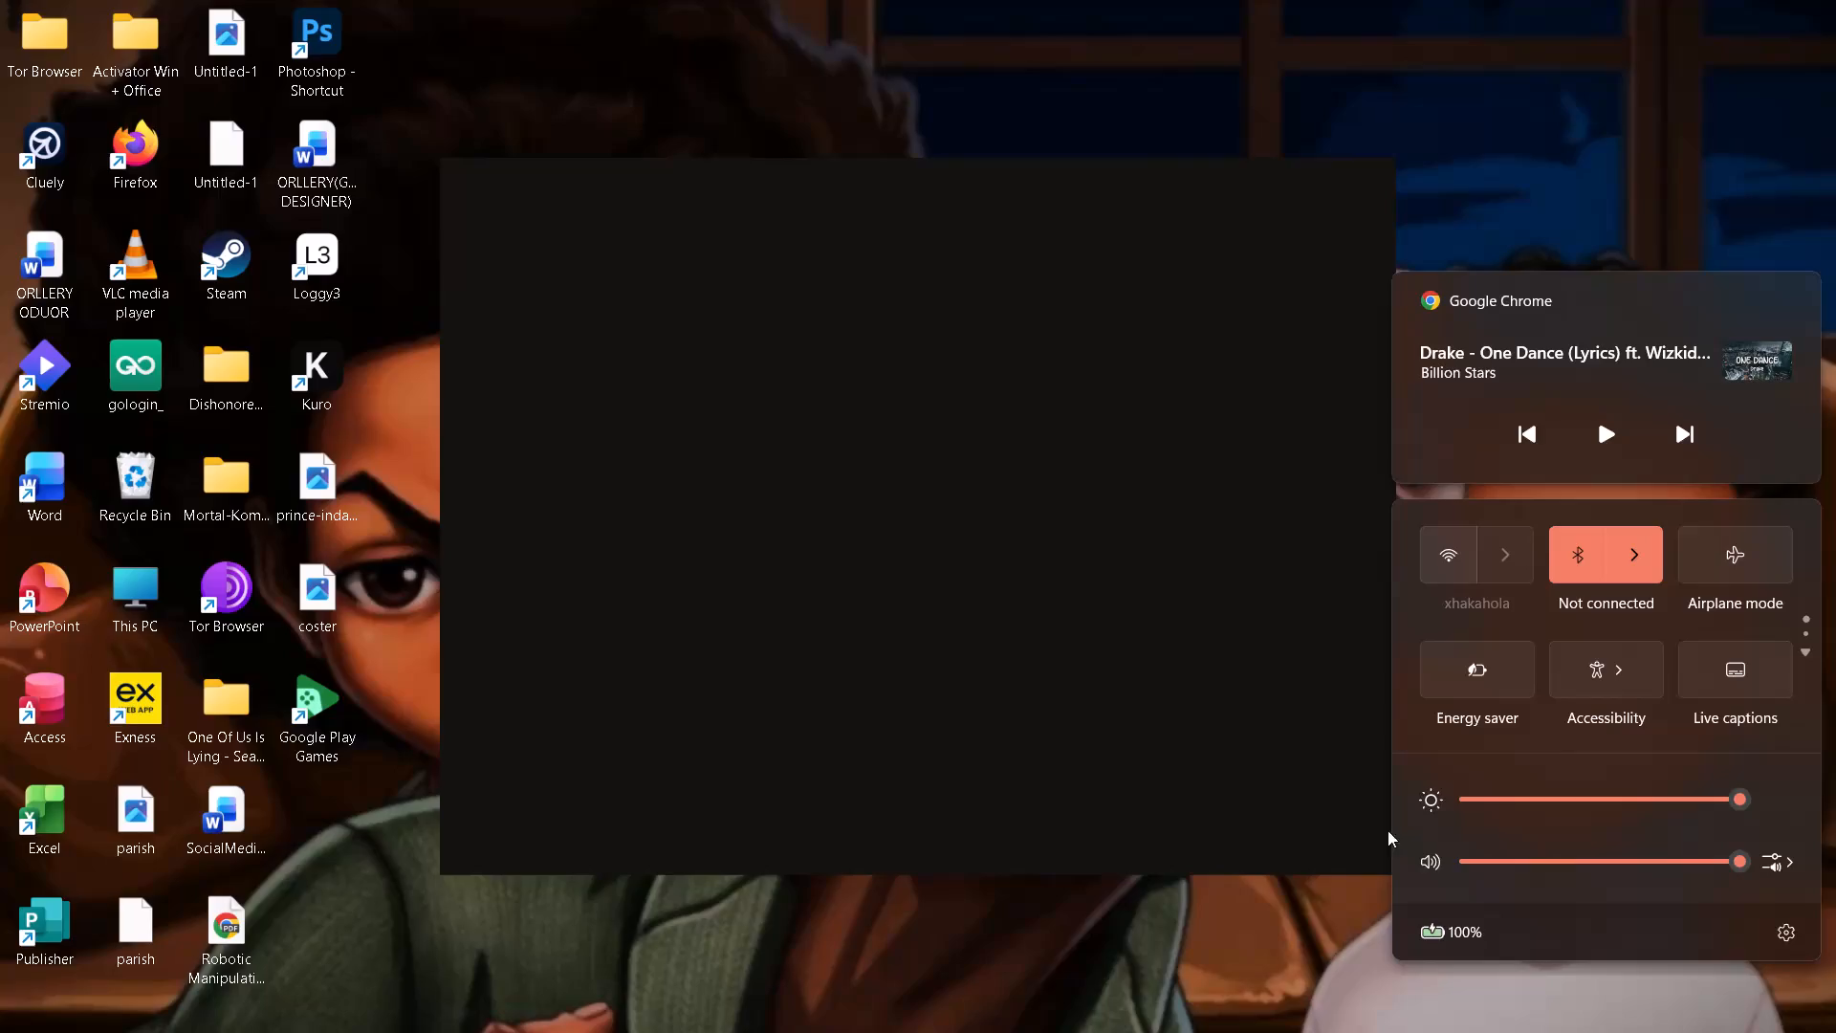
Launch Photoshop from its desktop shortcut.
{"action": "double_click", "coordinate": [328, 32]}
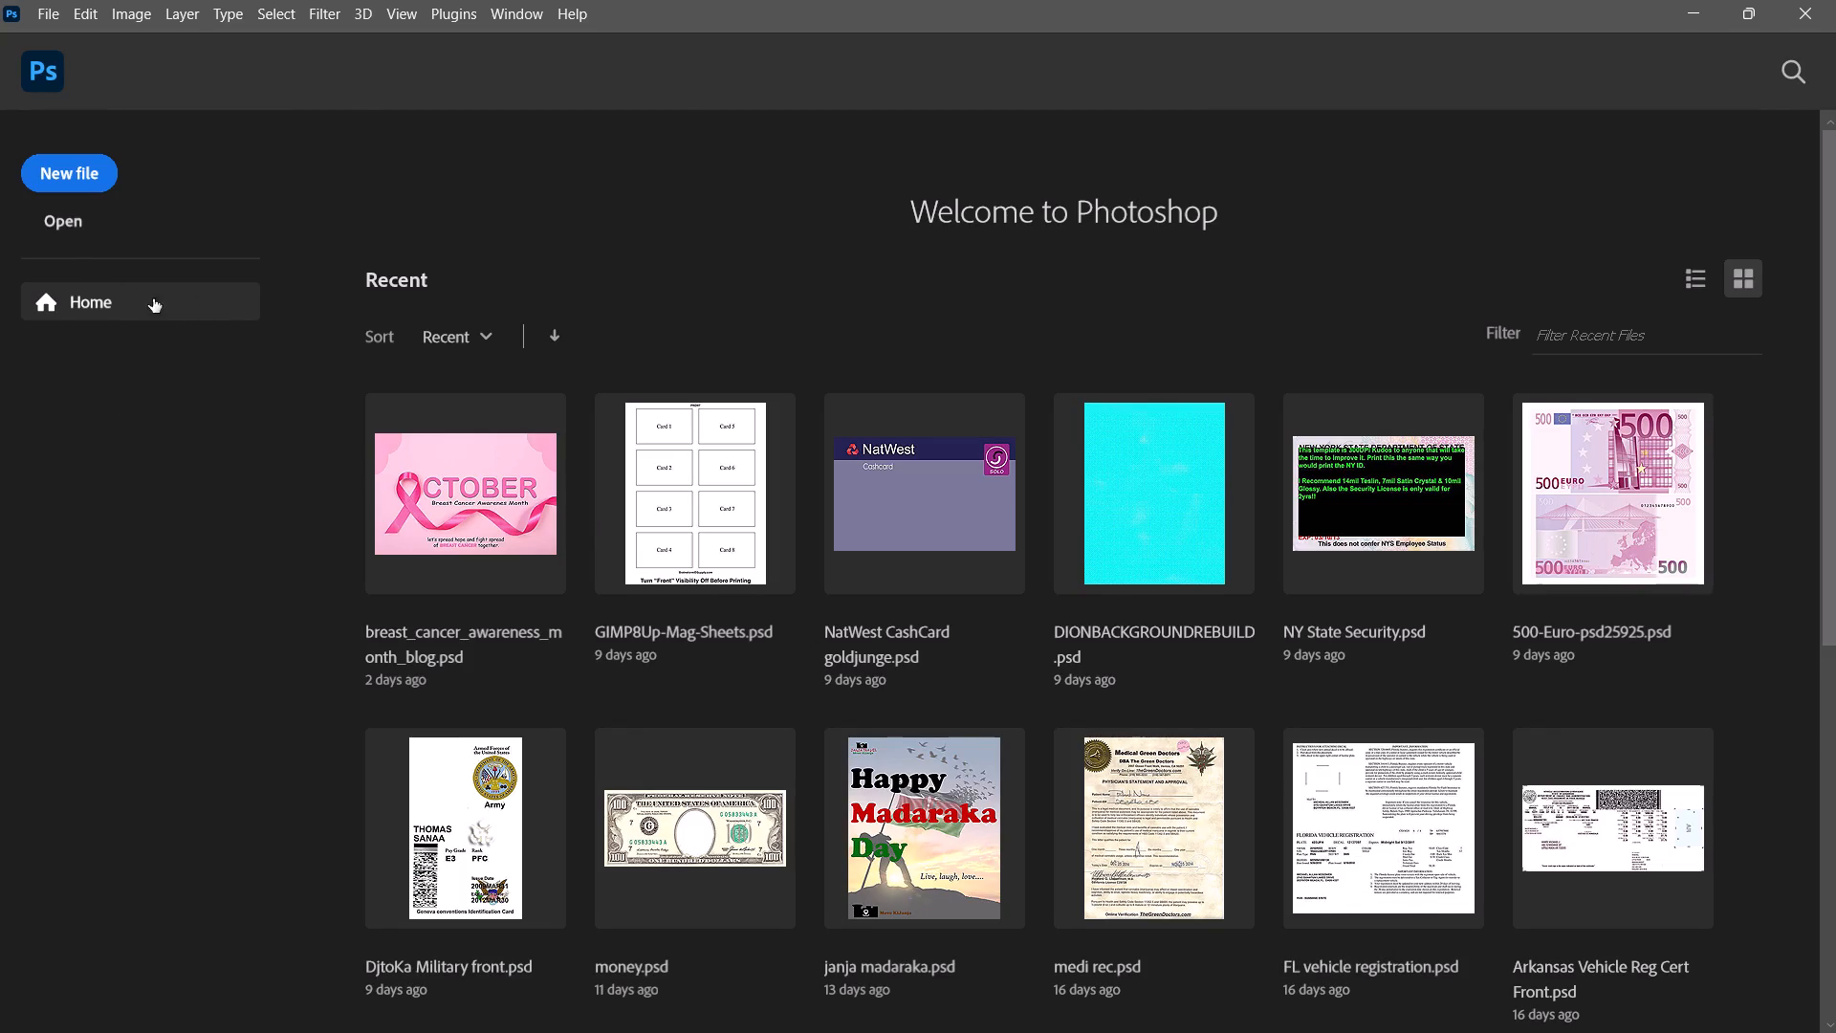
Create a new blank portrait document from the recent 1417 x 1690 px preset at 118.11 pixels per centimetre.
{"action": "key", "text": "space"}
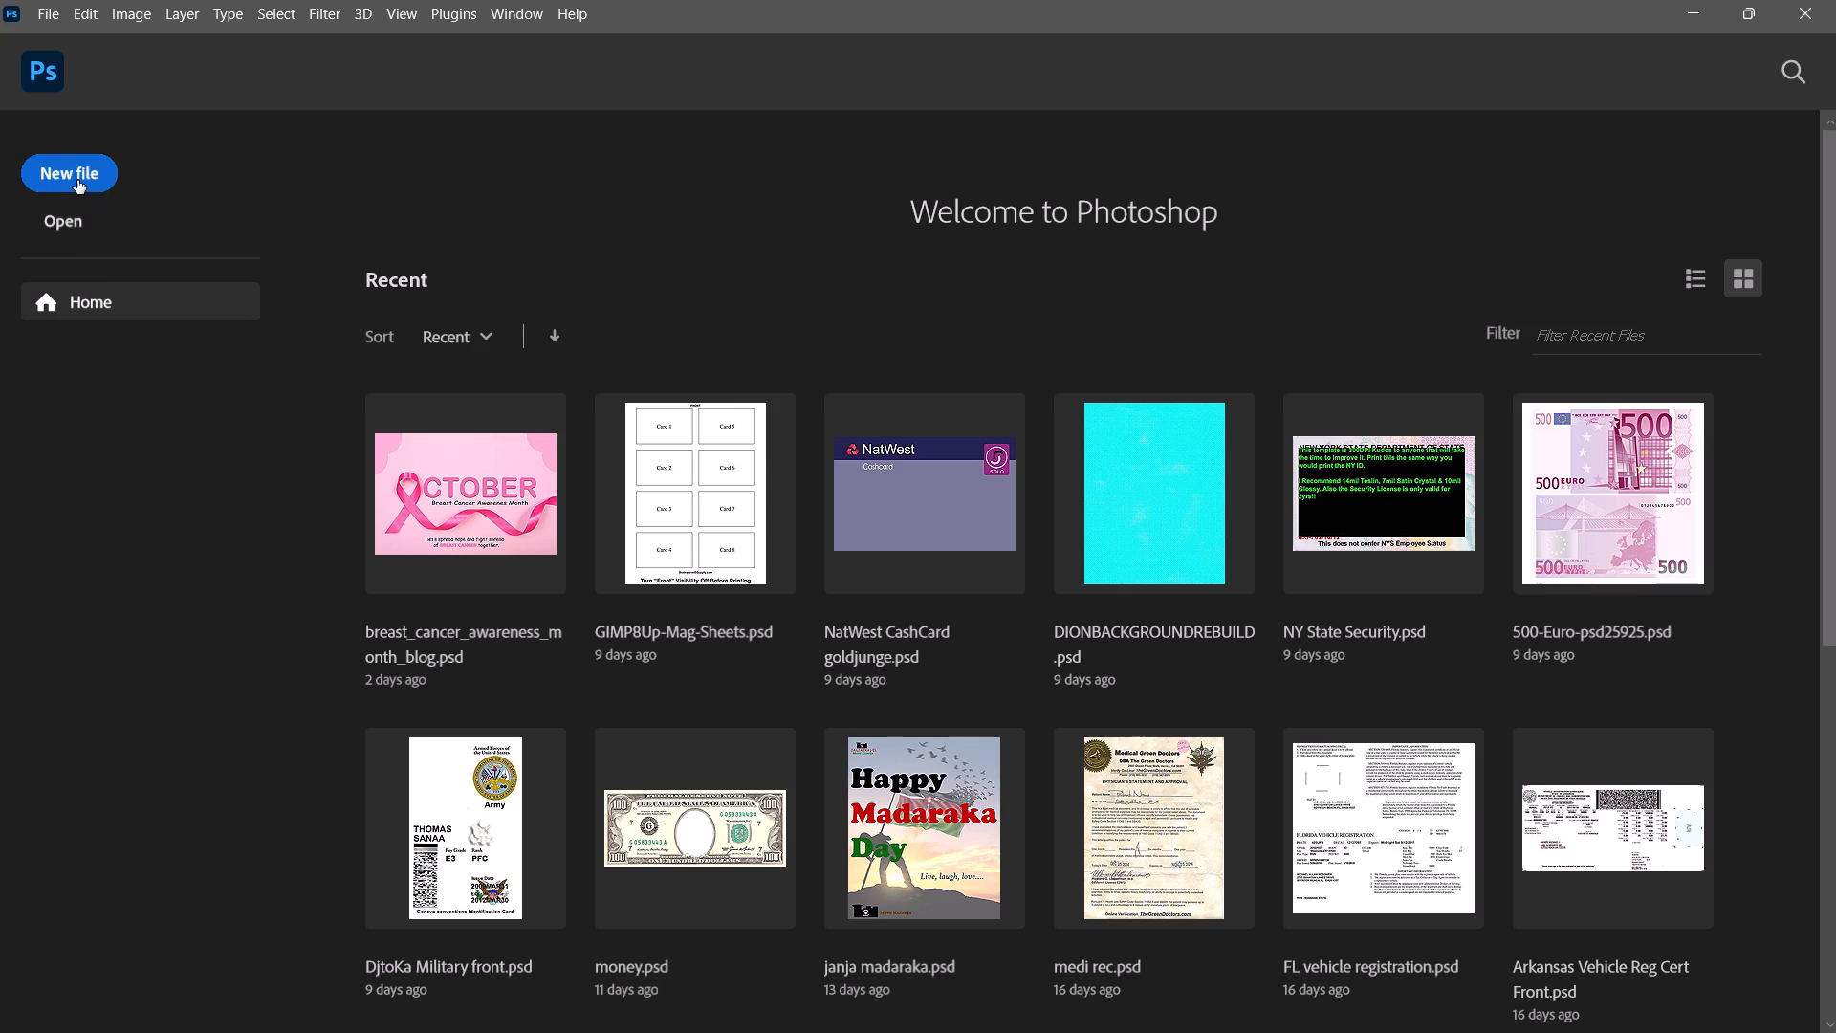
{"action": "left_click", "coordinate": [77, 180]}
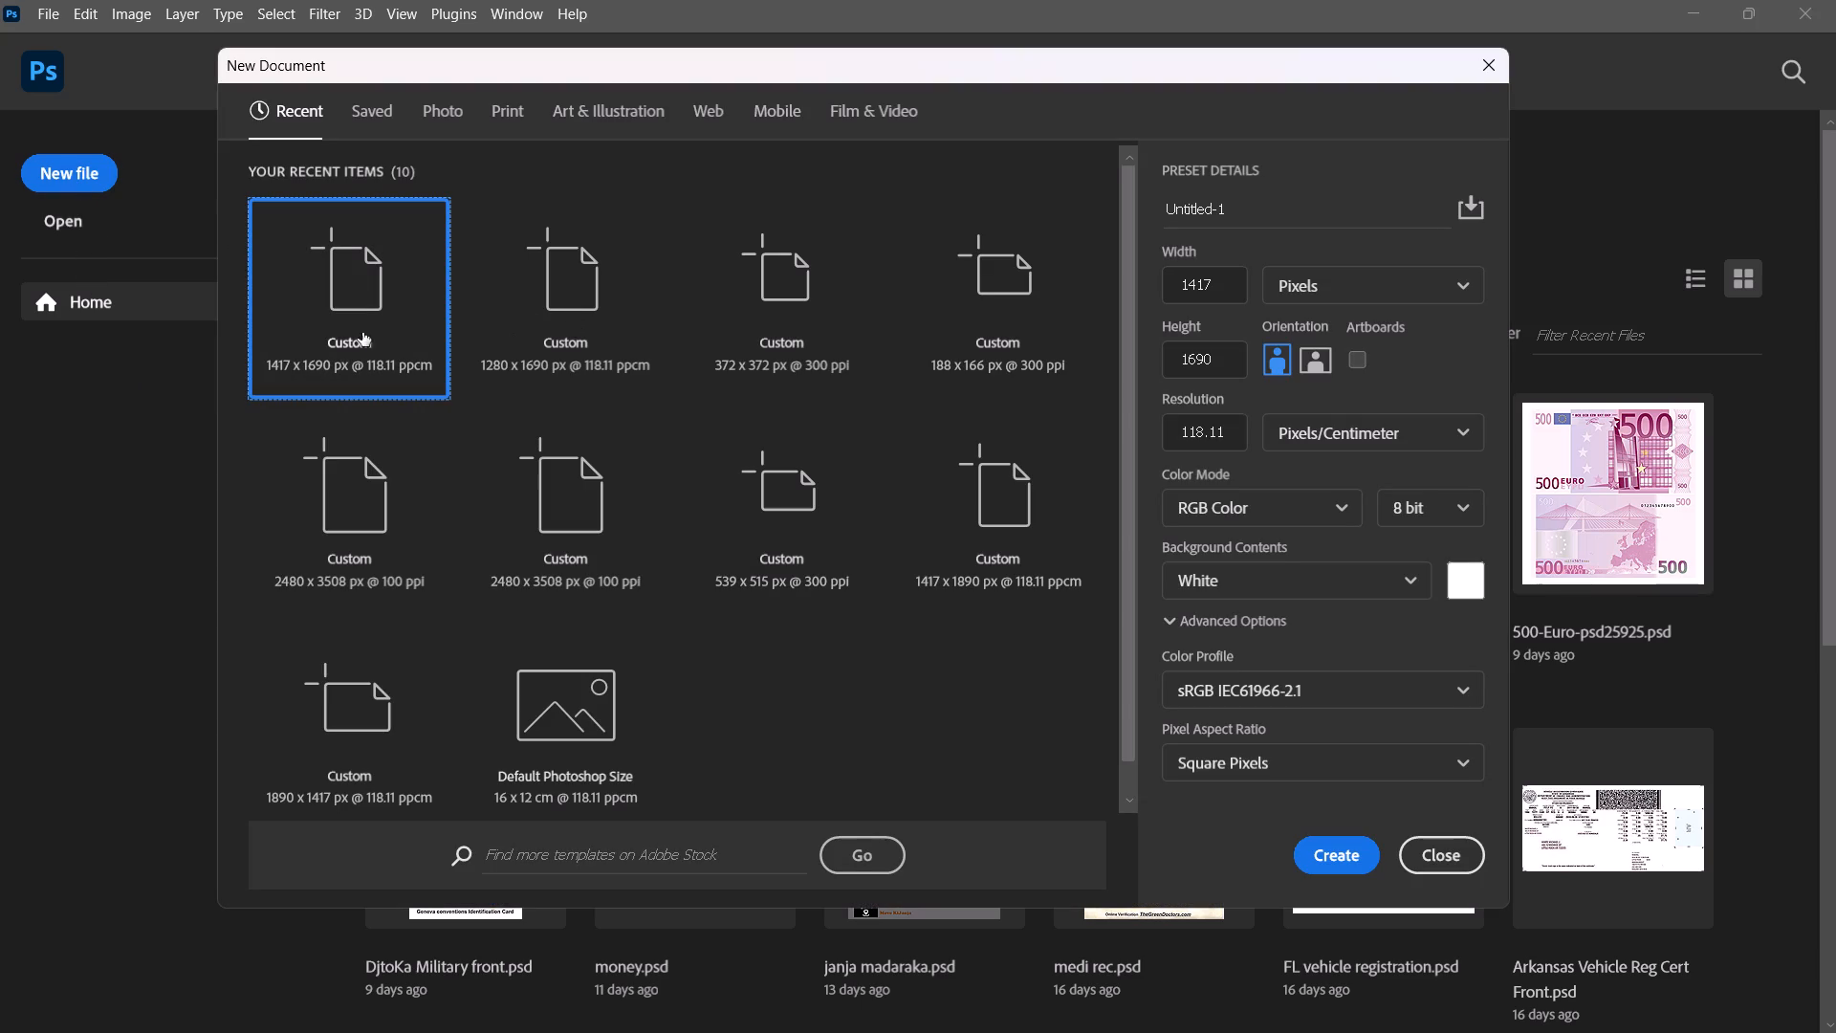
{"action": "left_click", "coordinate": [310, 321]}
{"action": "left_click", "coordinate": [1315, 859]}
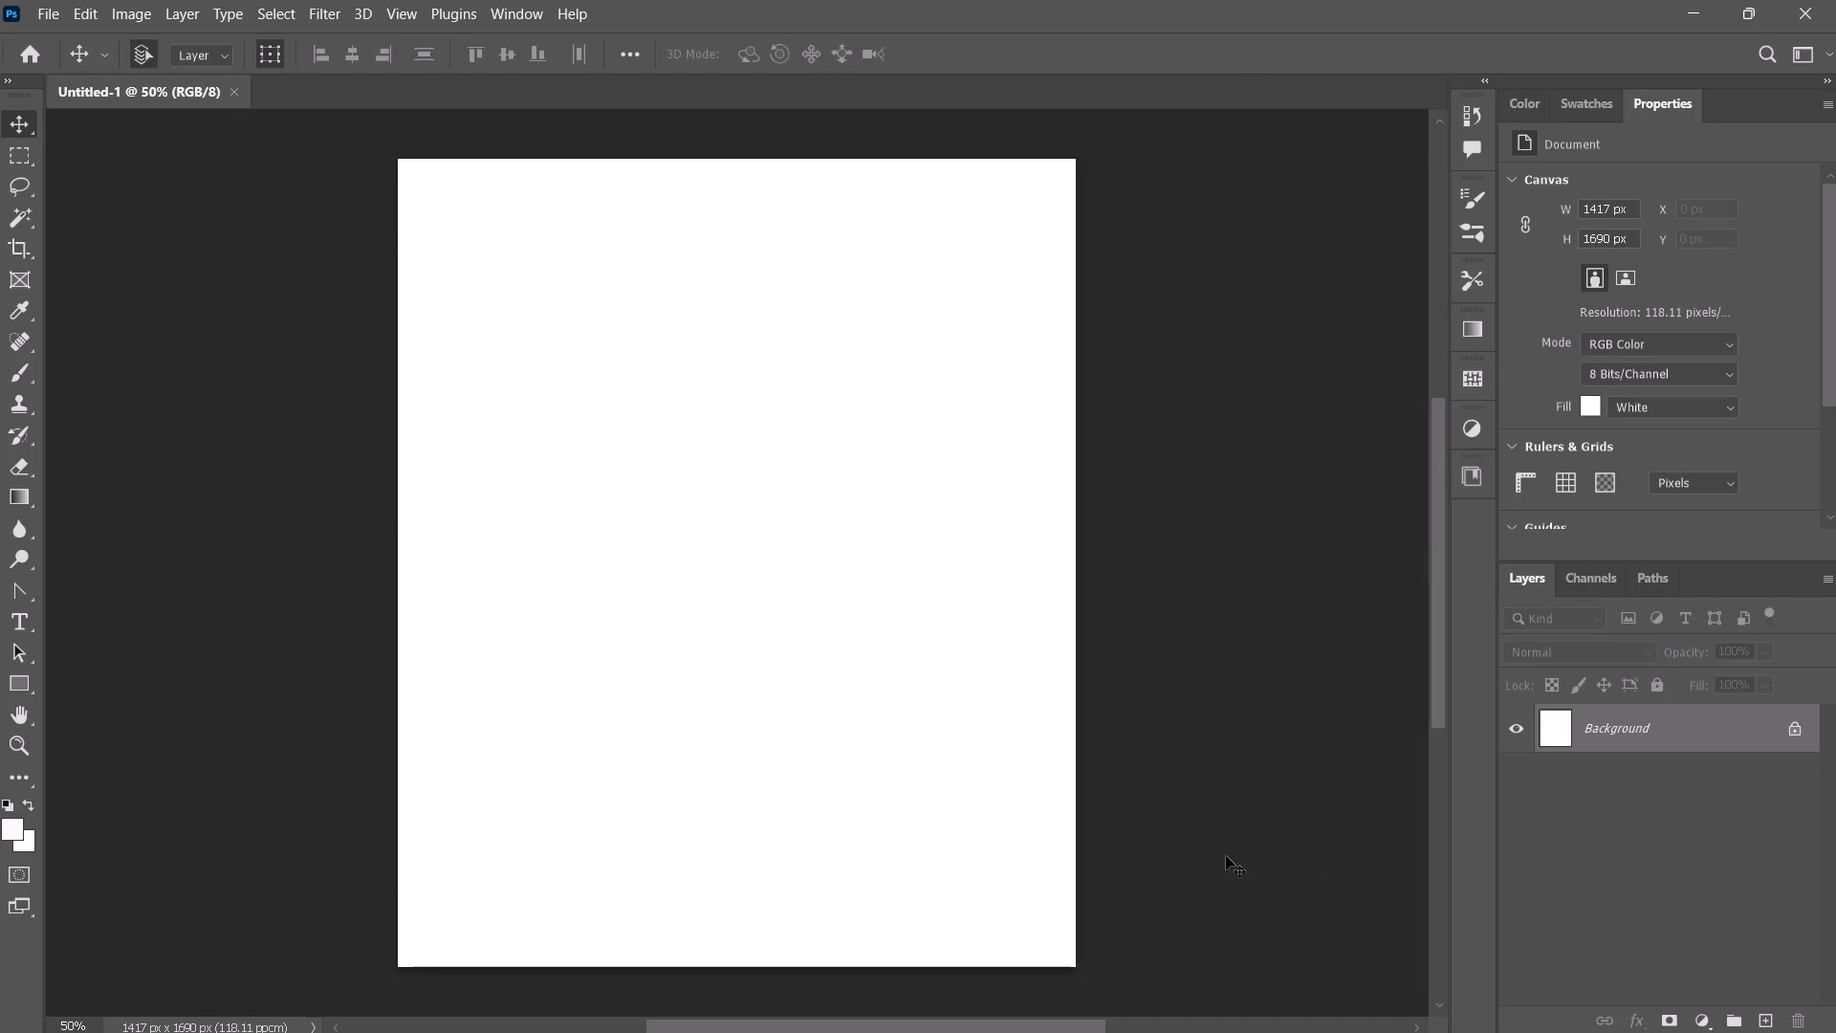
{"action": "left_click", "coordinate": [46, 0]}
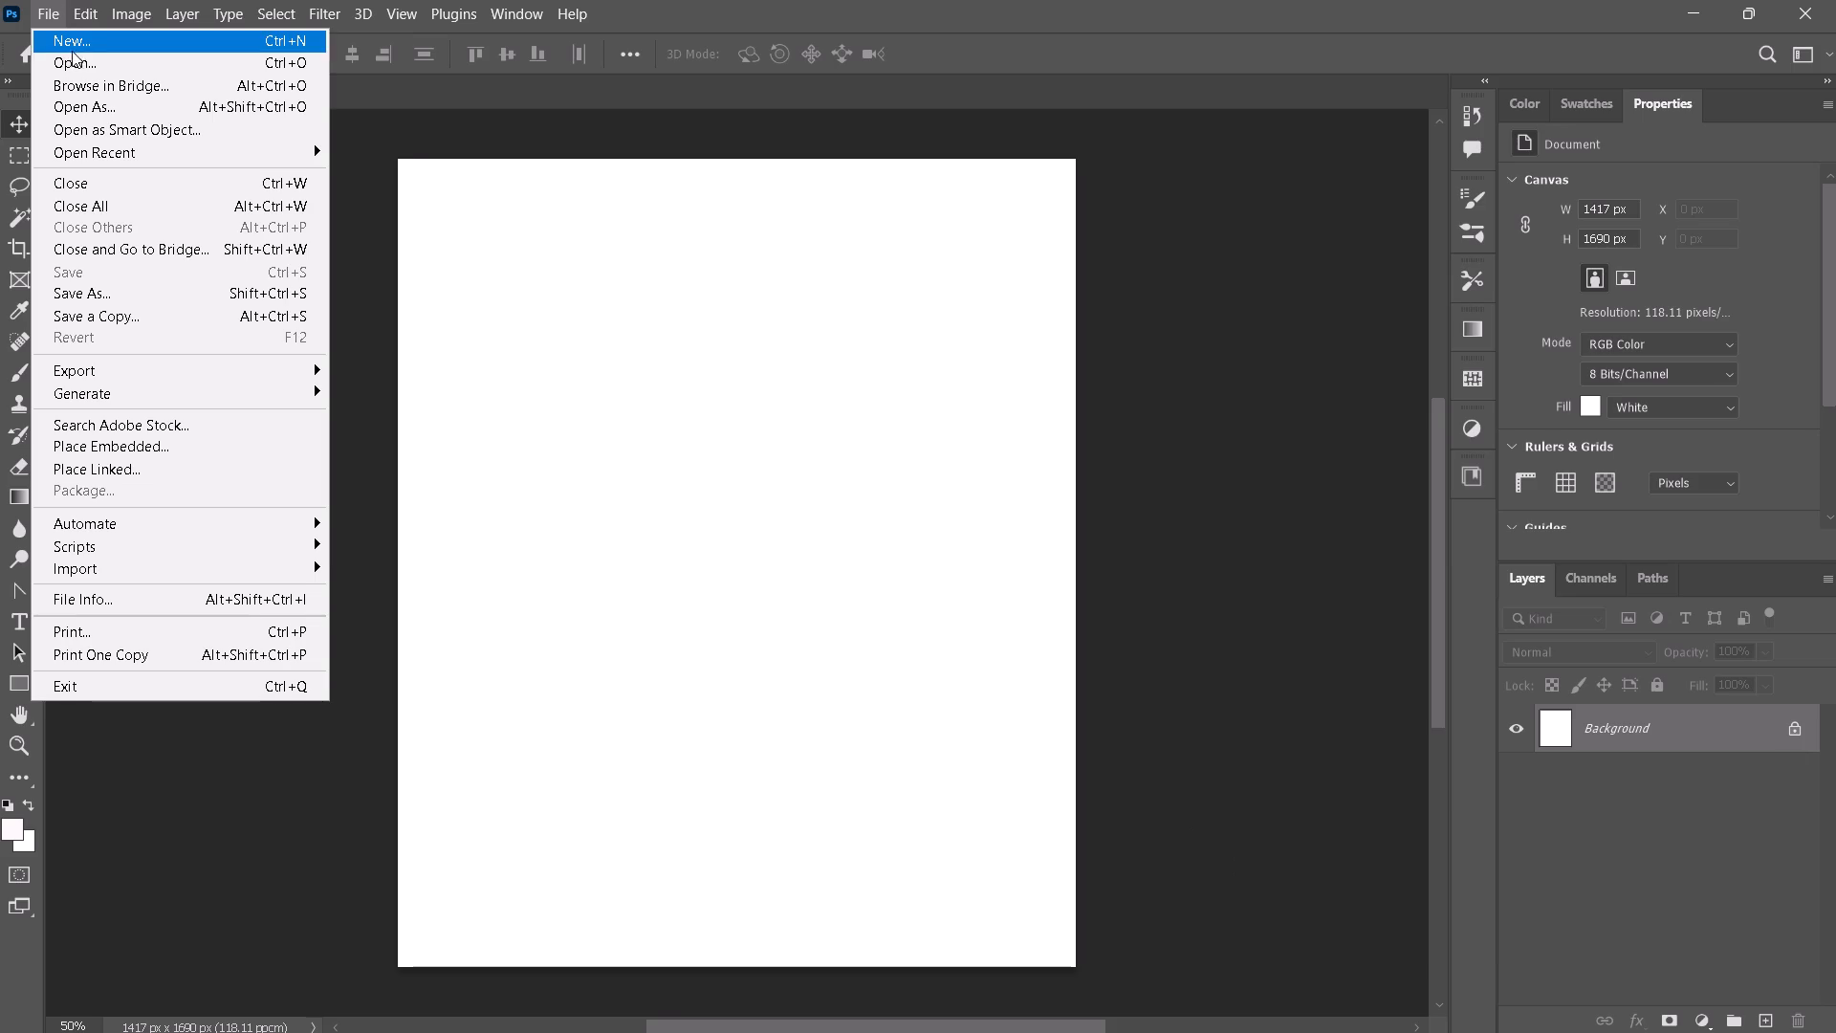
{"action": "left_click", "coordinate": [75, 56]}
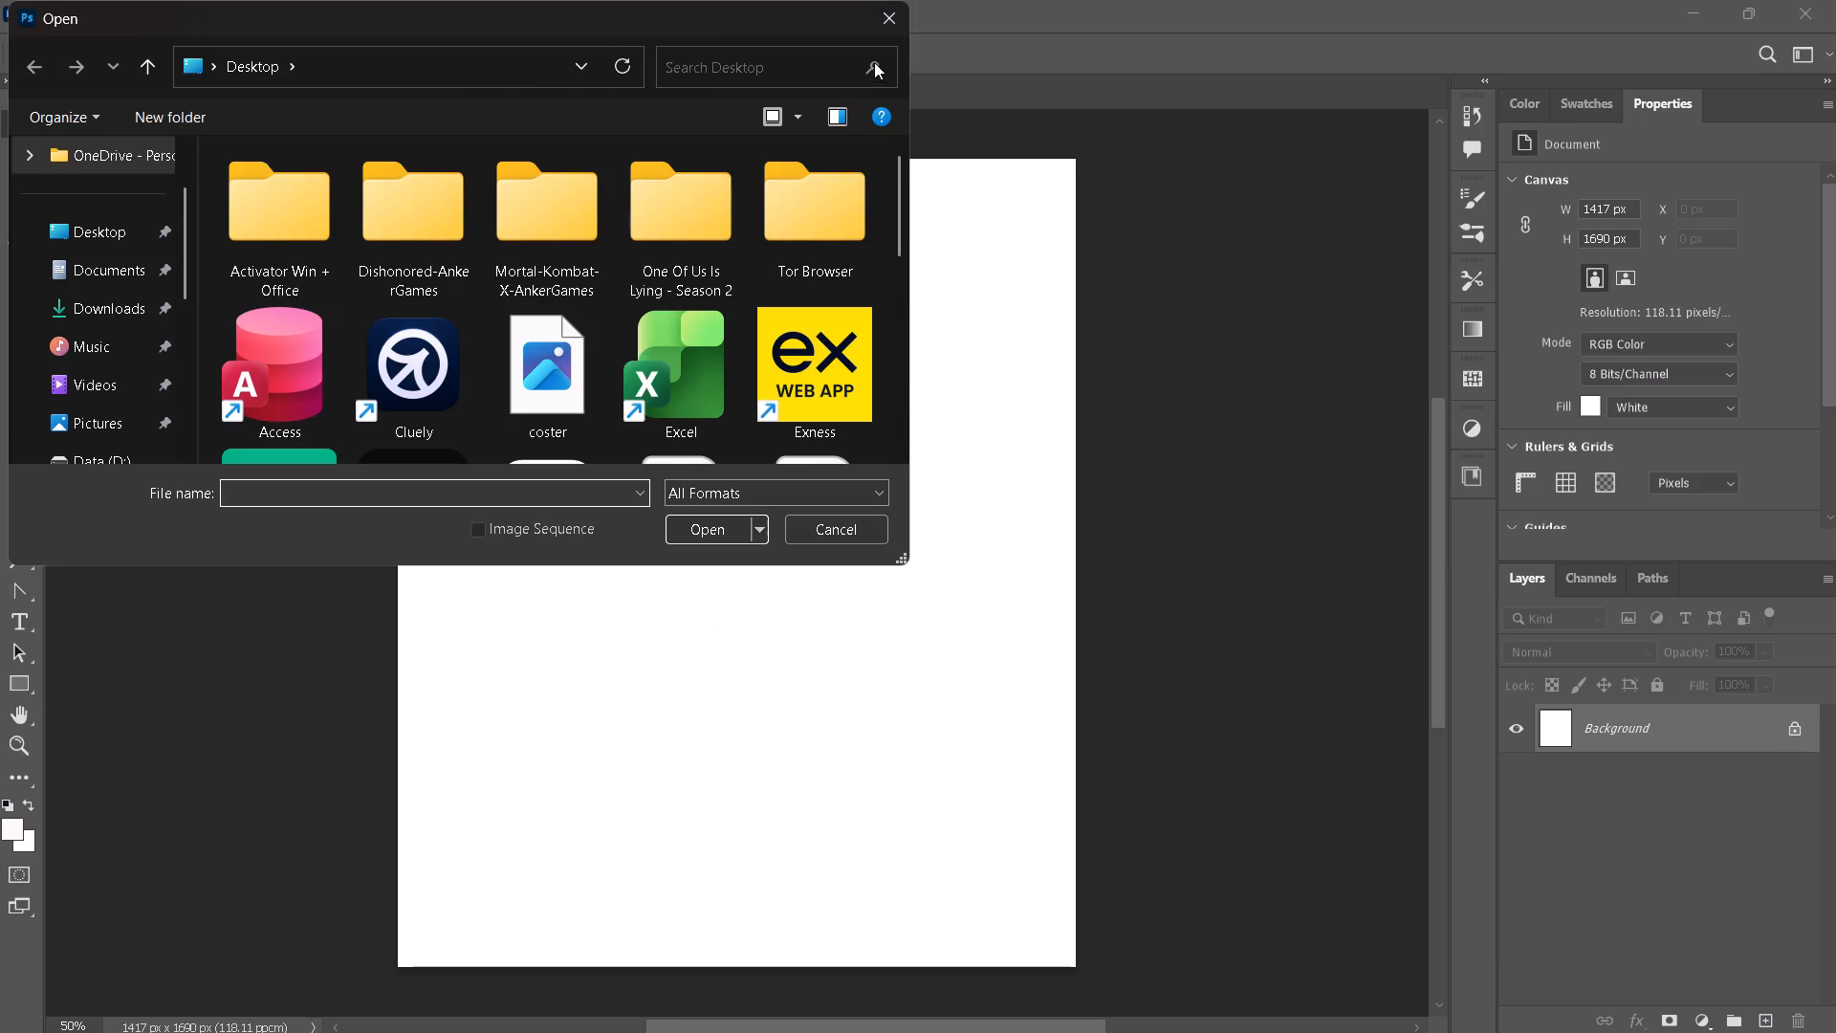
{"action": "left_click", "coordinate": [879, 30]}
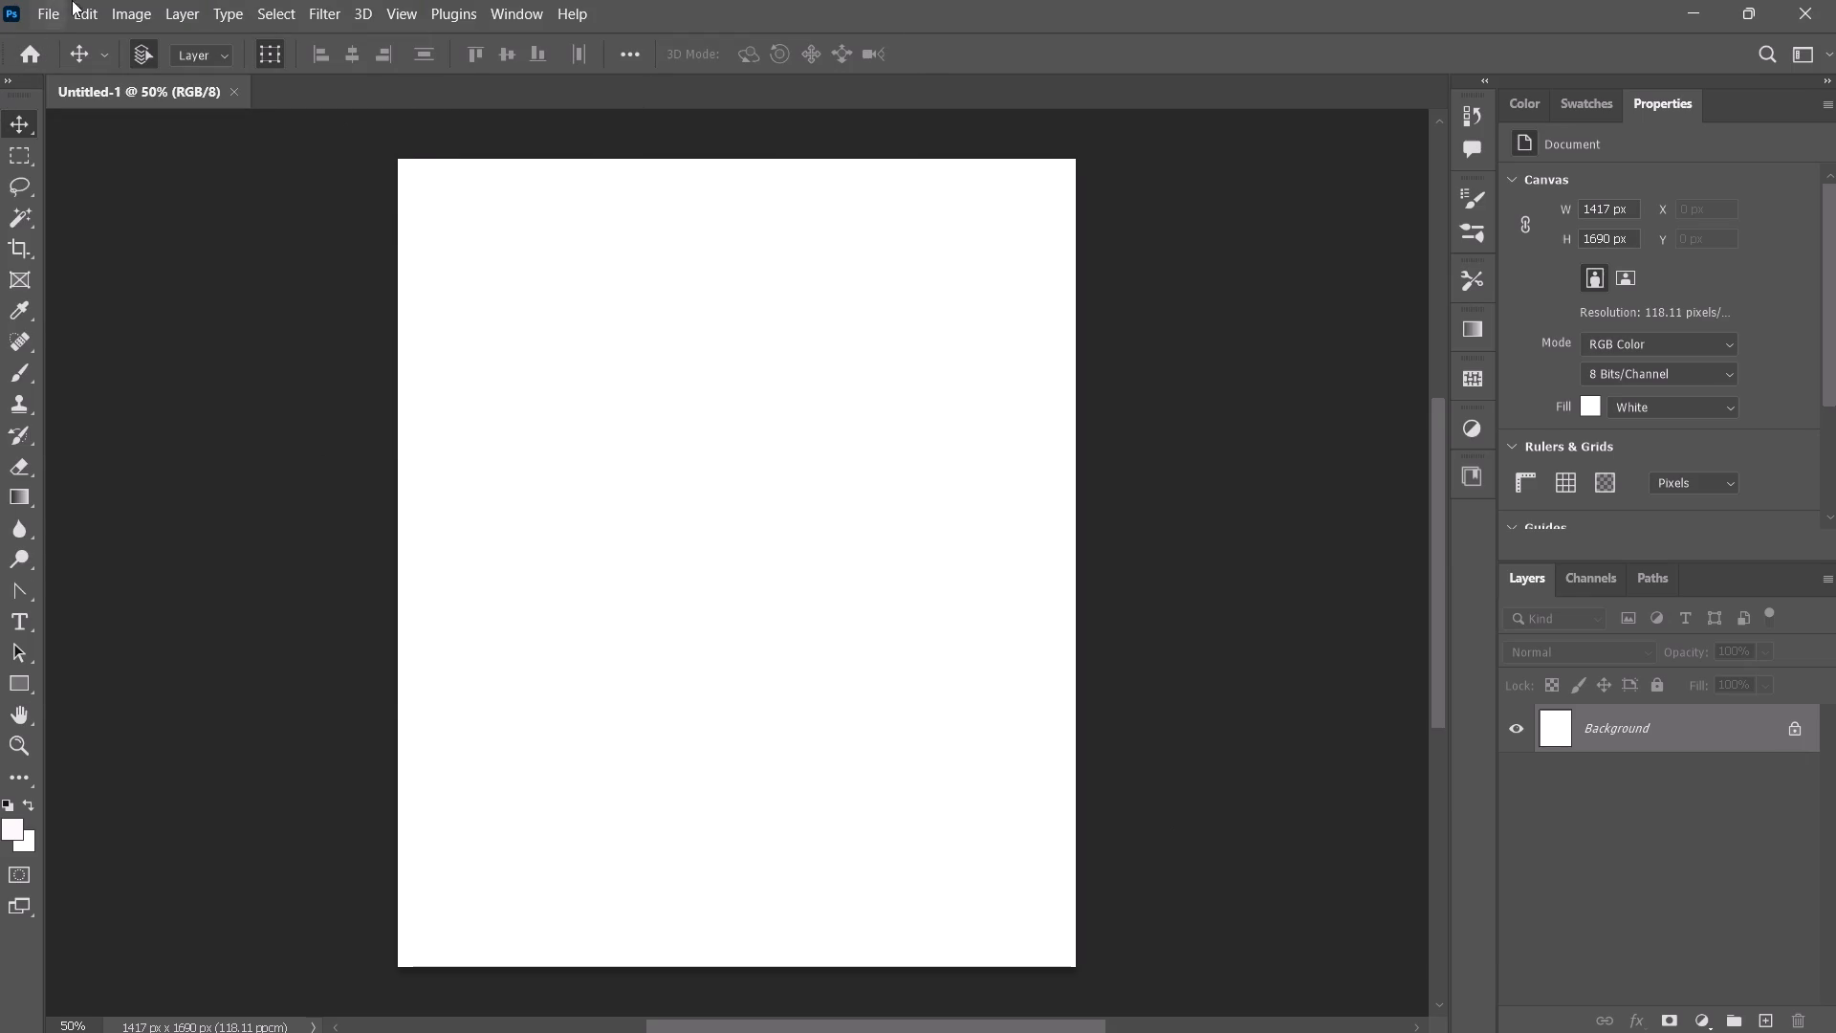
Shrink the program window to reach the desktop and place the prince-indah-pic image file into the document at its default size.
{"action": "left_click", "coordinate": [1746, 3]}
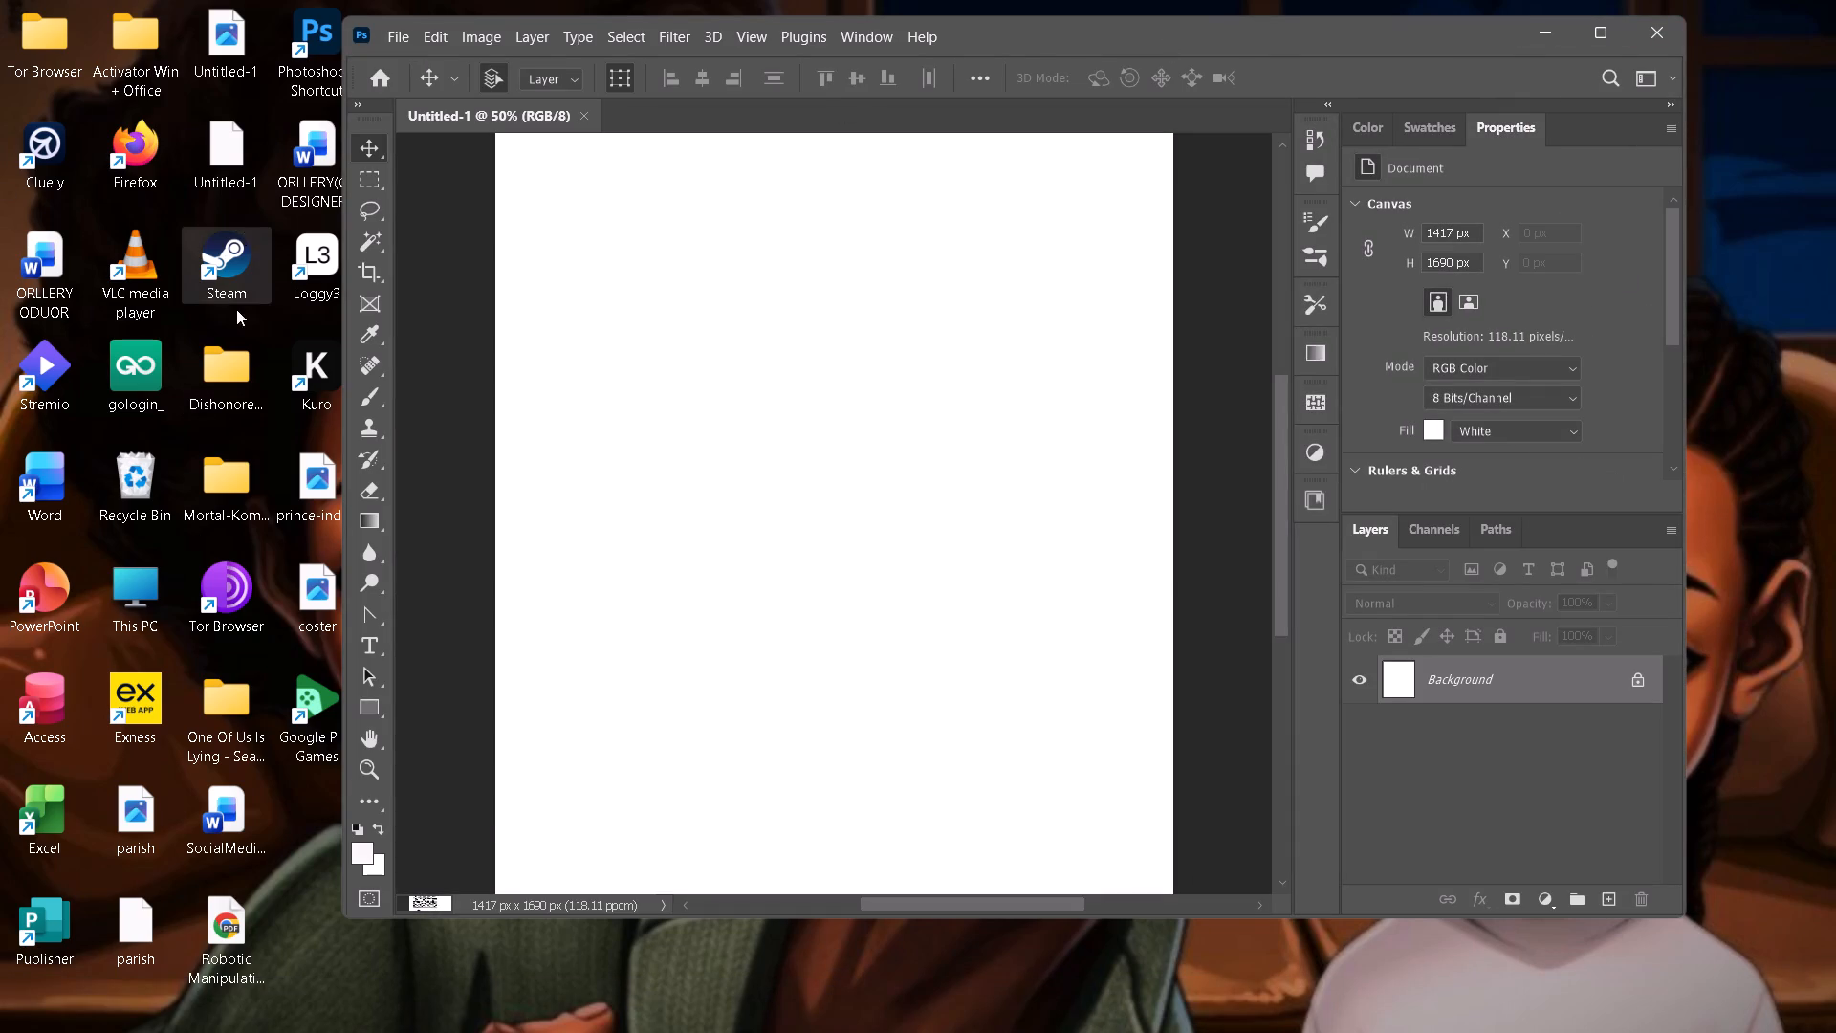
{"action": "left_click_drag", "start_coordinate": [315, 486], "coordinate": [869, 506]}
{"action": "left_click_drag", "start_coordinate": [316, 588], "coordinate": [772, 536]}
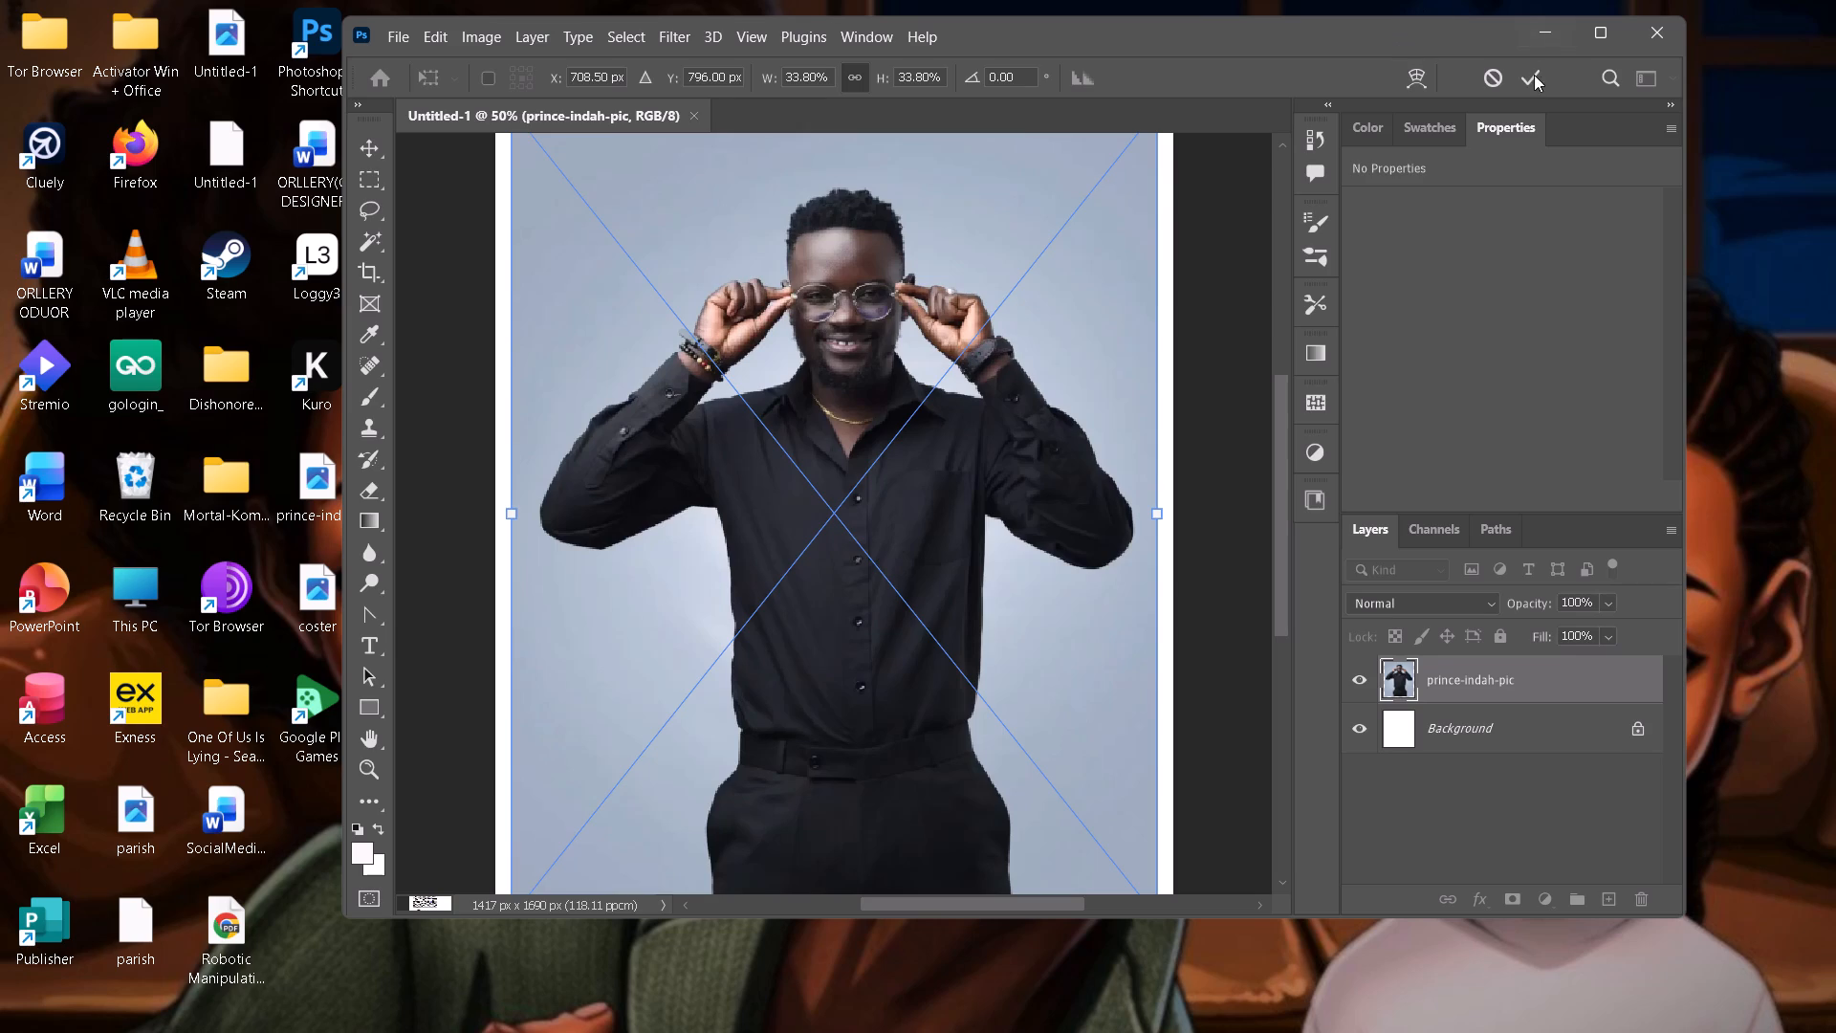
{"action": "left_click", "coordinate": [1534, 75]}
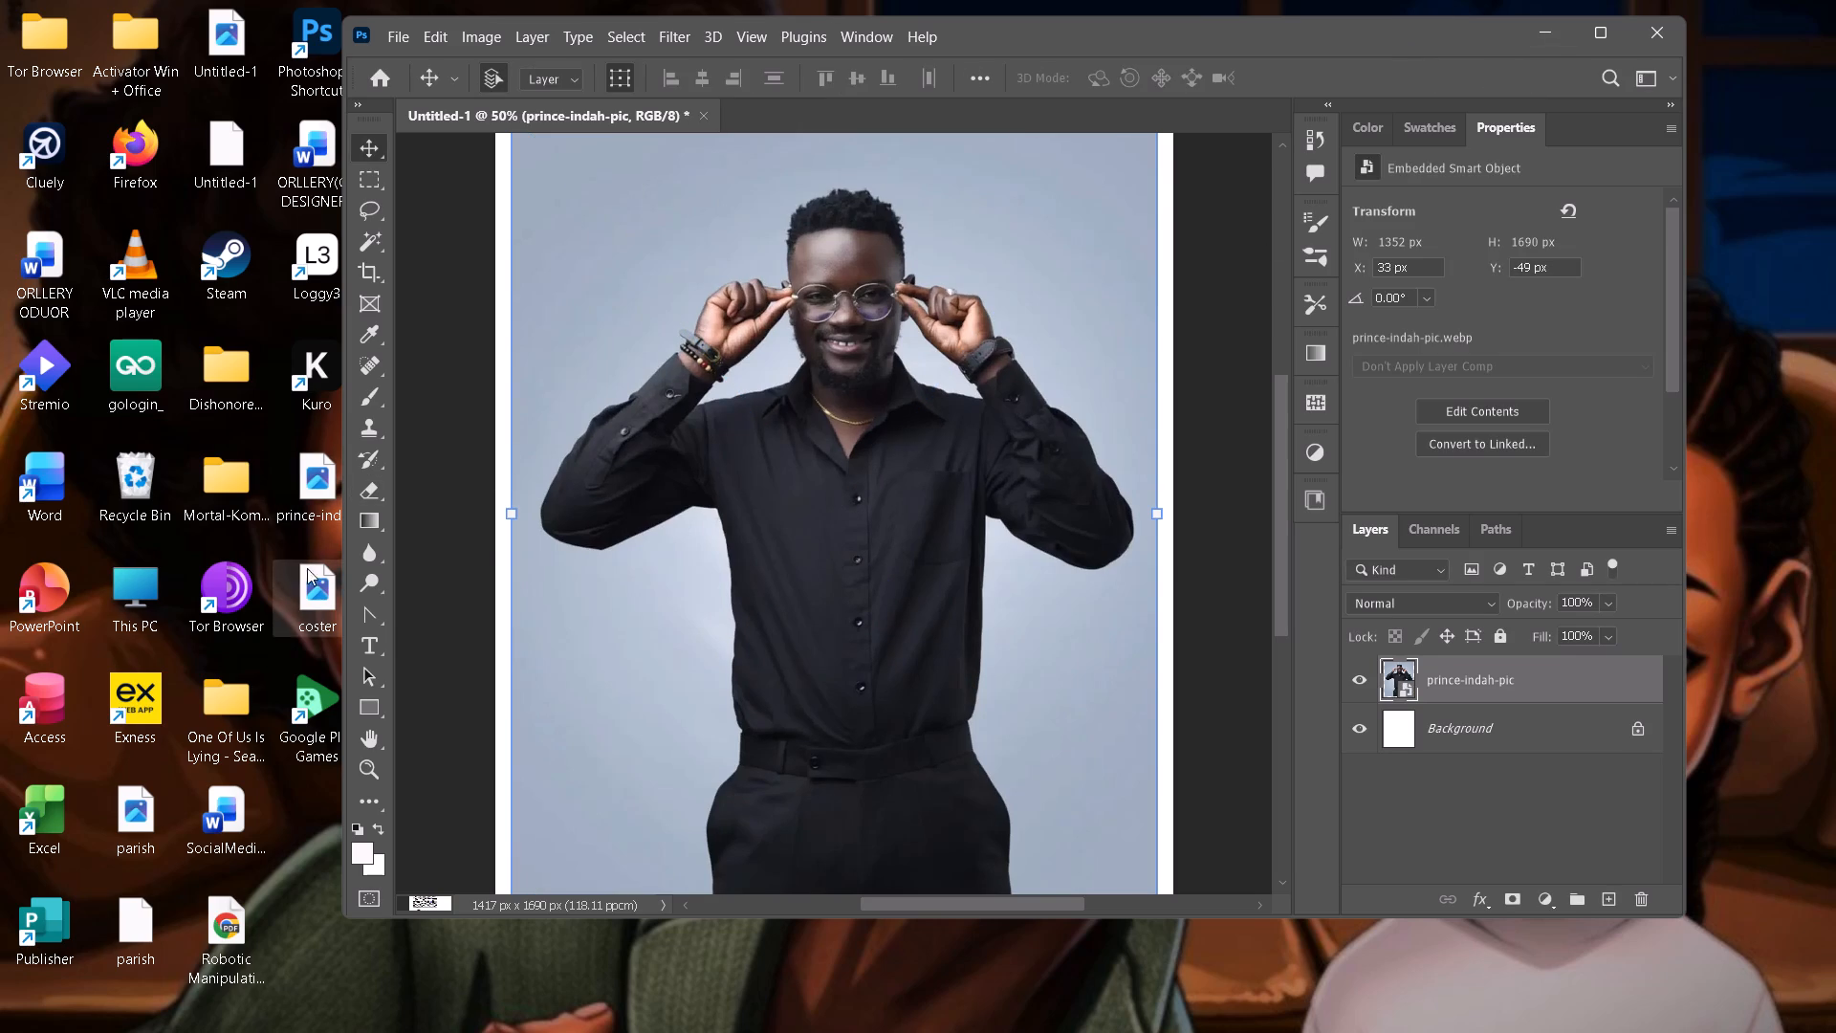
Place the coster image file from the desktop and scale it down to about 26% at the canvas's left edge.
{"action": "left_click_drag", "start_coordinate": [306, 584], "coordinate": [669, 488]}
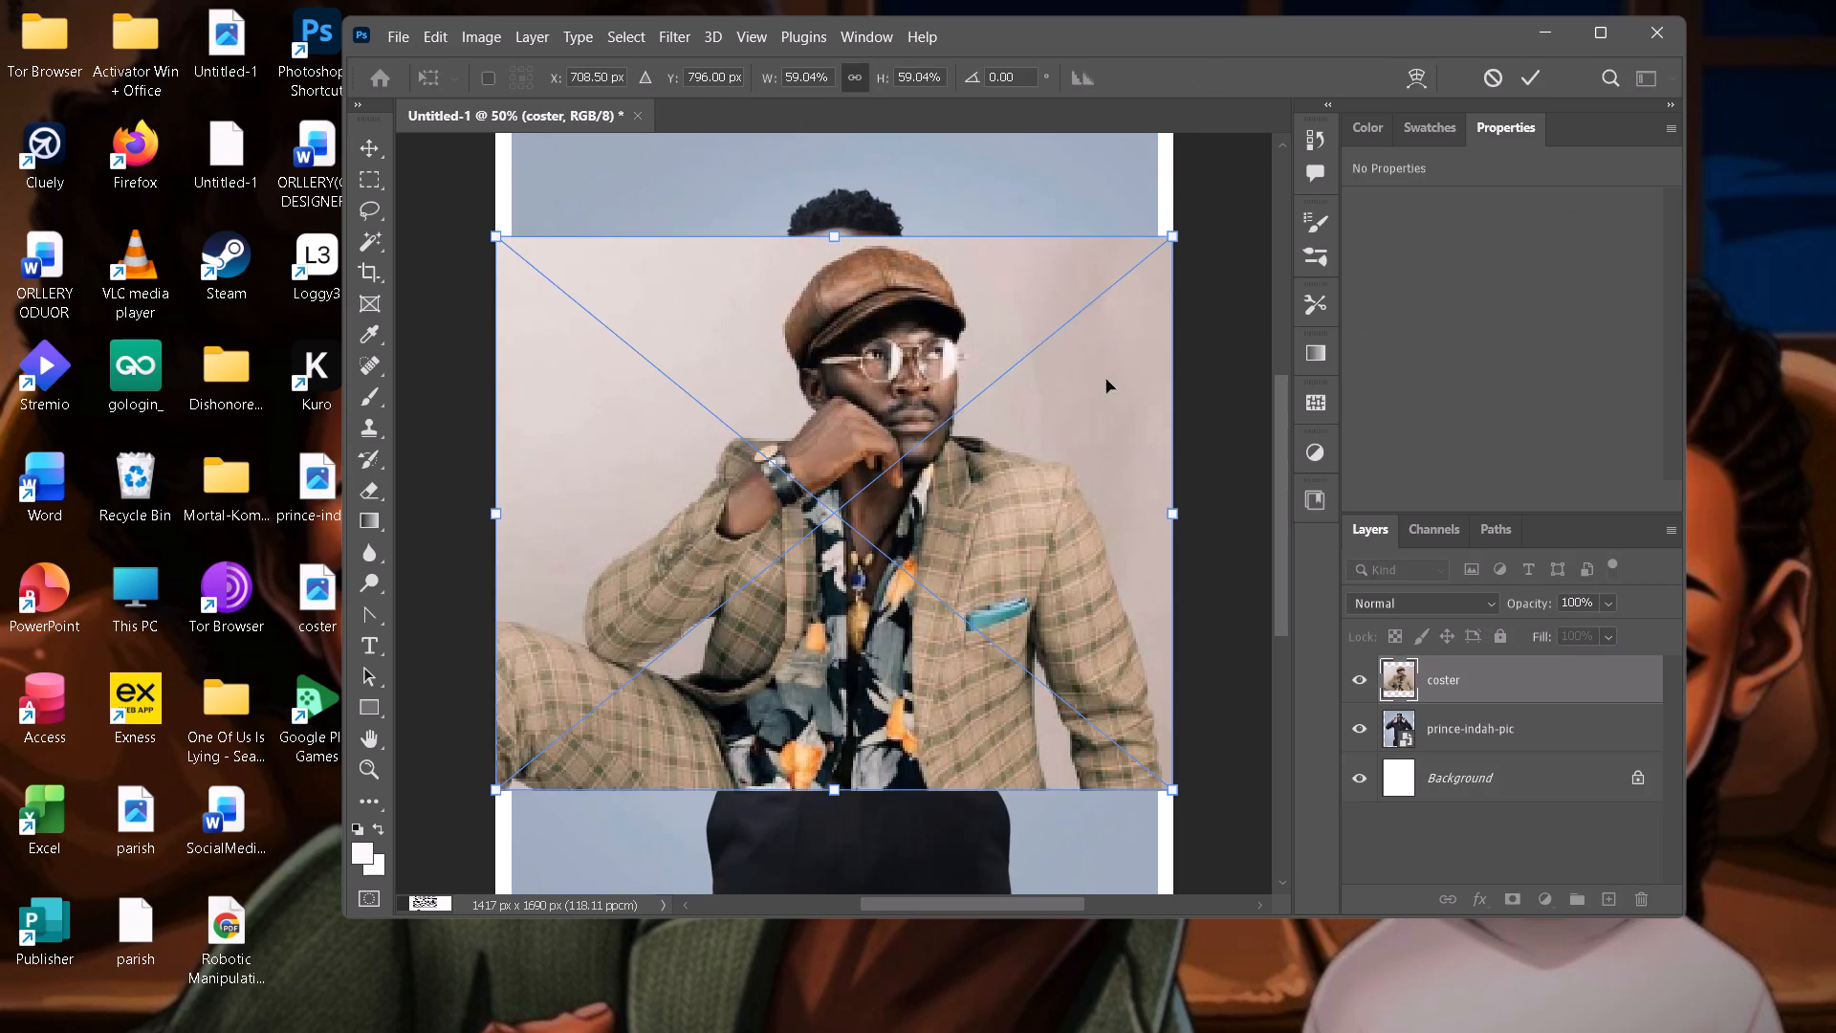
{"action": "left_click", "coordinate": [1522, 78]}
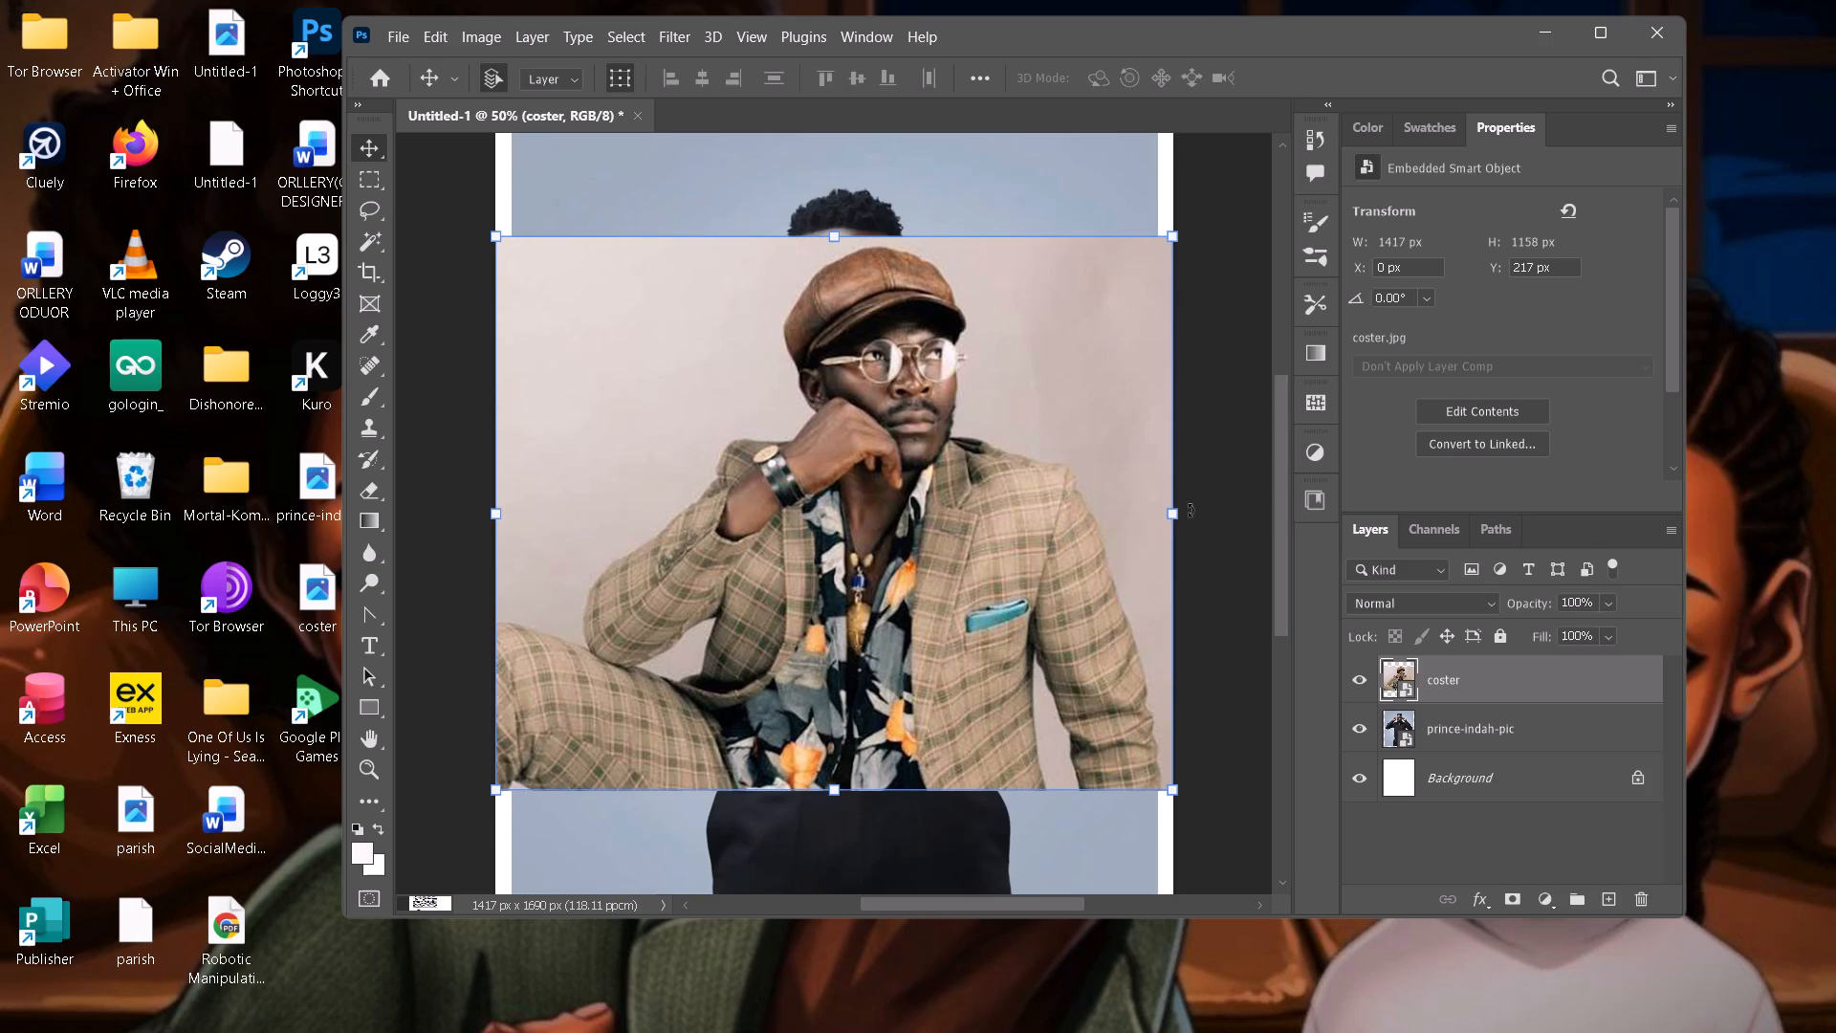
{"action": "left_click_drag", "start_coordinate": [1164, 512], "coordinate": [784, 522]}
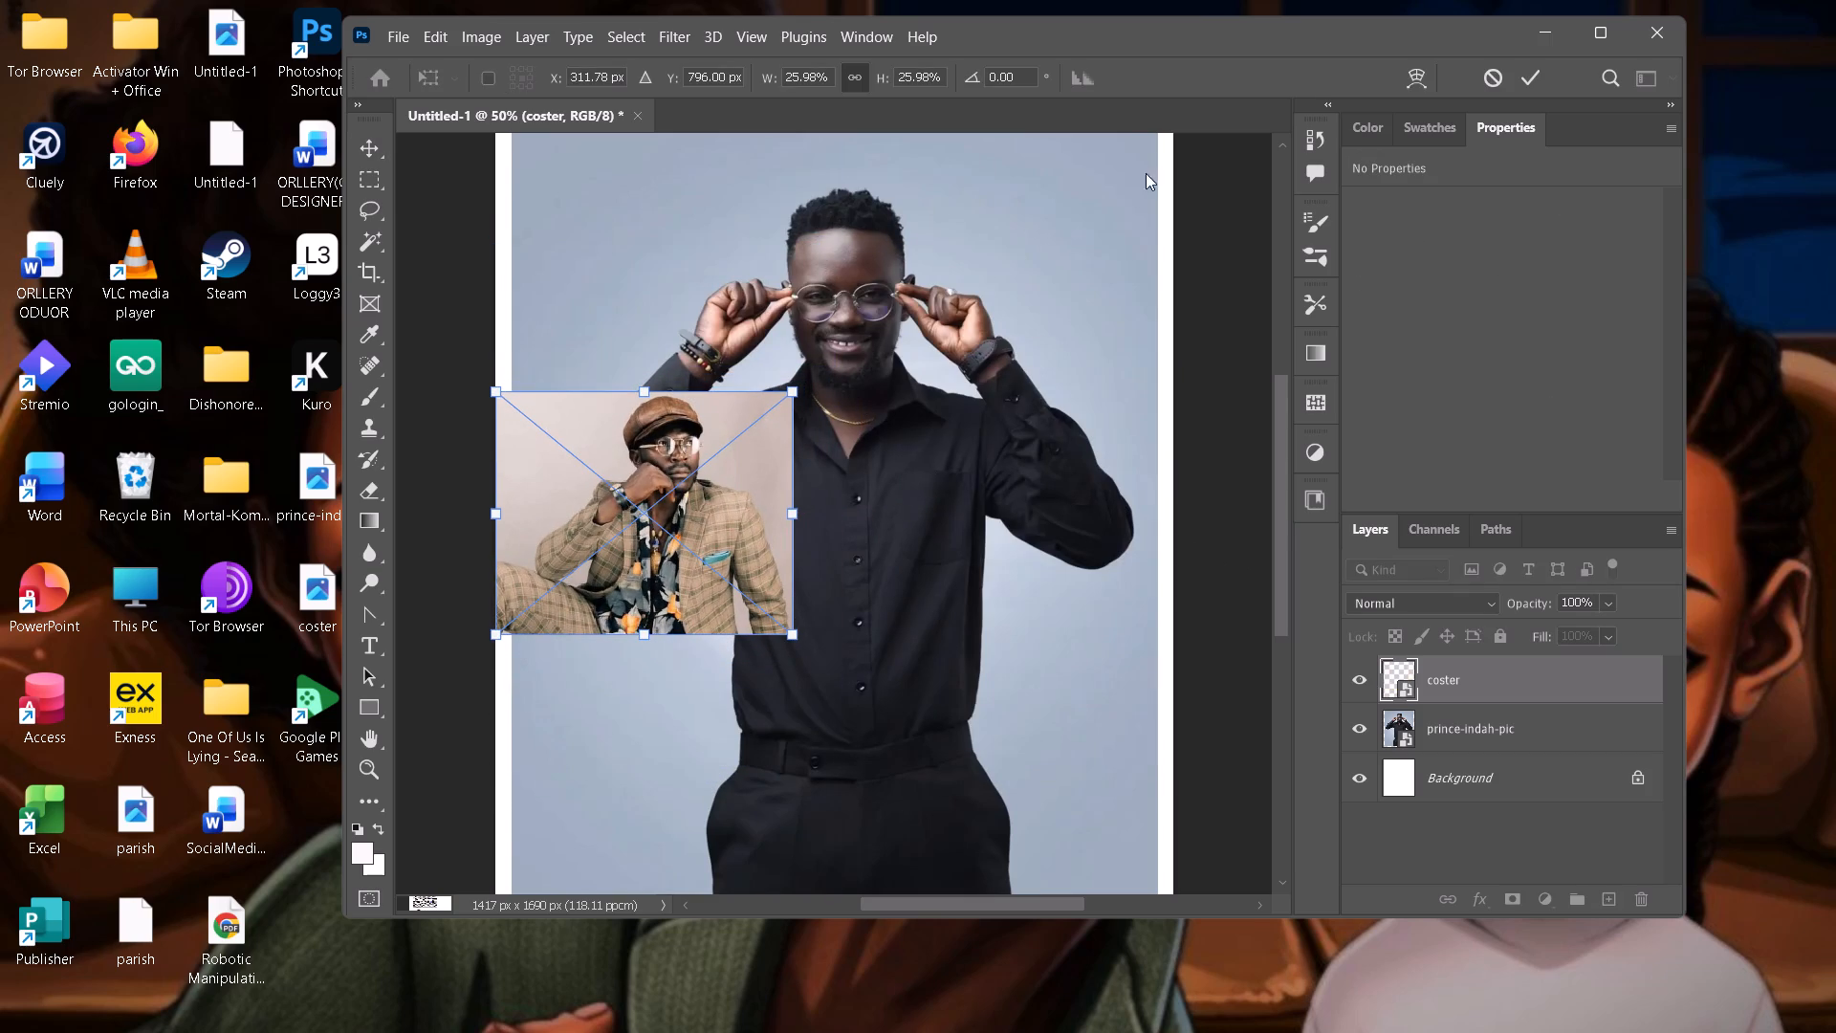
{"action": "left_click", "coordinate": [1523, 77]}
Scale the prince-indah-pic photo to about 636 x 796 px and place it in the canvas's upper right, at about X 709, Y 49 px.
{"action": "left_click", "coordinate": [1023, 445]}
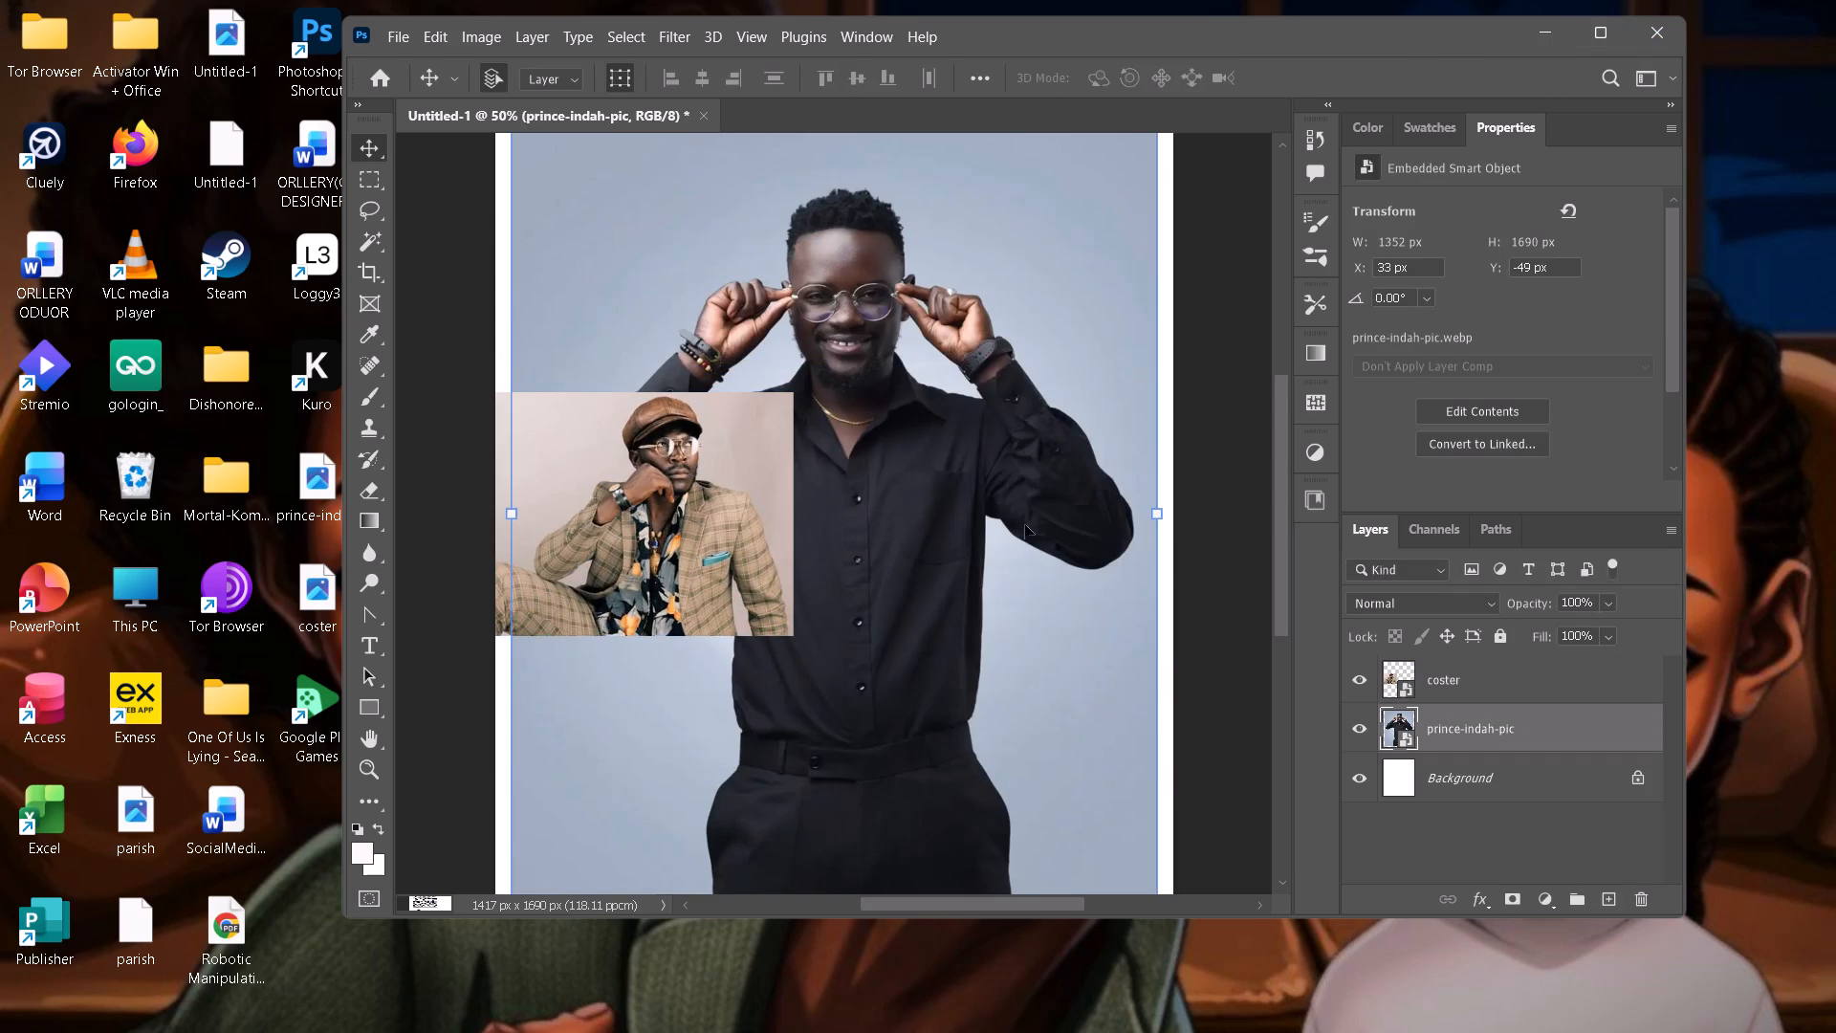
{"action": "left_click_drag", "start_coordinate": [1144, 516], "coordinate": [1132, 509]}
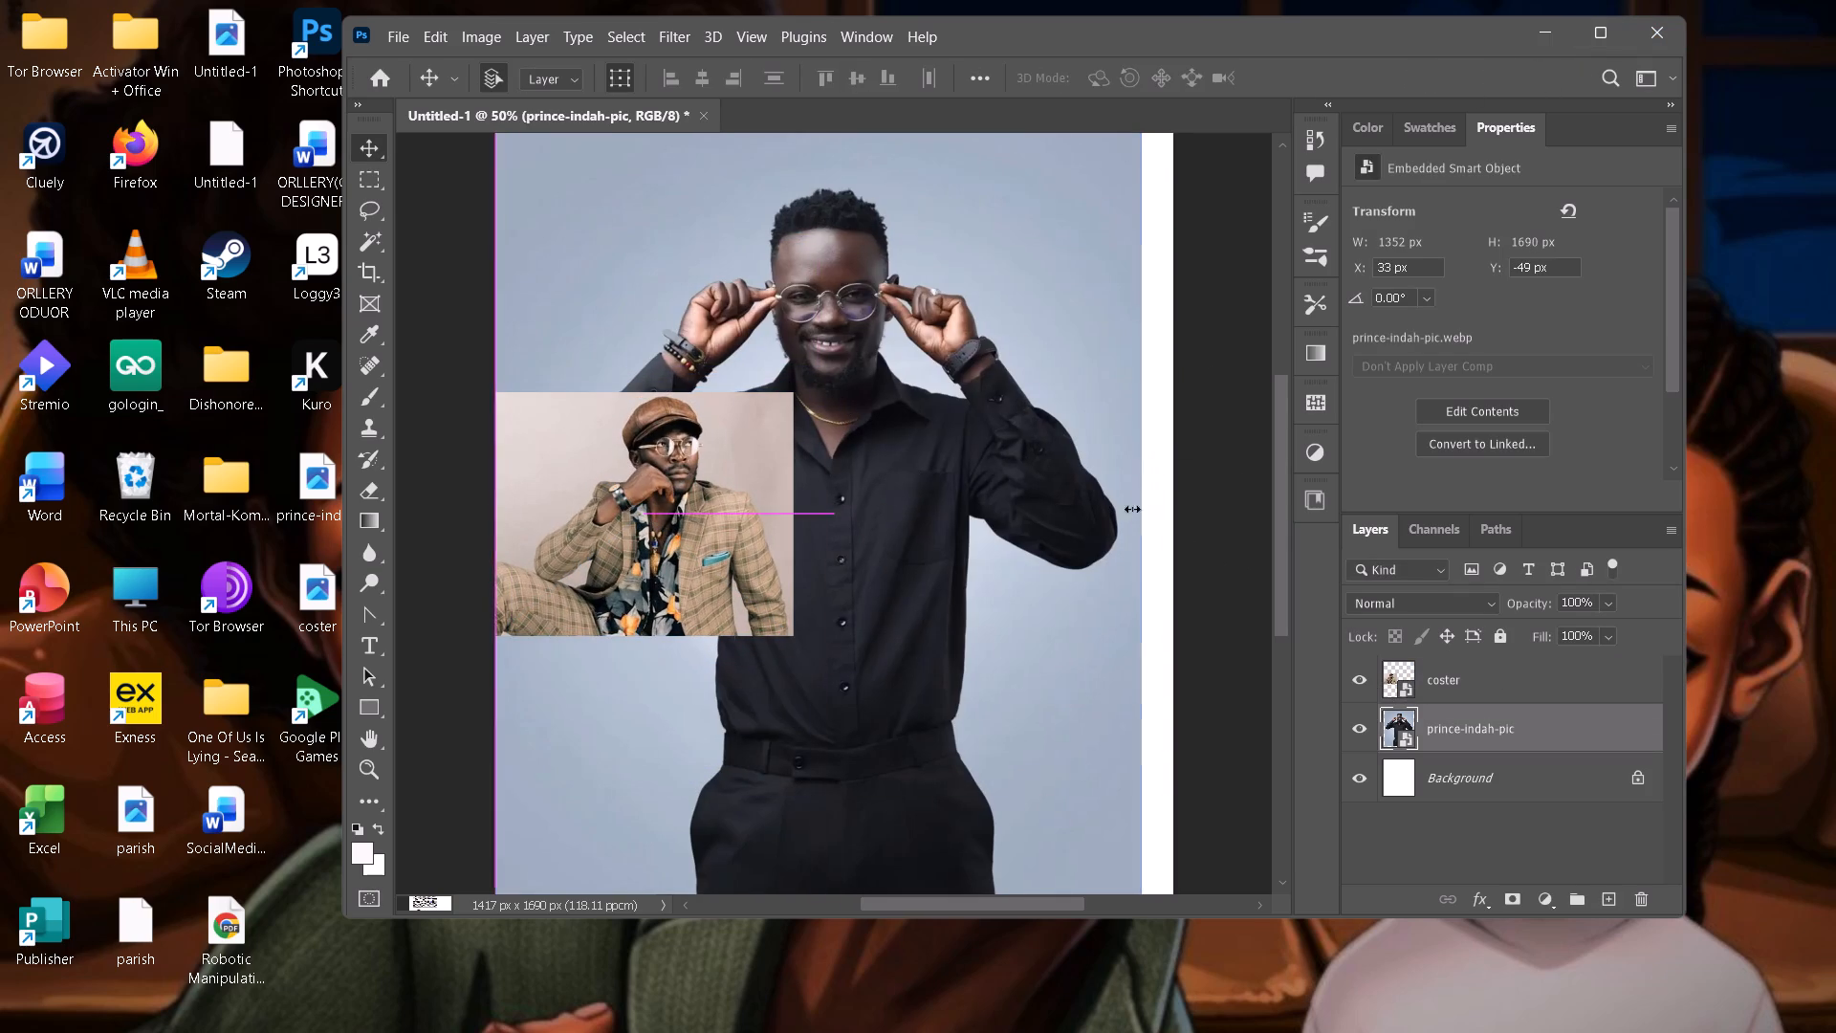
{"action": "left_click_drag", "start_coordinate": [1134, 510], "coordinate": [957, 497]}
{"action": "left_click_drag", "start_coordinate": [896, 616], "coordinate": [976, 513]}
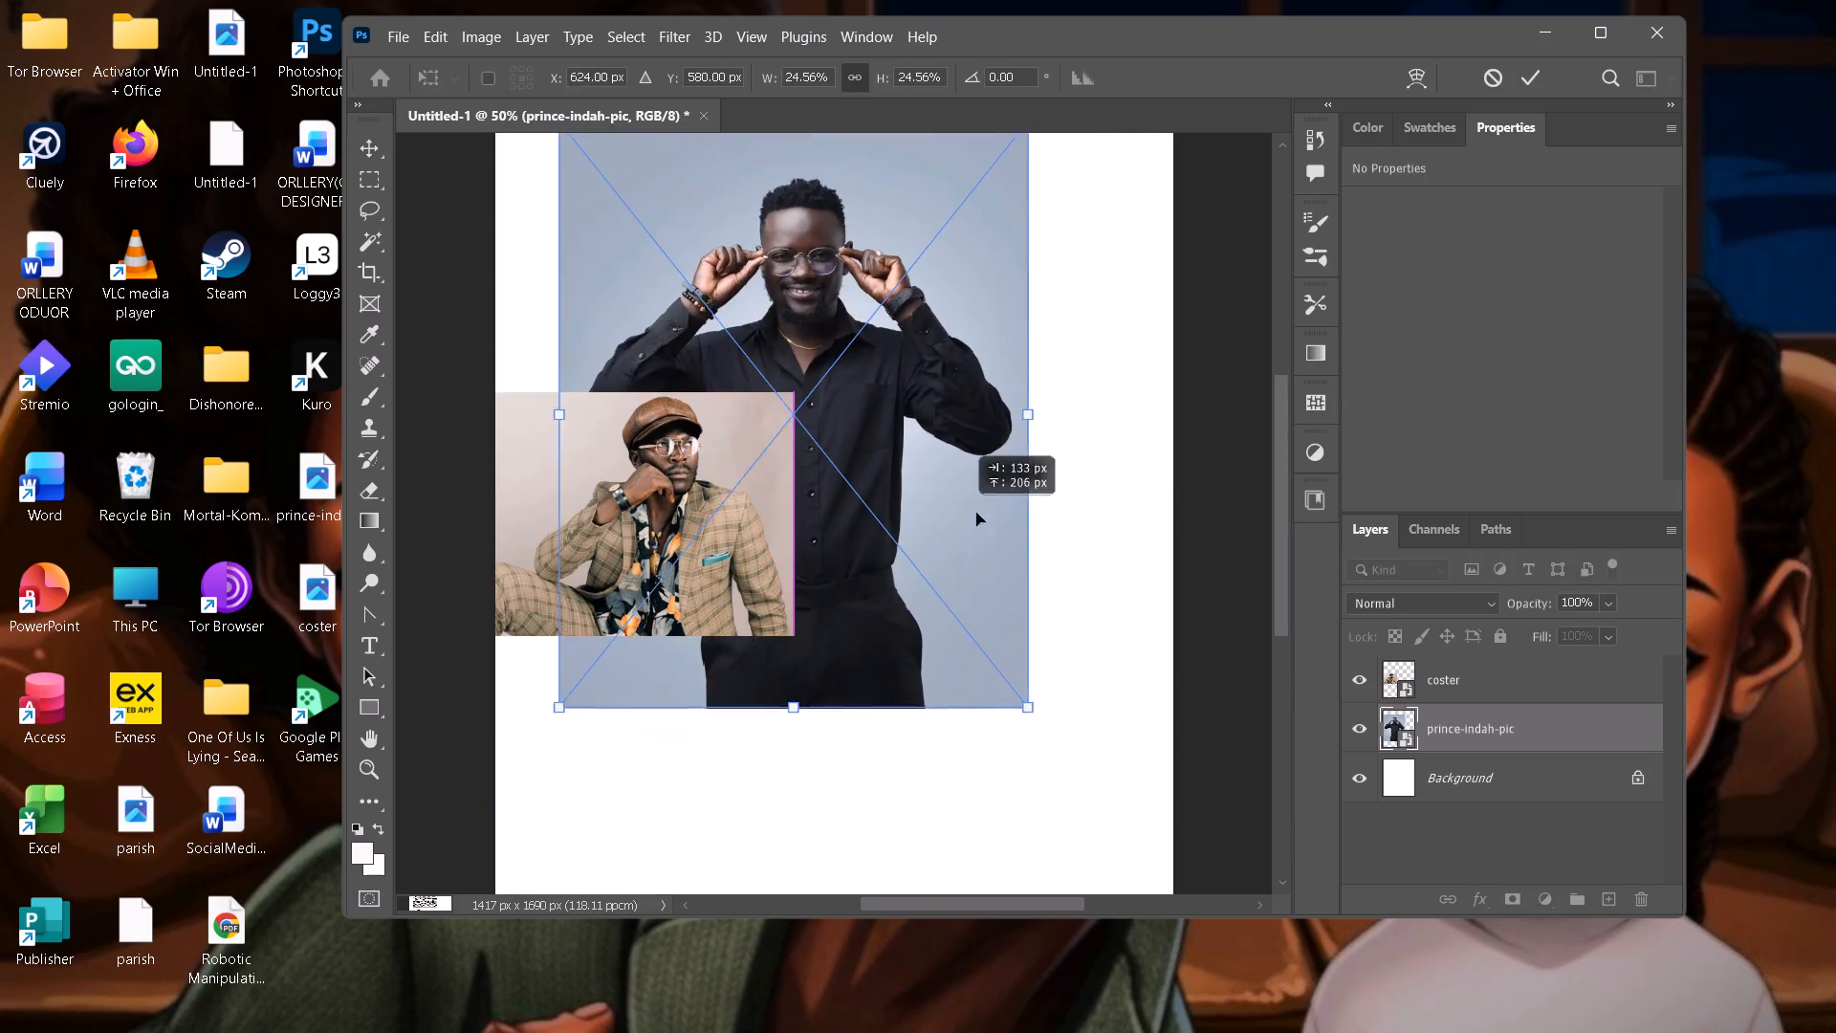
{"action": "left_click_drag", "start_coordinate": [976, 513], "coordinate": [1111, 521]}
{"action": "left_click_drag", "start_coordinate": [943, 719], "coordinate": [962, 643]}
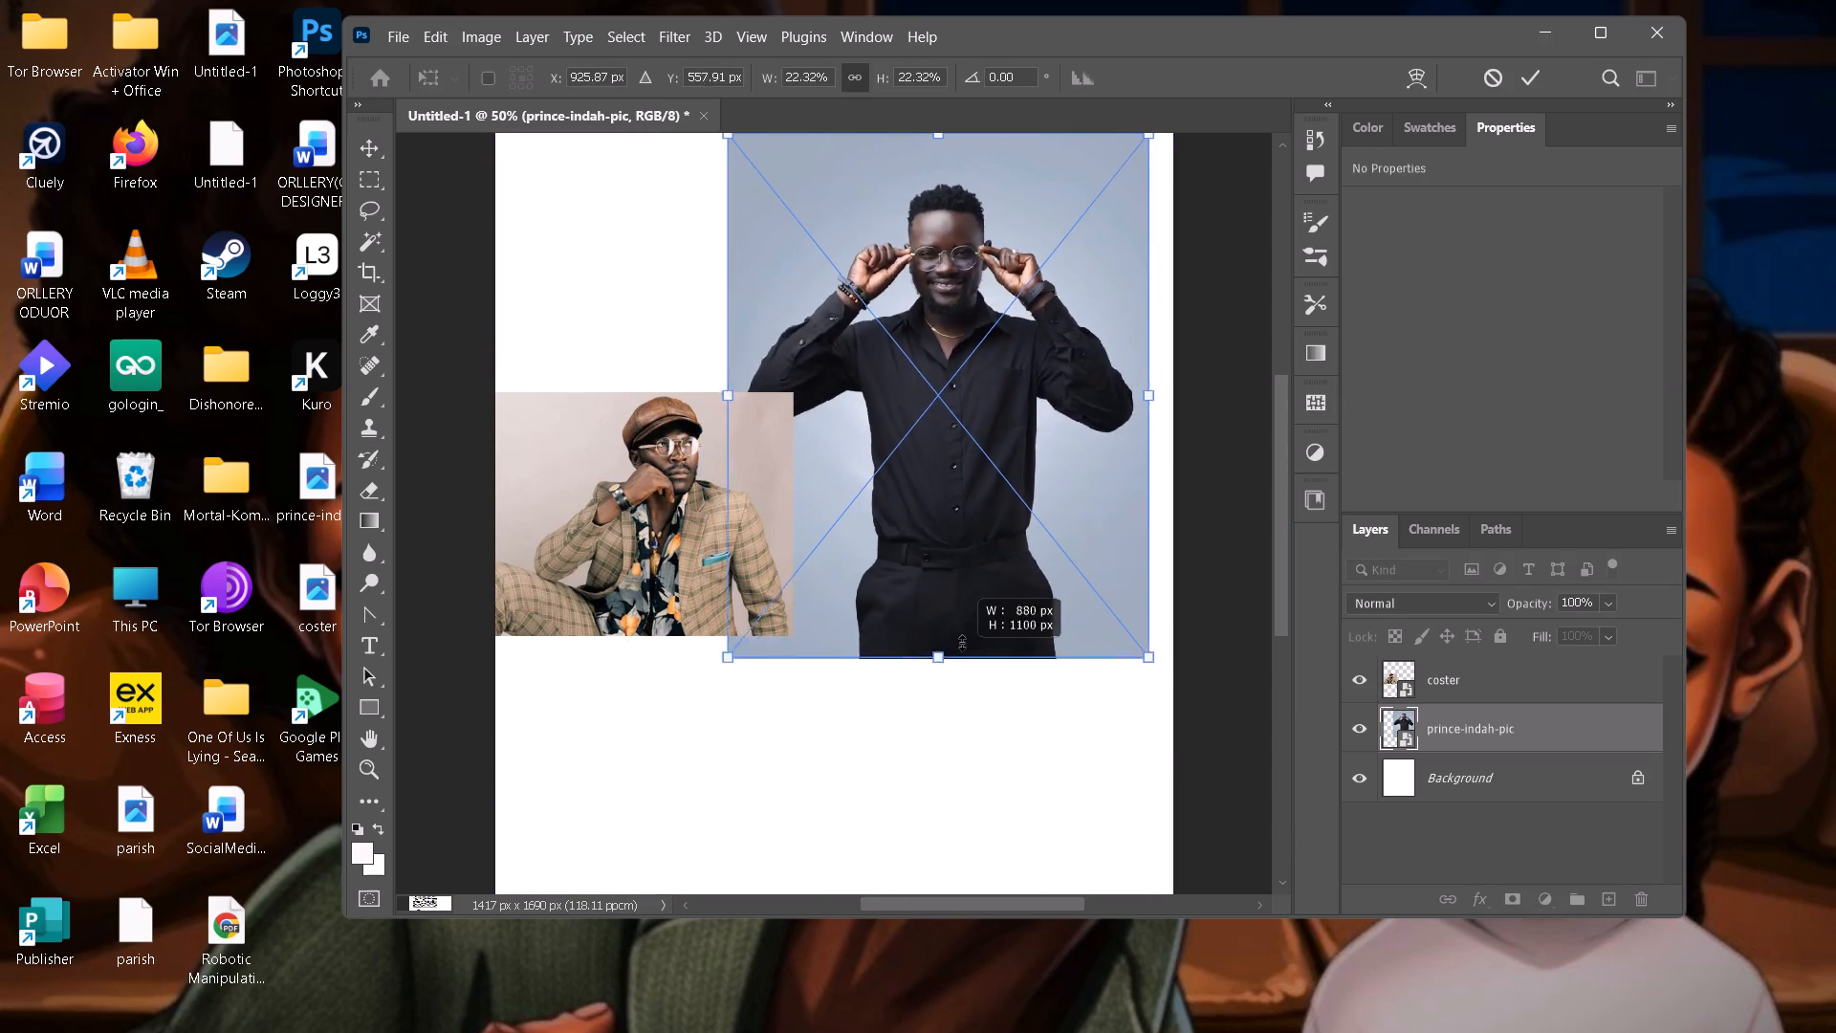
{"action": "left_click_drag", "start_coordinate": [962, 643], "coordinate": [973, 510]}
{"action": "left_click_drag", "start_coordinate": [974, 334], "coordinate": [1041, 368]}
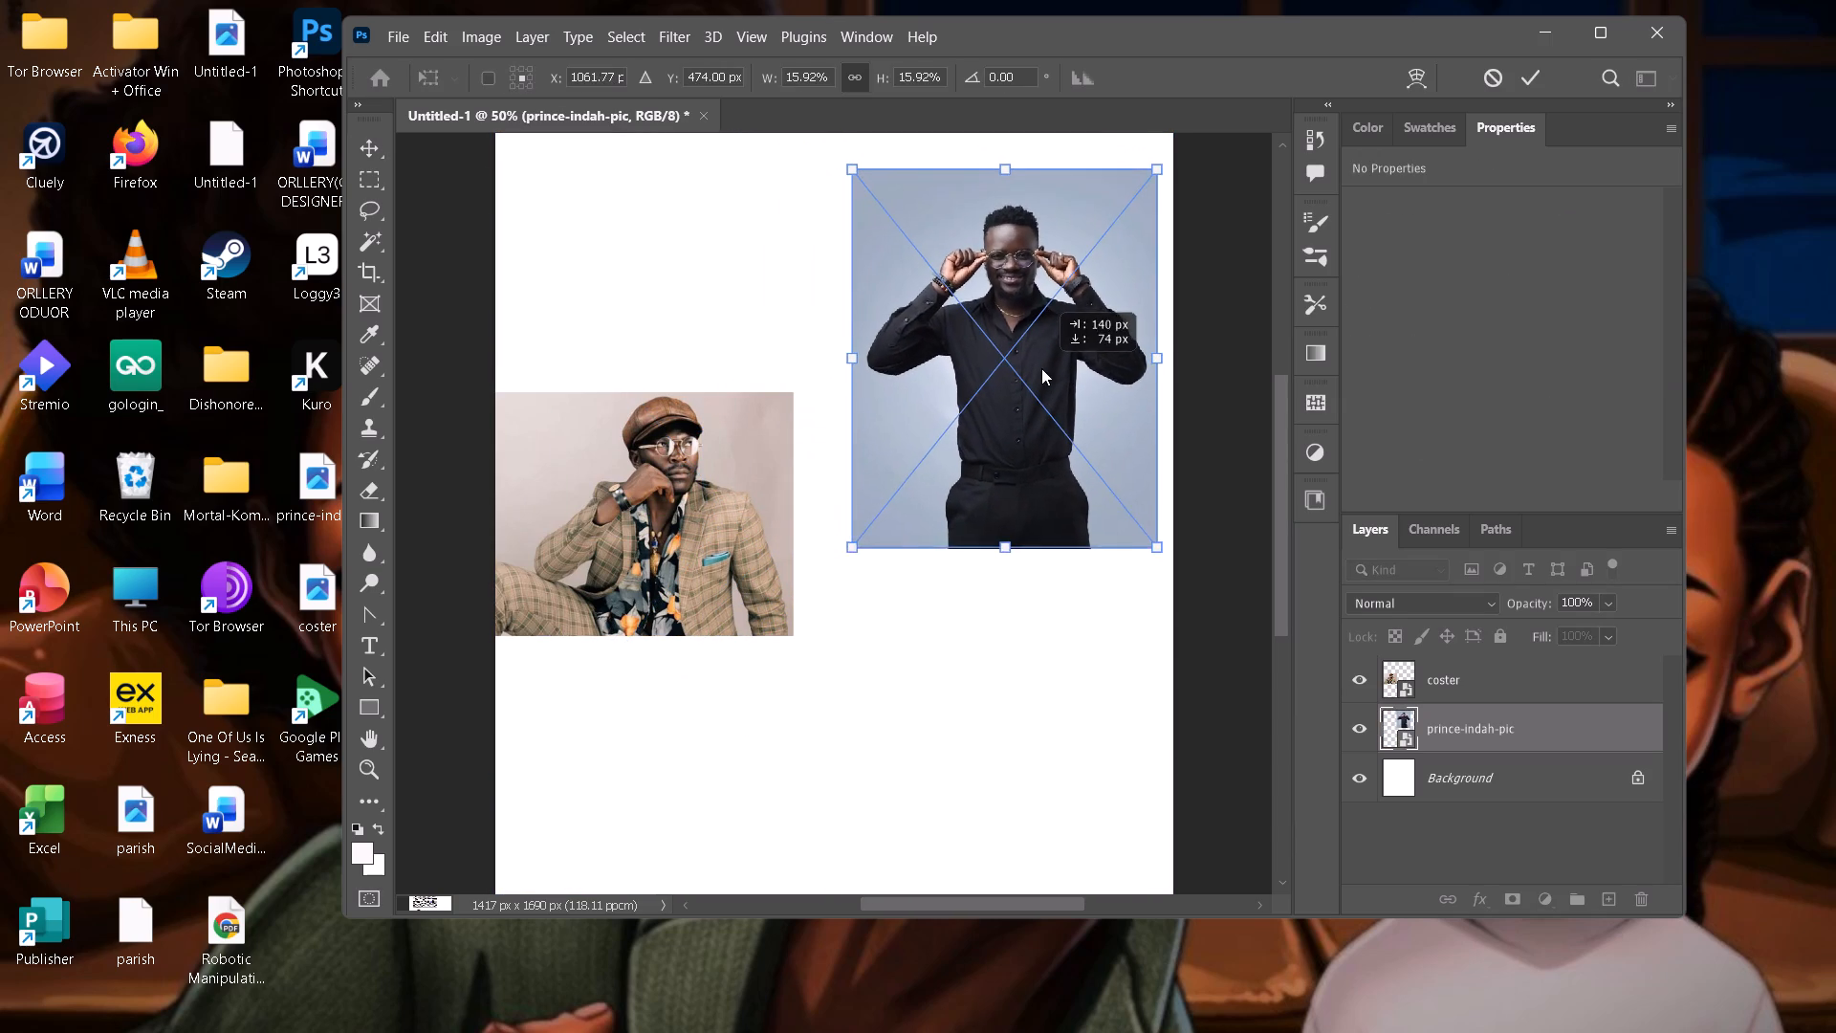
{"action": "left_click_drag", "start_coordinate": [1041, 368], "coordinate": [1030, 357]}
{"action": "left_click", "coordinate": [1529, 77]}
Maximize the window and draw a filled ellipse of about 758 x 749 px over the prince-indah-pic photo.
{"action": "left_click", "coordinate": [1601, 32]}
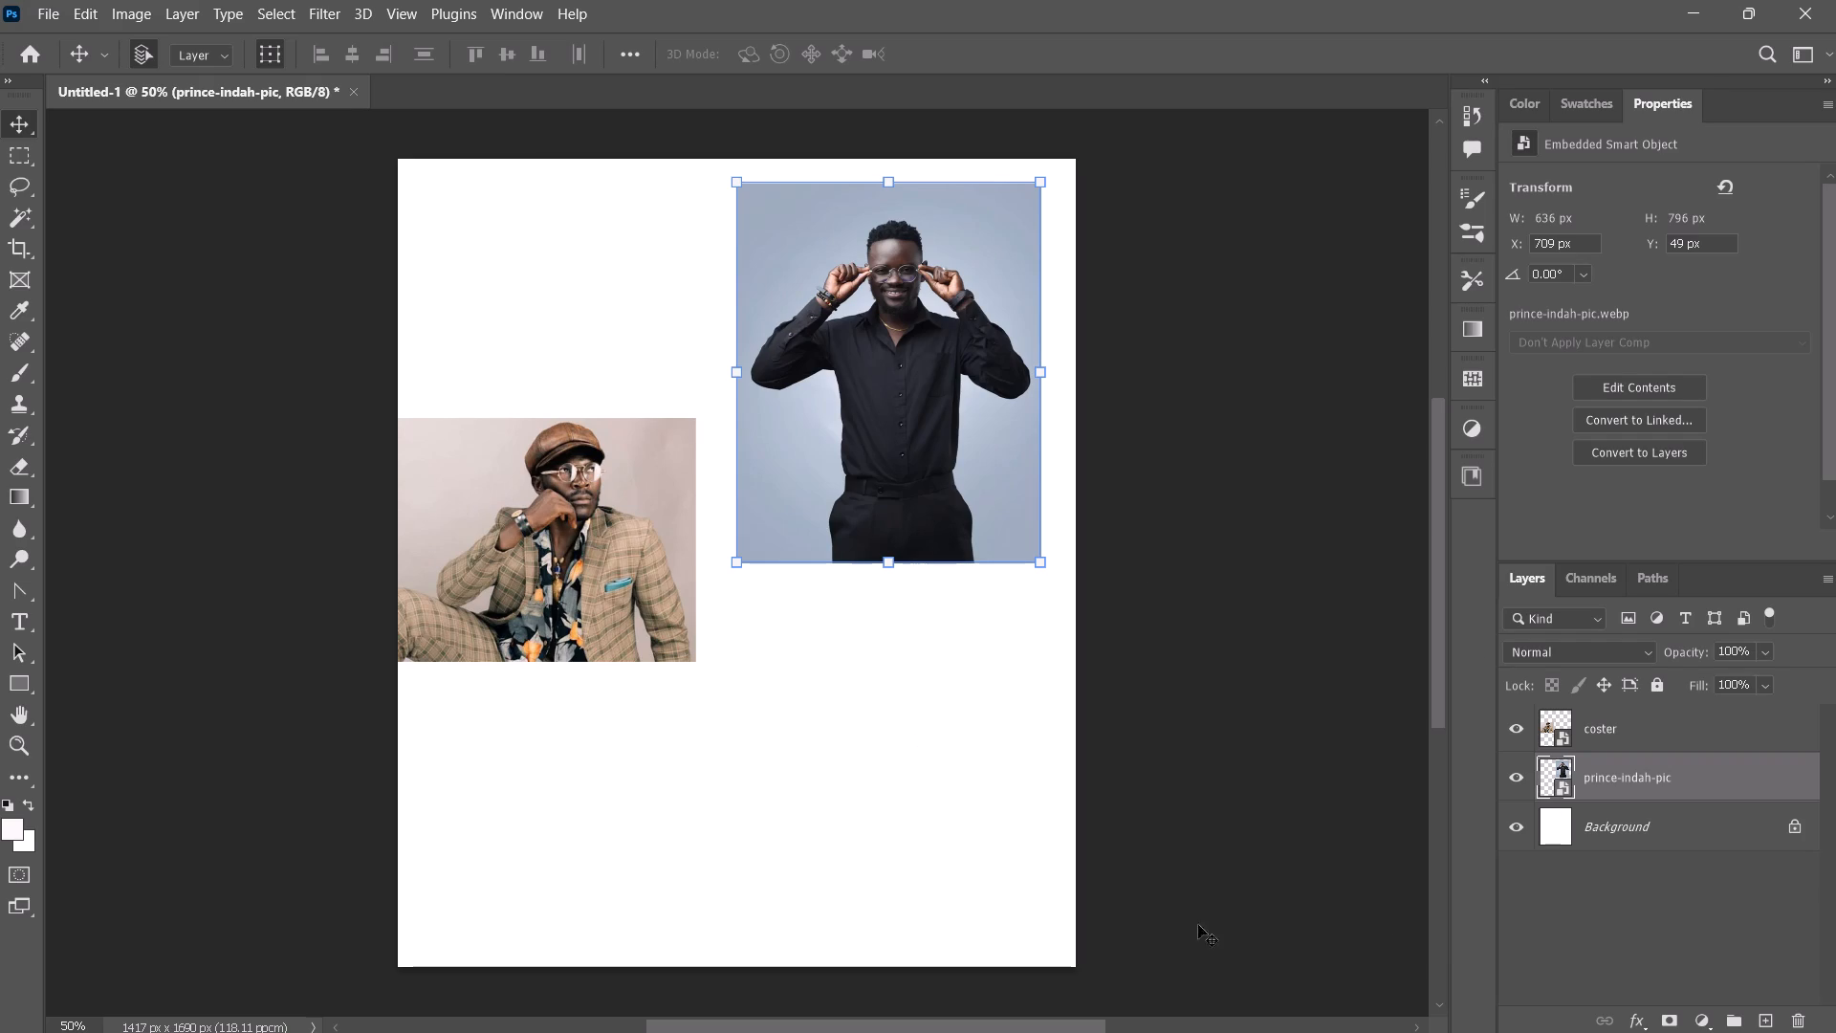
{"action": "right_click", "coordinate": [9, 680]}
{"action": "left_click", "coordinate": [86, 712]}
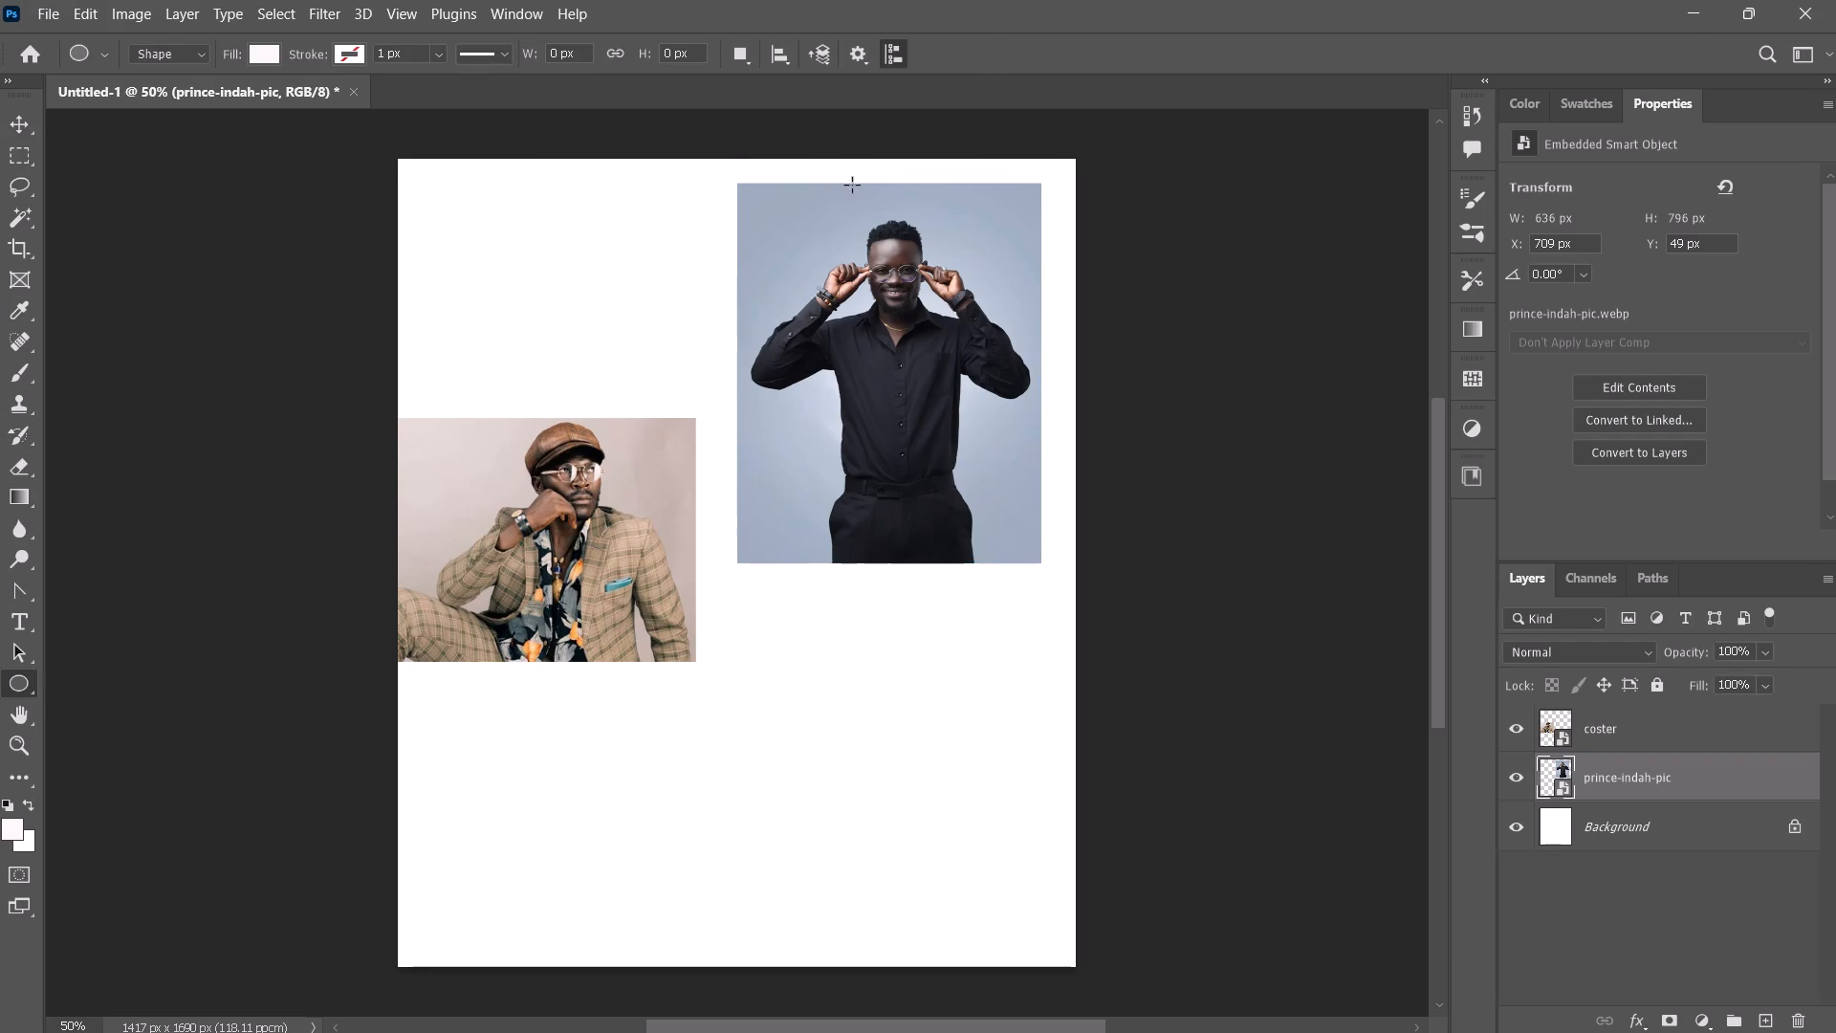
{"action": "left_click_drag", "start_coordinate": [691, 187], "coordinate": [1101, 576]}
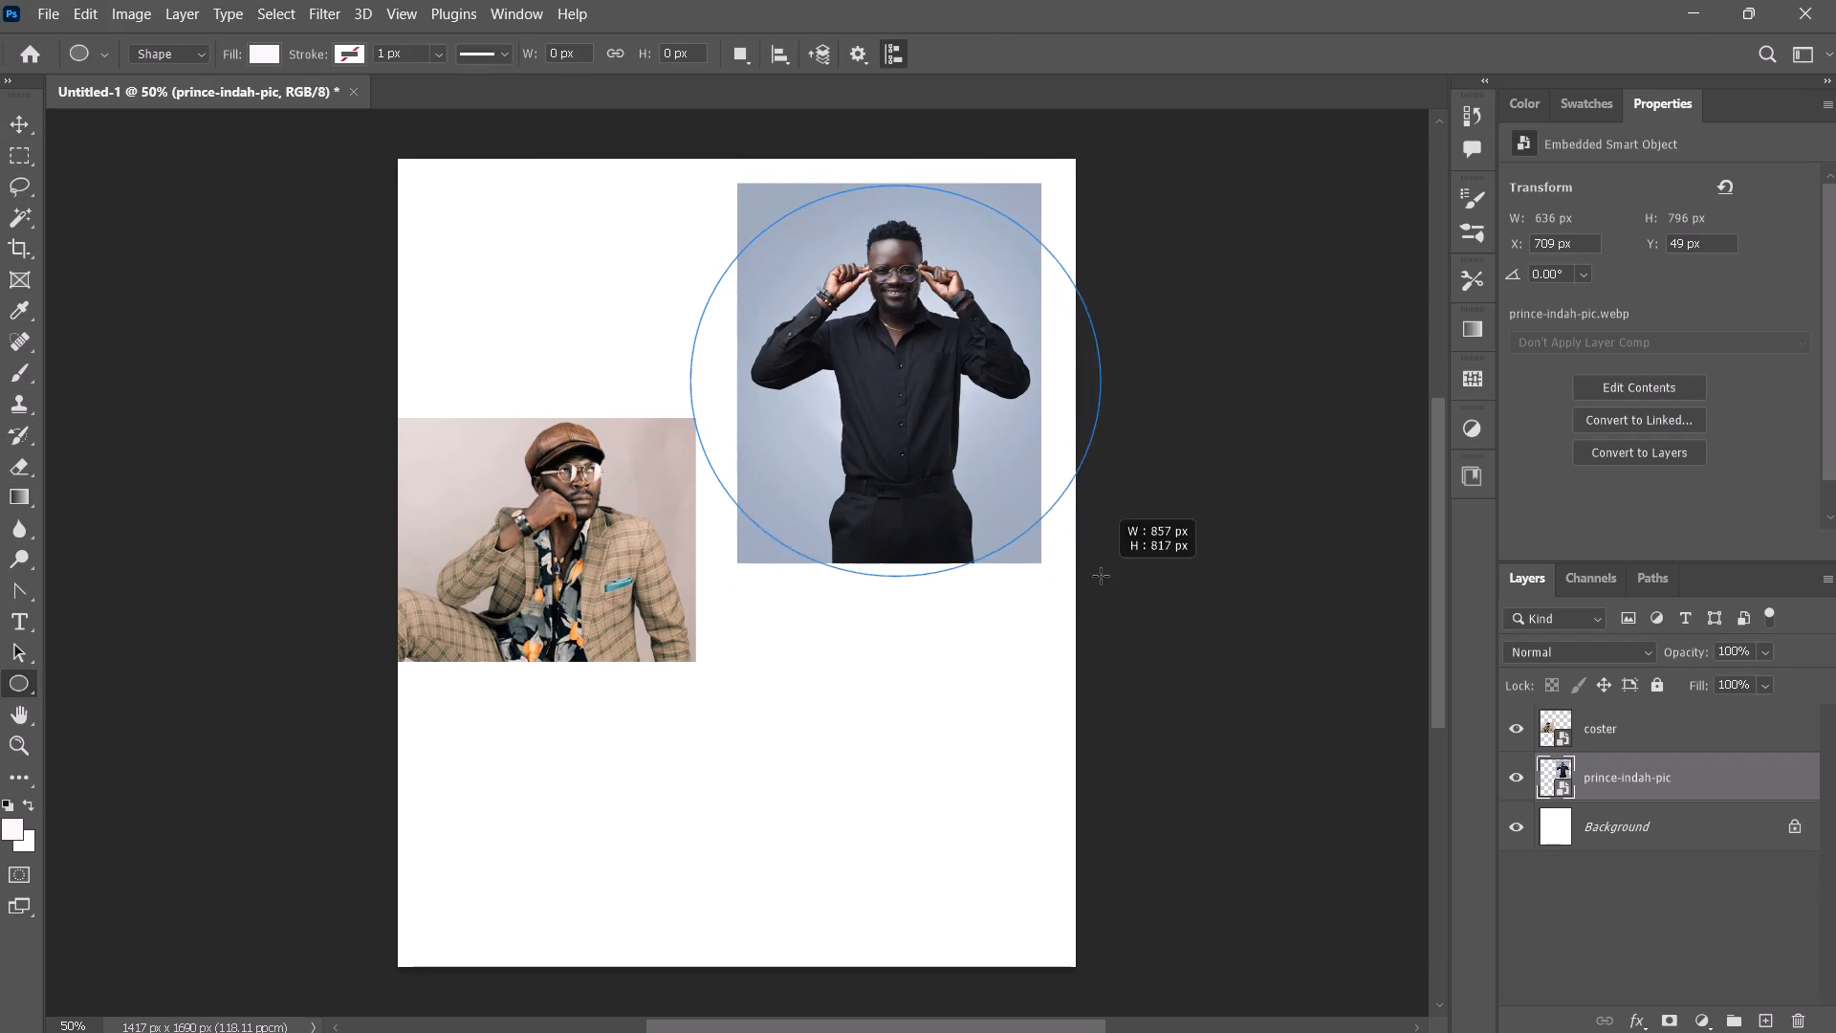
{"action": "left_click_drag", "start_coordinate": [1101, 576], "coordinate": [1041, 559]}
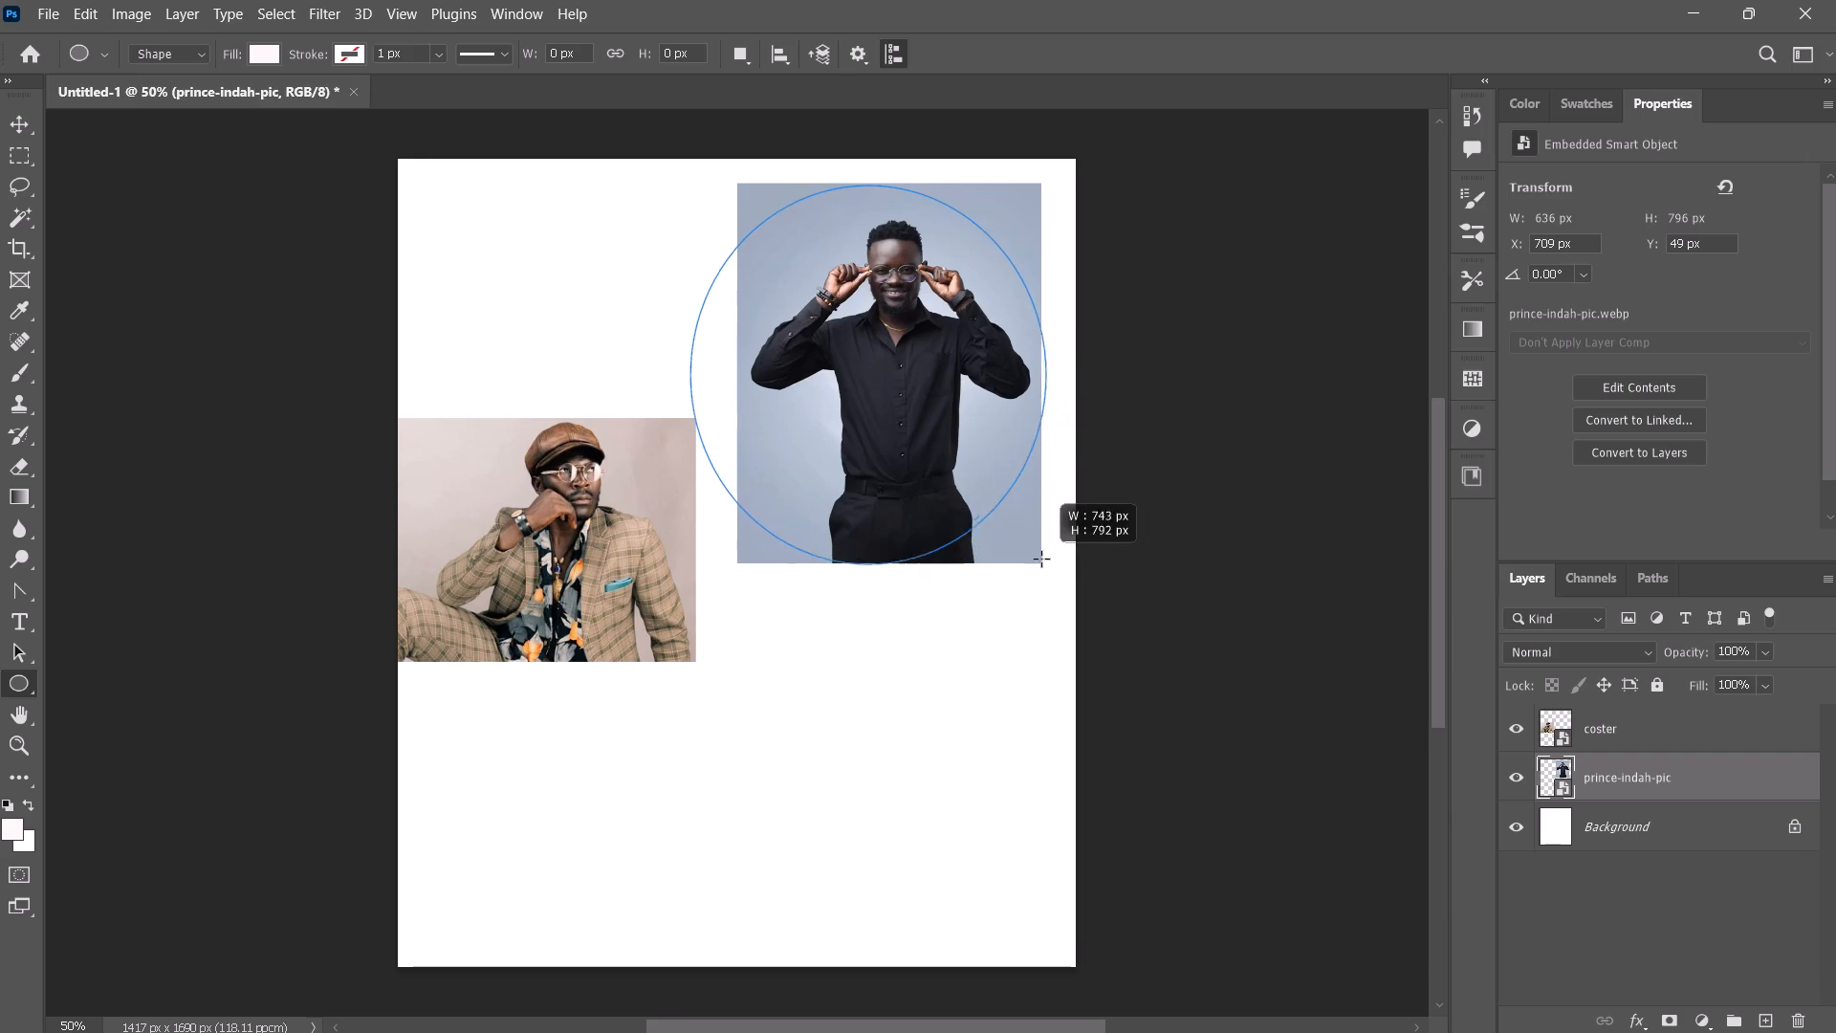
{"action": "left_click_drag", "start_coordinate": [1041, 559], "coordinate": [1053, 543]}
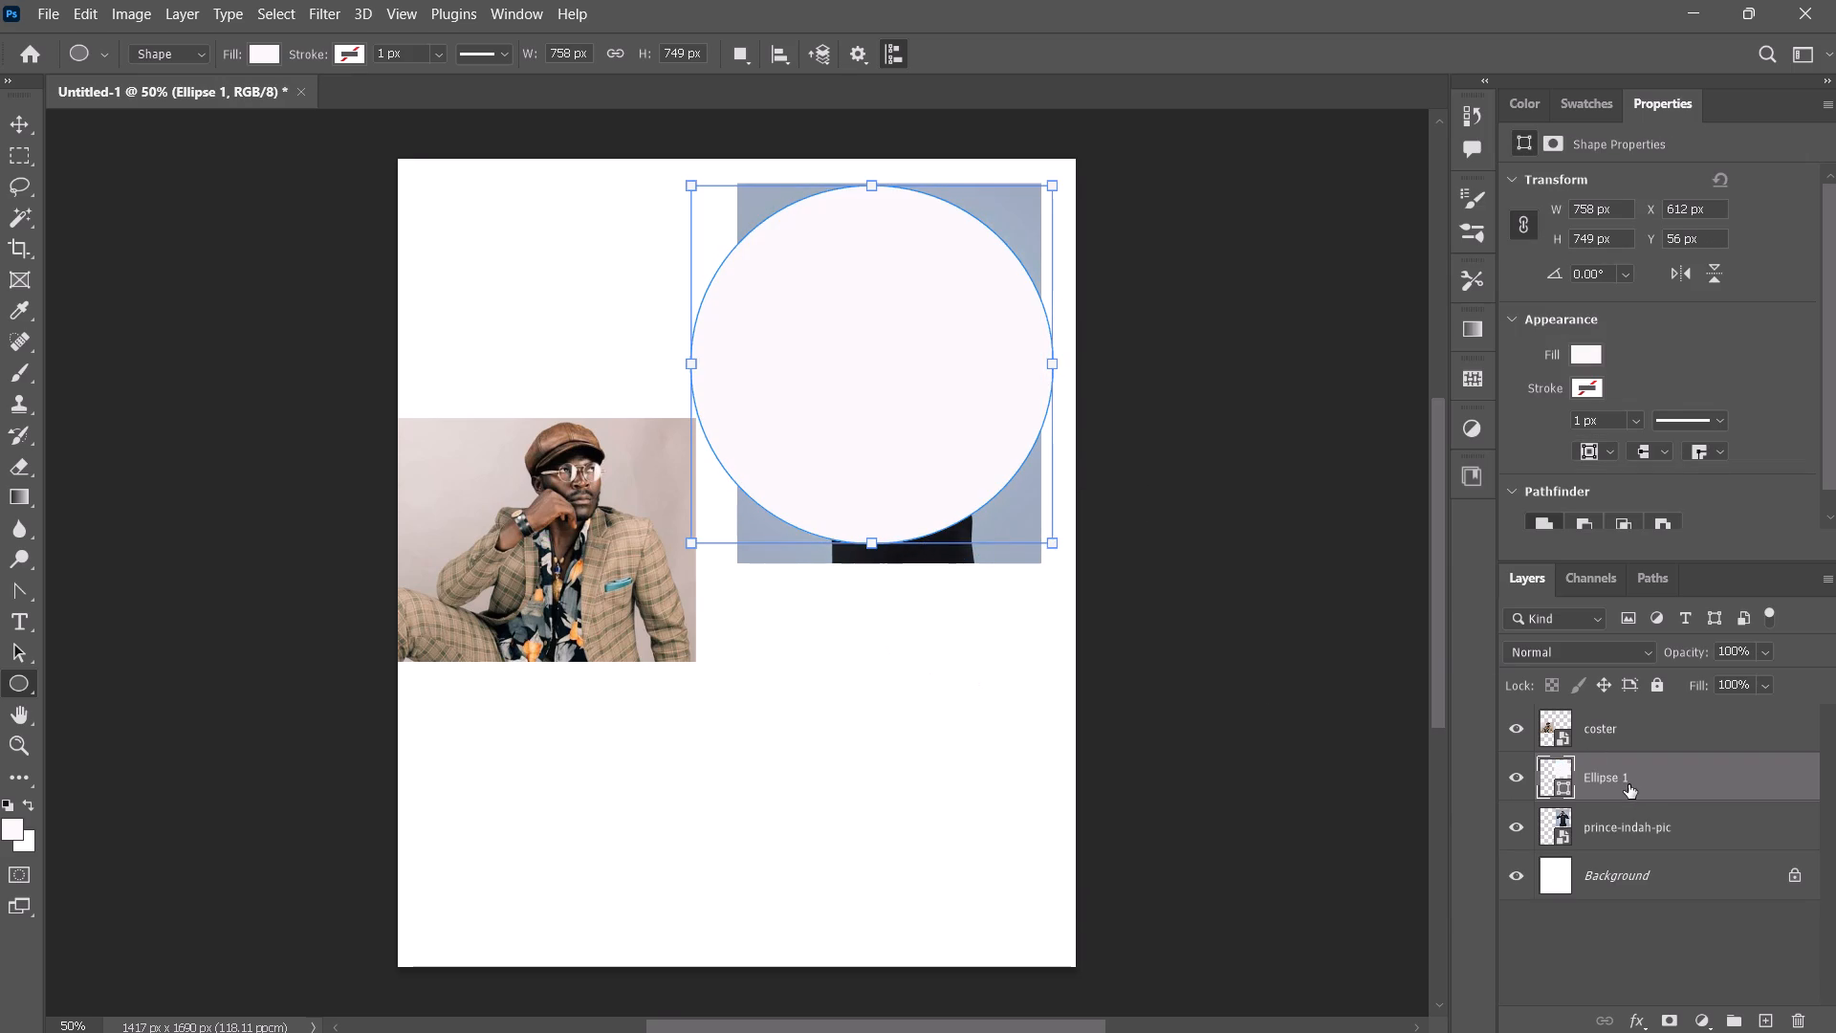
Move the ellipse layer directly beneath the prince-indah-pic layer.
{"action": "left_click_drag", "start_coordinate": [1628, 784], "coordinate": [1637, 849]}
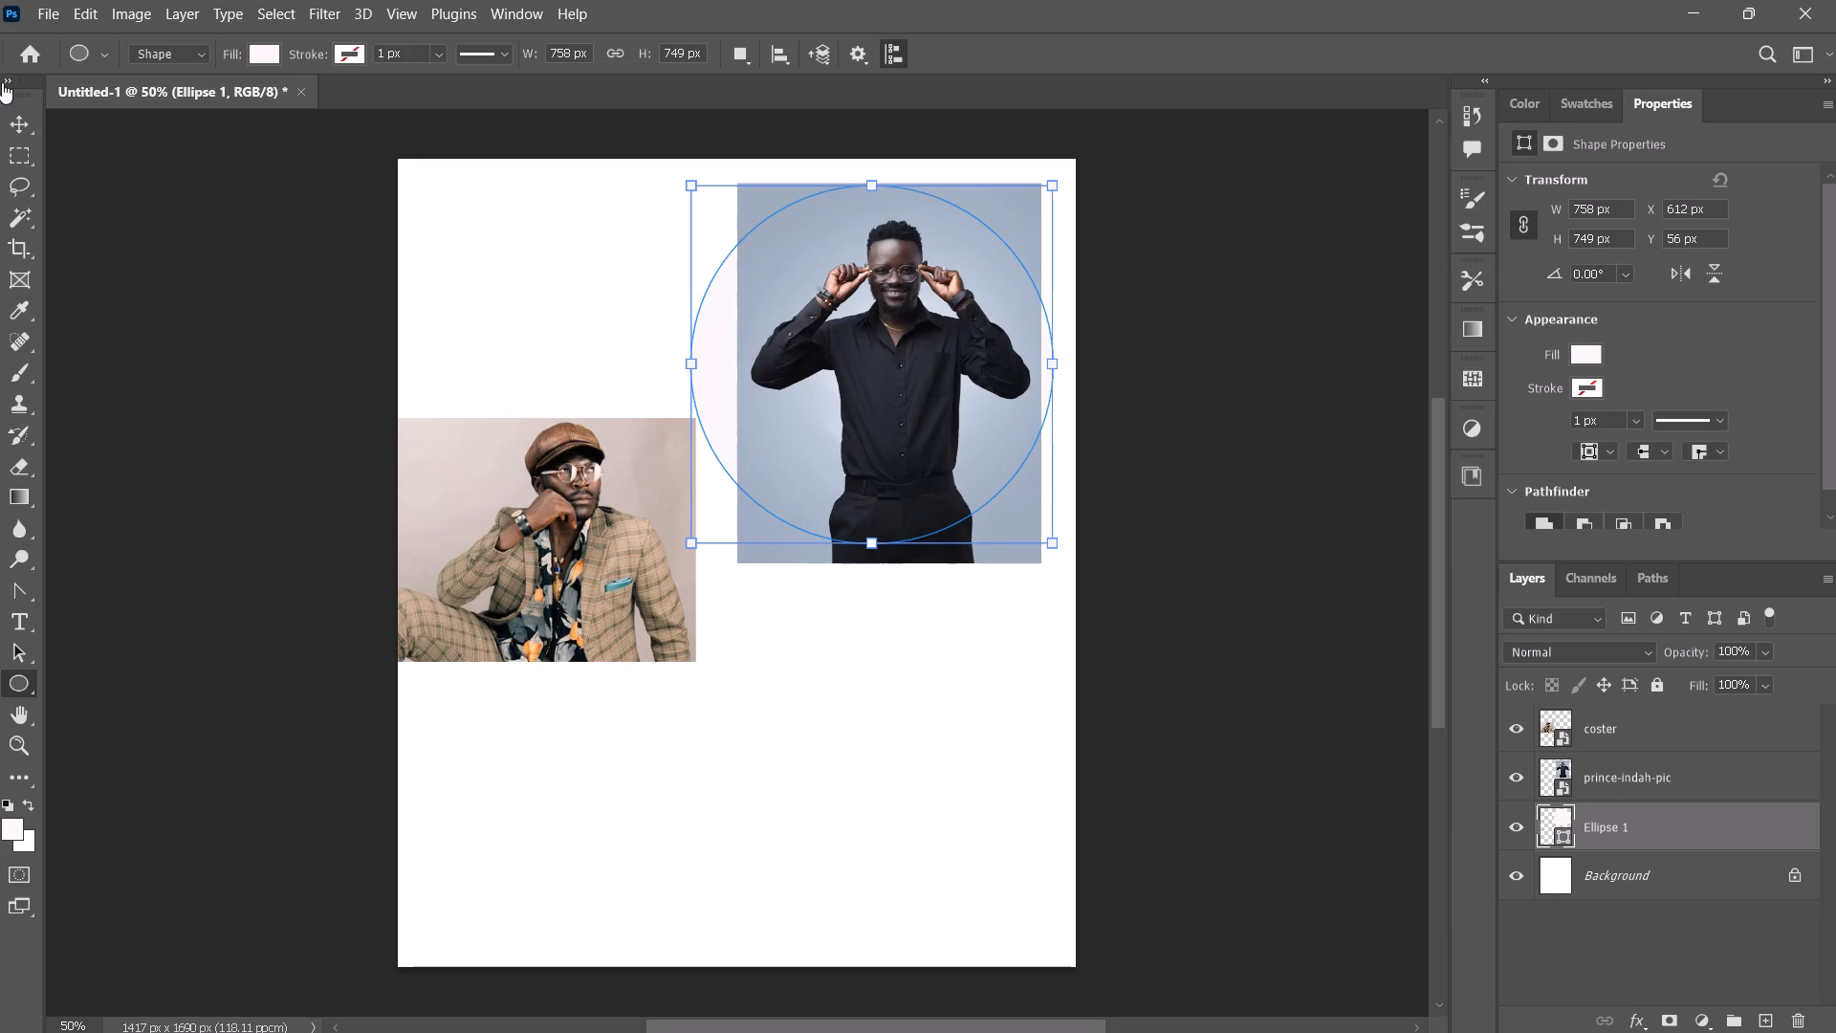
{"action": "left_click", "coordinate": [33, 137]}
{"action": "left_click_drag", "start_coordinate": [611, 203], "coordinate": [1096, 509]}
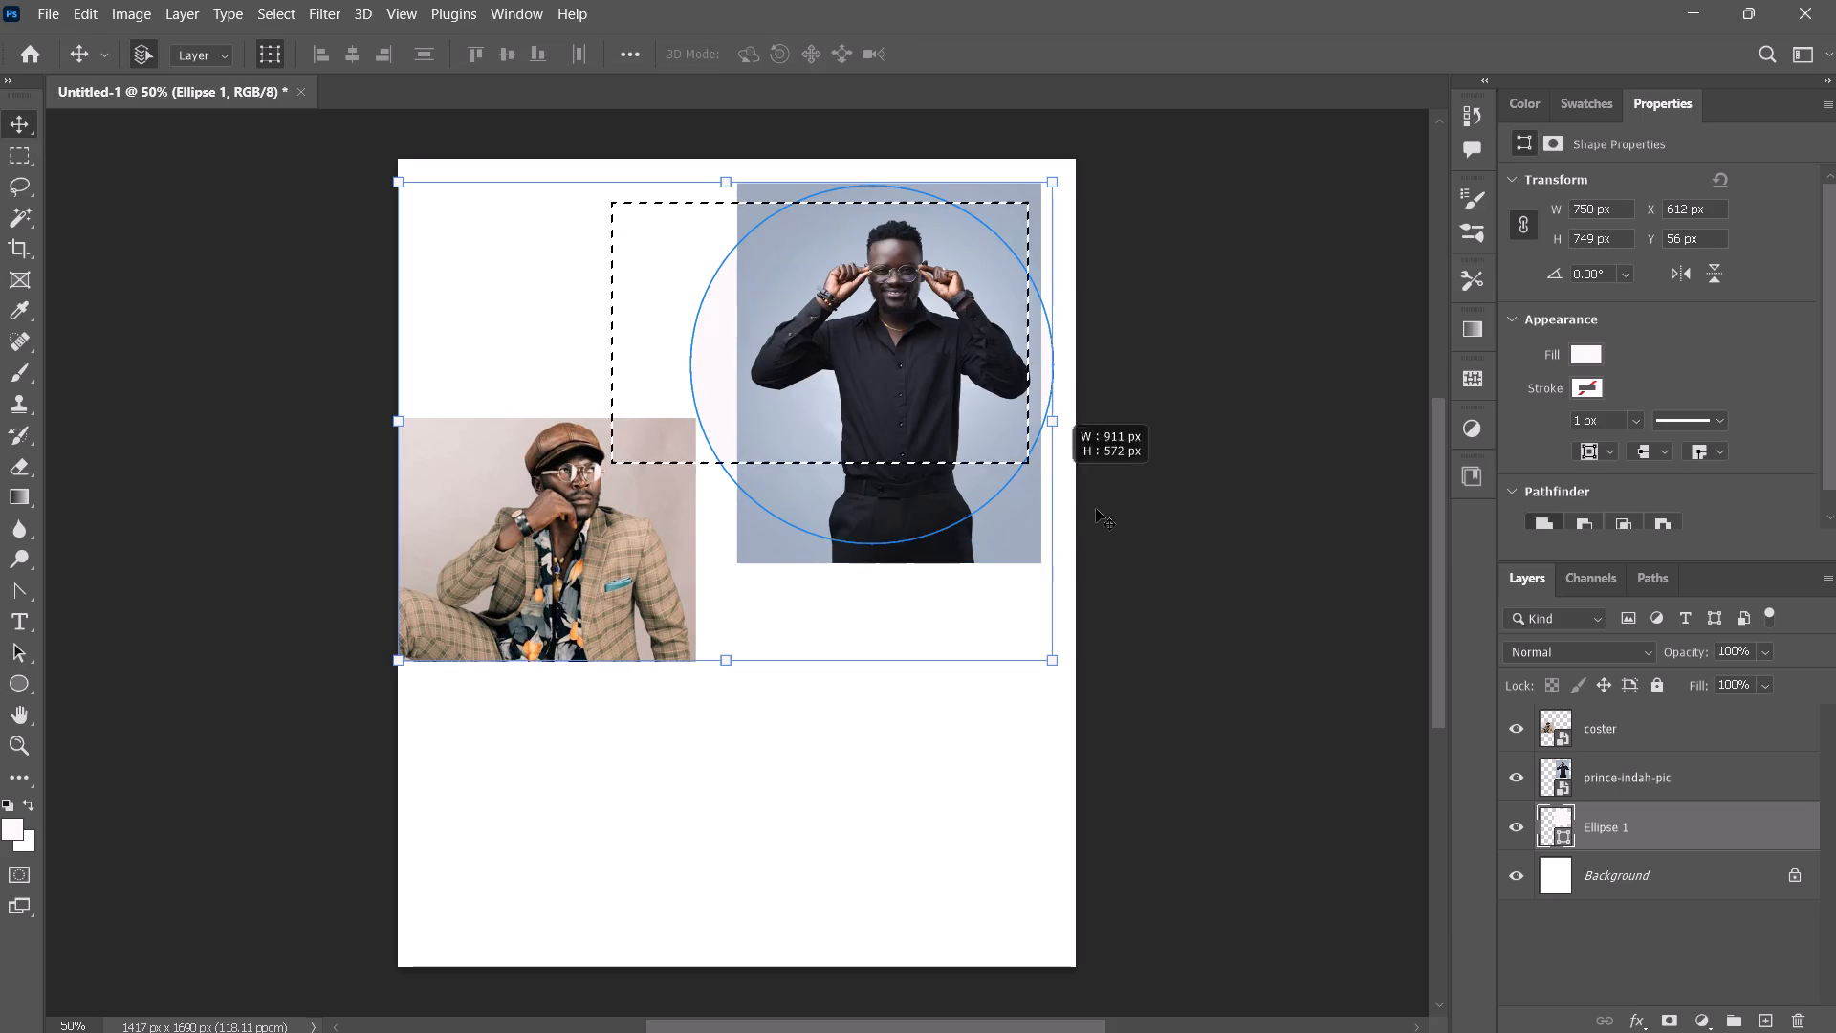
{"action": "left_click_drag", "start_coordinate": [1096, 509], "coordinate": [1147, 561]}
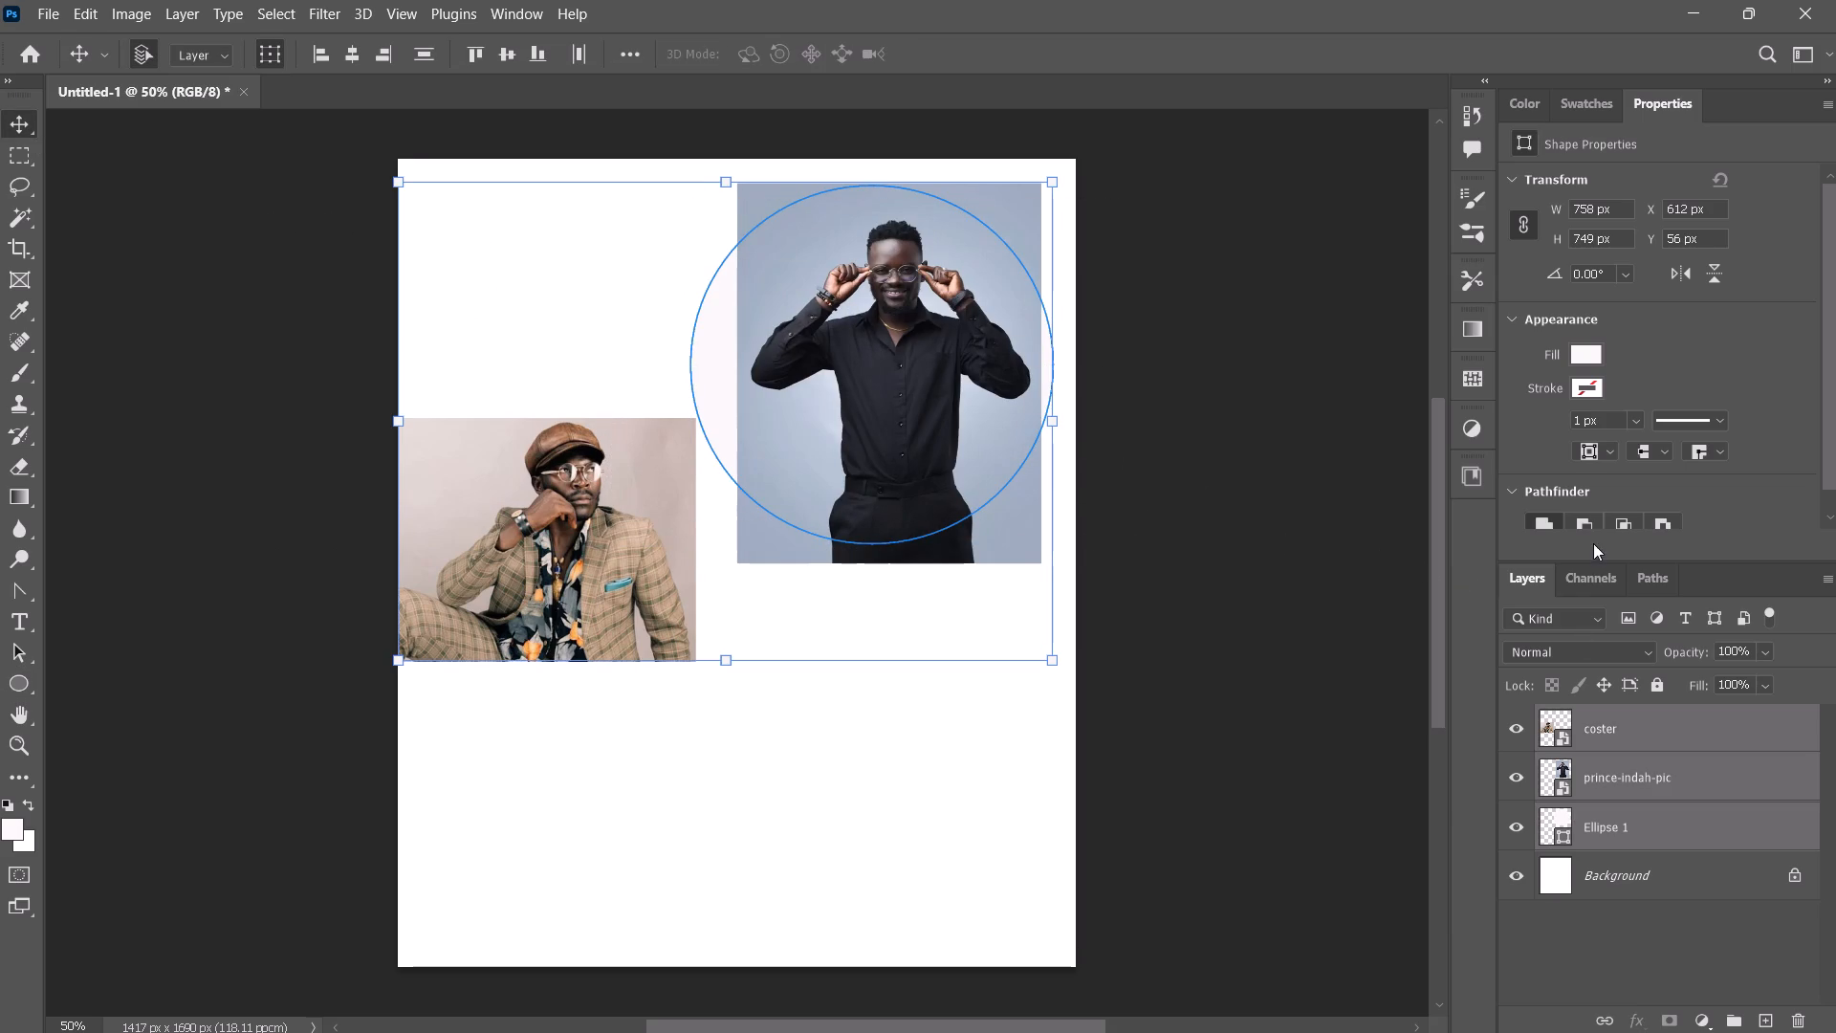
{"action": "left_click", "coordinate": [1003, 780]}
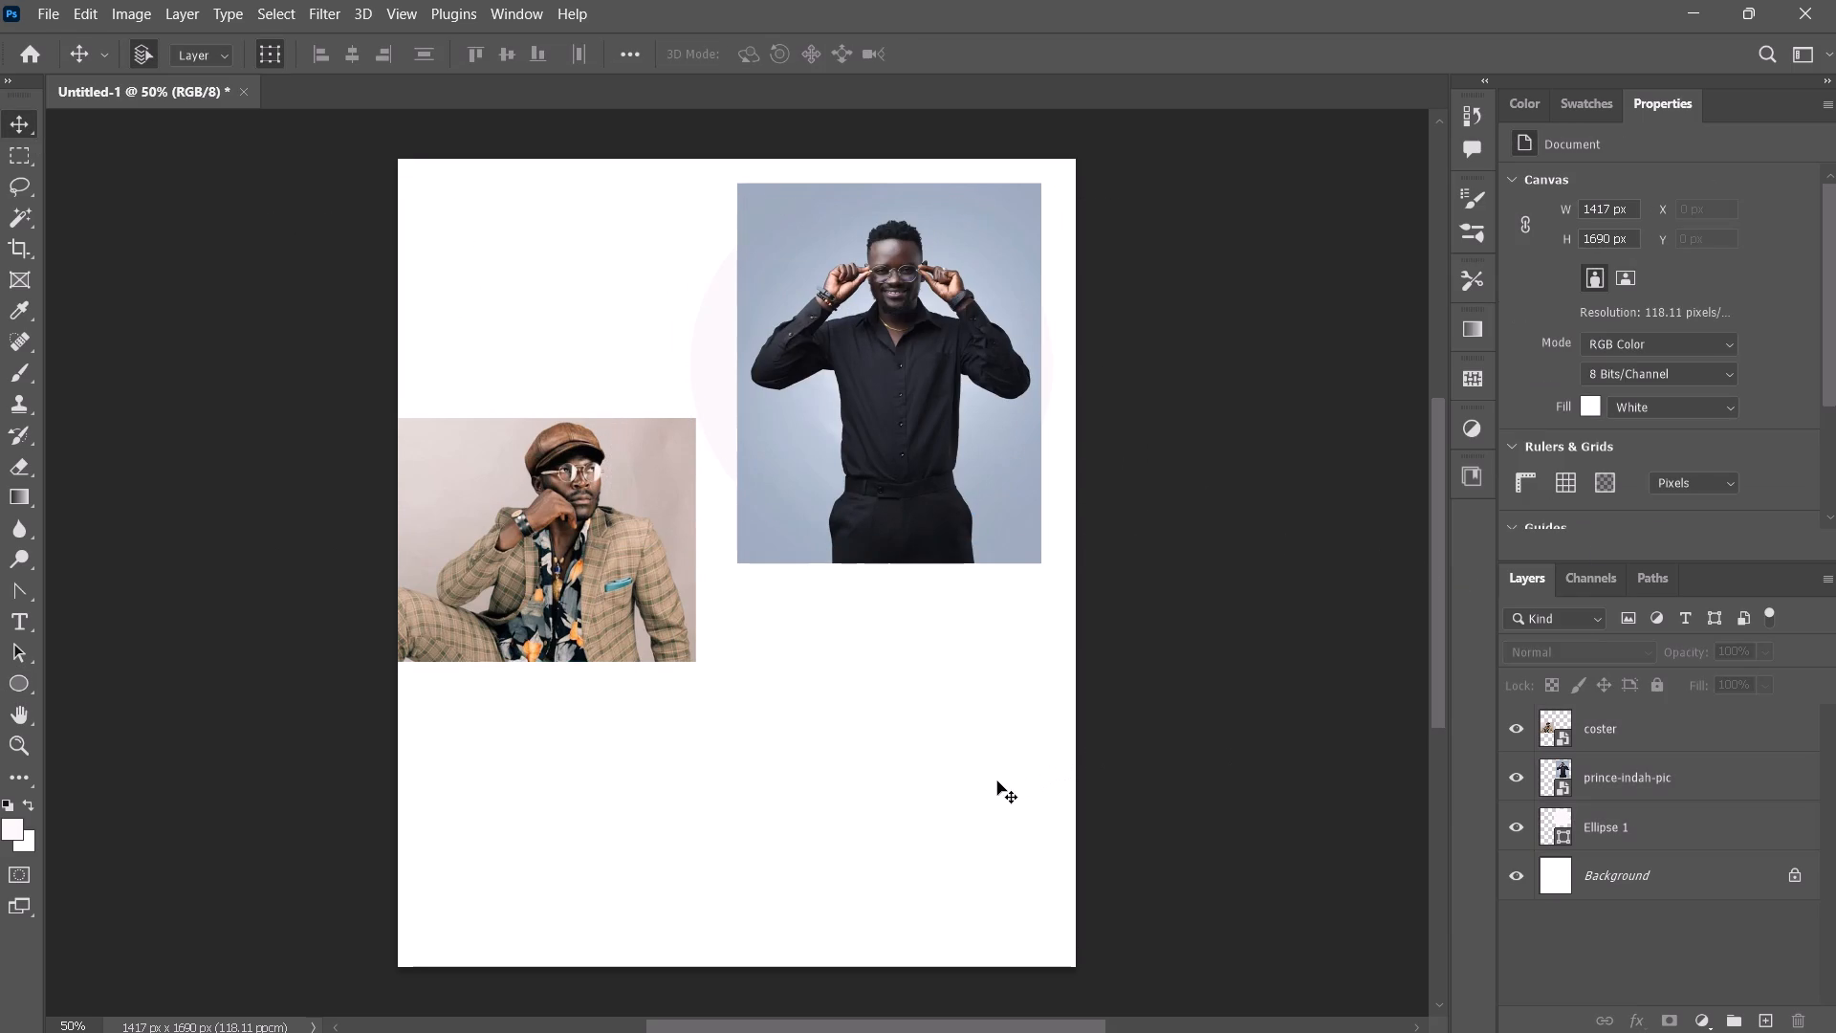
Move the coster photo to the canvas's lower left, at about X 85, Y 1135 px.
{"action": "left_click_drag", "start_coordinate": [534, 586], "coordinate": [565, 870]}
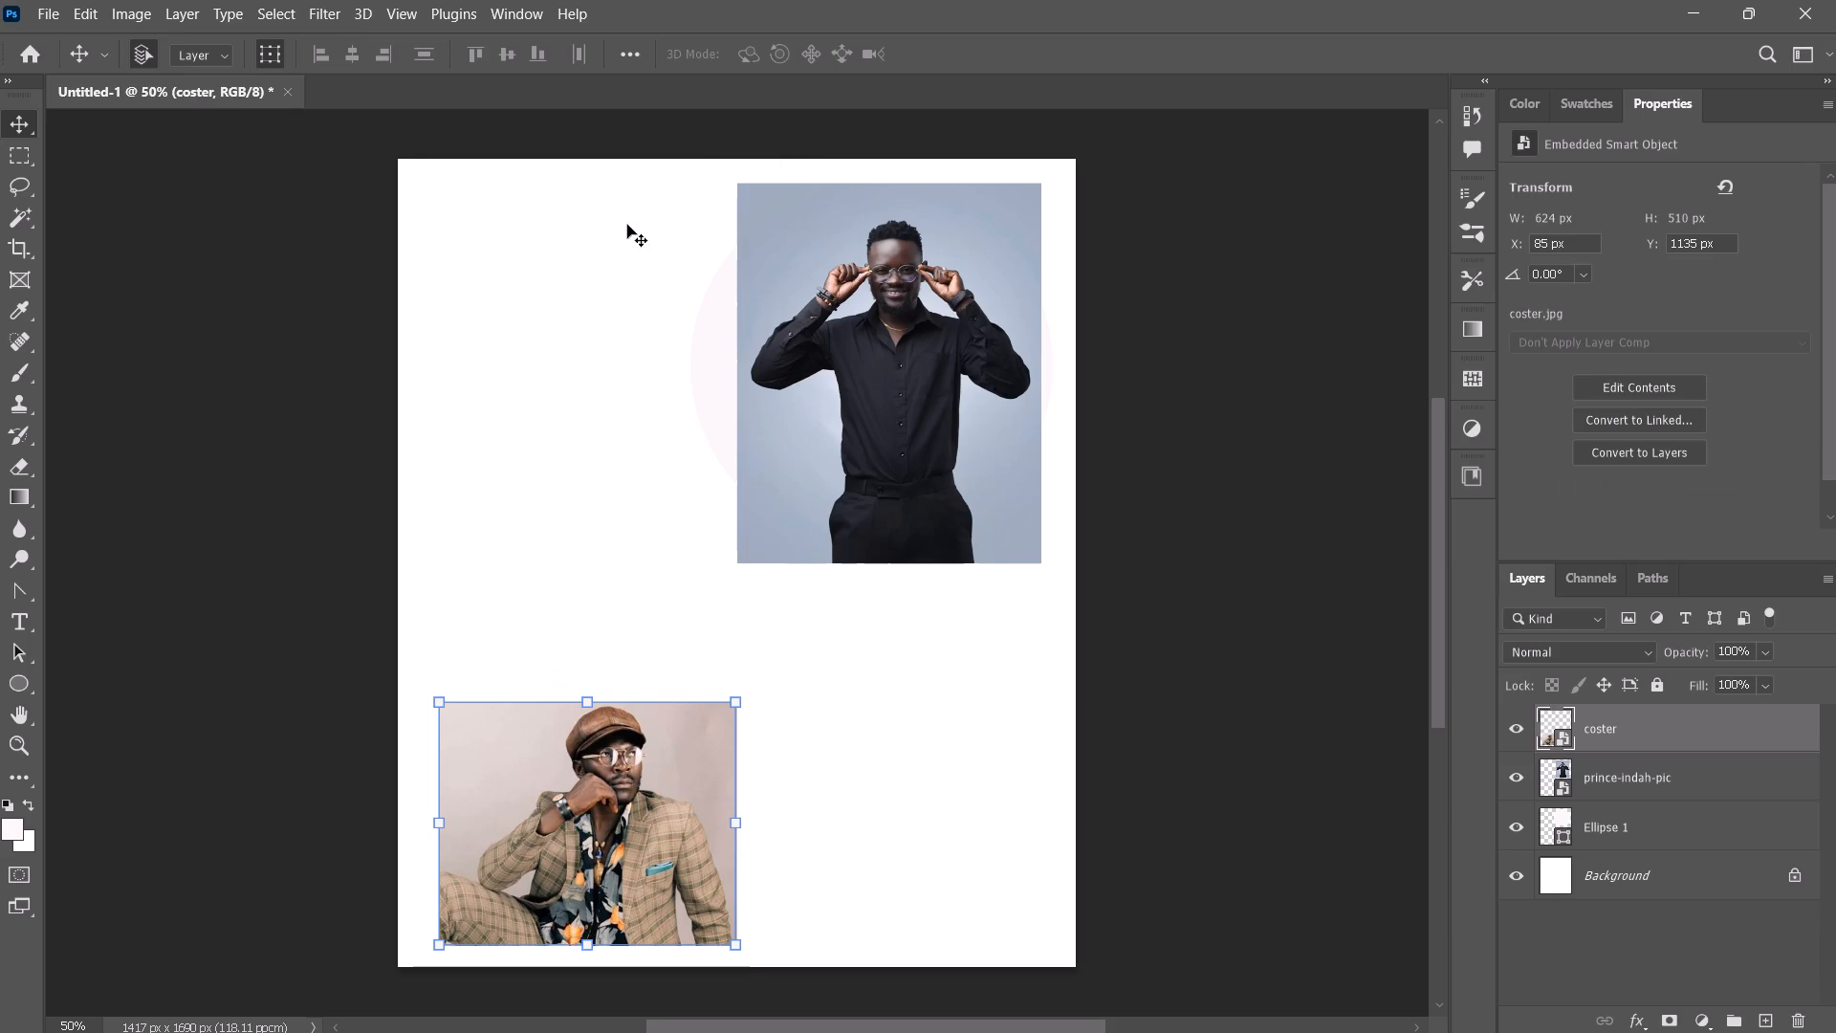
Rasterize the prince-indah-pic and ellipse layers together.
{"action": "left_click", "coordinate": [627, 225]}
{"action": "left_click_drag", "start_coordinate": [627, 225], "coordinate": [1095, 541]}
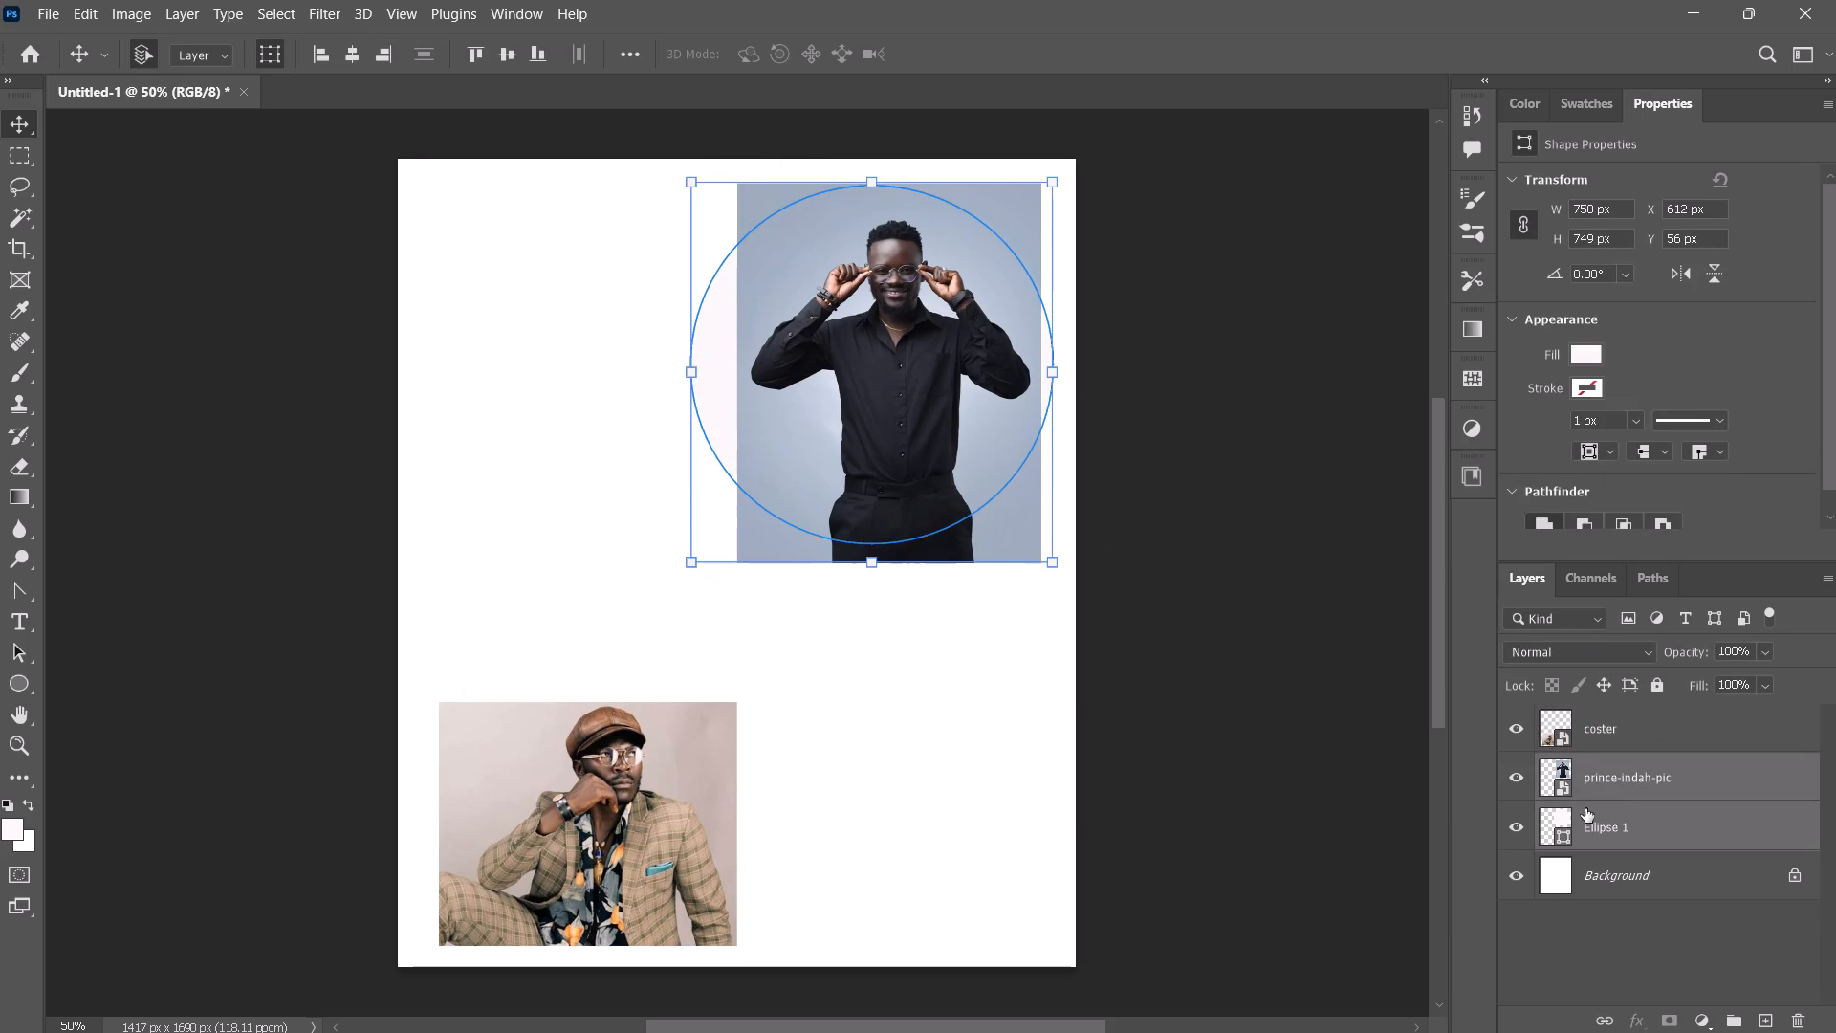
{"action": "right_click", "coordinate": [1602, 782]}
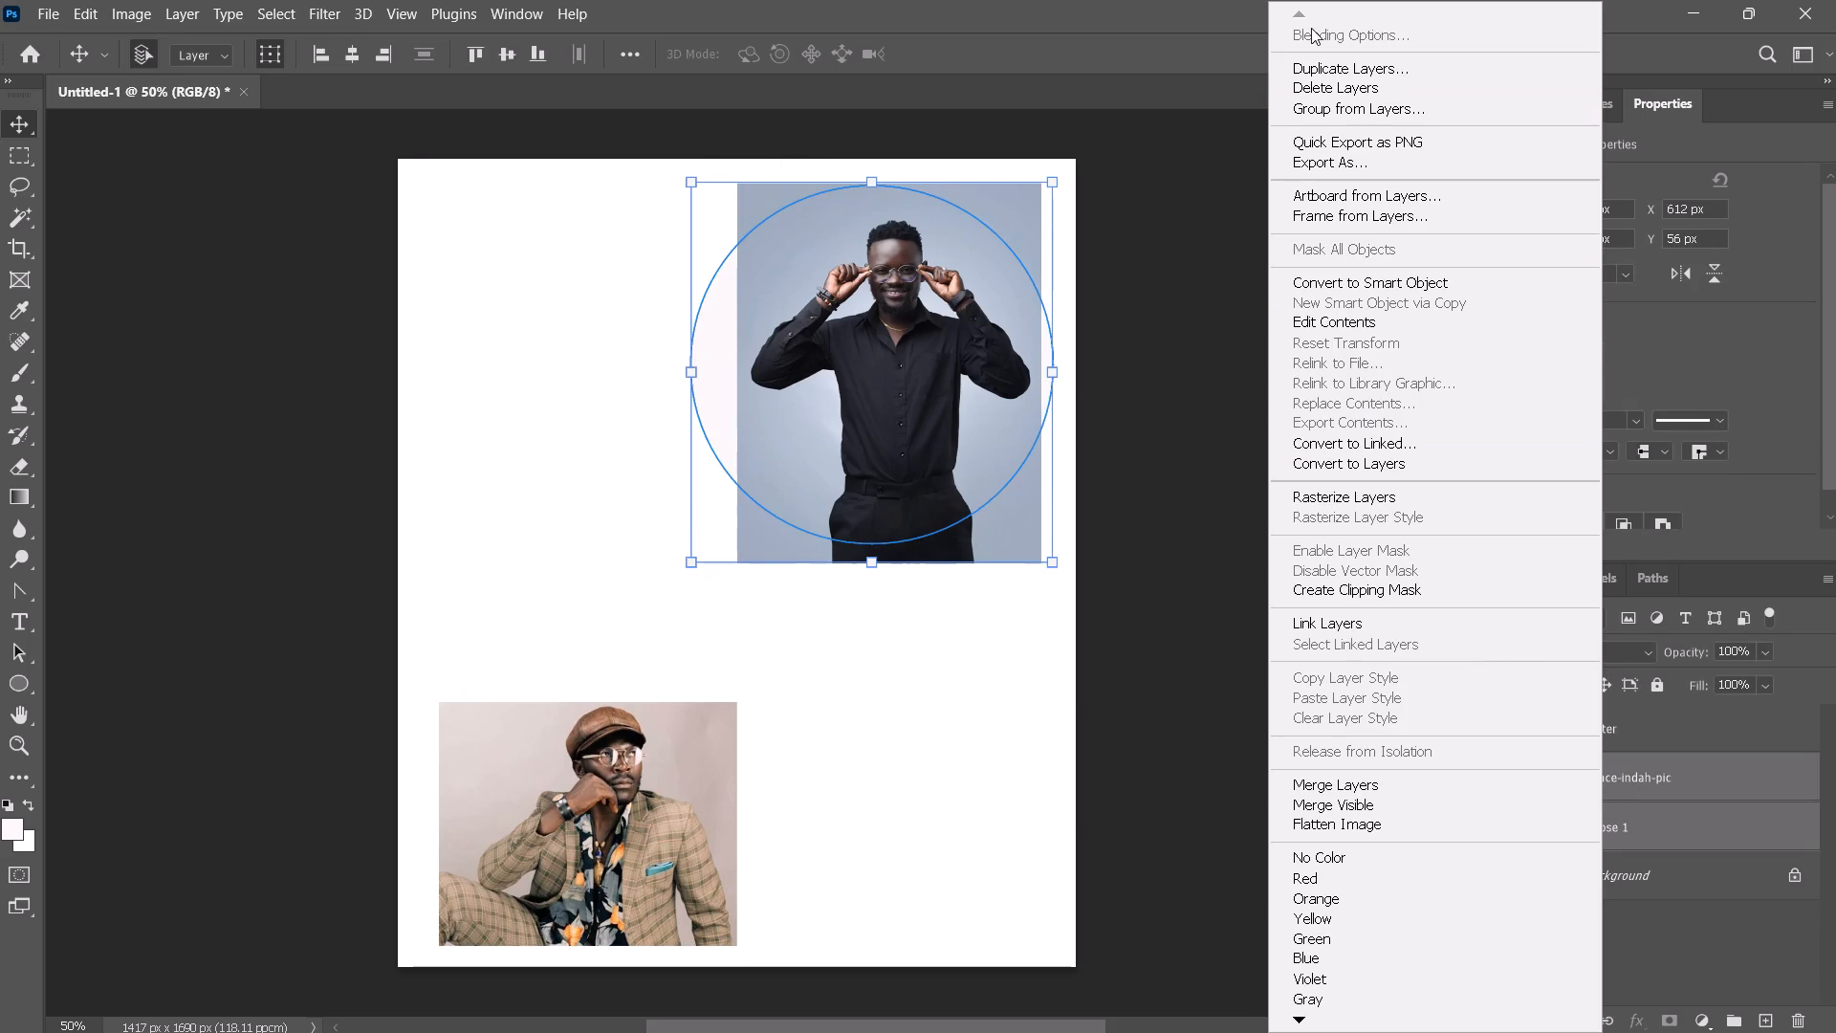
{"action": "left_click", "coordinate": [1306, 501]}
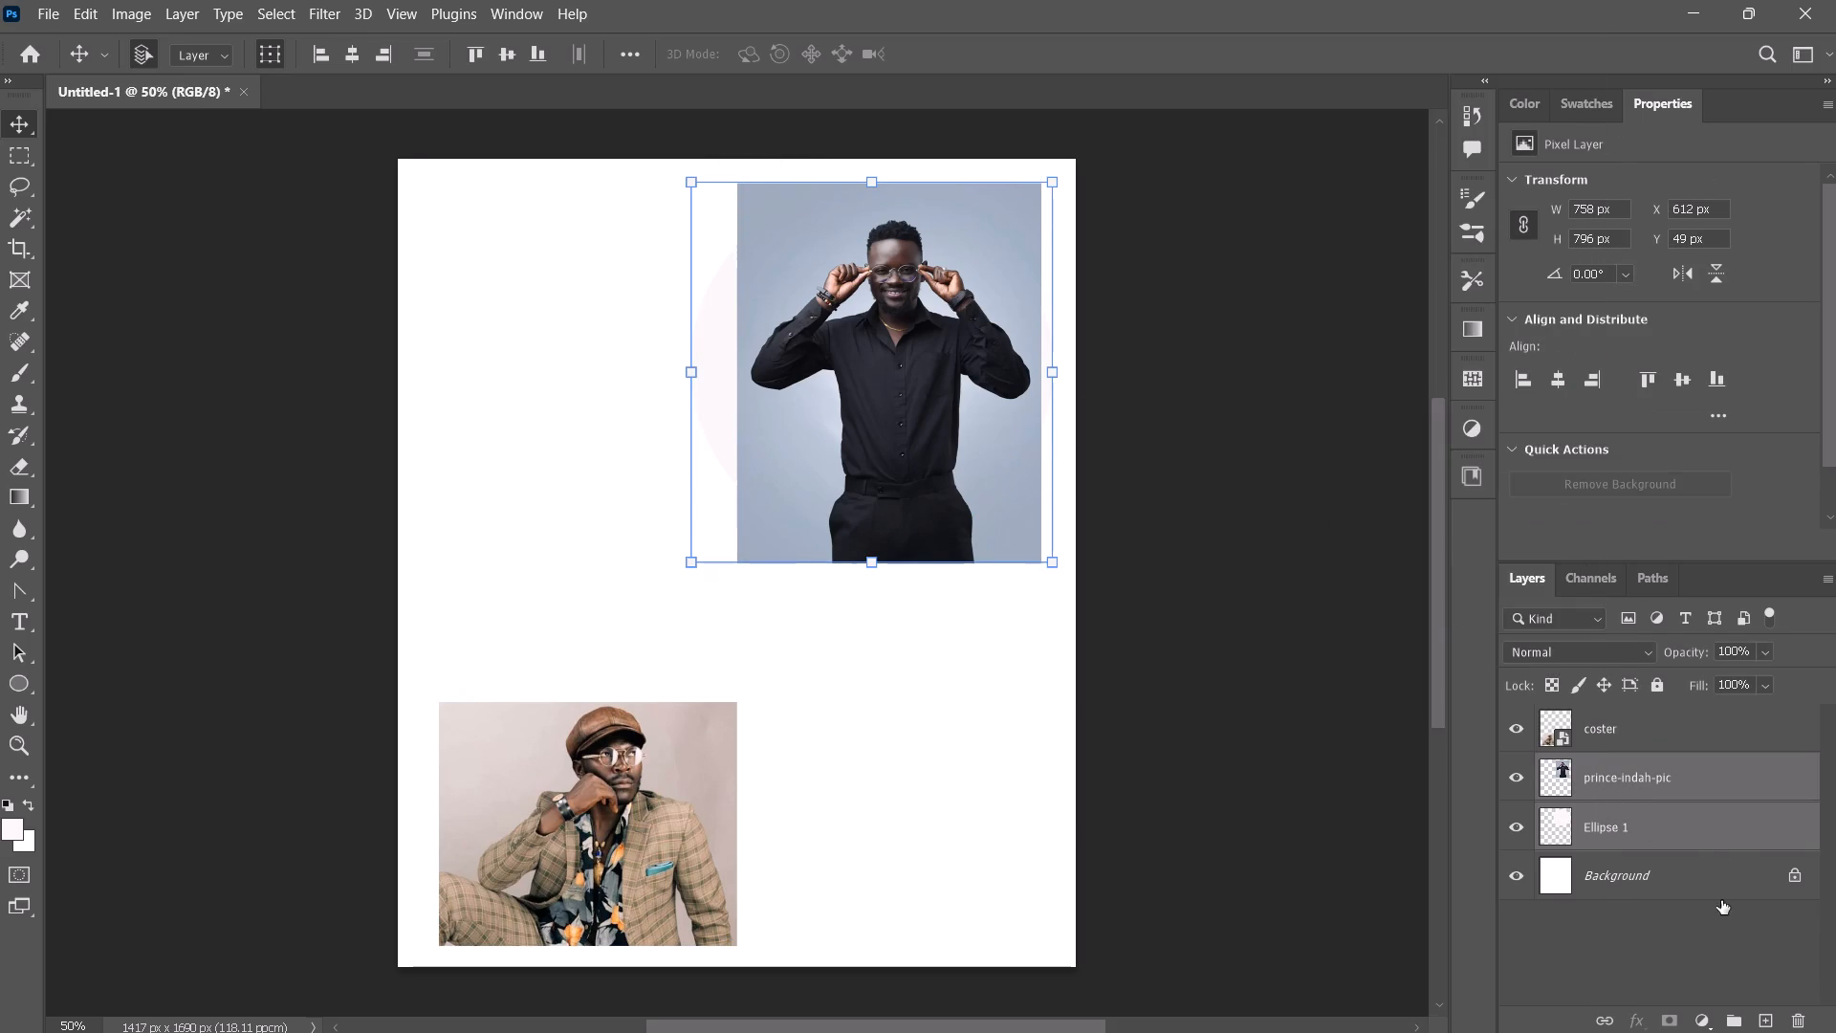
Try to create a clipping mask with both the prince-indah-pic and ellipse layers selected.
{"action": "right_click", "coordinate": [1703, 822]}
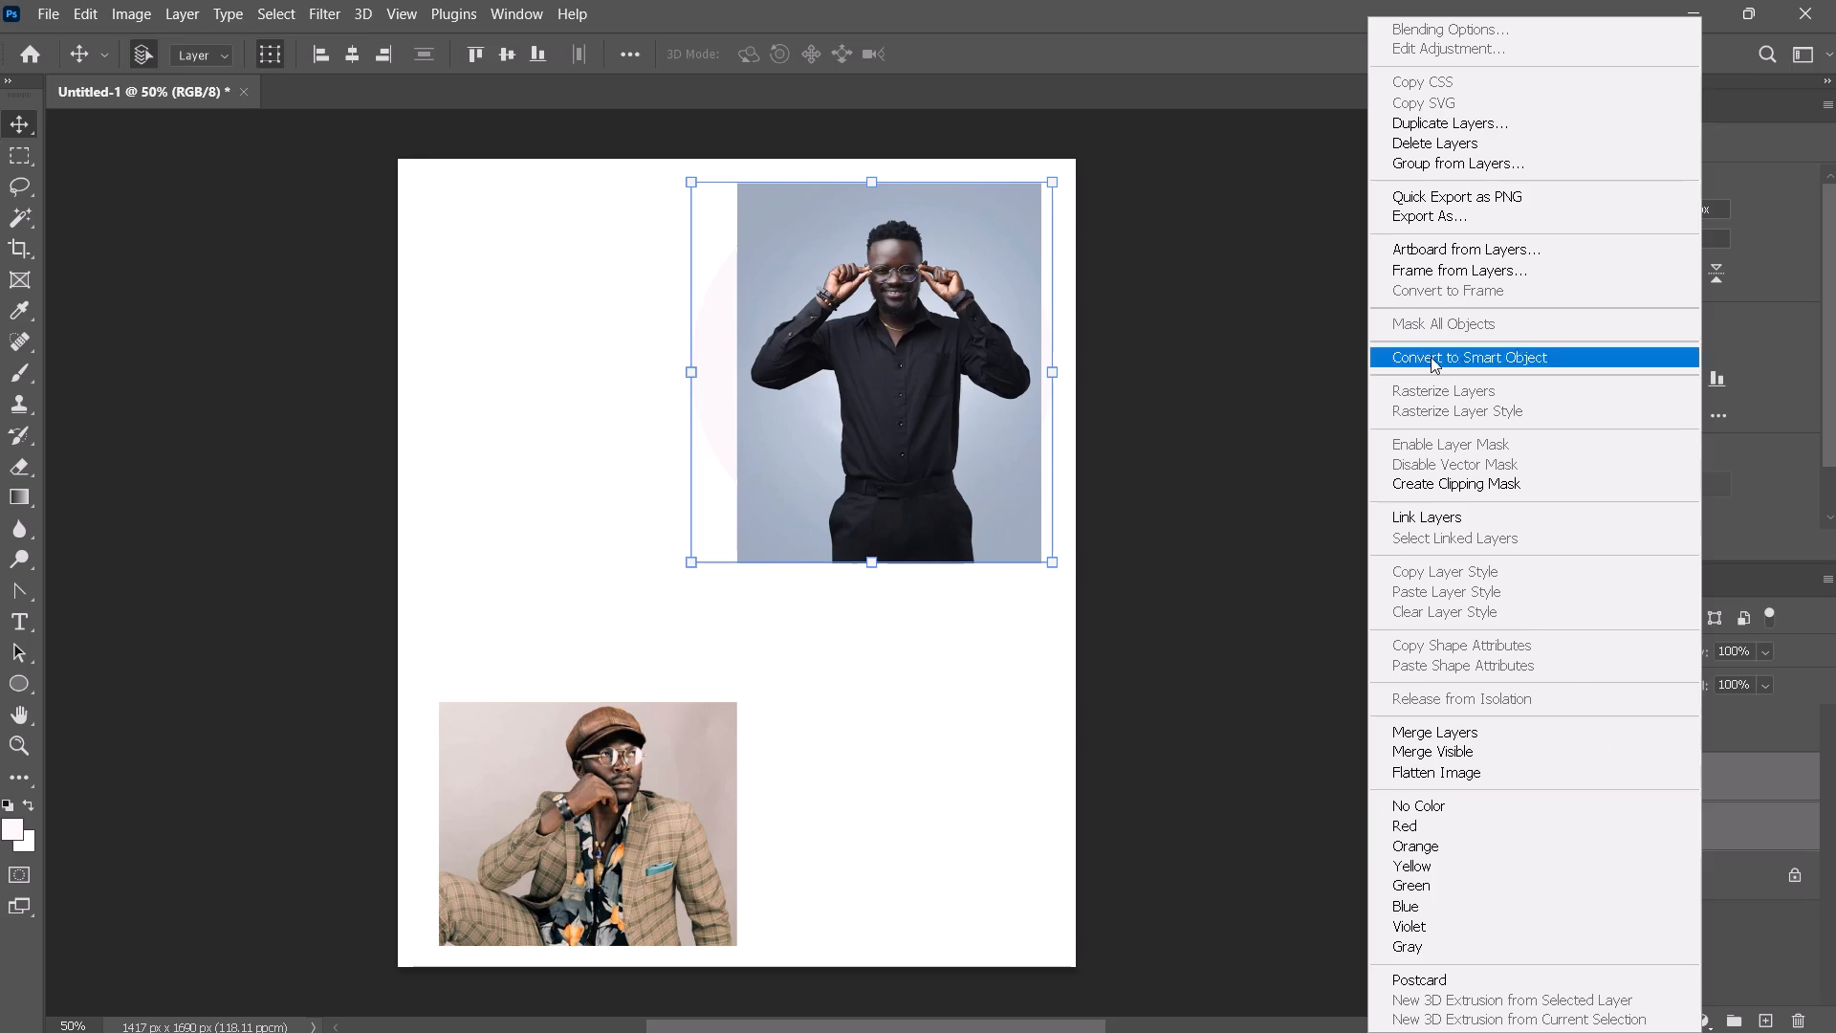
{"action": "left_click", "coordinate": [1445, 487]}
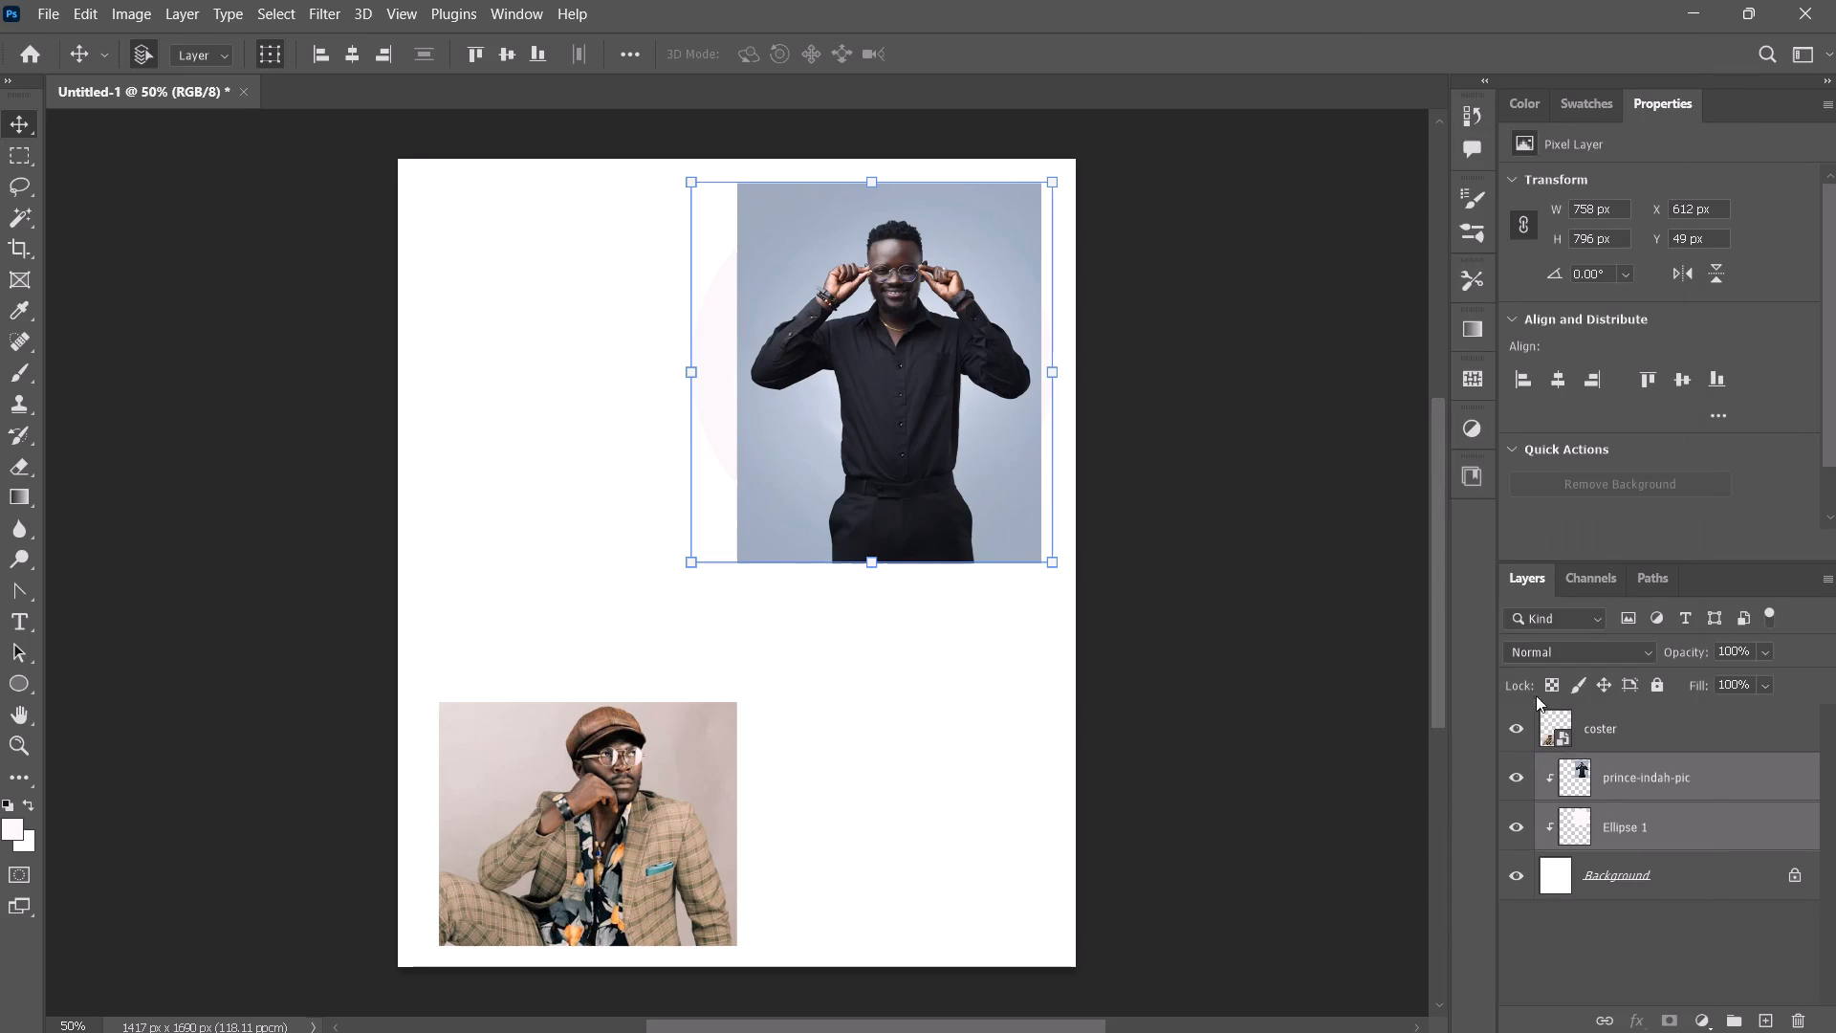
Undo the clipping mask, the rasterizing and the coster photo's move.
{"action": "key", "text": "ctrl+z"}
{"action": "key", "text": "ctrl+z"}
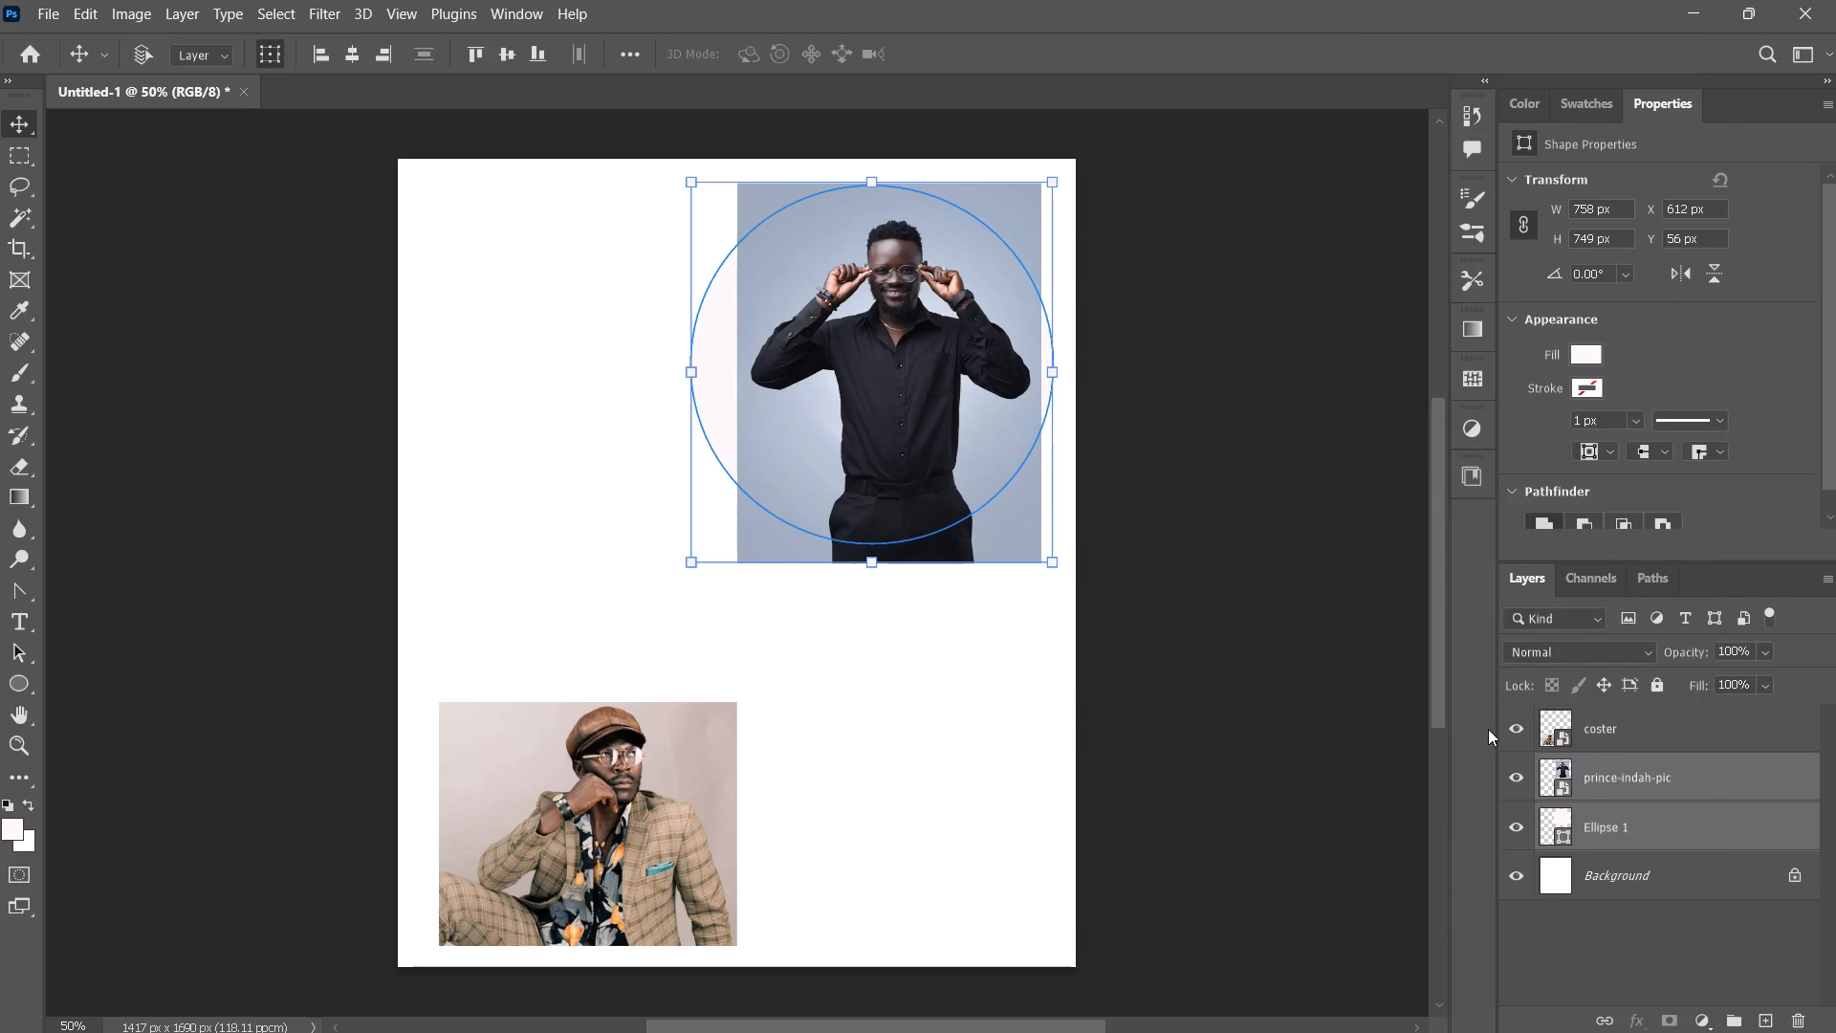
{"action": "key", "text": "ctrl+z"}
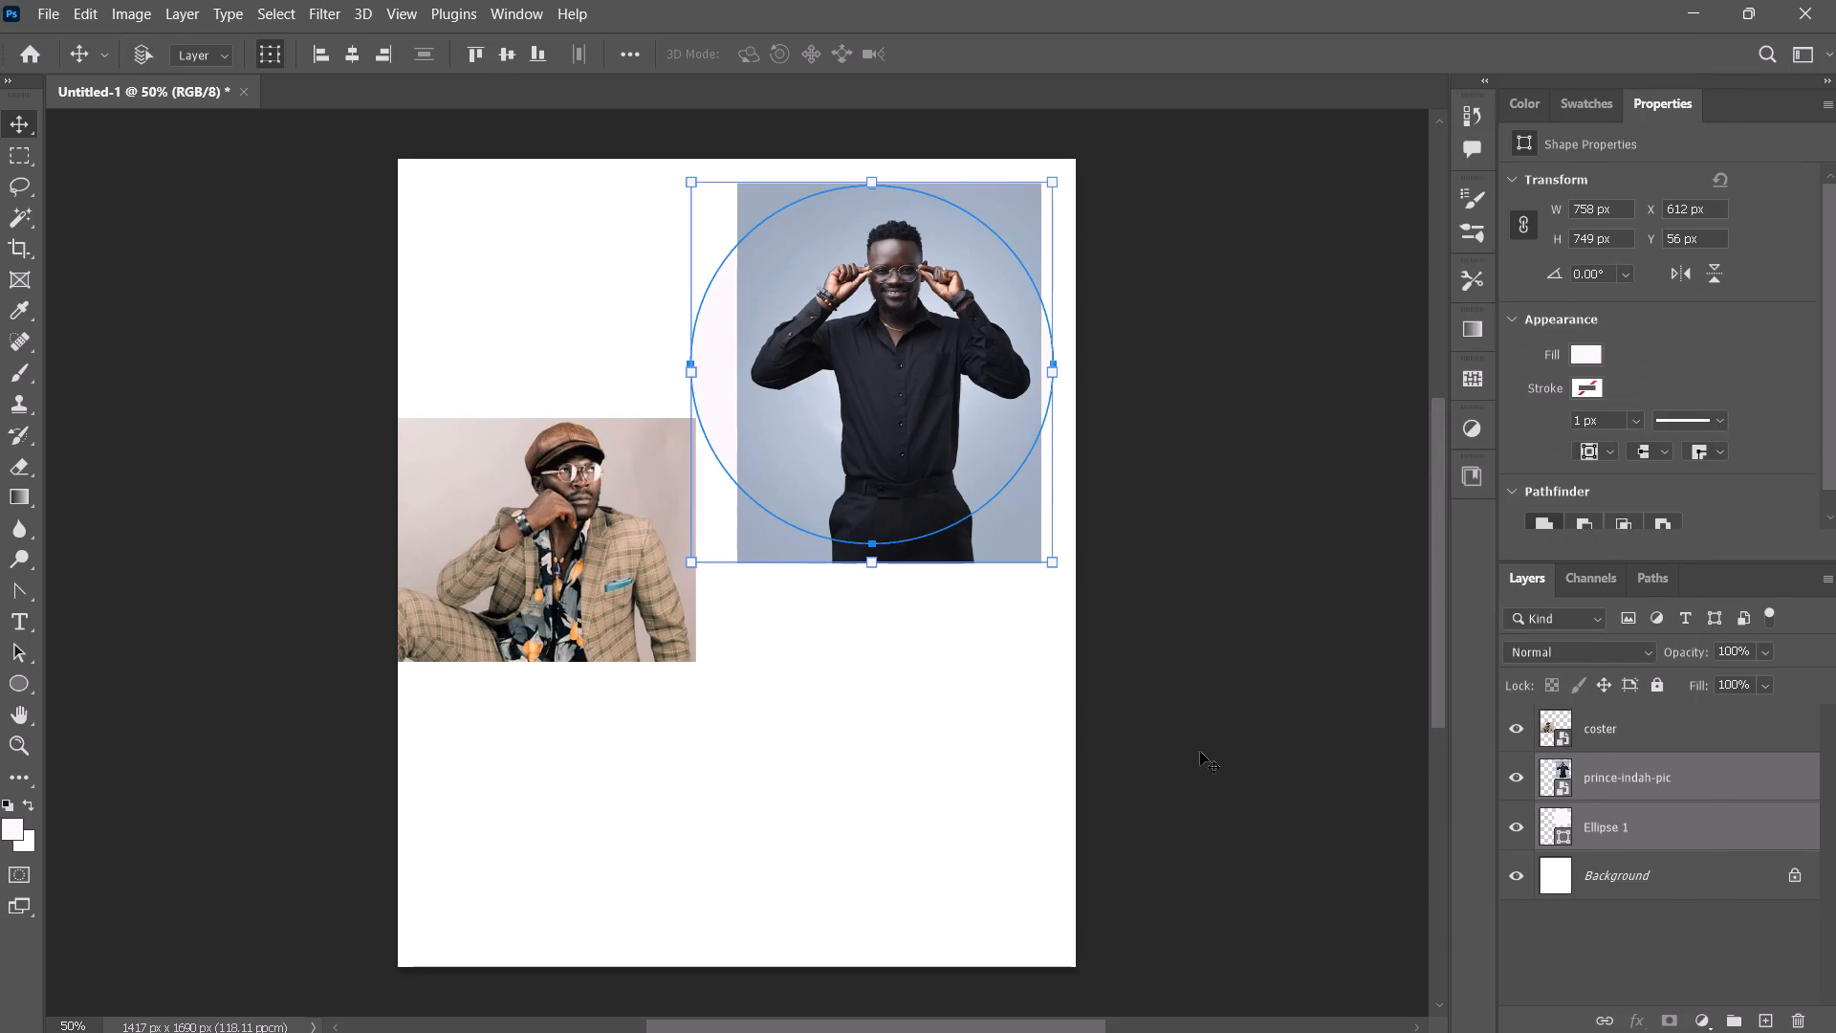
Move only the coster photo down the canvas's left side, to about X 58, Y 867 px.
{"action": "left_click", "coordinate": [903, 811]}
{"action": "left_click_drag", "start_coordinate": [547, 585], "coordinate": [575, 741]}
Rasterize only the prince-indah-pic layer.
{"action": "left_click", "coordinate": [831, 395]}
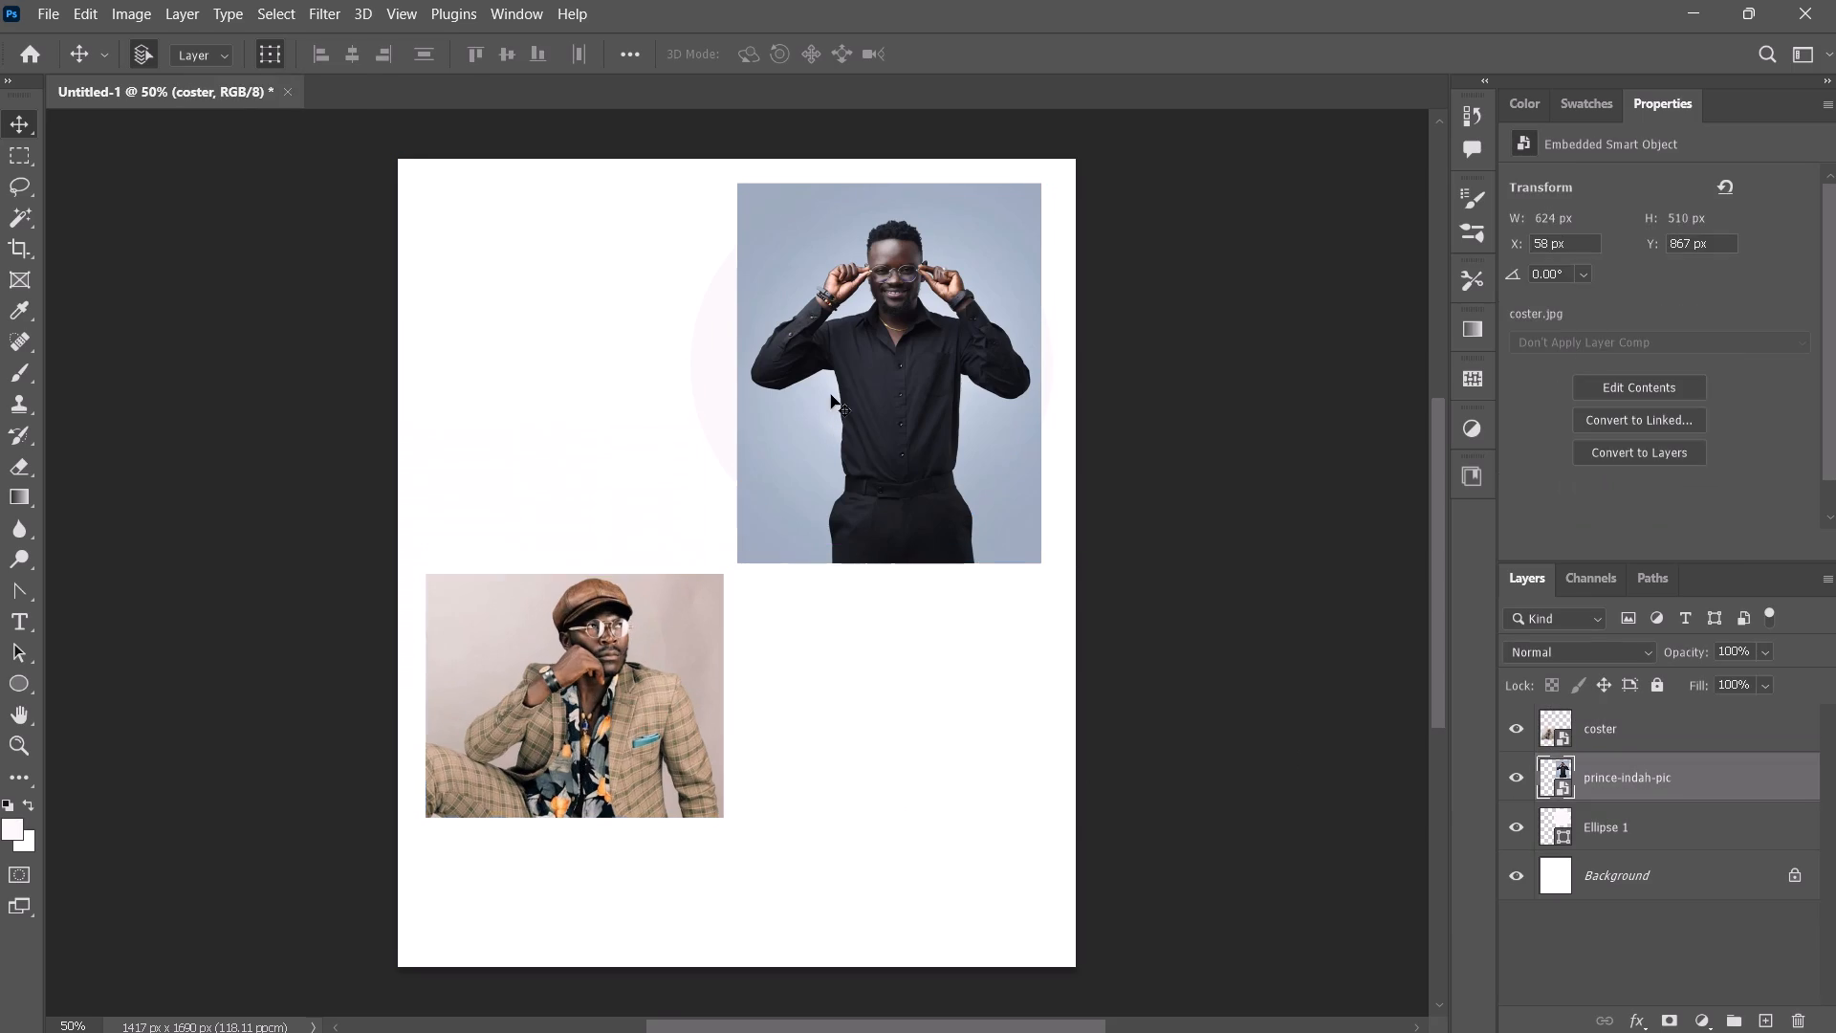
{"action": "right_click", "coordinate": [909, 499]}
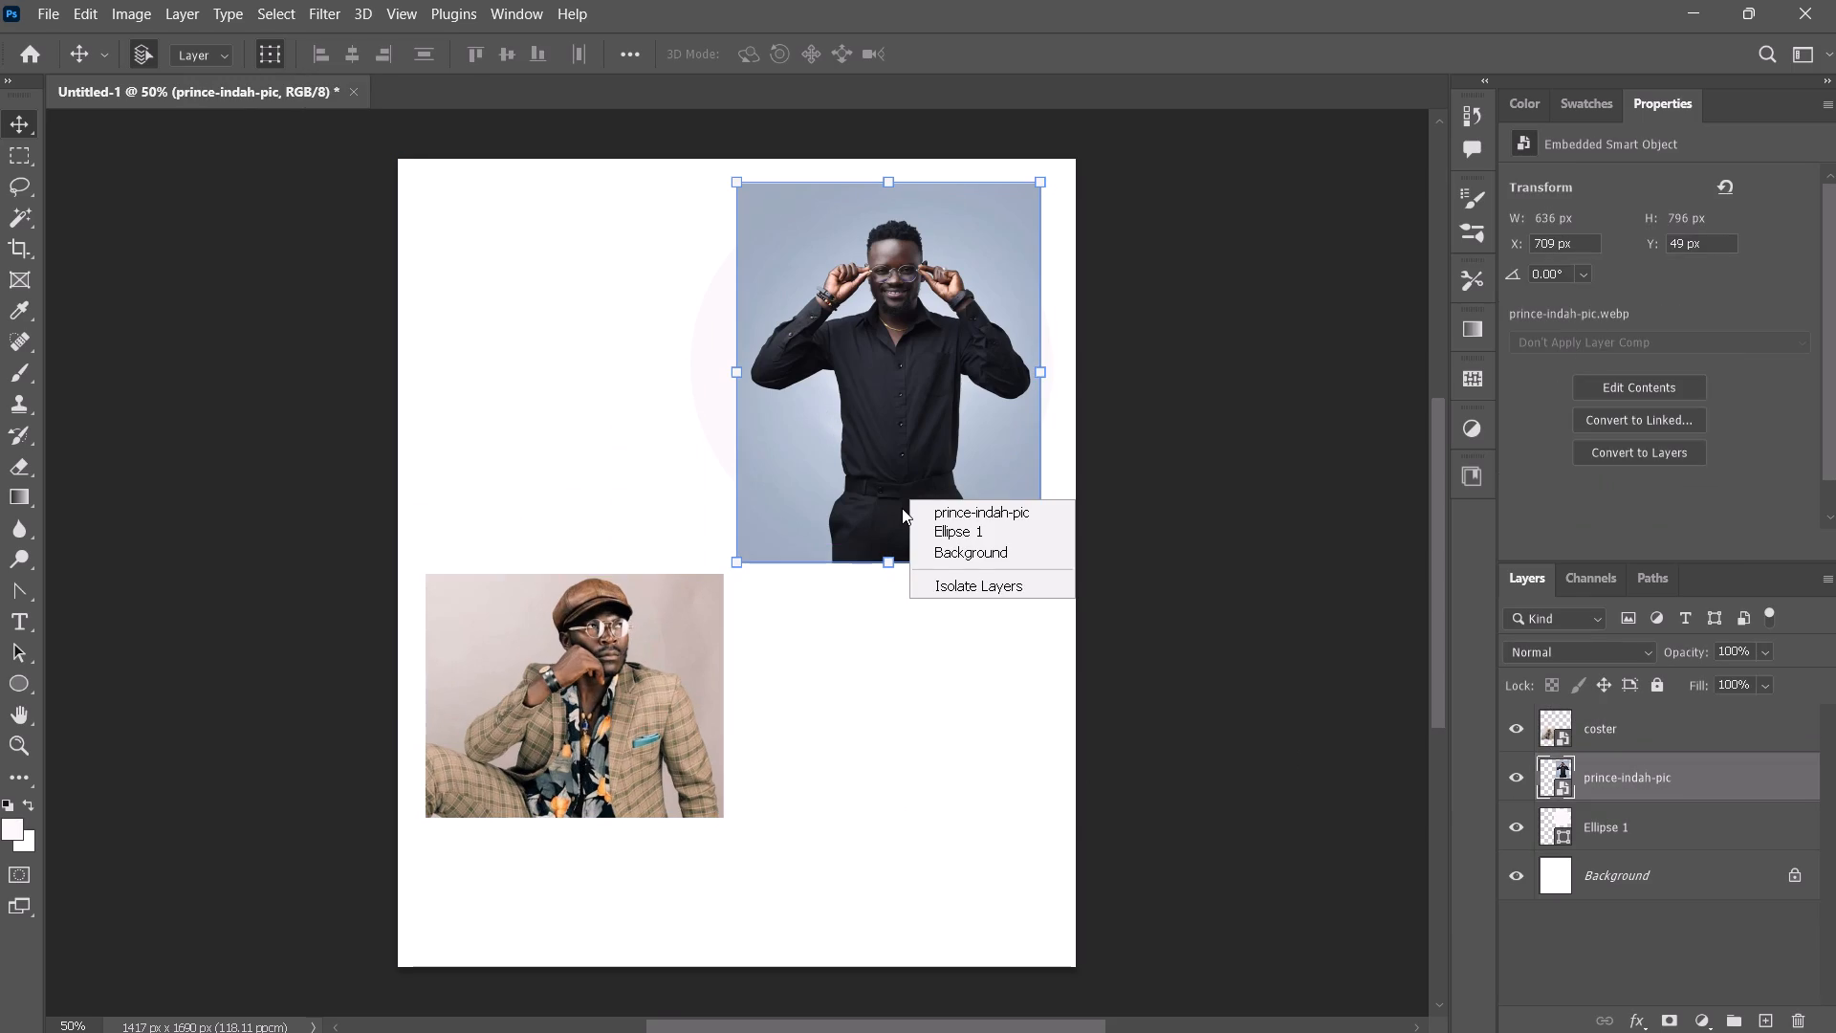
{"action": "right_click", "coordinate": [1643, 778]}
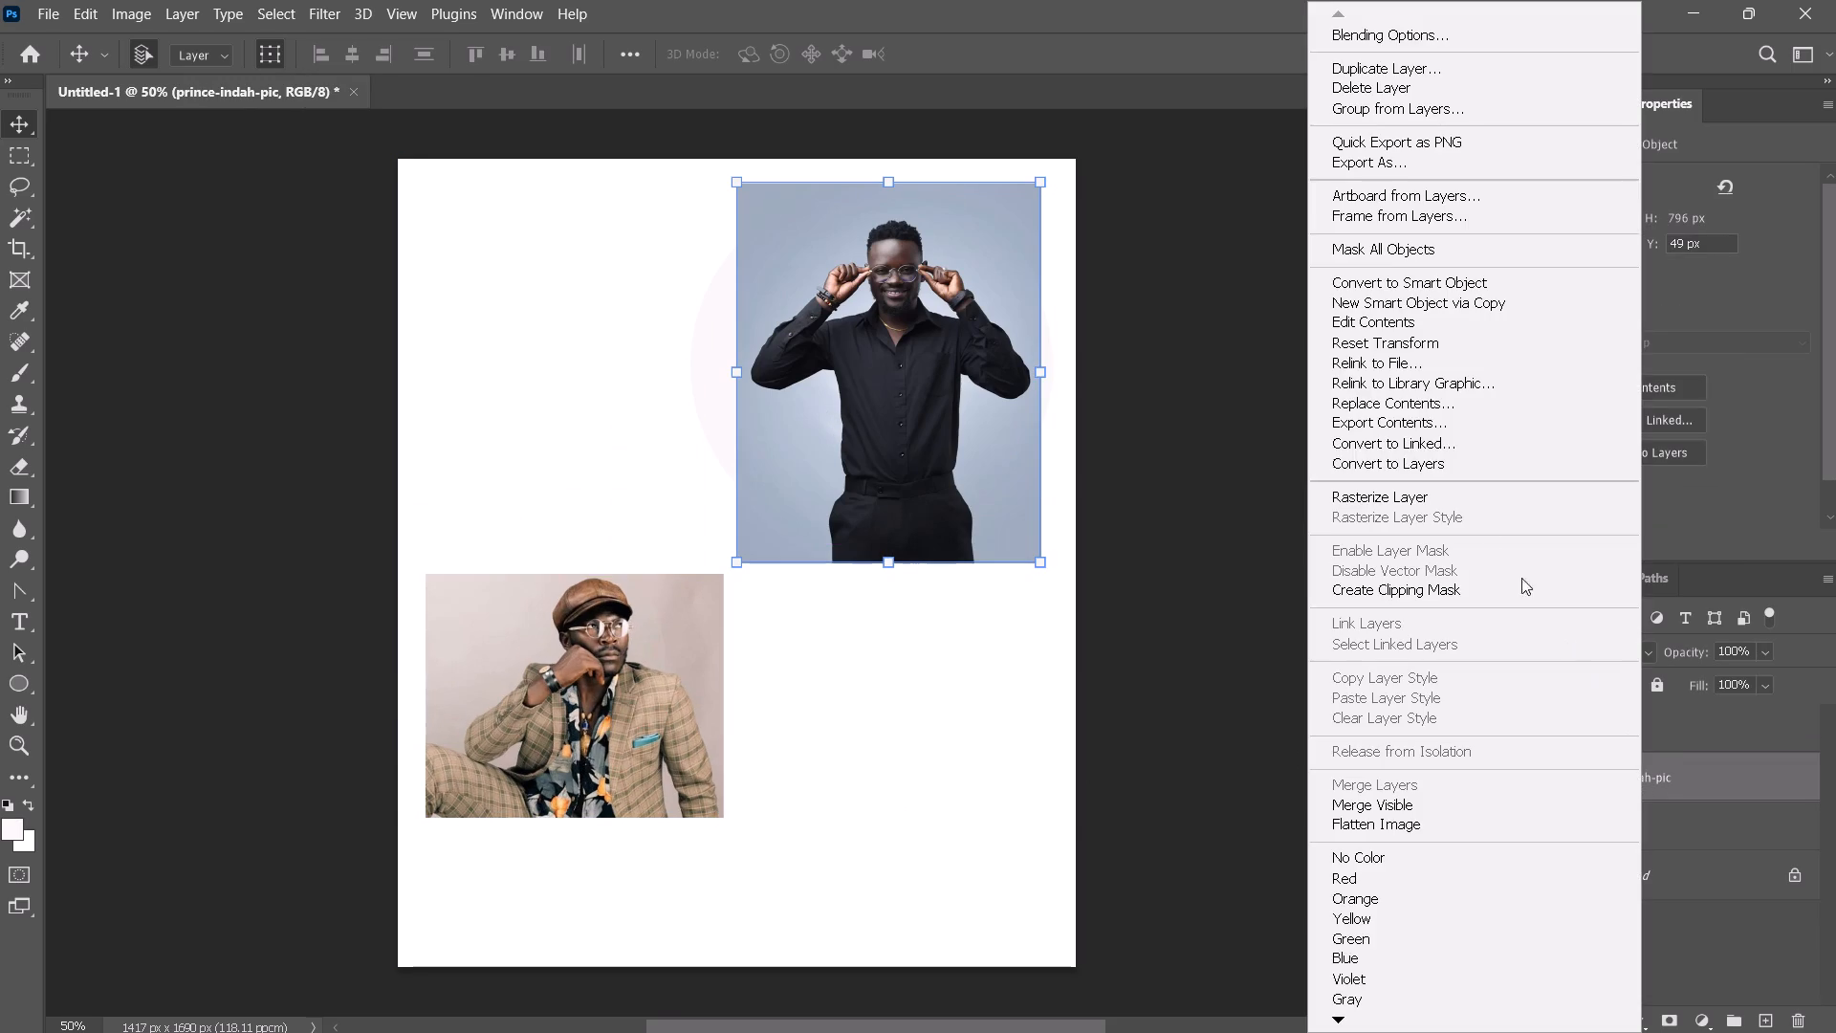
{"action": "left_click", "coordinate": [1399, 493]}
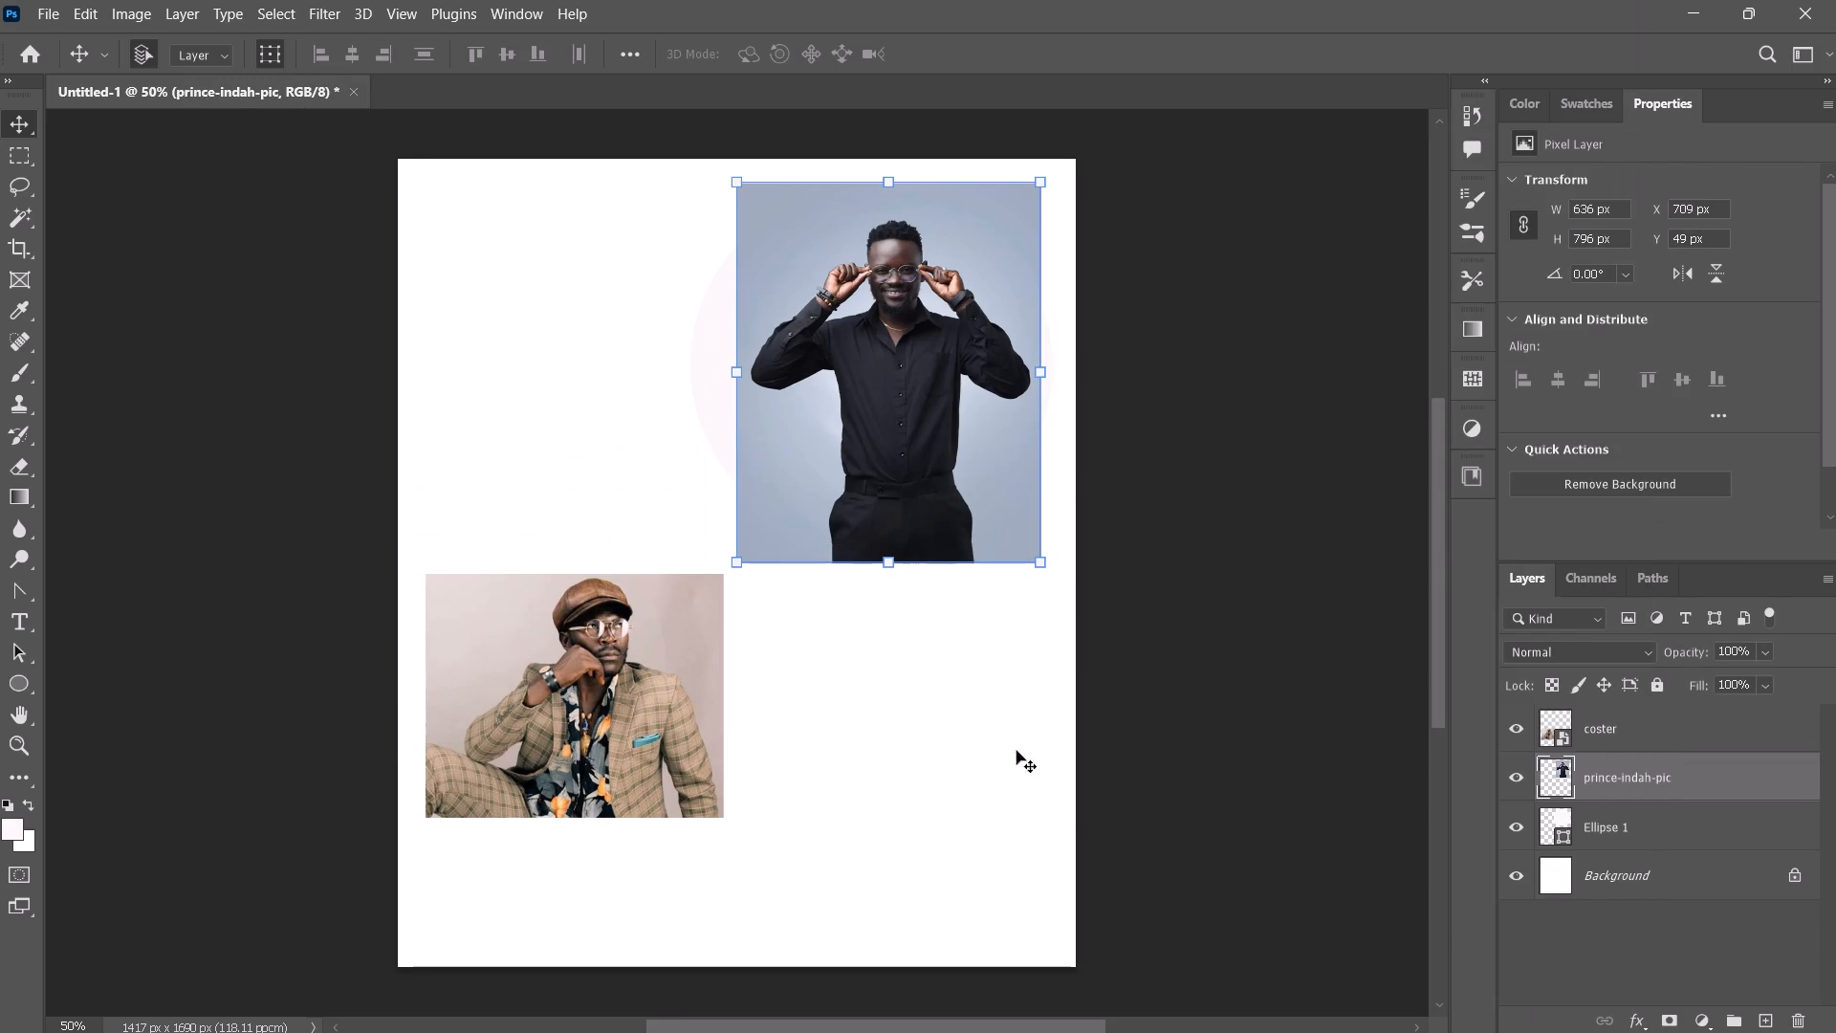
{"action": "left_click", "coordinate": [1008, 758]}
Clip the prince-indah-pic layer to the Ellipse 1 shape beneath it.
{"action": "left_click_drag", "start_coordinate": [633, 220], "coordinate": [987, 366]}
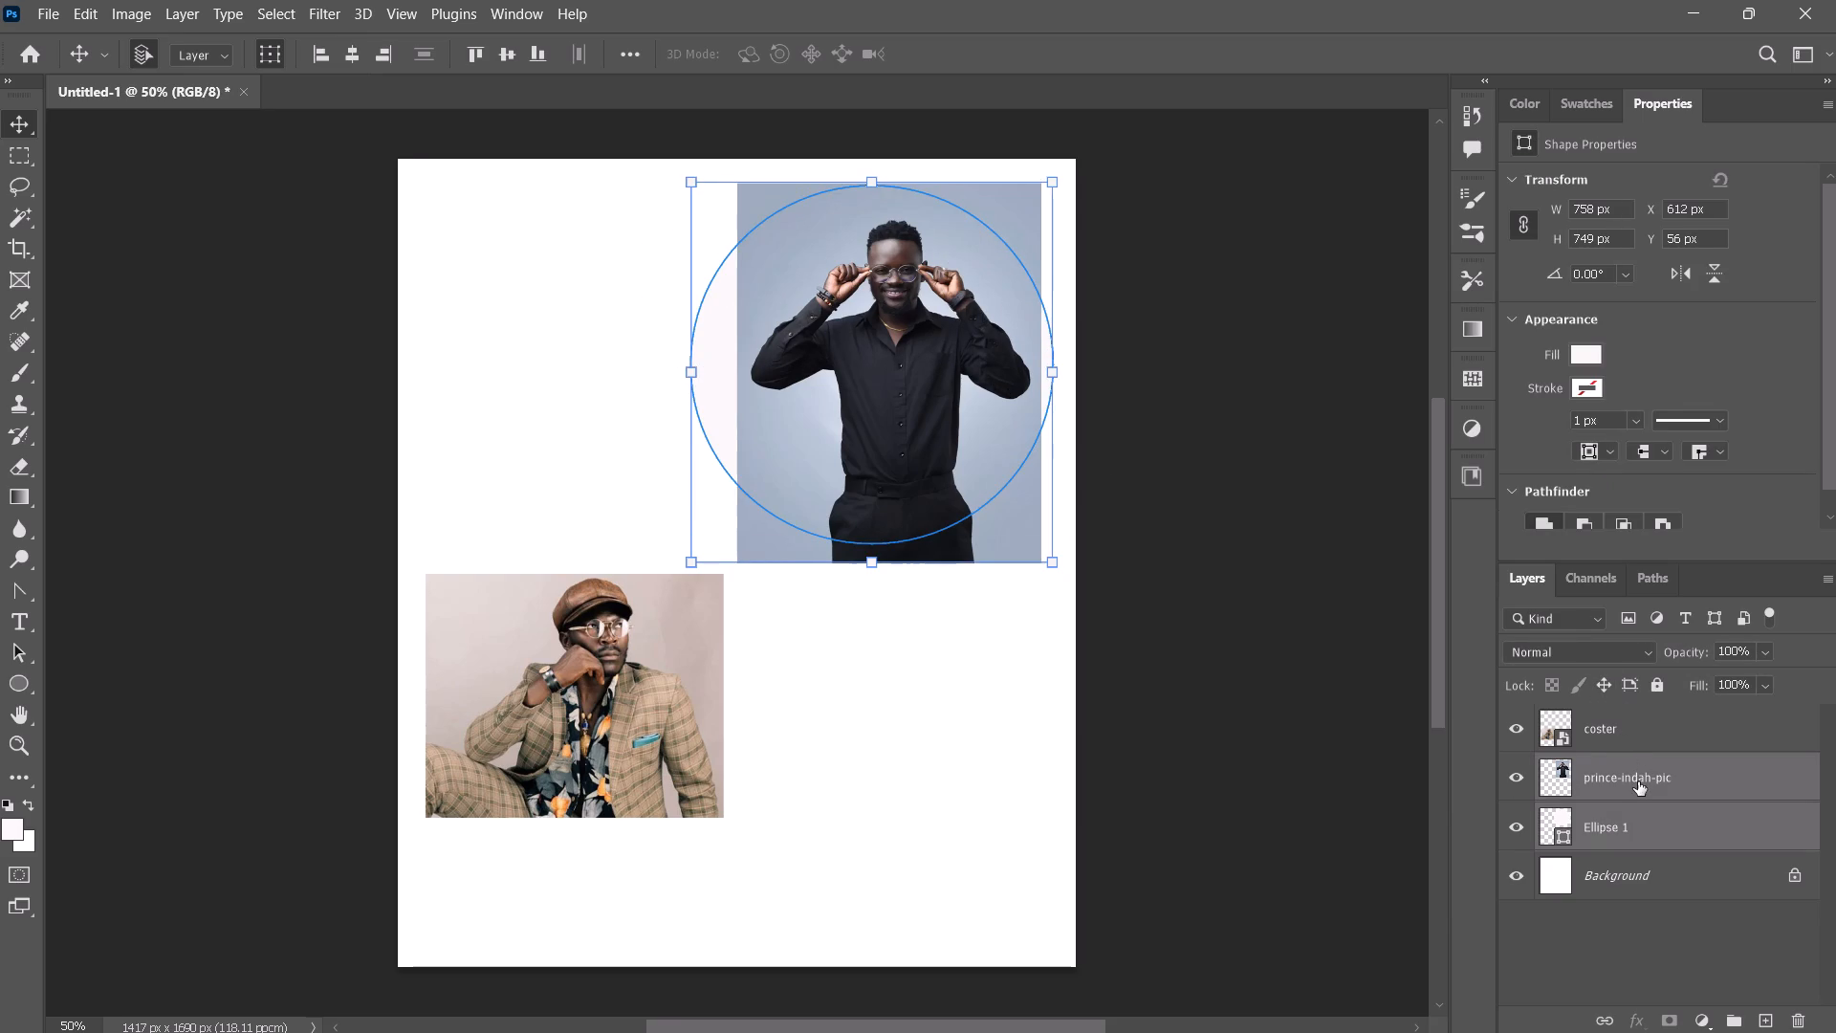
{"action": "left_click", "coordinate": [1636, 806], "text": "alt"}
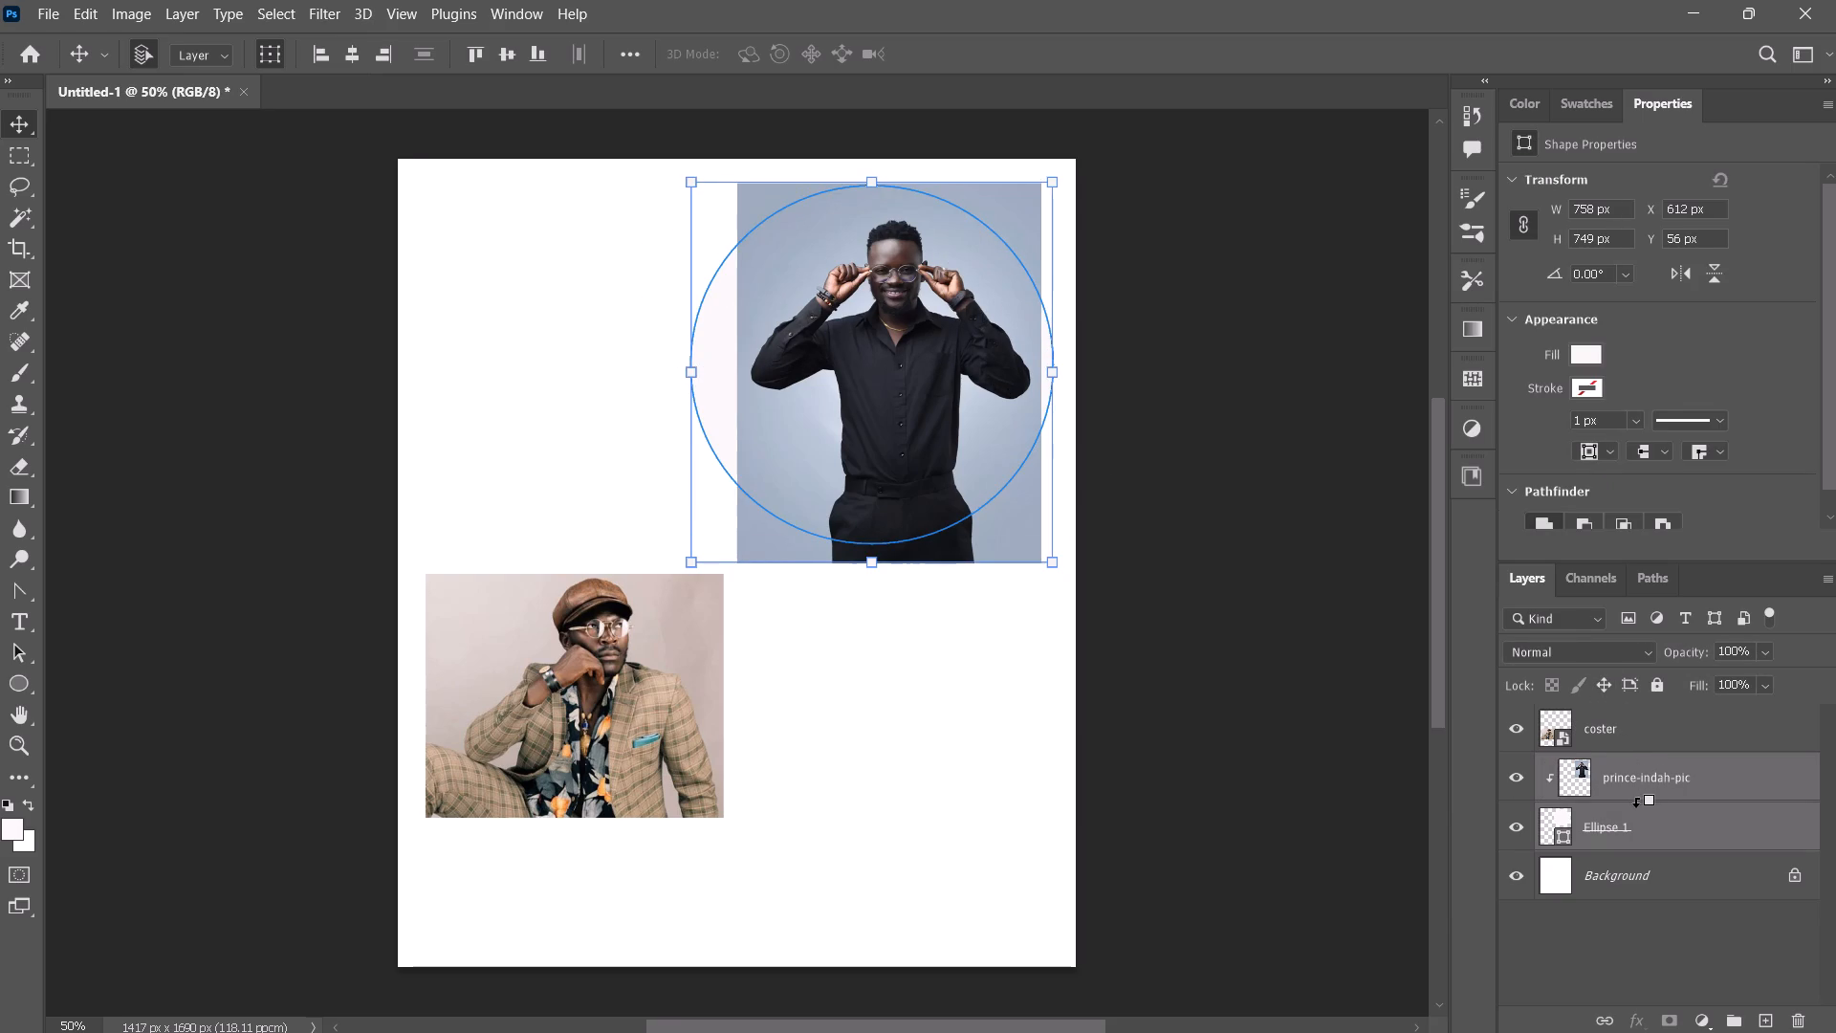
{"action": "left_click", "coordinate": [955, 637]}
Scale the clipped prince-indah-pic photo to about 126% and reposition it to fill the circle, with its center at about X 970, Y 525 px.
{"action": "left_click", "coordinate": [834, 409]}
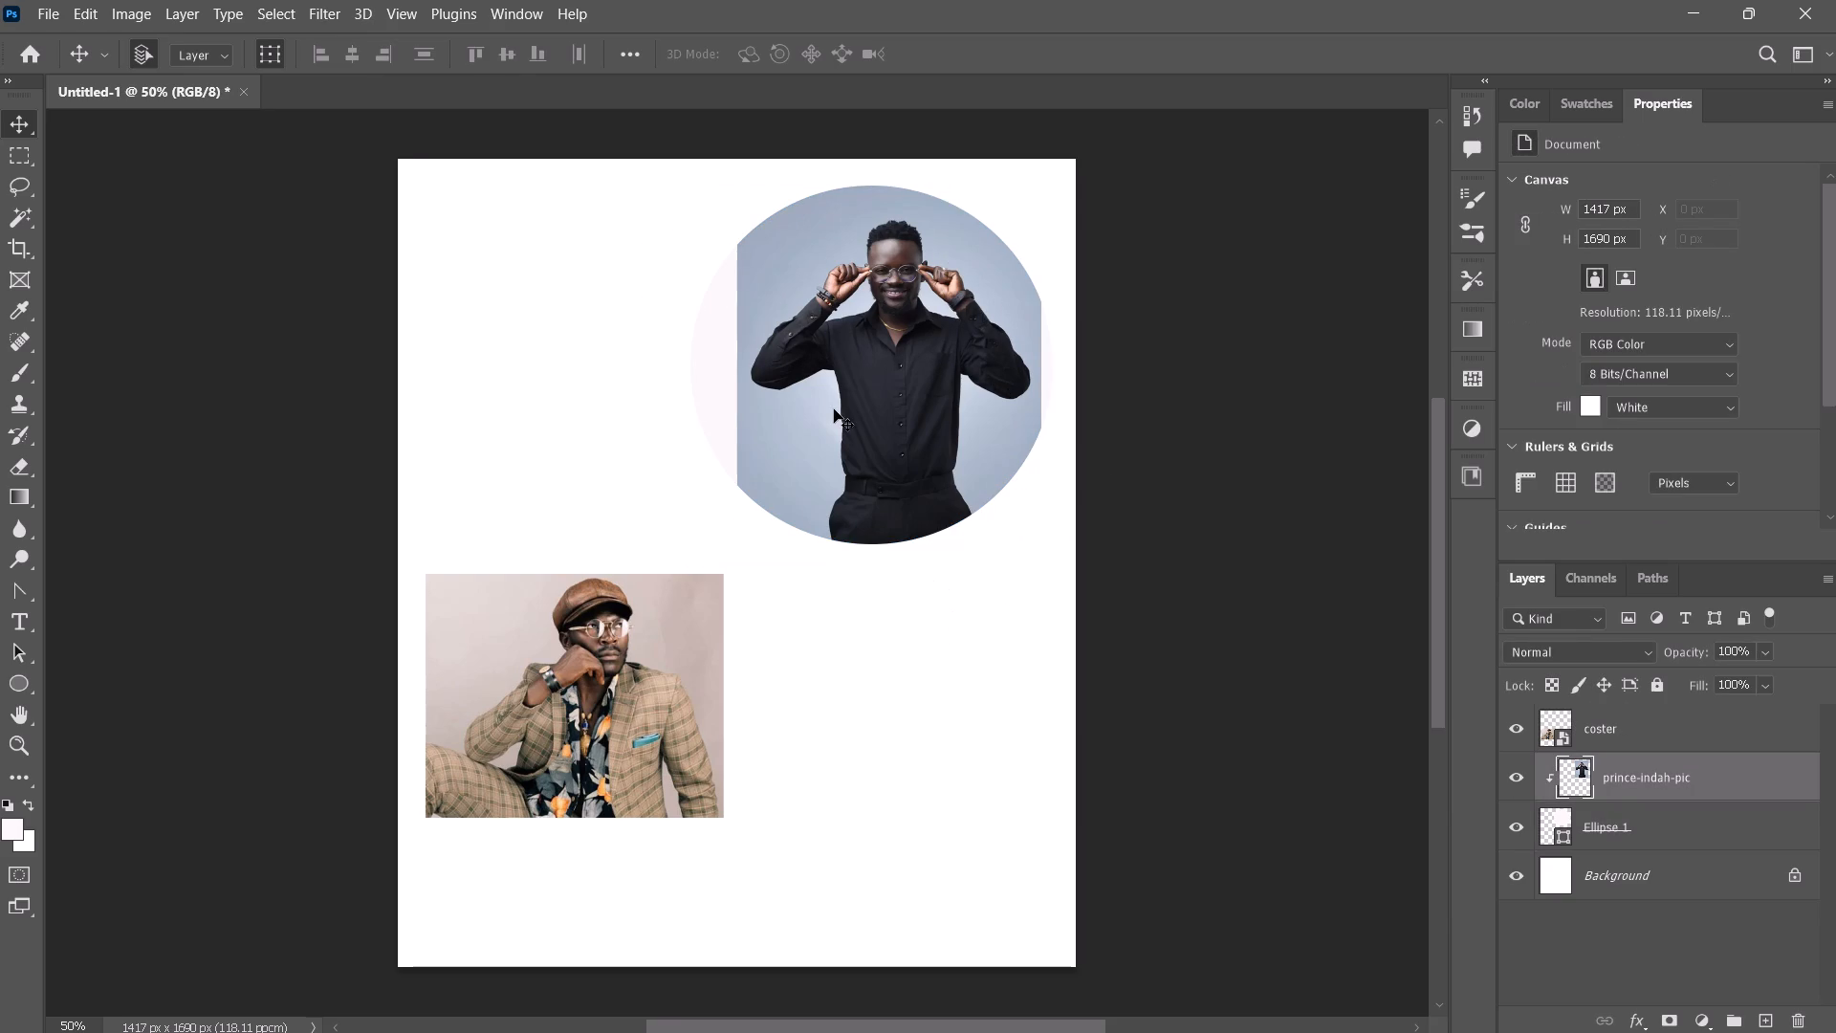
{"action": "left_click_drag", "start_coordinate": [730, 370], "coordinate": [674, 361]}
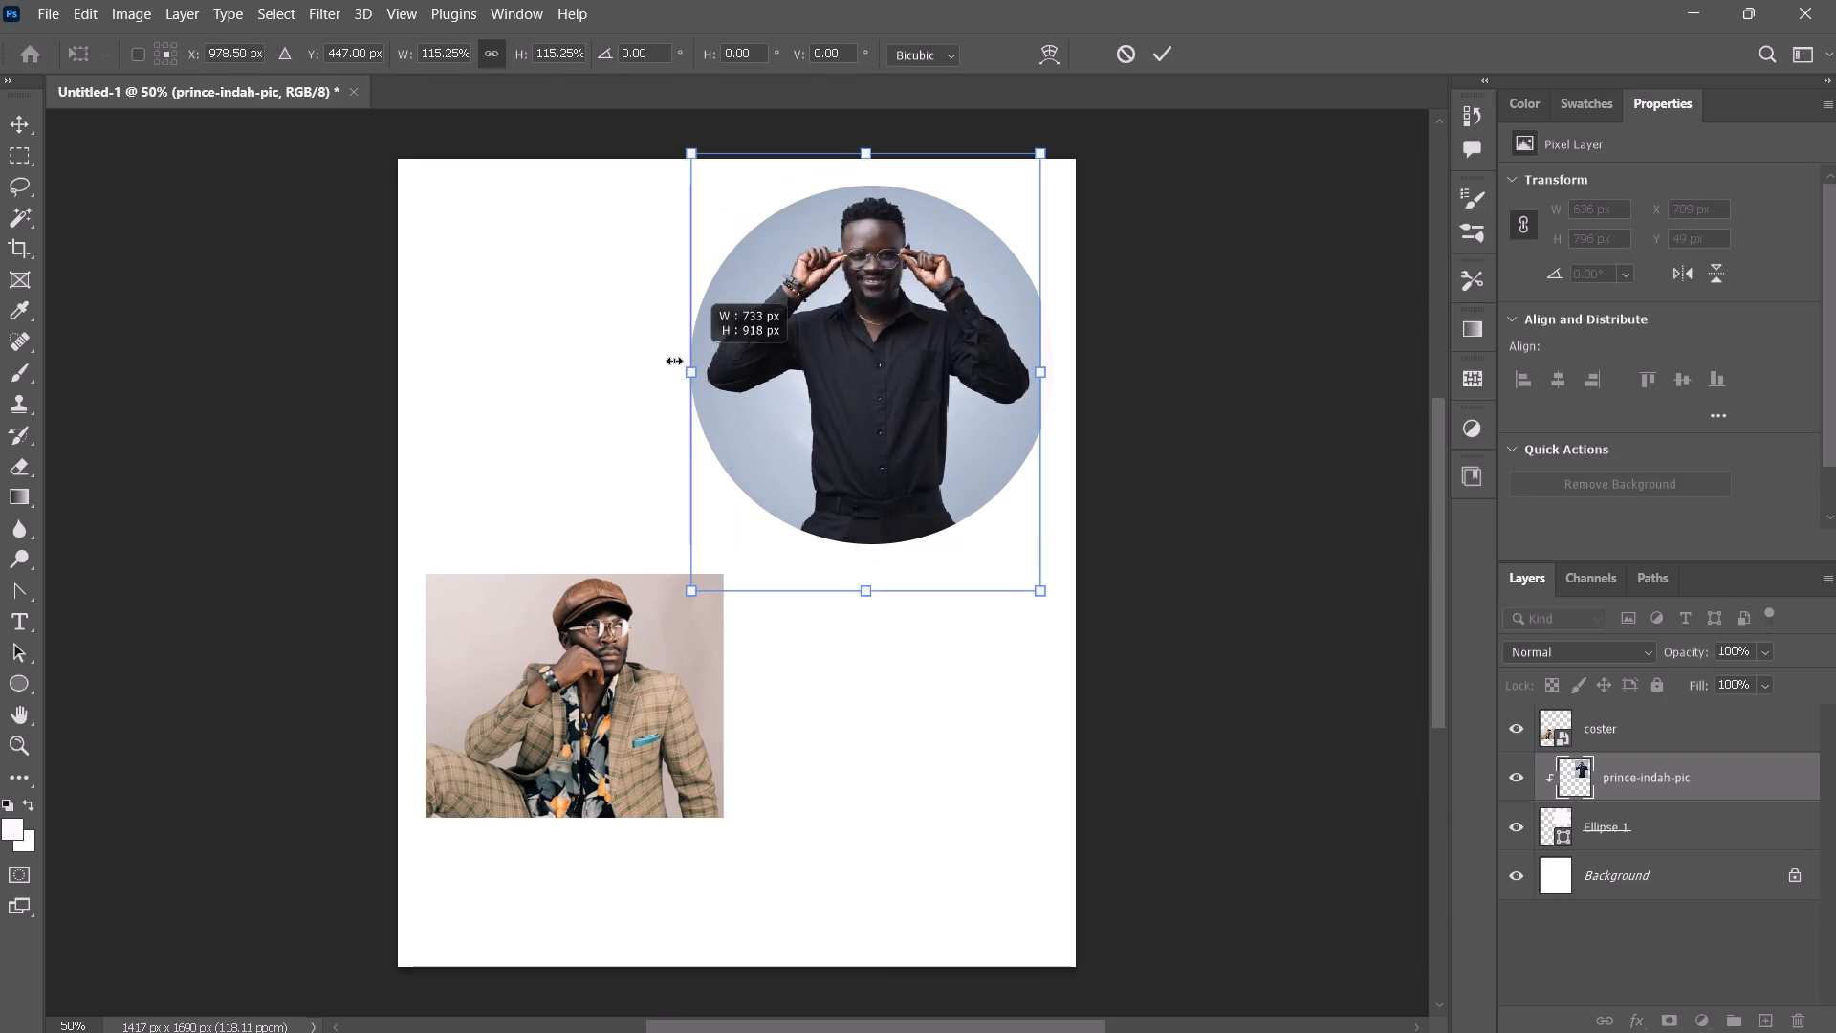
{"action": "left_click_drag", "start_coordinate": [674, 361], "coordinate": [651, 361]}
{"action": "left_click_drag", "start_coordinate": [841, 376], "coordinate": [842, 408]}
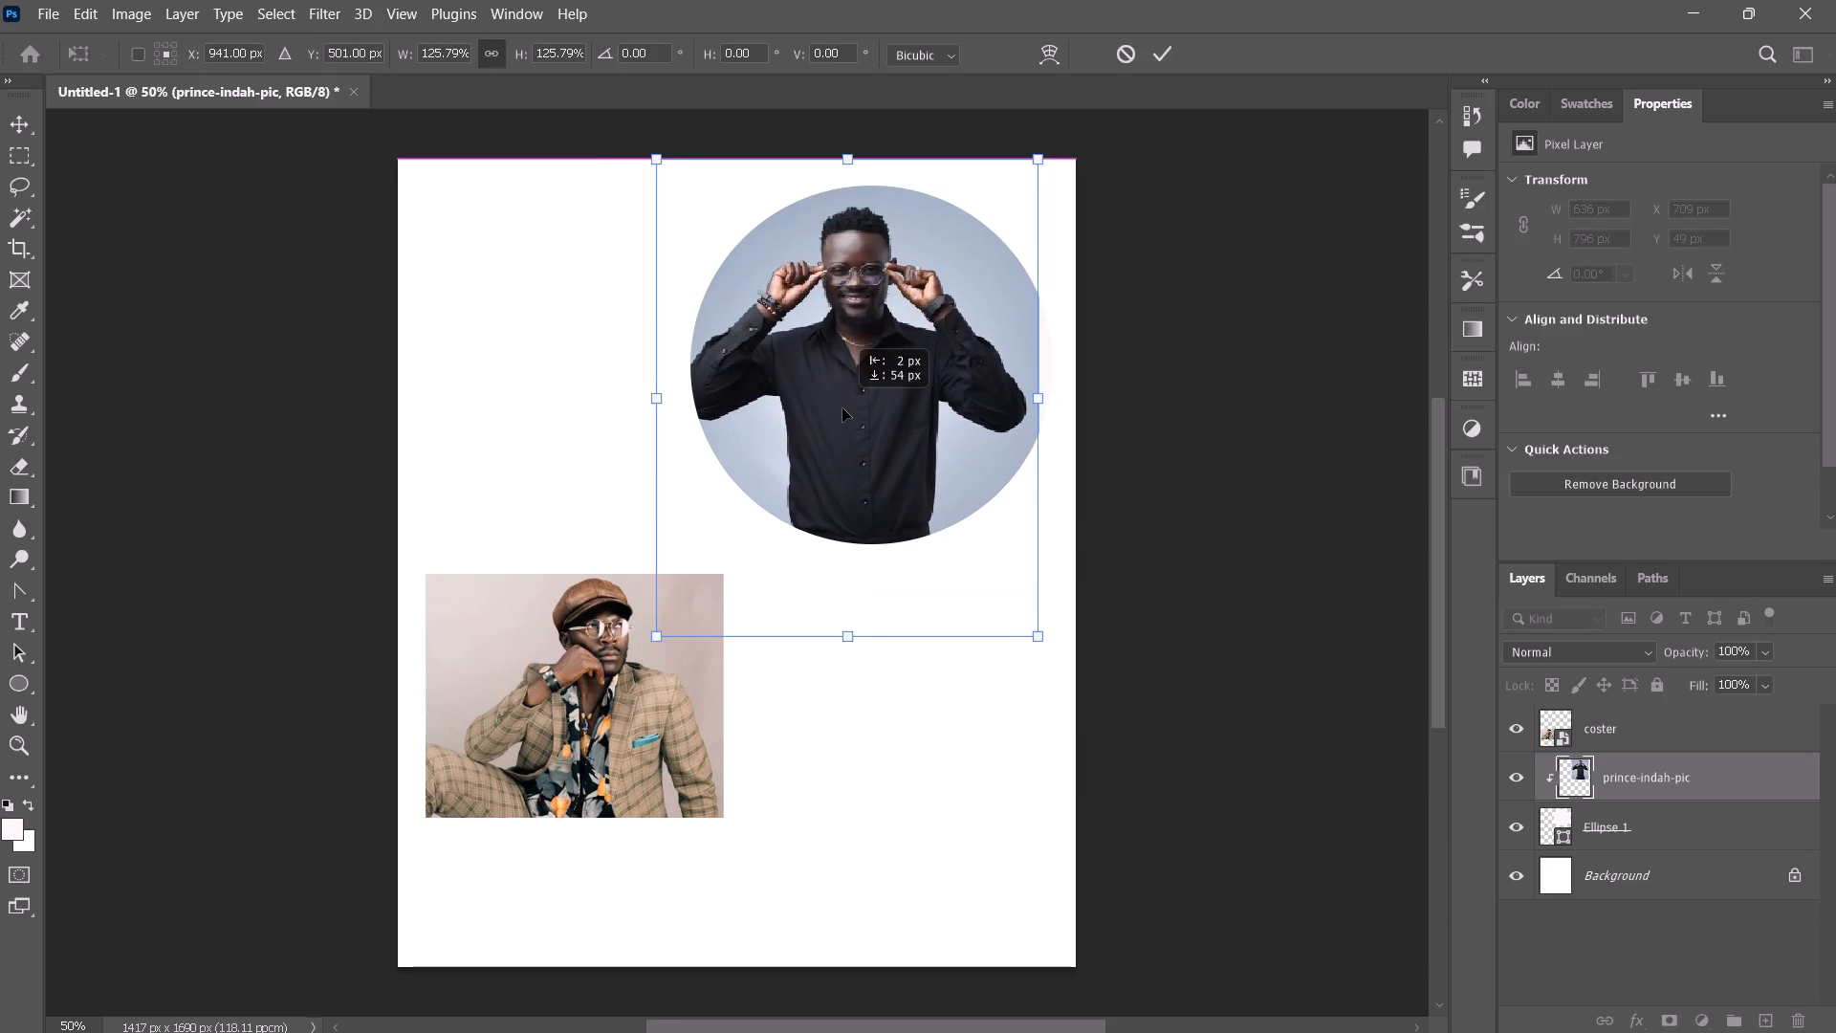
{"action": "left_click_drag", "start_coordinate": [842, 408], "coordinate": [850, 413]}
{"action": "left_click", "coordinate": [1170, 53]}
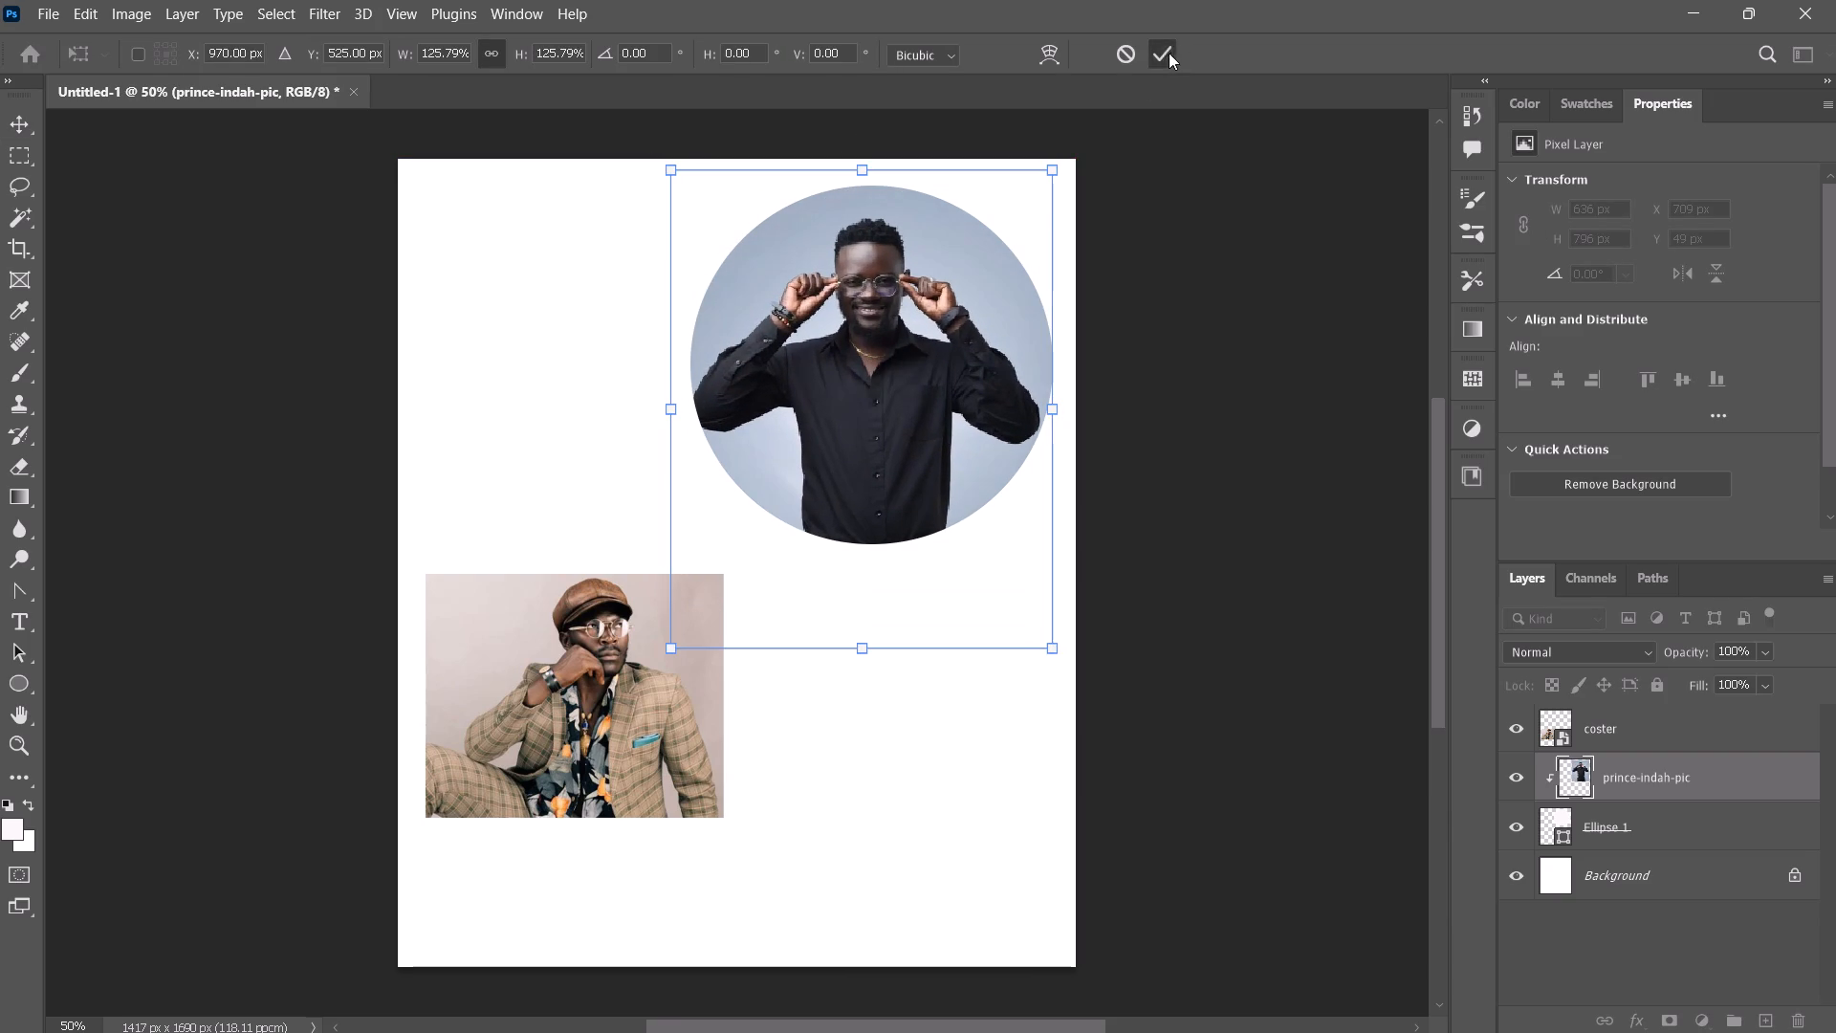
{"action": "left_click", "coordinate": [526, 284]}
Align the horizontal centers of the prince-indah-pic photo and its ellipse.
{"action": "left_click_drag", "start_coordinate": [548, 203], "coordinate": [1166, 516]}
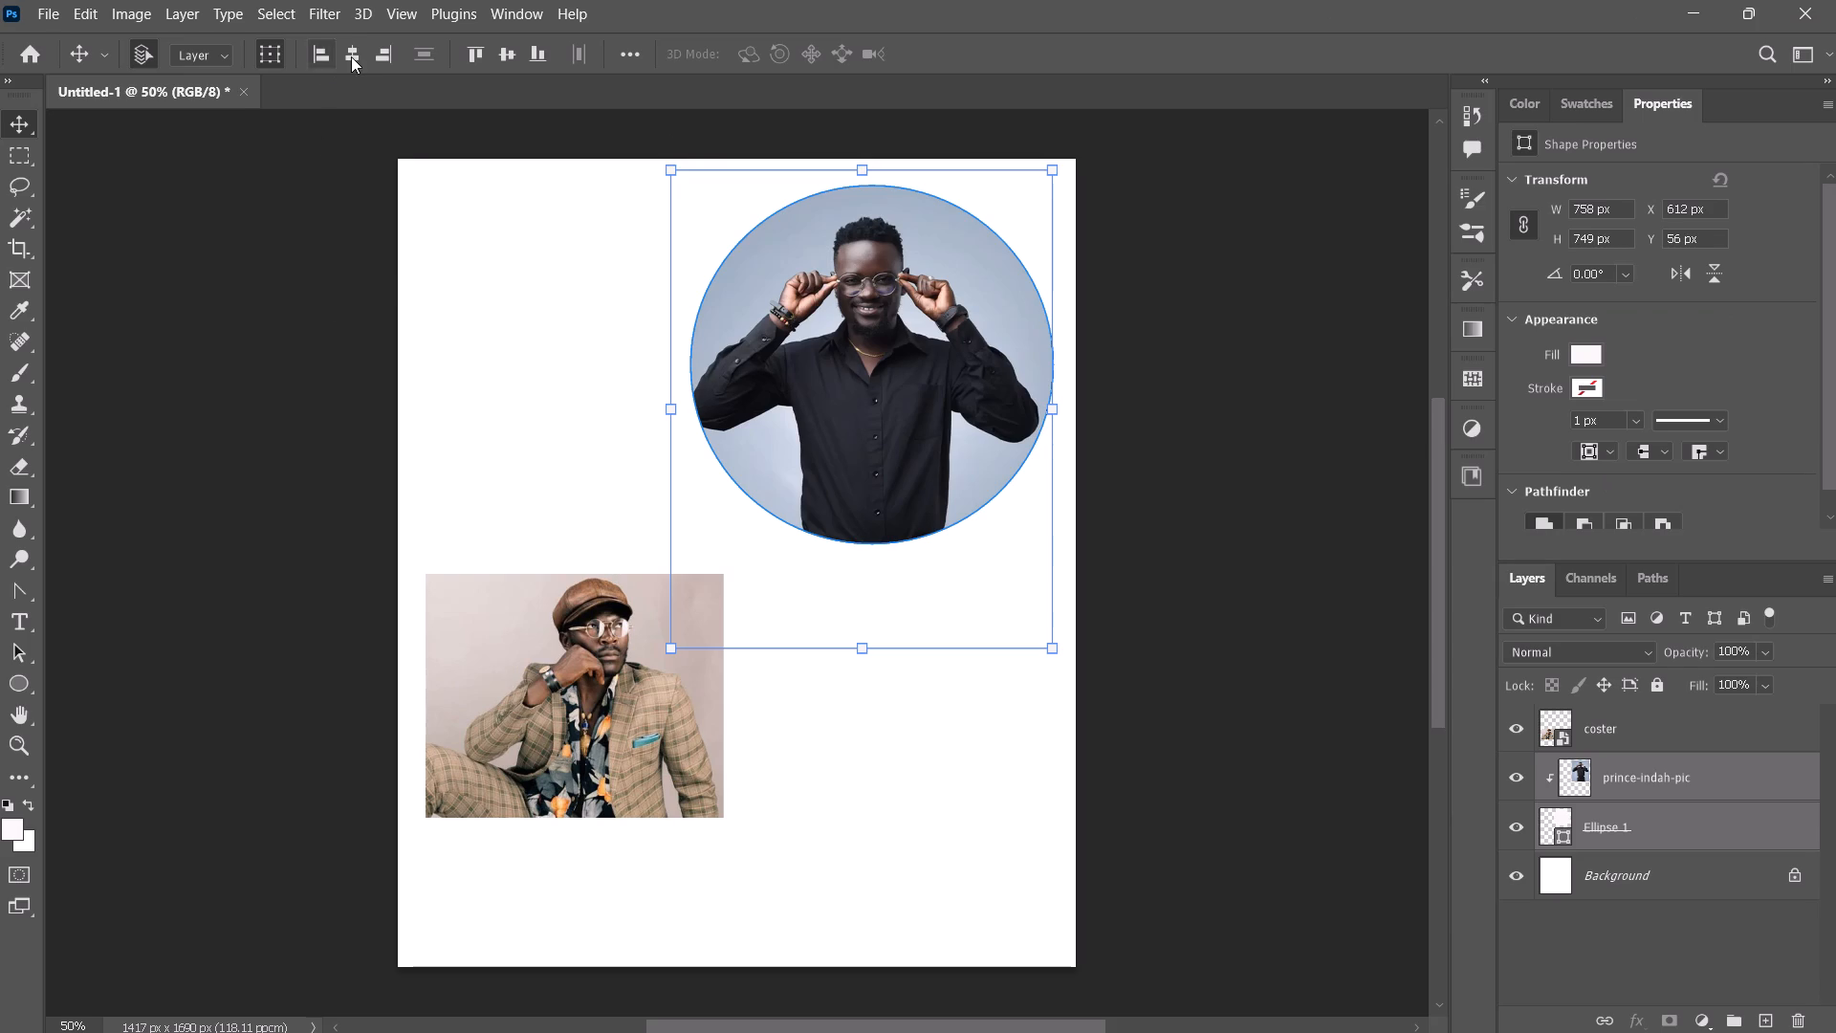
{"action": "left_click", "coordinate": [351, 55]}
{"action": "left_click", "coordinate": [494, 402]}
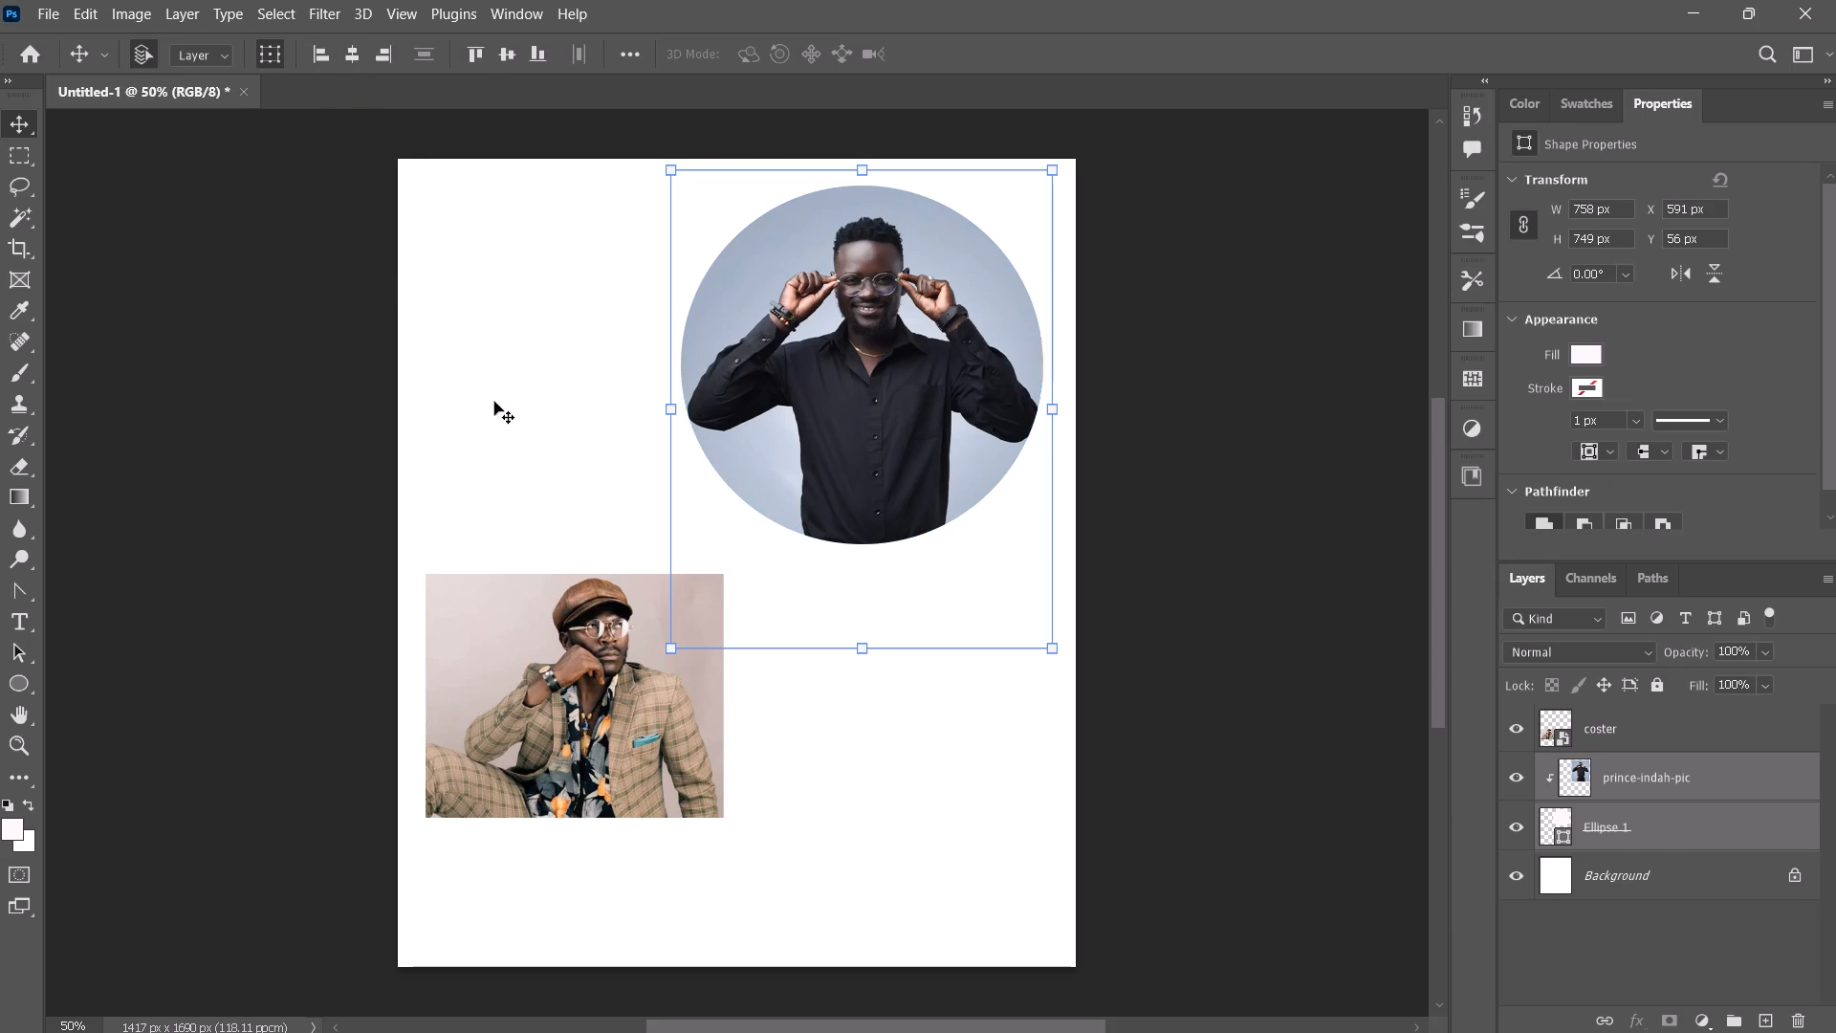
Scale the prince-indah-pic photo and its ellipse together to about 88% and move them into the canvas's upper-right corner.
{"action": "left_click_drag", "start_coordinate": [605, 253], "coordinate": [1131, 605]}
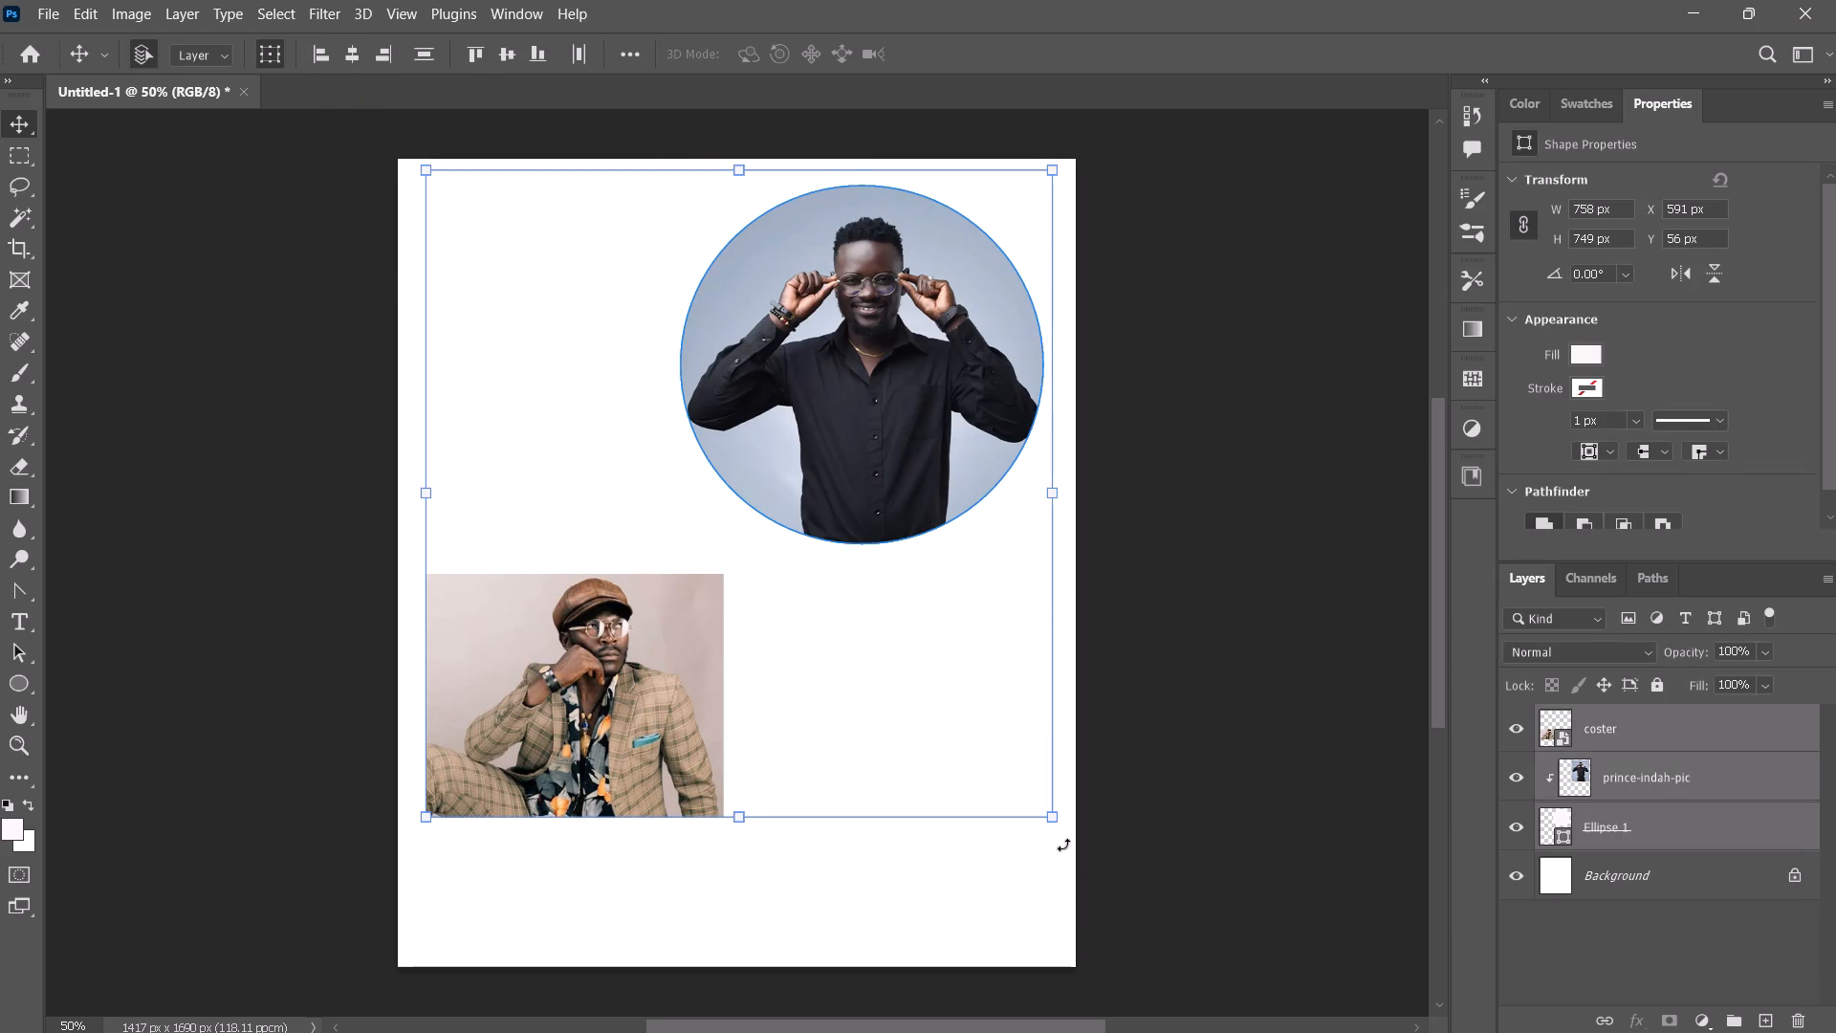
{"action": "left_click", "coordinate": [847, 974]}
{"action": "left_click_drag", "start_coordinate": [707, 197], "coordinate": [898, 277]}
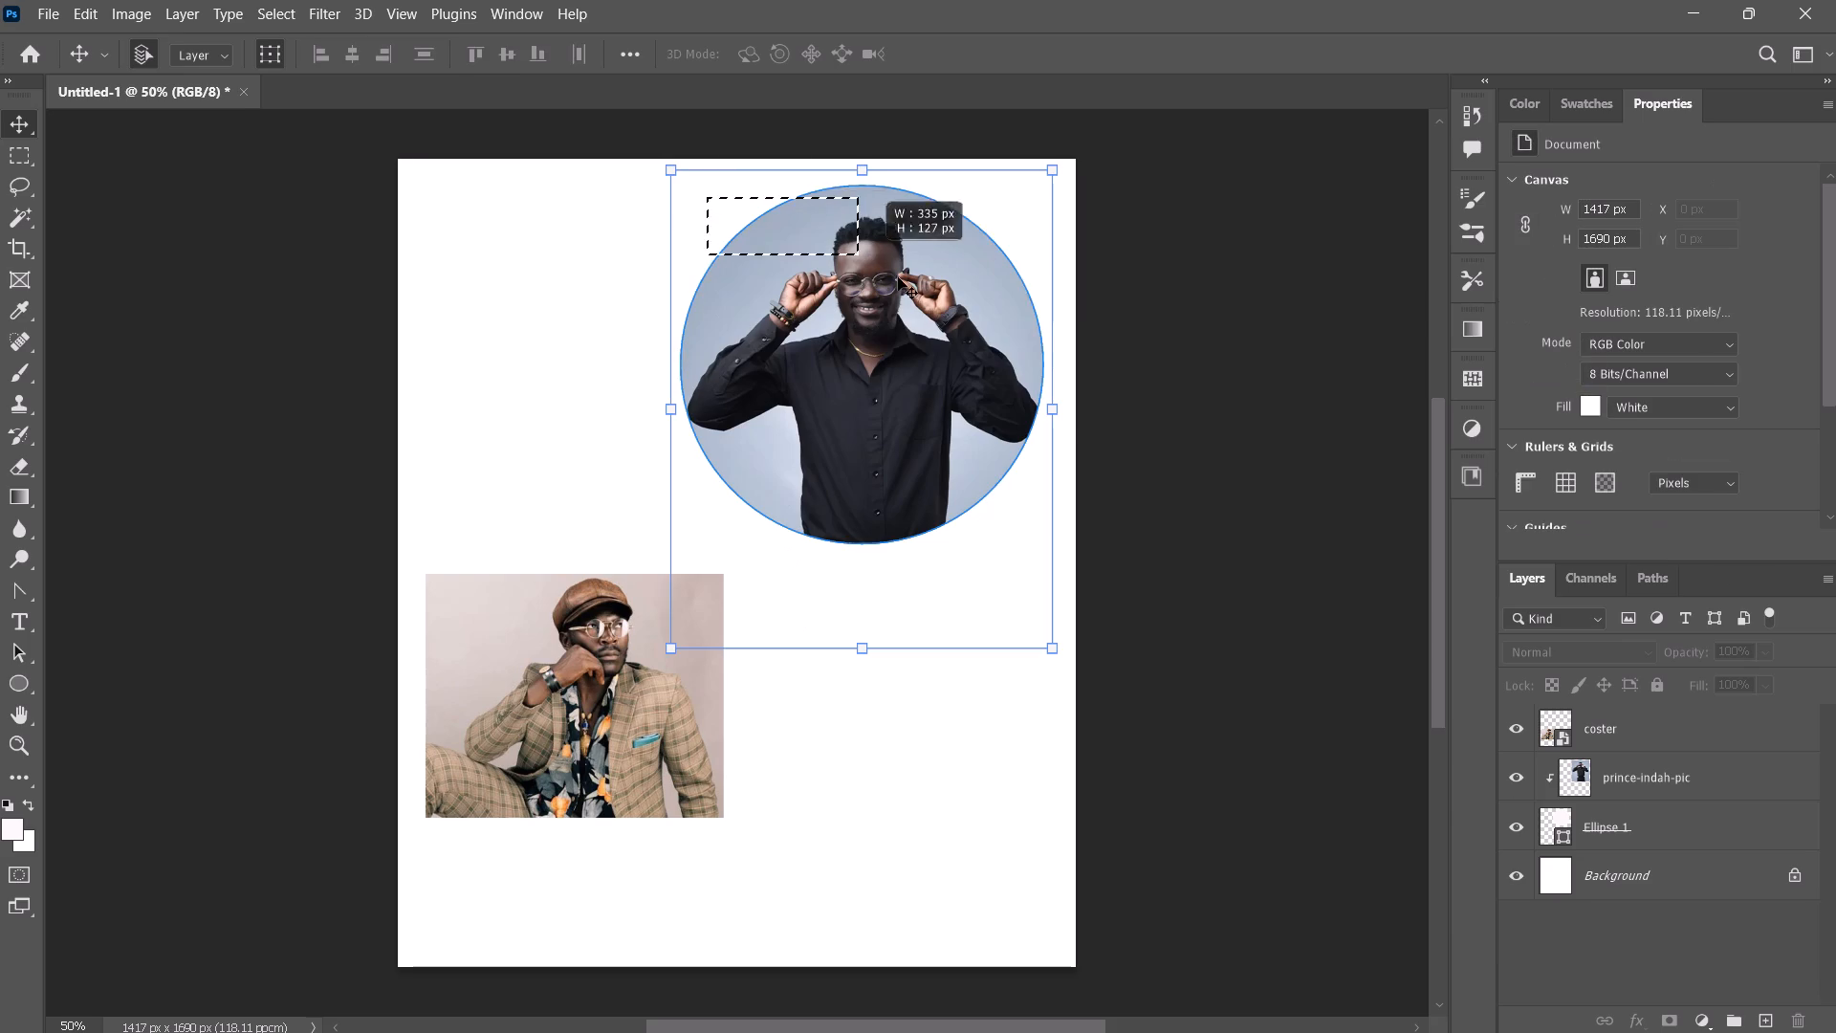
{"action": "left_click_drag", "start_coordinate": [898, 277], "coordinate": [993, 349]}
{"action": "left_click_drag", "start_coordinate": [1056, 649], "coordinate": [1012, 590]}
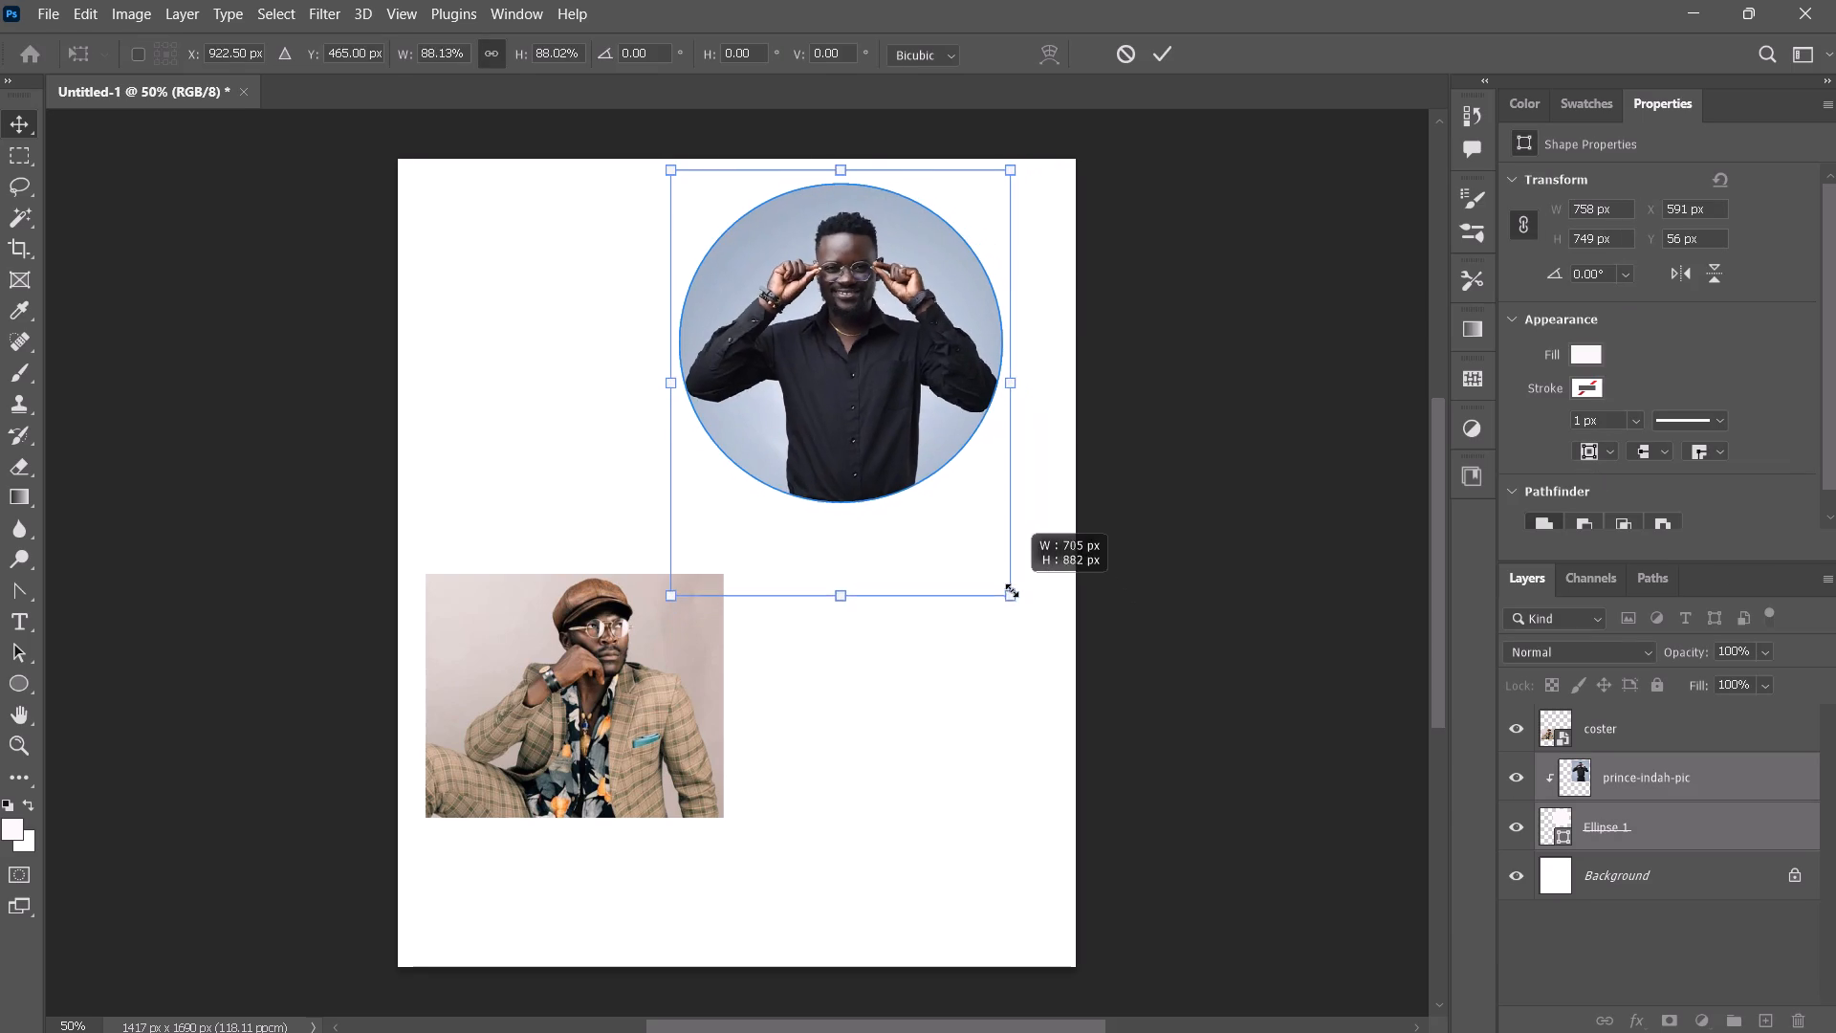
{"action": "left_click_drag", "start_coordinate": [1012, 590], "coordinate": [1012, 589]}
{"action": "left_click_drag", "start_coordinate": [830, 356], "coordinate": [893, 336]}
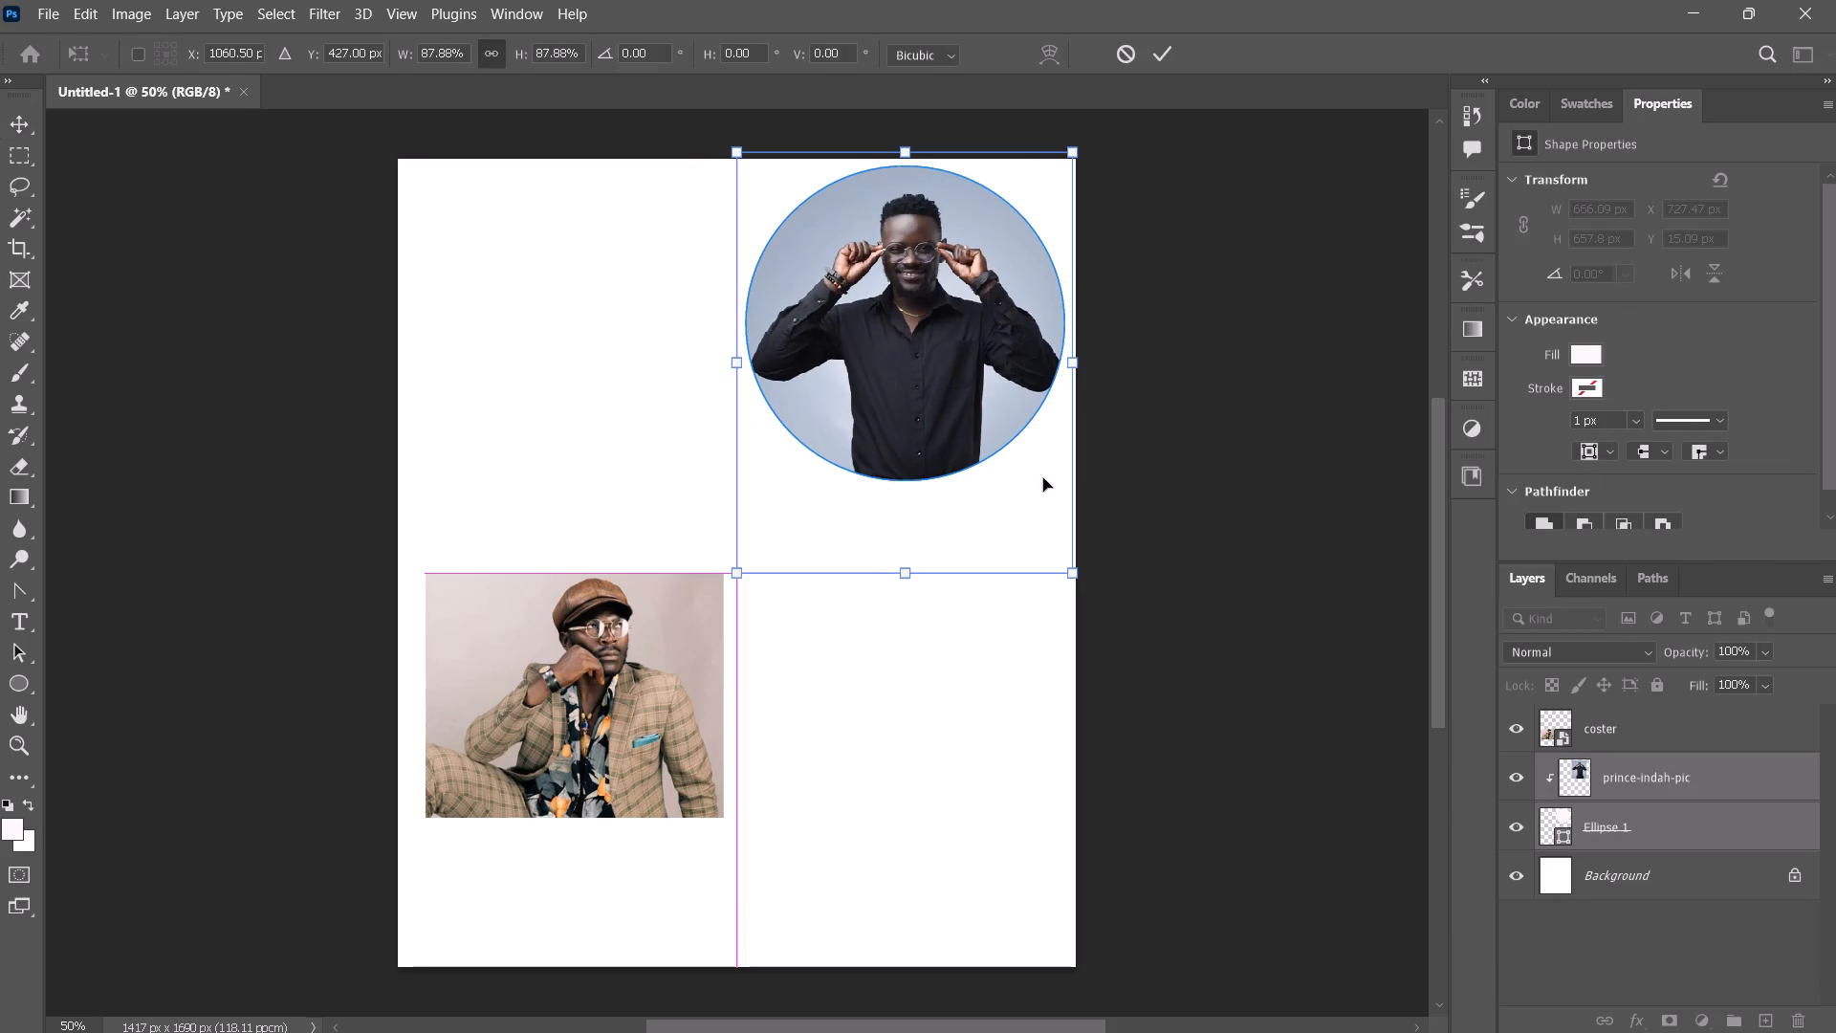
{"action": "left_click", "coordinate": [1165, 38]}
{"action": "left_click", "coordinate": [1192, 292]}
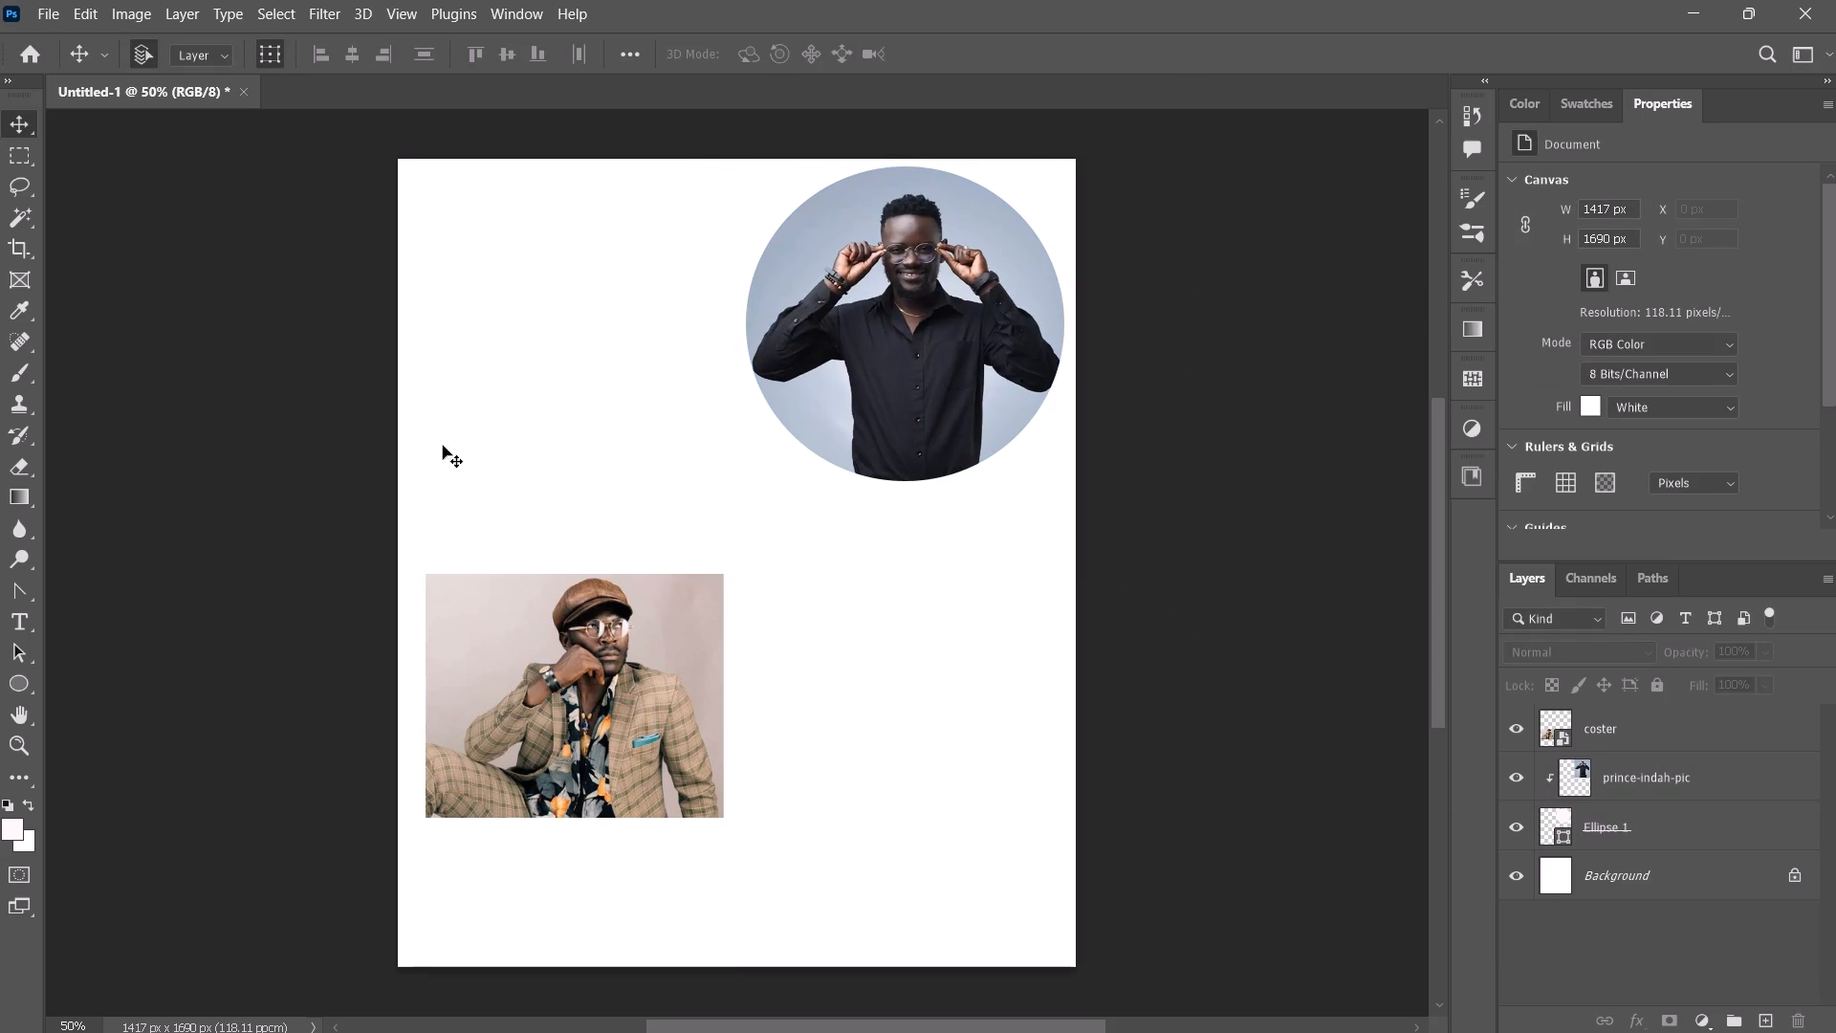
Move the coster photo to the canvas's bottom-left corner, at about X 40, Y 1180 px.
{"action": "left_click_drag", "start_coordinate": [523, 765], "coordinate": [526, 869]}
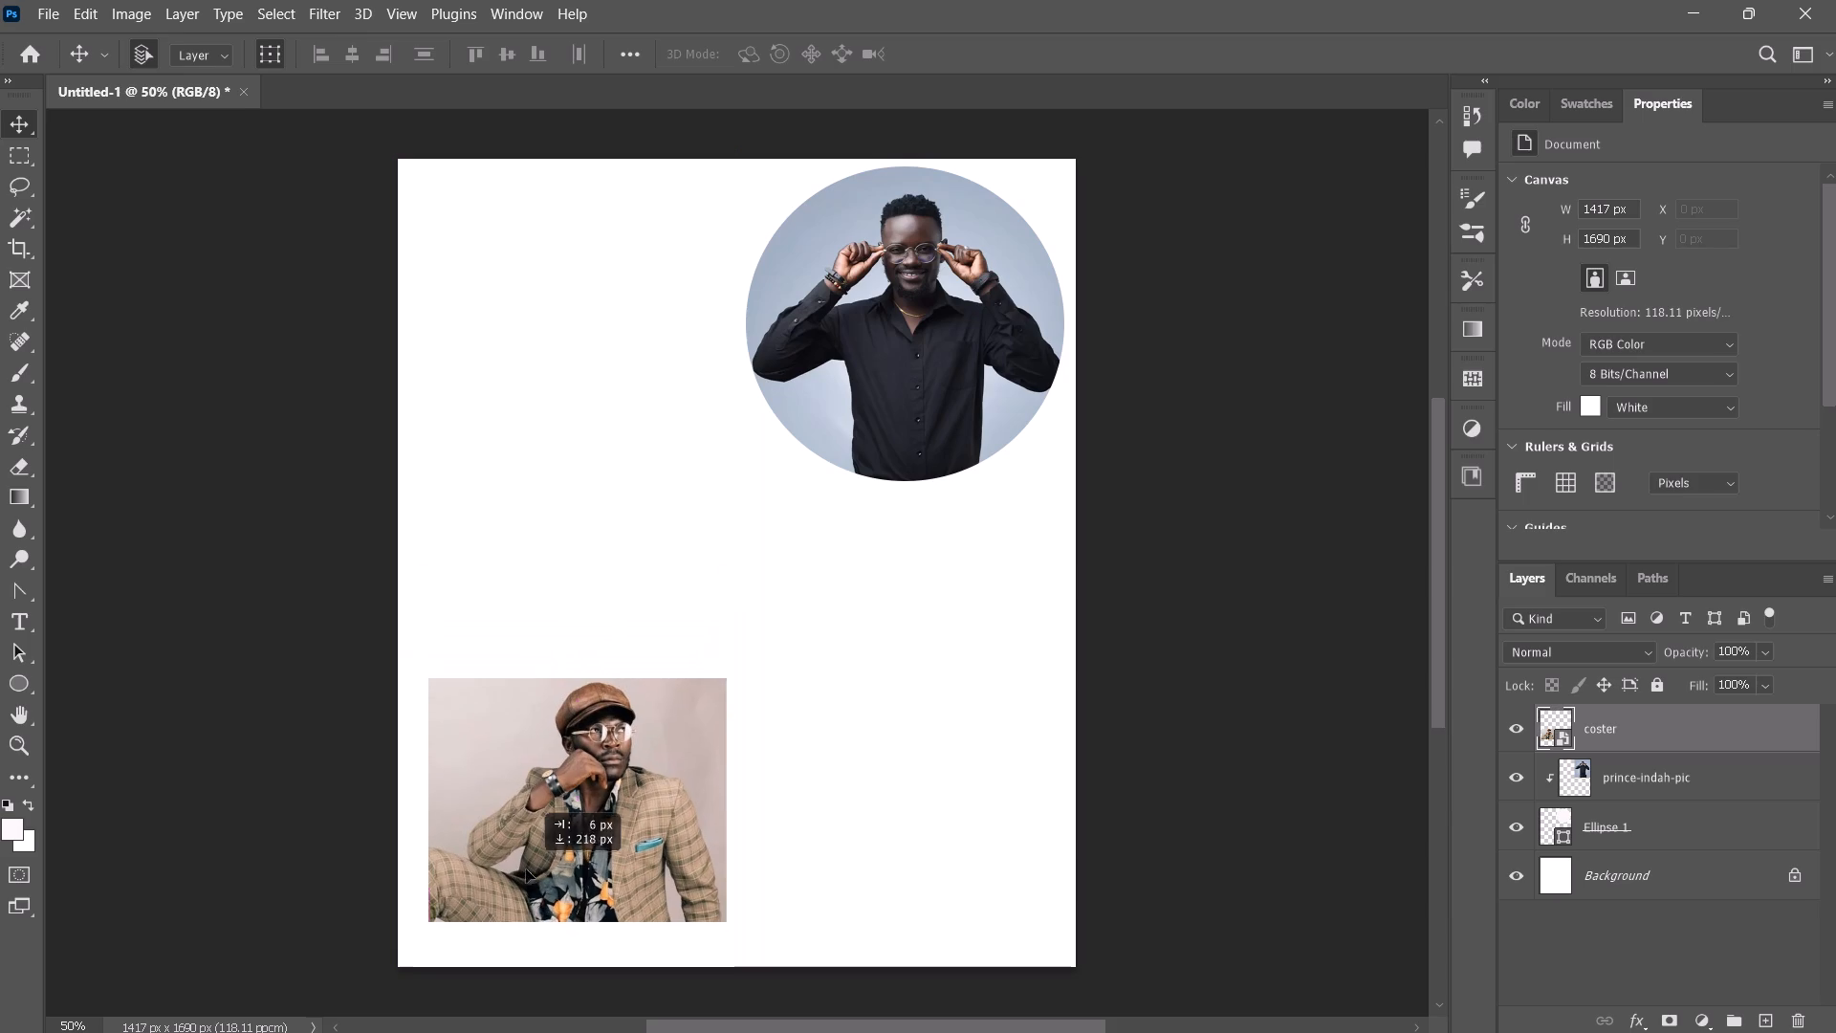
{"action": "left_click_drag", "start_coordinate": [526, 869], "coordinate": [514, 907]}
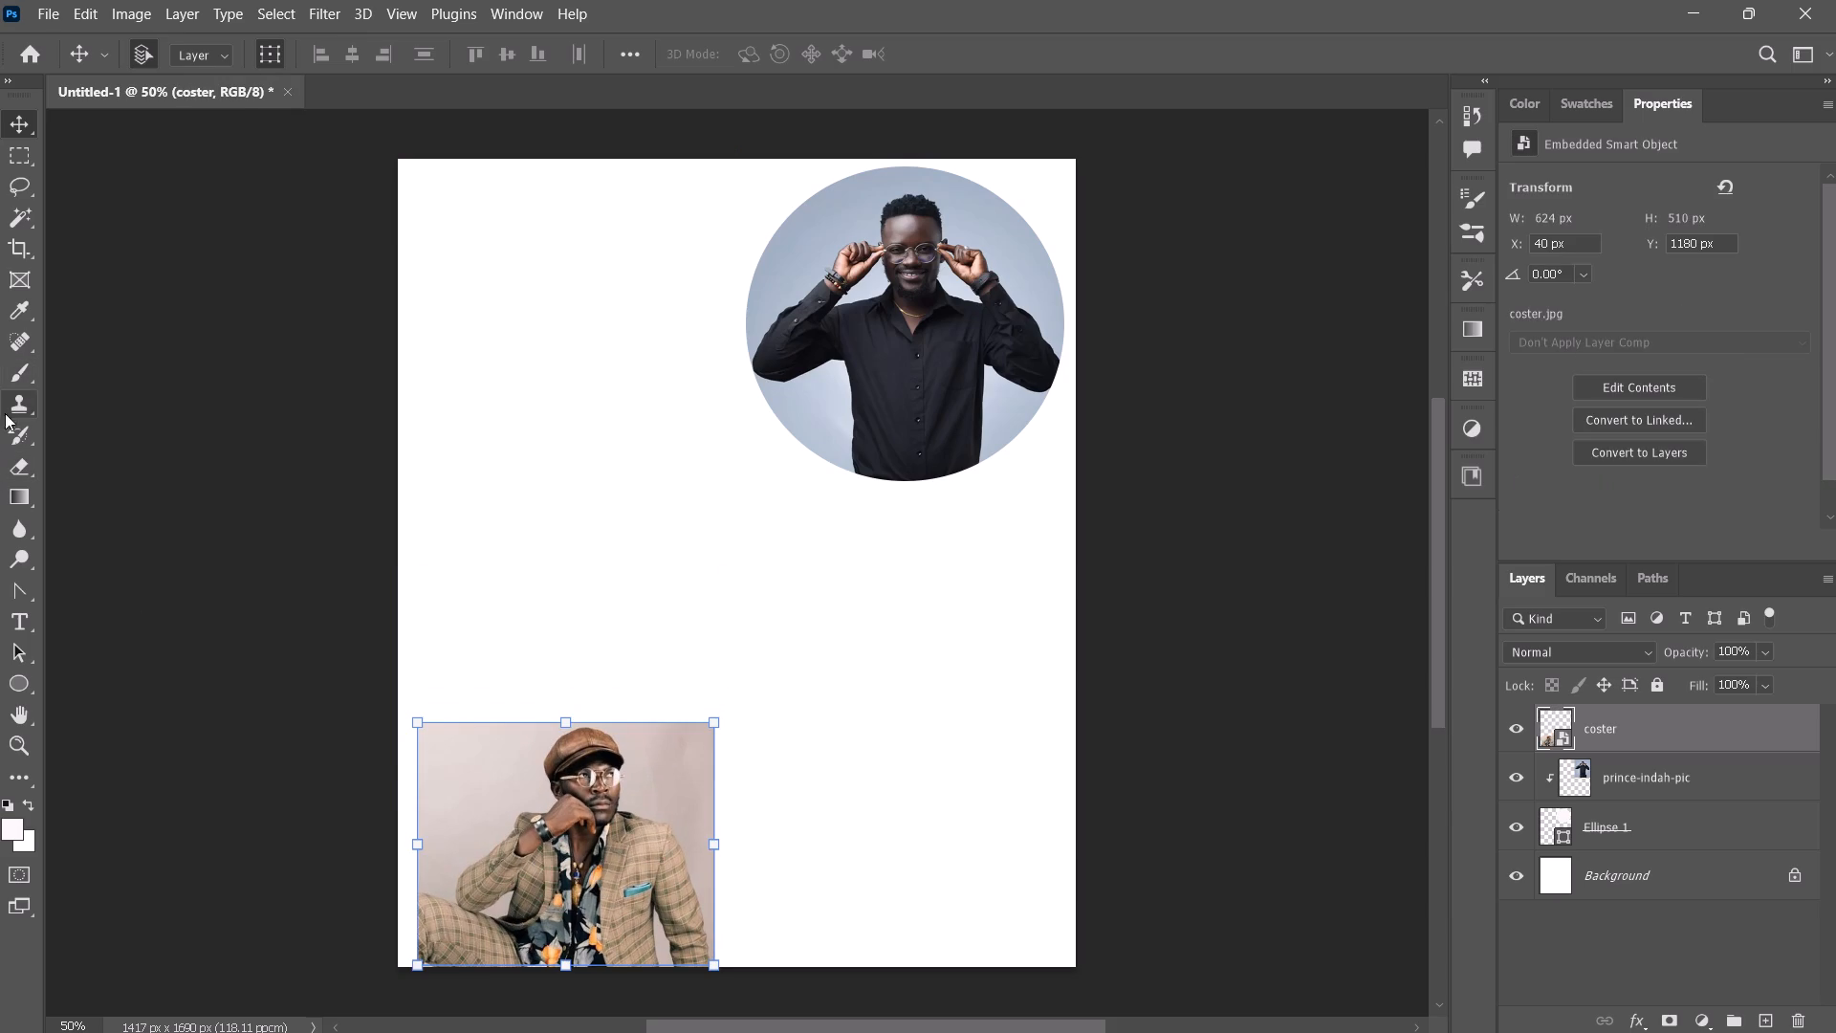
Draw an ellipse about 666 x 657 px over the coster photo.
{"action": "left_click", "coordinate": [16, 686]}
{"action": "left_click_drag", "start_coordinate": [445, 676], "coordinate": [475, 778]}
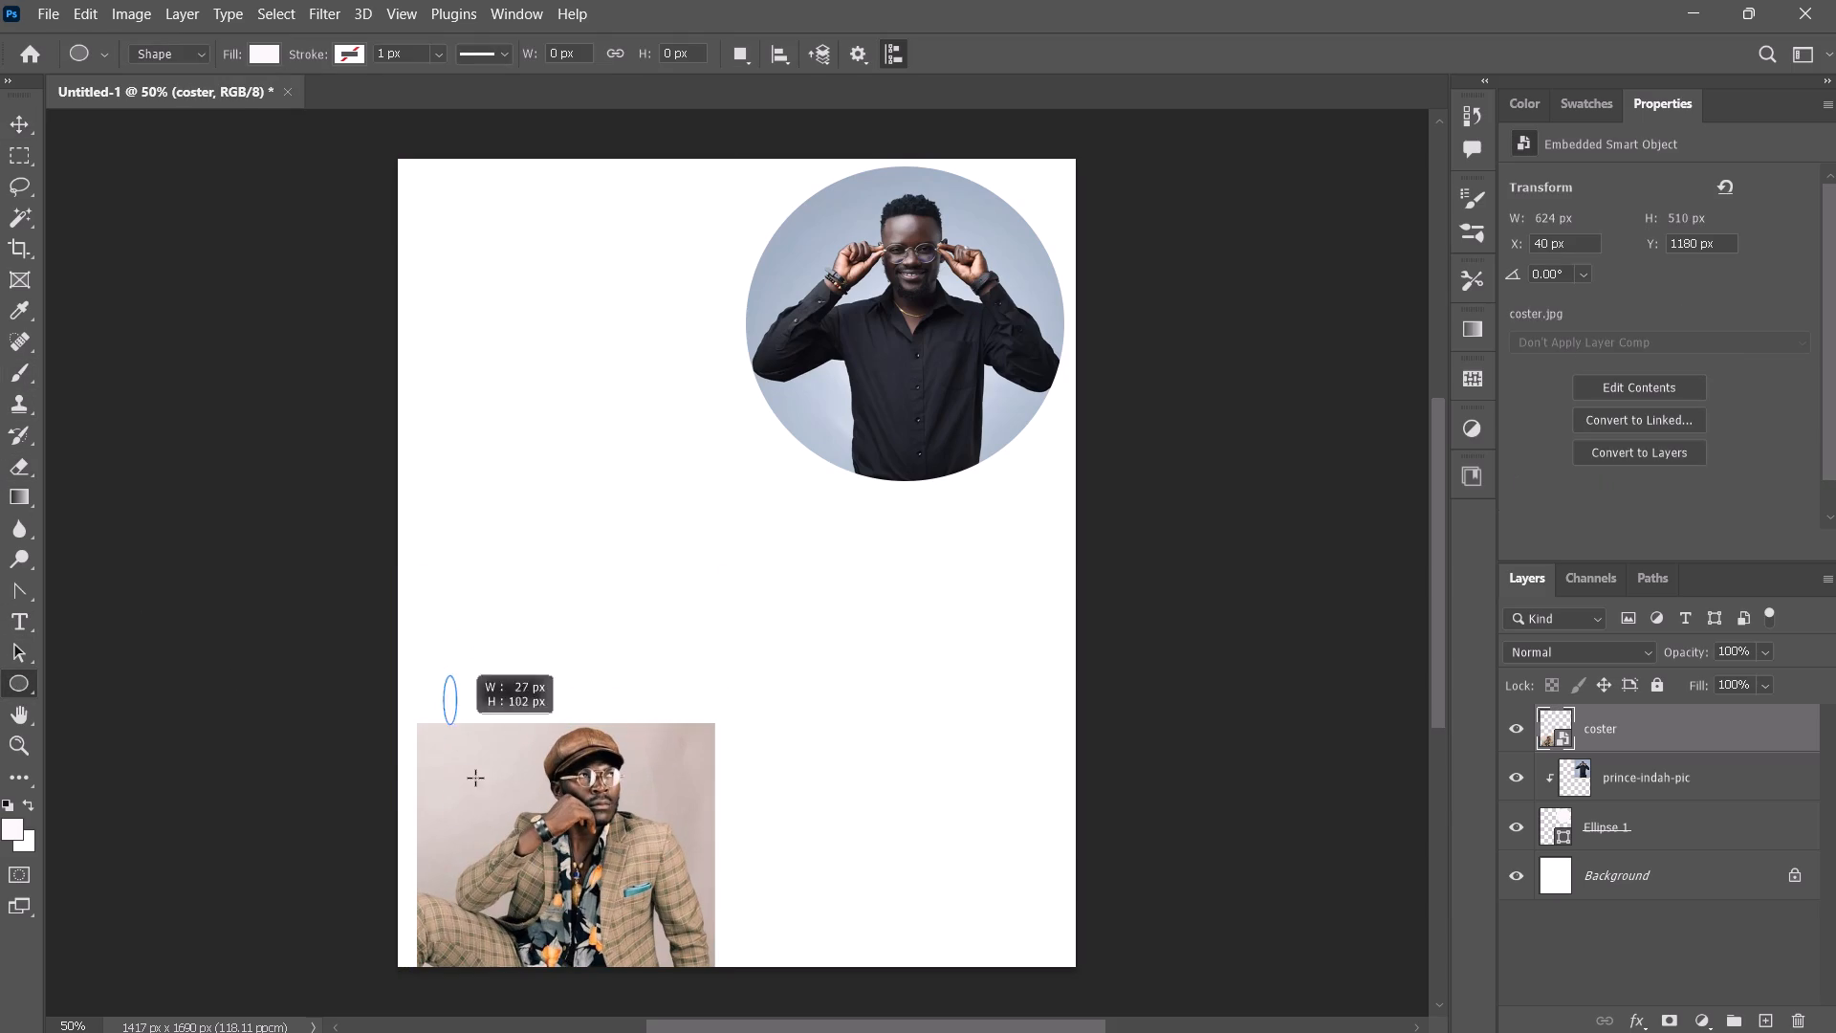
{"action": "left_click_drag", "start_coordinate": [475, 778], "coordinate": [783, 1009]}
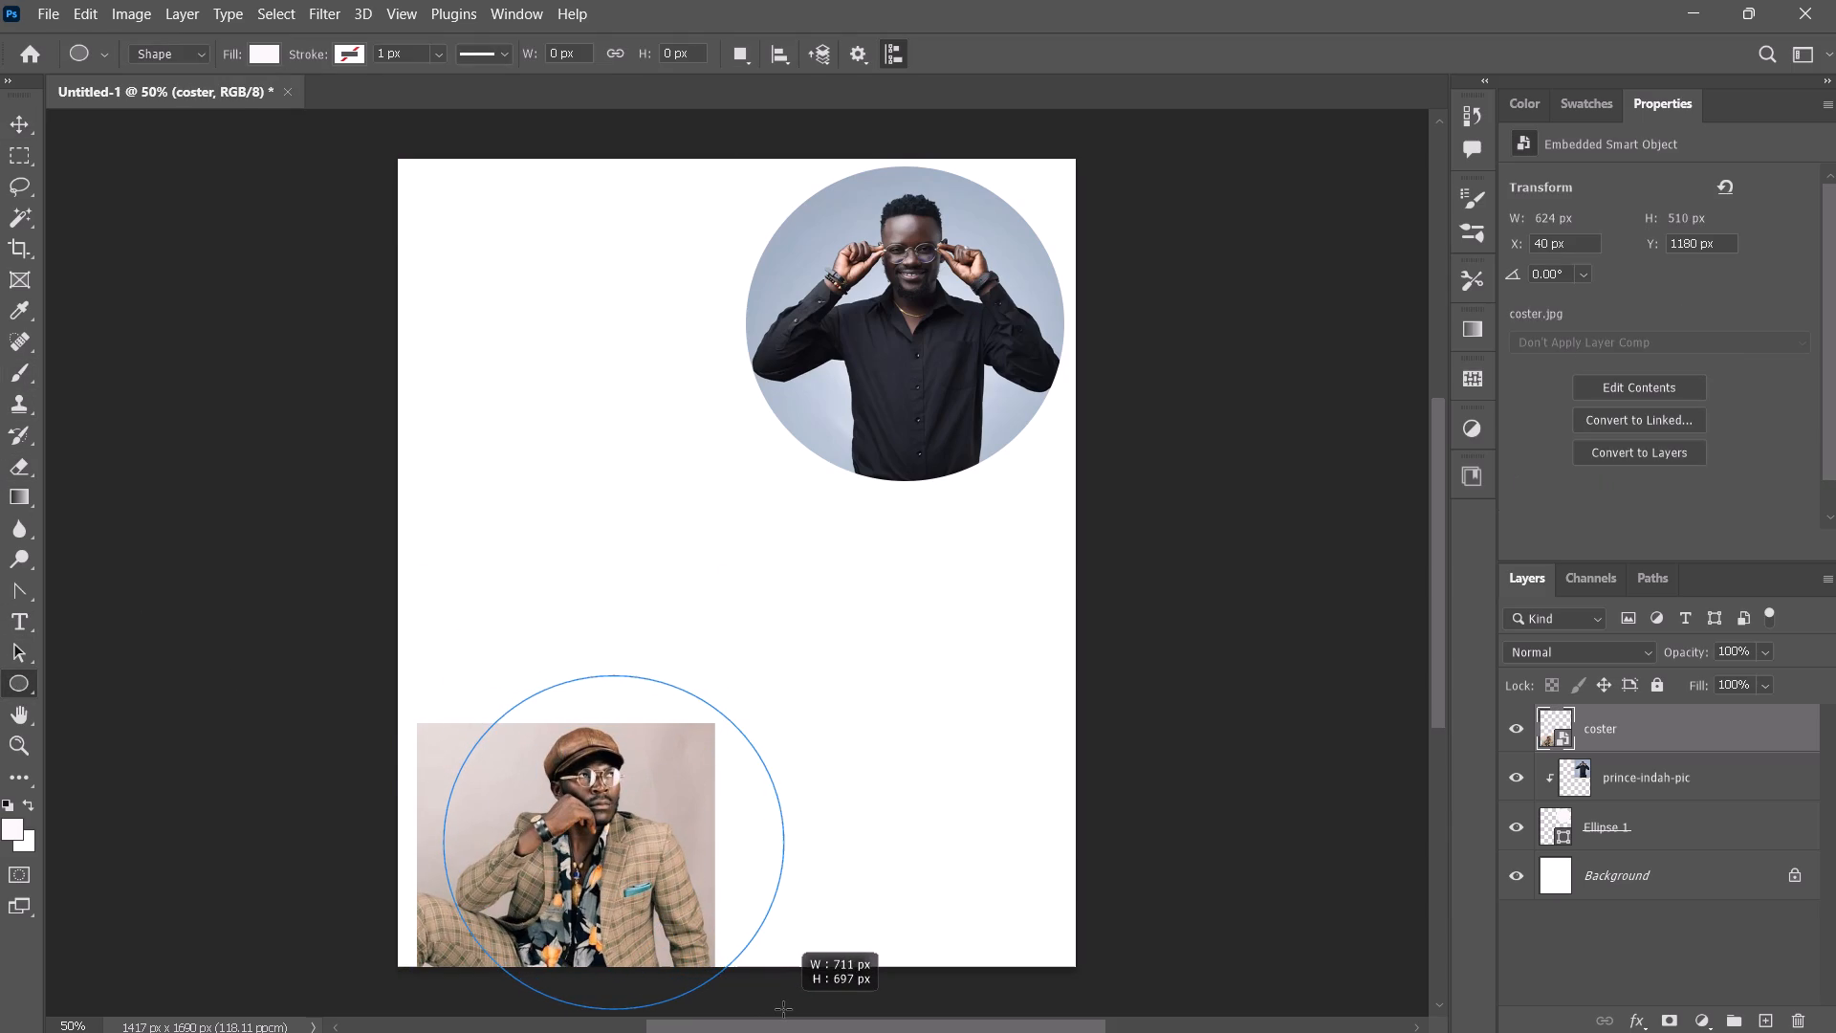
{"action": "left_click_drag", "start_coordinate": [783, 1009], "coordinate": [762, 990]}
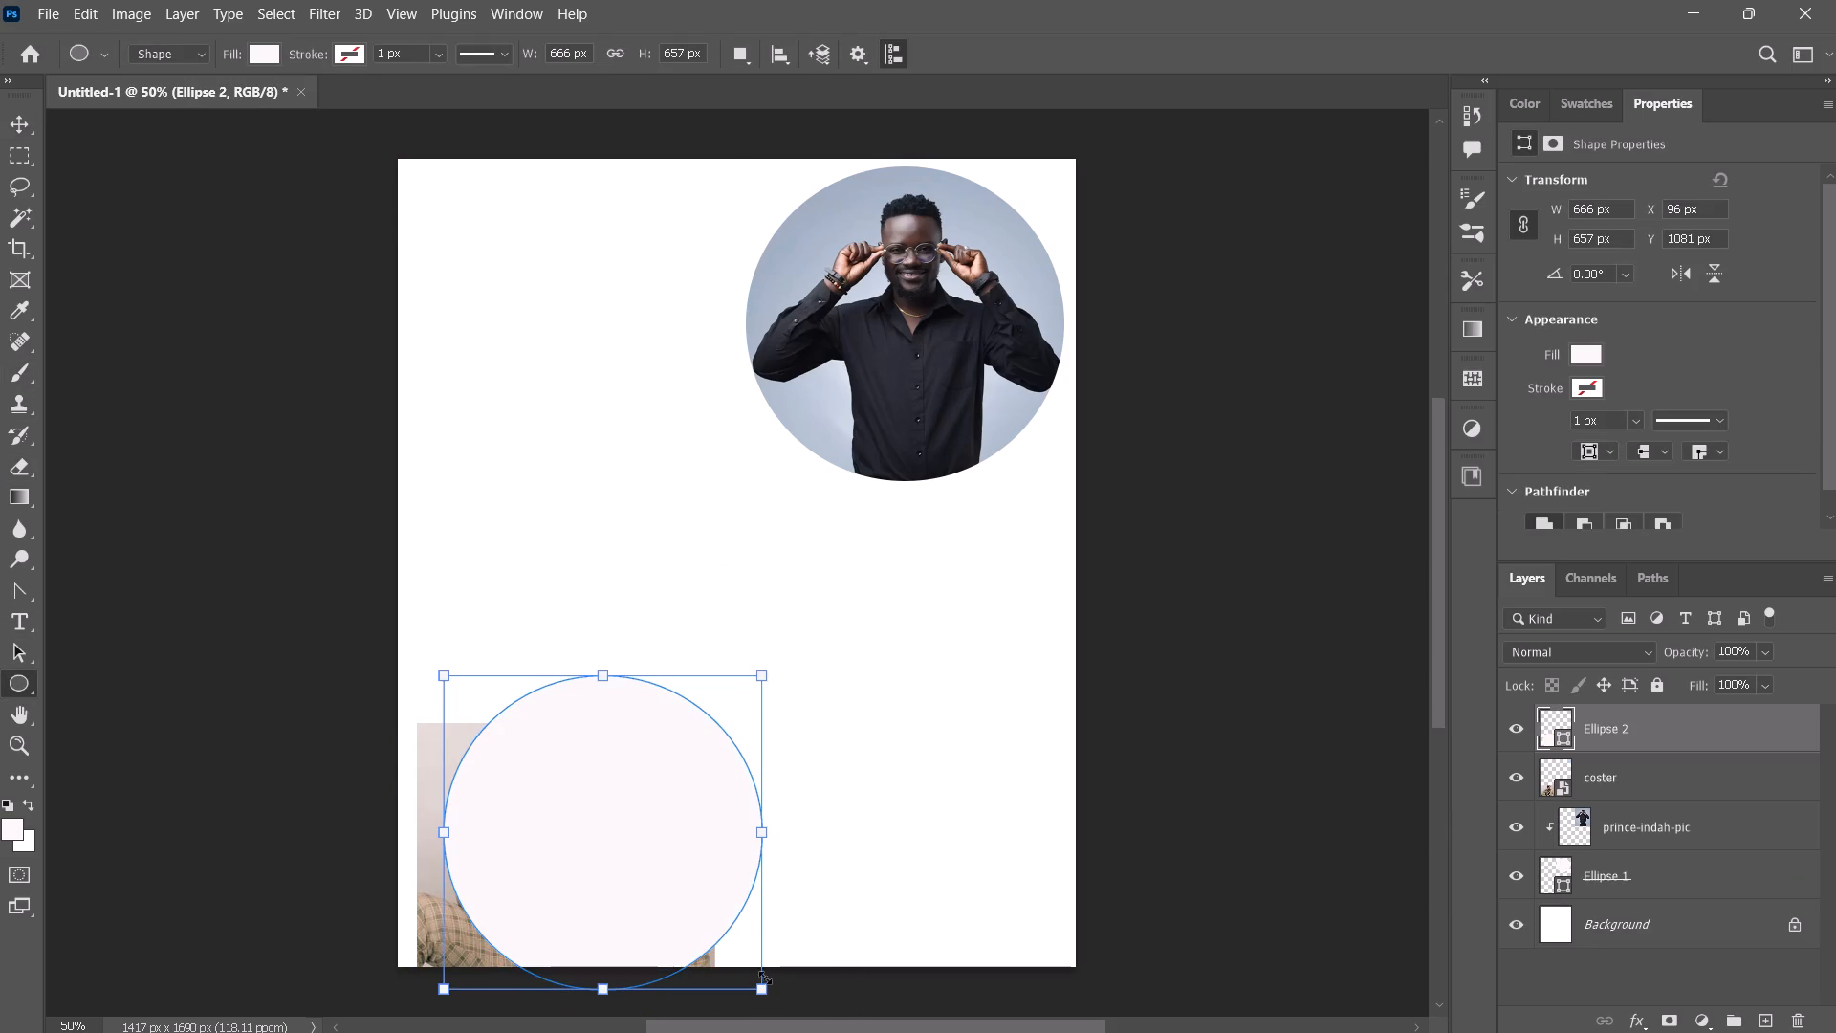
Move the Ellipse 2 layer beneath the coster layer.
{"action": "left_click_drag", "start_coordinate": [1614, 720], "coordinate": [1617, 720]}
{"action": "left_click_drag", "start_coordinate": [1617, 720], "coordinate": [1638, 800]}
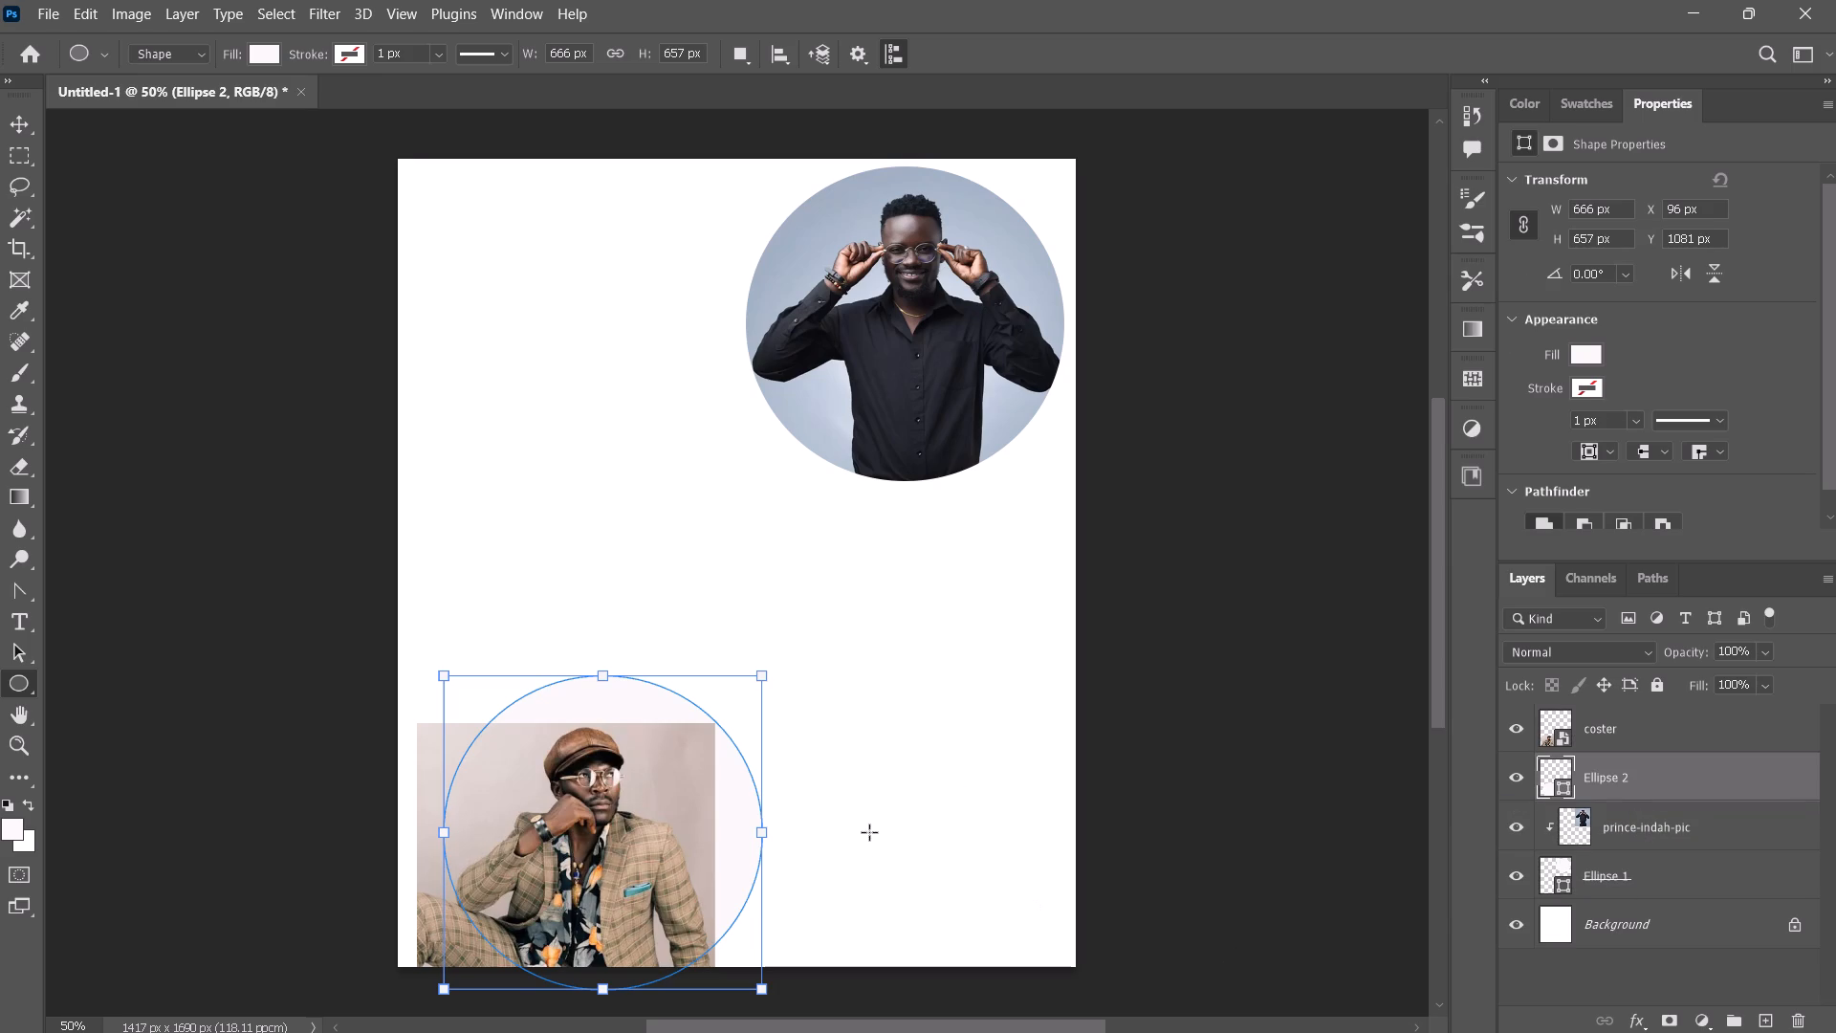
{"action": "left_click", "coordinate": [835, 698]}
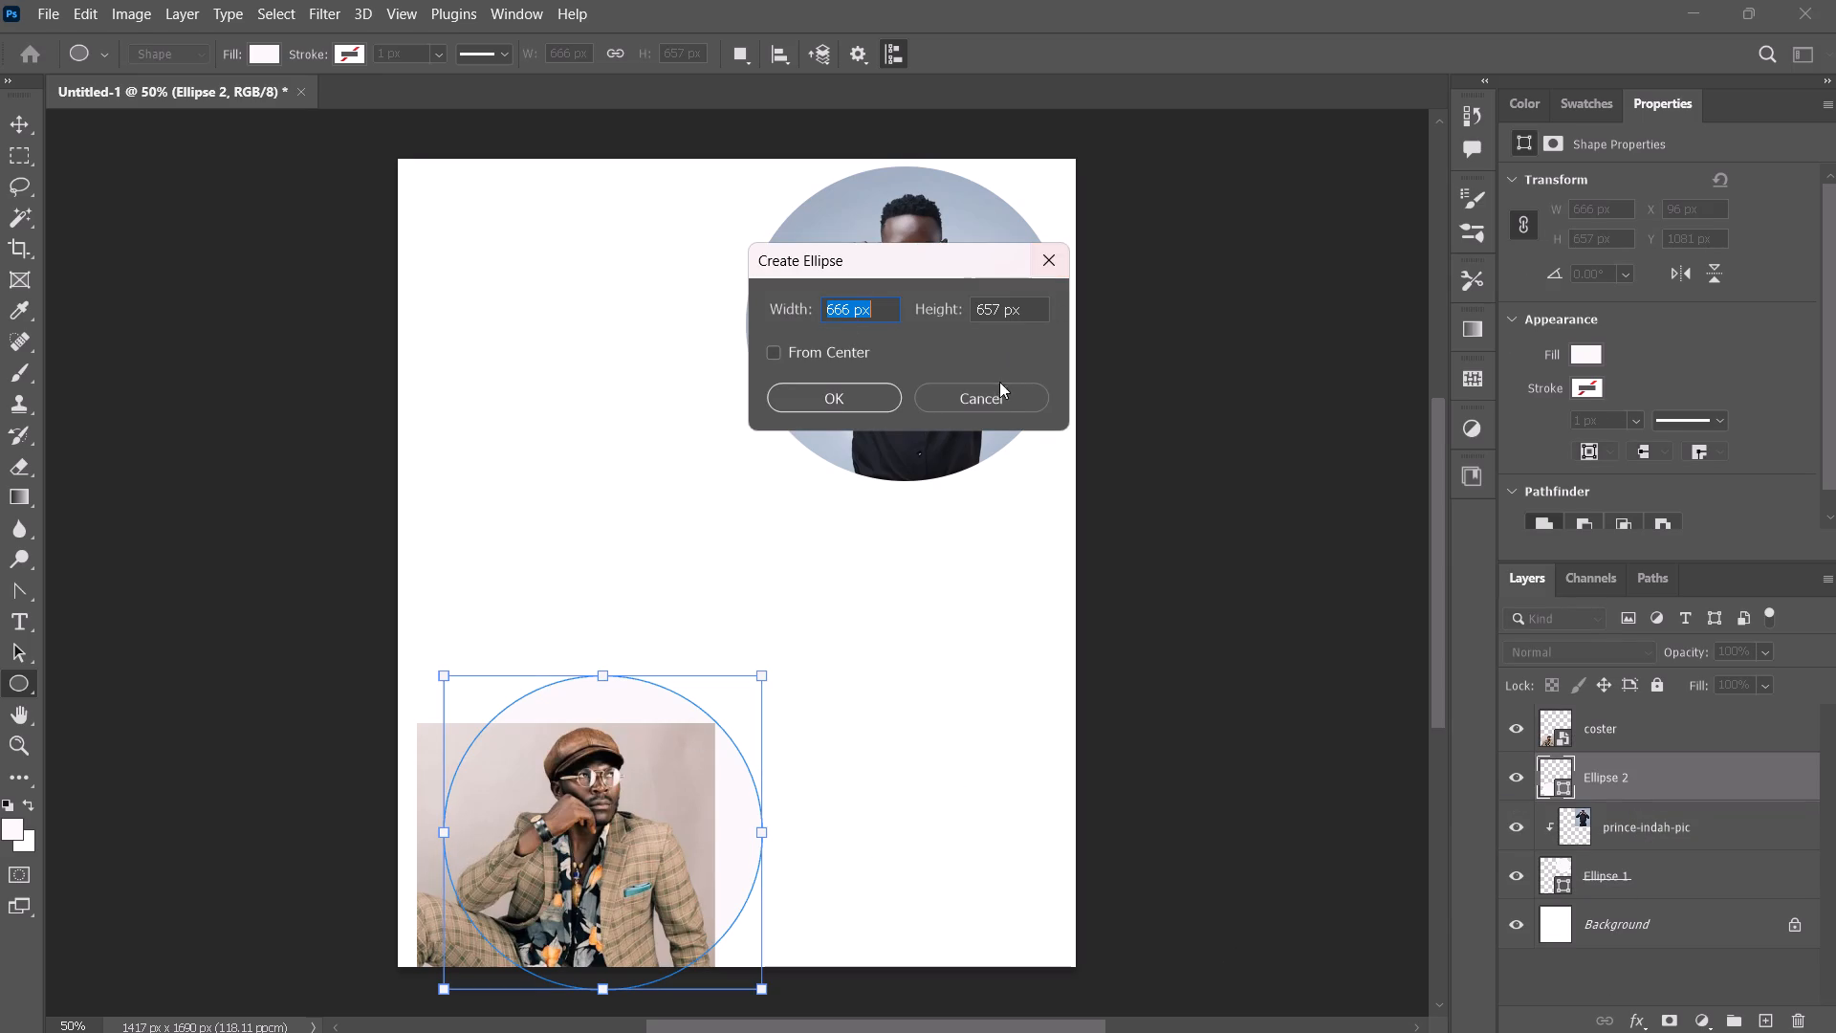
{"action": "left_click", "coordinate": [984, 395]}
Move the coster photo over the new ellipse, to about X 103, Y 1128 px.
{"action": "left_click", "coordinate": [10, 117]}
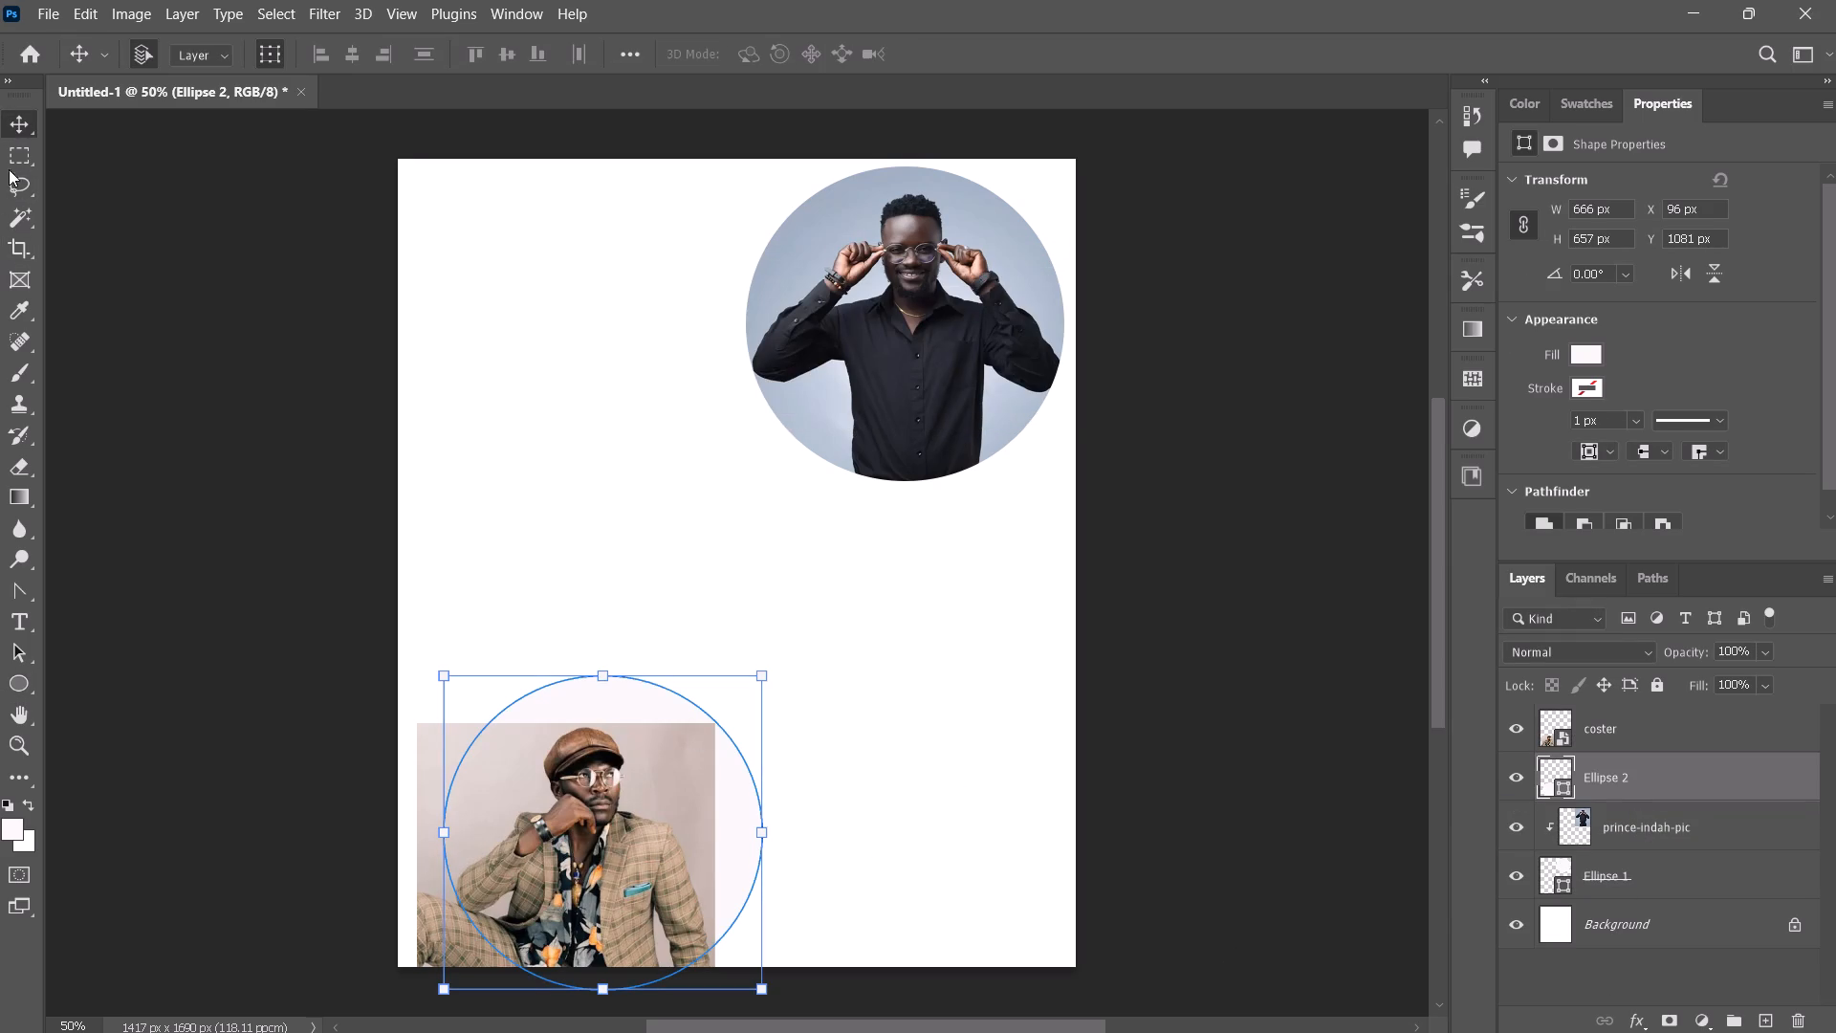
{"action": "left_click", "coordinate": [967, 747]}
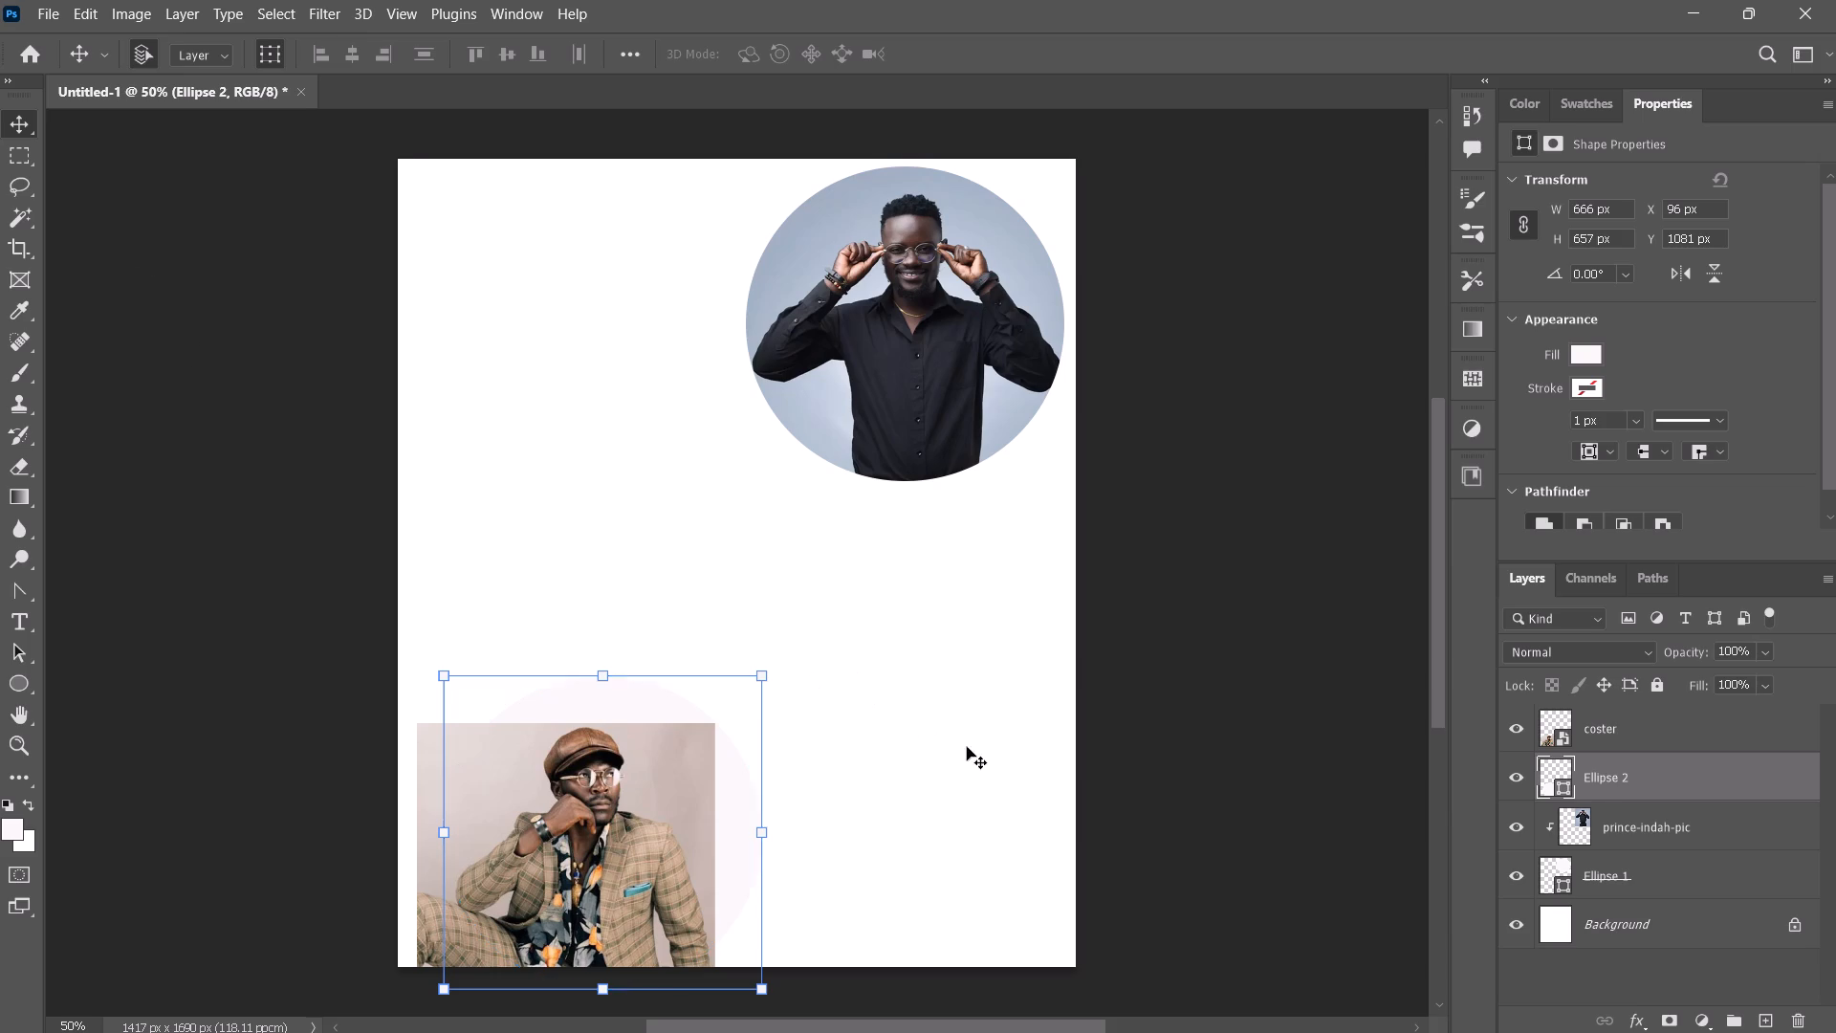
{"action": "left_click_drag", "start_coordinate": [535, 888], "coordinate": [580, 849]}
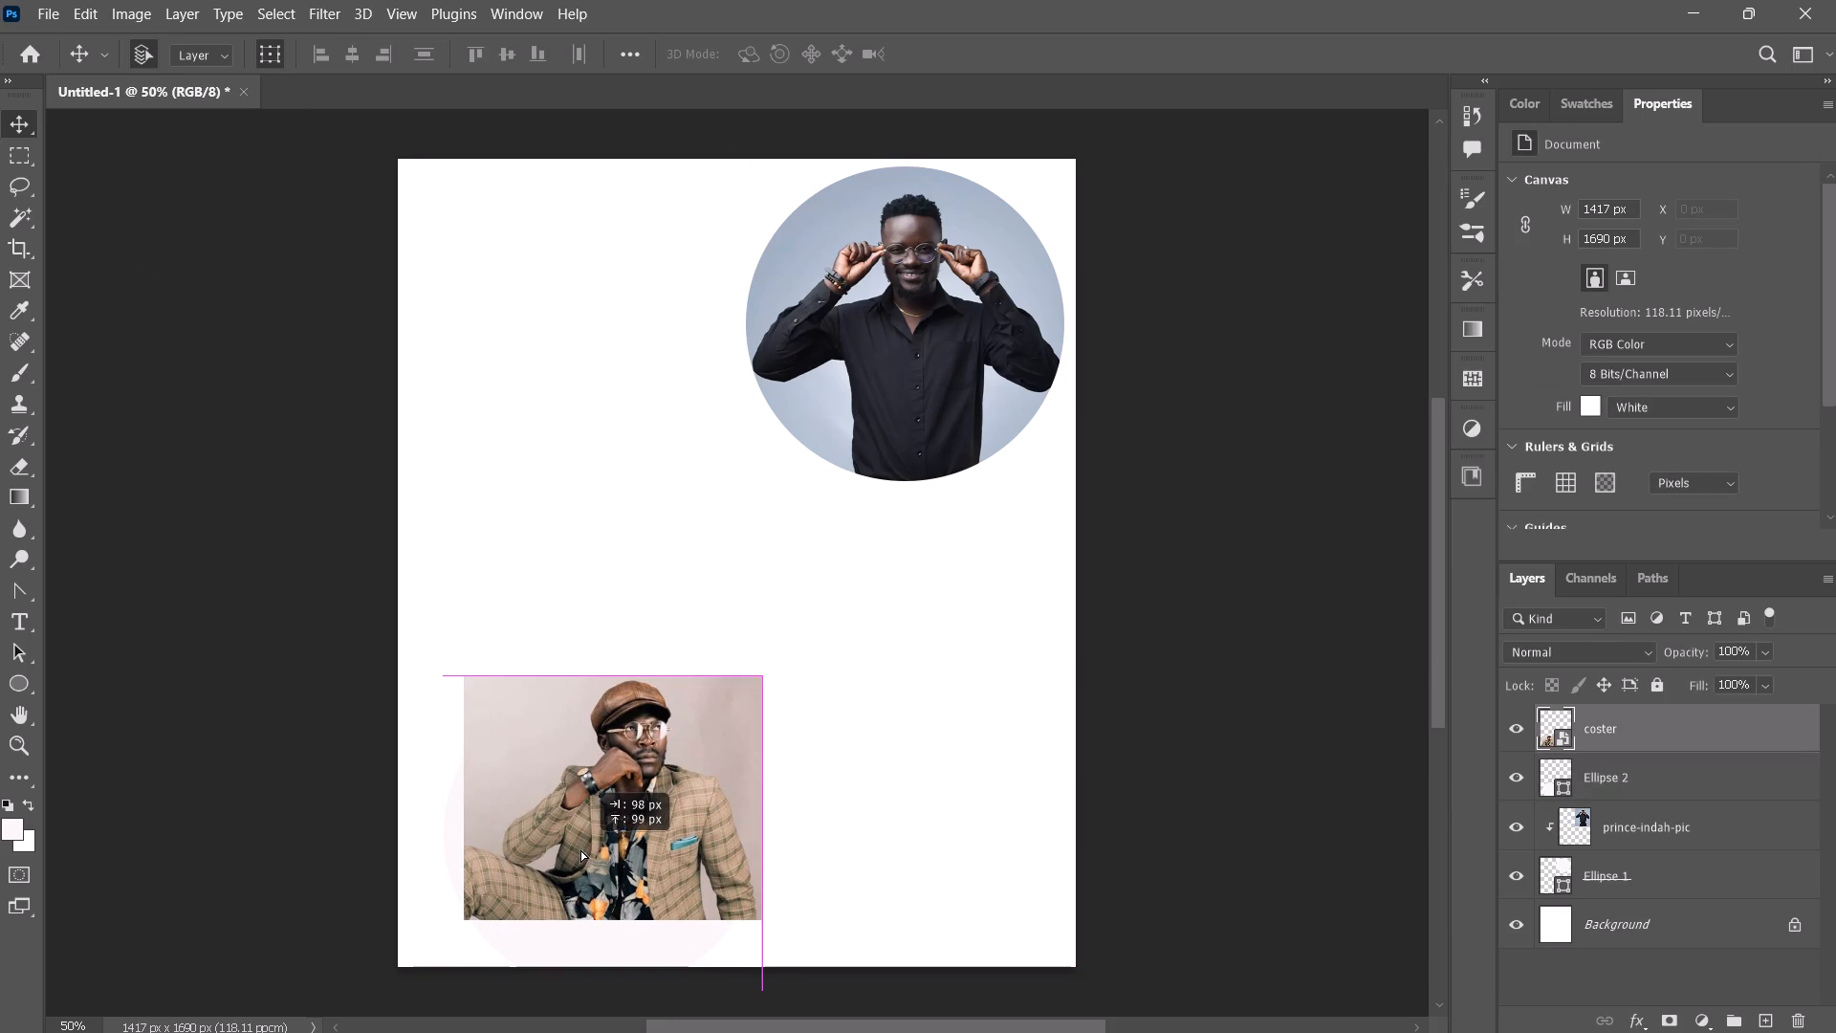
{"action": "left_click_drag", "start_coordinate": [580, 849], "coordinate": [569, 863]}
Rasterize the coster layer.
{"action": "right_click", "coordinate": [571, 866]}
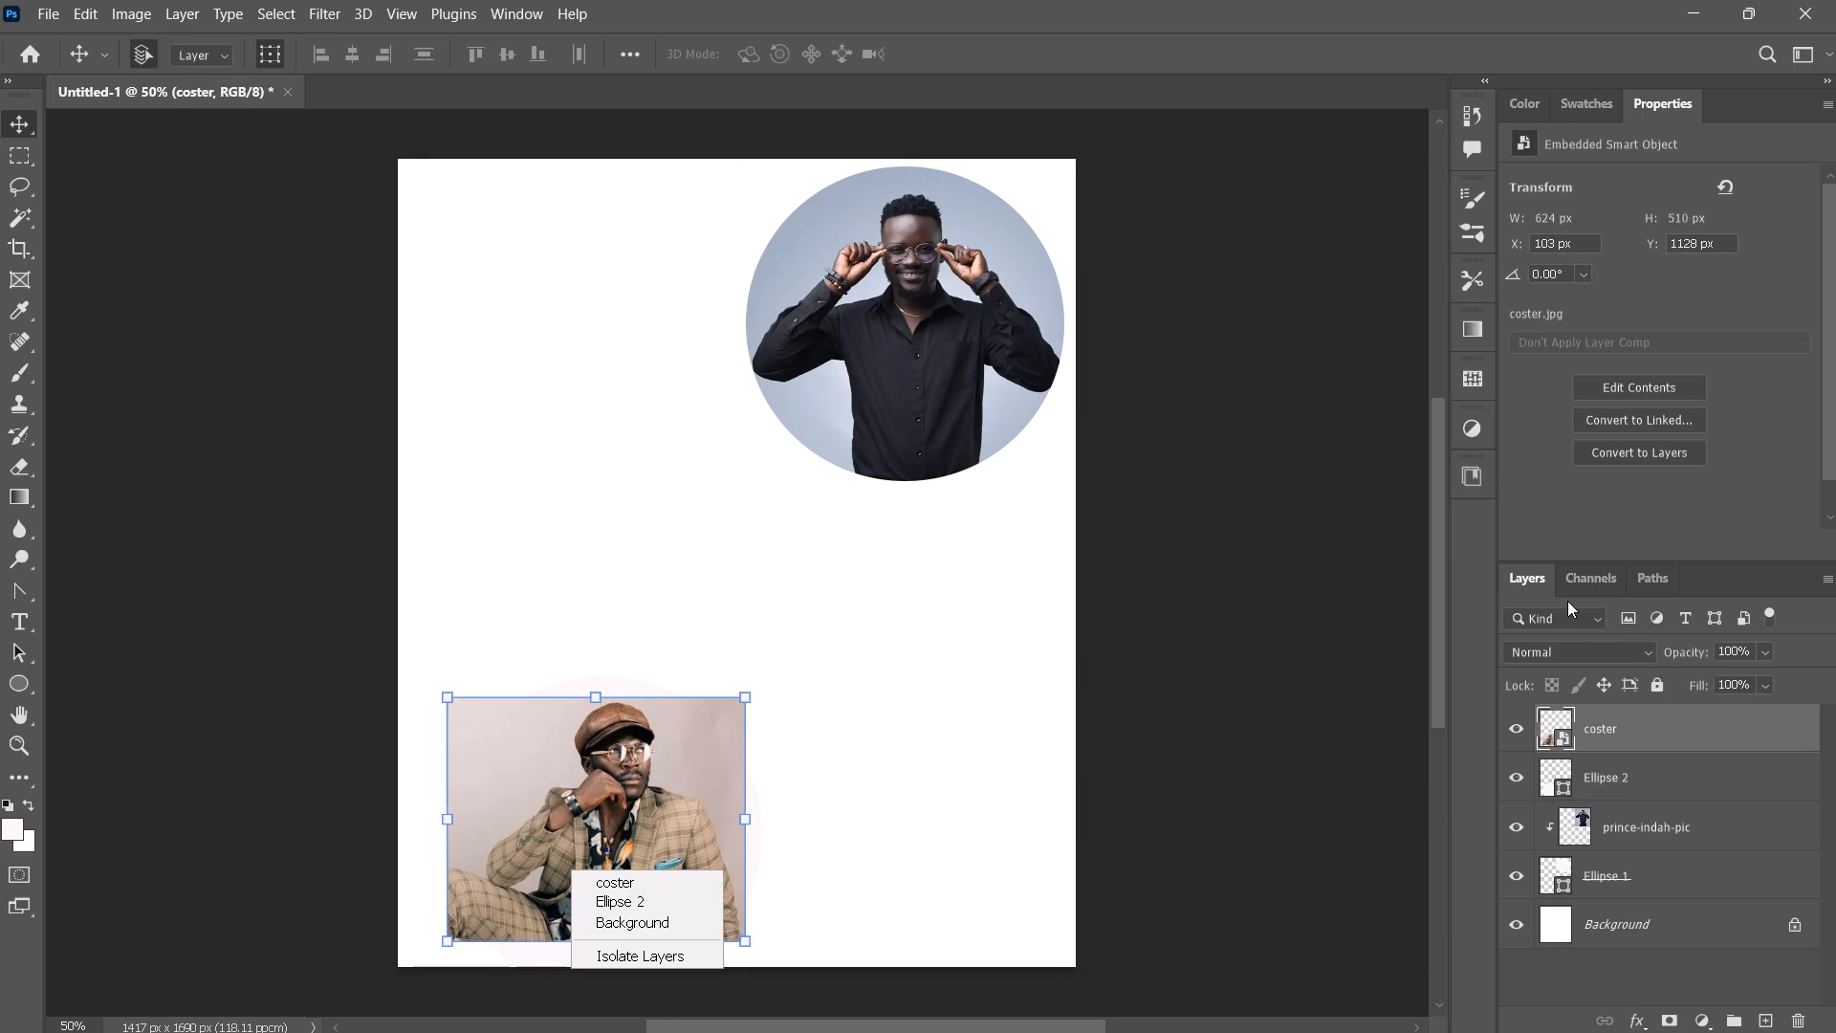
{"action": "right_click", "coordinate": [1581, 732]}
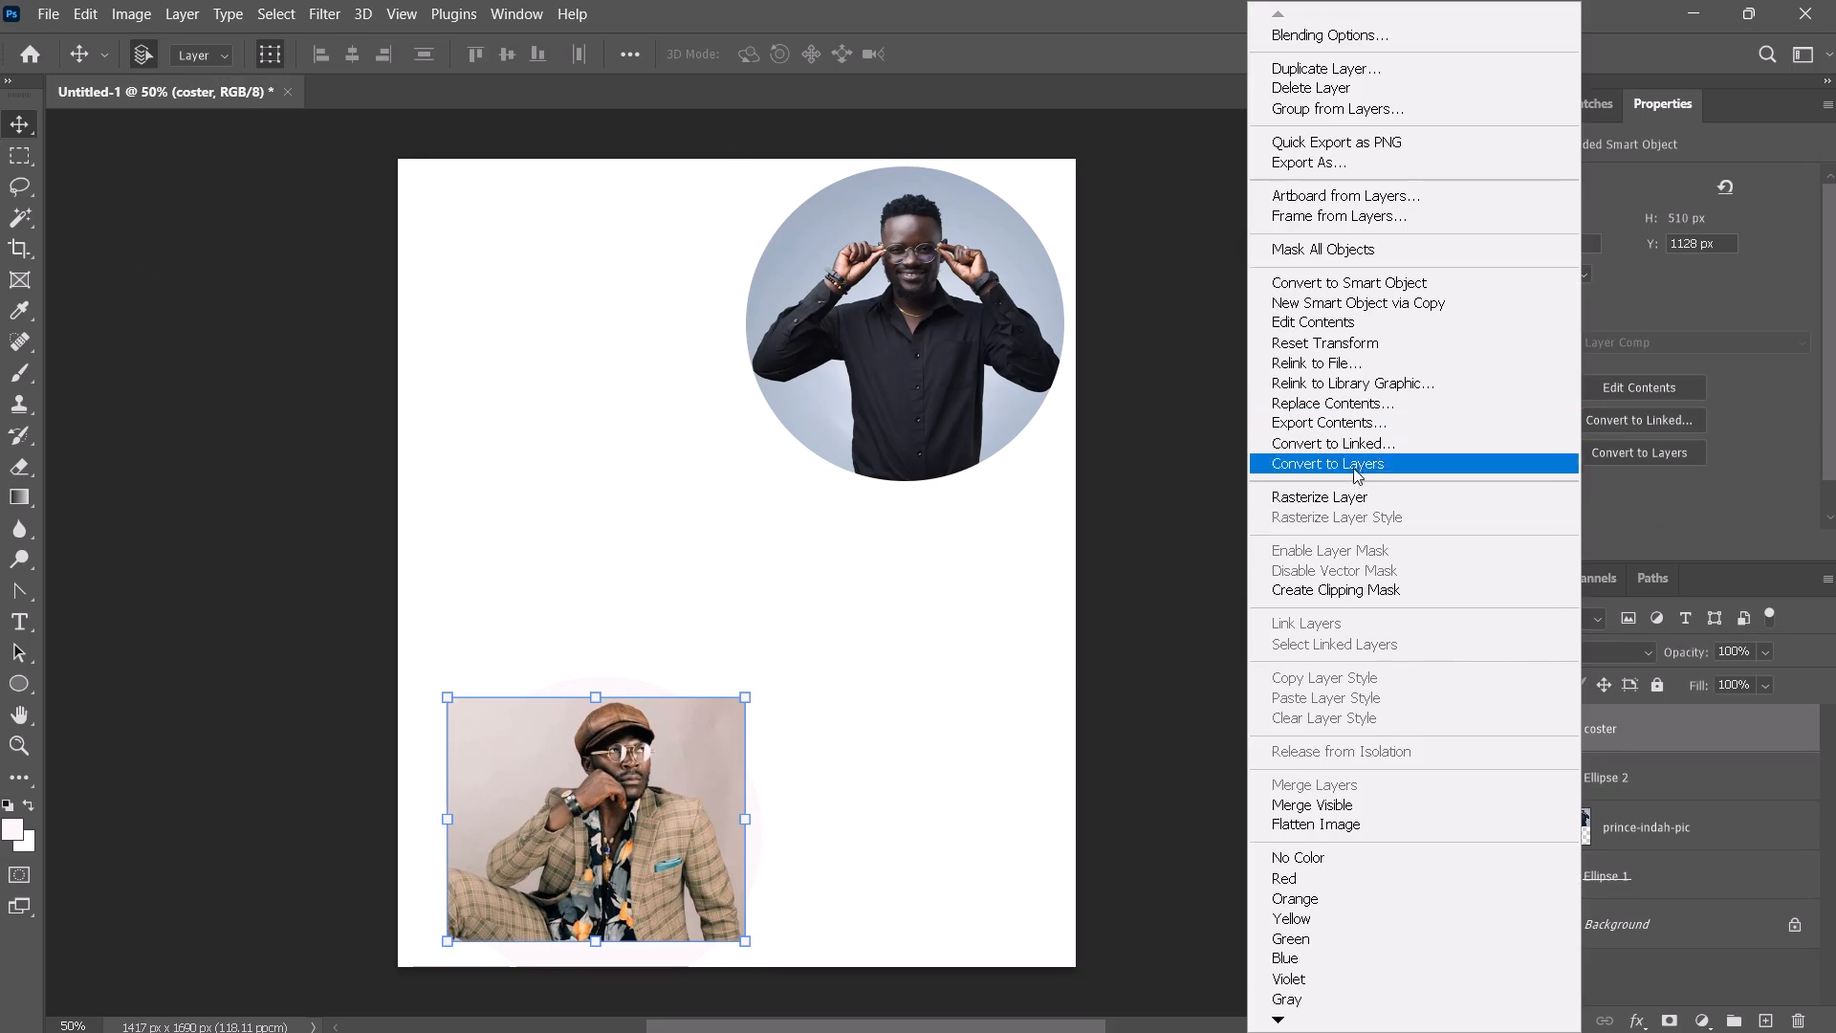
{"action": "left_click", "coordinate": [1357, 499]}
Clip the coster layer to the Ellipse 2 shape beneath it.
{"action": "left_click_drag", "start_coordinate": [442, 547], "coordinate": [860, 871]}
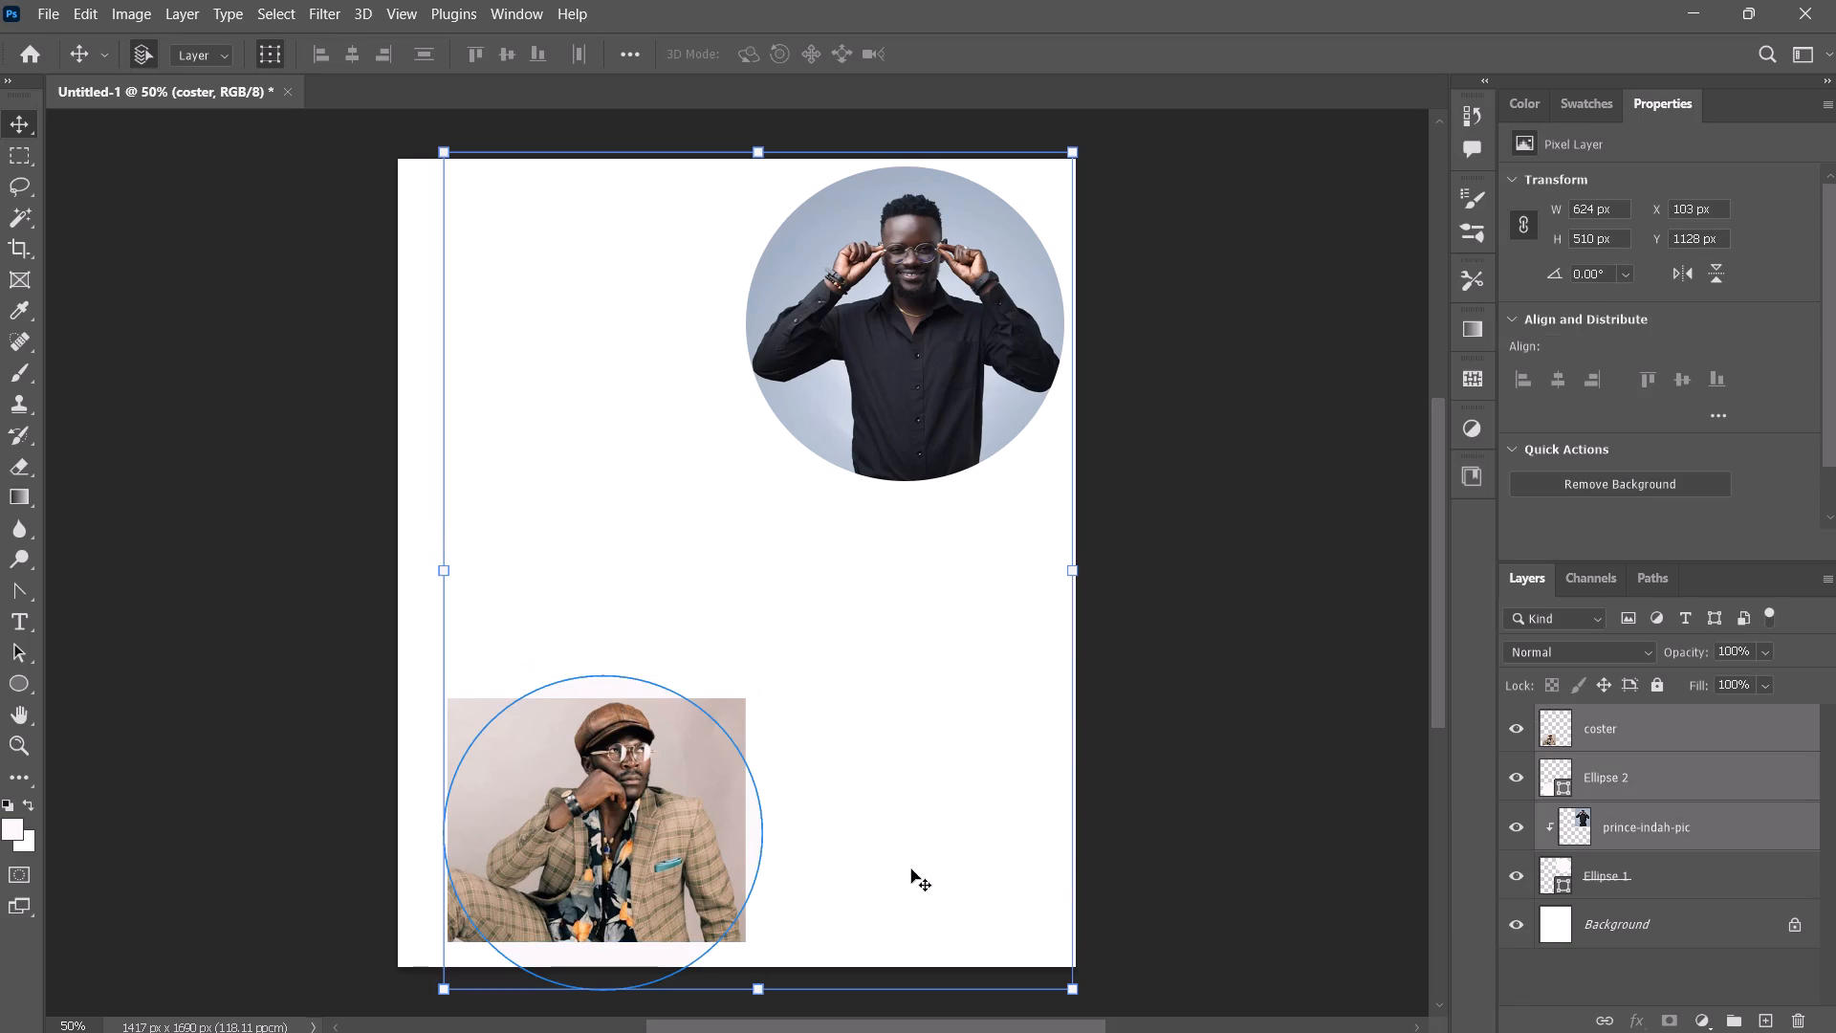
{"action": "left_click", "coordinate": [1366, 772]}
{"action": "left_click_drag", "start_coordinate": [420, 704], "coordinate": [874, 929]}
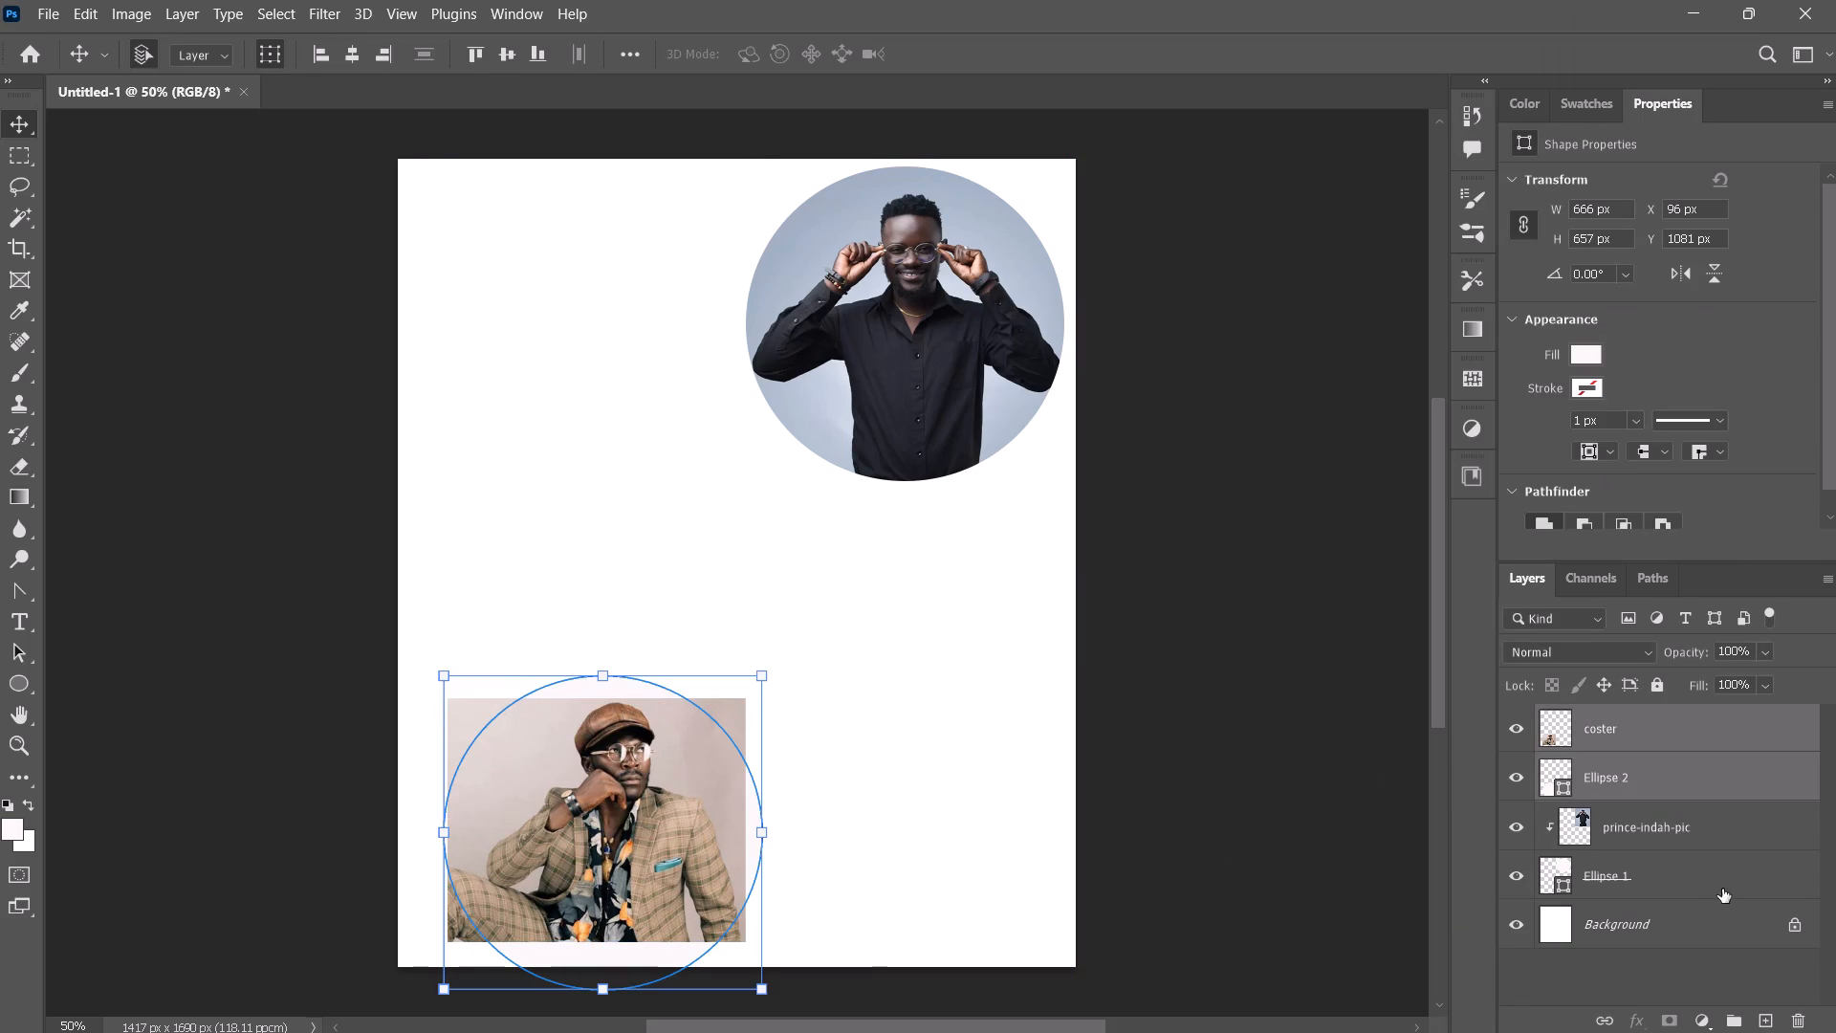
{"action": "left_click", "coordinate": [1665, 758], "text": "alt"}
{"action": "left_click", "coordinate": [915, 786]}
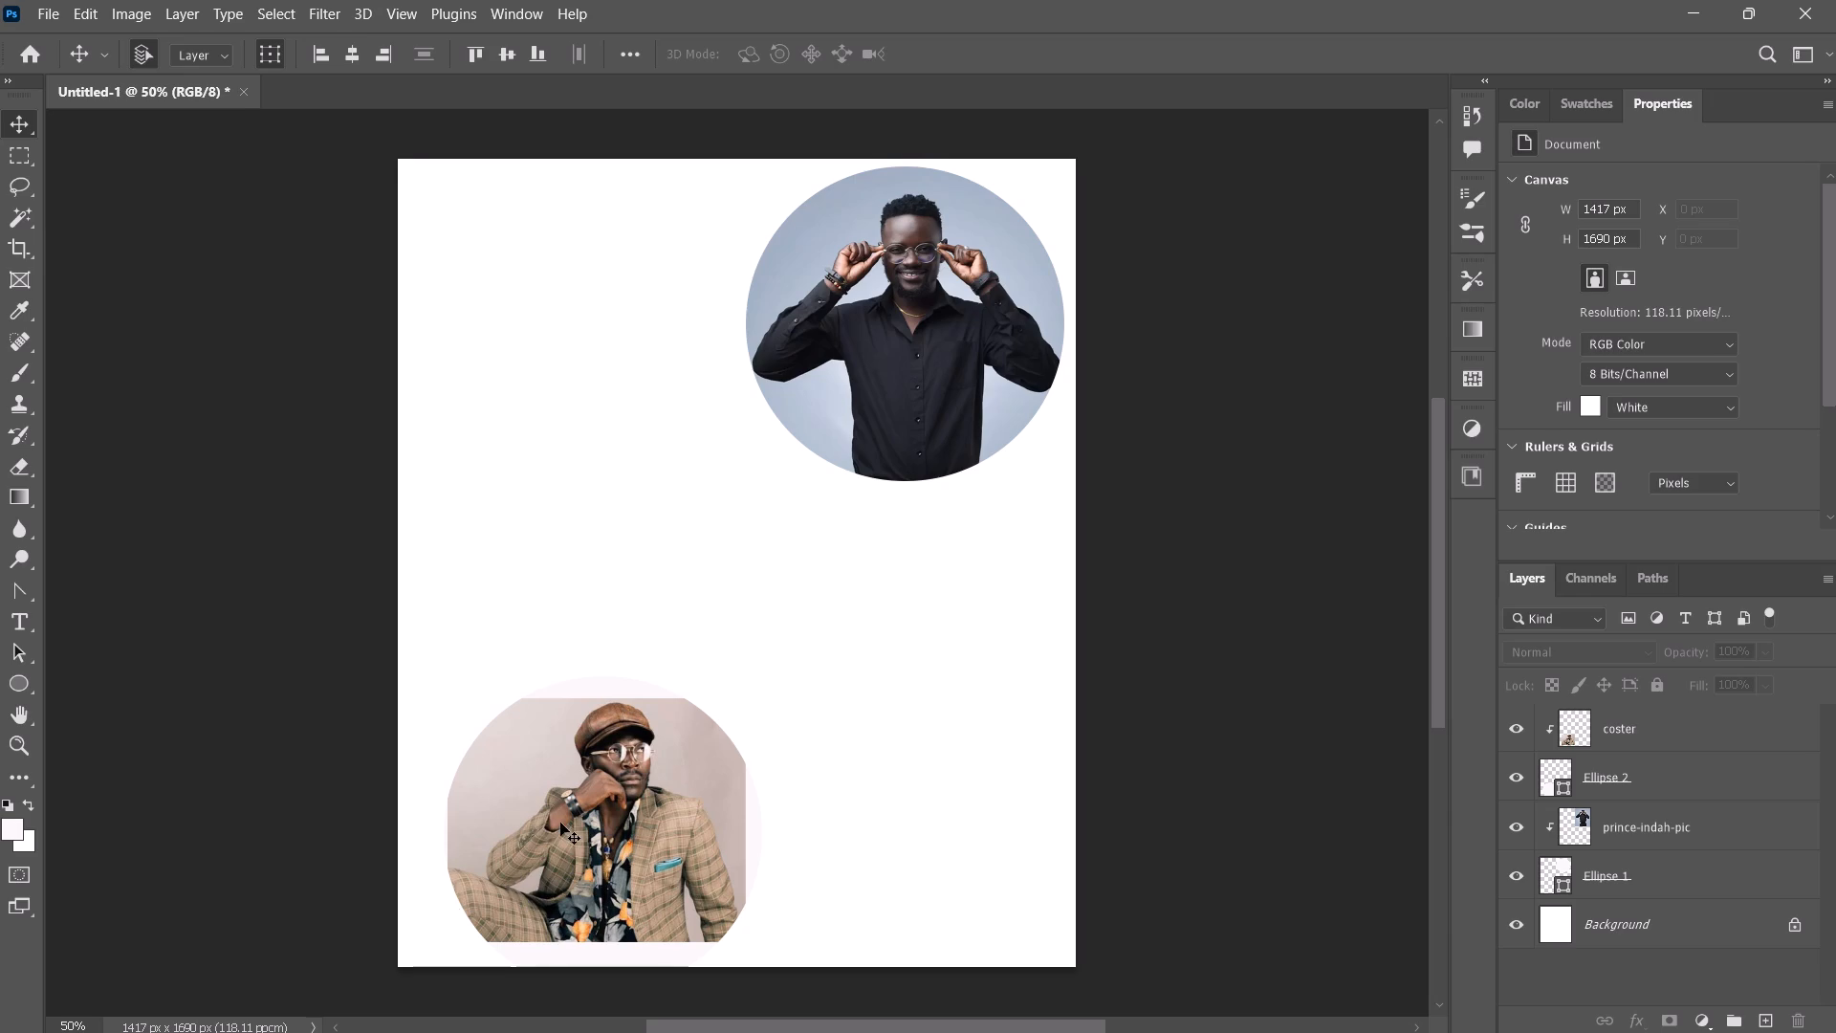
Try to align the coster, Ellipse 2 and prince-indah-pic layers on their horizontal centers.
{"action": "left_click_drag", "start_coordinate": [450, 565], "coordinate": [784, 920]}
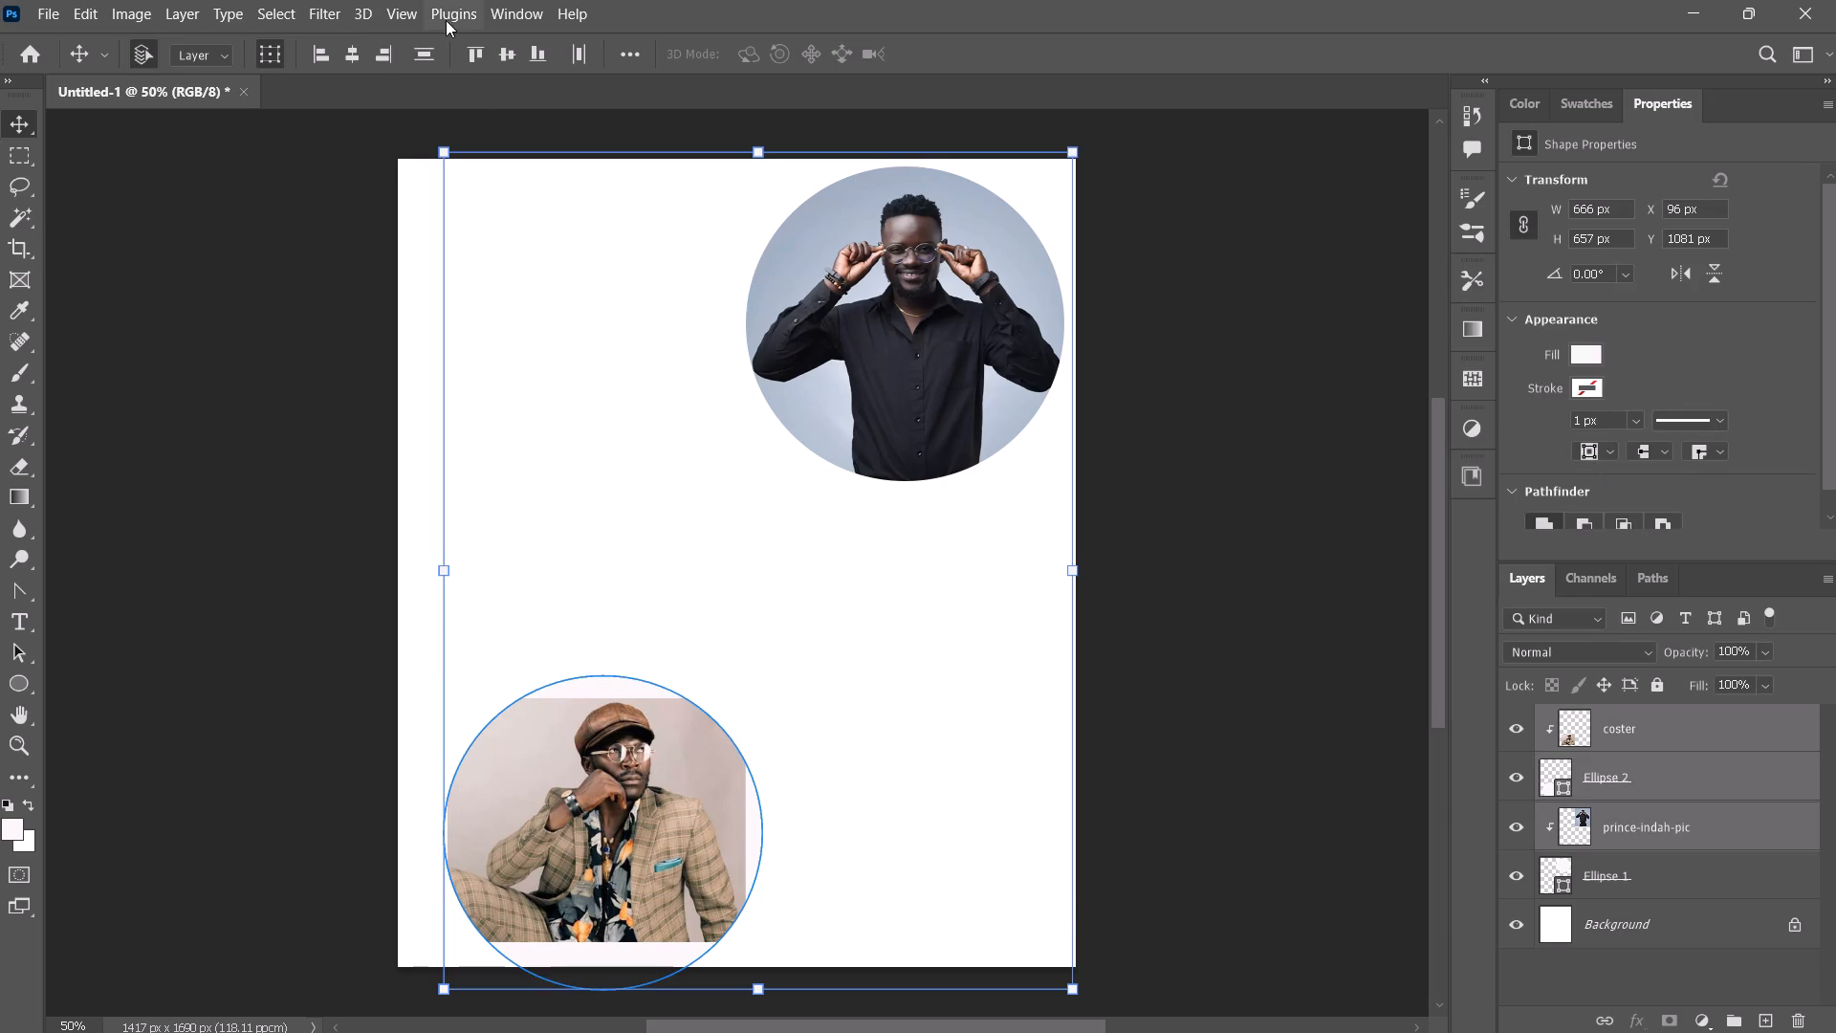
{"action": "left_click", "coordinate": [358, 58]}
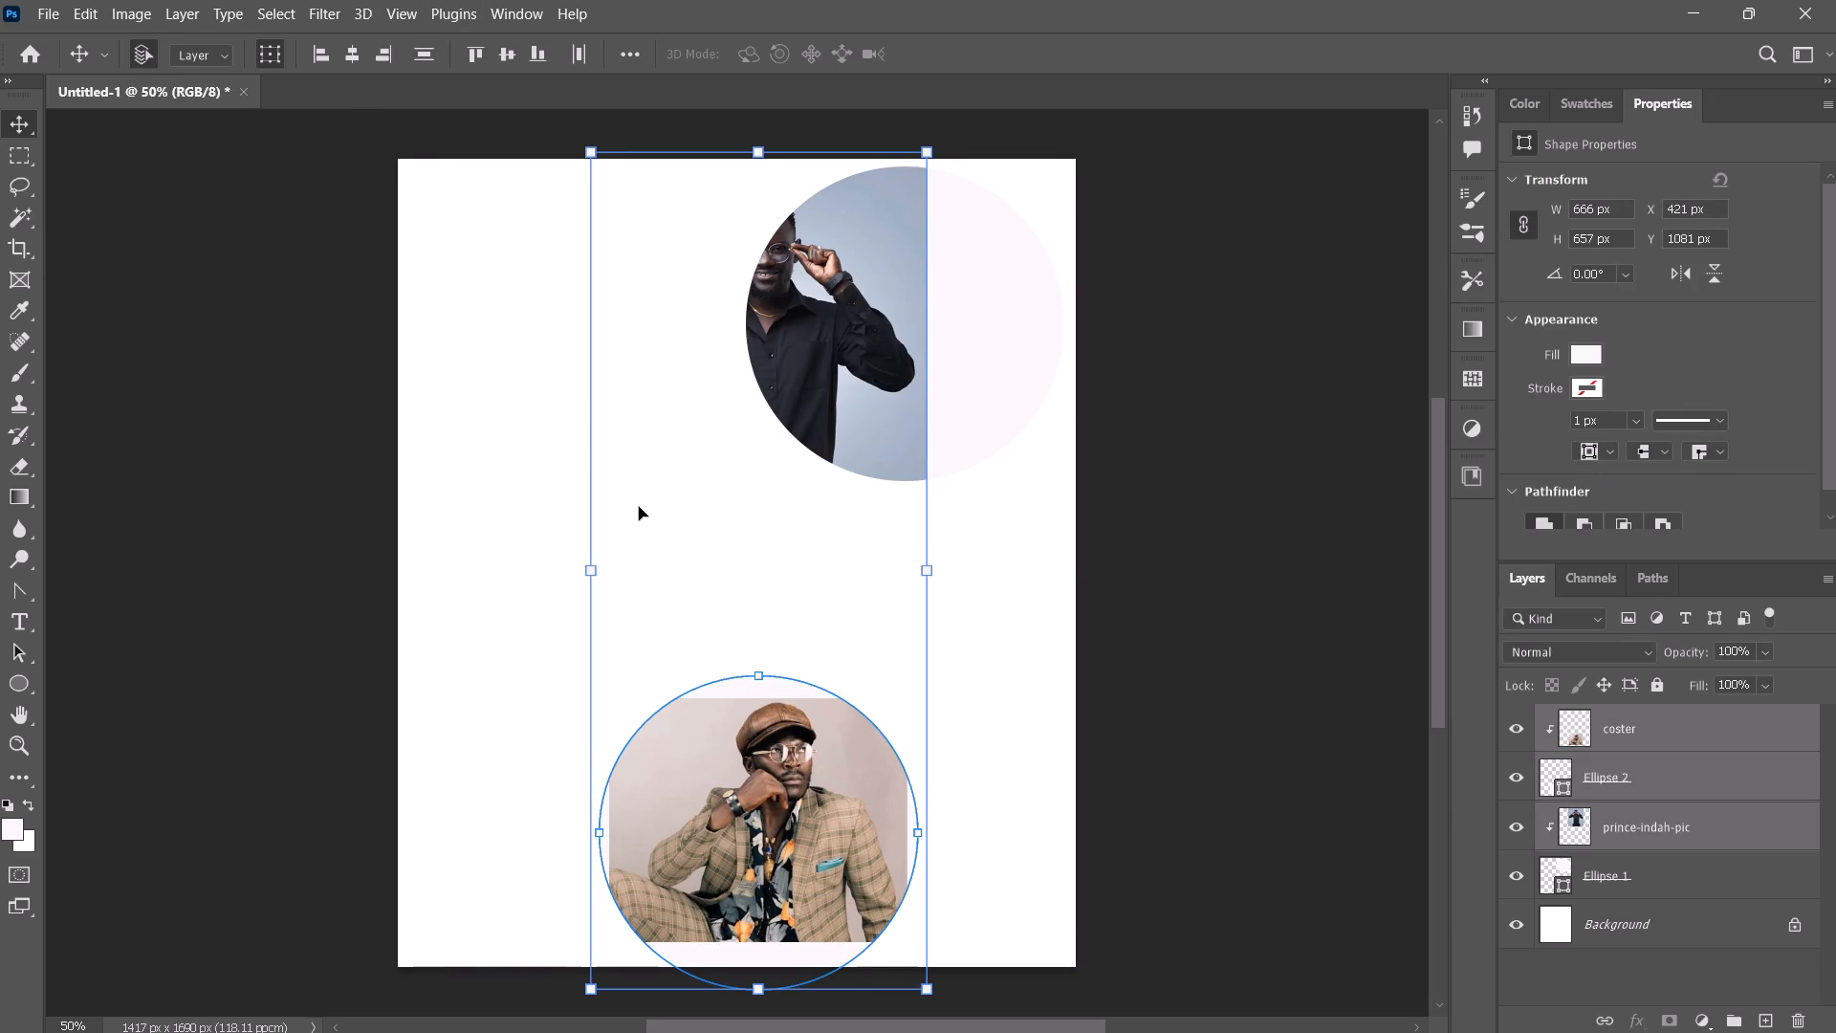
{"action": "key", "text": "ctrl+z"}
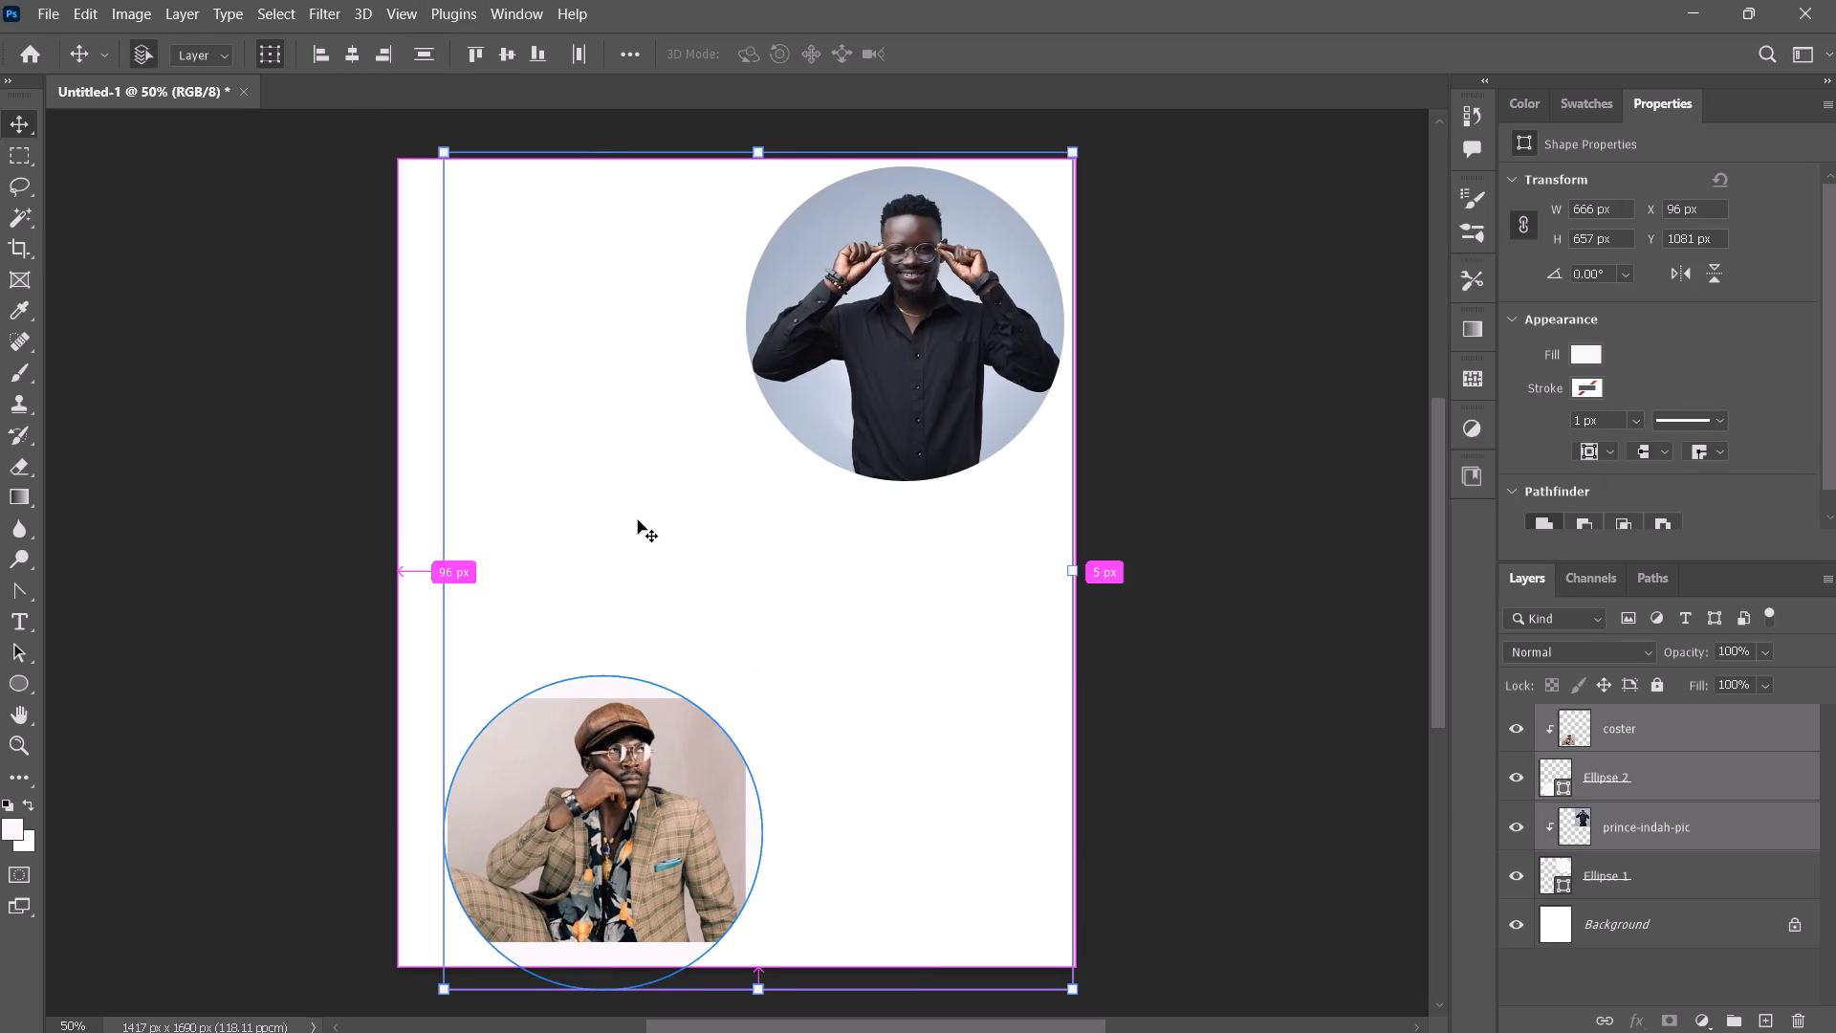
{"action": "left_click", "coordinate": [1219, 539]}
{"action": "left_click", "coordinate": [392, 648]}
Align the coster and Ellipse 2 layers on their horizontal centers.
{"action": "left_click_drag", "start_coordinate": [429, 673], "coordinate": [787, 905]}
{"action": "left_click", "coordinate": [350, 60]}
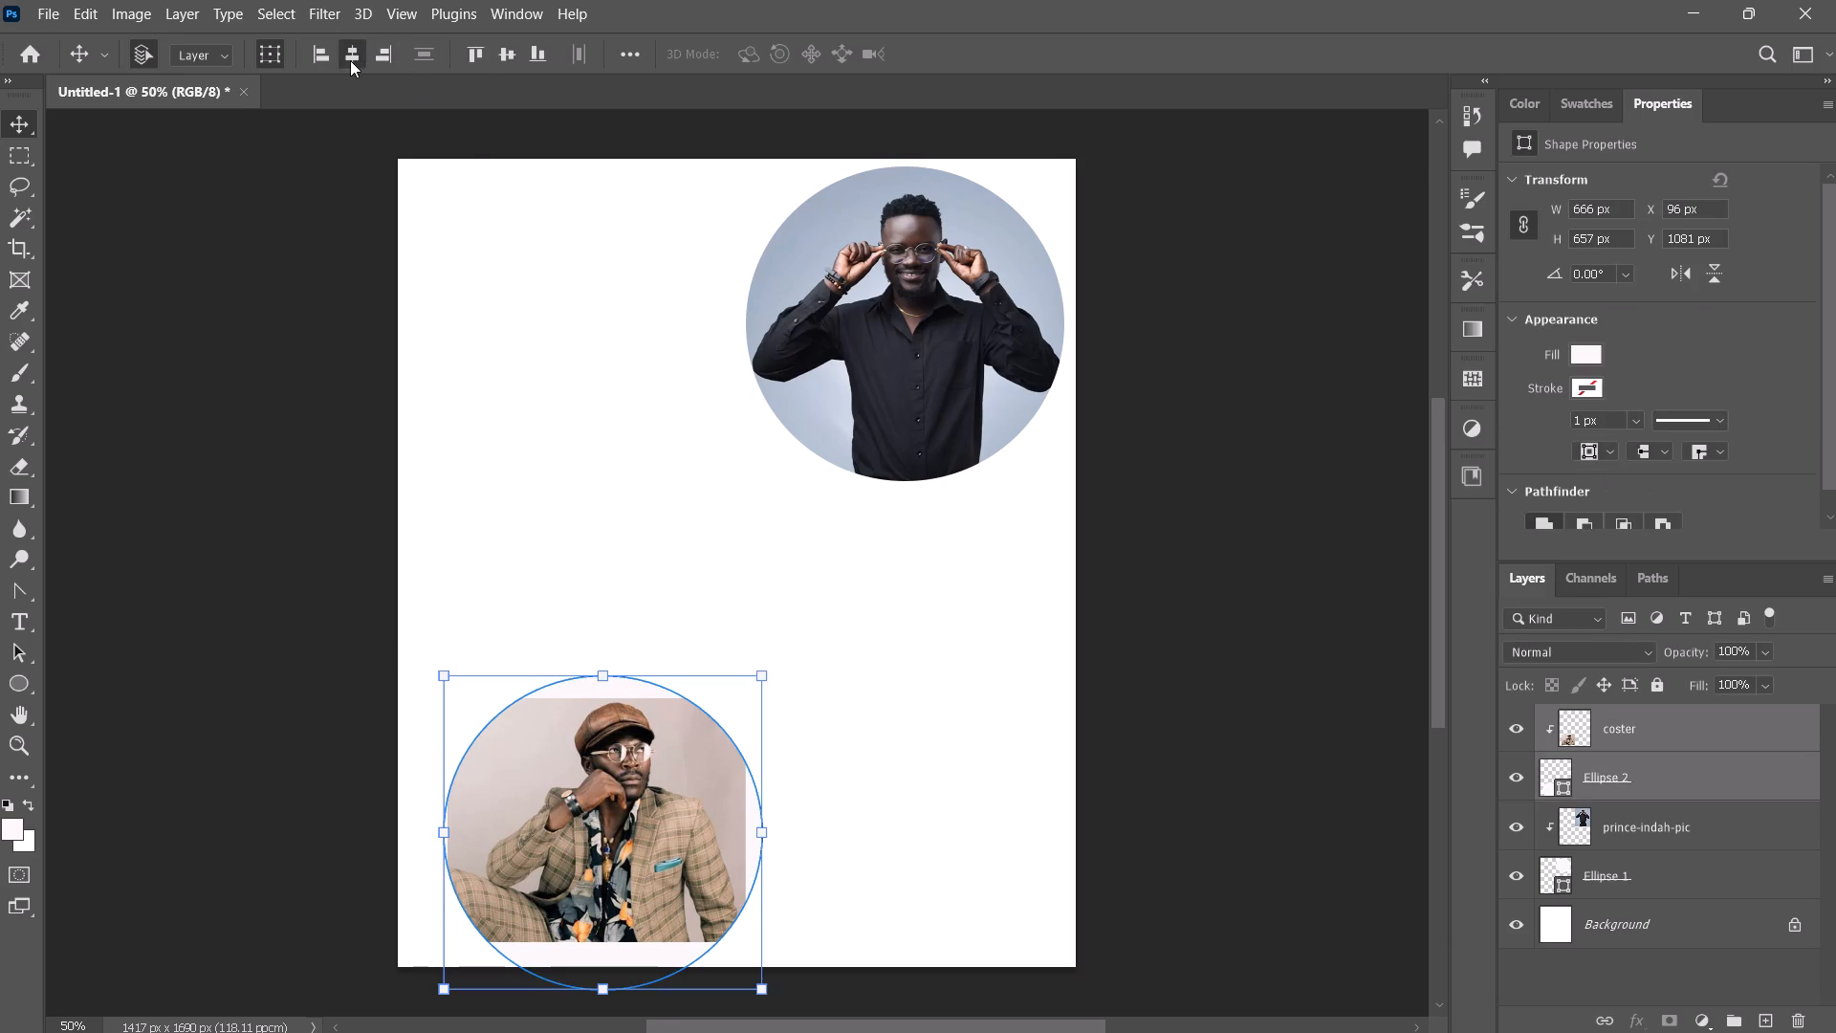
{"action": "left_click", "coordinate": [616, 454]}
Scale the coster photo up proportionally to about 131.73%, extending it upward from its bottom edge.
{"action": "left_click", "coordinate": [608, 780]}
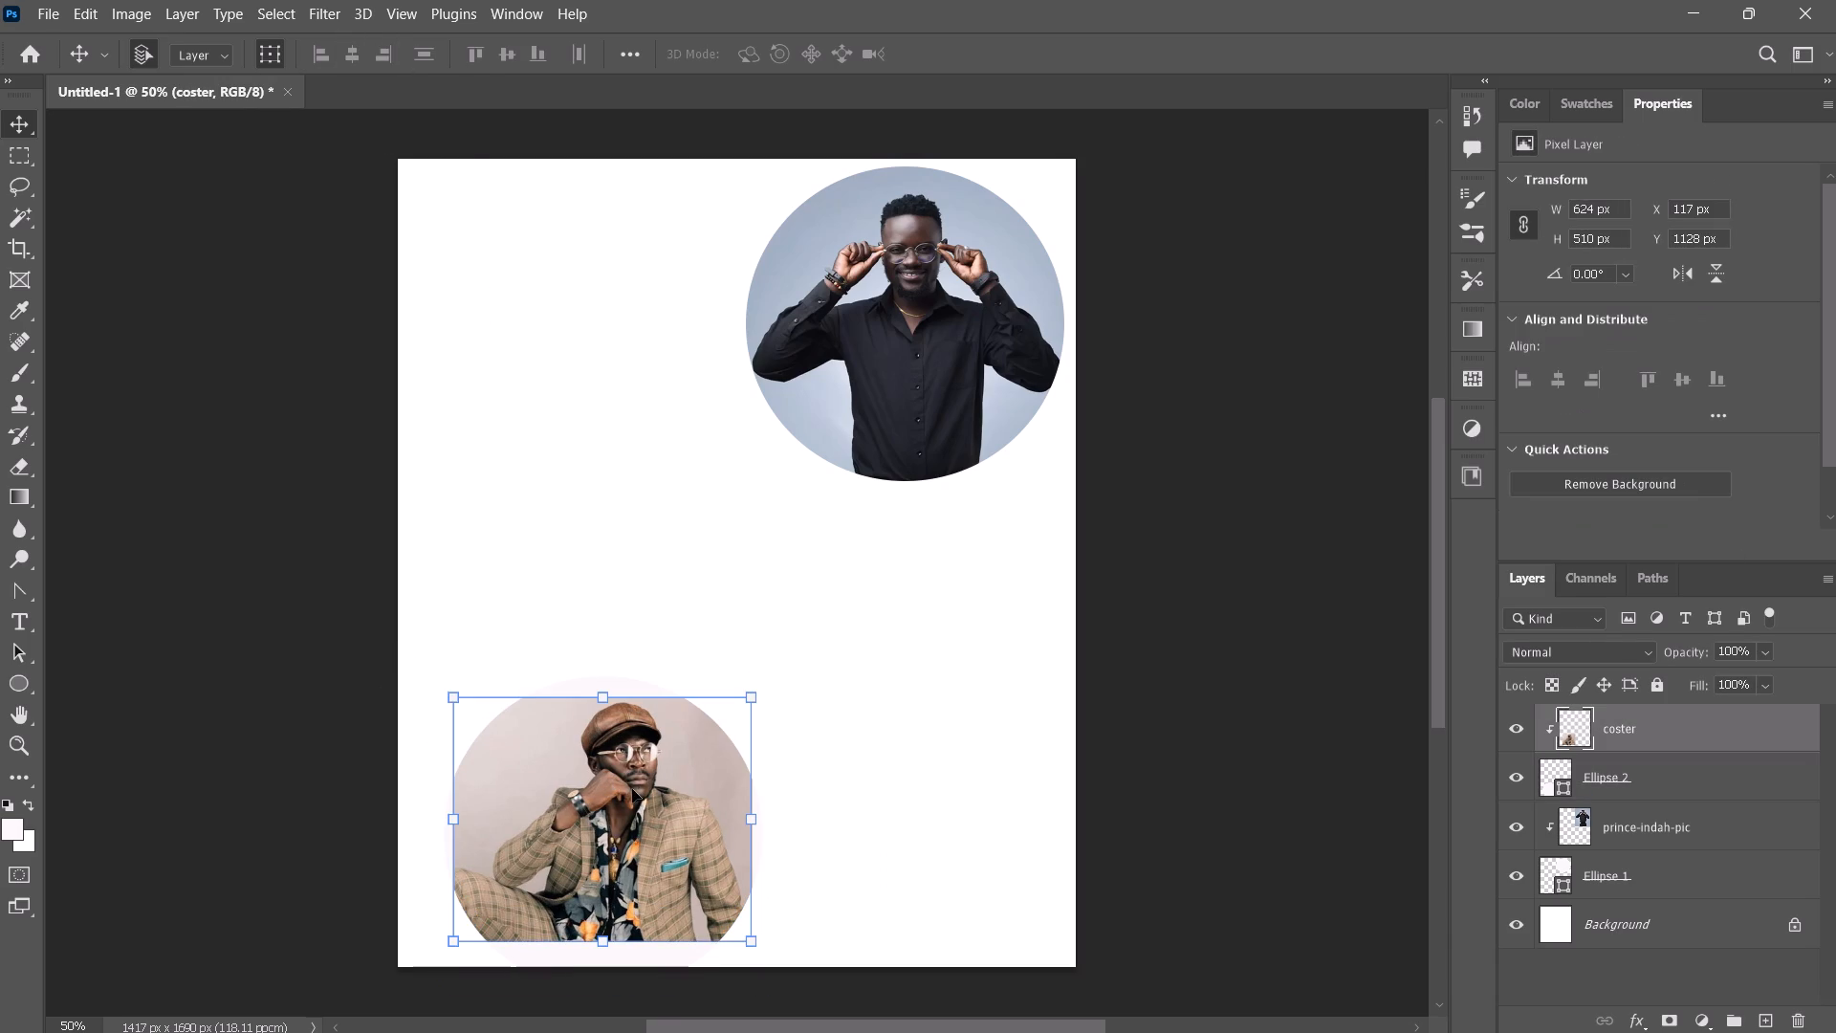
{"action": "left_click_drag", "start_coordinate": [601, 692], "coordinate": [600, 663]}
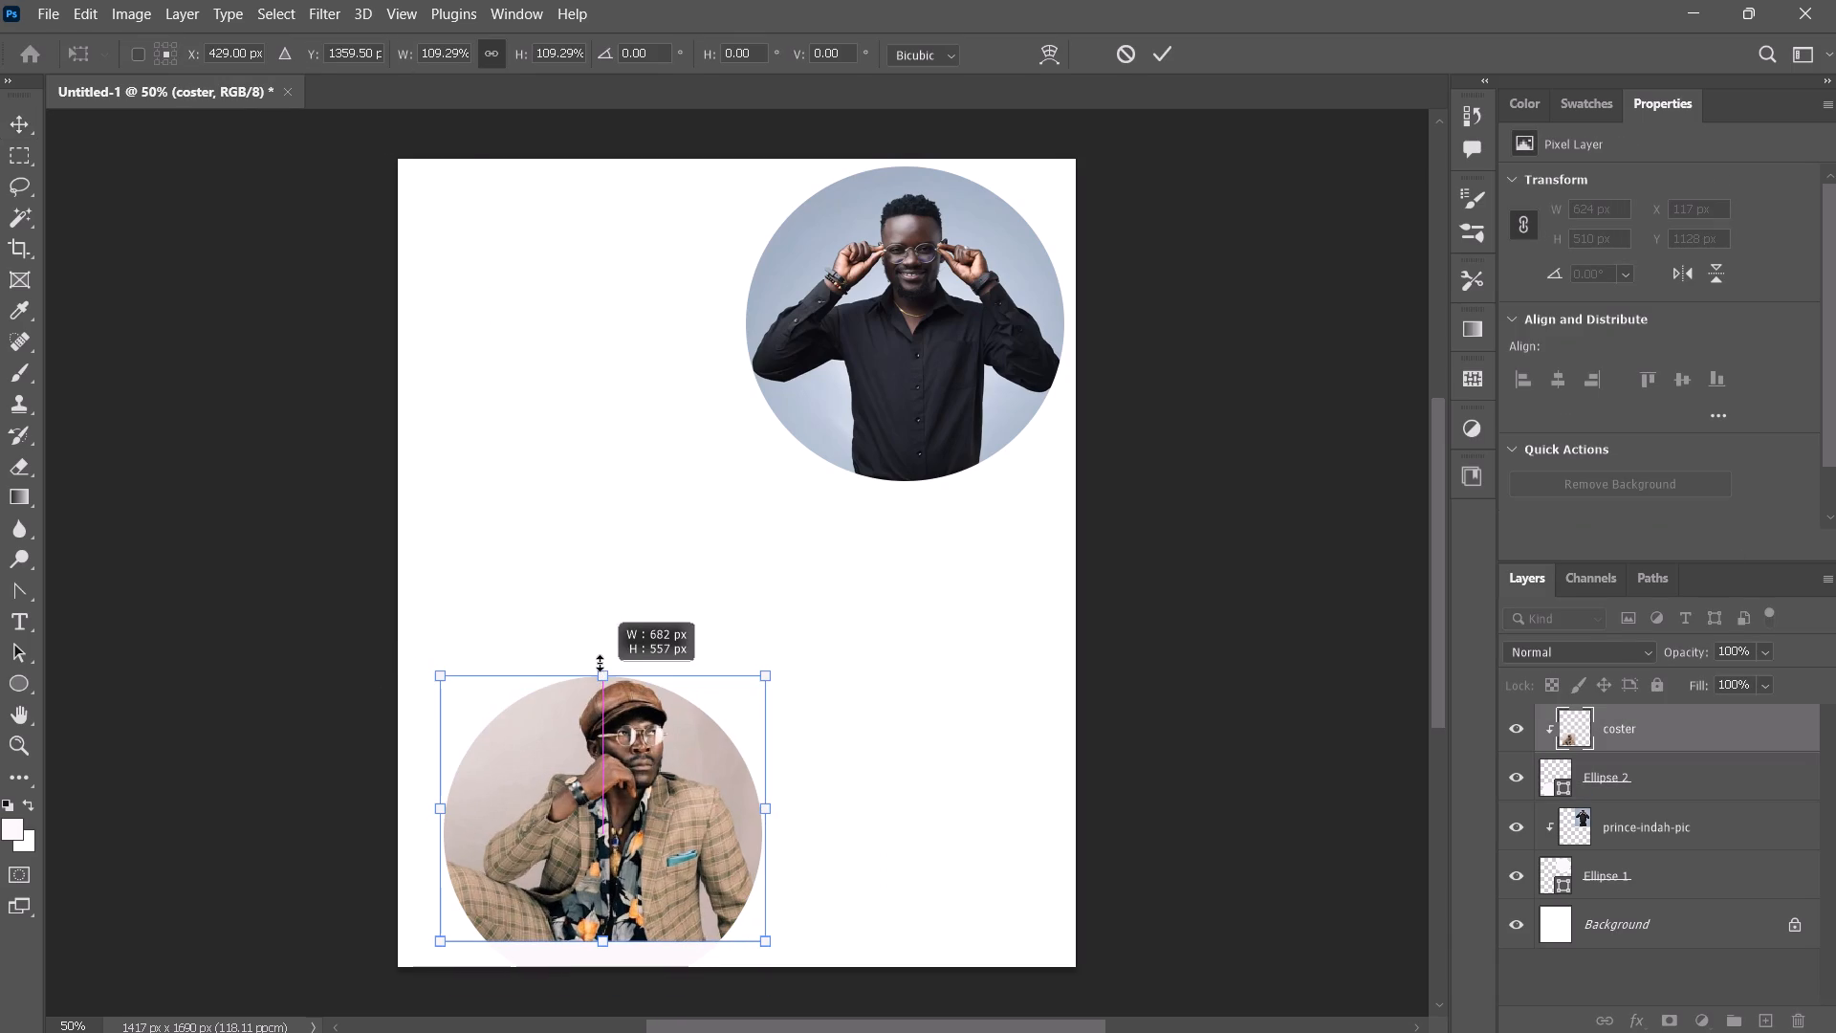
{"action": "left_click_drag", "start_coordinate": [600, 663], "coordinate": [601, 600]}
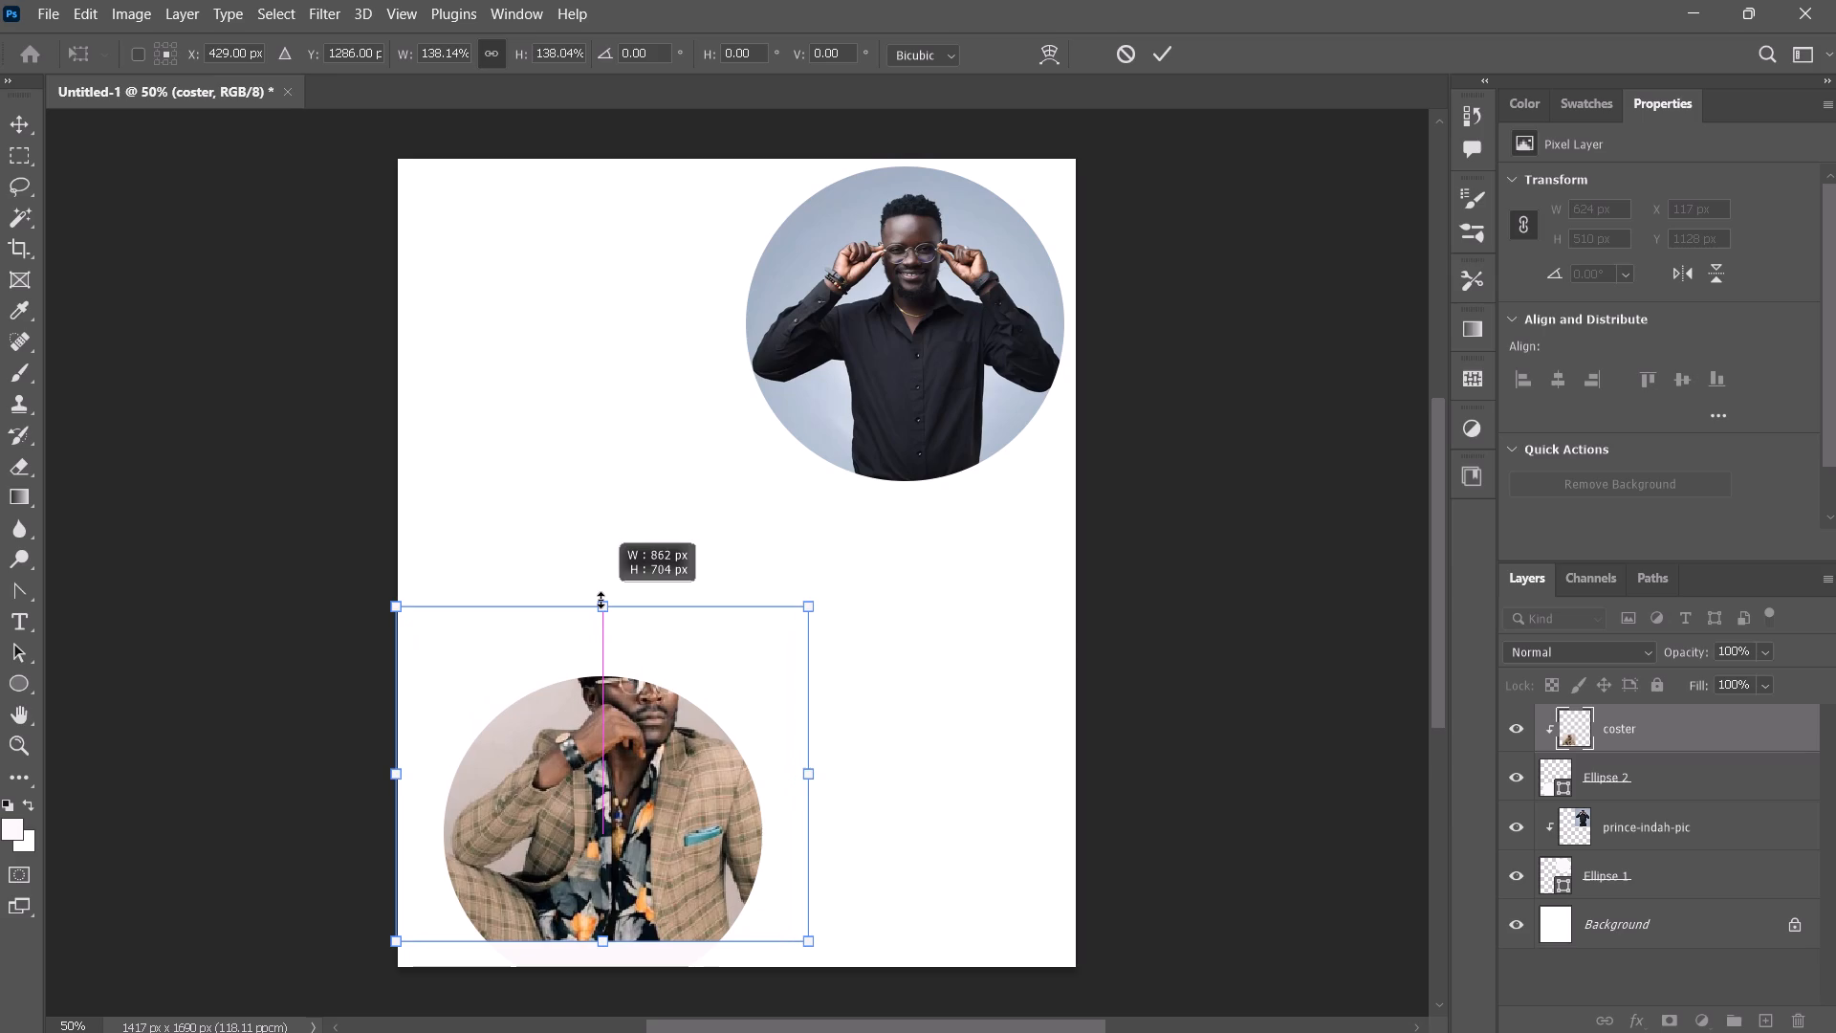
{"action": "left_click_drag", "start_coordinate": [601, 600], "coordinate": [601, 615]}
Shift the enlarged coster photo down within its ellipse until its center is at Y 1416 px.
{"action": "key", "text": "Down"}
{"action": "key", "text": "Down"}
{"action": "key", "text": "Down"}
{"action": "key", "text": "Down"}
{"action": "key", "text": "Down"}
{"action": "key", "text": "Down"}
{"action": "key", "text": "Down"}
{"action": "key", "text": "Down"}
{"action": "key", "text": "Down"}
{"action": "key", "text": "Down"}
{"action": "key", "text": "Down"}
{"action": "key", "text": "Down"}
{"action": "key", "text": "Down"}
{"action": "key", "text": "Down"}
{"action": "key", "text": "Down"}
{"action": "key", "text": "Down"}
{"action": "key", "text": "Down"}
{"action": "key", "text": "Down"}
{"action": "key", "text": "Down"}
{"action": "key", "text": "Down"}
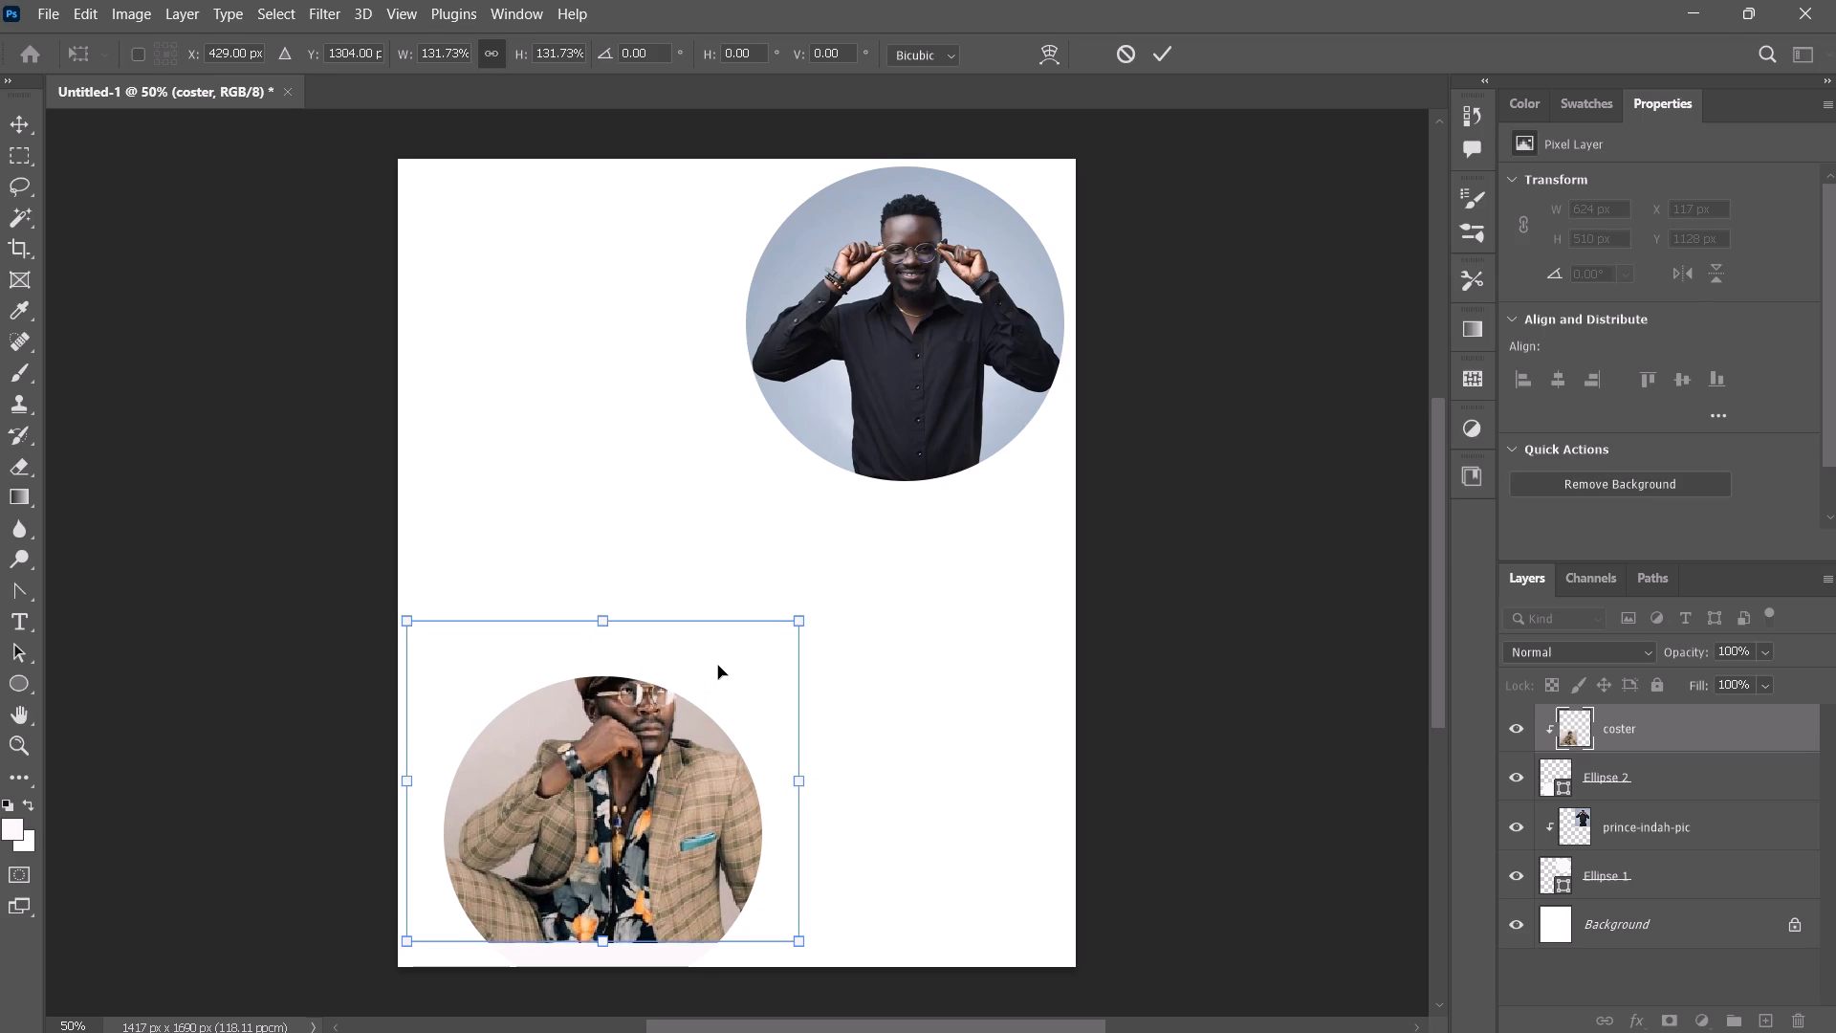
{"action": "key", "text": "Down"}
{"action": "key", "text": "Down"}
{"action": "key", "text": "Down"}
{"action": "key", "text": "Down"}
{"action": "key", "text": "Down"}
{"action": "key", "text": "Down"}
{"action": "key", "text": "Down"}
{"action": "key", "text": "Down"}
{"action": "key", "text": "Down"}
{"action": "key", "text": "Down"}
{"action": "key", "text": "Down"}
{"action": "key", "text": "Down"}
{"action": "key", "text": "Down"}
{"action": "key", "text": "Down"}
{"action": "key", "text": "Down"}
{"action": "key", "text": "Down"}
{"action": "key", "text": "Down"}
{"action": "key", "text": "Down"}
{"action": "key", "text": "Down"}
{"action": "key", "text": "Down"}
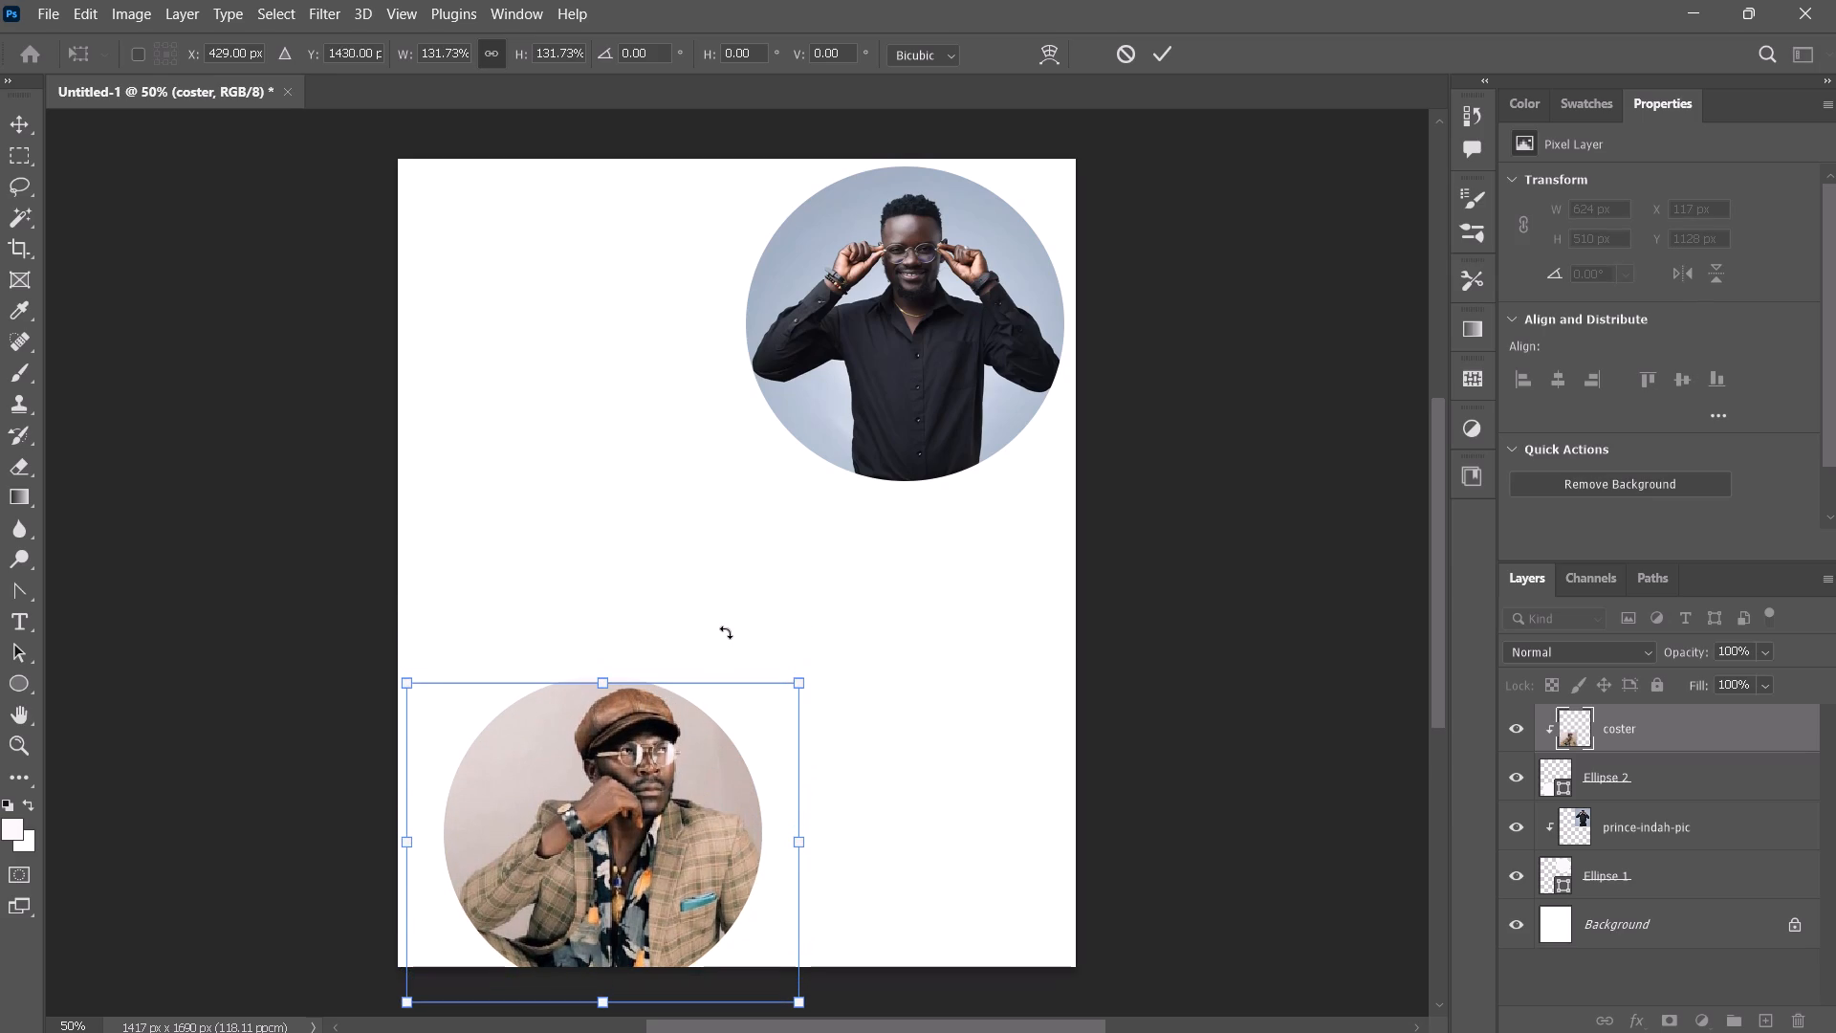
{"action": "key", "text": "Up"}
{"action": "key", "text": "Up"}
{"action": "key", "text": "Up"}
{"action": "key", "text": "Up"}
{"action": "key", "text": "Up"}
{"action": "key", "text": "Up"}
{"action": "key", "text": "Up"}
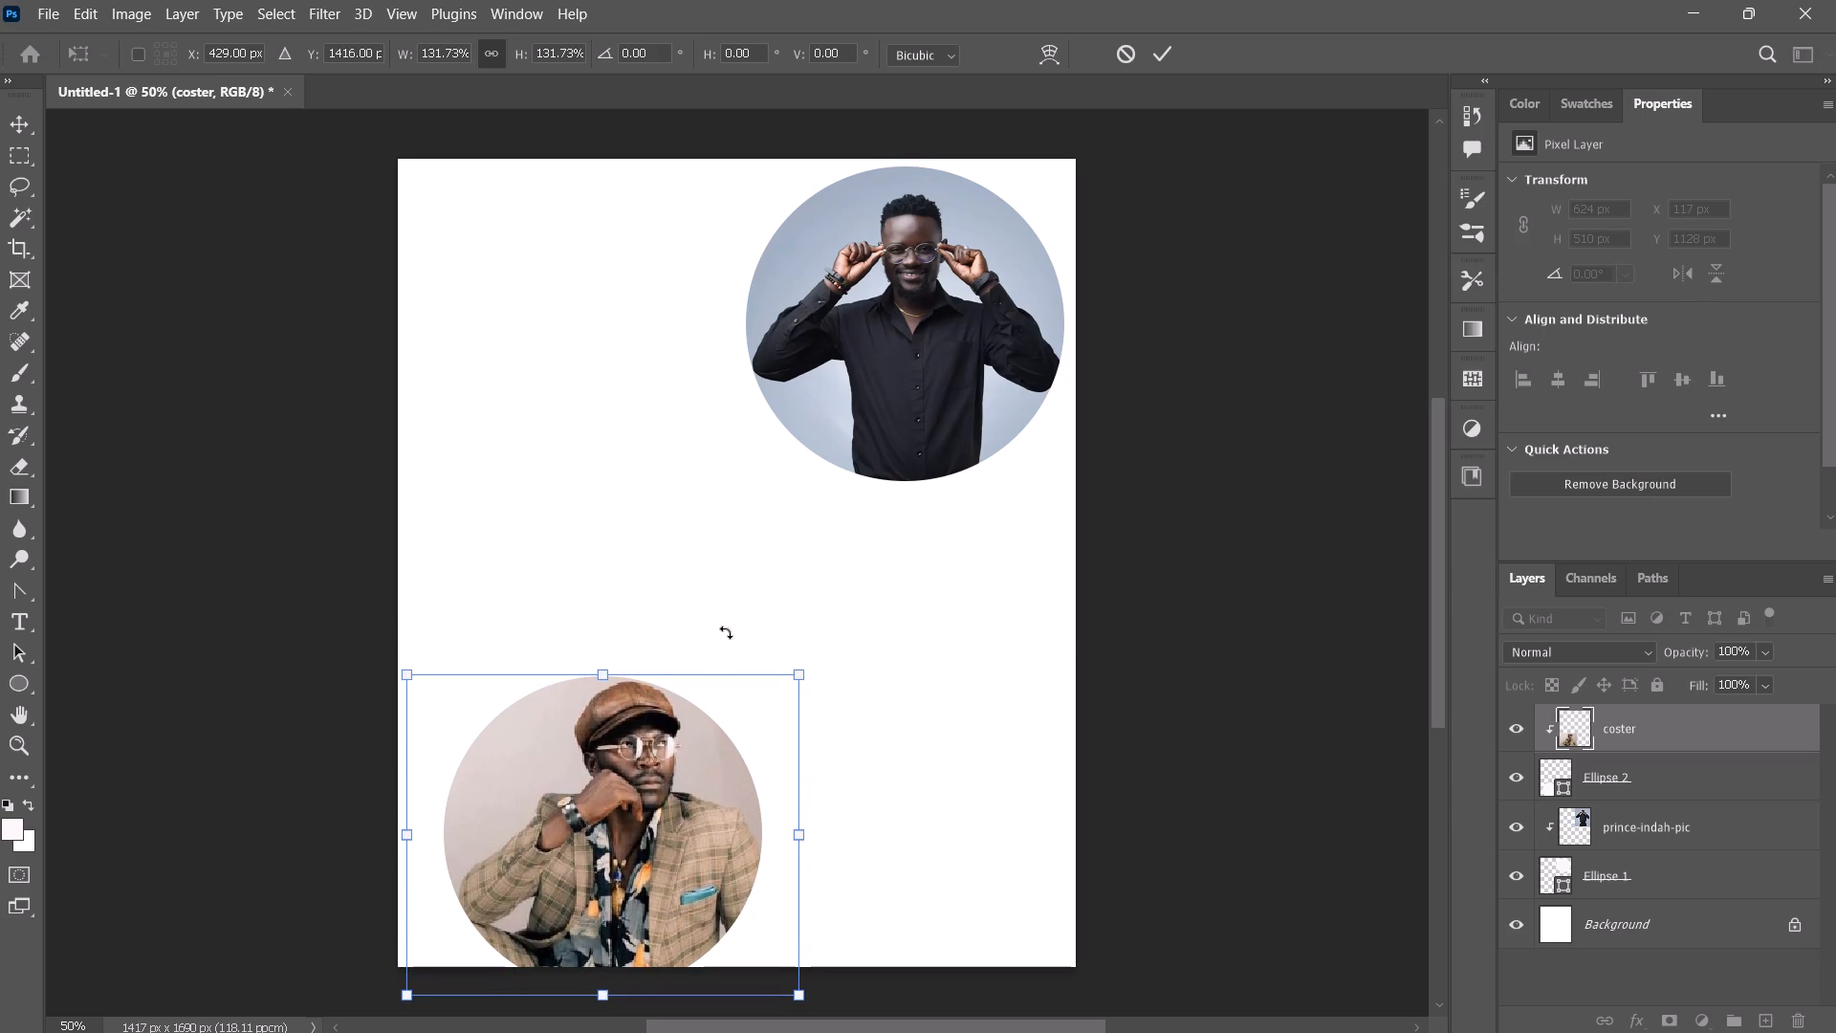
Shift the coster photo left within its ellipse until its center is at X 399 px, and apply the transform.
{"action": "key", "text": "Left"}
{"action": "key", "text": "Left"}
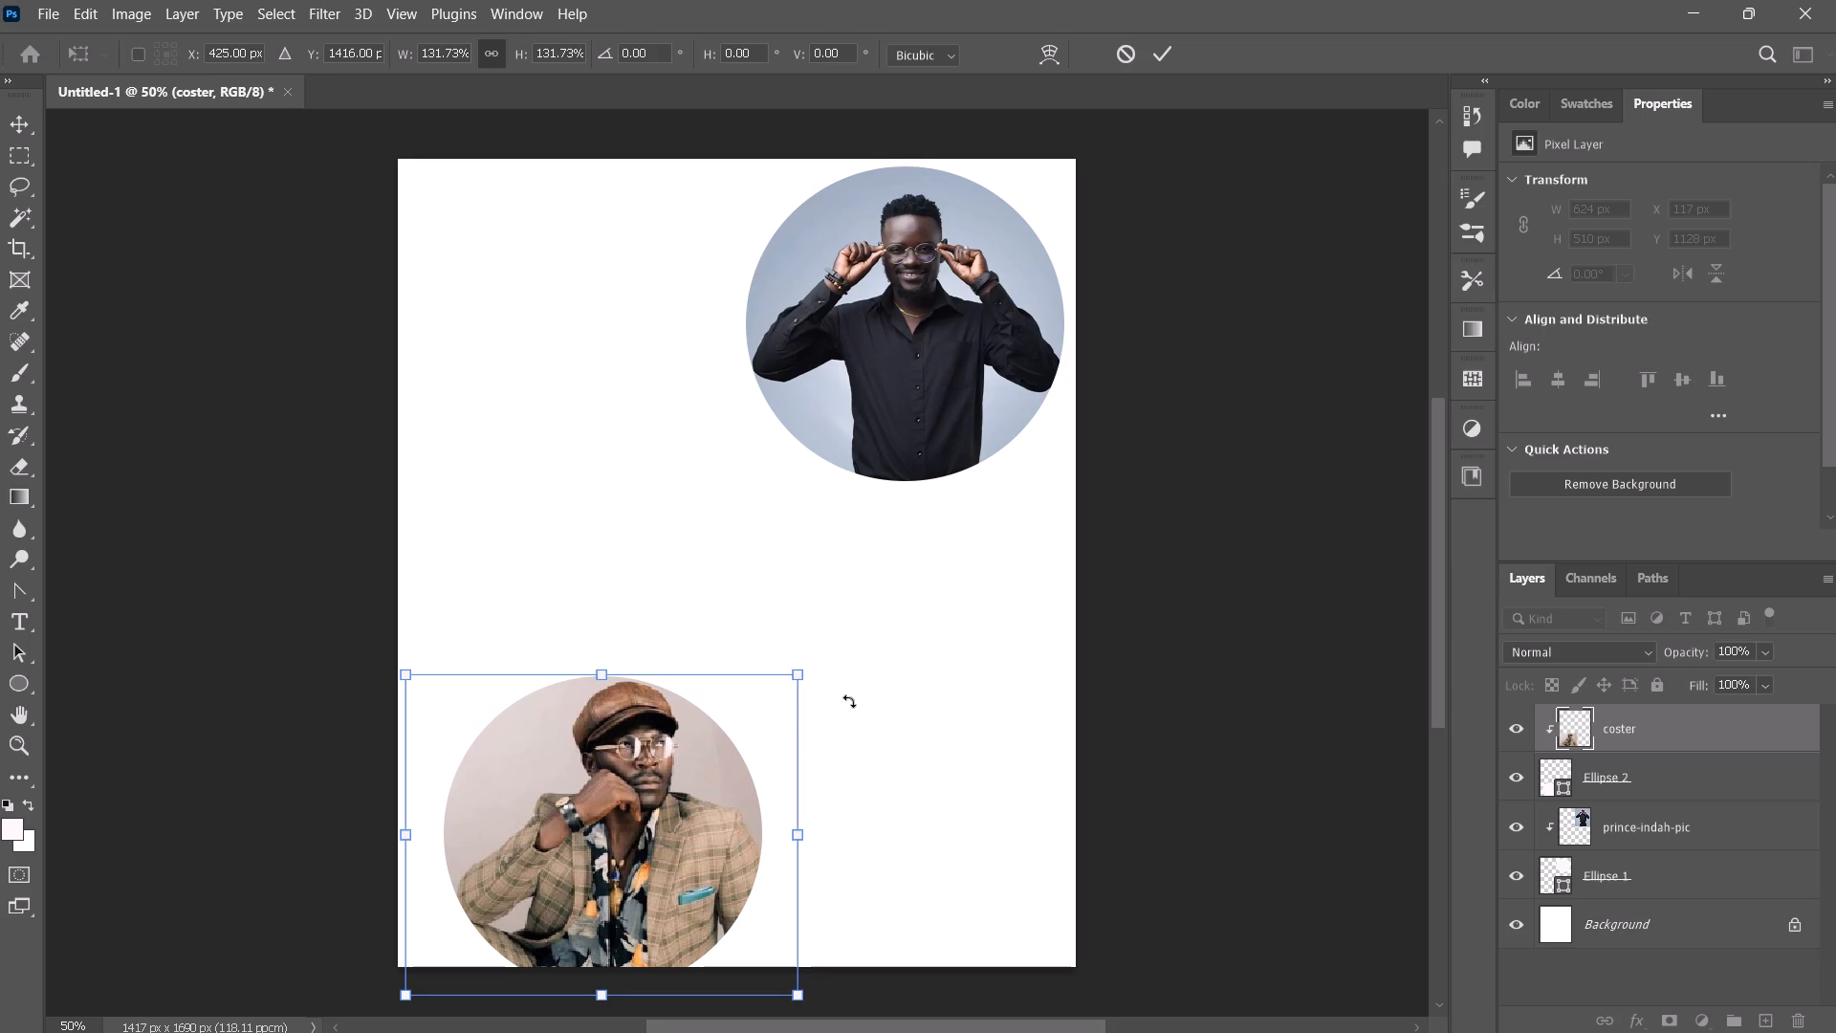
{"action": "key", "text": "Left"}
{"action": "key", "text": "Left"}
{"action": "key", "text": "Left"}
{"action": "key", "text": "Left"}
{"action": "key", "text": "Left"}
{"action": "key", "text": "Left"}
{"action": "key", "text": "Left"}
{"action": "key", "text": "Left"}
{"action": "key", "text": "Left"}
{"action": "key", "text": "Left"}
{"action": "key", "text": "Left"}
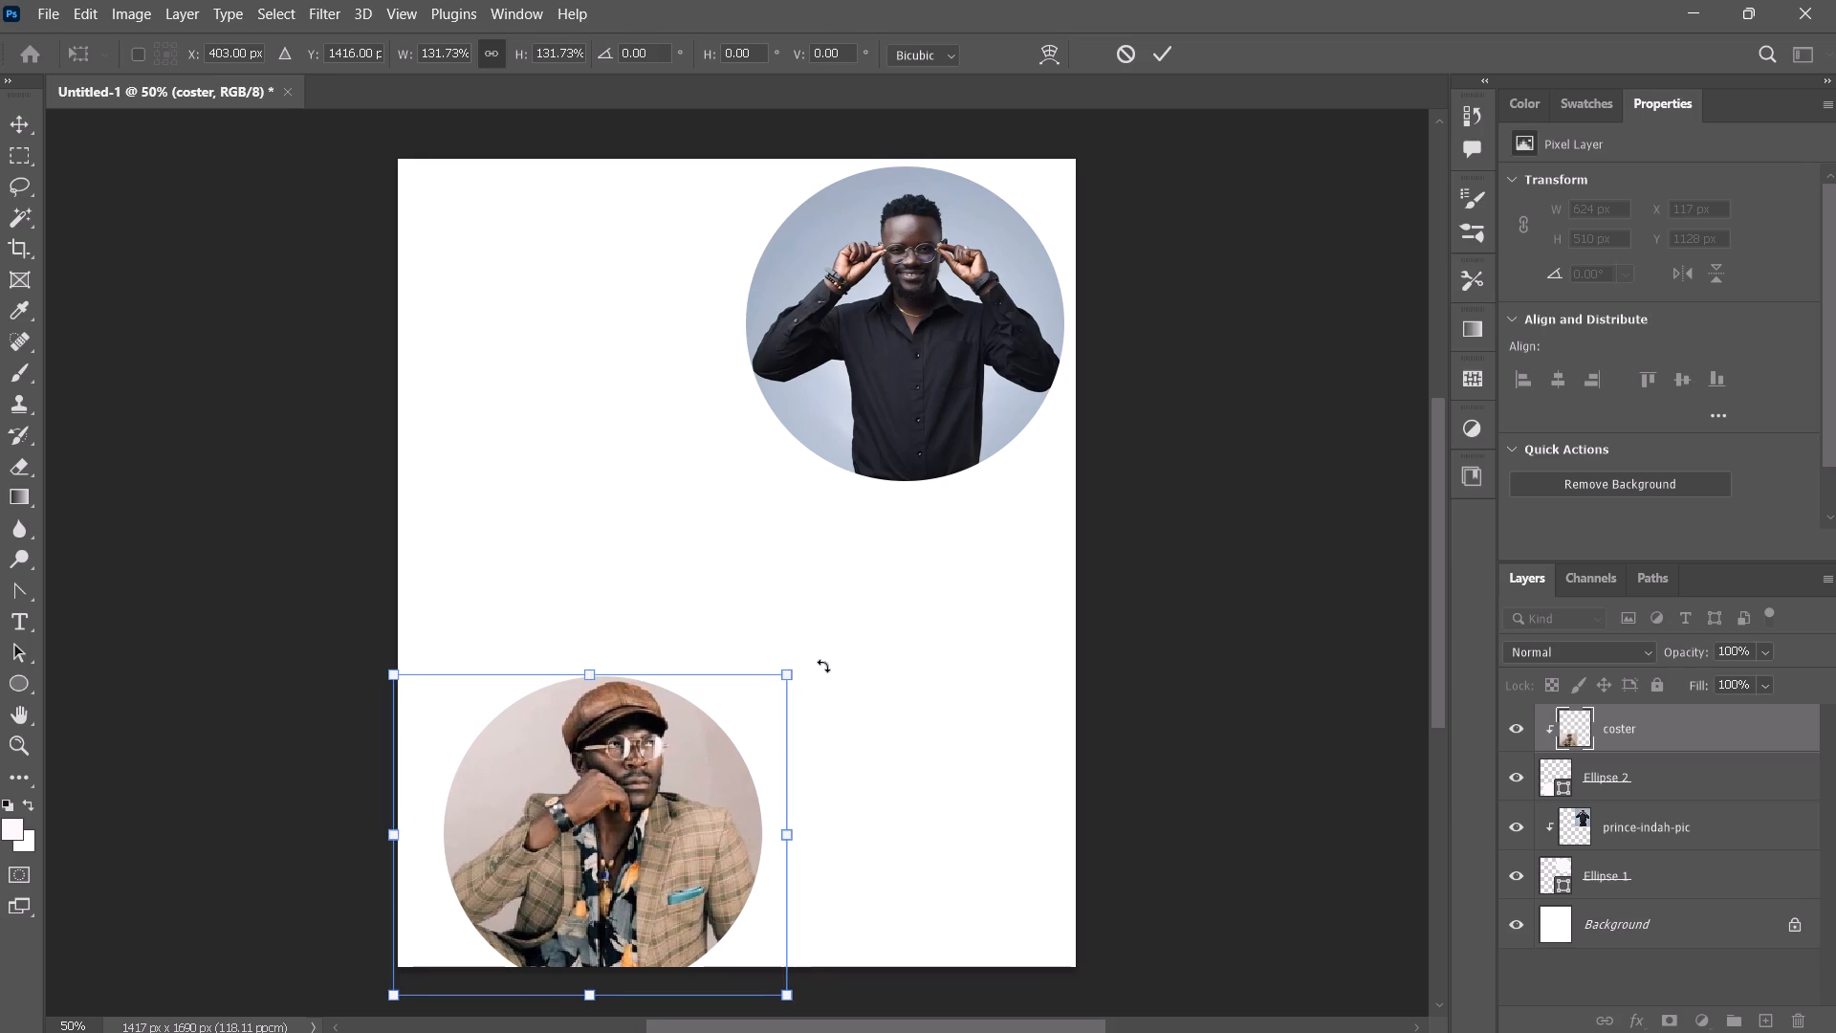
{"action": "key", "text": "Left"}
{"action": "key", "text": "Left"}
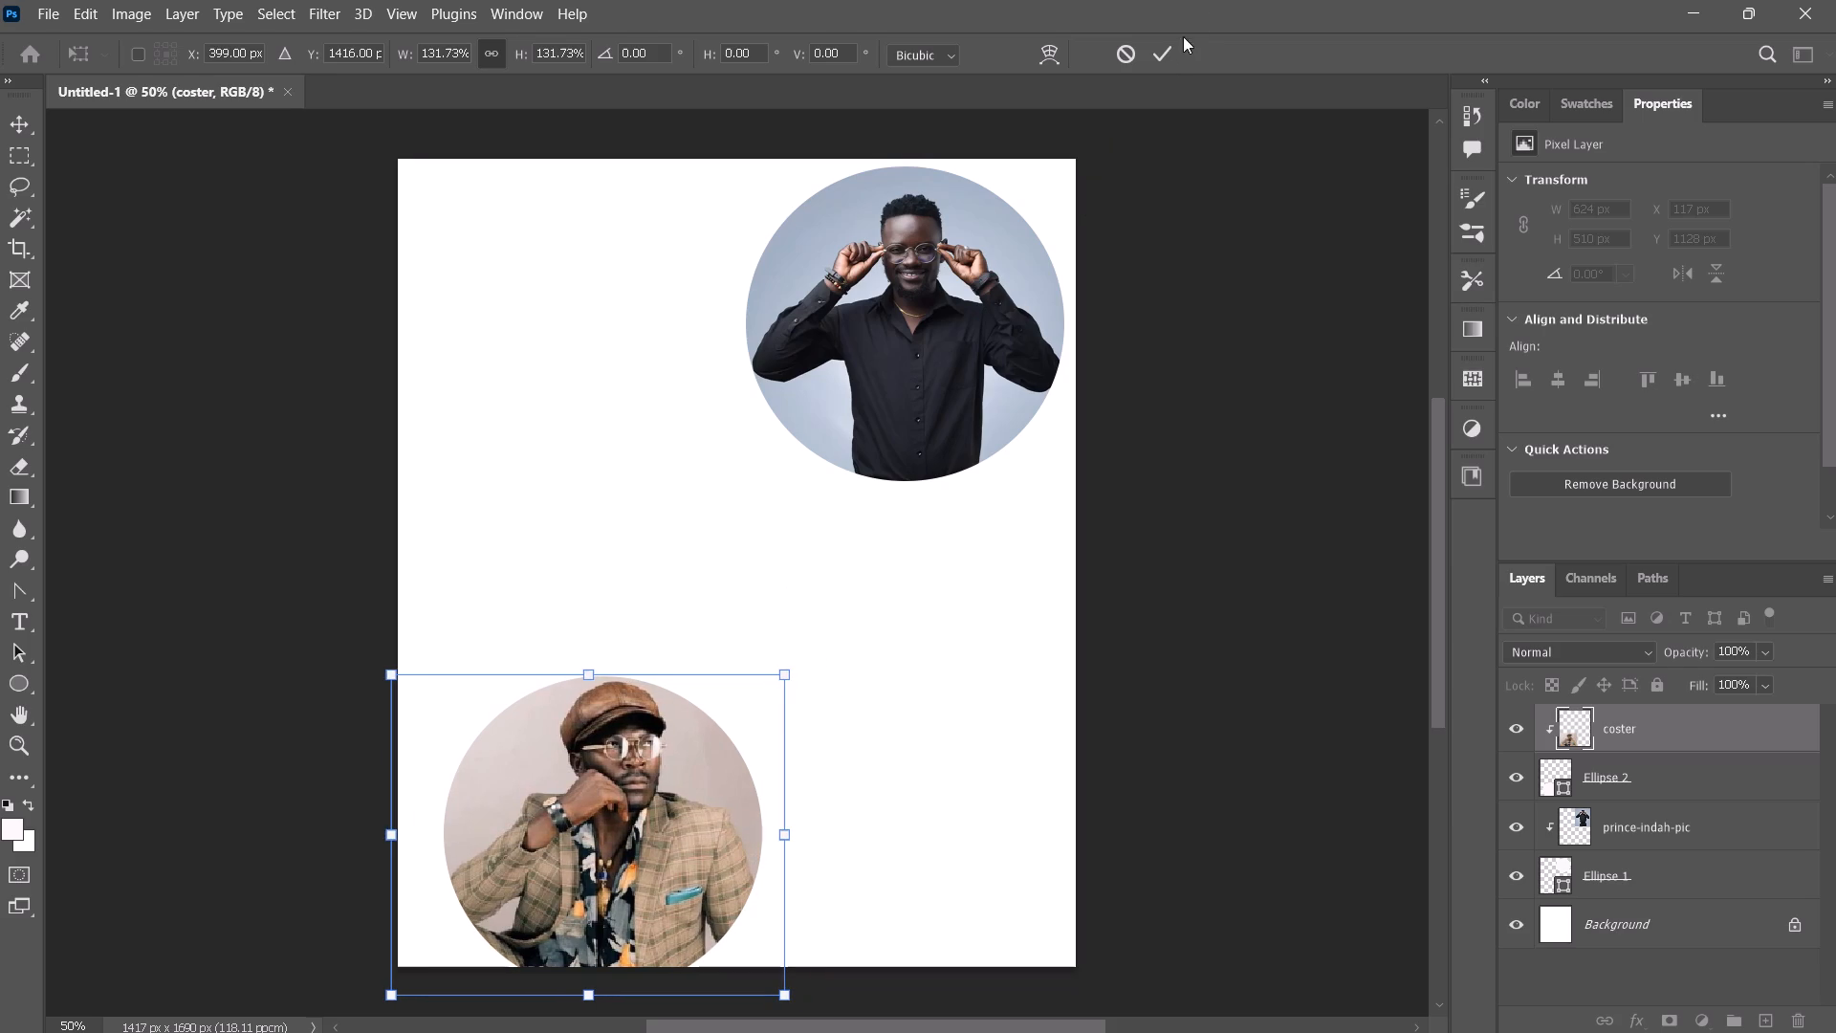
{"action": "left_click", "coordinate": [1158, 56]}
{"action": "left_click", "coordinate": [855, 688]}
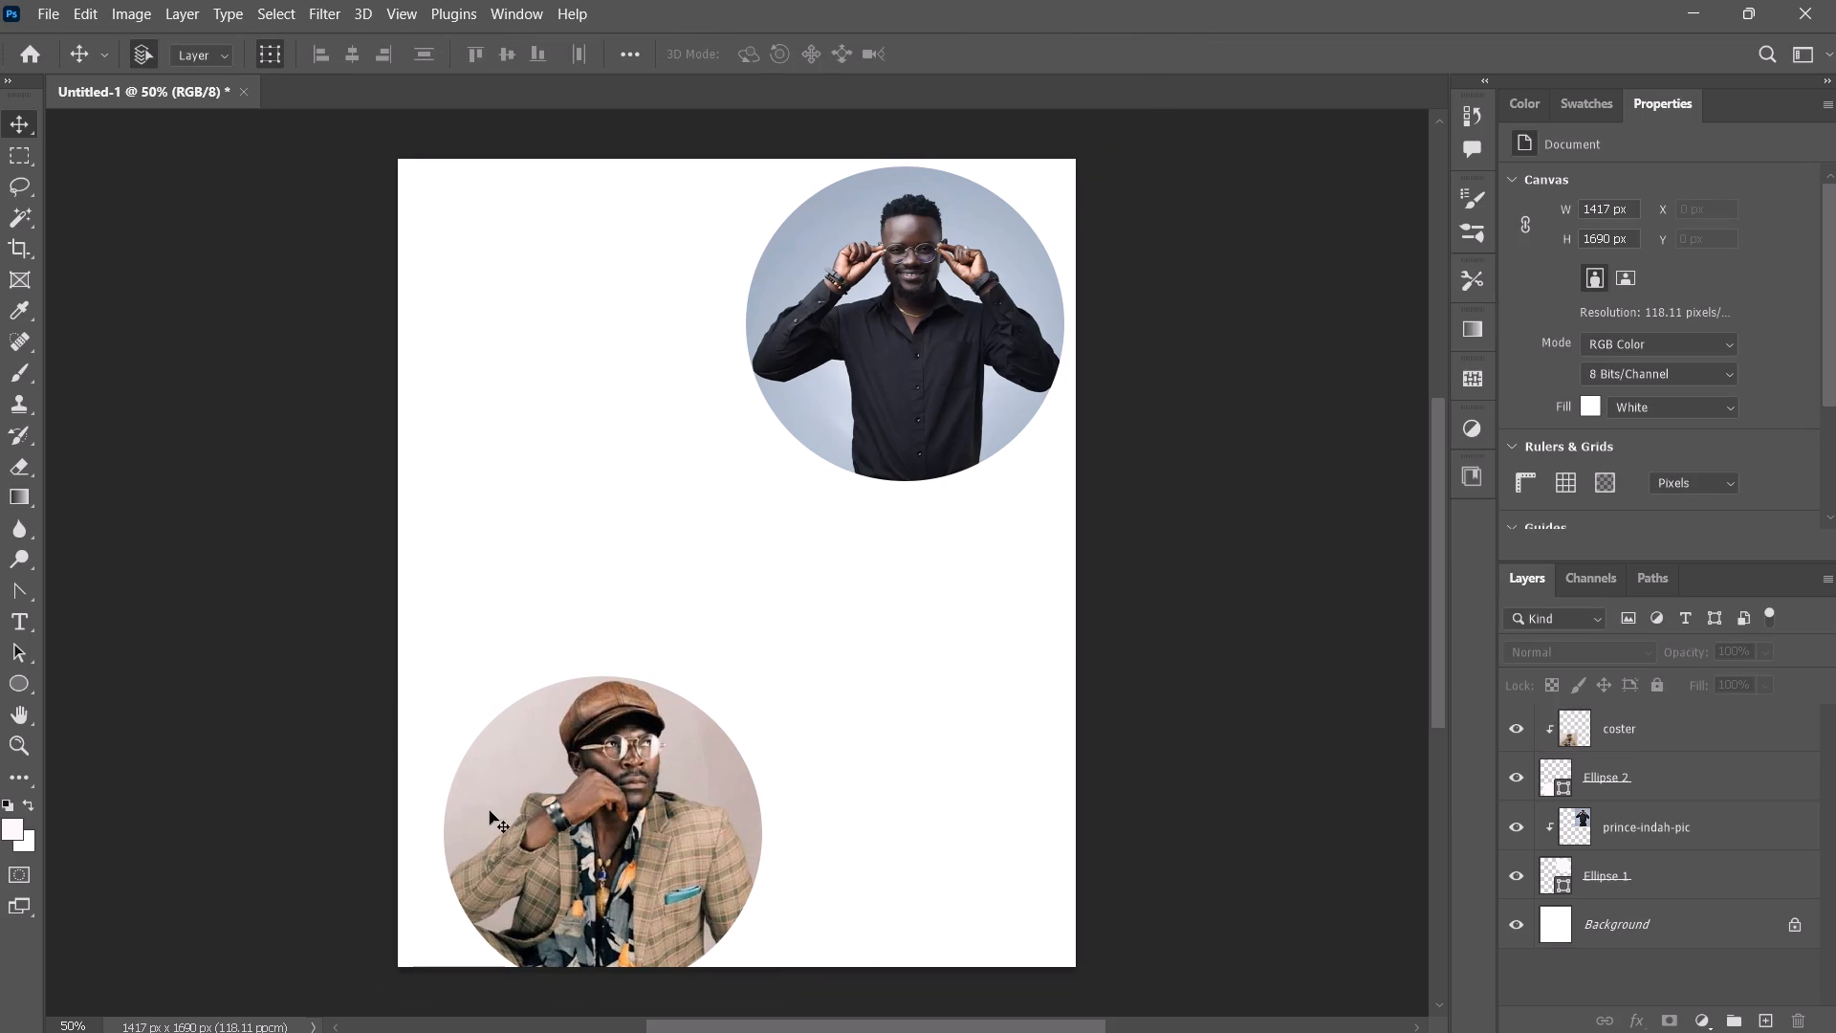
Scale the coster and Ellipse 2 layers together down to about 82%.
{"action": "left_click_drag", "start_coordinate": [494, 590], "coordinate": [985, 1032]}
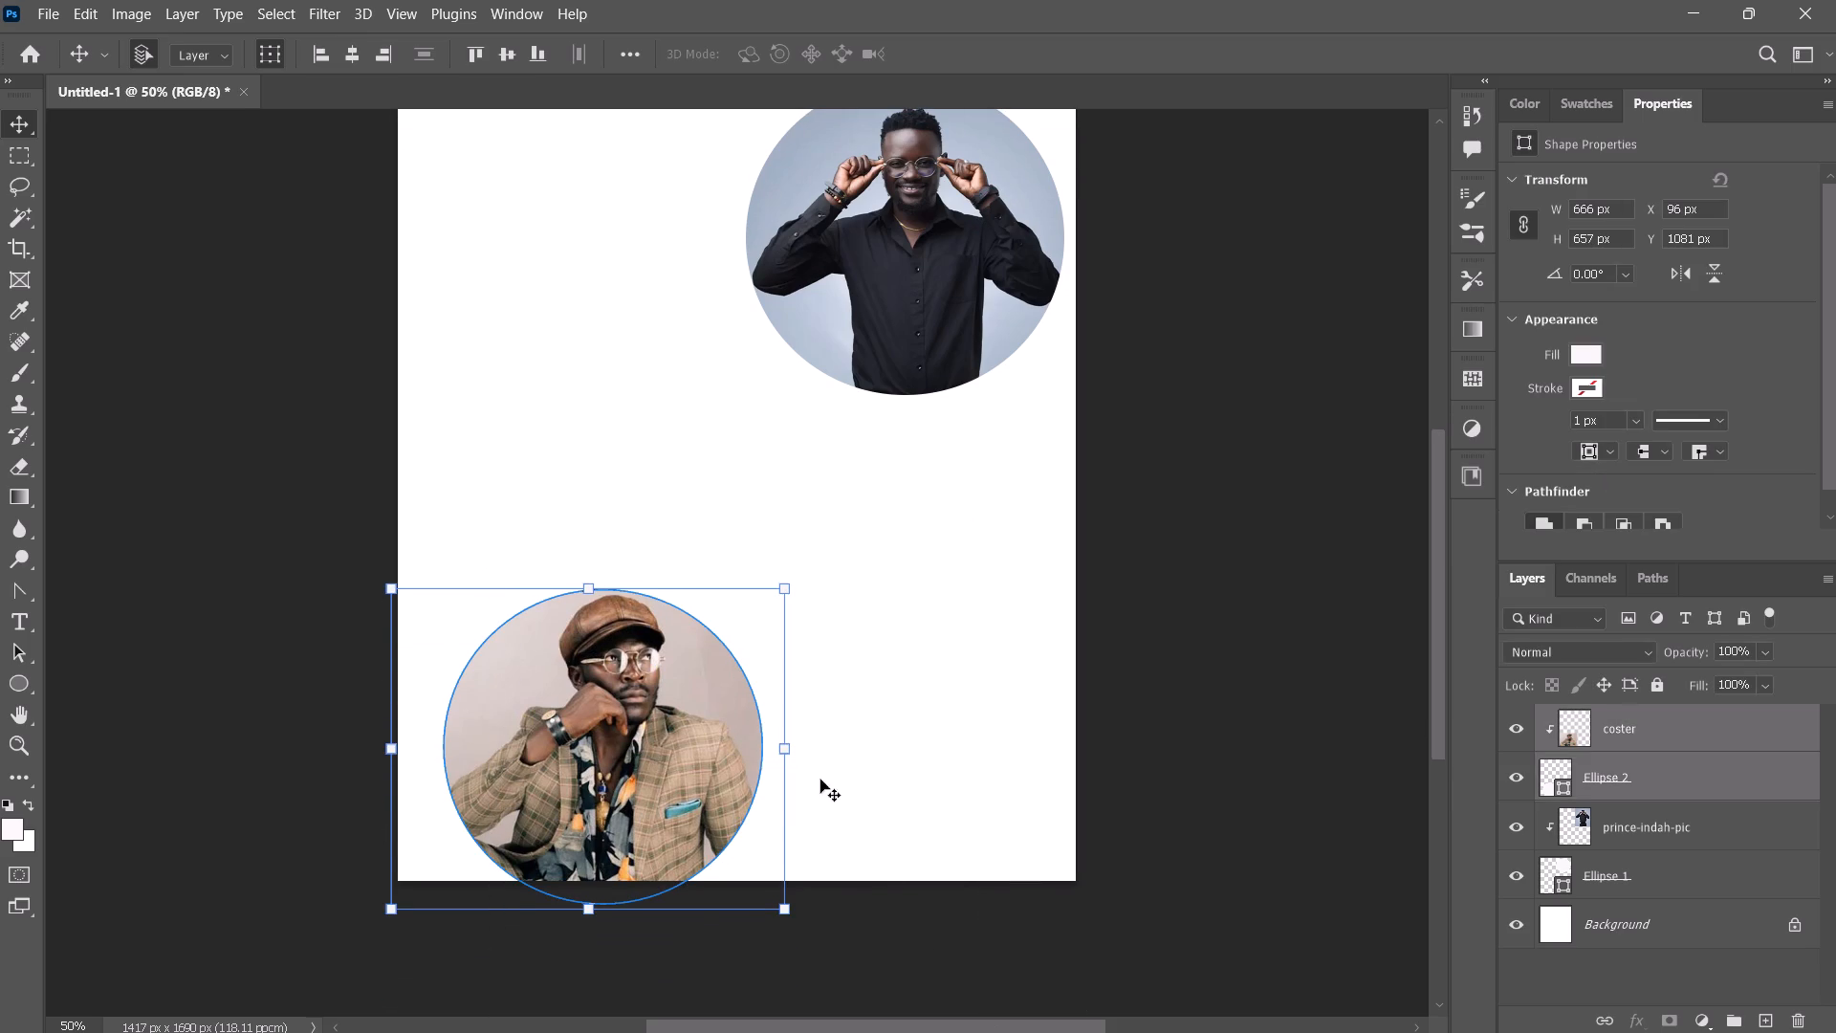
{"action": "left_click_drag", "start_coordinate": [784, 751], "coordinate": [727, 741]}
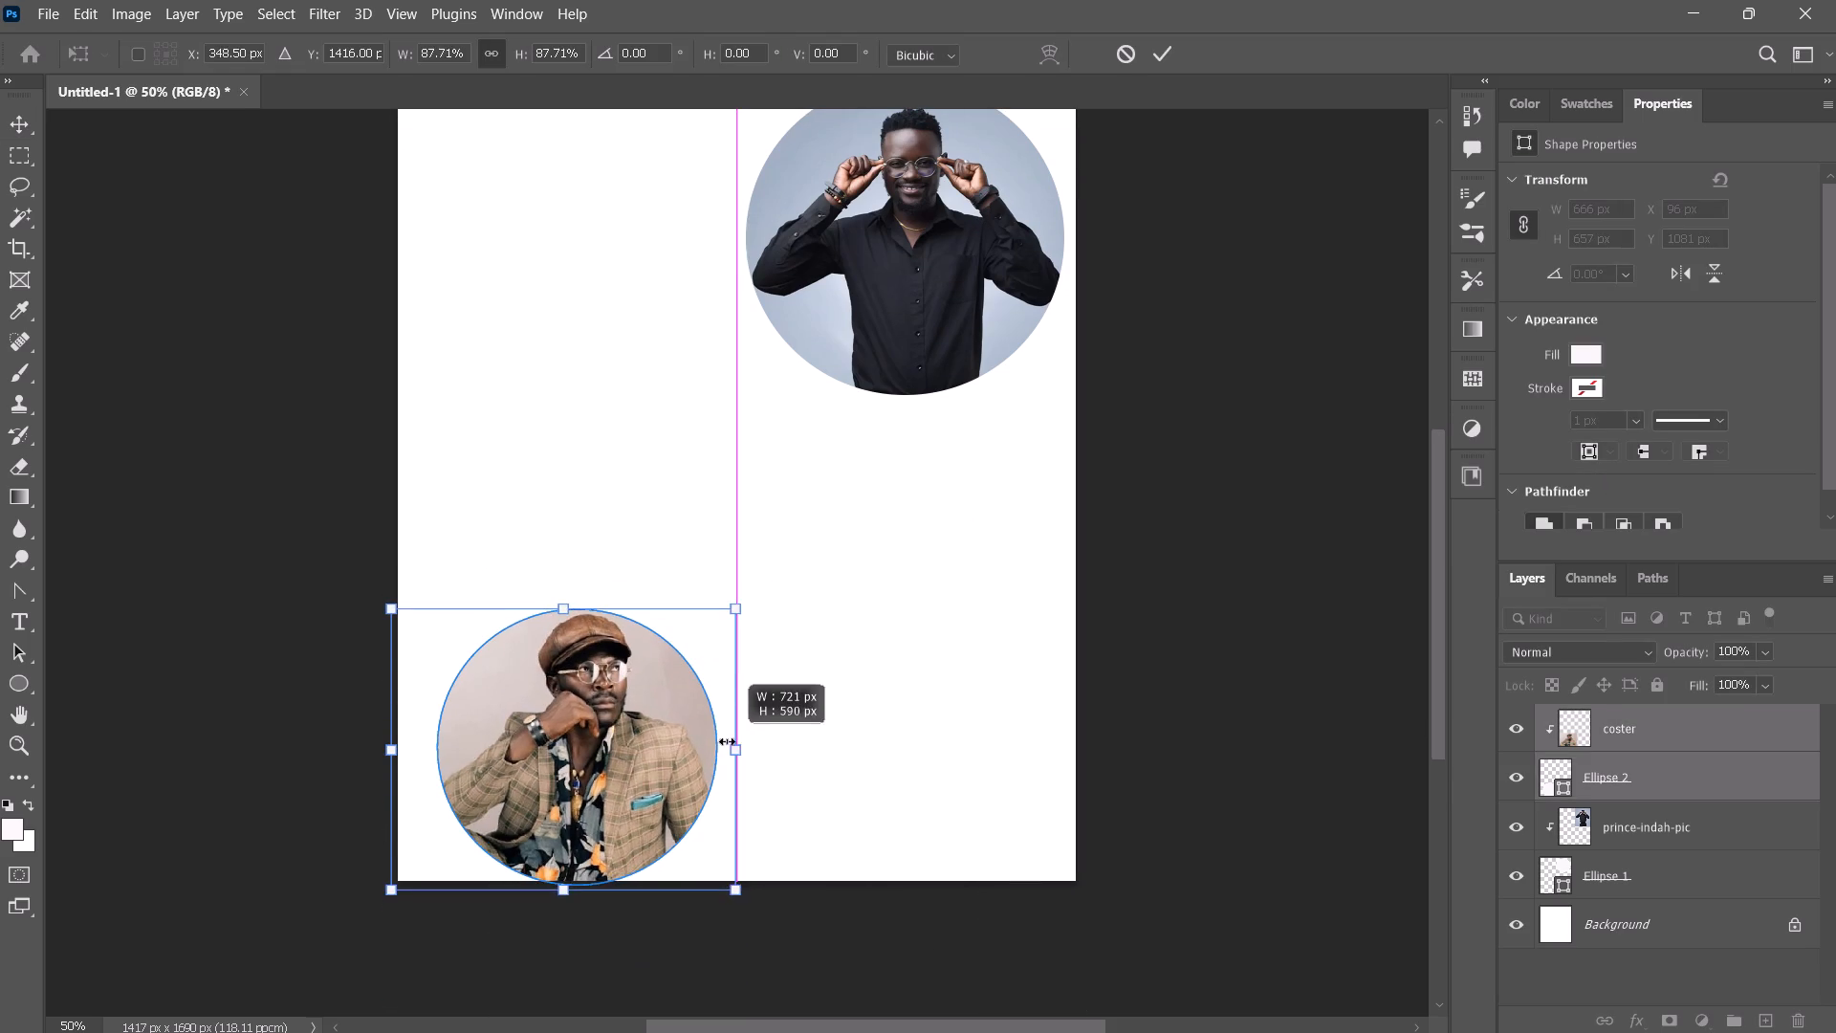
{"action": "left_click_drag", "start_coordinate": [727, 741], "coordinate": [713, 741]}
Move the coster photo and Ellipse 2 partly off the canvas's lower-left corner, with the ellipse at about X -109, Y 1213 px.
{"action": "key", "text": "Left"}
{"action": "key", "text": "Left"}
{"action": "key", "text": "Left"}
{"action": "key", "text": "Left"}
{"action": "key", "text": "Left"}
{"action": "key", "text": "Left"}
{"action": "key", "text": "Left"}
{"action": "key", "text": "Left"}
{"action": "key", "text": "Left"}
{"action": "key", "text": "Left"}
{"action": "key", "text": "Left"}
{"action": "key", "text": "Left"}
{"action": "key", "text": "Left"}
{"action": "key", "text": "Left"}
{"action": "key", "text": "Left"}
{"action": "key", "text": "Left"}
{"action": "key", "text": "Left"}
{"action": "key", "text": "Left"}
{"action": "key", "text": "Left"}
{"action": "key", "text": "Left"}
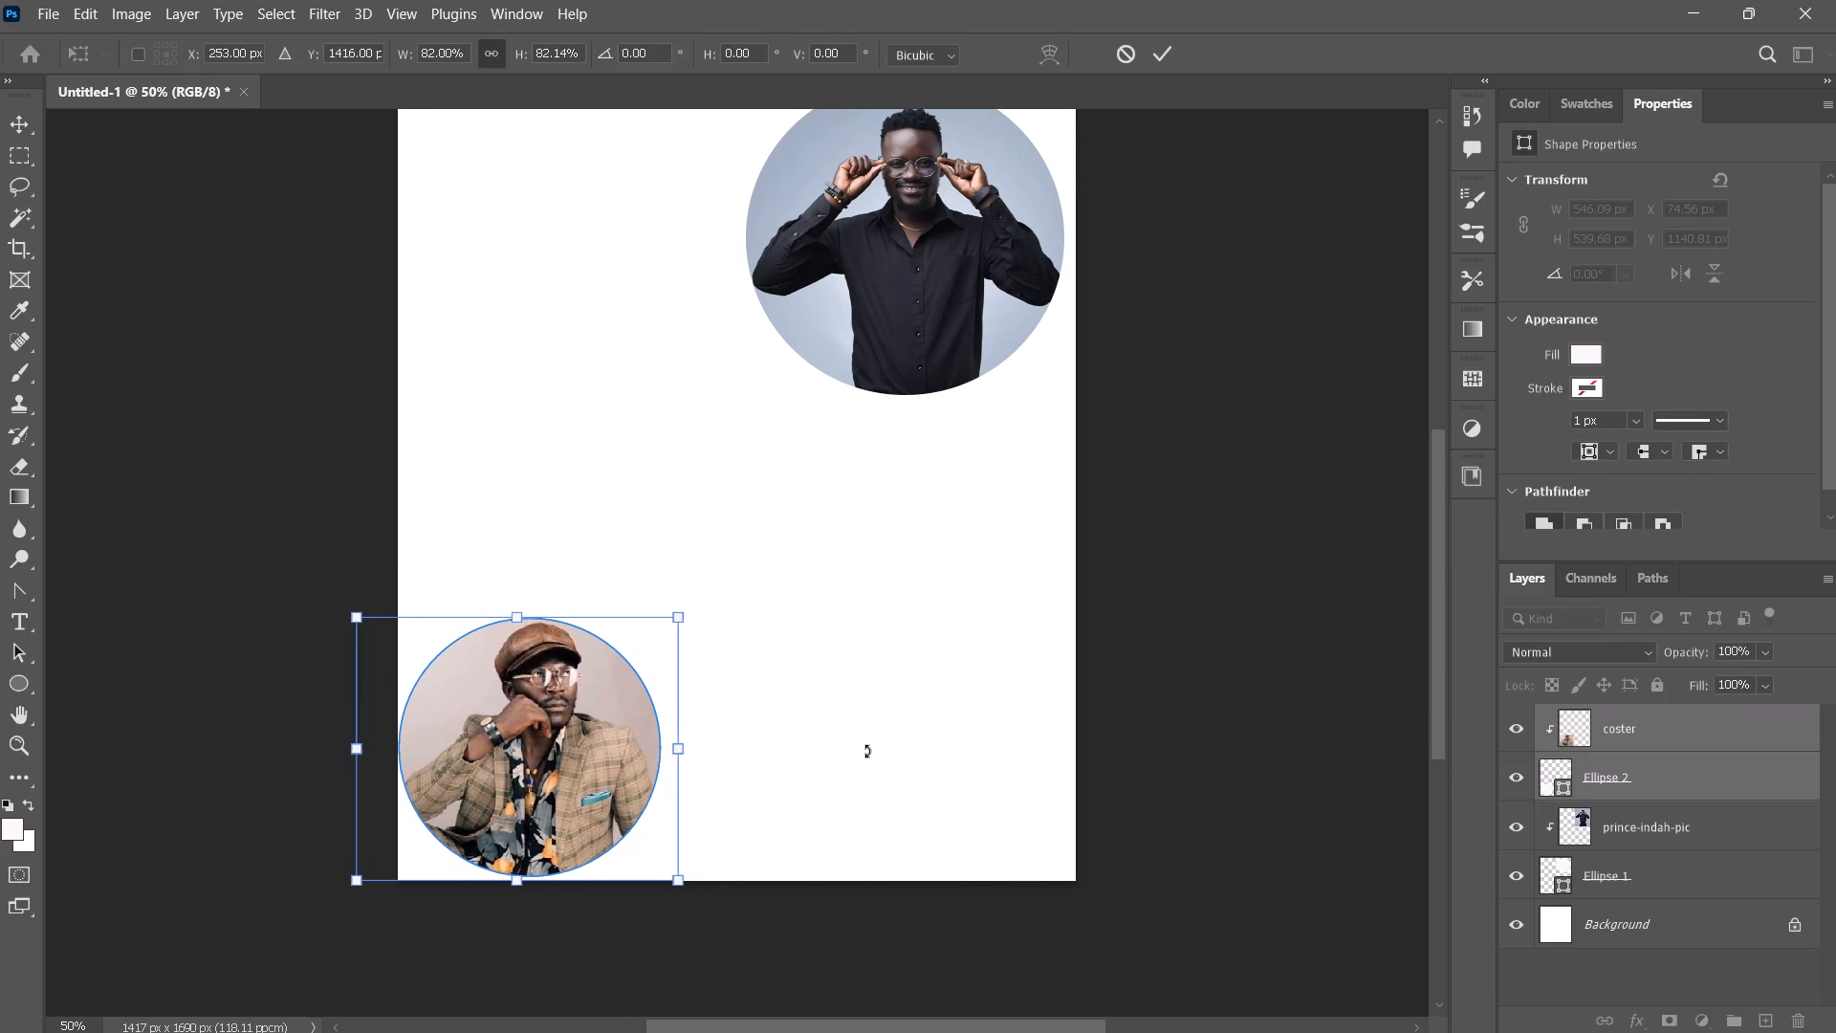
{"action": "key", "text": "Down"}
{"action": "key", "text": "Down"}
{"action": "key", "text": "Down"}
{"action": "key", "text": "Down"}
{"action": "key", "text": "Down"}
{"action": "key", "text": "Down"}
{"action": "key", "text": "Down"}
{"action": "key", "text": "Down"}
{"action": "key", "text": "Down"}
{"action": "key", "text": "Down"}
{"action": "key", "text": "Down"}
{"action": "key", "text": "Down"}
{"action": "key", "text": "Down"}
{"action": "key", "text": "Down"}
{"action": "key", "text": "Down"}
{"action": "key", "text": "Down"}
{"action": "key", "text": "Down"}
{"action": "key", "text": "Down"}
{"action": "key", "text": "Down"}
{"action": "key", "text": "Down"}
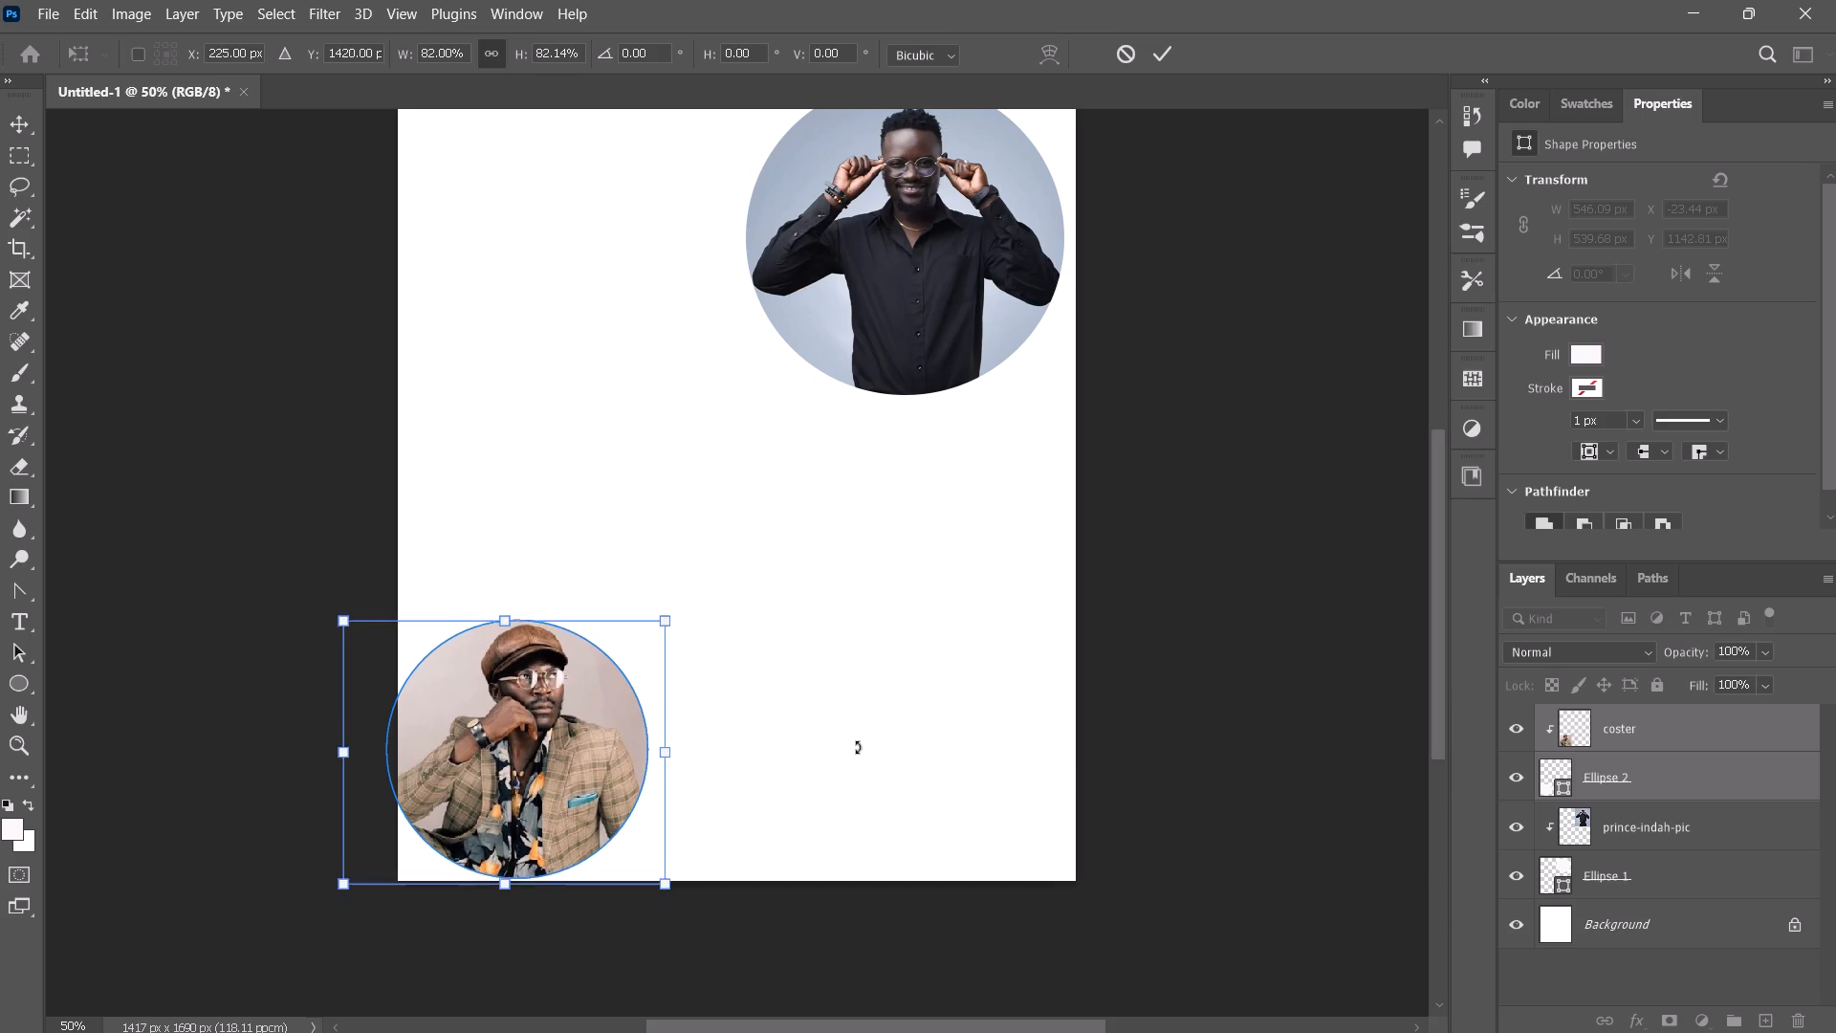
{"action": "key", "text": "Left"}
{"action": "key", "text": "Left"}
{"action": "key", "text": "Left"}
{"action": "key", "text": "Left"}
{"action": "key", "text": "Left"}
{"action": "key", "text": "Left"}
{"action": "key", "text": "Left"}
{"action": "key", "text": "Left"}
{"action": "key", "text": "Left"}
{"action": "key", "text": "Left"}
{"action": "key", "text": "Left"}
{"action": "key", "text": "Left"}
{"action": "key", "text": "Left"}
{"action": "key", "text": "Left"}
{"action": "key", "text": "Left"}
{"action": "key", "text": "Left"}
{"action": "key", "text": "Left"}
{"action": "key", "text": "Left"}
{"action": "key", "text": "Left"}
{"action": "key", "text": "Left"}
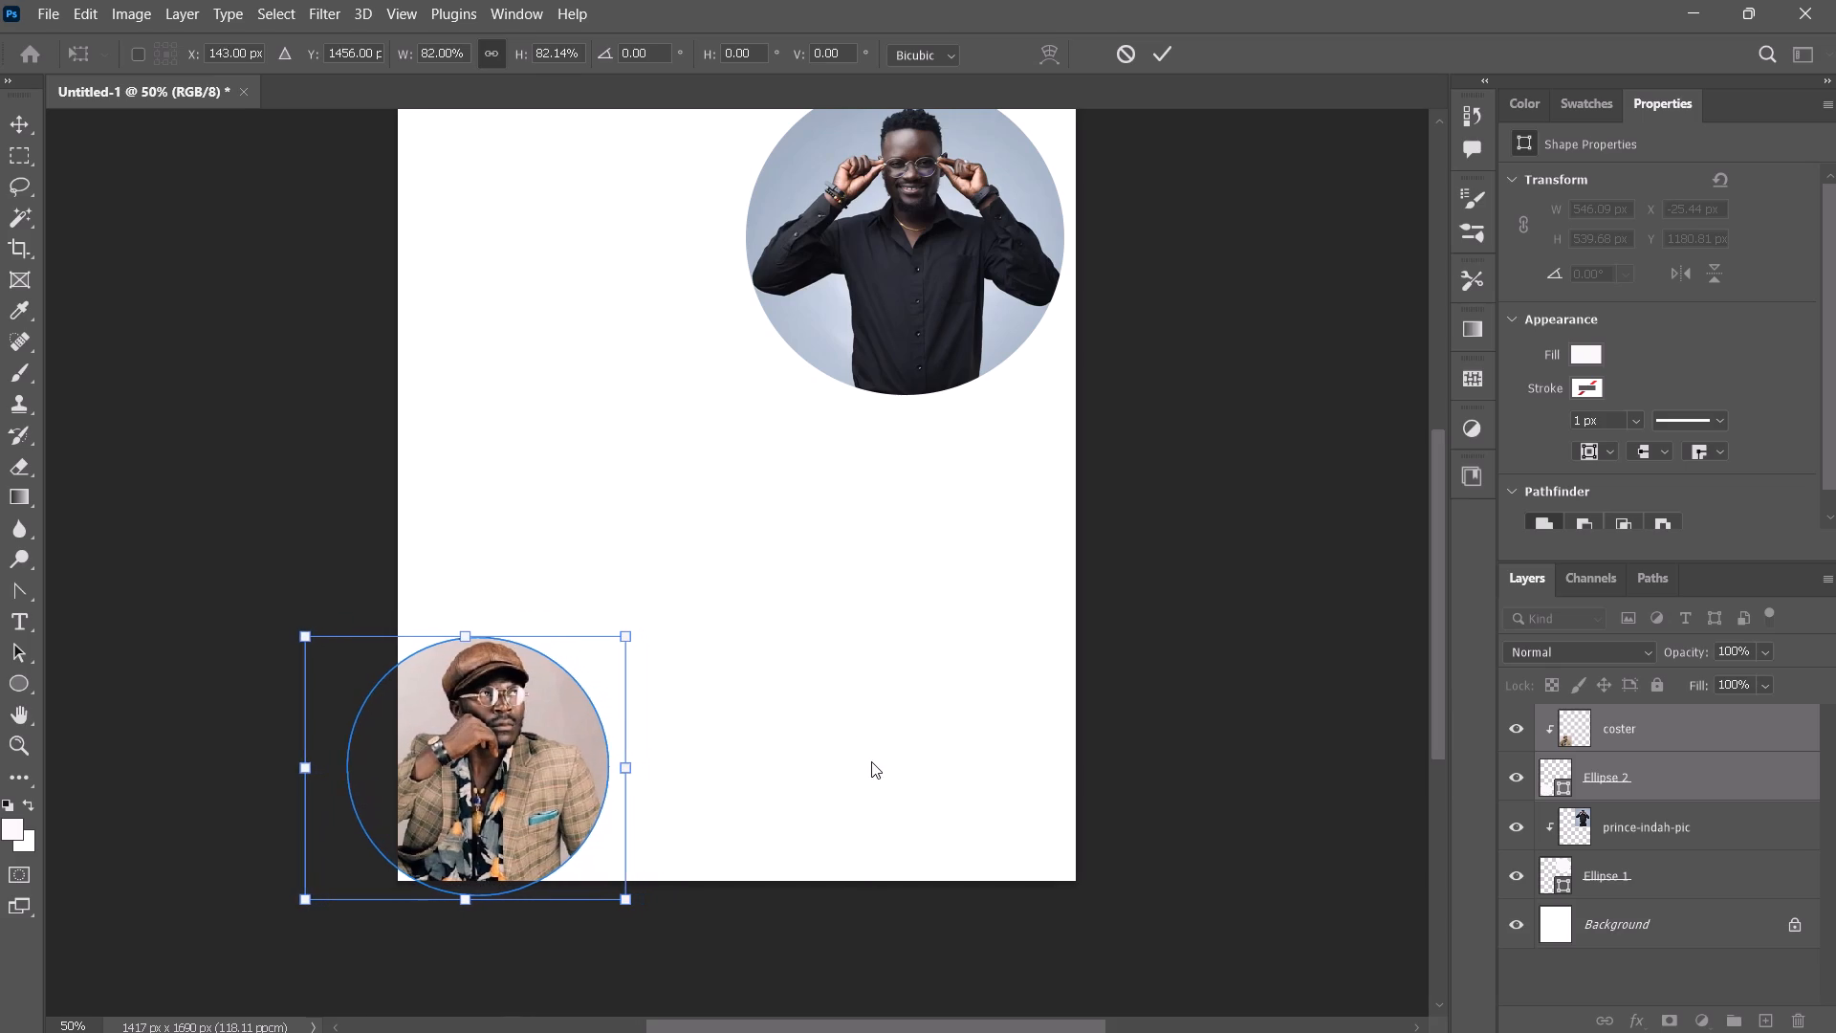
{"action": "key", "text": "Down"}
{"action": "key", "text": "Down"}
{"action": "key", "text": "Down"}
{"action": "key", "text": "Down"}
{"action": "key", "text": "Down"}
{"action": "key", "text": "Down"}
{"action": "key", "text": "Down"}
{"action": "key", "text": "Down"}
{"action": "key", "text": "Down"}
{"action": "key", "text": "Down"}
{"action": "key", "text": "Down"}
{"action": "key", "text": "Down"}
{"action": "key", "text": "Down"}
{"action": "key", "text": "Down"}
{"action": "key", "text": "Down"}
{"action": "key", "text": "Down"}
{"action": "key", "text": "Down"}
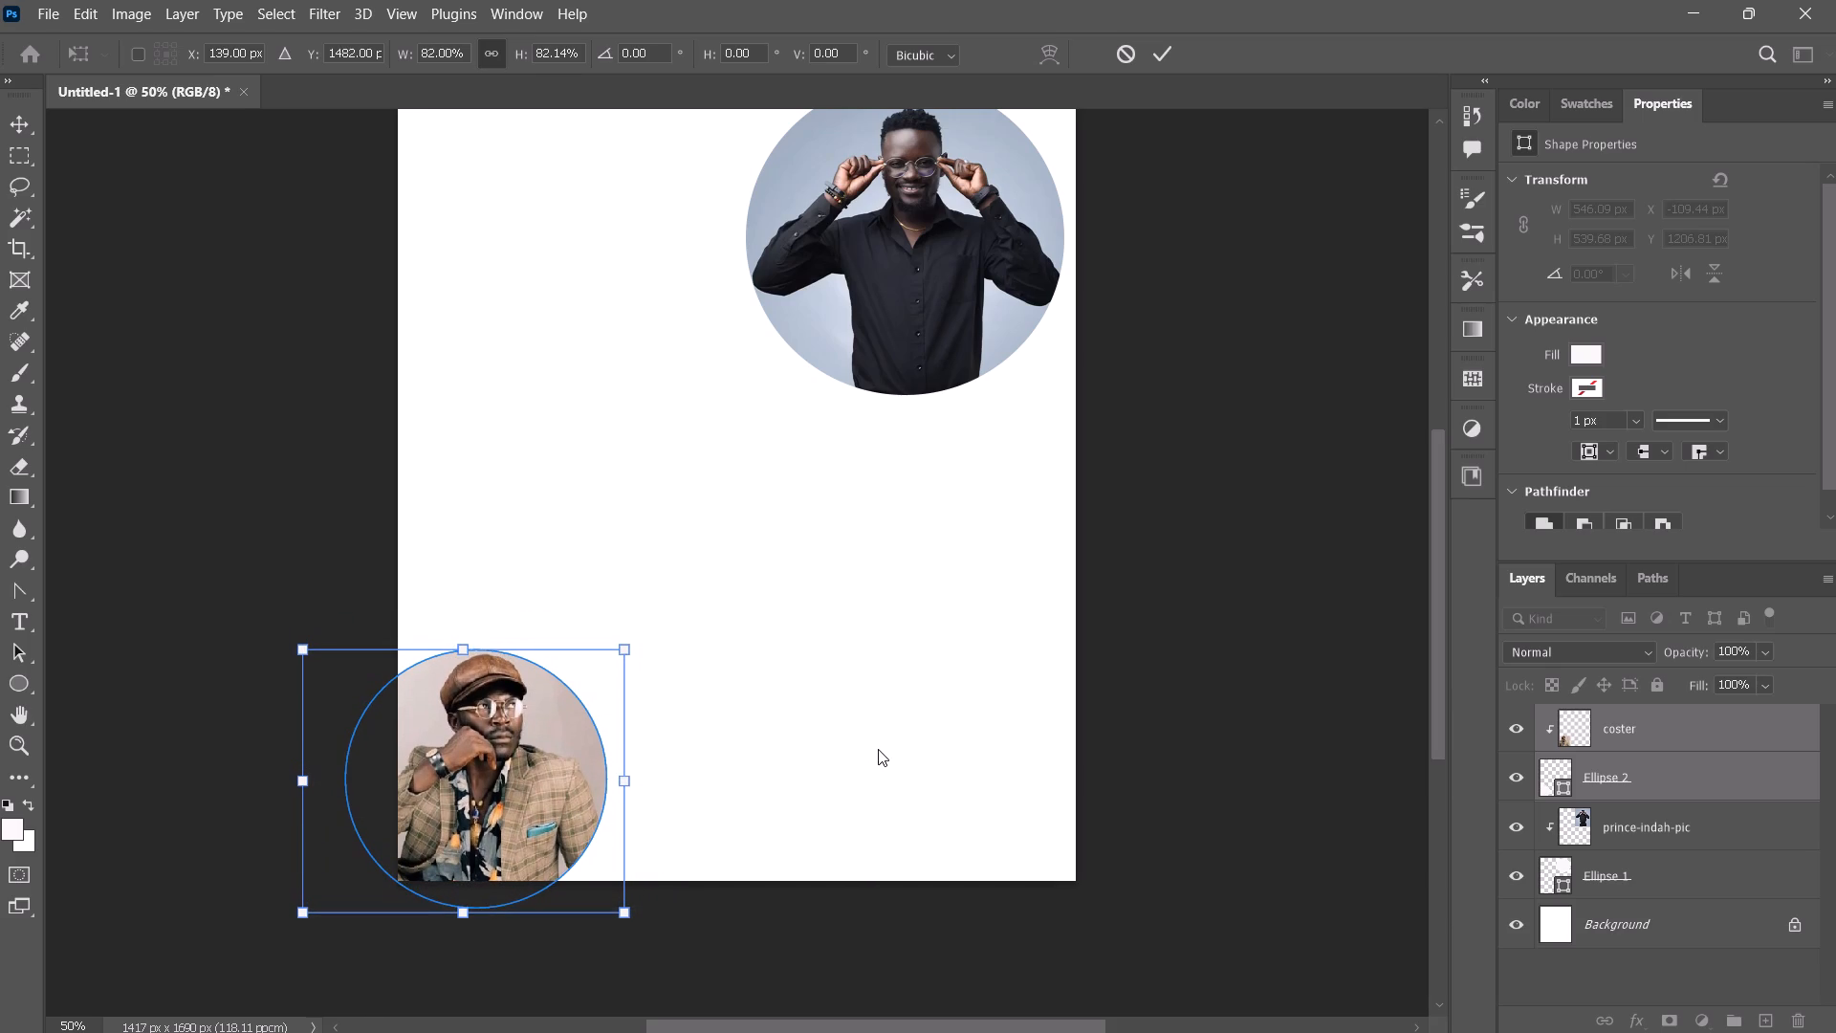
{"action": "key", "text": "Down"}
{"action": "key", "text": "Down"}
{"action": "key", "text": "Down"}
{"action": "left_click", "coordinate": [1233, 564]}
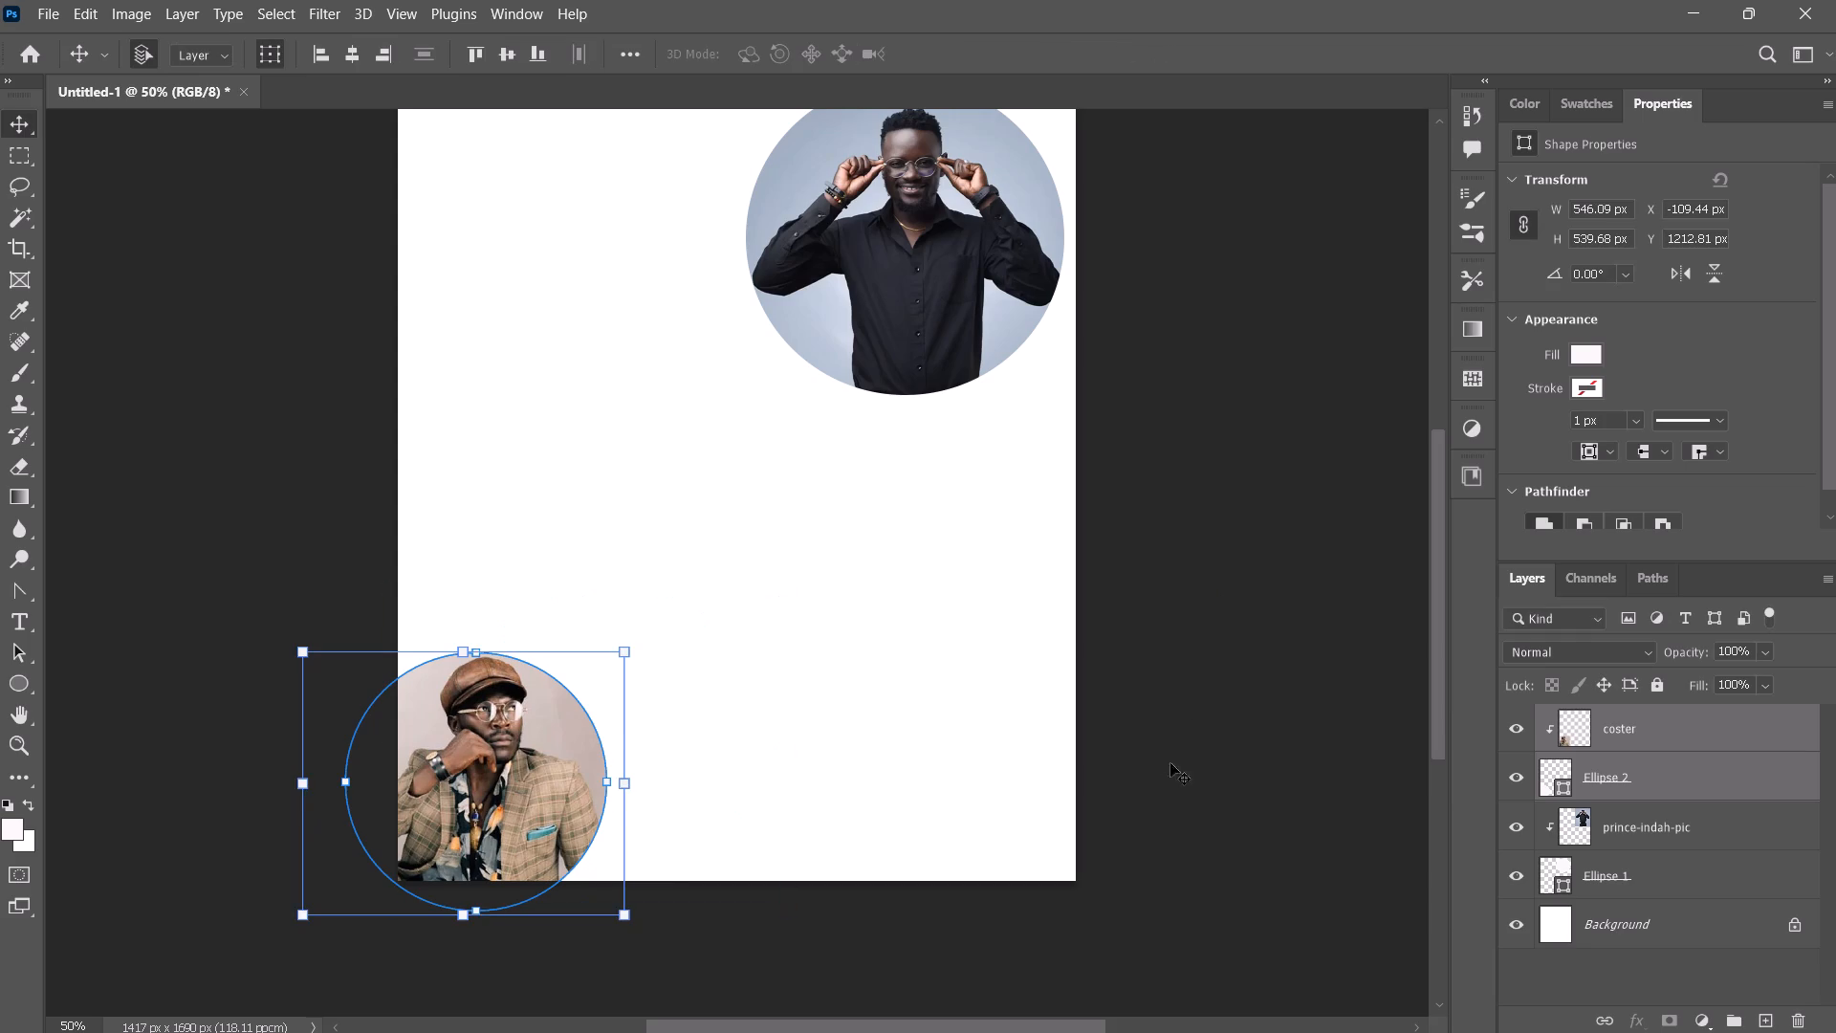
Move the prince-indah-pic photo and Ellipse 1 together about 150 px right and 60 px up, partly off the canvas's upper-right corner.
{"action": "left_click", "coordinate": [1200, 743]}
{"action": "scroll", "coordinate": [865, 696], "scroll_direction": "up", "scroll_amount": 1}
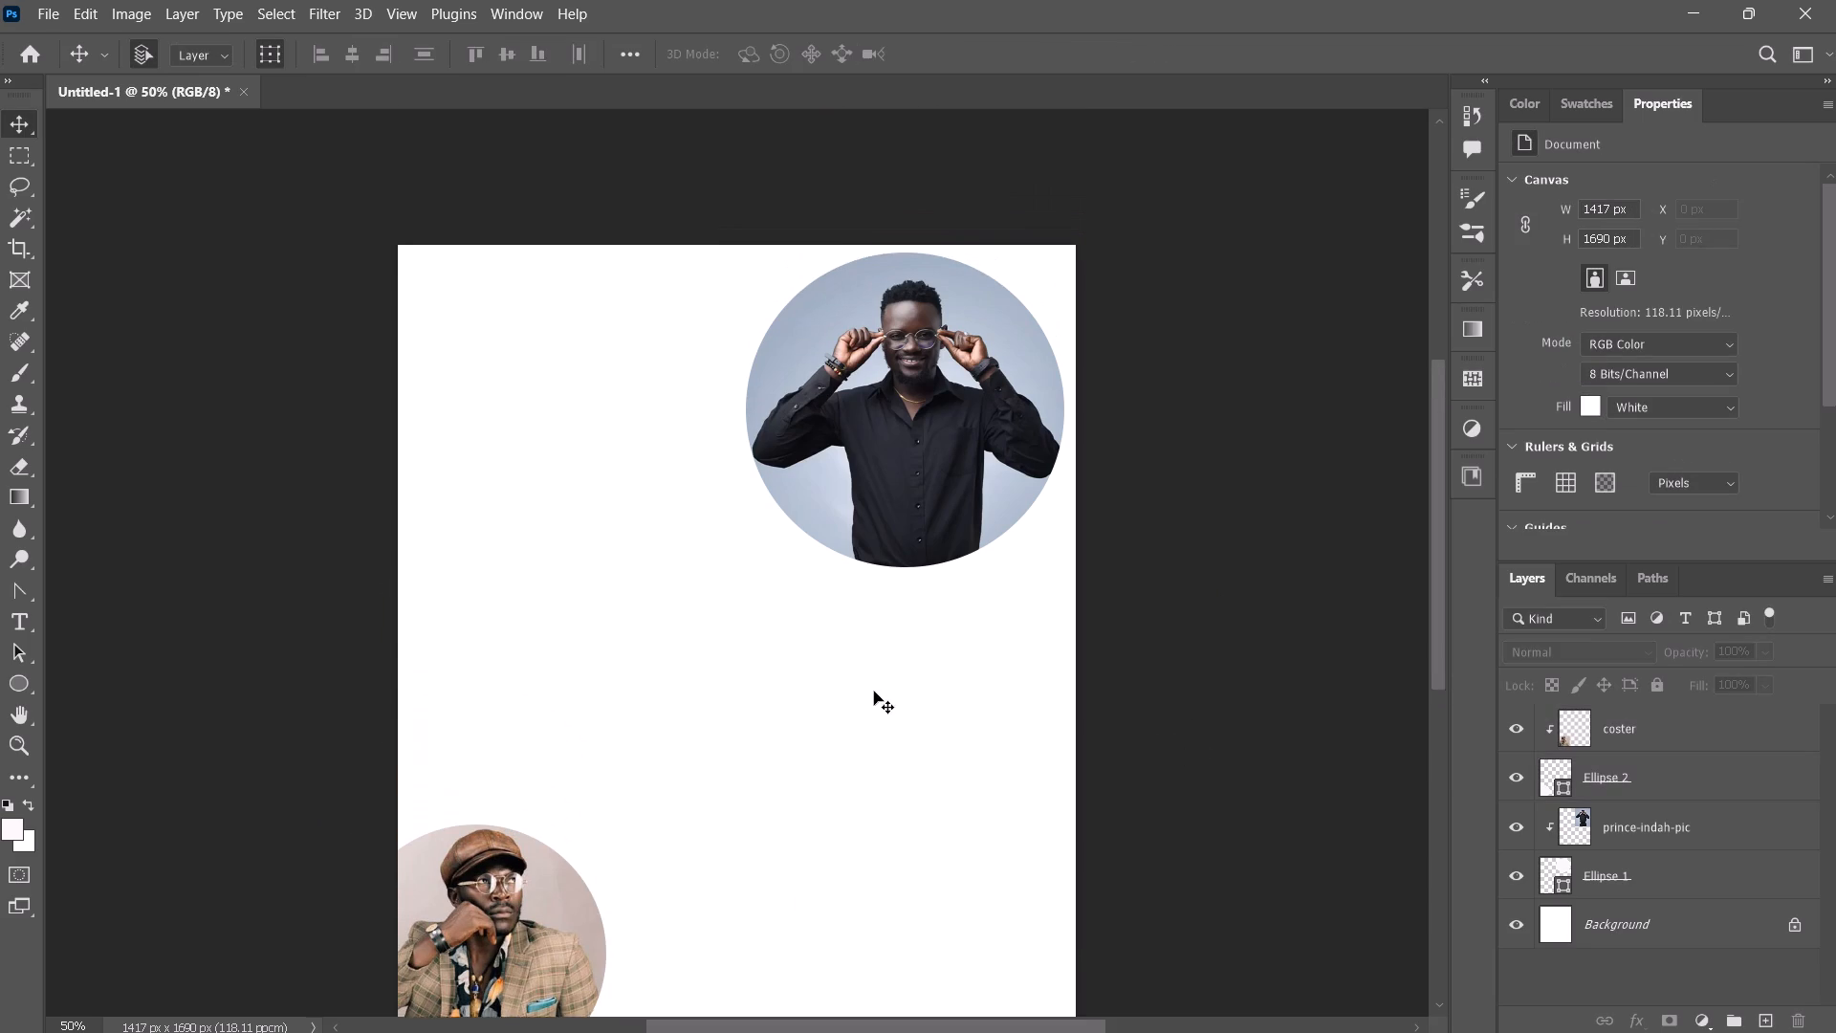
{"action": "scroll", "coordinate": [874, 692], "scroll_direction": "up", "scroll_amount": 1}
{"action": "left_click_drag", "start_coordinate": [714, 321], "coordinate": [1168, 638]}
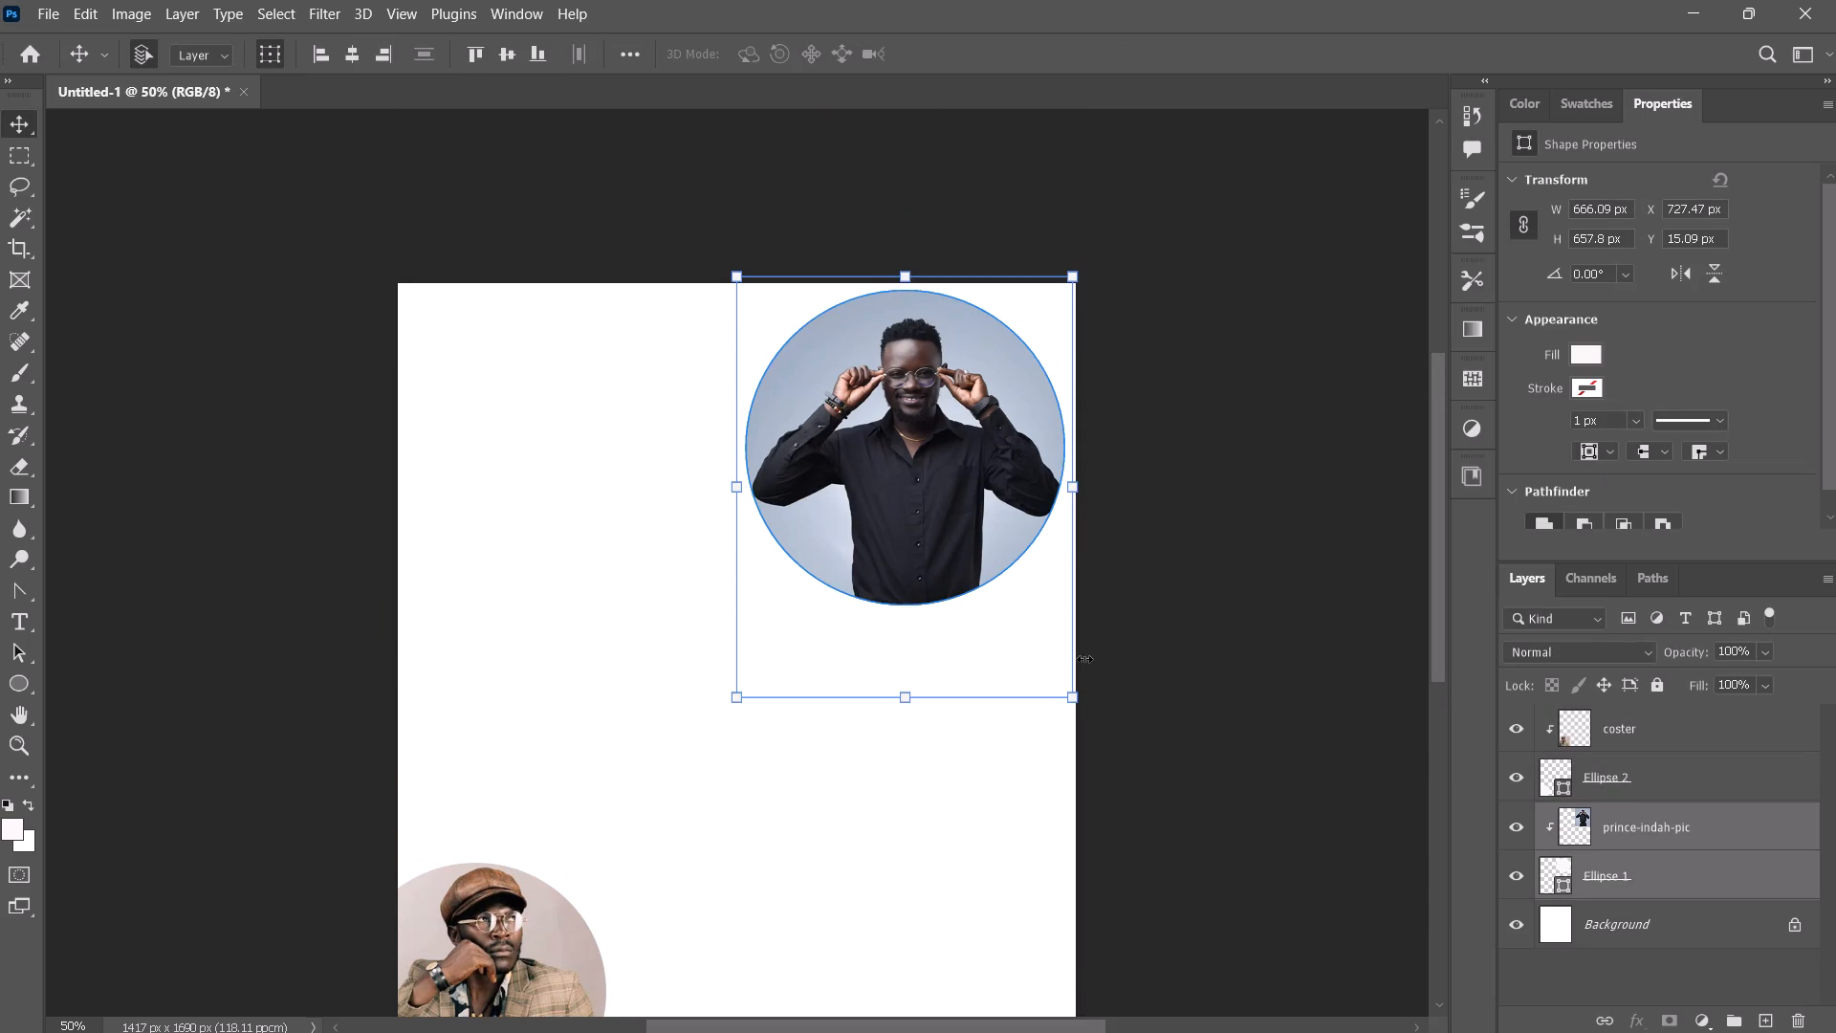
{"action": "left_click_drag", "start_coordinate": [962, 533], "coordinate": [1012, 487]}
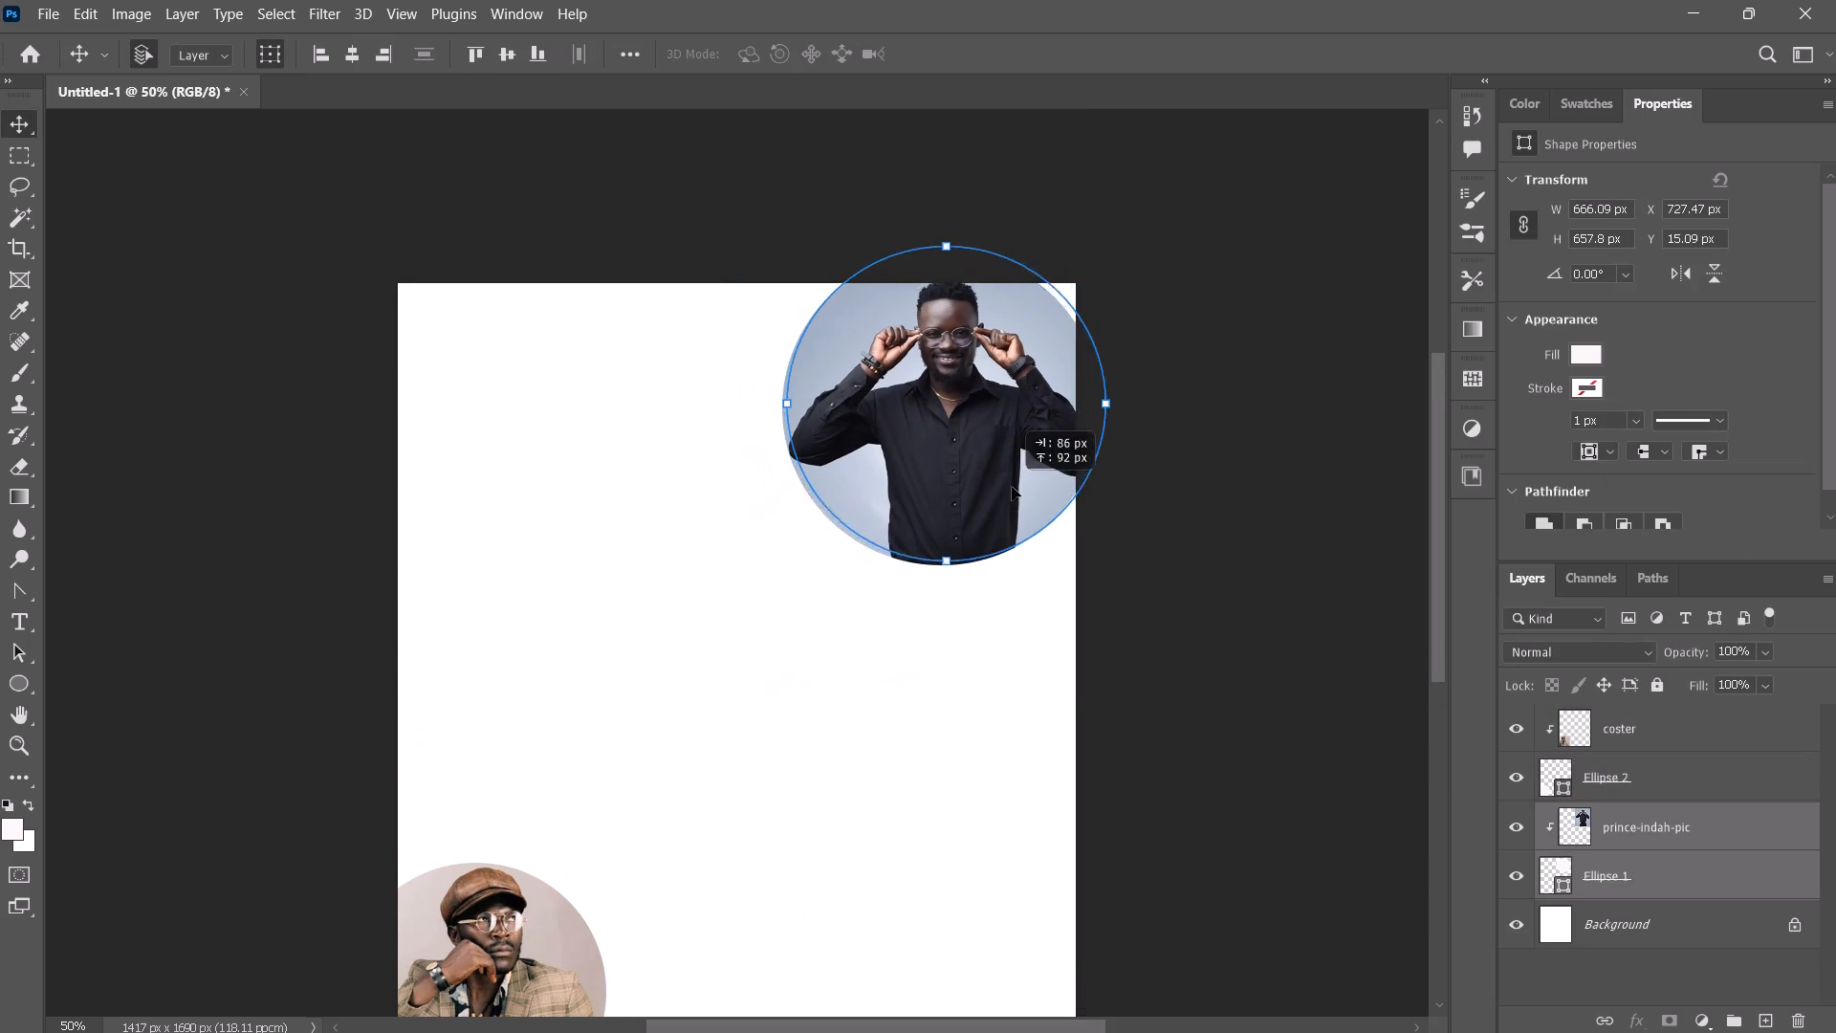
{"action": "left_click_drag", "start_coordinate": [1012, 487], "coordinate": [1024, 504]}
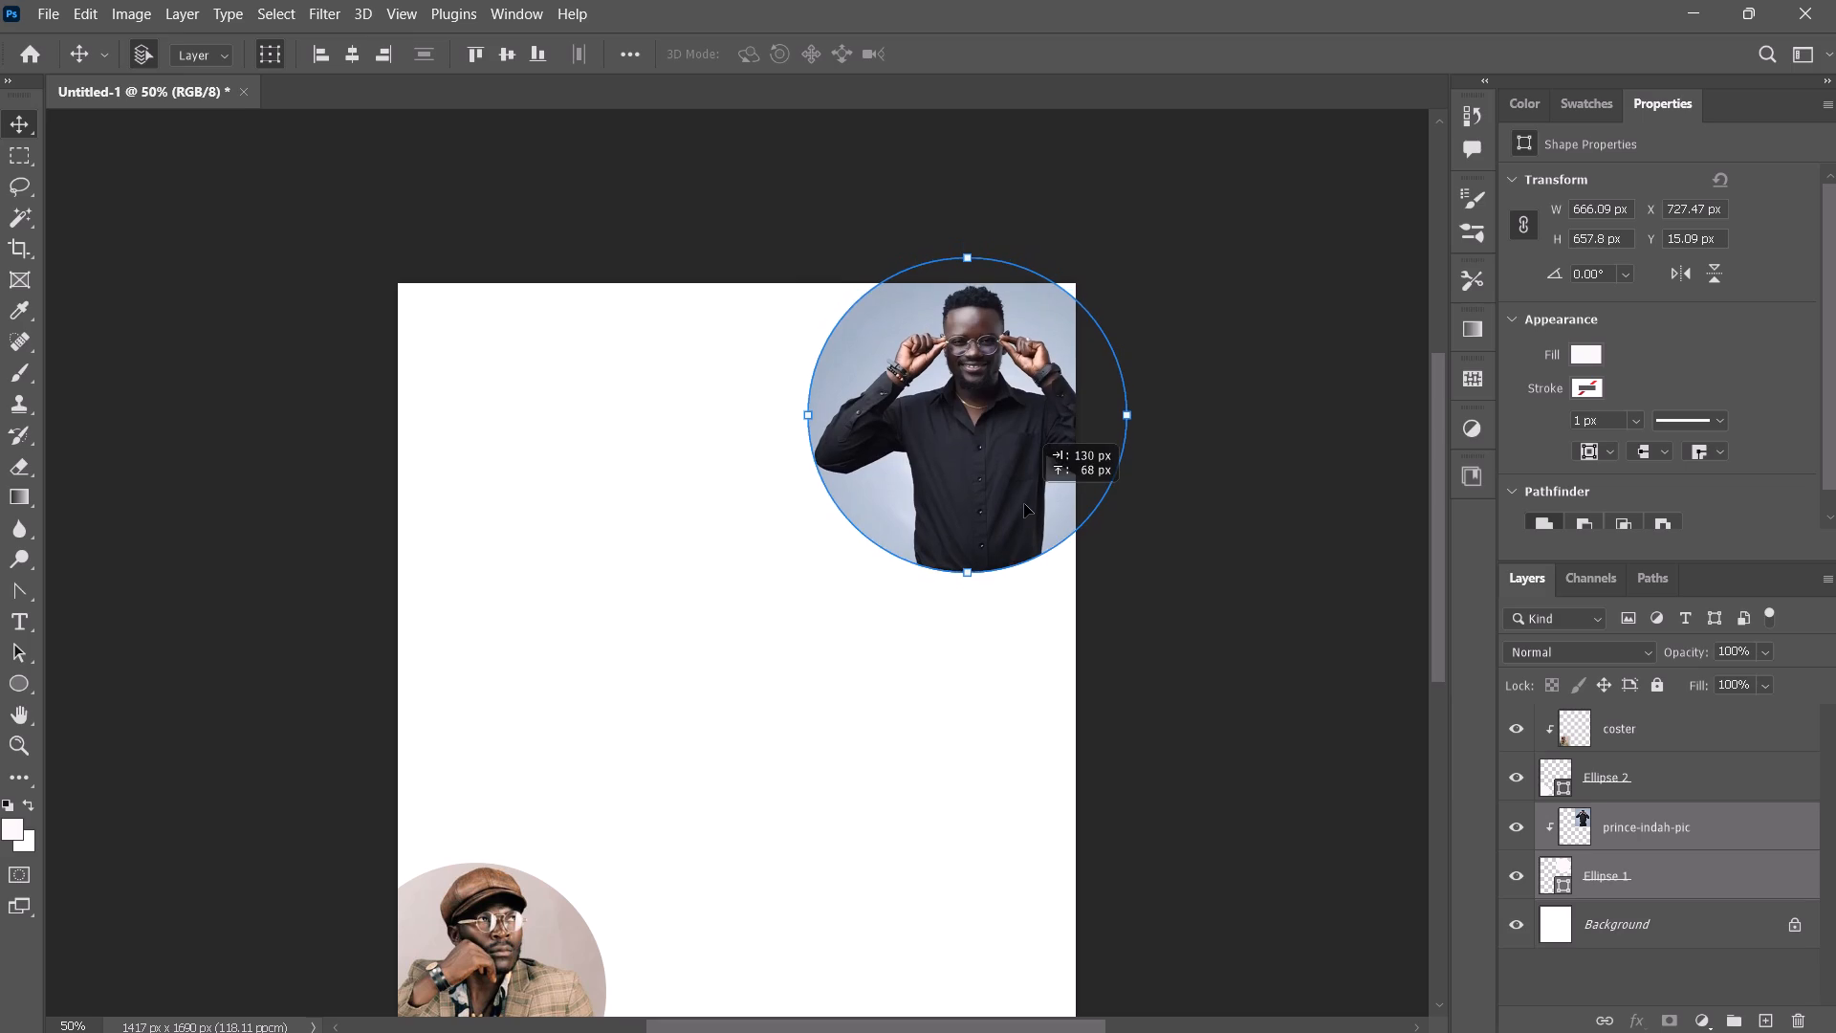
{"action": "left_click_drag", "start_coordinate": [1024, 504], "coordinate": [1036, 495]}
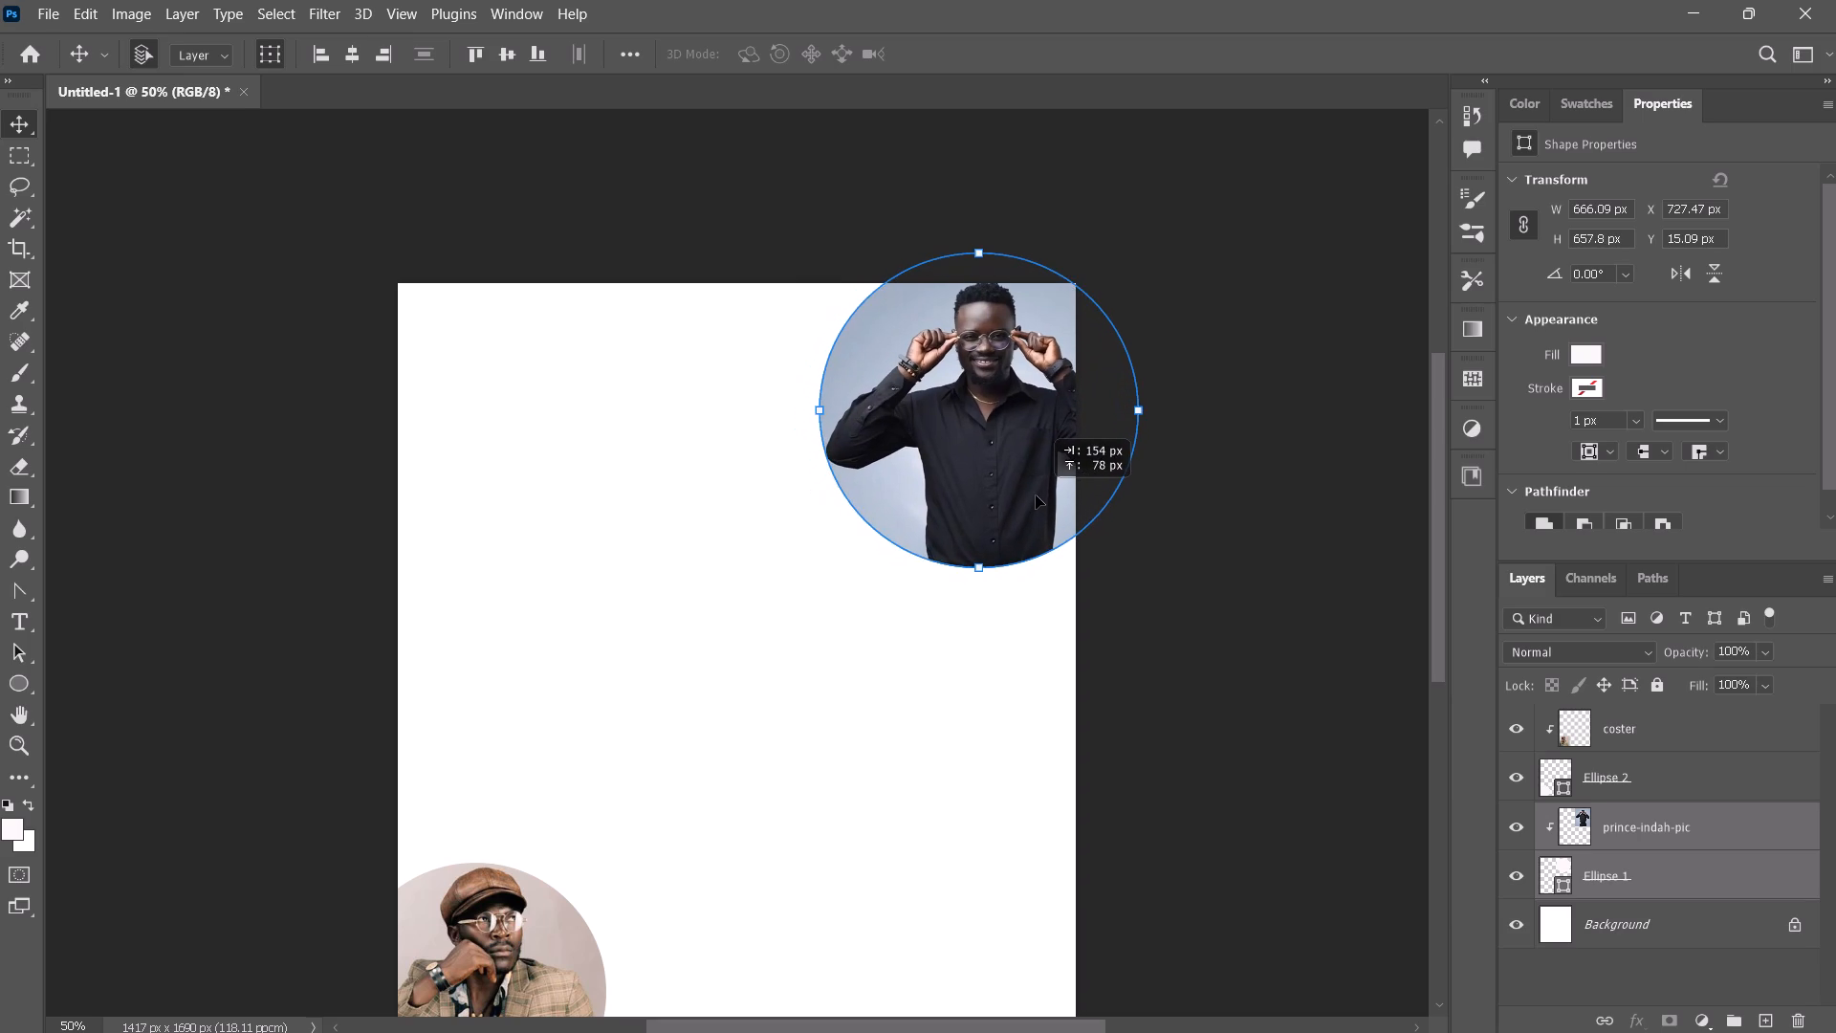
{"action": "left_click_drag", "start_coordinate": [1036, 495], "coordinate": [1050, 502]}
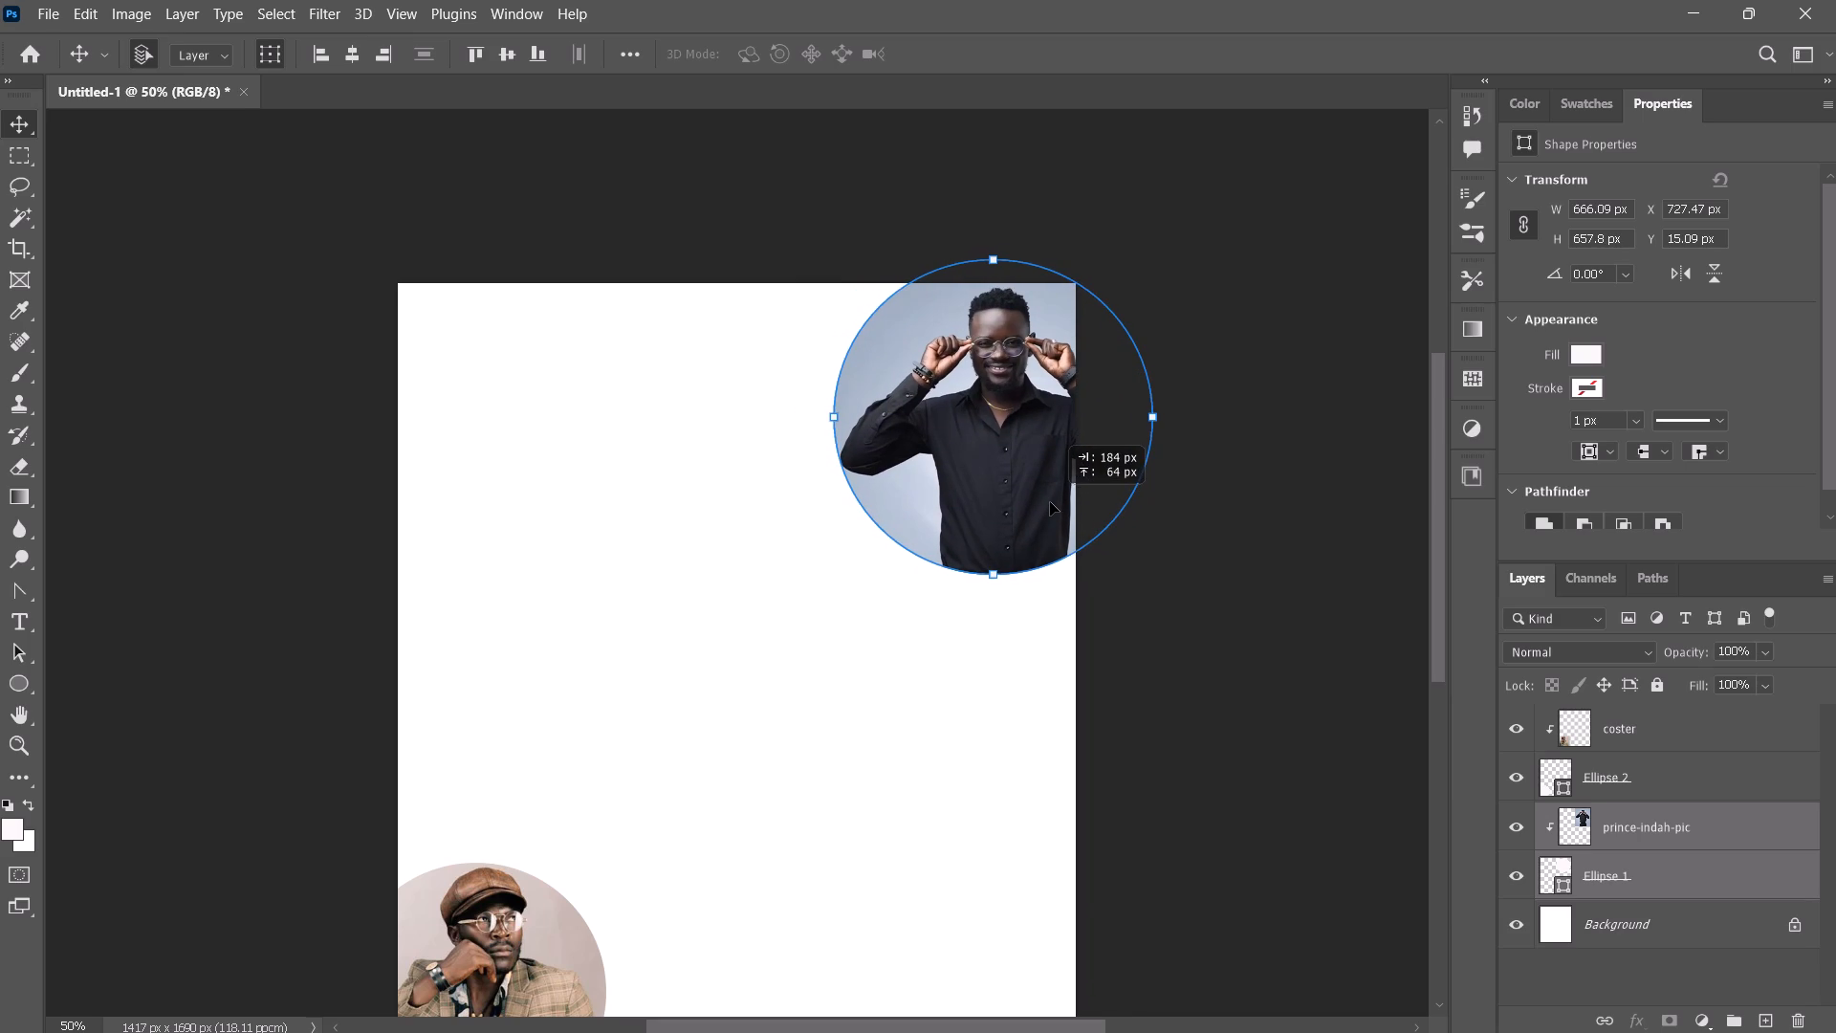
{"action": "left_click_drag", "start_coordinate": [1050, 502], "coordinate": [1034, 504]}
{"action": "left_click", "coordinate": [1249, 287]}
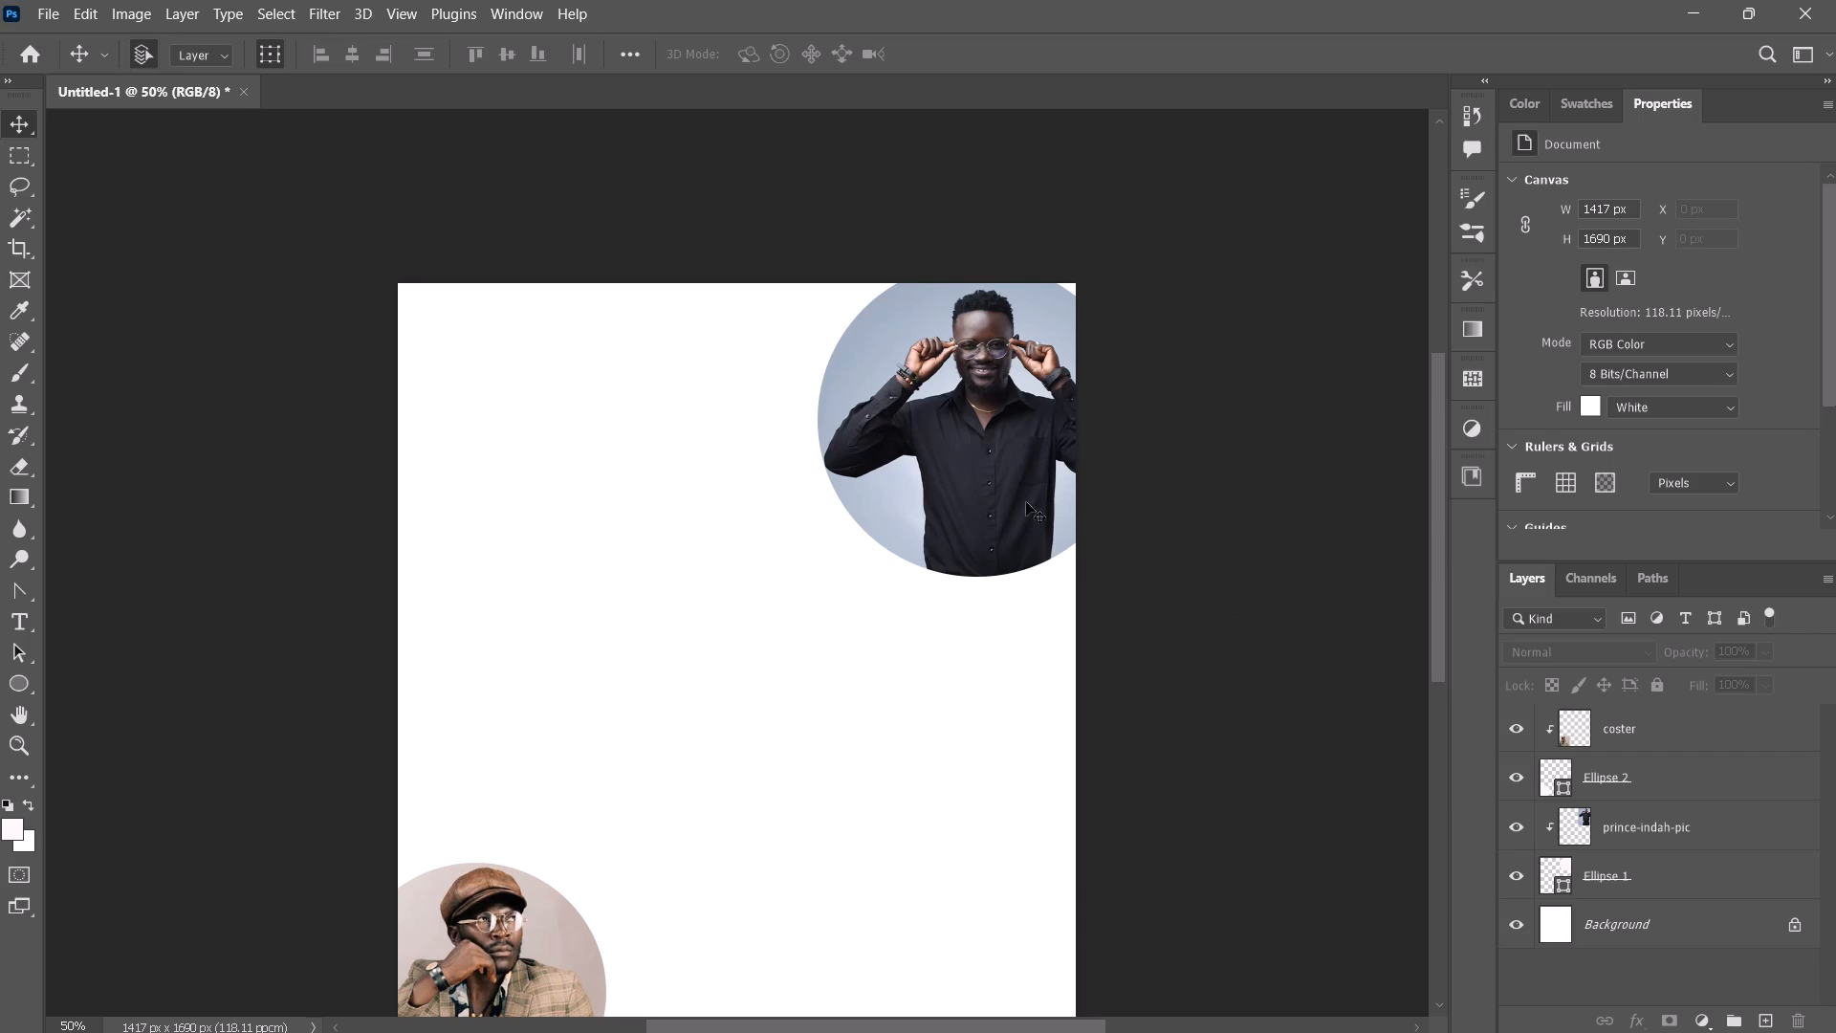
Undock the Untitled-1 document into its own floating window.
{"action": "left_click_drag", "start_coordinate": [799, 92], "coordinate": [840, 244]}
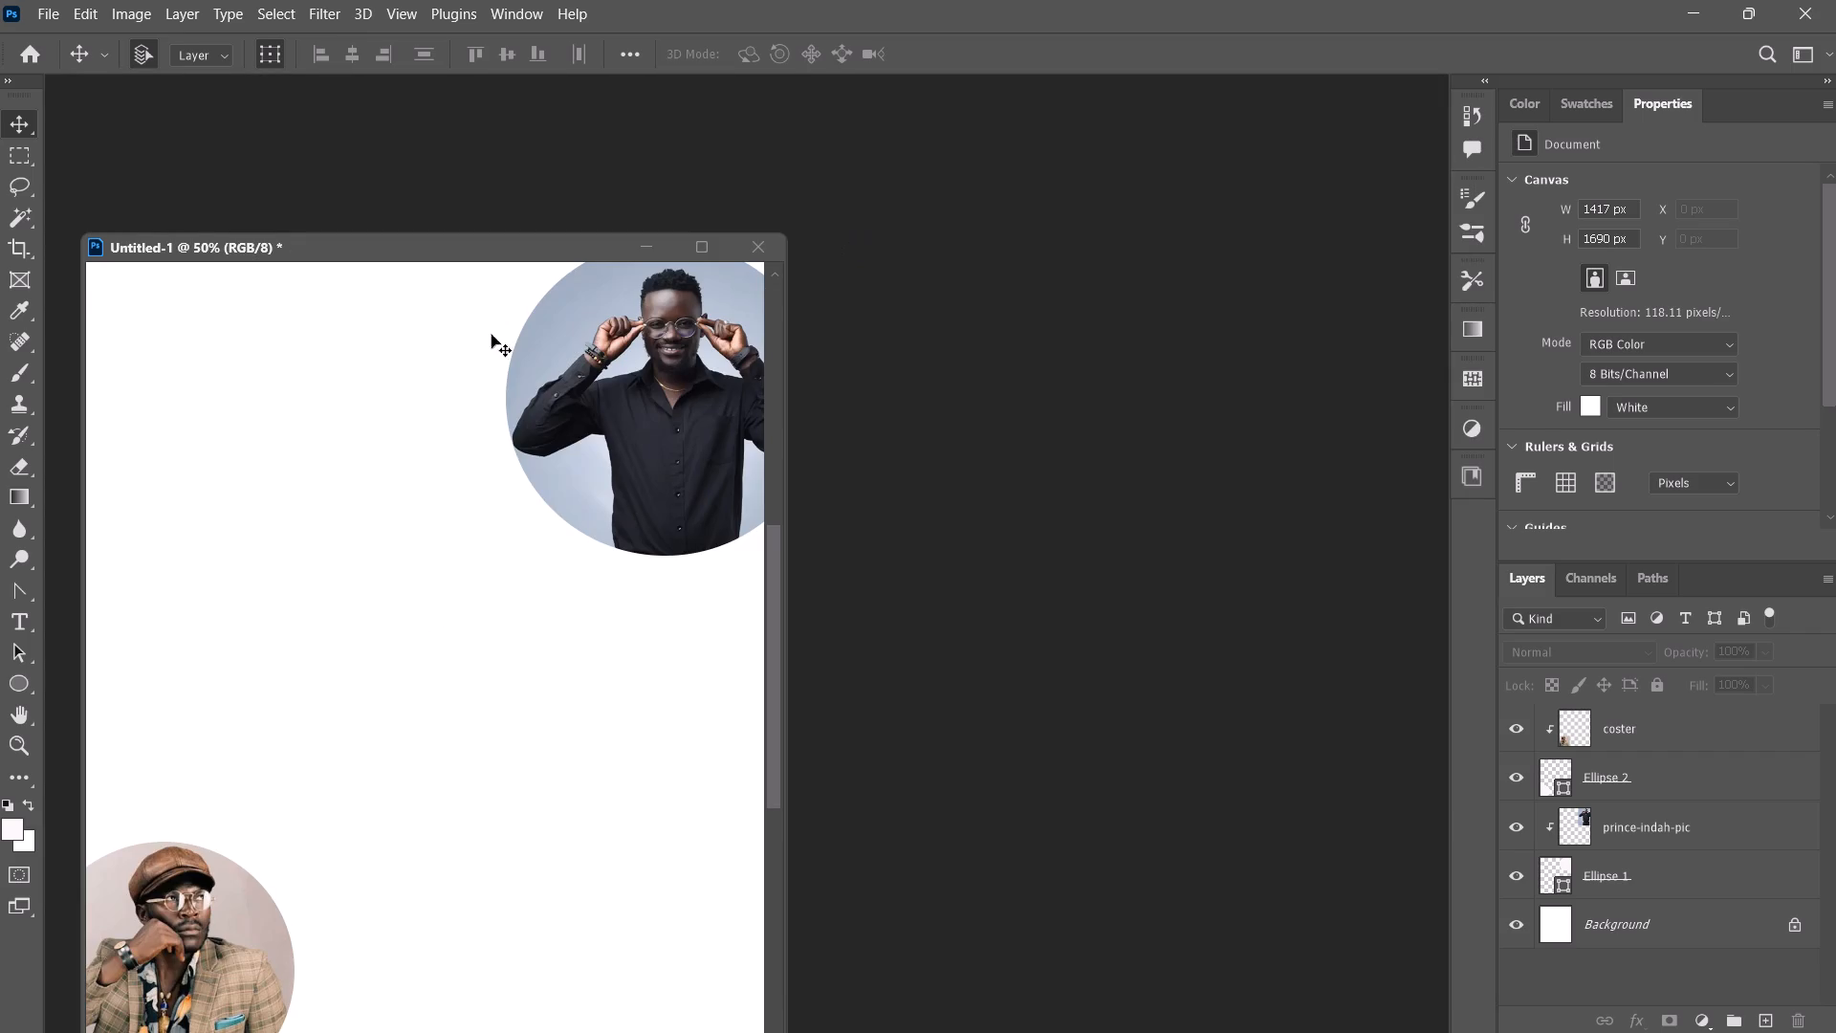
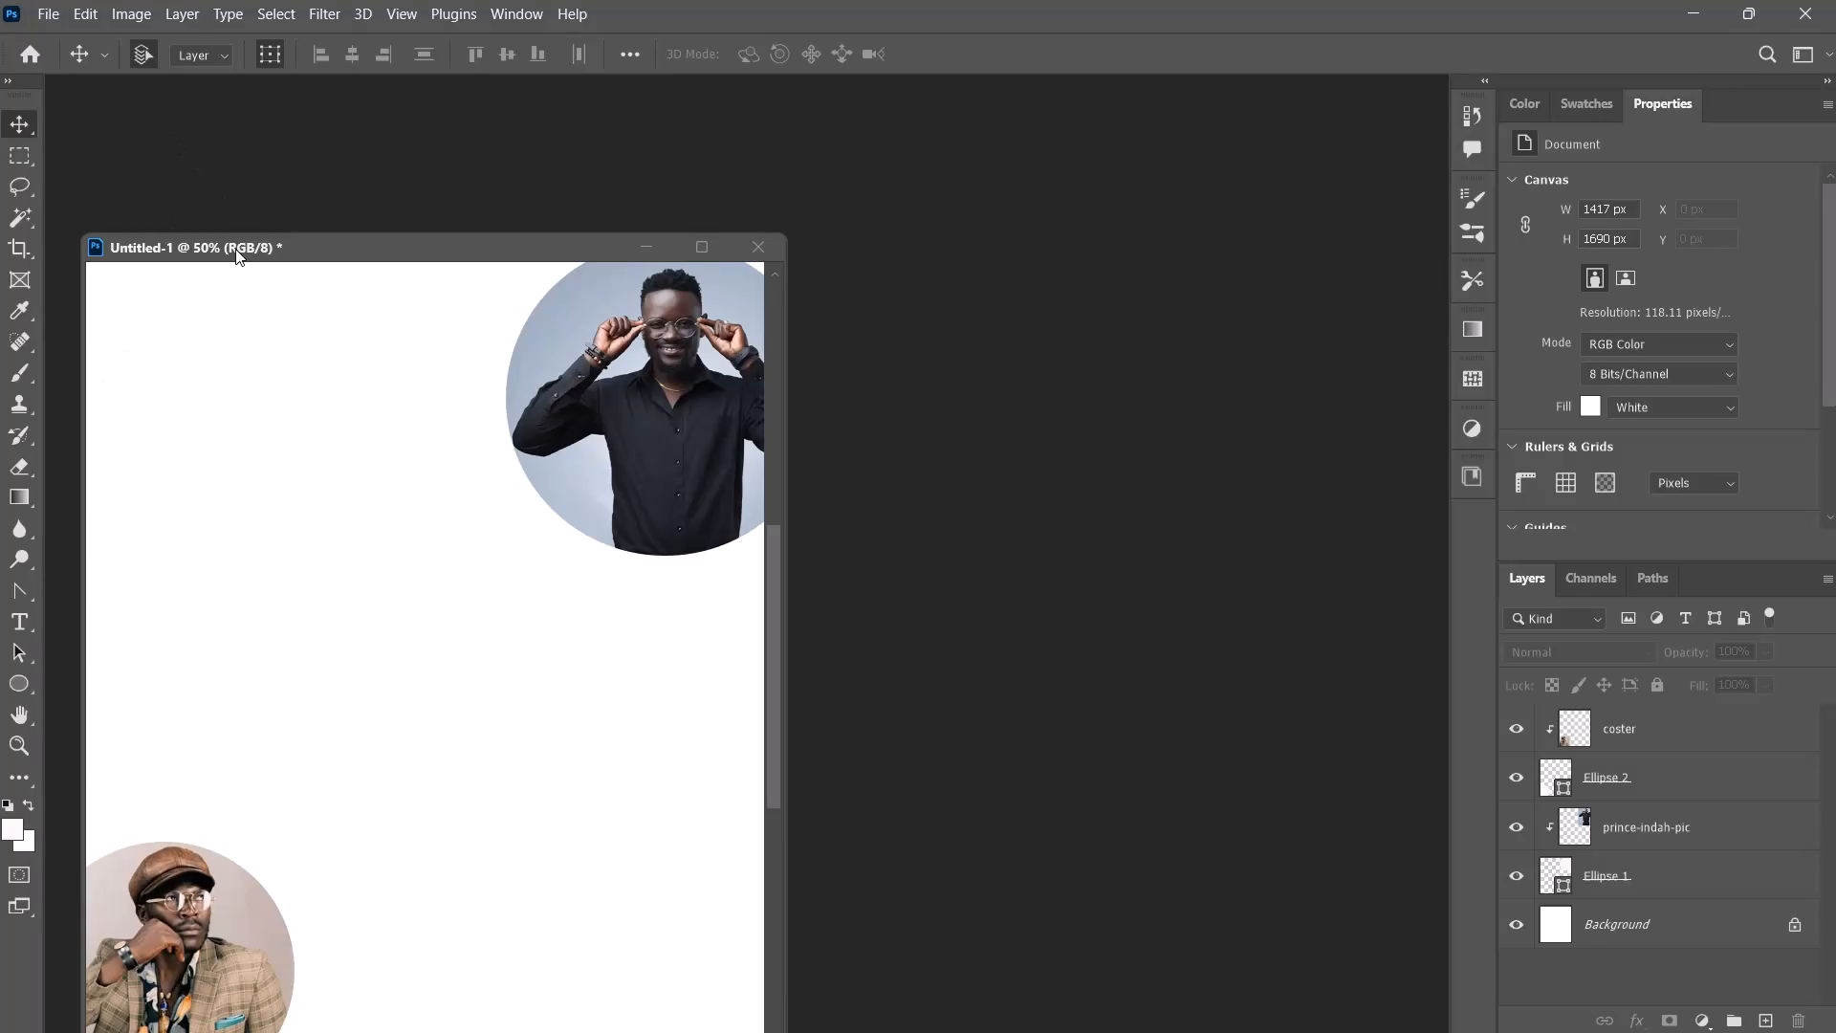
Dock the floating Untitled-1 document window back into the main workspace as a tabbed document.
{"action": "left_click_drag", "start_coordinate": [240, 253], "coordinate": [183, 102]}
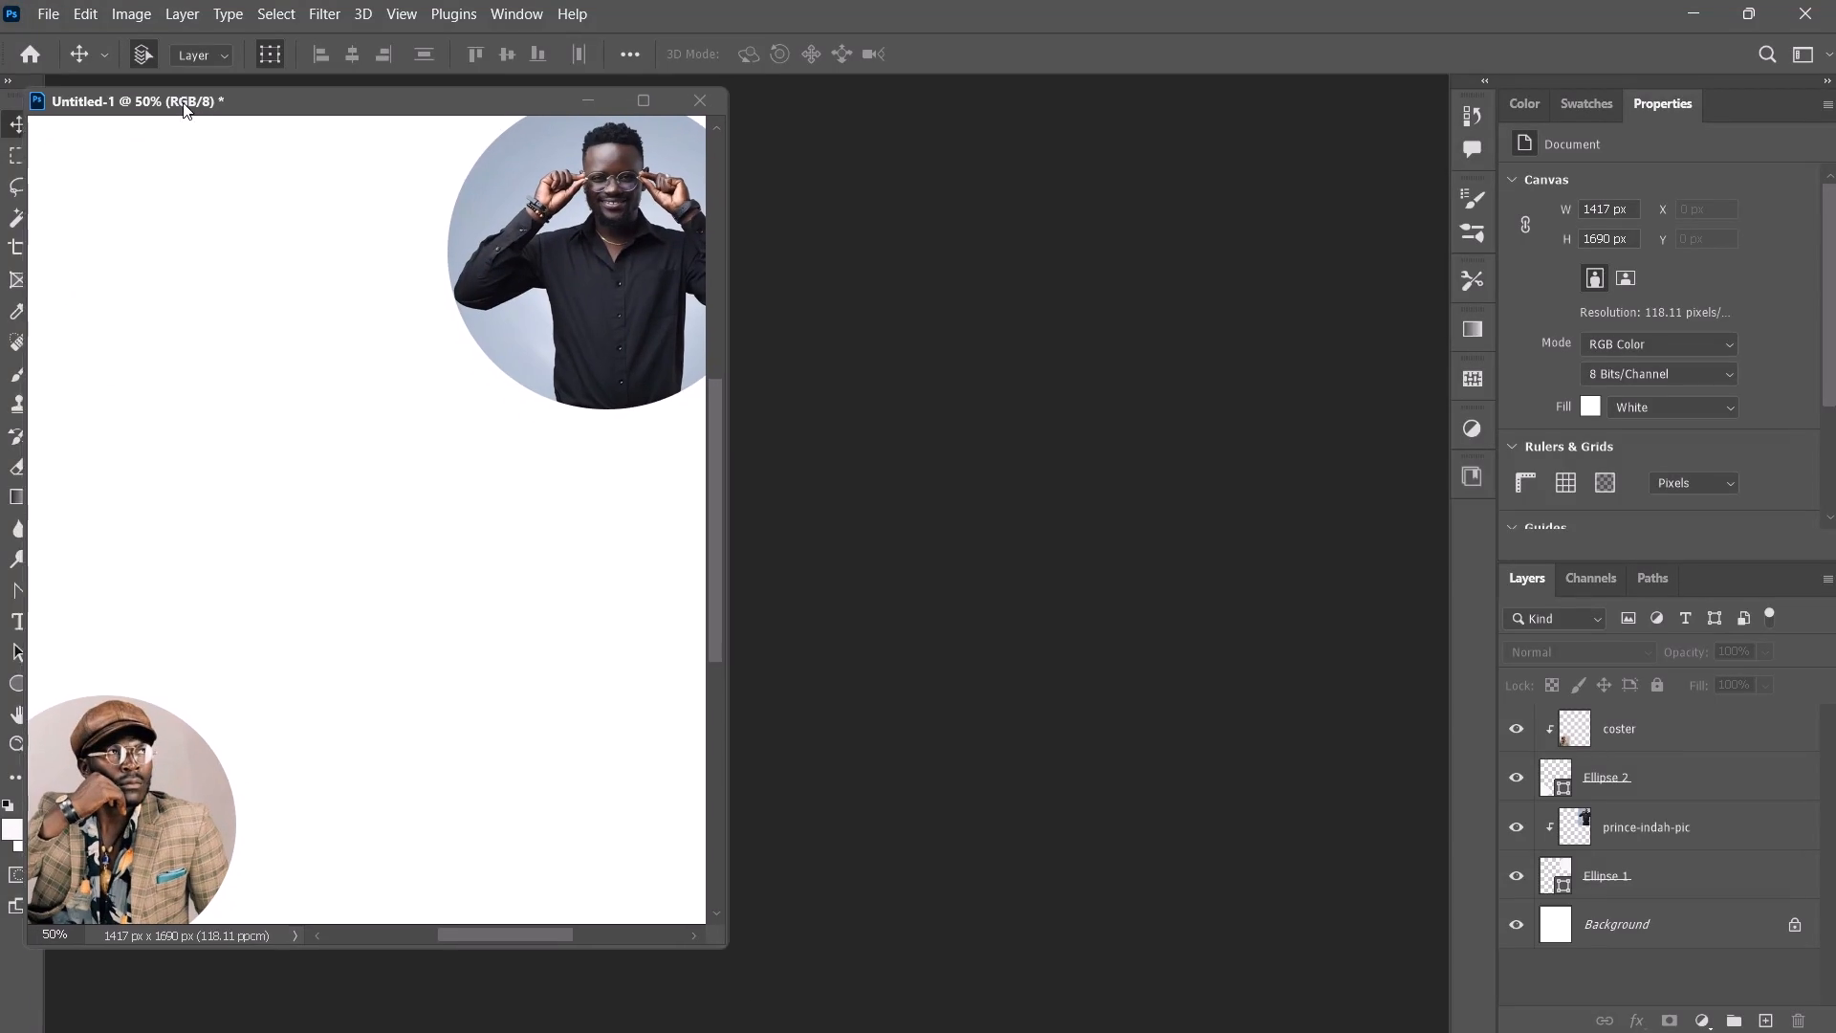
{"action": "left_click_drag", "start_coordinate": [183, 102], "coordinate": [209, 53]}
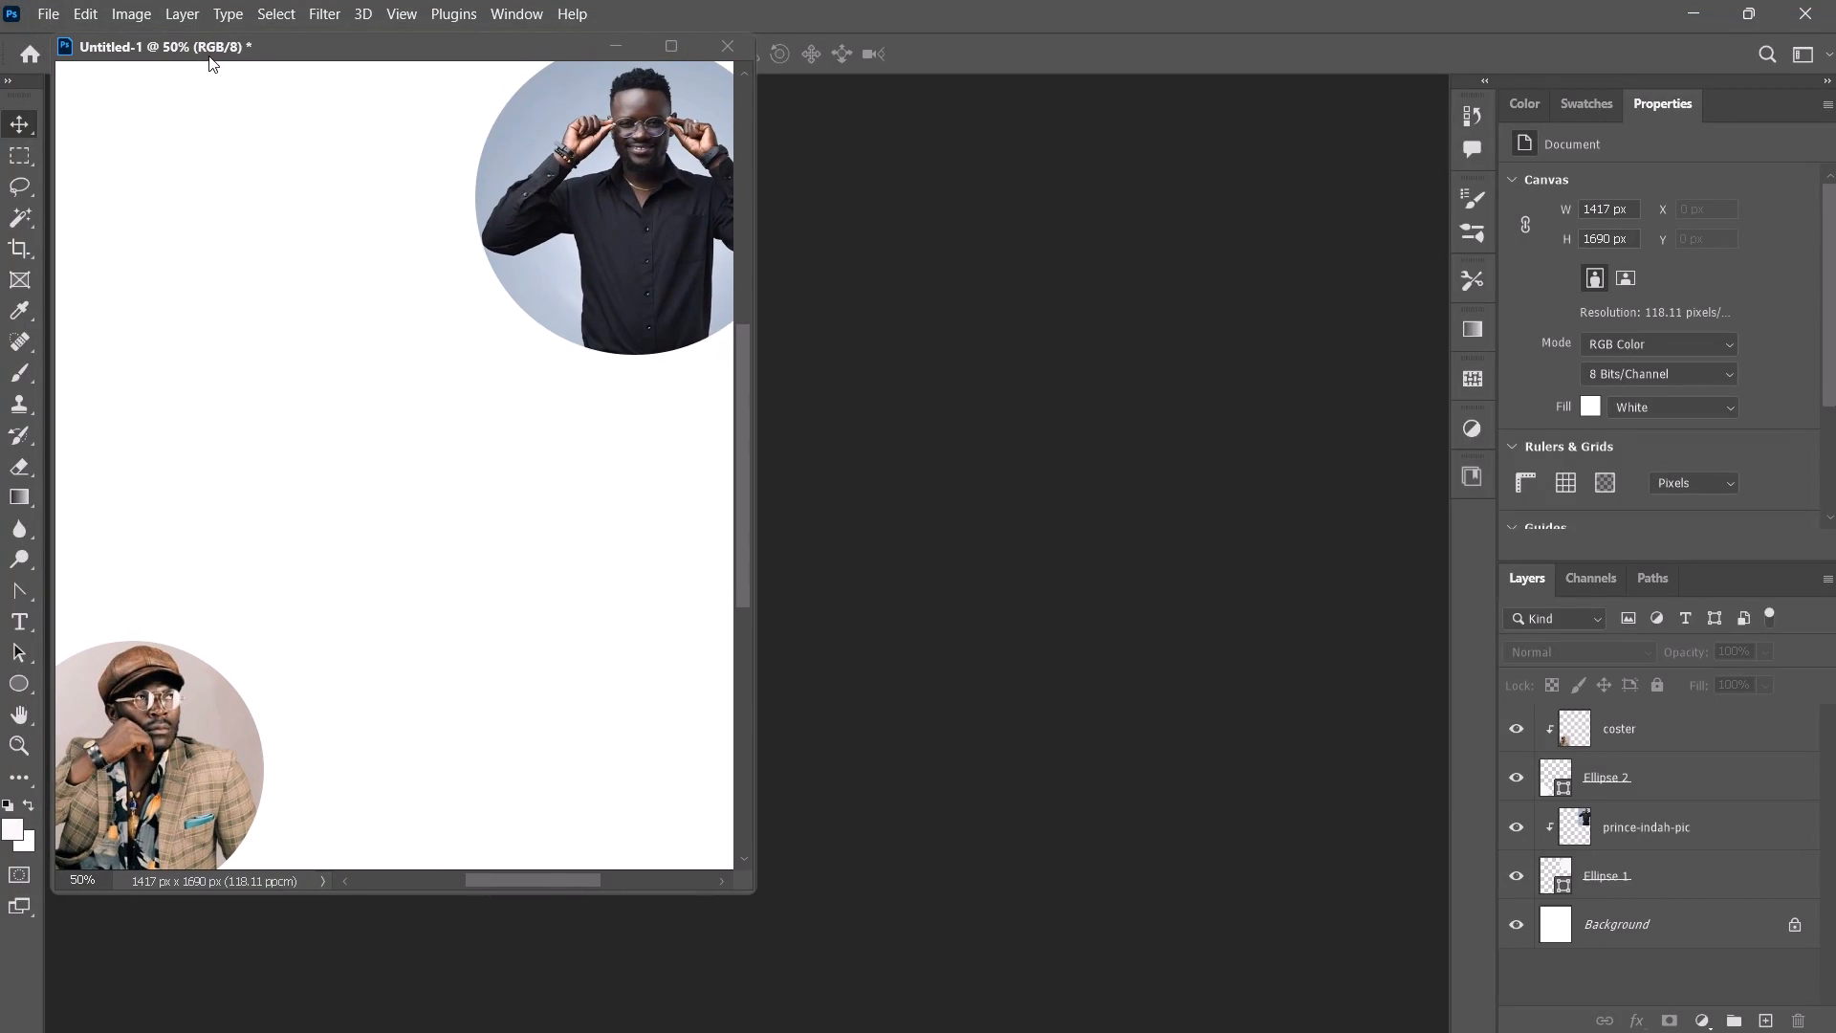
{"action": "left_click_drag", "start_coordinate": [218, 41], "coordinate": [207, 78]}
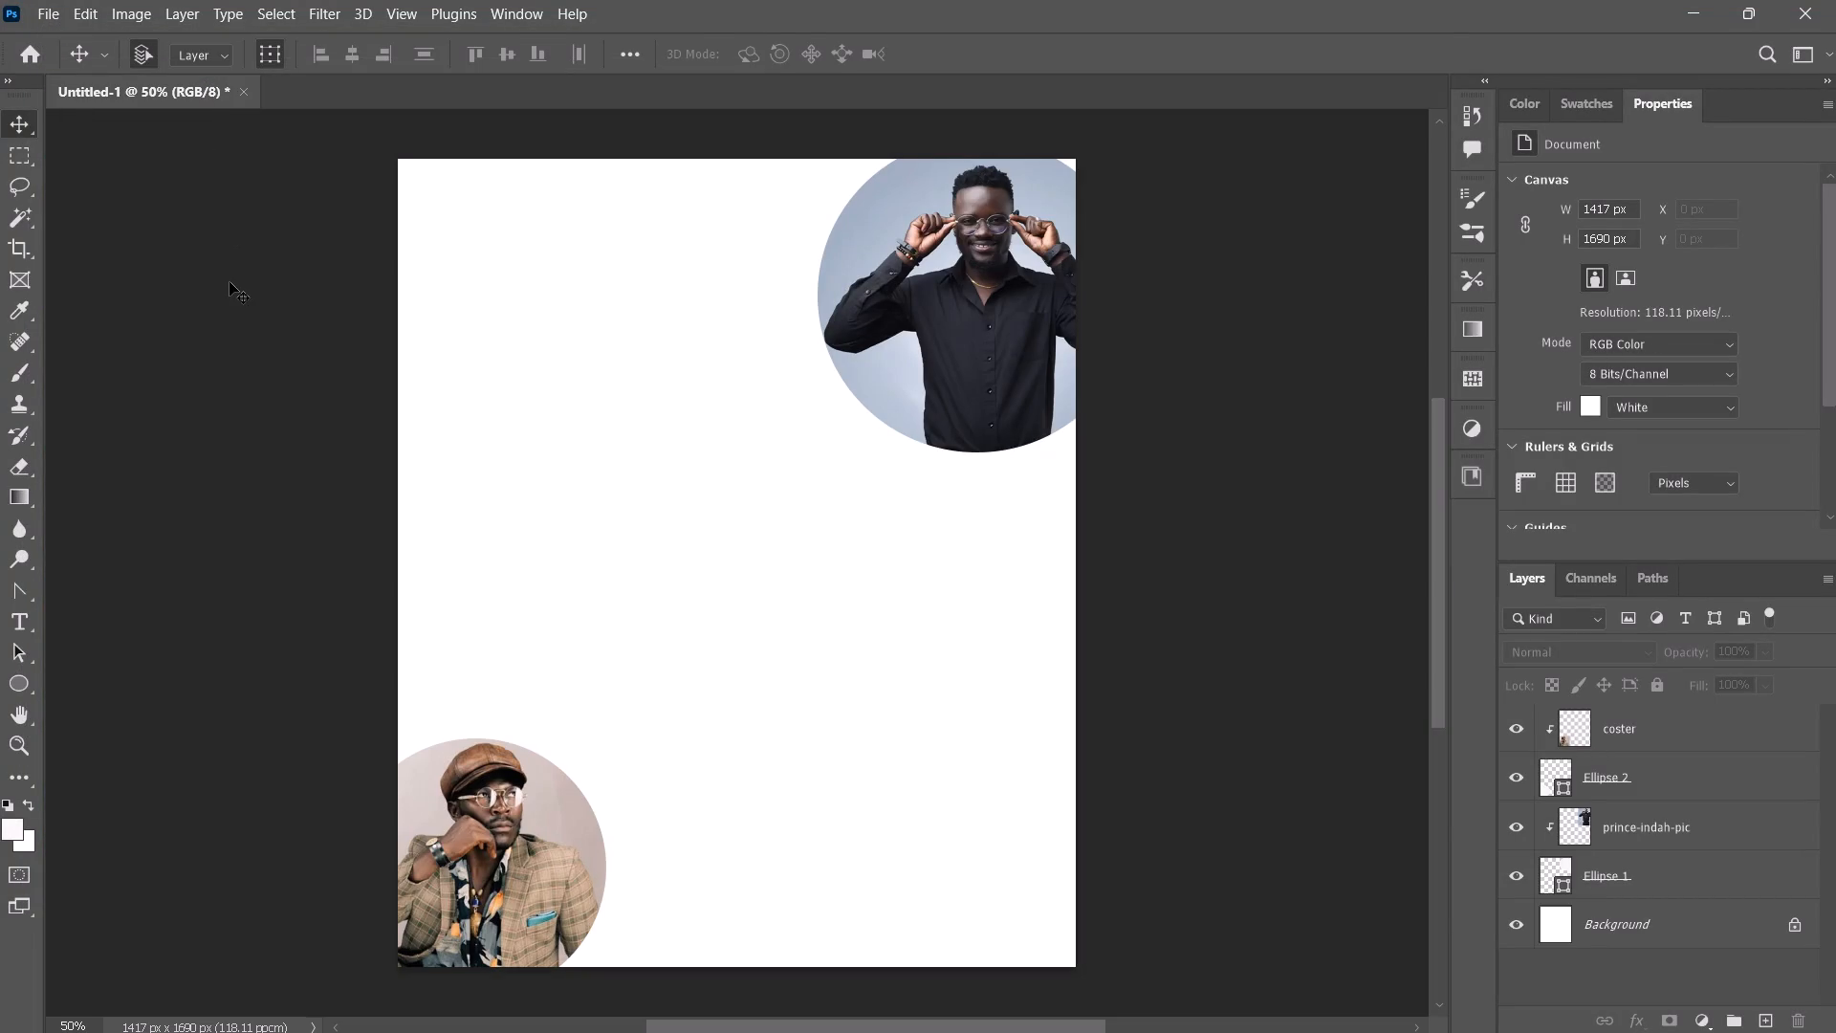
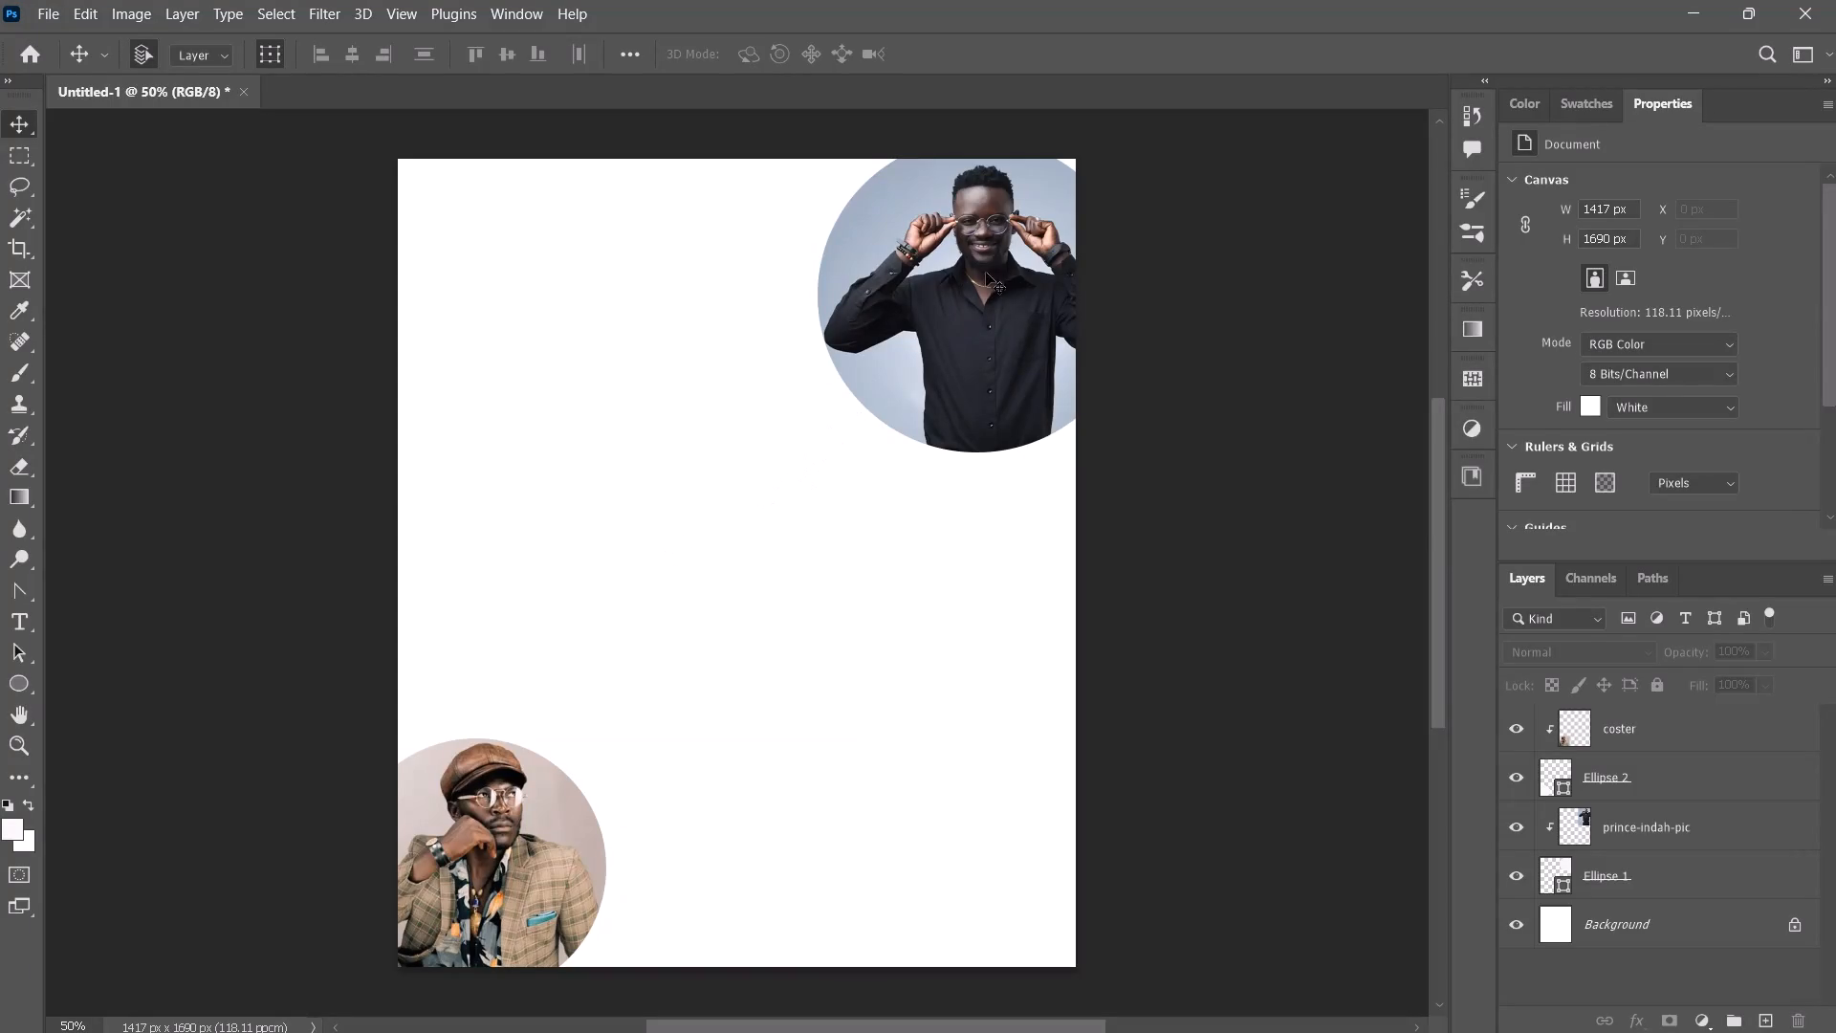
Nudge prince-indah-pic and Ellipse 1 together to the right, placing the ellipse at X about 901 px.
{"action": "left_click_drag", "start_coordinate": [734, 225], "coordinate": [781, 345]}
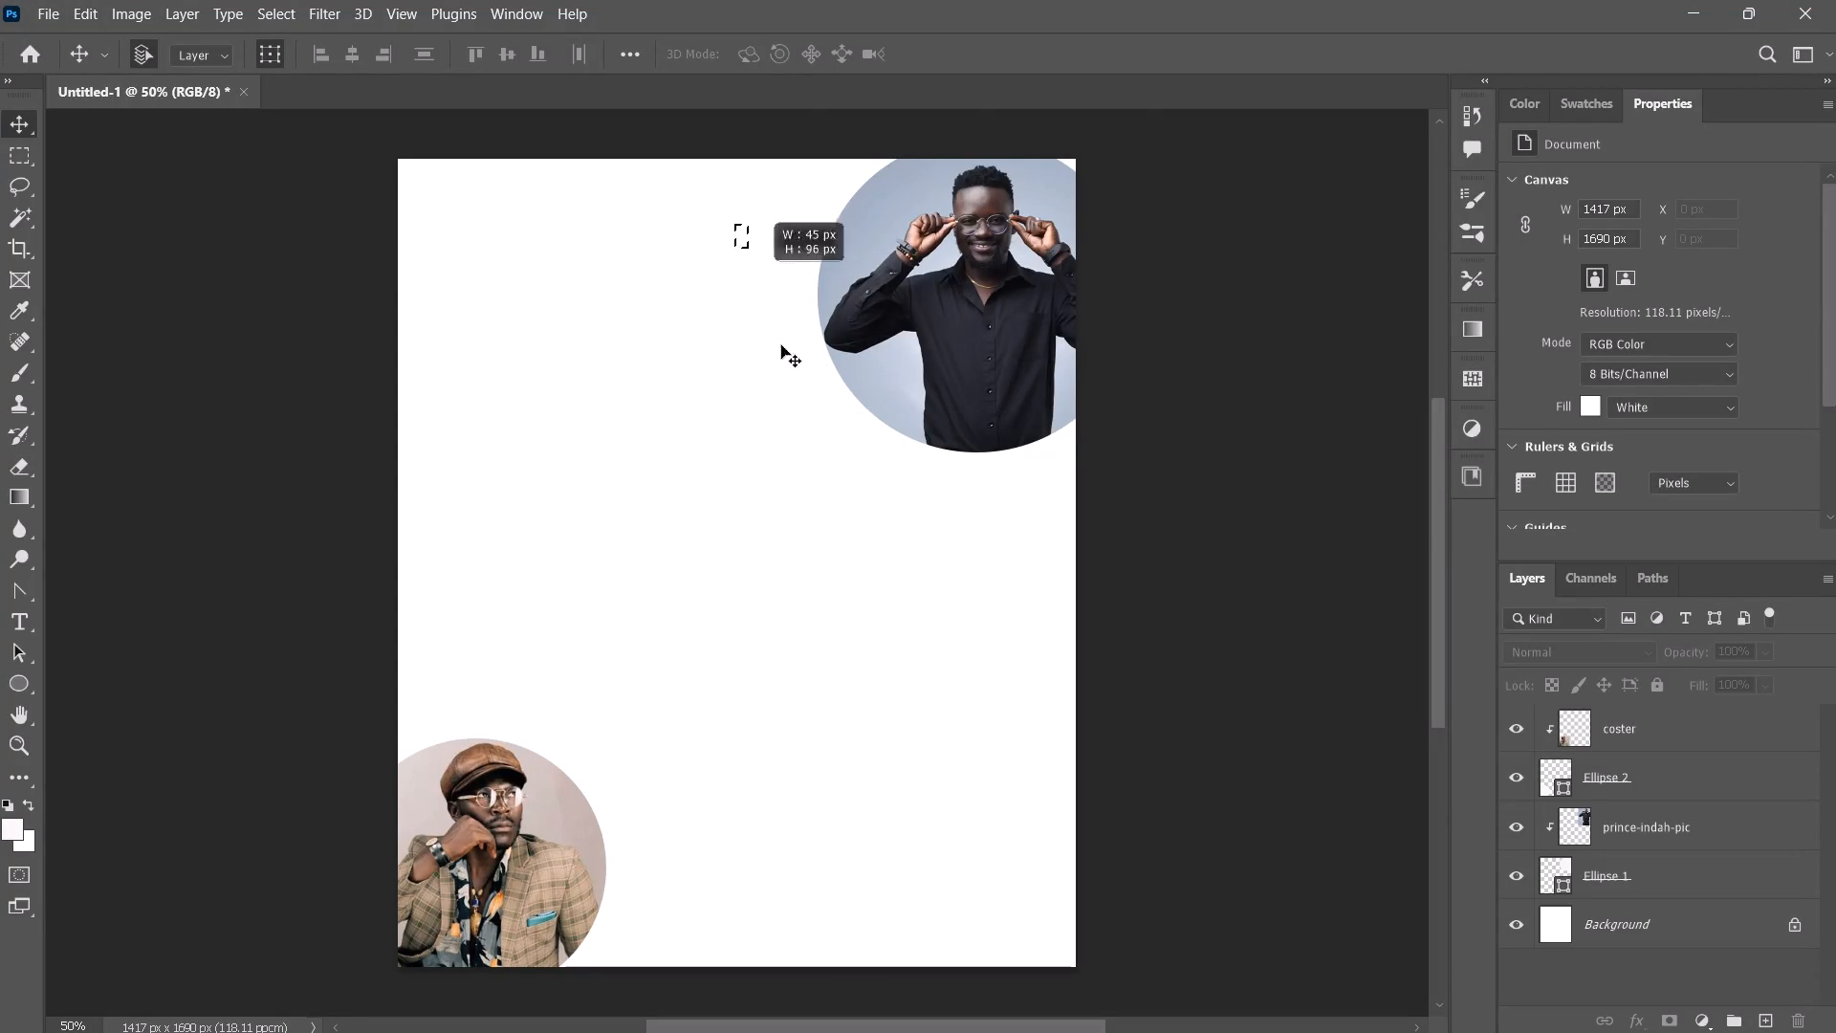
{"action": "left_click_drag", "start_coordinate": [781, 345], "coordinate": [1127, 414]}
{"action": "key", "text": "Right"}
{"action": "key", "text": "Right"}
{"action": "key", "text": "Right"}
{"action": "key", "text": "Right"}
{"action": "key", "text": "Right"}
{"action": "key", "text": "Right"}
{"action": "key", "text": "Right"}
{"action": "key", "text": "Right"}
{"action": "key", "text": "Right"}
{"action": "key", "text": "Right"}
{"action": "key", "text": "Right"}
{"action": "key", "text": "Right"}
{"action": "key", "text": "Right"}
{"action": "key", "text": "Right"}
{"action": "key", "text": "Right"}
{"action": "key", "text": "Right"}
{"action": "key", "text": "Right"}
{"action": "key", "text": "Right"}
{"action": "key", "text": "Right"}
{"action": "key", "text": "Right"}
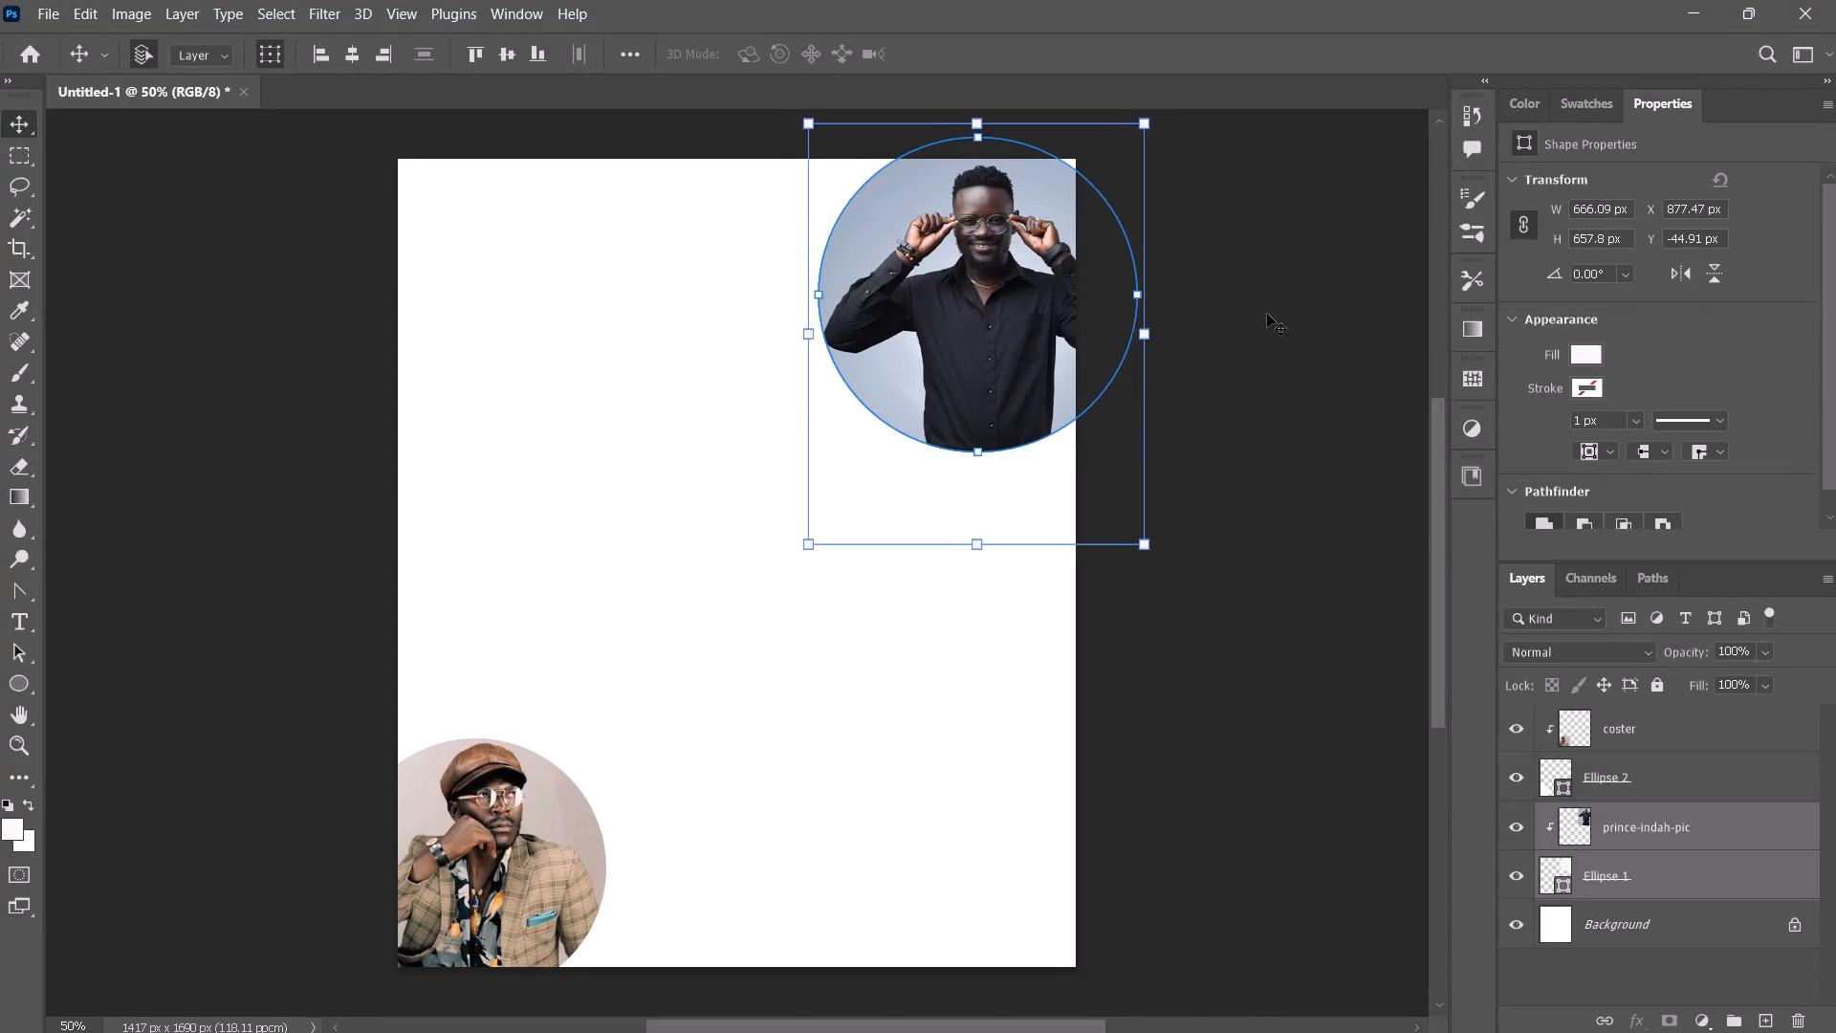
{"action": "left_click", "coordinate": [1287, 299]}
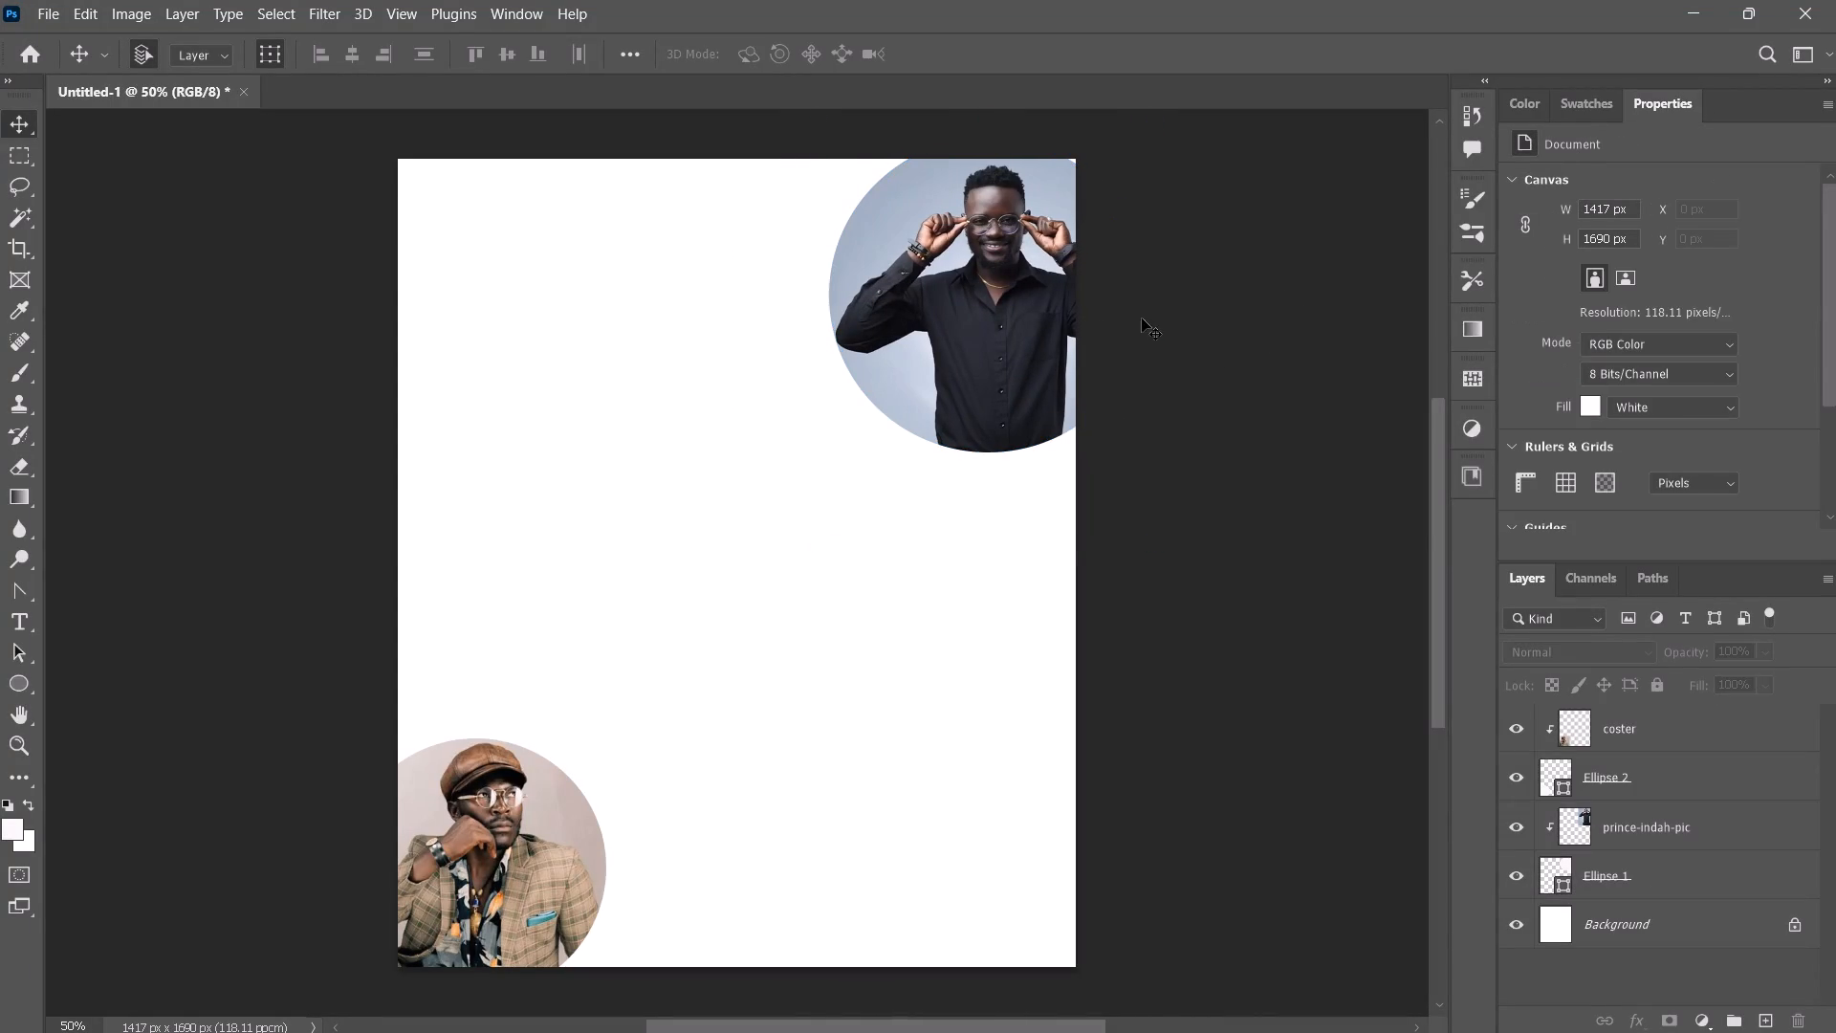
Nudge only the prince-indah-pic photo down inside its ellipse to Y -53 px.
{"action": "left_click", "coordinate": [1001, 316]}
{"action": "key", "text": "Down"}
{"action": "key", "text": "Down"}
{"action": "key", "text": "Down"}
{"action": "key", "text": "Down"}
{"action": "key", "text": "Down"}
{"action": "key", "text": "Down"}
{"action": "key", "text": "Down"}
{"action": "key", "text": "Down"}
{"action": "key", "text": "Down"}
{"action": "key", "text": "Down"}
{"action": "key", "text": "Down"}
{"action": "key", "text": "Down"}
{"action": "key", "text": "Down"}
{"action": "key", "text": "Down"}
{"action": "key", "text": "Down"}
{"action": "key", "text": "Down"}
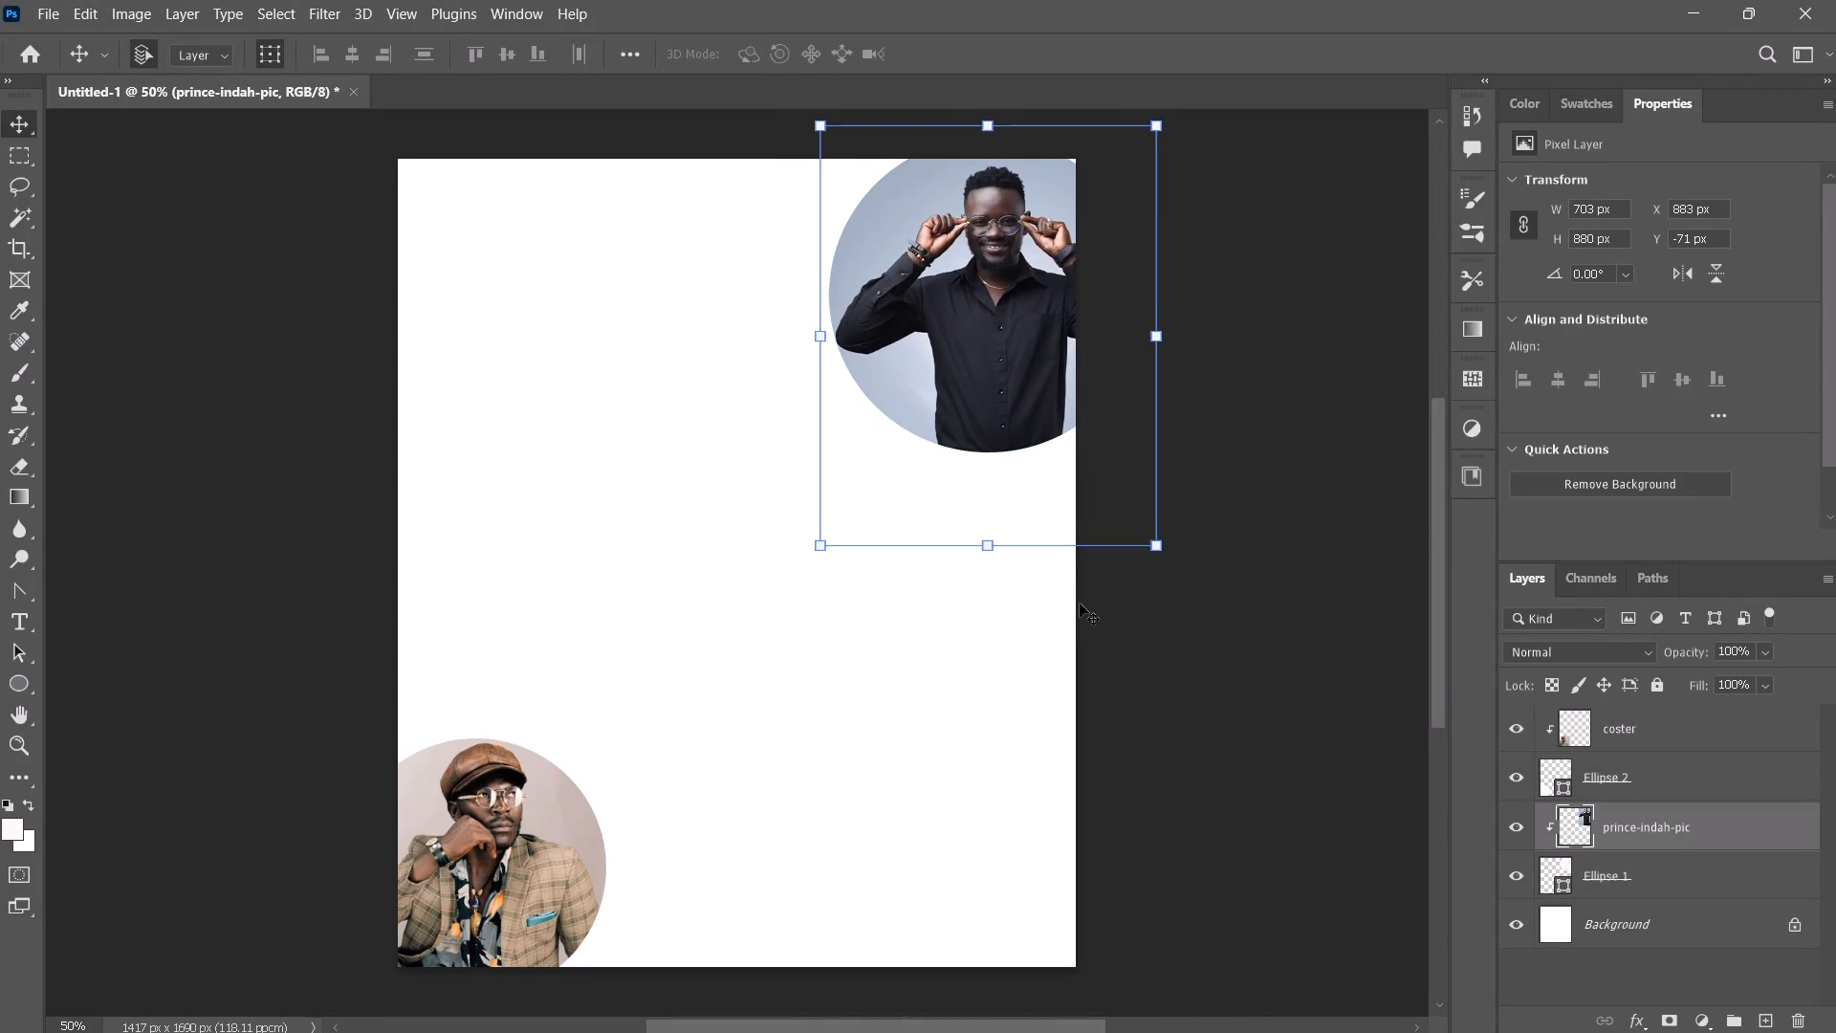
{"action": "key", "text": "Down"}
{"action": "left_click", "coordinate": [709, 362]}
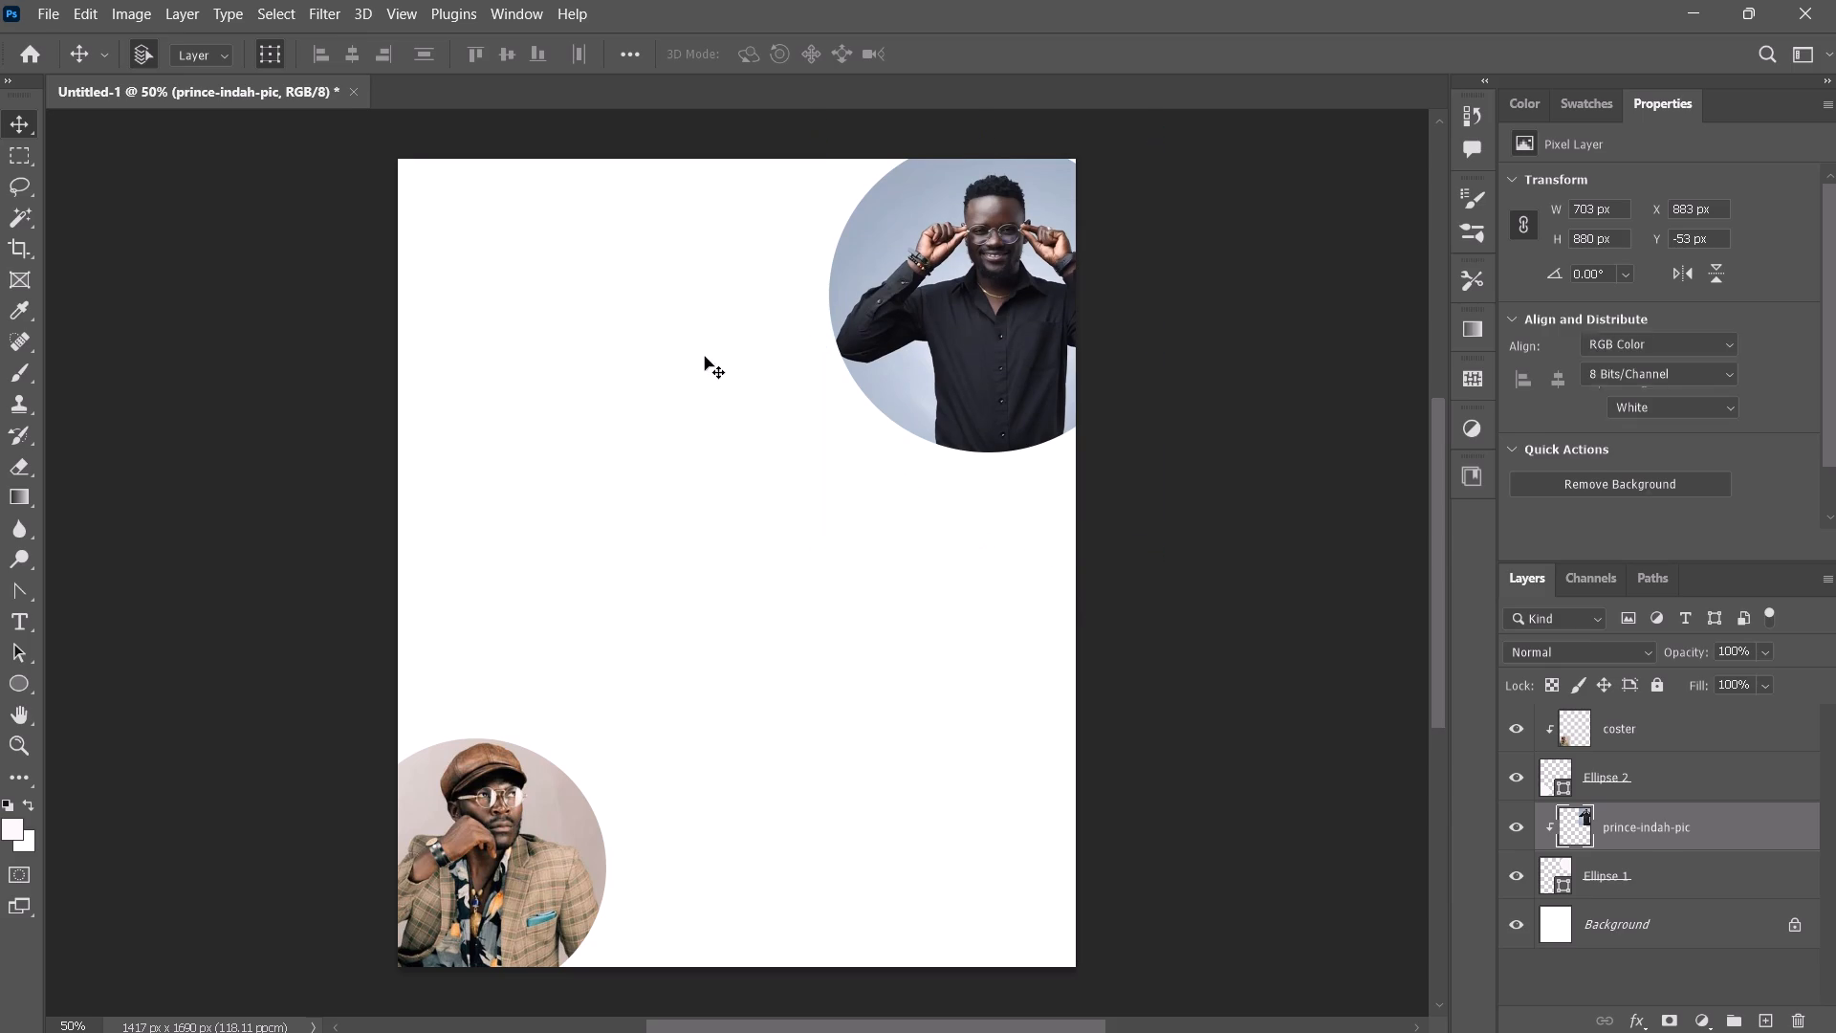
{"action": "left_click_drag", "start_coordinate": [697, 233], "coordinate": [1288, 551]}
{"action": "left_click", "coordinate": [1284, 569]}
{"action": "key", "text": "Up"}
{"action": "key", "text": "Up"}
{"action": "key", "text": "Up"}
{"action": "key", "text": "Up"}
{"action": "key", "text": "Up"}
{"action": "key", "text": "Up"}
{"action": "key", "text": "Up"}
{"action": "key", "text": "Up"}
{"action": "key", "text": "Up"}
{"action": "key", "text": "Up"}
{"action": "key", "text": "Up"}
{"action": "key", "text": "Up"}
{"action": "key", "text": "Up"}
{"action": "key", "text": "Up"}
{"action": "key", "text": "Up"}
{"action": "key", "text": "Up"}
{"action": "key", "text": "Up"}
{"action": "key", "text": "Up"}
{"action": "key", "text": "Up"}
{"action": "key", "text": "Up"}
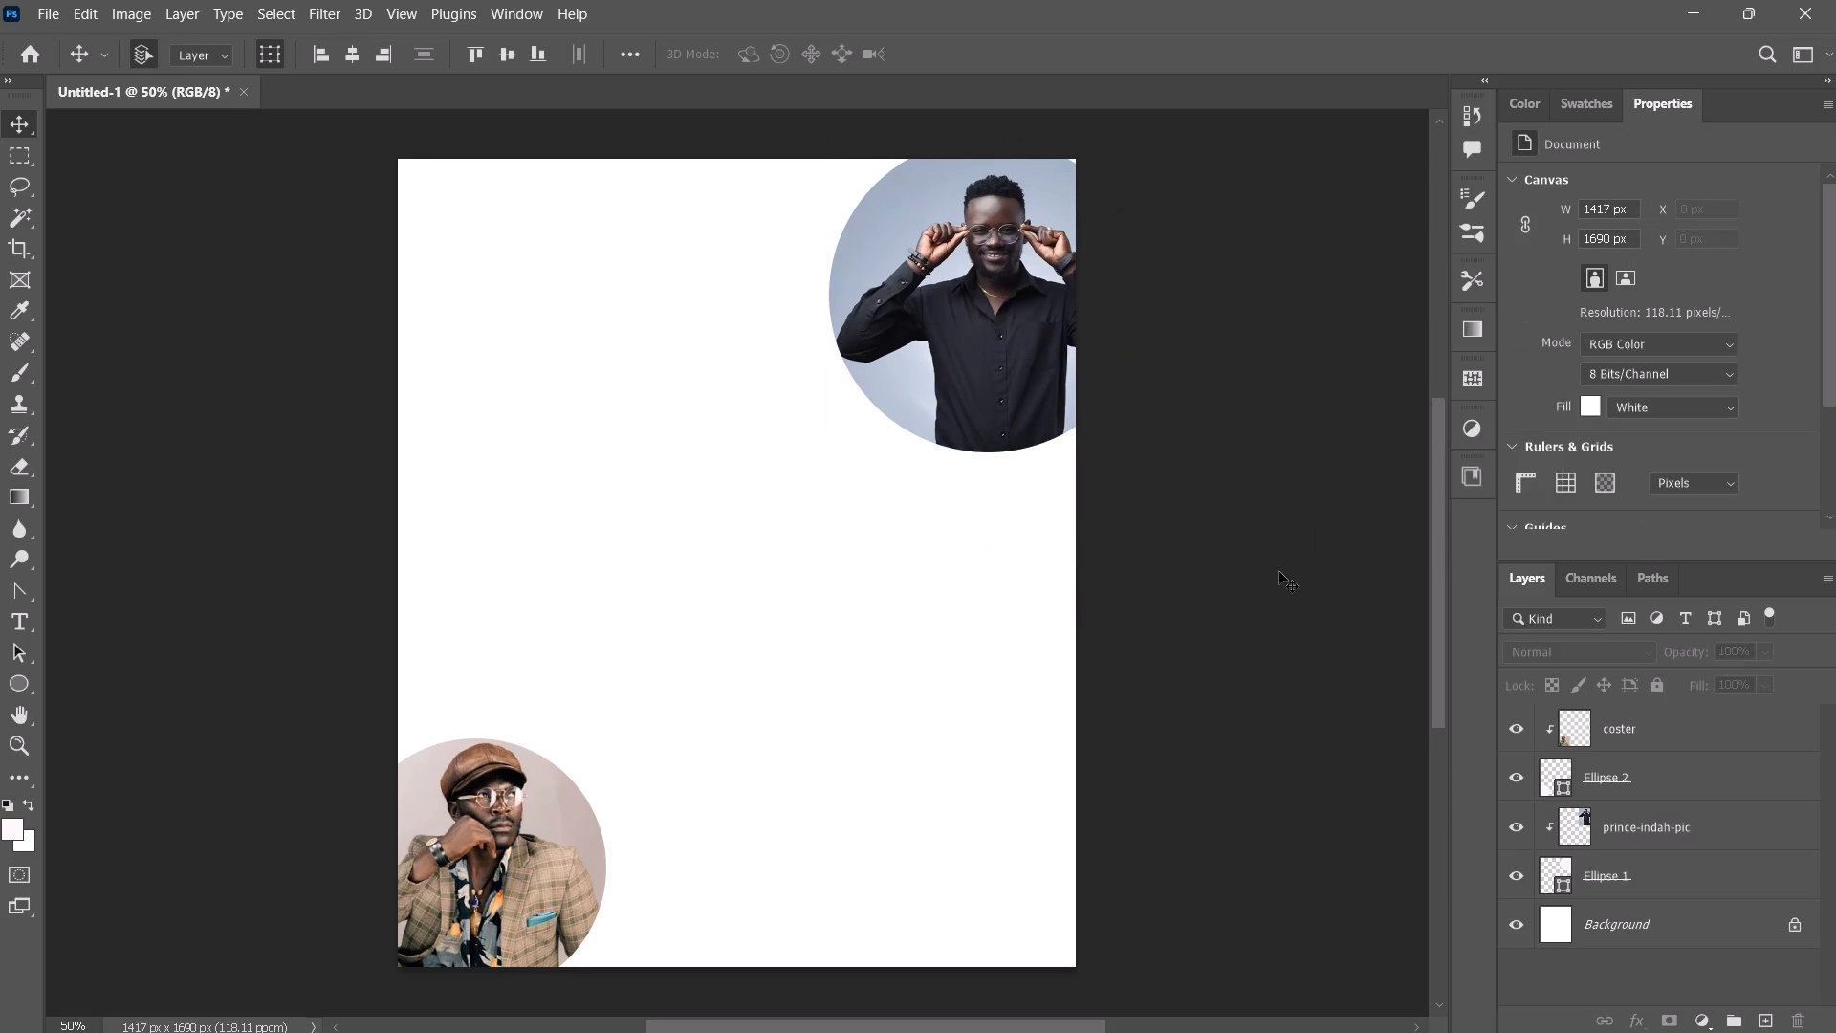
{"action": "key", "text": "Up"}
Nudge prince-indah-pic and Ellipse 1 upward together, bringing the photo to Y -75 px.
{"action": "left_click_drag", "start_coordinate": [689, 161], "coordinate": [1085, 468]}
{"action": "key", "text": "Up"}
{"action": "key", "text": "Up"}
{"action": "key", "text": "Up"}
{"action": "key", "text": "Up"}
{"action": "key", "text": "Up"}
{"action": "key", "text": "Up"}
{"action": "key", "text": "Up"}
{"action": "key", "text": "Up"}
{"action": "key", "text": "Up"}
{"action": "key", "text": "Up"}
{"action": "key", "text": "Up"}
{"action": "key", "text": "Up"}
{"action": "key", "text": "Up"}
{"action": "key", "text": "Up"}
{"action": "key", "text": "Up"}
{"action": "key", "text": "Up"}
{"action": "key", "text": "Up"}
{"action": "key", "text": "Up"}
{"action": "key", "text": "Up"}
{"action": "key", "text": "Up"}
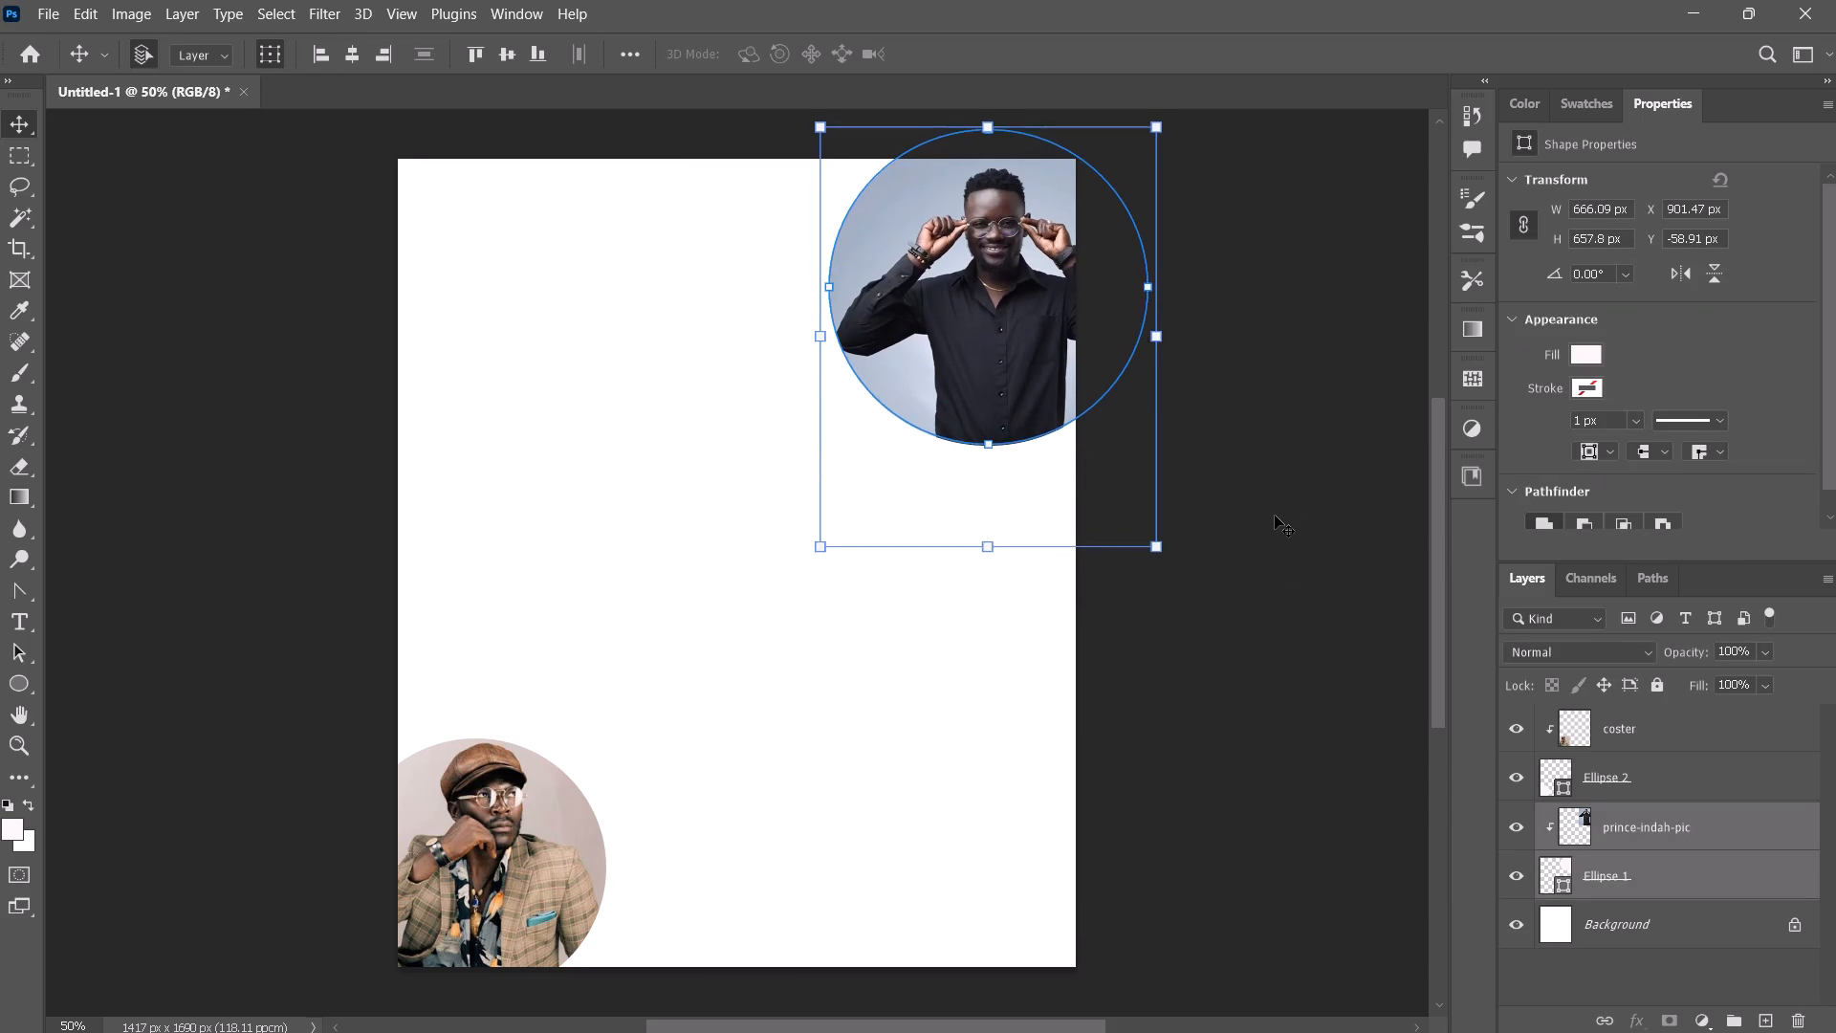
{"action": "left_click", "coordinate": [1268, 363]}
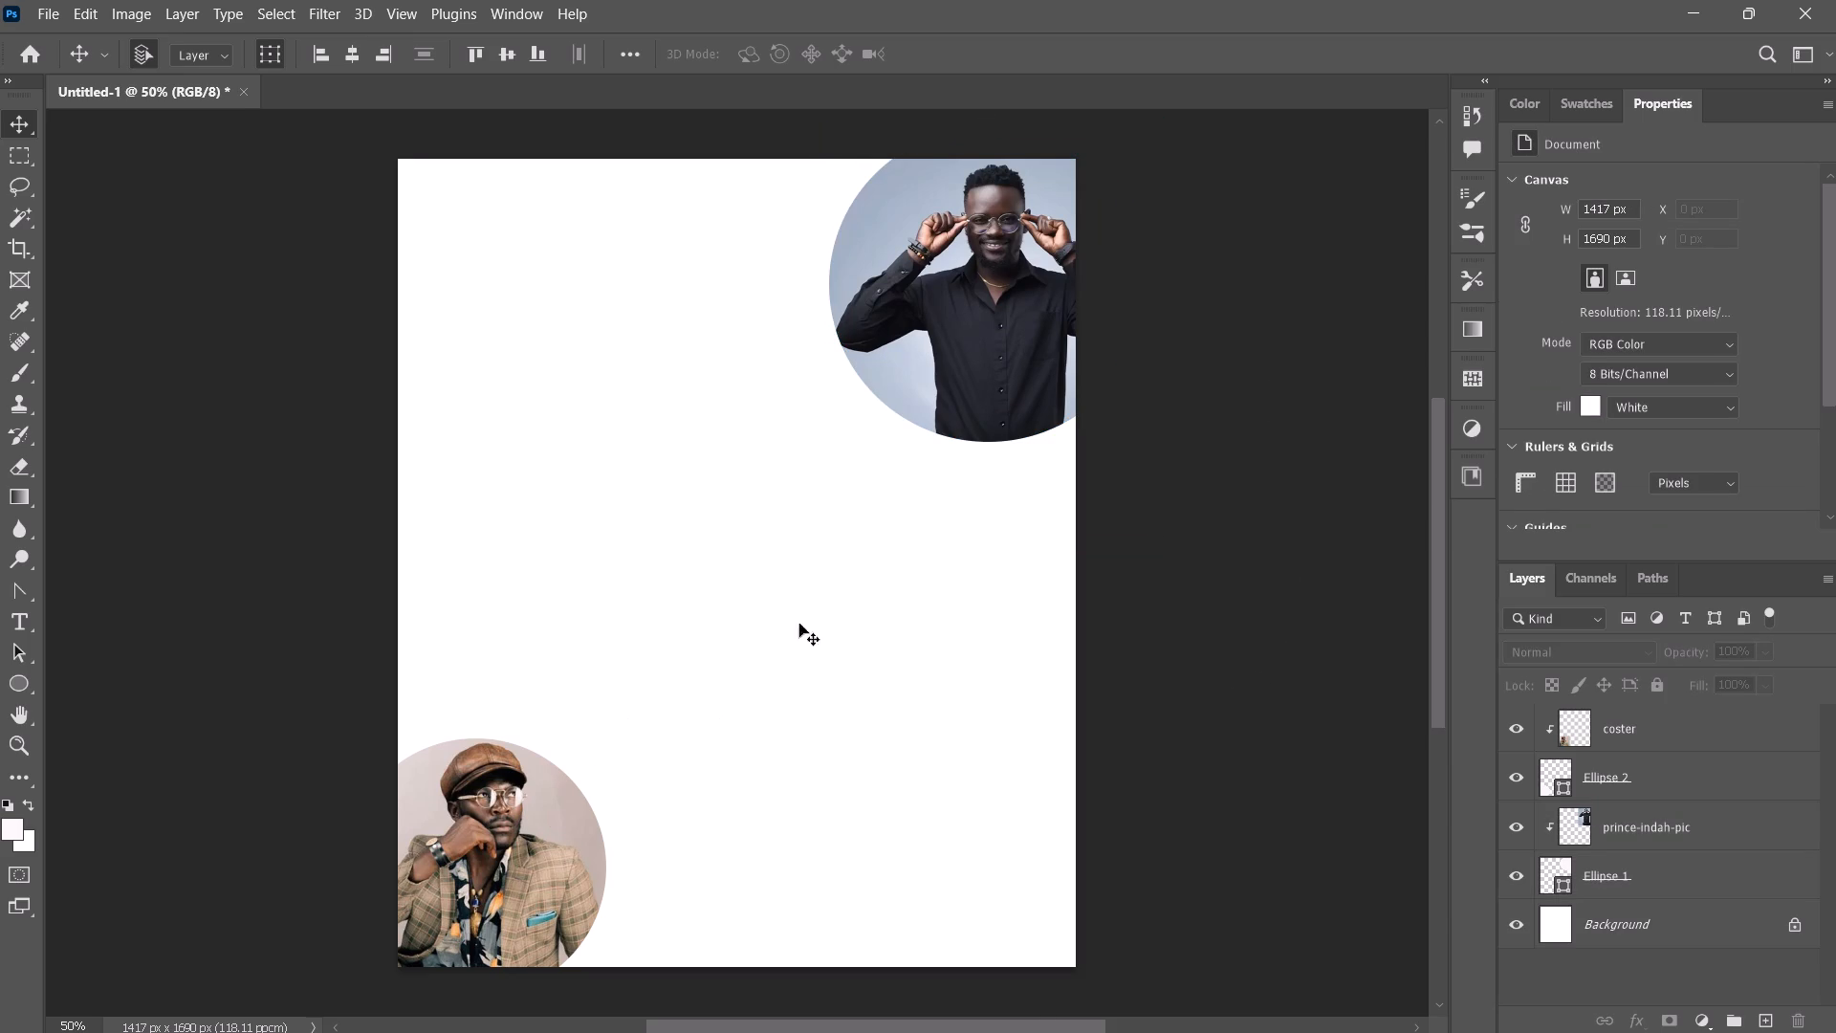
{"action": "left_click", "coordinate": [892, 355]}
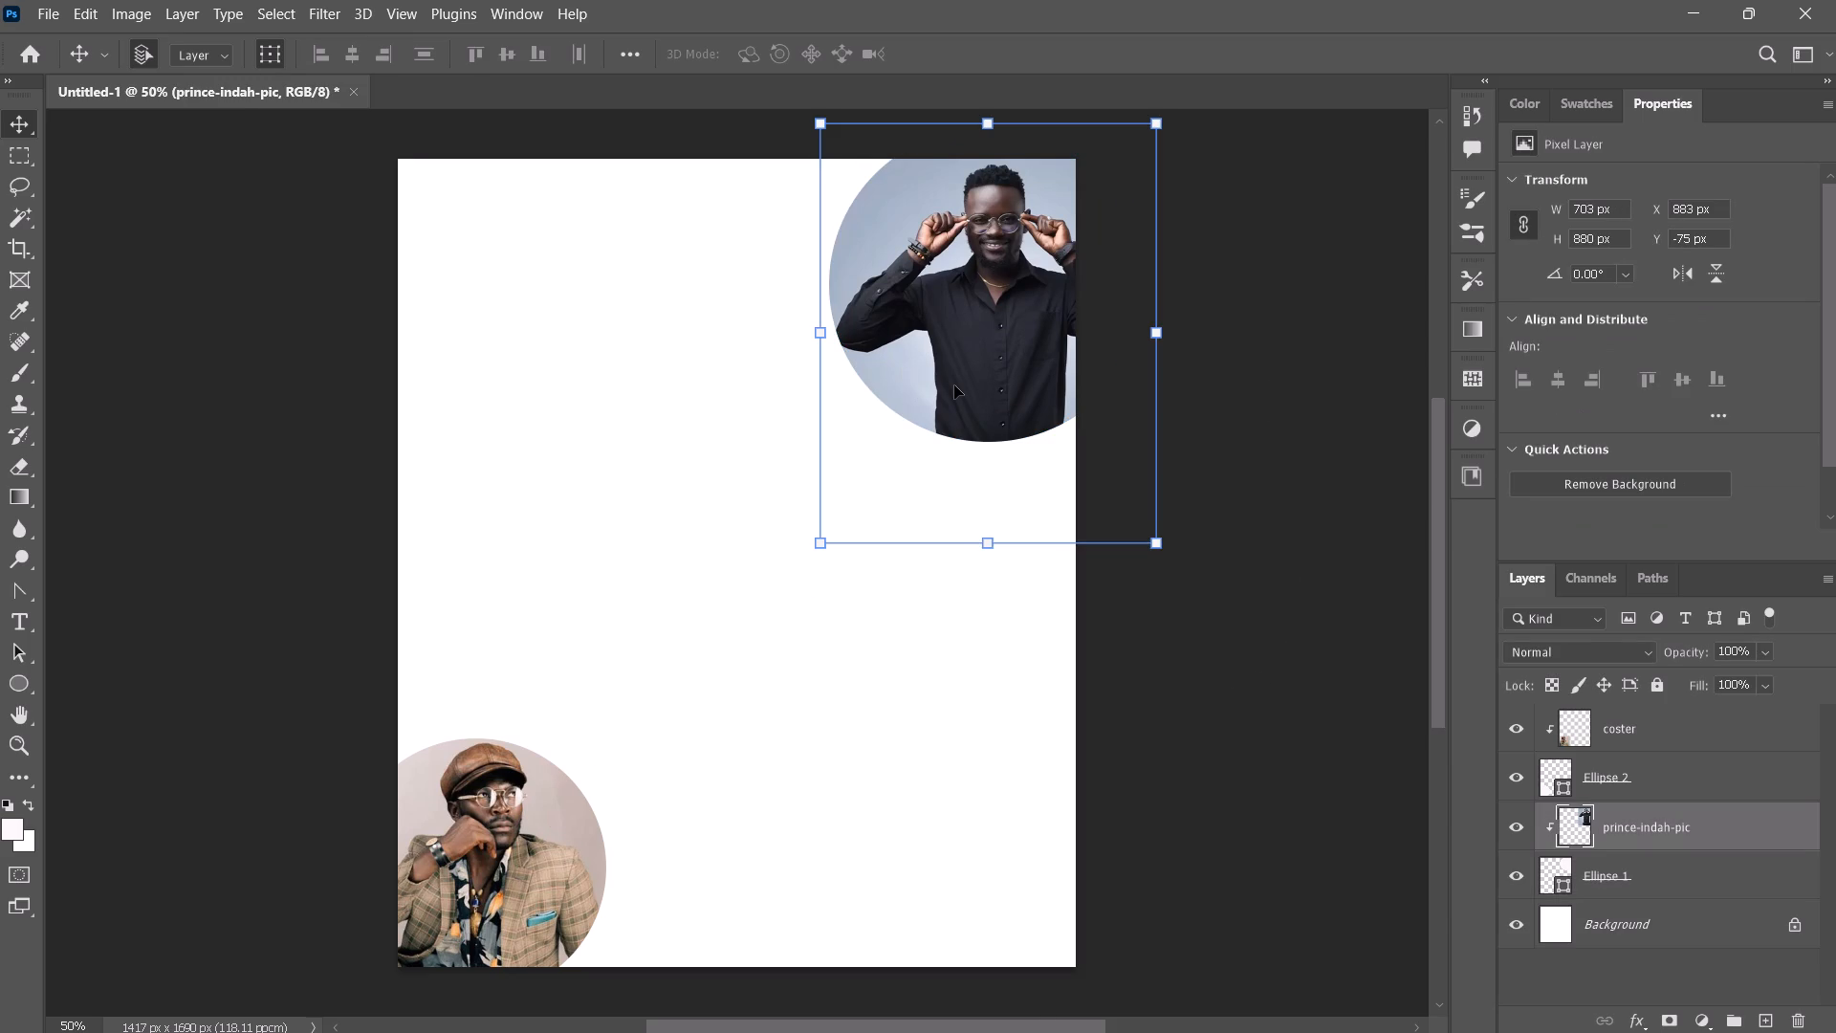
{"action": "key", "text": "Right"}
{"action": "key", "text": "Right"}
{"action": "key", "text": "Right"}
{"action": "key", "text": "Right"}
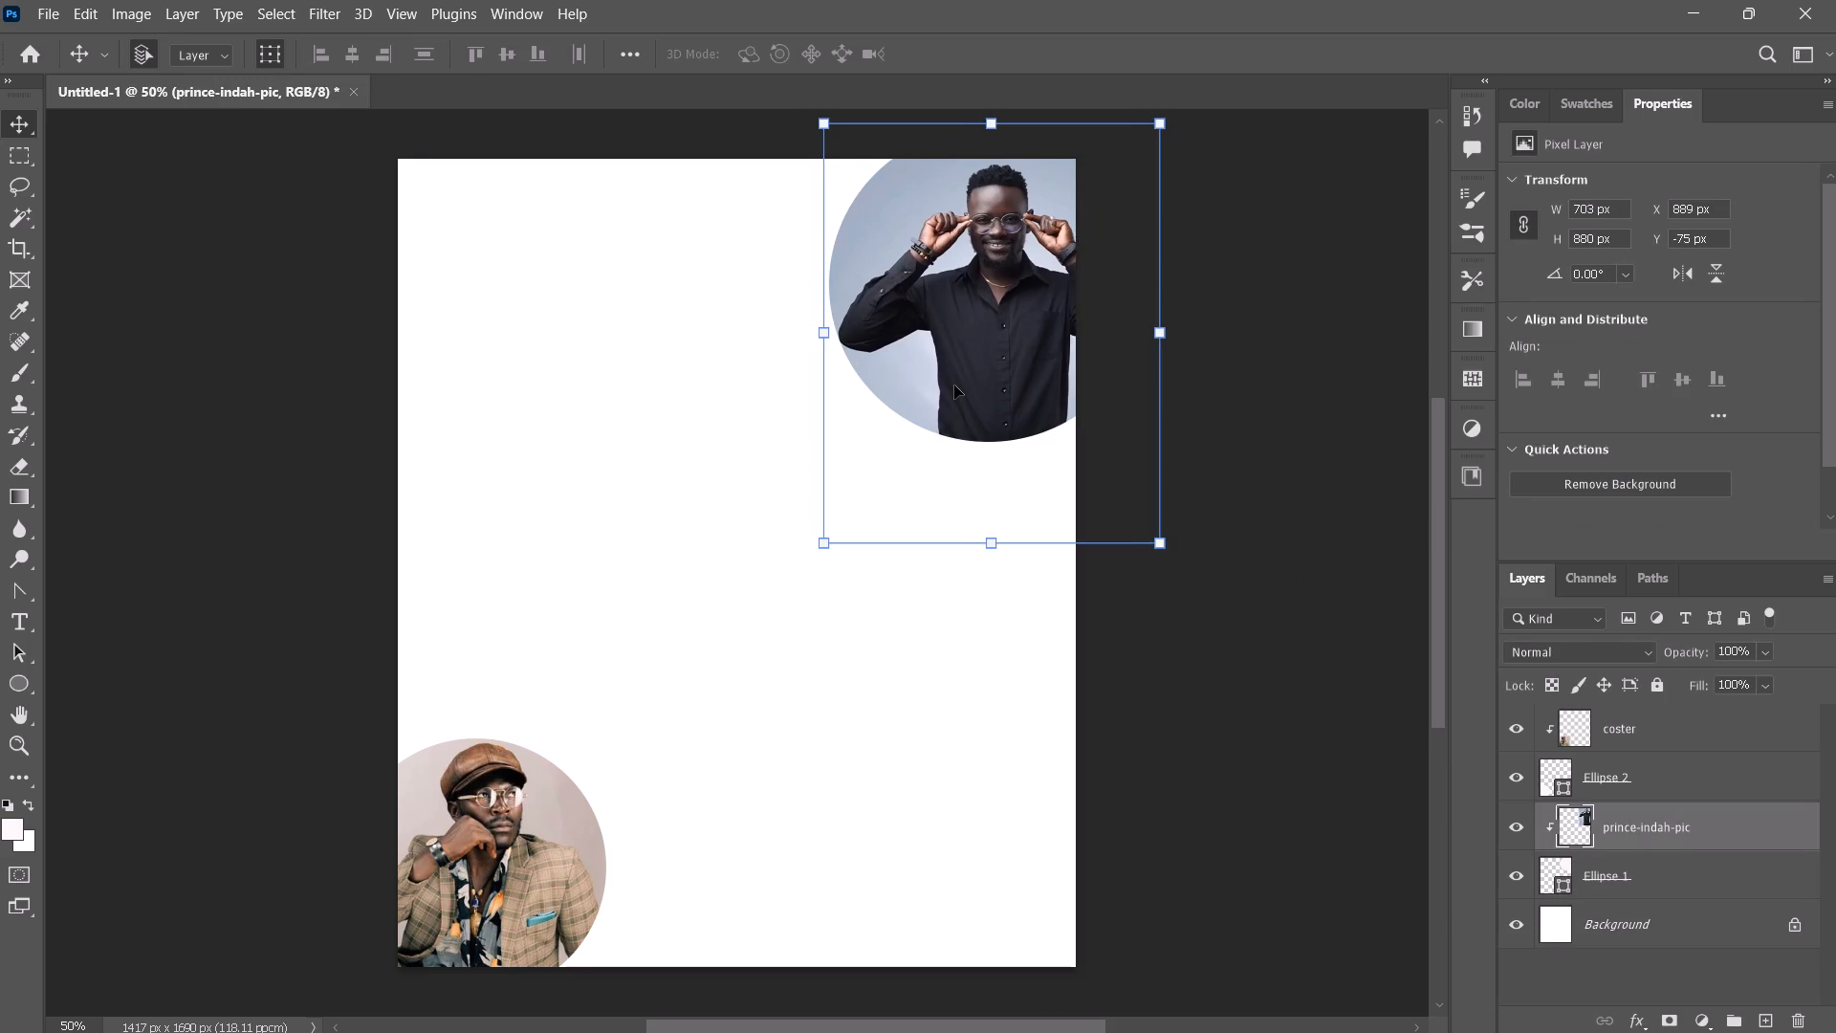
{"action": "key", "text": "Right"}
{"action": "key", "text": "Right"}
{"action": "key", "text": "Right"}
{"action": "key", "text": "Left"}
{"action": "key", "text": "Left"}
{"action": "key", "text": "Left"}
{"action": "key", "text": "Left"}
{"action": "key", "text": "Left"}
{"action": "key", "text": "Left"}
{"action": "key", "text": "Left"}
{"action": "key", "text": "Left"}
{"action": "key", "text": "Left"}
{"action": "key", "text": "Left"}
{"action": "key", "text": "Left"}
{"action": "key", "text": "Left"}
{"action": "key", "text": "Left"}
{"action": "key", "text": "Left"}
{"action": "key", "text": "Left"}
{"action": "key", "text": "Left"}
{"action": "key", "text": "Left"}
{"action": "key", "text": "Left"}
{"action": "key", "text": "Left"}
{"action": "key", "text": "Left"}
{"action": "key", "text": "Left"}
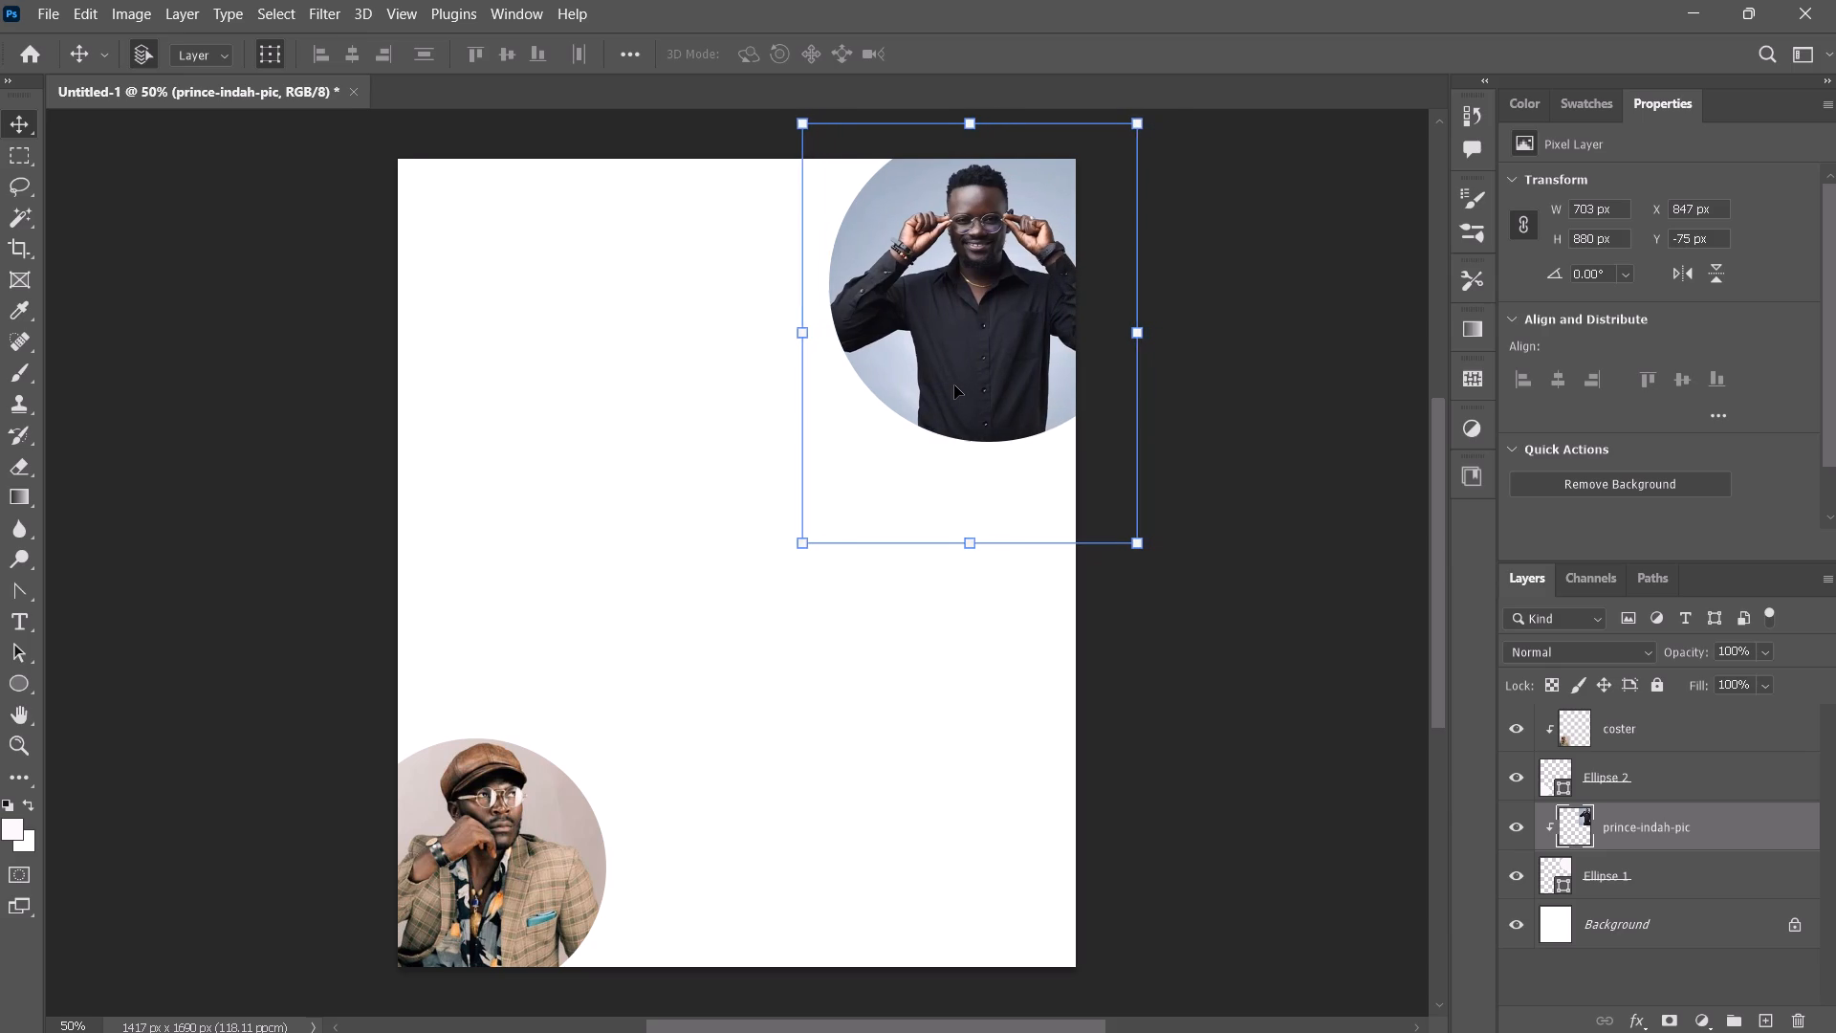
{"action": "key", "text": "Left"}
{"action": "key", "text": "Left"}
{"action": "key", "text": "Left"}
{"action": "key", "text": "Left"}
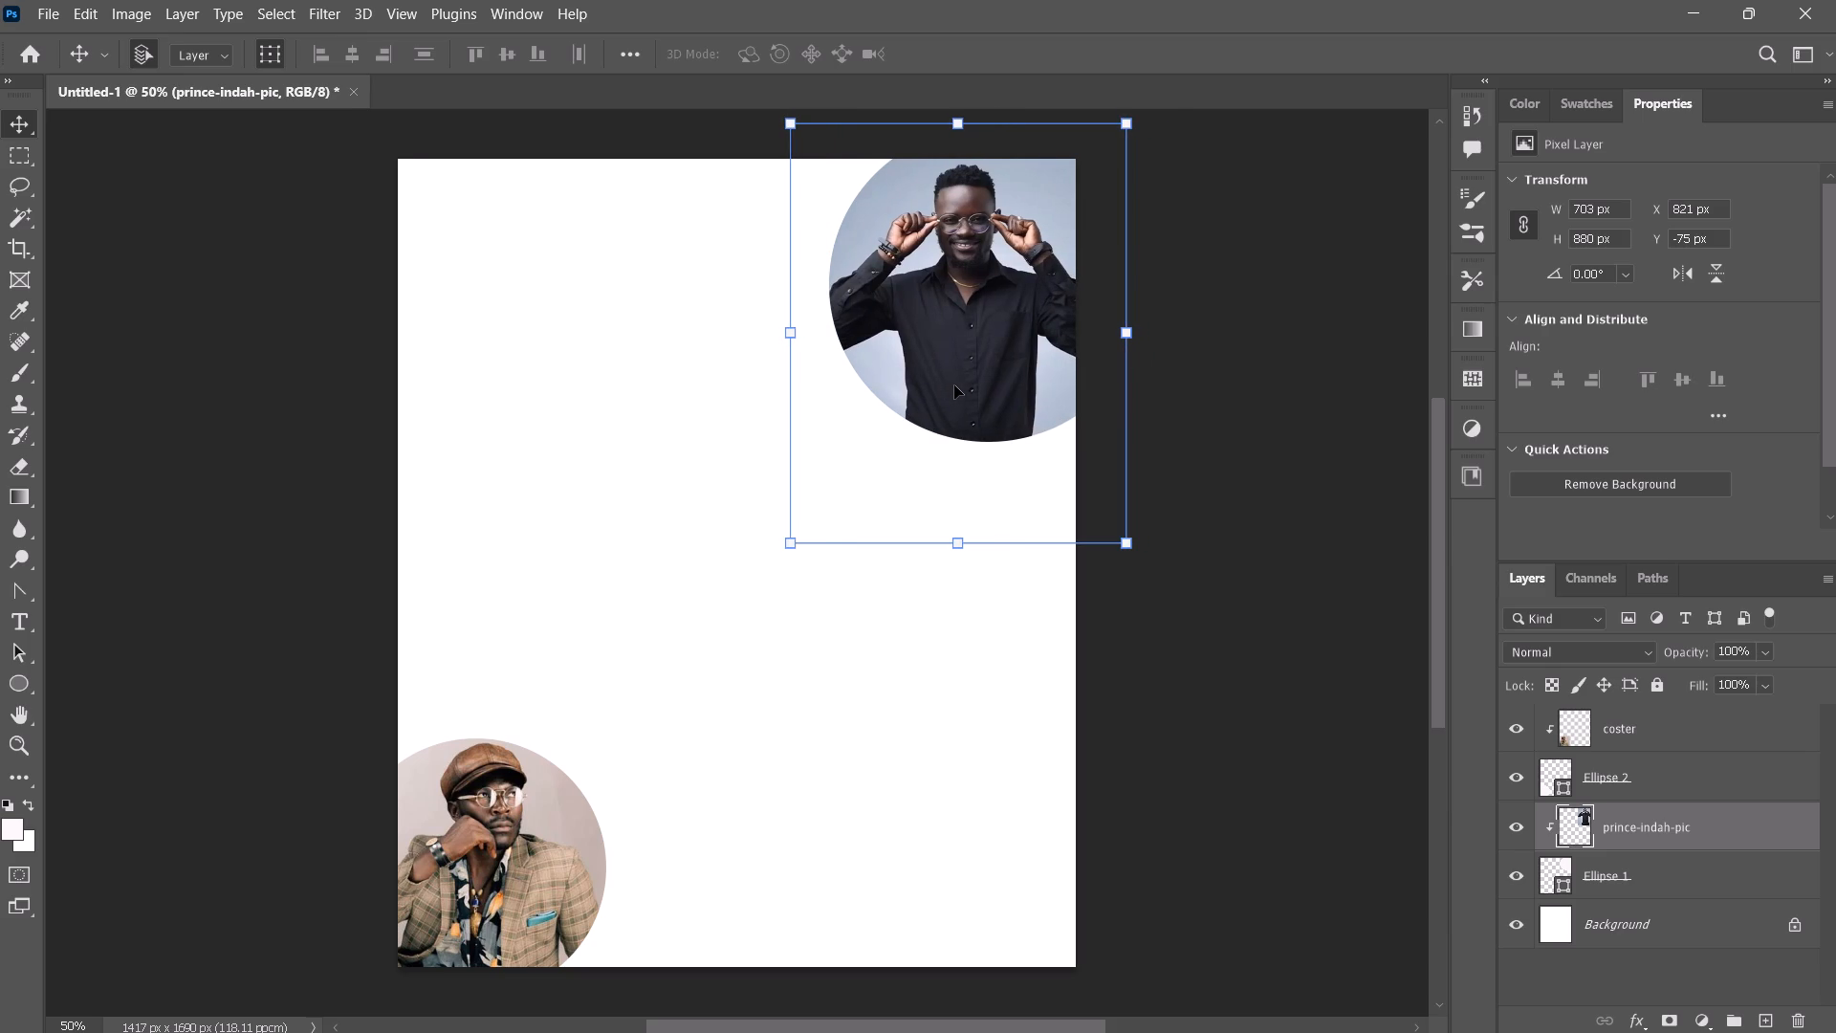
{"action": "key", "text": "Left"}
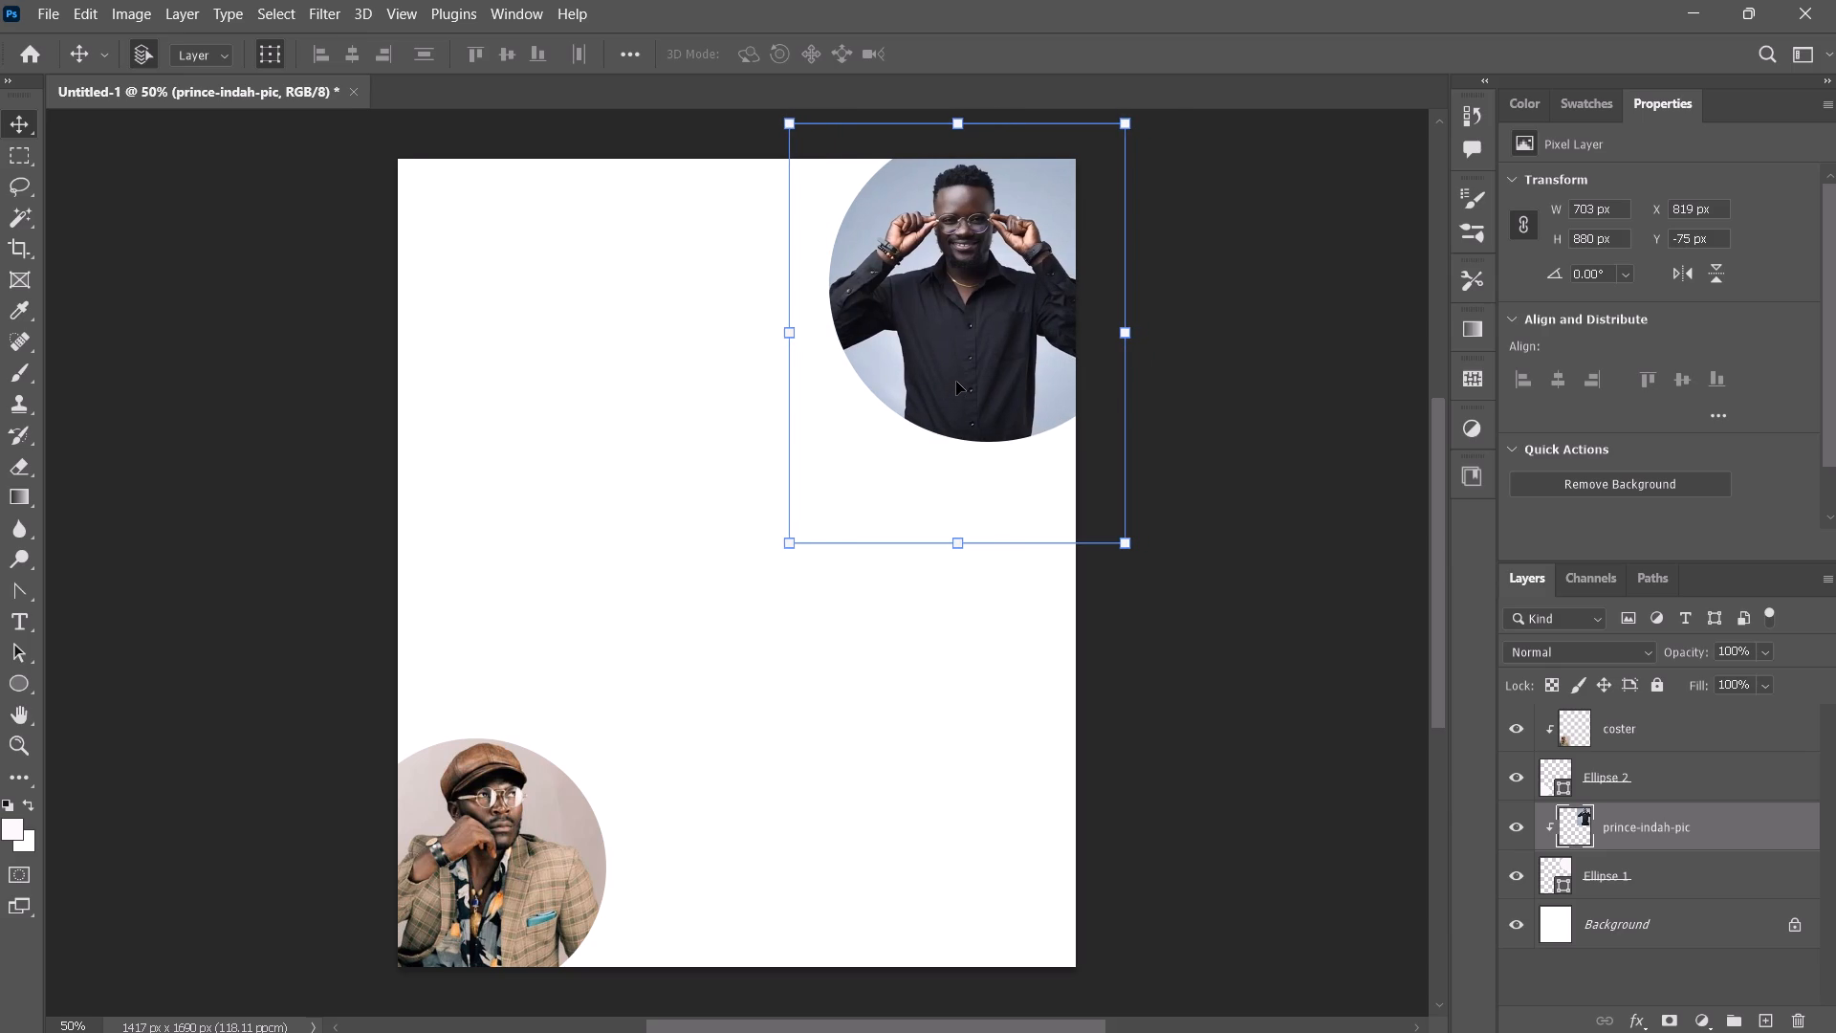
{"action": "left_click", "coordinate": [1252, 280]}
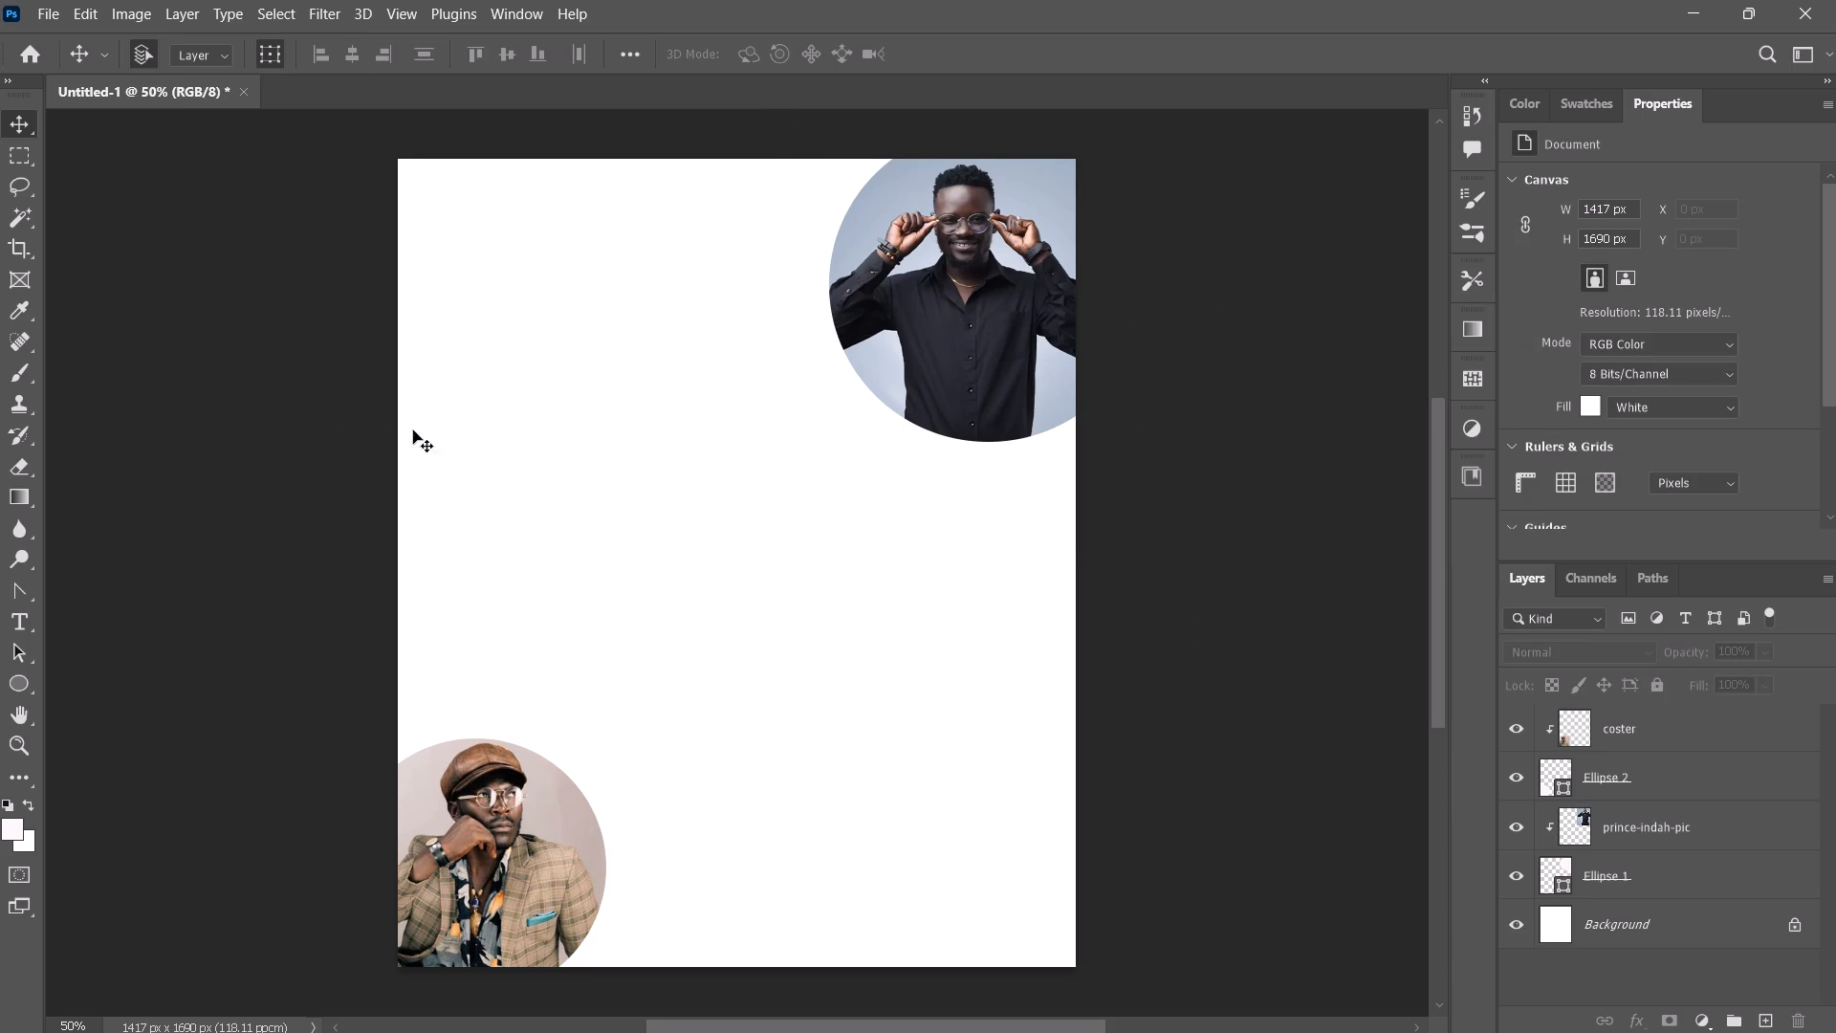
Unlock the Background layer.
{"action": "left_click", "coordinate": [1802, 923]}
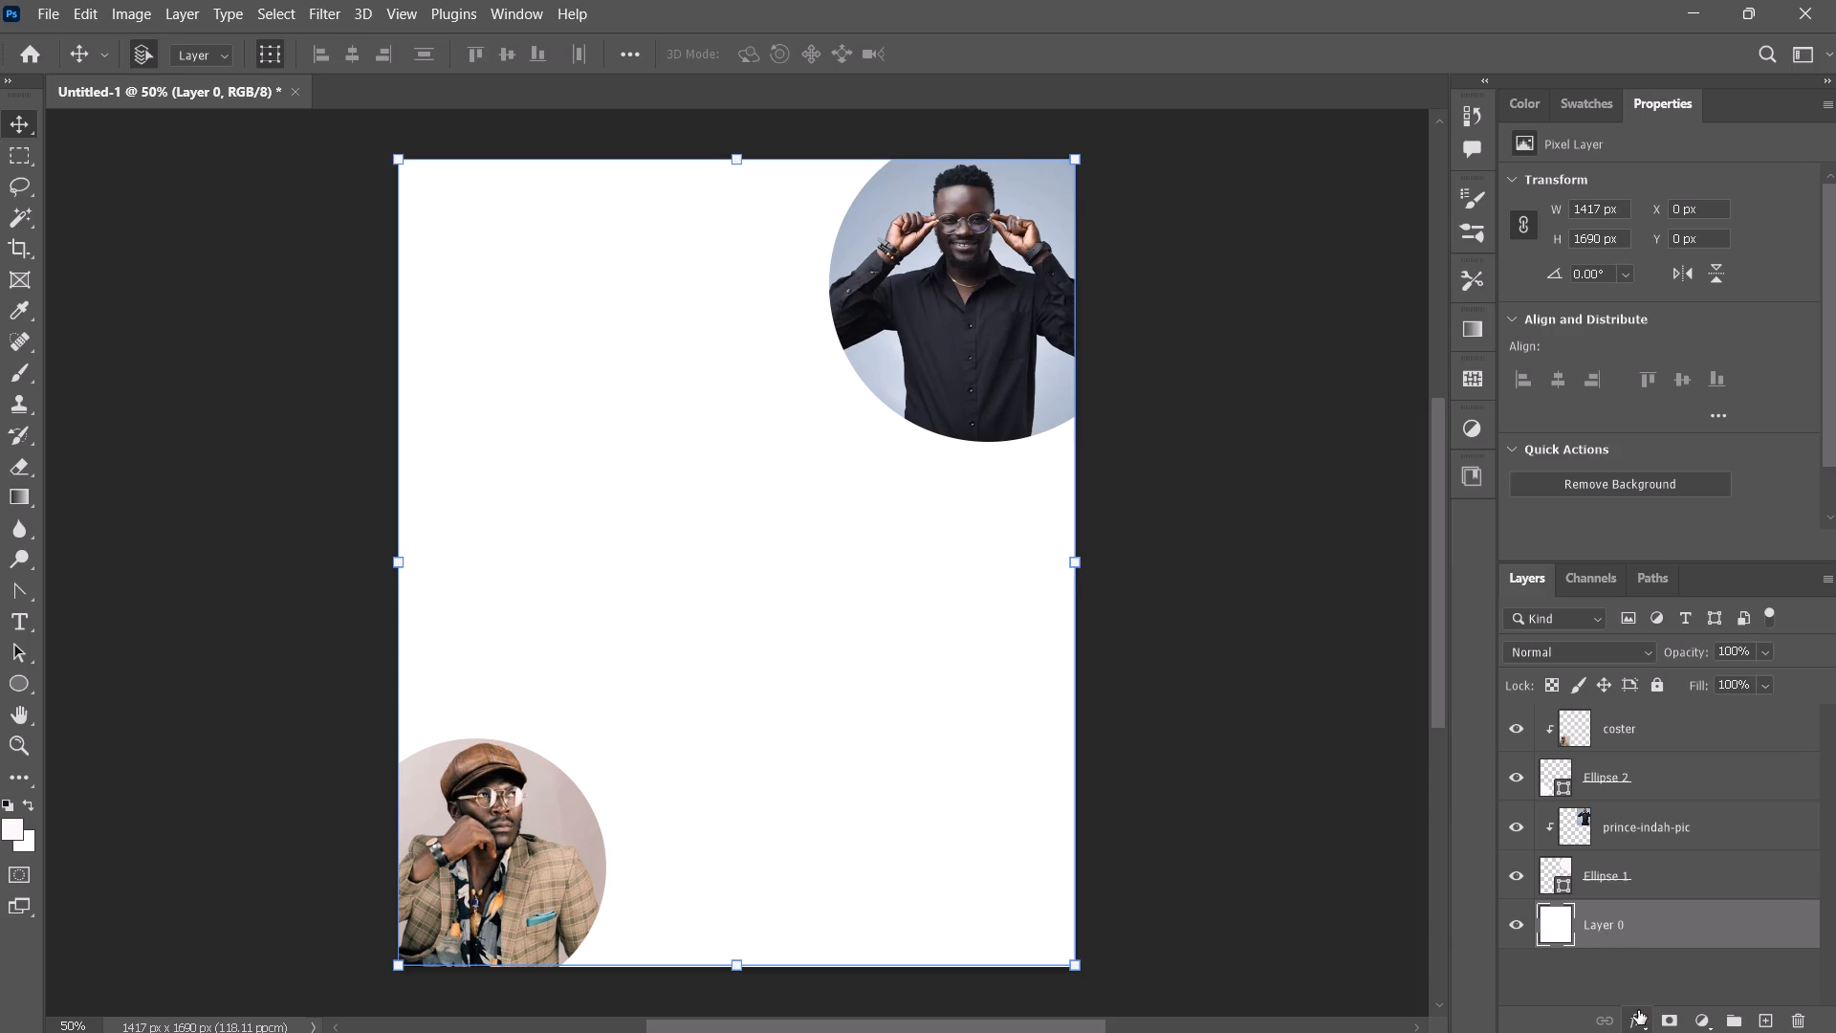
Add a Color Overlay effect to the white bottom layer and set its opacity to 74%.
{"action": "left_click", "coordinate": [1638, 1010]}
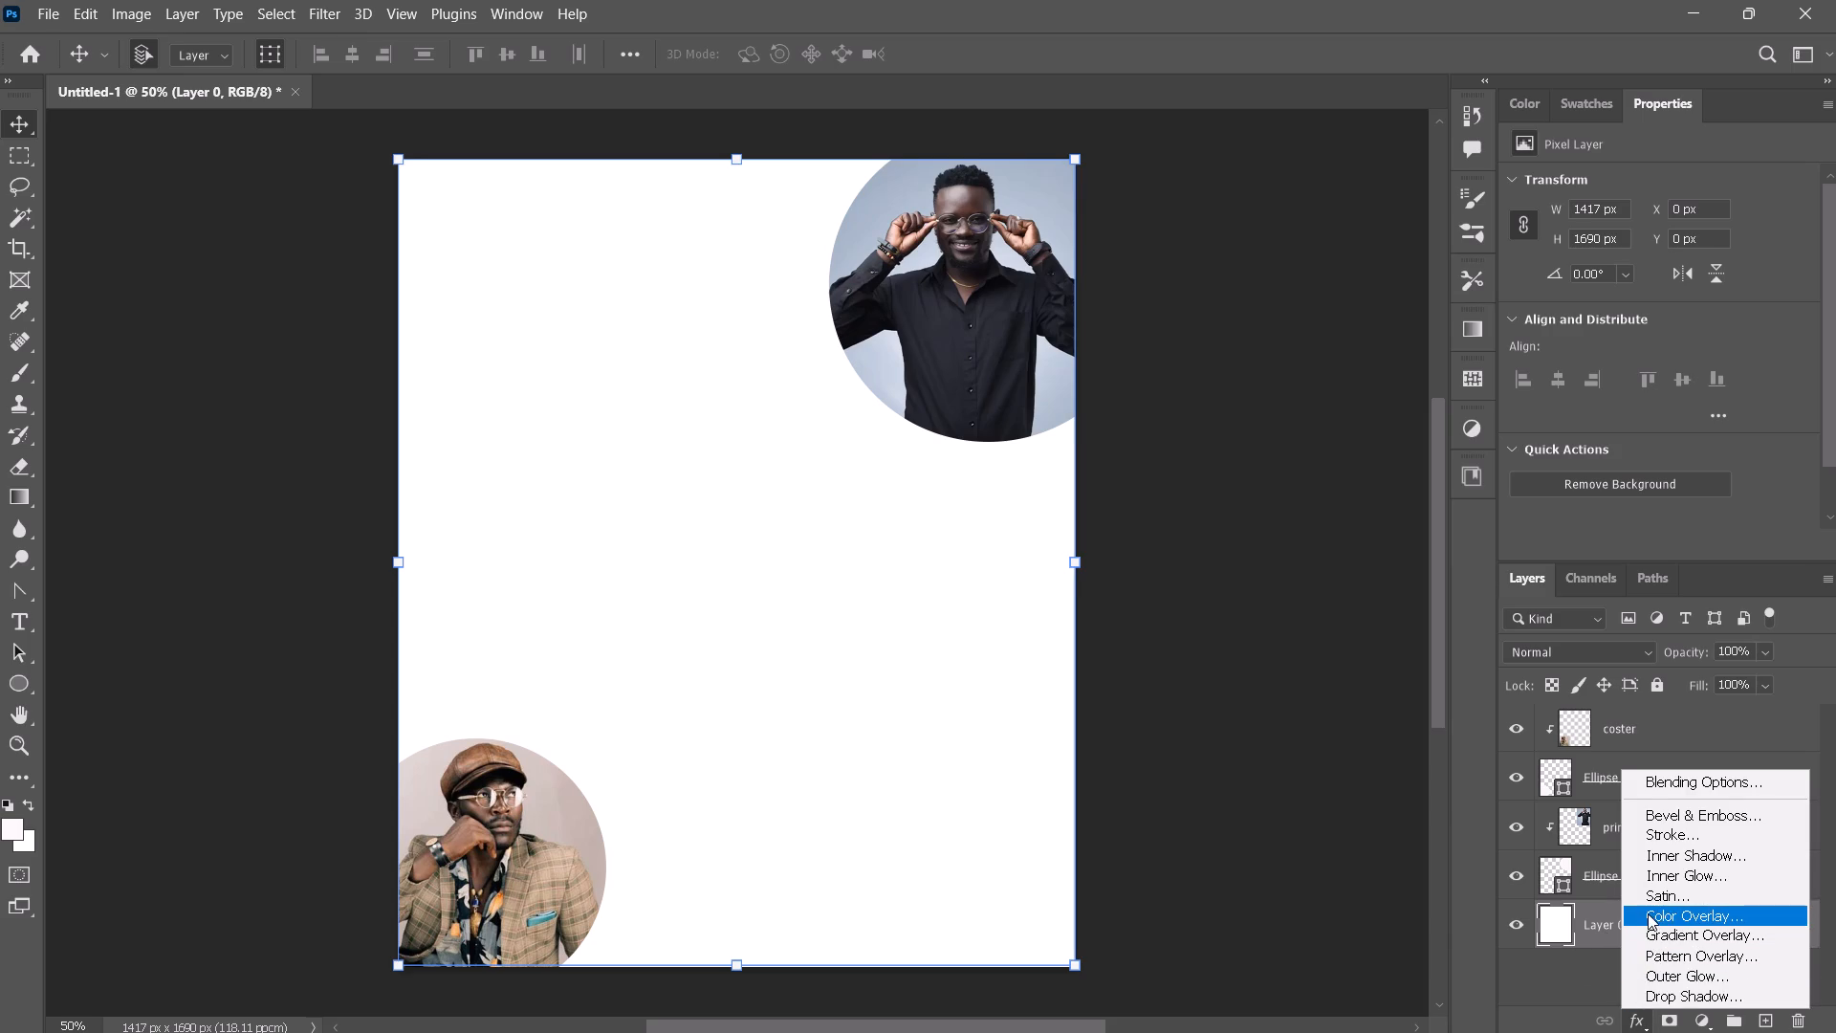
{"action": "left_click", "coordinate": [1648, 913]}
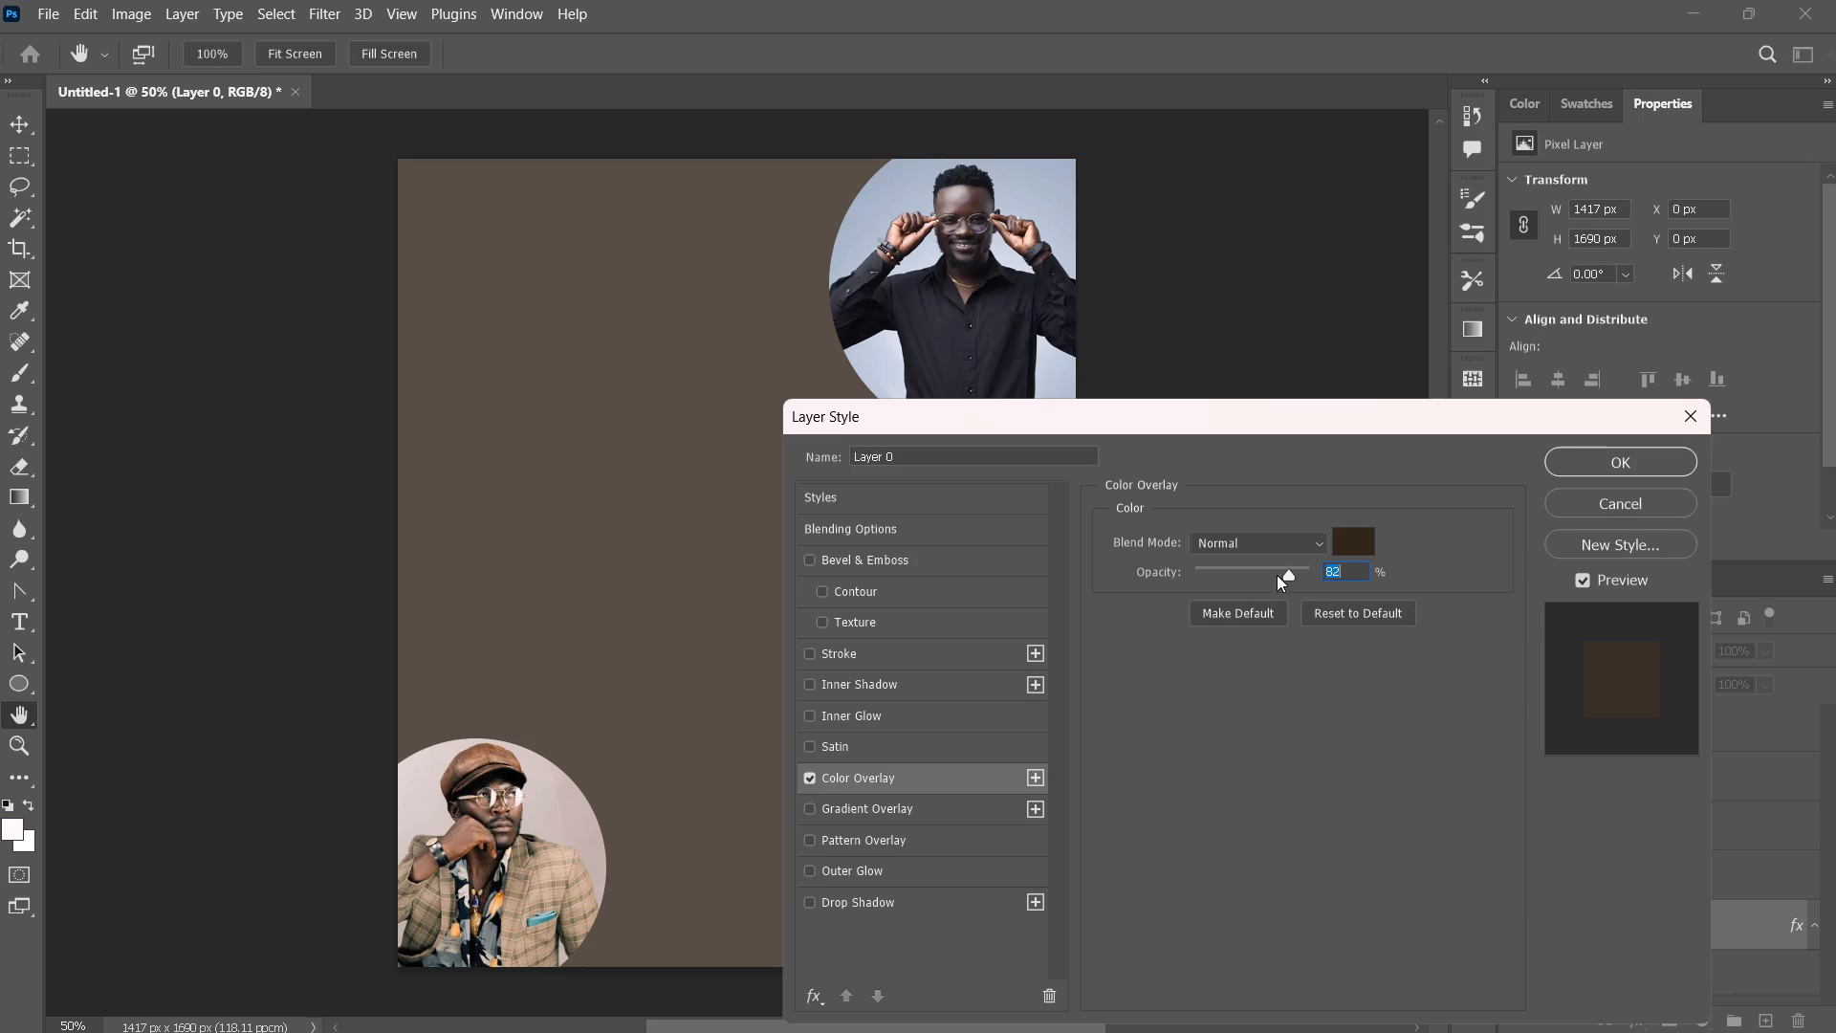
{"action": "left_click_drag", "start_coordinate": [1291, 571], "coordinate": [1273, 574]}
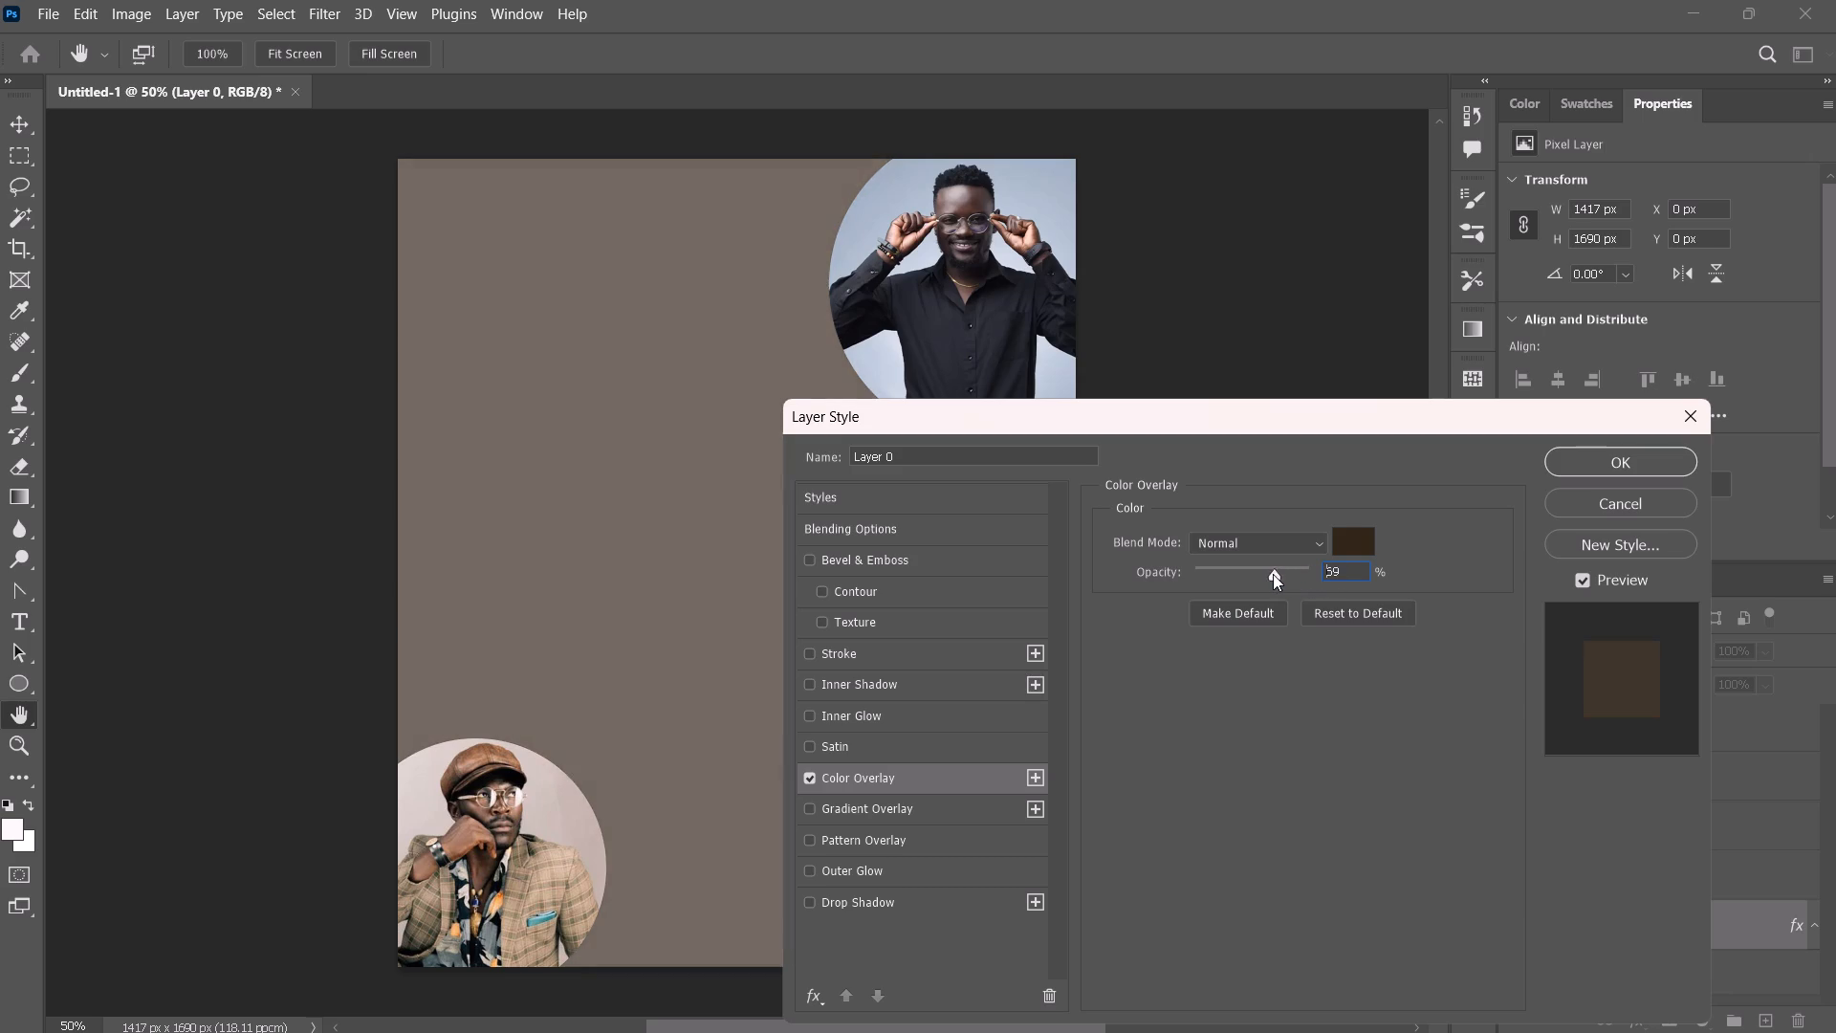
{"action": "left_click_drag", "start_coordinate": [1273, 574], "coordinate": [1279, 581]}
Change the bottom layer's overlay color to a strong dark red, about #99040b.
{"action": "left_click", "coordinate": [1354, 554]}
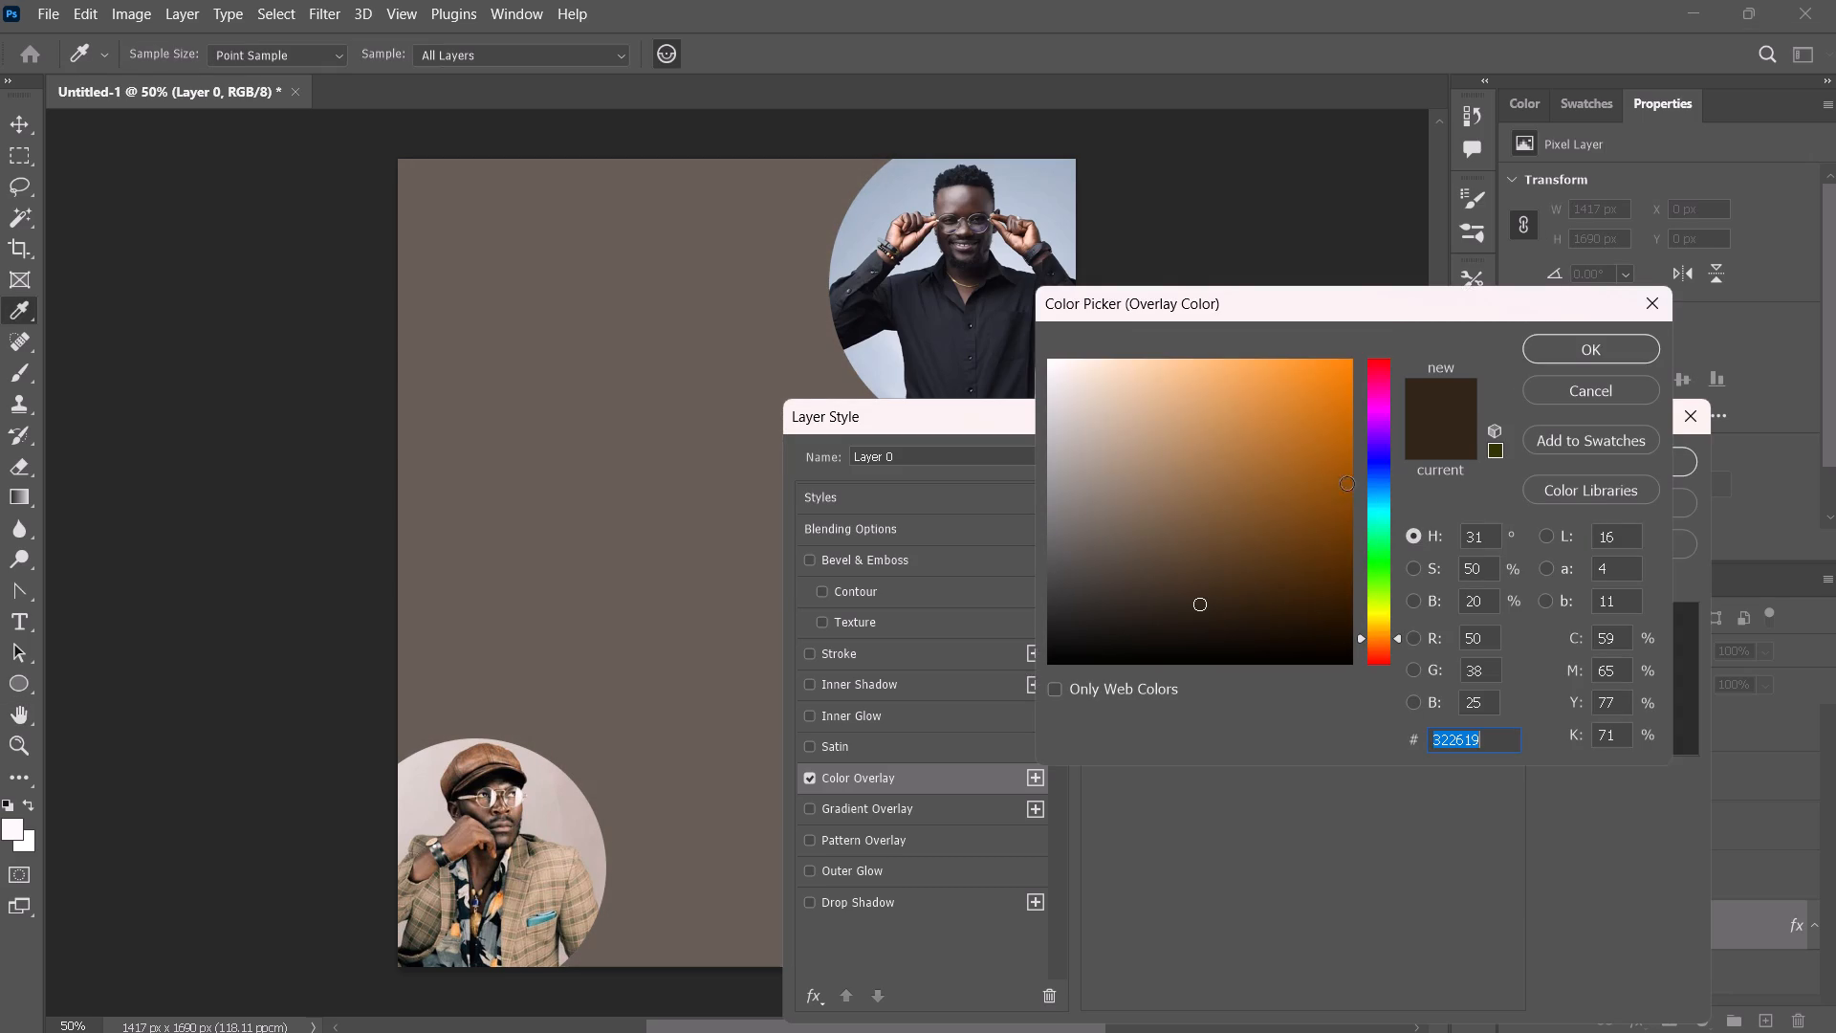
{"action": "left_click", "coordinate": [1380, 374]}
{"action": "left_click", "coordinate": [1380, 361]}
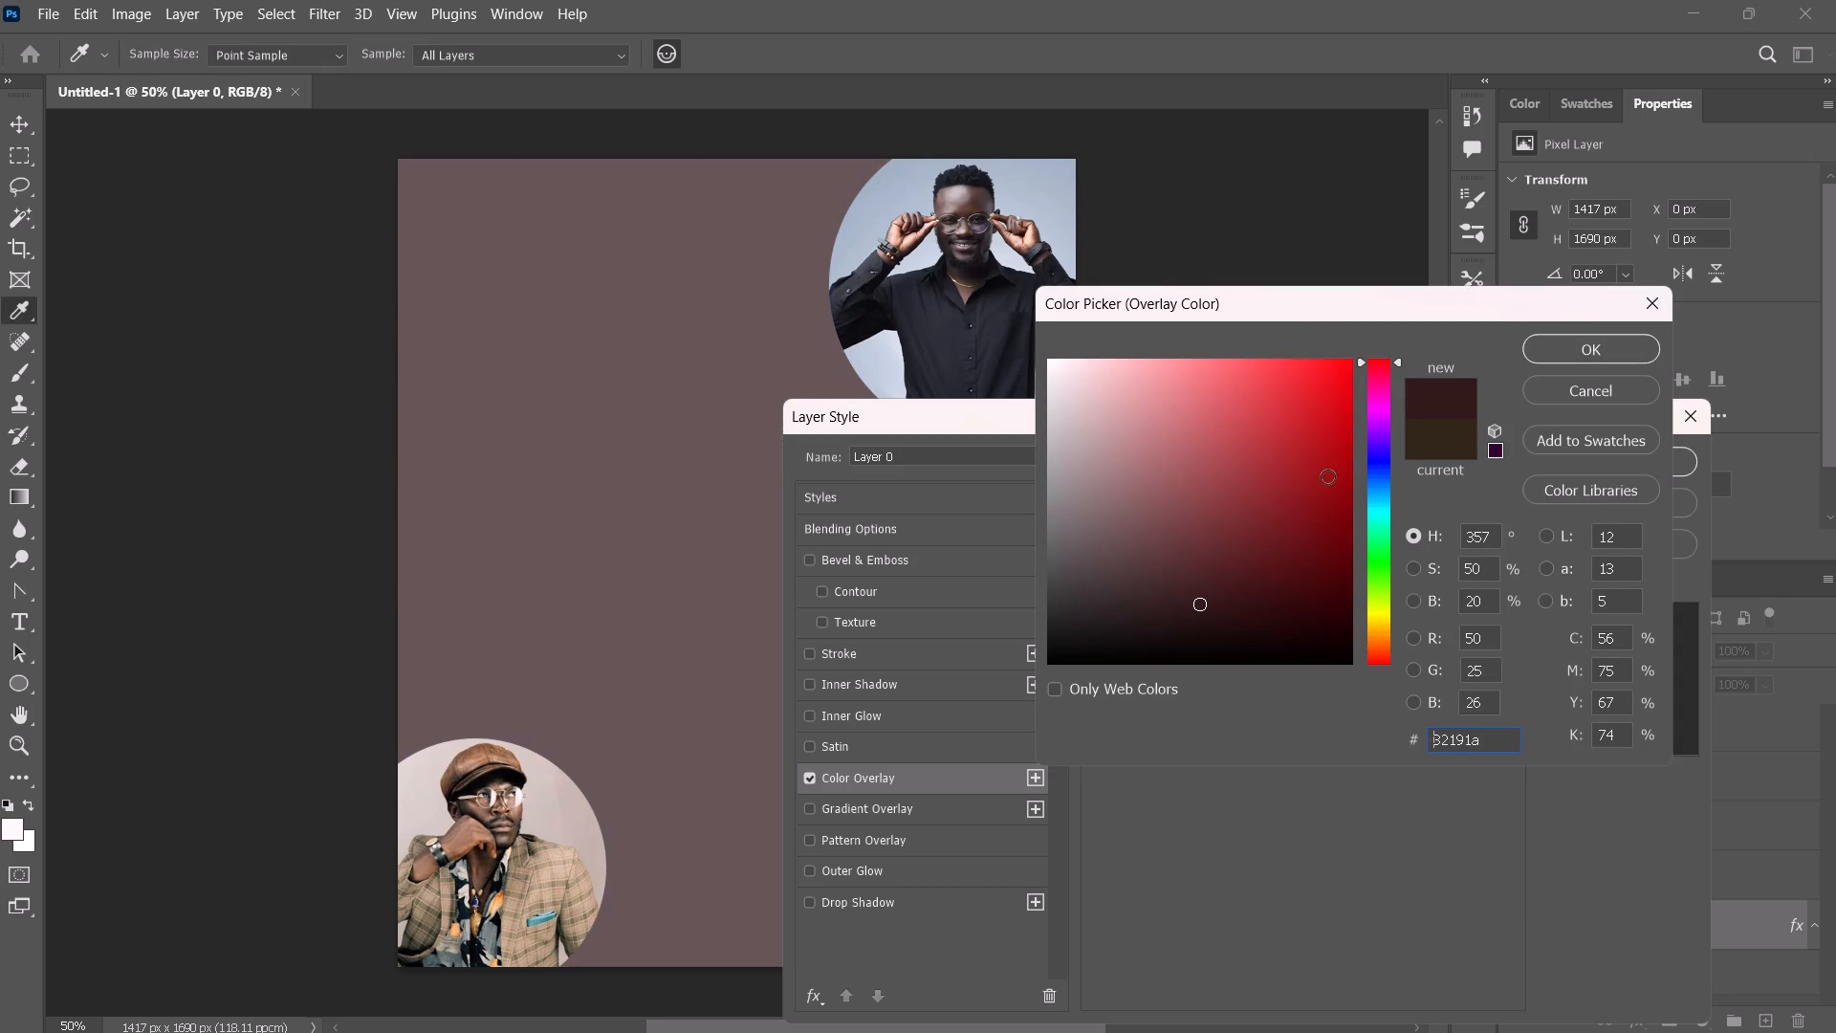
{"action": "left_click", "coordinate": [1338, 576]}
{"action": "left_click", "coordinate": [1350, 547]}
{"action": "left_click", "coordinate": [1353, 536]}
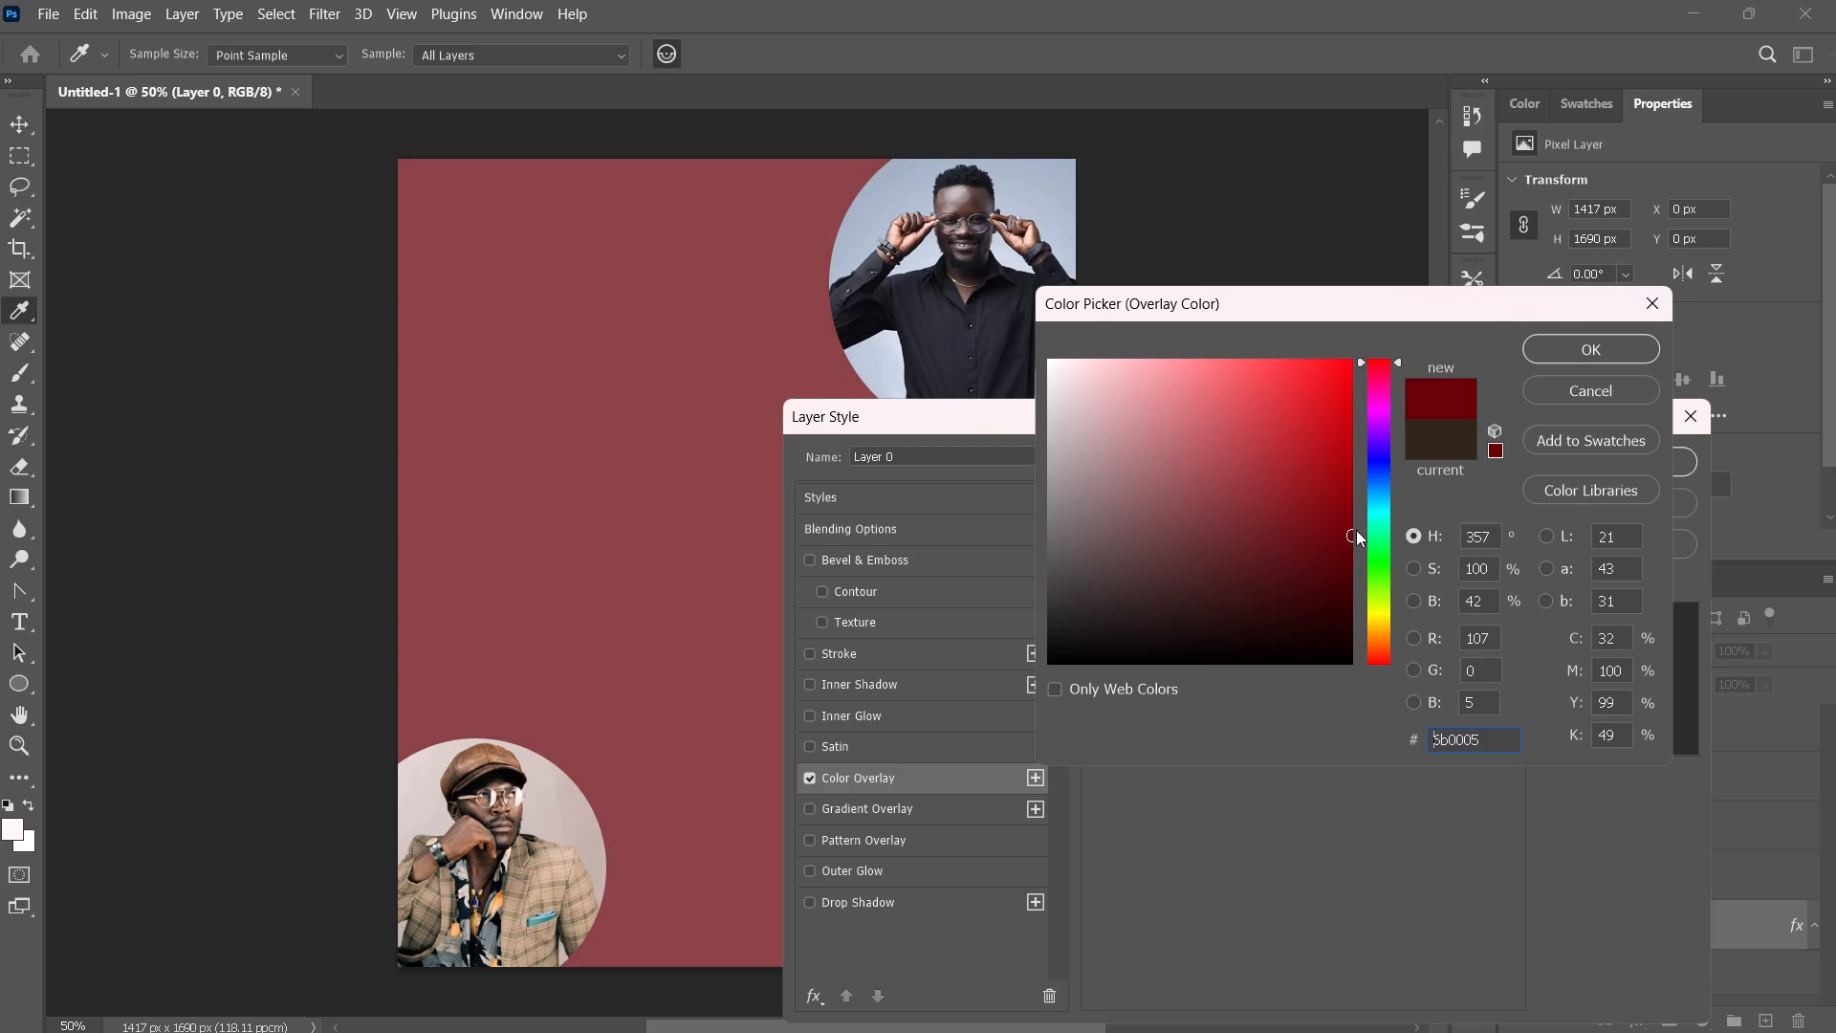
{"action": "left_click", "coordinate": [1350, 506]}
{"action": "left_click", "coordinate": [1344, 486]}
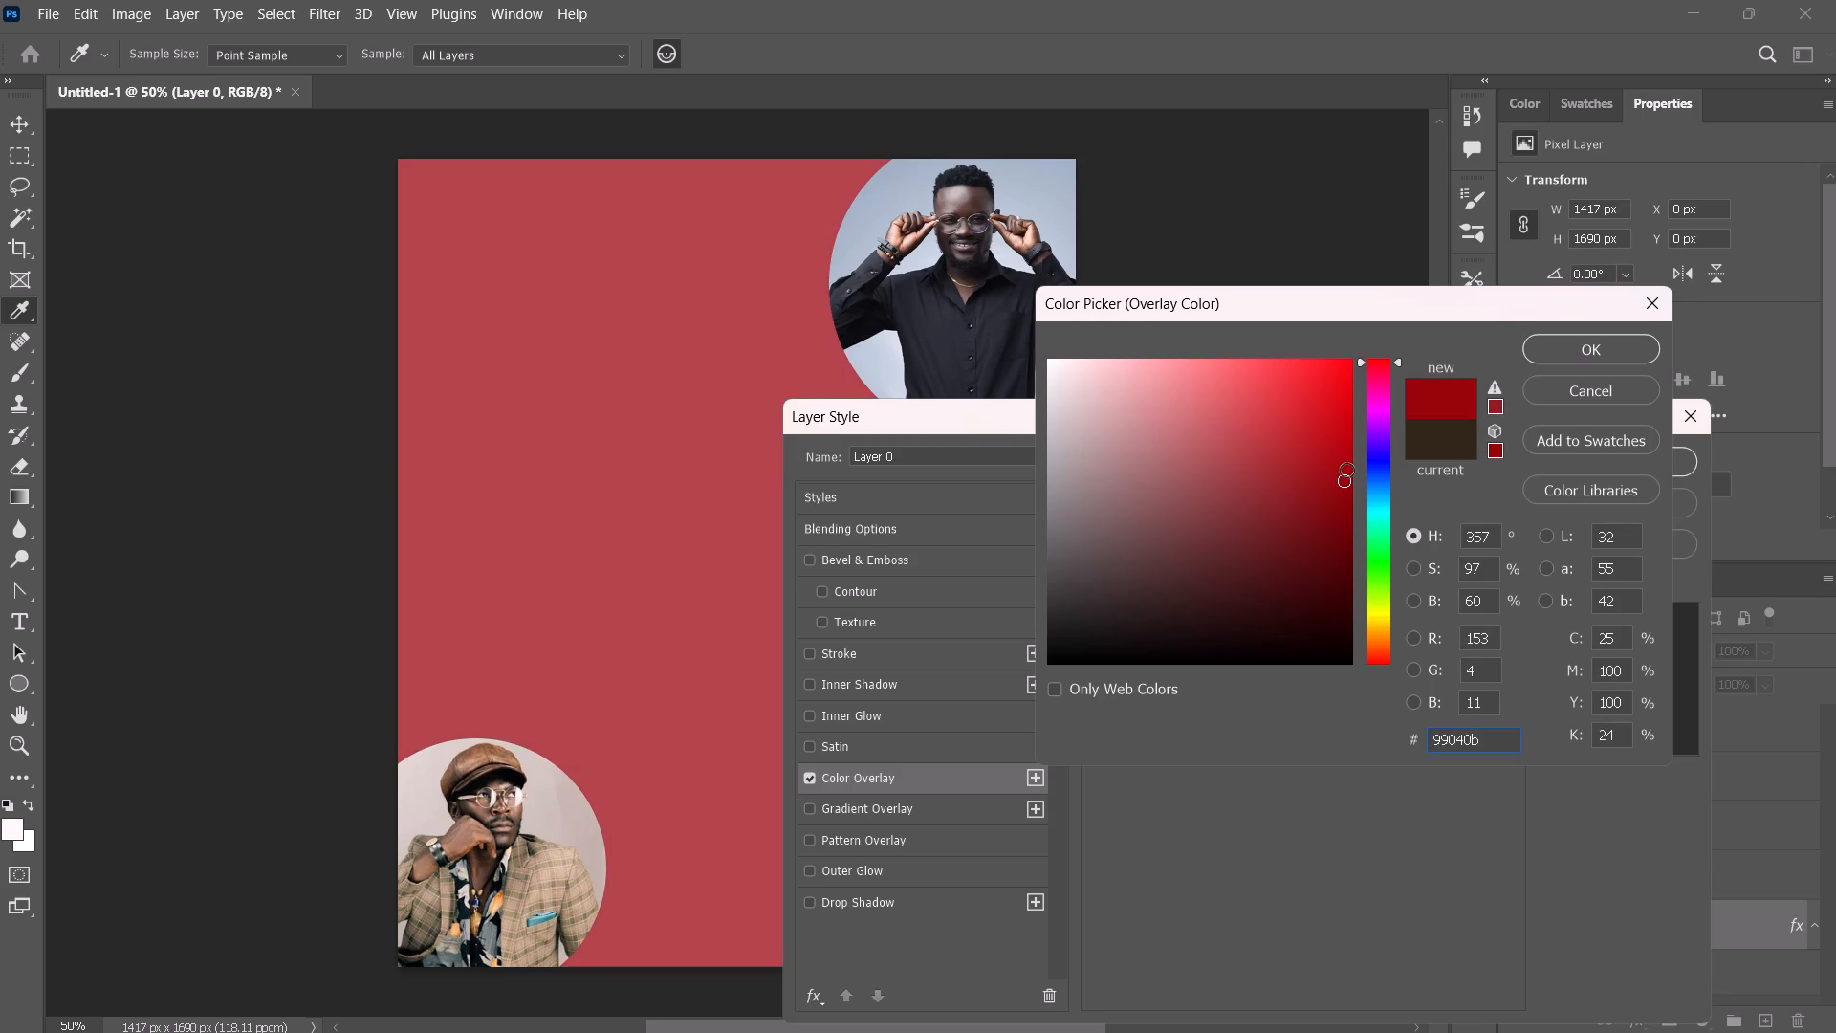
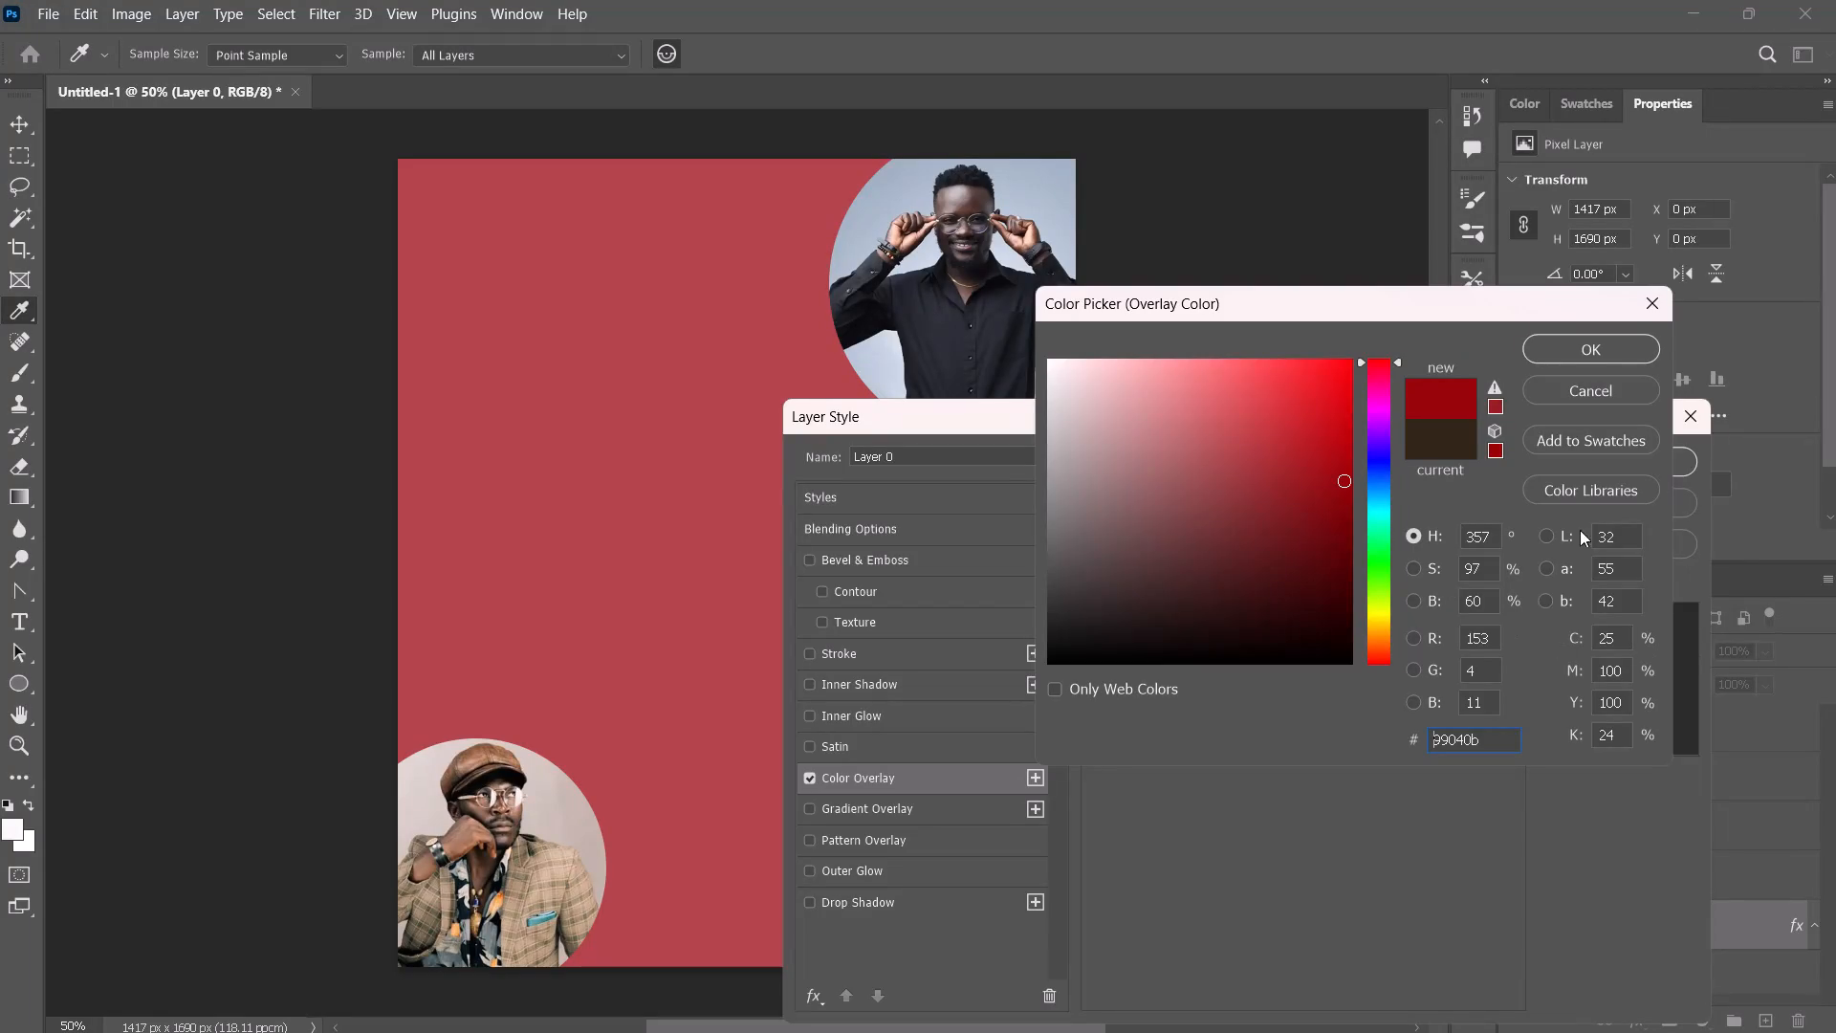
Clear the hex code of the bottom layer's overlay color in preparation for a different color value.
{"action": "double_click", "coordinate": [1501, 742]}
{"action": "key", "text": "BackSpace"}
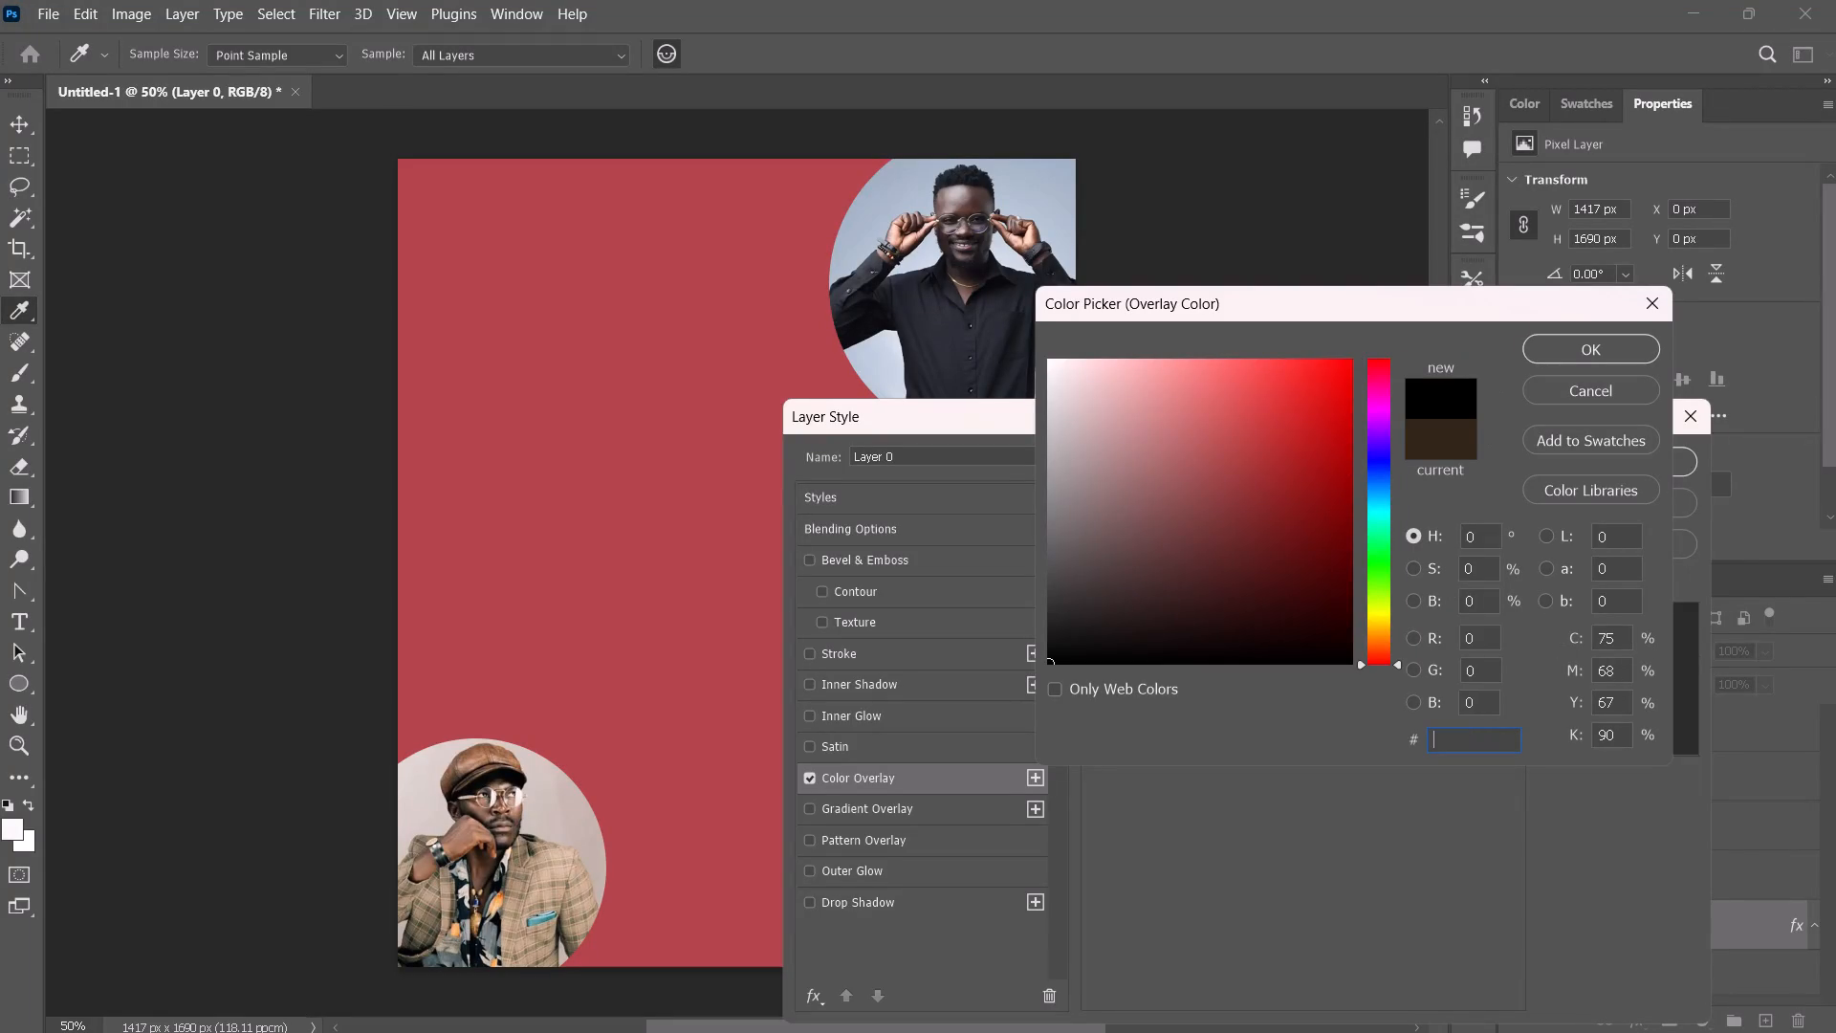
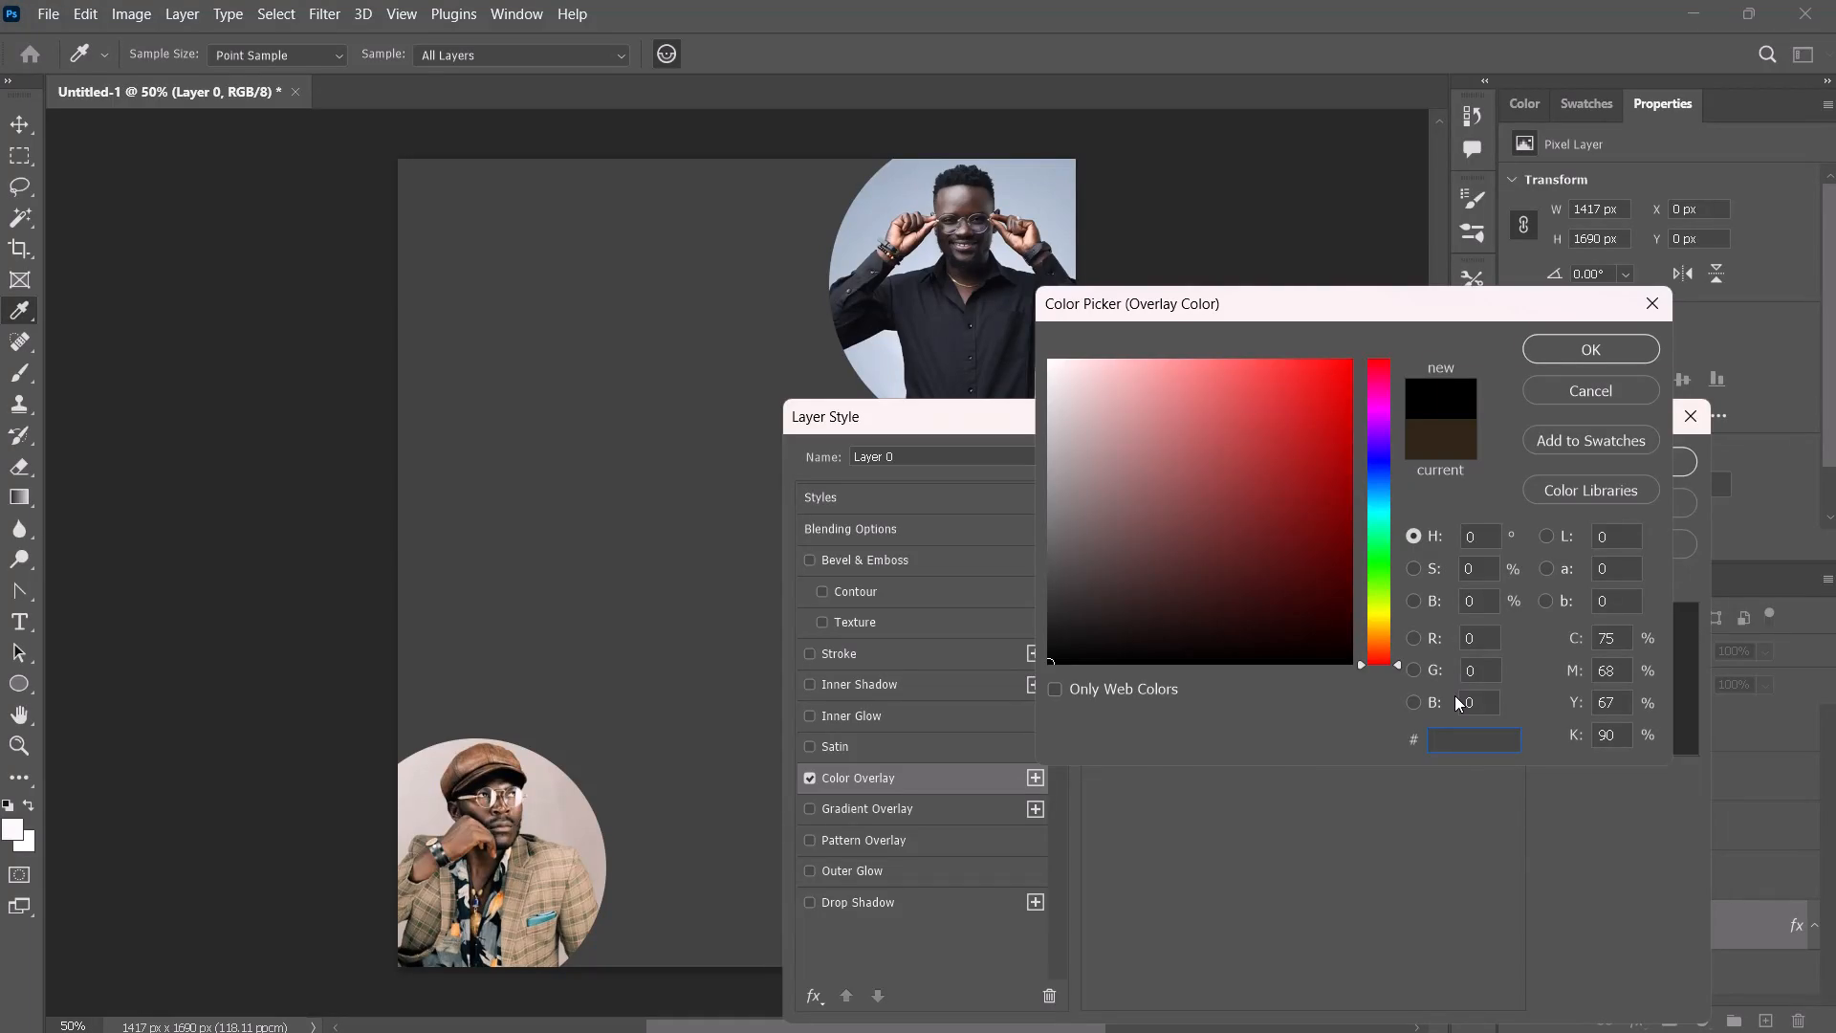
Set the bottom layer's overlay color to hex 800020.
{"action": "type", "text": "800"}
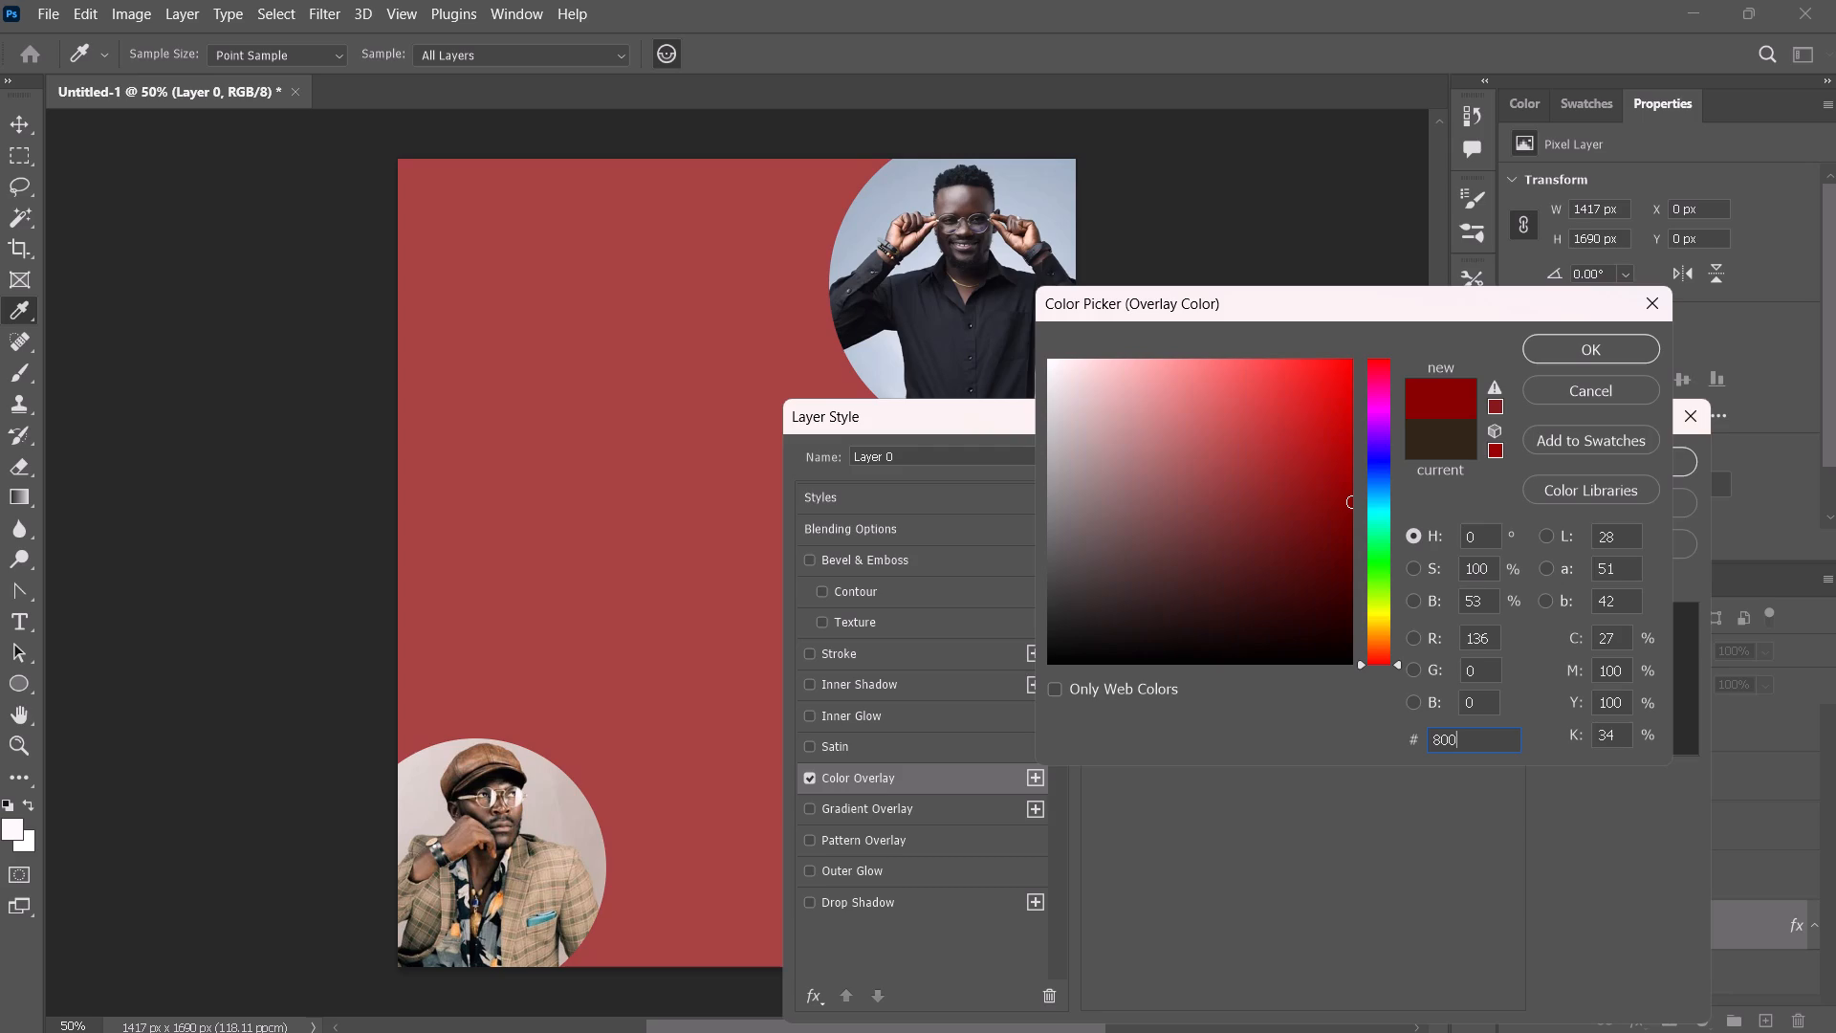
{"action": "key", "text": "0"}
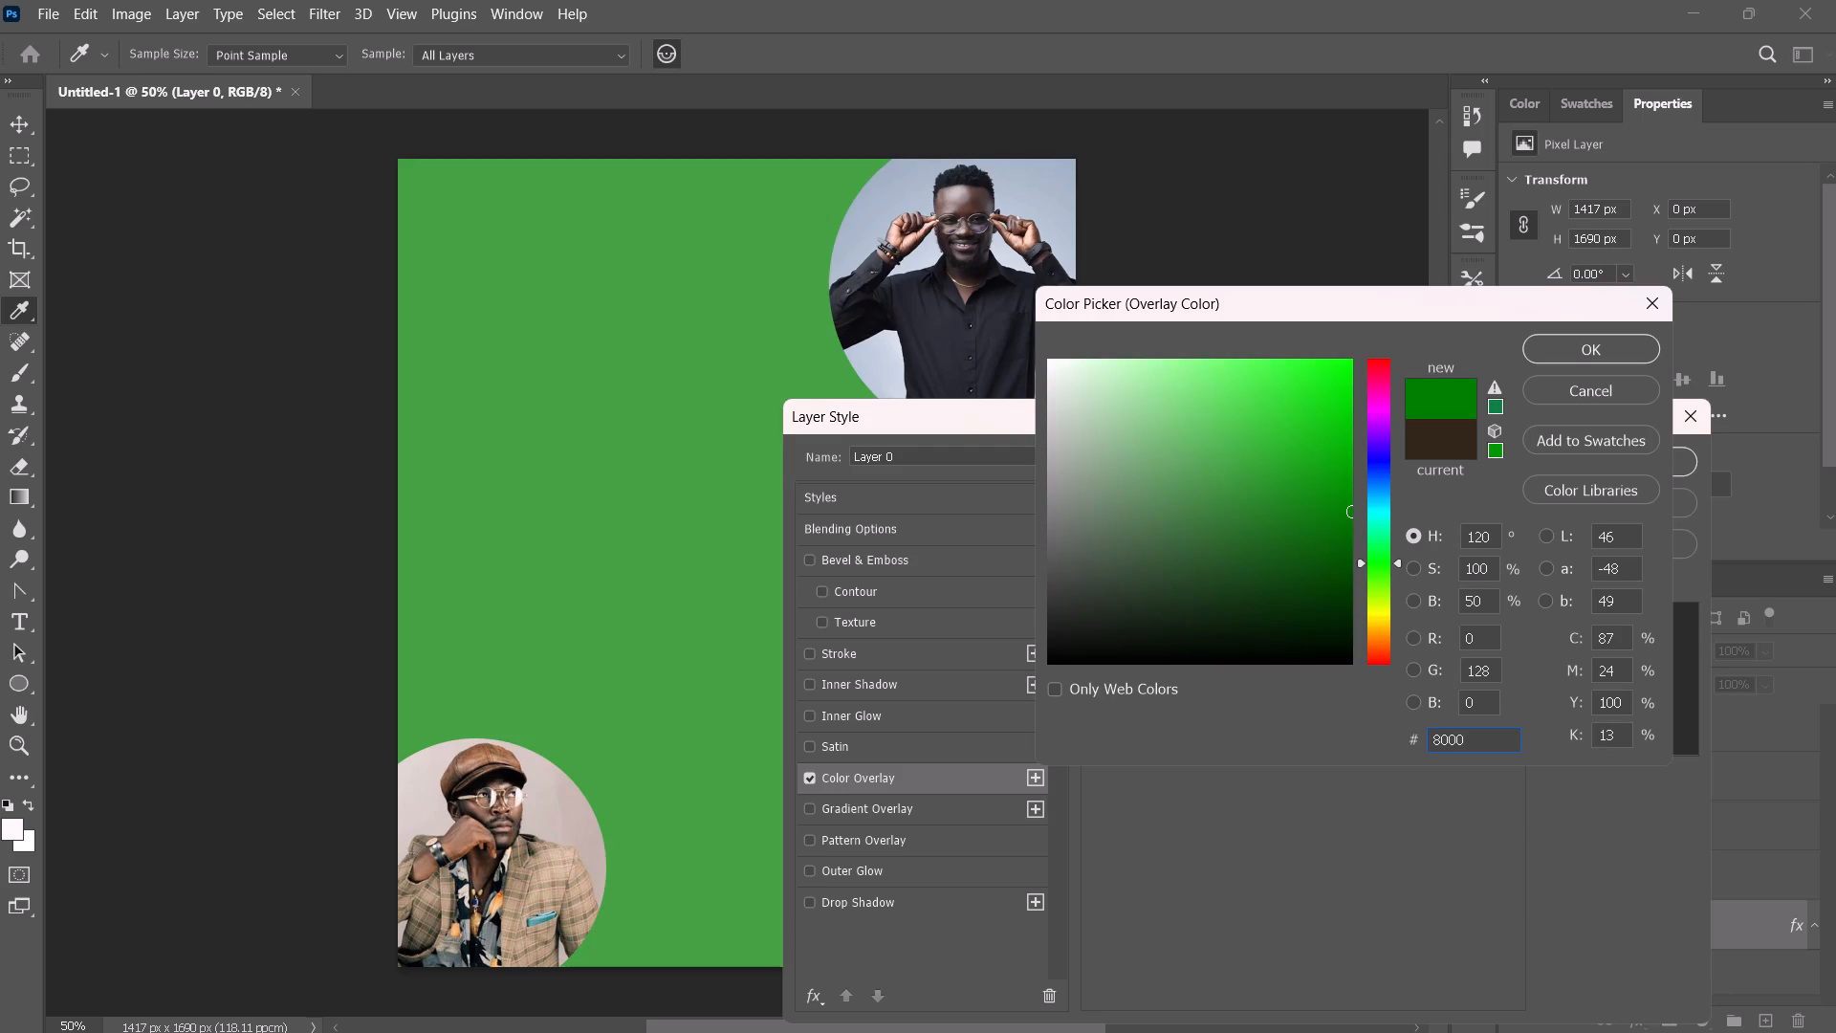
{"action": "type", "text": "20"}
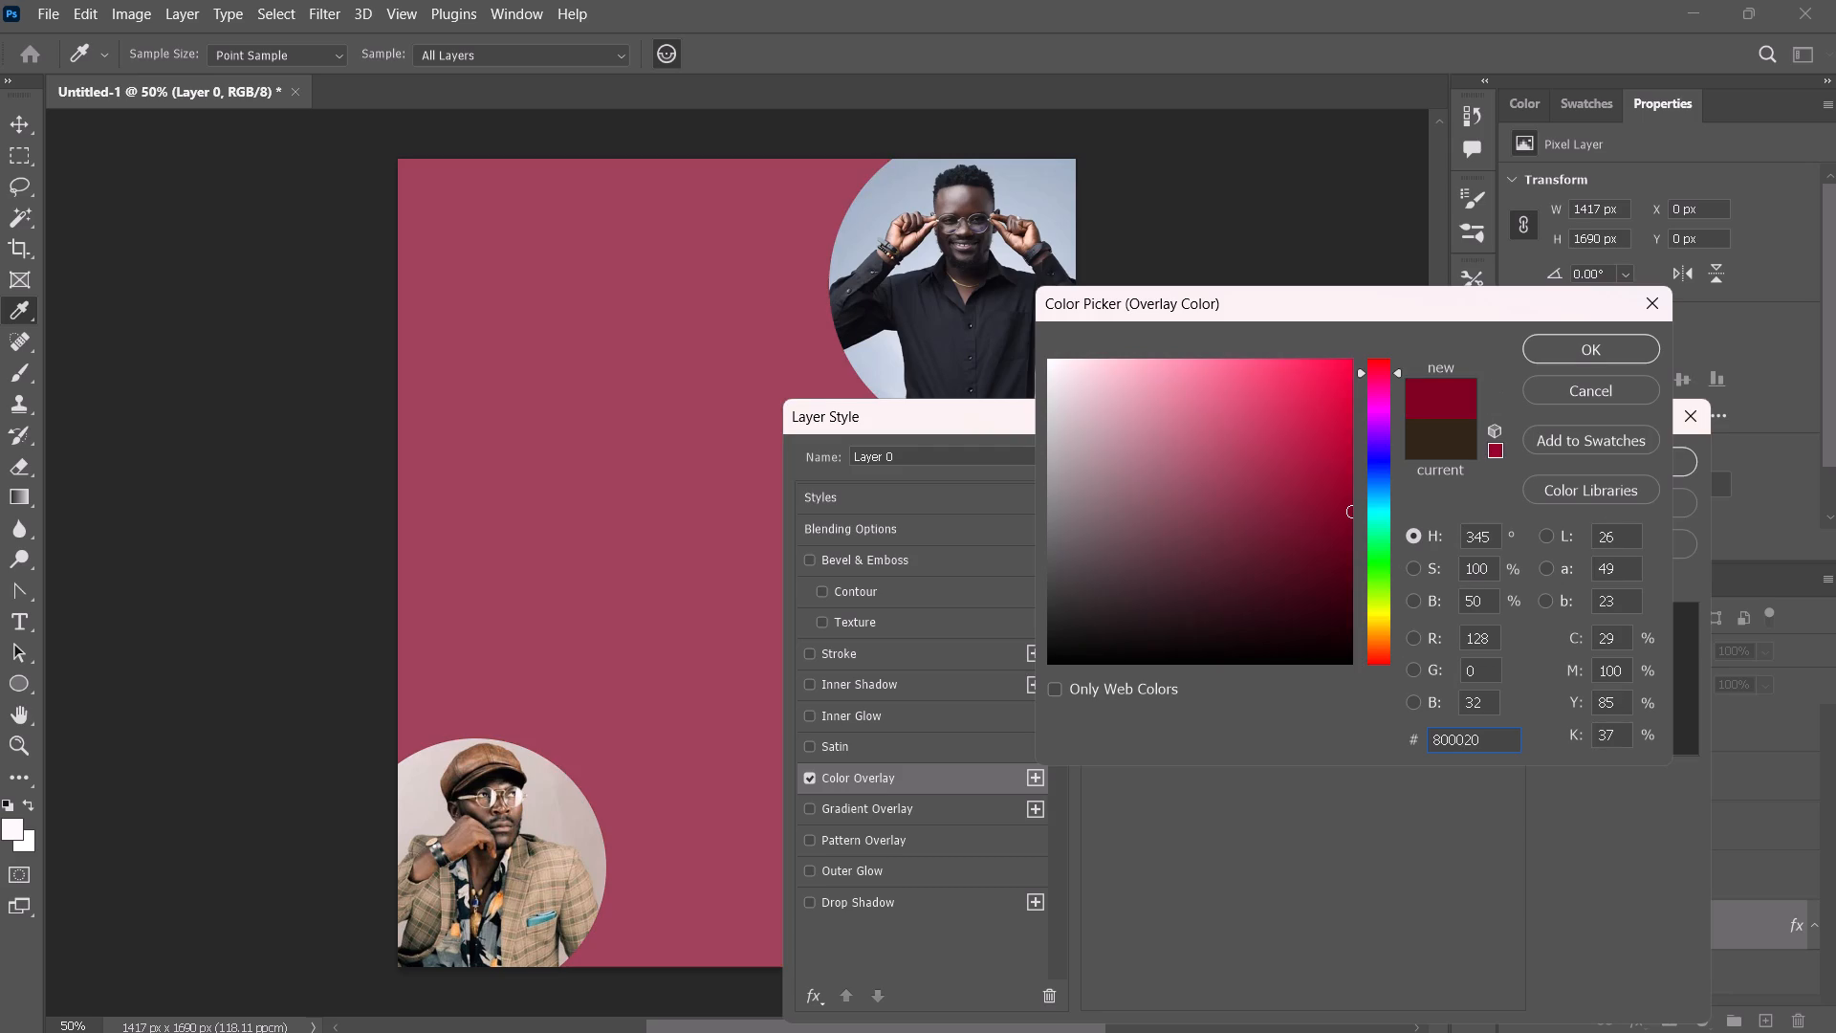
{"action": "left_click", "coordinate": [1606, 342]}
Raise the bottom layer's color overlay opacity to 100% and apply the layer style.
{"action": "left_click_drag", "start_coordinate": [1286, 574], "coordinate": [1313, 574]}
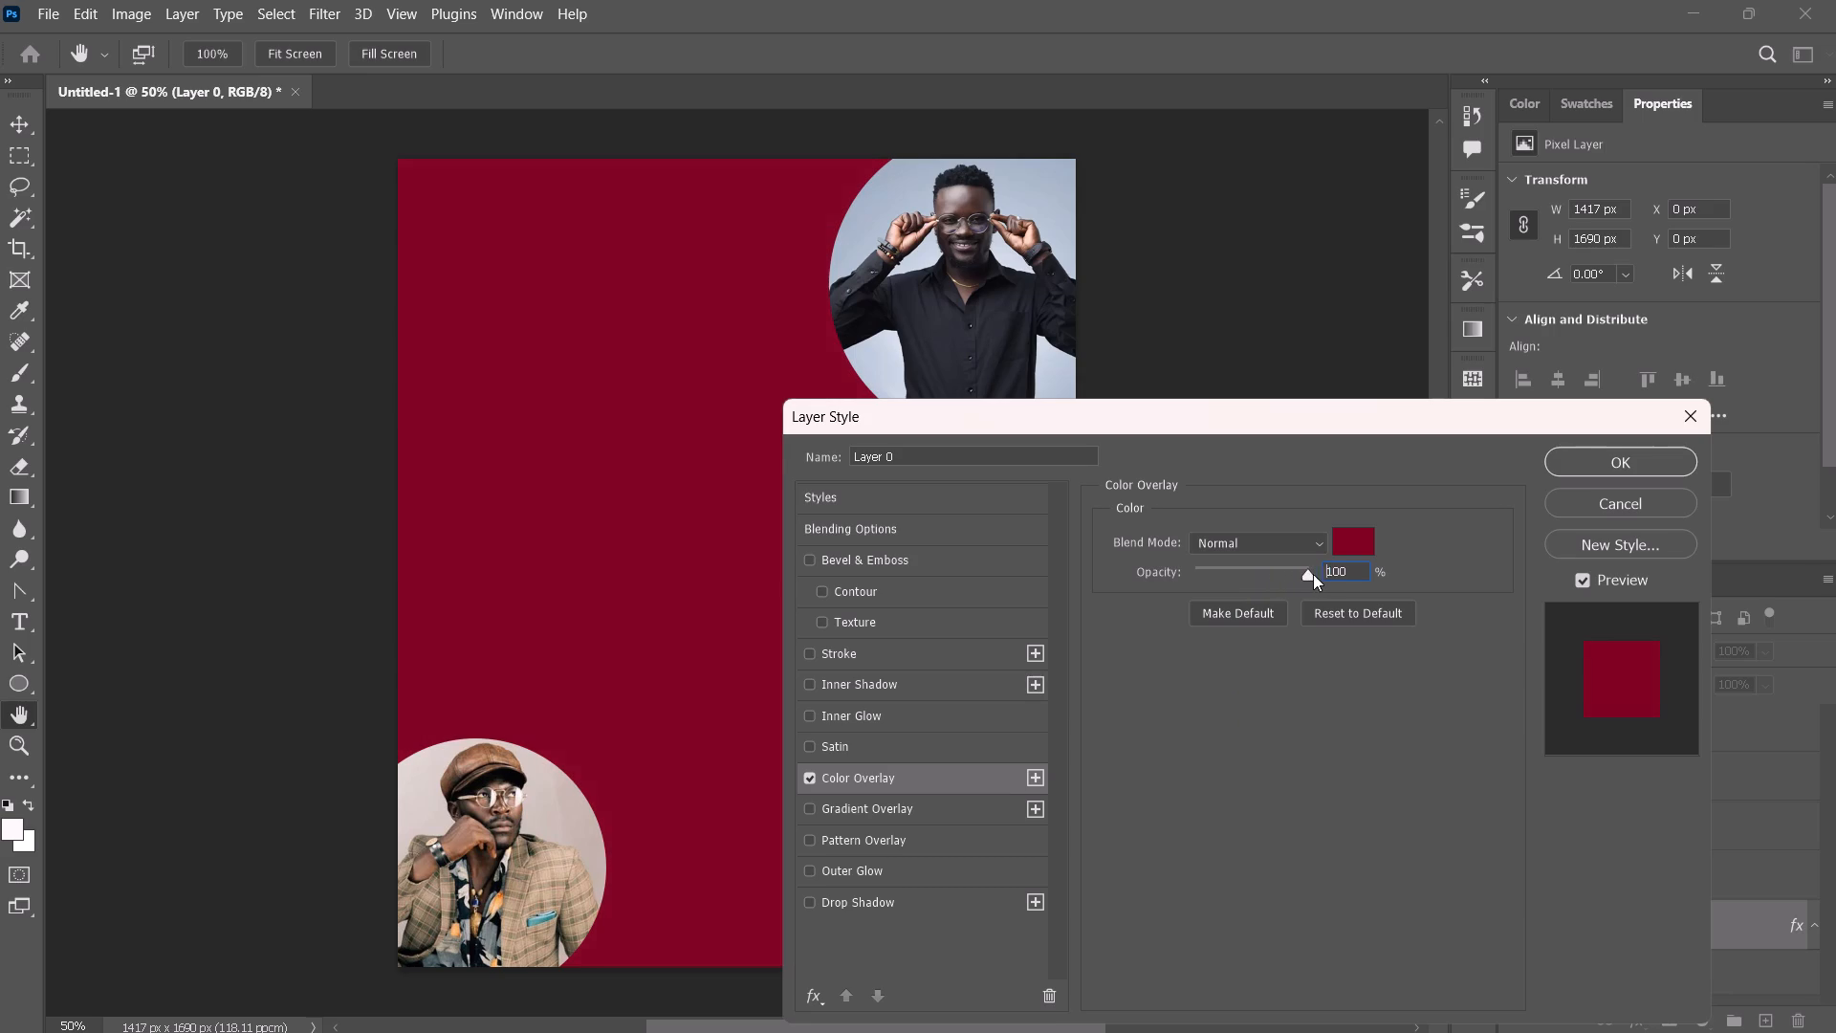
{"action": "left_click_drag", "start_coordinate": [1313, 574], "coordinate": [1350, 581]}
{"action": "left_click", "coordinate": [1601, 457]}
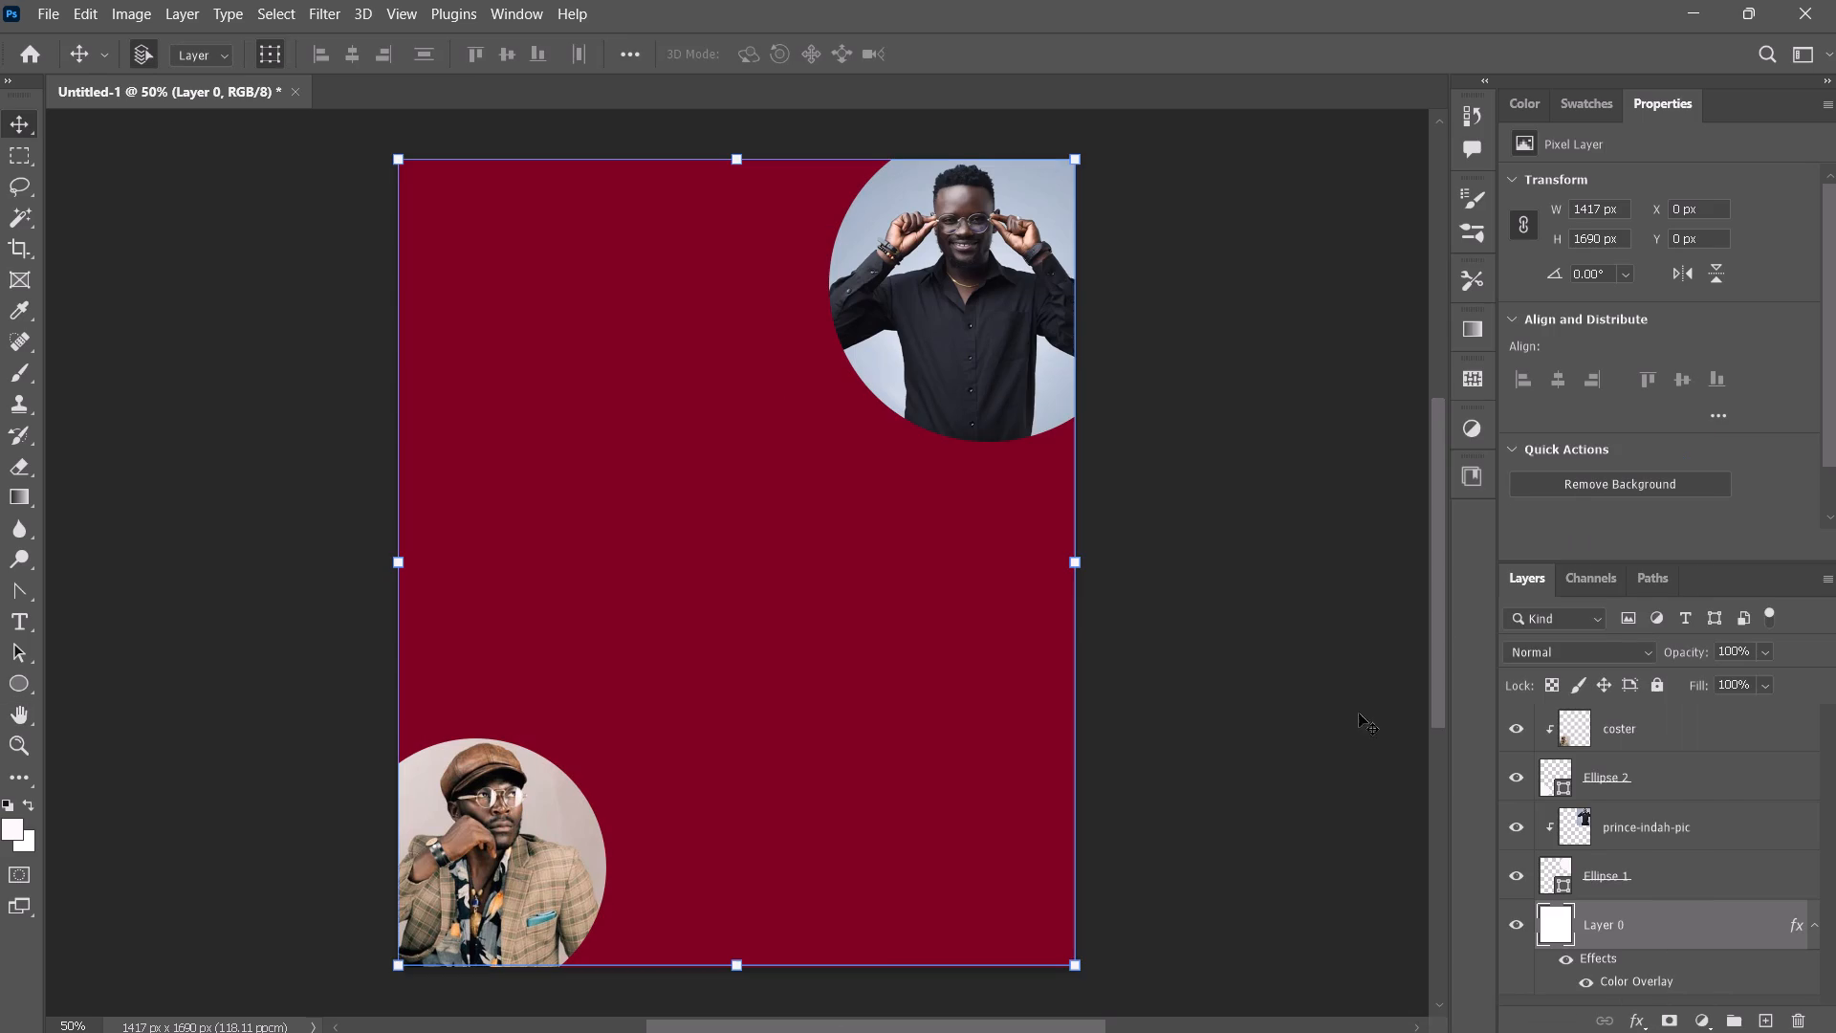
{"action": "left_click", "coordinate": [1348, 431]}
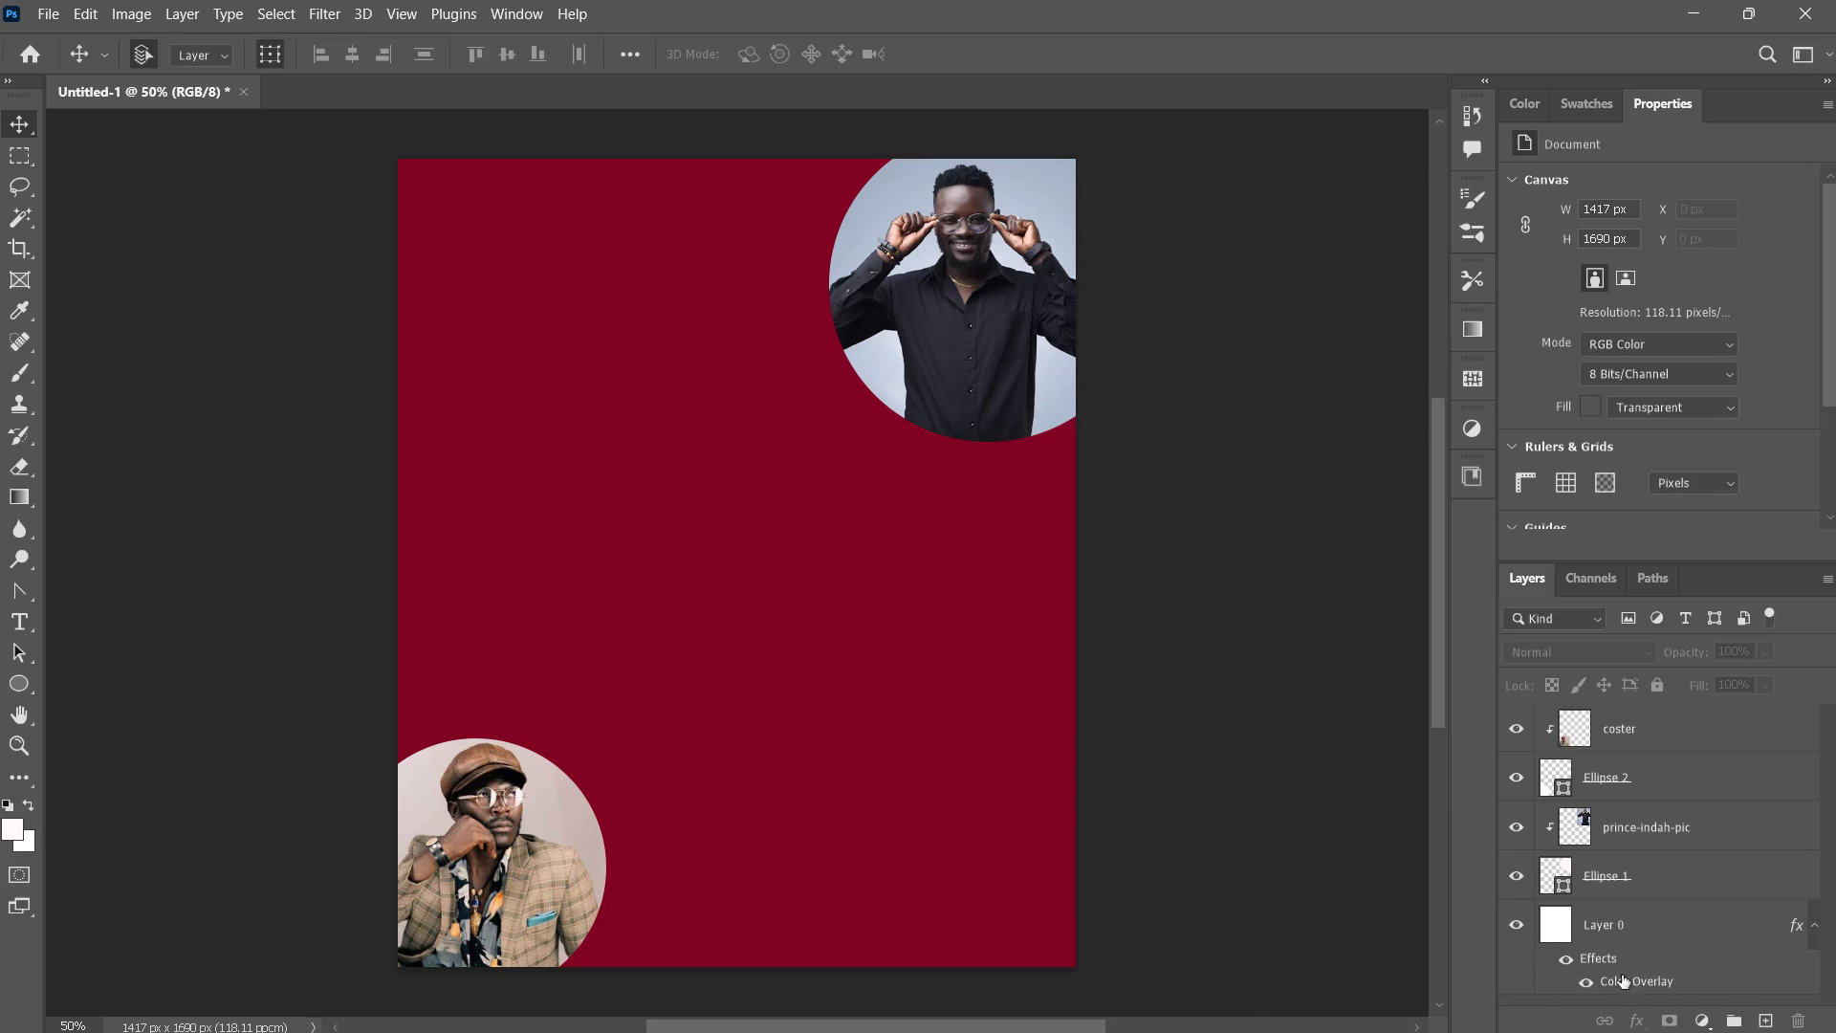
Change the color overlay of Layer 0 to hex 5c0120 and apply the layer style.
{"action": "scroll", "coordinate": [1611, 891], "scroll_direction": "down", "scroll_amount": 6}
{"action": "left_click", "coordinate": [1605, 937]}
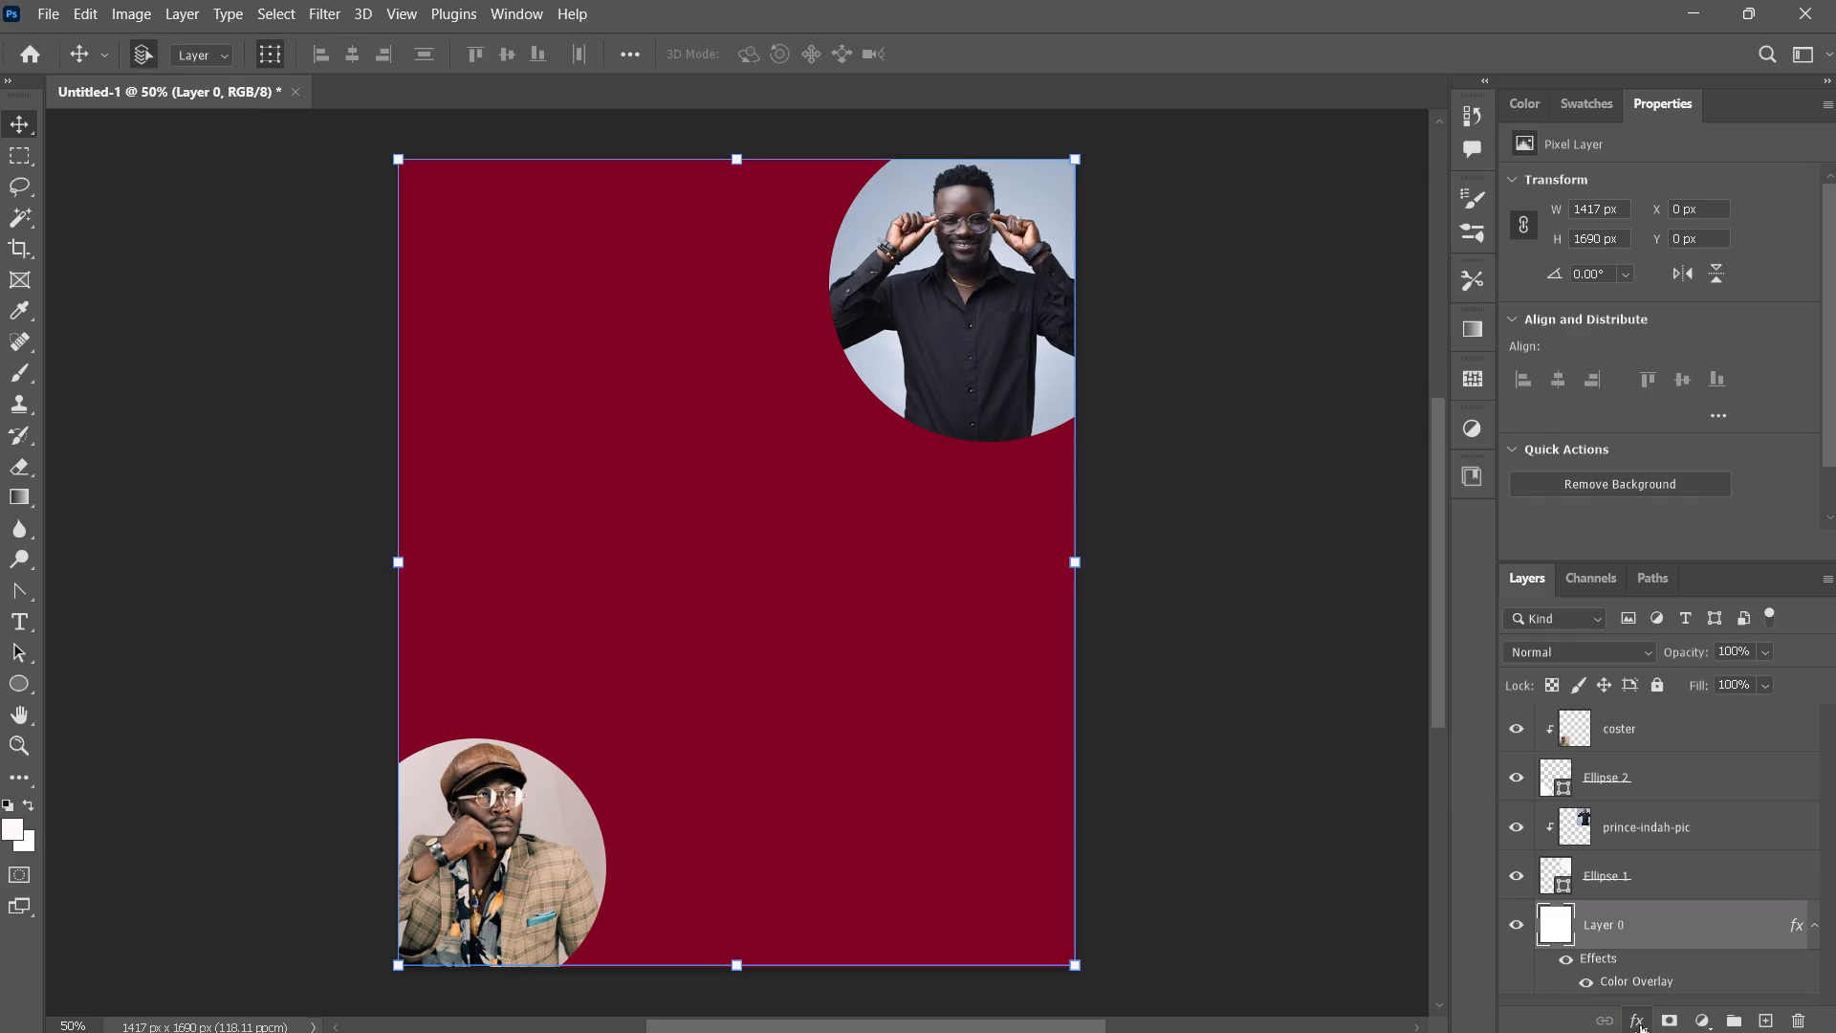
{"action": "left_click", "coordinate": [1642, 1025]}
{"action": "left_click", "coordinate": [1652, 934]}
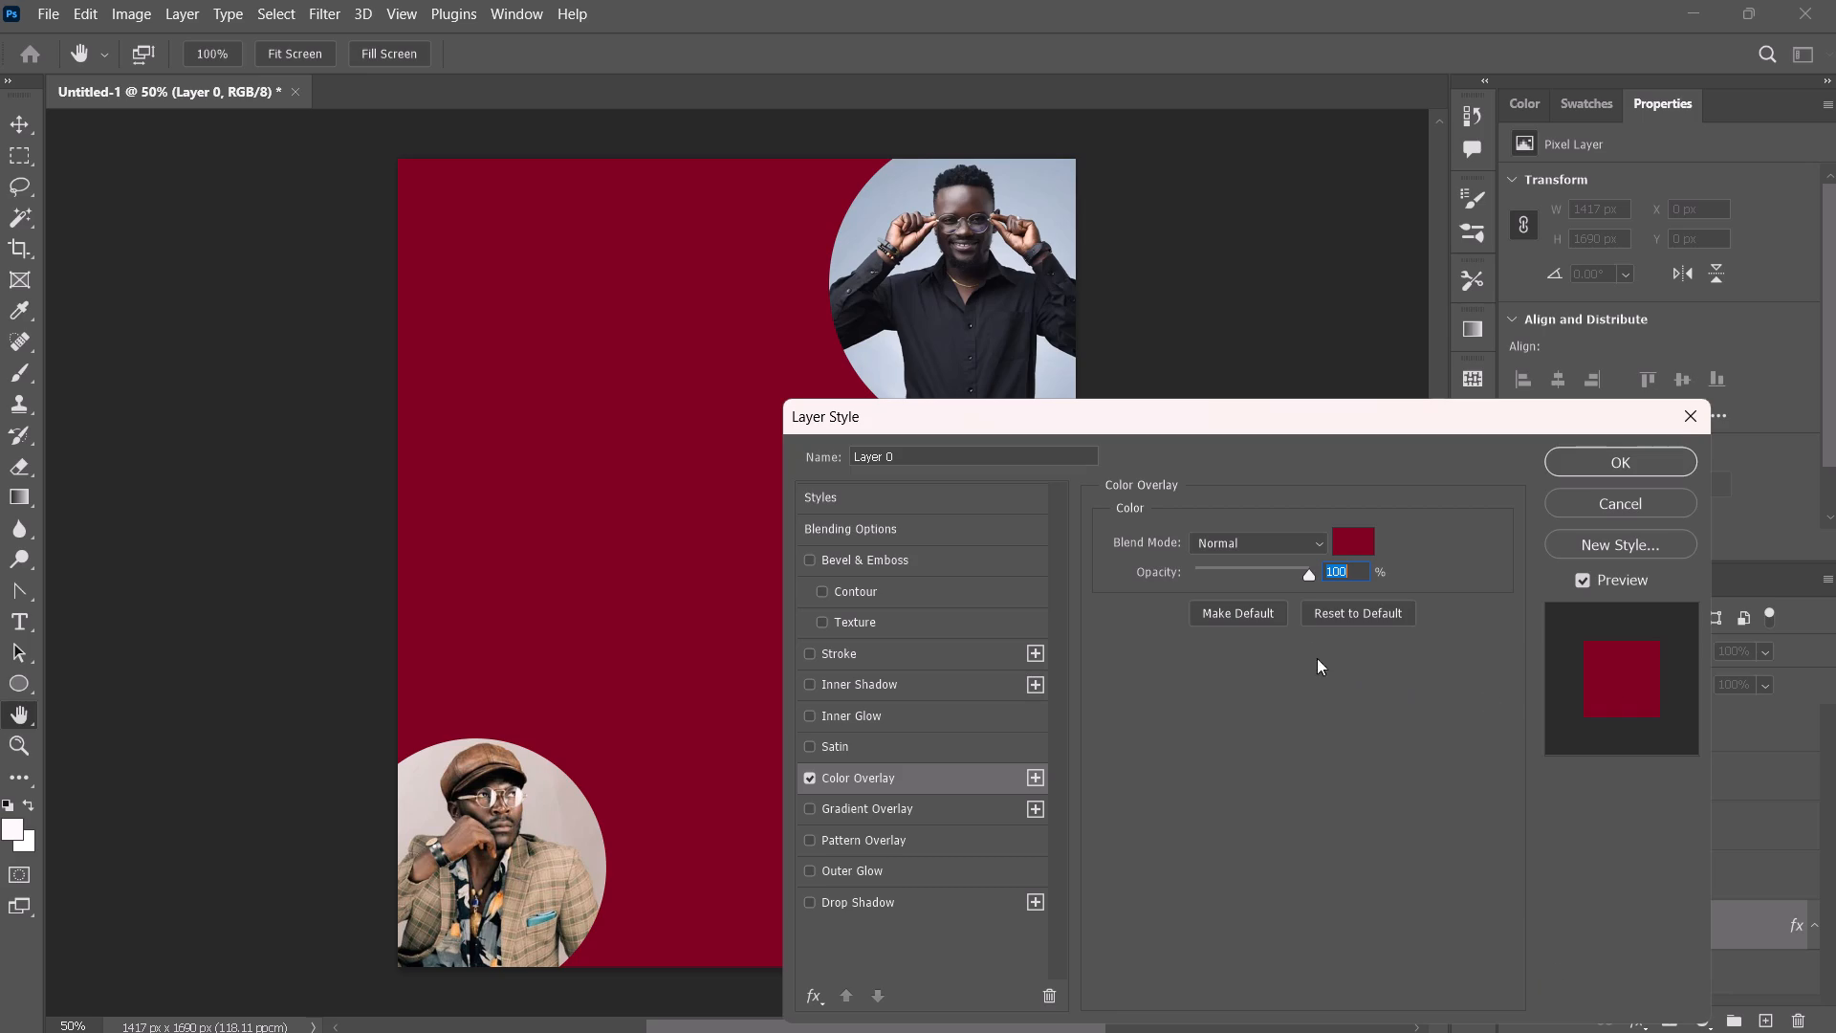
{"action": "left_click", "coordinate": [1350, 543]}
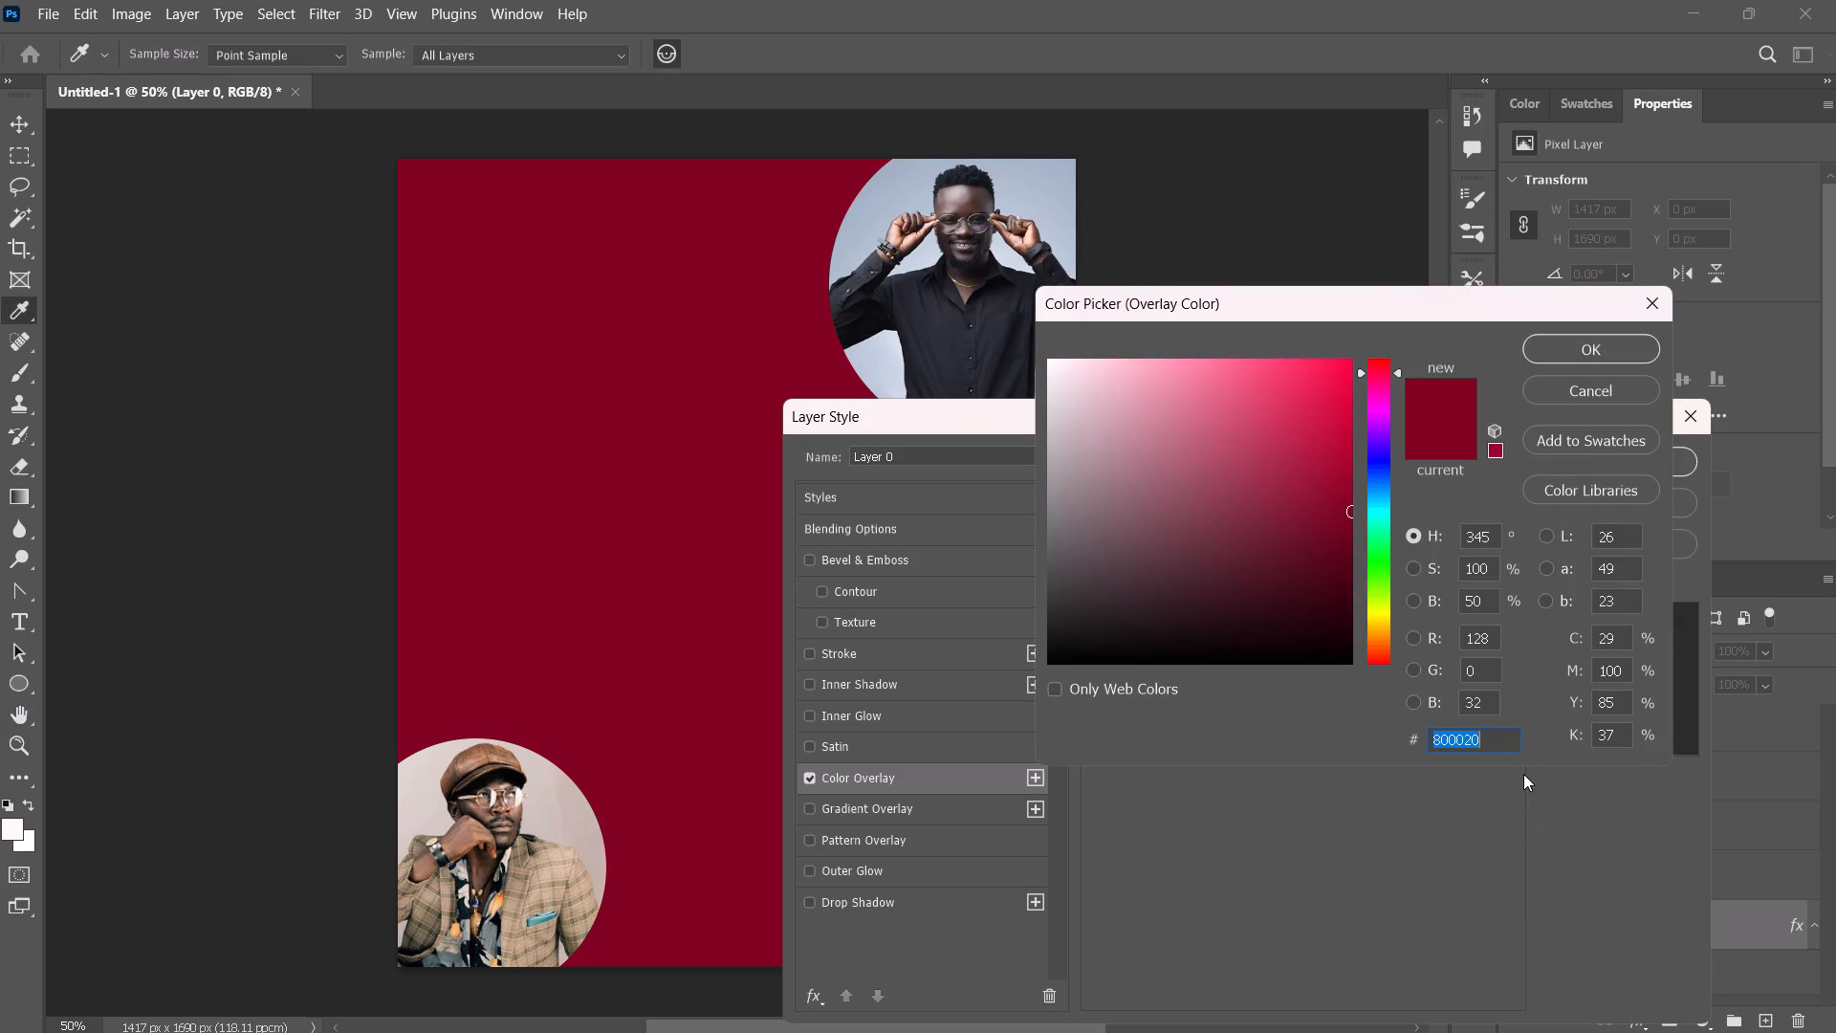
{"action": "key", "text": "5"}
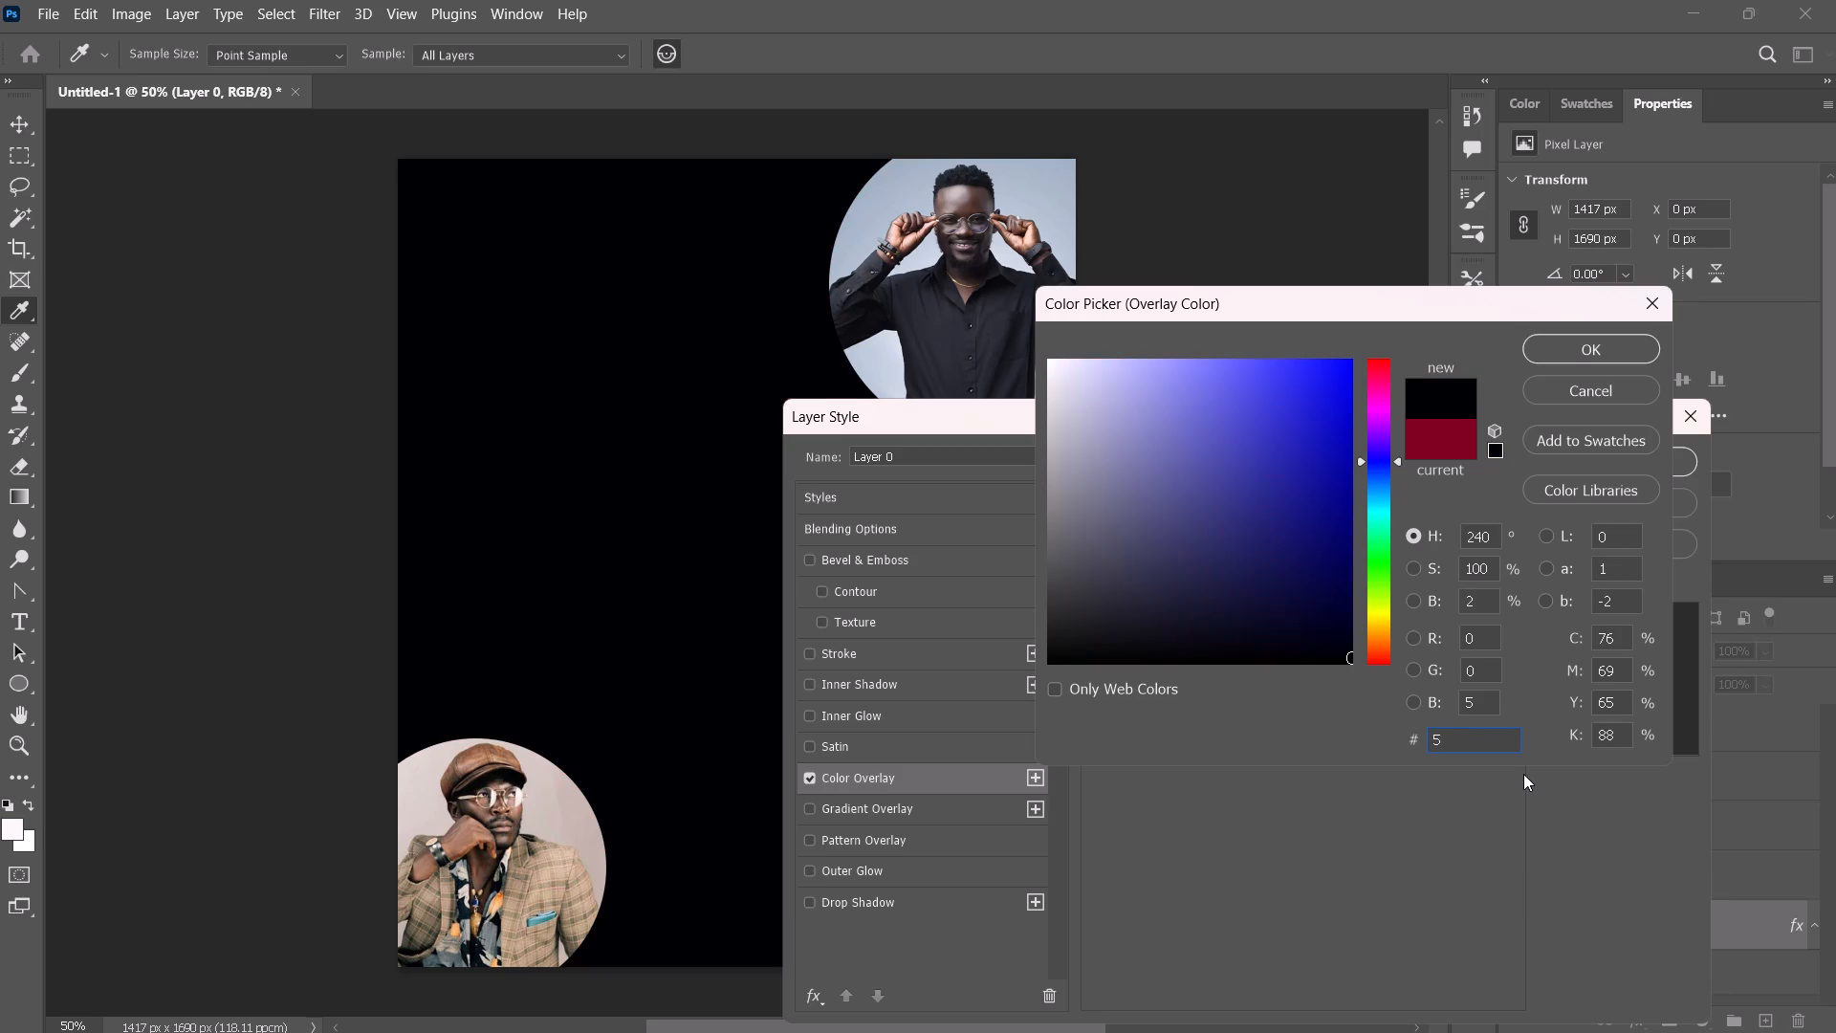
{"action": "key", "text": "c"}
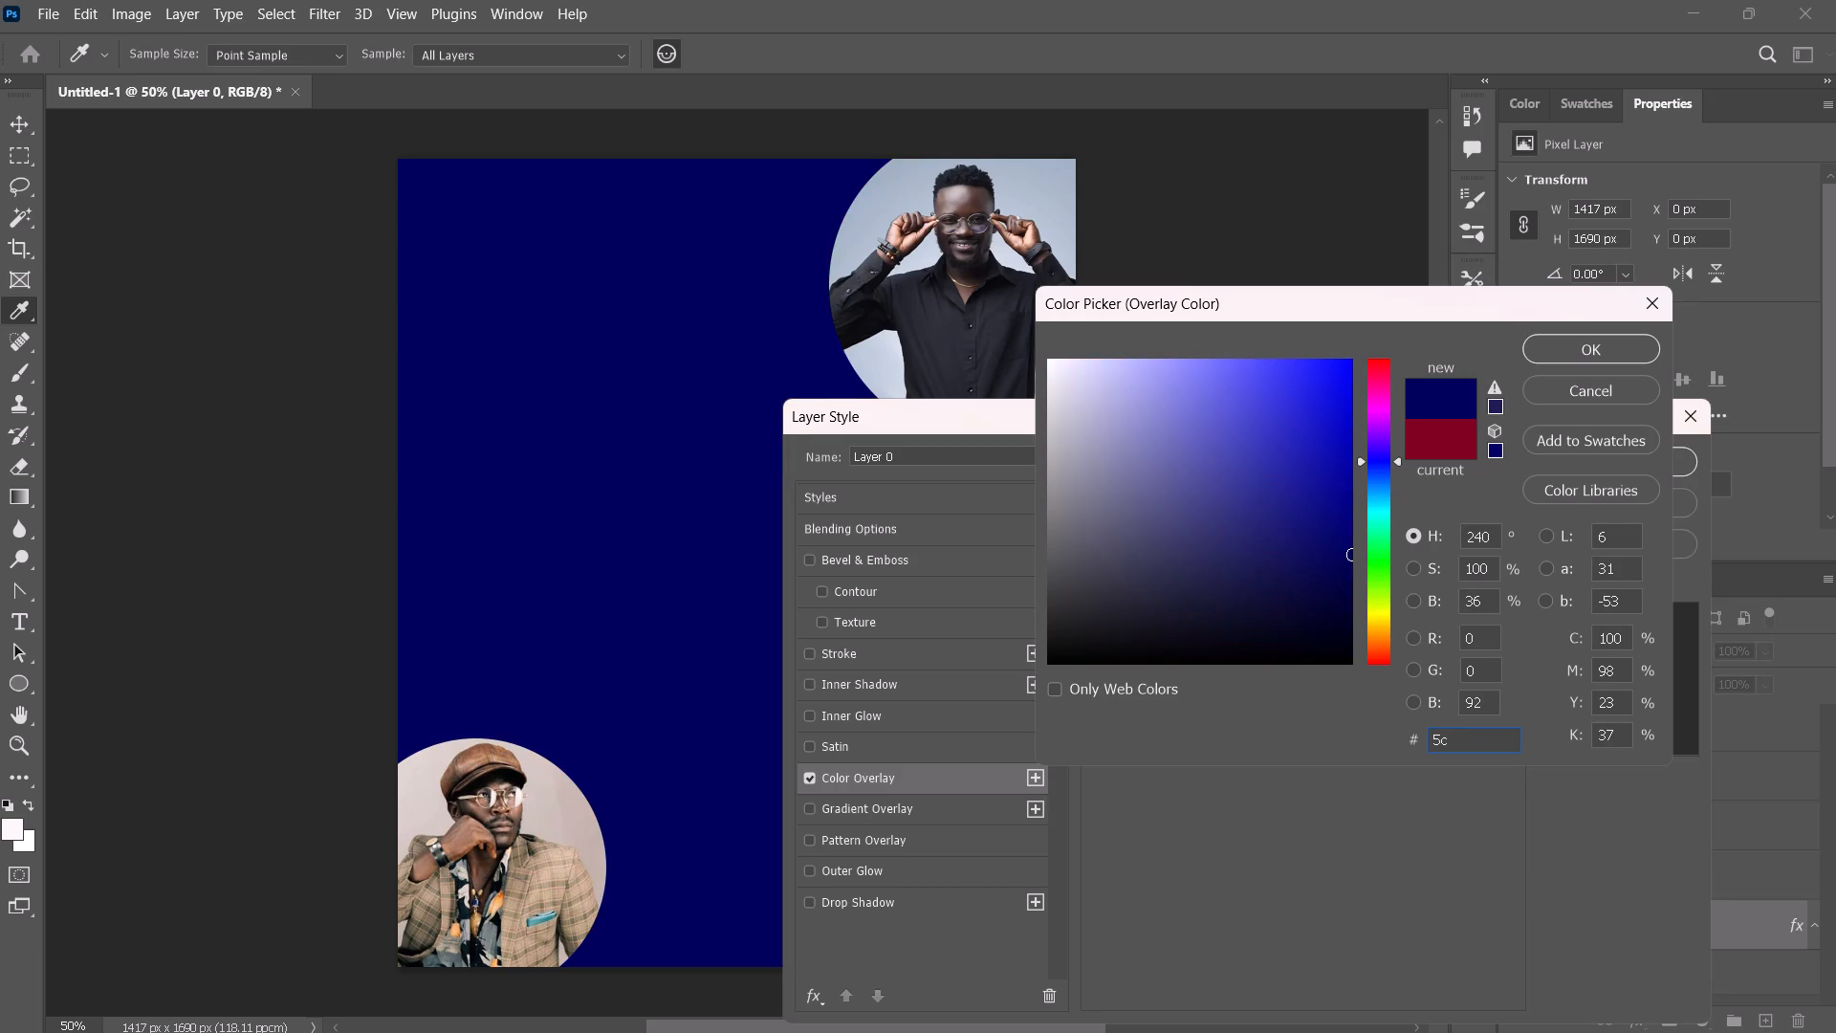
{"action": "key", "text": "0"}
{"action": "type", "text": "120"}
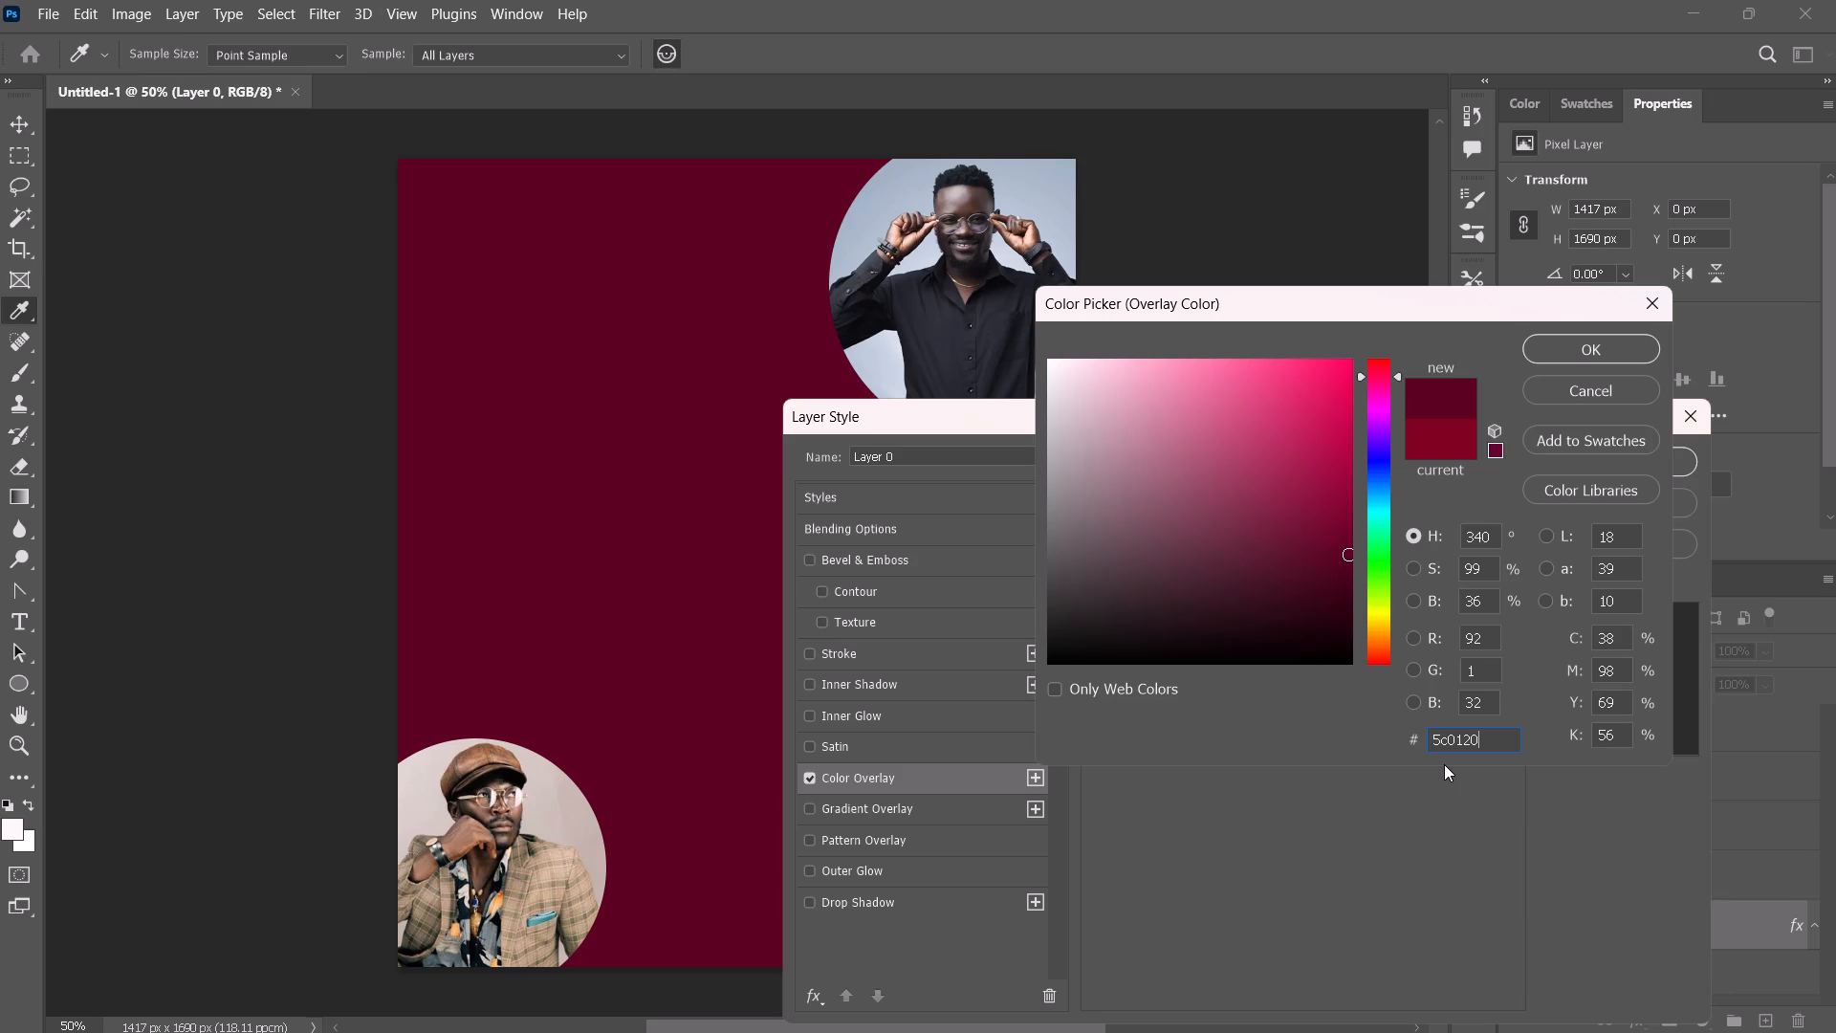
{"action": "left_click", "coordinate": [1556, 340]}
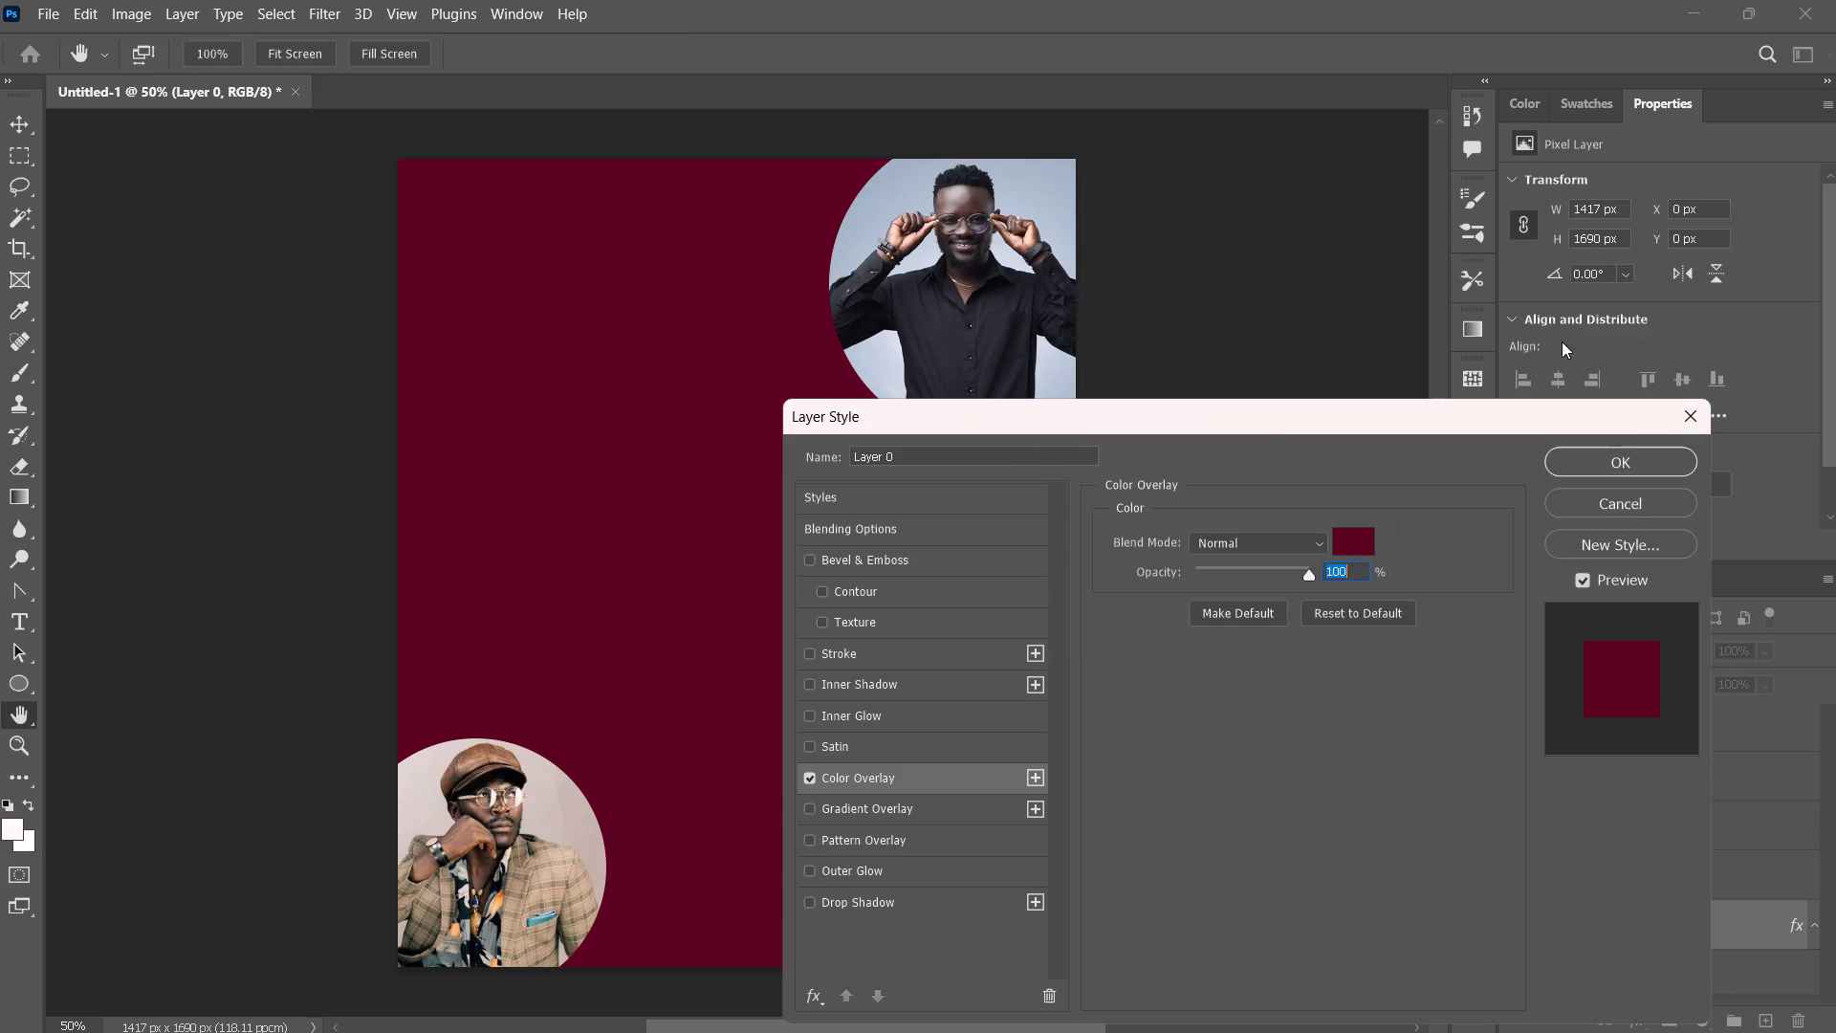
{"action": "left_click", "coordinate": [1630, 460]}
{"action": "left_click", "coordinate": [1219, 531]}
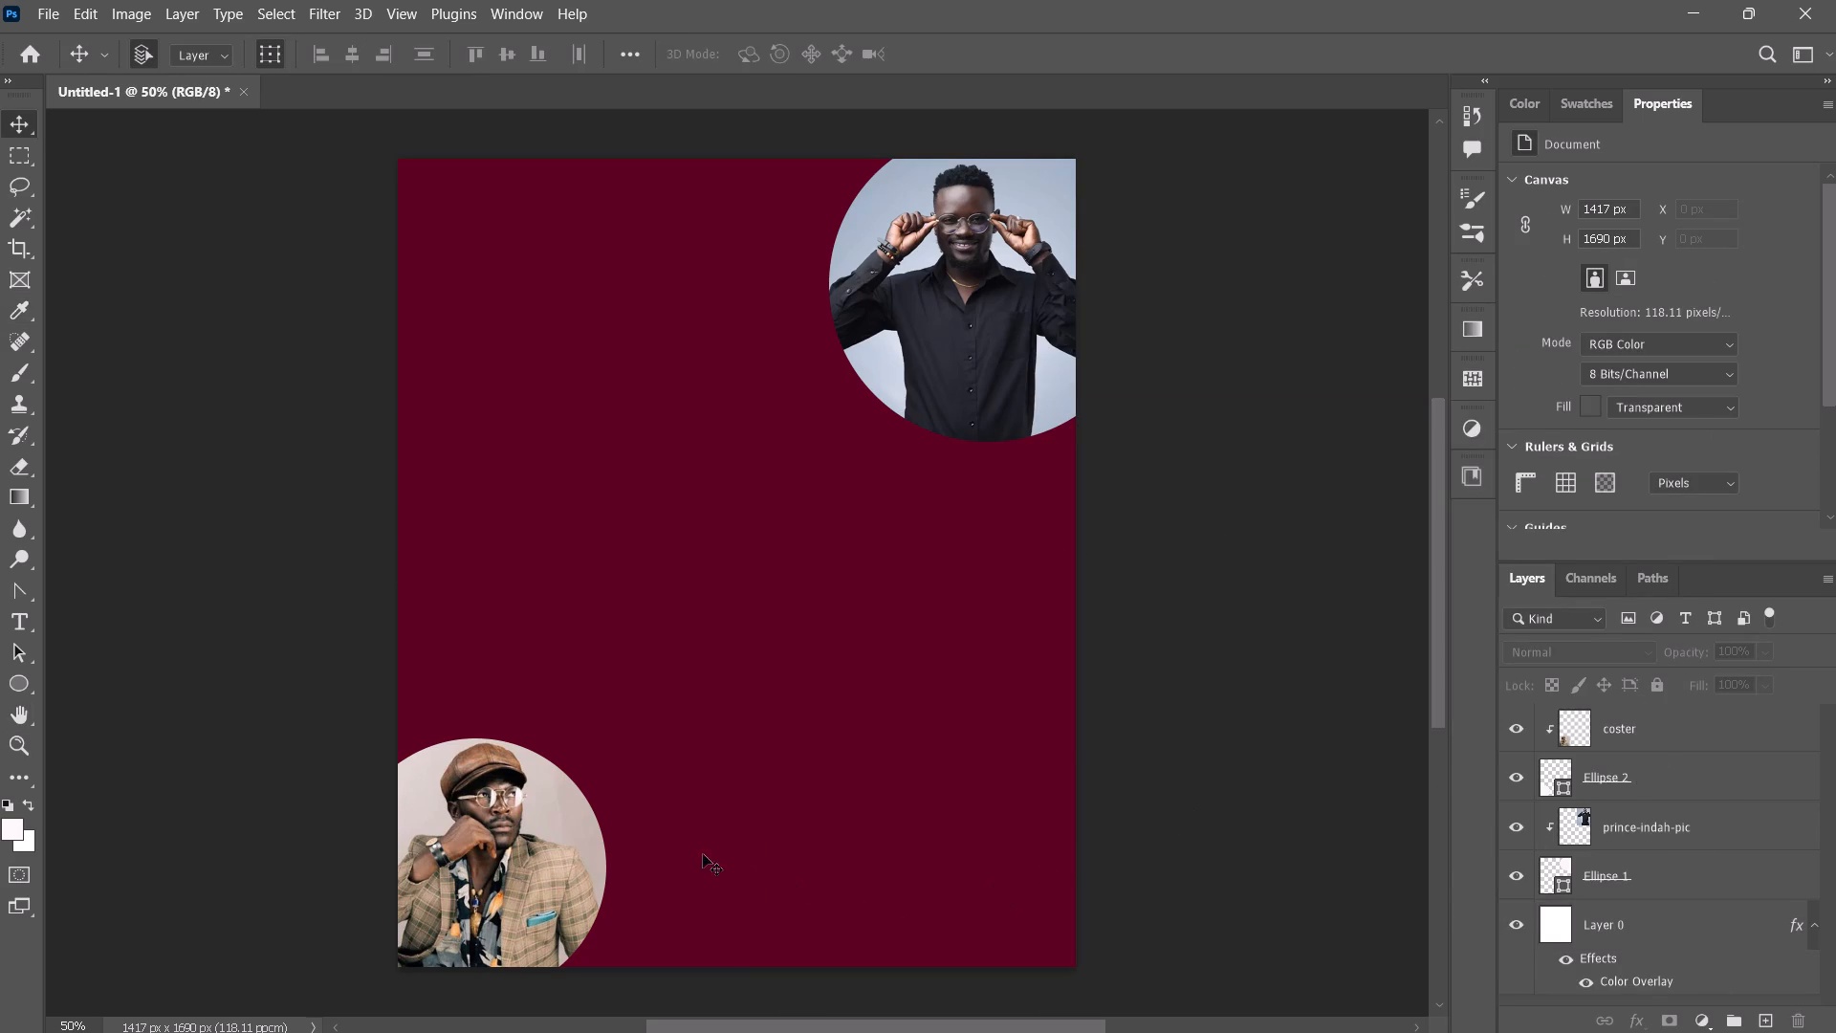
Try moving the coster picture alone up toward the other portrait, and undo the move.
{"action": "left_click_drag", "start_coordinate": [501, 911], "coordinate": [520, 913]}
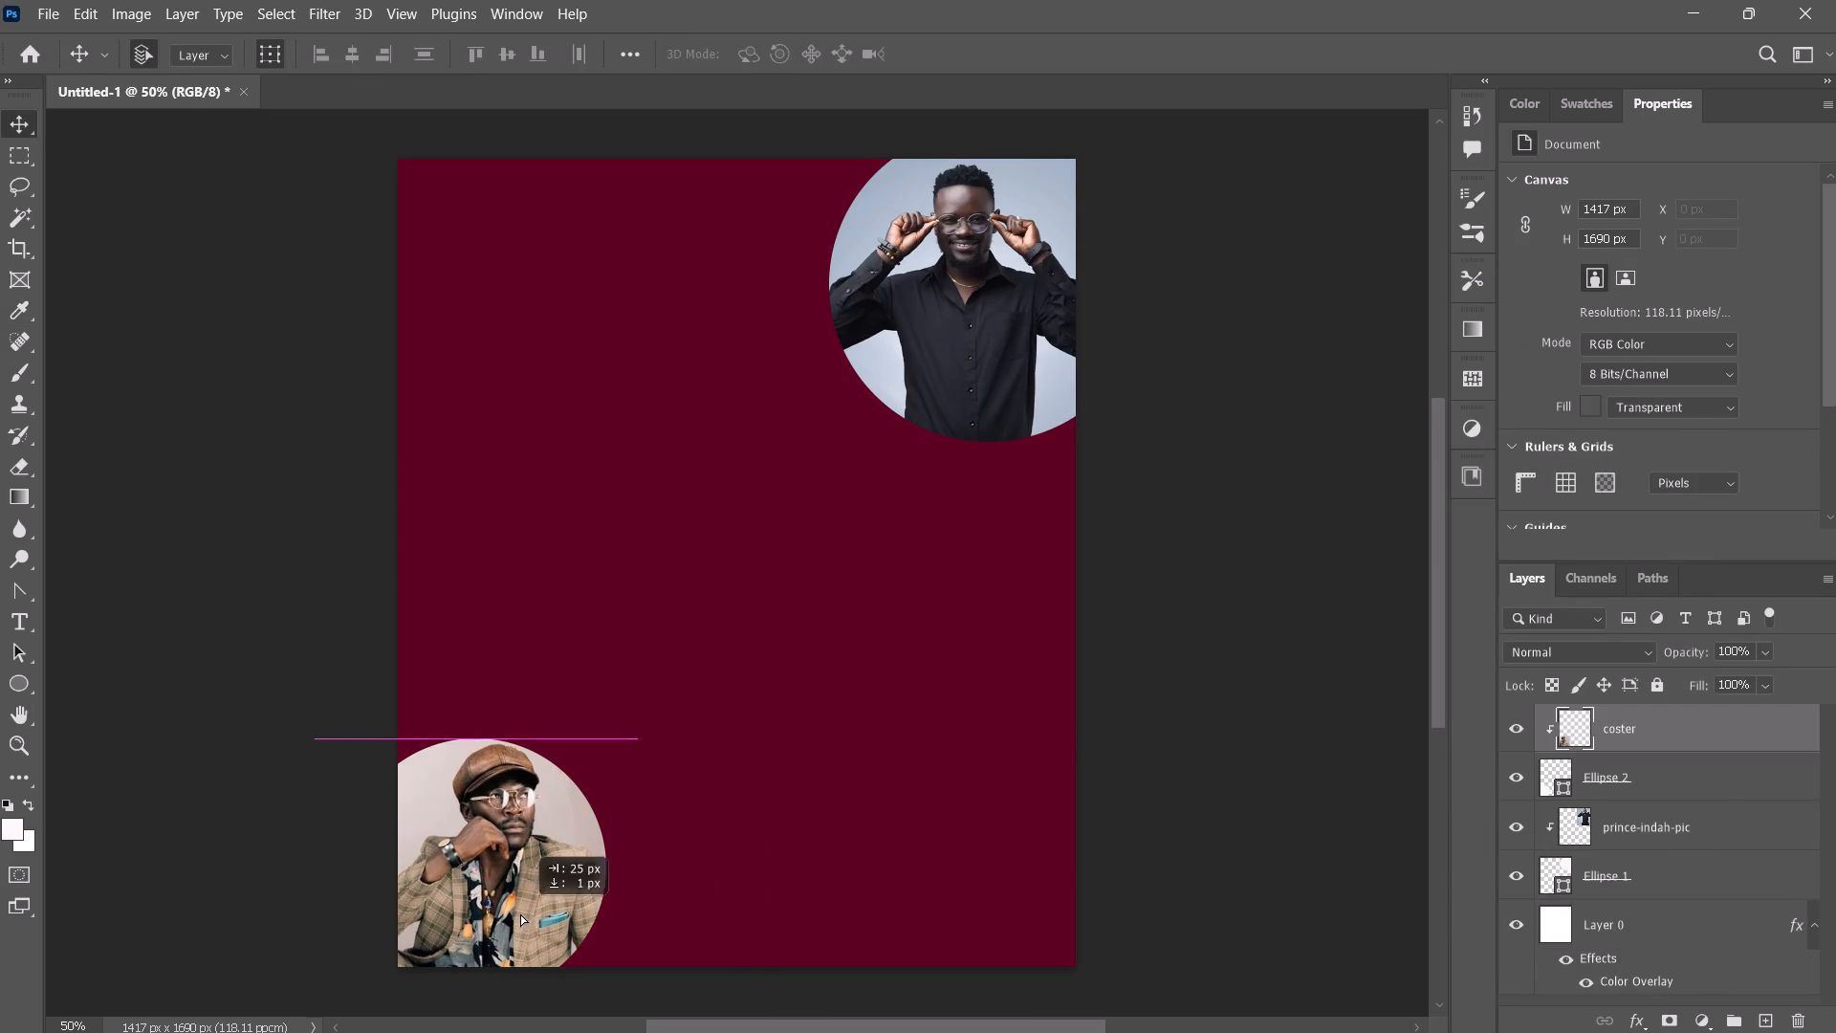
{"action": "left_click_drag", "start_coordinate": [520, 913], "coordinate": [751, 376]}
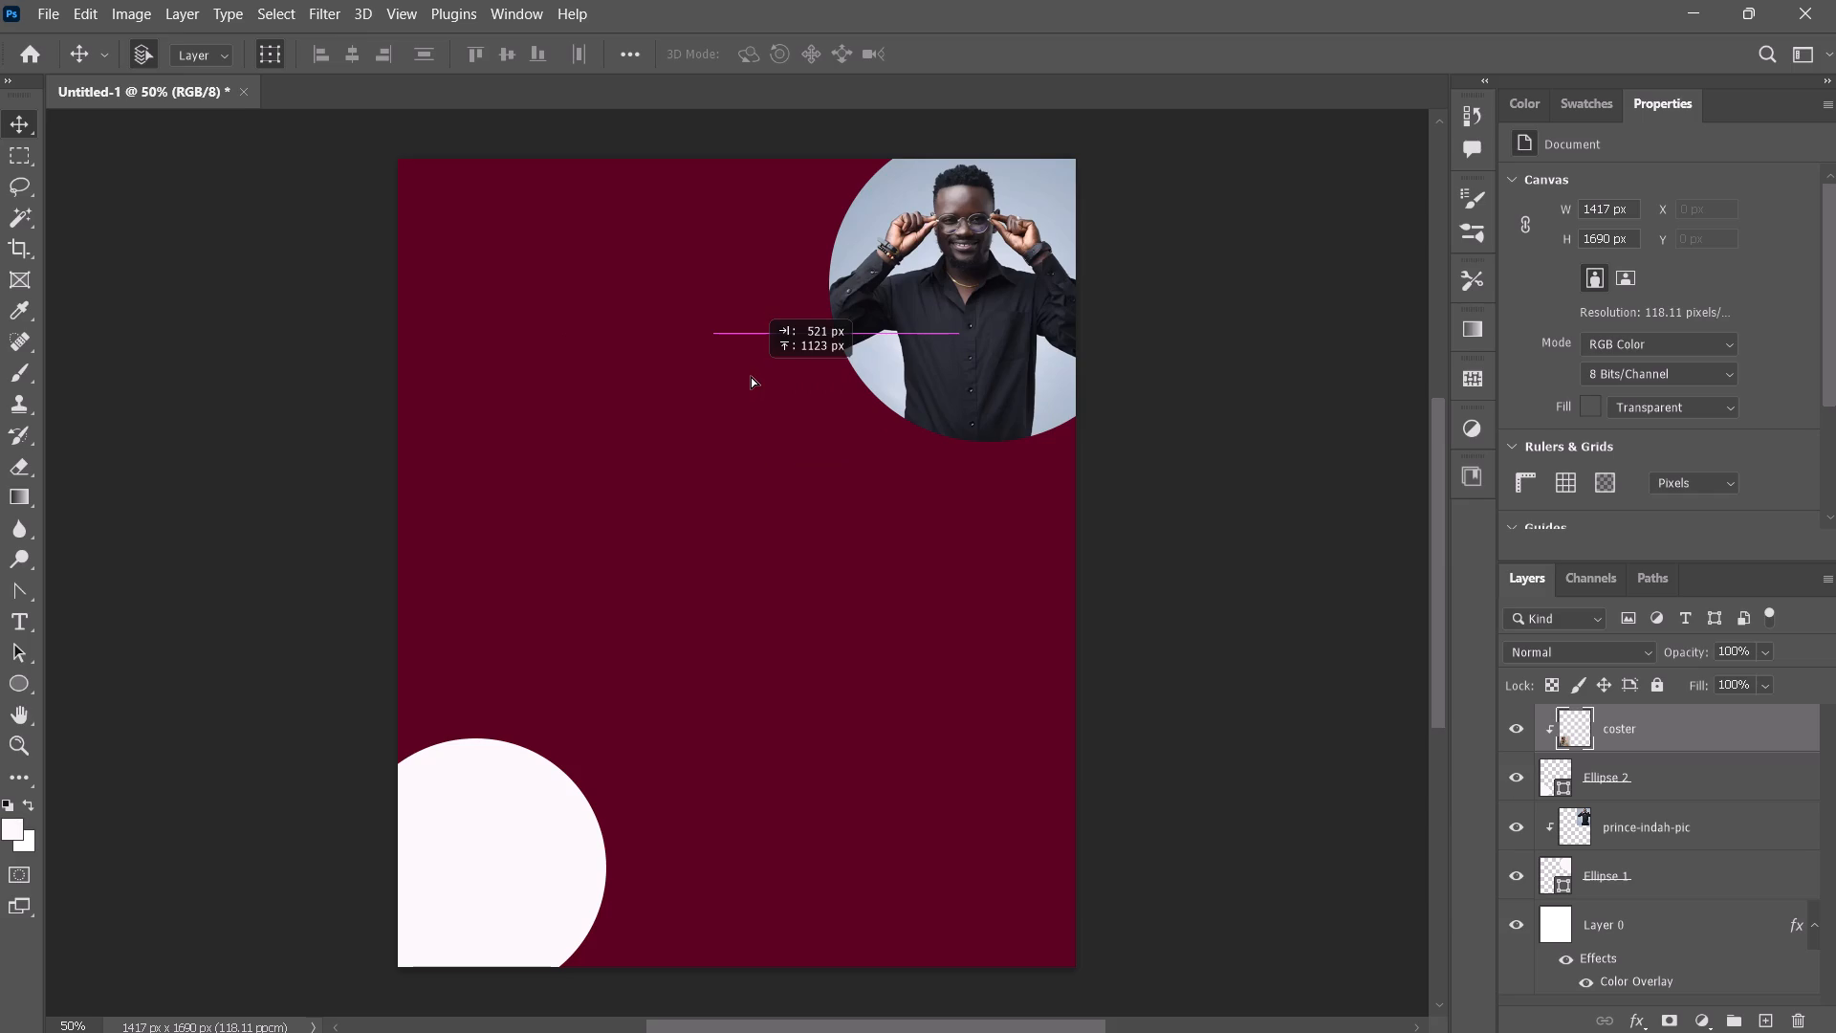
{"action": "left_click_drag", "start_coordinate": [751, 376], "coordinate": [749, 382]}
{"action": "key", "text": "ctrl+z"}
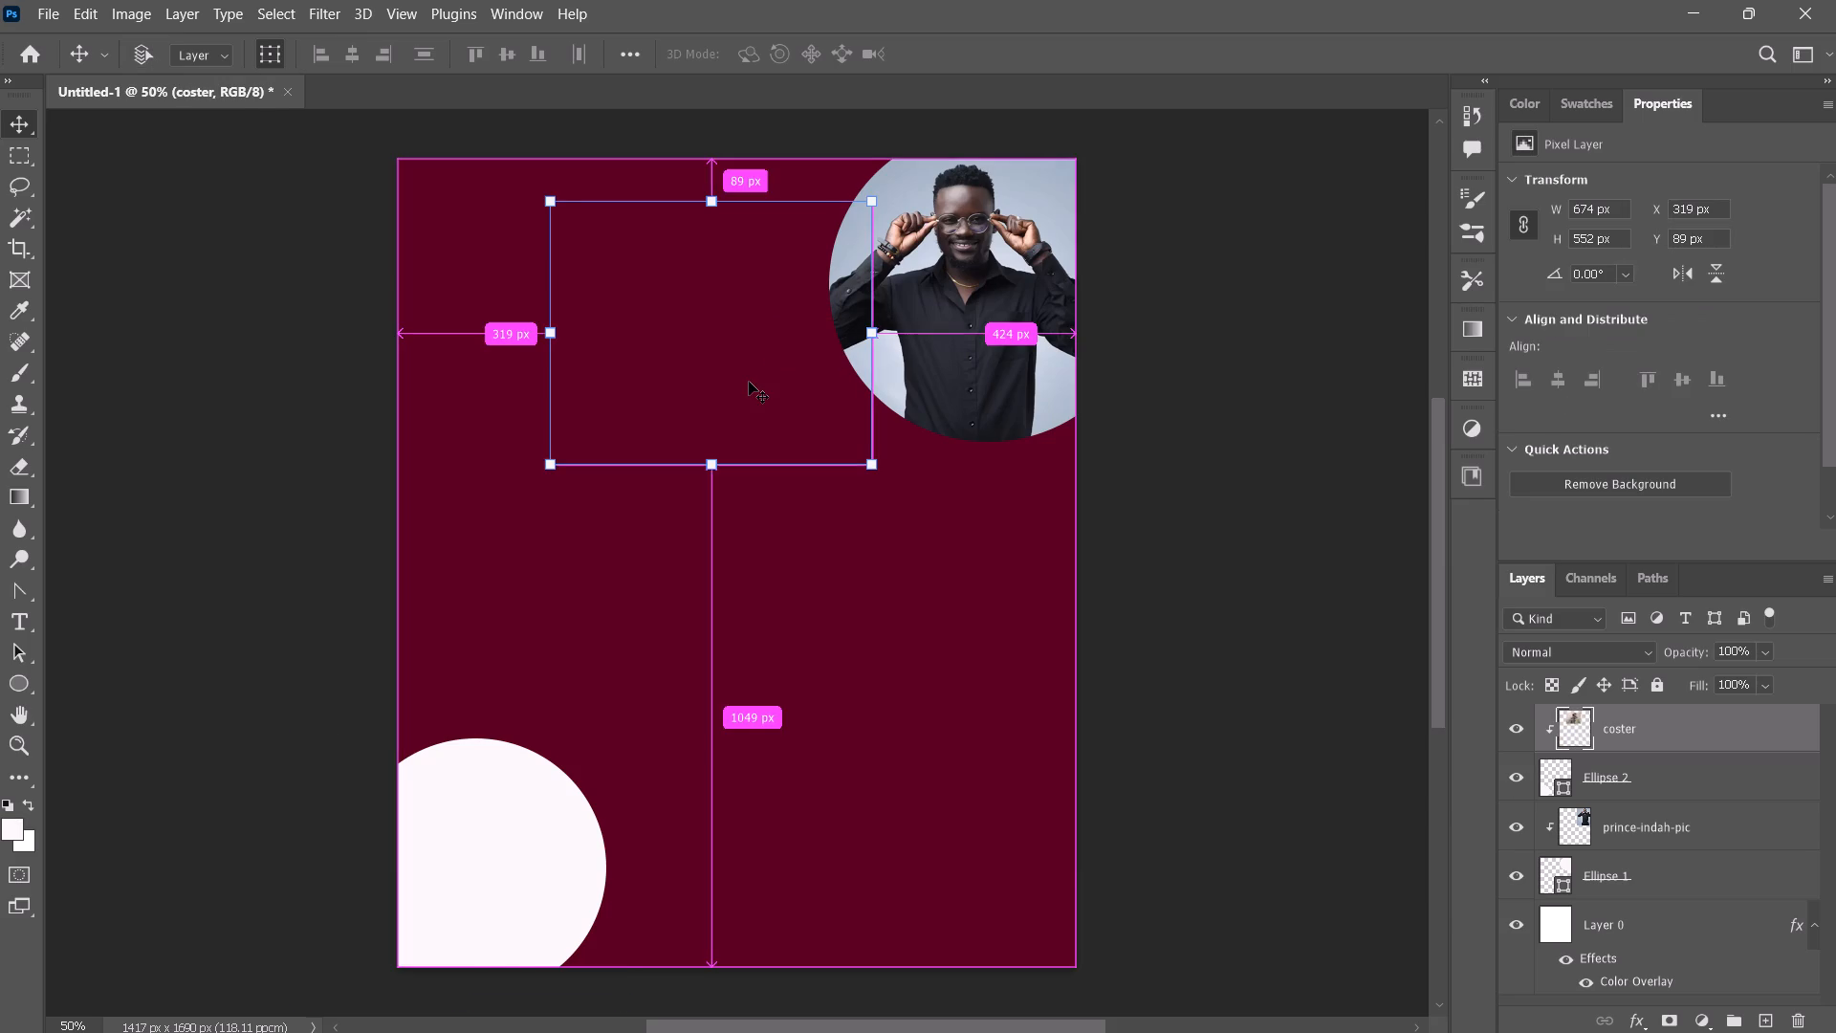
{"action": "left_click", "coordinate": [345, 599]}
Move the coster picture together with Ellipse 2 up beside the prince-indah-pic portrait, with the ellipse at about X 461, Y 219 px.
{"action": "left_click", "coordinate": [1655, 727]}
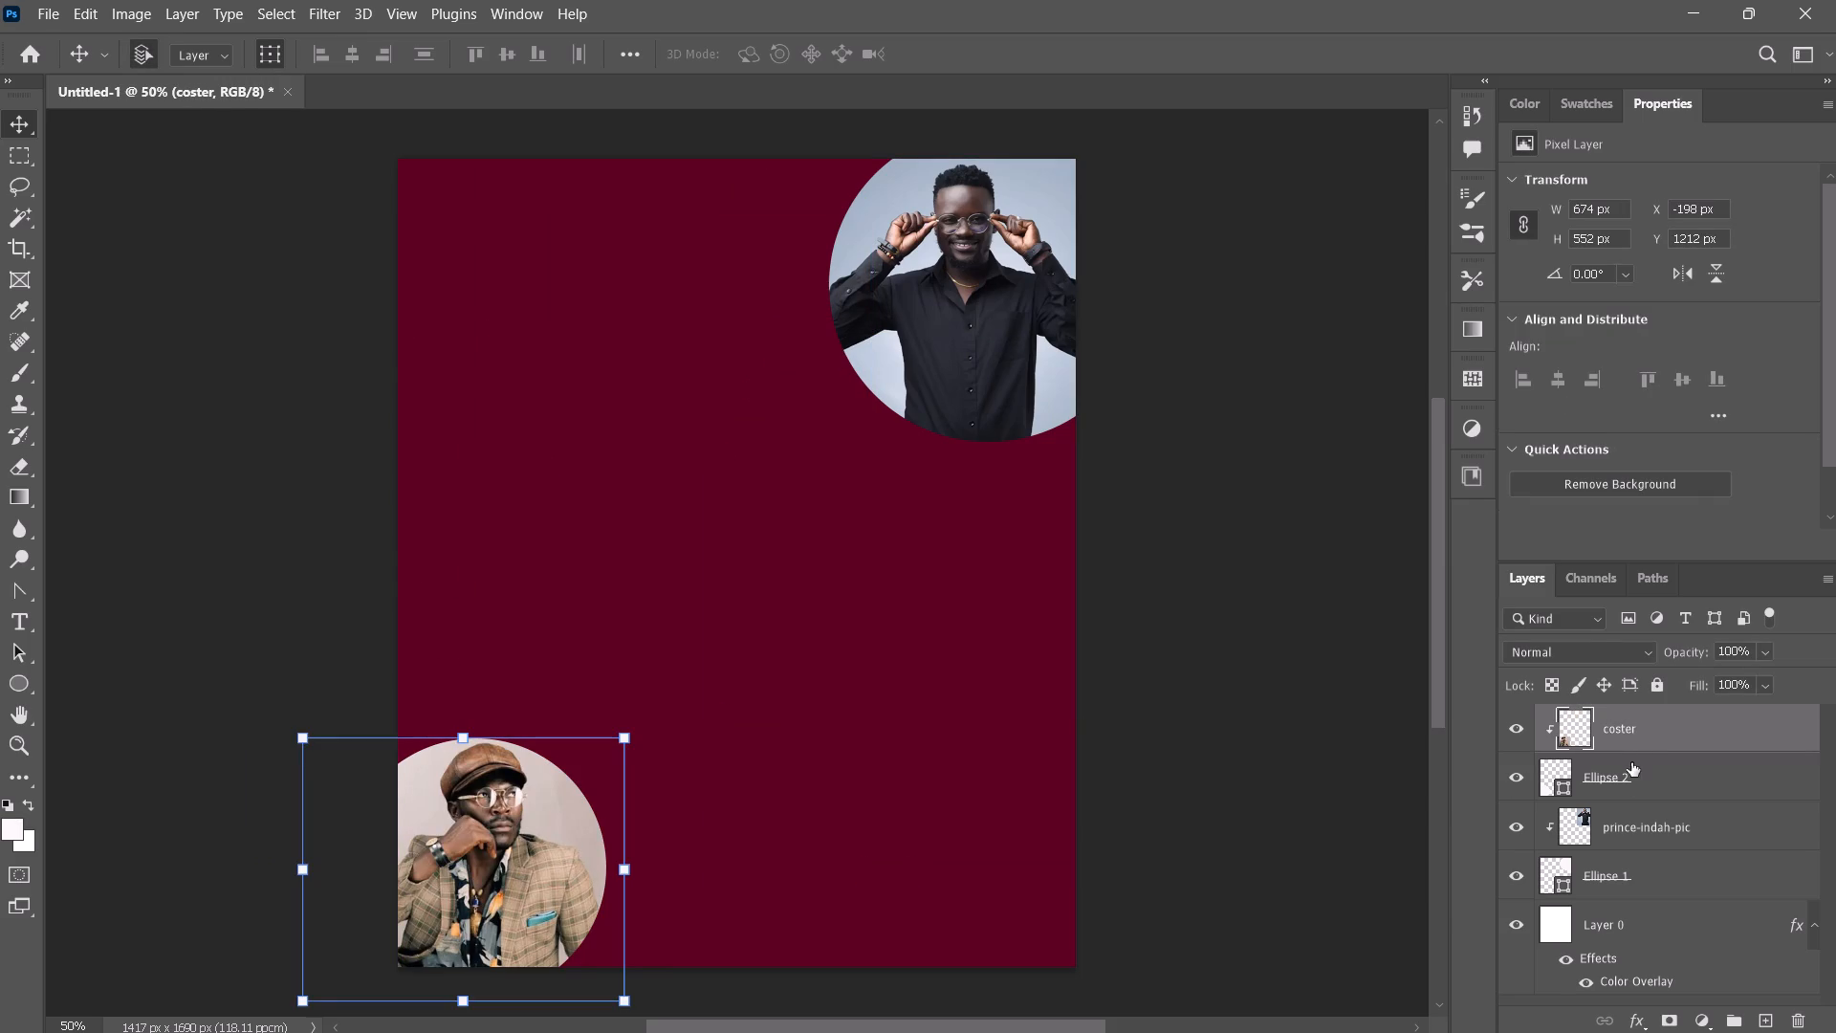
{"action": "left_click", "coordinate": [1606, 779]}
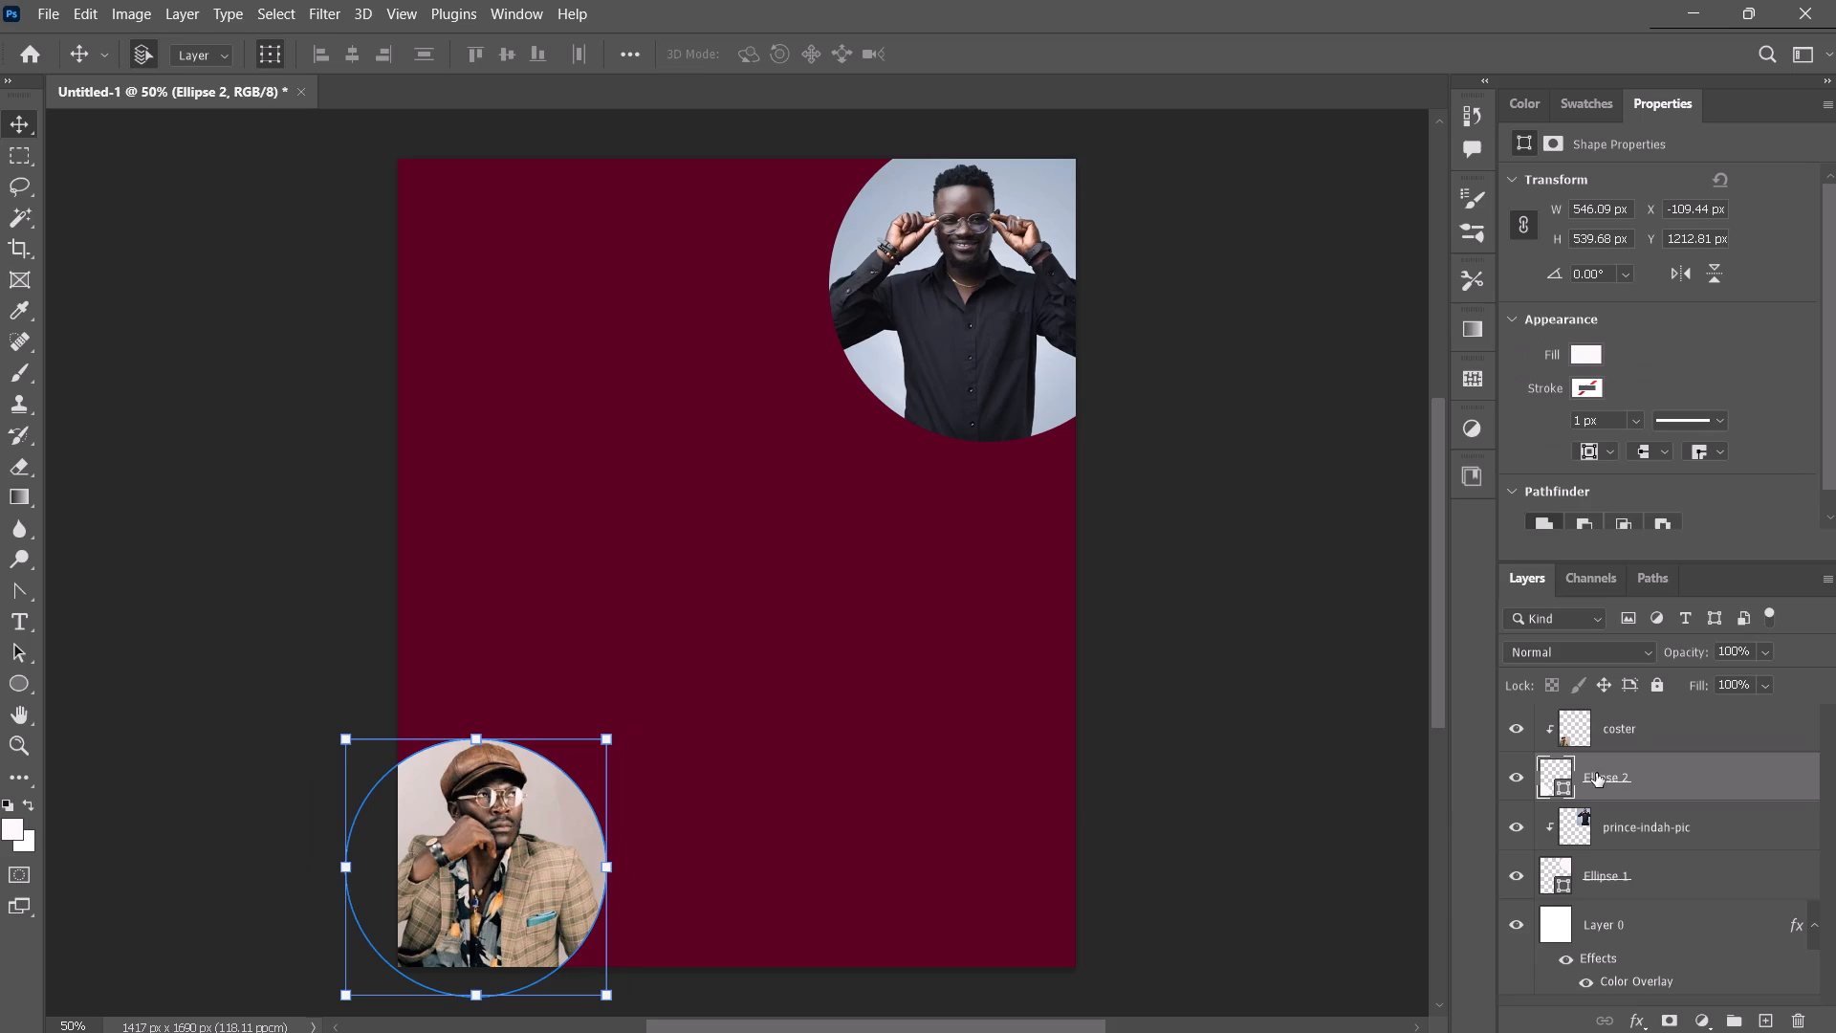
{"action": "left_click", "coordinate": [1624, 725], "text": "shift"}
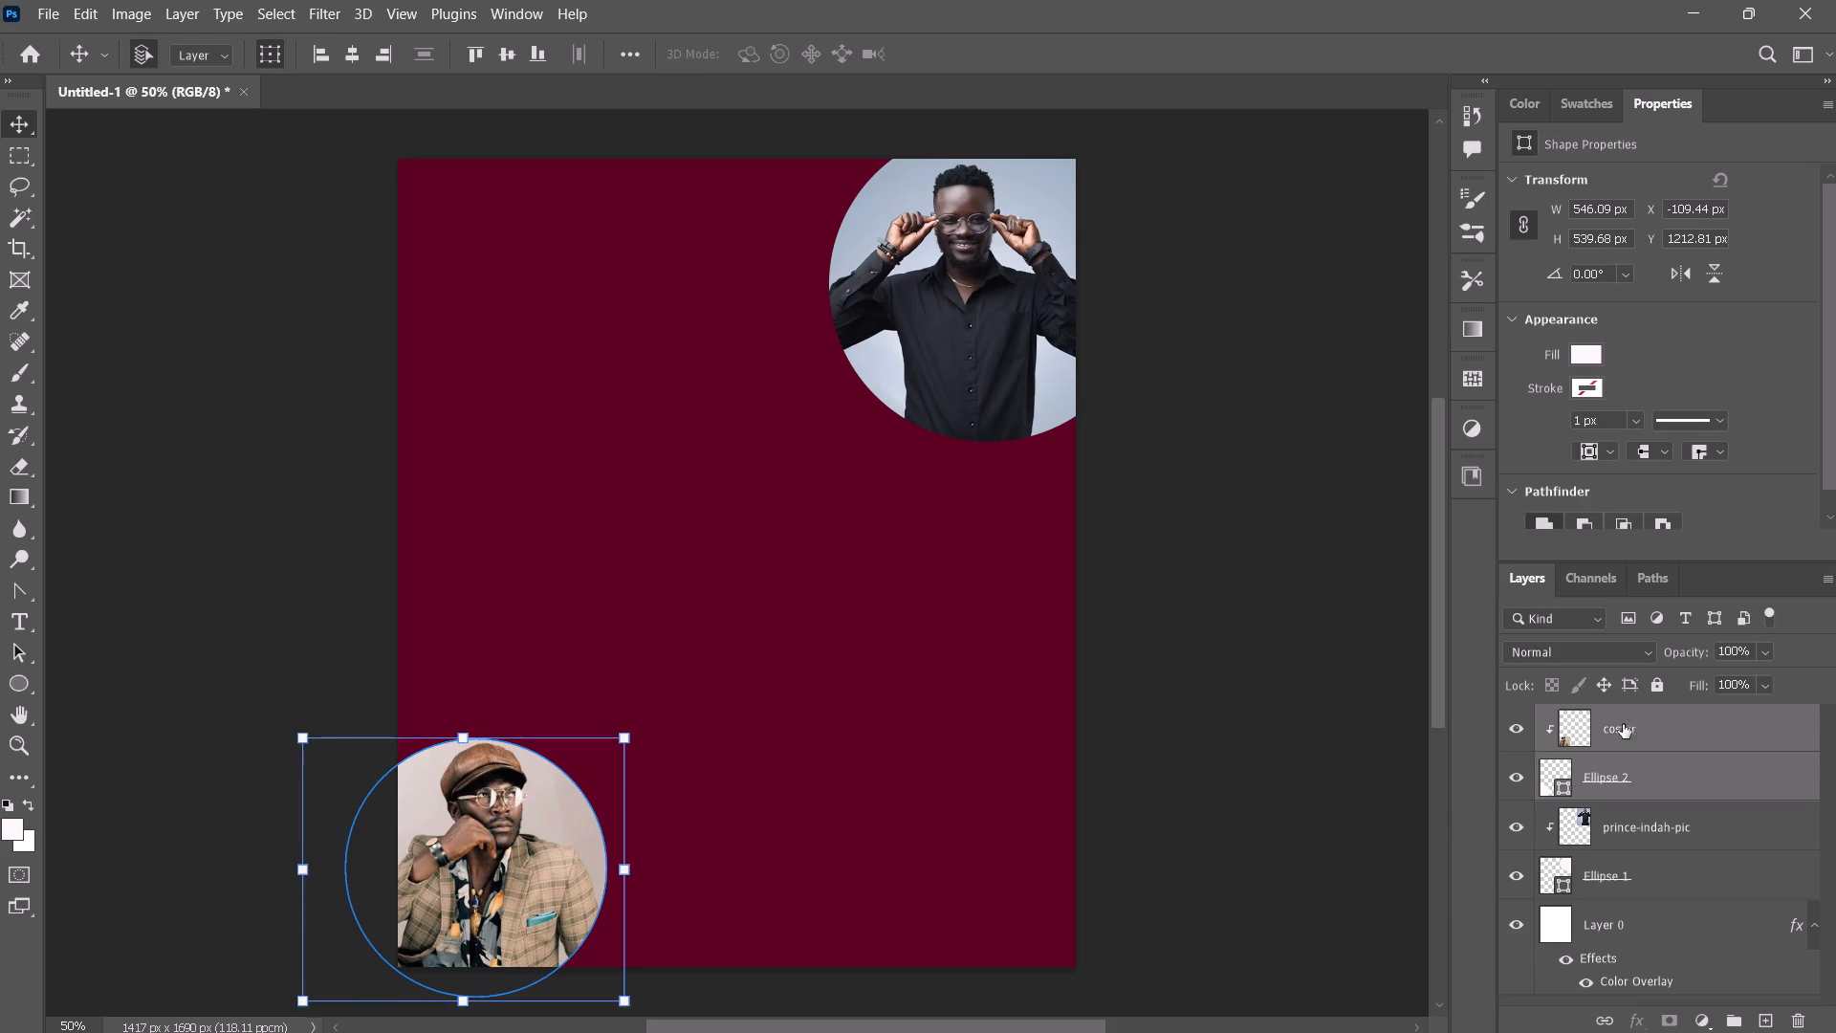
{"action": "left_click_drag", "start_coordinate": [492, 861], "coordinate": [754, 503]}
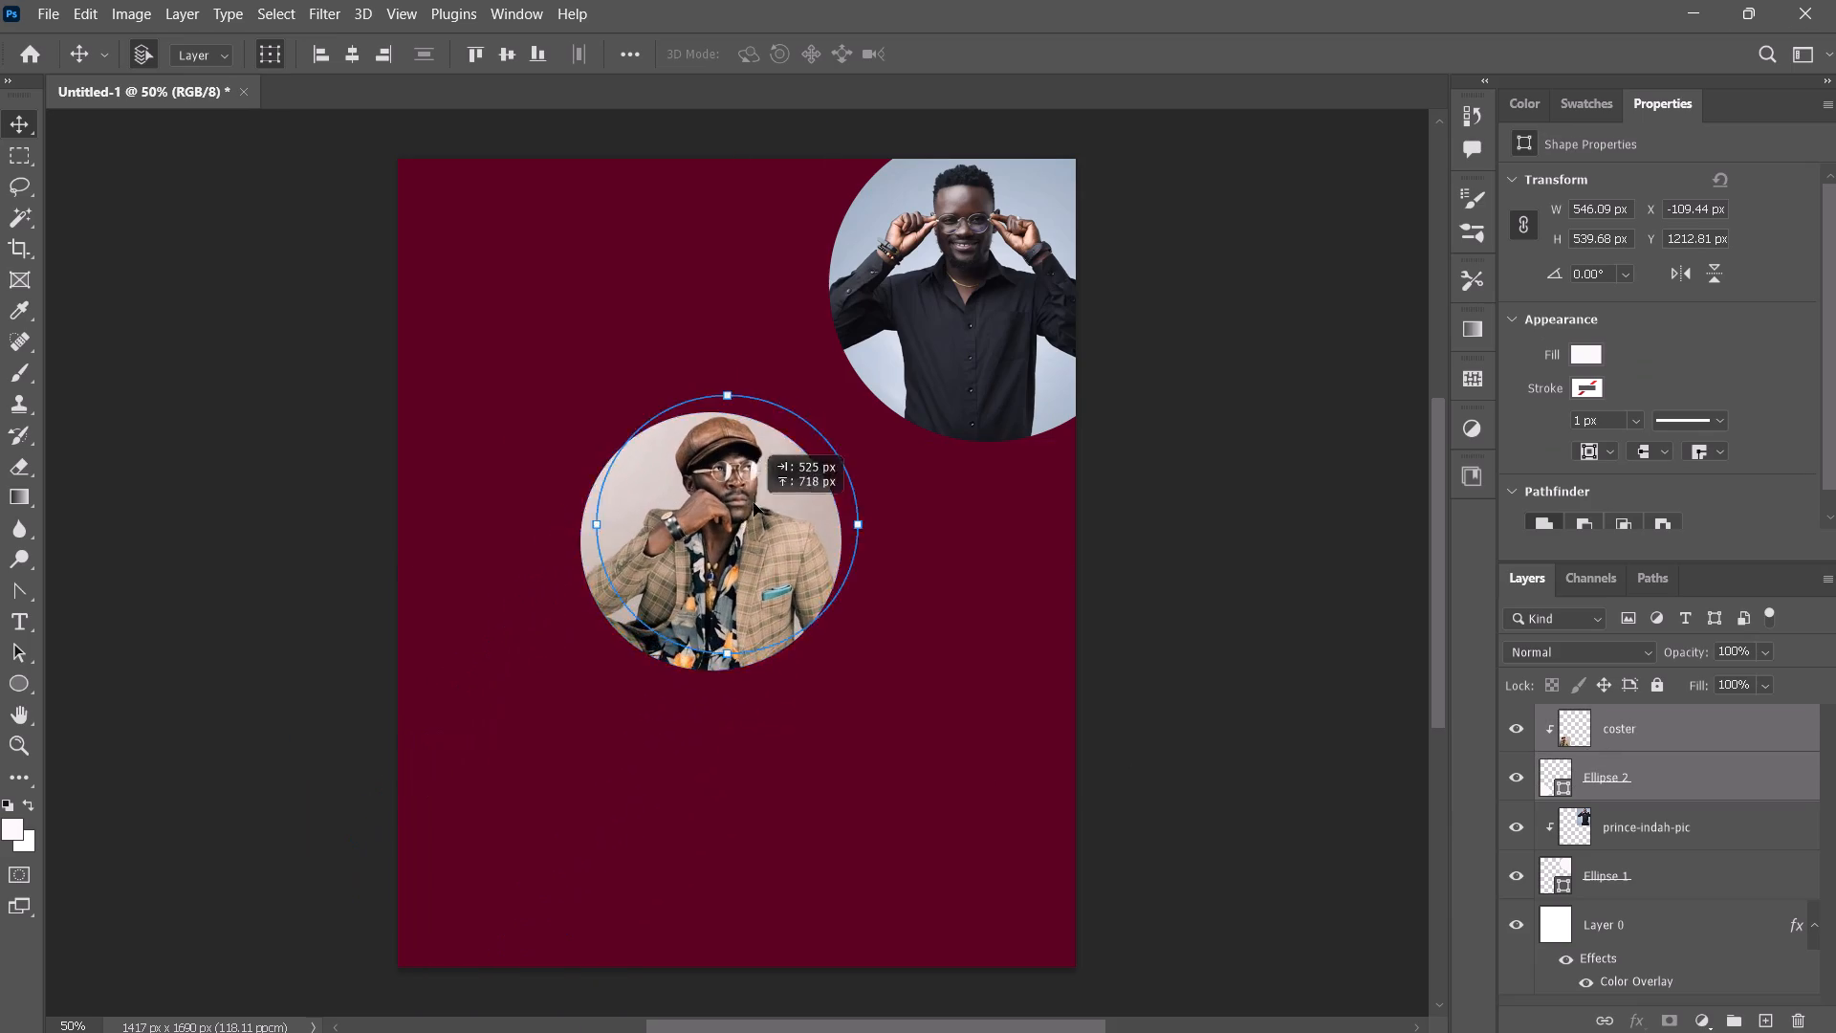
{"action": "left_click_drag", "start_coordinate": [754, 503], "coordinate": [765, 301]}
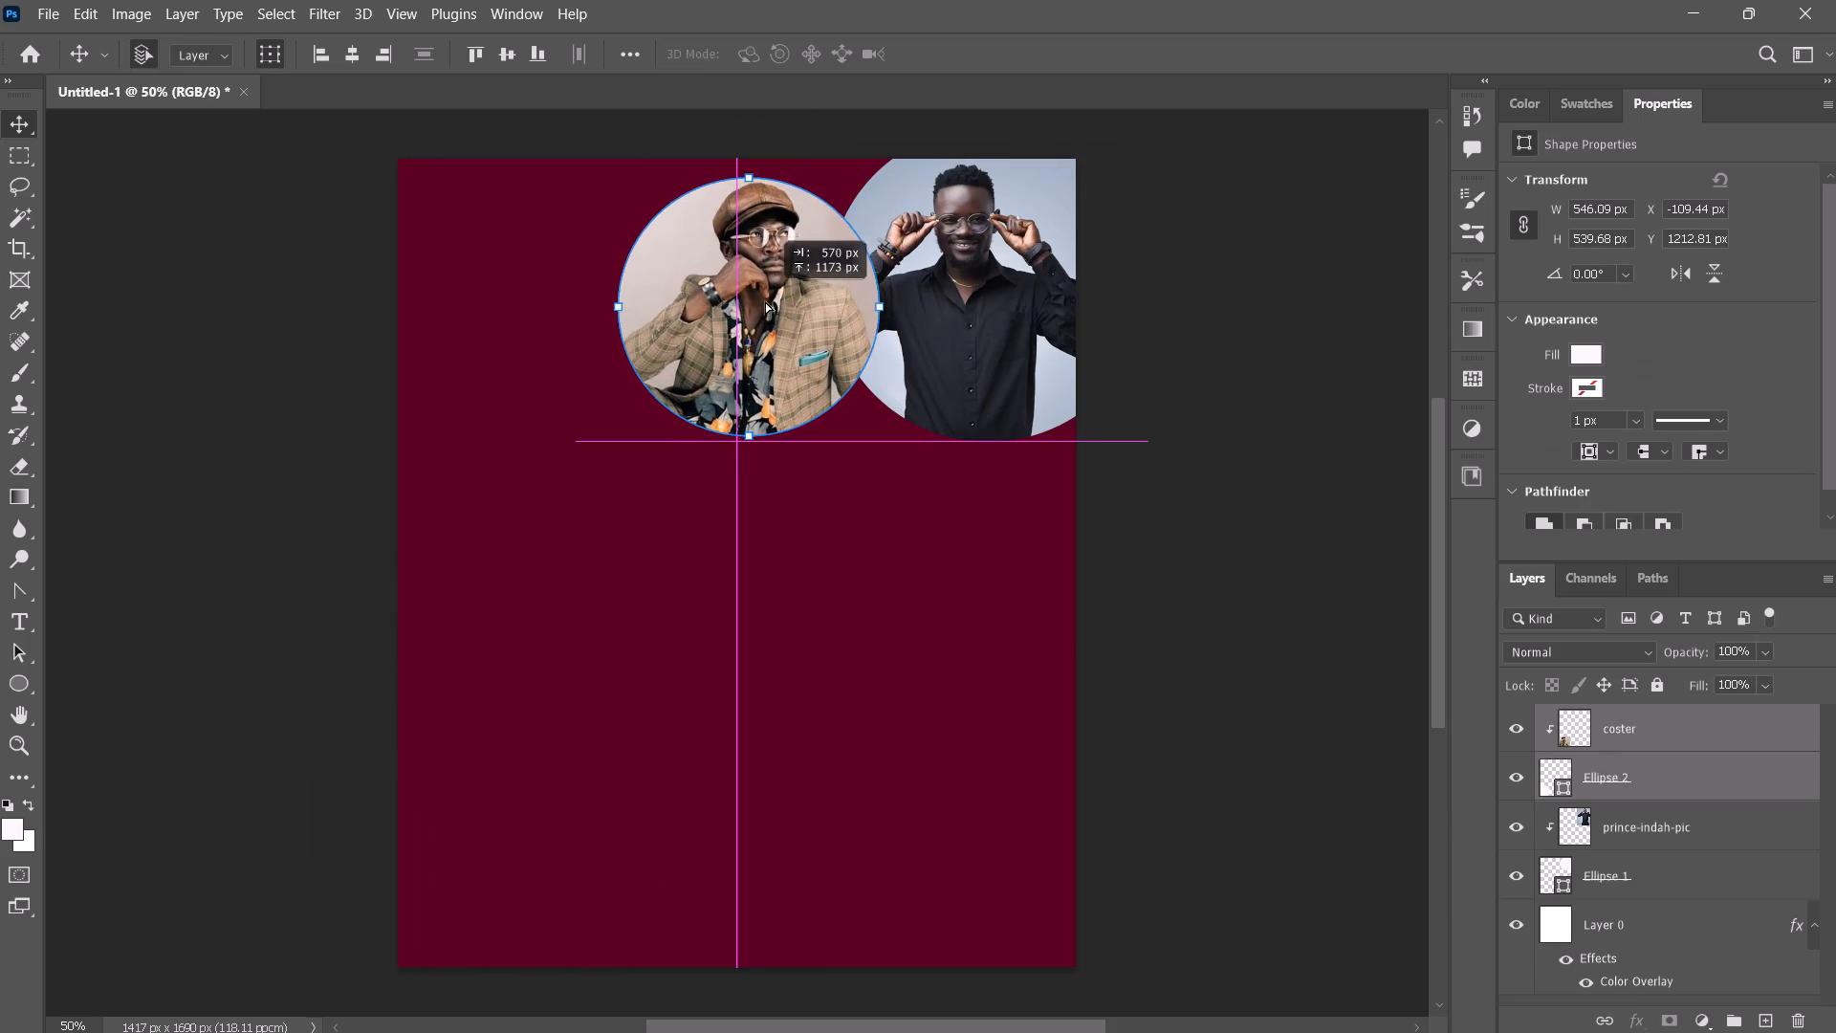
{"action": "left_click_drag", "start_coordinate": [765, 301], "coordinate": [869, 486]}
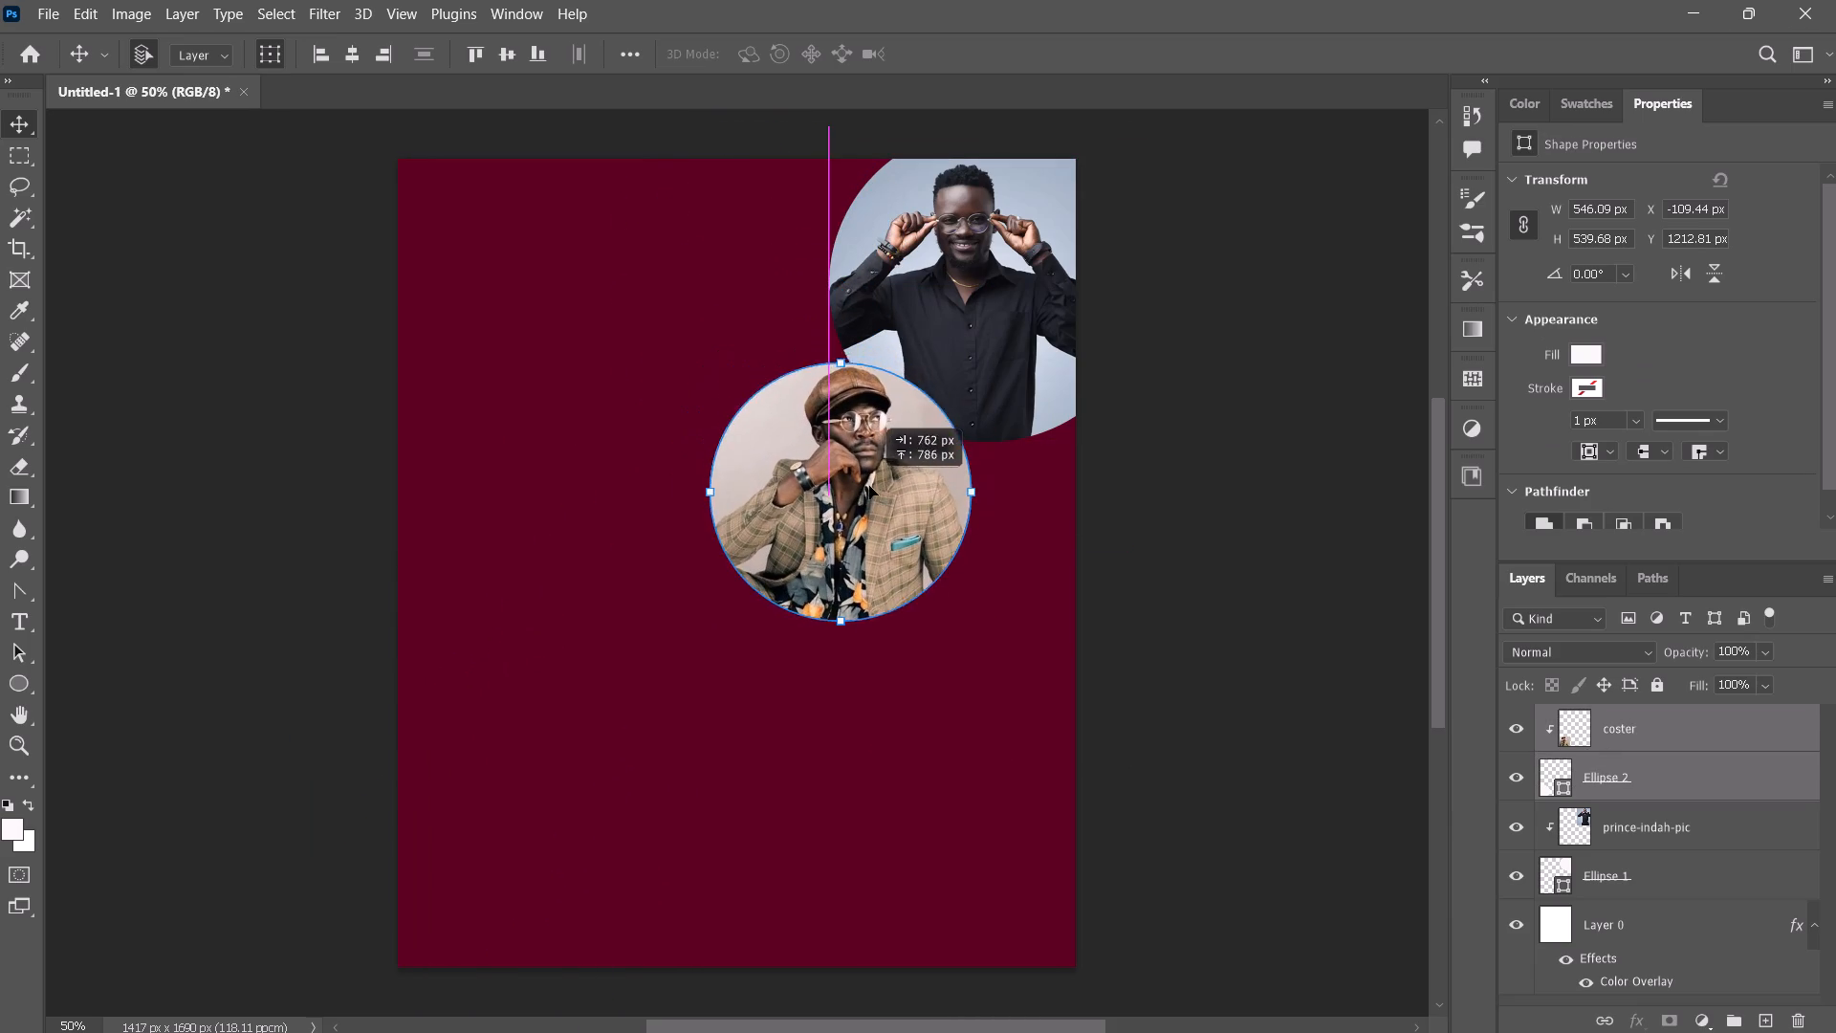
{"action": "left_click_drag", "start_coordinate": [869, 486], "coordinate": [773, 385]}
{"action": "left_click", "coordinate": [1258, 502]}
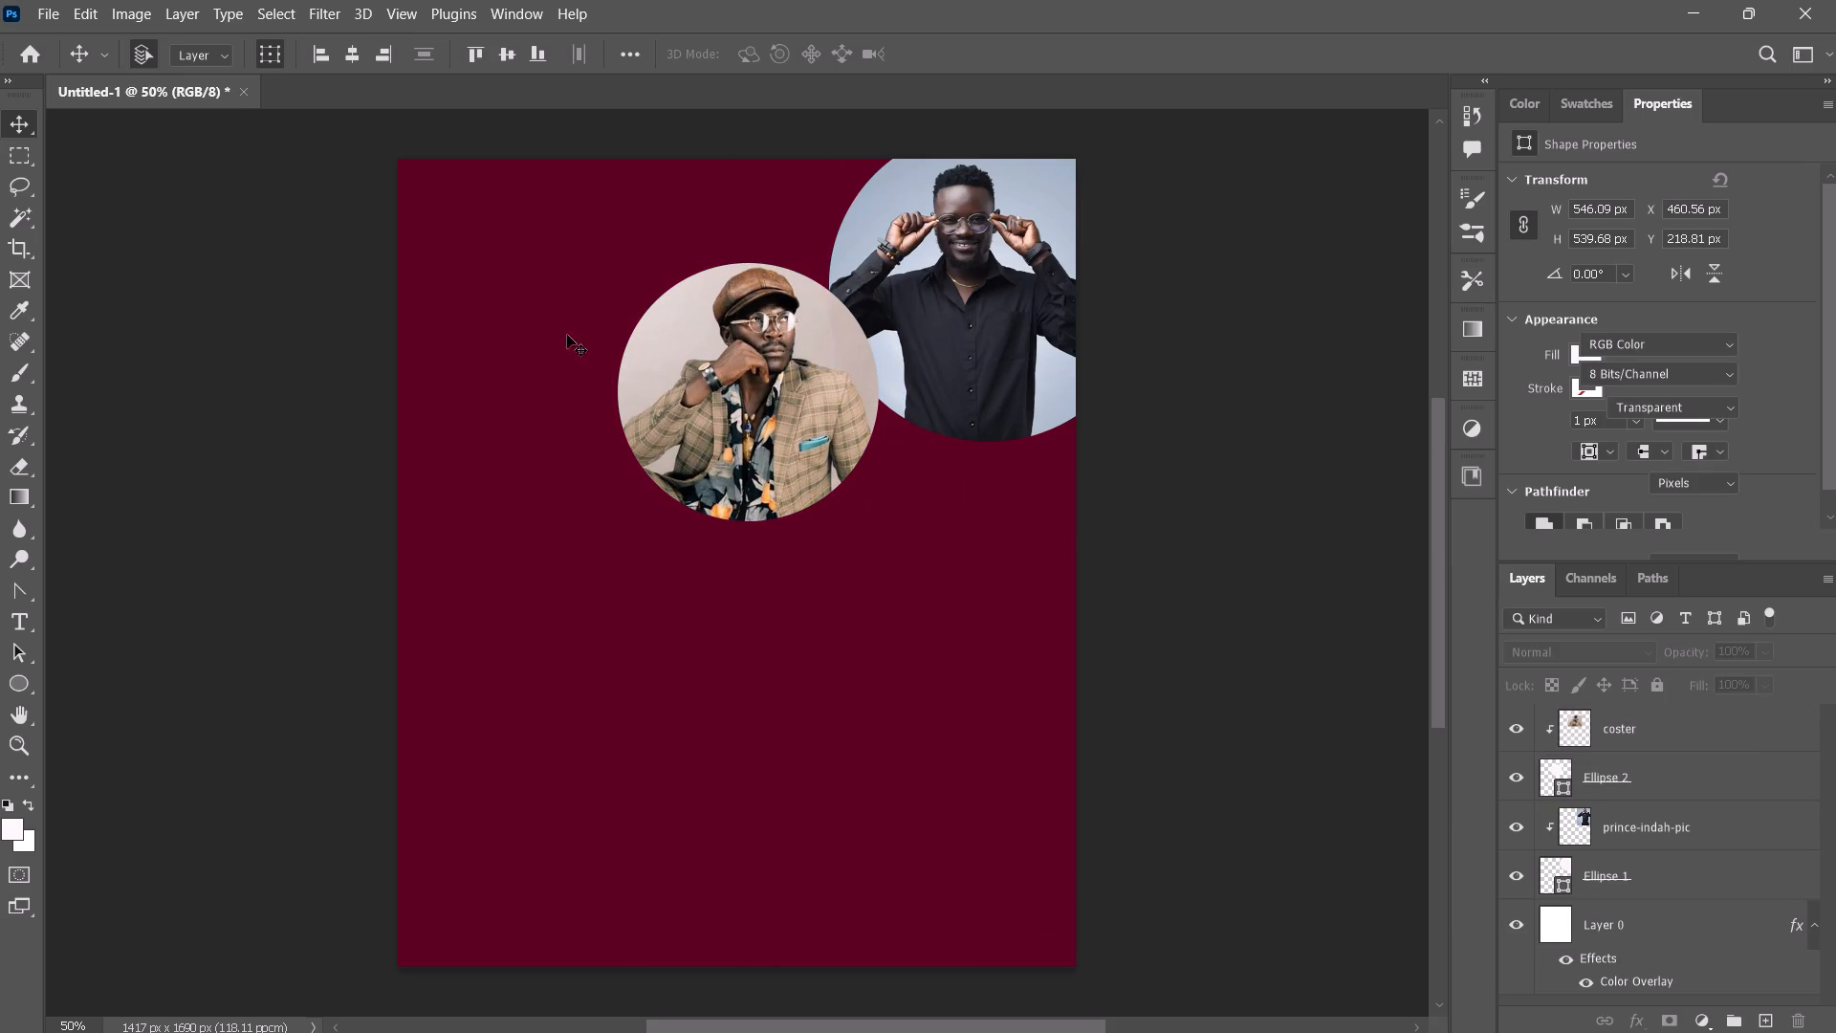
Reorder the coster and Ellipse 2 layers together so they sit below Ellipse 1 and above Layer 0.
{"action": "left_click", "coordinate": [1634, 732], "text": "shift"}
{"action": "left_click", "coordinate": [1640, 771], "text": "shift"}
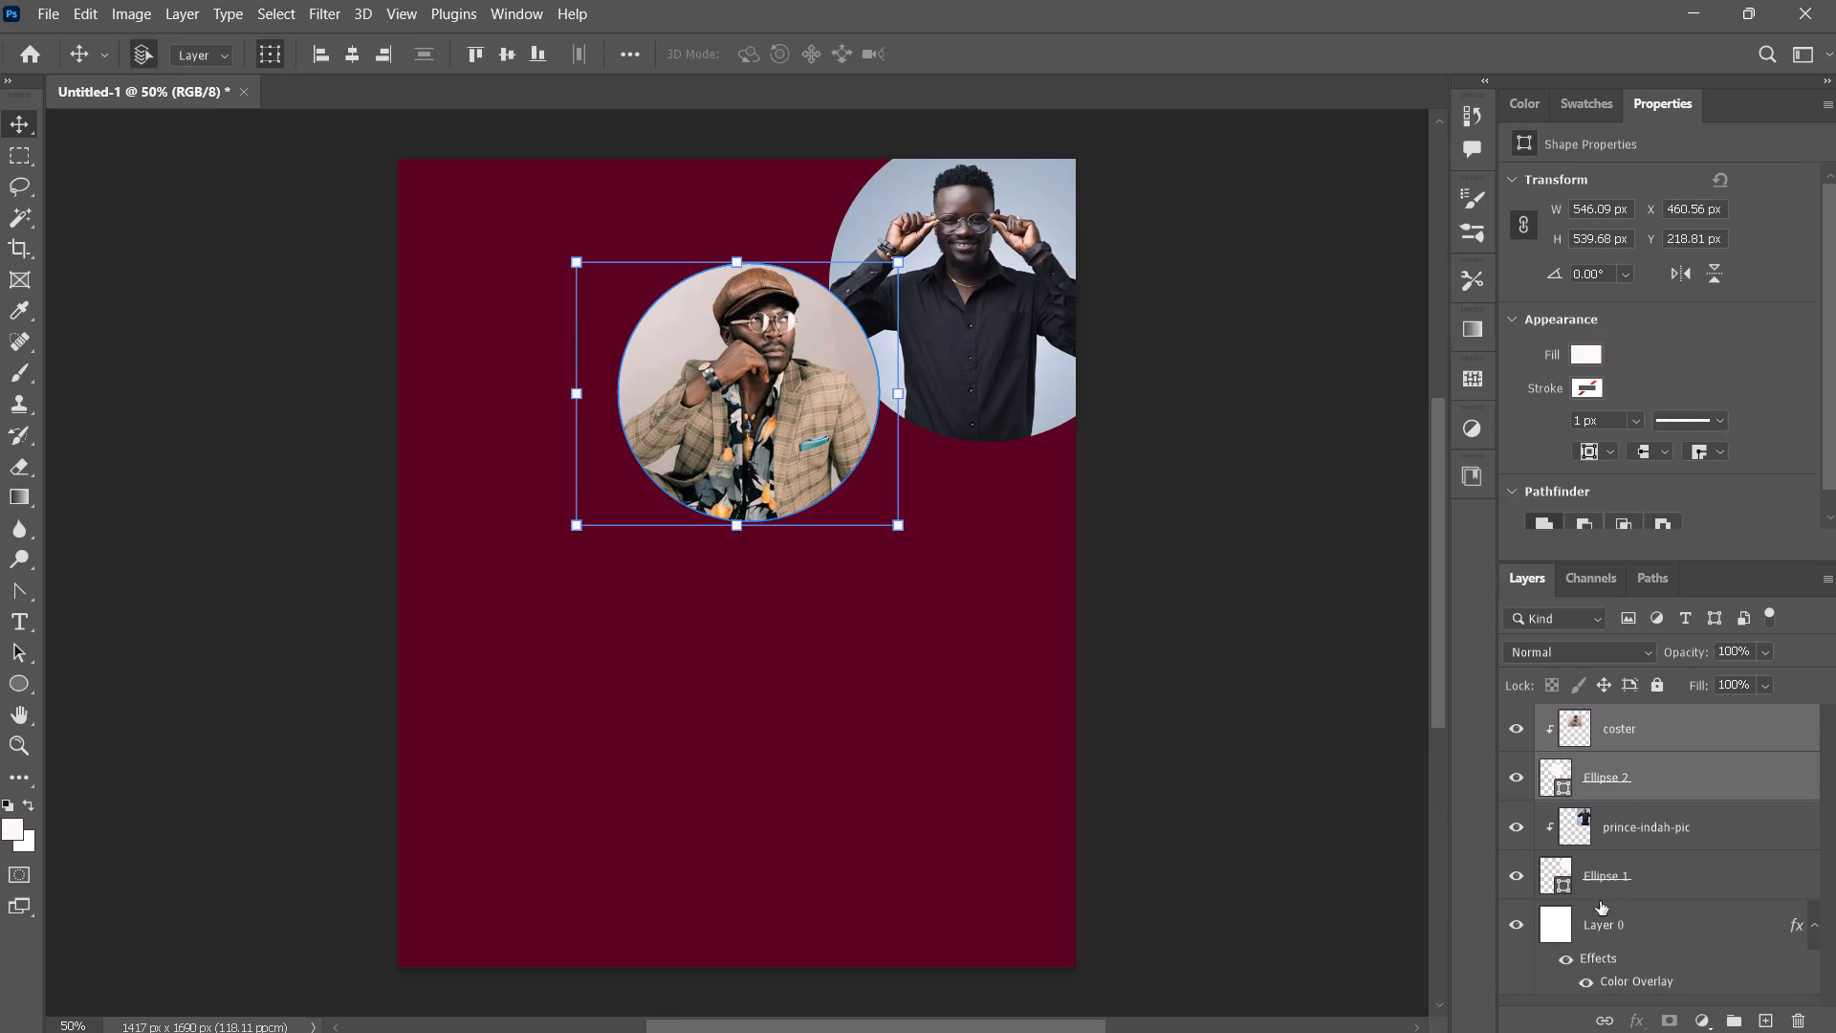
{"action": "left_click_drag", "start_coordinate": [1678, 734], "coordinate": [1681, 912]}
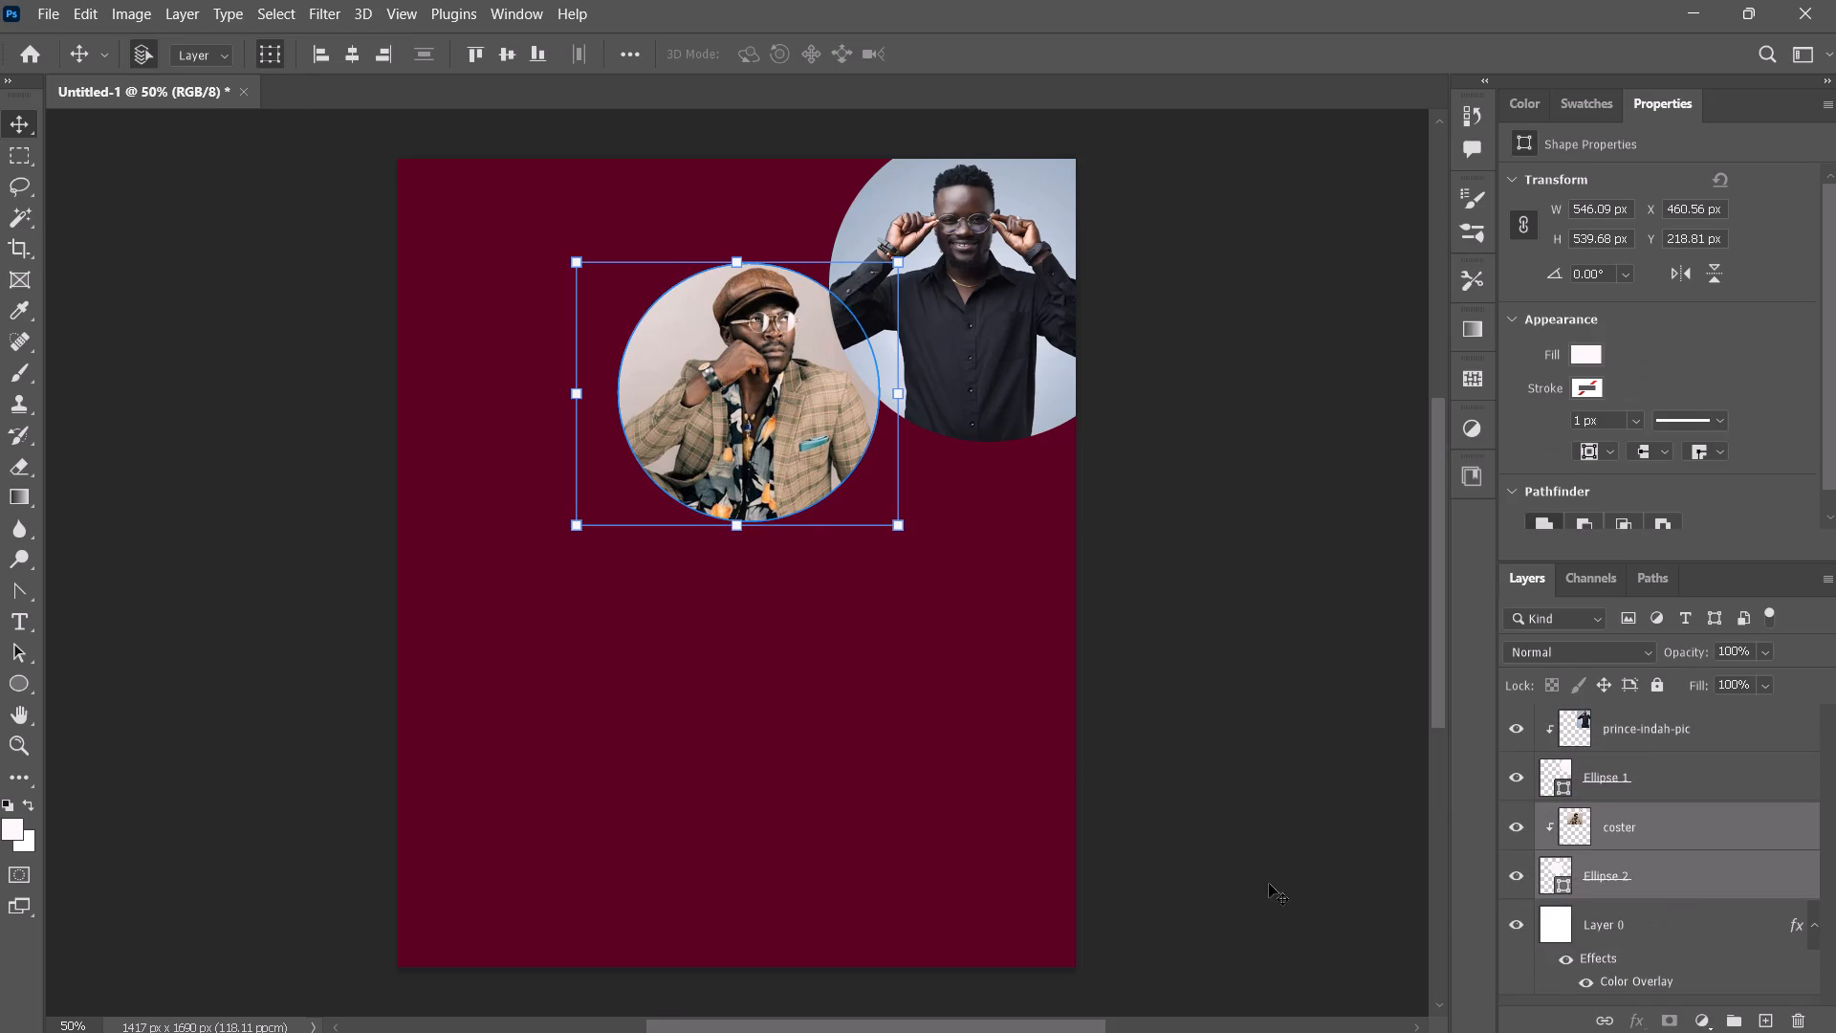
{"action": "left_click", "coordinate": [1195, 517]}
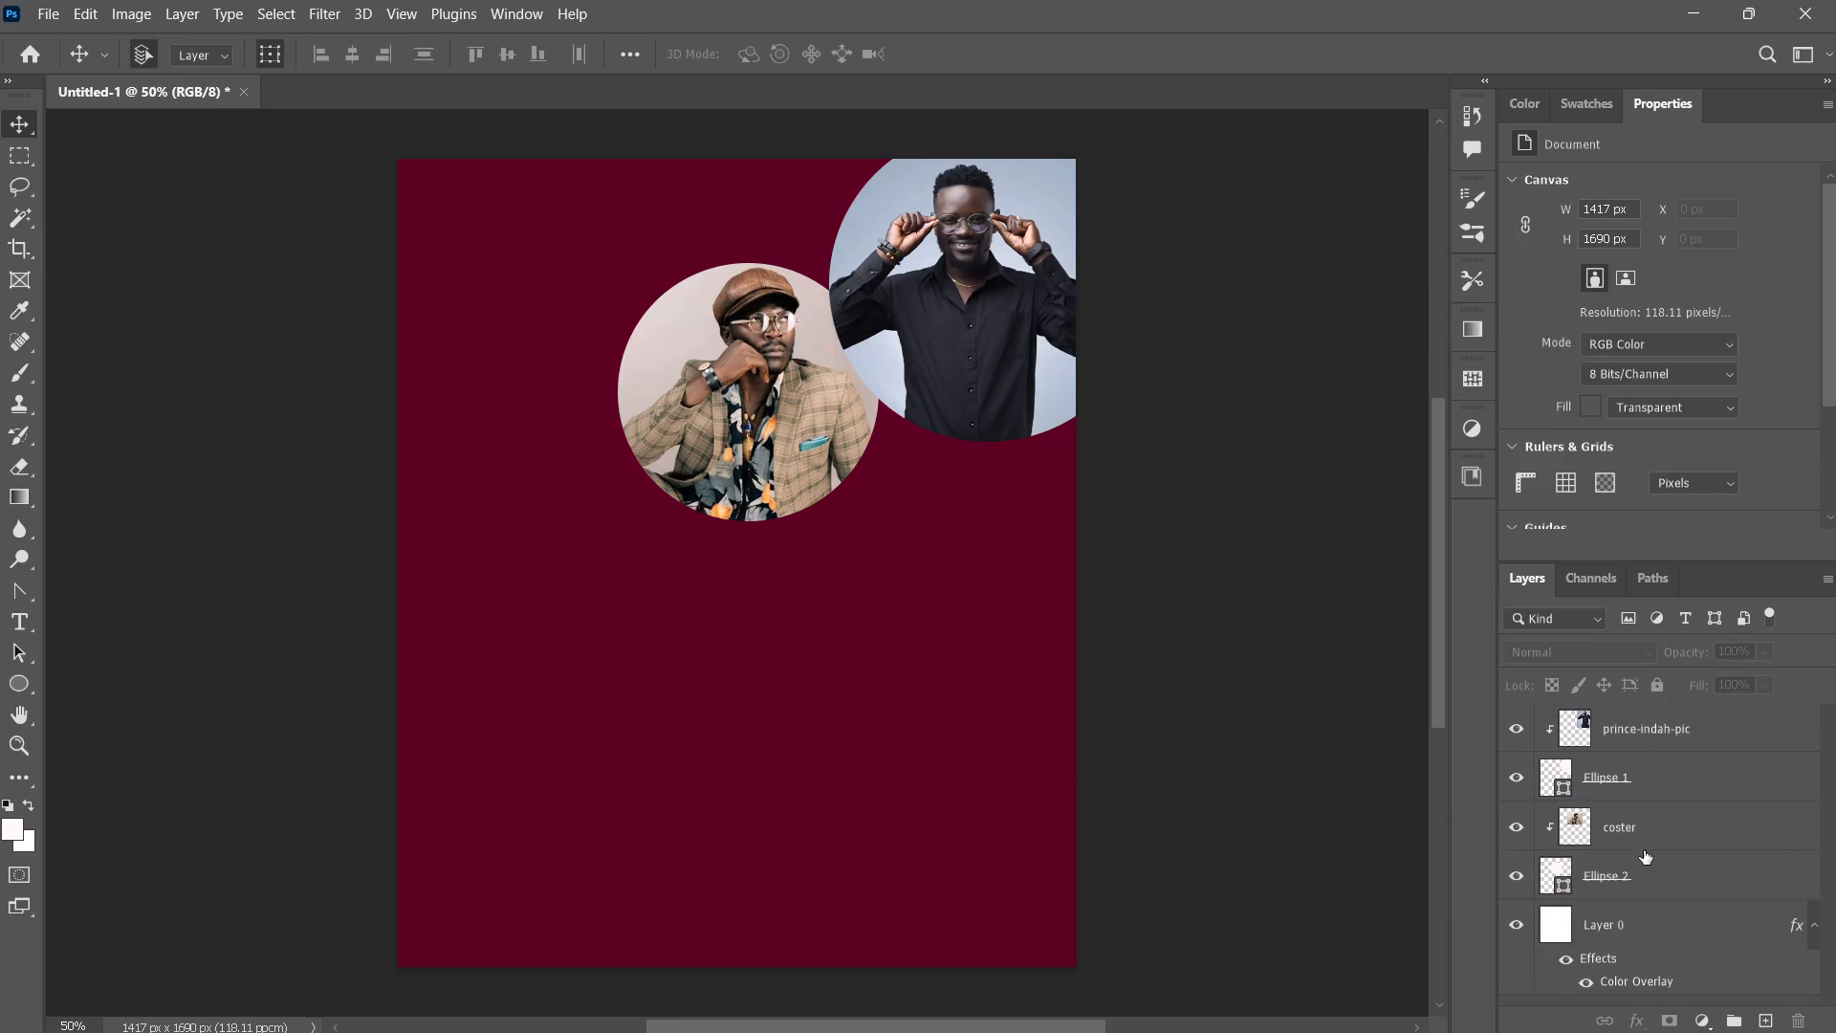
Scale coster and Ellipse 2 together to about 79% and place them partly behind the large portrait's lower-left edge.
{"action": "left_click", "coordinate": [1650, 815], "text": "shift"}
{"action": "left_click", "coordinate": [1652, 861], "text": "shift"}
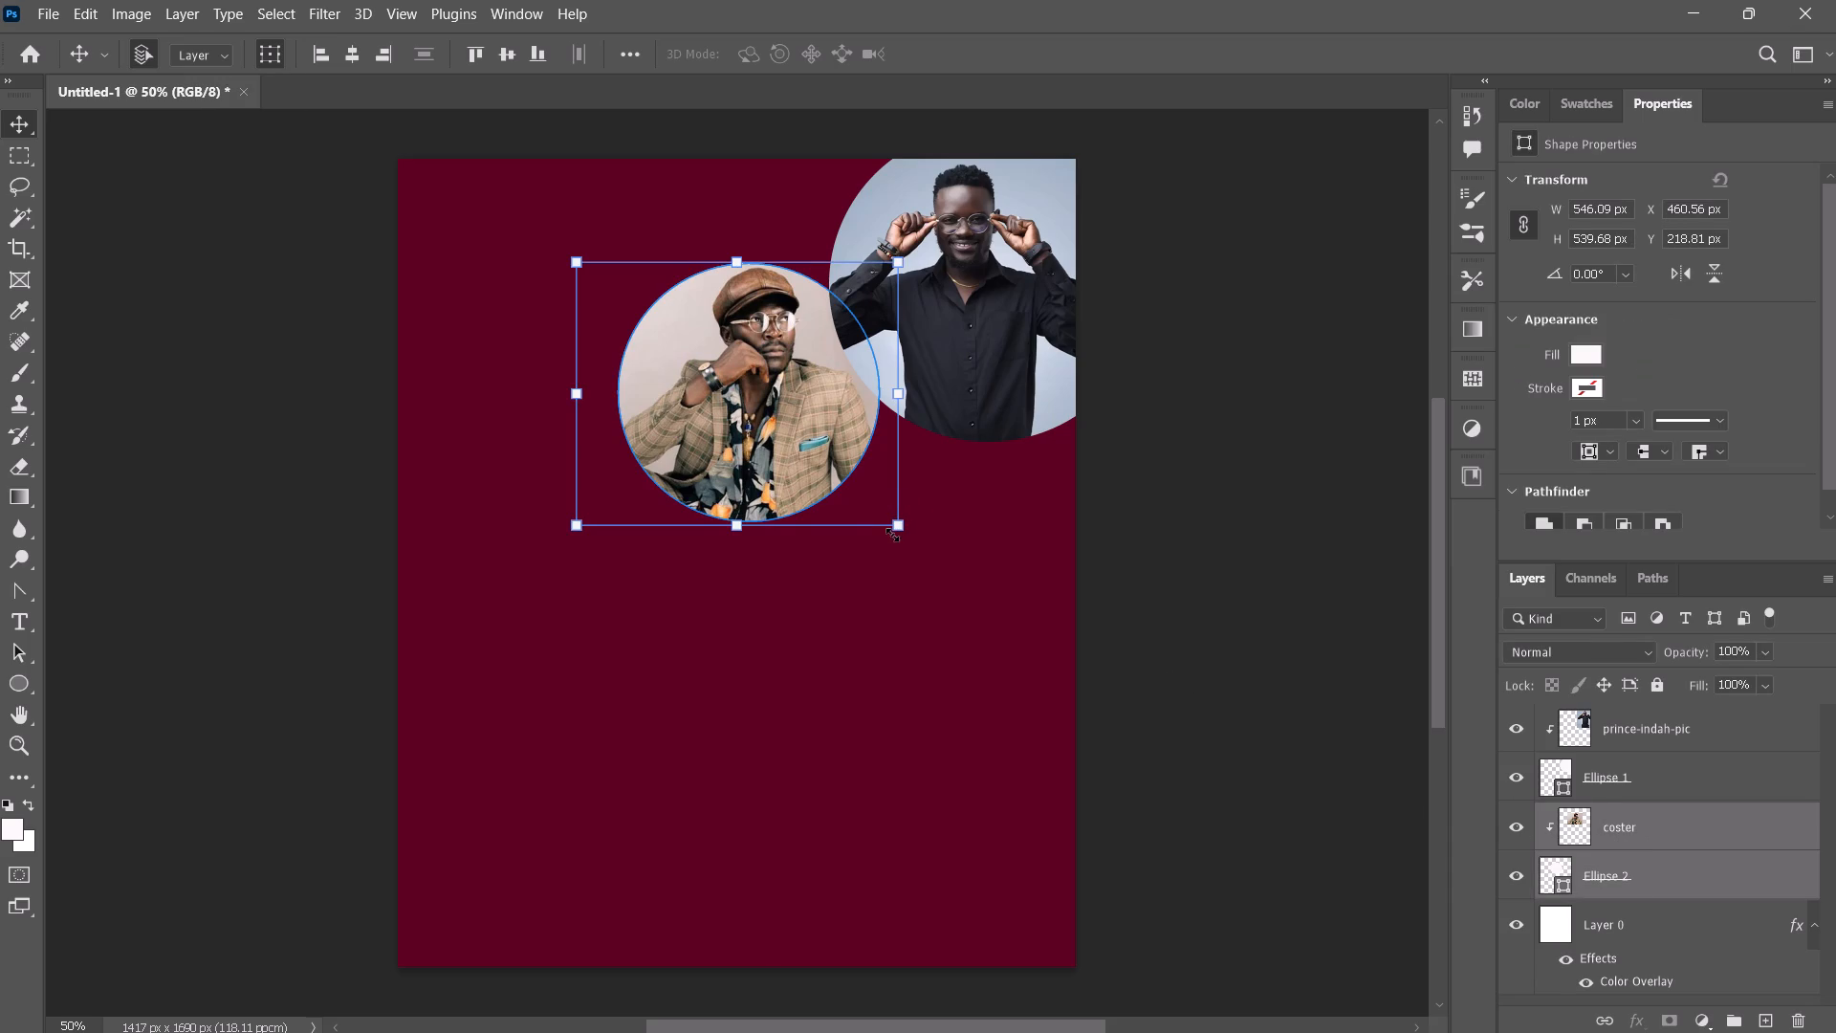
{"action": "left_click_drag", "start_coordinate": [899, 531], "coordinate": [871, 513]}
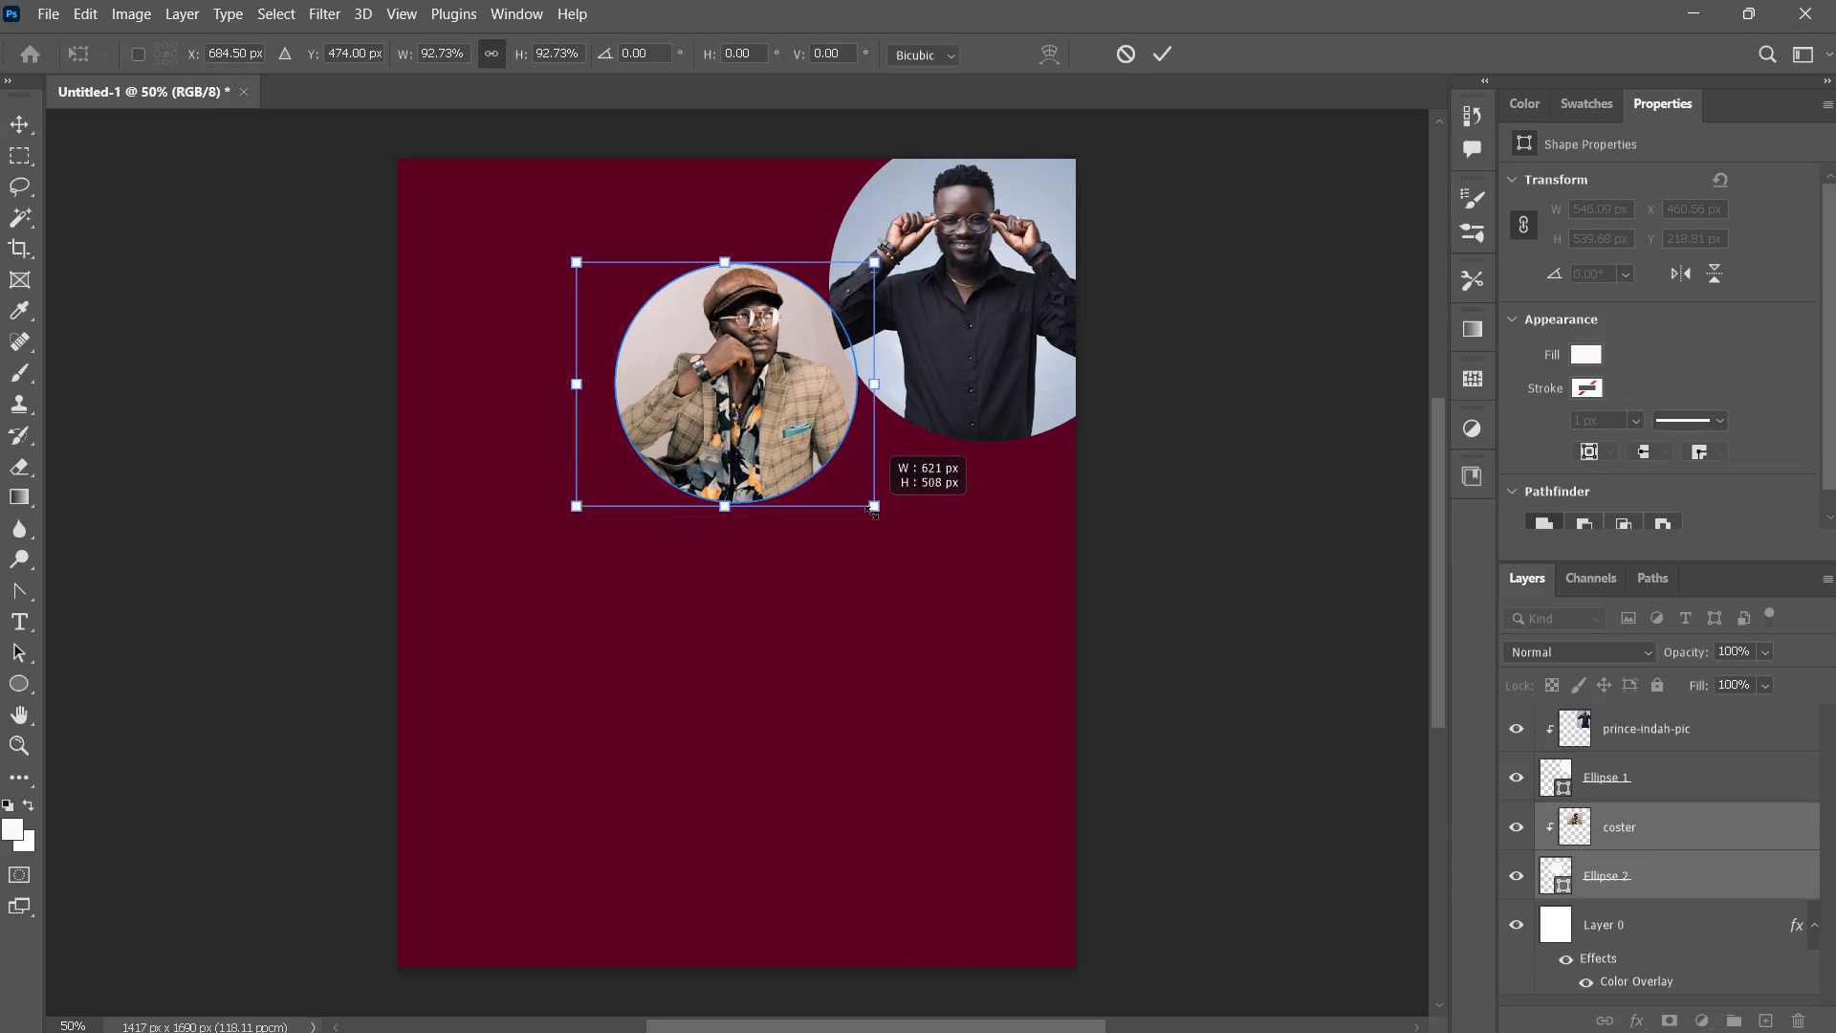
{"action": "left_click_drag", "start_coordinate": [871, 513], "coordinate": [828, 479]}
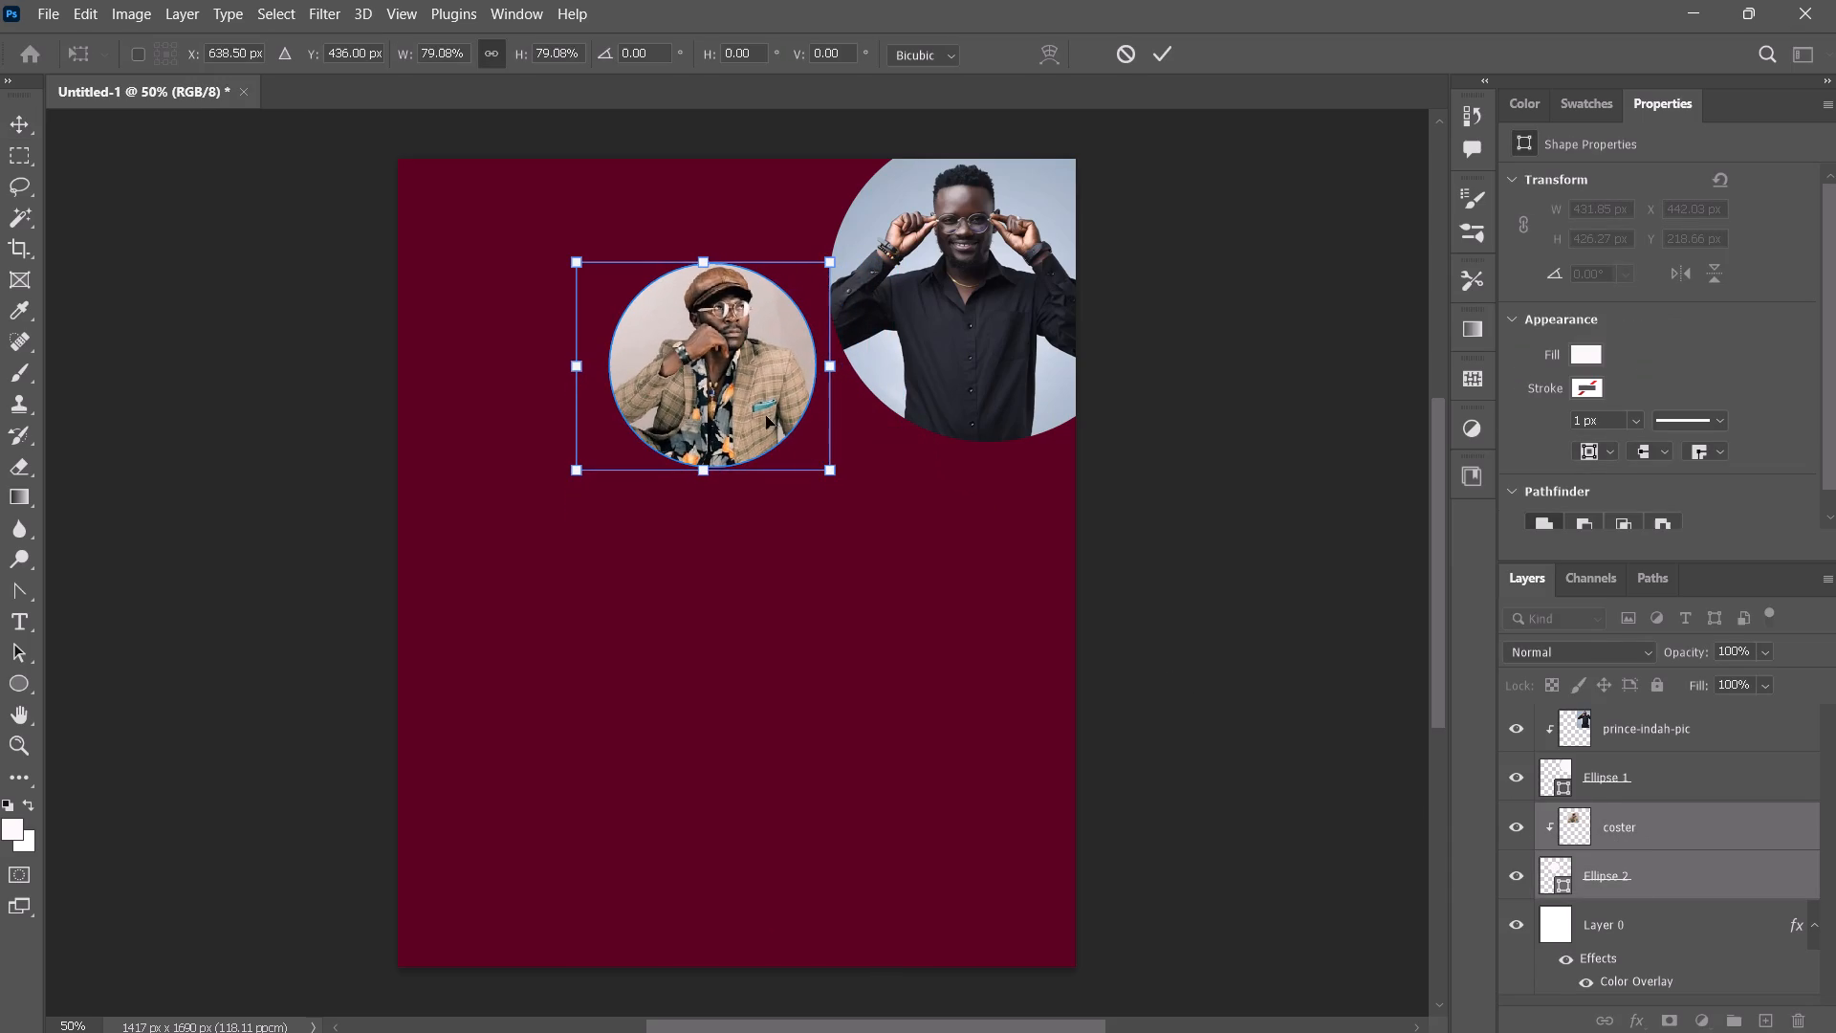
{"action": "left_click_drag", "start_coordinate": [750, 397], "coordinate": [825, 455]}
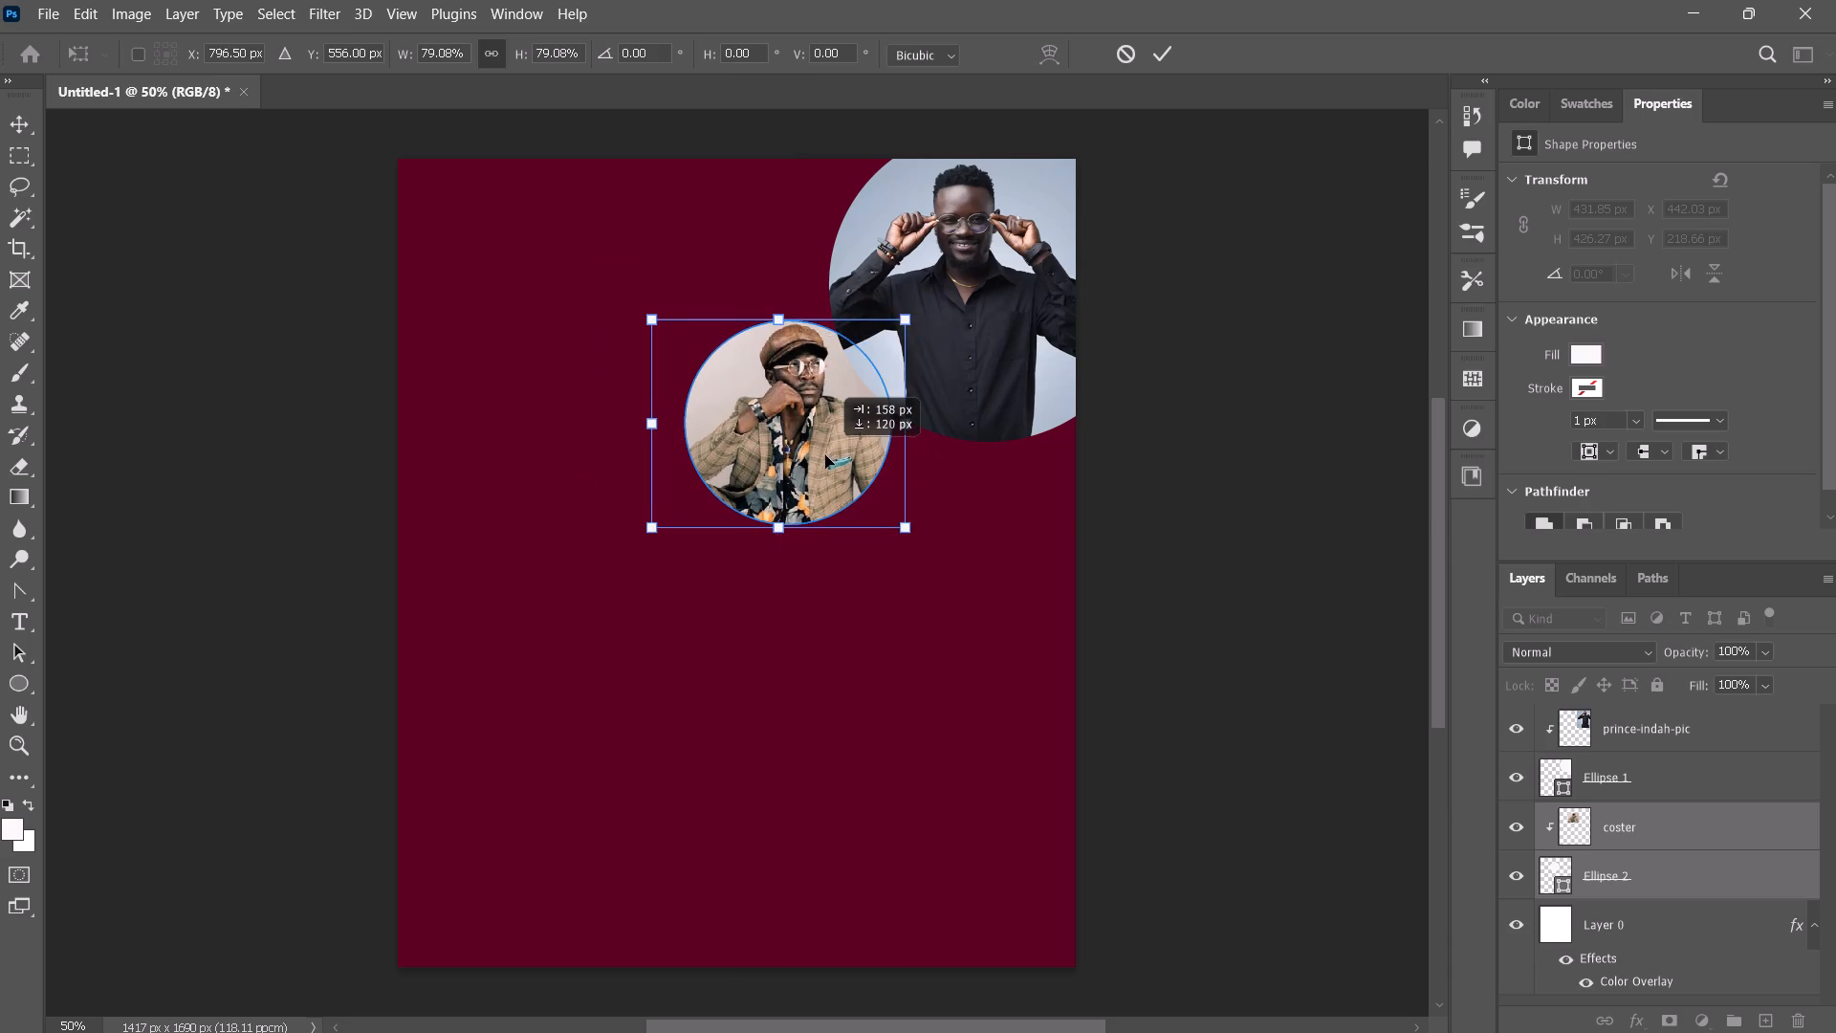
{"action": "left_click_drag", "start_coordinate": [825, 455], "coordinate": [842, 473]}
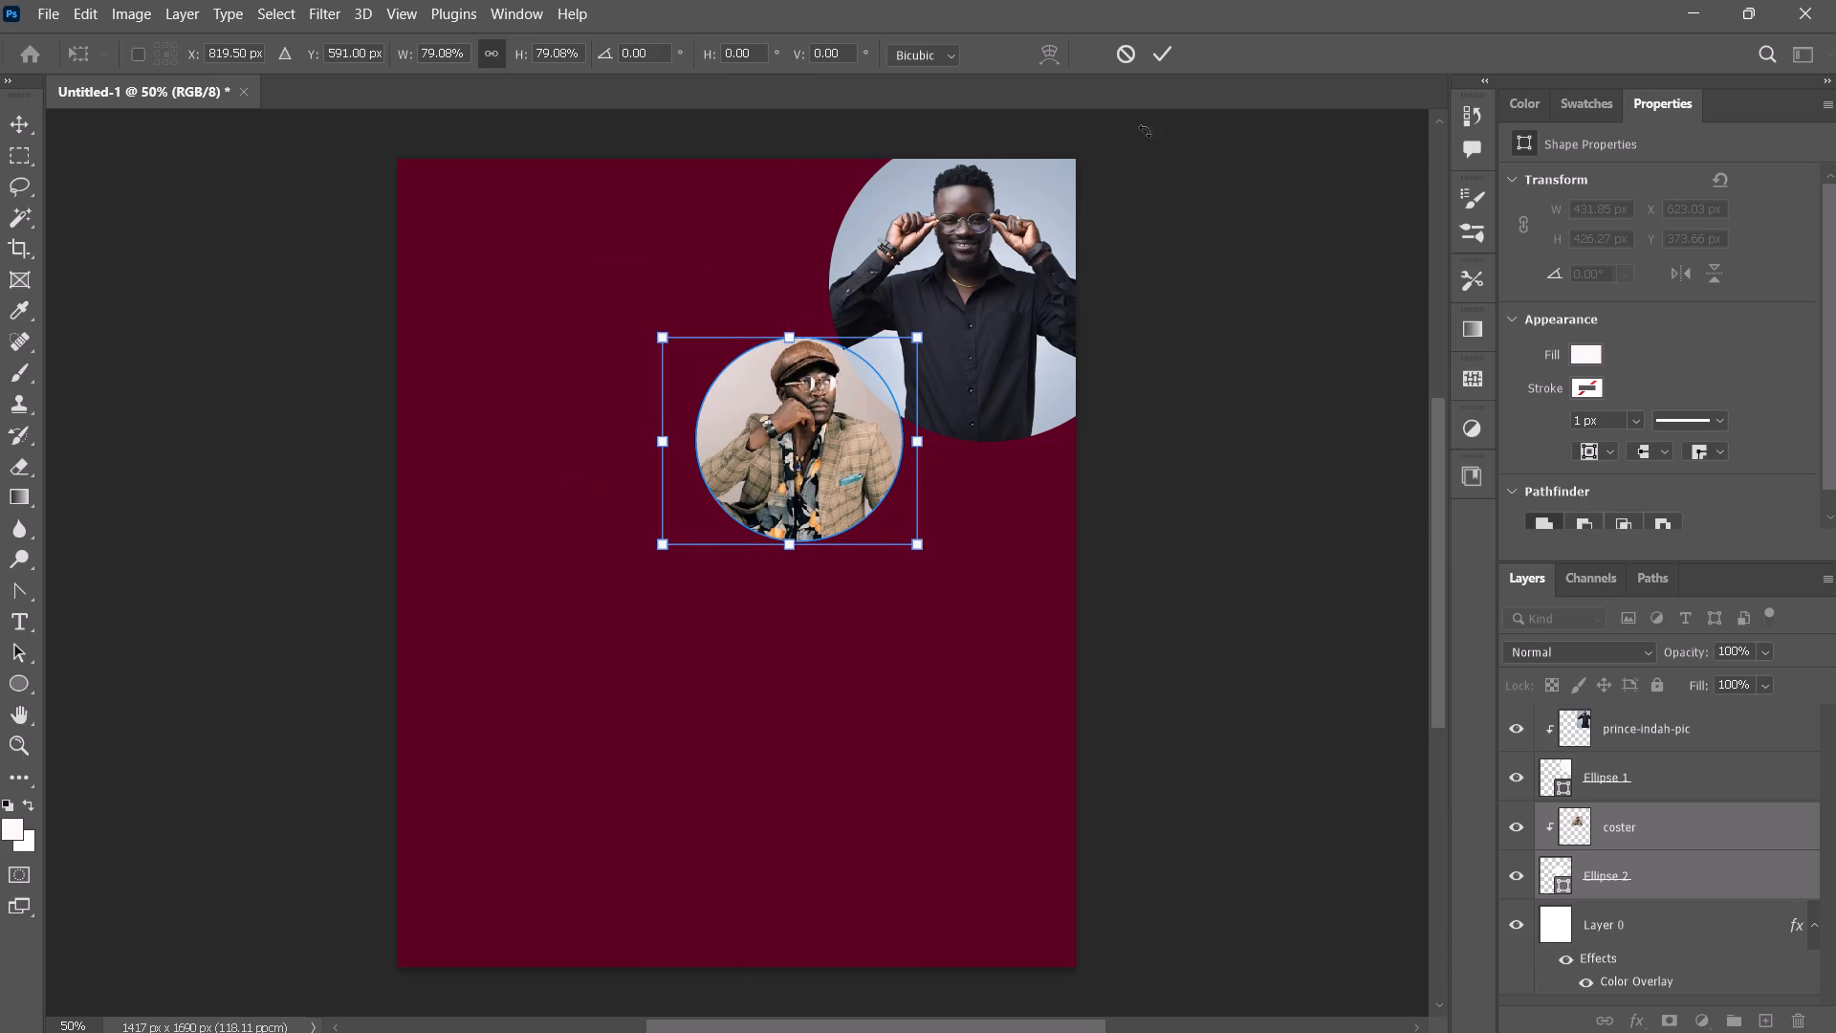
{"action": "left_click", "coordinate": [1162, 53]}
{"action": "left_click", "coordinate": [1215, 277]}
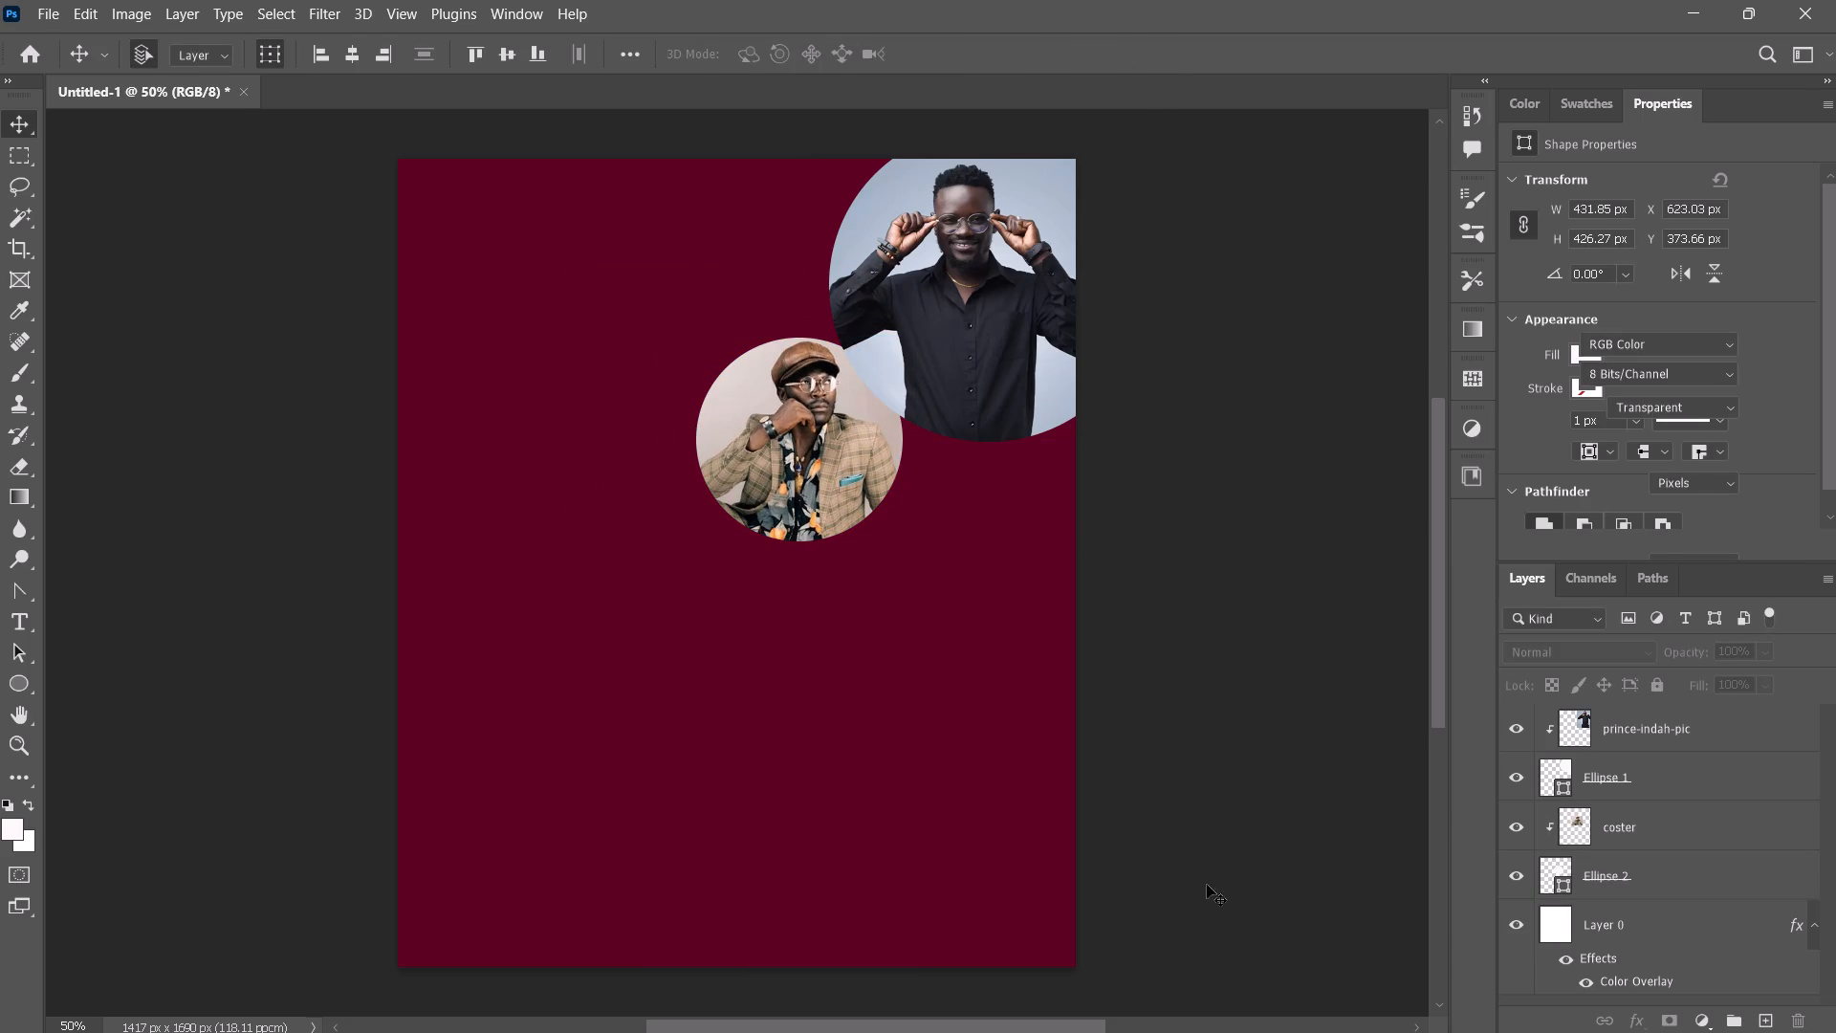
Scale prince-indah-pic and Ellipse 1 together to about 83%, keeping them anchored at the canvas's upper-right corner.
{"action": "left_click", "coordinate": [1663, 725]}
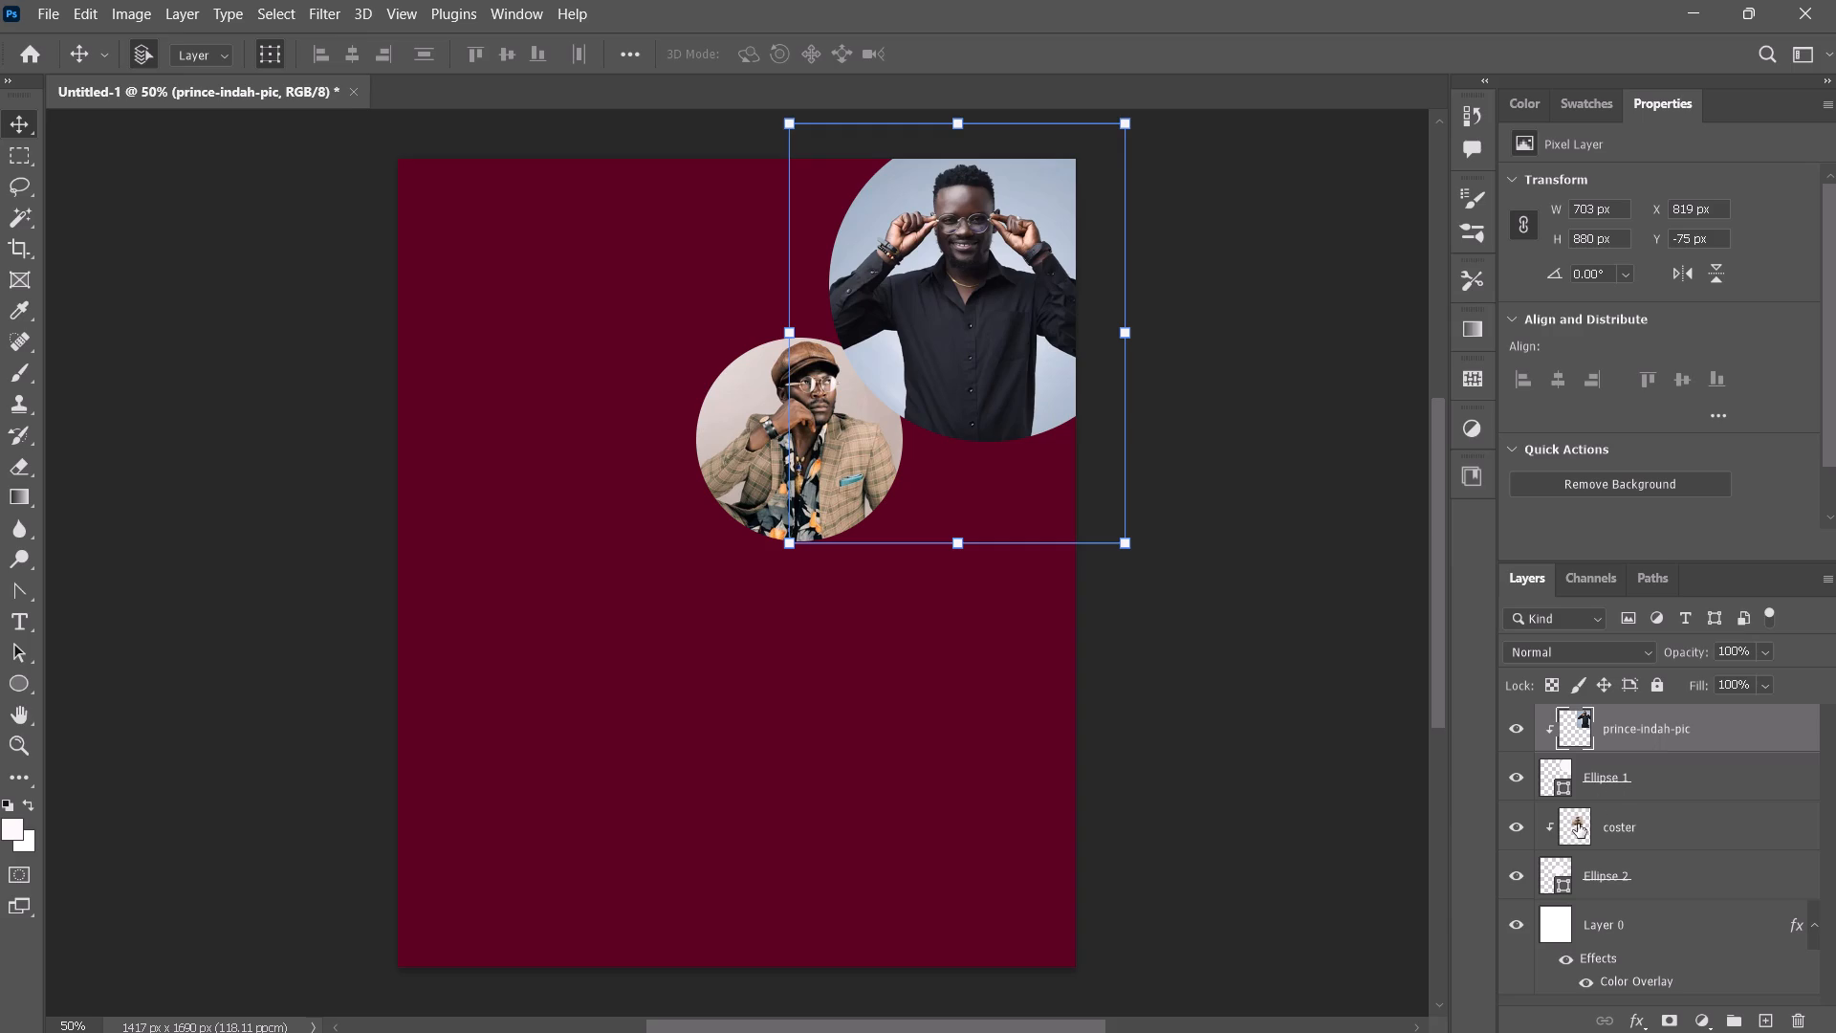
{"action": "left_click", "coordinate": [1637, 777], "text": "shift"}
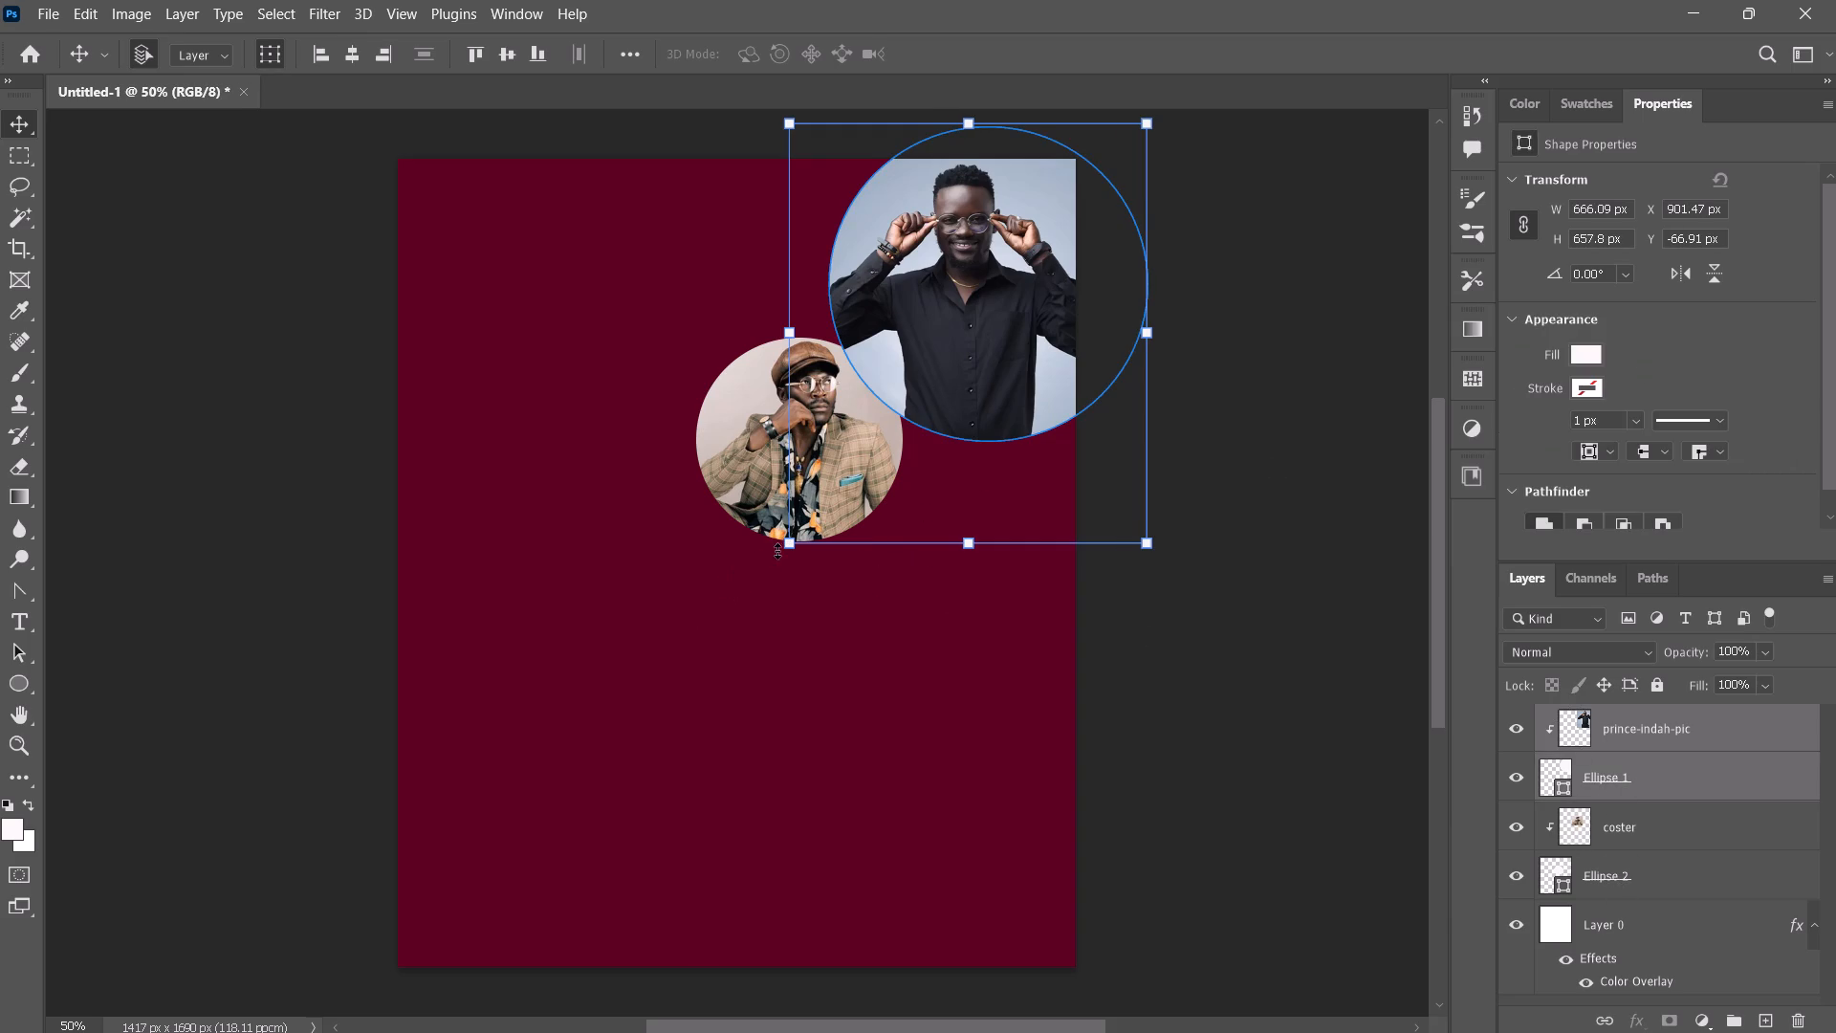
{"action": "left_click_drag", "start_coordinate": [784, 547], "coordinate": [829, 477]}
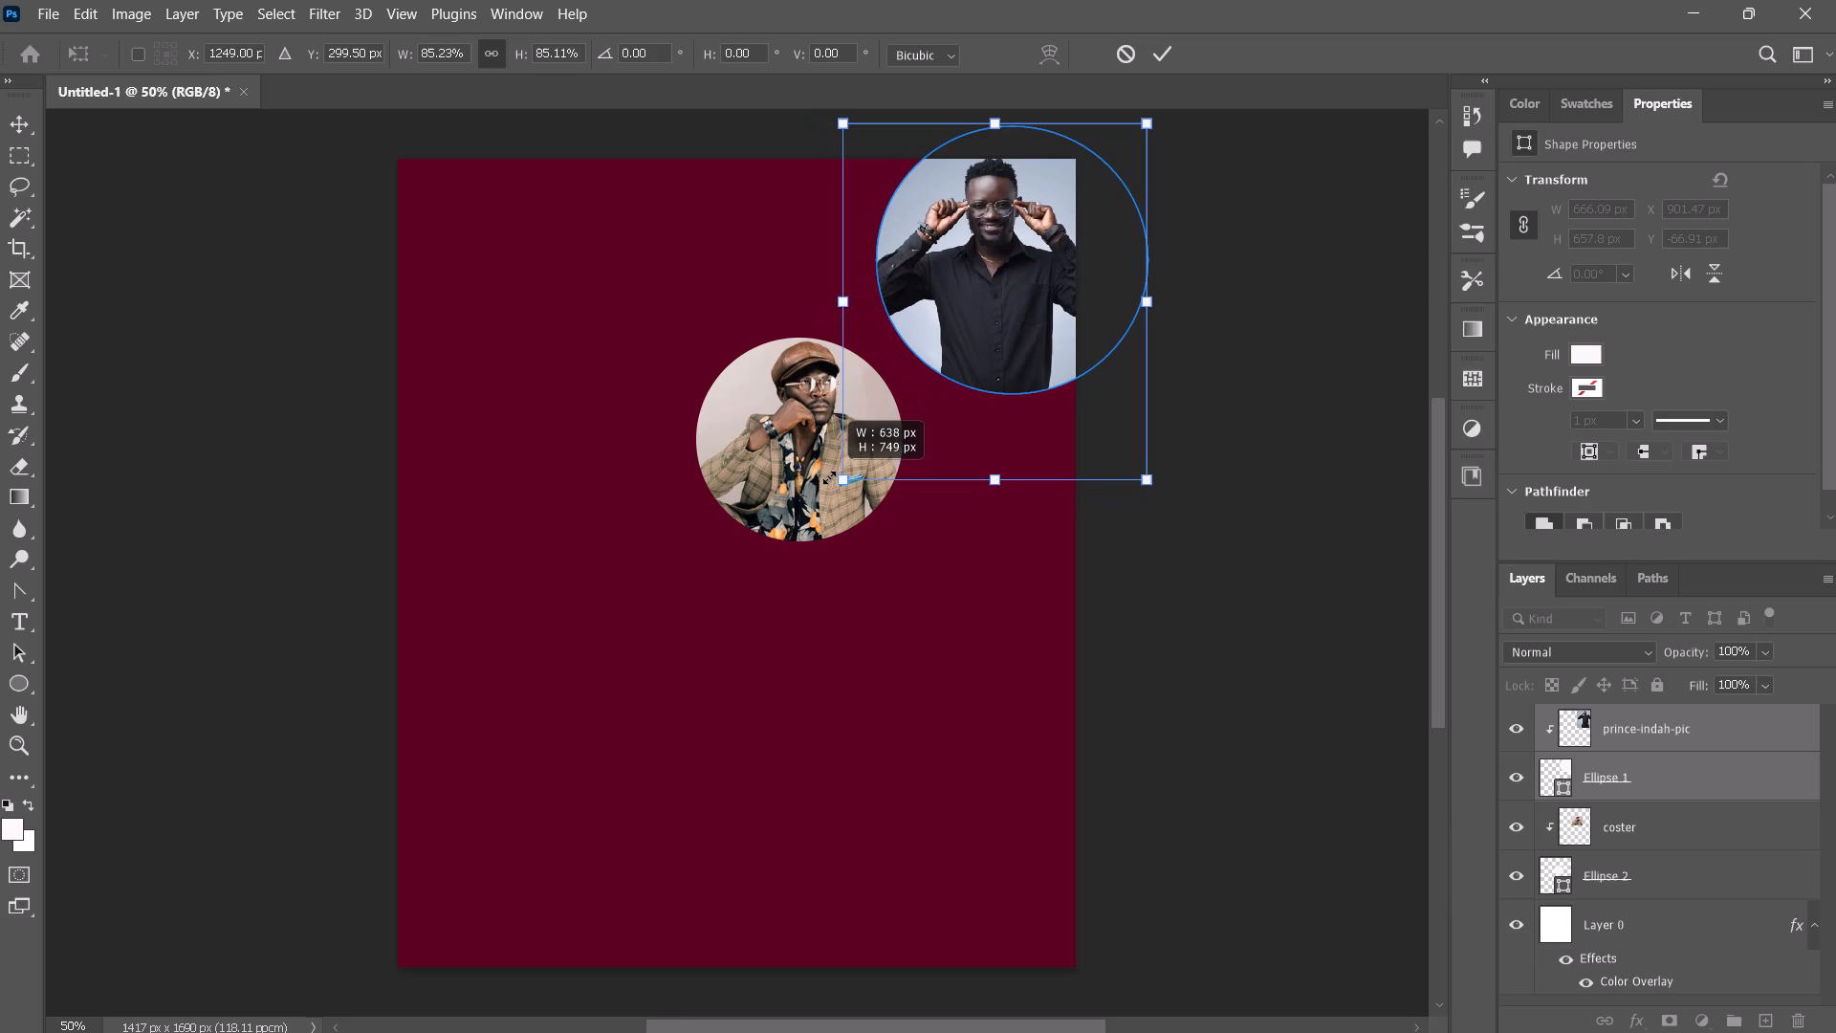
{"action": "left_click_drag", "start_coordinate": [829, 477], "coordinate": [834, 469]}
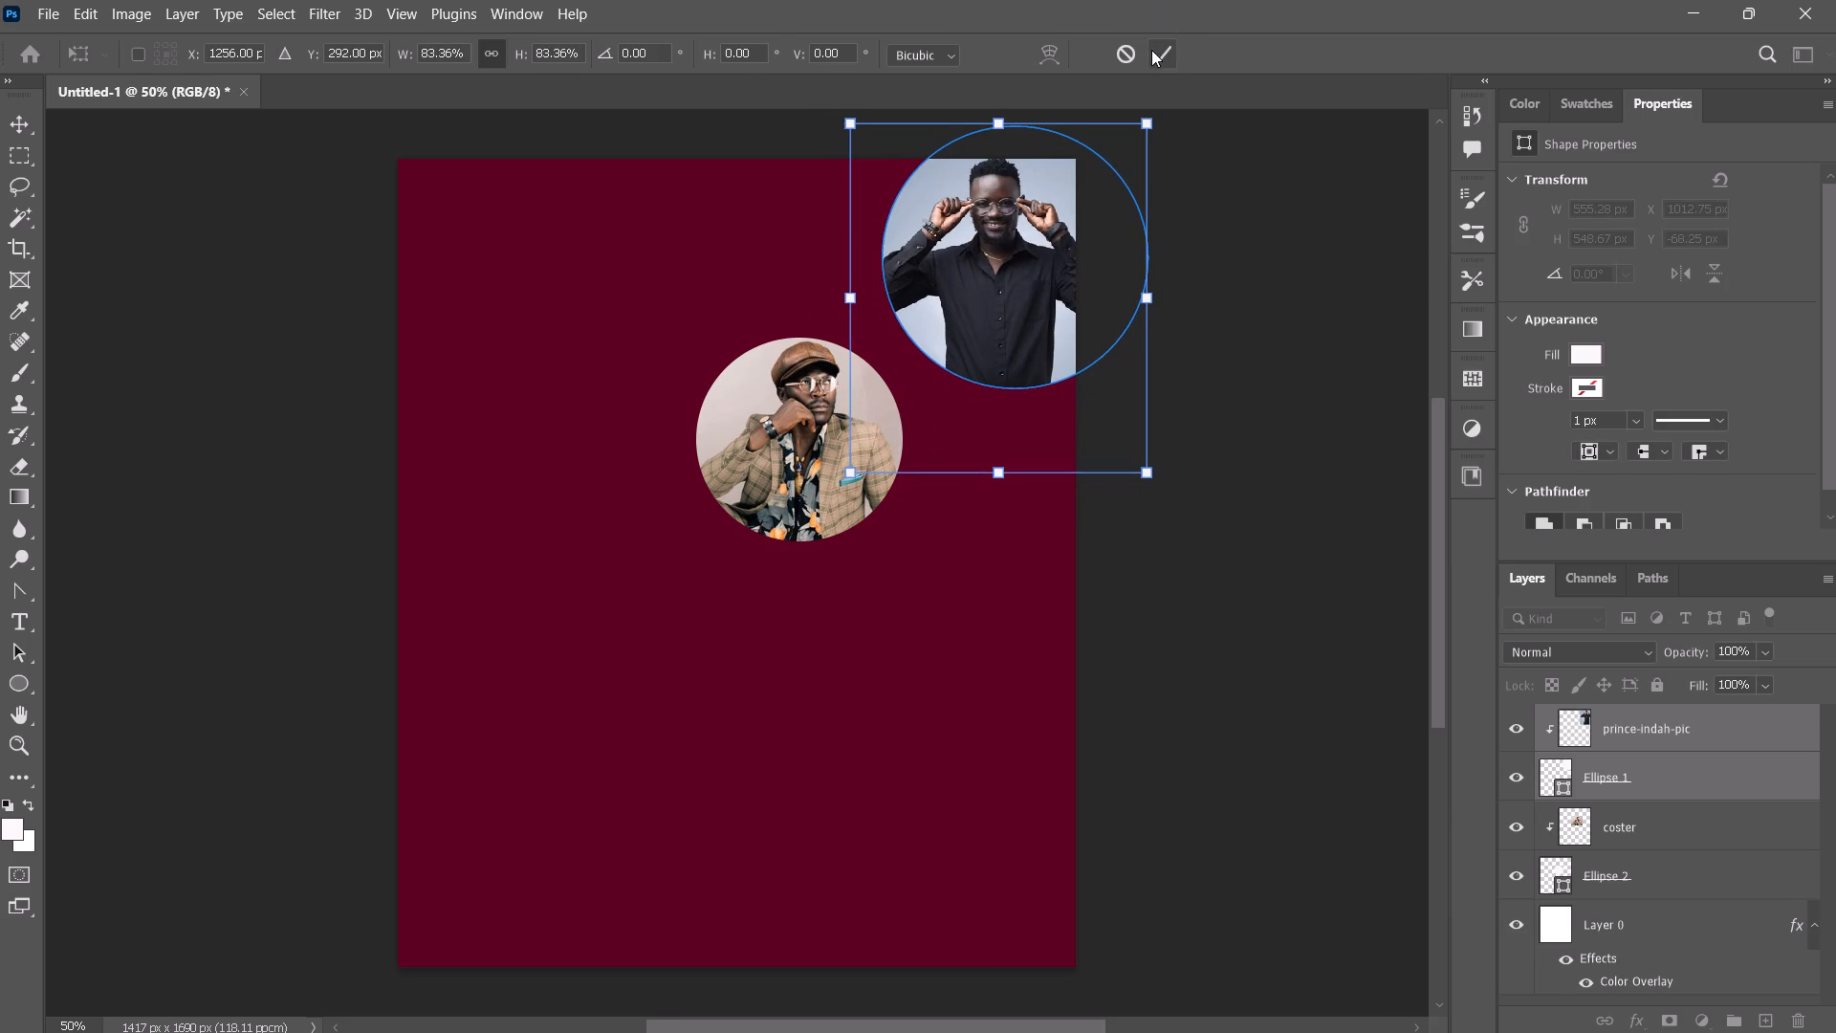
{"action": "left_click", "coordinate": [1151, 50]}
{"action": "left_click", "coordinate": [1323, 306]}
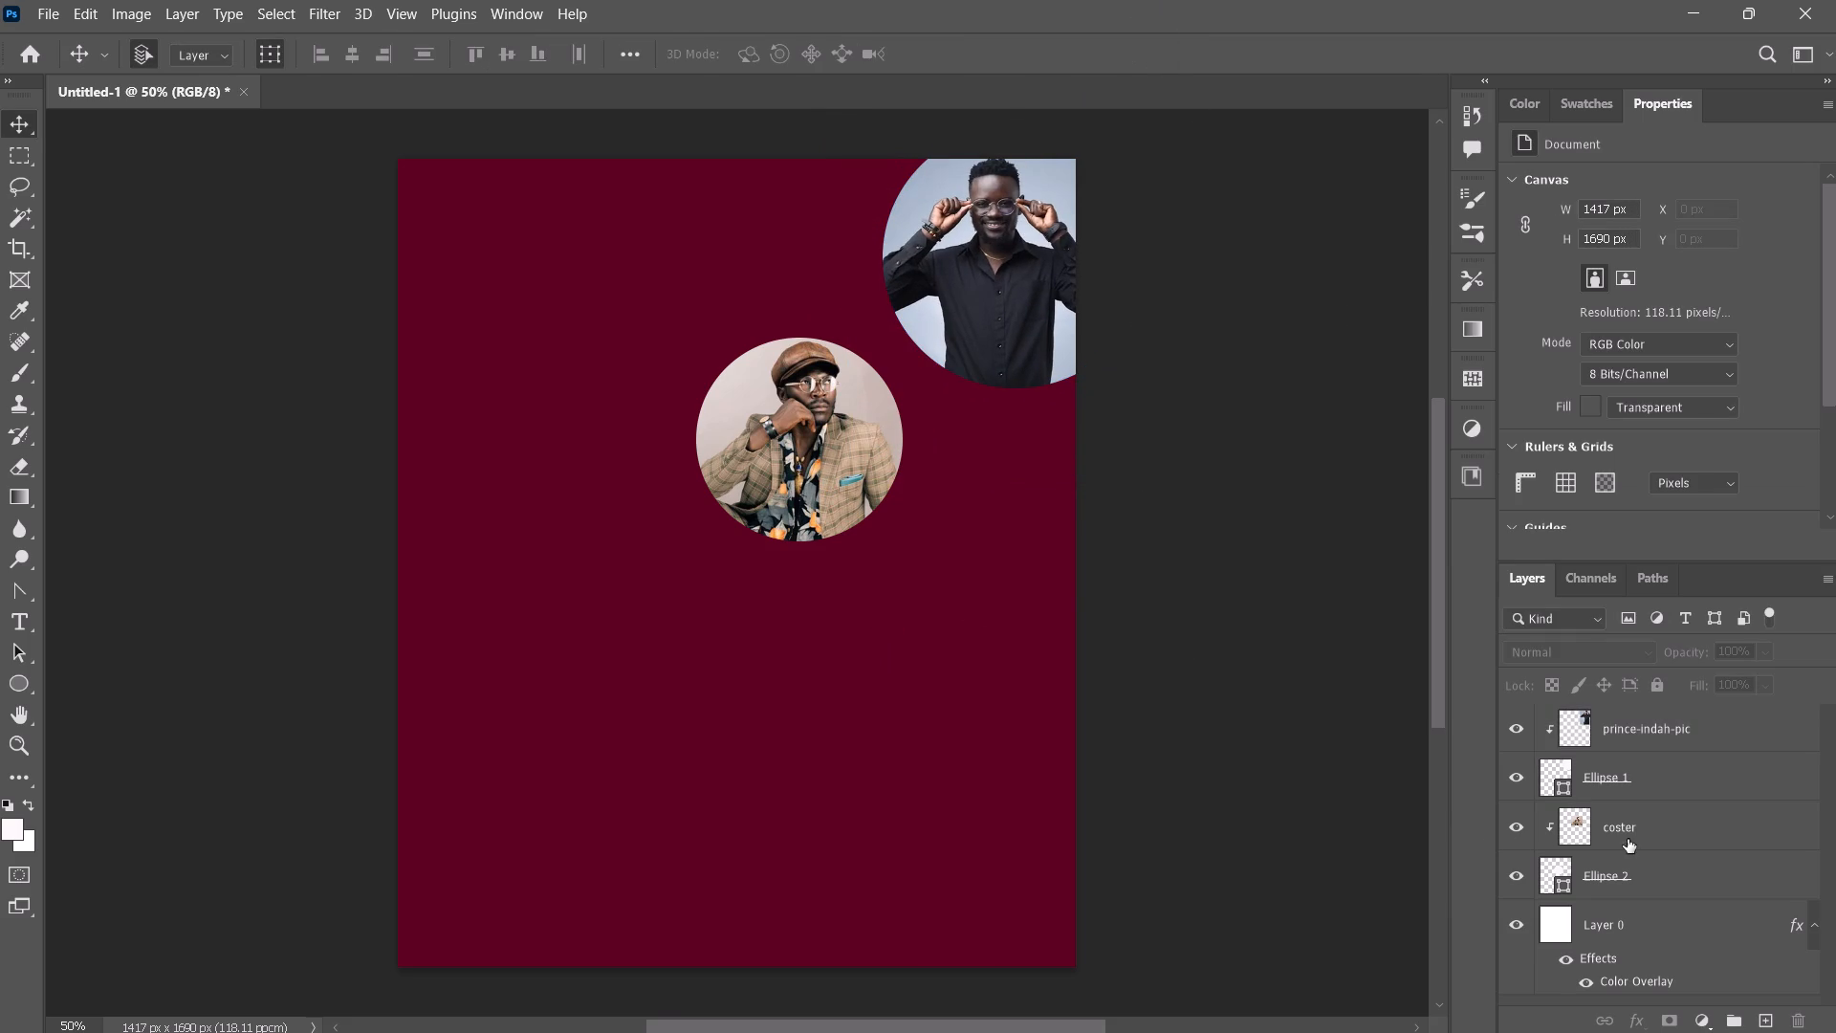
Move coster and Ellipse 2 together partly behind the larger portrait's lower-left edge, with the ellipse at about X 747, Y 293 px.
{"action": "left_click", "coordinate": [1635, 835]}
{"action": "left_click", "coordinate": [1639, 874], "text": "shift"}
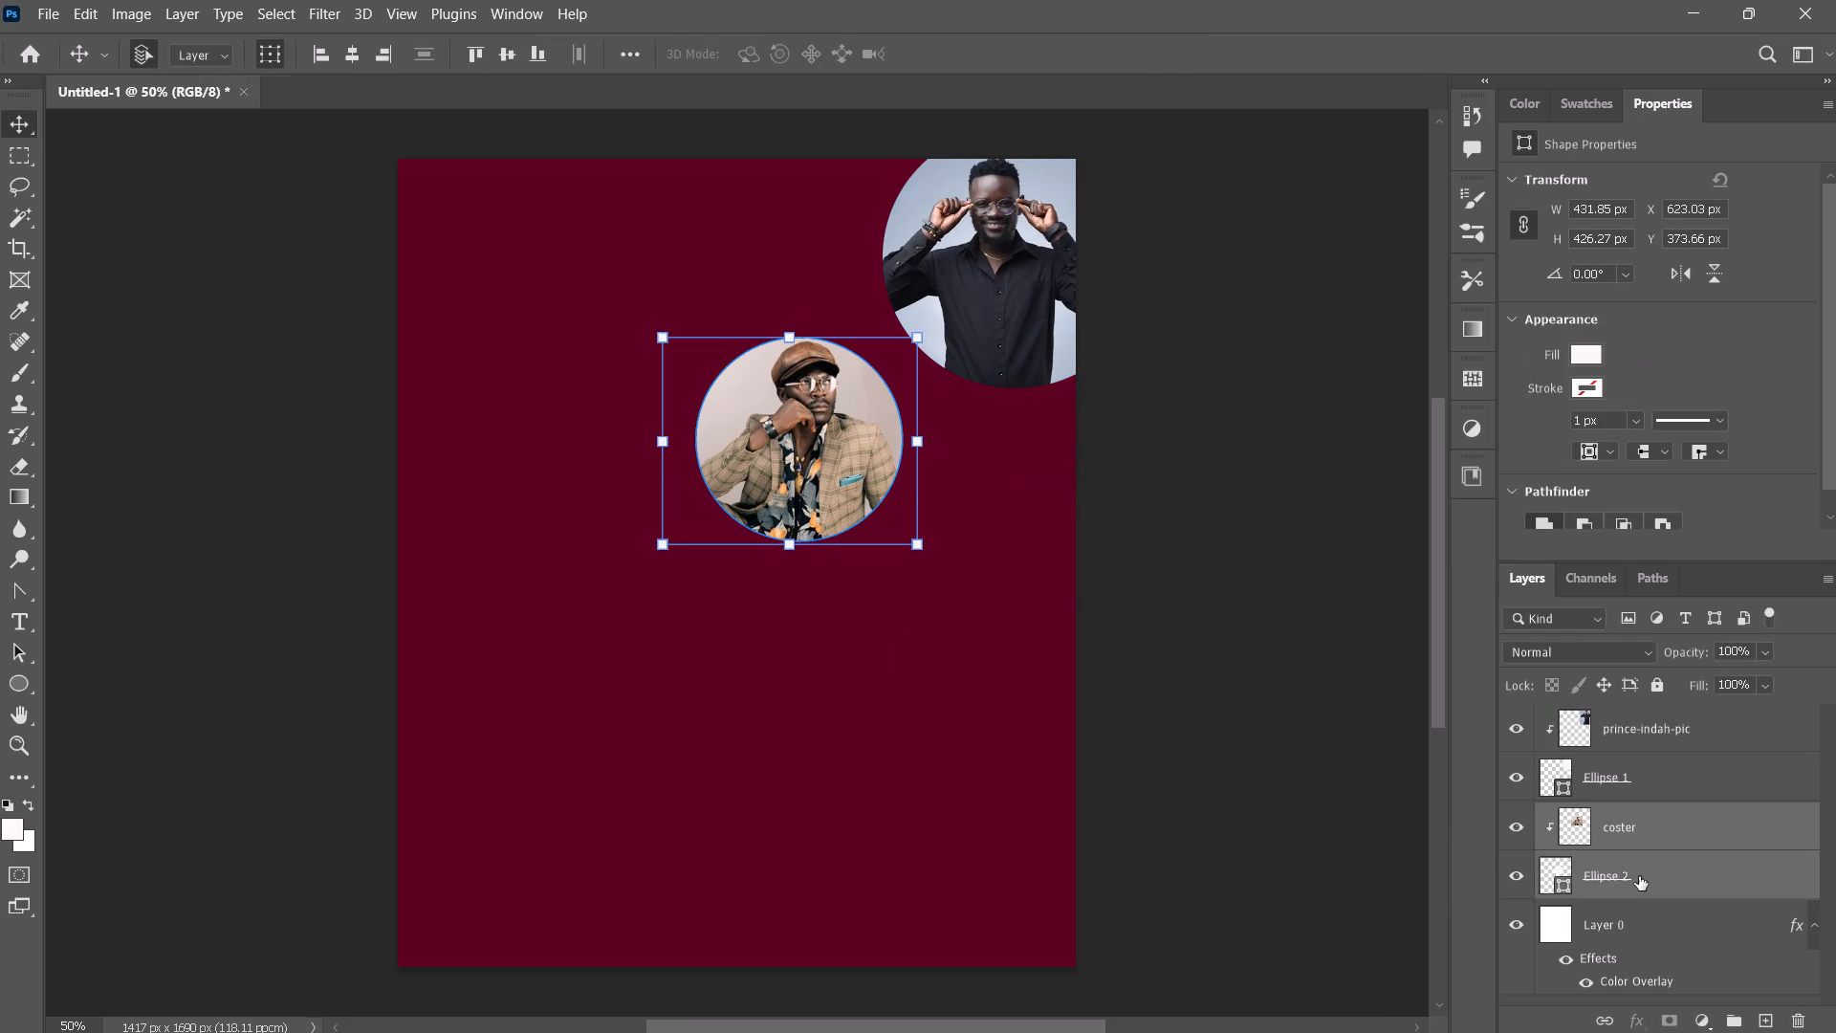
{"action": "left_click_drag", "start_coordinate": [818, 419], "coordinate": [849, 362]}
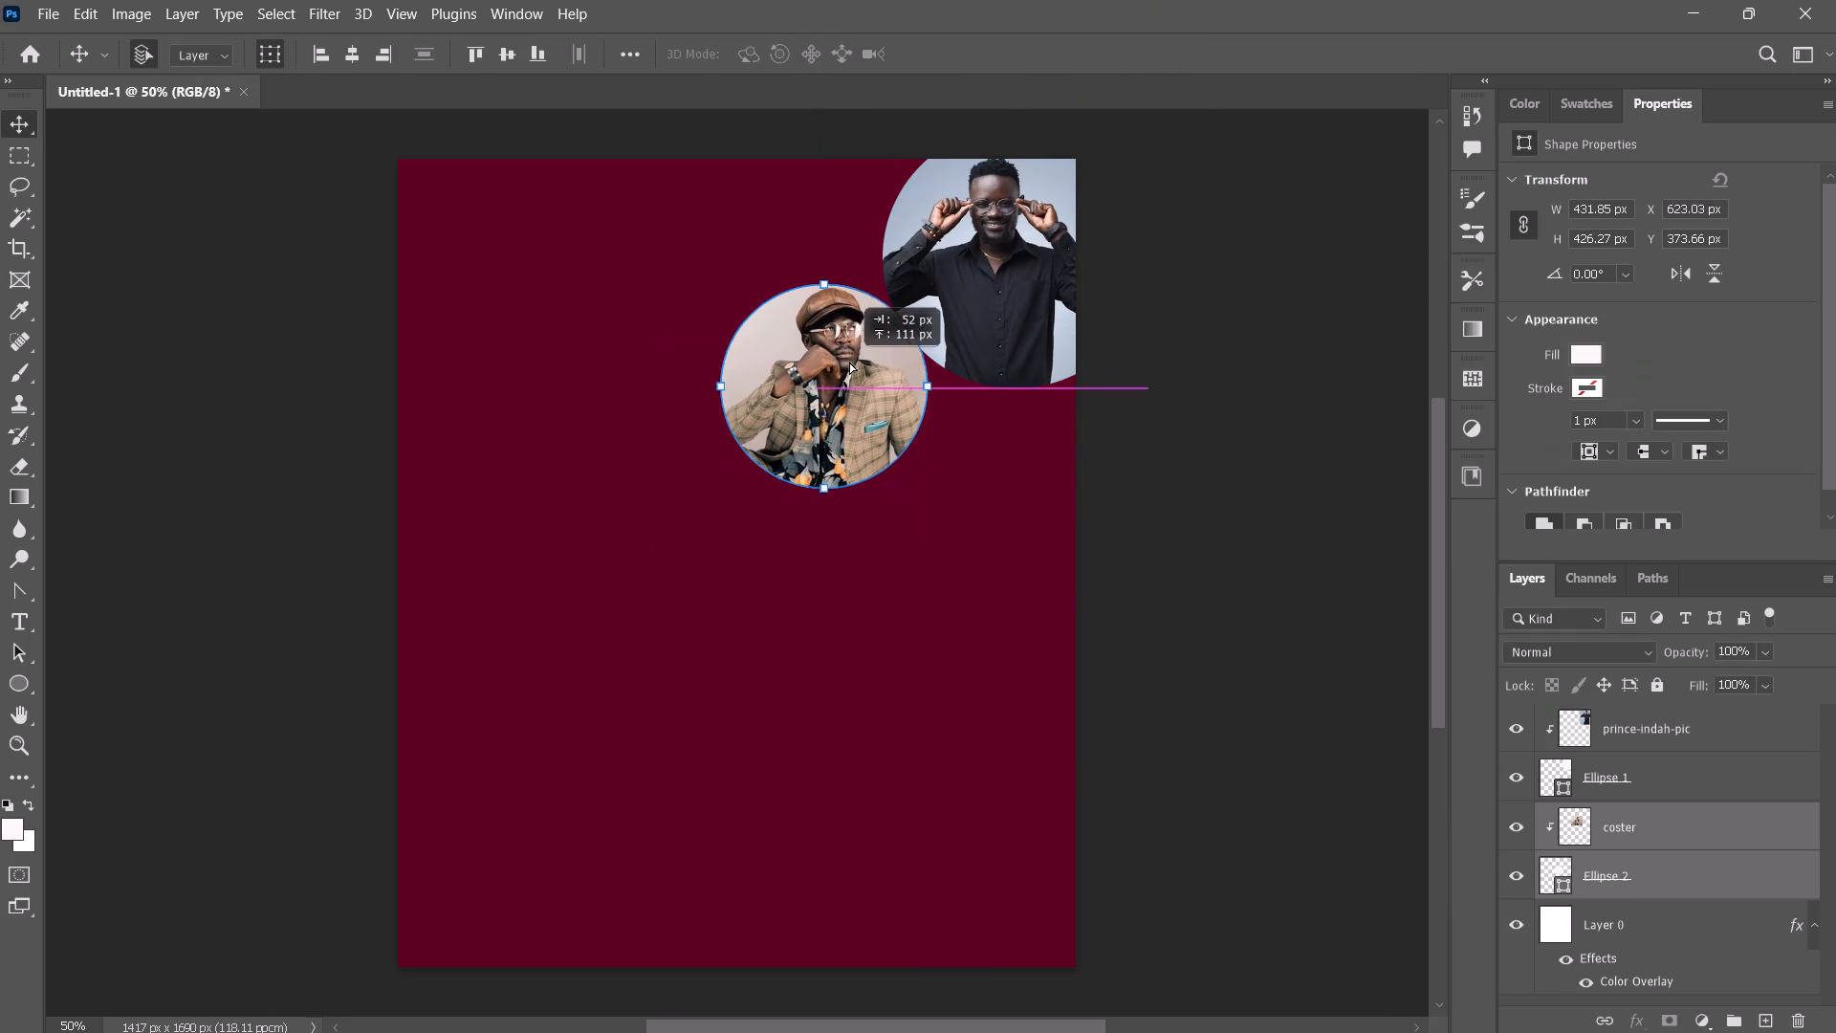
{"action": "left_click_drag", "start_coordinate": [849, 362], "coordinate": [872, 381]}
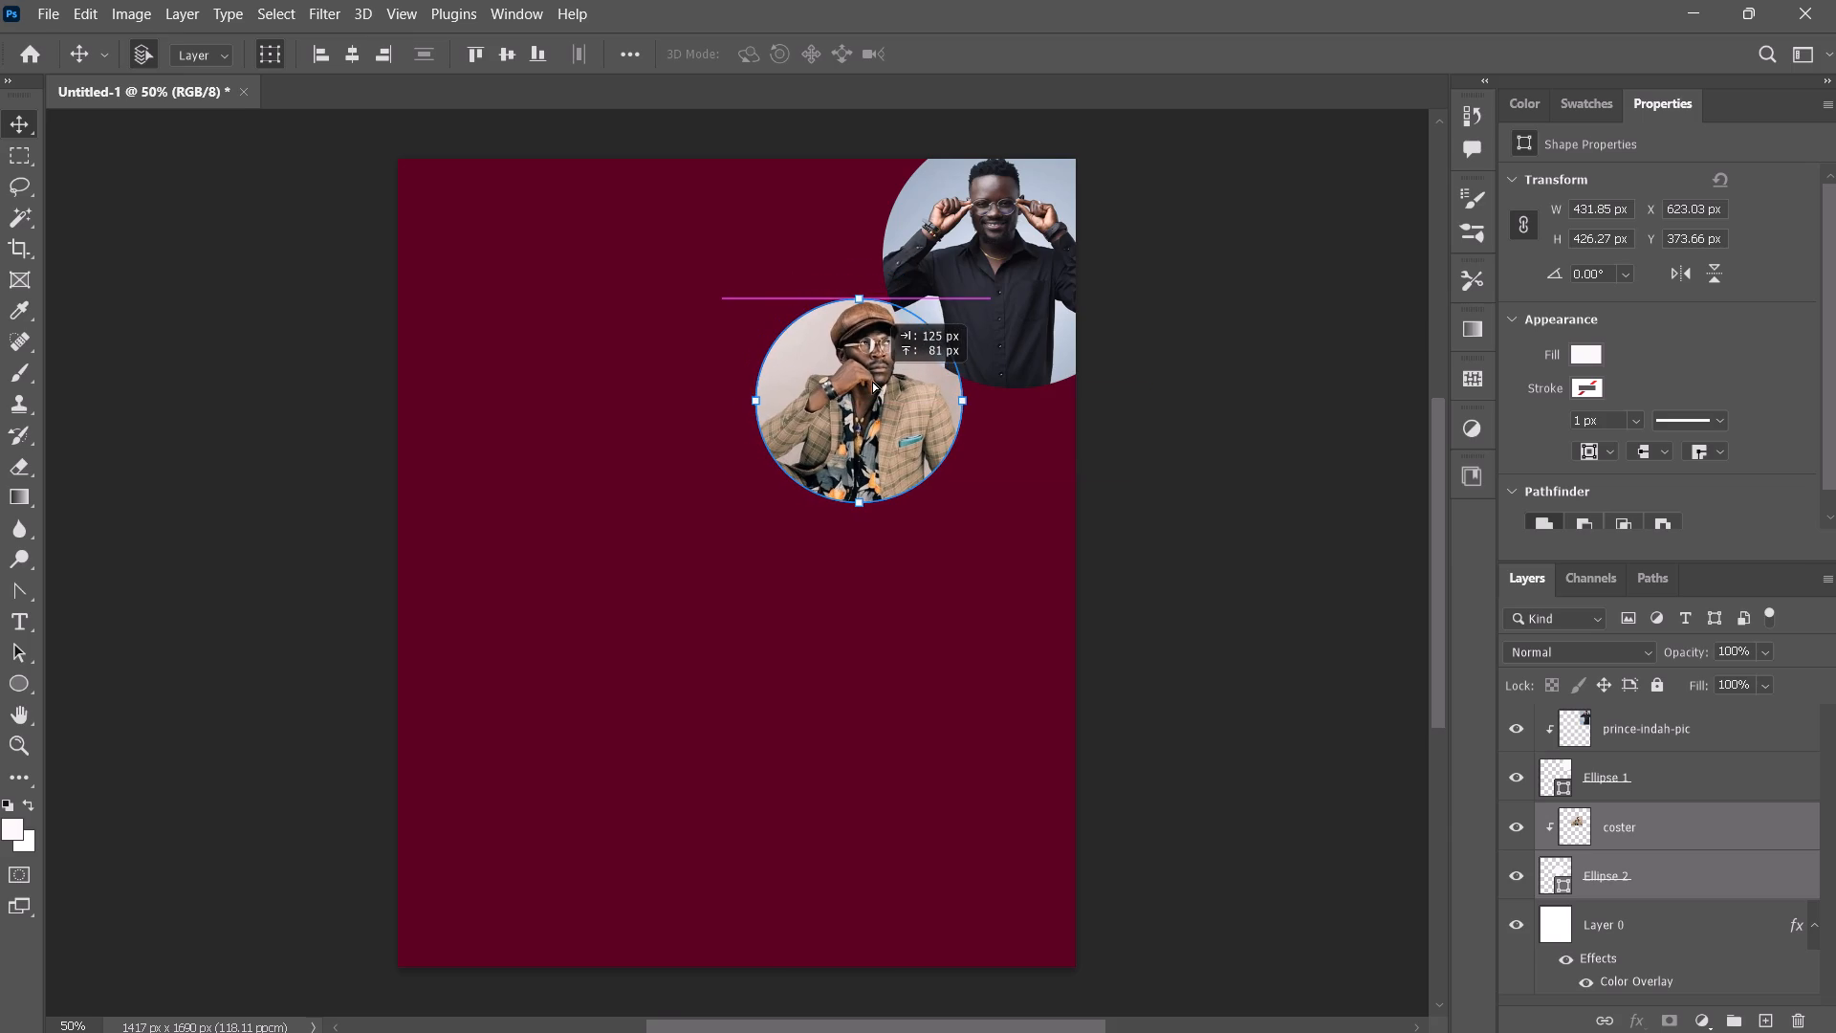
{"action": "left_click_drag", "start_coordinate": [872, 381], "coordinate": [867, 383]}
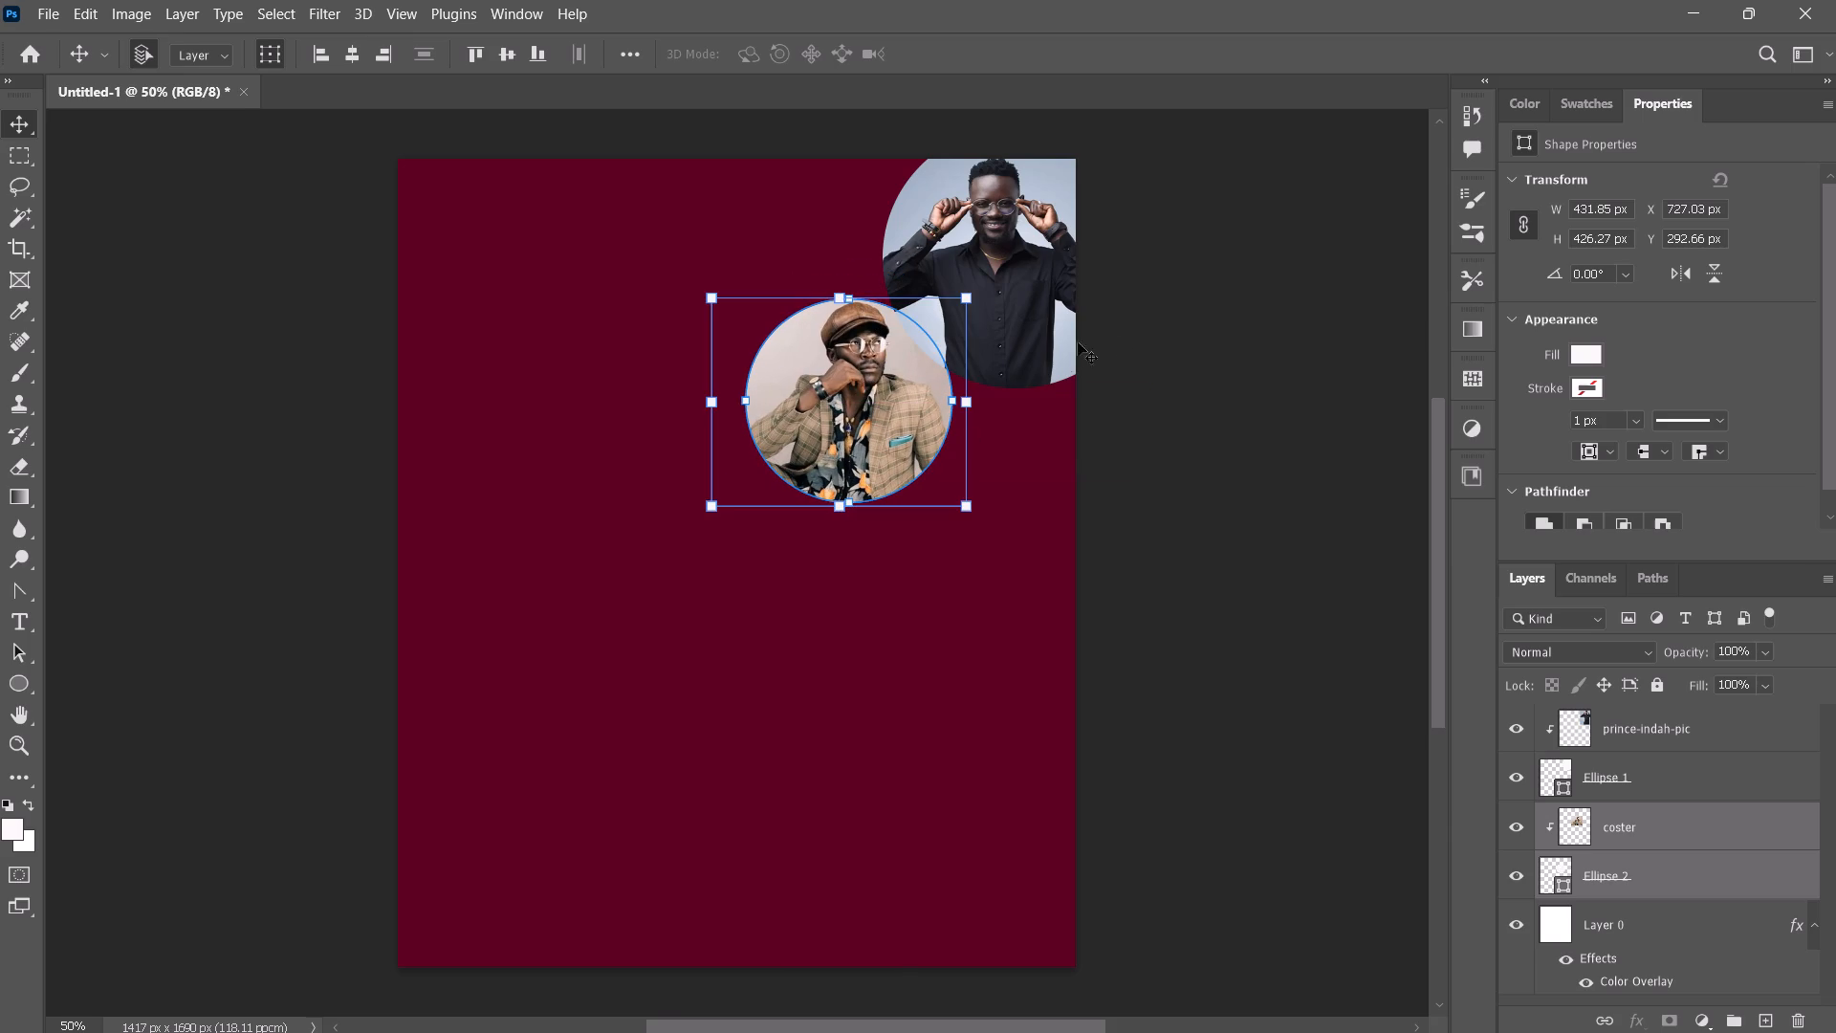
{"action": "key", "text": "Right"}
{"action": "key", "text": "Right"}
{"action": "key", "text": "Right"}
{"action": "key", "text": "Right"}
{"action": "key", "text": "Right"}
{"action": "key", "text": "Right"}
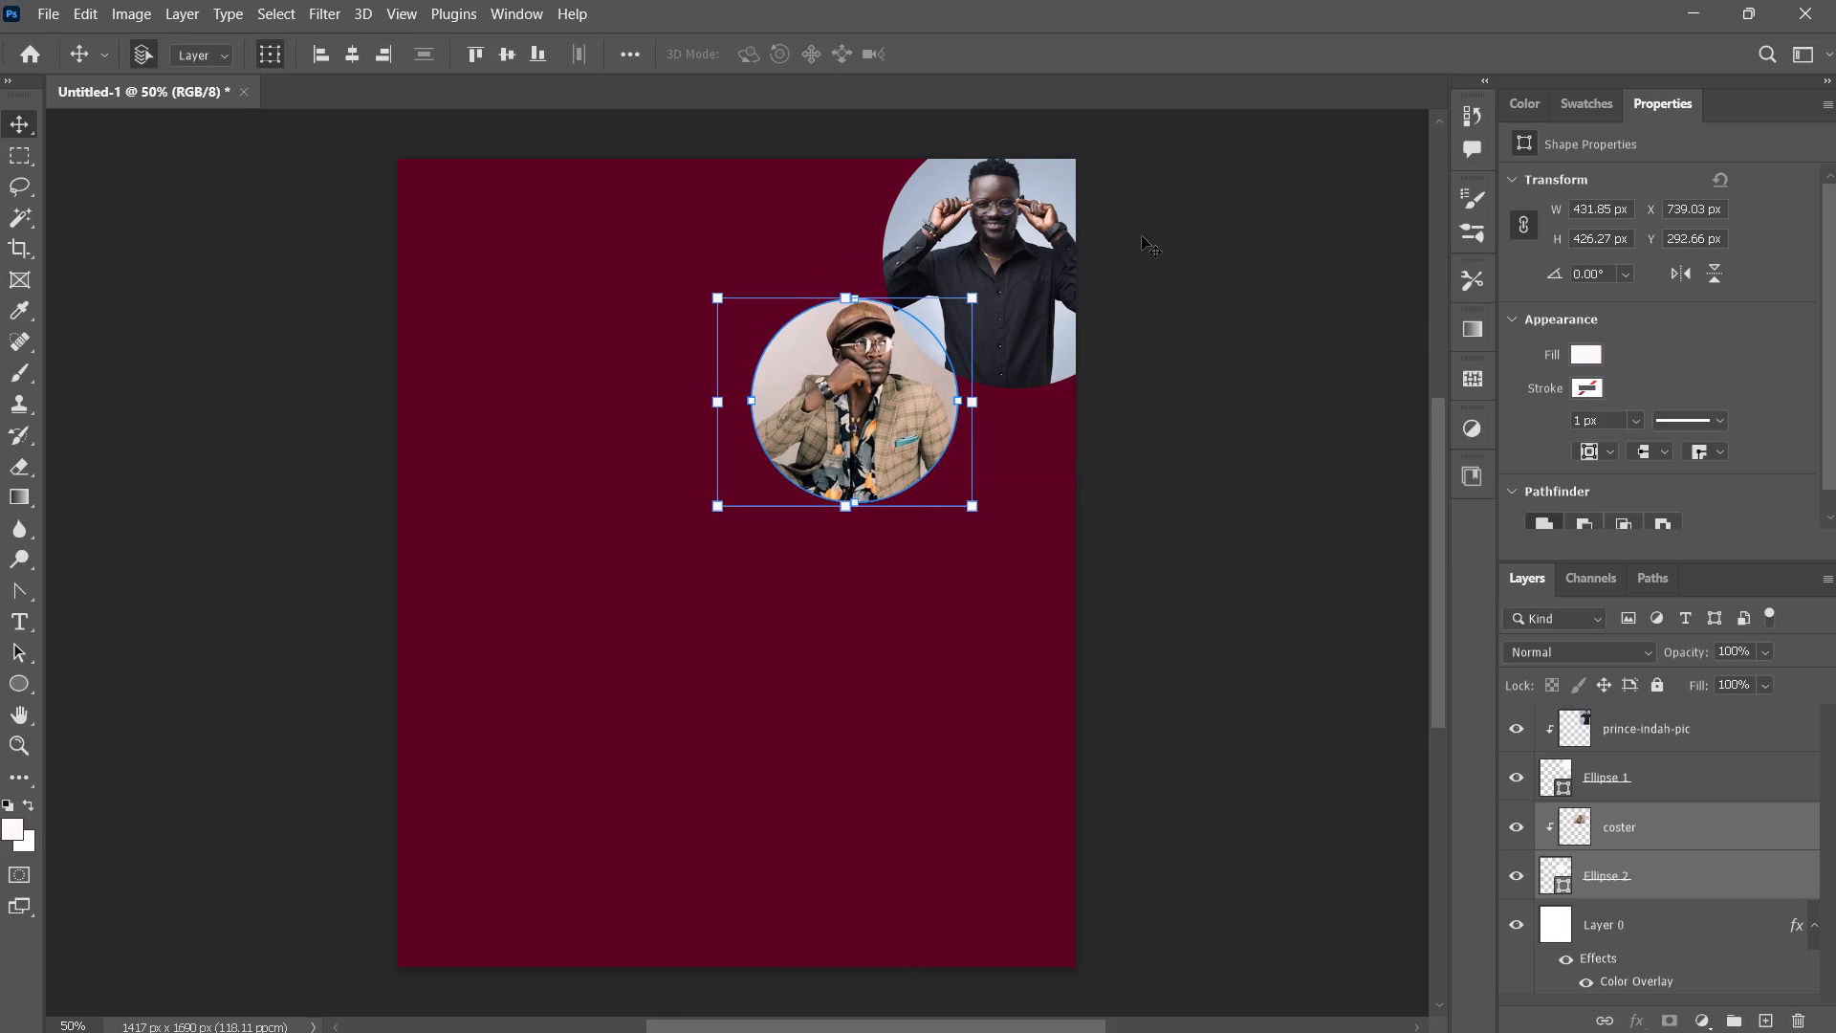
{"action": "key", "text": "Right"}
{"action": "key", "text": "Right"}
{"action": "key", "text": "Right"}
{"action": "key", "text": "Right"}
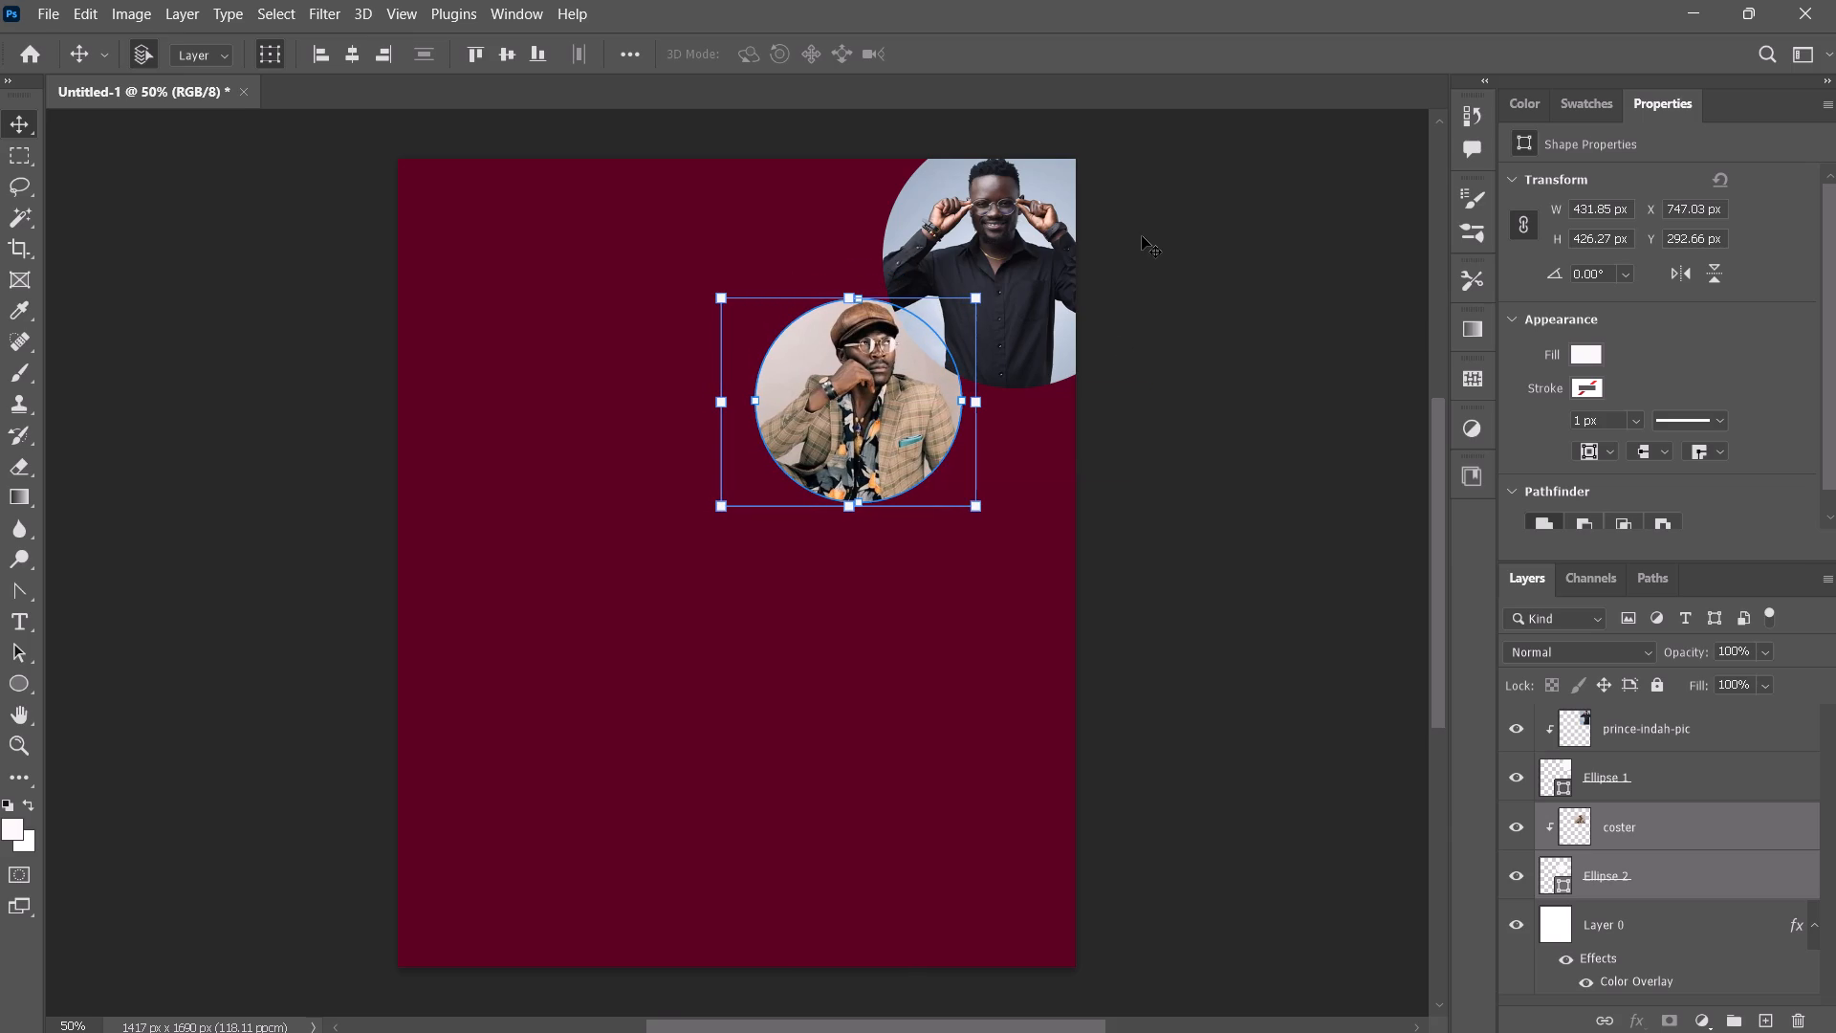
{"action": "left_click", "coordinate": [1139, 232]}
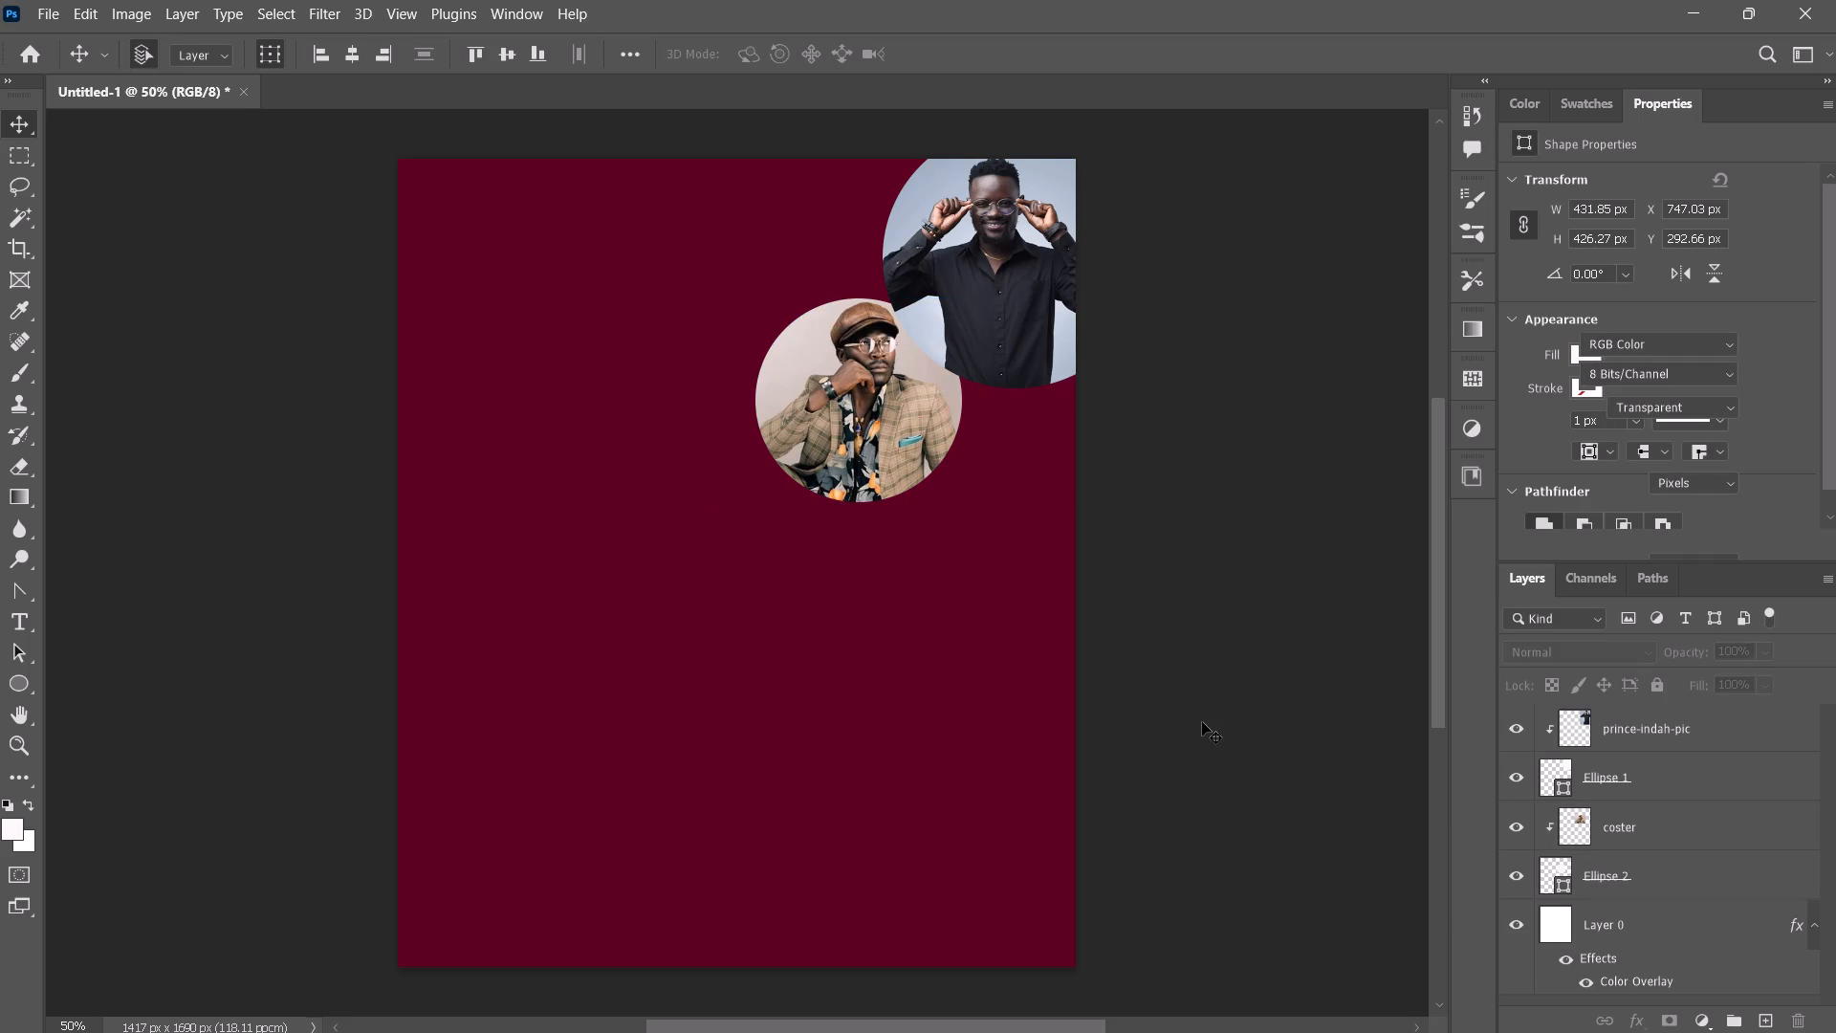
{"action": "left_click", "coordinate": [1202, 722]}
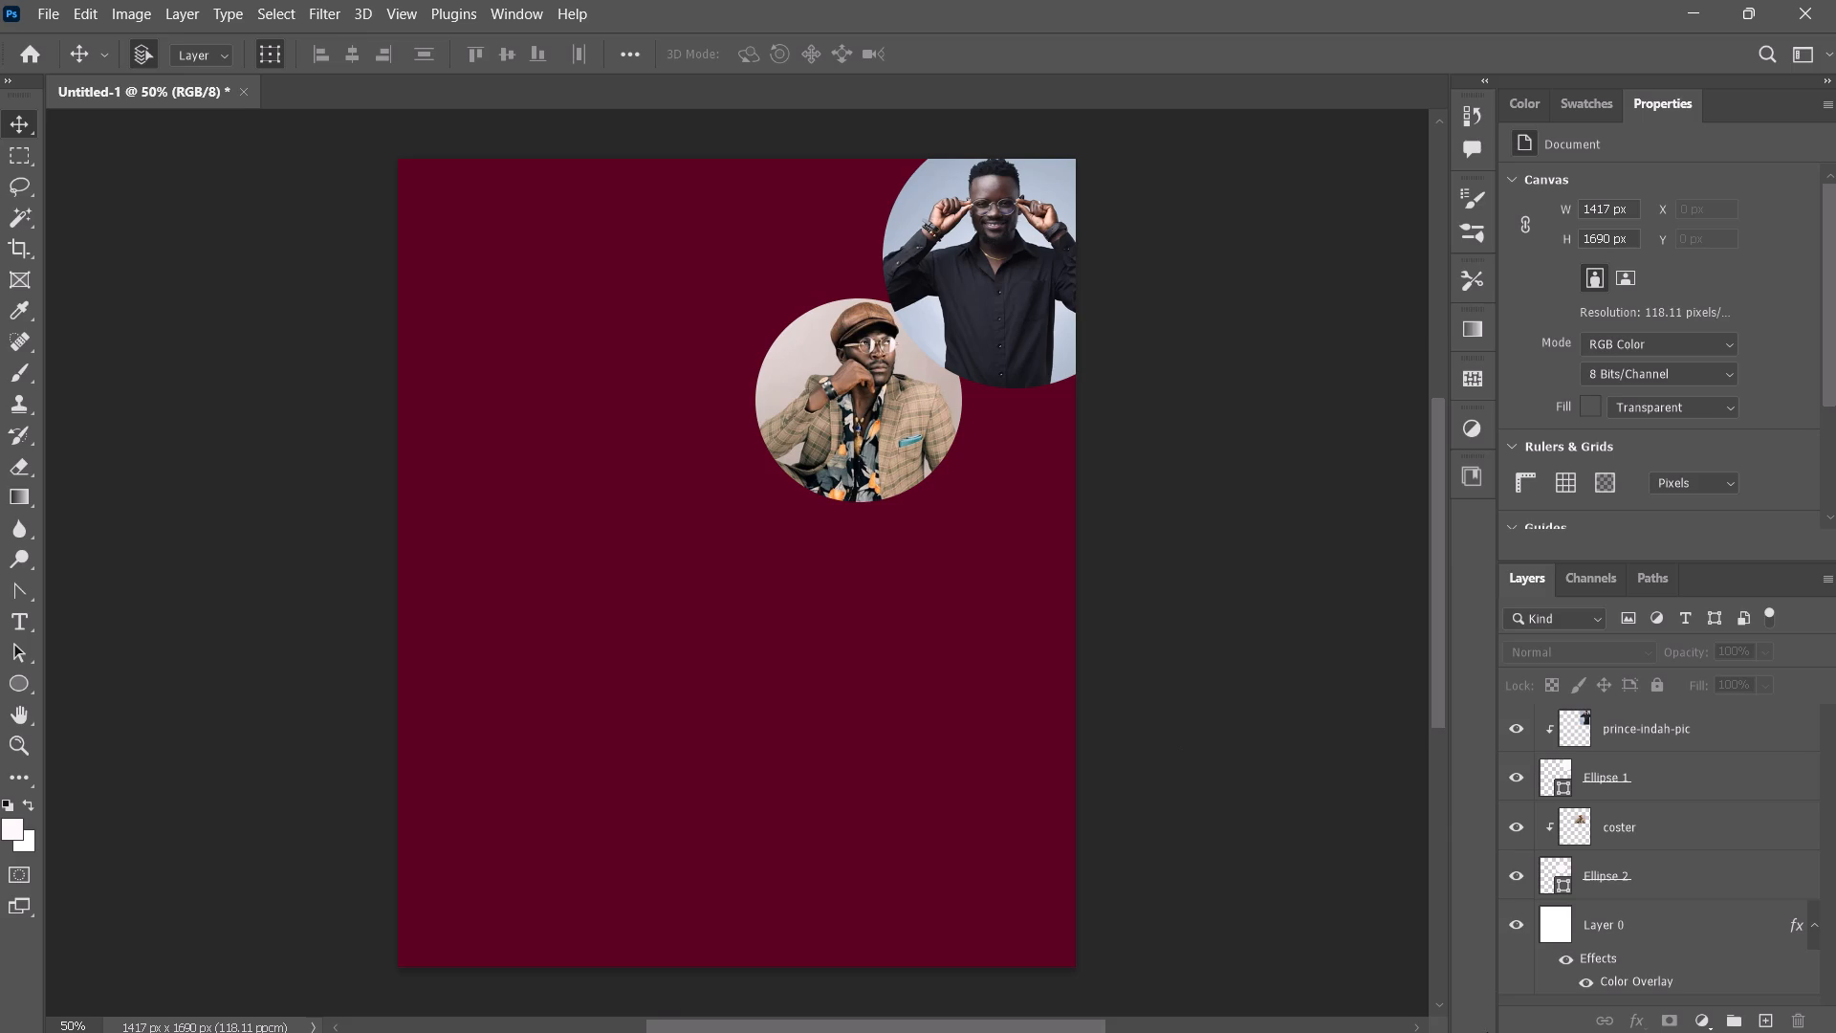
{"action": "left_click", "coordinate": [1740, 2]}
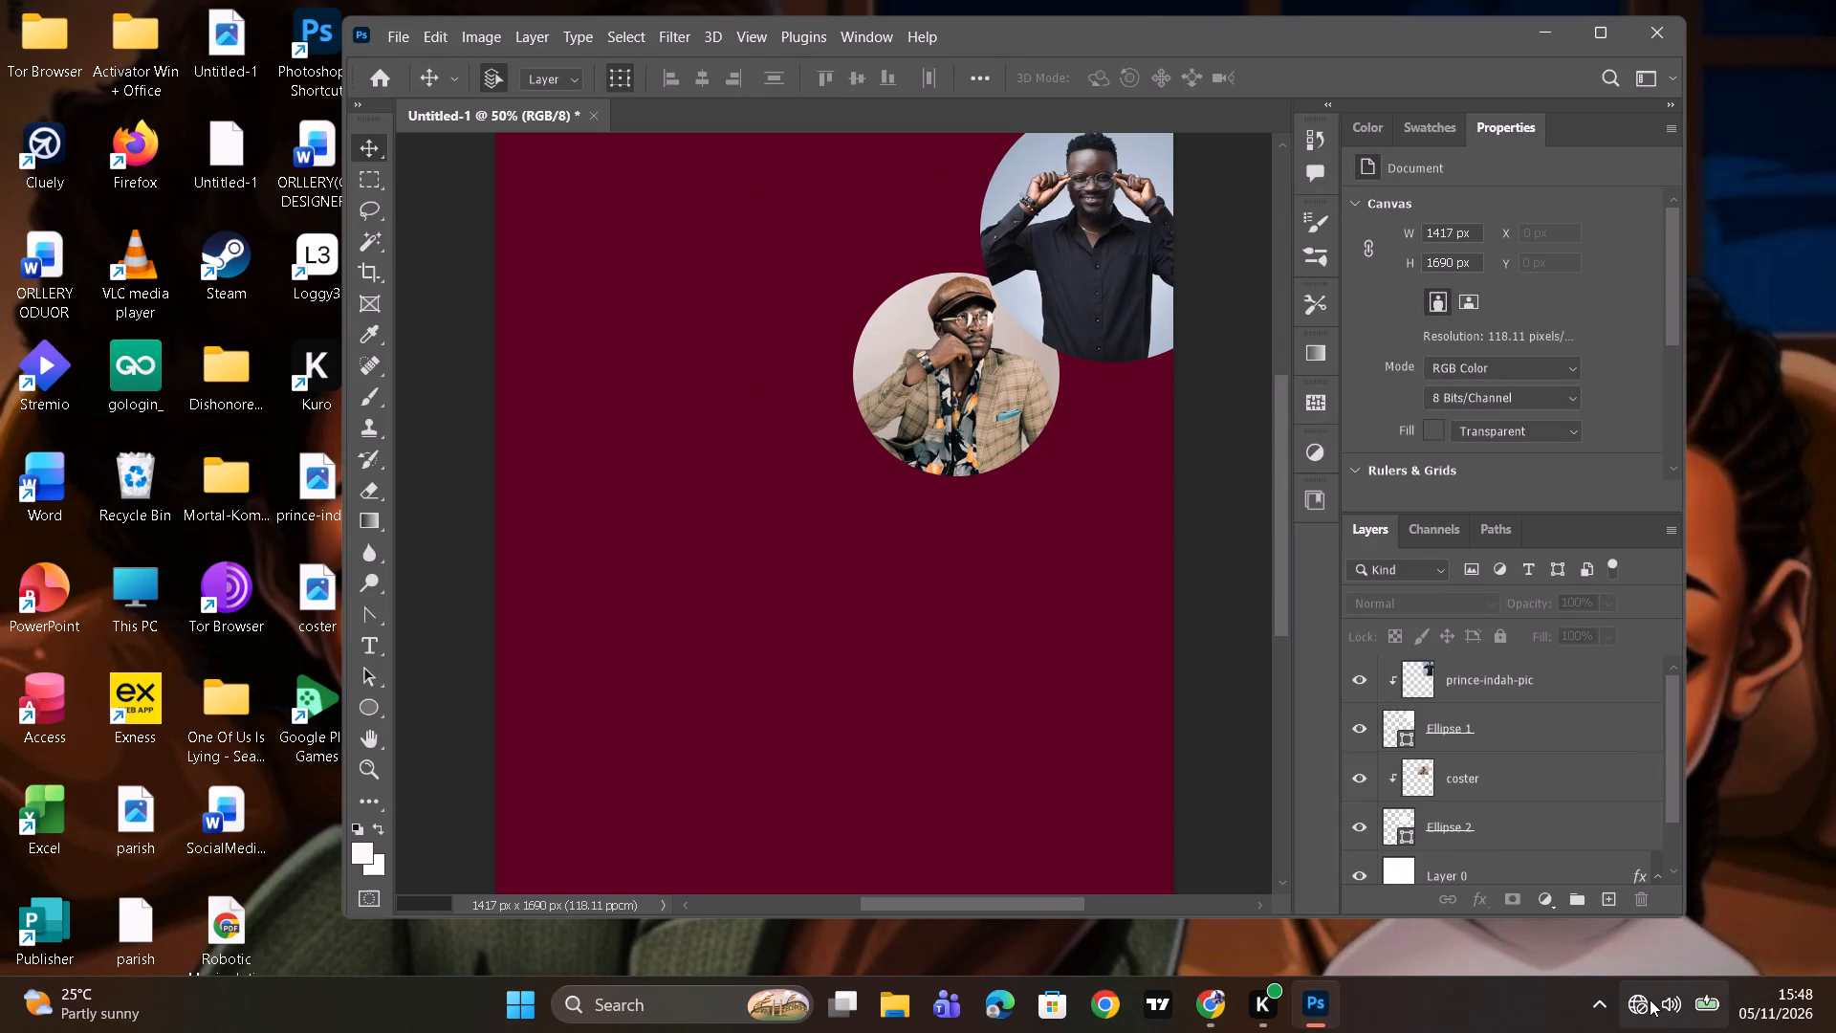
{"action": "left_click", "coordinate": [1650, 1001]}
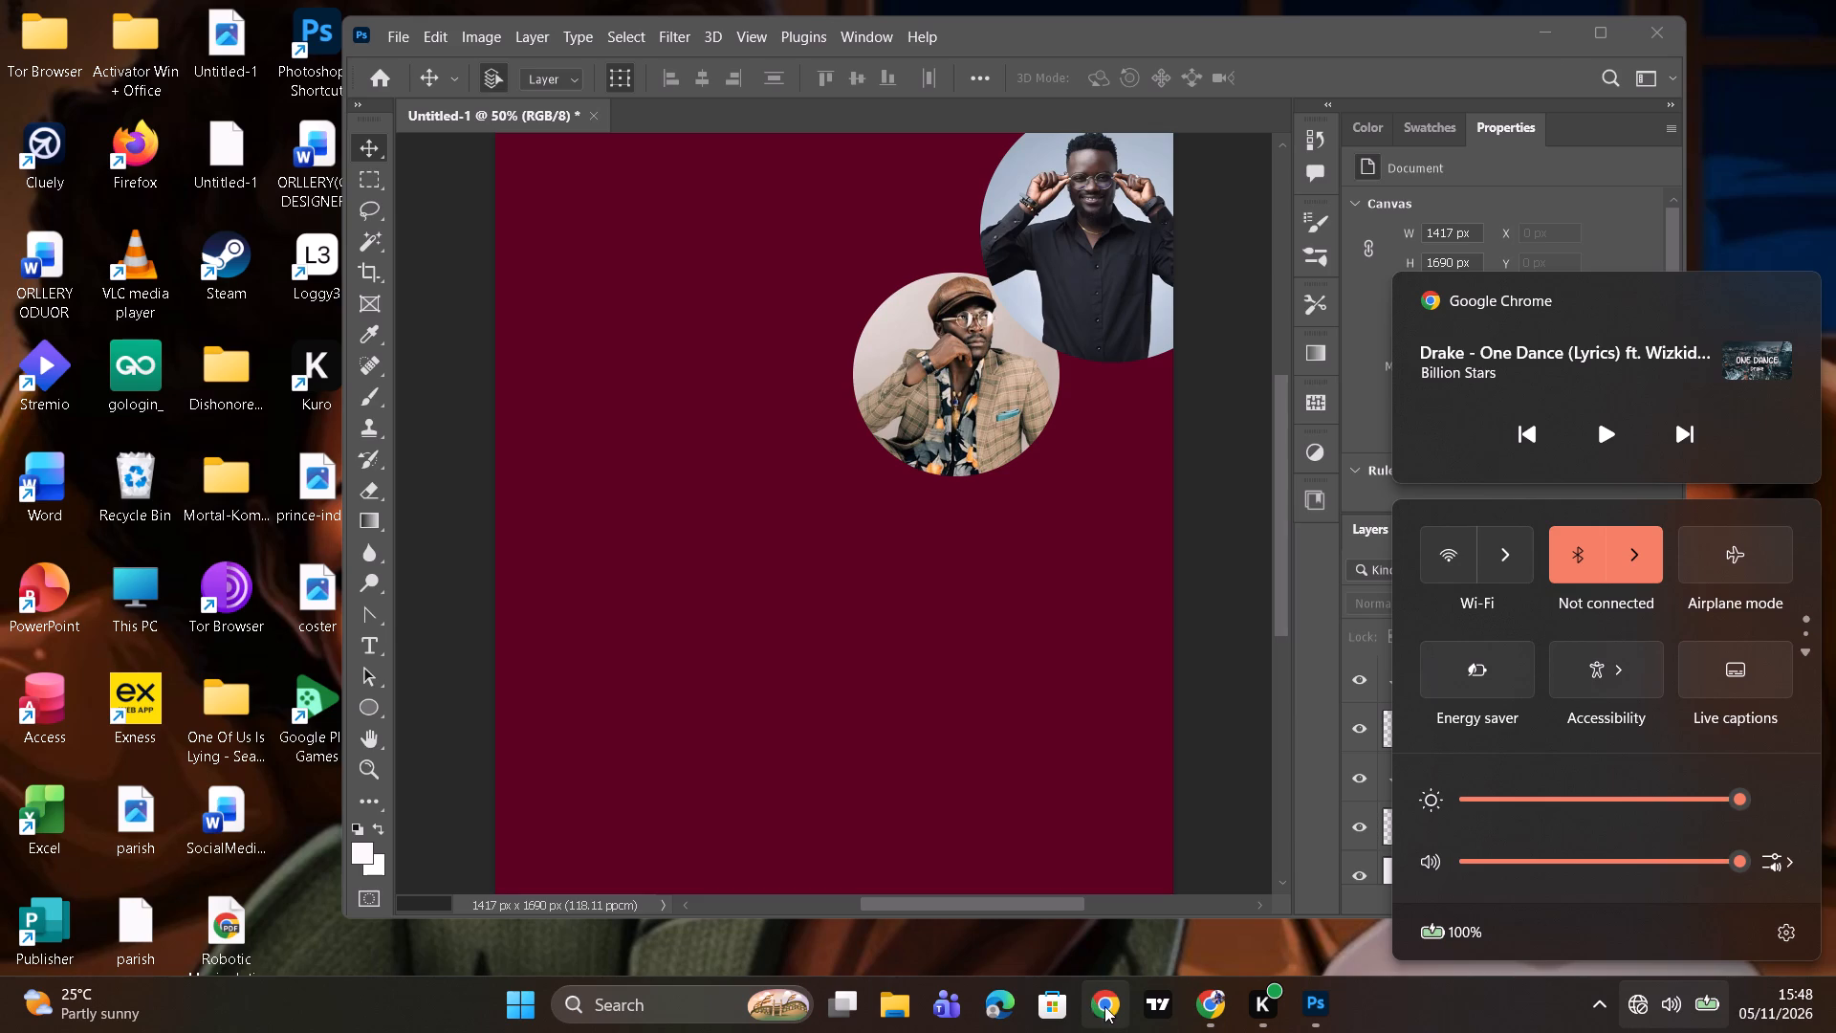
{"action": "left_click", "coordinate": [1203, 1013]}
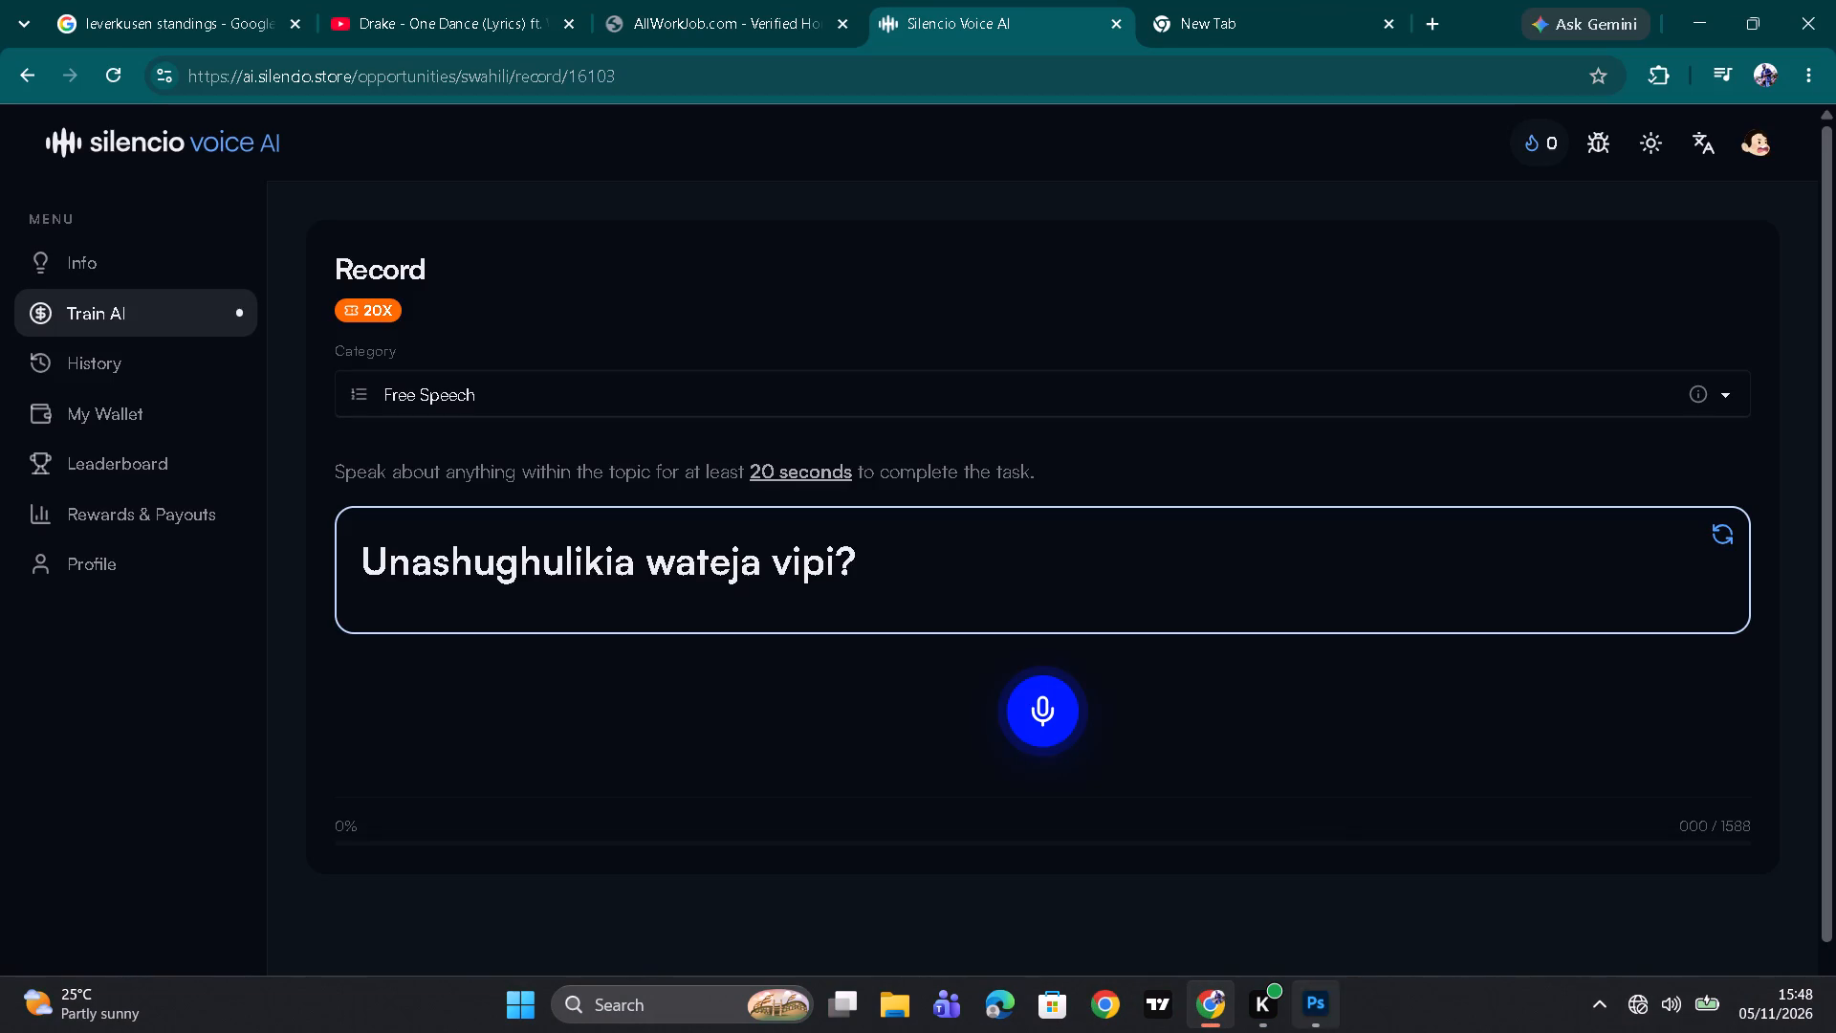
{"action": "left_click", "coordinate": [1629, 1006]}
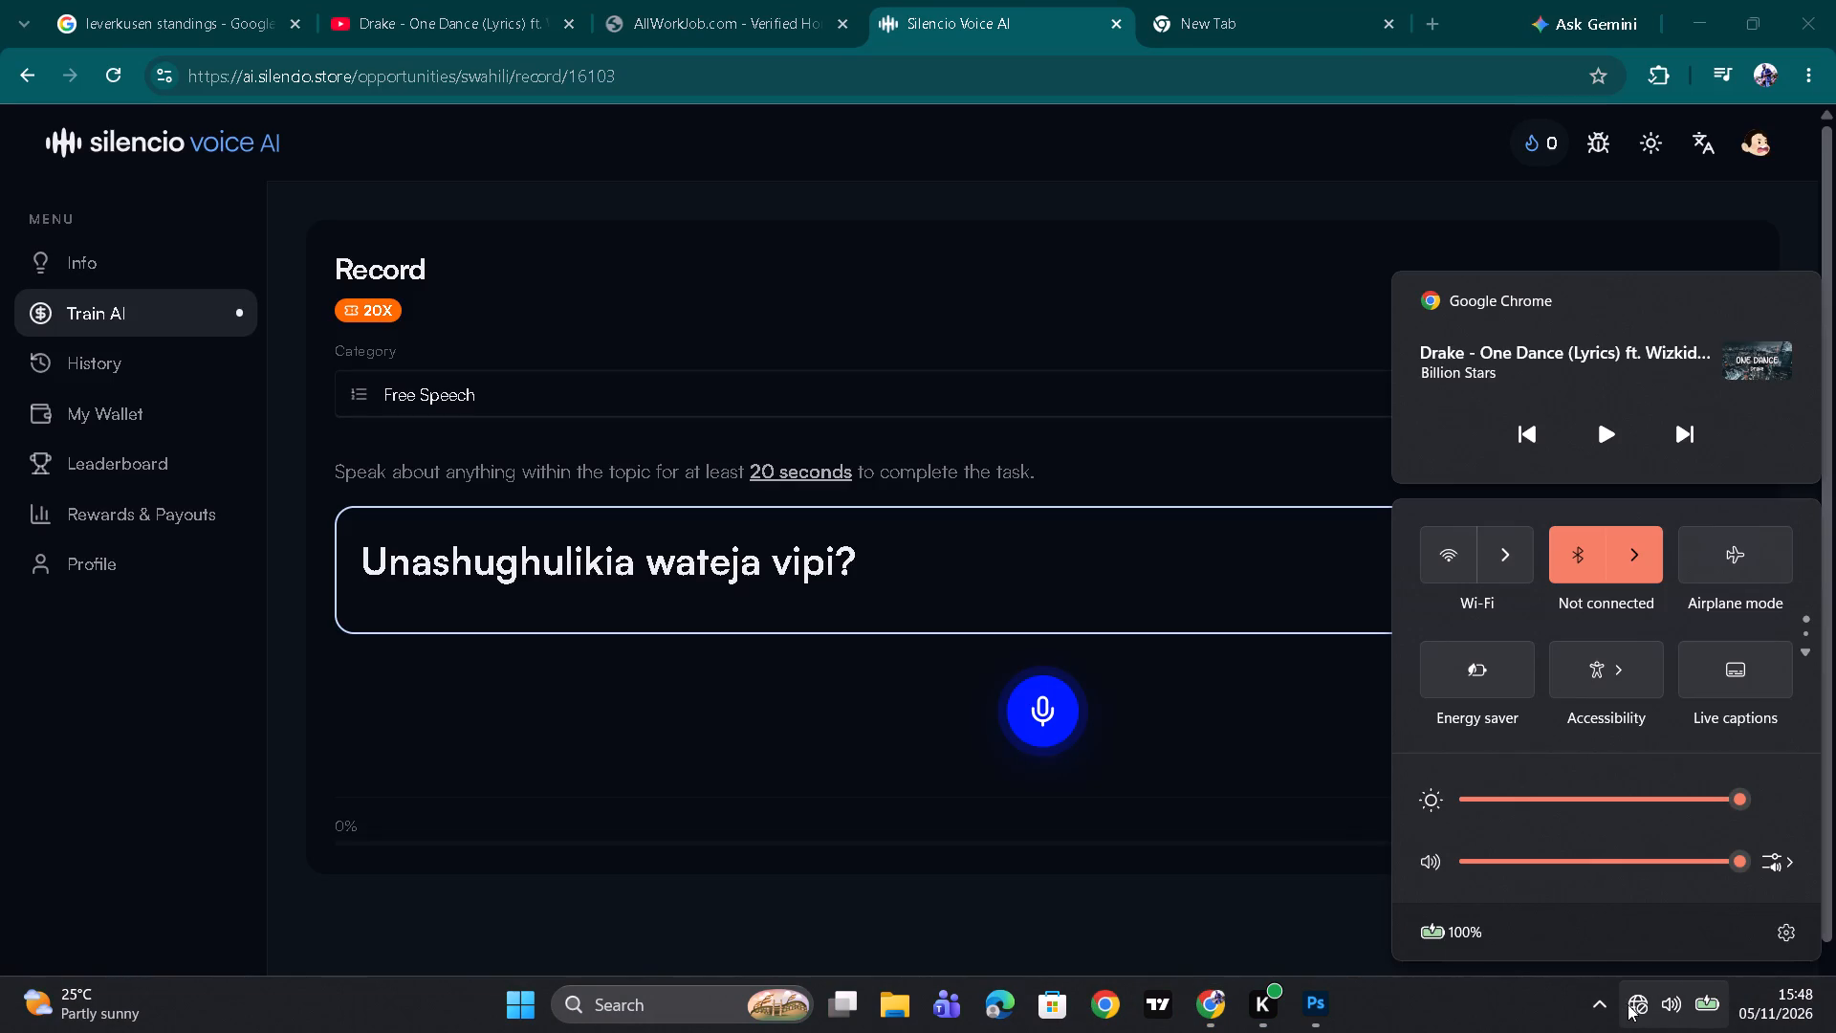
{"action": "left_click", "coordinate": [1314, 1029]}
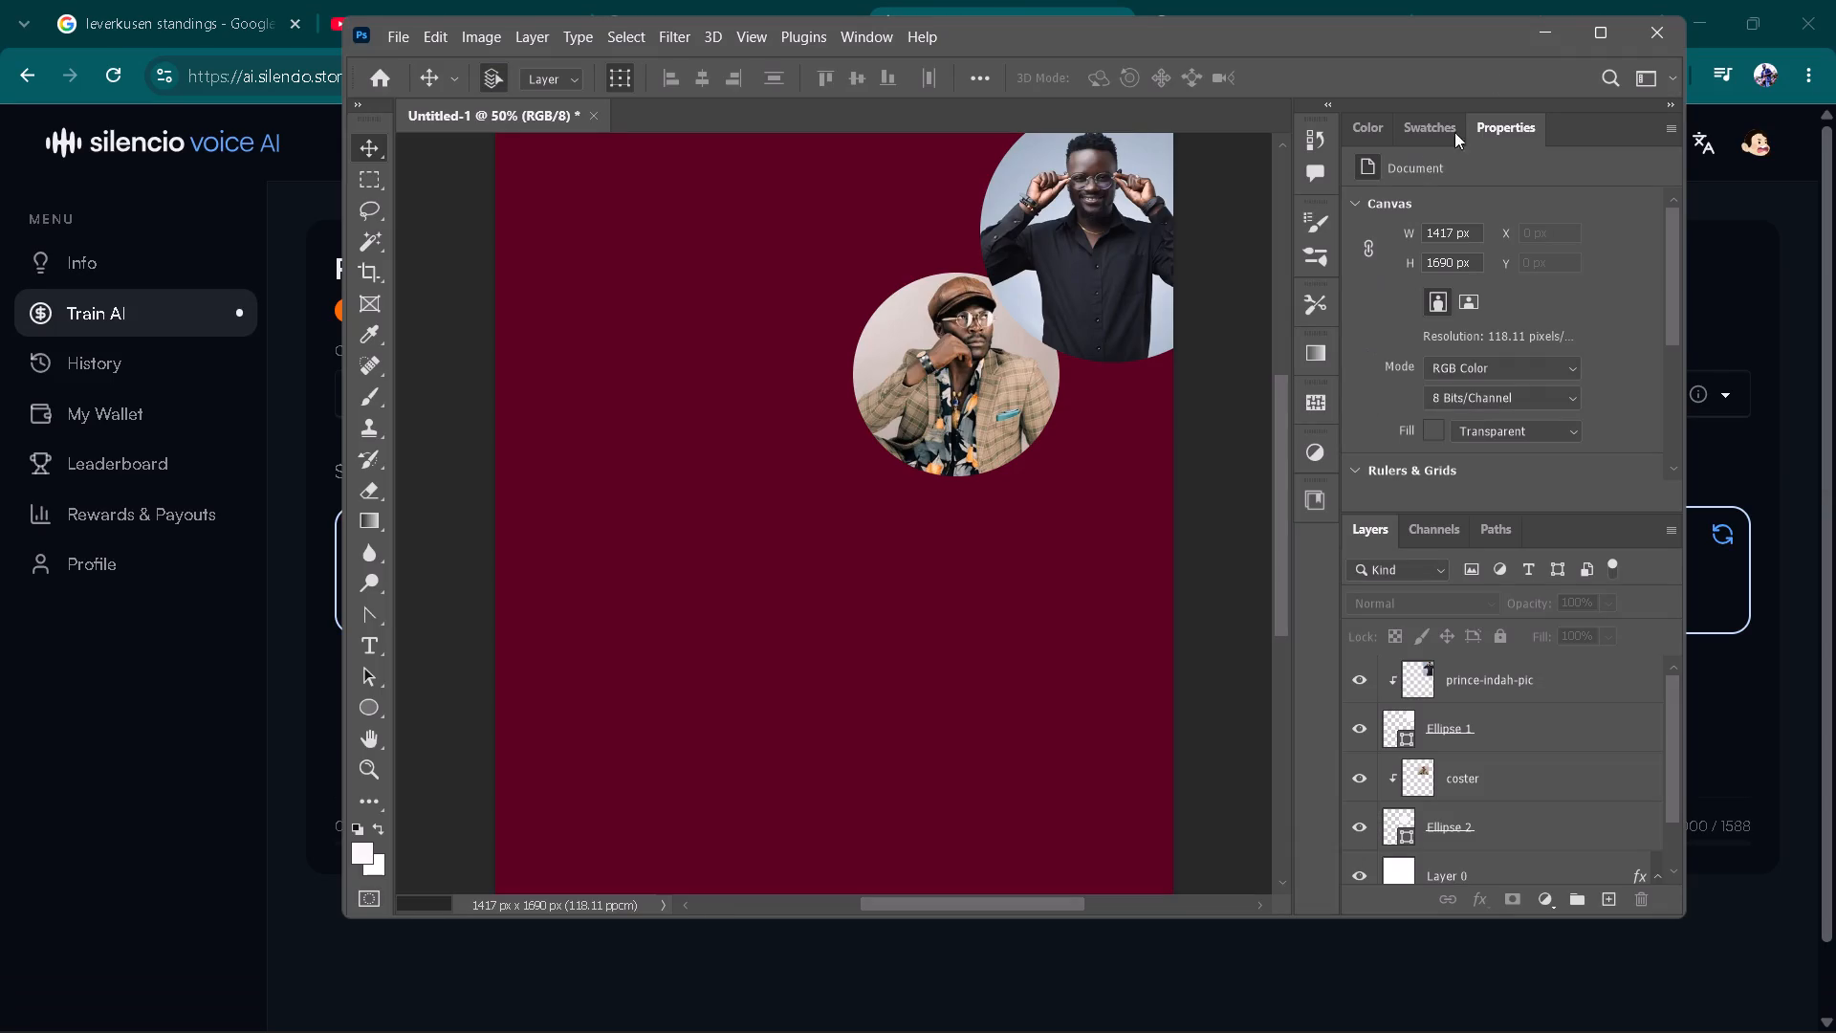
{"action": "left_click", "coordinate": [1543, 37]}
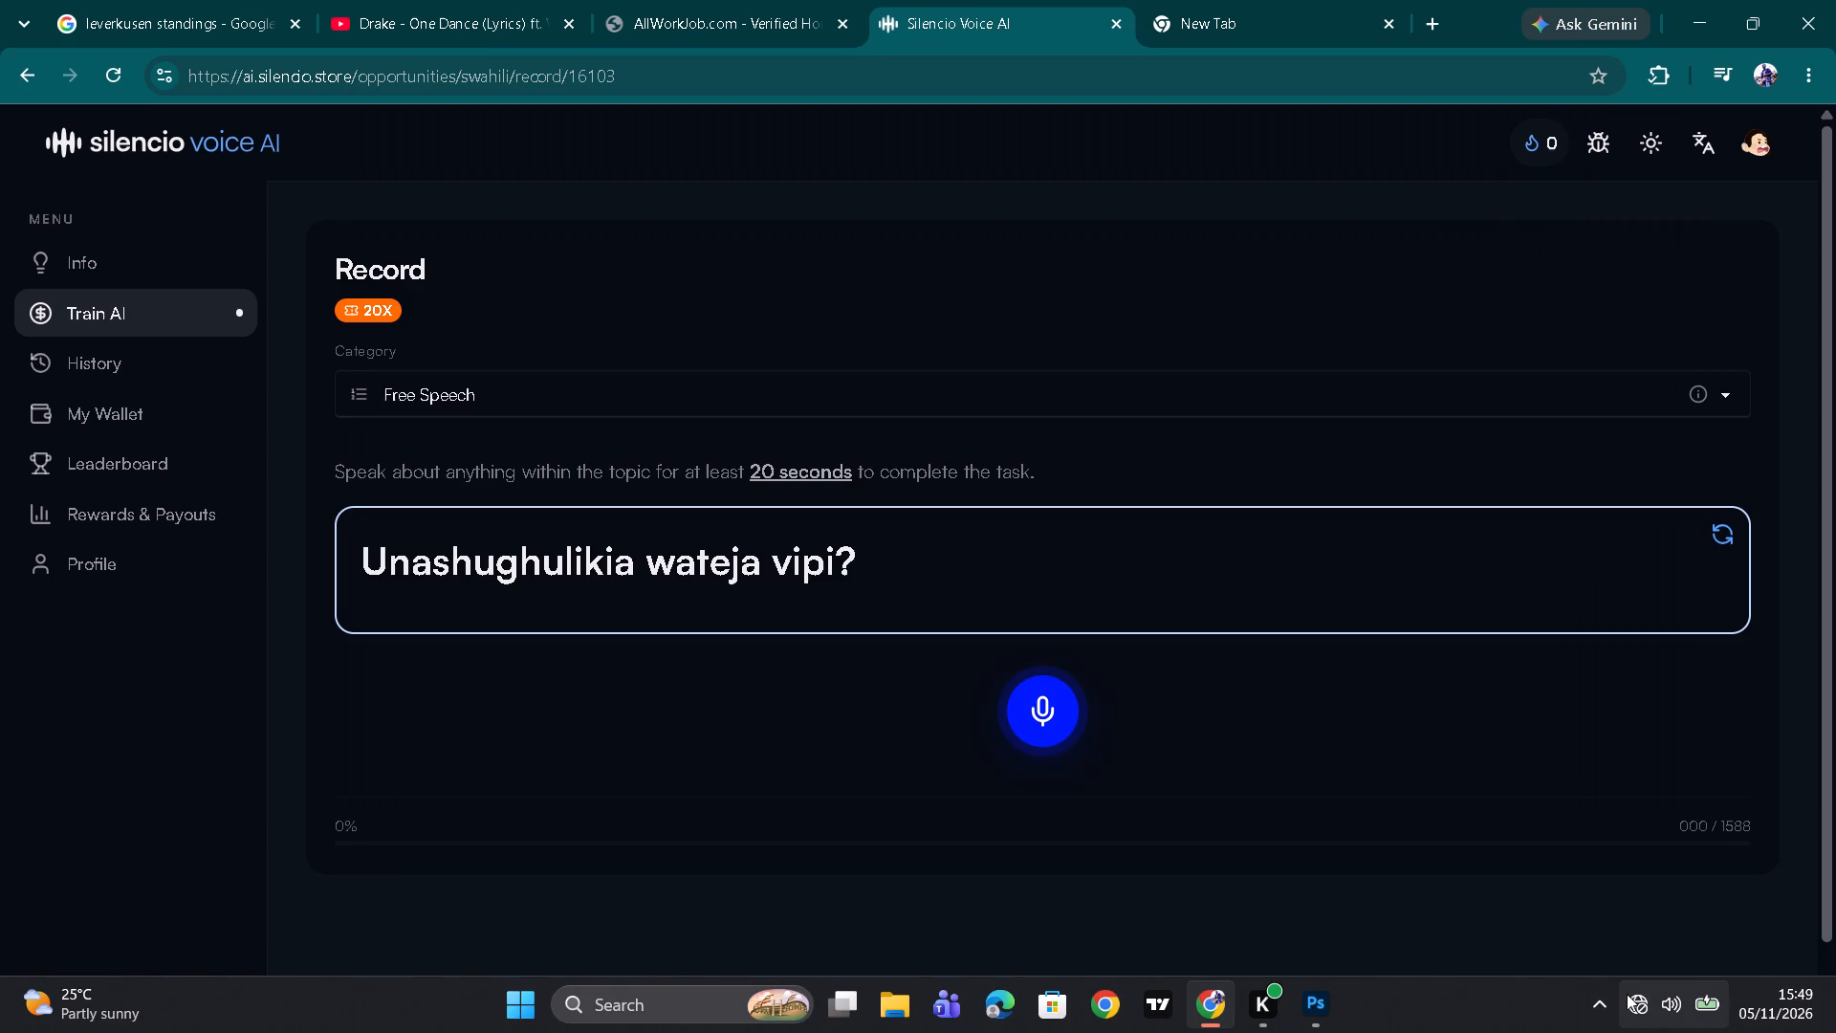
Turn on the computer's Wi-Fi and dismiss the system notification.
{"action": "left_click", "coordinate": [1628, 995]}
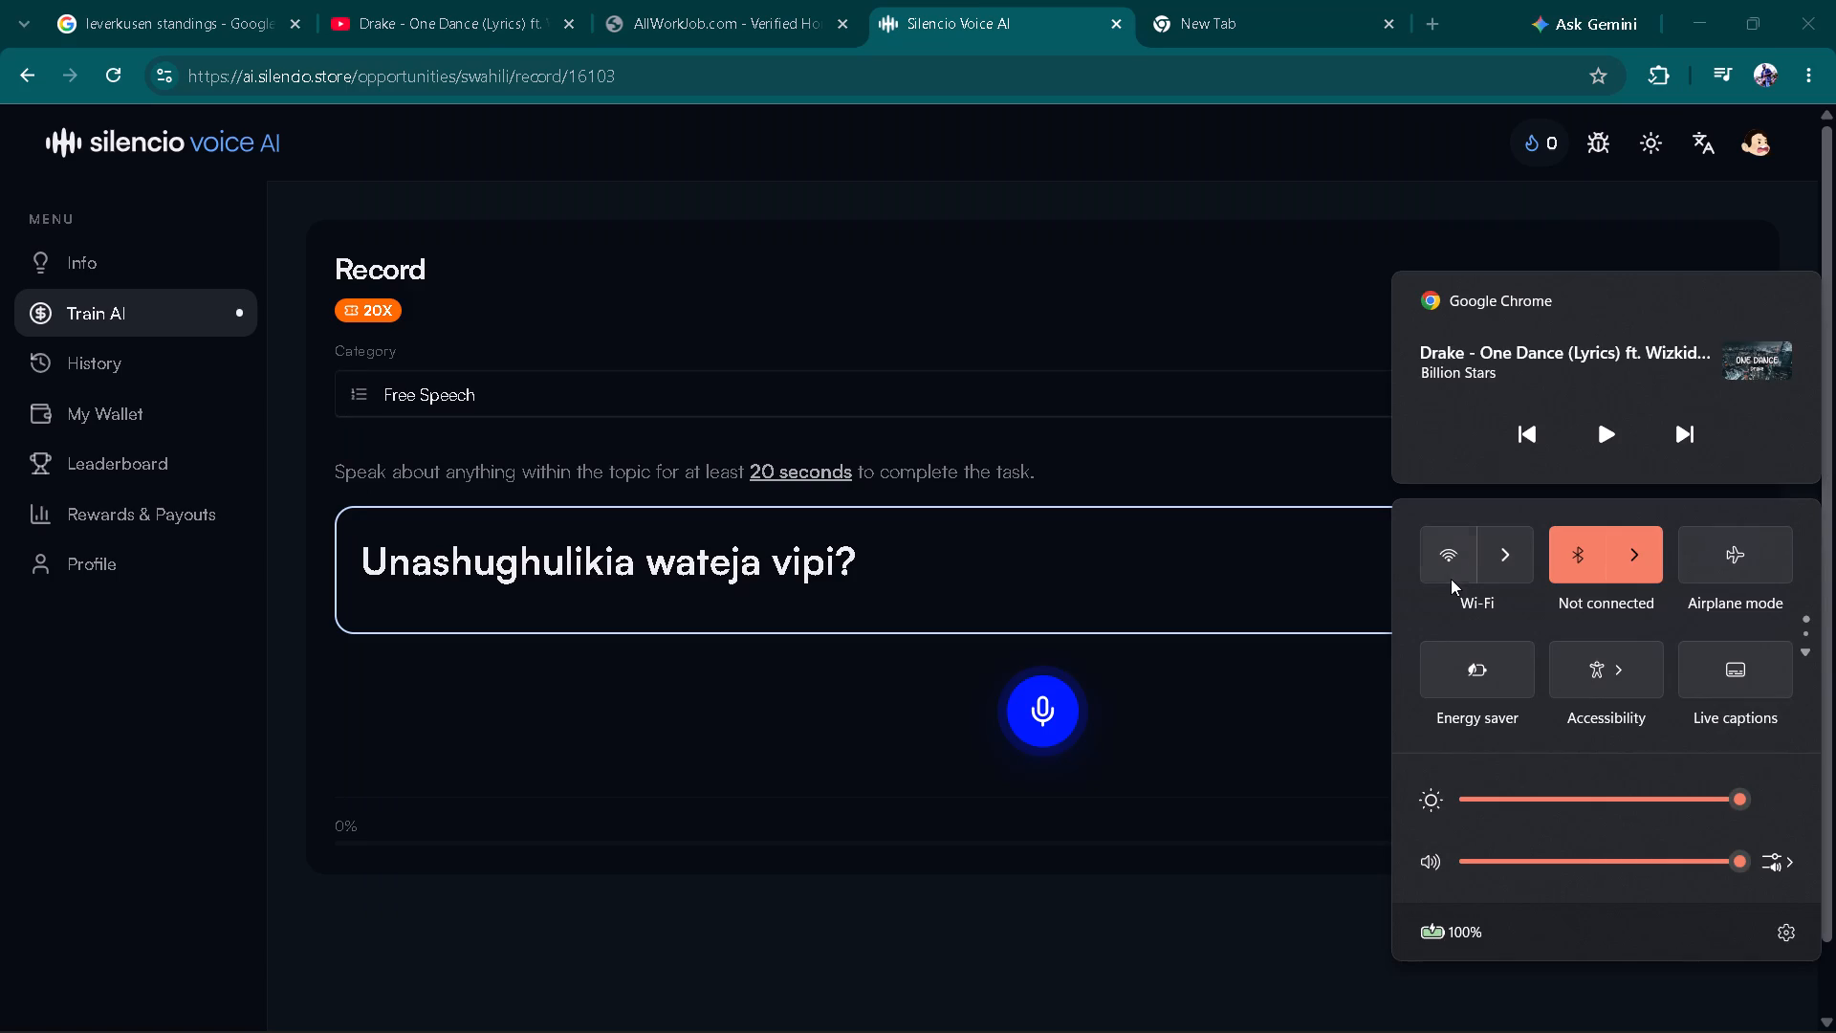
{"action": "left_click", "coordinate": [1451, 579]}
{"action": "left_click", "coordinate": [1355, 876]}
{"action": "left_click", "coordinate": [1303, 952]}
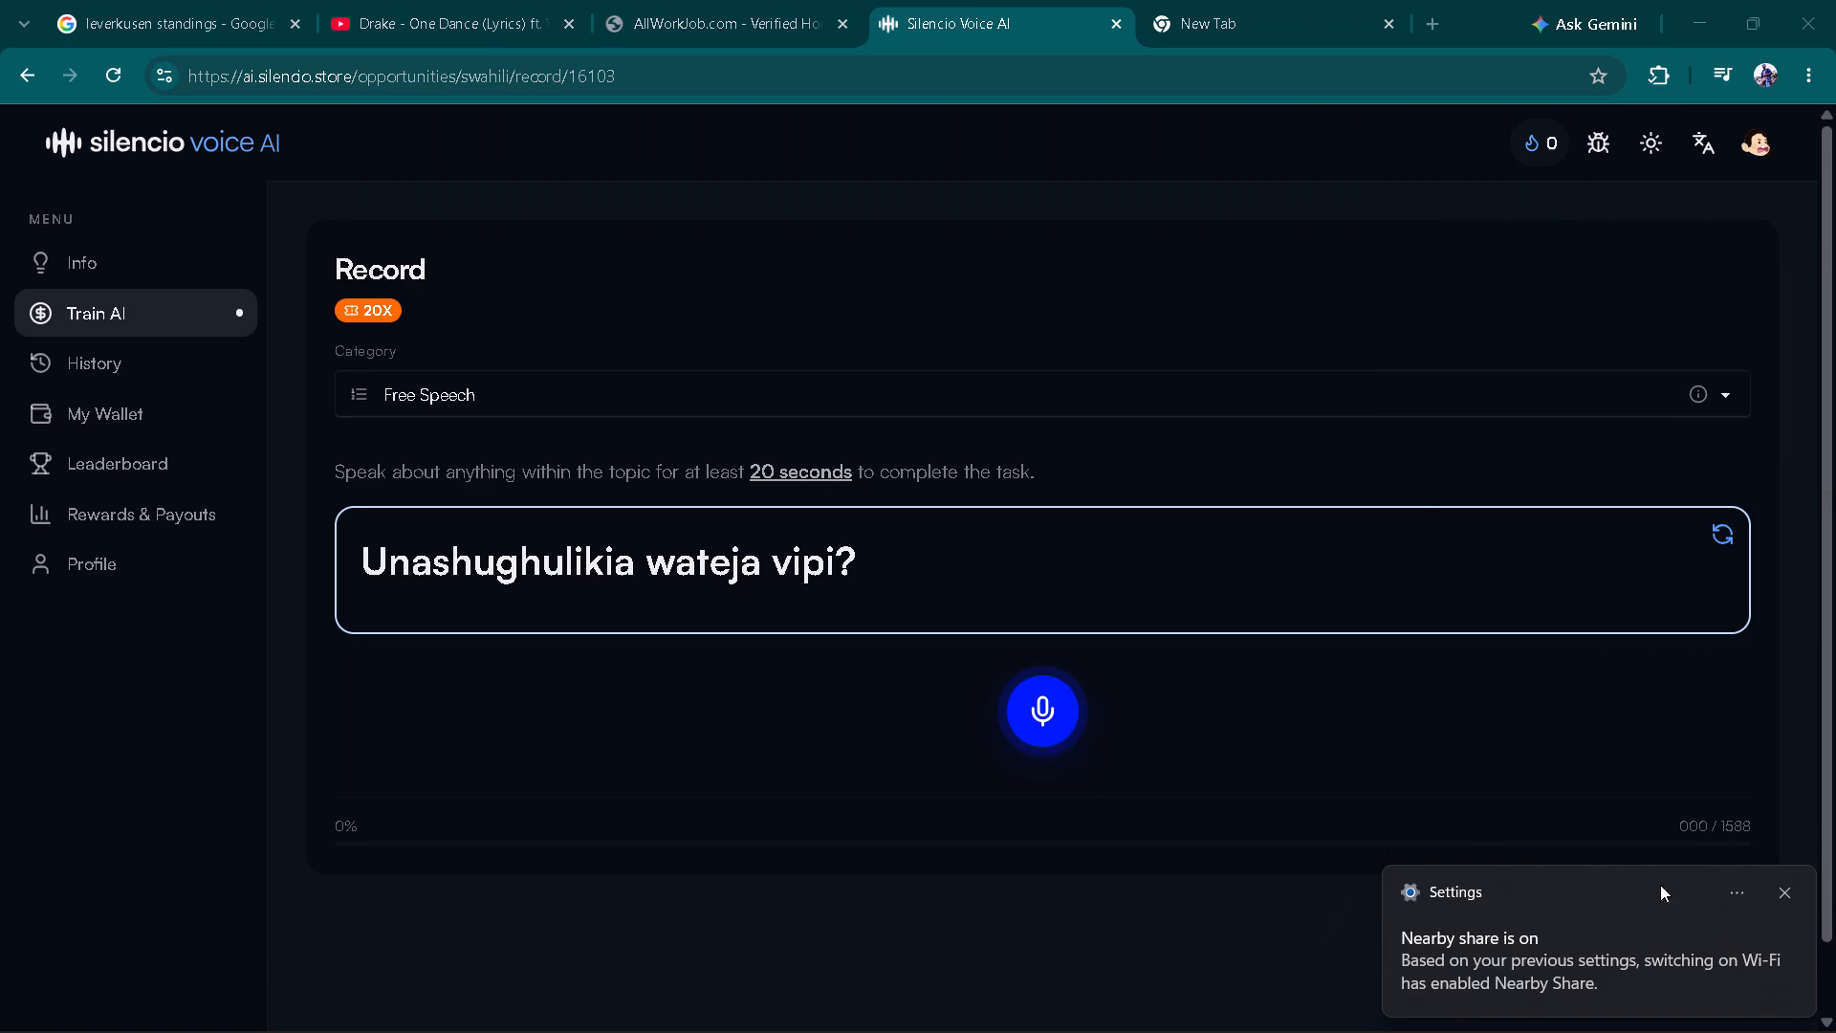
{"action": "left_click", "coordinate": [1775, 894]}
{"action": "left_click", "coordinate": [1350, 991]}
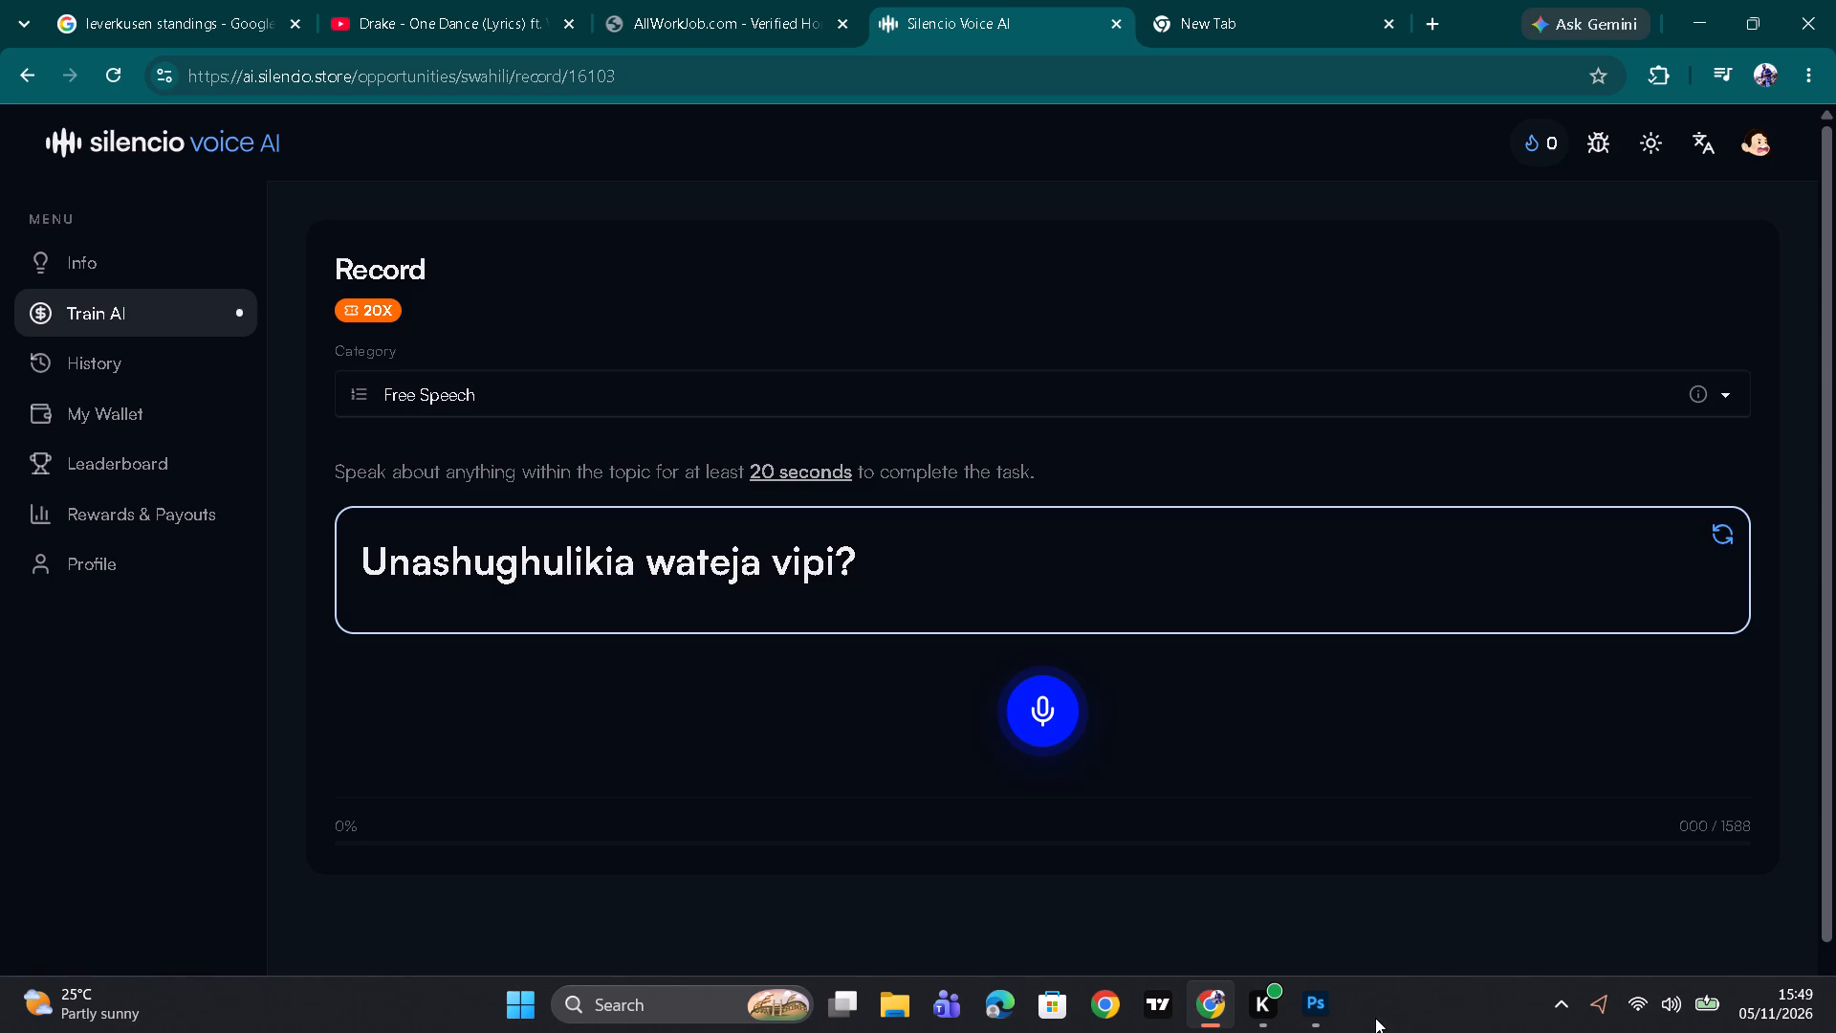
Close the Gemini side panel on the blank browser tab, search Google for pinterest, and open the Pinterest site.
{"action": "left_click", "coordinate": [1270, 0]}
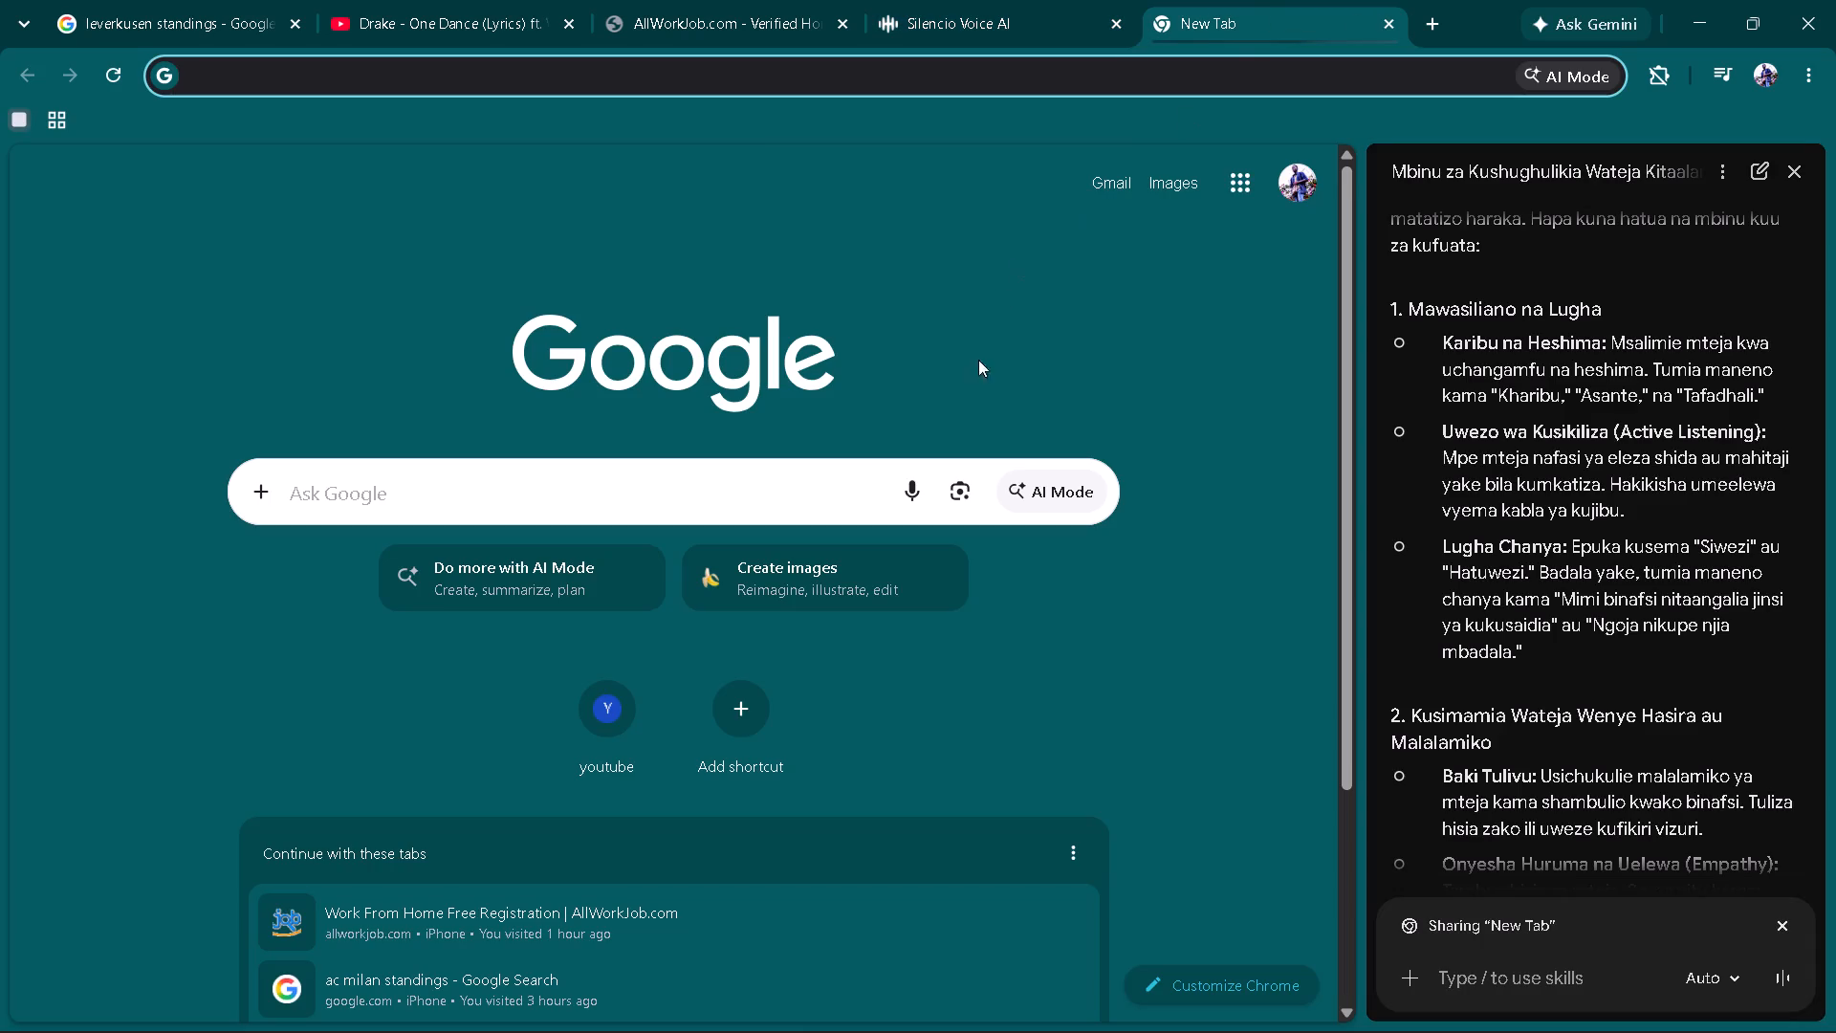
{"action": "left_click", "coordinate": [1790, 181]}
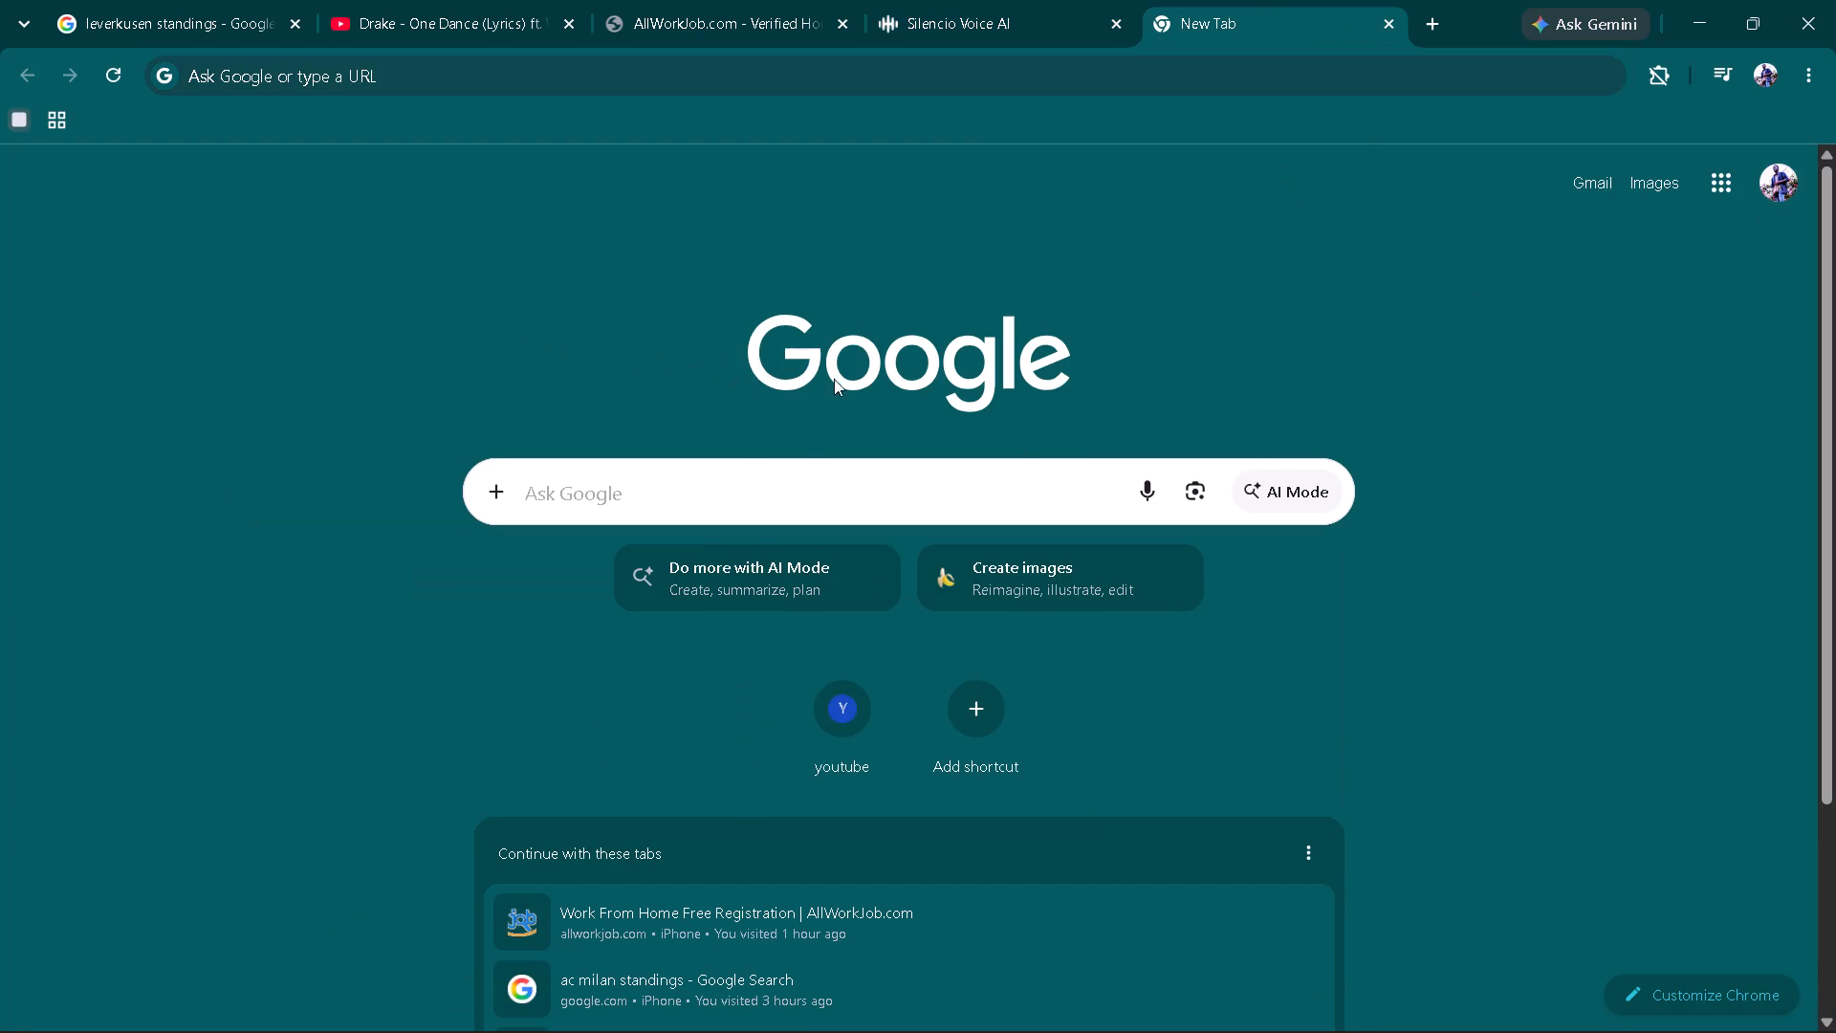
{"action": "left_click", "coordinate": [776, 487]}
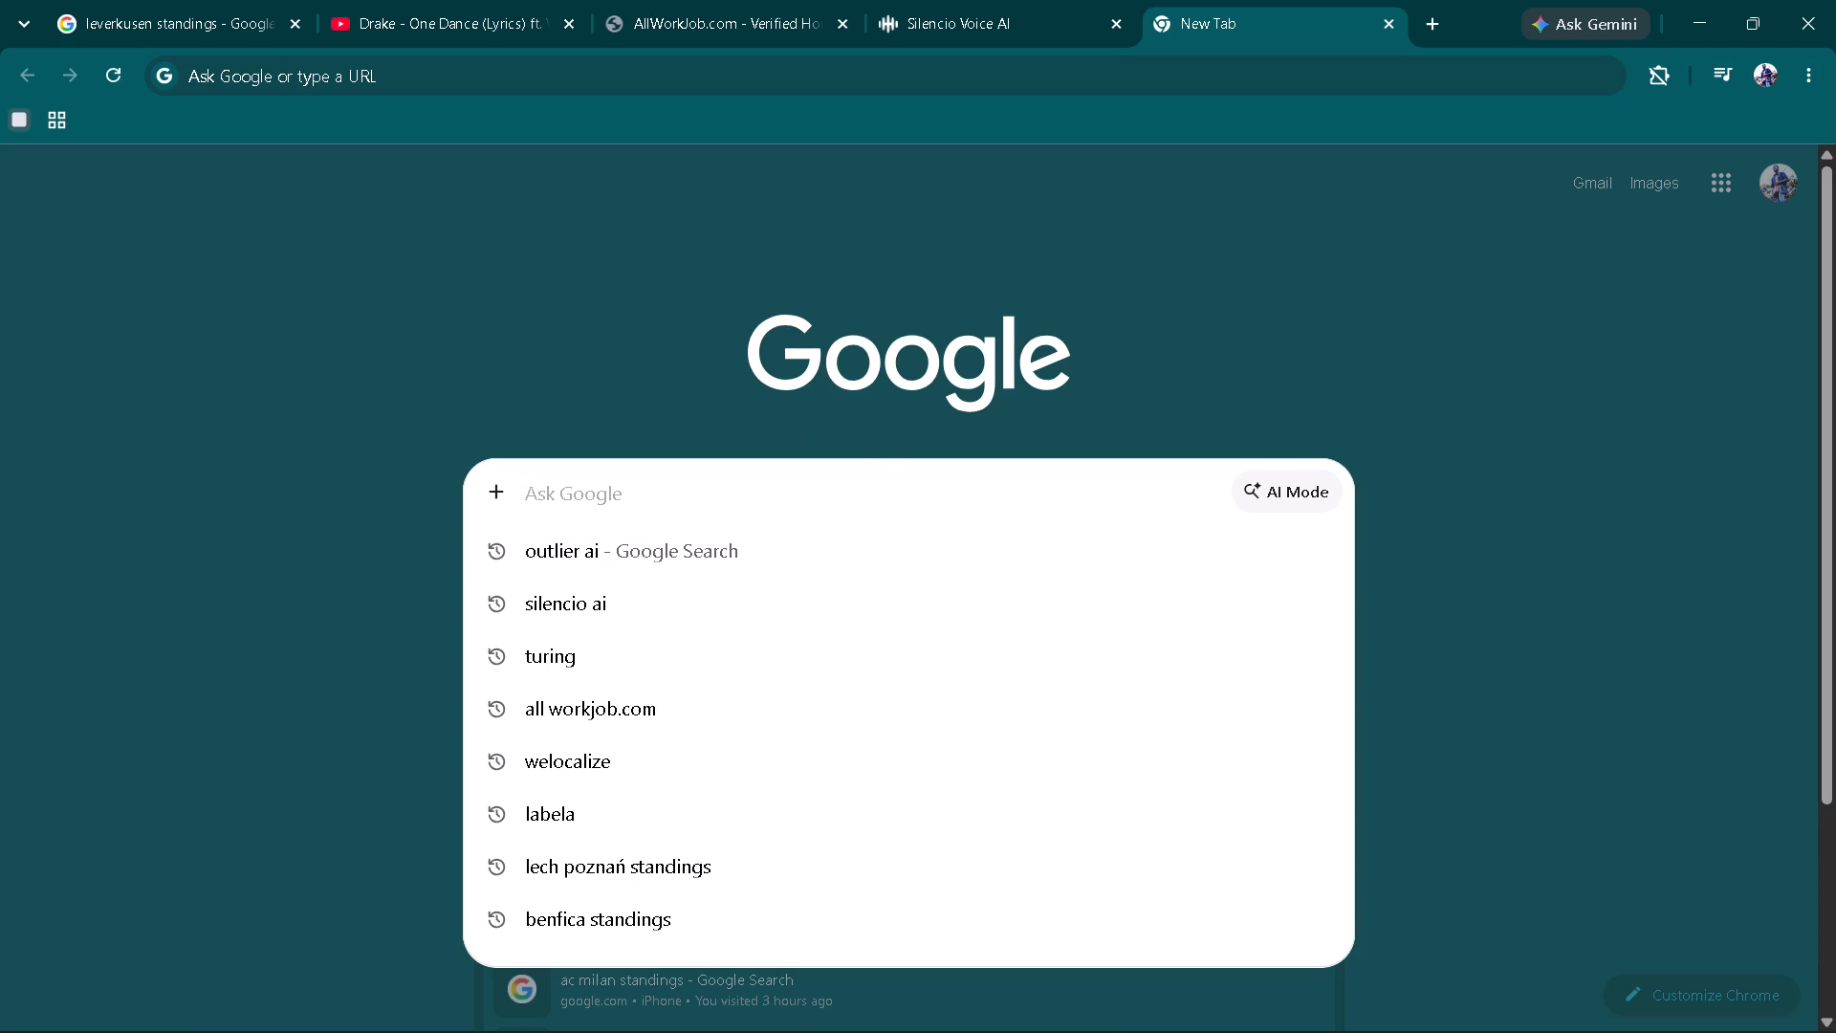
{"action": "type", "text": "pi"}
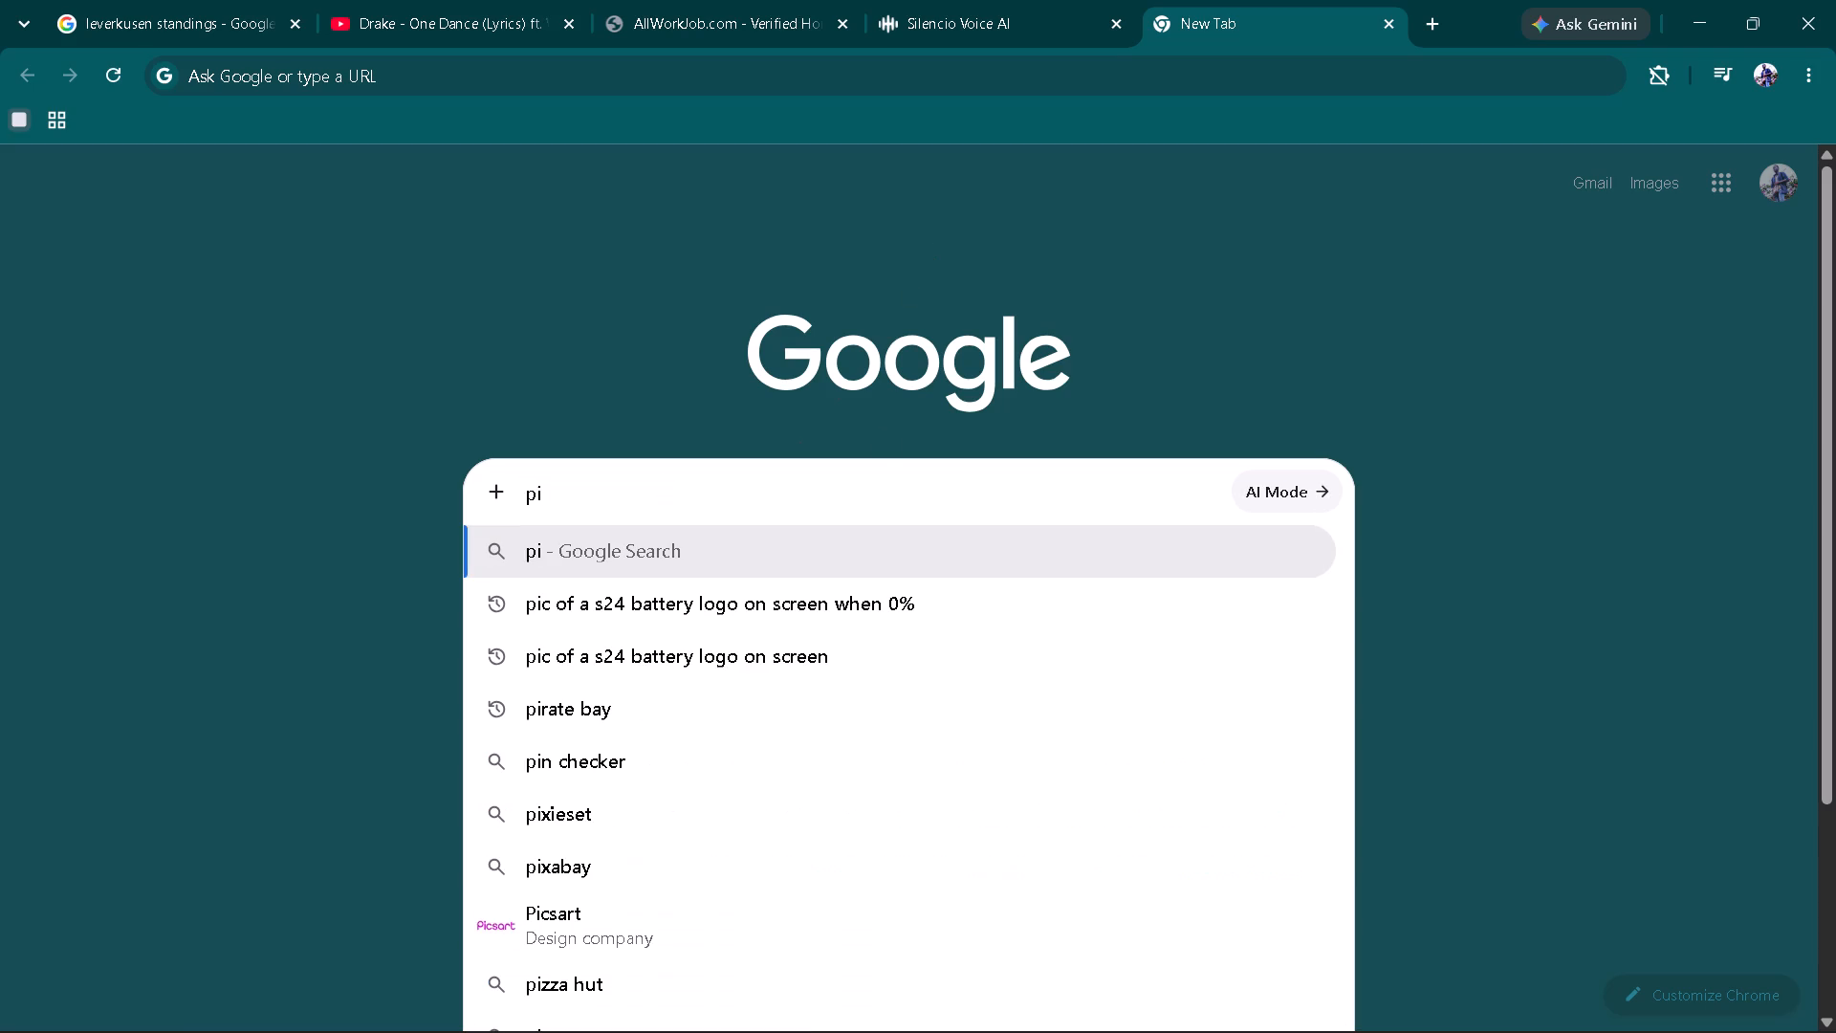
{"action": "type", "text": "nn"}
{"action": "key", "text": "t"}
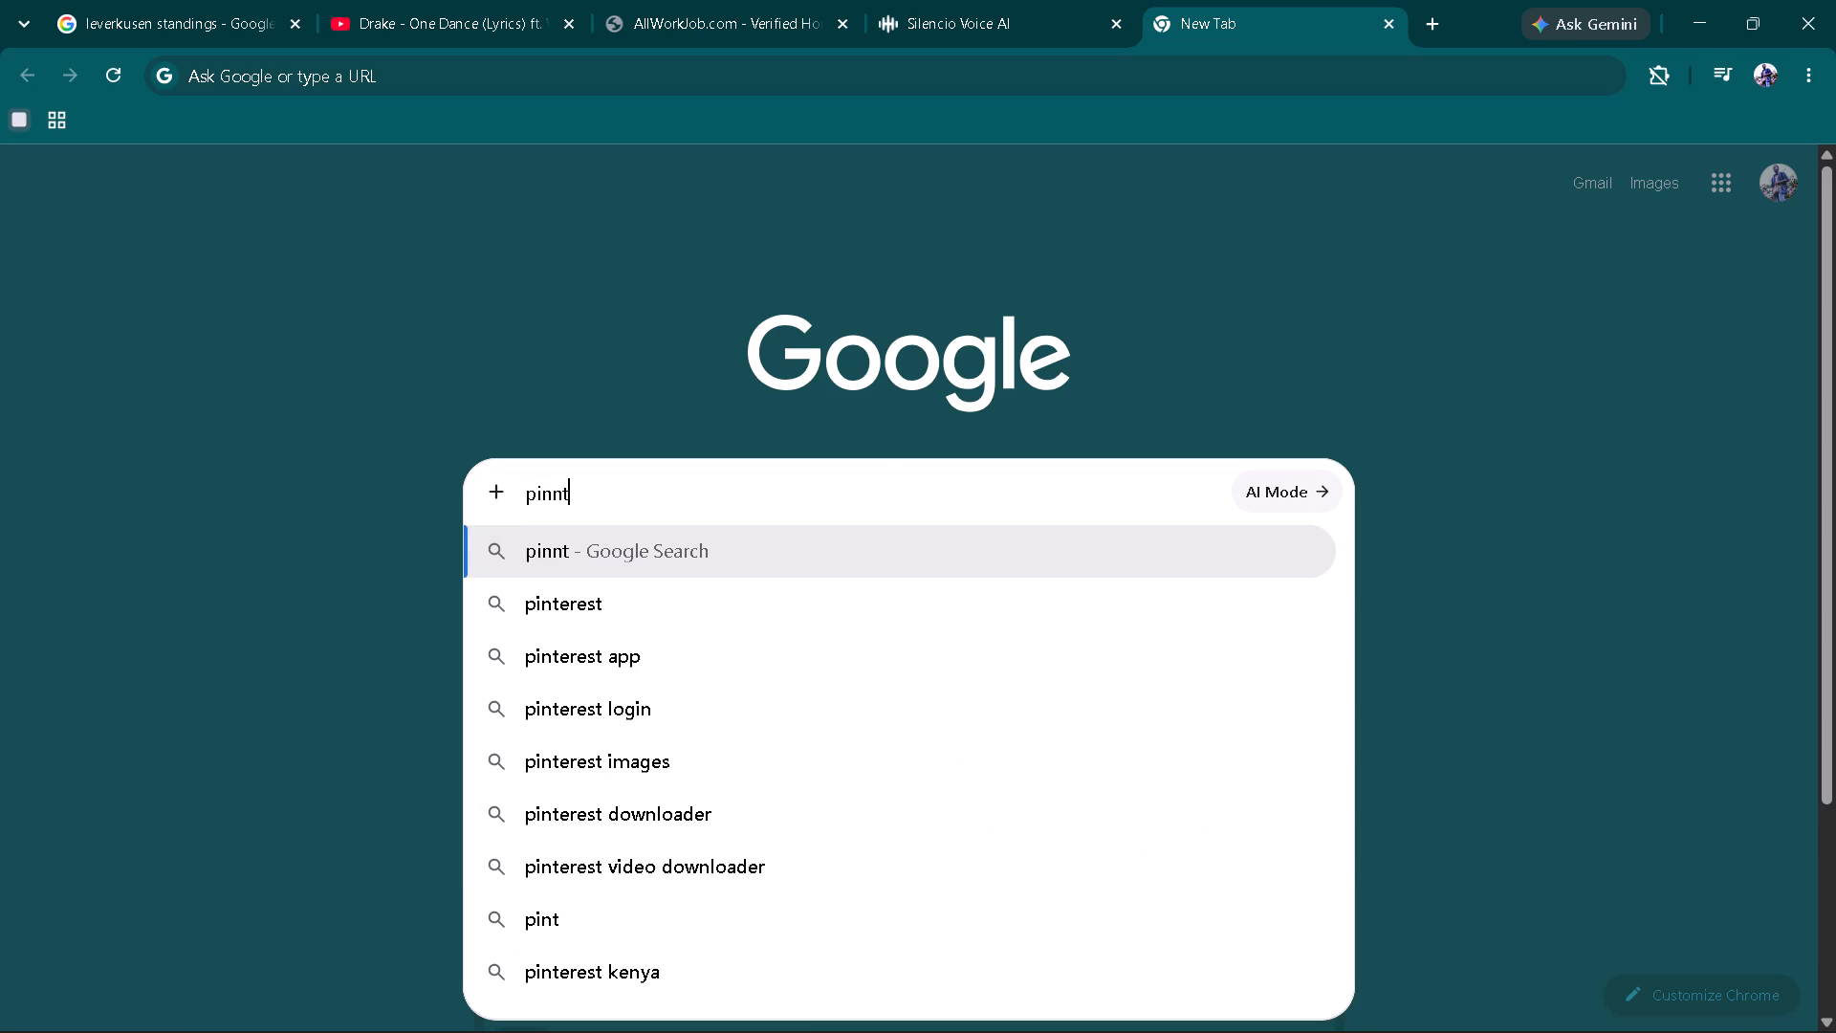
{"action": "left_click", "coordinate": [675, 591]}
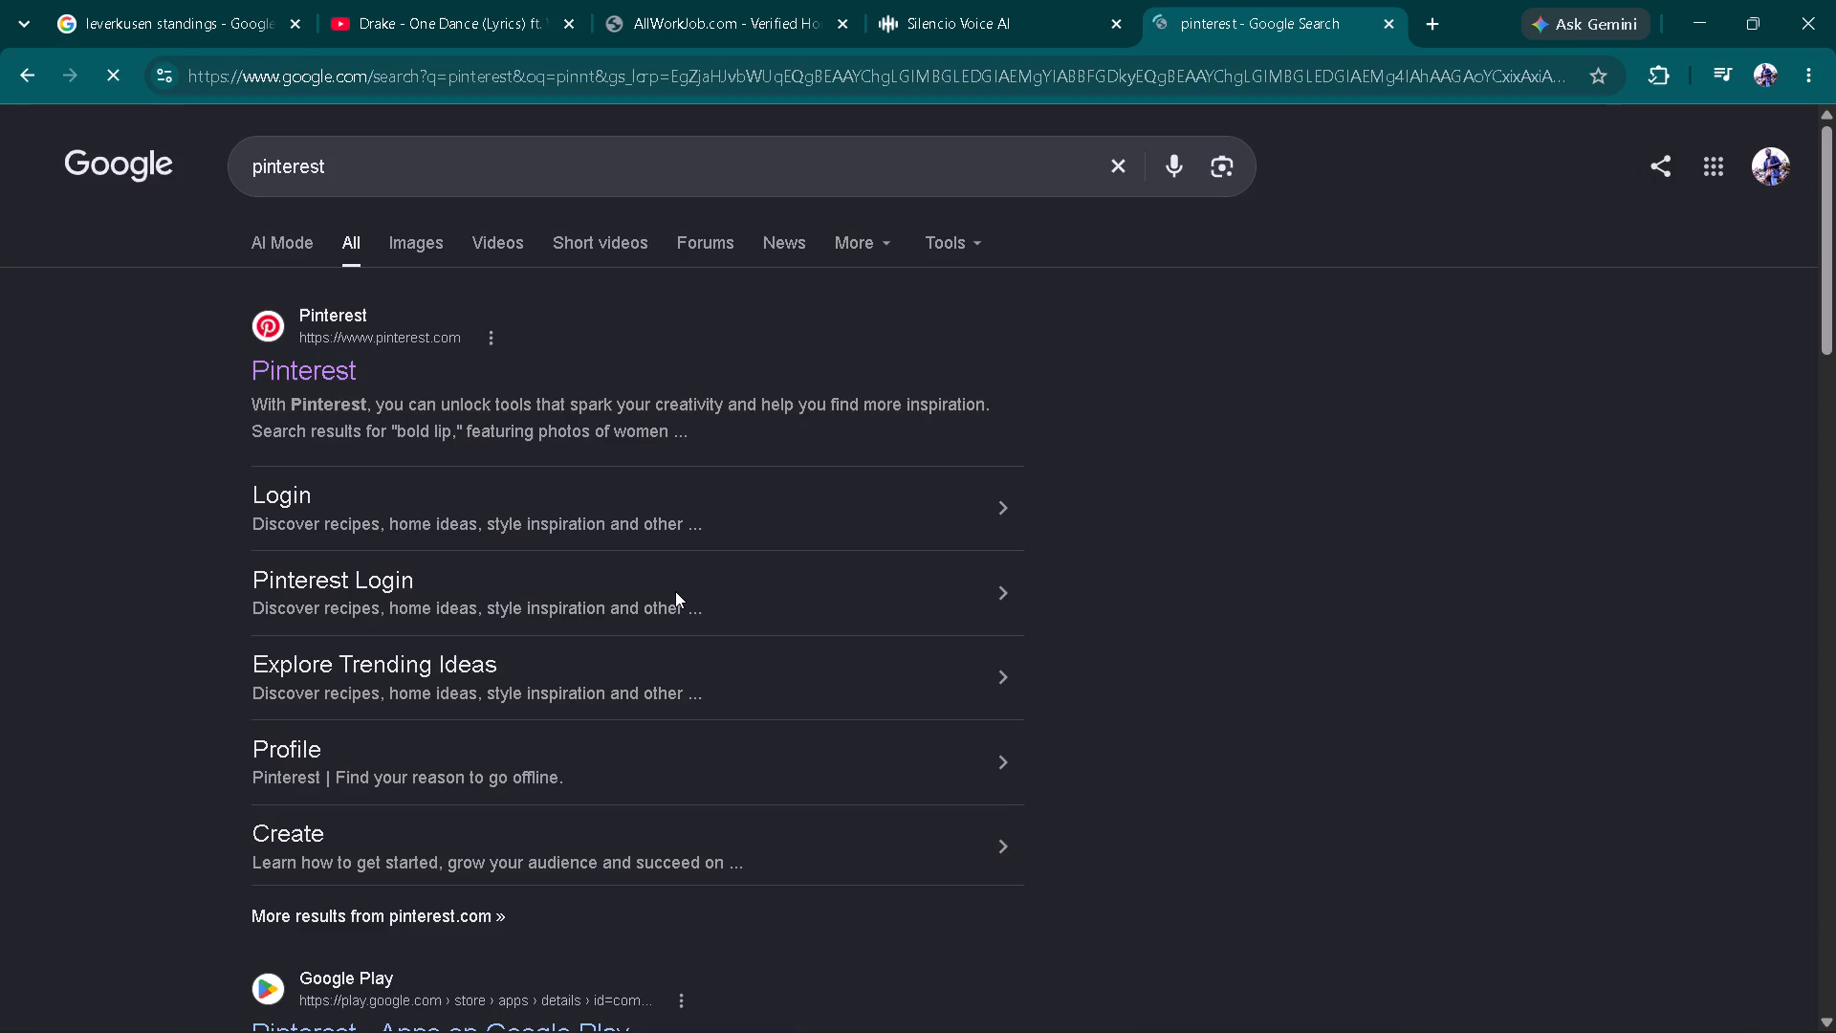
{"action": "left_click", "coordinate": [331, 383]}
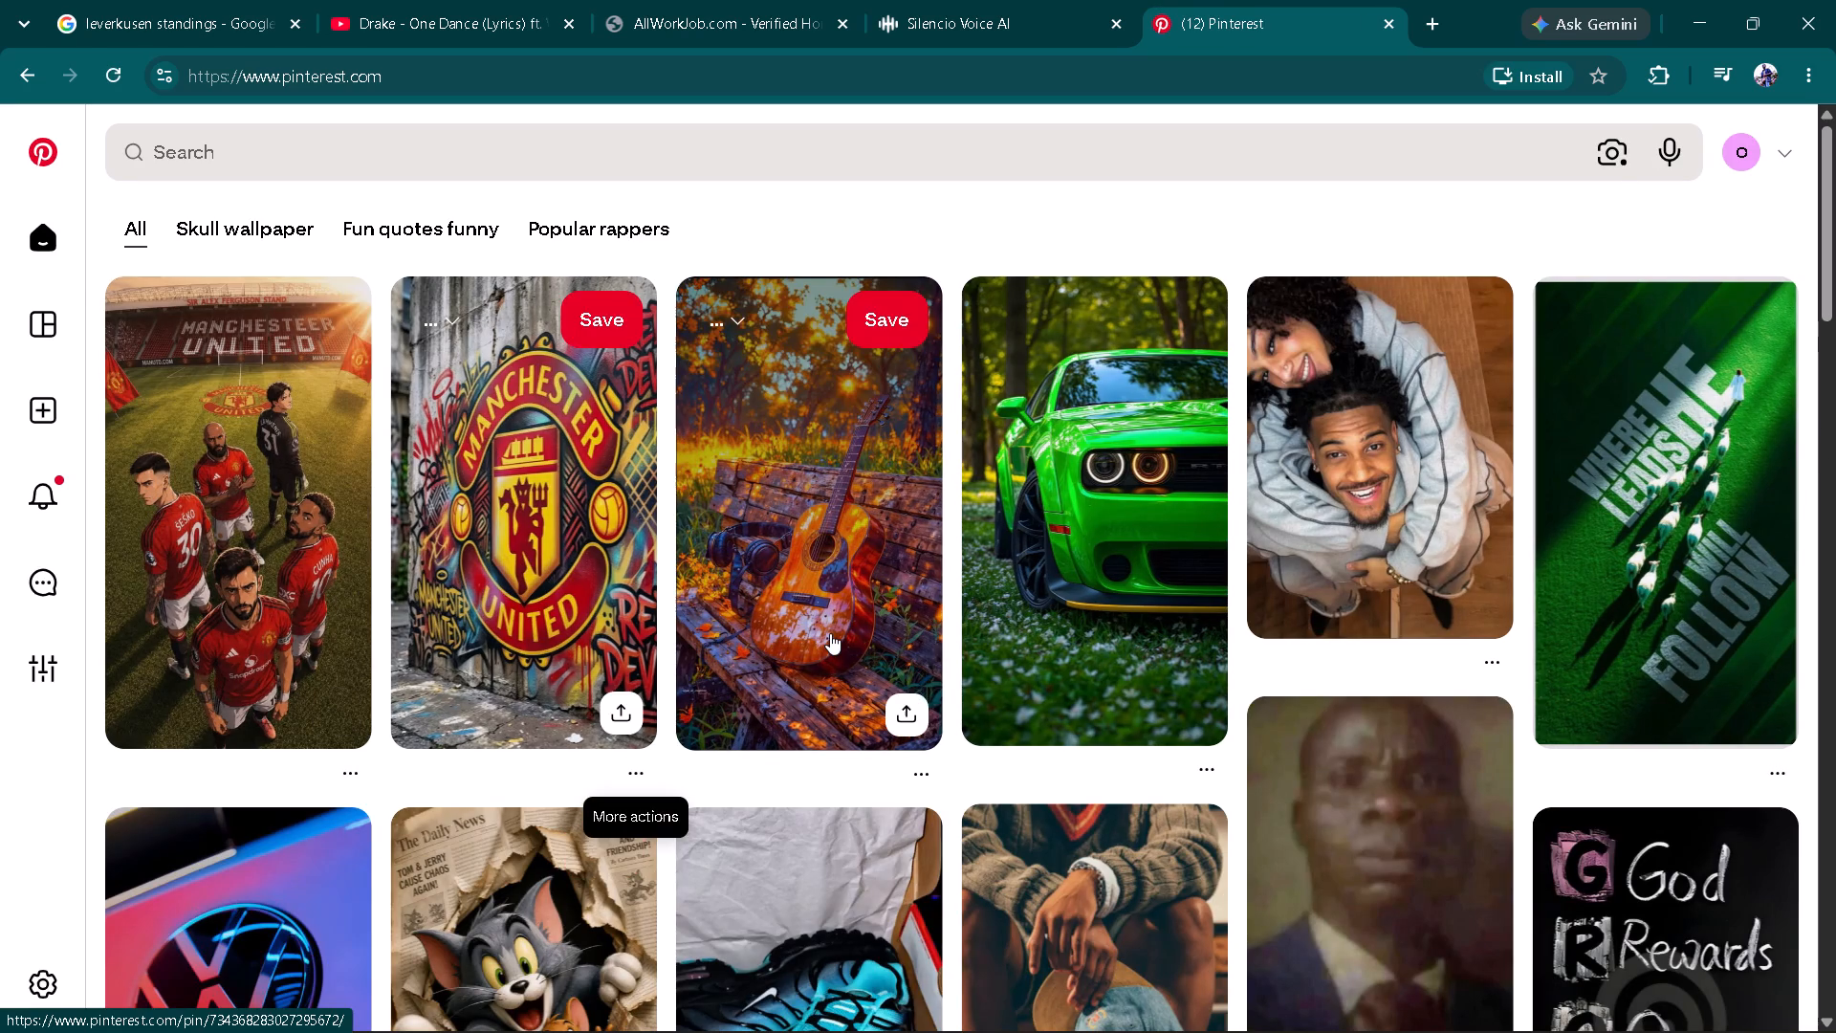
Browse the Pinterest home feed, open the "Let's be serious this week" pin, and look through its related pins.
{"action": "scroll", "coordinate": [830, 633], "scroll_direction": "down", "scroll_amount": 6}
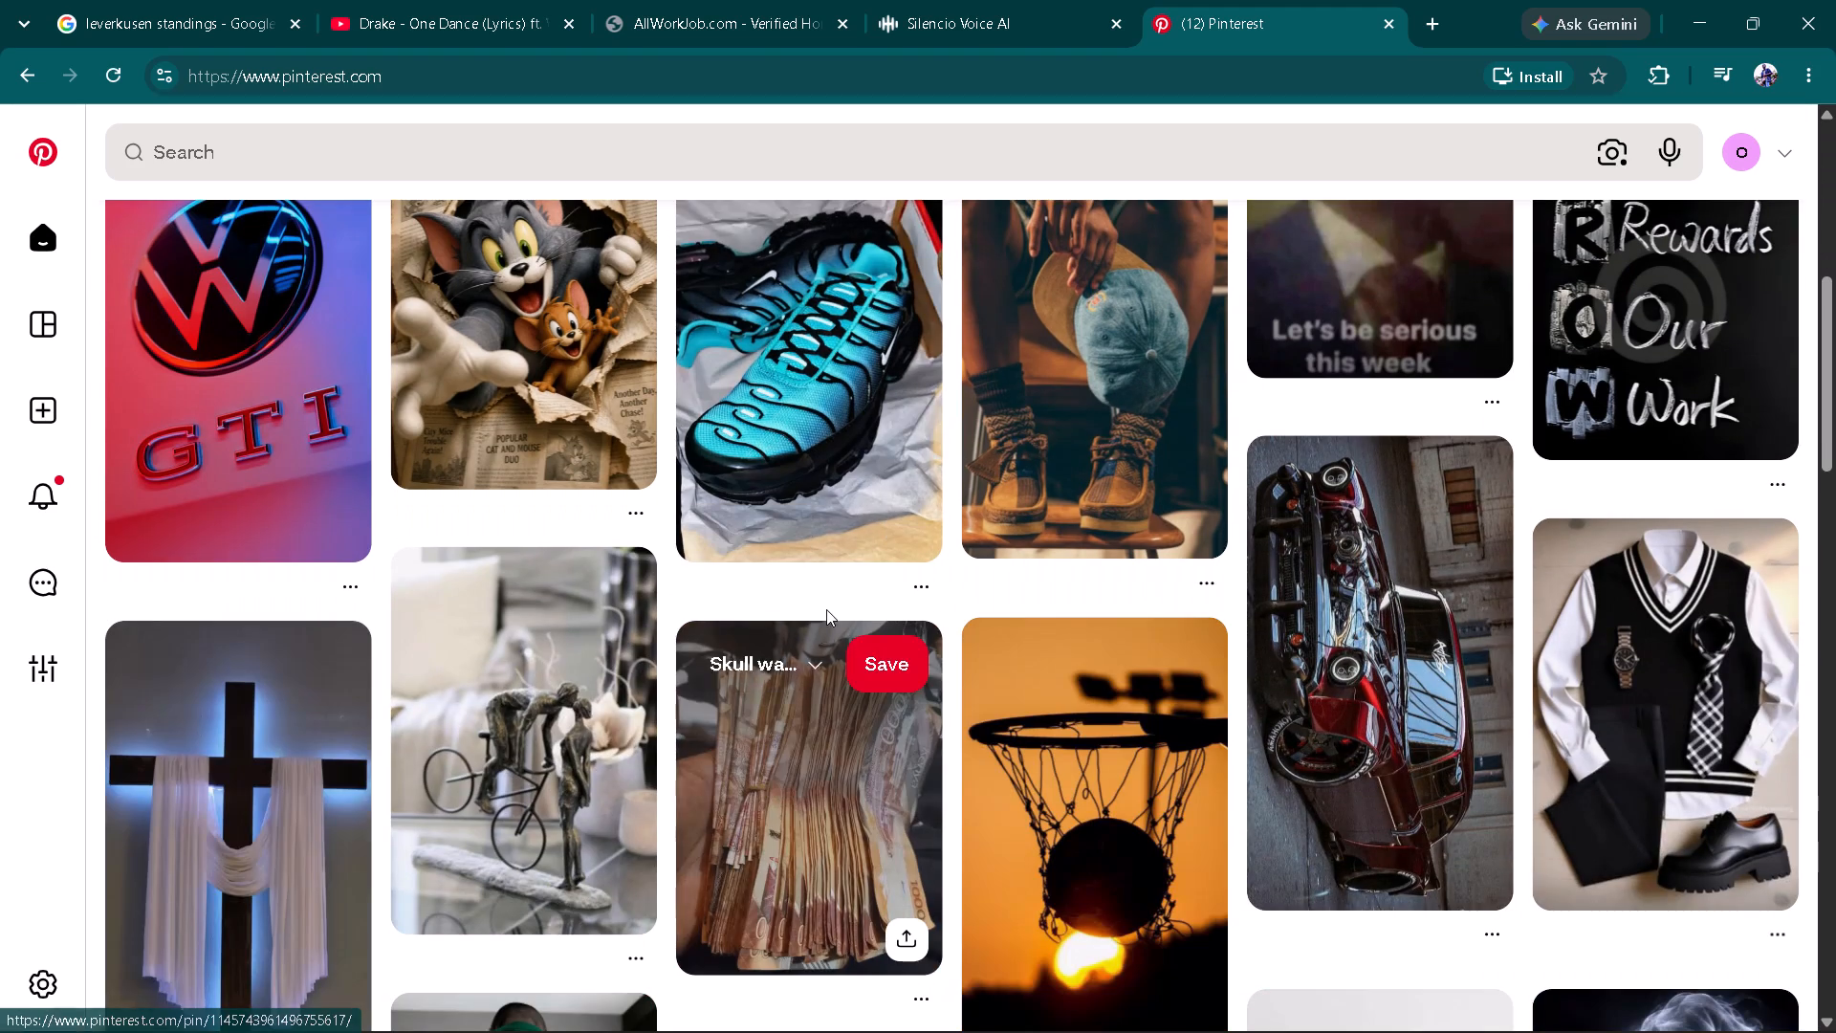
{"action": "scroll", "coordinate": [820, 618], "scroll_direction": "up", "scroll_amount": 1}
{"action": "scroll", "coordinate": [820, 617], "scroll_direction": "down", "scroll_amount": 3}
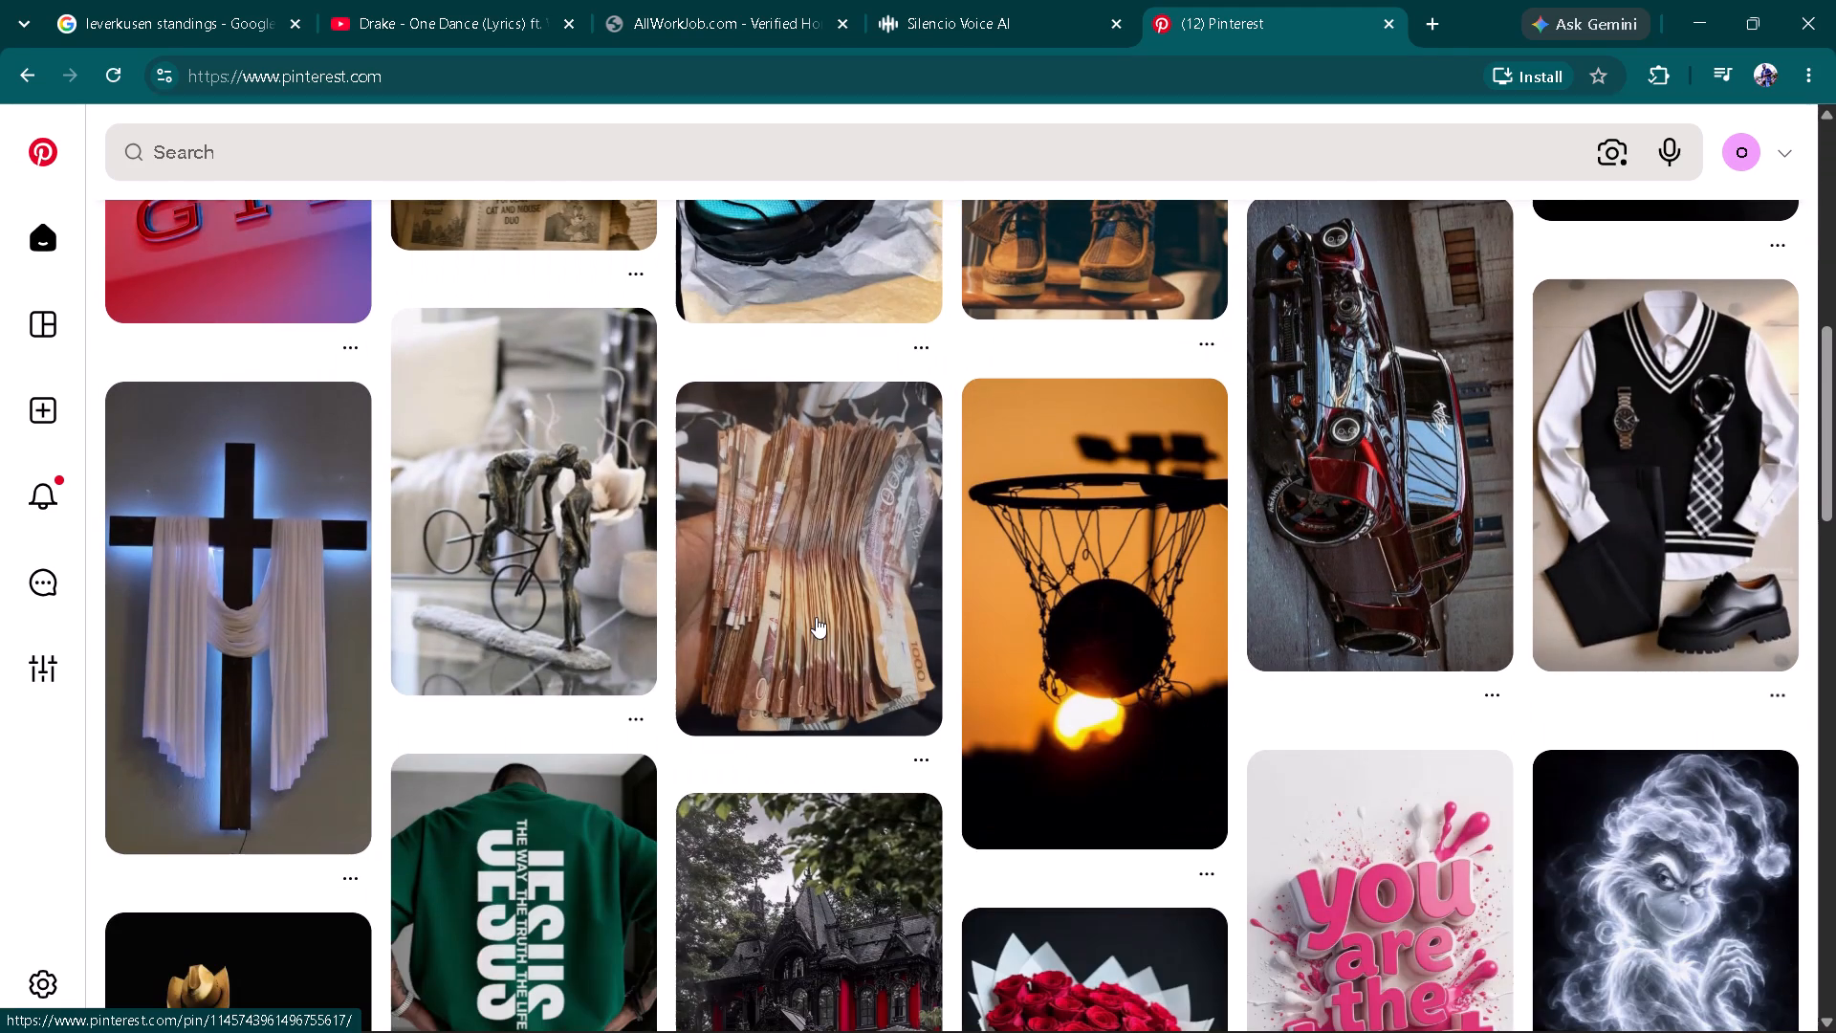
{"action": "scroll", "coordinate": [815, 613], "scroll_direction": "down", "scroll_amount": 2}
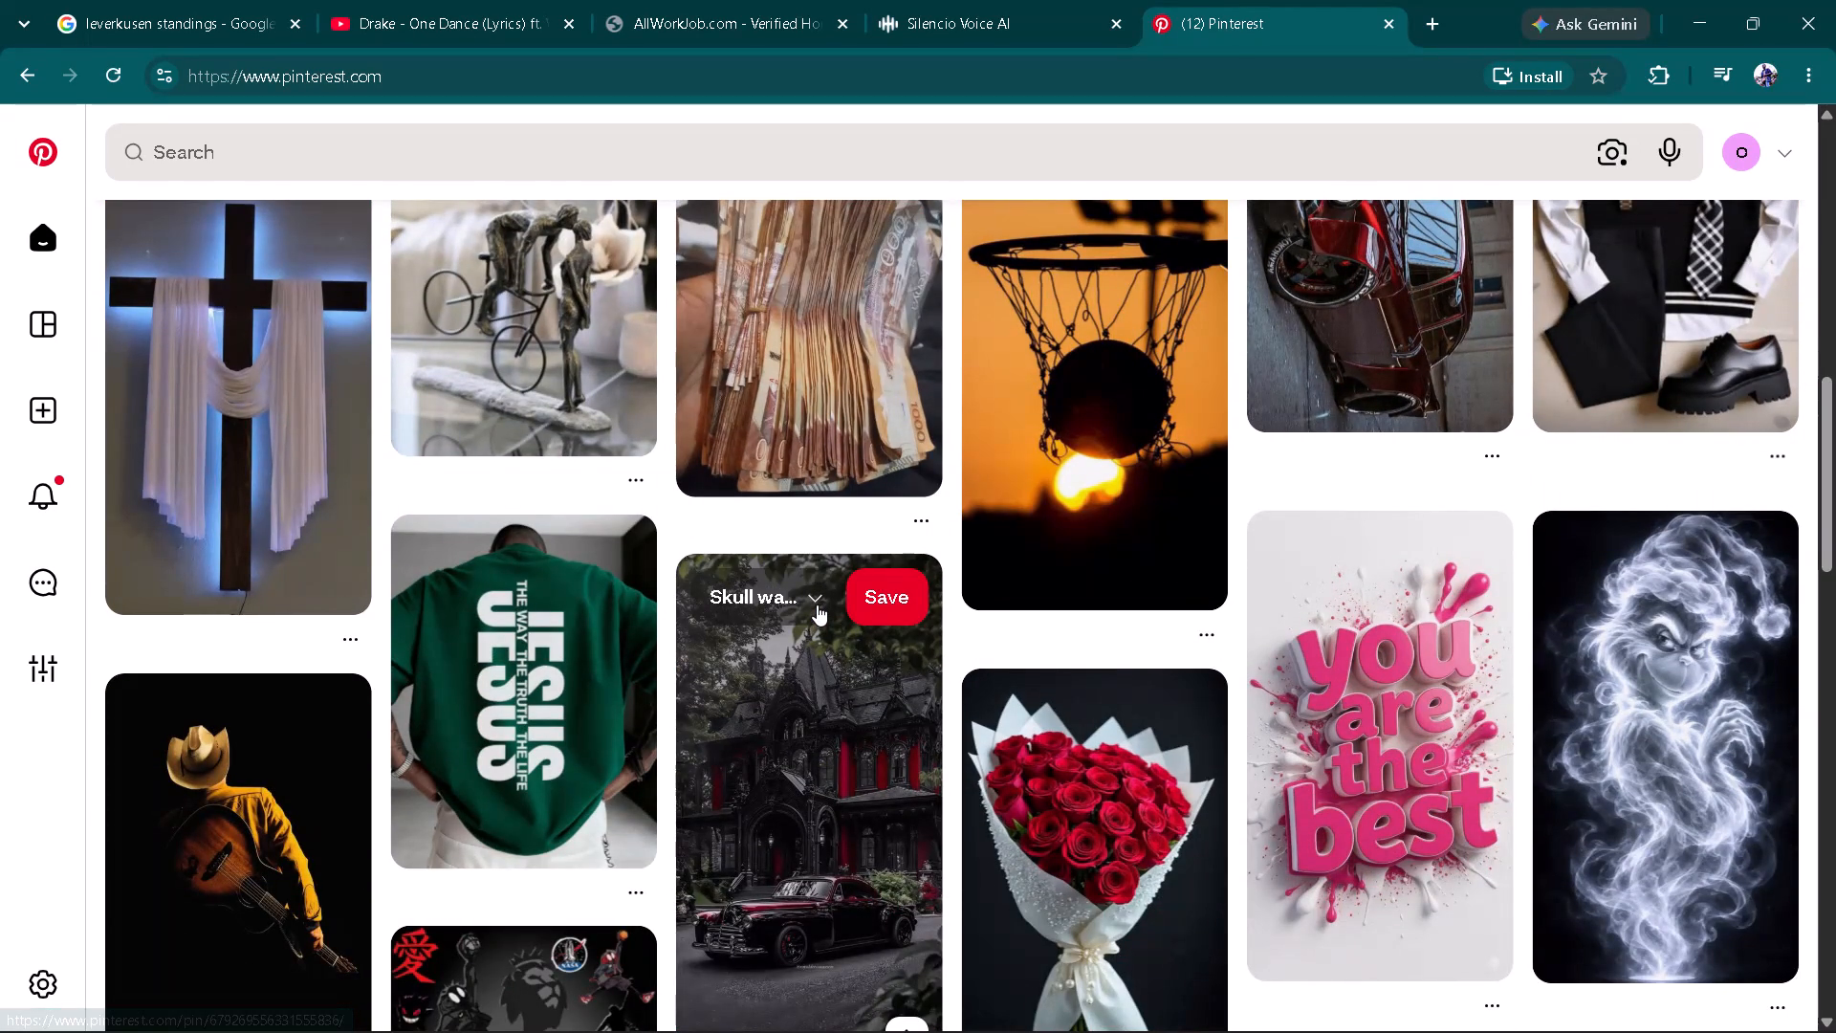
{"action": "scroll", "coordinate": [817, 604], "scroll_direction": "up", "scroll_amount": 6}
{"action": "scroll", "coordinate": [818, 599], "scroll_direction": "down", "scroll_amount": 6}
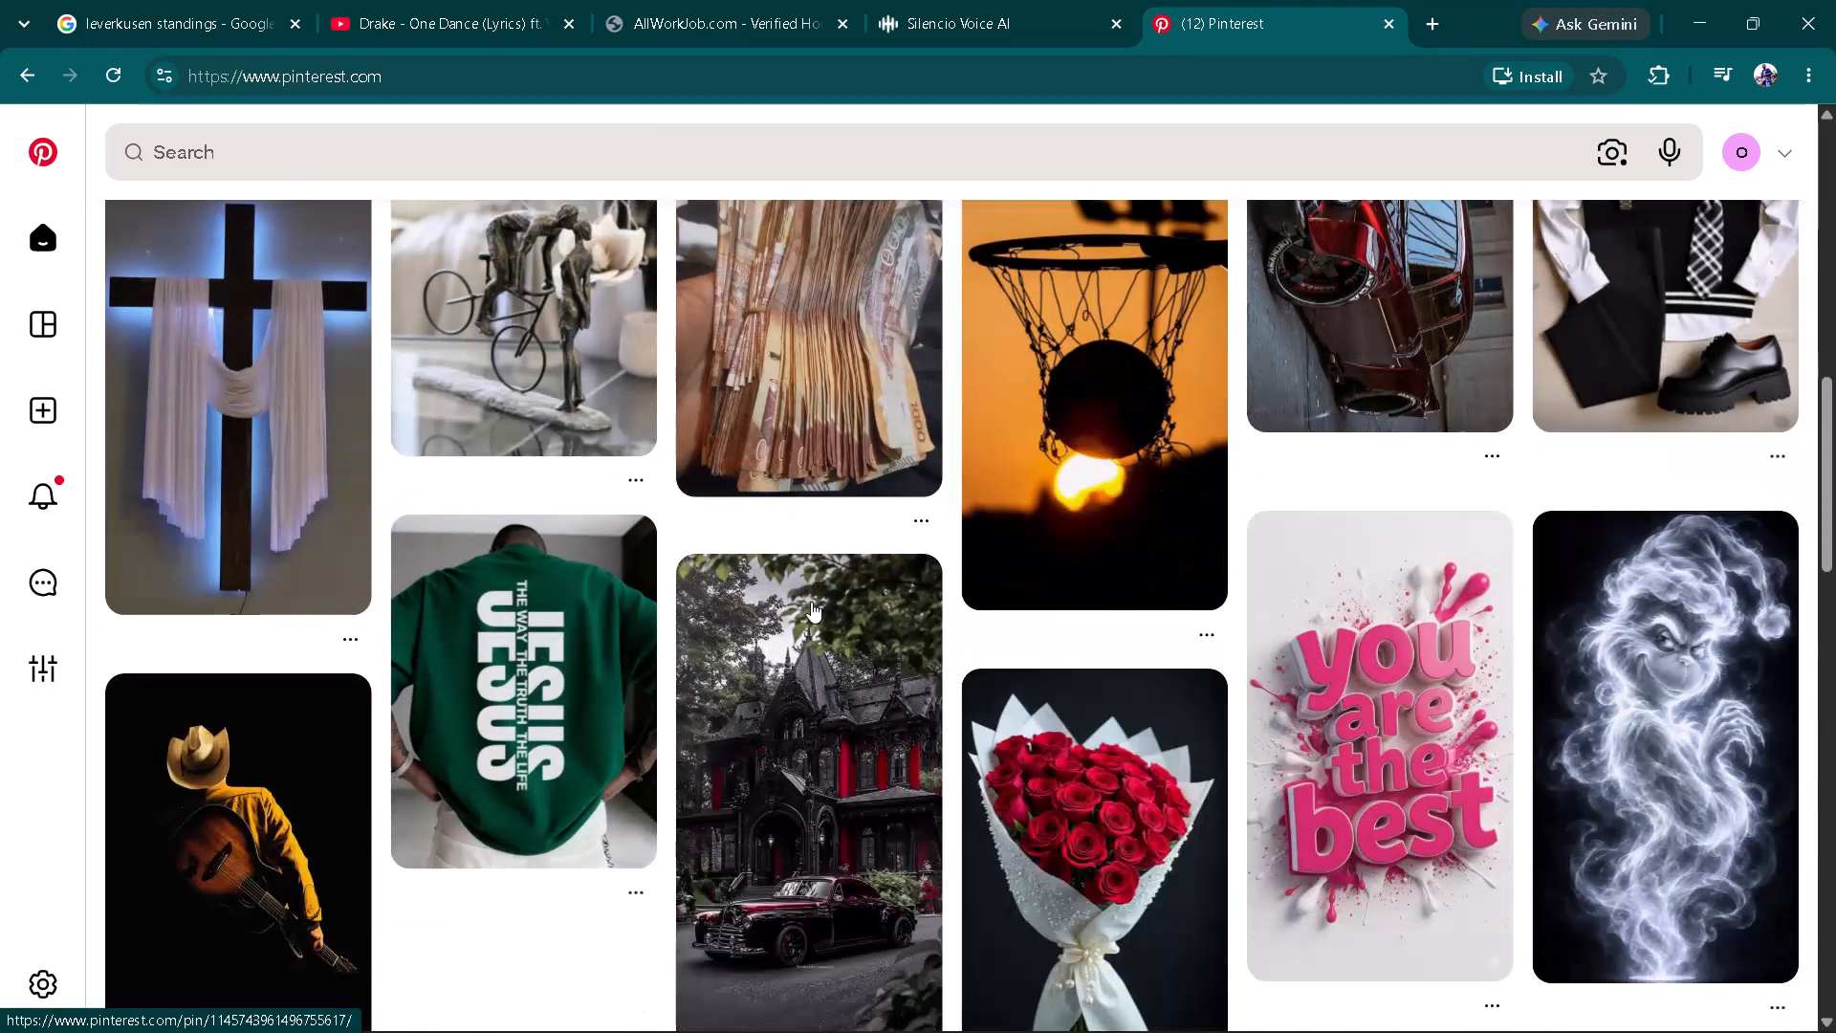
{"action": "scroll", "coordinate": [812, 602], "scroll_direction": "up", "scroll_amount": 7}
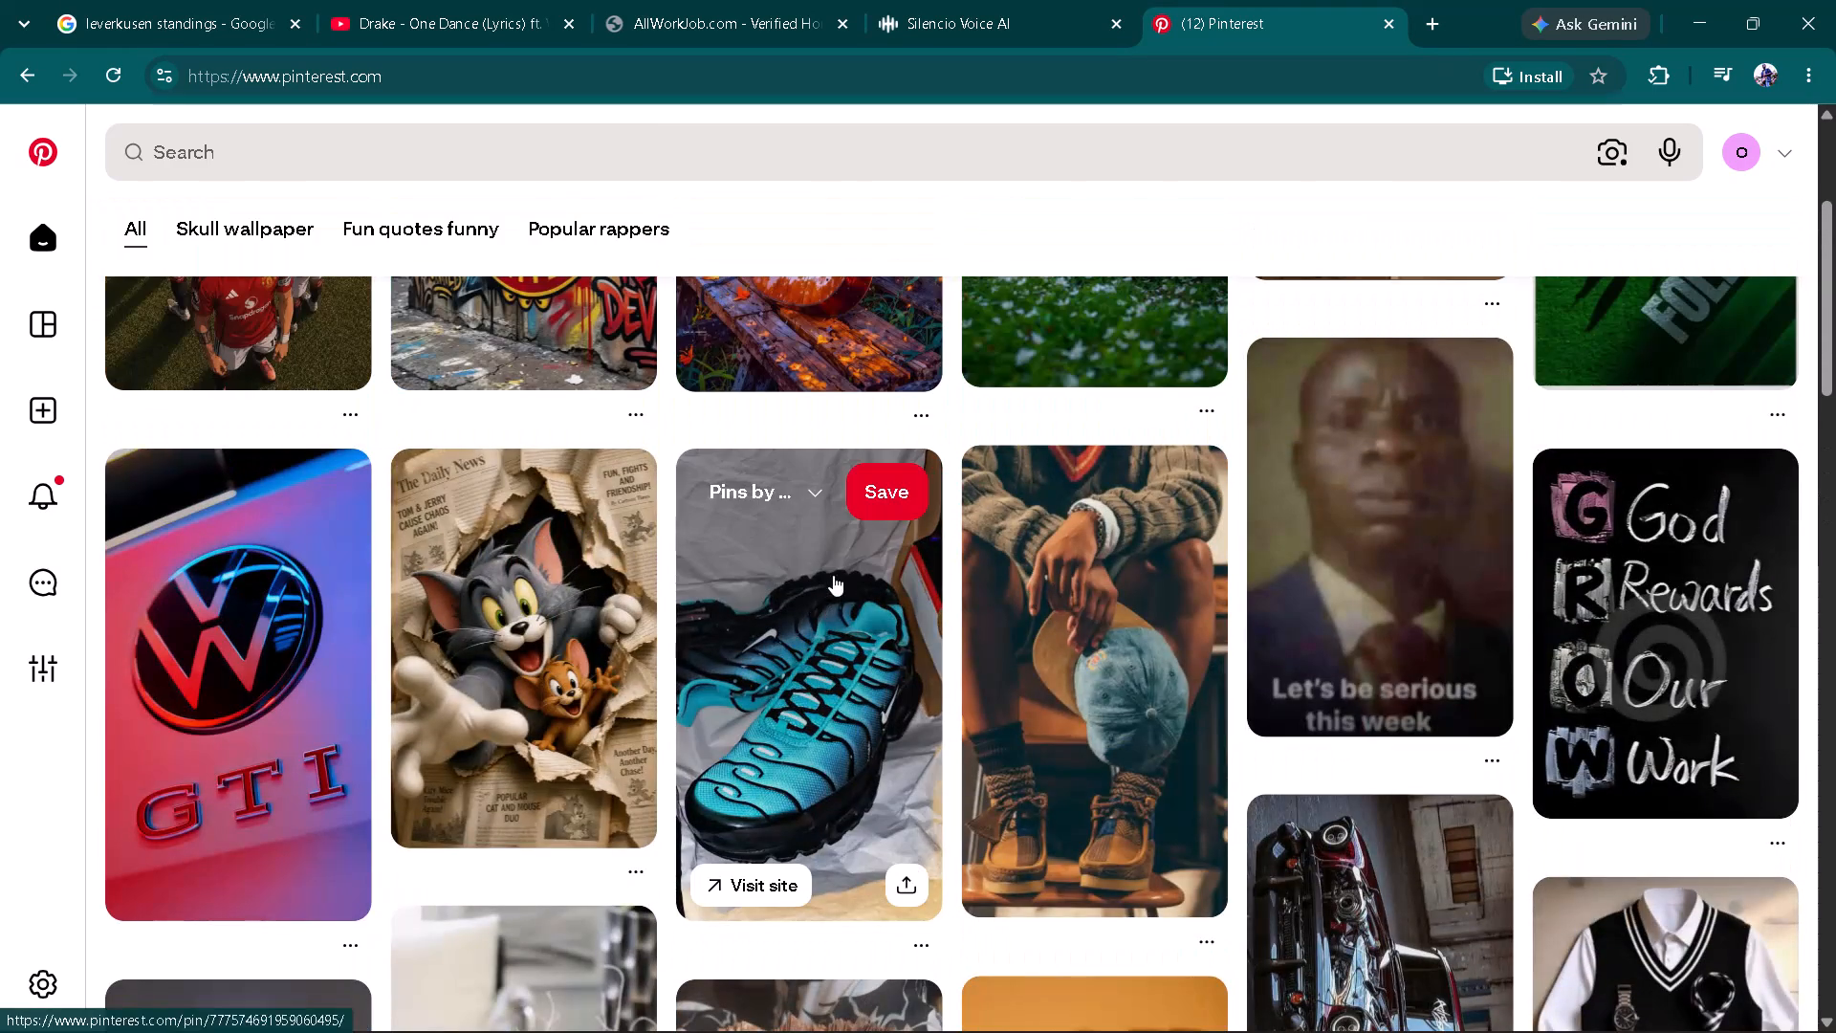
{"action": "left_click", "coordinate": [1369, 498]}
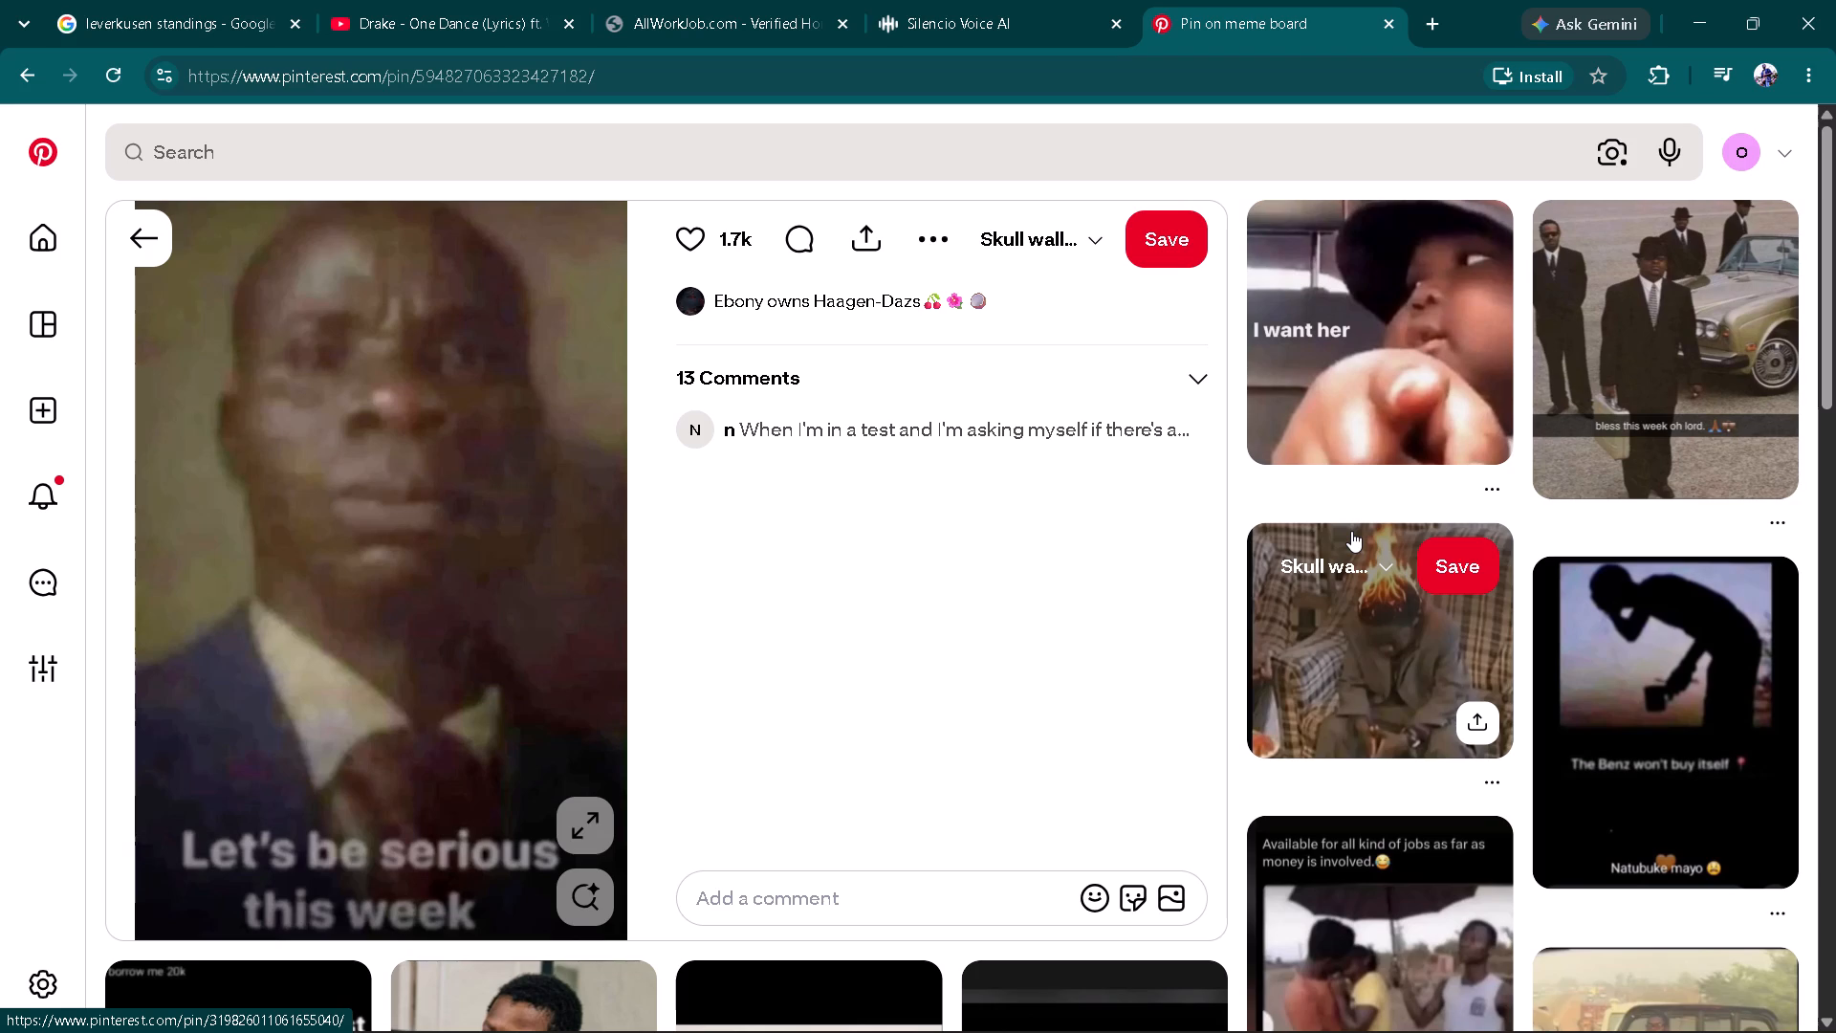
{"action": "scroll", "coordinate": [1350, 537], "scroll_direction": "down", "scroll_amount": 3}
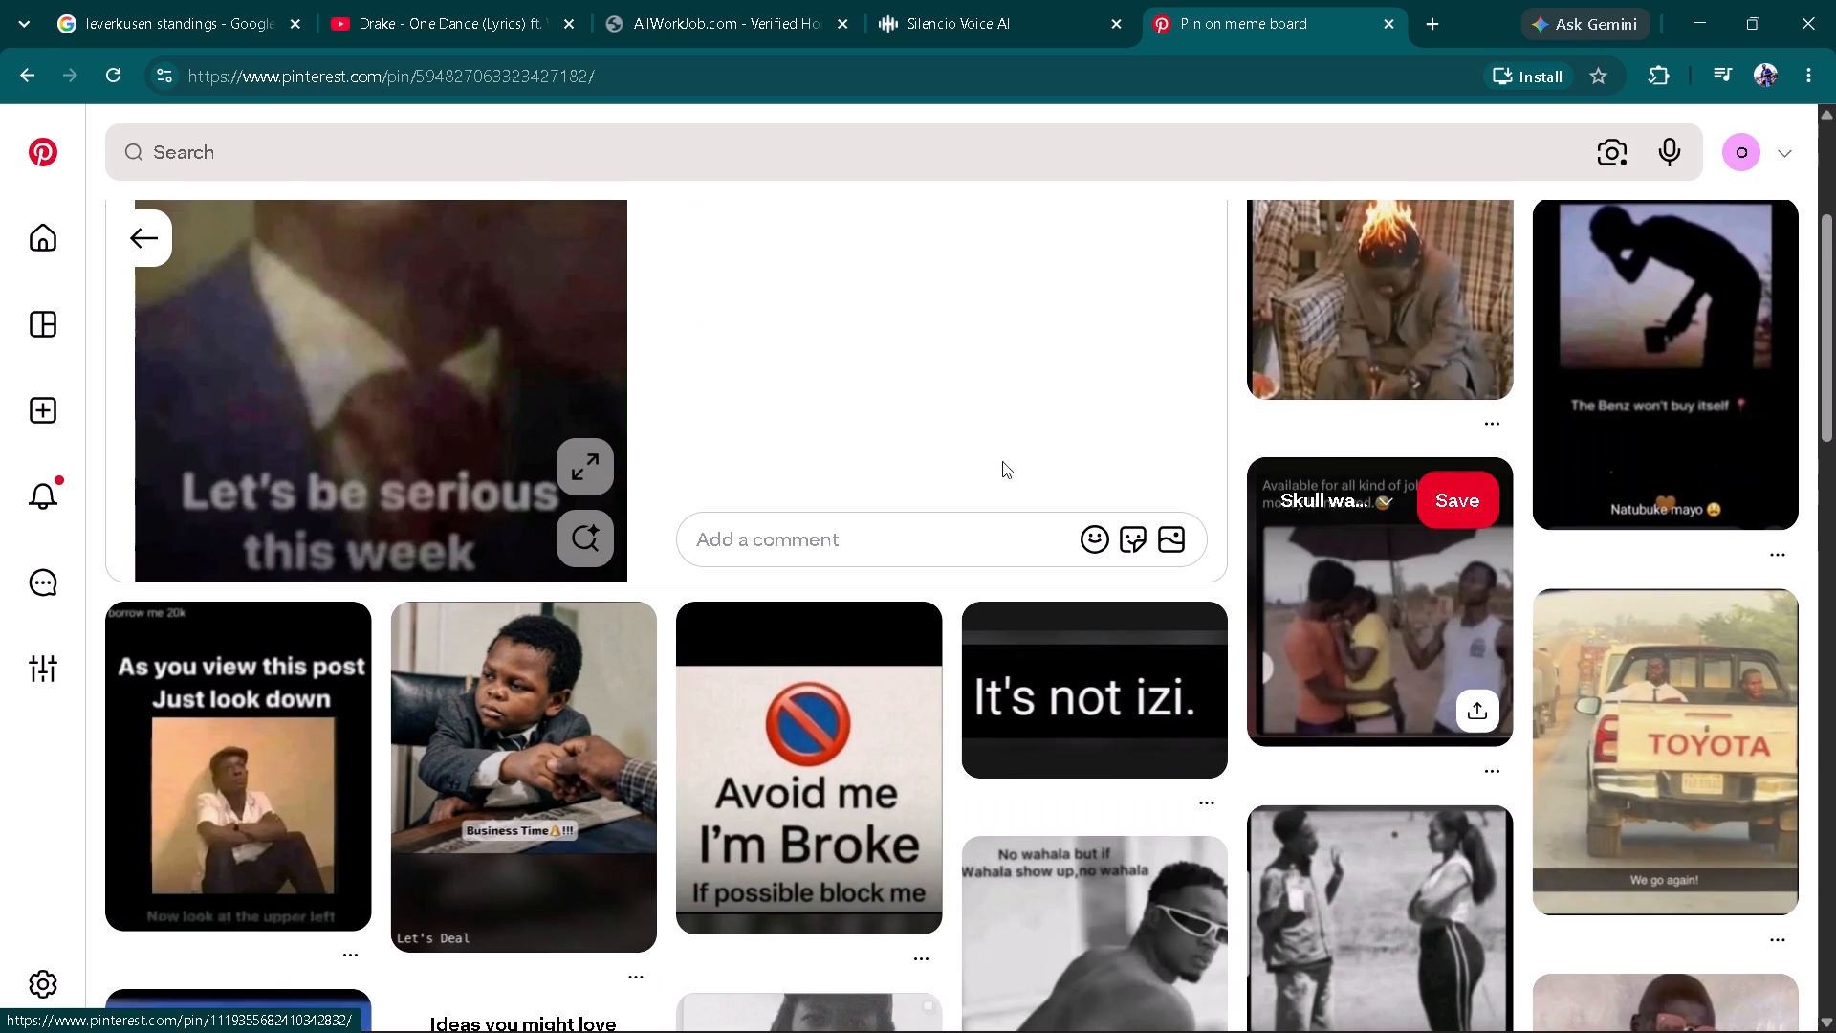
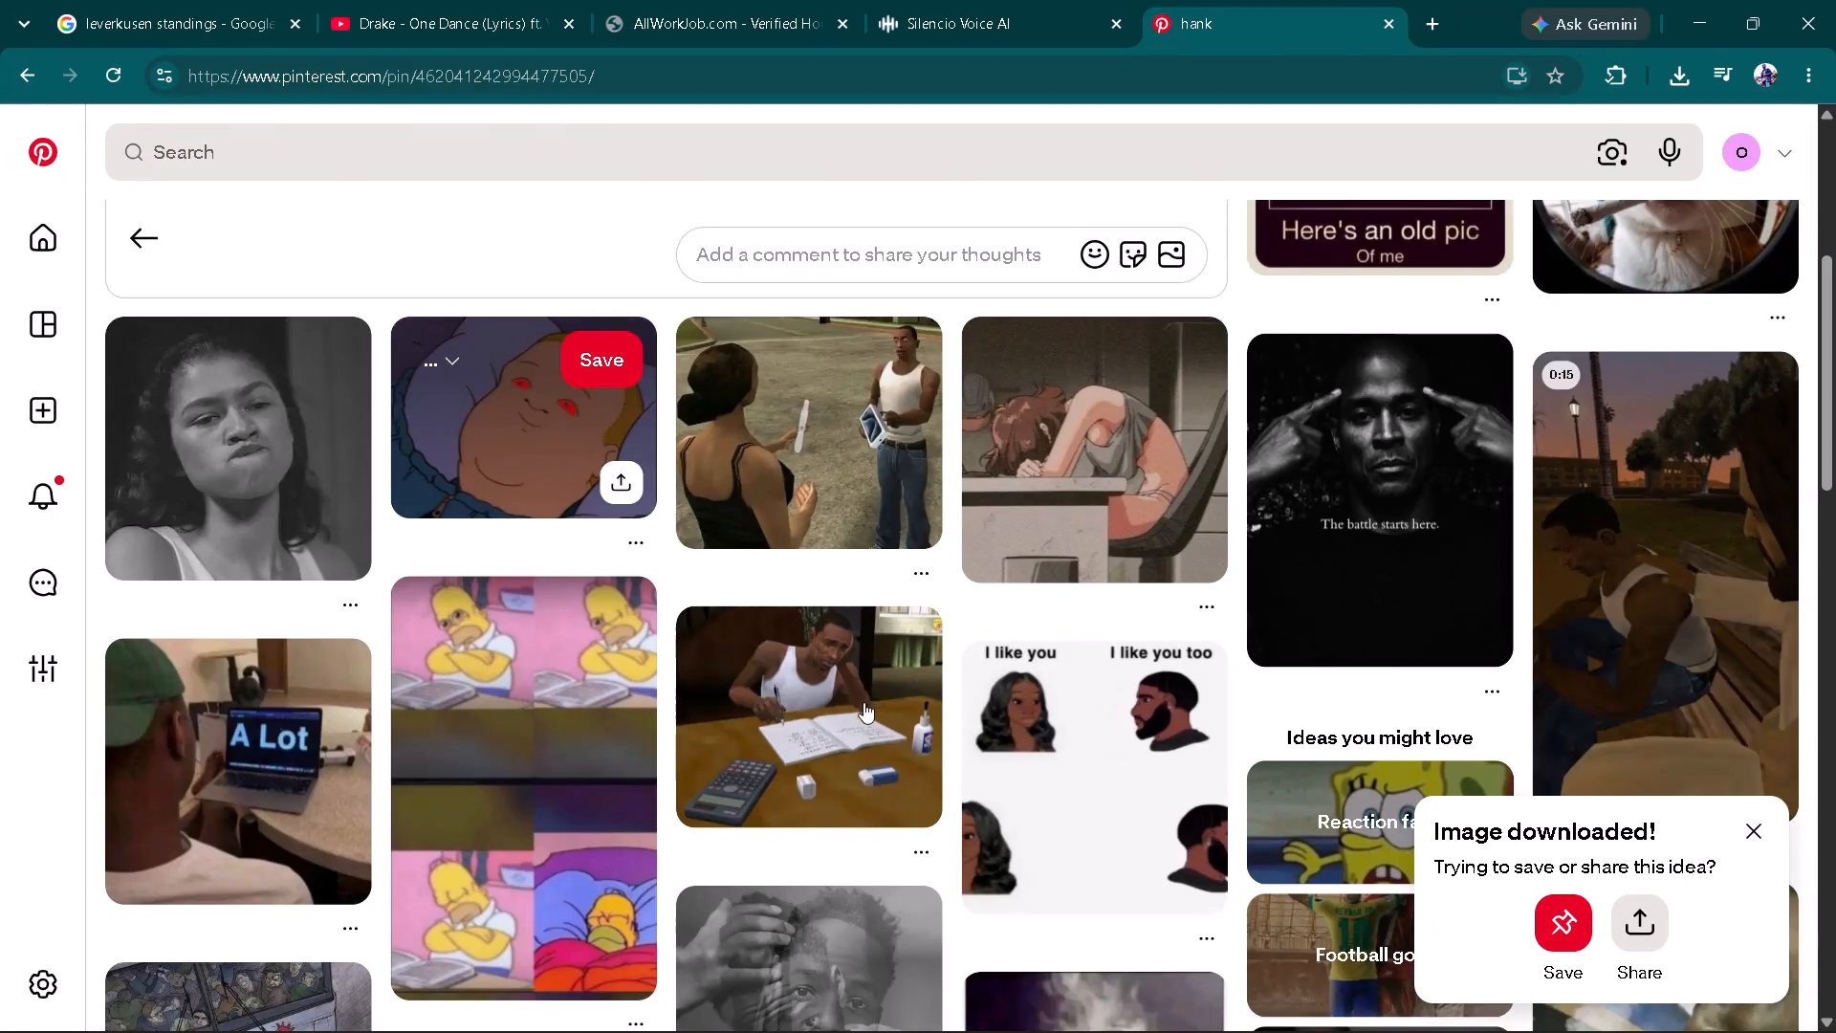
Leave the related pins and search Pinterest for luo.
{"action": "scroll", "coordinate": [861, 702], "scroll_direction": "down", "scroll_amount": 2}
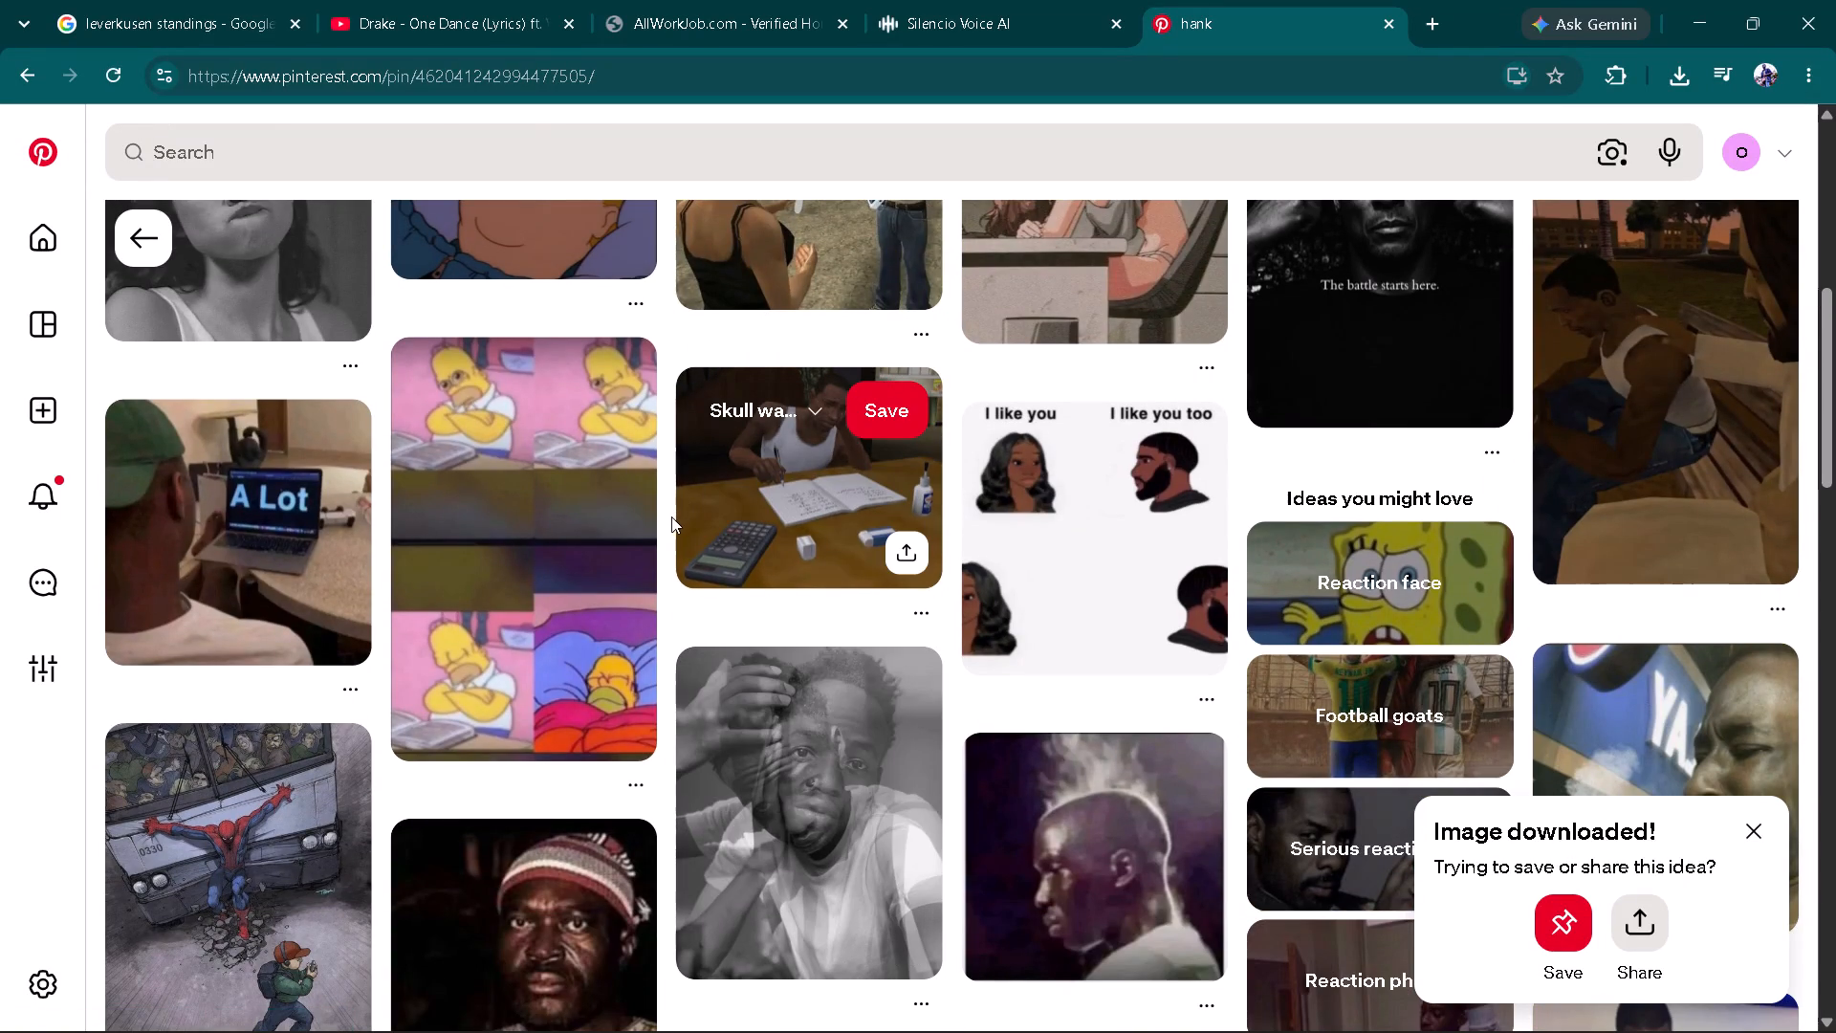
{"action": "scroll", "coordinate": [307, 725], "scroll_direction": "down", "scroll_amount": 3}
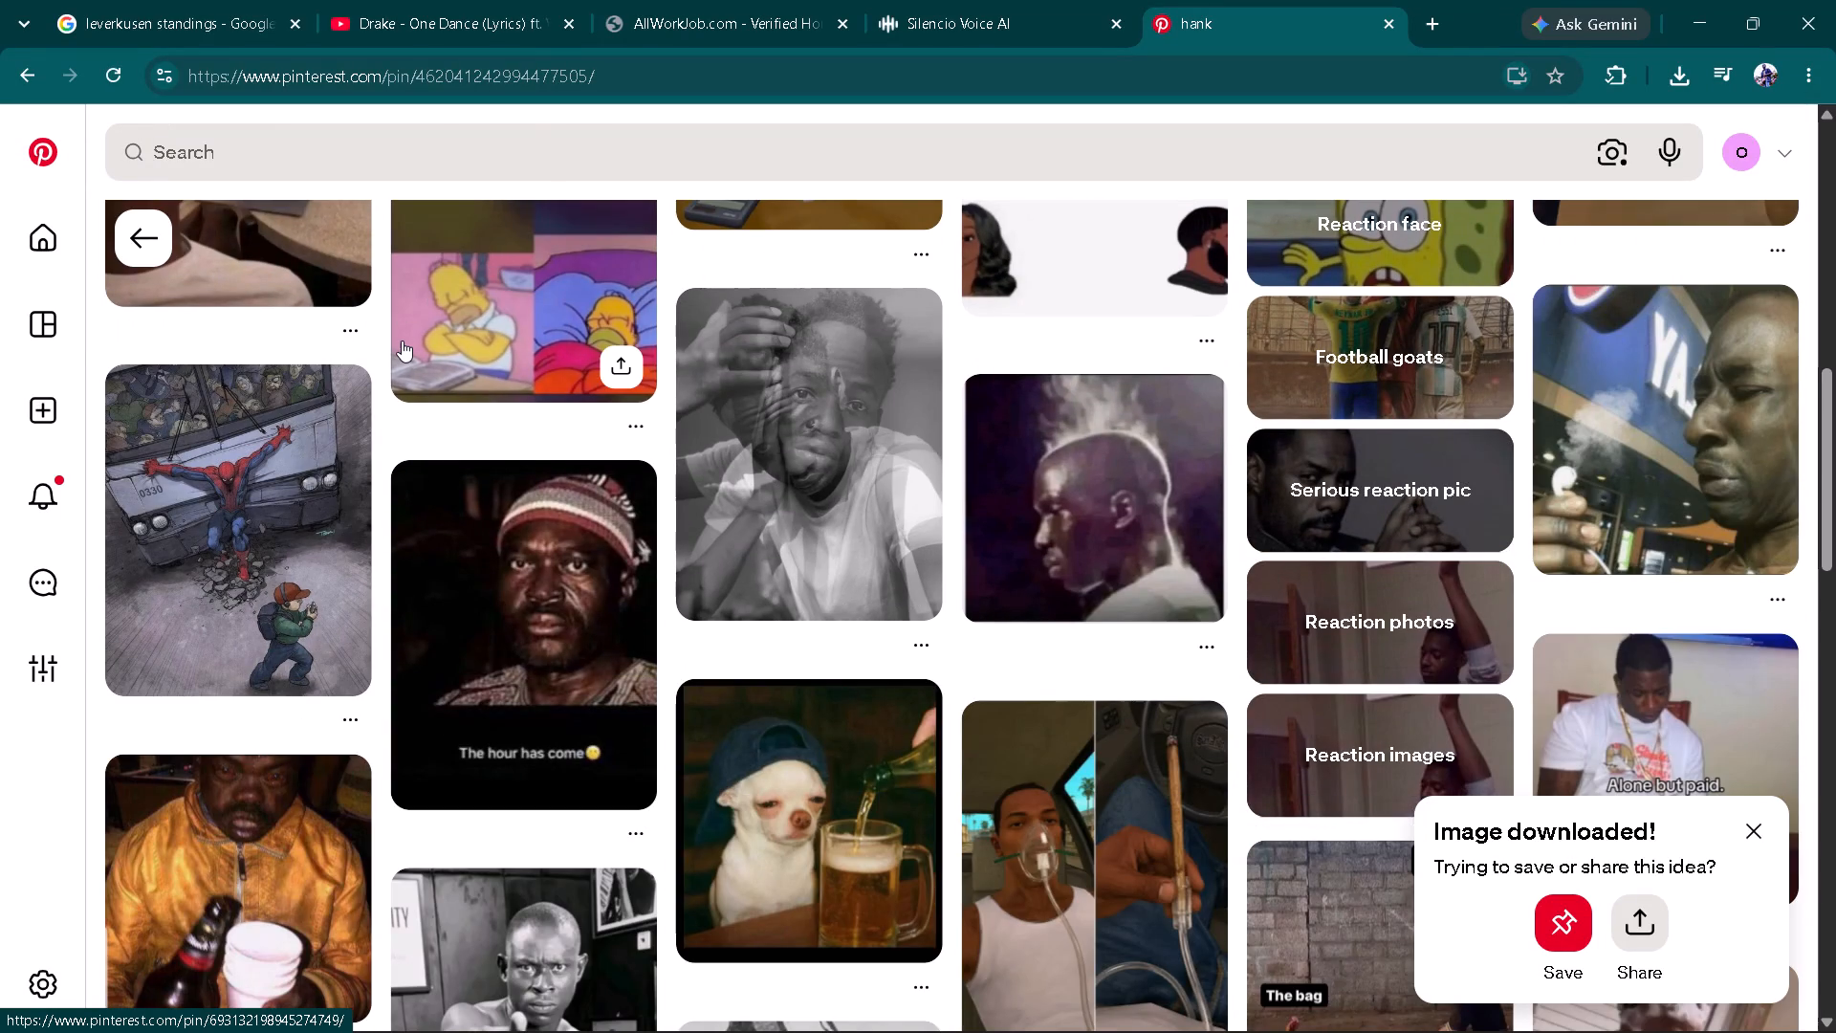
{"action": "scroll", "coordinate": [535, 457], "scroll_direction": "up", "scroll_amount": 7}
{"action": "left_click", "coordinate": [366, 140]}
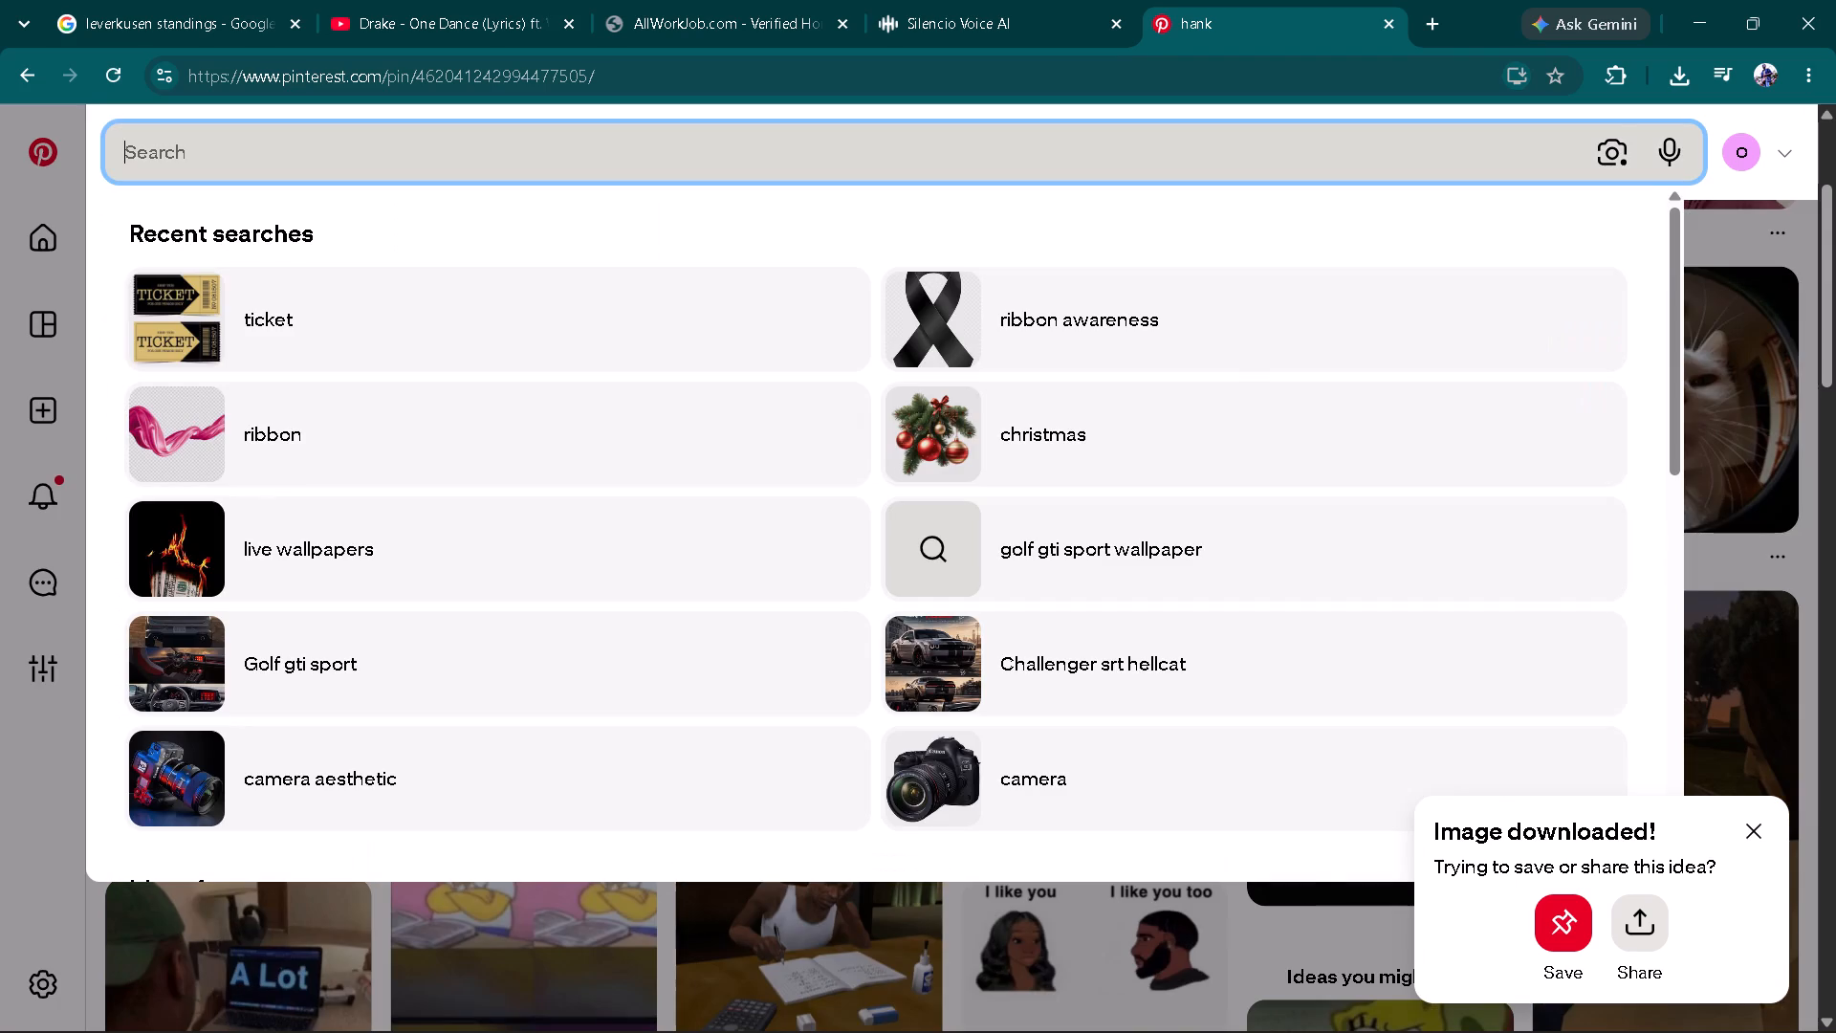
{"action": "type", "text": "luo"}
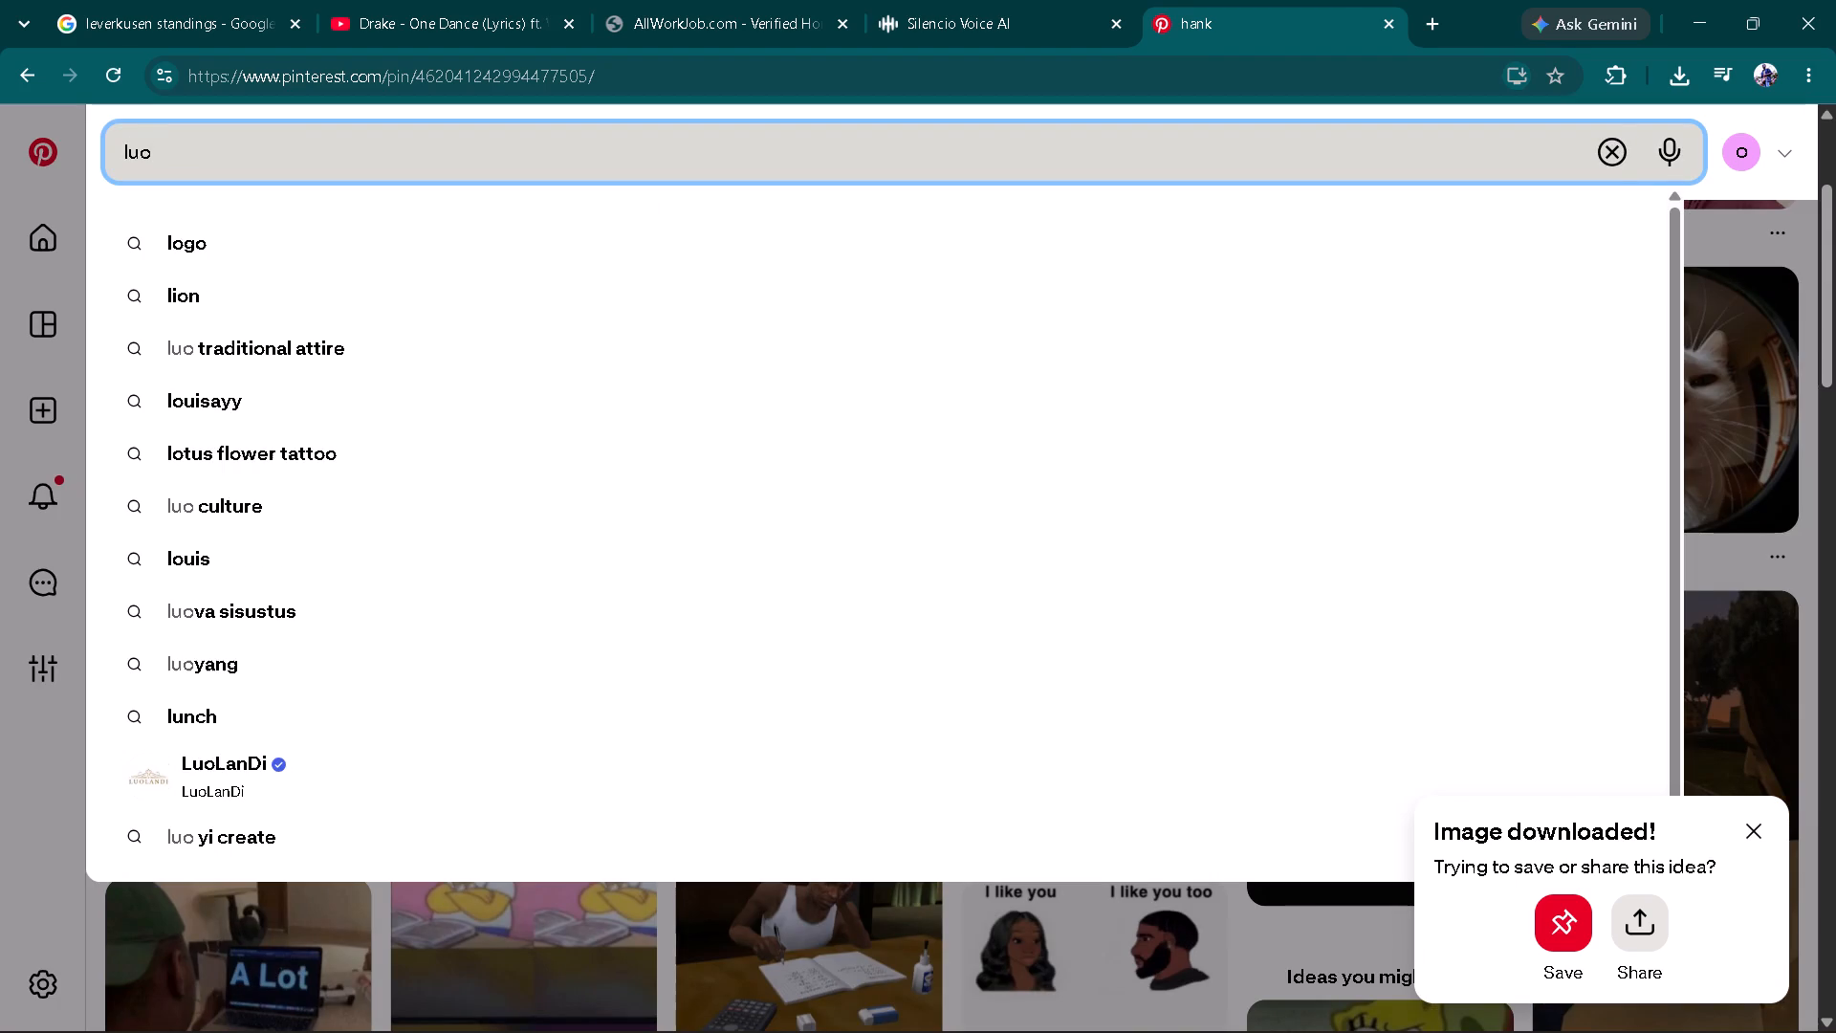
{"action": "key", "text": "Return"}
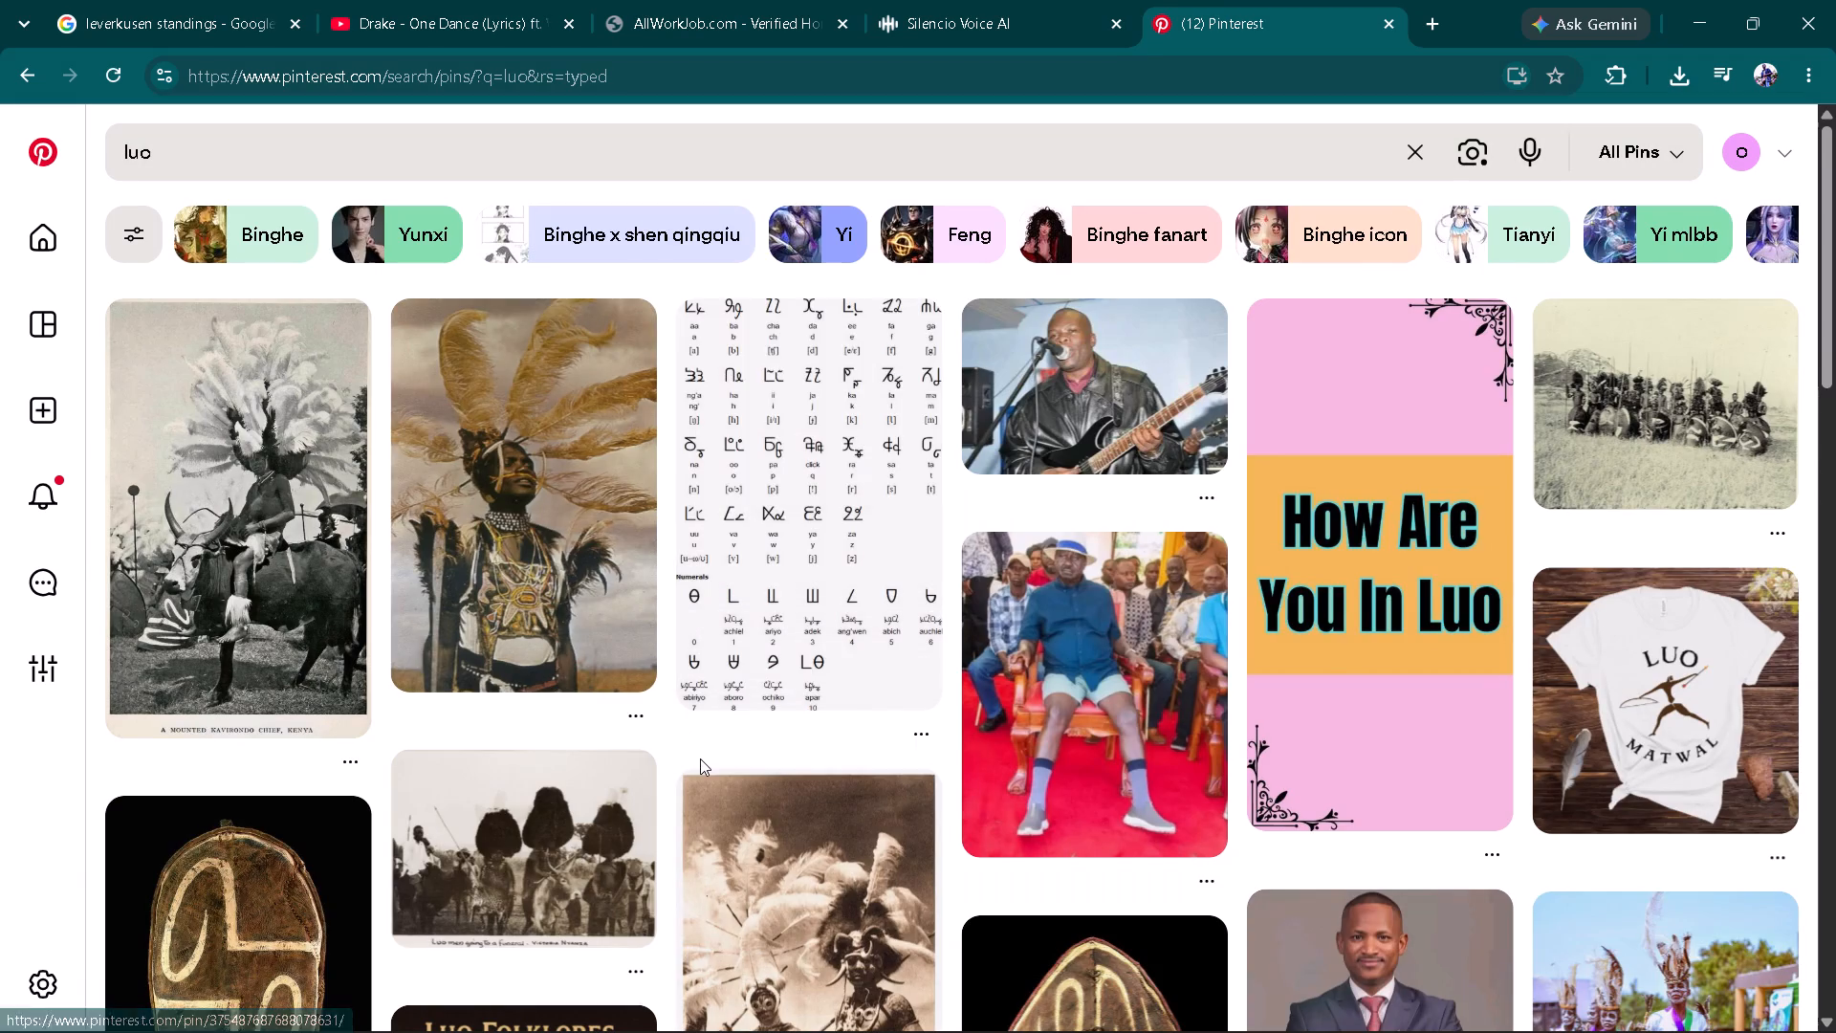
Look through the luo search results for usable pictures.
{"action": "scroll", "coordinate": [700, 758], "scroll_direction": "down", "scroll_amount": 8}
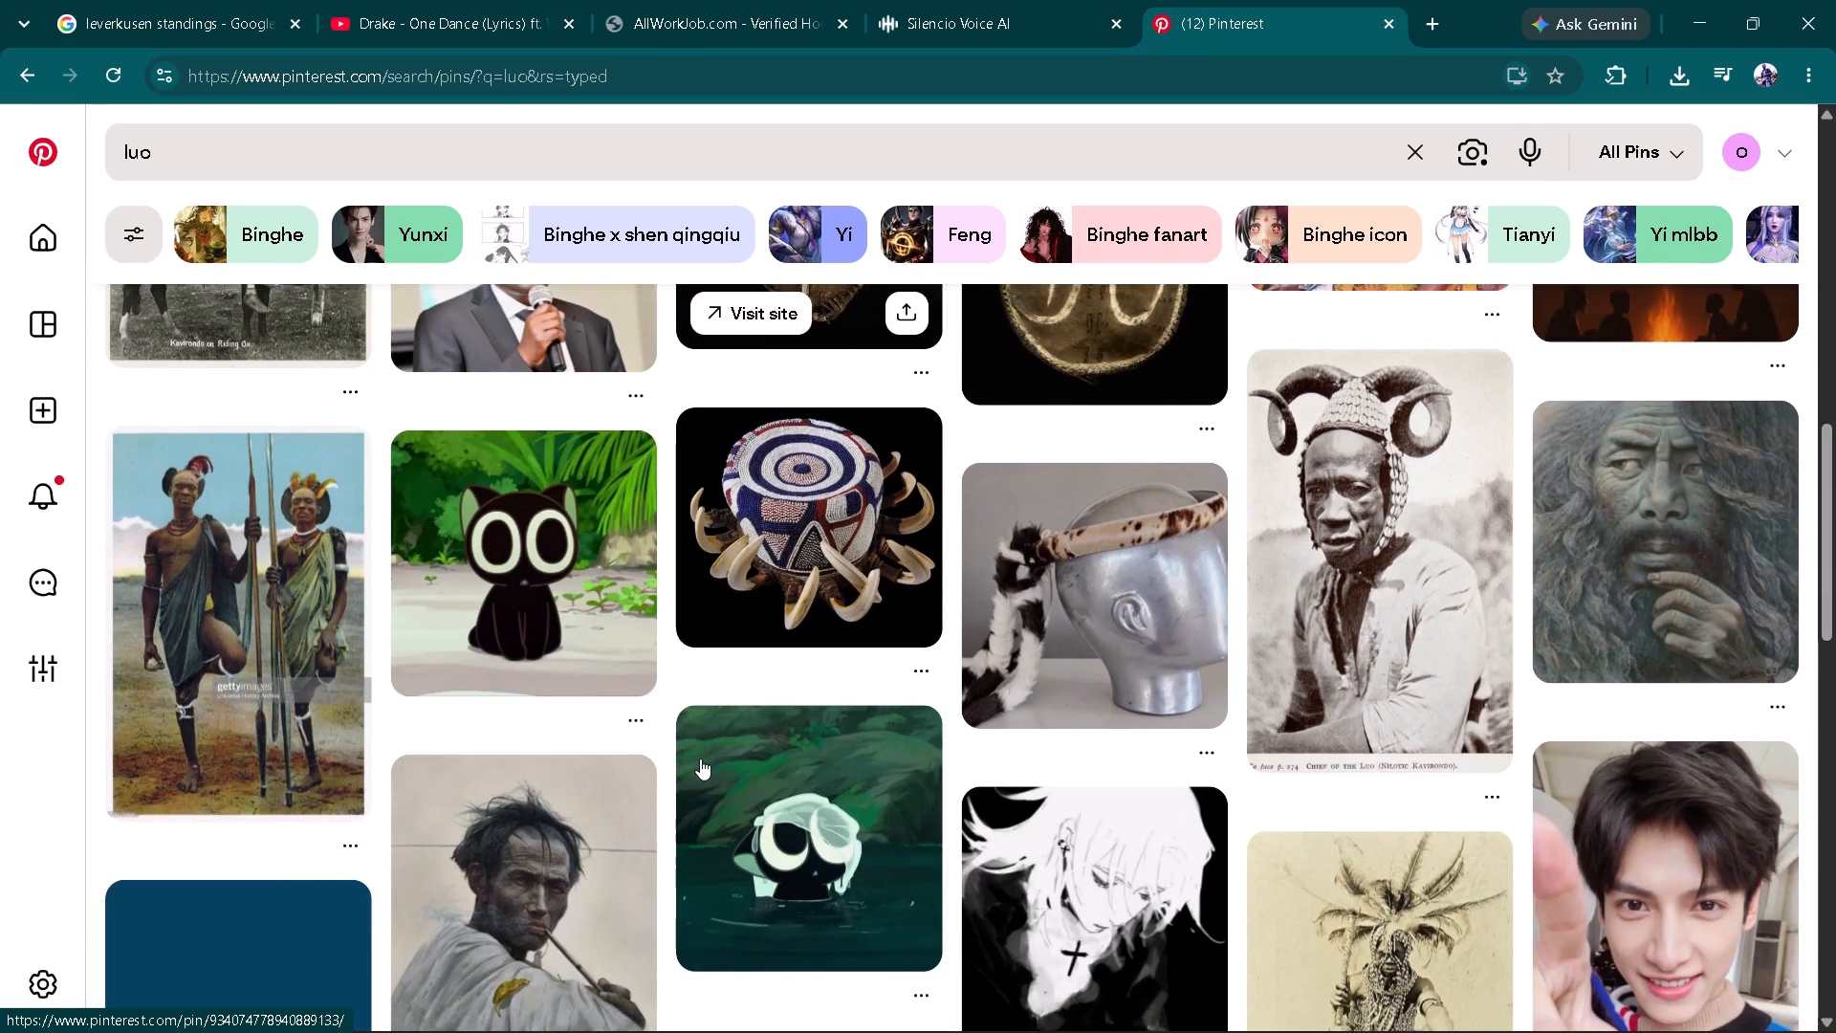
{"action": "scroll", "coordinate": [700, 758], "scroll_direction": "down", "scroll_amount": 5}
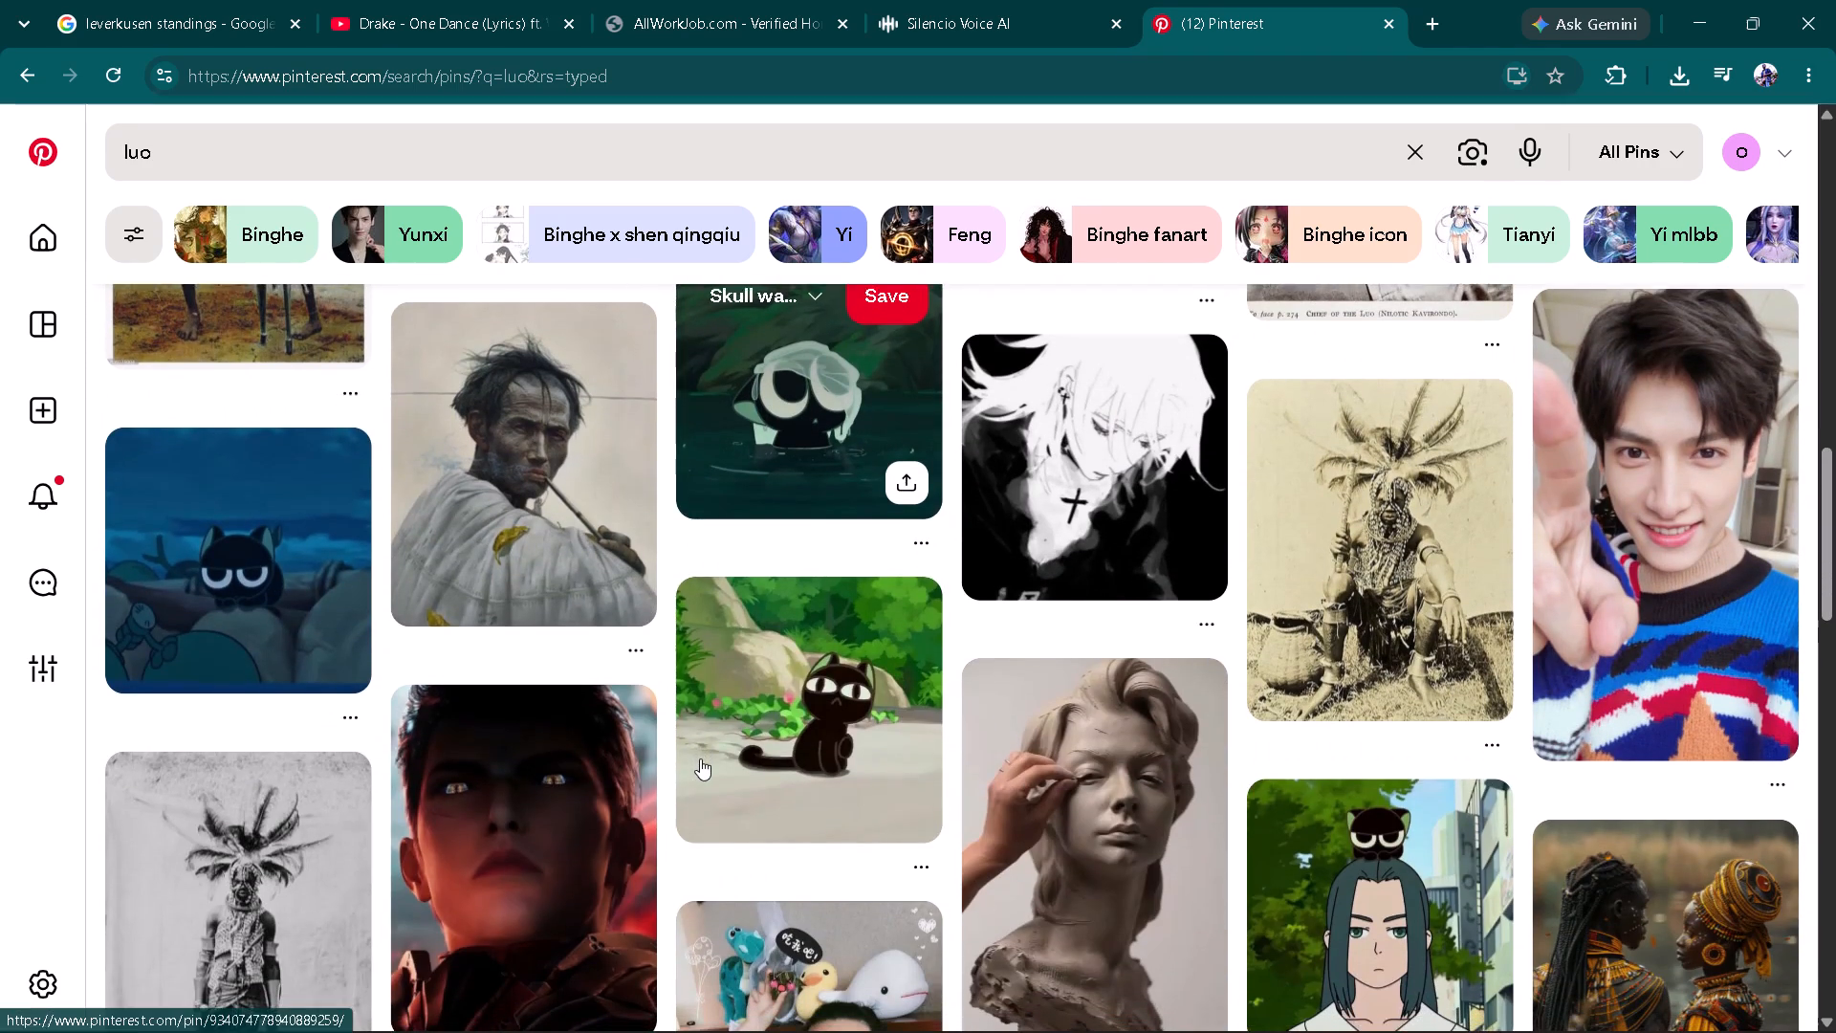
{"action": "scroll", "coordinate": [700, 758], "scroll_direction": "down", "scroll_amount": 5}
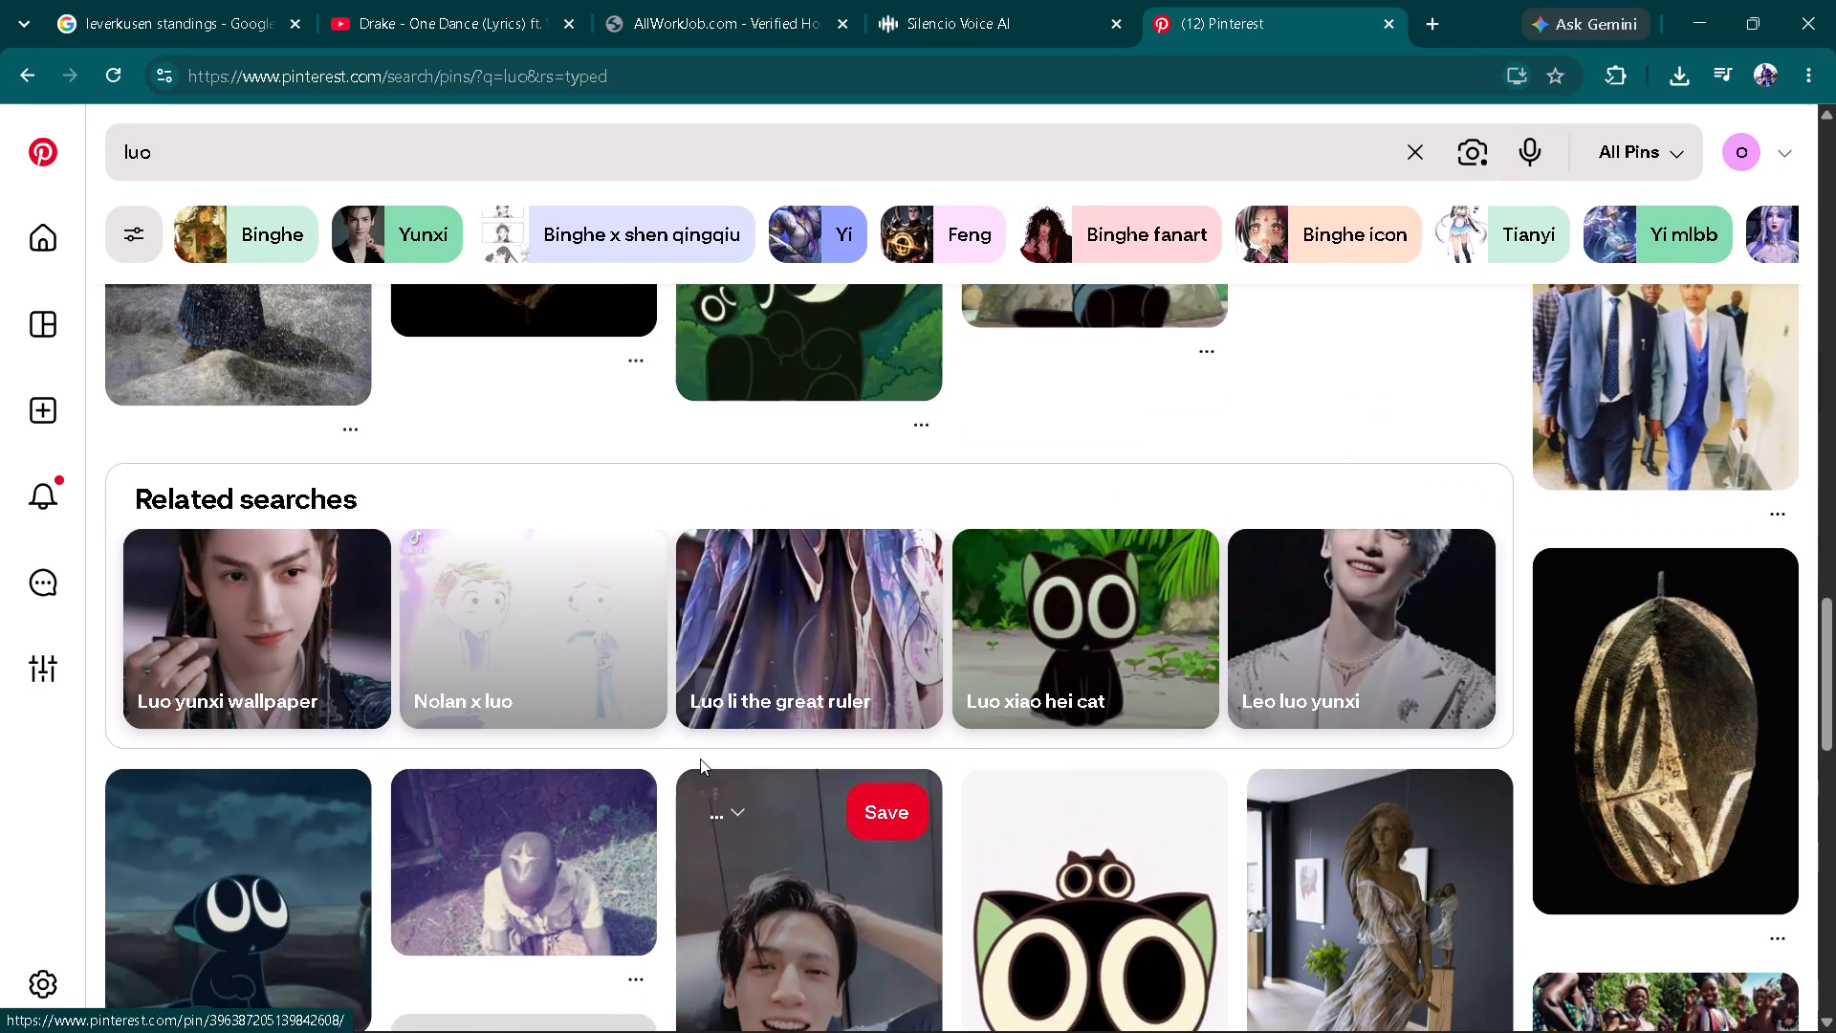
{"action": "scroll", "coordinate": [700, 758], "scroll_direction": "down", "scroll_amount": 5}
{"action": "scroll", "coordinate": [700, 758], "scroll_direction": "up", "scroll_amount": 2}
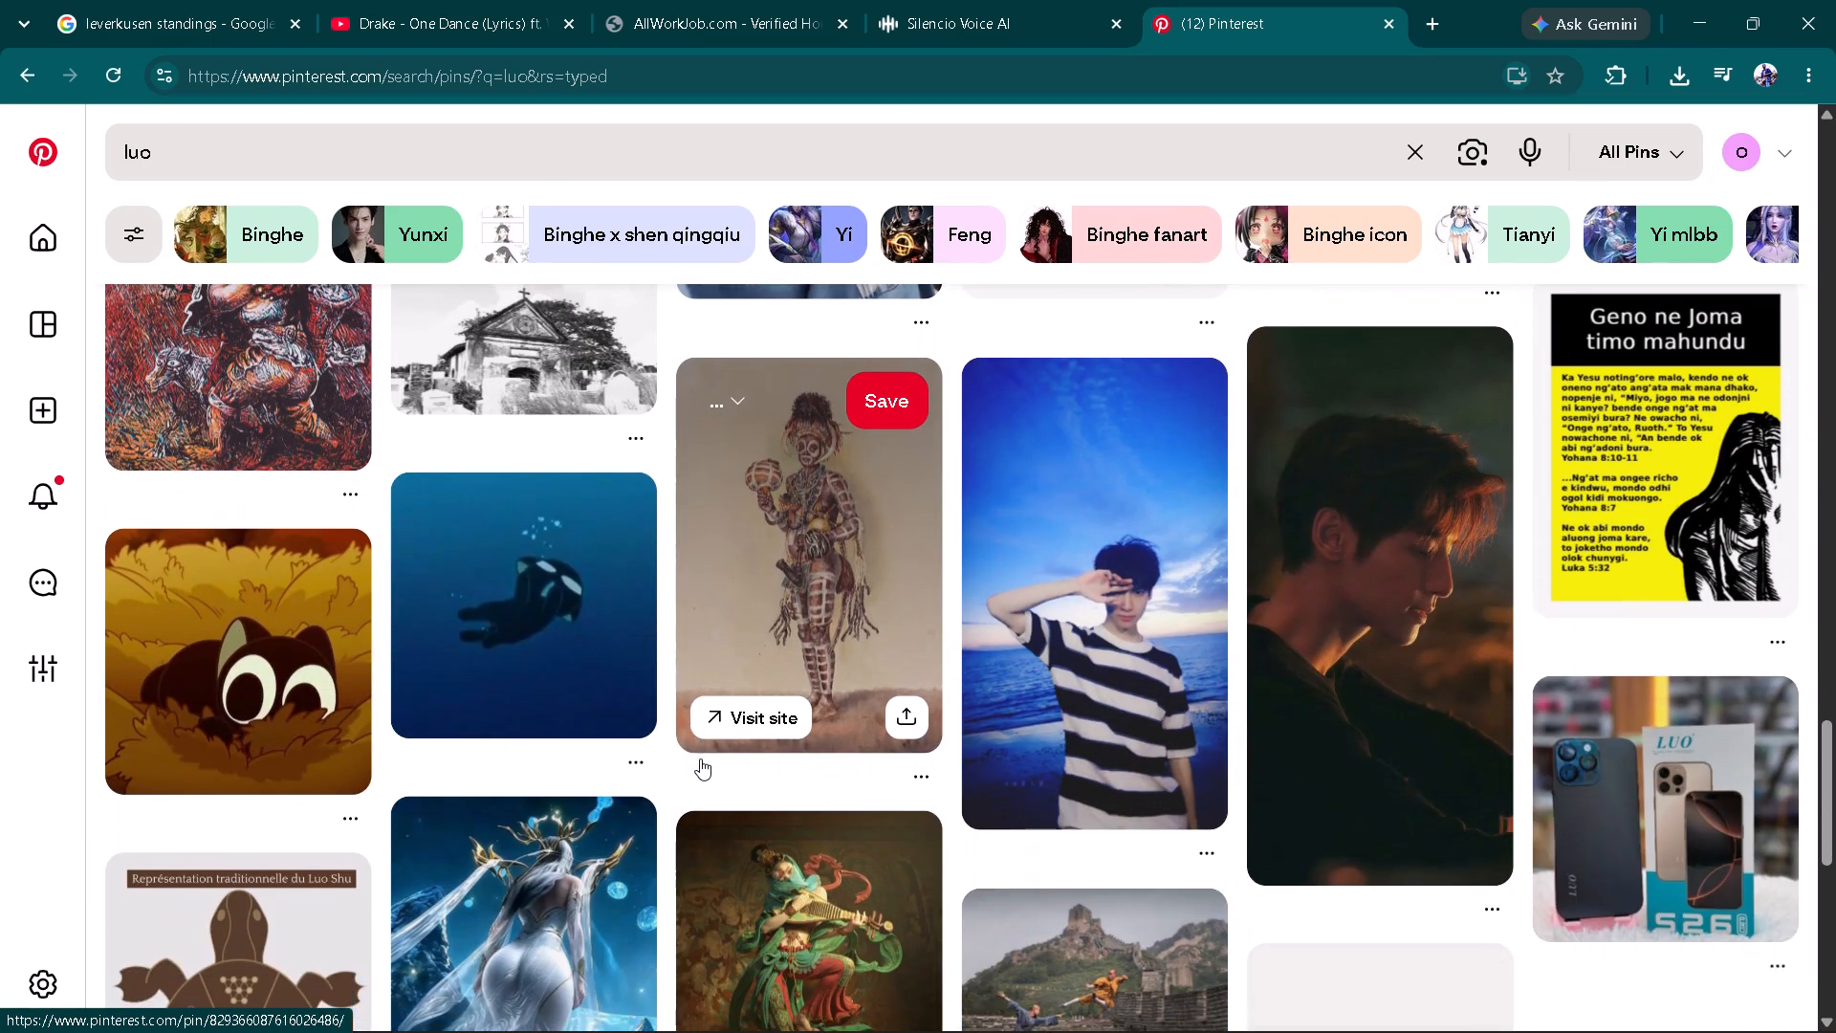
{"action": "scroll", "coordinate": [700, 758], "scroll_direction": "up", "scroll_amount": 2}
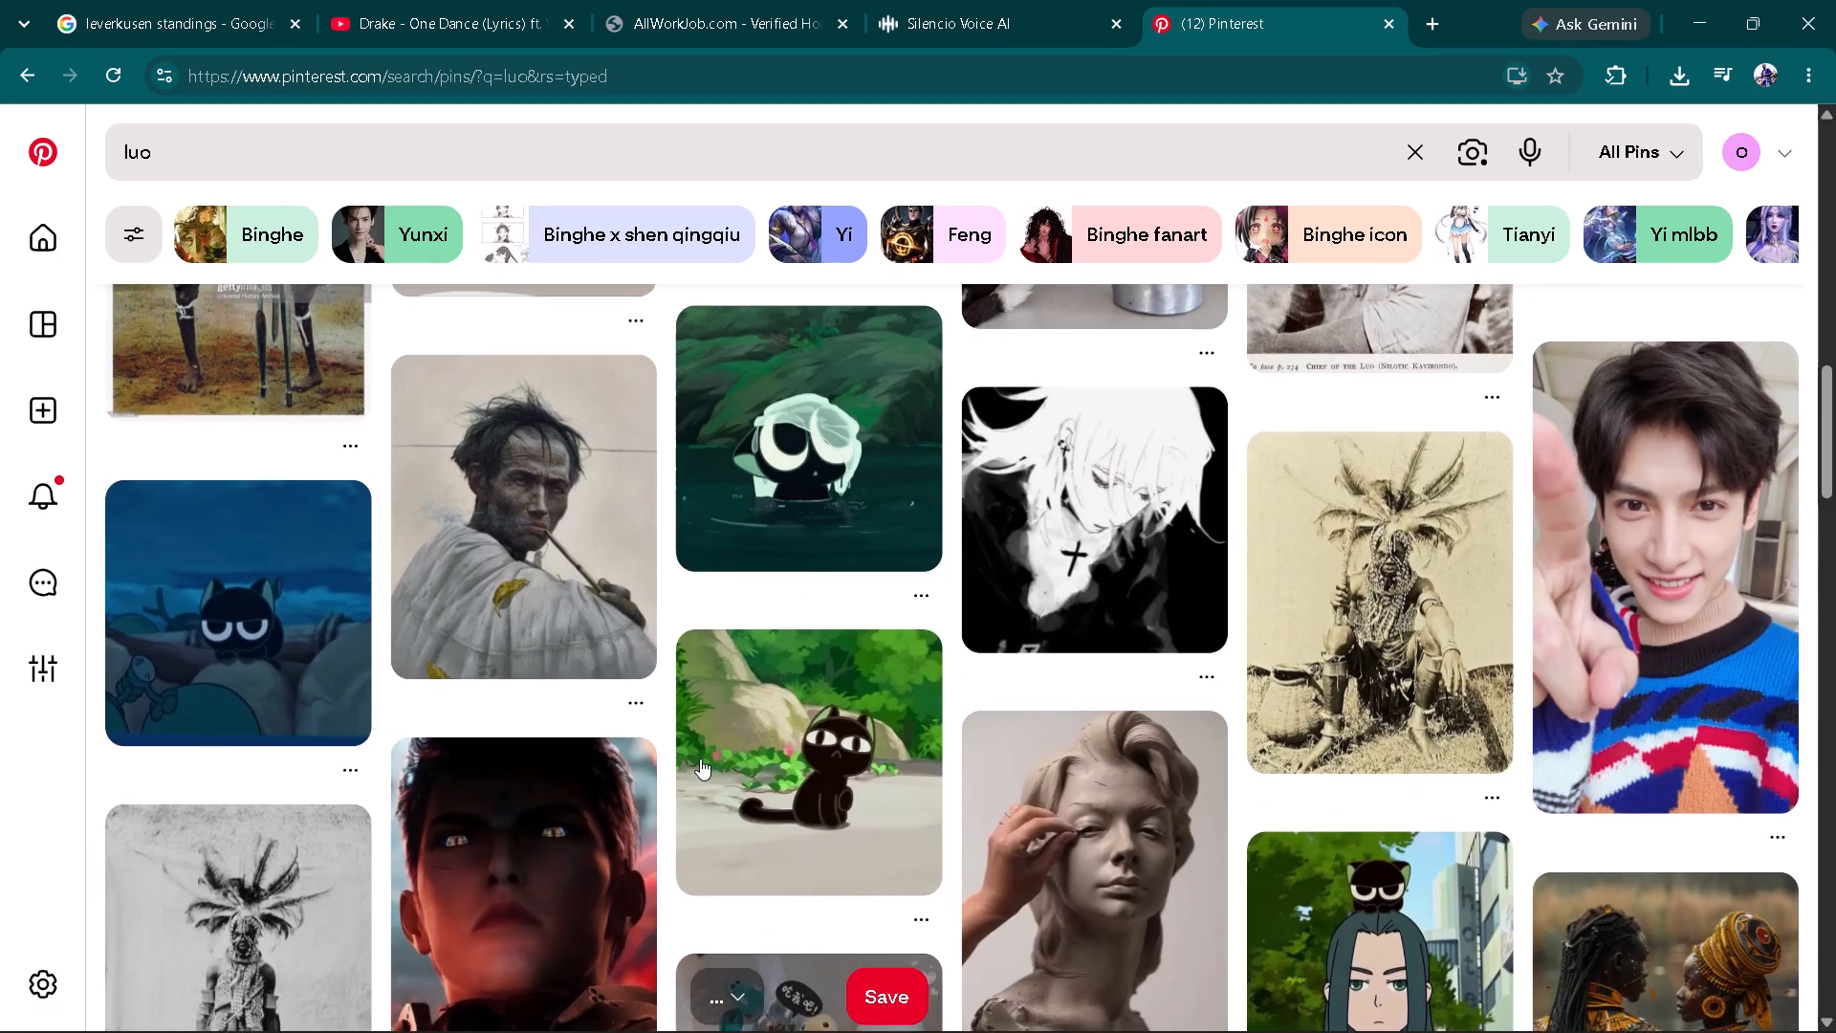
{"action": "scroll", "coordinate": [700, 758], "scroll_direction": "up", "scroll_amount": 8}
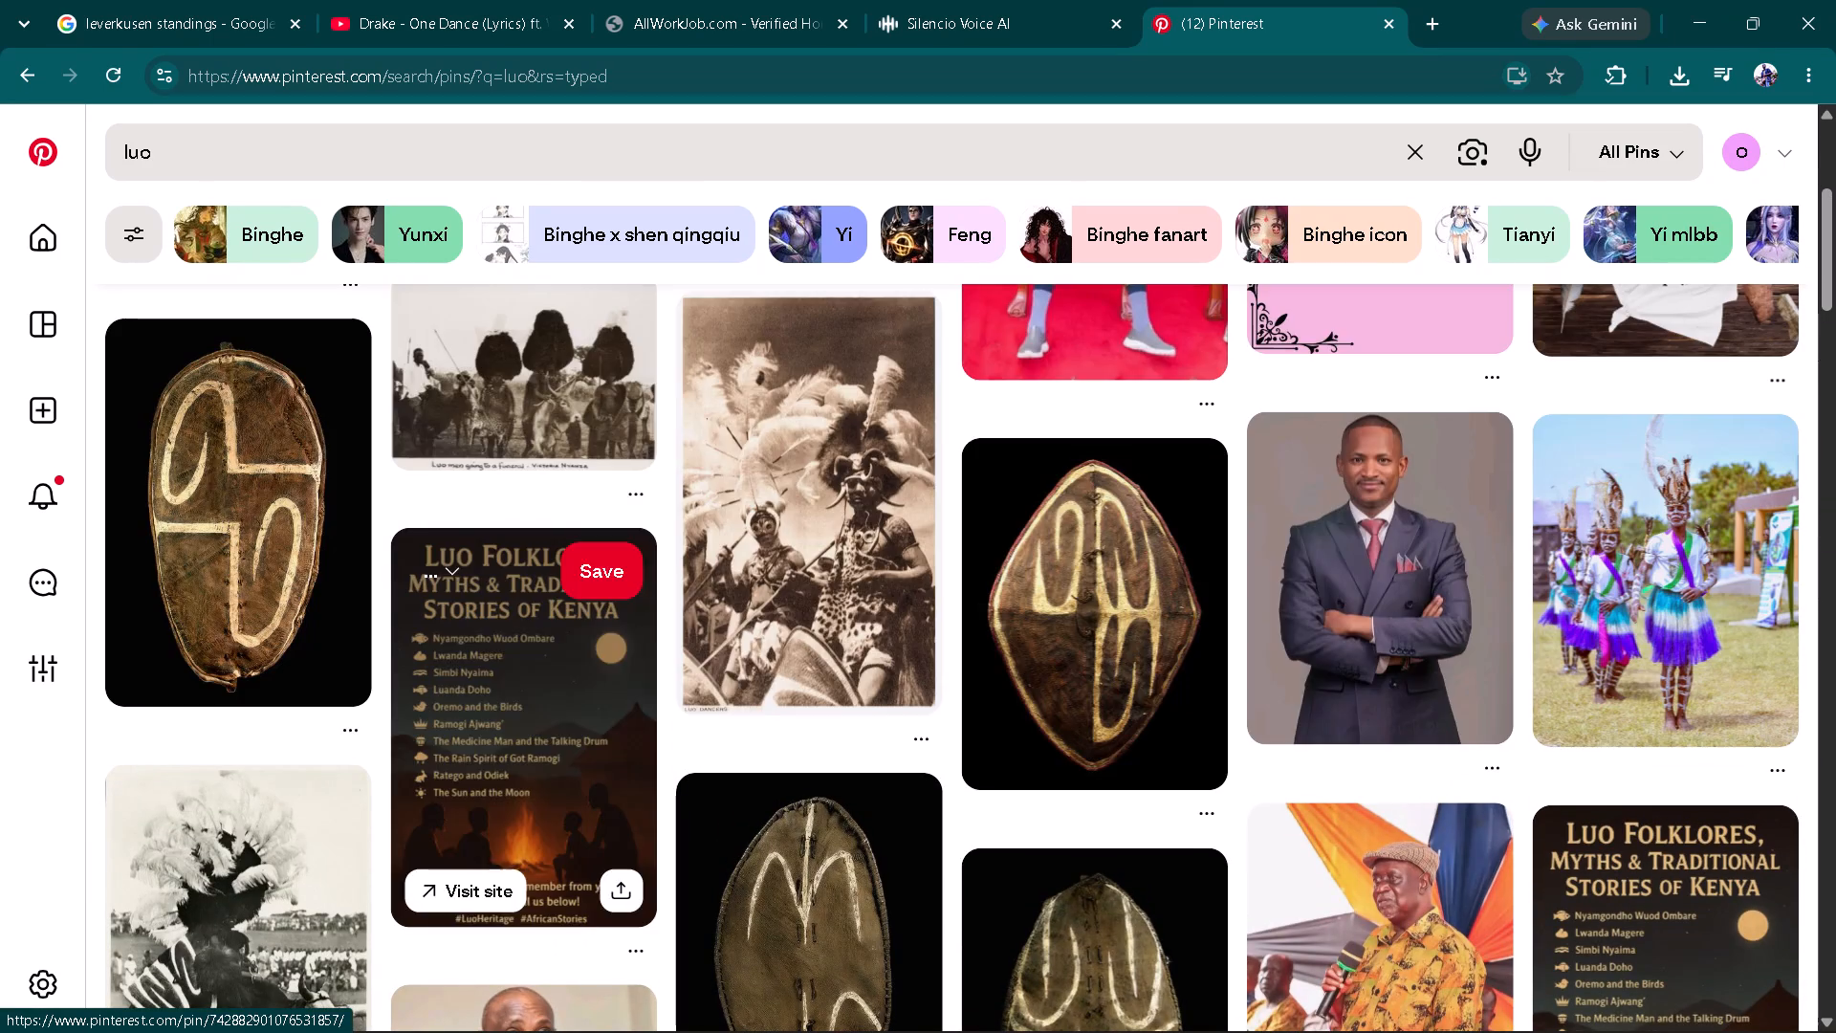
Extend the search to luo posters and look through the resulting pins.
{"action": "left_click", "coordinate": [241, 131]}
{"action": "key", "text": "space"}
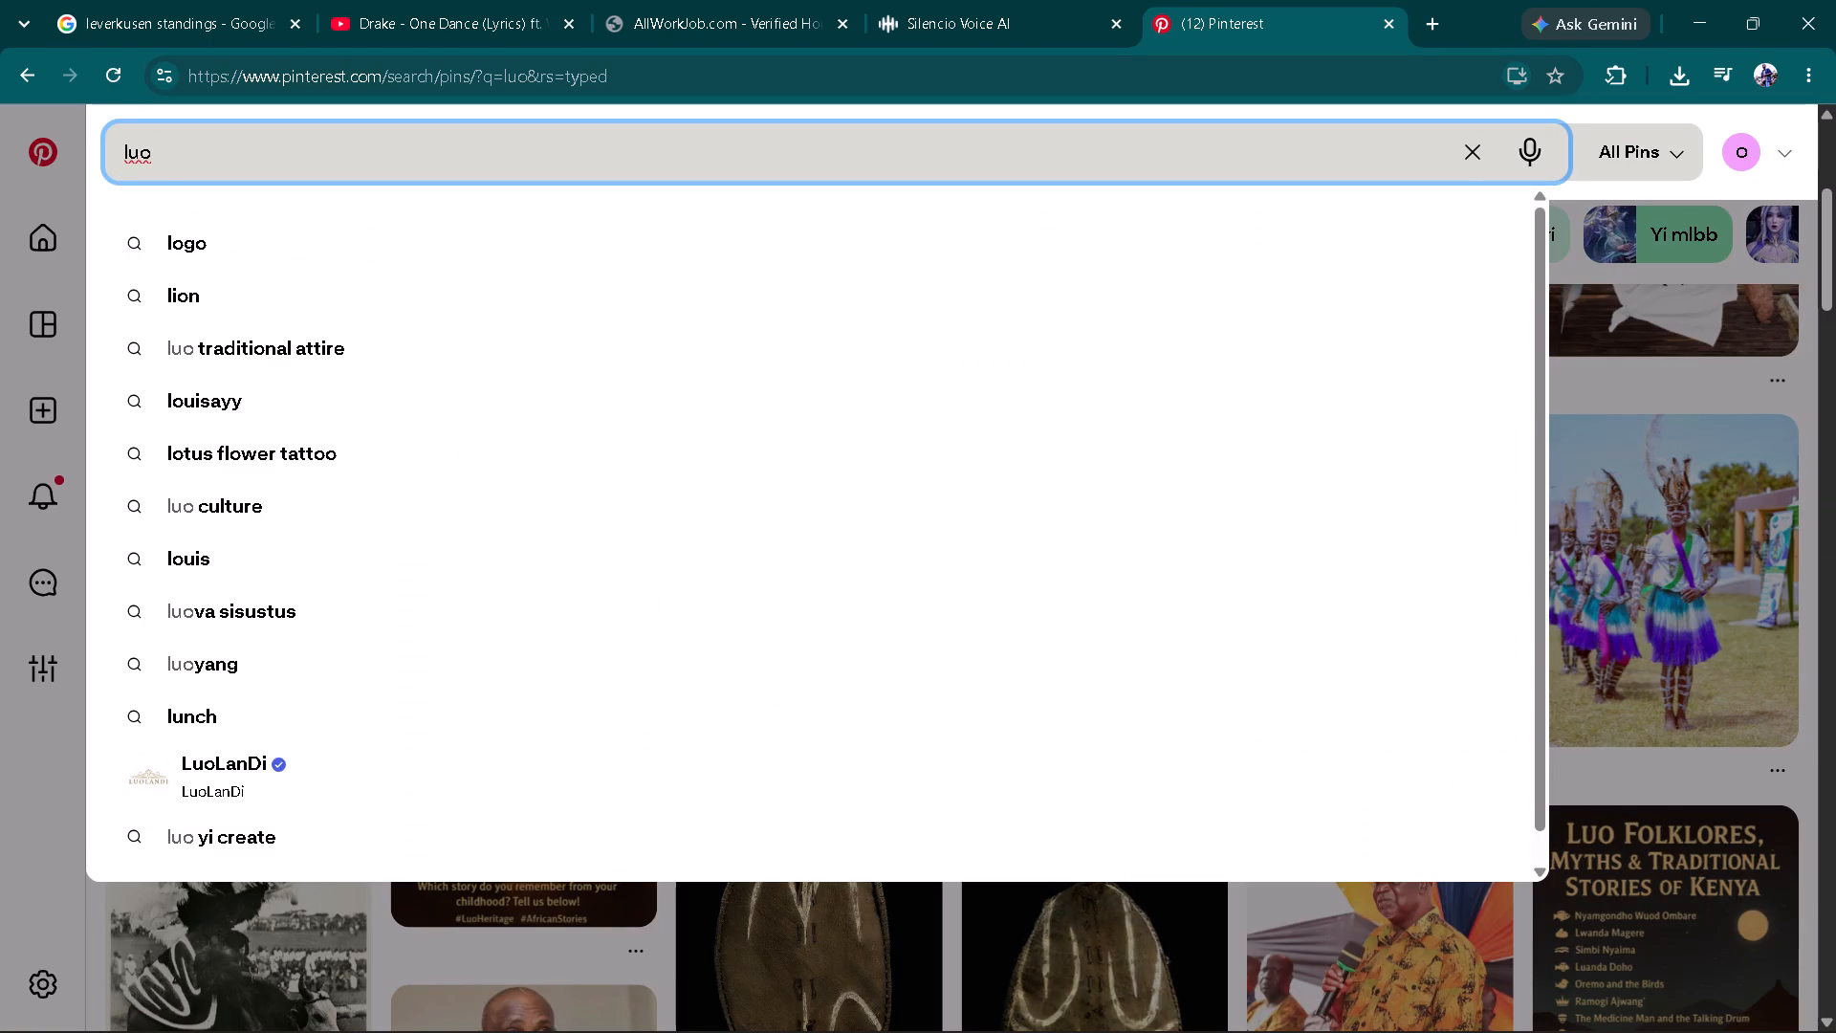
{"action": "type", "text": "posters"}
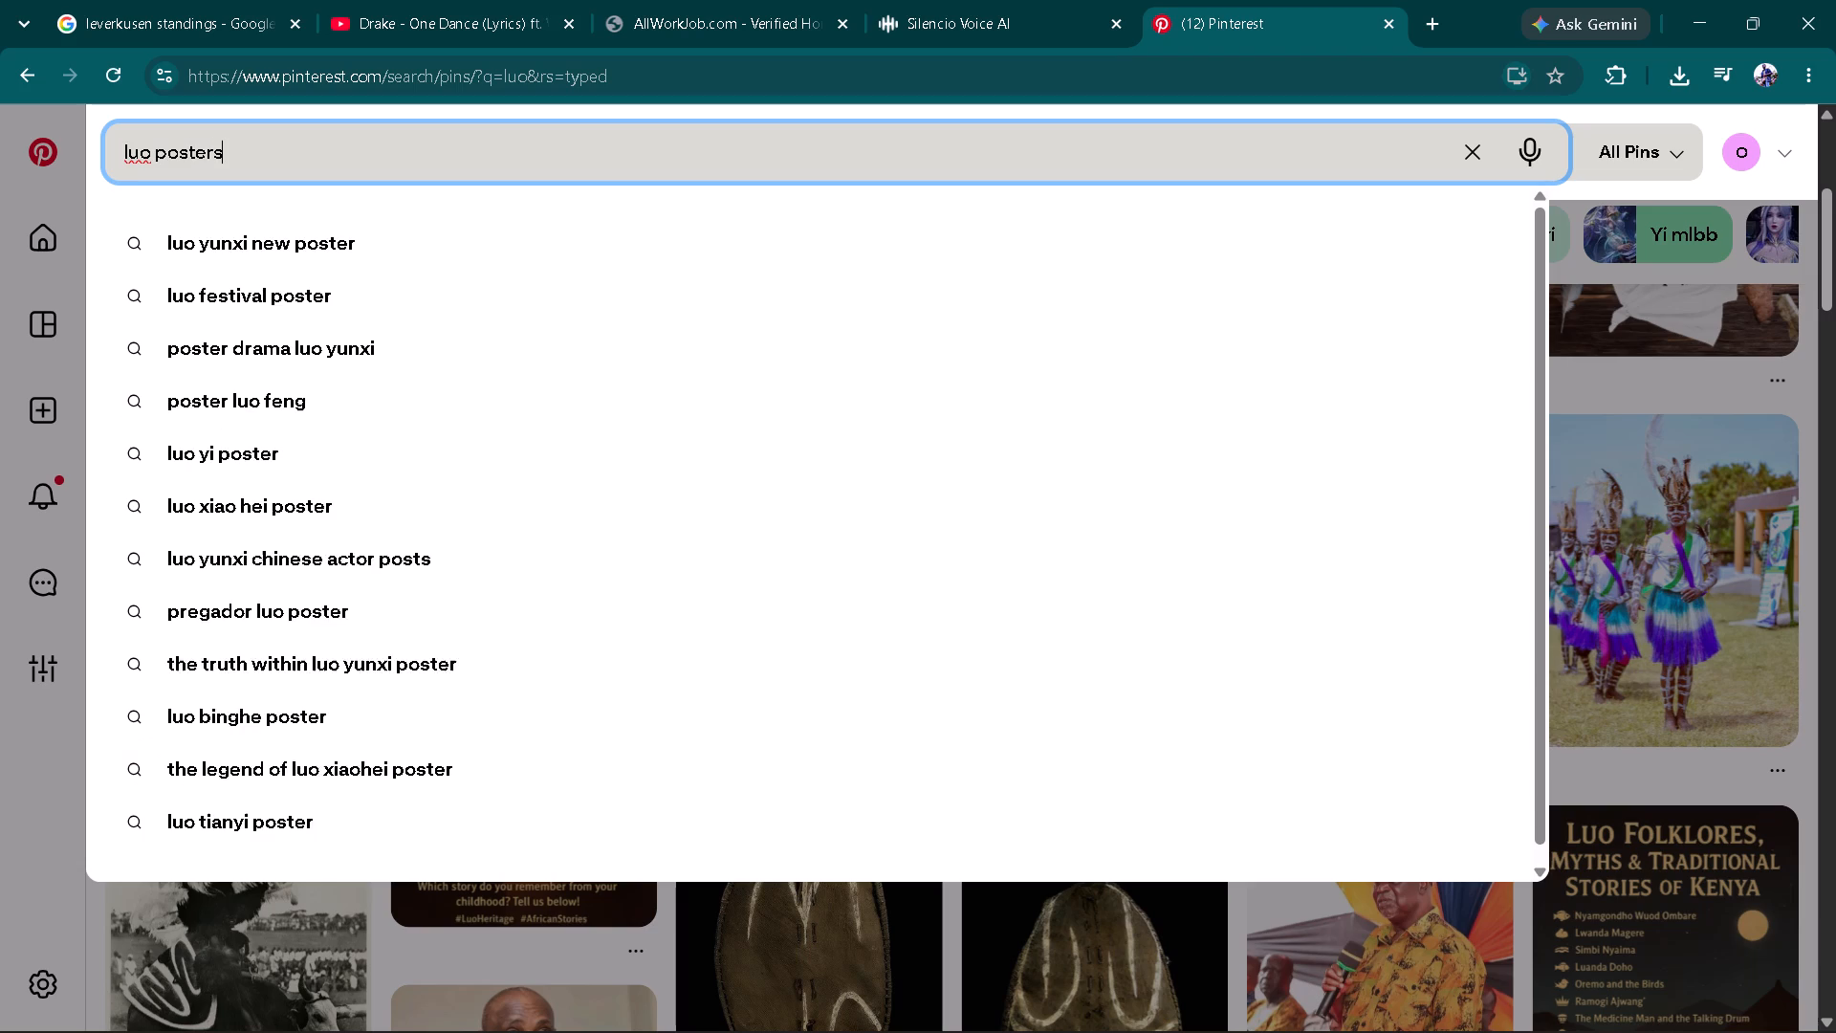
{"action": "key", "text": "Return"}
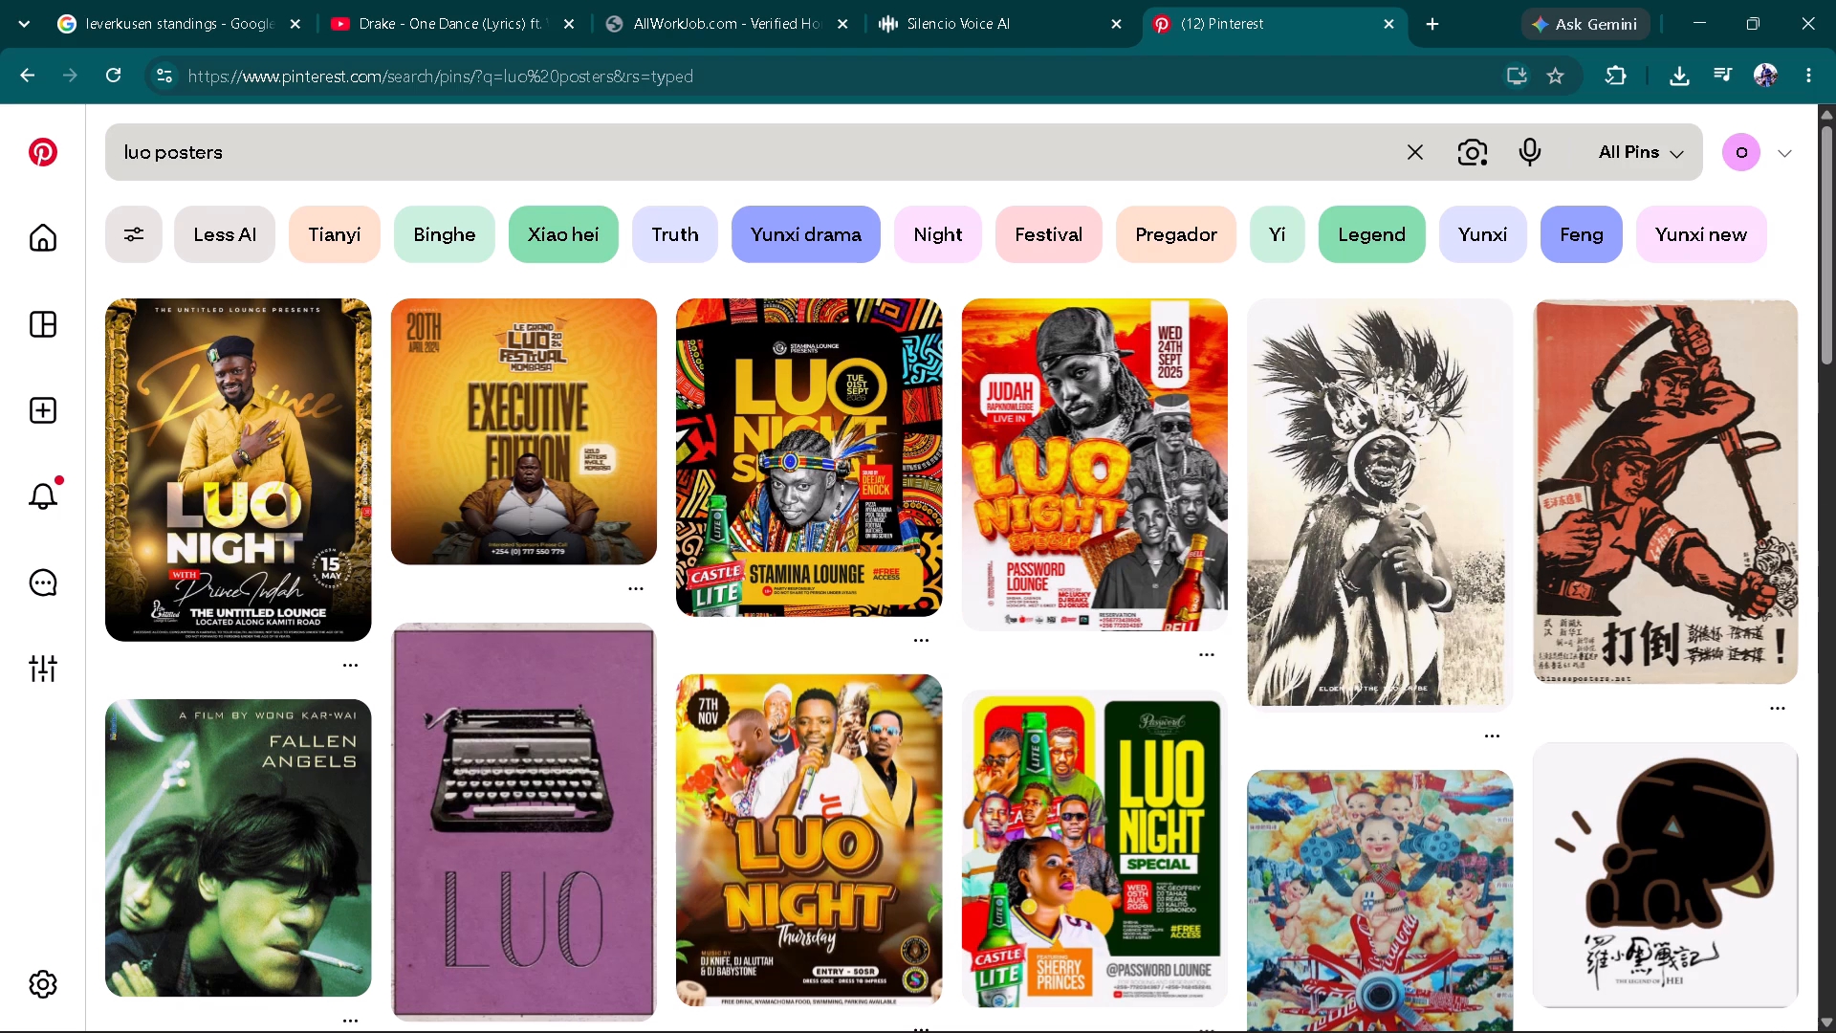
{"action": "scroll", "coordinate": [241, 140], "scroll_direction": "down", "scroll_amount": 3}
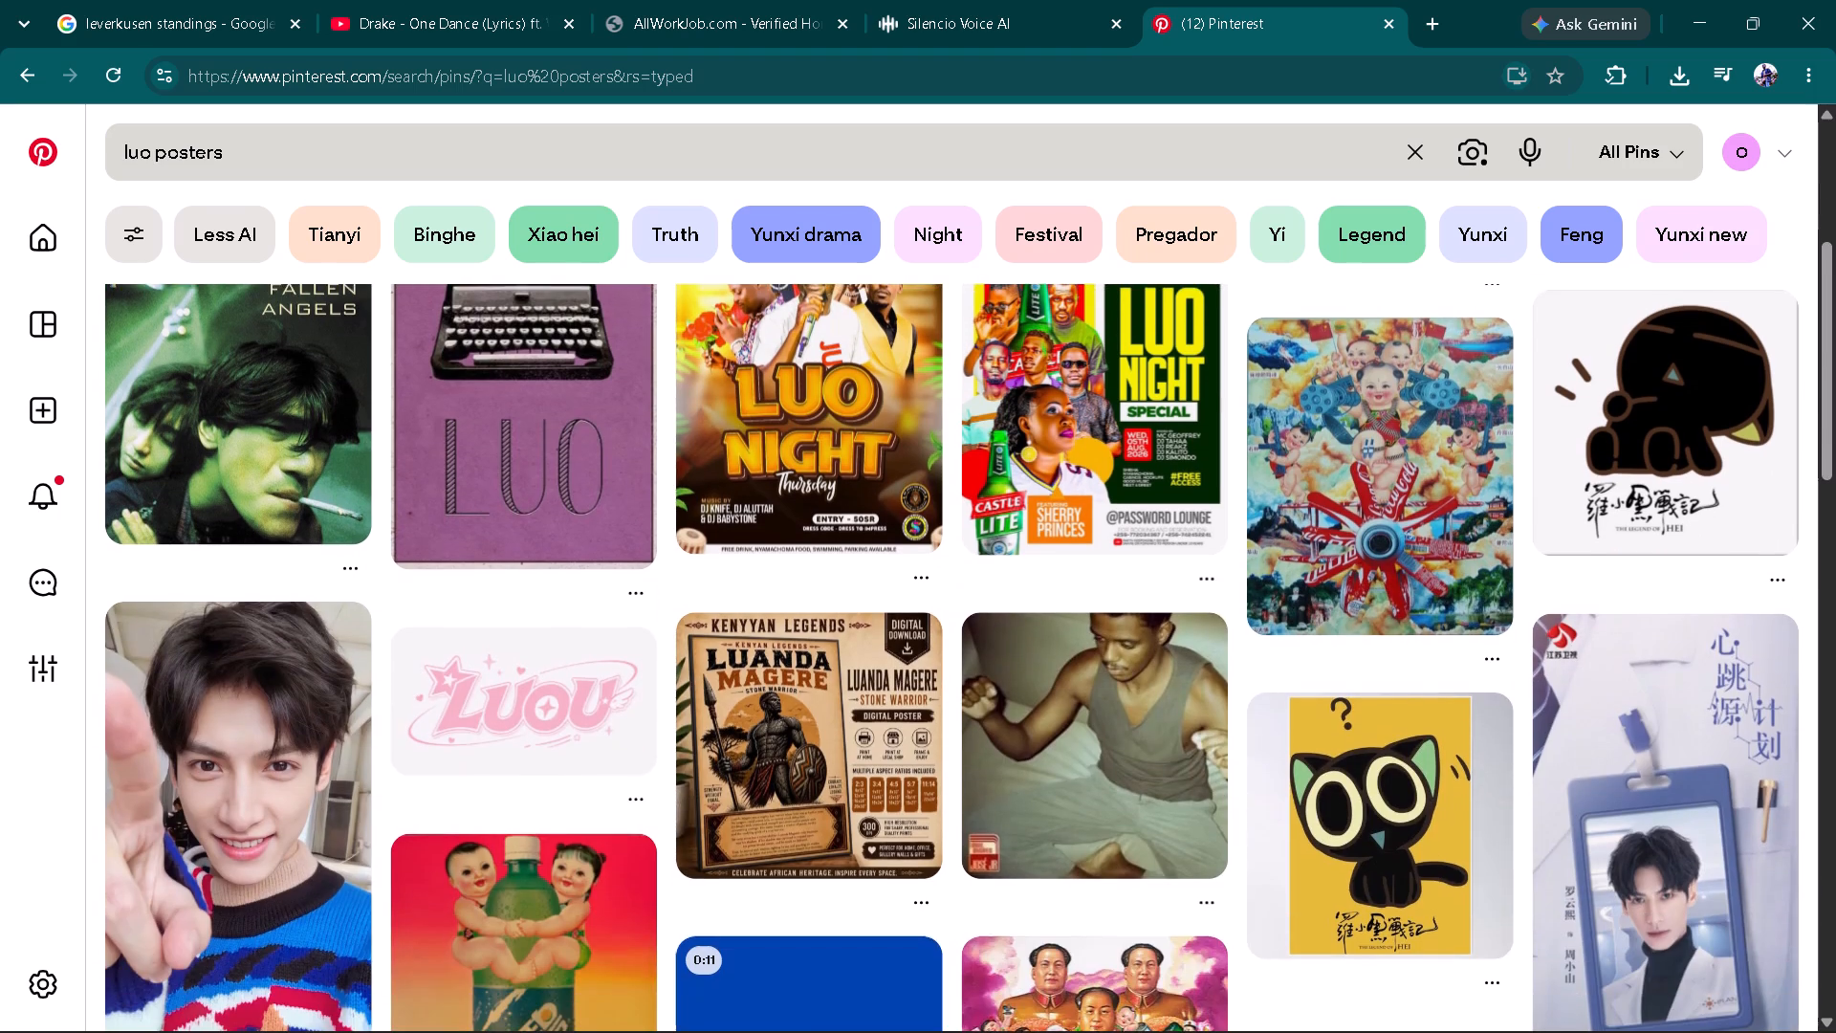
{"action": "scroll", "coordinate": [241, 140], "scroll_direction": "down", "scroll_amount": 6}
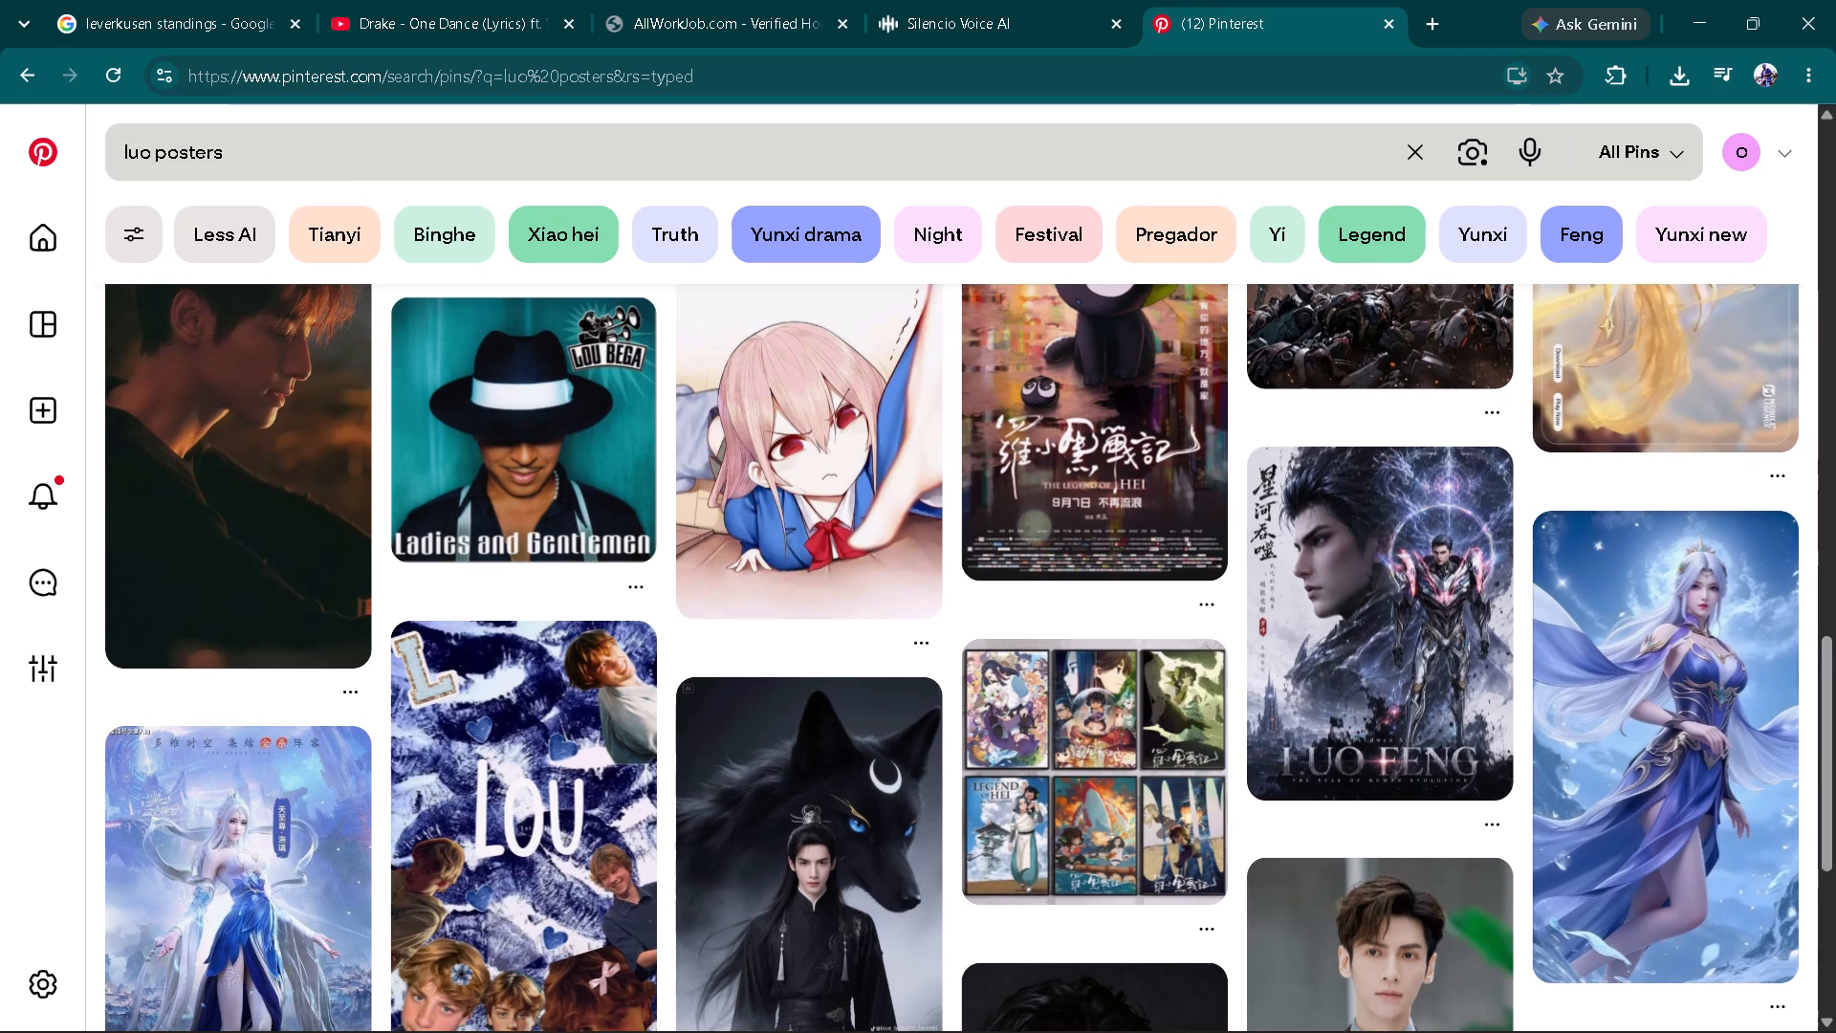
{"action": "scroll", "coordinate": [241, 140], "scroll_direction": "down", "scroll_amount": 1}
{"action": "scroll", "coordinate": [241, 140], "scroll_direction": "up", "scroll_amount": 17}
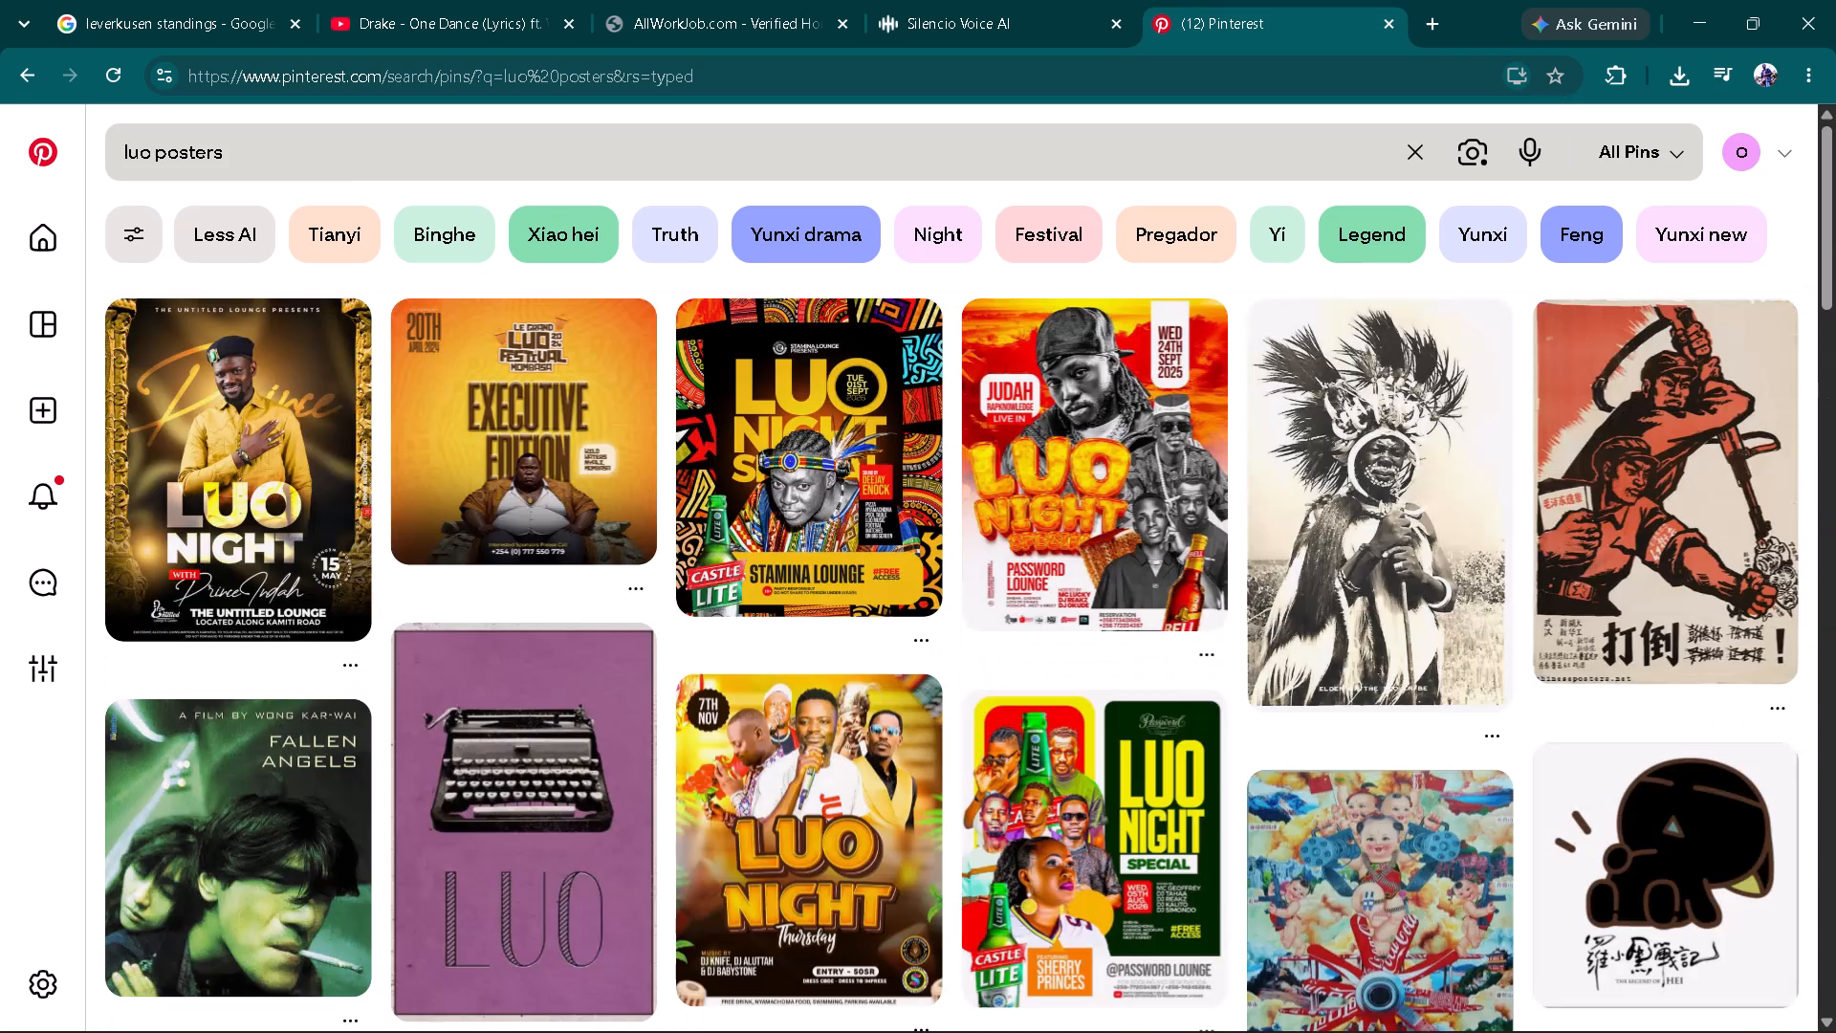
Replace the luo posters query and search Pinterest for musa juma.
{"action": "left_click", "coordinate": [318, 158]}
{"action": "key", "text": "BackSpace"}
{"action": "key", "text": "BackSpace"}
{"action": "key", "text": "BackSpace"}
{"action": "key", "text": "BackSpace"}
{"action": "key", "text": "BackSpace"}
{"action": "key", "text": "BackSpace"}
{"action": "key", "text": "BackSpace"}
{"action": "key", "text": "BackSpace"}
{"action": "key", "text": "BackSpace"}
{"action": "key", "text": "BackSpace"}
{"action": "key", "text": "BackSpace"}
{"action": "key", "text": "BackSpace"}
{"action": "key", "text": "BackSpace"}
{"action": "key", "text": "BackSpace"}
{"action": "key", "text": "BackSpace"}
{"action": "key", "text": "BackSpace"}
{"action": "key", "text": "BackSpace"}
{"action": "key", "text": "BackSpace"}
{"action": "key", "text": "BackSpace"}
{"action": "key", "text": "BackSpace"}
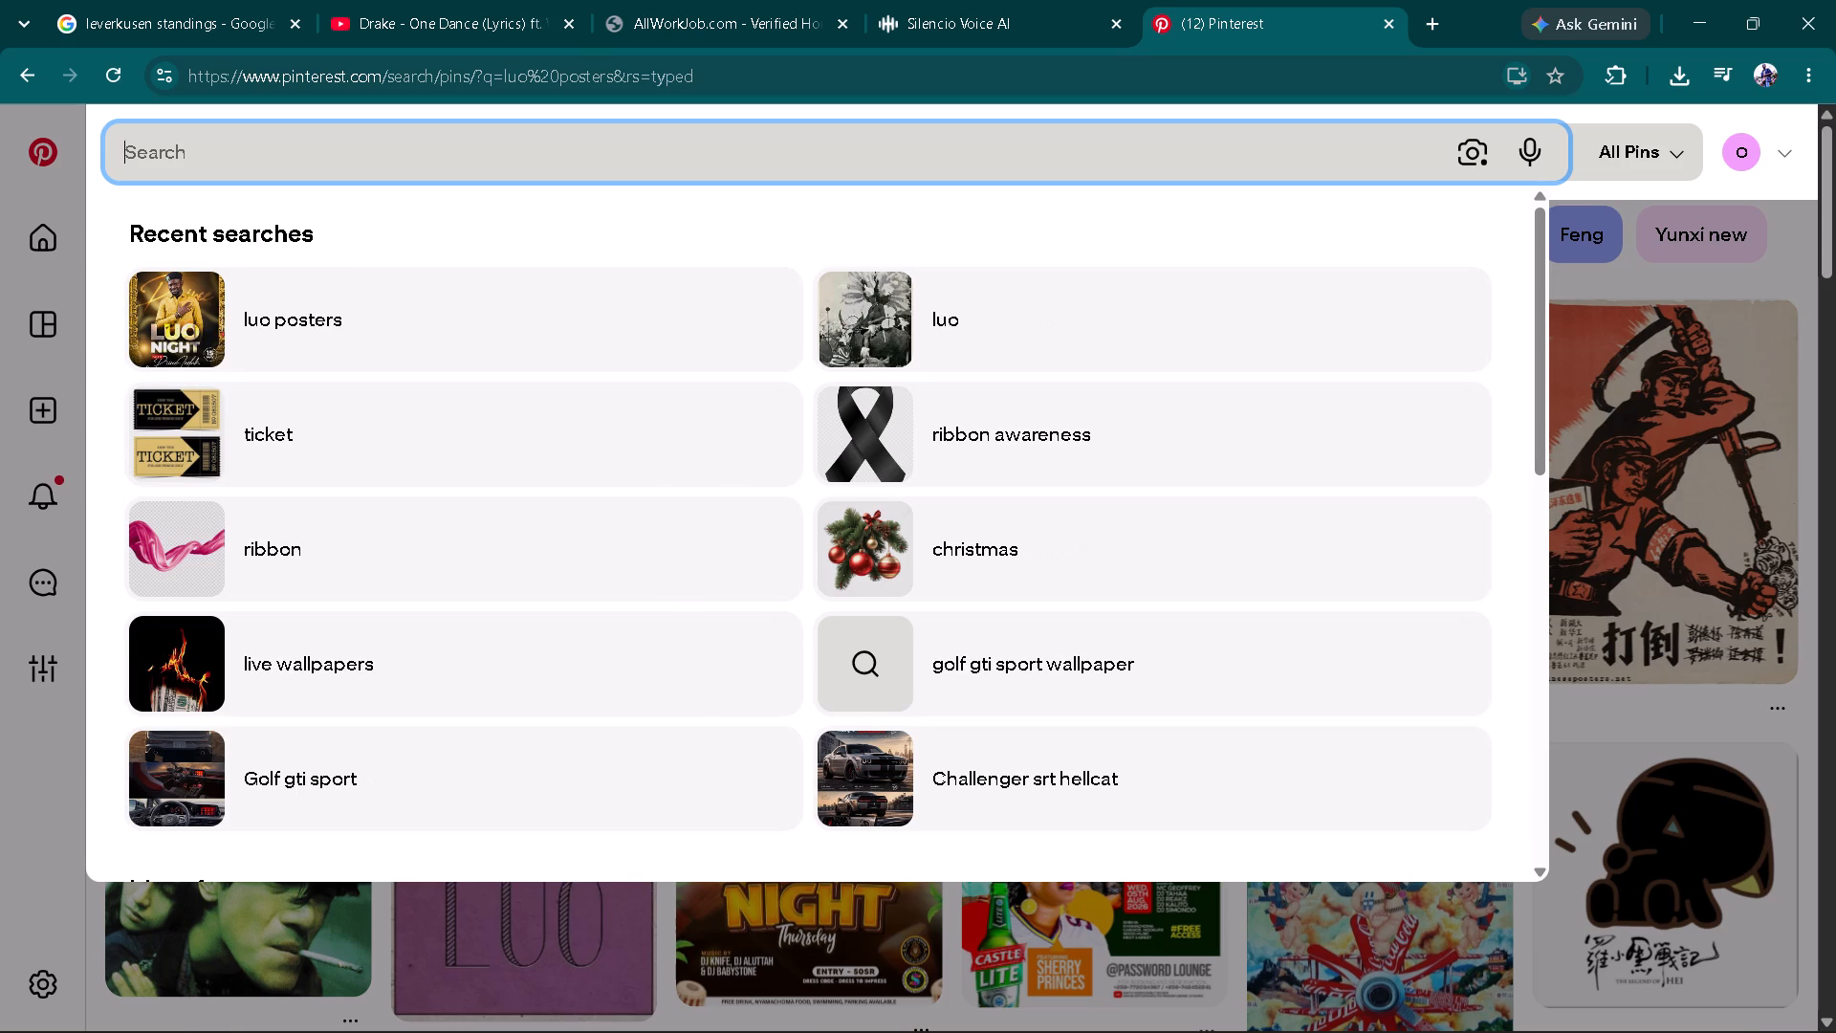
{"action": "type", "text": "musa"}
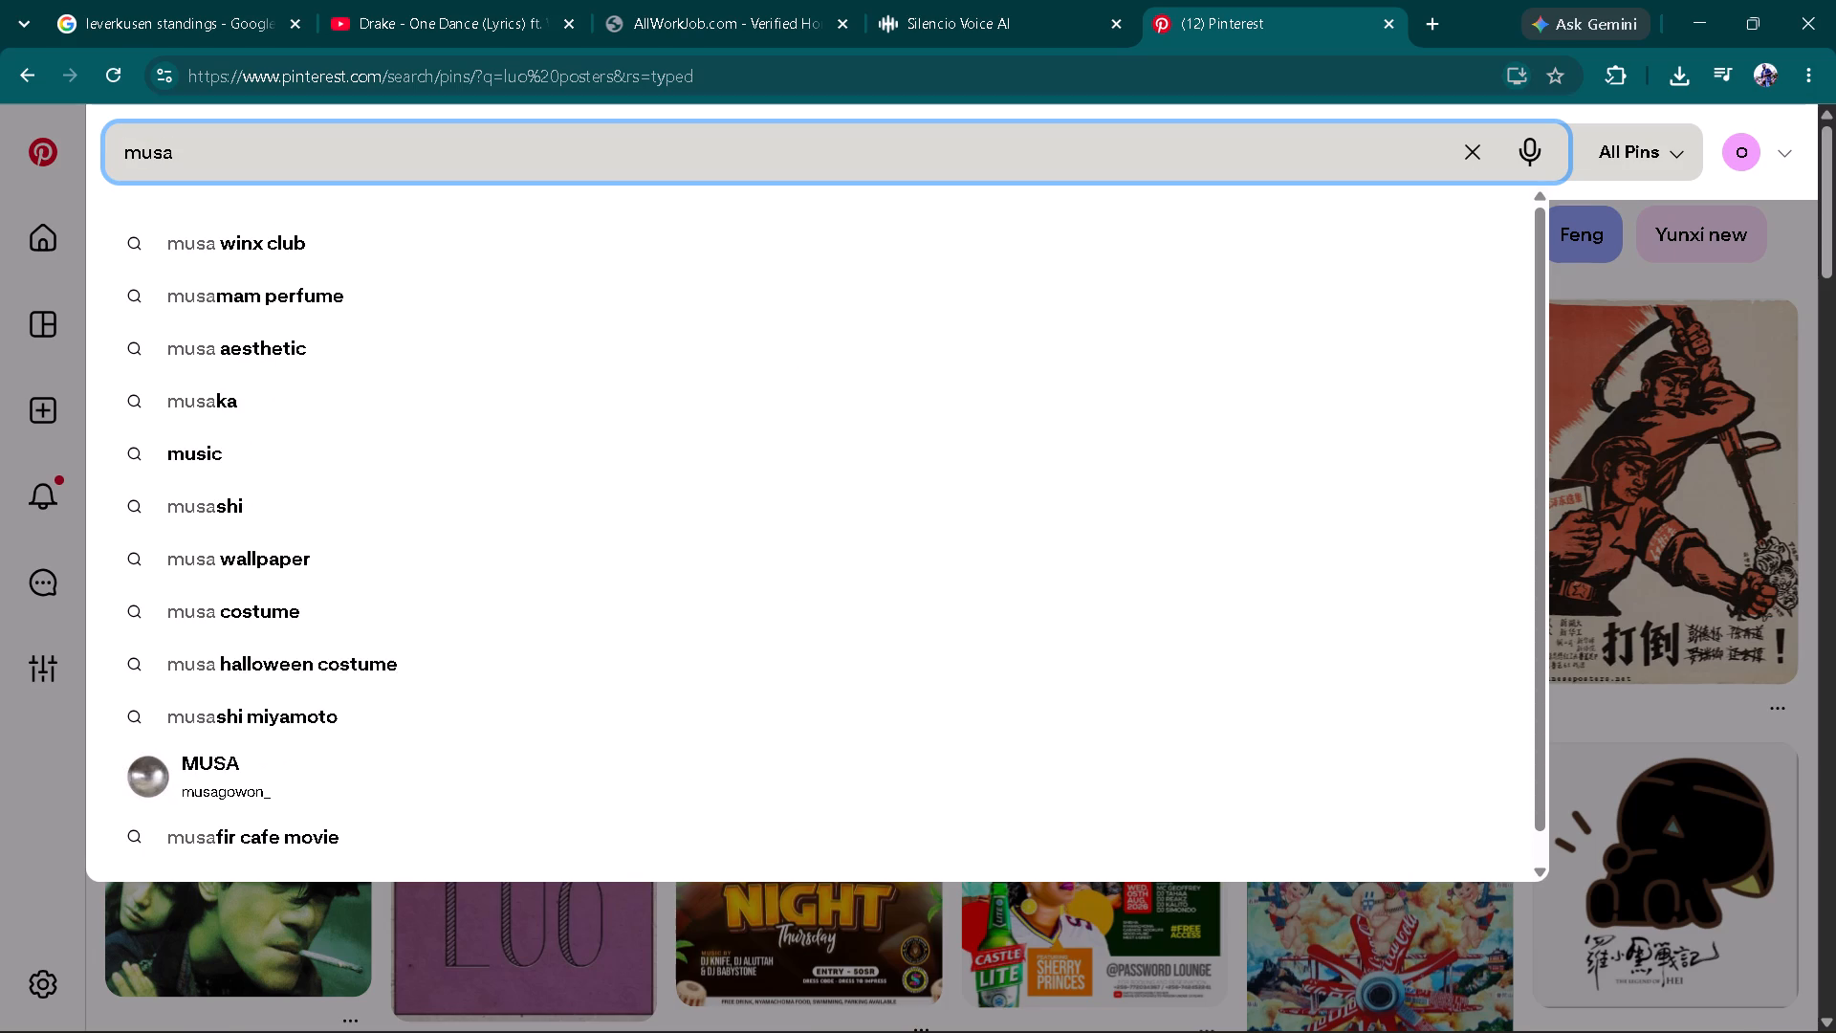
{"action": "key", "text": "space"}
{"action": "type", "text": "juma"}
{"action": "key", "text": "Return"}
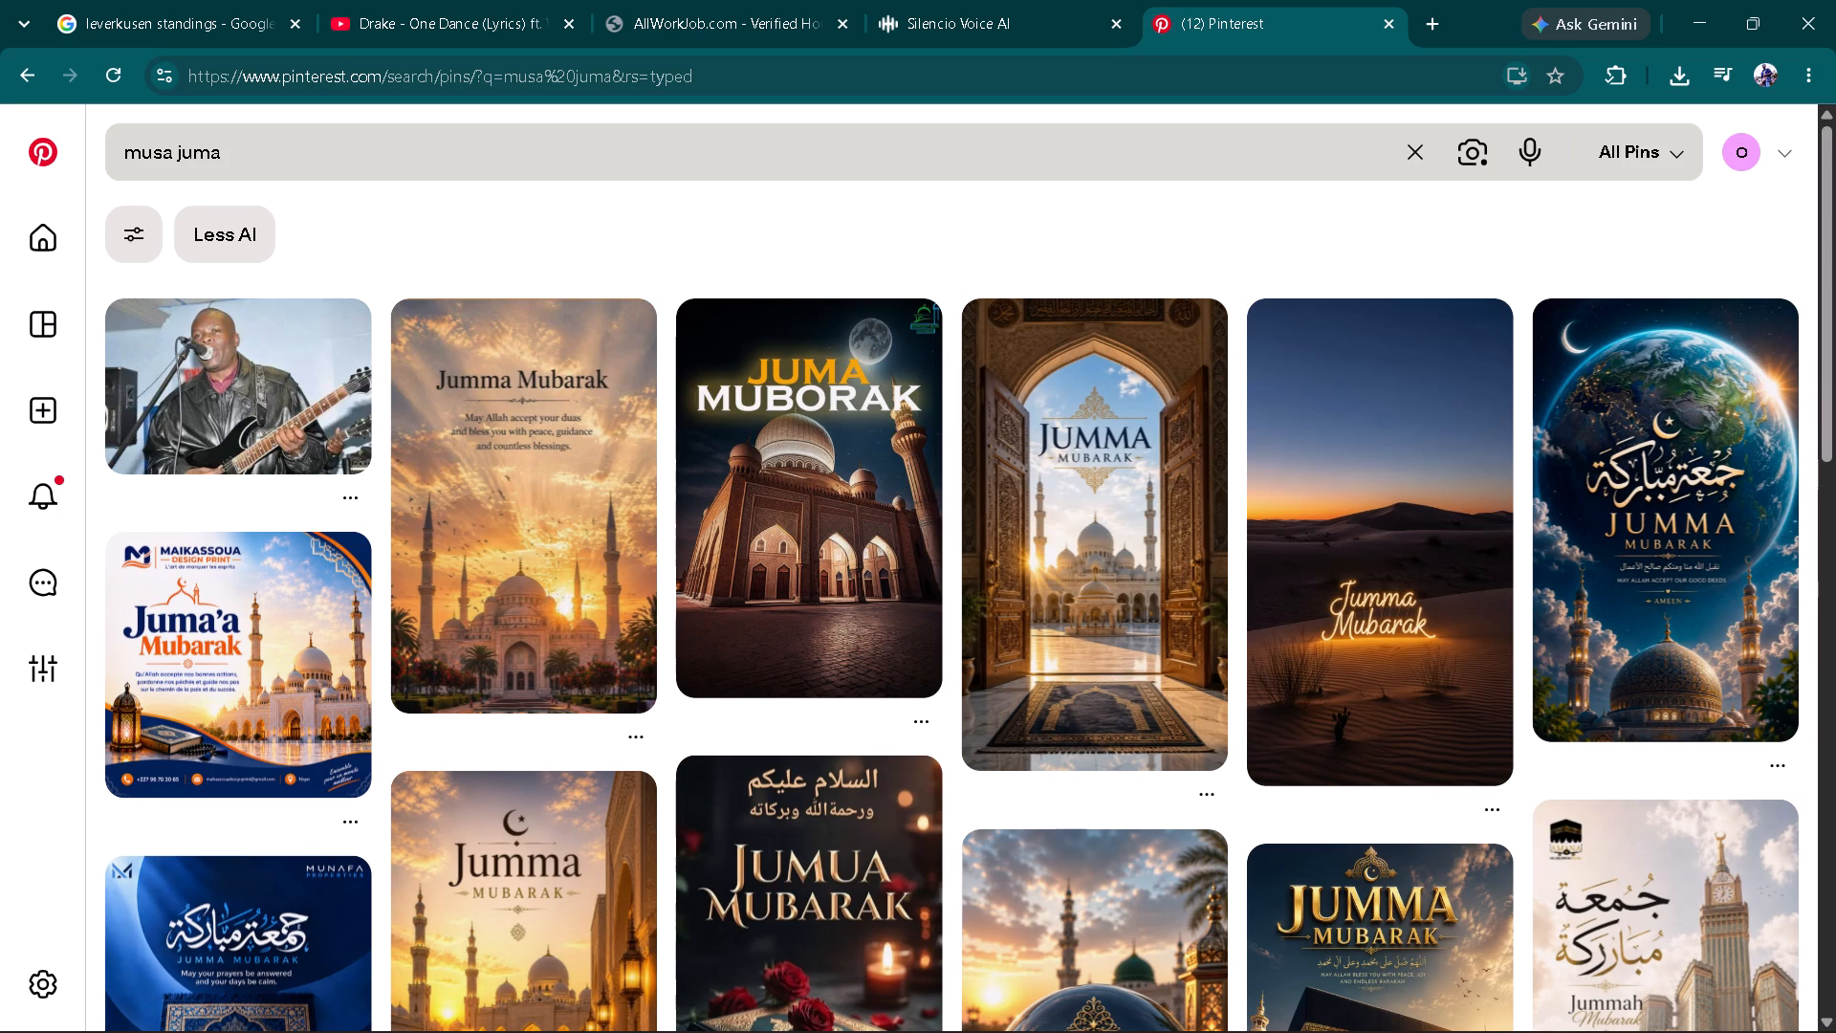
Open the Musa Juma pin showing the guitarist singing at a microphone and download its image.
{"action": "scroll", "coordinate": [318, 158], "scroll_direction": "up", "scroll_amount": 1}
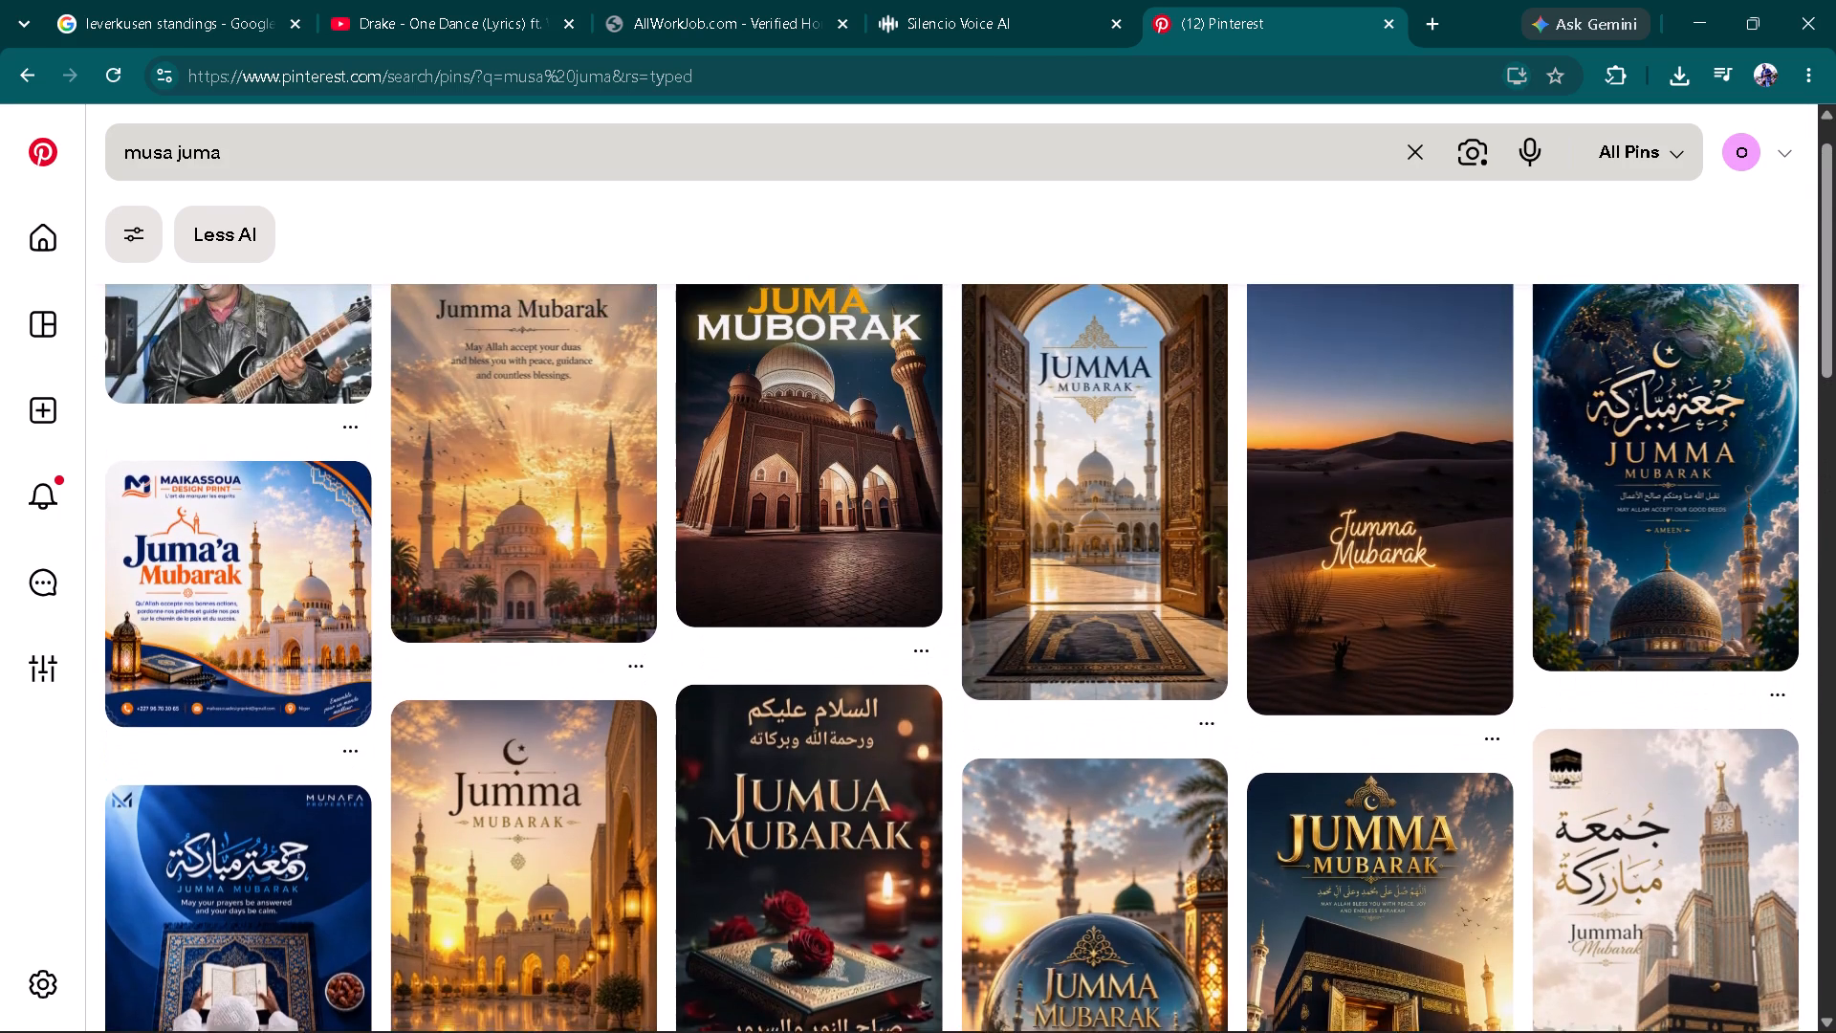
{"action": "scroll", "coordinate": [318, 158], "scroll_direction": "up", "scroll_amount": 1}
{"action": "left_click", "coordinate": [201, 429]}
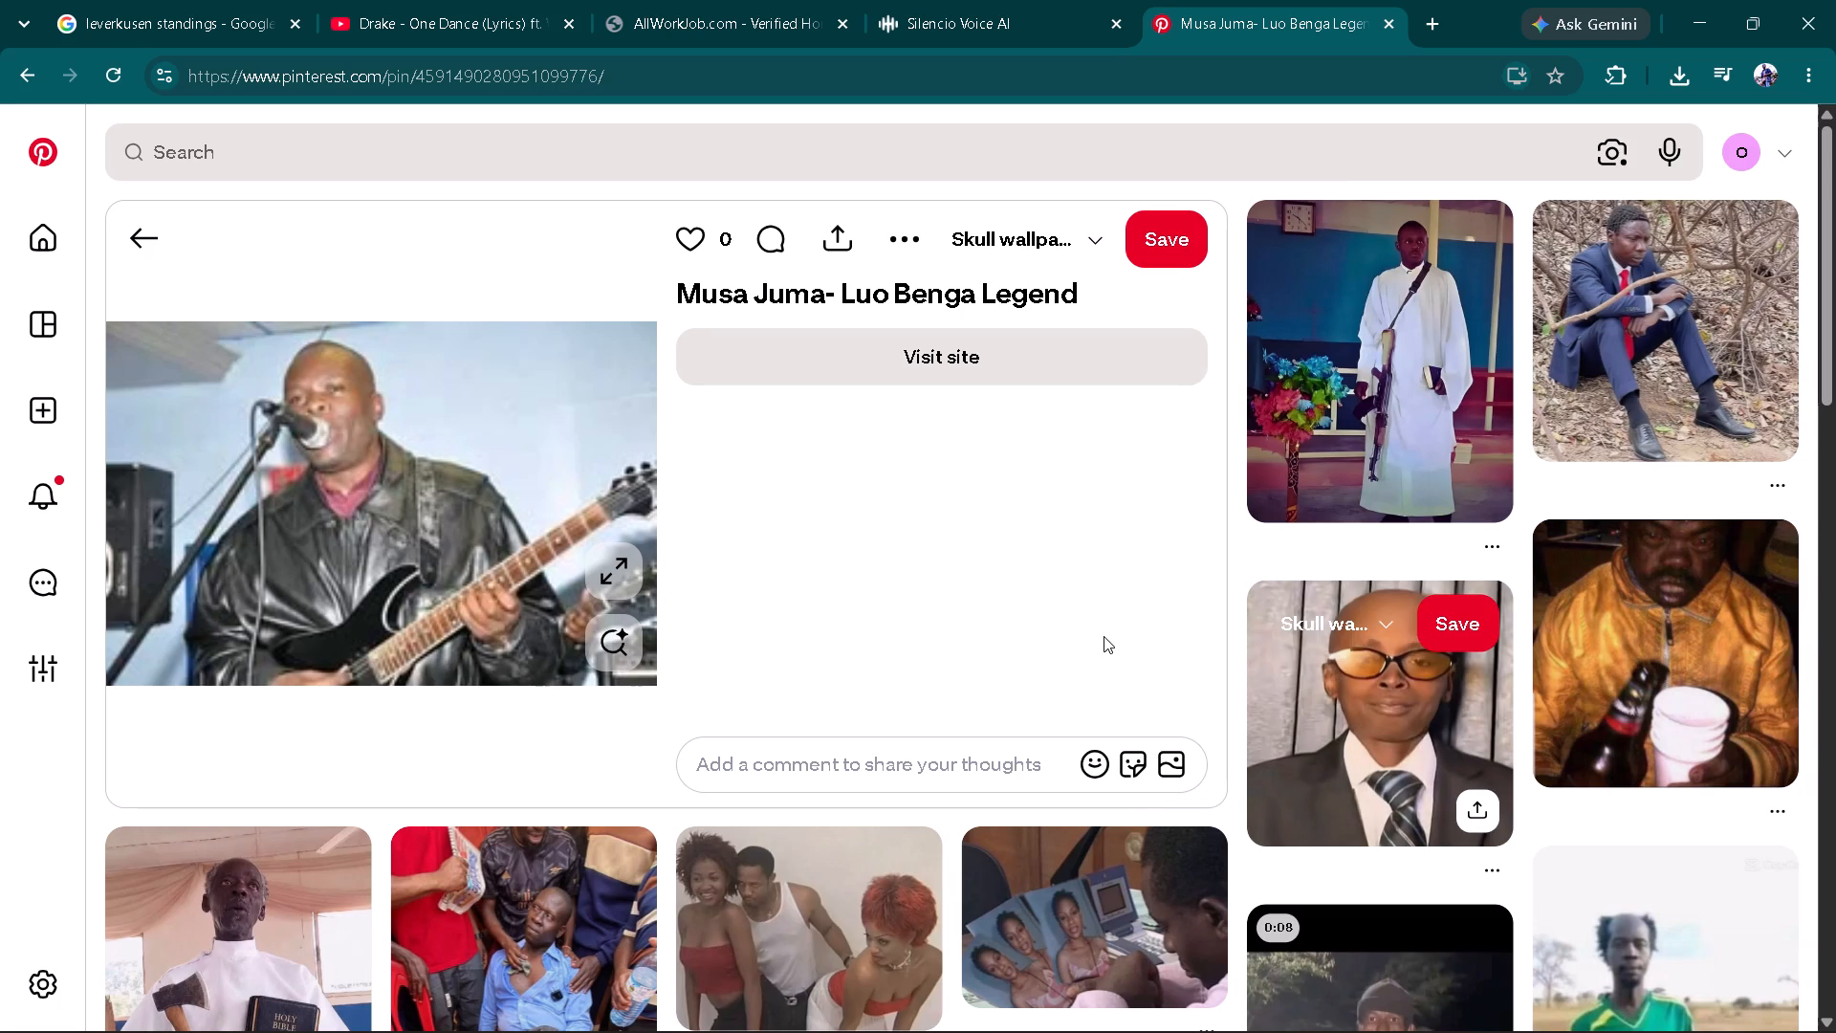
{"action": "left_click", "coordinate": [888, 236]}
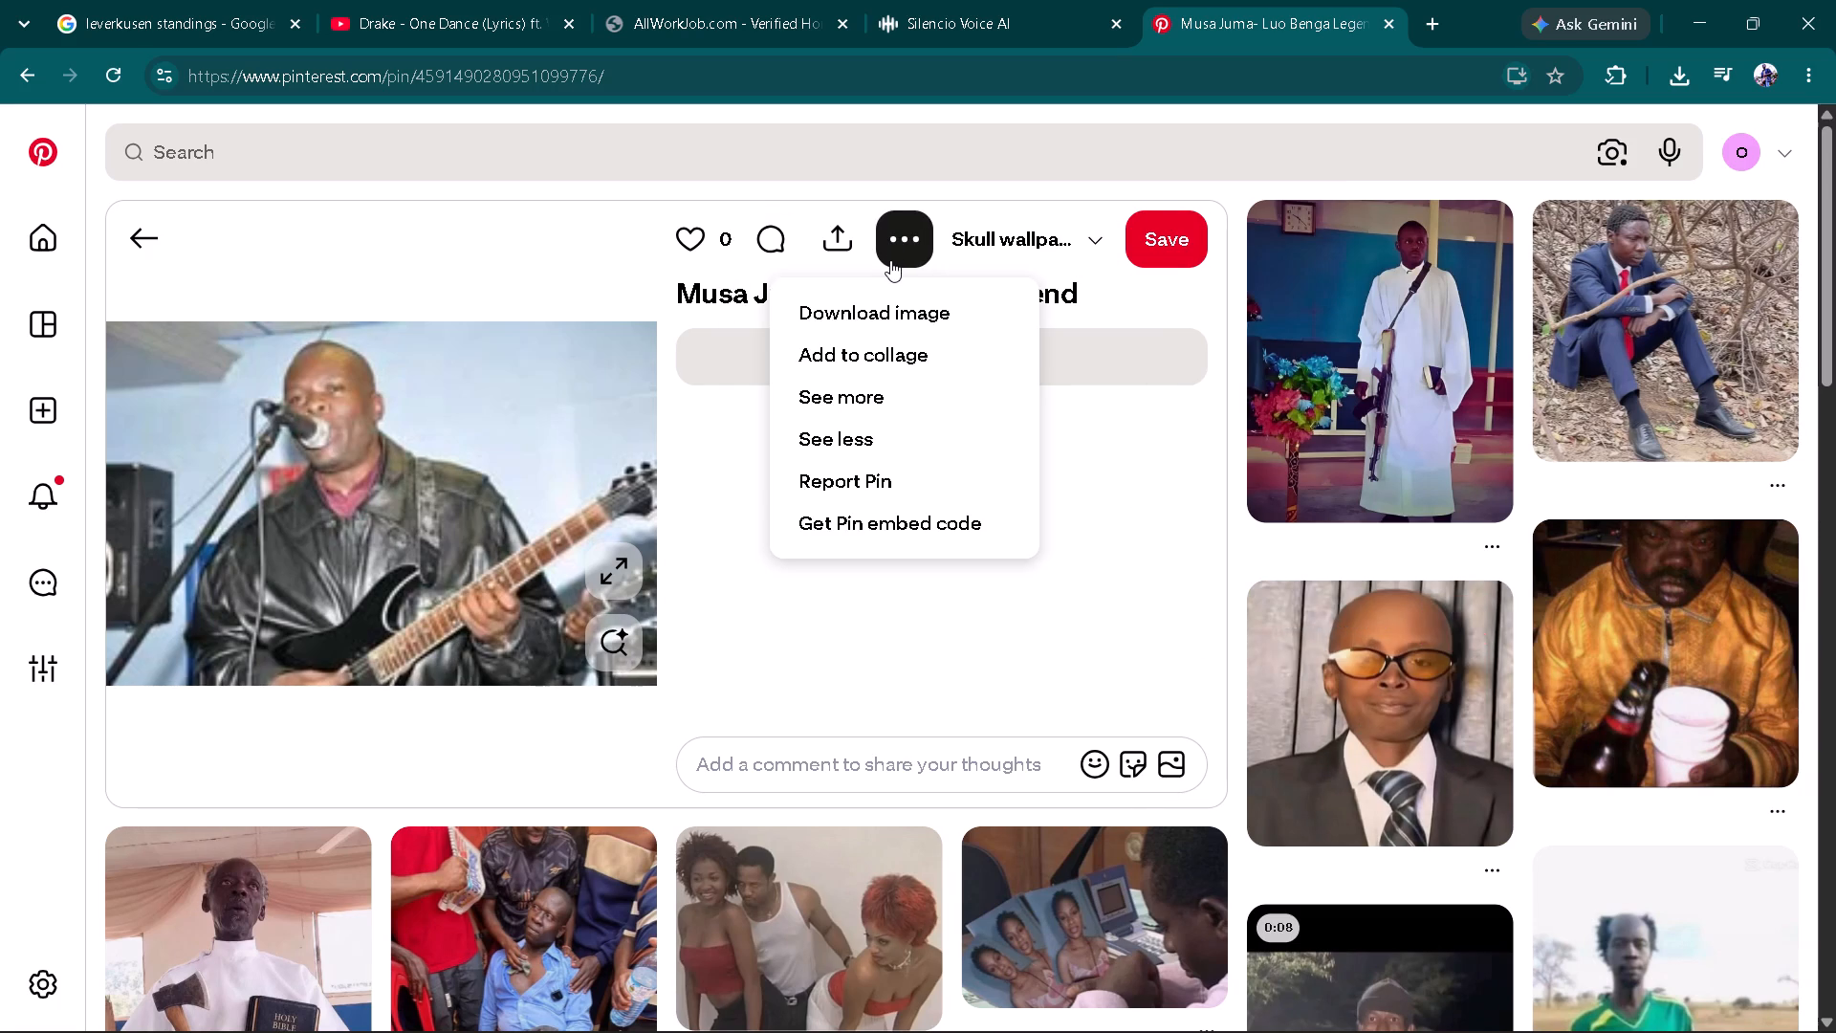
{"action": "left_click", "coordinate": [929, 328]}
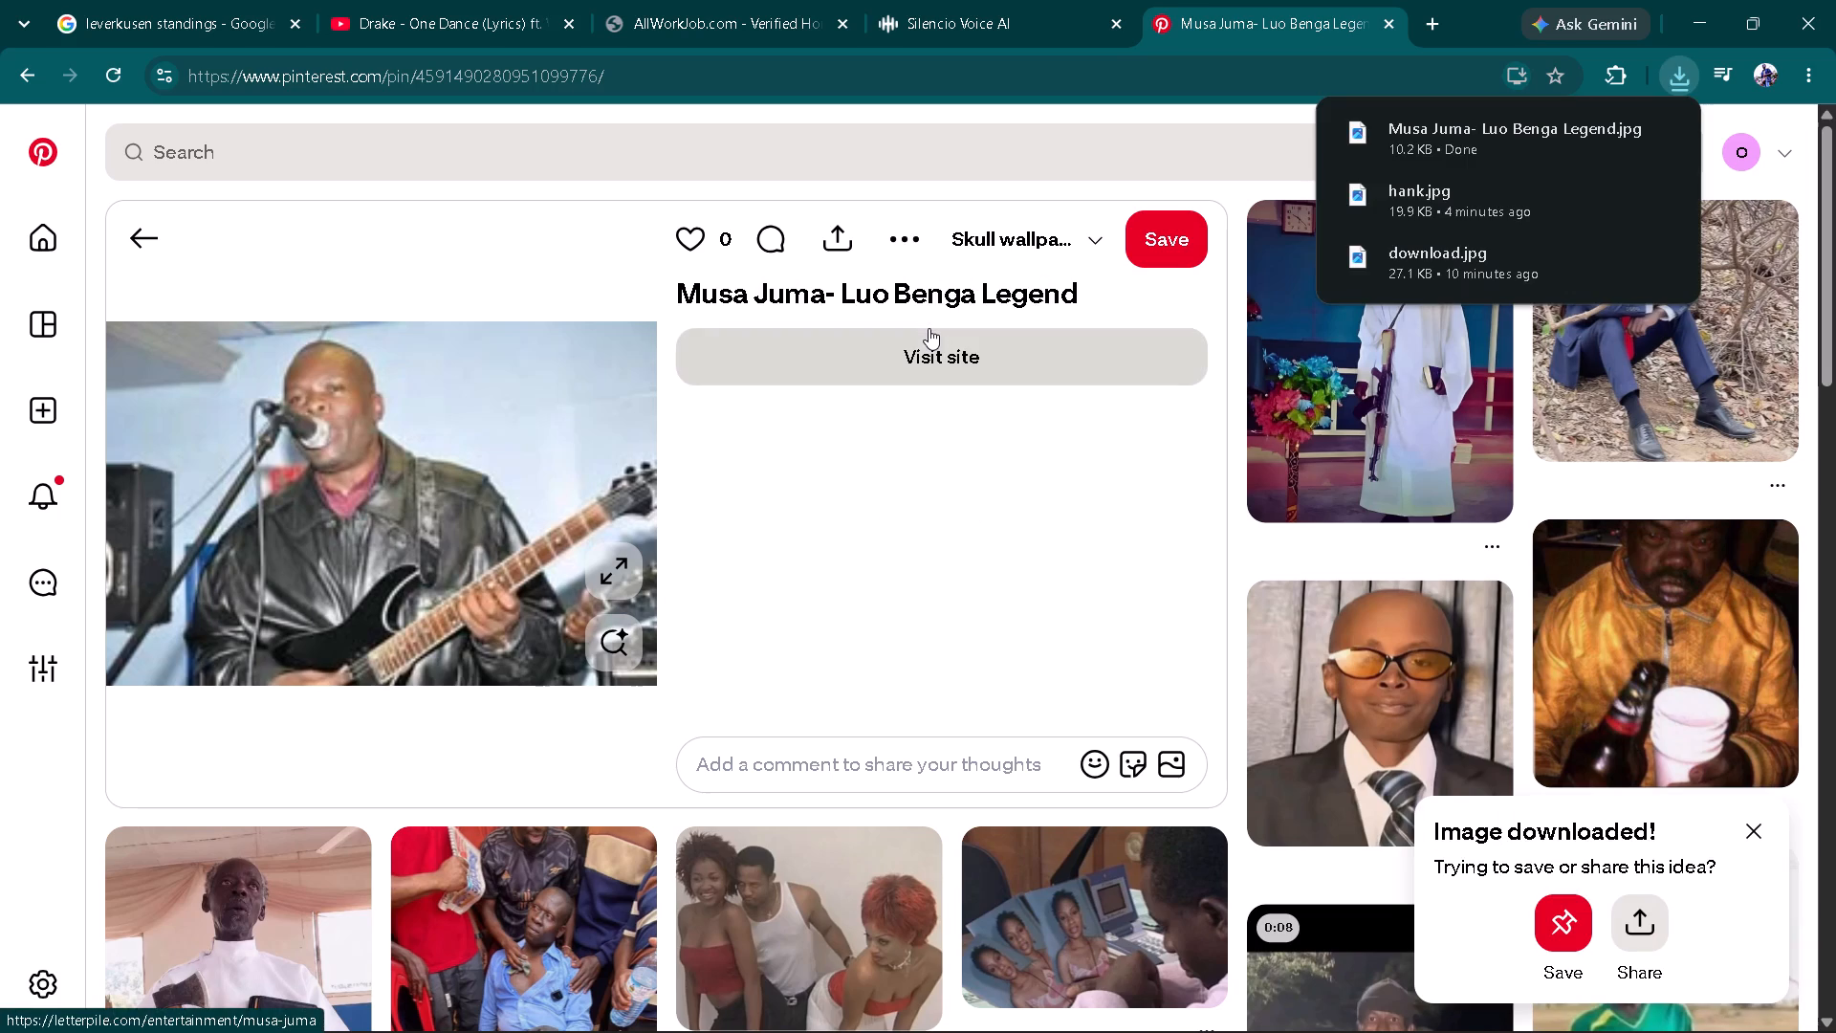
Look through the Musa Juma pin's related images, search Pinterest for jakadala, and look through those results.
{"action": "scroll", "coordinate": [866, 742], "scroll_direction": "down", "scroll_amount": 5}
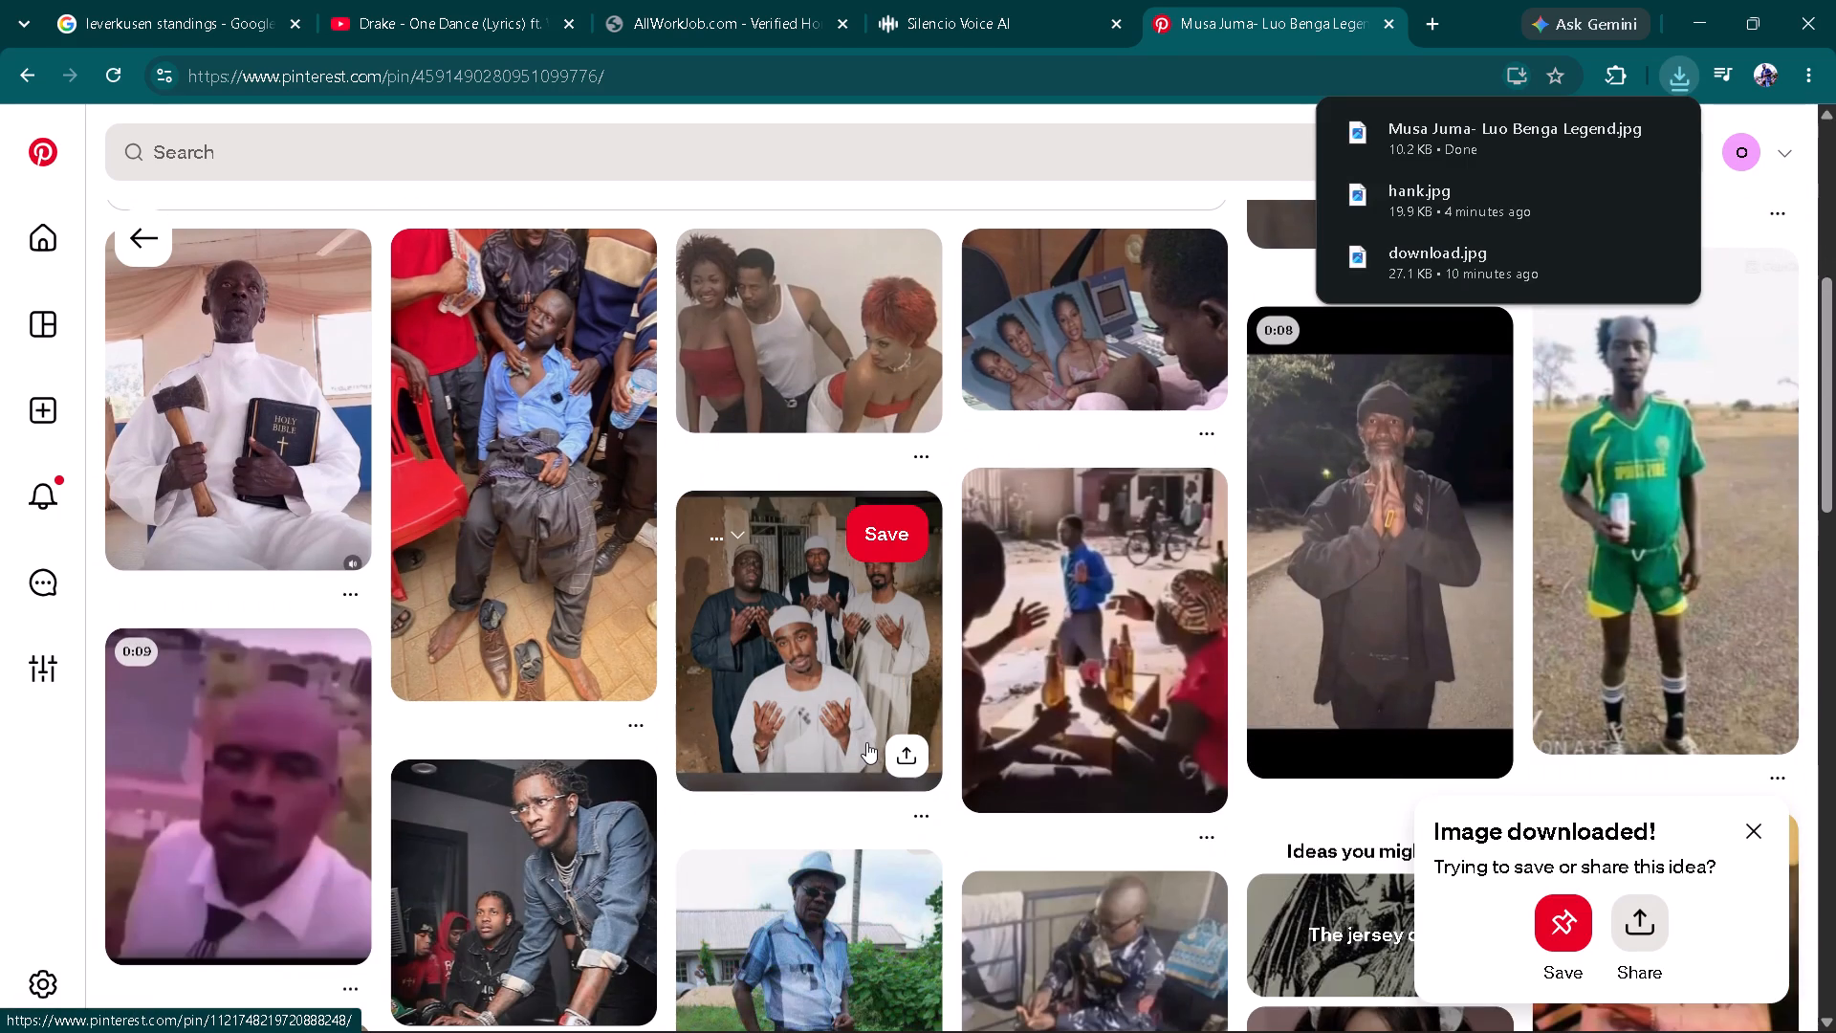
{"action": "scroll", "coordinate": [866, 740], "scroll_direction": "down", "scroll_amount": 4}
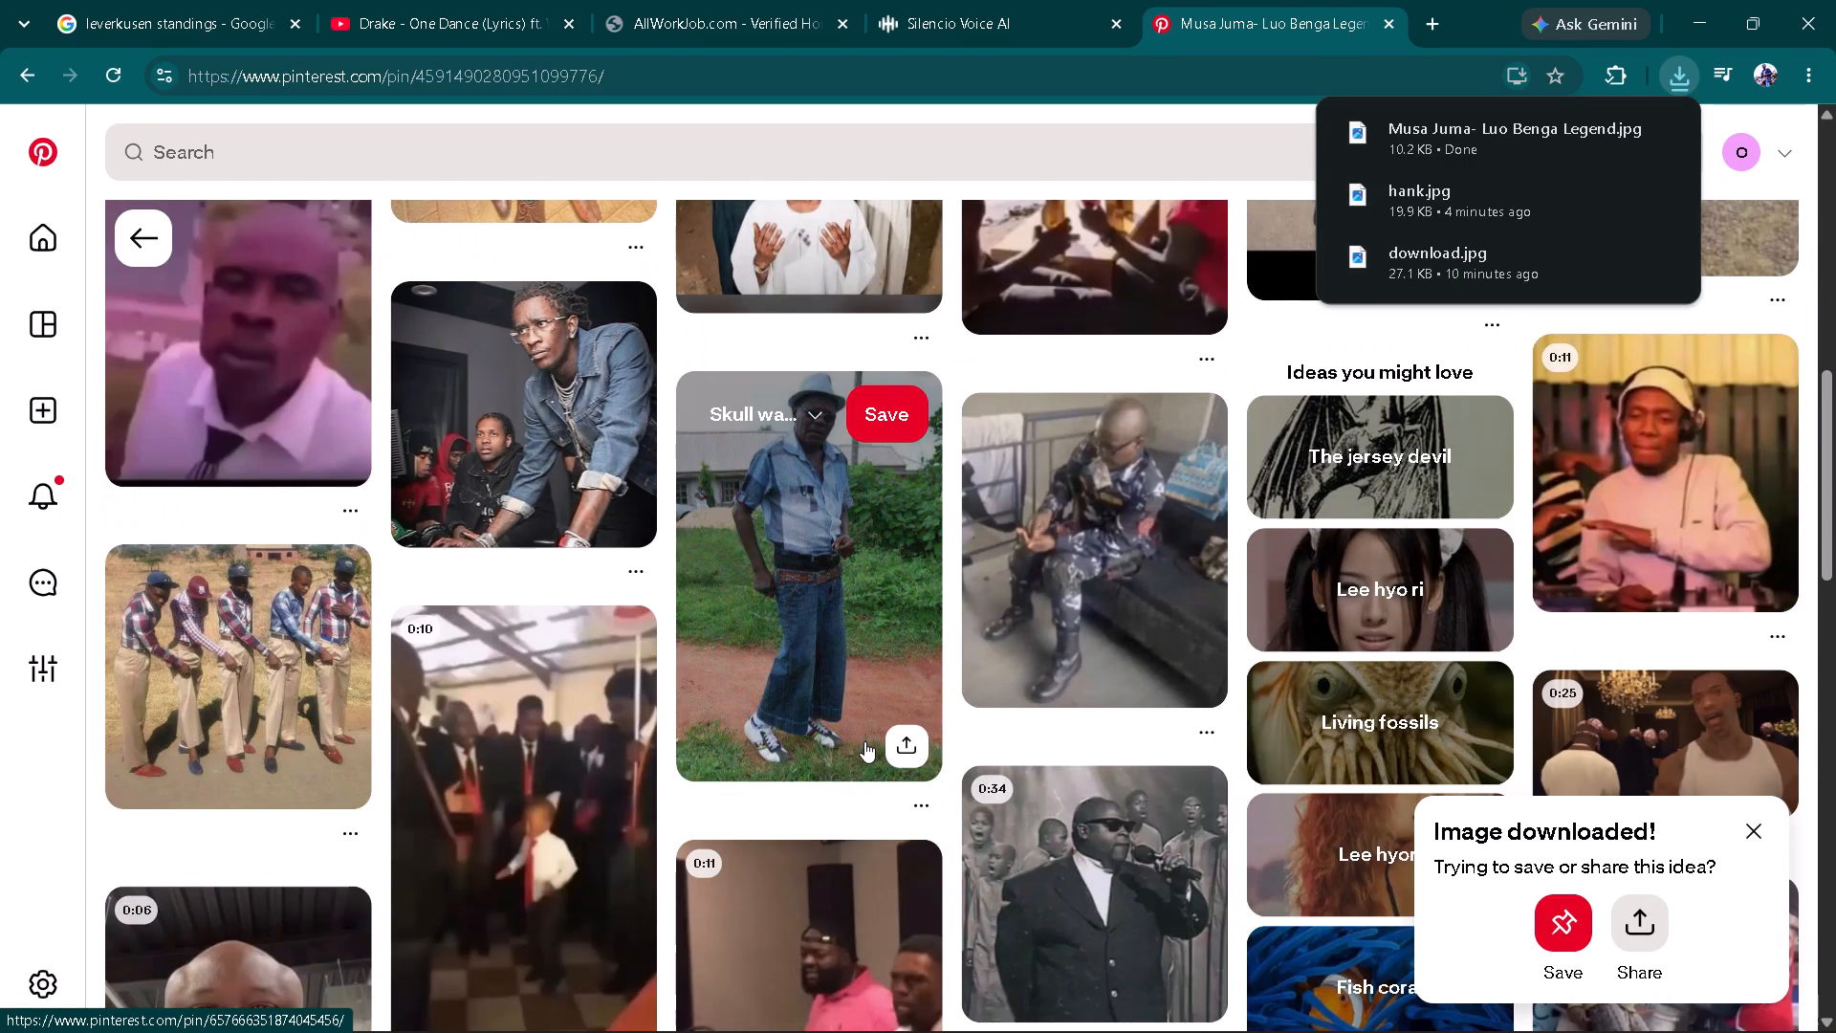
{"action": "scroll", "coordinate": [871, 741], "scroll_direction": "down", "scroll_amount": 4}
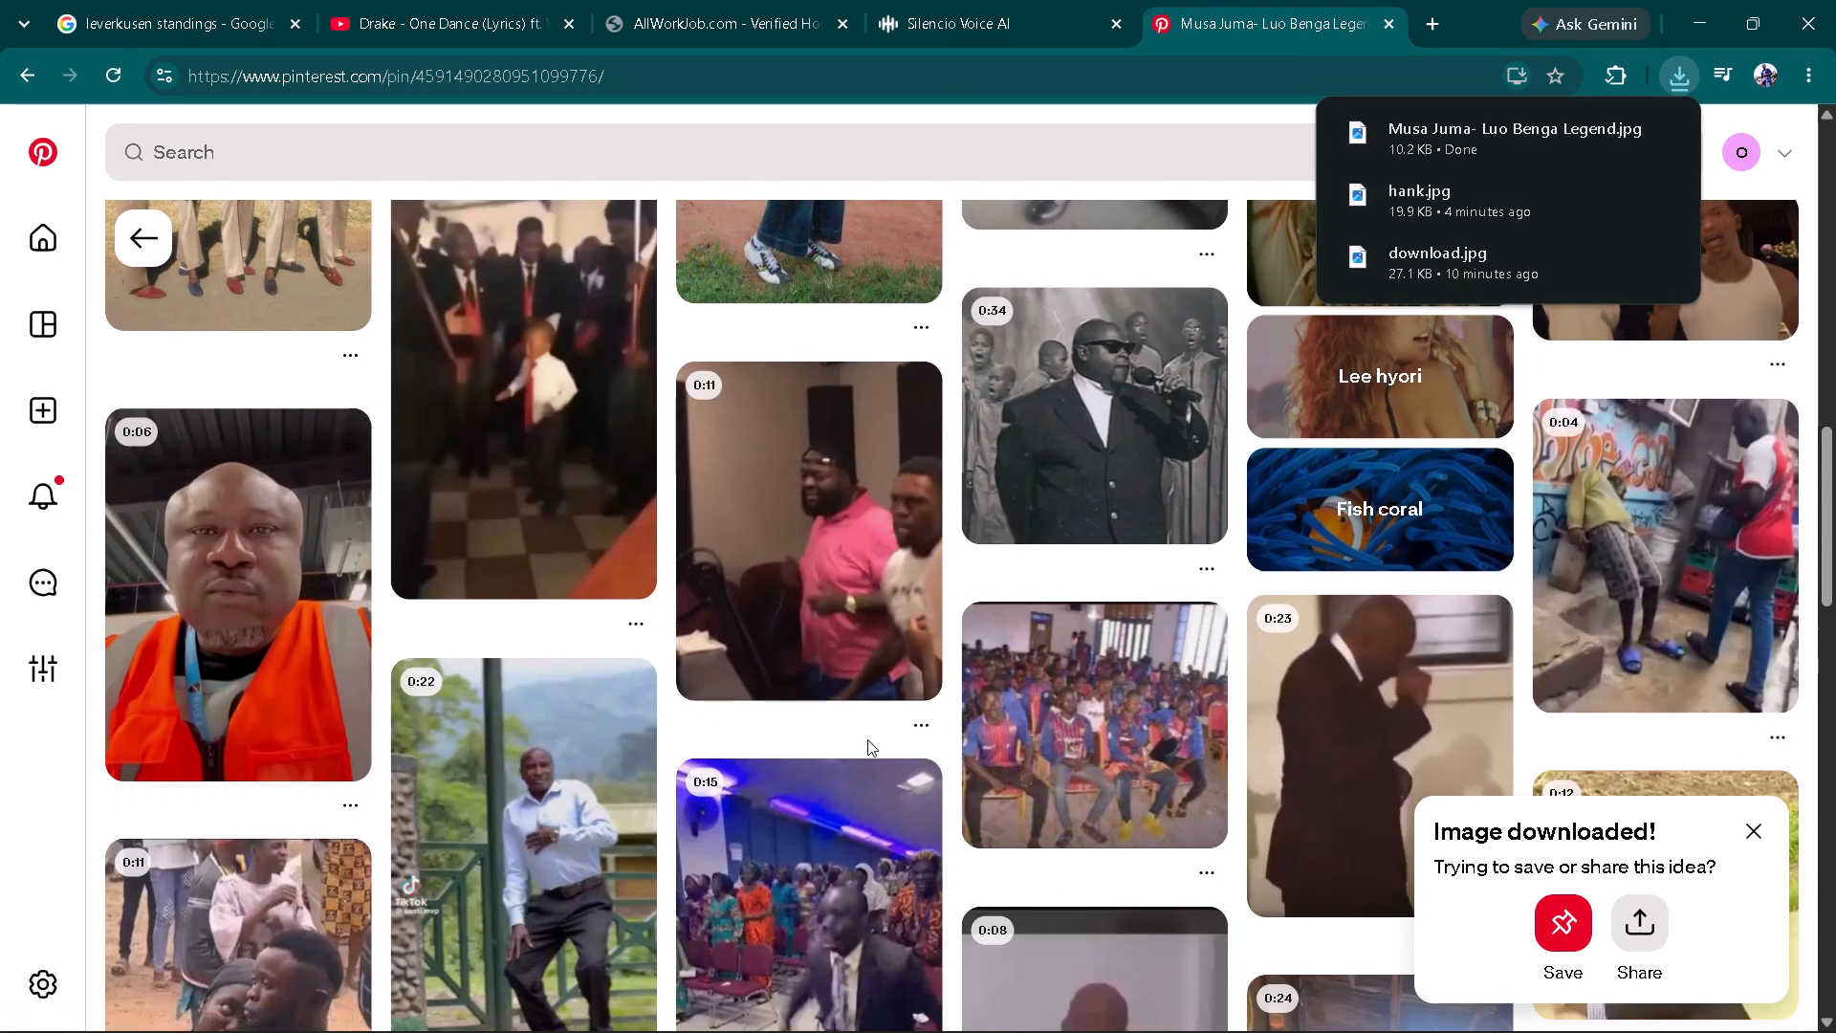
{"action": "scroll", "coordinate": [867, 737], "scroll_direction": "up", "scroll_amount": 16}
{"action": "scroll", "coordinate": [870, 736], "scroll_direction": "up", "scroll_amount": 8}
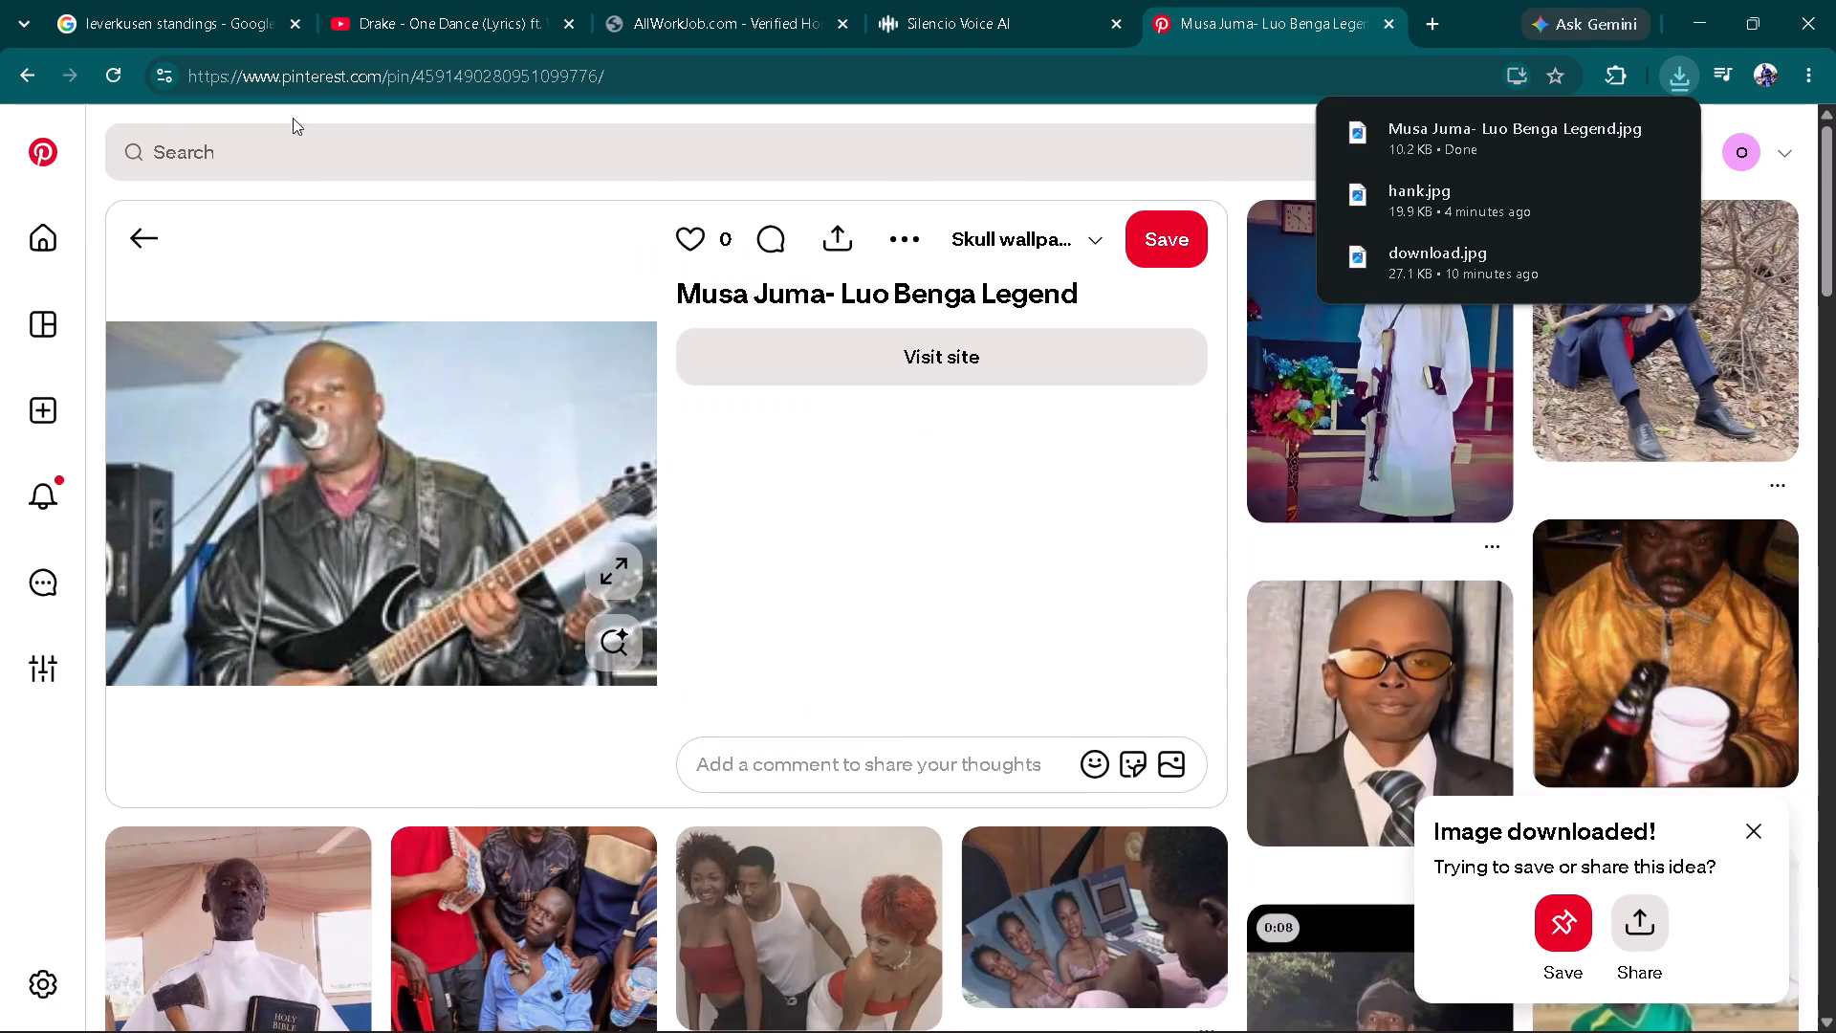
{"action": "left_click", "coordinate": [275, 155]}
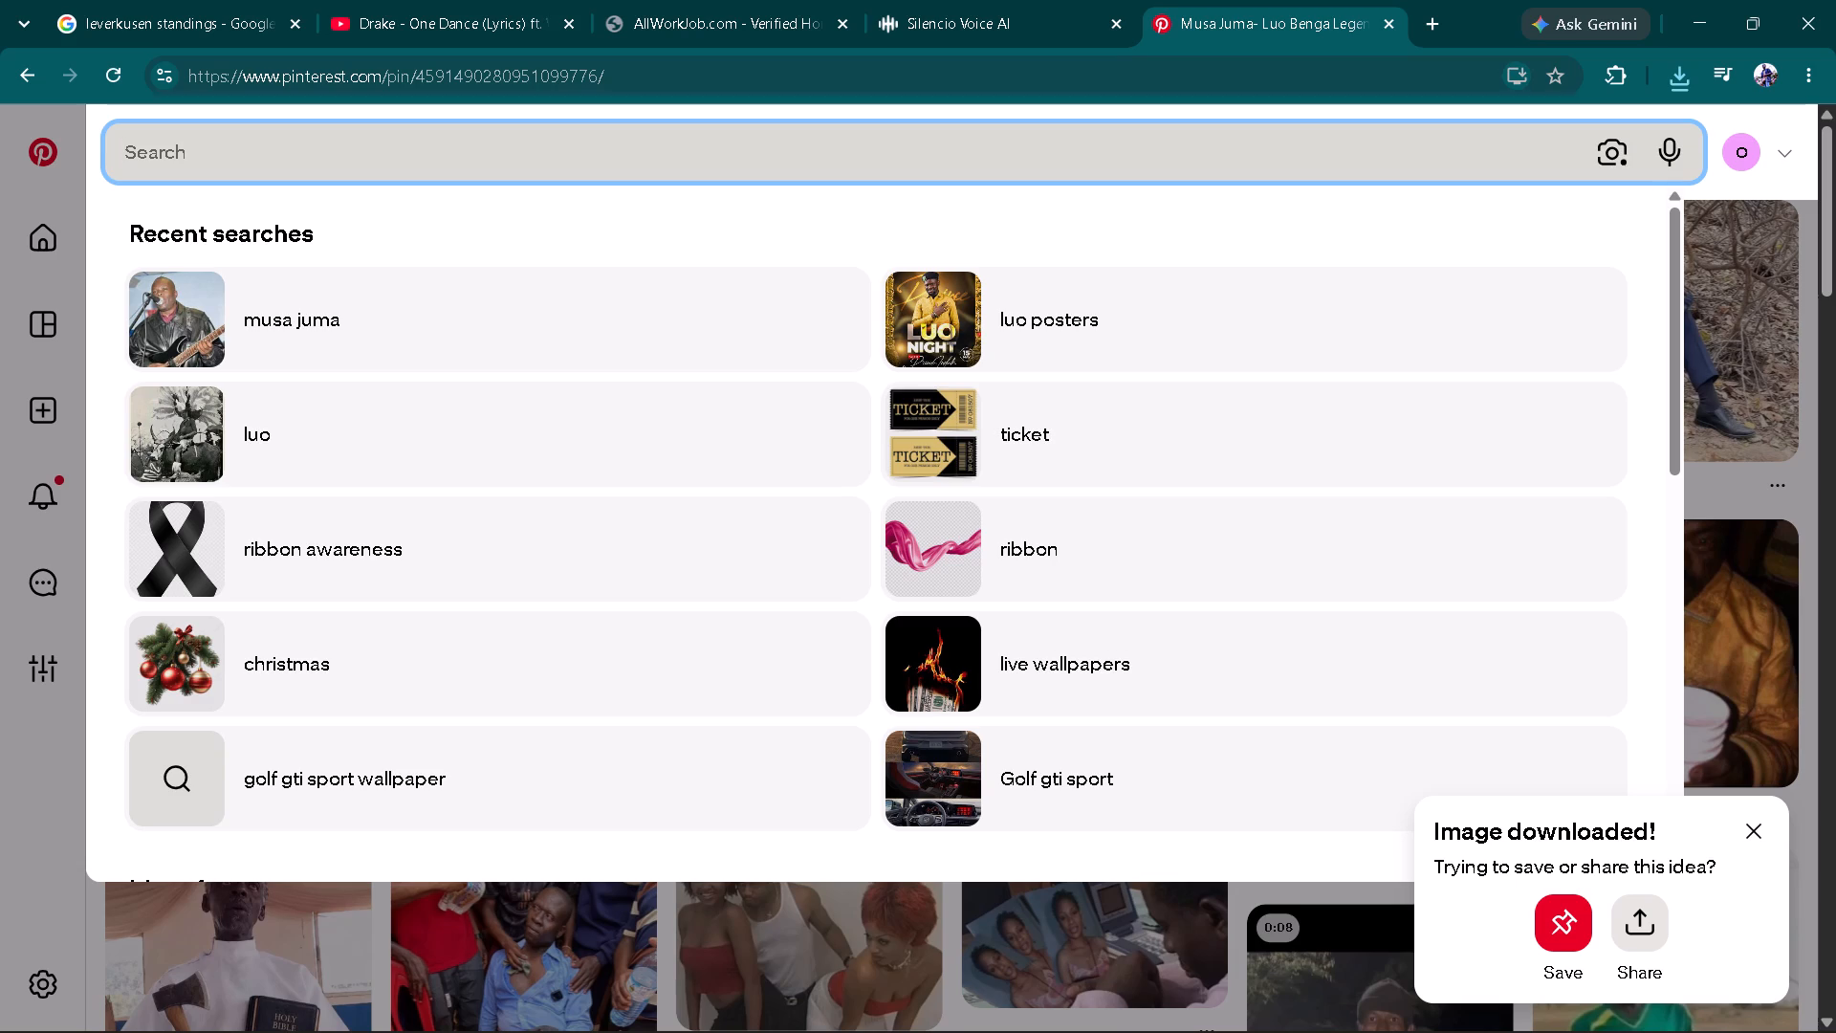
{"action": "type", "text": "jakadala"}
{"action": "key", "text": "Return"}
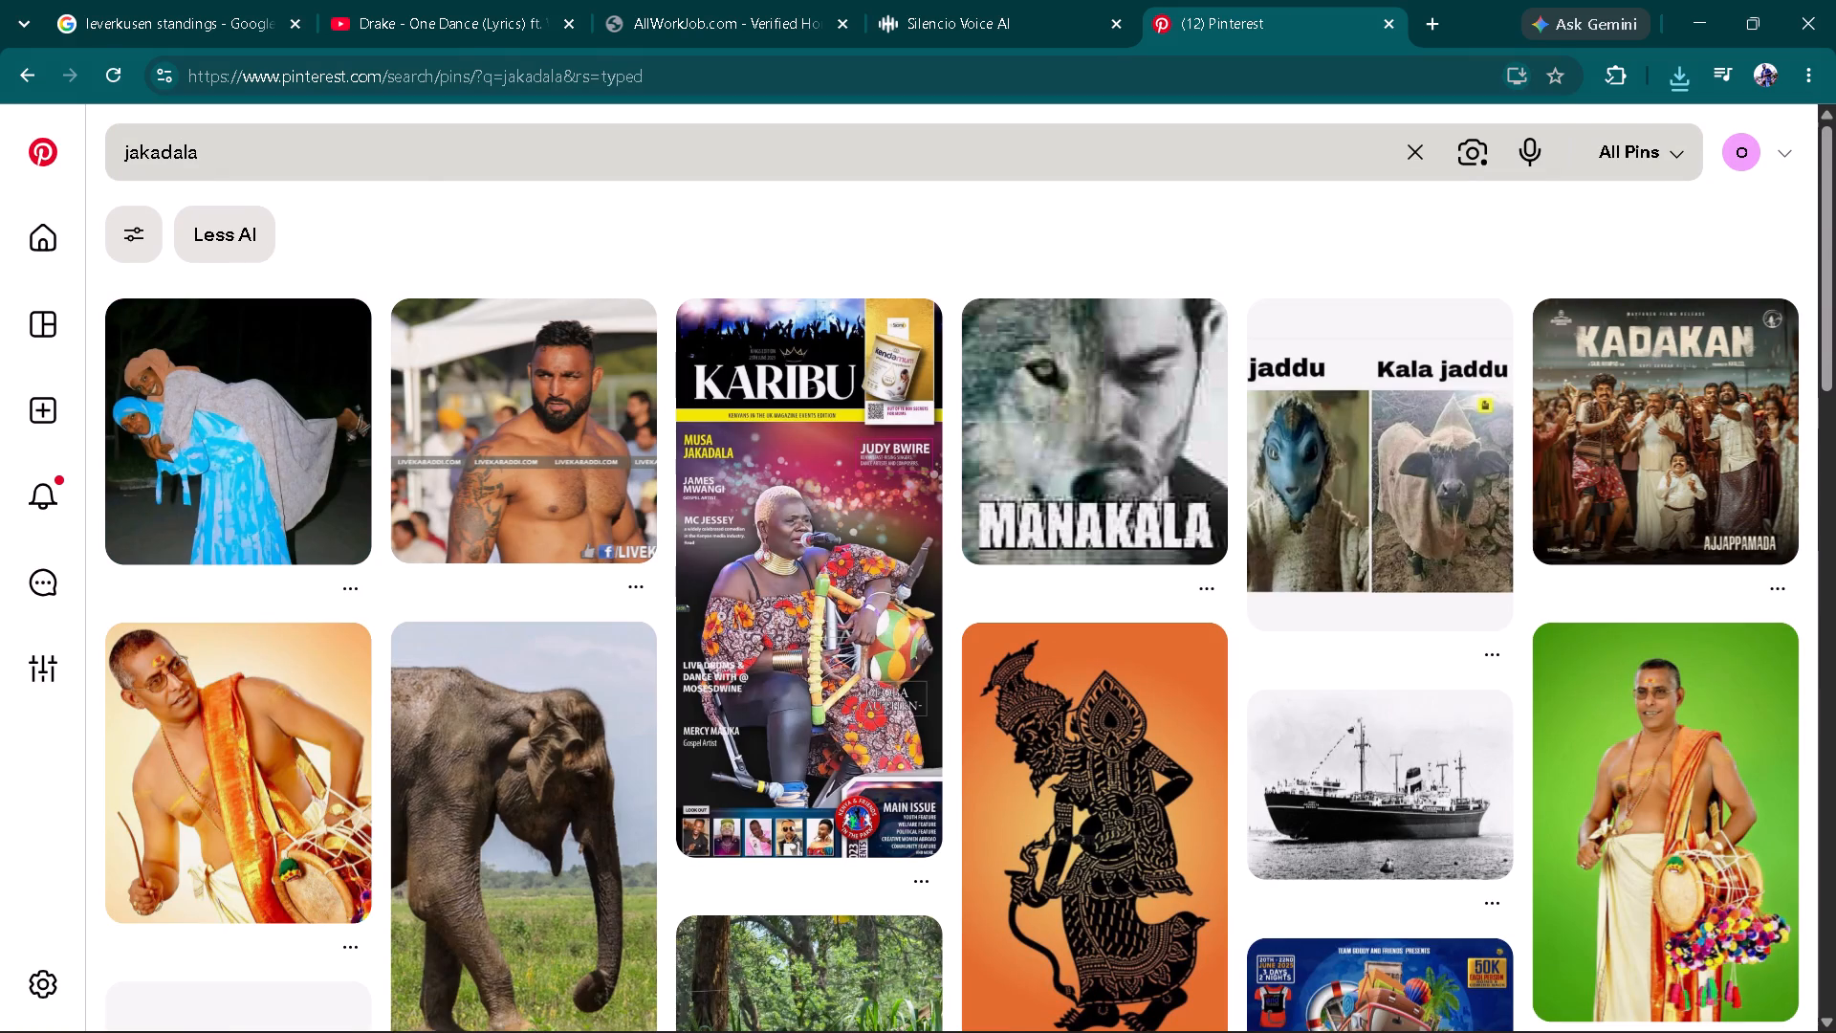
{"action": "scroll", "coordinate": [1030, 723], "scroll_direction": "down", "scroll_amount": 4}
{"action": "scroll", "coordinate": [1030, 723], "scroll_direction": "up", "scroll_amount": 1}
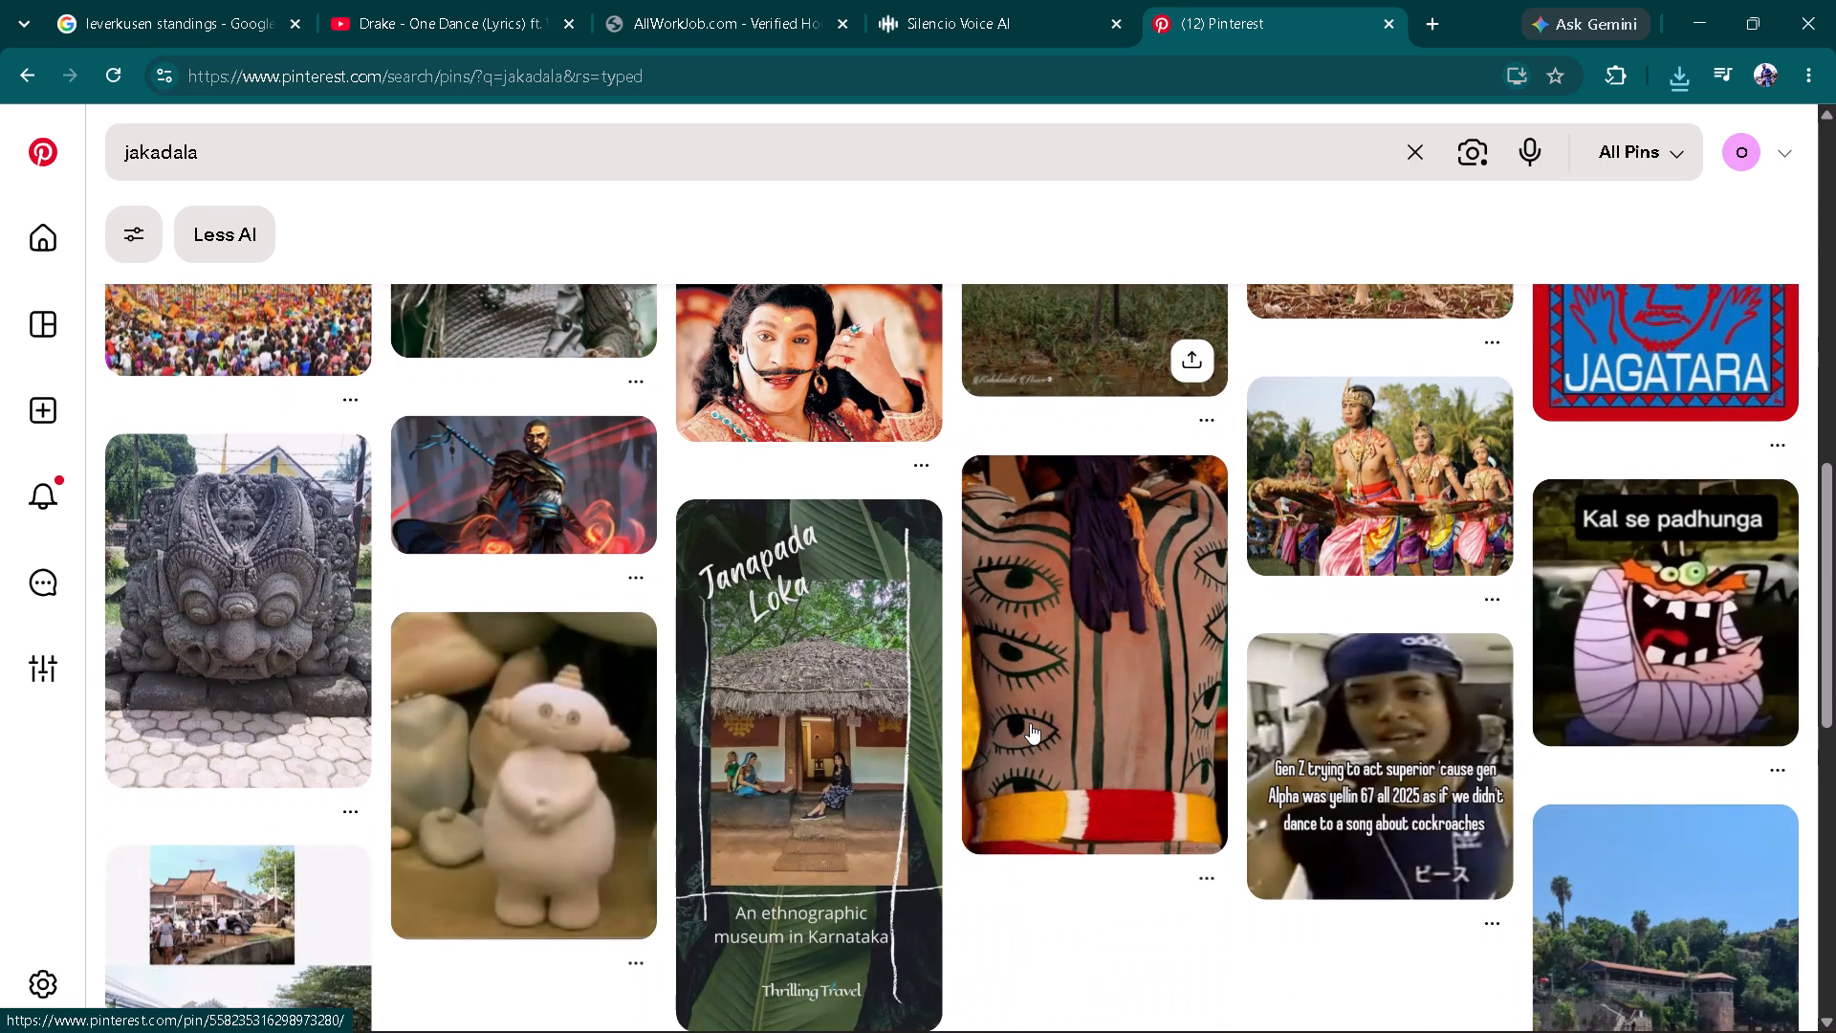
{"action": "scroll", "coordinate": [1030, 723], "scroll_direction": "up", "scroll_amount": 2}
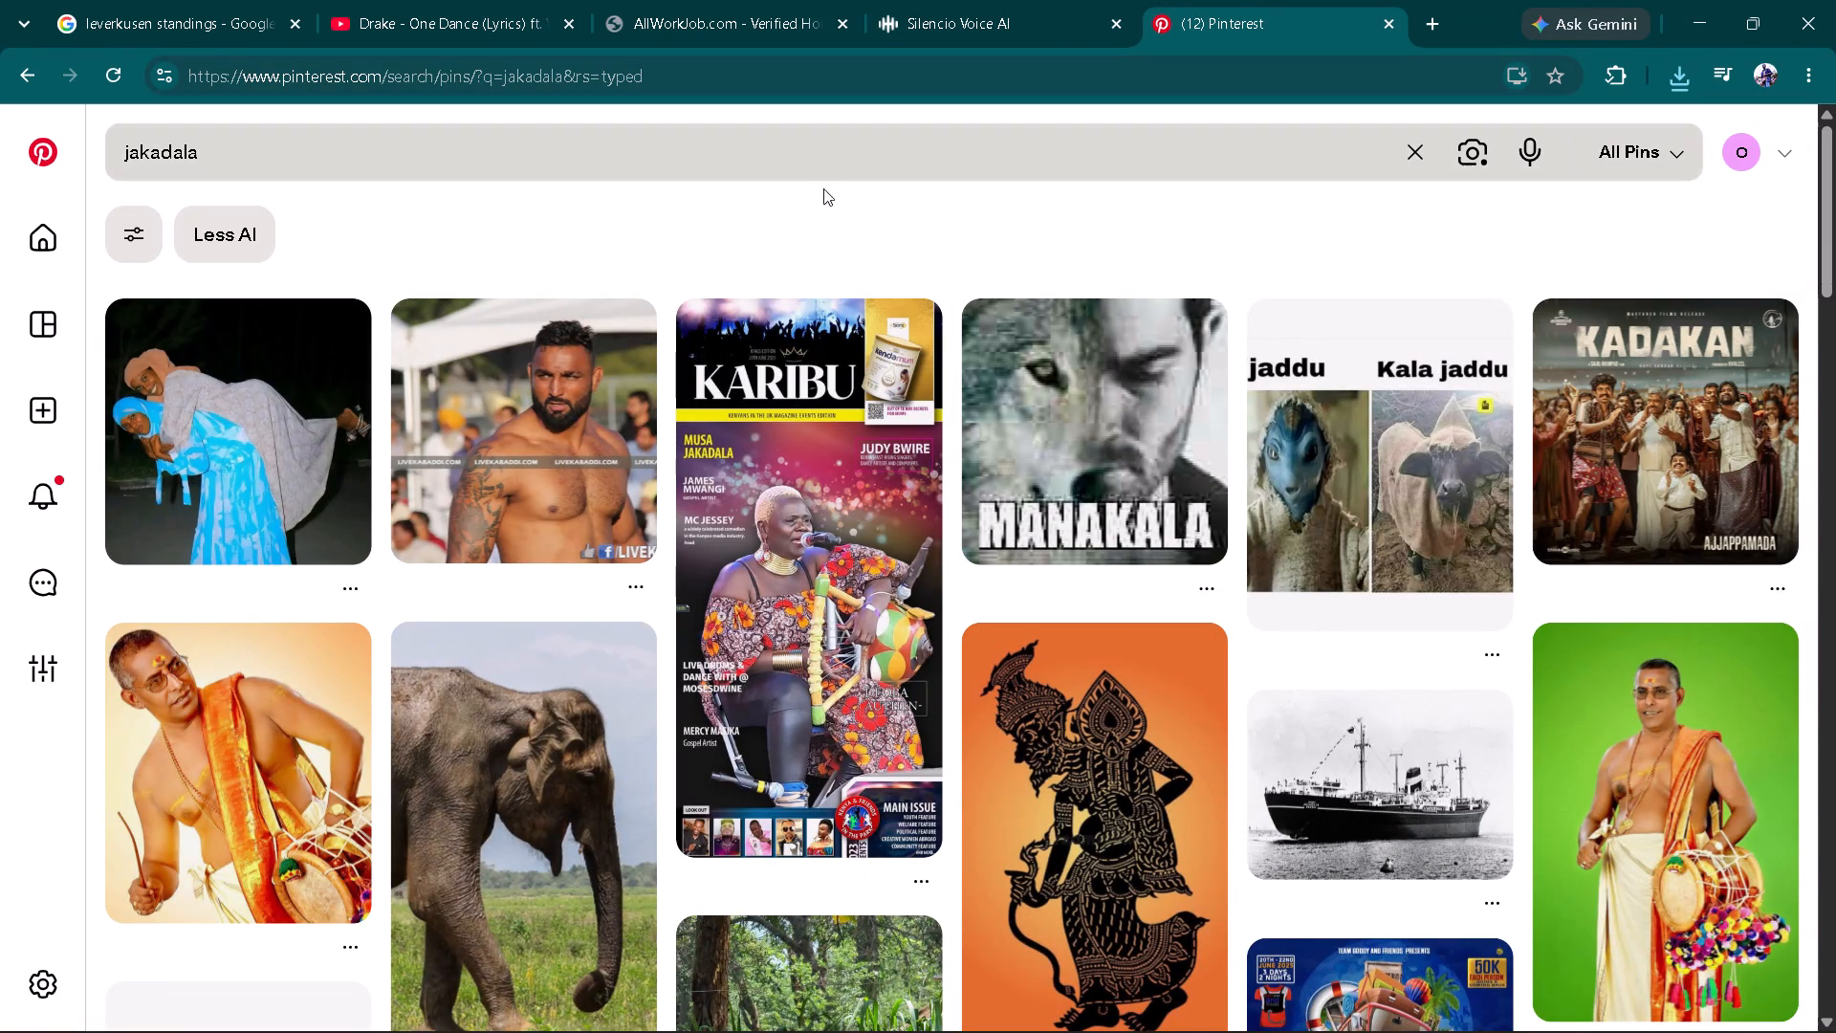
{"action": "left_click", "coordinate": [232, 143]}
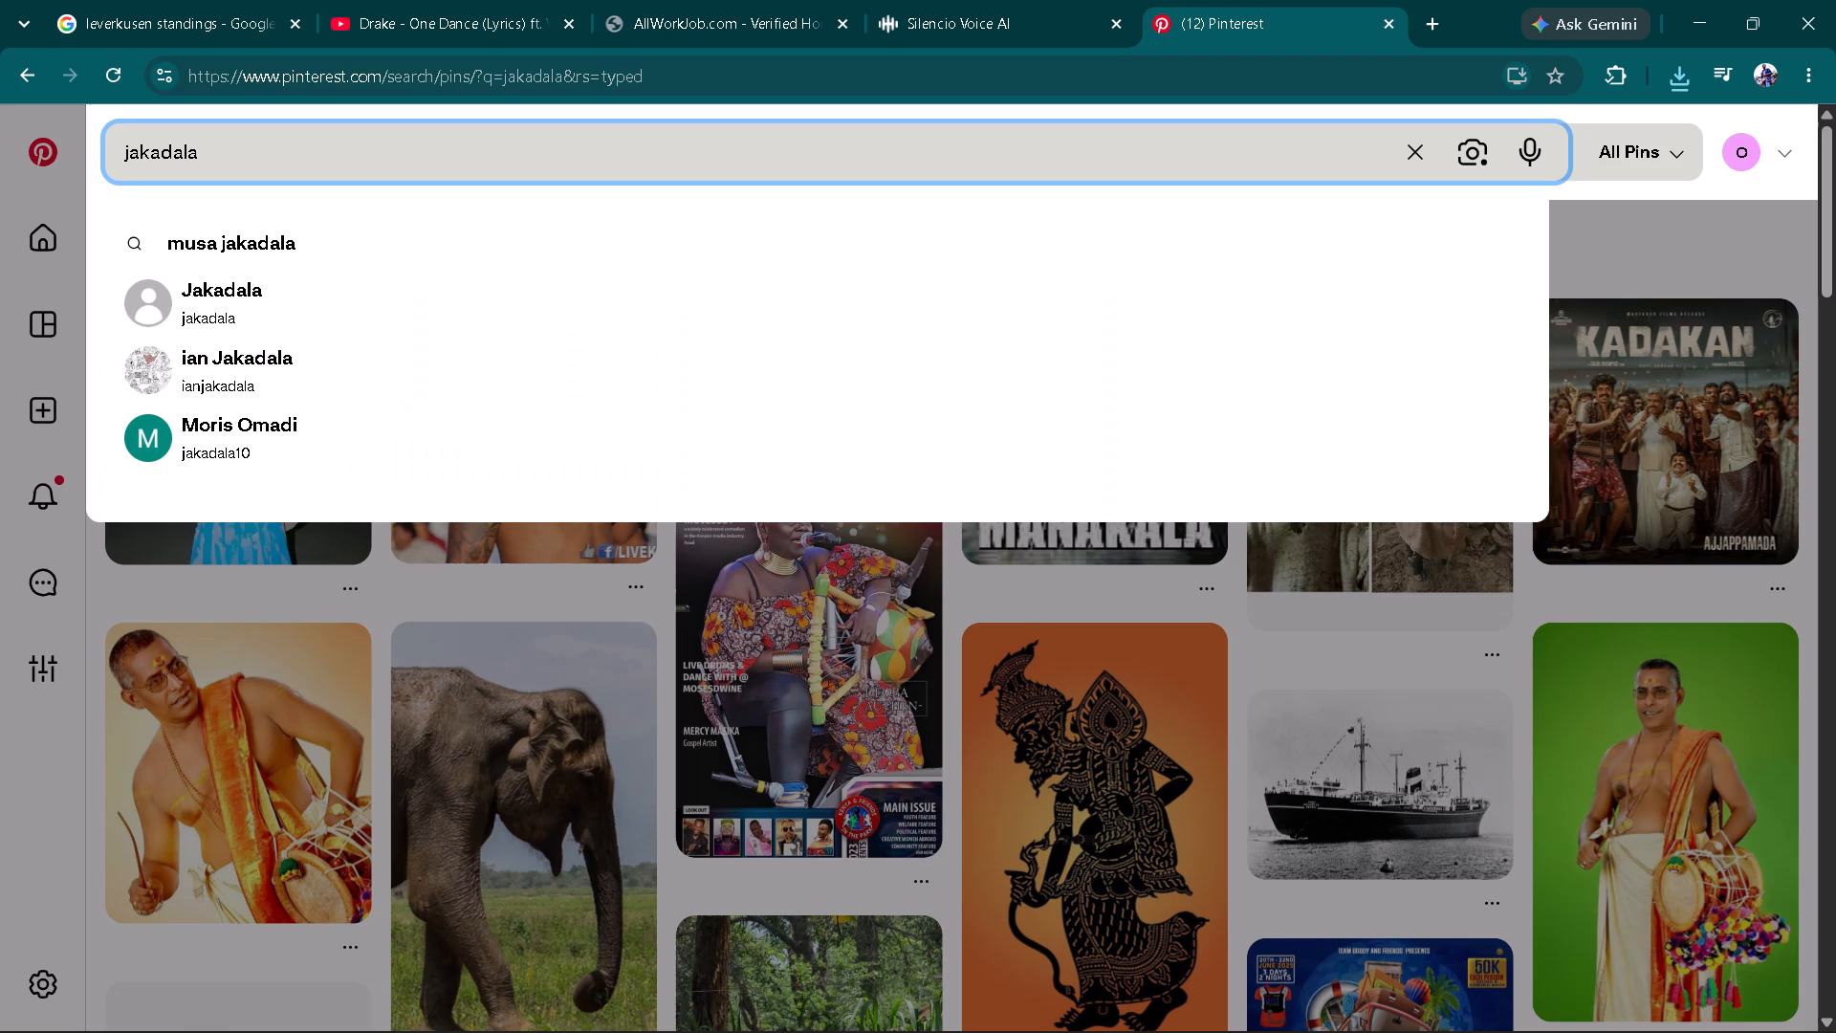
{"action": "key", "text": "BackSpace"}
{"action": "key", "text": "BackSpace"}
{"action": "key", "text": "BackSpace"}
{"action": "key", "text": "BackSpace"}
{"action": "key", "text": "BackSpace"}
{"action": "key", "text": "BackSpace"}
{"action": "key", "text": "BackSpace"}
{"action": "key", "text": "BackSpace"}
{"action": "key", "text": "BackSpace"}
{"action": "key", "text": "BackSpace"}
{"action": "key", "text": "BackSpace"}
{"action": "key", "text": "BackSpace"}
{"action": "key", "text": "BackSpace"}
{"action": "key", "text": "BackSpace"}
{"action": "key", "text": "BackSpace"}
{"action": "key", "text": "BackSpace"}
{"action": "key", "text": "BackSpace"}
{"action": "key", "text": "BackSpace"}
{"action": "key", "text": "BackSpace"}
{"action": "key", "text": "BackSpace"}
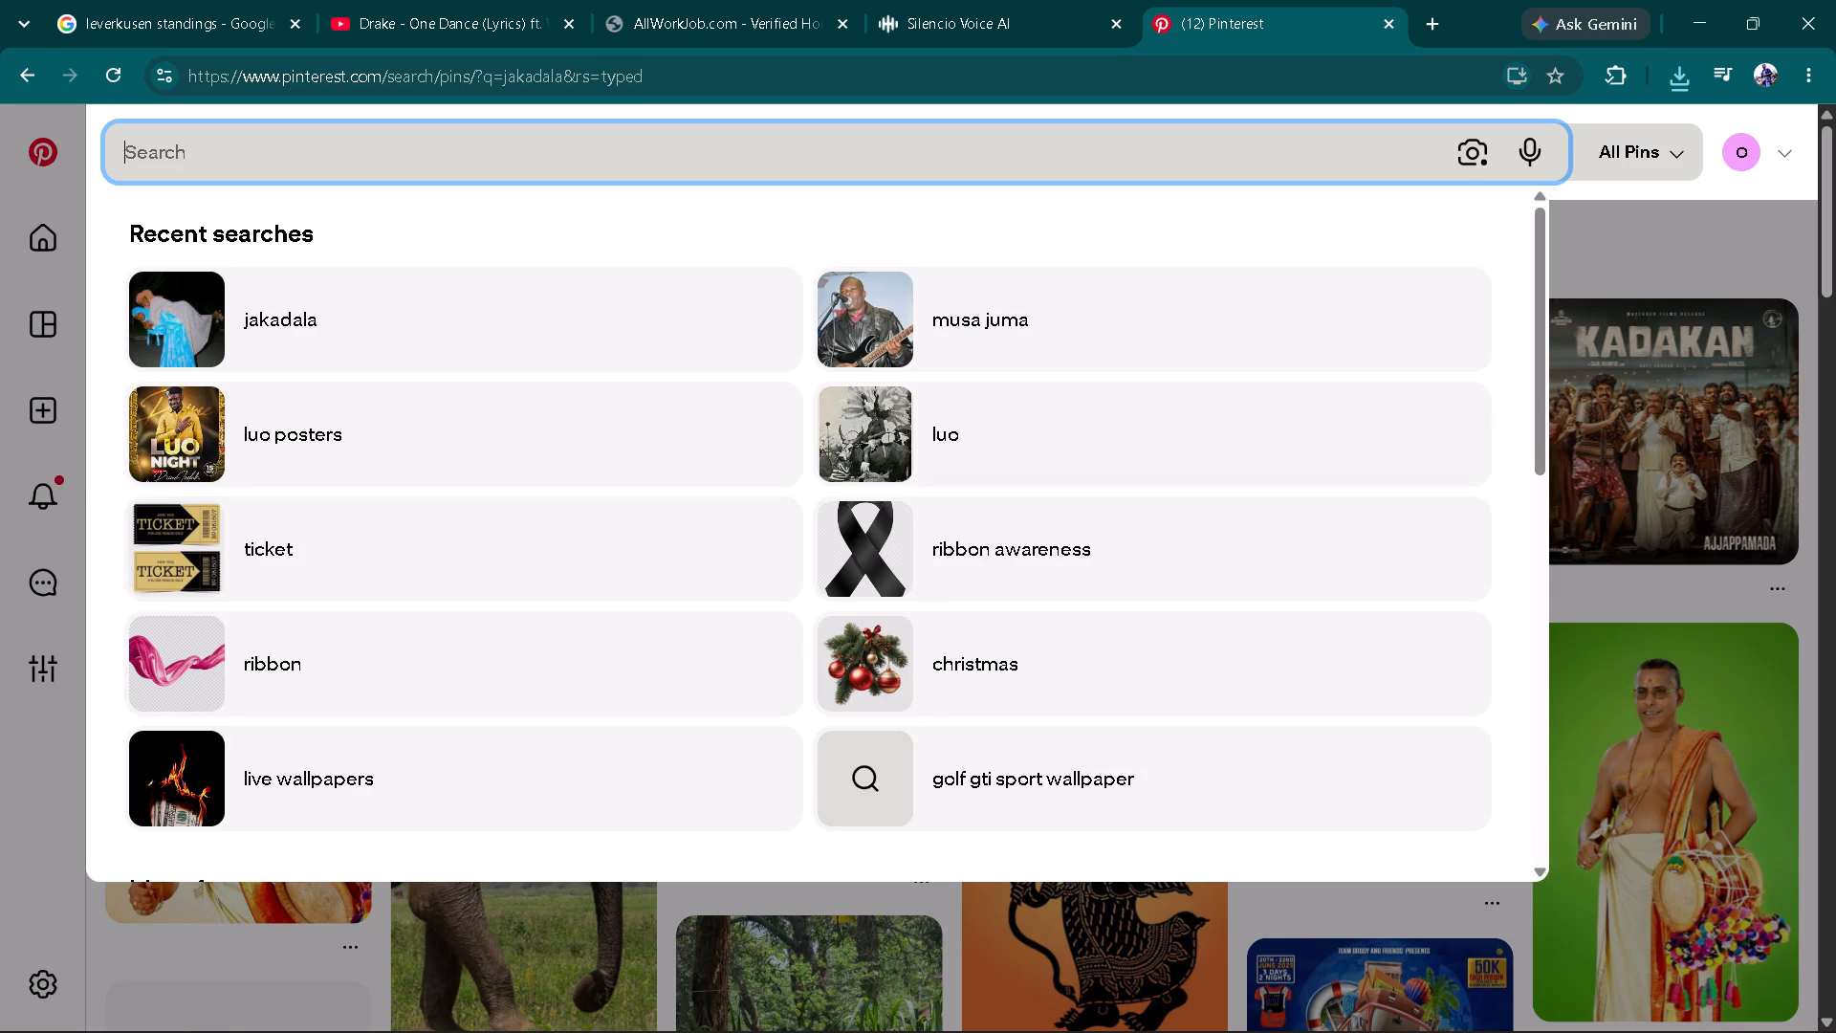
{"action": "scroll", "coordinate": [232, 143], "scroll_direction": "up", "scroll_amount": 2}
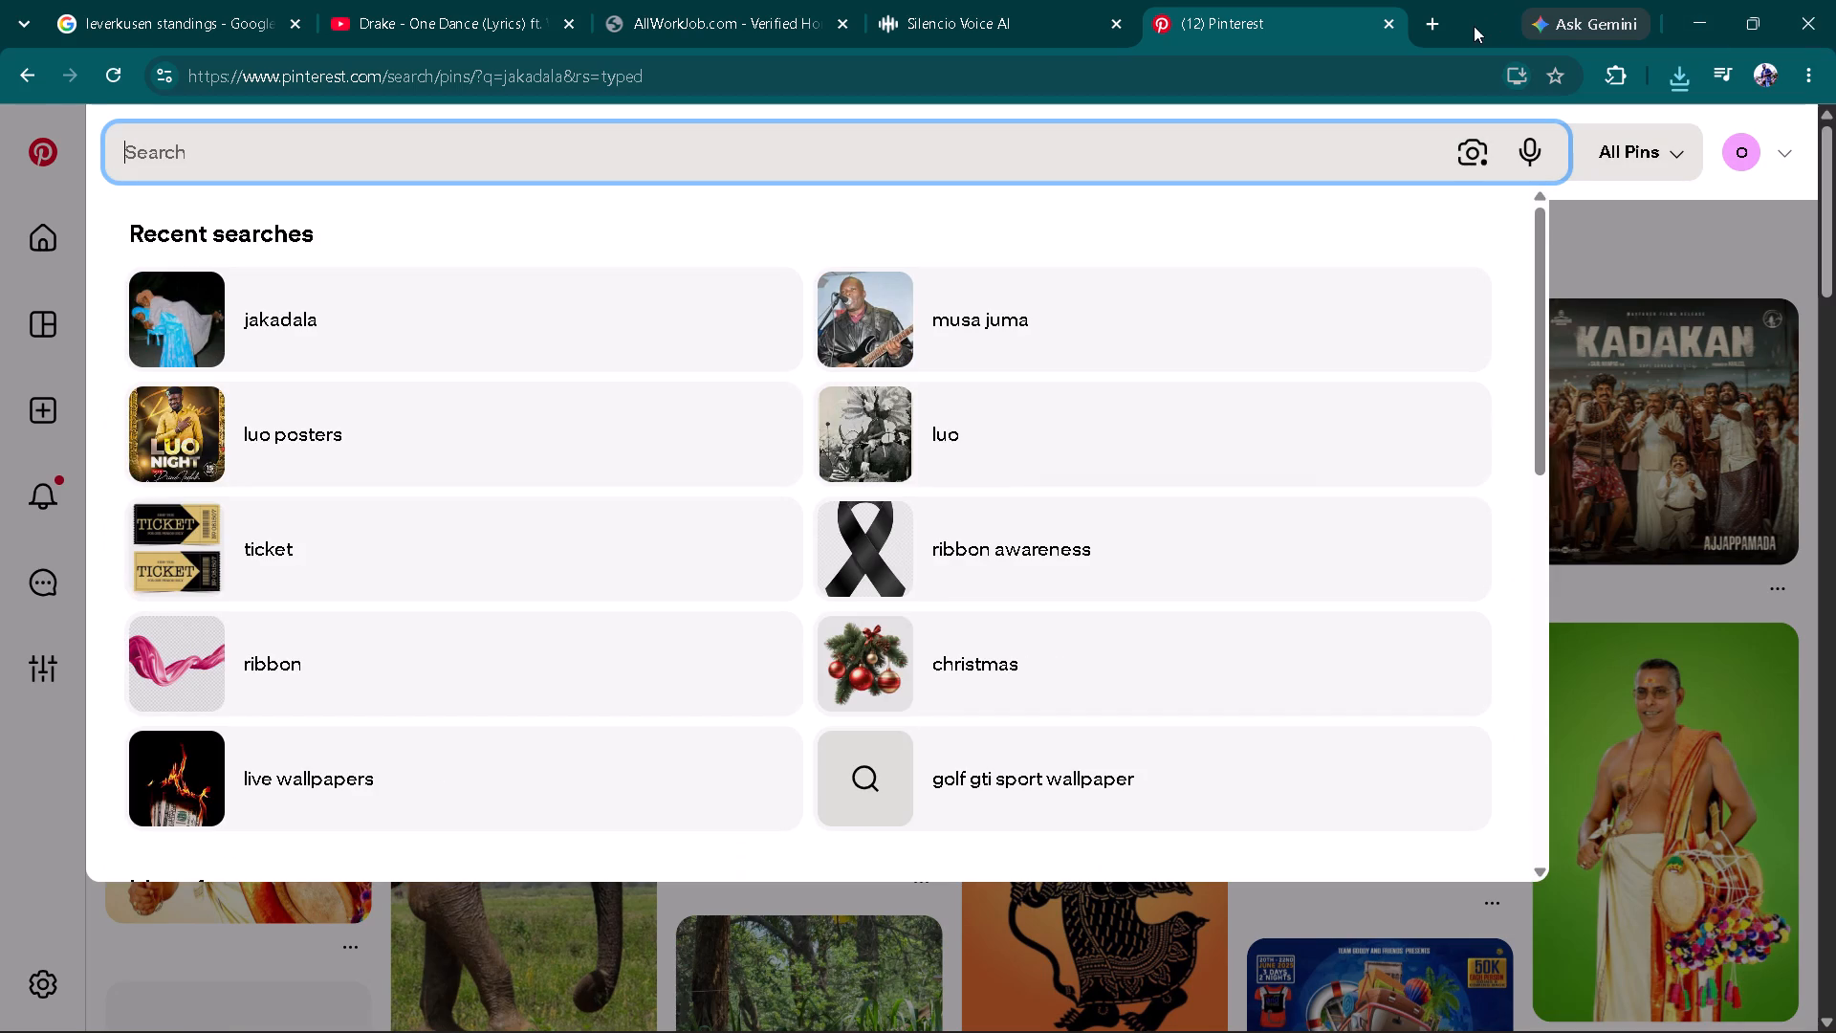
Open a new browser tab, search Google for luo artists, and show the image results.
{"action": "left_click", "coordinate": [1442, 34]}
{"action": "left_click", "coordinate": [730, 495]}
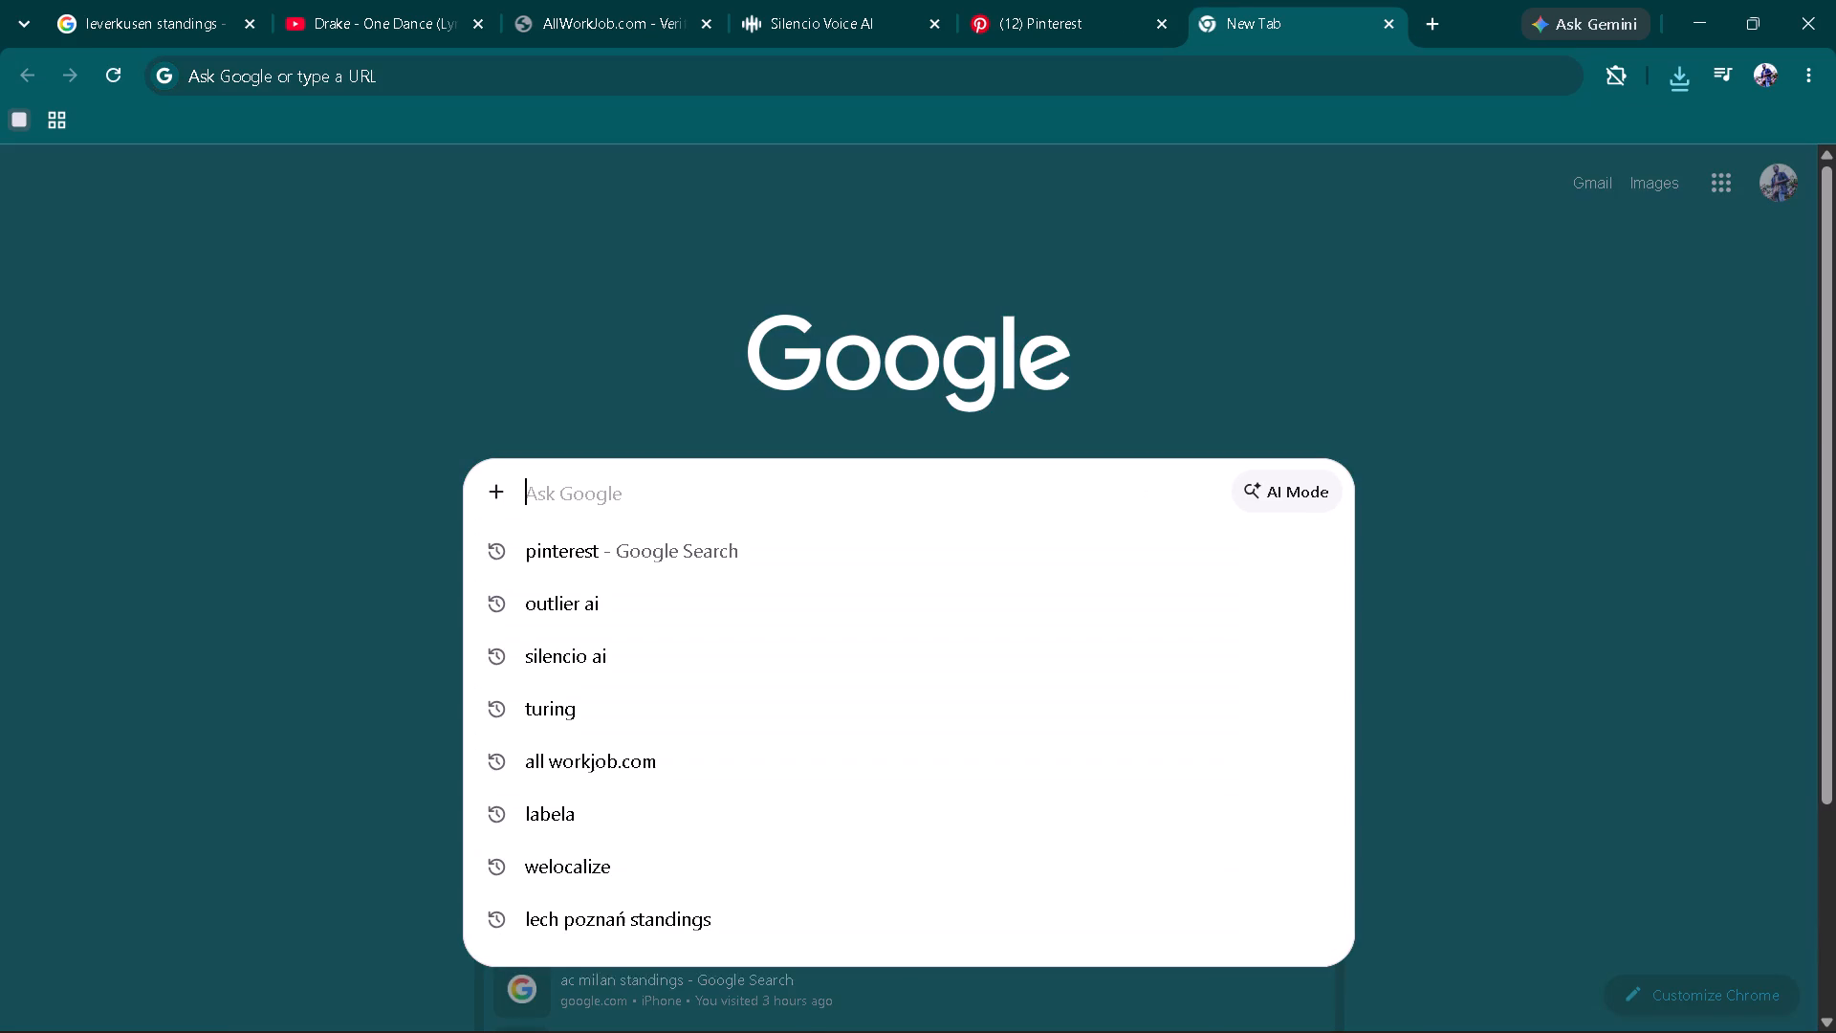
{"action": "type", "text": "luo"}
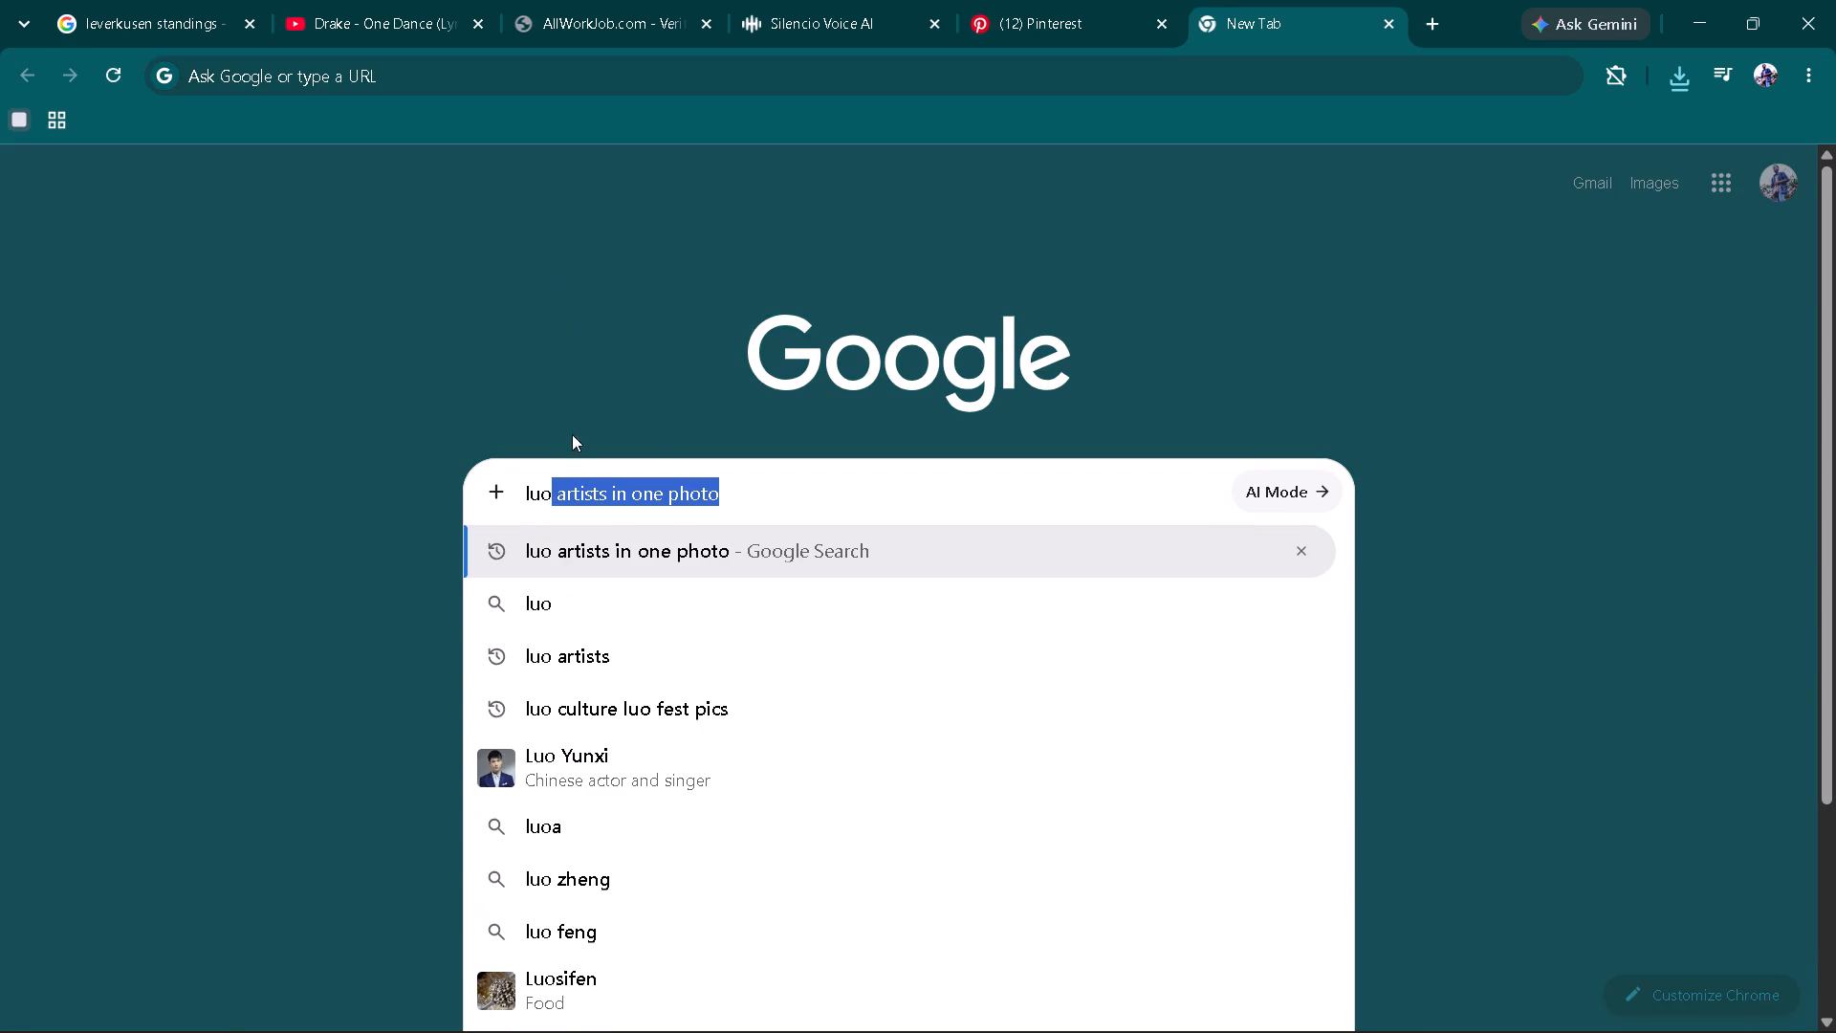
{"action": "left_click", "coordinate": [561, 677]}
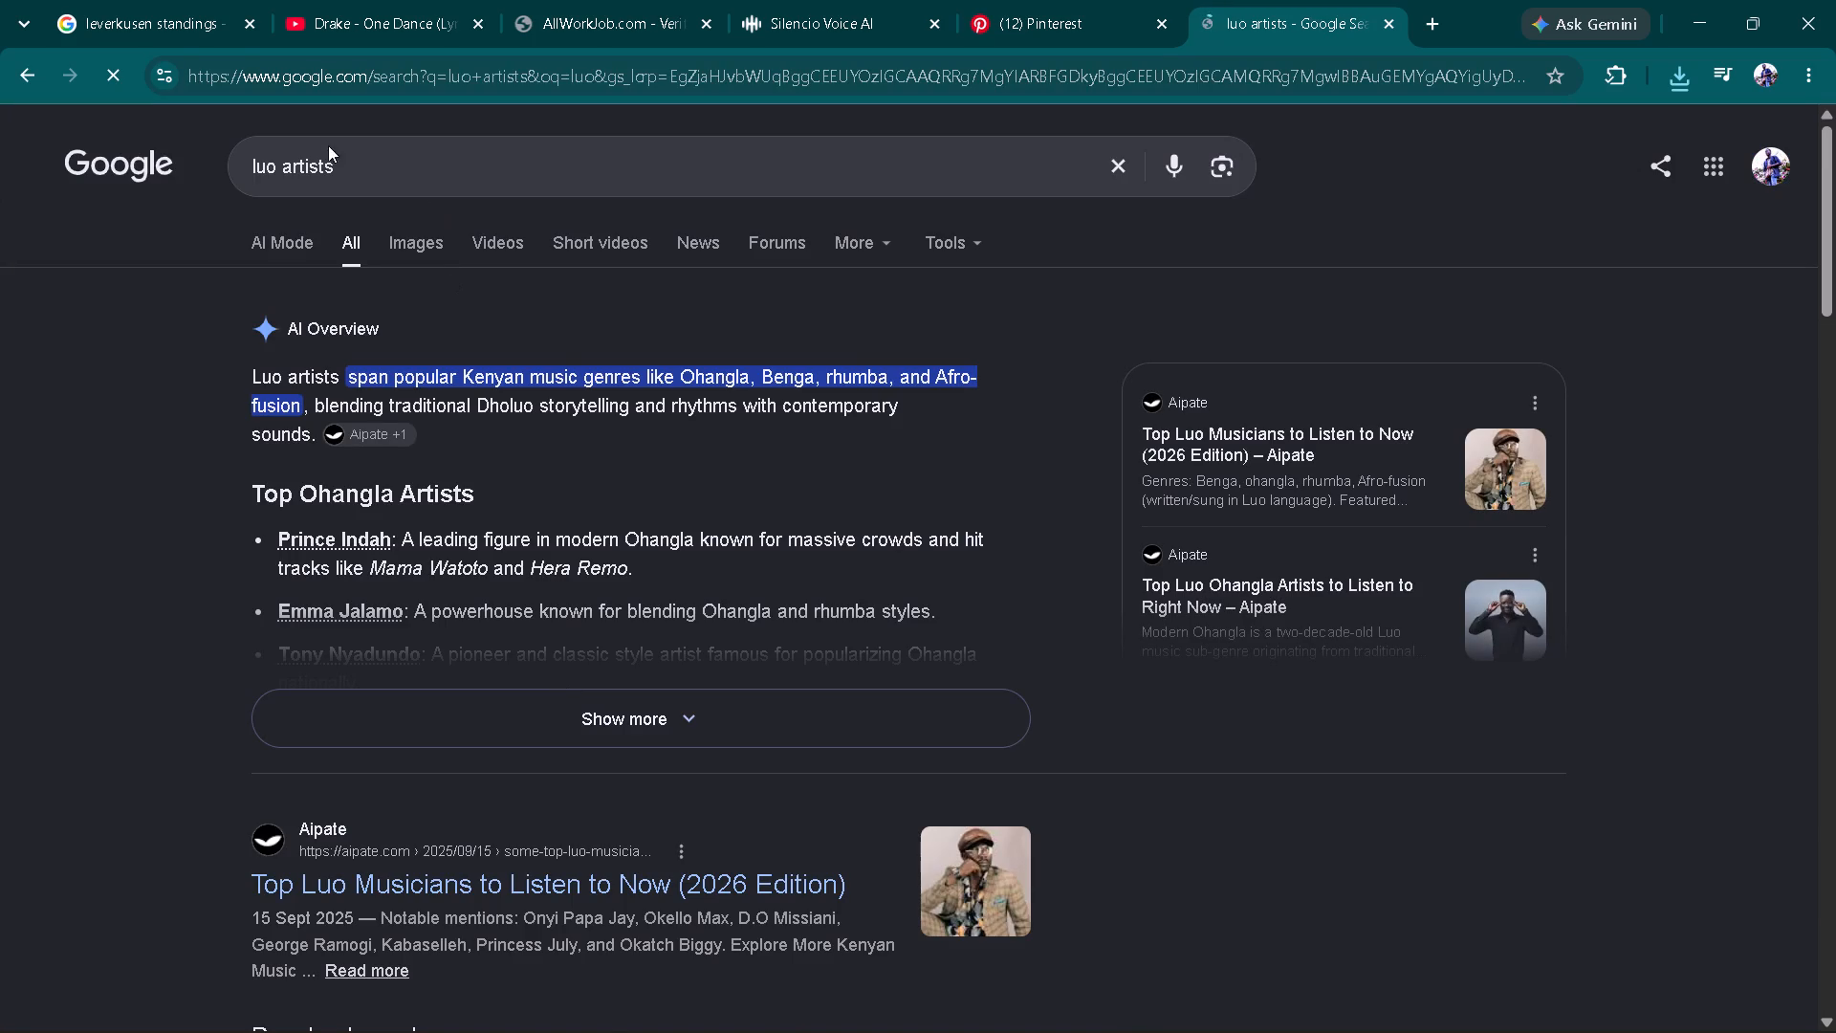
{"action": "left_click", "coordinate": [415, 238]}
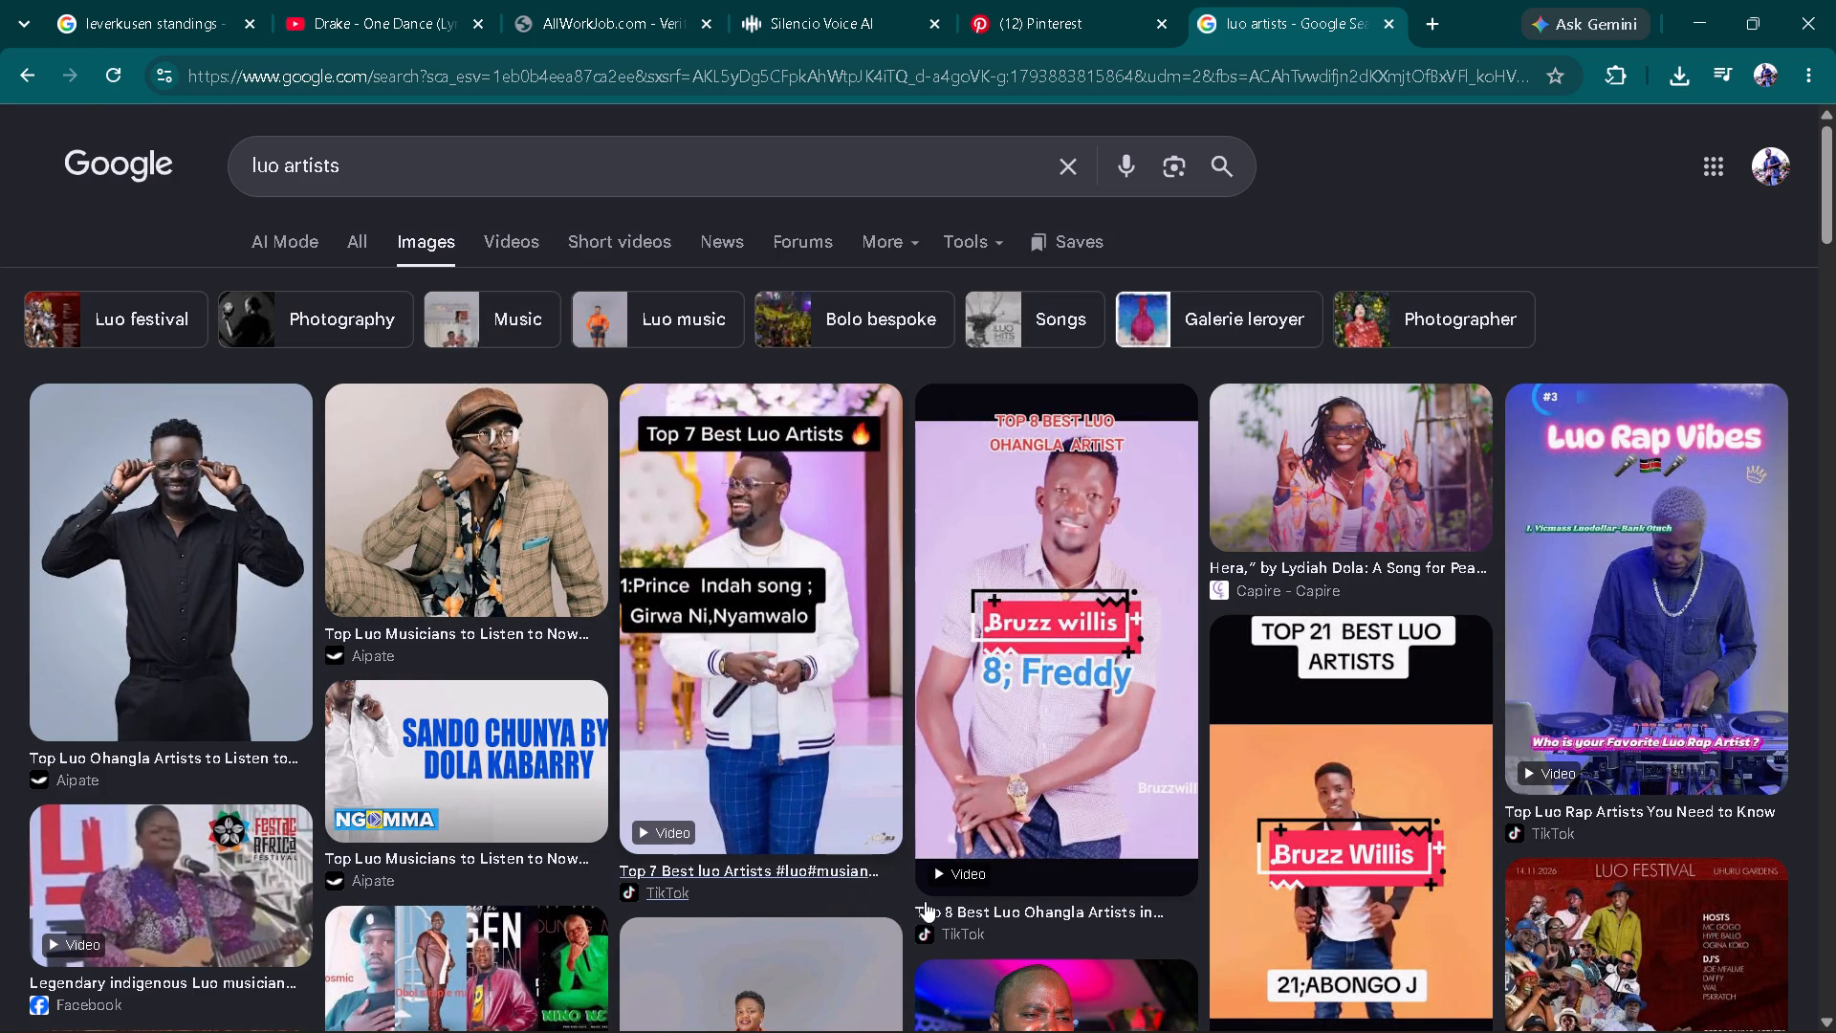
Look through the luo artists images, open the Chosic Ohangla portrait of the man in the patterned sweater, and examine its related images.
{"action": "scroll", "coordinate": [900, 837], "scroll_direction": "down", "scroll_amount": 1}
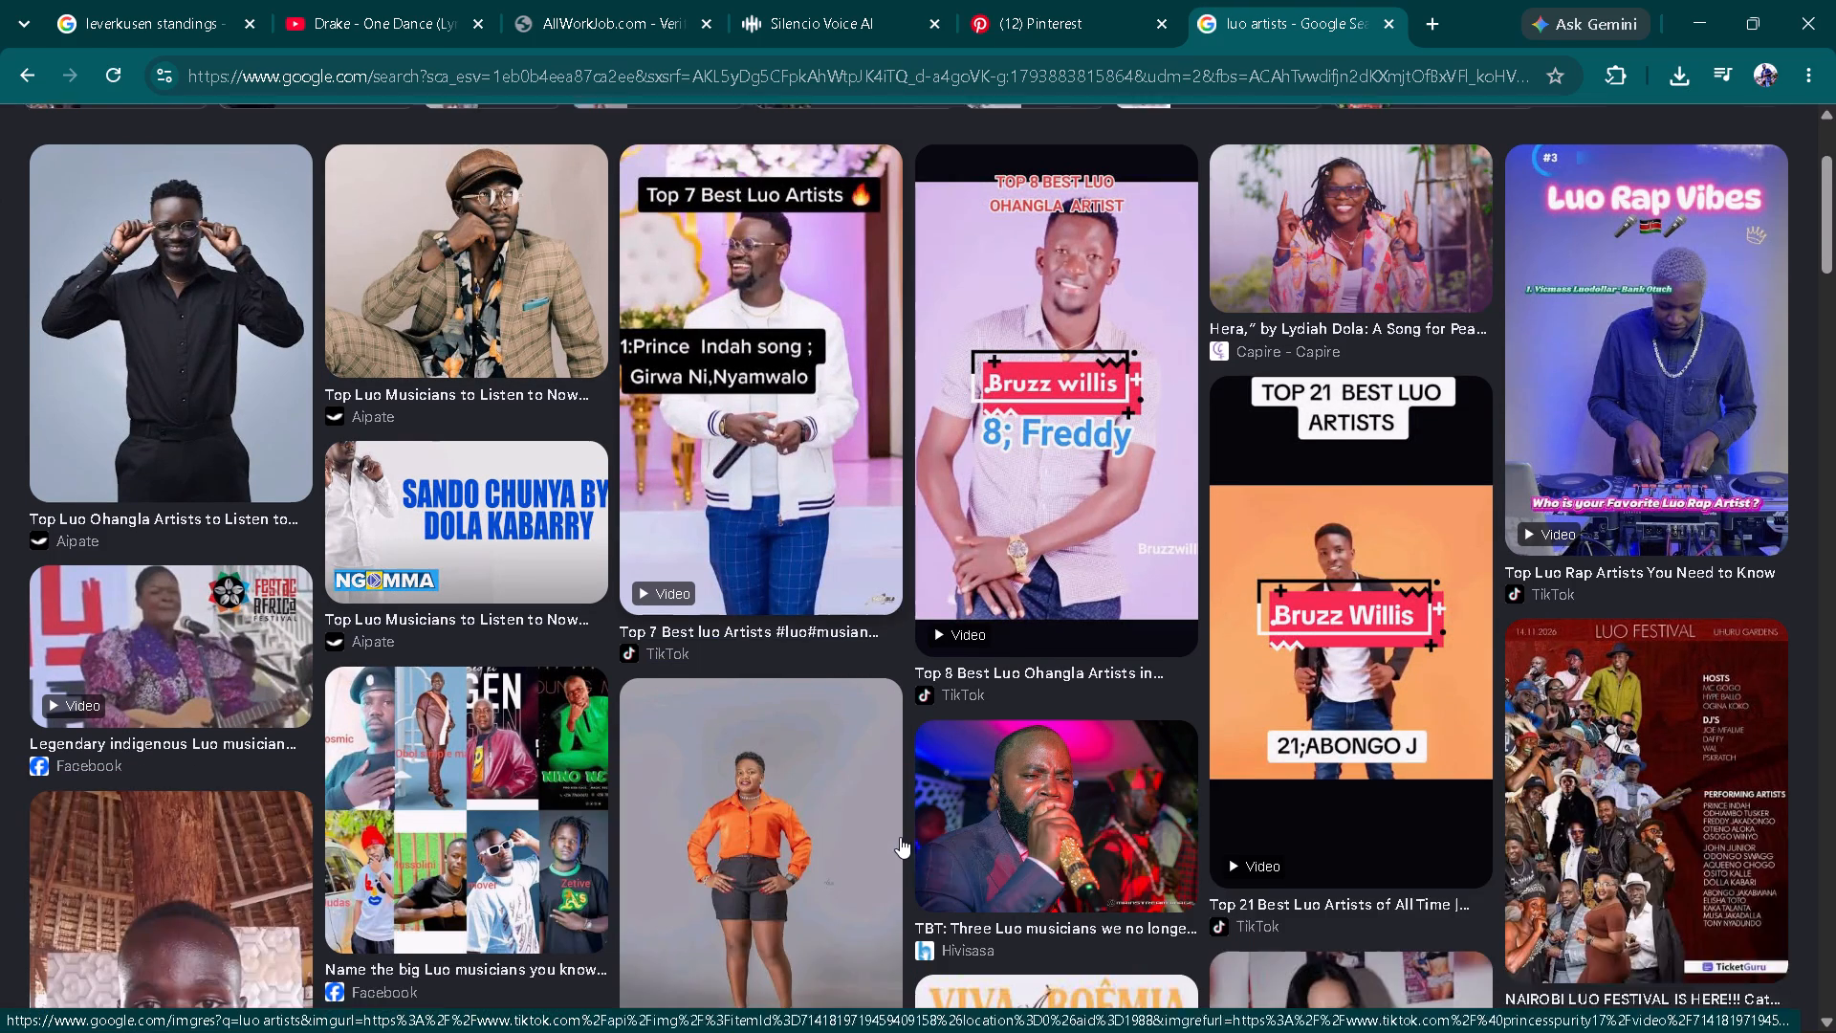
{"action": "scroll", "coordinate": [900, 837], "scroll_direction": "down", "scroll_amount": 2}
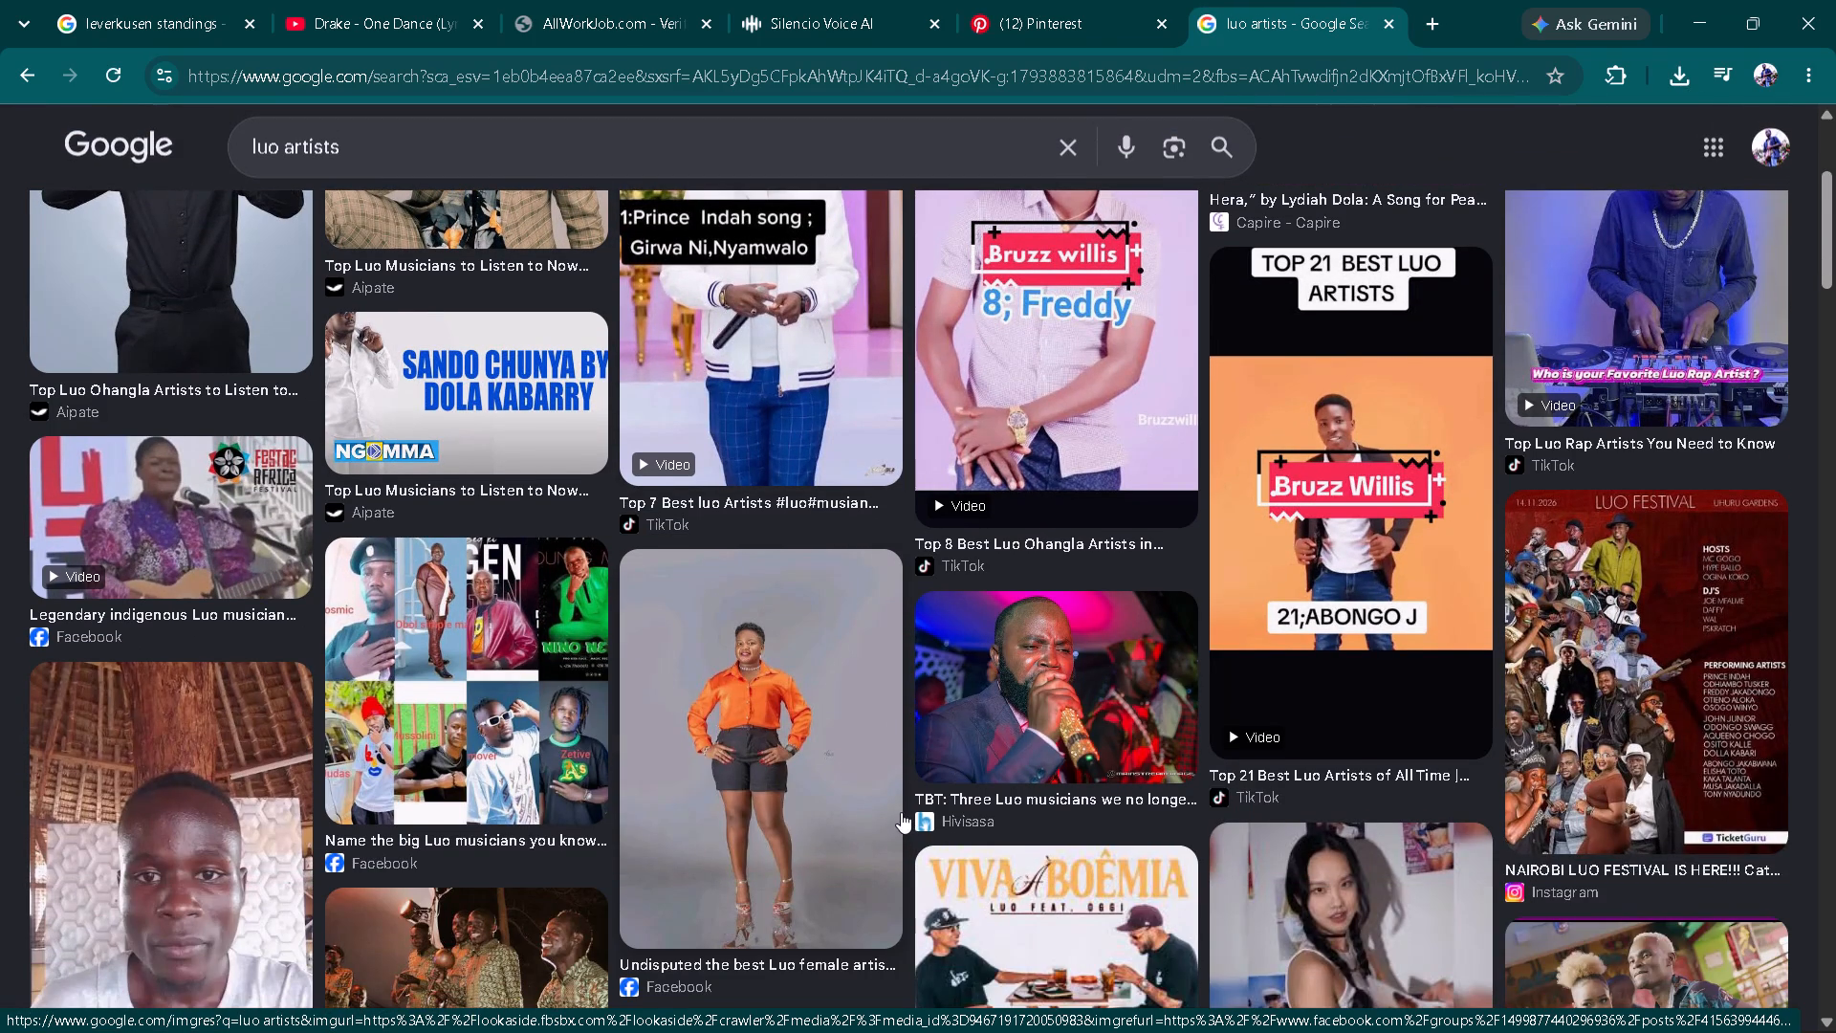
{"action": "scroll", "coordinate": [900, 812], "scroll_direction": "down", "scroll_amount": 5}
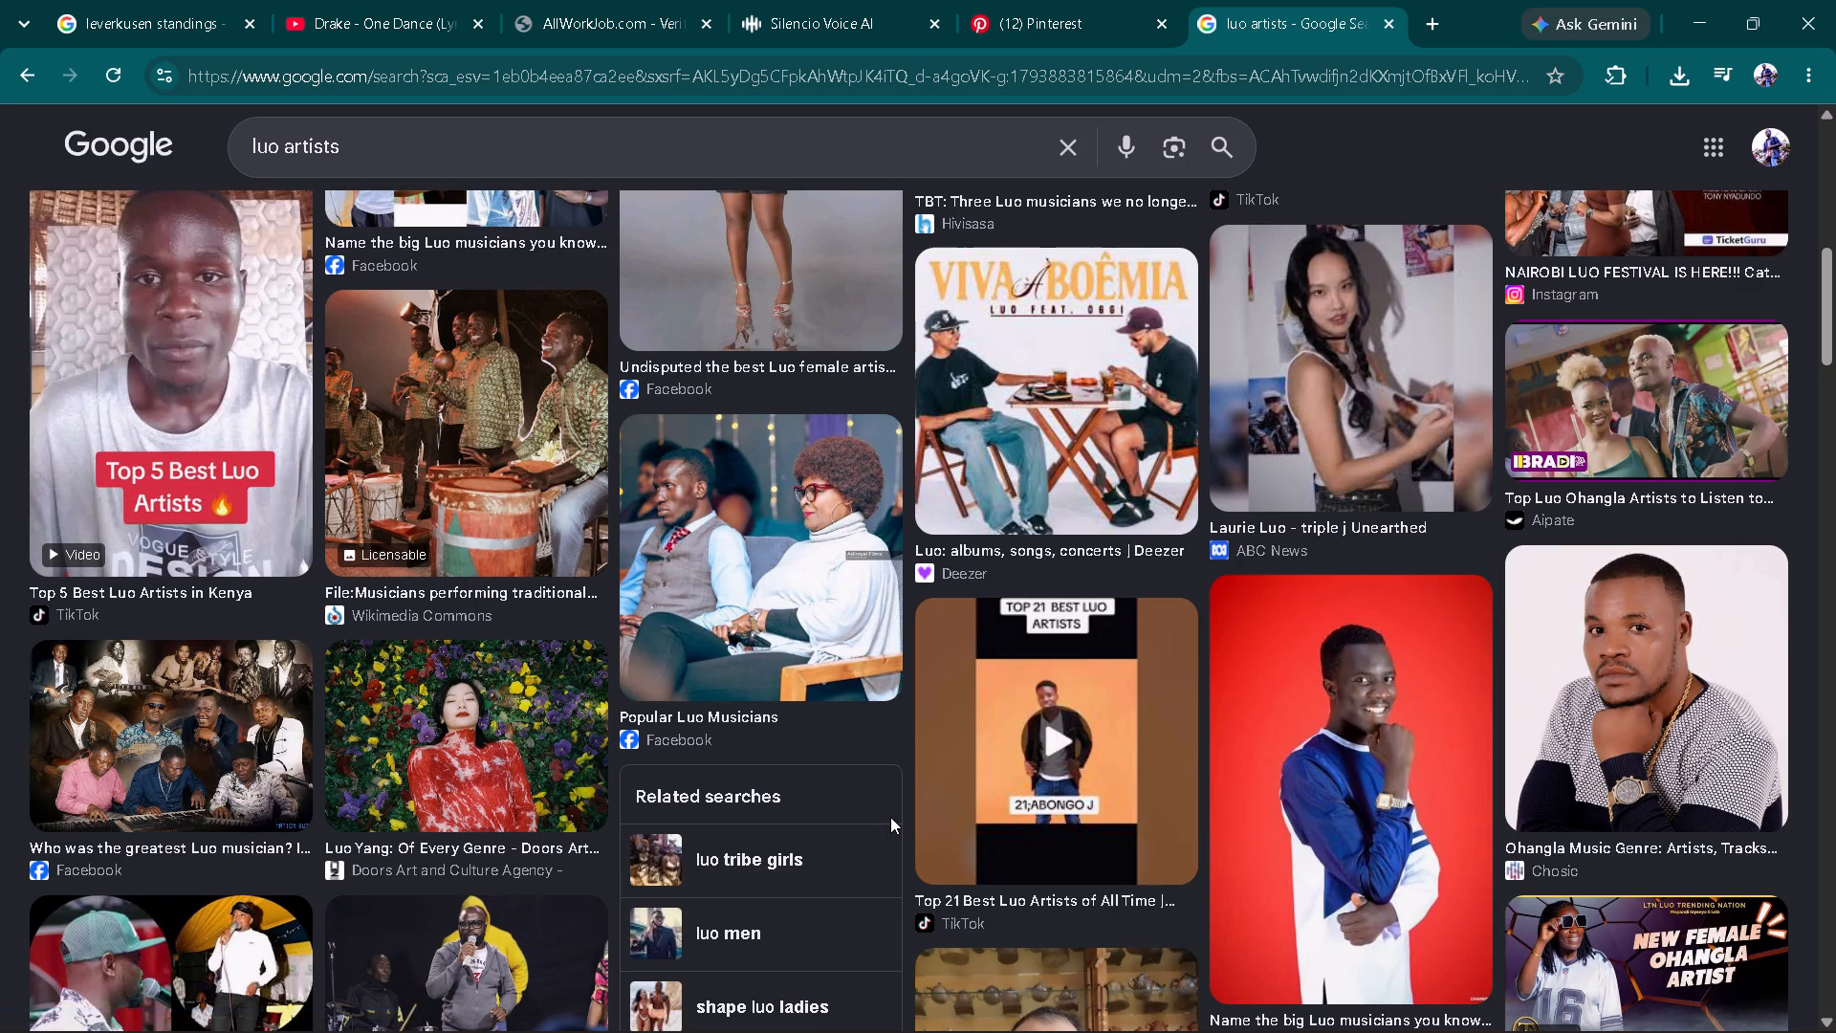
{"action": "left_click", "coordinate": [1573, 742]}
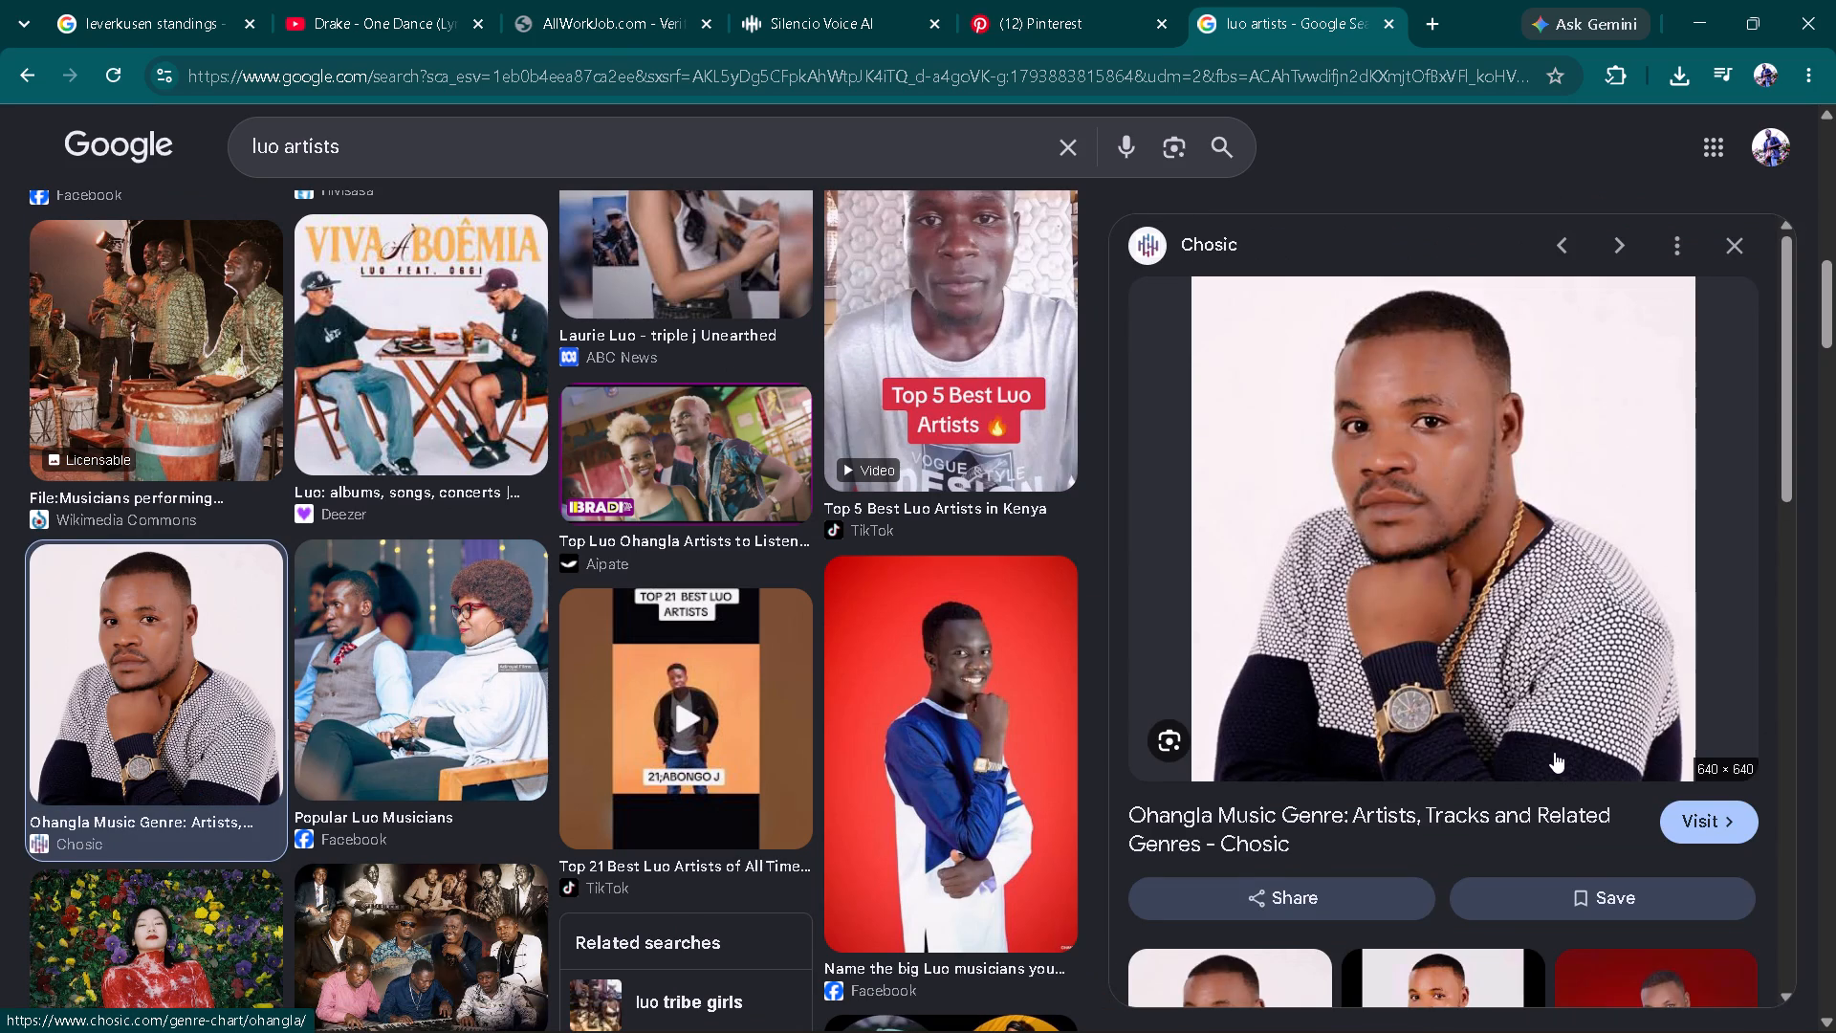
{"action": "scroll", "coordinate": [1460, 780], "scroll_direction": "down", "scroll_amount": 3}
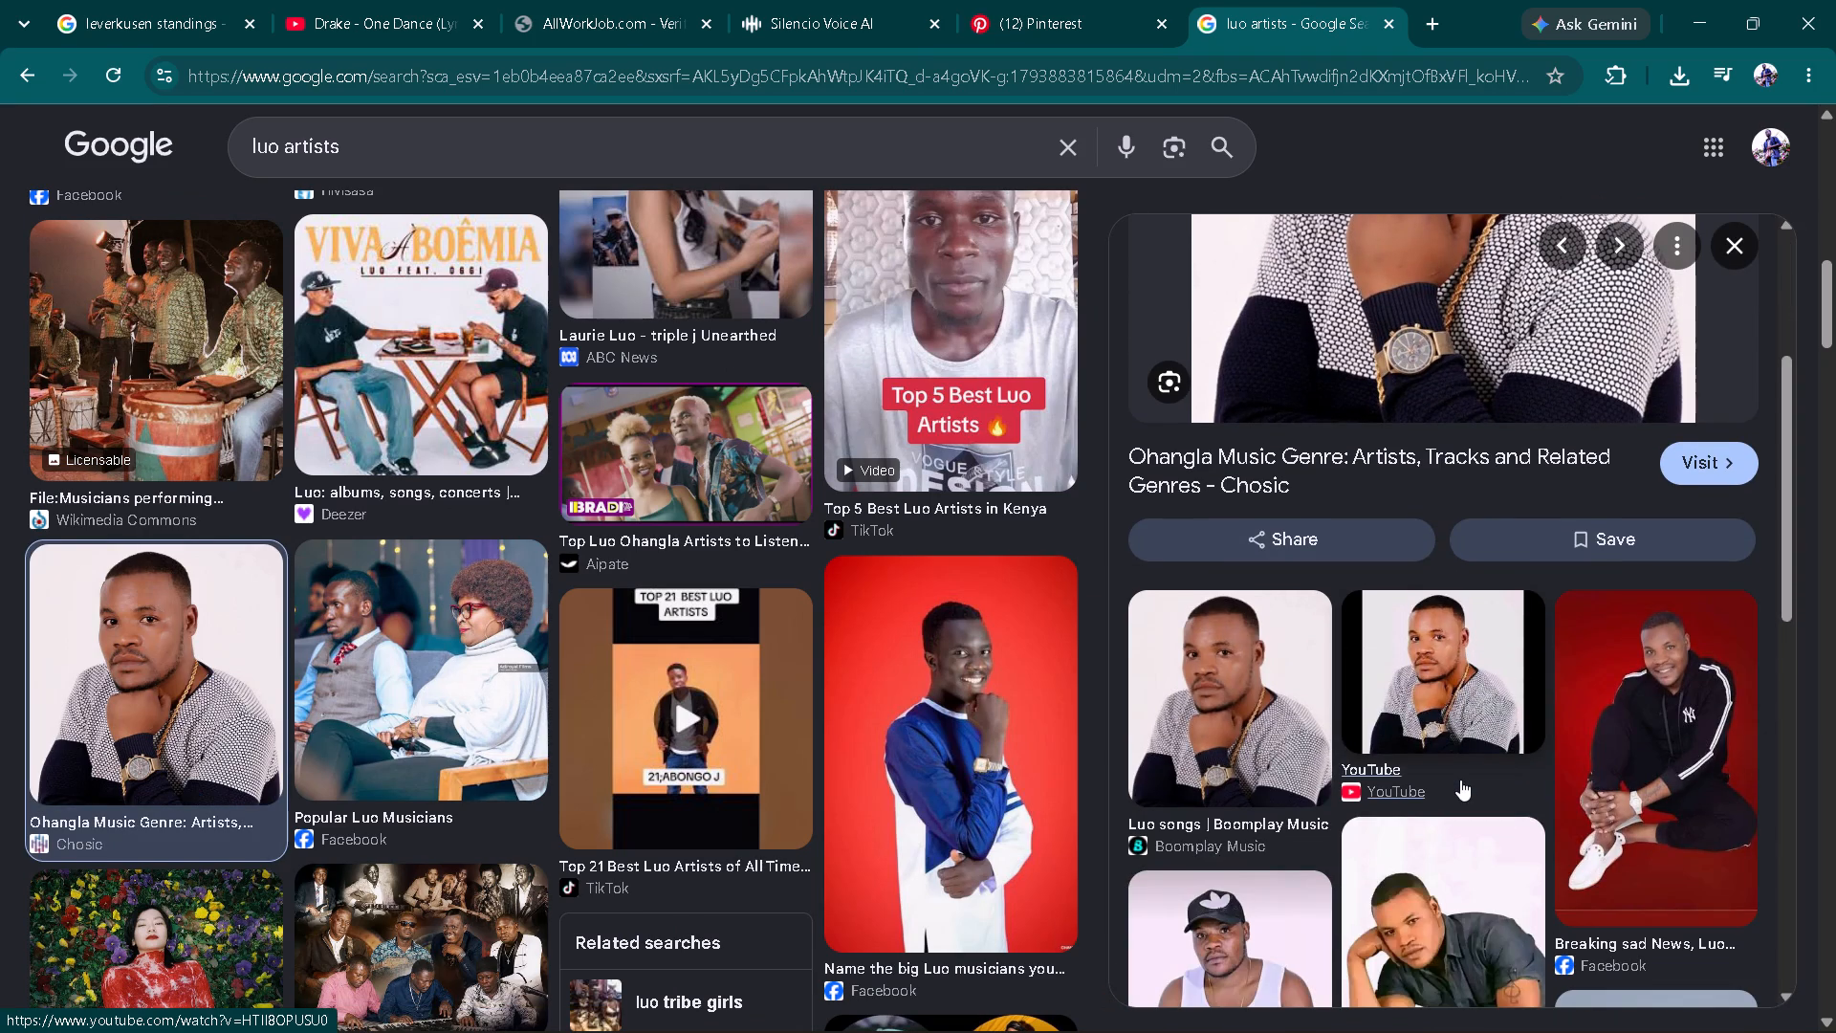
{"action": "scroll", "coordinate": [1458, 780], "scroll_direction": "down", "scroll_amount": 3}
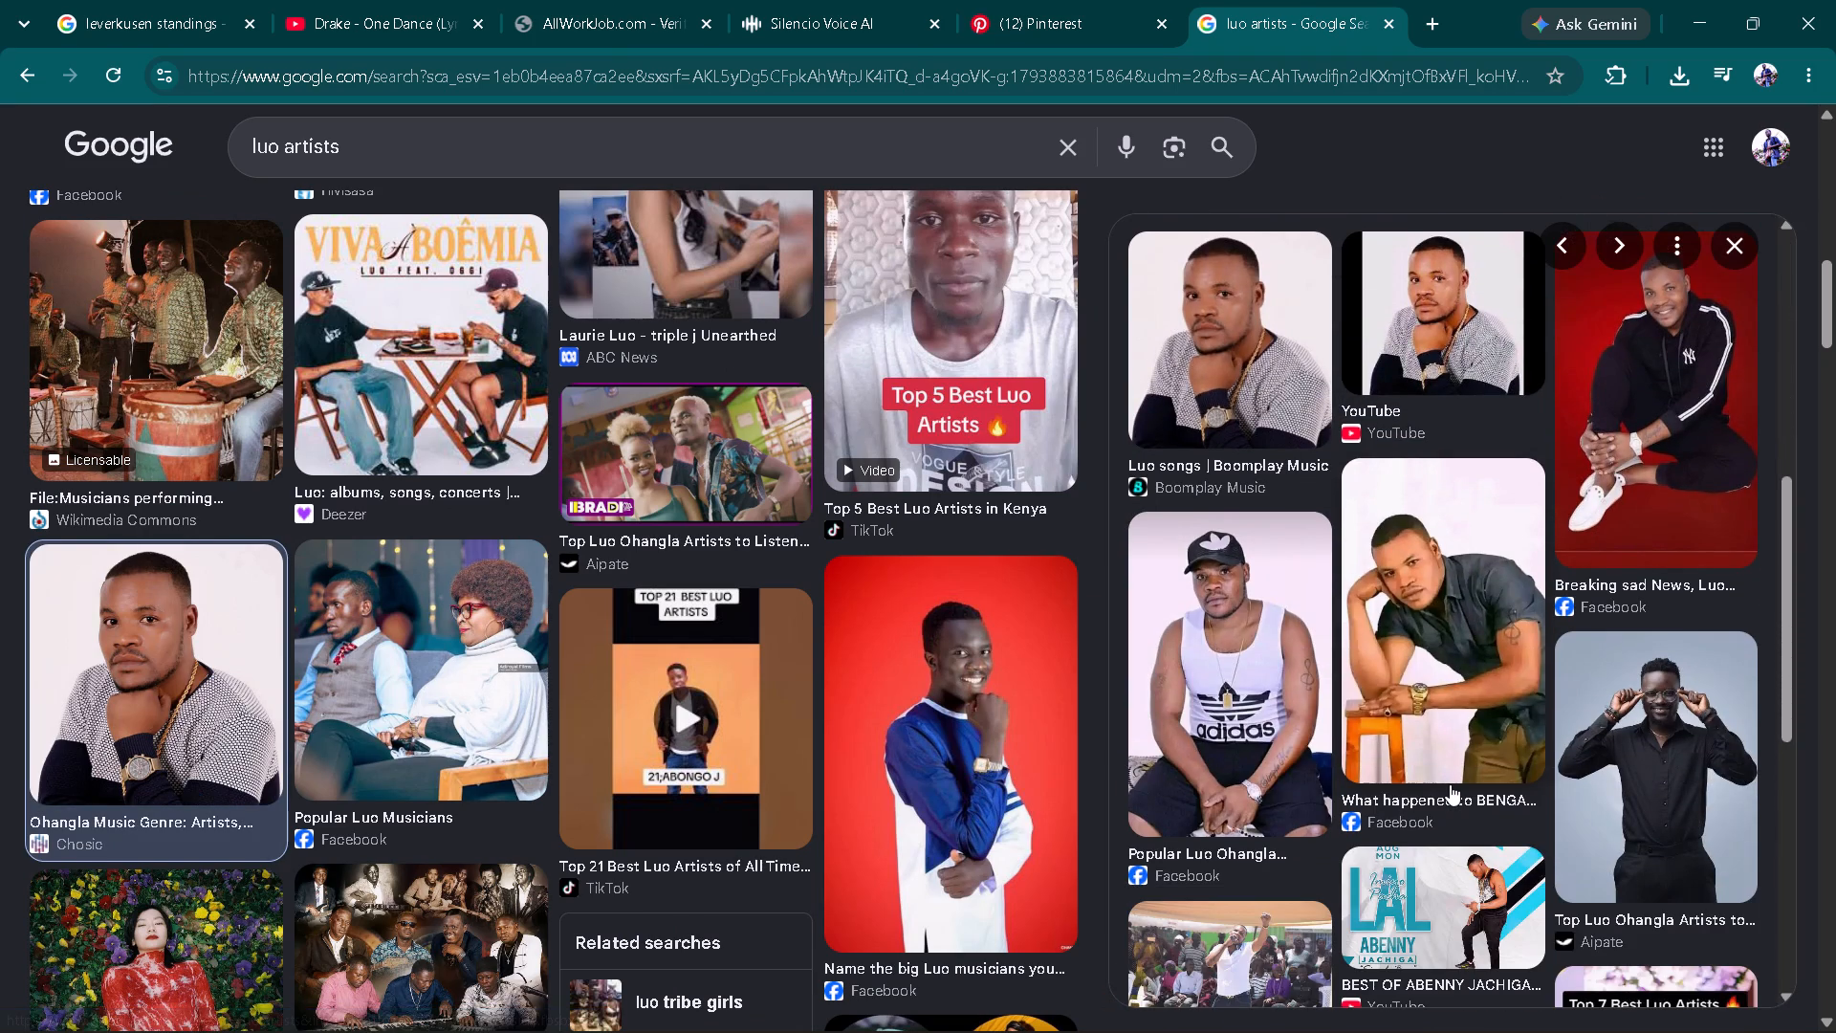
{"action": "scroll", "coordinate": [1450, 784], "scroll_direction": "down", "scroll_amount": 1}
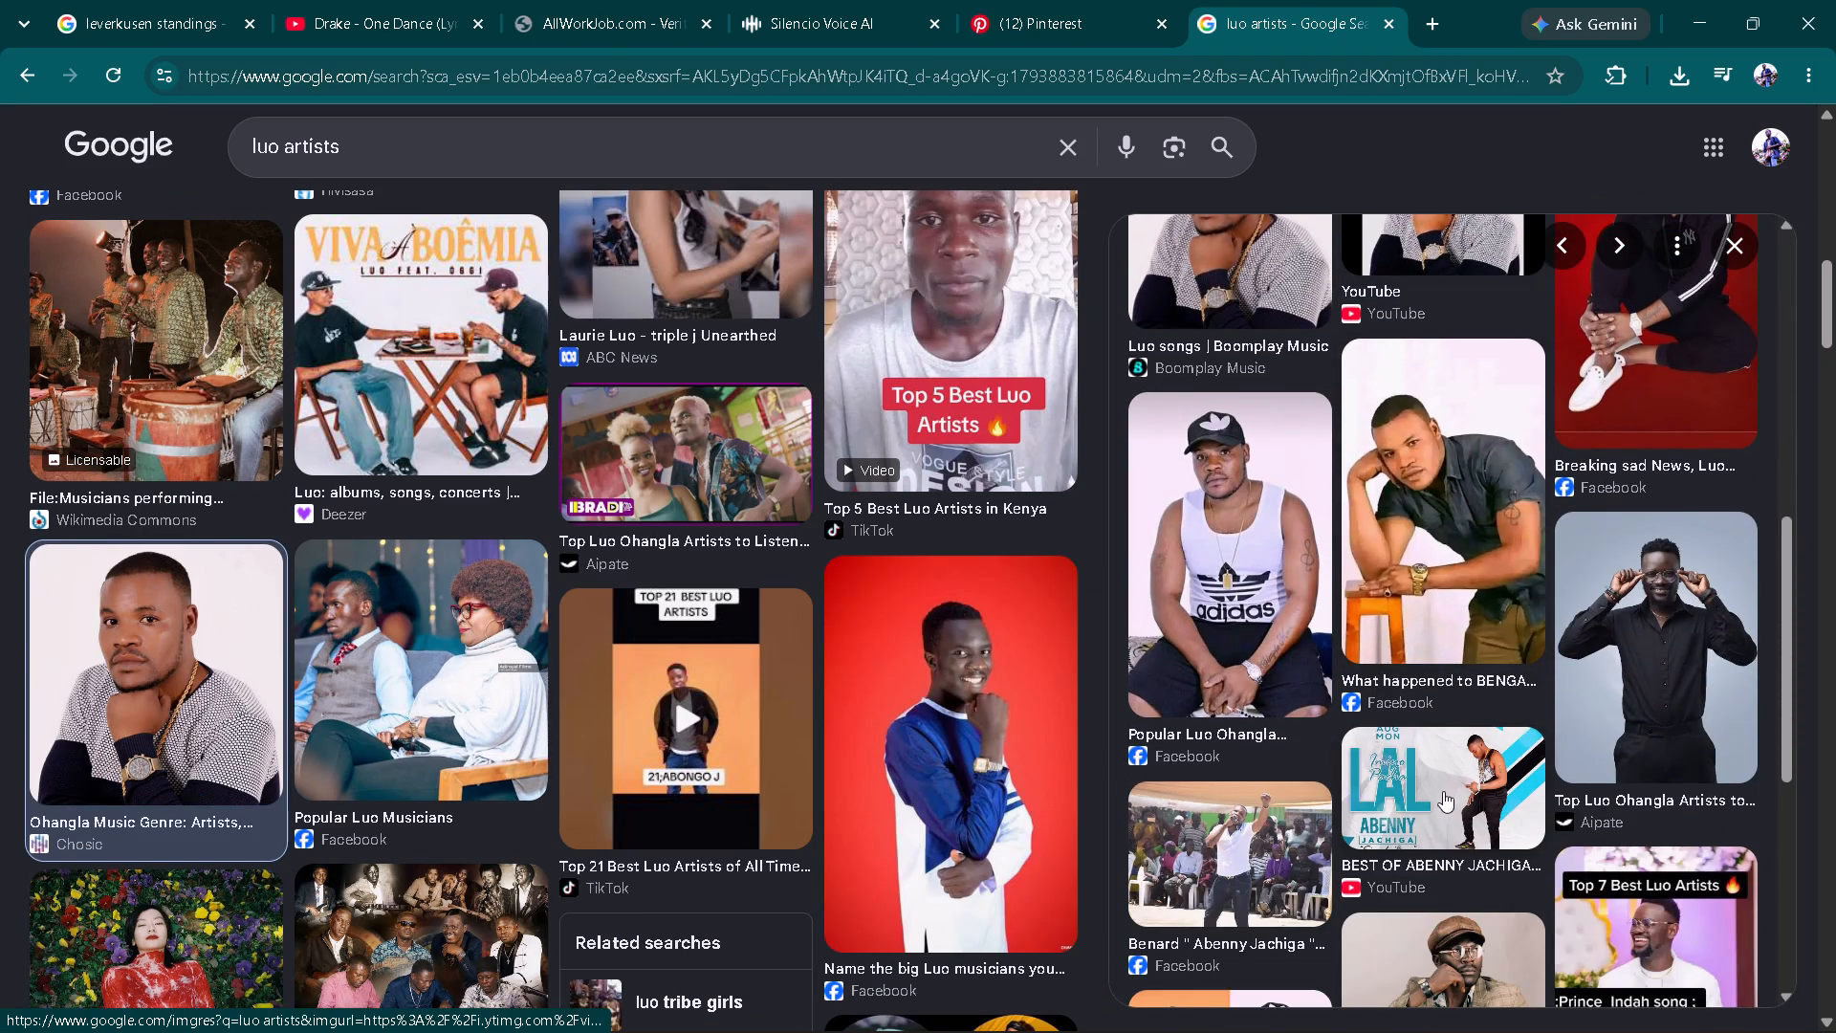
{"action": "scroll", "coordinate": [1443, 792], "scroll_direction": "up", "scroll_amount": 9}
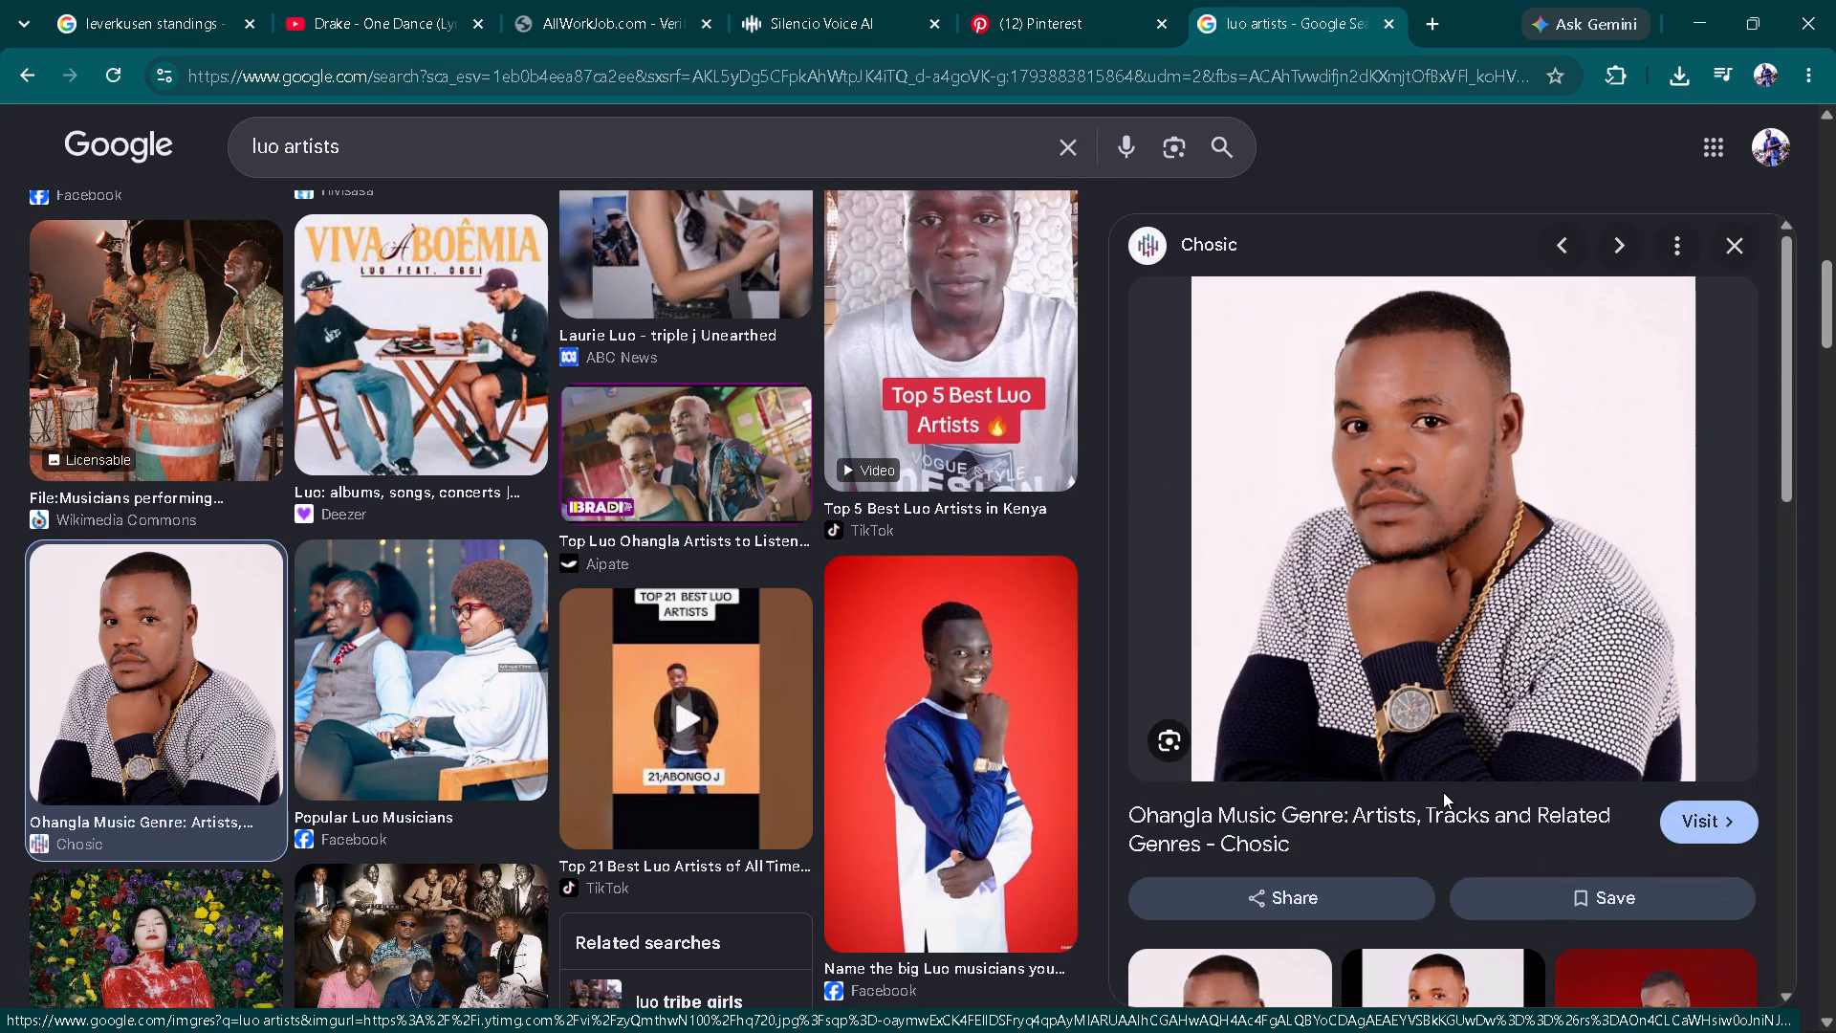
{"action": "right_click", "coordinate": [1393, 626]}
{"action": "scroll", "coordinate": [1361, 759], "scroll_direction": "down", "scroll_amount": 2}
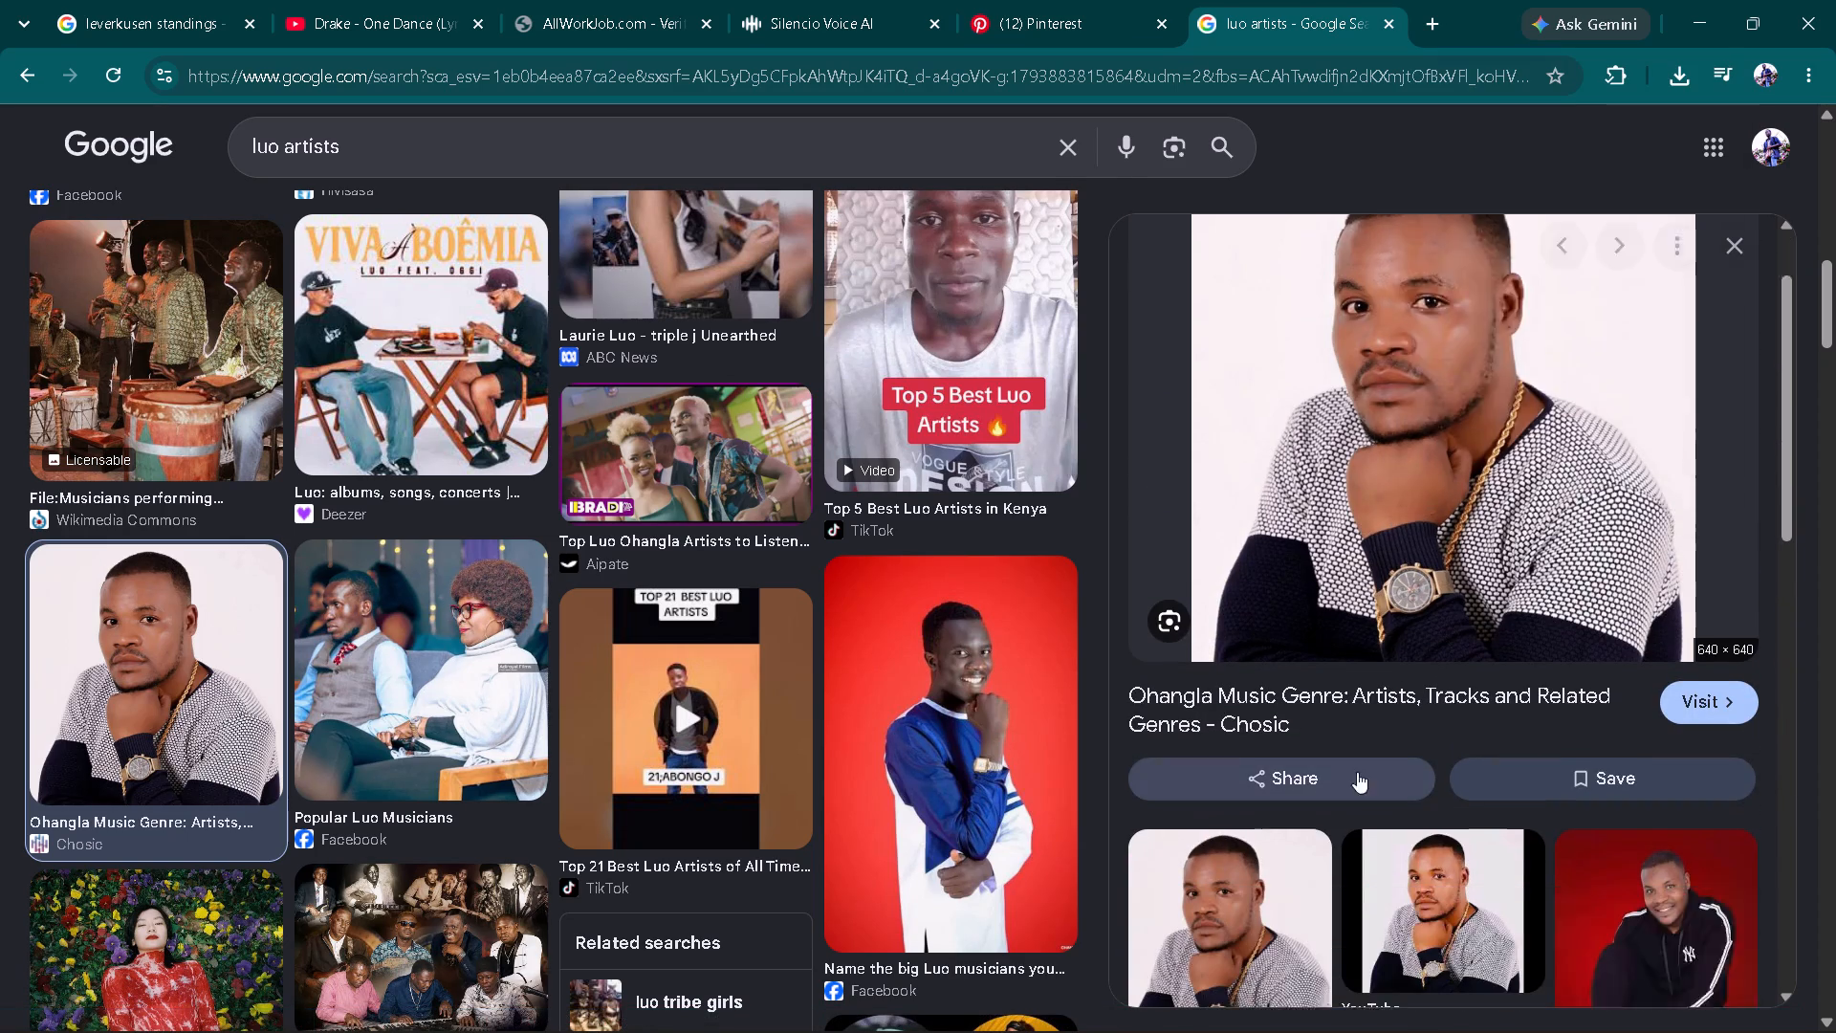
{"action": "scroll", "coordinate": [1357, 772], "scroll_direction": "down", "scroll_amount": 1}
{"action": "scroll", "coordinate": [1450, 856], "scroll_direction": "down", "scroll_amount": 2}
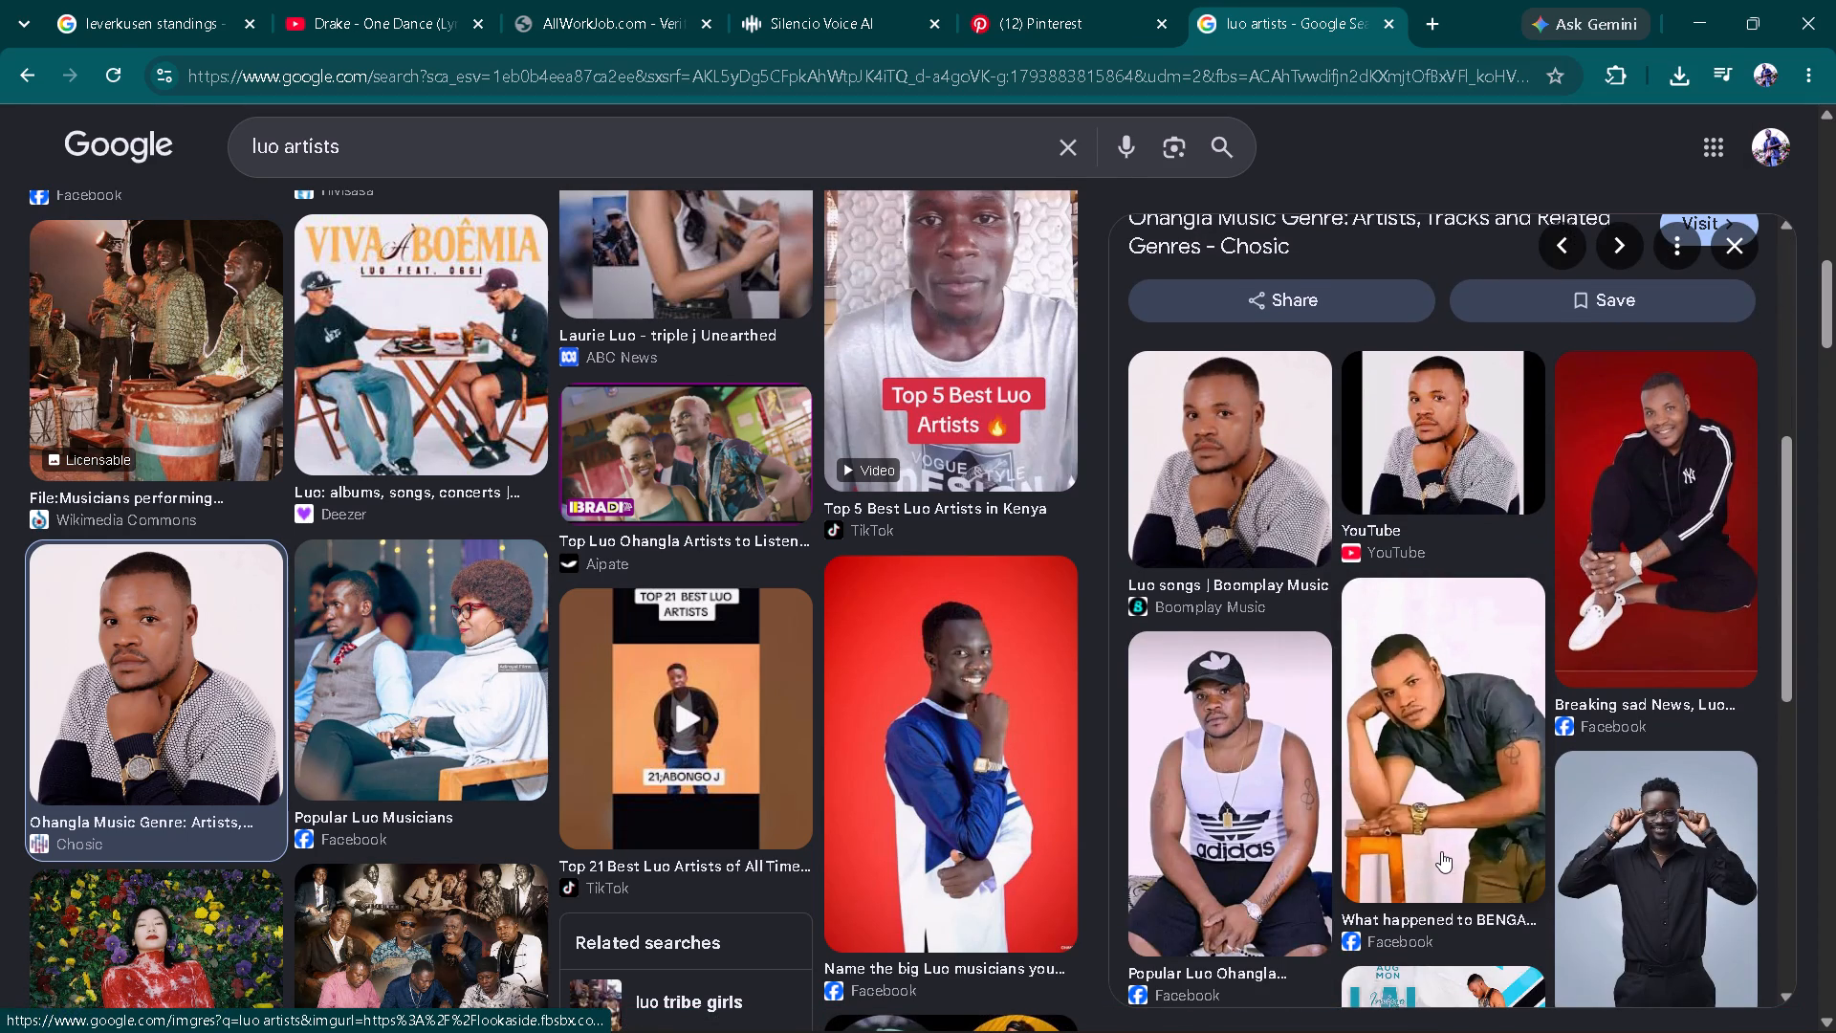
{"action": "scroll", "coordinate": [1262, 905], "scroll_direction": "down", "scroll_amount": 4}
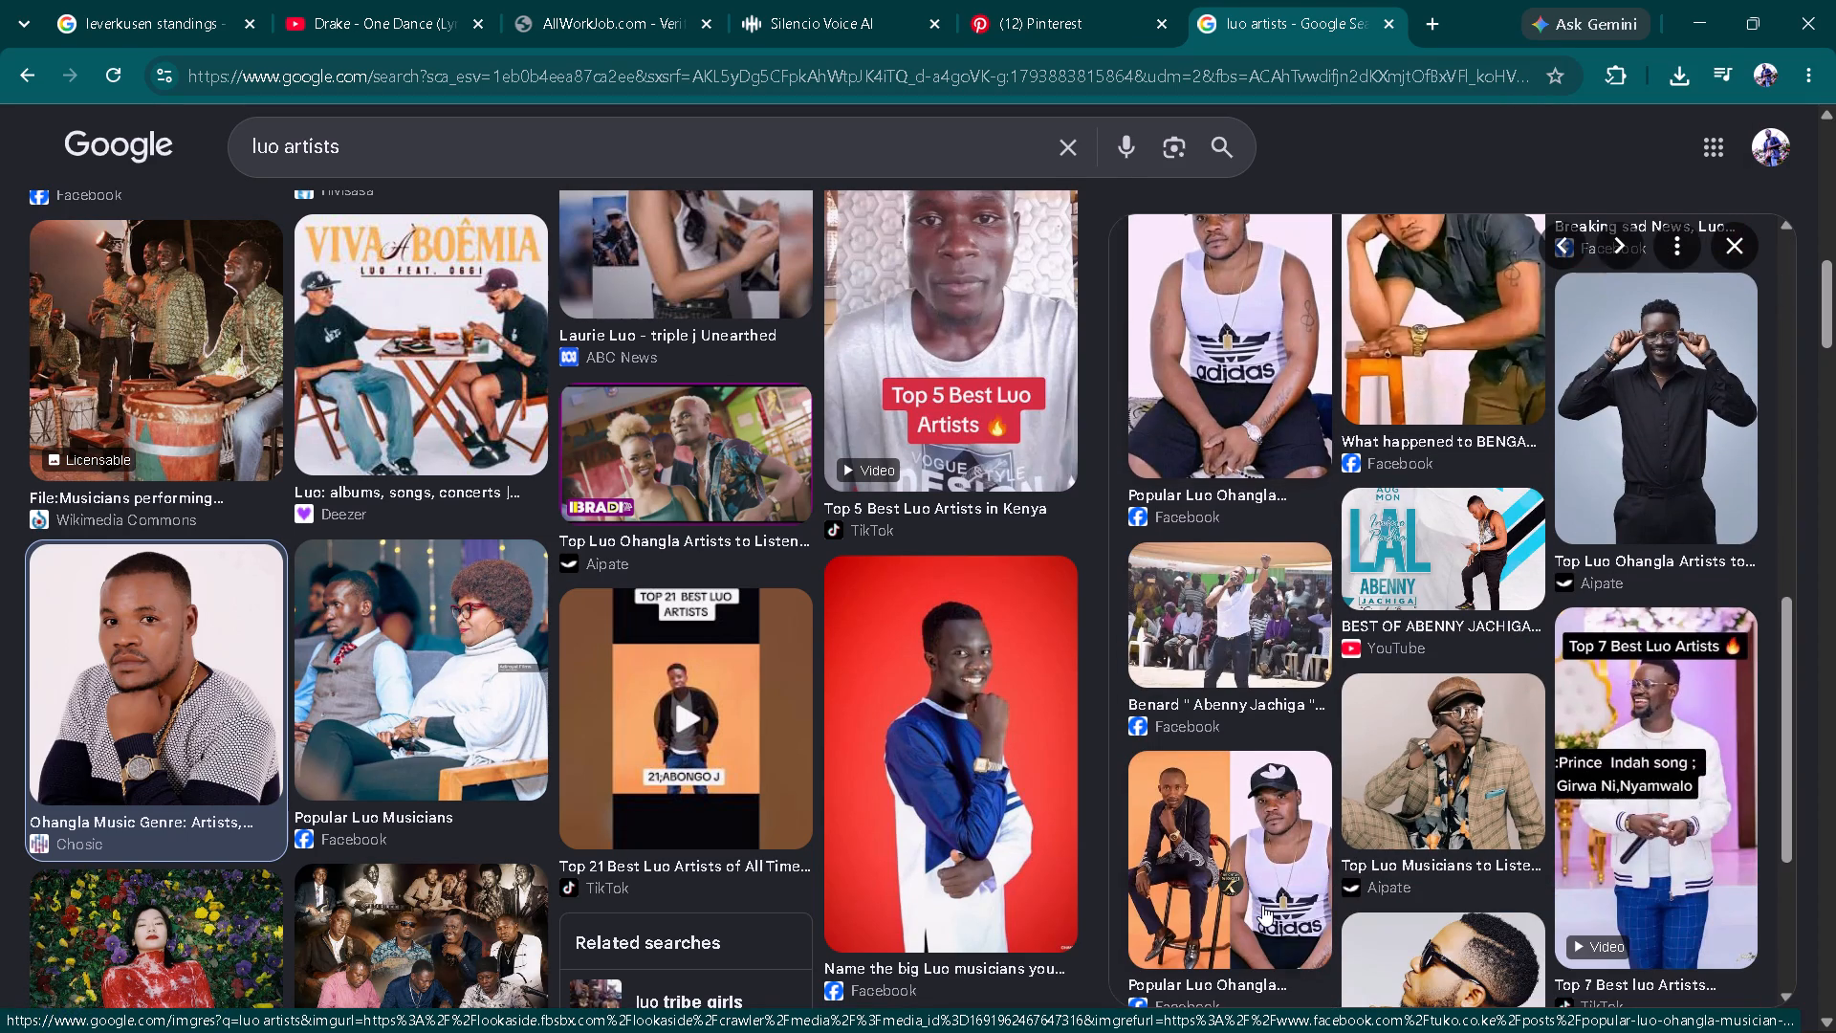
{"action": "scroll", "coordinate": [1264, 904], "scroll_direction": "down", "scroll_amount": 3}
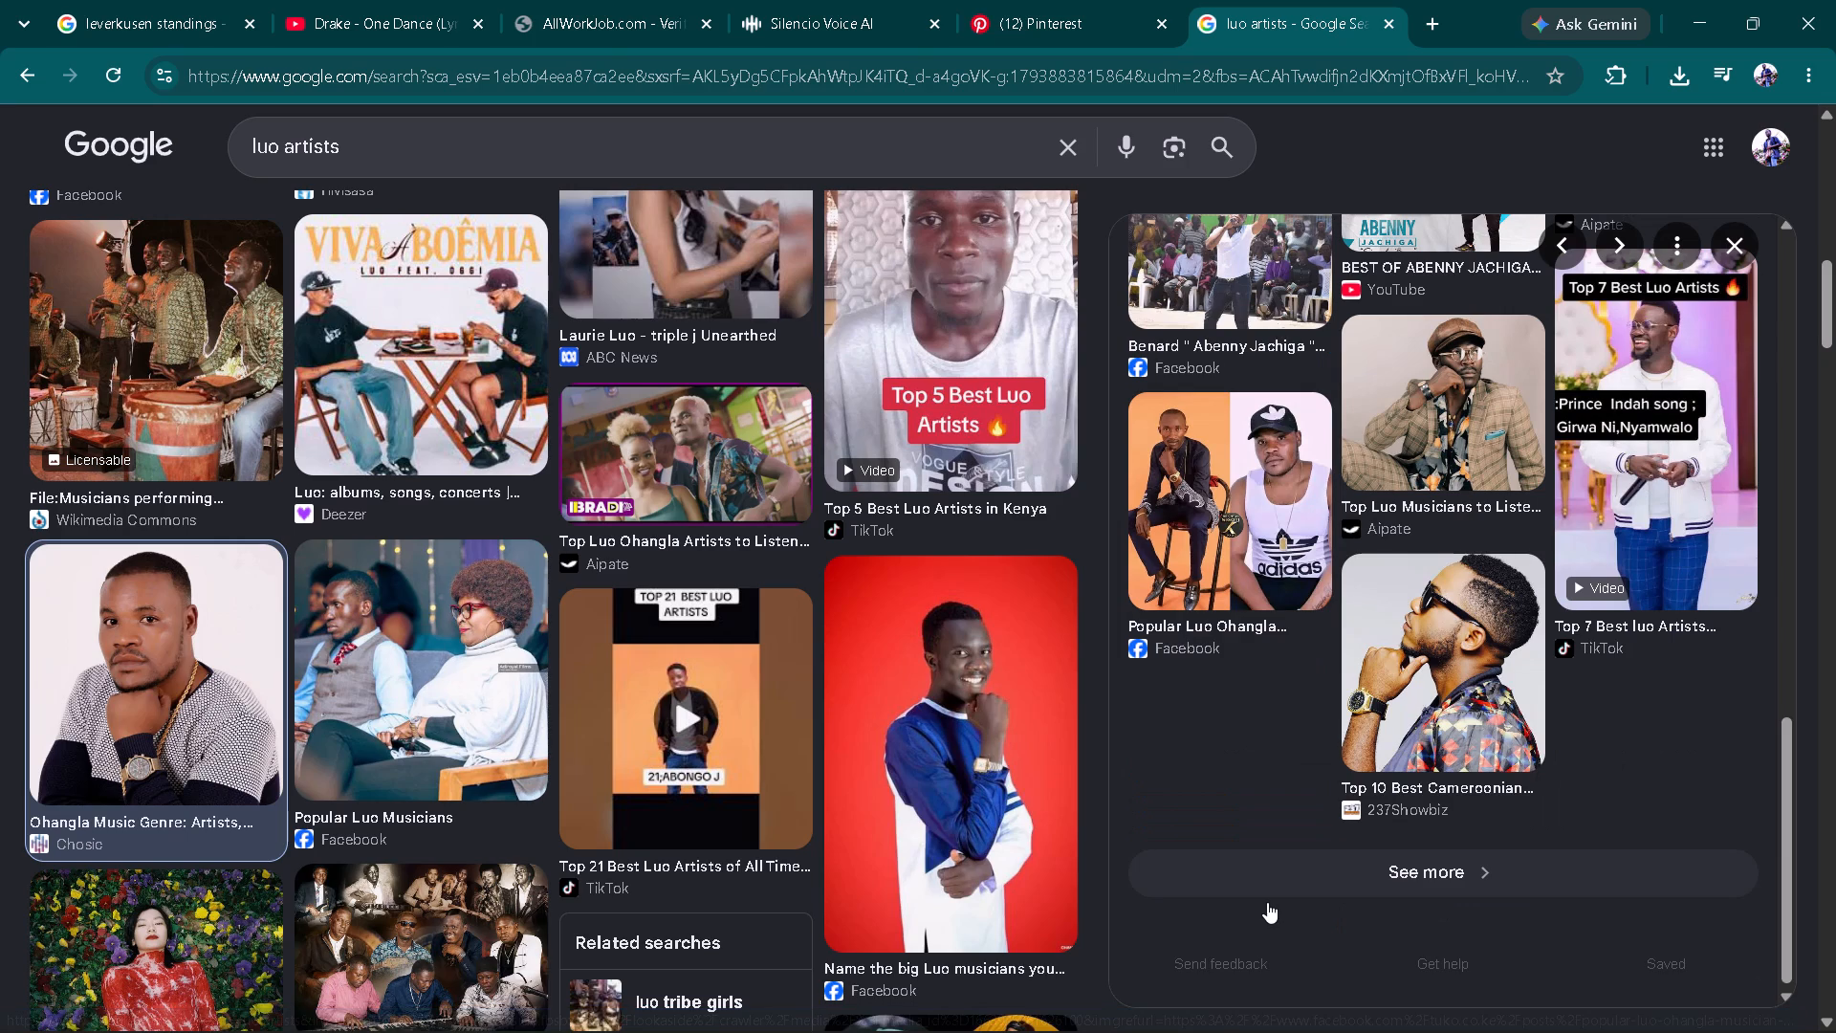
Examine the related images of the Chosic portrait, including the Boomplay Luo songs image and the grey hoodie photo, and close the preview.
{"action": "scroll", "coordinate": [1267, 902], "scroll_direction": "up", "scroll_amount": 7}
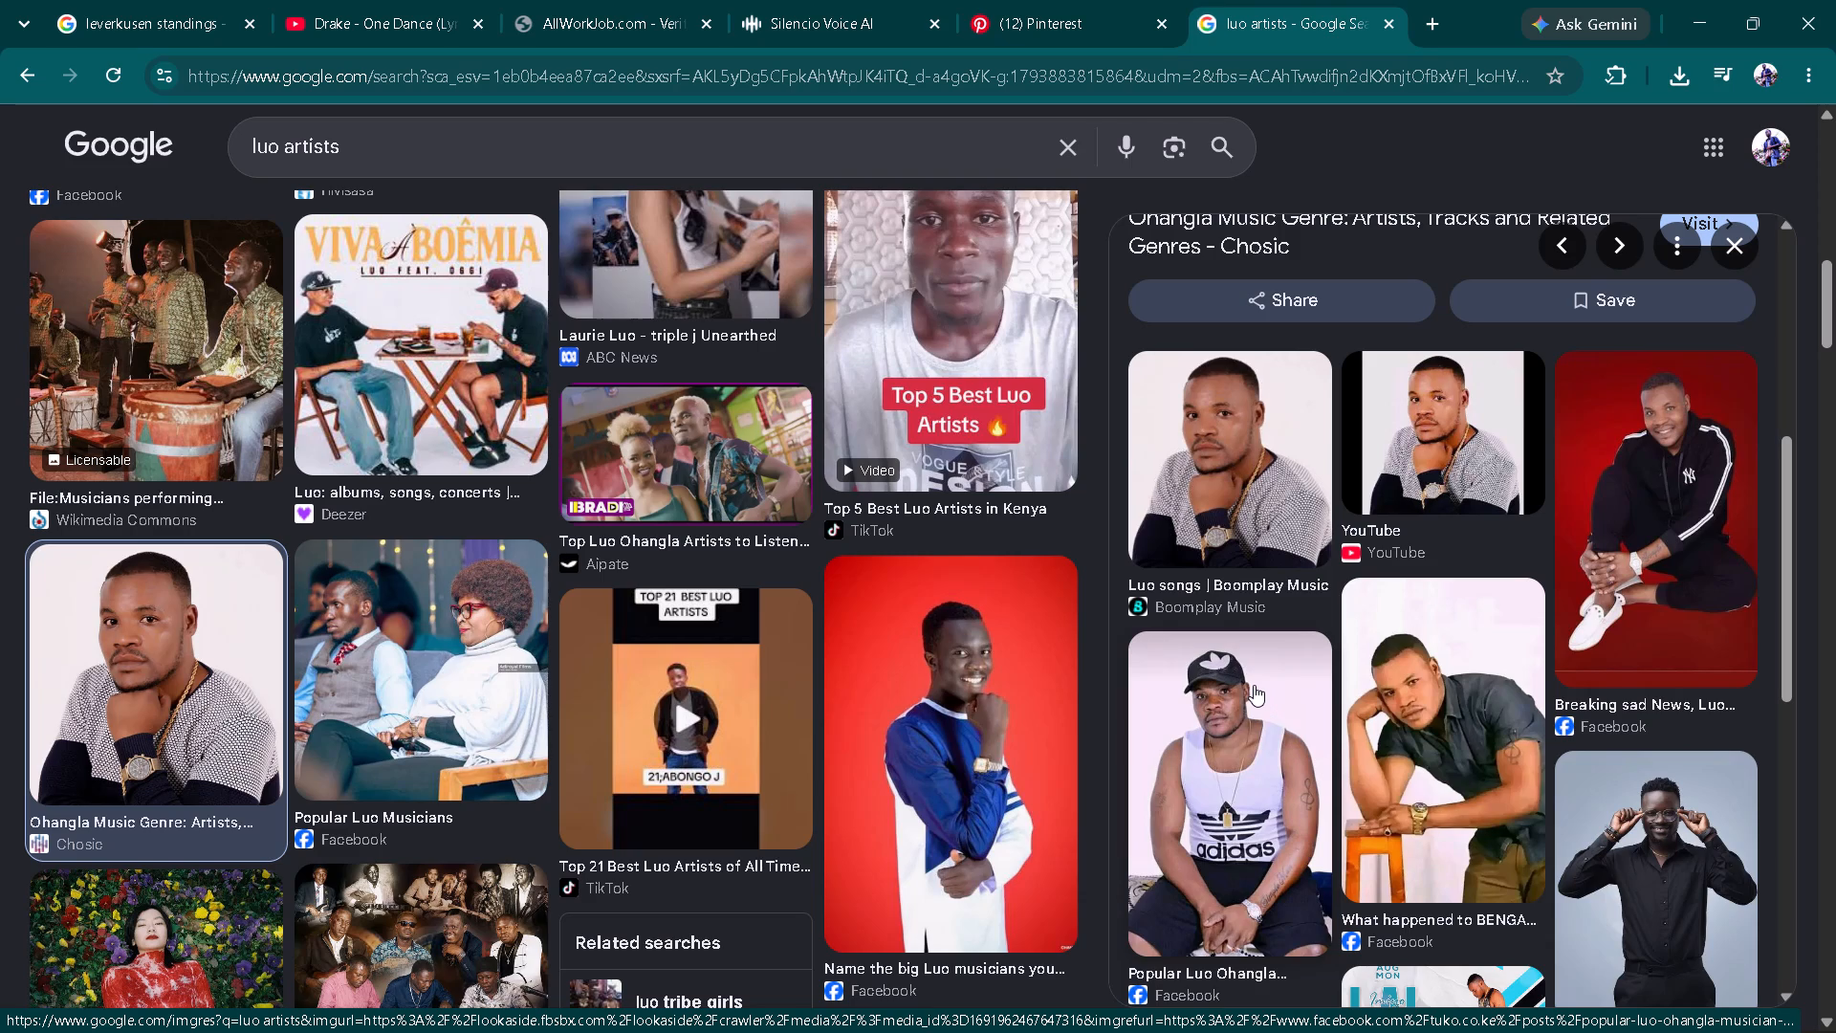
{"action": "left_click", "coordinate": [1254, 458]}
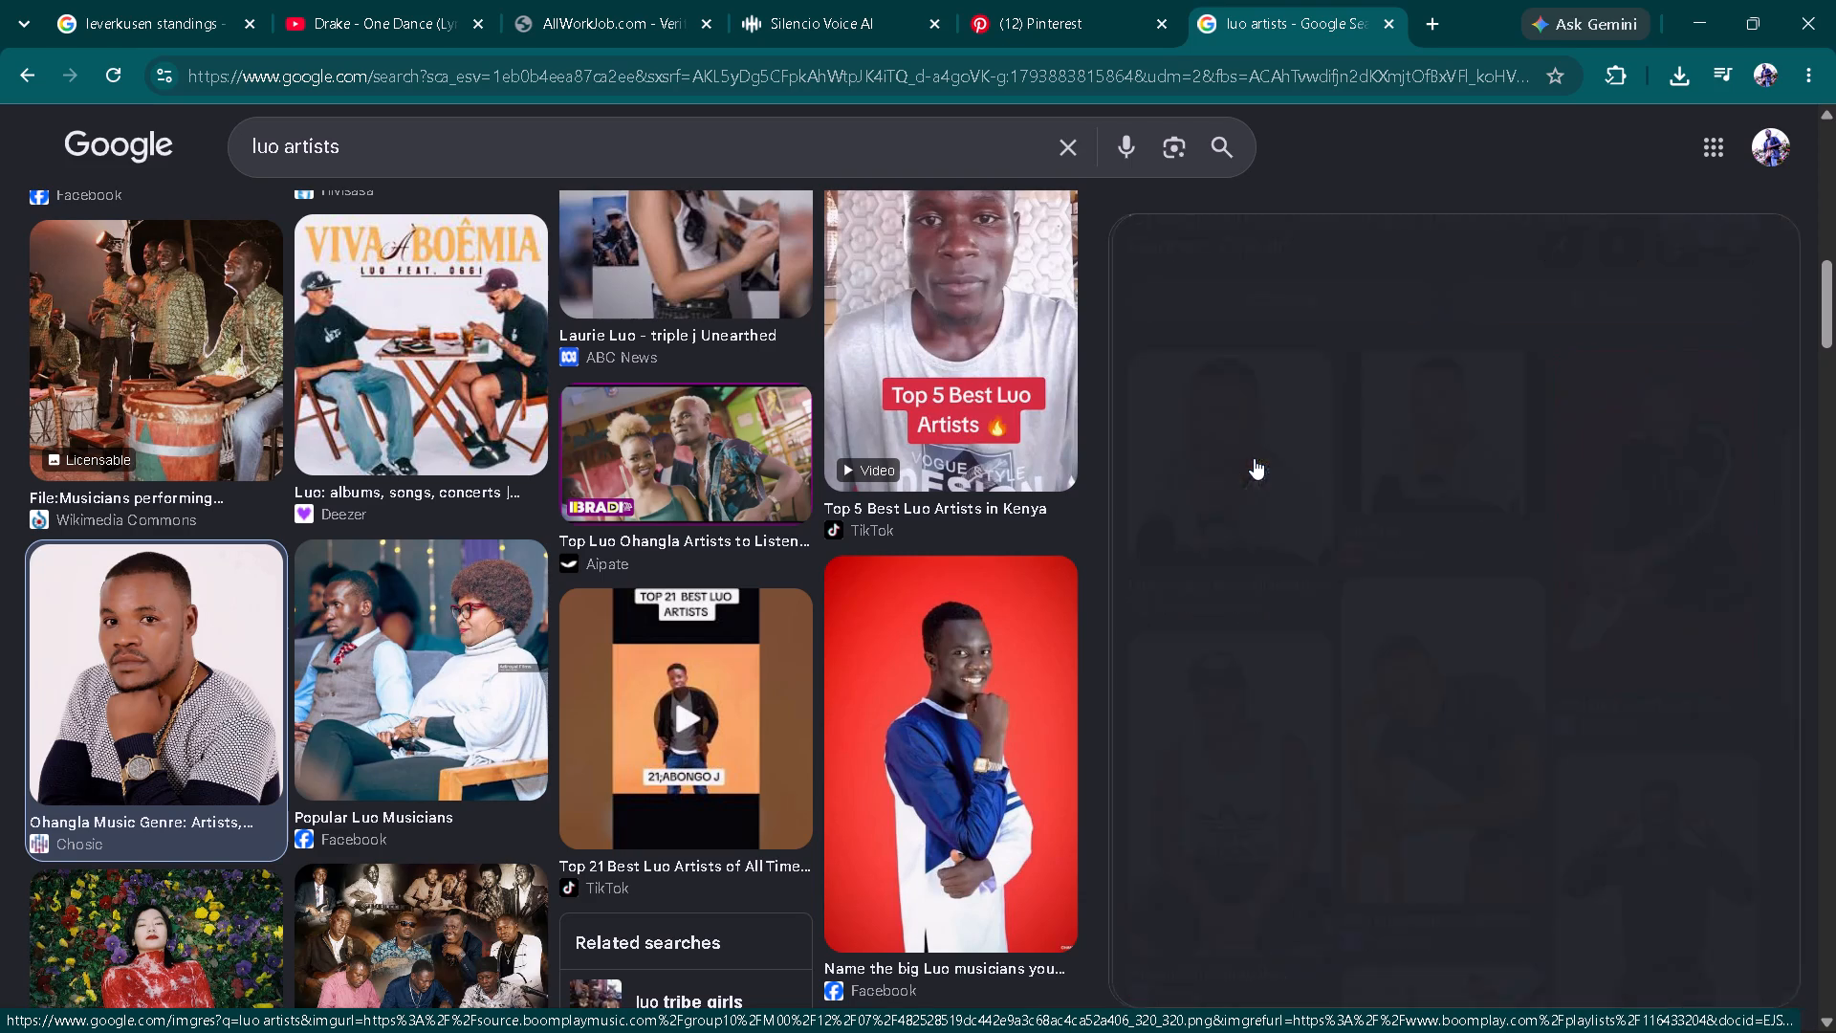
{"action": "scroll", "coordinate": [1396, 599], "scroll_direction": "down", "scroll_amount": 3}
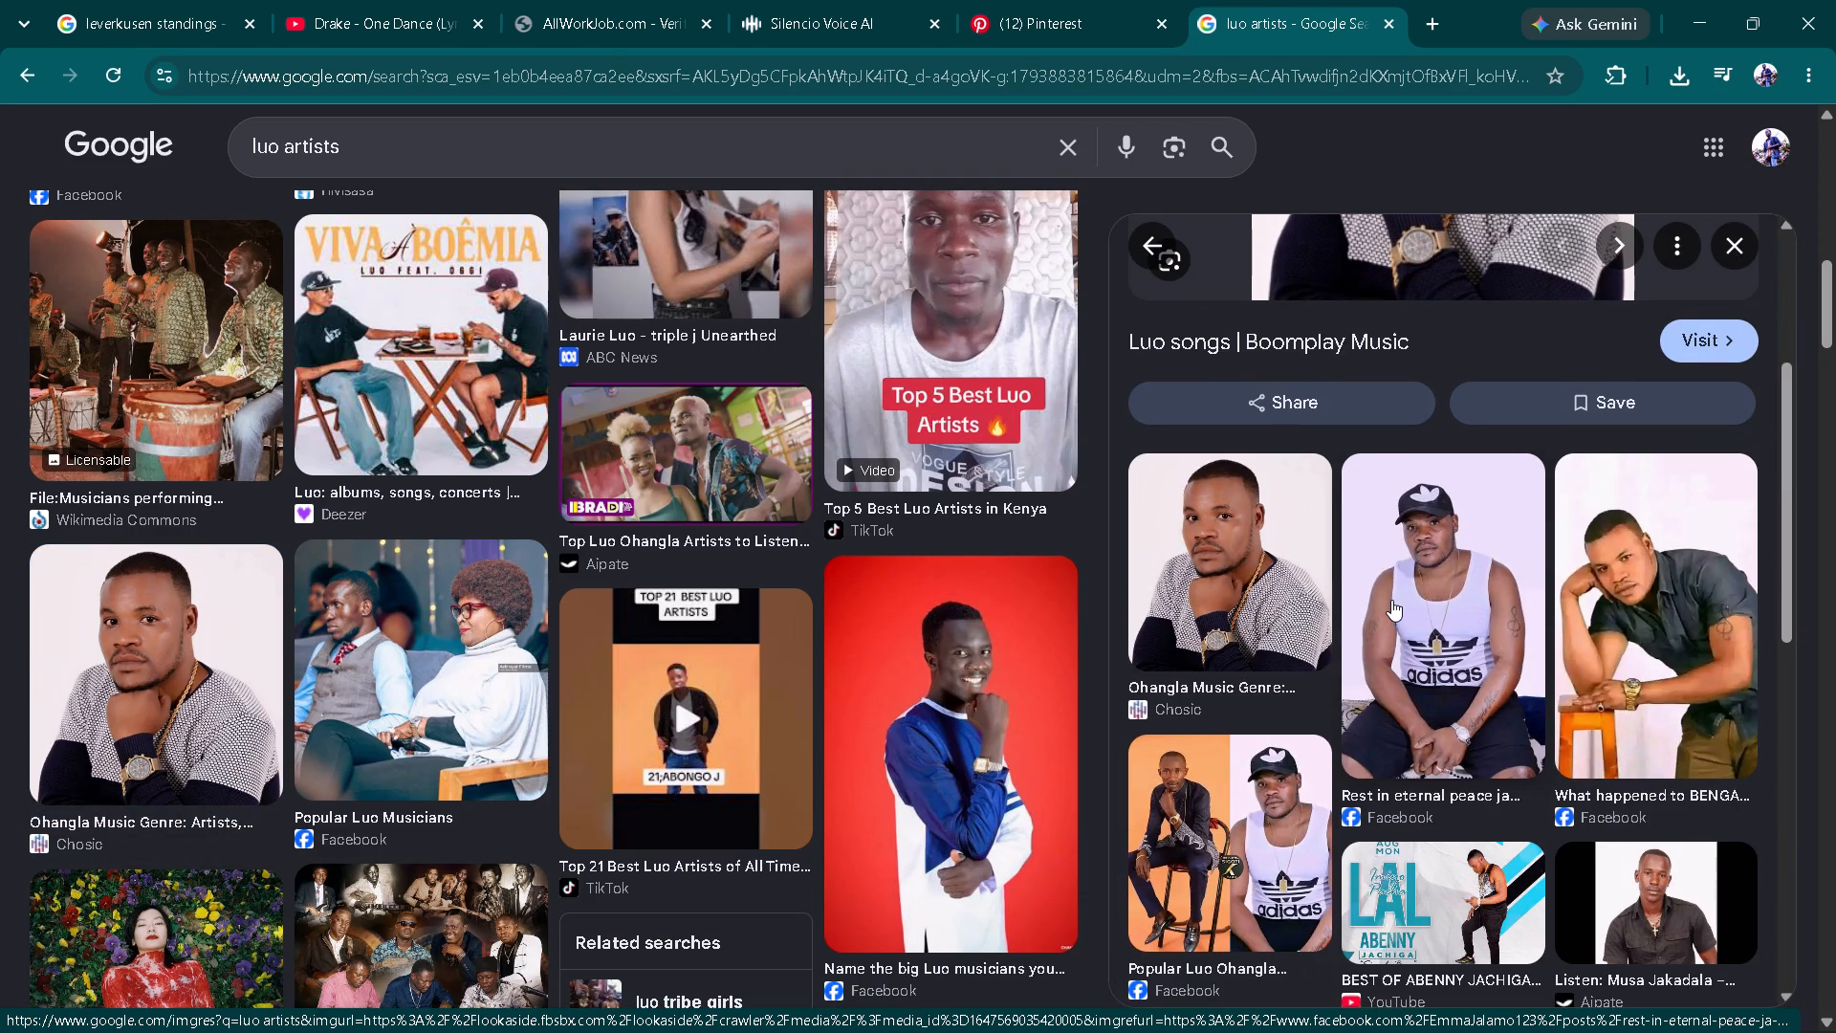
{"action": "scroll", "coordinate": [1393, 595], "scroll_direction": "down", "scroll_amount": 6}
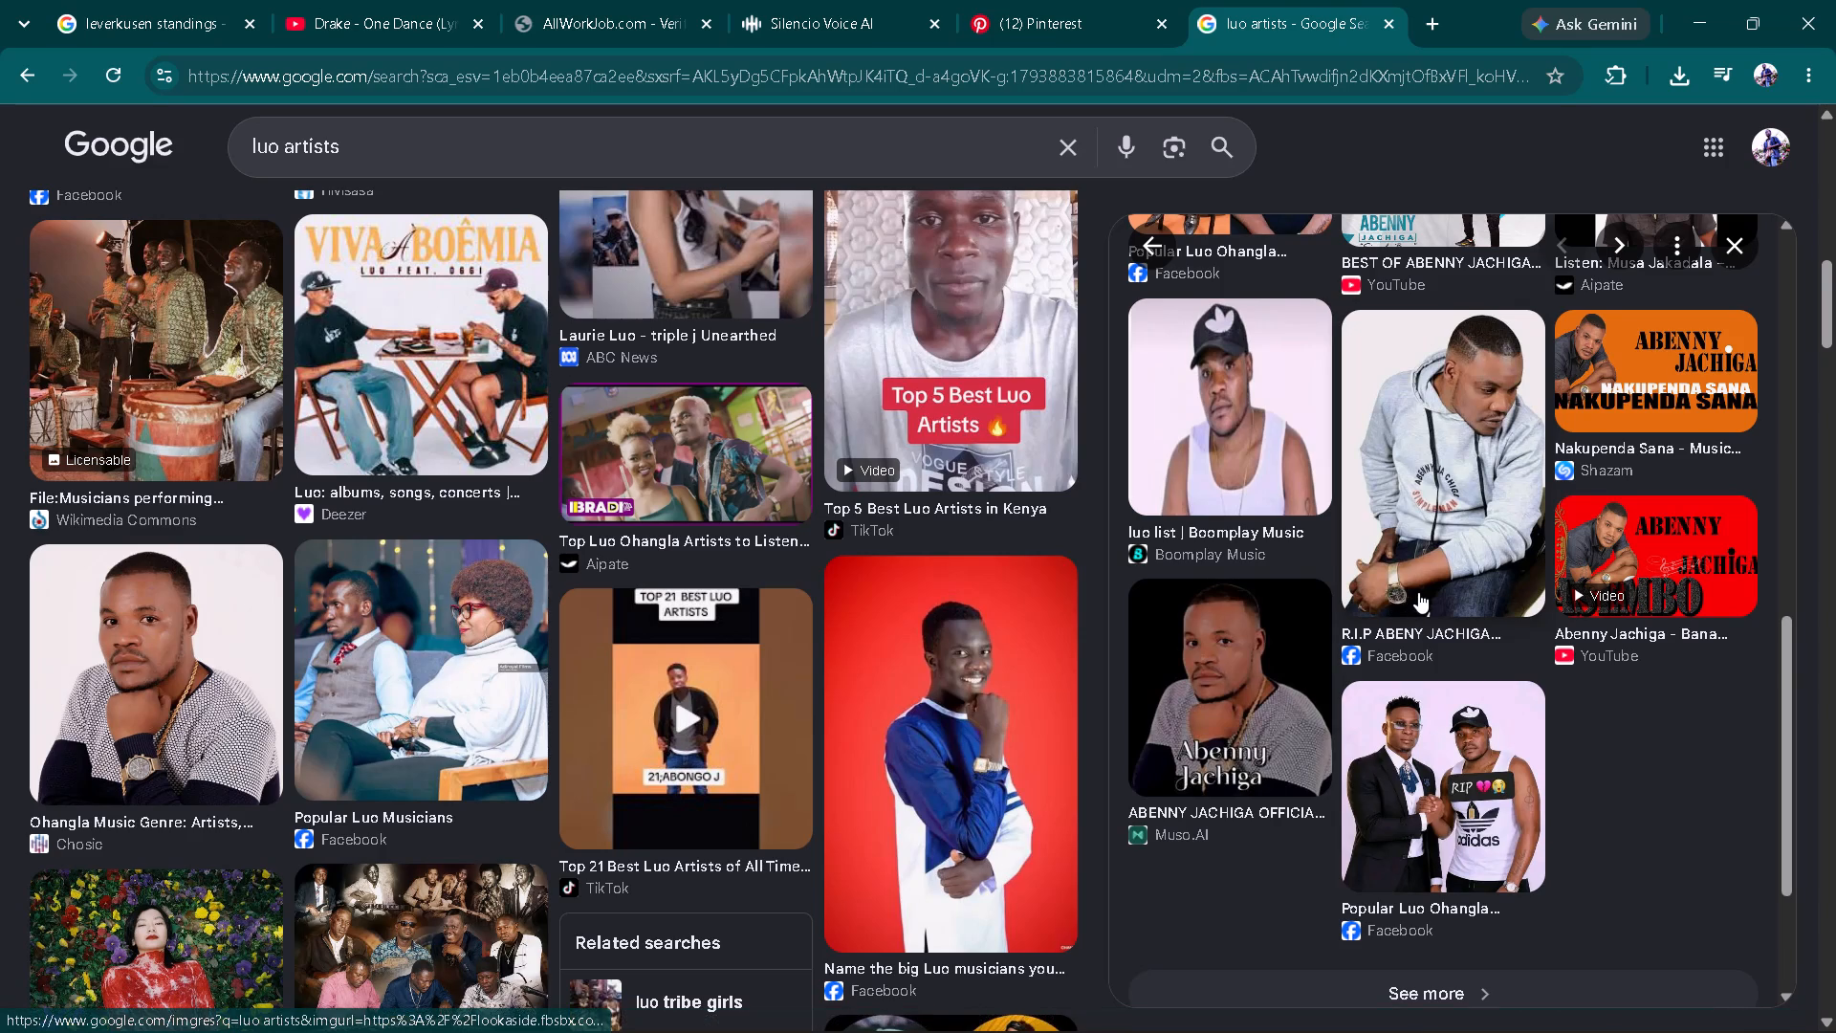
{"action": "left_click", "coordinate": [1415, 467]}
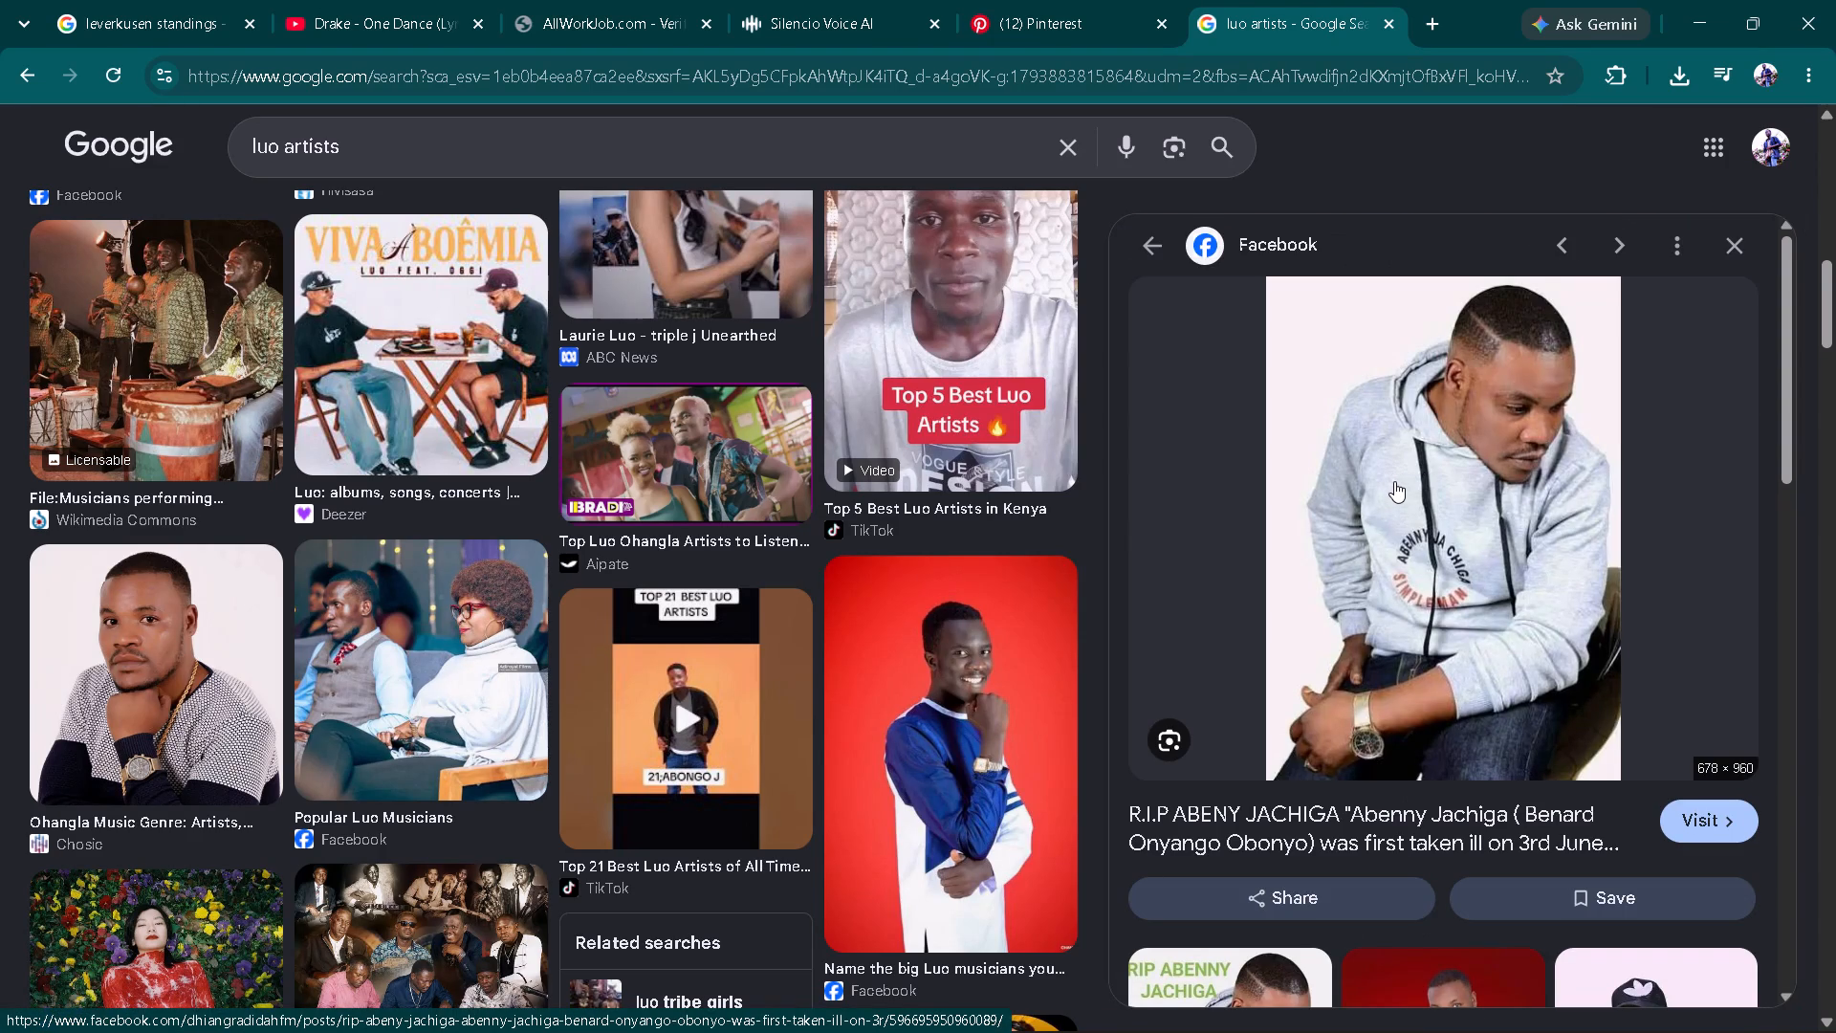
{"action": "left_click", "coordinate": [1724, 247]}
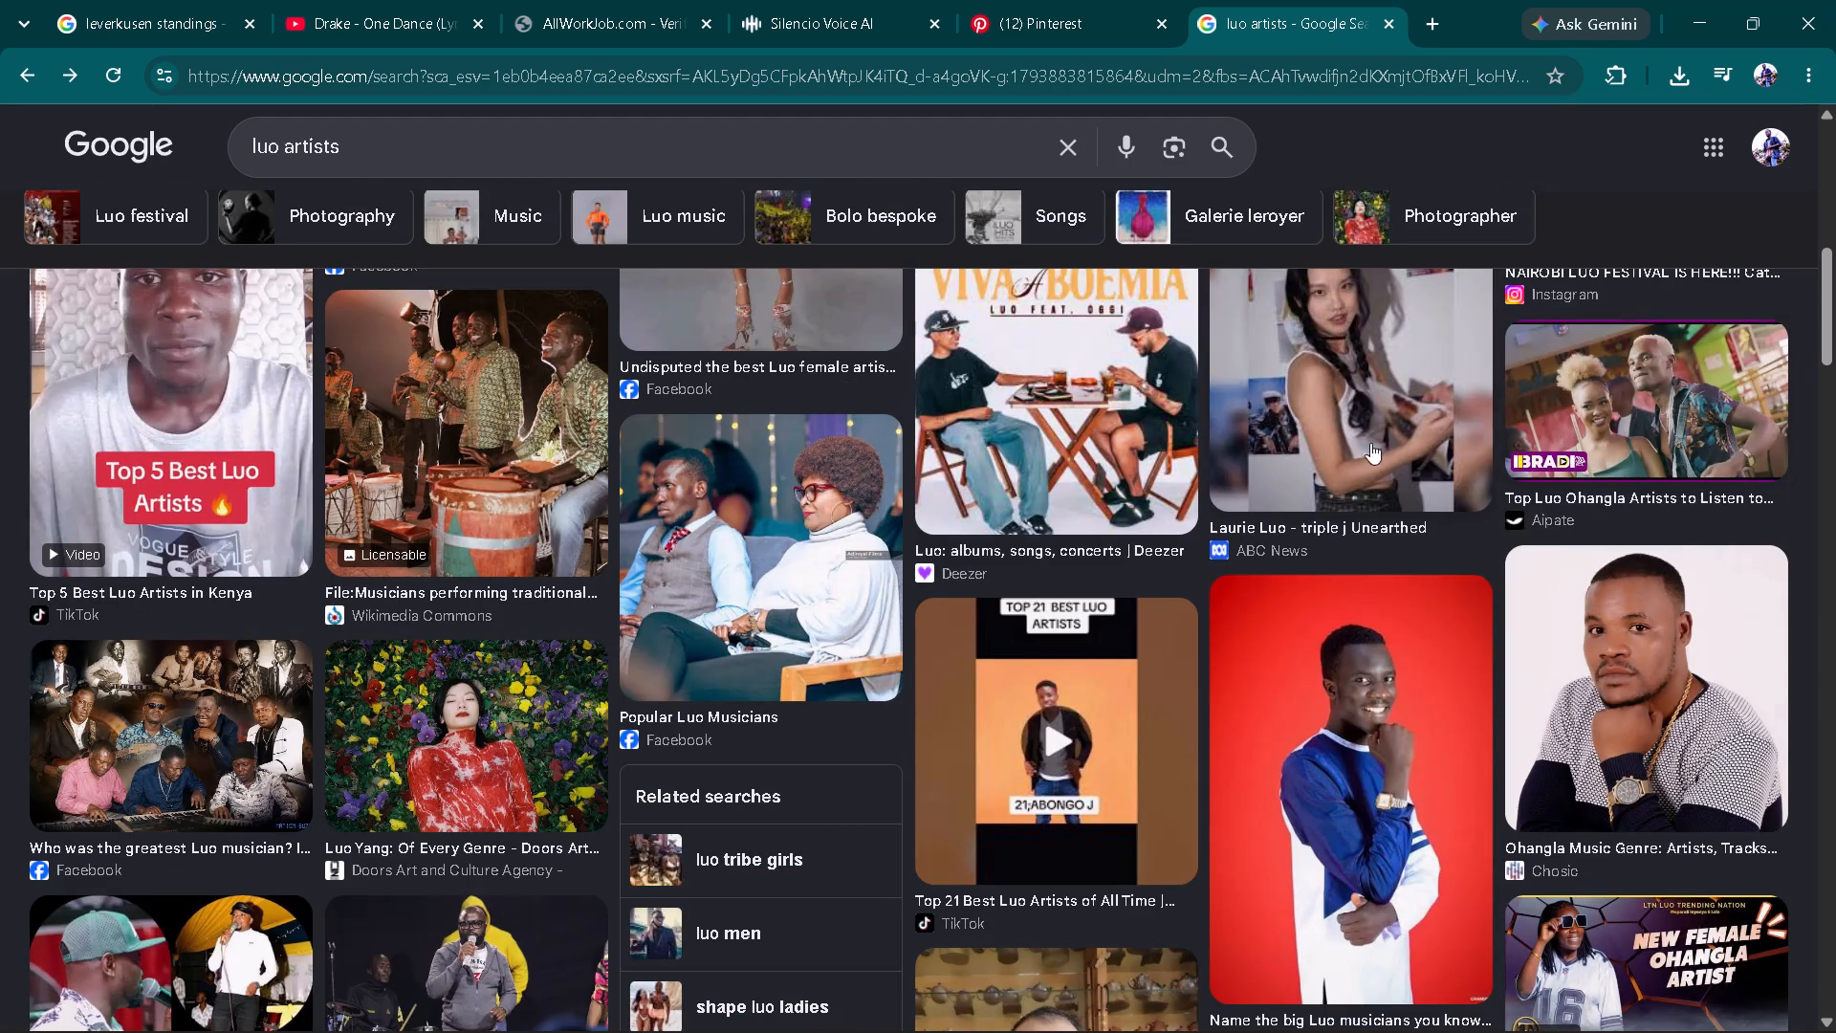
Look through the luo artists image results, preview the Facebook photo of the singer in leopard-print costume, and return to the first results.
{"action": "scroll", "coordinate": [1124, 820], "scroll_direction": "down", "scroll_amount": 2}
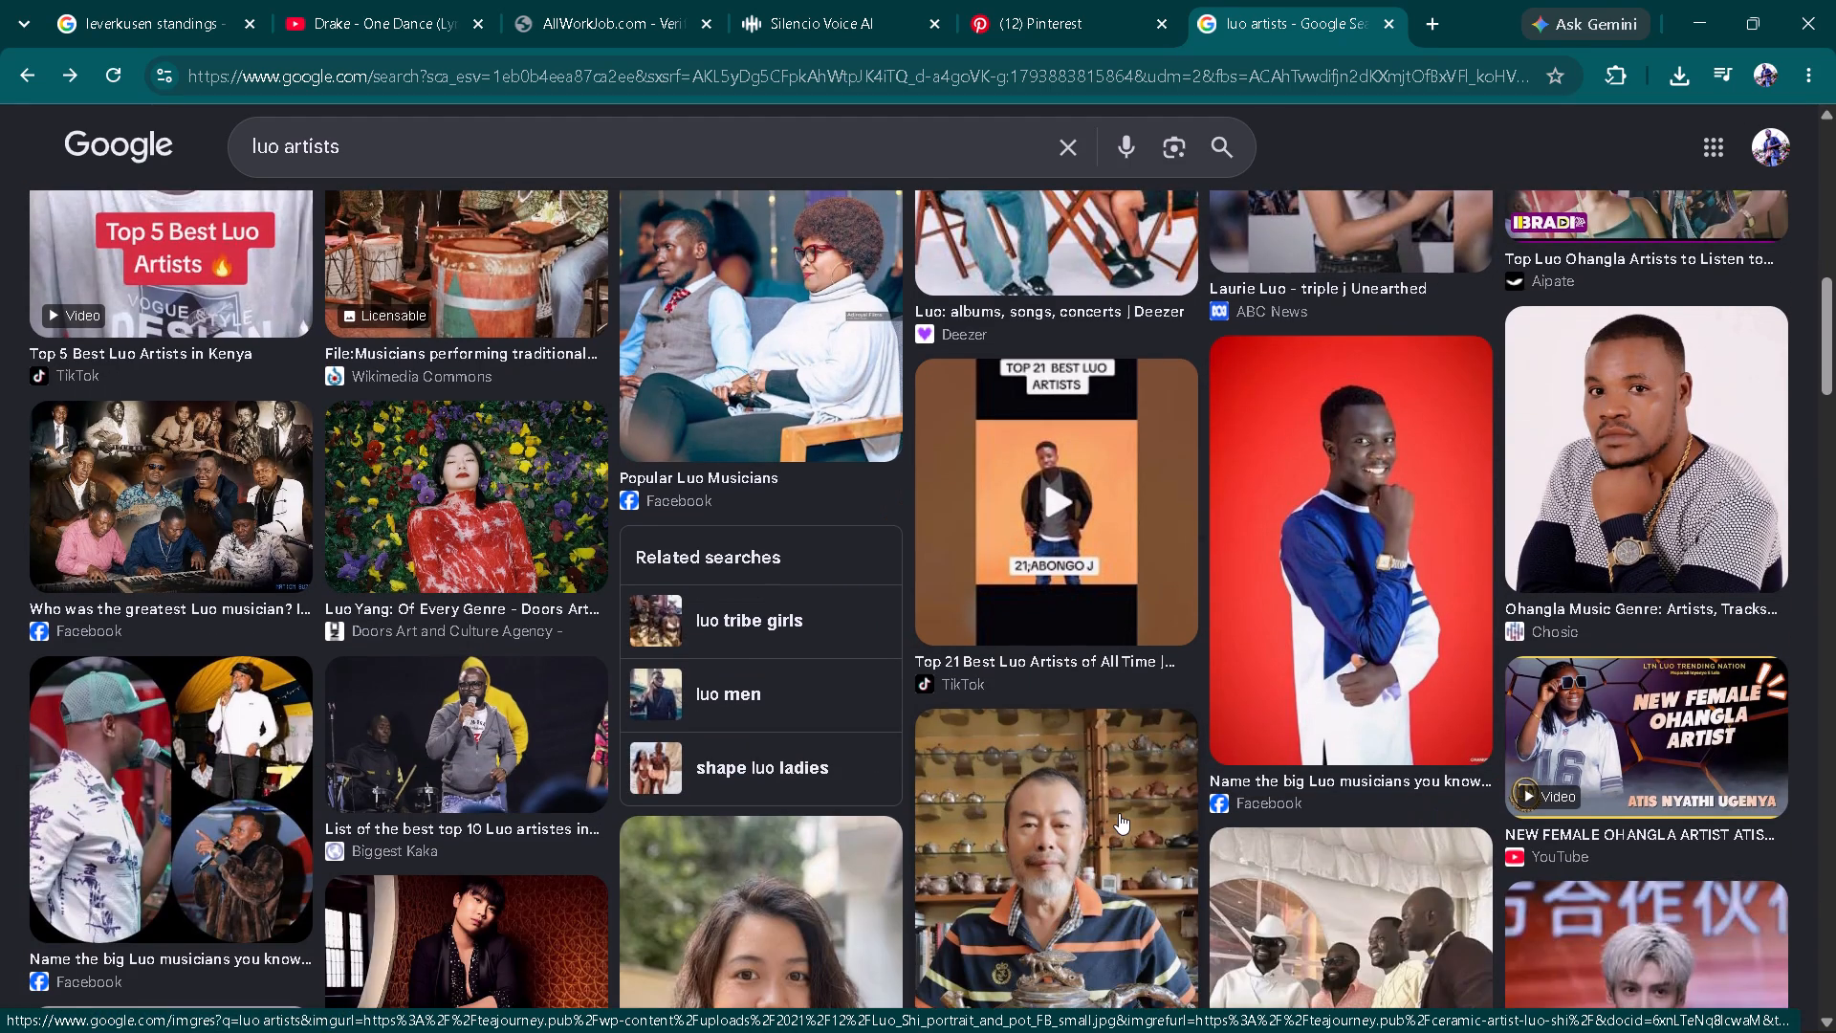
{"action": "scroll", "coordinate": [1120, 810], "scroll_direction": "down", "scroll_amount": 3}
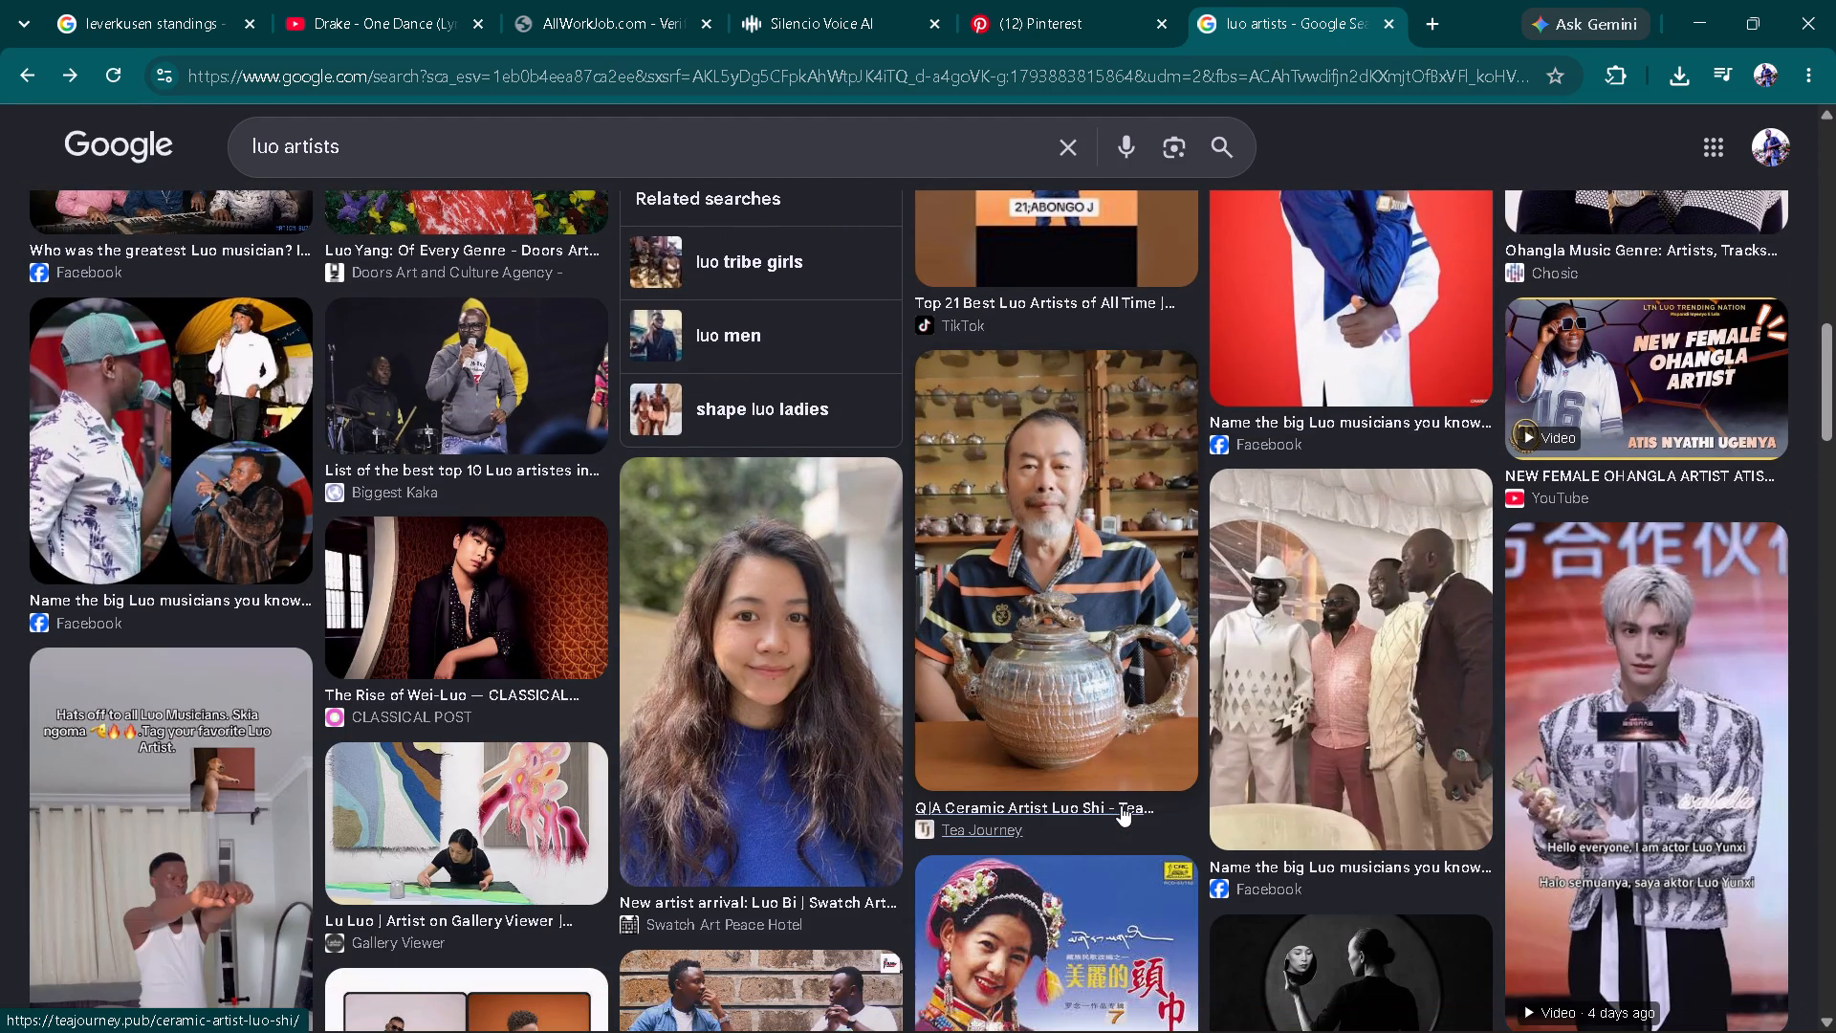
{"action": "scroll", "coordinate": [1121, 805], "scroll_direction": "down", "scroll_amount": 3}
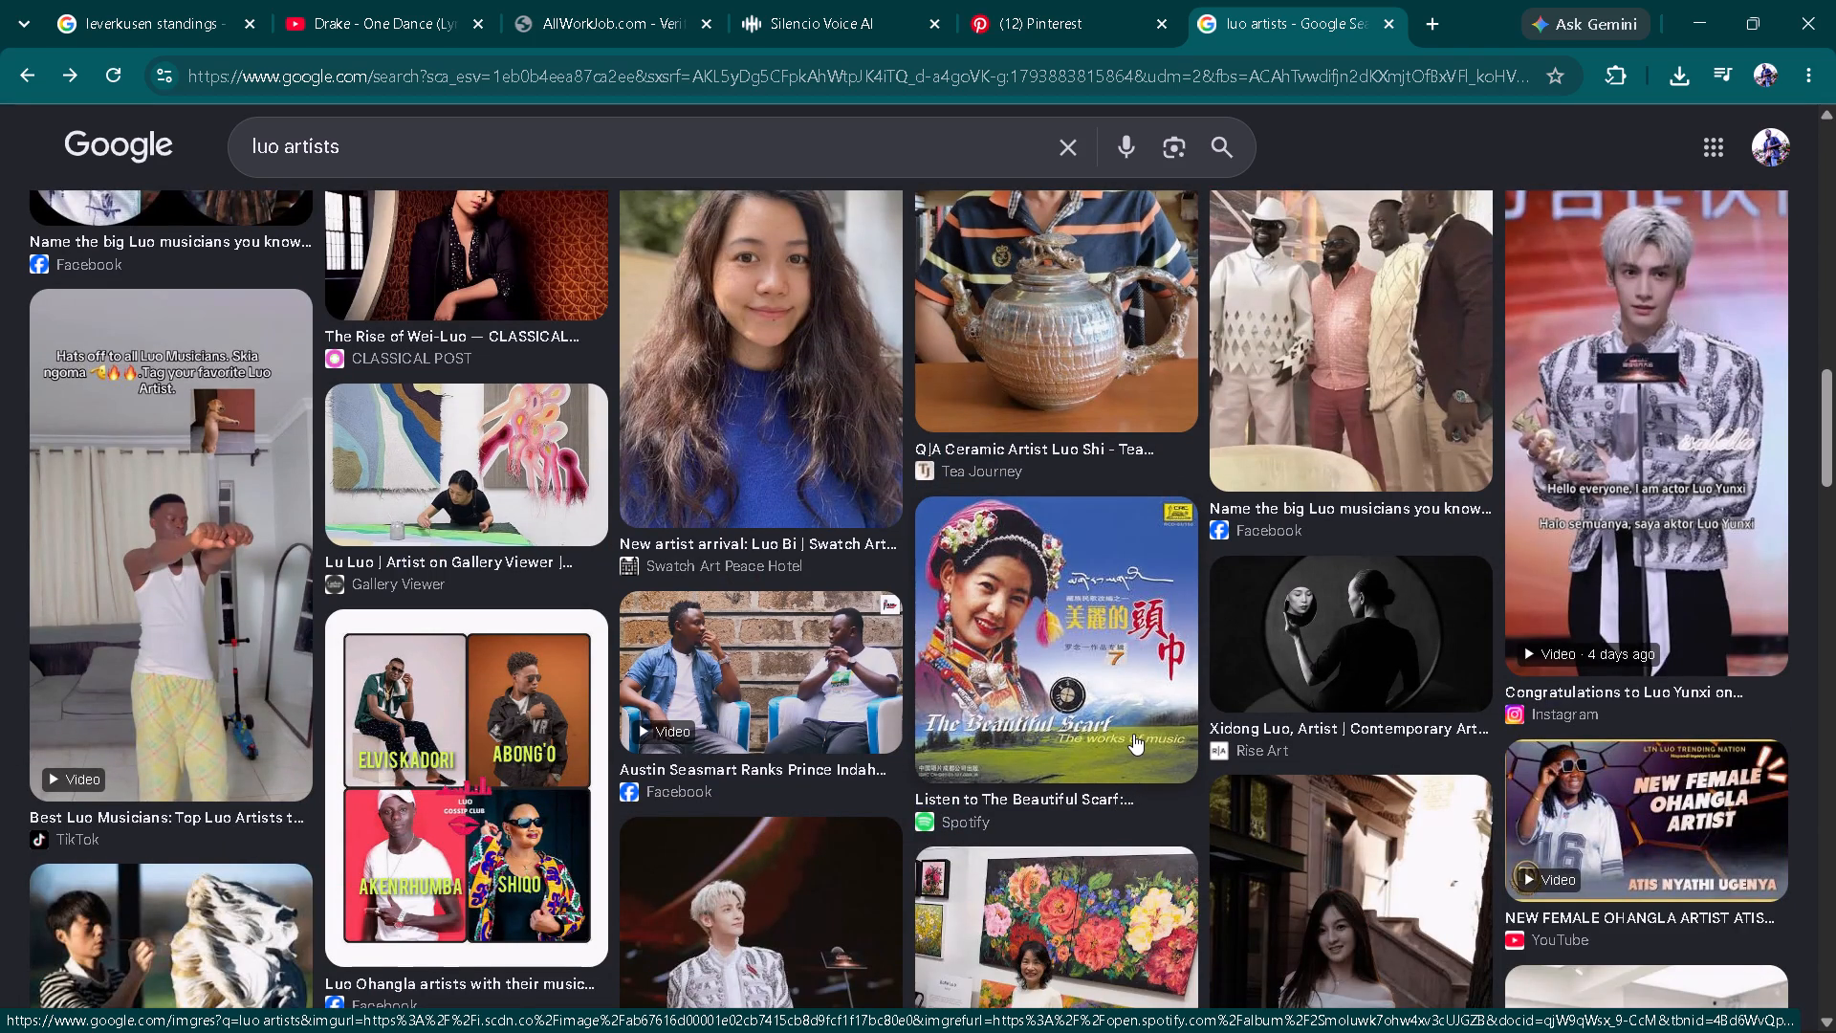
{"action": "scroll", "coordinate": [1132, 735], "scroll_direction": "down", "scroll_amount": 3}
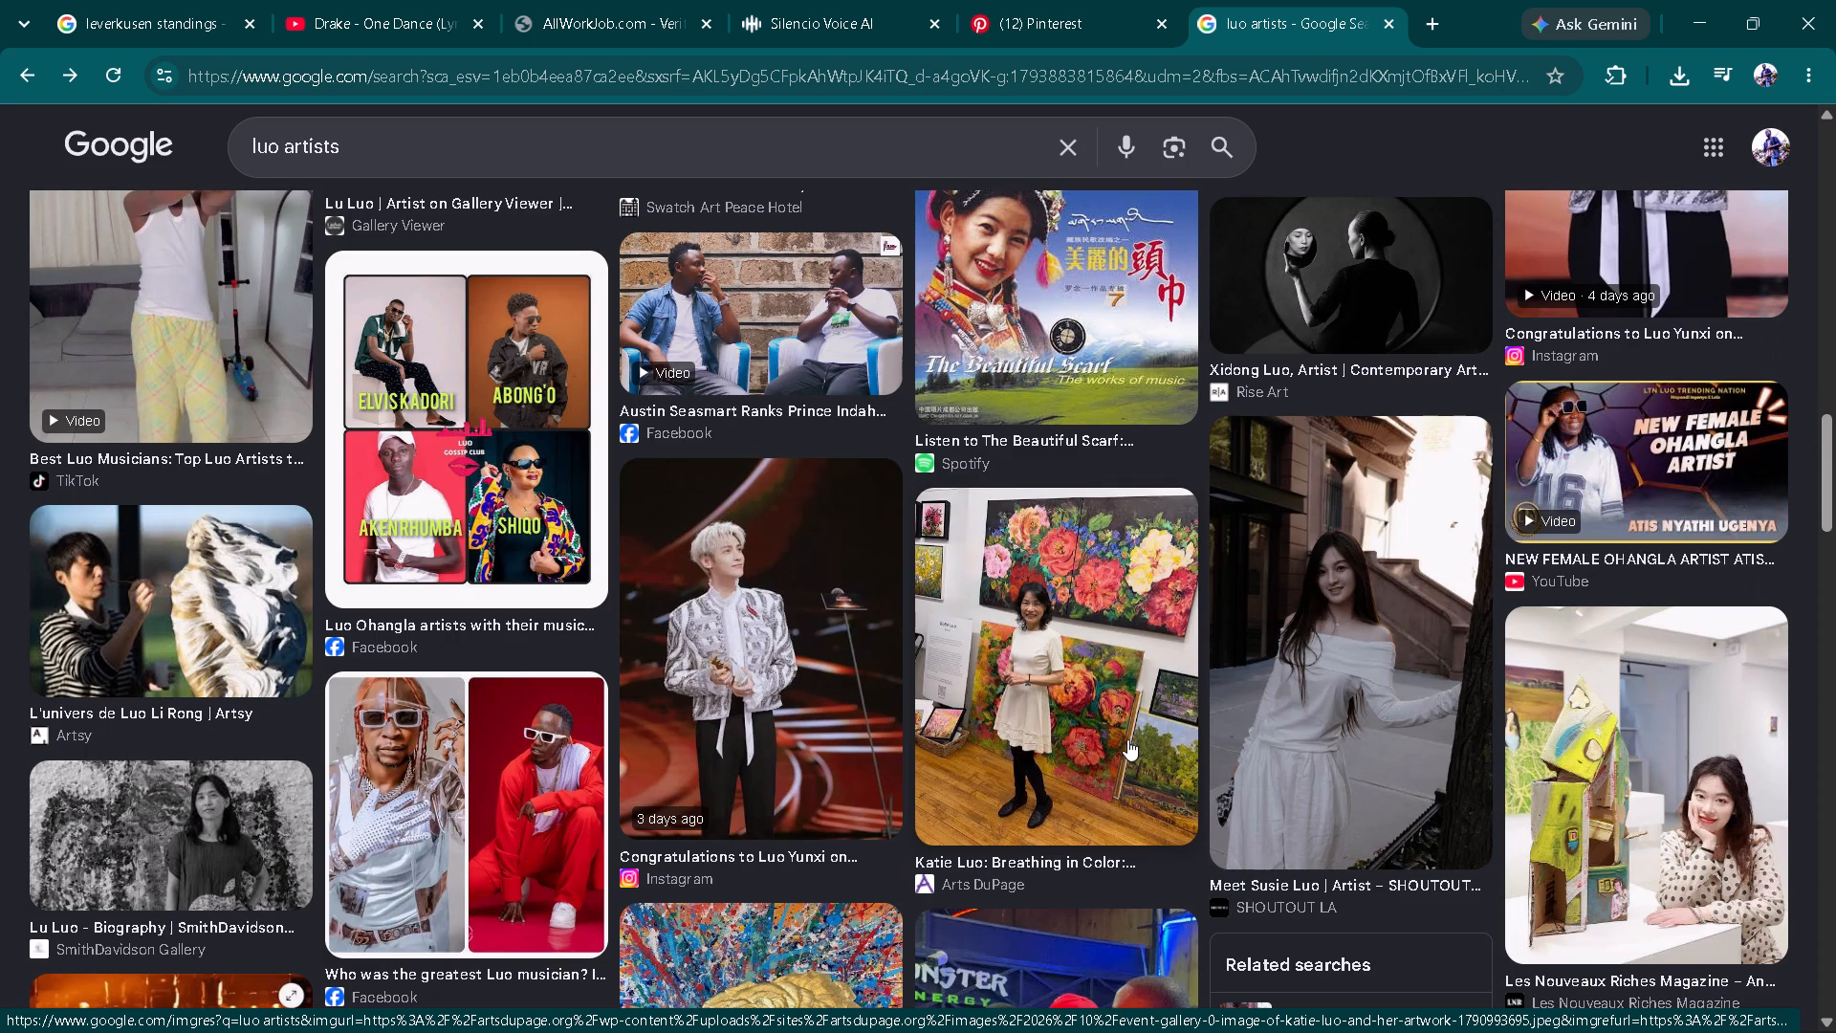
{"action": "scroll", "coordinate": [1122, 747], "scroll_direction": "down", "scroll_amount": 4}
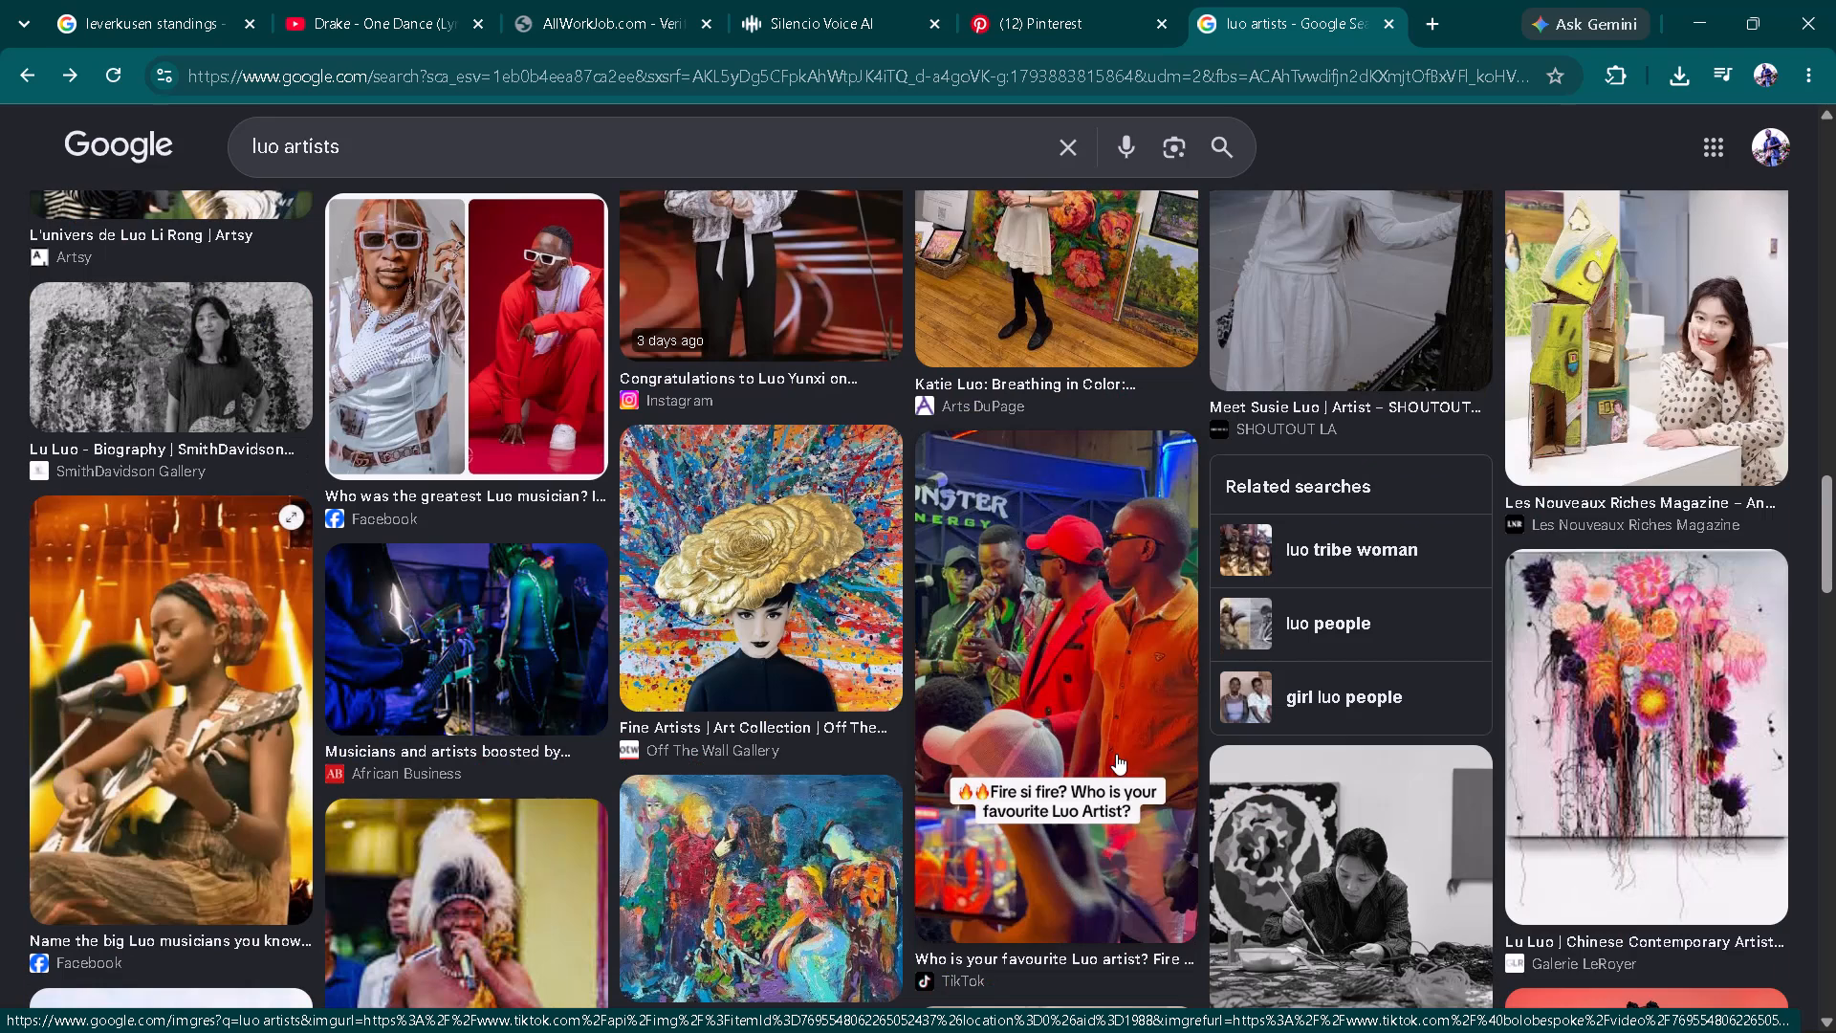
{"action": "scroll", "coordinate": [1116, 741], "scroll_direction": "down", "scroll_amount": 5}
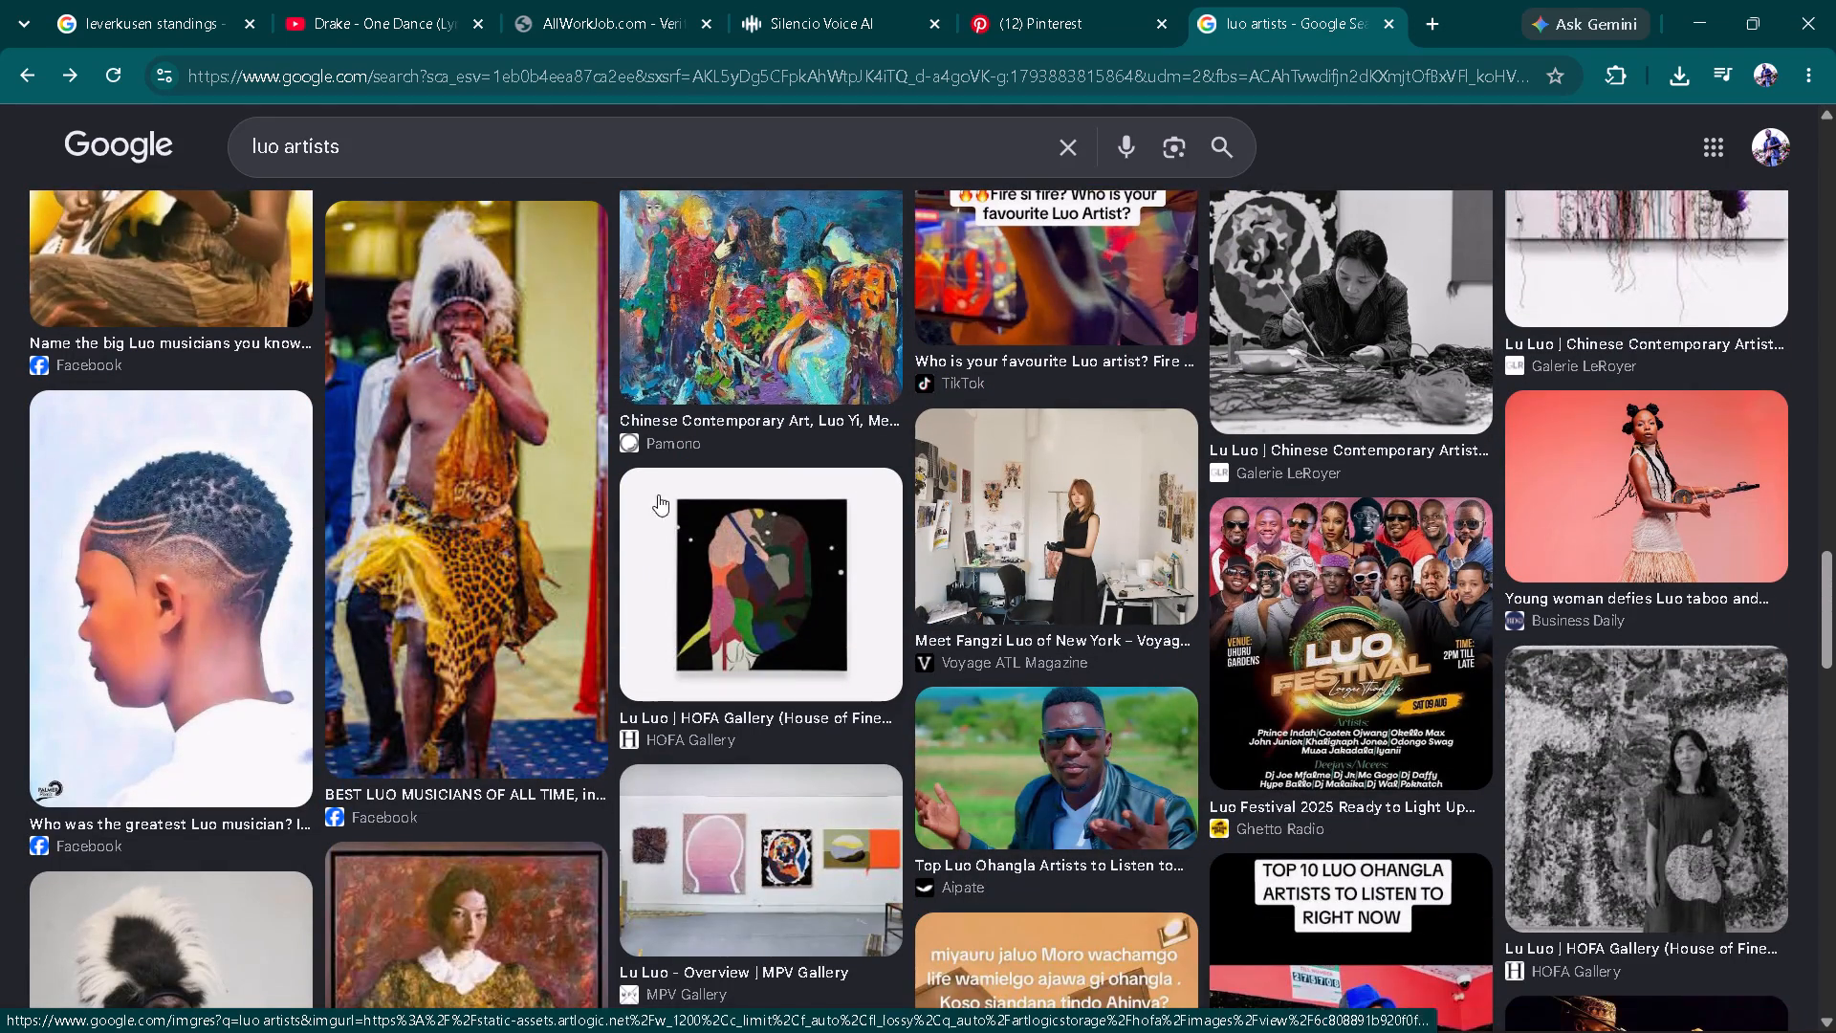
{"action": "left_click", "coordinate": [512, 509]}
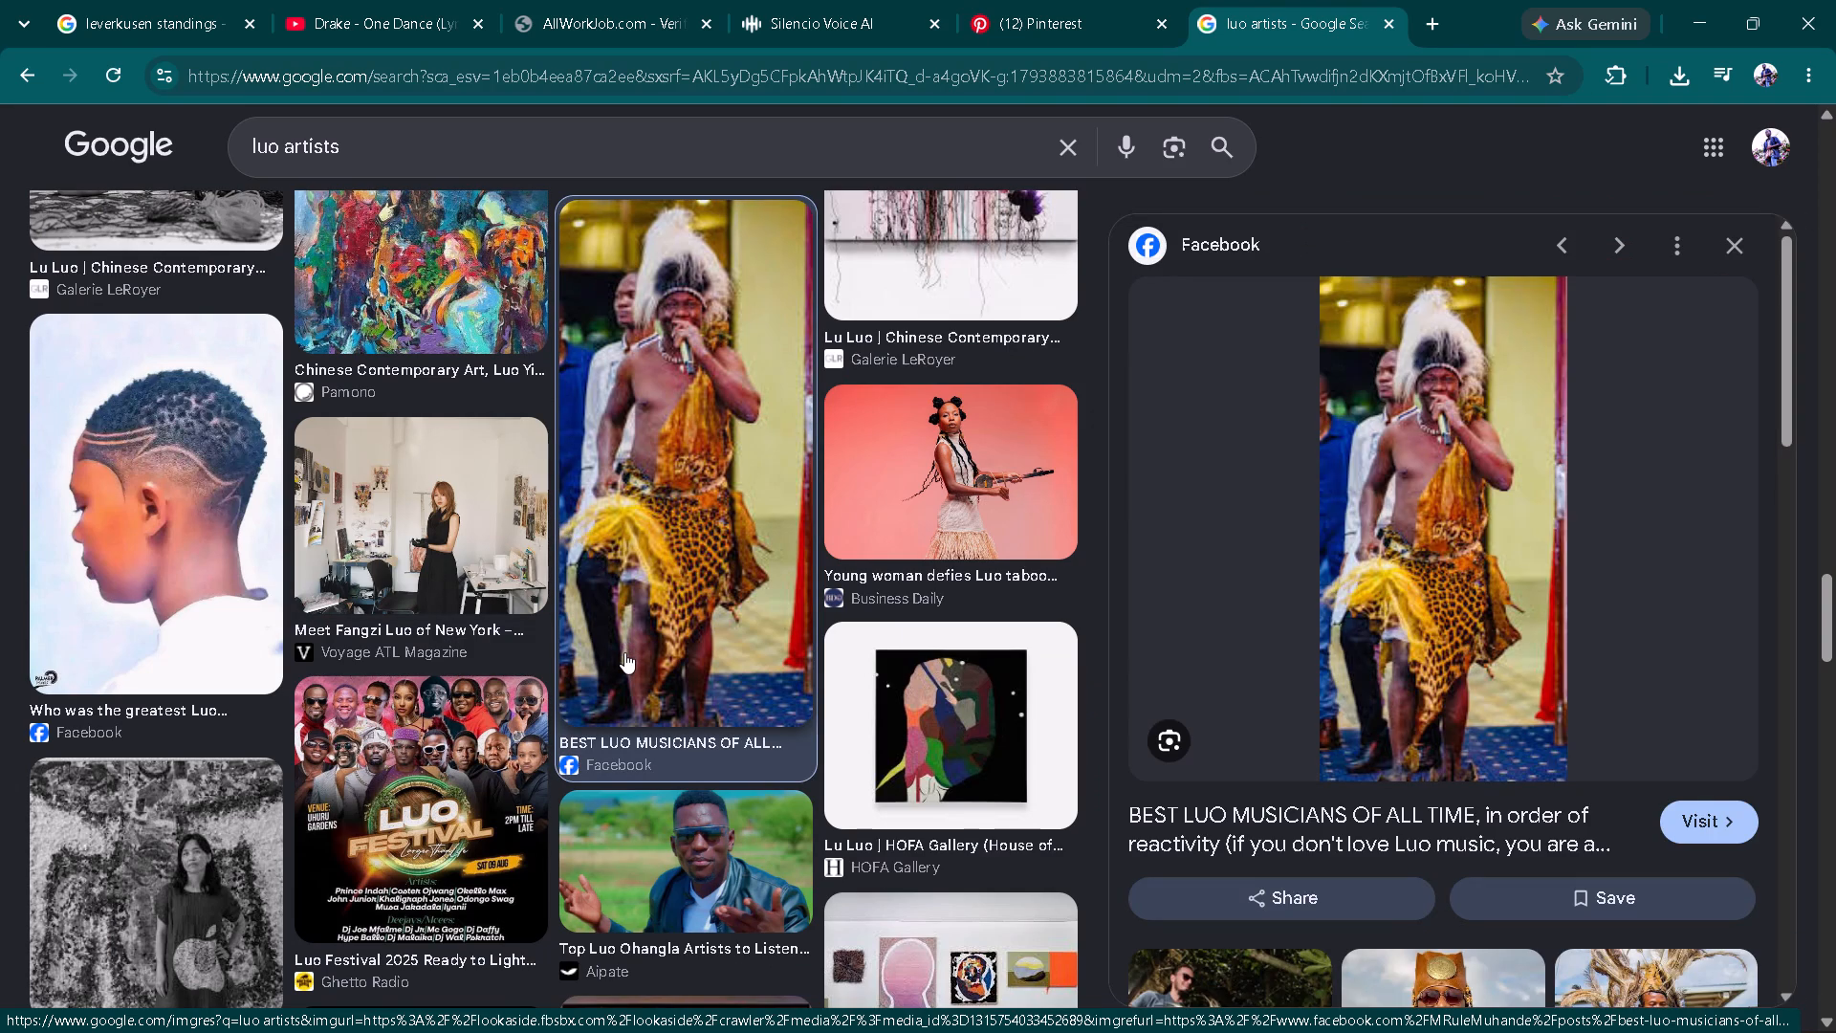
{"action": "scroll", "coordinate": [1506, 657], "scroll_direction": "down", "scroll_amount": 4}
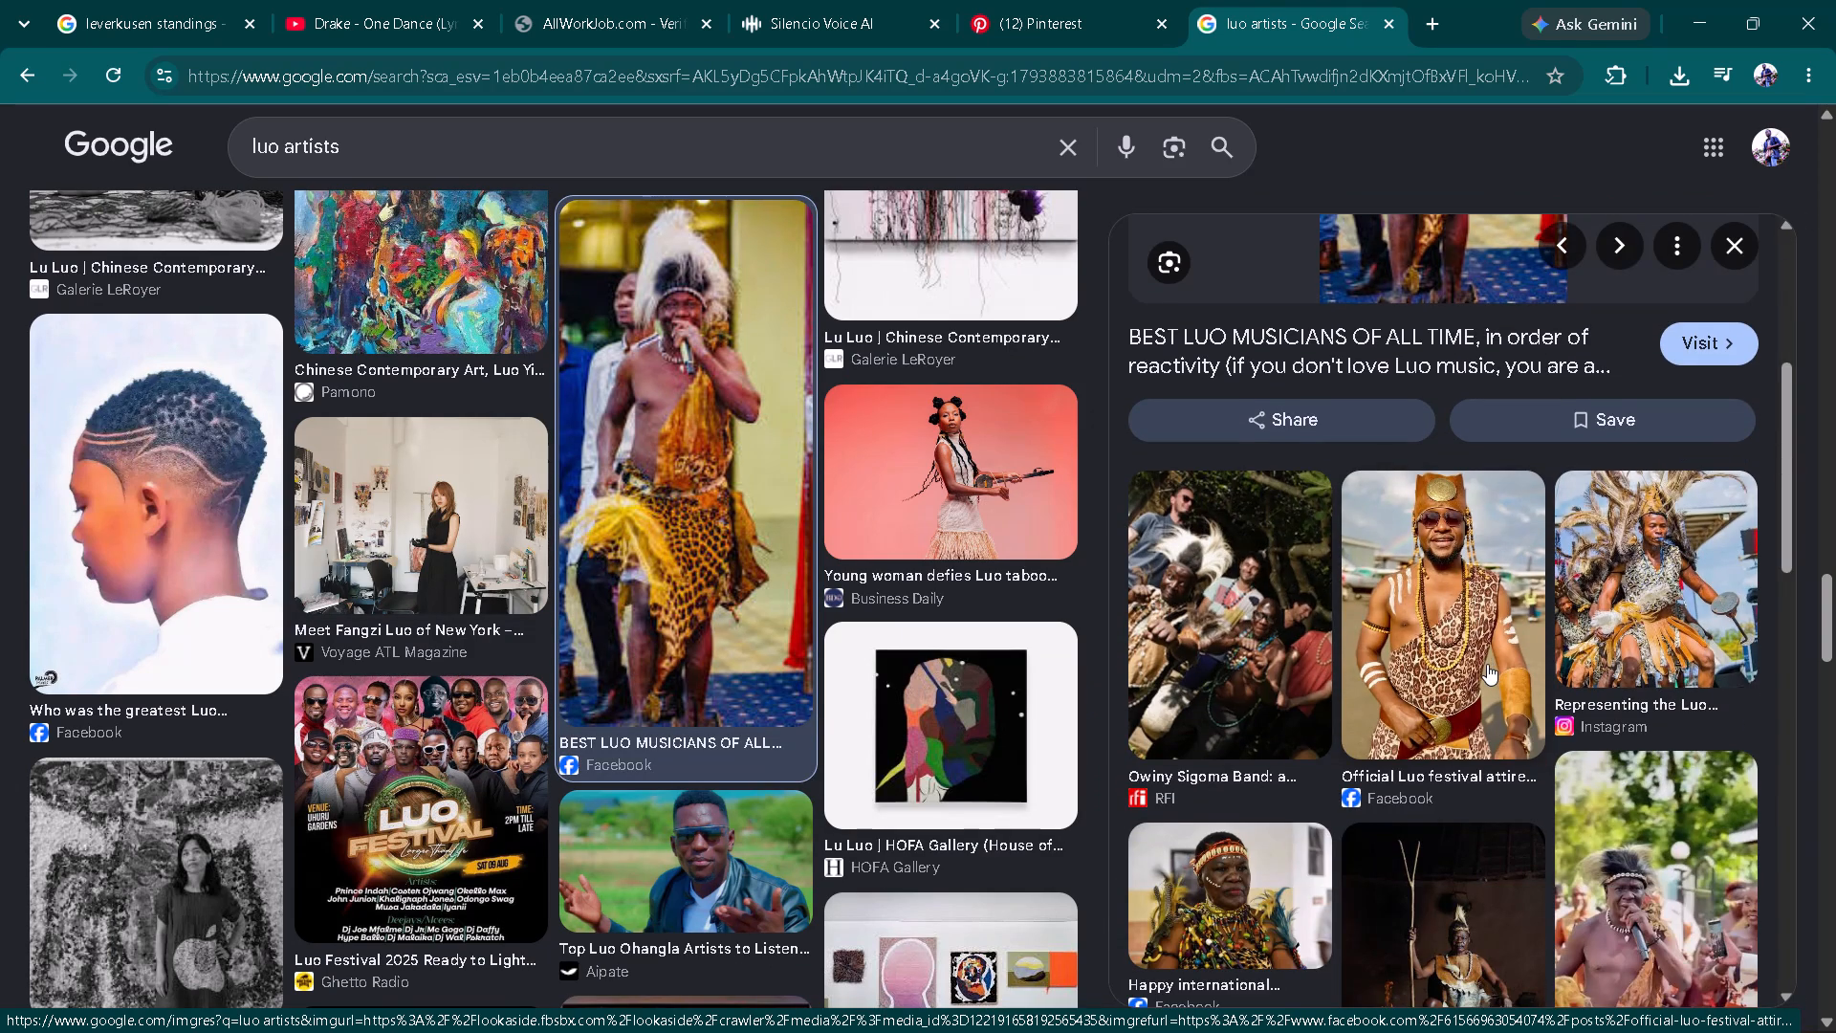
{"action": "scroll", "coordinate": [1487, 664], "scroll_direction": "up", "scroll_amount": 7}
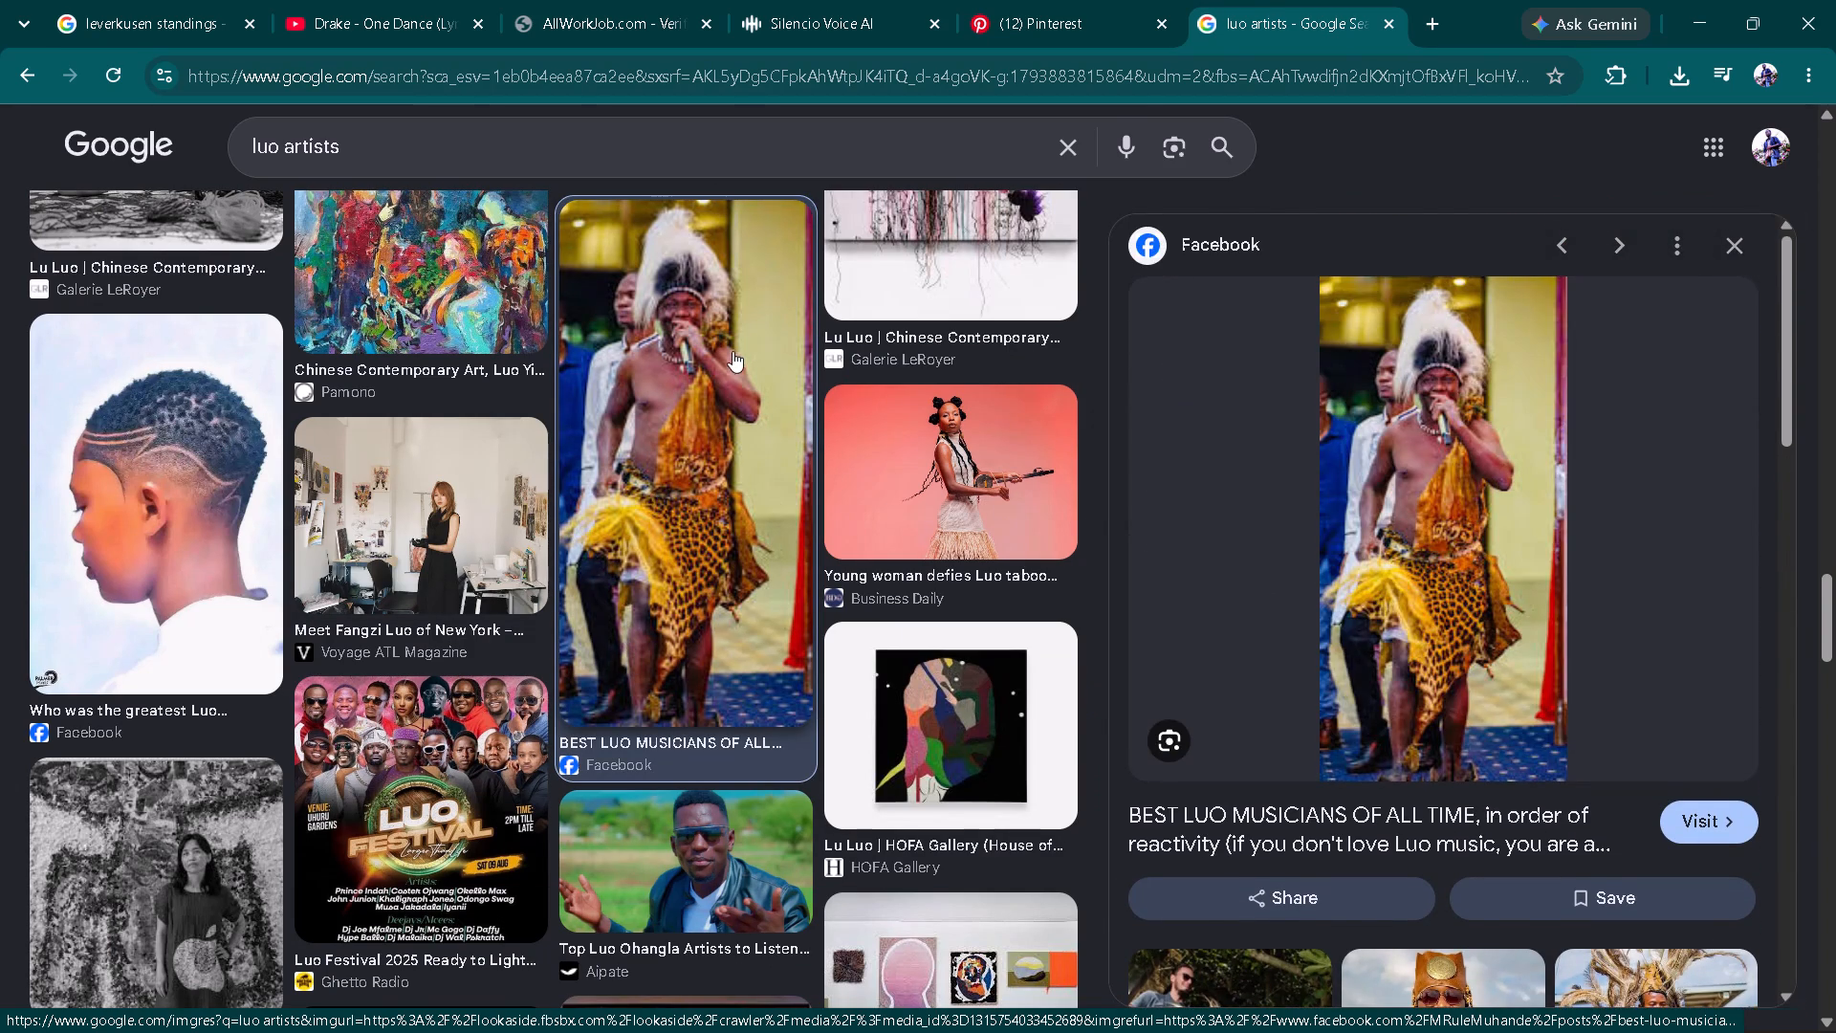
{"action": "scroll", "coordinate": [732, 351], "scroll_direction": "up", "scroll_amount": 17}
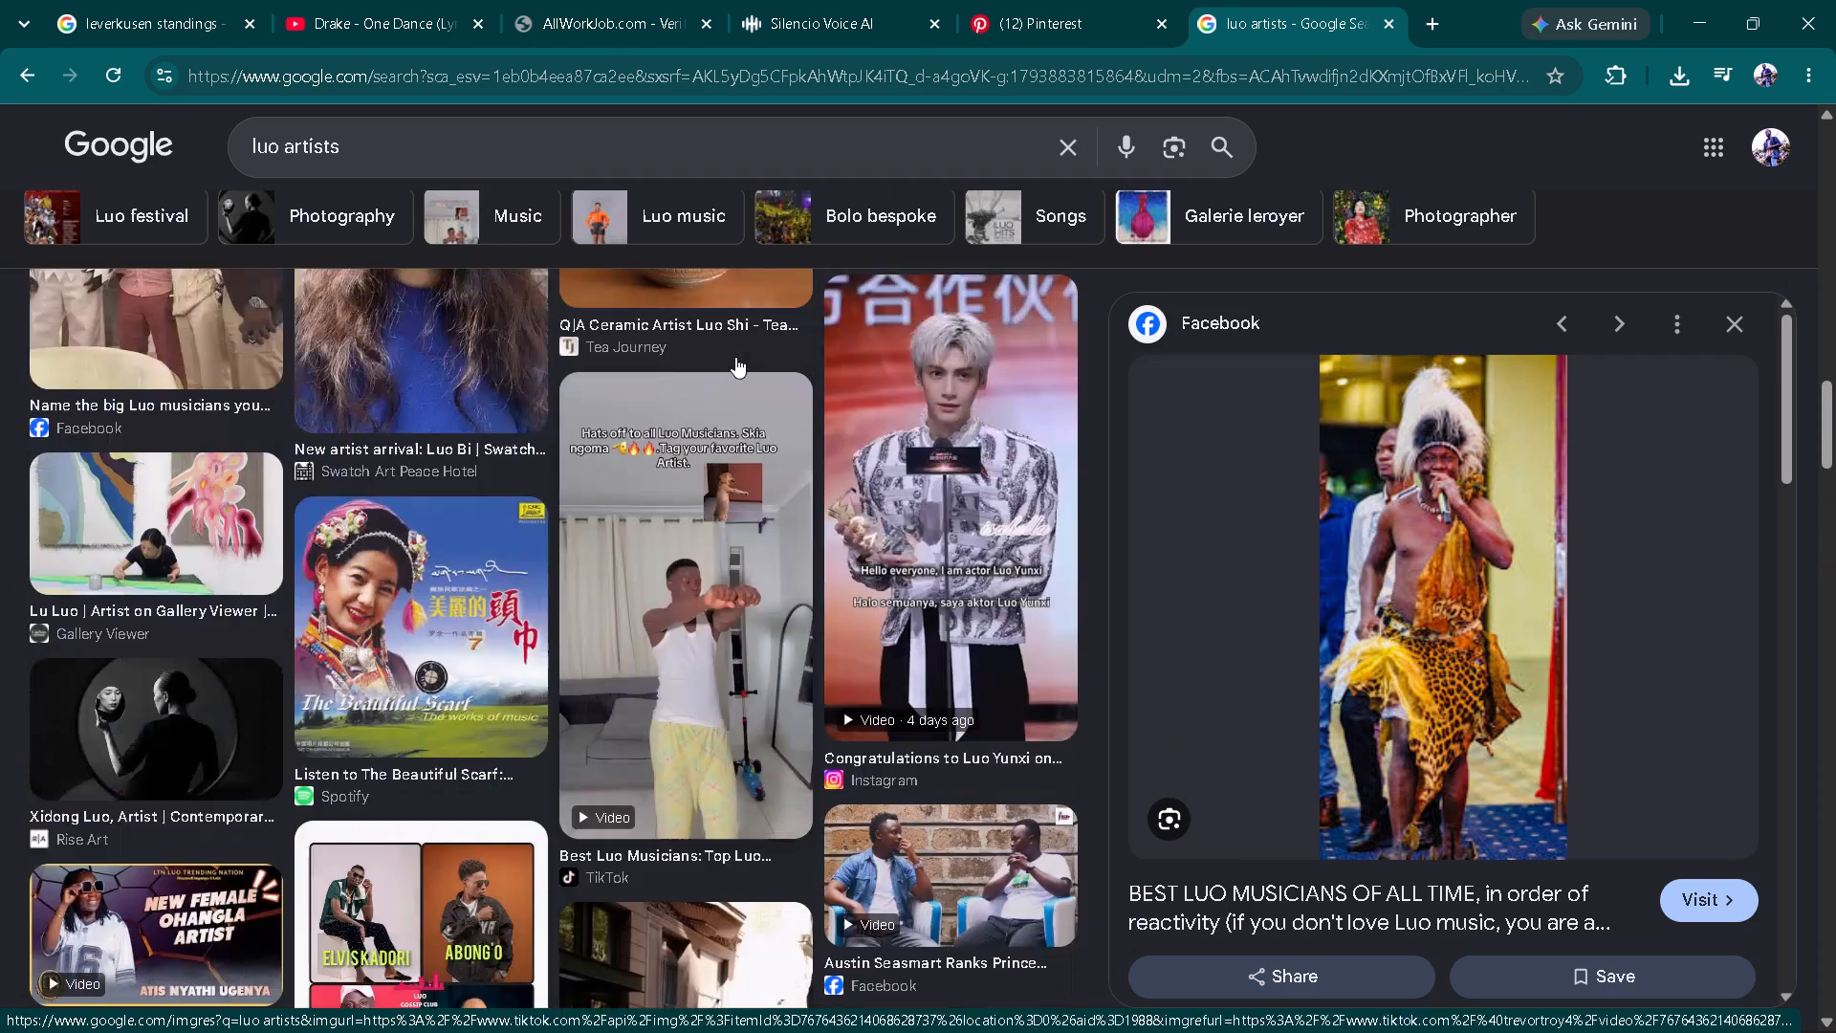
{"action": "scroll", "coordinate": [735, 357], "scroll_direction": "up", "scroll_amount": 16}
{"action": "scroll", "coordinate": [736, 357], "scroll_direction": "down", "scroll_amount": 1}
{"action": "scroll", "coordinate": [736, 357], "scroll_direction": "up", "scroll_amount": 1}
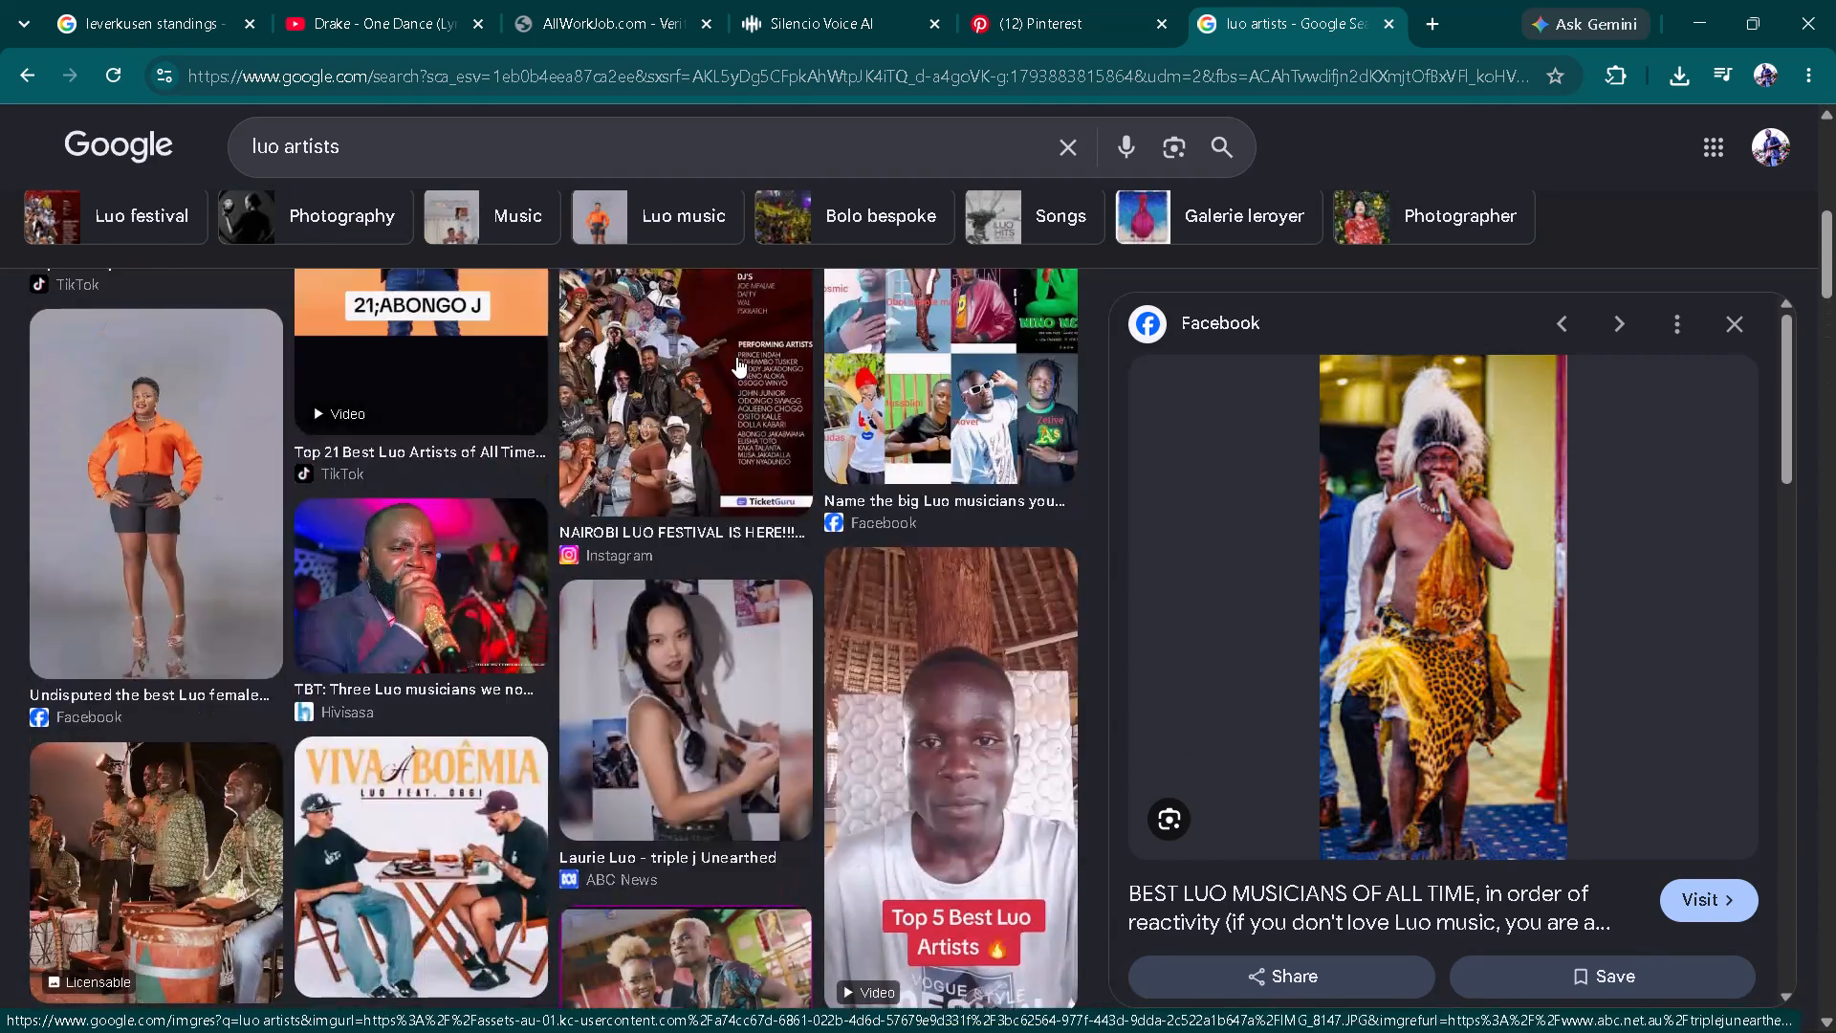
{"action": "scroll", "coordinate": [736, 357], "scroll_direction": "up", "scroll_amount": 8}
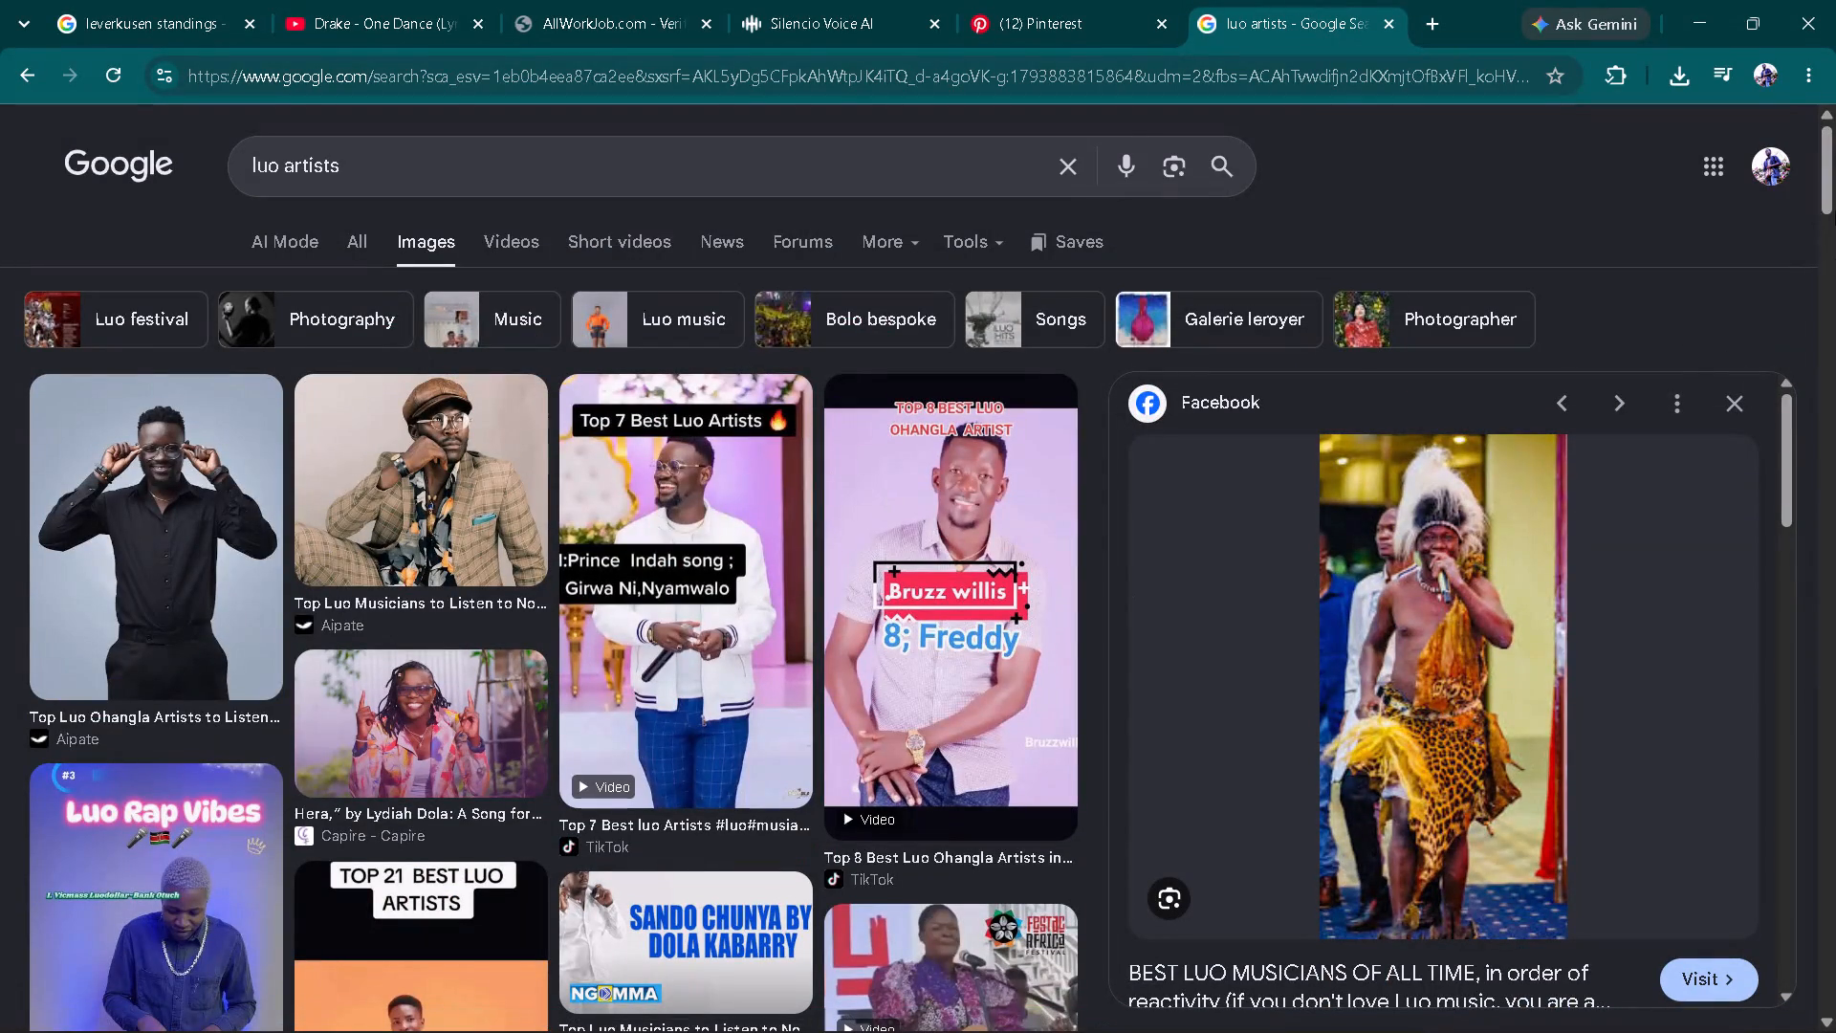
From the Lydiah Dola image's related pictures, open the Vicmass LuoDollar photo in the pale green blazer and save it to the Desktop as vicmass.
{"action": "left_click", "coordinate": [425, 736]}
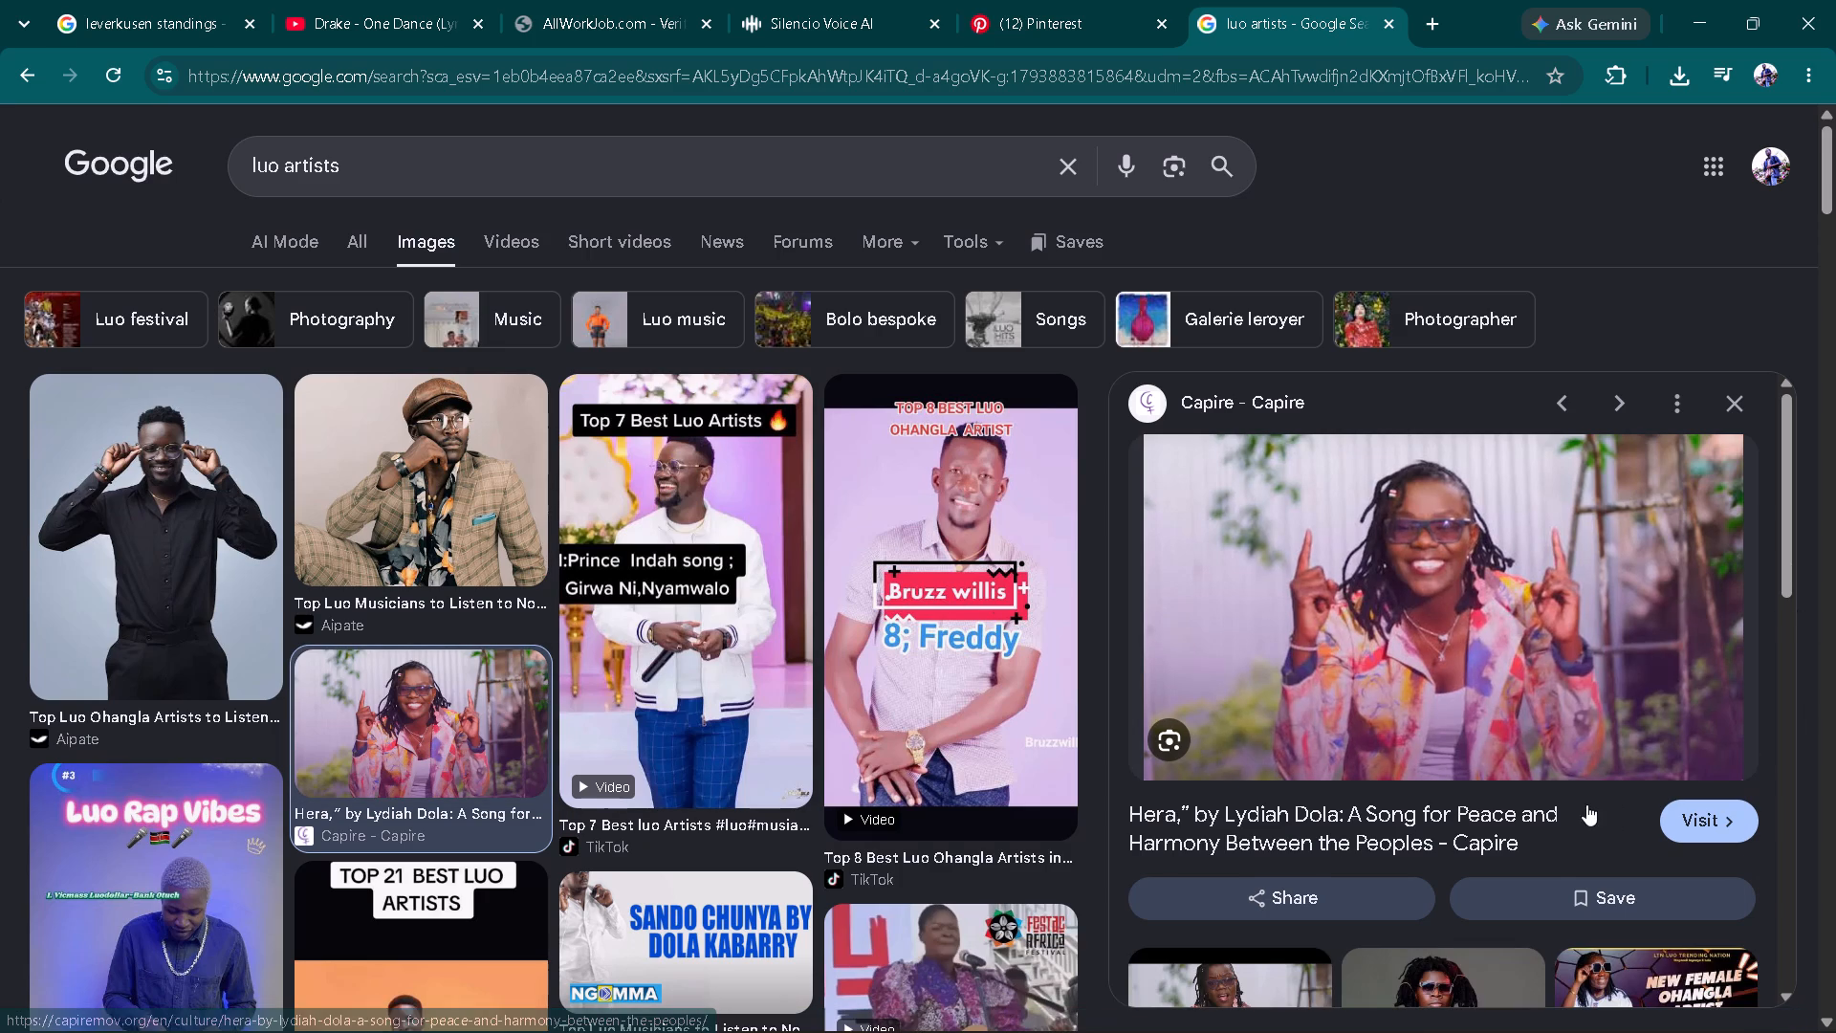
{"action": "scroll", "coordinate": [1584, 805], "scroll_direction": "down", "scroll_amount": 2}
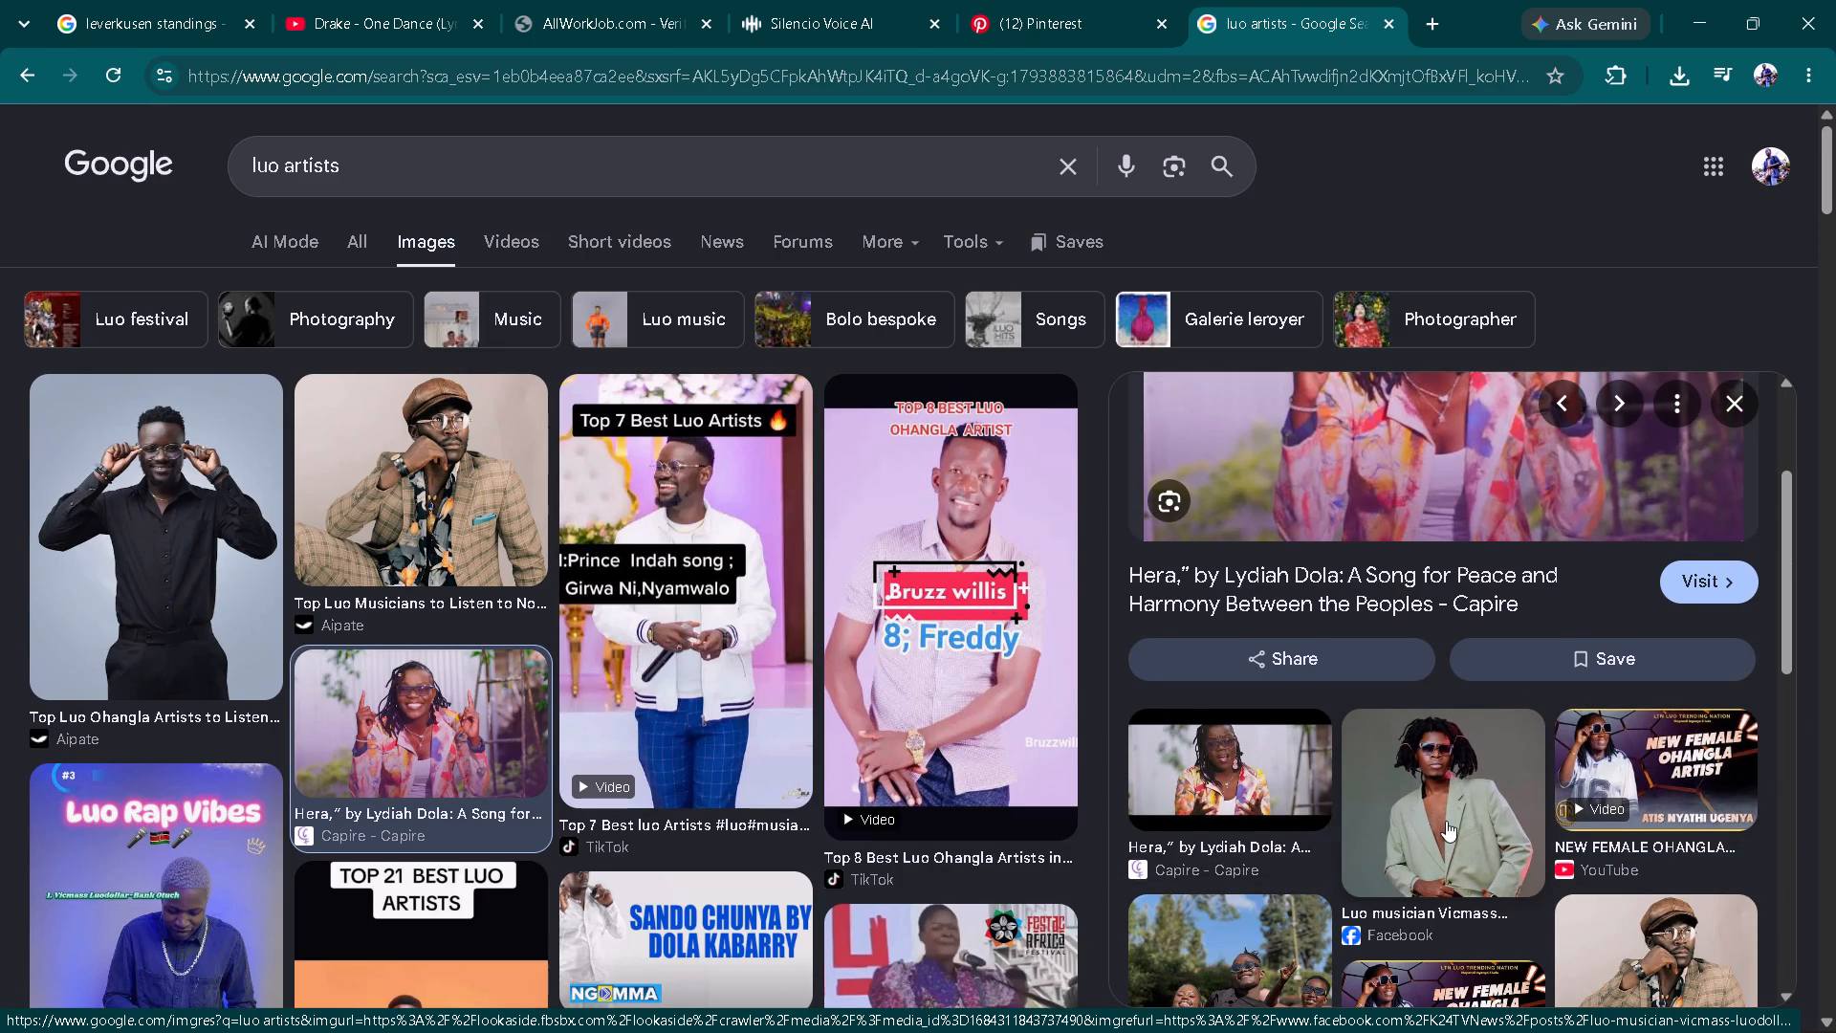
{"action": "scroll", "coordinate": [1443, 794], "scroll_direction": "down", "scroll_amount": 1}
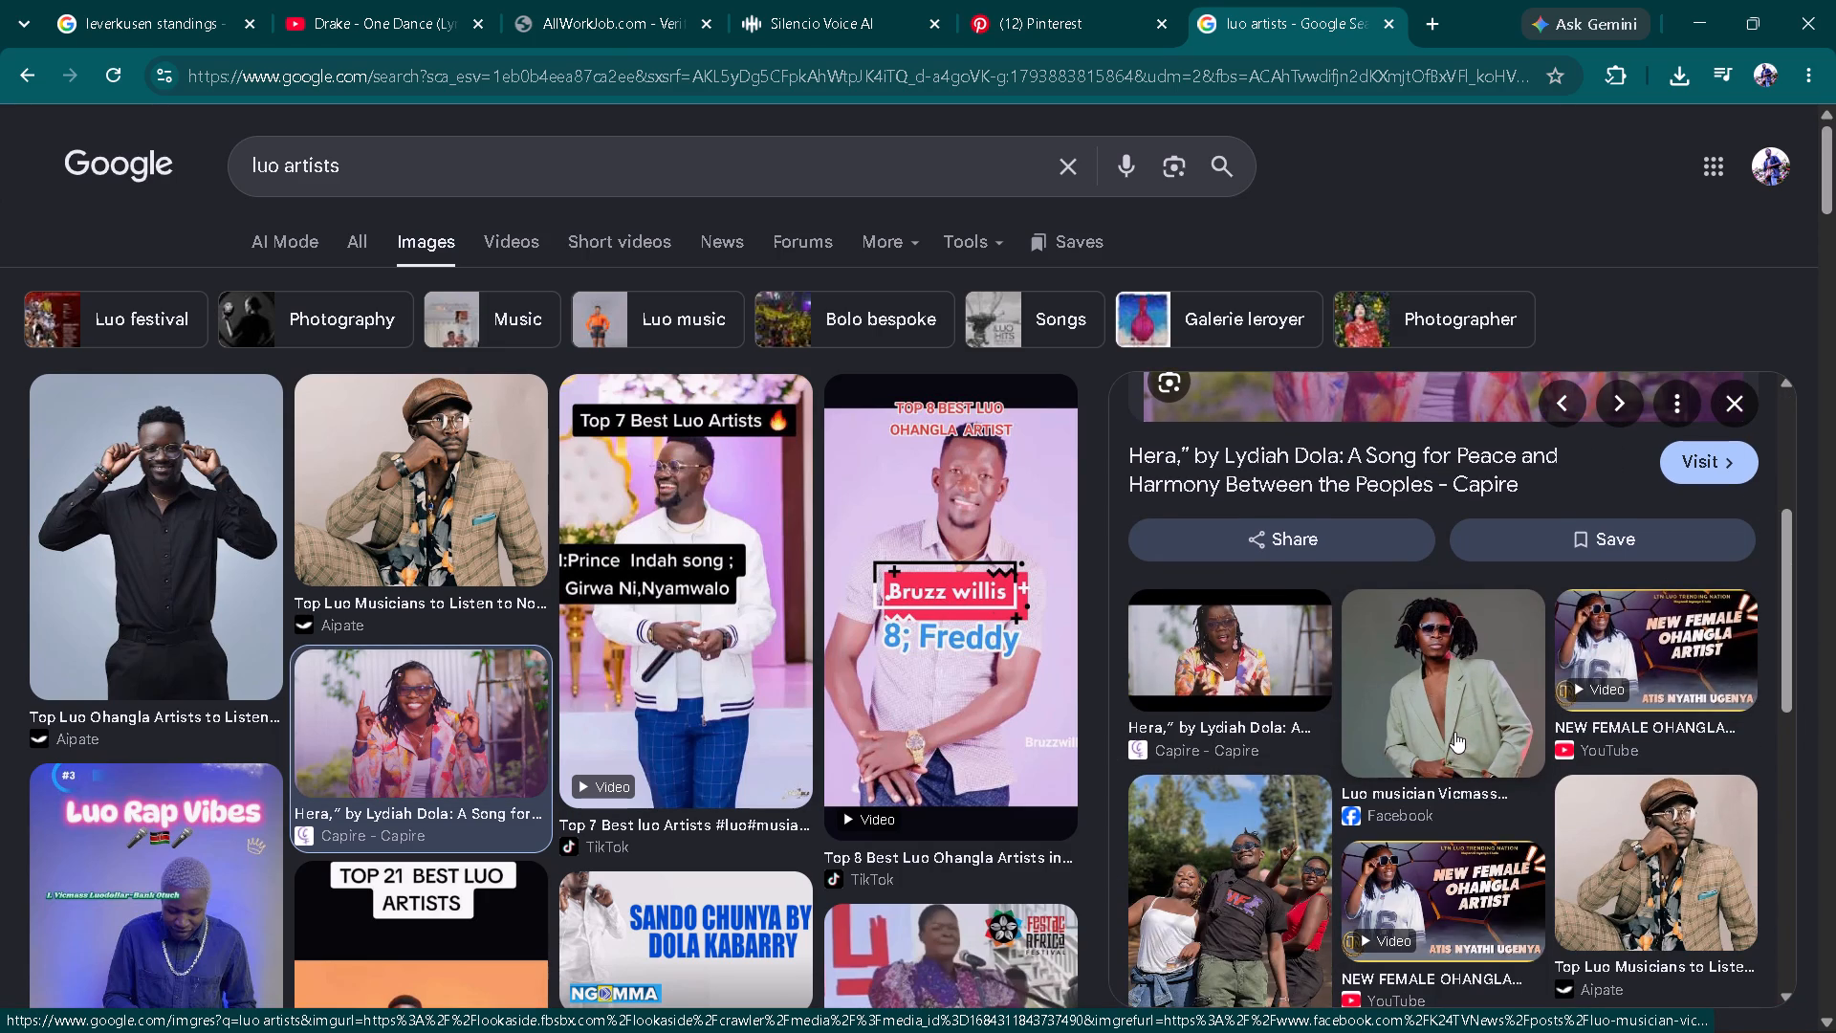
{"action": "left_click", "coordinate": [1460, 714]}
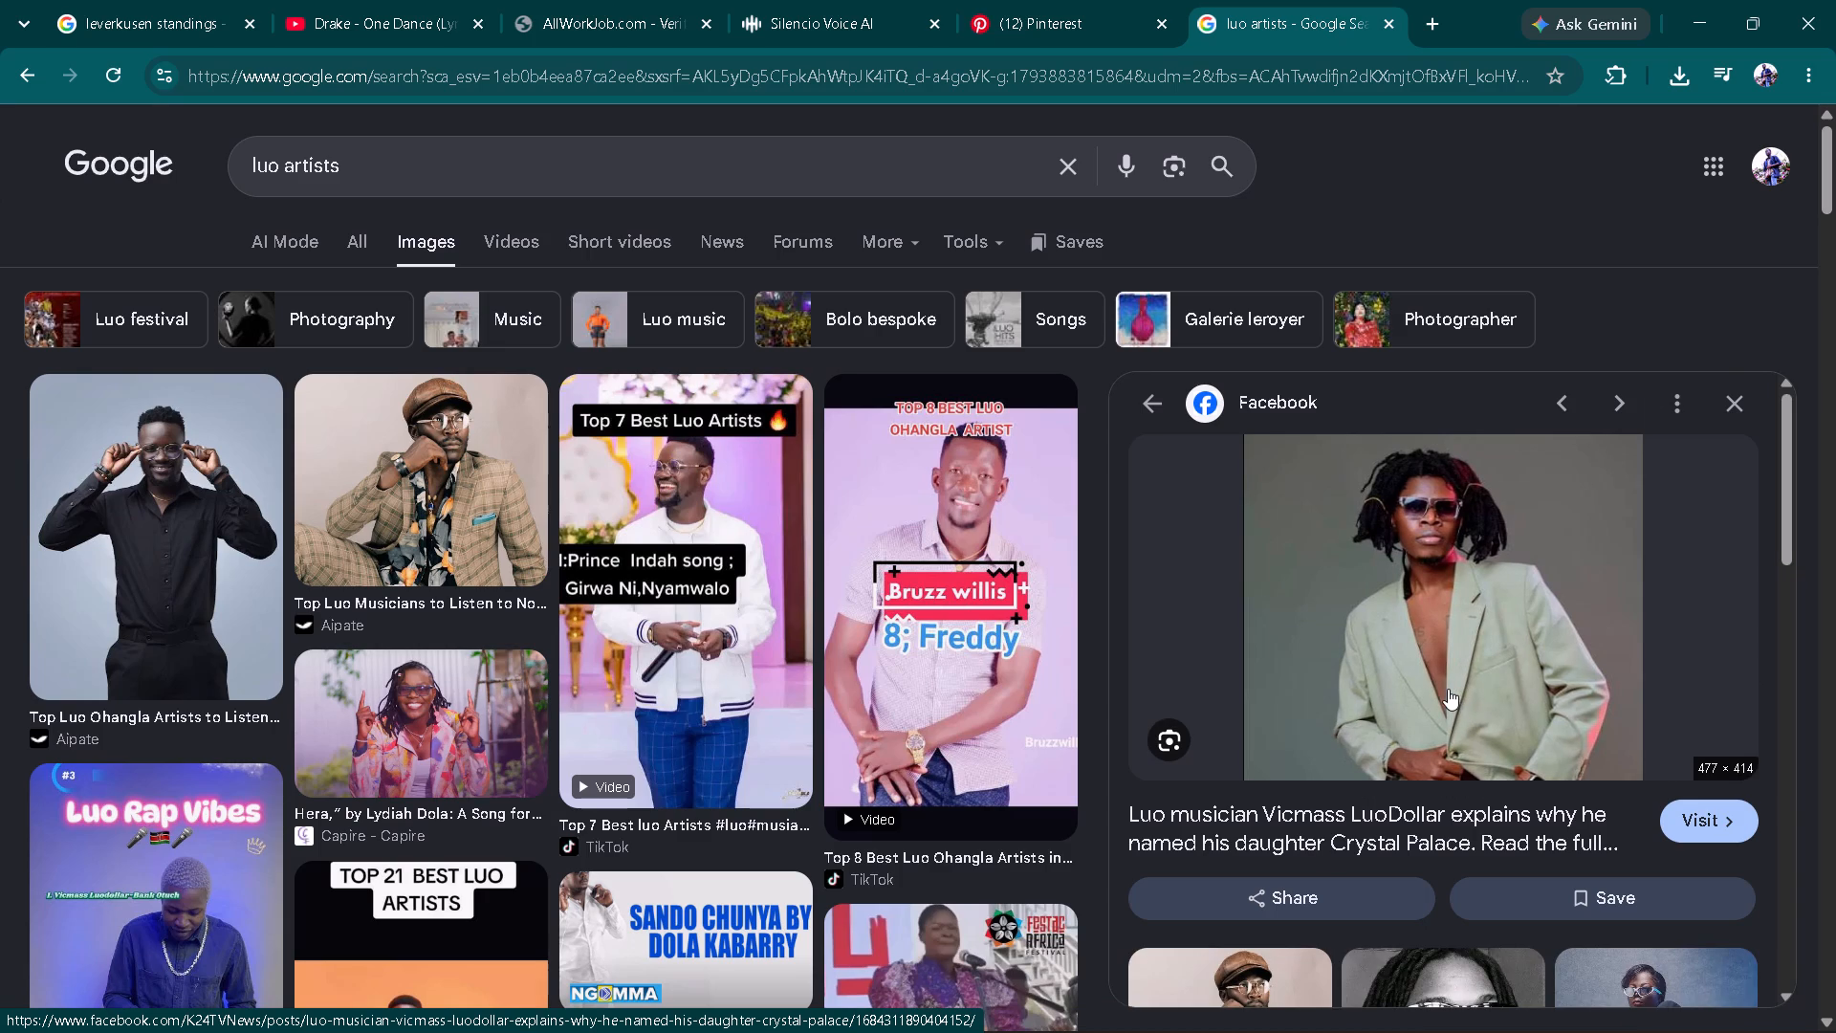
{"action": "scroll", "coordinate": [1448, 689], "scroll_direction": "down", "scroll_amount": 3}
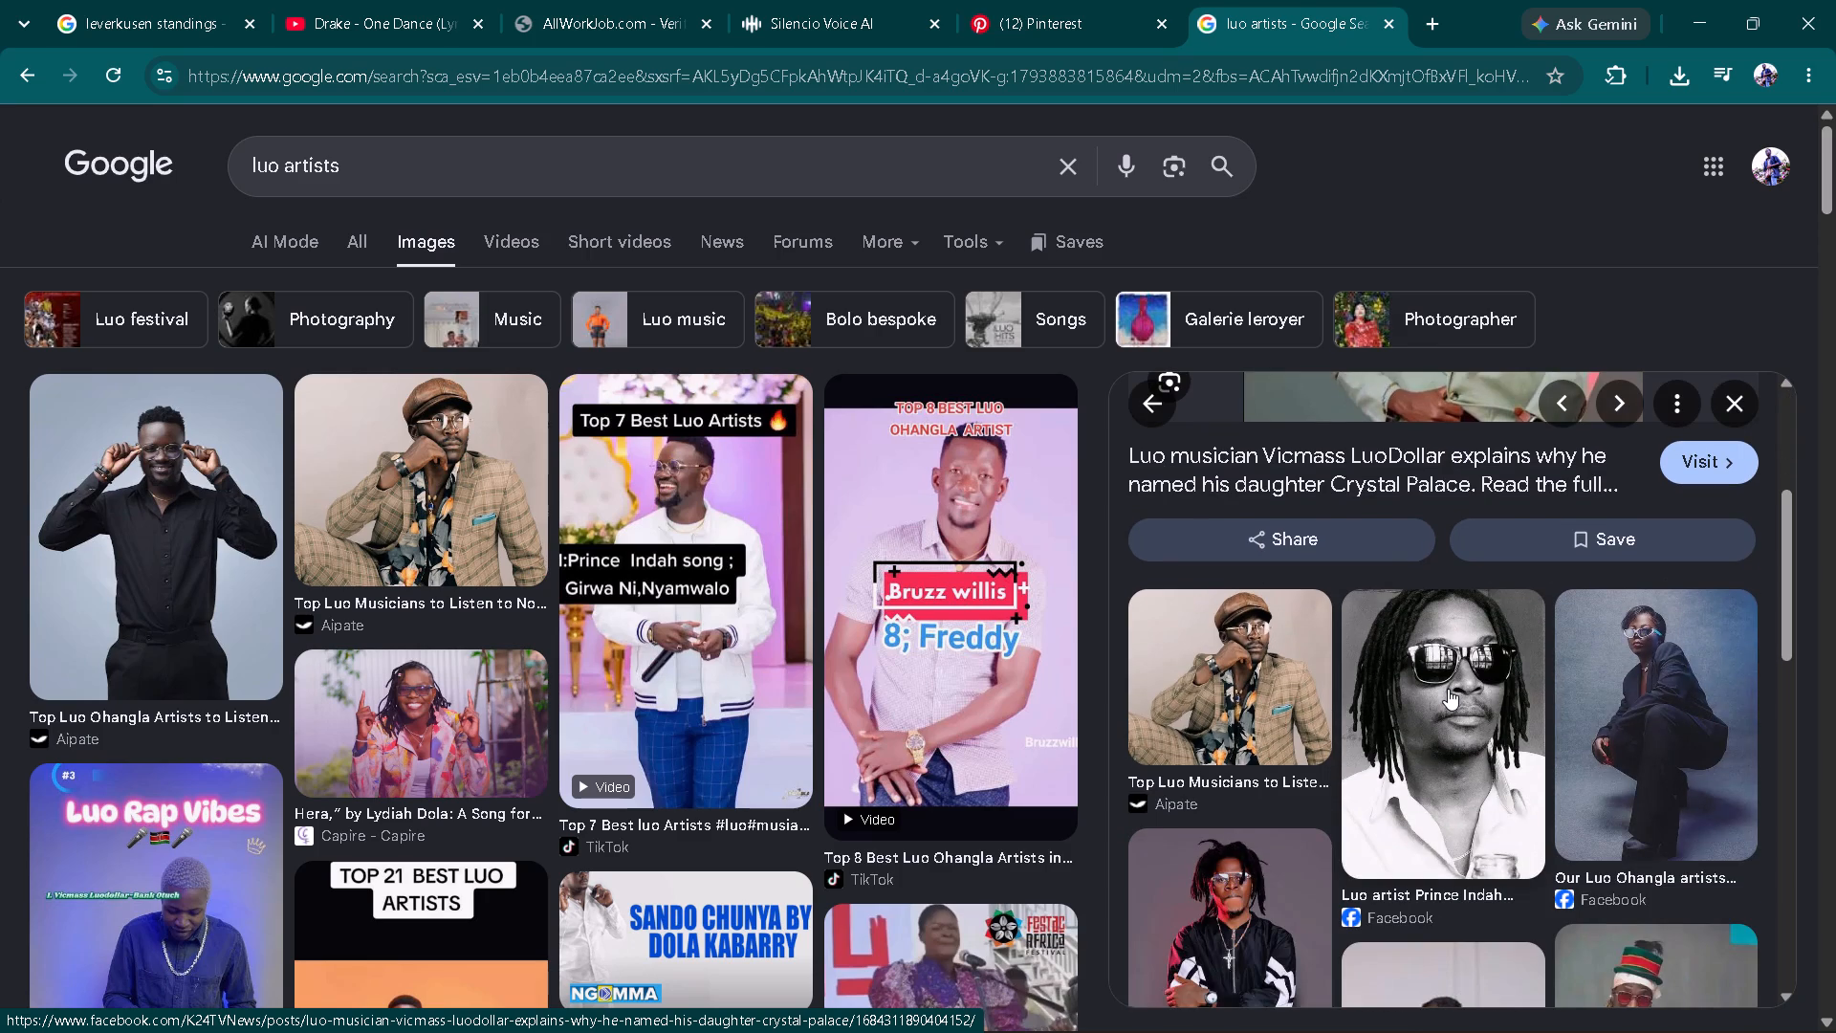
{"action": "scroll", "coordinate": [1447, 691], "scroll_direction": "down", "scroll_amount": 3}
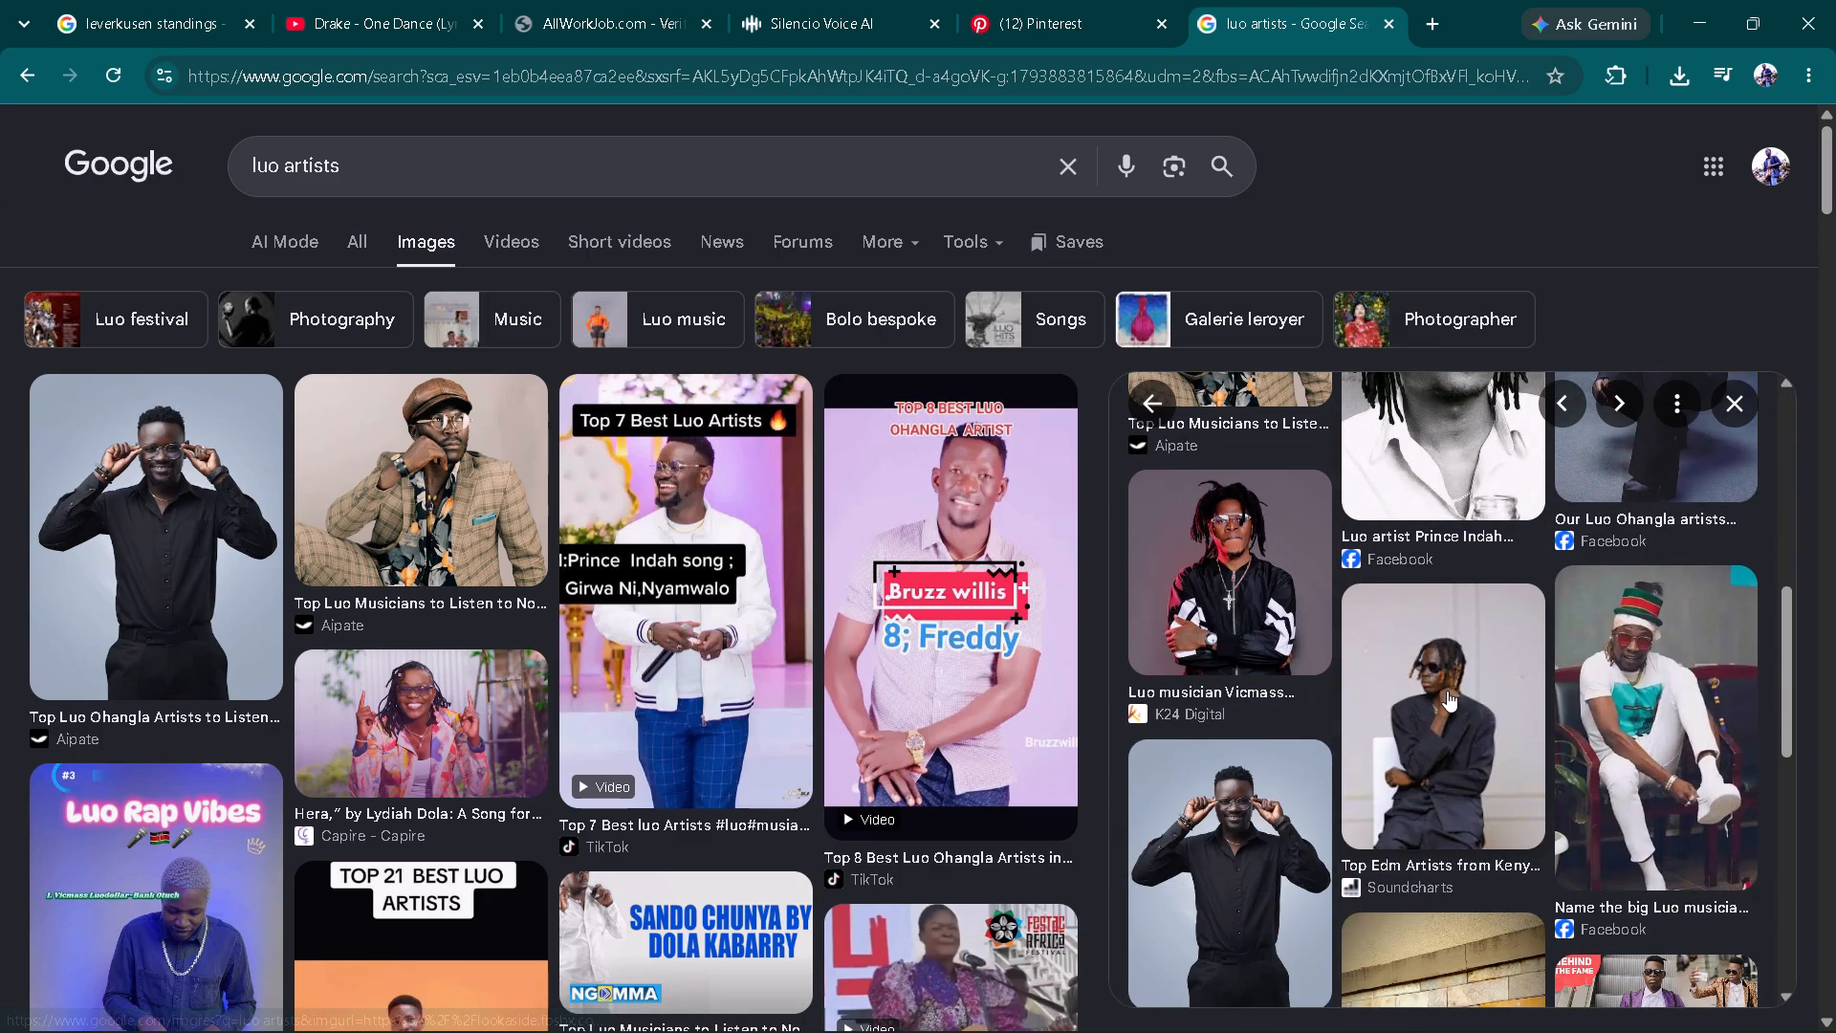
{"action": "scroll", "coordinate": [1231, 624], "scroll_direction": "up", "scroll_amount": 3}
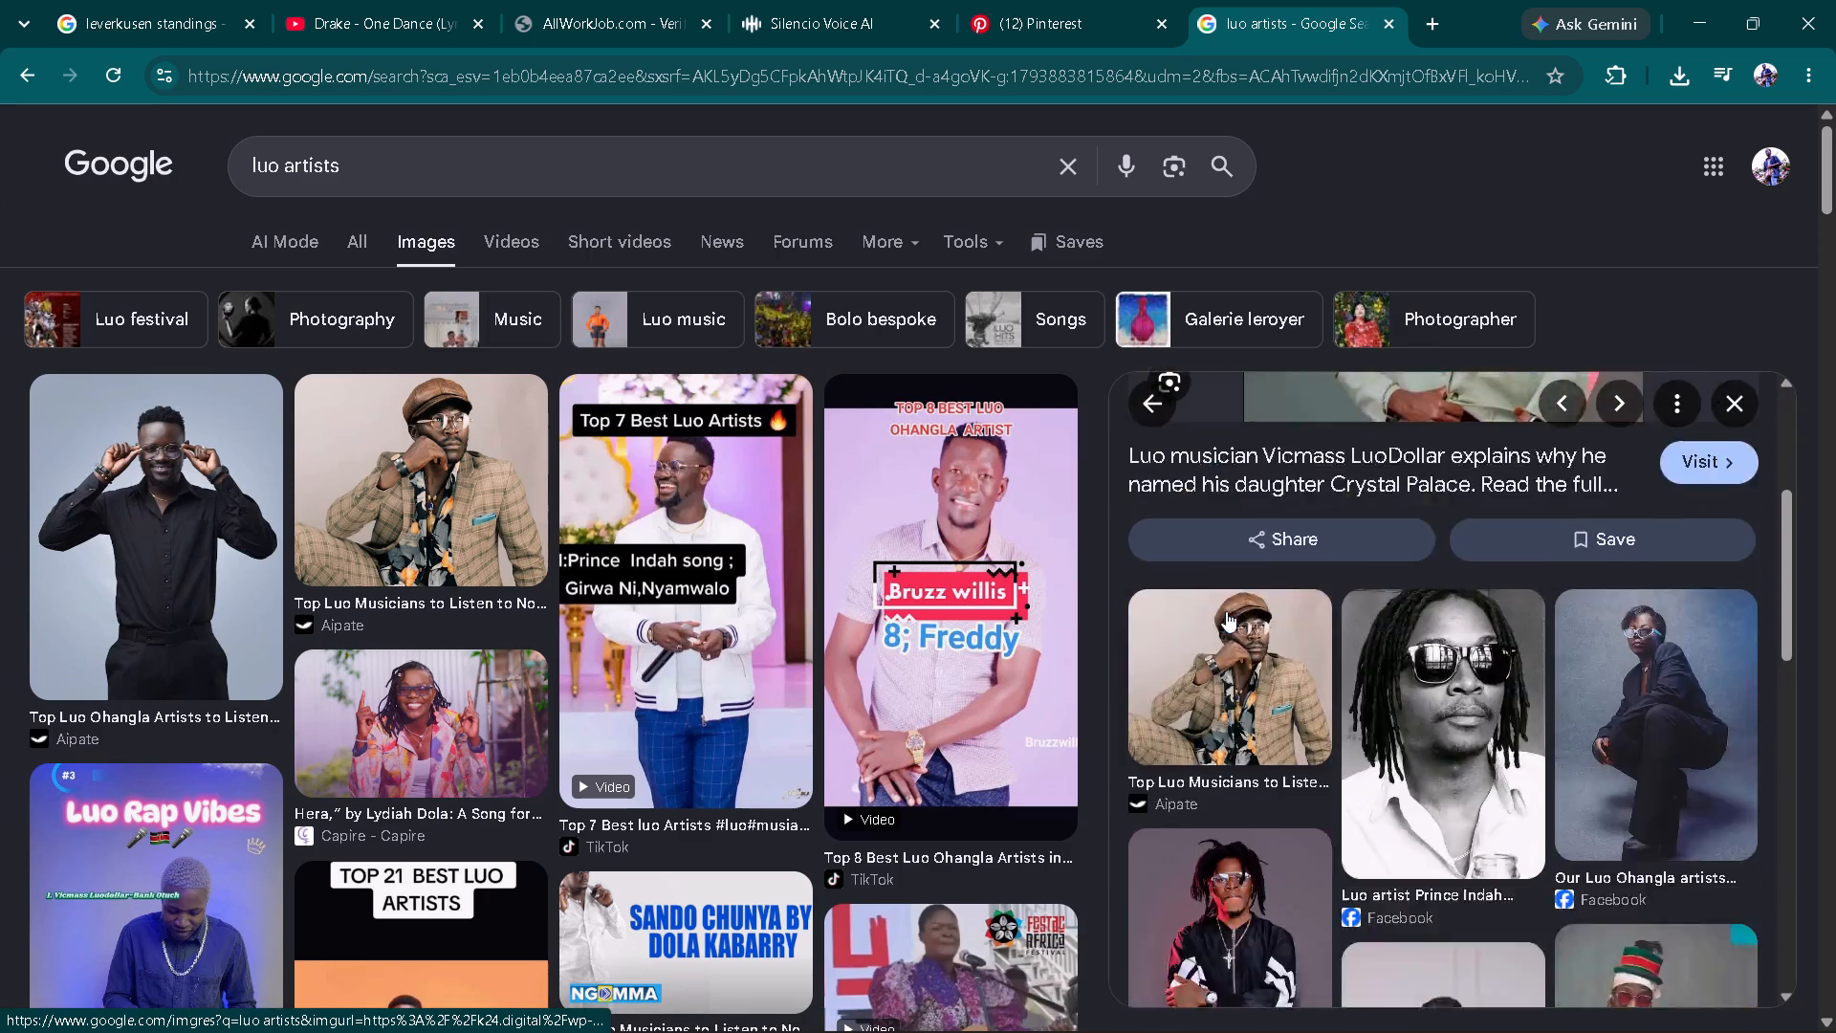
{"action": "scroll", "coordinate": [1226, 611], "scroll_direction": "up", "scroll_amount": 3}
{"action": "right_click", "coordinate": [1440, 627]}
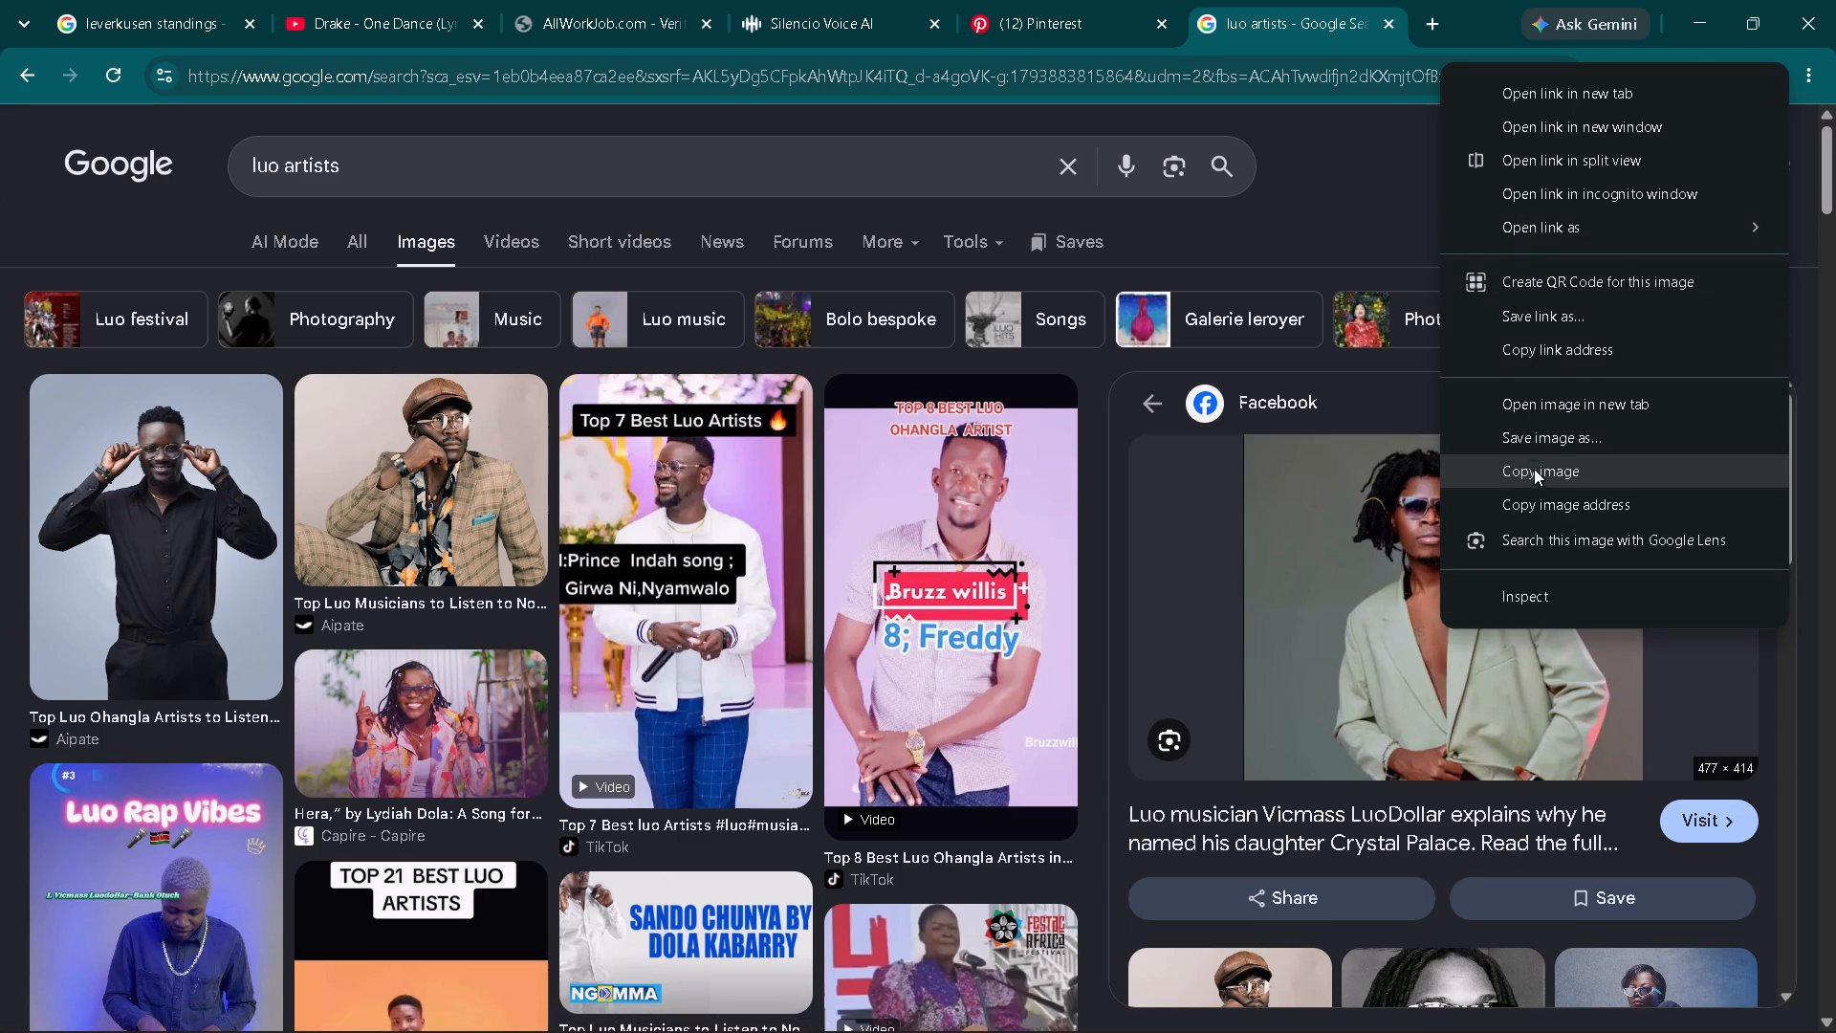
{"action": "left_click", "coordinate": [1521, 433]}
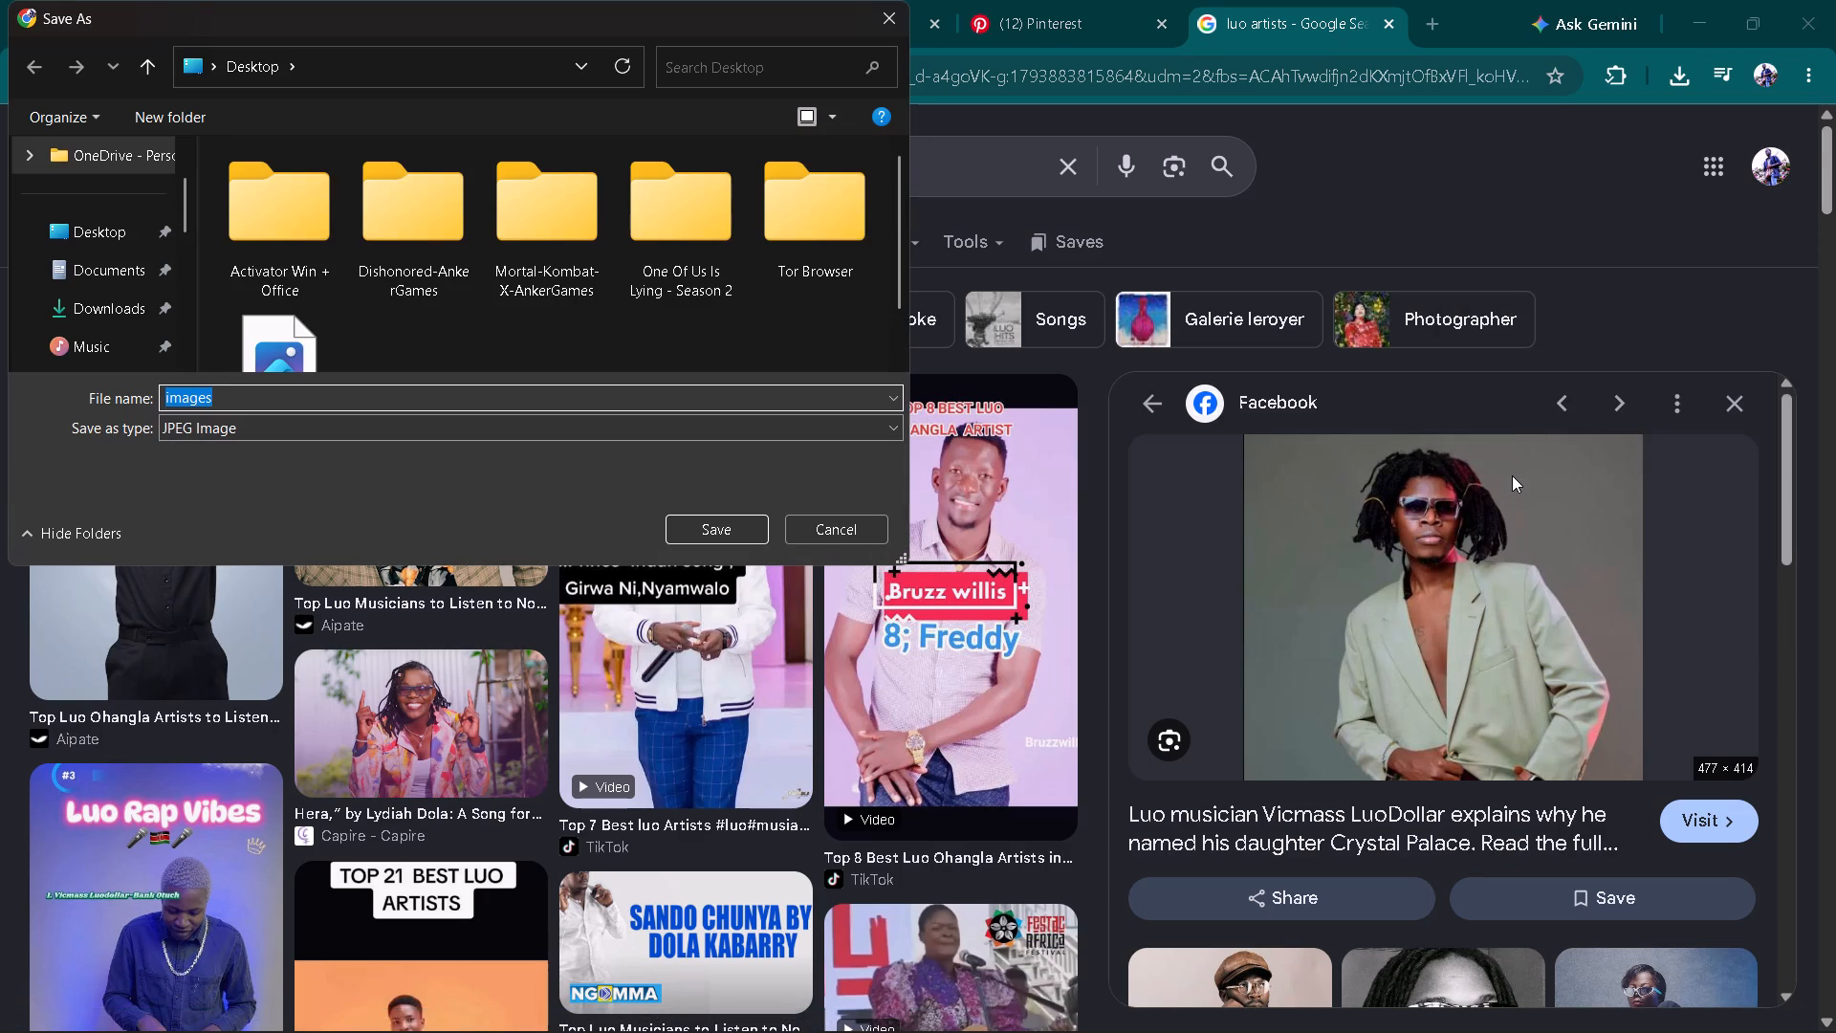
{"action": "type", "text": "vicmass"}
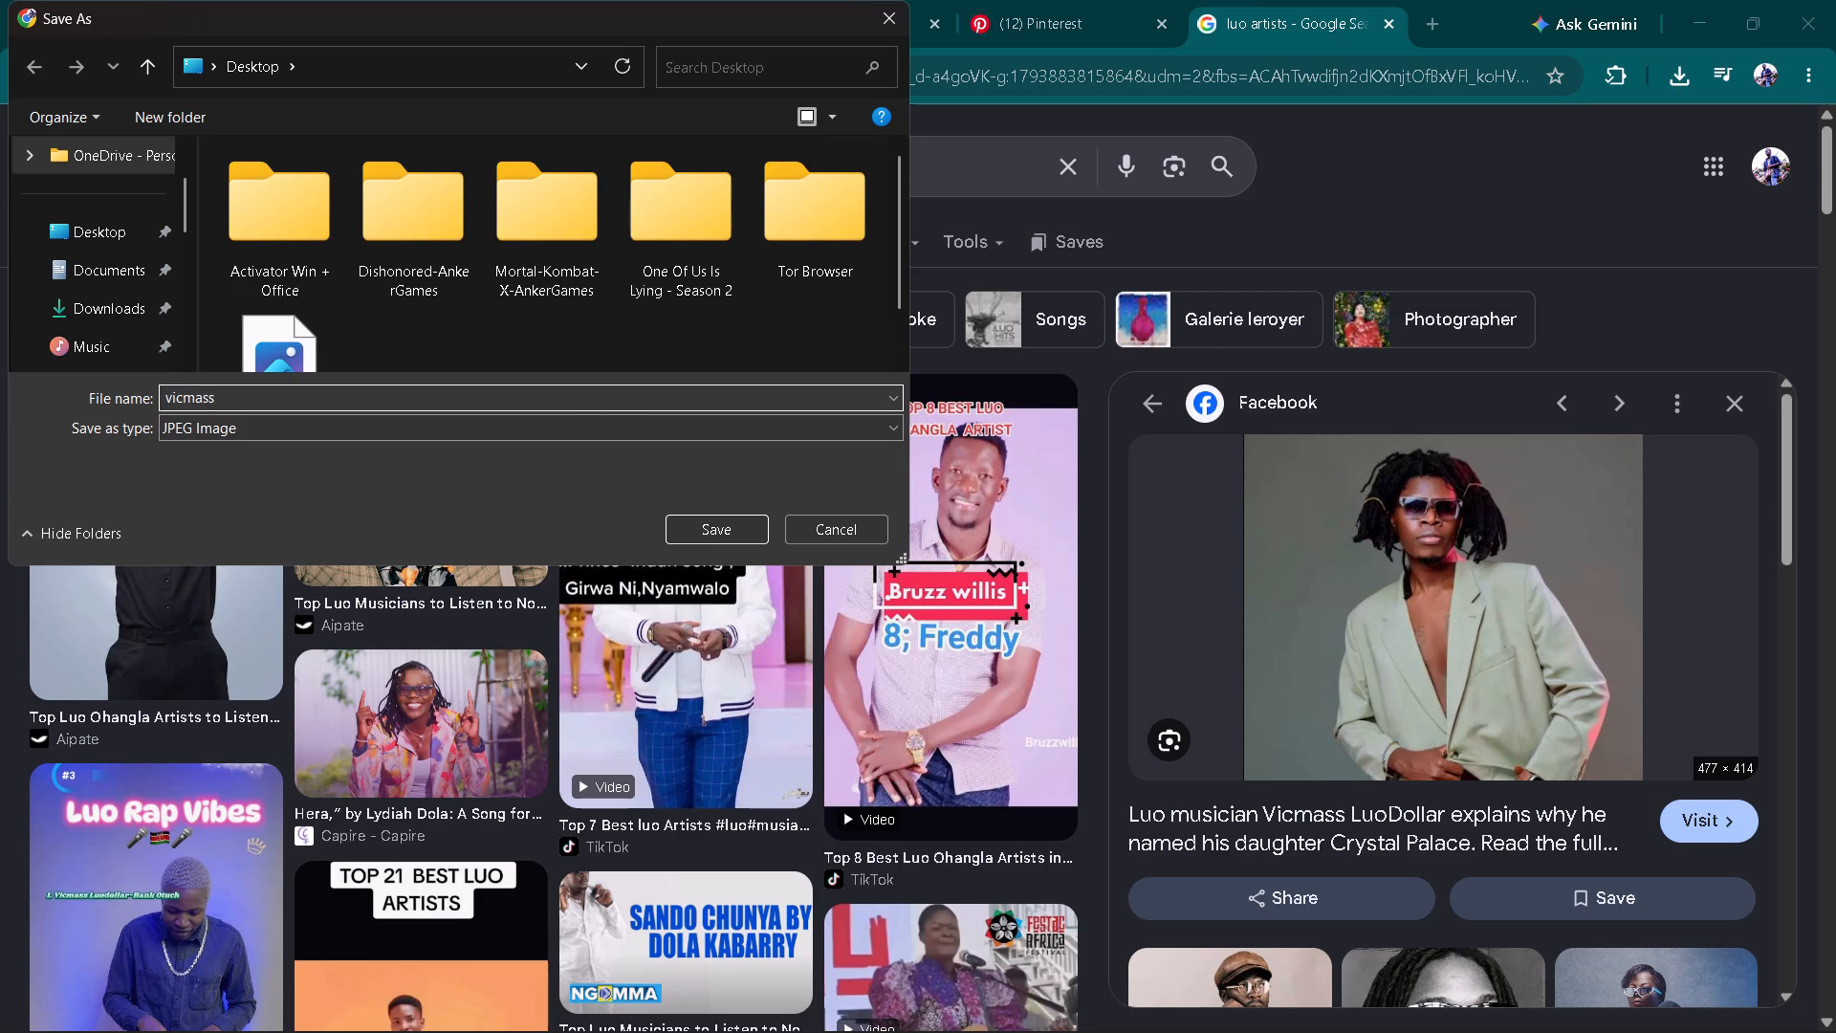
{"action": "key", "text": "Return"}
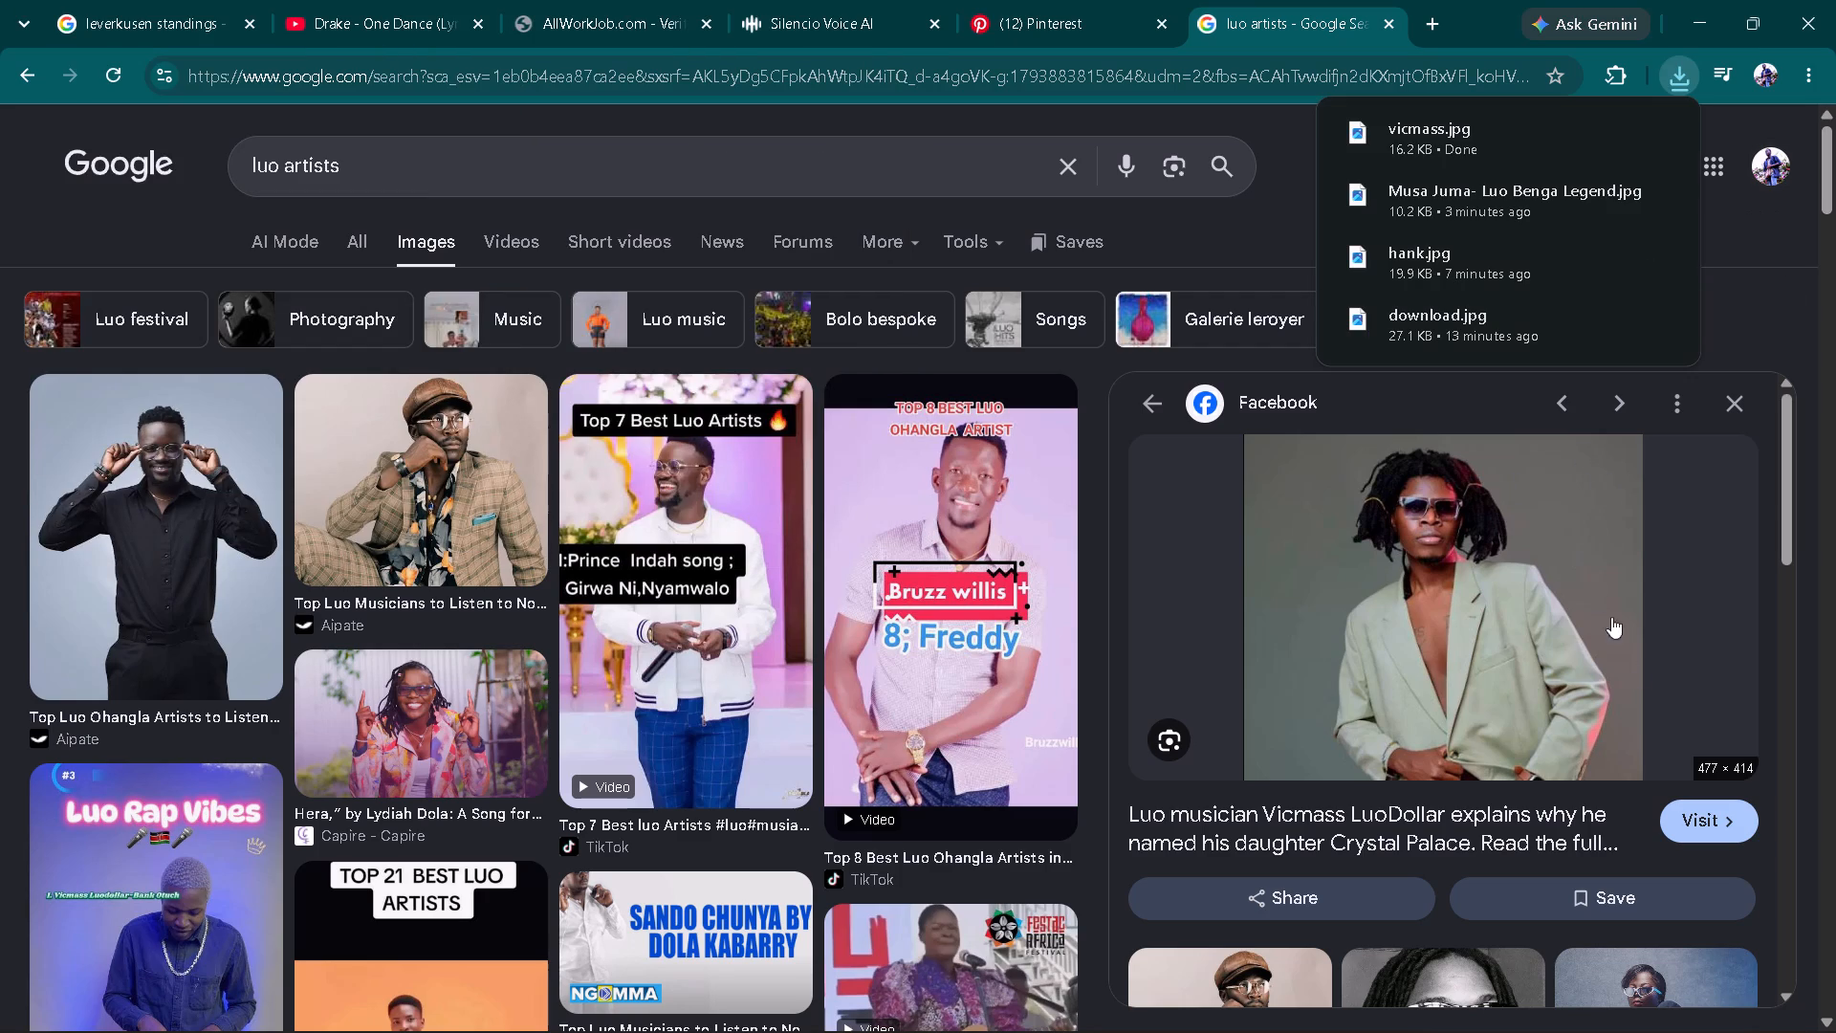
Look through the related images of the Vicmass LuoDollar portrait for more Luo musicians.
{"action": "scroll", "coordinate": [1564, 782], "scroll_direction": "down", "scroll_amount": 3}
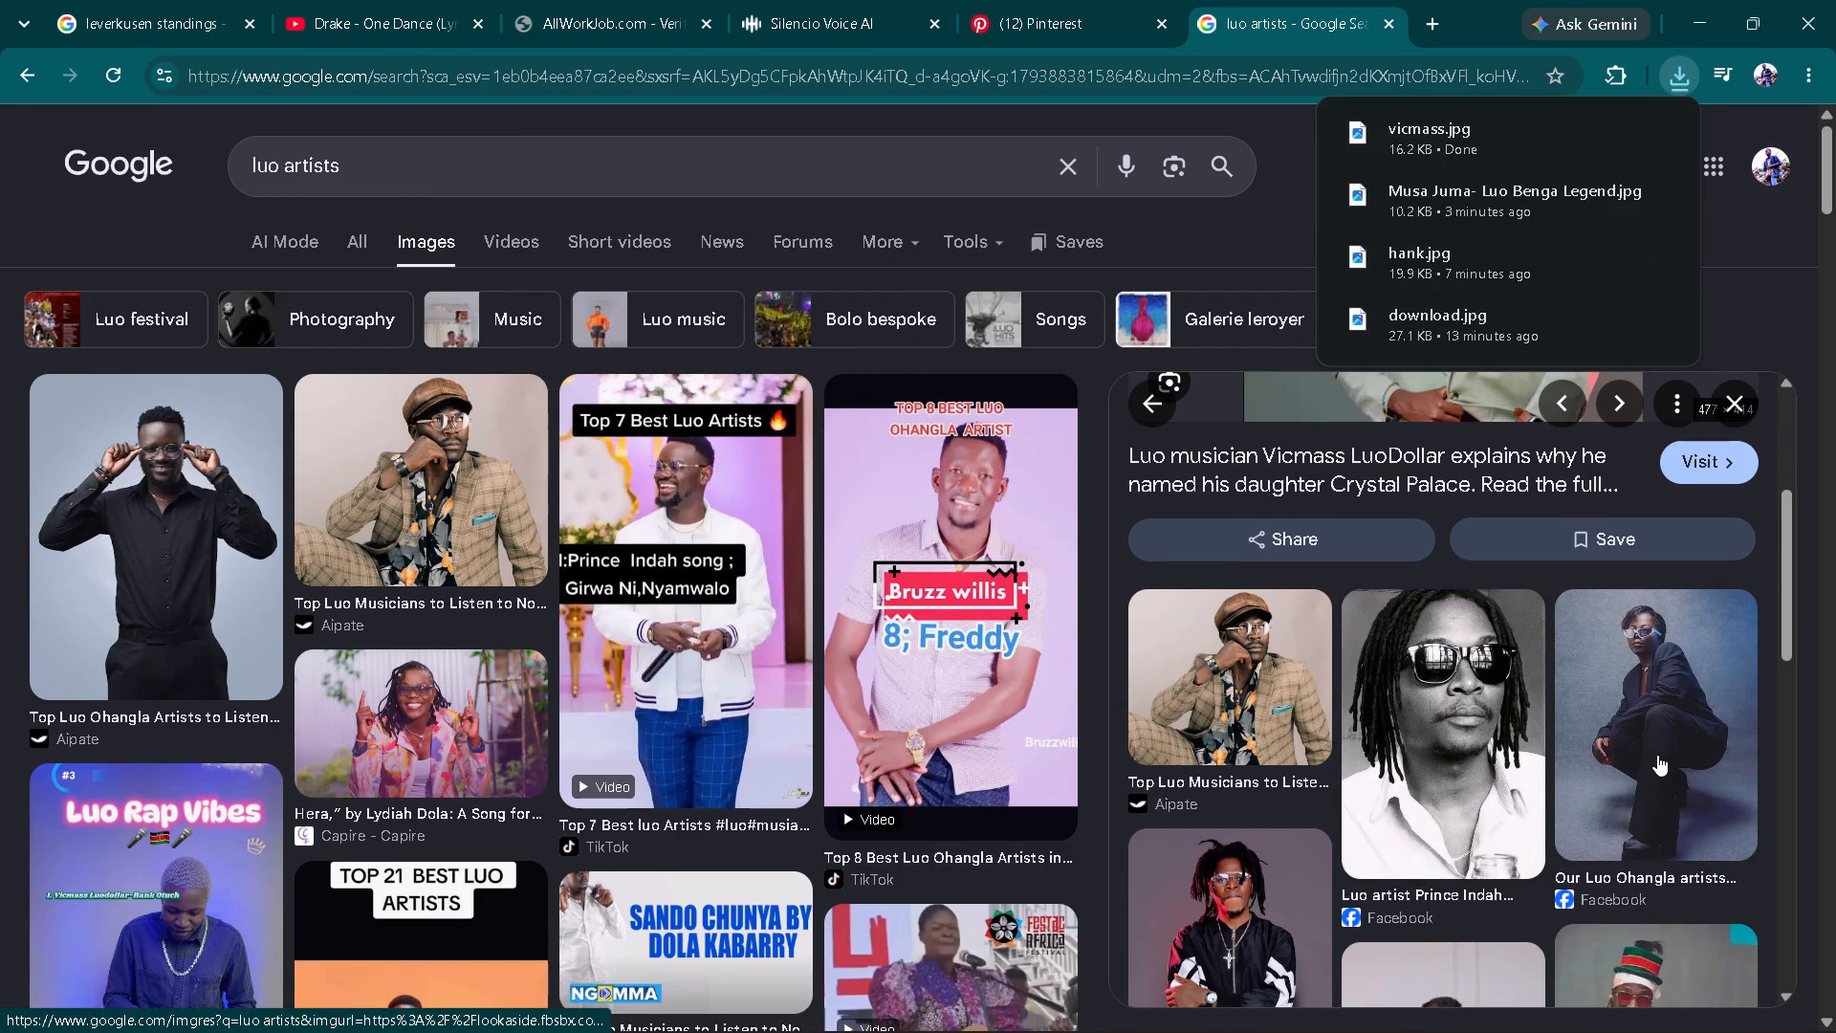
{"action": "scroll", "coordinate": [1654, 767], "scroll_direction": "down", "scroll_amount": 3}
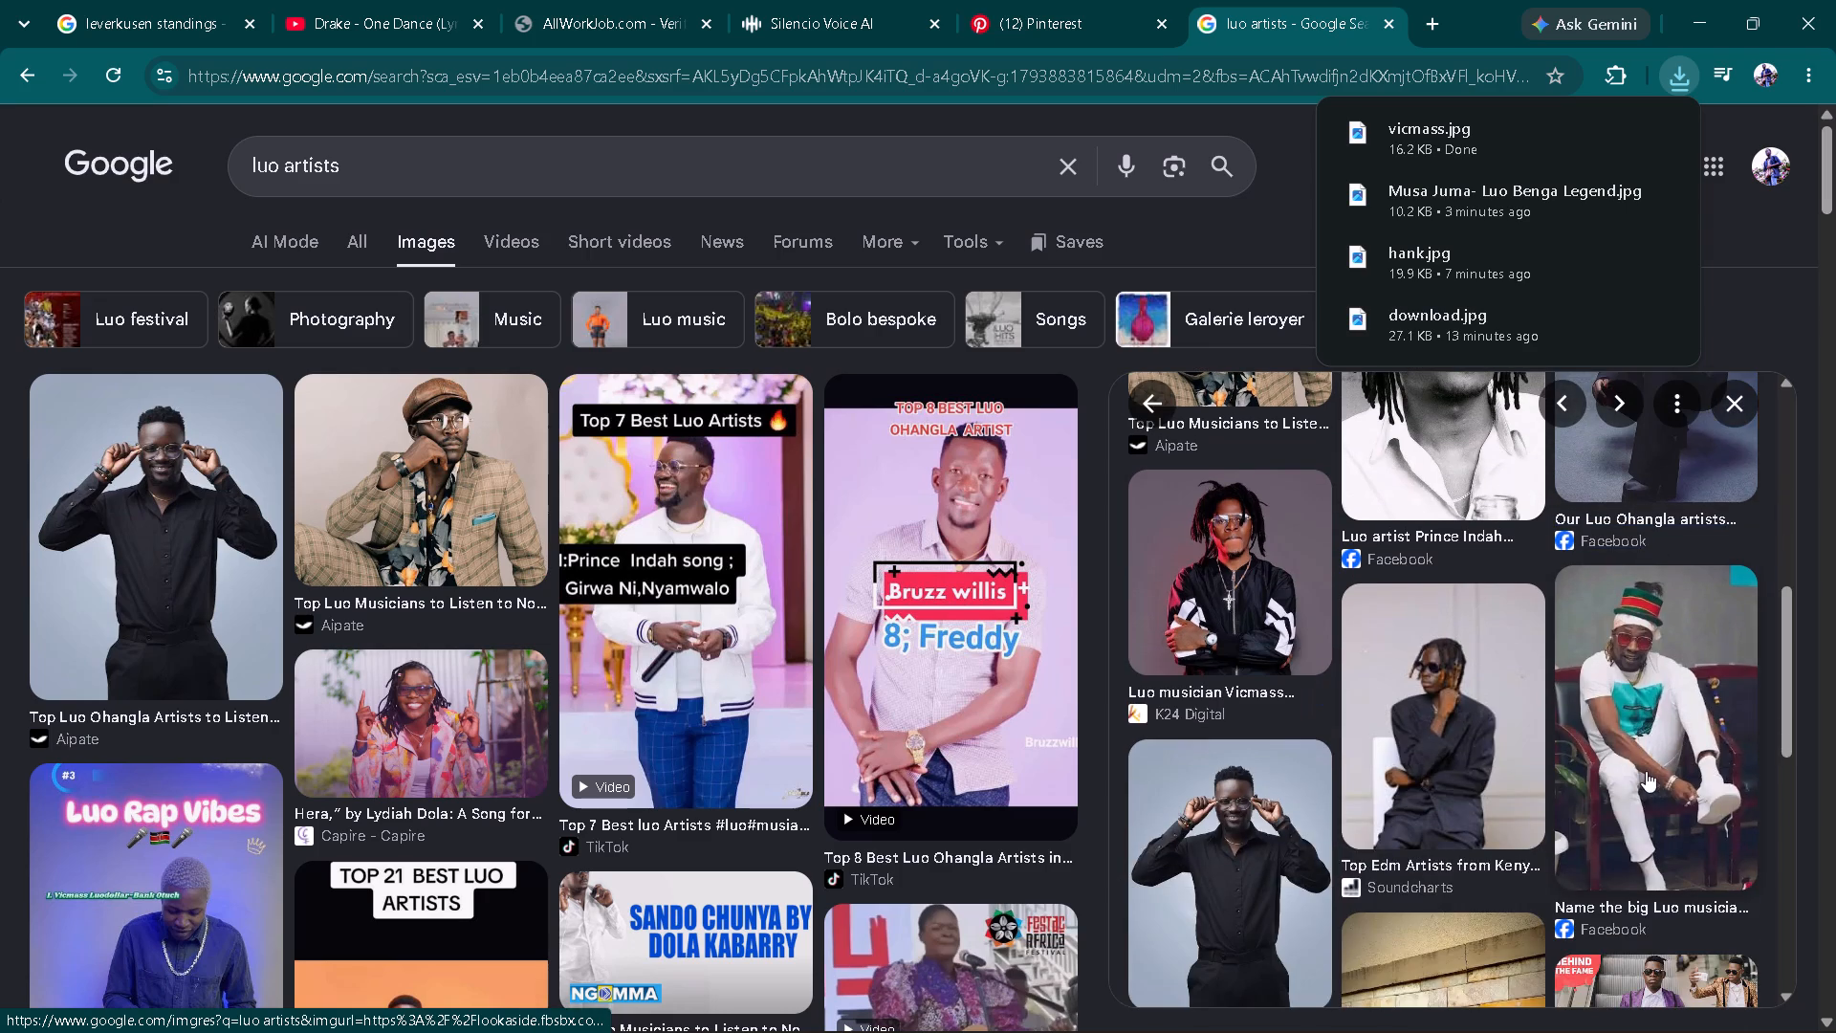
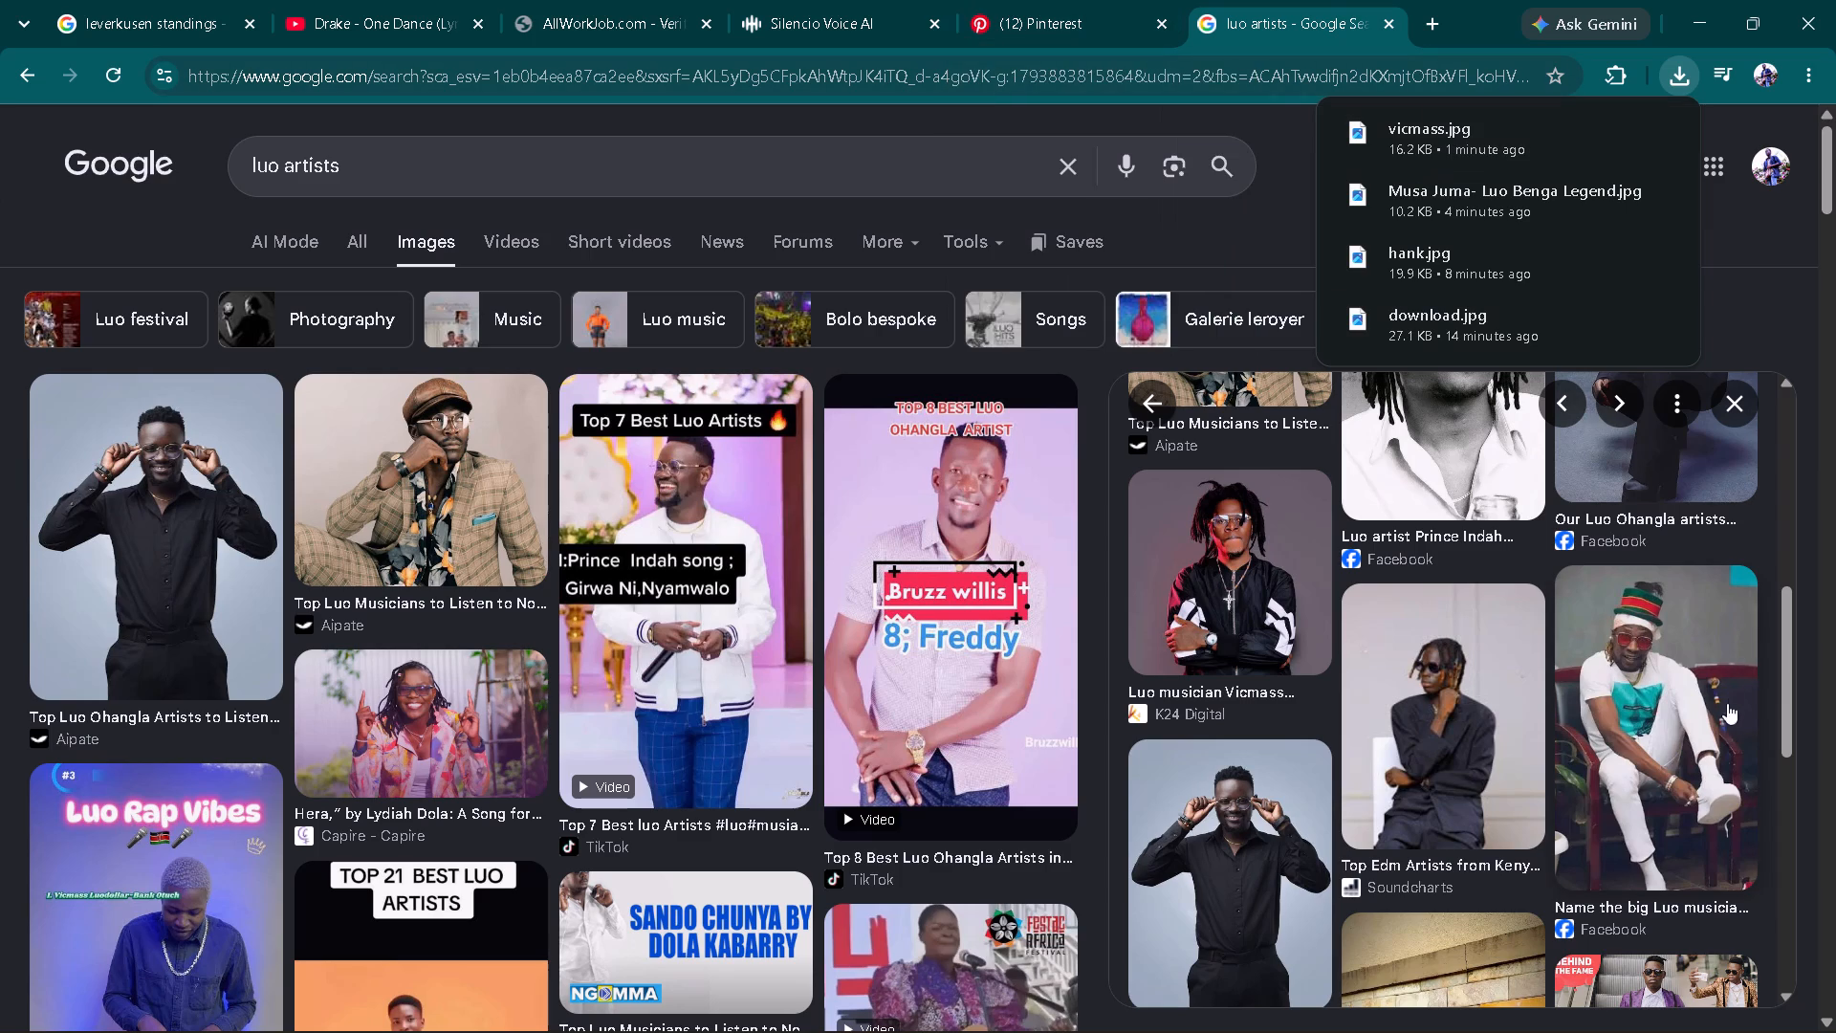
Look further through the related images of the current portrait for more Luo musicians.
{"action": "scroll", "coordinate": [1718, 721], "scroll_direction": "down", "scroll_amount": 2}
{"action": "scroll", "coordinate": [1716, 722], "scroll_direction": "up", "scroll_amount": 1}
{"action": "scroll", "coordinate": [1714, 724], "scroll_direction": "down", "scroll_amount": 3}
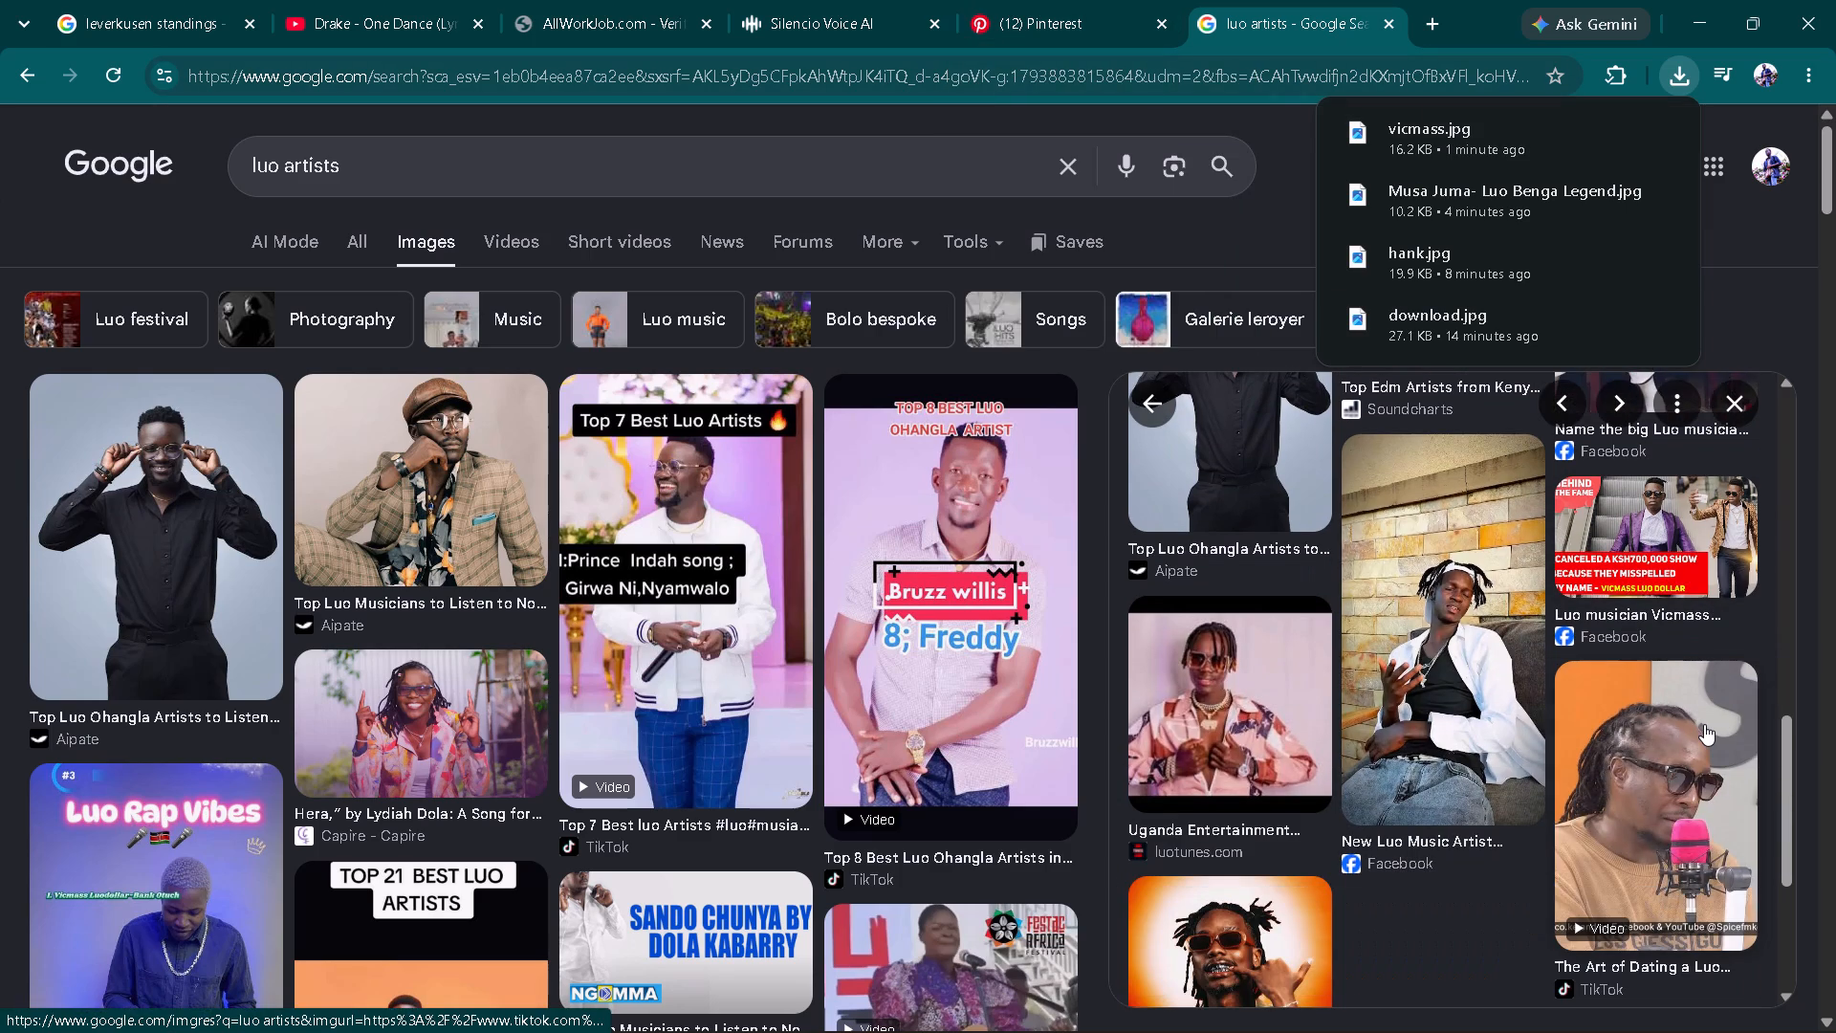
{"action": "scroll", "coordinate": [1697, 718], "scroll_direction": "down", "scroll_amount": 3}
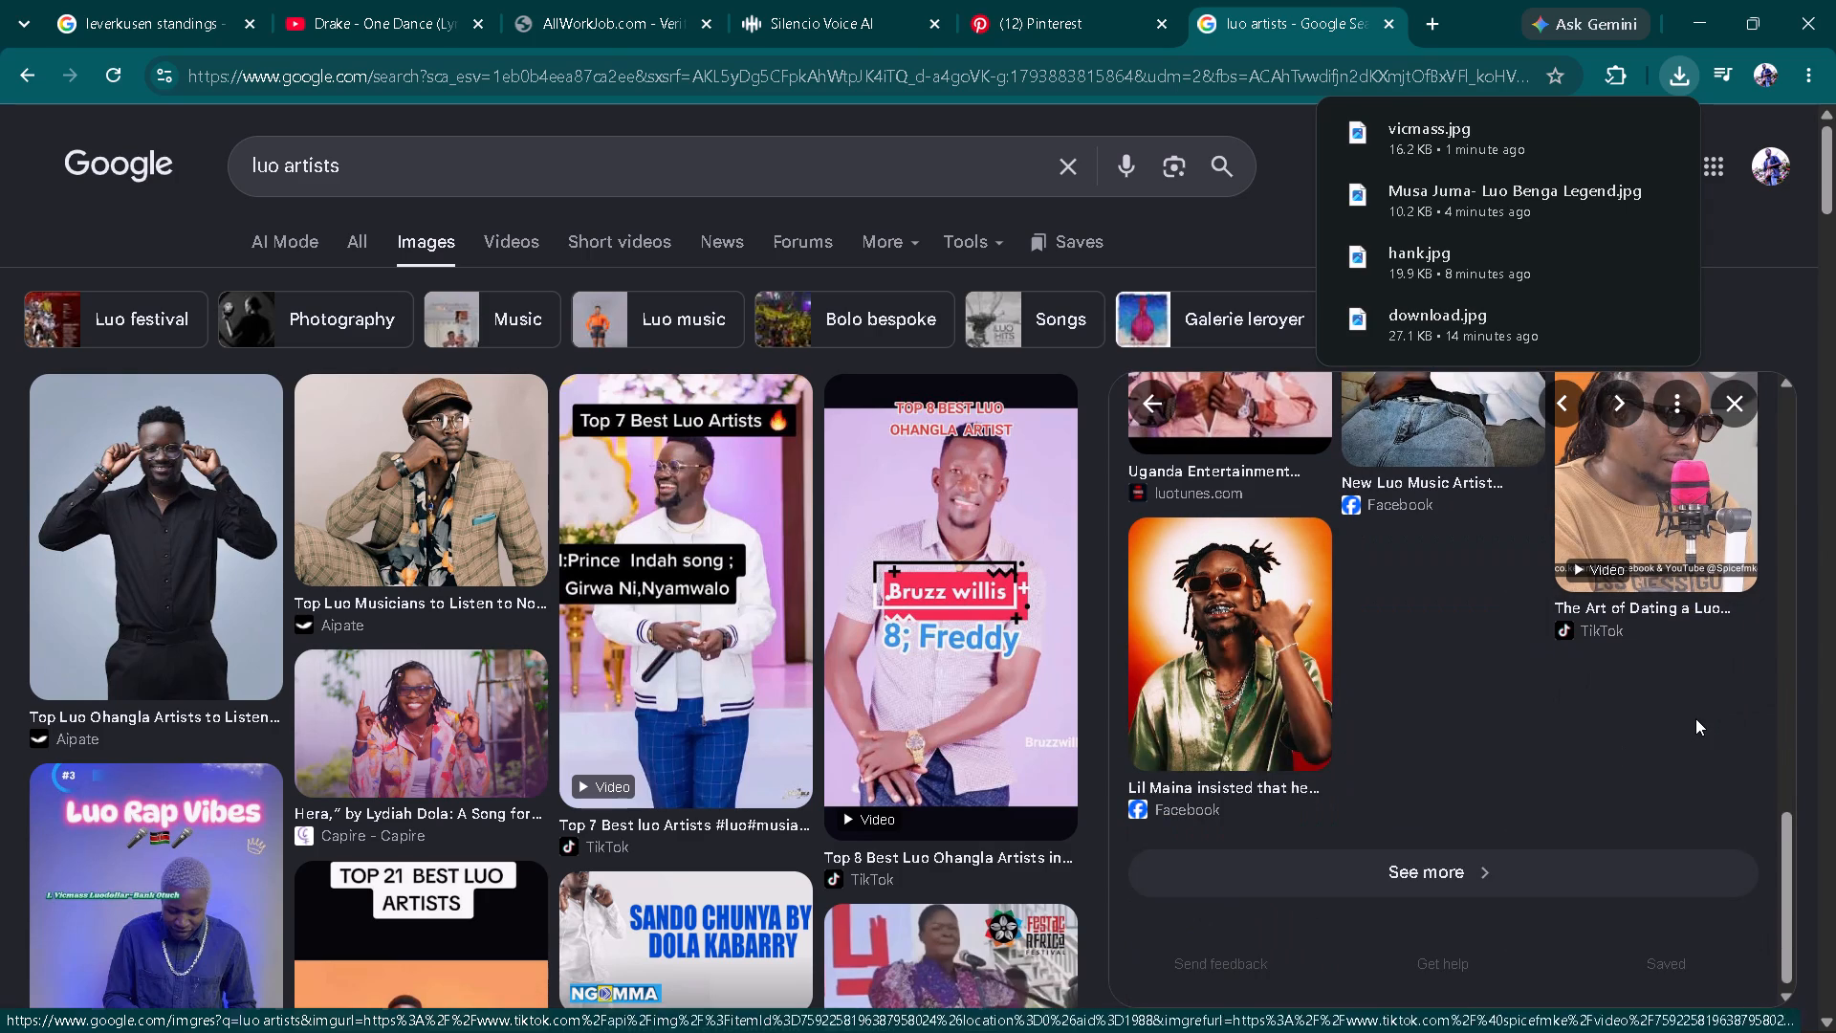
{"action": "scroll", "coordinate": [1668, 761], "scroll_direction": "up", "scroll_amount": 3}
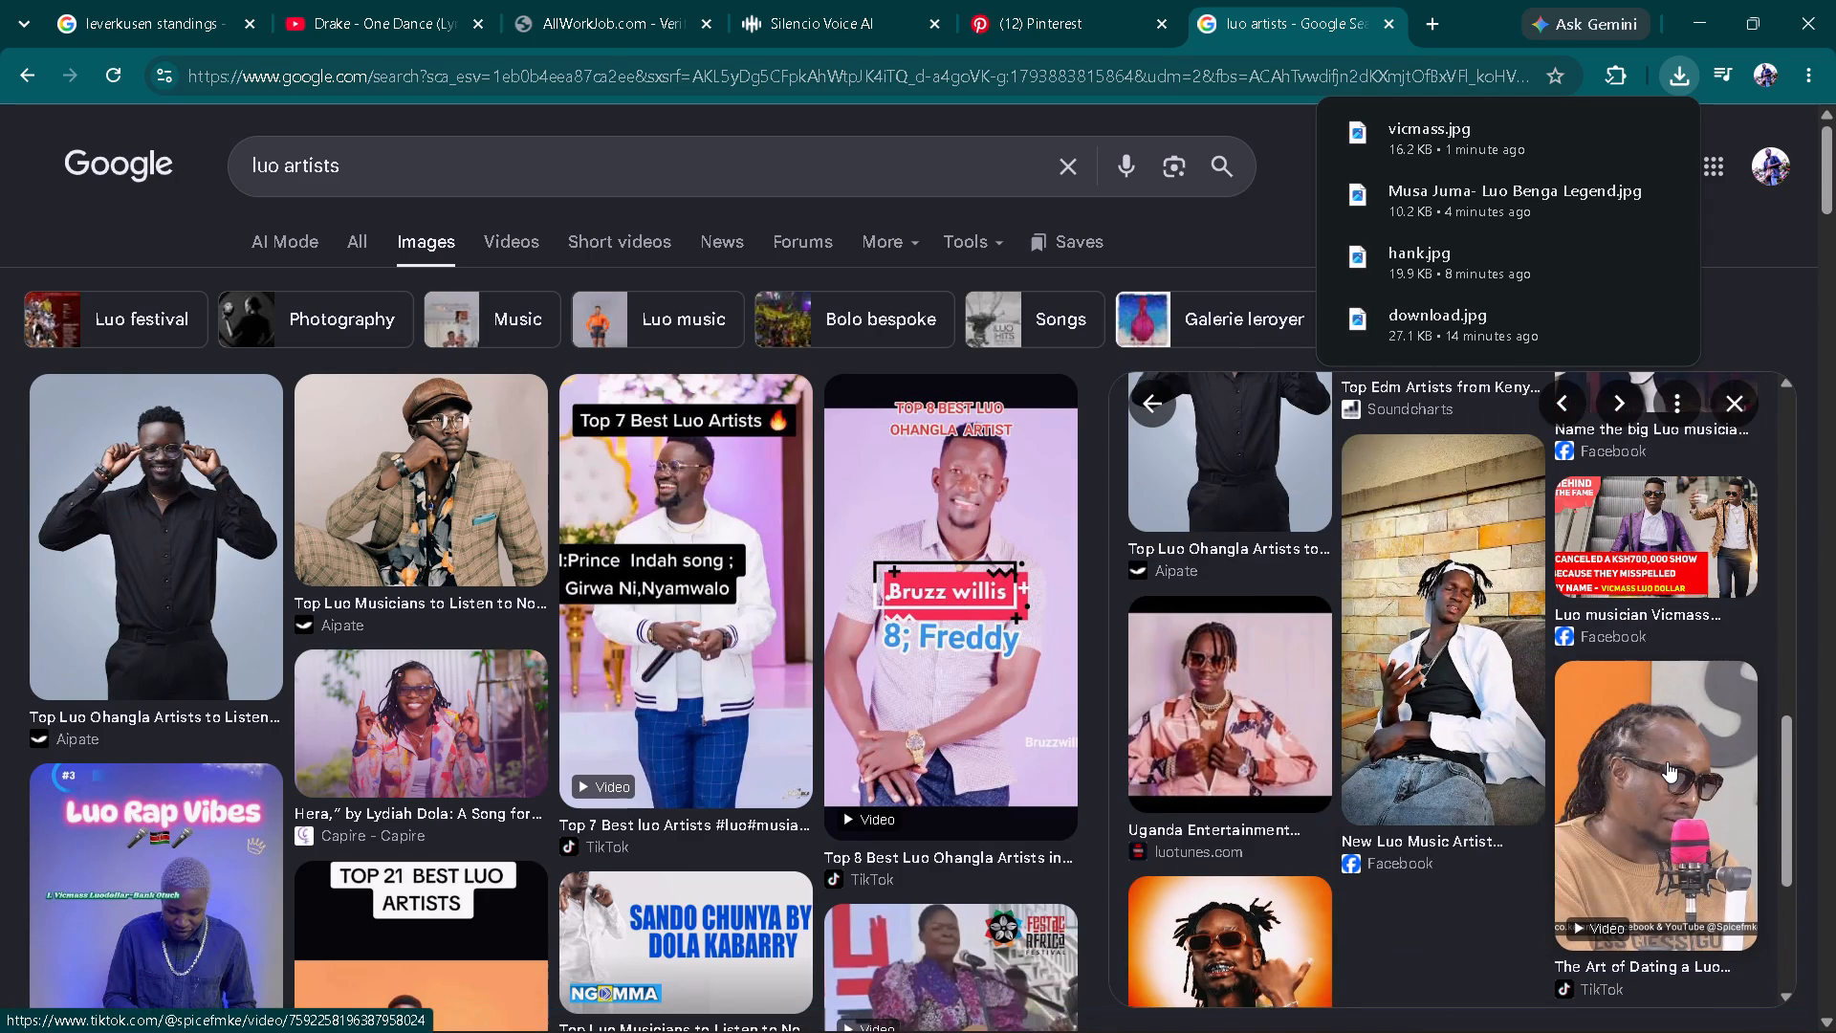
{"action": "scroll", "coordinate": [1662, 758], "scroll_direction": "up", "scroll_amount": 1}
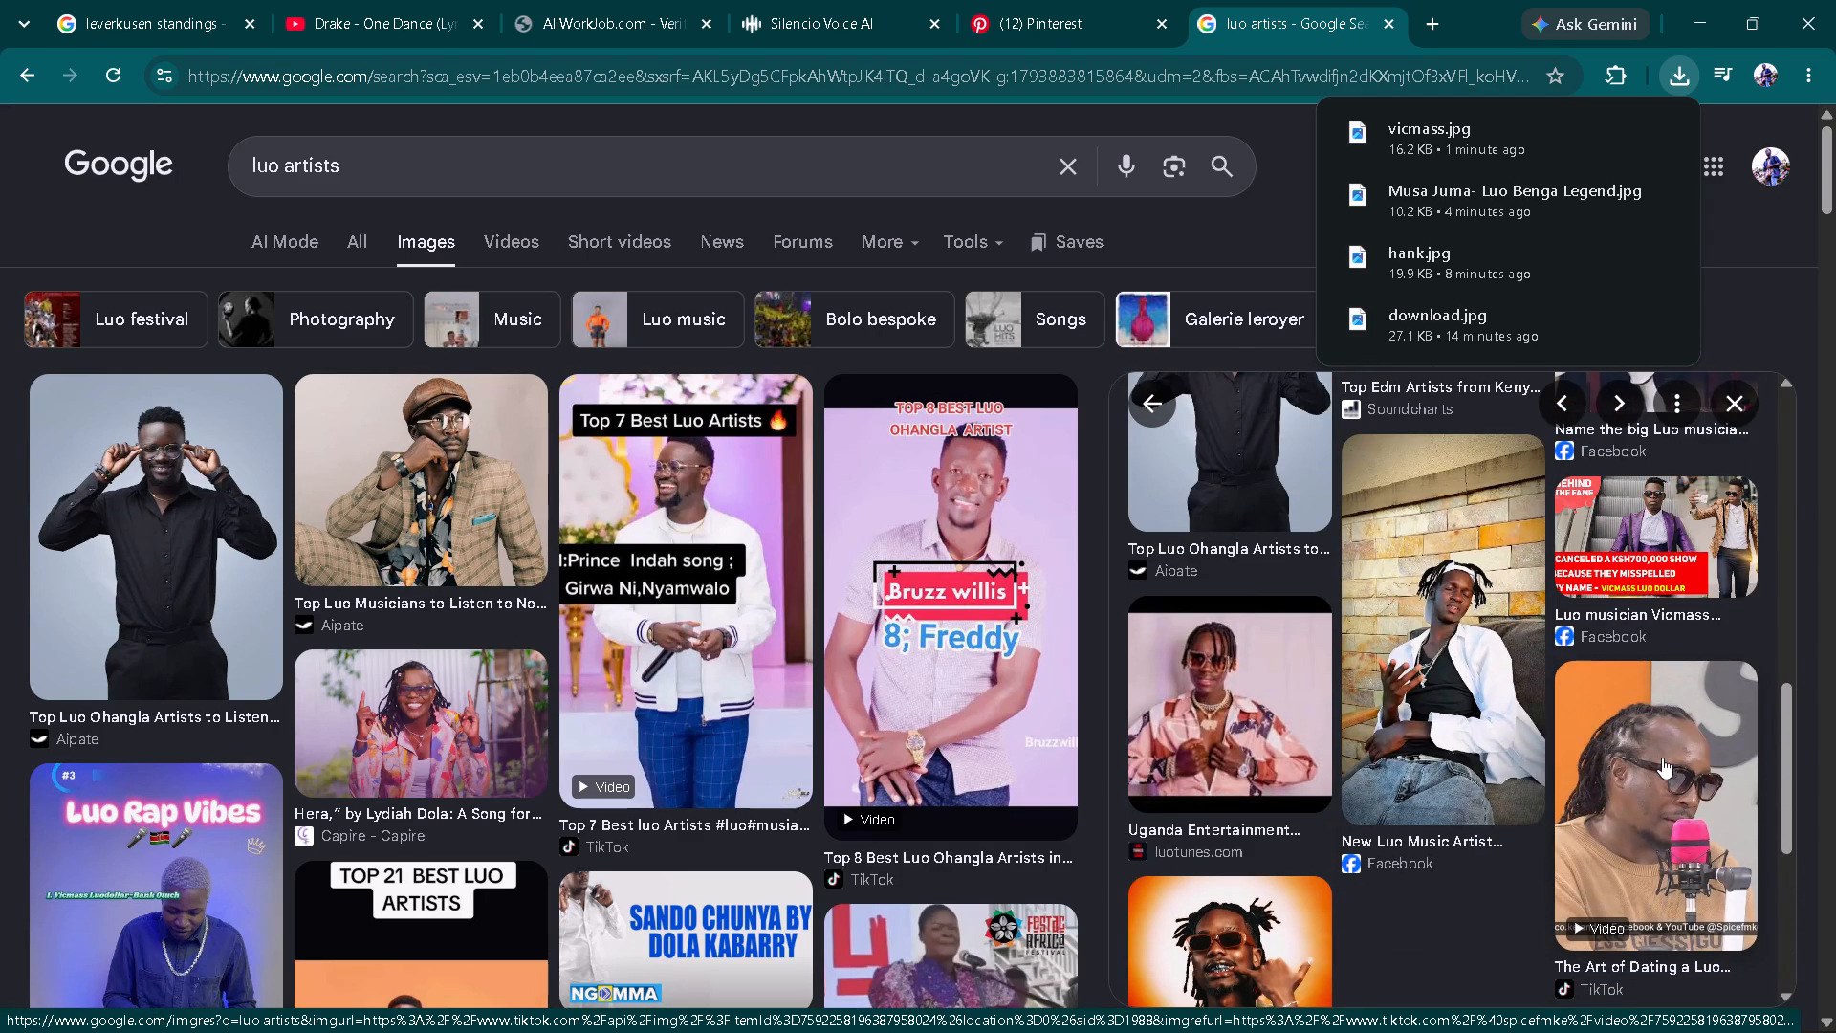
{"action": "scroll", "coordinate": [1662, 758], "scroll_direction": "up", "scroll_amount": 3}
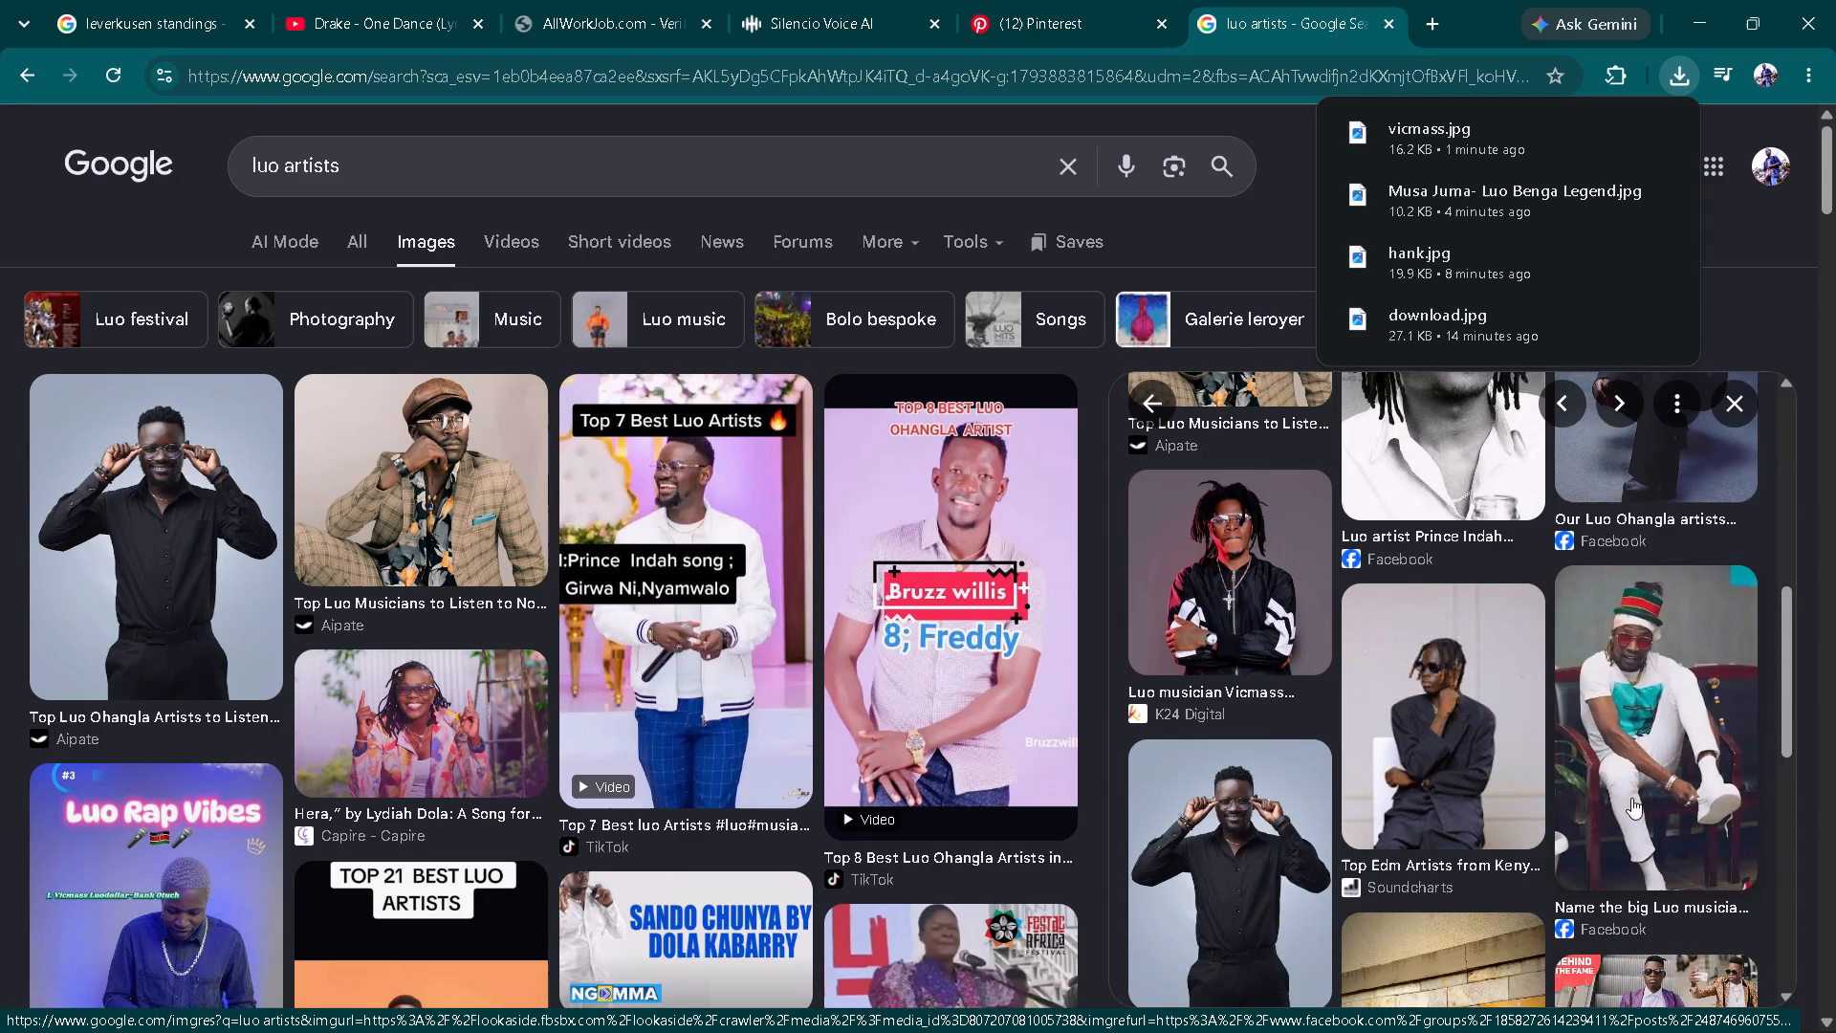
Open the related Facebook image of the seated man in white with a striped hat, and examine its related images for Luo musicians.
{"action": "left_click", "coordinate": [1628, 780]}
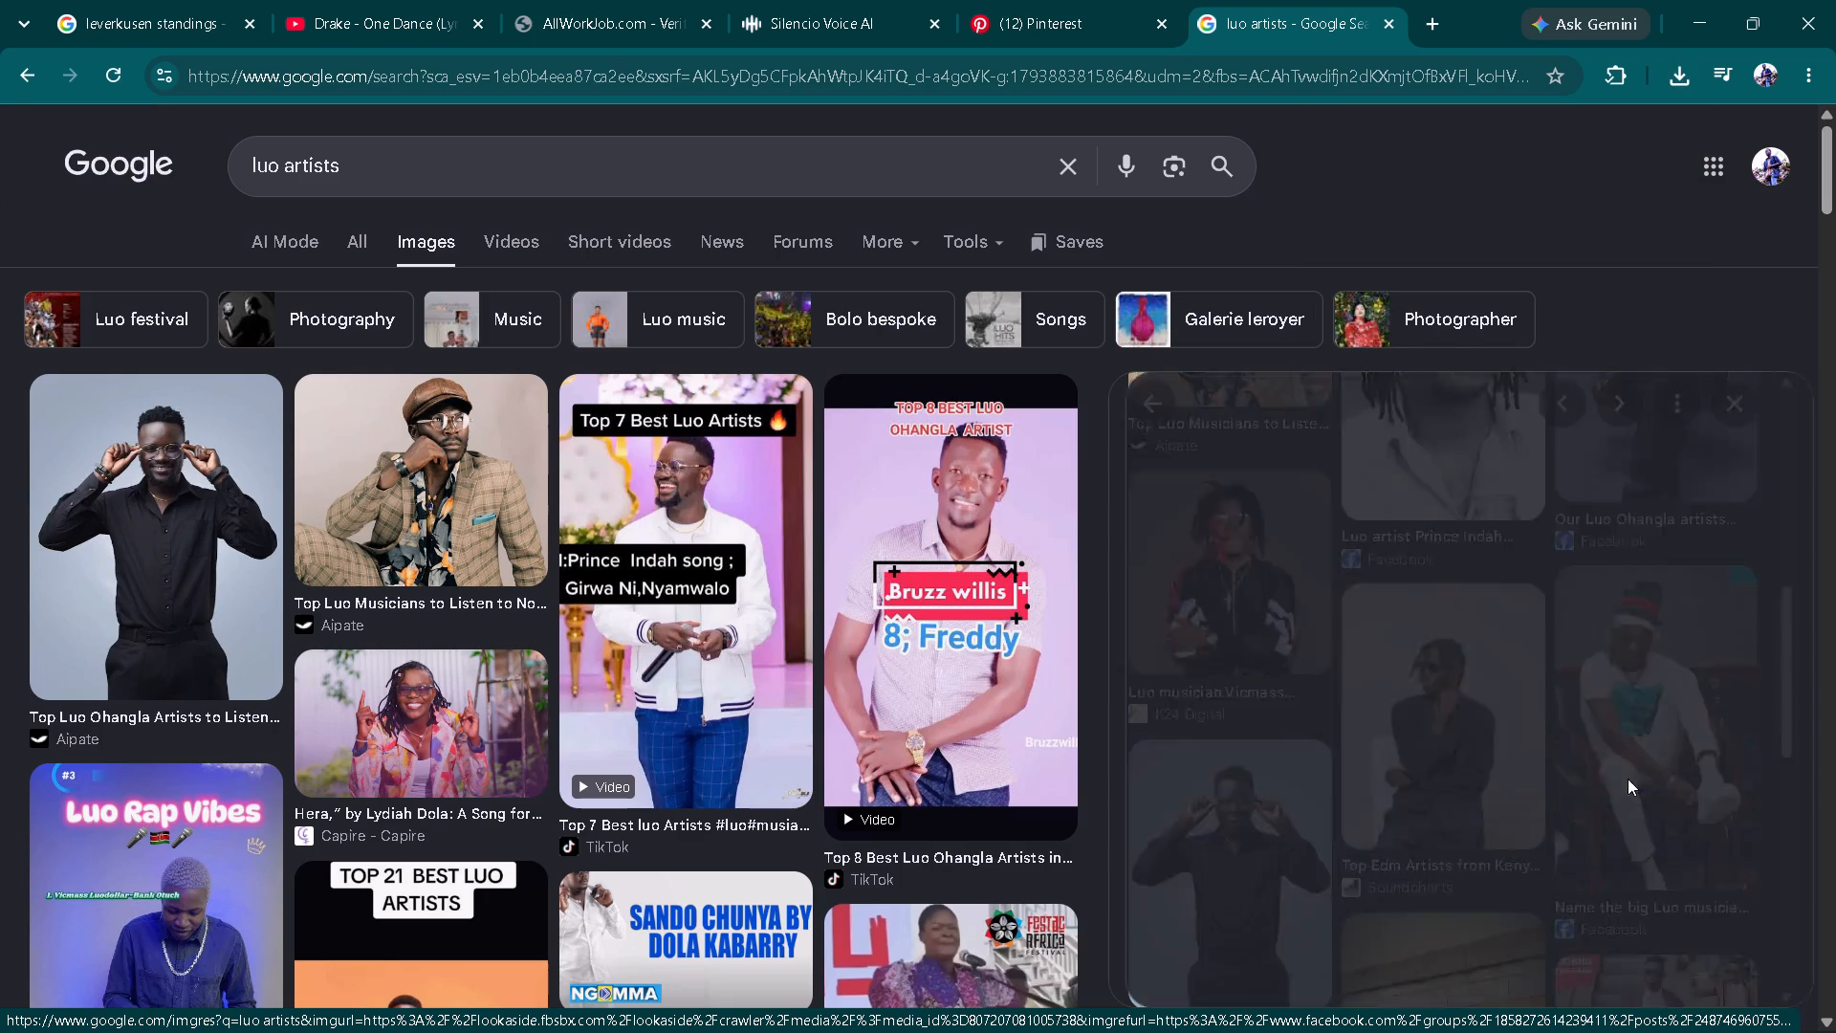
{"action": "scroll", "coordinate": [1509, 788], "scroll_direction": "down", "scroll_amount": 4}
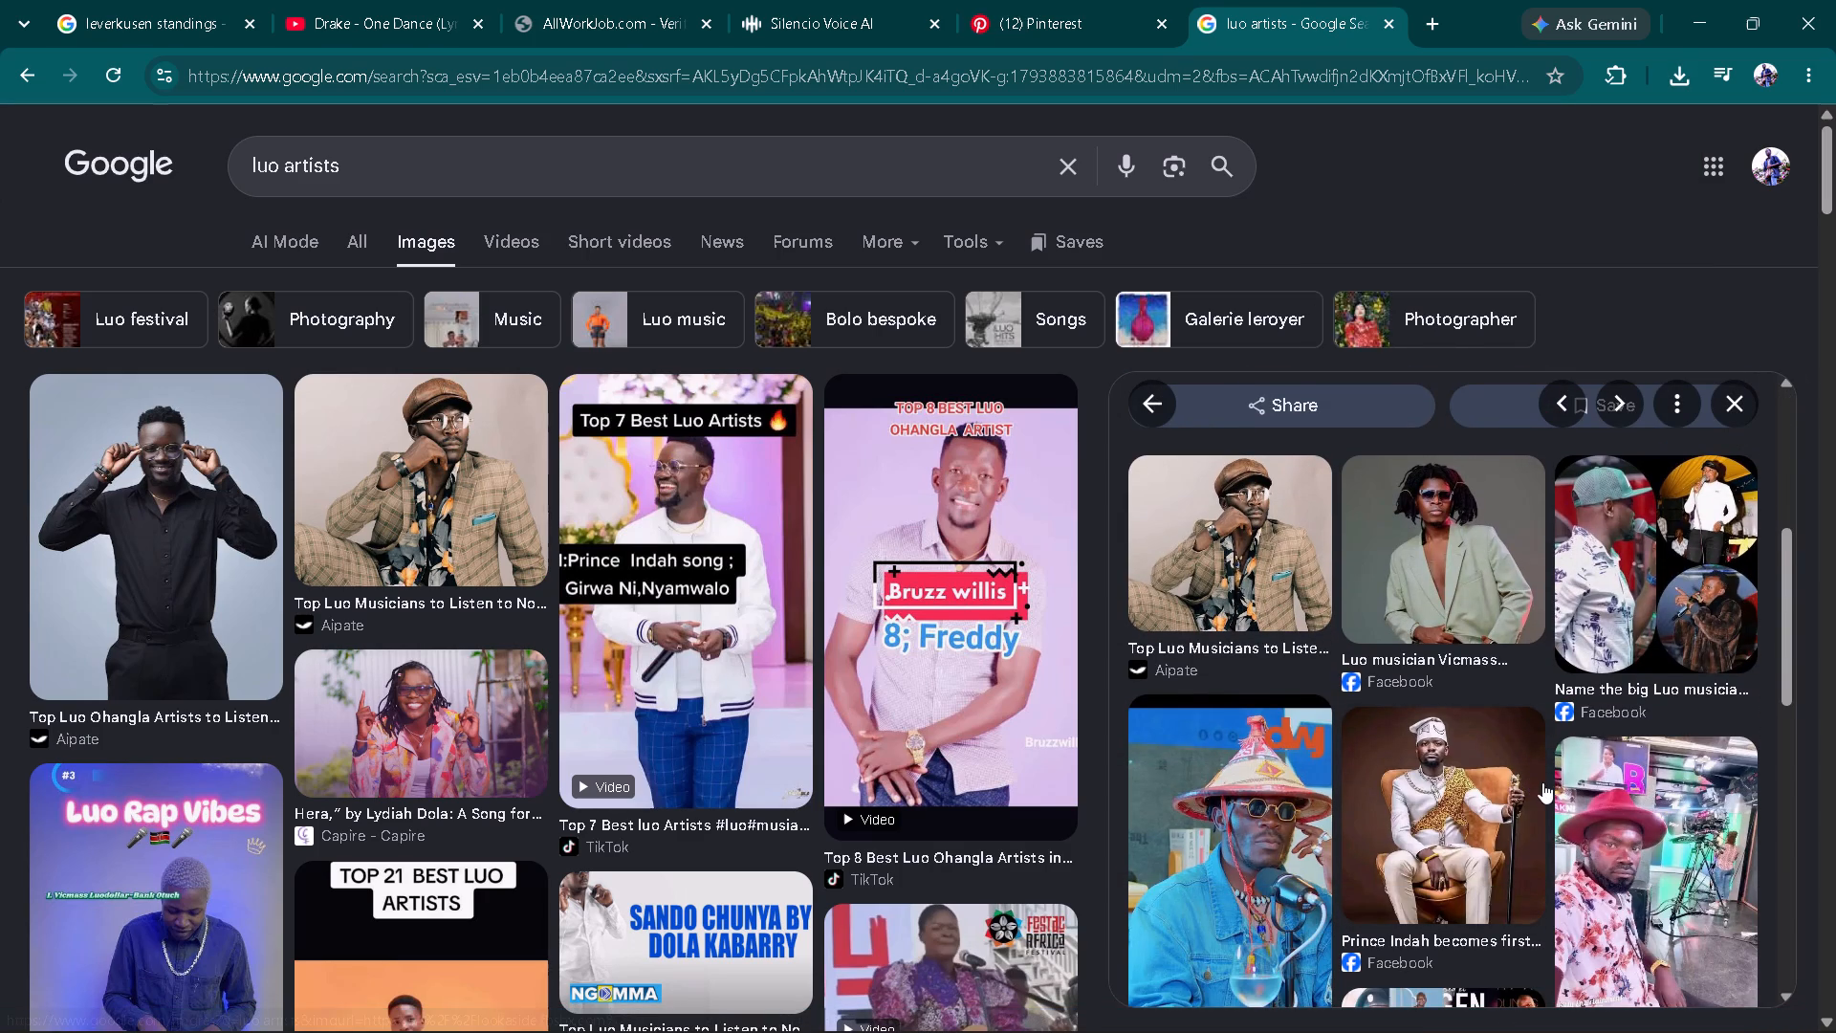
{"action": "scroll", "coordinate": [1497, 819], "scroll_direction": "down", "scroll_amount": 3}
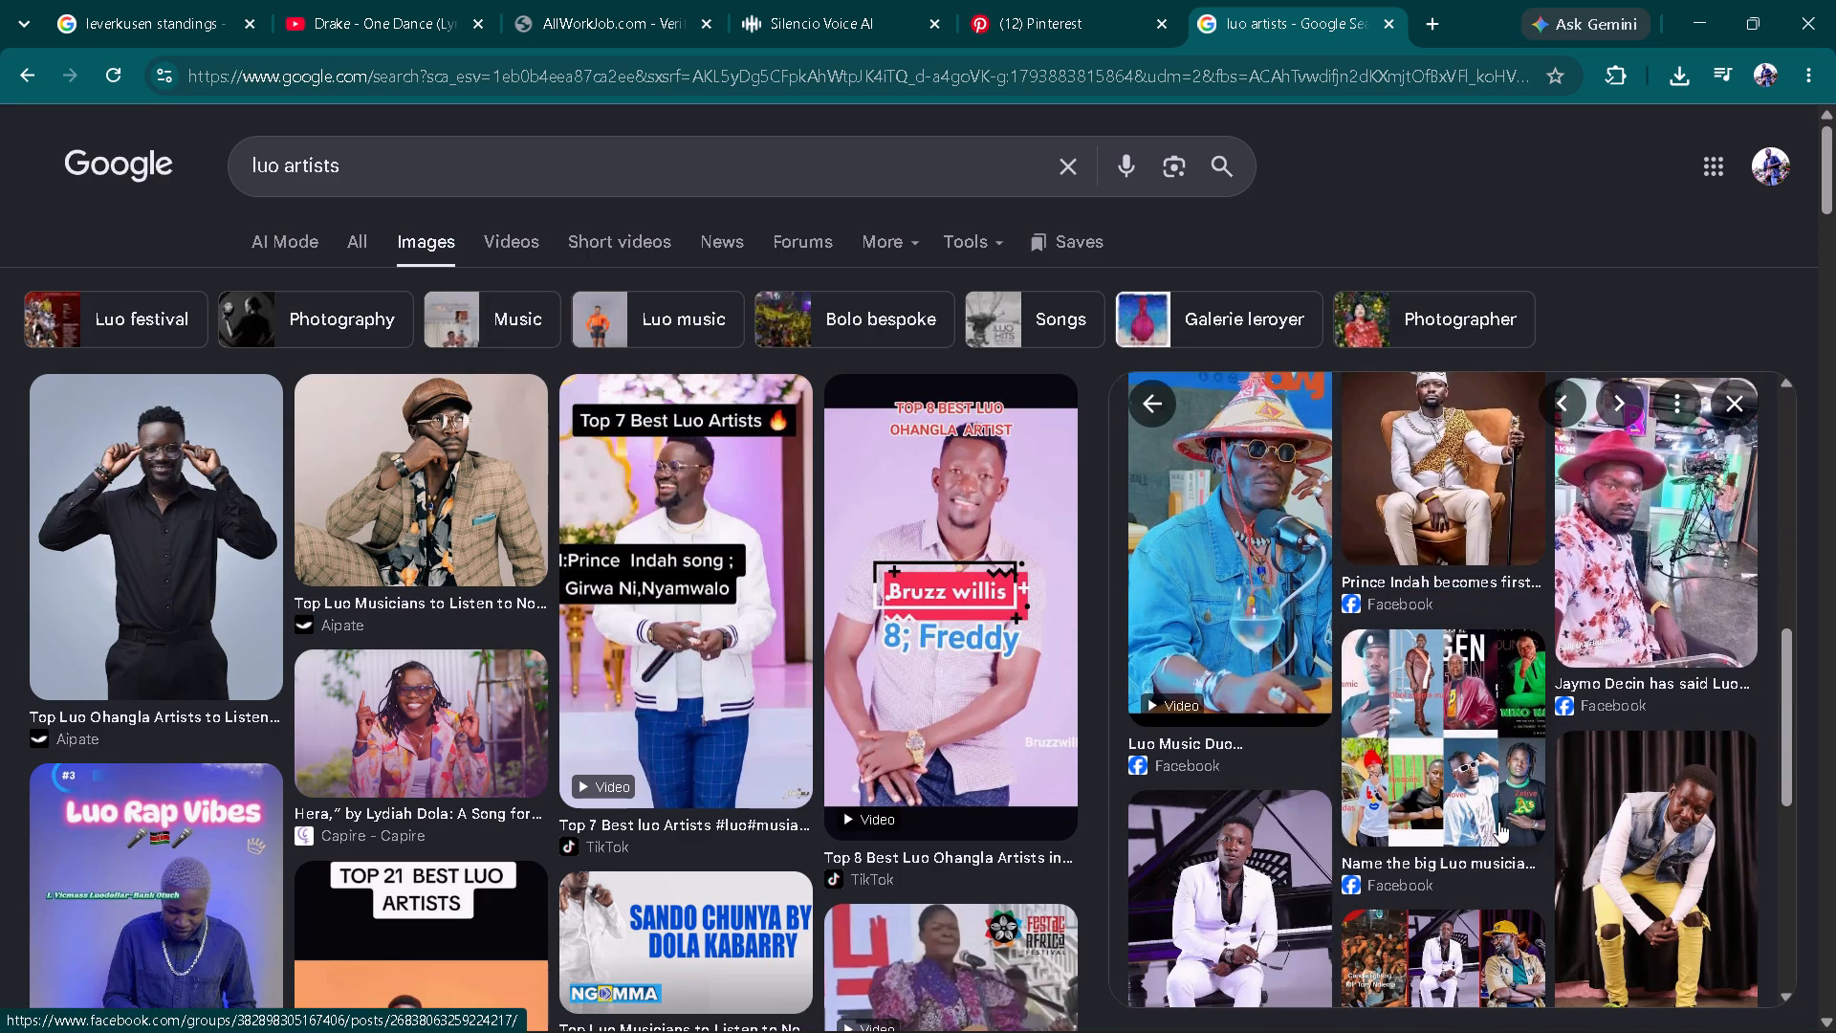
{"action": "scroll", "coordinate": [1442, 763], "scroll_direction": "down", "scroll_amount": 2}
{"action": "scroll", "coordinate": [1444, 763], "scroll_direction": "up", "scroll_amount": 3}
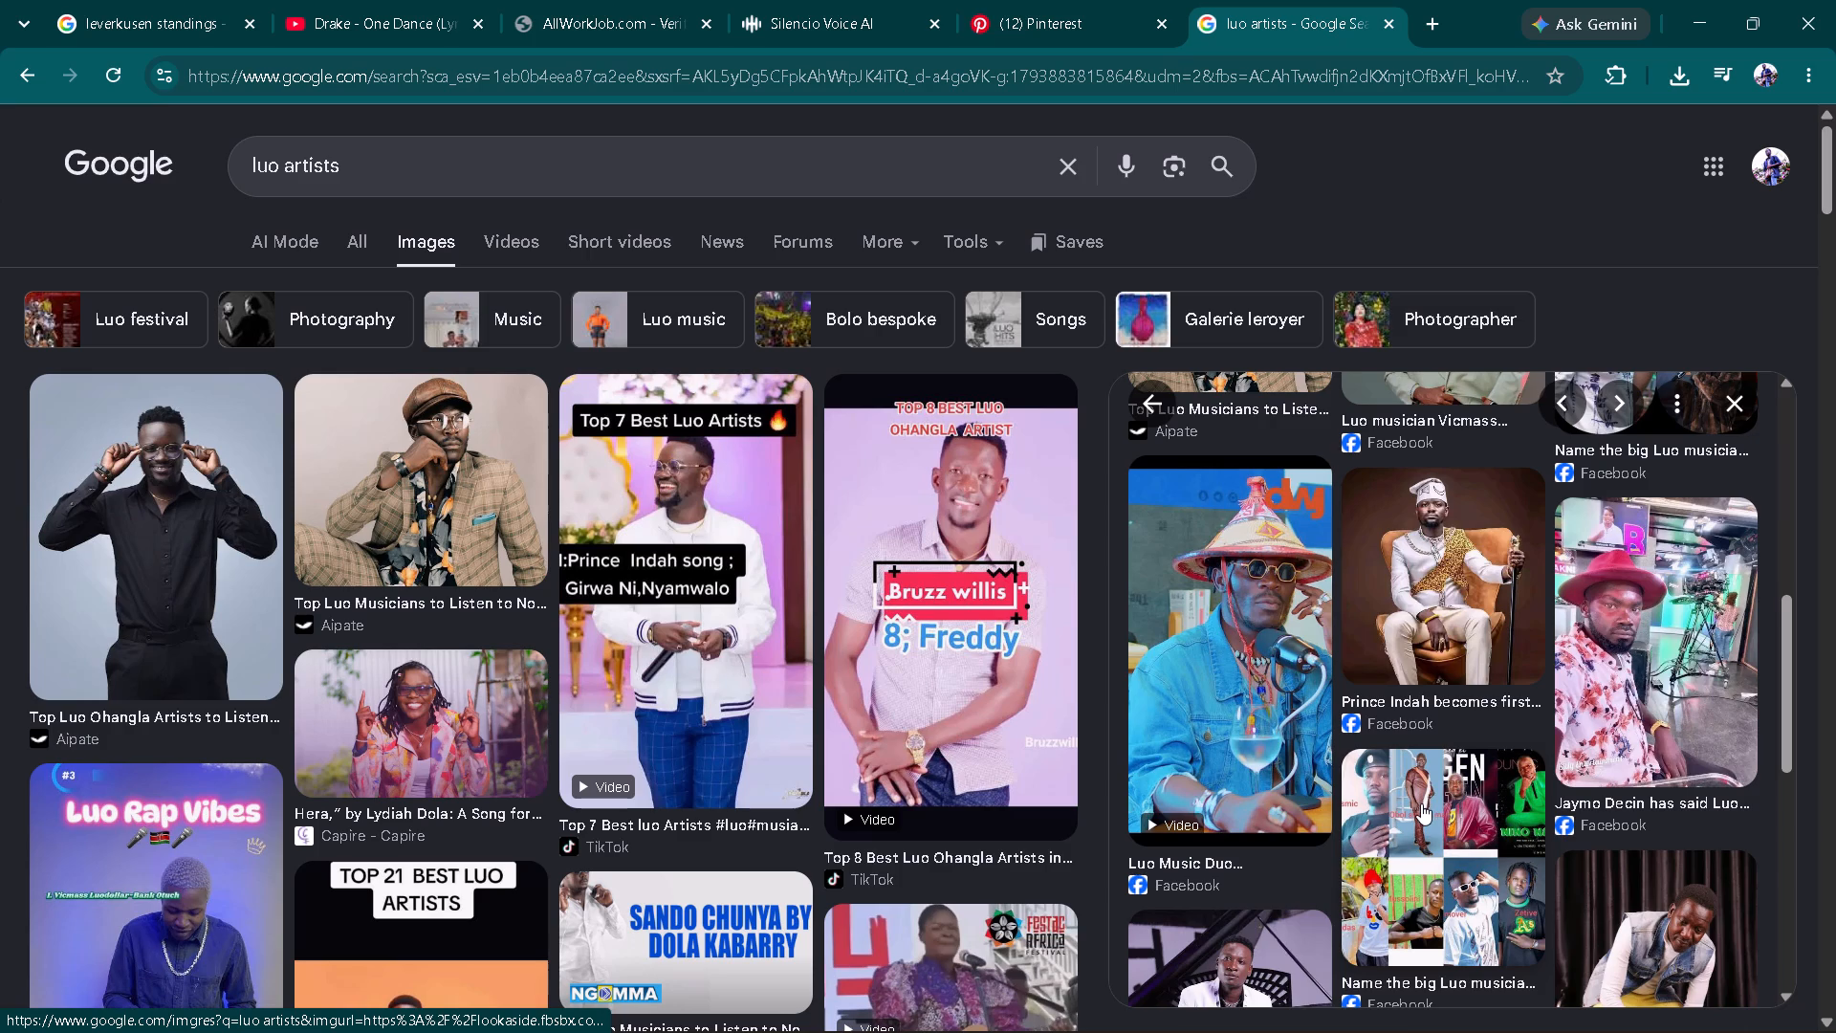
{"action": "scroll", "coordinate": [1421, 805], "scroll_direction": "down", "scroll_amount": 8}
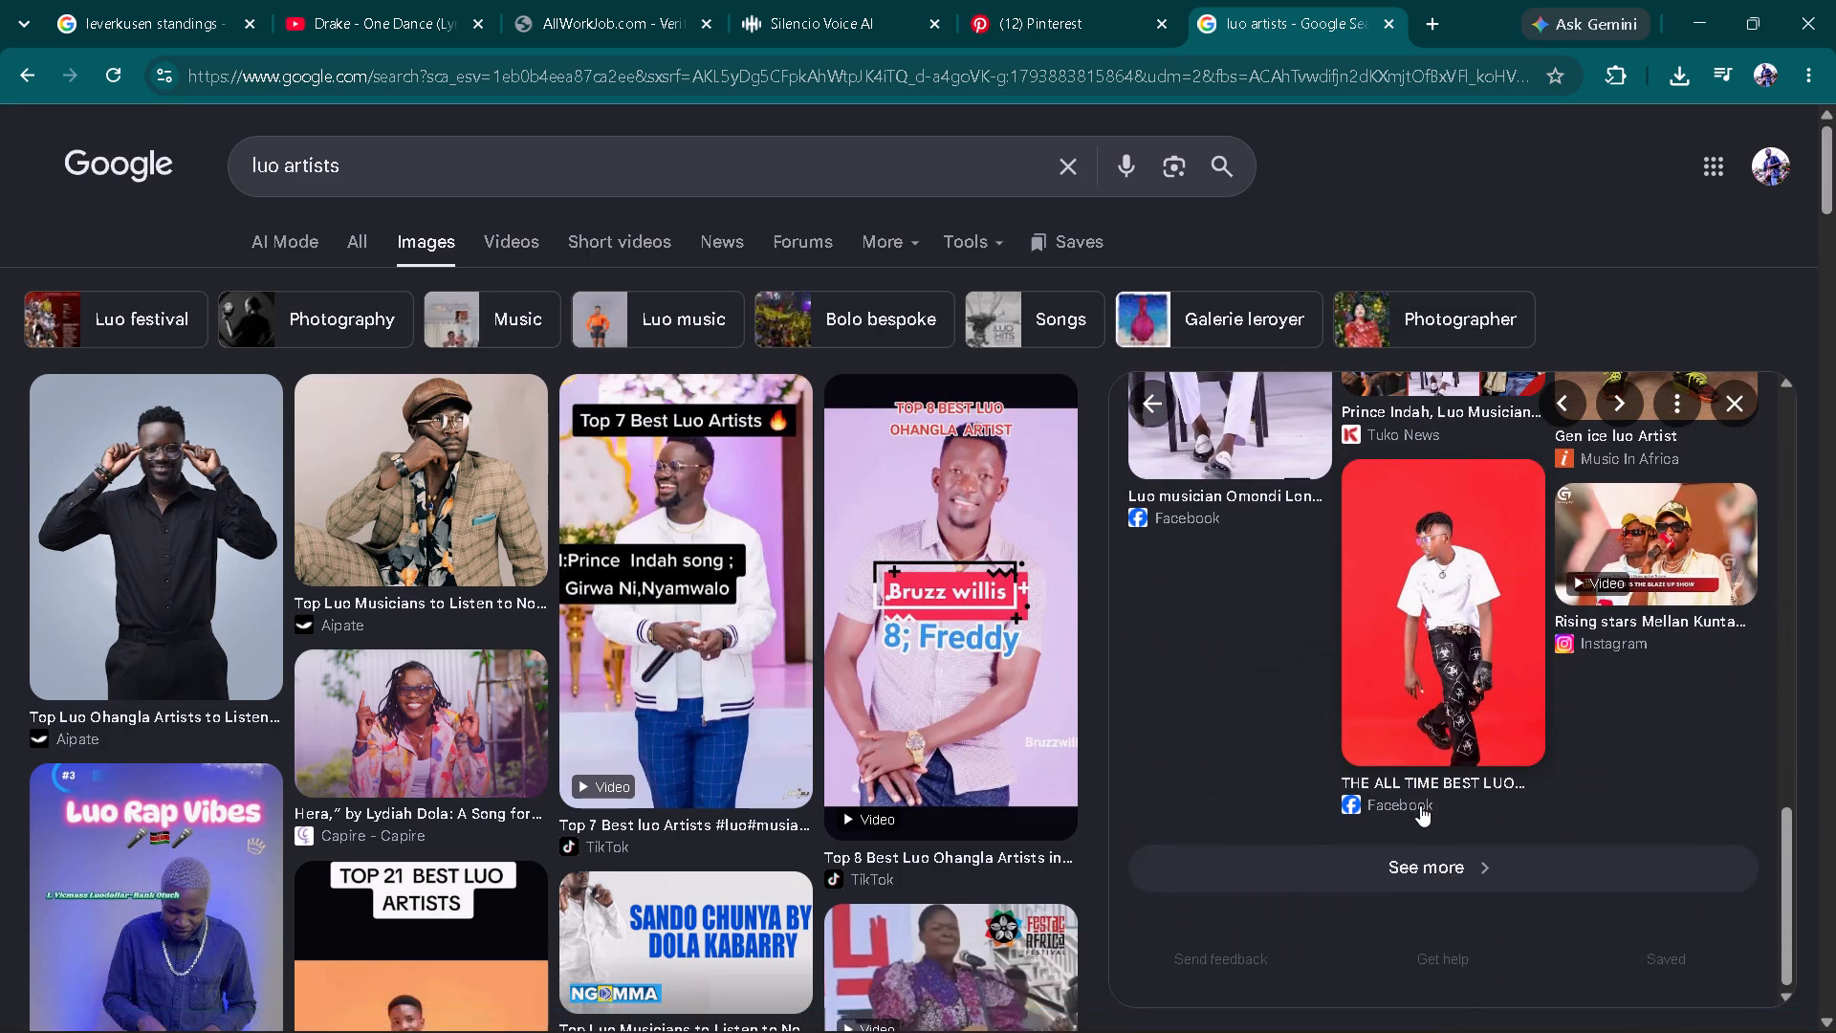
Open the Facebook portrait of Luo musician Omondi Long Lilo in a white suit by the piano and examine its related images.
{"action": "scroll", "coordinate": [1420, 805], "scroll_direction": "up", "scroll_amount": 2}
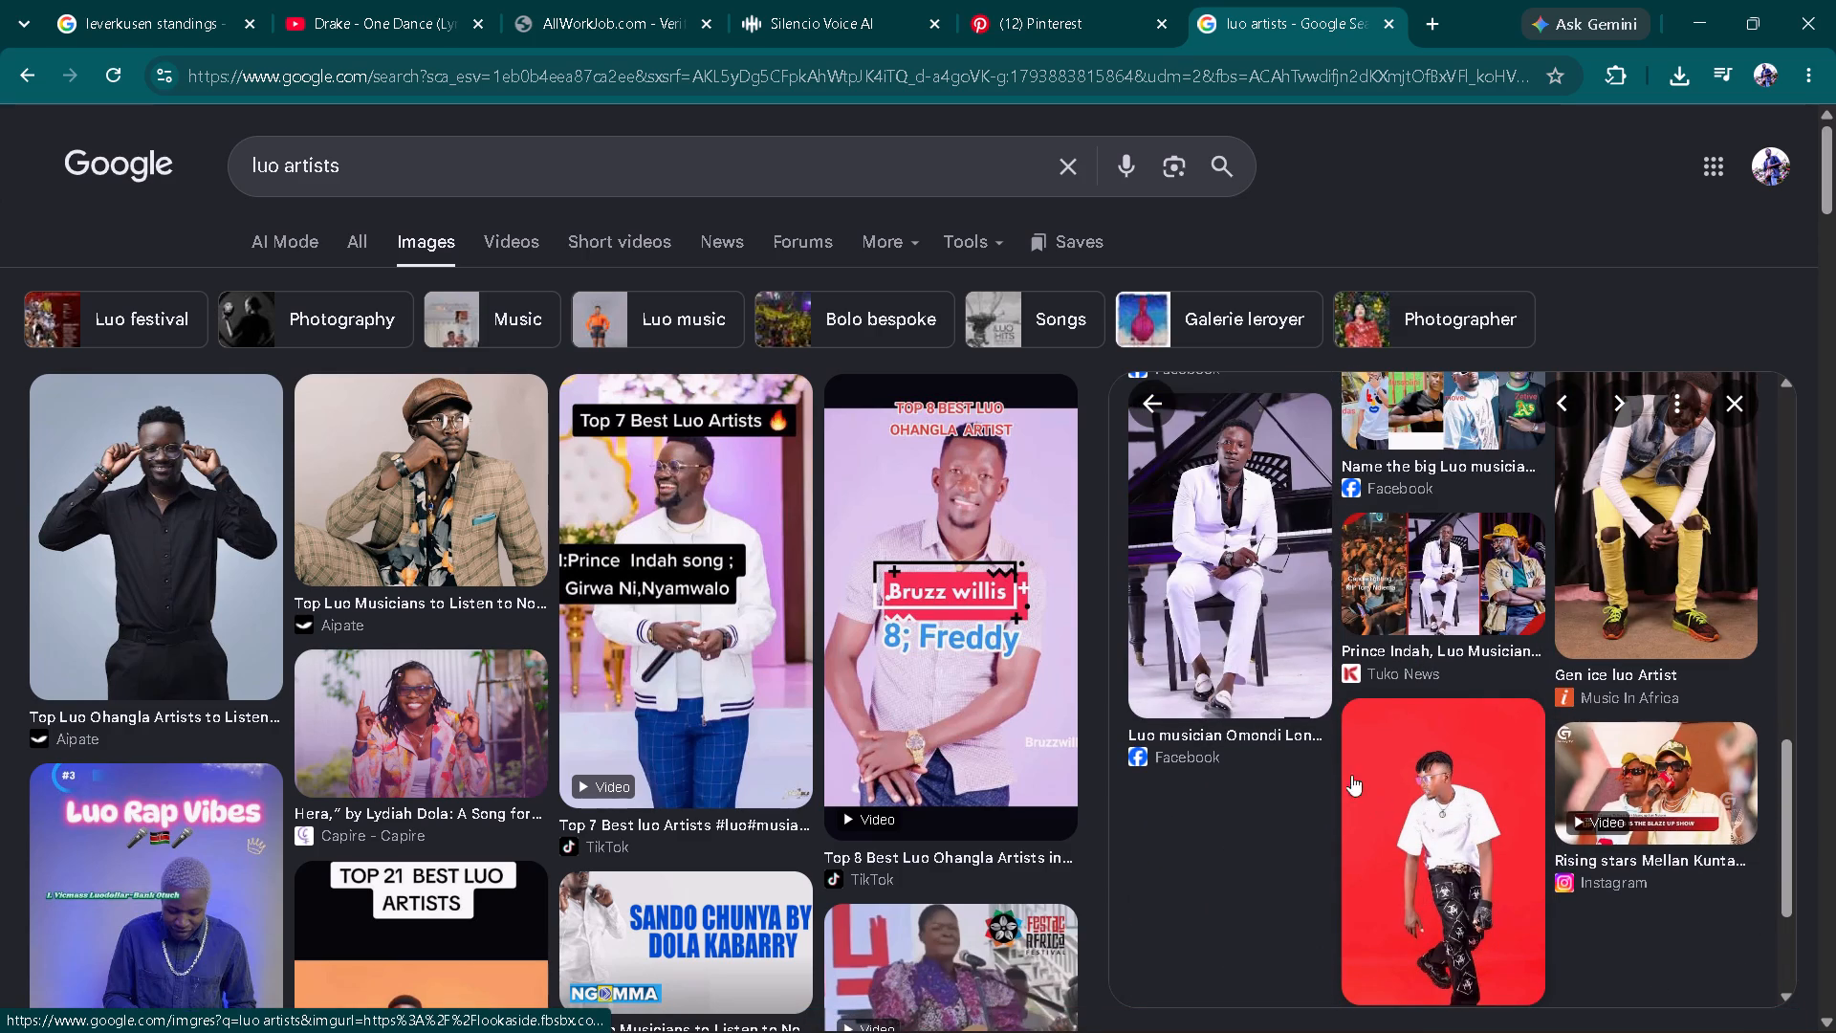
{"action": "left_click", "coordinate": [1206, 607]}
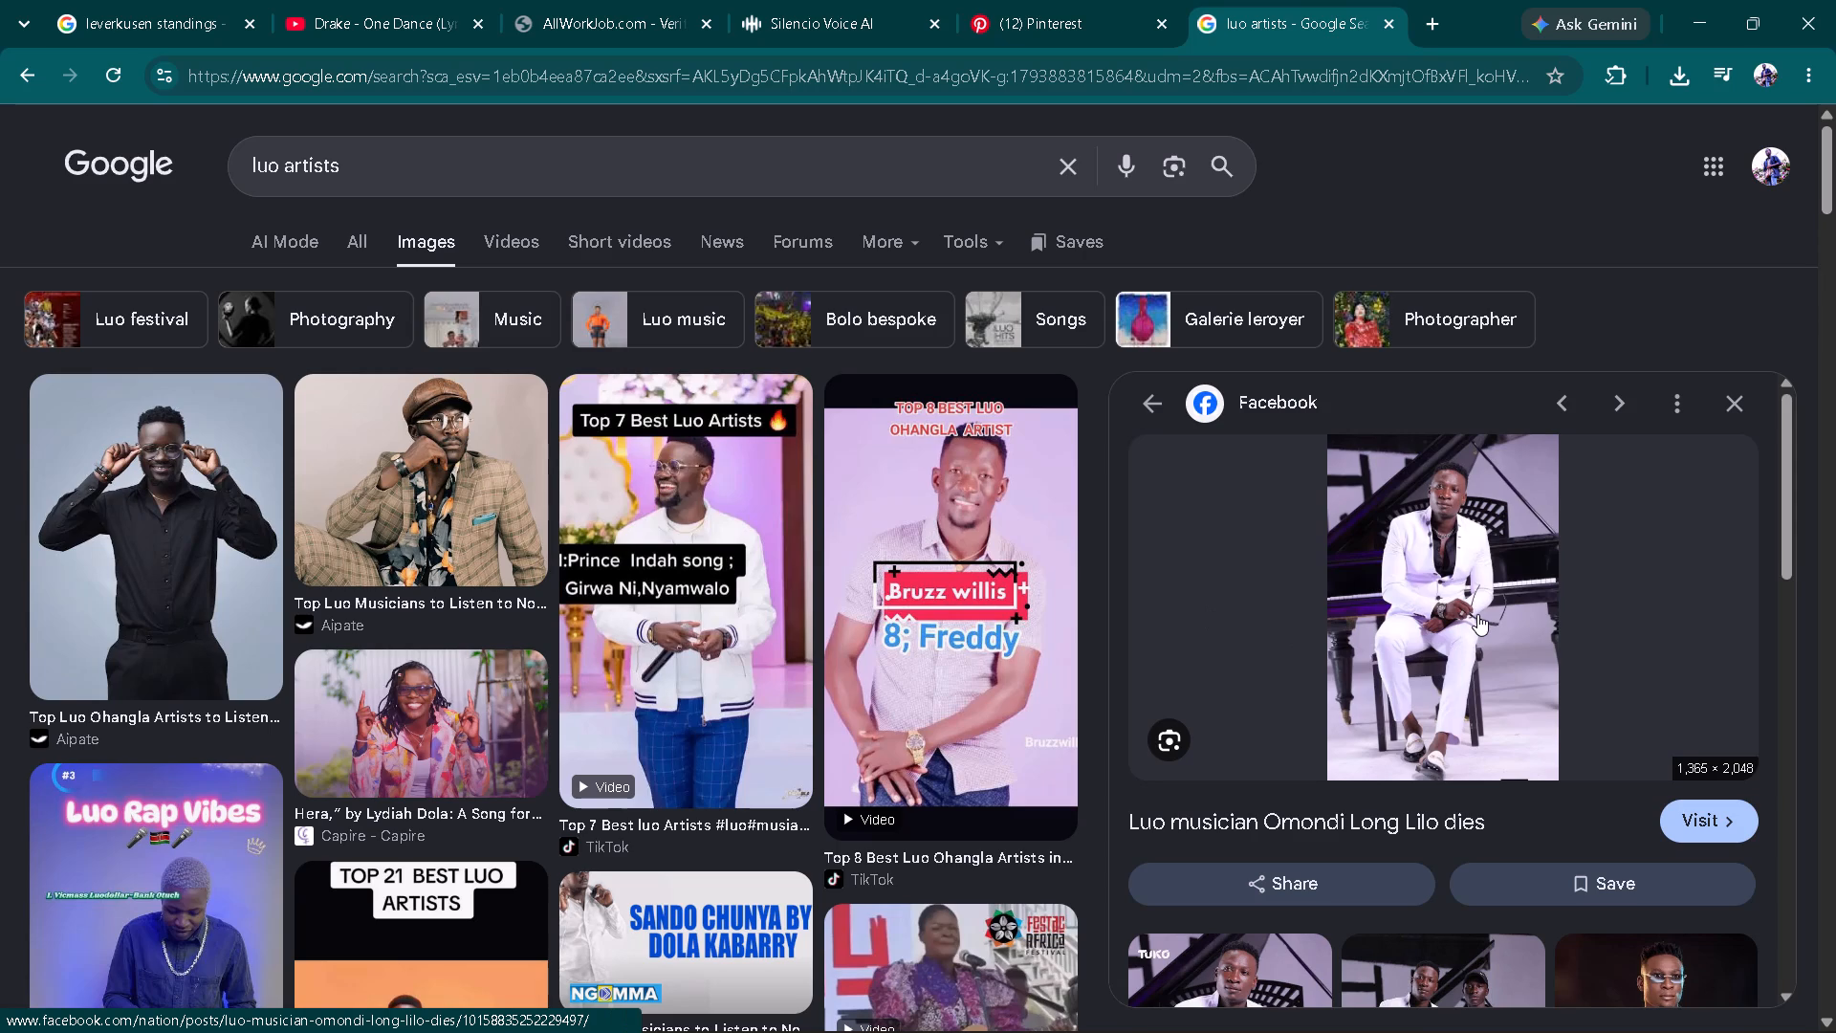
{"action": "scroll", "coordinate": [1444, 611], "scroll_direction": "down", "scroll_amount": 3}
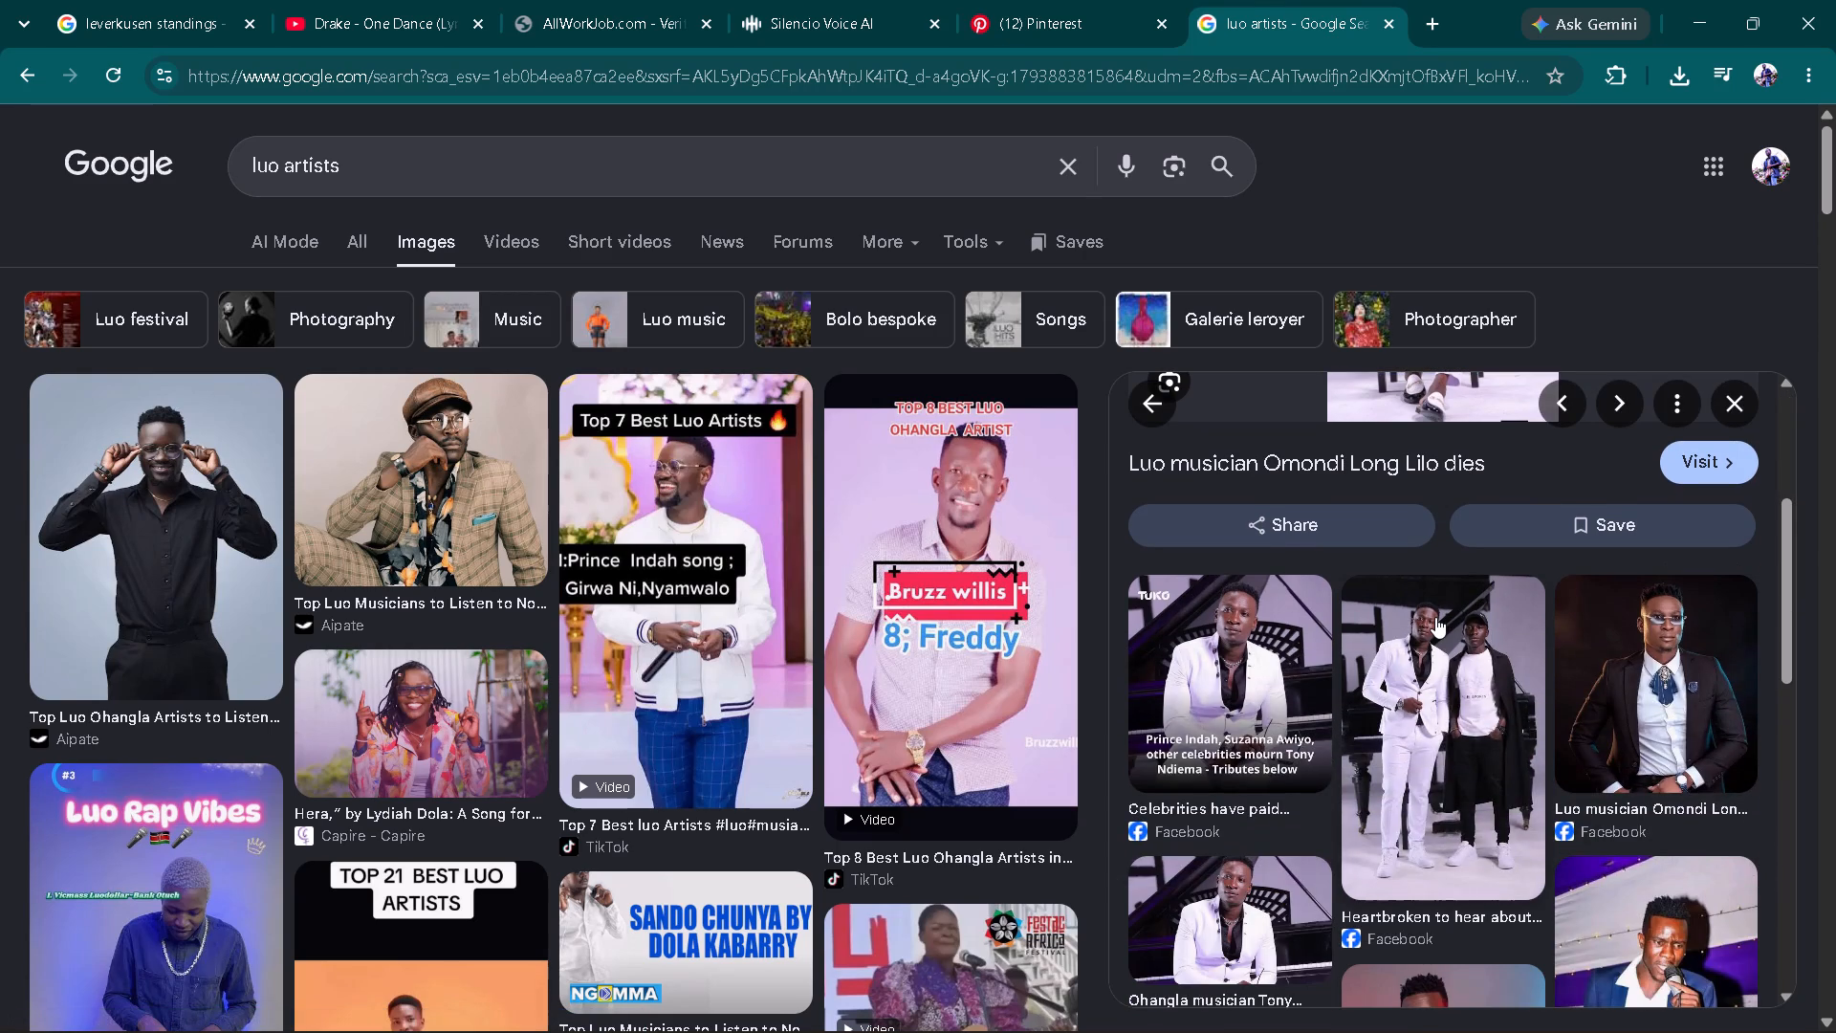
Examine the related images of the Facebook blue-suited singer and the Tony Ndiema stage portrait for more Luo musicians, closing the preview when done.
{"action": "scroll", "coordinate": [1435, 617], "scroll_direction": "down", "scroll_amount": 3}
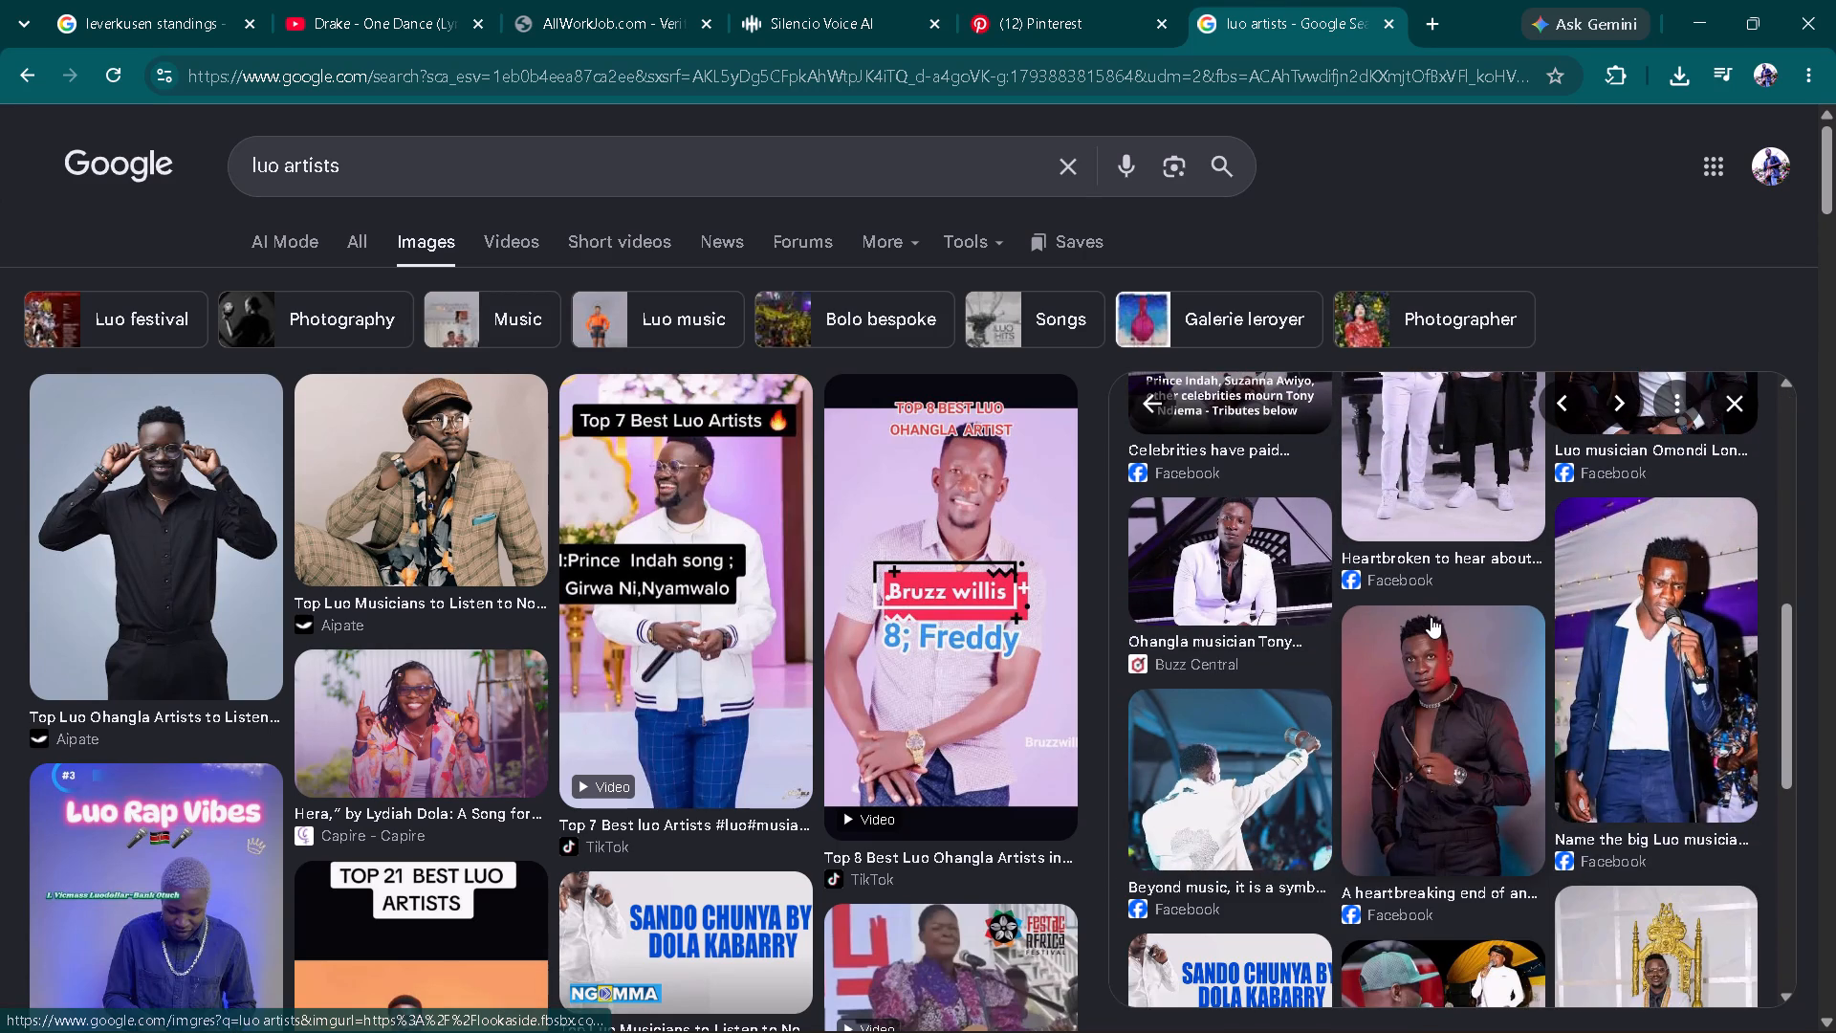
{"action": "left_click", "coordinate": [1662, 626]}
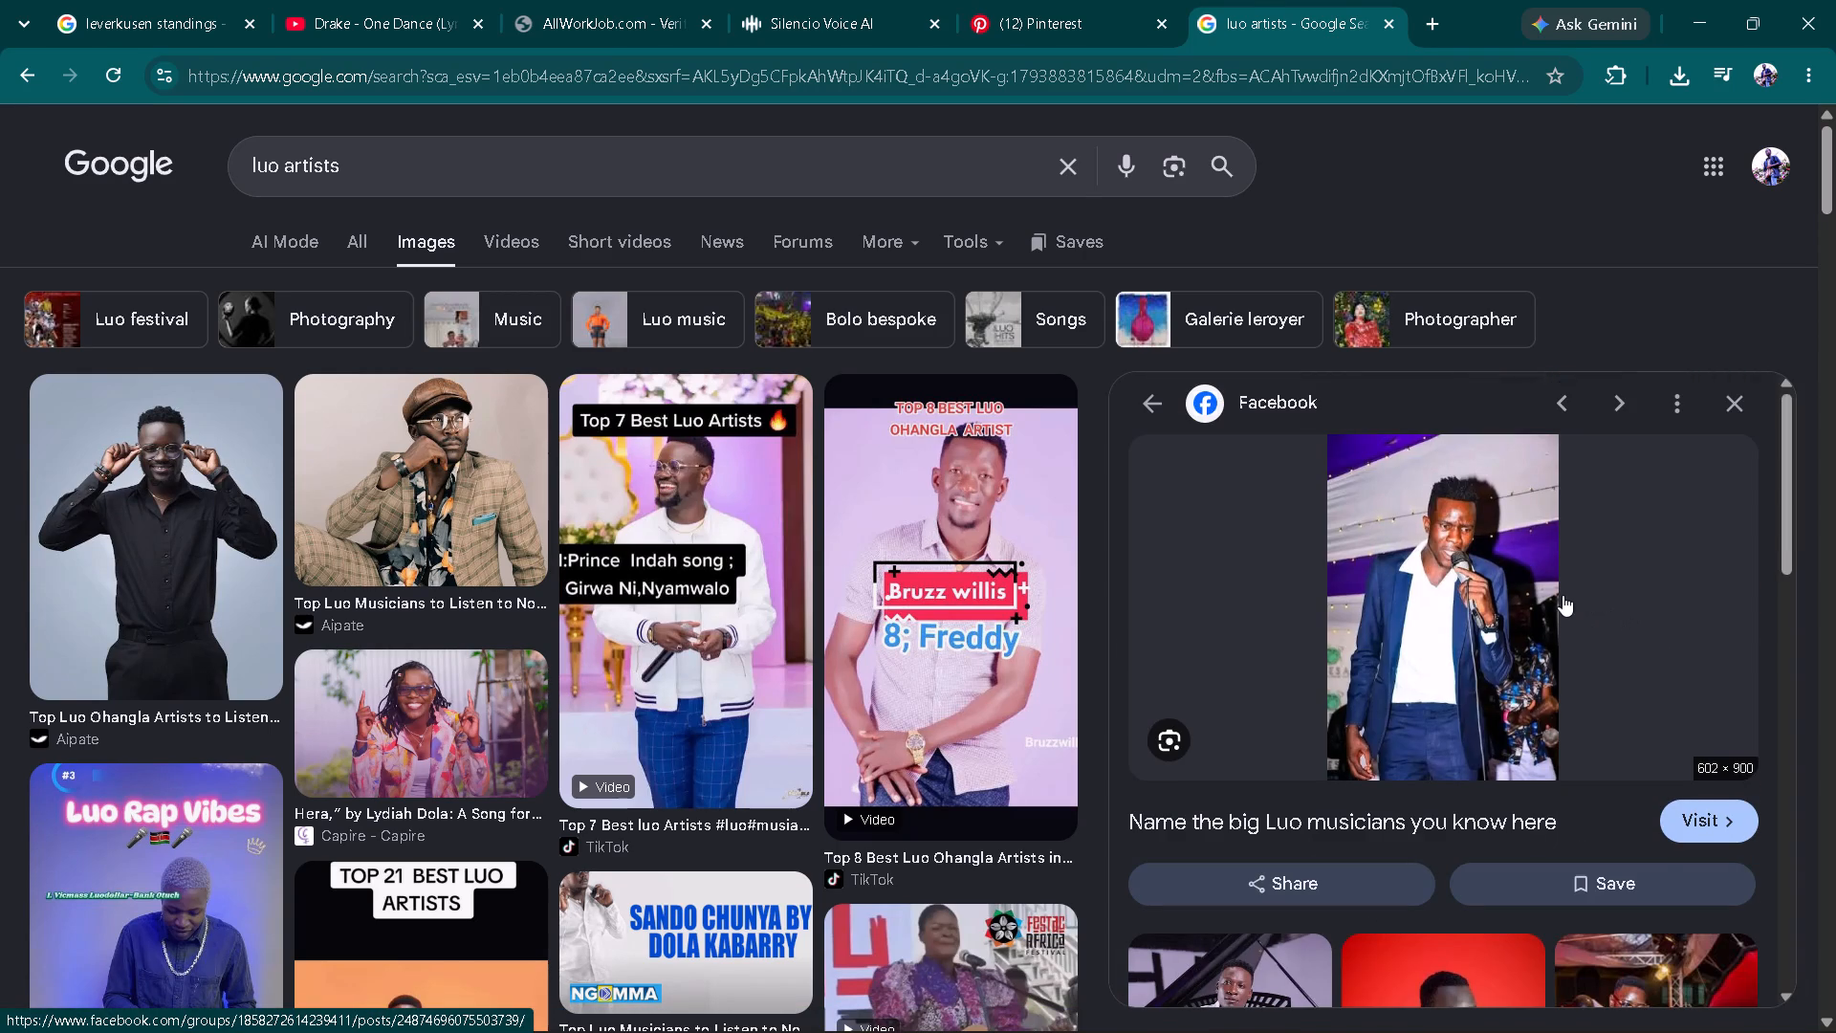
{"action": "scroll", "coordinate": [1492, 590], "scroll_direction": "down", "scroll_amount": 3}
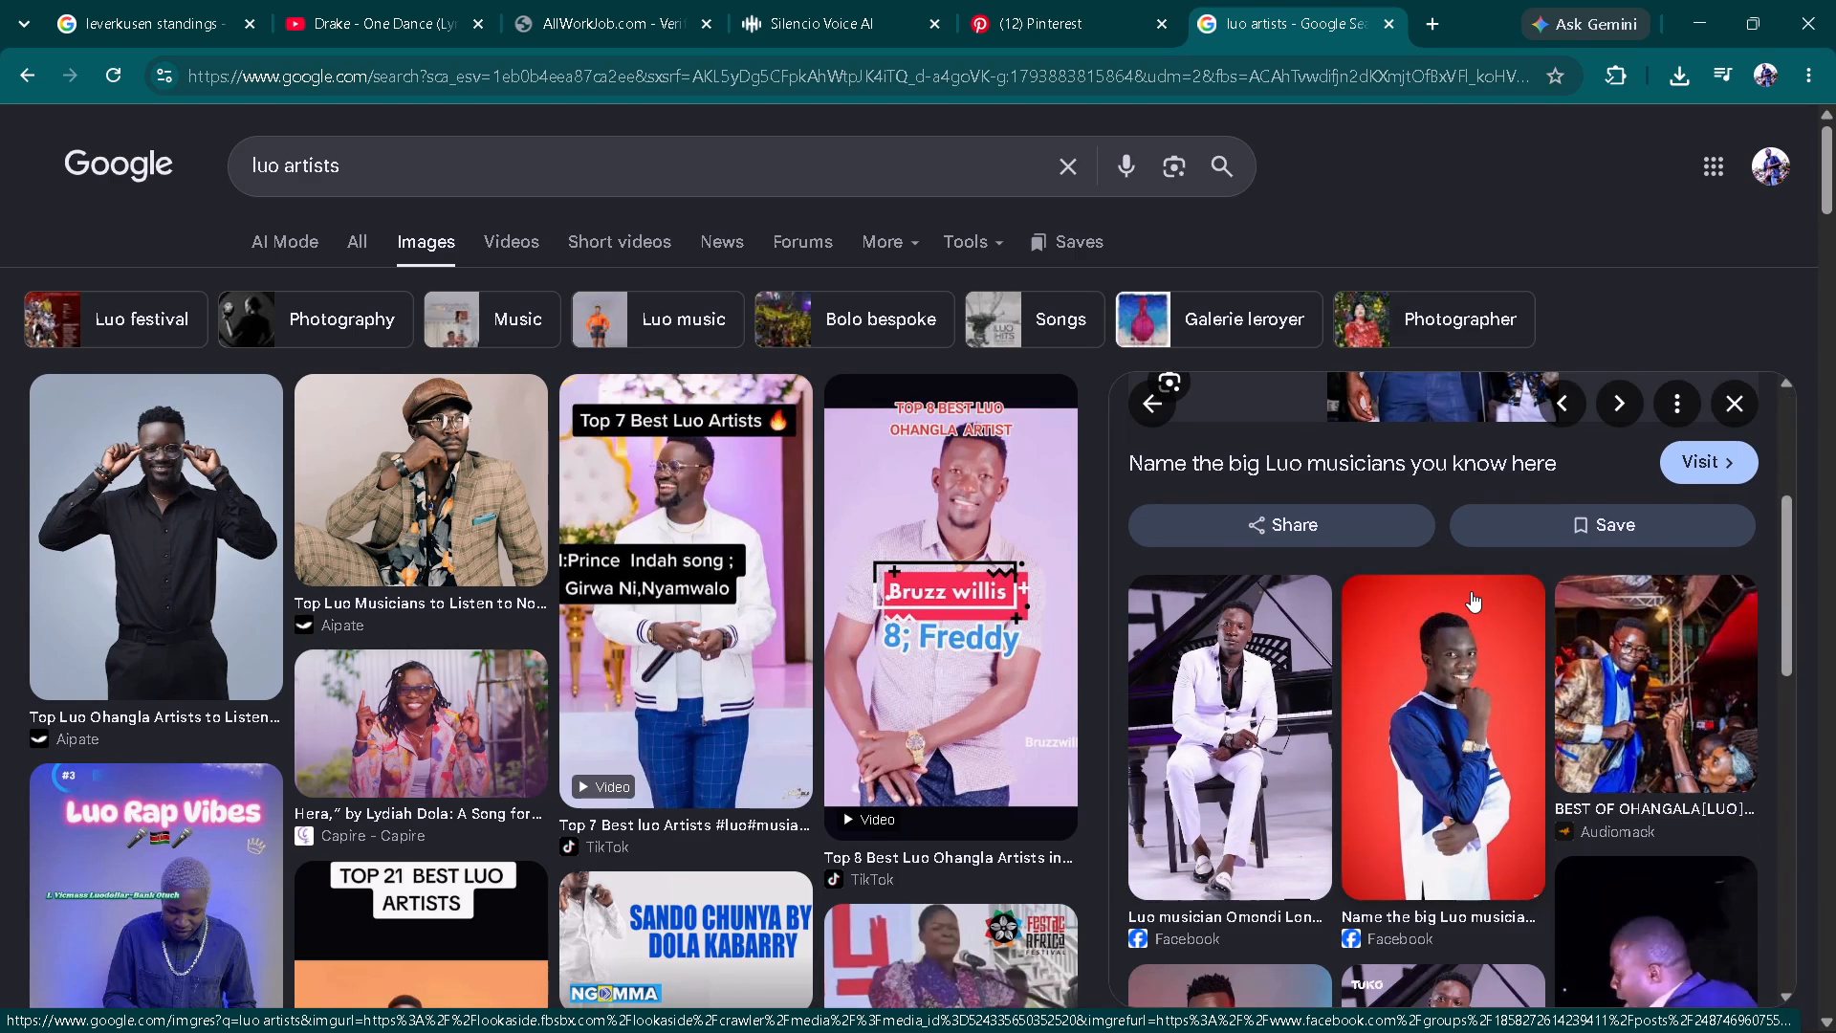
{"action": "scroll", "coordinate": [1471, 590], "scroll_direction": "down", "scroll_amount": 7}
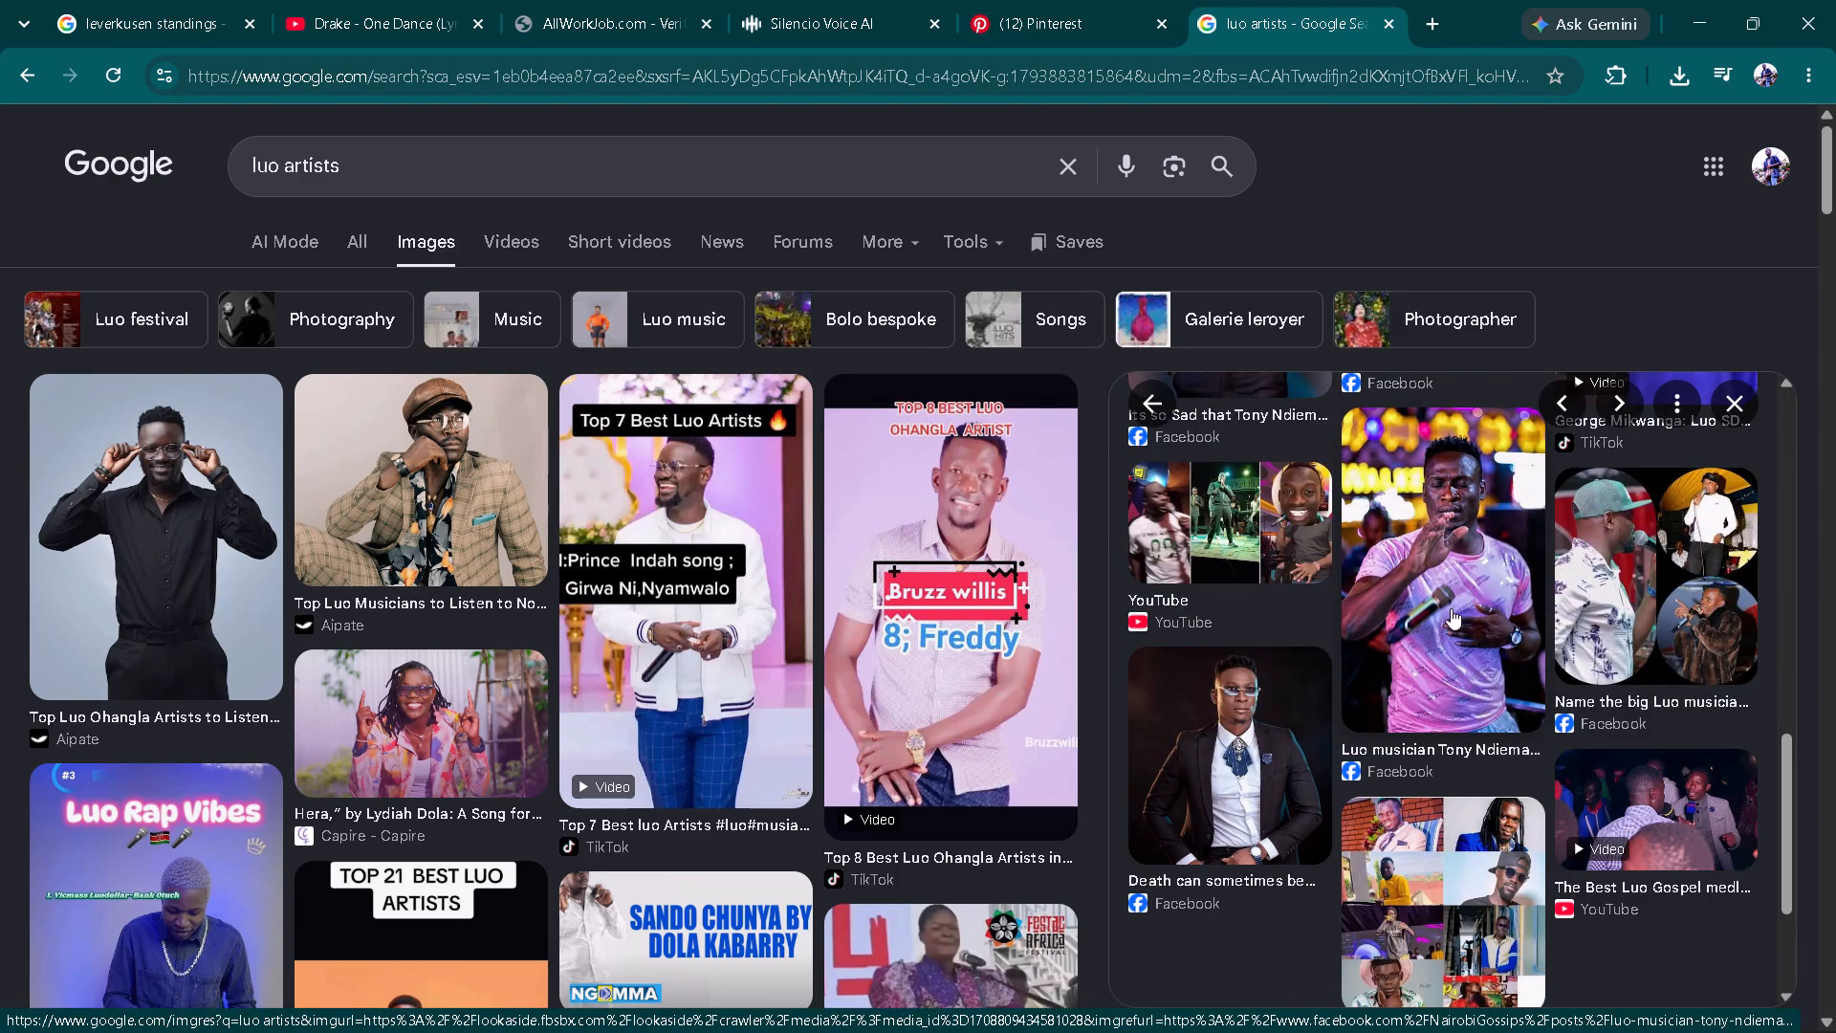
{"action": "left_click", "coordinate": [1427, 630]}
{"action": "scroll", "coordinate": [1427, 660], "scroll_direction": "down", "scroll_amount": 3}
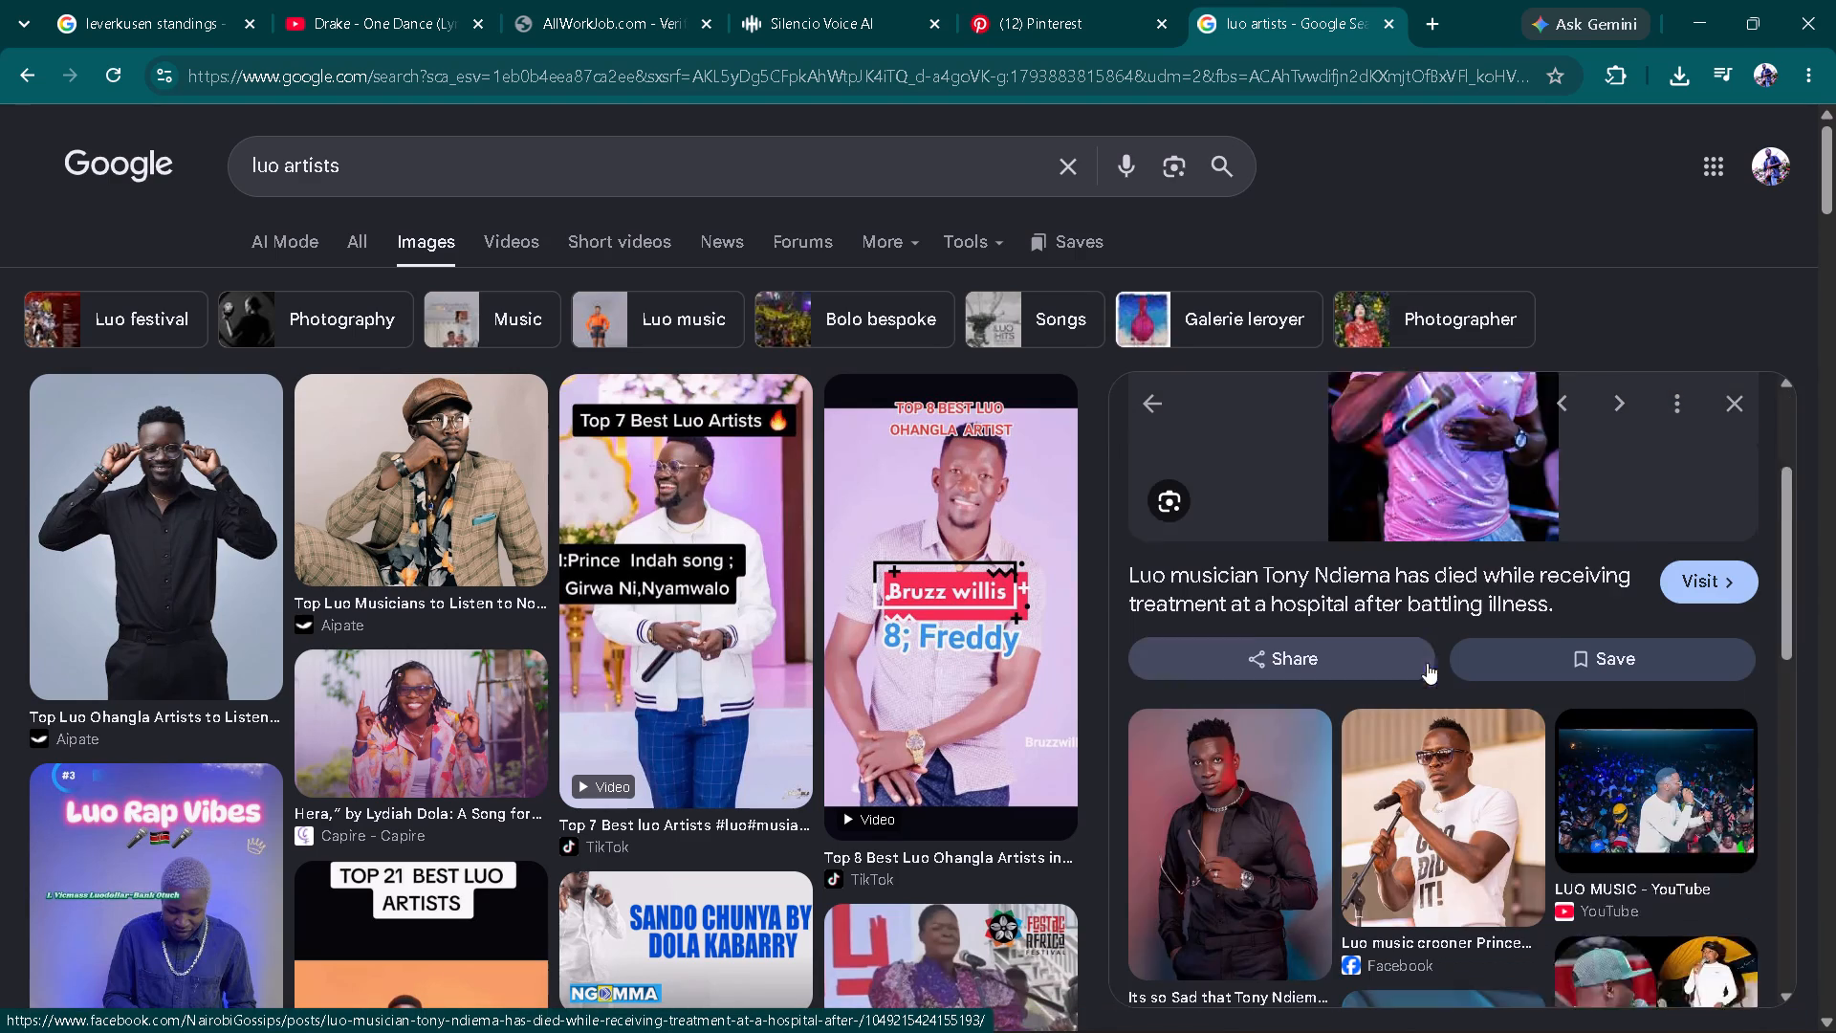
{"action": "scroll", "coordinate": [1427, 663], "scroll_direction": "down", "scroll_amount": 4}
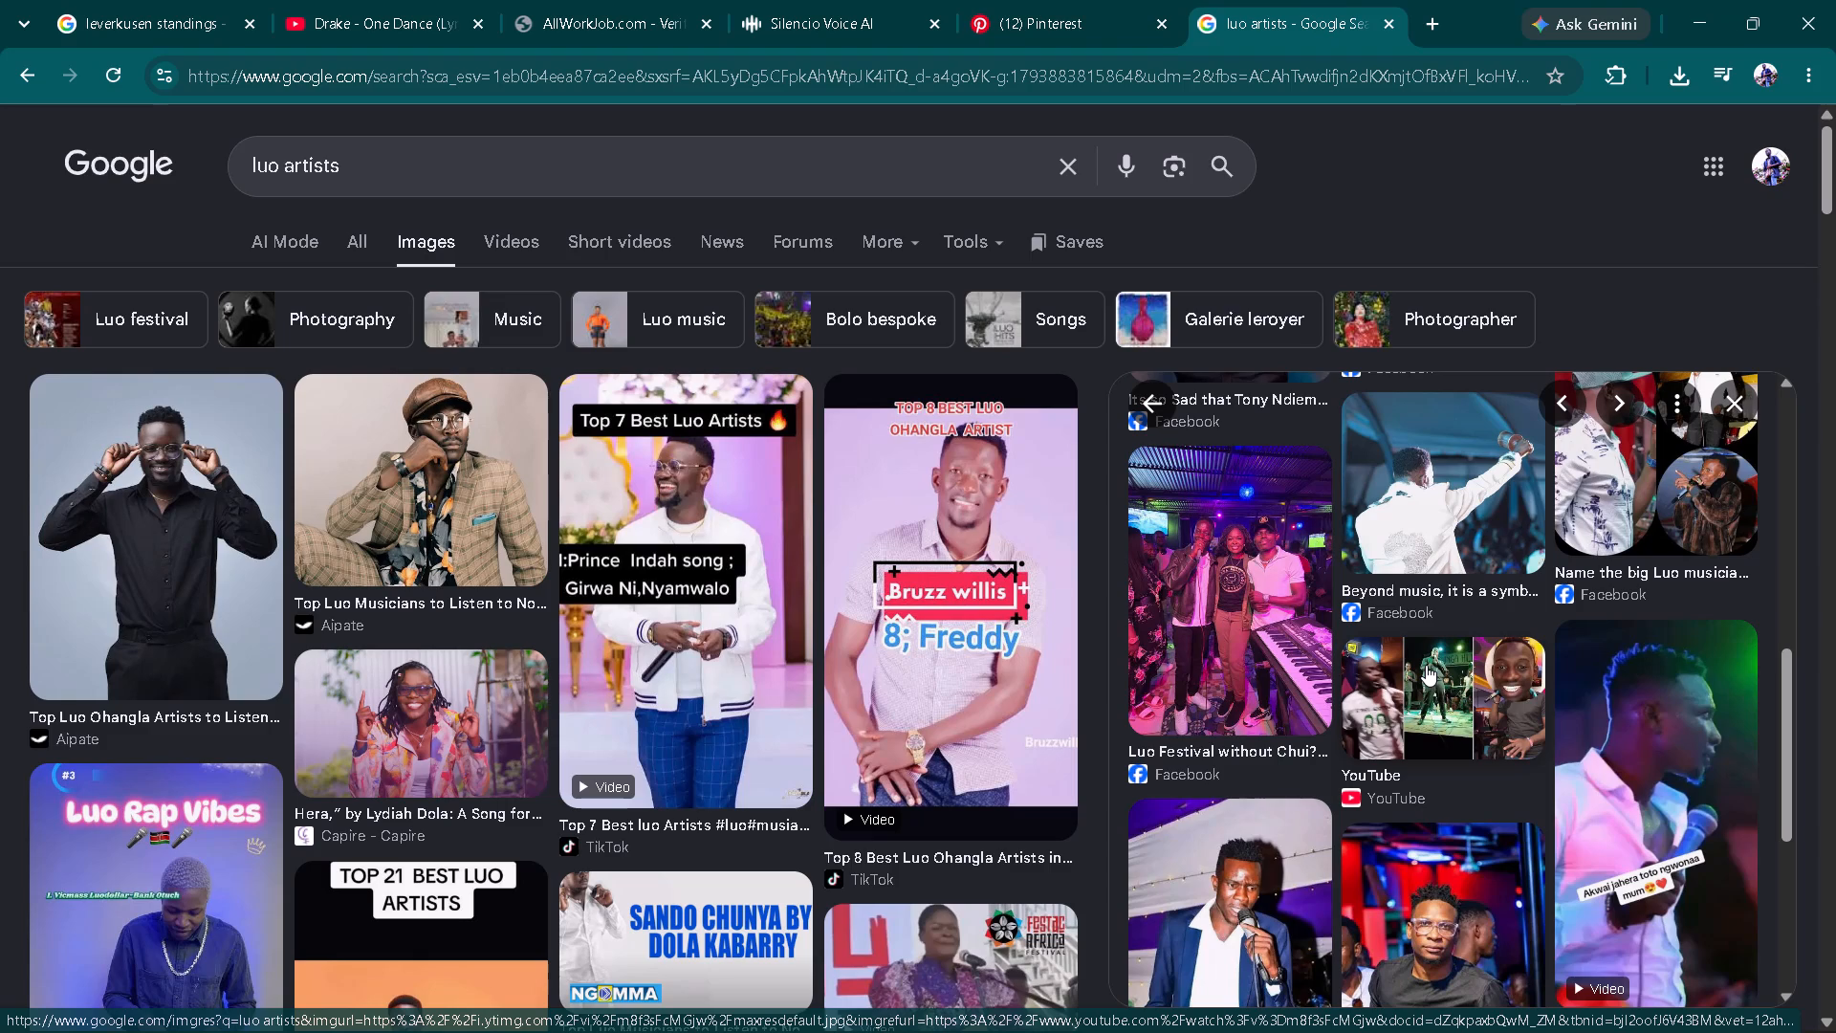
{"action": "left_click", "coordinate": [1730, 401]}
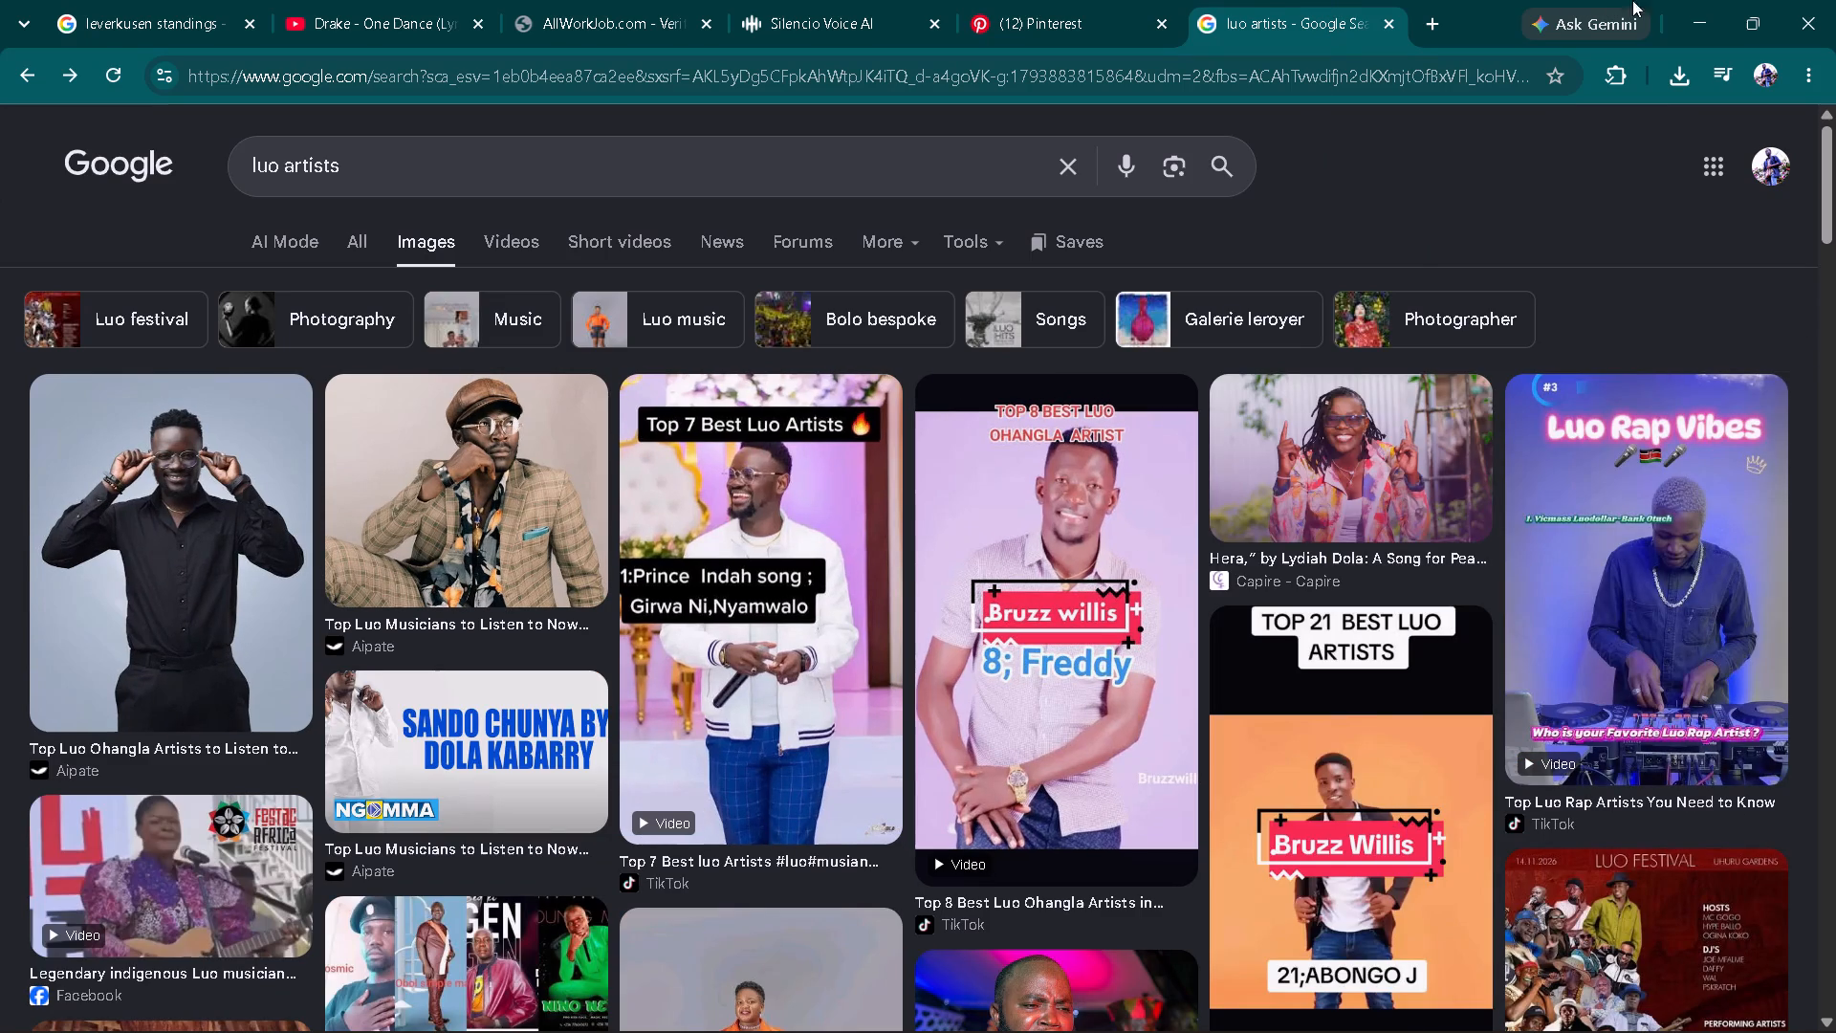
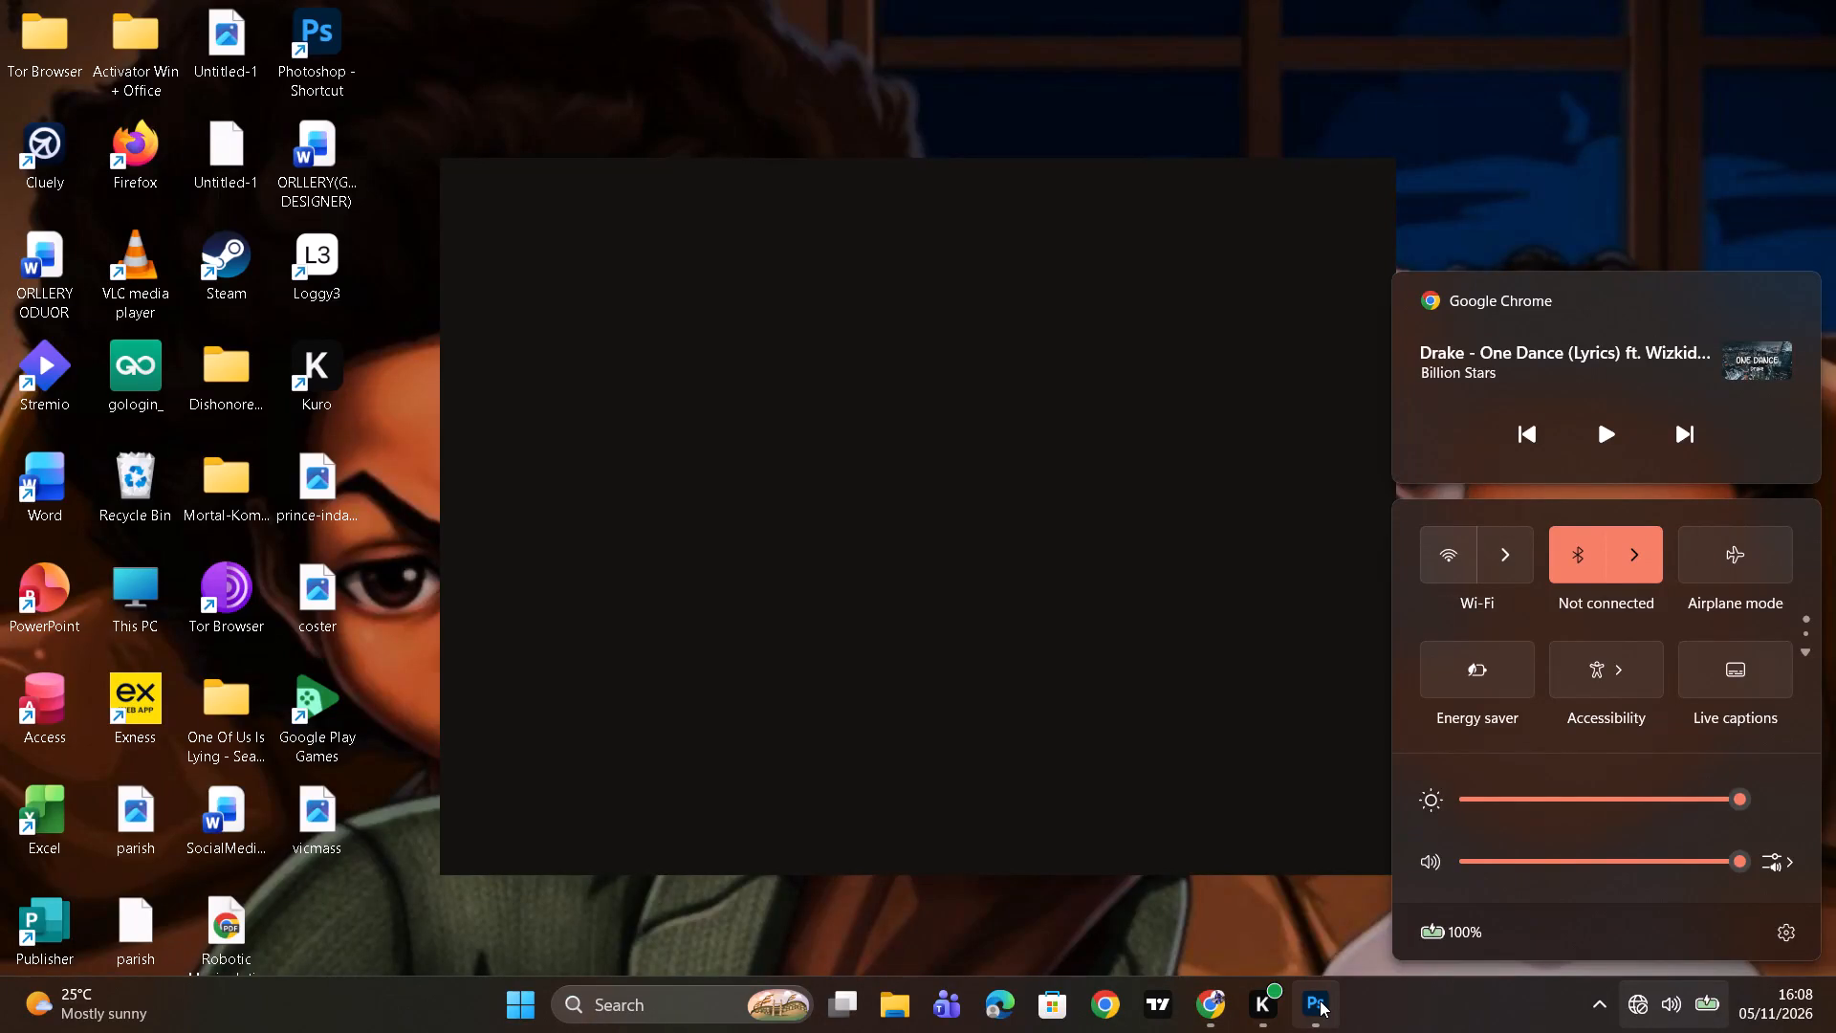
Switch to Photoshop with the Untitled-1 poster document and dismiss the Nearby Share notification.
{"action": "left_click", "coordinate": [1320, 1000]}
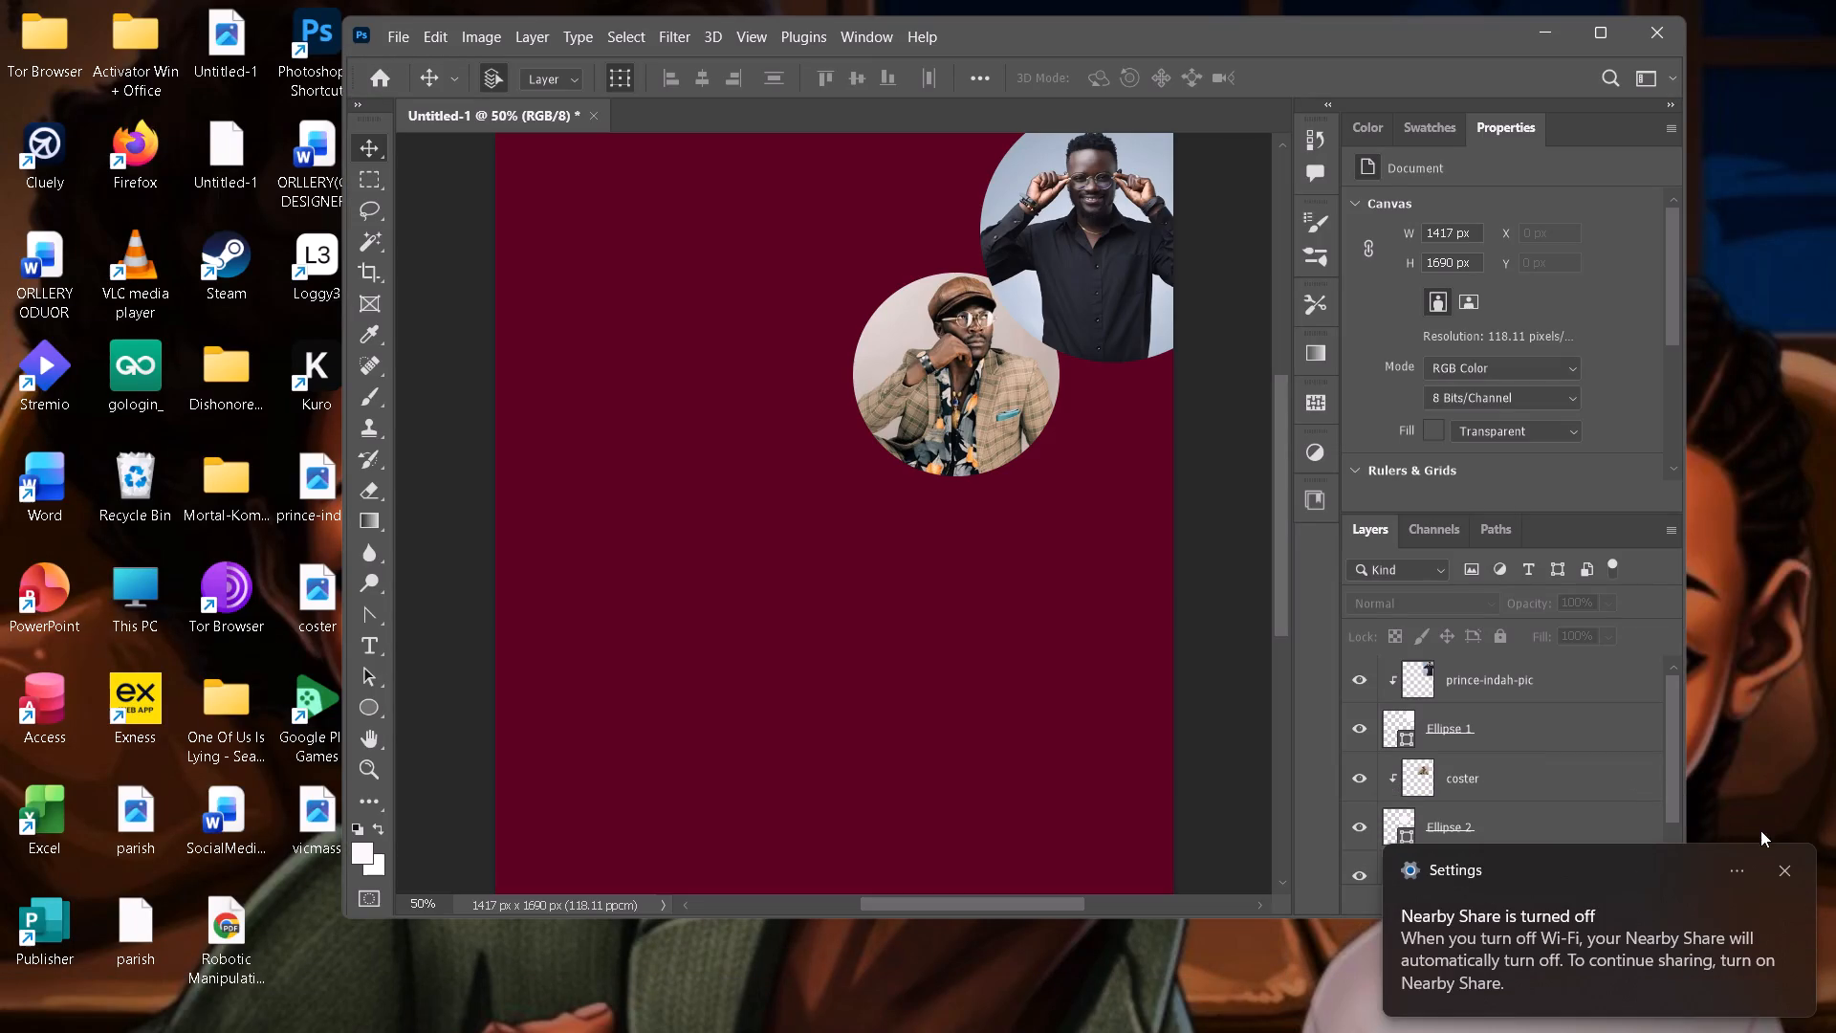
{"action": "left_click", "coordinate": [1779, 863]}
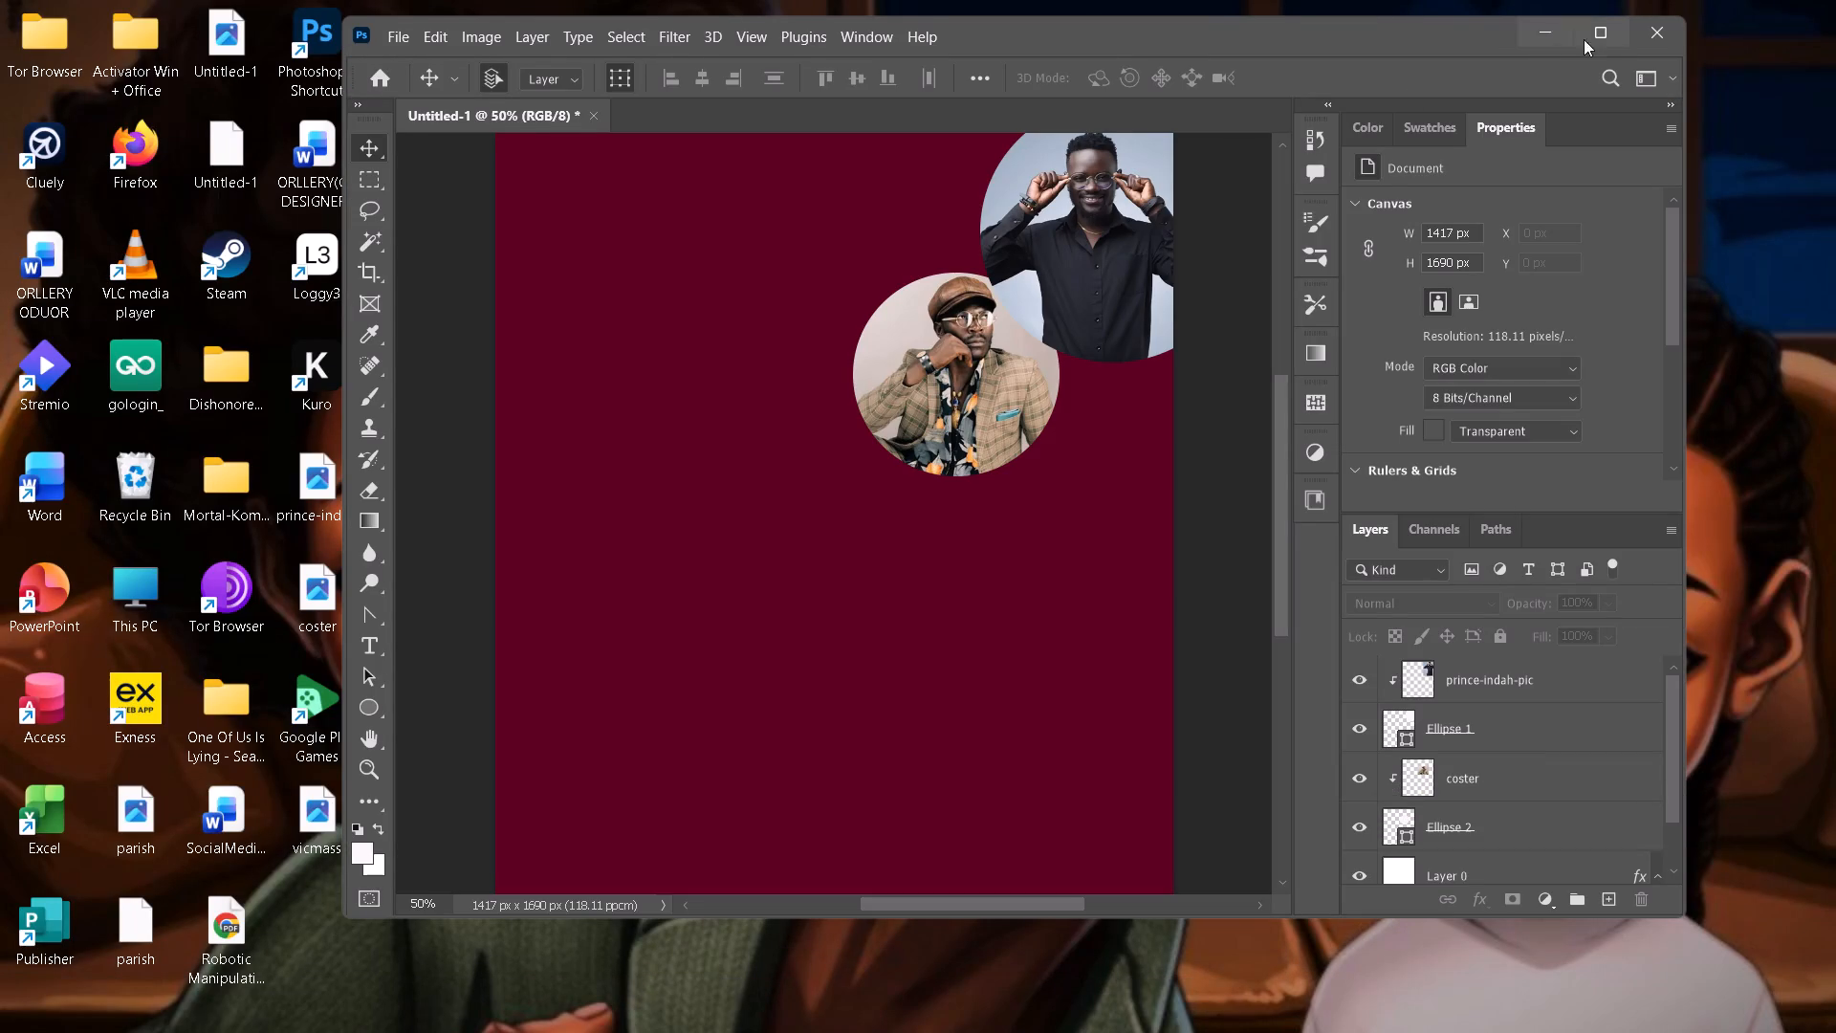
Maximize the Photoshop window containing the burgundy portrait composition.
{"action": "left_click", "coordinate": [1602, 38]}
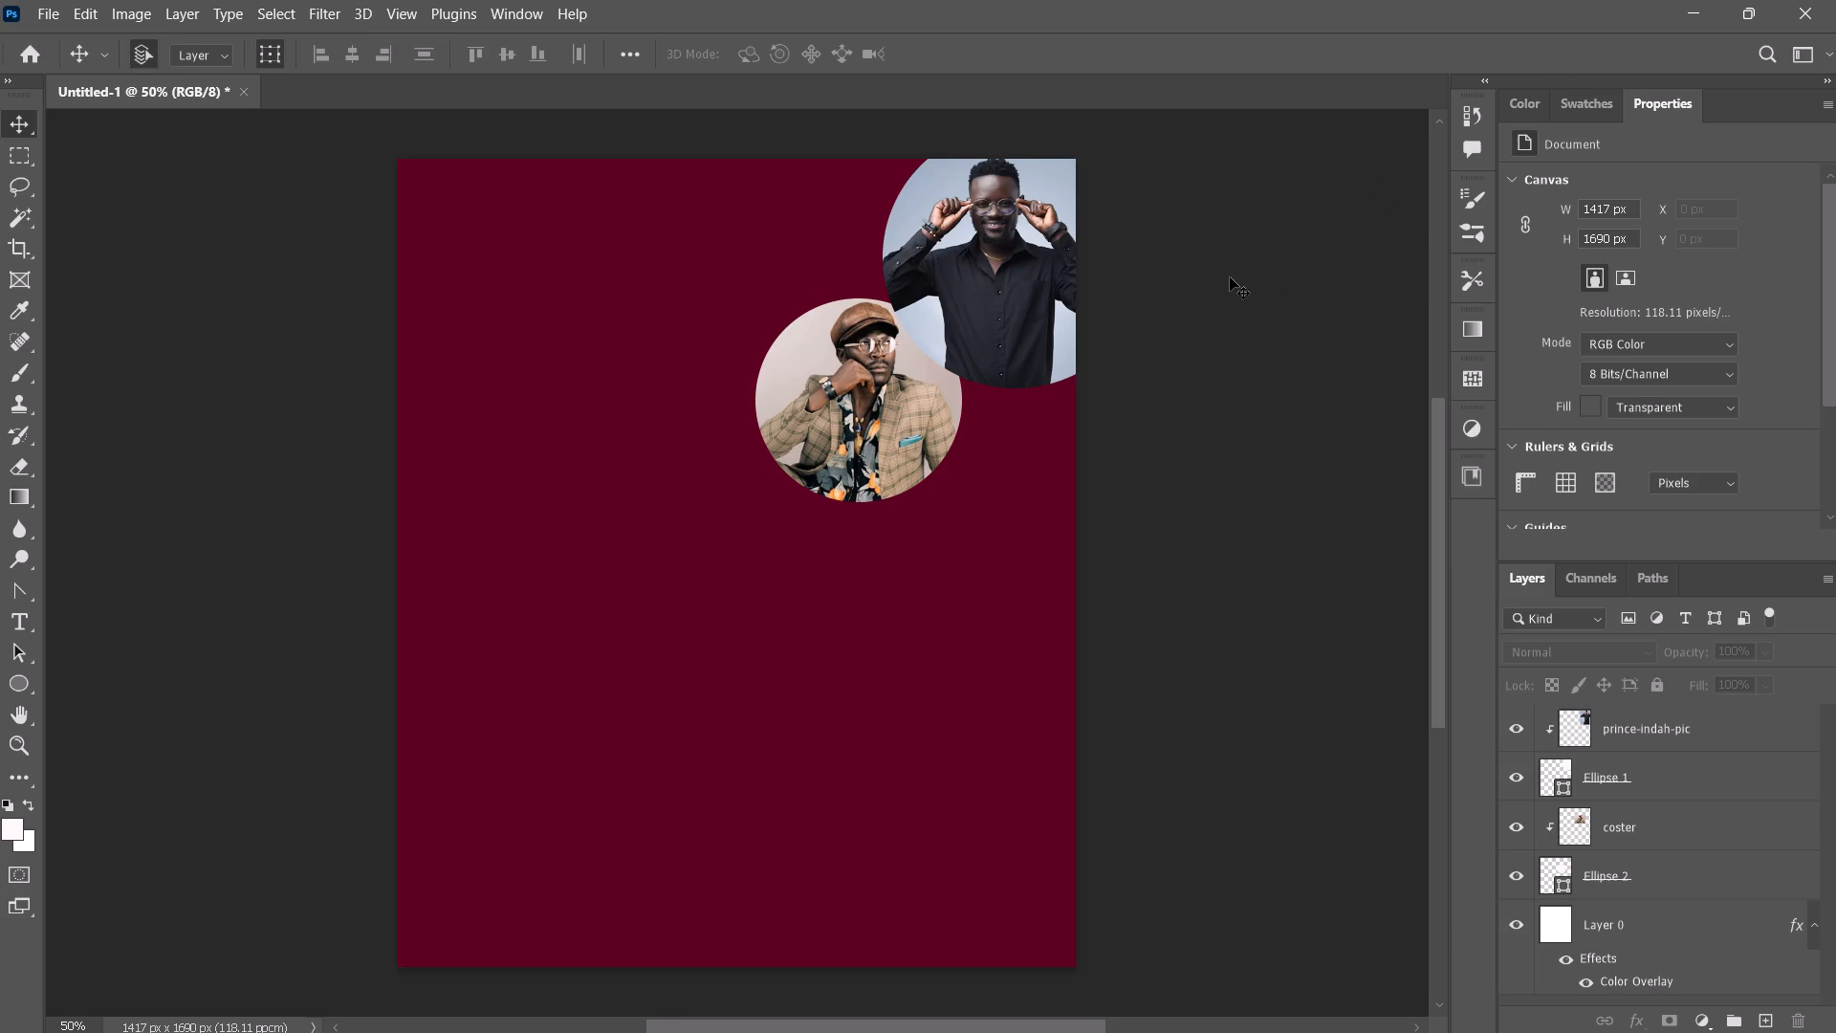
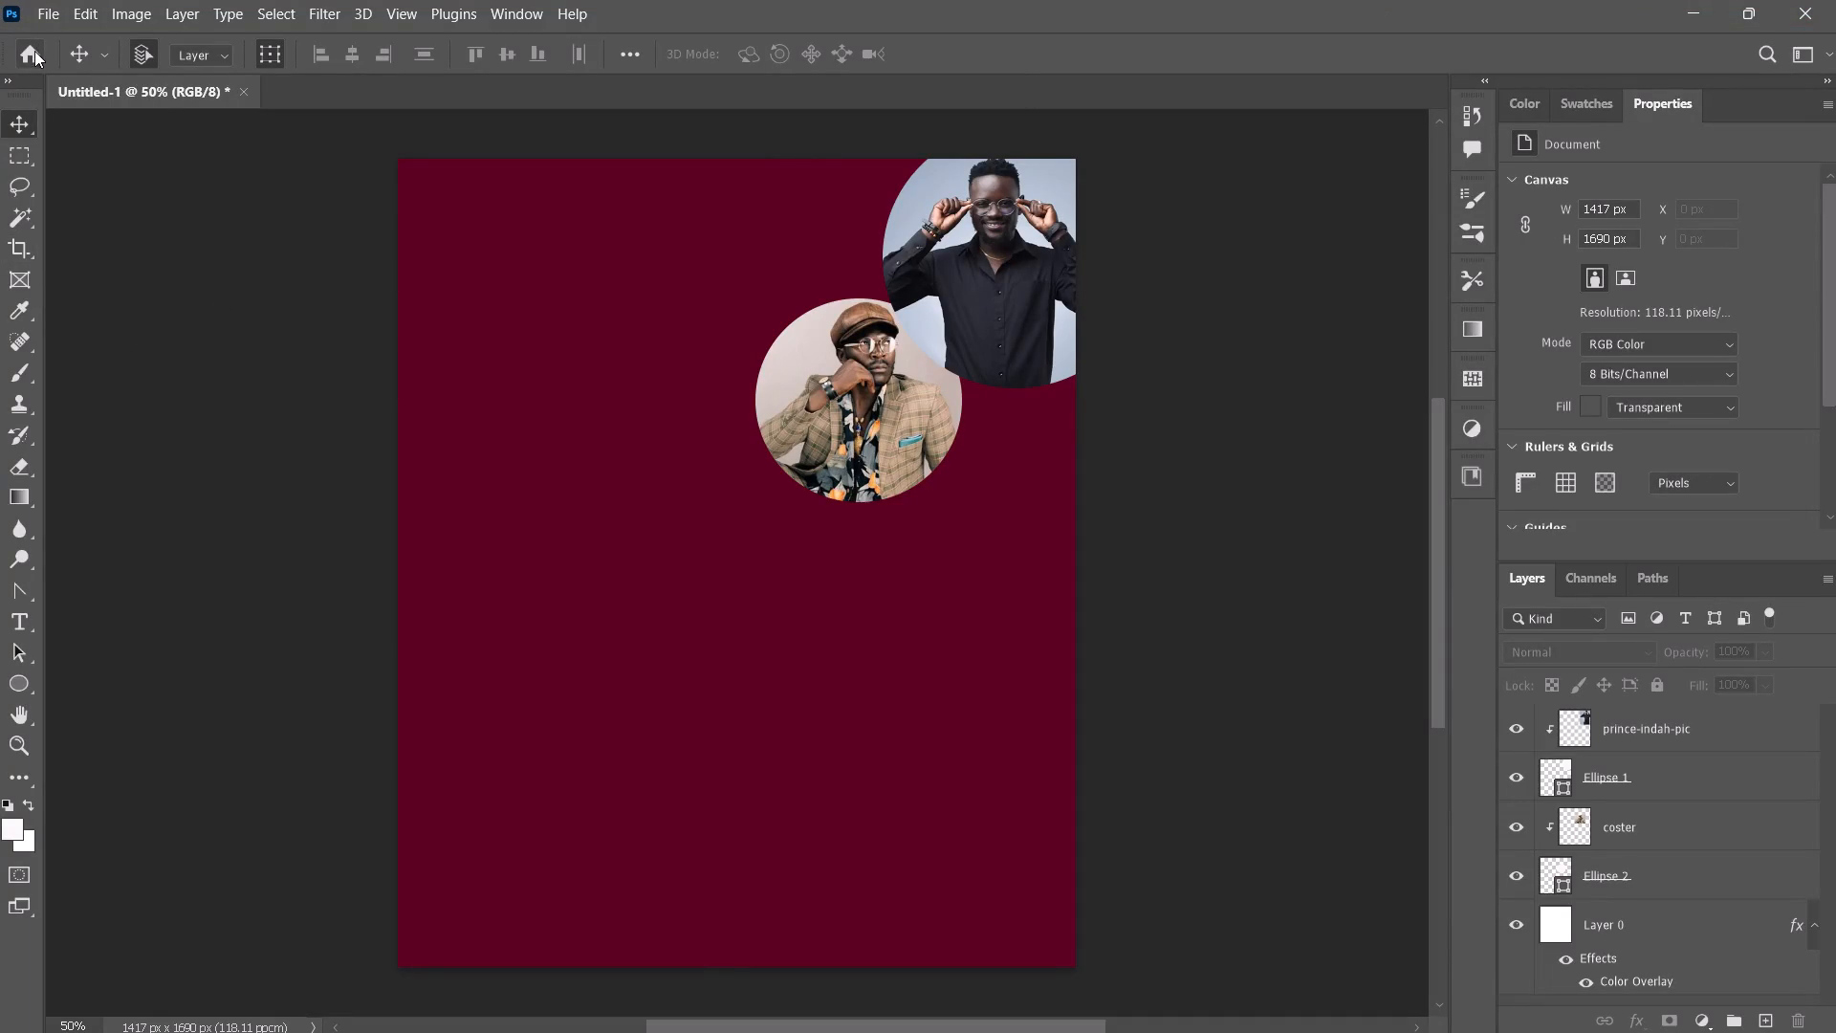
Place the vicmass image from the desktop into the composition as a new layer, keeping its default placement size.
{"action": "left_click", "coordinate": [1745, 4]}
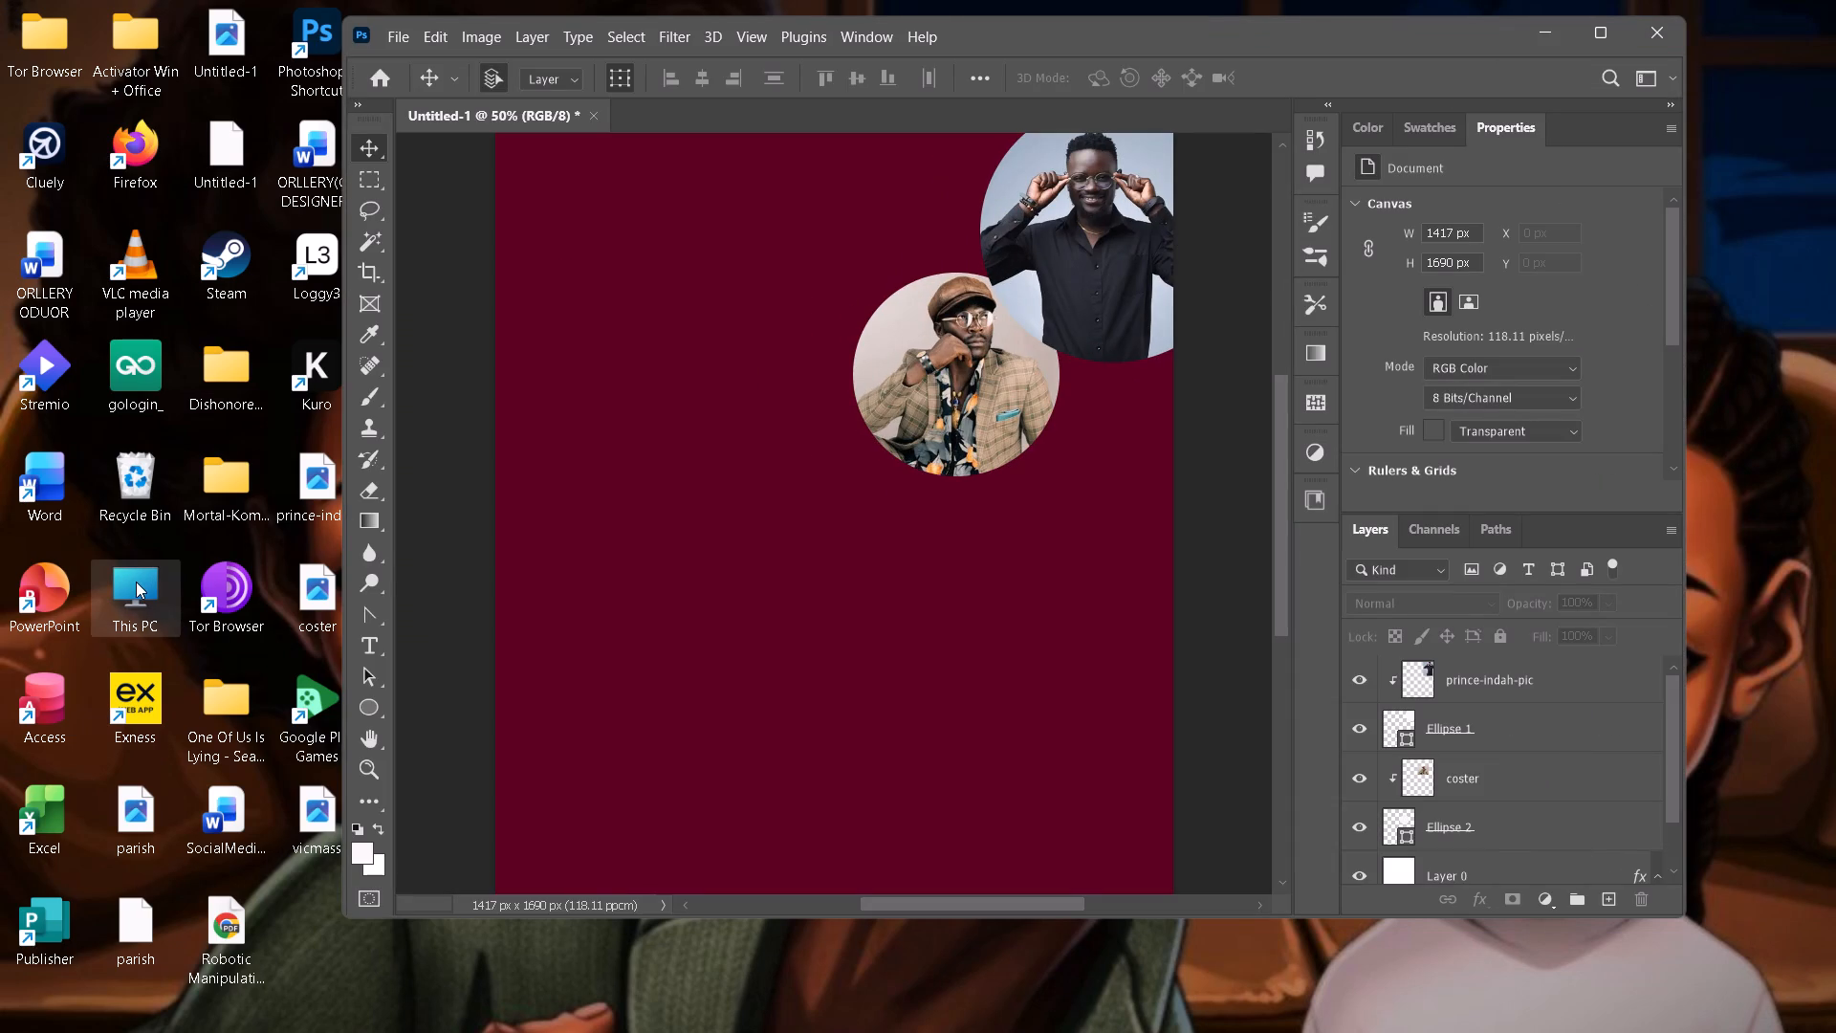
{"action": "left_click_drag", "start_coordinate": [305, 835], "coordinate": [359, 736]}
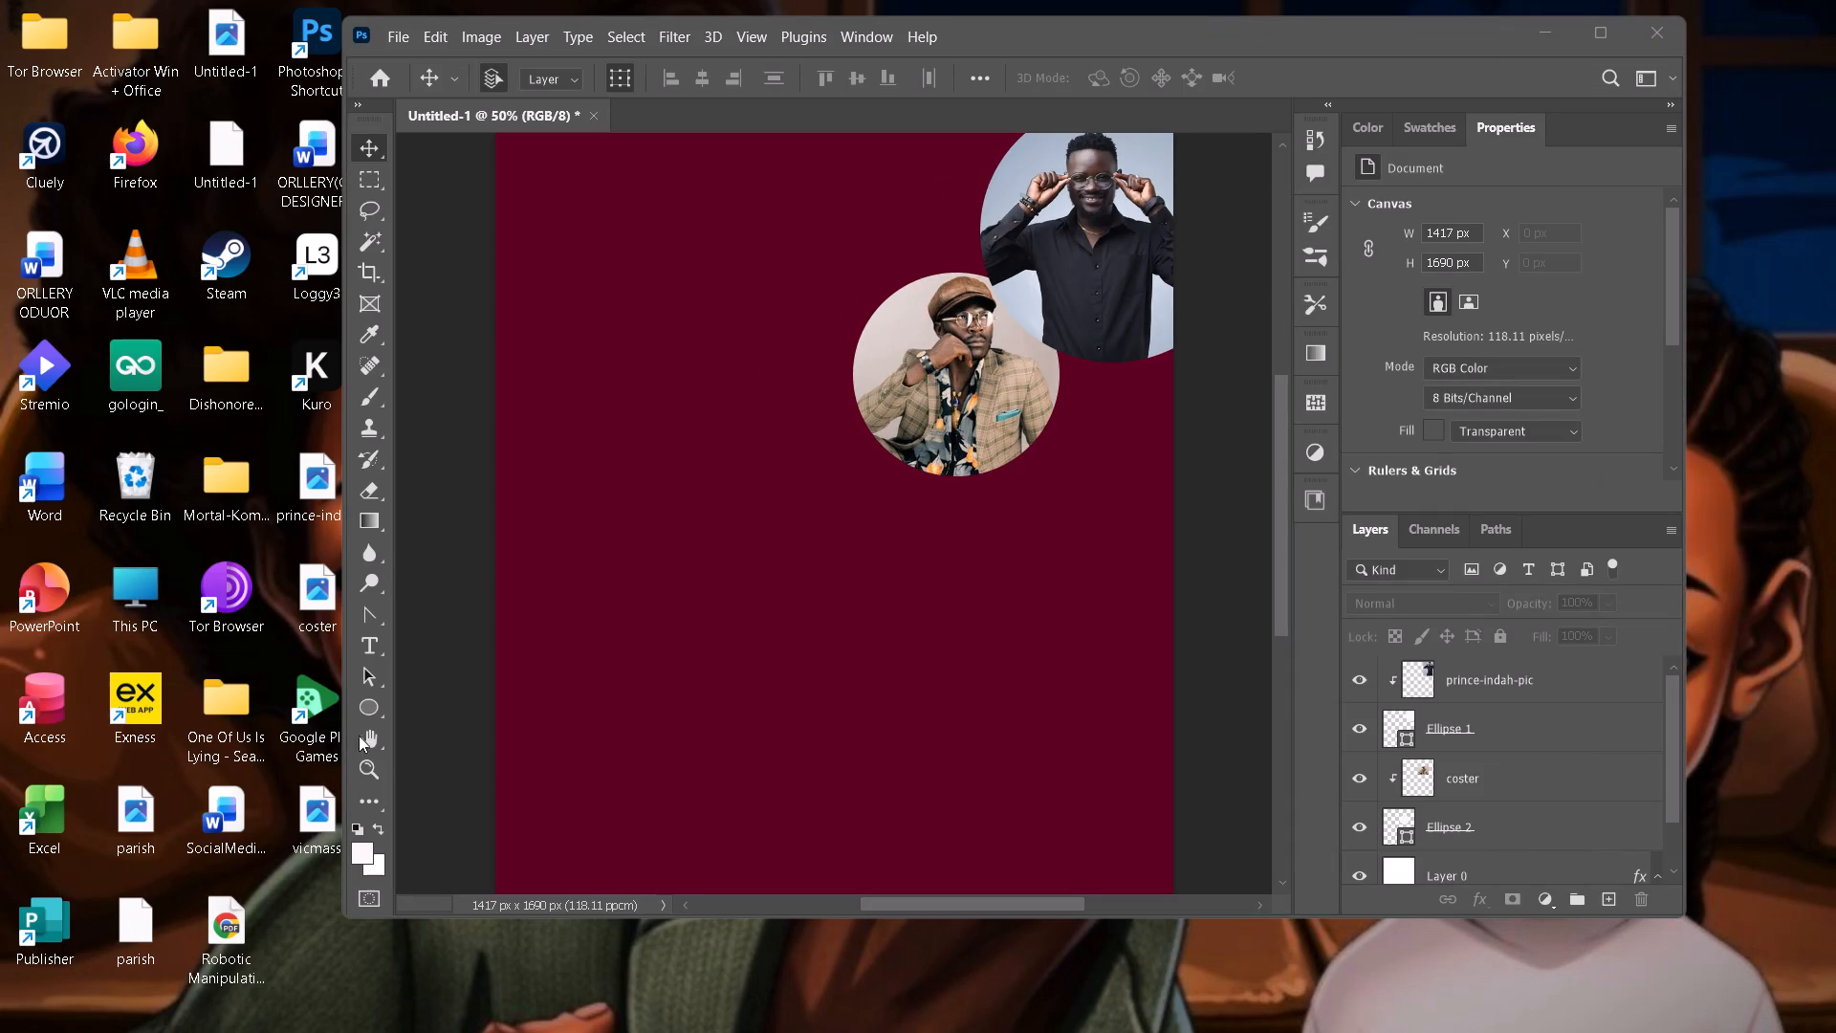
{"action": "left_click_drag", "start_coordinate": [359, 736], "coordinate": [586, 487]}
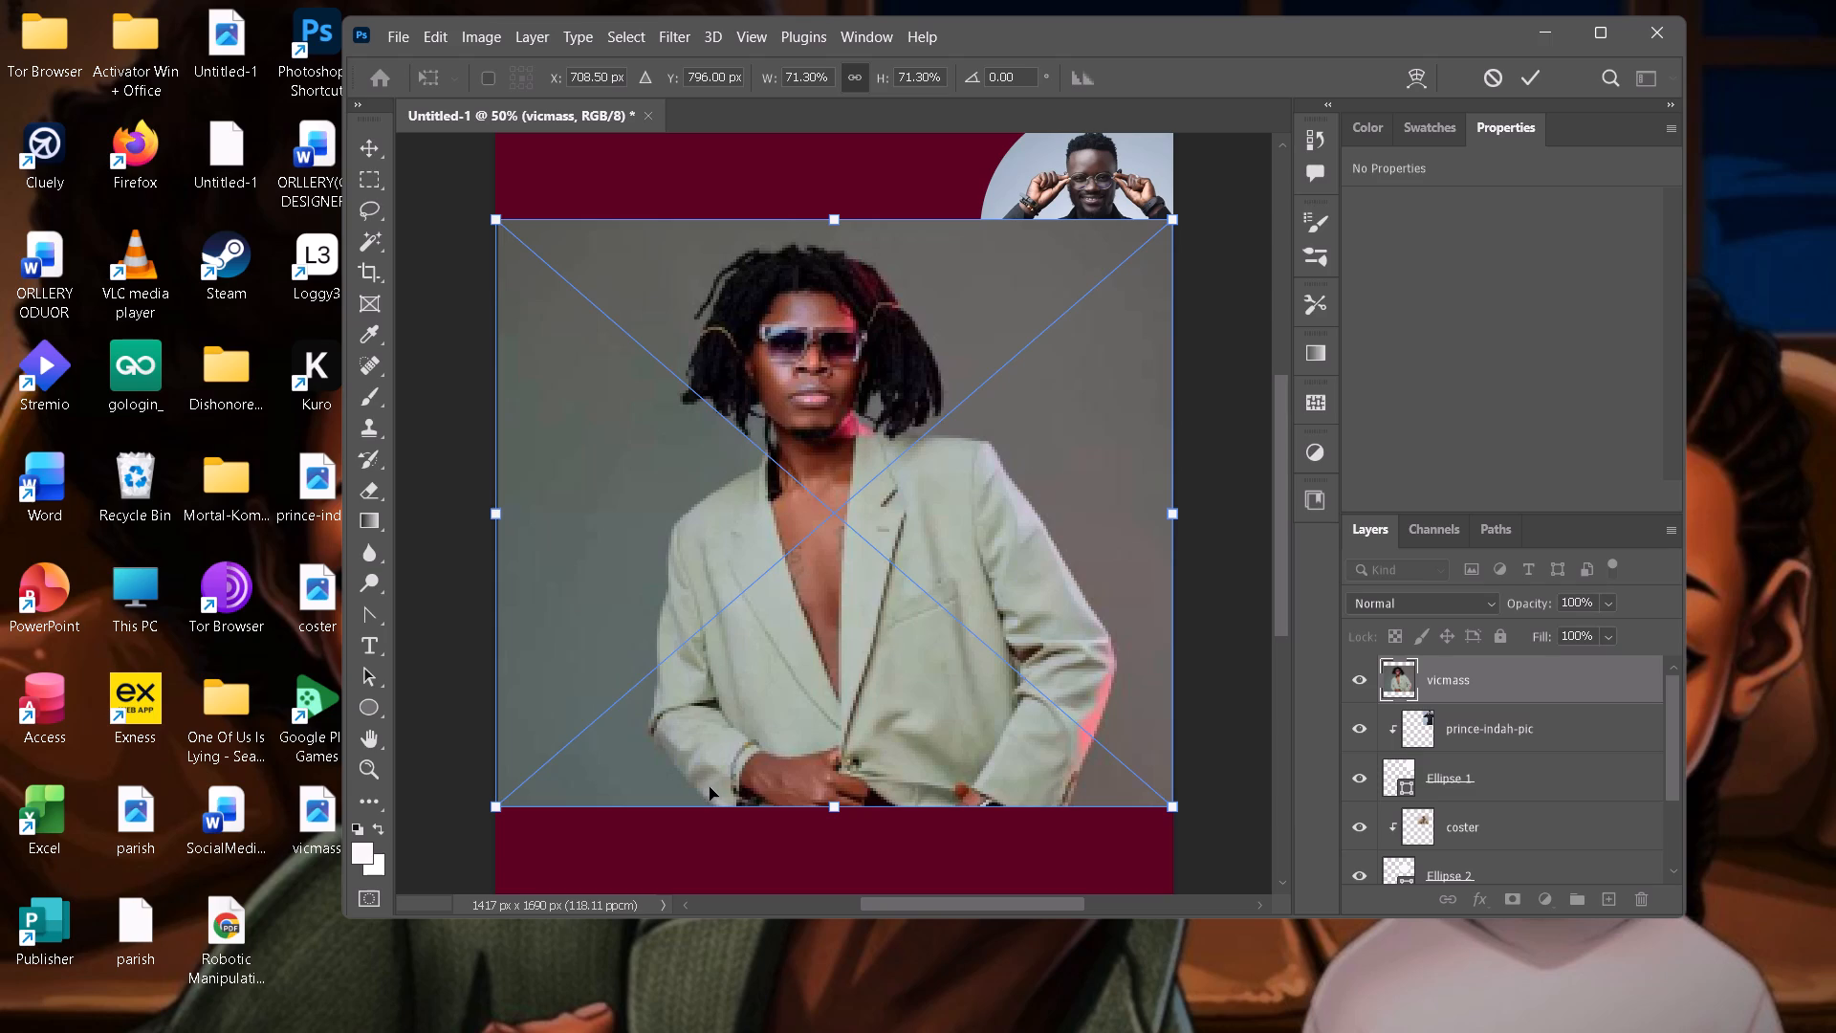
{"action": "left_click", "coordinate": [1519, 90]}
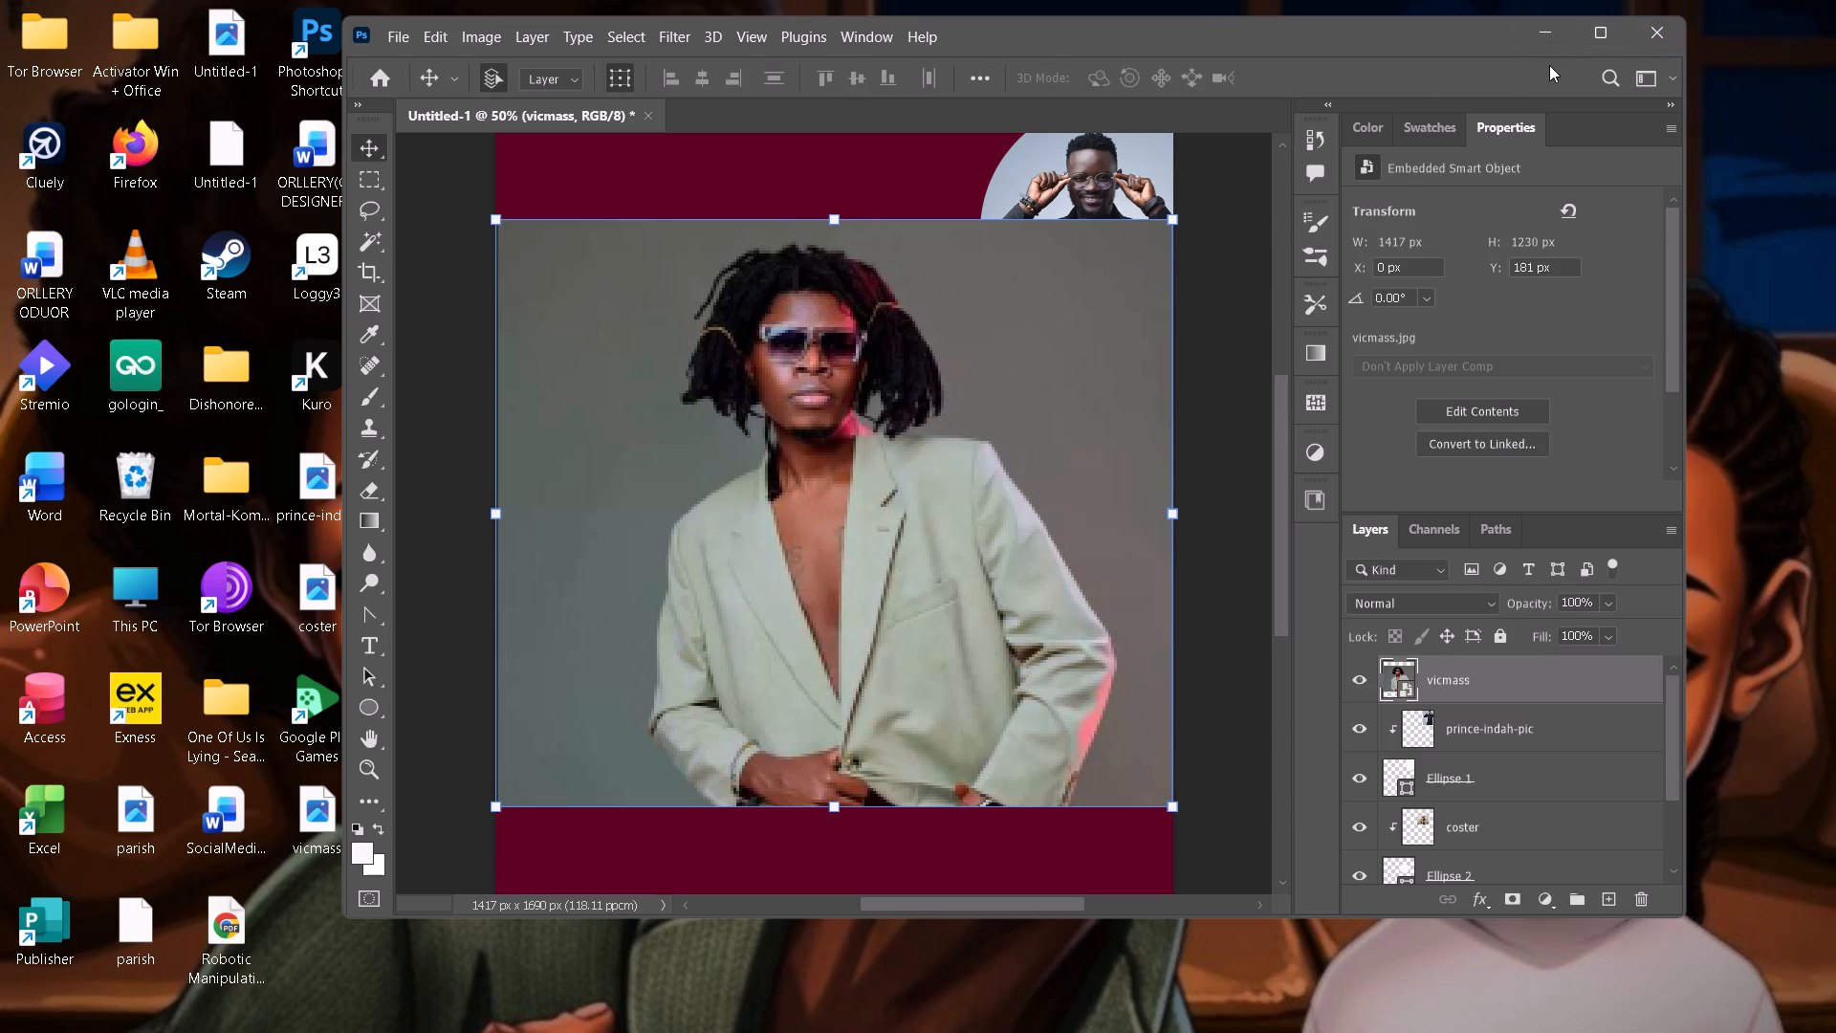
{"action": "left_click", "coordinate": [1601, 35]}
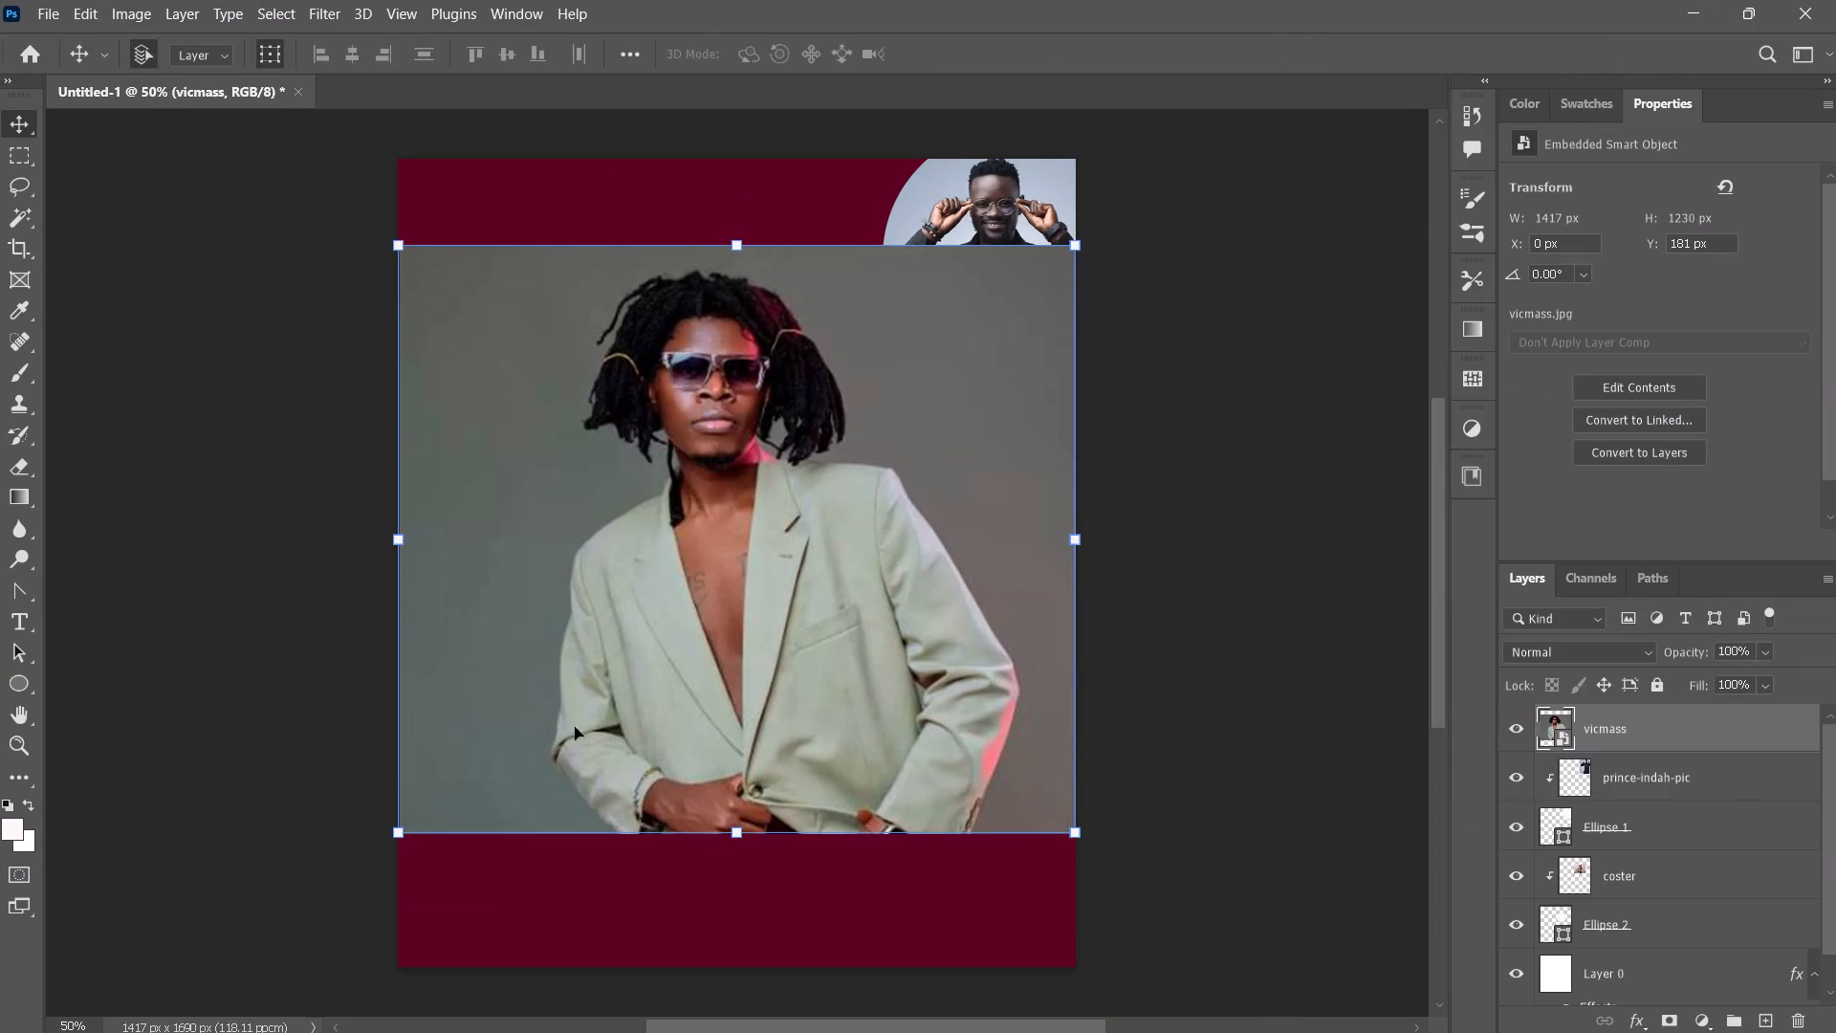
Scale the vicmass portrait to about 764 x 663 px and move it to the lower part of the canvas.
{"action": "left_click_drag", "start_coordinate": [404, 241], "coordinate": [465, 278]}
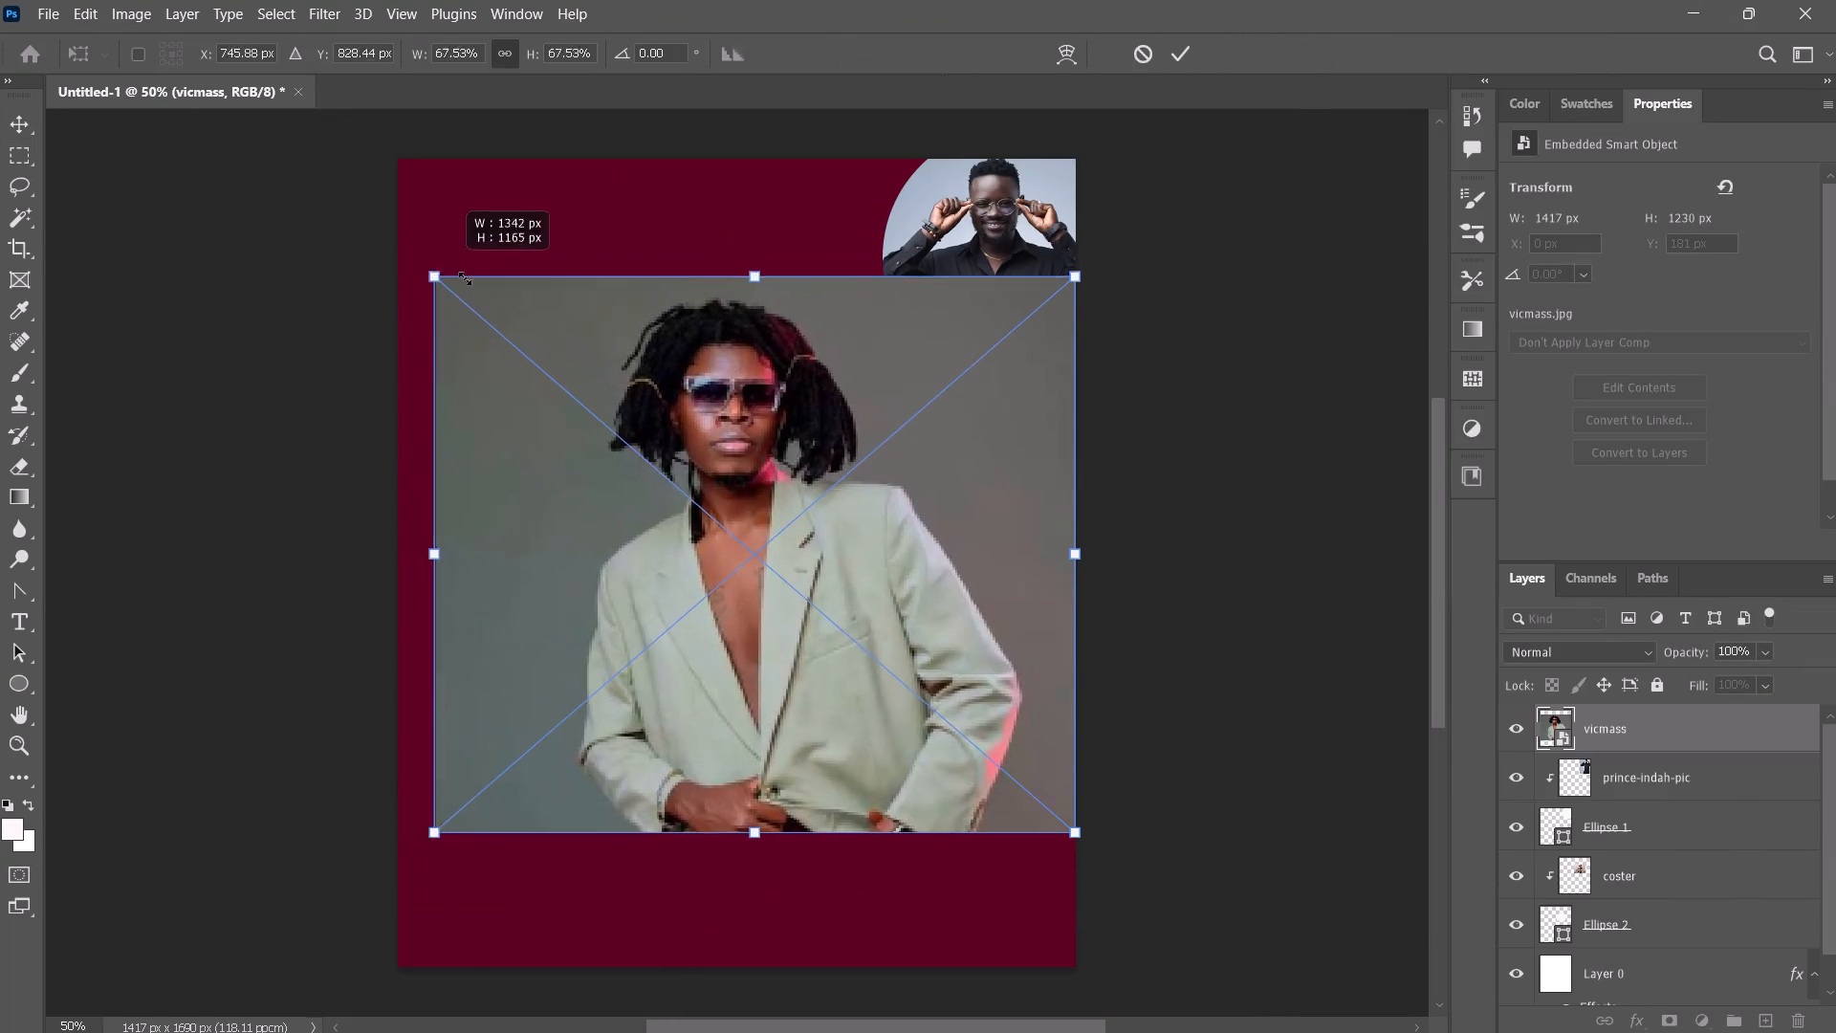
{"action": "left_click_drag", "start_coordinate": [465, 278], "coordinate": [706, 524]}
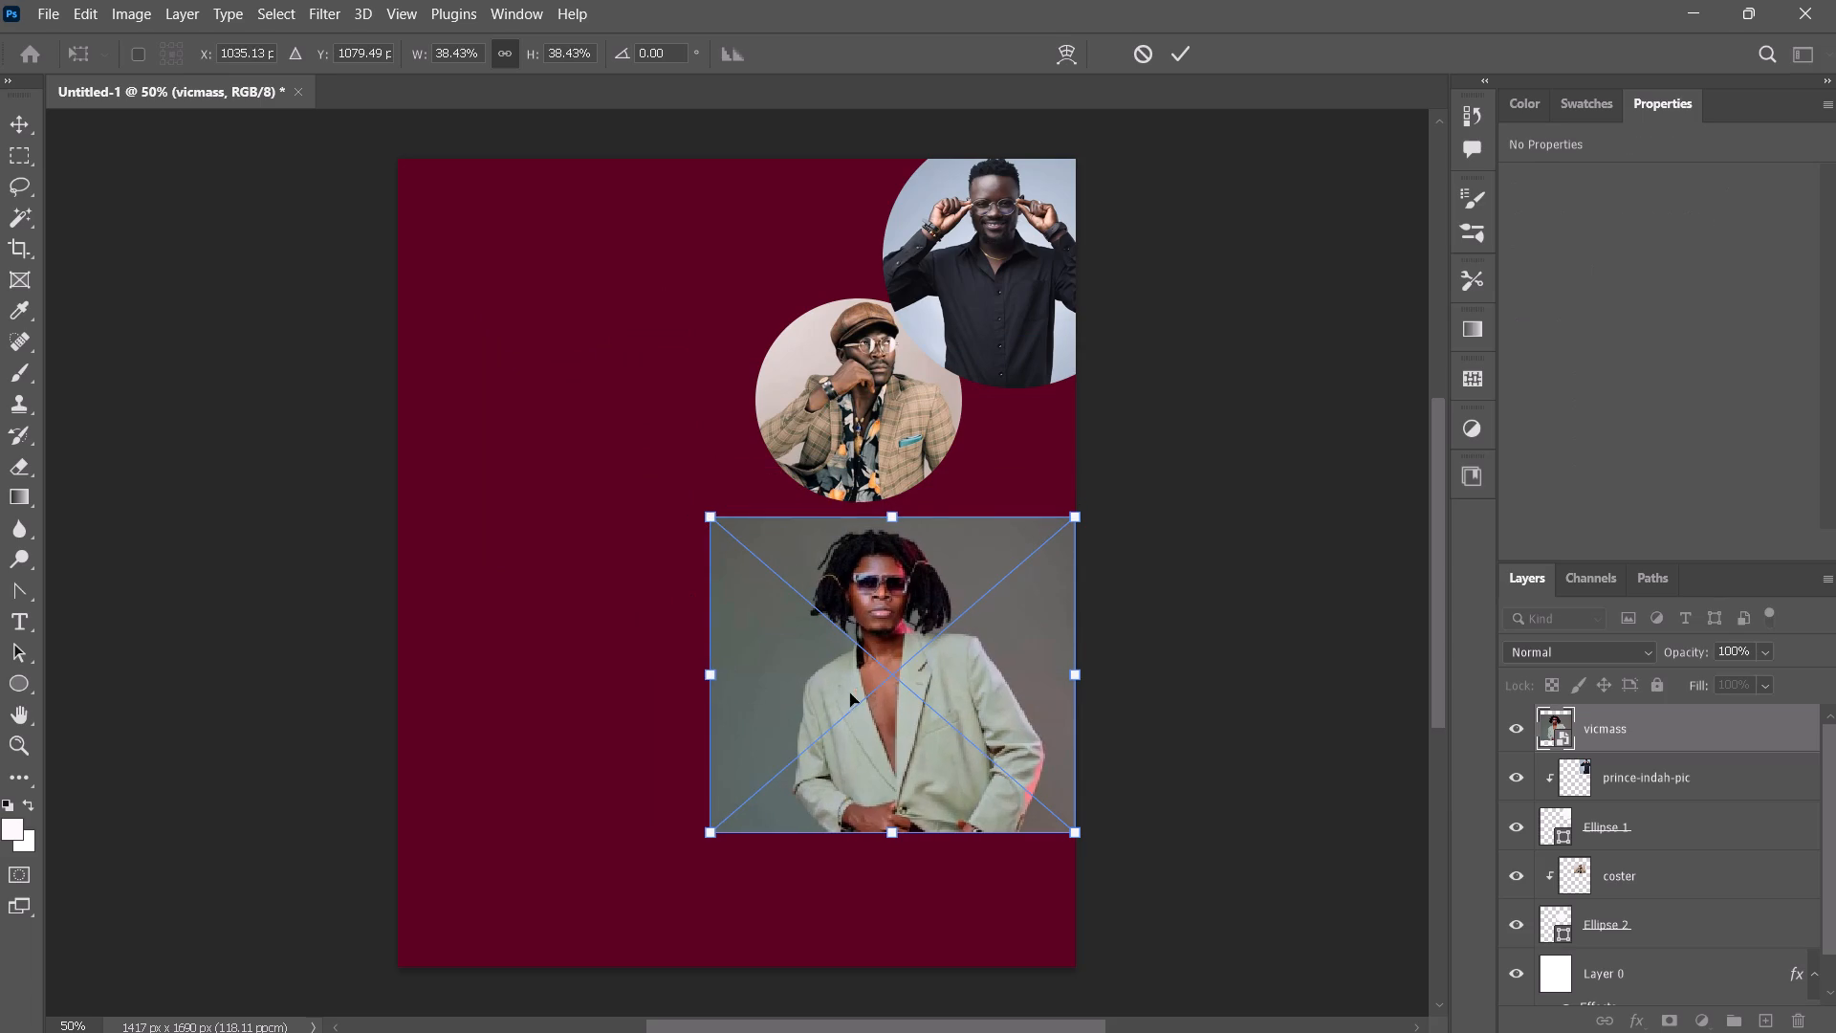
{"action": "left_click", "coordinate": [1183, 40]}
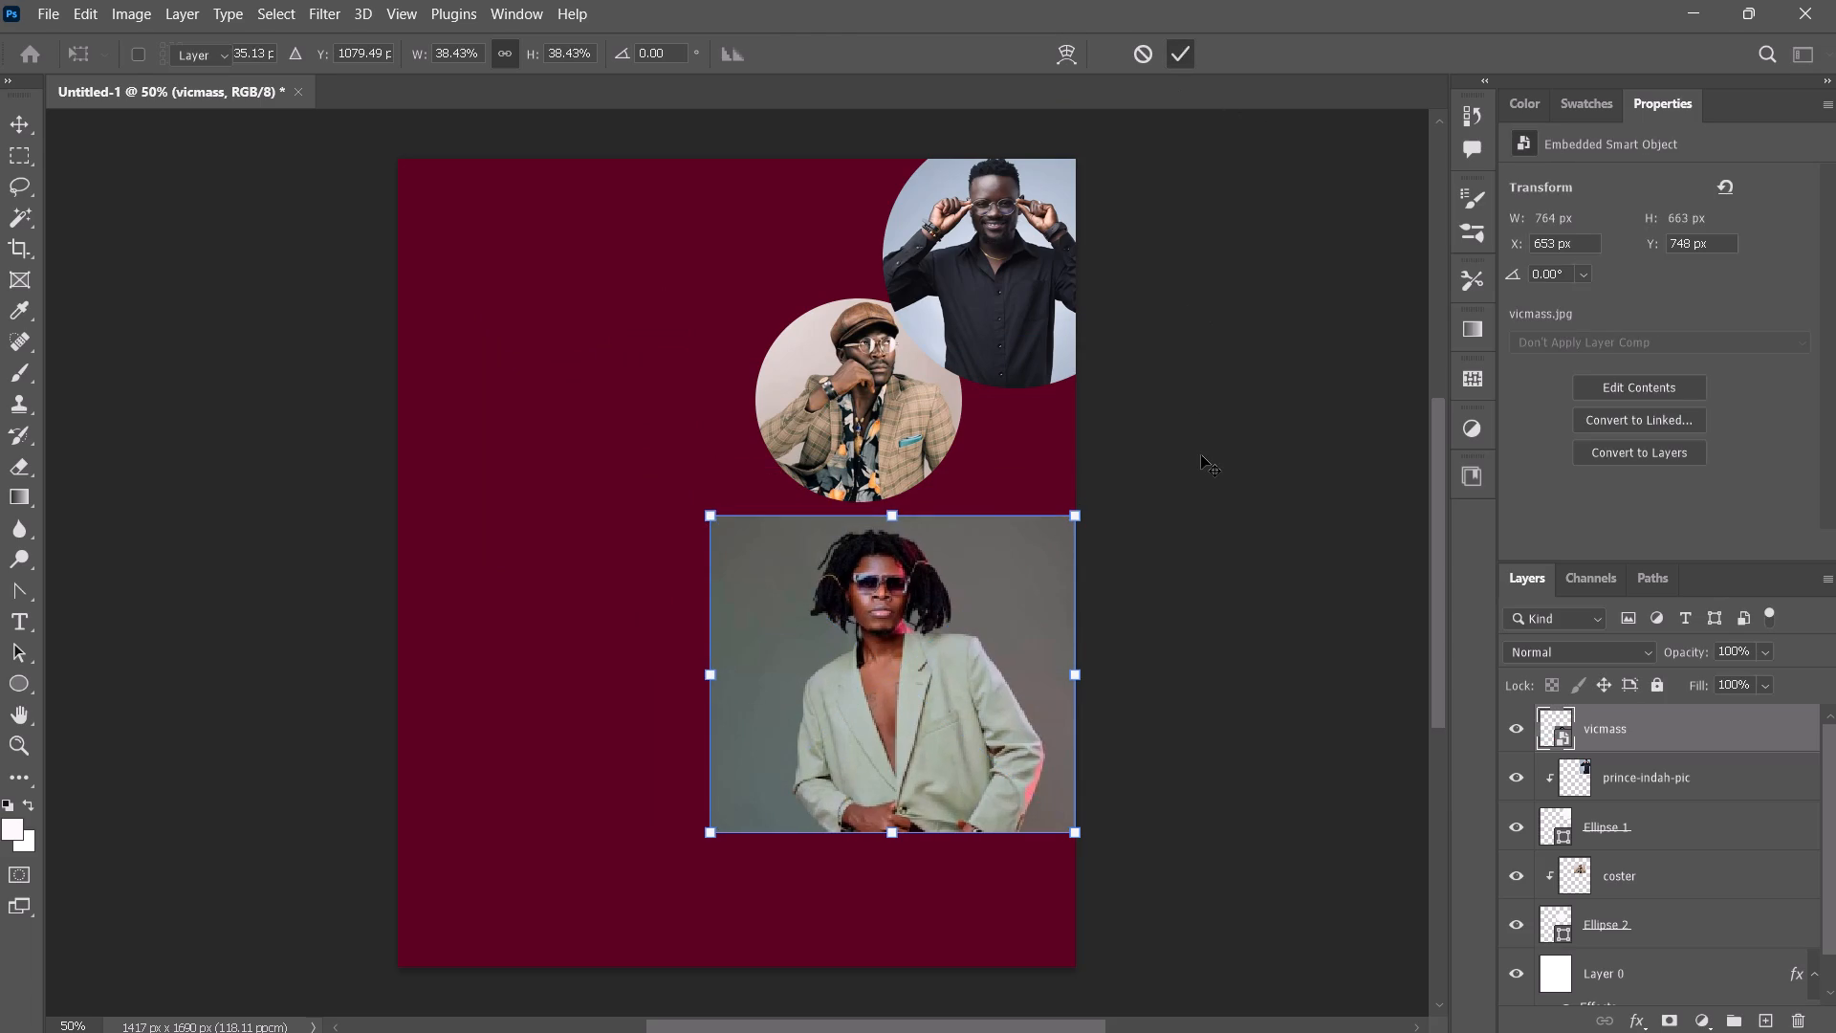
{"action": "left_click", "coordinate": [1201, 455]}
{"action": "left_click_drag", "start_coordinate": [888, 753], "coordinate": [797, 745]}
{"action": "left_click_drag", "start_coordinate": [808, 757], "coordinate": [811, 800]}
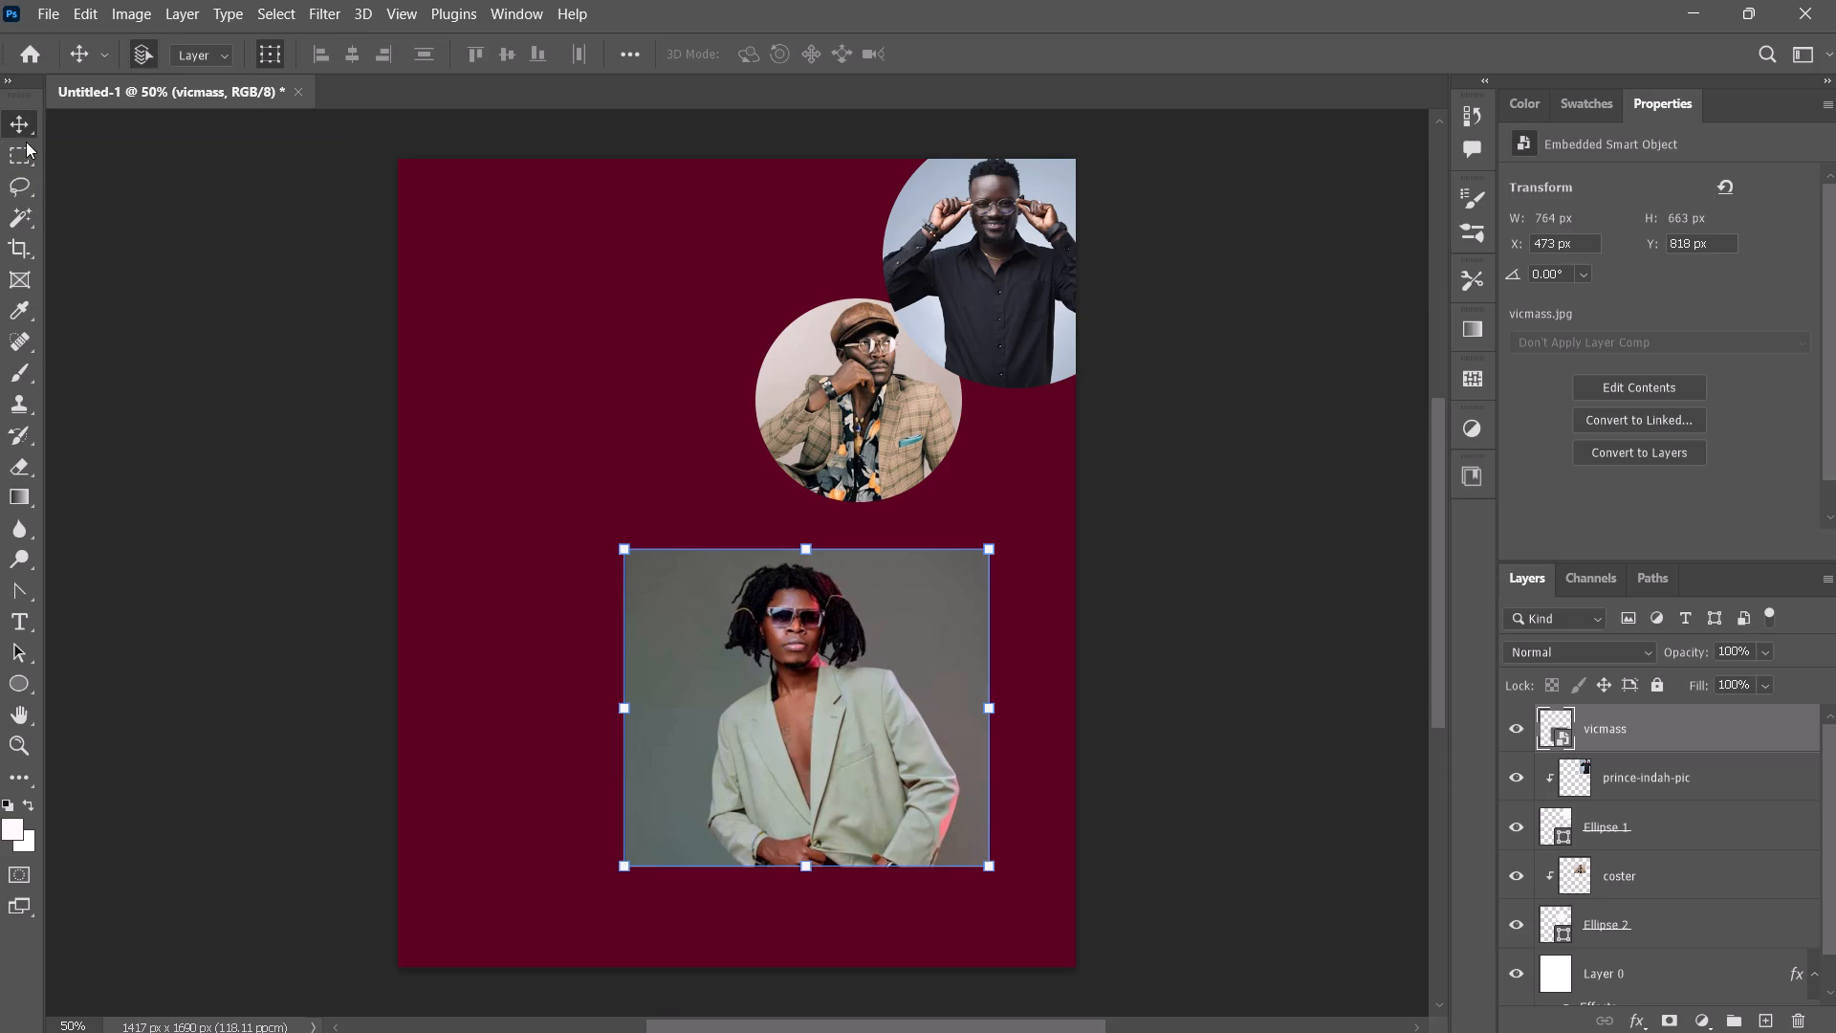
Lock the position of the burgundy background layer, Layer 0.
{"action": "scroll", "coordinate": [1628, 963], "scroll_direction": "down", "scroll_amount": 3}
{"action": "left_click", "coordinate": [443, 273]}
{"action": "left_click", "coordinate": [189, 18]}
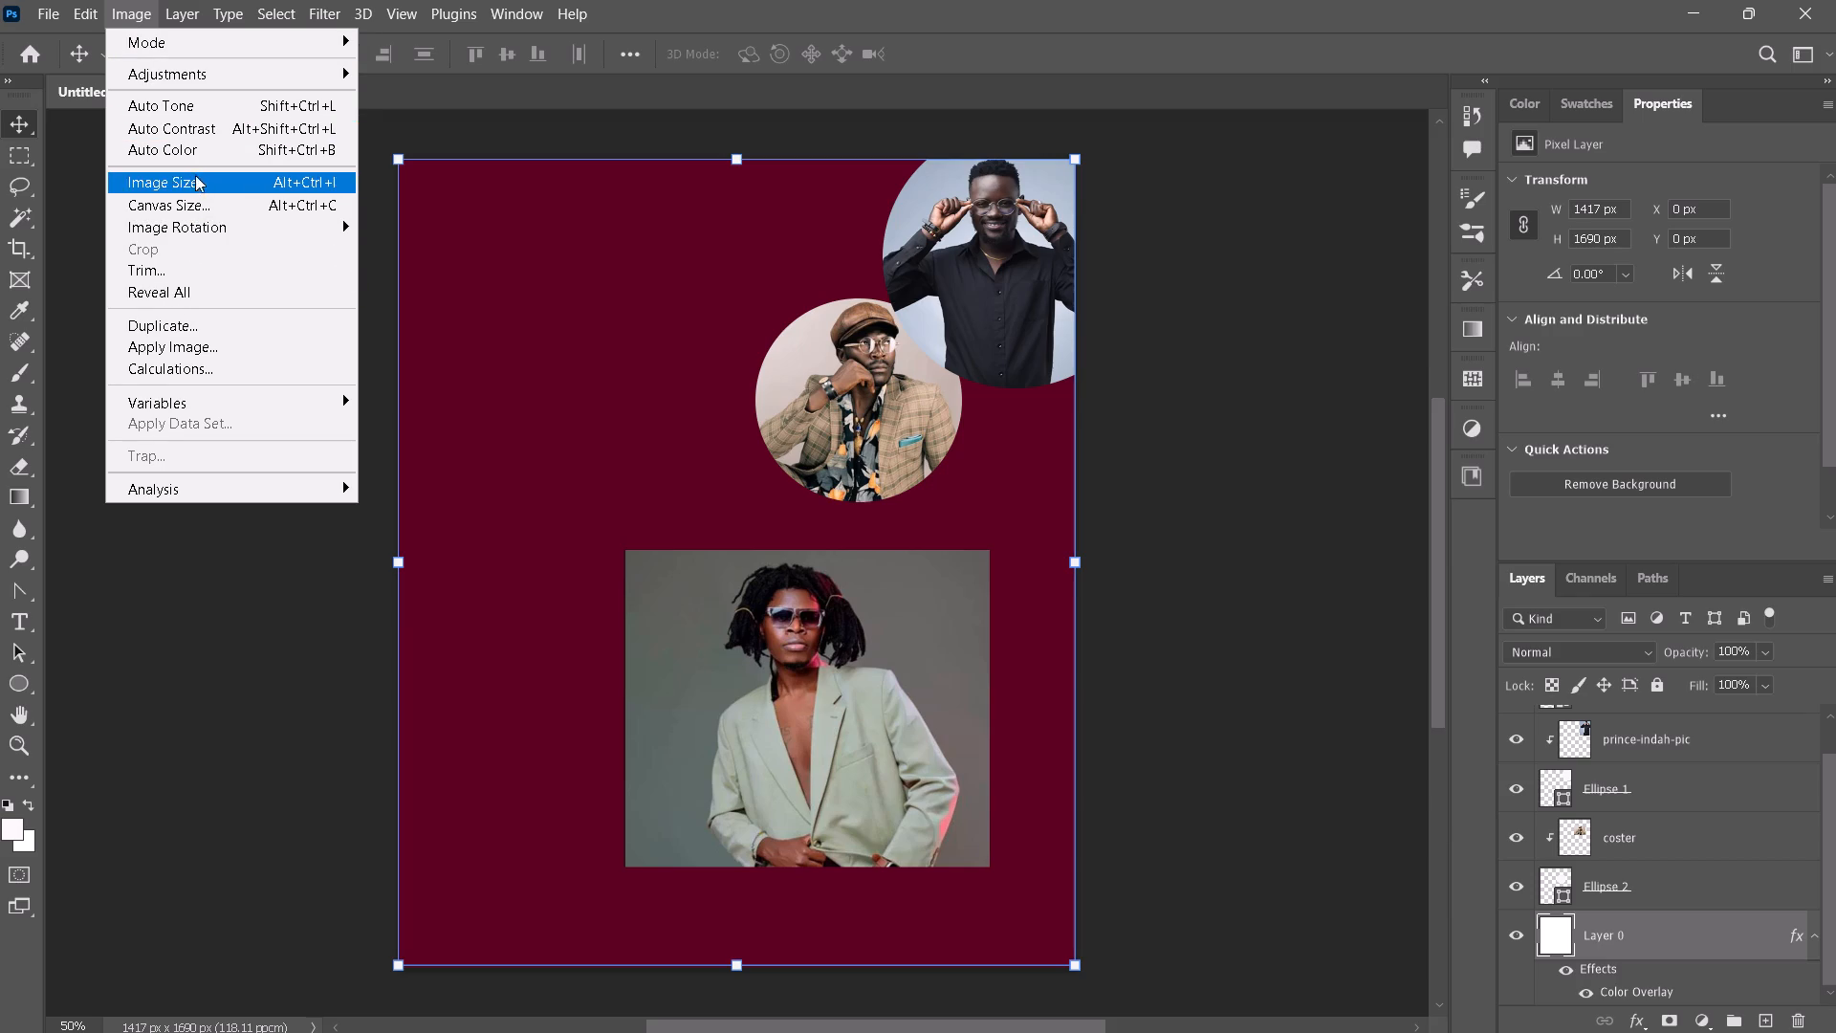
{"action": "left_click", "coordinate": [169, 8]}
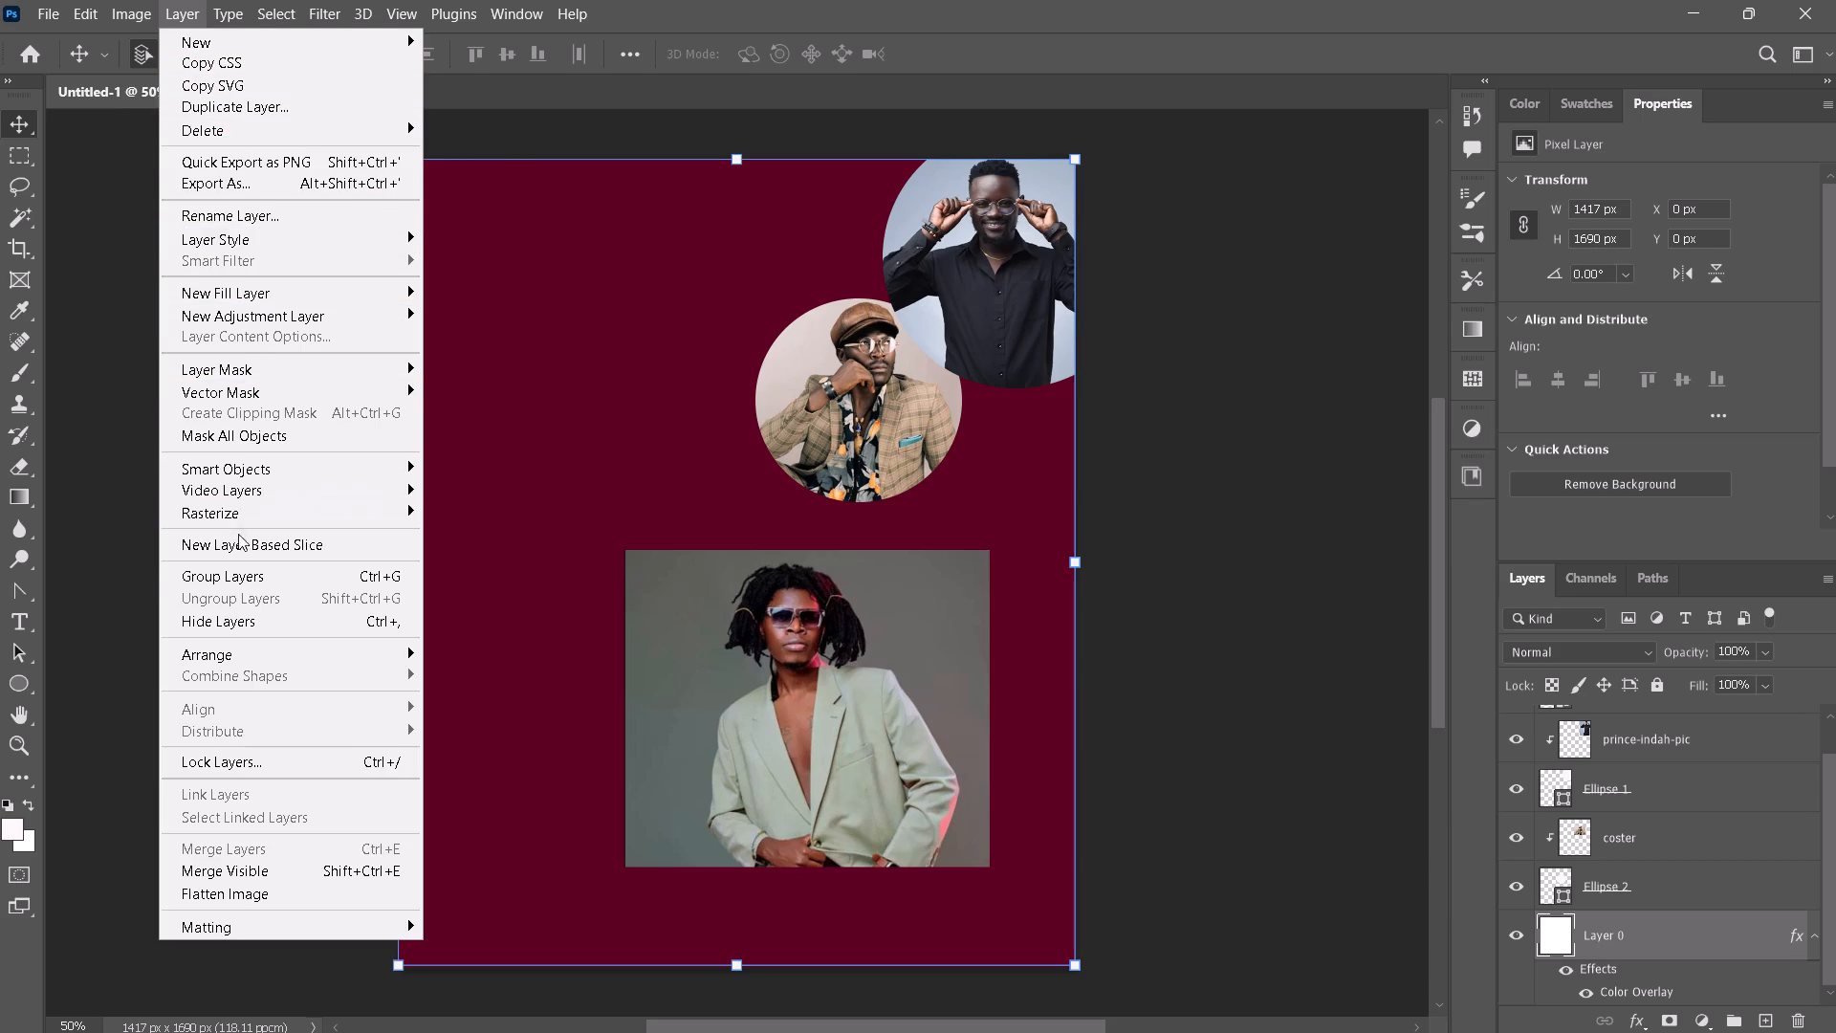
{"action": "left_click", "coordinate": [256, 760]}
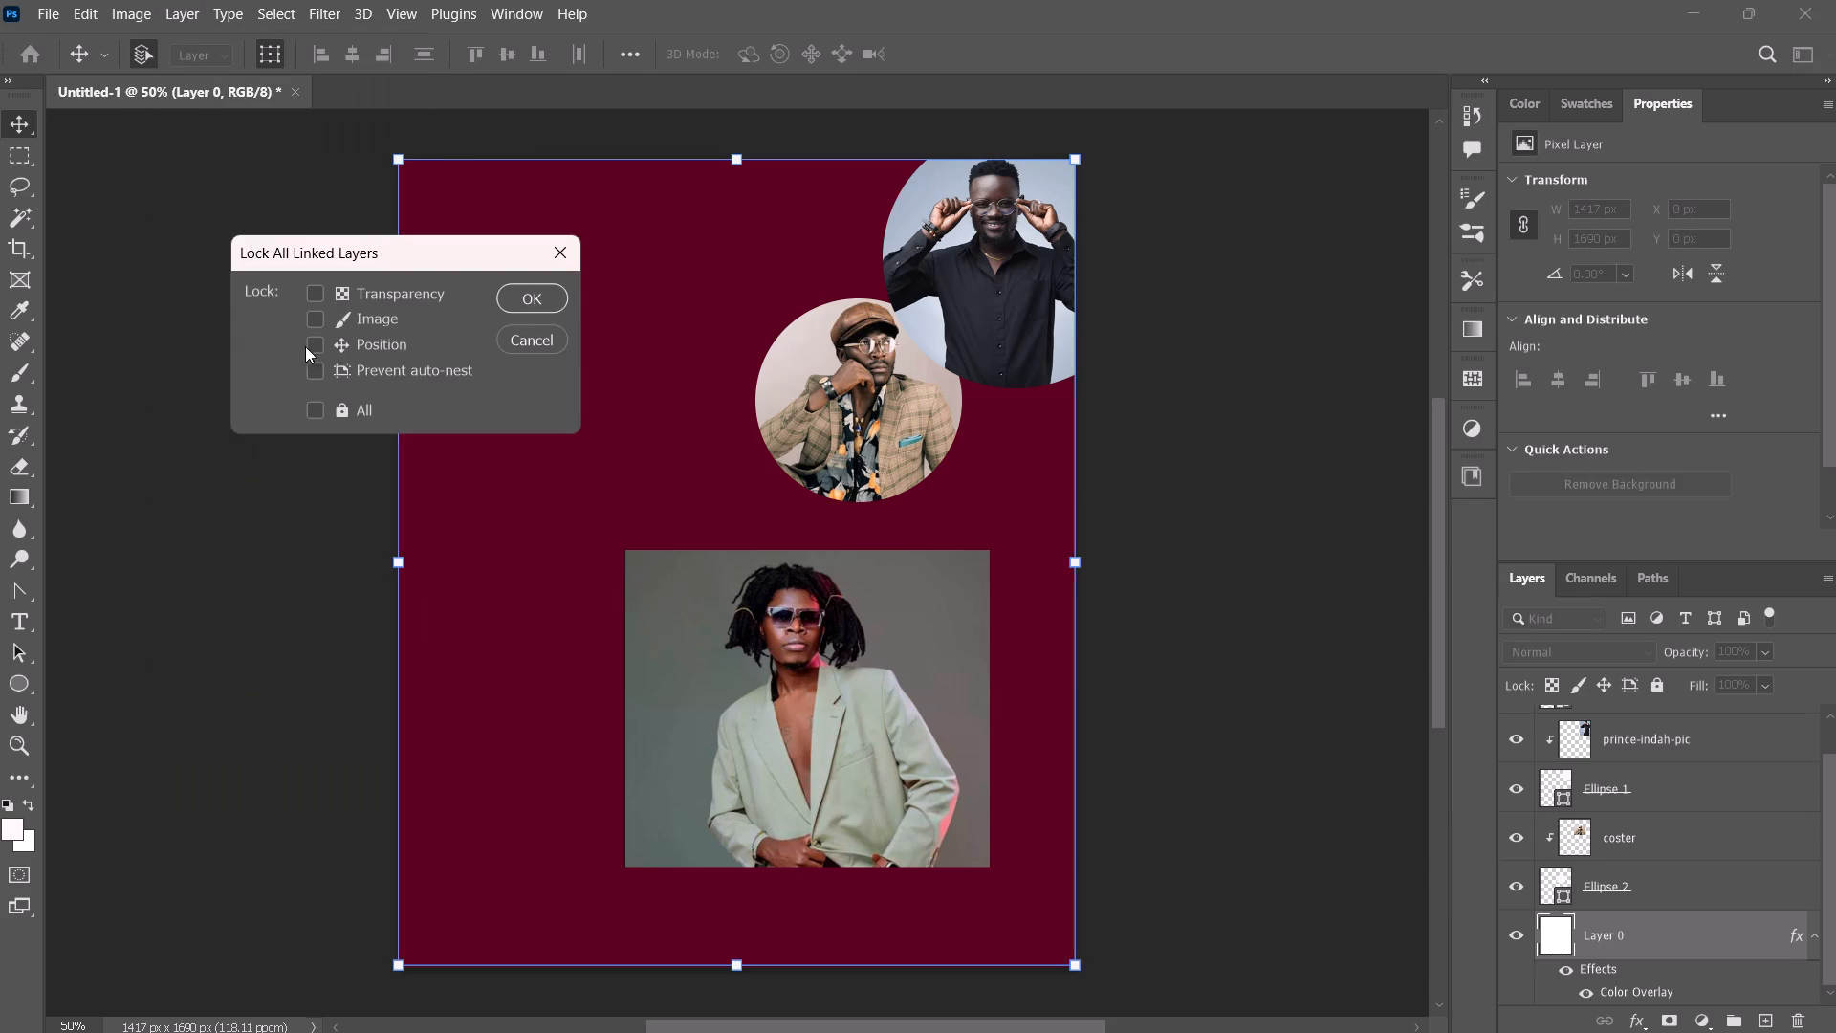
{"action": "left_click", "coordinate": [313, 348]}
{"action": "left_click", "coordinate": [530, 299]}
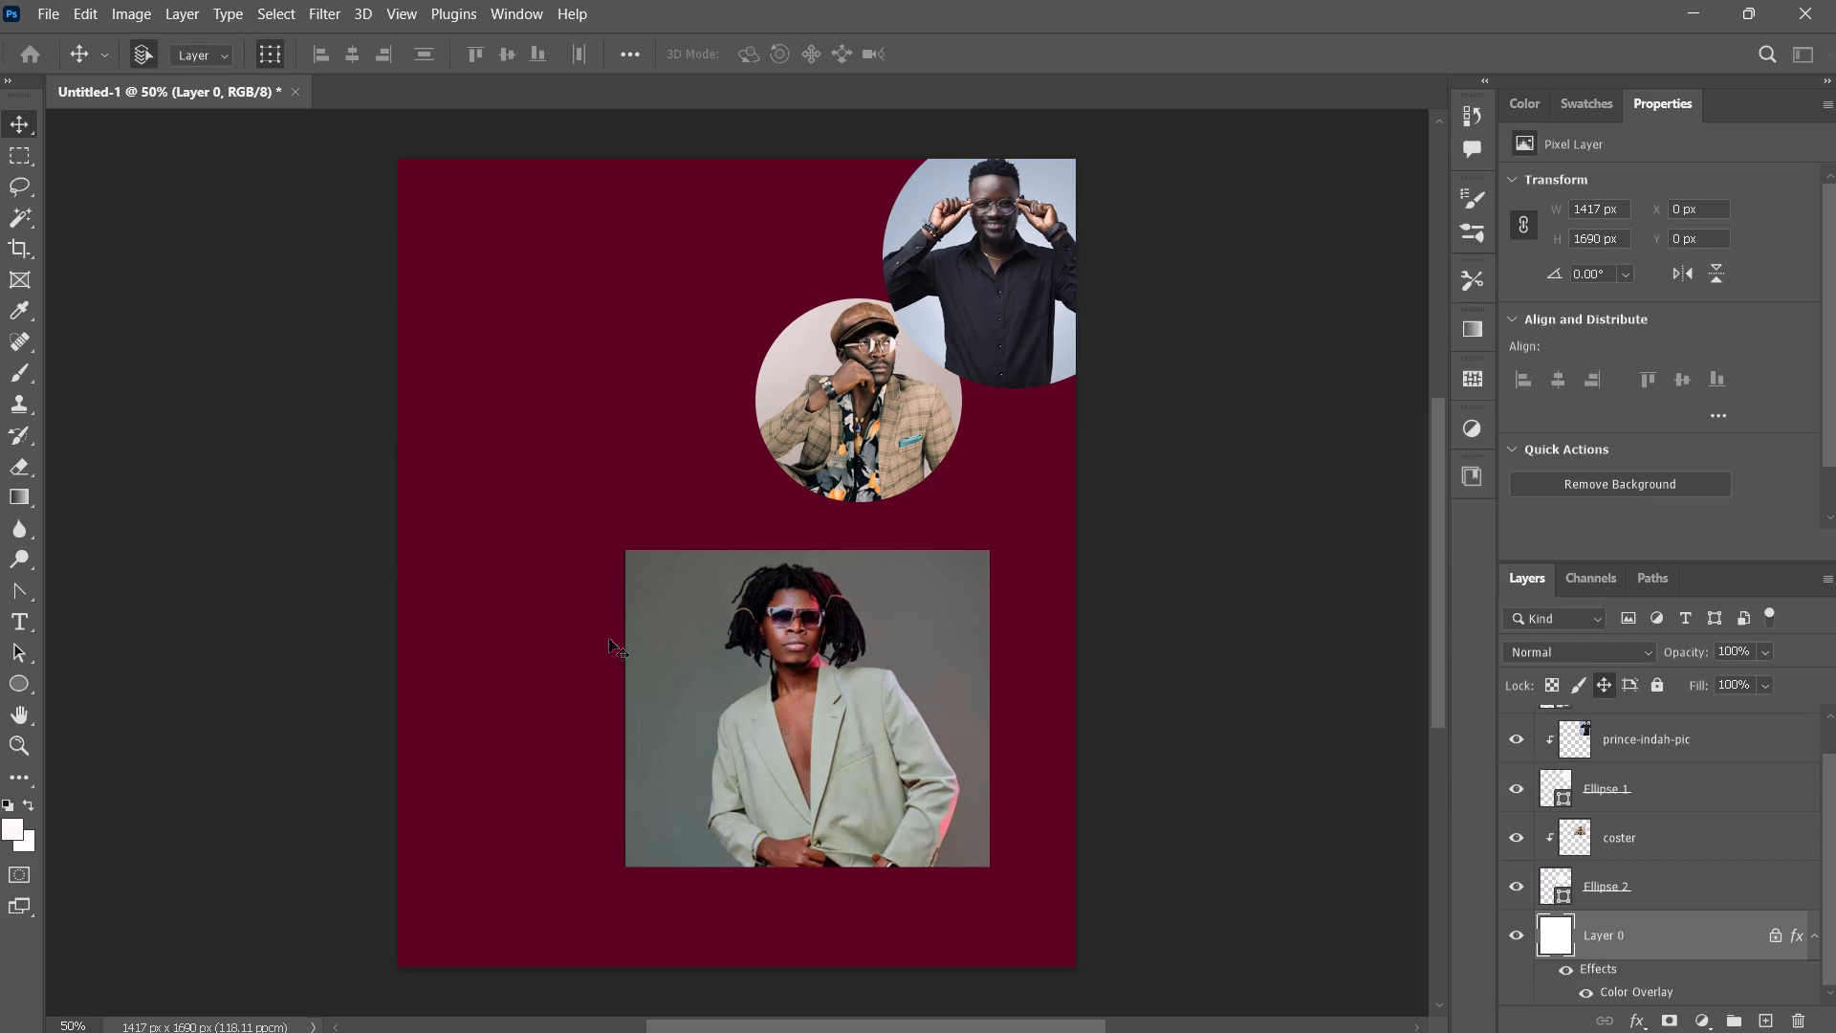
Draw a white ellipse behind the vicmass portrait and adjust it to about 667 x 649 px near the canvas bottom.
{"action": "left_click", "coordinate": [9, 671]}
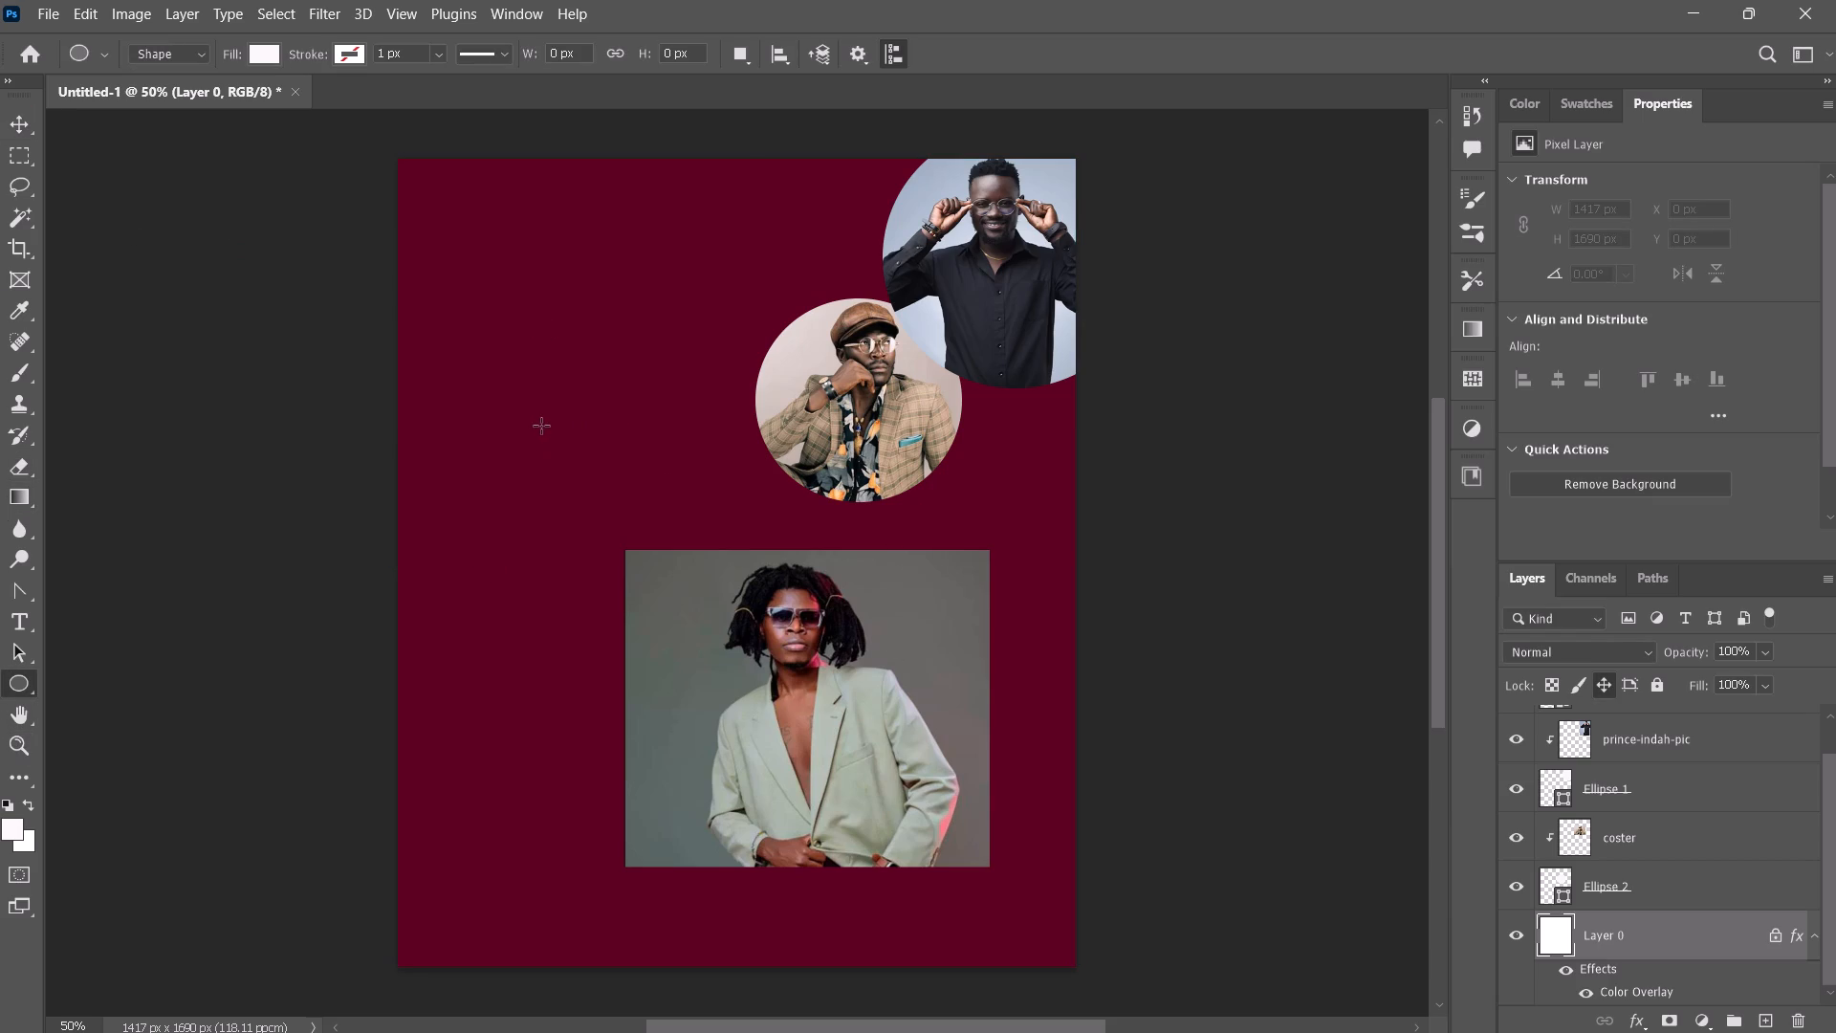
{"action": "left_click_drag", "start_coordinate": [505, 575], "coordinate": [970, 893]}
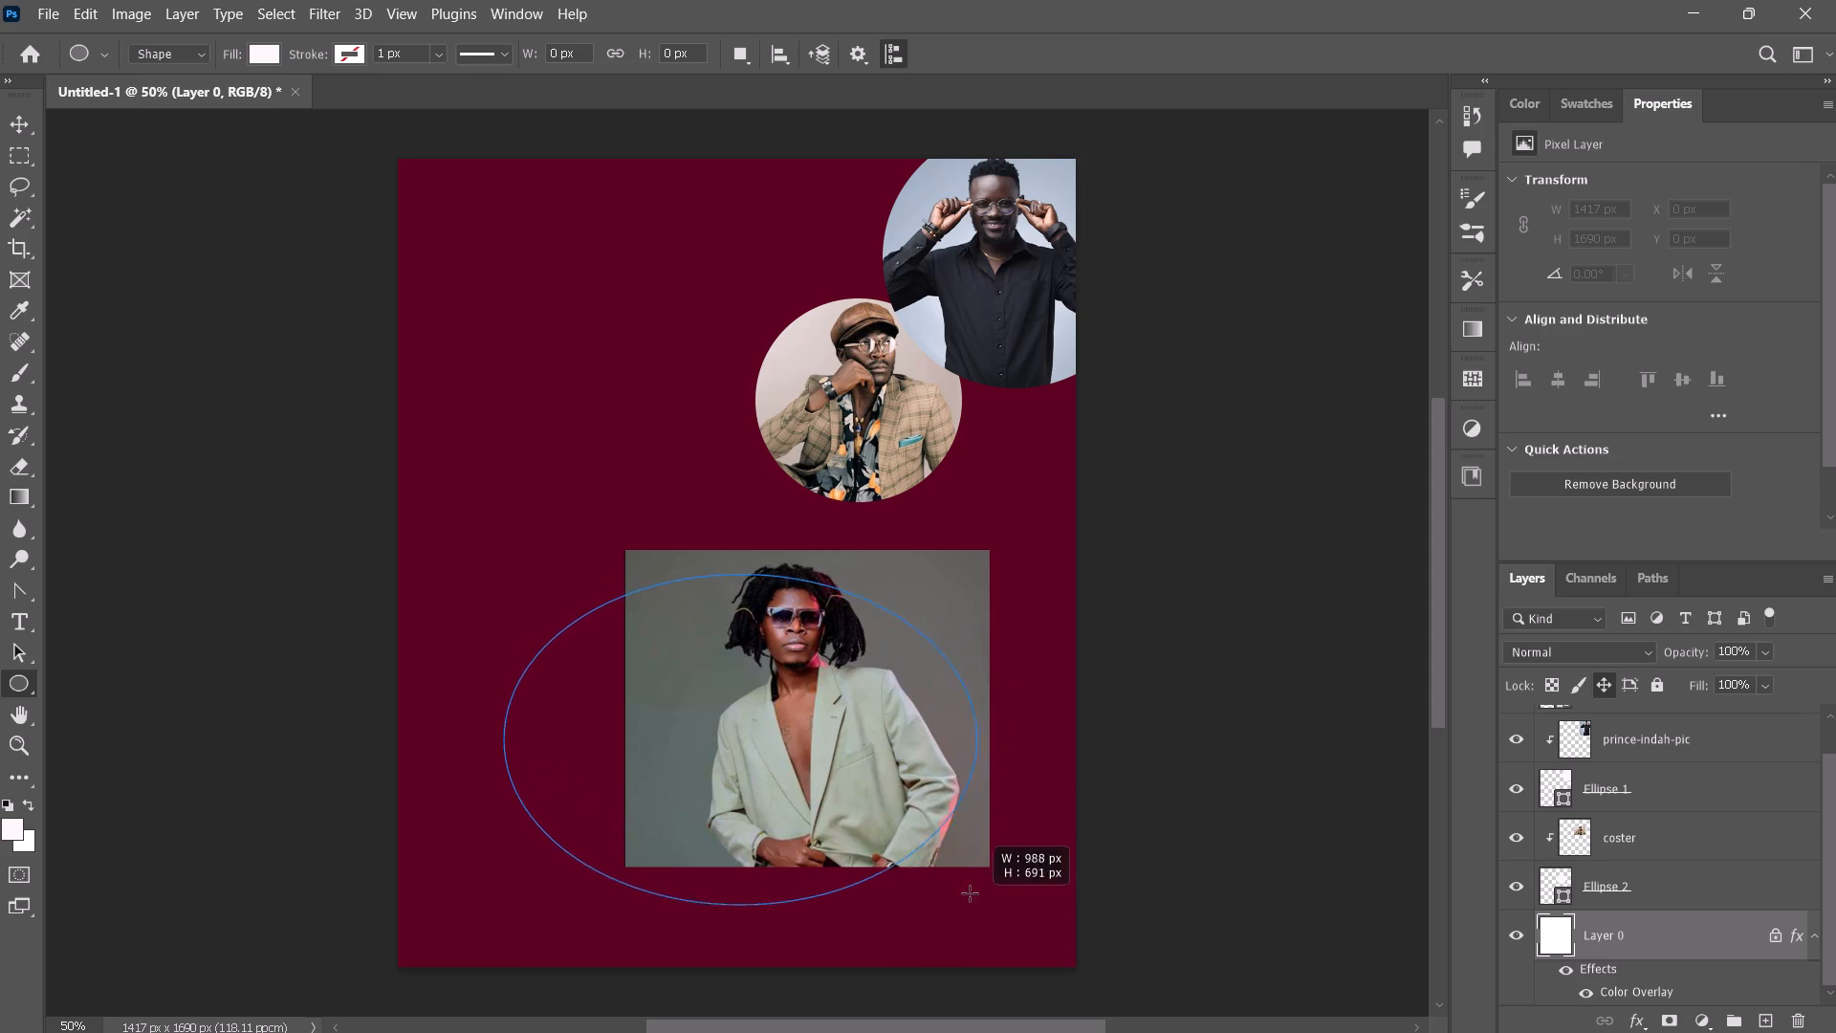
{"action": "left_click_drag", "start_coordinate": [970, 893], "coordinate": [974, 929]}
{"action": "left_click_drag", "start_coordinate": [740, 579], "coordinate": [743, 569]}
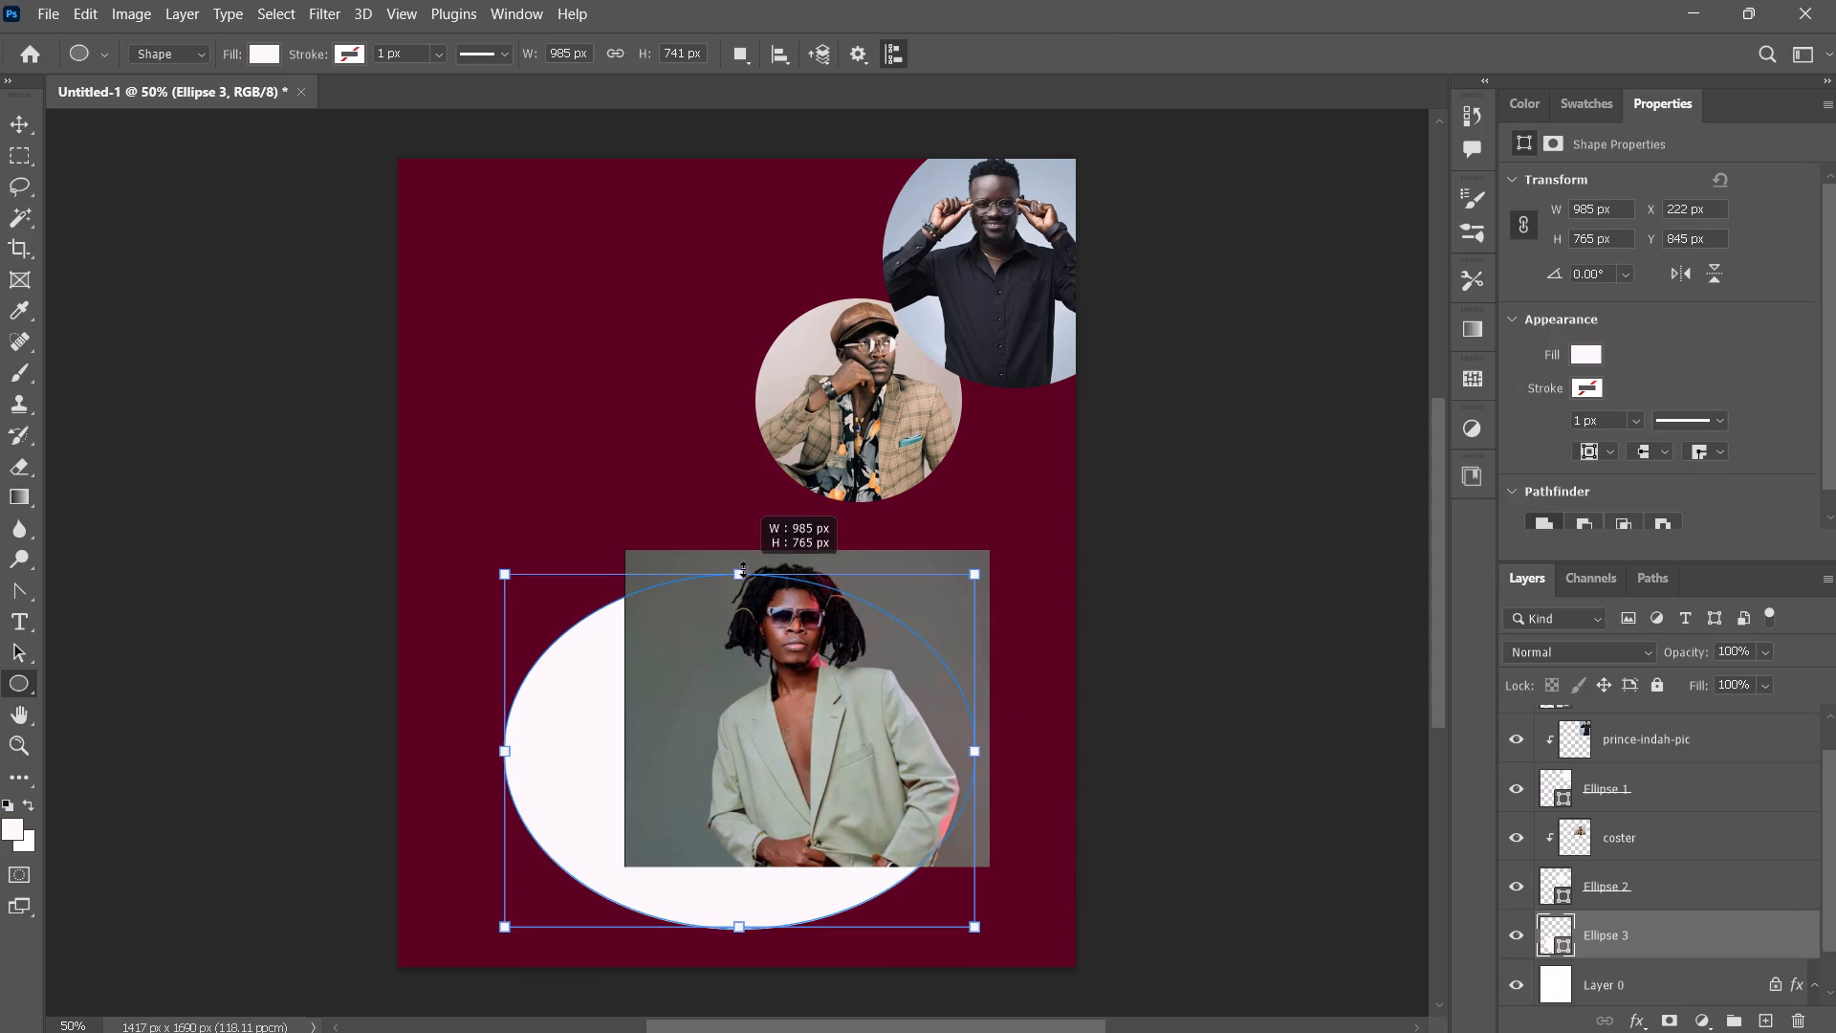
{"action": "left_click_drag", "start_coordinate": [743, 569], "coordinate": [692, 454]}
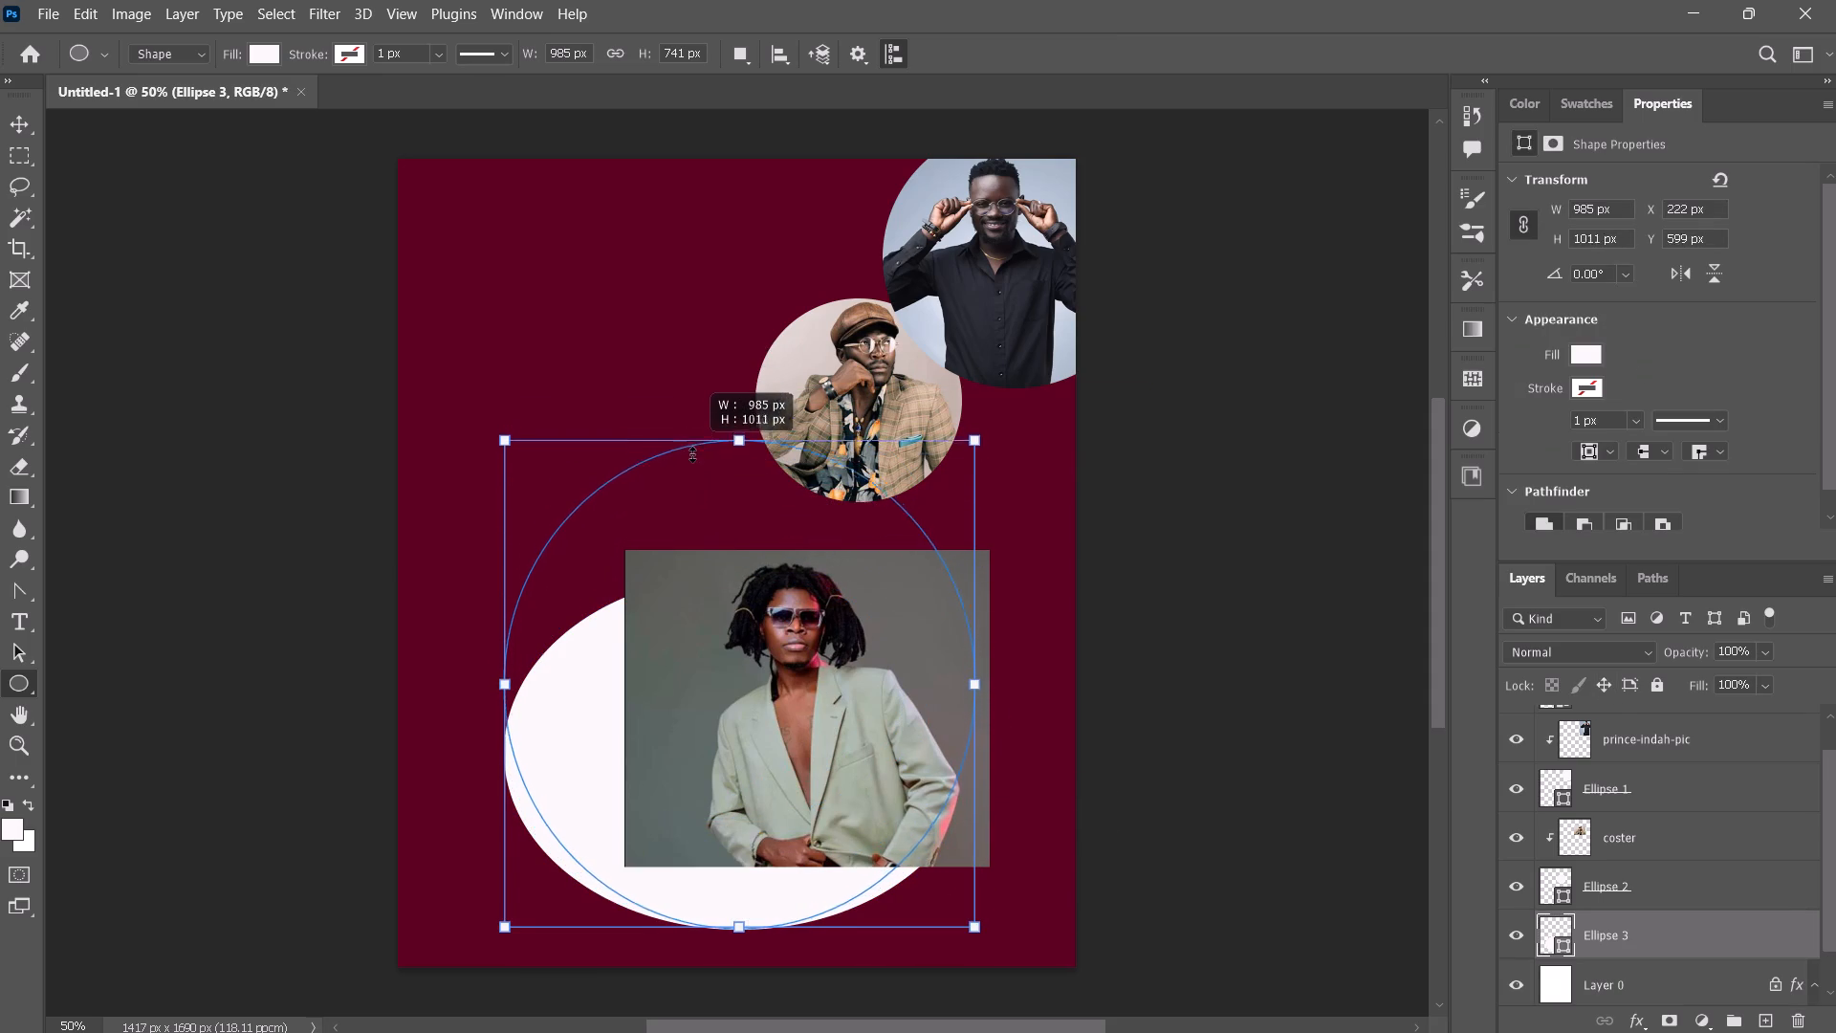
{"action": "left_click_drag", "start_coordinate": [692, 454], "coordinate": [692, 466]}
{"action": "left_click_drag", "start_coordinate": [502, 696], "coordinate": [568, 694]}
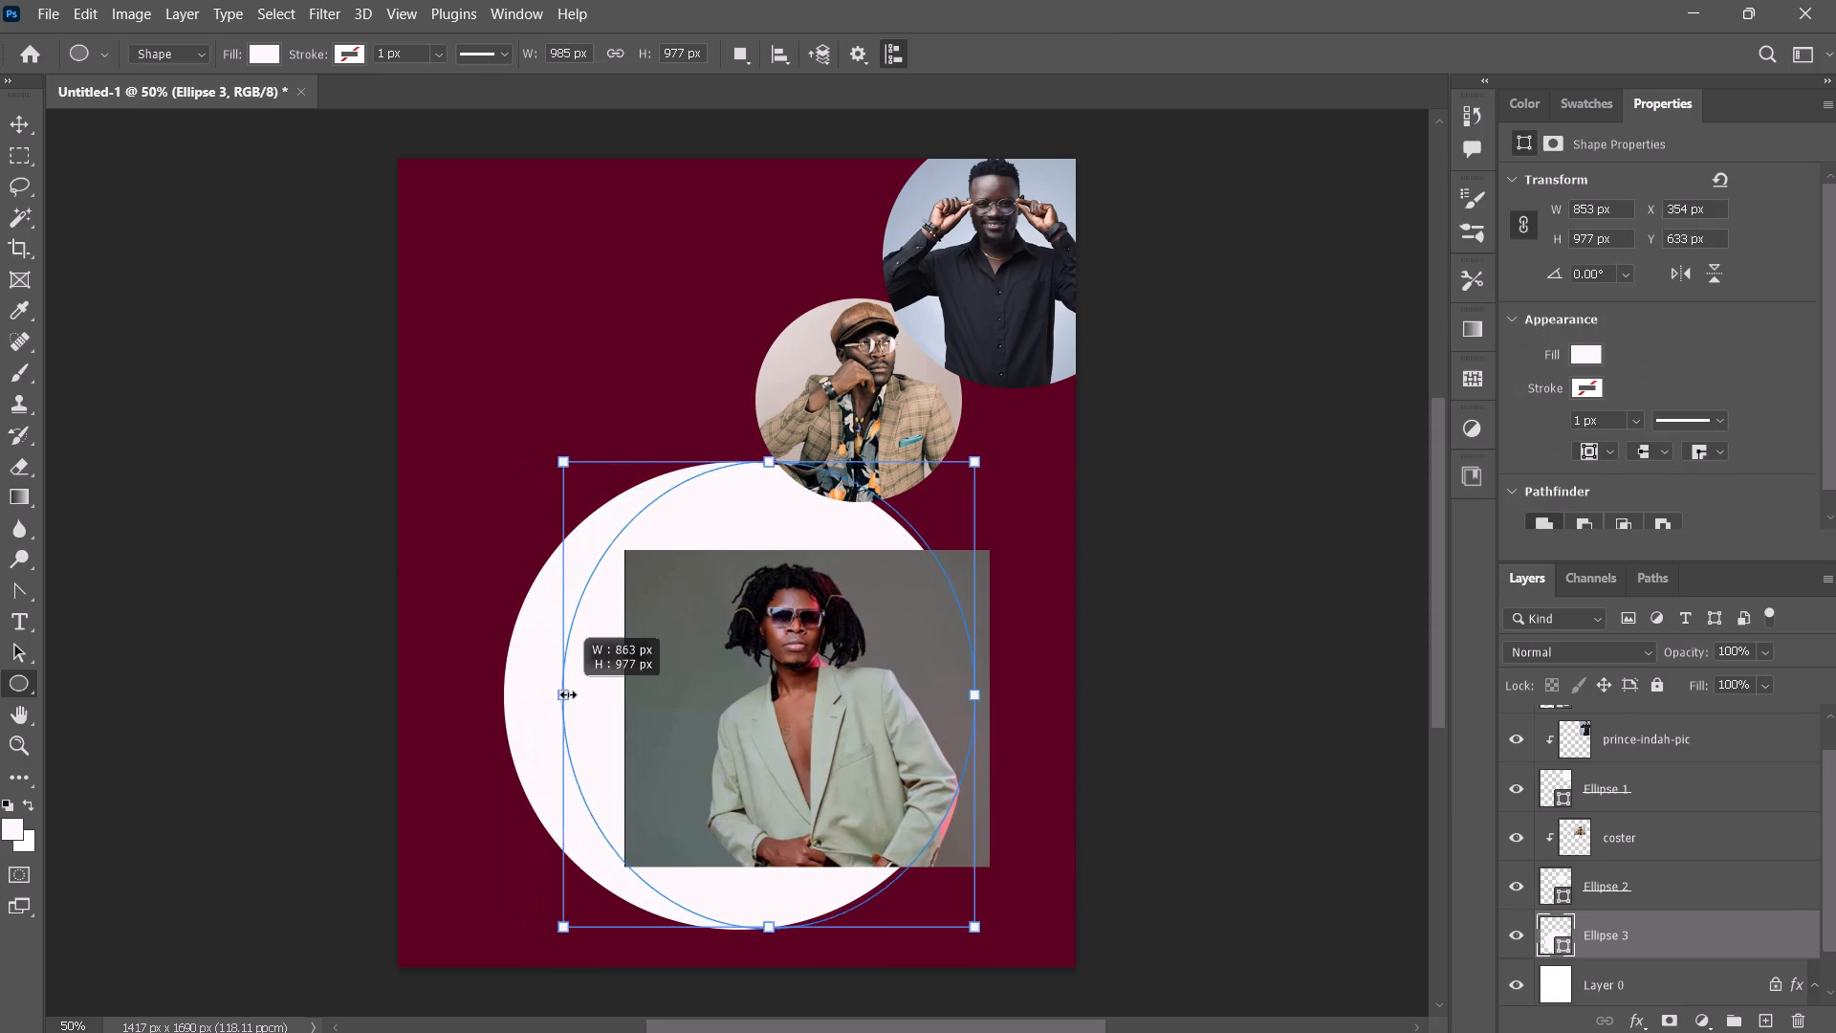
{"action": "left_click_drag", "start_coordinate": [568, 694], "coordinate": [568, 696]}
{"action": "left_click_drag", "start_coordinate": [778, 464], "coordinate": [778, 463]}
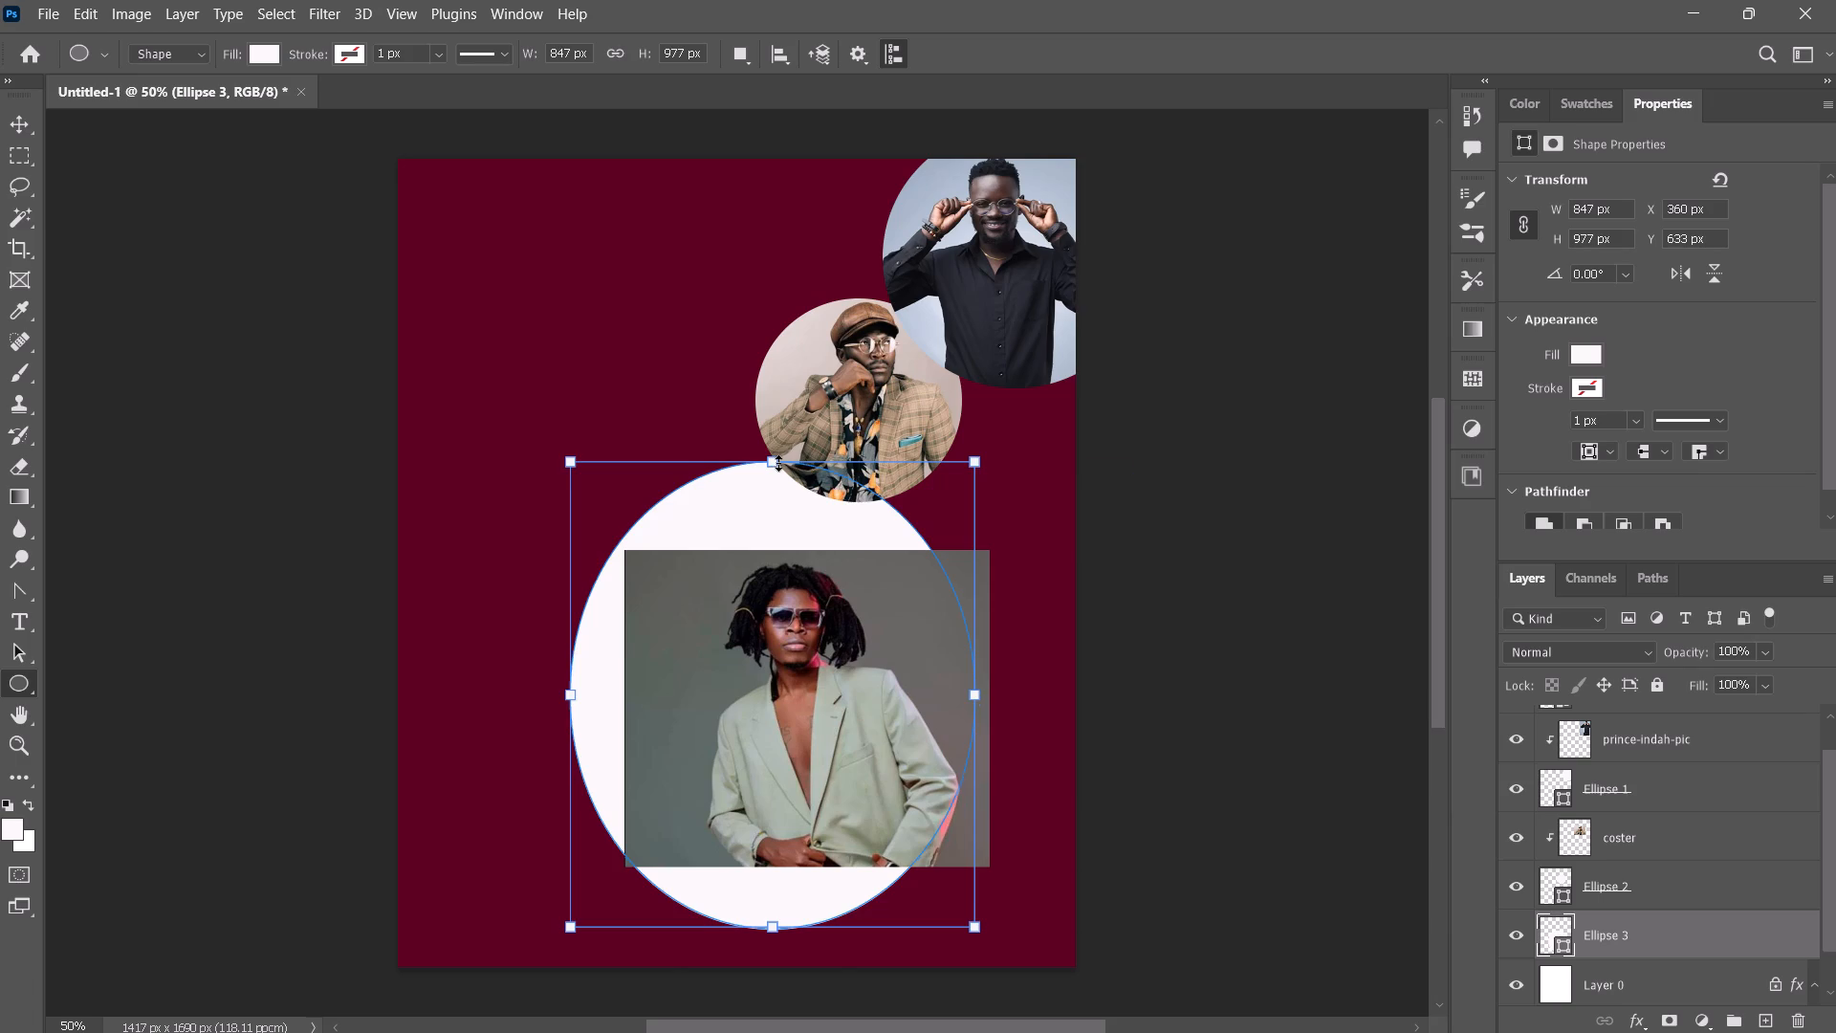
{"action": "left_click_drag", "start_coordinate": [778, 463], "coordinate": [790, 605]}
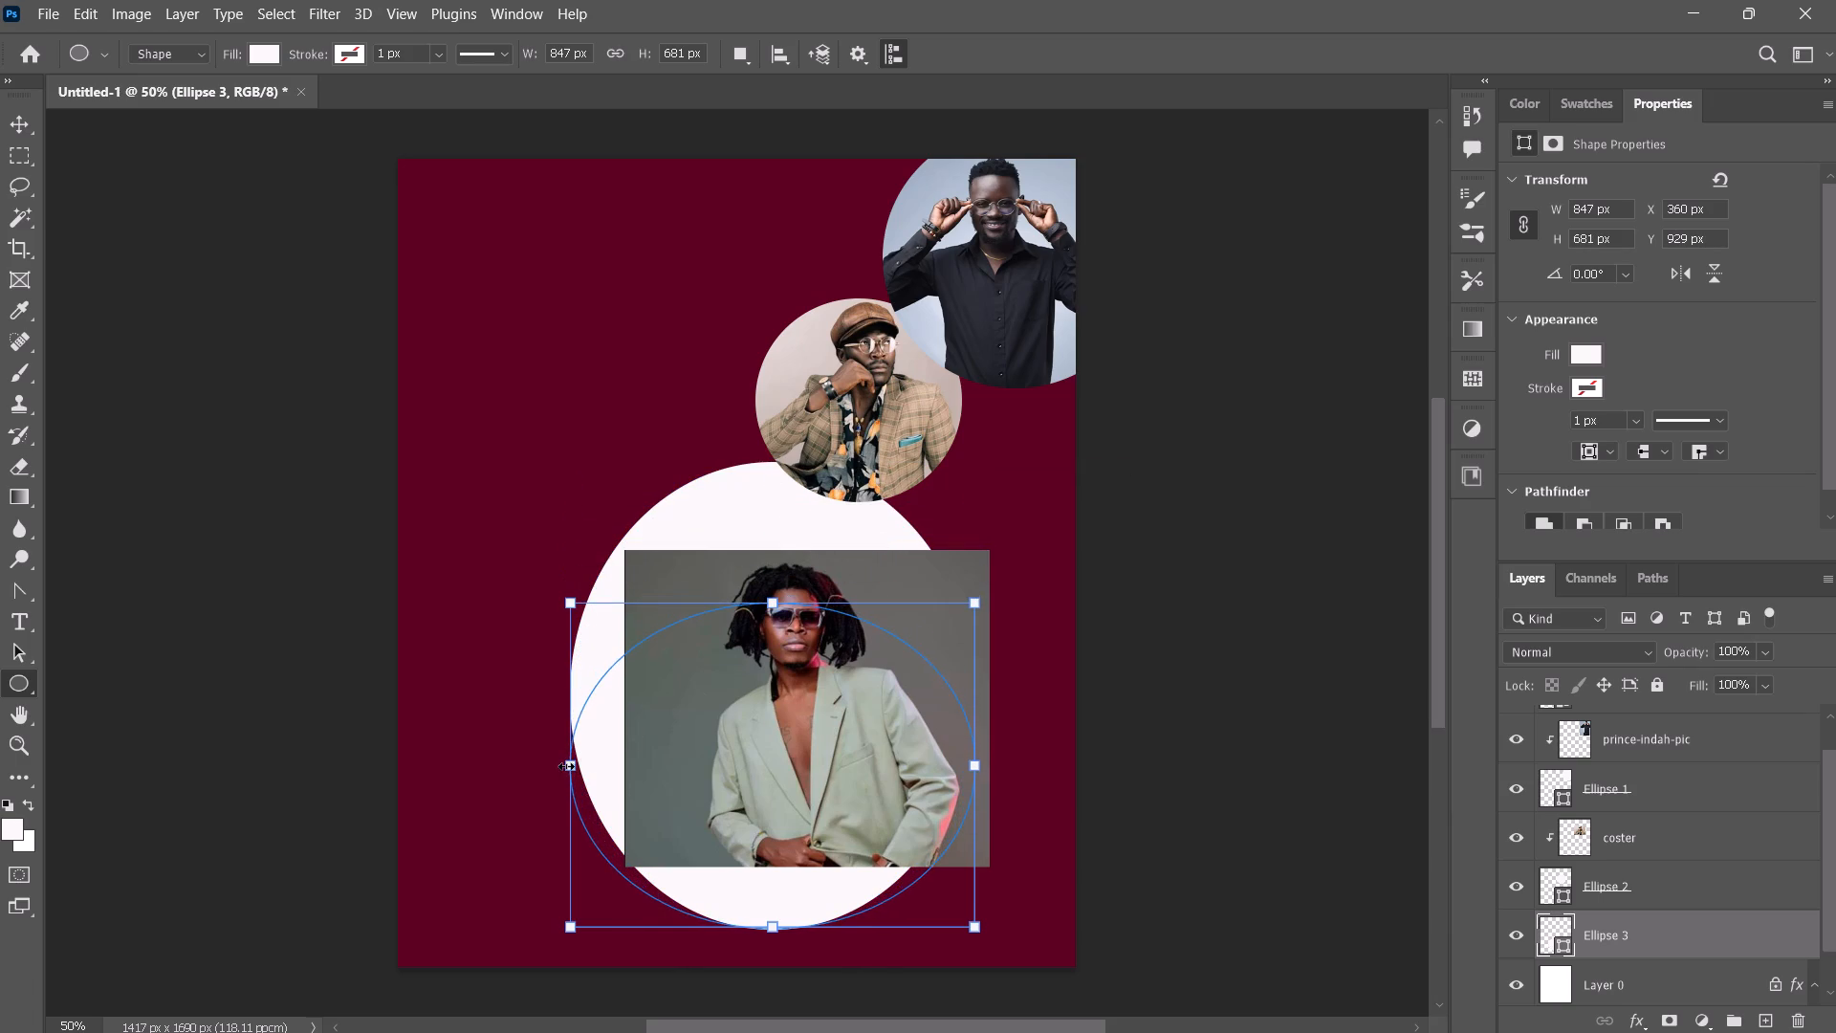
{"action": "left_click_drag", "start_coordinate": [566, 766], "coordinate": [652, 763]}
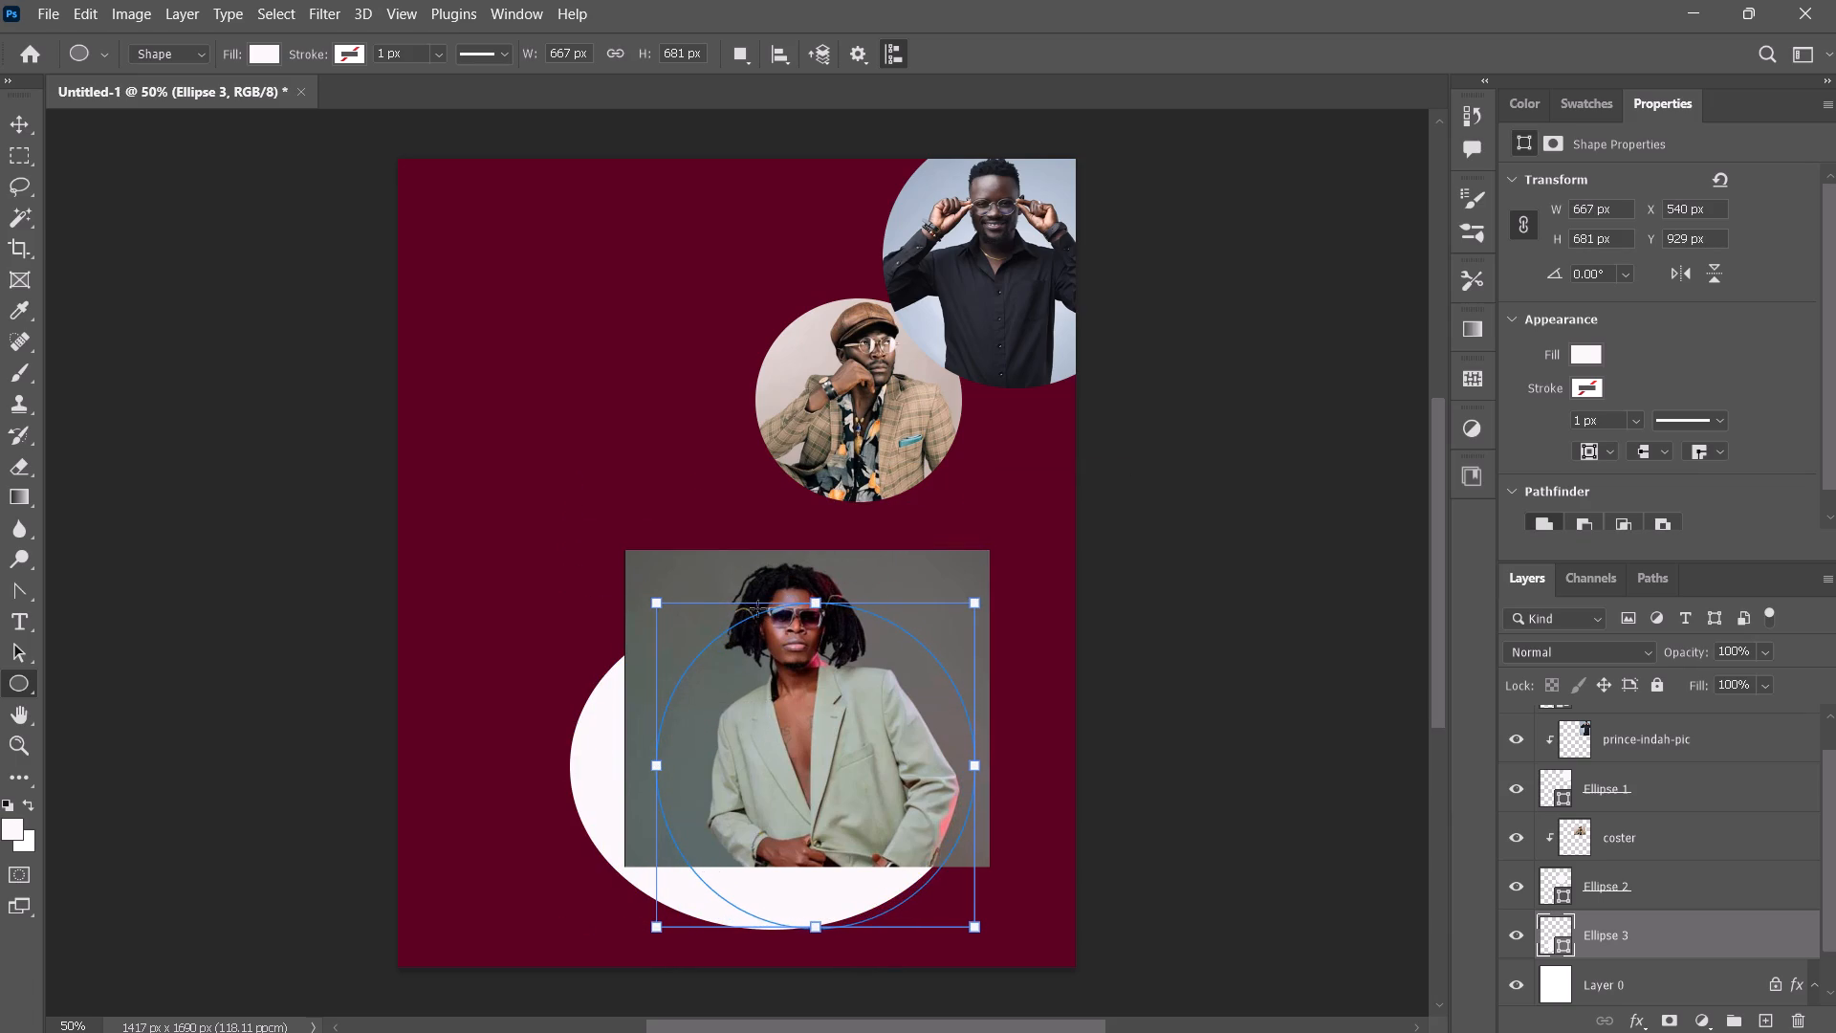
{"action": "left_click_drag", "start_coordinate": [813, 599], "coordinate": [817, 614]}
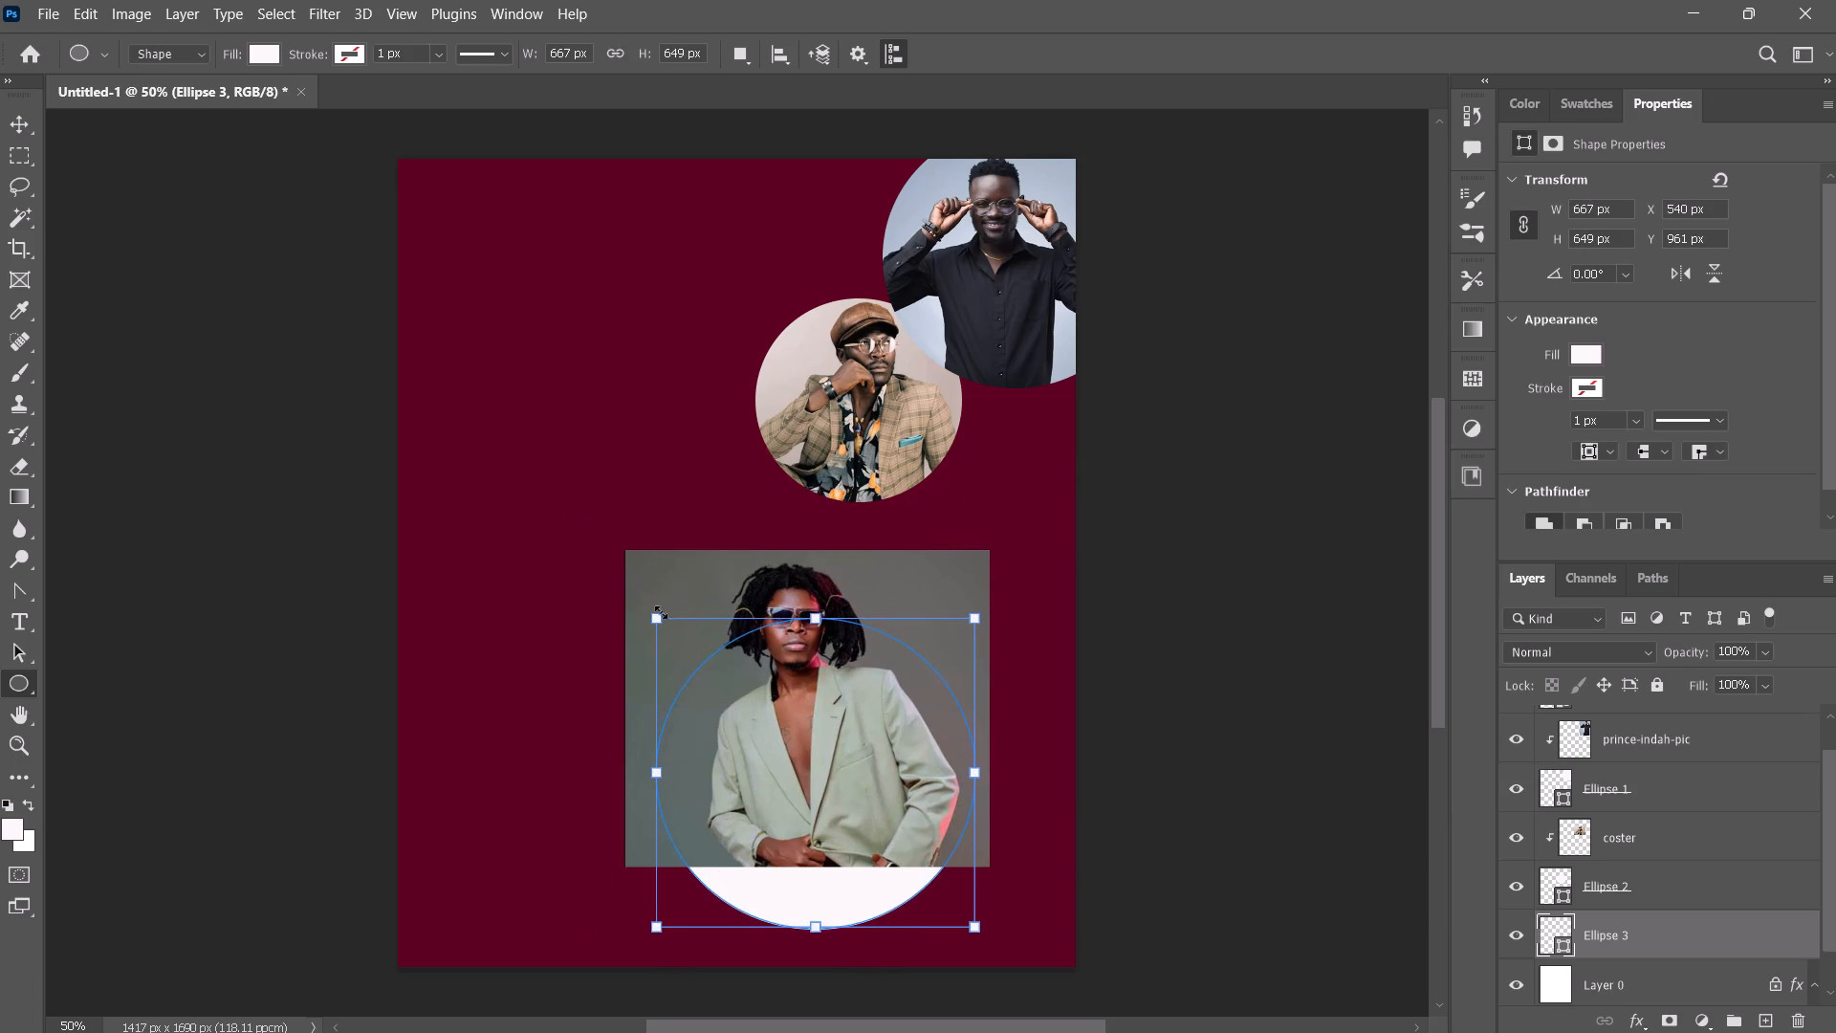
Move the vicmass portrait down over the new ellipse, to about X 492 px, Y 954 px.
{"action": "left_click", "coordinate": [18, 125]}
{"action": "left_click_drag", "start_coordinate": [841, 728], "coordinate": [839, 707]}
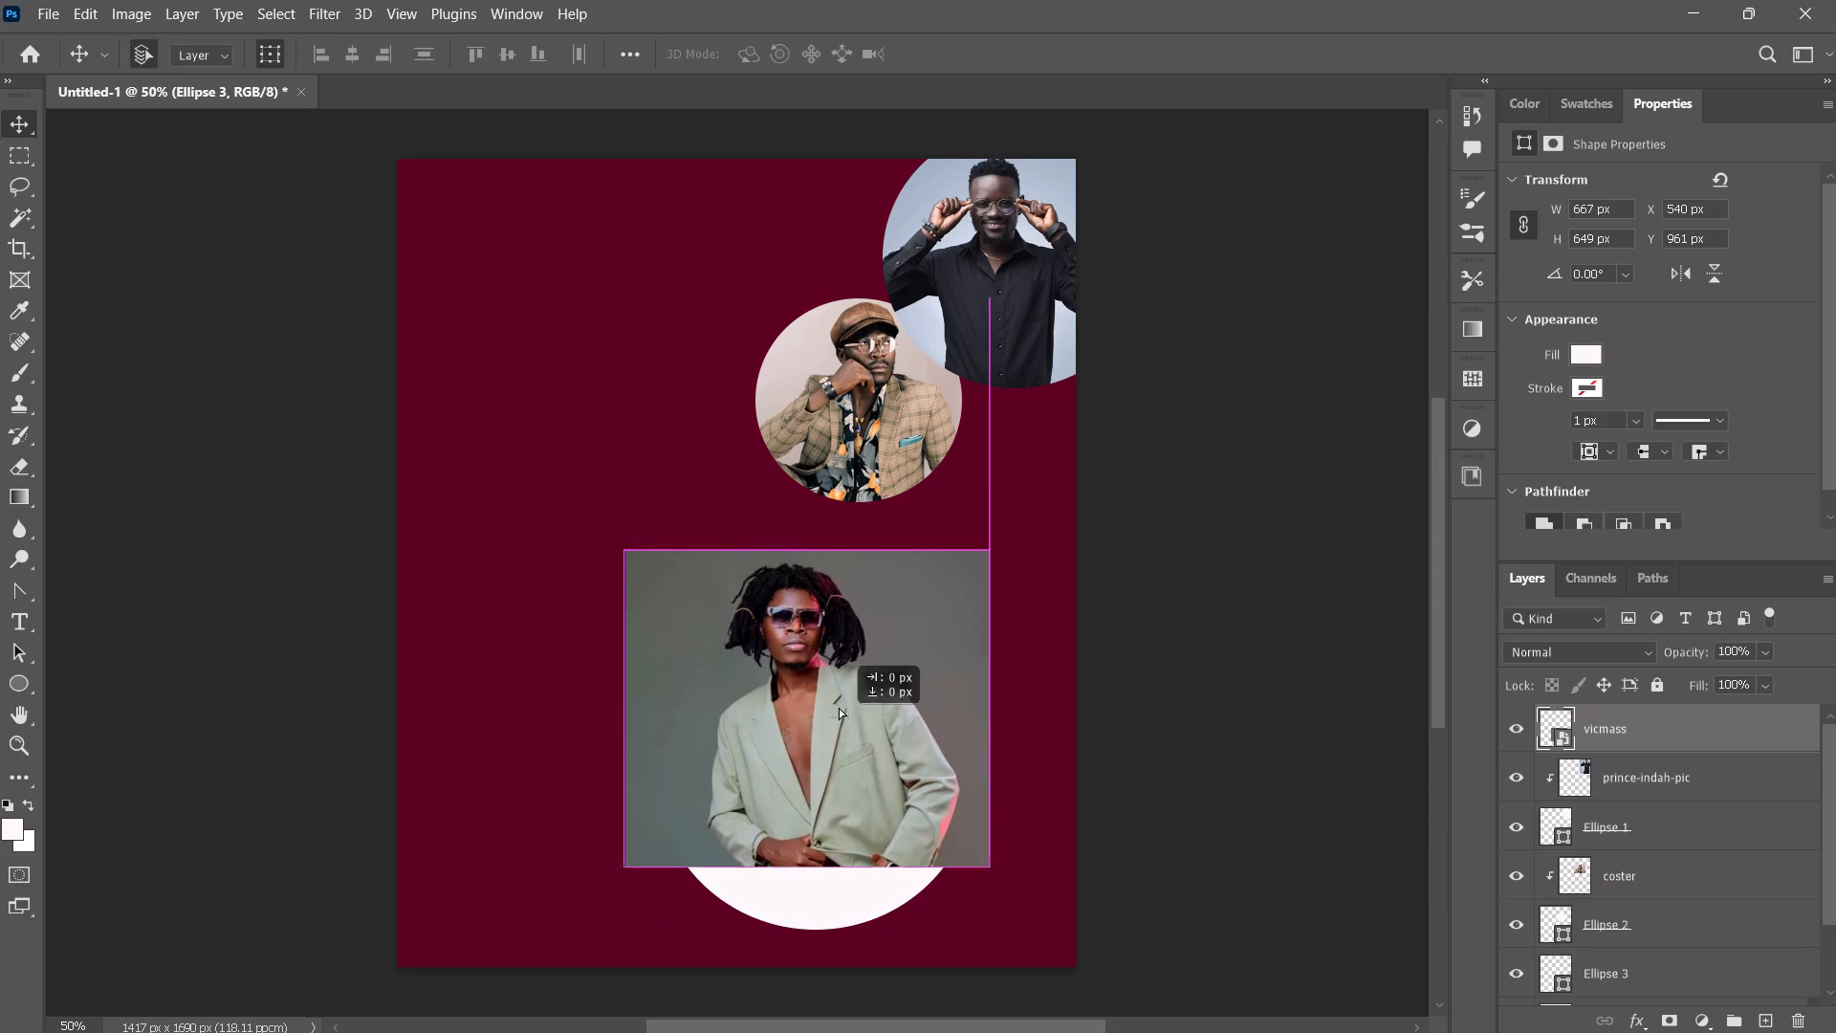
{"action": "left_click_drag", "start_coordinate": [839, 707], "coordinate": [849, 792]}
Rasterize the vicmass smart object layer.
{"action": "right_click", "coordinate": [845, 792]}
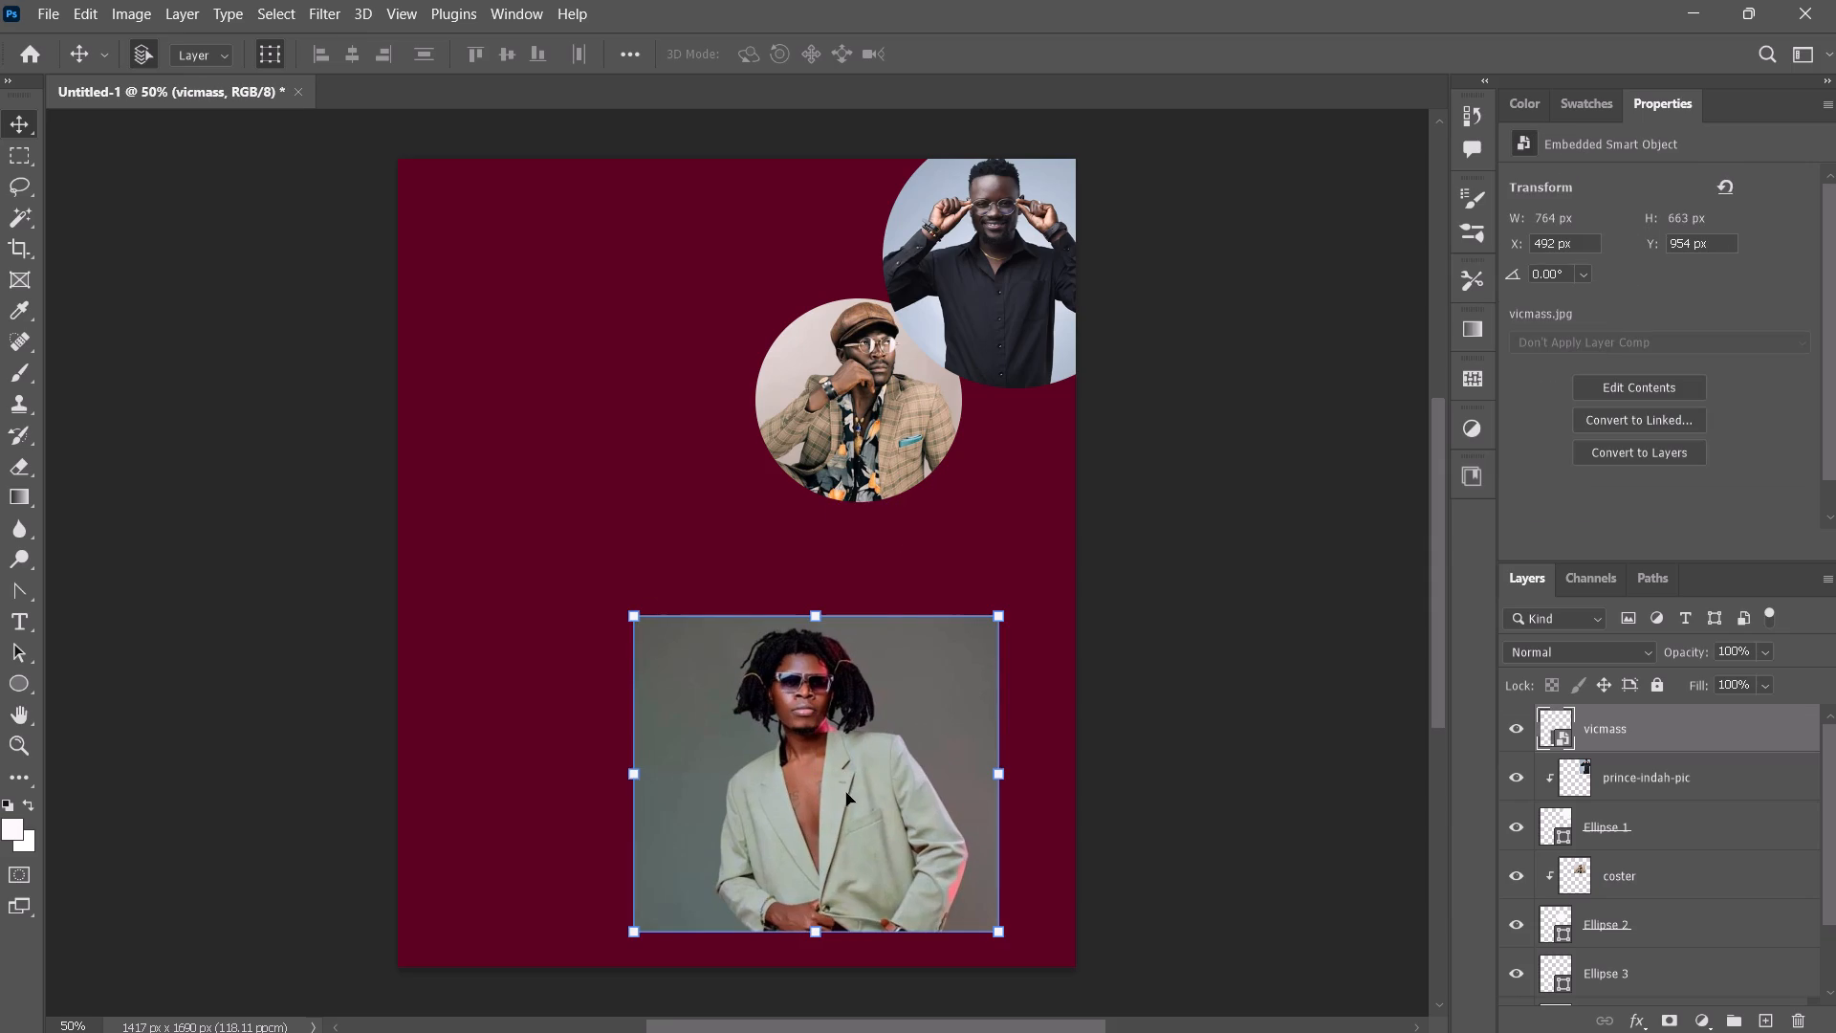
{"action": "right_click", "coordinate": [1598, 722]}
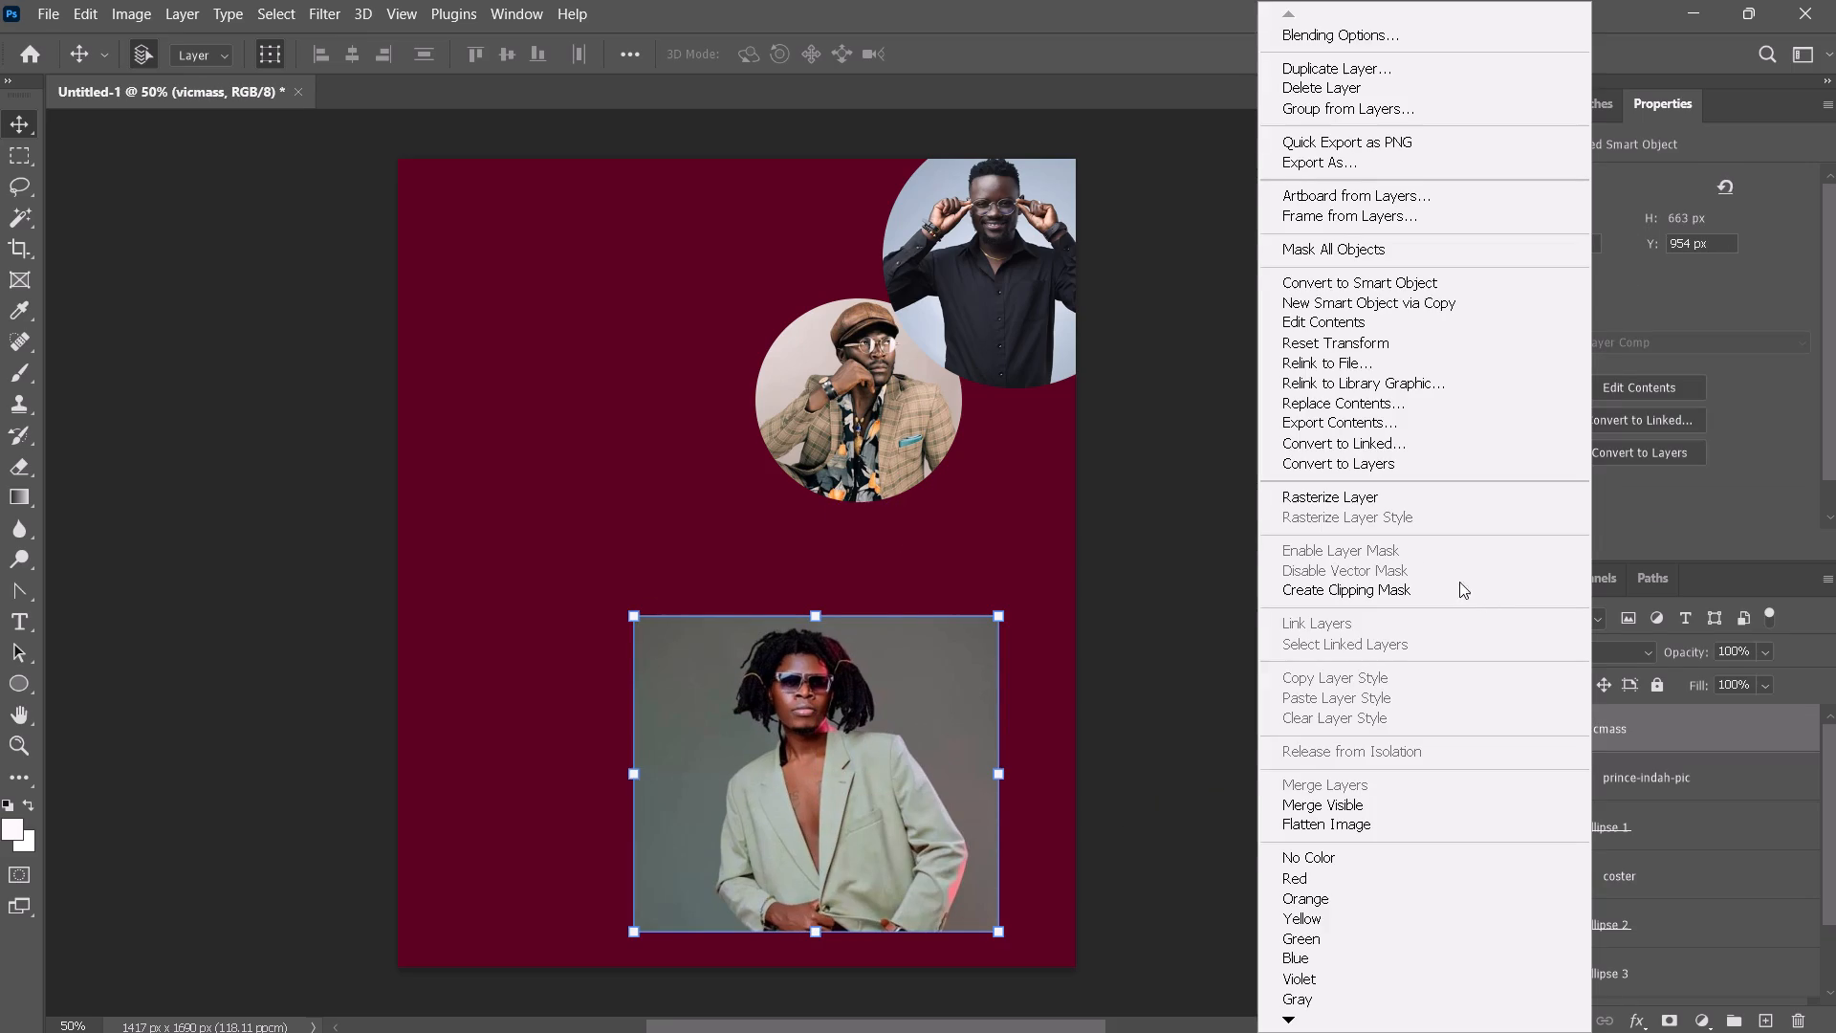
{"action": "left_click", "coordinate": [1344, 497]}
Select the vicmass portrait with the new ellipse and reorder the ellipse layer directly beneath the vicmass layer.
{"action": "left_click", "coordinate": [568, 650]}
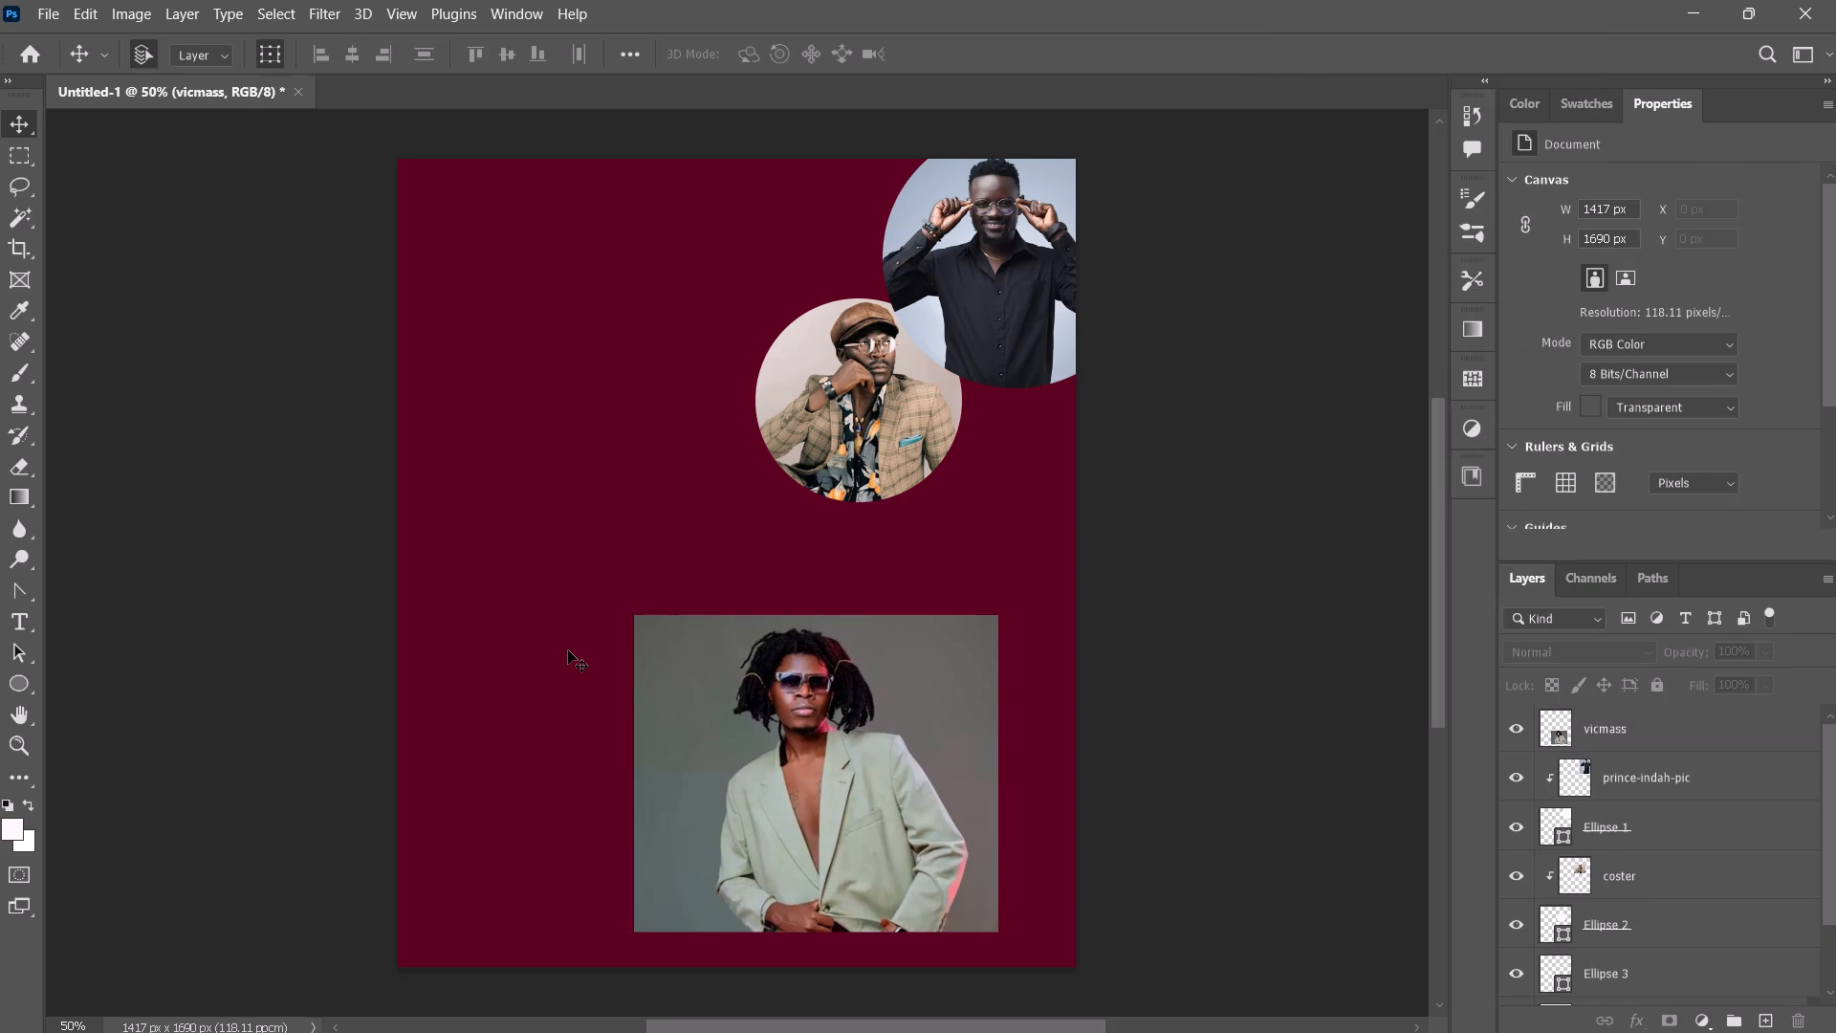
{"action": "left_click_drag", "start_coordinate": [588, 575], "coordinate": [1056, 928]}
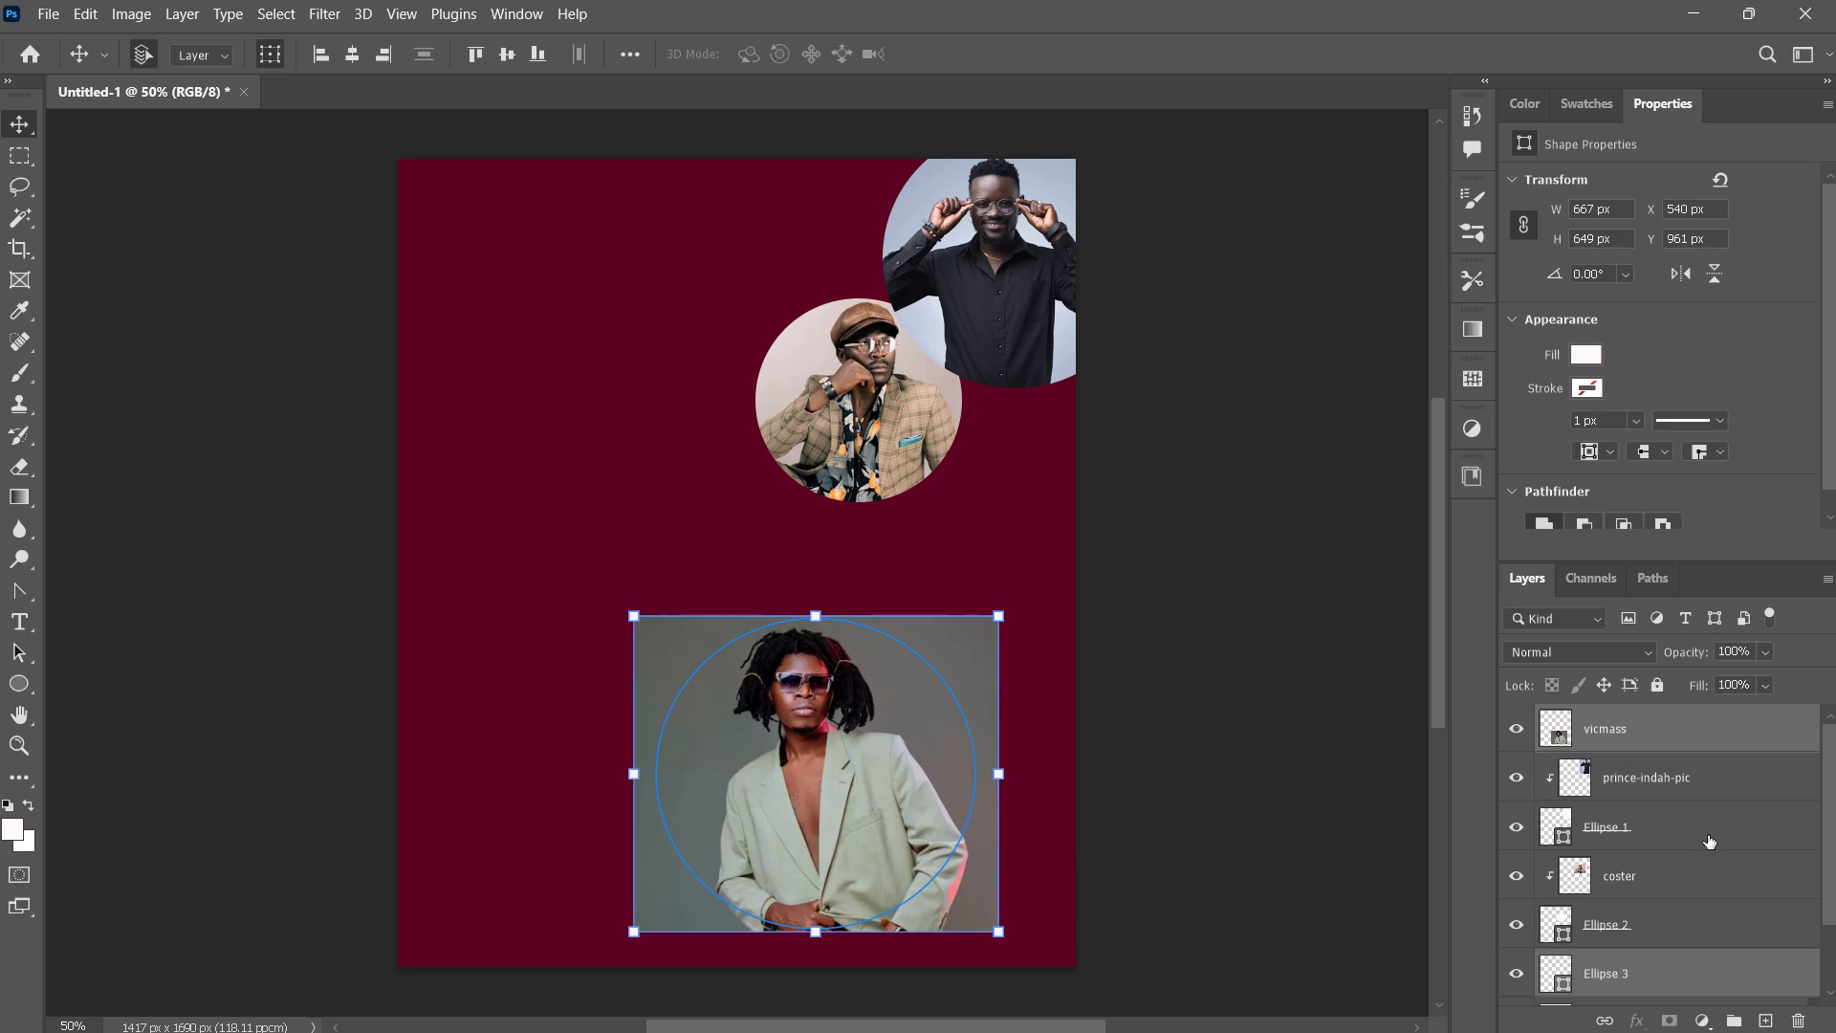
{"action": "left_click_drag", "start_coordinate": [1673, 982], "coordinate": [1672, 840]}
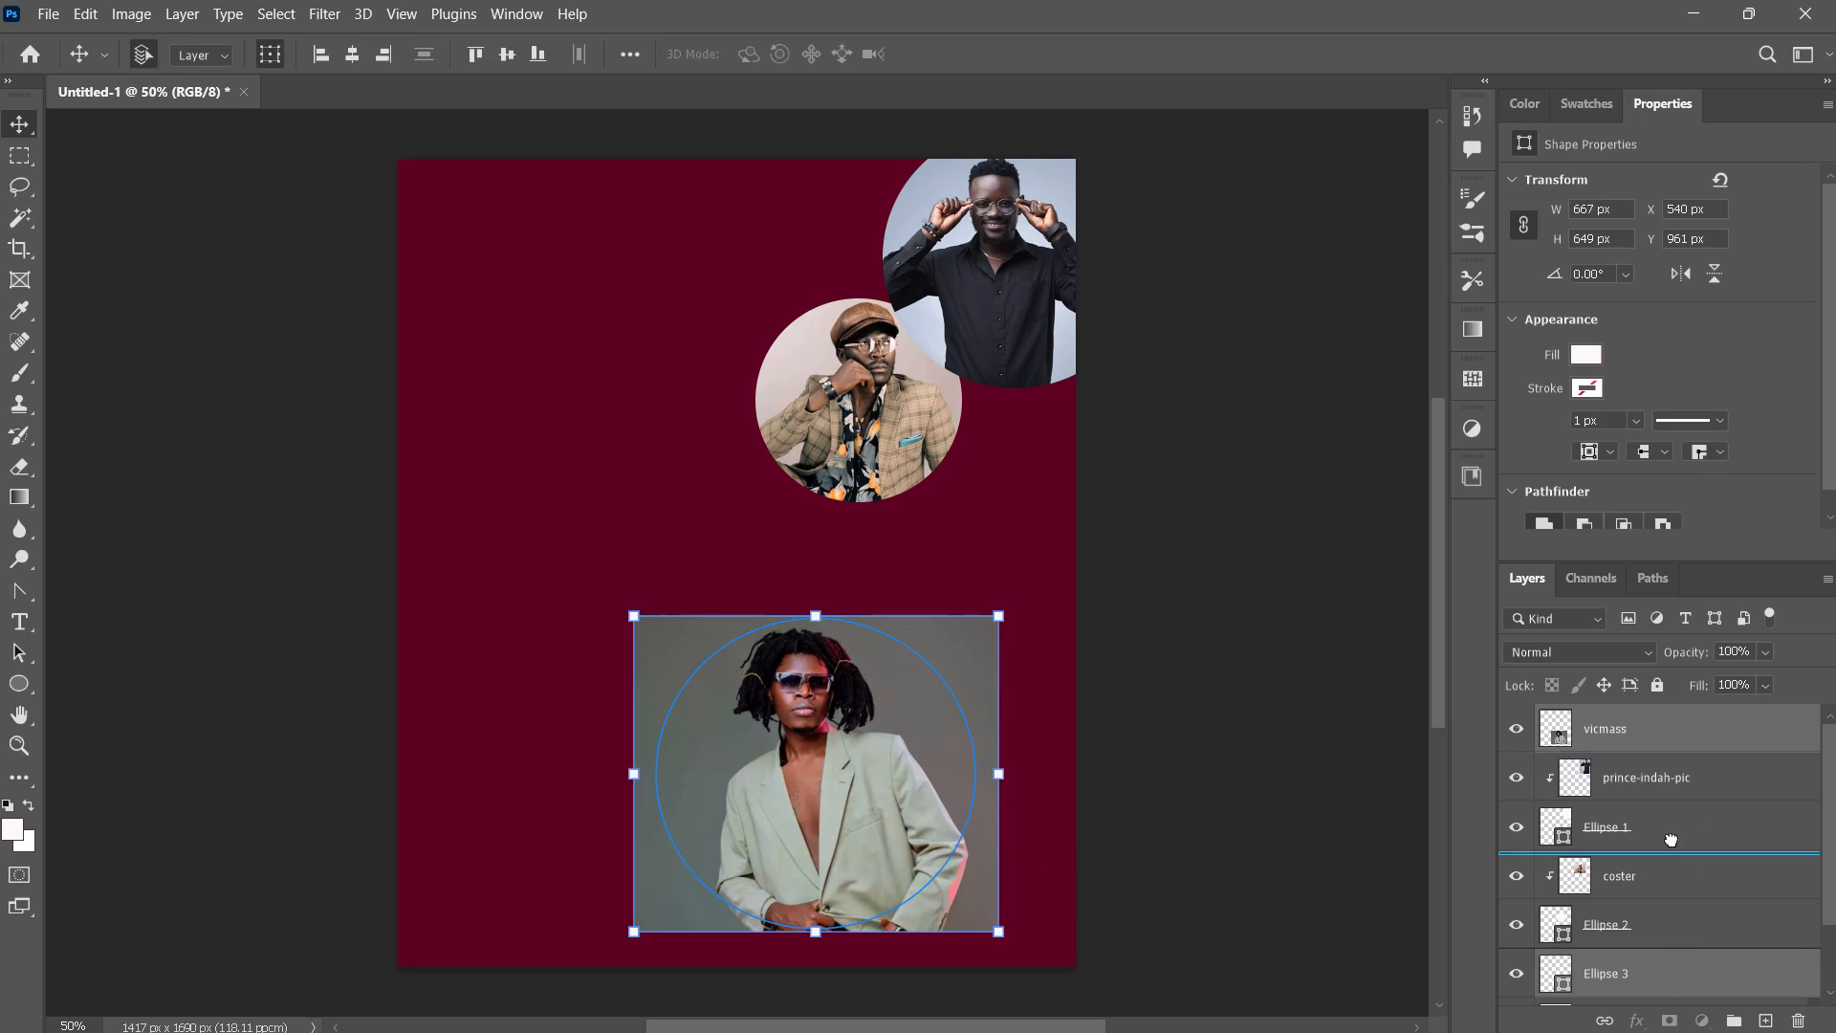
{"action": "left_click_drag", "start_coordinate": [1672, 840], "coordinate": [1658, 758]}
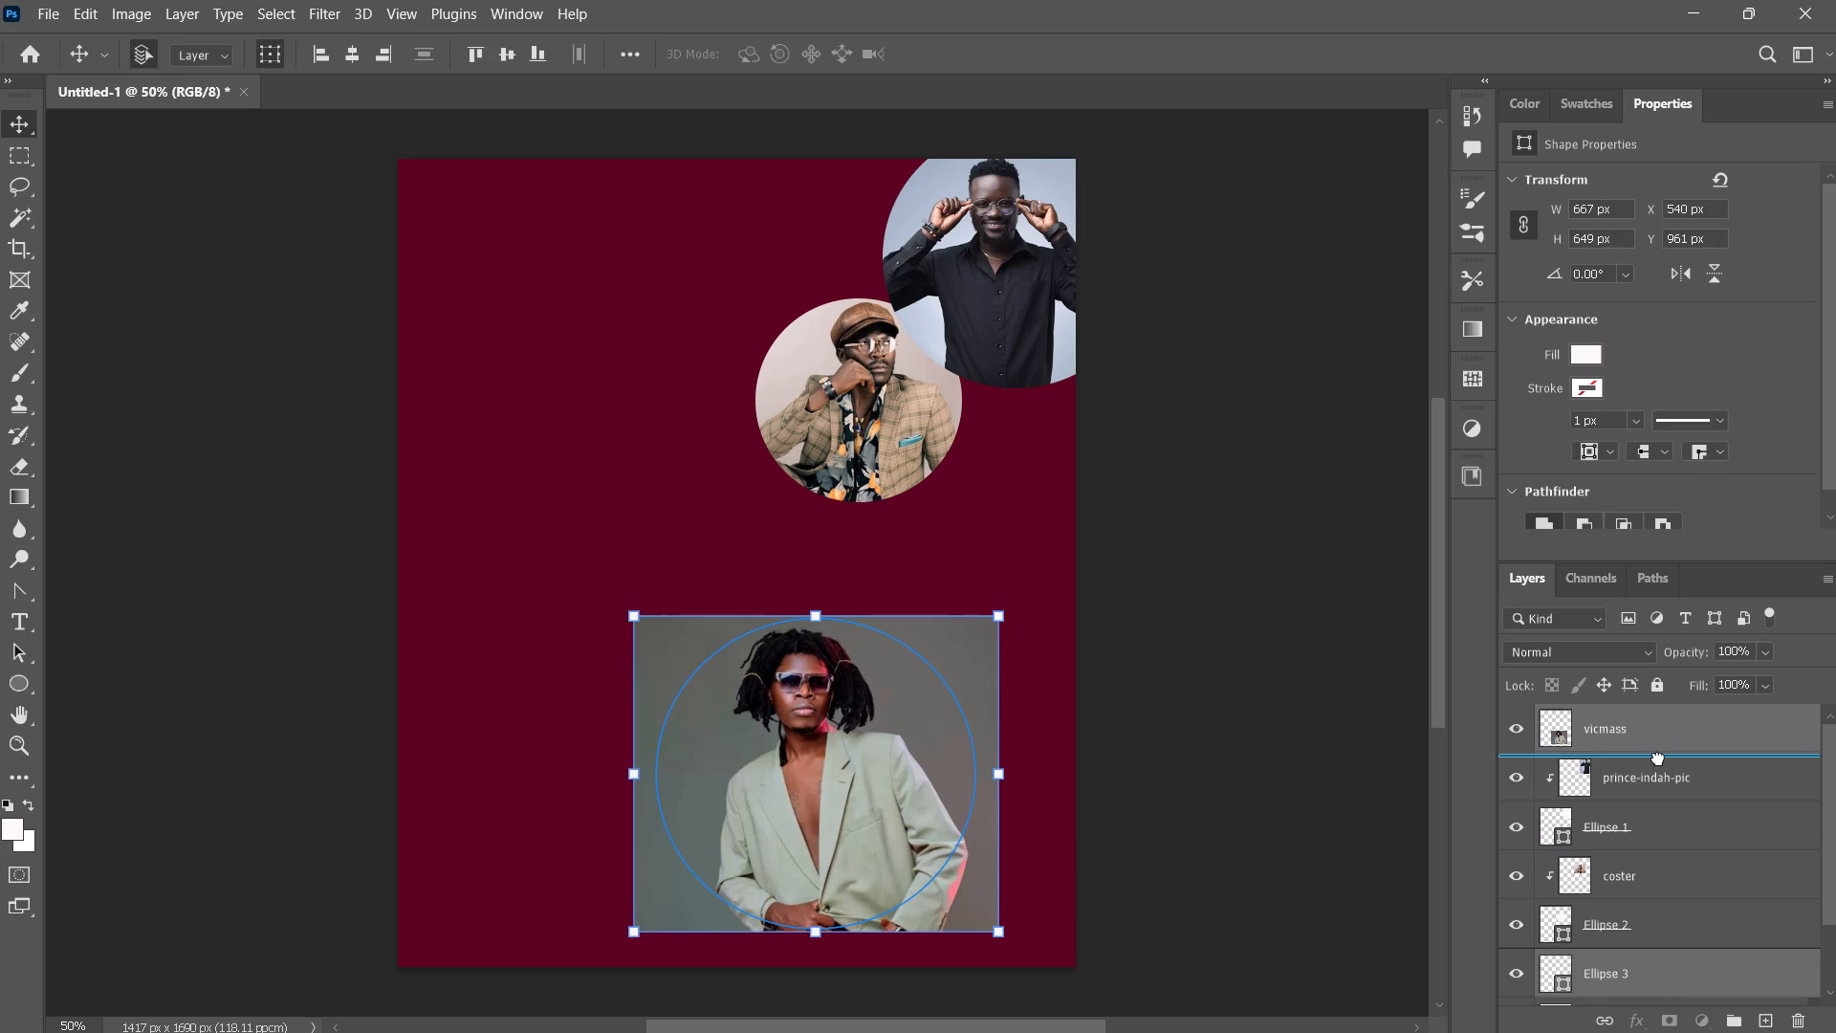
{"action": "left_click_drag", "start_coordinate": [1658, 758], "coordinate": [1663, 974]}
{"action": "scroll", "coordinate": [1655, 973], "scroll_direction": "down", "scroll_amount": 2}
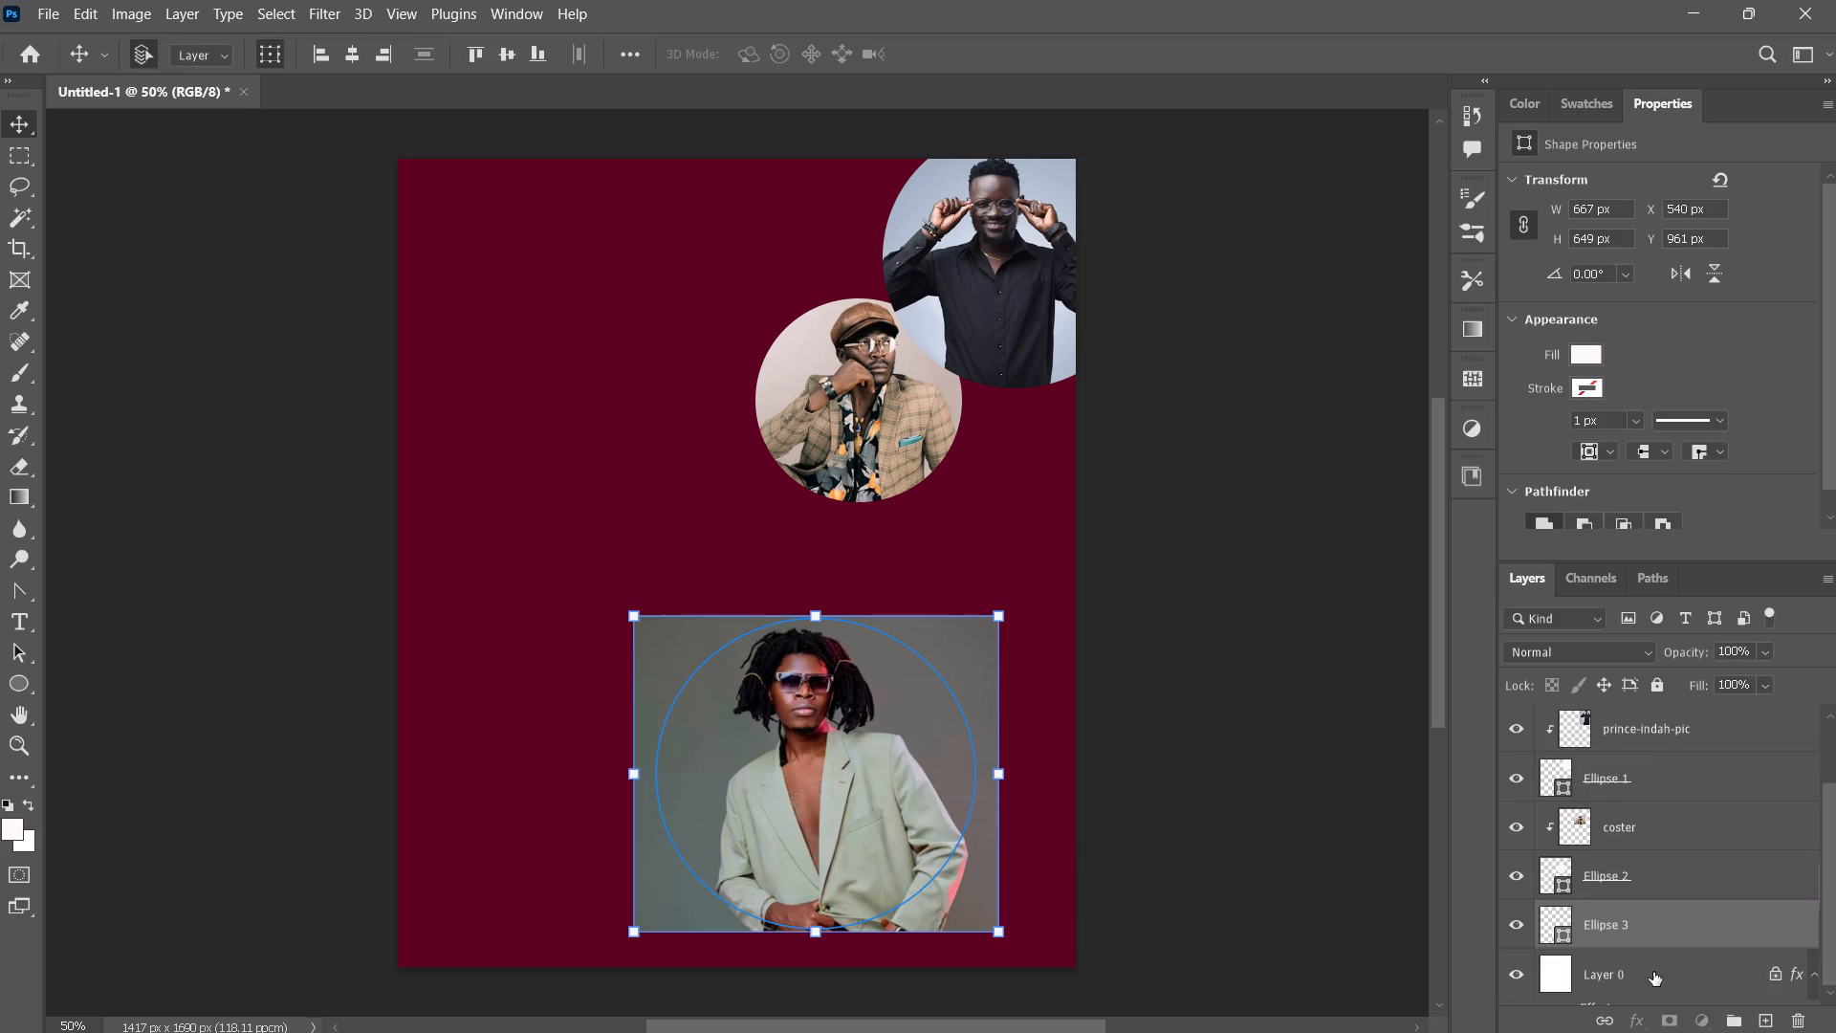
{"action": "scroll", "coordinate": [1651, 970], "scroll_direction": "down", "scroll_amount": 1}
{"action": "left_click_drag", "start_coordinate": [1623, 889], "coordinate": [1632, 747]}
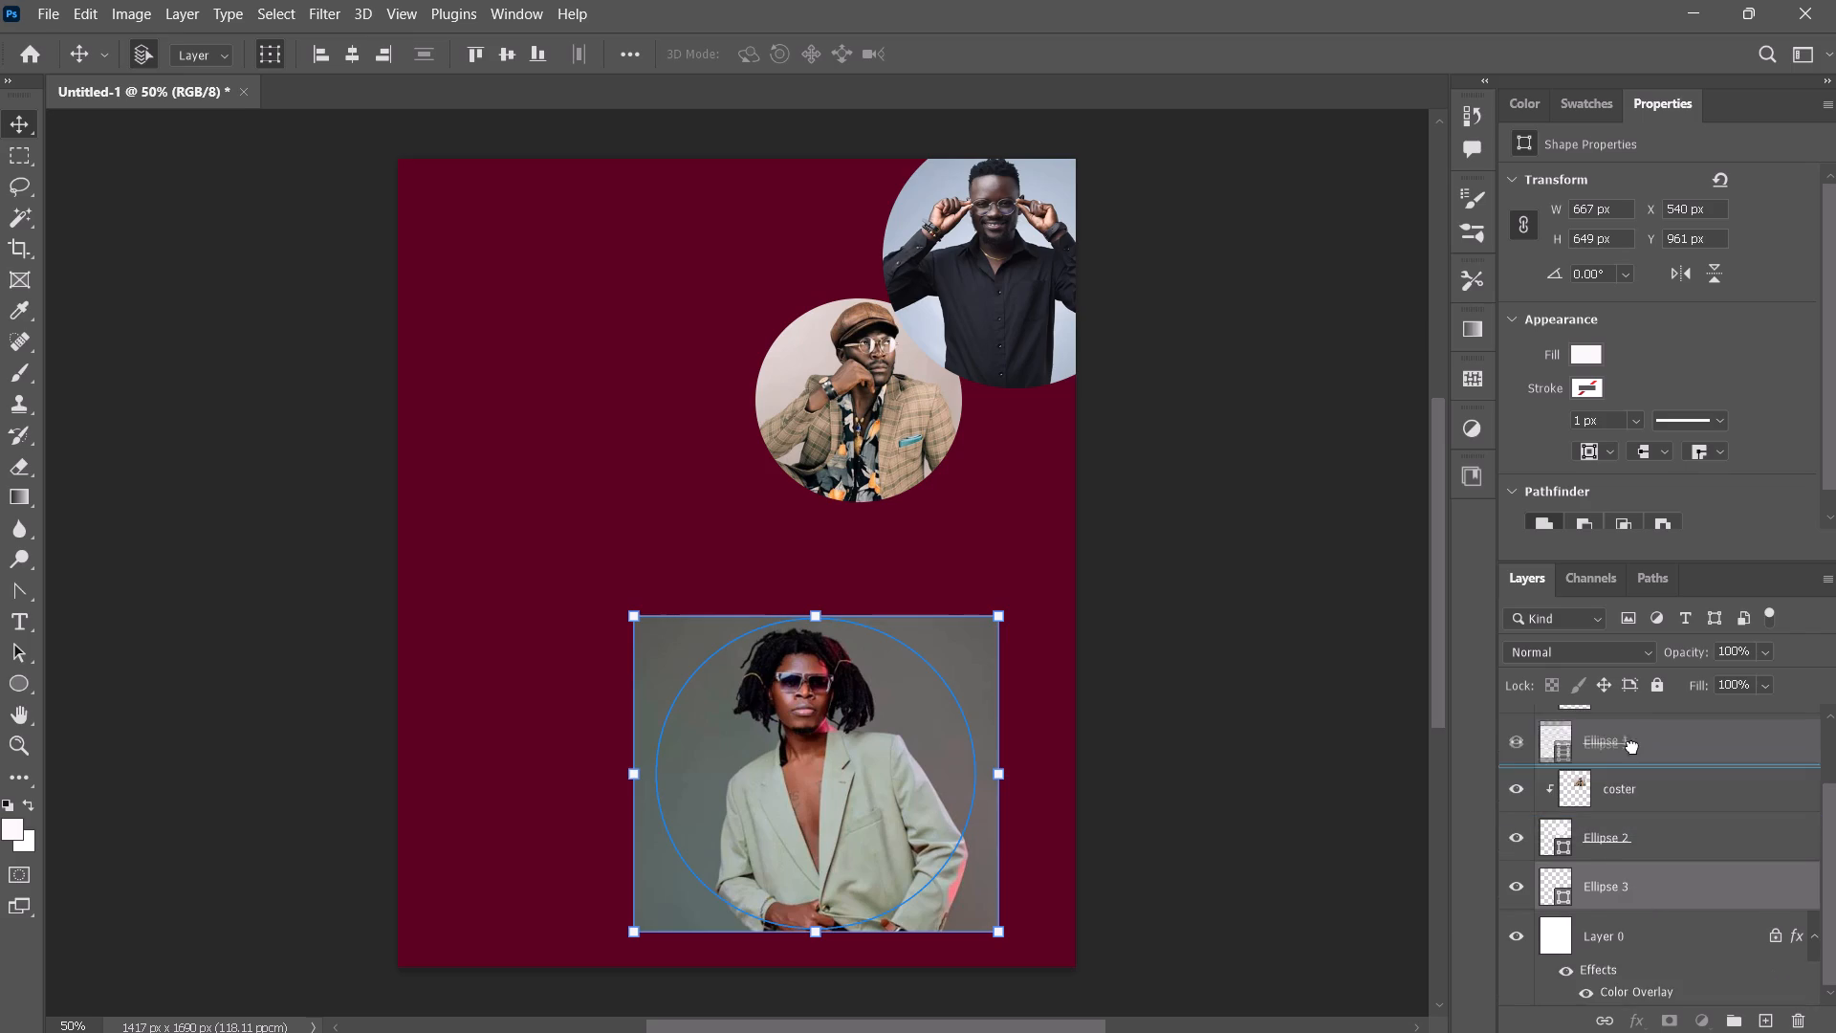
{"action": "left_click_drag", "start_coordinate": [1632, 747], "coordinate": [1649, 789]}
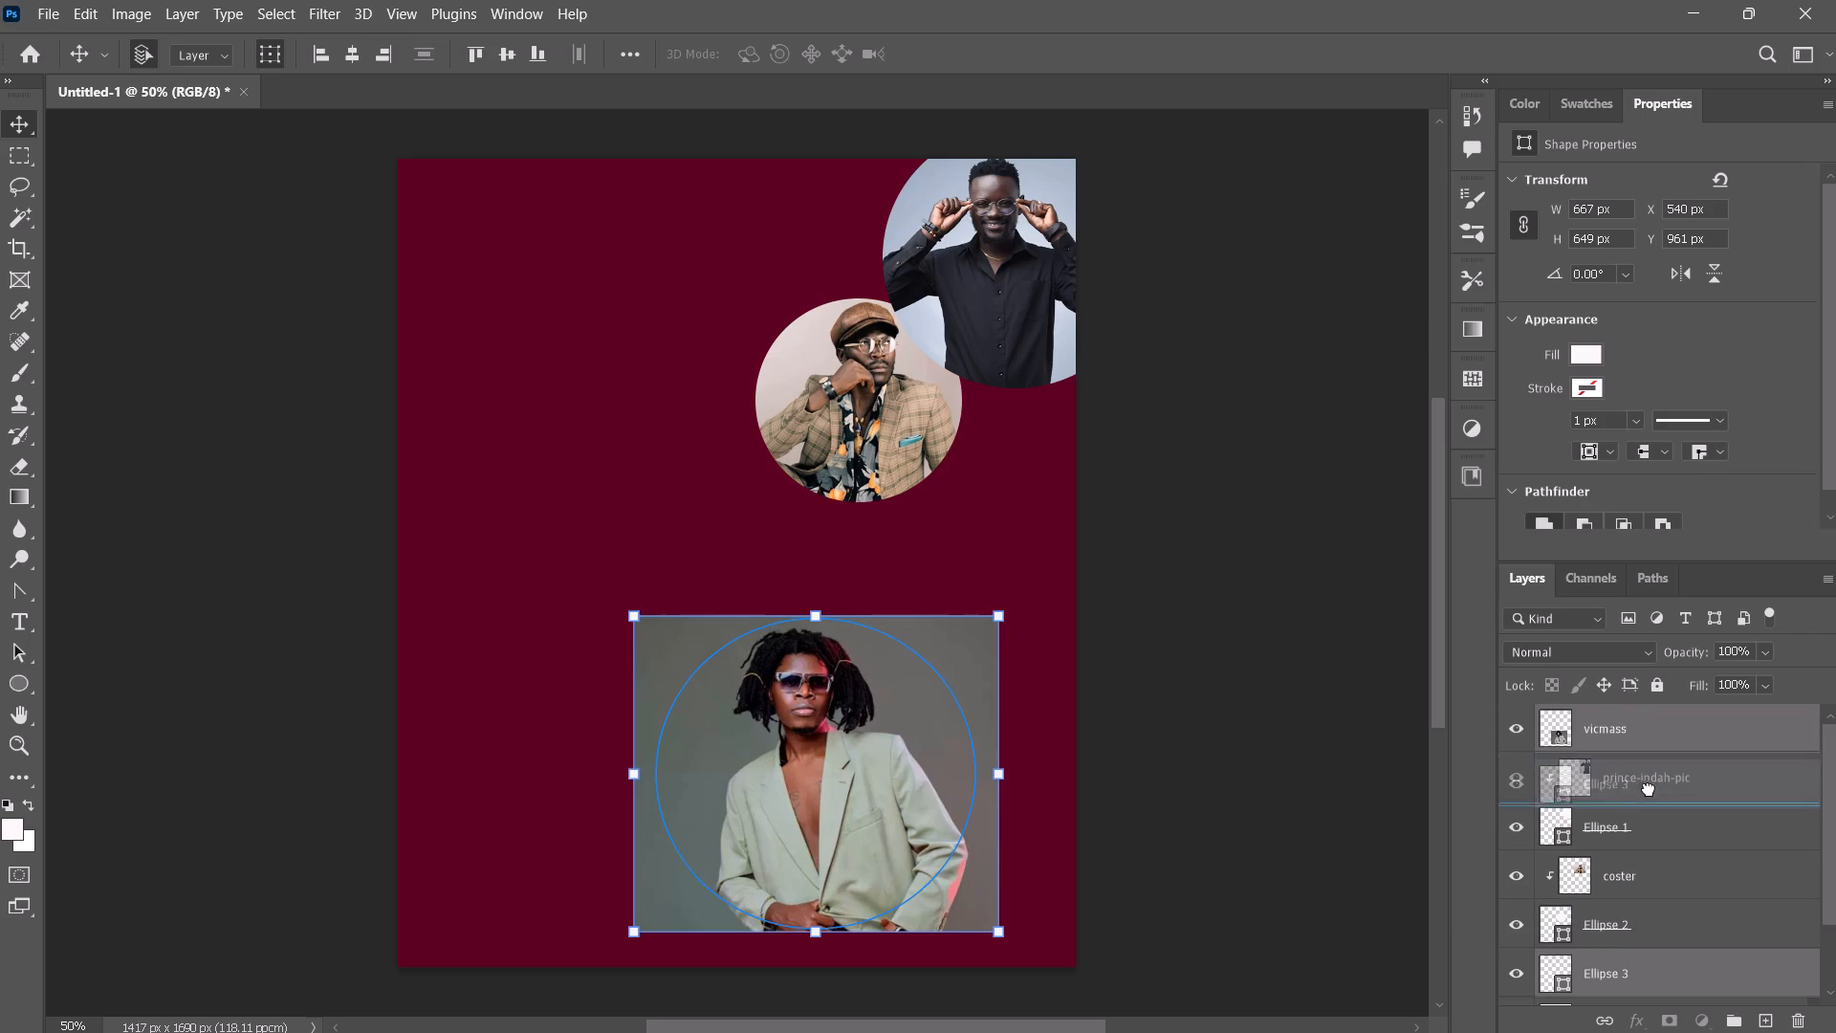
{"action": "left_click_drag", "start_coordinate": [1649, 789], "coordinate": [1643, 742]}
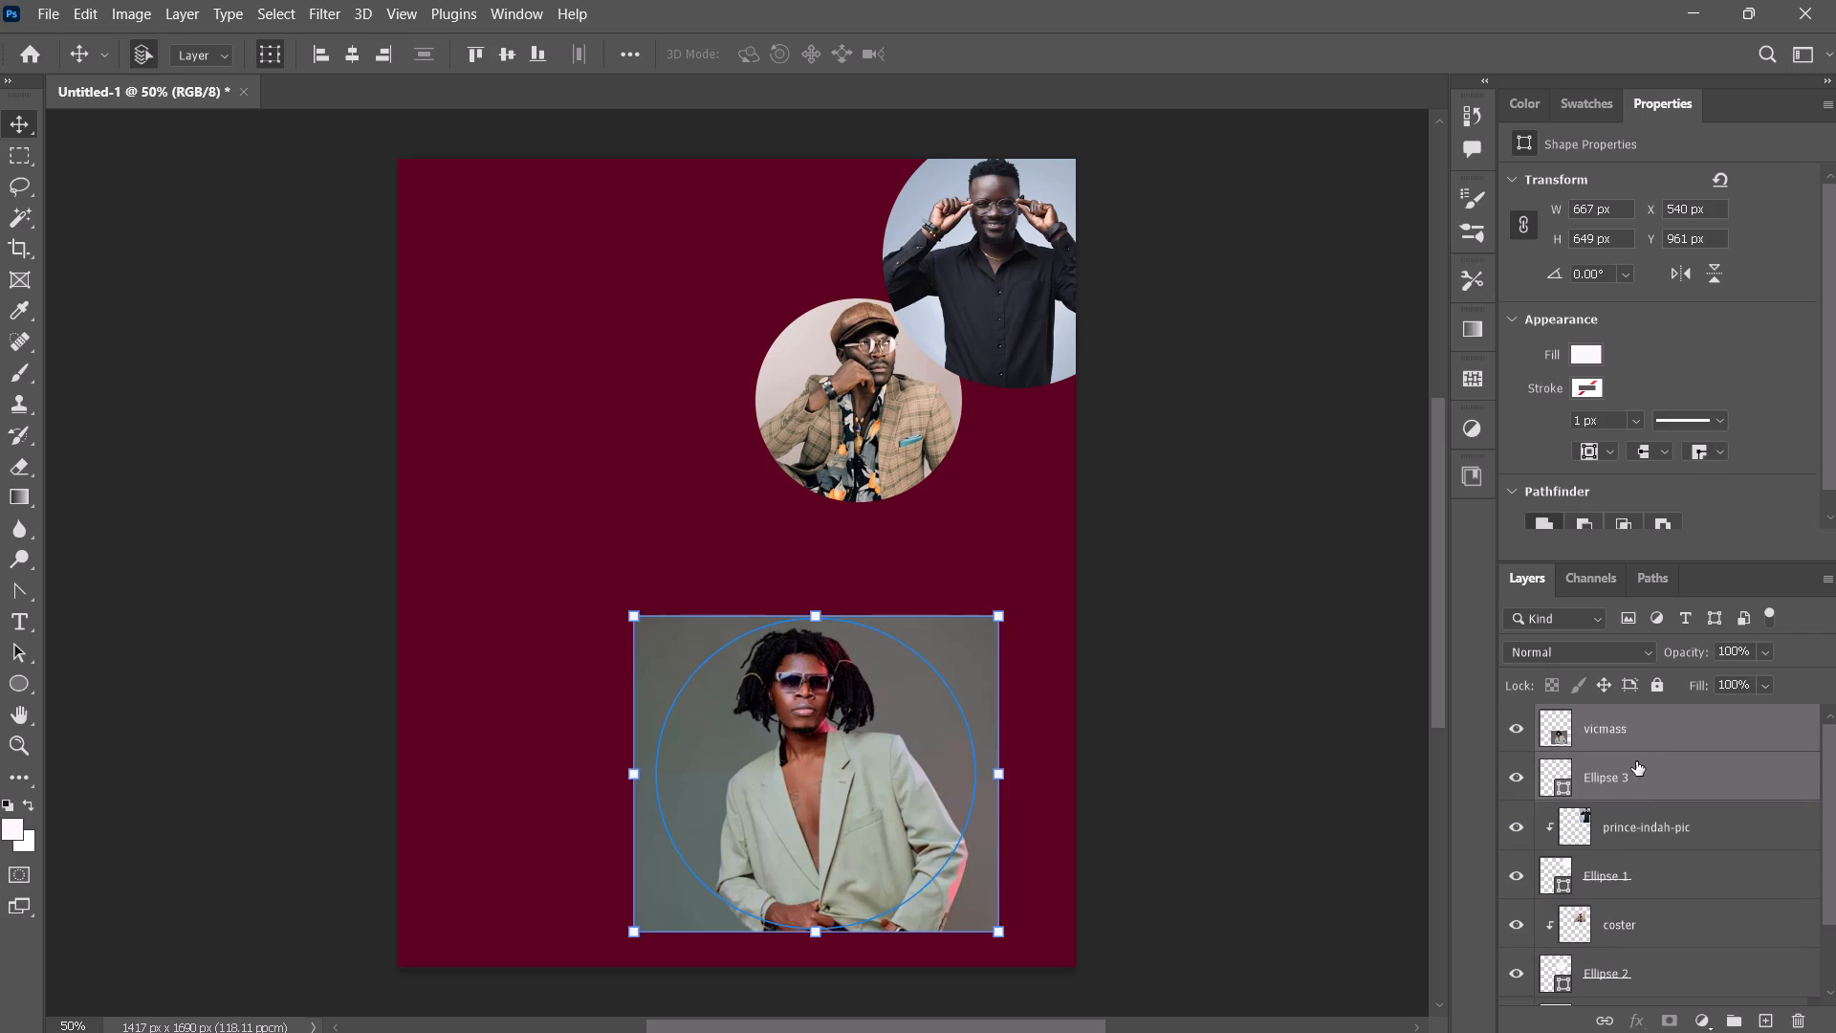
Clip the vicmass layer to the Ellipse 3 layer directly beneath it with a clipping mask.
{"action": "left_click", "coordinate": [1636, 763], "text": "alt"}
{"action": "left_click", "coordinate": [1631, 737]}
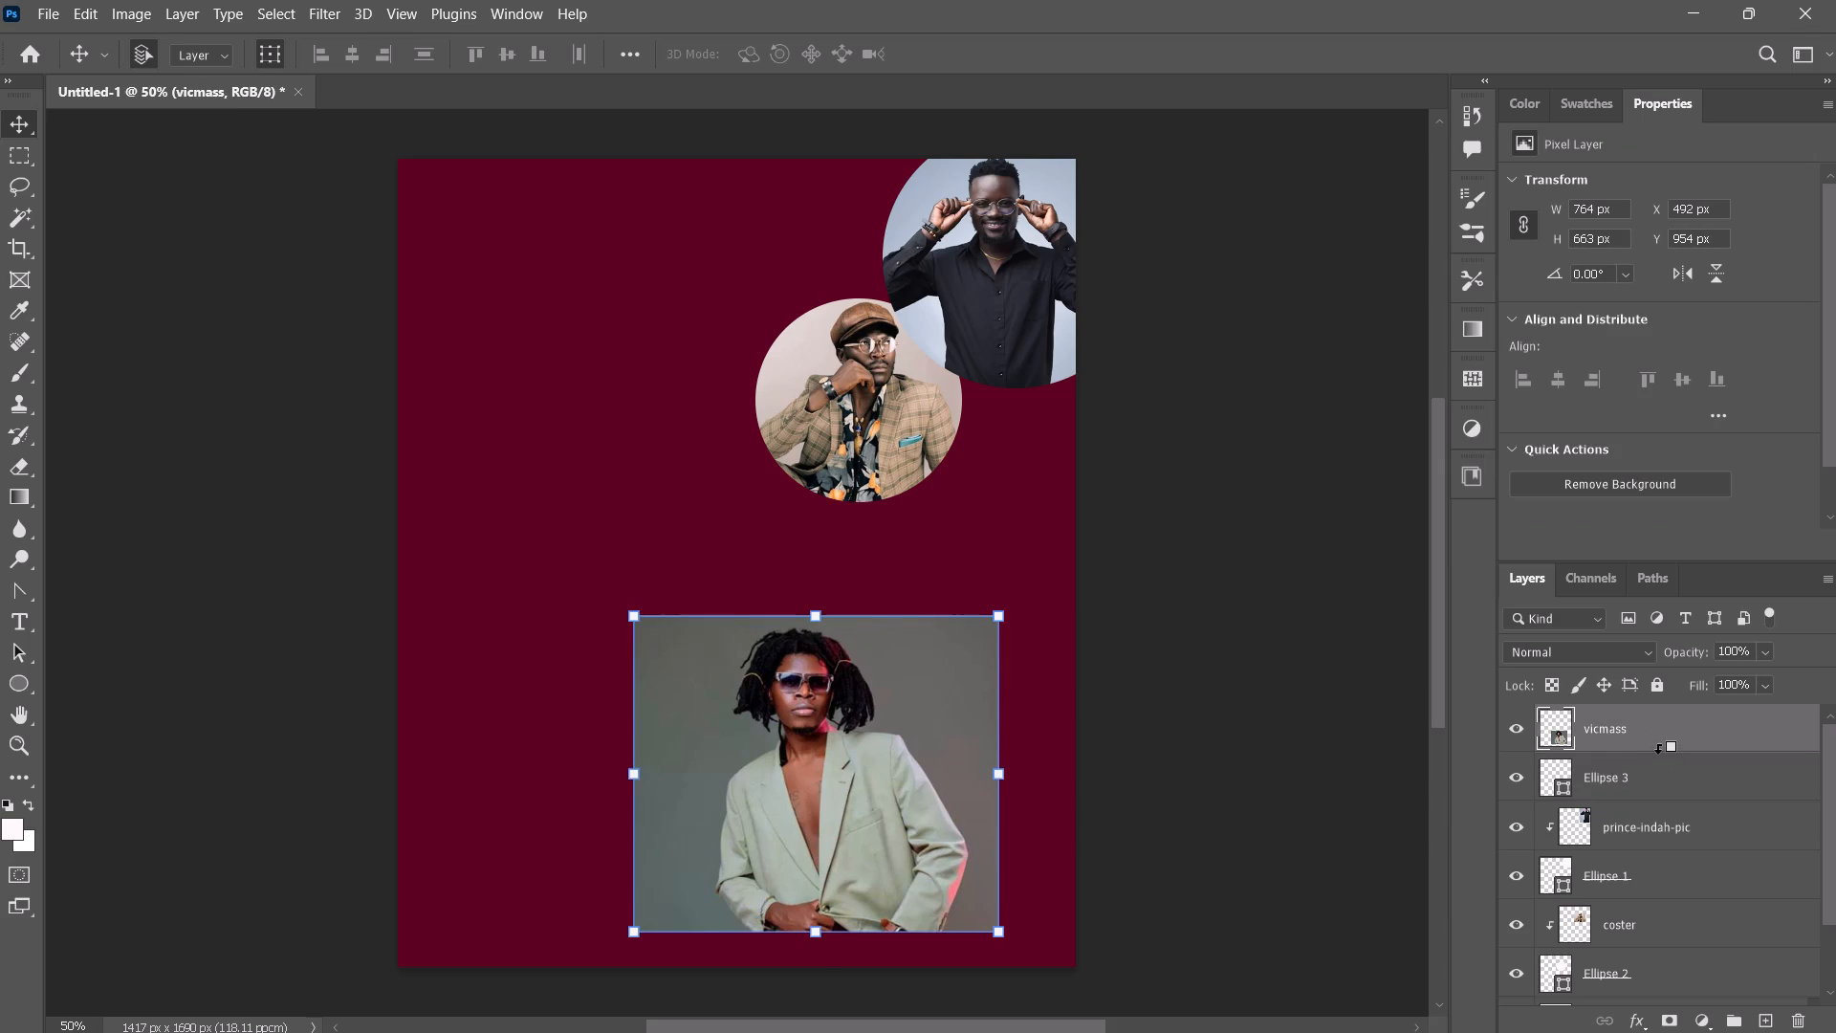
{"action": "left_click", "coordinate": [1658, 753], "text": "alt"}
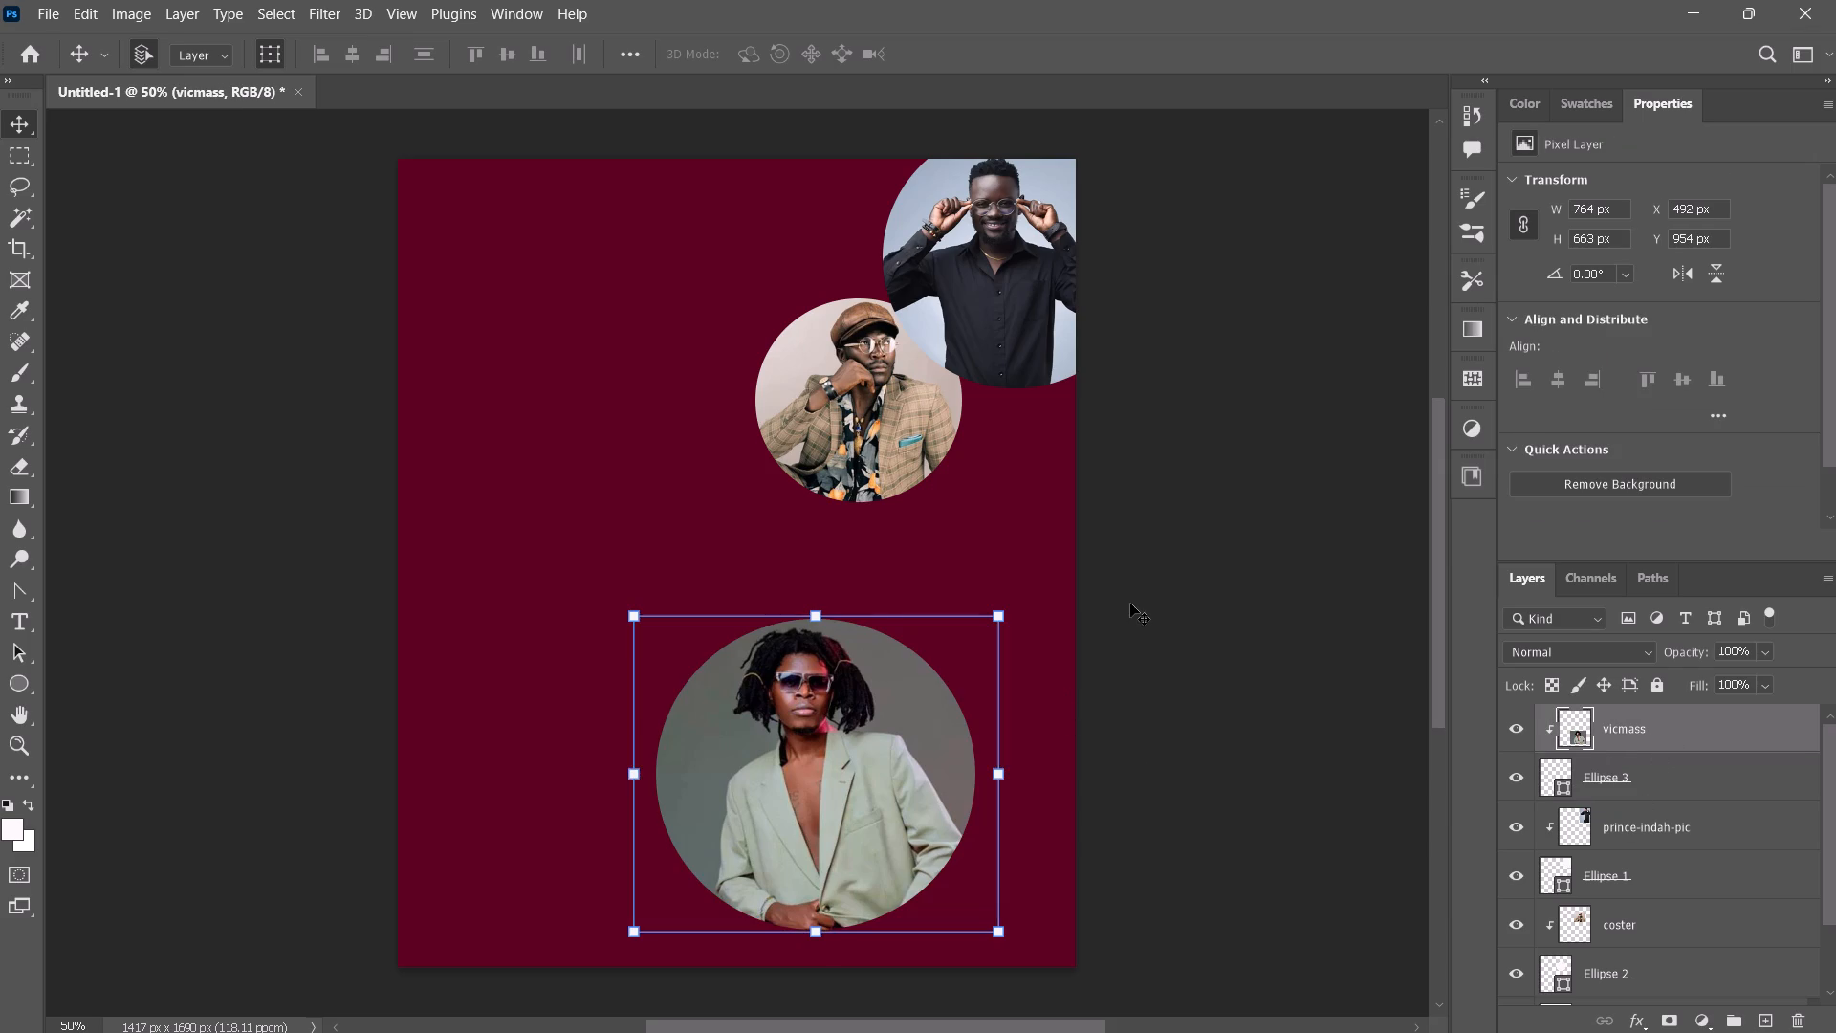
{"action": "left_click", "coordinate": [1130, 599]}
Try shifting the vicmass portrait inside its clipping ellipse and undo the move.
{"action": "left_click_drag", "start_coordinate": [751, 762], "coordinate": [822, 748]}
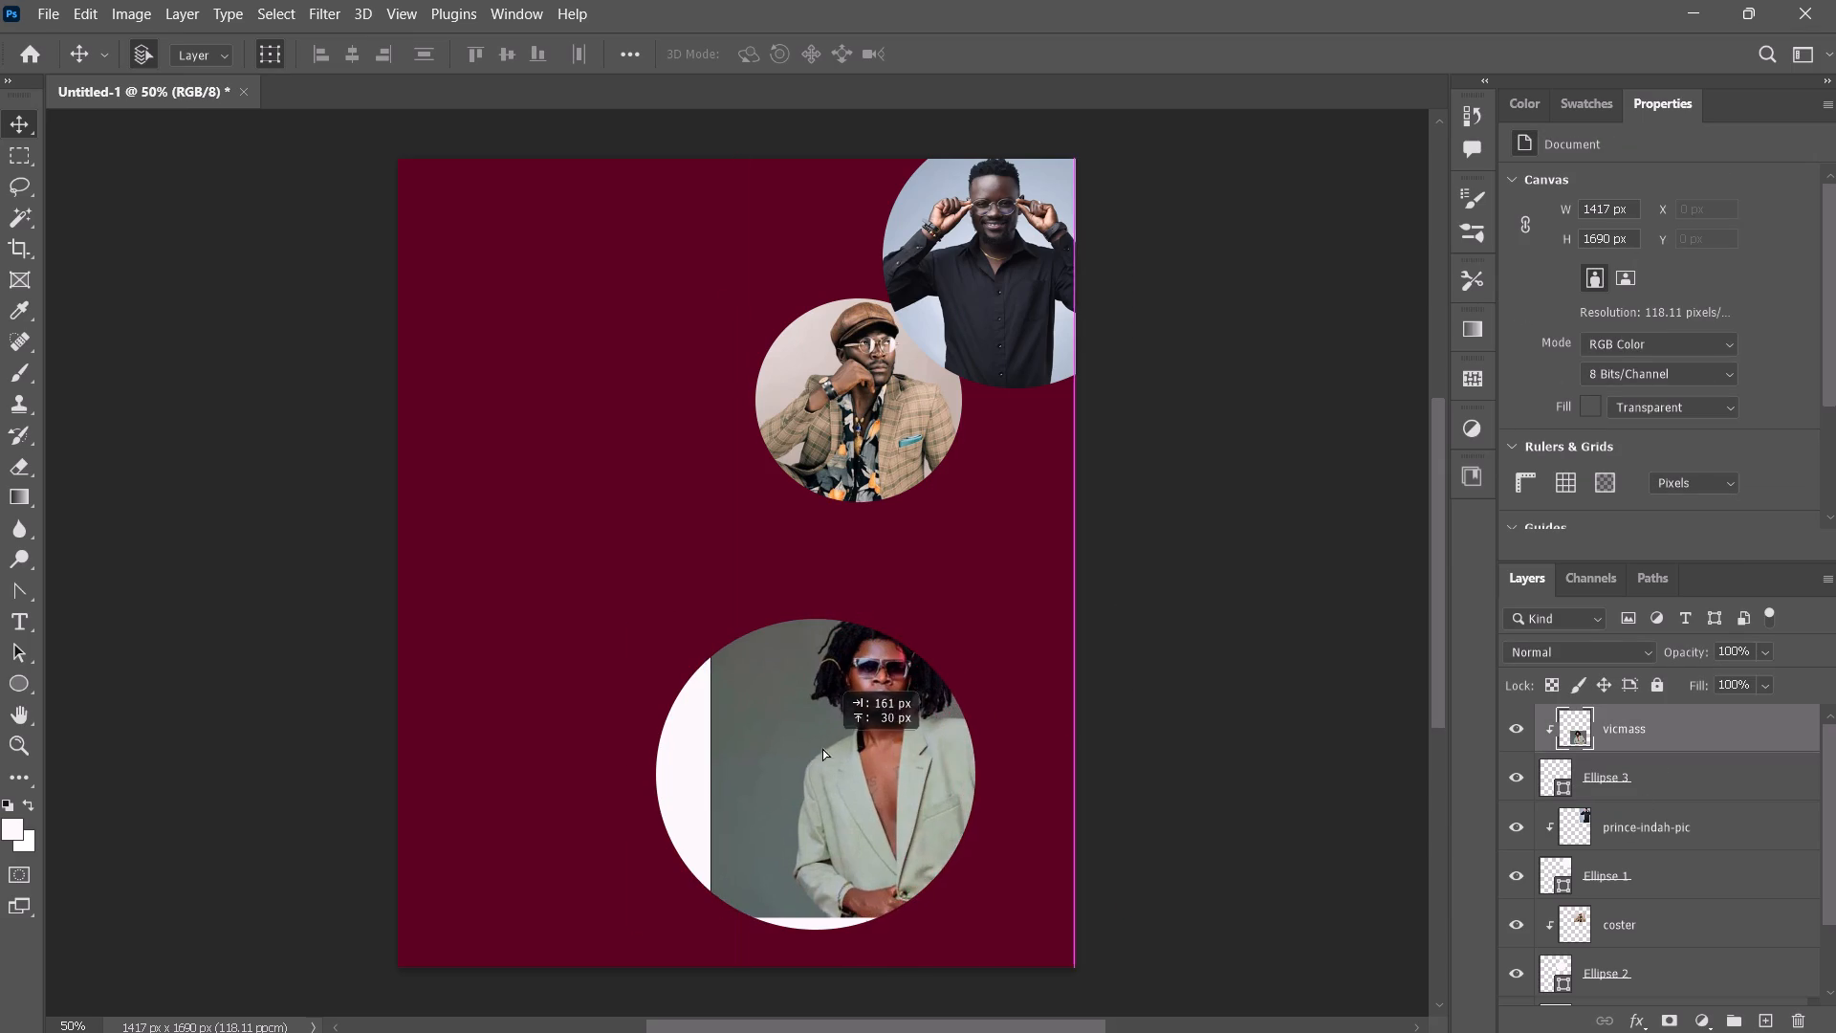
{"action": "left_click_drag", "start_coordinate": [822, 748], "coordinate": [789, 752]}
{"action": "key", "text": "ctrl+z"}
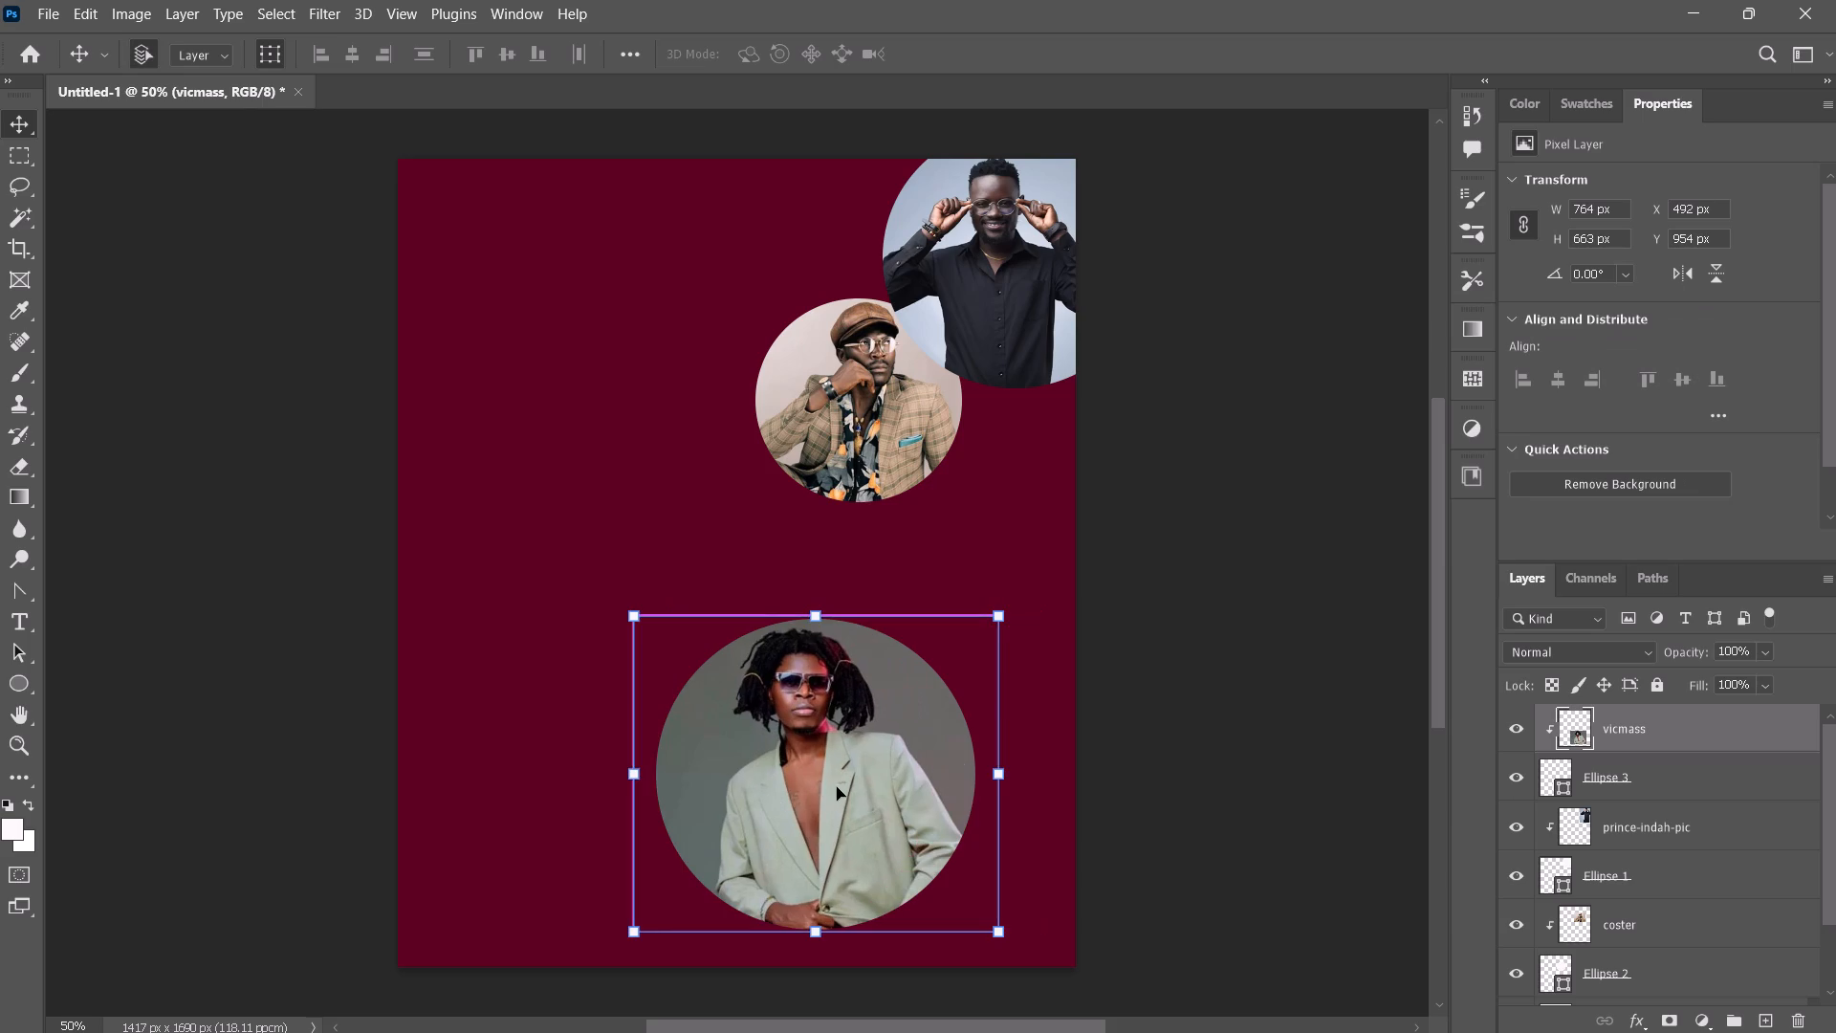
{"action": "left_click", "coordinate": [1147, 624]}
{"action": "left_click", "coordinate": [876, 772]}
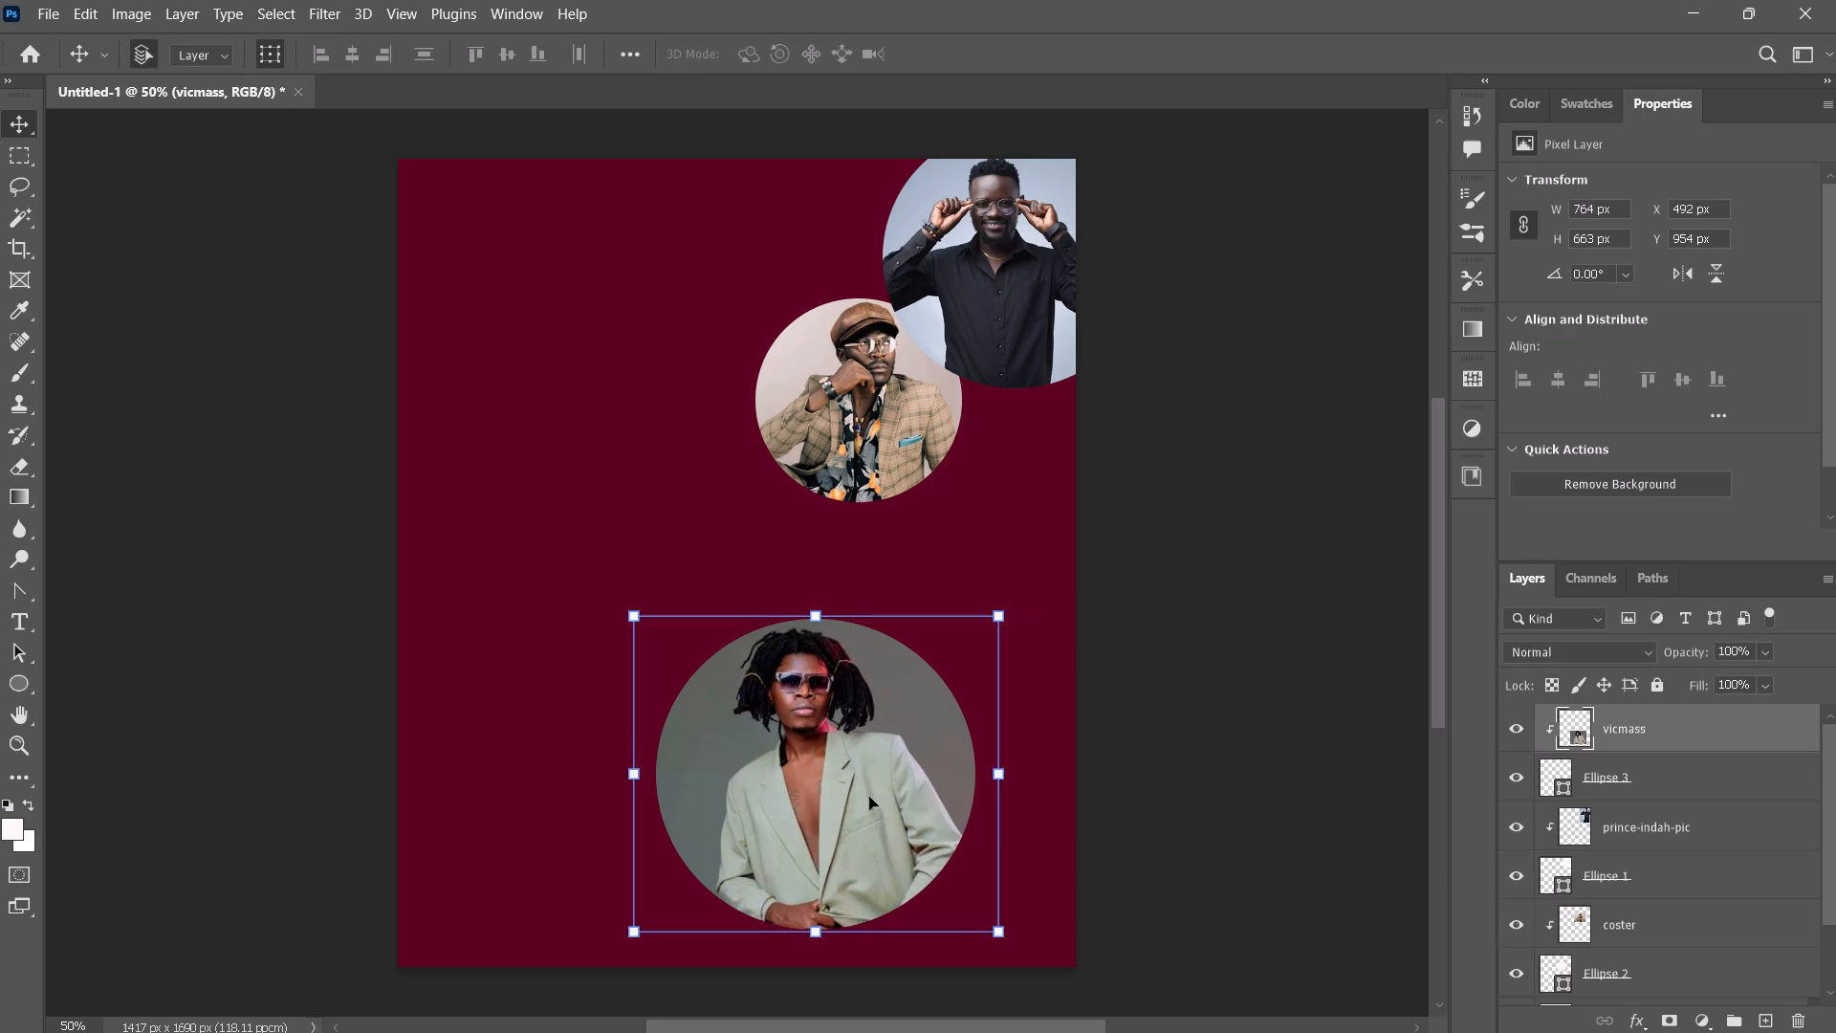
Scale the vicmass portrait and its ellipse together to about 70.55% and place them below the other portraits, overlapping the canvas's right edge.
{"action": "left_click", "coordinate": [283, 703]}
{"action": "left_click_drag", "start_coordinate": [647, 685], "coordinate": [1069, 892]}
{"action": "left_click_drag", "start_coordinate": [1010, 933], "coordinate": [950, 883]}
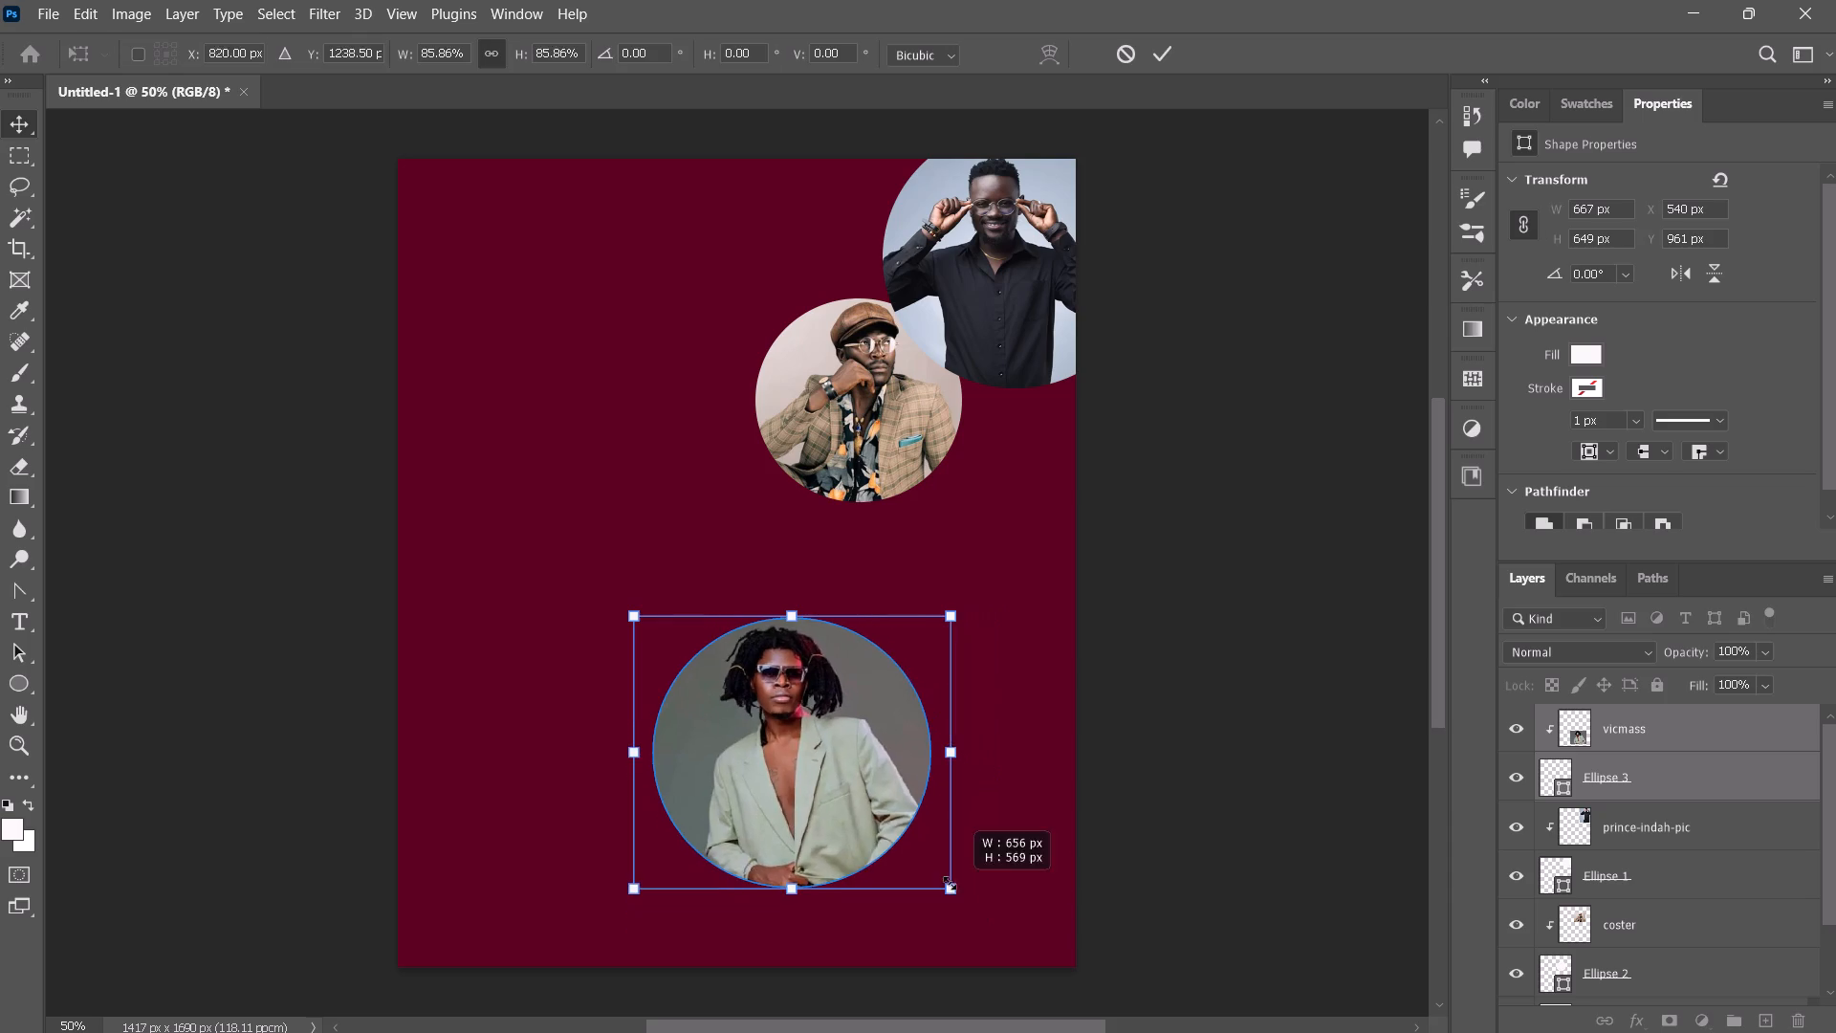
{"action": "left_click_drag", "start_coordinate": [950, 883], "coordinate": [939, 882]}
{"action": "left_click_drag", "start_coordinate": [813, 790], "coordinate": [964, 670]}
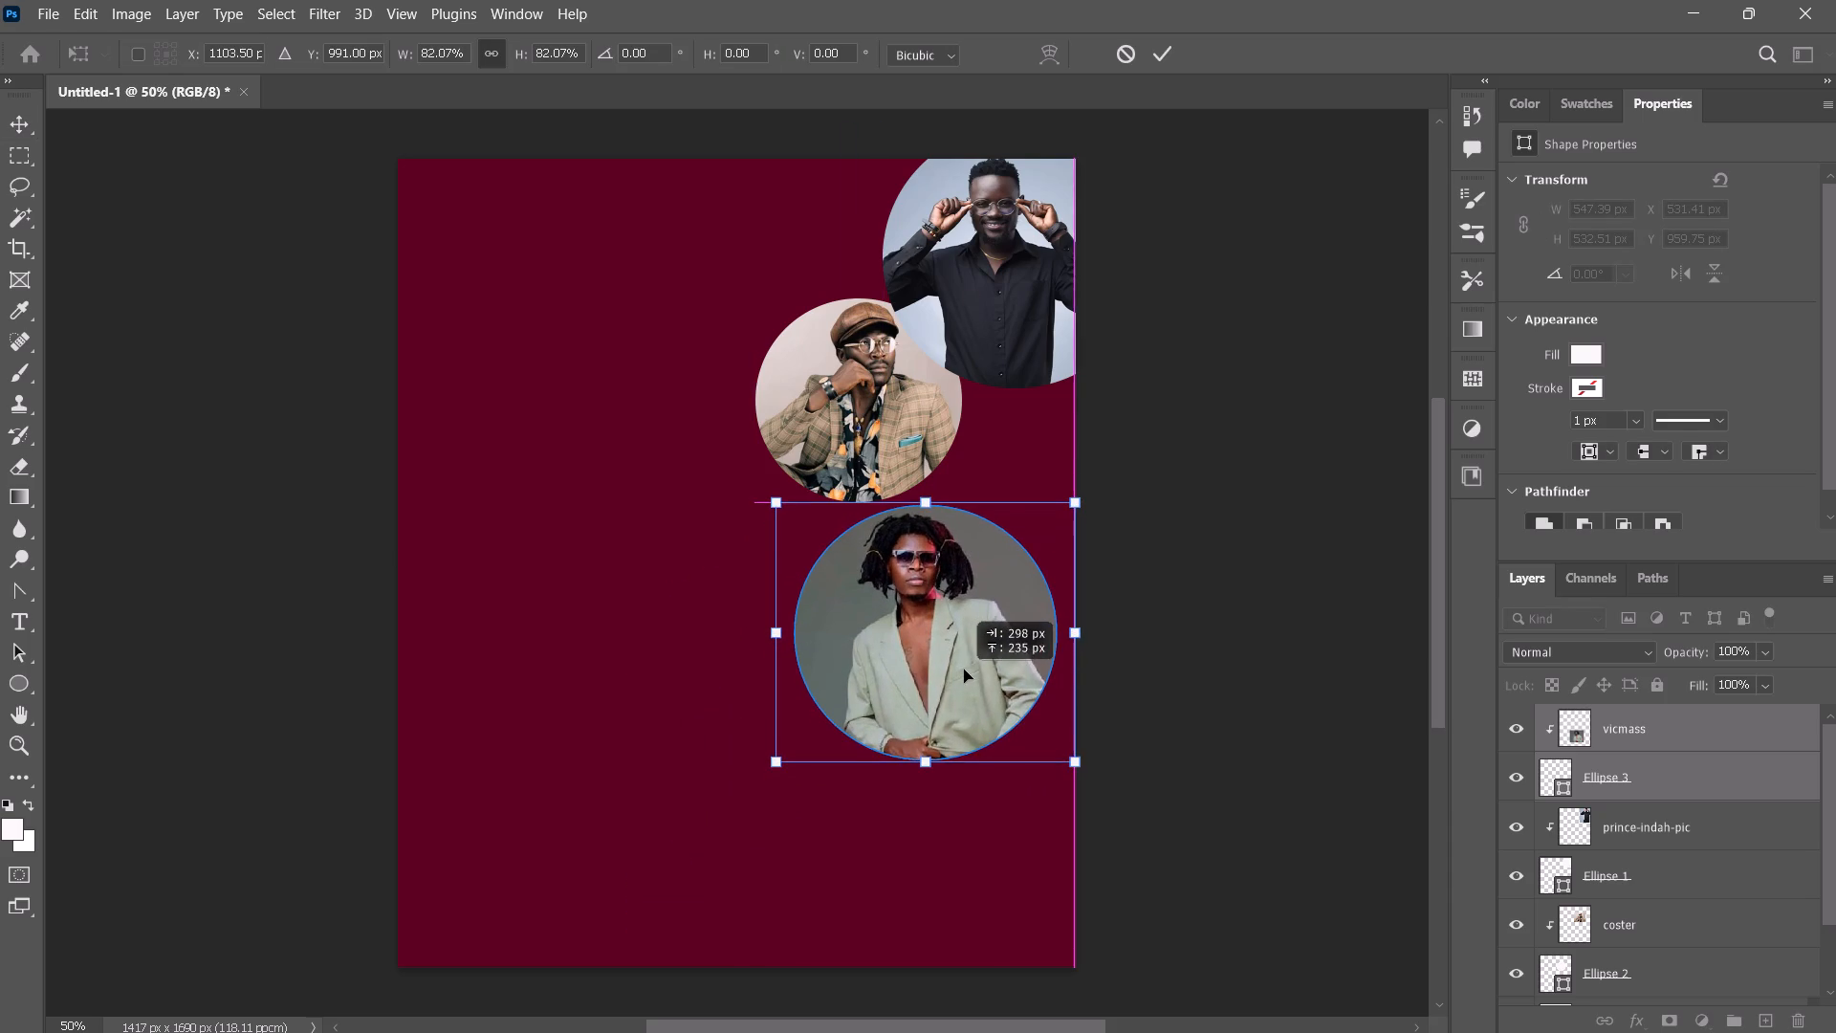
{"action": "left_click_drag", "start_coordinate": [964, 670], "coordinate": [1066, 552]}
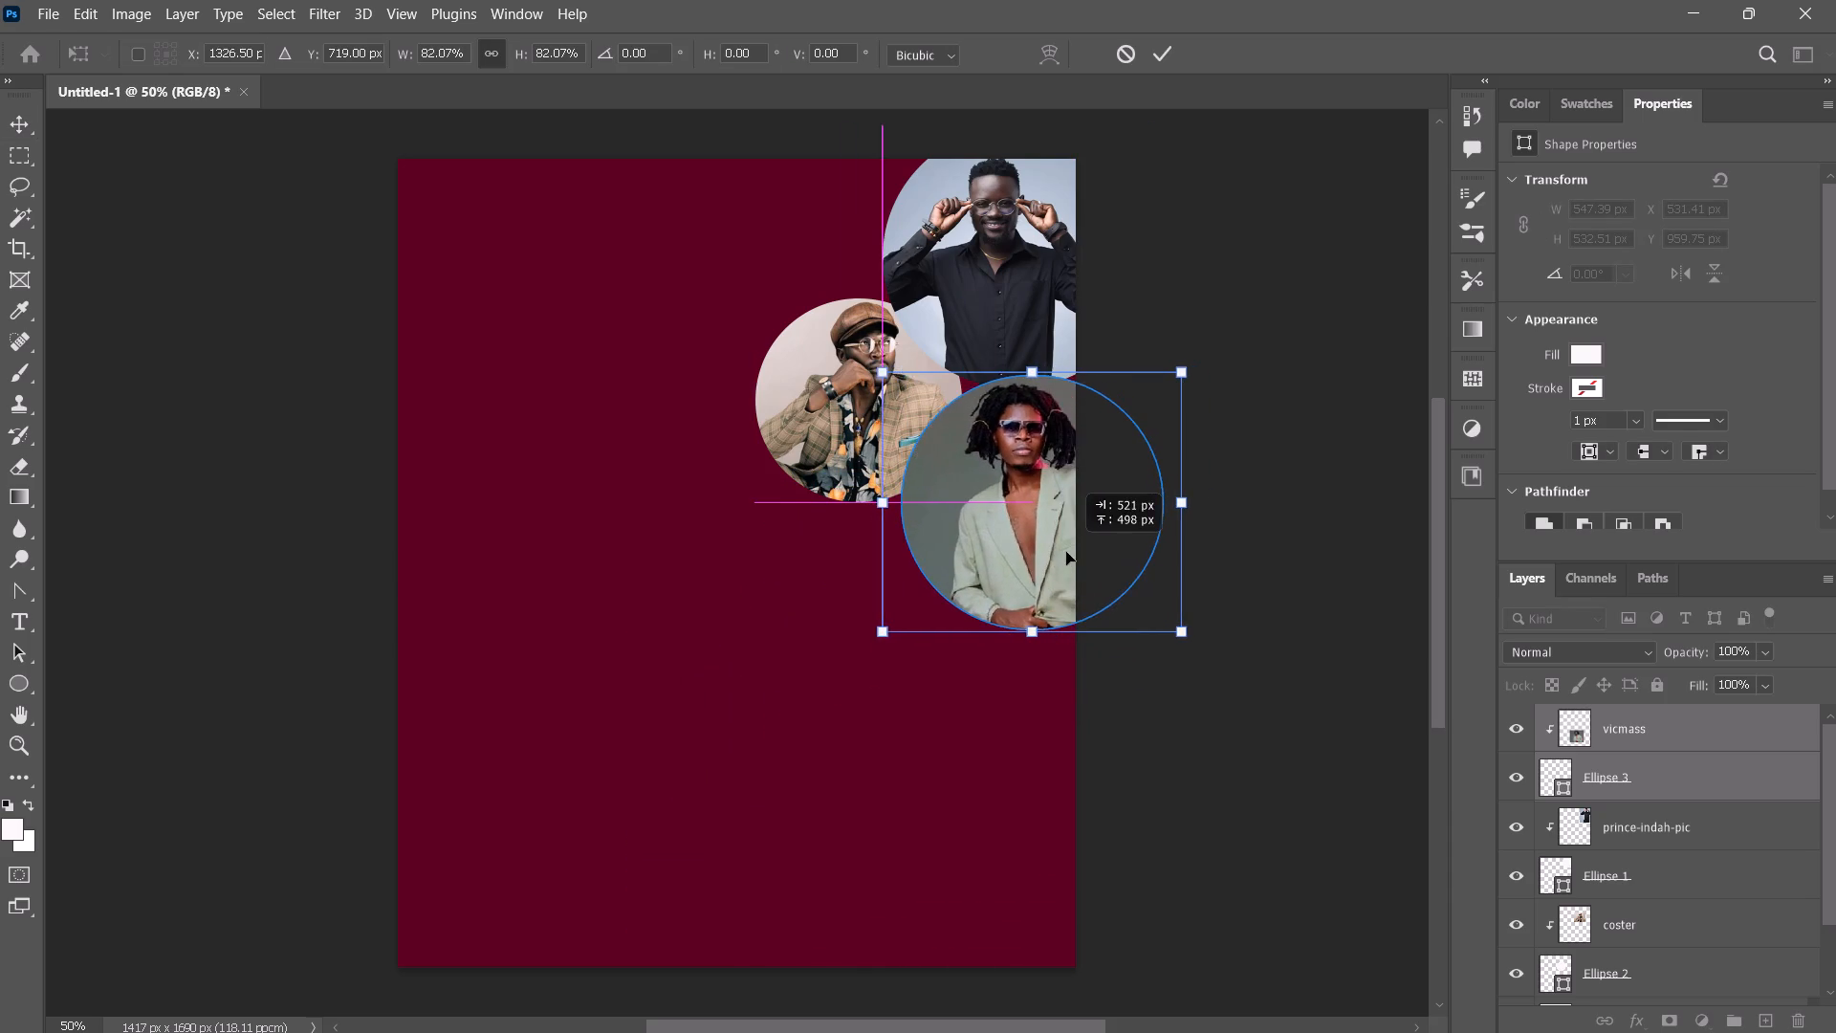
{"action": "left_click_drag", "start_coordinate": [1066, 552], "coordinate": [1022, 582]}
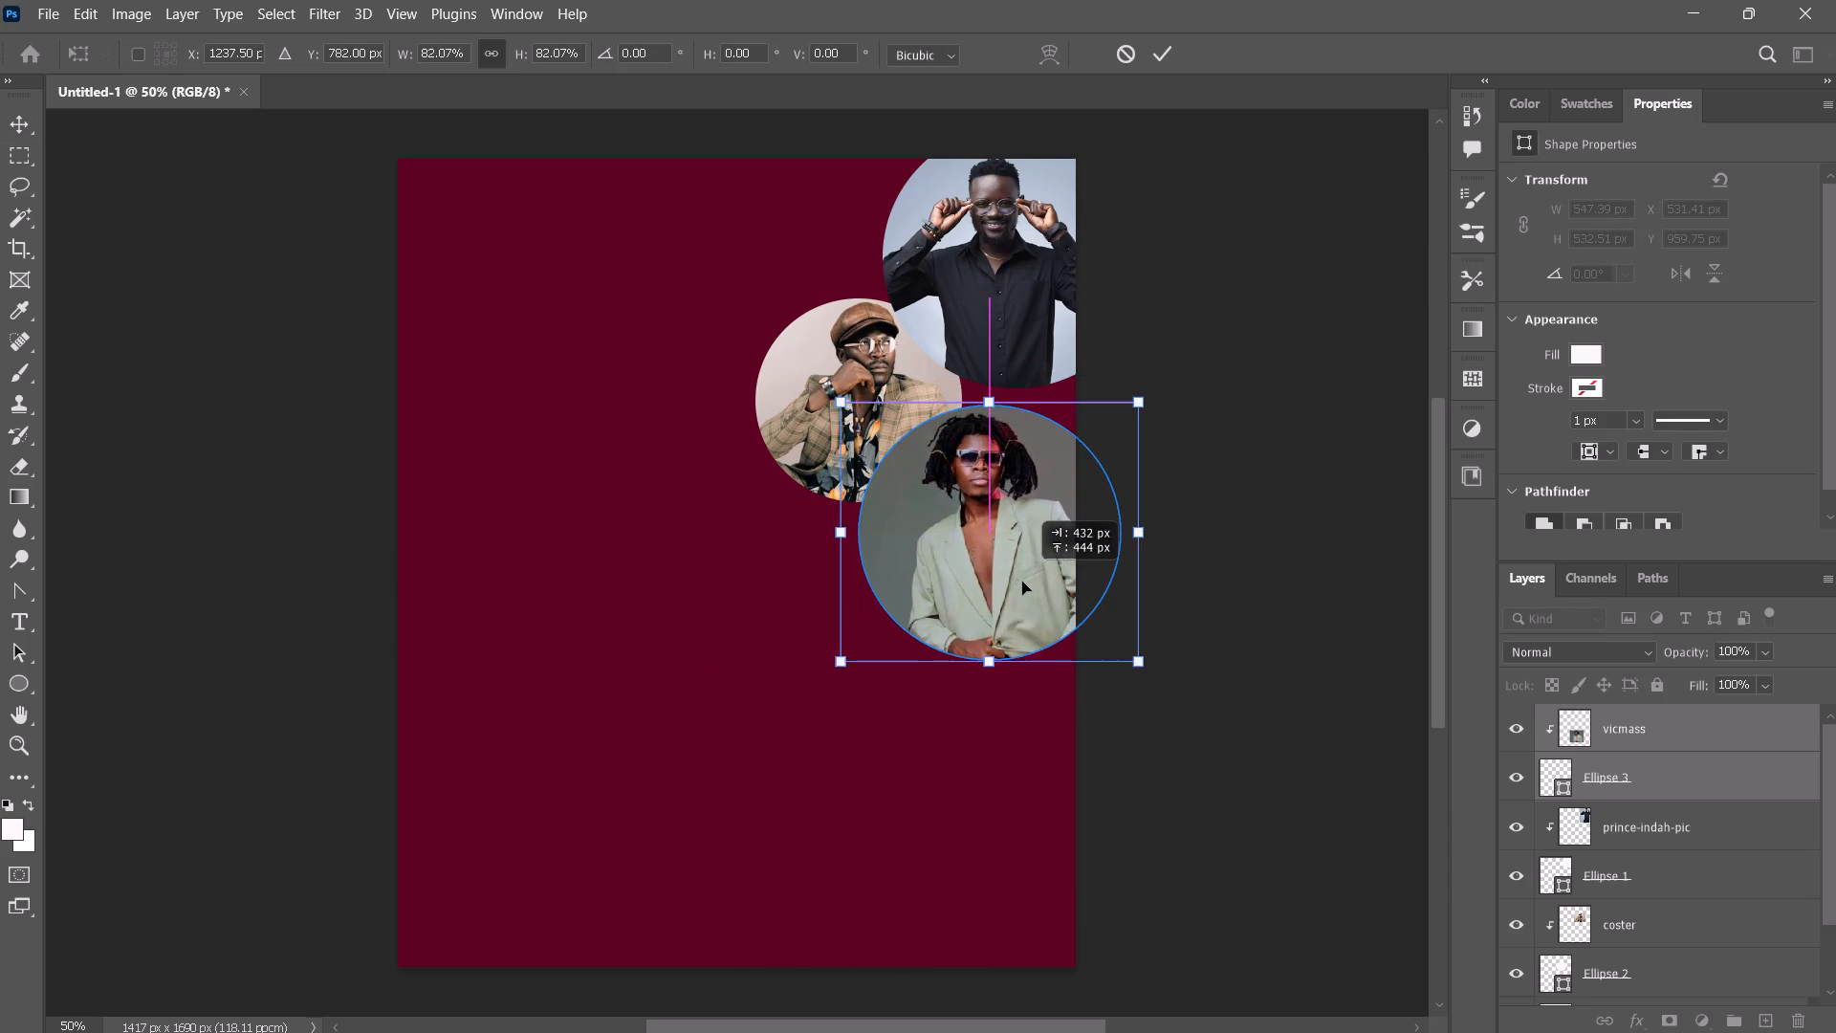
{"action": "left_click_drag", "start_coordinate": [1022, 582], "coordinate": [1019, 601]}
{"action": "left_click_drag", "start_coordinate": [987, 698], "coordinate": [989, 697]}
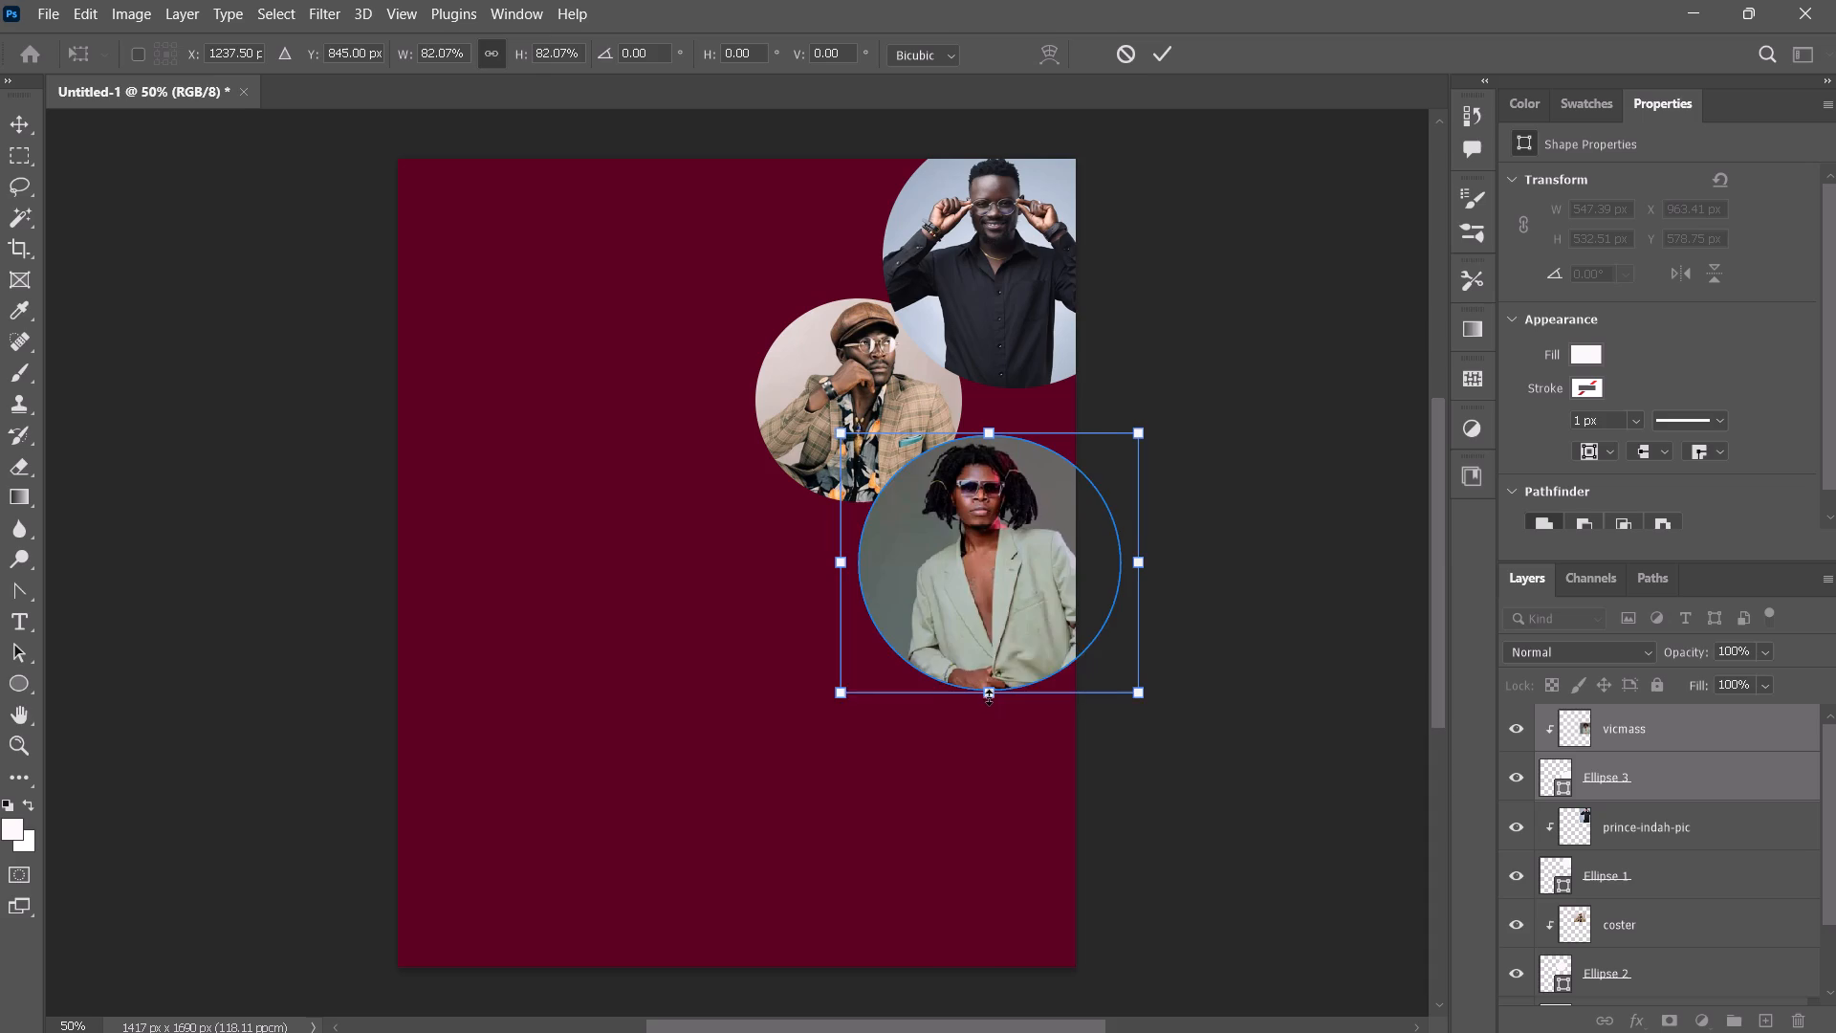
{"action": "left_click_drag", "start_coordinate": [989, 697], "coordinate": [995, 662]}
{"action": "left_click", "coordinate": [974, 582]}
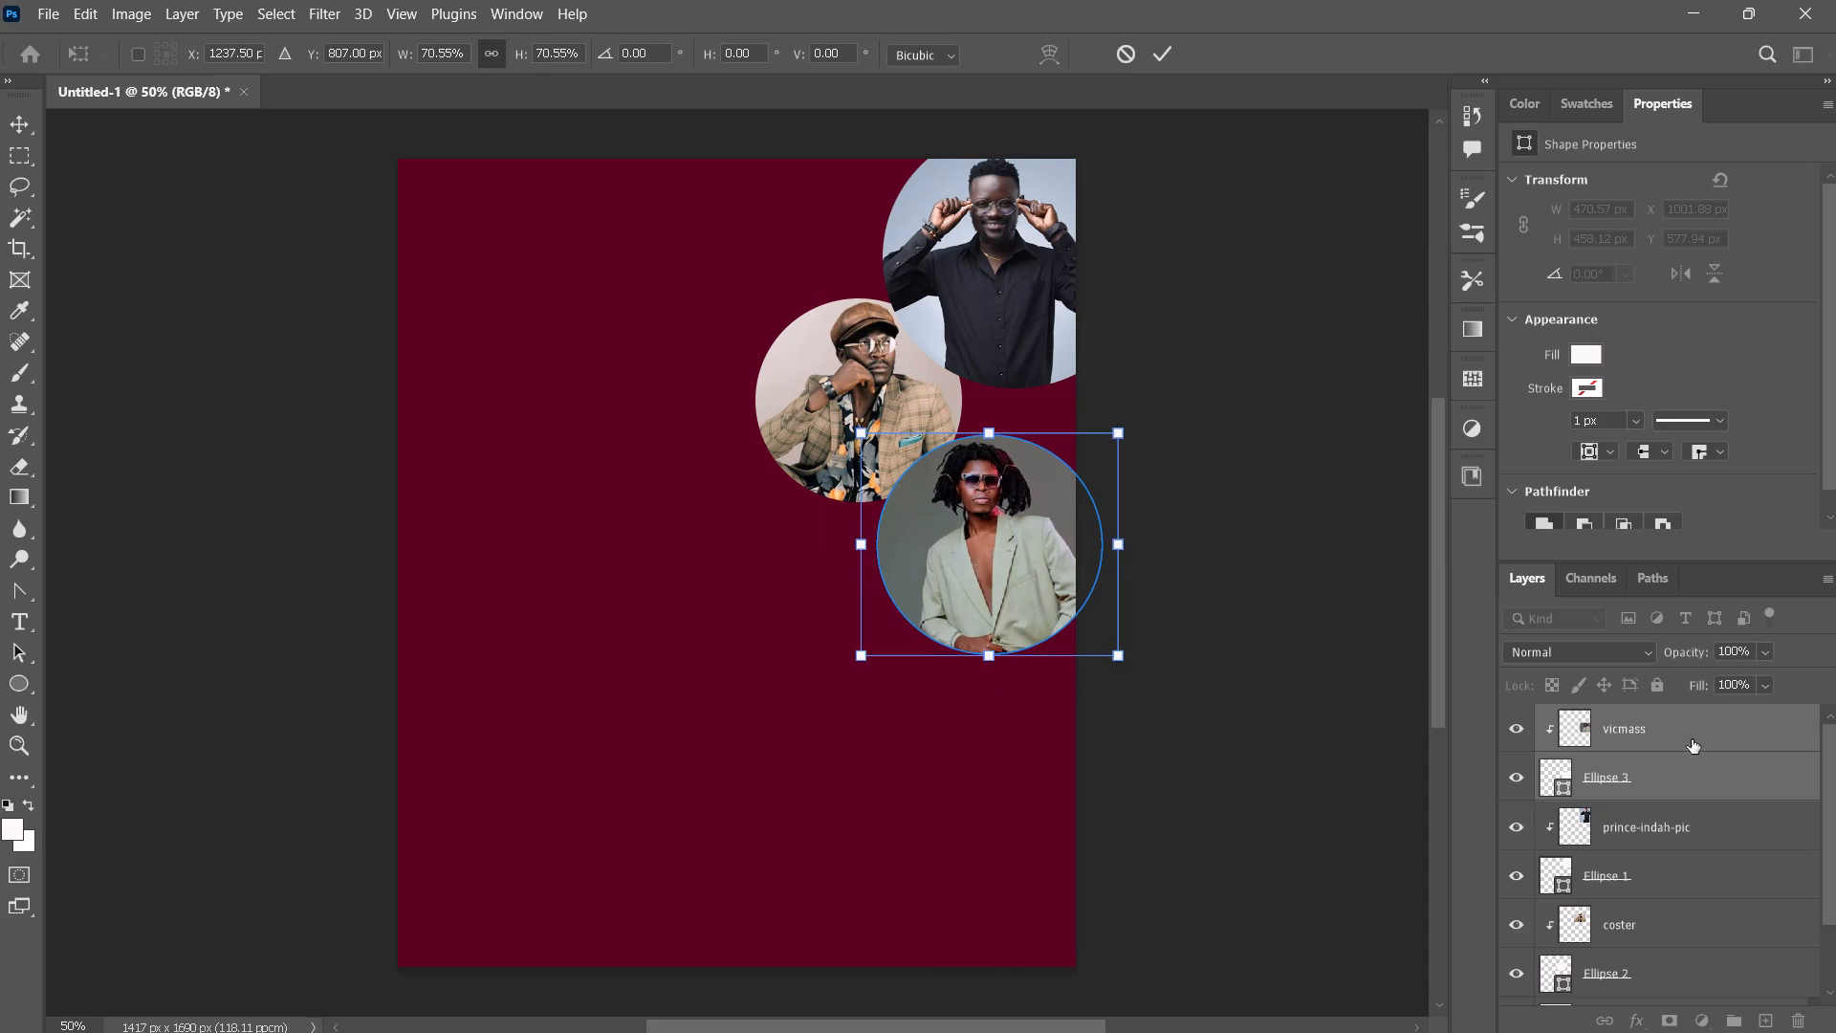
Move the vicmass and Ellipse 3 layers together beneath the Ellipse 2 layer in the stacking order.
{"action": "left_click_drag", "start_coordinate": [1676, 723], "coordinate": [1745, 1005]}
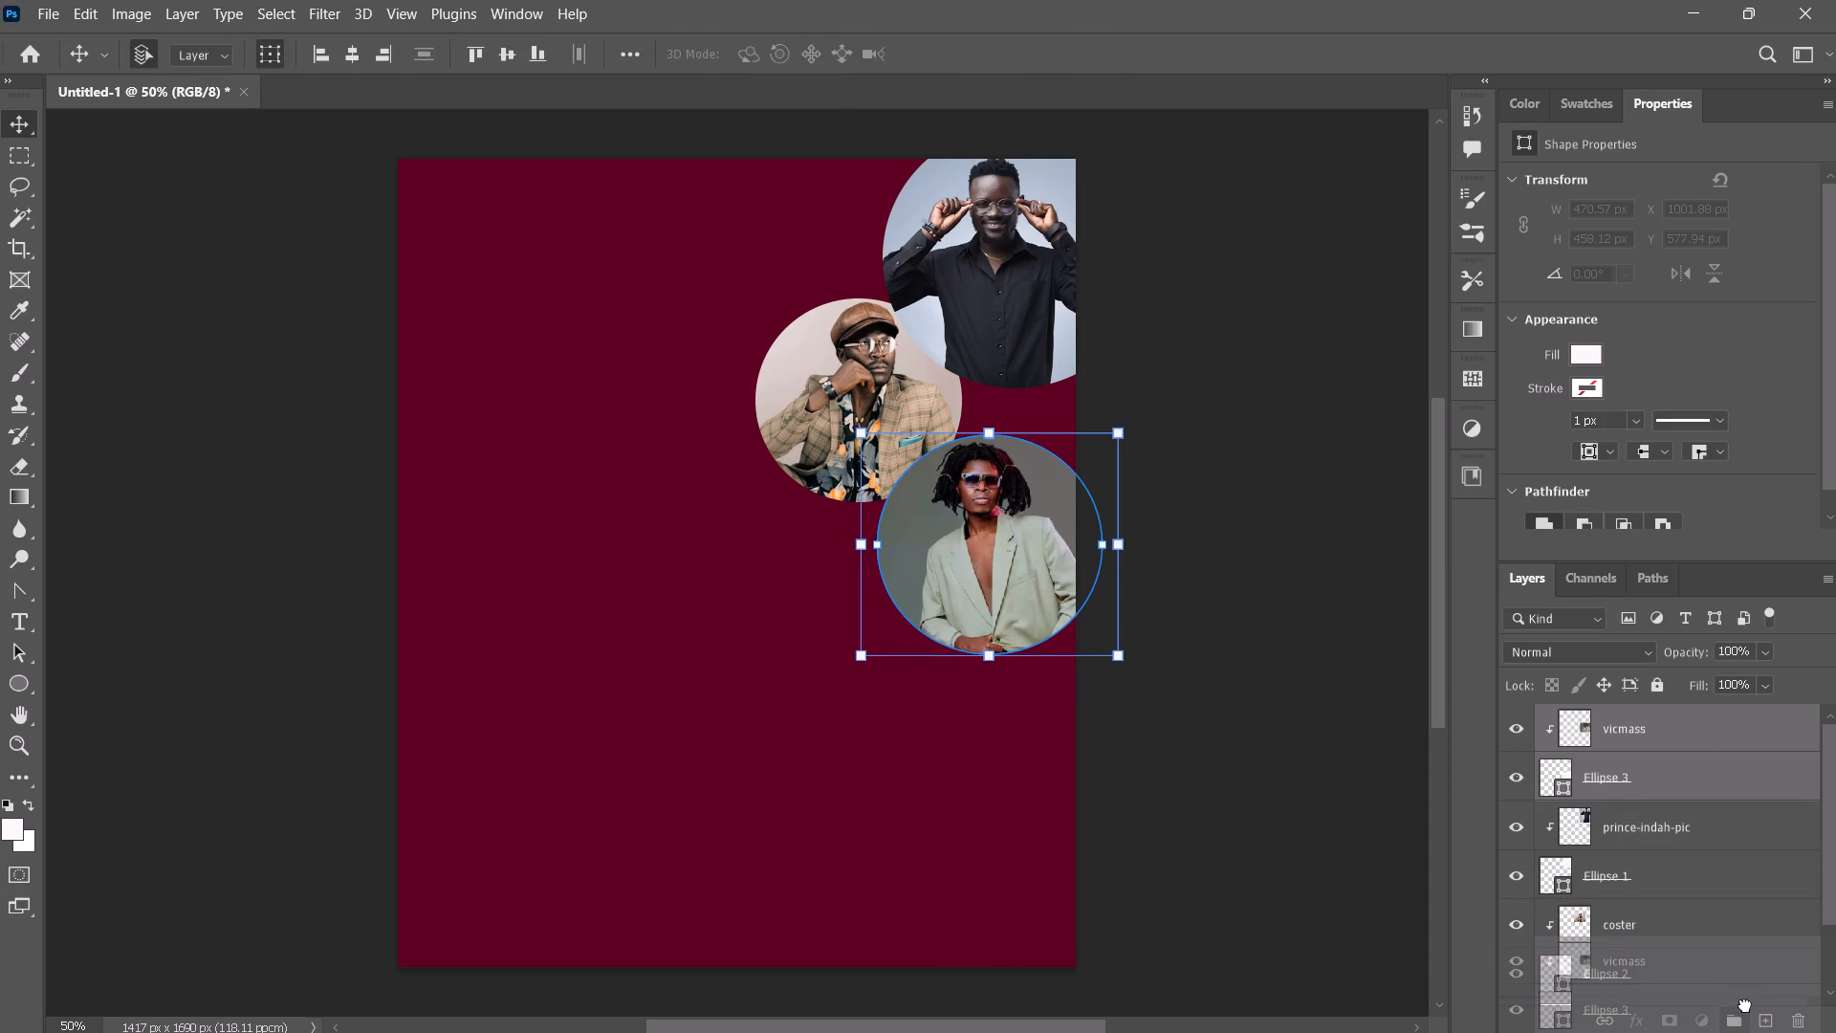
{"action": "left_click_drag", "start_coordinate": [1745, 1005], "coordinate": [1742, 979]}
{"action": "left_click", "coordinate": [1230, 580]}
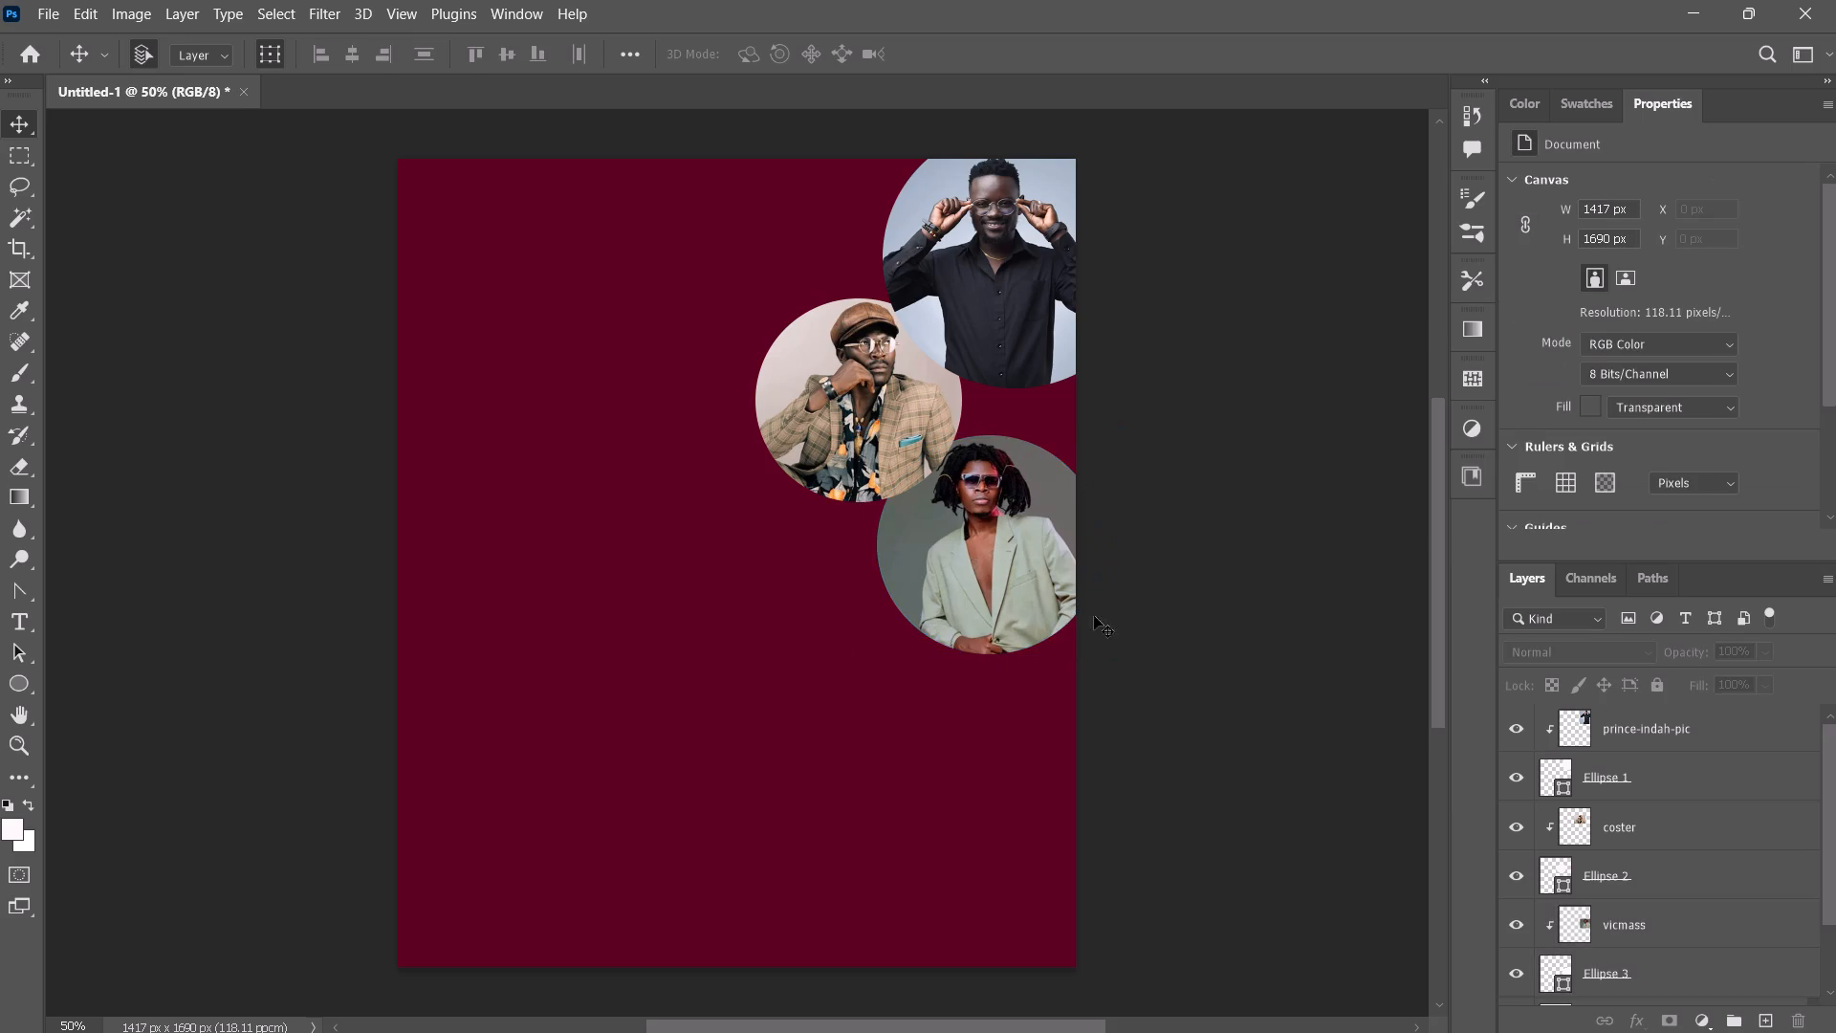
Nudge the vicmass portrait with its ellipse up and to the right, placing the ellipse at about X 1044 px, Y 494 px.
{"action": "left_click", "coordinate": [951, 572]}
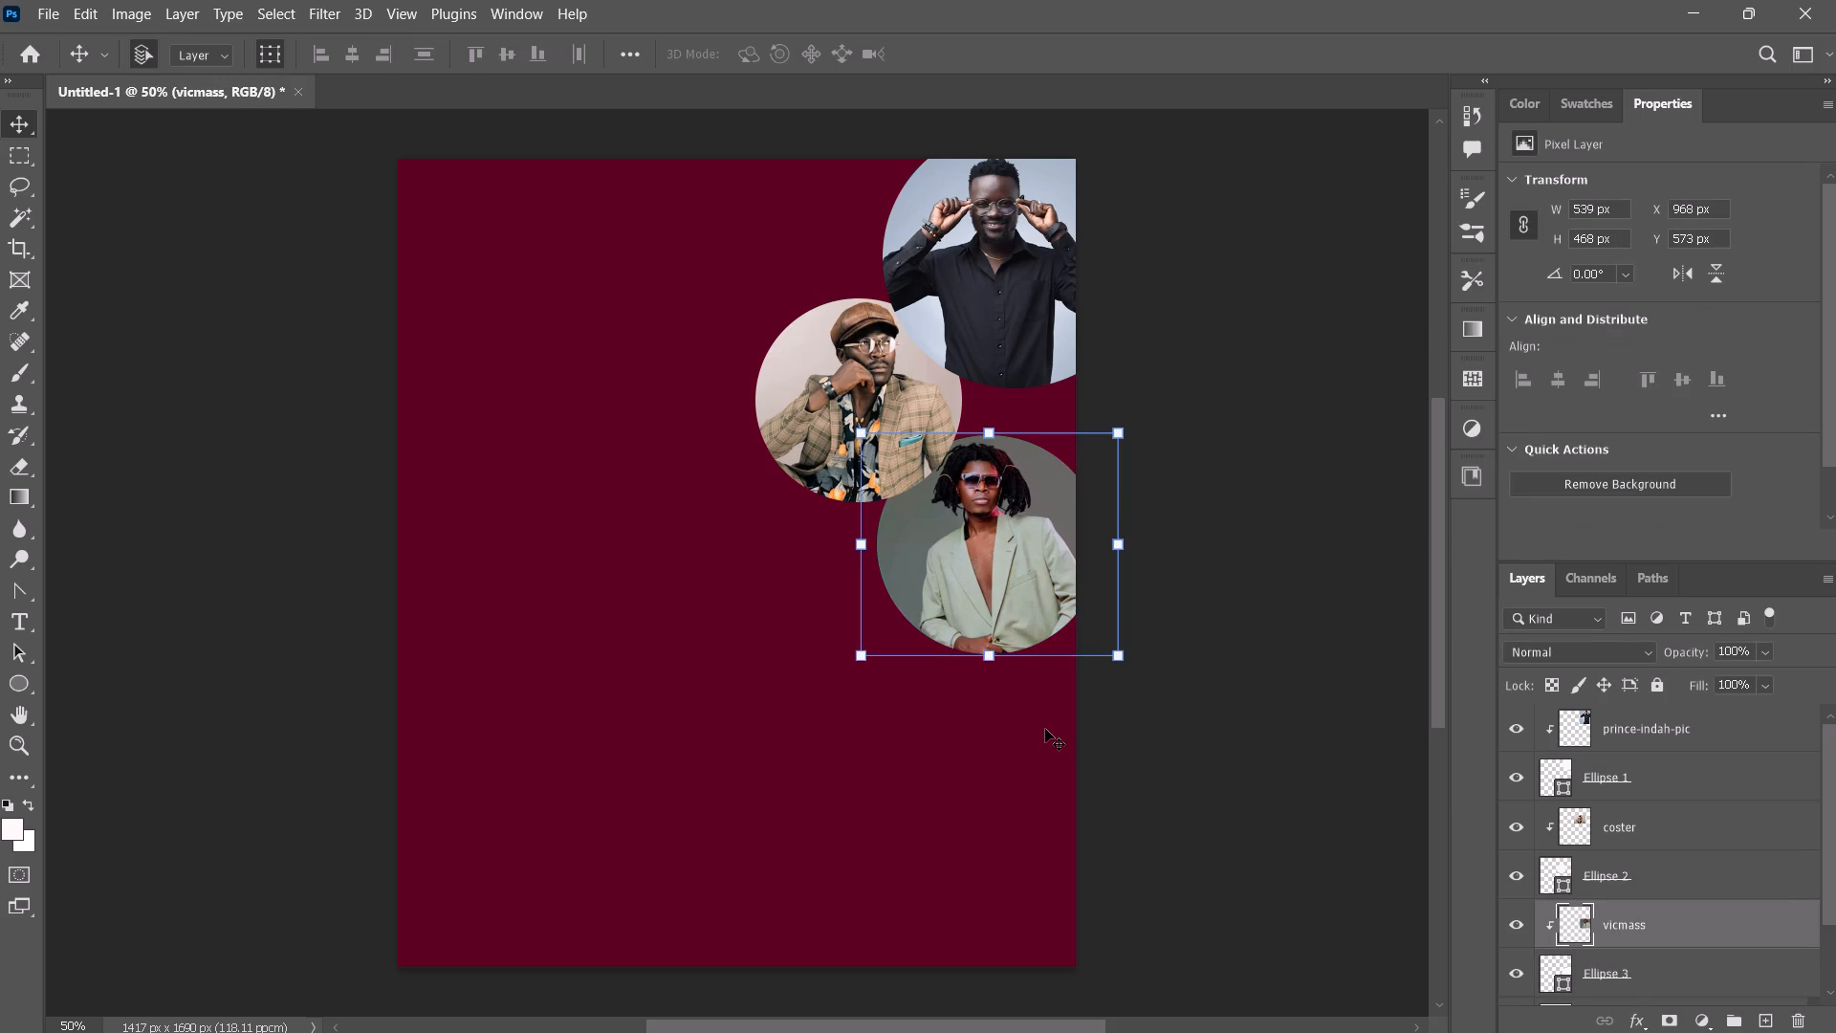
{"action": "left_click", "coordinate": [994, 777]}
{"action": "left_click_drag", "start_coordinate": [870, 643], "coordinate": [1104, 643]}
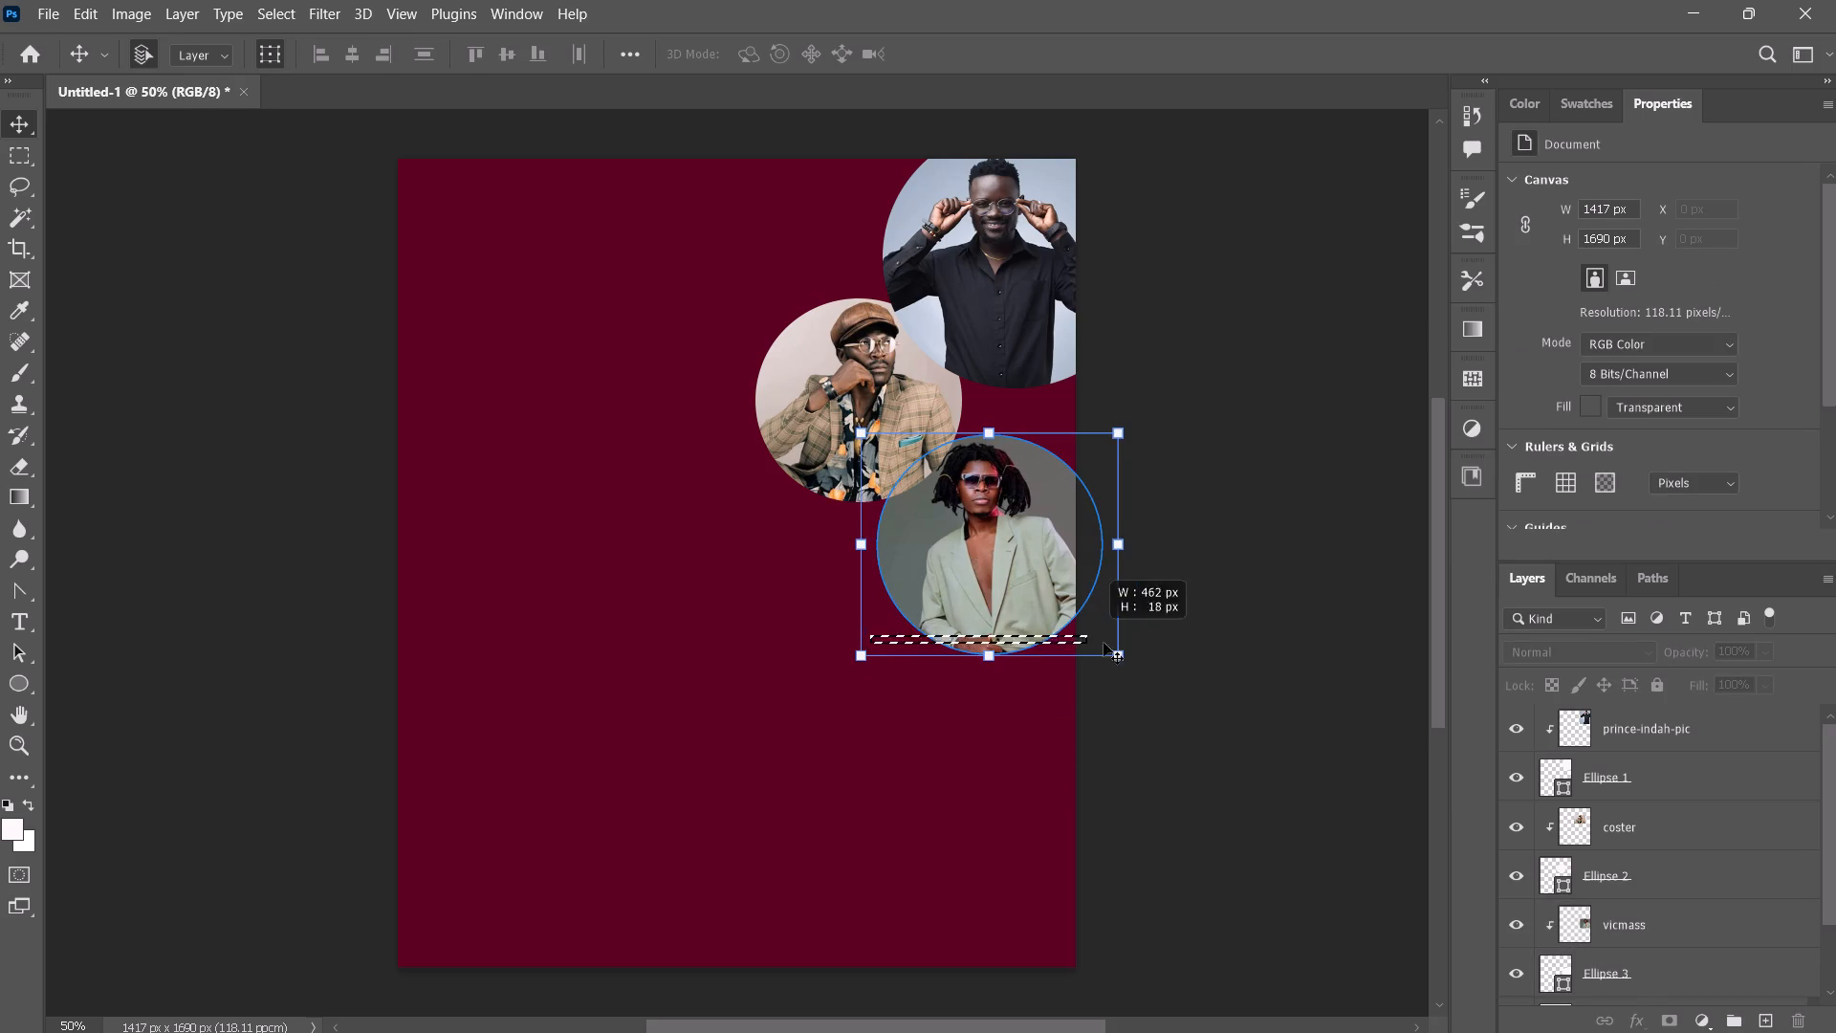
{"action": "left_click_drag", "start_coordinate": [1104, 643], "coordinate": [1111, 643]}
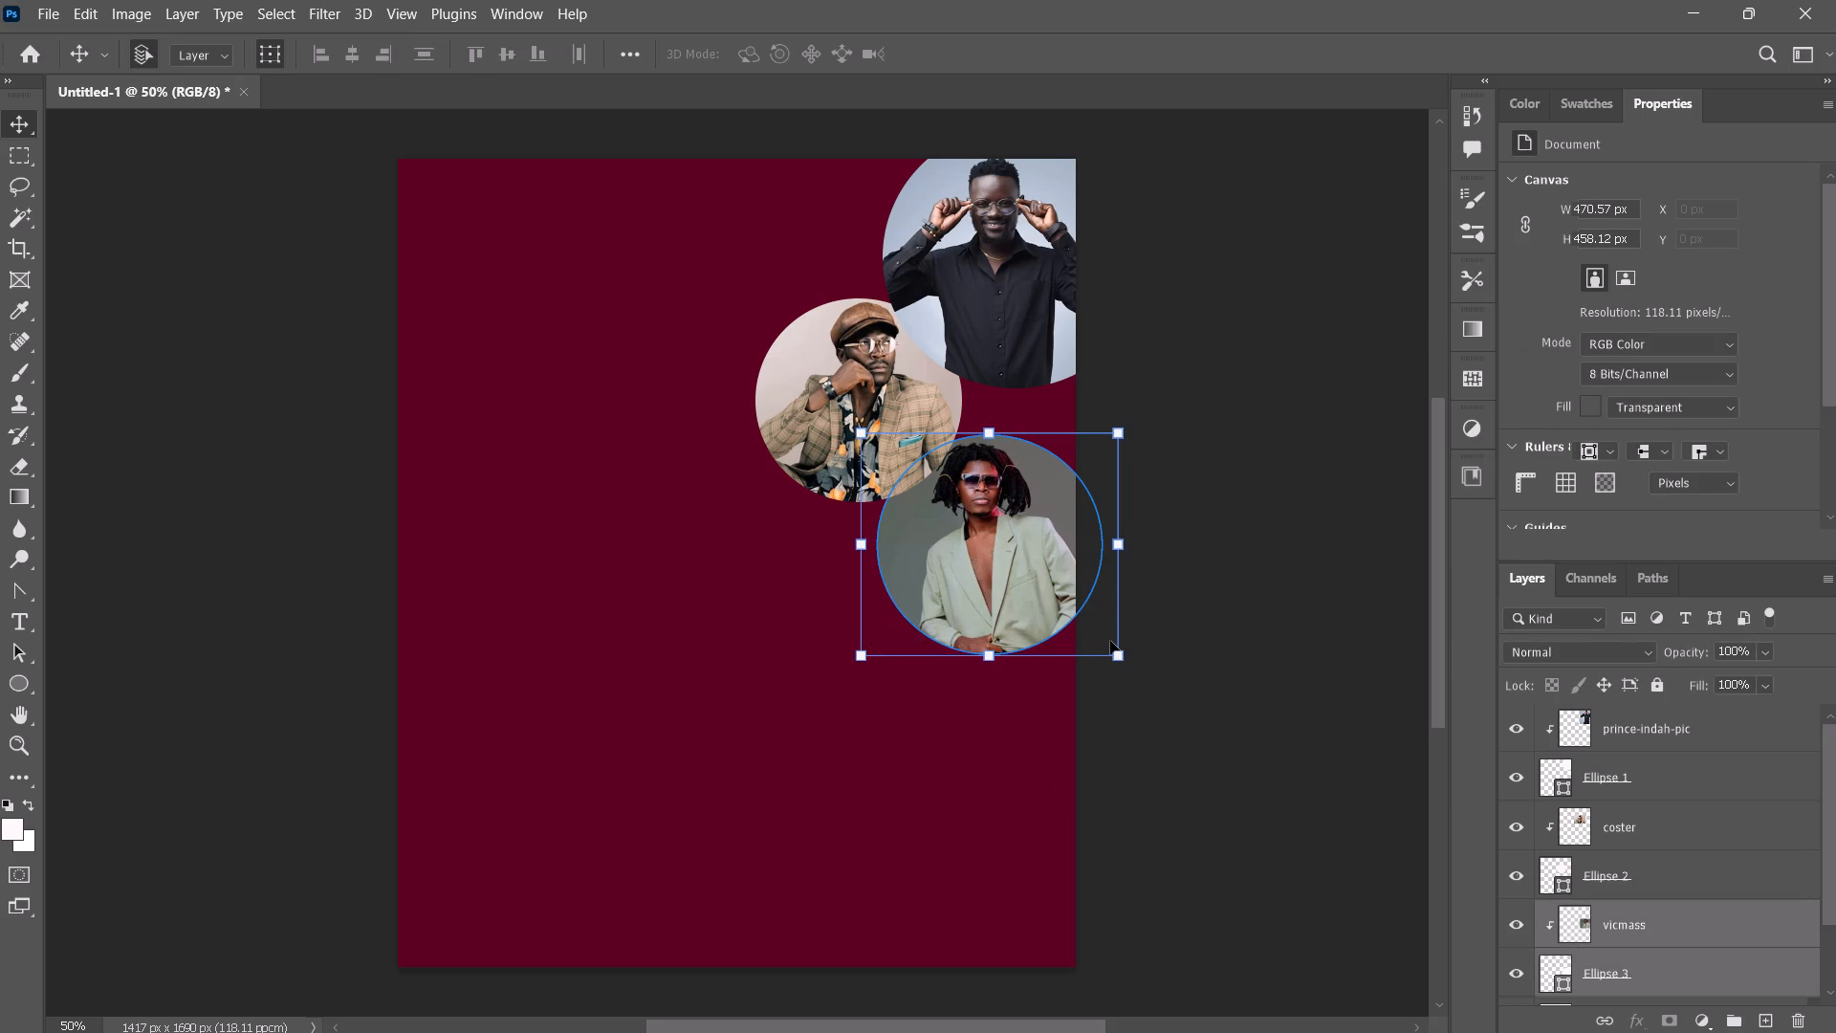
{"action": "key", "text": "Right"}
{"action": "key", "text": "Up"}
{"action": "key", "text": "Up"}
{"action": "key", "text": "Up"}
{"action": "key", "text": "Up"}
{"action": "key", "text": "Up"}
{"action": "key", "text": "Up"}
{"action": "key", "text": "Up"}
{"action": "key", "text": "Up"}
{"action": "key", "text": "Up"}
{"action": "key", "text": "Up"}
{"action": "key", "text": "Up"}
{"action": "key", "text": "Up"}
{"action": "key", "text": "Up"}
{"action": "key", "text": "Up"}
{"action": "key", "text": "Up"}
{"action": "key", "text": "Up"}
{"action": "key", "text": "Up"}
{"action": "key", "text": "Up"}
{"action": "key", "text": "Up"}
{"action": "key", "text": "Up"}
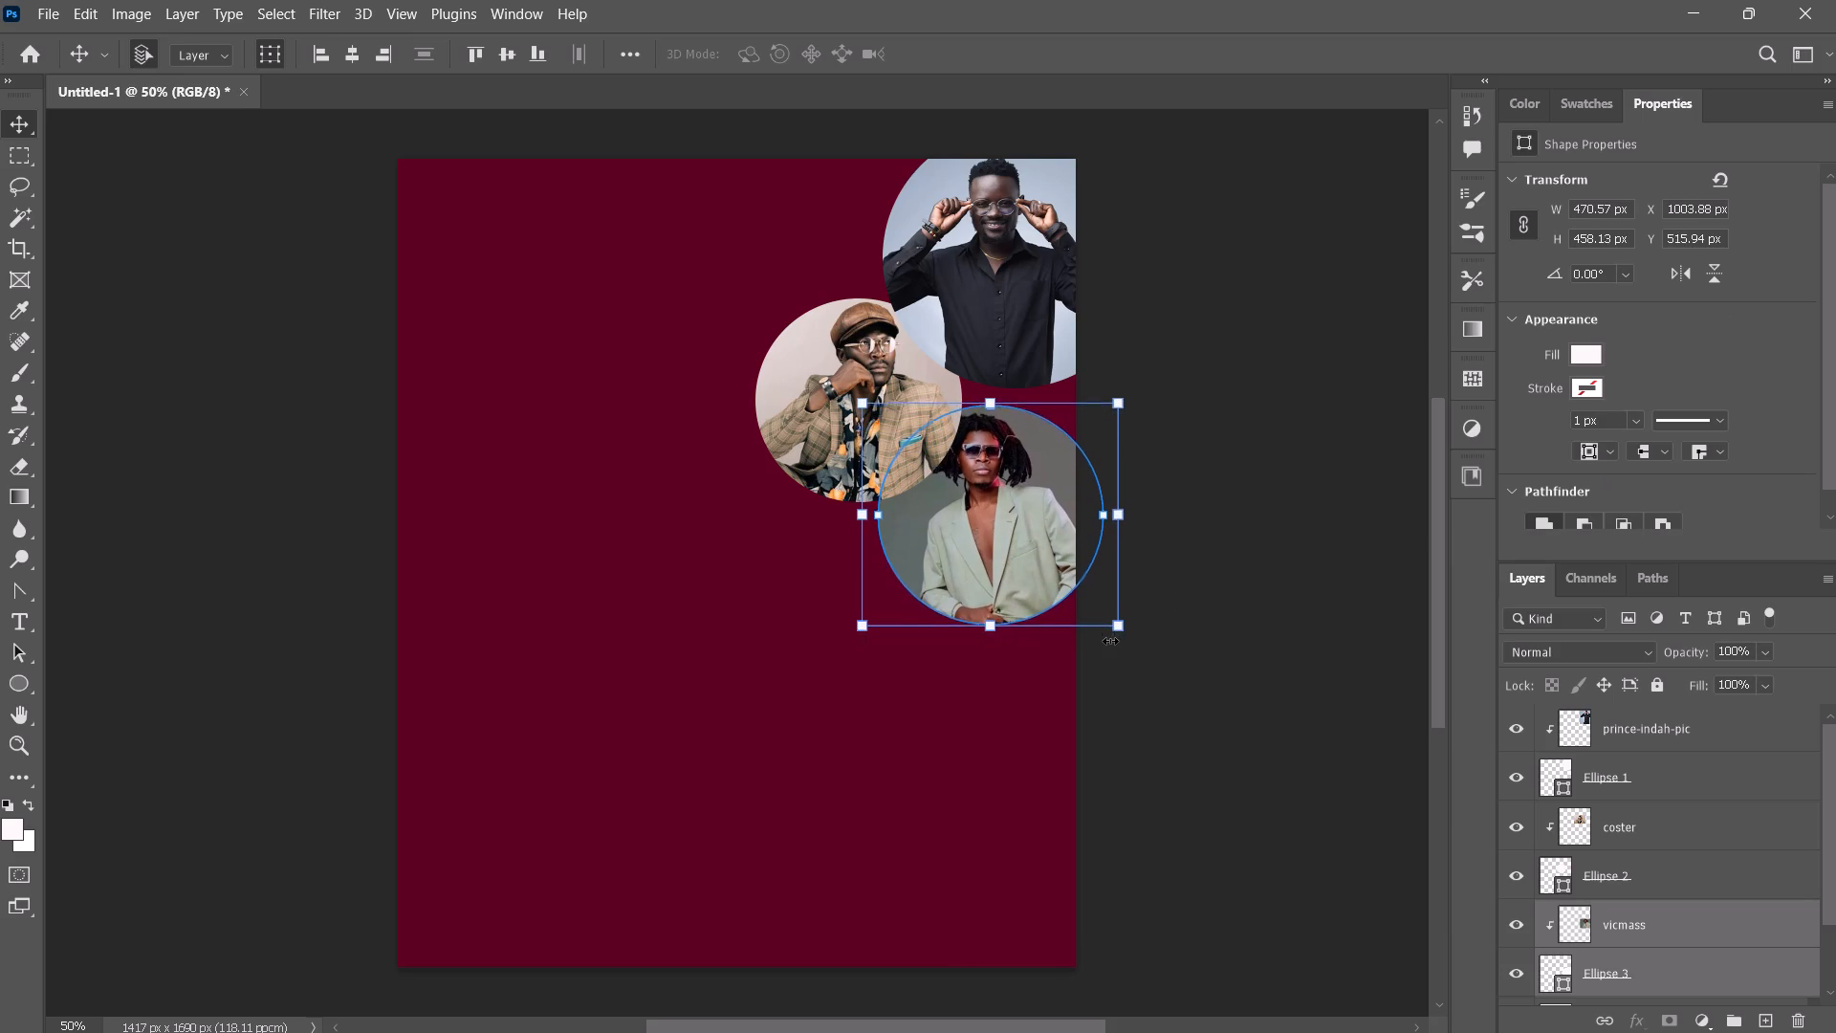
{"action": "key", "text": "Right"}
{"action": "key", "text": "Right"}
{"action": "key", "text": "Right"}
{"action": "key", "text": "Right"}
{"action": "key", "text": "Right"}
{"action": "key", "text": "Right"}
{"action": "key", "text": "Right"}
{"action": "key", "text": "Right"}
{"action": "key", "text": "Right"}
{"action": "key", "text": "Right"}
{"action": "key", "text": "Right"}
{"action": "key", "text": "Right"}
{"action": "key", "text": "Right"}
{"action": "key", "text": "Right"}
{"action": "key", "text": "Right"}
{"action": "key", "text": "Right"}
{"action": "key", "text": "Right"}
{"action": "key", "text": "Right"}
{"action": "key", "text": "Right"}
{"action": "key", "text": "Right"}
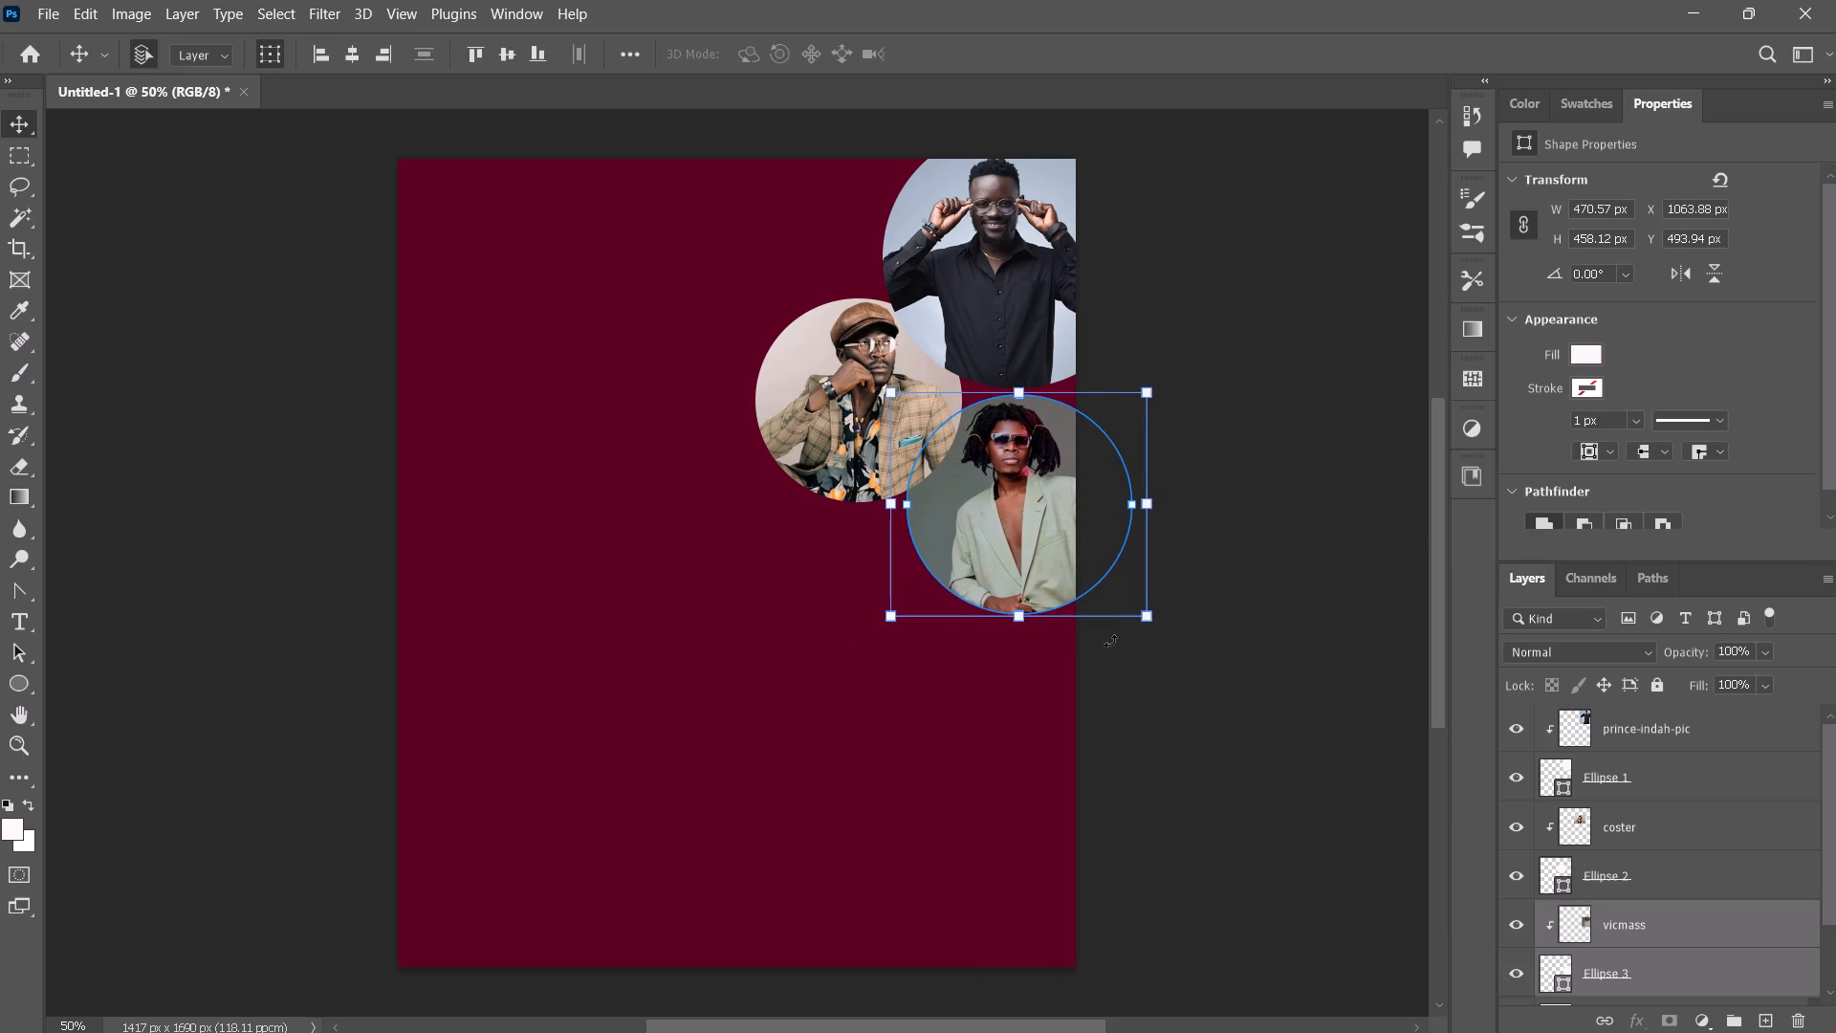
{"action": "key", "text": "Left"}
{"action": "key", "text": "Left"}
{"action": "key", "text": "Left"}
{"action": "key", "text": "Left"}
{"action": "key", "text": "Left"}
{"action": "key", "text": "Left"}
{"action": "key", "text": "Left"}
{"action": "key", "text": "Left"}
{"action": "key", "text": "Left"}
{"action": "key", "text": "Left"}
{"action": "key", "text": "Left"}
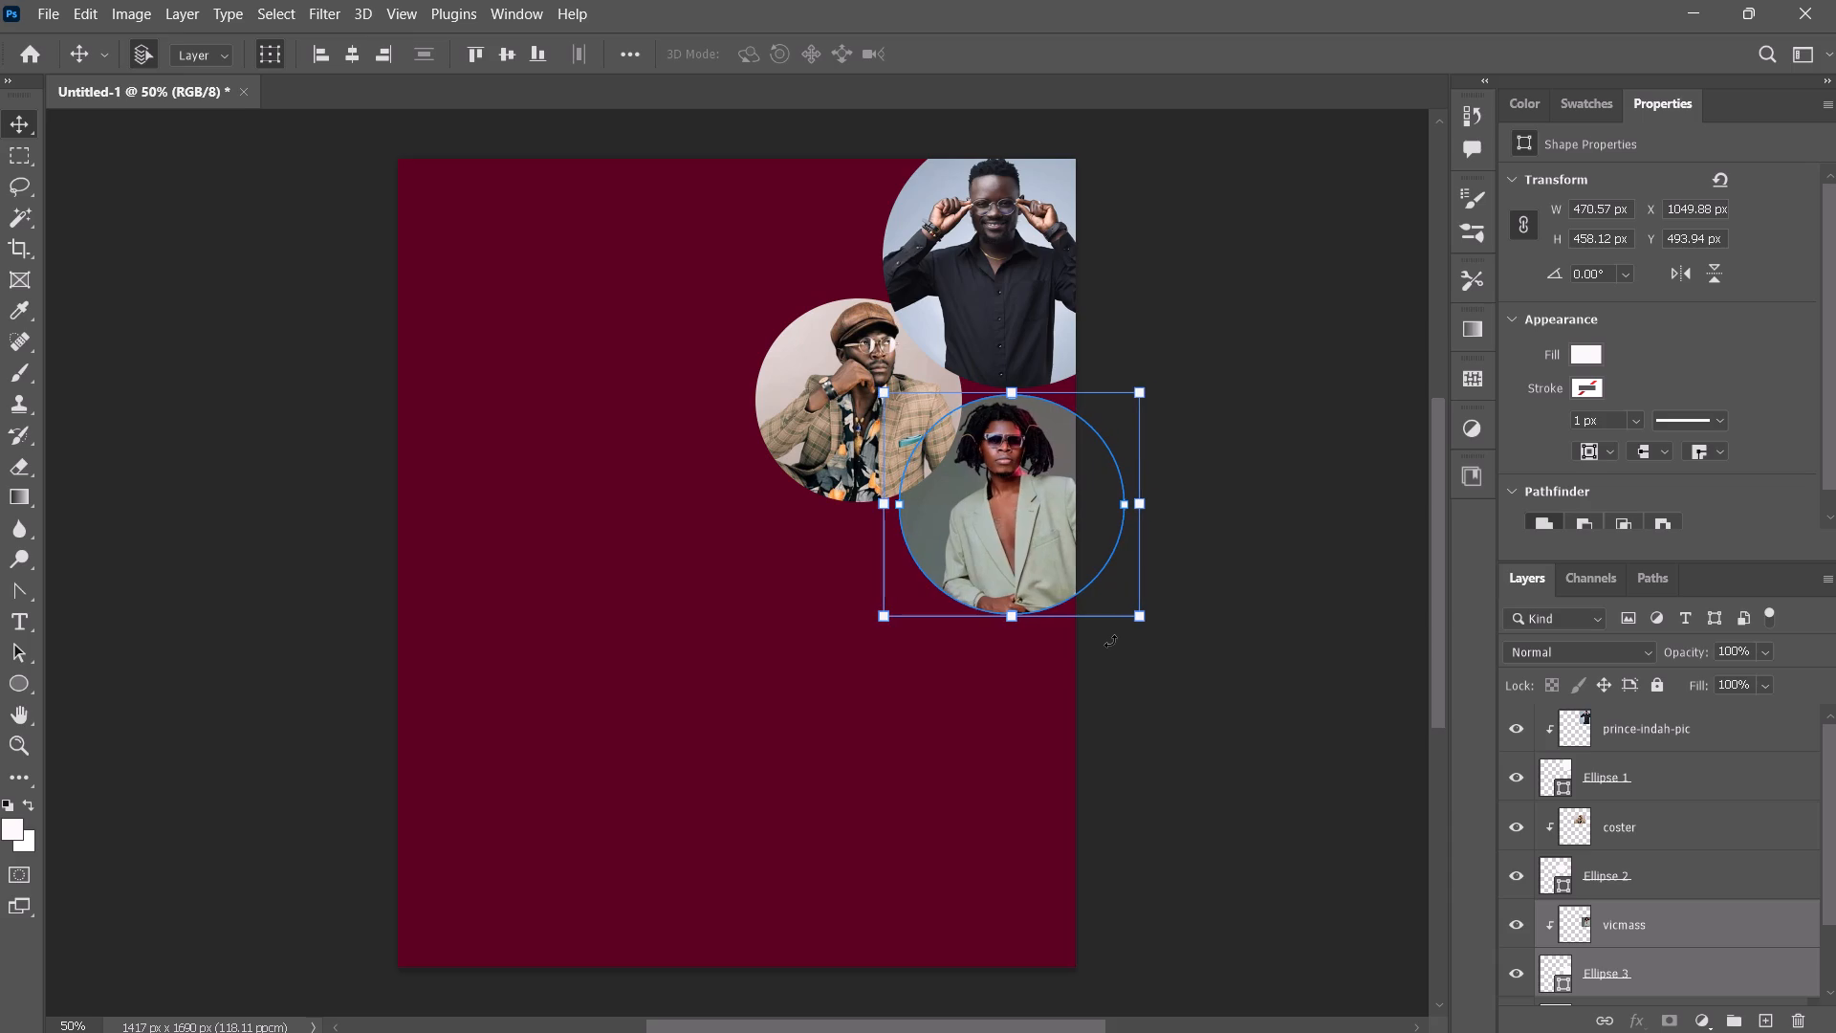
{"action": "key", "text": "Left"}
{"action": "key", "text": "Left"}
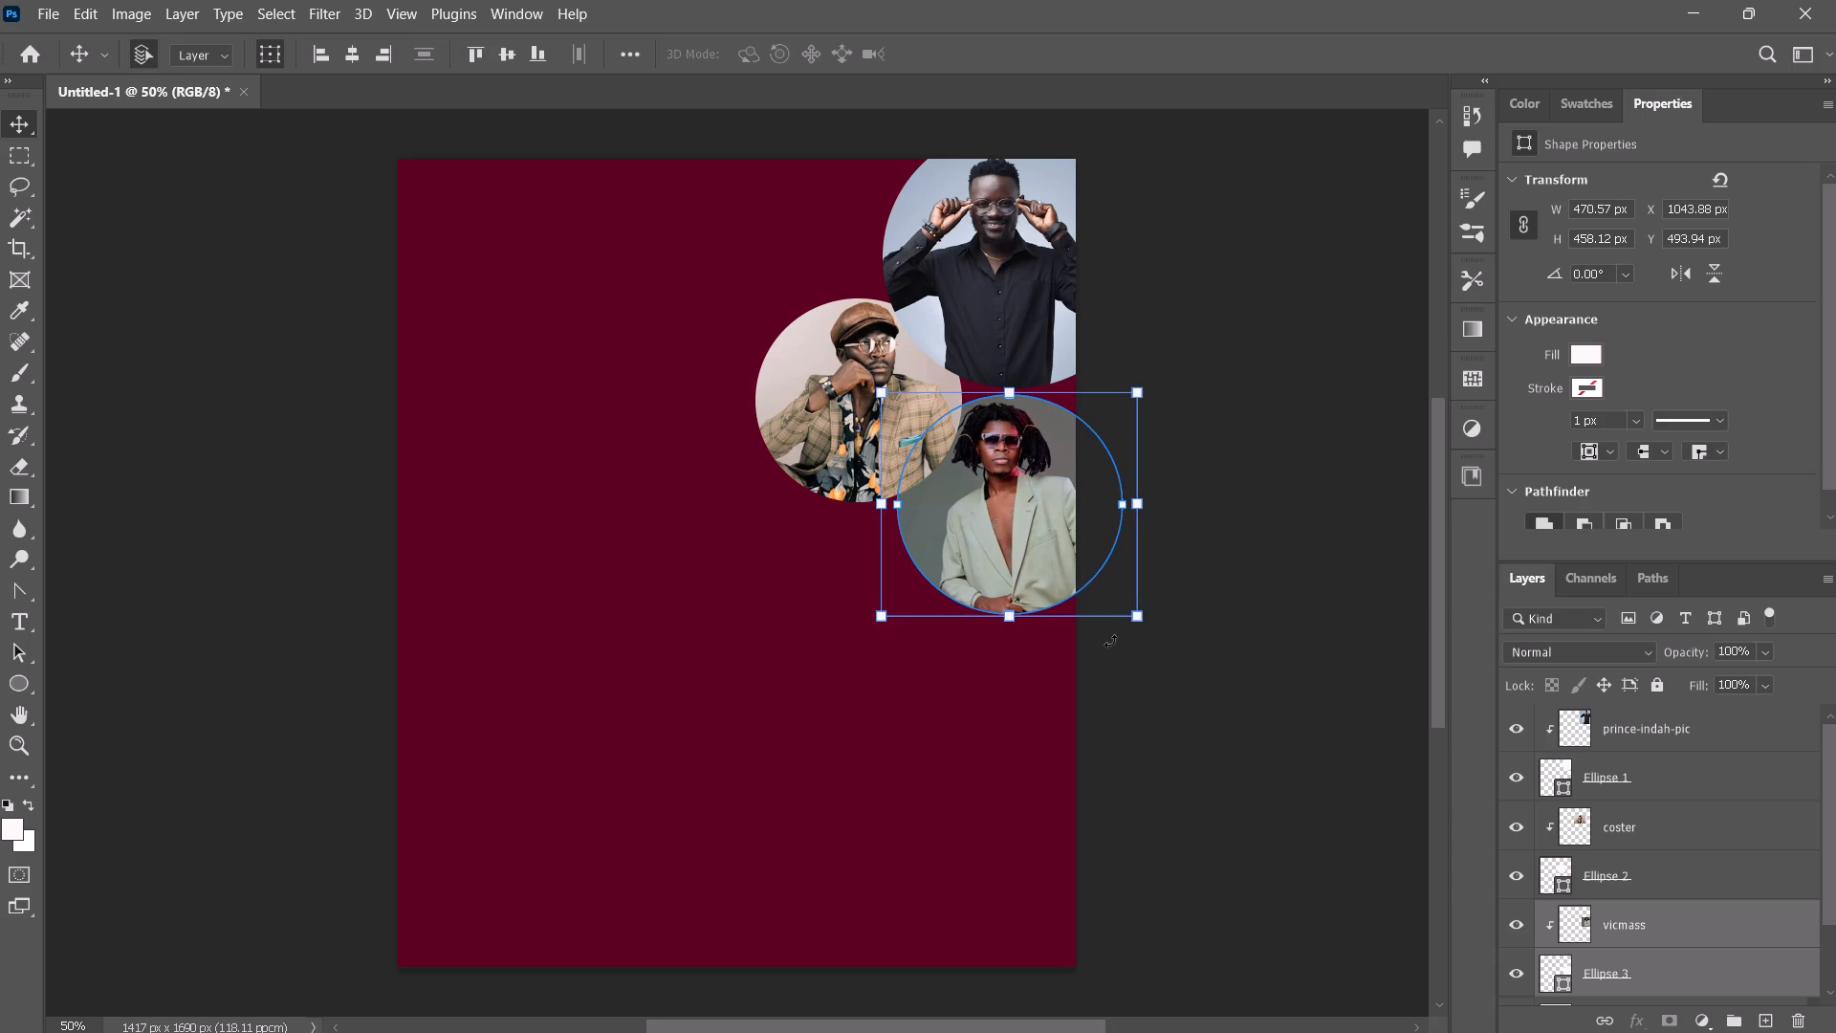
{"action": "left_click", "coordinate": [1239, 427]}
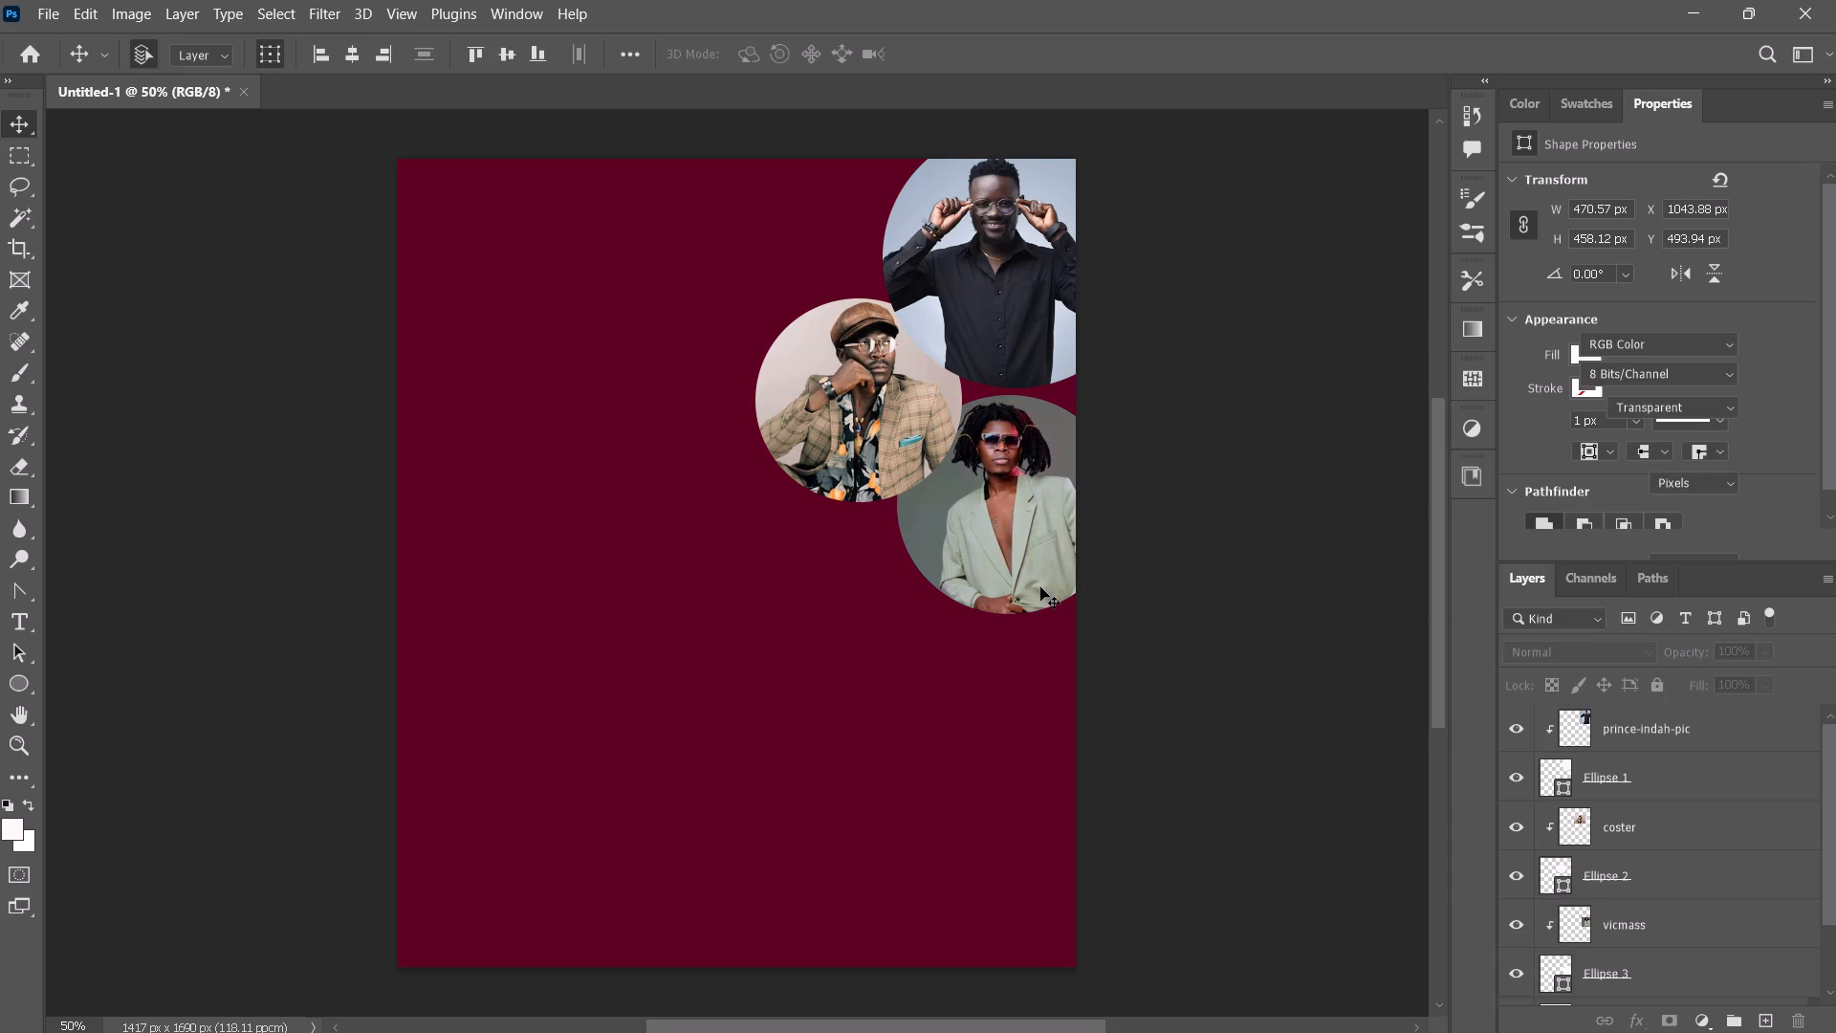
Select the vicmass portrait with its ellipse and move both layers up between Ellipse 1 and coster in the stacking order.
{"action": "left_click_drag", "start_coordinate": [859, 554], "coordinate": [871, 578]}
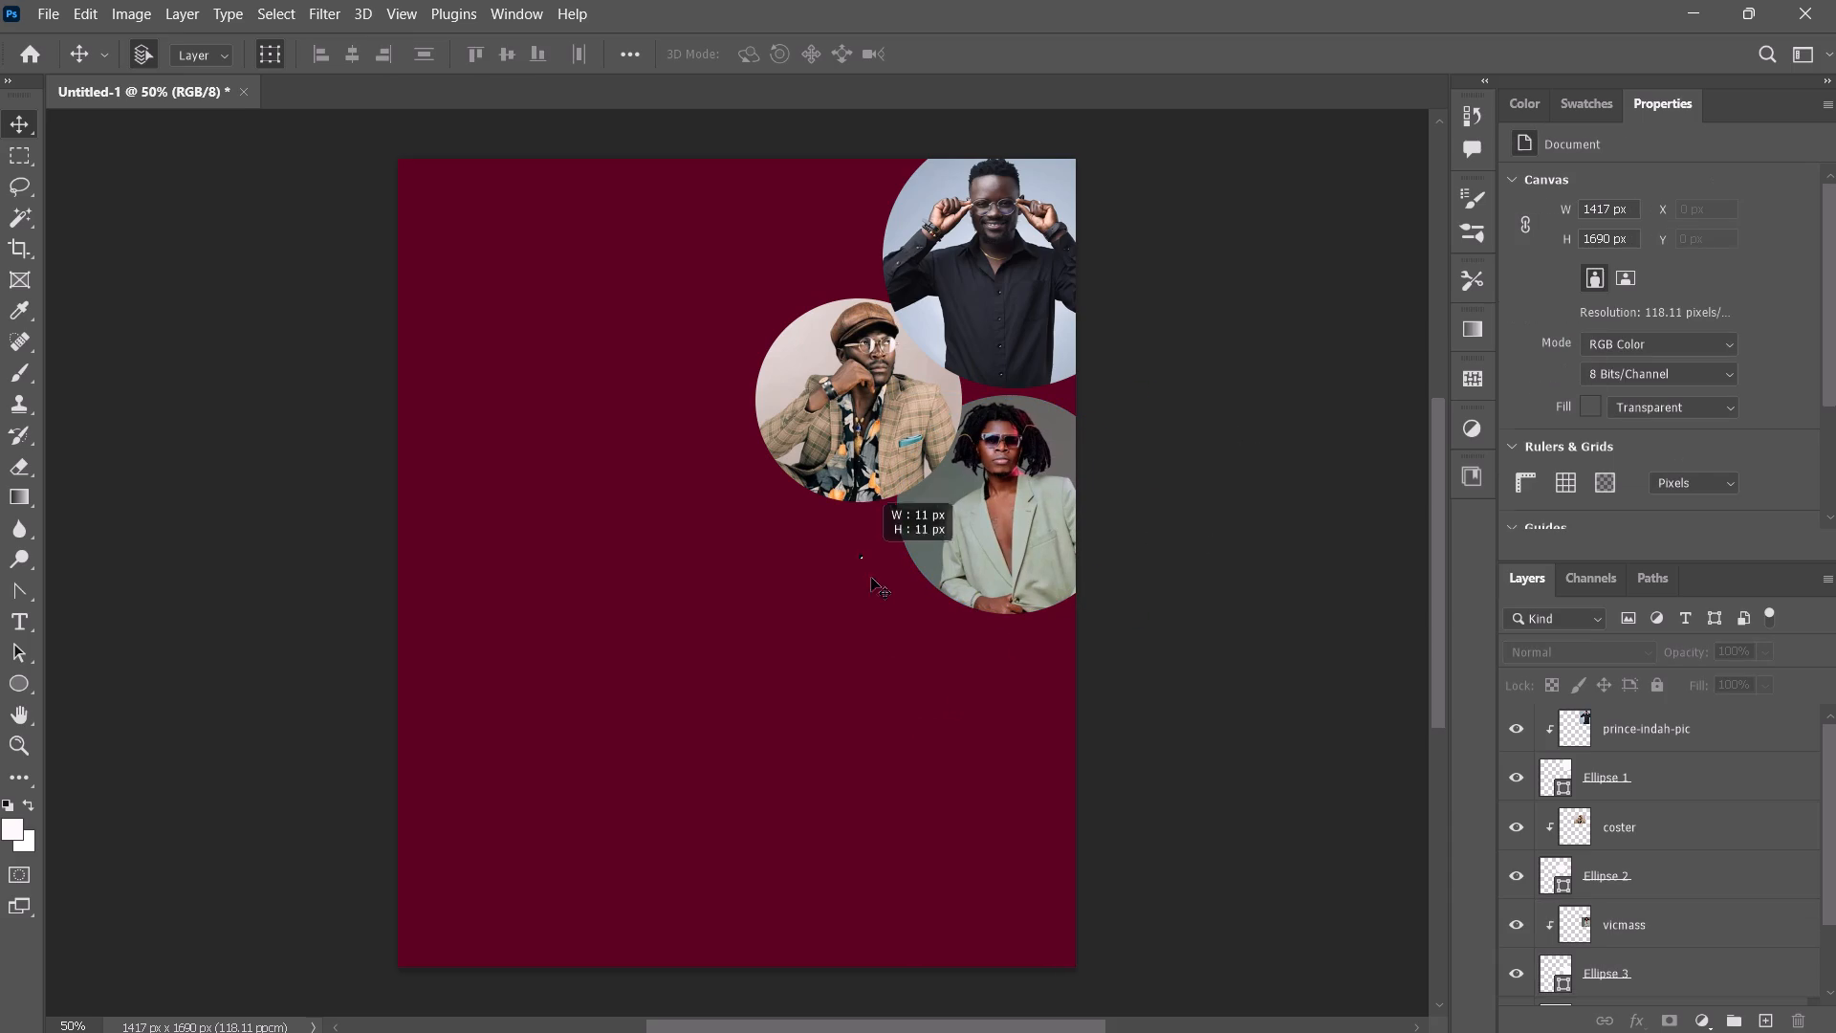
{"action": "left_click_drag", "start_coordinate": [871, 578], "coordinate": [1107, 634]}
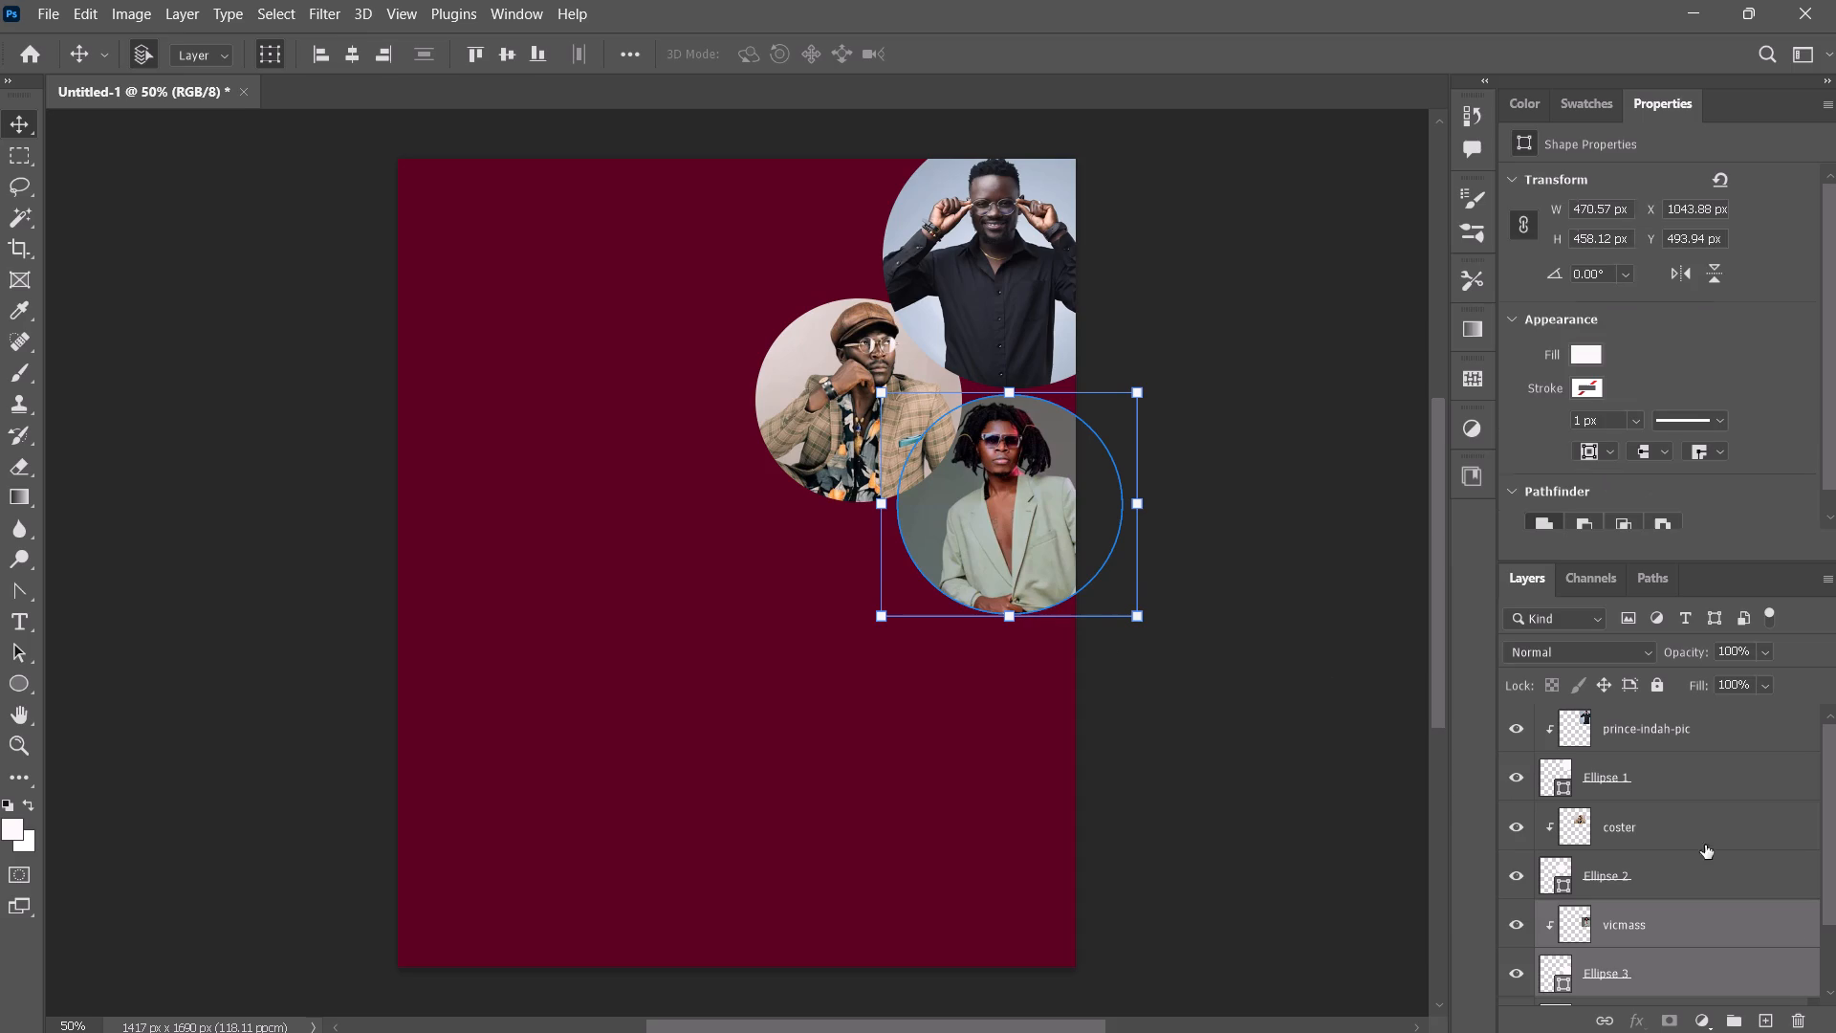
{"action": "left_click_drag", "start_coordinate": [1709, 963], "coordinate": [1697, 783]}
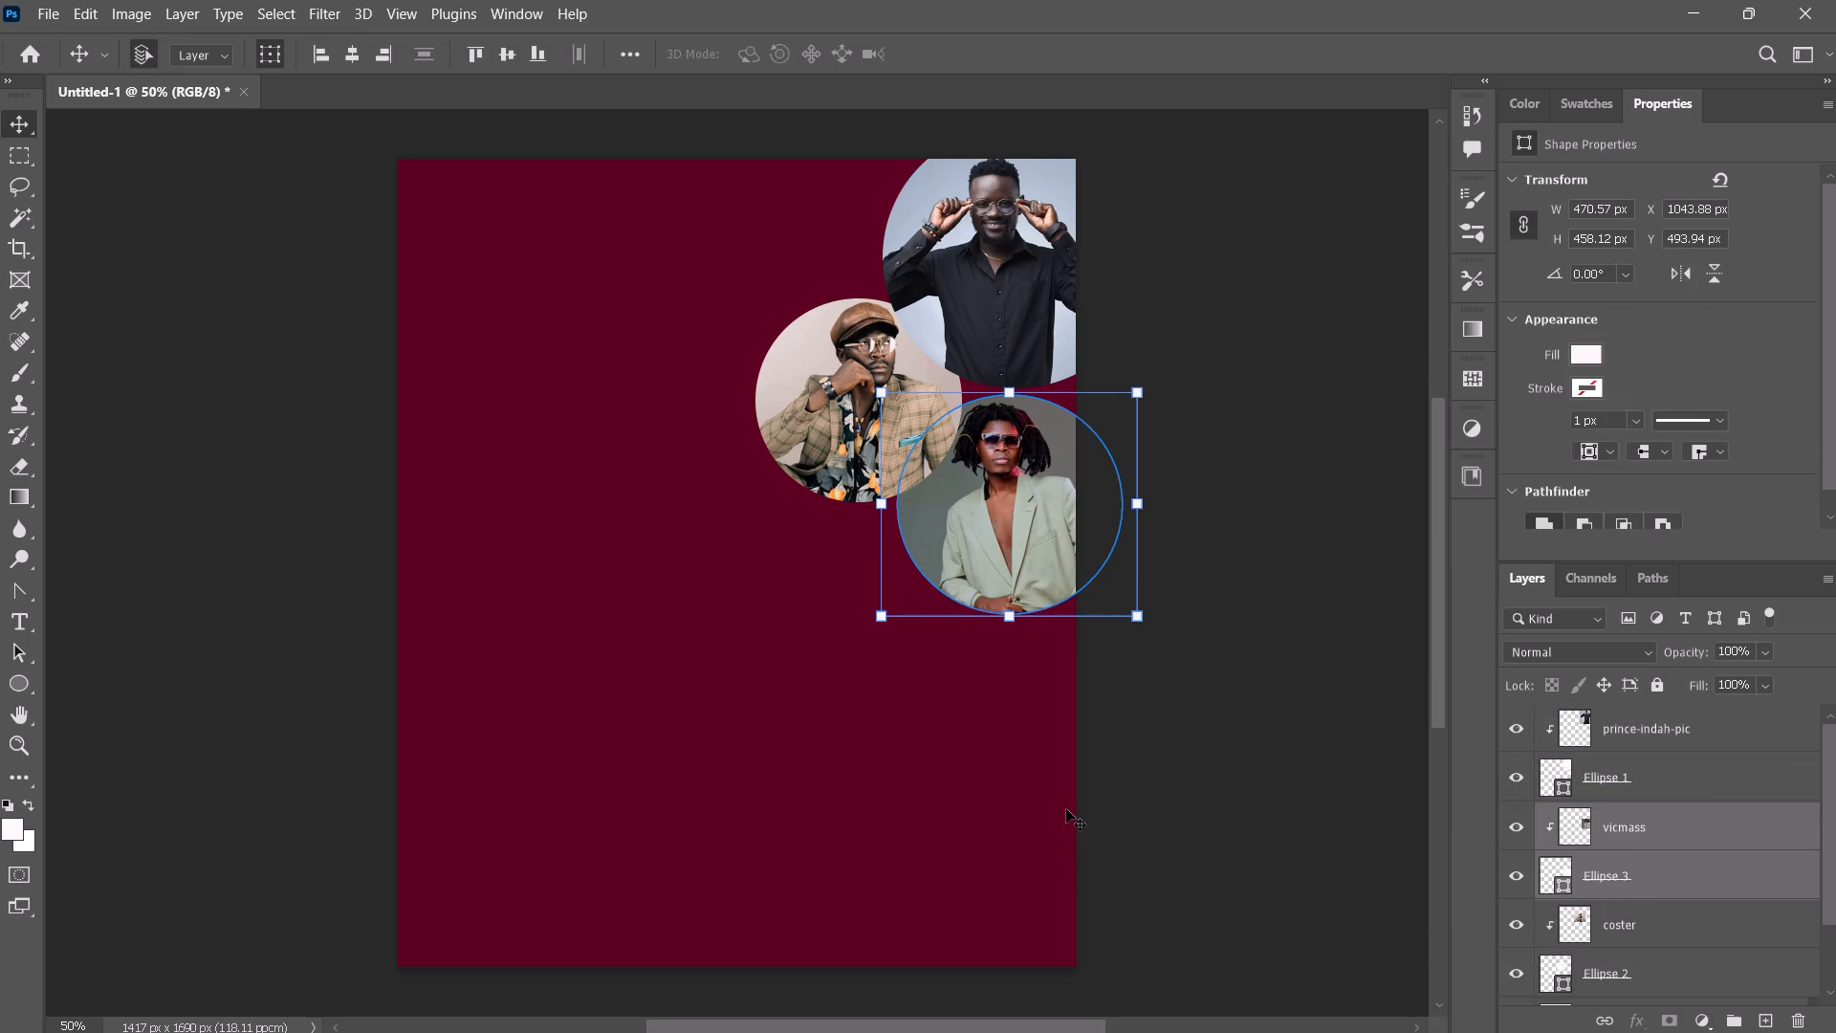
Nudge the vicmass portrait with its ellipse left and down, placing the ellipse at about X 1018 px, Y 546 px.
{"action": "key", "text": "Left"}
{"action": "key", "text": "Left"}
{"action": "key", "text": "Left"}
{"action": "key", "text": "Left"}
{"action": "key", "text": "Left"}
{"action": "key", "text": "Left"}
{"action": "key", "text": "Left"}
{"action": "key", "text": "Left"}
{"action": "key", "text": "Left"}
{"action": "key", "text": "Left"}
{"action": "key", "text": "Left"}
{"action": "key", "text": "Left"}
{"action": "key", "text": "Left"}
{"action": "key", "text": "Left"}
{"action": "key", "text": "Left"}
{"action": "key", "text": "Left"}
{"action": "key", "text": "Left"}
{"action": "key", "text": "Left"}
{"action": "key", "text": "Left"}
{"action": "key", "text": "Left"}
{"action": "key", "text": "Down"}
{"action": "key", "text": "Down"}
{"action": "key", "text": "Down"}
{"action": "key", "text": "Down"}
{"action": "key", "text": "Down"}
{"action": "key", "text": "Down"}
{"action": "key", "text": "Down"}
{"action": "key", "text": "Down"}
{"action": "key", "text": "Down"}
{"action": "key", "text": "Down"}
{"action": "key", "text": "Down"}
{"action": "key", "text": "Down"}
{"action": "key", "text": "Down"}
{"action": "key", "text": "Down"}
{"action": "key", "text": "Down"}
{"action": "key", "text": "Down"}
{"action": "key", "text": "Down"}
{"action": "key", "text": "Down"}
{"action": "key", "text": "Down"}
{"action": "key", "text": "Down"}
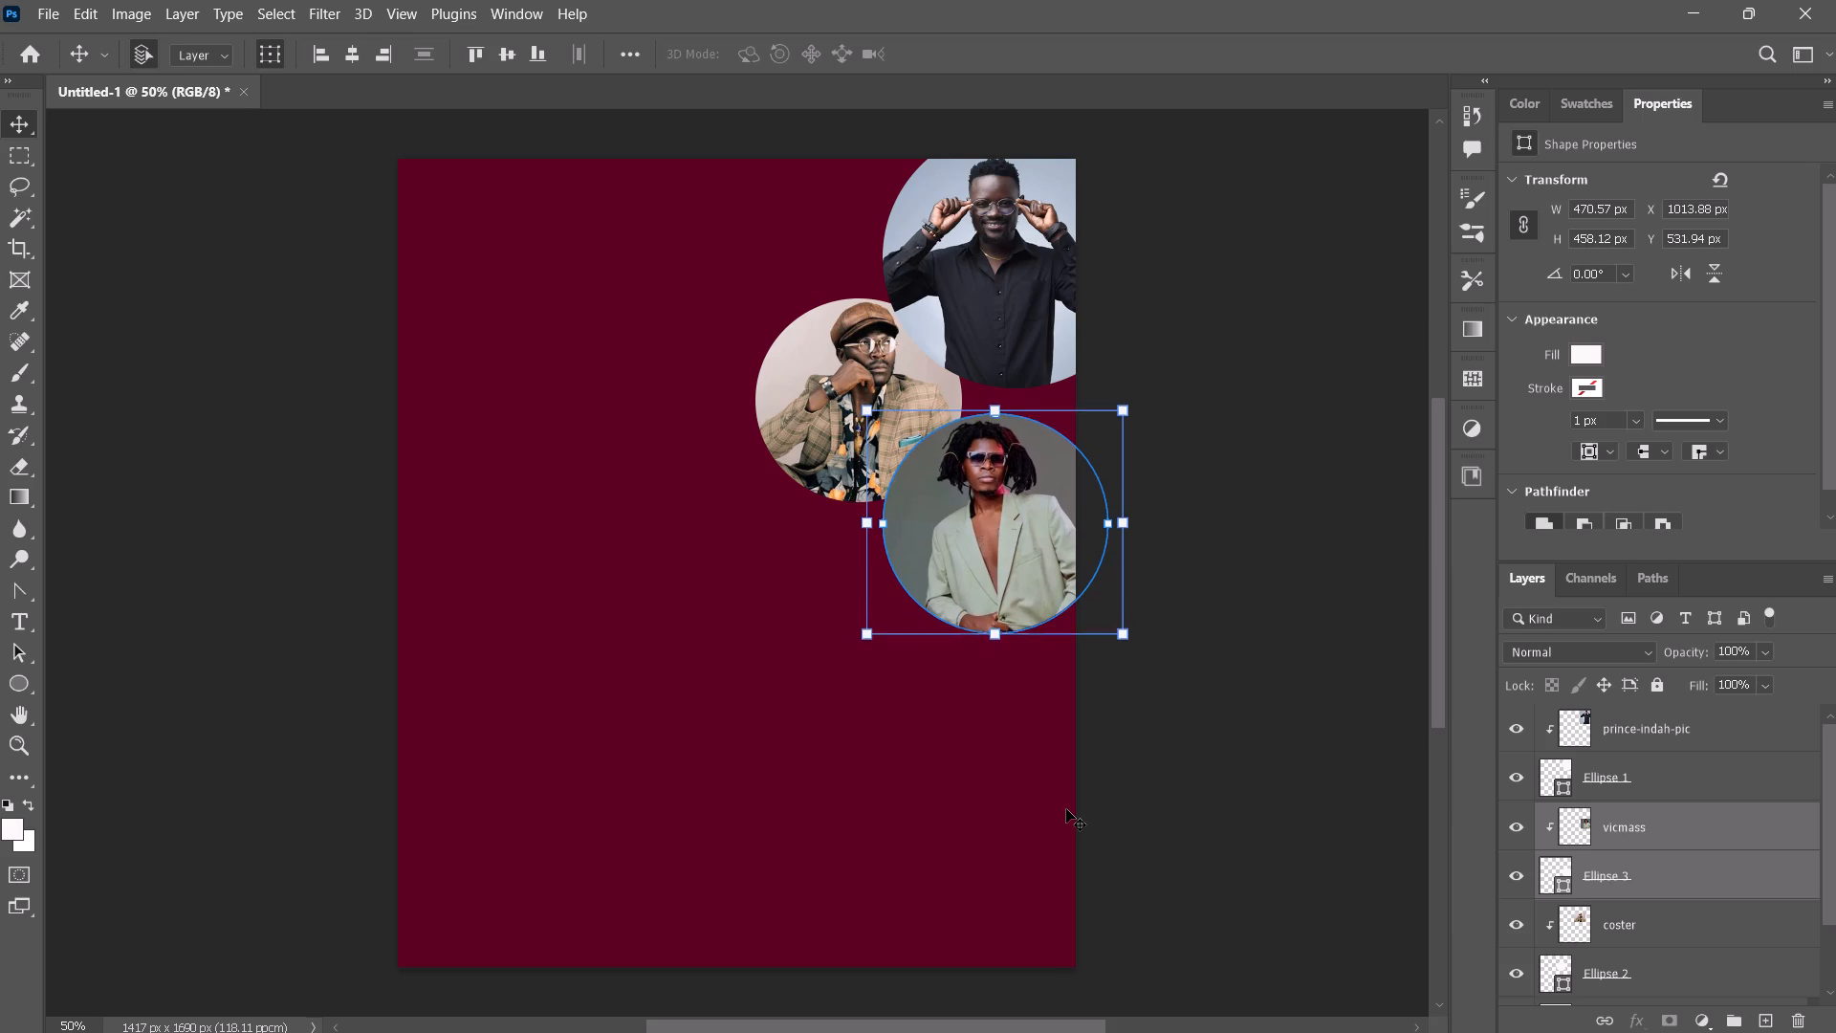
{"action": "key", "text": "Right"}
{"action": "key", "text": "Right"}
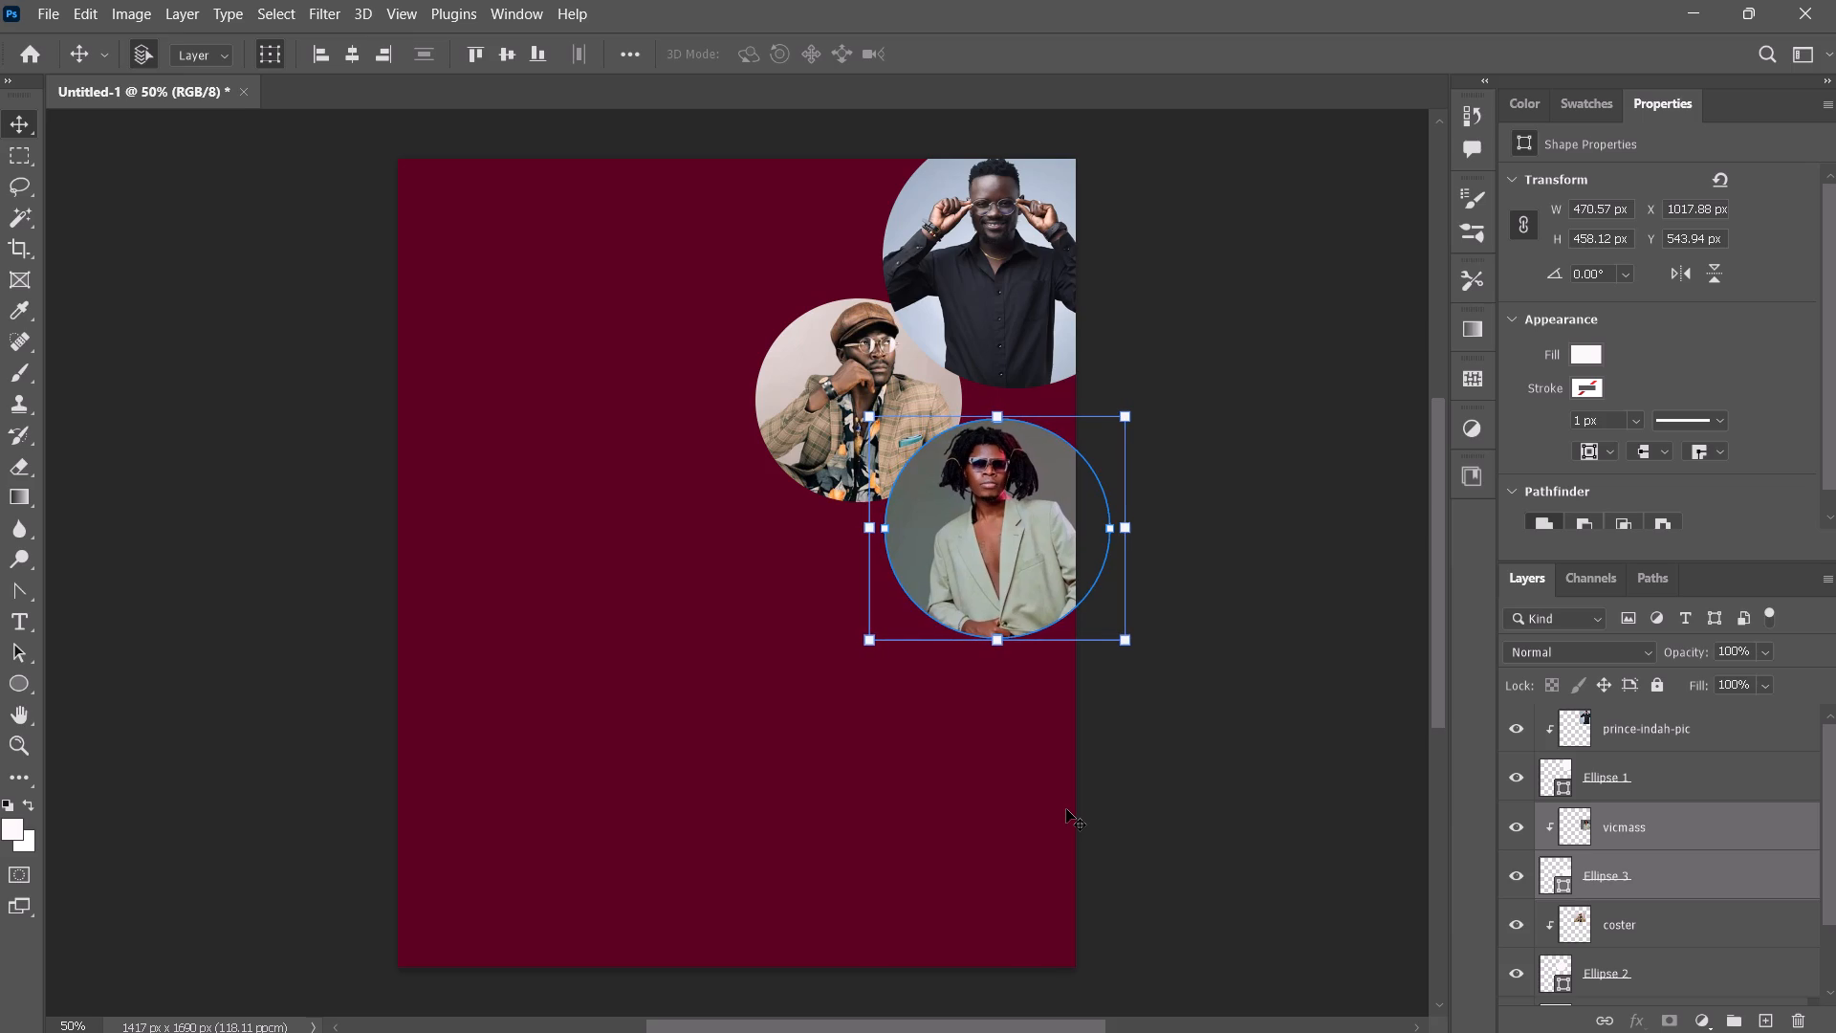
{"action": "key", "text": "Down"}
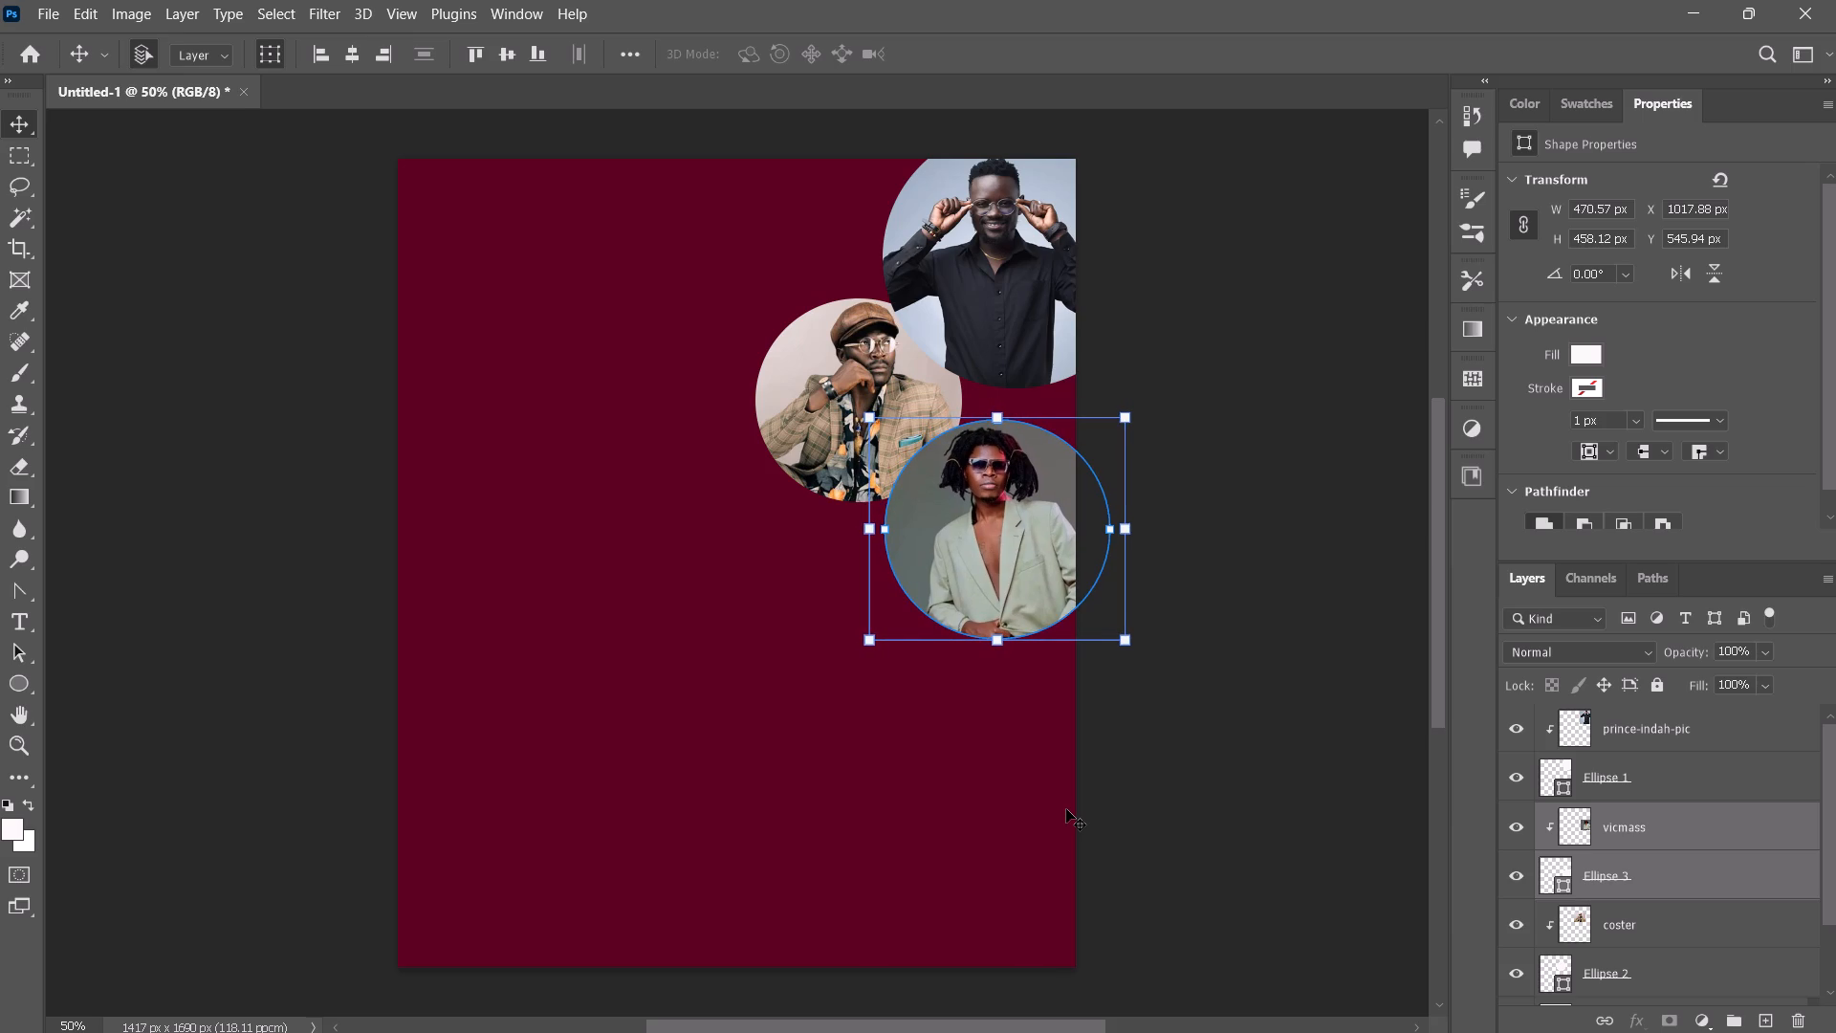
Nudge the vicmass portrait with its ellipse down and right, placing the ellipse at about X 1036 px, Y 588 px.
{"action": "key", "text": "Down"}
{"action": "key", "text": "Down"}
{"action": "key", "text": "Down"}
{"action": "key", "text": "Down"}
{"action": "key", "text": "Down"}
{"action": "key", "text": "Down"}
{"action": "key", "text": "Down"}
{"action": "key", "text": "Down"}
{"action": "key", "text": "Down"}
{"action": "key", "text": "Down"}
{"action": "key", "text": "Down"}
{"action": "key", "text": "Down"}
{"action": "key", "text": "Down"}
{"action": "key", "text": "Down"}
{"action": "key", "text": "Down"}
{"action": "key", "text": "Down"}
{"action": "key", "text": "Down"}
{"action": "key", "text": "Down"}
{"action": "key", "text": "Down"}
{"action": "key", "text": "Down"}
{"action": "key", "text": "Right"}
{"action": "key", "text": "Right"}
{"action": "key", "text": "Right"}
{"action": "key", "text": "Right"}
{"action": "key", "text": "Right"}
{"action": "key", "text": "Right"}
{"action": "key", "text": "Right"}
{"action": "key", "text": "Right"}
{"action": "key", "text": "Right"}
{"action": "key", "text": "Right"}
{"action": "key", "text": "Right"}
{"action": "key", "text": "Right"}
{"action": "key", "text": "Right"}
{"action": "key", "text": "Right"}
{"action": "key", "text": "Right"}
{"action": "key", "text": "Right"}
{"action": "key", "text": "Right"}
{"action": "key", "text": "Right"}
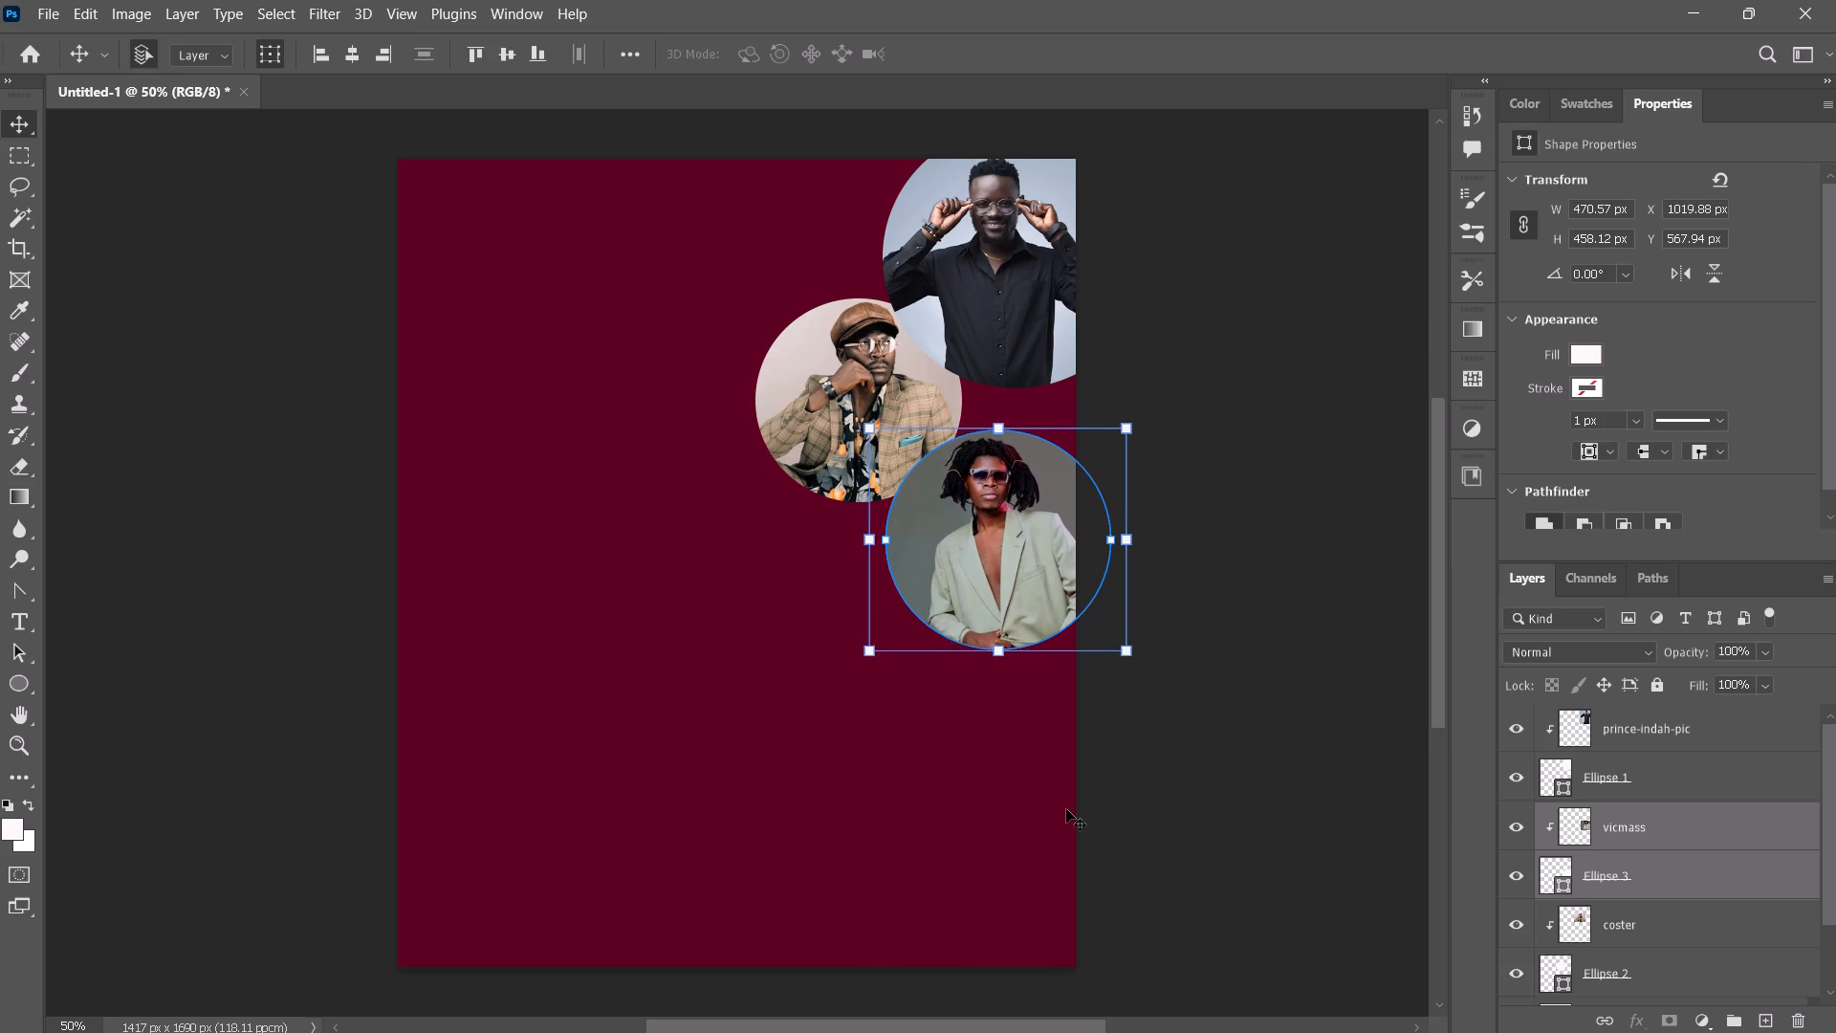
{"action": "key", "text": "Down"}
{"action": "key", "text": "Down"}
{"action": "key", "text": "Down"}
{"action": "key", "text": "Down"}
{"action": "key", "text": "Down"}
{"action": "key", "text": "Down"}
{"action": "key", "text": "Down"}
{"action": "key", "text": "Down"}
{"action": "key", "text": "Down"}
{"action": "key", "text": "Down"}
{"action": "key", "text": "Down"}
{"action": "key", "text": "Down"}
{"action": "key", "text": "Down"}
{"action": "key", "text": "Down"}
{"action": "key", "text": "Down"}
{"action": "key", "text": "Down"}
{"action": "key", "text": "Down"}
{"action": "key", "text": "Down"}
{"action": "key", "text": "Down"}
{"action": "key", "text": "Down"}
{"action": "key", "text": "Right"}
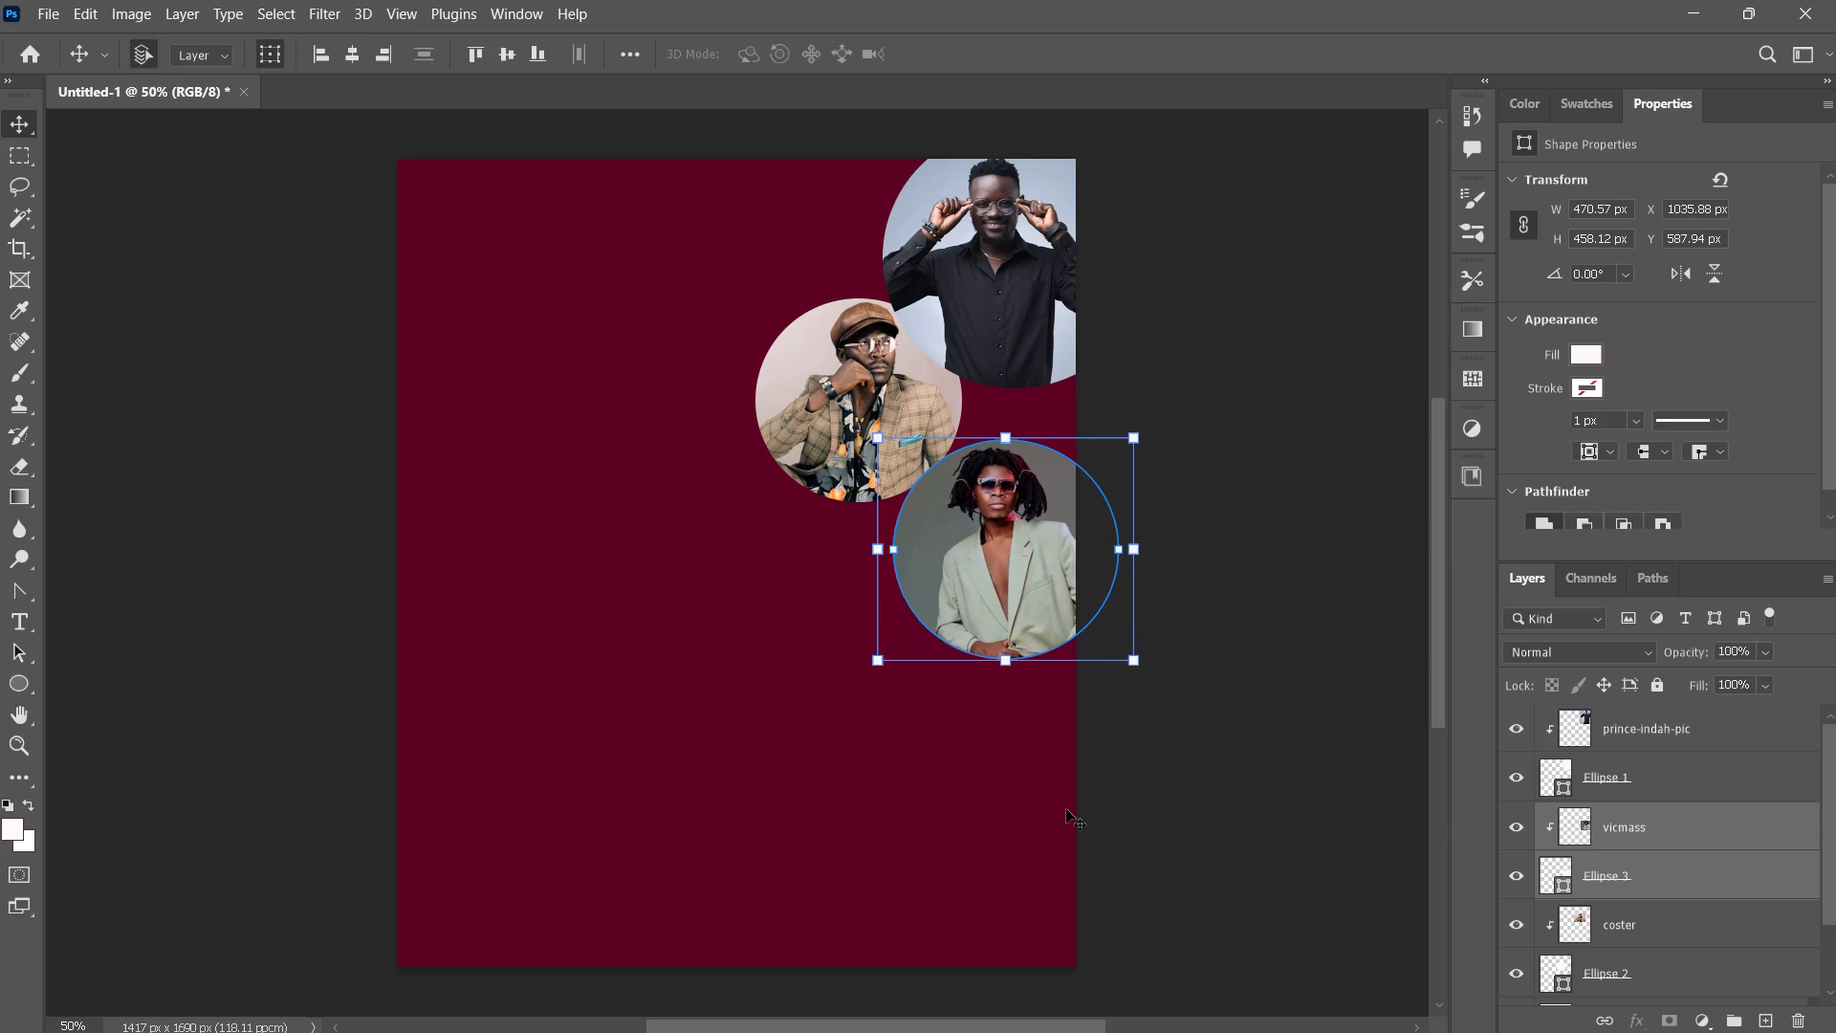
Scale the coster portrait and Ellipse 2 together to about 123%, extending down and left, making the ellipse about 531 x 524 px.
{"action": "left_click", "coordinate": [646, 551]}
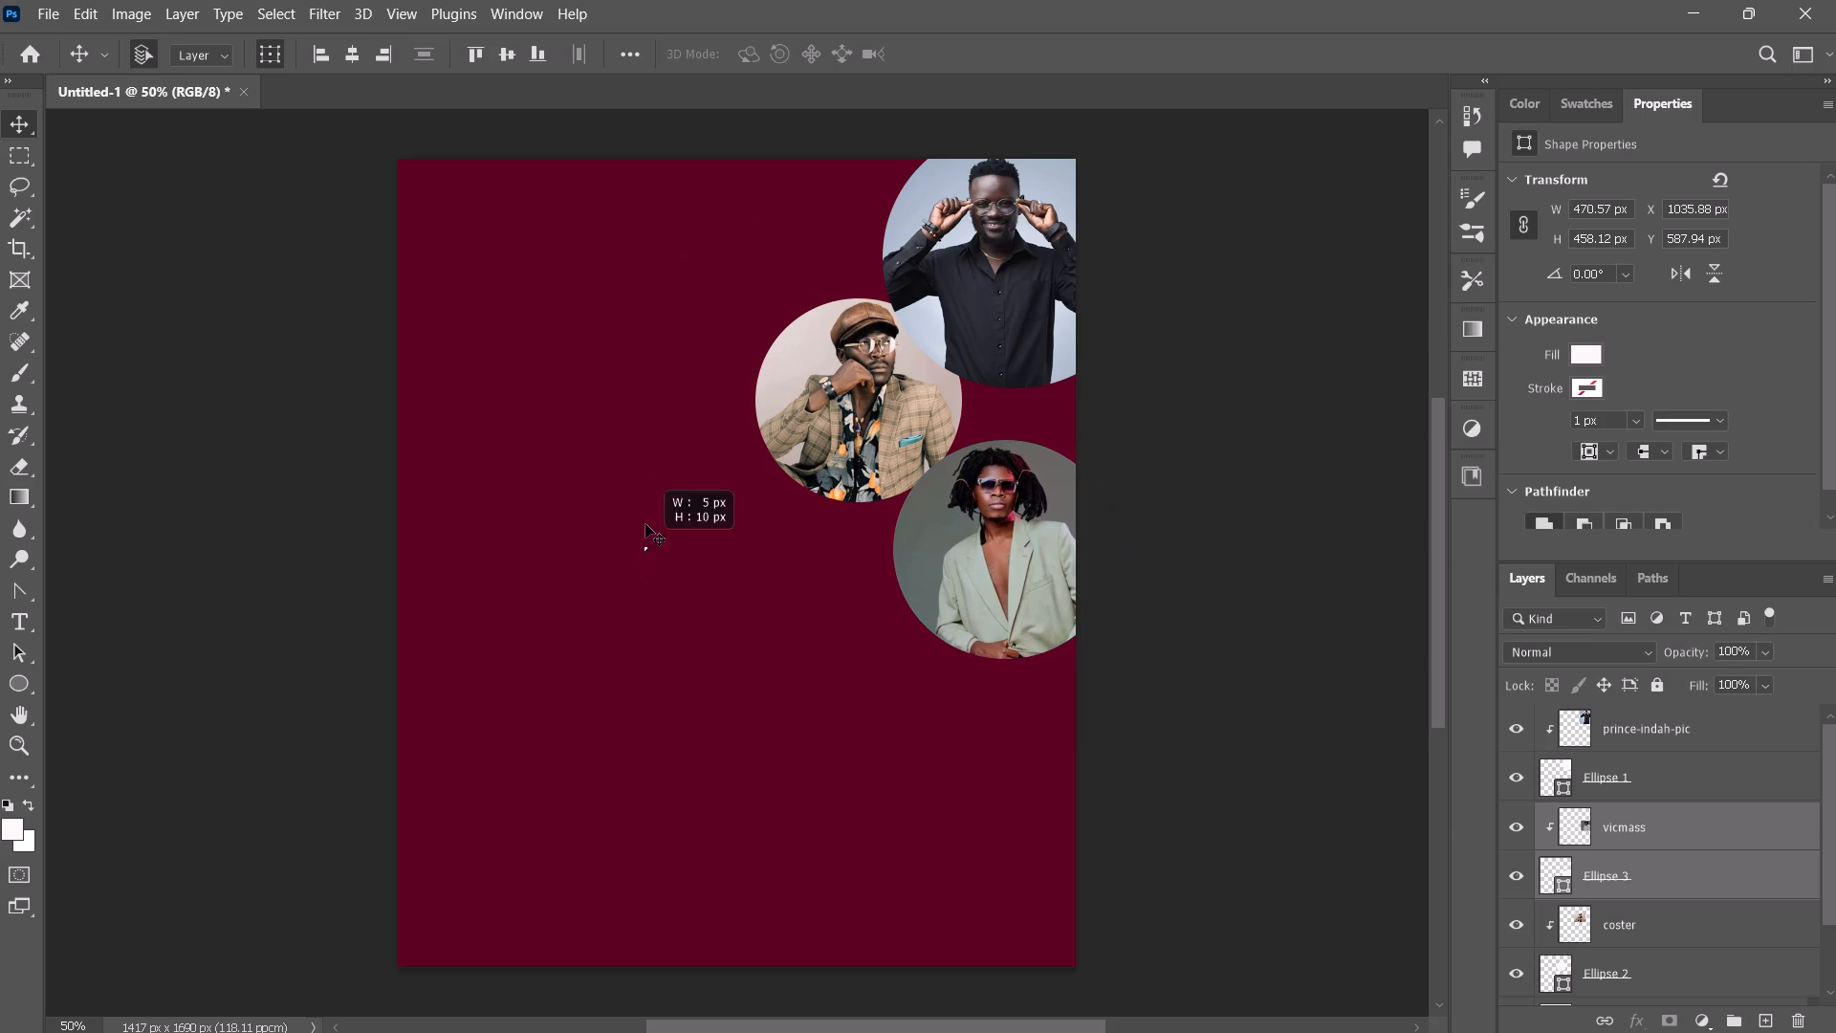
{"action": "left_click_drag", "start_coordinate": [655, 404], "coordinate": [845, 428]}
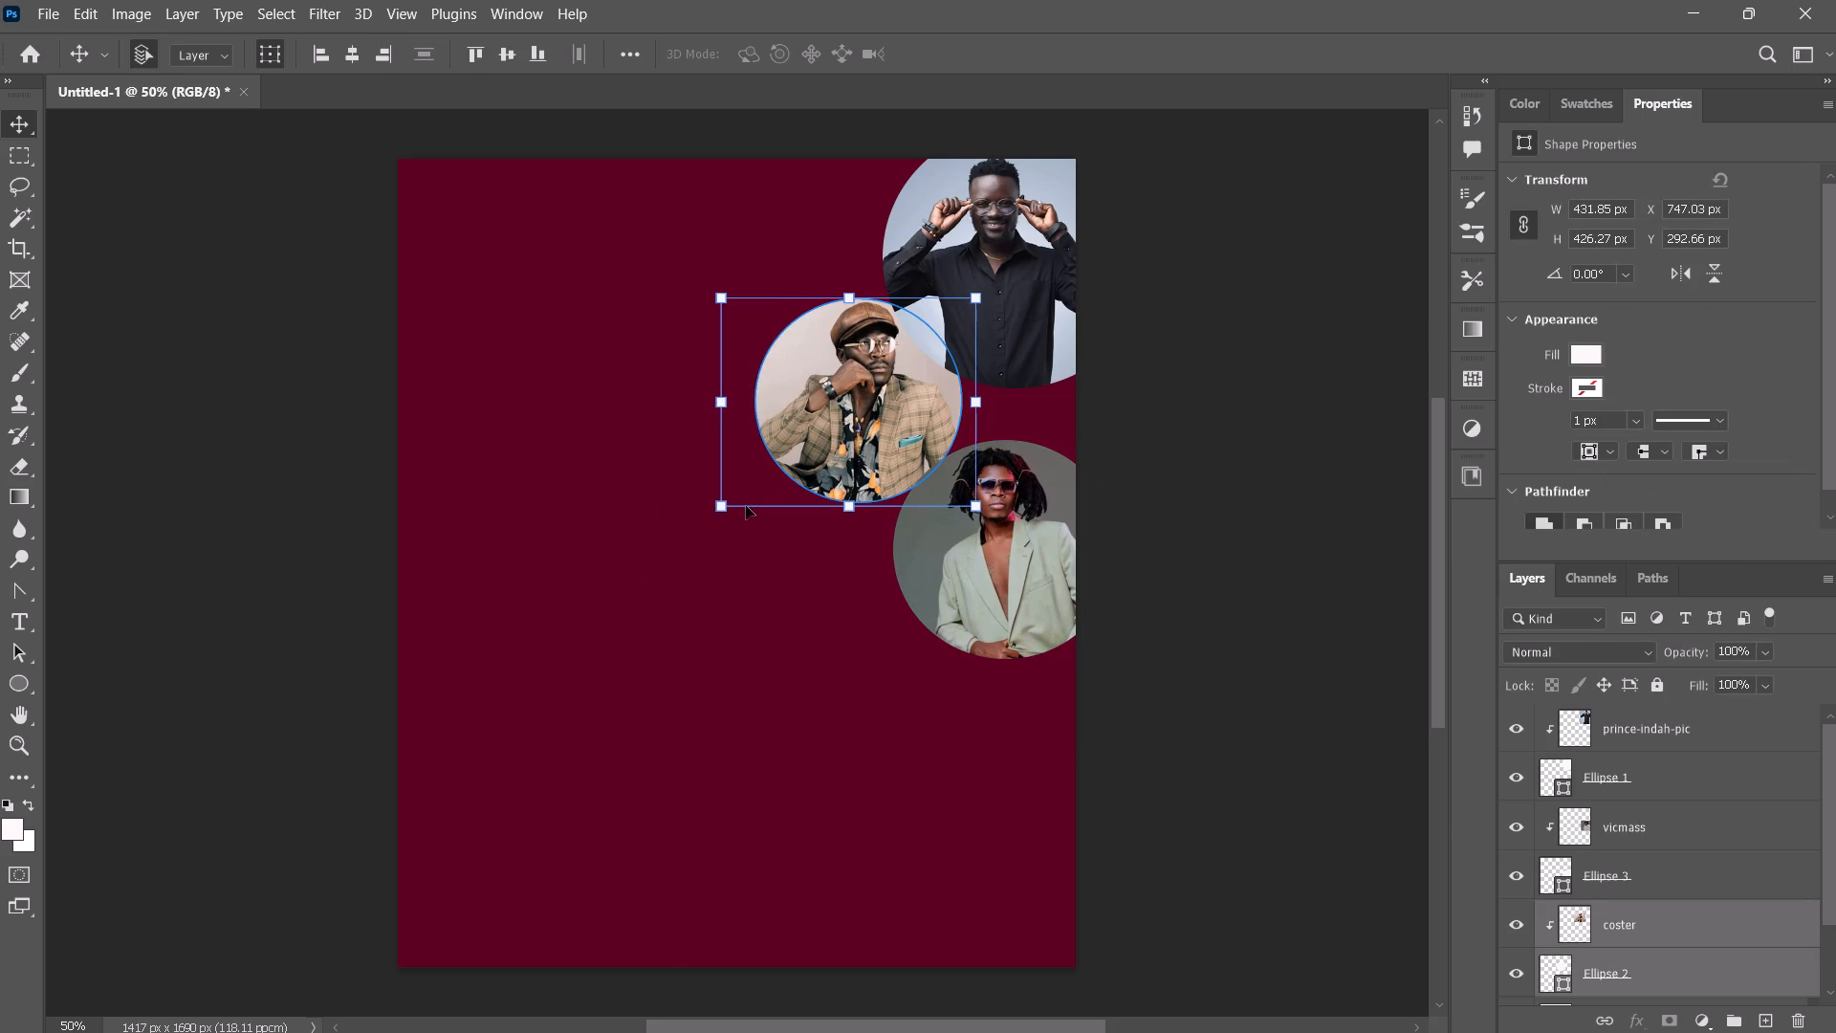
{"action": "left_click_drag", "start_coordinate": [714, 512], "coordinate": [651, 544]}
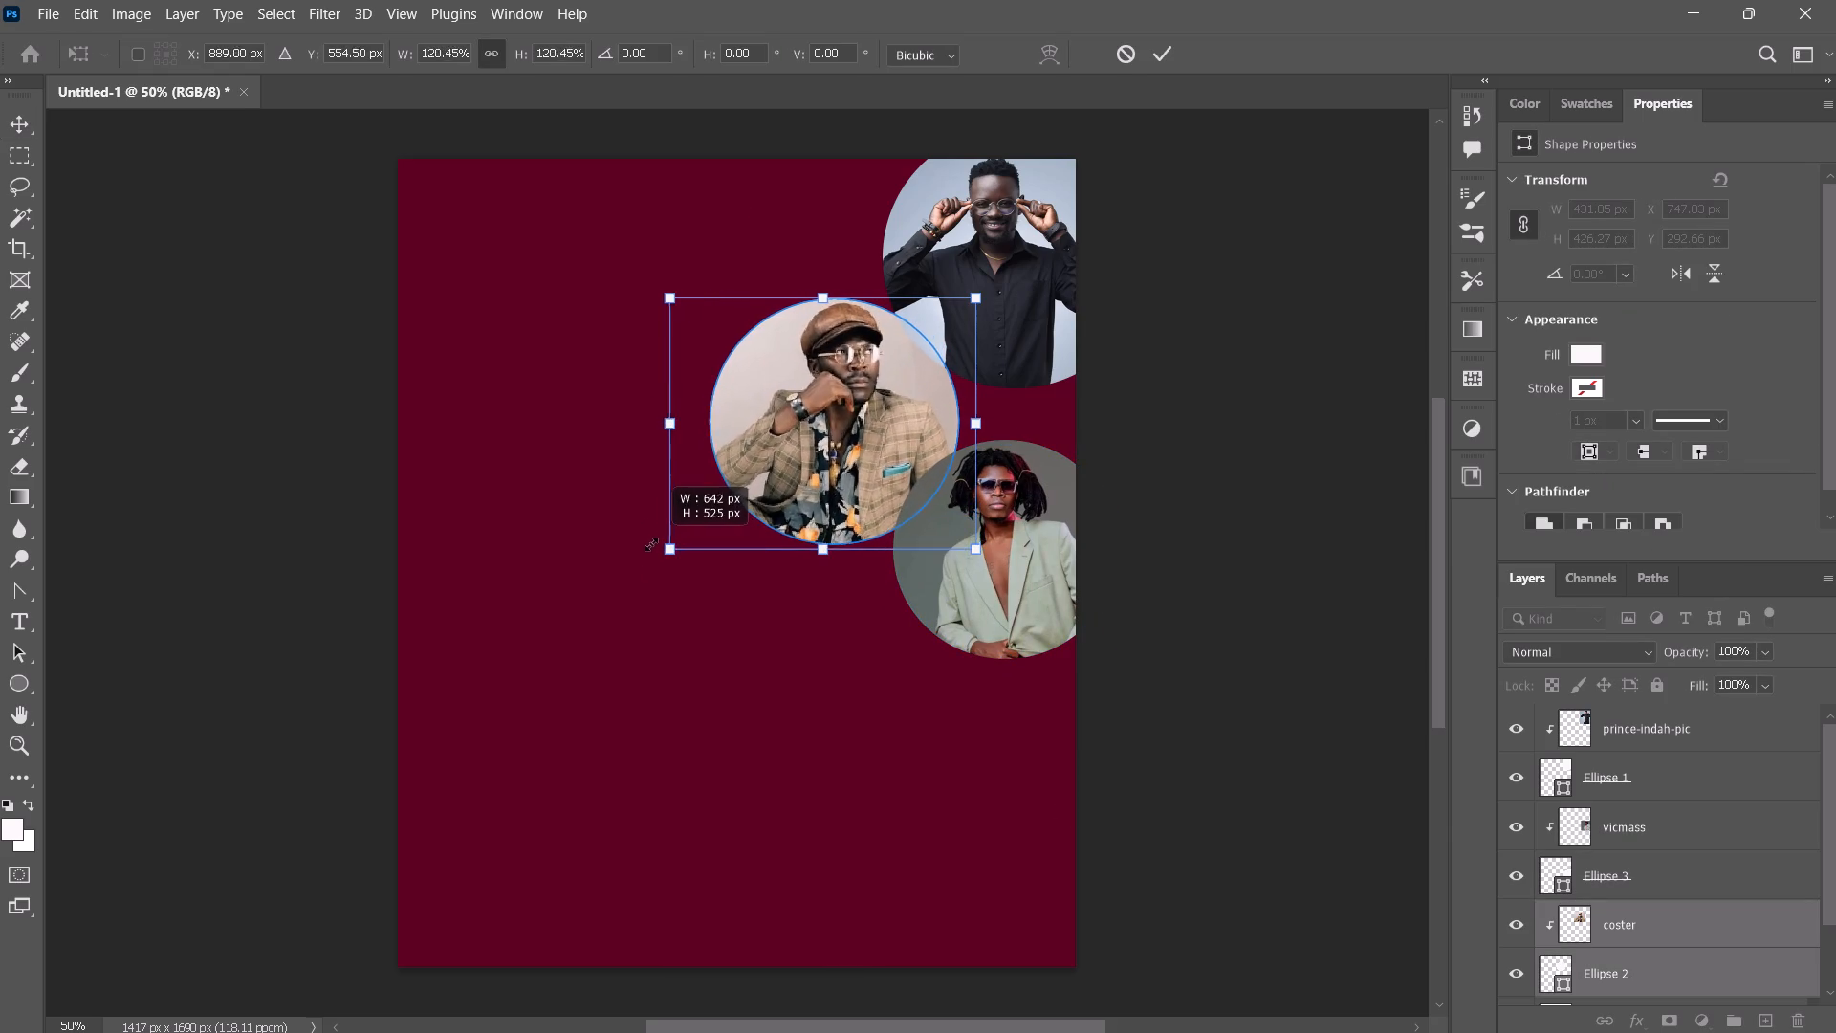
{"action": "left_click_drag", "start_coordinate": [651, 544], "coordinate": [646, 548]}
{"action": "left_click", "coordinate": [1120, 335]}
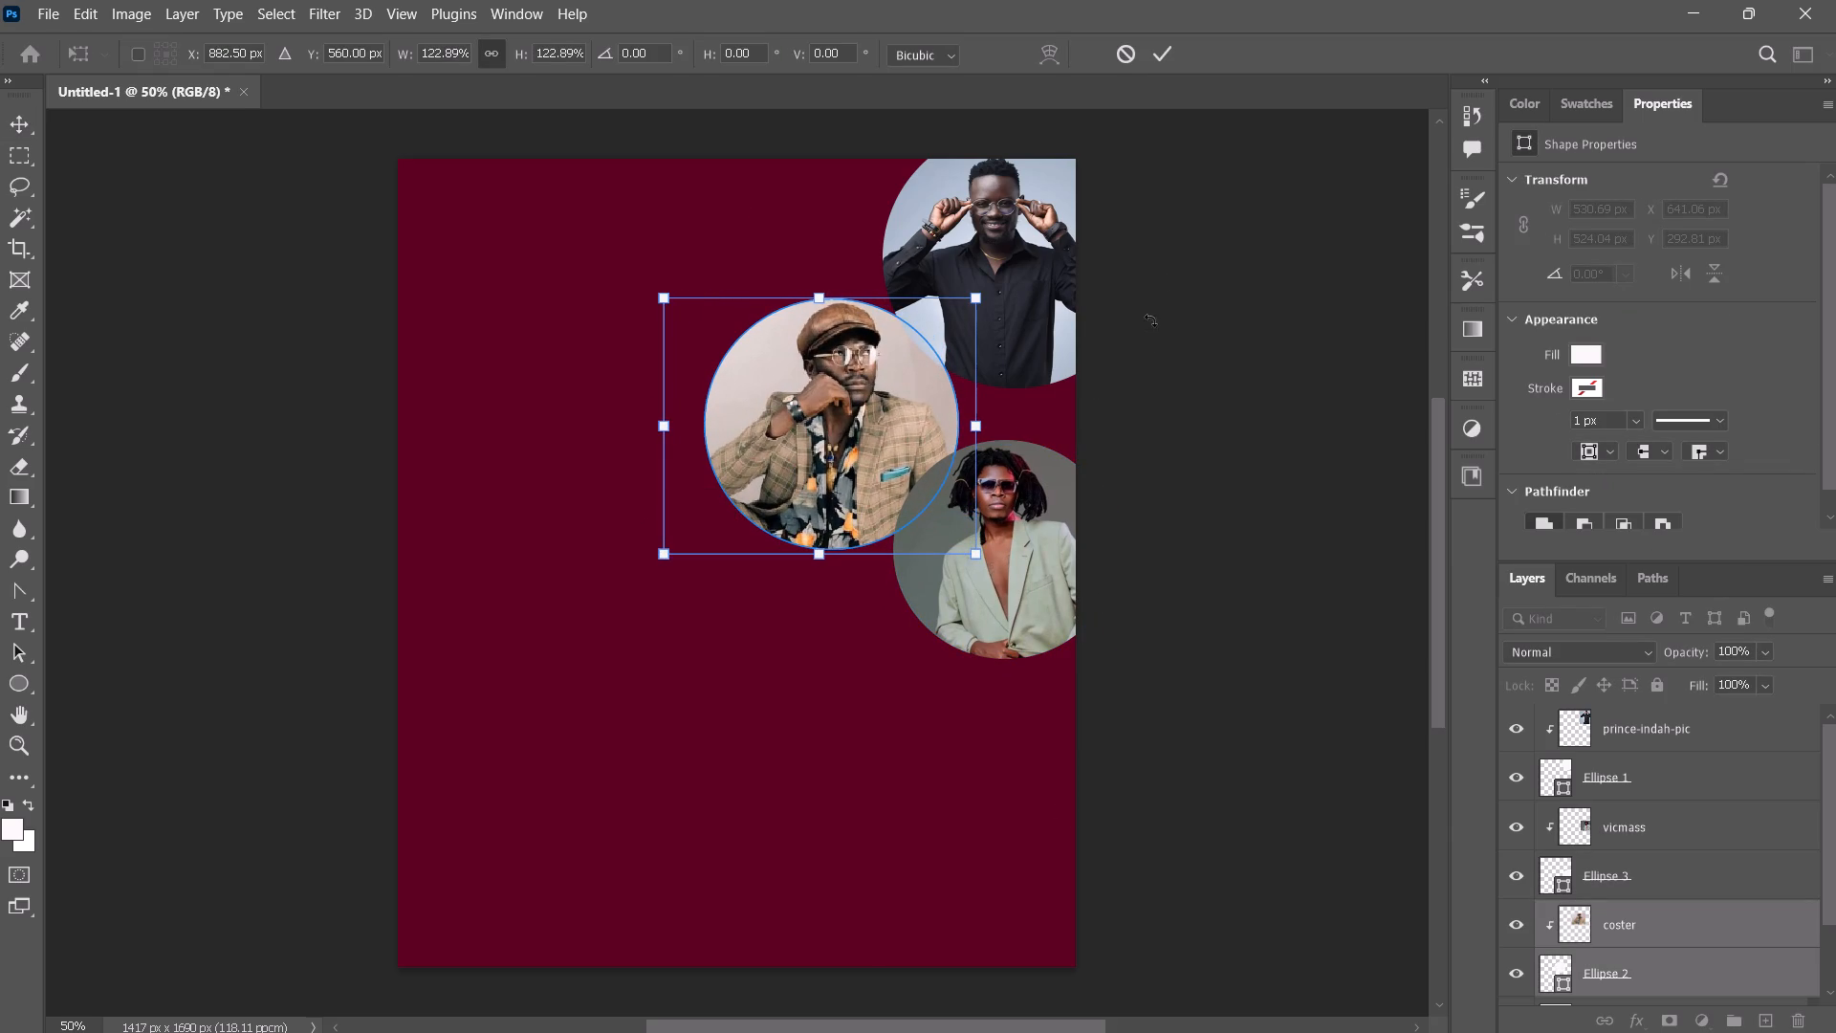
{"action": "left_click", "coordinate": [1157, 55]}
{"action": "left_click", "coordinate": [1151, 272]}
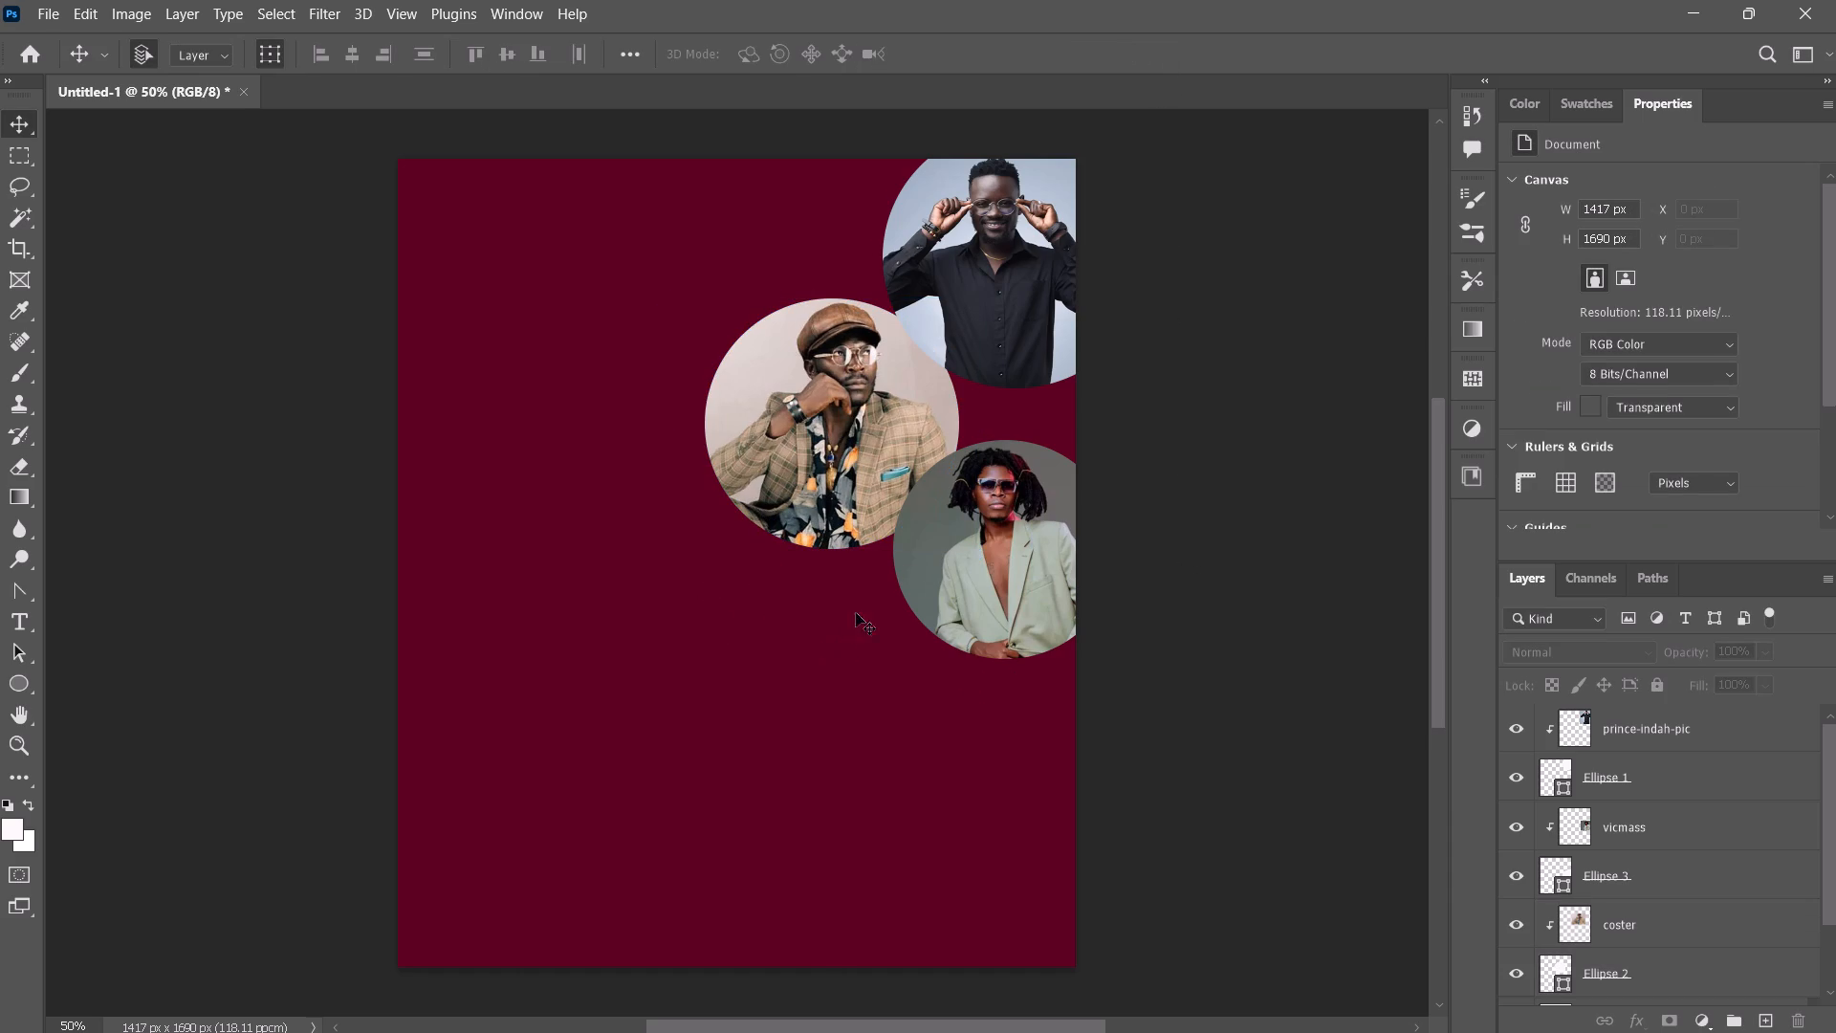
Nudge the coster portrait with its ellipse straight up, placing the ellipse at about X 641 px, Y 253 px, and deselect the layers.
{"action": "left_click_drag", "start_coordinate": [667, 320], "coordinate": [753, 451]}
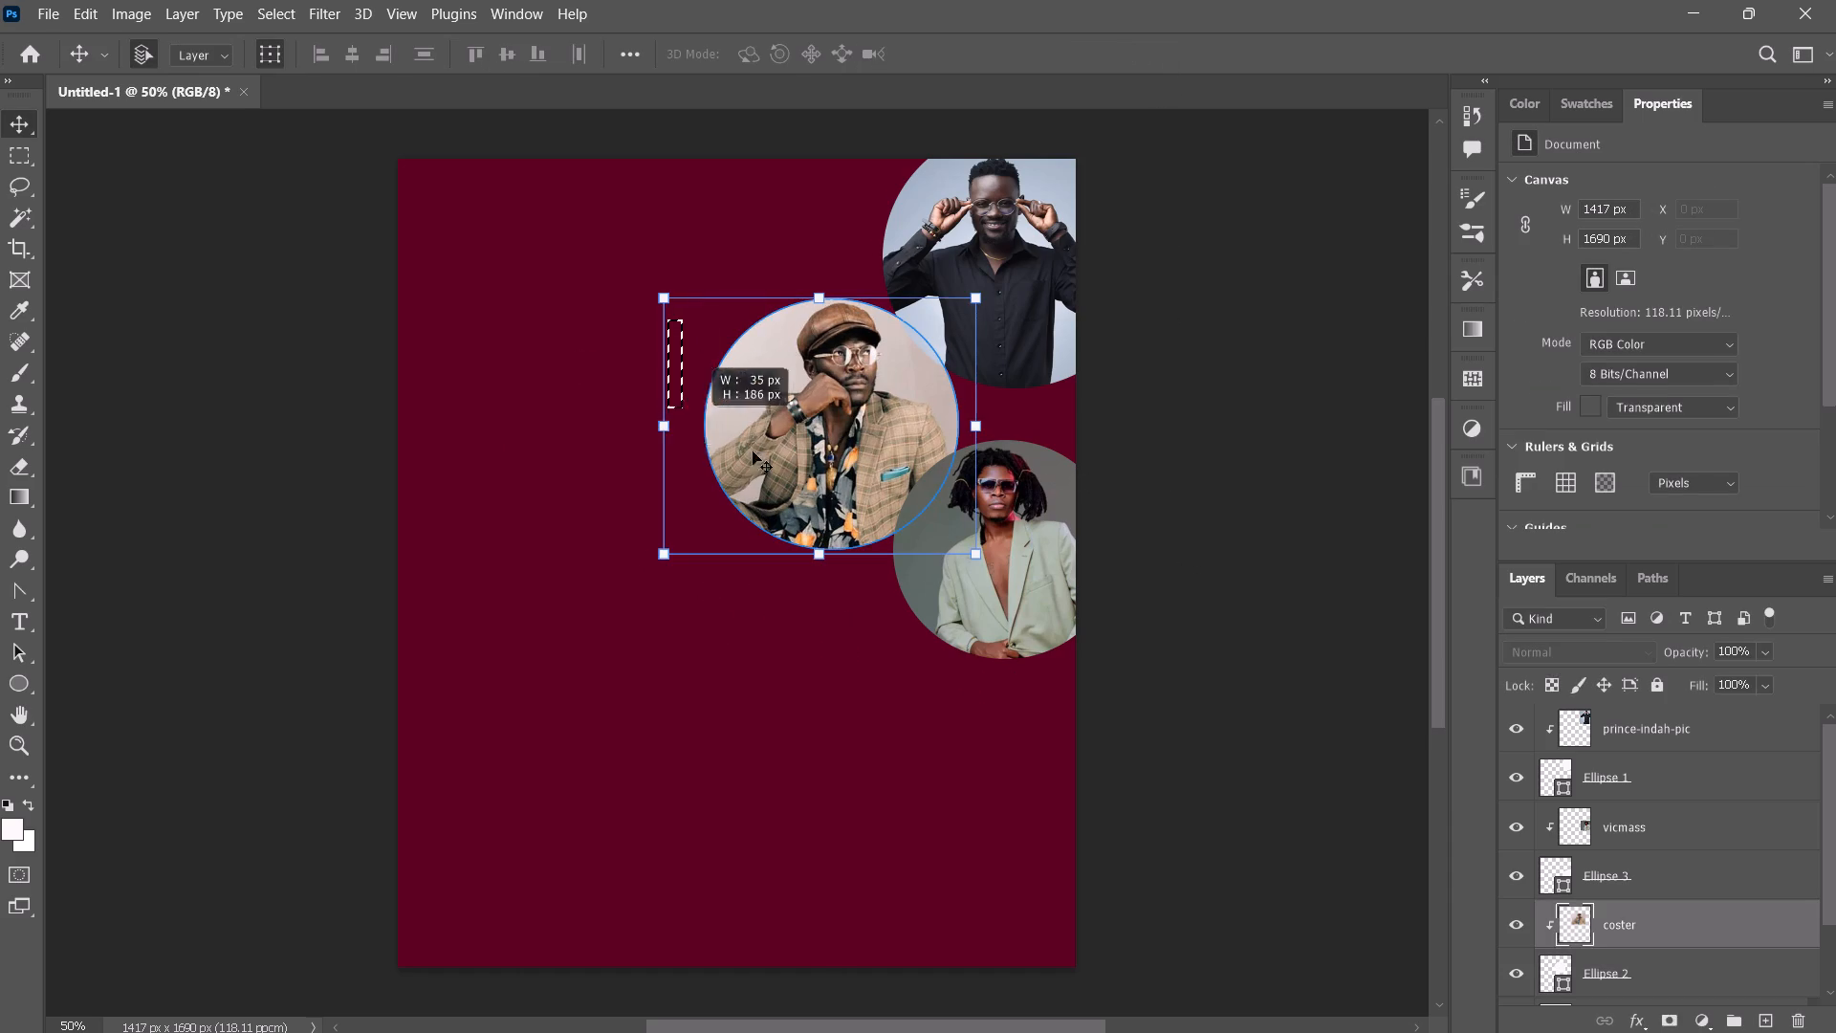
{"action": "left_click_drag", "start_coordinate": [753, 451], "coordinate": [775, 450]}
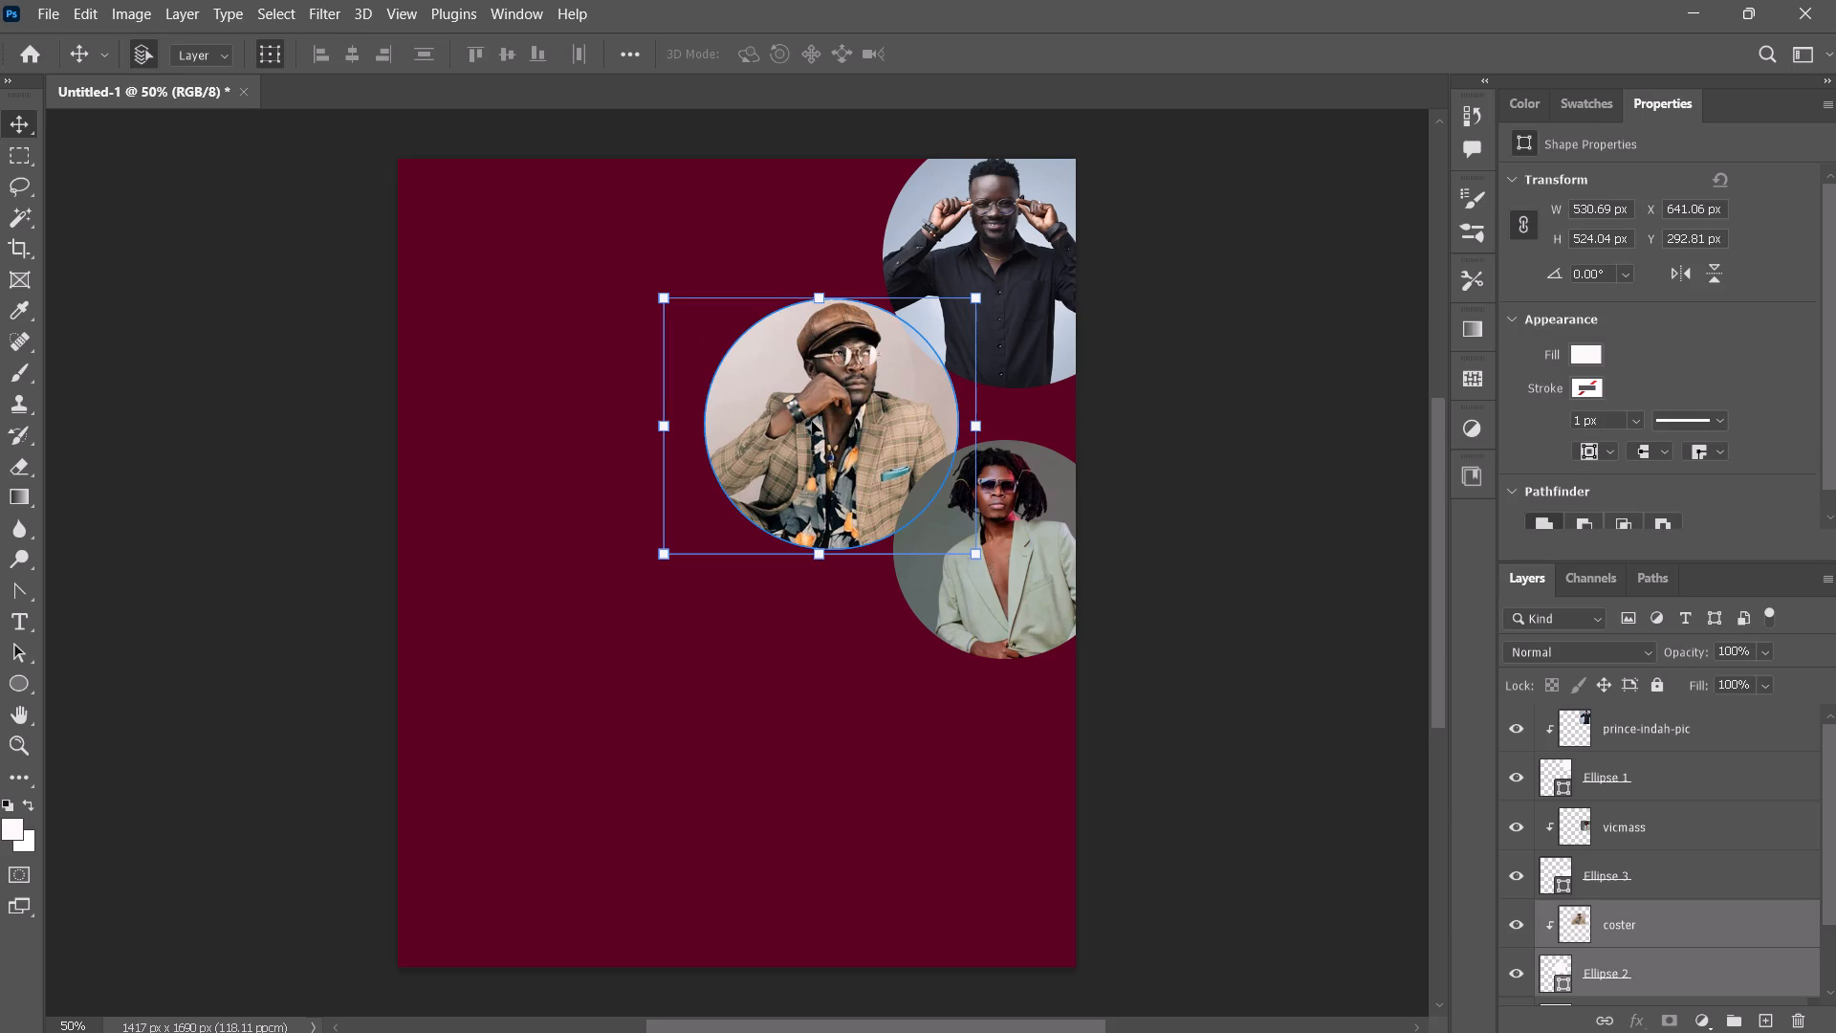
{"action": "key", "text": "Up"}
{"action": "key", "text": "Up"}
{"action": "key", "text": "Up"}
{"action": "key", "text": "Up"}
{"action": "key", "text": "Up"}
{"action": "key", "text": "Up"}
{"action": "key", "text": "Up"}
{"action": "key", "text": "Up"}
{"action": "key", "text": "Up"}
{"action": "key", "text": "Up"}
{"action": "key", "text": "Up"}
{"action": "key", "text": "Up"}
{"action": "key", "text": "Up"}
{"action": "key", "text": "Up"}
{"action": "key", "text": "Up"}
{"action": "key", "text": "Up"}
{"action": "key", "text": "Up"}
{"action": "key", "text": "Up"}
{"action": "key", "text": "Up"}
{"action": "key", "text": "Up"}
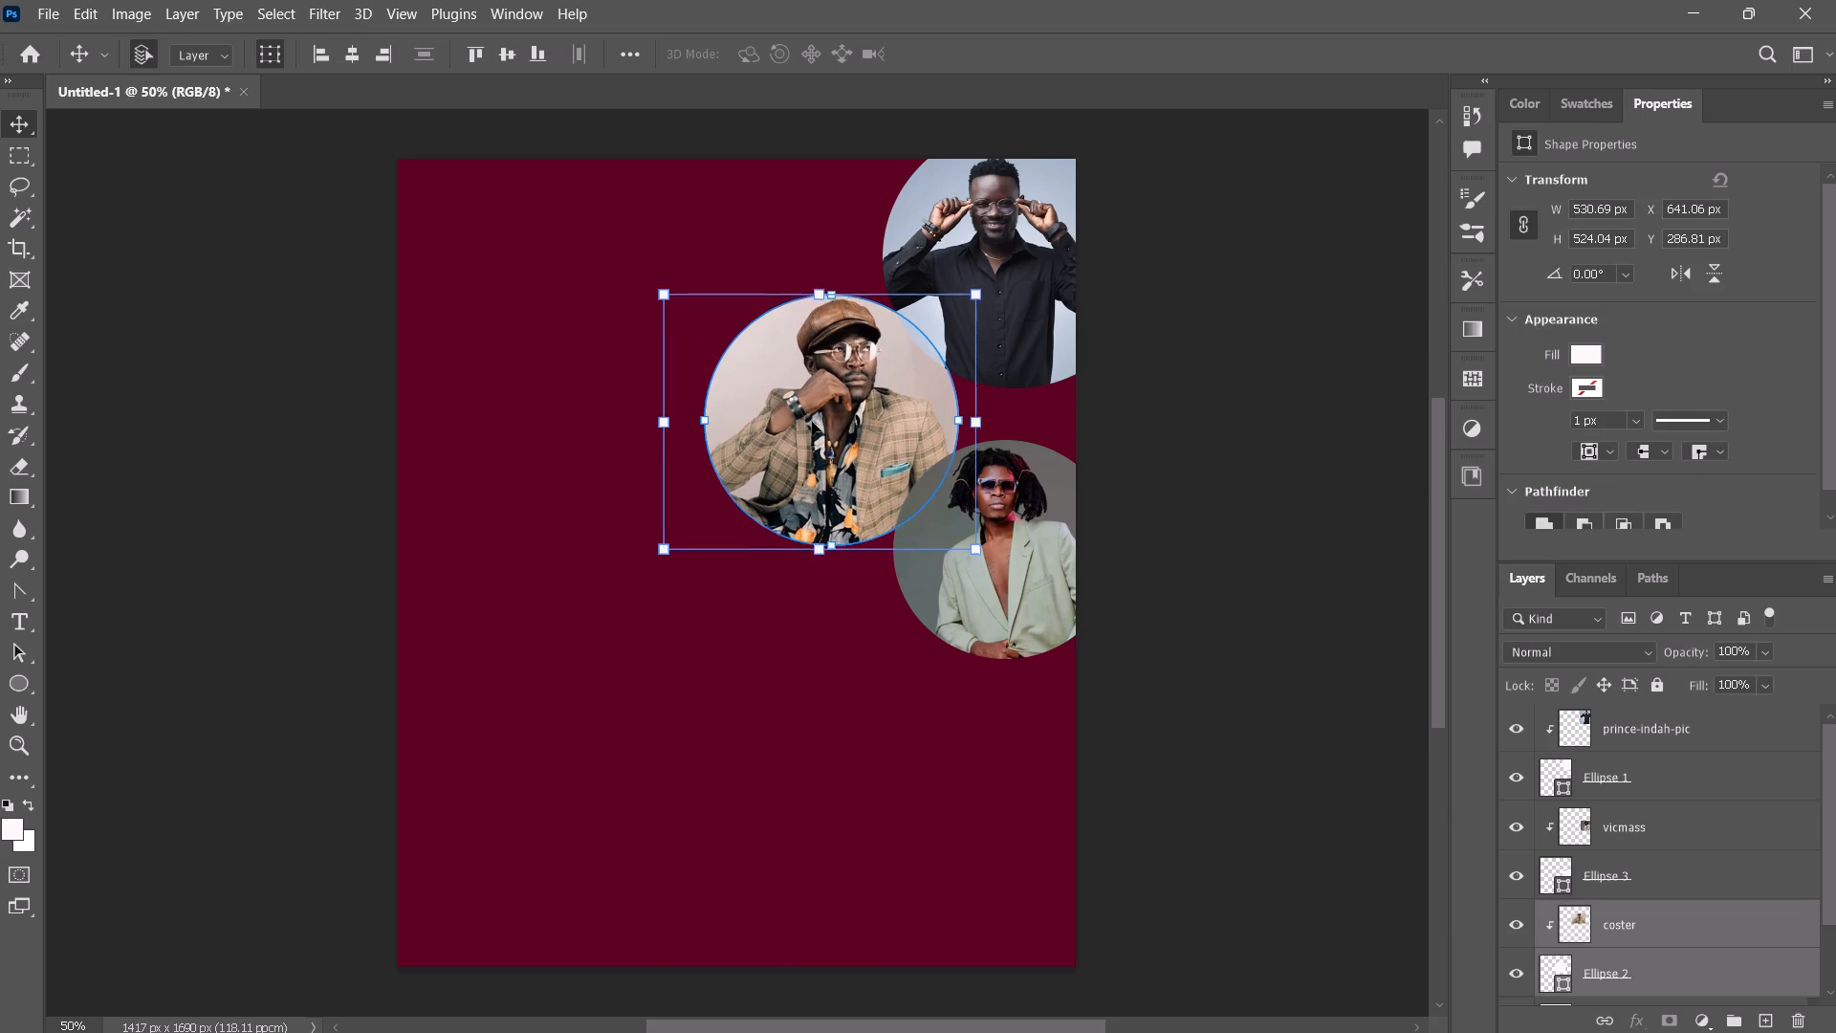
{"action": "key", "text": "Up"}
{"action": "key", "text": "Up"}
{"action": "key", "text": "Up"}
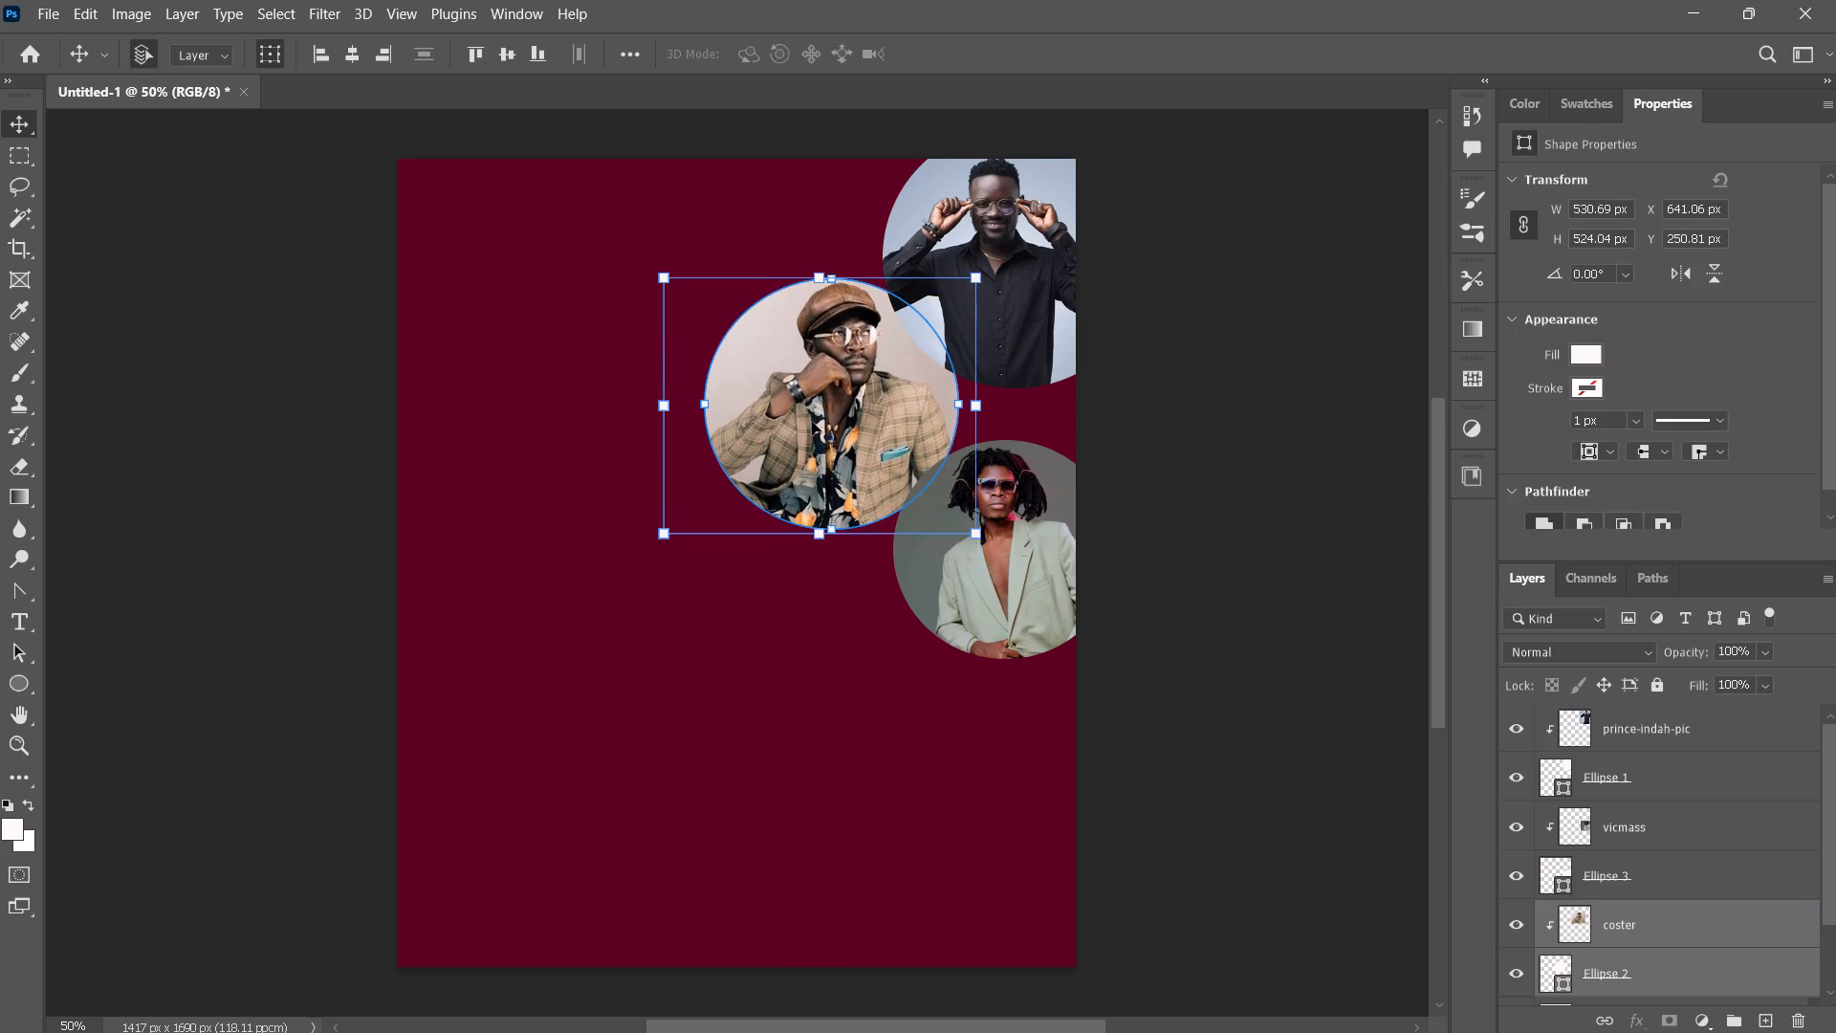
{"action": "key", "text": "Down"}
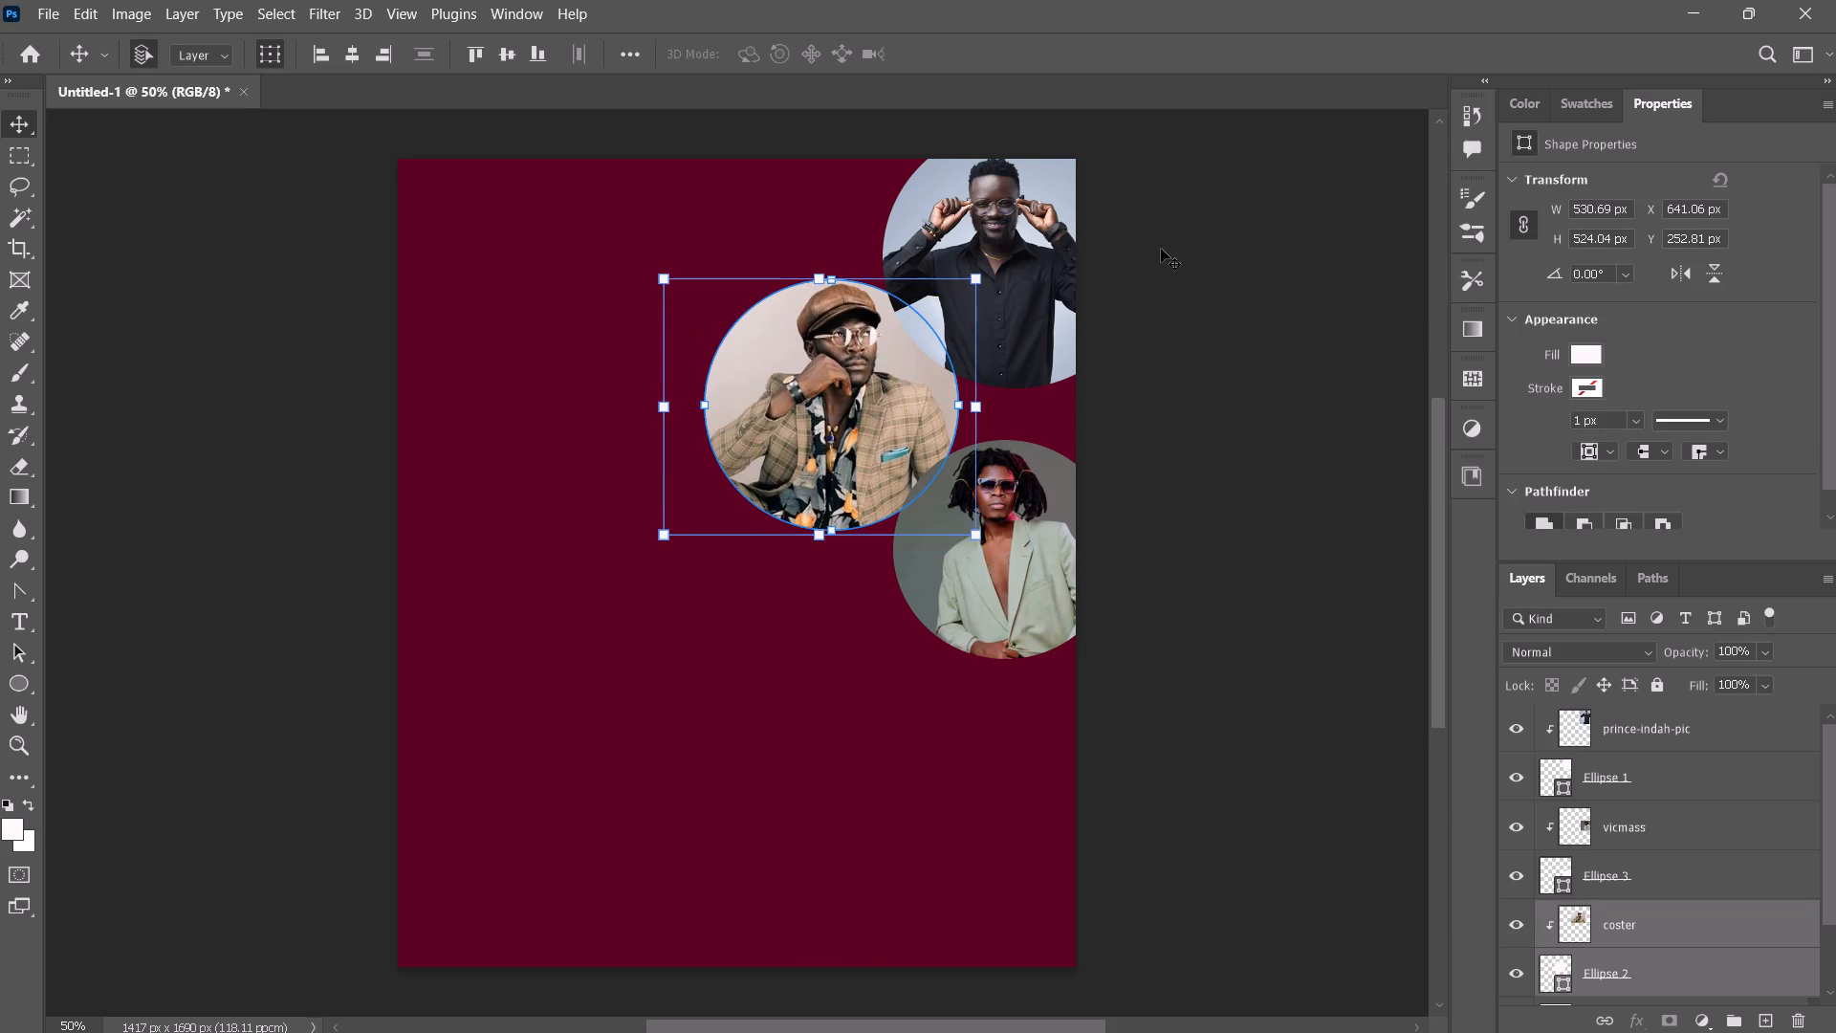
{"action": "left_click", "coordinate": [1182, 261]}
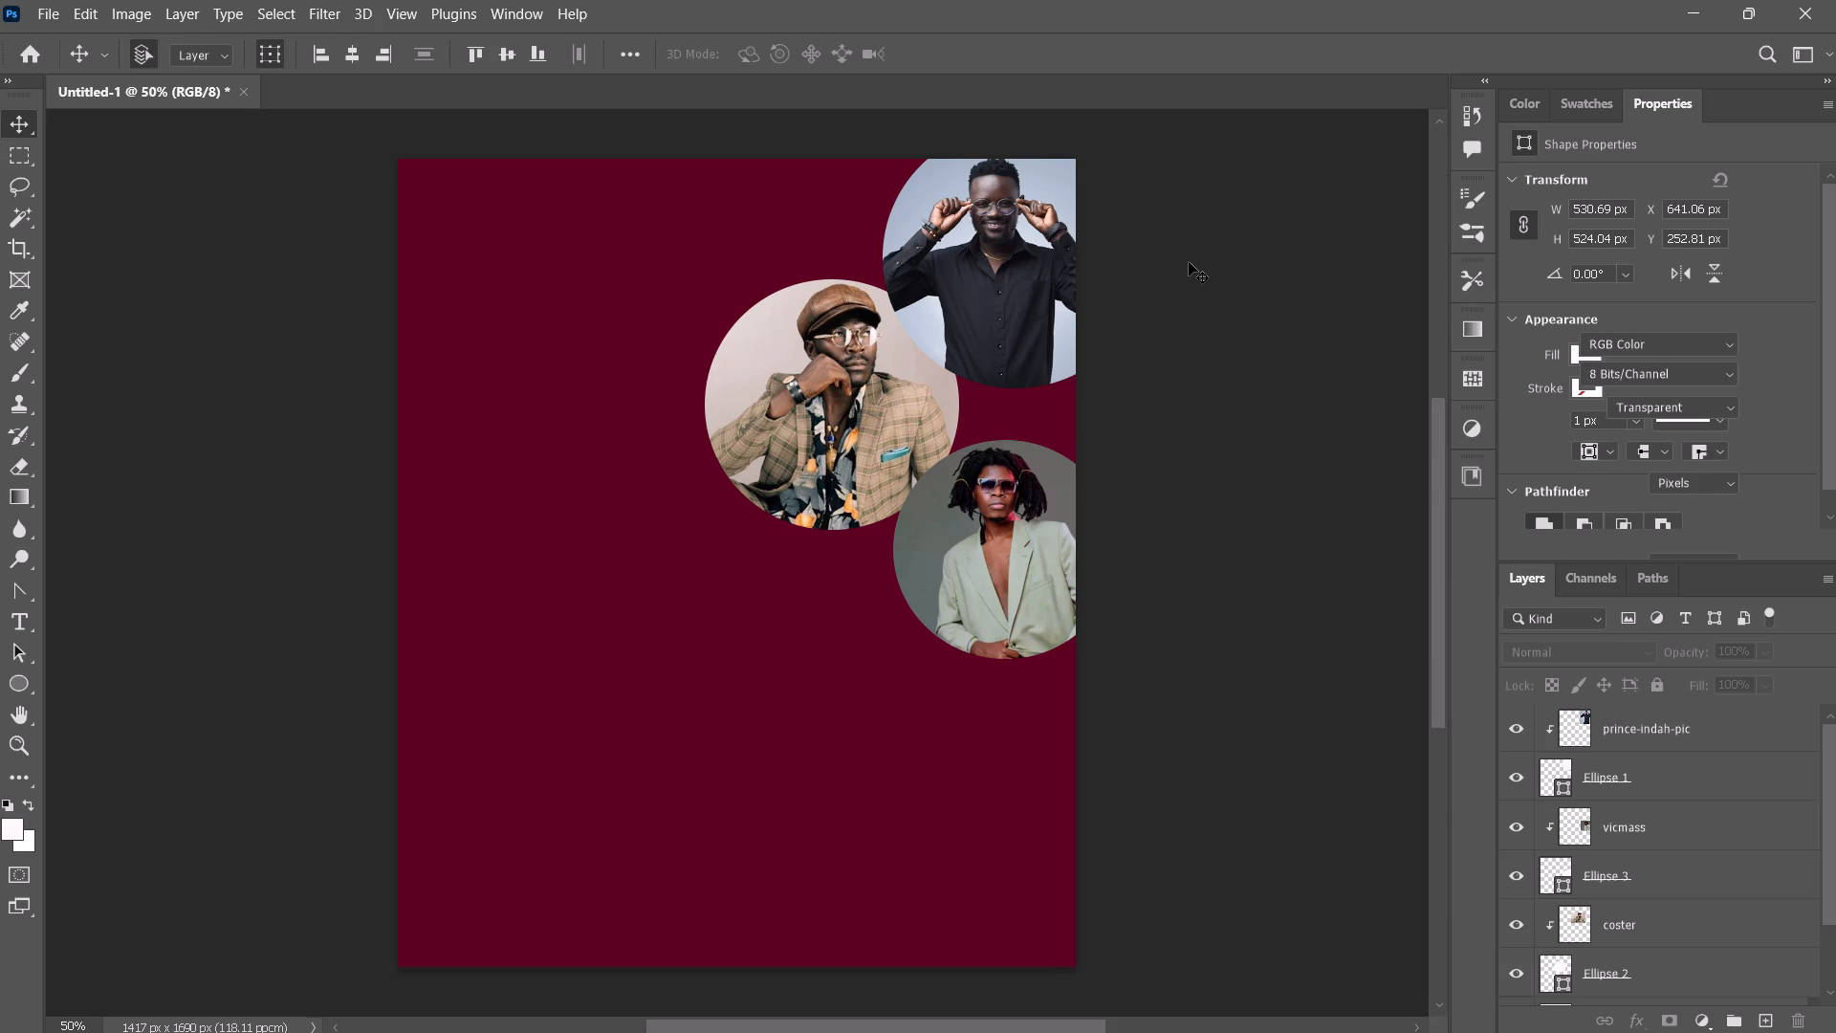
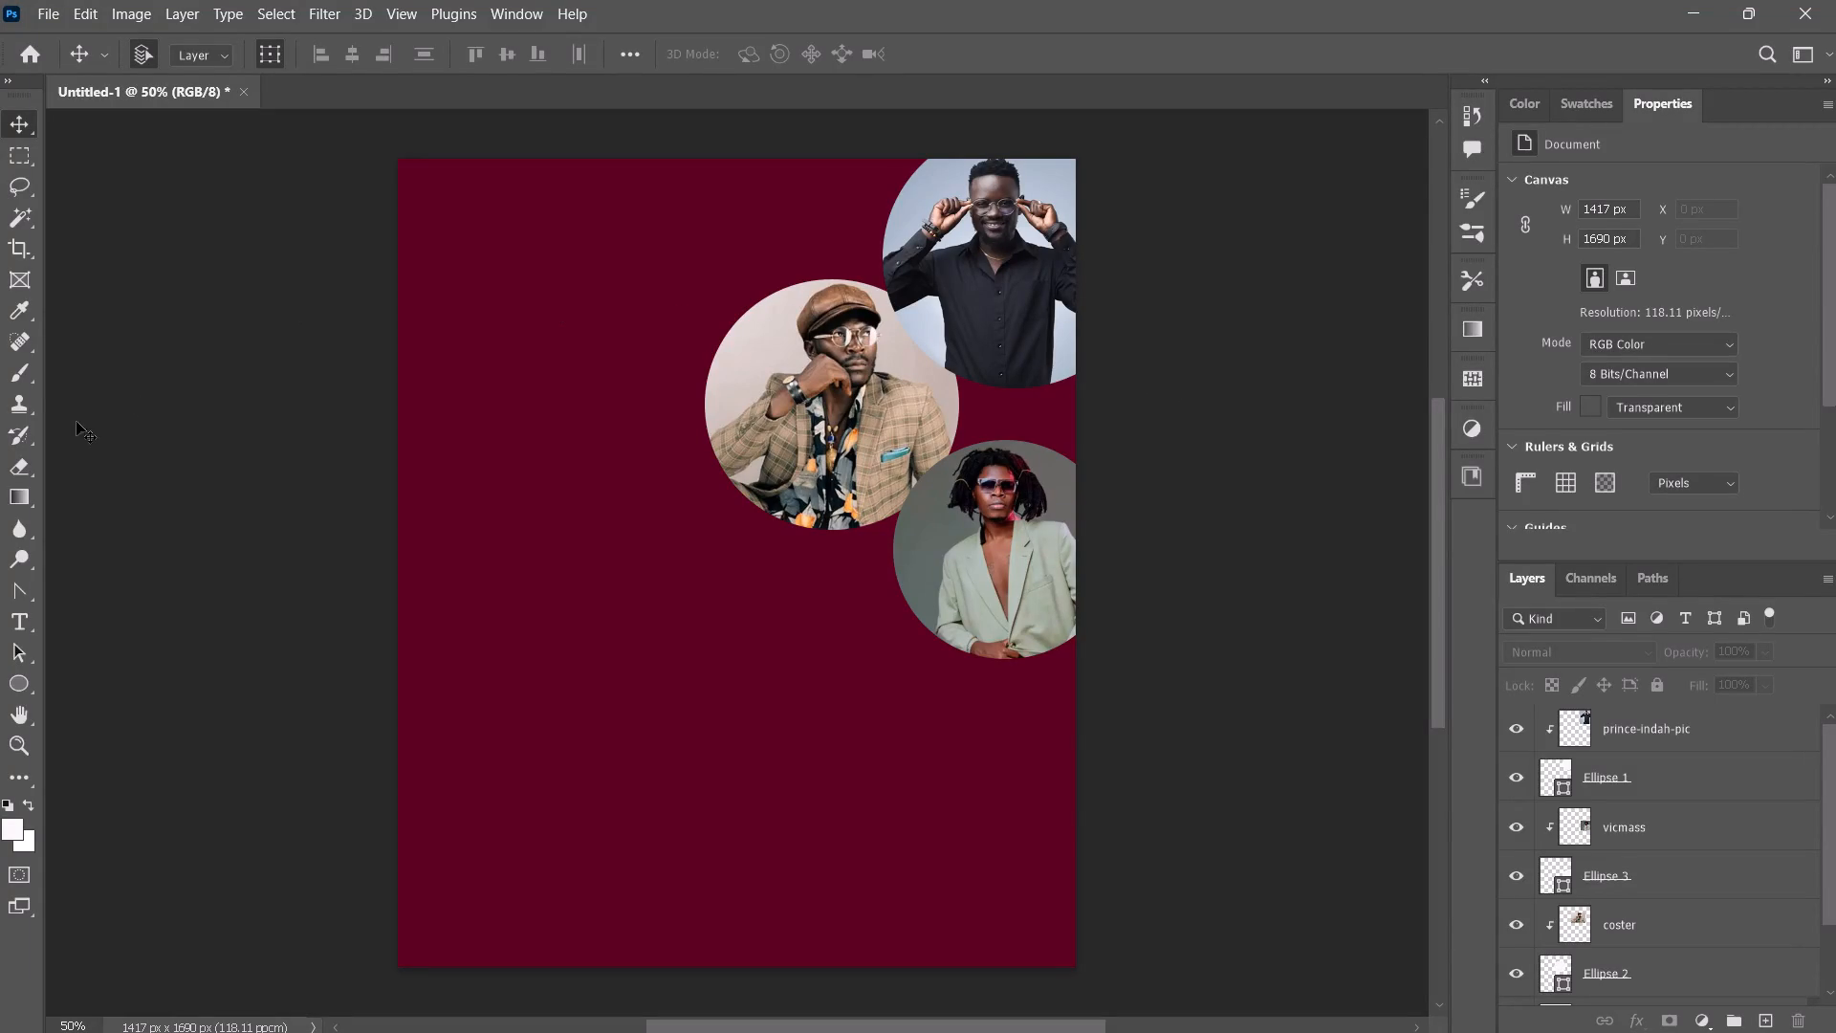
Add a white LUO FESTIVAL title in Arial Regular, 19.8 pt, near the top of the burgundy canvas, beside the uppermost portrait.
{"action": "left_click", "coordinate": [22, 639]}
{"action": "left_click", "coordinate": [21, 627]}
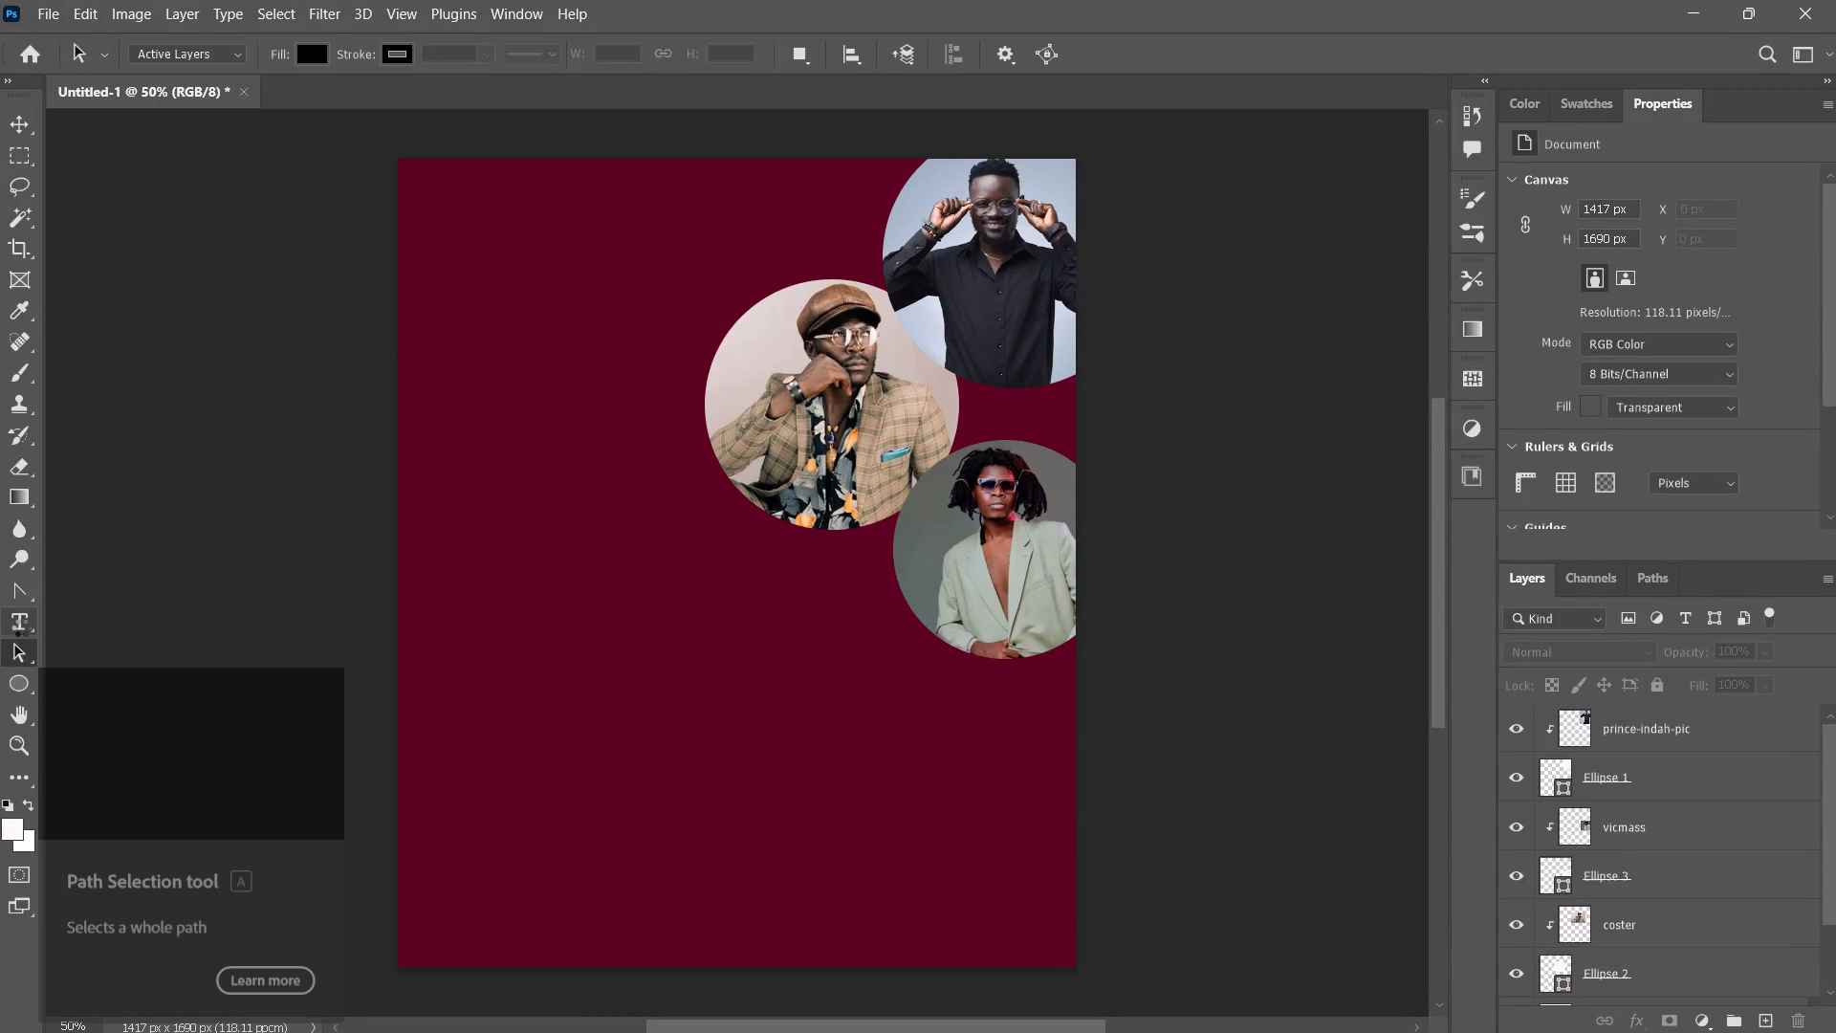
{"action": "left_click", "coordinate": [515, 205]}
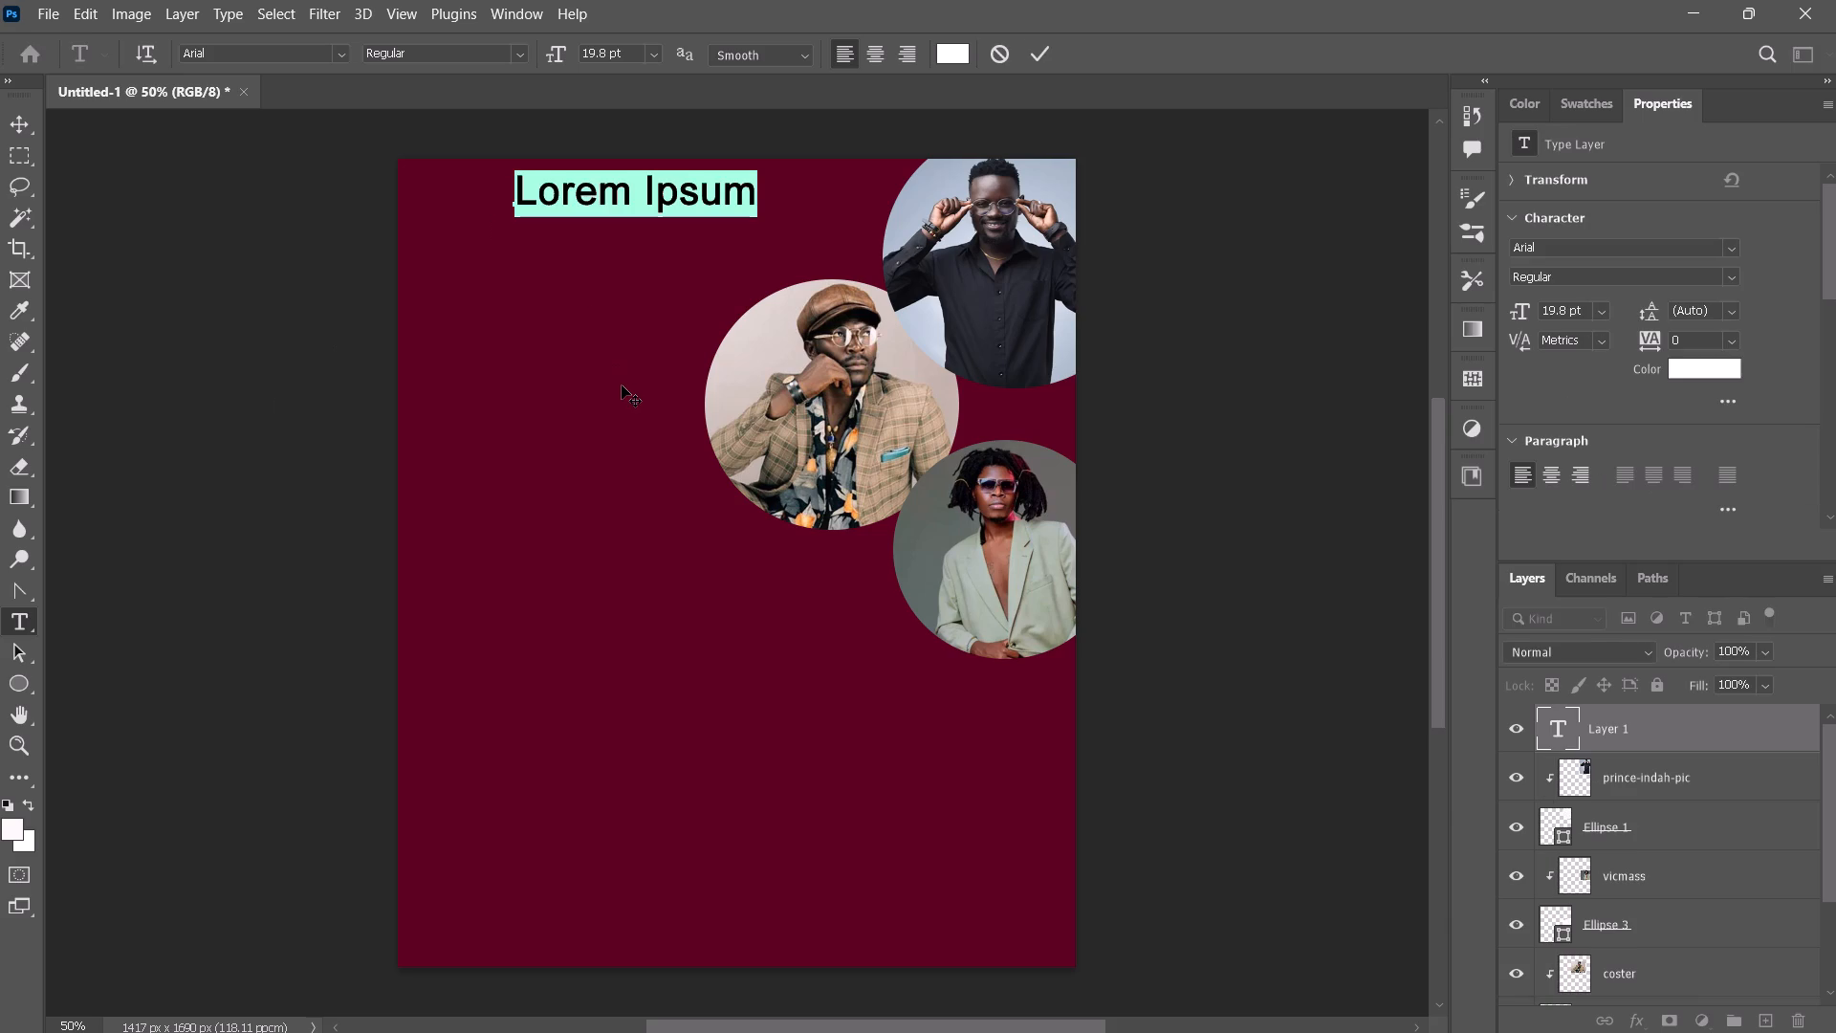
{"action": "key", "text": "l"}
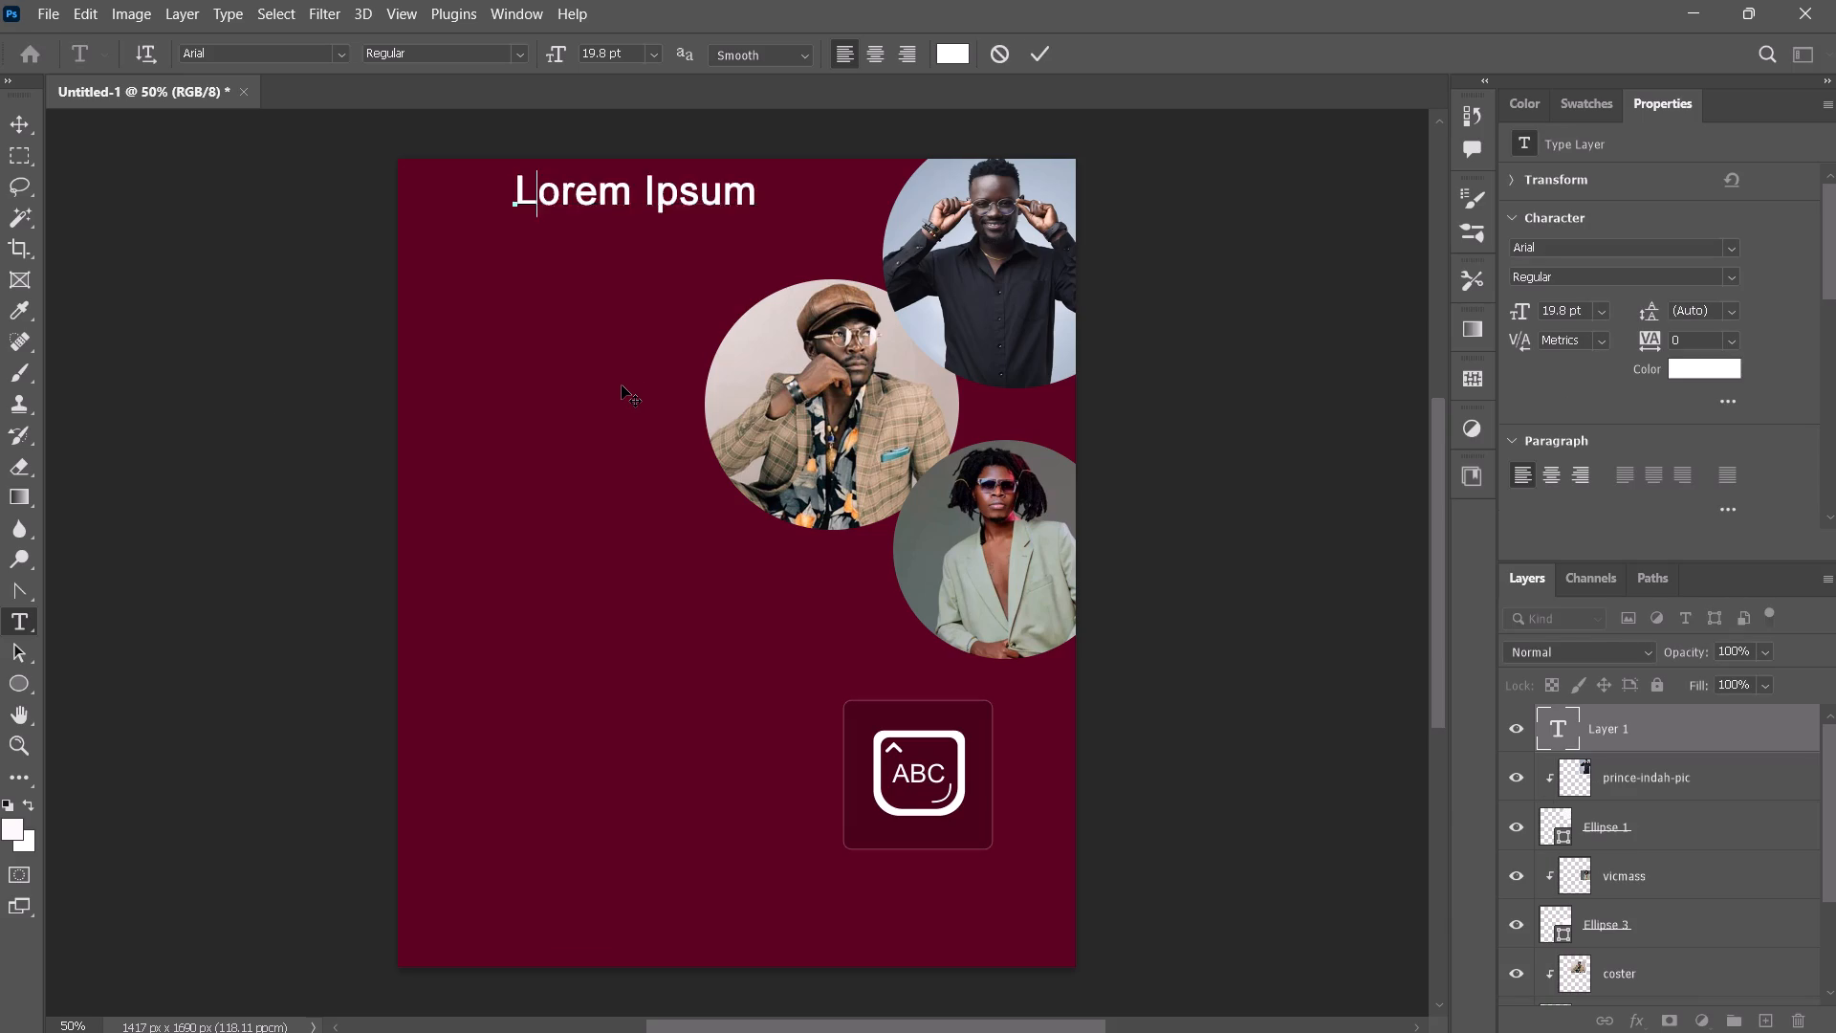
{"action": "key", "text": "u"}
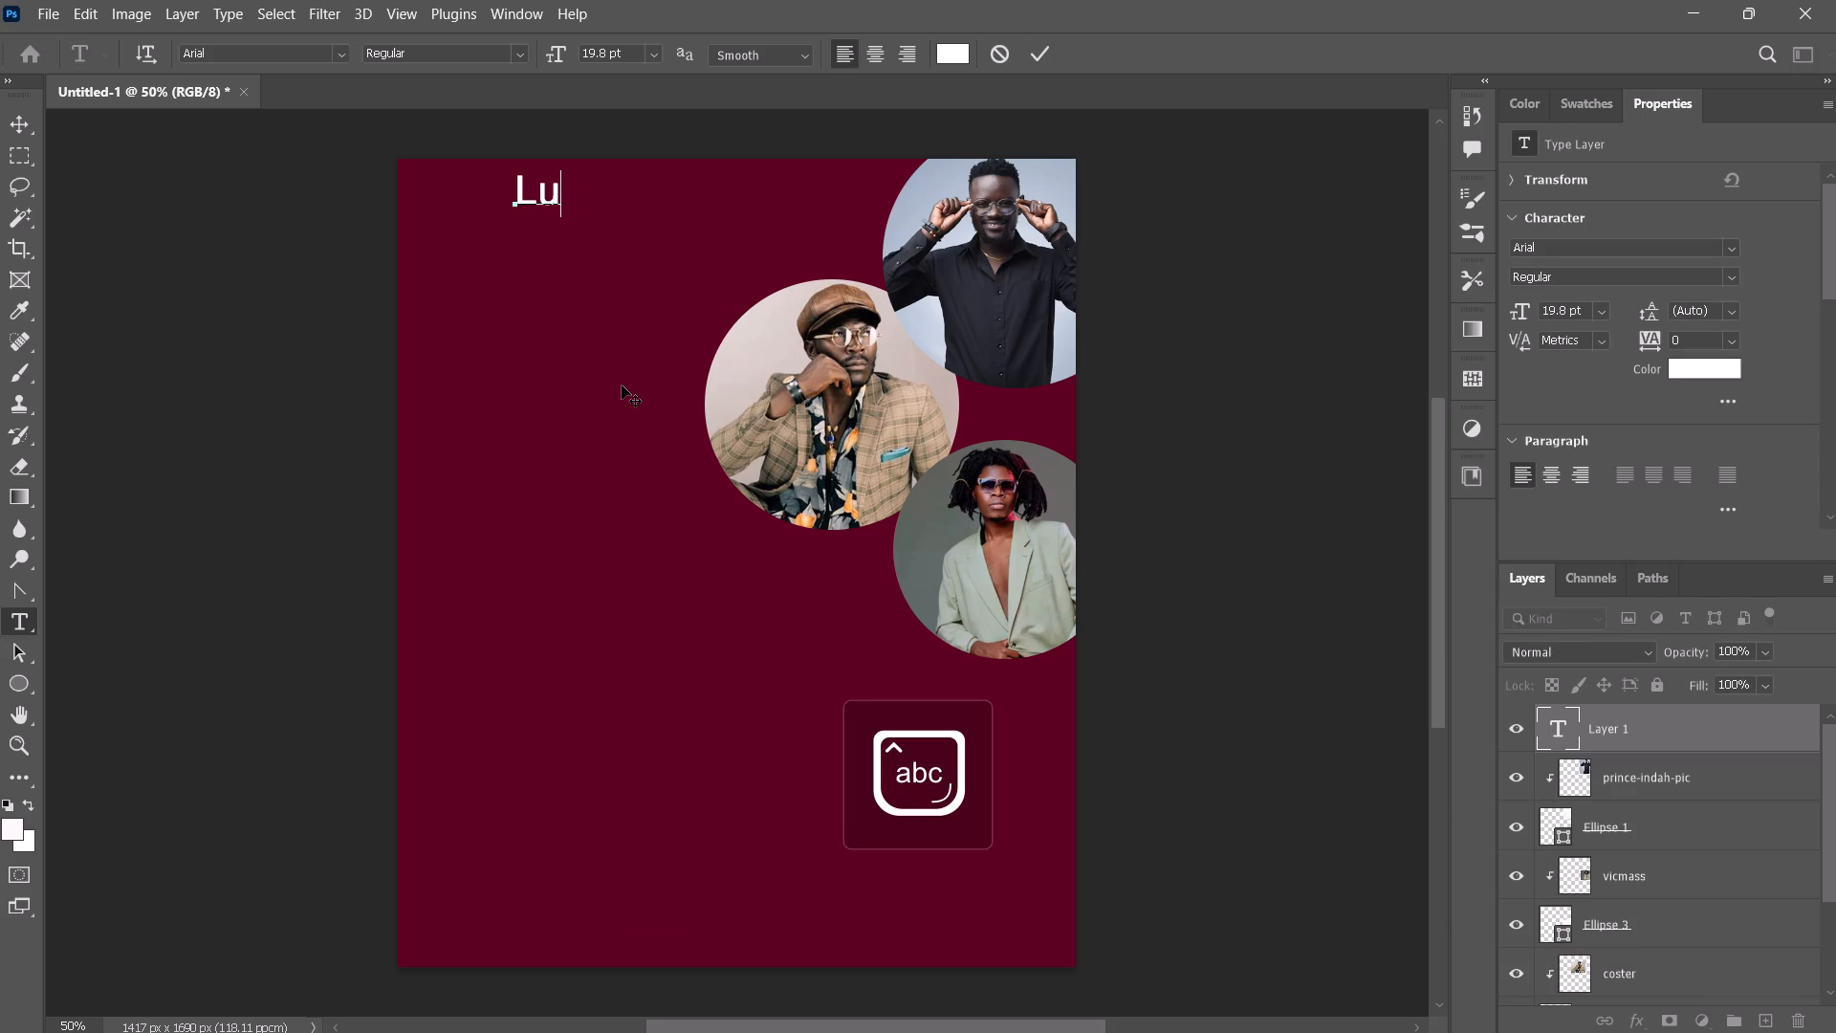
{"action": "key", "text": "o"}
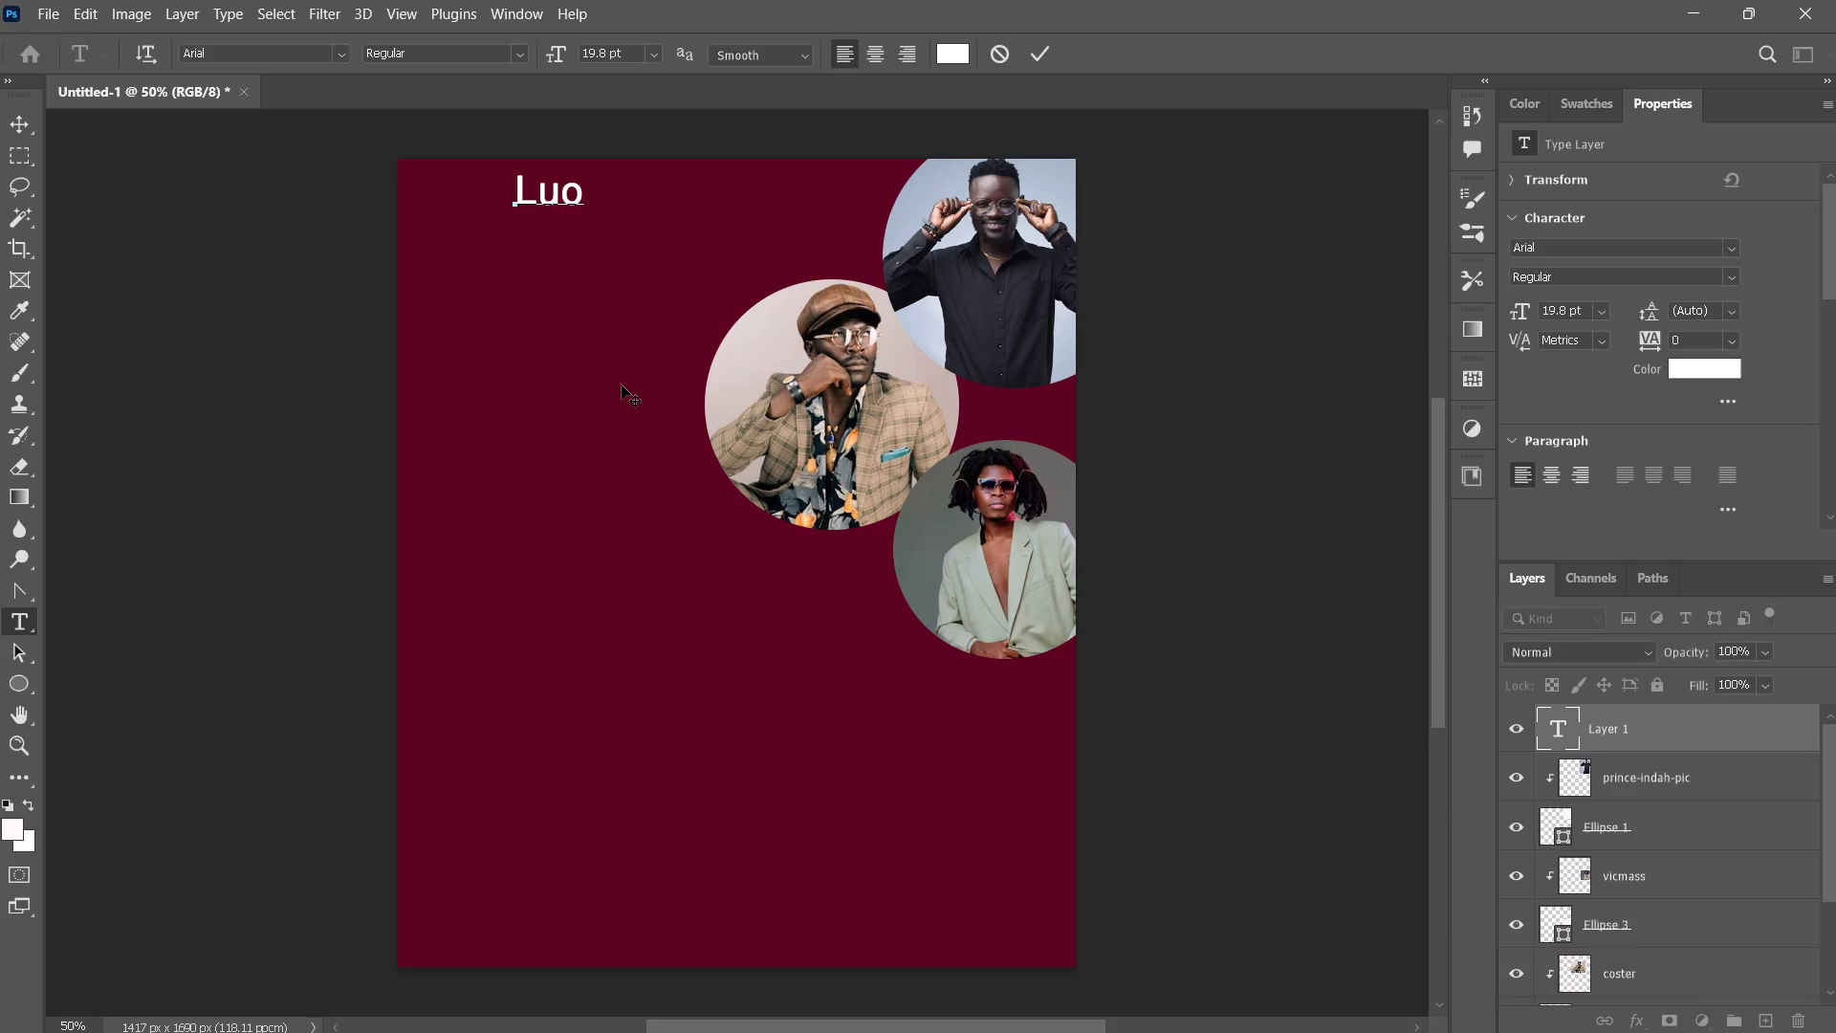
{"action": "key", "text": "BackSpace"}
{"action": "key", "text": "BackSpace"}
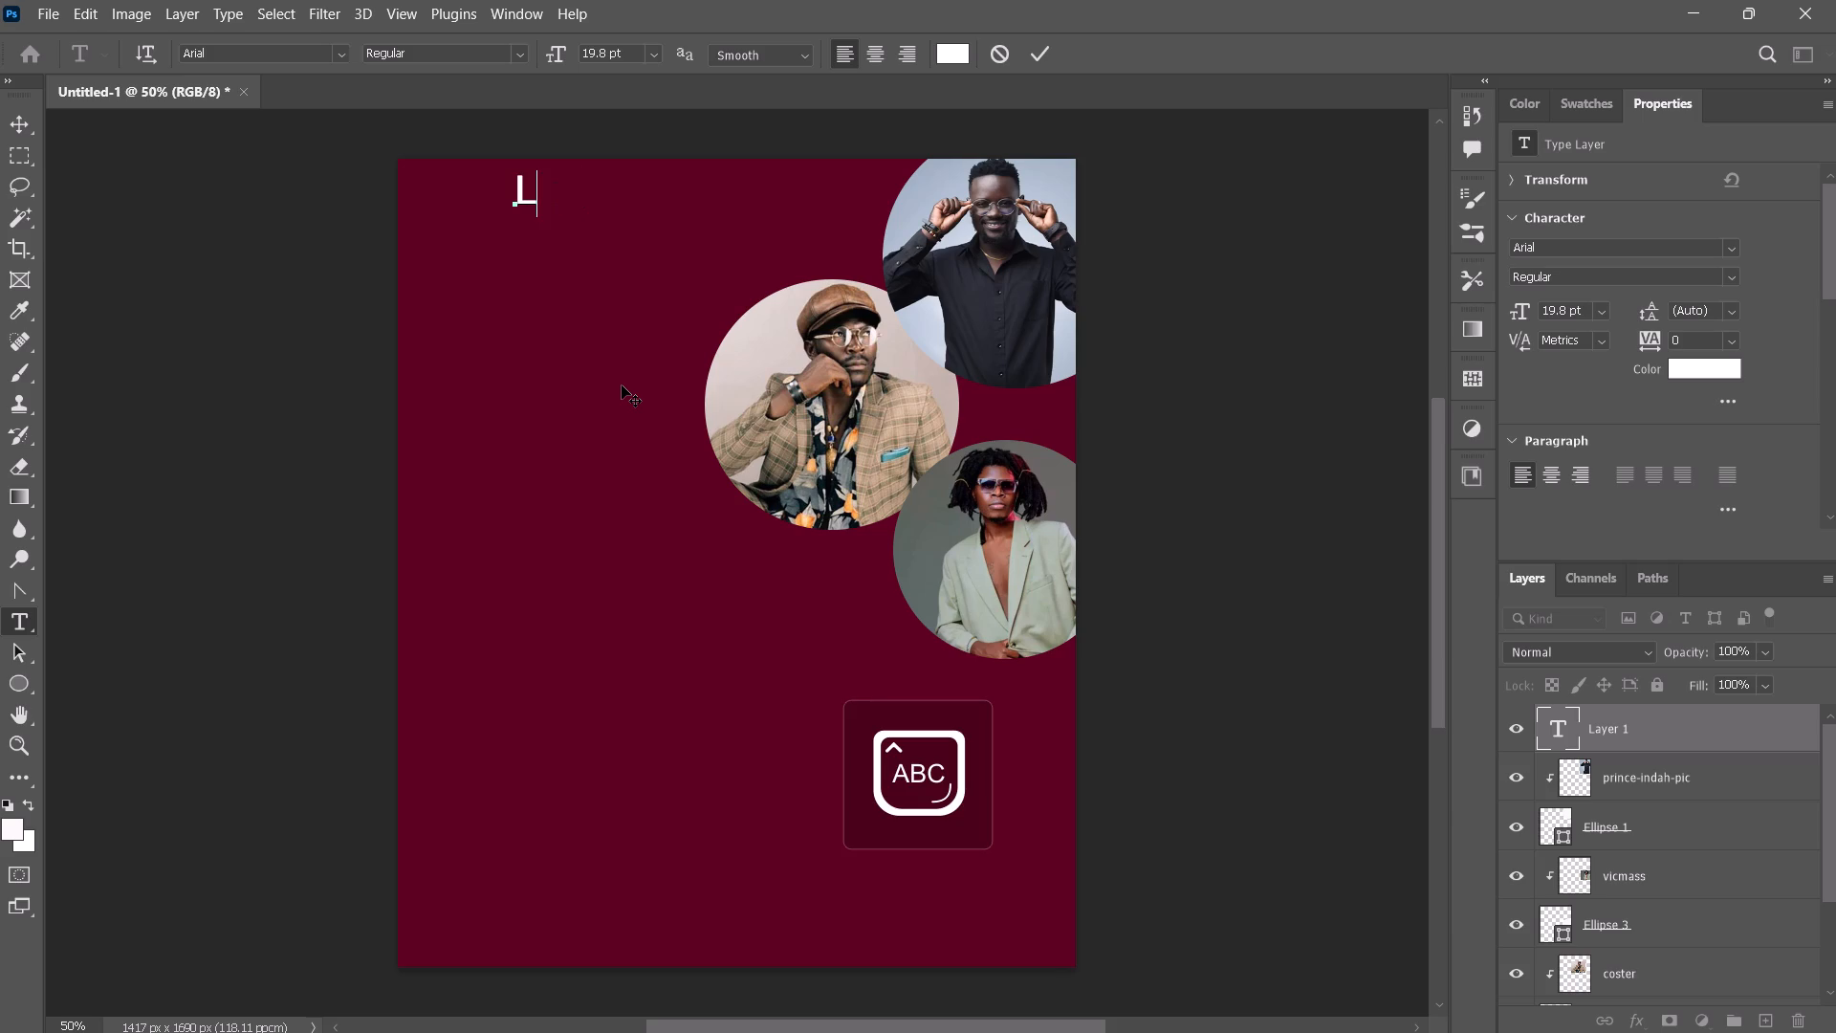
{"action": "type", "text": "UO"}
{"action": "key", "text": "space"}
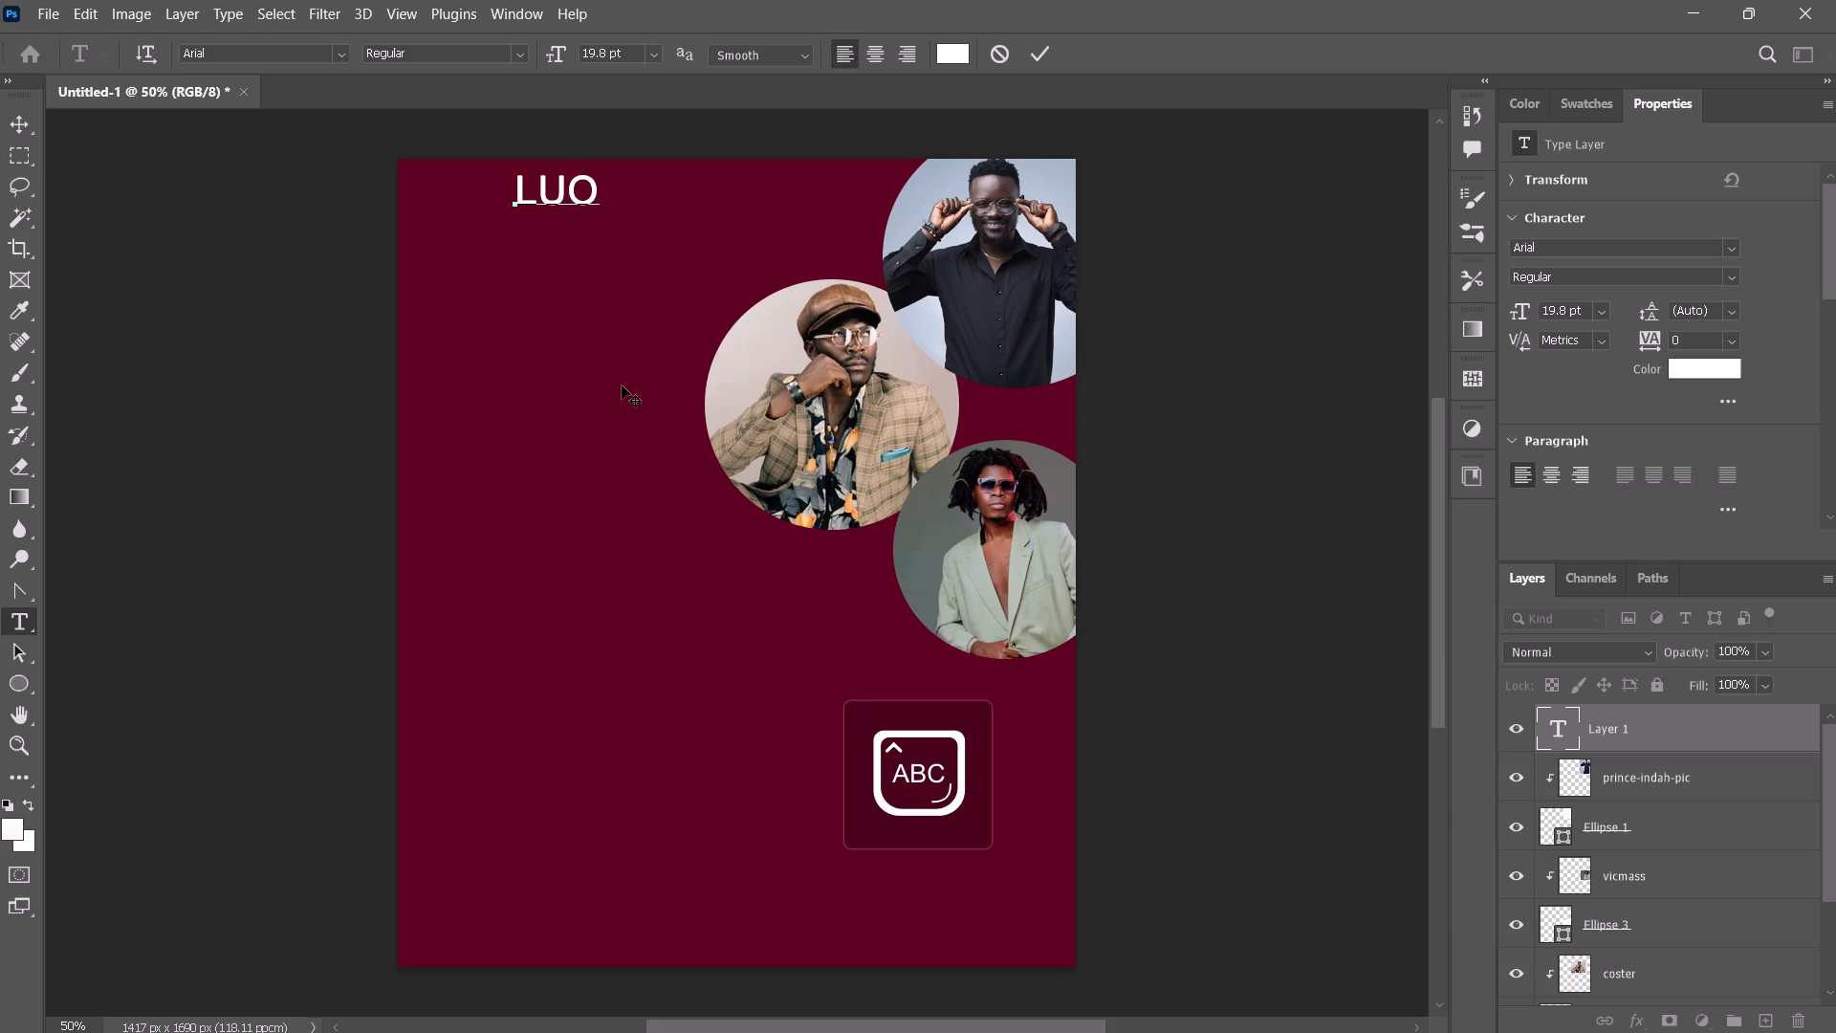
{"action": "type", "text": "FESTIVAL"}
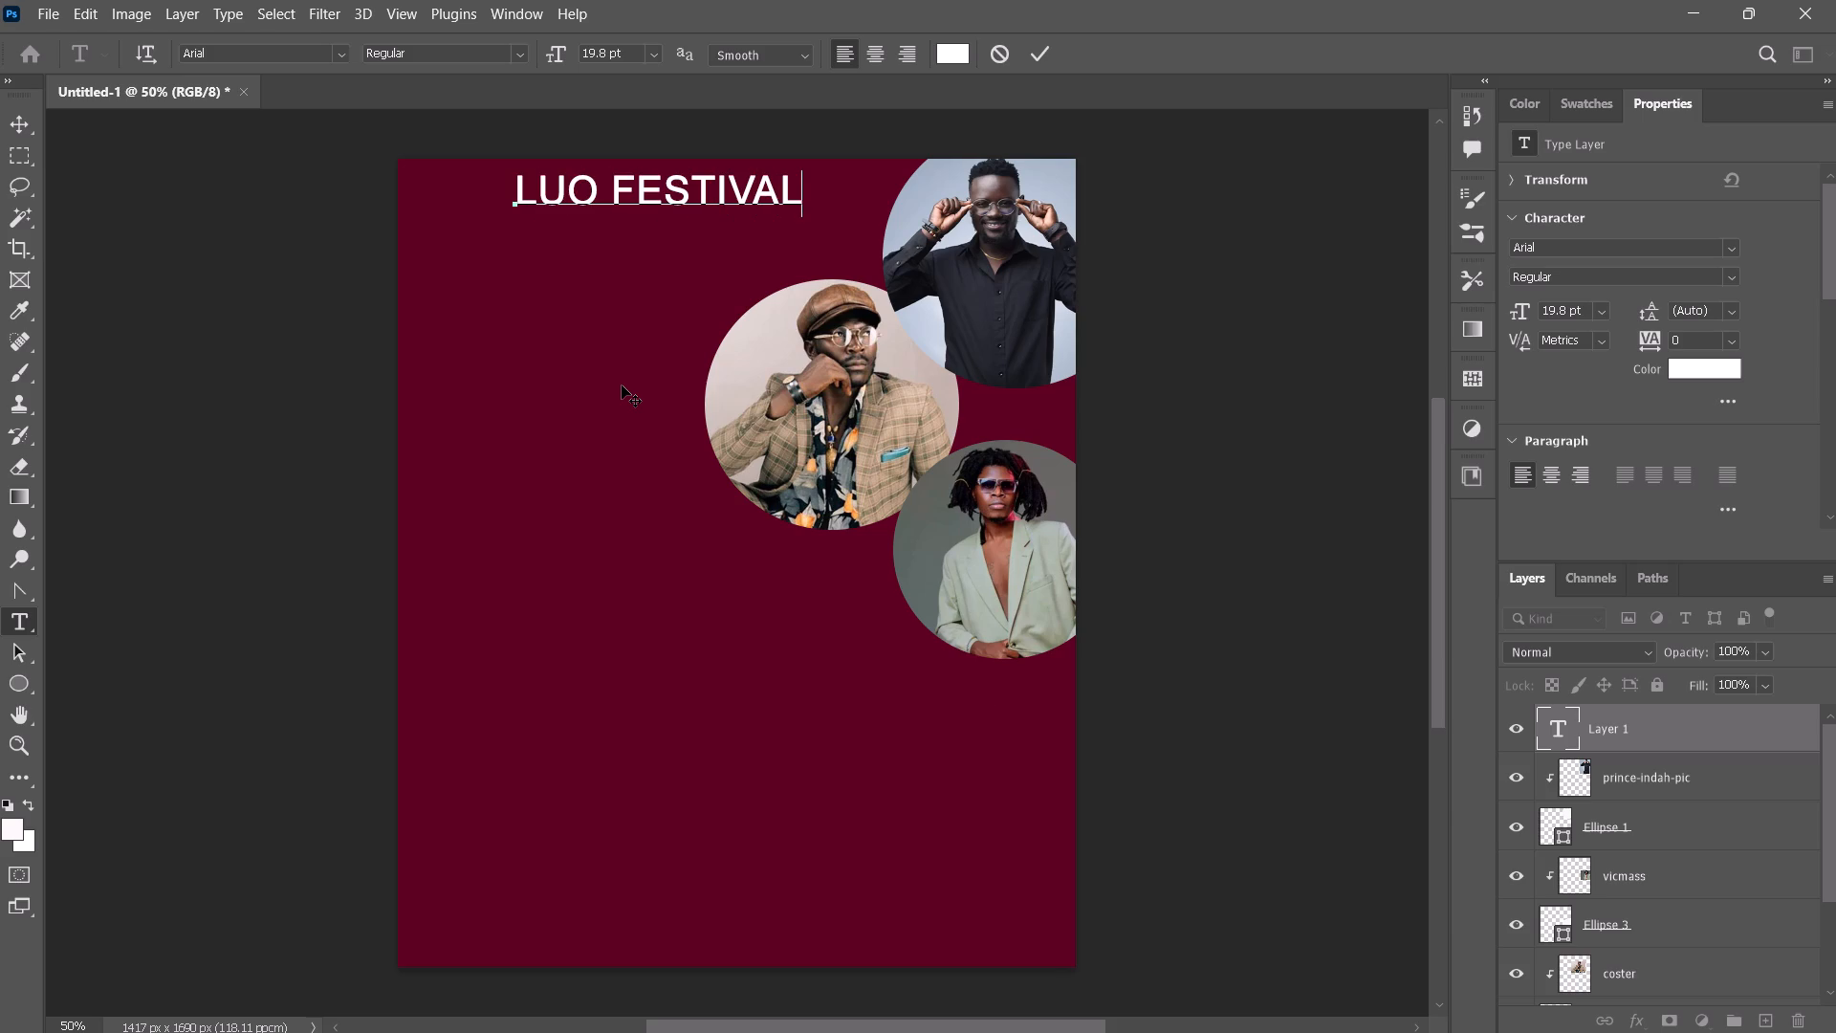
{"action": "left_click", "coordinate": [1042, 46]}
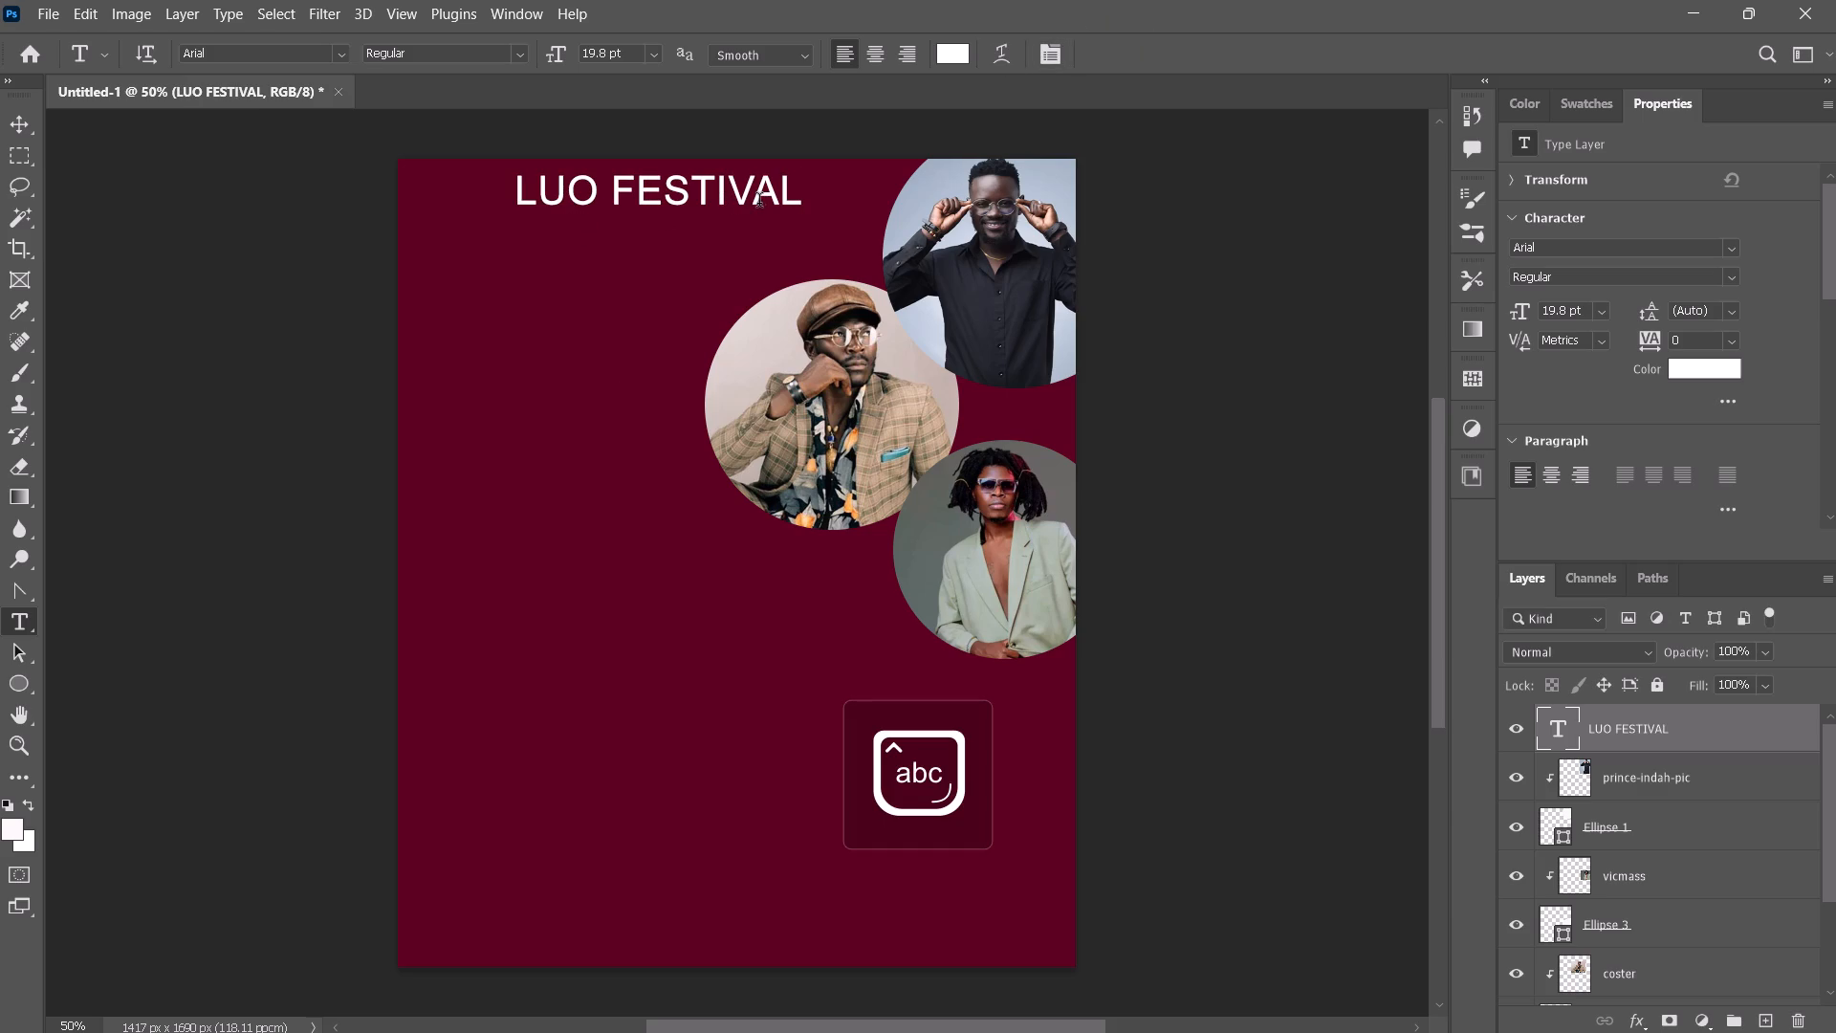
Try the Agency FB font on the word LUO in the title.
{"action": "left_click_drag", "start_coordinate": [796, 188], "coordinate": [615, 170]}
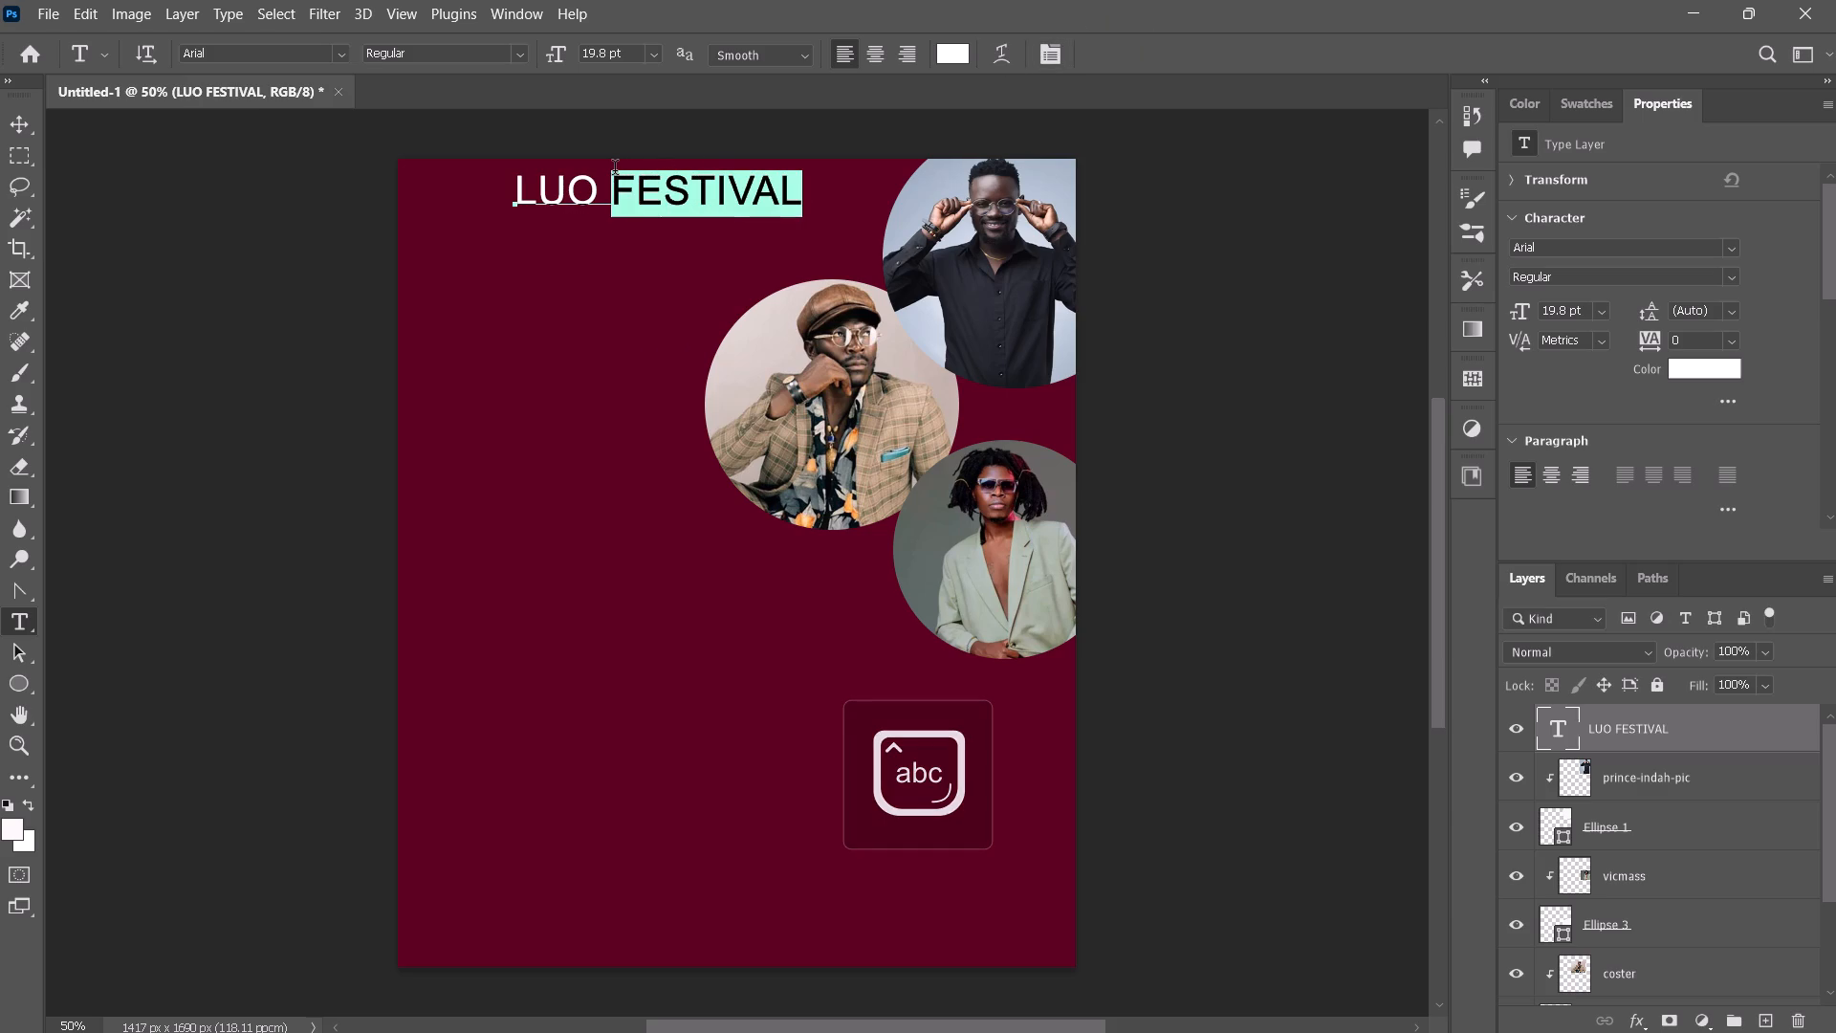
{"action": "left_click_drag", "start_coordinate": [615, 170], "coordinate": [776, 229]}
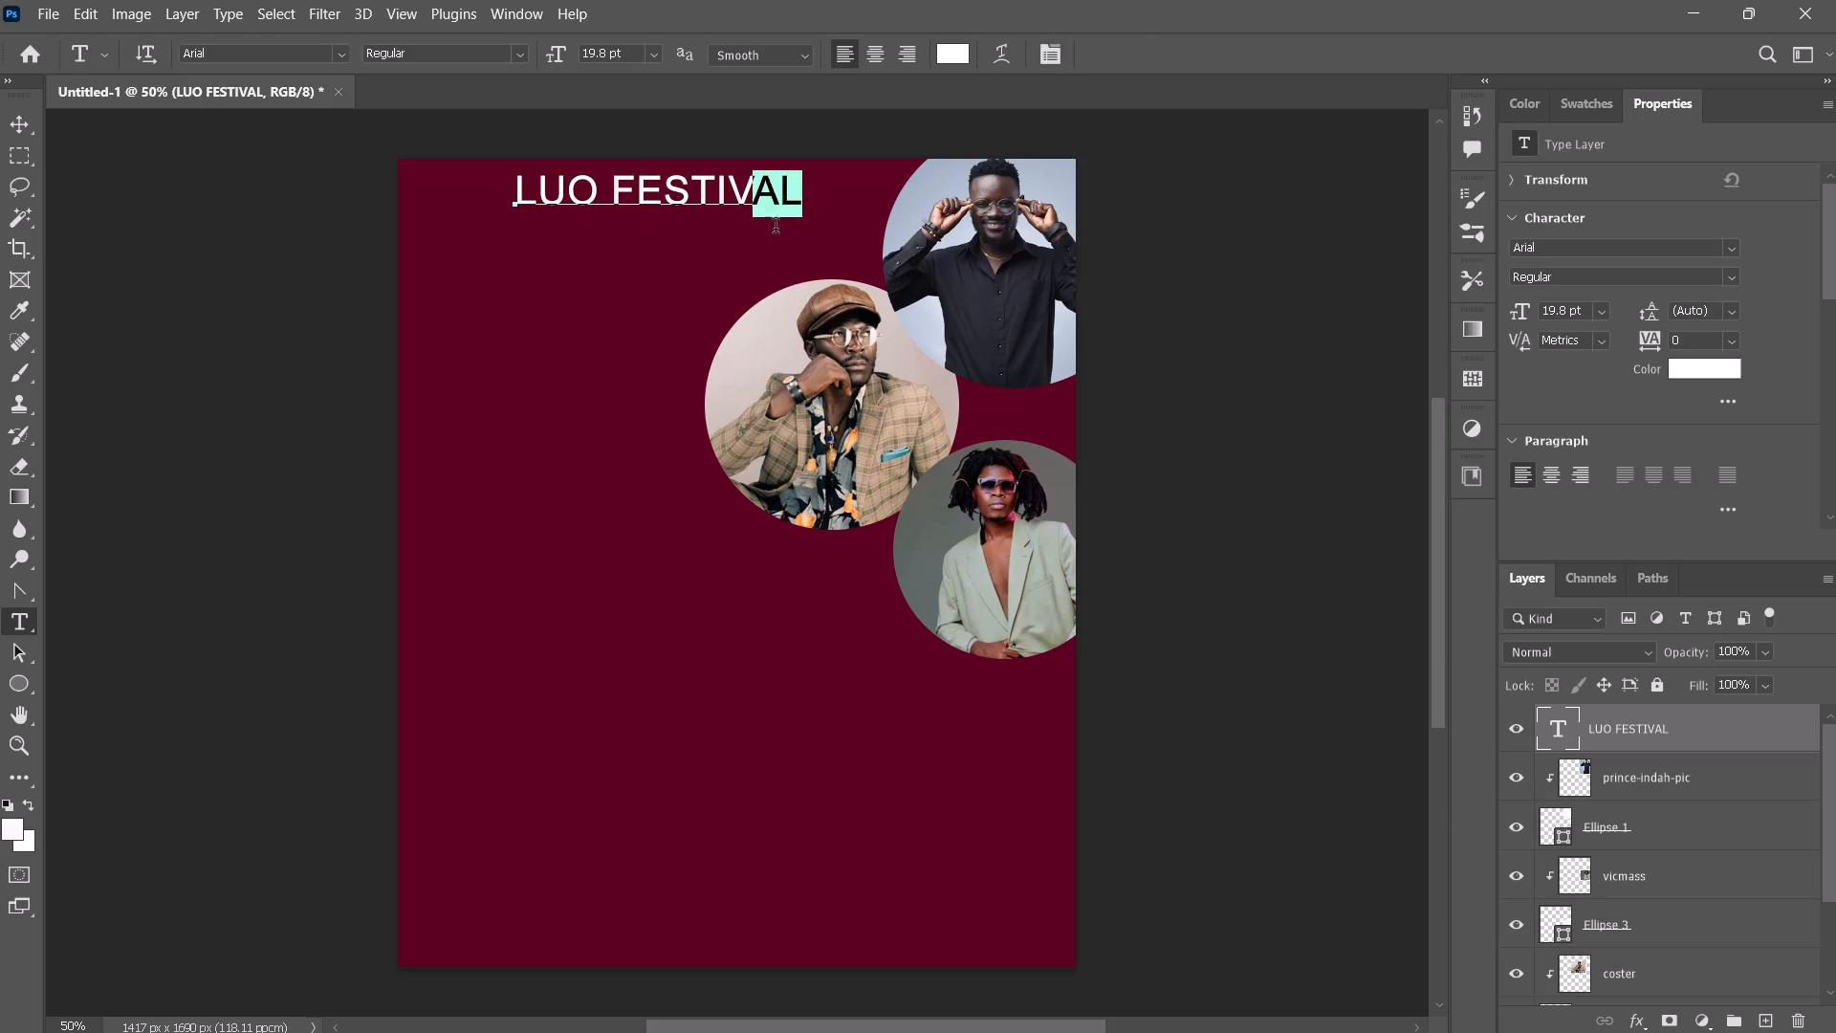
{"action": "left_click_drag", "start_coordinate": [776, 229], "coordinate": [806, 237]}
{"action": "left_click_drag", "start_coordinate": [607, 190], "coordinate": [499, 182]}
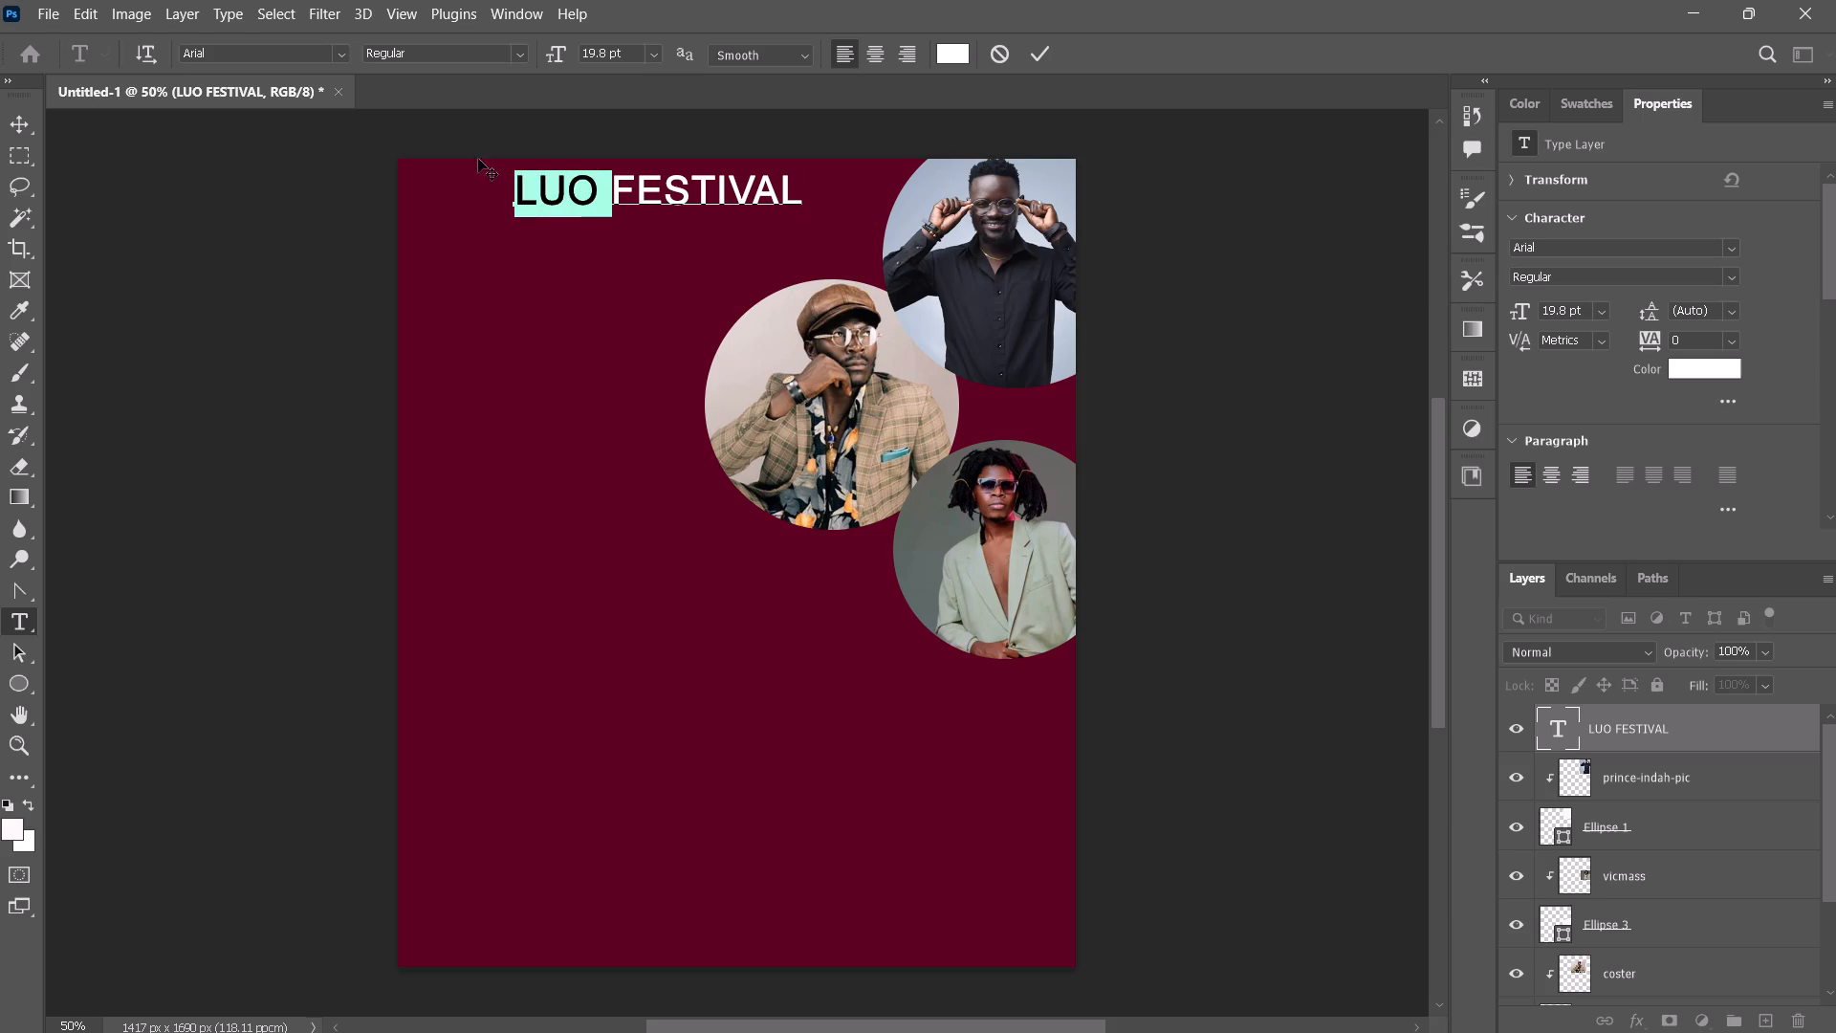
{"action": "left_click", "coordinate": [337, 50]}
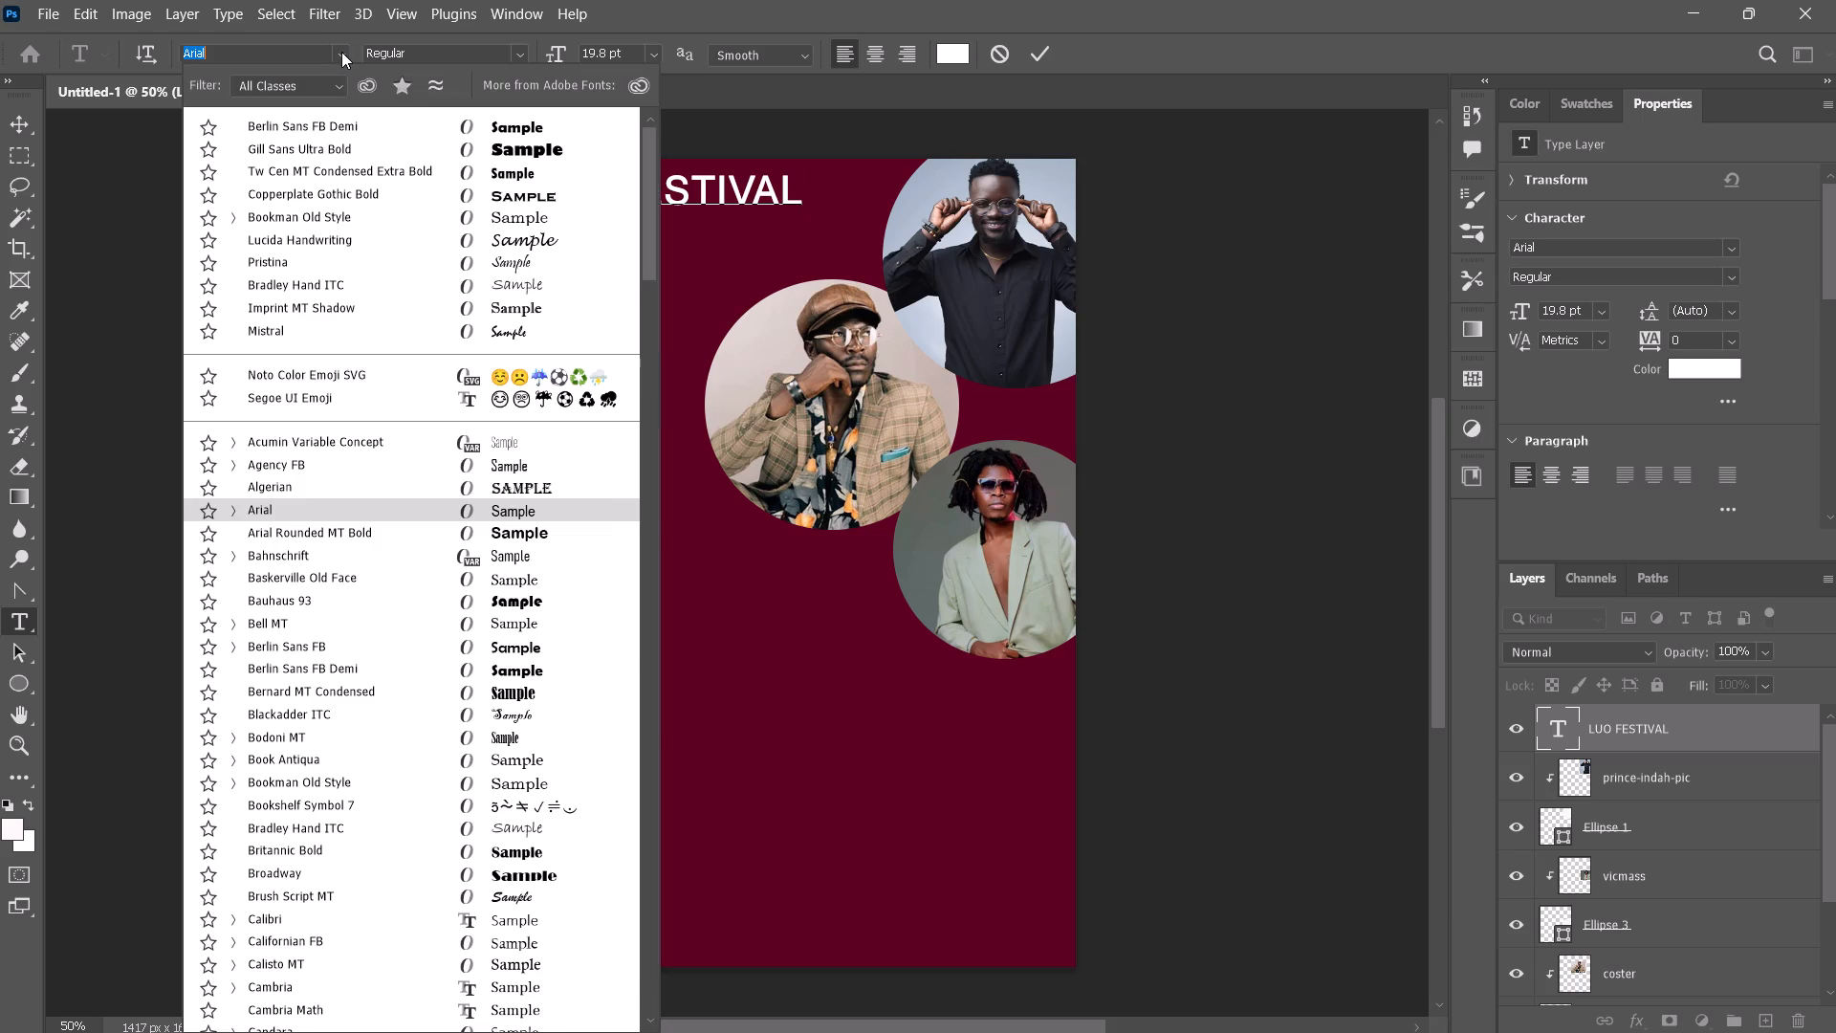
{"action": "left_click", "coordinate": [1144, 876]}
Set the word LUO in the title to the Lucida Handwriting font in Italic style.
{"action": "left_click_drag", "start_coordinate": [988, 1032], "coordinate": [934, 1032]}
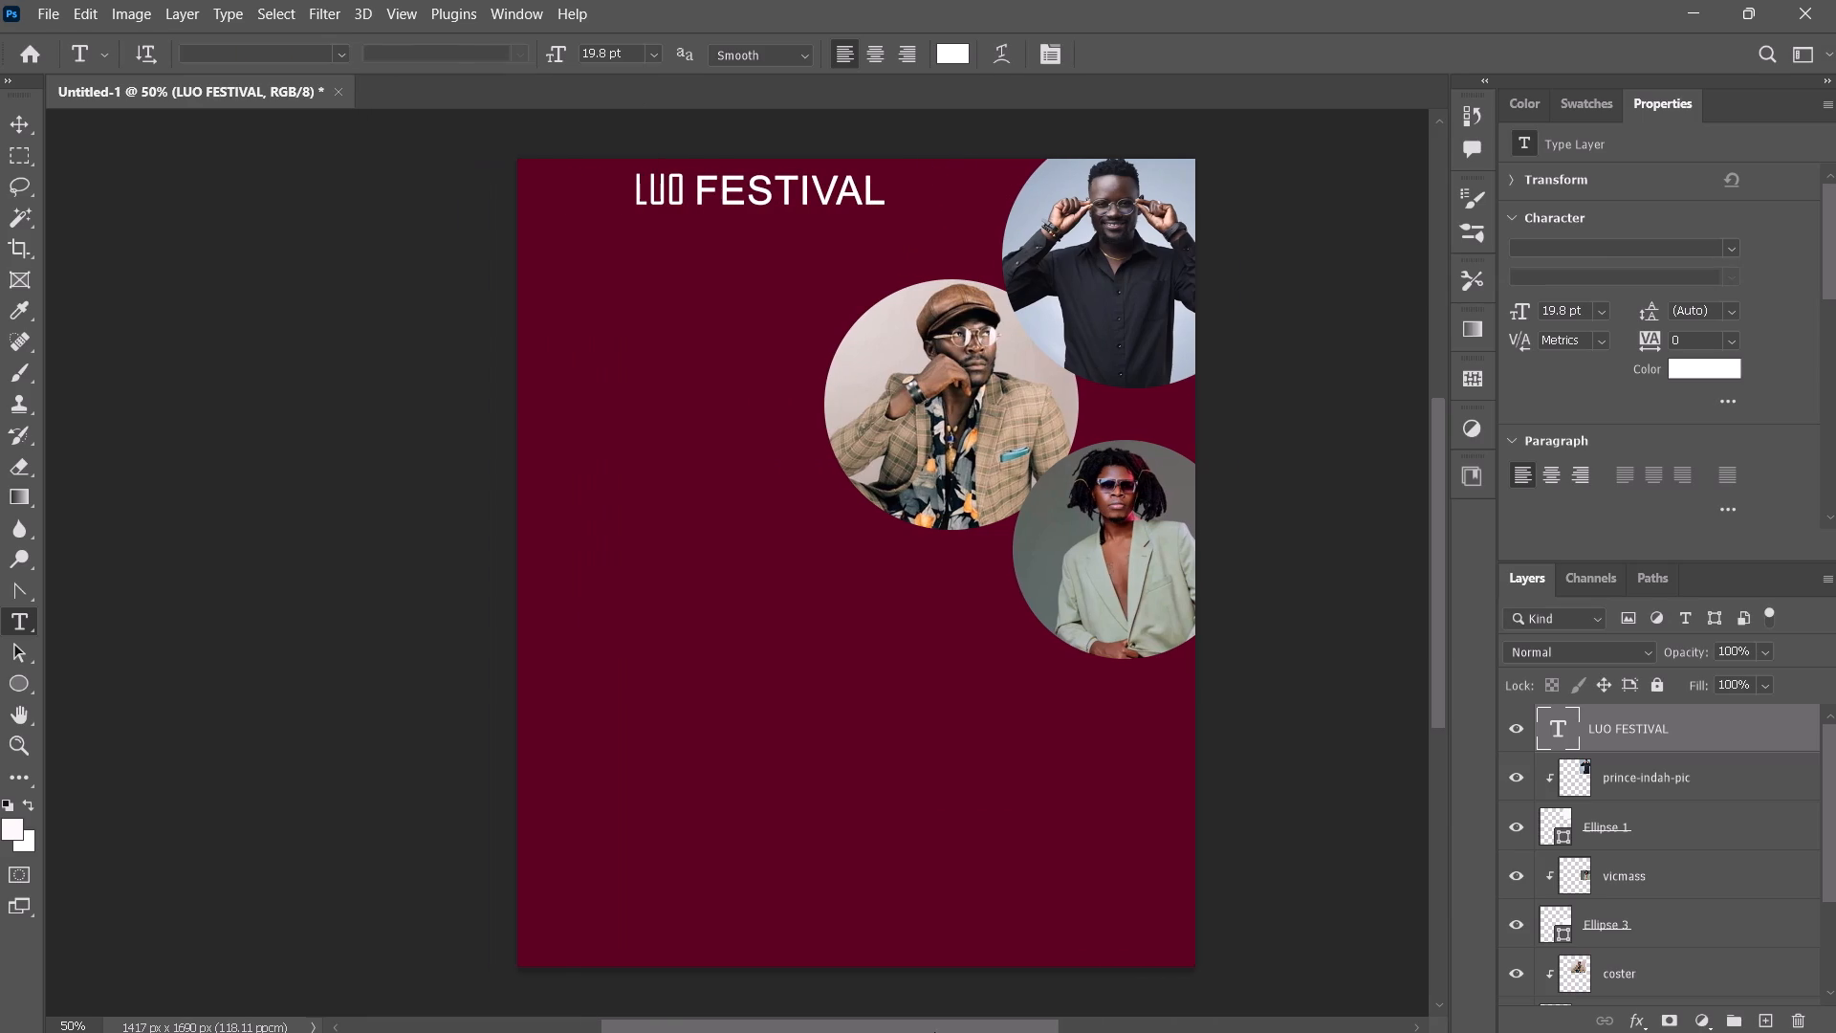
{"action": "left_click_drag", "start_coordinate": [934, 1032], "coordinate": [878, 1013]}
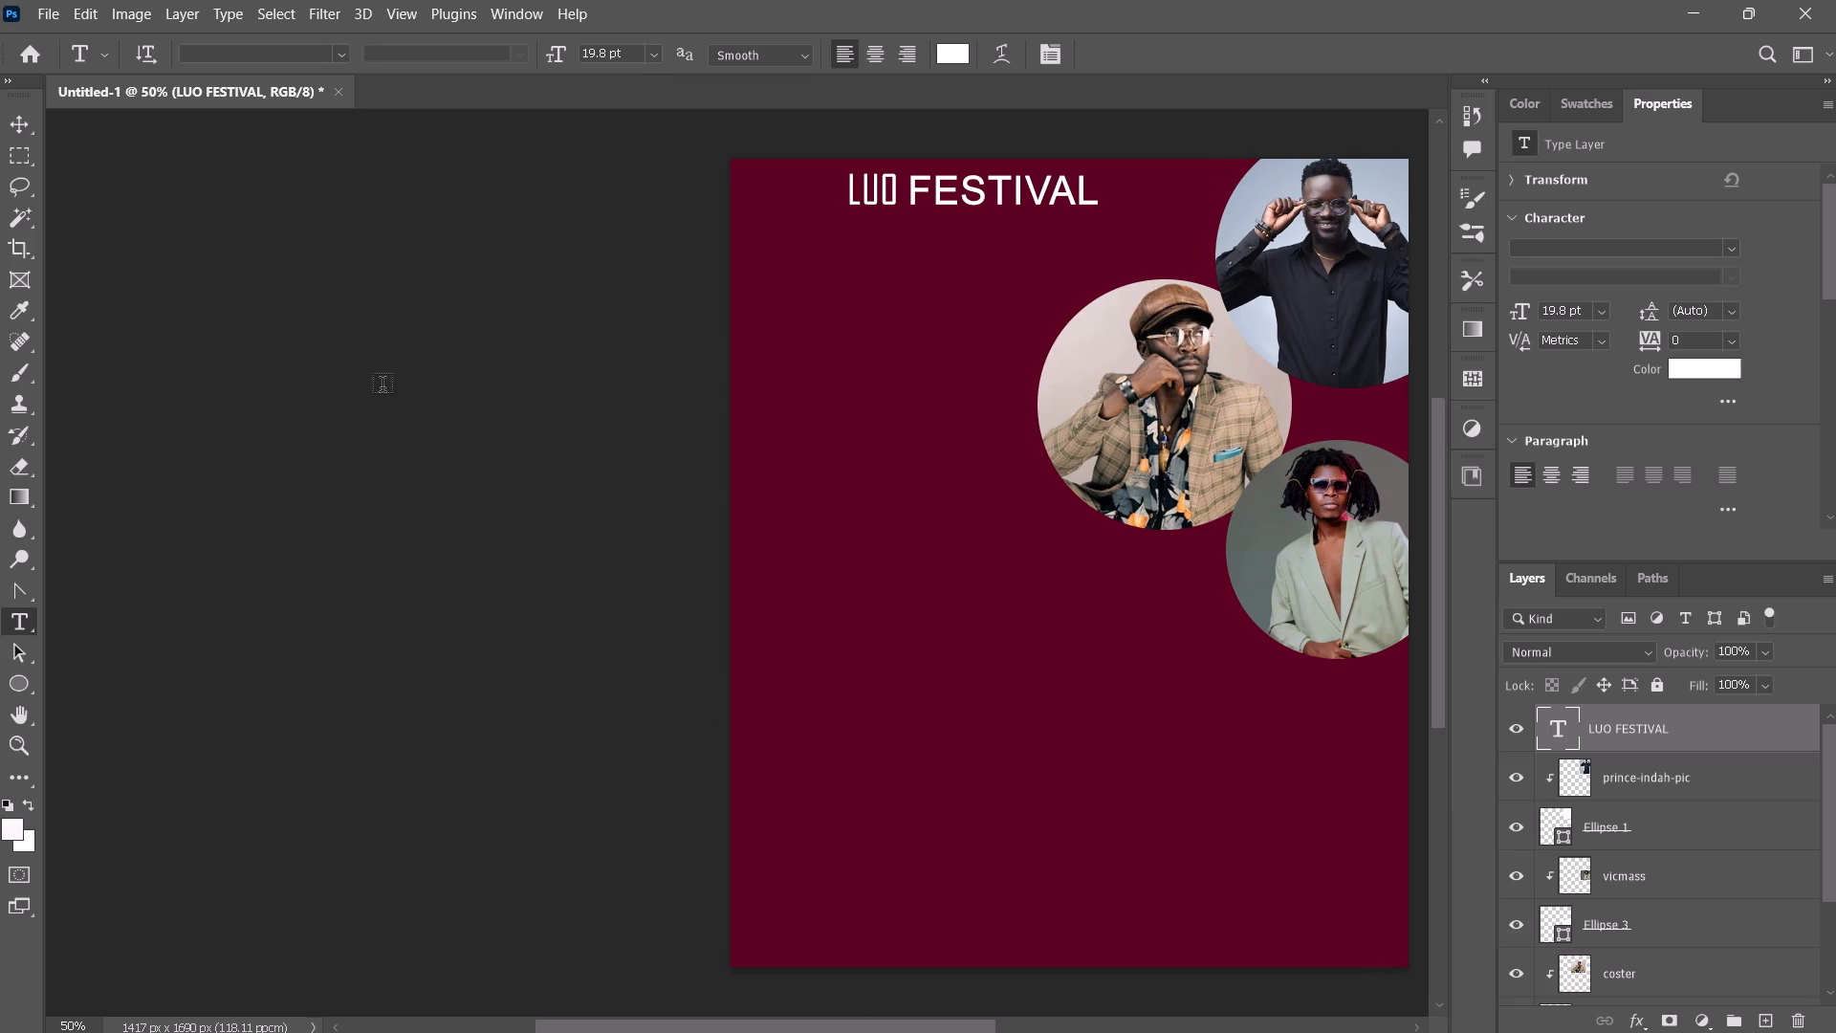
{"action": "left_click_drag", "start_coordinate": [906, 192], "coordinate": [857, 181]}
{"action": "left_click_drag", "start_coordinate": [857, 181], "coordinate": [806, 172]}
{"action": "left_click", "coordinate": [342, 52]}
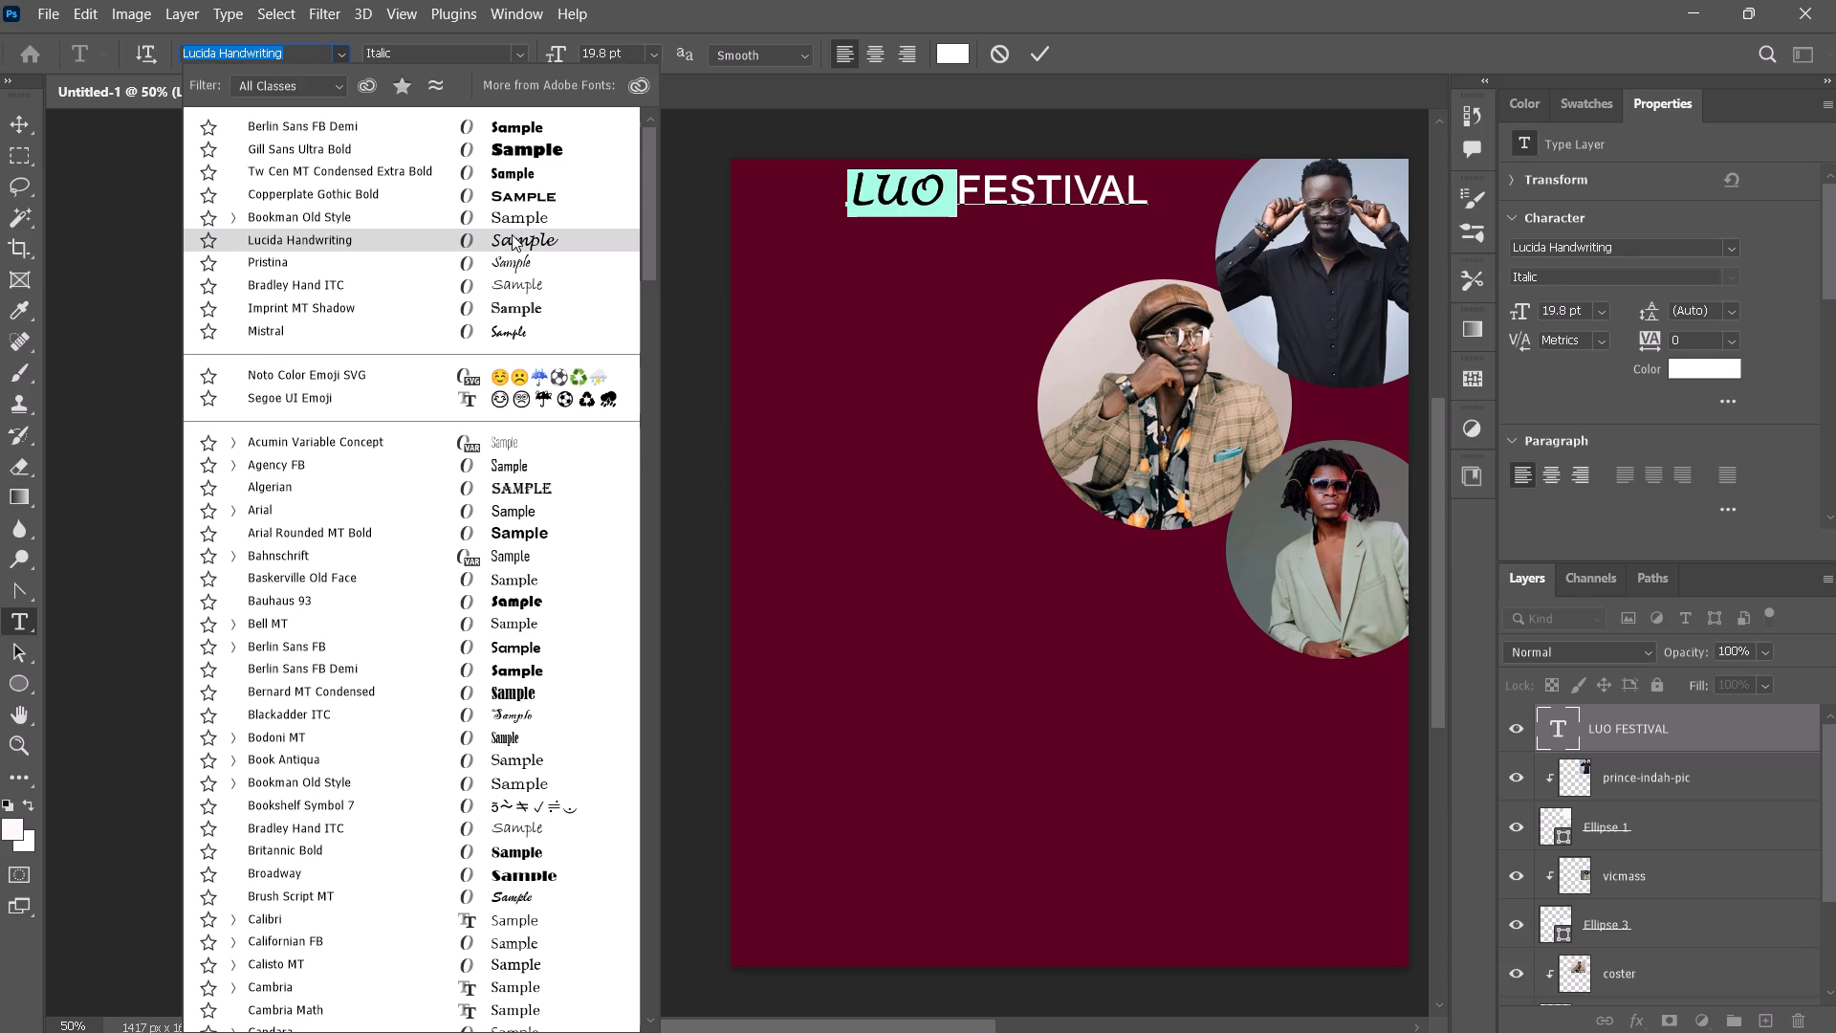
{"action": "left_click", "coordinate": [514, 234]}
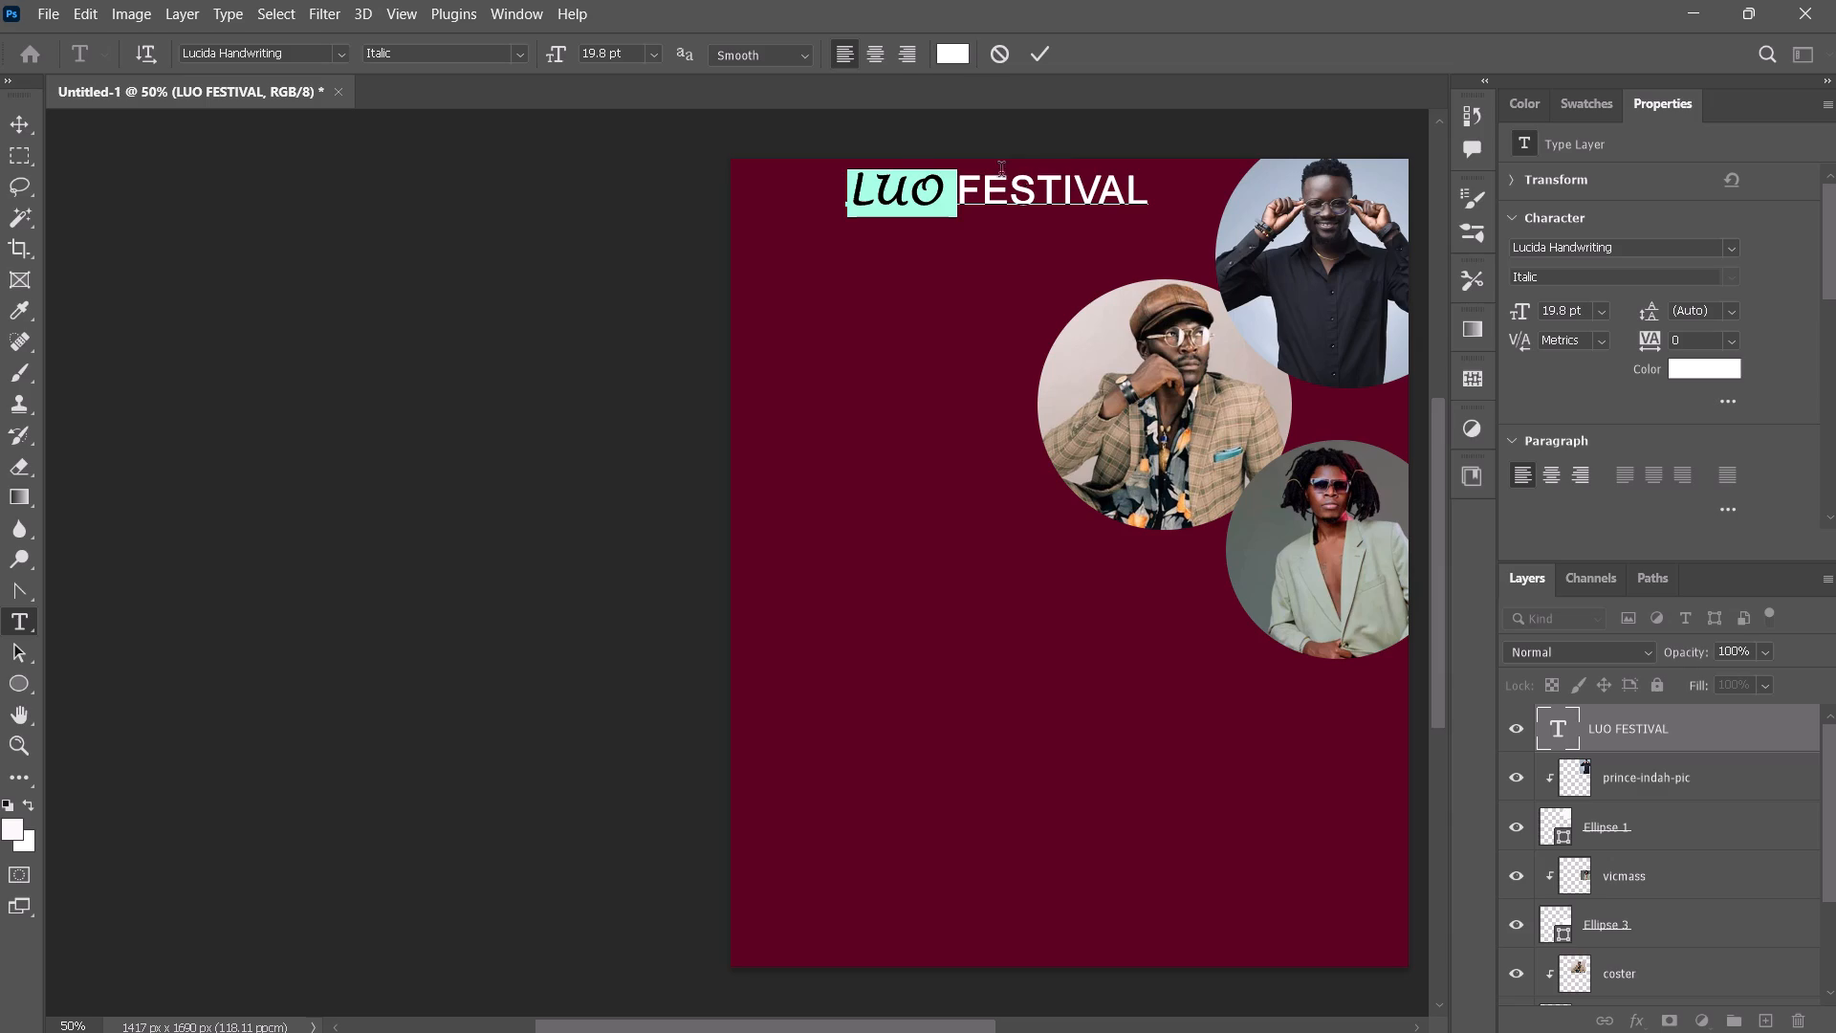
Delete the word FESTIVAL from the title so the text layer reads only LUO.
{"action": "left_click", "coordinate": [986, 192]}
{"action": "left_click_drag", "start_coordinate": [1142, 197], "coordinate": [948, 184]}
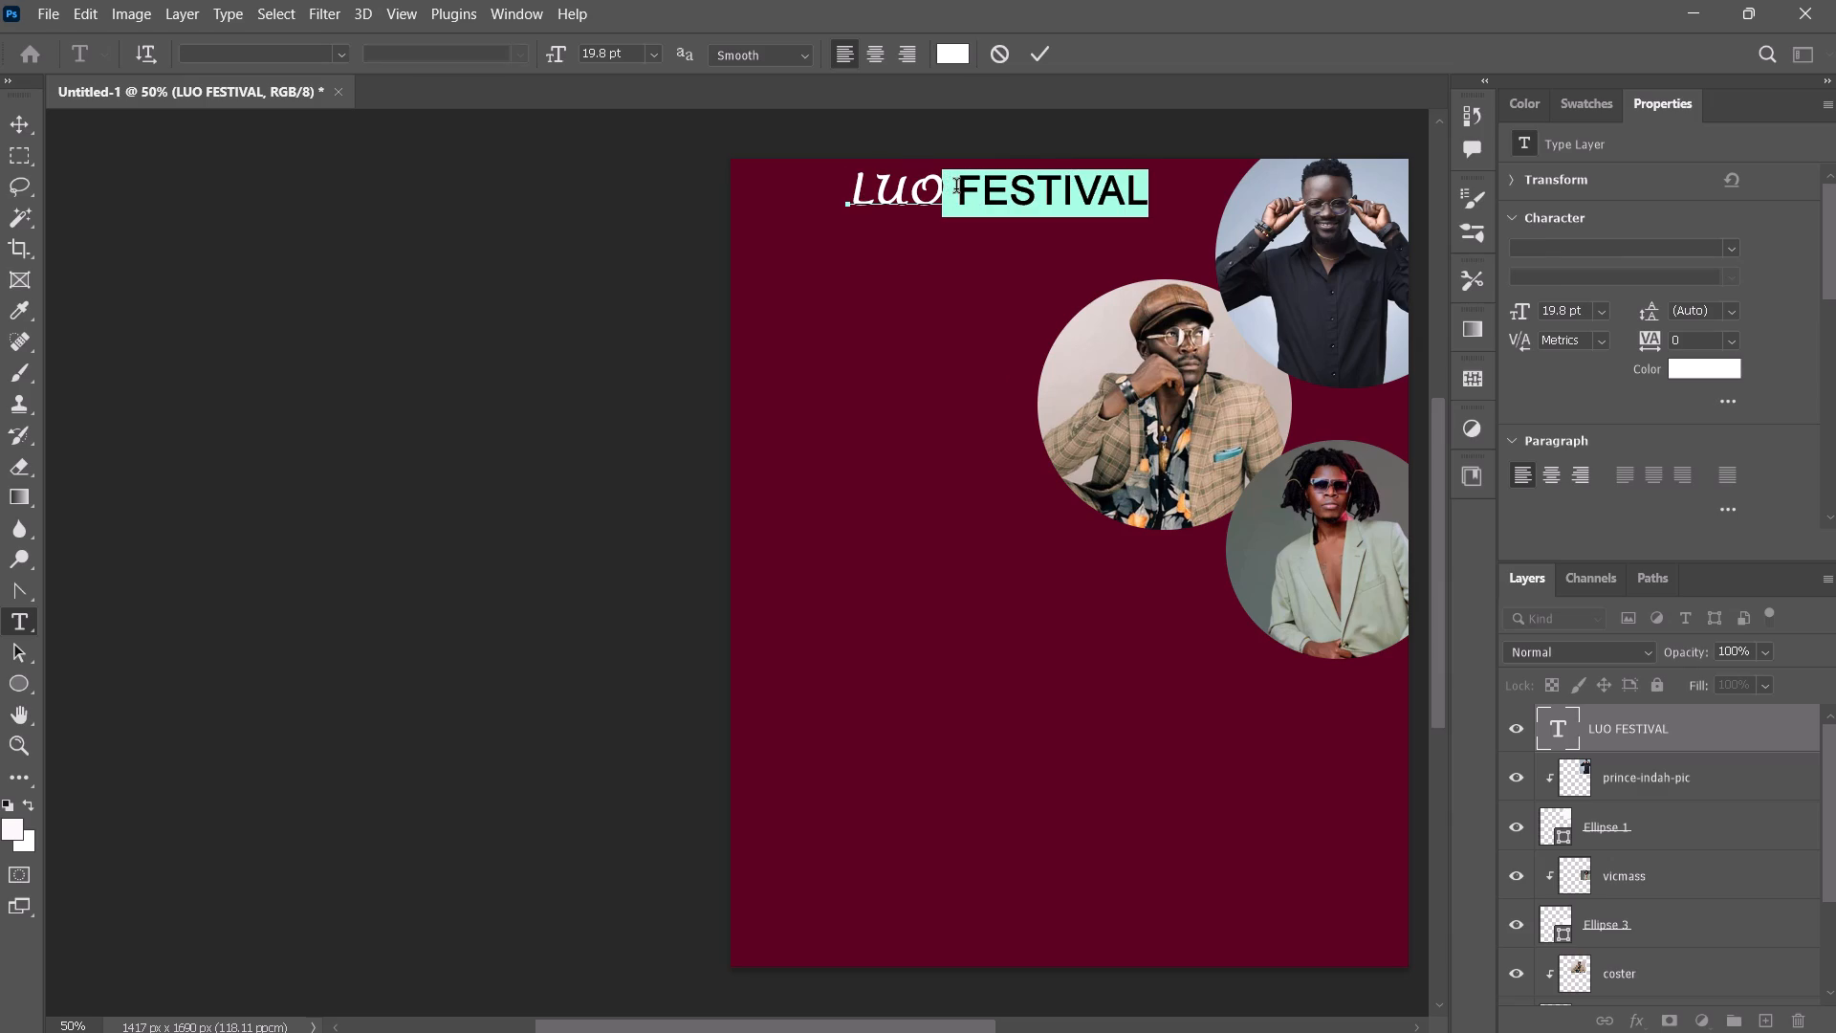
{"action": "key", "text": "BackSpace"}
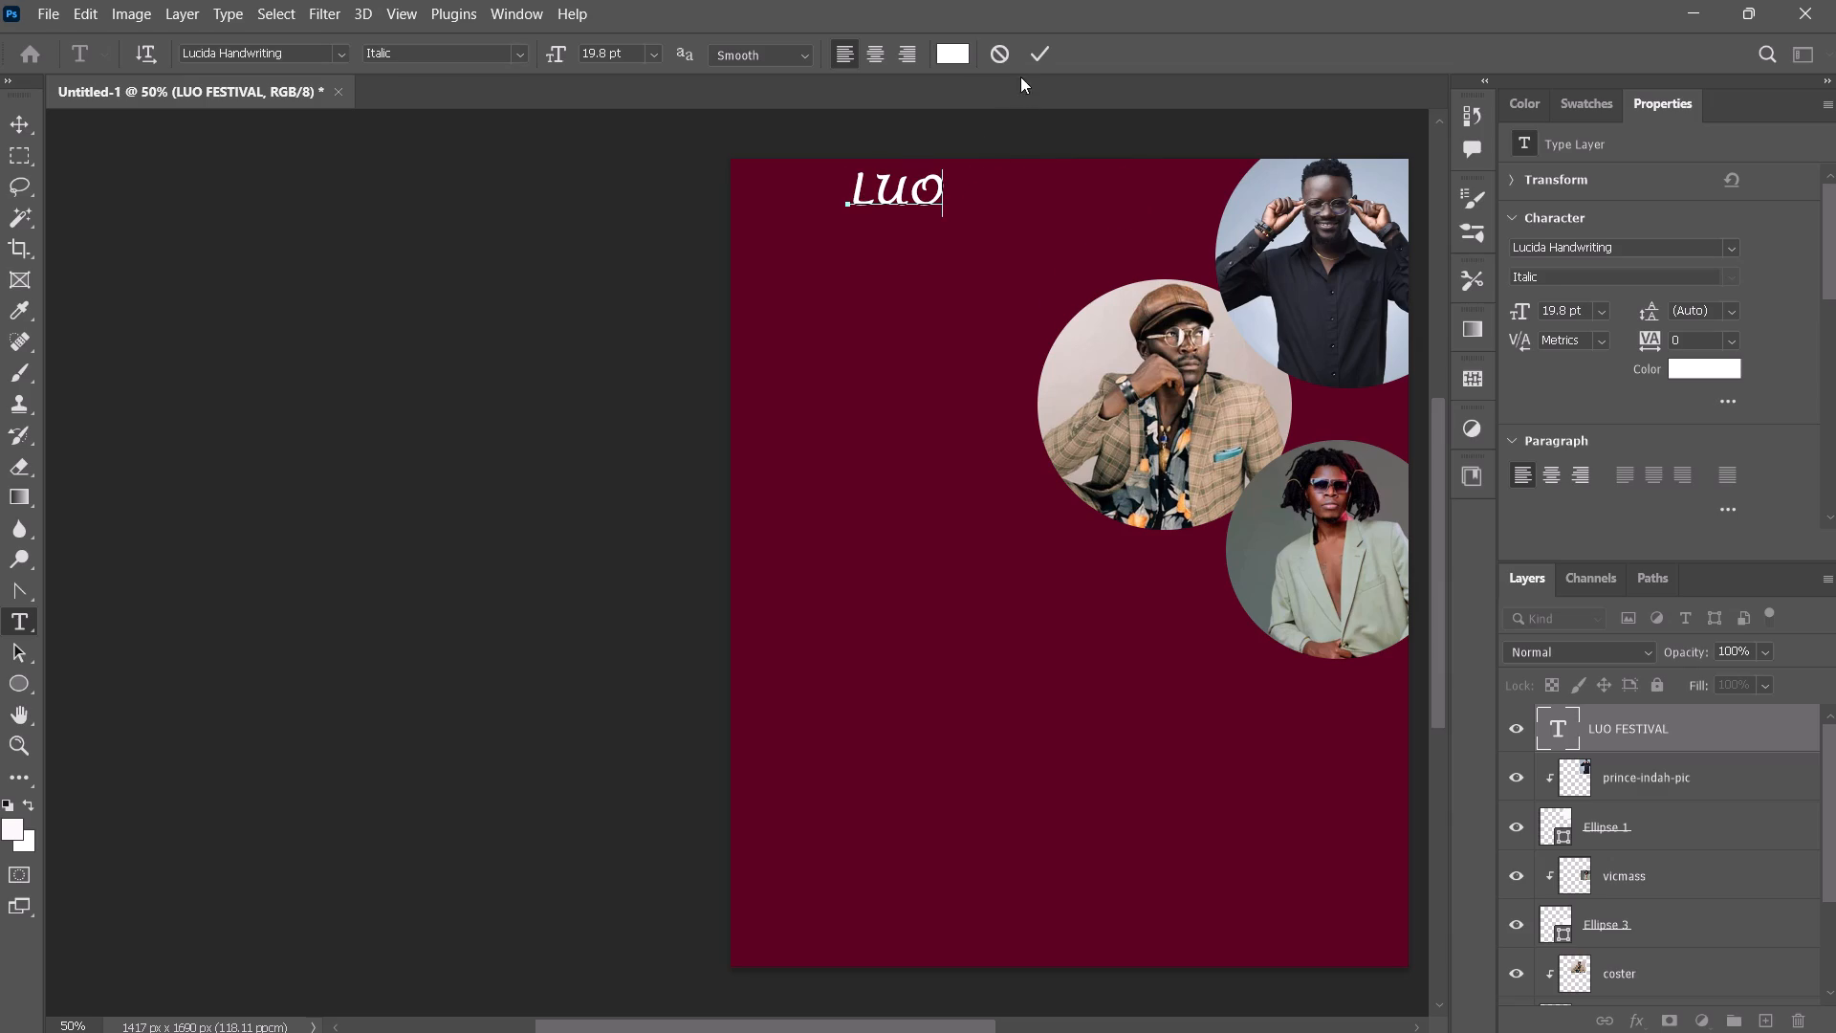
{"action": "left_click", "coordinate": [1035, 53]}
Add FESTIVAL as a separate white text layer just below LUO, set in Bradley Hand ITC Regular at 19.8 pt.
{"action": "left_click", "coordinate": [885, 272]}
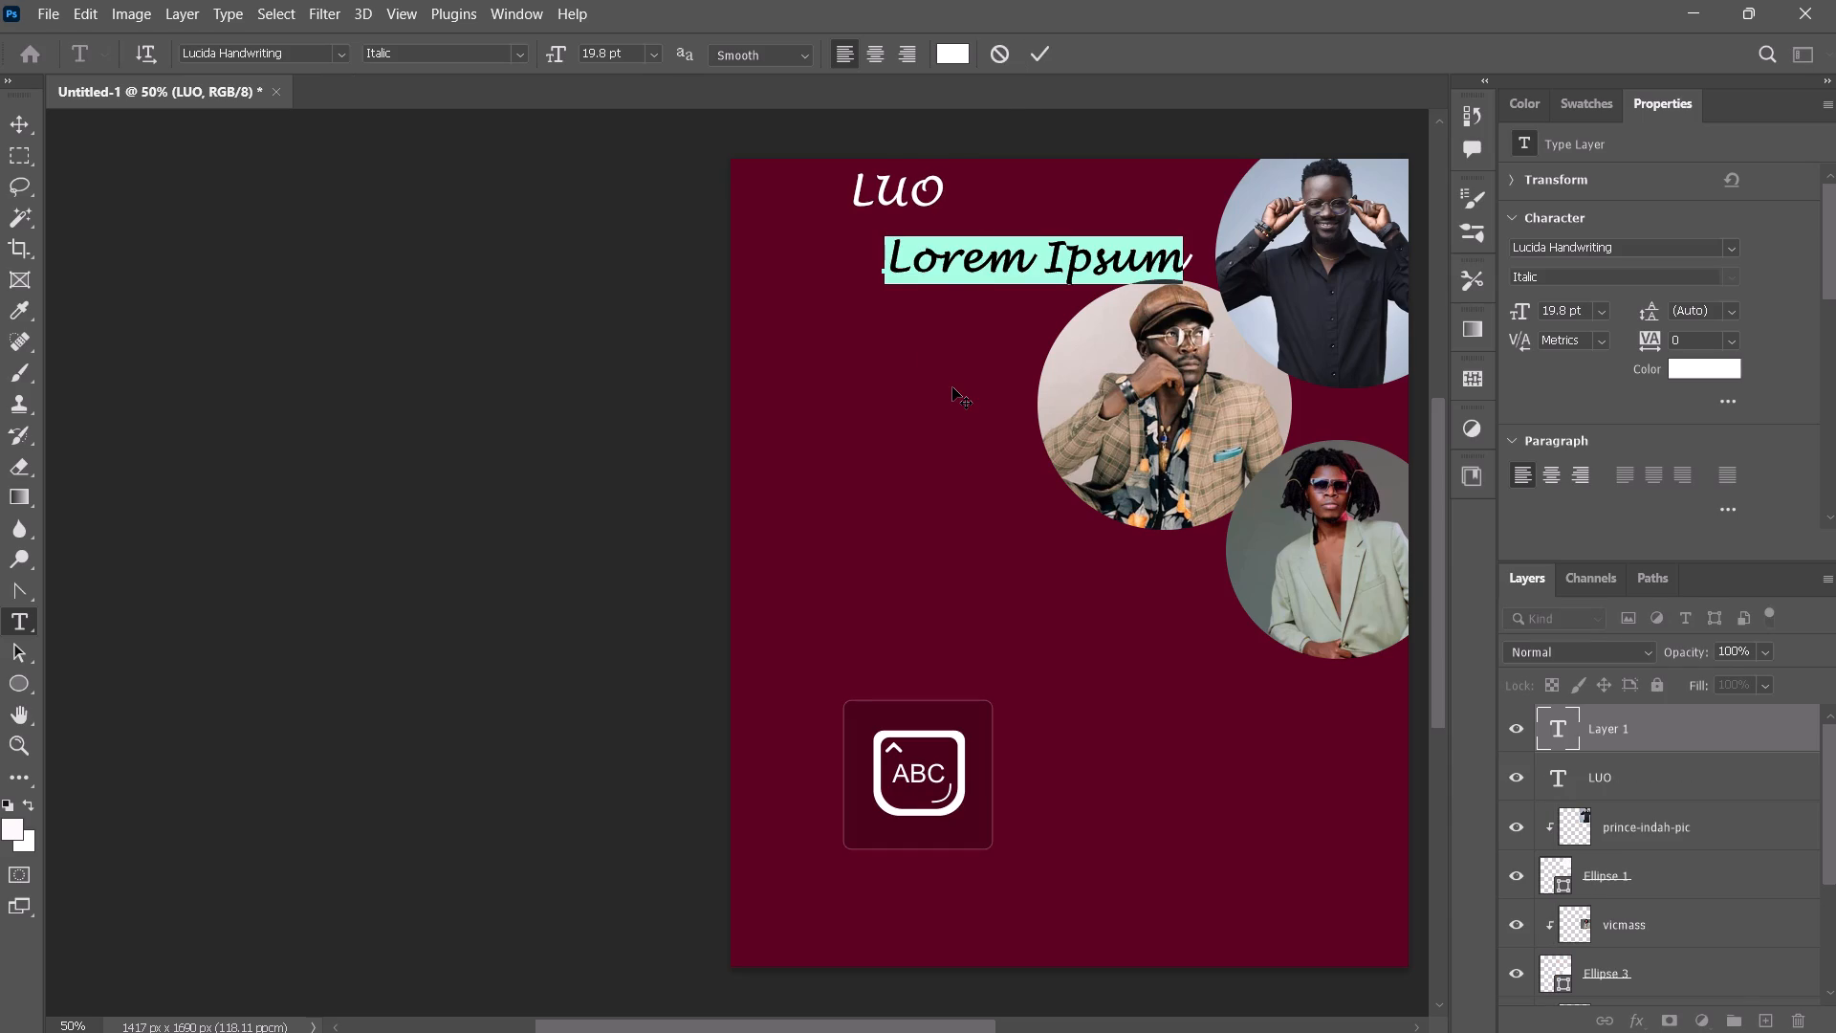
{"action": "key", "text": "f"}
{"action": "type", "text": "ESTIVAL"}
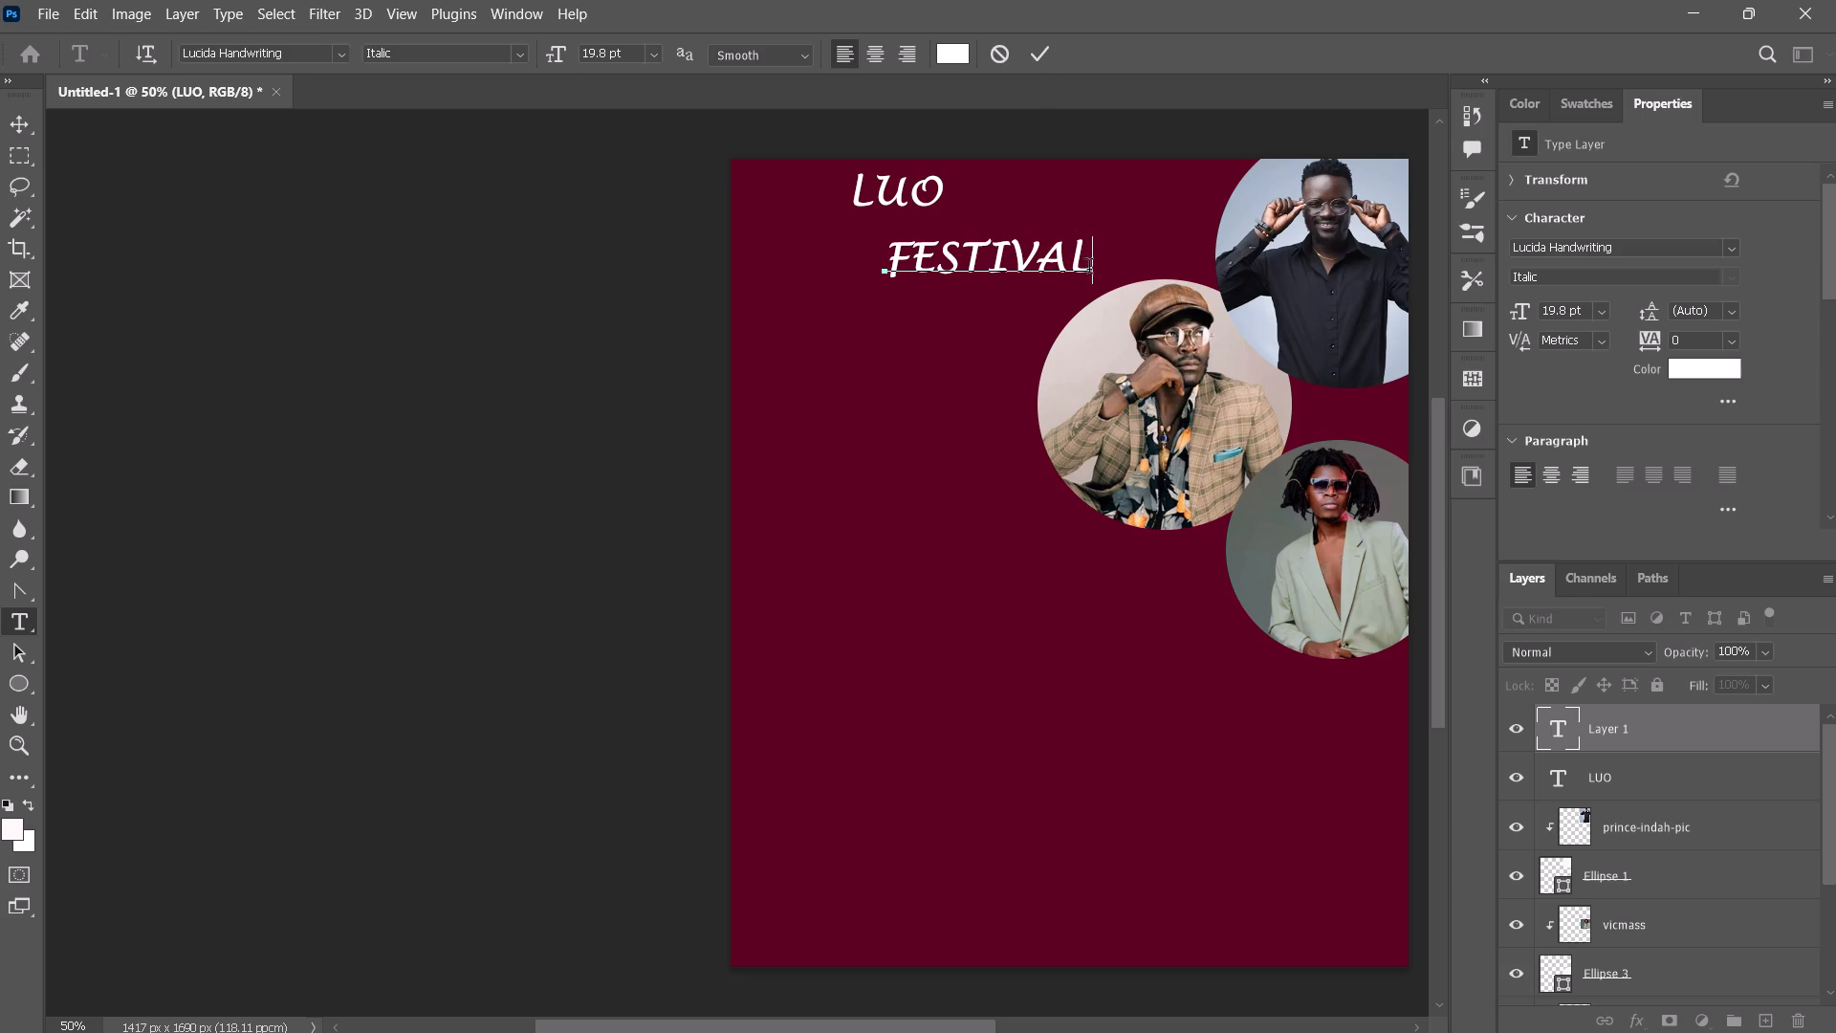
{"action": "left_click_drag", "start_coordinate": [1098, 272], "coordinate": [854, 264]}
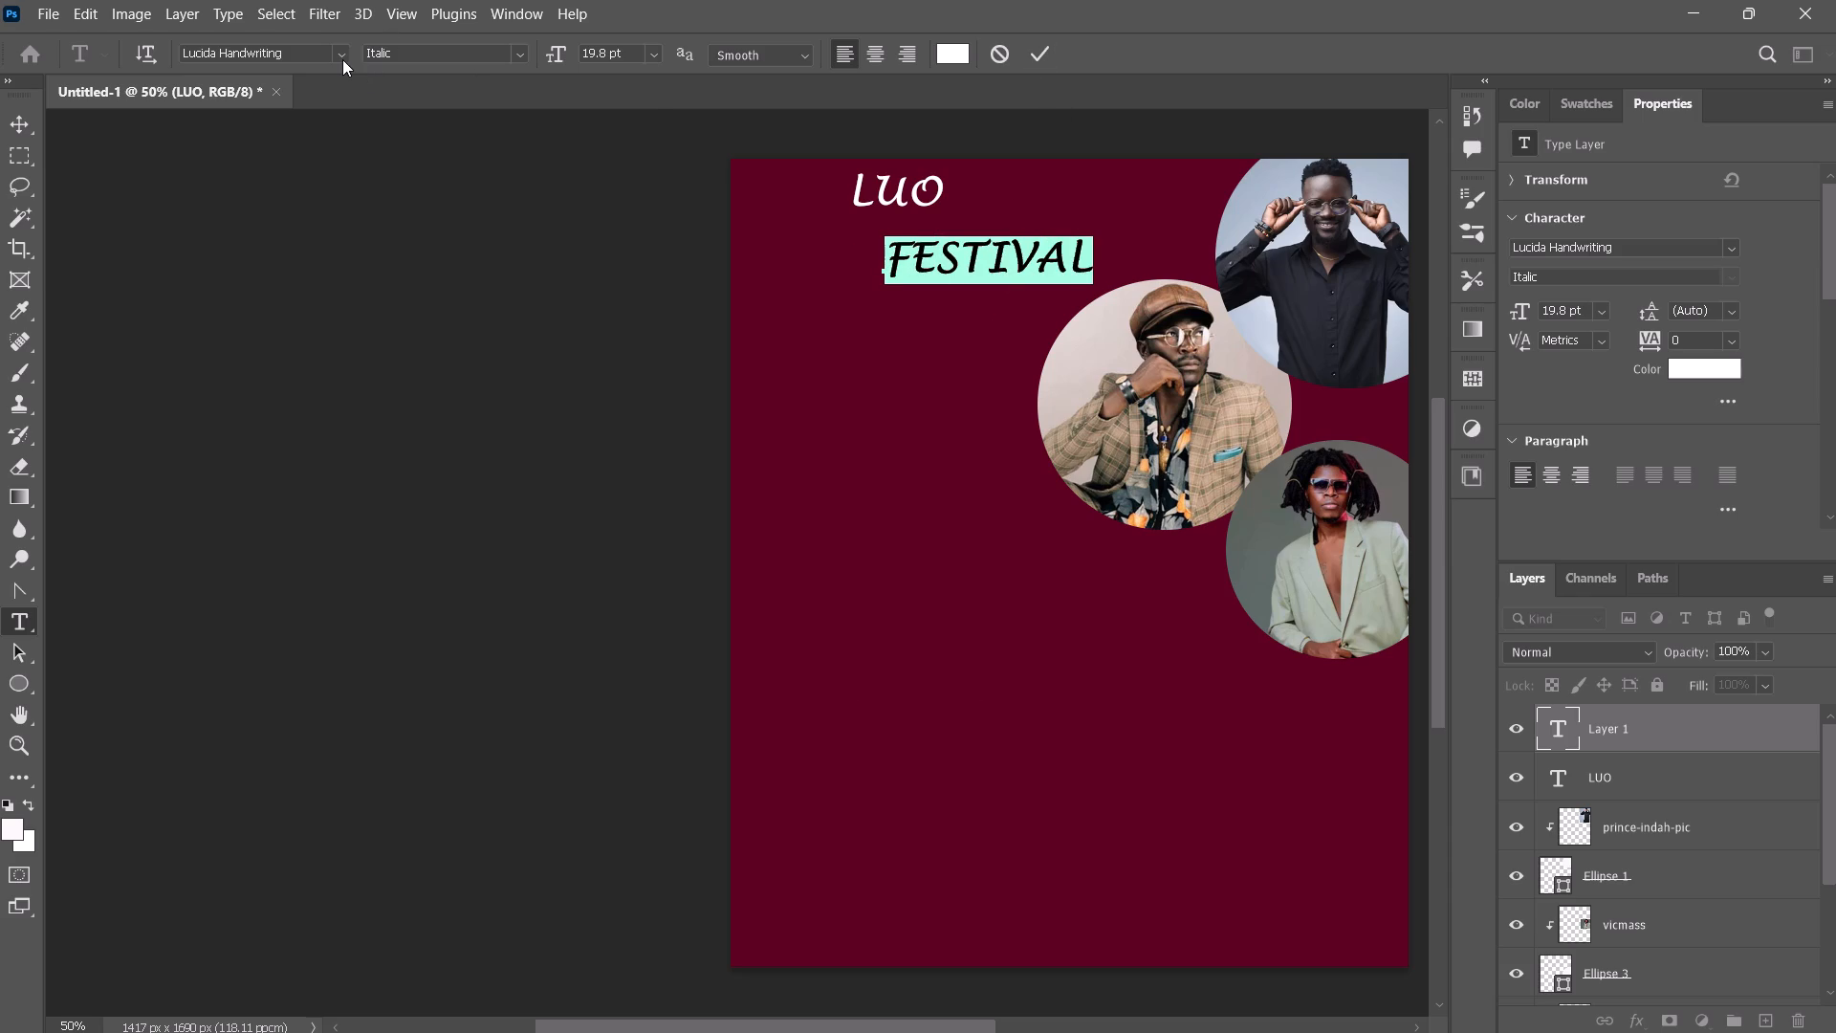
{"action": "left_click", "coordinate": [342, 59]}
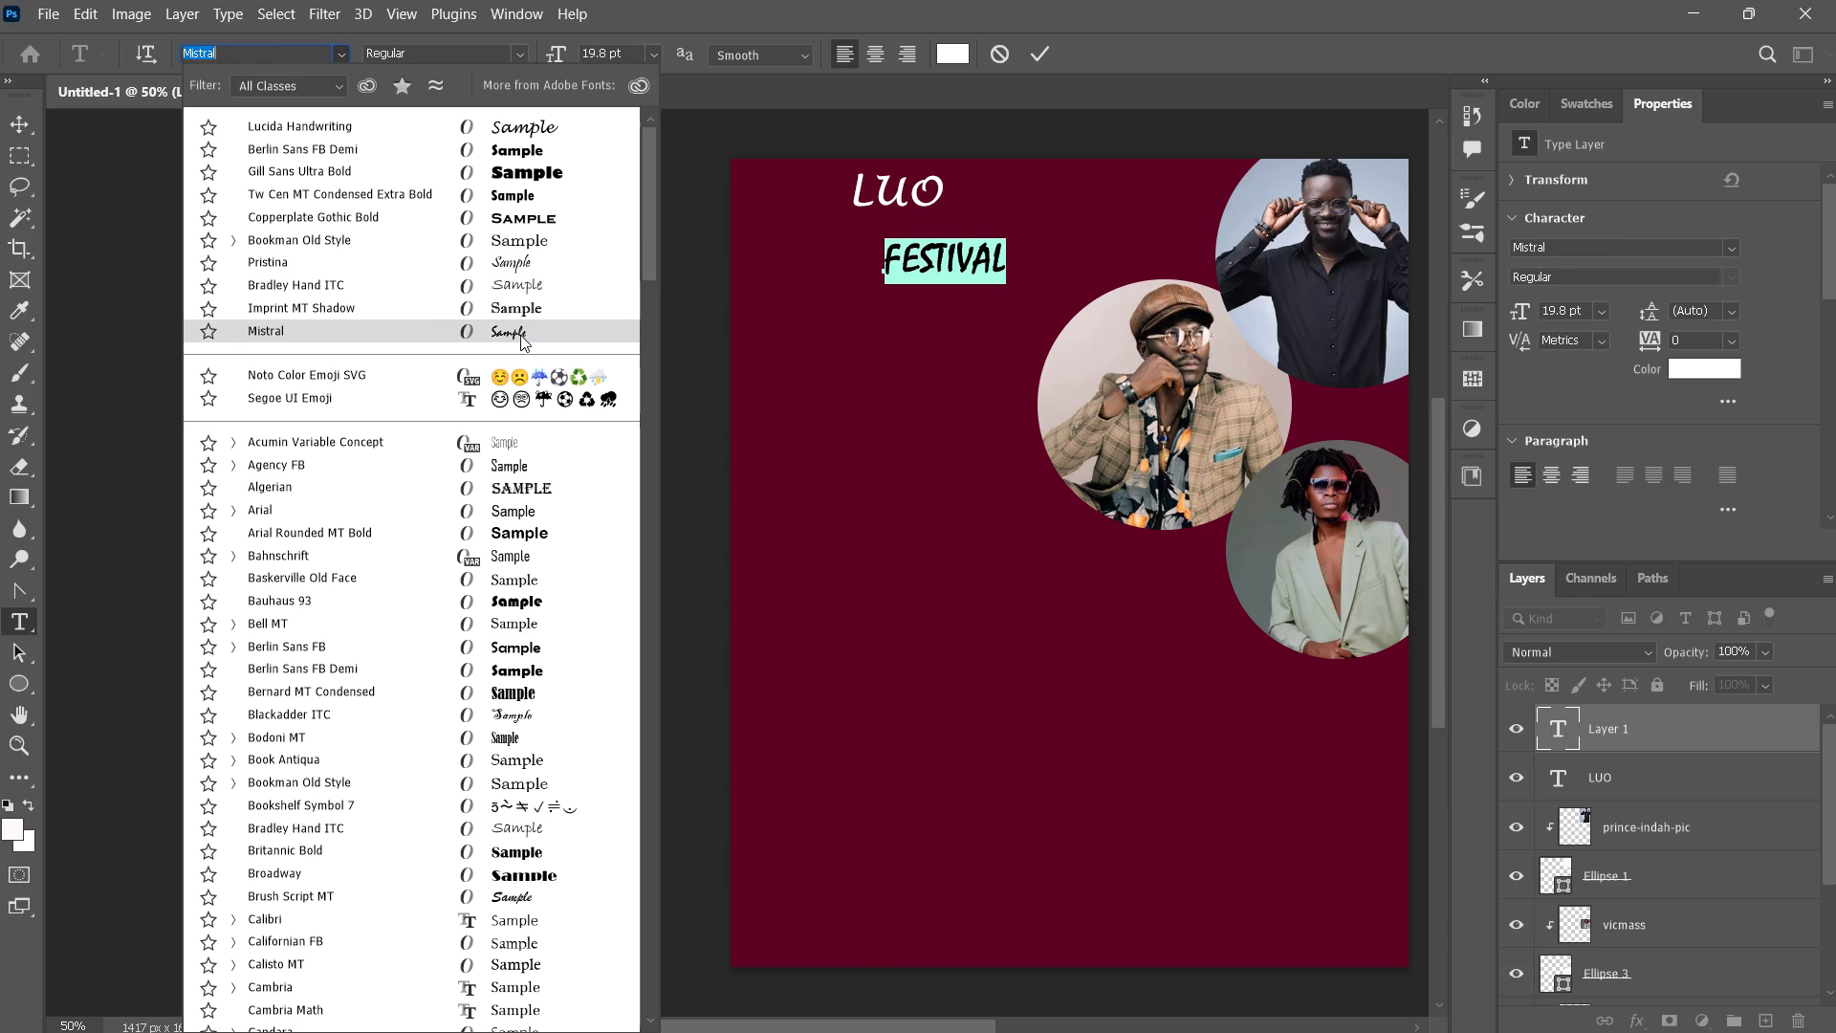
{"action": "scroll", "coordinate": [487, 485], "scroll_direction": "down", "scroll_amount": 4}
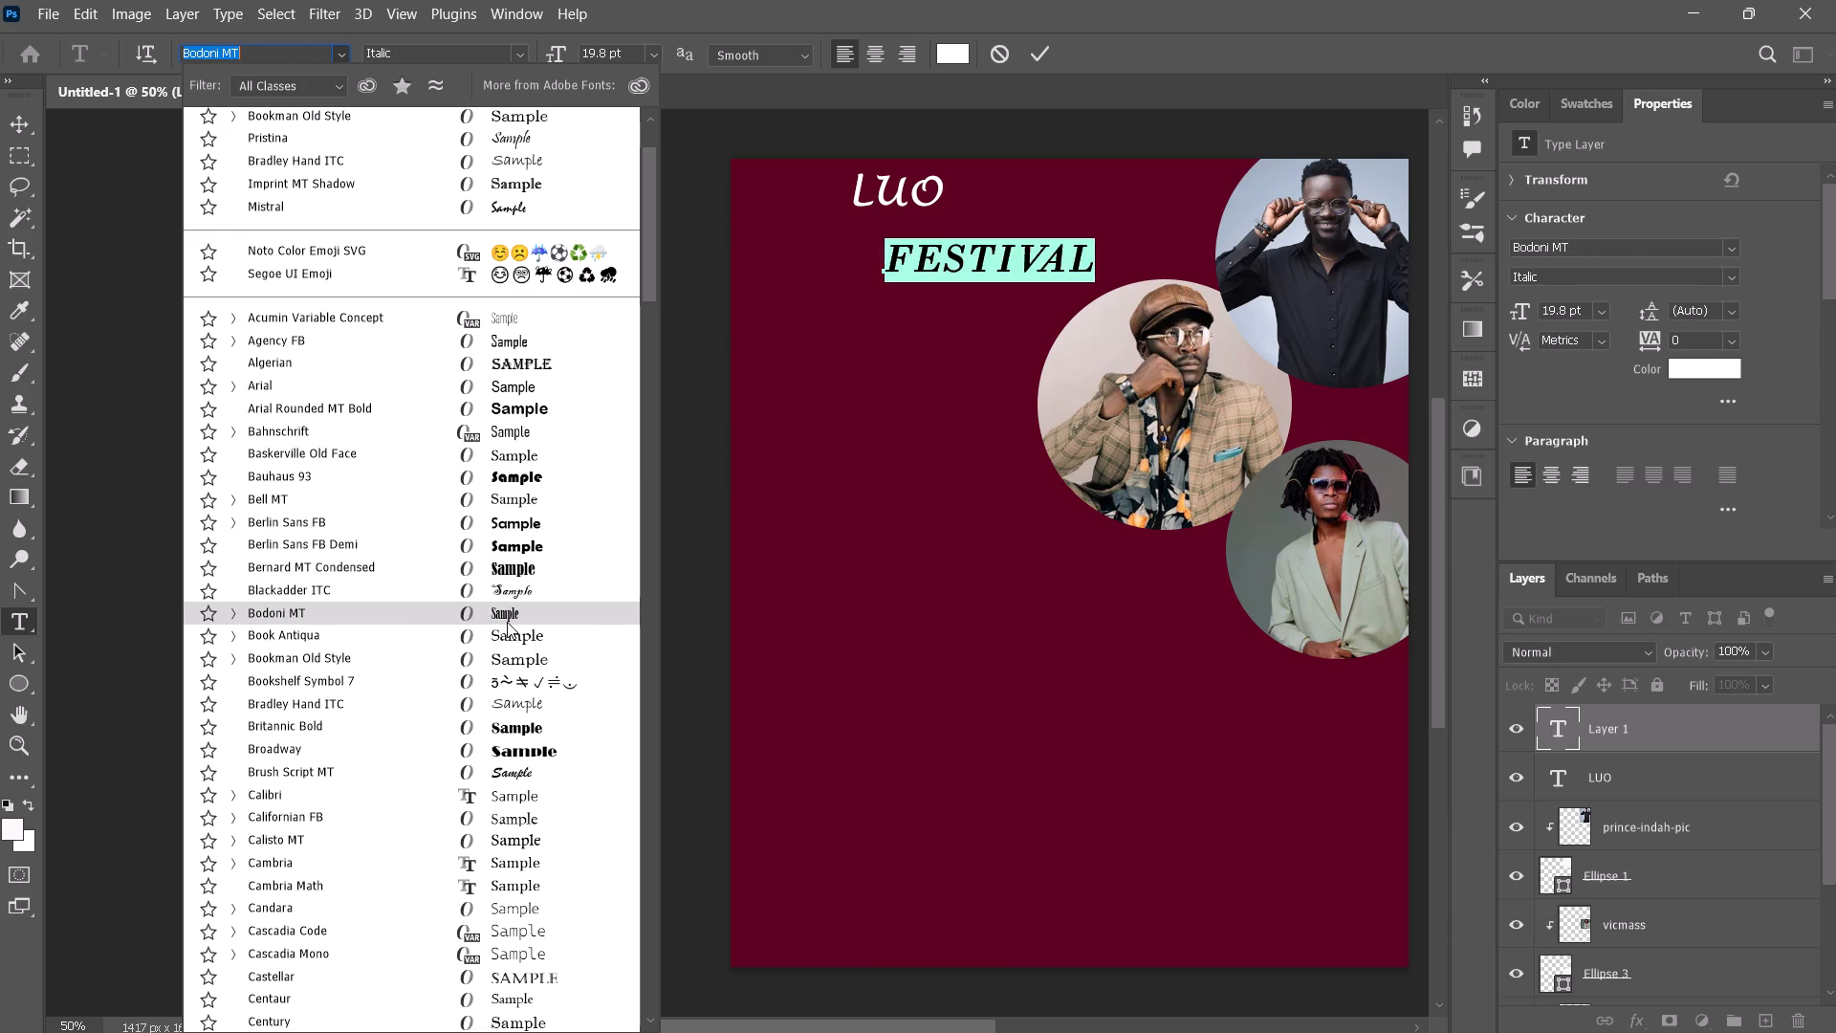
{"action": "left_click", "coordinate": [515, 701]}
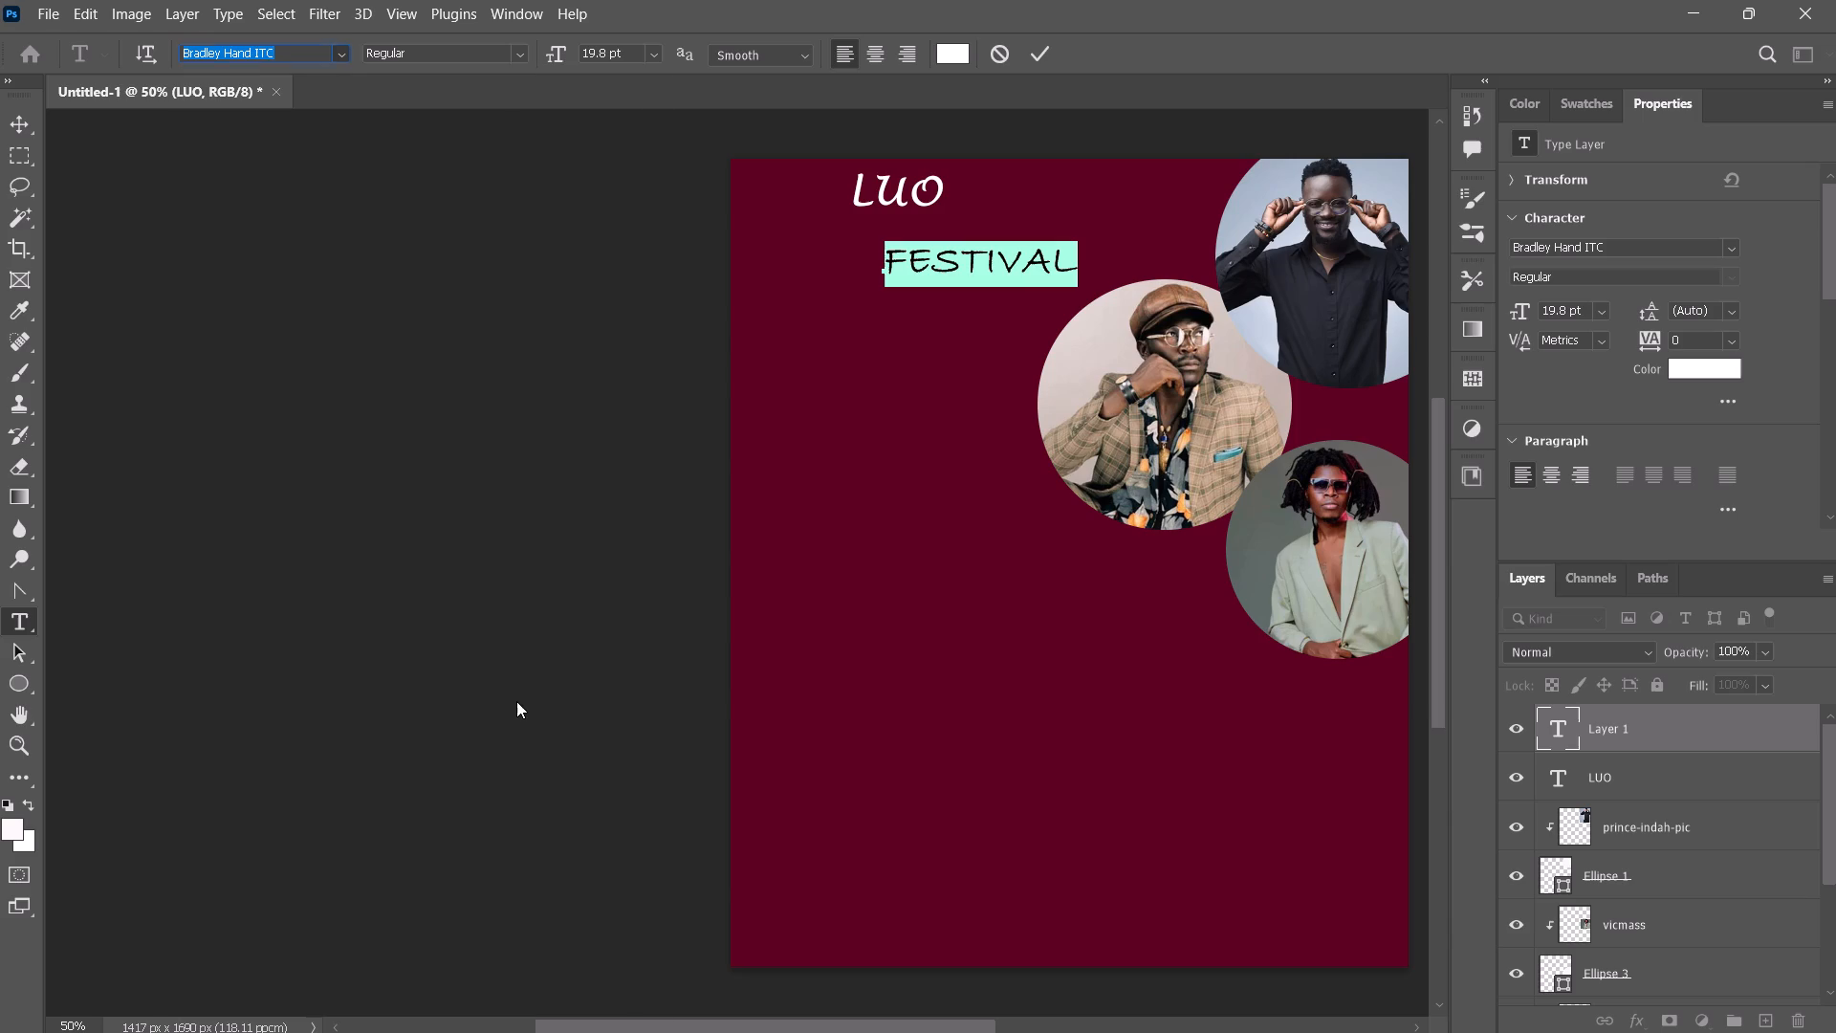
{"action": "left_click", "coordinate": [1038, 65]}
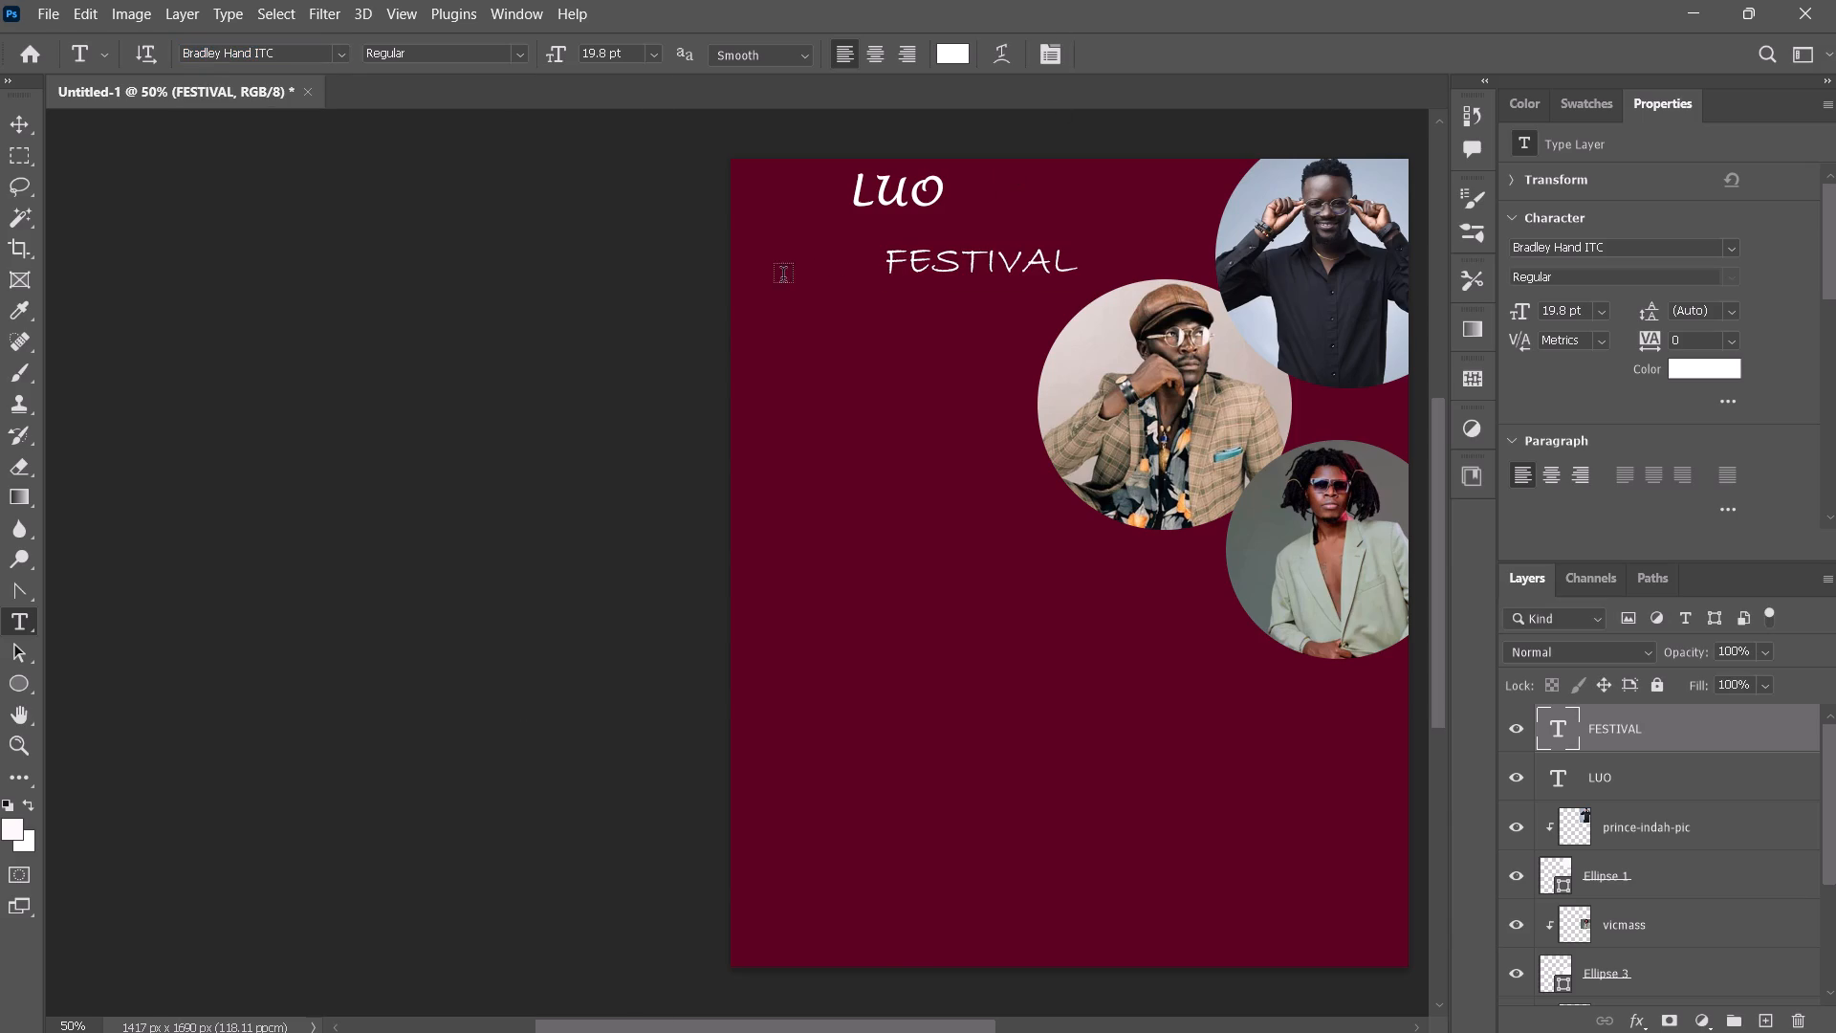
Examine the font style and anti-aliasing options available for the FESTIVAL text.
{"action": "left_click", "coordinate": [17, 113]}
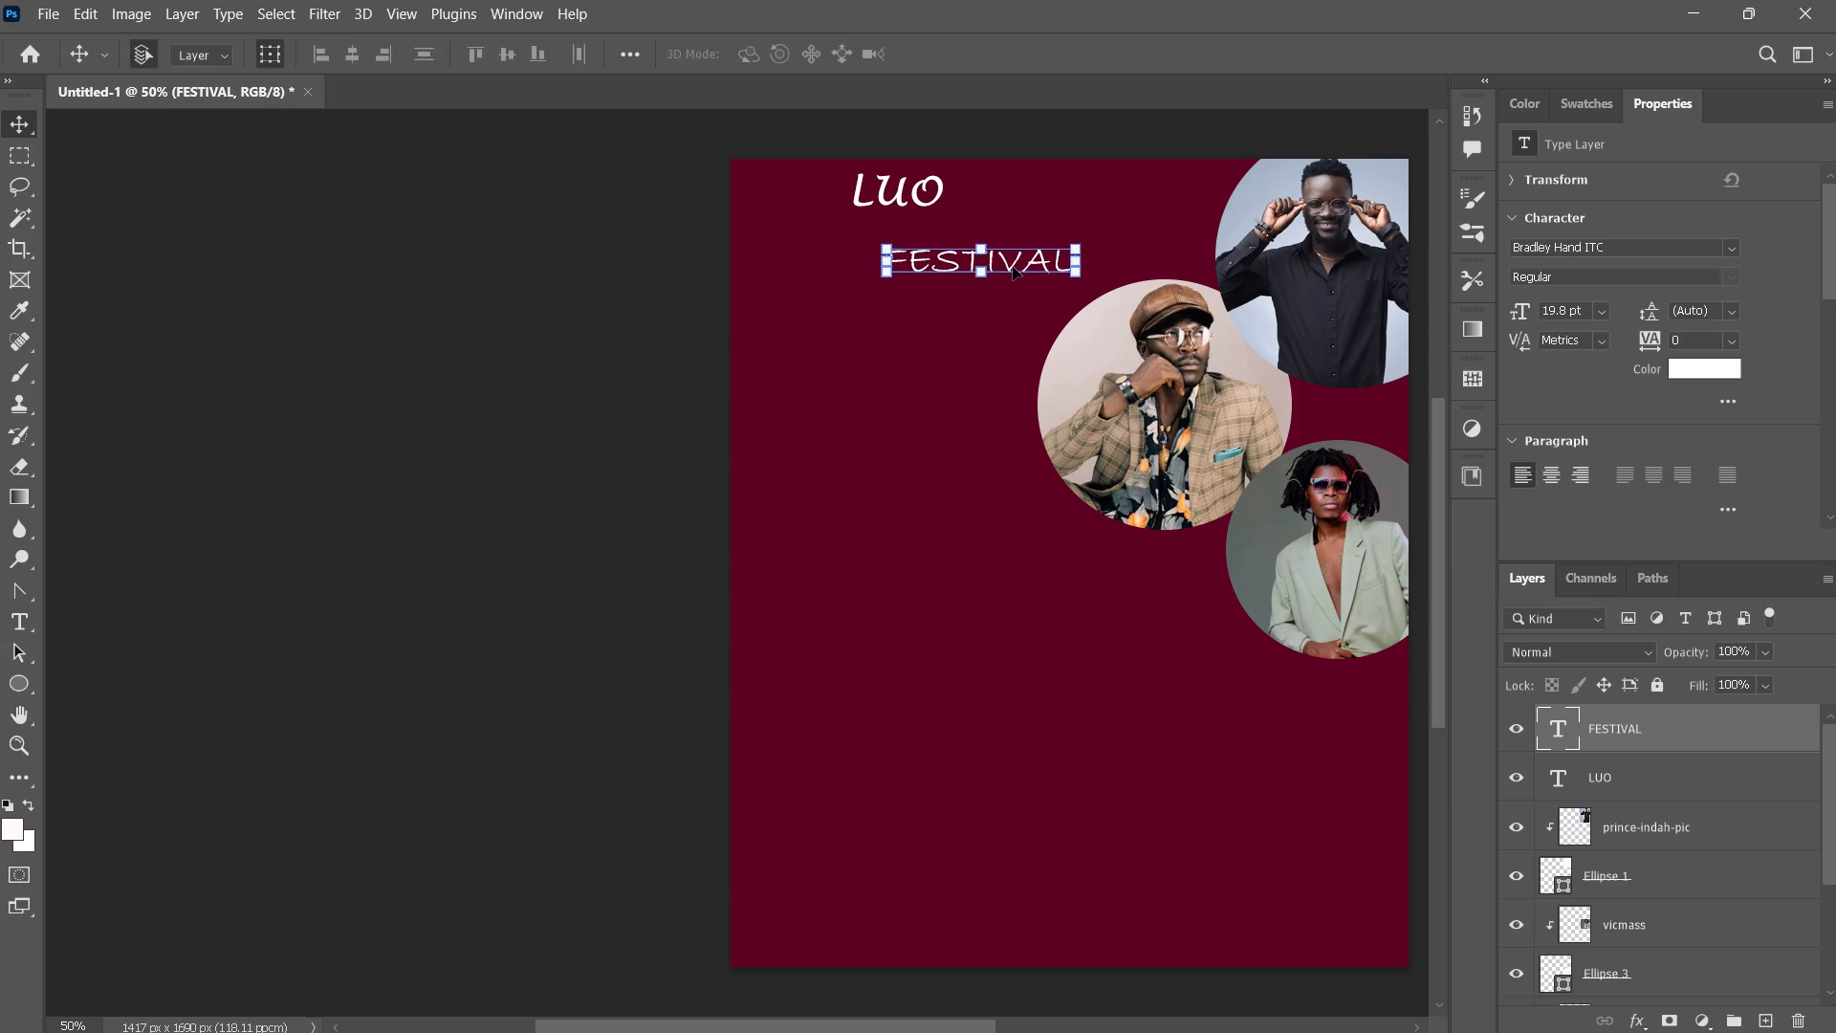
{"action": "left_click", "coordinate": [1014, 263]}
{"action": "double_click", "coordinate": [1014, 263]}
{"action": "left_click", "coordinate": [520, 53]}
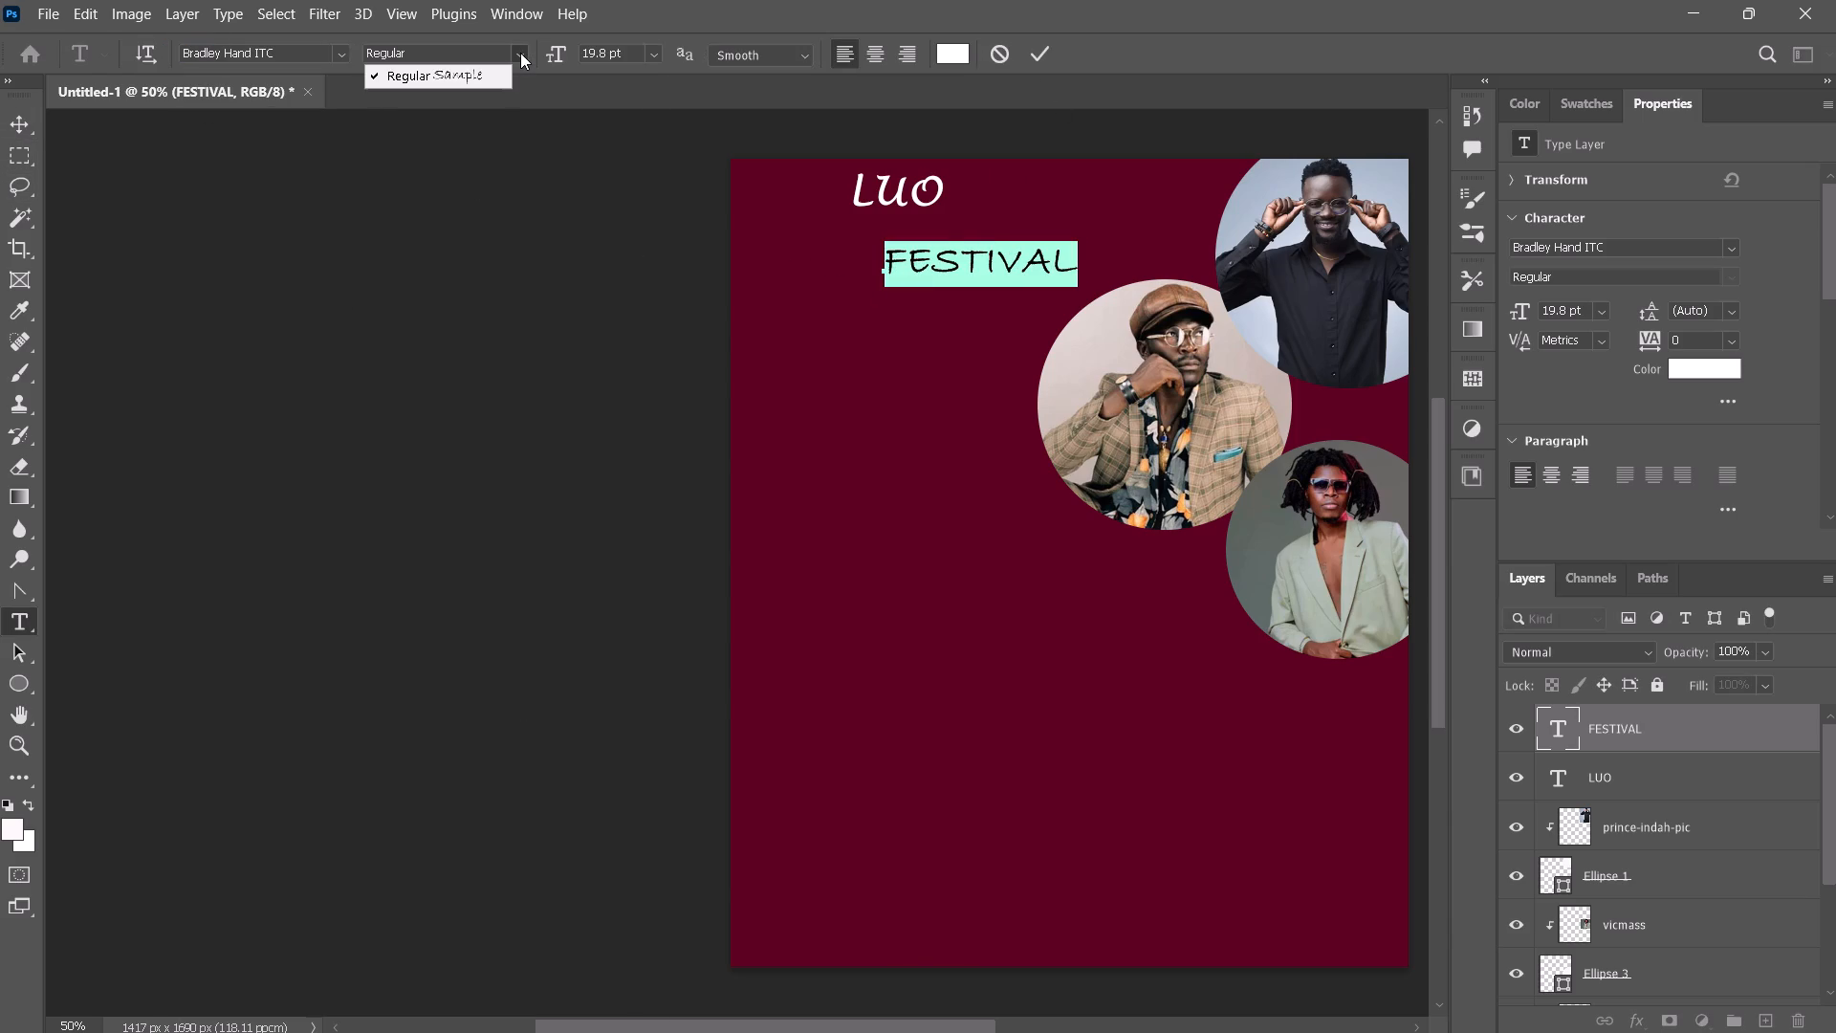
{"action": "left_click", "coordinate": [520, 53]}
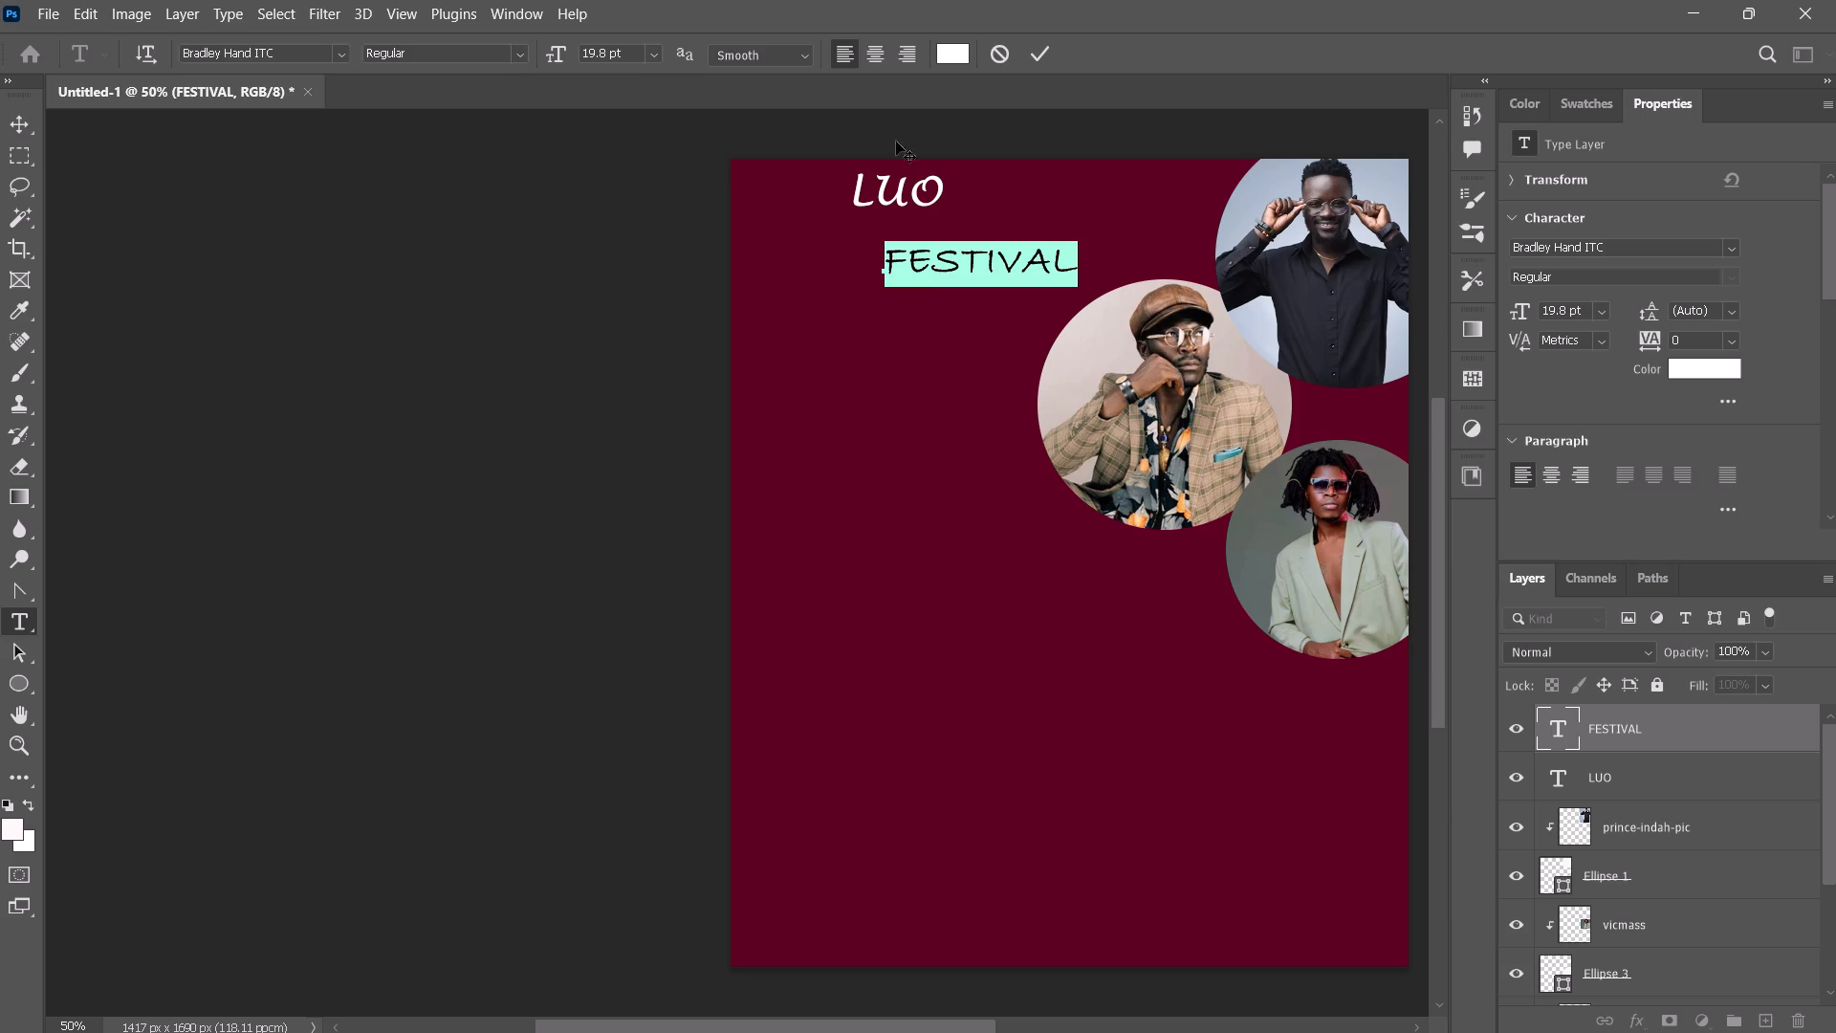
{"action": "left_click", "coordinate": [800, 55]}
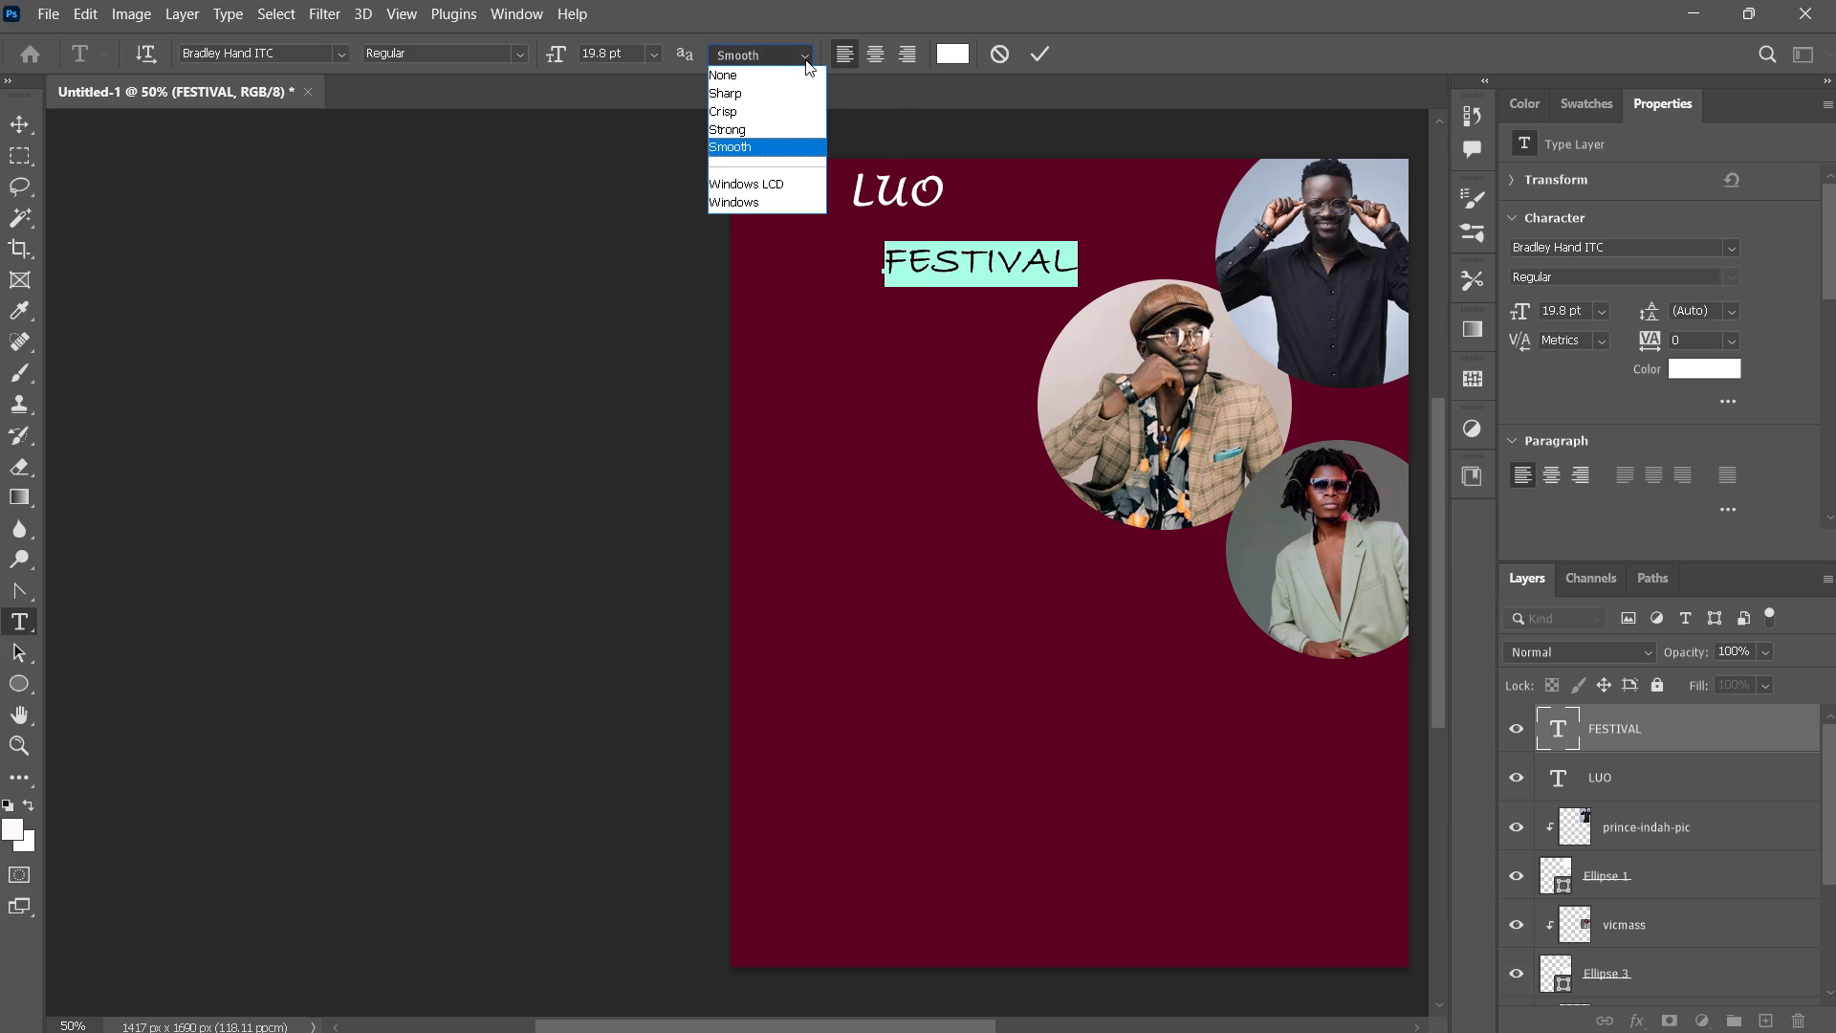
{"action": "left_click", "coordinate": [1037, 47]}
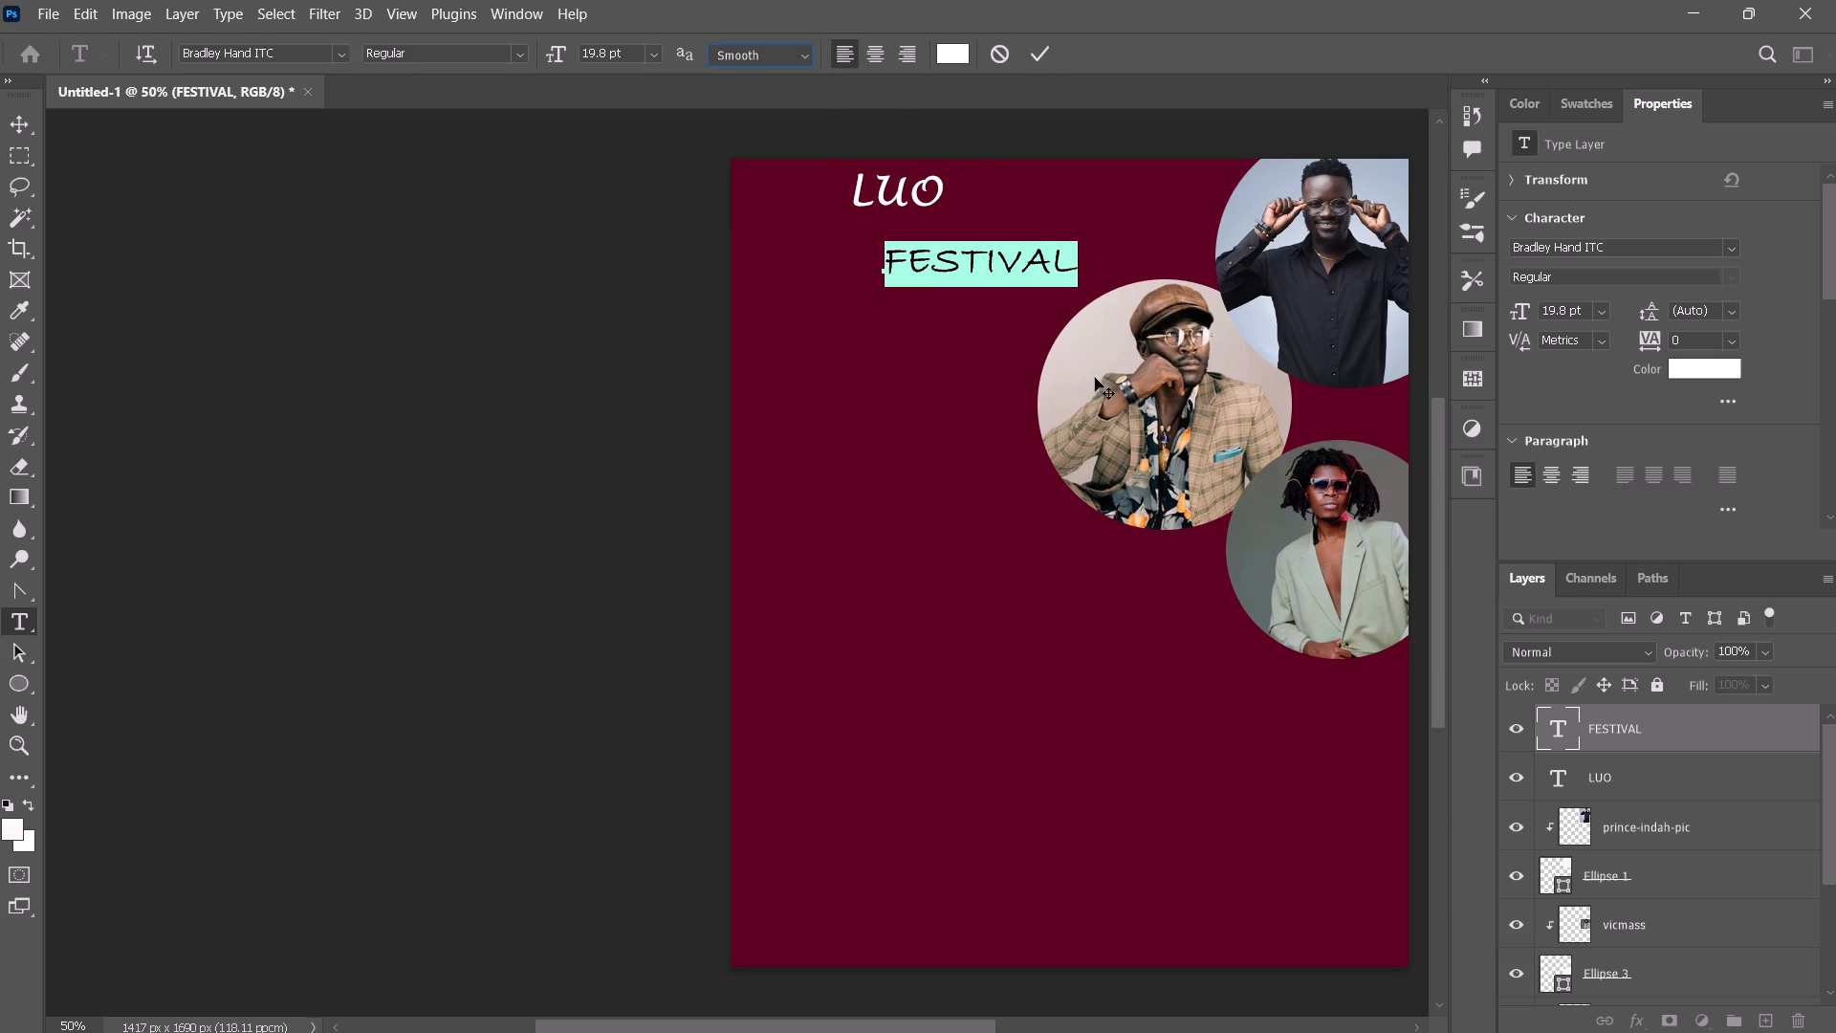
{"action": "left_click", "coordinate": [1035, 49]}
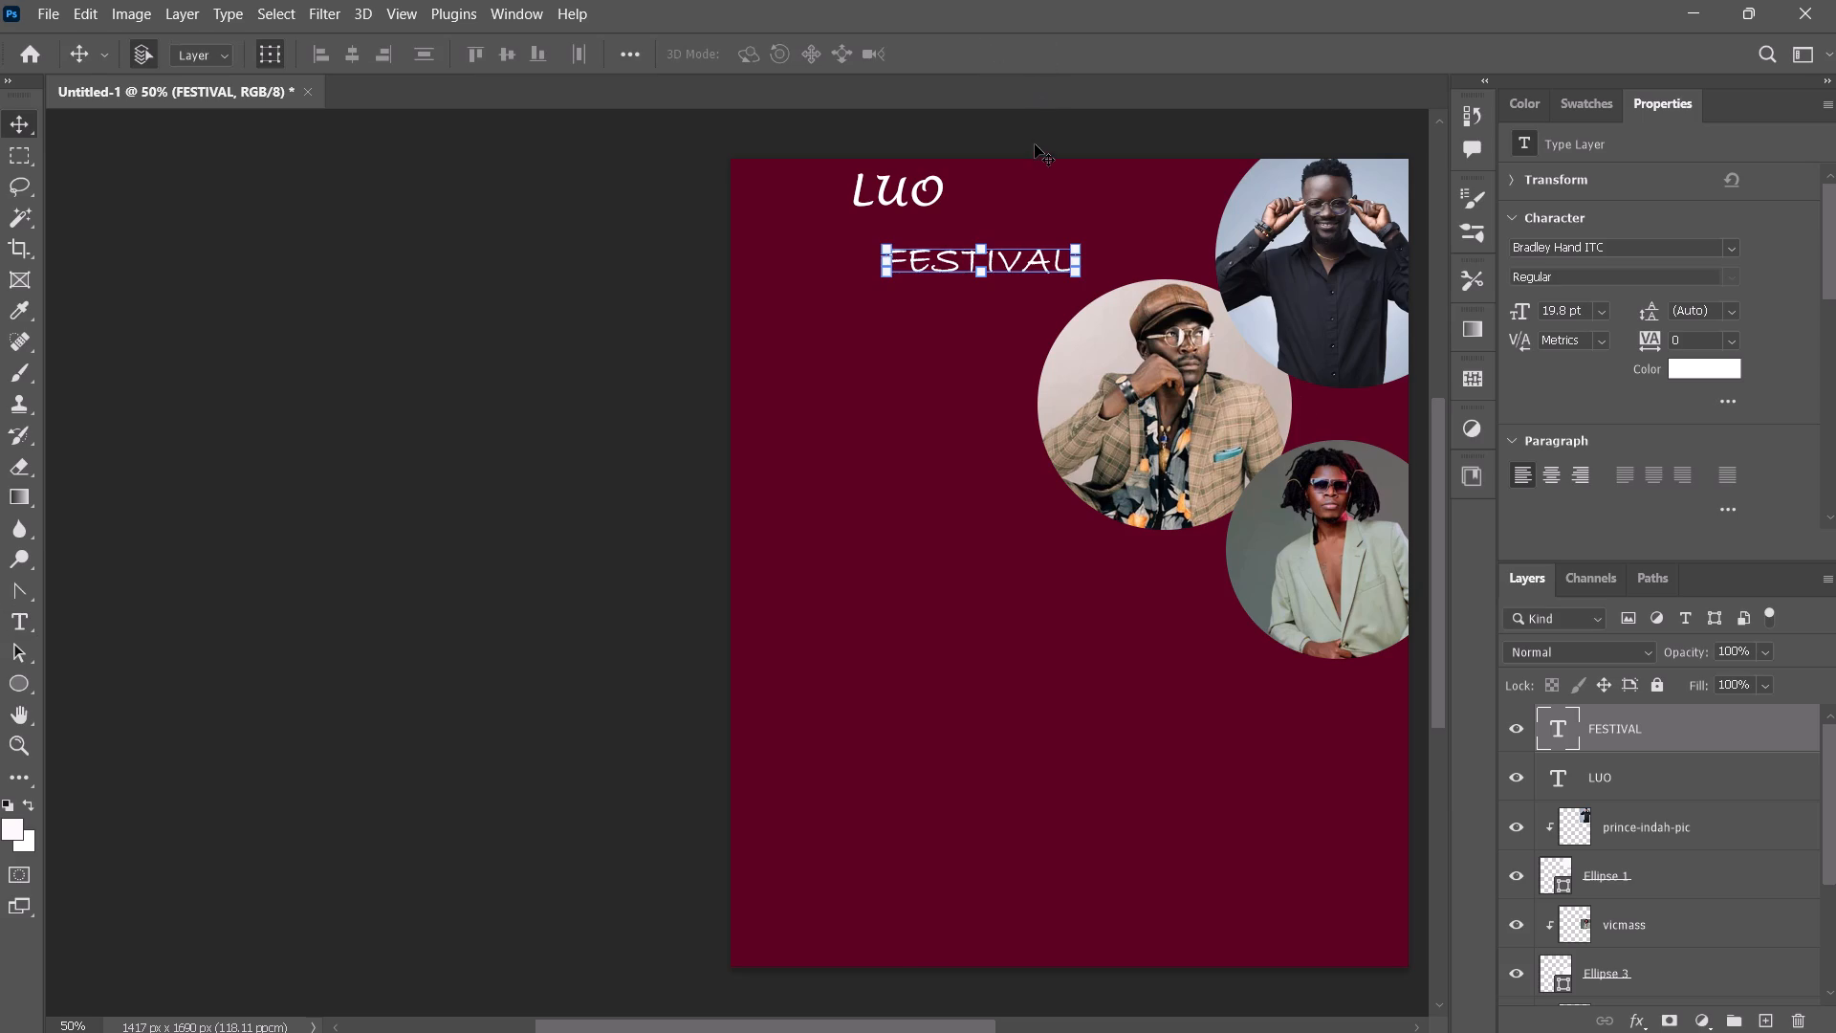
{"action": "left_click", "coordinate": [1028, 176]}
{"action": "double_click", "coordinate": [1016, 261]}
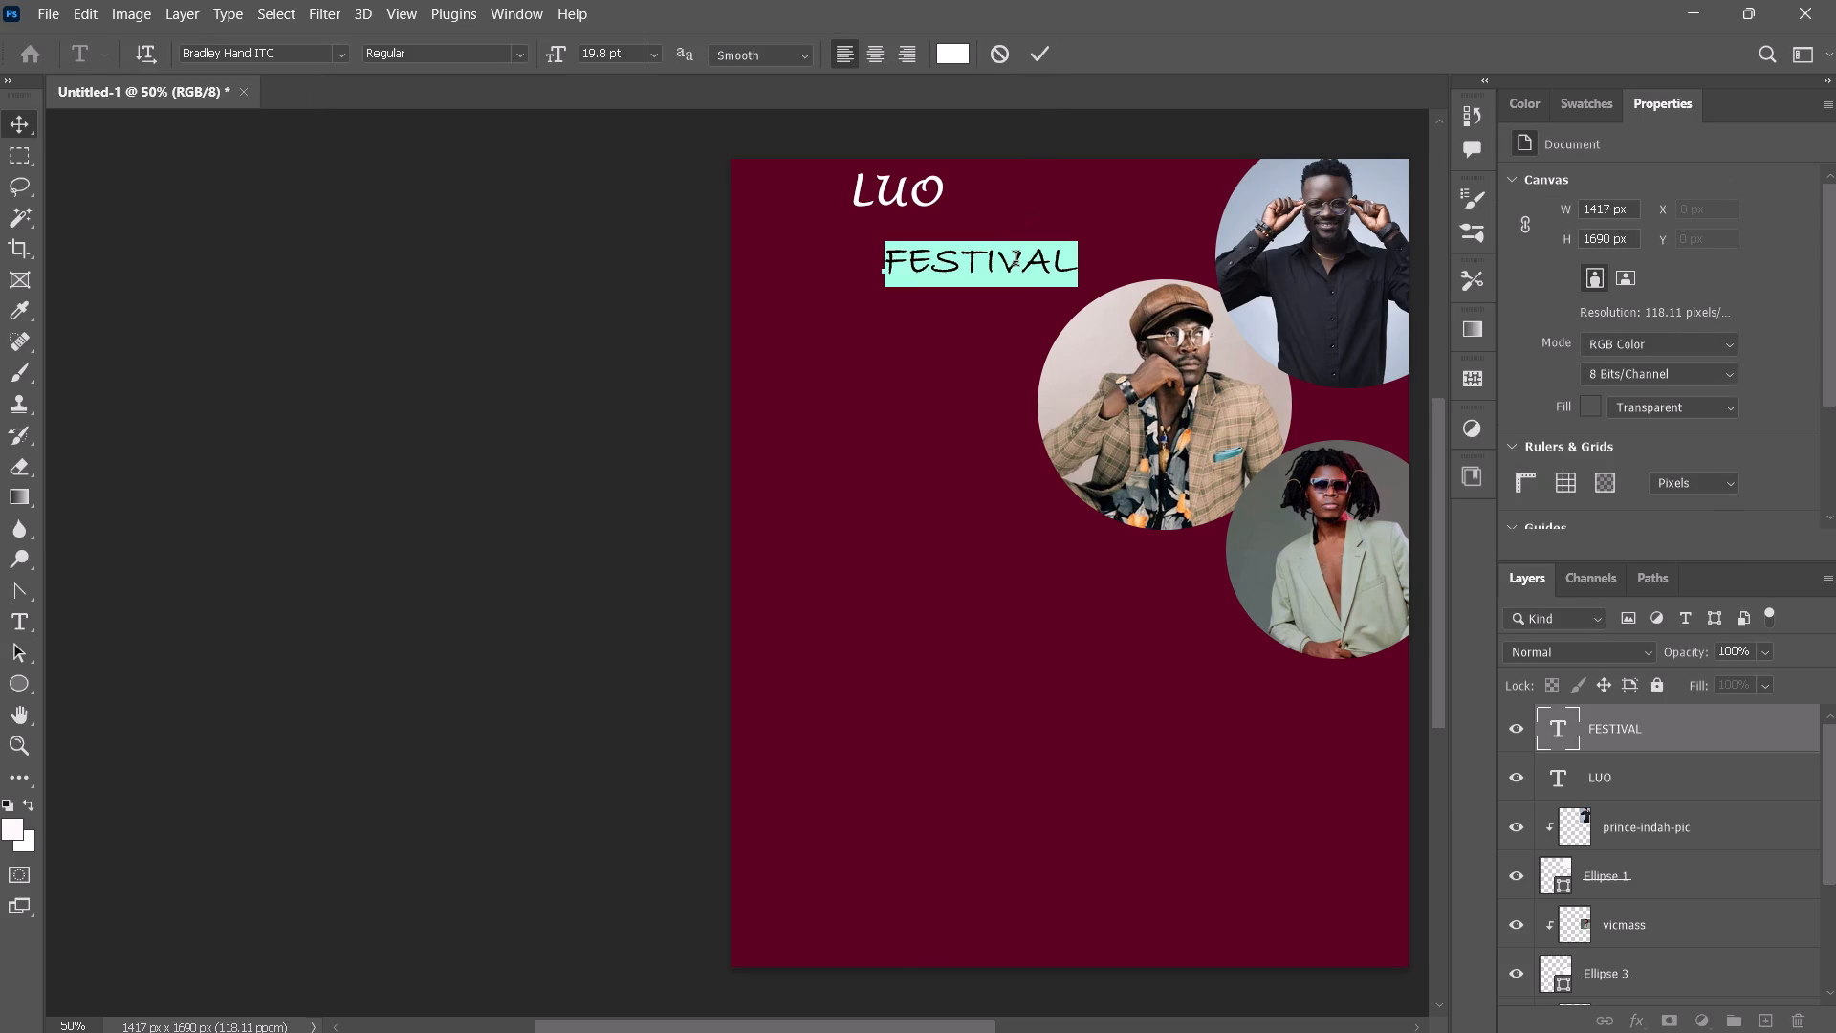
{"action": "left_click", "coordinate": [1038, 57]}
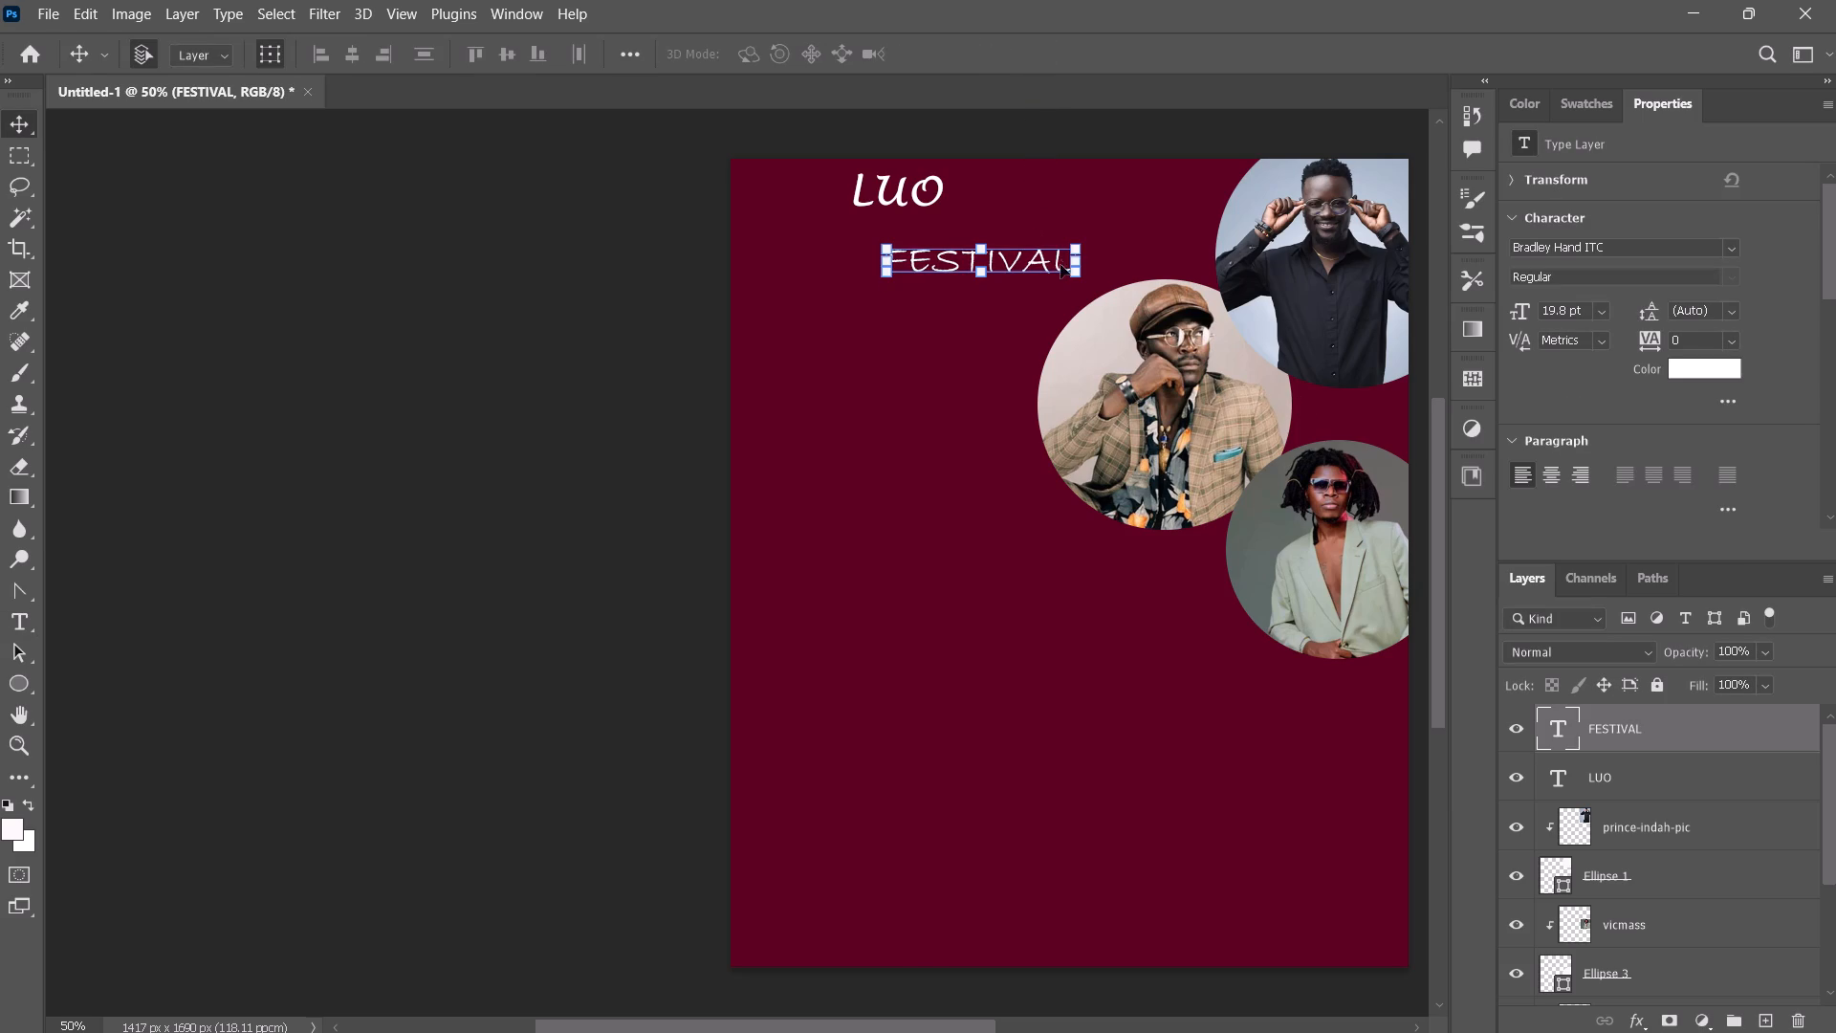
Scale the FESTIVAL text up to about 144%, giving a size of about 28.56 pt.
{"action": "left_click_drag", "start_coordinate": [1078, 259], "coordinate": [1152, 250]}
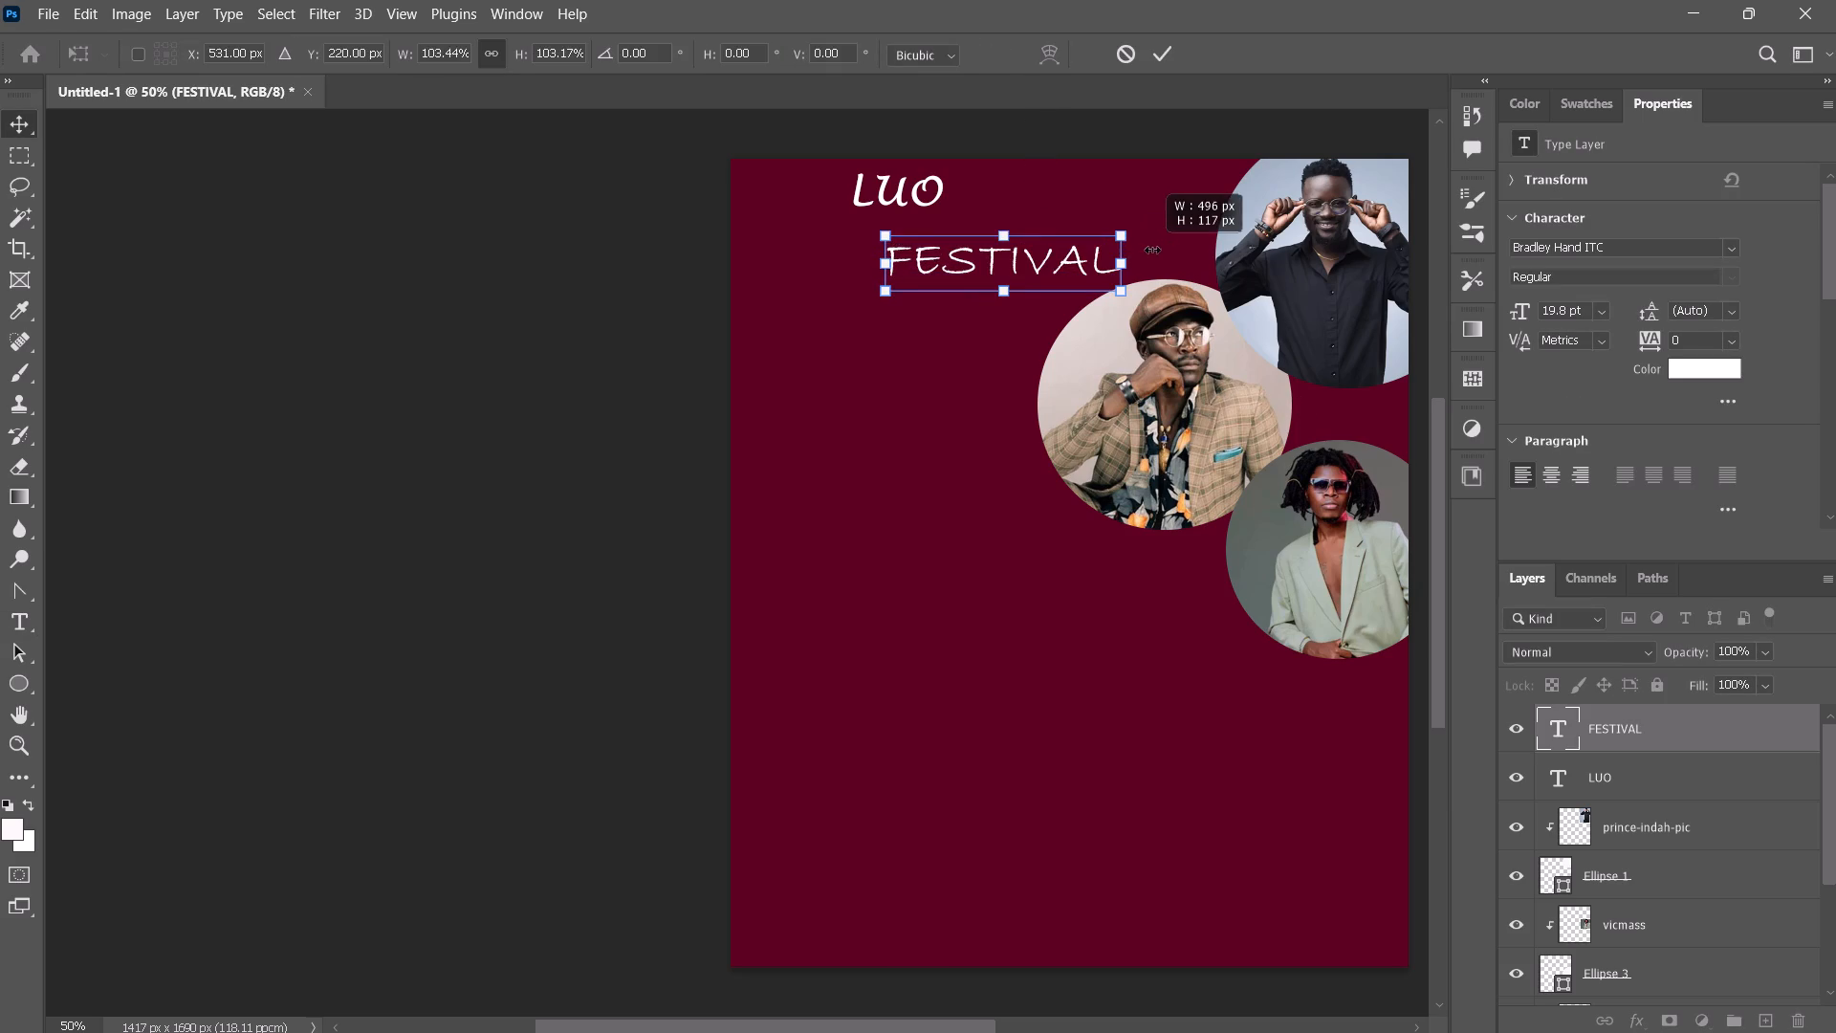
{"action": "left_click_drag", "start_coordinate": [1152, 250], "coordinate": [1162, 245]}
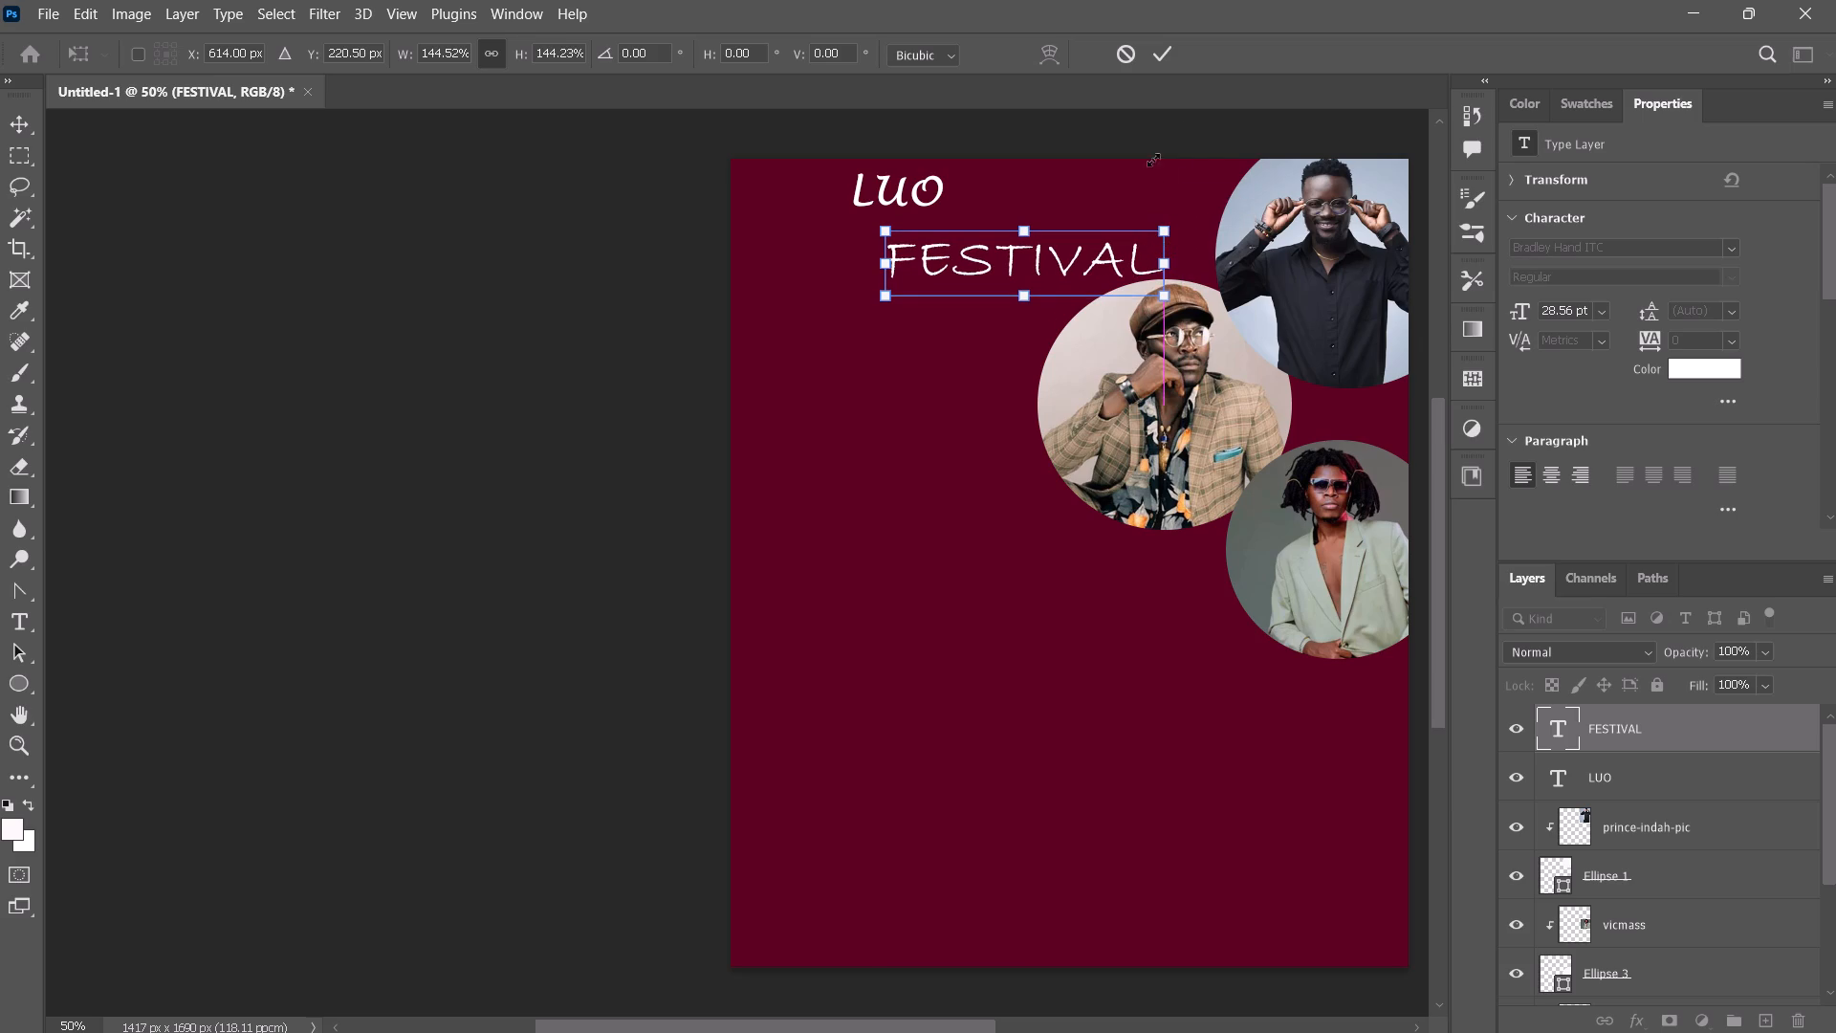
{"action": "left_click", "coordinate": [1152, 55]}
{"action": "left_click", "coordinate": [1102, 123]}
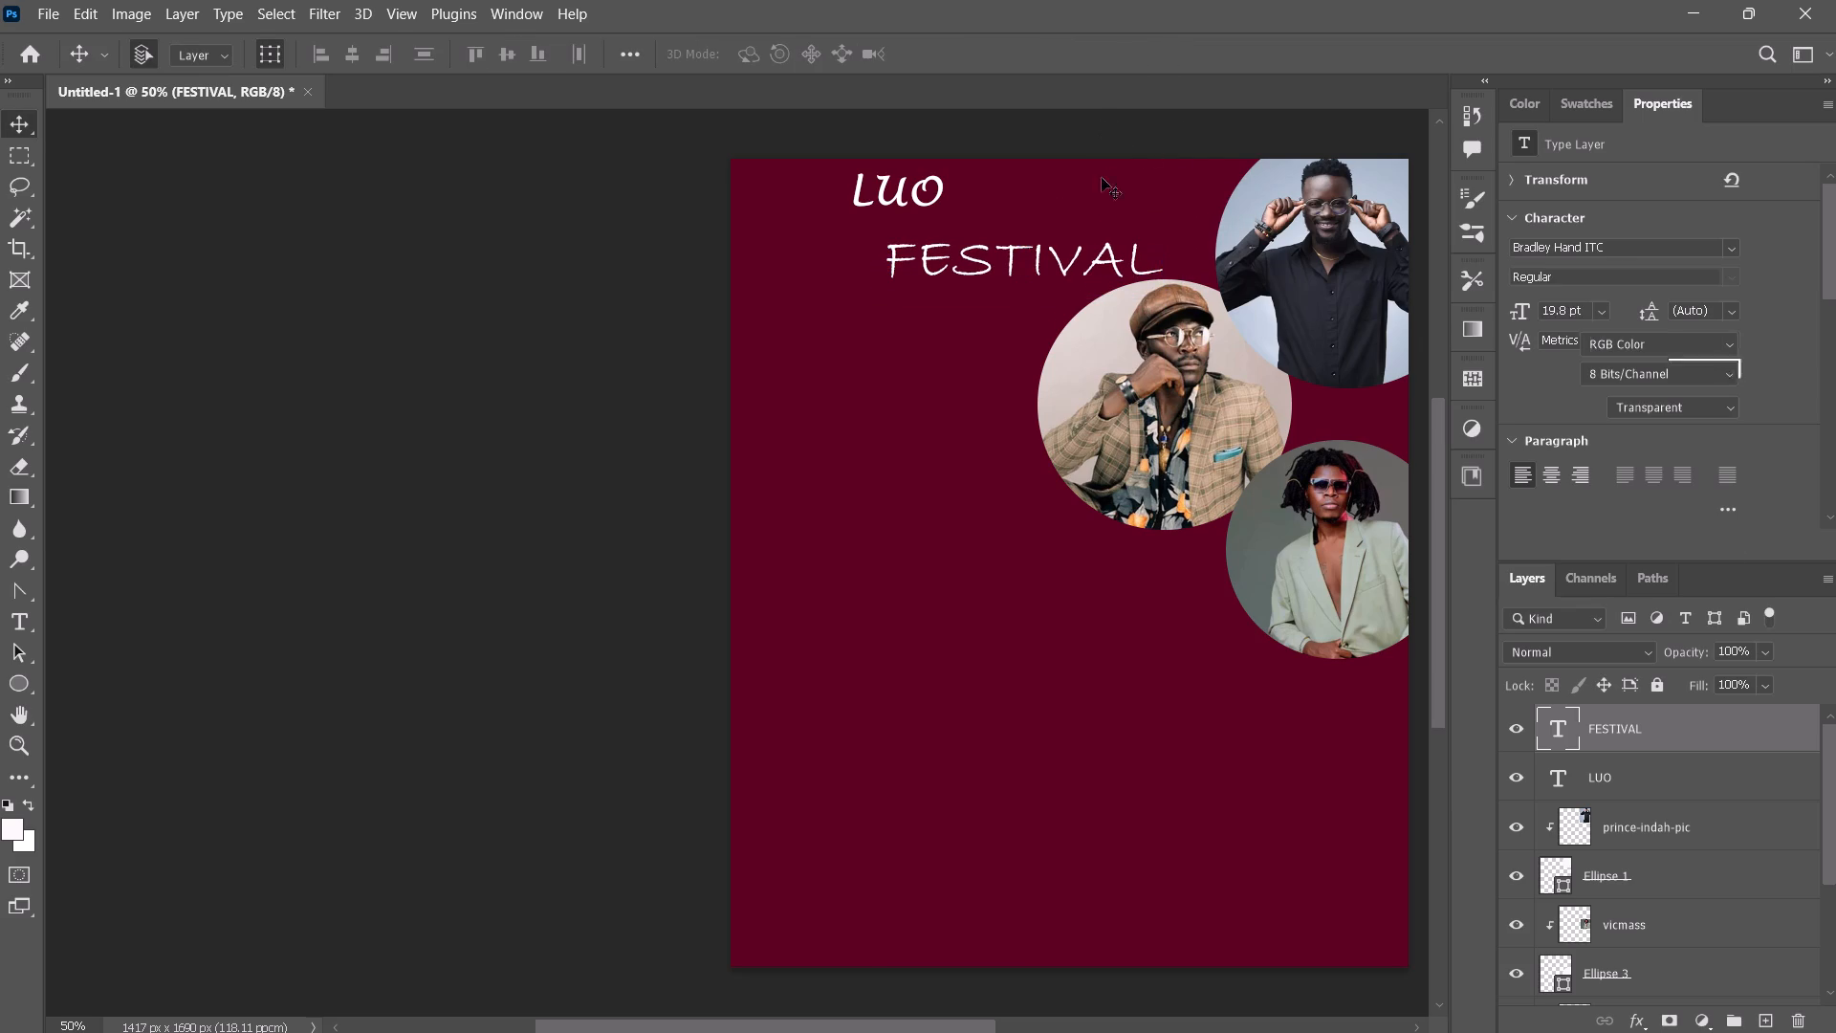
Move FESTIVAL up close beneath LUO and enlarge it slightly until it reaches the top portrait circle.
{"action": "left_click_drag", "start_coordinate": [1062, 268], "coordinate": [1083, 229]}
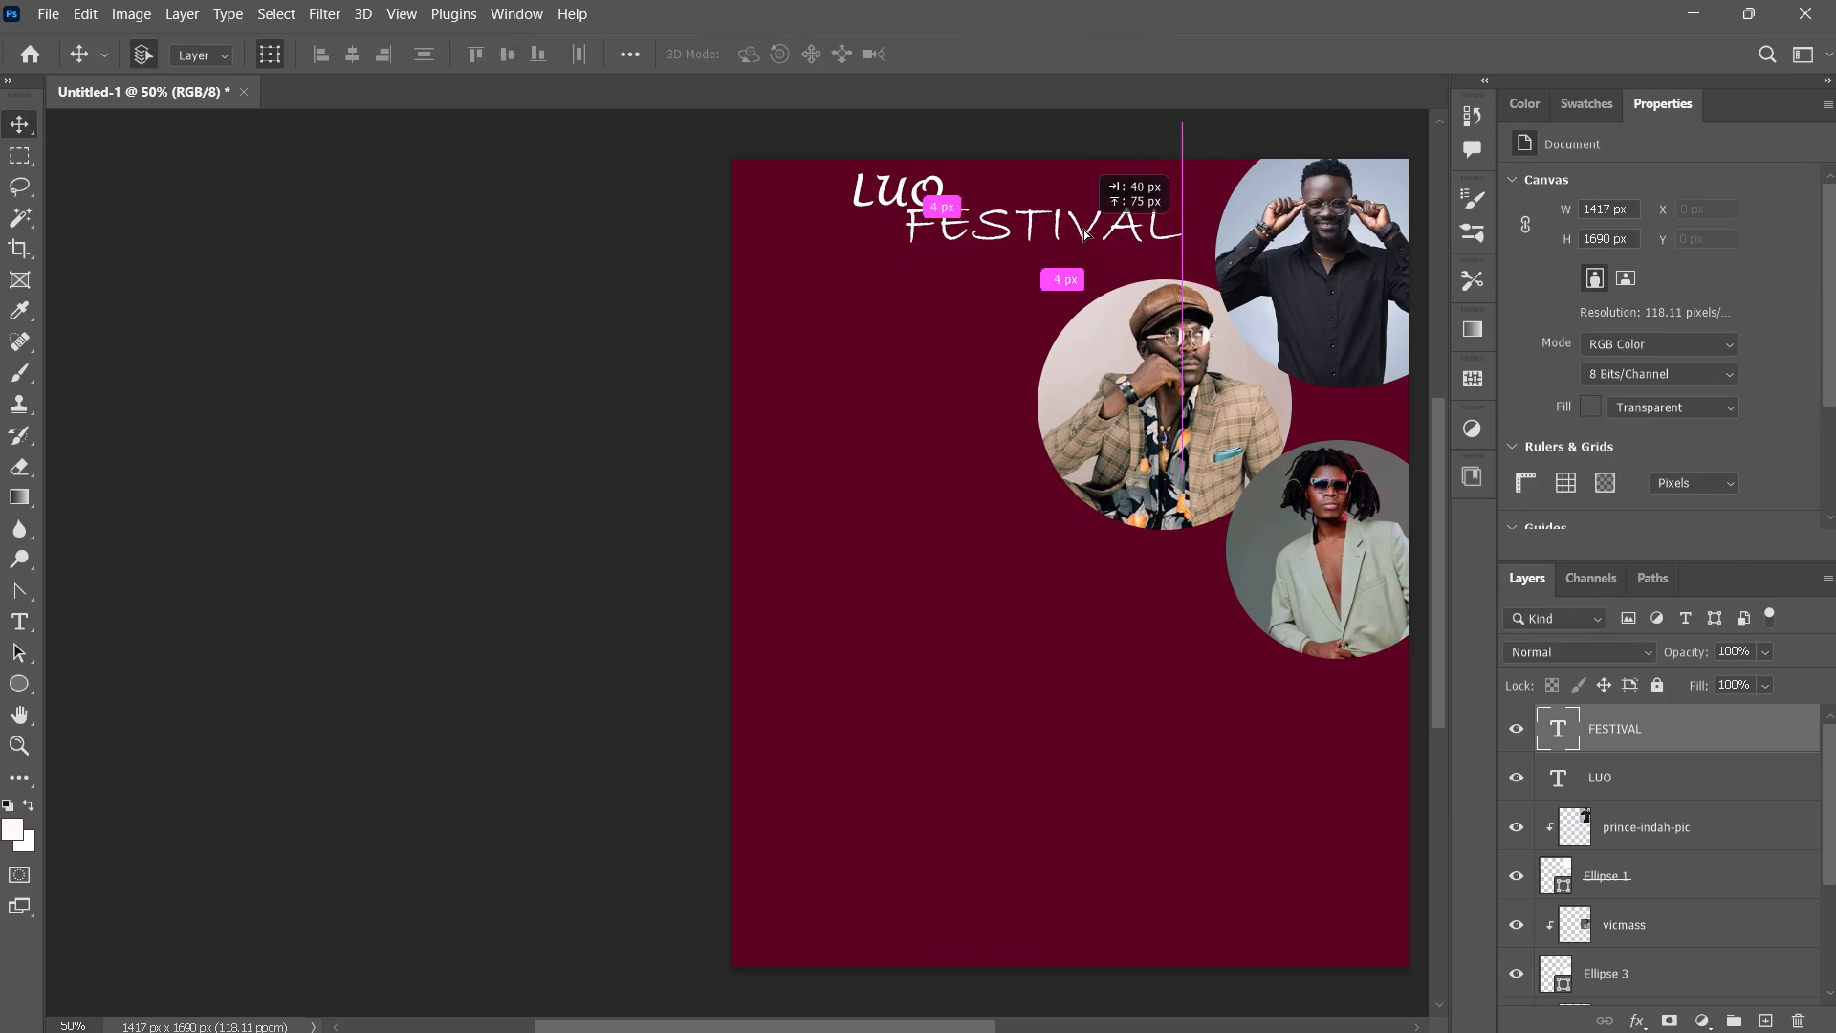
{"action": "left_click_drag", "start_coordinate": [1083, 229], "coordinate": [1086, 253]}
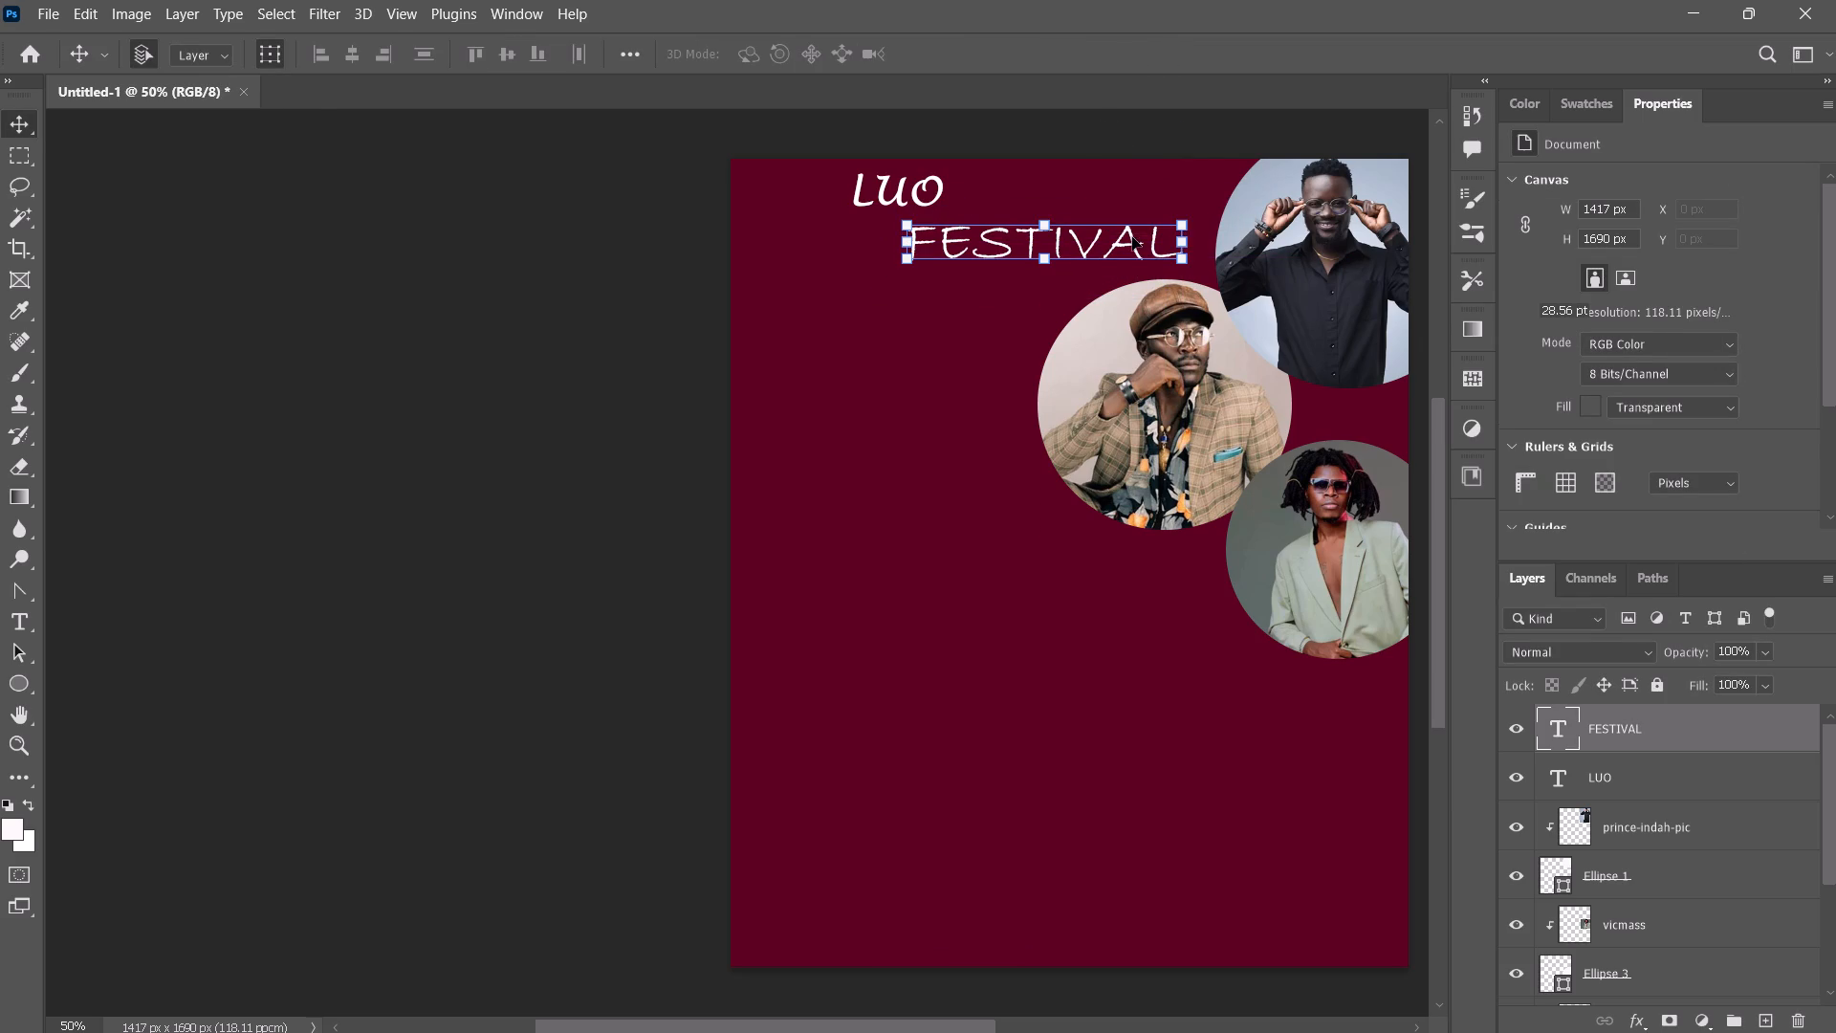
{"action": "left_click_drag", "start_coordinate": [1183, 244], "coordinate": [1206, 243]}
{"action": "left_click", "coordinate": [1155, 52]}
{"action": "left_click", "coordinate": [1143, 113]}
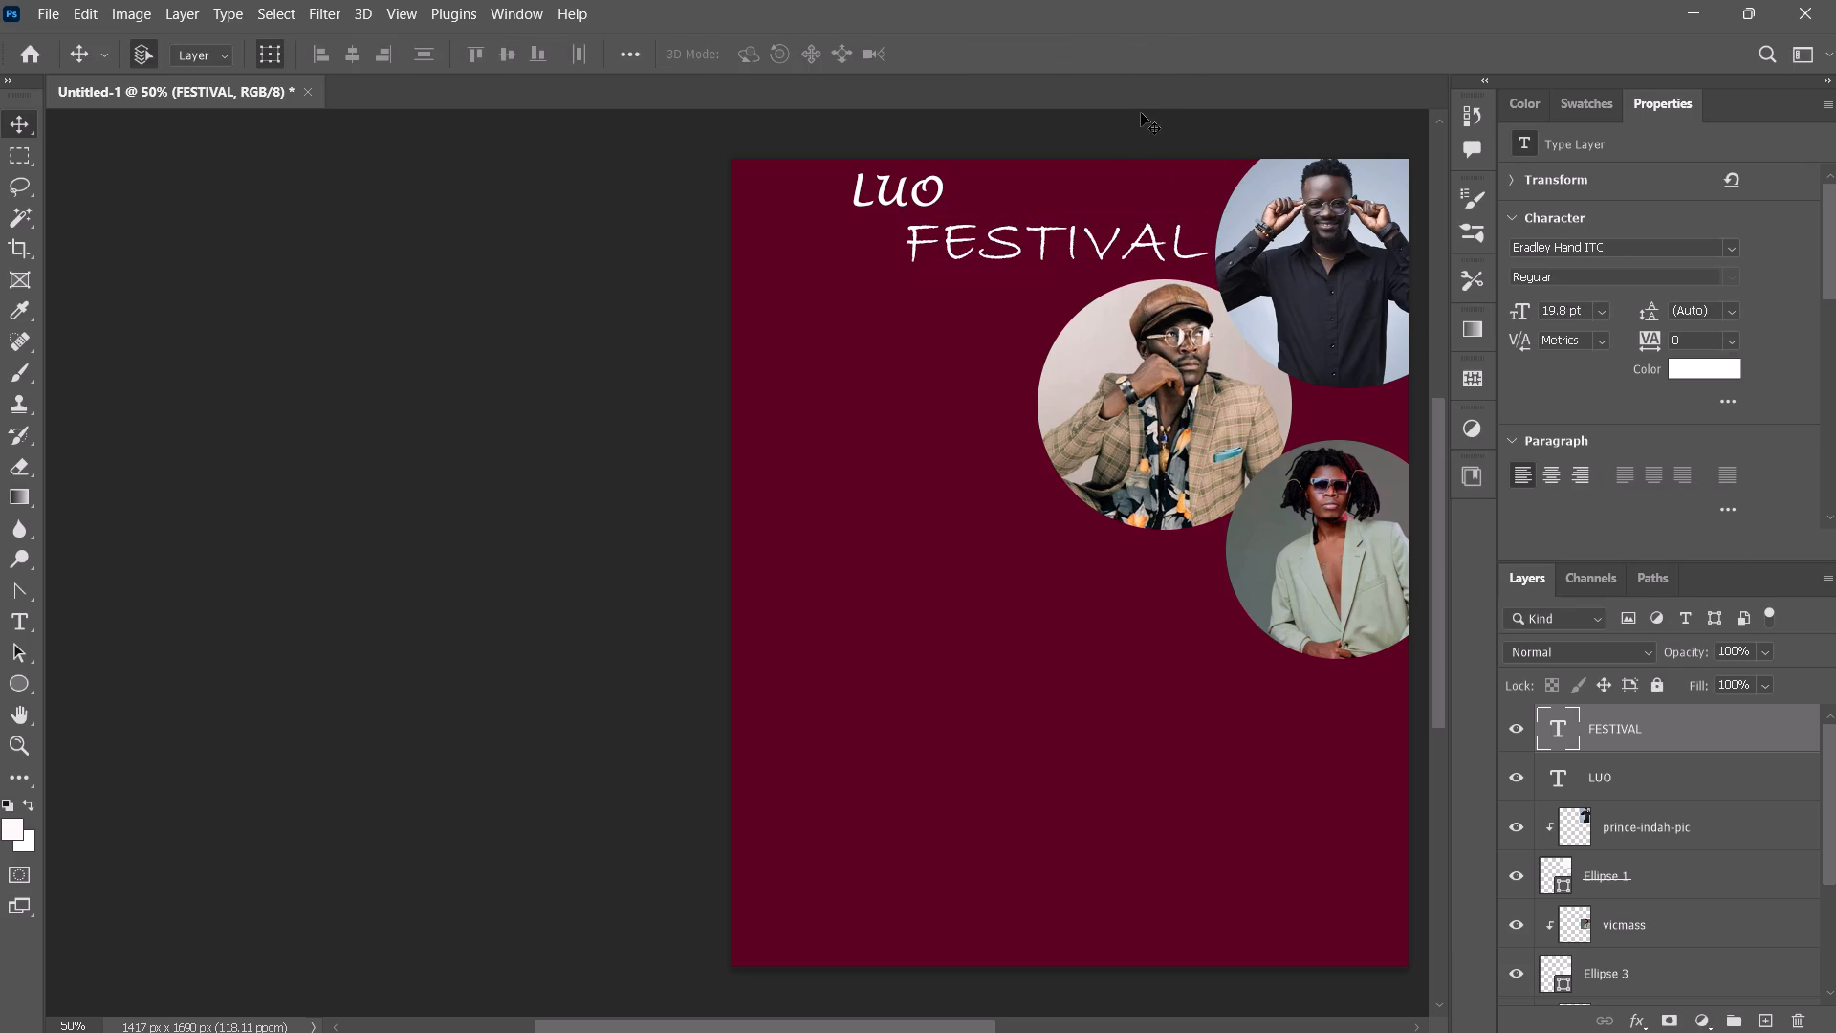
Enlarge the LUO text to about 197%, giving a size of about 39.14 pt.
{"action": "left_click", "coordinate": [886, 189]}
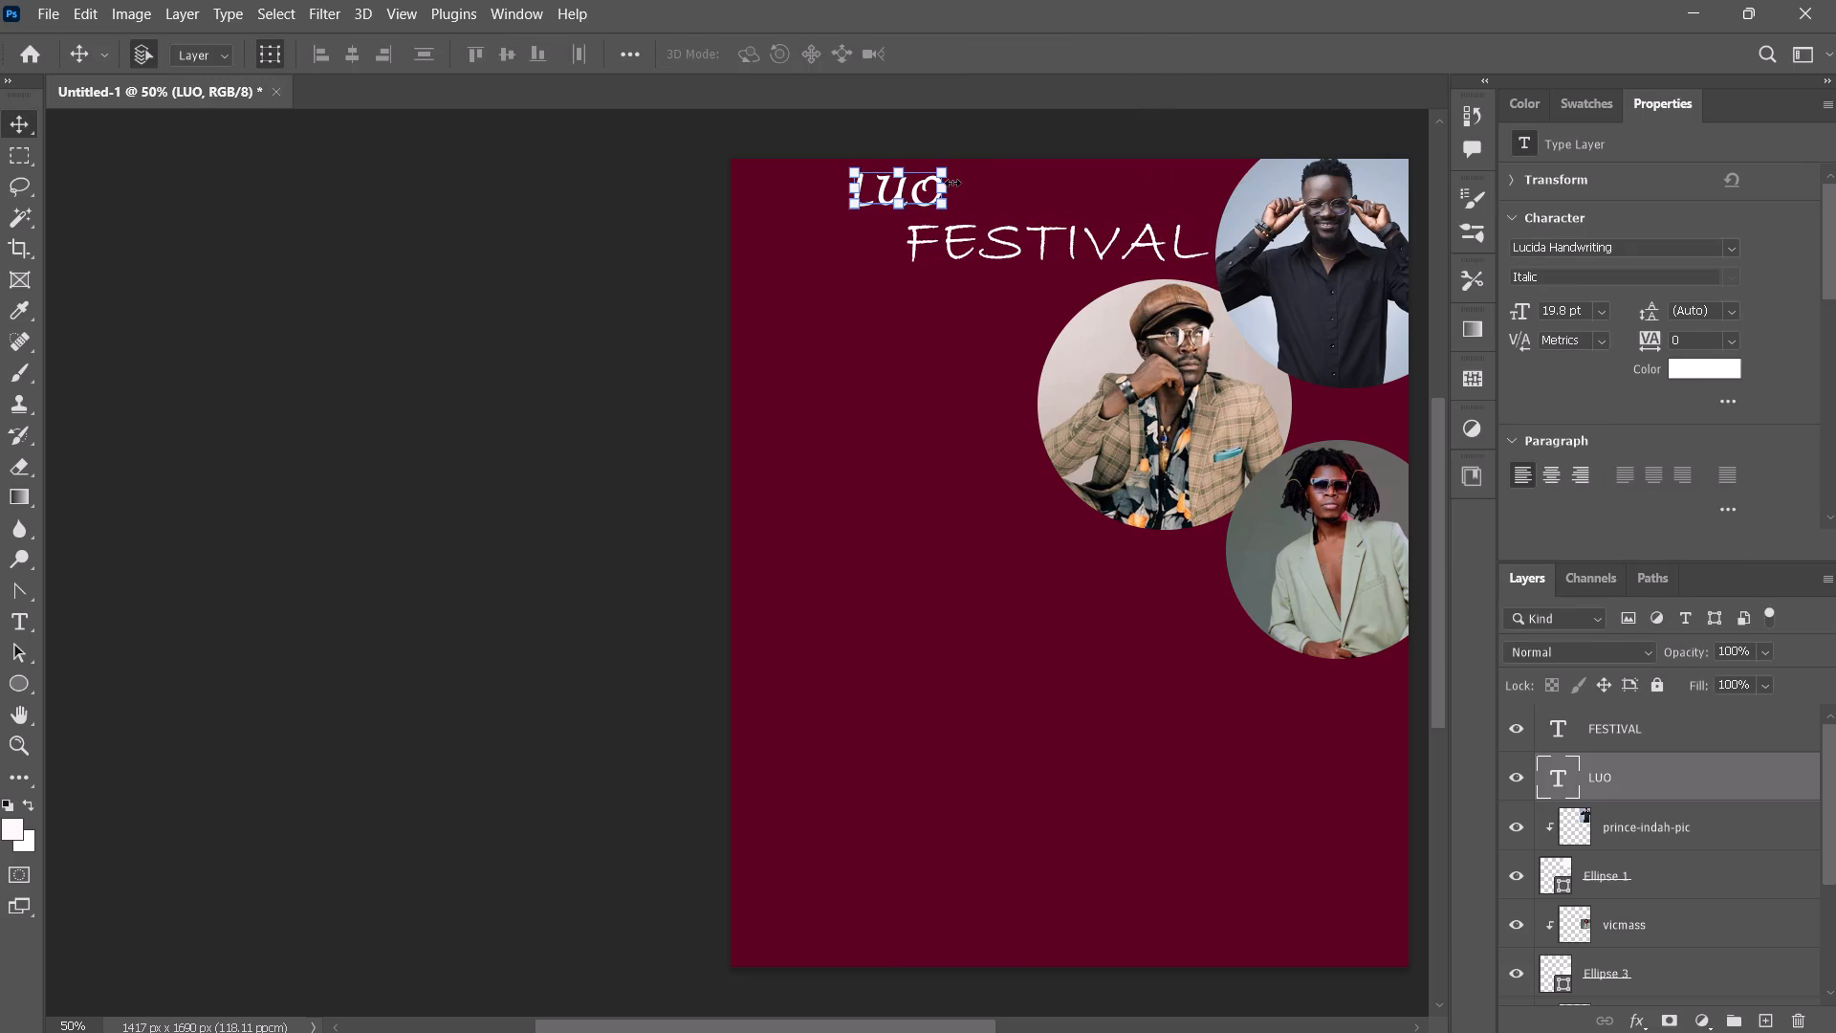
{"action": "left_click_drag", "start_coordinate": [951, 188], "coordinate": [1038, 199]}
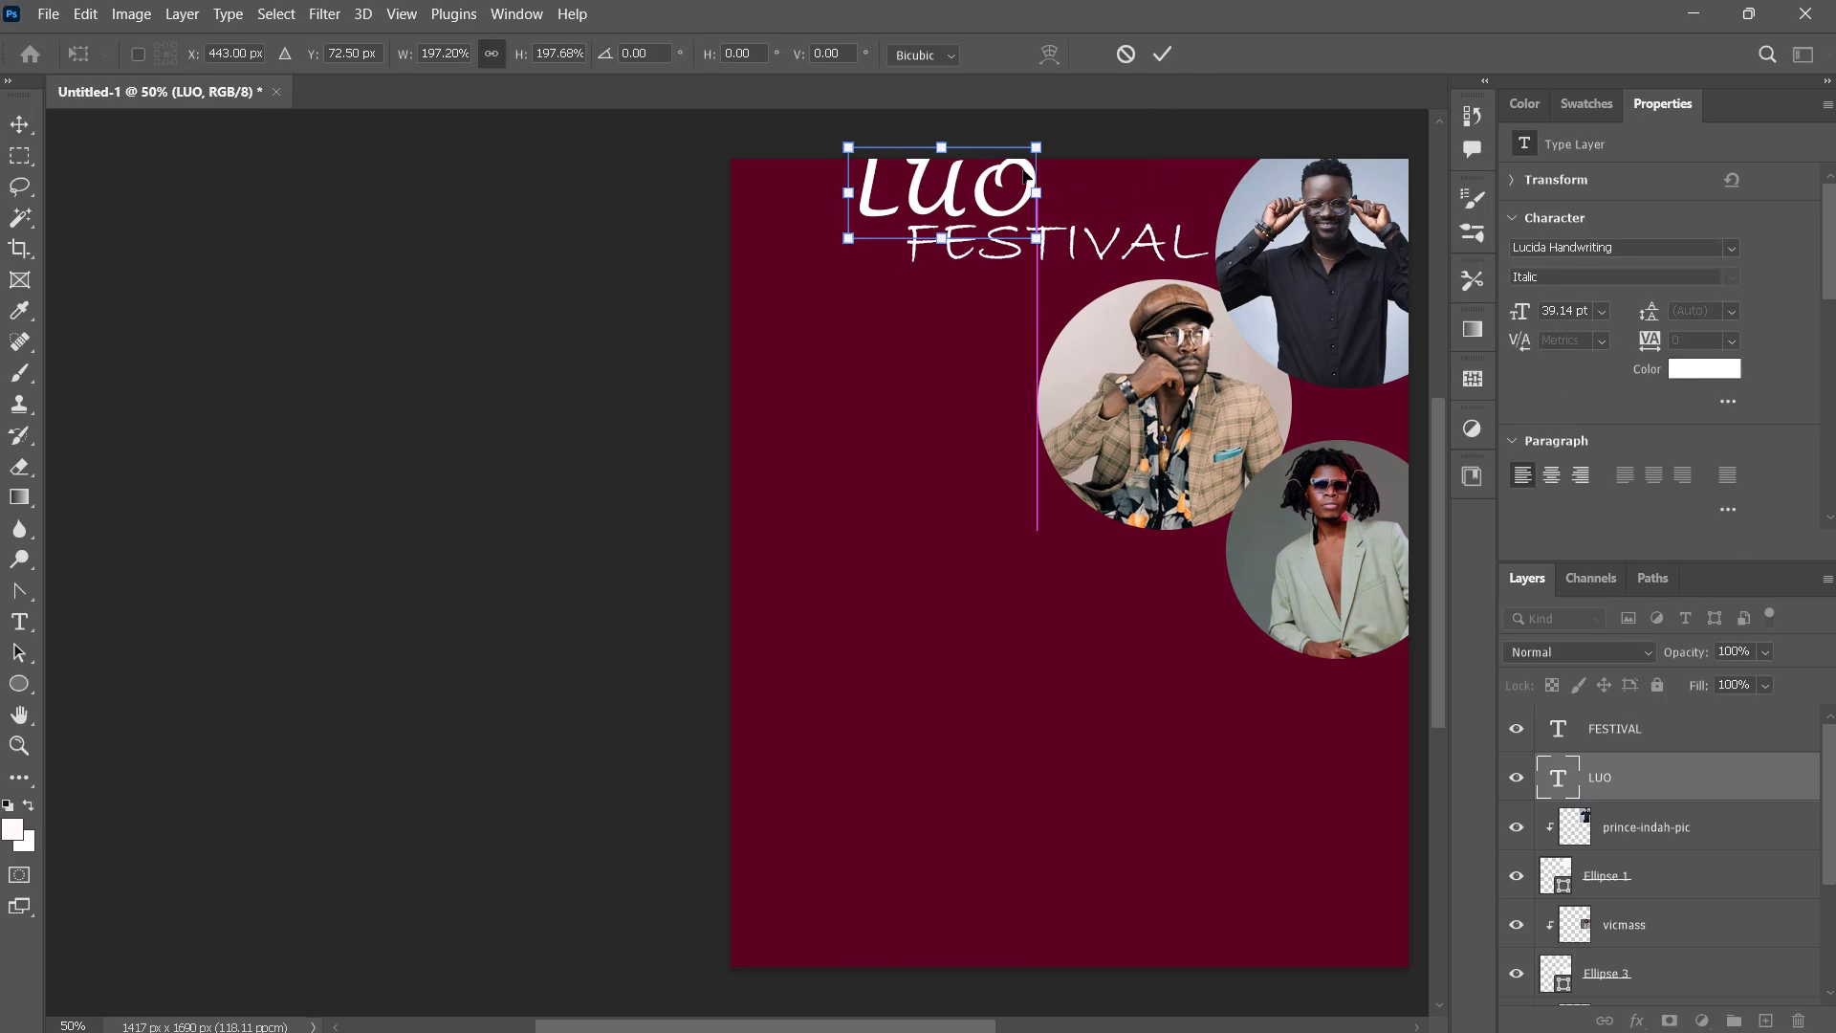
{"action": "left_click", "coordinate": [1166, 54]}
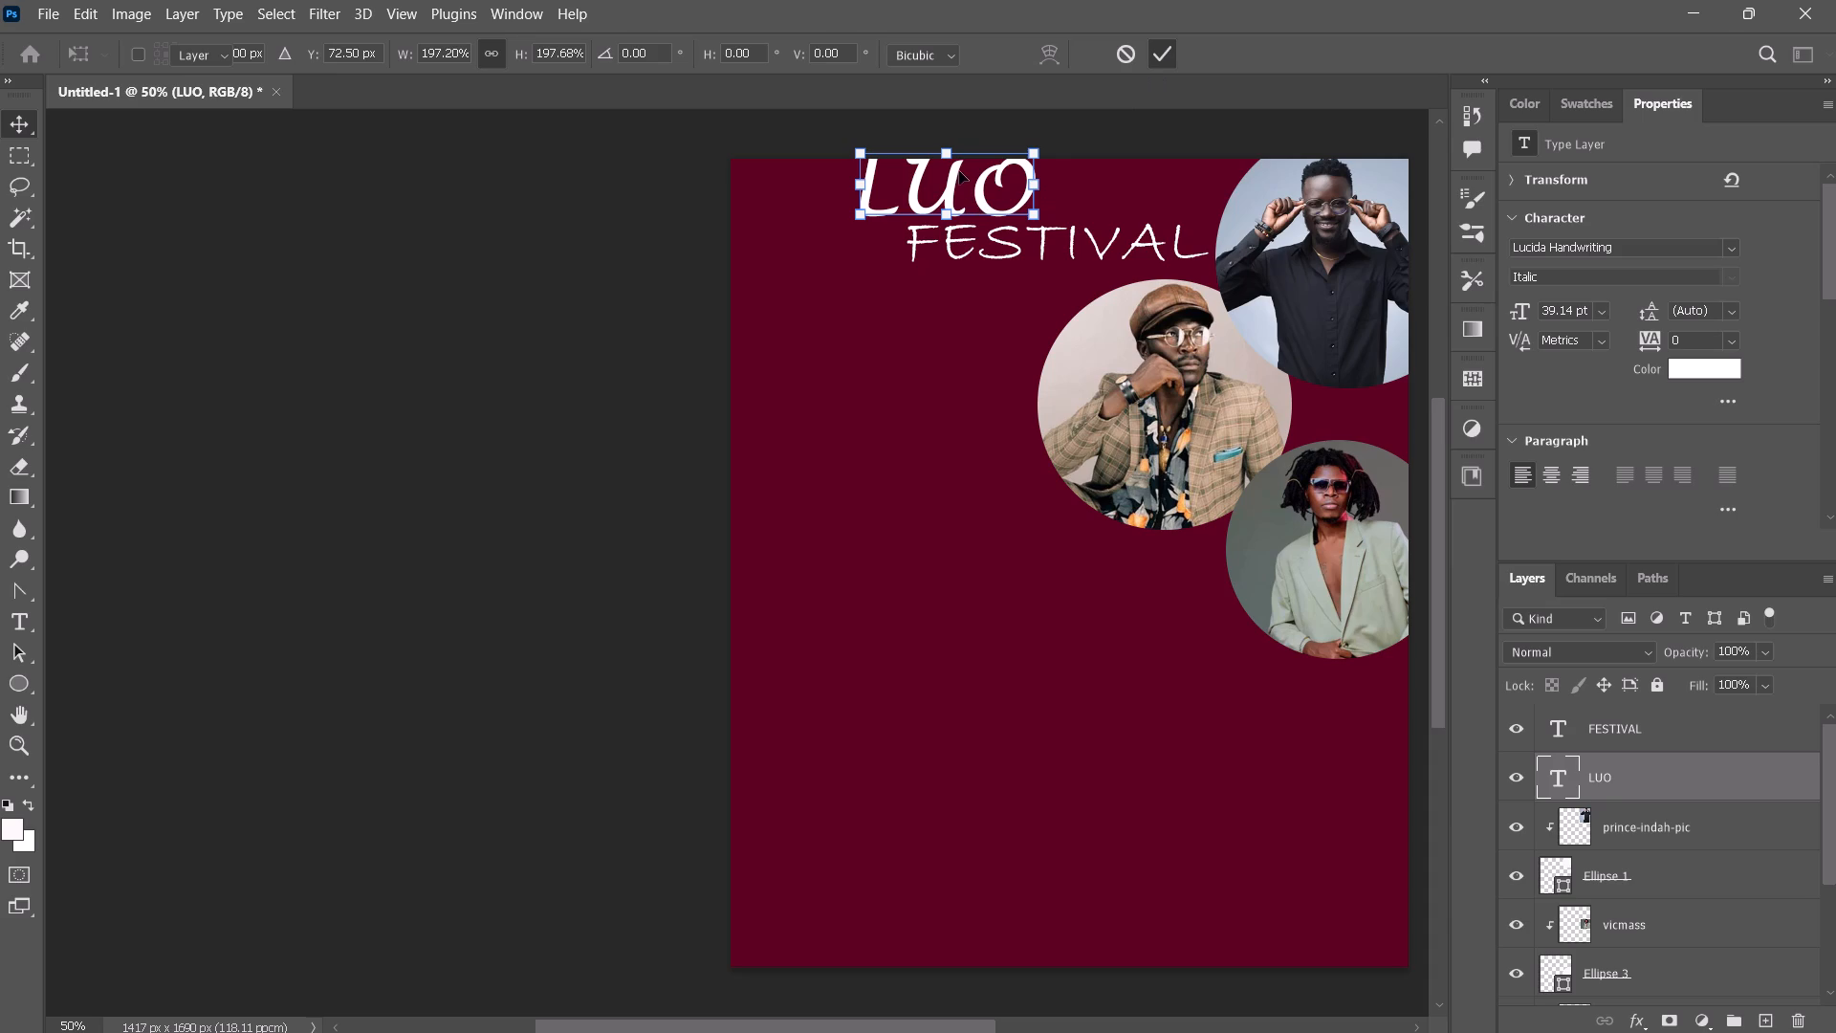
Reduce only LUO's height to about 75%, bringing it to about 29.51 pt, and nudge it slightly upward.
{"action": "left_click", "coordinate": [955, 152], "text": "shift"}
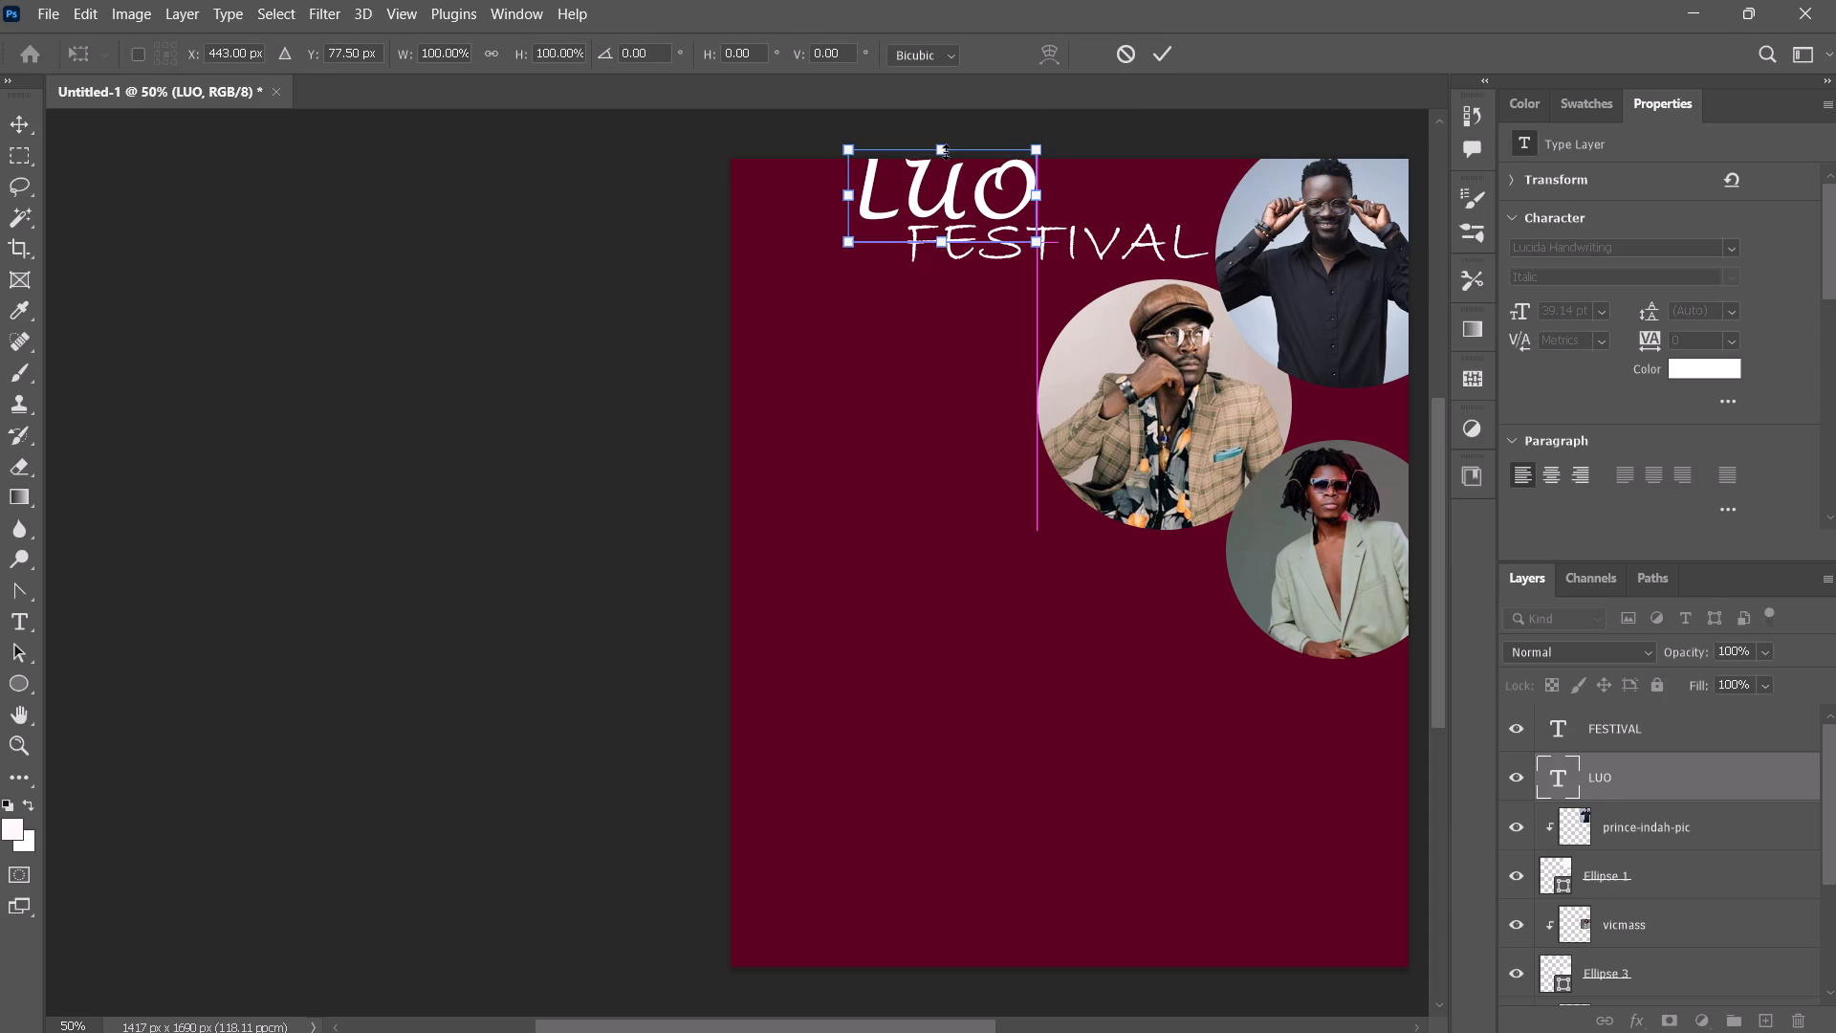
{"action": "left_click_drag", "start_coordinate": [942, 150], "coordinate": [937, 173], "text": "shift"}
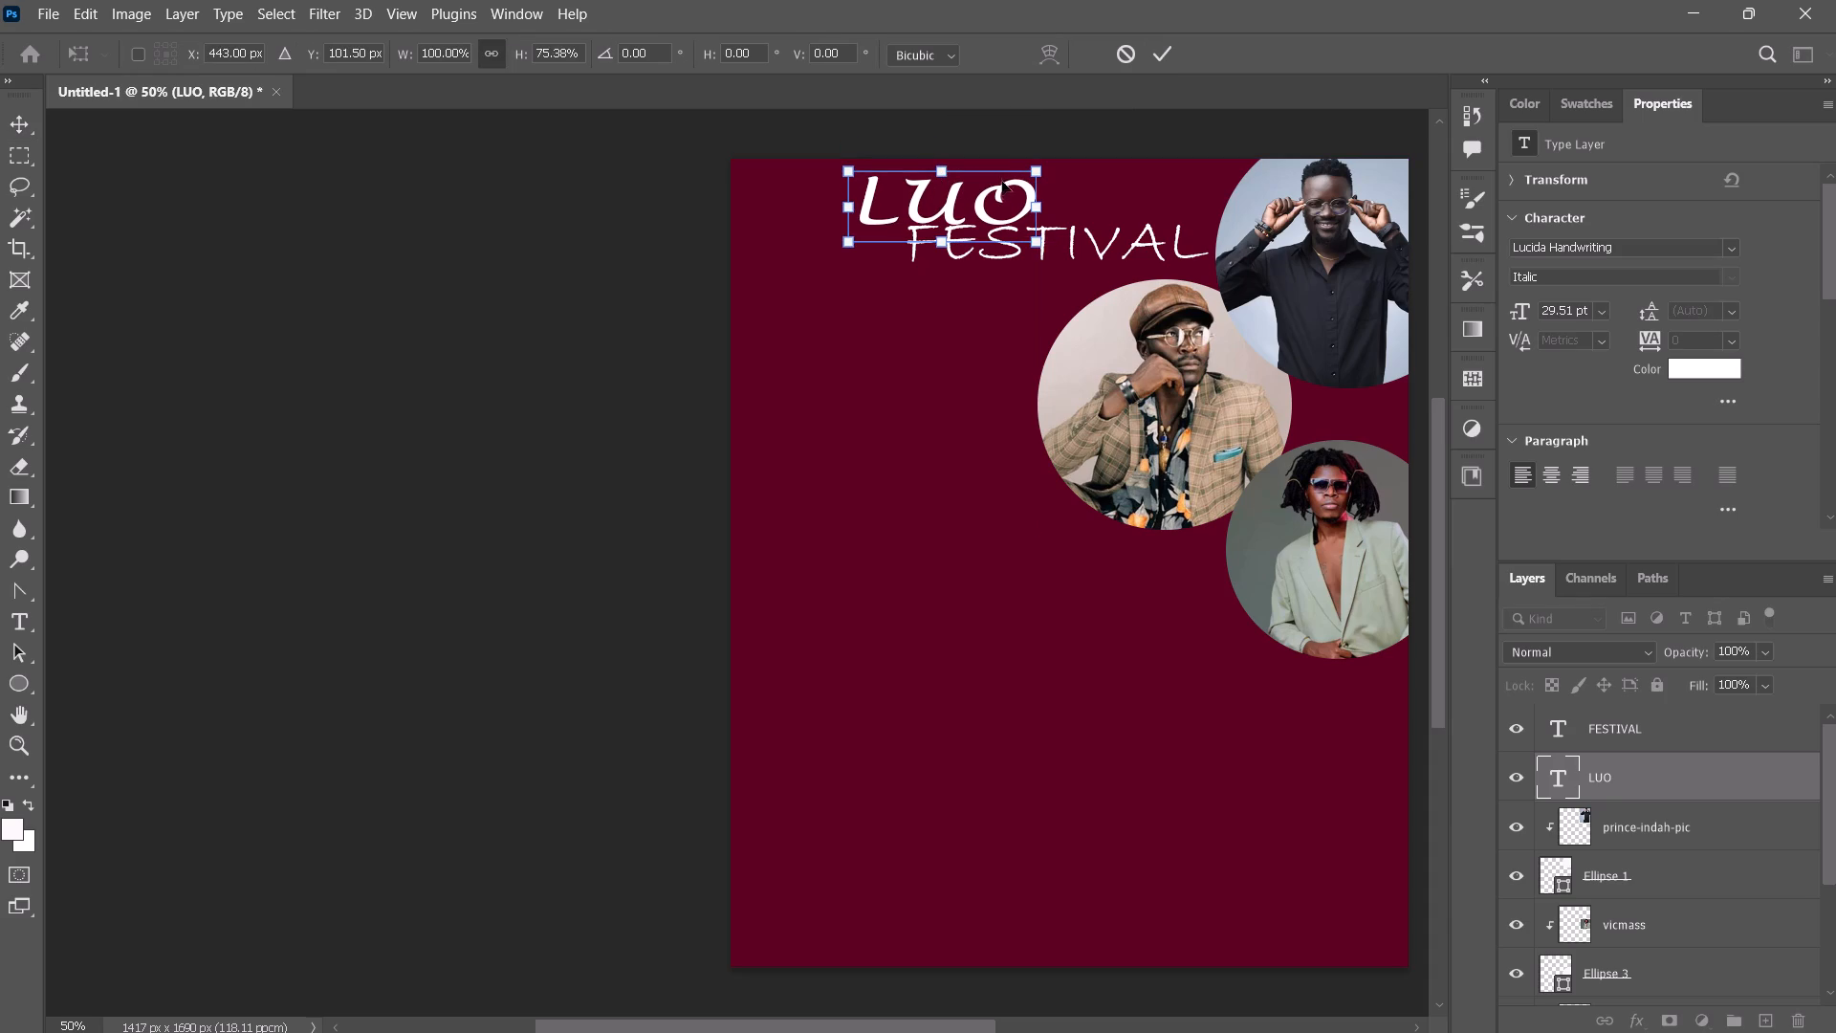
{"action": "key", "text": "Up"}
{"action": "key", "text": "Up"}
{"action": "key", "text": "Up"}
{"action": "key", "text": "Up"}
{"action": "key", "text": "Up"}
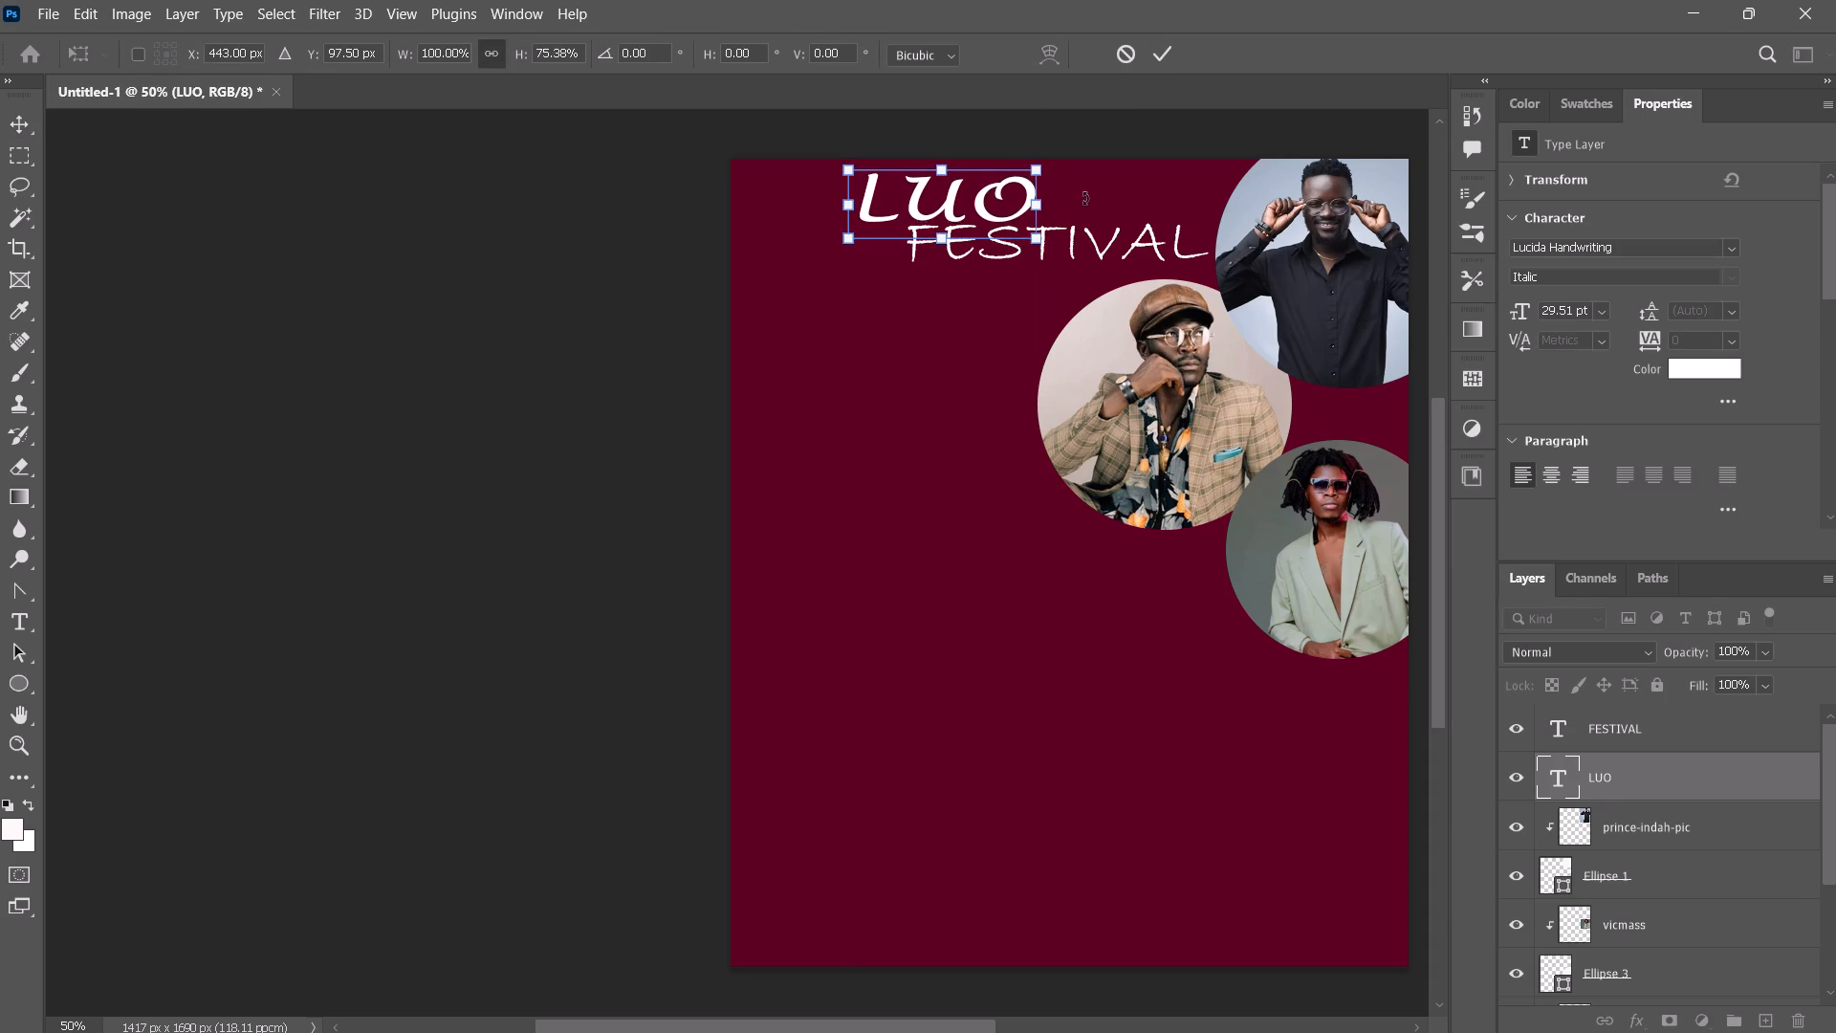
{"action": "key", "text": "Up"}
{"action": "key", "text": "Up"}
{"action": "left_click", "coordinate": [1162, 50]}
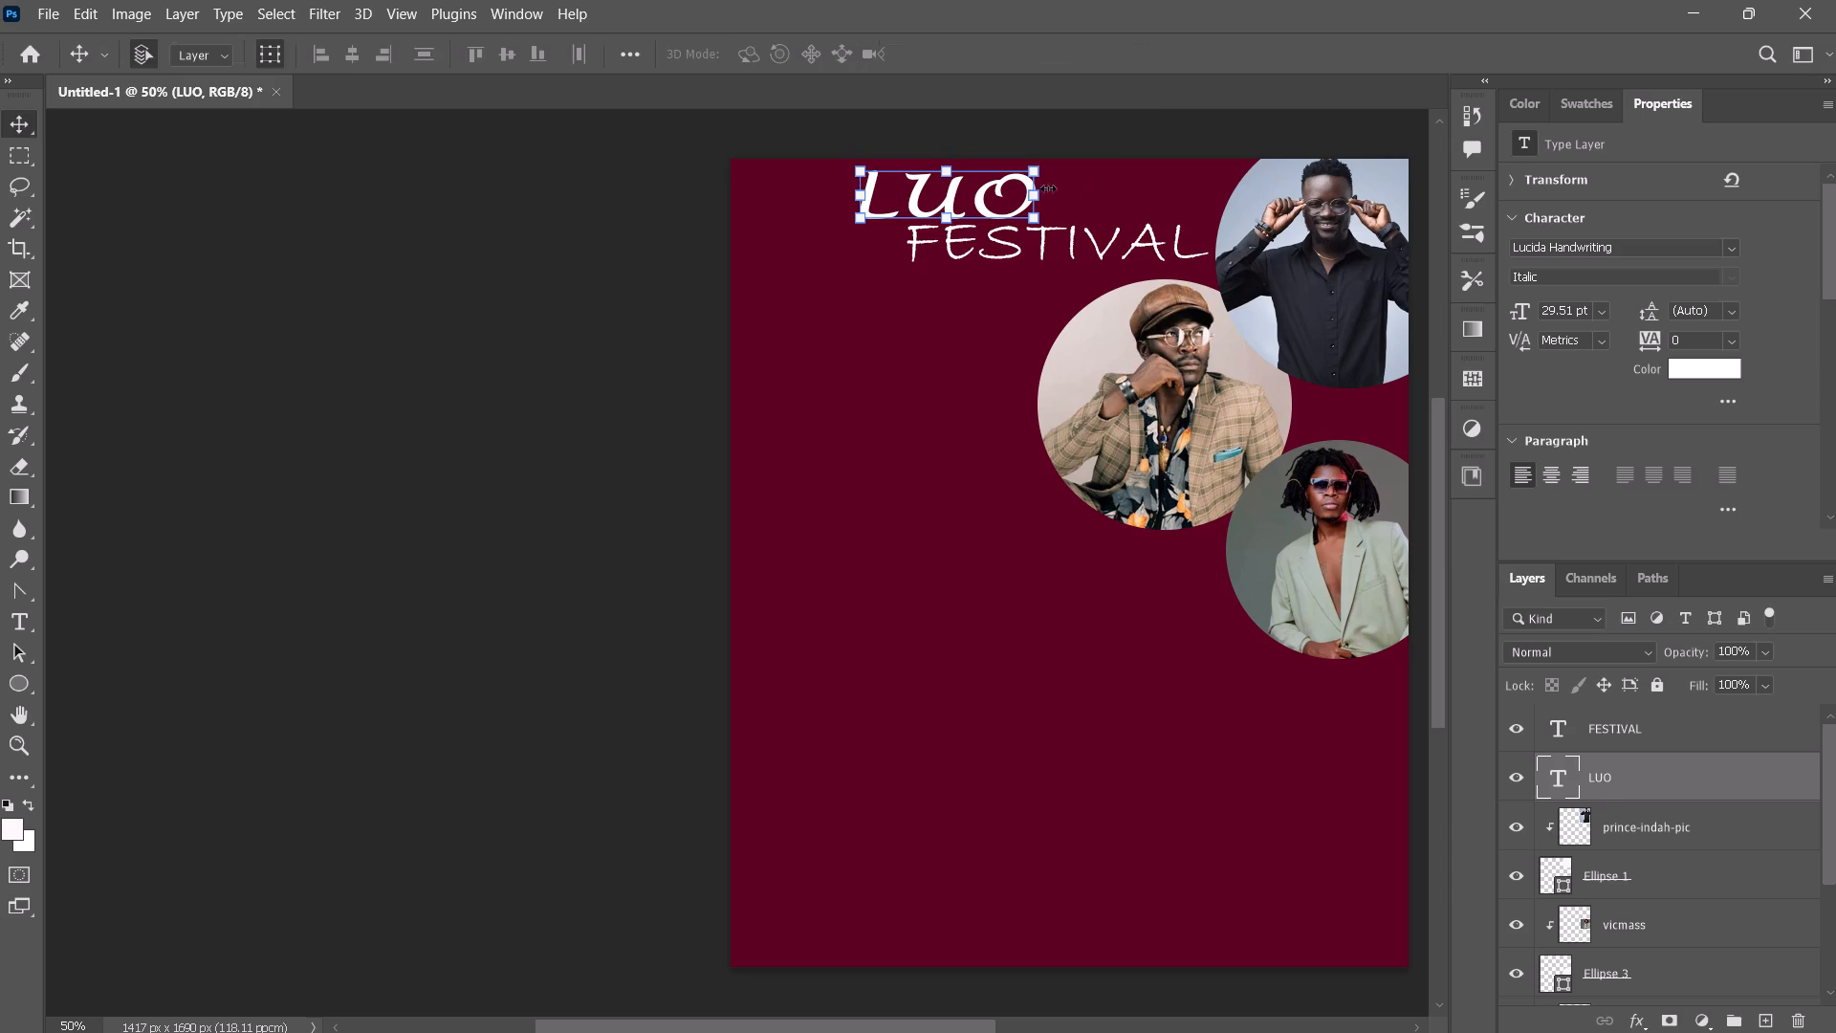
Nudge LUO leftward so that it starts well before the F of FESTIVAL.
{"action": "key", "text": "Left"}
{"action": "key", "text": "Left"}
{"action": "key", "text": "Left"}
{"action": "key", "text": "Left"}
{"action": "key", "text": "Left"}
{"action": "key", "text": "Left"}
{"action": "key", "text": "Left"}
{"action": "key", "text": "Left"}
{"action": "key", "text": "Left"}
{"action": "key", "text": "Left"}
{"action": "key", "text": "Left"}
{"action": "key", "text": "Left"}
{"action": "key", "text": "Left"}
{"action": "key", "text": "Left"}
{"action": "key", "text": "Left"}
{"action": "key", "text": "Left"}
{"action": "key", "text": "Left"}
{"action": "key", "text": "Left"}
{"action": "key", "text": "Left"}
{"action": "key", "text": "Left"}
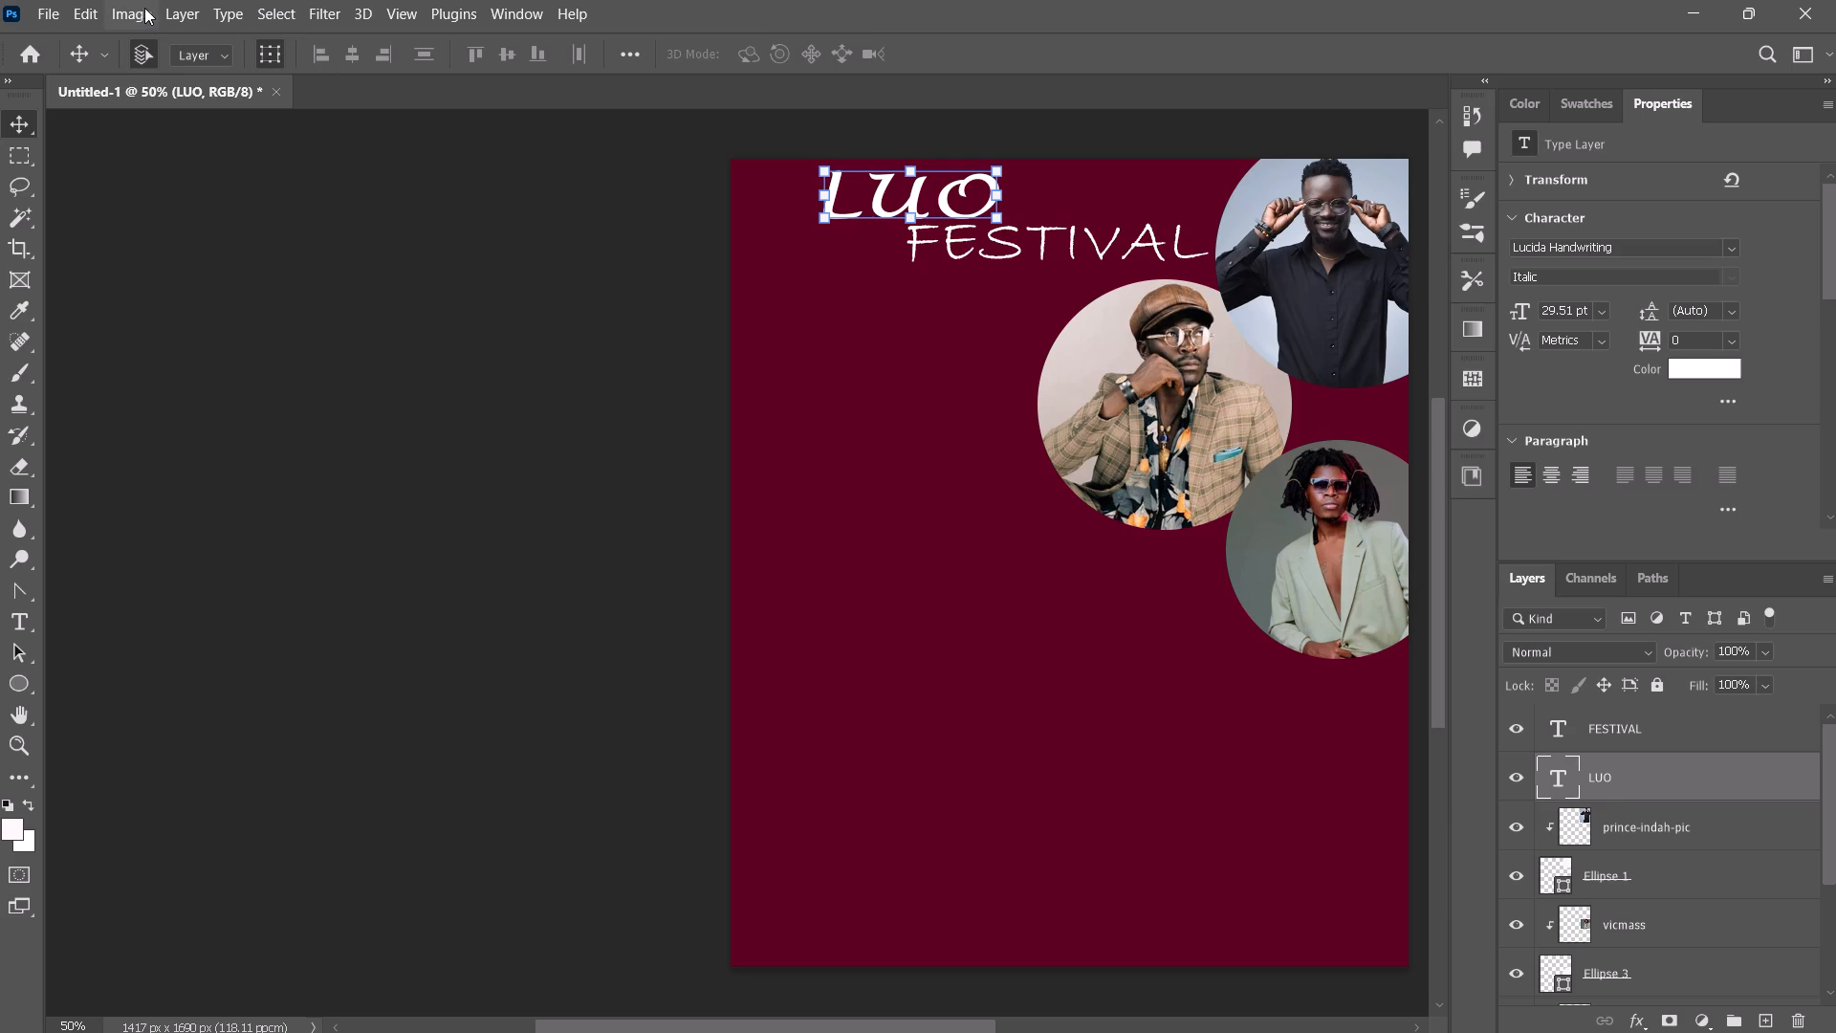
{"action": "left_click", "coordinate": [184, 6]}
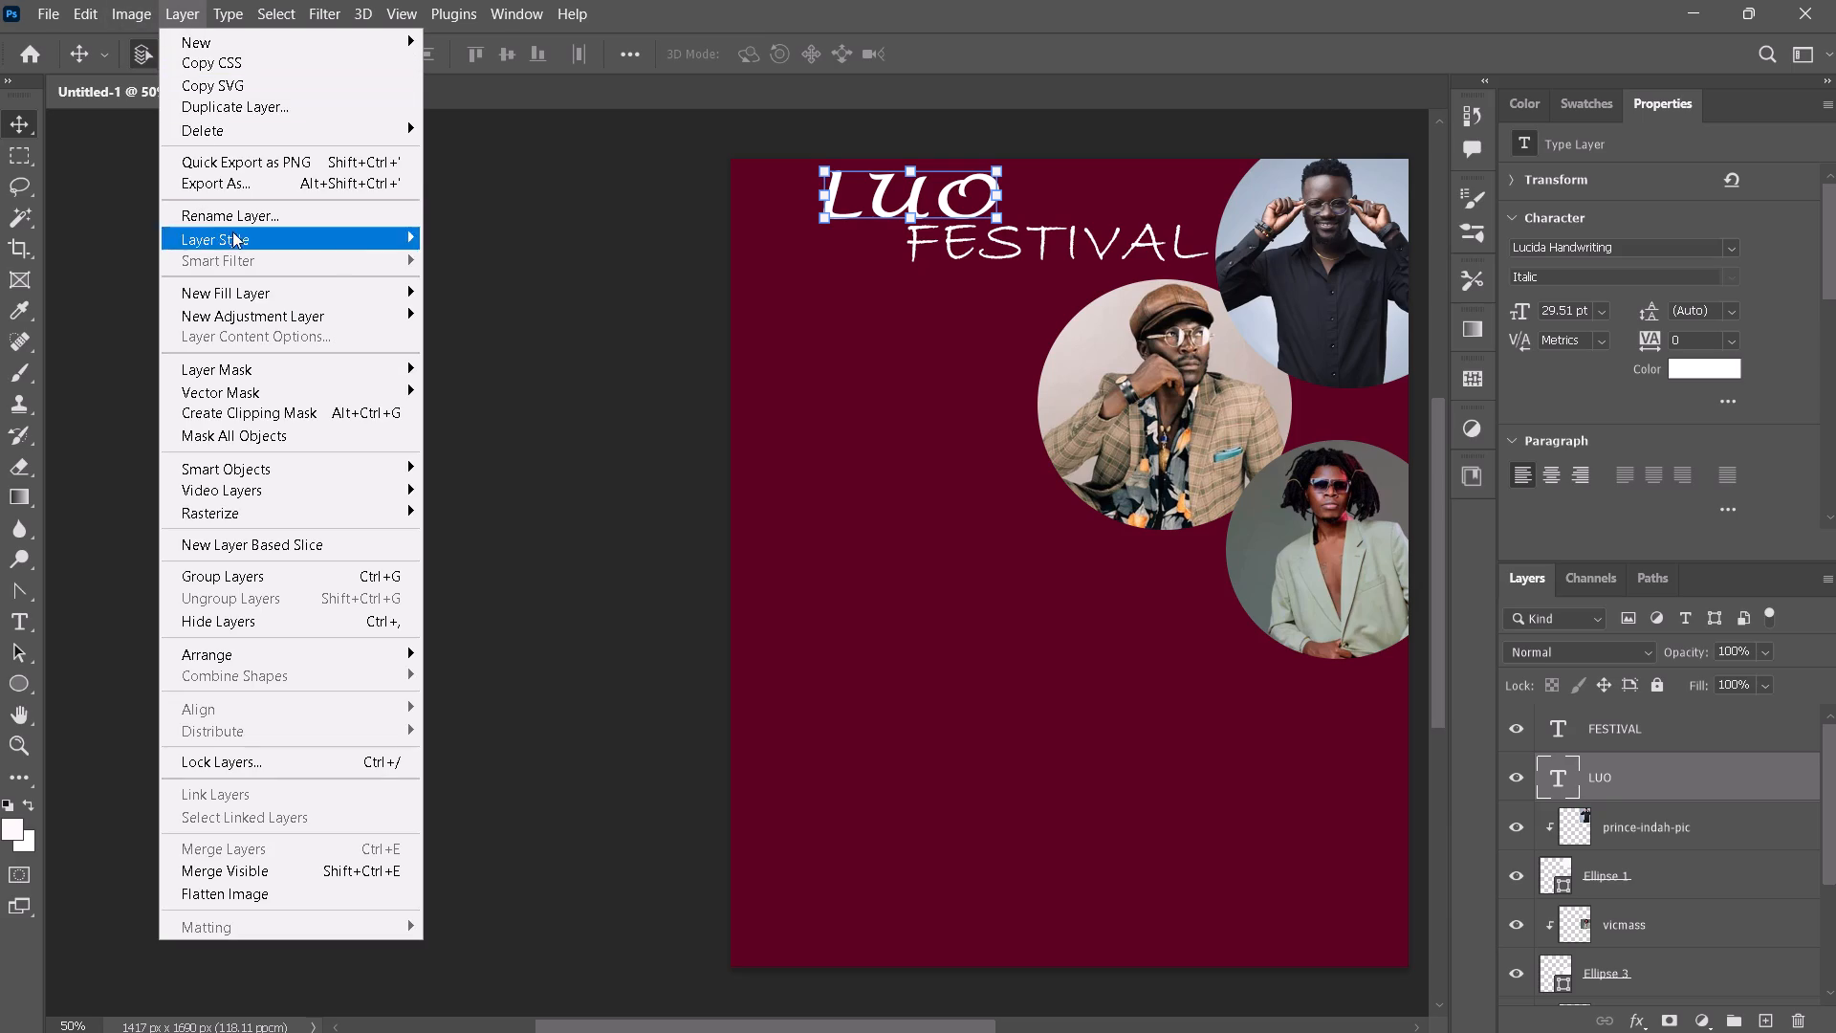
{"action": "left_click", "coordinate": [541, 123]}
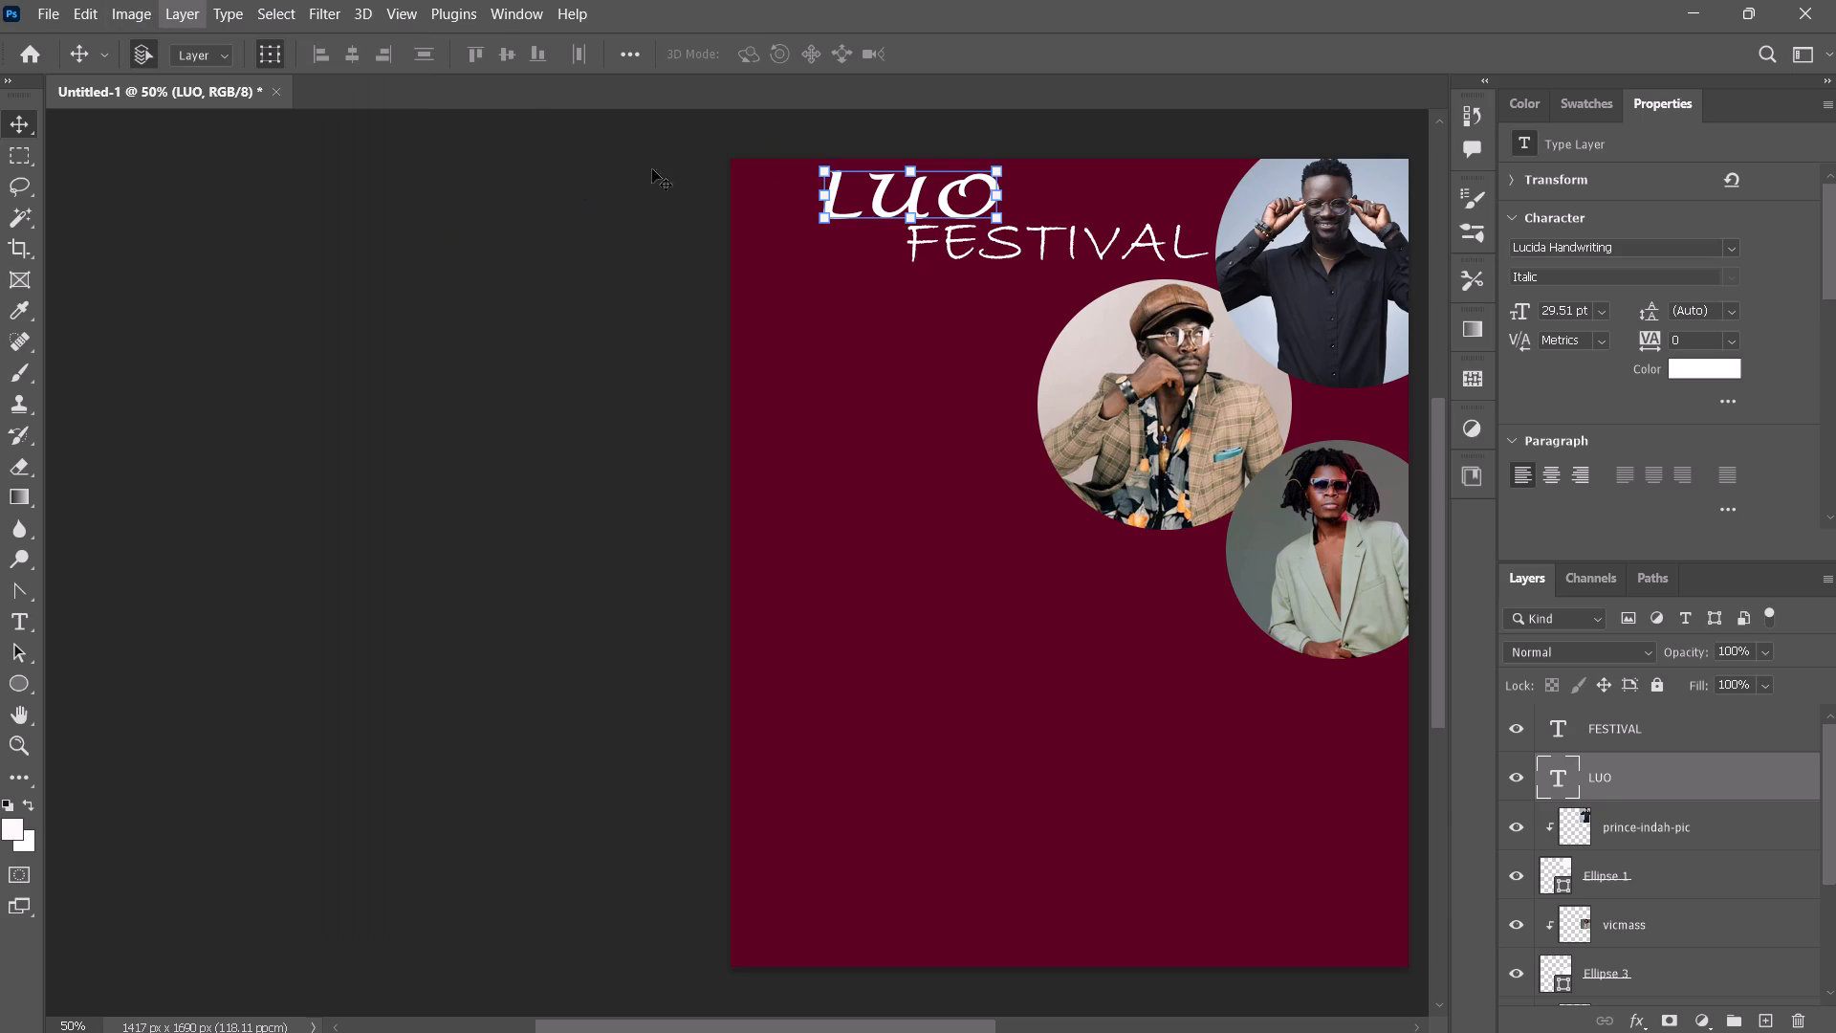
Fine-tune LUO's placement just above FESTIVAL with a slight shift and a few small upward nudges.
{"action": "double_click", "coordinate": [868, 190]}
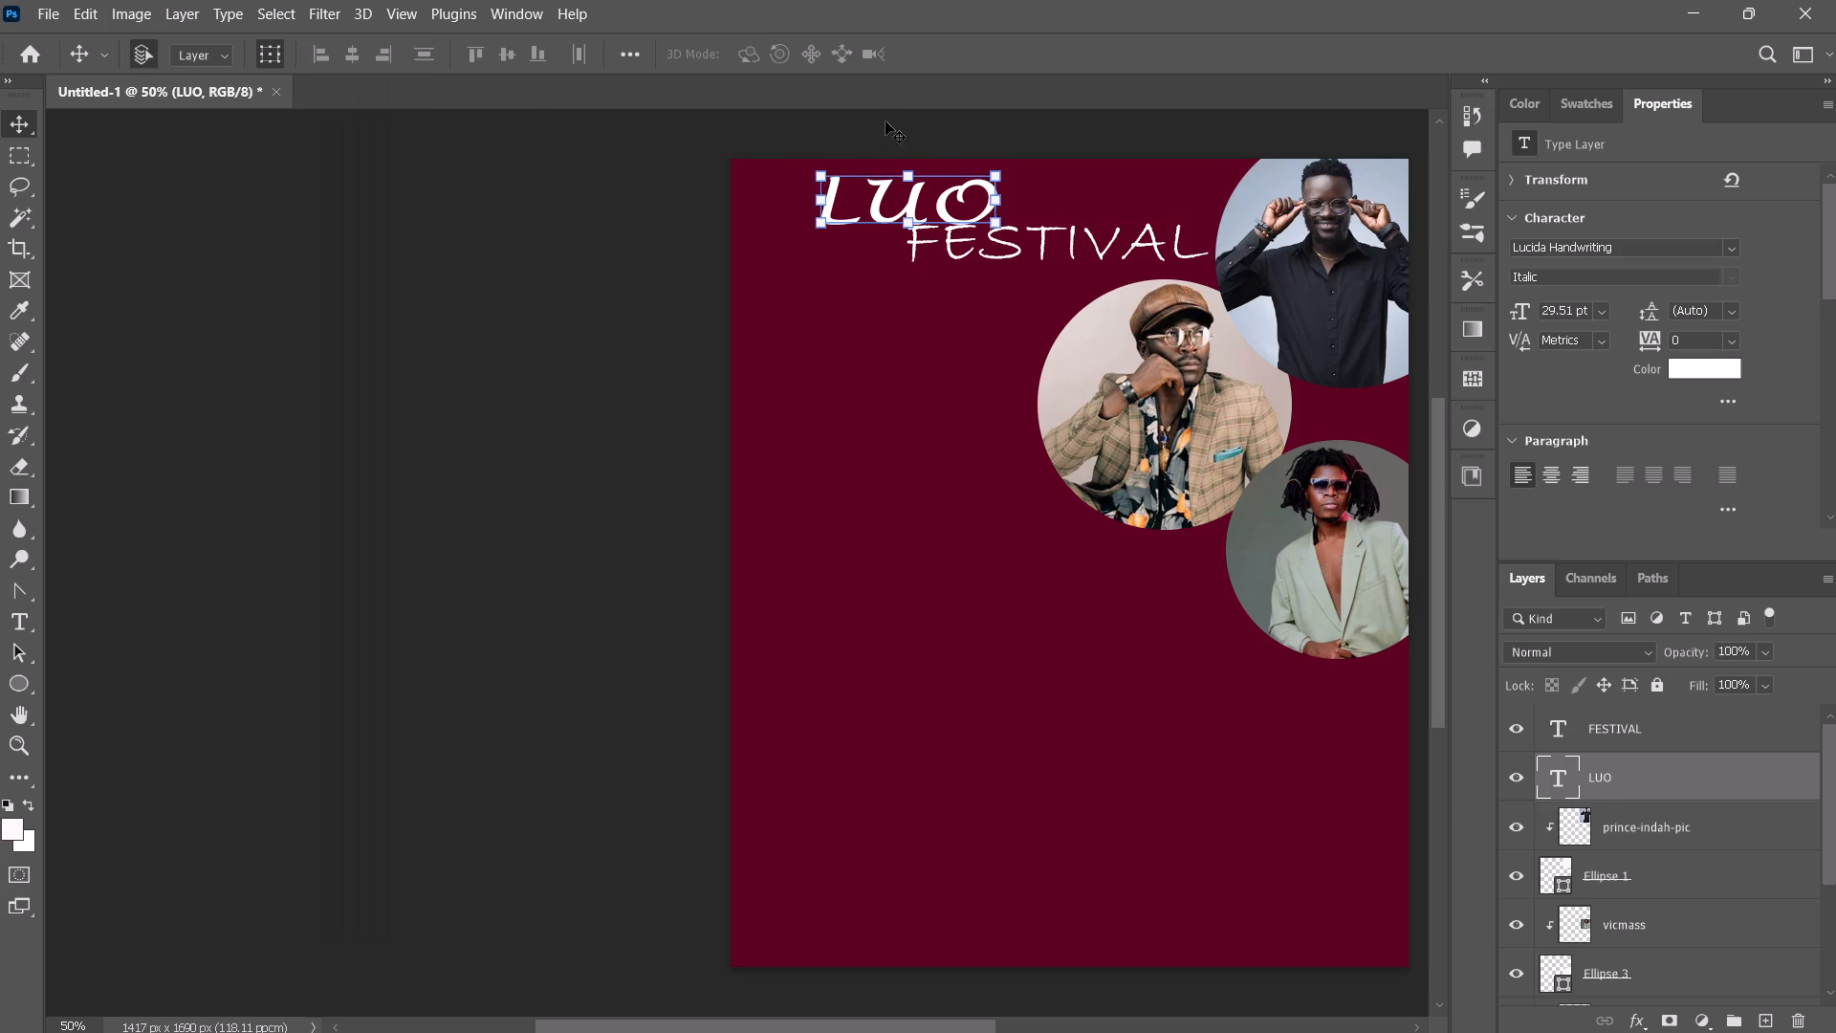
{"action": "key", "text": "Up"}
{"action": "key", "text": "Up"}
{"action": "key", "text": "Up"}
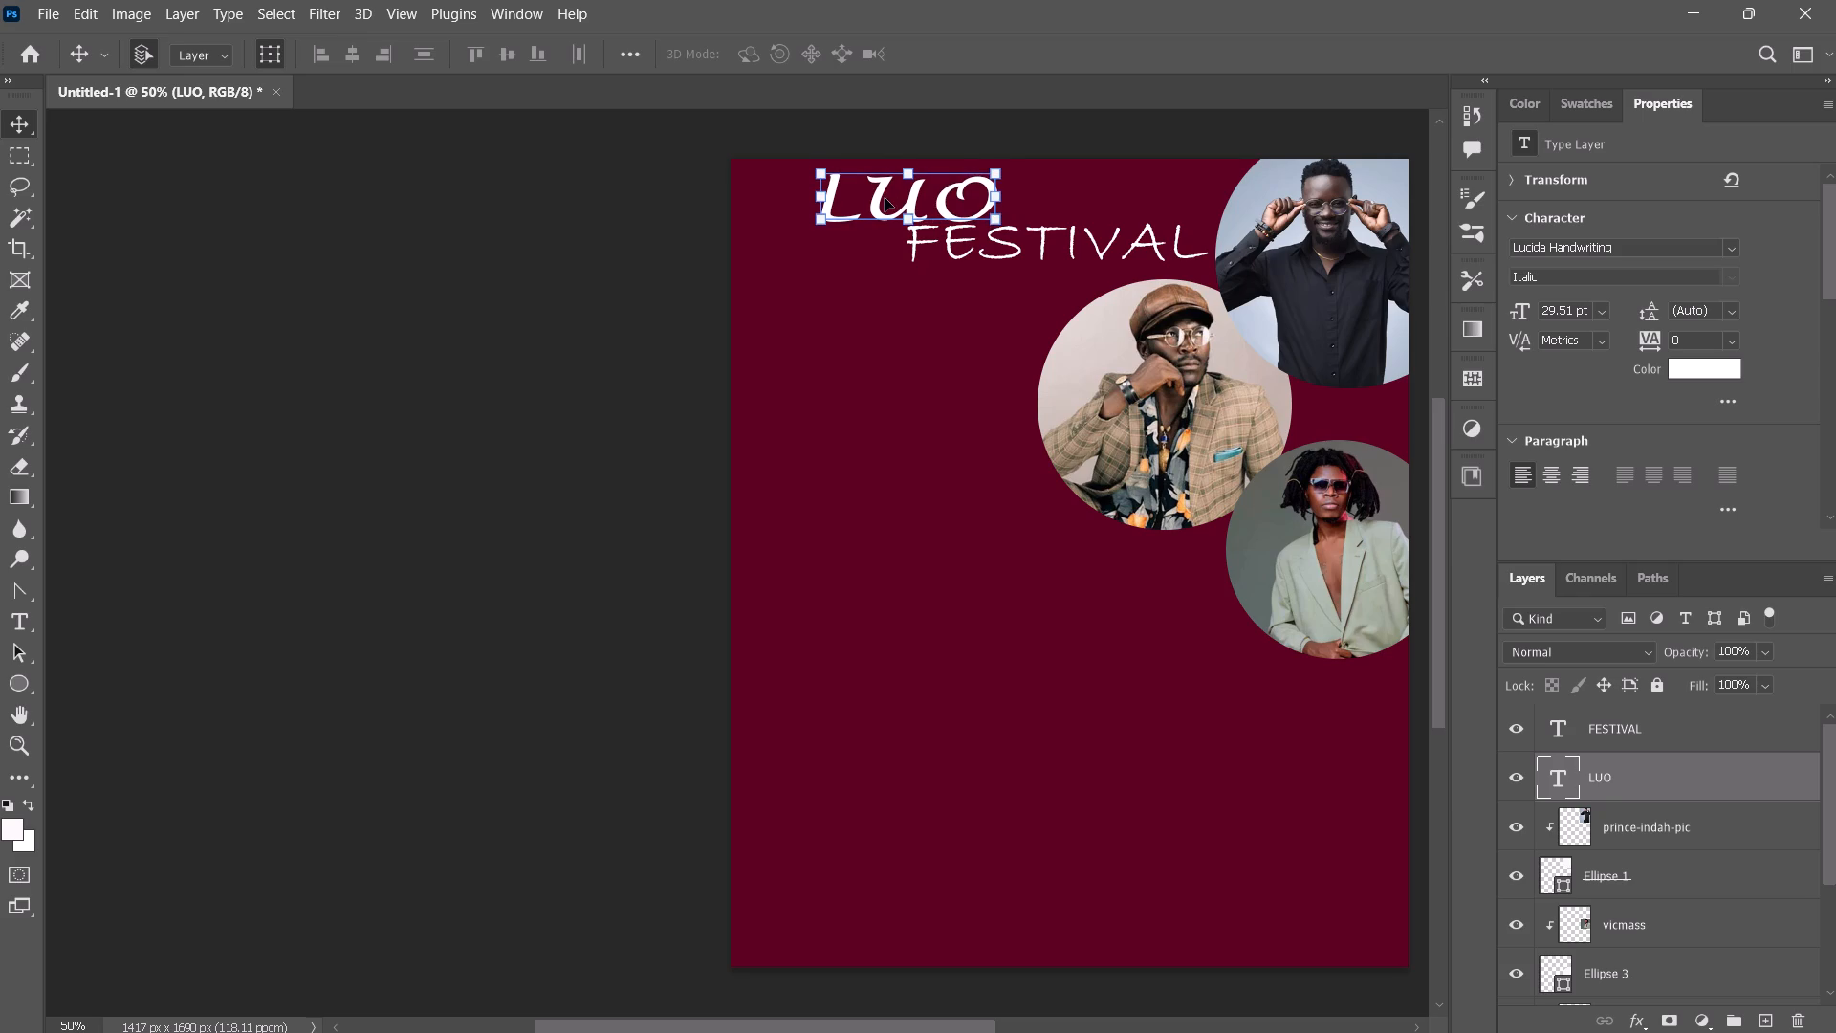
{"action": "key", "text": "Up"}
Change the font of the word LUO to Forte Regular, keeping its size.
{"action": "double_click", "coordinate": [915, 200]}
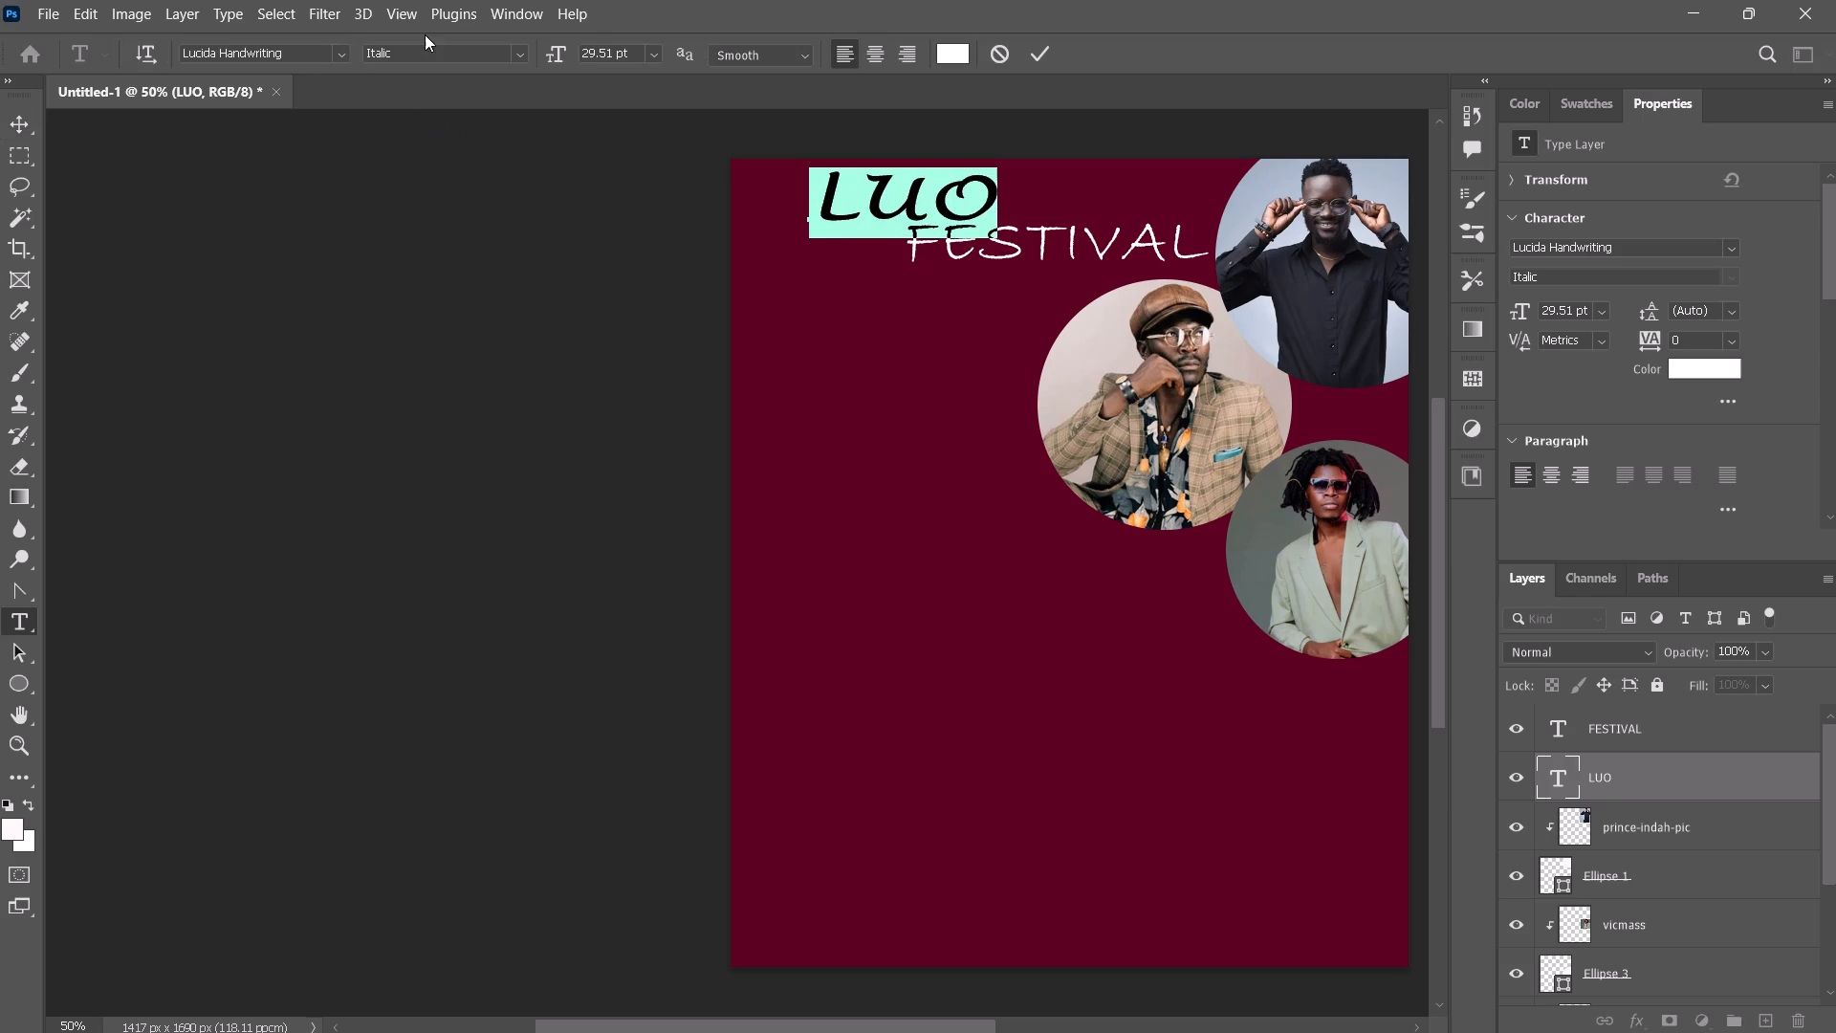
{"action": "left_click", "coordinate": [518, 53]}
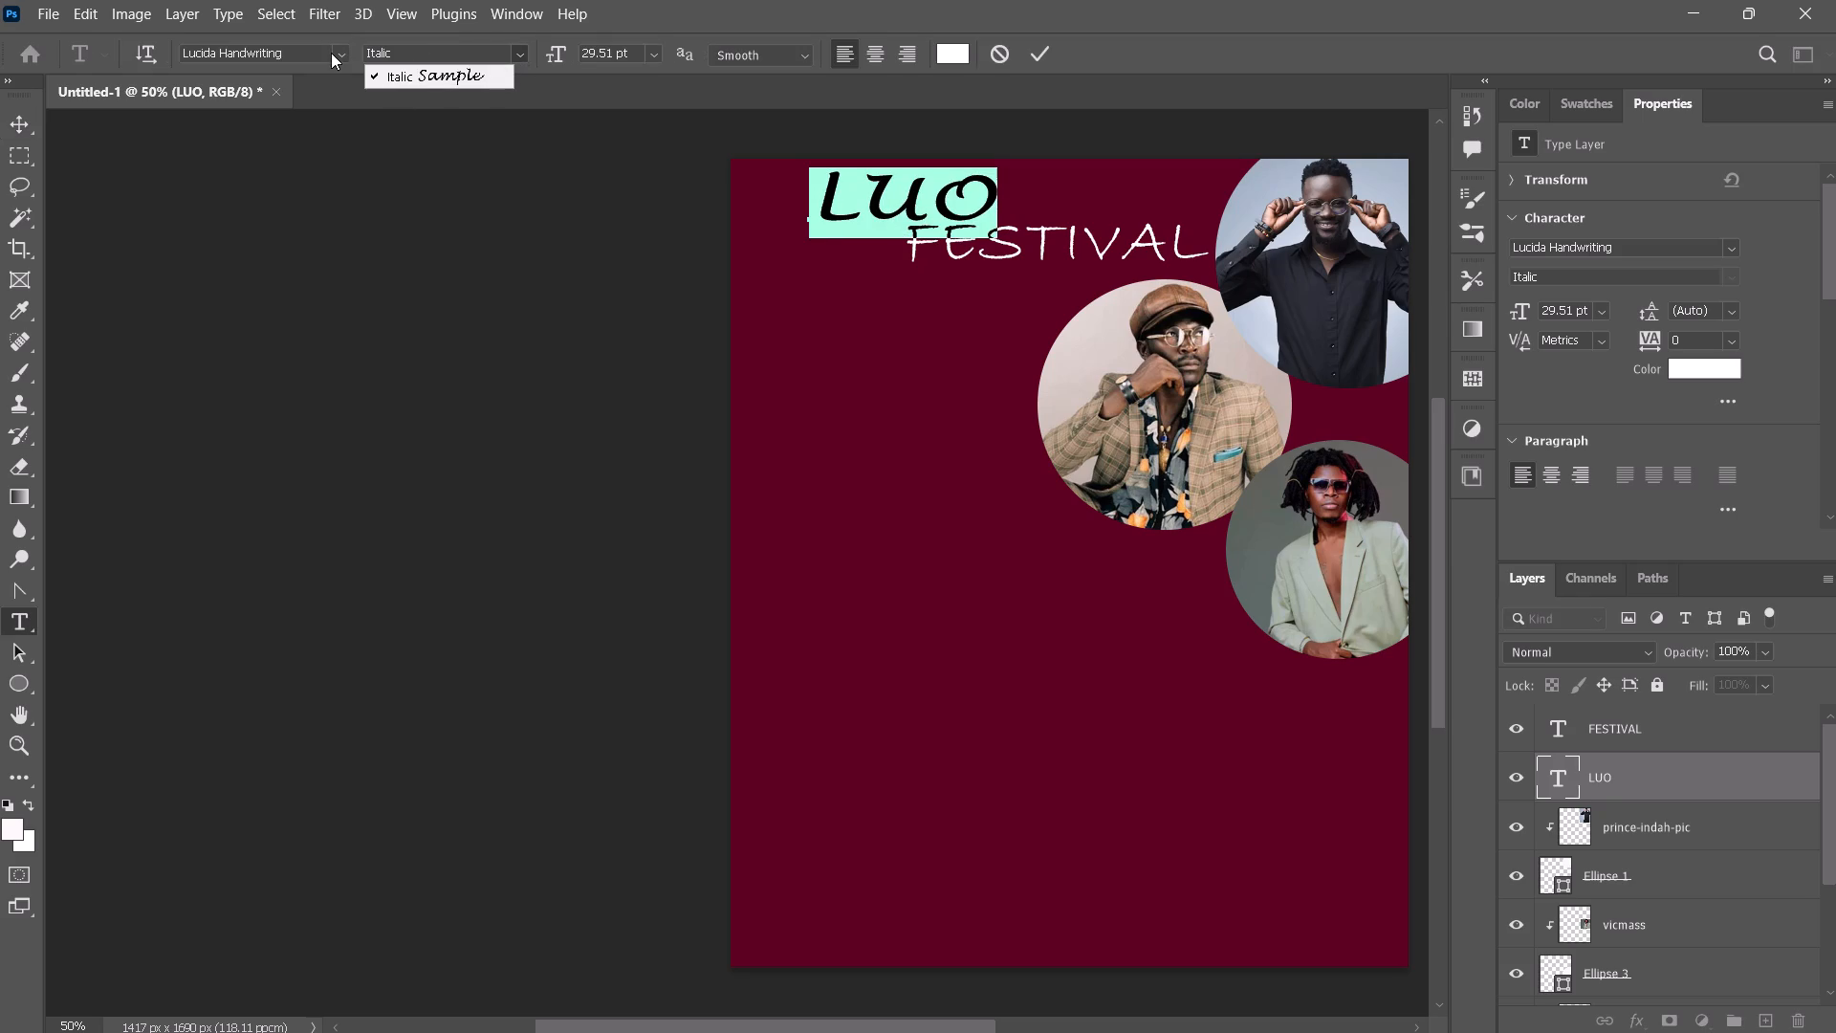
{"action": "left_click", "coordinate": [330, 54]}
{"action": "left_click", "coordinate": [340, 56]}
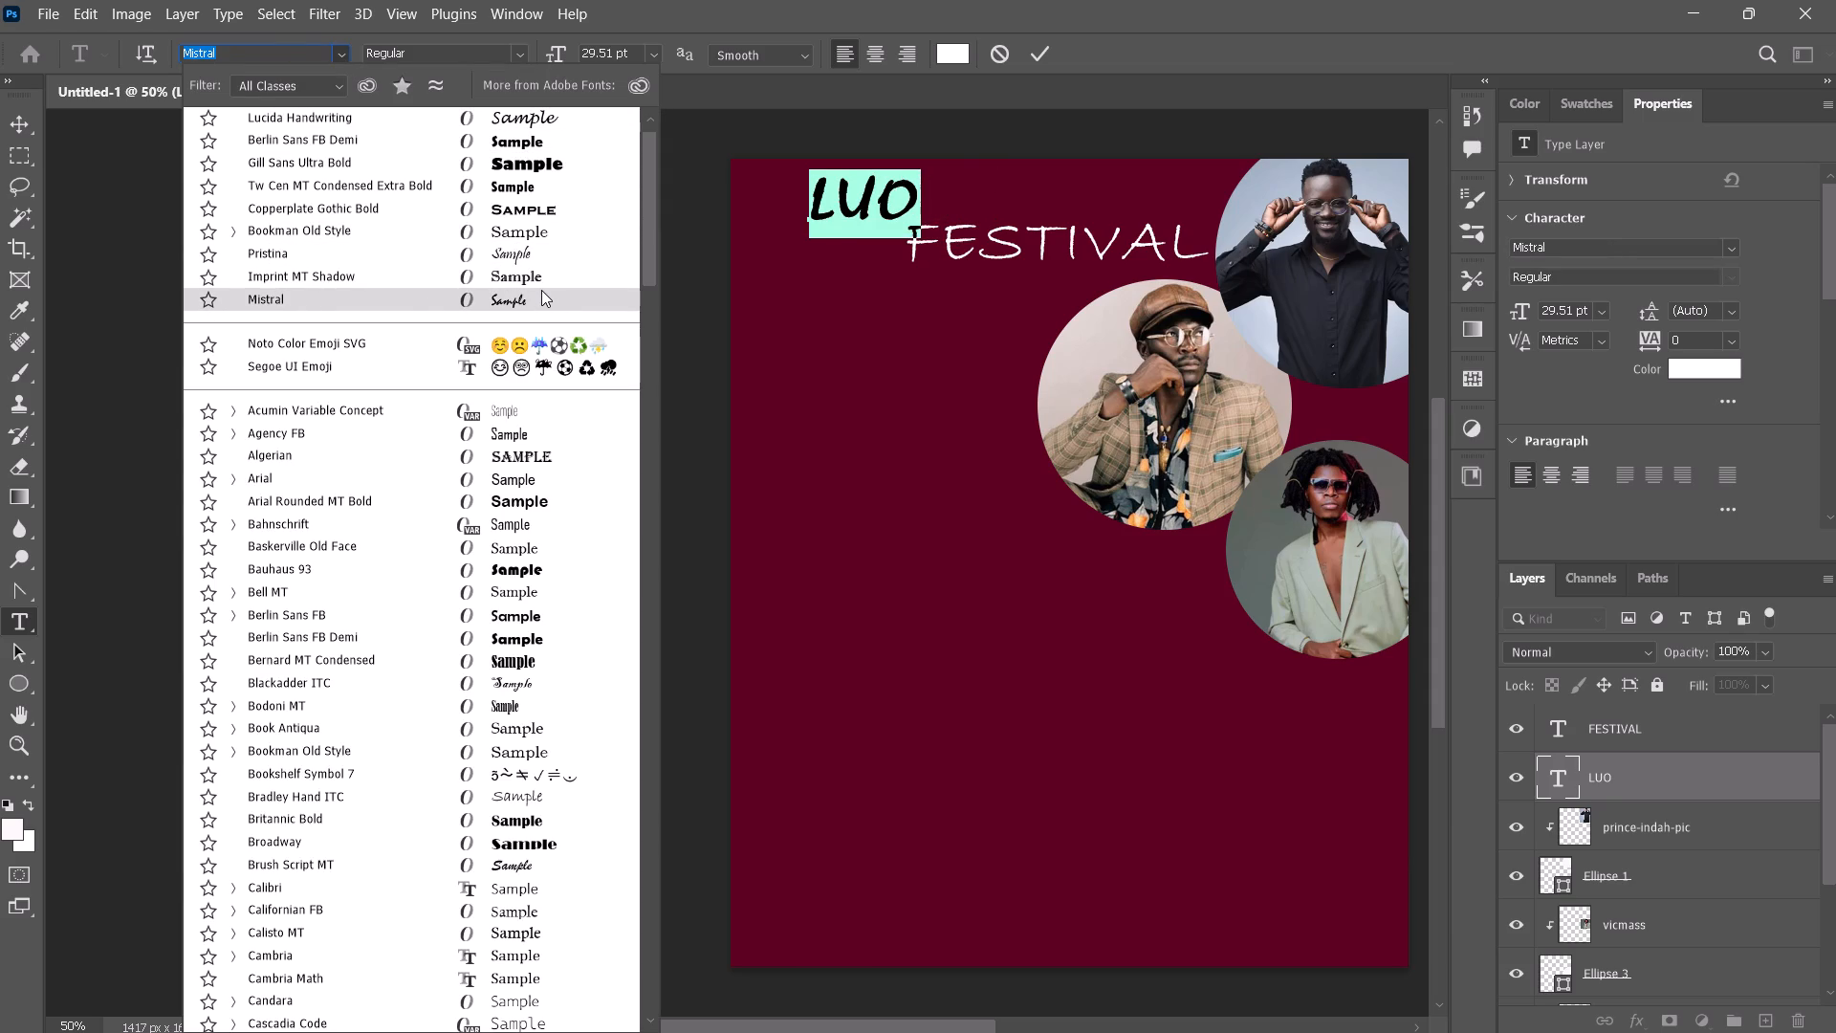
{"action": "scroll", "coordinate": [529, 520], "scroll_direction": "down", "scroll_amount": 3}
{"action": "scroll", "coordinate": [529, 520], "scroll_direction": "up", "scroll_amount": 1}
{"action": "scroll", "coordinate": [529, 520], "scroll_direction": "down", "scroll_amount": 1}
{"action": "scroll", "coordinate": [529, 520], "scroll_direction": "up", "scroll_amount": 1}
{"action": "scroll", "coordinate": [529, 520], "scroll_direction": "down", "scroll_amount": 1}
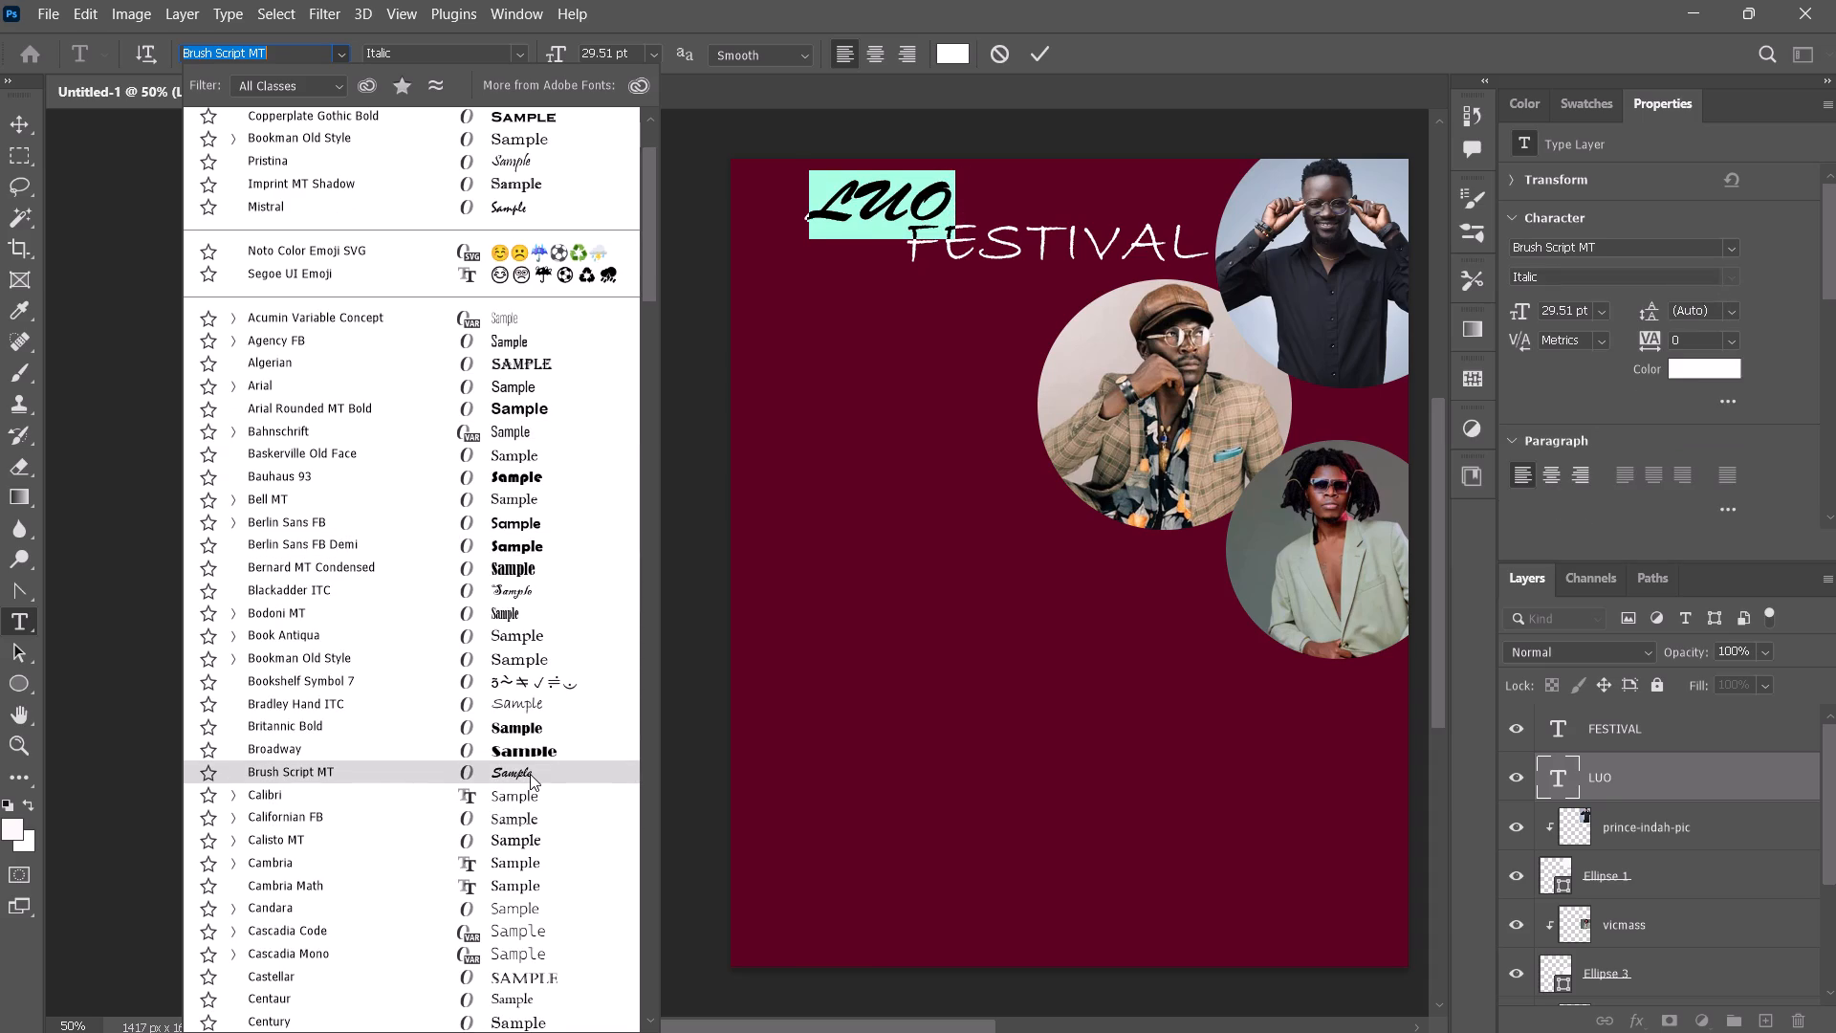
{"action": "scroll", "coordinate": [542, 834], "scroll_direction": "down", "scroll_amount": 8}
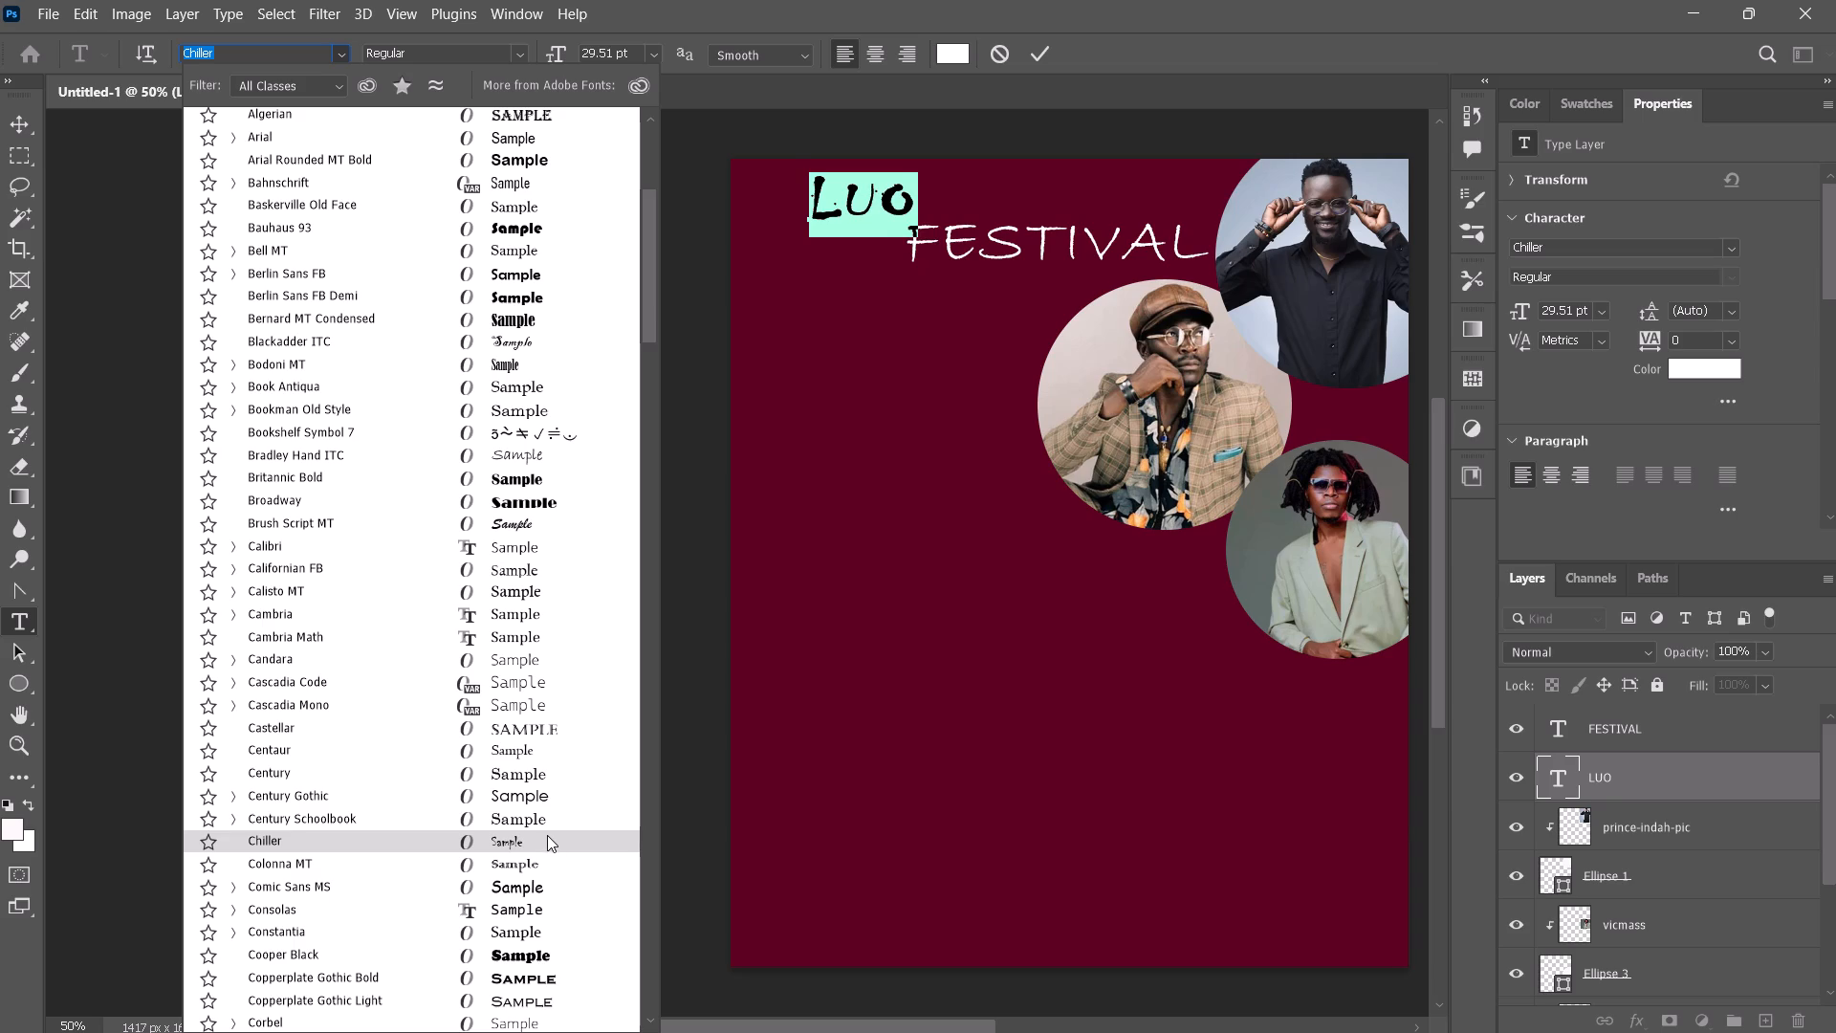
{"action": "scroll", "coordinate": [543, 840], "scroll_direction": "down", "scroll_amount": 7}
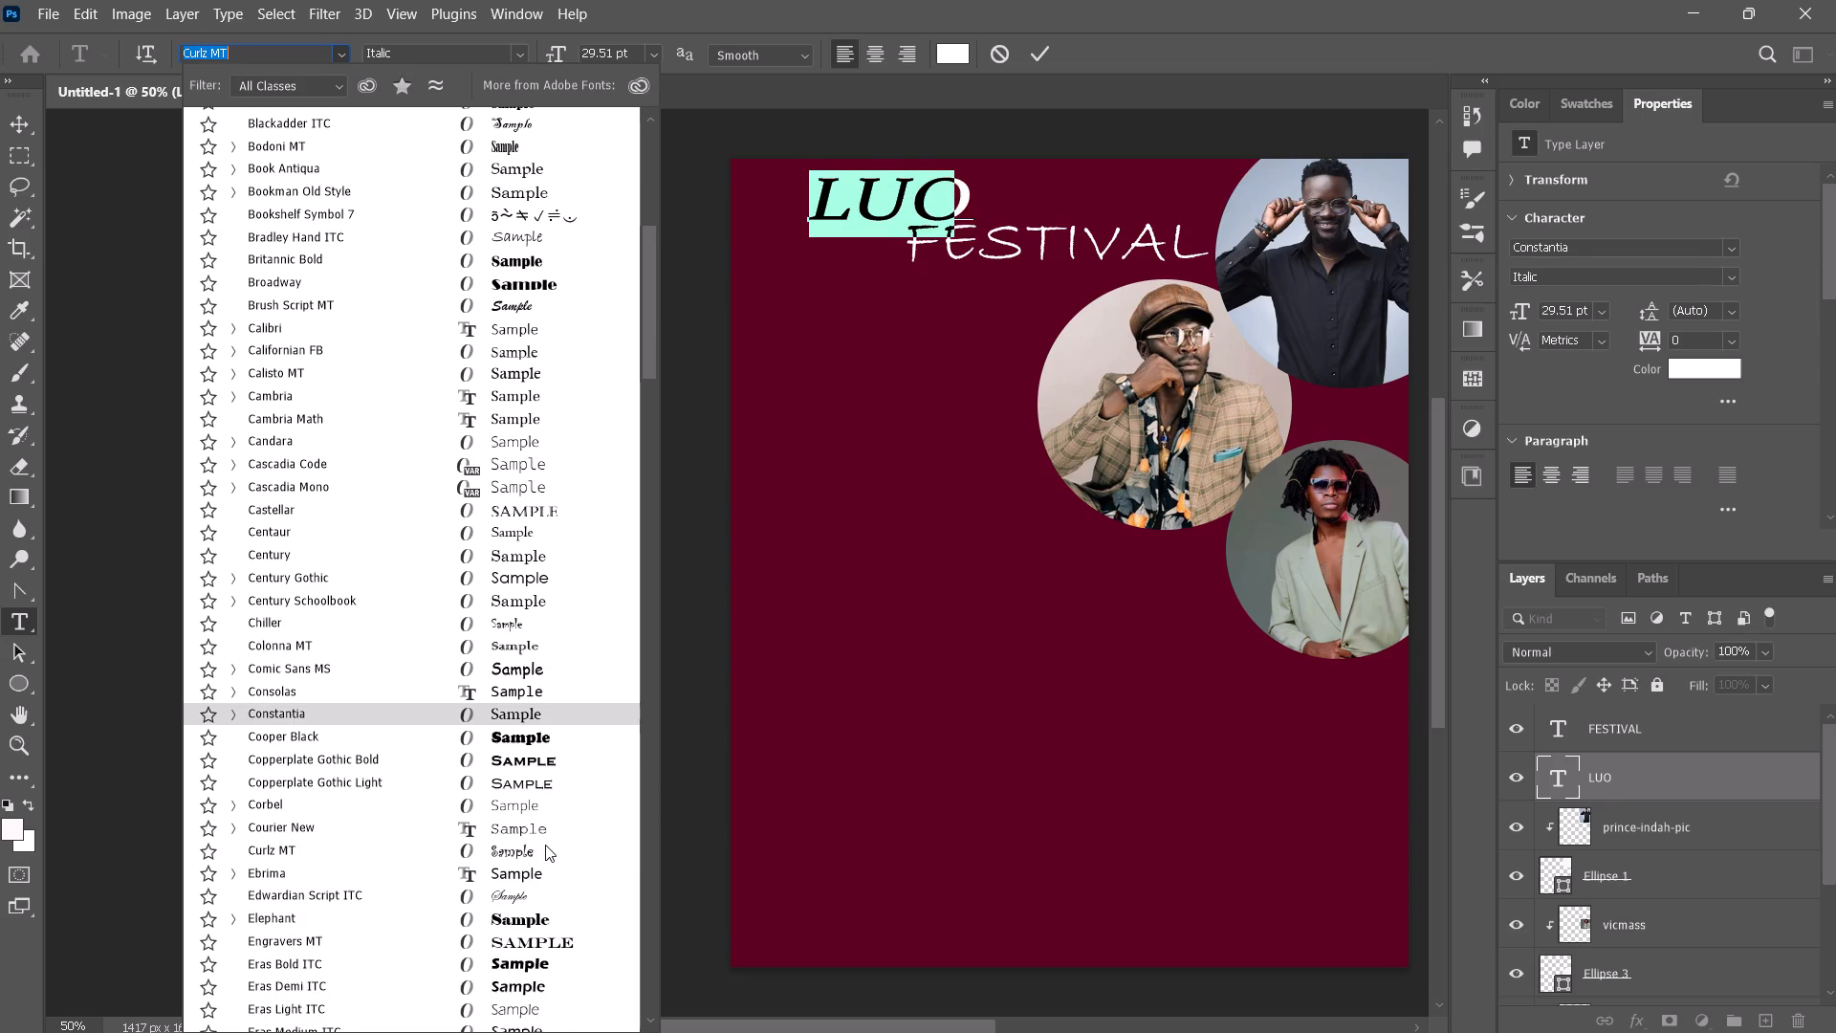
{"action": "scroll", "coordinate": [547, 843], "scroll_direction": "down", "scroll_amount": 3}
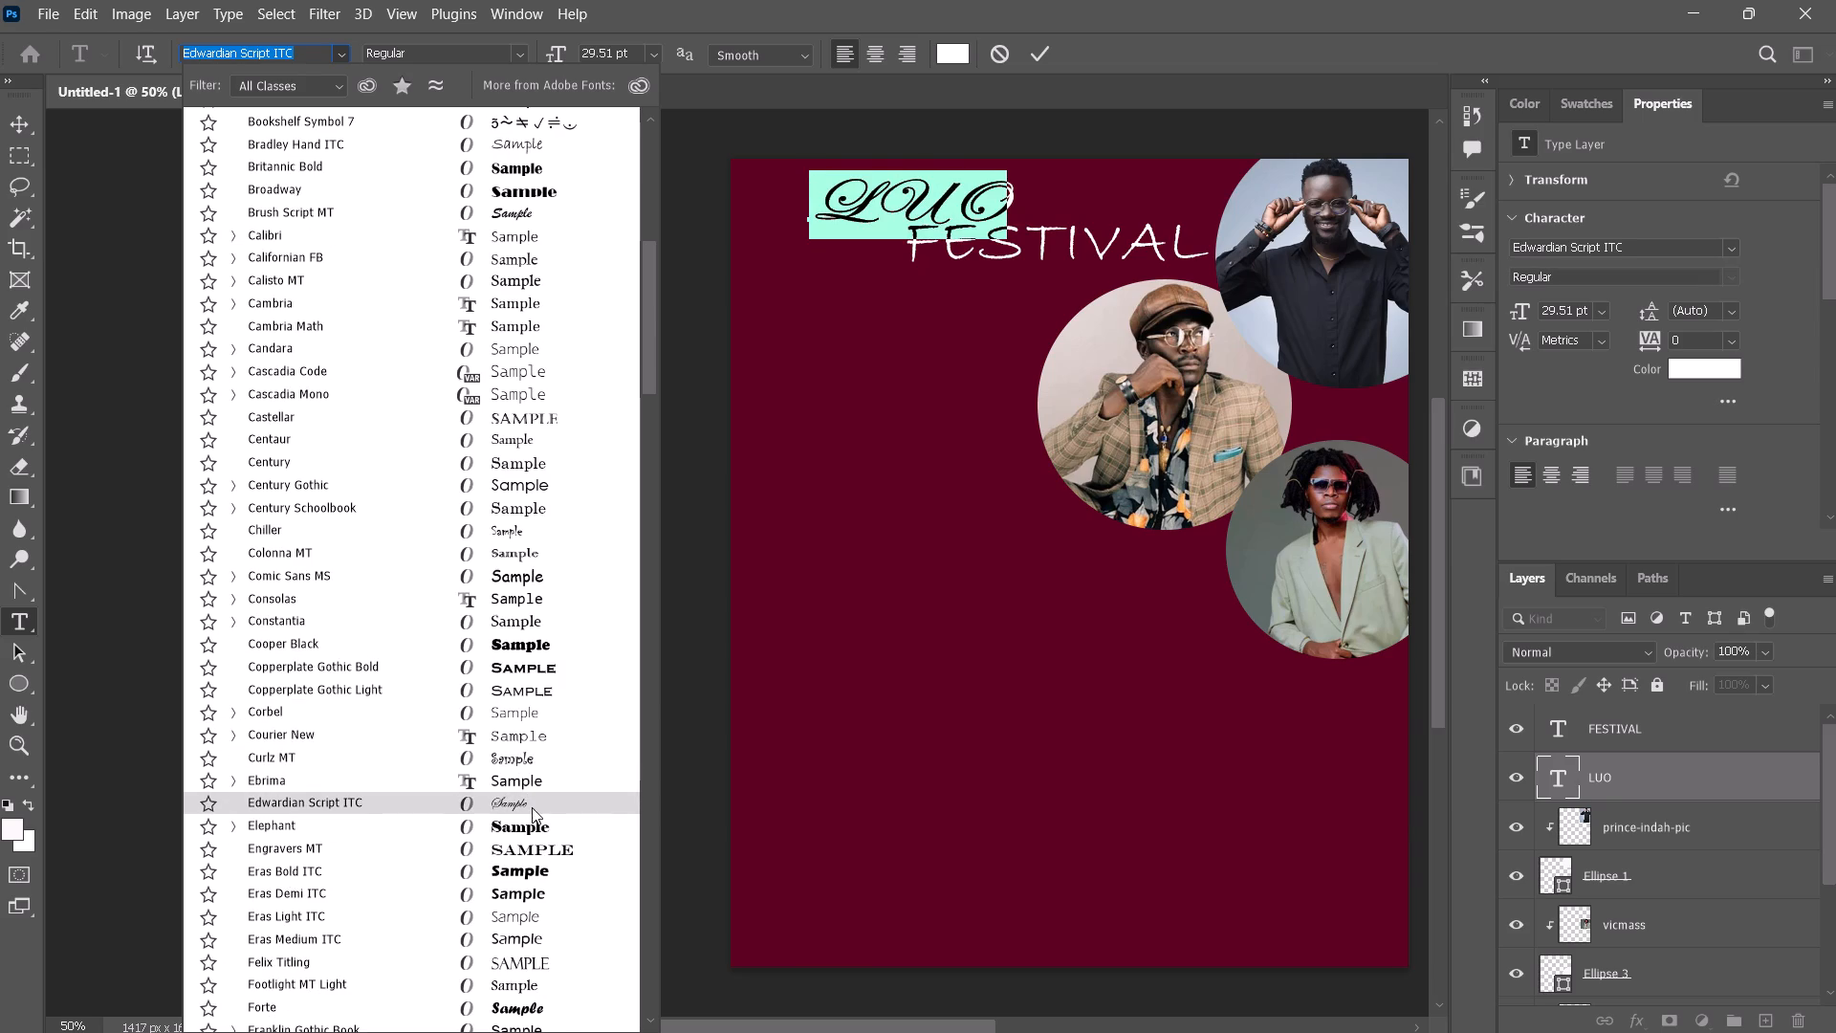
{"action": "scroll", "coordinate": [532, 807], "scroll_direction": "down", "scroll_amount": 3}
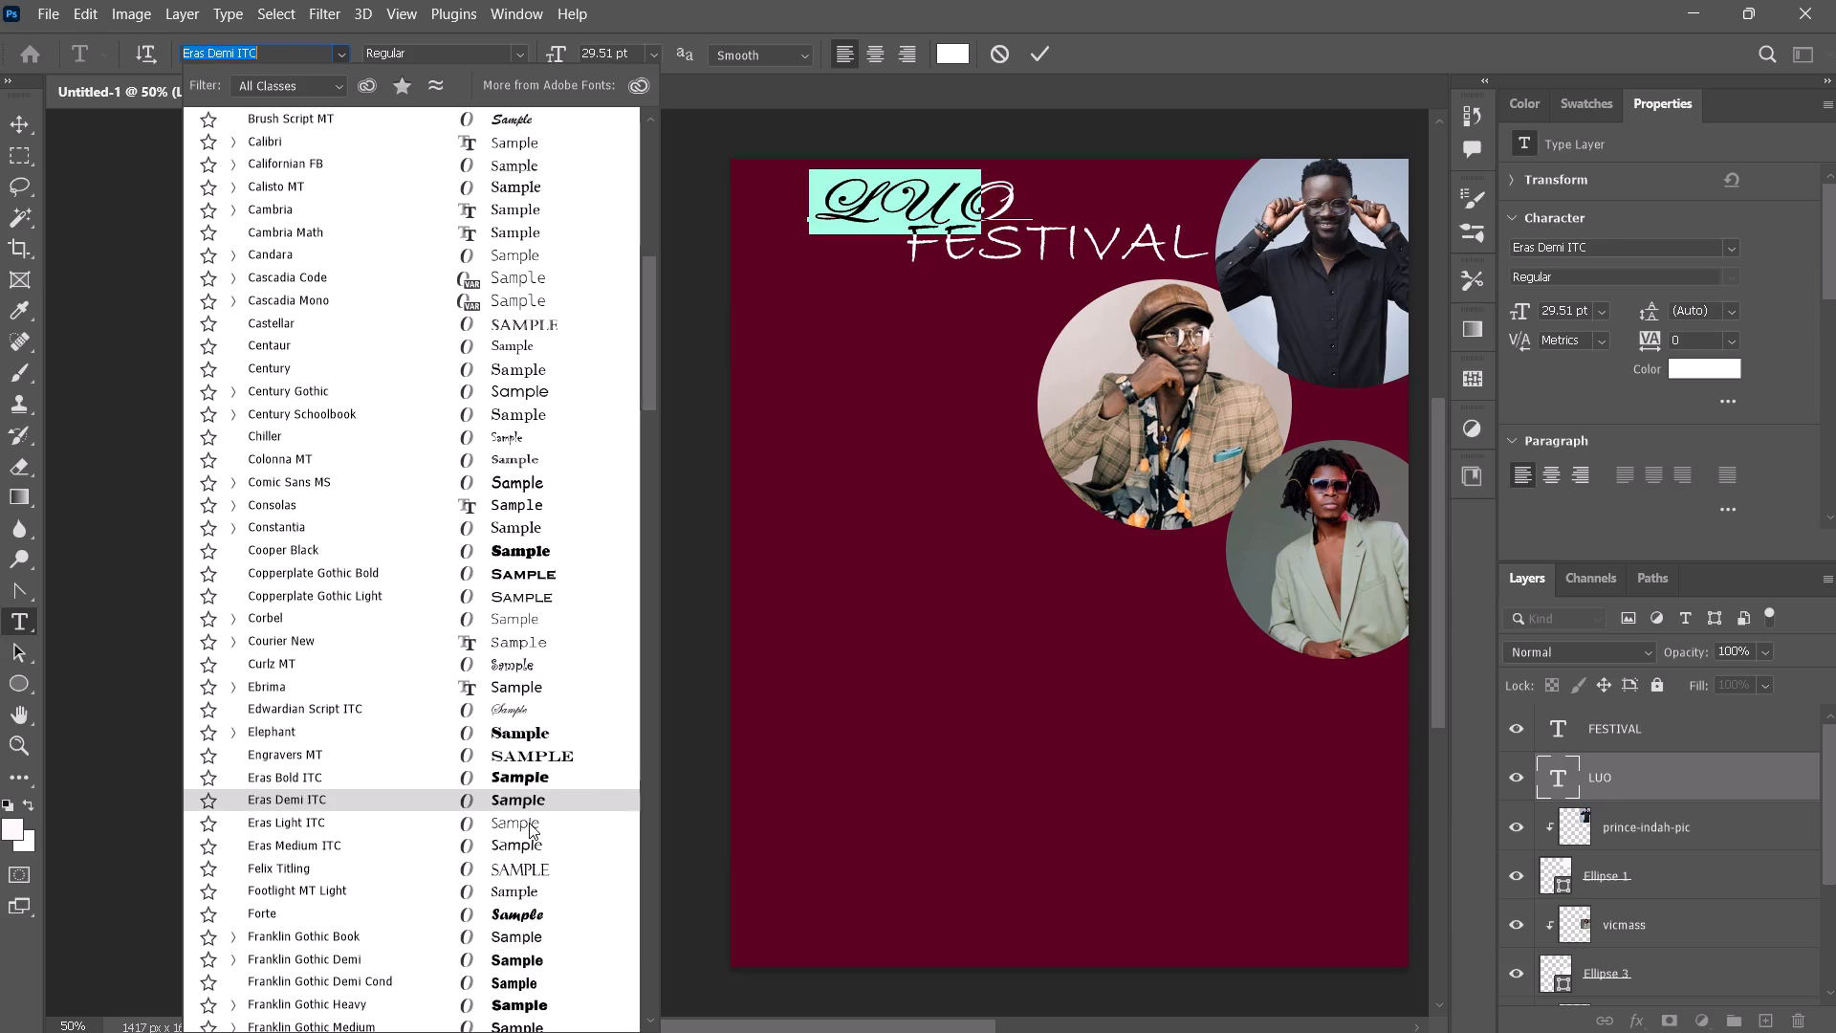
{"action": "scroll", "coordinate": [529, 823], "scroll_direction": "down", "scroll_amount": 1}
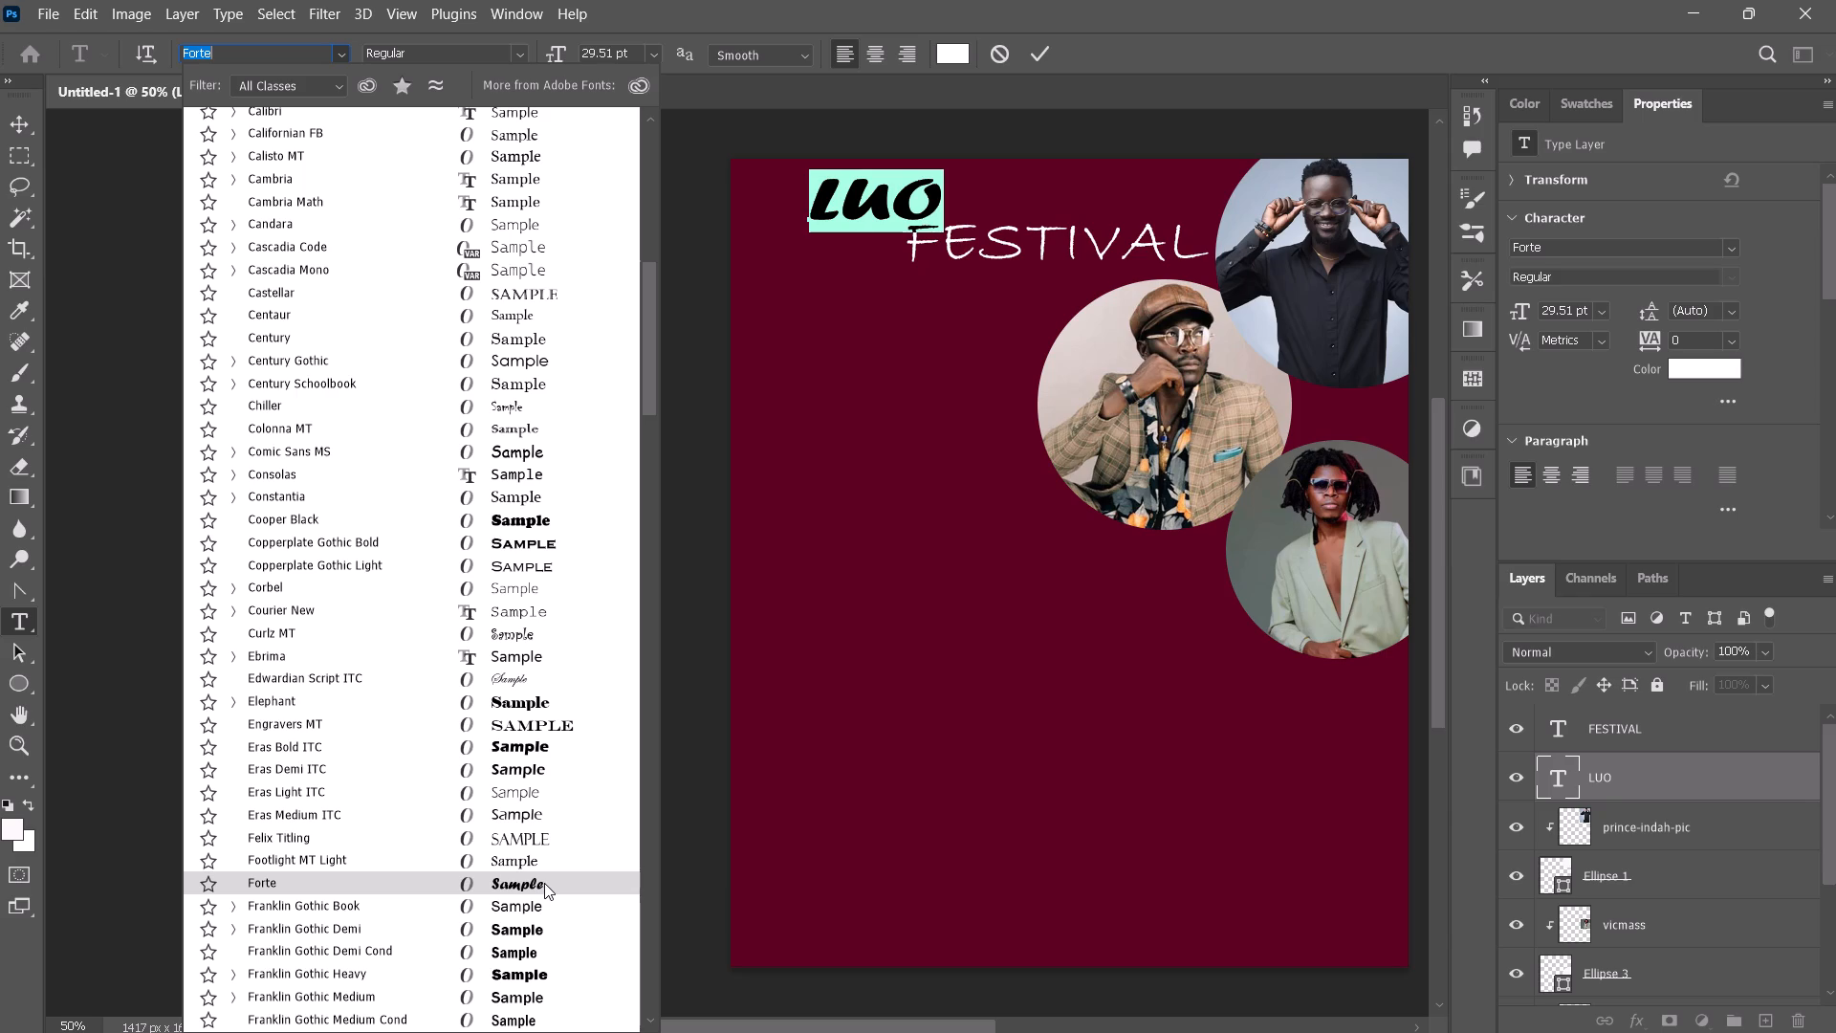
{"action": "scroll", "coordinate": [544, 883], "scroll_direction": "down", "scroll_amount": 1}
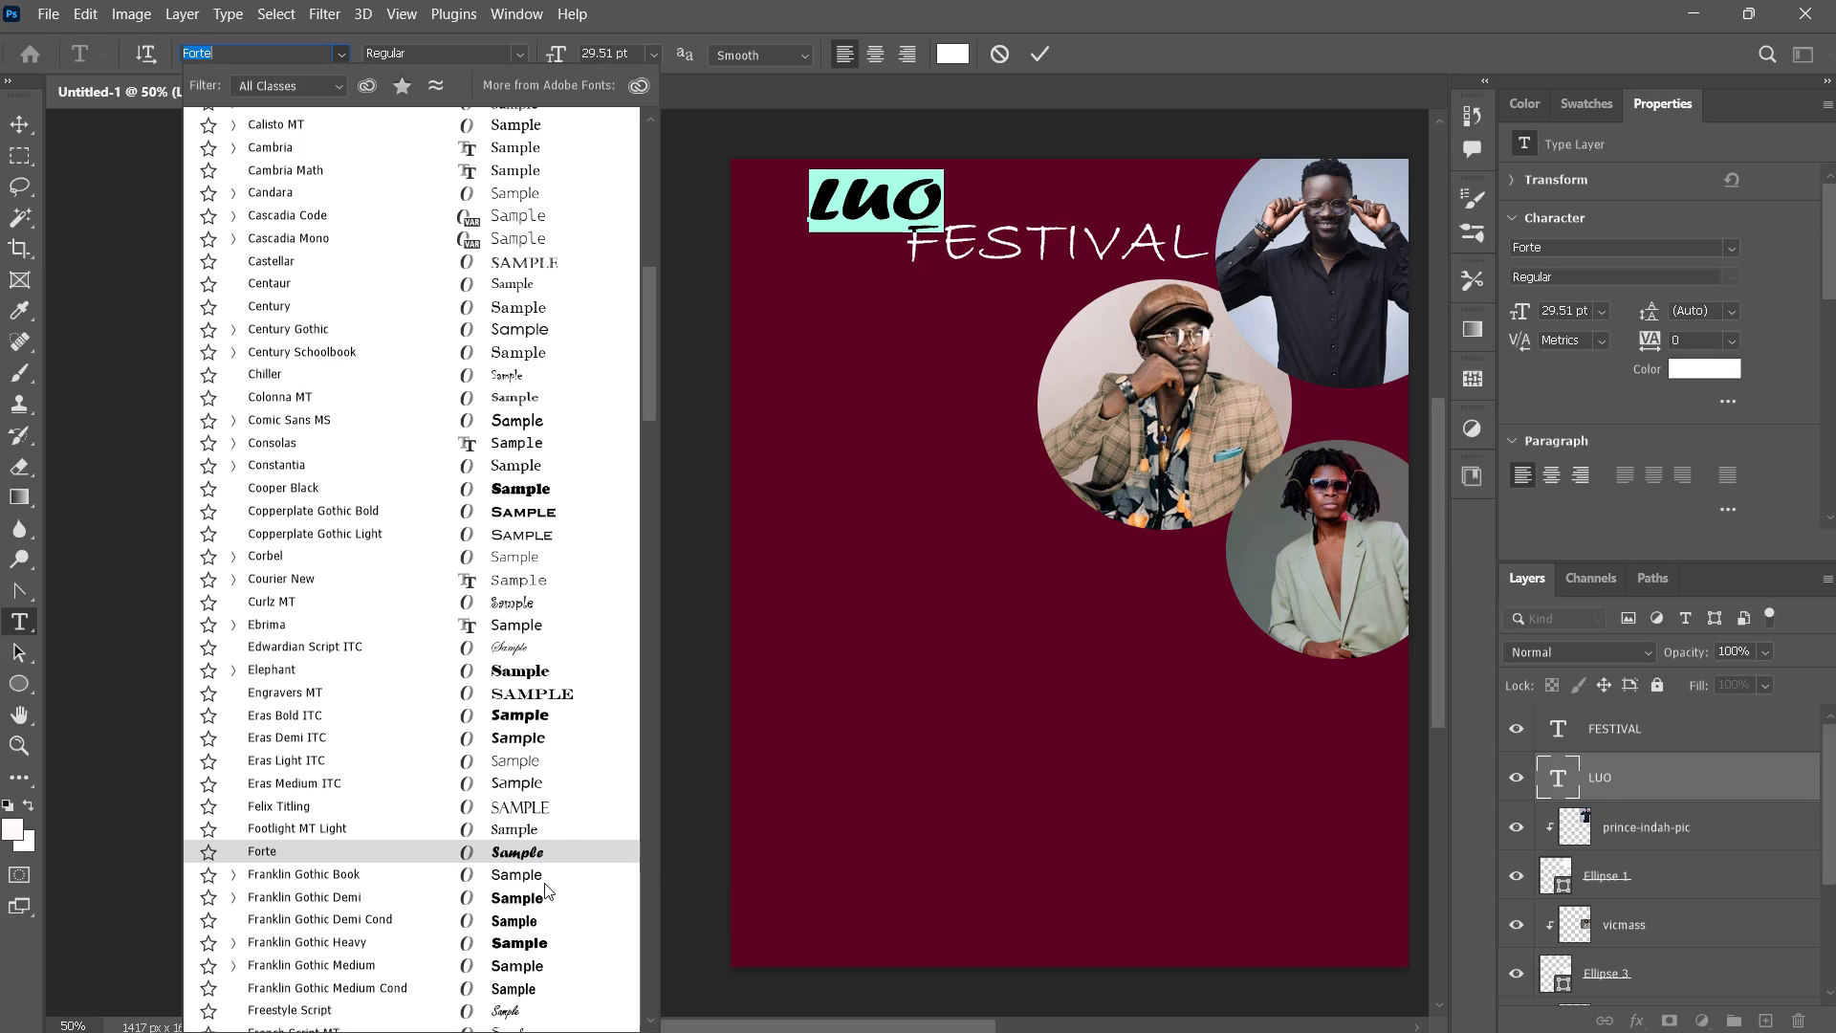
{"action": "scroll", "coordinate": [544, 883], "scroll_direction": "down", "scroll_amount": 1}
{"action": "left_click", "coordinate": [535, 814]}
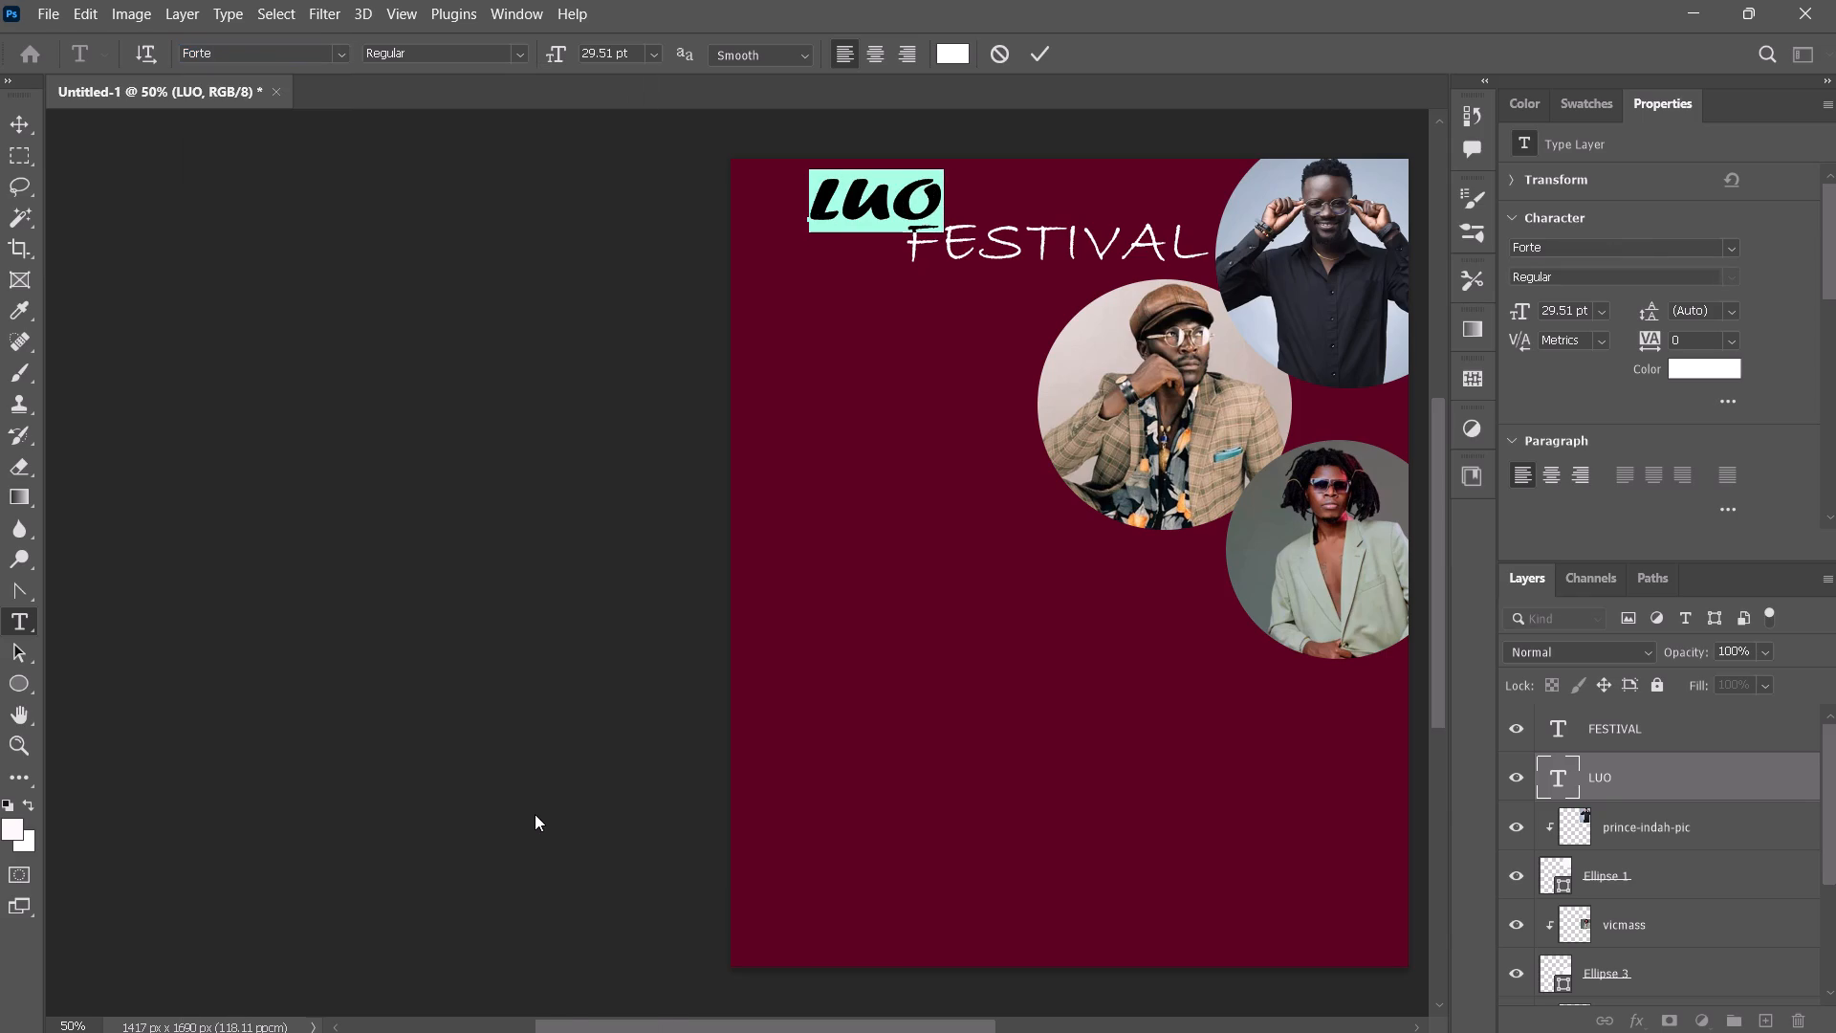
{"action": "left_click", "coordinate": [517, 58]}
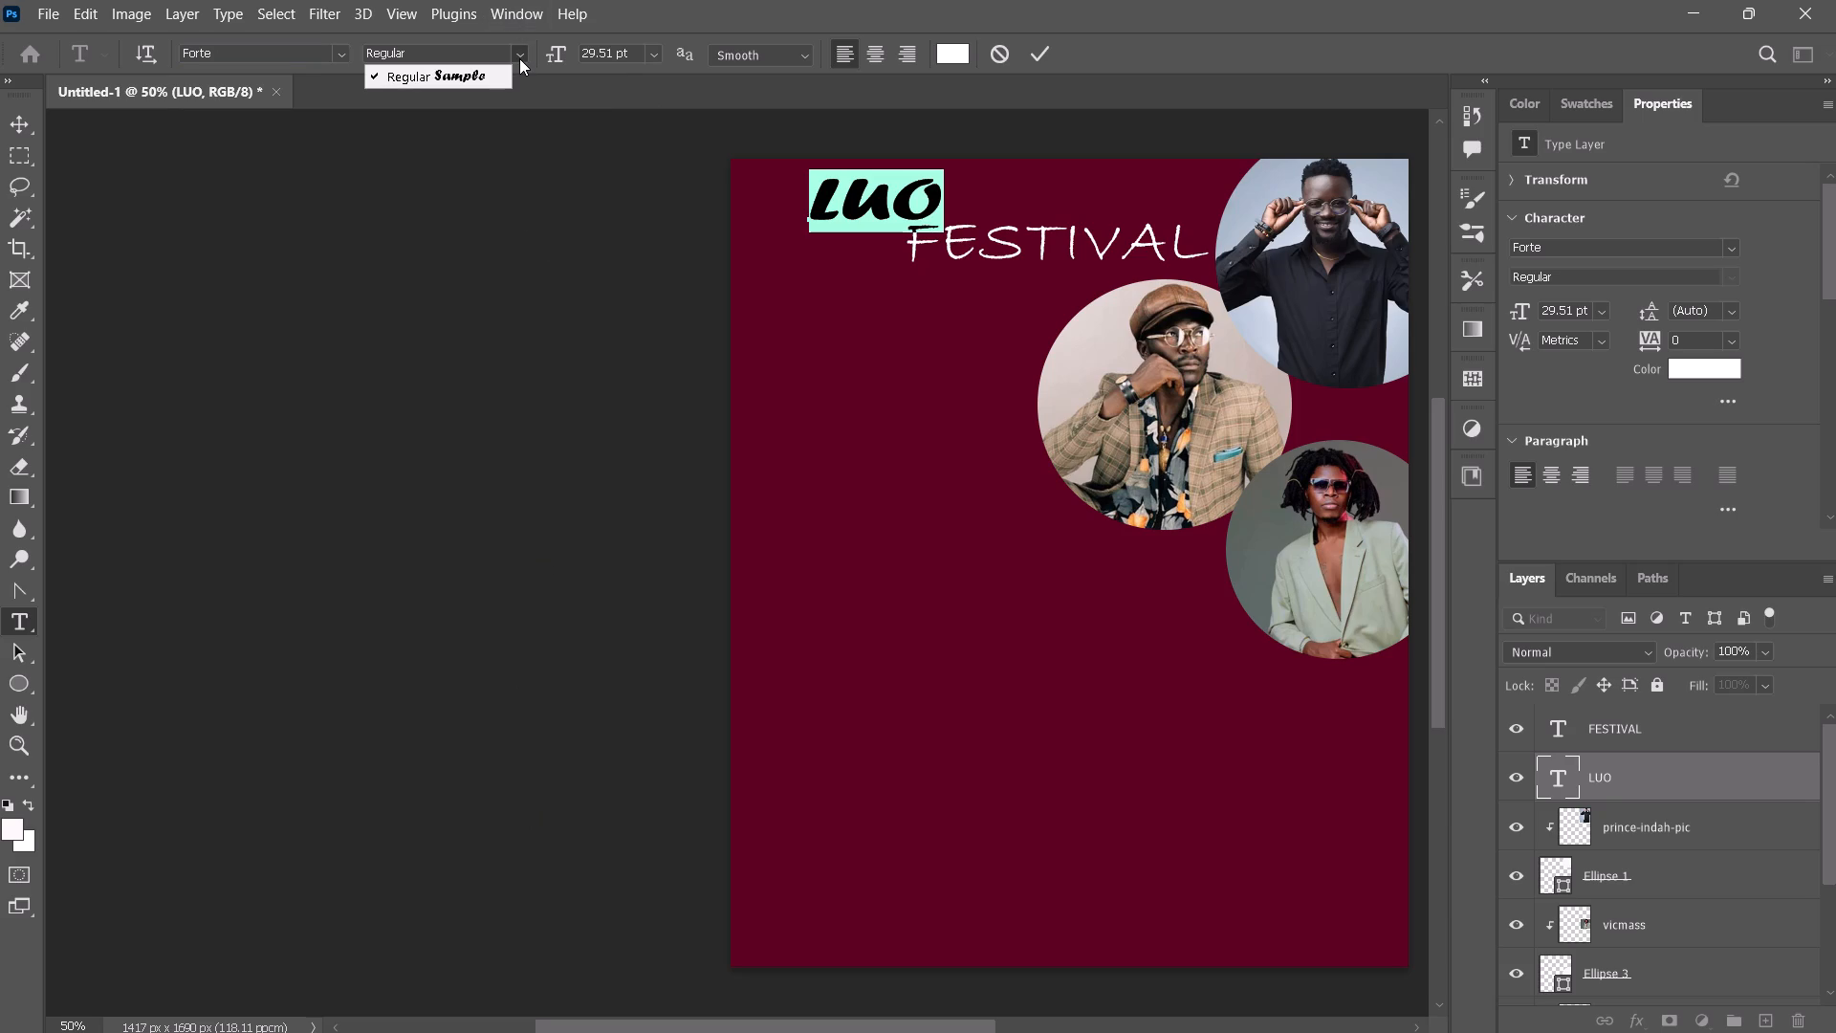
{"action": "left_click", "coordinate": [1041, 55]}
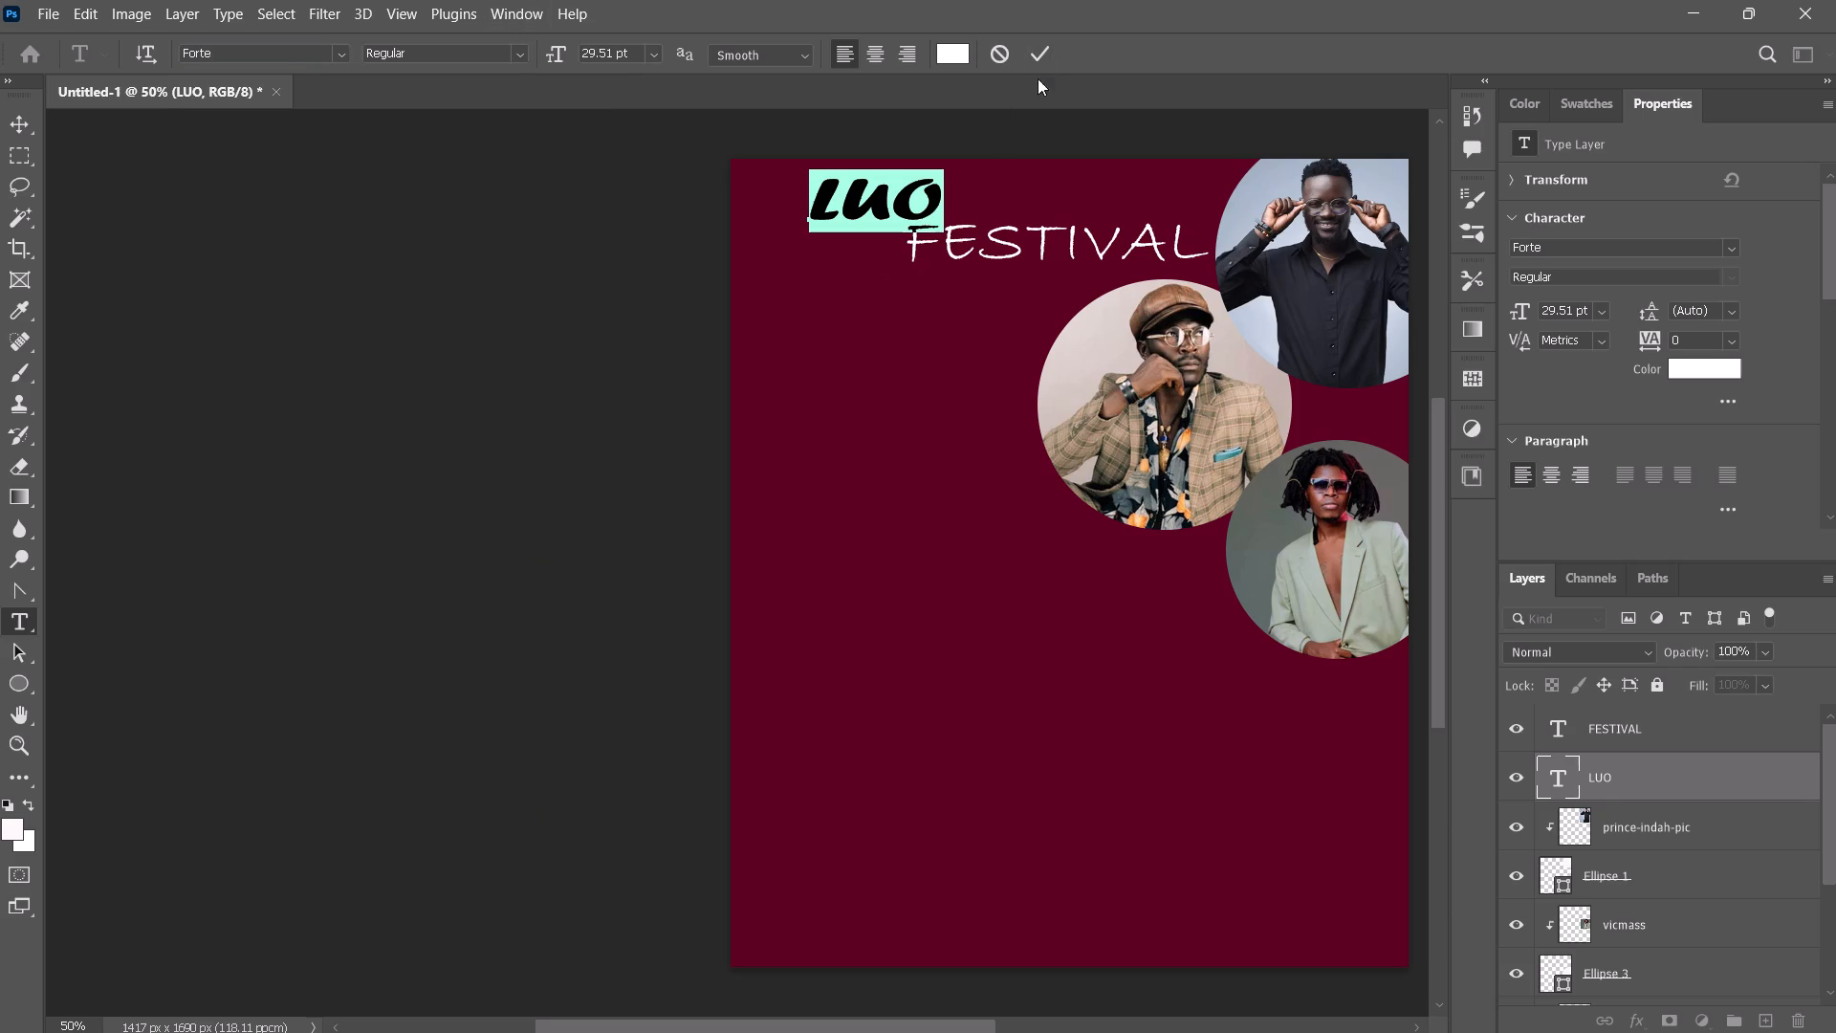
{"action": "left_click", "coordinate": [1040, 55]}
{"action": "left_click", "coordinate": [1038, 107]}
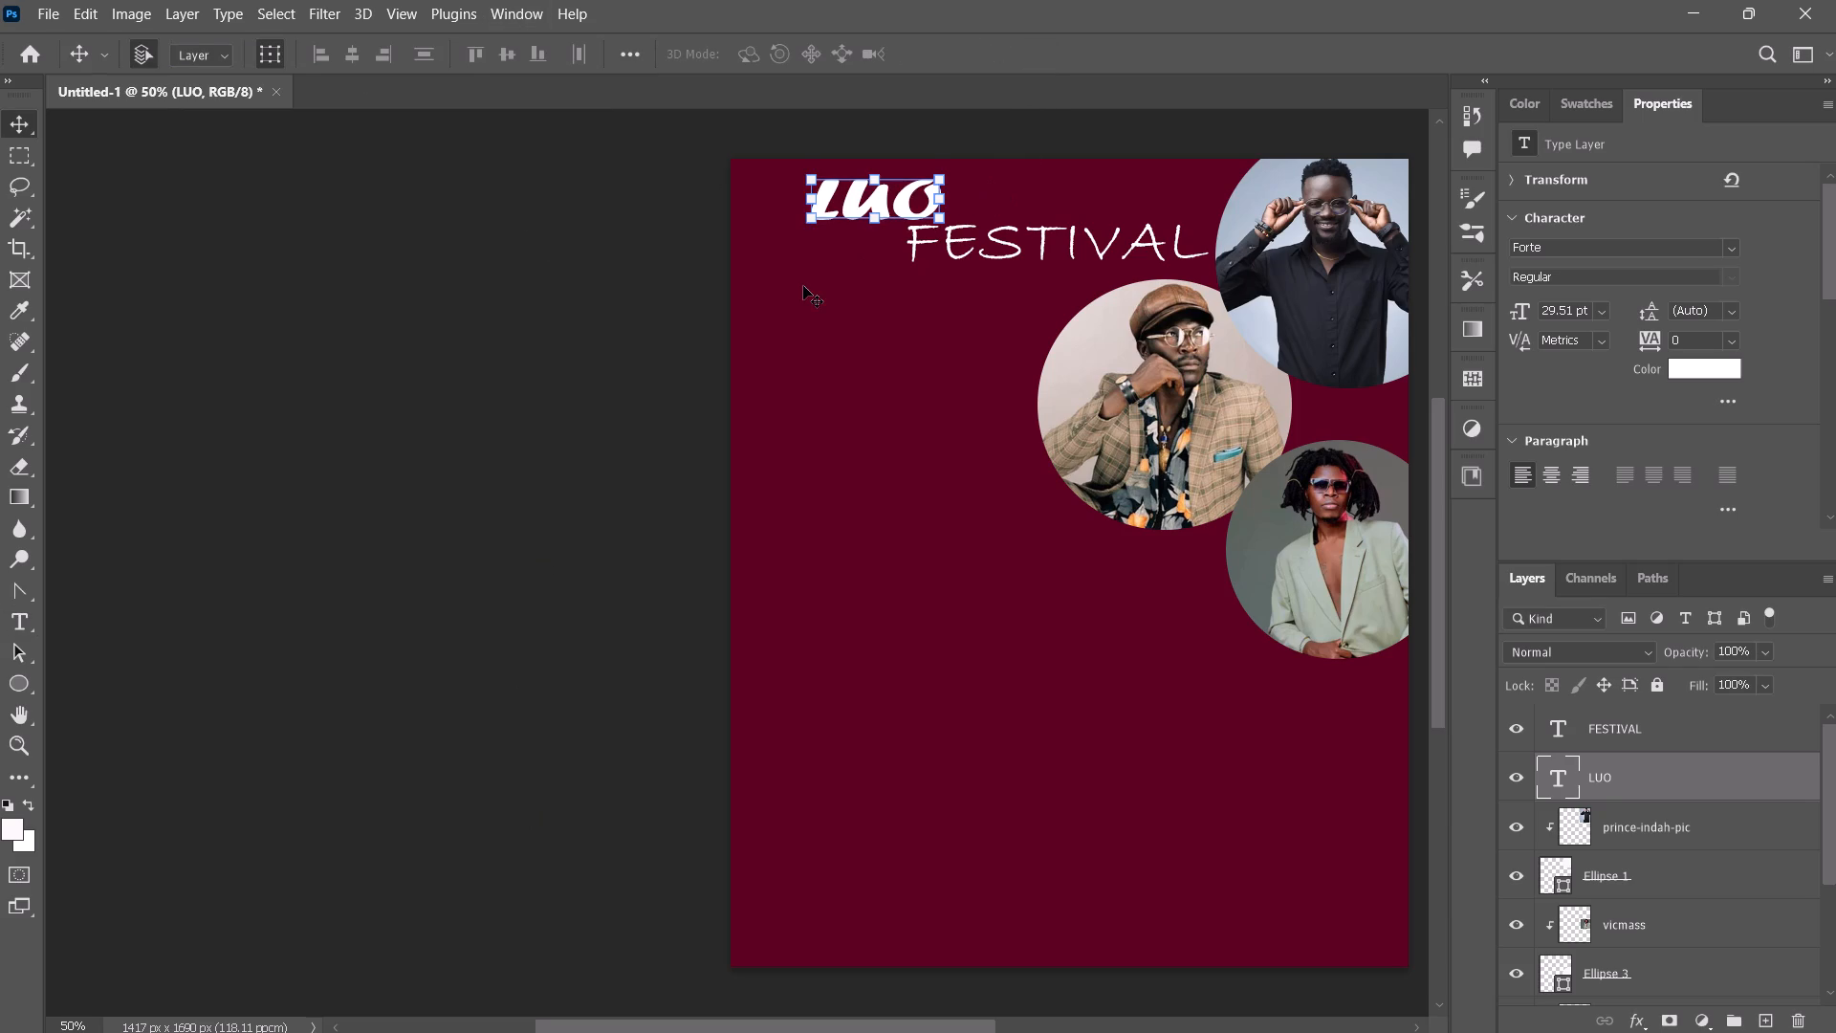
Scale LUO up proportionally to about 143.5%, about 42.31 pt, extending it toward the poster's left edge.
{"action": "left_click", "coordinate": [803, 286]}
{"action": "left_click", "coordinate": [831, 208]}
{"action": "left_click", "coordinate": [805, 191]}
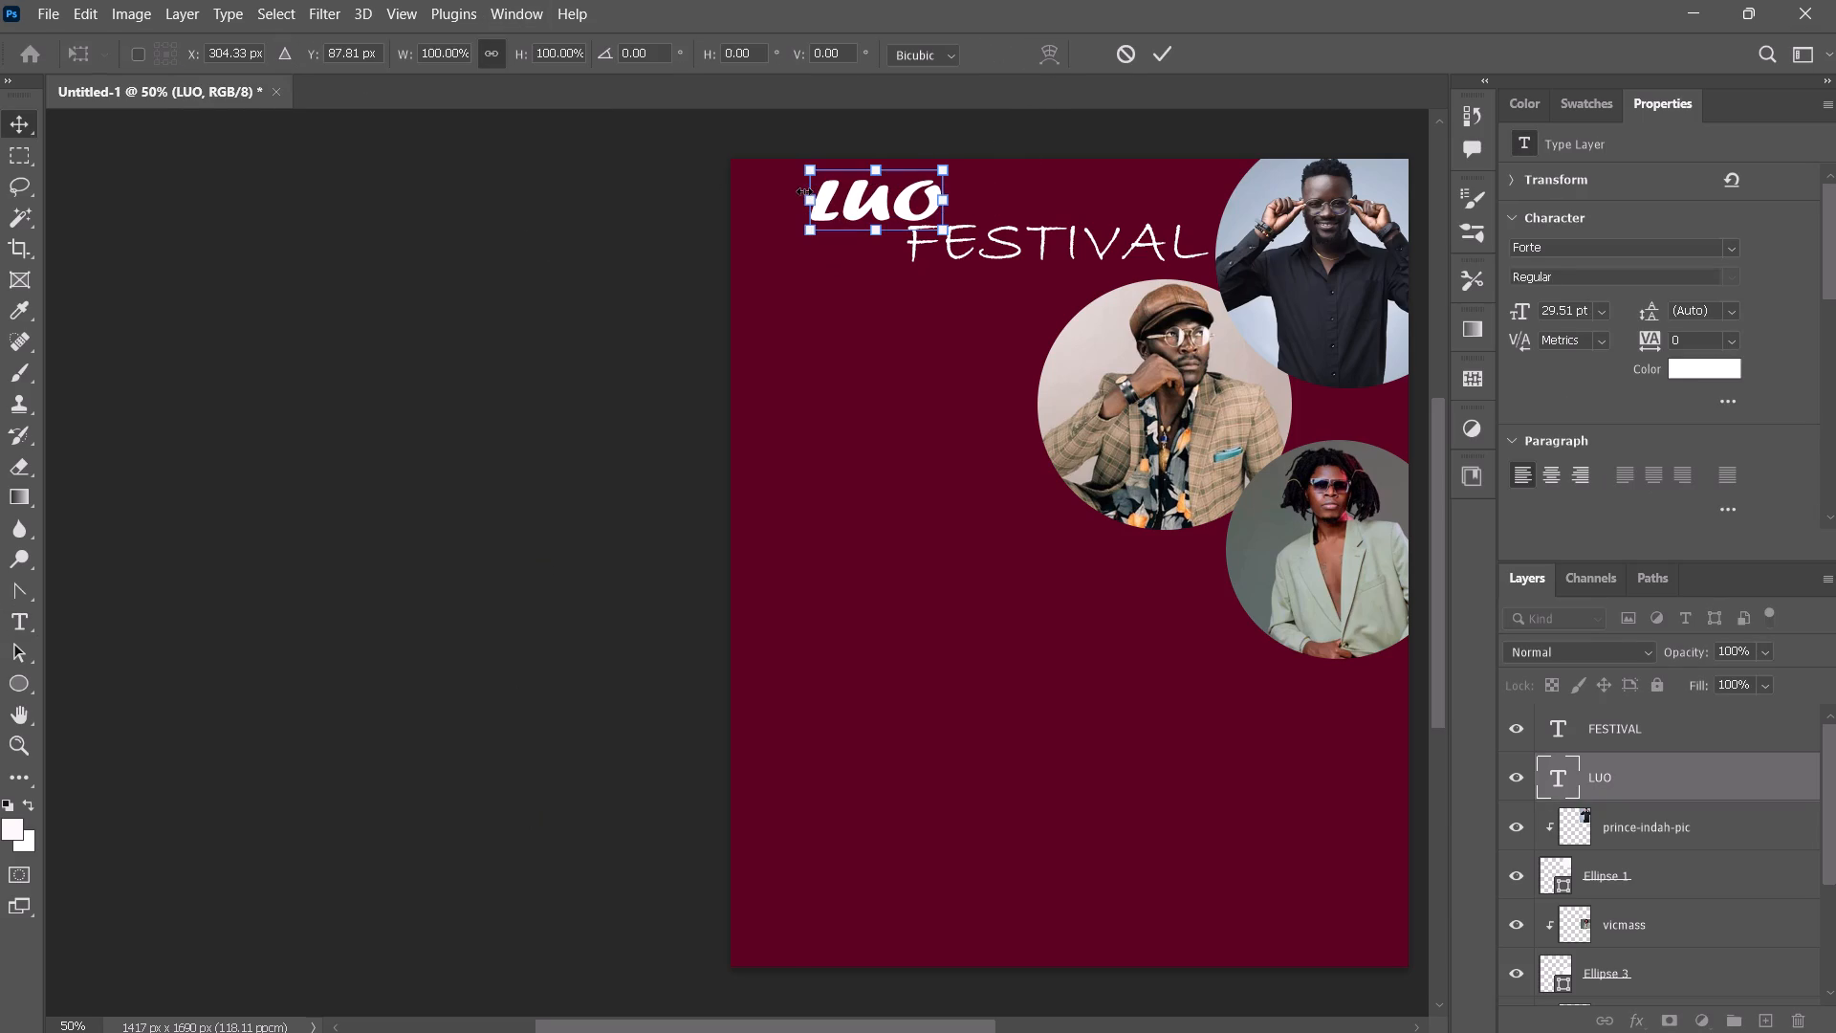
{"action": "left_click_drag", "start_coordinate": [808, 206], "coordinate": [748, 212]}
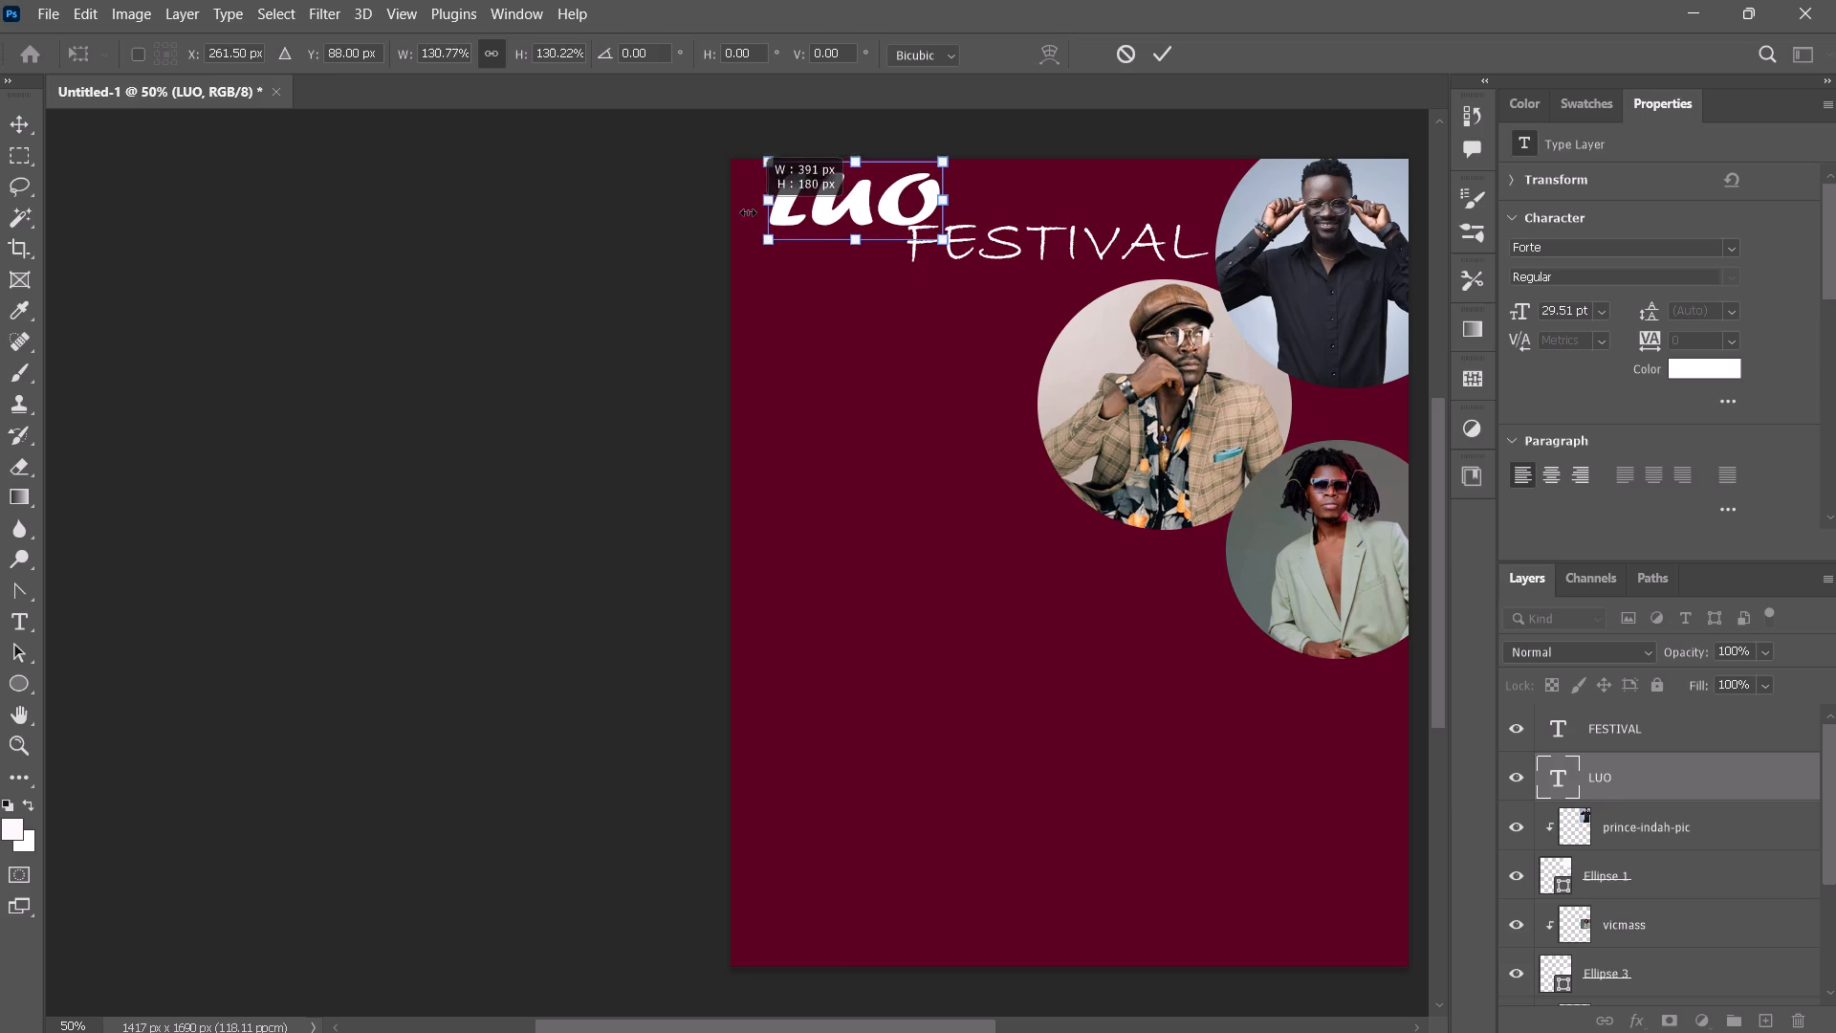
{"action": "left_click_drag", "start_coordinate": [748, 212], "coordinate": [750, 212]}
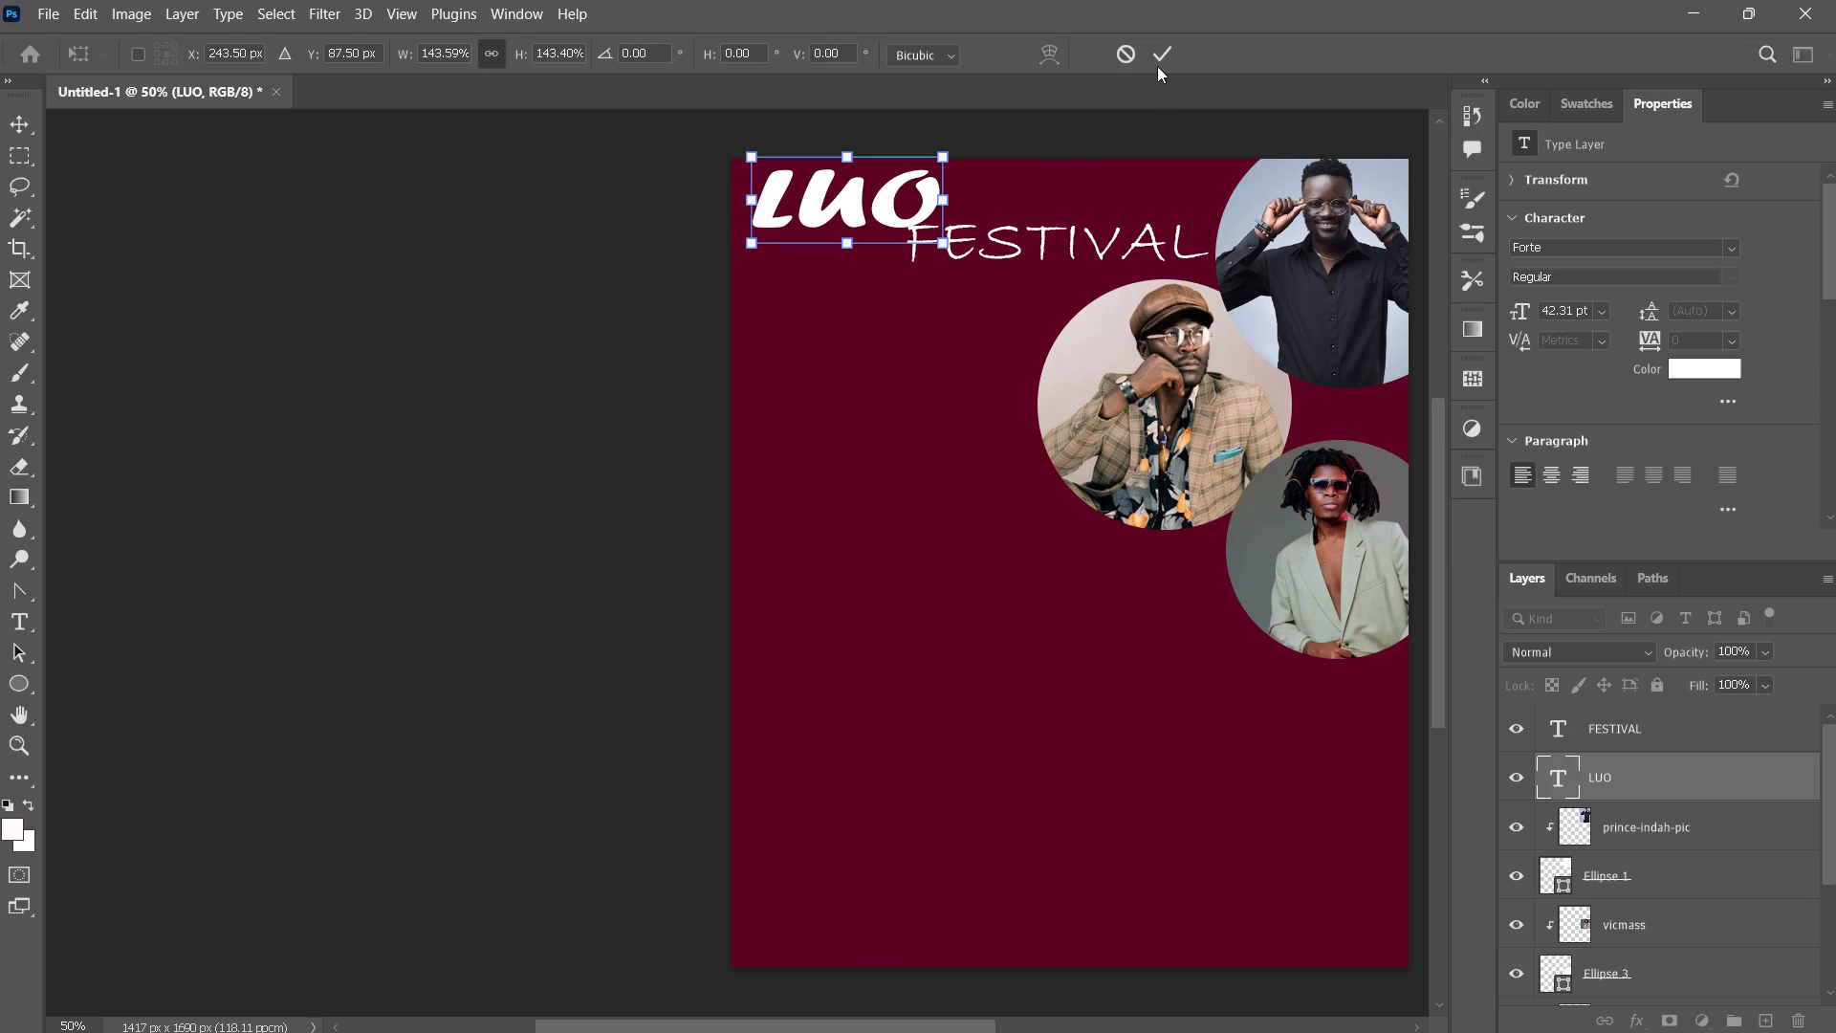
{"action": "left_click", "coordinate": [1153, 59]}
{"action": "left_click", "coordinate": [941, 469]}
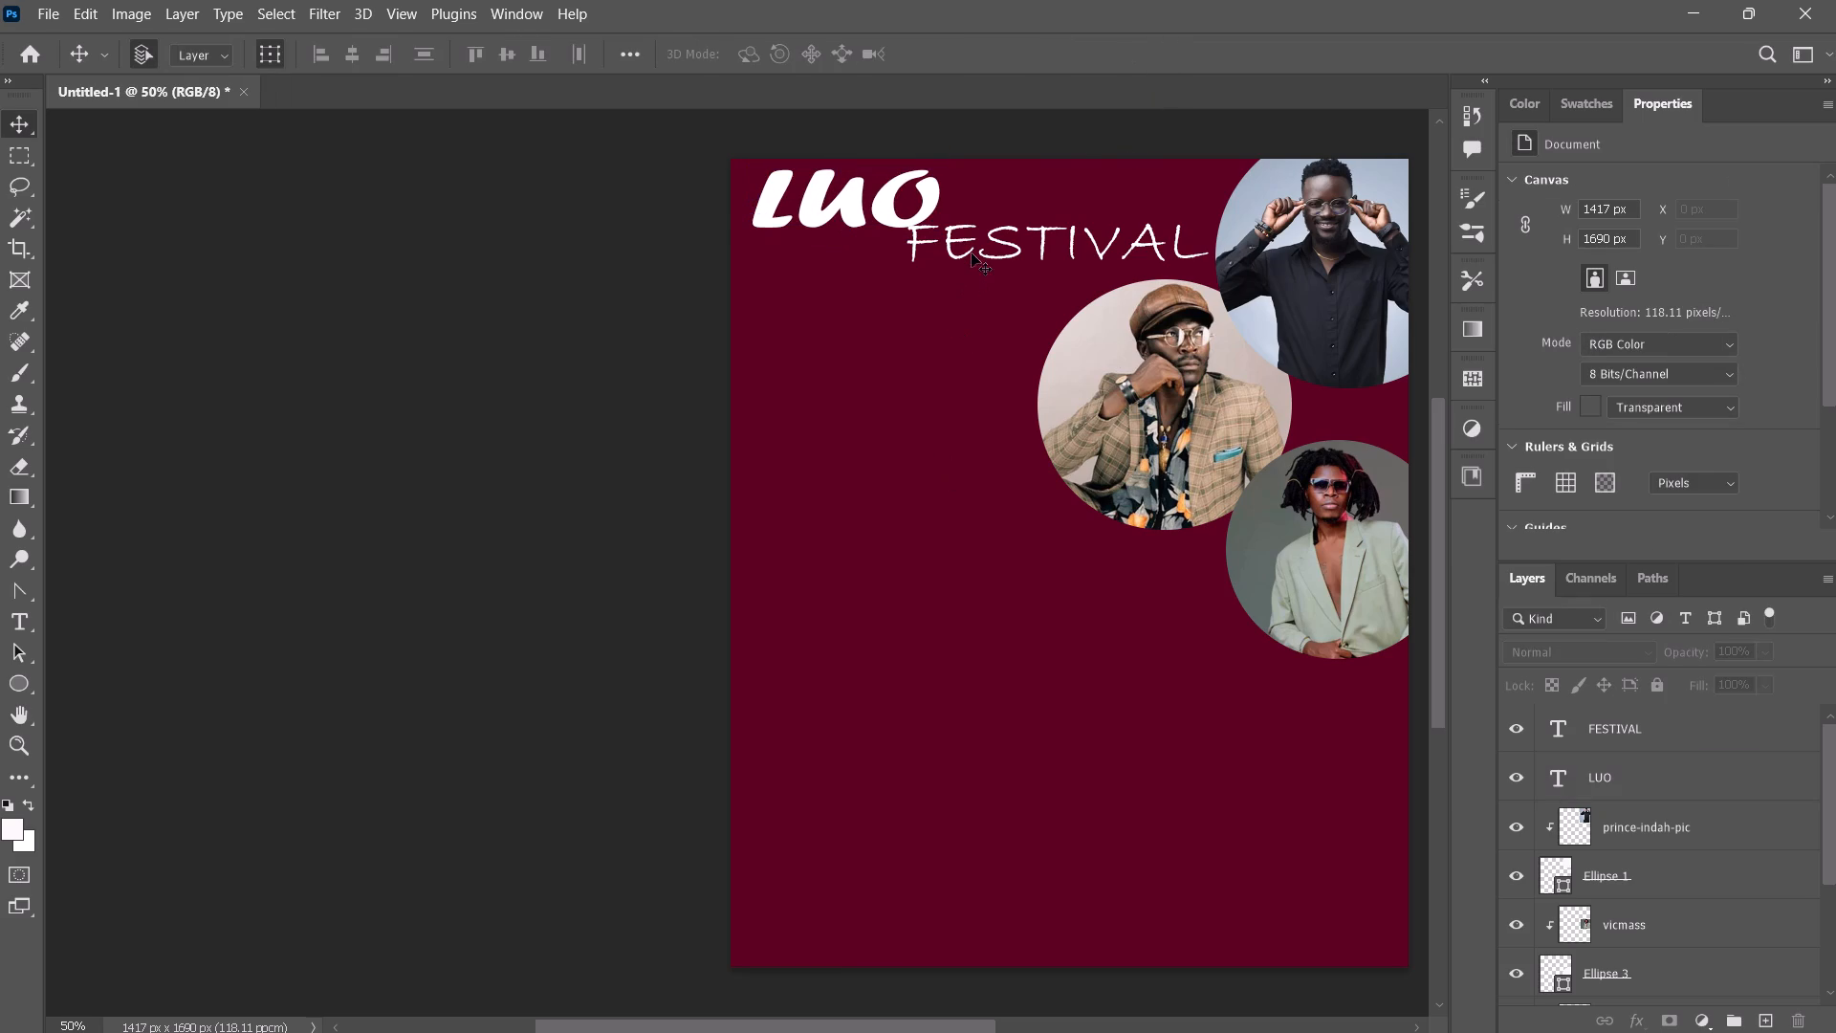
Nudge FESTIVAL straight down so it sits clear below the enlarged LUO.
{"action": "left_click", "coordinate": [977, 241]}
{"action": "key", "text": "Down"}
{"action": "key", "text": "Down"}
{"action": "key", "text": "Down"}
{"action": "key", "text": "Down"}
{"action": "key", "text": "Down"}
{"action": "key", "text": "Down"}
{"action": "key", "text": "Down"}
{"action": "key", "text": "Down"}
{"action": "key", "text": "Down"}
{"action": "key", "text": "Down"}
{"action": "key", "text": "Down"}
{"action": "key", "text": "Down"}
{"action": "key", "text": "Down"}
{"action": "key", "text": "Down"}
{"action": "key", "text": "Down"}
{"action": "key", "text": "Down"}
{"action": "key", "text": "Down"}
{"action": "key", "text": "Down"}
{"action": "key", "text": "Down"}
{"action": "key", "text": "Down"}
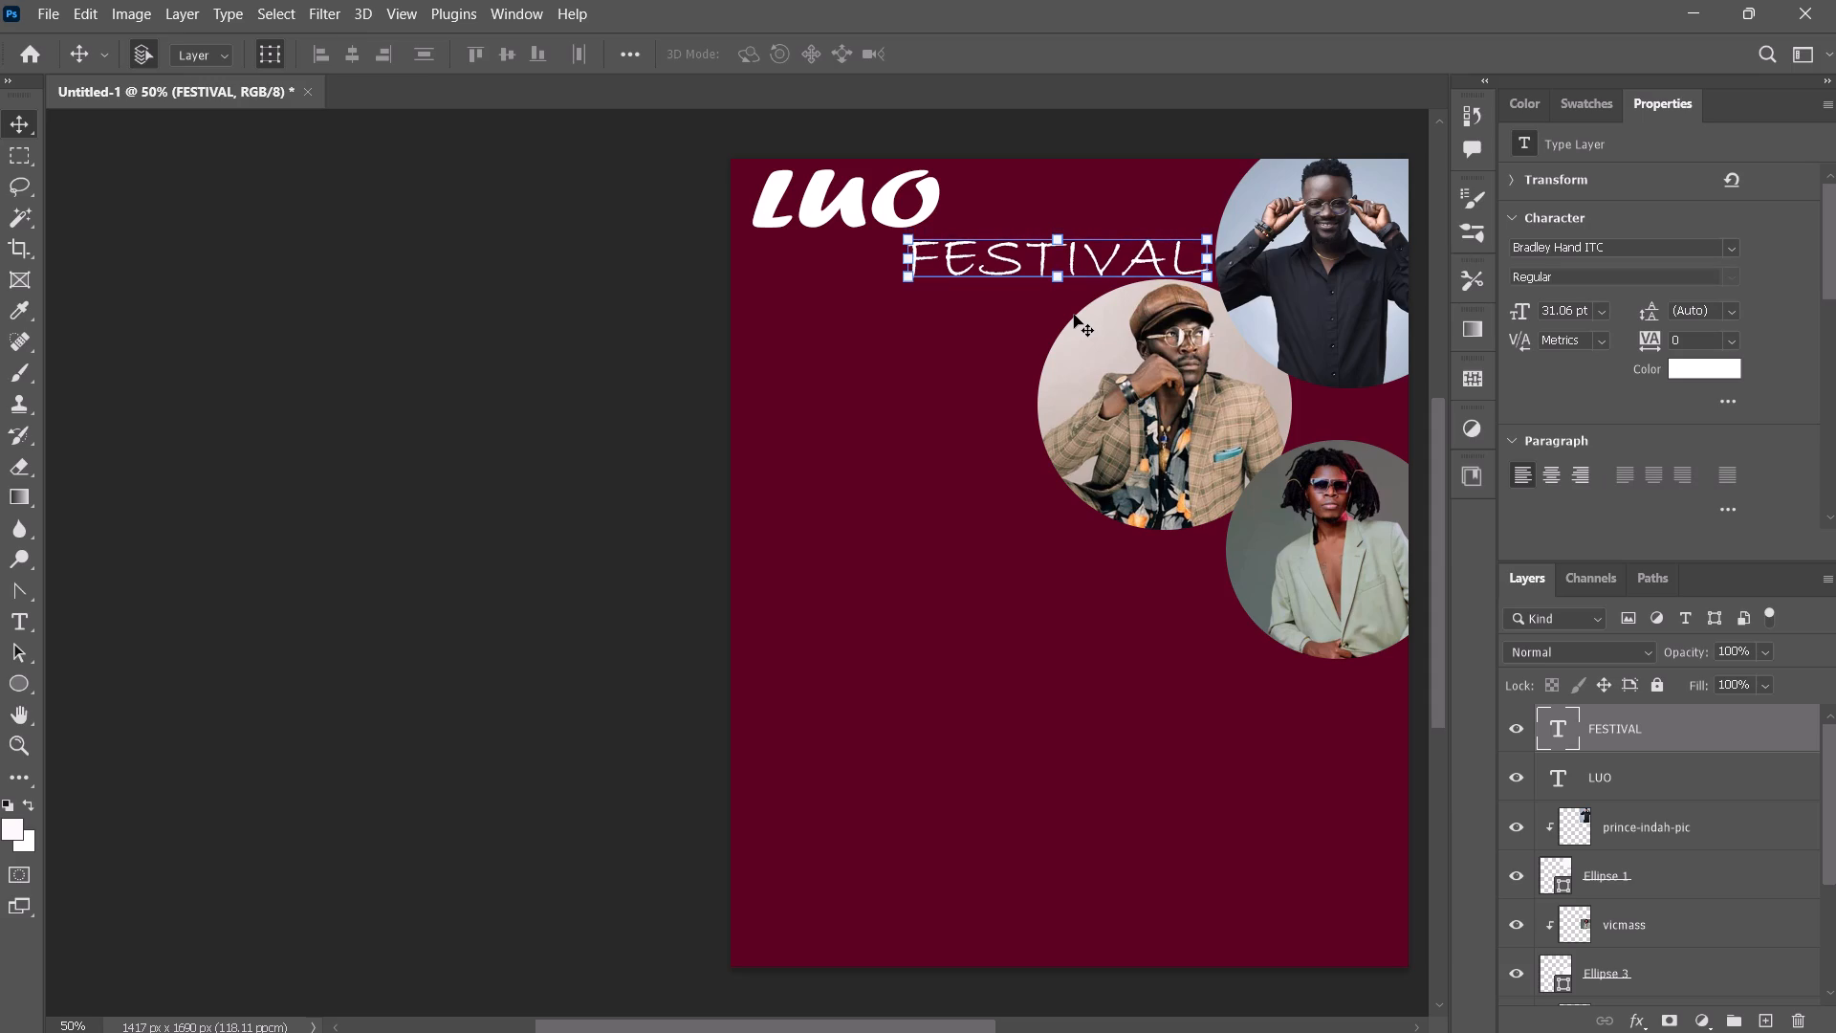
{"action": "key", "text": "Down"}
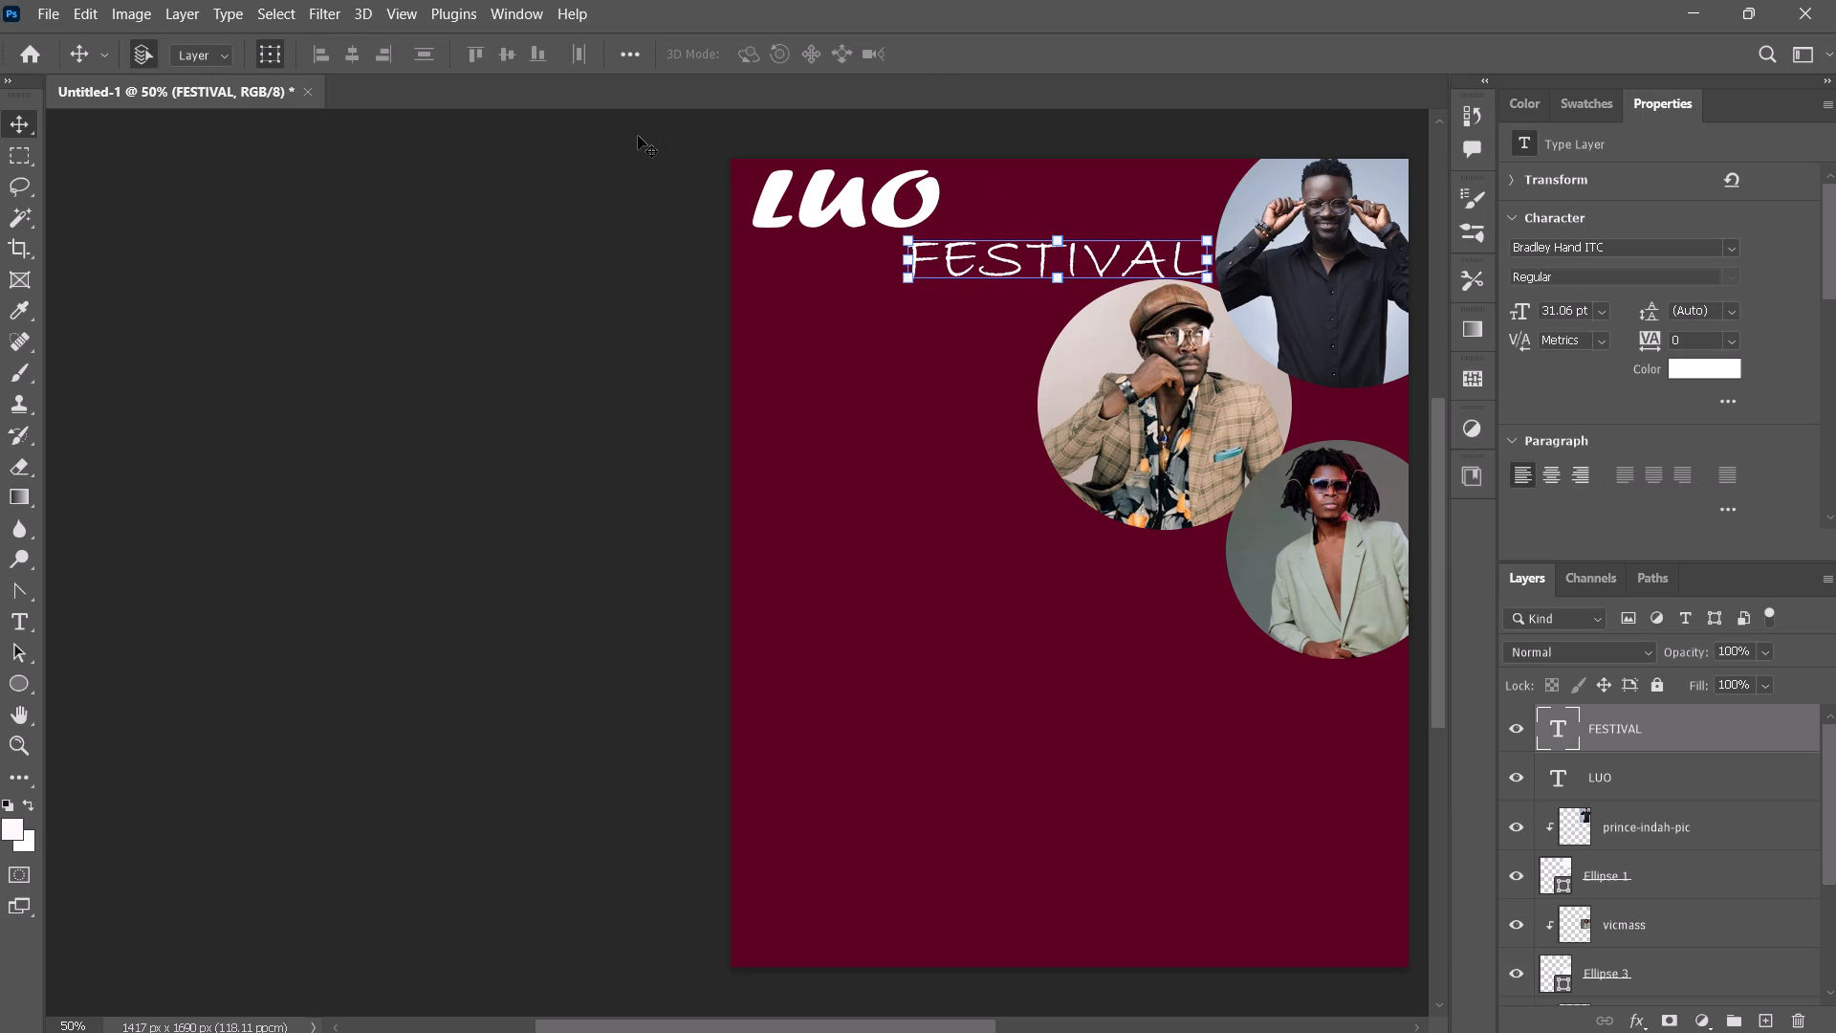
{"action": "left_click", "coordinate": [638, 136]}
Nudge LUO slightly rightward, keeping it above the start of FESTIVAL.
{"action": "left_click", "coordinate": [833, 196]}
{"action": "key", "text": "Right"}
{"action": "key", "text": "Right"}
{"action": "key", "text": "Right"}
{"action": "key", "text": "Right"}
{"action": "key", "text": "Right"}
{"action": "key", "text": "Right"}
{"action": "key", "text": "Right"}
{"action": "key", "text": "Right"}
{"action": "key", "text": "Right"}
{"action": "key", "text": "Right"}
{"action": "key", "text": "Right"}
{"action": "key", "text": "Right"}
{"action": "key", "text": "Right"}
{"action": "key", "text": "Right"}
{"action": "key", "text": "Right"}
{"action": "key", "text": "Right"}
{"action": "key", "text": "Right"}
{"action": "key", "text": "Right"}
{"action": "key", "text": "Right"}
{"action": "key", "text": "Right"}
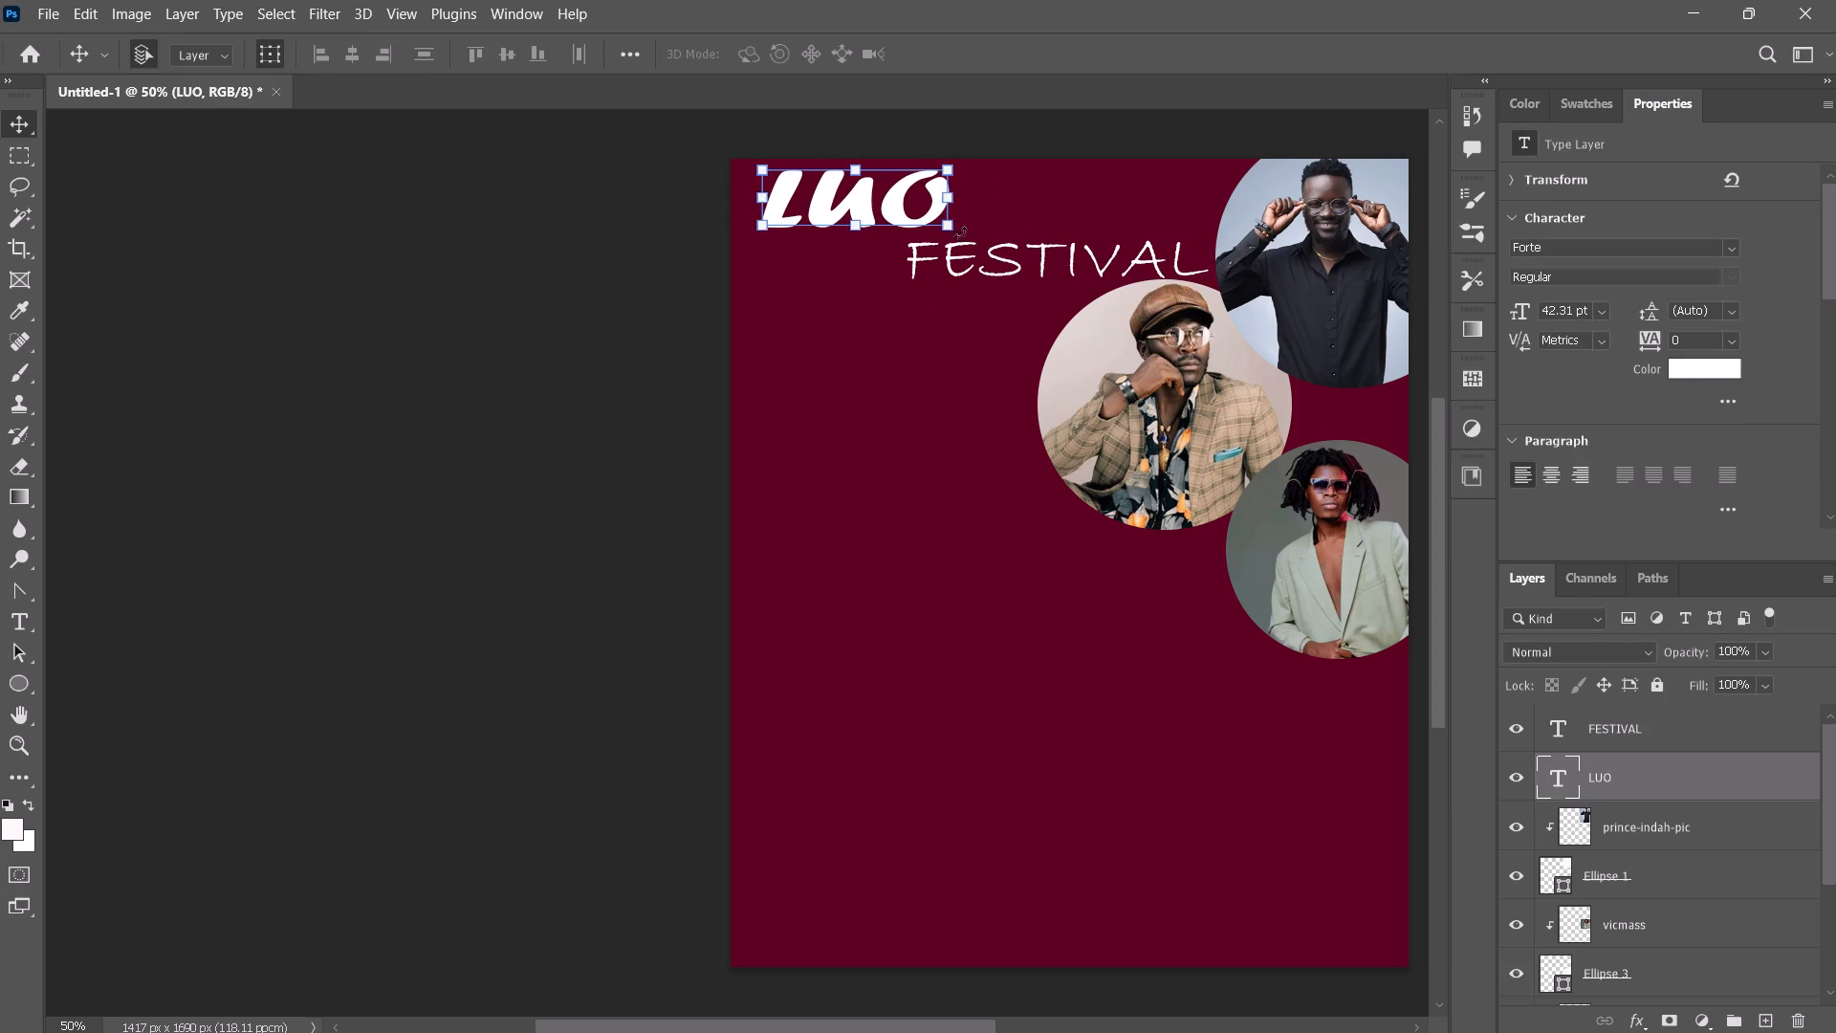
Enlarge LUO proportionally from its right side to about 118.5%, about 50.09 pt.
{"action": "left_click_drag", "start_coordinate": [949, 198], "coordinate": [992, 197]}
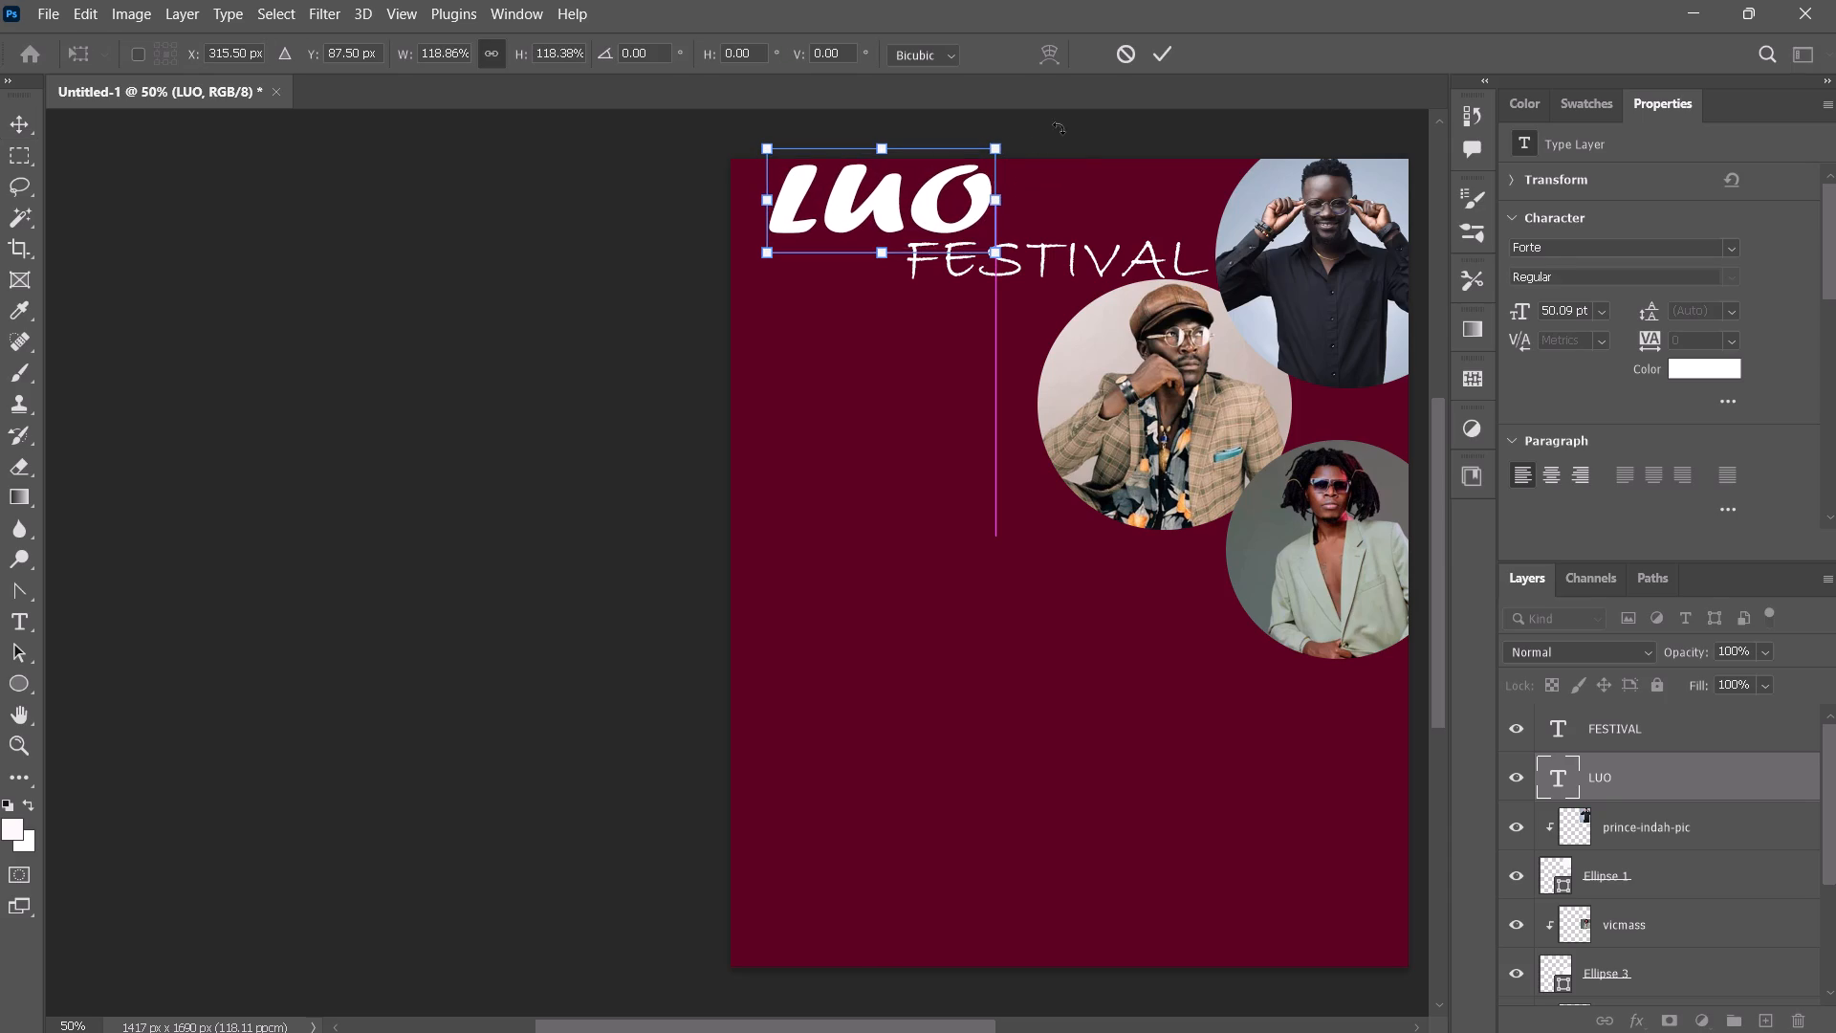
{"action": "left_click", "coordinate": [1169, 58]}
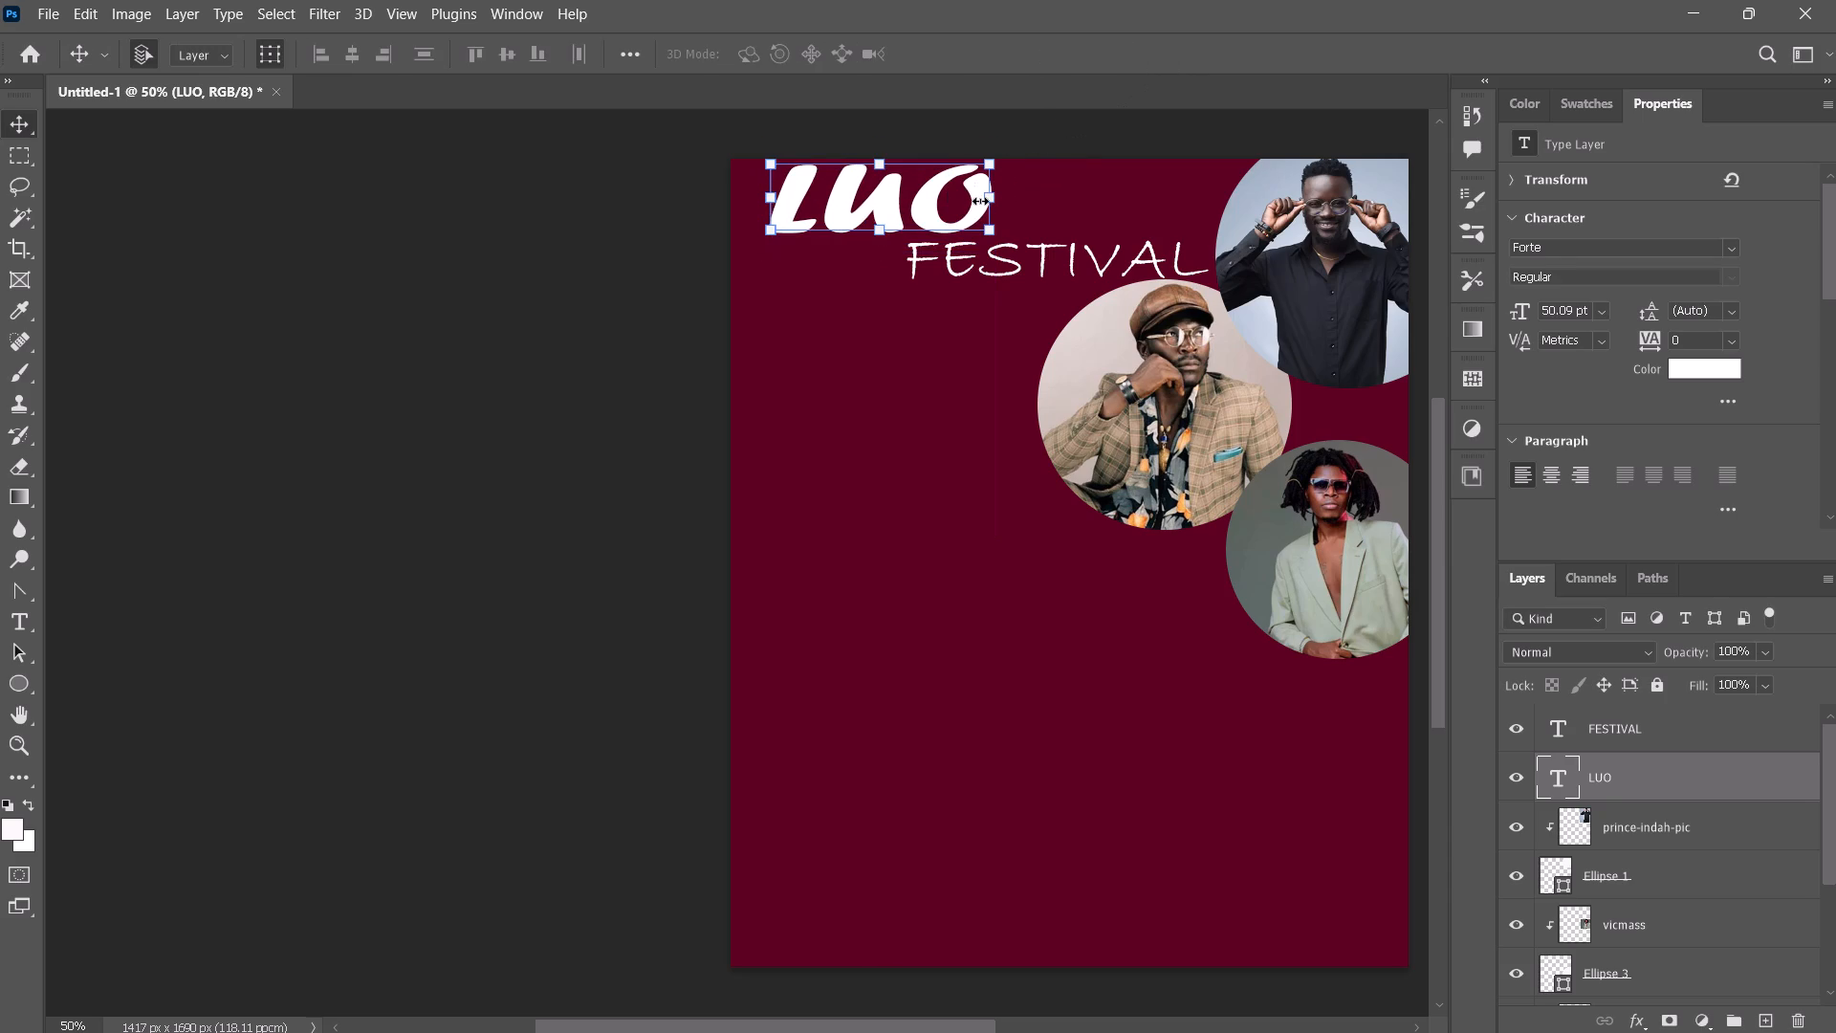
Stretch only LUO's width to about 118%, extending it rightward over FESTIVAL while keeping its height.
{"action": "left_click_drag", "start_coordinate": [993, 200], "coordinate": [1097, 191], "text": "shift"}
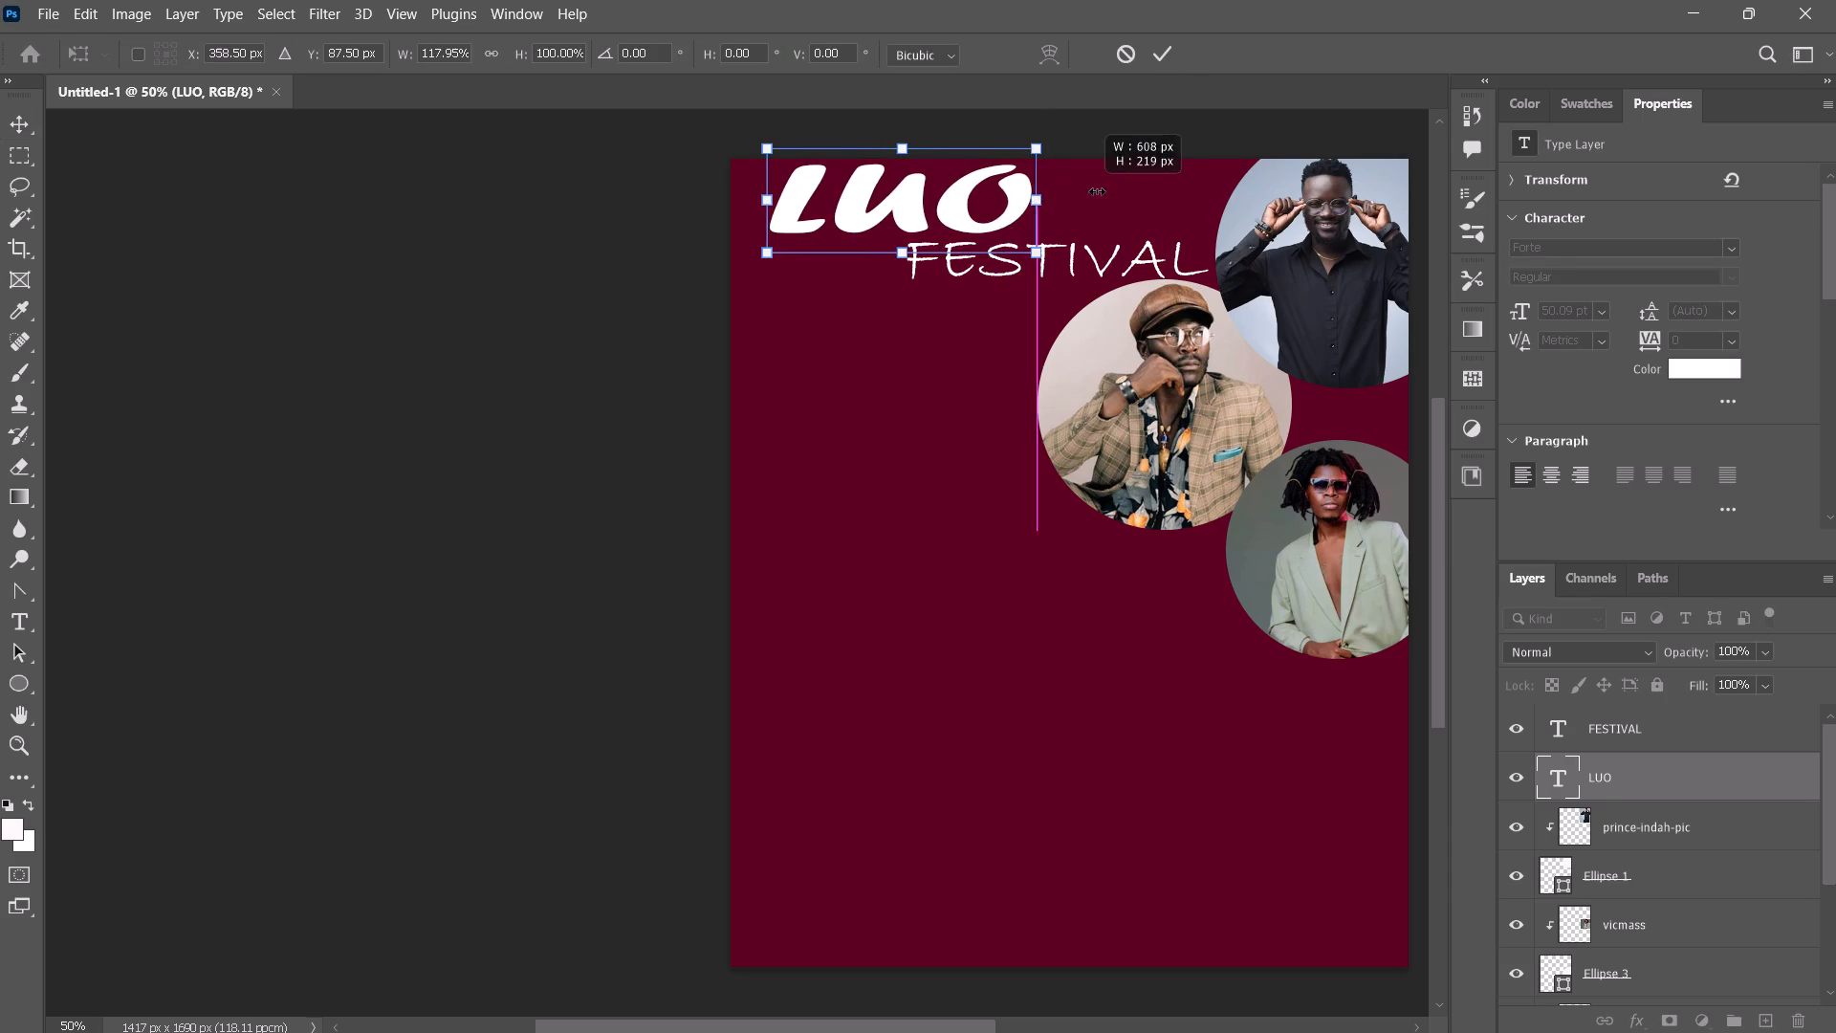
{"action": "left_click_drag", "start_coordinate": [1097, 191], "coordinate": [986, 189], "text": "shift"}
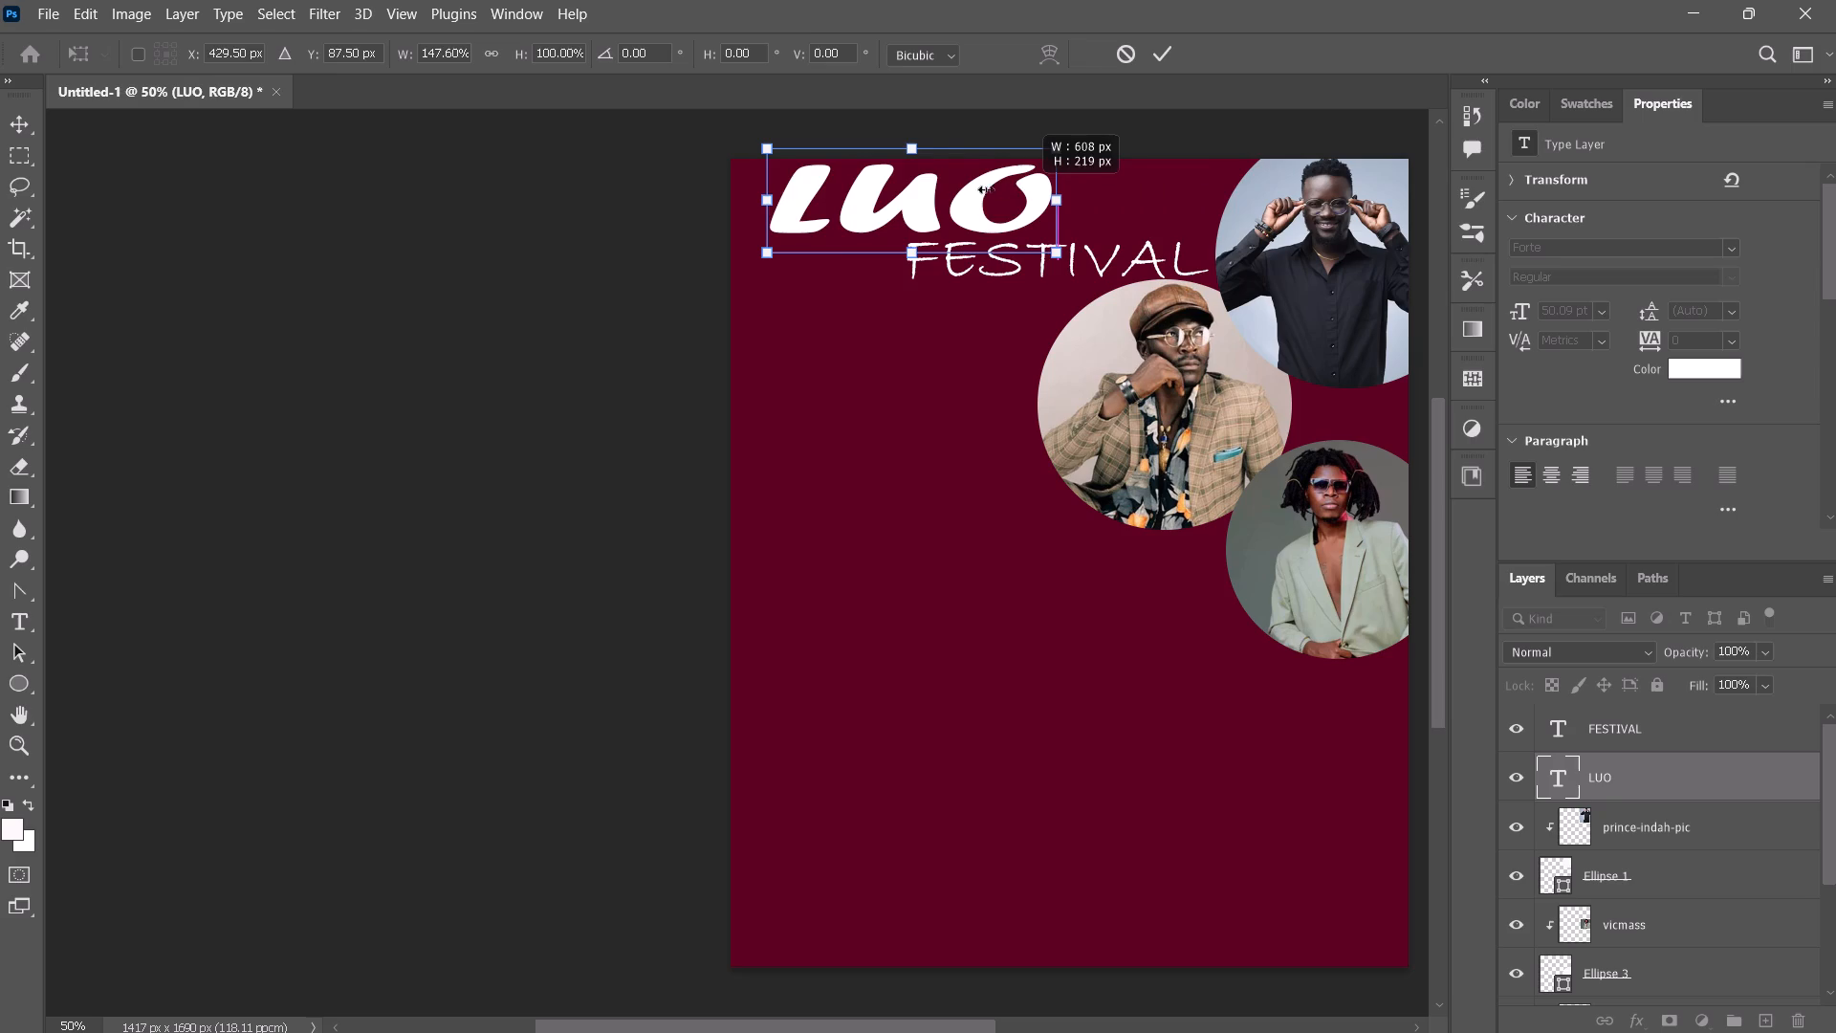
{"action": "left_click_drag", "start_coordinate": [986, 189], "coordinate": [1027, 201], "text": "shift"}
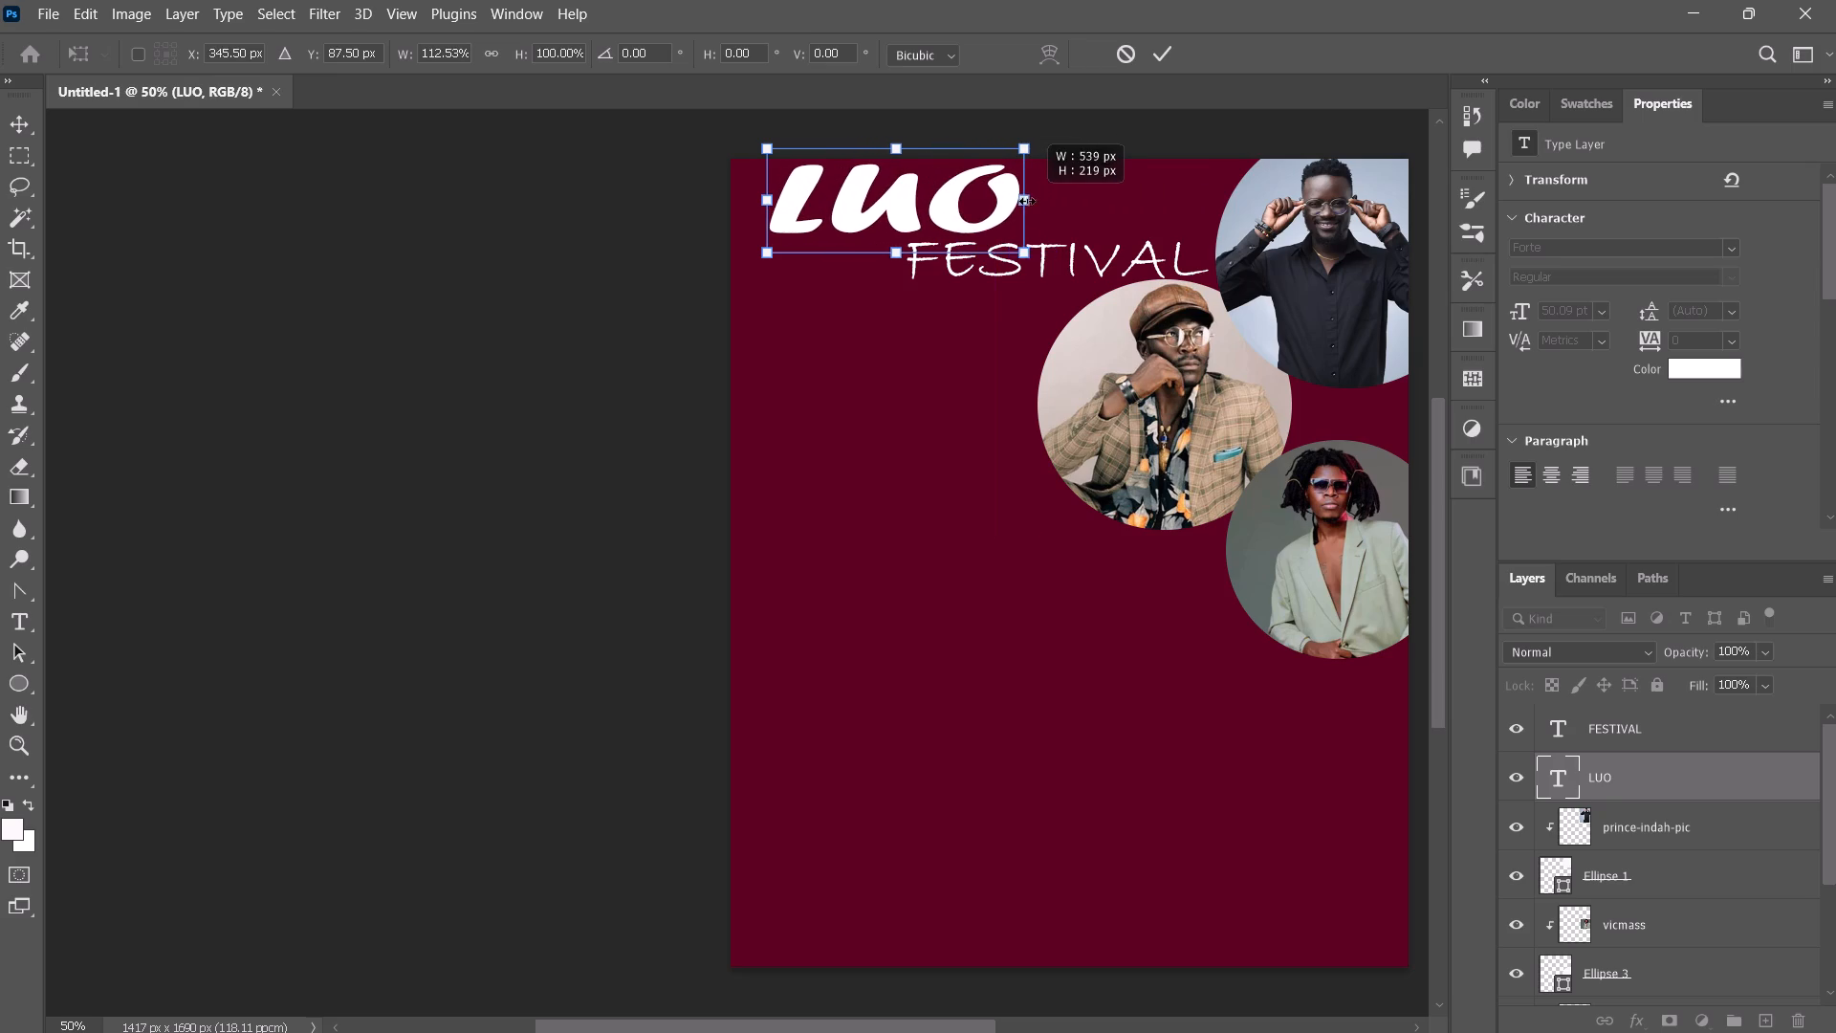
{"action": "left_click_drag", "start_coordinate": [1027, 201], "coordinate": [1025, 201], "text": "shift"}
{"action": "left_click", "coordinate": [1172, 51]}
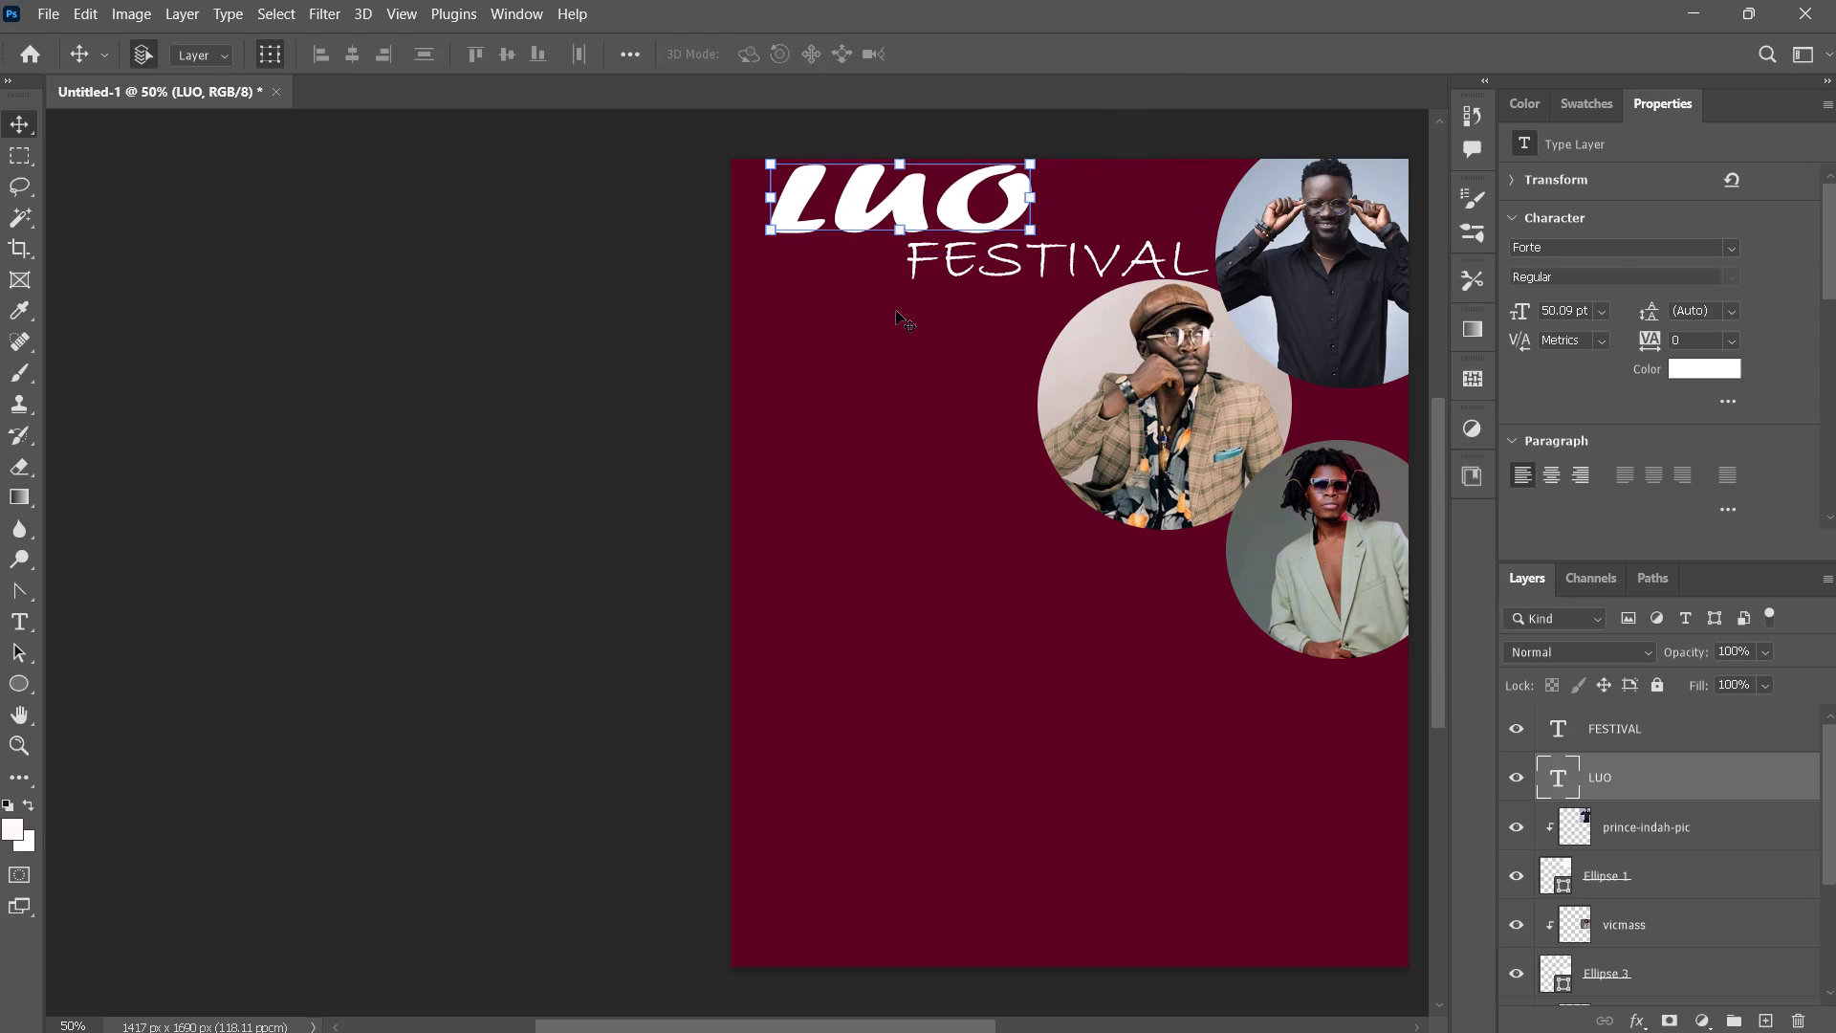
{"action": "left_click", "coordinate": [885, 315]}
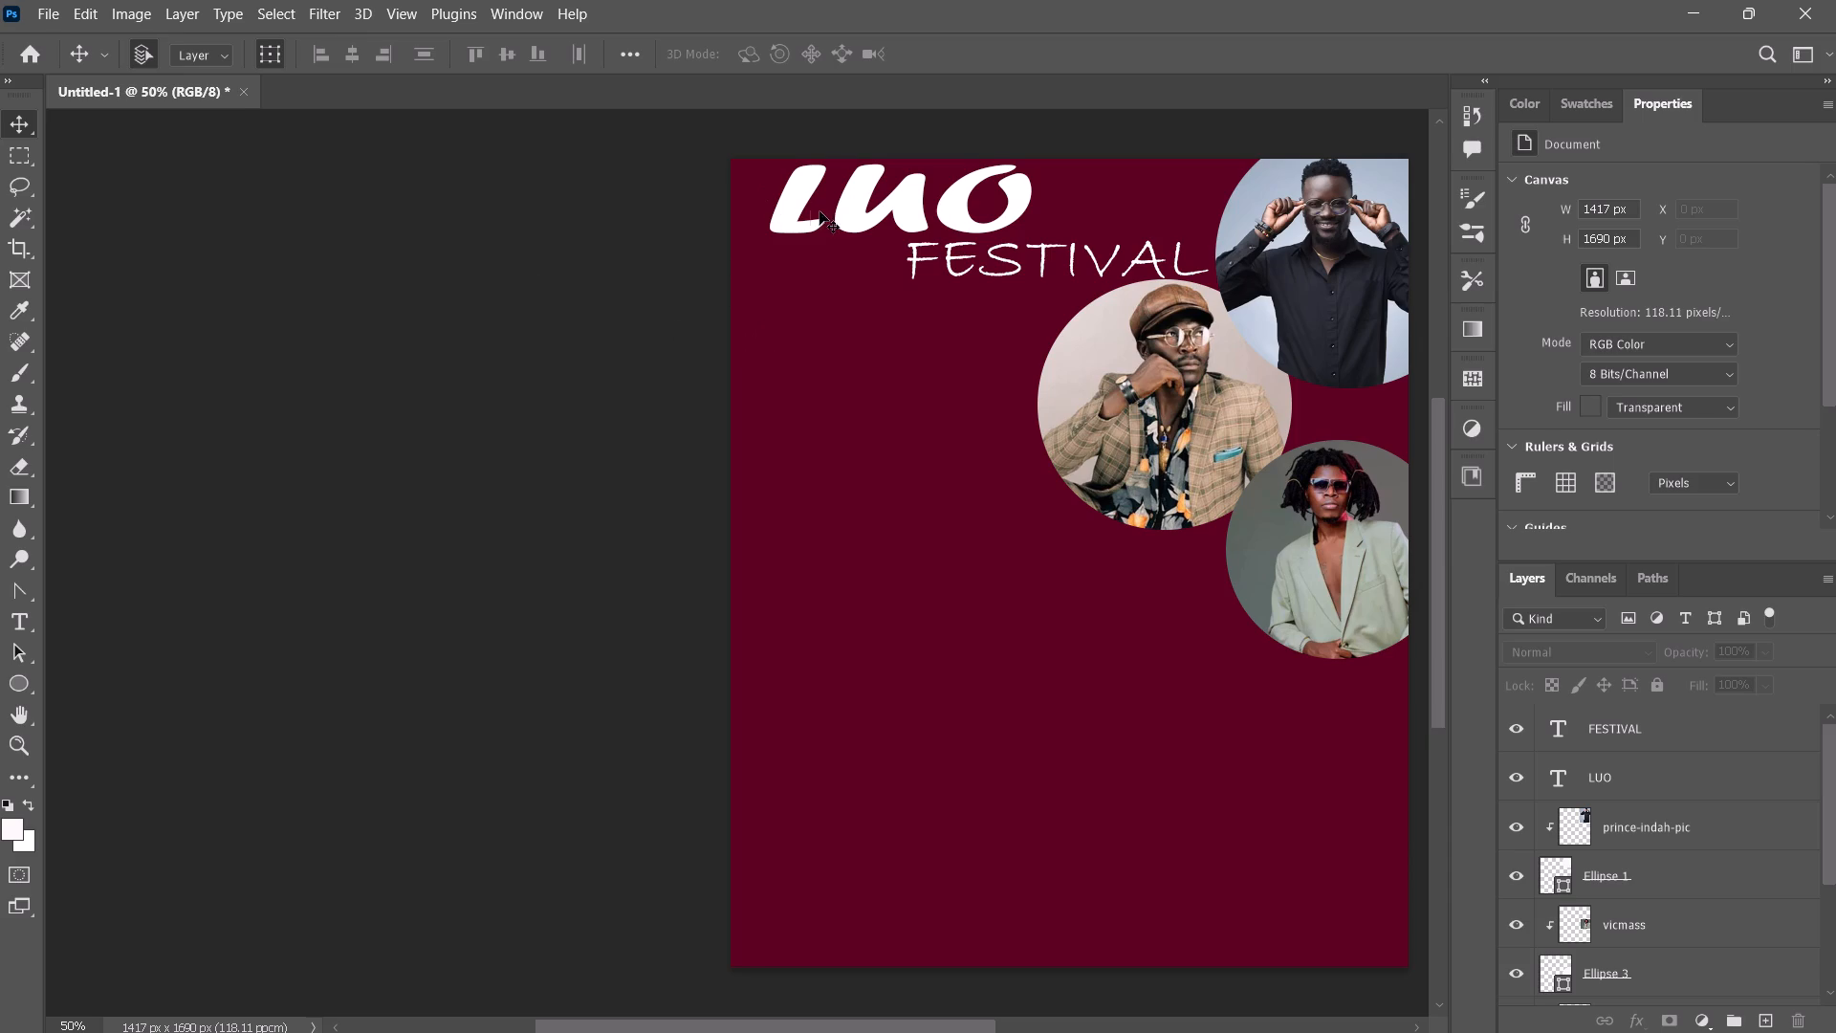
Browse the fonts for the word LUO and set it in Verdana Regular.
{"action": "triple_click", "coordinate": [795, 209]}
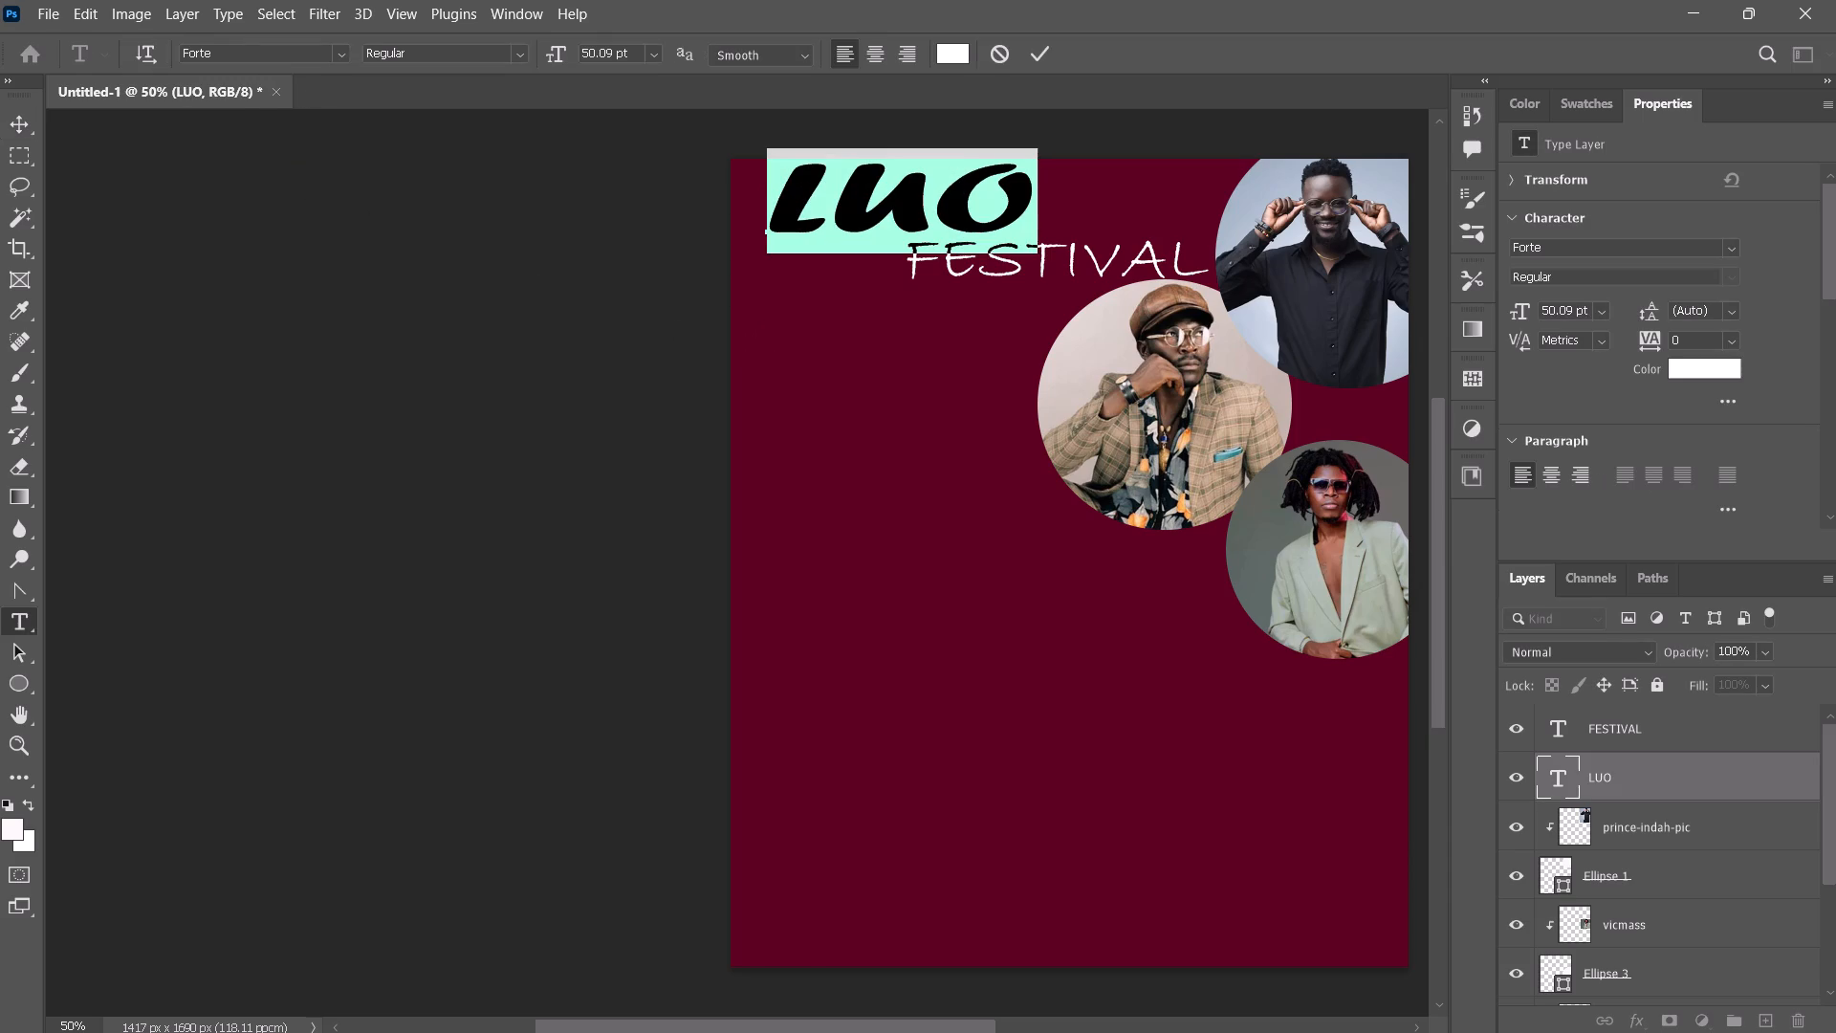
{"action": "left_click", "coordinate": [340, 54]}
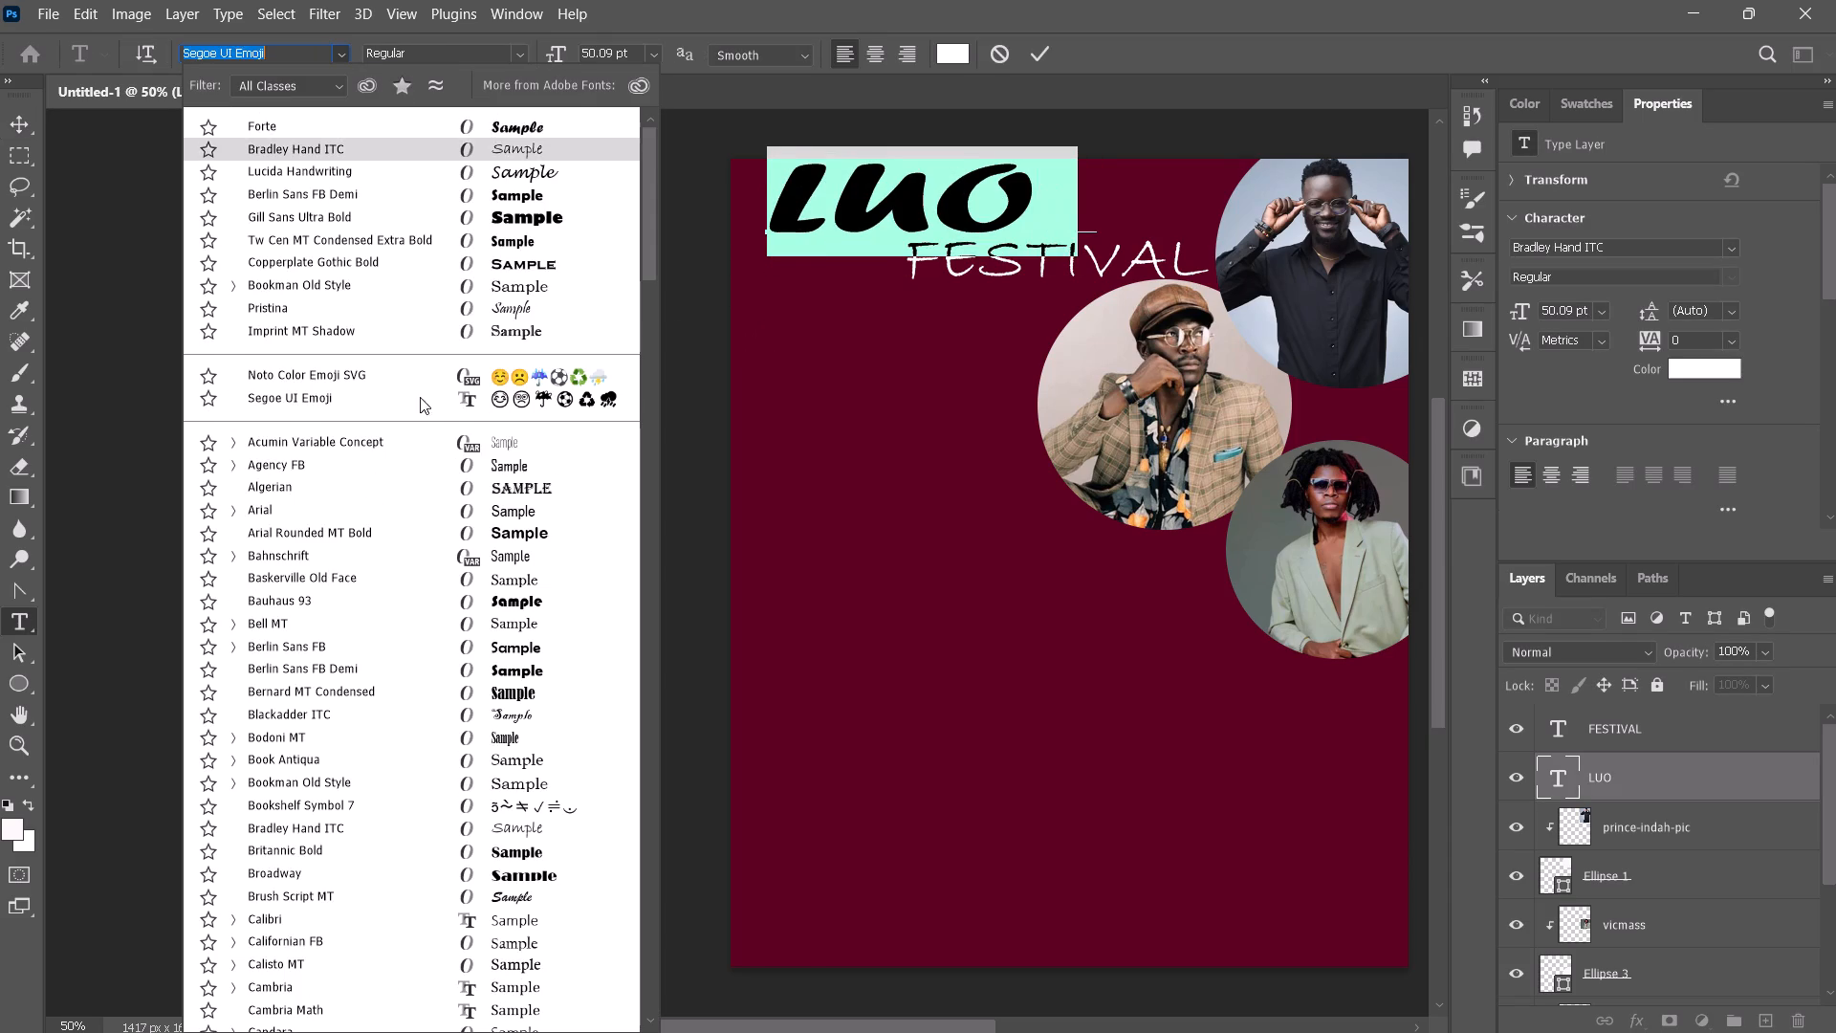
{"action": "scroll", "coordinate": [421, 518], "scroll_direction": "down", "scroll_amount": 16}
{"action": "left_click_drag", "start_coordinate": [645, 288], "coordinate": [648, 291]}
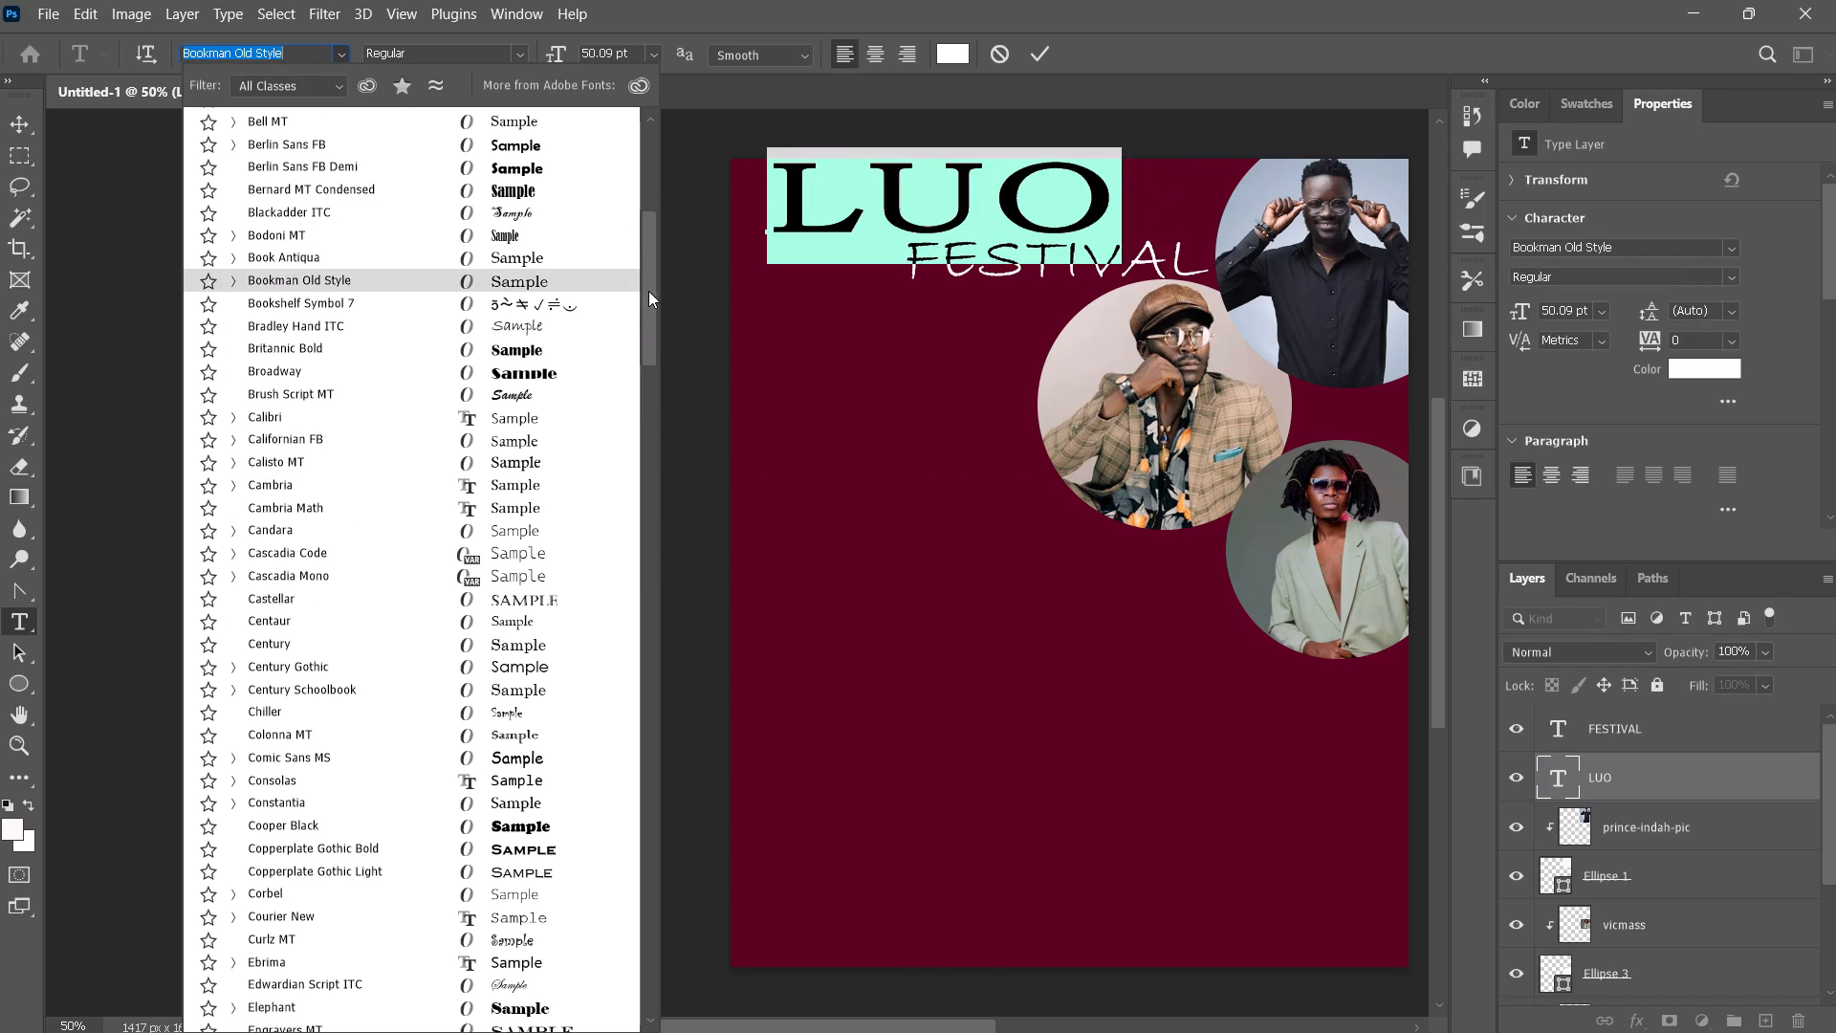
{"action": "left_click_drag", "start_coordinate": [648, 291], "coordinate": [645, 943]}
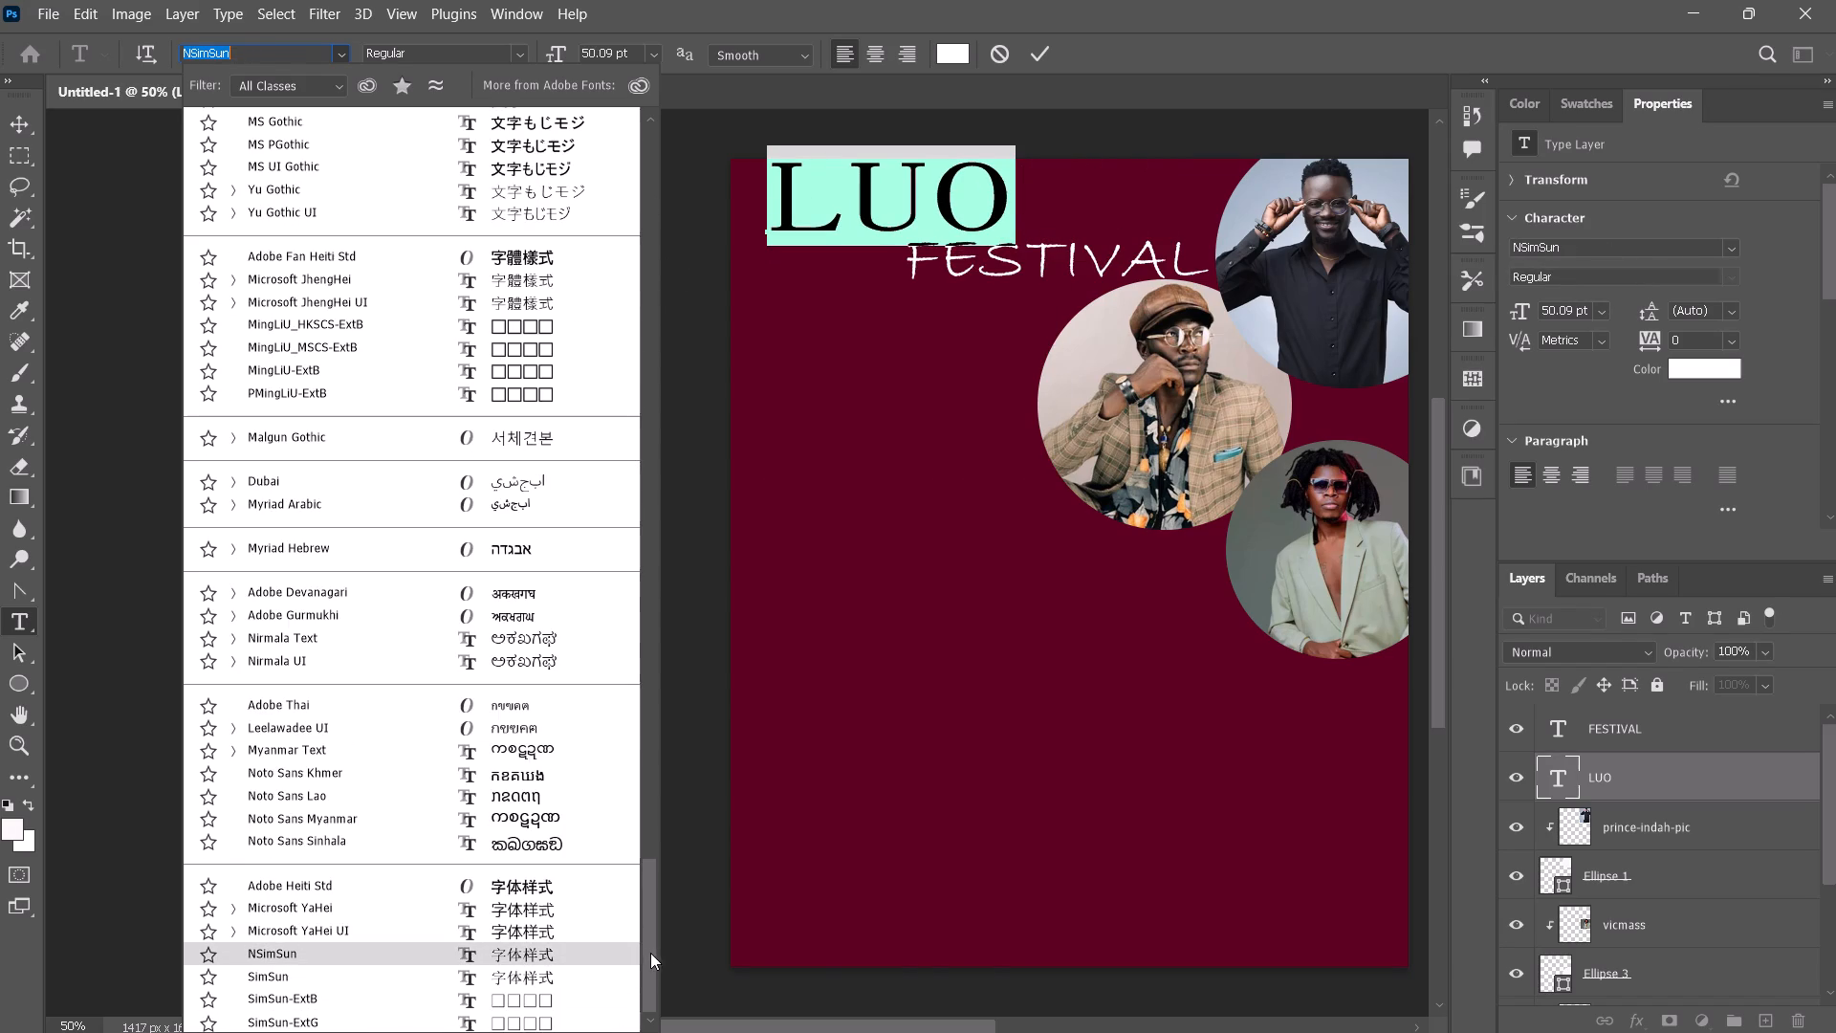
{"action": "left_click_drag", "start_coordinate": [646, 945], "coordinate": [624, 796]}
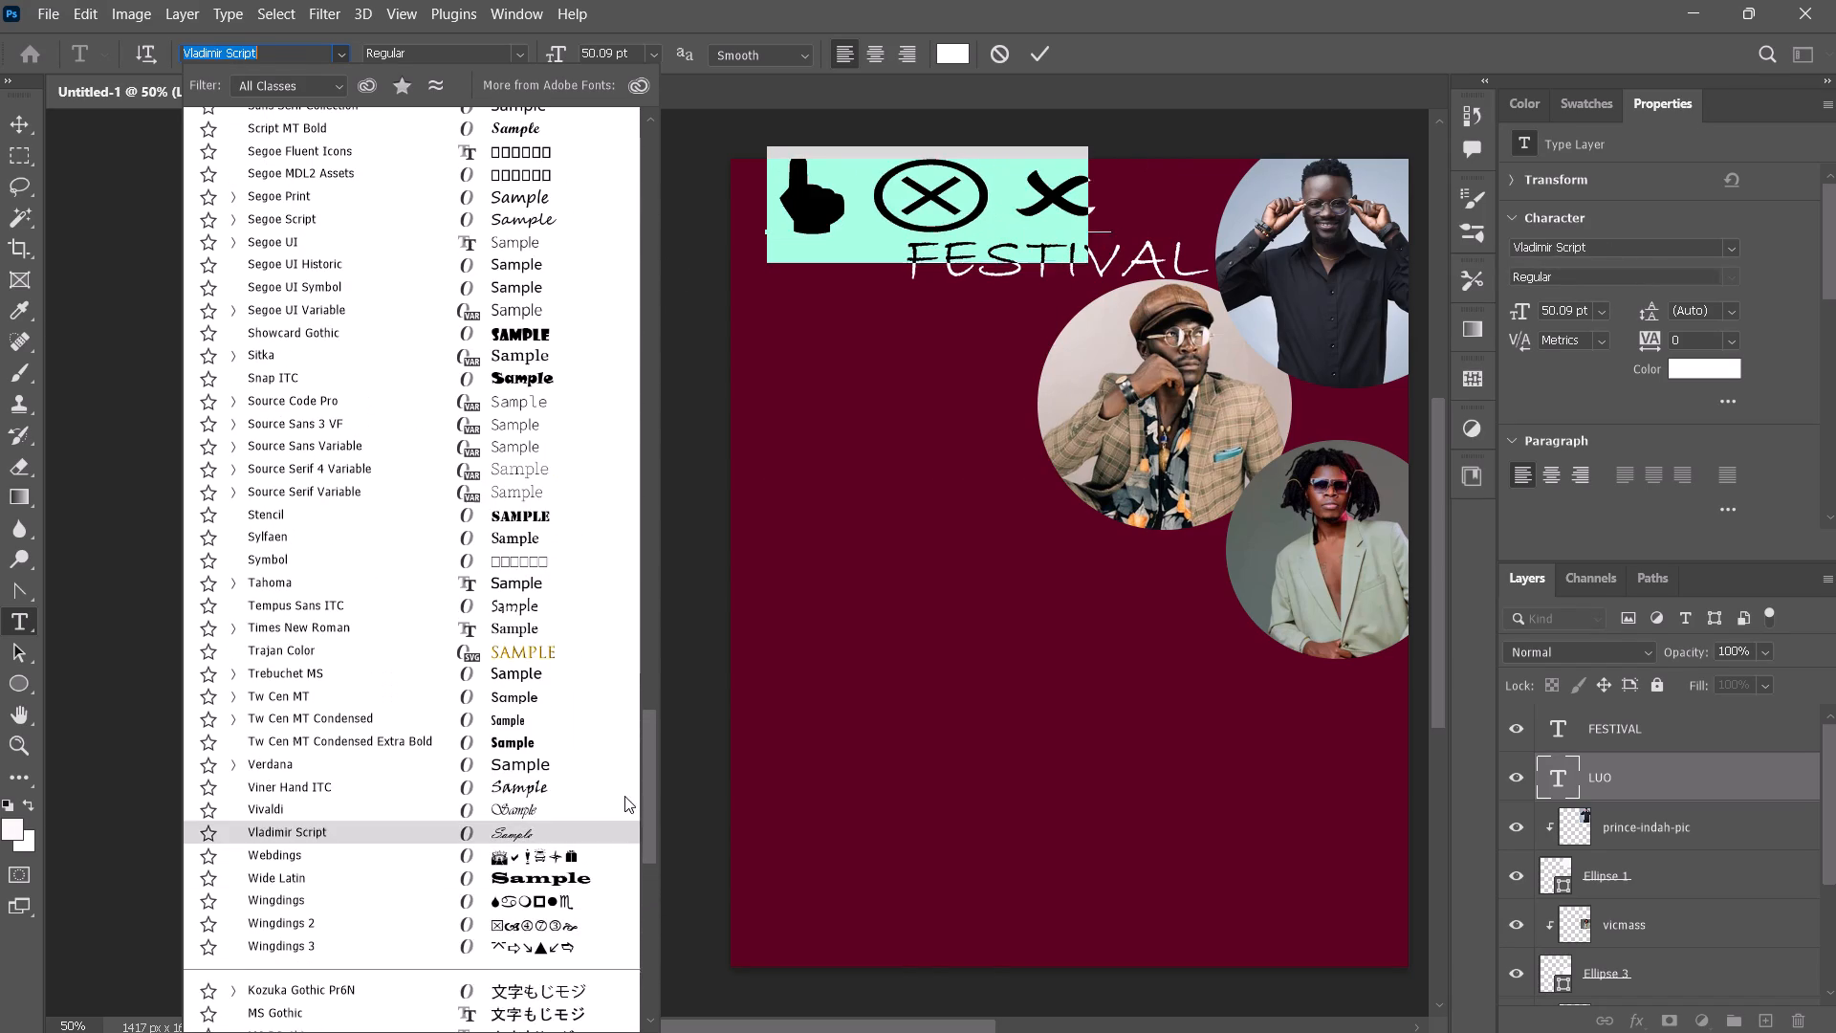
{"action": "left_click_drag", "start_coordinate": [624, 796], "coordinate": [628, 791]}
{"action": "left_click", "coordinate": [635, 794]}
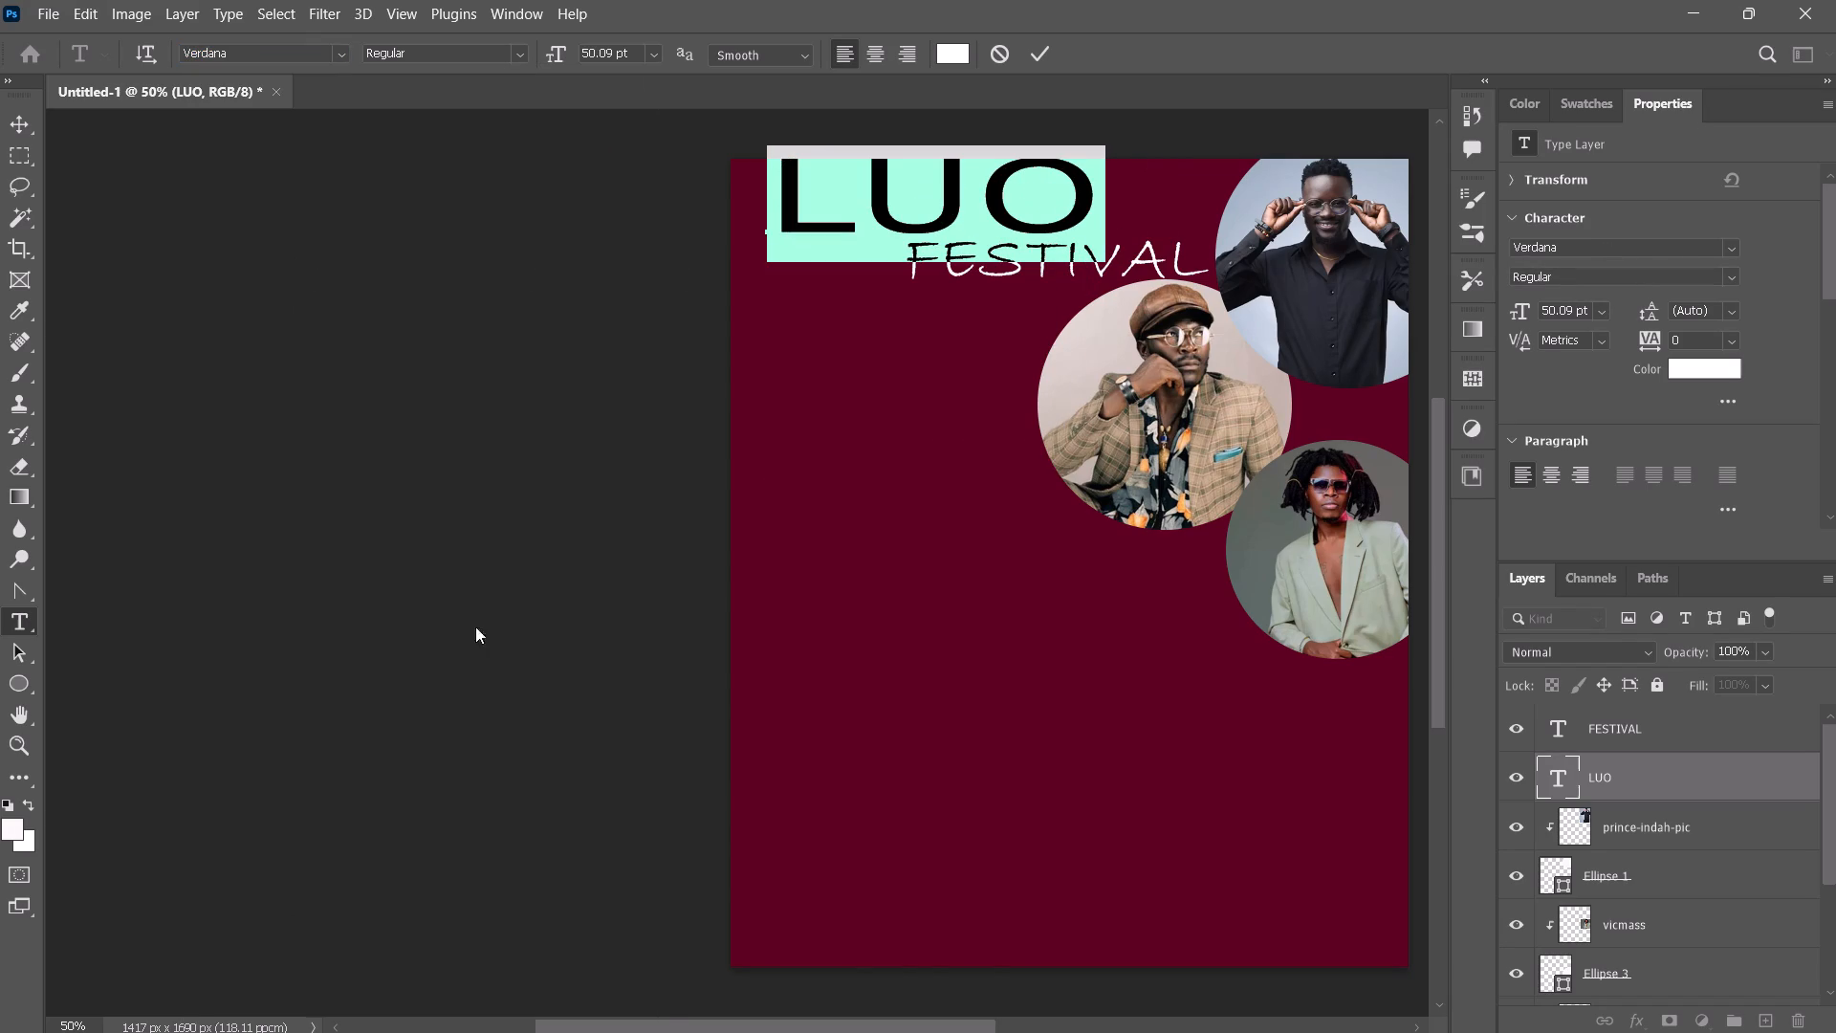
Change the font of the word LUO to Papyrus Regular, keeping its size at 50.09 pt.
{"action": "left_click", "coordinate": [344, 48]}
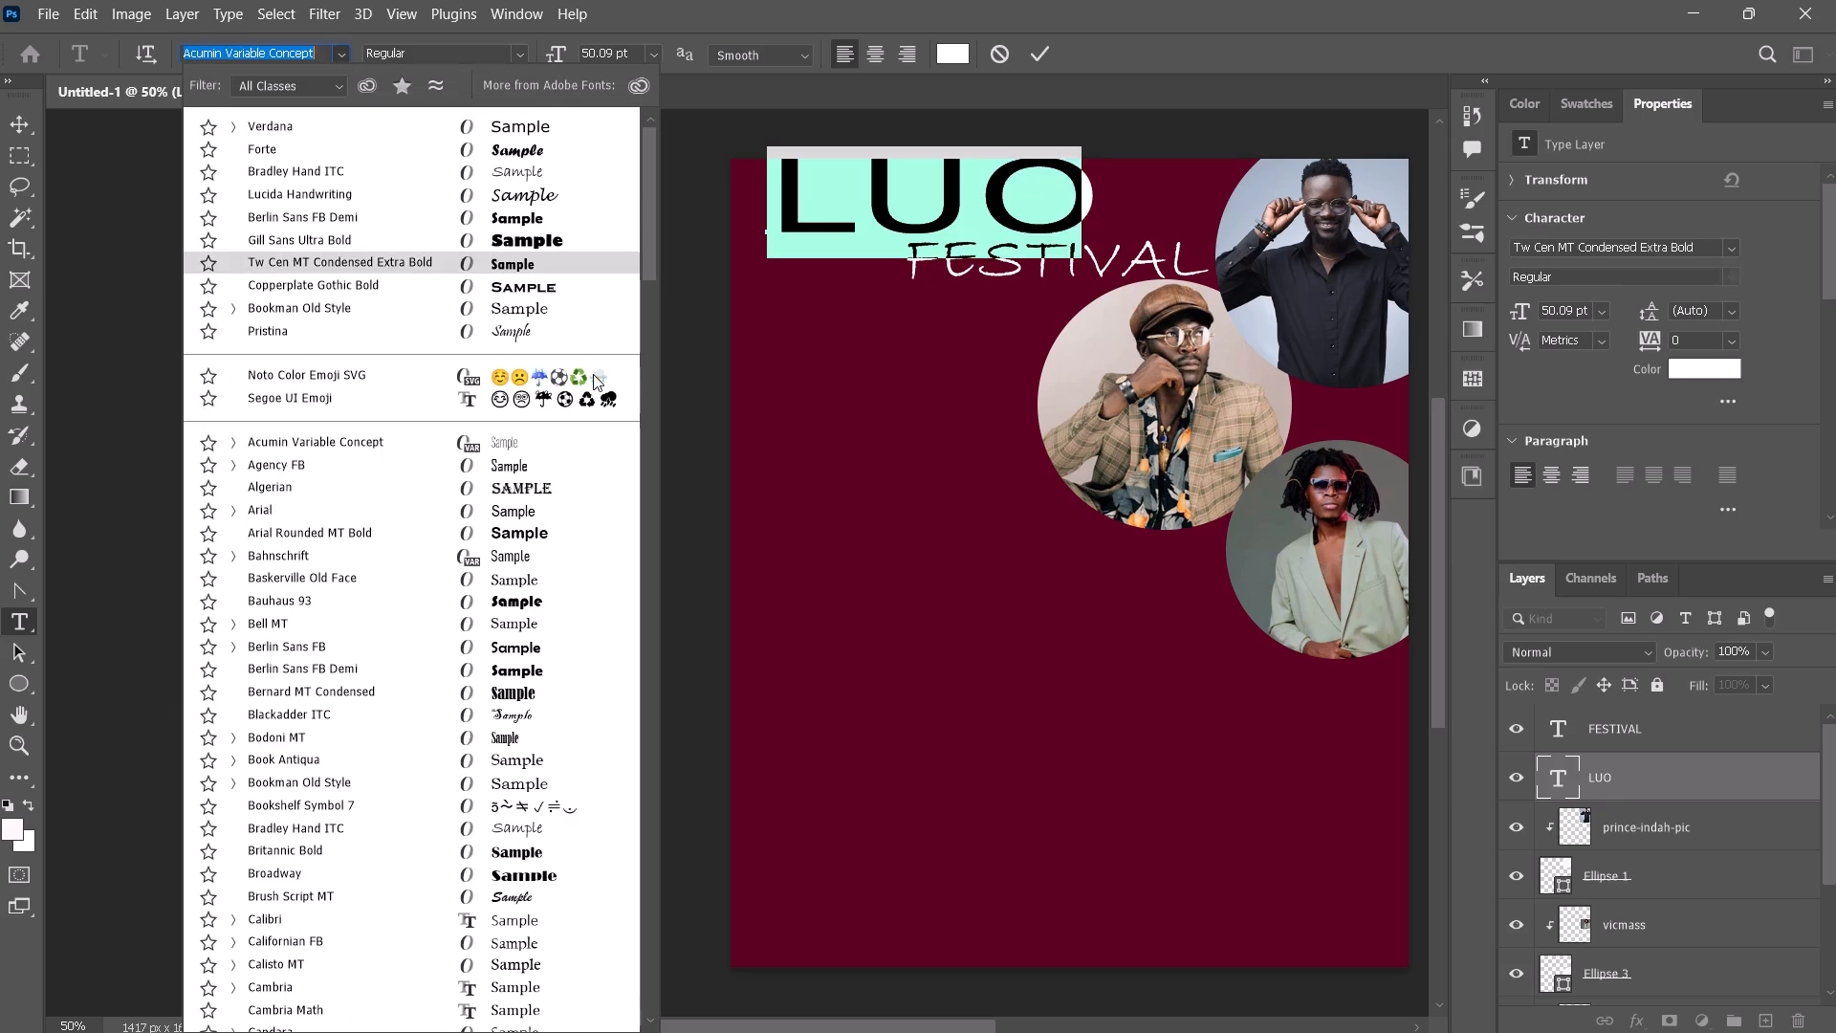
{"action": "left_click_drag", "start_coordinate": [649, 253], "coordinate": [585, 1001]}
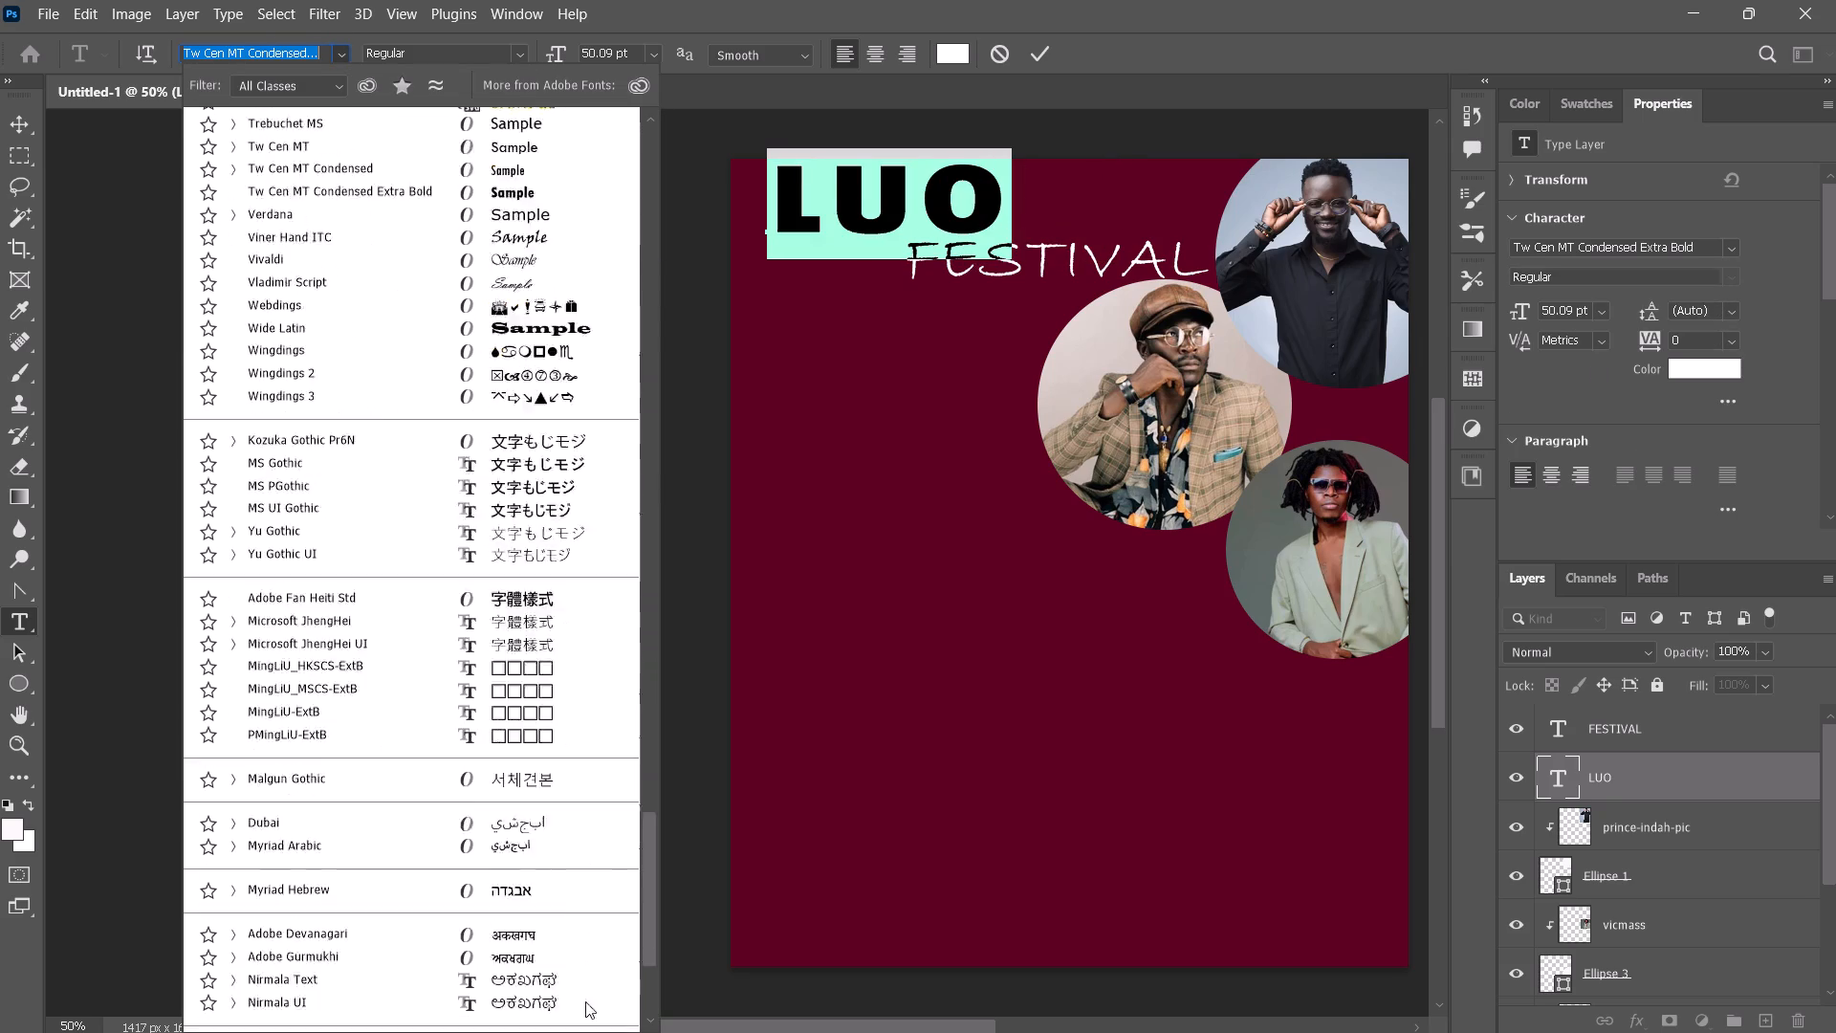
{"action": "left_click_drag", "start_coordinate": [585, 1001], "coordinate": [670, 845]}
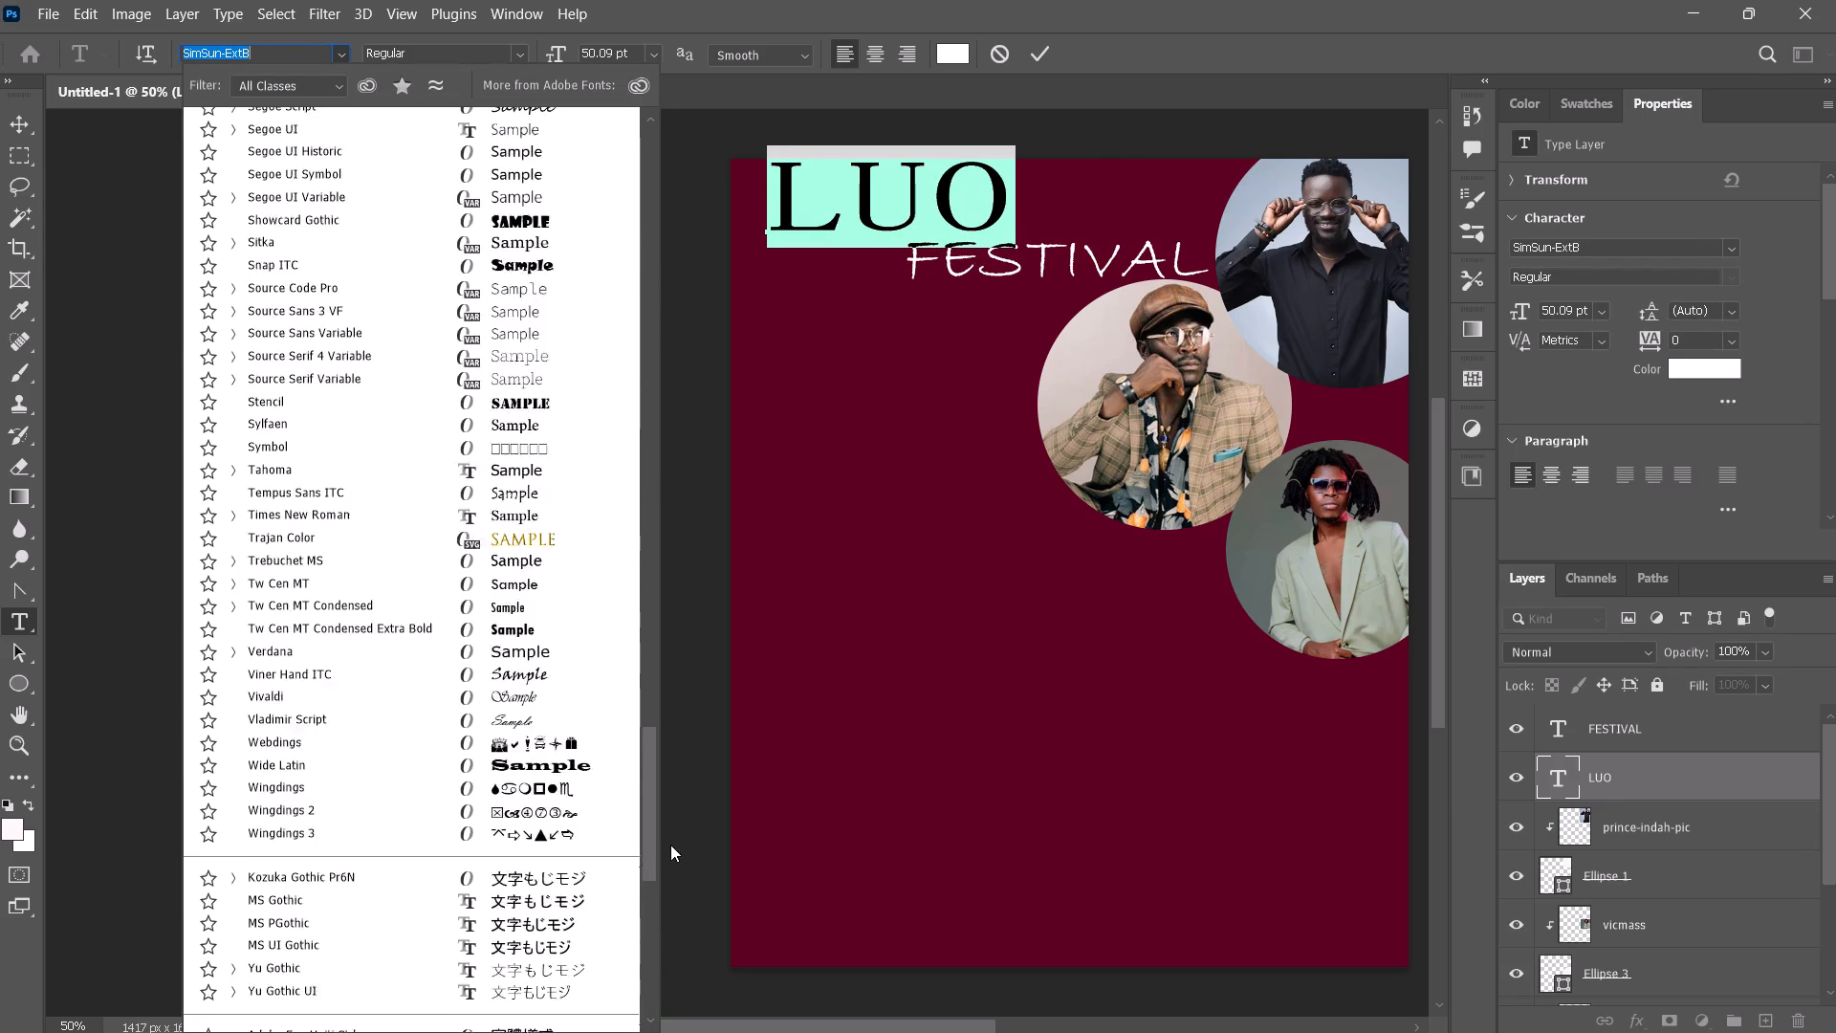
{"action": "left_click_drag", "start_coordinate": [670, 845], "coordinate": [553, 626]}
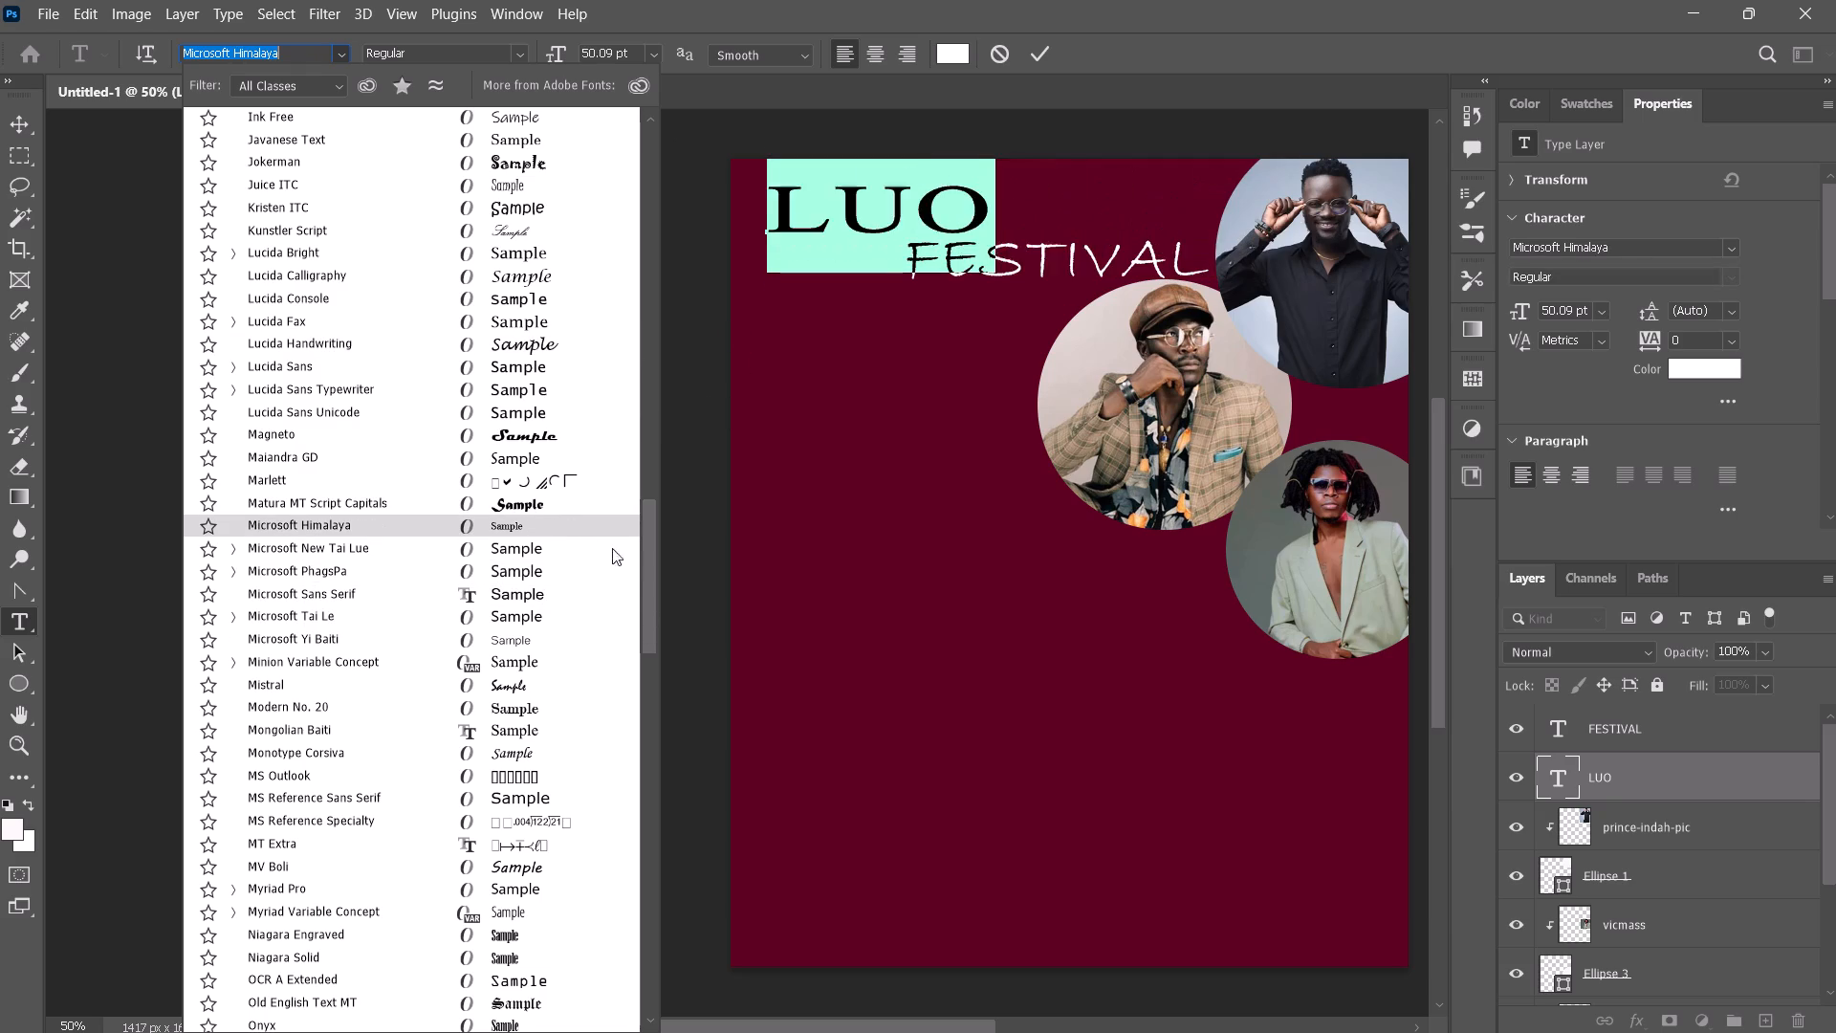
{"action": "left_click_drag", "start_coordinate": [652, 577], "coordinate": [658, 620]}
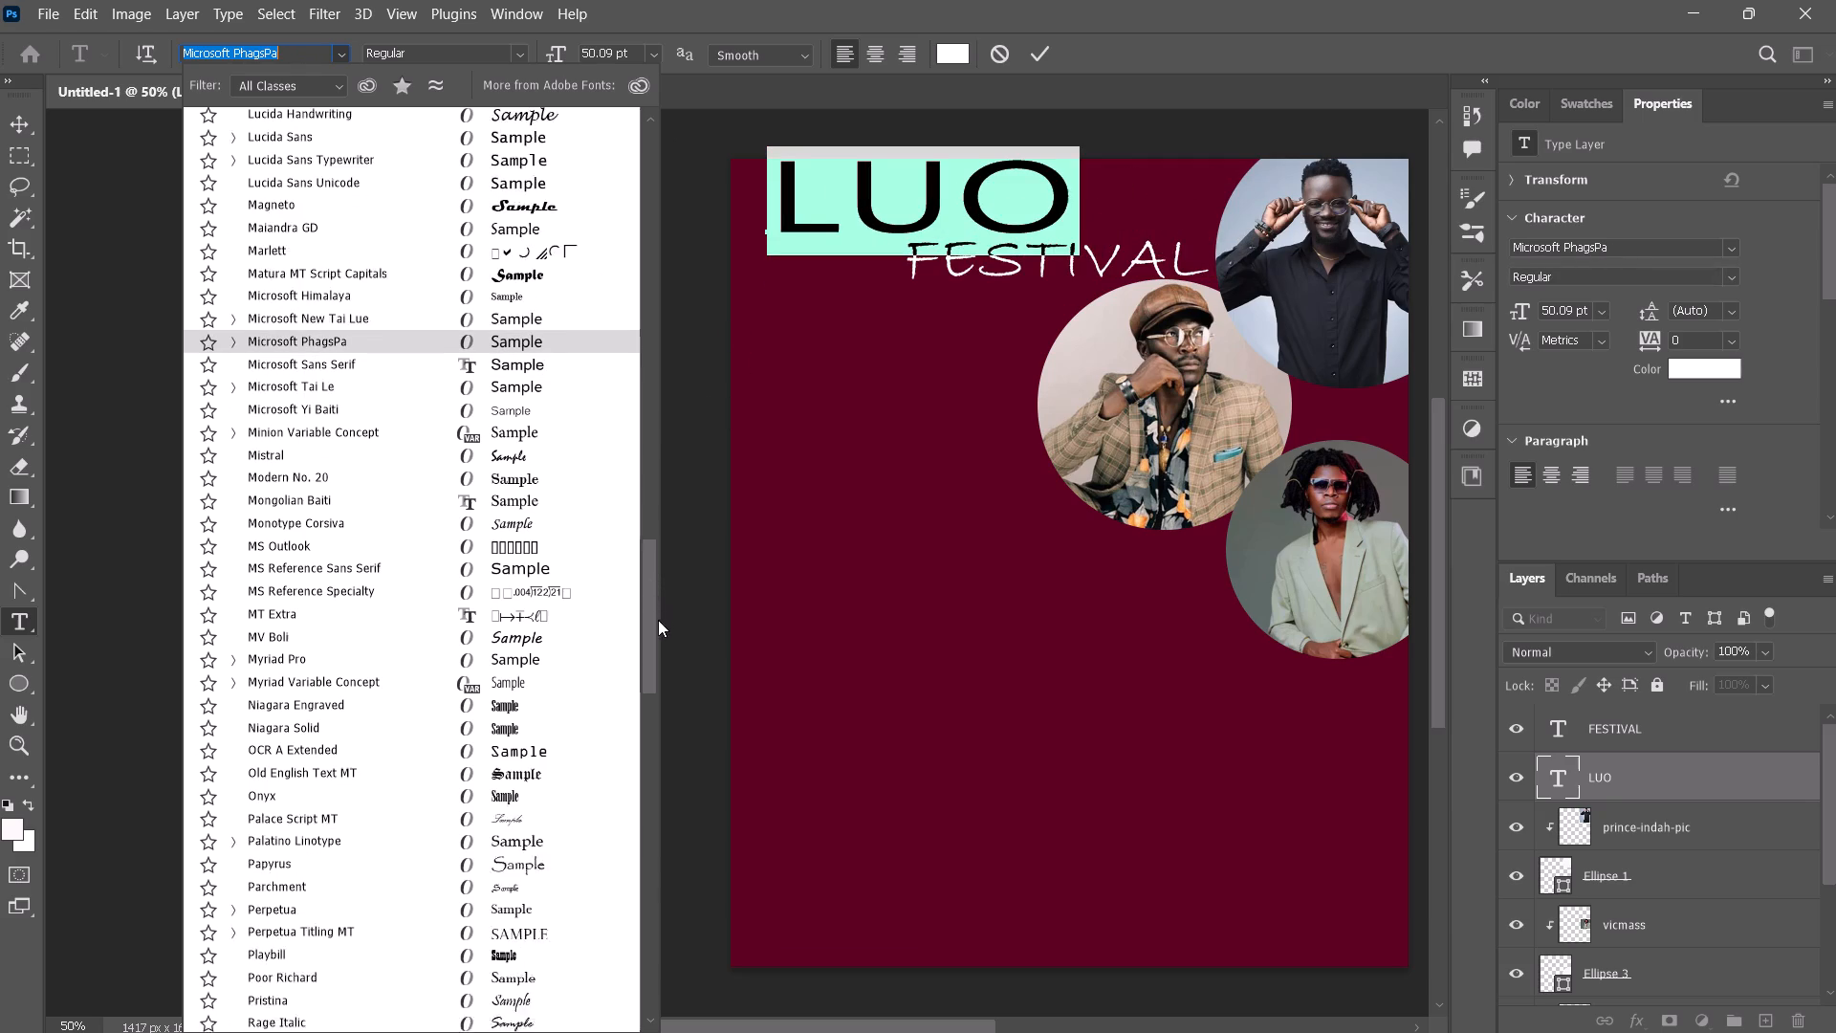
{"action": "left_click_drag", "start_coordinate": [658, 620], "coordinate": [680, 646]}
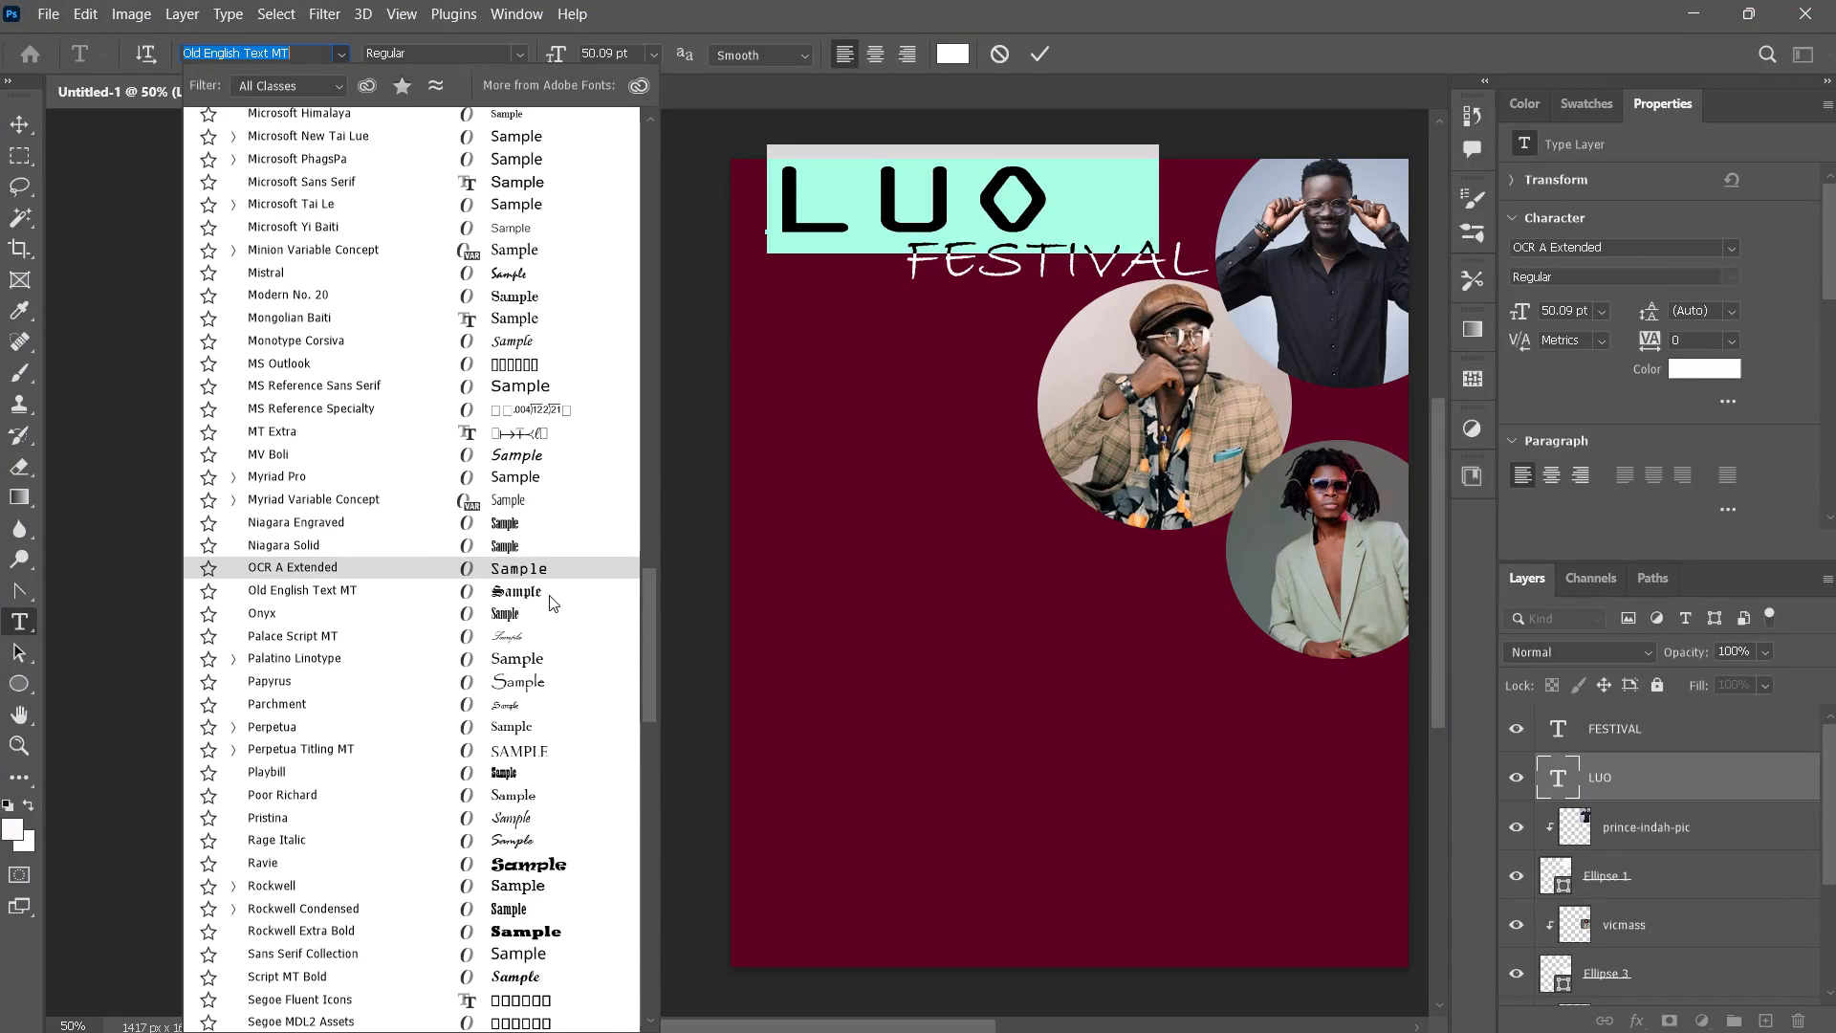
{"action": "left_click", "coordinate": [558, 676]}
{"action": "left_click", "coordinate": [1023, 61]}
{"action": "left_click", "coordinate": [1032, 61]}
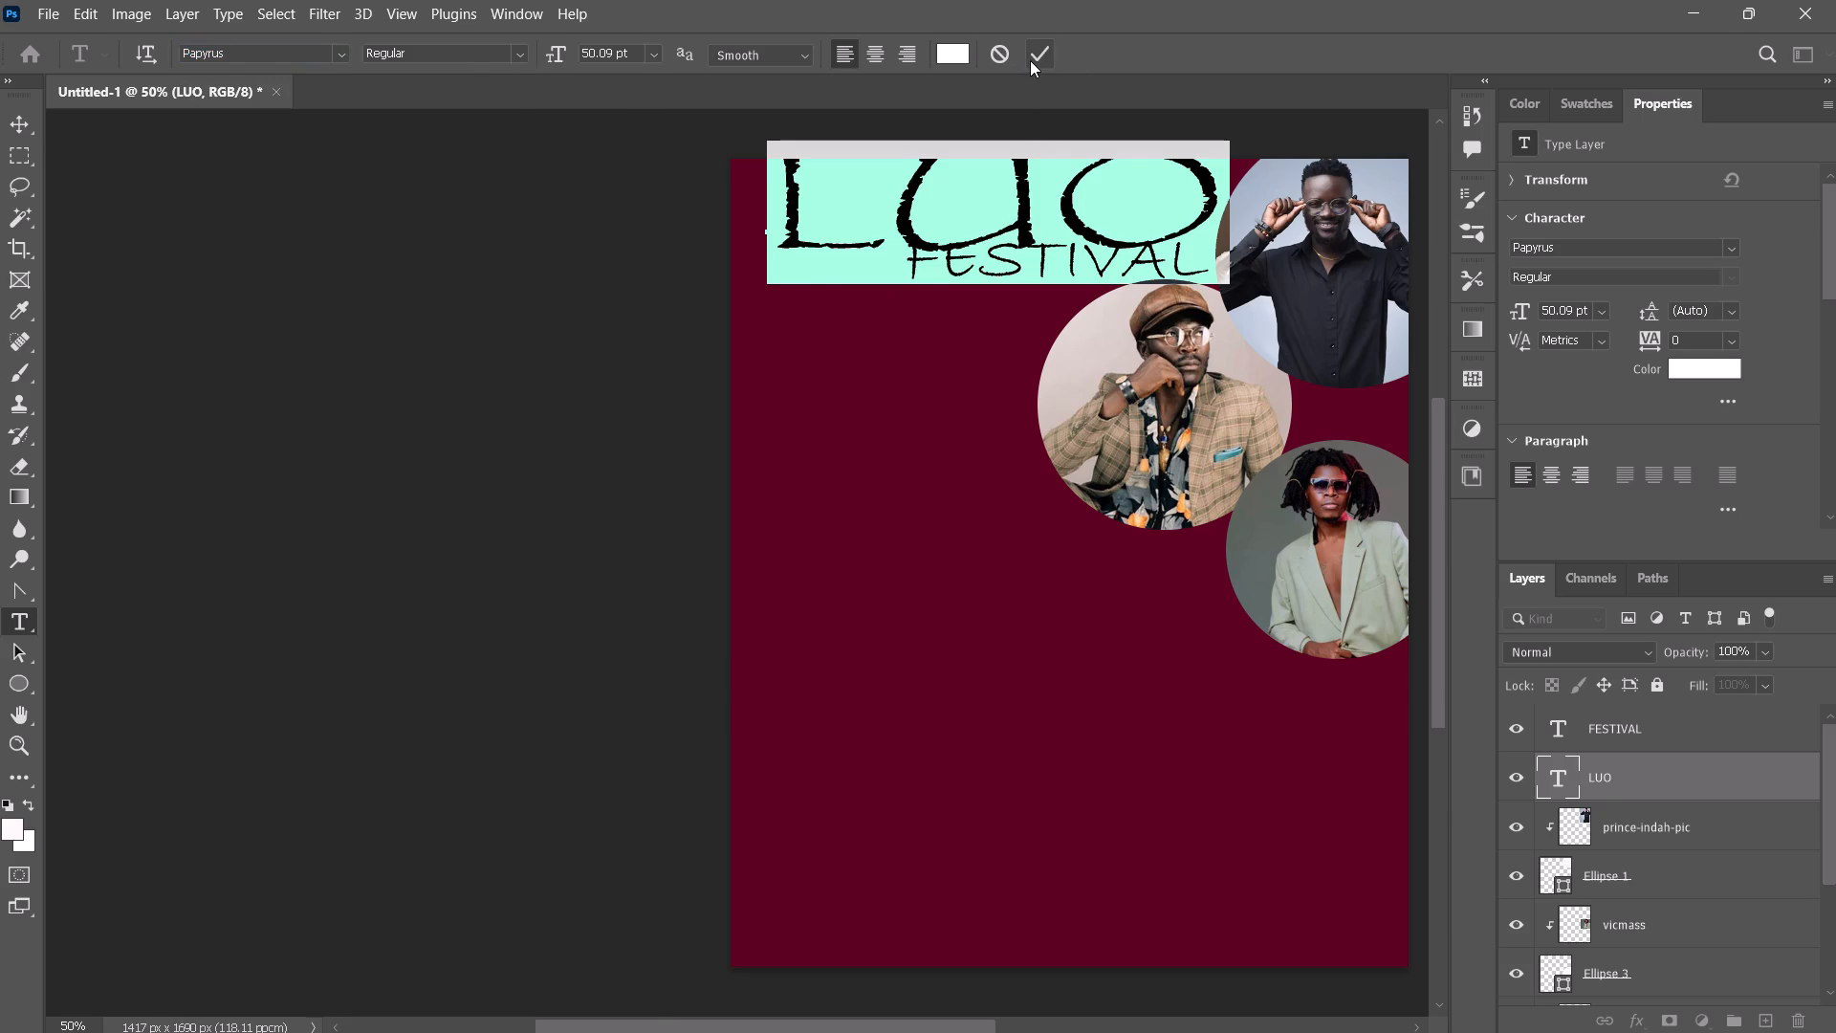
Shift LUO left and slightly down, and scale it down proportionally to about 58.4%, about 29.23 pt.
{"action": "left_click_drag", "start_coordinate": [1210, 203], "coordinate": [1165, 198]}
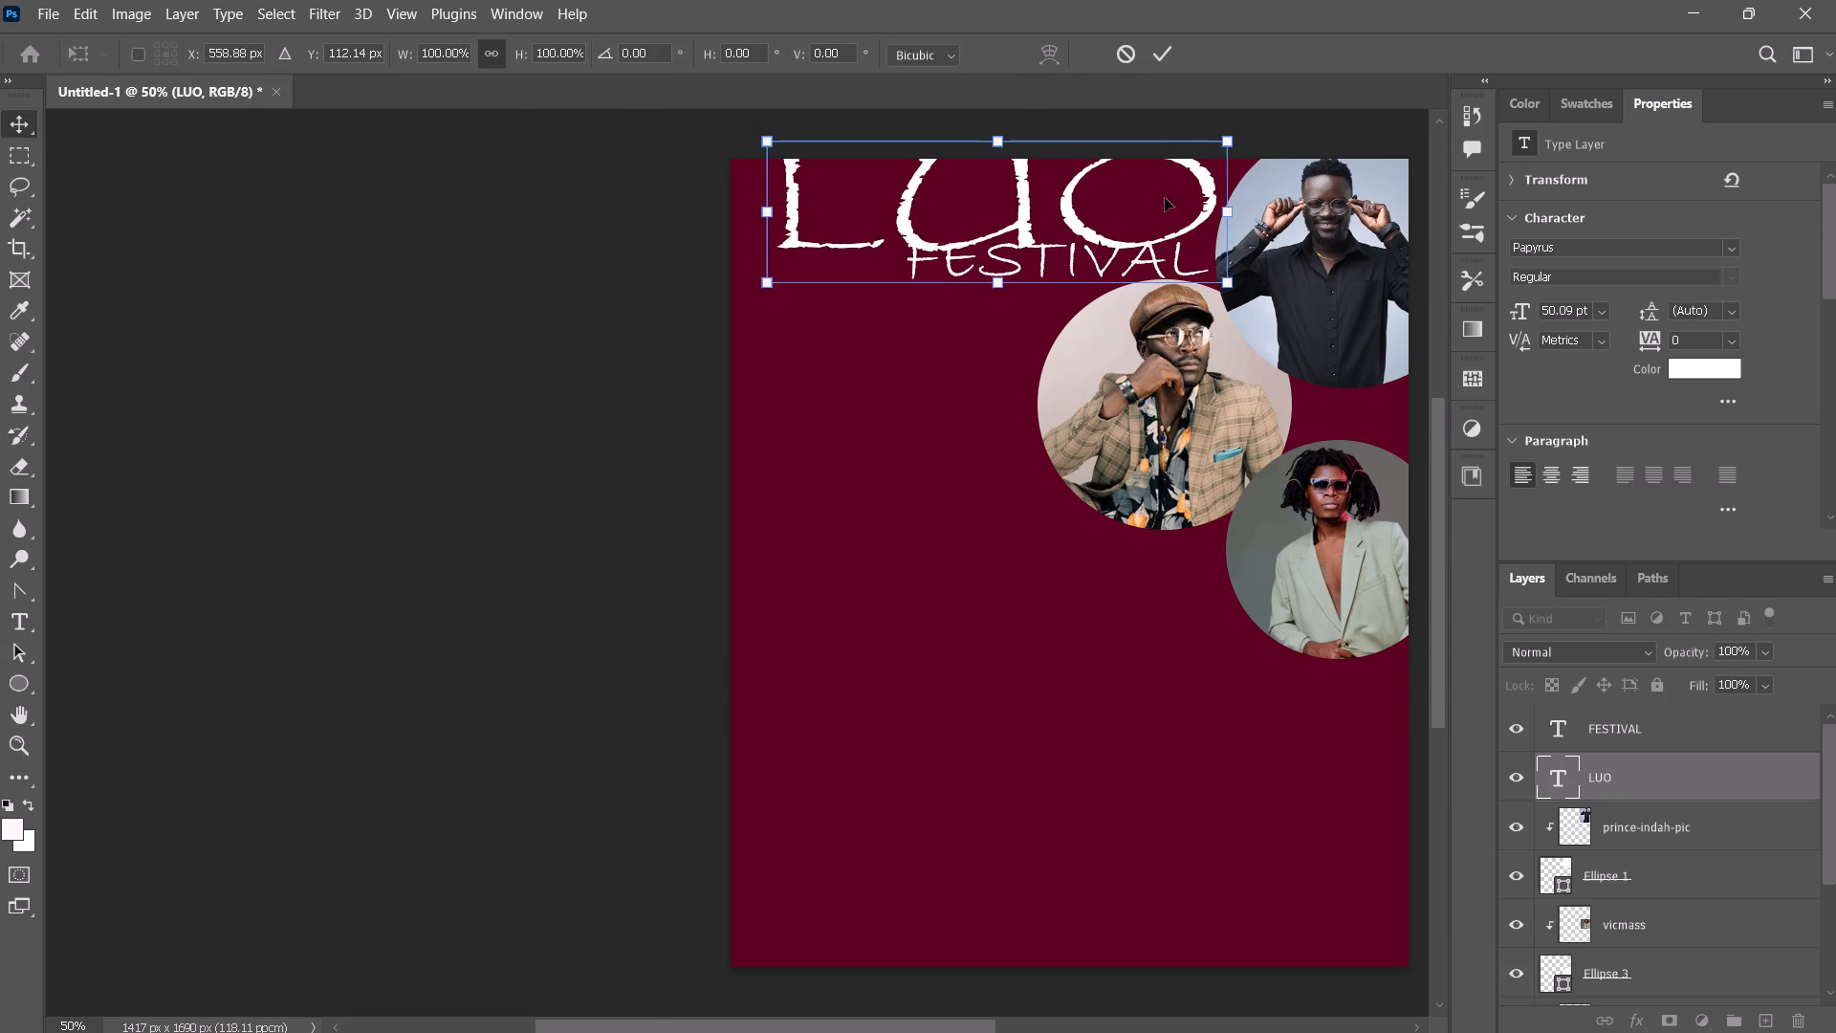
{"action": "left_click_drag", "start_coordinate": [1165, 198], "coordinate": [1103, 218]}
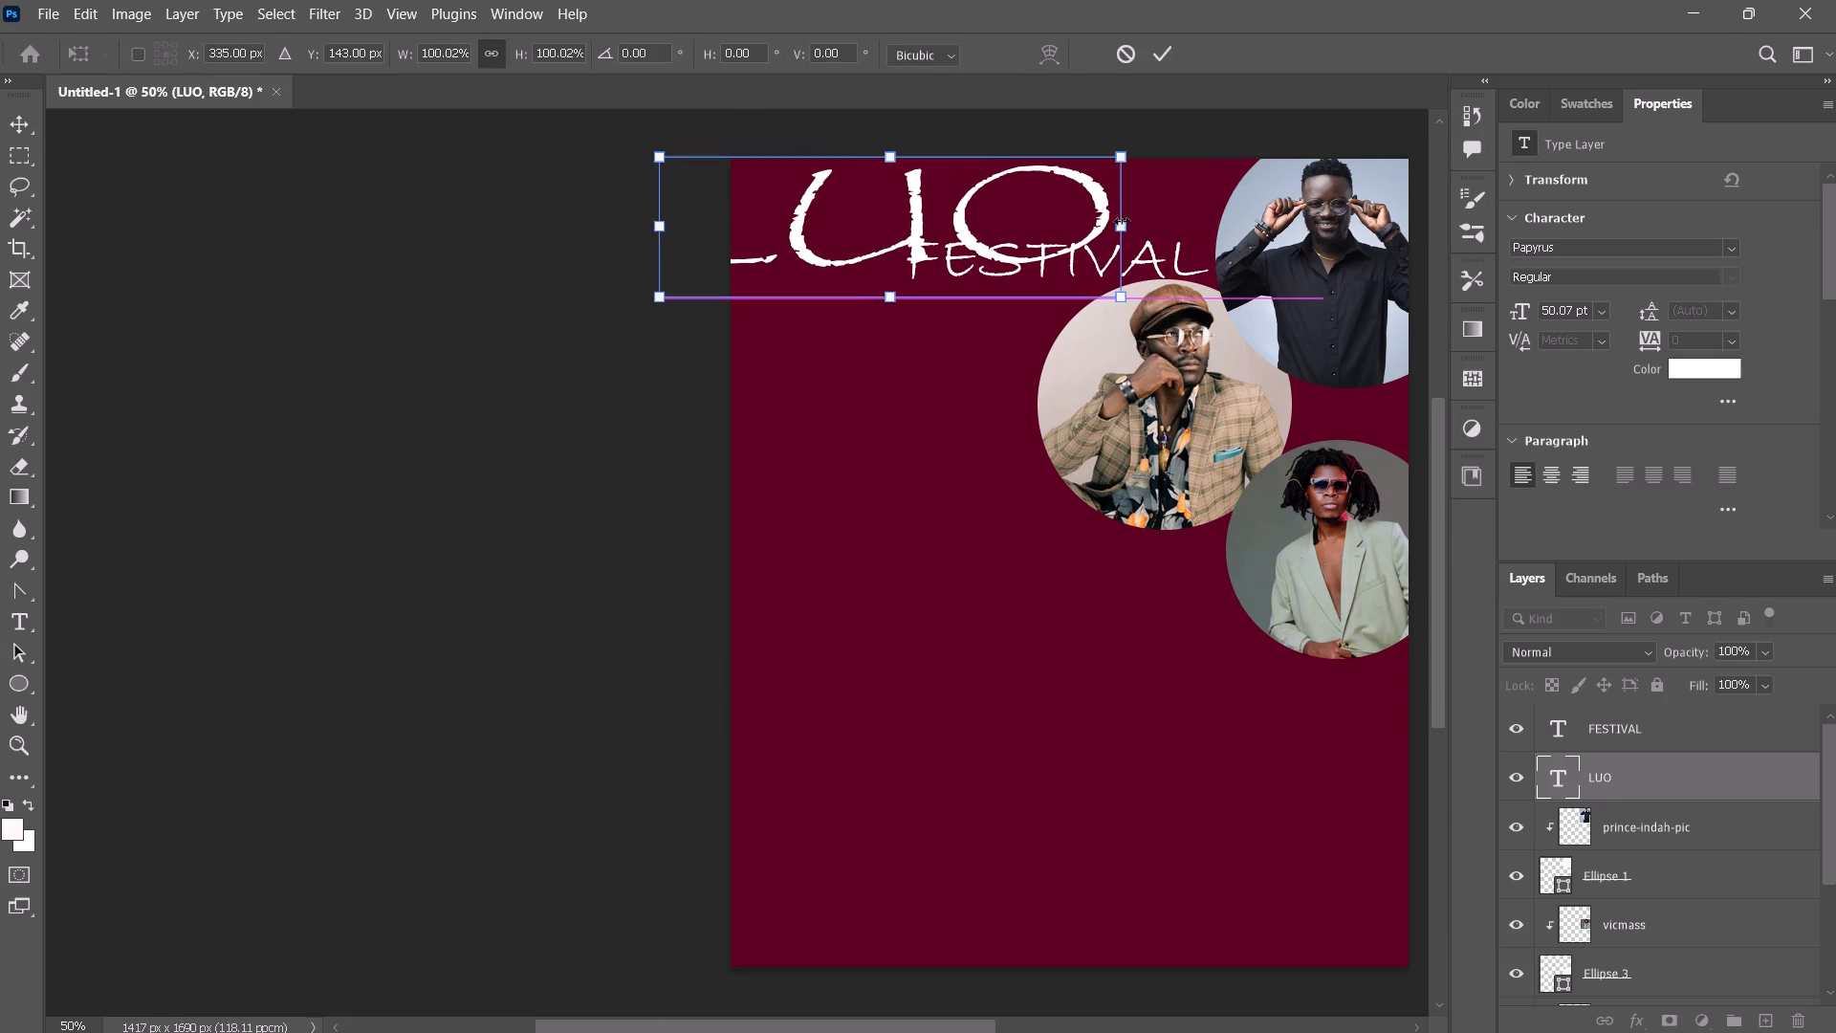
{"action": "left_click_drag", "start_coordinate": [1120, 222], "coordinate": [929, 213]}
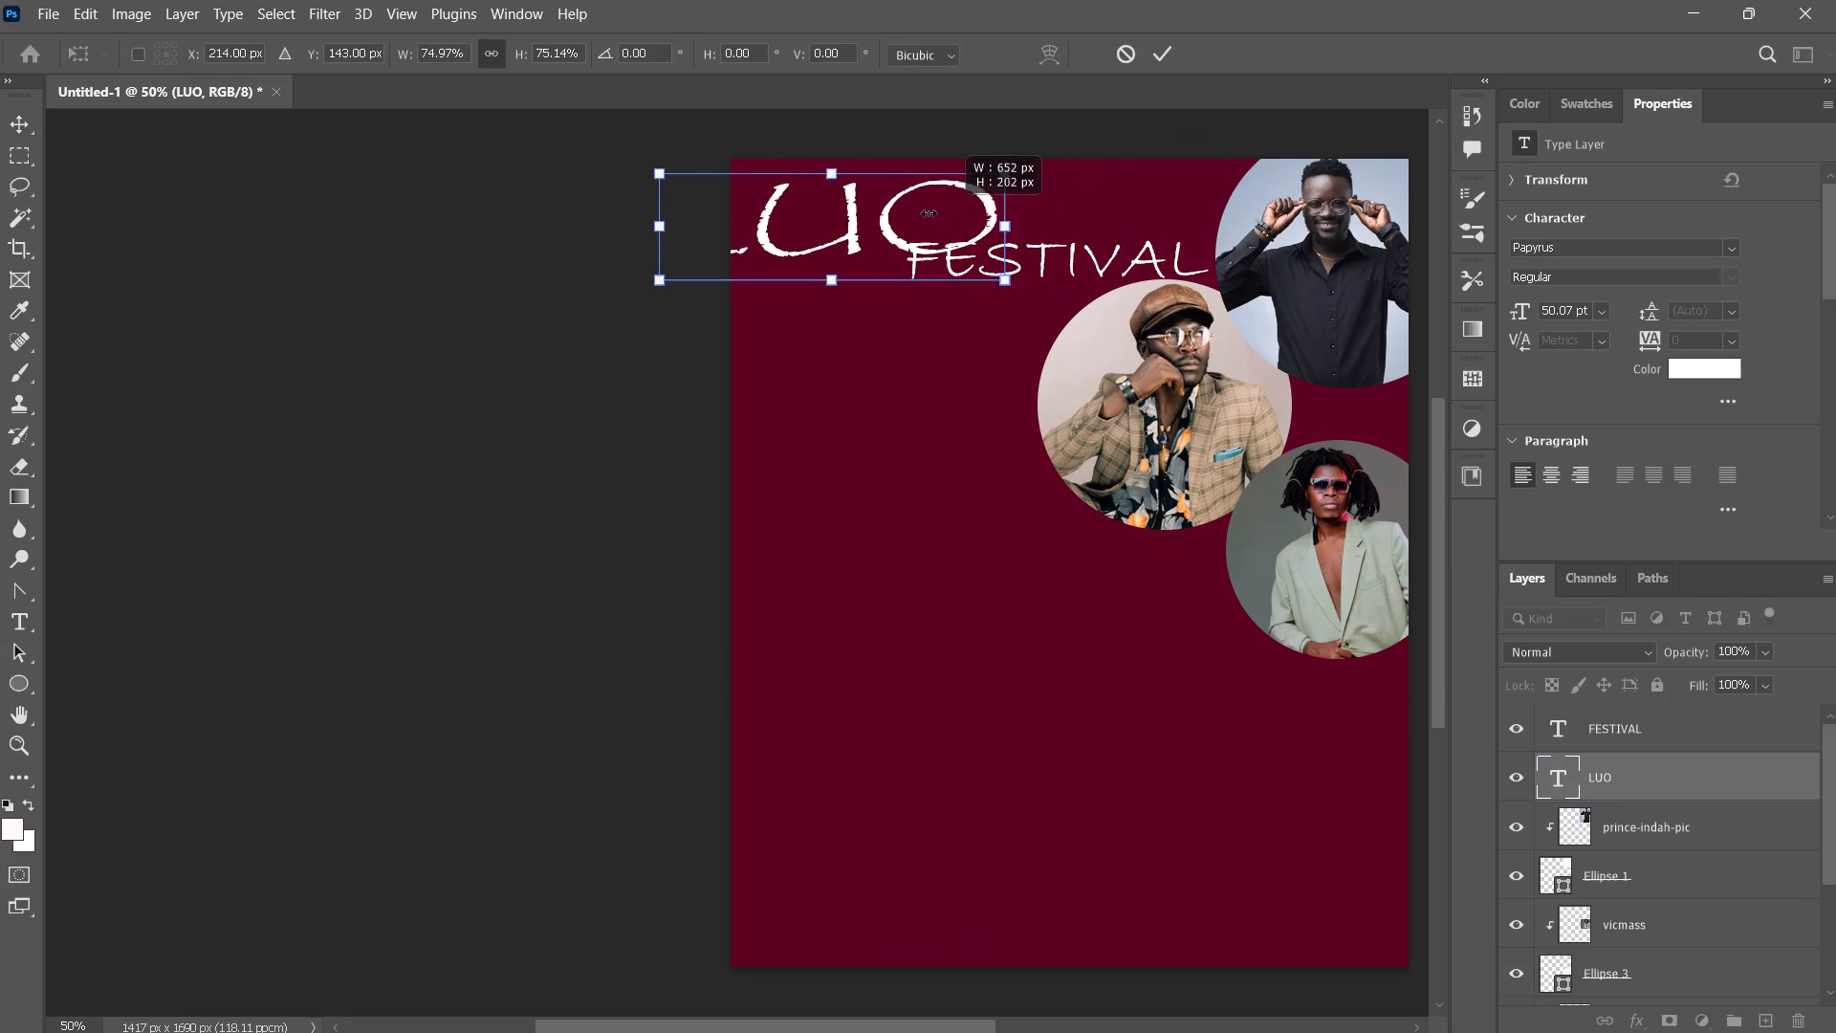
{"action": "left_click_drag", "start_coordinate": [929, 213], "coordinate": [928, 216]}
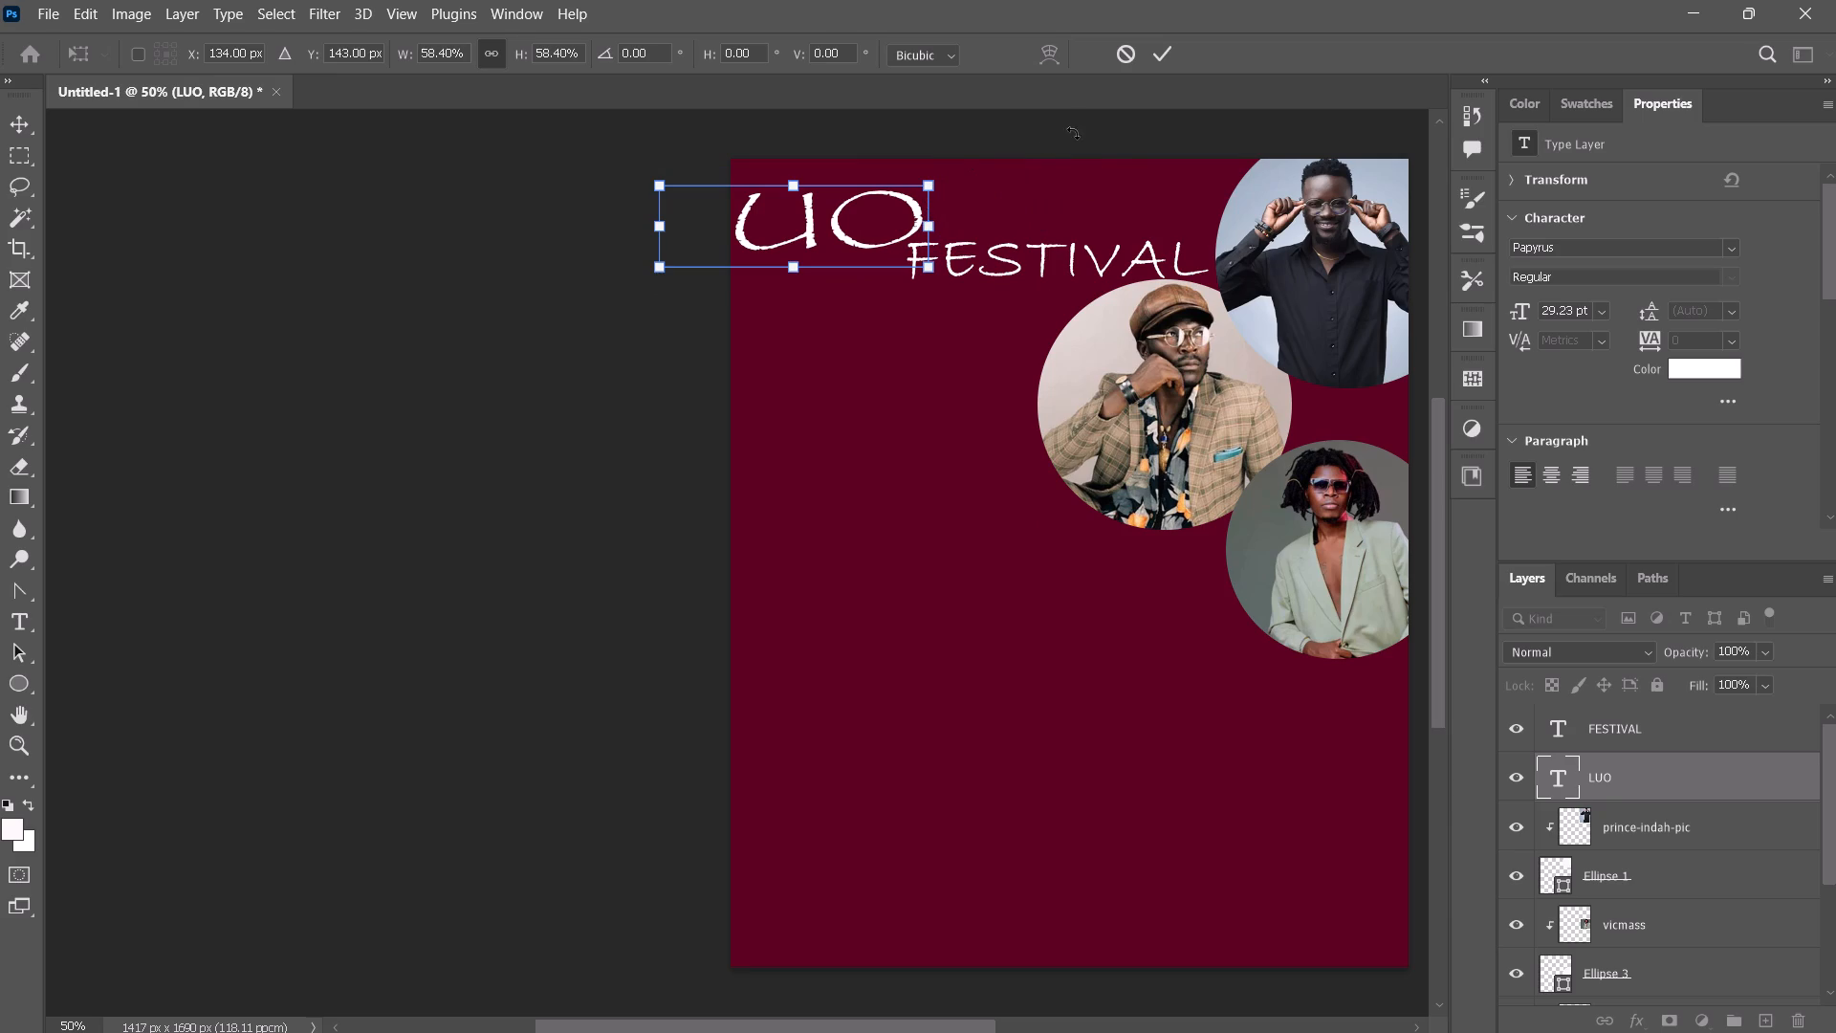
{"action": "left_click", "coordinate": [1166, 58]}
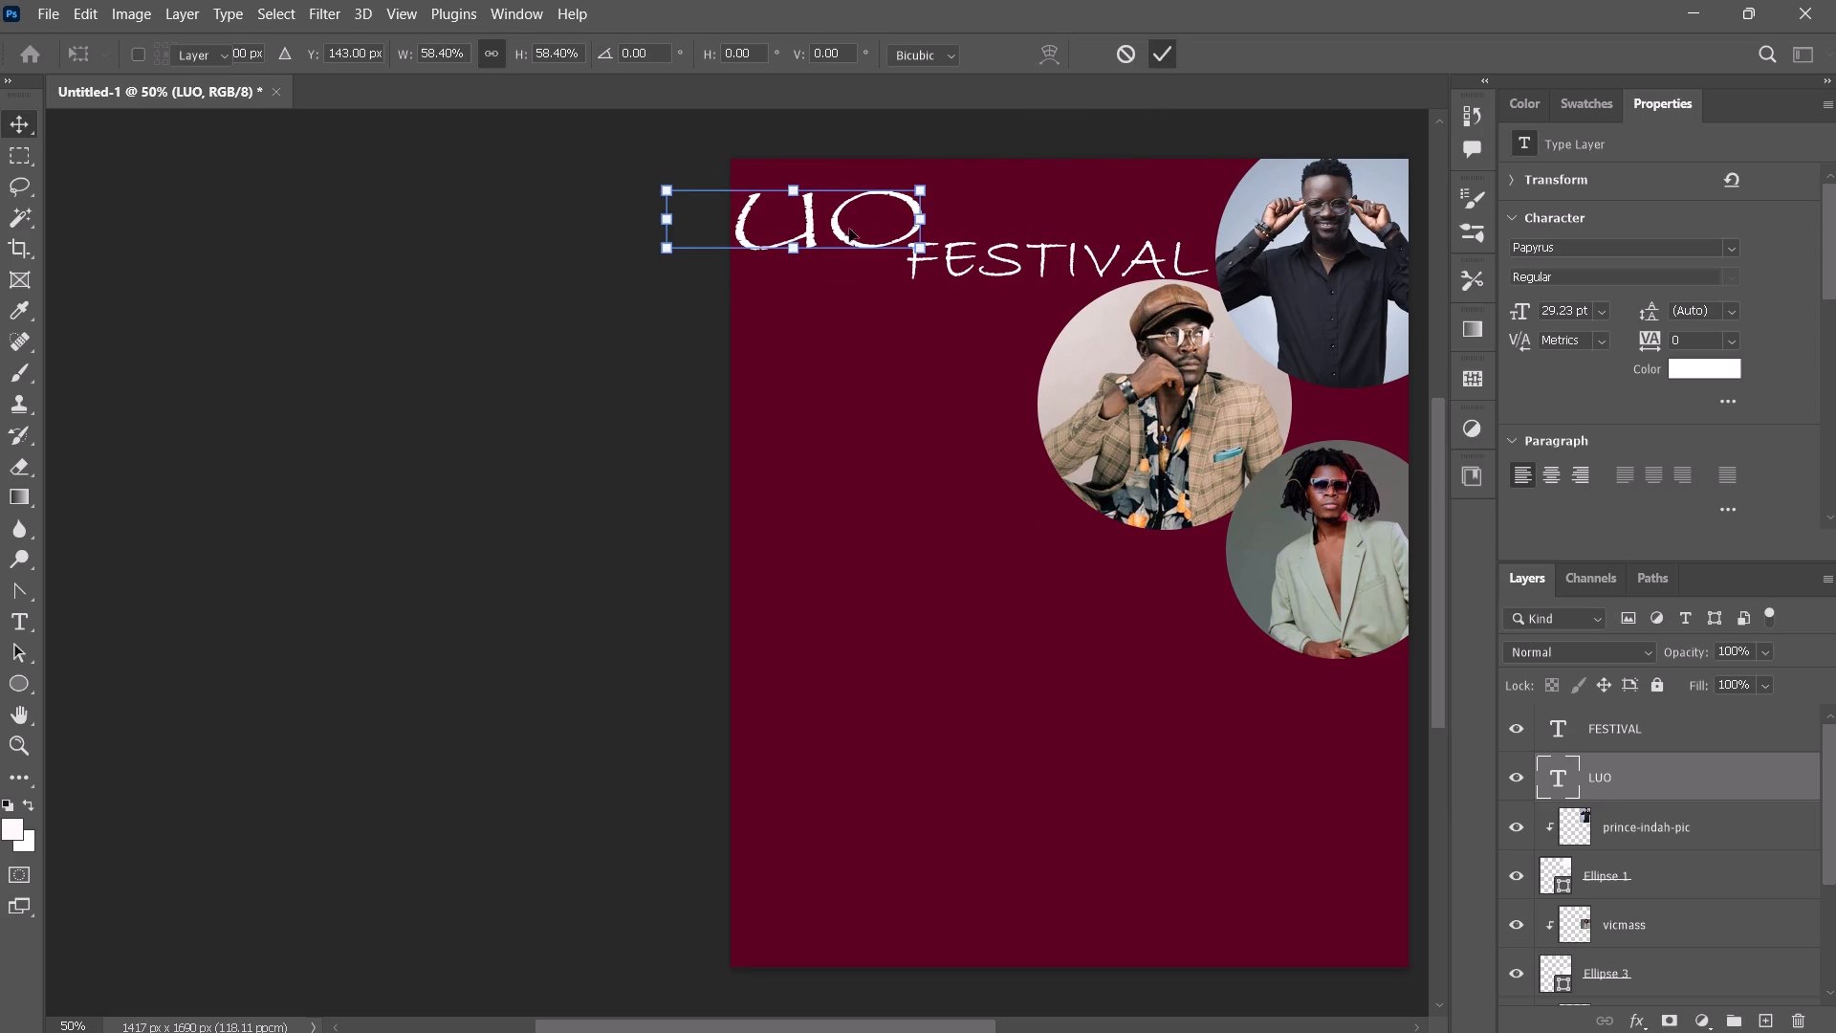
Move LUO about 182 px right and 20 px up so the whole word sits on the poster just above FESTIVAL.
{"action": "left_click_drag", "start_coordinate": [839, 232], "coordinate": [928, 222]}
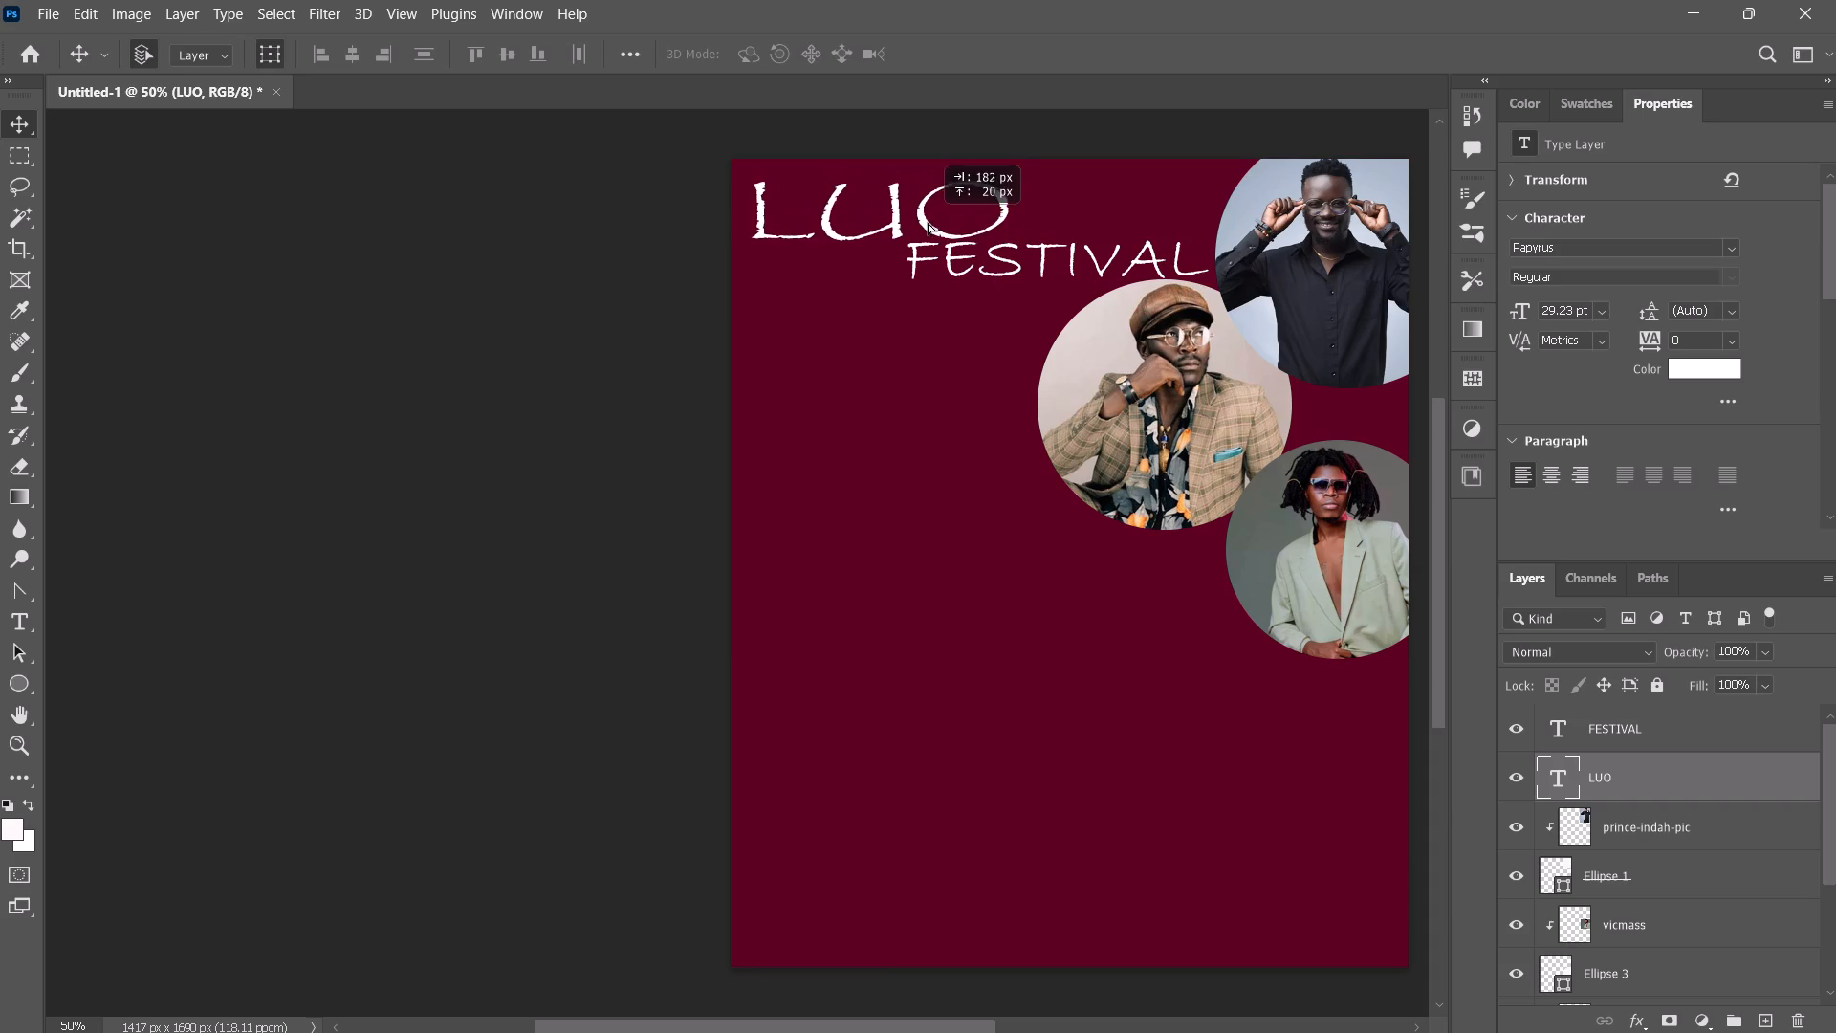
{"action": "left_click_drag", "start_coordinate": [928, 222], "coordinate": [929, 219]}
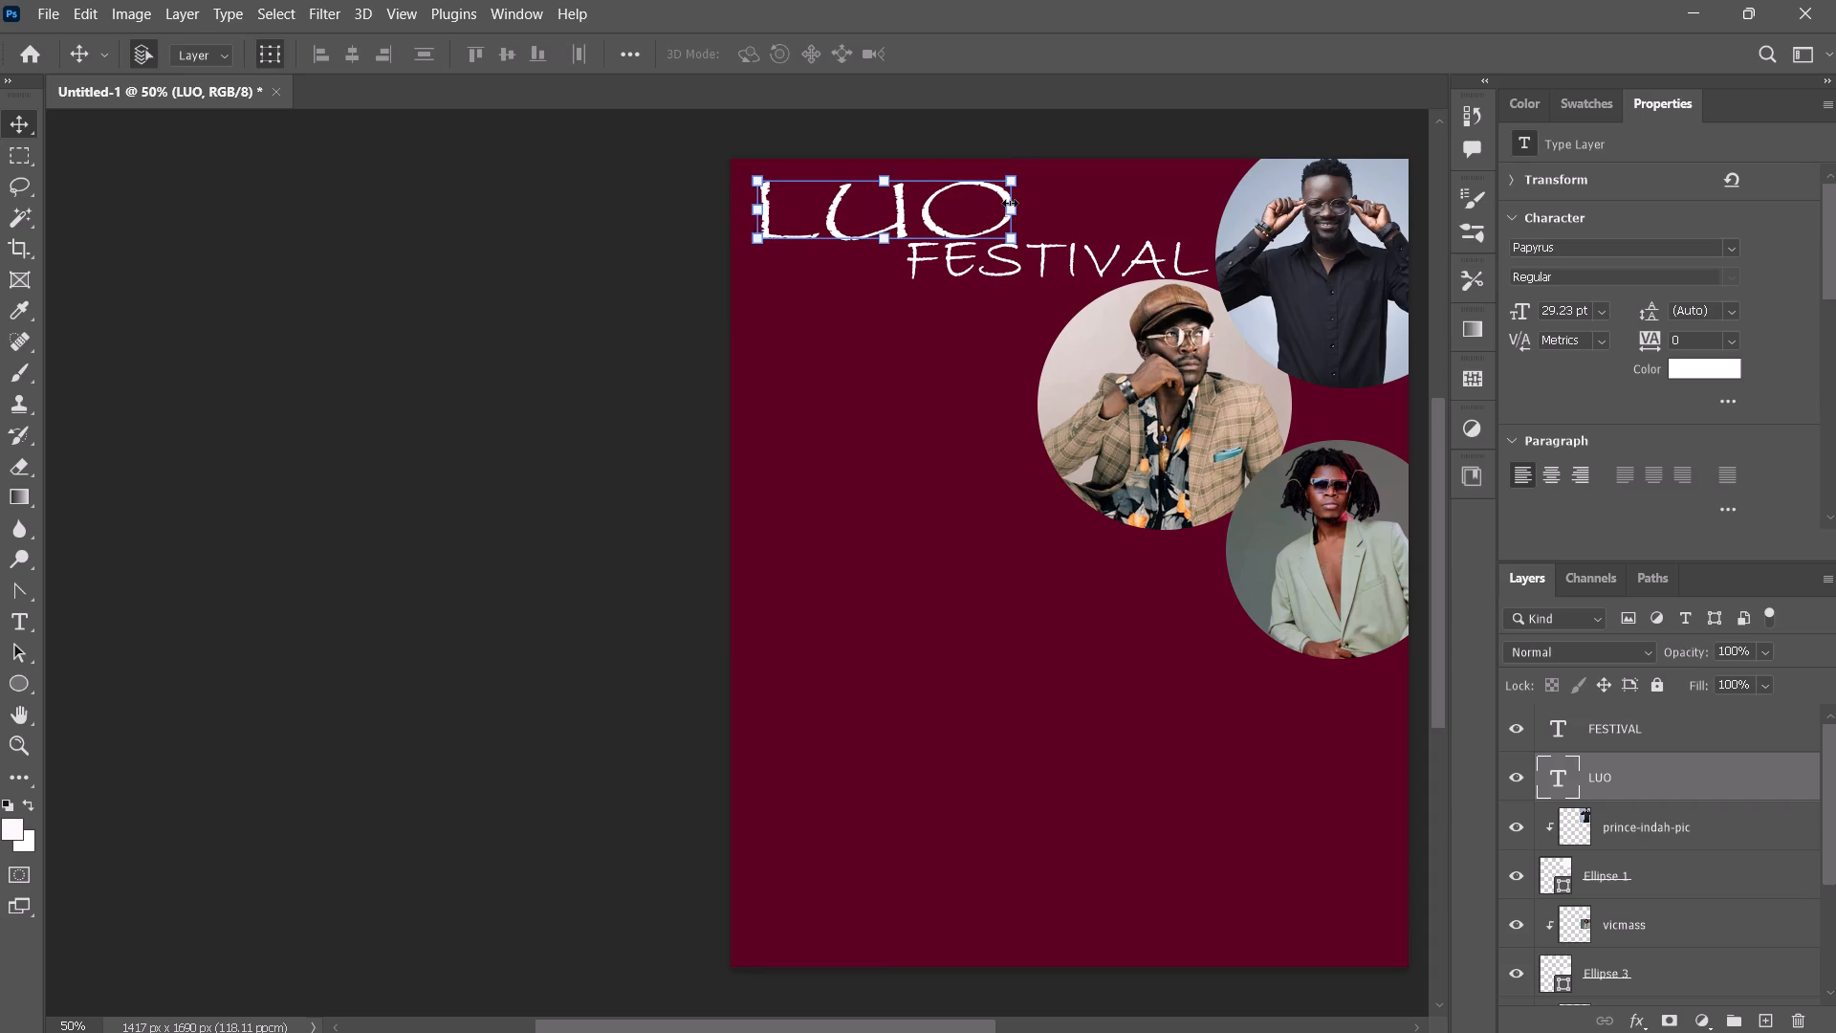
Scale the word LUO down proportionally to about 91%, about 26.55 pt.
{"action": "left_click_drag", "start_coordinate": [1012, 211], "coordinate": [1007, 210]}
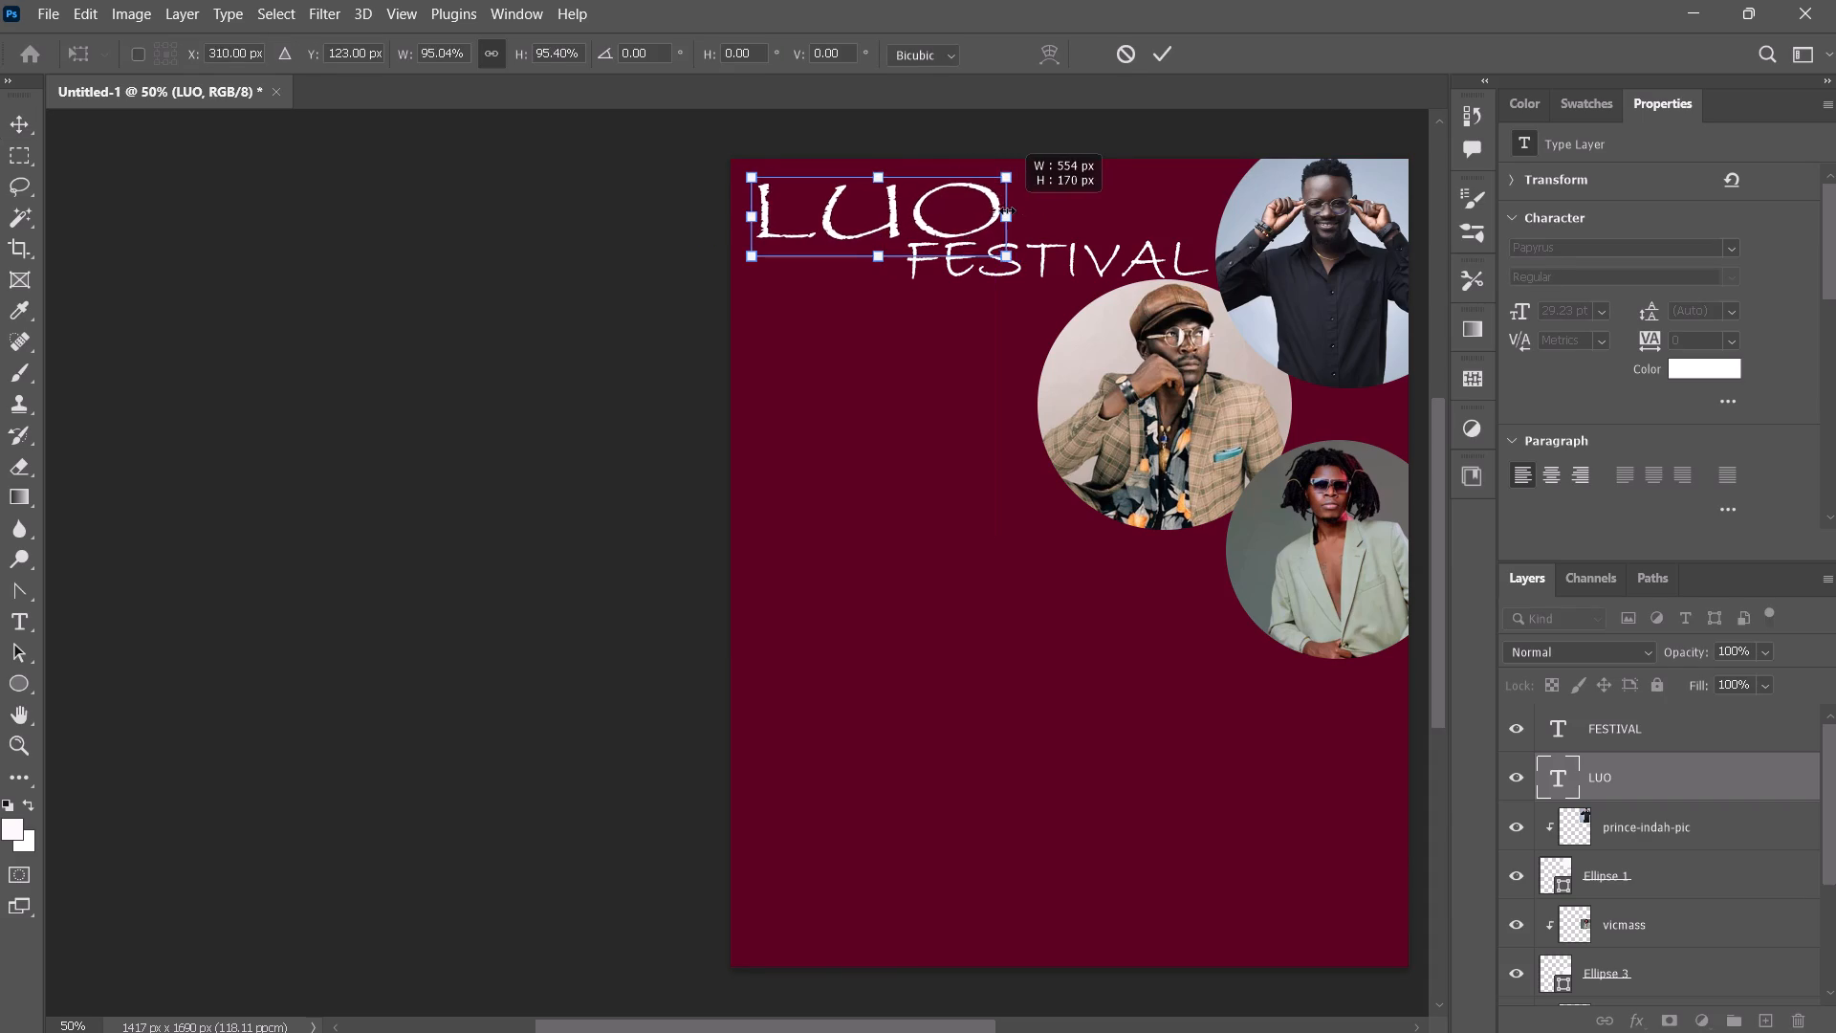
{"action": "left_click_drag", "start_coordinate": [1007, 210], "coordinate": [988, 212]}
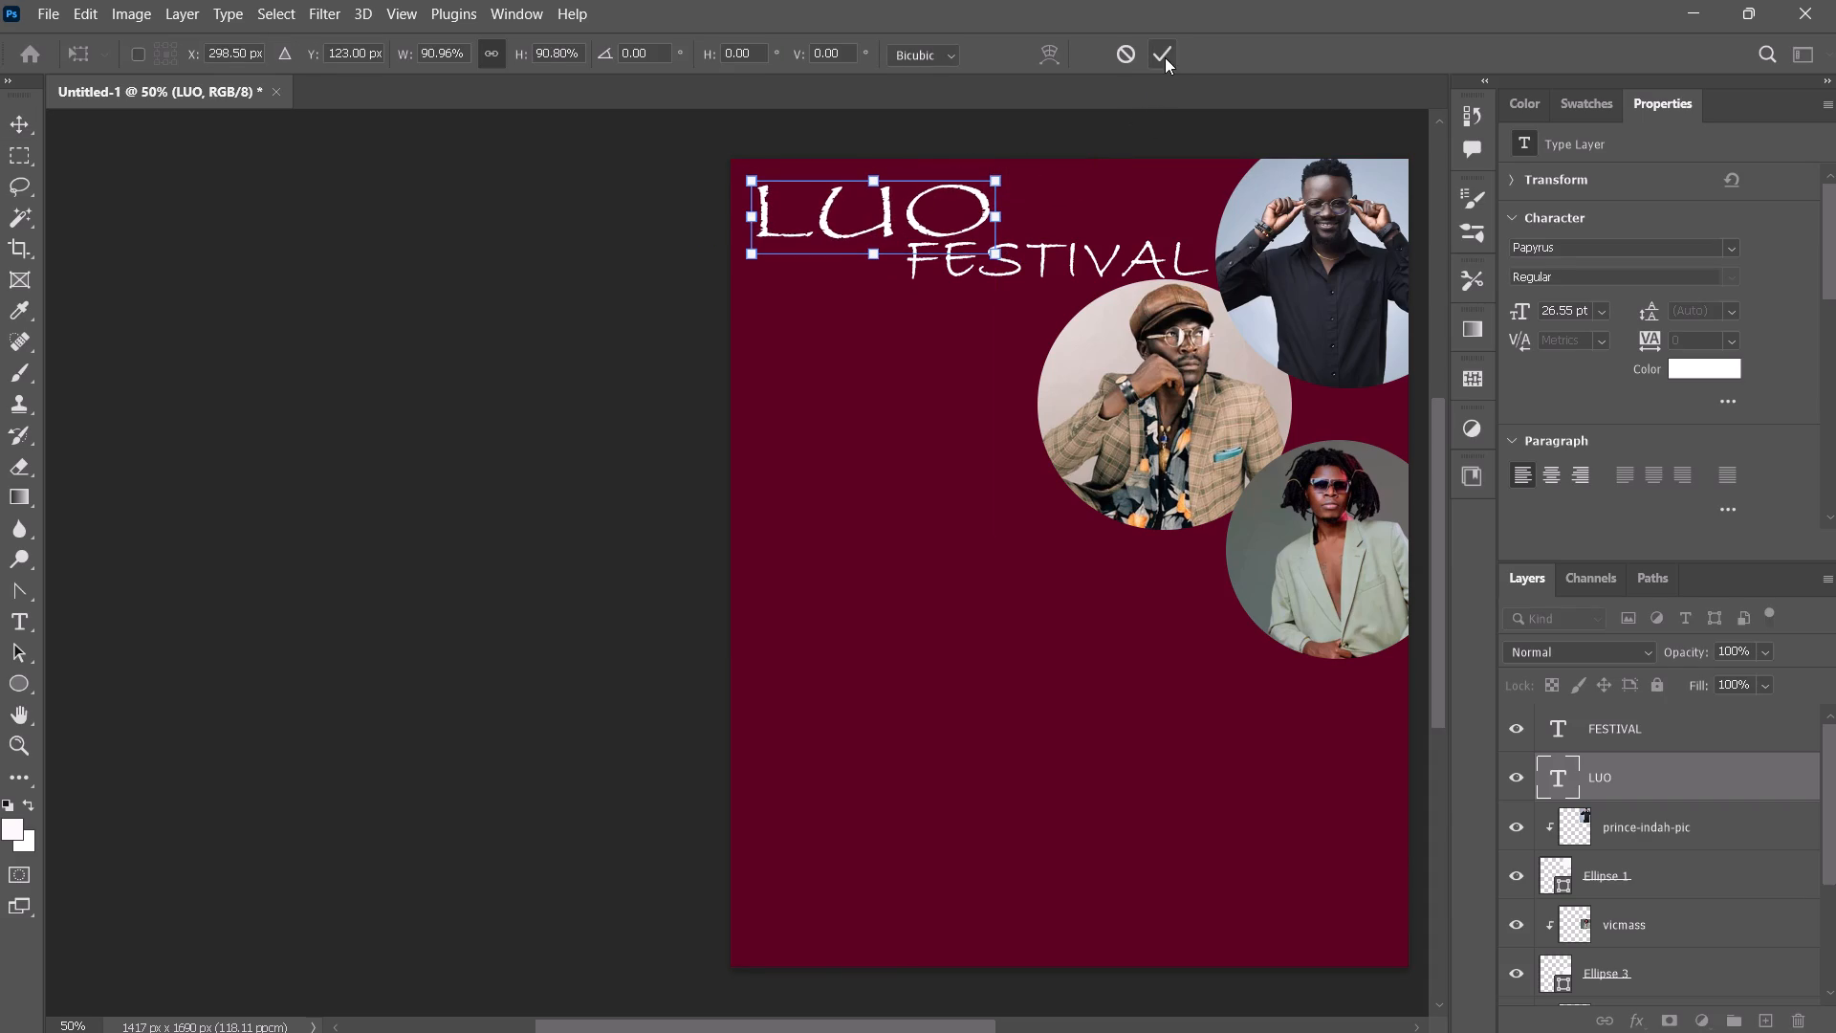
{"action": "left_click", "coordinate": [1165, 57]}
Nudge LUO slightly up to open a small gap above FESTIVAL.
{"action": "key", "text": "Up"}
{"action": "key", "text": "Up"}
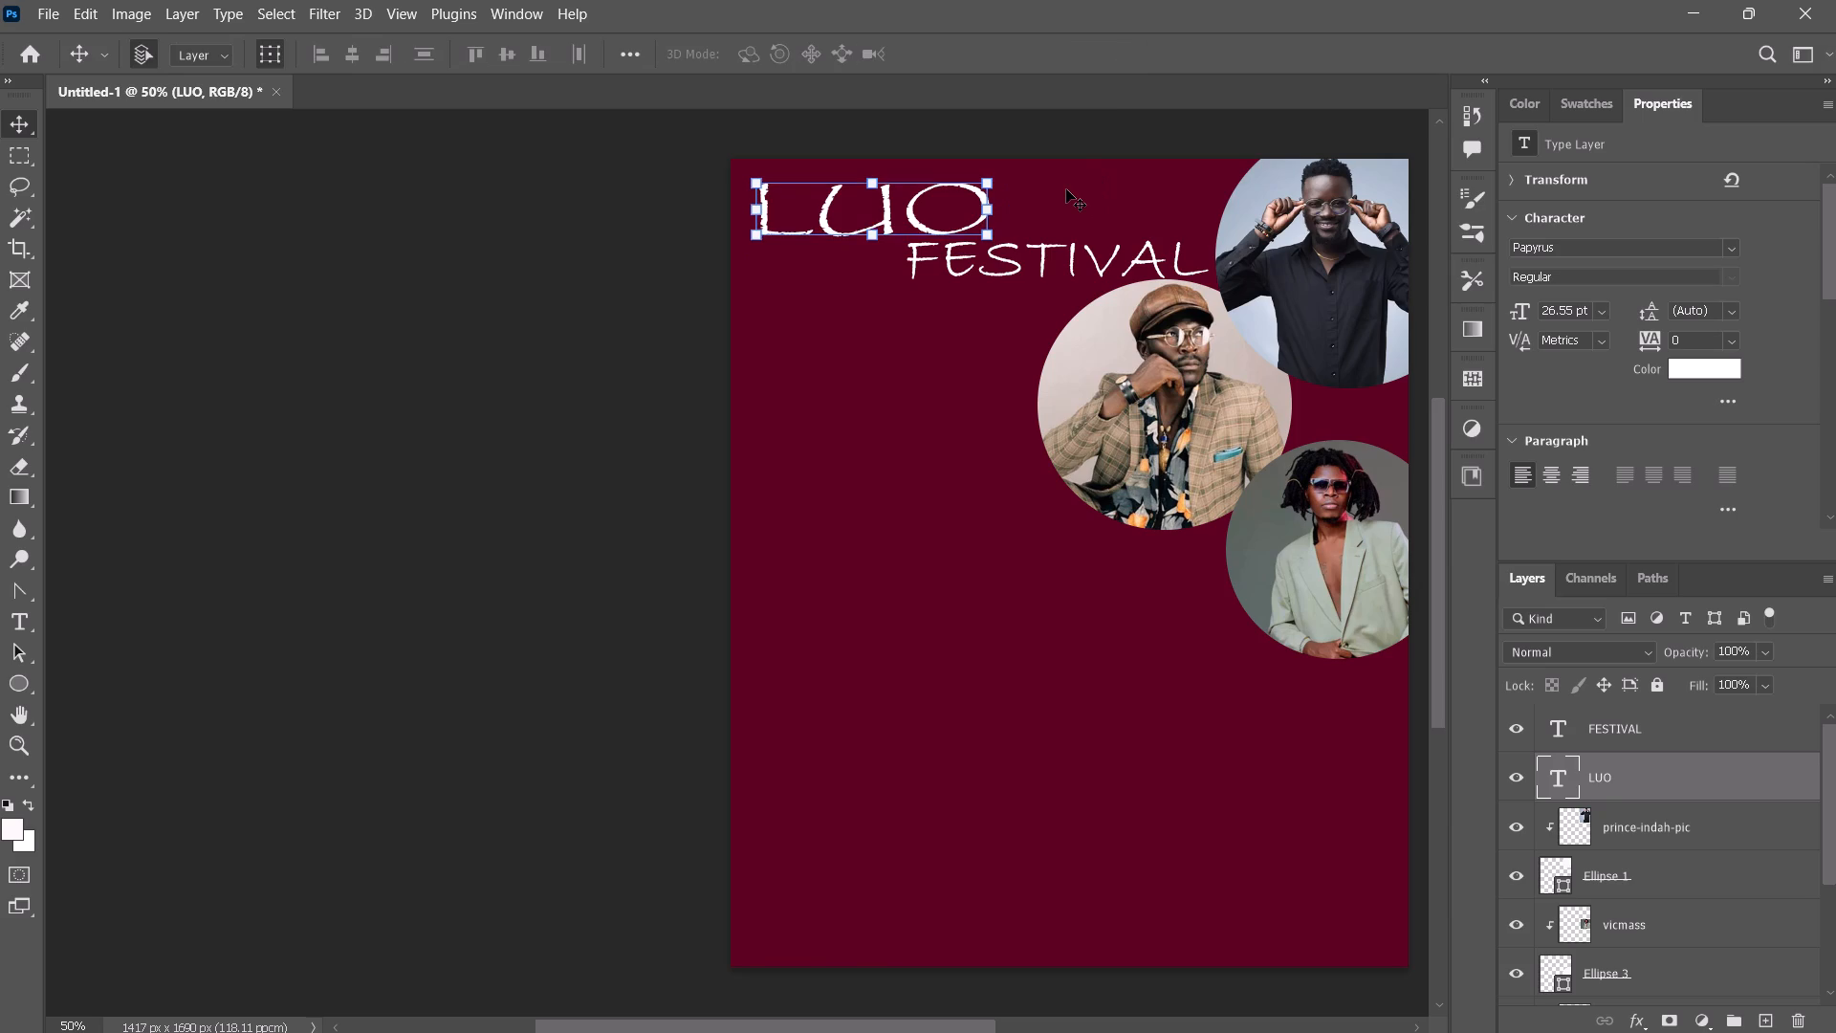
{"action": "key", "text": "Up"}
{"action": "key", "text": "Up"}
{"action": "key", "text": "Up"}
{"action": "key", "text": "Up"}
{"action": "key", "text": "Up"}
{"action": "key", "text": "Up"}
{"action": "key", "text": "Up"}
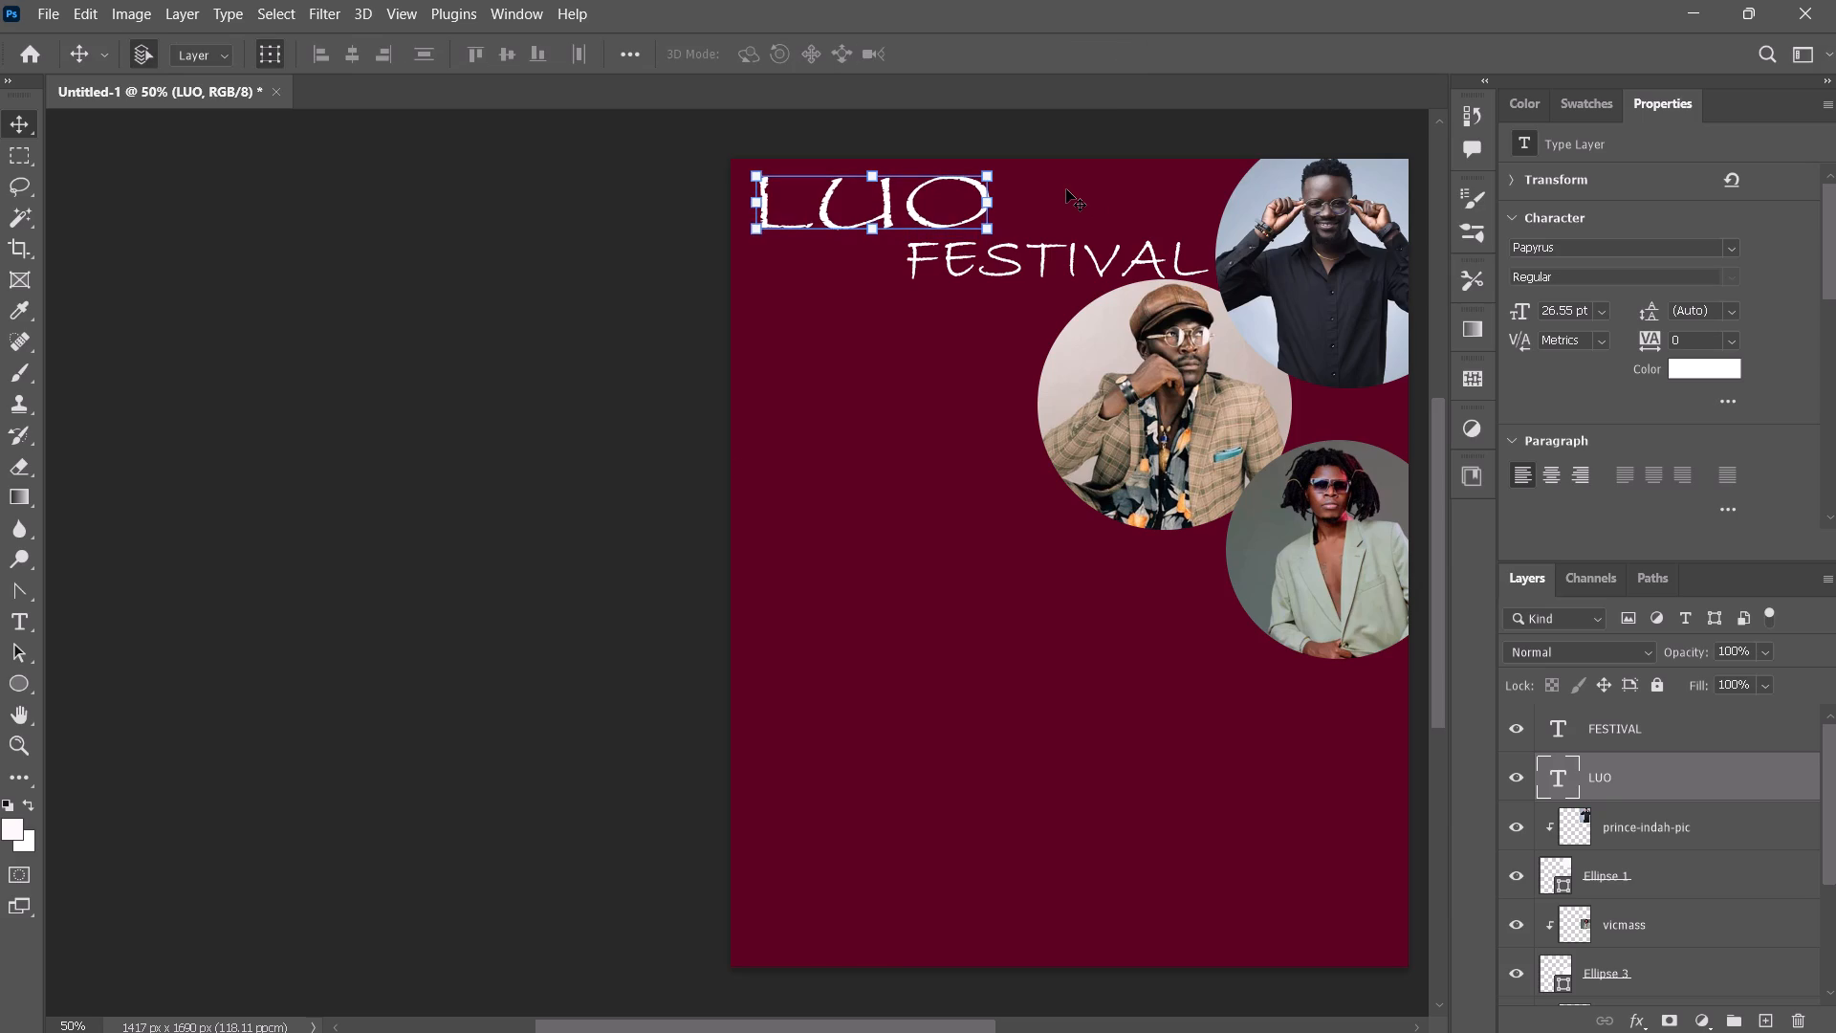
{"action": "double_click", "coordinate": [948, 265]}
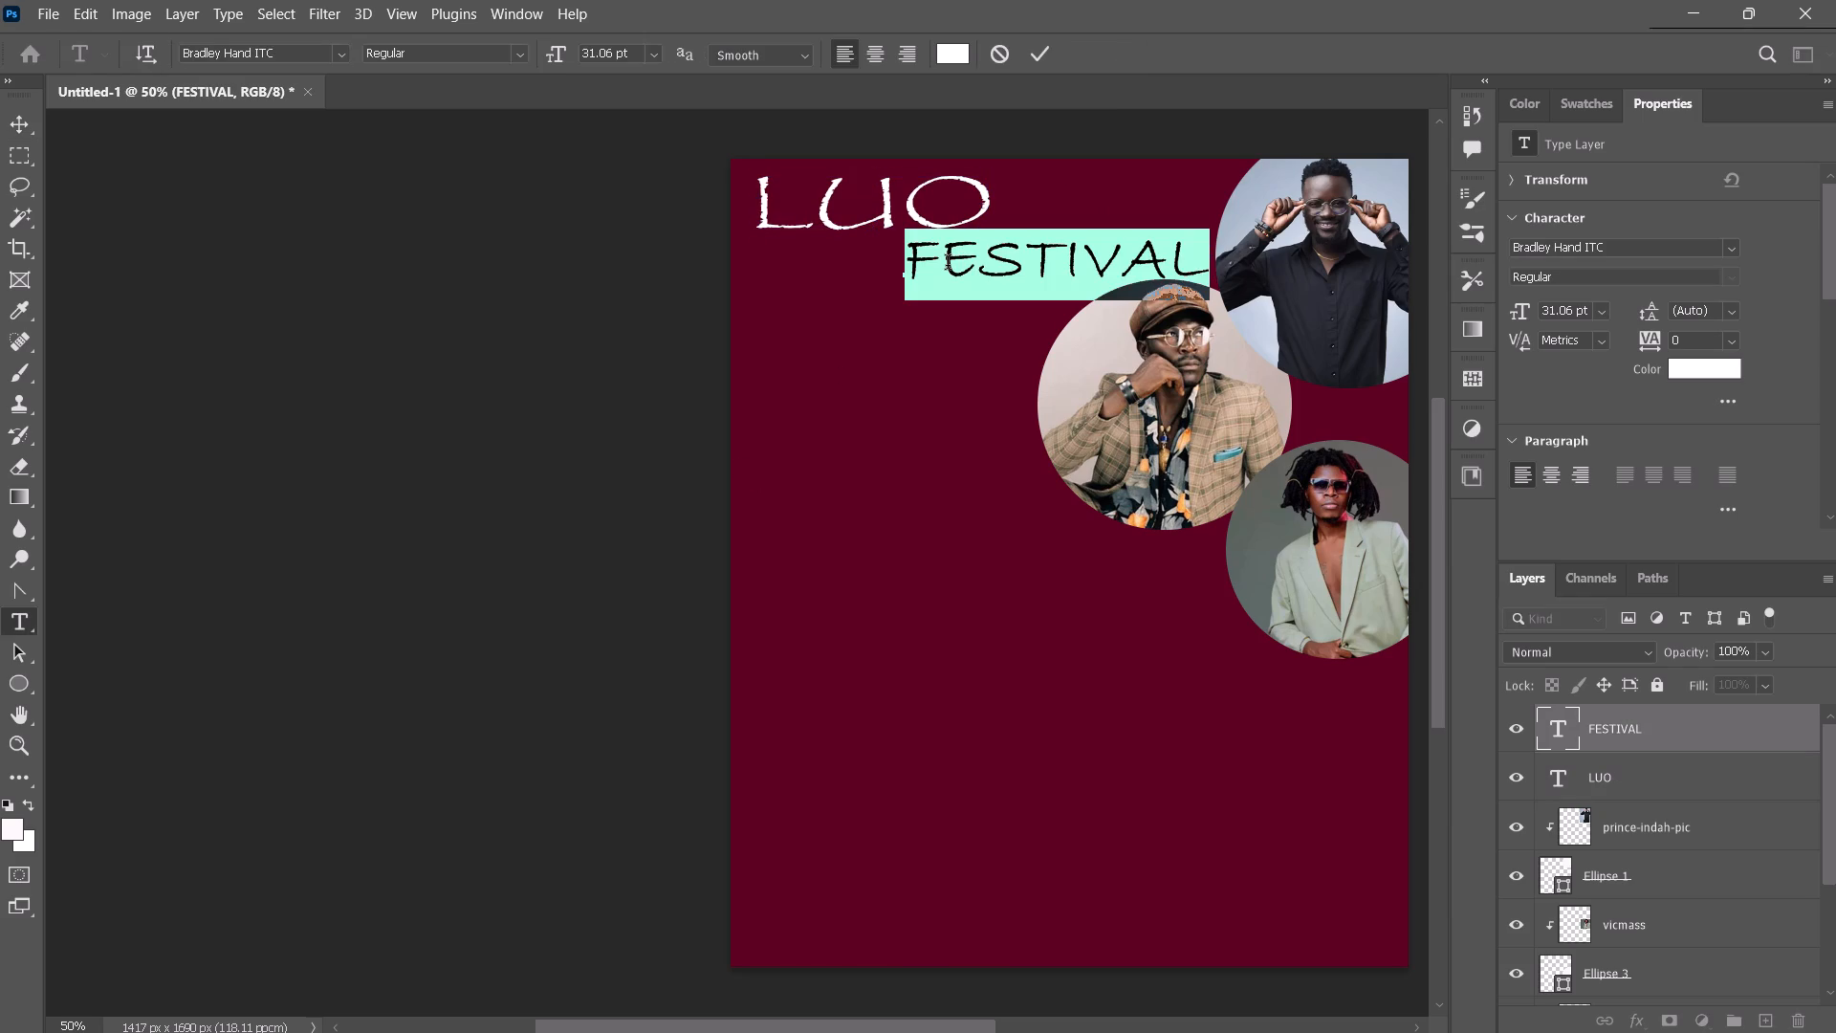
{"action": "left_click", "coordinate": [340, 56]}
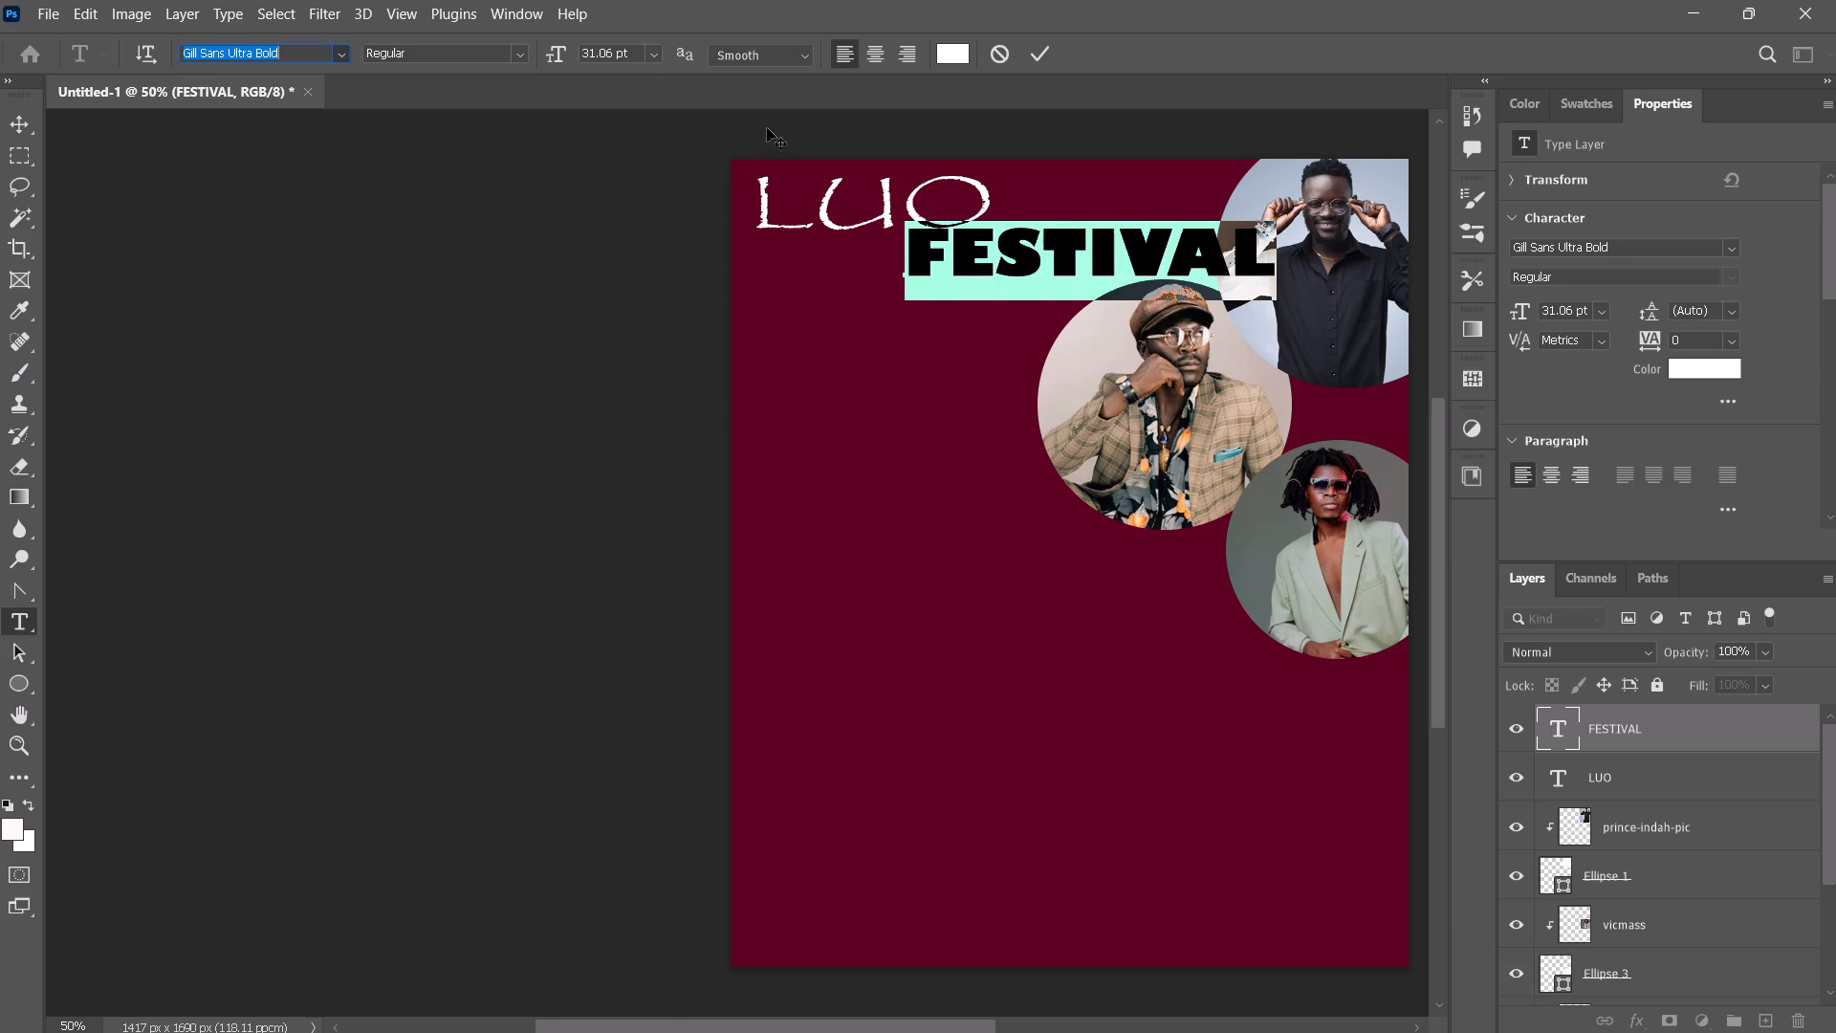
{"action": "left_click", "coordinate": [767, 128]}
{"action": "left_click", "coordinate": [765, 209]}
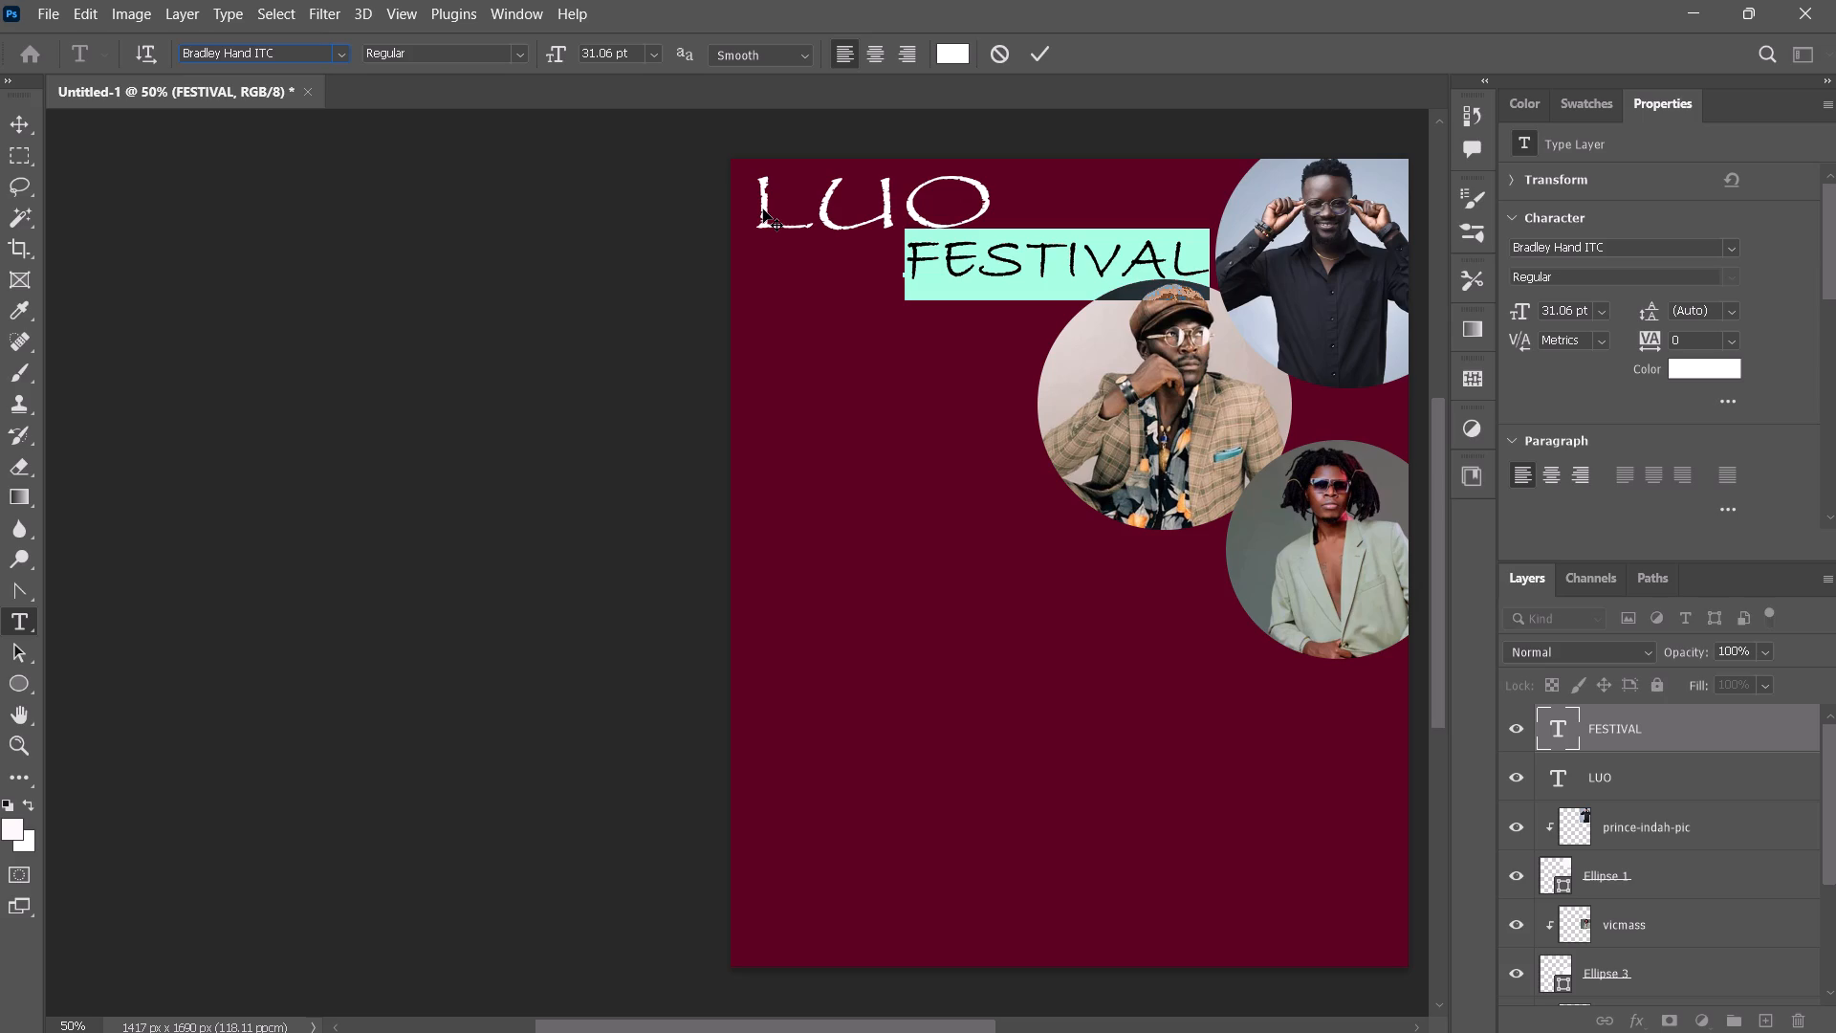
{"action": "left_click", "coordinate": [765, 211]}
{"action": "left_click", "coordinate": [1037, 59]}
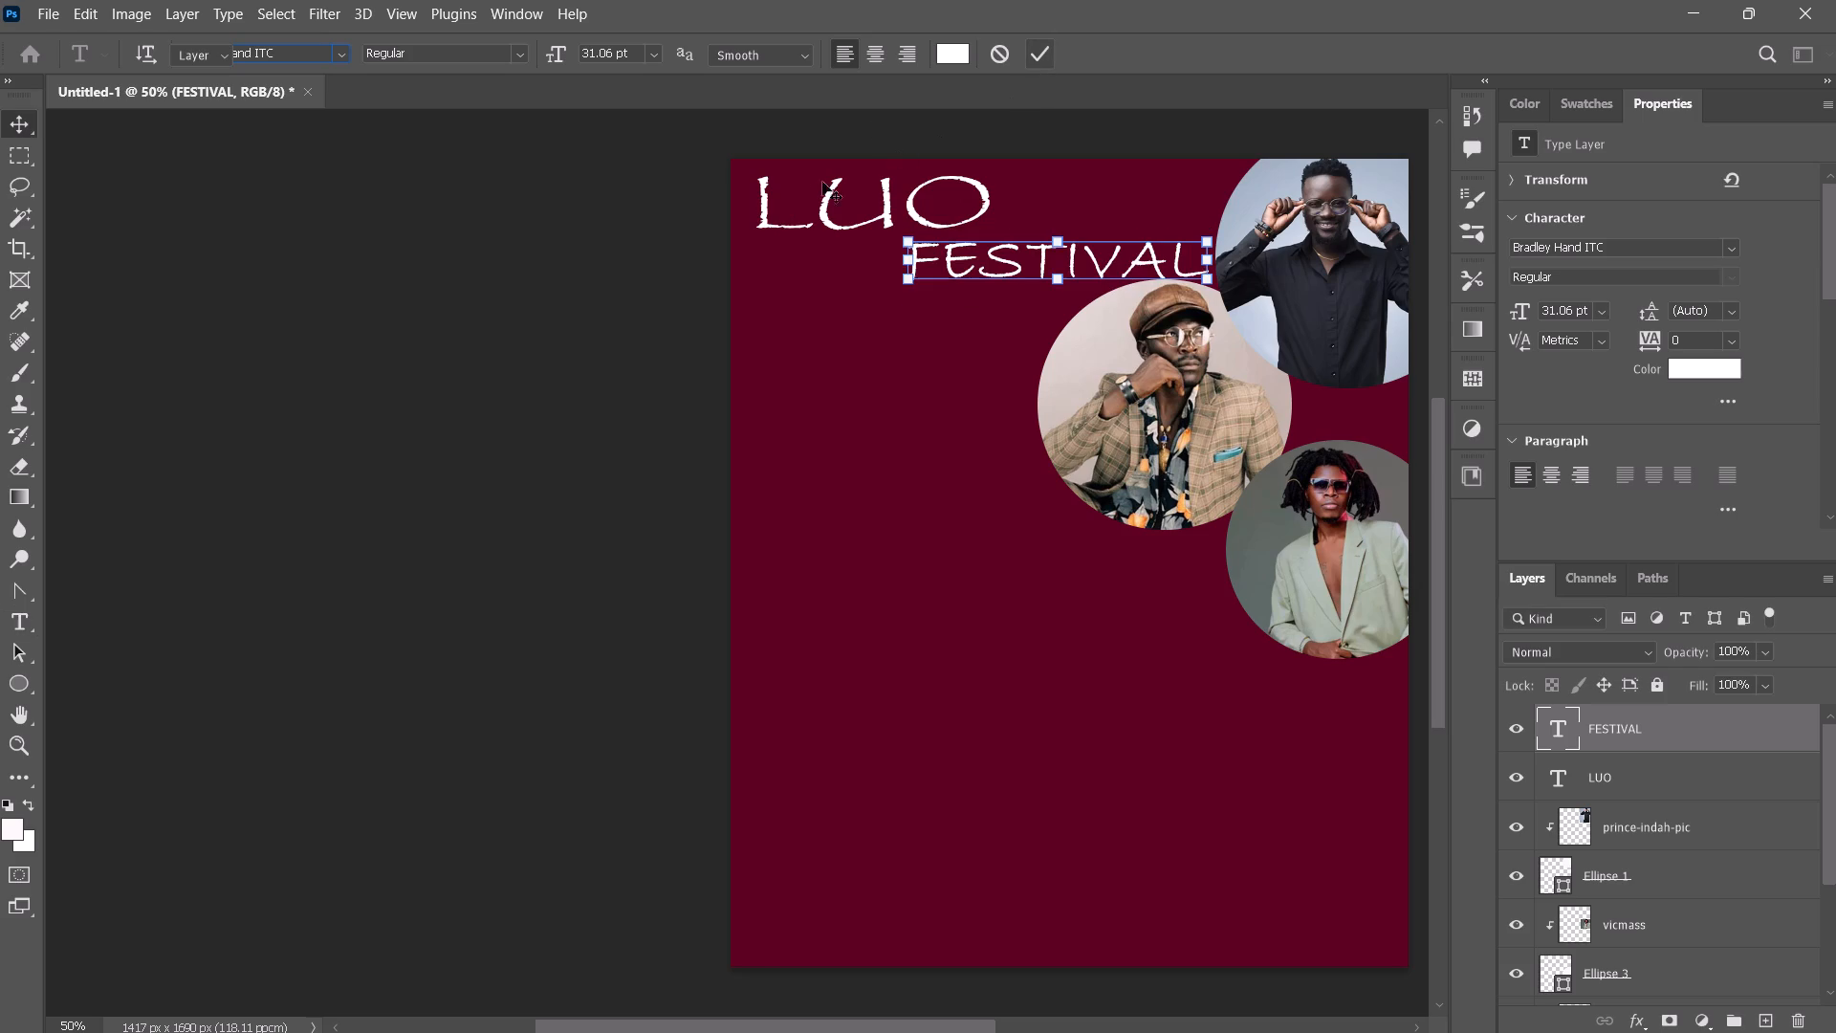
Check which font LUO uses and set the word FESTIVAL to the same Papyrus Regular, keeping its size at 31.06 pt.
{"action": "left_click", "coordinate": [823, 213]}
{"action": "double_click", "coordinate": [824, 213]}
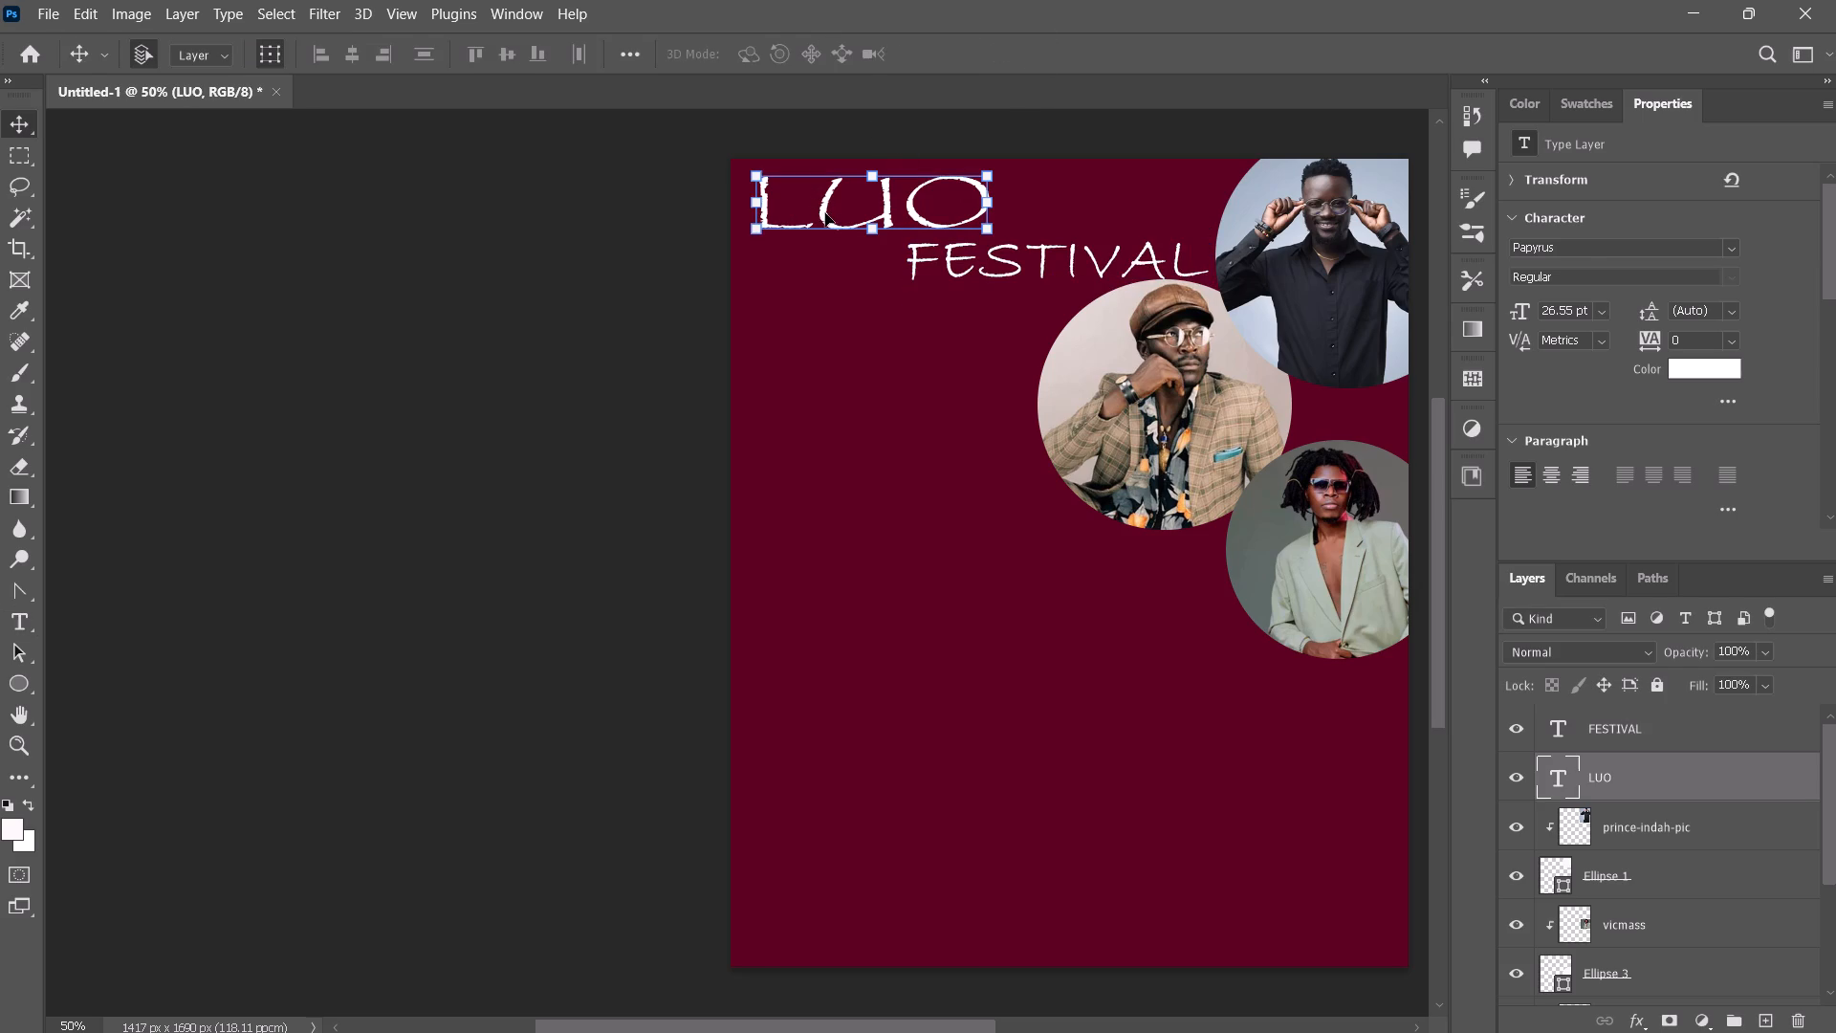
{"action": "left_click", "coordinate": [1037, 52]}
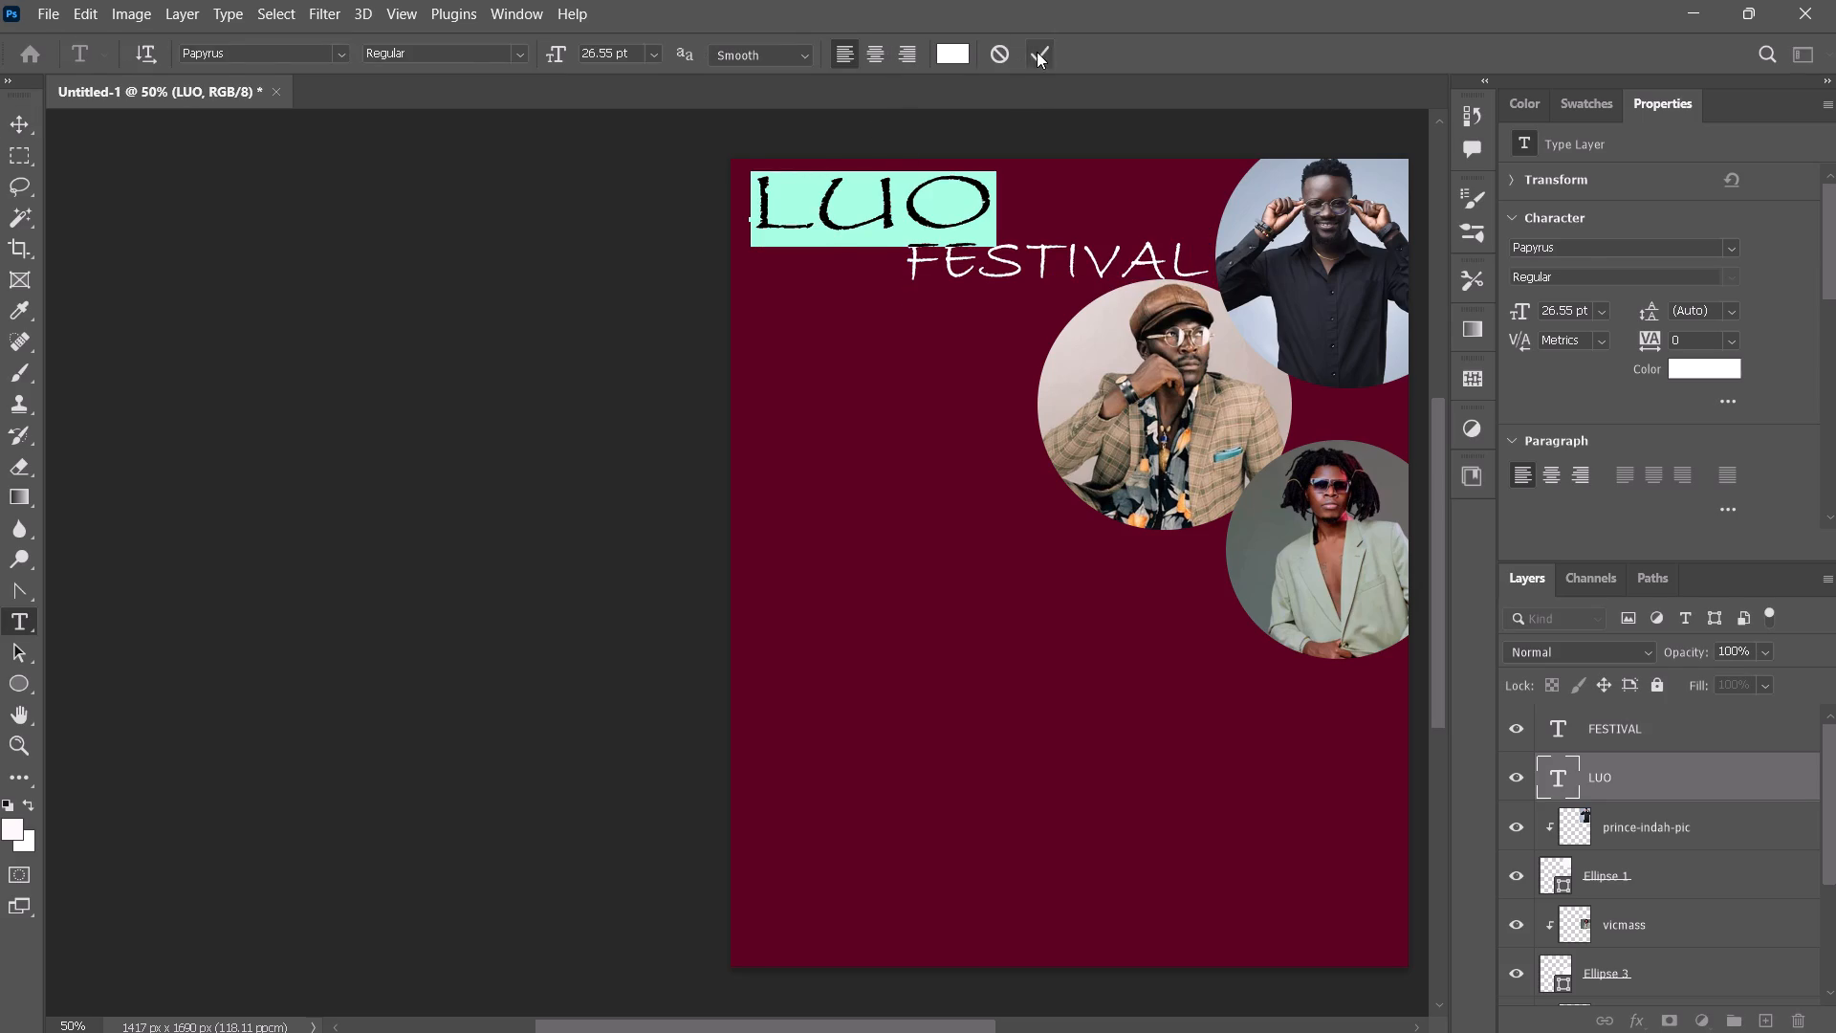
{"action": "double_click", "coordinate": [950, 259]}
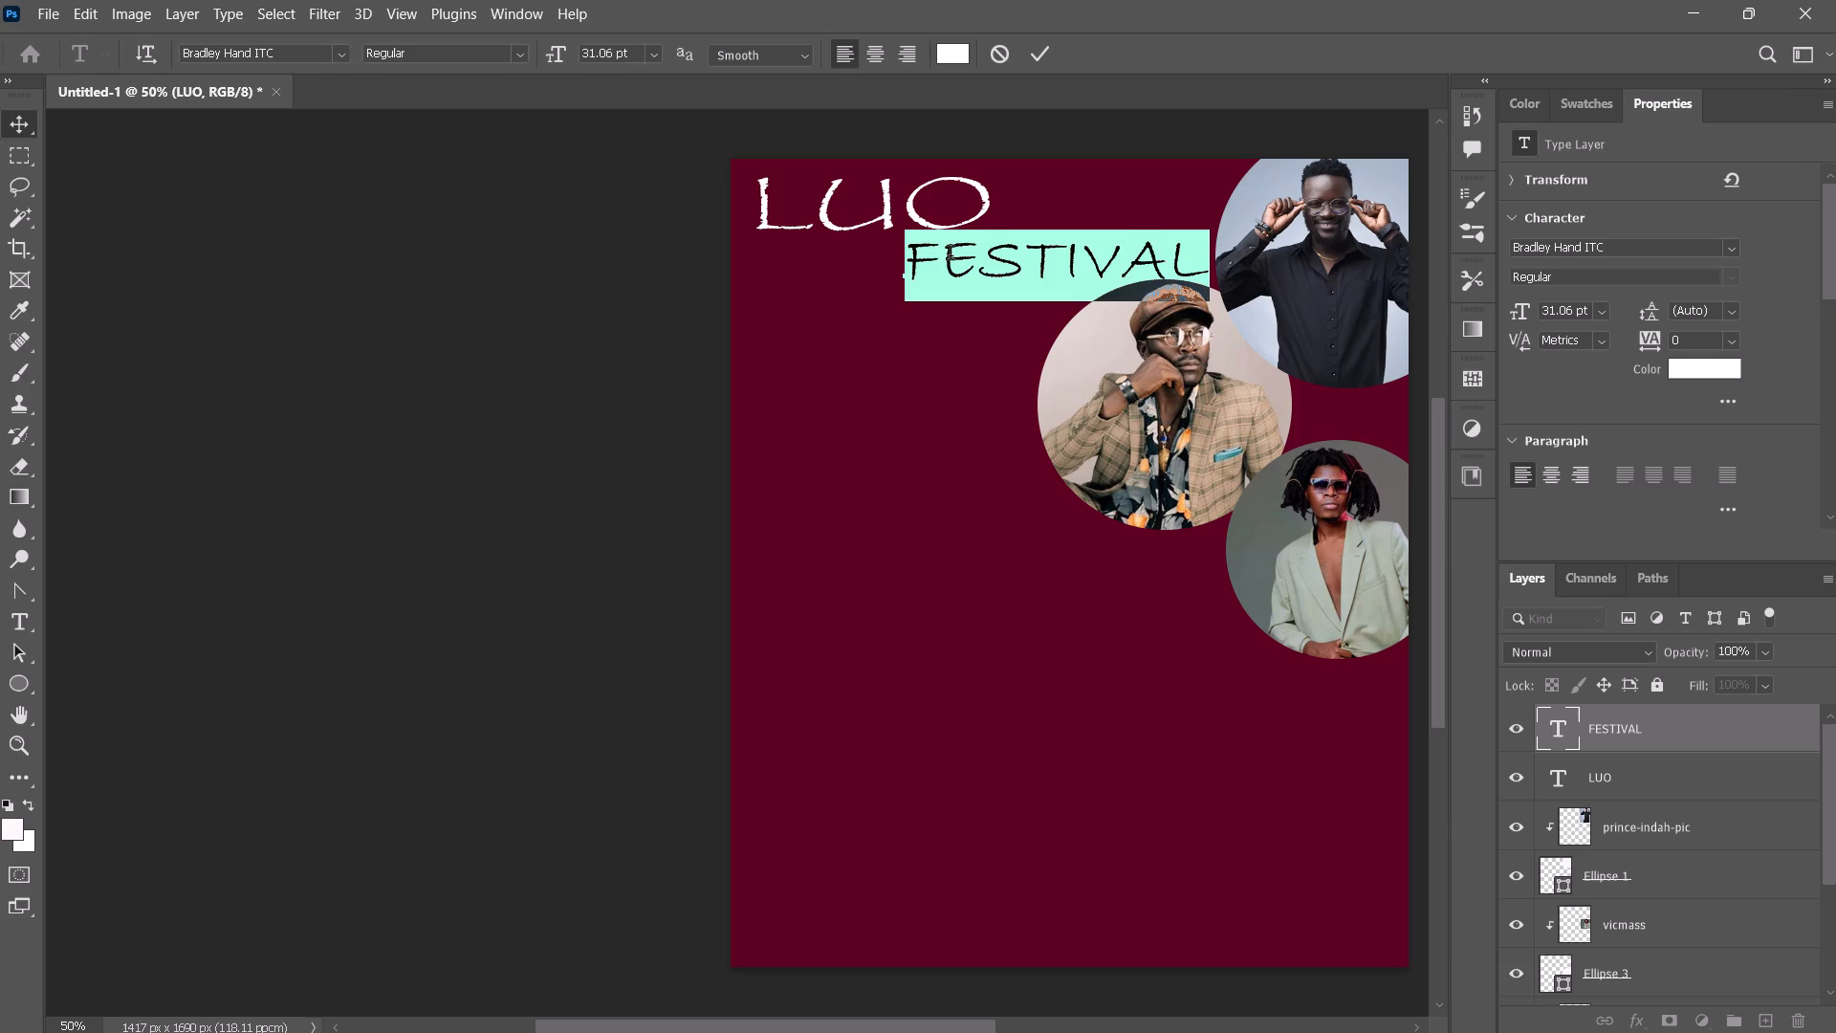
{"action": "left_click", "coordinate": [346, 53]}
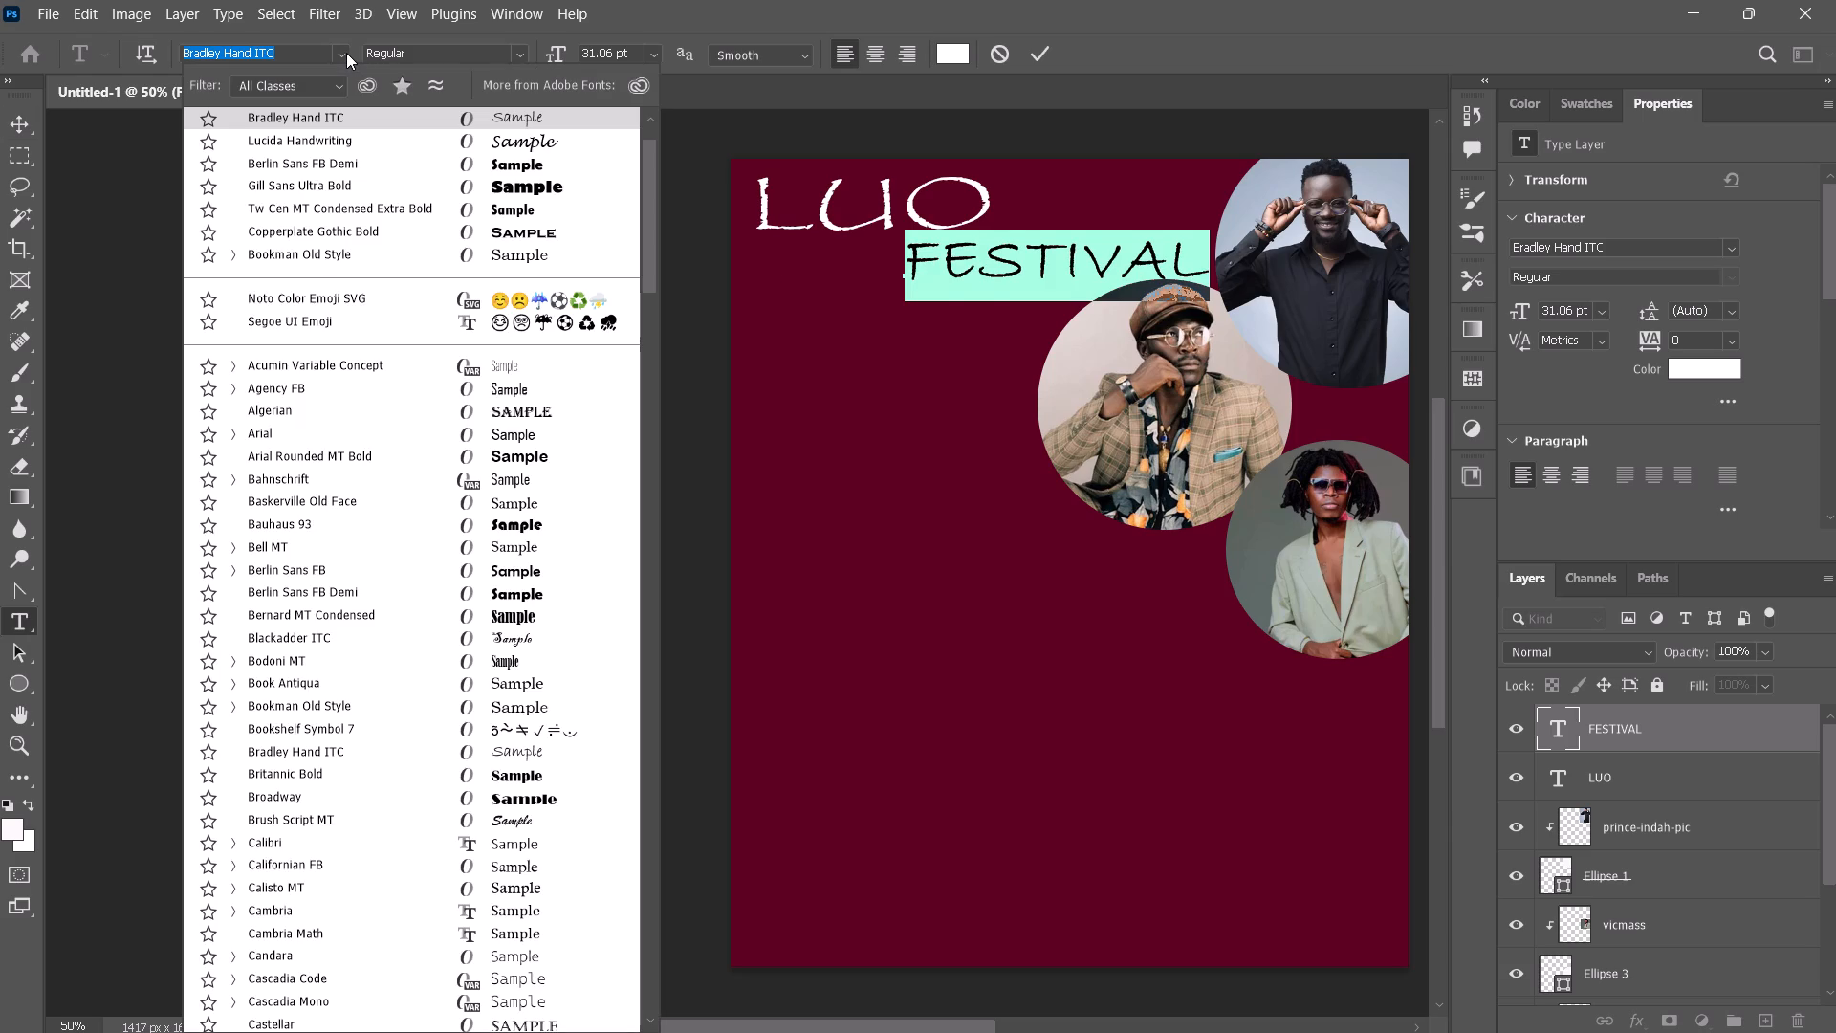
{"action": "scroll", "coordinate": [370, 226], "scroll_direction": "down", "scroll_amount": 2}
{"action": "scroll", "coordinate": [367, 231], "scroll_direction": "up", "scroll_amount": 2}
{"action": "scroll", "coordinate": [367, 231], "scroll_direction": "down", "scroll_amount": 16}
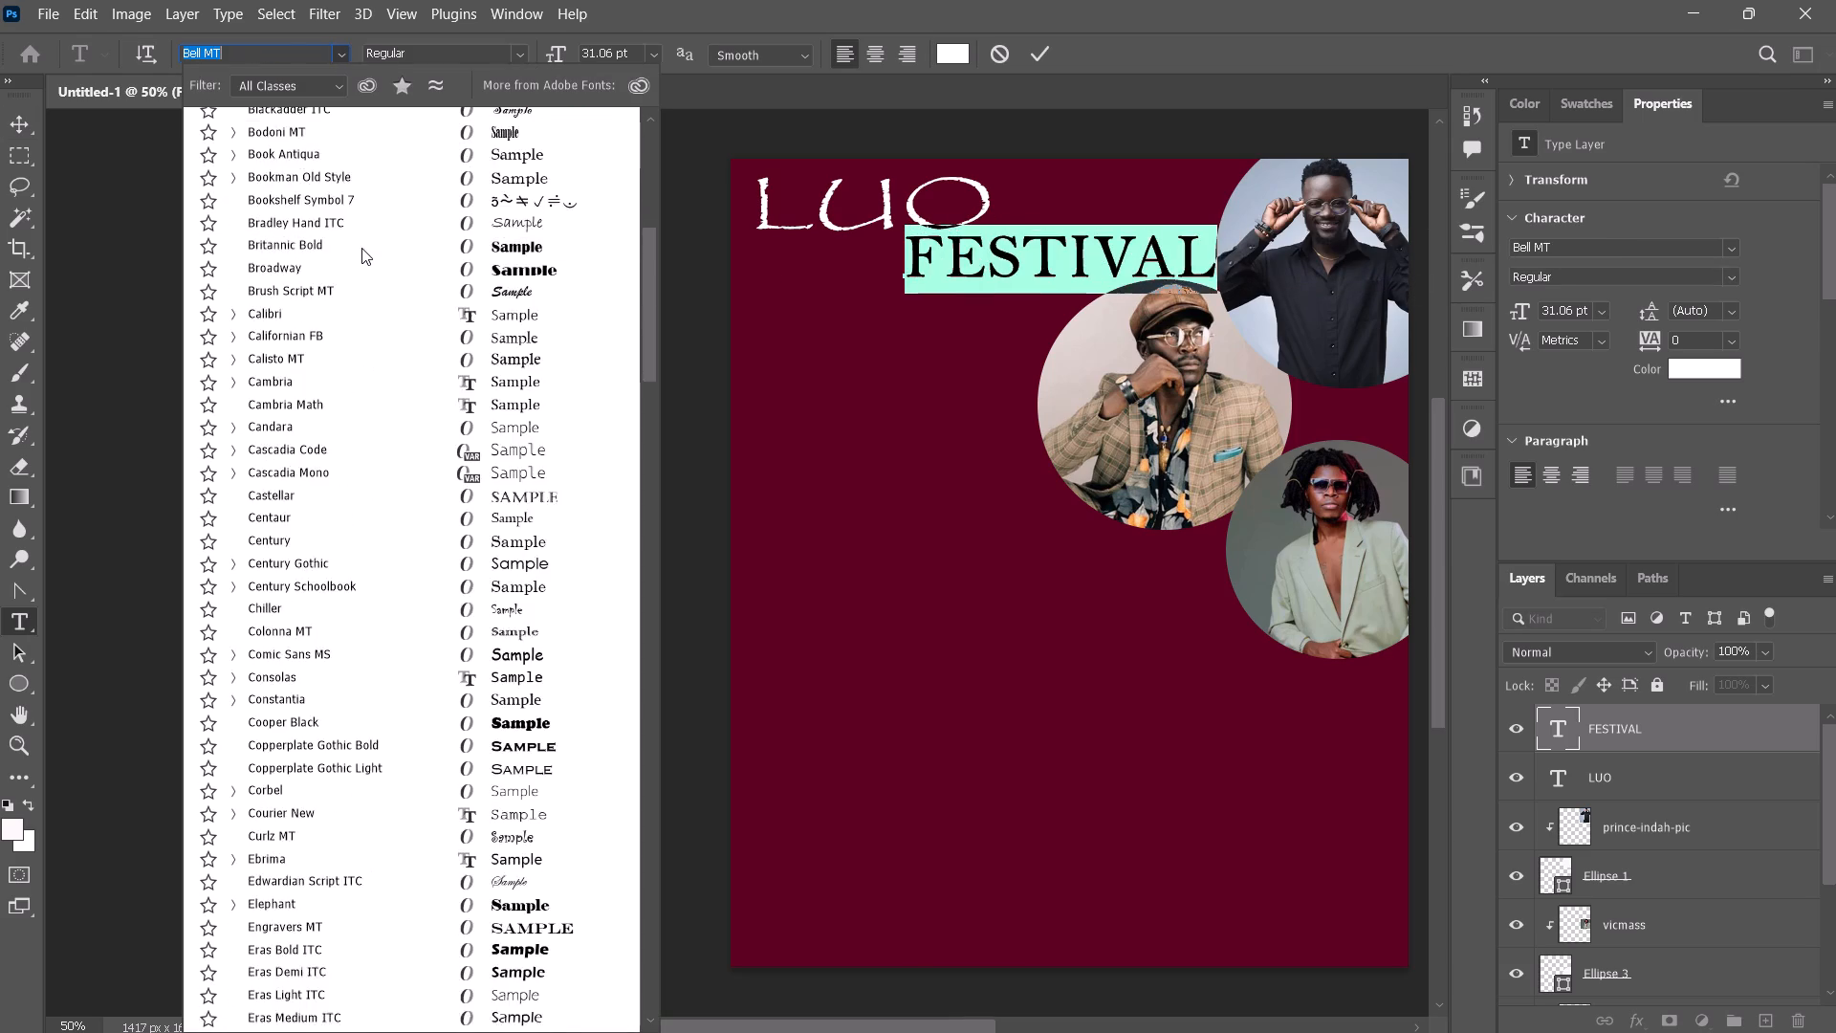
{"action": "scroll", "coordinate": [361, 248], "scroll_direction": "down", "scroll_amount": 20}
{"action": "scroll", "coordinate": [361, 248], "scroll_direction": "down", "scroll_amount": 18}
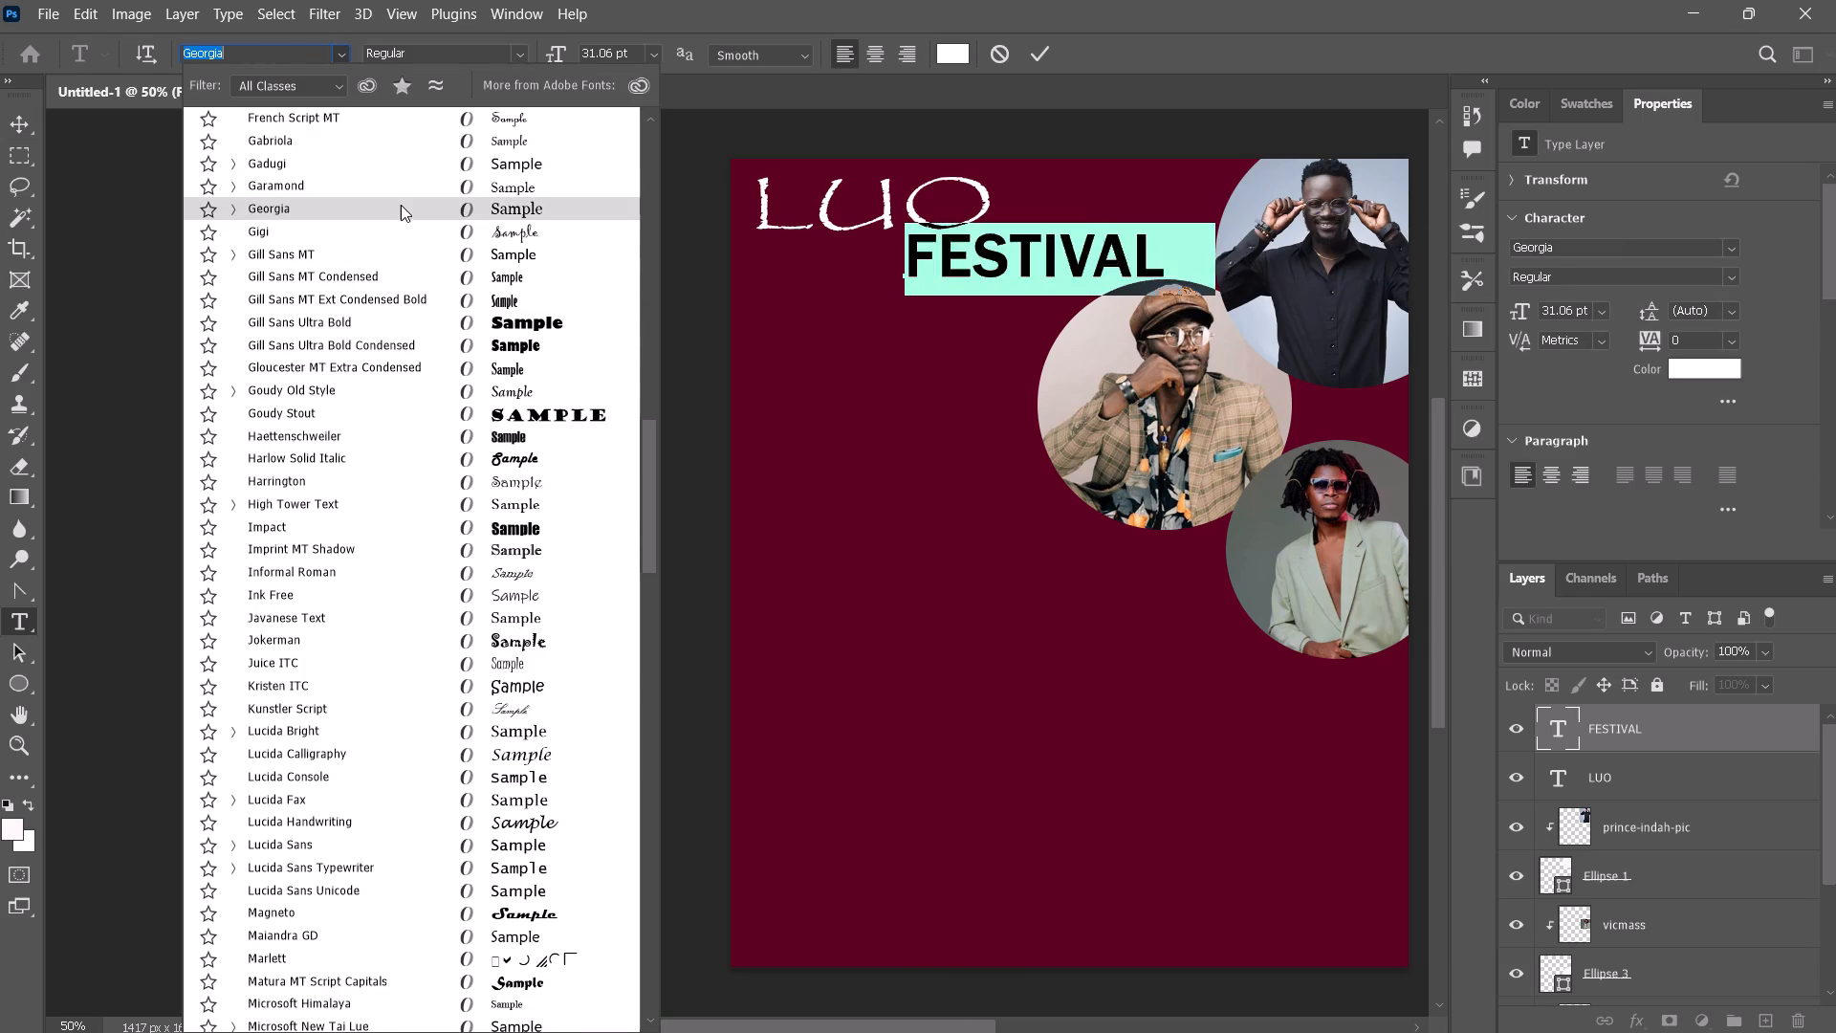
{"action": "key", "text": "p"}
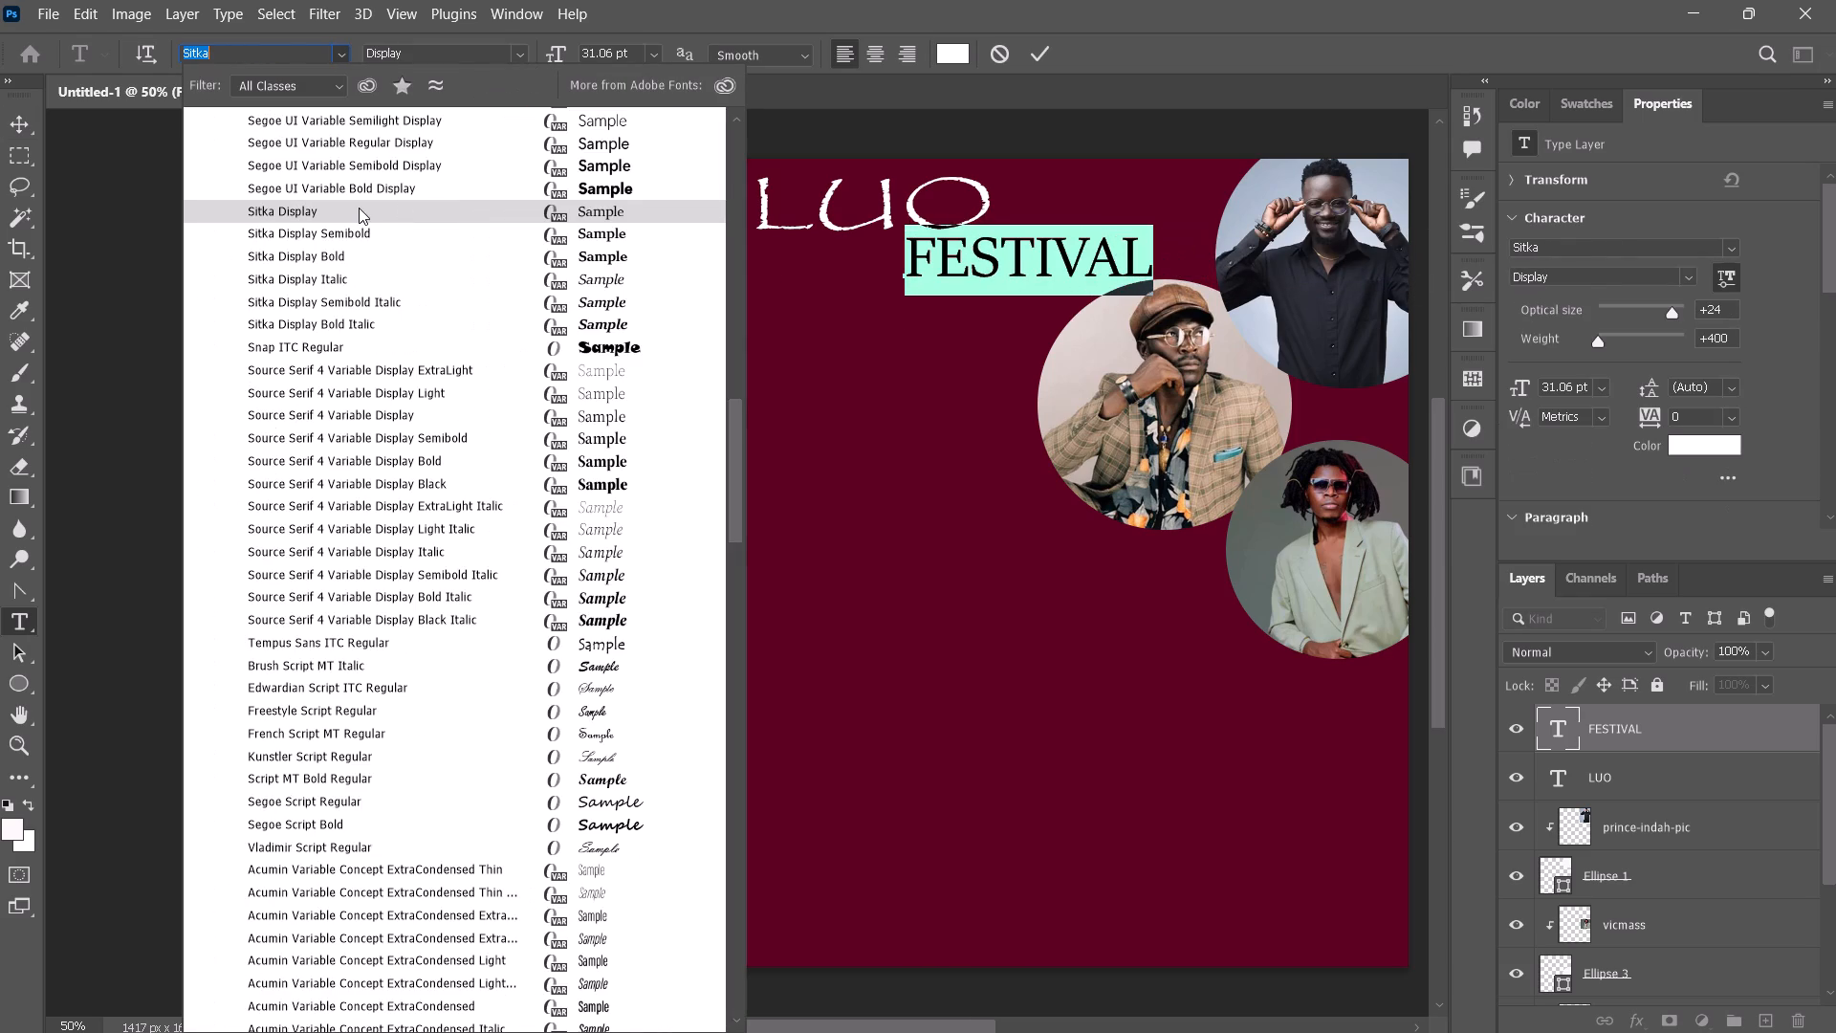
{"action": "key", "text": "a"}
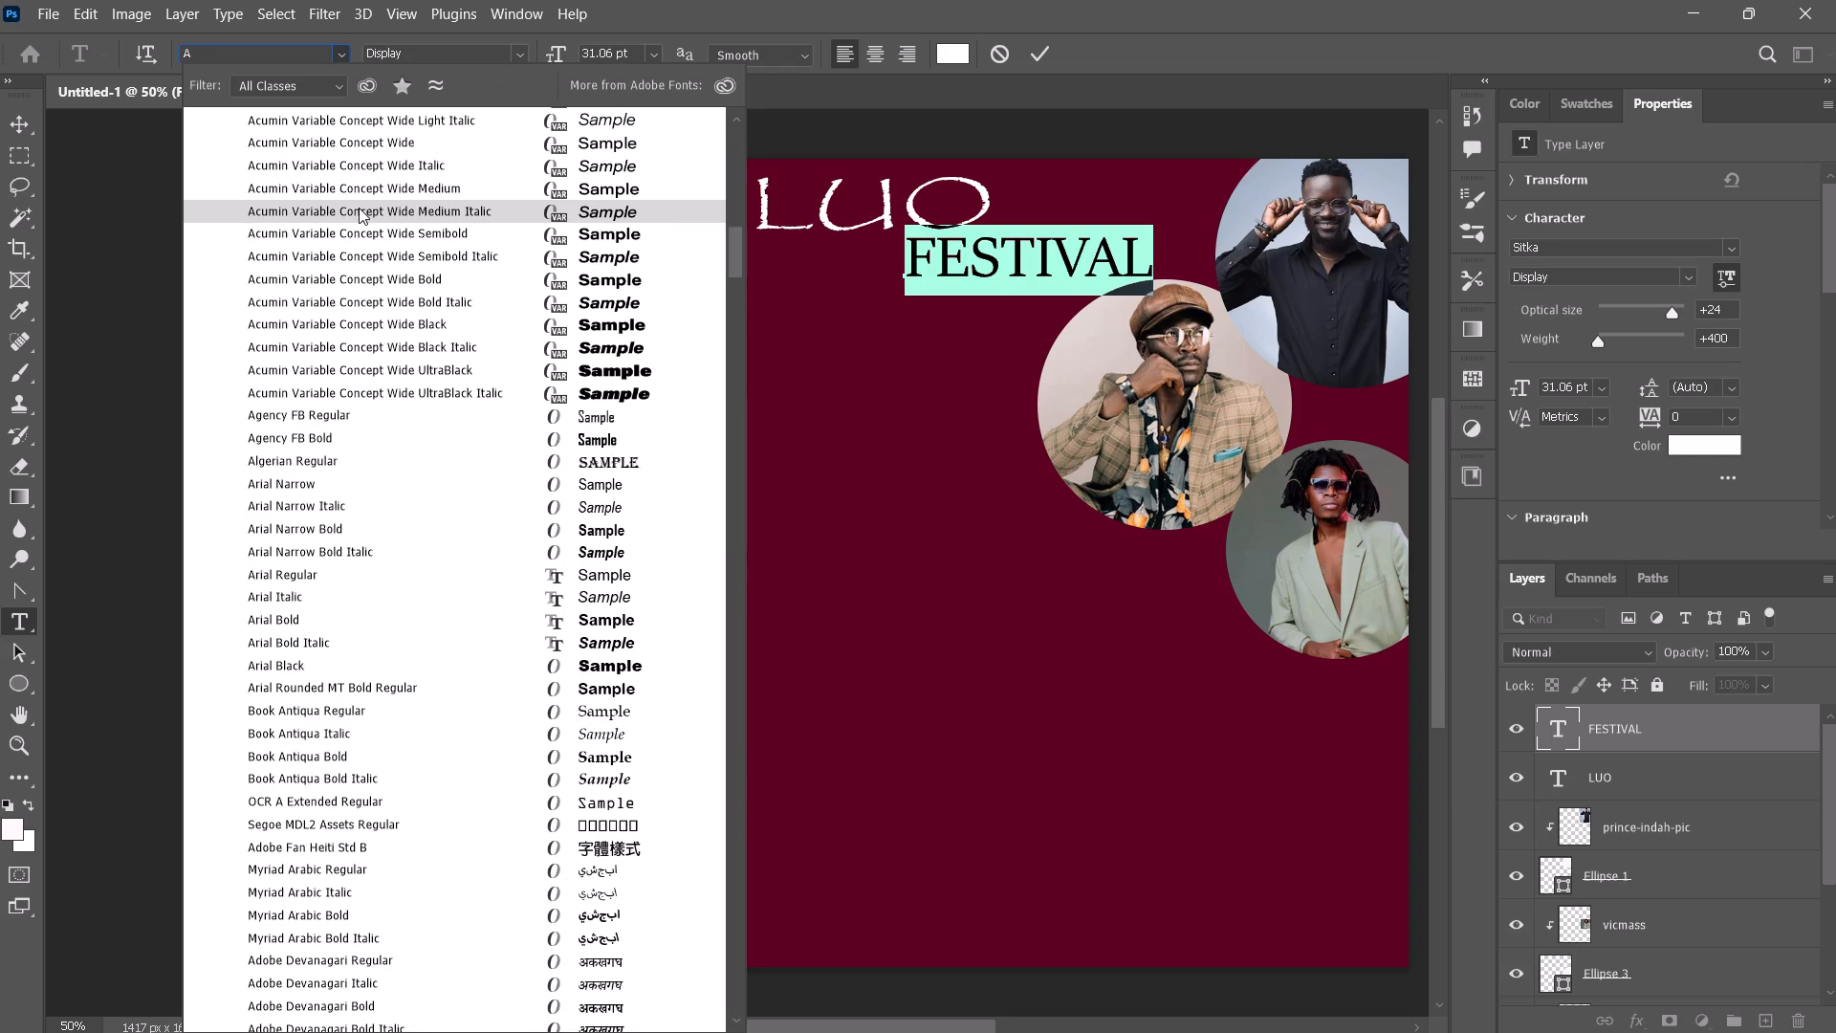
{"action": "key", "text": "BackSpace"}
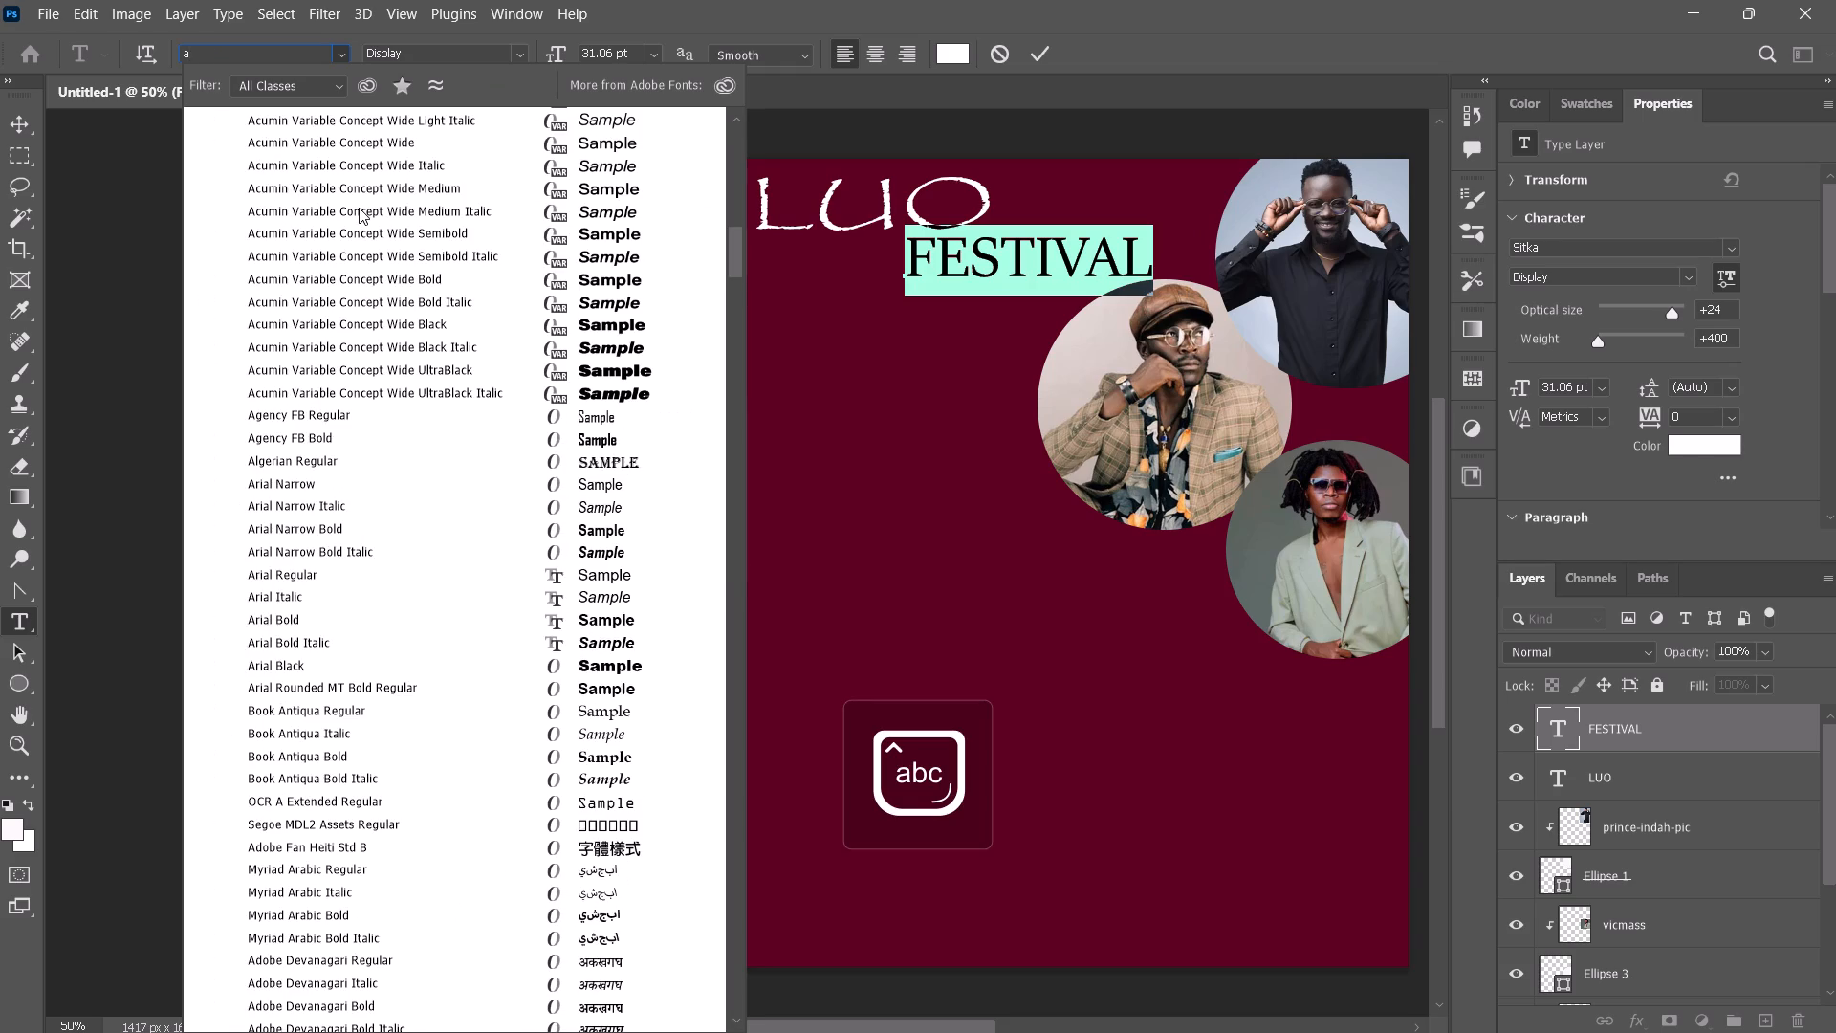
{"action": "key", "text": "p"}
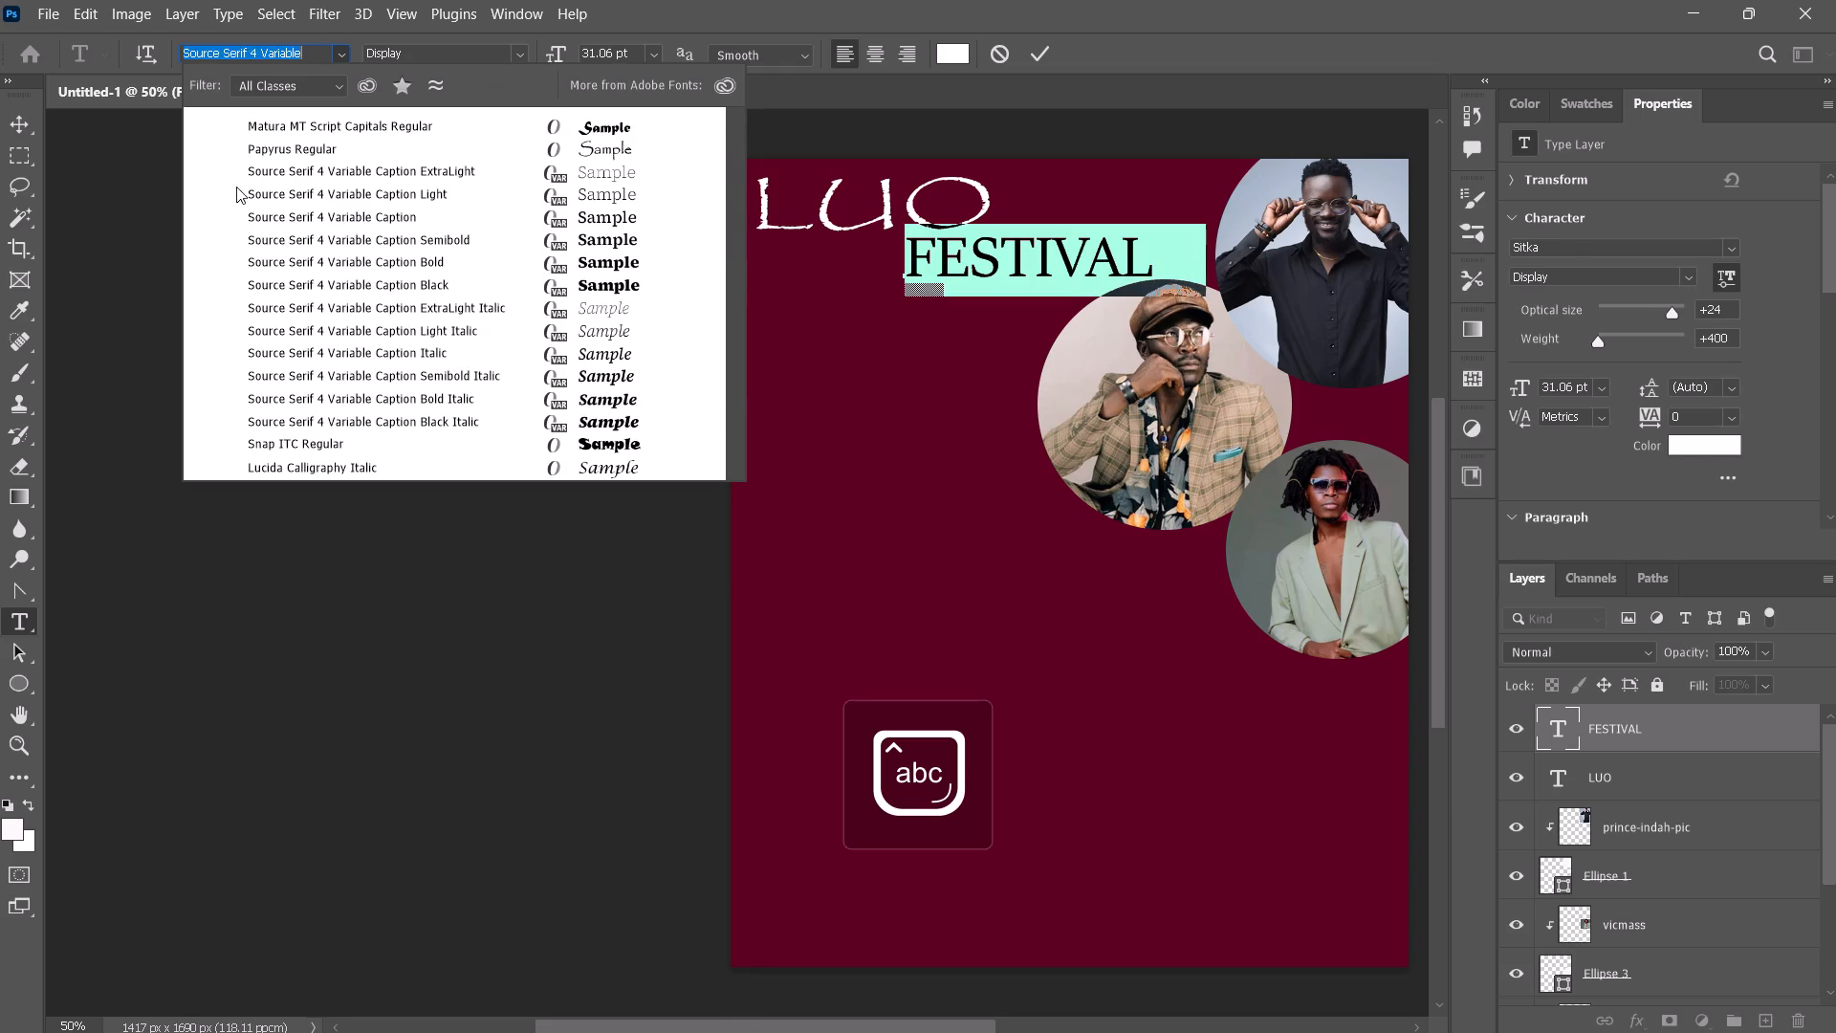
{"action": "left_click", "coordinate": [295, 143]}
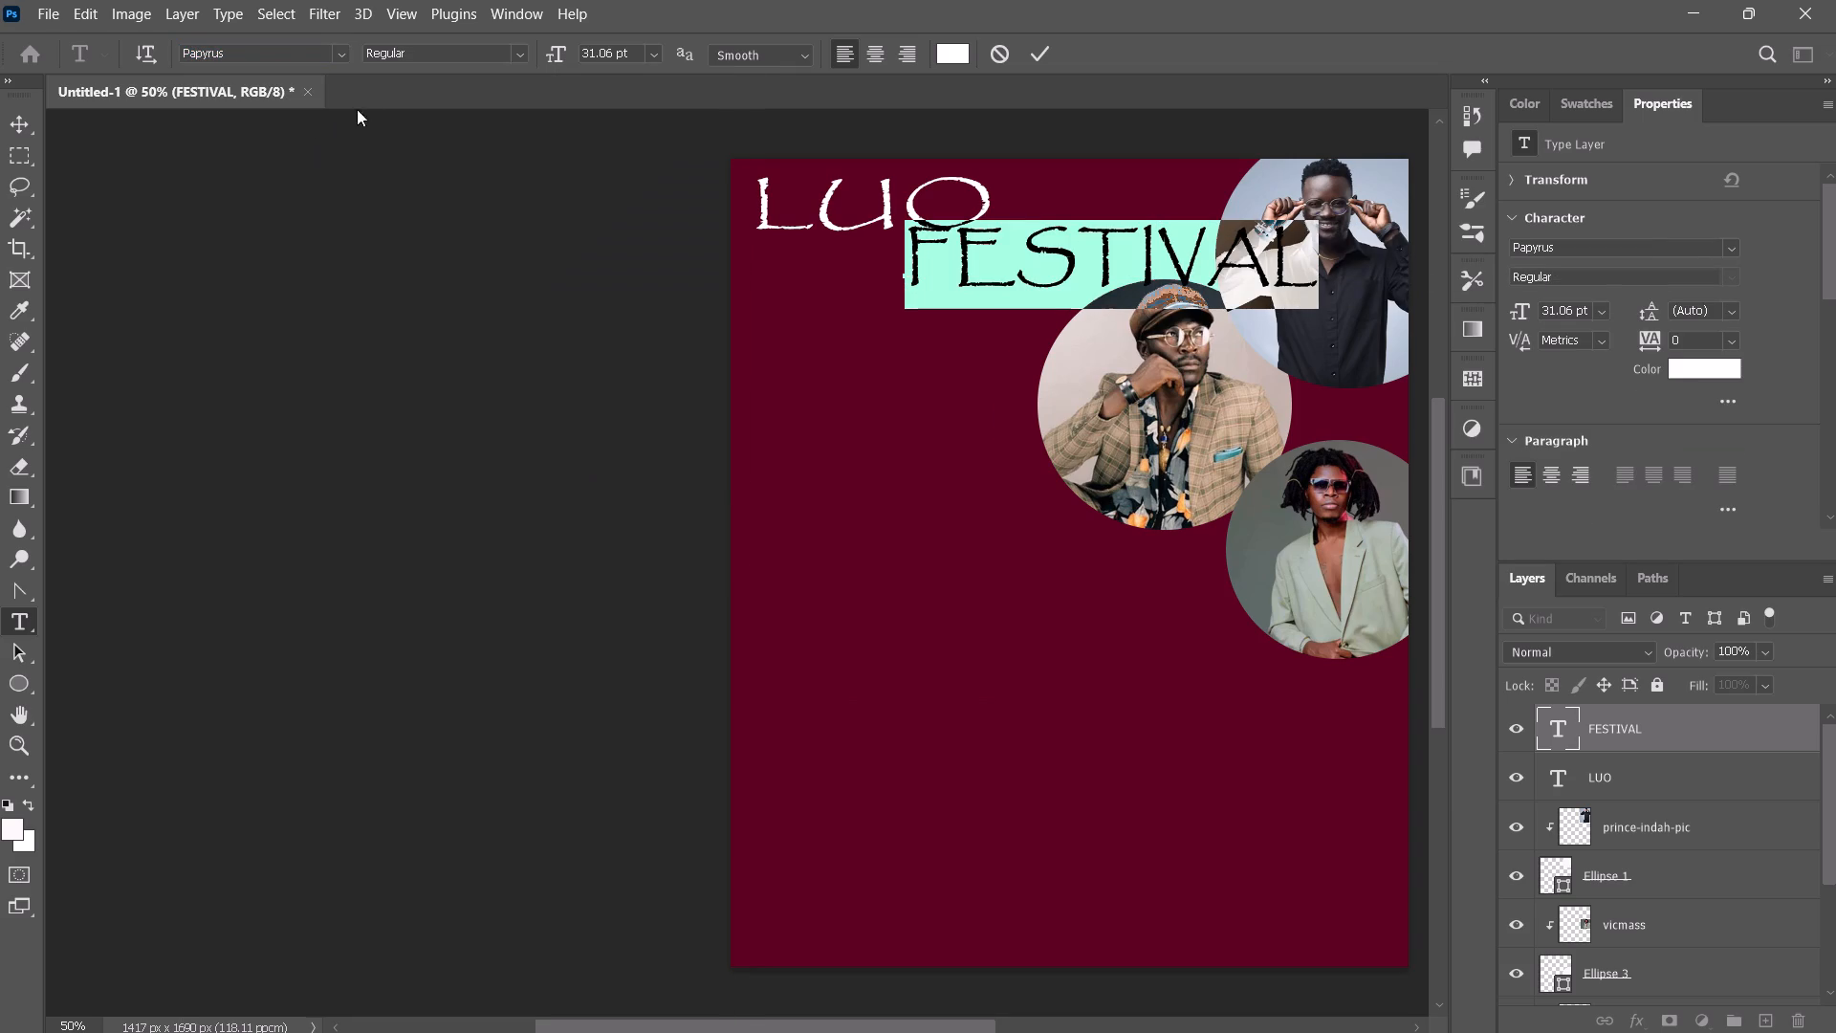
{"action": "left_click", "coordinate": [517, 52]}
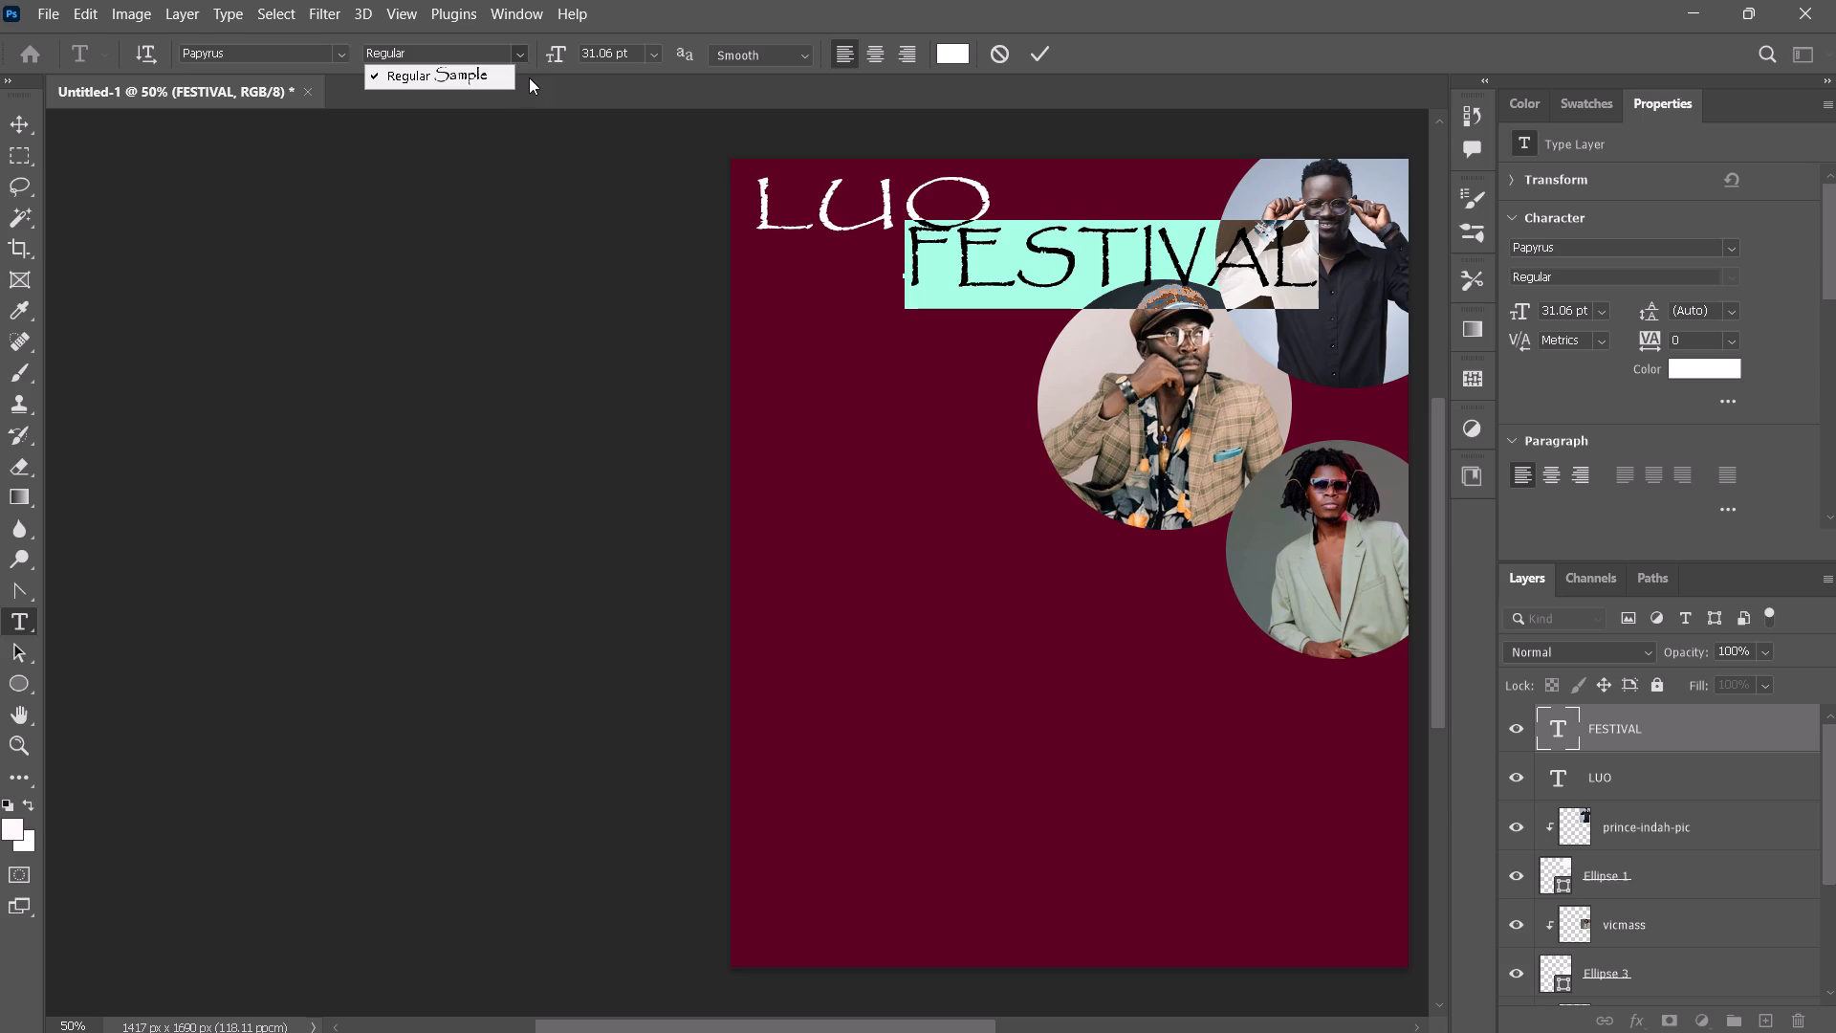
{"action": "left_click", "coordinate": [499, 77]}
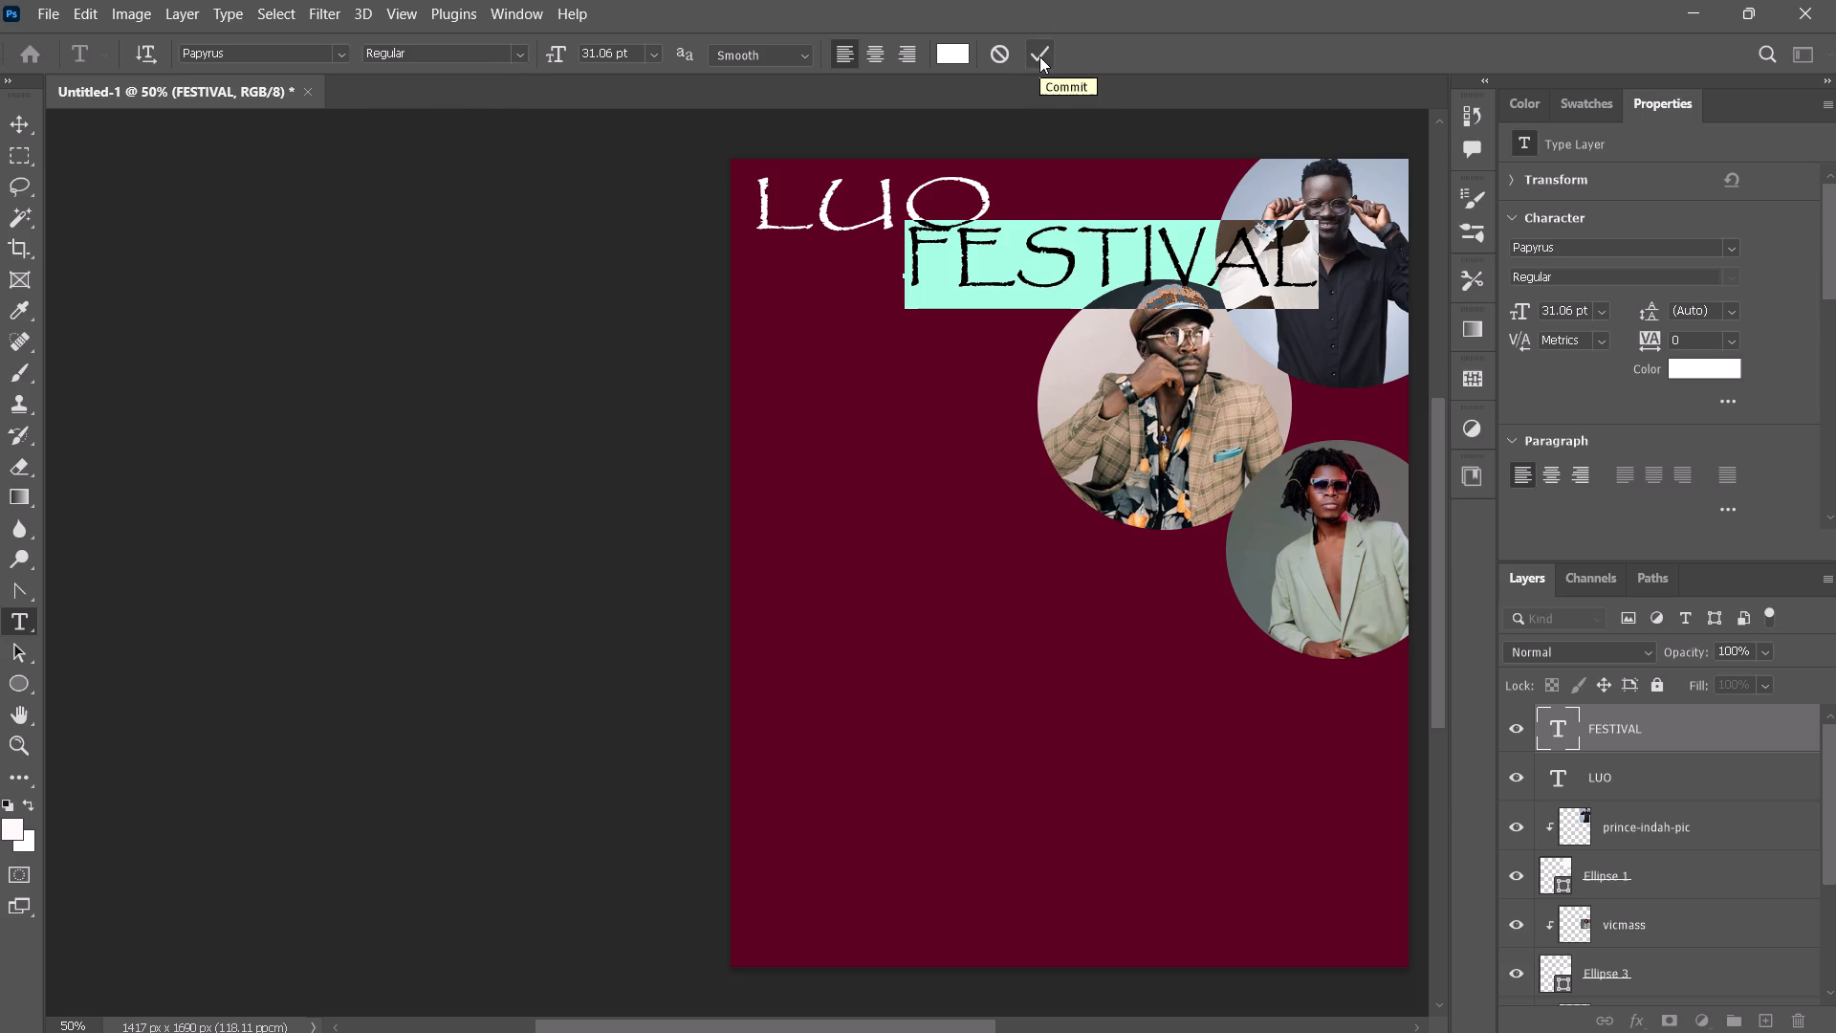
{"action": "left_click", "coordinate": [1039, 50]}
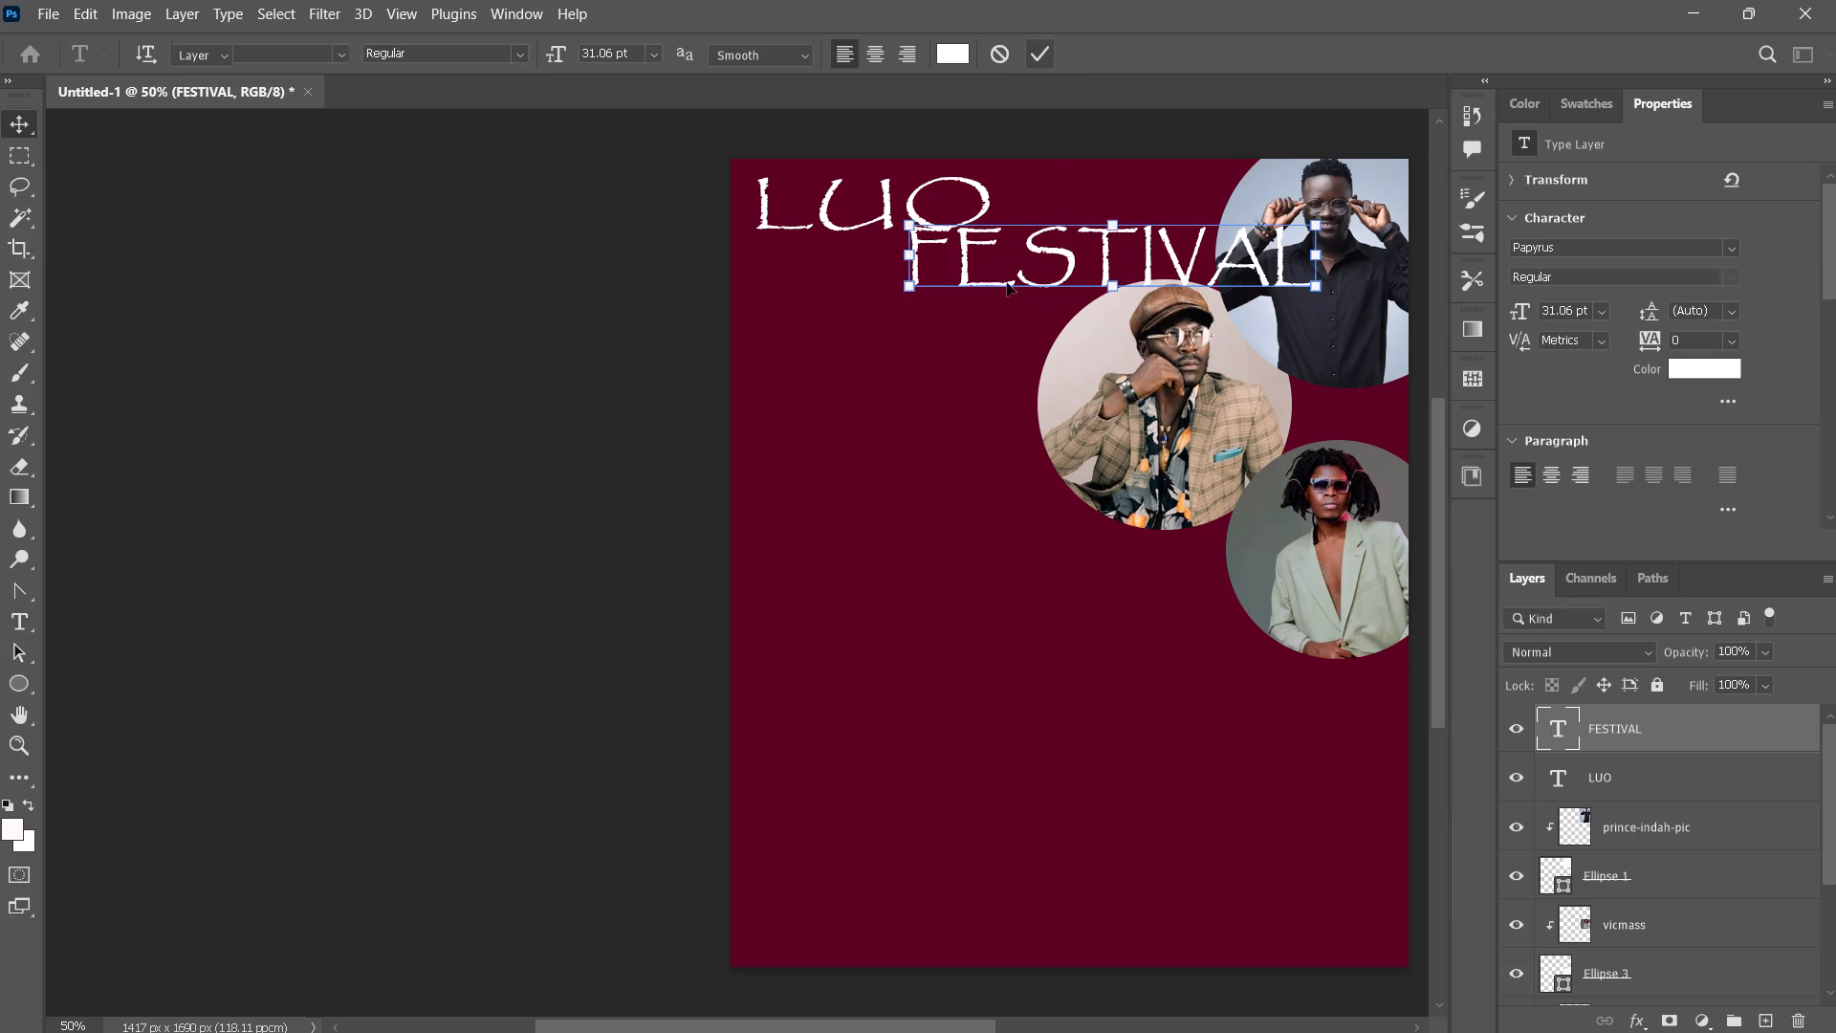
Scale FESTIVAL down proportionally to about 85.3%, about 26.55 pt.
{"action": "left_click_drag", "start_coordinate": [912, 223], "coordinate": [927, 230]}
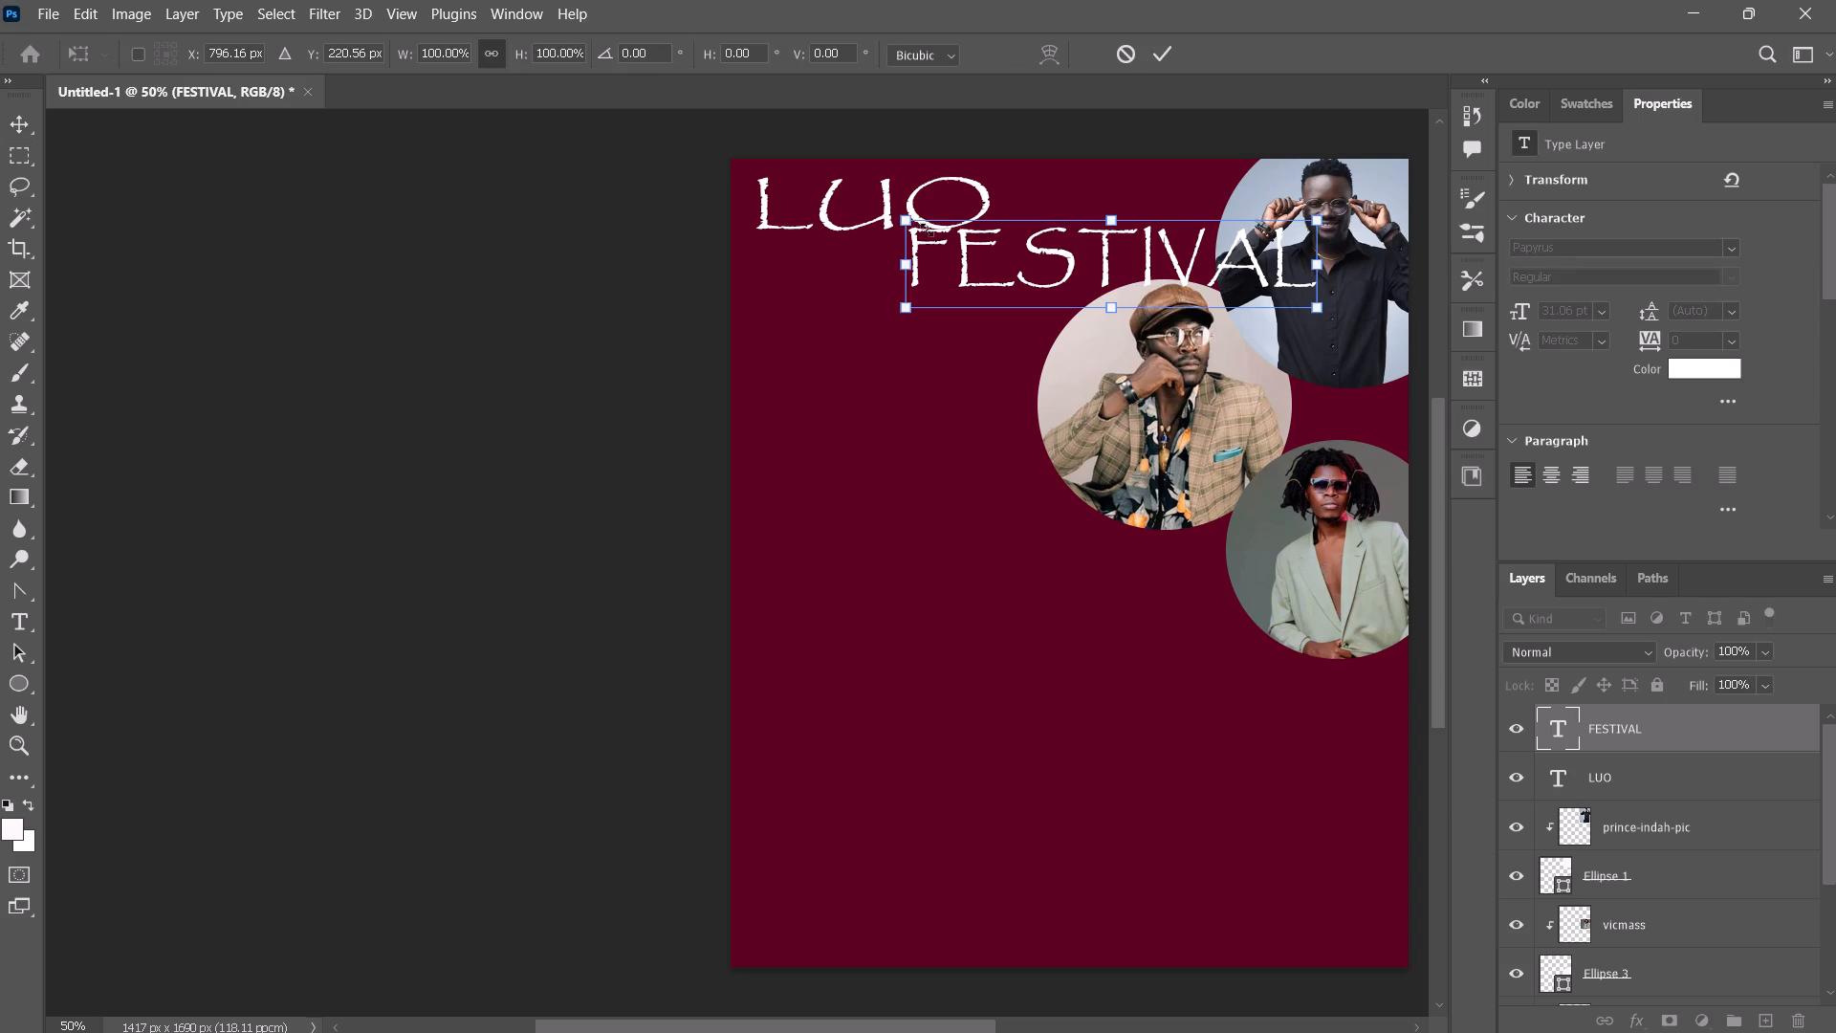
{"action": "left_click_drag", "start_coordinate": [927, 230], "coordinate": [970, 251]}
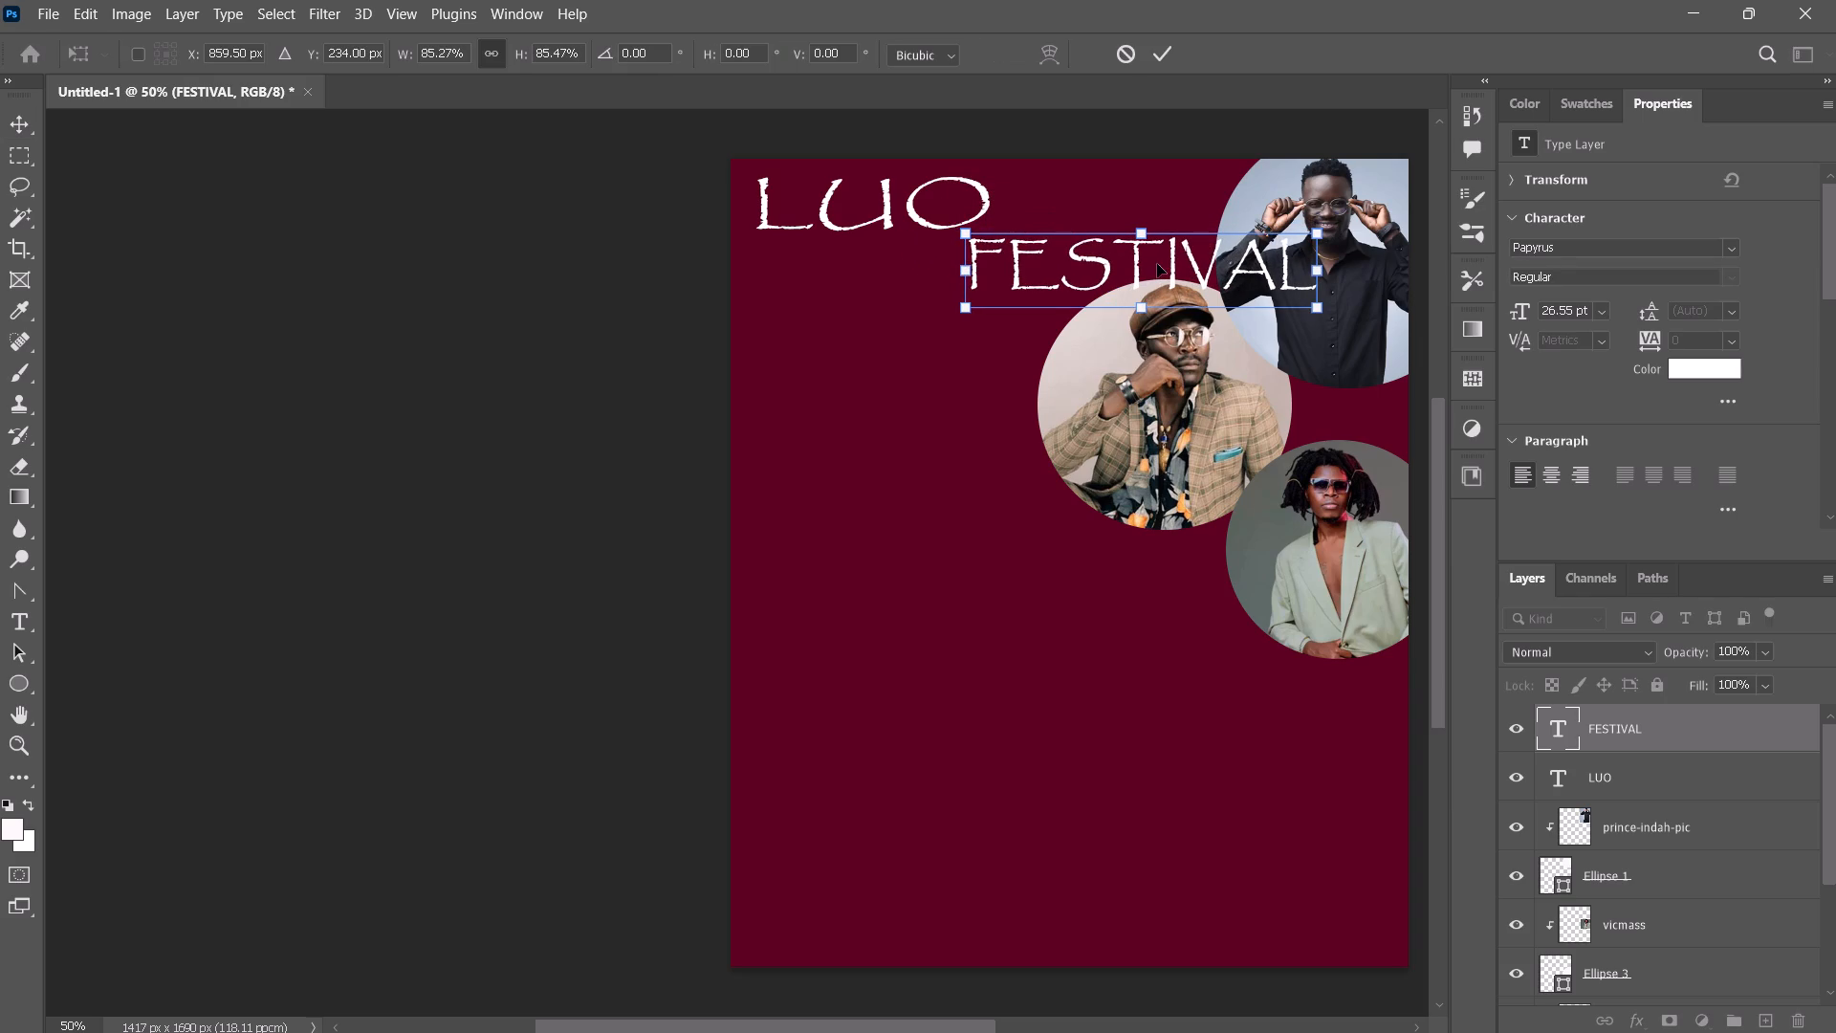
Move FESTIVAL about 128 px left and 7 px up, just below LUO, and deselect it.
{"action": "key", "text": "Left"}
{"action": "key", "text": "Left"}
{"action": "key", "text": "Left"}
{"action": "key", "text": "Left"}
{"action": "key", "text": "Left"}
{"action": "key", "text": "Left"}
{"action": "key", "text": "Left"}
{"action": "key", "text": "Left"}
{"action": "key", "text": "Left"}
{"action": "key", "text": "Left"}
{"action": "key", "text": "Left"}
{"action": "key", "text": "Left"}
{"action": "key", "text": "Left"}
{"action": "key", "text": "Left"}
{"action": "key", "text": "Left"}
{"action": "key", "text": "Left"}
{"action": "key", "text": "Left"}
{"action": "key", "text": "Left"}
{"action": "key", "text": "Left"}
{"action": "key", "text": "Left"}
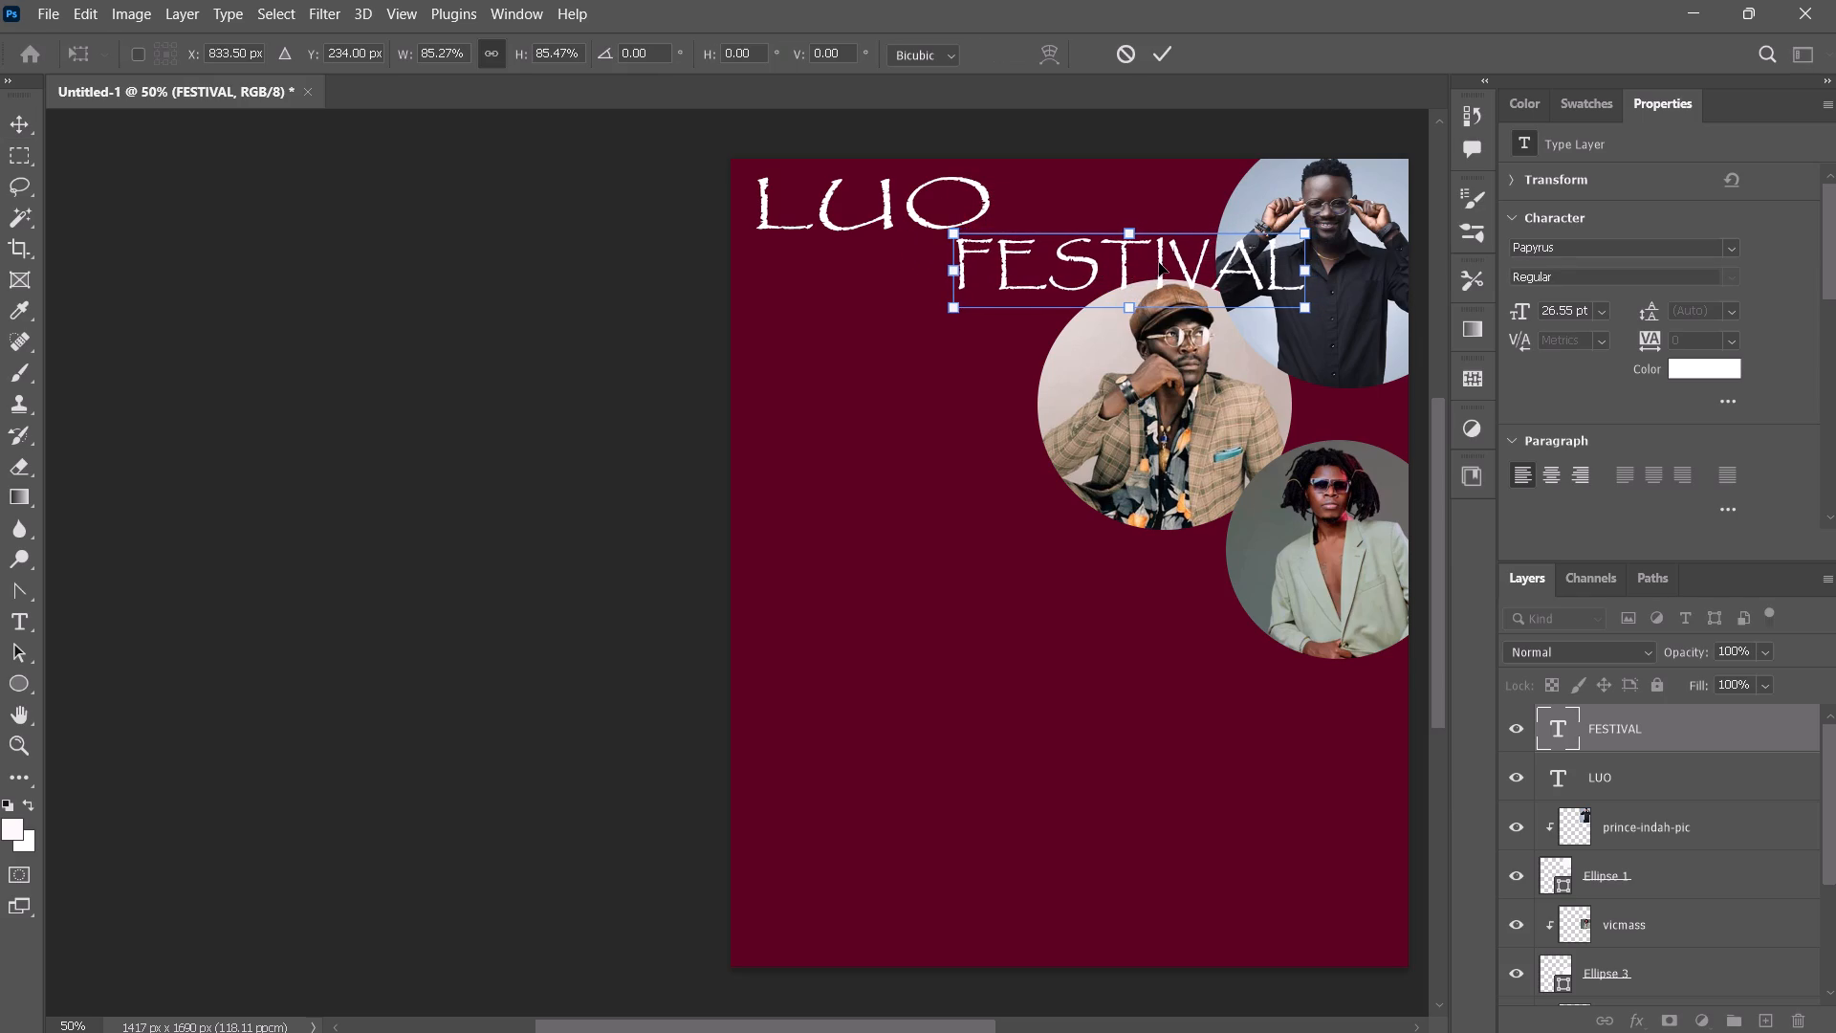
{"action": "left_click_drag", "start_coordinate": [1160, 260], "coordinate": [1111, 262]}
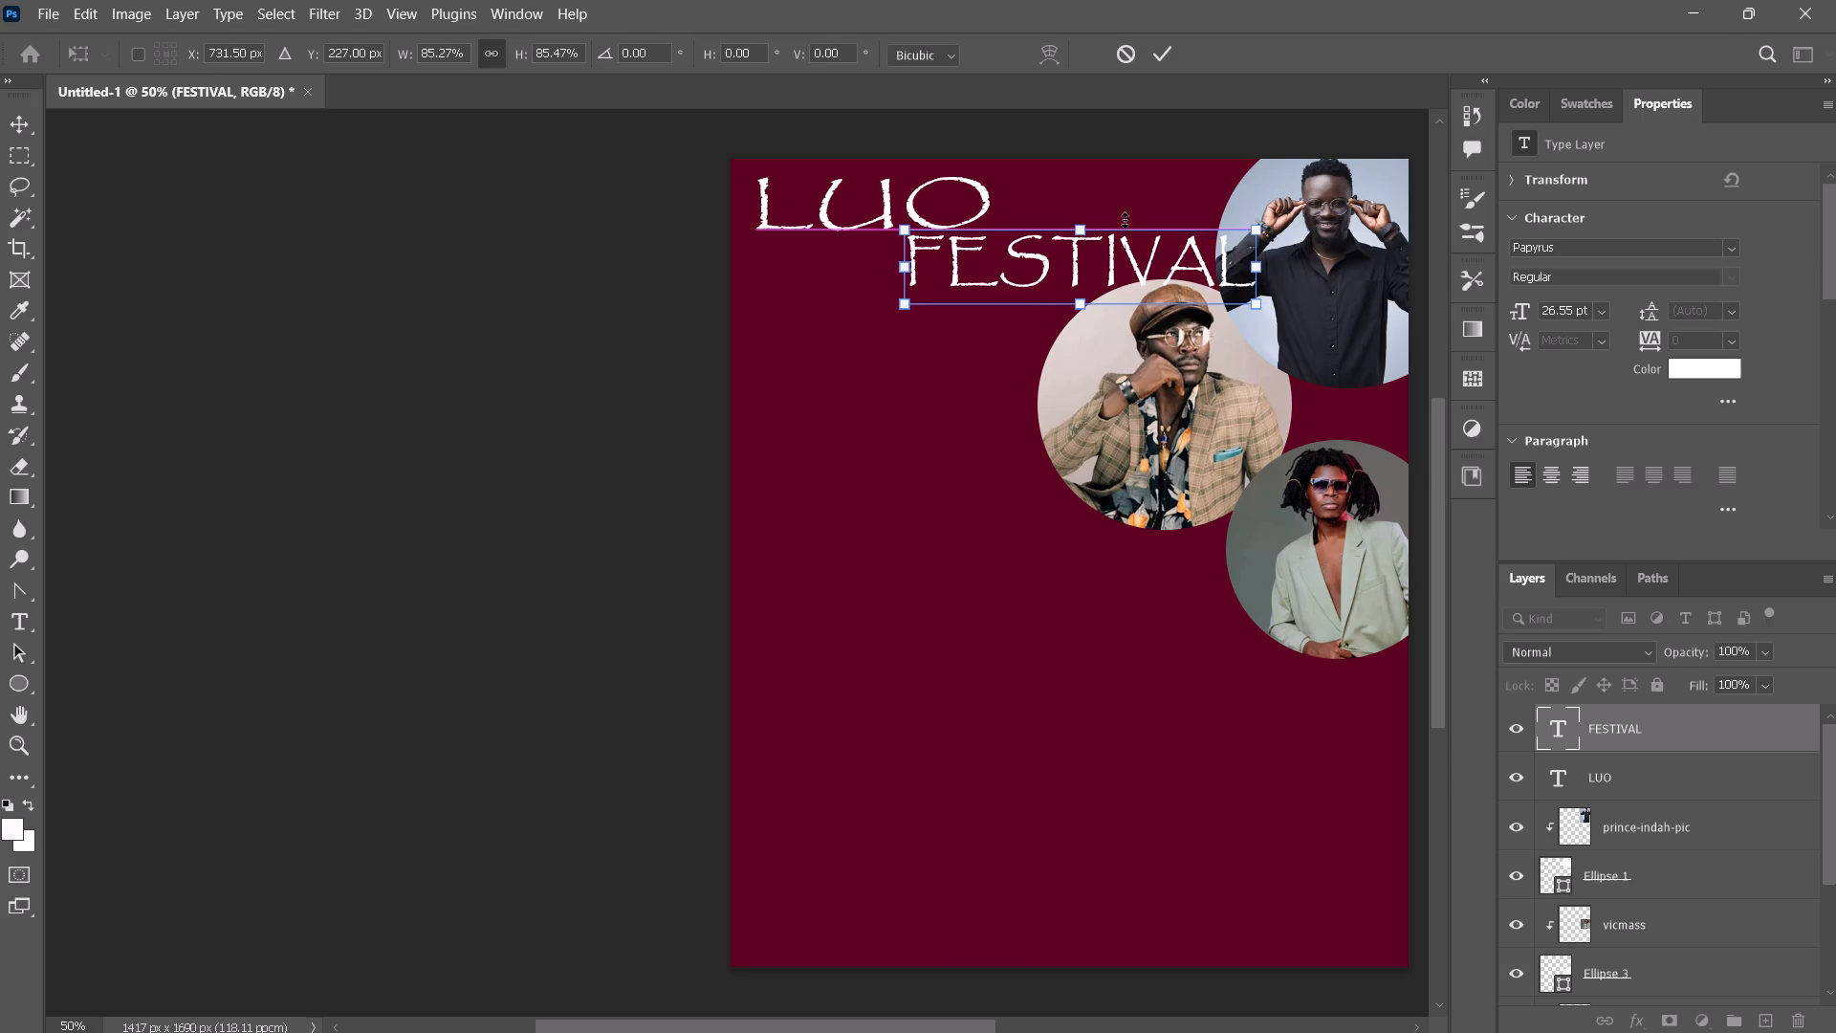
{"action": "left_click", "coordinate": [1148, 54]}
{"action": "left_click", "coordinate": [1178, 178]}
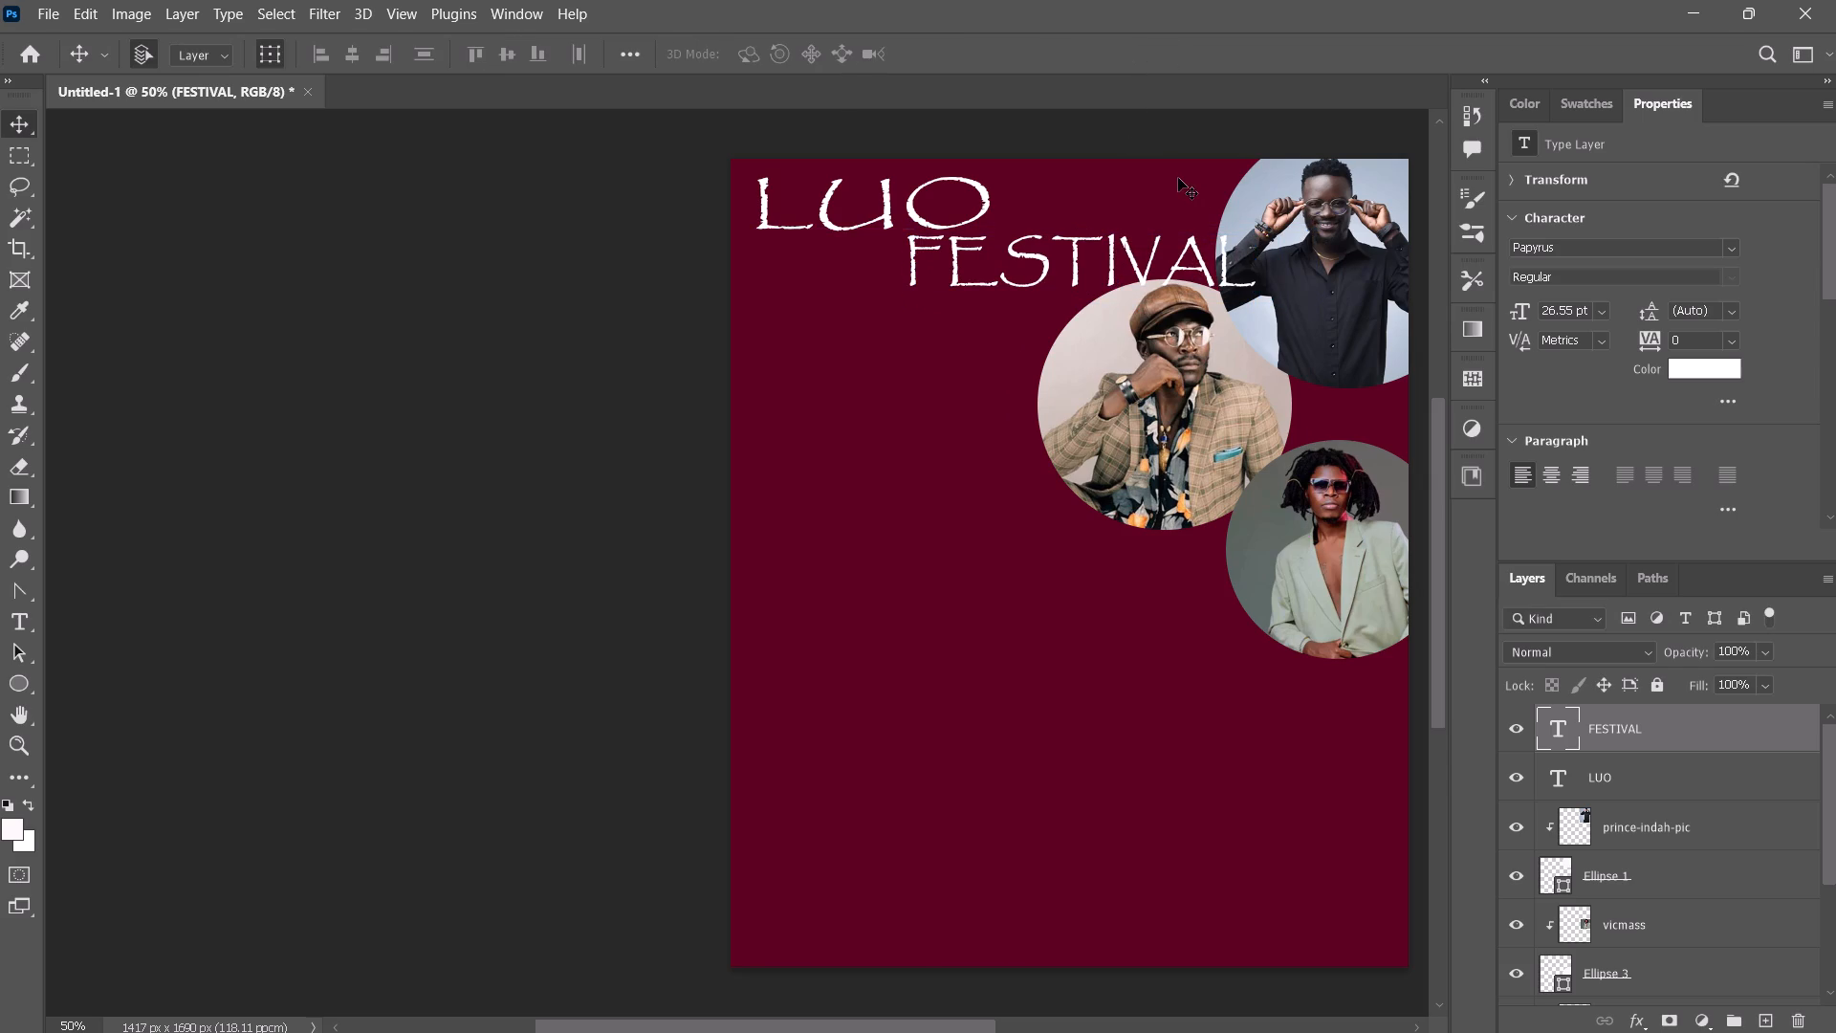
Move FESTIVAL about 252 px further left and 4 px down so it sits beneath LUO, clear of the top portrait.
{"action": "left_click_drag", "start_coordinate": [1151, 256], "coordinate": [1098, 262]}
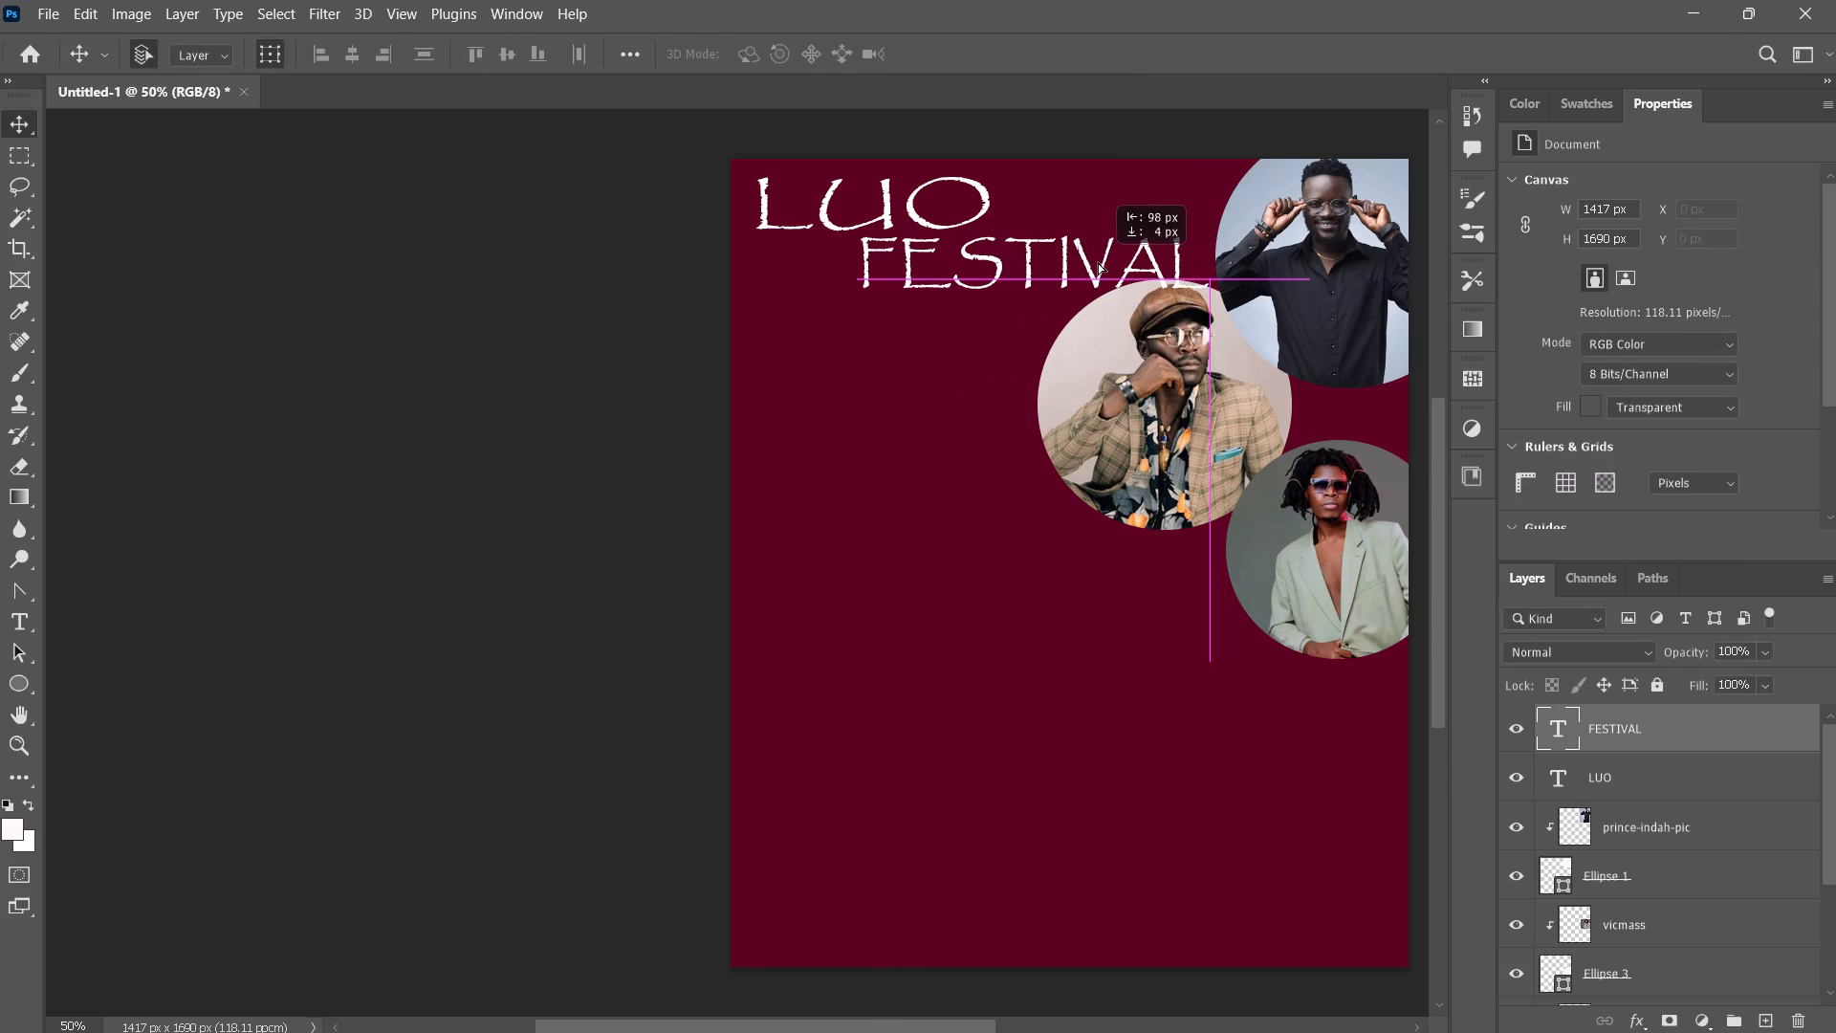
{"action": "left_click_drag", "start_coordinate": [1098, 262], "coordinate": [1090, 253]}
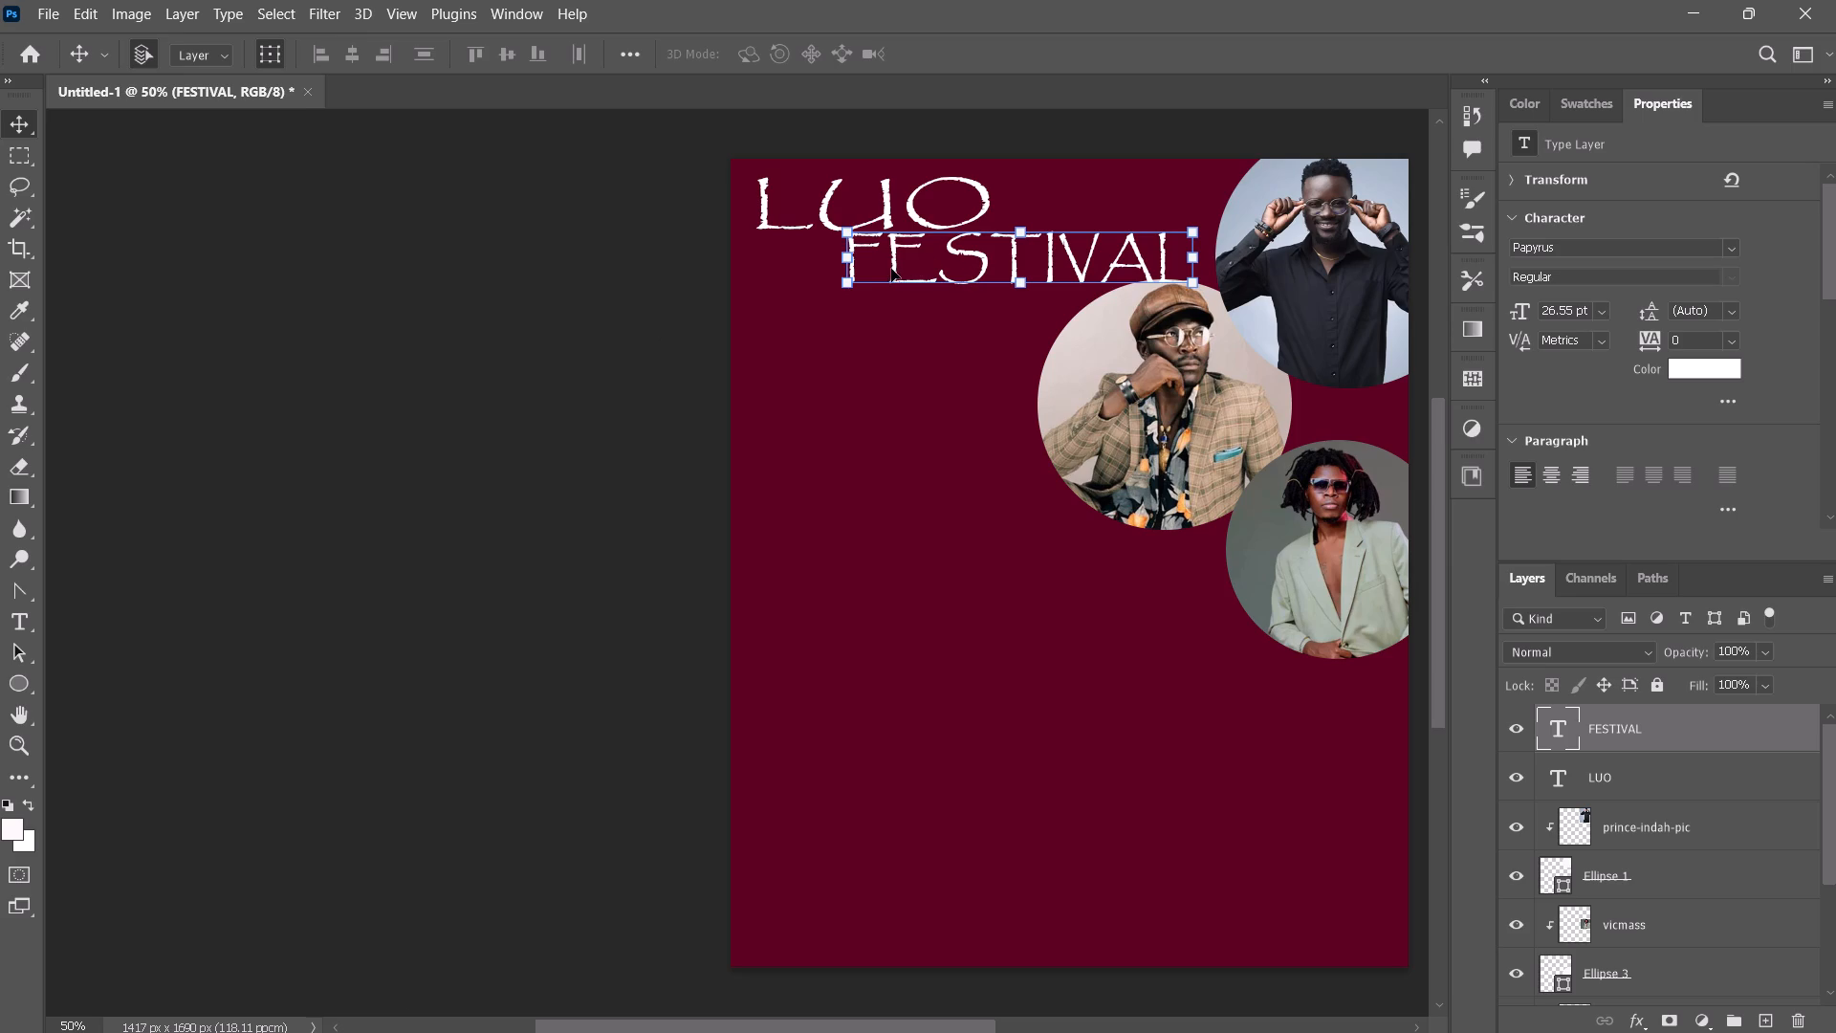
{"action": "left_click_drag", "start_coordinate": [887, 268], "coordinate": [872, 274]}
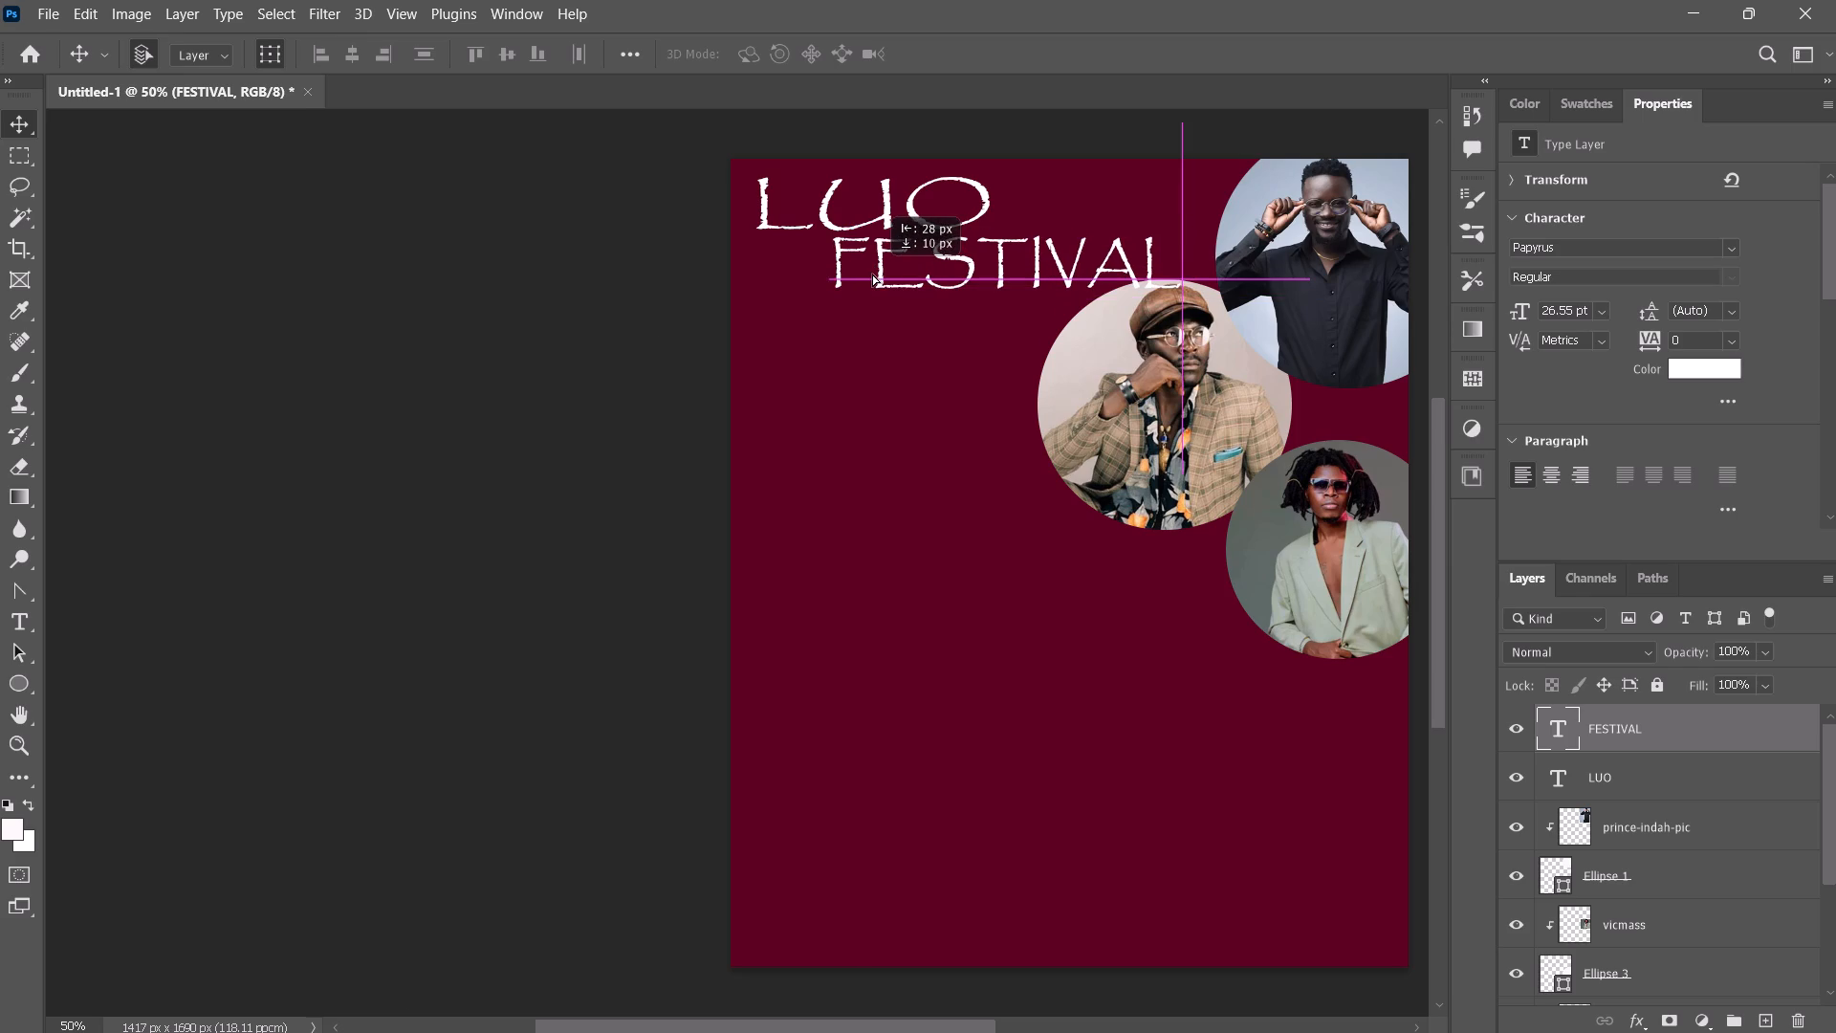
{"action": "left_click_drag", "start_coordinate": [872, 274], "coordinate": [816, 282]}
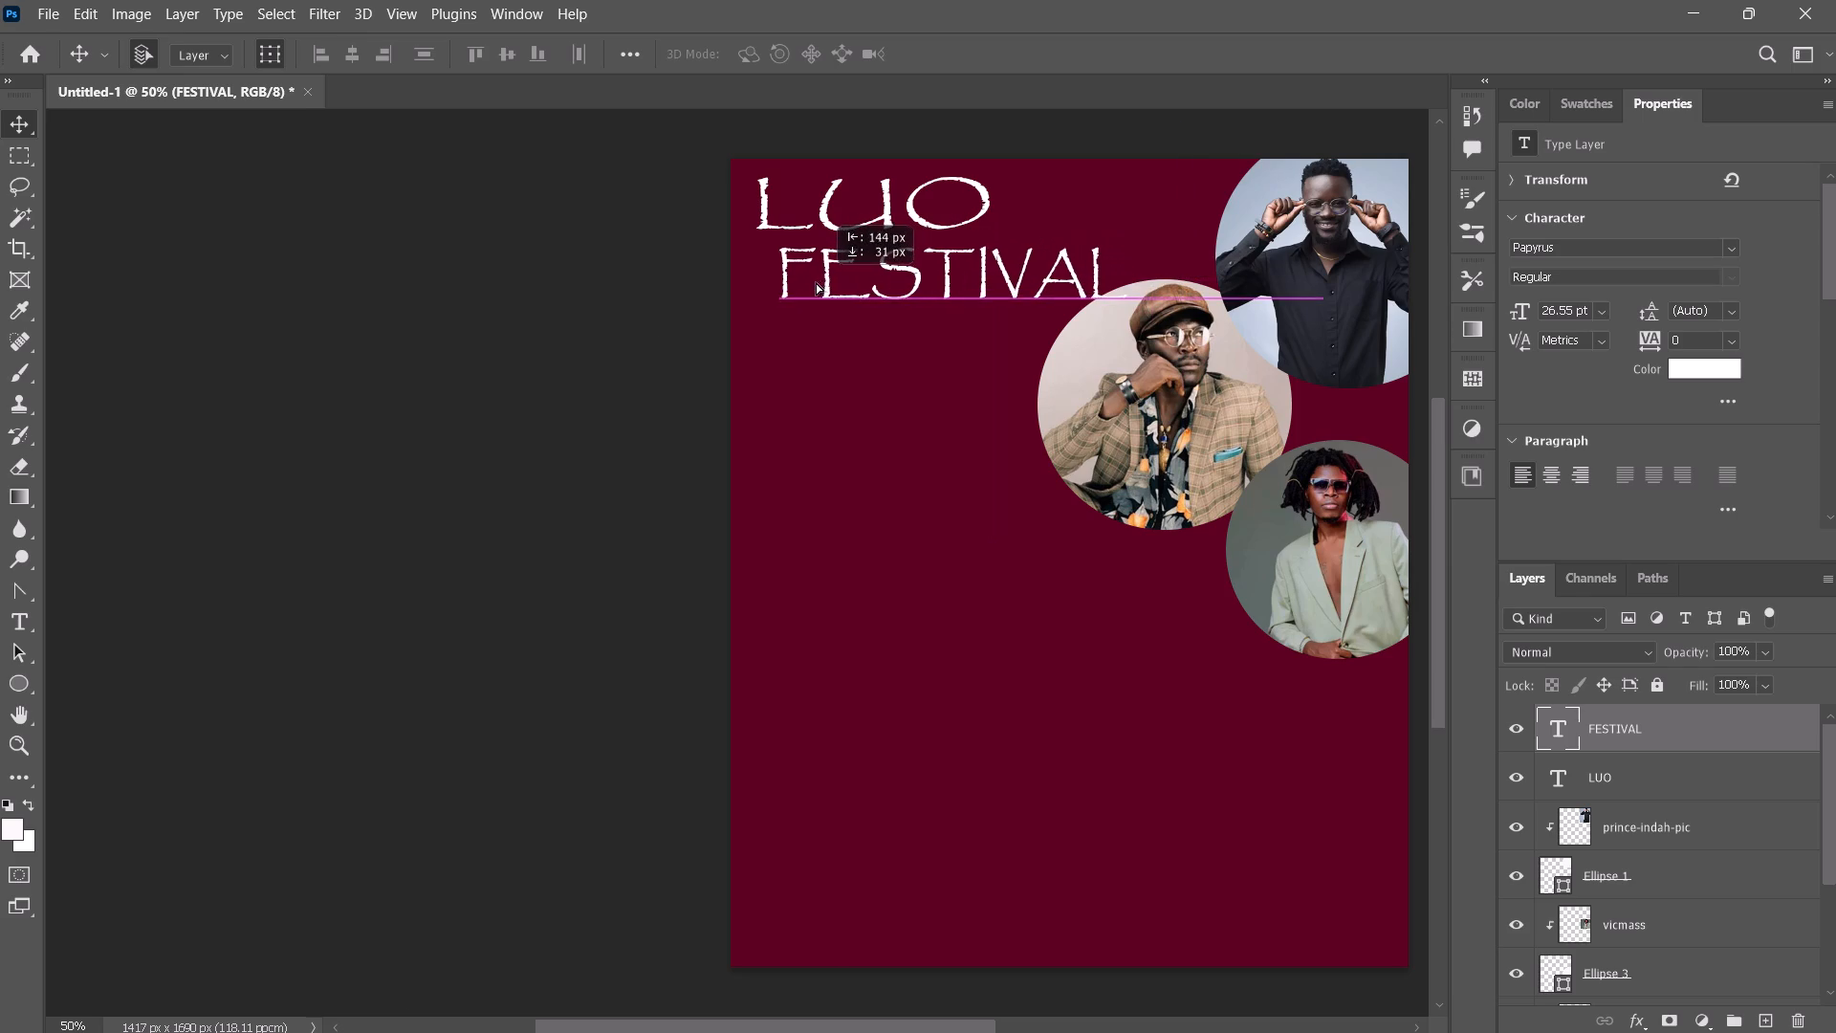
{"action": "left_click_drag", "start_coordinate": [816, 282], "coordinate": [828, 277]}
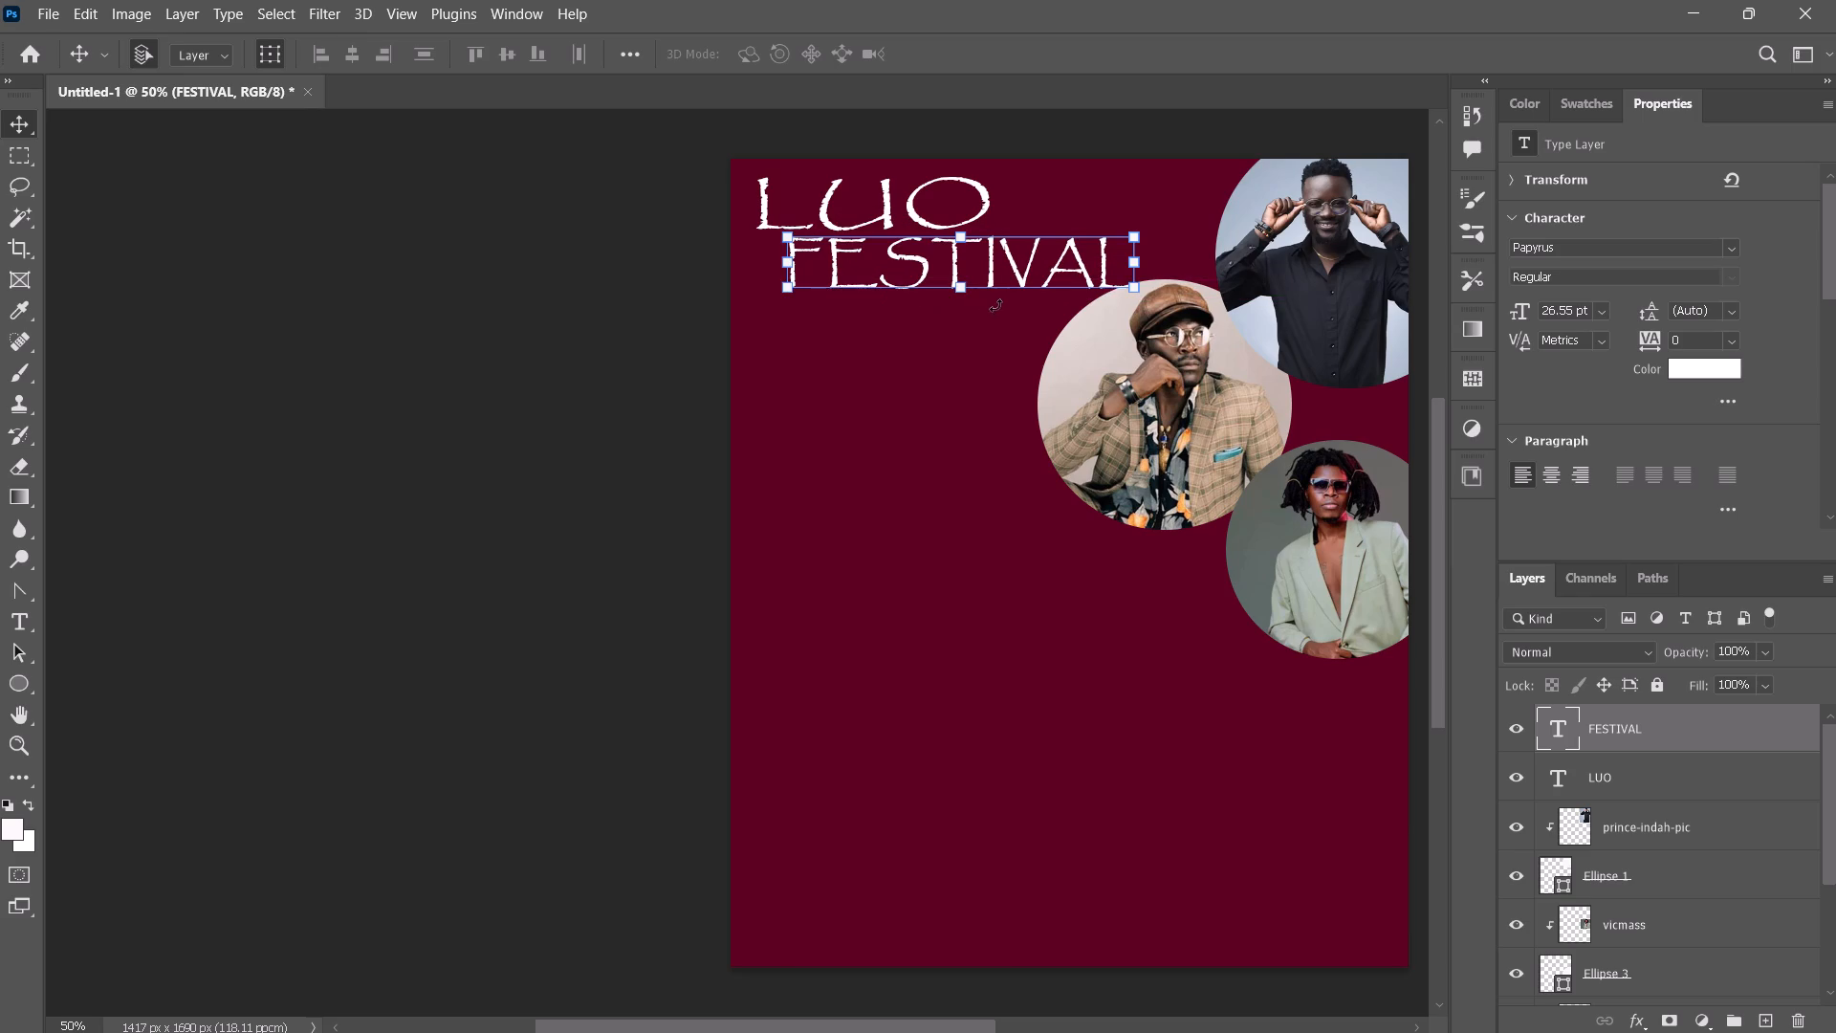
Scale FESTIVAL down proportionally to about 89.6%, about 23.86 pt.
{"action": "left_click_drag", "start_coordinate": [1135, 282], "coordinate": [1125, 269]}
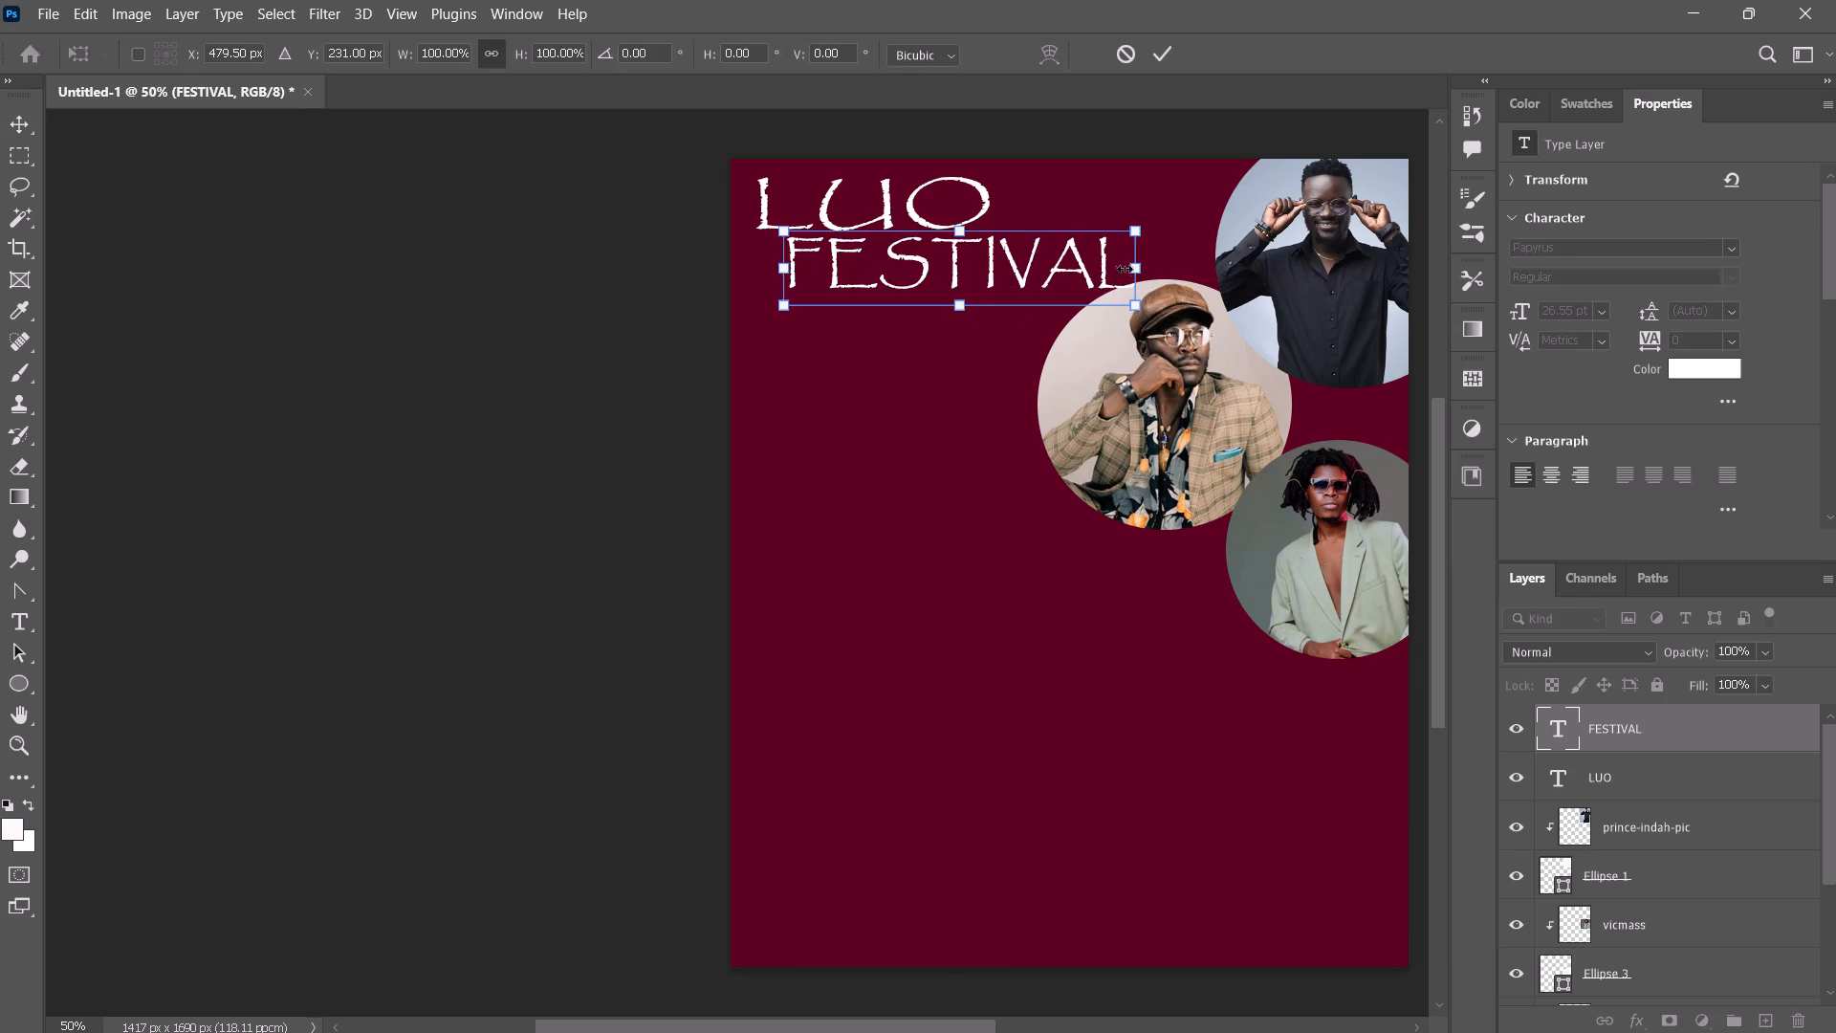
{"action": "left_click_drag", "start_coordinate": [1125, 269], "coordinate": [1122, 265]}
{"action": "left_click_drag", "start_coordinate": [1120, 304], "coordinate": [1098, 294]}
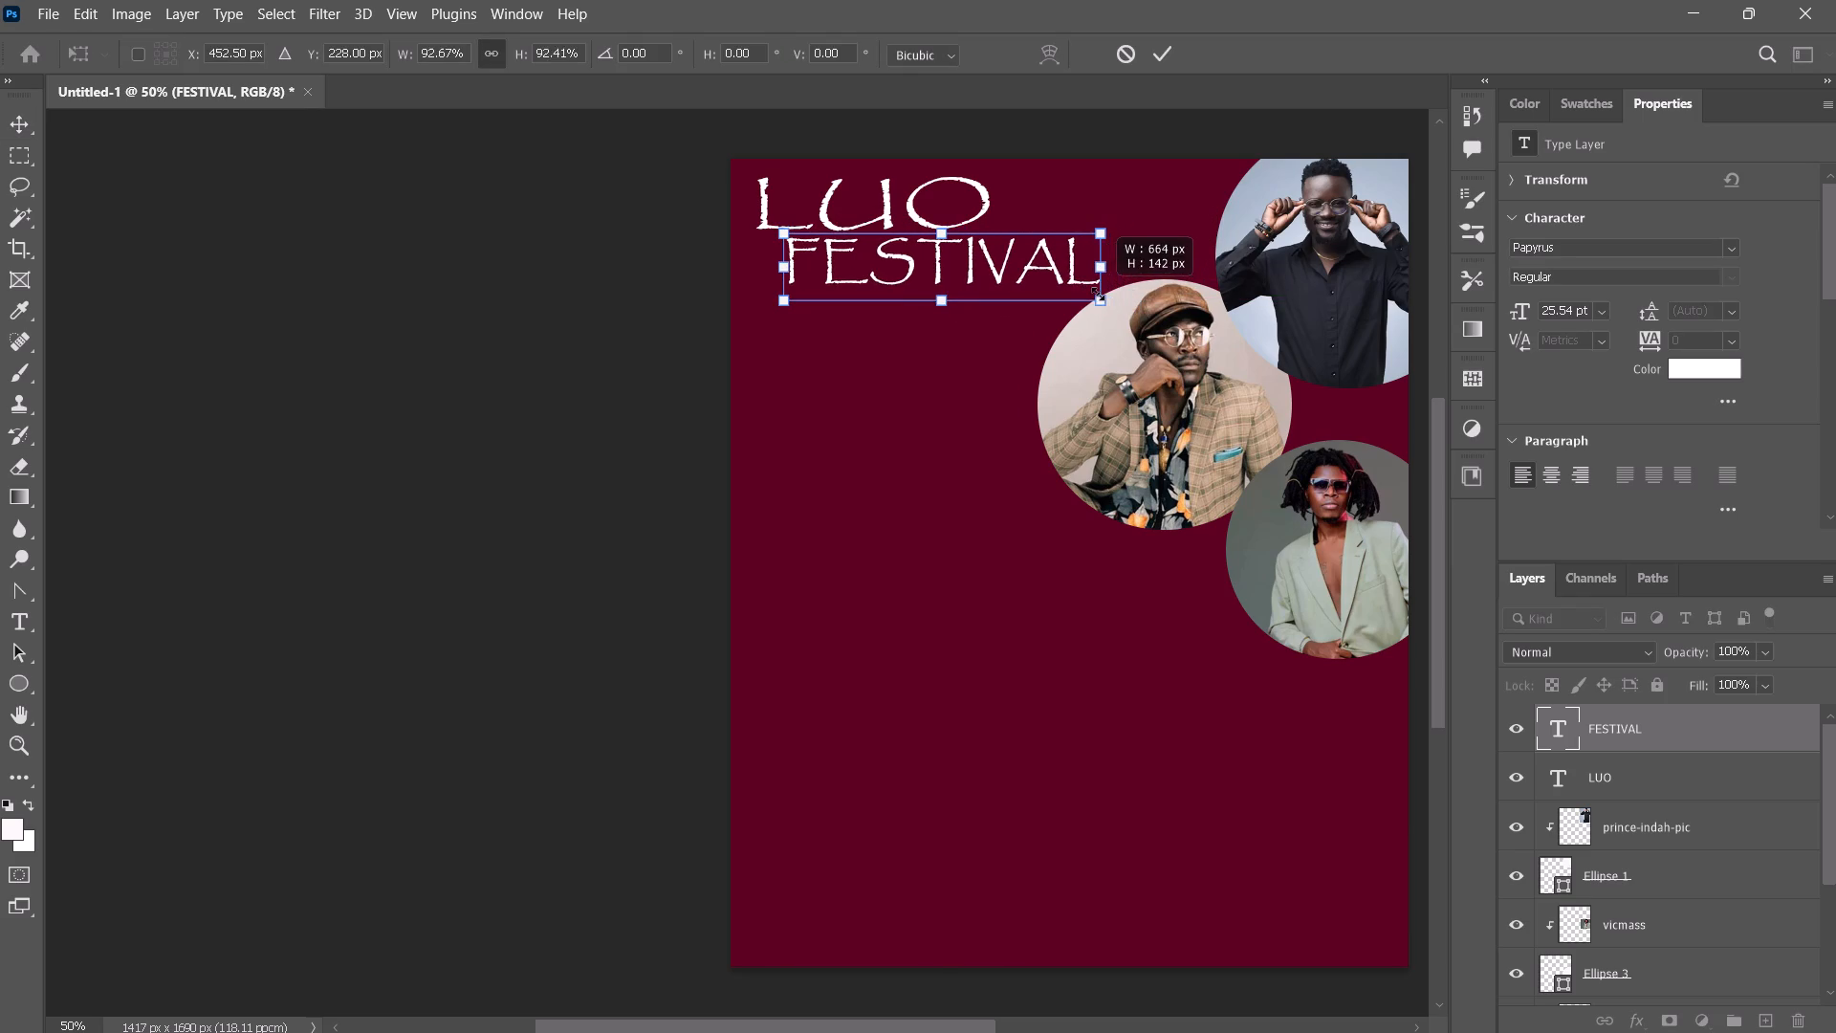
{"action": "left_click_drag", "start_coordinate": [1098, 294], "coordinate": [1098, 293]}
Nudge FESTIVAL rightward and slightly up beneath LUO to X 573 px, Y 214 px, apply the transform, and deselect it.
{"action": "key", "text": "Right"}
{"action": "key", "text": "Right"}
{"action": "key", "text": "Right"}
{"action": "key", "text": "Right"}
{"action": "key", "text": "Right"}
{"action": "key", "text": "Right"}
{"action": "key", "text": "Right"}
{"action": "key", "text": "Right"}
{"action": "key", "text": "Right"}
{"action": "key", "text": "Right"}
{"action": "key", "text": "Right"}
{"action": "key", "text": "Right"}
{"action": "key", "text": "Right"}
{"action": "key", "text": "Right"}
{"action": "key", "text": "Right"}
{"action": "key", "text": "Right"}
{"action": "key", "text": "Right"}
{"action": "key", "text": "Right"}
{"action": "key", "text": "Right"}
{"action": "key", "text": "Right"}
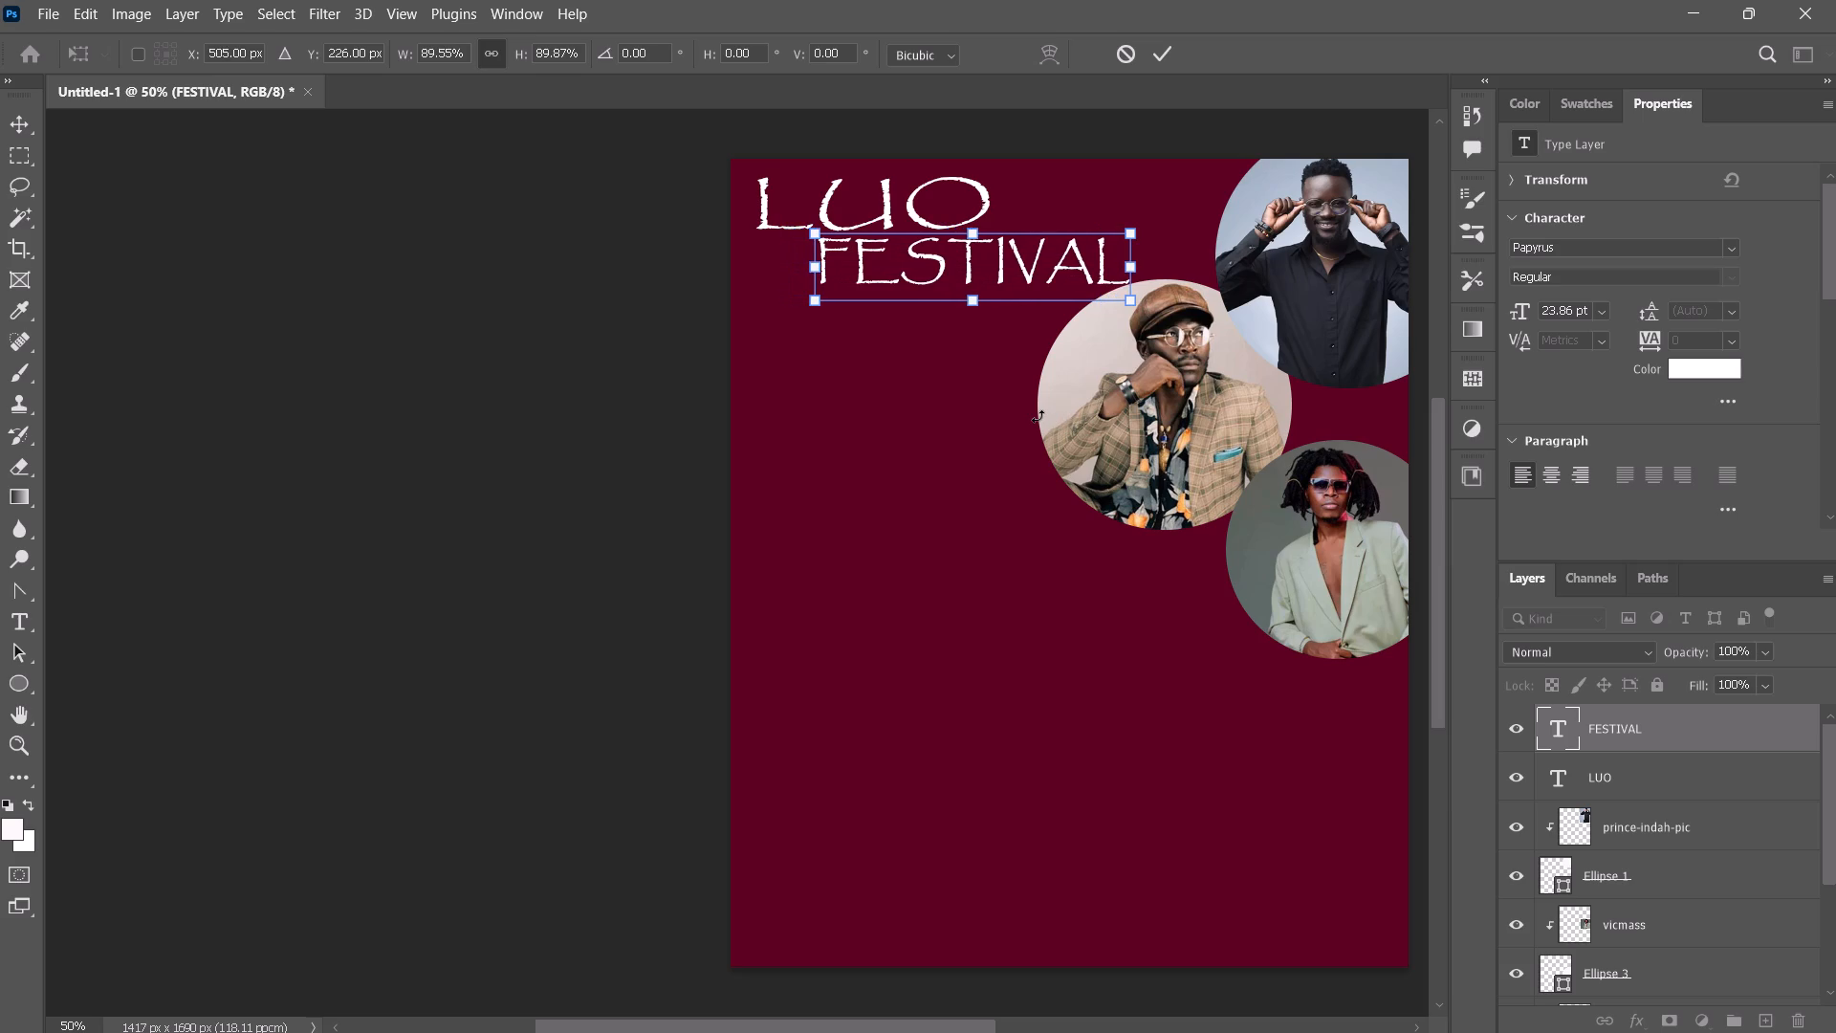
{"action": "key", "text": "Right"}
{"action": "key", "text": "Right"}
{"action": "key", "text": "Right"}
{"action": "key", "text": "Right"}
{"action": "key", "text": "Right"}
{"action": "key", "text": "Right"}
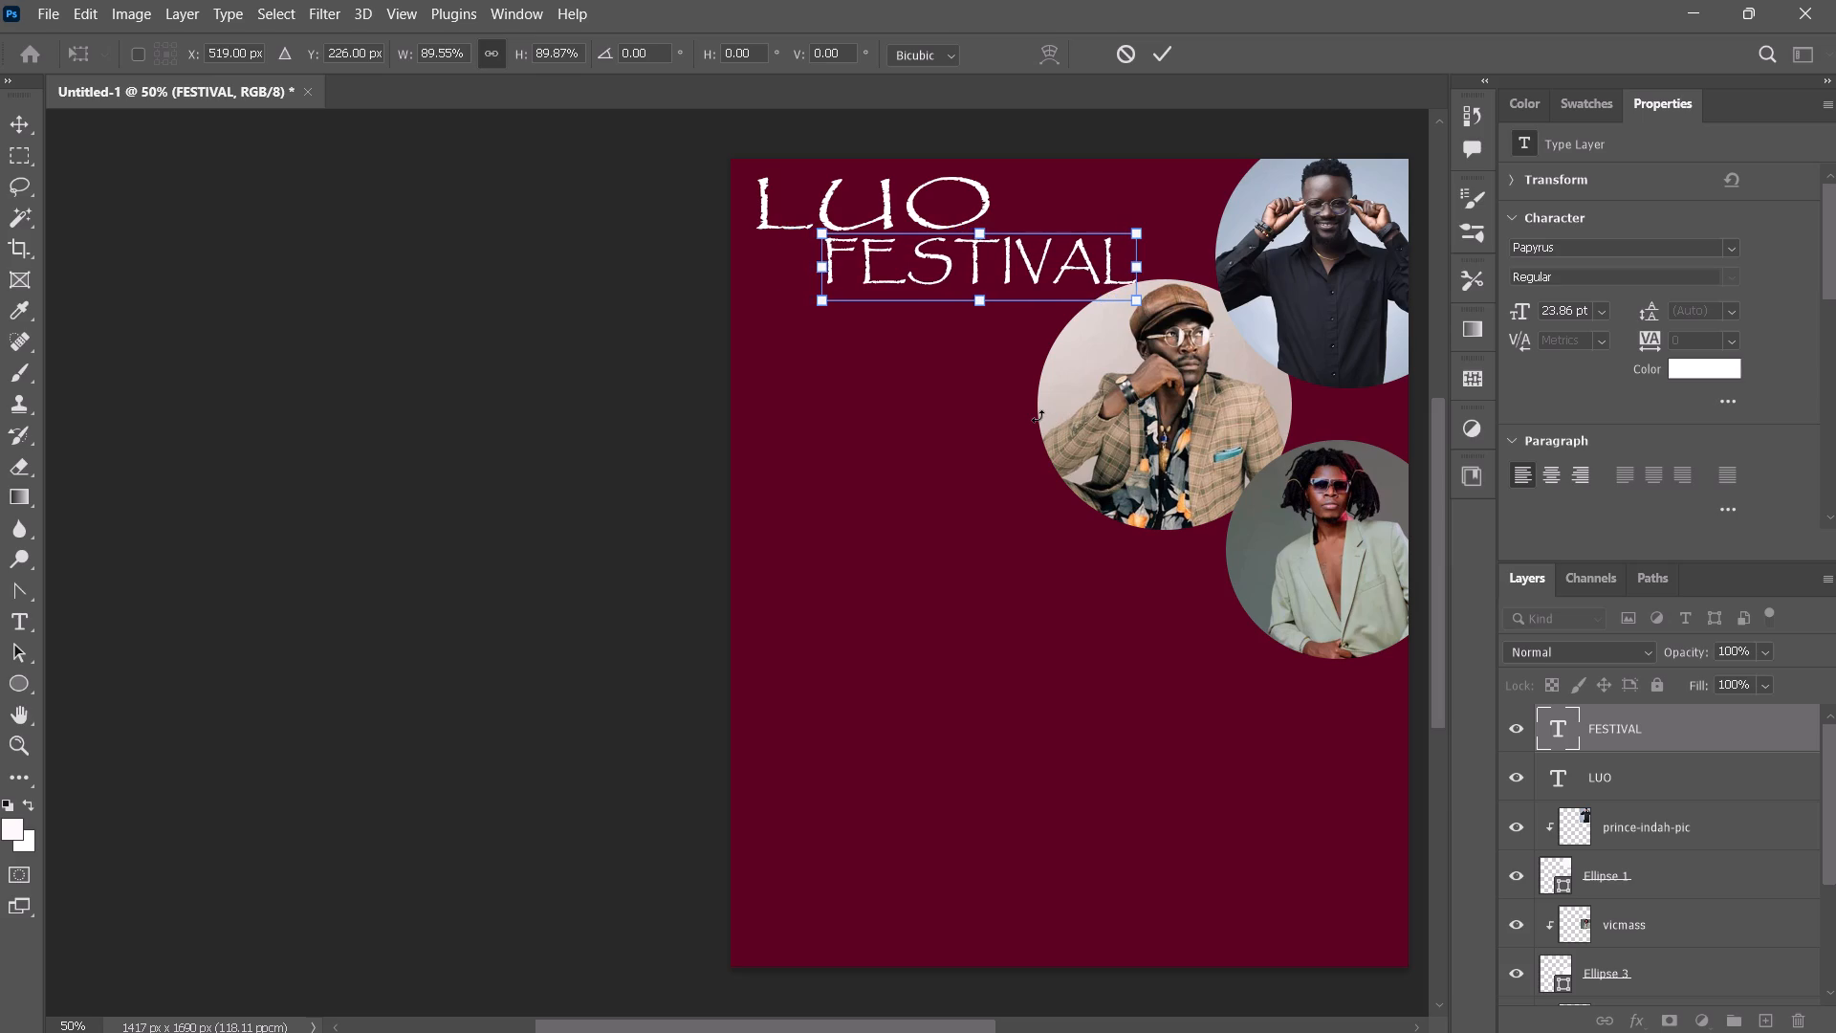
{"action": "key", "text": "Right"}
{"action": "key", "text": "Right"}
{"action": "key", "text": "Right"}
{"action": "key", "text": "Right"}
{"action": "key", "text": "Up"}
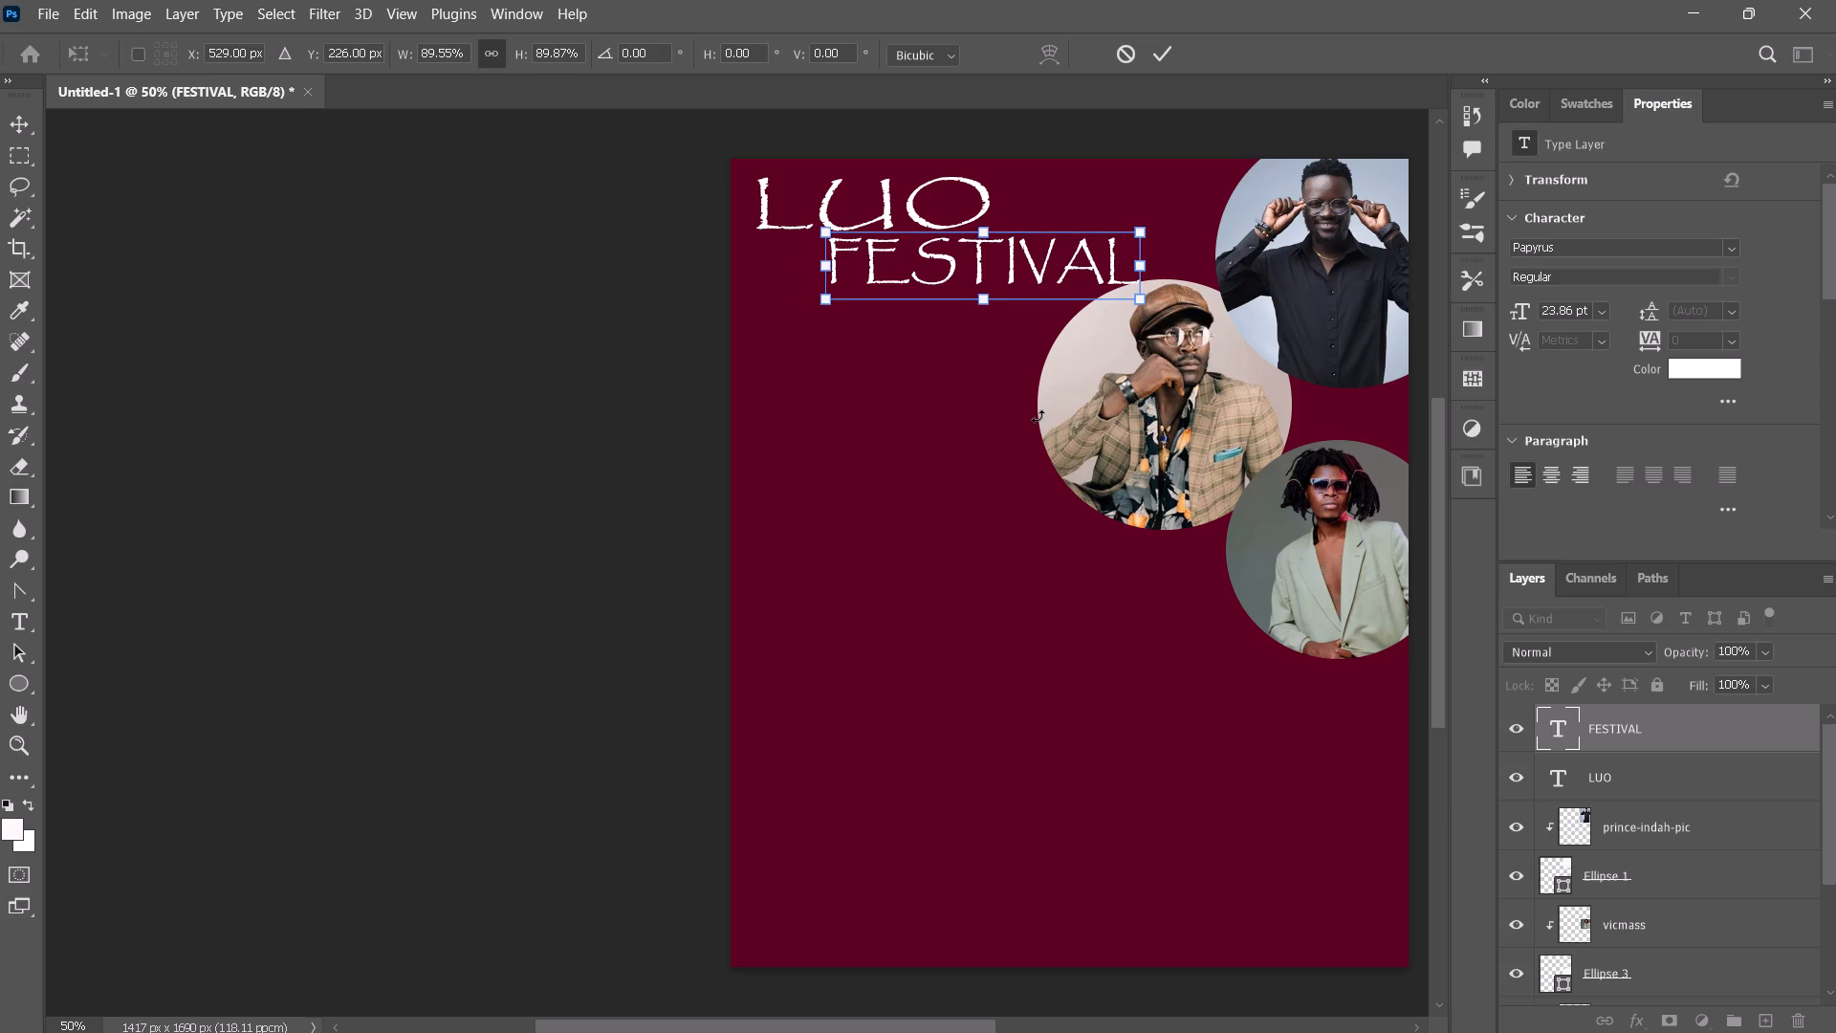
{"action": "key", "text": "Up"}
{"action": "key", "text": "Up"}
{"action": "key", "text": "Up"}
{"action": "key", "text": "Up"}
{"action": "key", "text": "Up"}
{"action": "key", "text": "Up"}
{"action": "key", "text": "Up"}
{"action": "key", "text": "Up"}
{"action": "key", "text": "Up"}
{"action": "key", "text": "Up"}
{"action": "key", "text": "Up"}
{"action": "key", "text": "Up"}
{"action": "key", "text": "Up"}
{"action": "key", "text": "Up"}
{"action": "key", "text": "Up"}
{"action": "key", "text": "Up"}
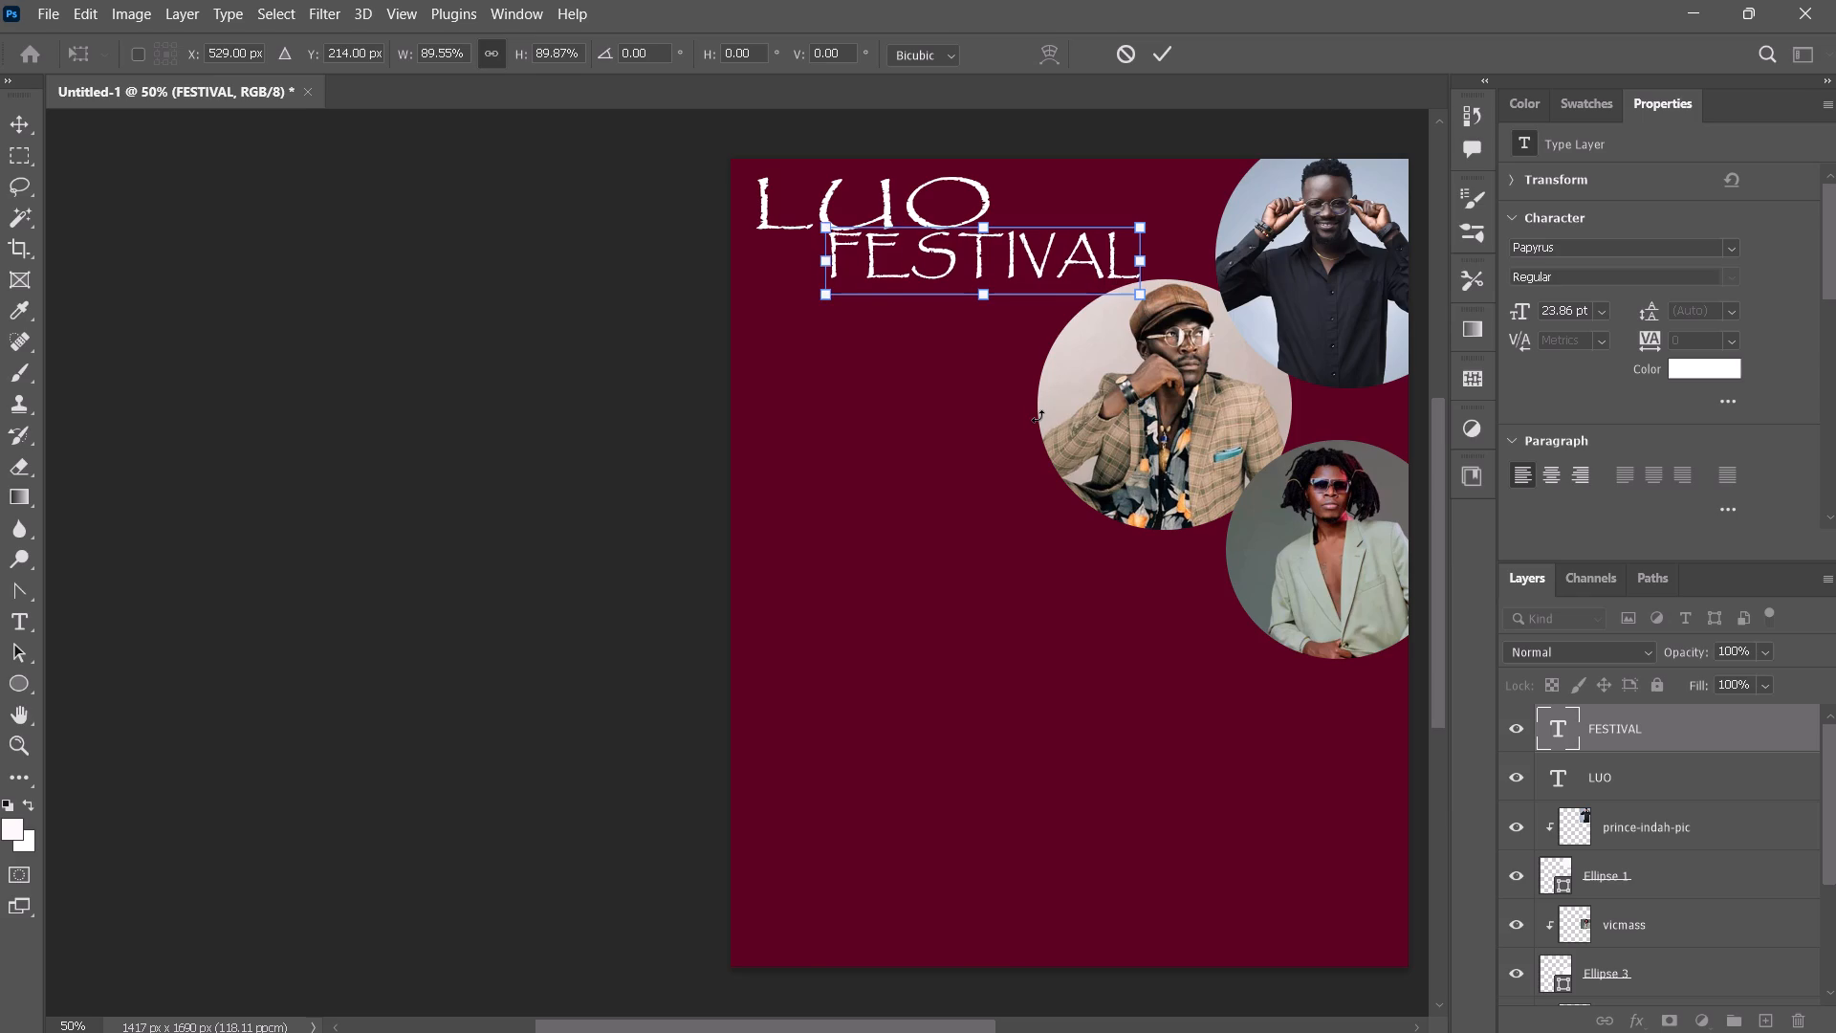
{"action": "key", "text": "Right"}
{"action": "key", "text": "Right"}
{"action": "key", "text": "Right"}
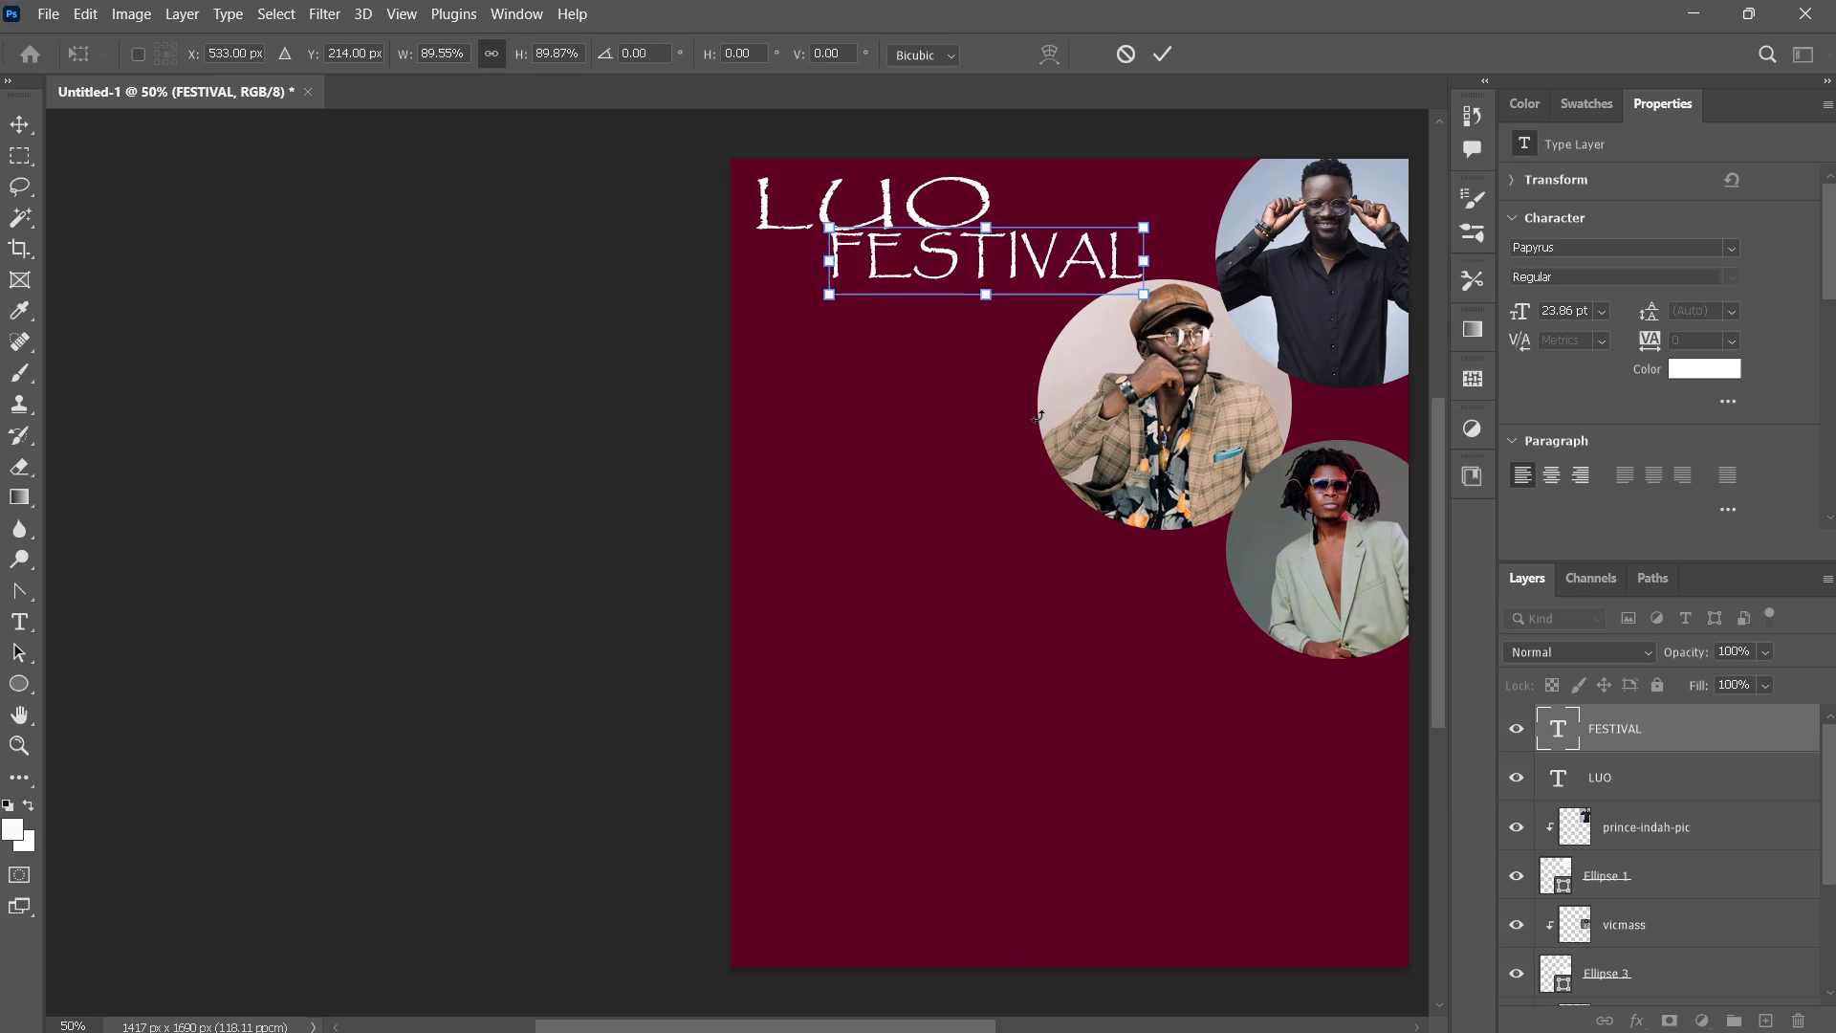
{"action": "key", "text": "Right"}
{"action": "key", "text": "Right"}
{"action": "key", "text": "Right"}
{"action": "key", "text": "Right"}
{"action": "key", "text": "Right"}
{"action": "key", "text": "Right"}
{"action": "key", "text": "Right"}
{"action": "key", "text": "Right"}
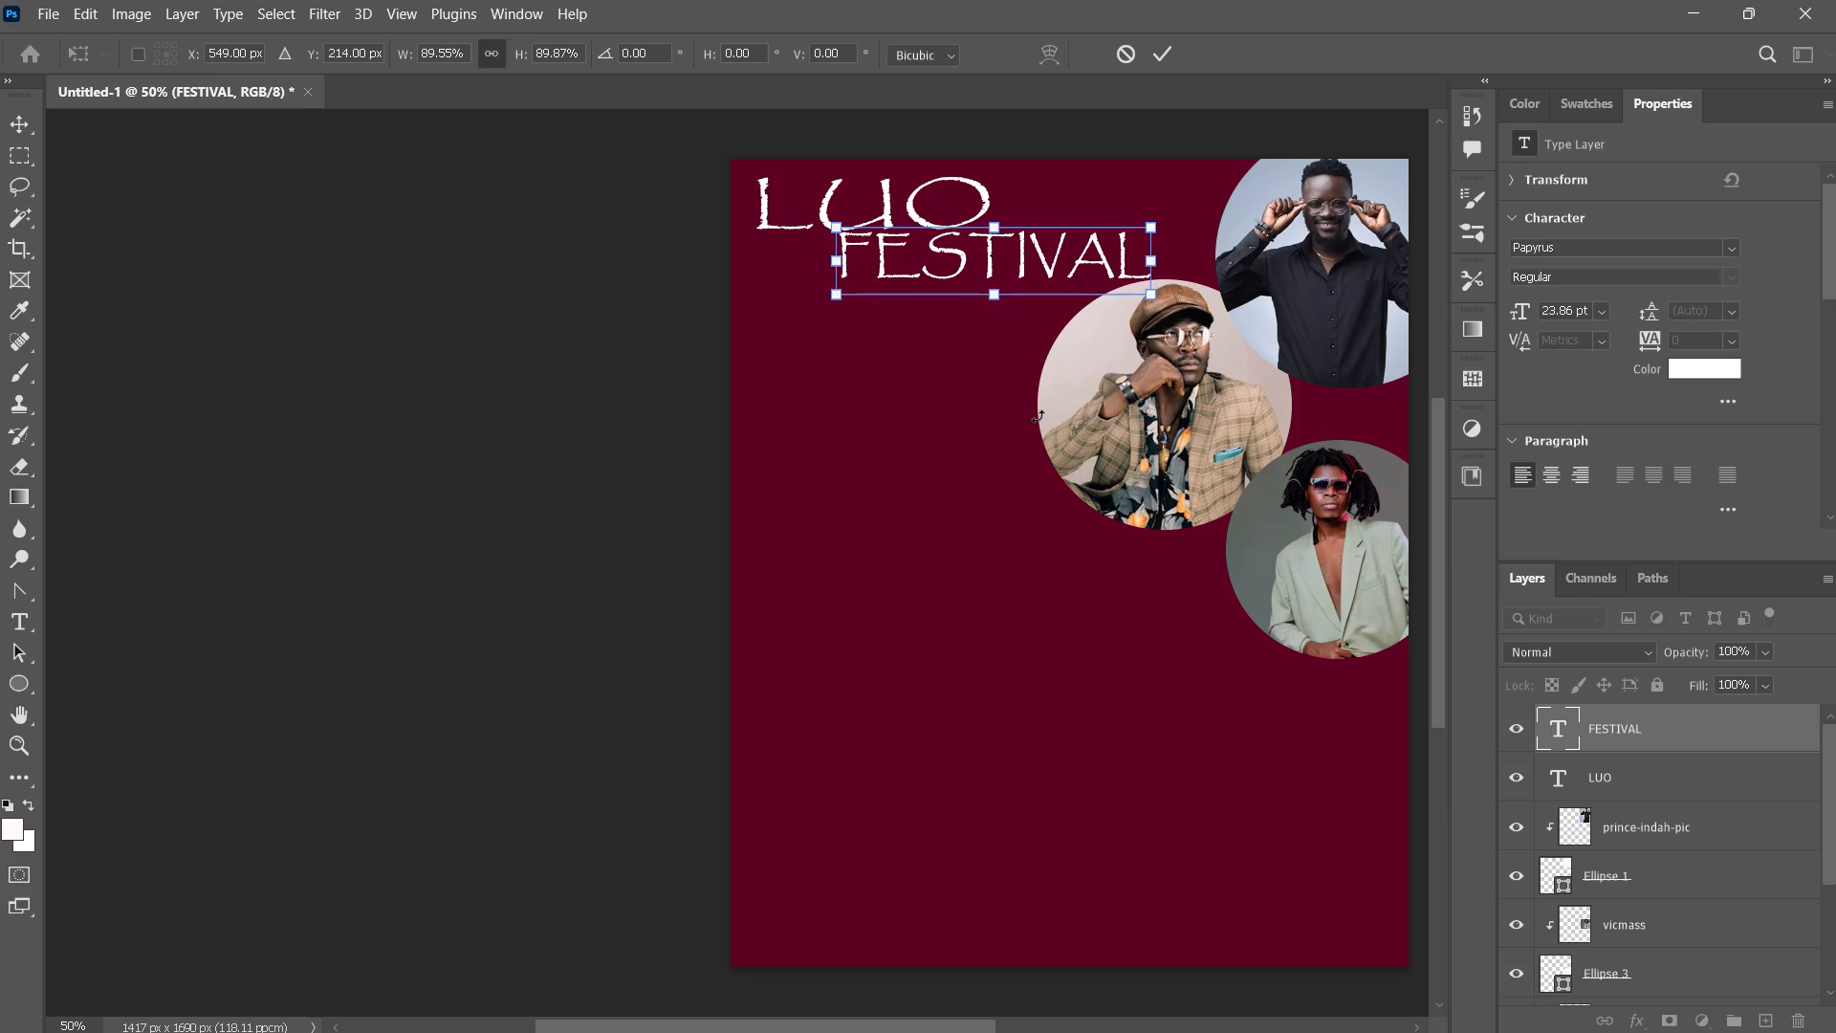
{"action": "key", "text": "Right"}
{"action": "key", "text": "Right"}
{"action": "key", "text": "Right"}
{"action": "key", "text": "Right"}
{"action": "key", "text": "Right"}
{"action": "key", "text": "Right"}
{"action": "key", "text": "Right"}
{"action": "key", "text": "Right"}
{"action": "key", "text": "Right"}
{"action": "key", "text": "Right"}
{"action": "key", "text": "Right"}
{"action": "key", "text": "Right"}
{"action": "key", "text": "Right"}
{"action": "key", "text": "Right"}
{"action": "key", "text": "Right"}
{"action": "key", "text": "Right"}
{"action": "key", "text": "Right"}
{"action": "key", "text": "Right"}
{"action": "key", "text": "Right"}
{"action": "key", "text": "Right"}
{"action": "key", "text": "Right"}
{"action": "key", "text": "Right"}
{"action": "key", "text": "Right"}
{"action": "key", "text": "Right"}
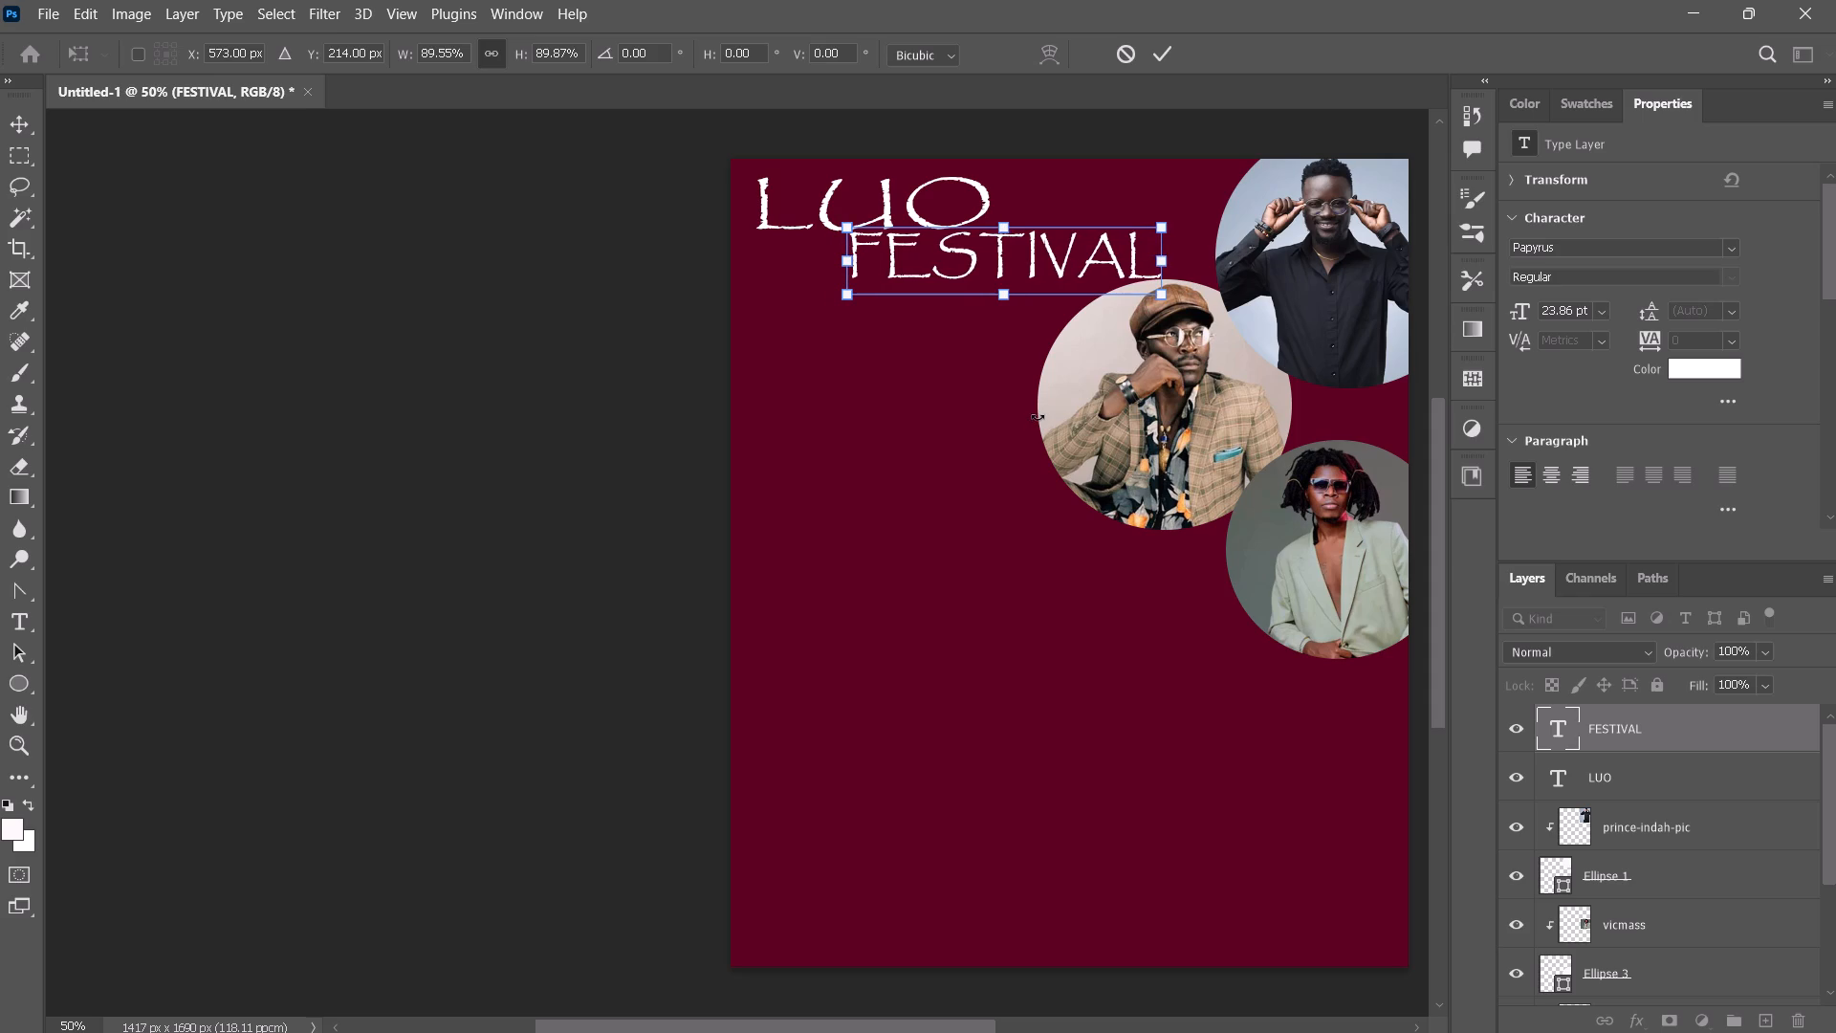
{"action": "left_click", "coordinate": [1169, 56]}
{"action": "left_click", "coordinate": [1134, 170]}
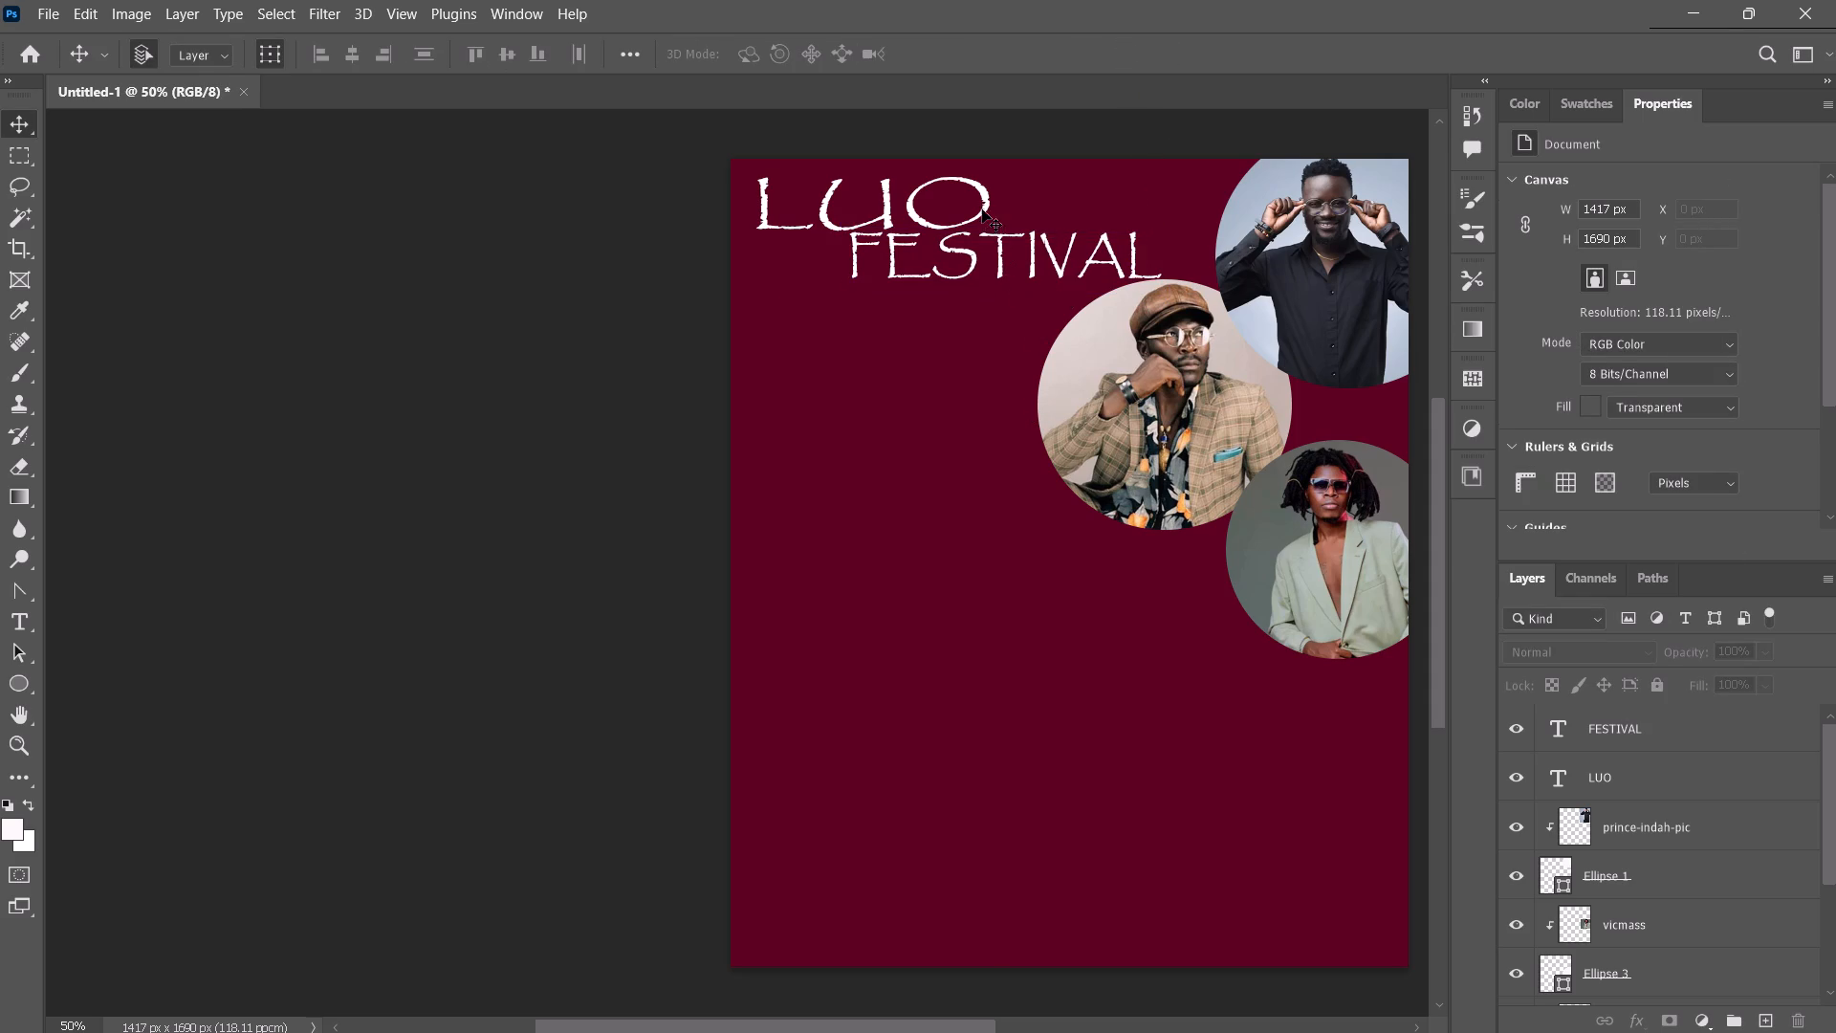
Nudge LUO slightly upward to open a gap above FESTIVAL, and deselect it.
{"action": "left_click", "coordinate": [982, 209]}
{"action": "key", "text": "Up"}
{"action": "key", "text": "Up"}
{"action": "key", "text": "Up"}
{"action": "key", "text": "Up"}
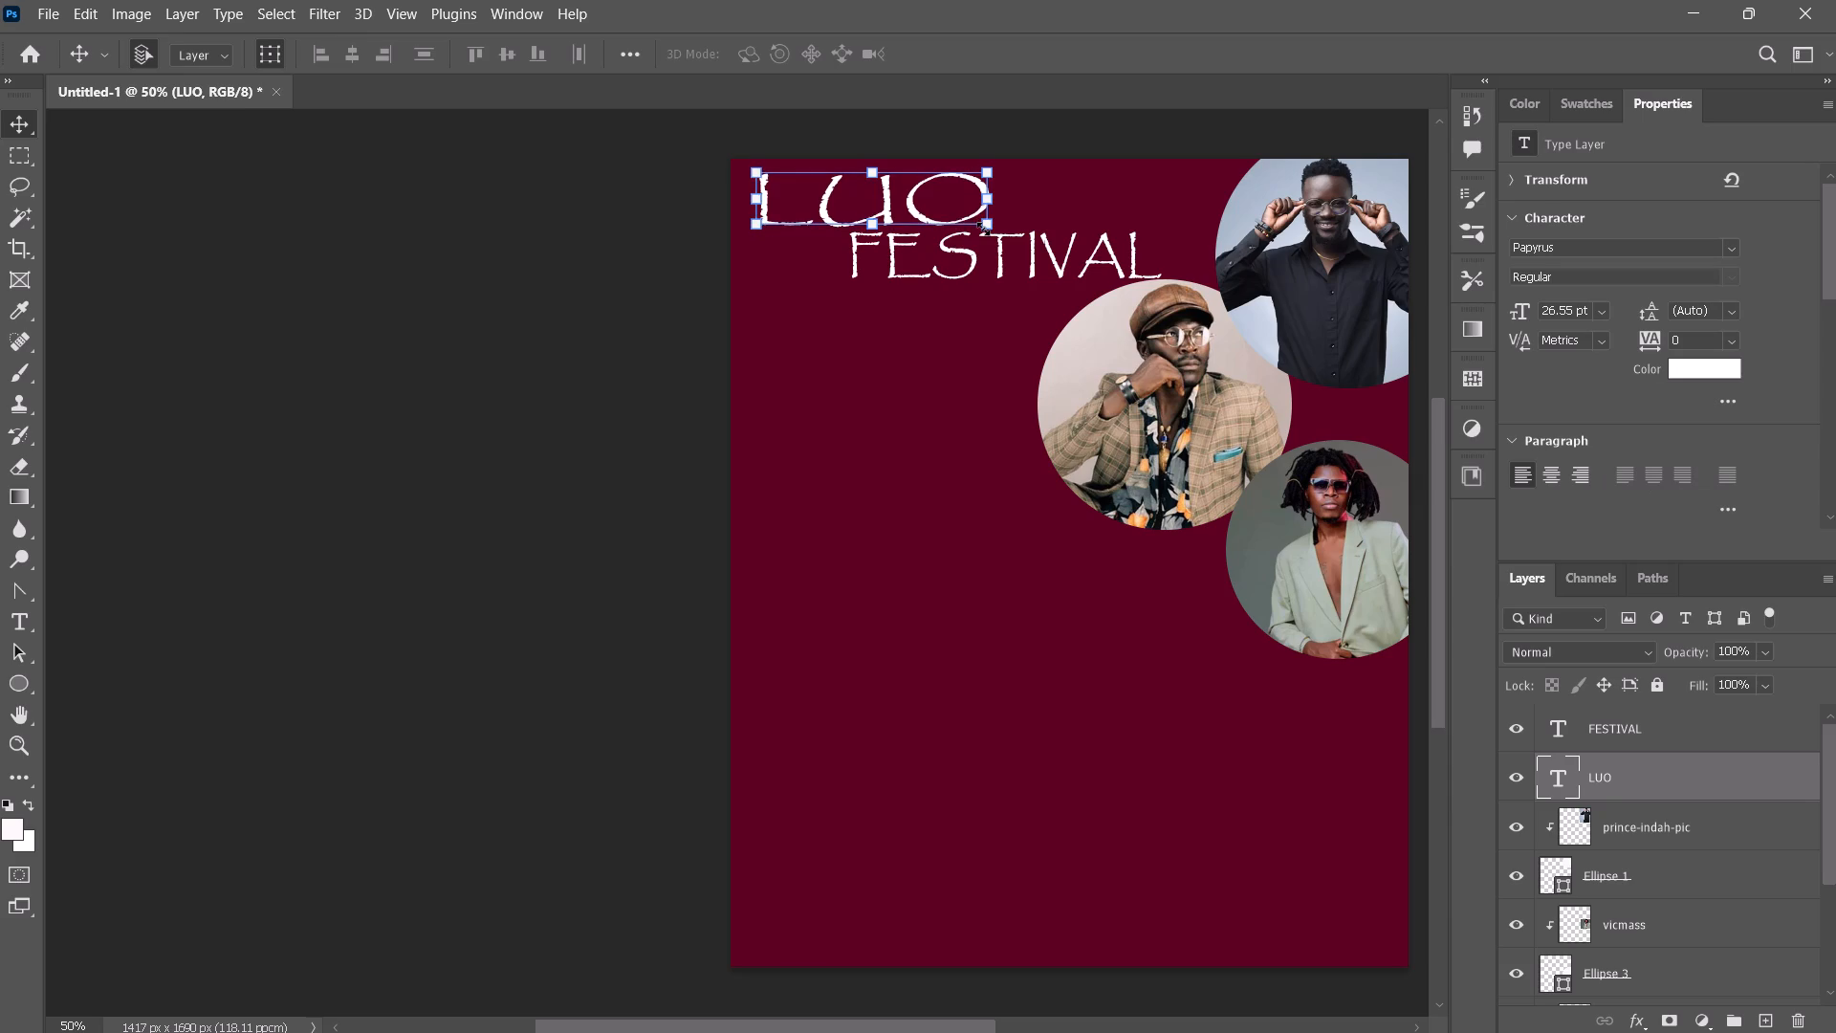
{"action": "key", "text": "Up"}
{"action": "key", "text": "Up"}
{"action": "key", "text": "Up"}
{"action": "key", "text": "Up"}
{"action": "key", "text": "Up"}
{"action": "key", "text": "Down"}
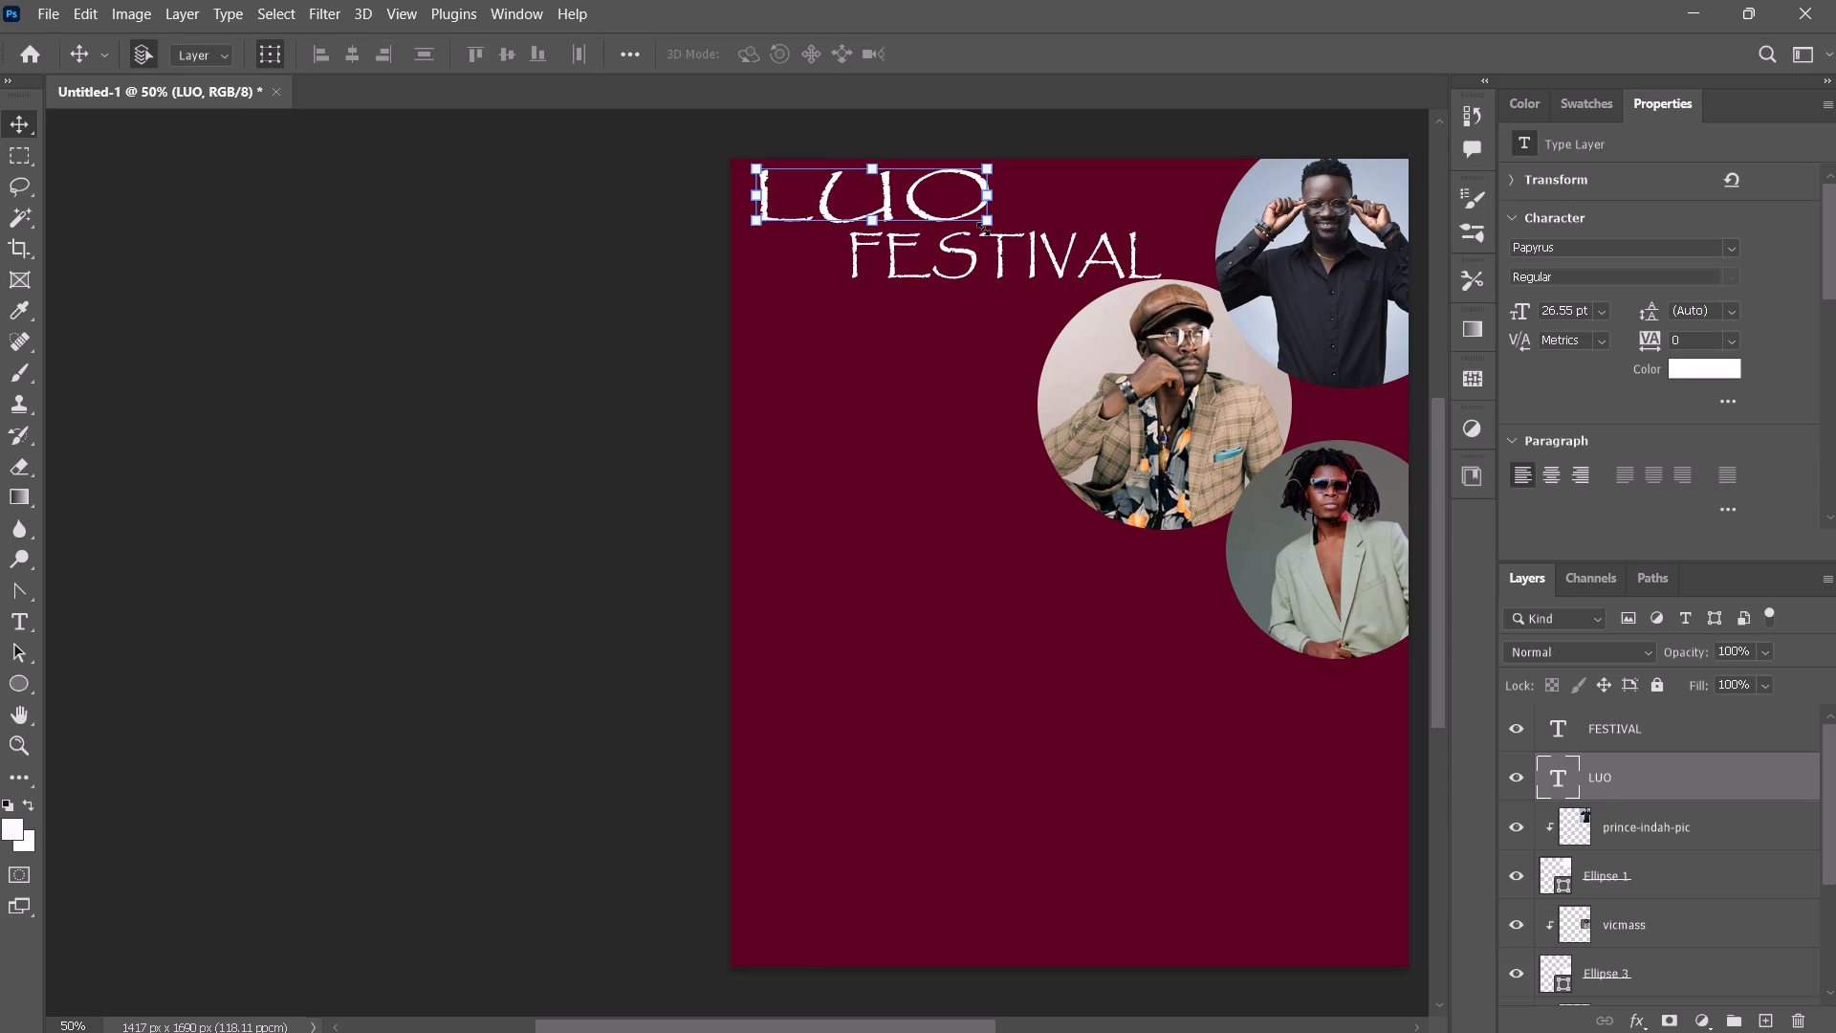
{"action": "left_click", "coordinate": [877, 444]}
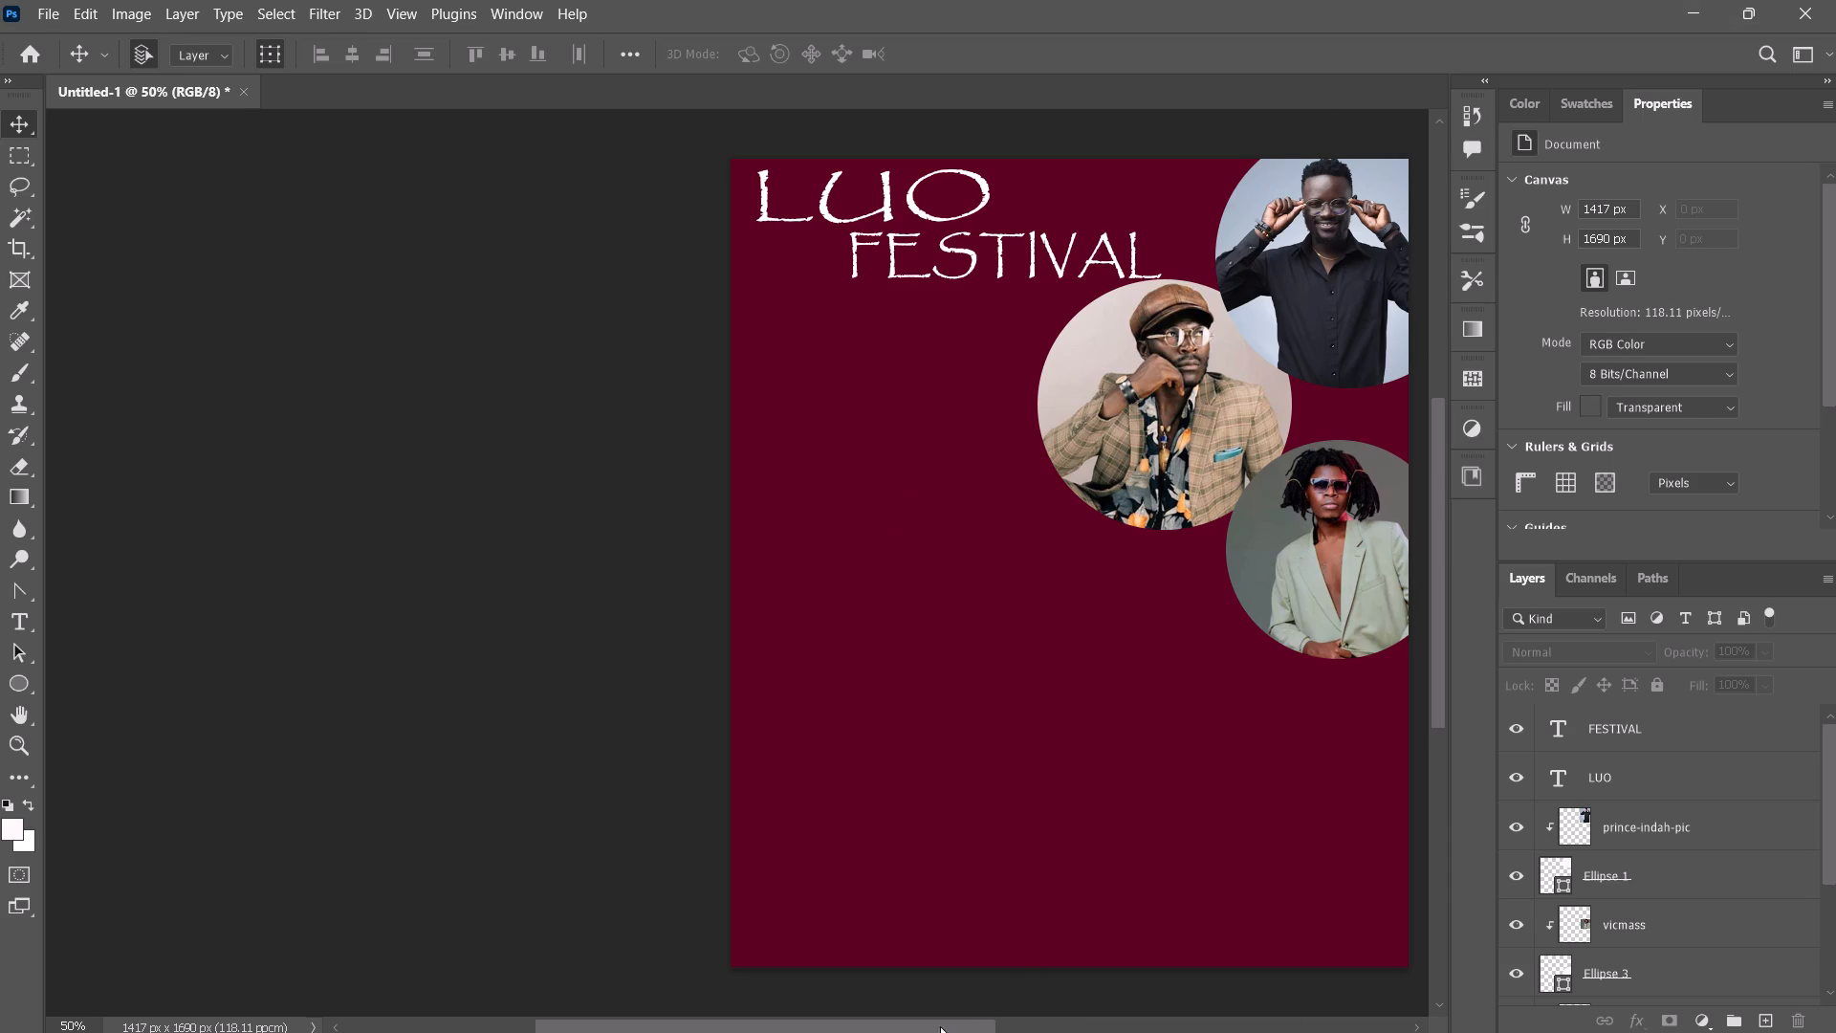
Reposition the vicmass photo within its clipping ellipse to X 1036 px, Y 578 px.
{"action": "left_click_drag", "start_coordinate": [936, 1030], "coordinate": [1049, 1032]}
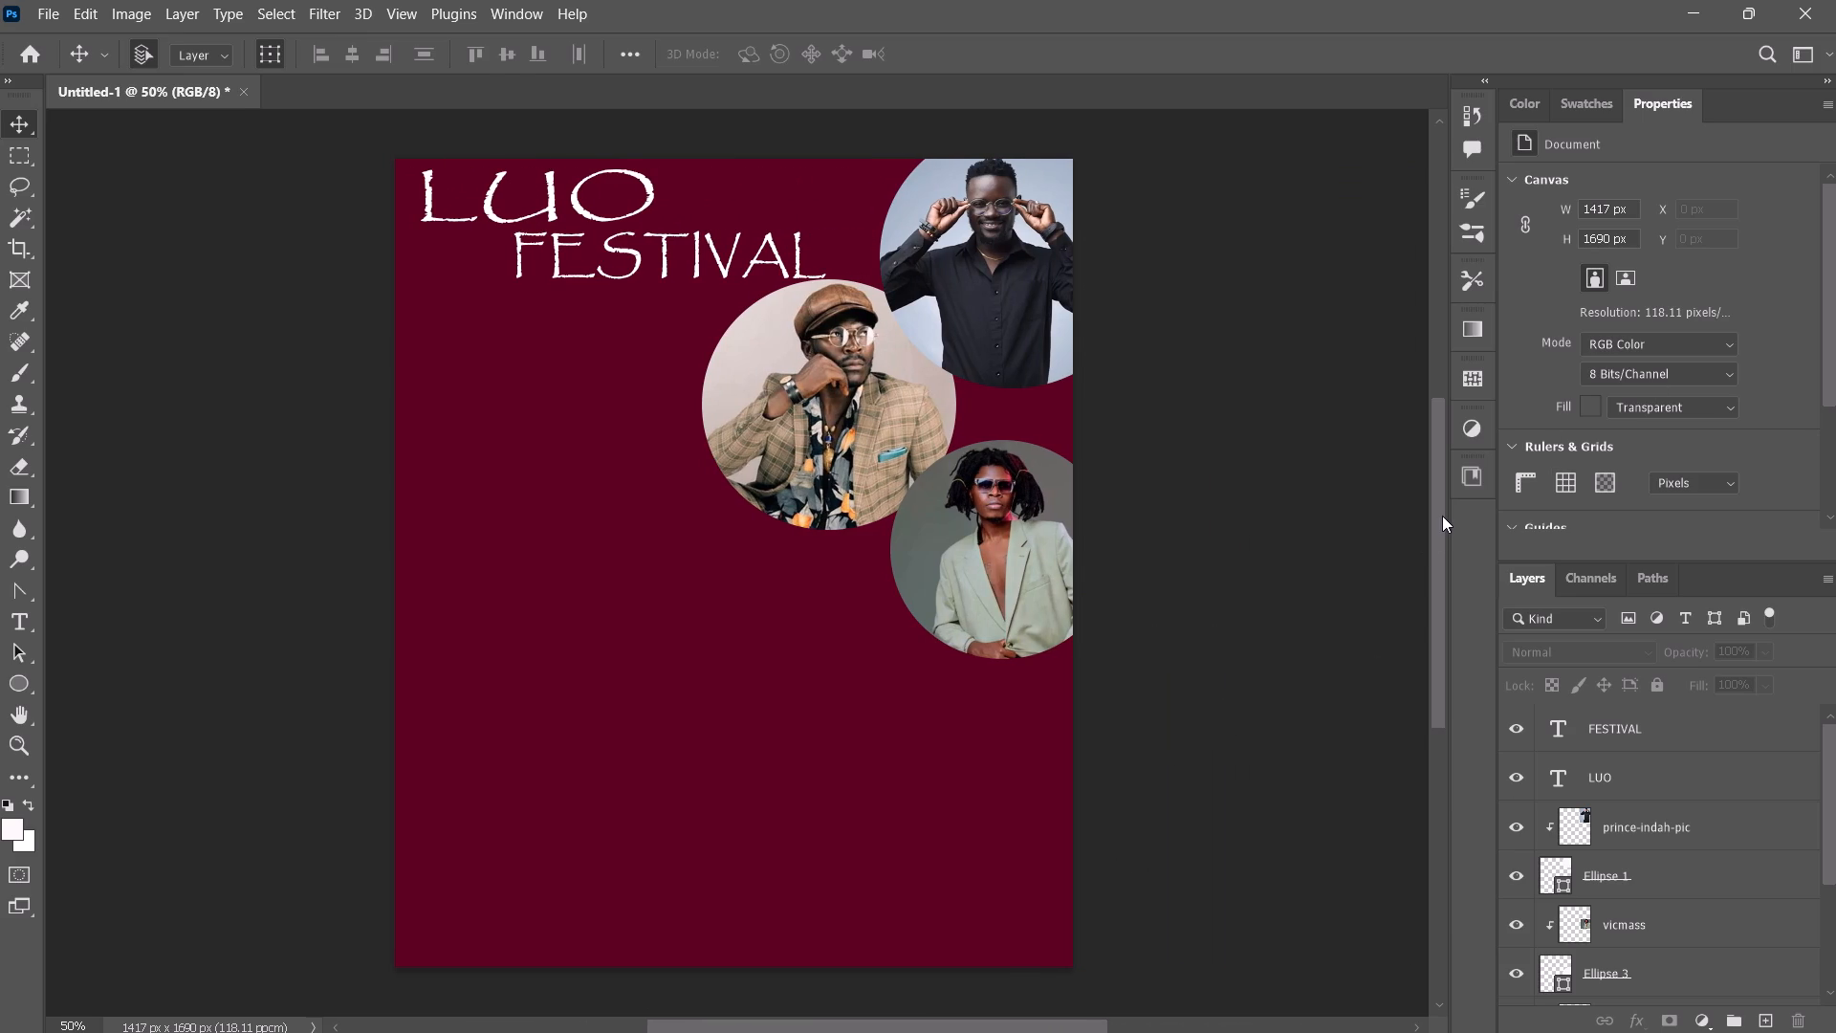
{"action": "left_click_drag", "start_coordinate": [1442, 516], "coordinate": [1454, 510]}
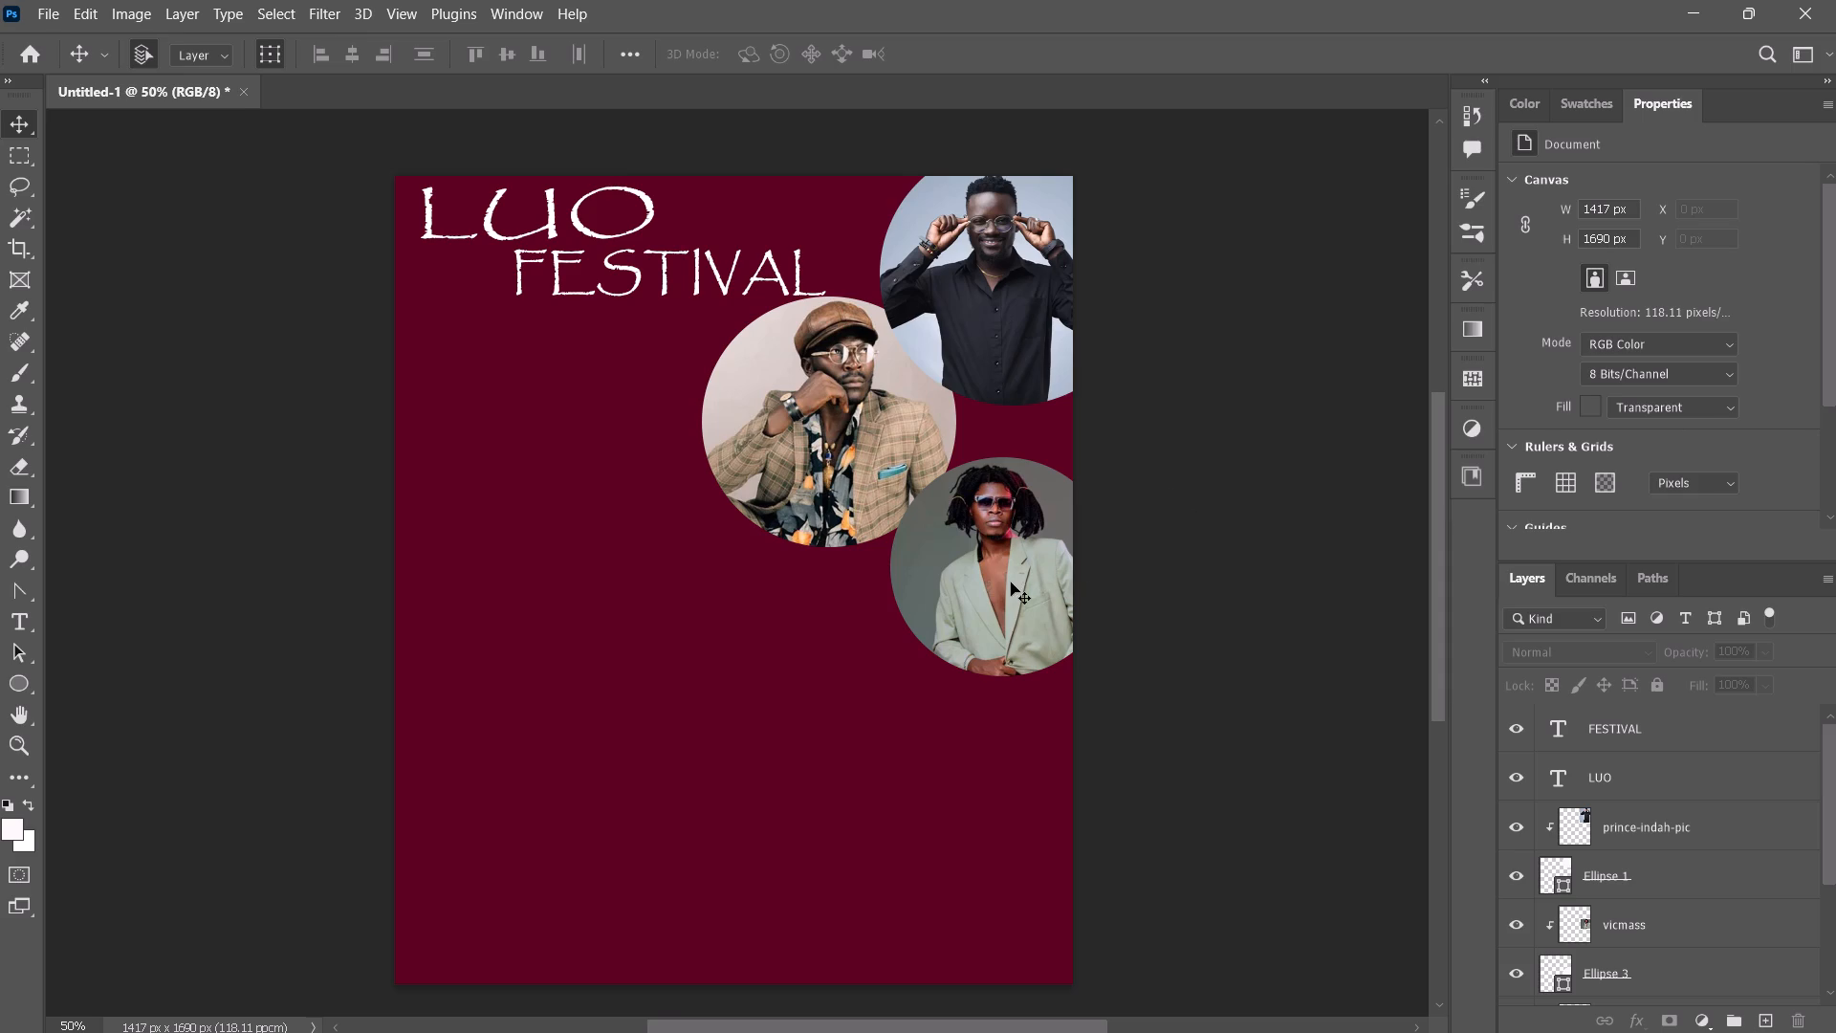
{"action": "left_click_drag", "start_coordinate": [1009, 583], "coordinate": [994, 601]}
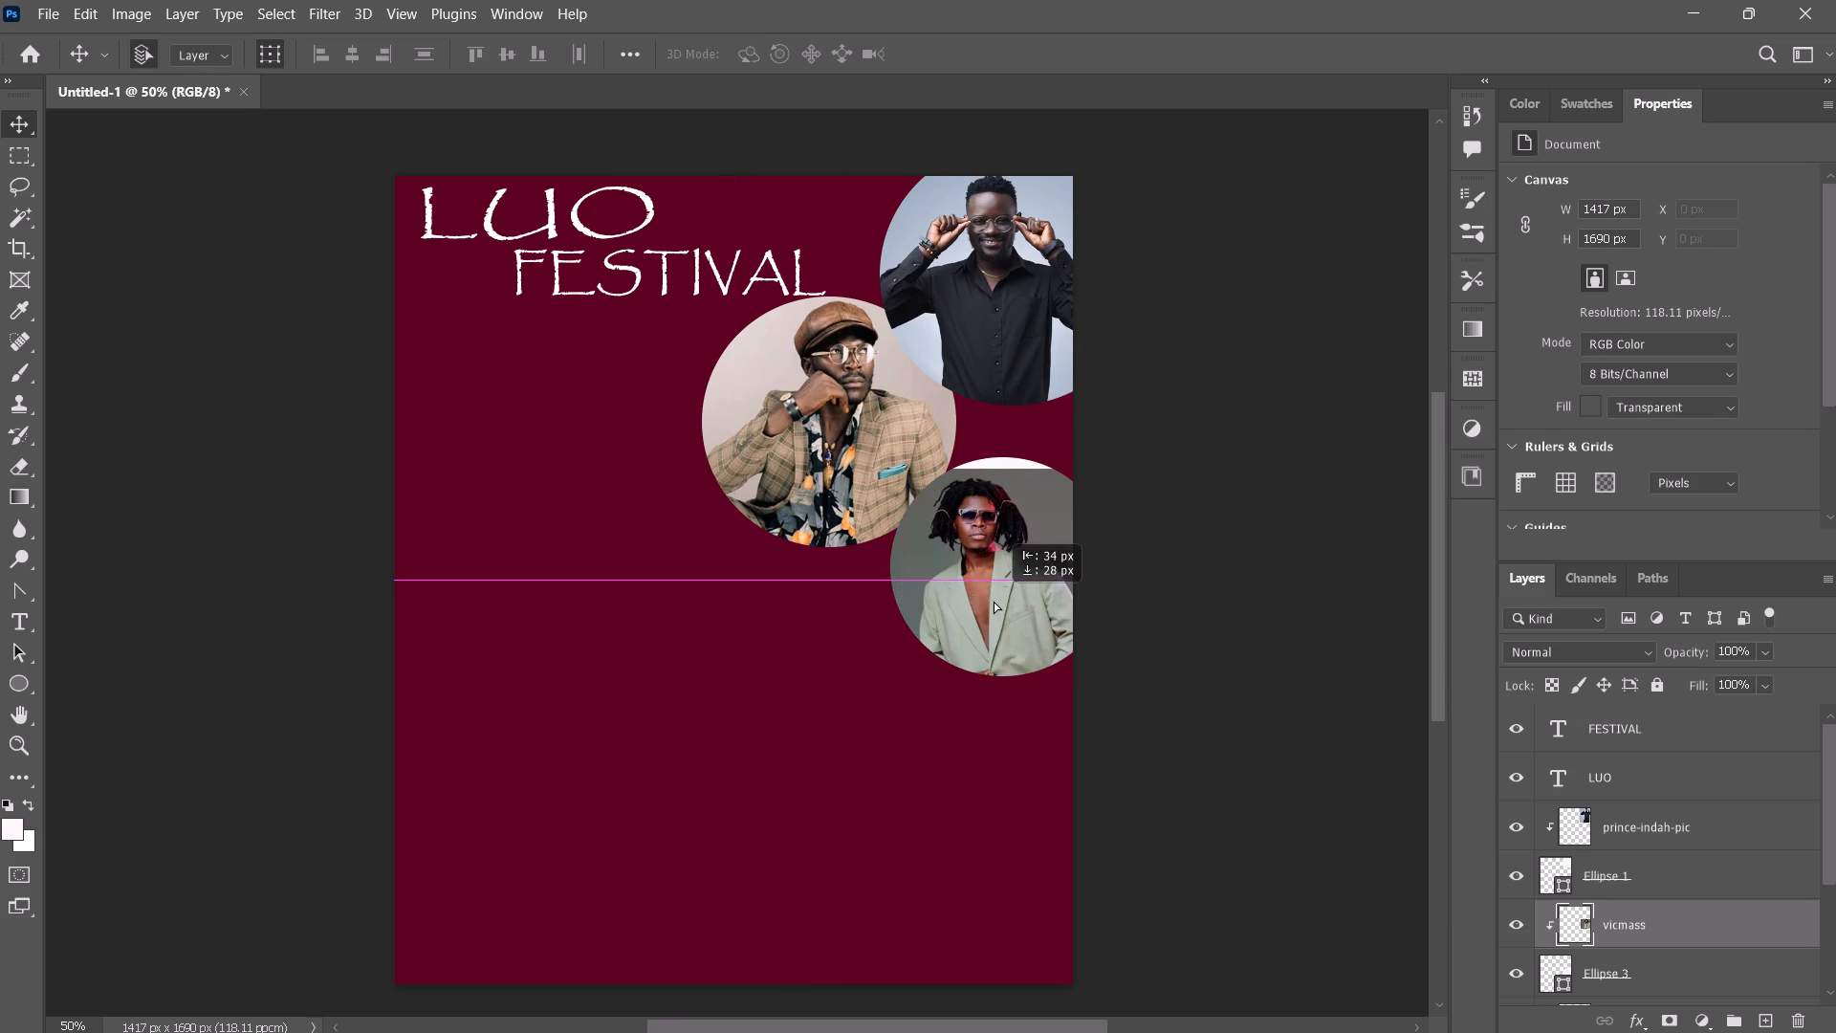
{"action": "left_click_drag", "start_coordinate": [994, 601], "coordinate": [1033, 580]}
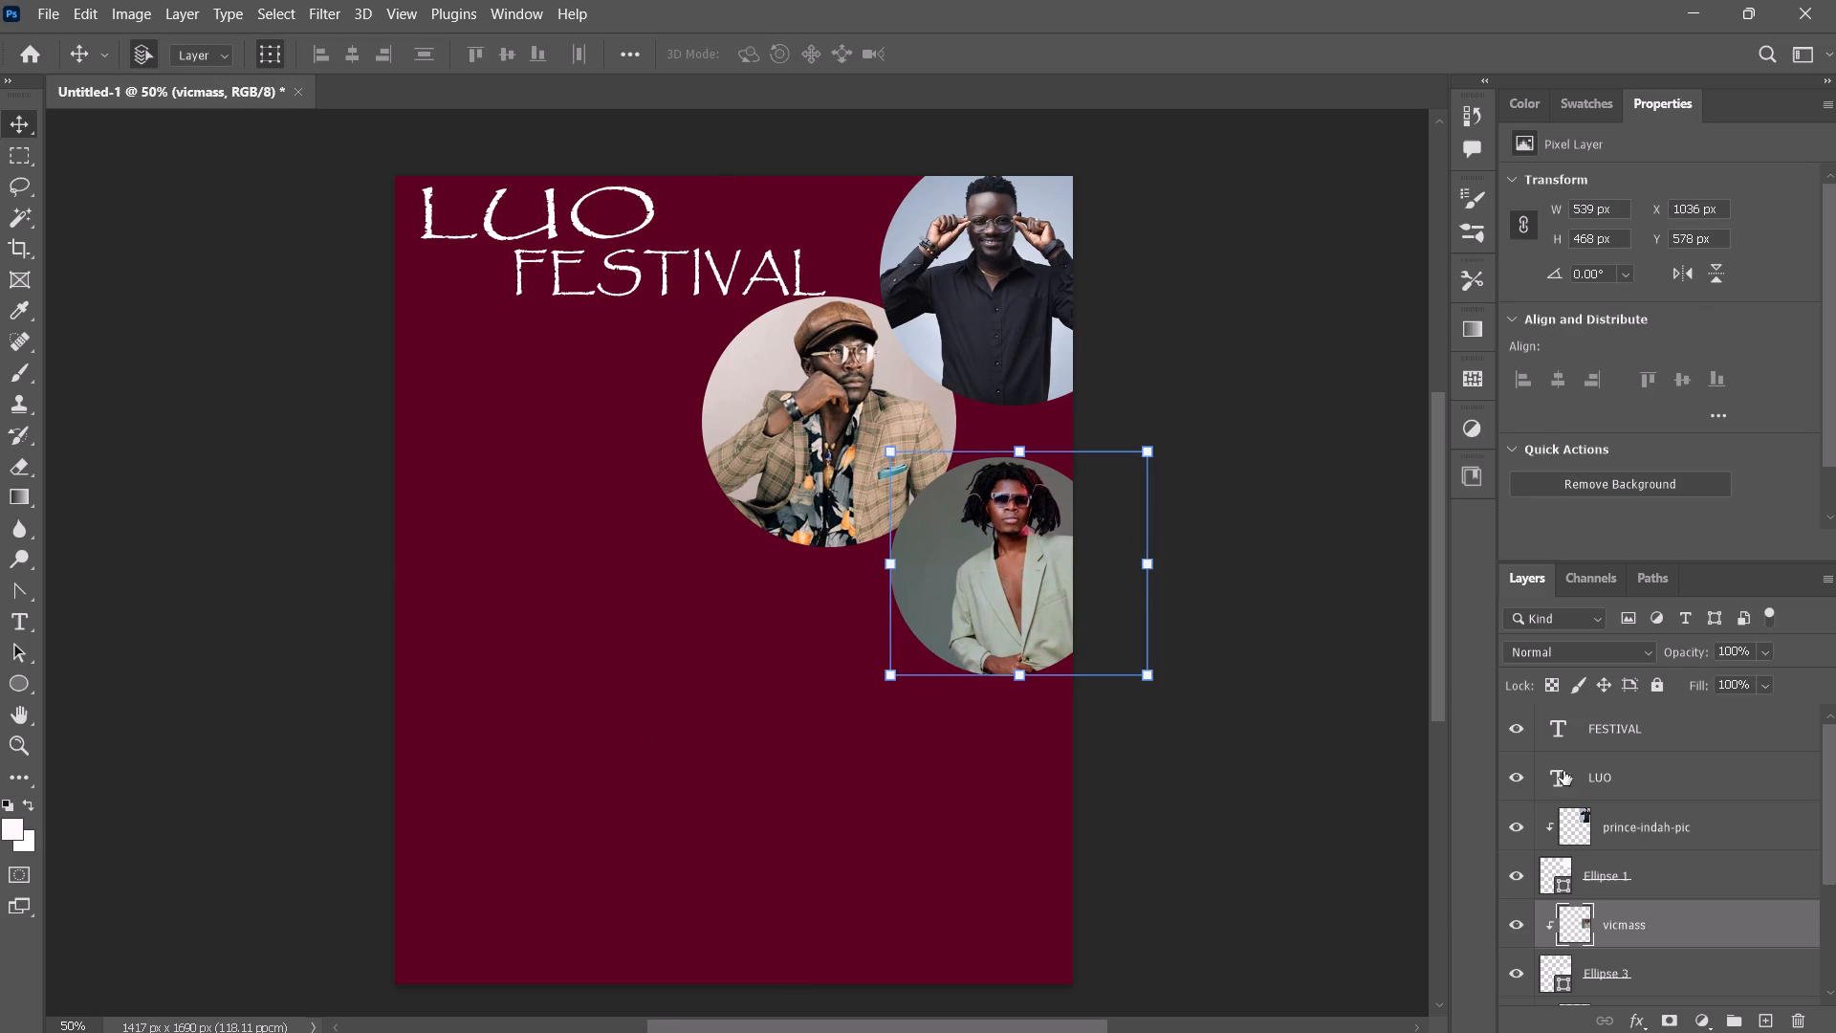
Move Ellipse 3 and its vicmass photo together to the poster's lower-left area, with the ellipse at about X 148, Y 936 px.
{"action": "left_click", "coordinate": [1631, 978]}
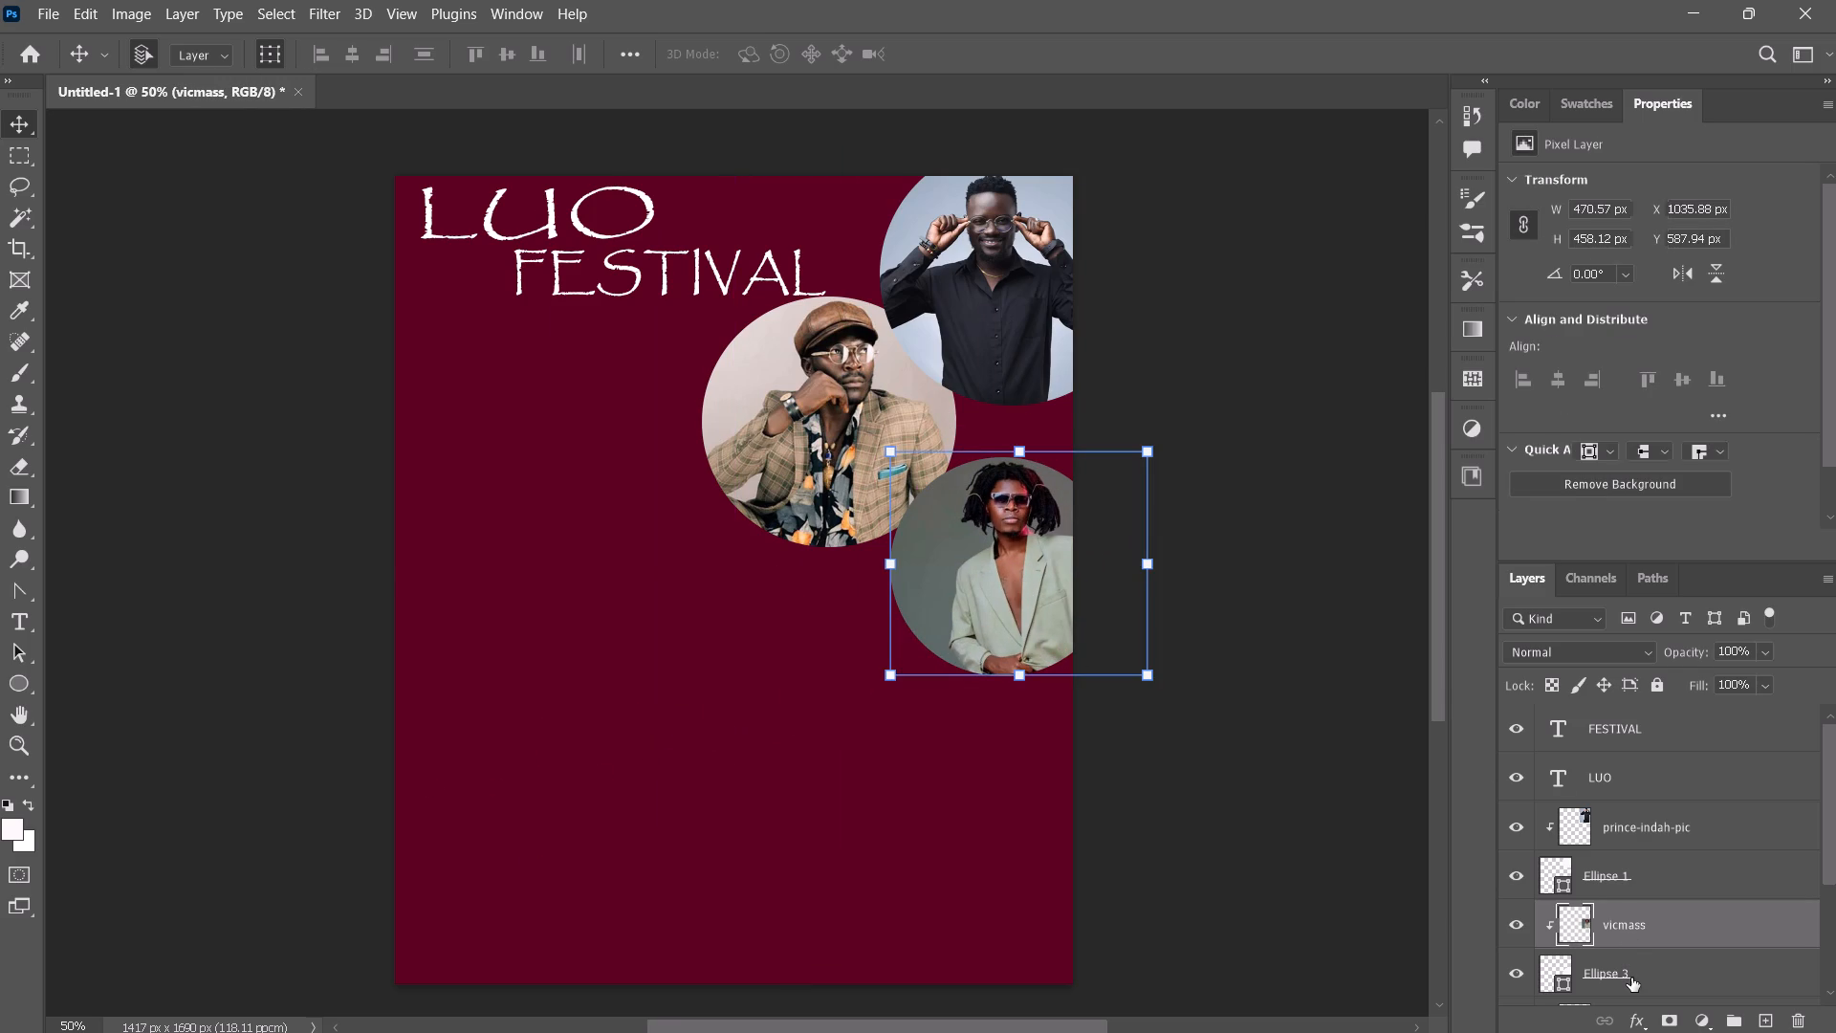
{"action": "left_click", "coordinate": [1629, 920], "text": "shift"}
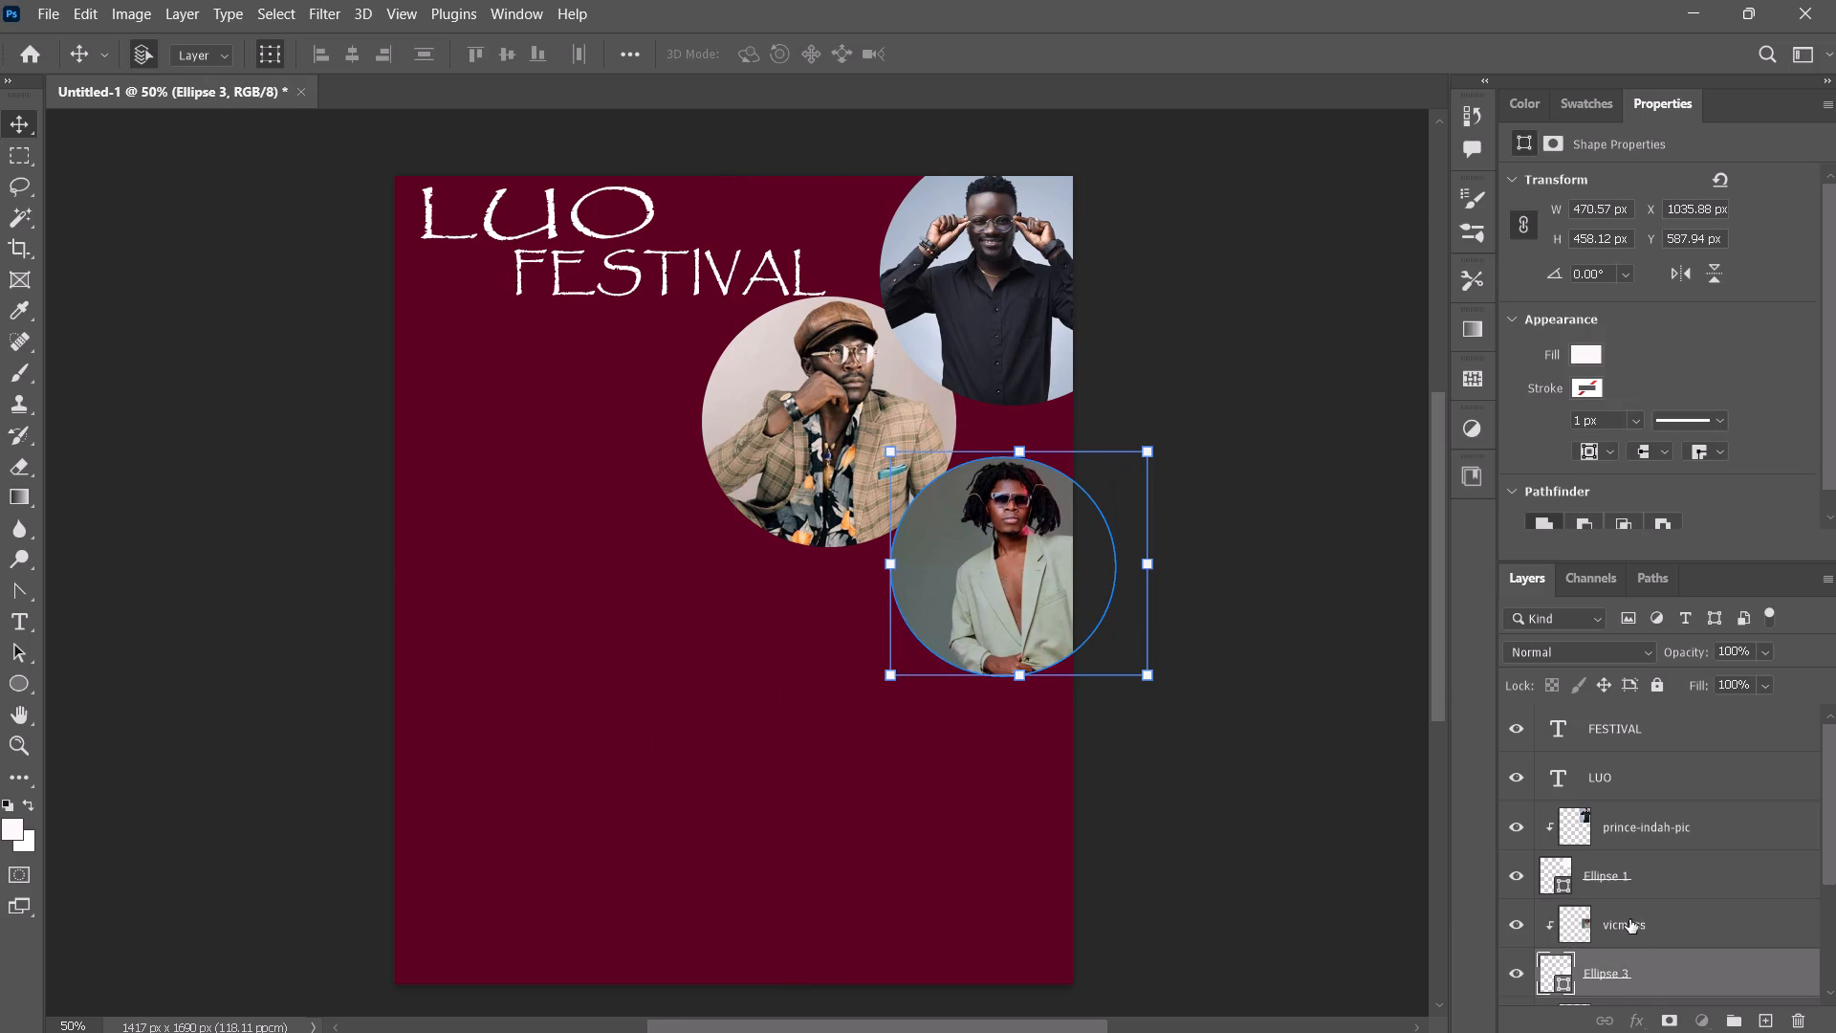
{"action": "left_click_drag", "start_coordinate": [985, 558], "coordinate": [560, 724]}
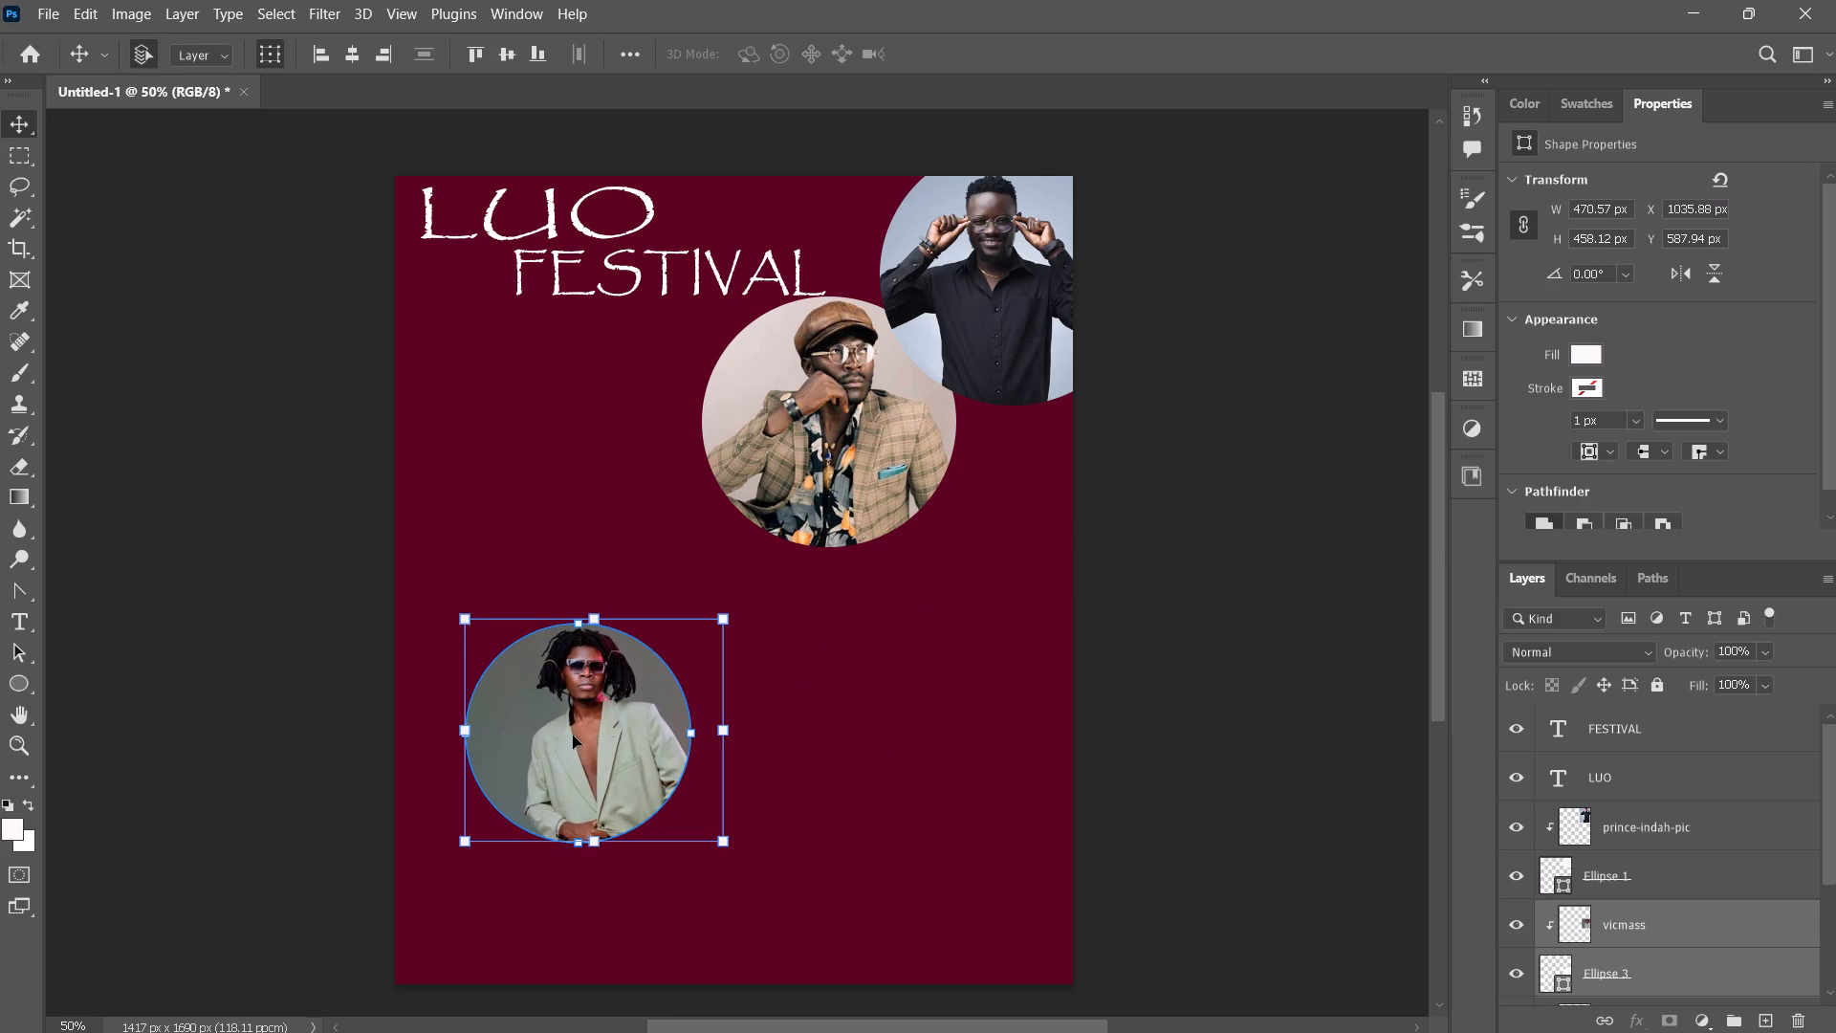
Stretch Ellipse 3 vertically at both ends into a tall oval of about 470 x 1015 px.
{"action": "left_click", "coordinate": [1646, 963]}
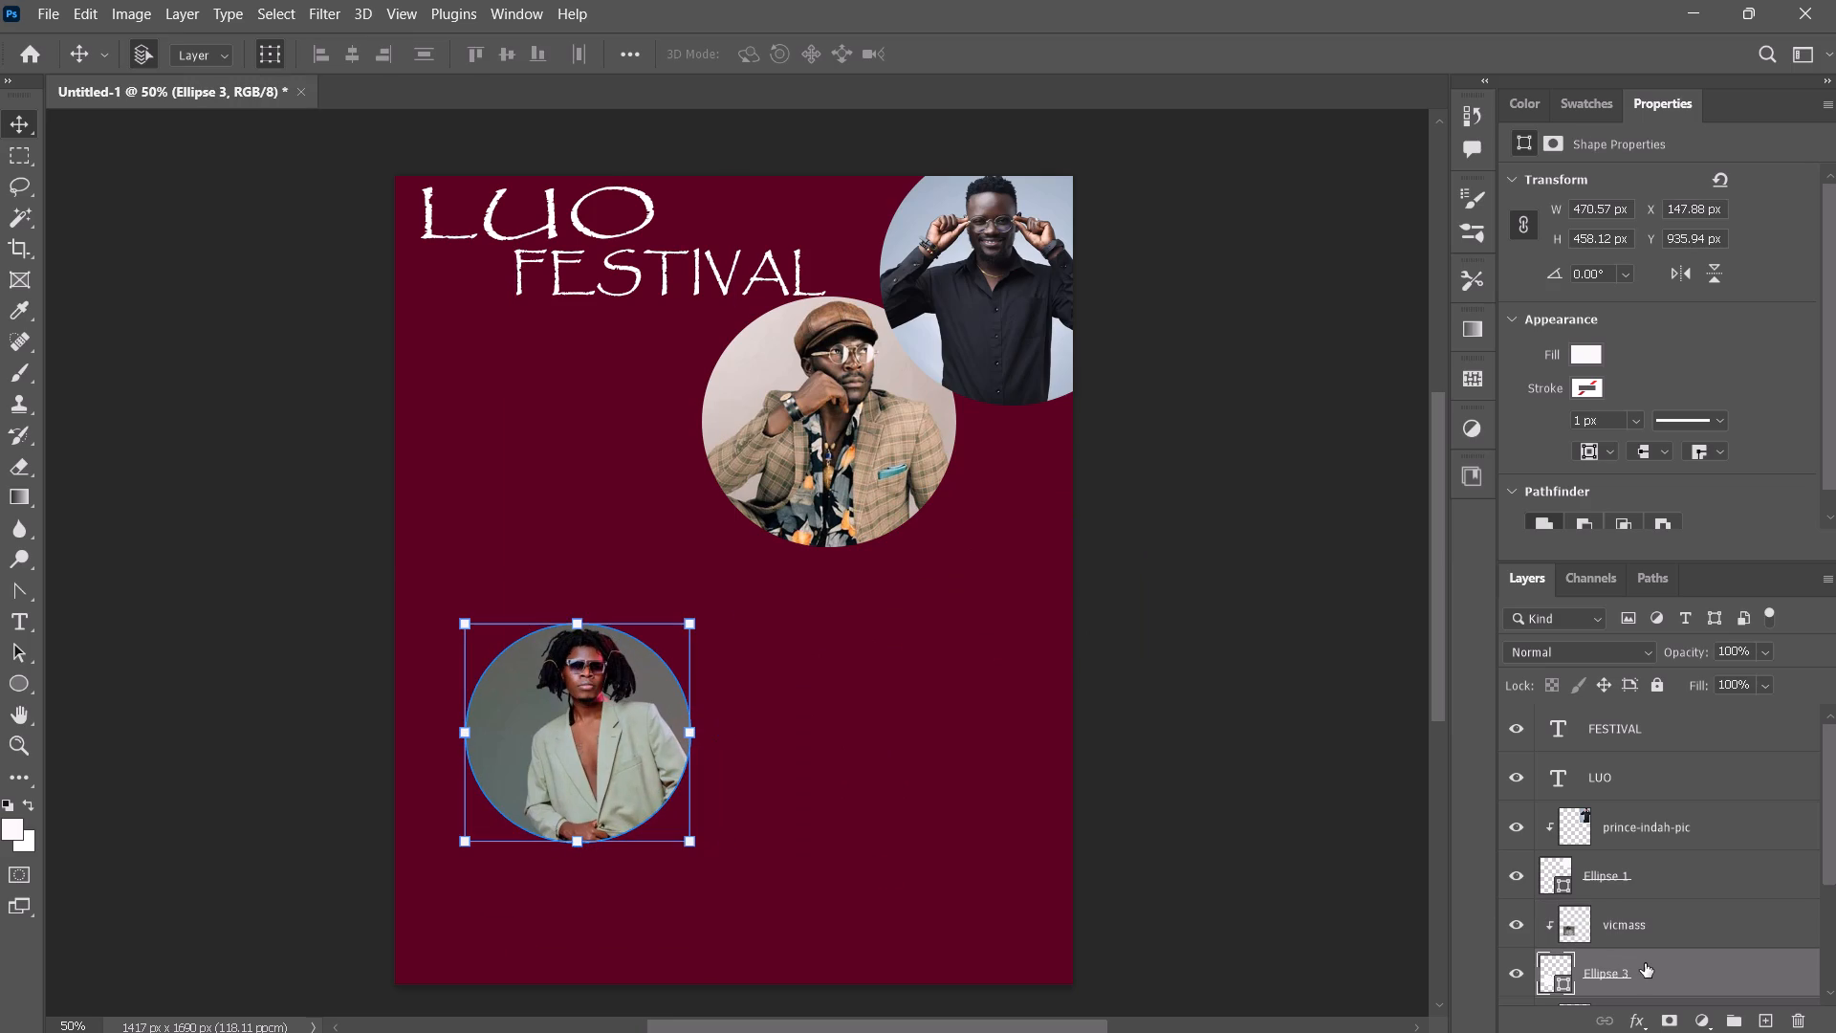
{"action": "left_click_drag", "start_coordinate": [578, 626], "coordinate": [570, 608]}
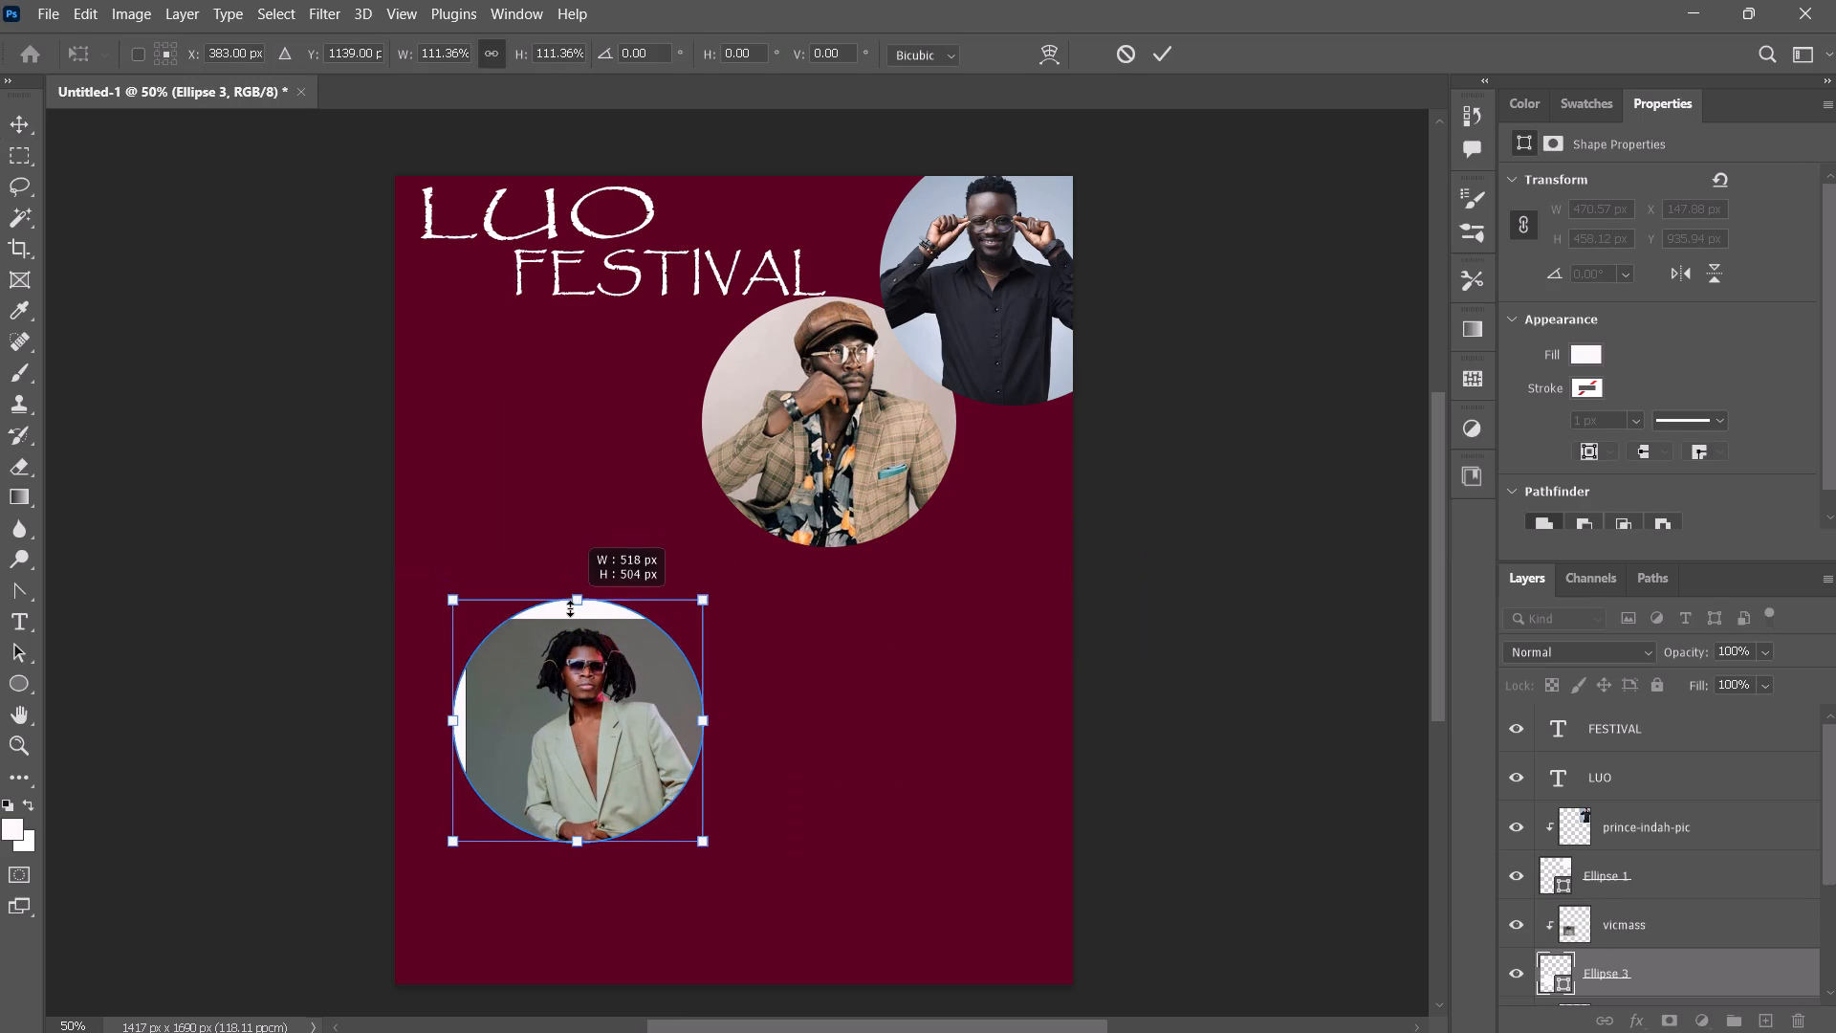
{"action": "left_click_drag", "start_coordinate": [570, 608], "coordinate": [551, 471]}
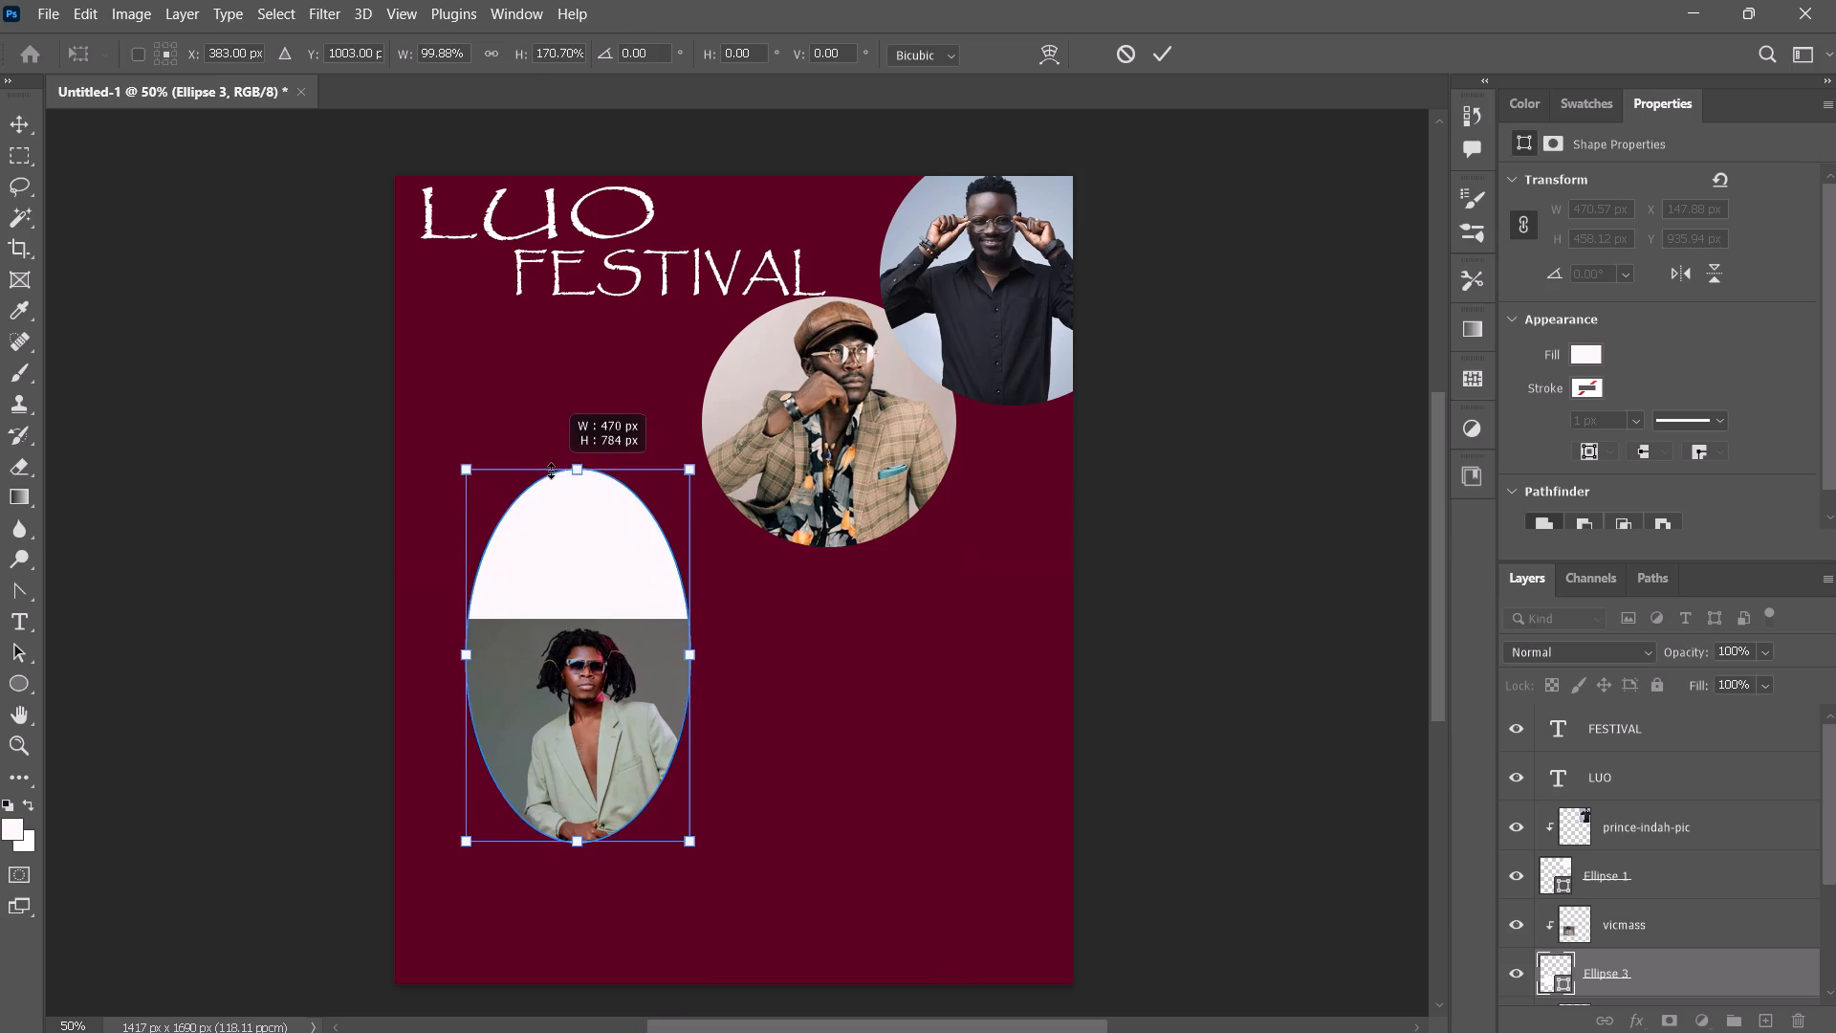
{"action": "left_click_drag", "start_coordinate": [551, 471], "coordinate": [552, 462]}
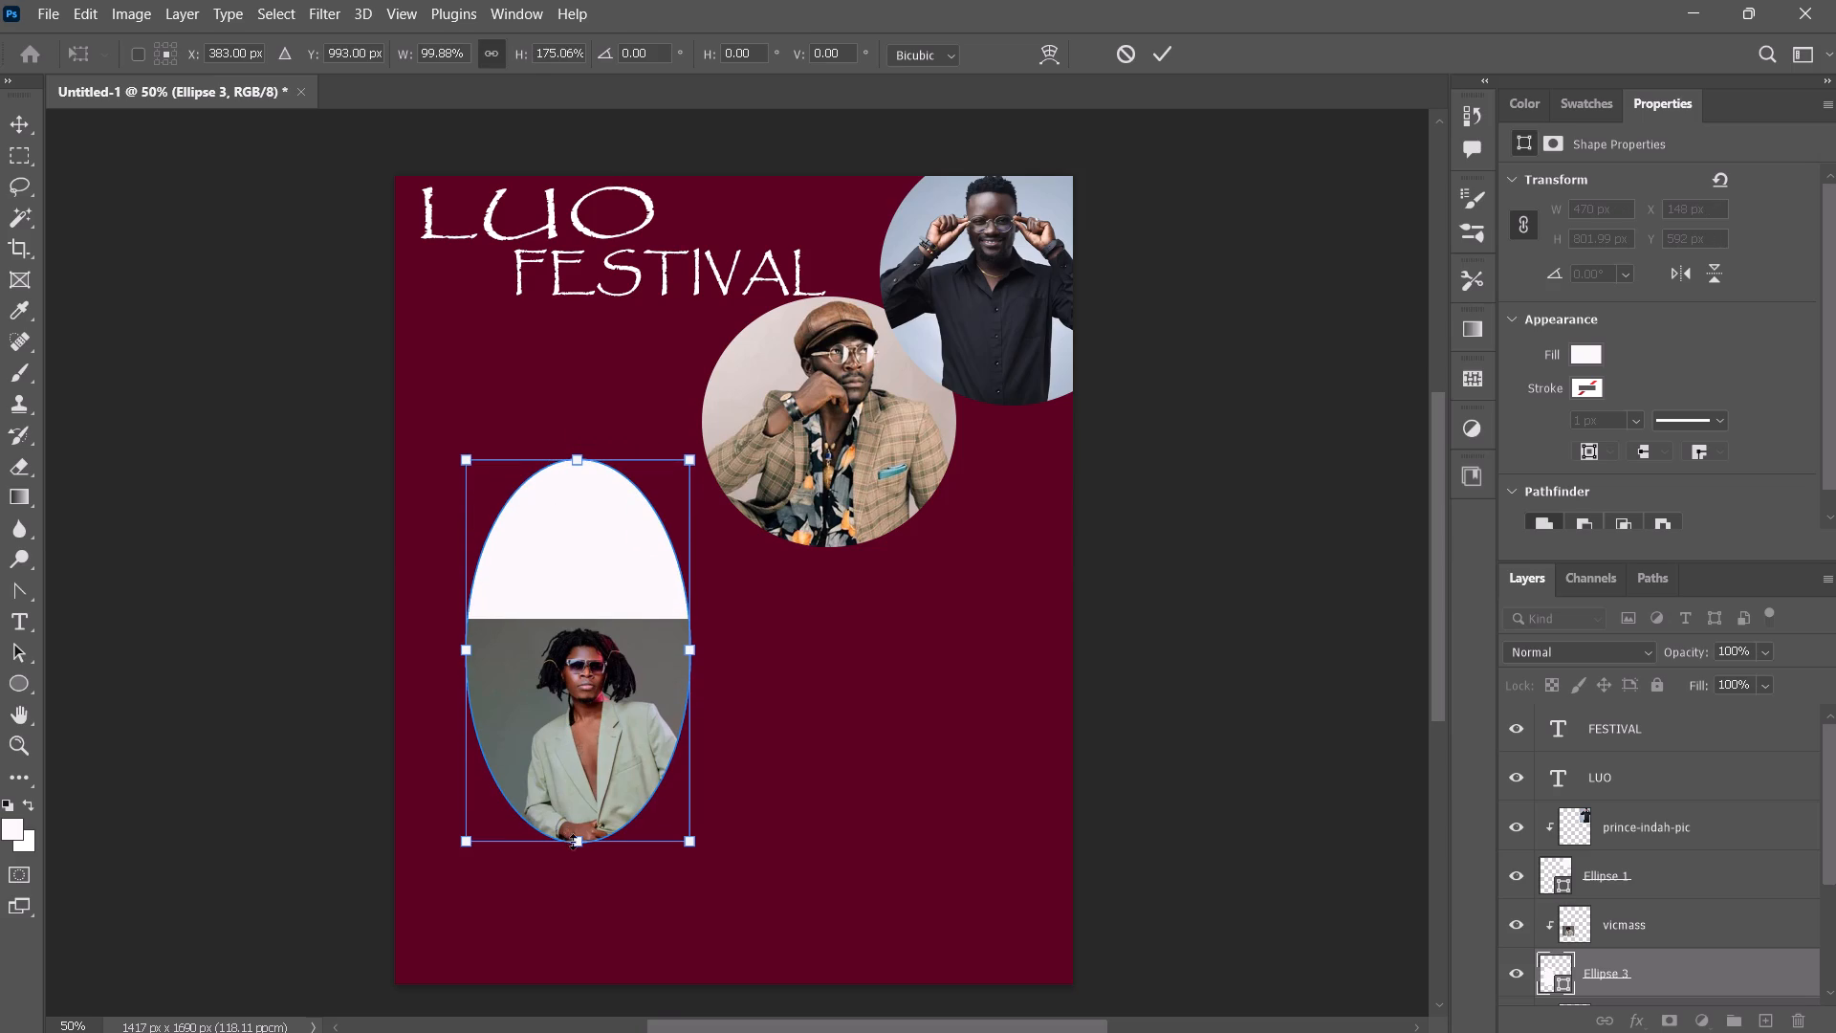
{"action": "left_click_drag", "start_coordinate": [579, 844], "coordinate": [573, 946], "text": "shift"}
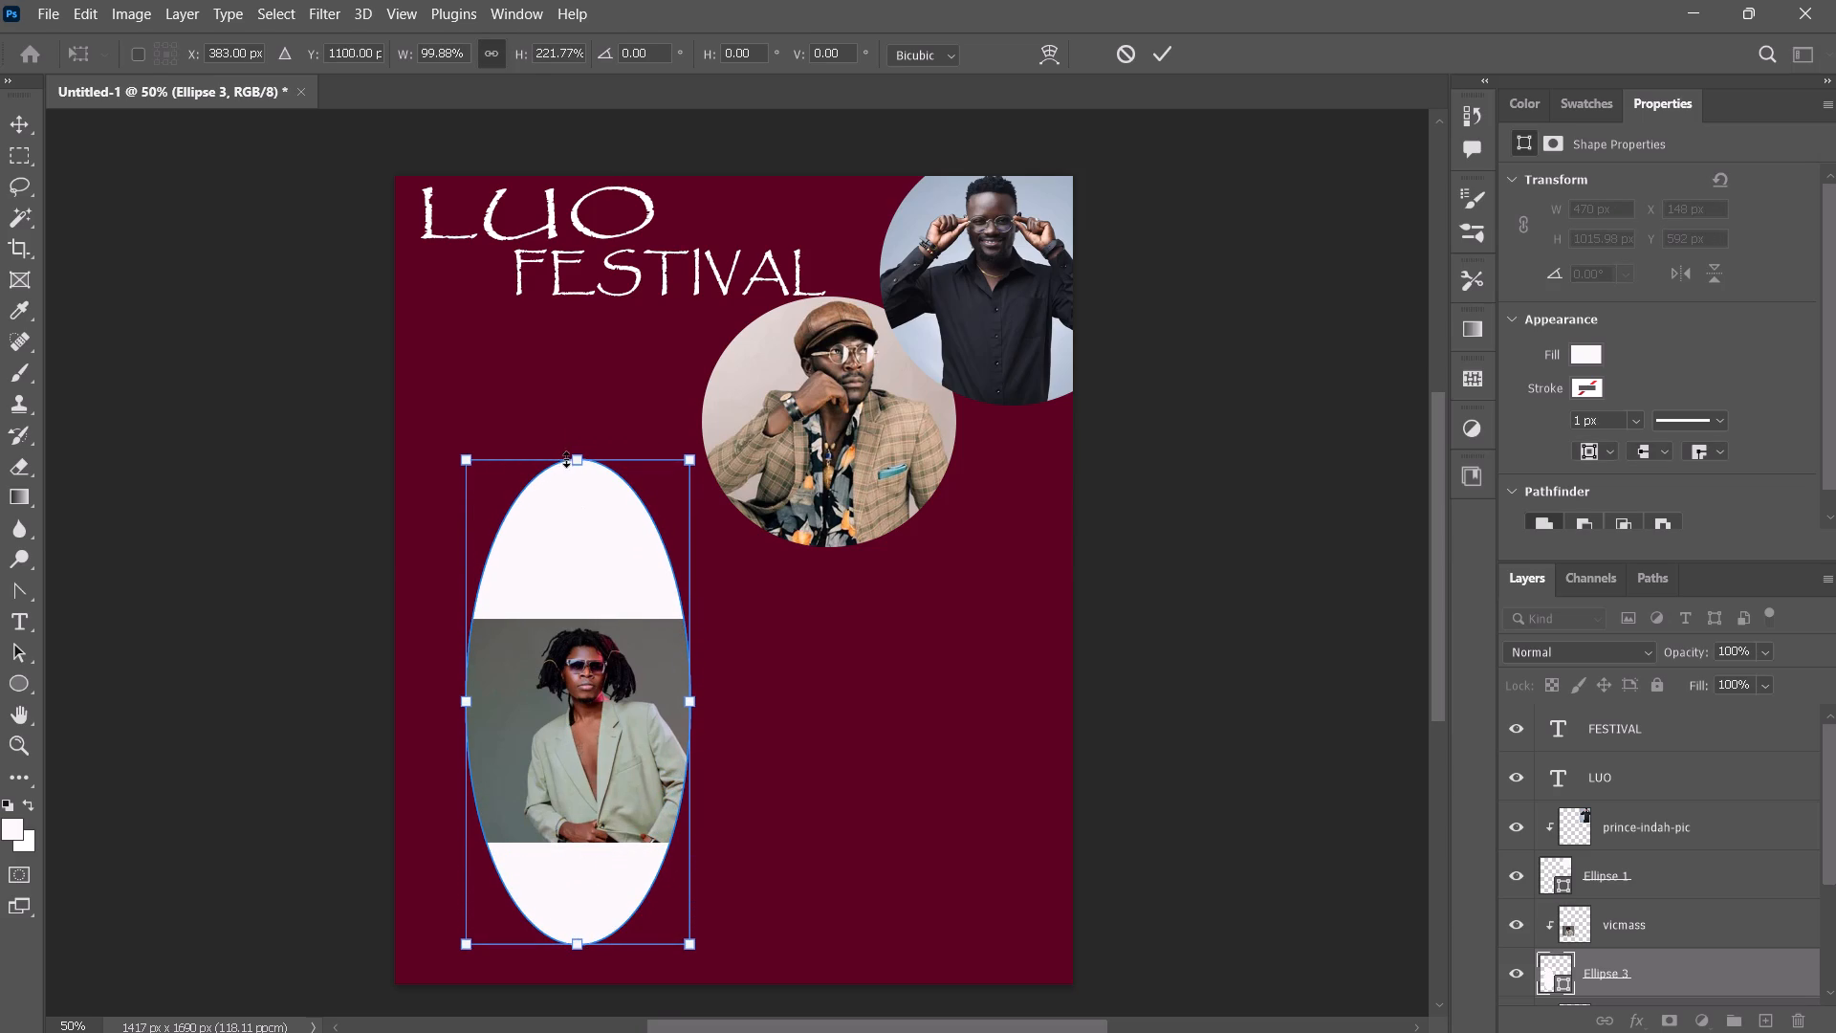
Scale Ellipse 3 down proportionally to a narrow oval of about 236 x 508 px around the vicmass musician.
{"action": "left_click_drag", "start_coordinate": [576, 459], "coordinate": [575, 600]}
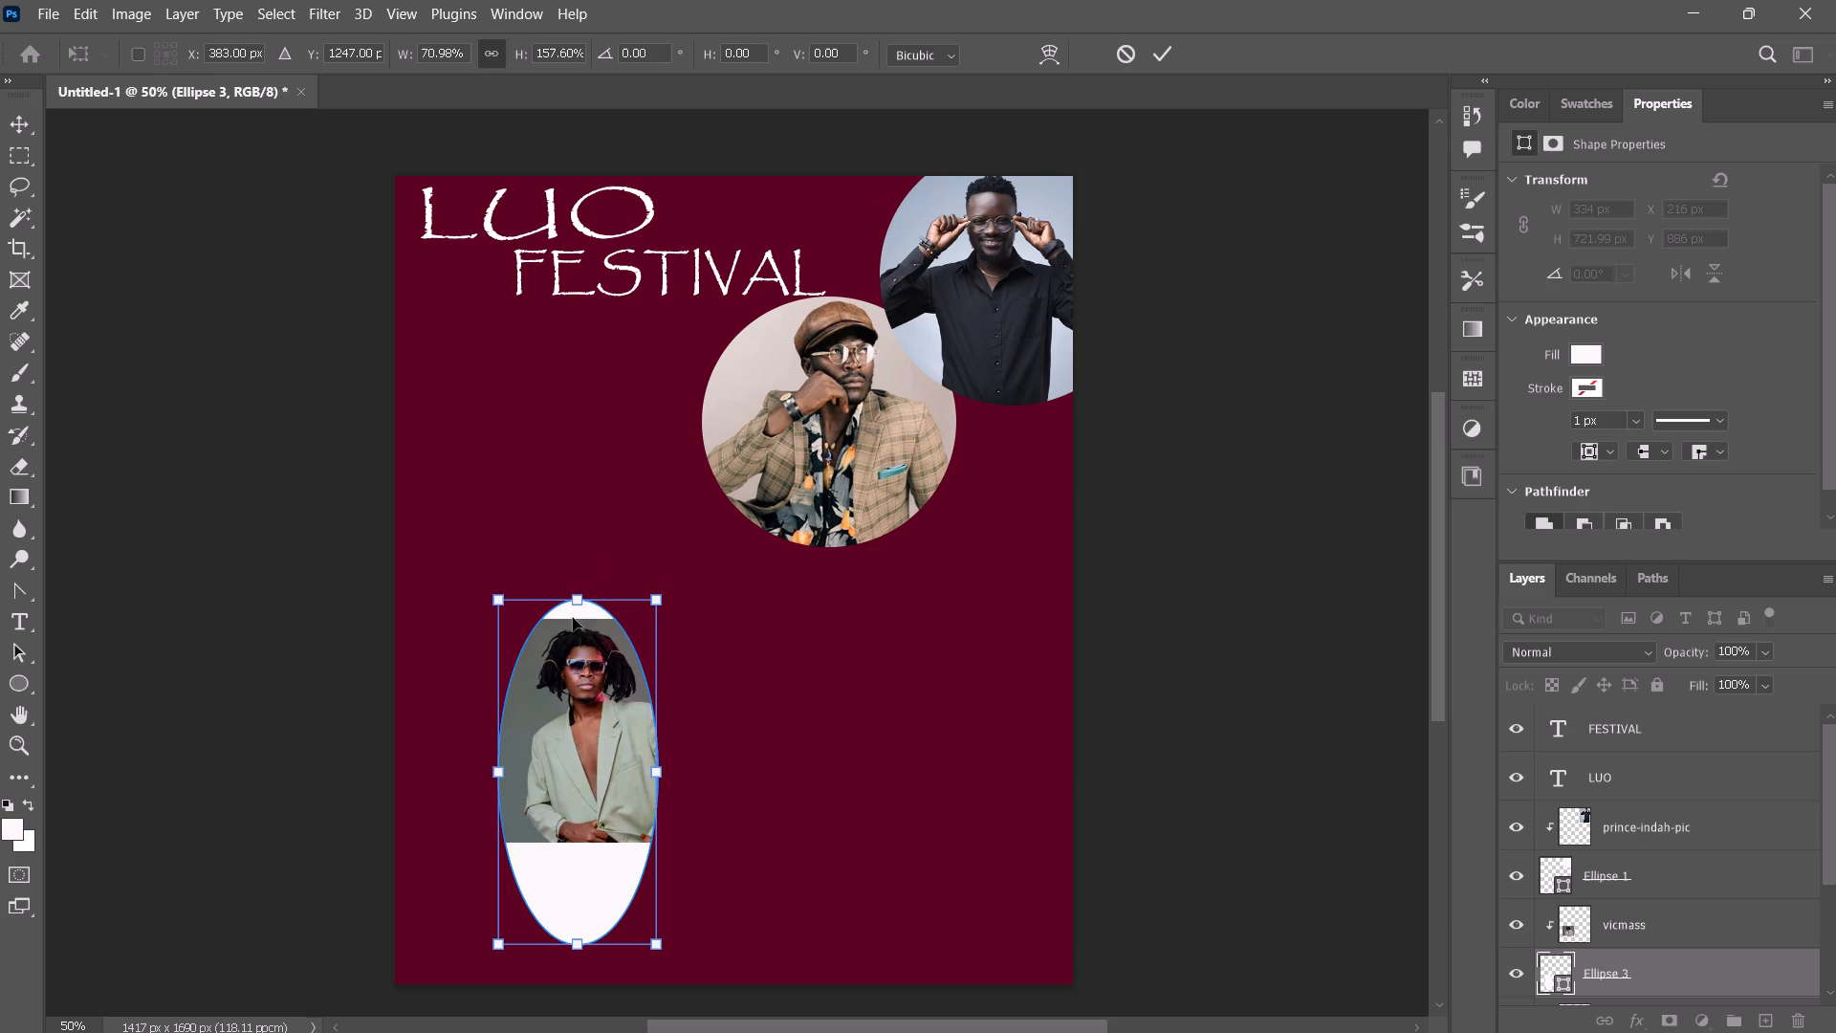
{"action": "left_click_drag", "start_coordinate": [578, 950], "coordinate": [579, 912]}
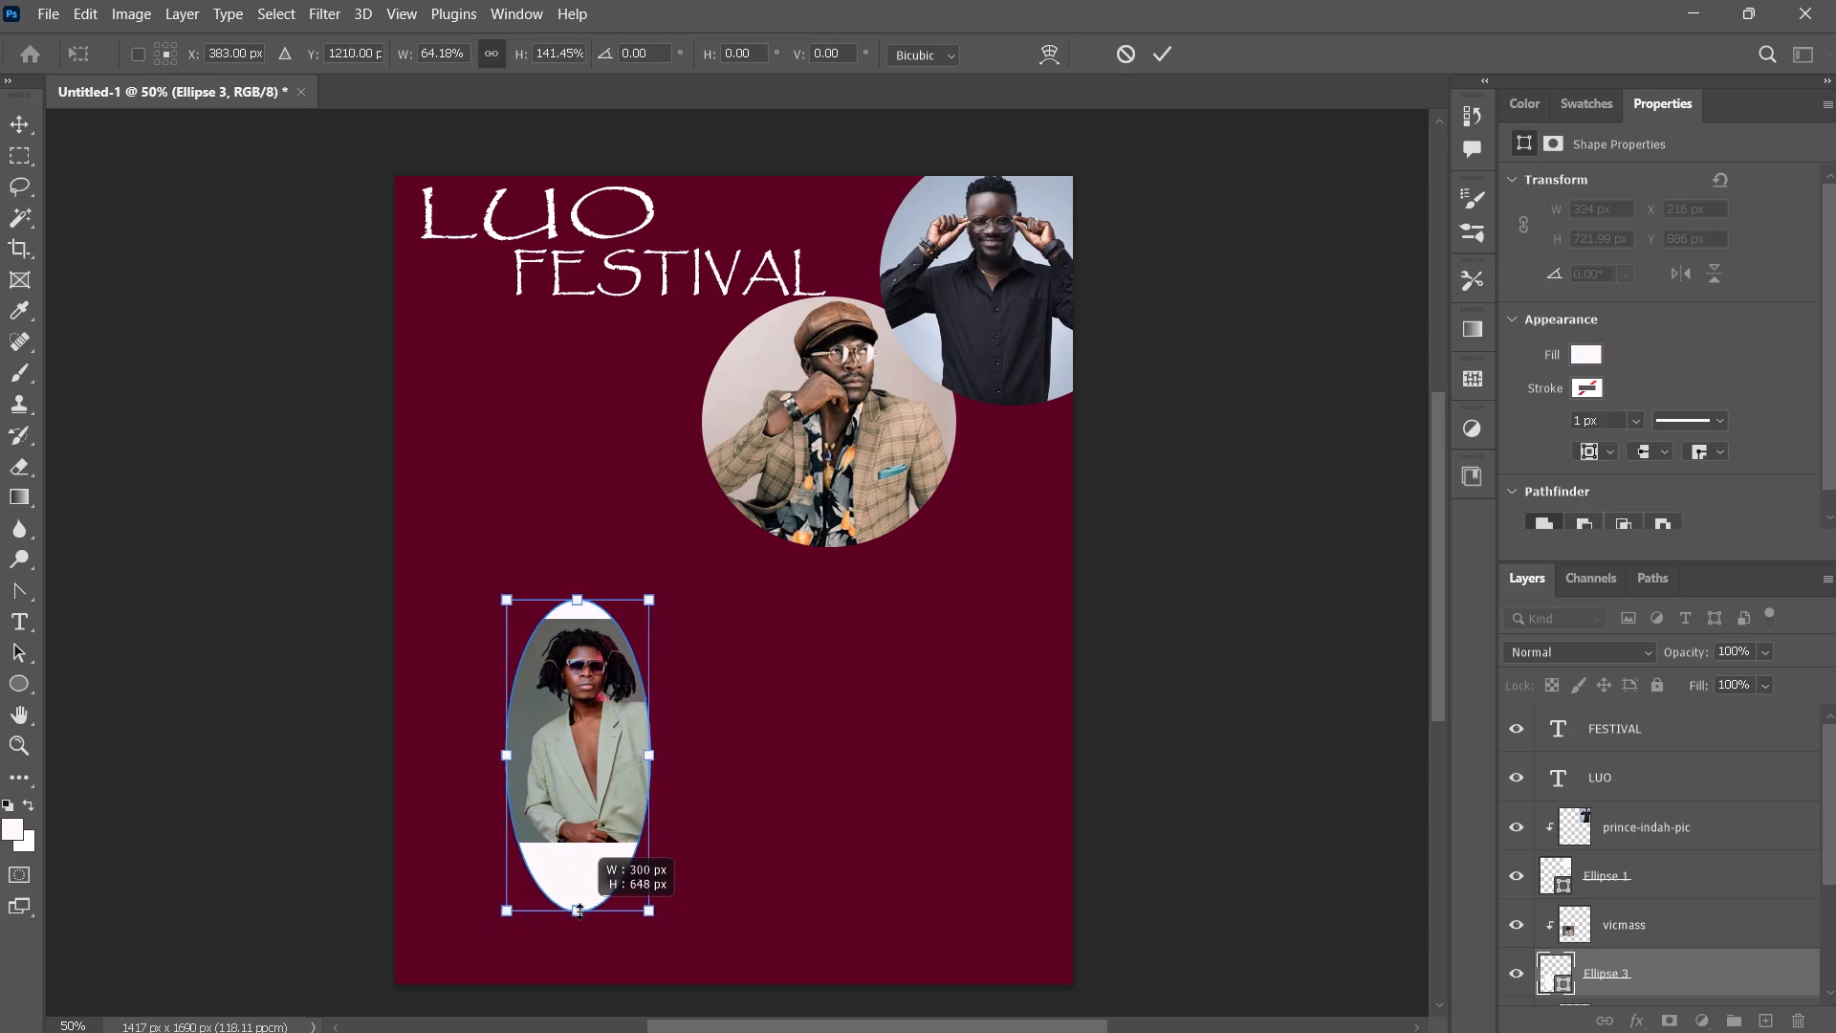
{"action": "left_click_drag", "start_coordinate": [579, 912], "coordinate": [593, 851]}
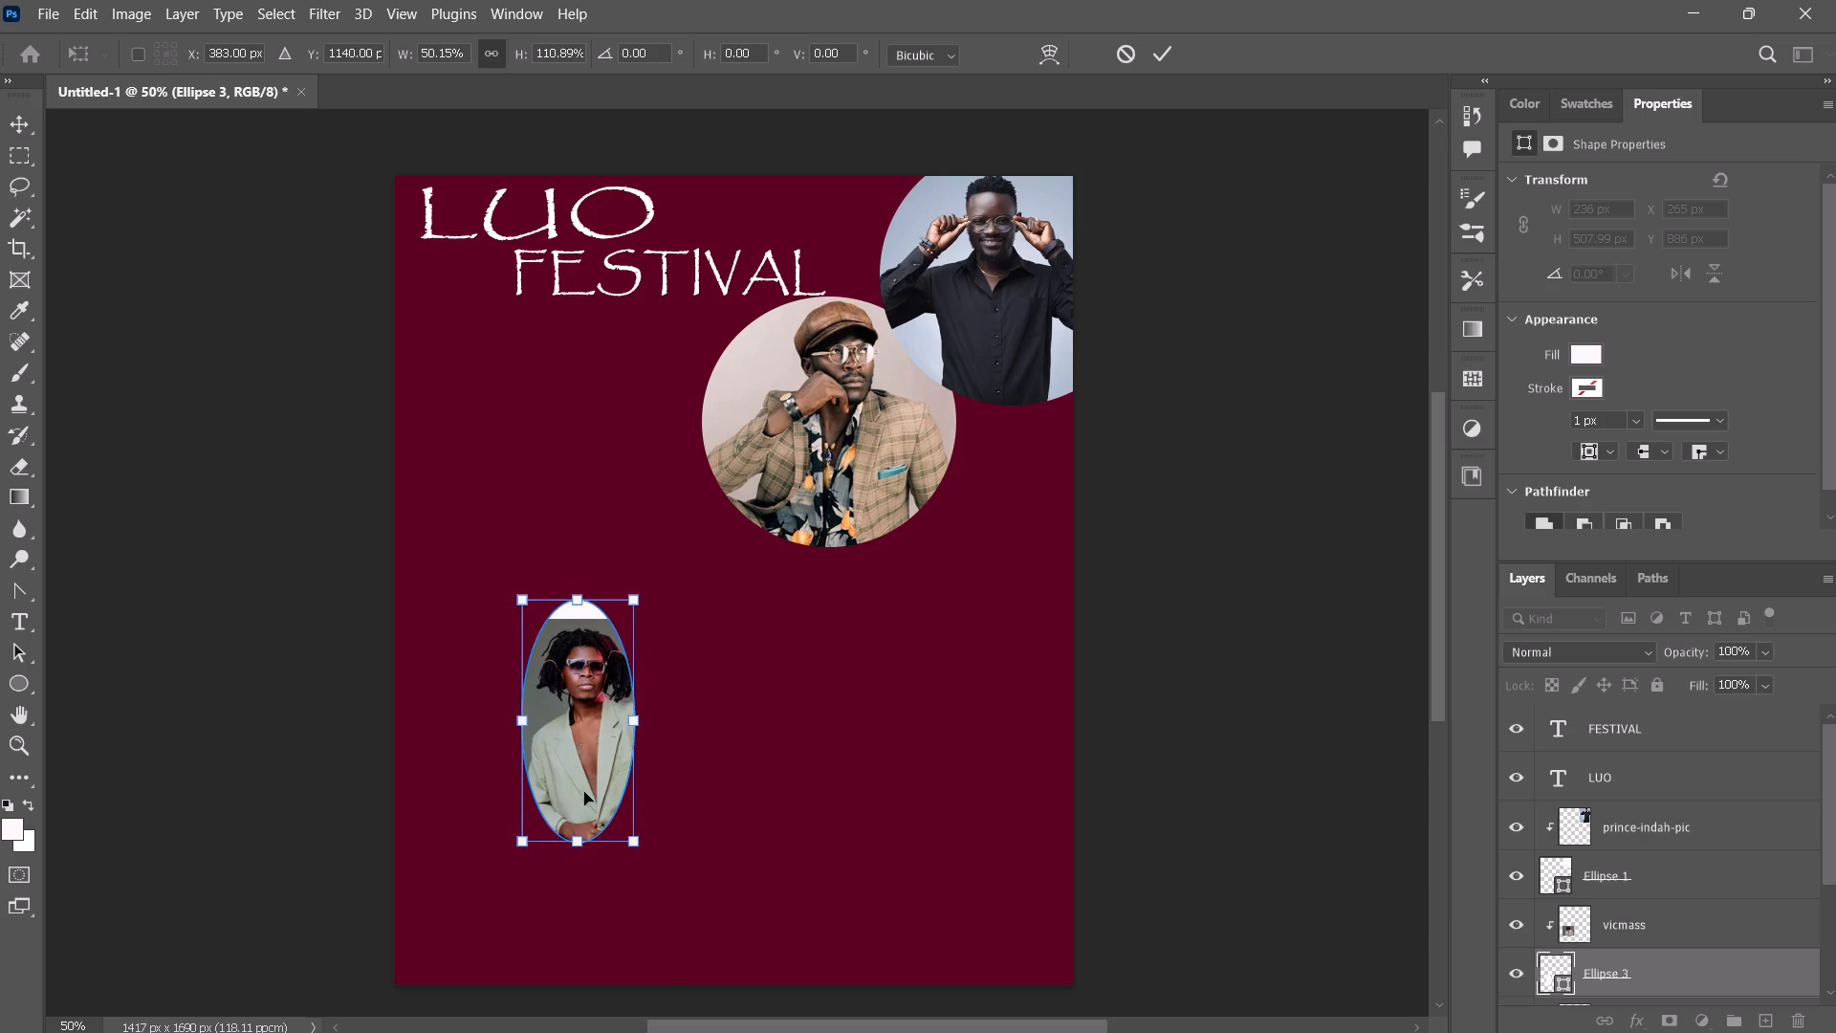
{"action": "left_click", "coordinate": [584, 766]}
{"action": "left_click", "coordinate": [585, 738]}
Scale the vicmass photo up proportionally to about 117.4%, 633 x 549 px, to fill the oval, and deselect it.
{"action": "left_click", "coordinate": [1674, 915]}
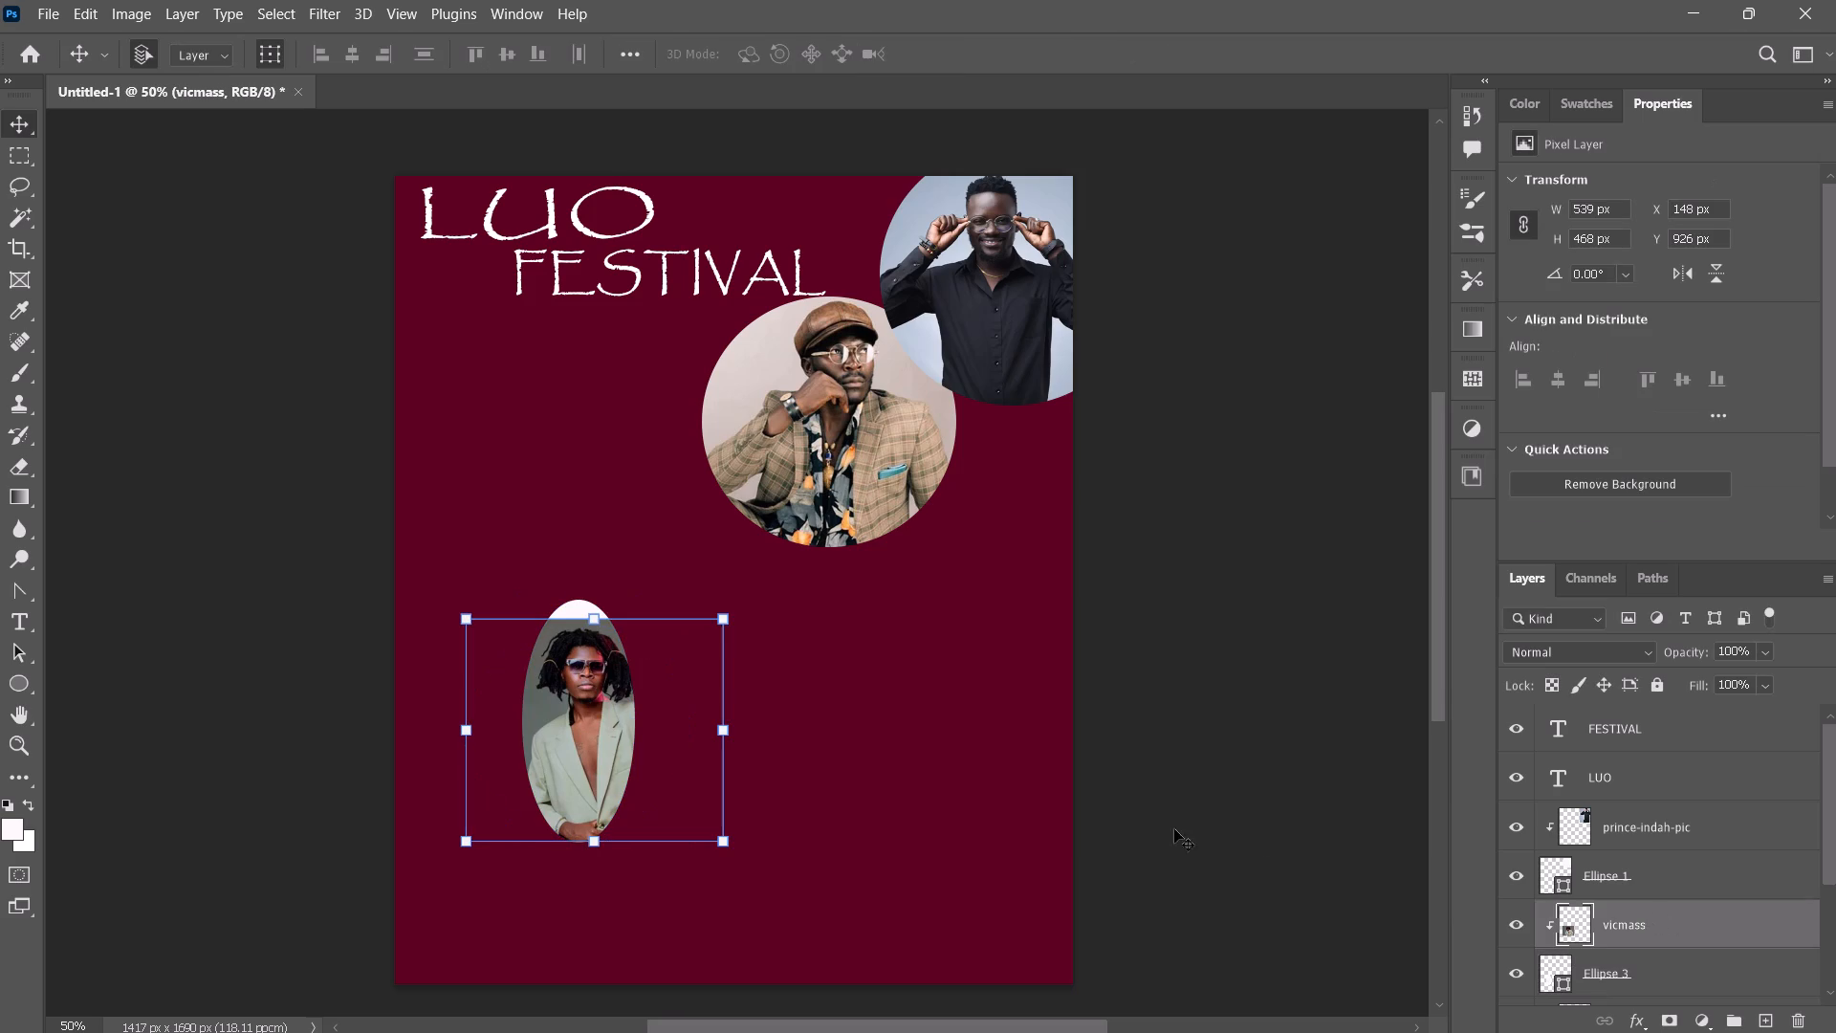
{"action": "left_click_drag", "start_coordinate": [593, 622], "coordinate": [592, 615]}
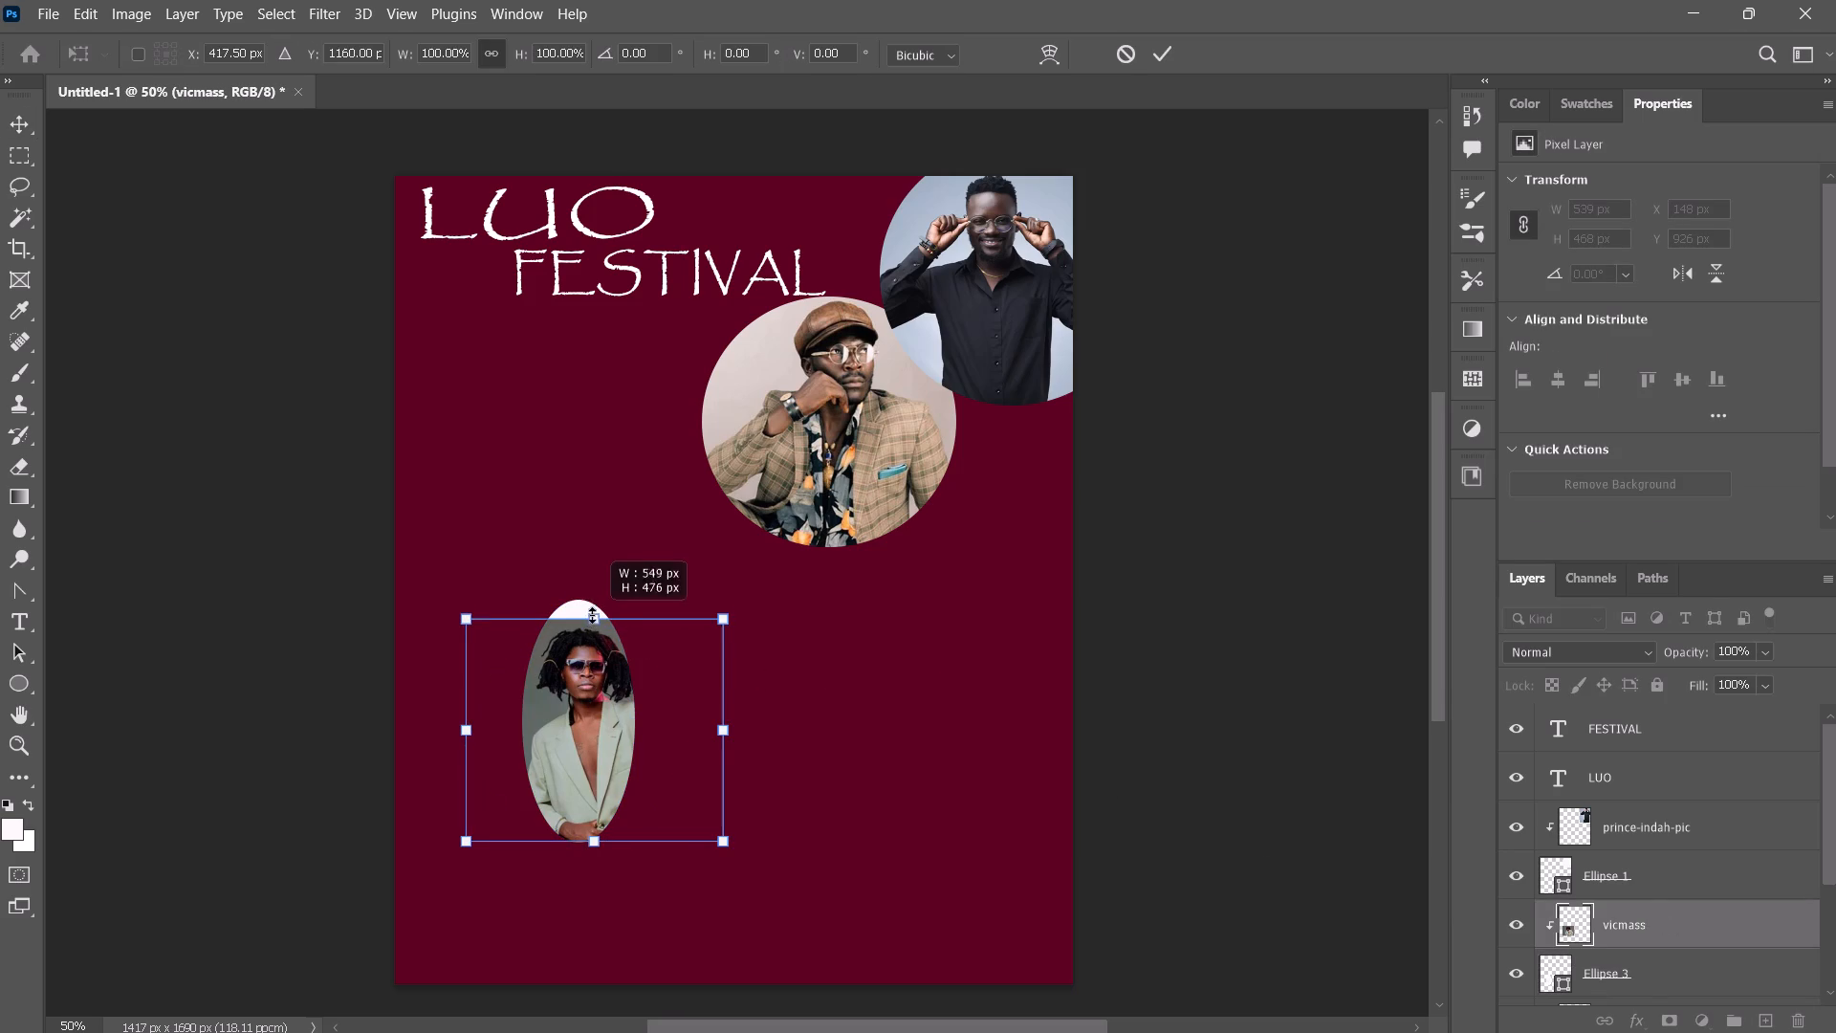
{"action": "left_click_drag", "start_coordinate": [592, 615], "coordinate": [588, 589]}
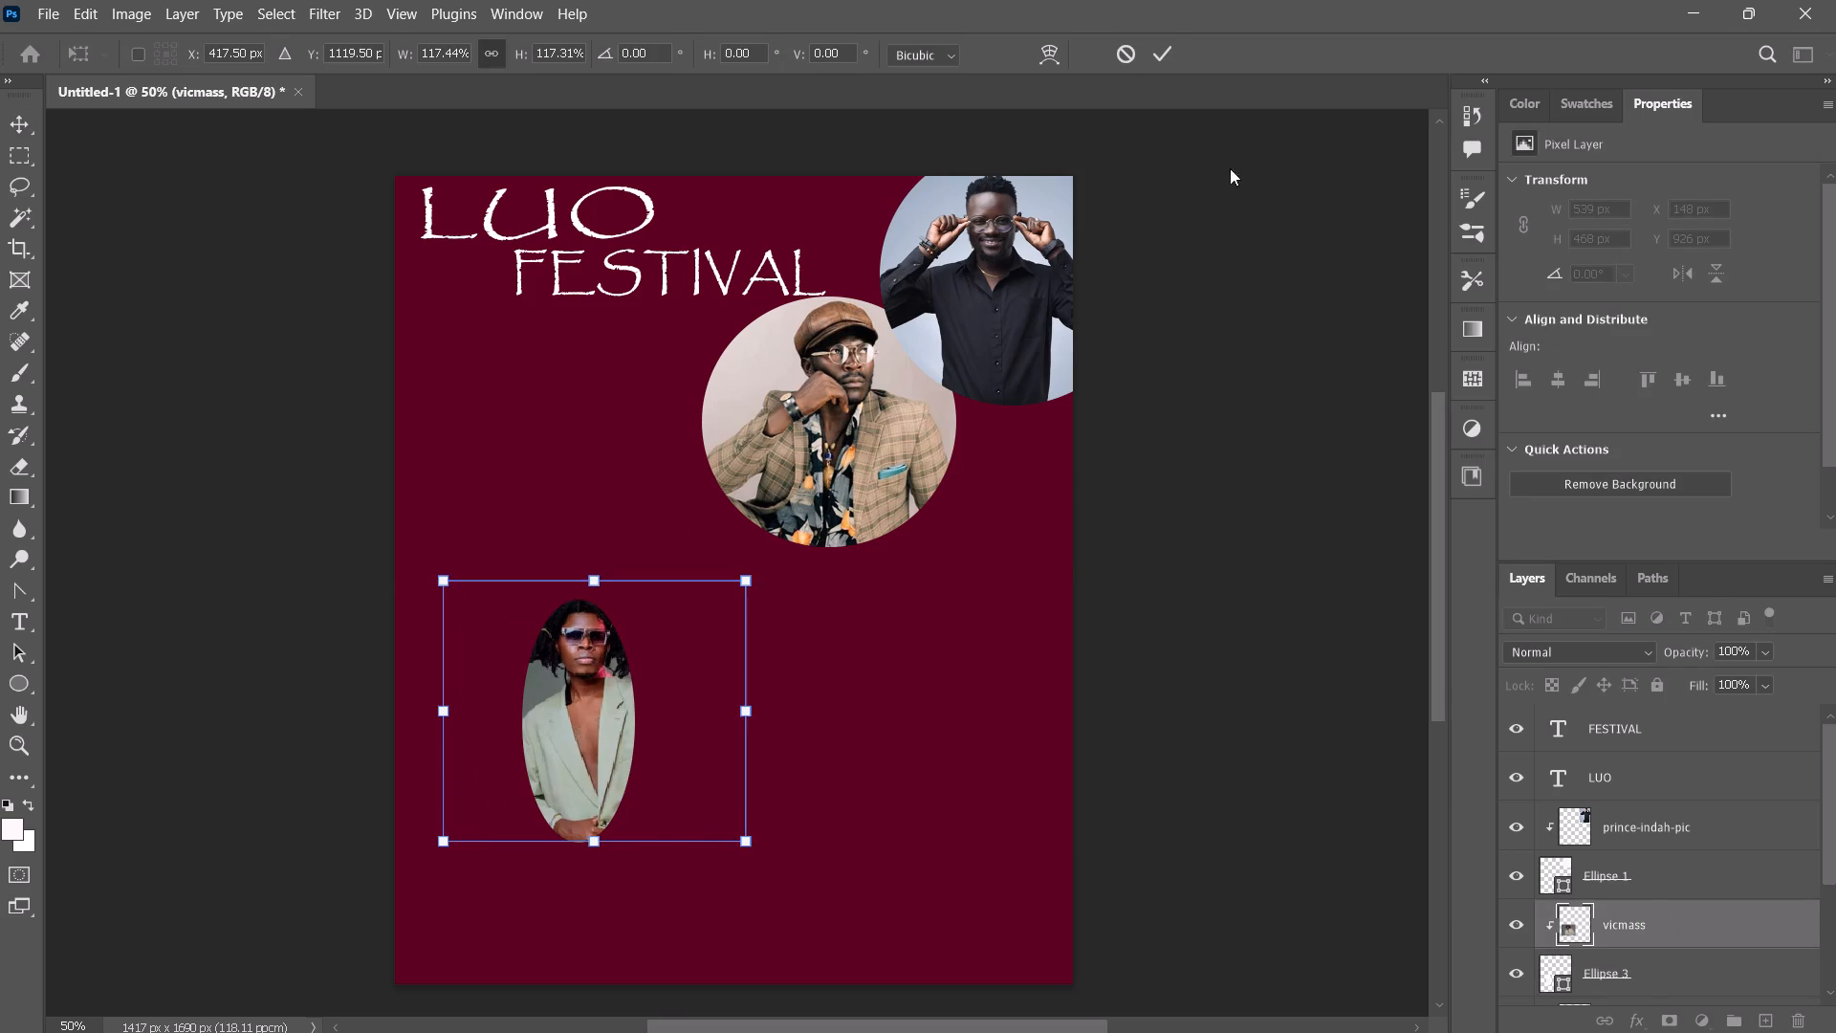
{"action": "left_click", "coordinate": [1156, 41]}
{"action": "left_click", "coordinate": [841, 726]}
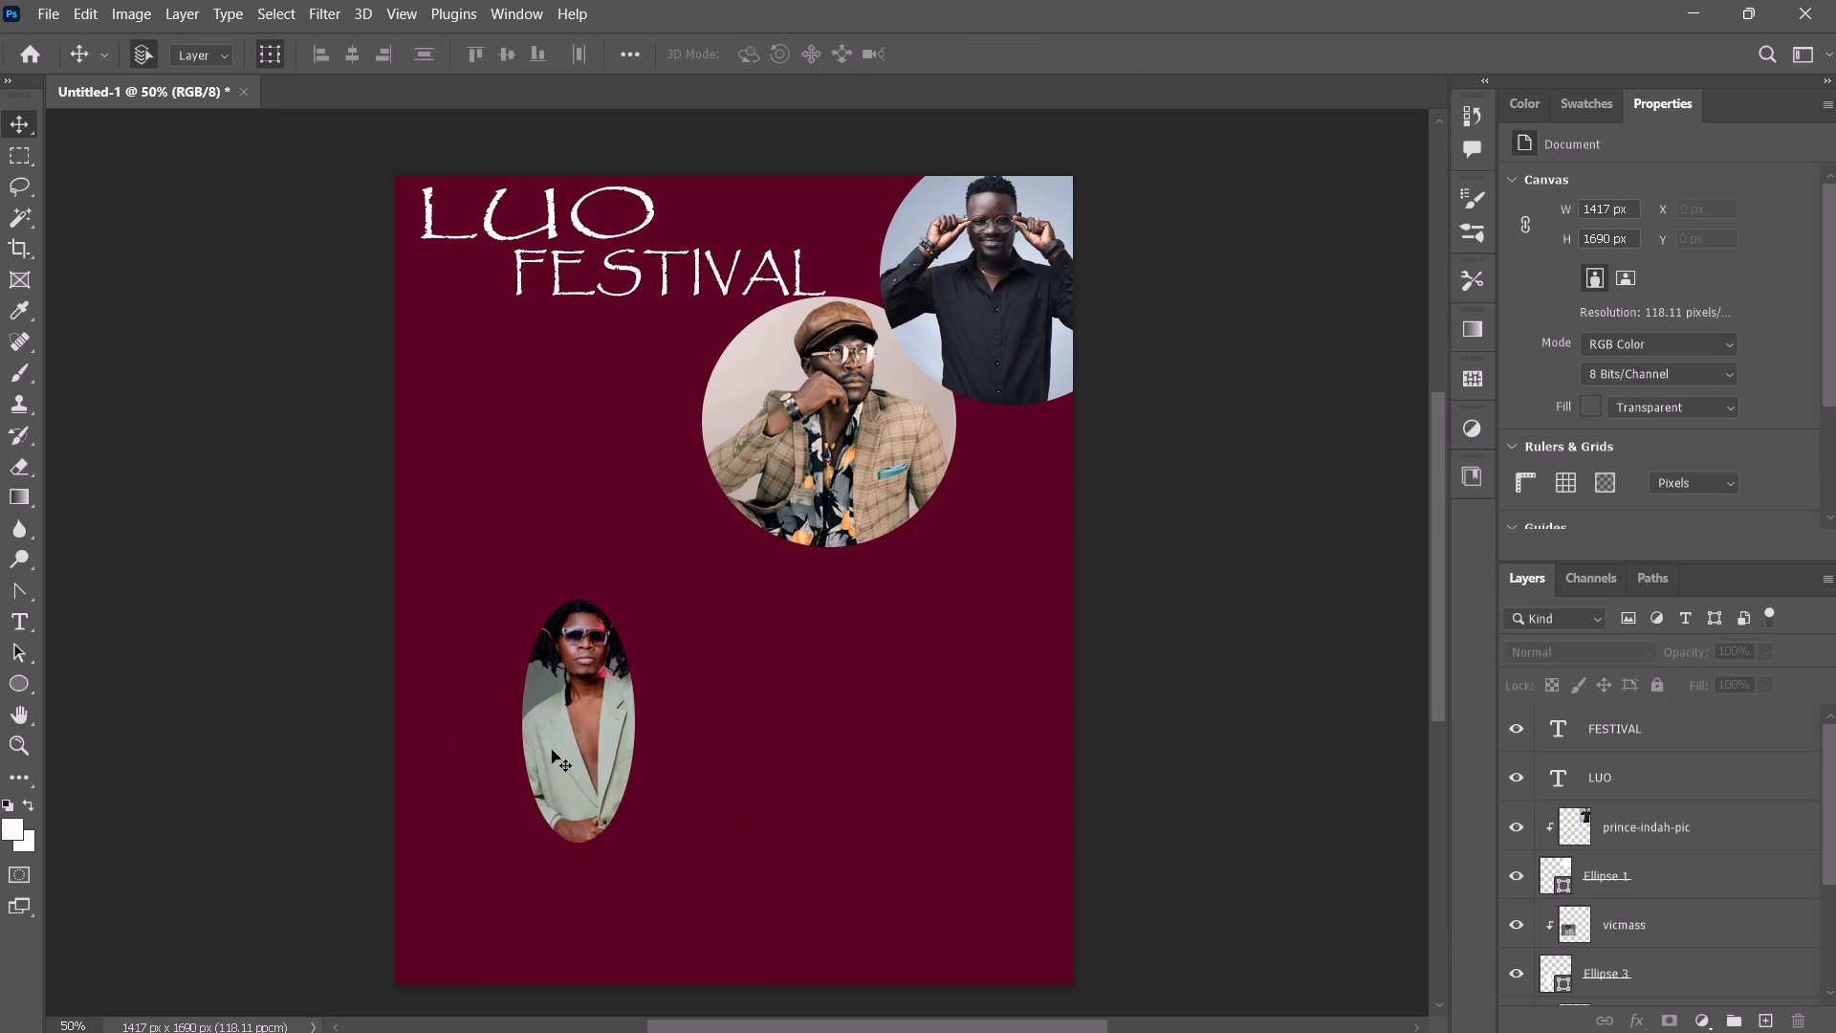
Scale Ellipse 3 up proportionally to about 274 x 590 px around the vicmass musician.
{"action": "left_click", "coordinate": [1681, 918]}
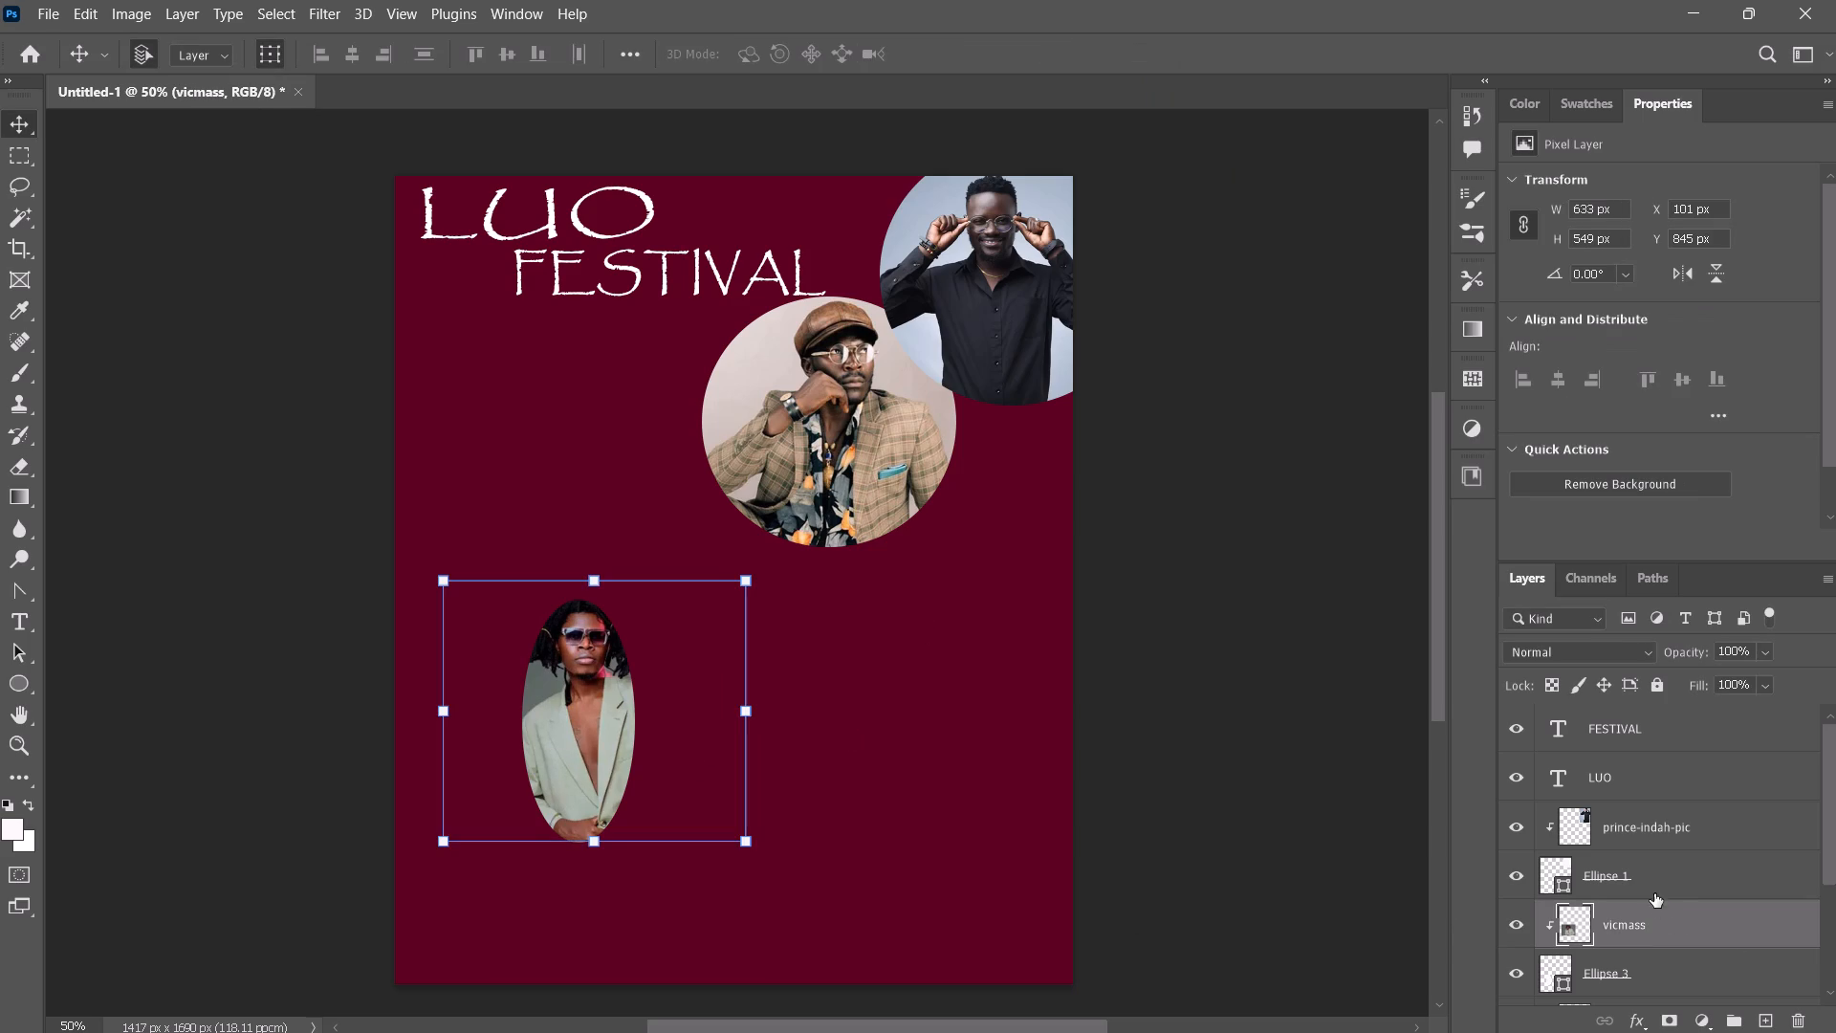
{"action": "left_click", "coordinate": [1645, 875]}
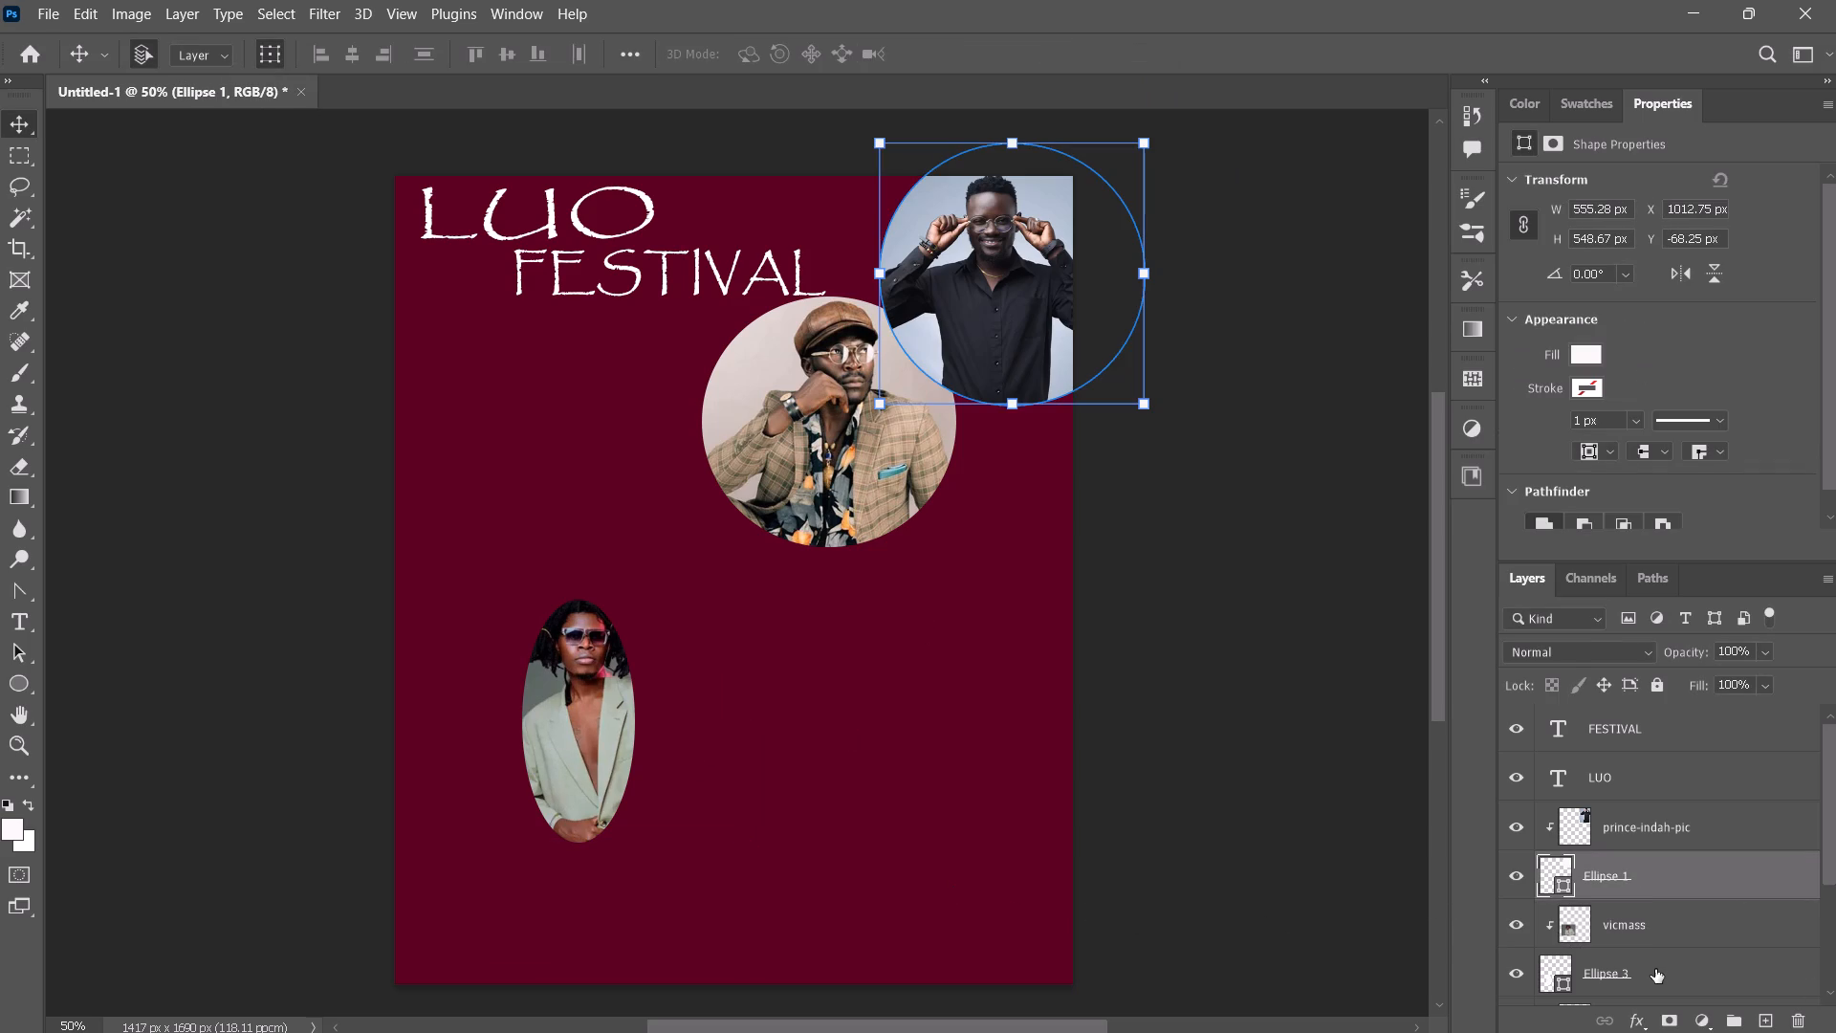
{"action": "left_click", "coordinate": [1650, 980]}
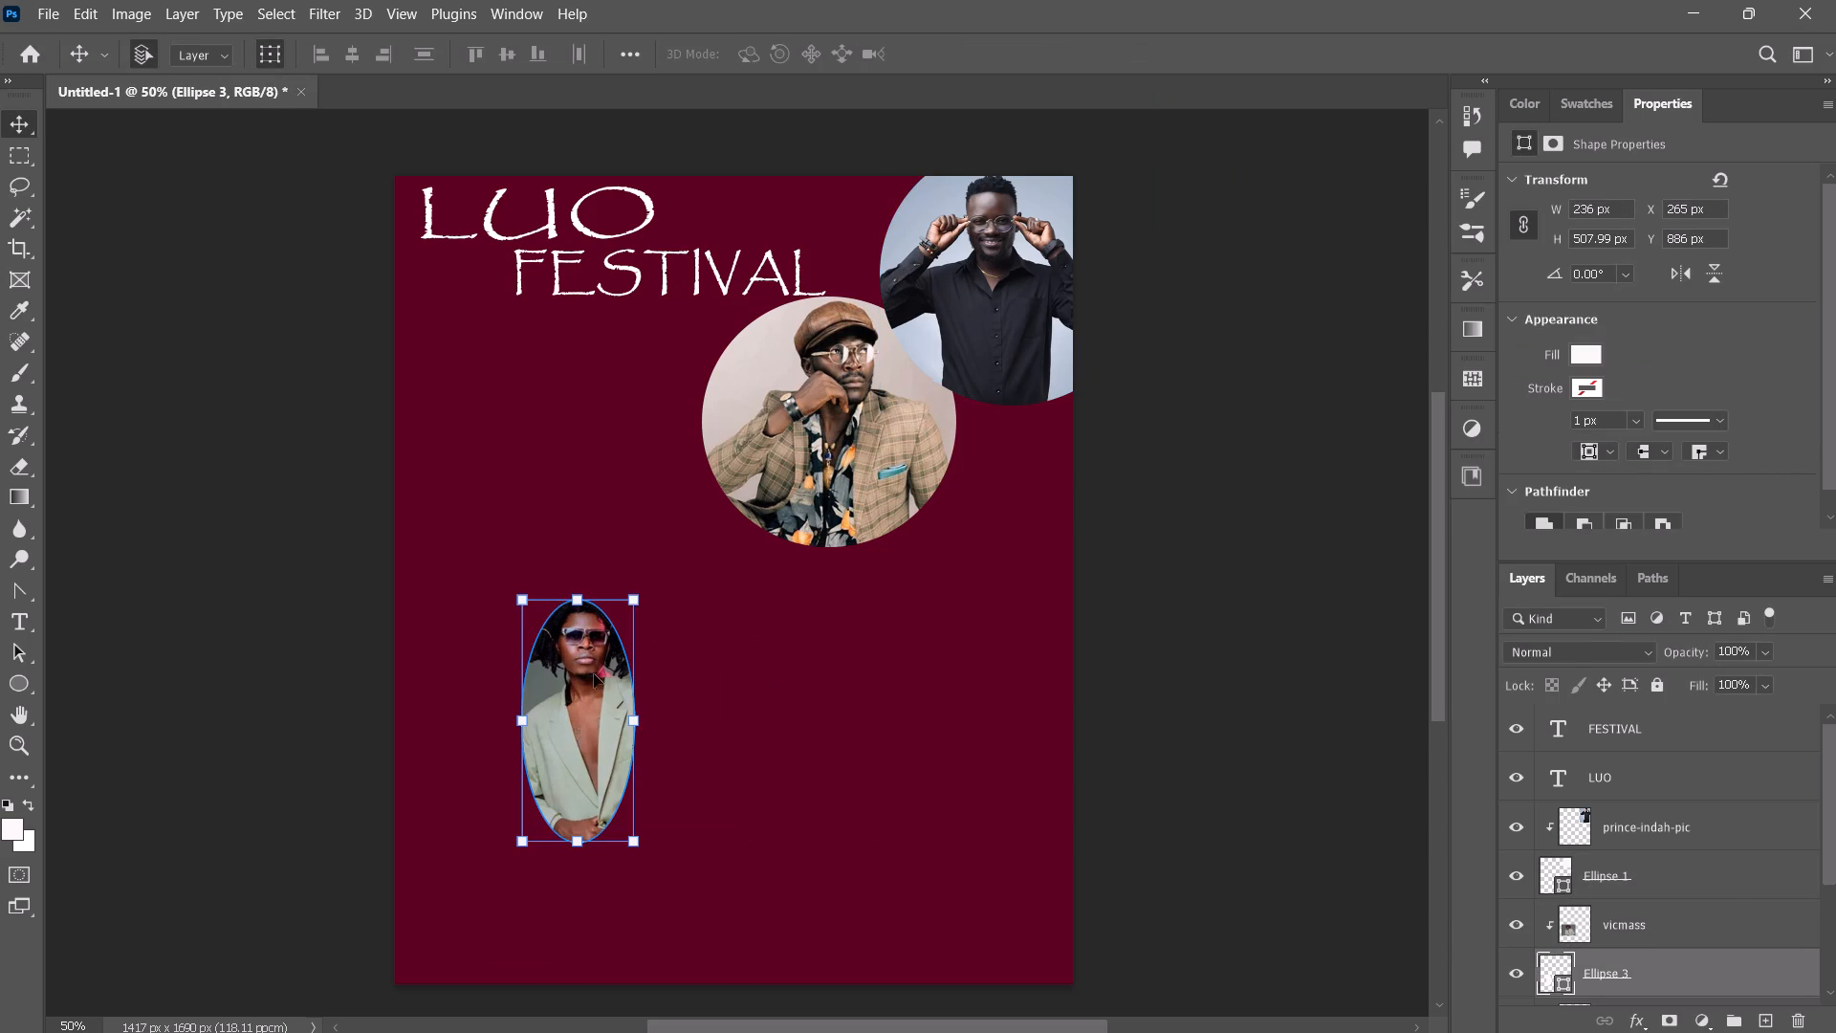
{"action": "left_click_drag", "start_coordinate": [632, 722], "coordinate": [642, 723]}
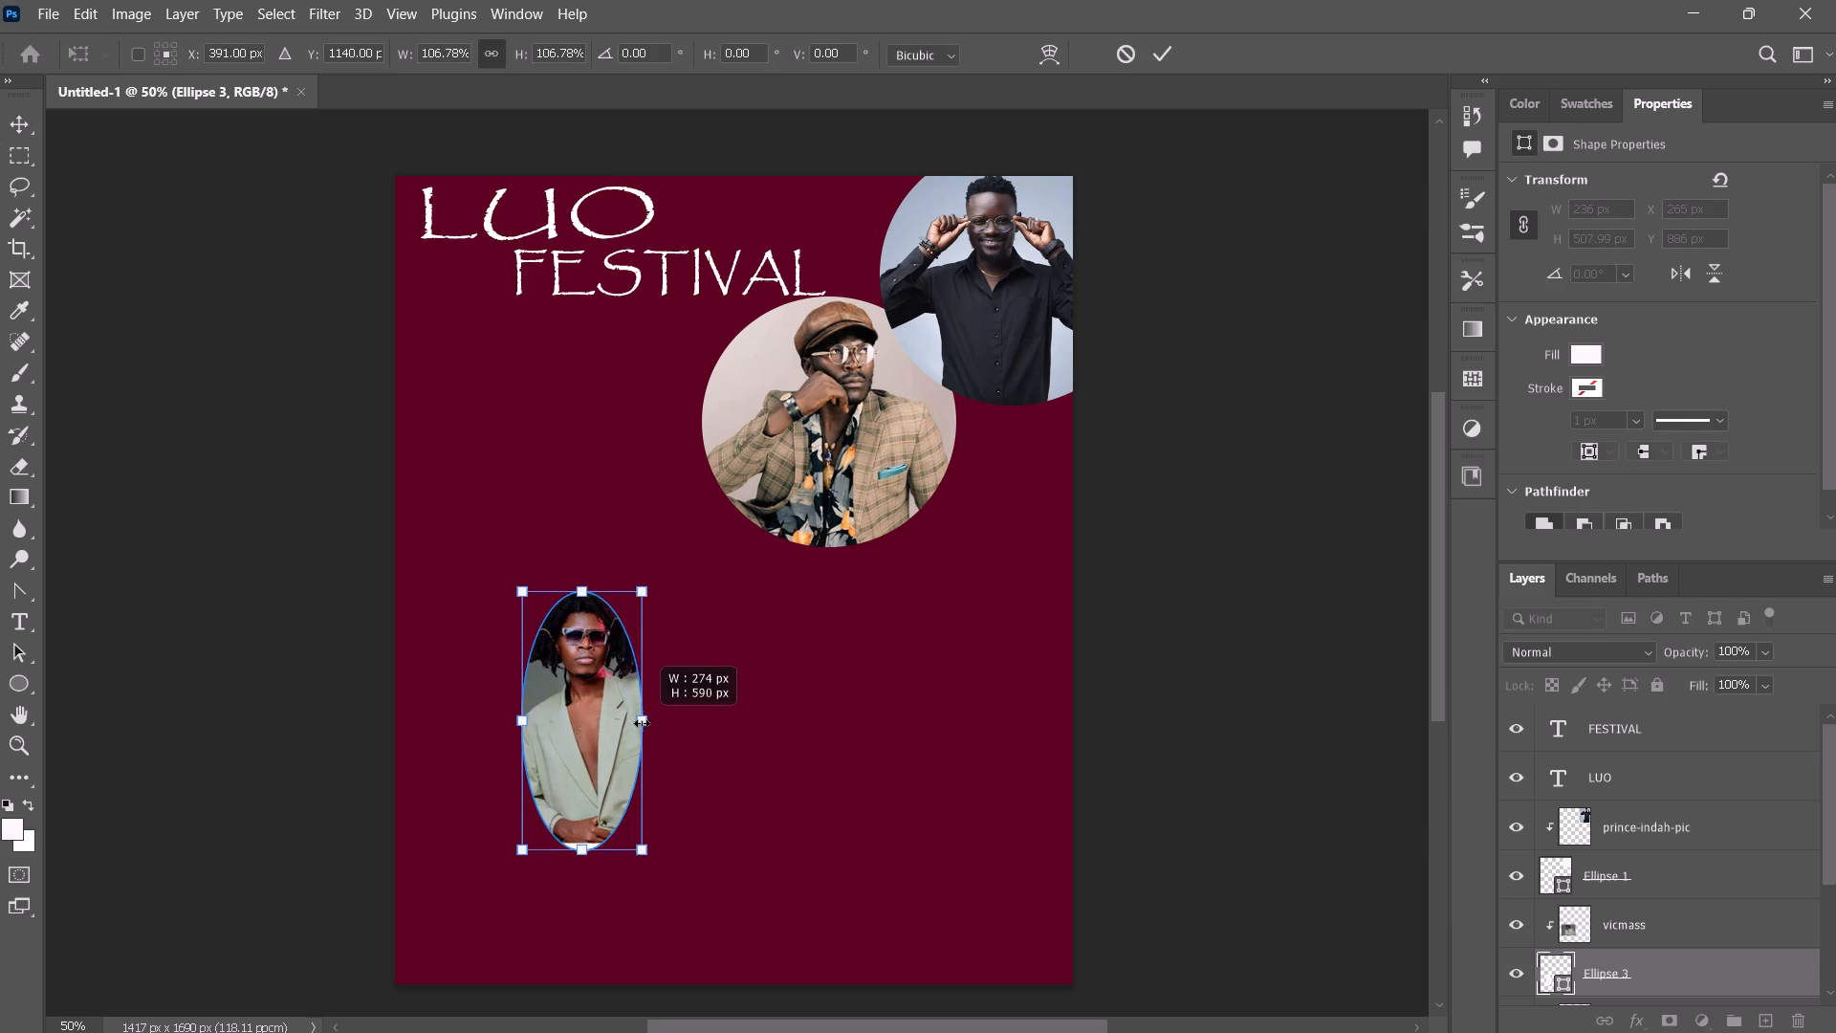
{"action": "left_click_drag", "start_coordinate": [642, 723], "coordinate": [643, 723]}
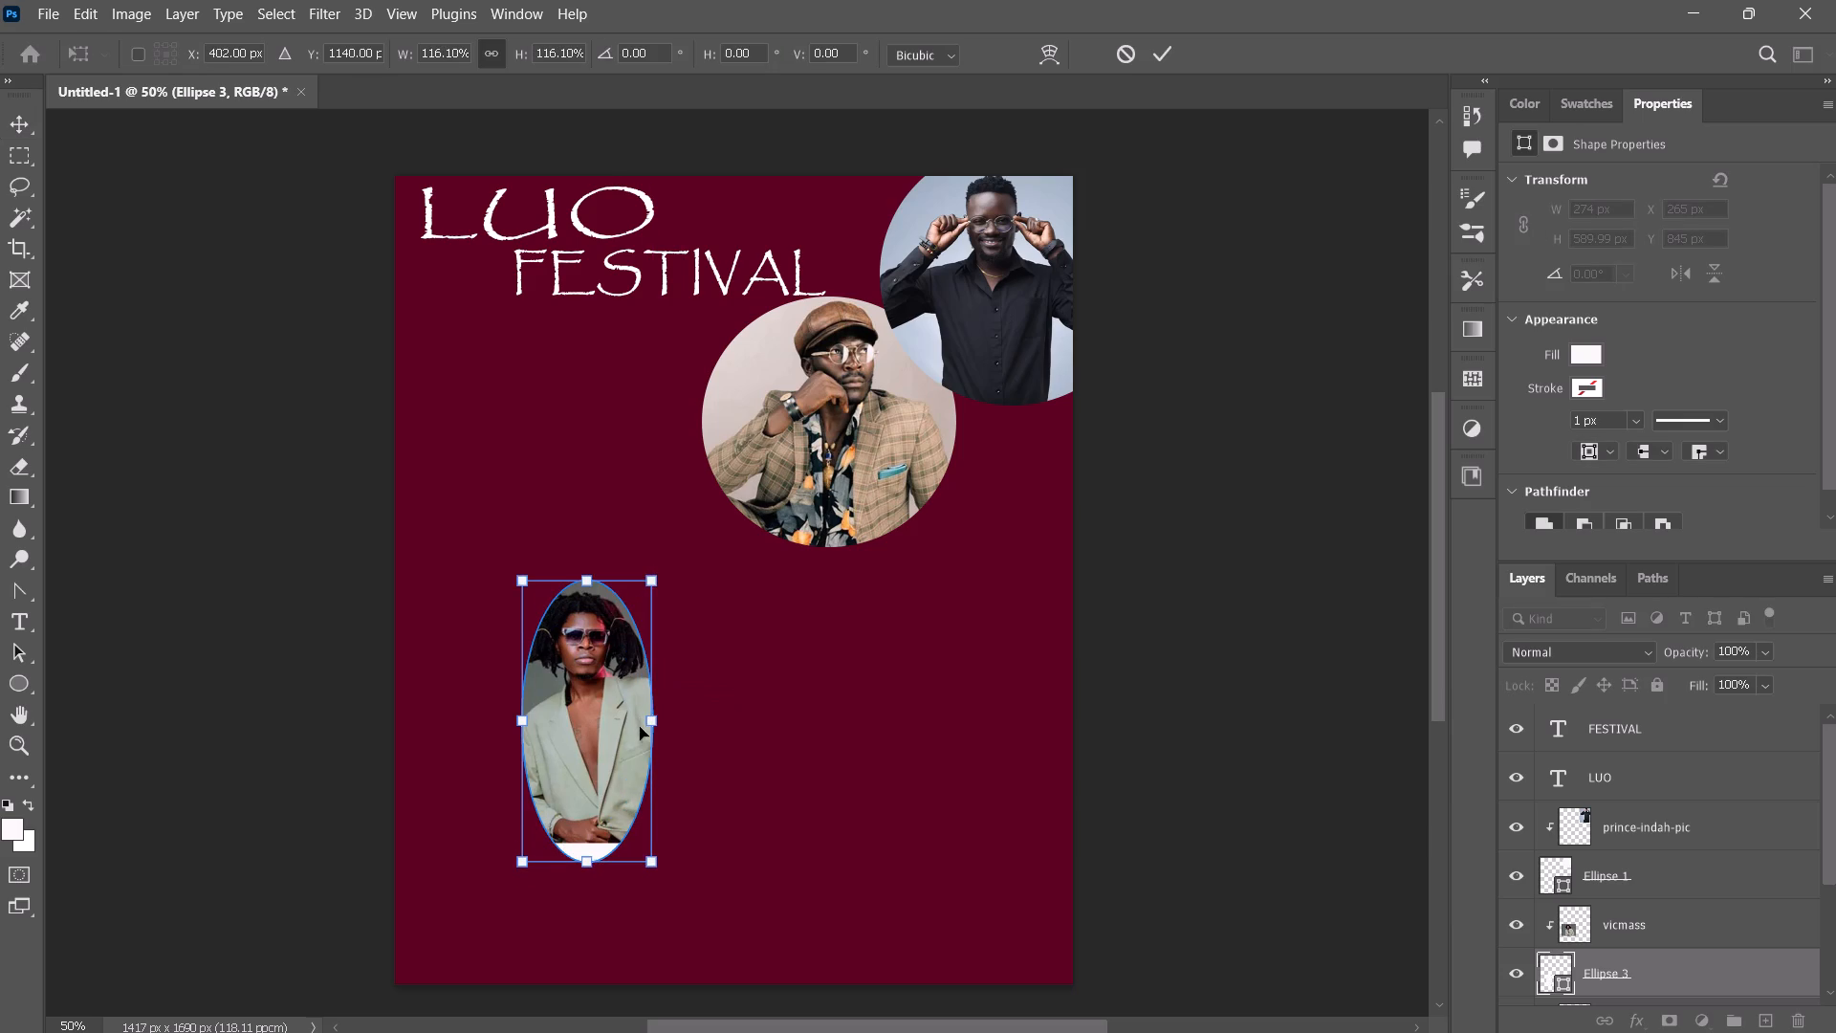
Move Ellipse 3 up and slightly left over the vicmass photo, to about X 250, Y 804 px.
{"action": "key", "text": "Up"}
{"action": "key", "text": "Up"}
{"action": "key", "text": "Up"}
{"action": "key", "text": "Up"}
{"action": "key", "text": "Up"}
{"action": "key", "text": "Up"}
{"action": "key", "text": "Up"}
{"action": "key", "text": "Up"}
{"action": "key", "text": "Up"}
{"action": "key", "text": "Up"}
{"action": "key", "text": "Up"}
{"action": "key", "text": "Up"}
{"action": "key", "text": "Up"}
{"action": "key", "text": "Up"}
{"action": "key", "text": "Up"}
{"action": "key", "text": "Up"}
{"action": "key", "text": "Up"}
{"action": "key", "text": "Up"}
{"action": "key", "text": "Up"}
{"action": "key", "text": "Up"}
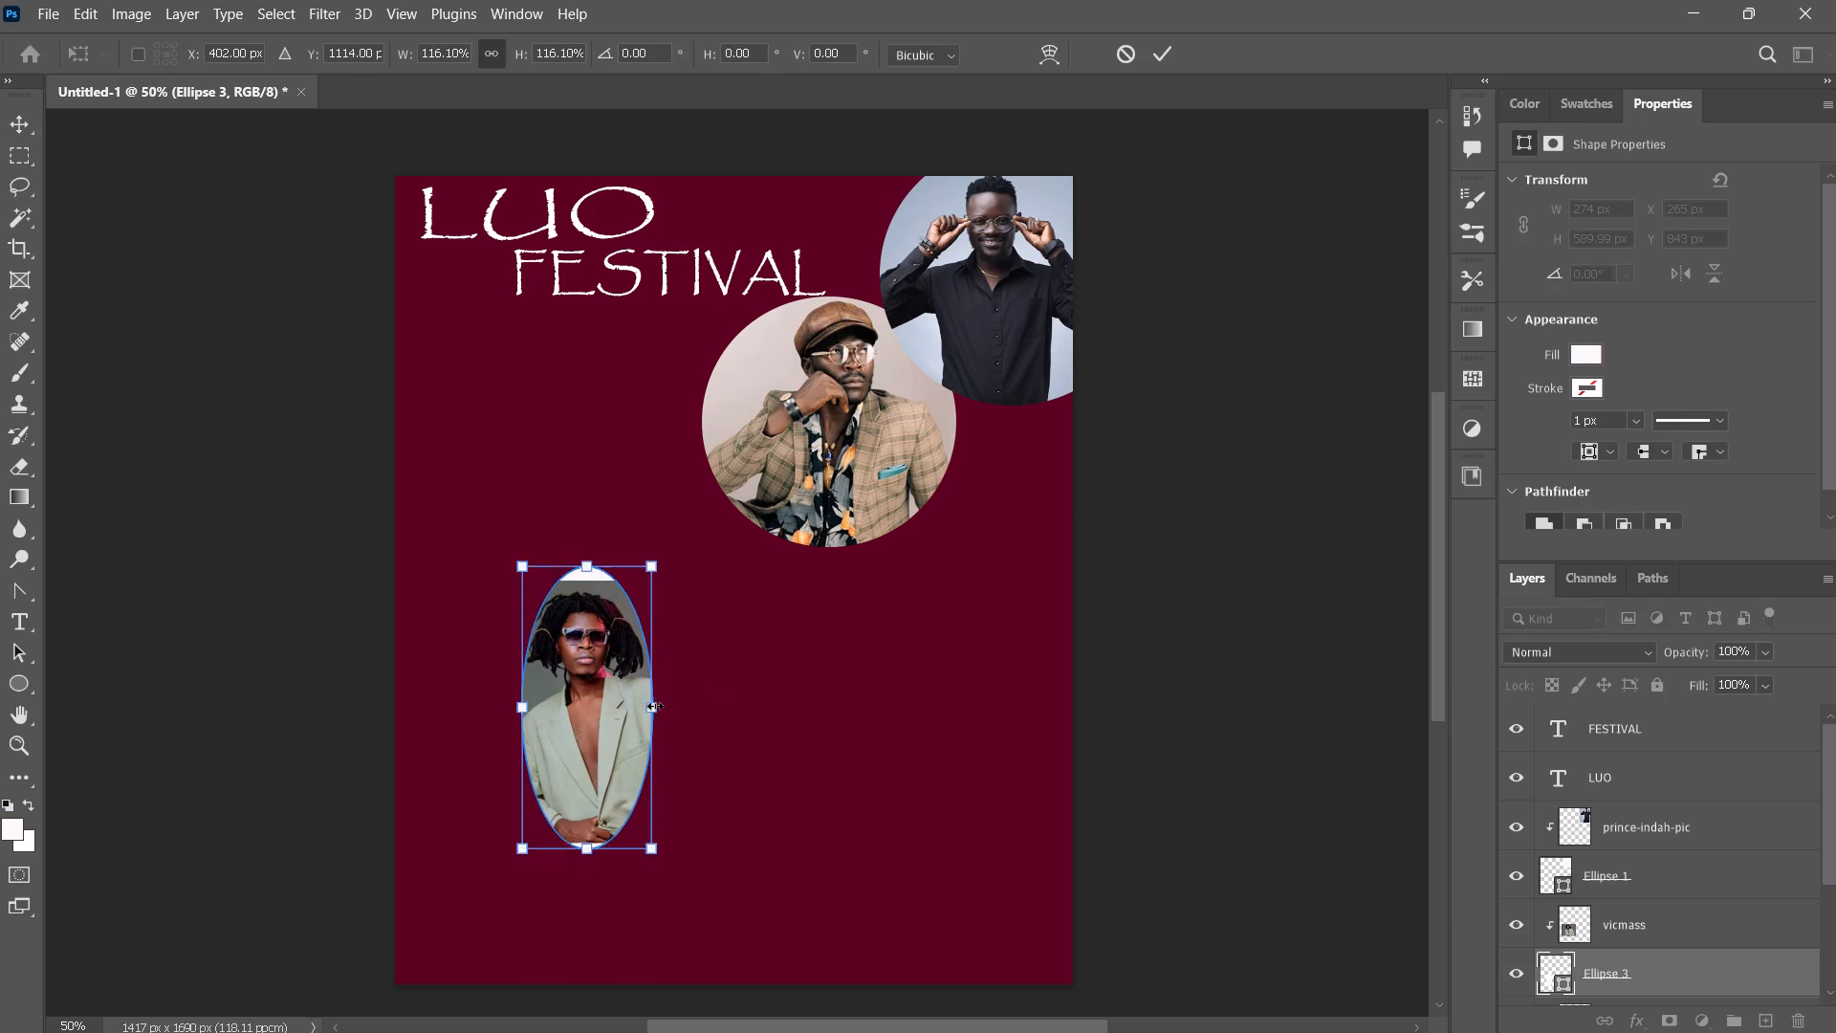
{"action": "left_click", "coordinate": [595, 744]}
{"action": "left_click", "coordinate": [597, 698]}
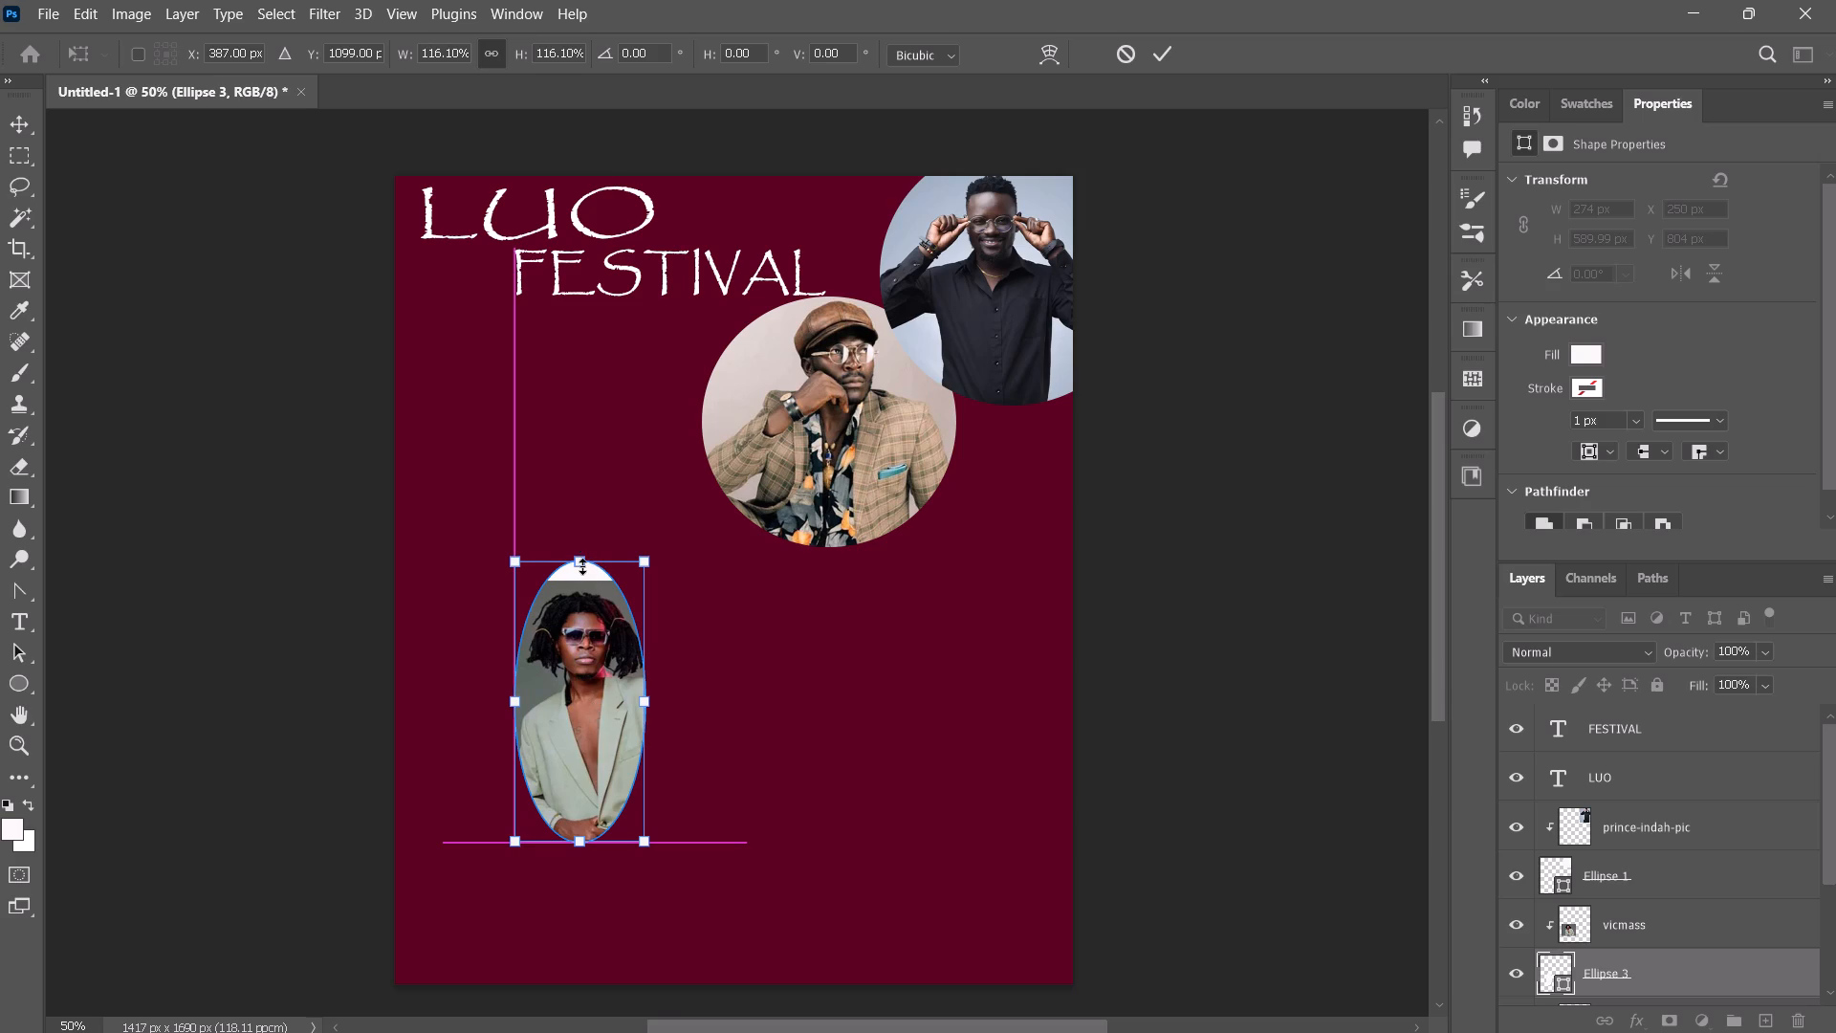
Scale Ellipse 3 down from its top edge to about 254 x 549 px, matching the vicmass photo's height.
{"action": "left_click_drag", "start_coordinate": [582, 562], "coordinate": [576, 564], "text": "shift"}
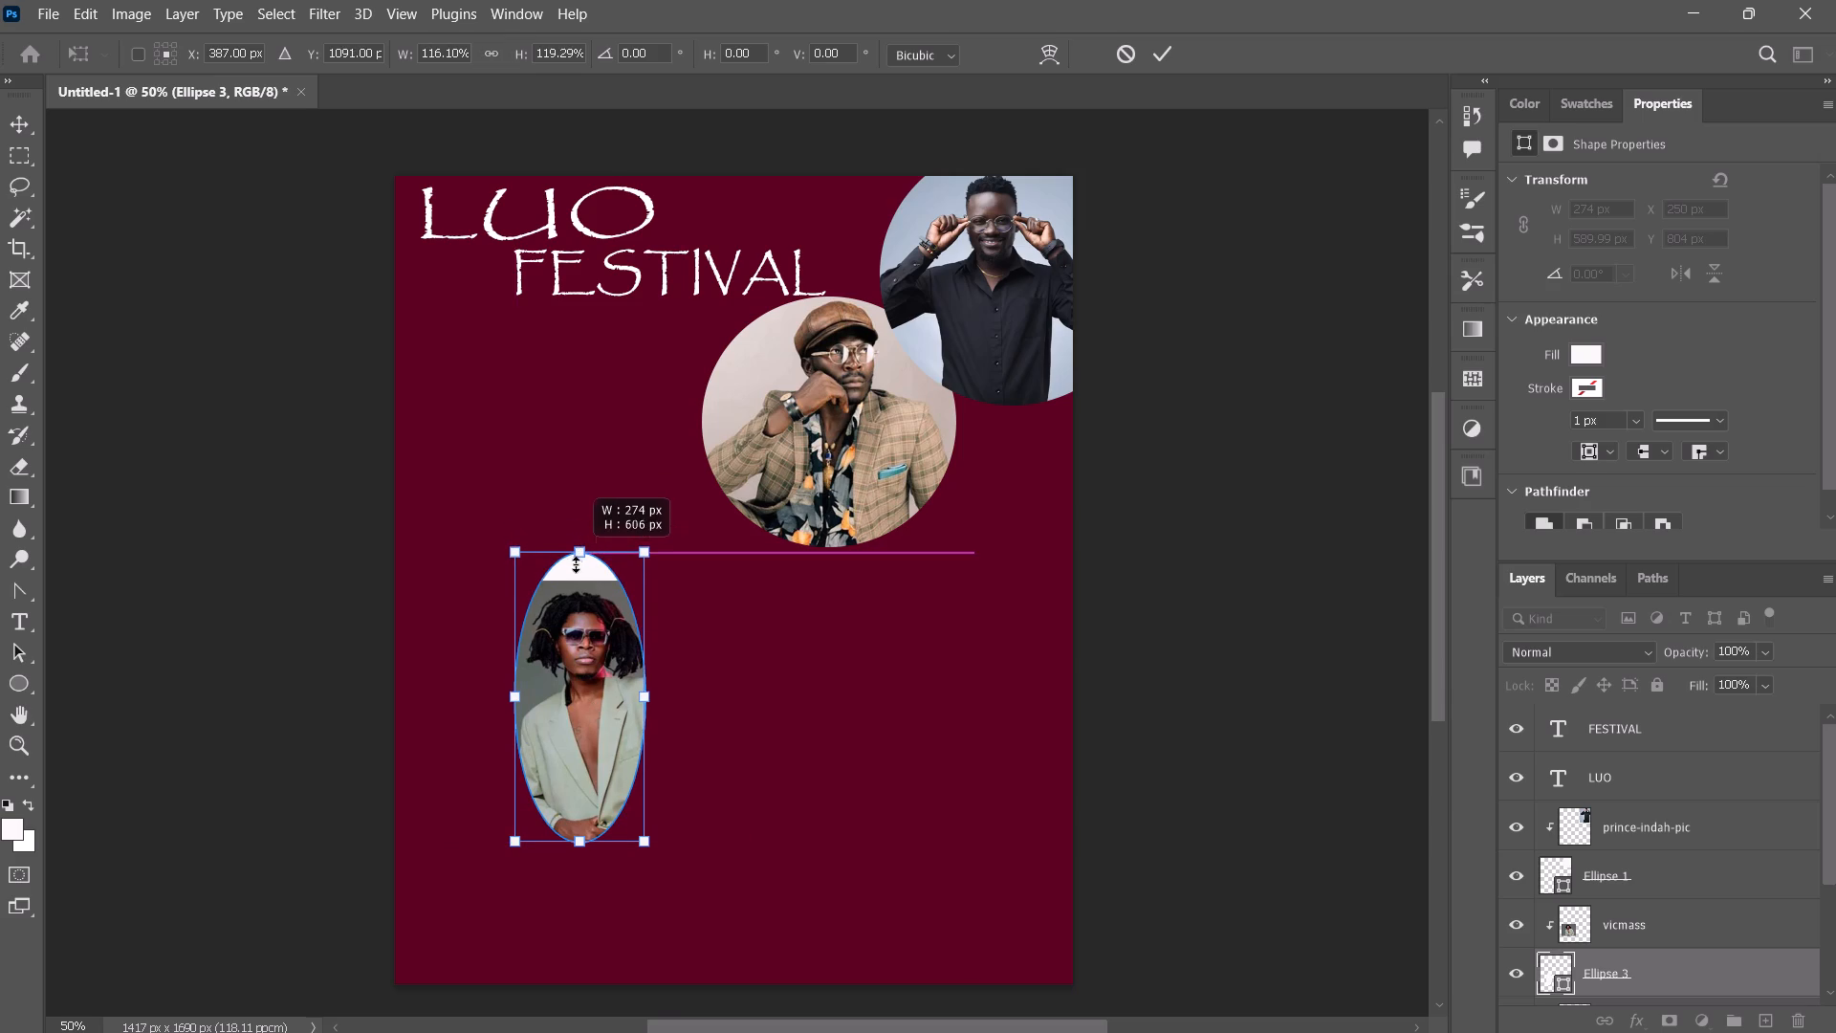
{"action": "left_click_drag", "start_coordinate": [576, 564], "coordinate": [581, 575], "text": "shift"}
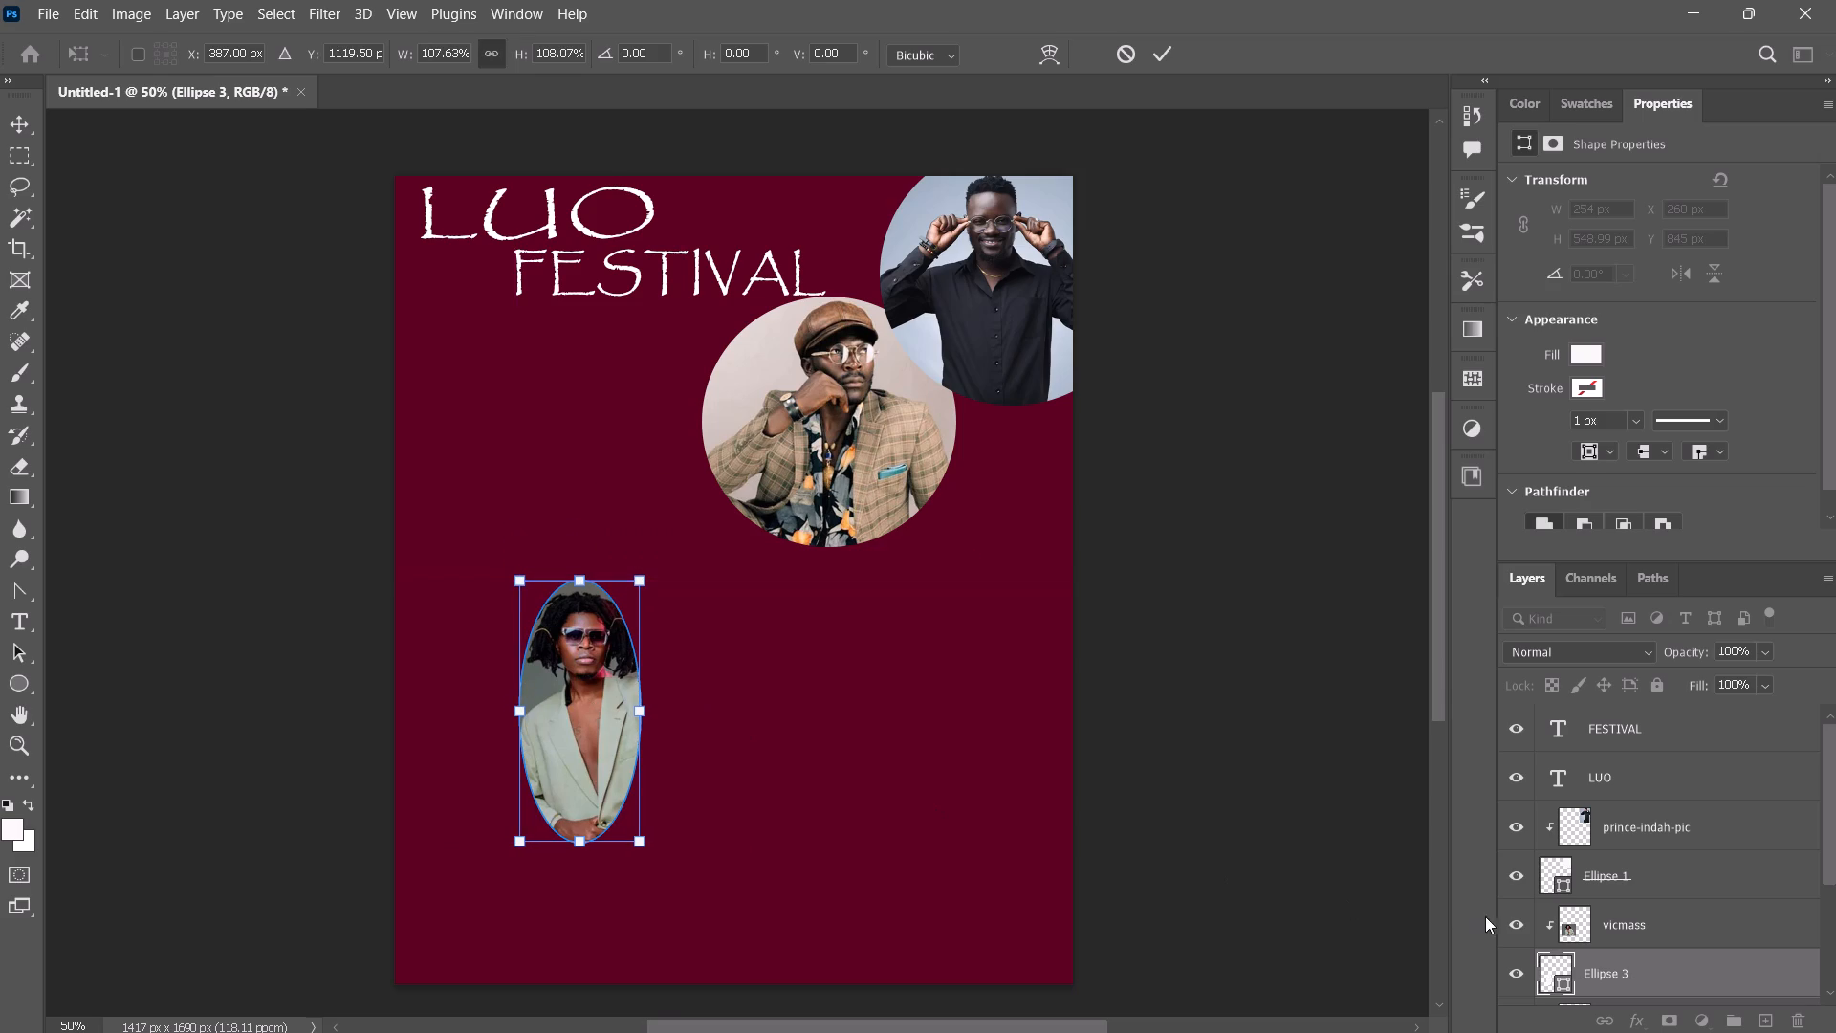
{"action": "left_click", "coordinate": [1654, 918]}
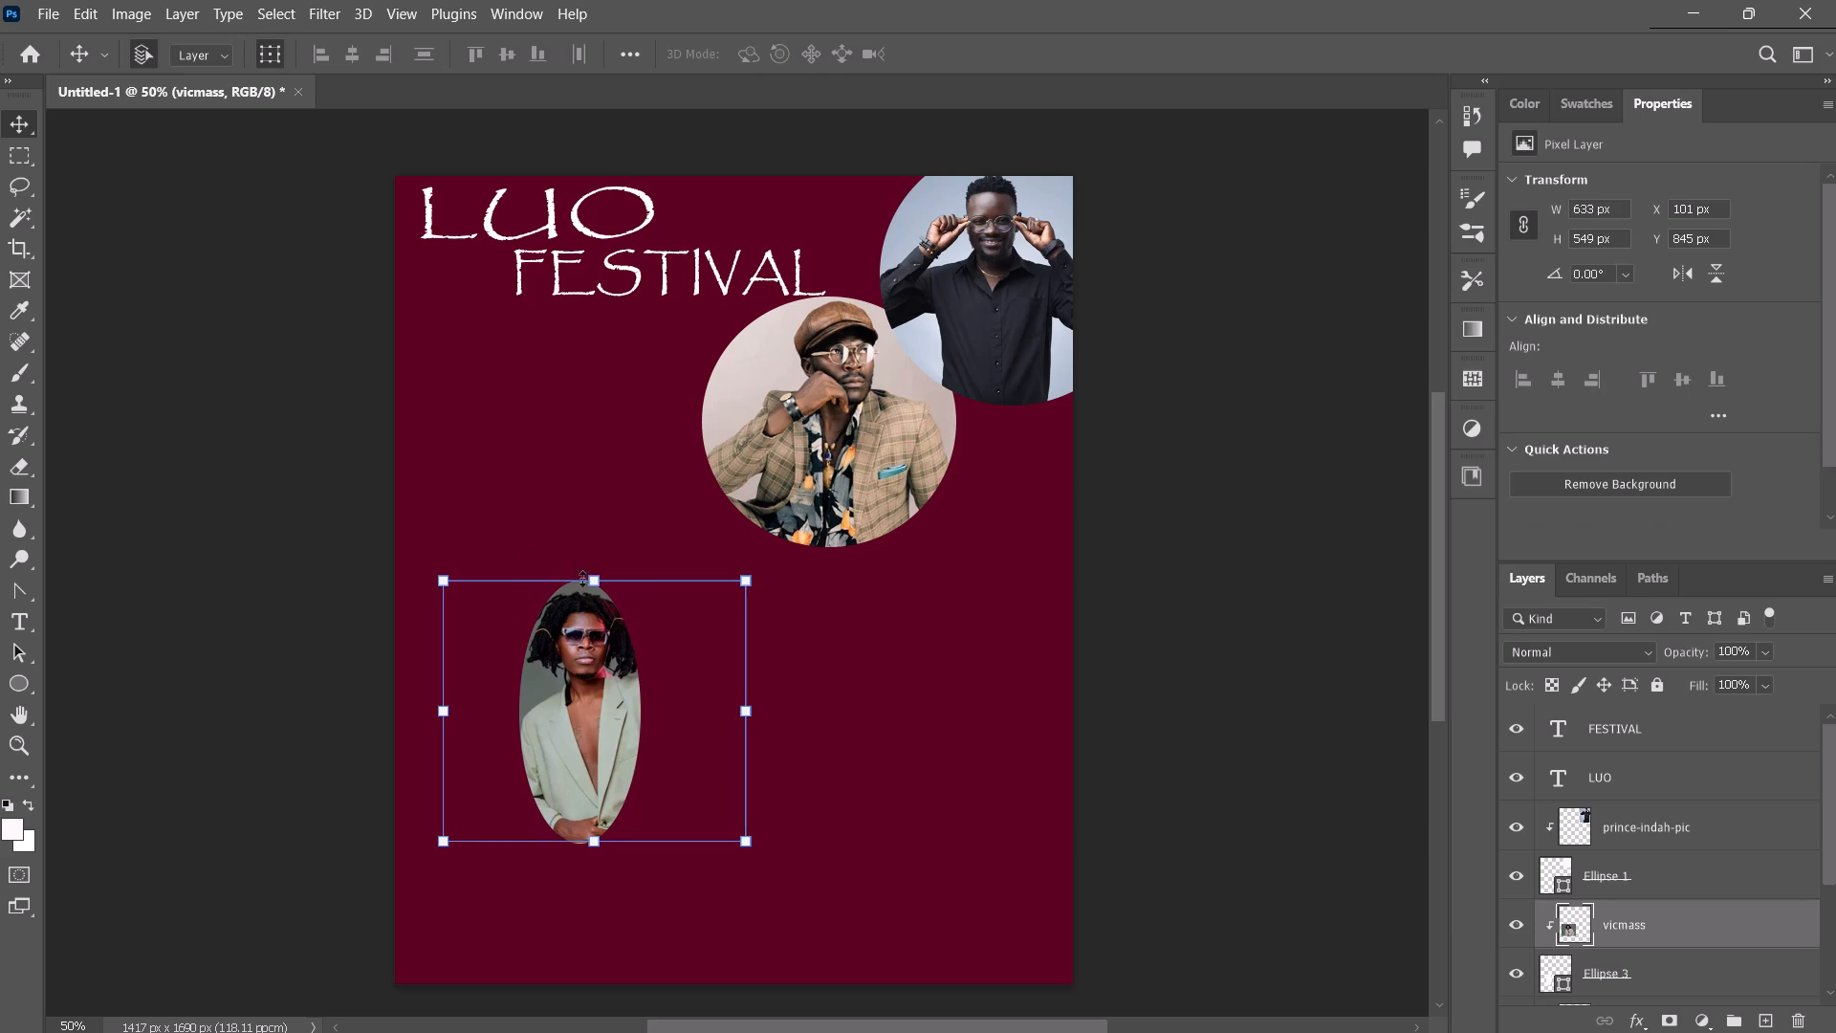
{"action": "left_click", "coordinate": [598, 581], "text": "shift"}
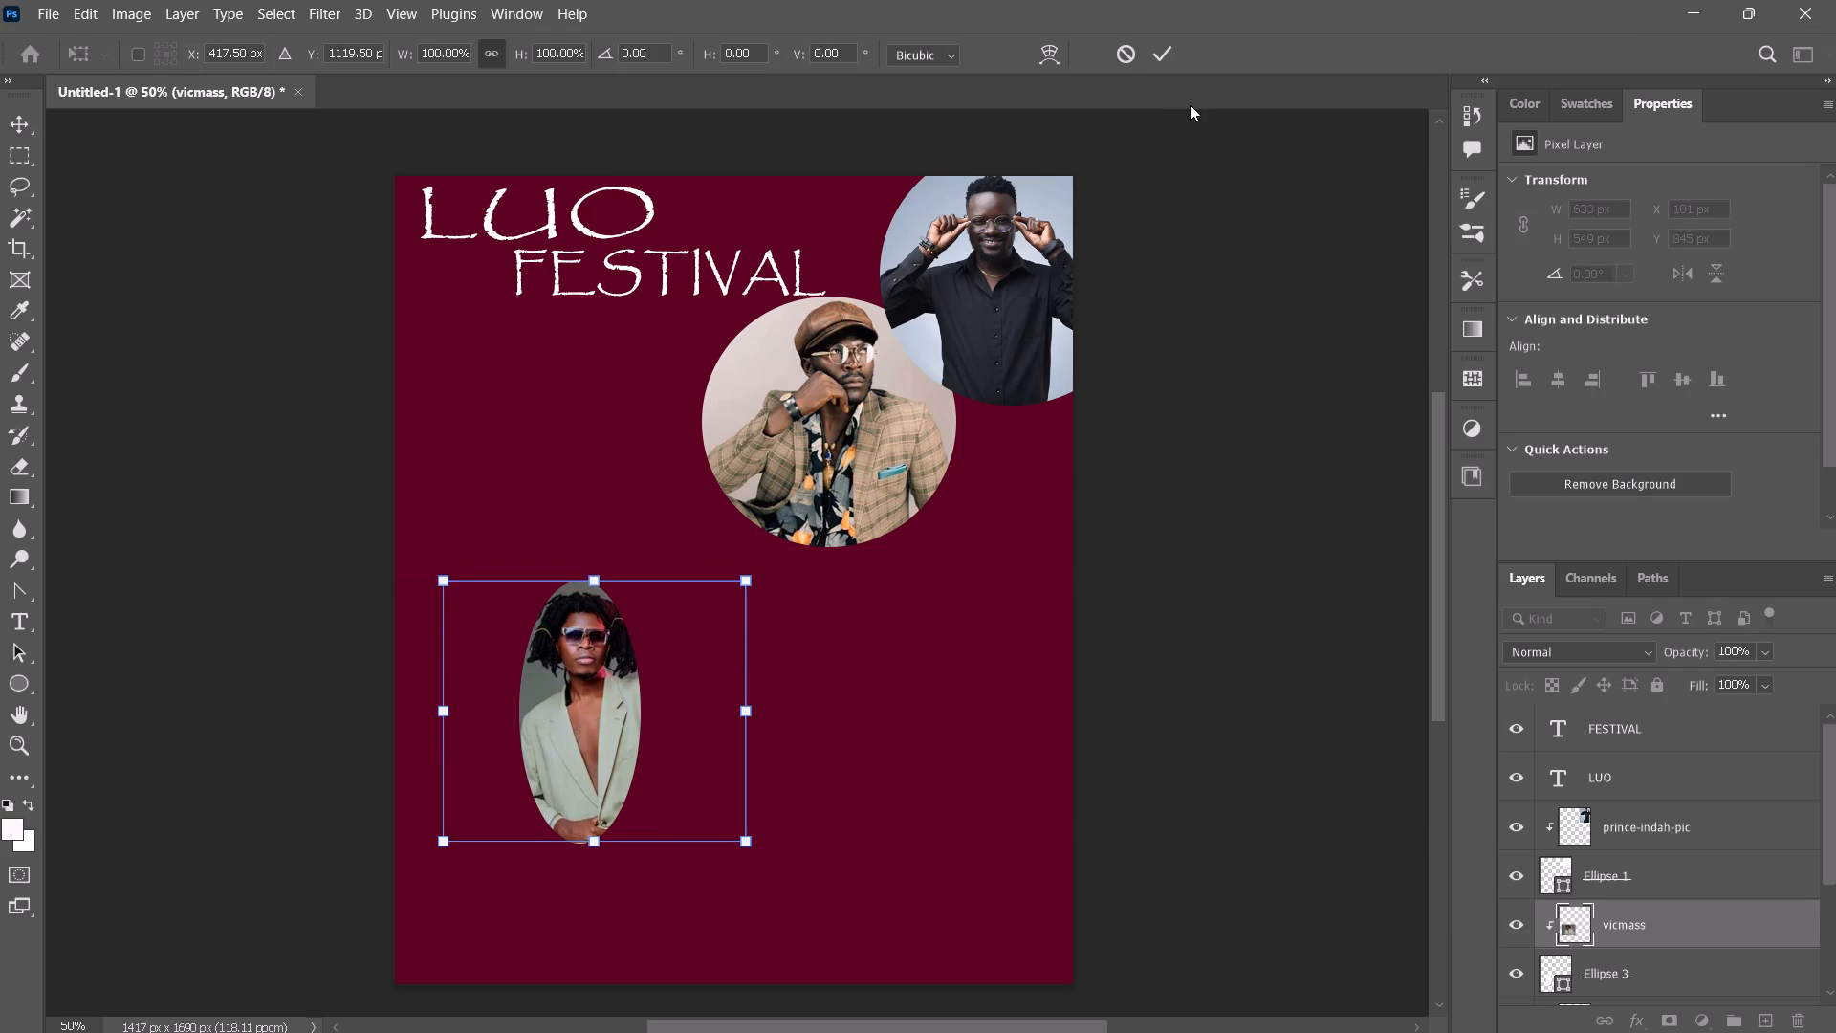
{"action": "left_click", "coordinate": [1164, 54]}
Scale the vicmass photo and Ellipse 3 together proportionally to about 133.5%, making the ellipse about 339 x 733 px.
{"action": "left_click", "coordinate": [1634, 931]}
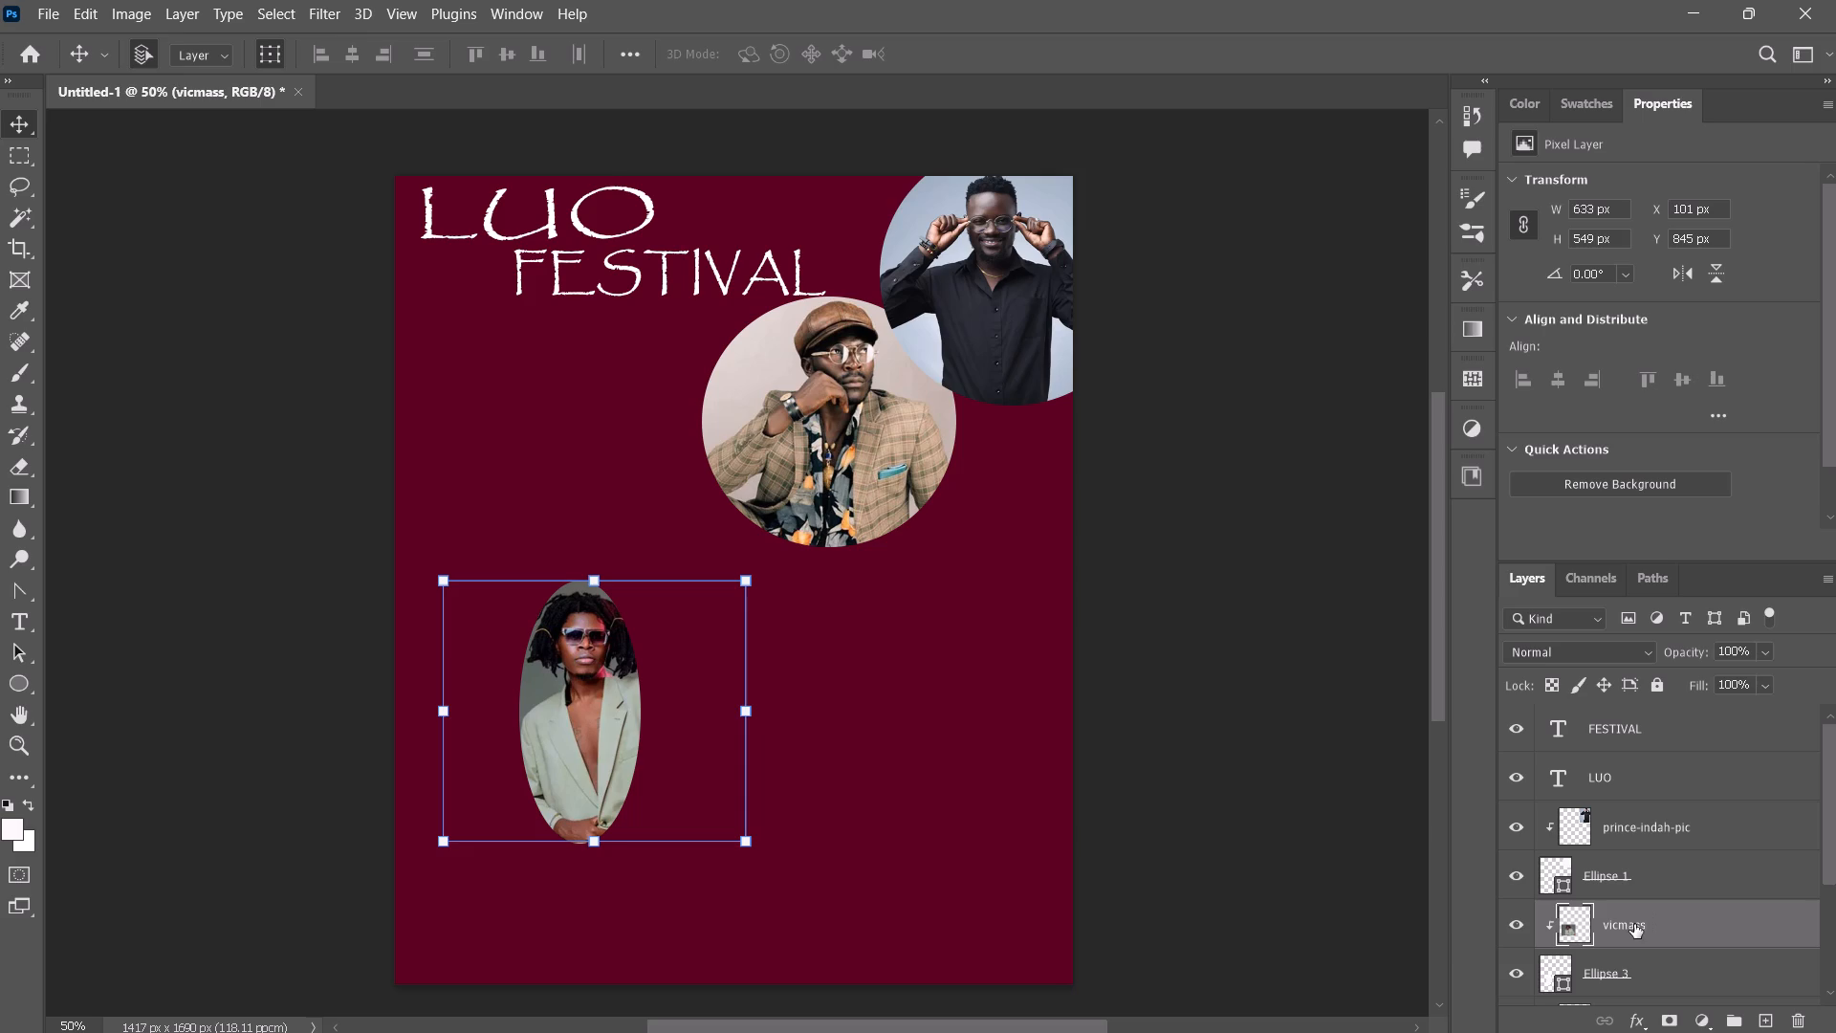
{"action": "left_click", "coordinate": [1627, 976], "text": "shift"}
{"action": "left_click_drag", "start_coordinate": [593, 837], "coordinate": [588, 925]}
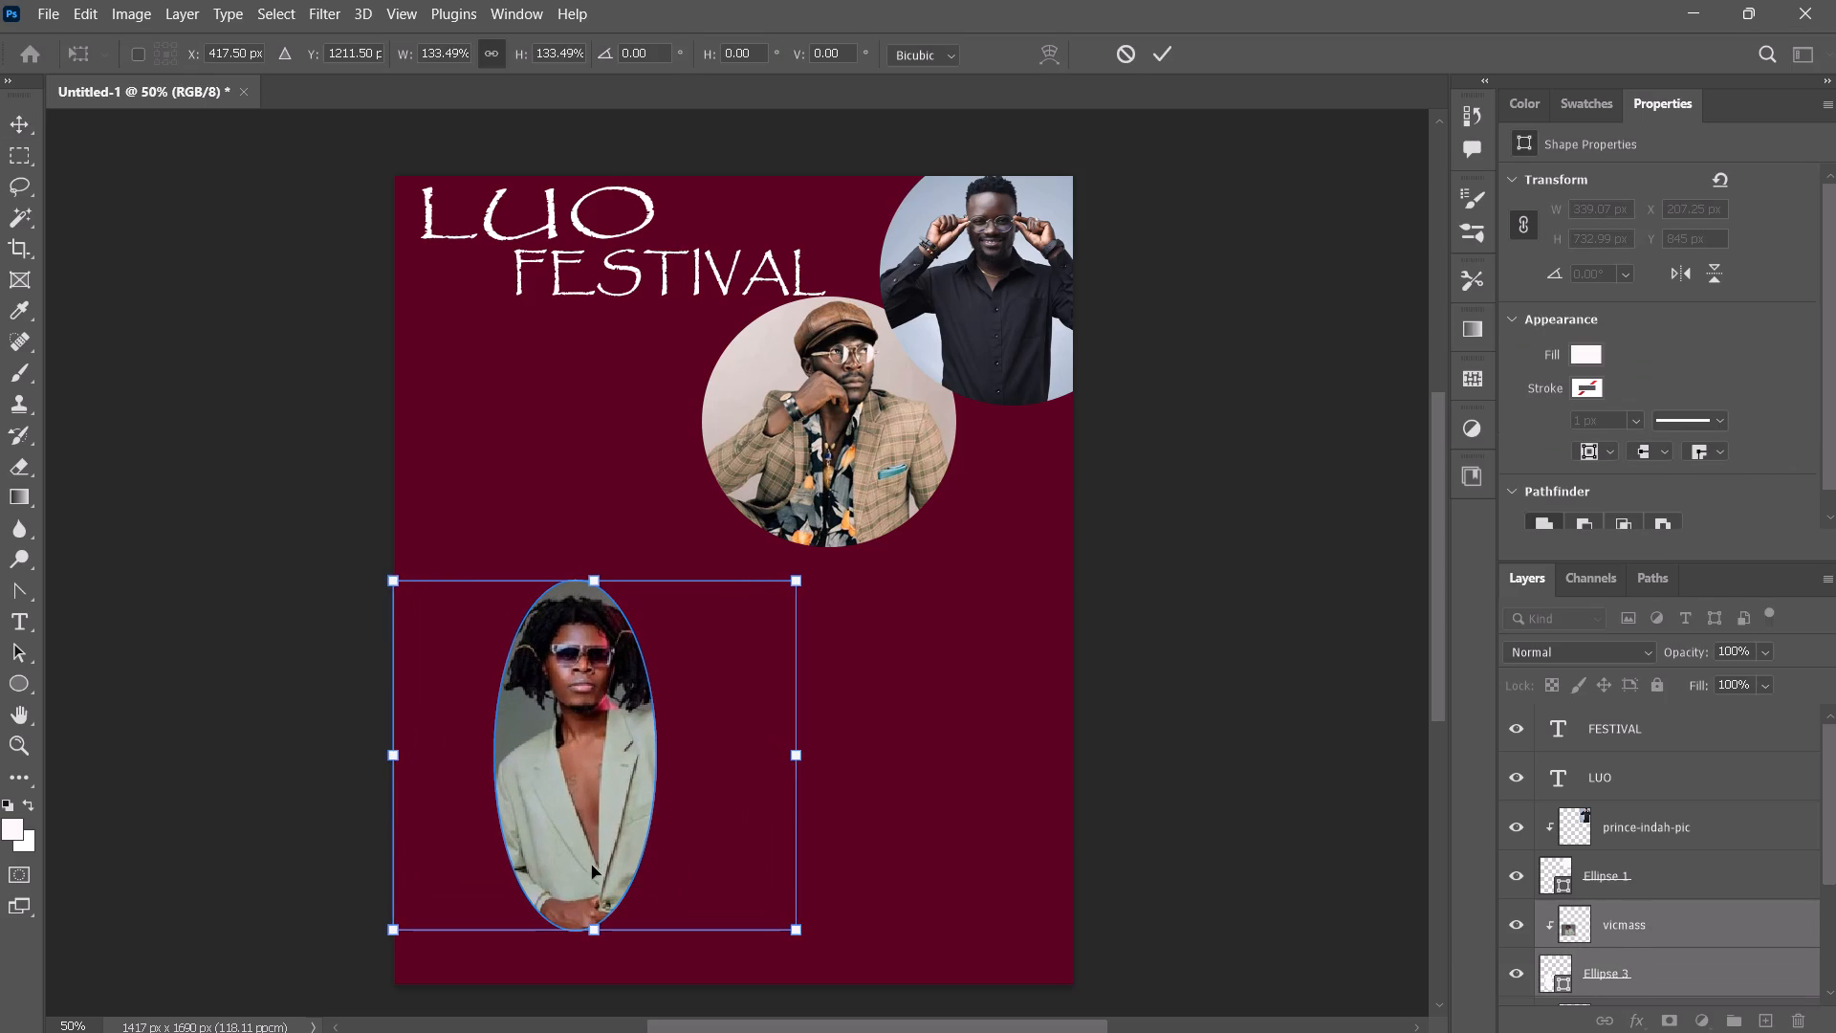
{"action": "left_click", "coordinate": [1161, 43]}
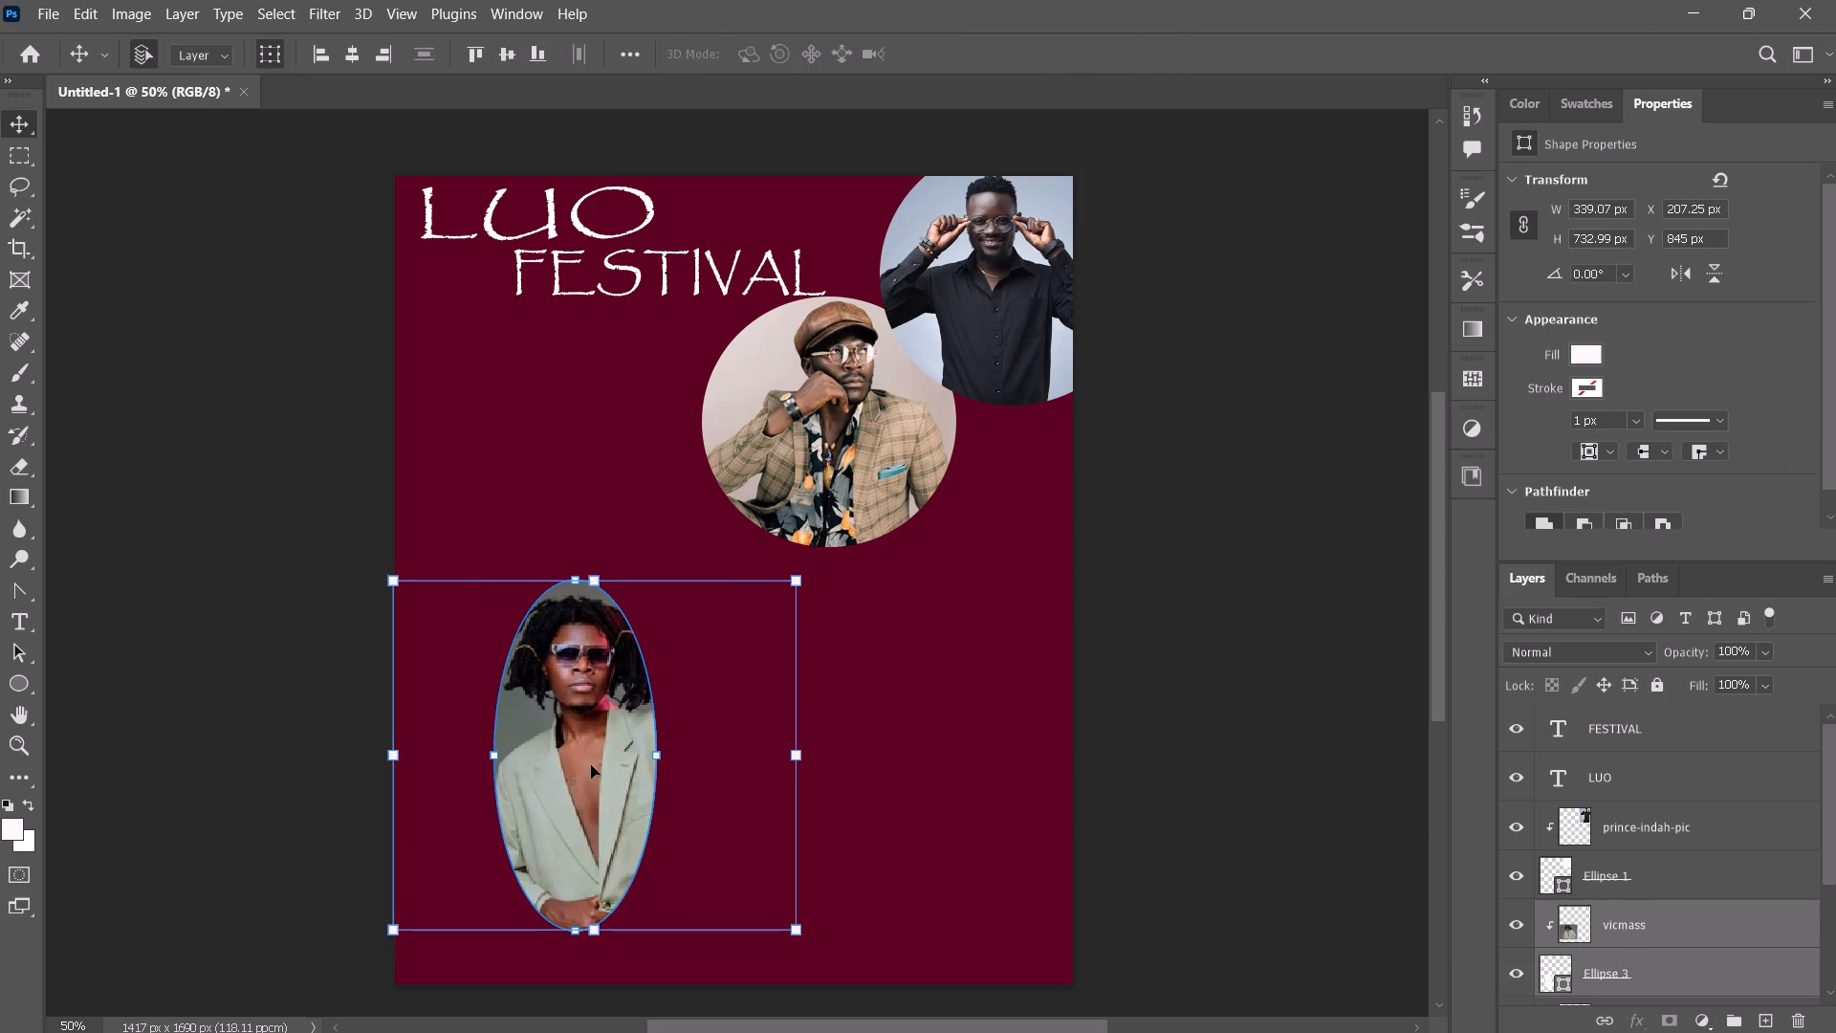
Move the vicmass photo and Ellipse 3 together to the poster's right edge below the prince-indah-pic portrait, ellipse at about X 1118, Y 479 px.
{"action": "left_click_drag", "start_coordinate": [585, 765], "coordinate": [848, 764]}
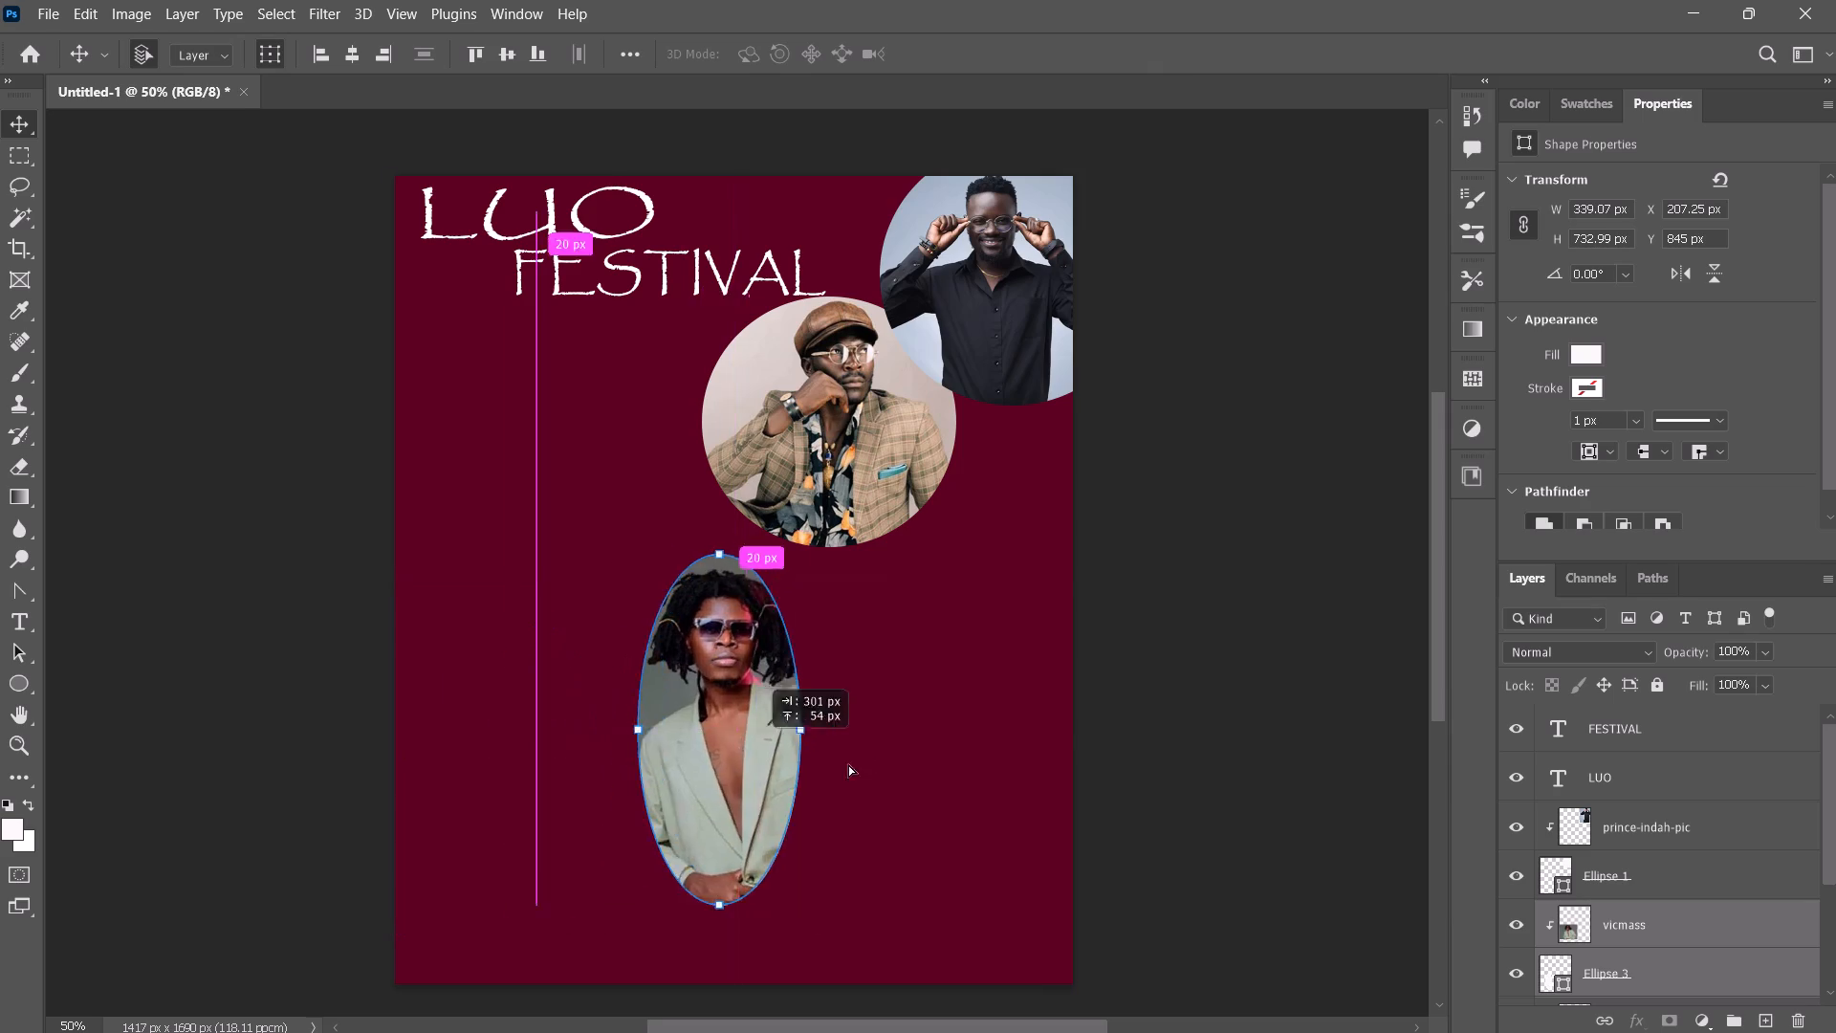
{"action": "left_click_drag", "start_coordinate": [848, 764], "coordinate": [1006, 595]}
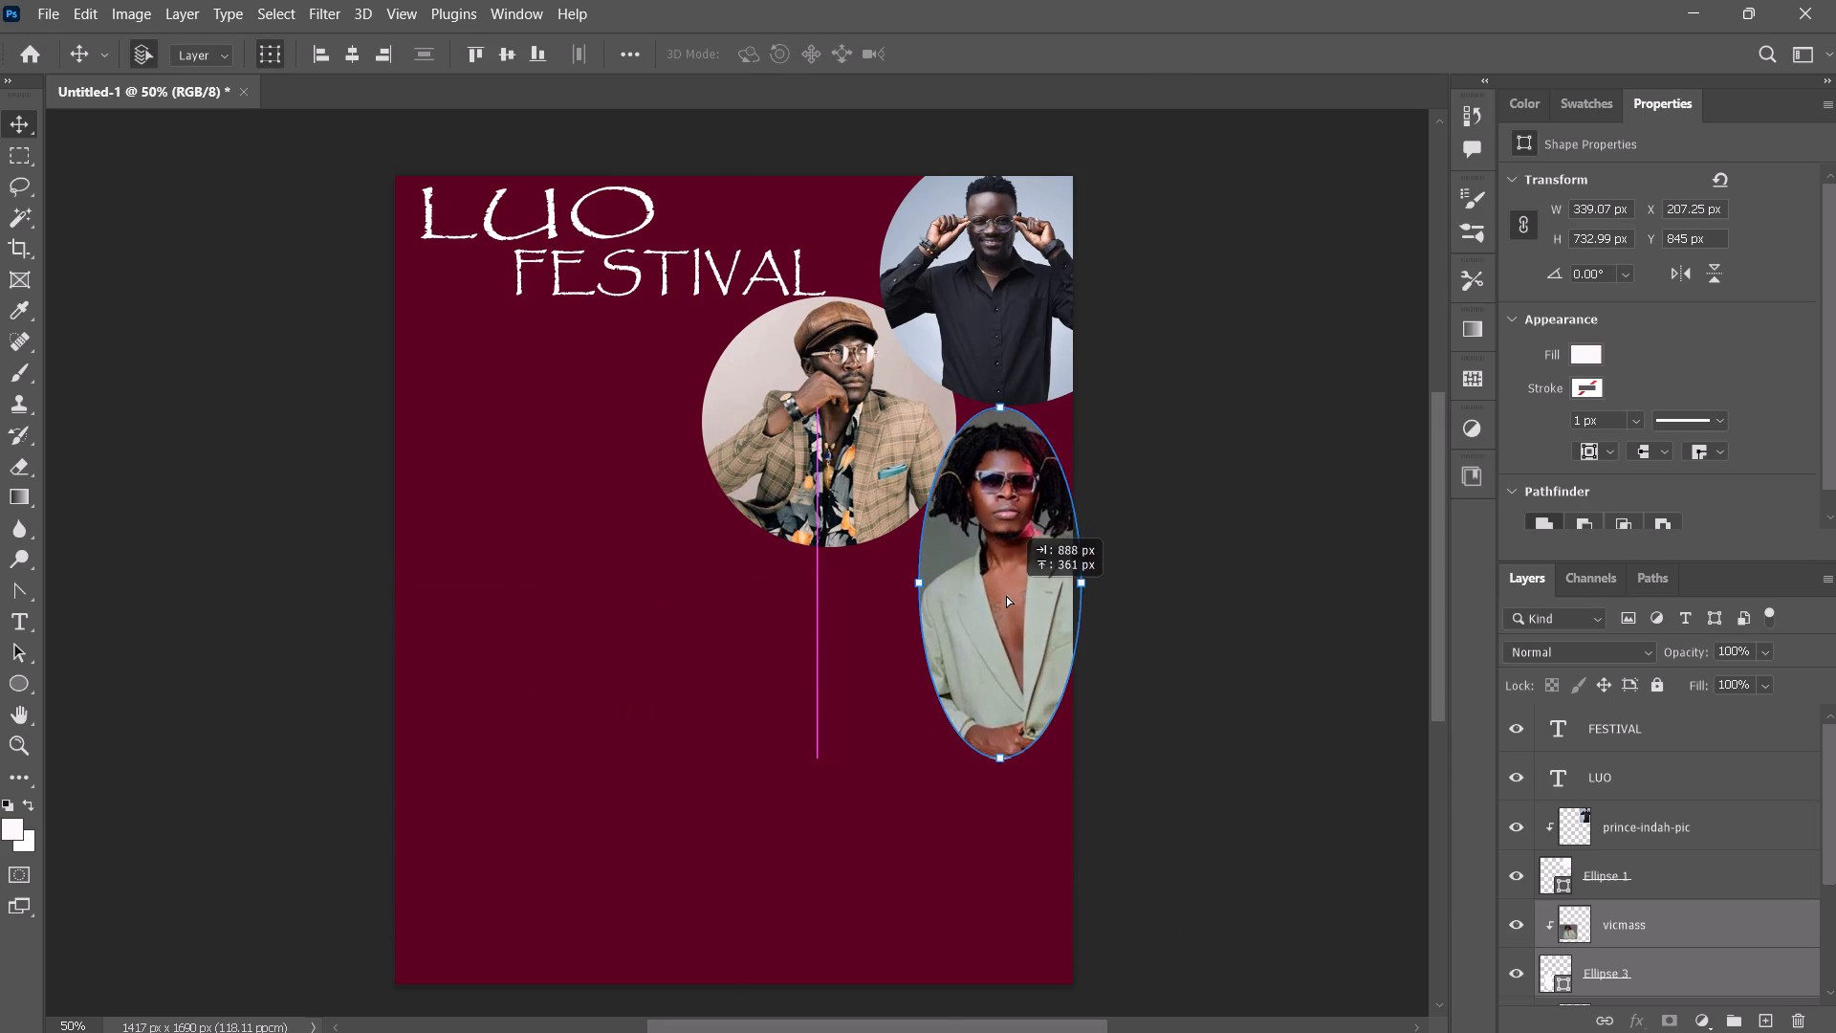
{"action": "left_click_drag", "start_coordinate": [1006, 595], "coordinate": [1029, 589]}
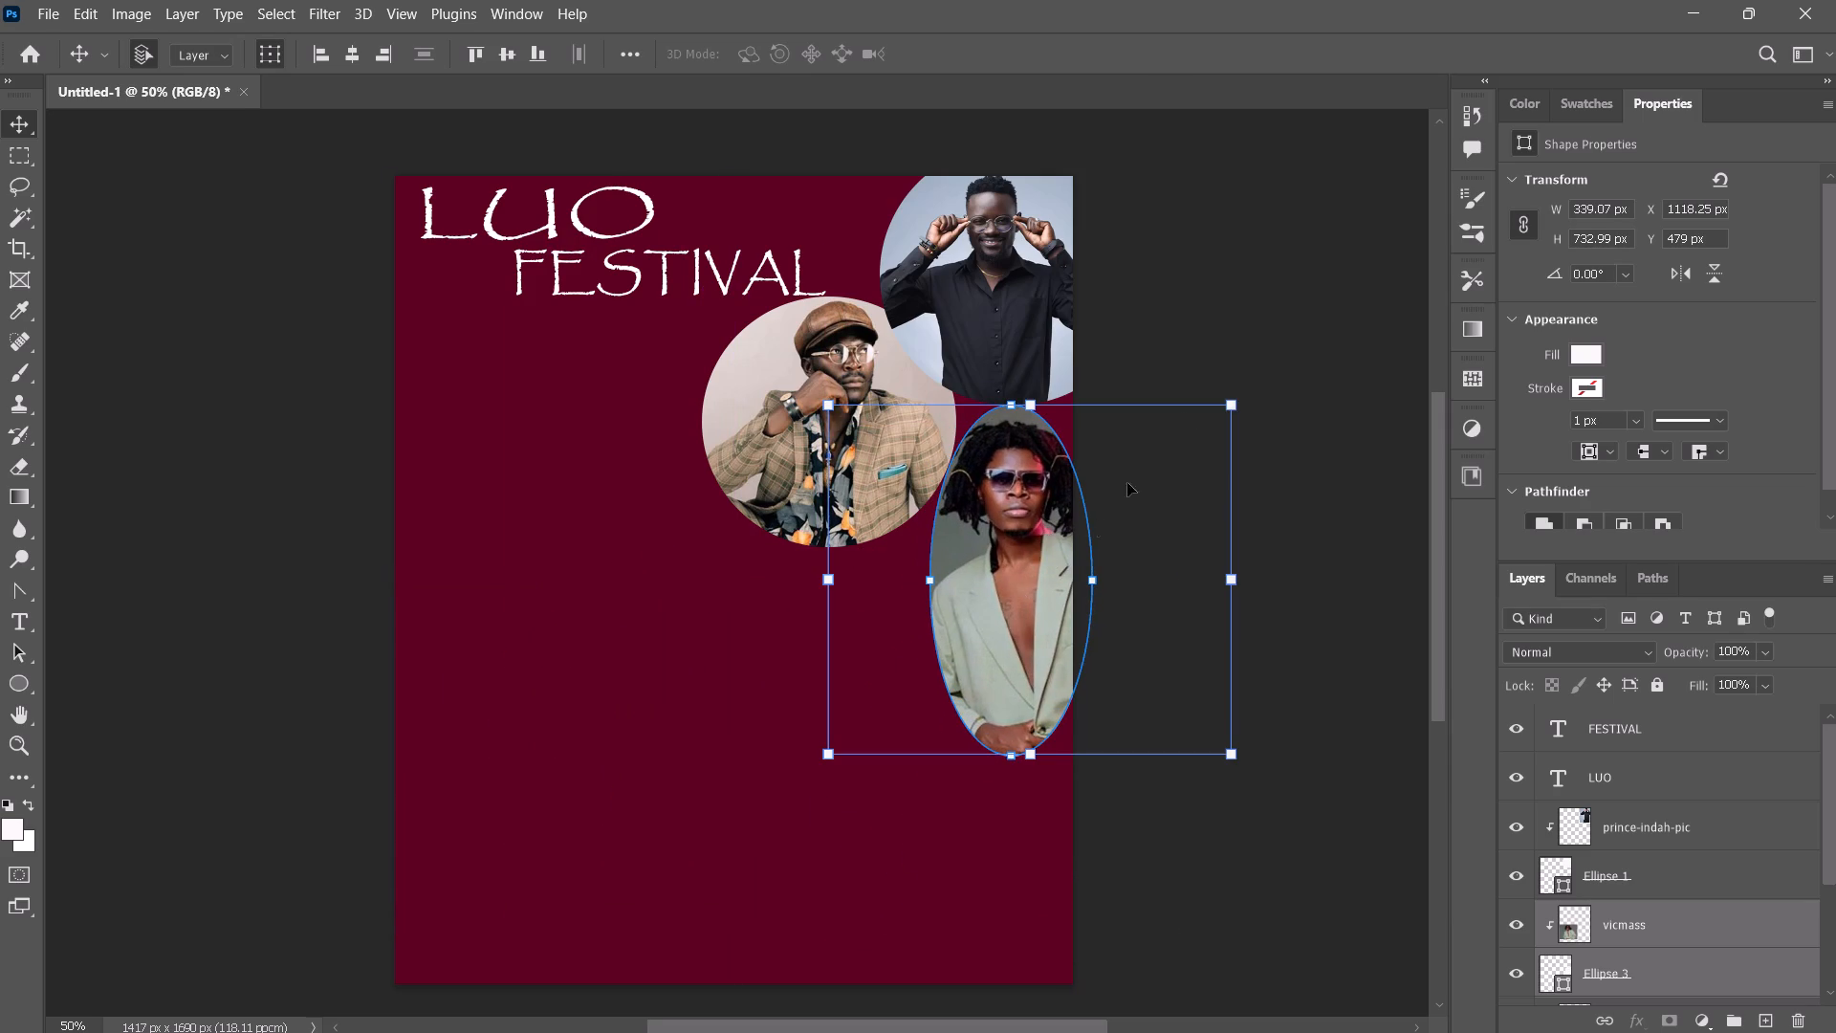
{"action": "left_click", "coordinate": [1270, 229]}
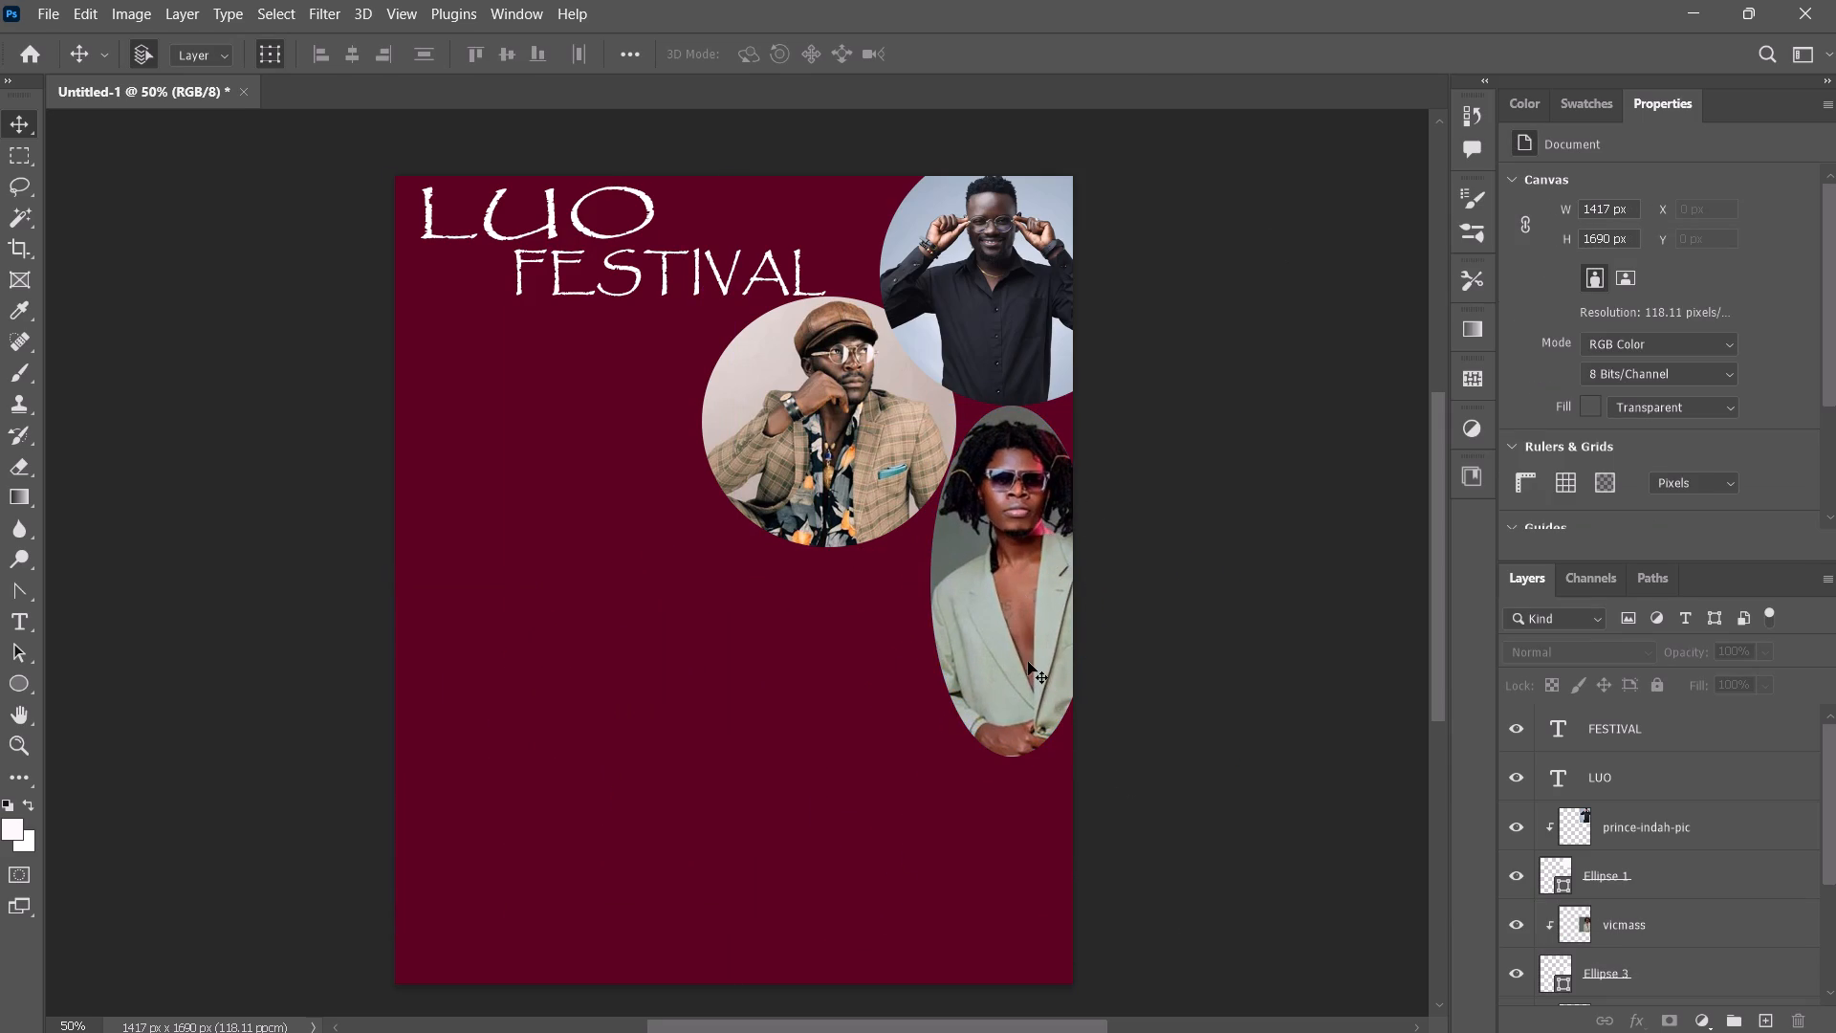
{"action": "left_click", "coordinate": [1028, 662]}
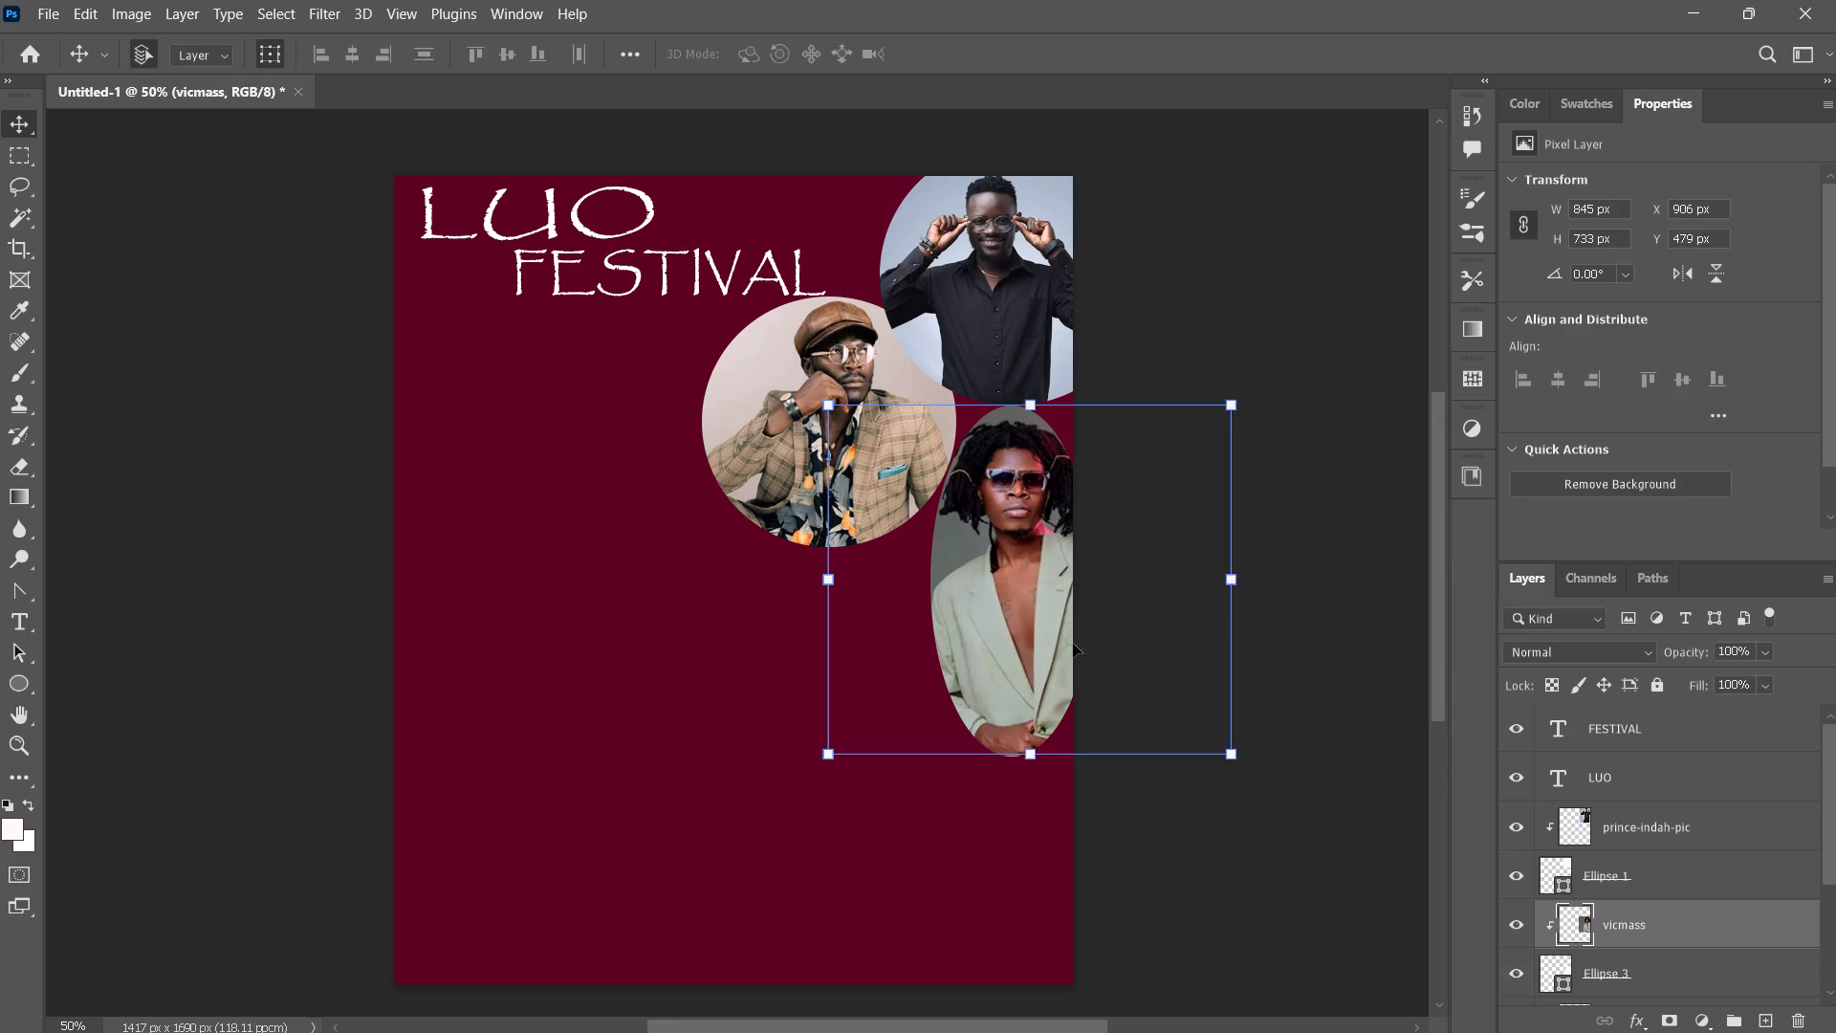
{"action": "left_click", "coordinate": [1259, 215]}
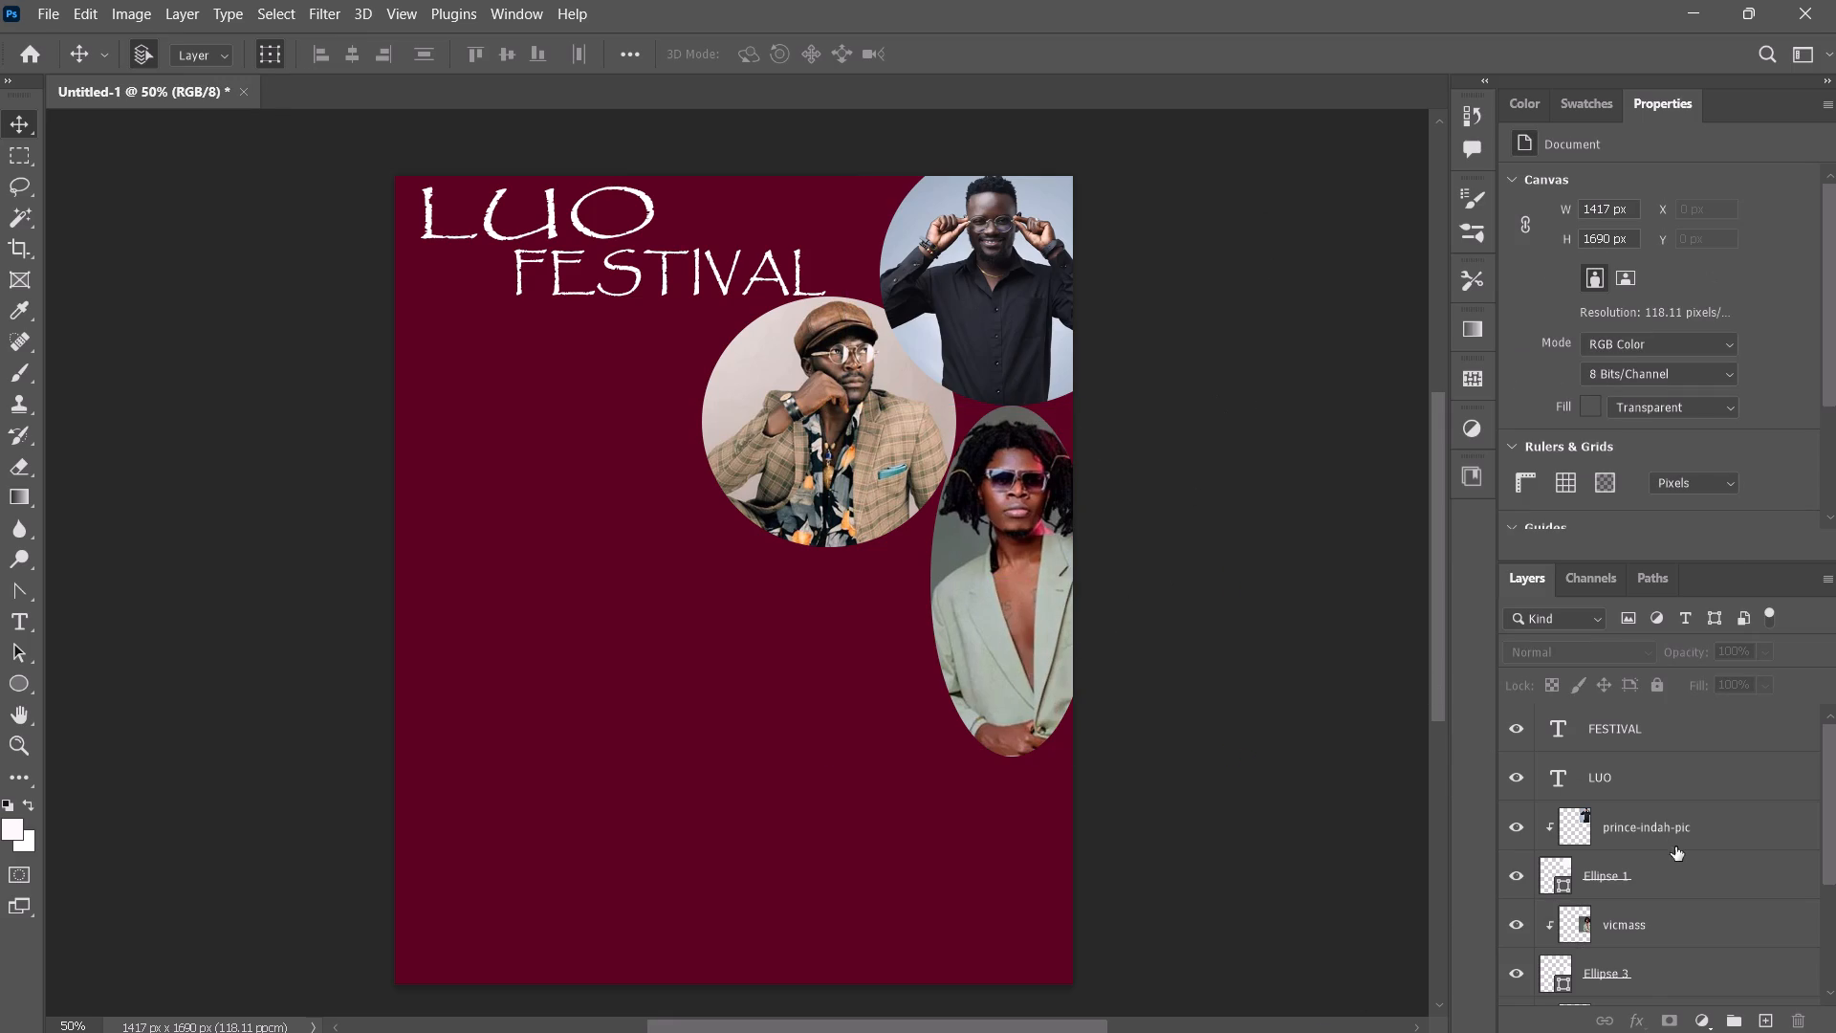
Move the prince-indah-pic photo and Ellipse 1 together to the poster's lower-left area, with the ellipse at about X 187, Y 1062 px.
{"action": "left_click", "coordinate": [1662, 819]}
{"action": "left_click", "coordinate": [1656, 887], "text": "shift"}
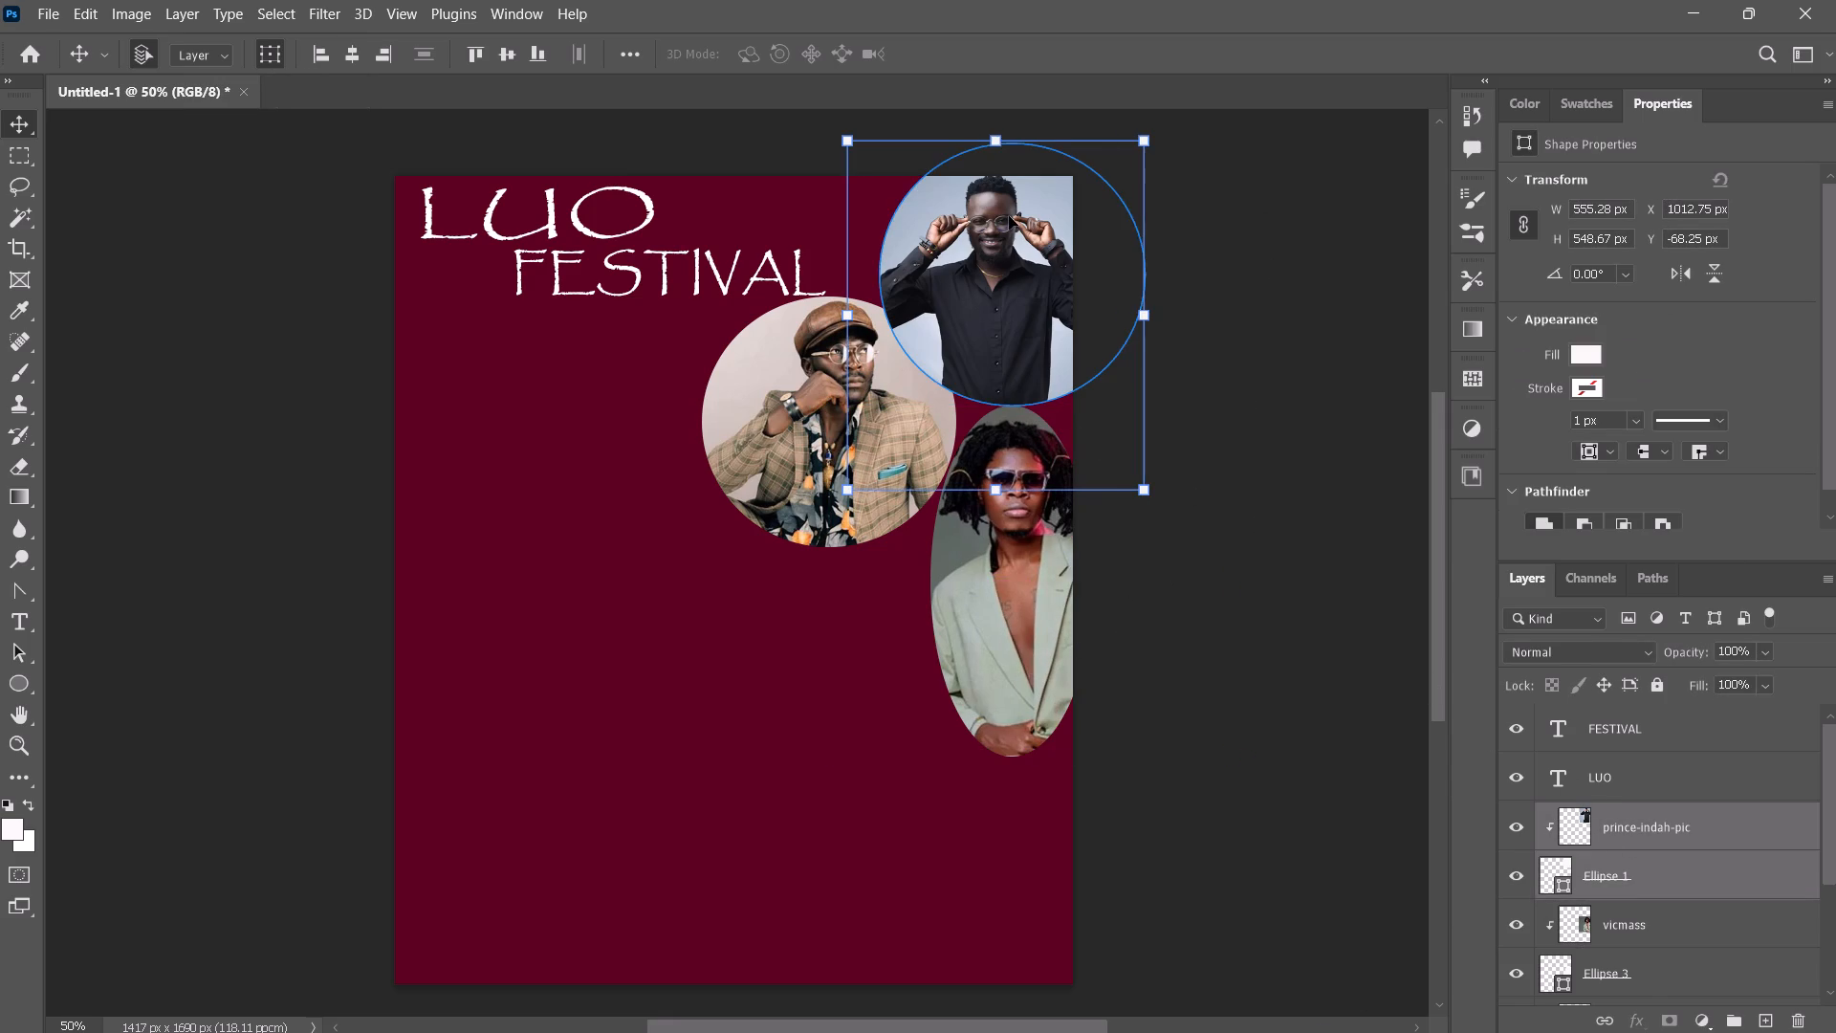
{"action": "left_click_drag", "start_coordinate": [1009, 216], "coordinate": [614, 757]}
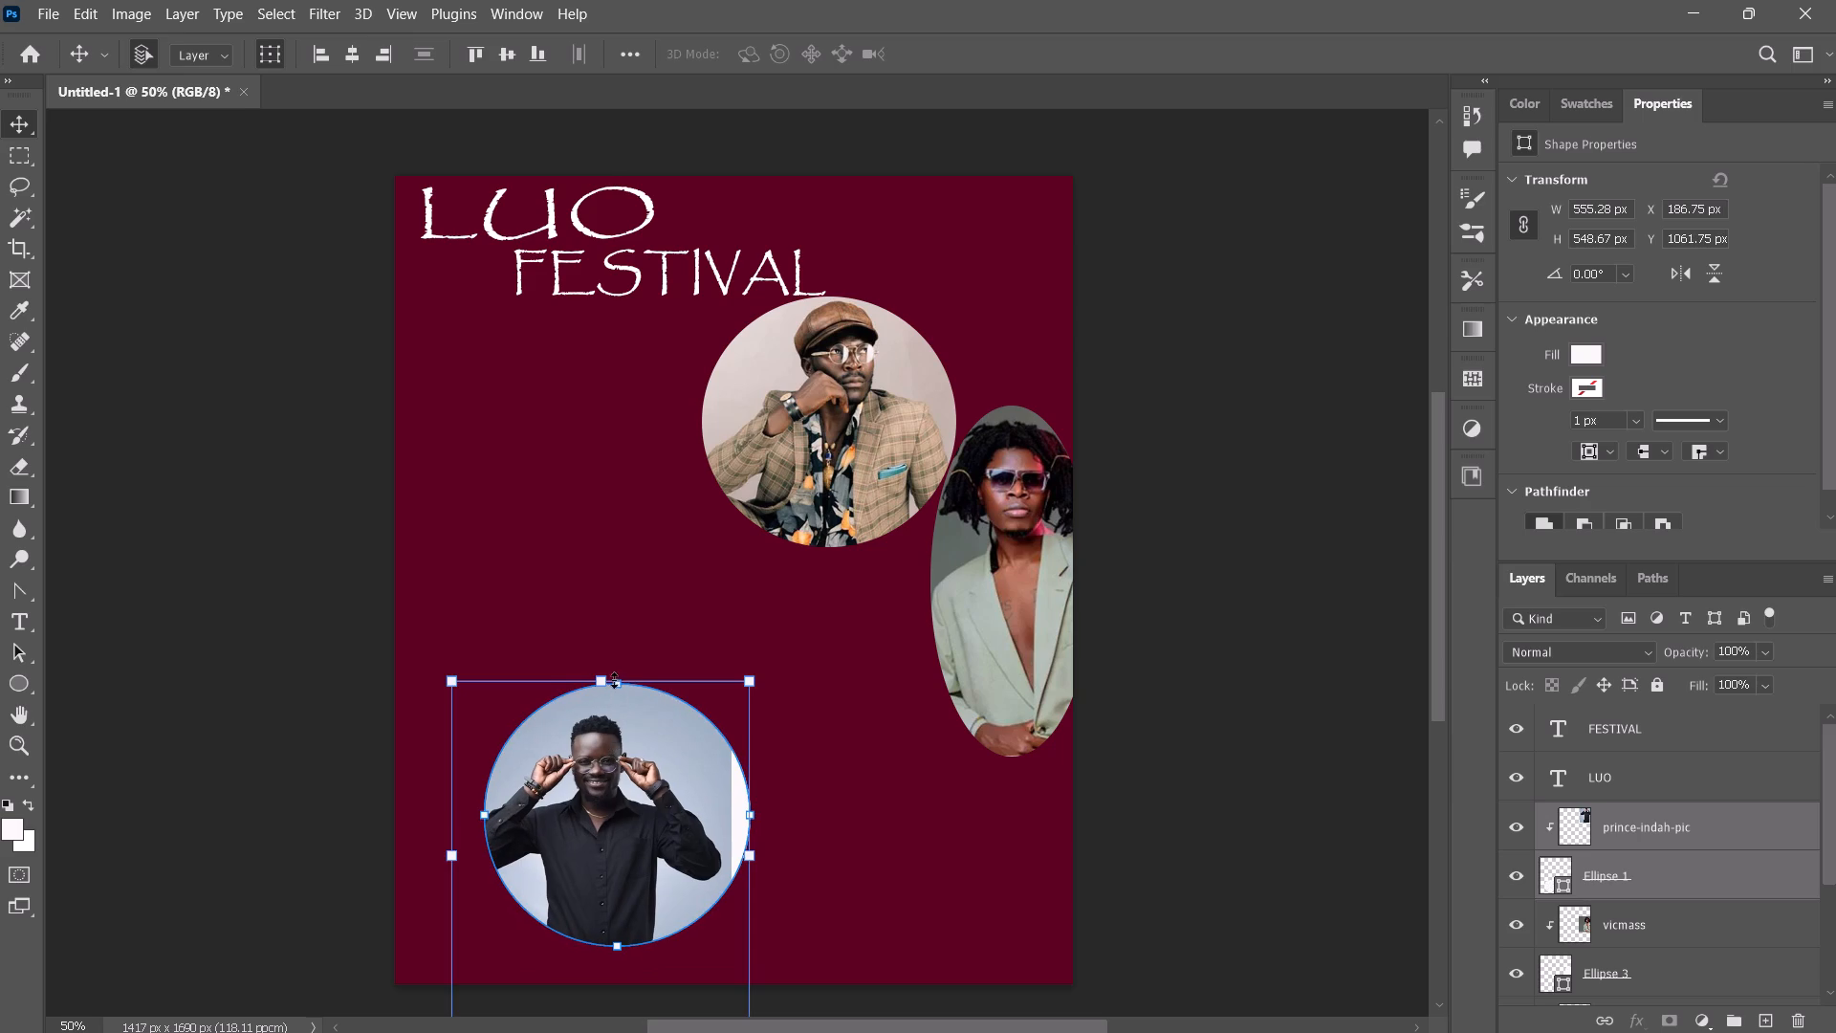
{"action": "left_click", "coordinate": [689, 573]}
Stretch Ellipse 1 vertically into a tall oval of about 555 x 1028 px and position it at about X 149, Y 640 px.
{"action": "left_click", "coordinate": [735, 827]}
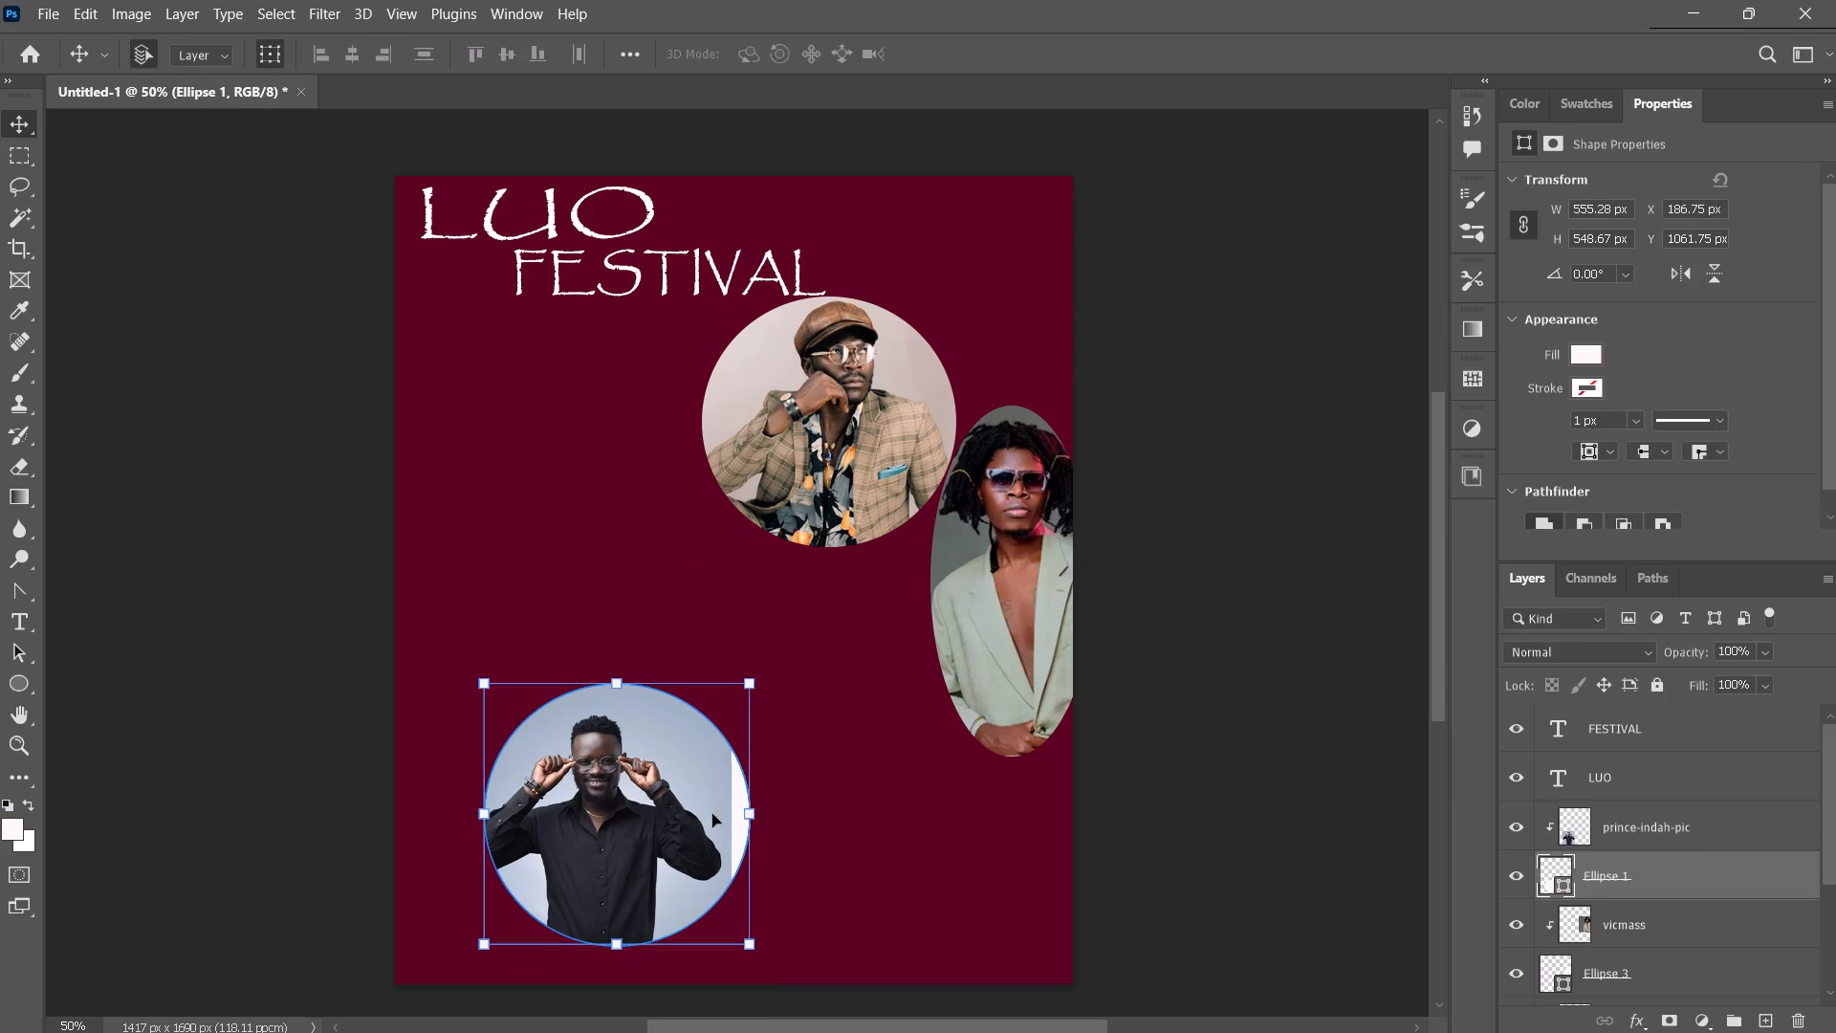
{"action": "left_click_drag", "start_coordinate": [620, 682], "coordinate": [613, 582], "text": "shift"}
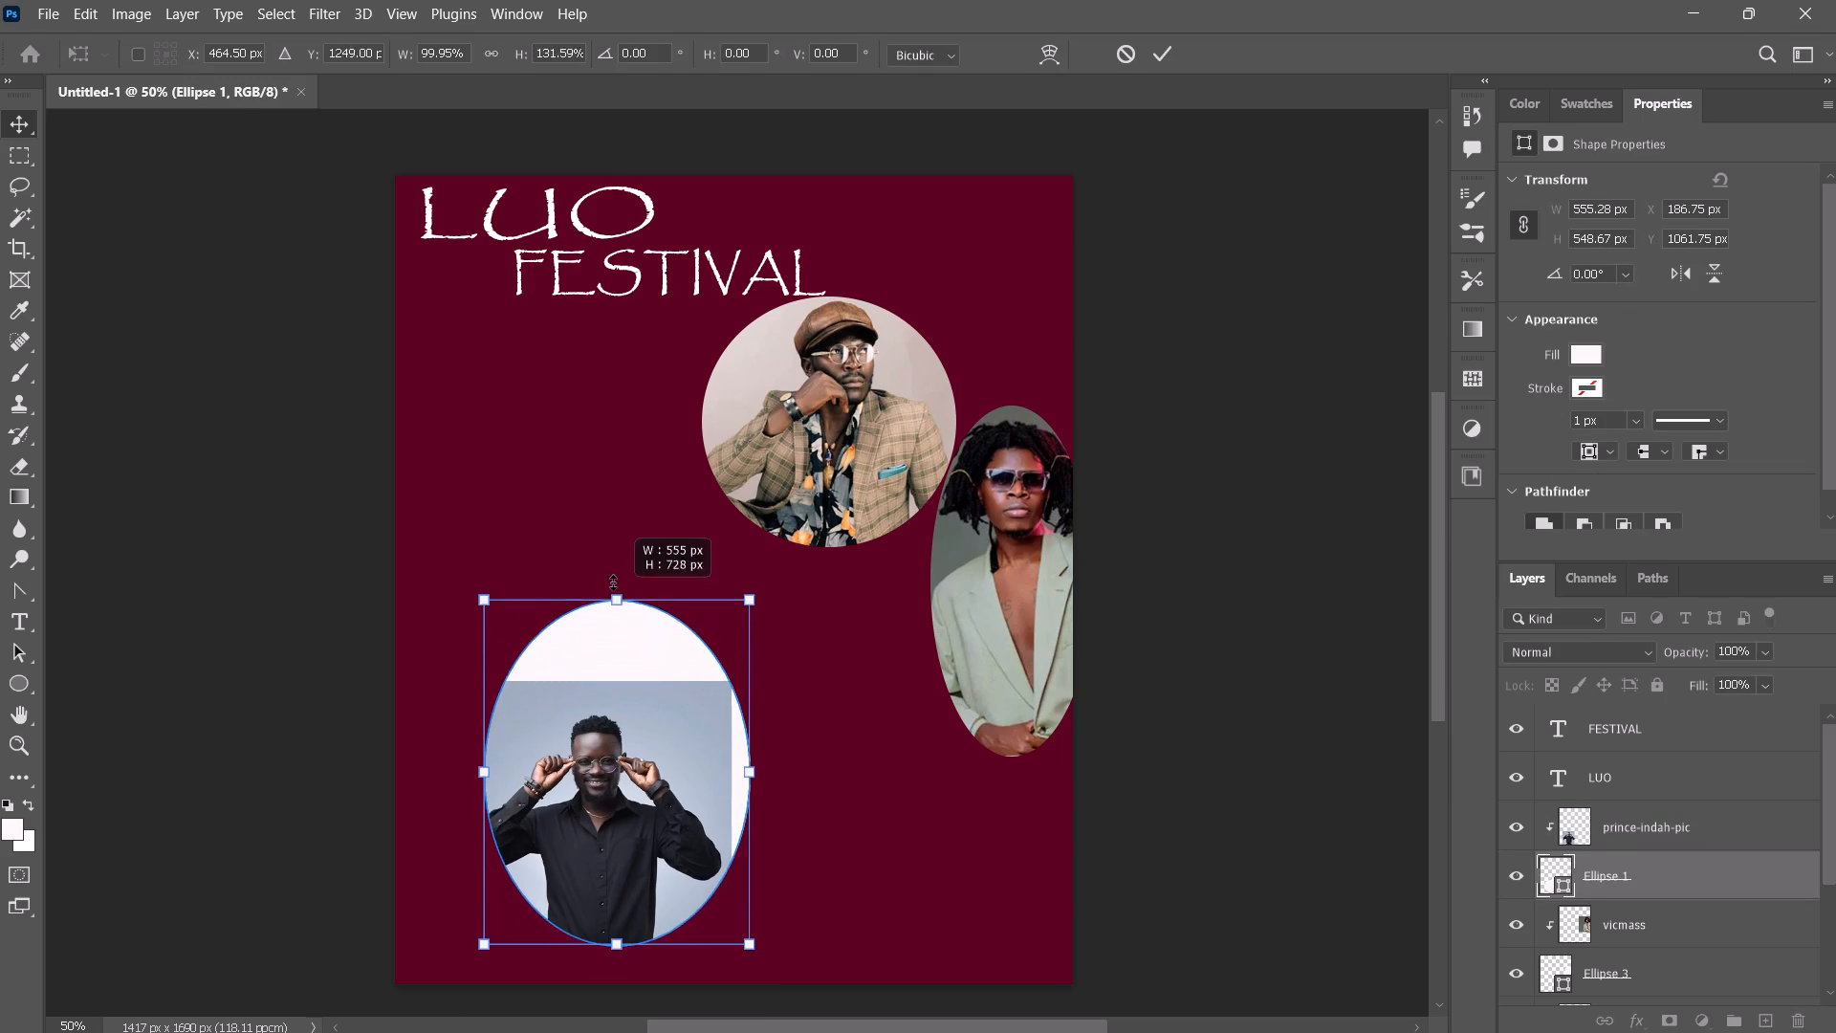
{"action": "left_click_drag", "start_coordinate": [613, 582], "coordinate": [601, 452], "text": "shift"}
{"action": "left_click_drag", "start_coordinate": [615, 839], "coordinate": [611, 939]}
{"action": "left_click_drag", "start_coordinate": [639, 629], "coordinate": [625, 559]}
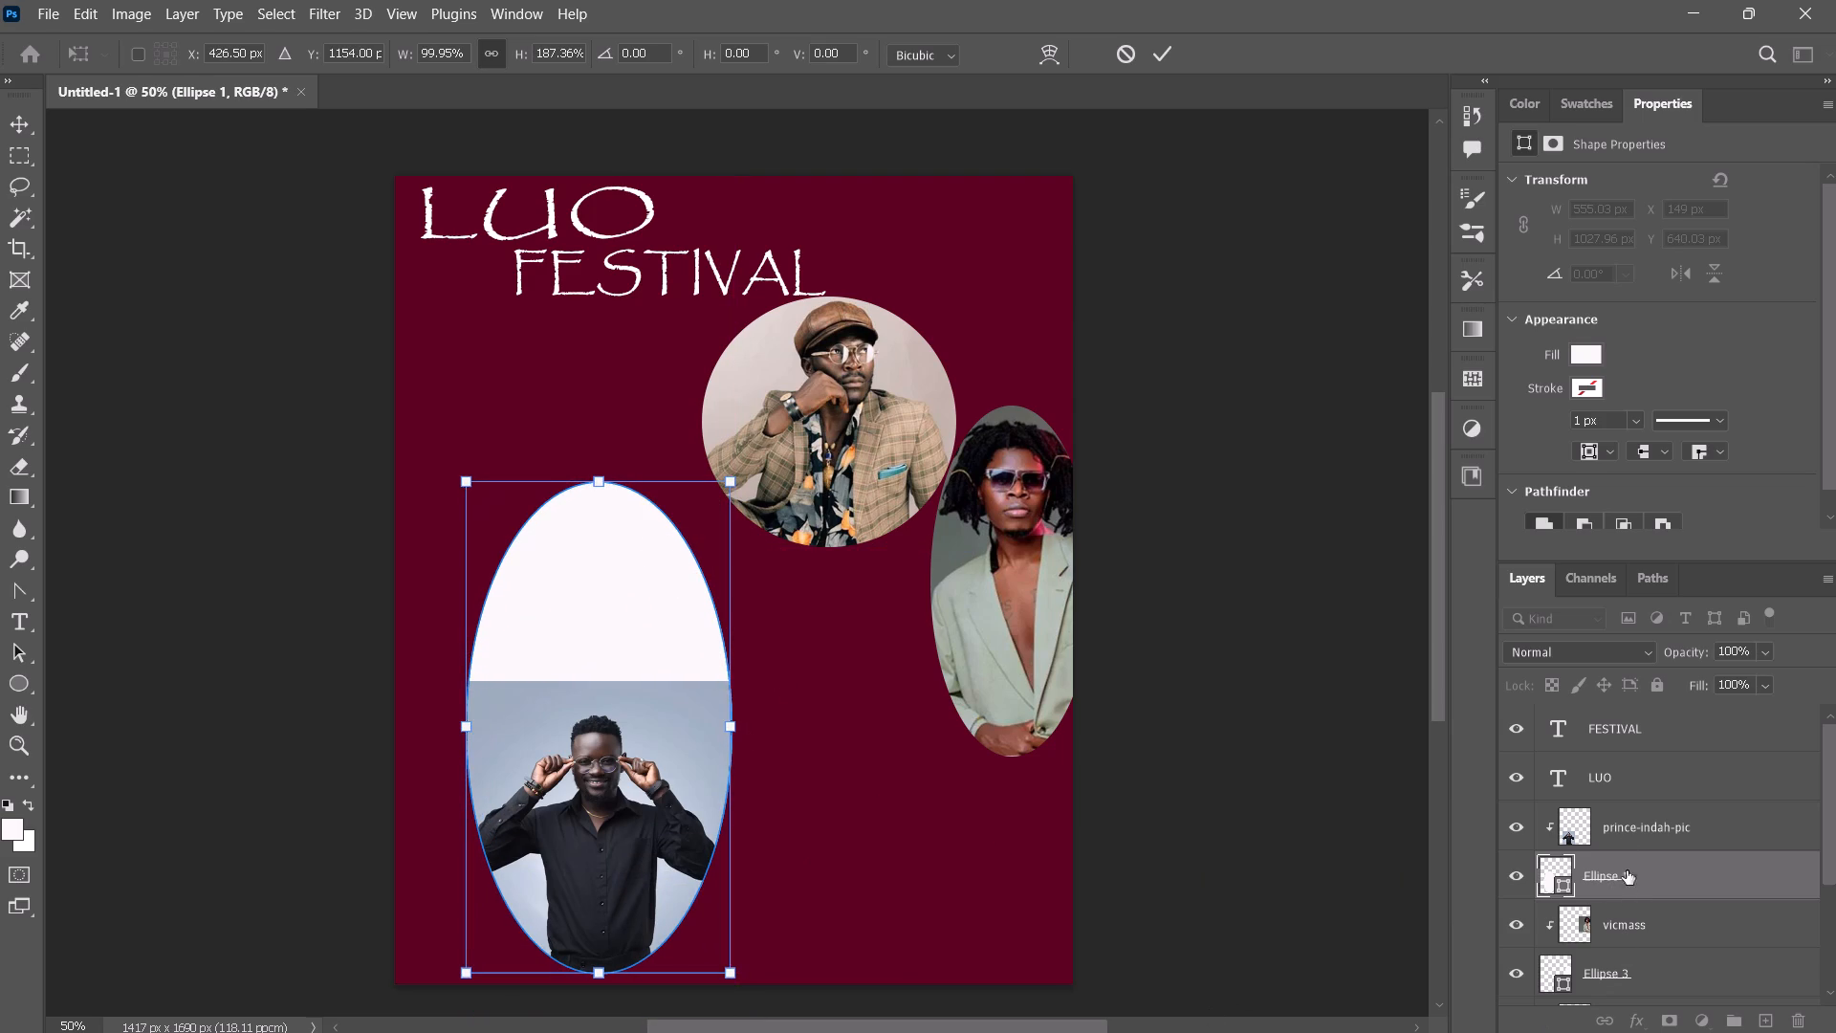
Move the prince-indah-pic photo up inside the oval and scale it proportionally to about 676 x 846 px.
{"action": "left_click", "coordinate": [1623, 831]}
{"action": "left_click_drag", "start_coordinate": [605, 766], "coordinate": [588, 652]}
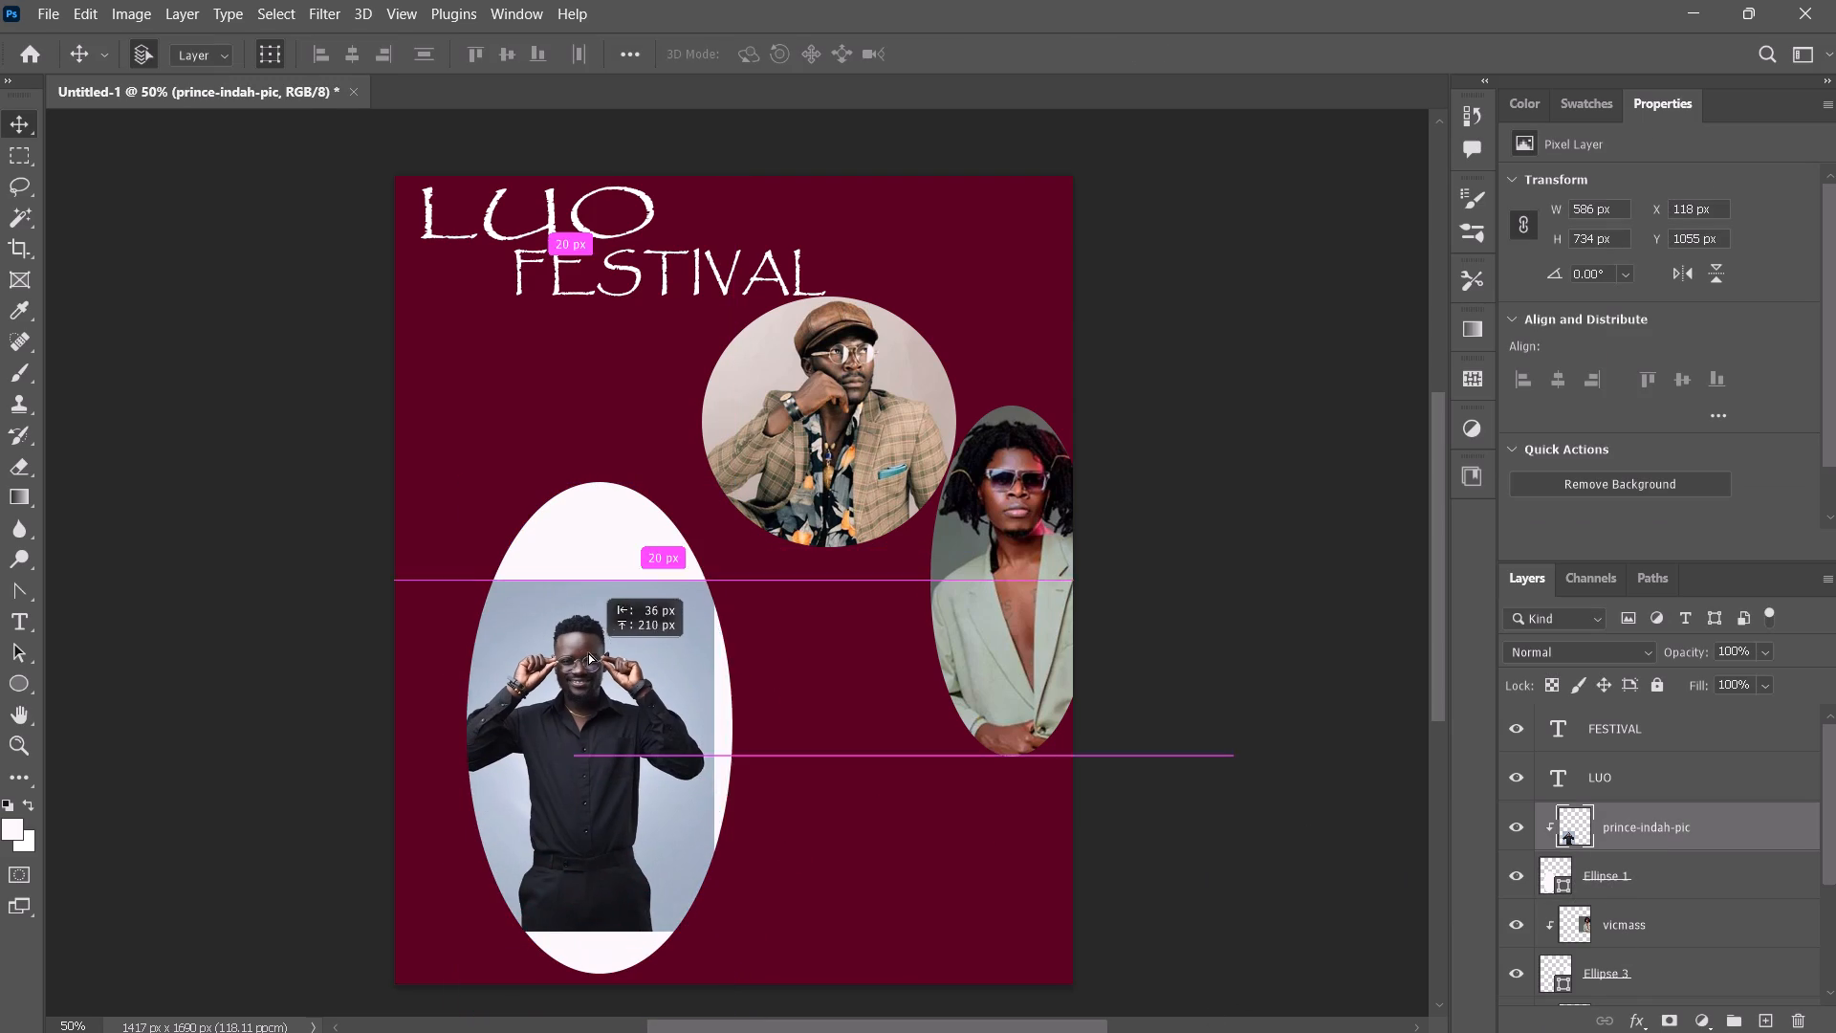
{"action": "left_click_drag", "start_coordinate": [588, 652], "coordinate": [610, 642]}
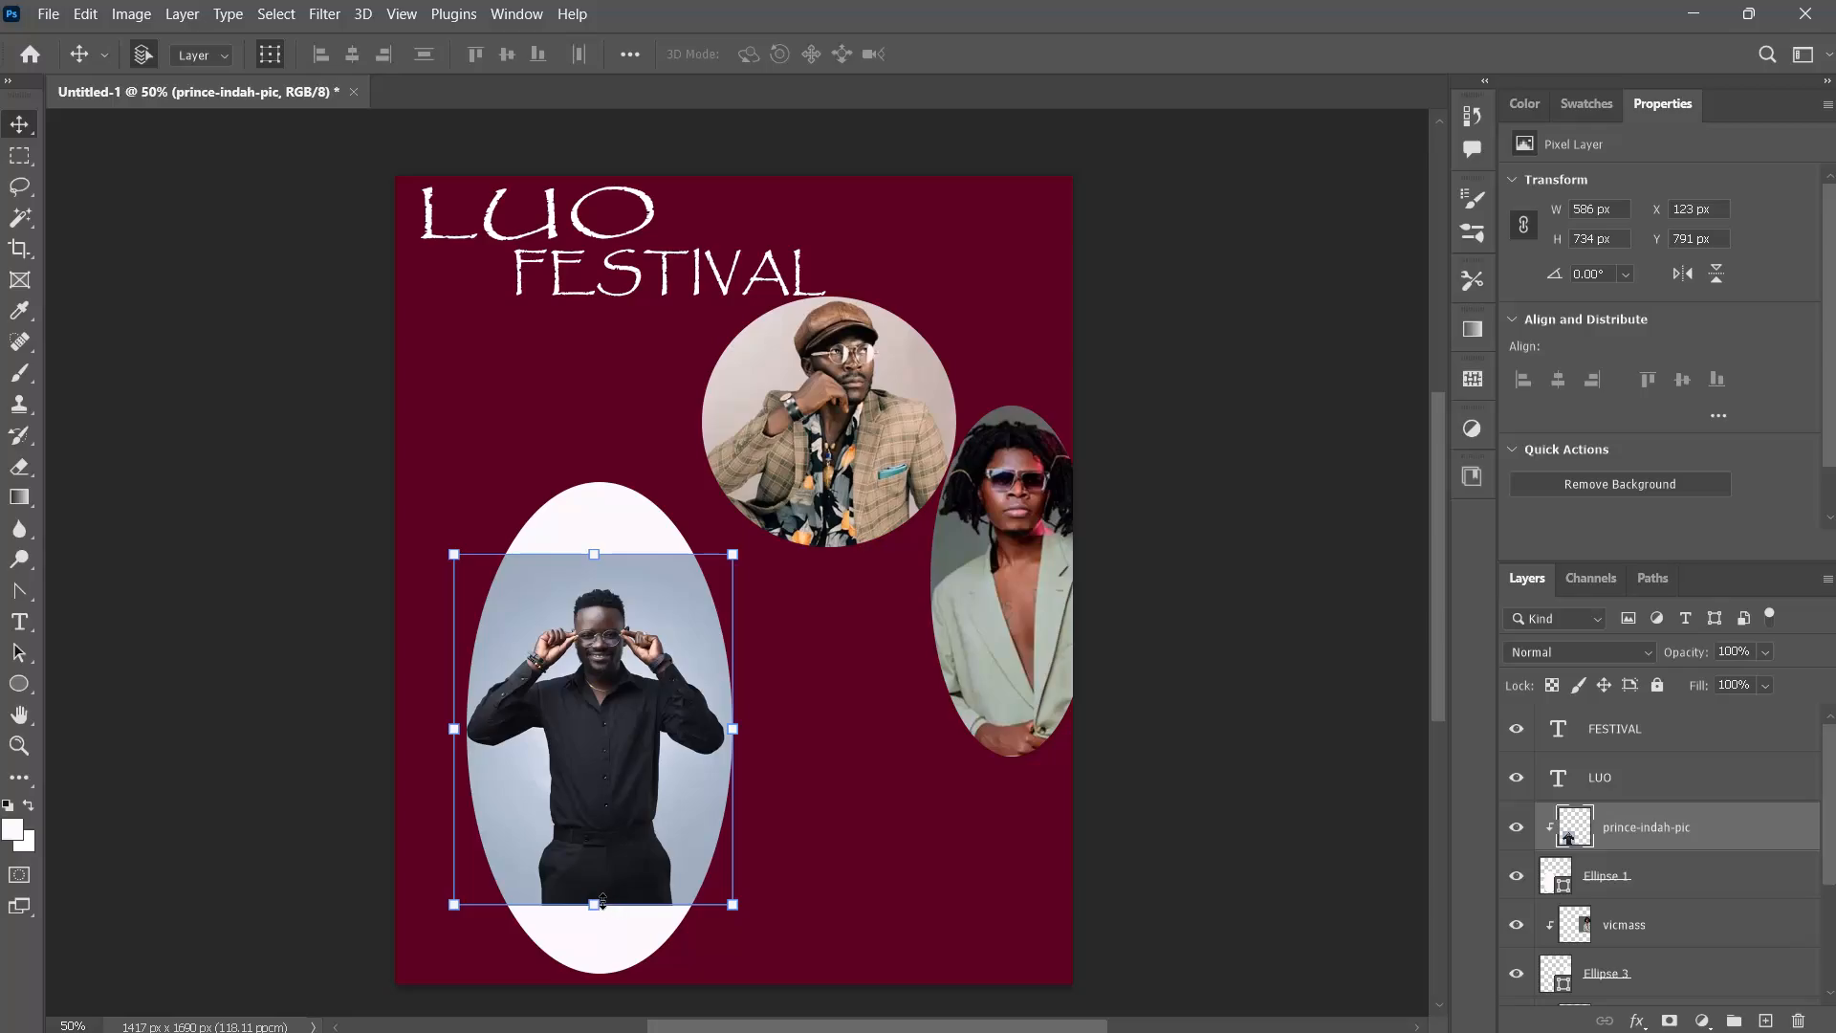
{"action": "left_click_drag", "start_coordinate": [598, 899], "coordinate": [598, 953]}
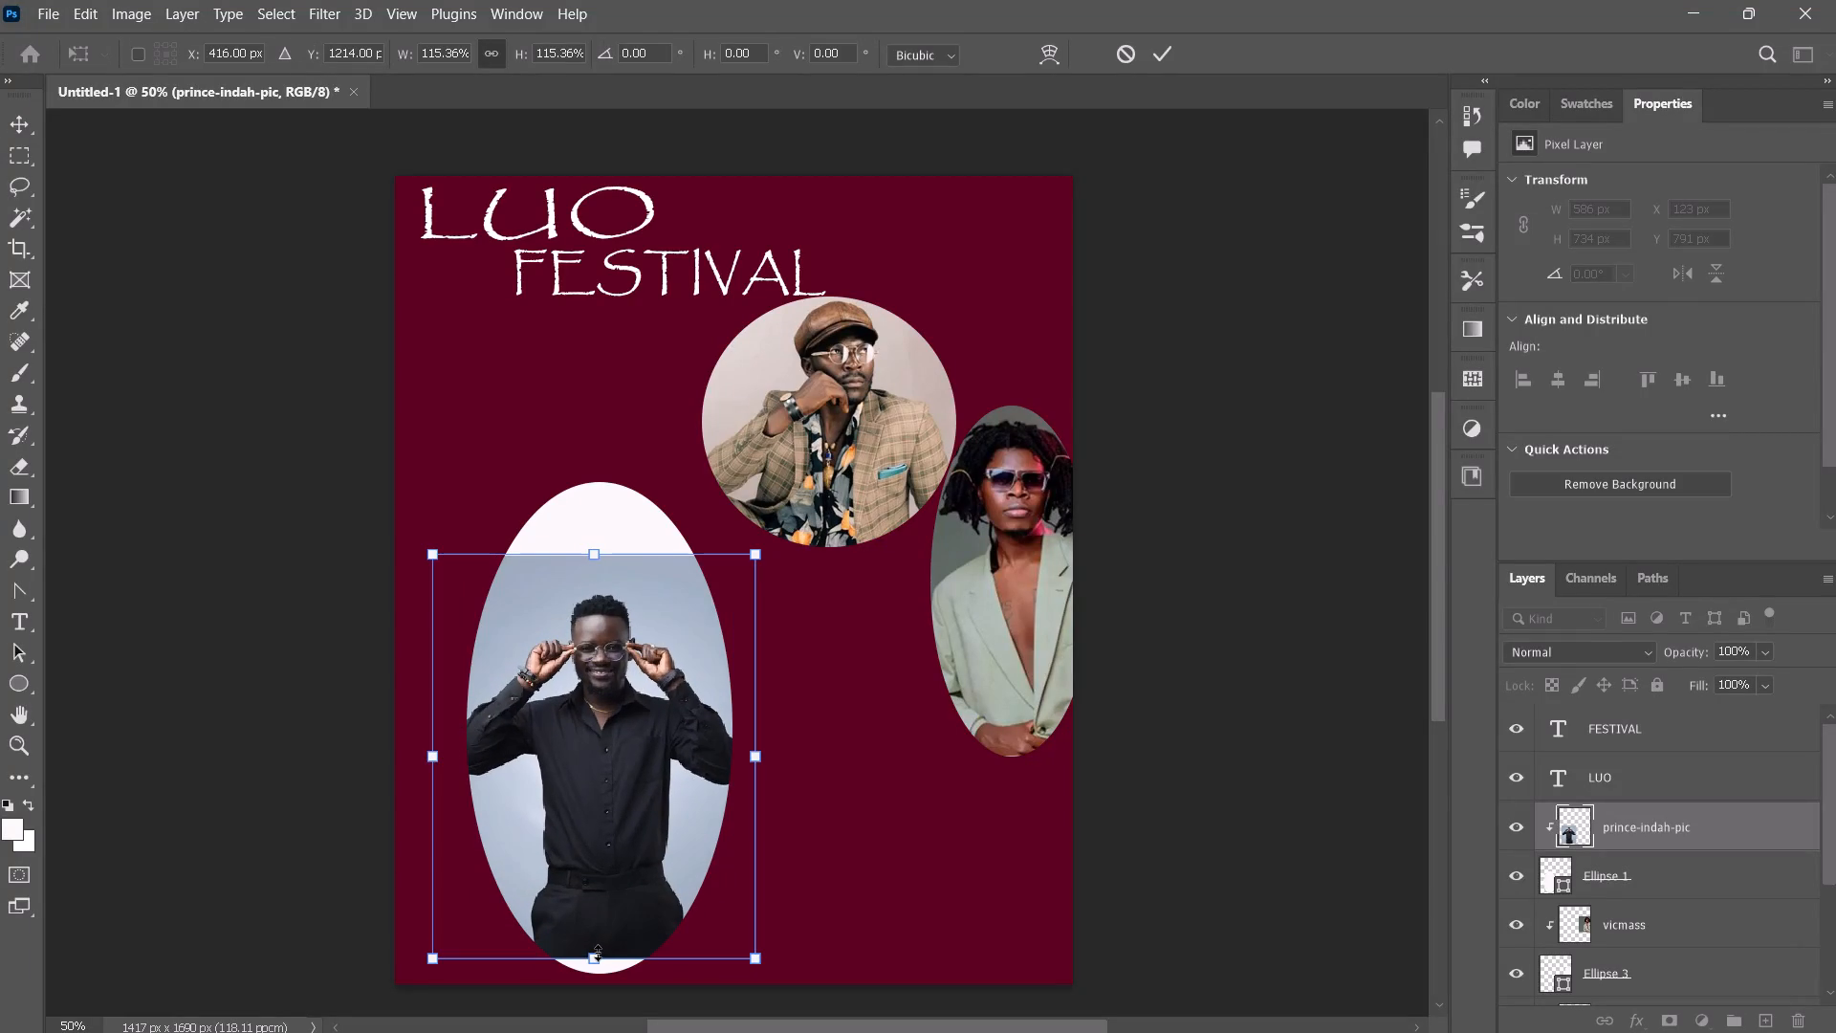
{"action": "left_click", "coordinate": [1155, 61]}
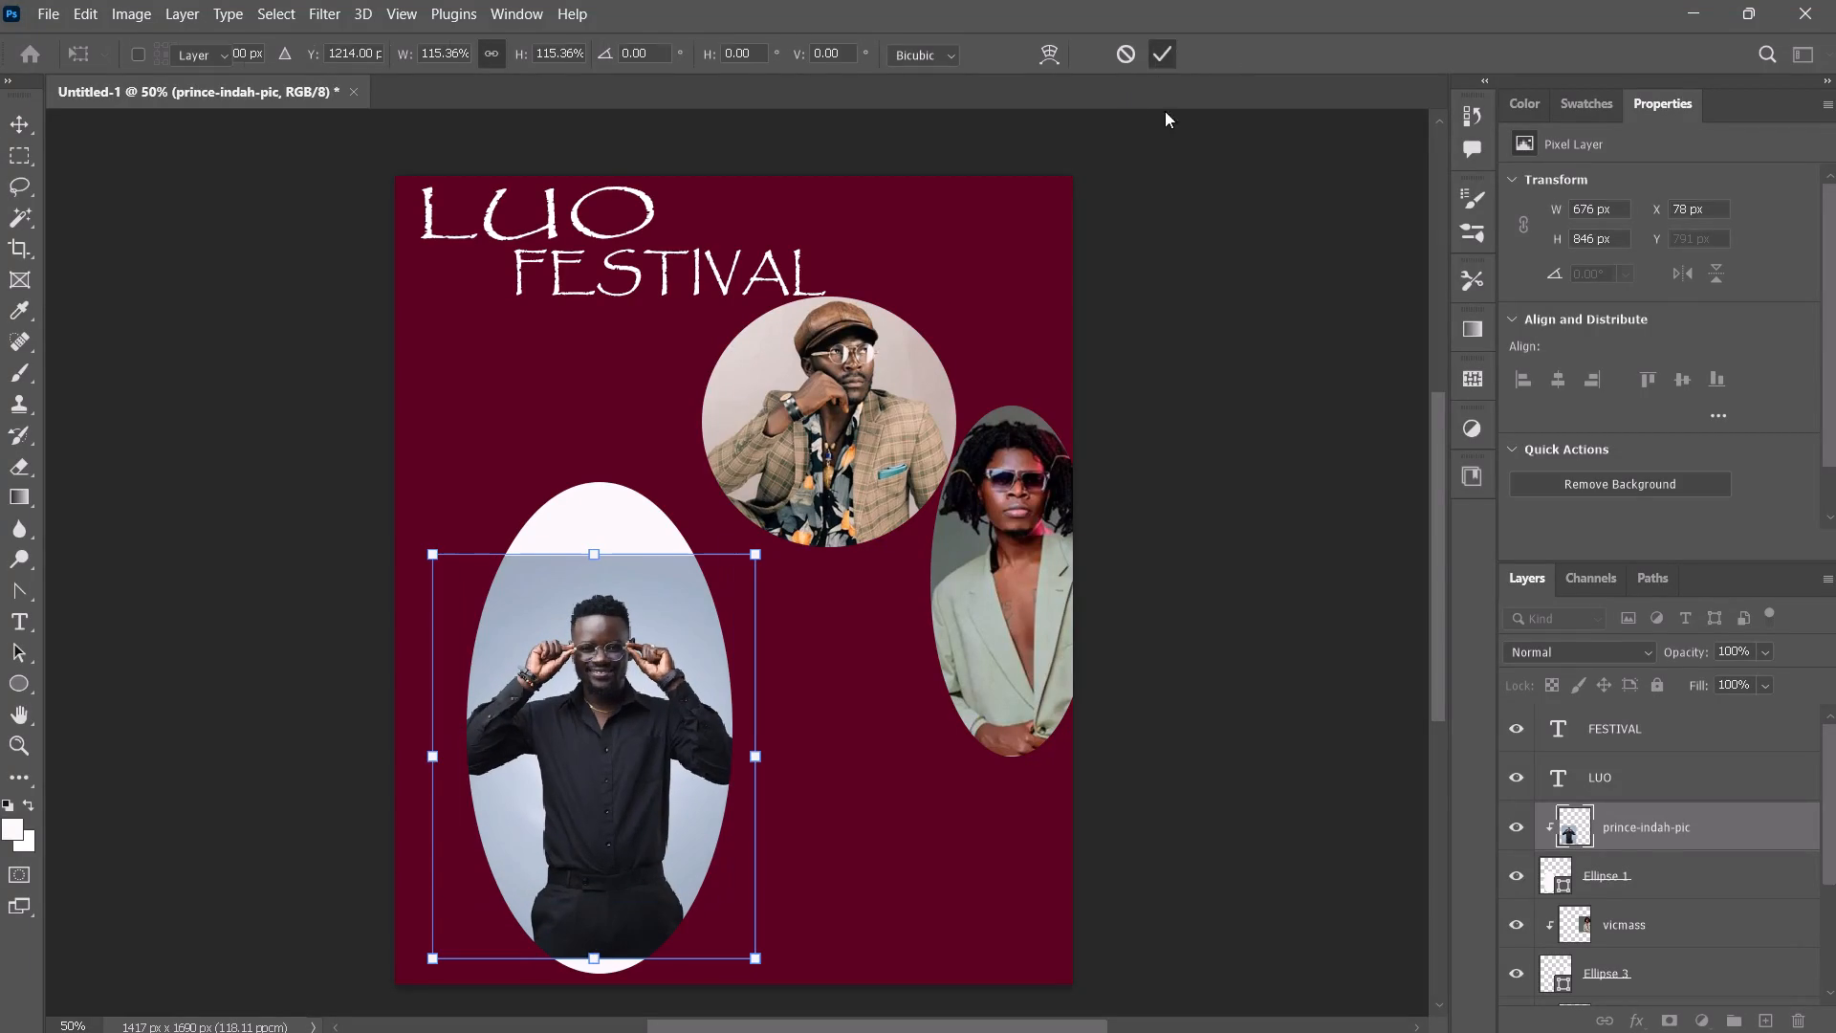
{"action": "left_click", "coordinate": [1201, 330]}
Shift Ellipse 1 slightly down and scale it down proportionally to about 429 x 795 px, within the prince-indah-pic photo's height.
{"action": "left_click_drag", "start_coordinate": [586, 483], "coordinate": [583, 488]}
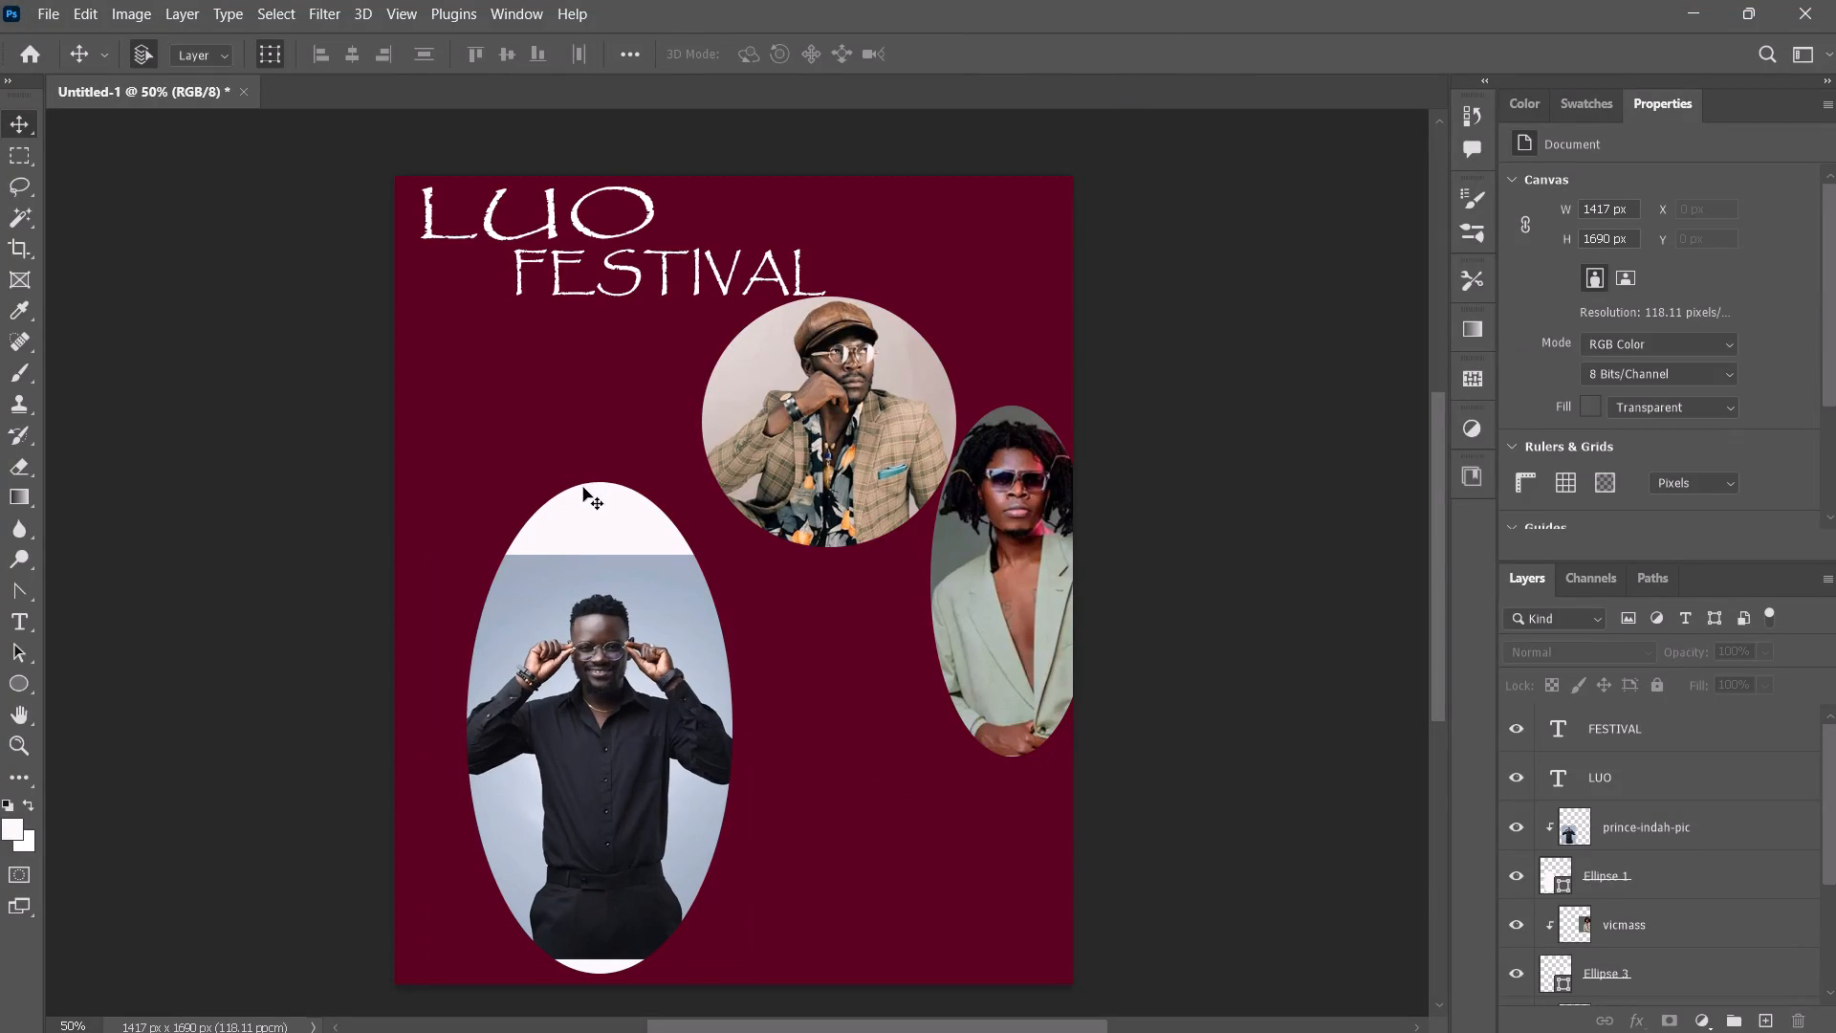
{"action": "left_click_drag", "start_coordinate": [583, 488], "coordinate": [580, 524]}
{"action": "left_click_drag", "start_coordinate": [615, 522], "coordinate": [615, 538]}
{"action": "left_click_drag", "start_coordinate": [601, 987], "coordinate": [600, 984]}
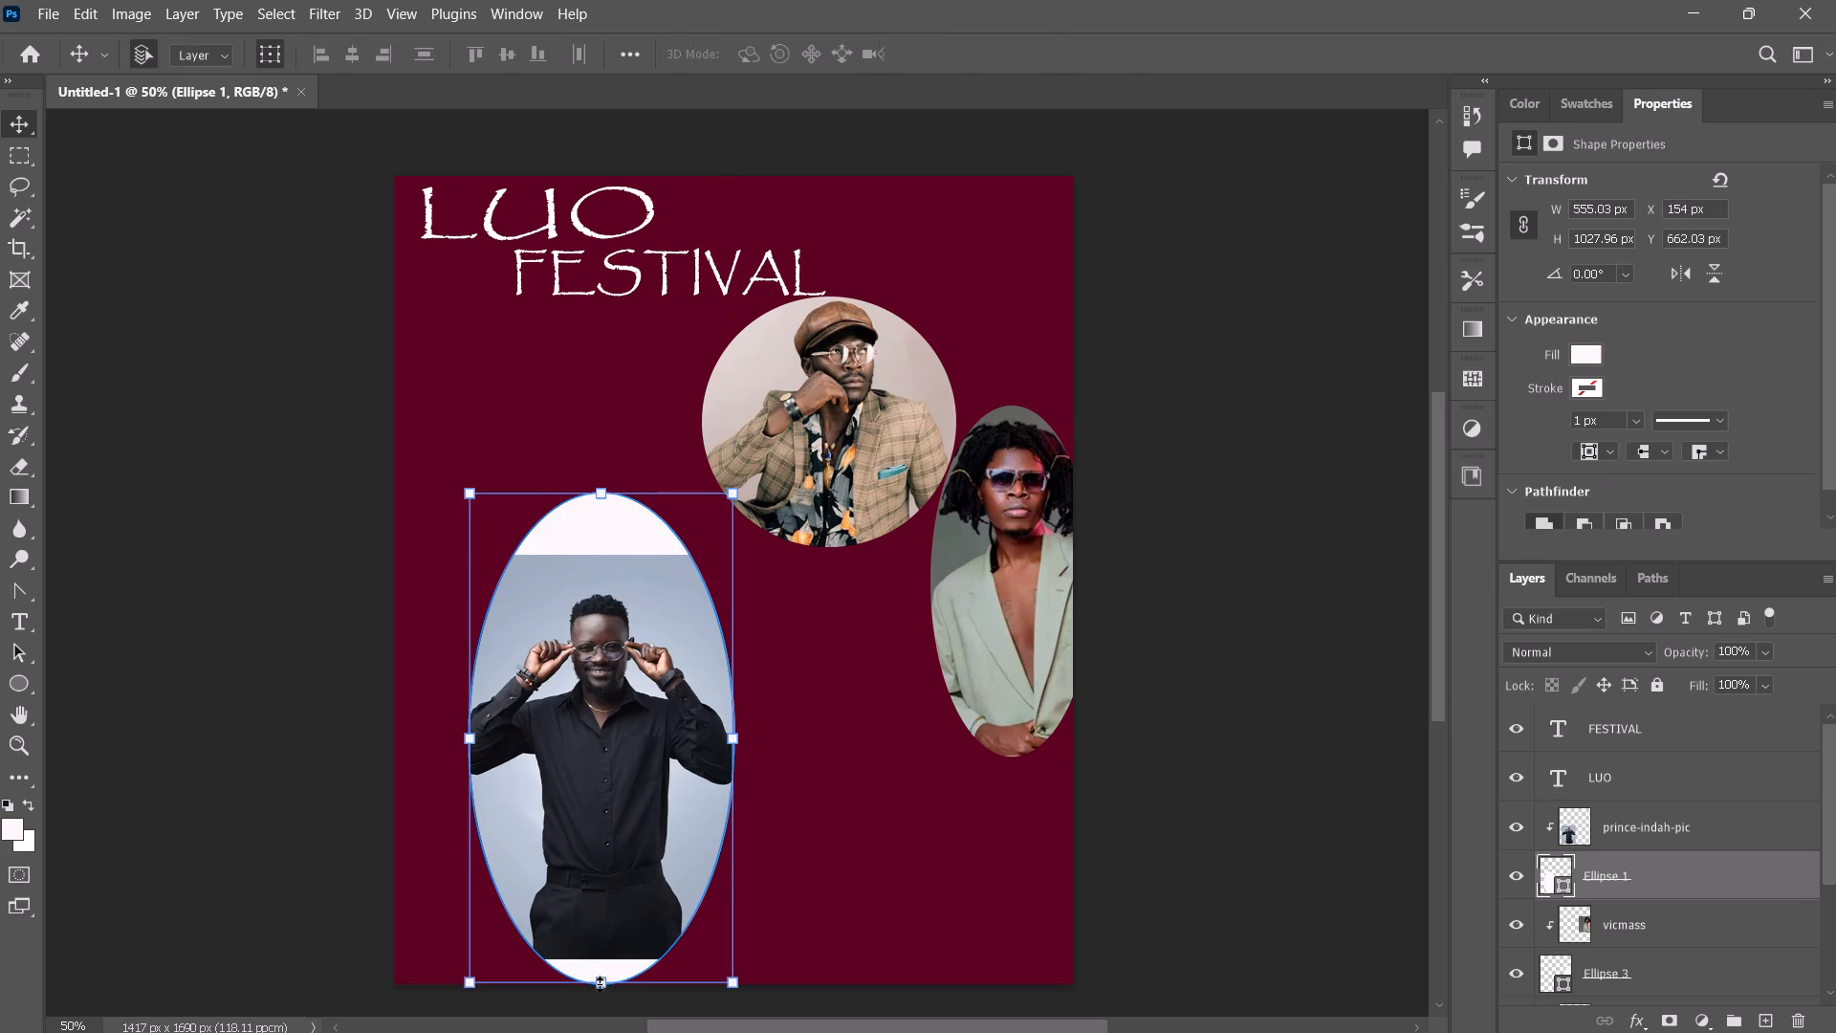
{"action": "left_click_drag", "start_coordinate": [600, 984], "coordinate": [611, 937]}
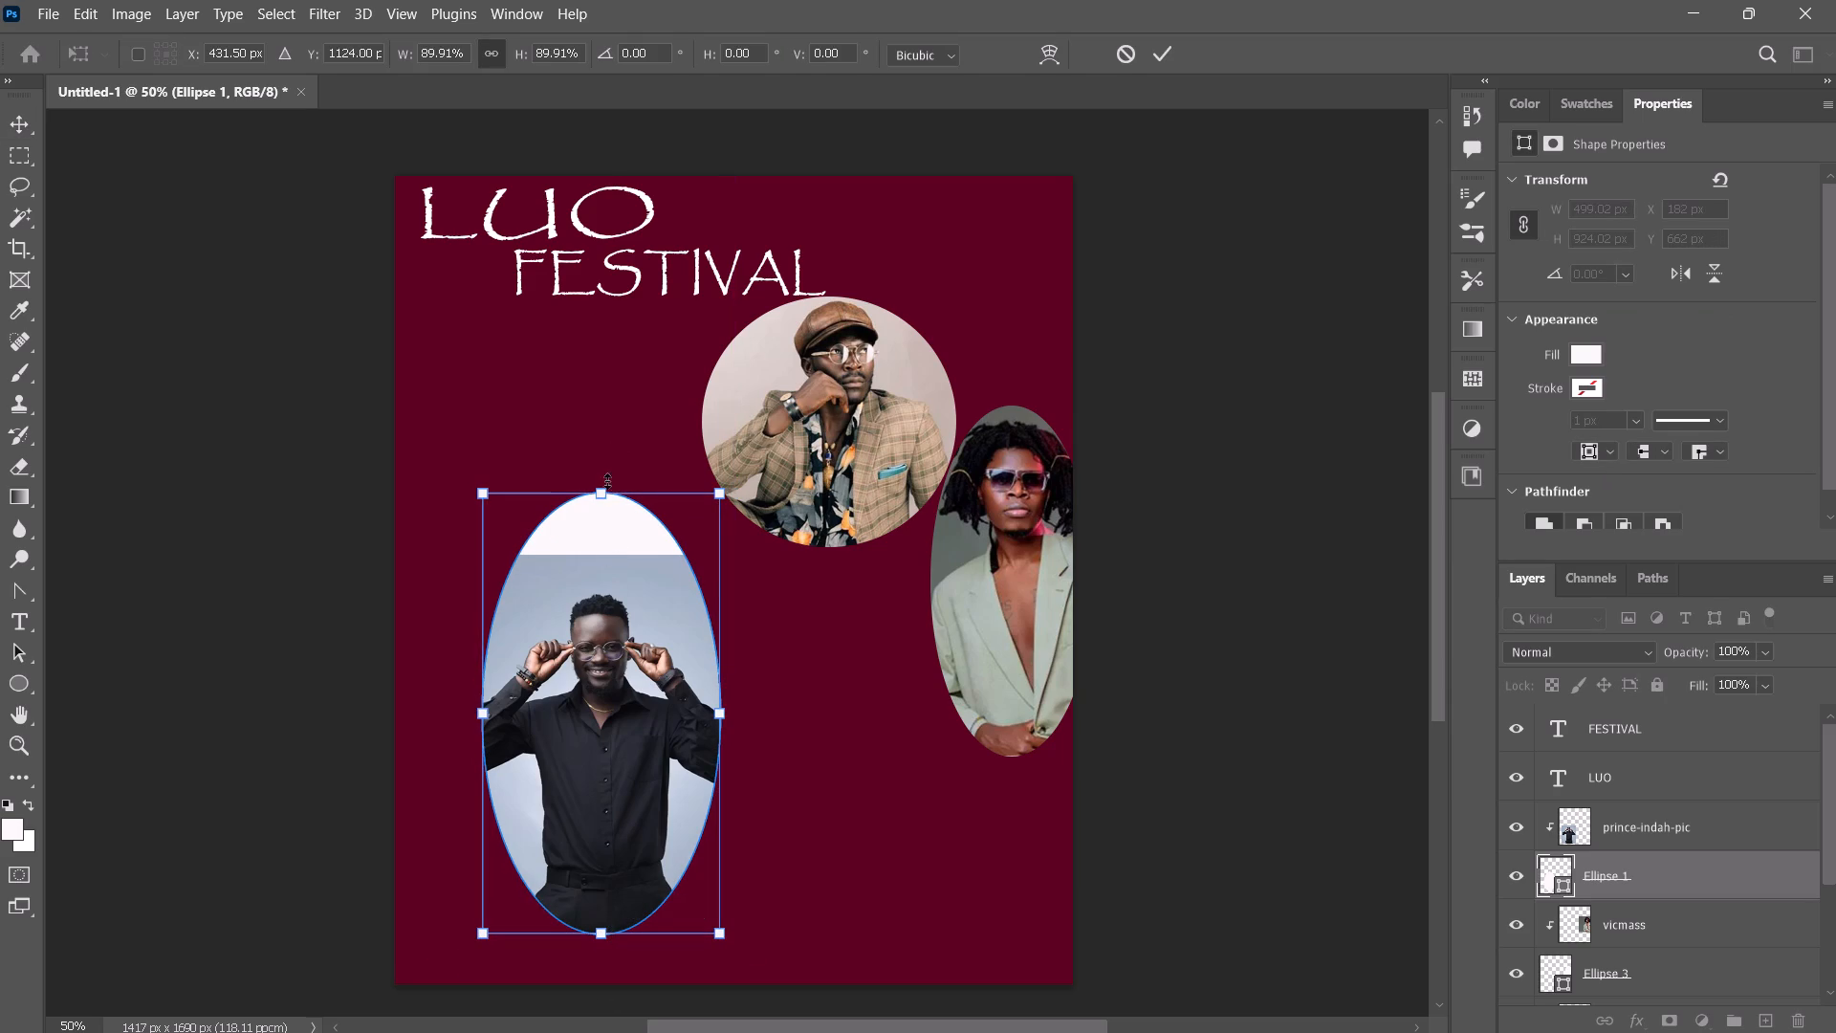
{"action": "left_click_drag", "start_coordinate": [601, 488], "coordinate": [604, 557]}
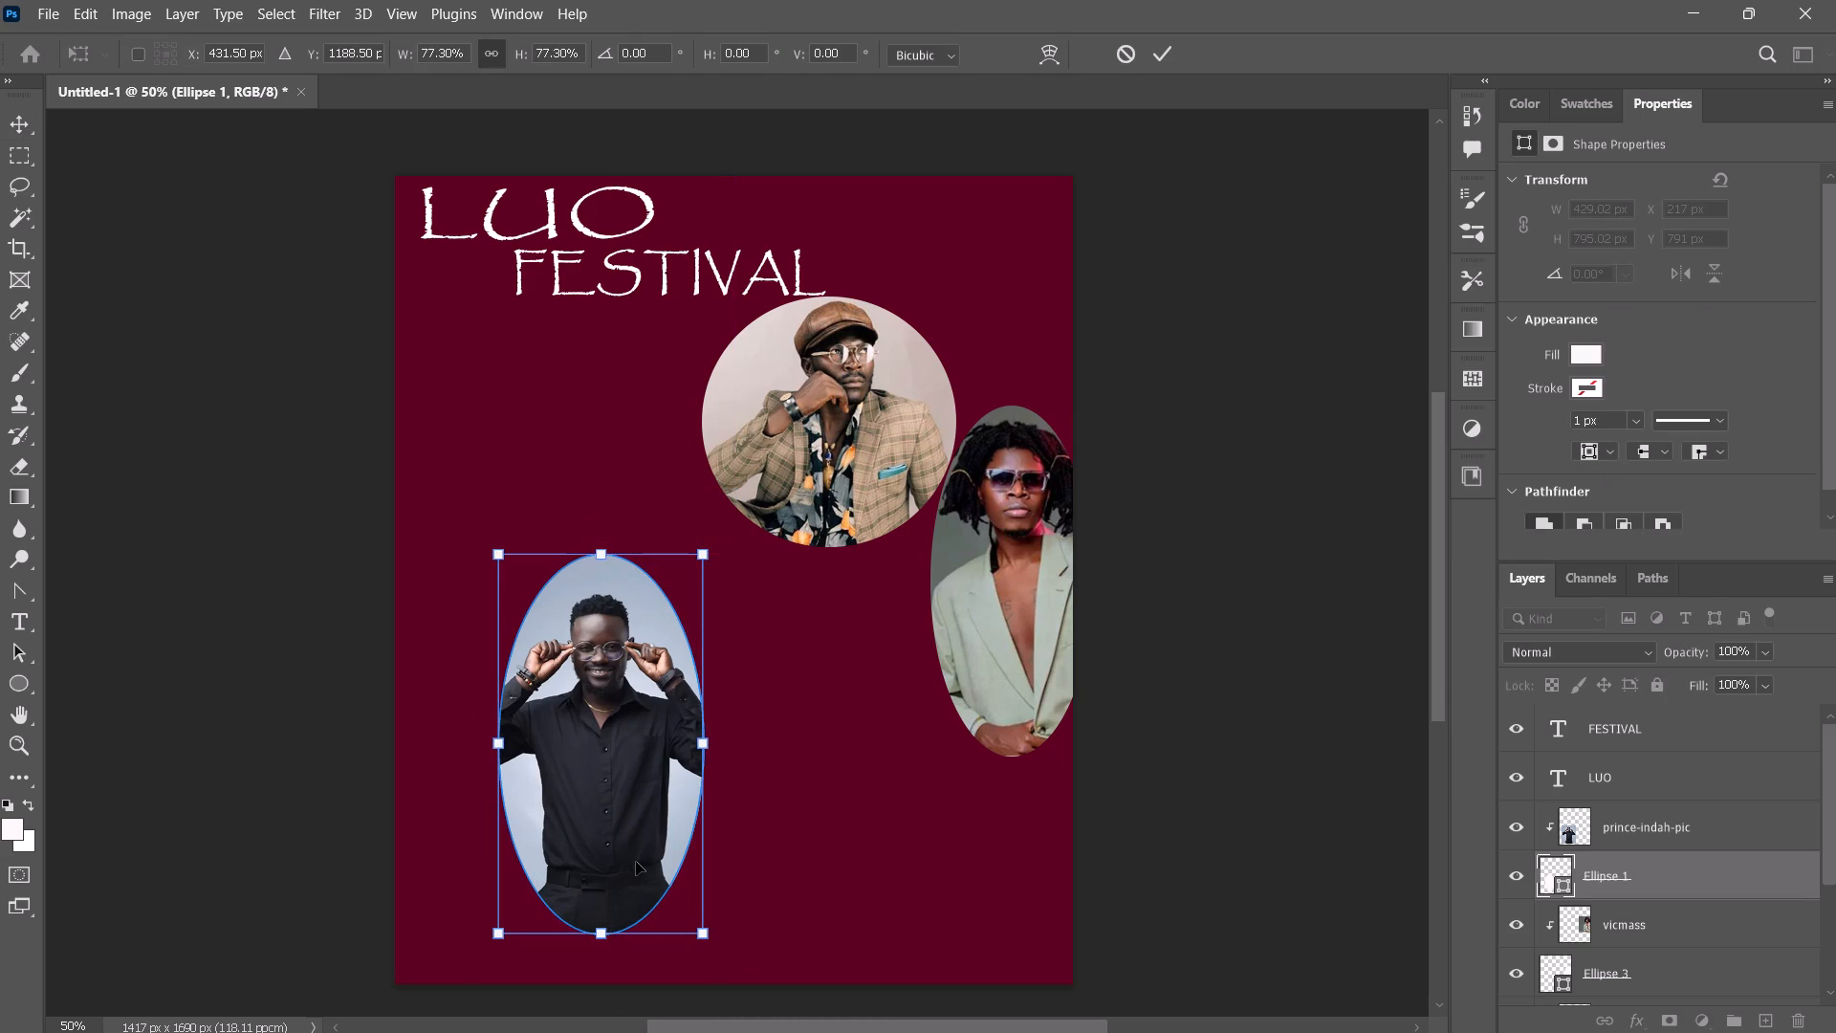
Widen and enlarge Ellipse 1 around the prince-indah-pic photo to about 539 x 846 px at X 155, Y 791 px.
{"action": "left_click_drag", "start_coordinate": [706, 742], "coordinate": [721, 739], "text": "shift"}
{"action": "left_click_drag", "start_coordinate": [500, 743], "coordinate": [479, 748], "text": "shift"}
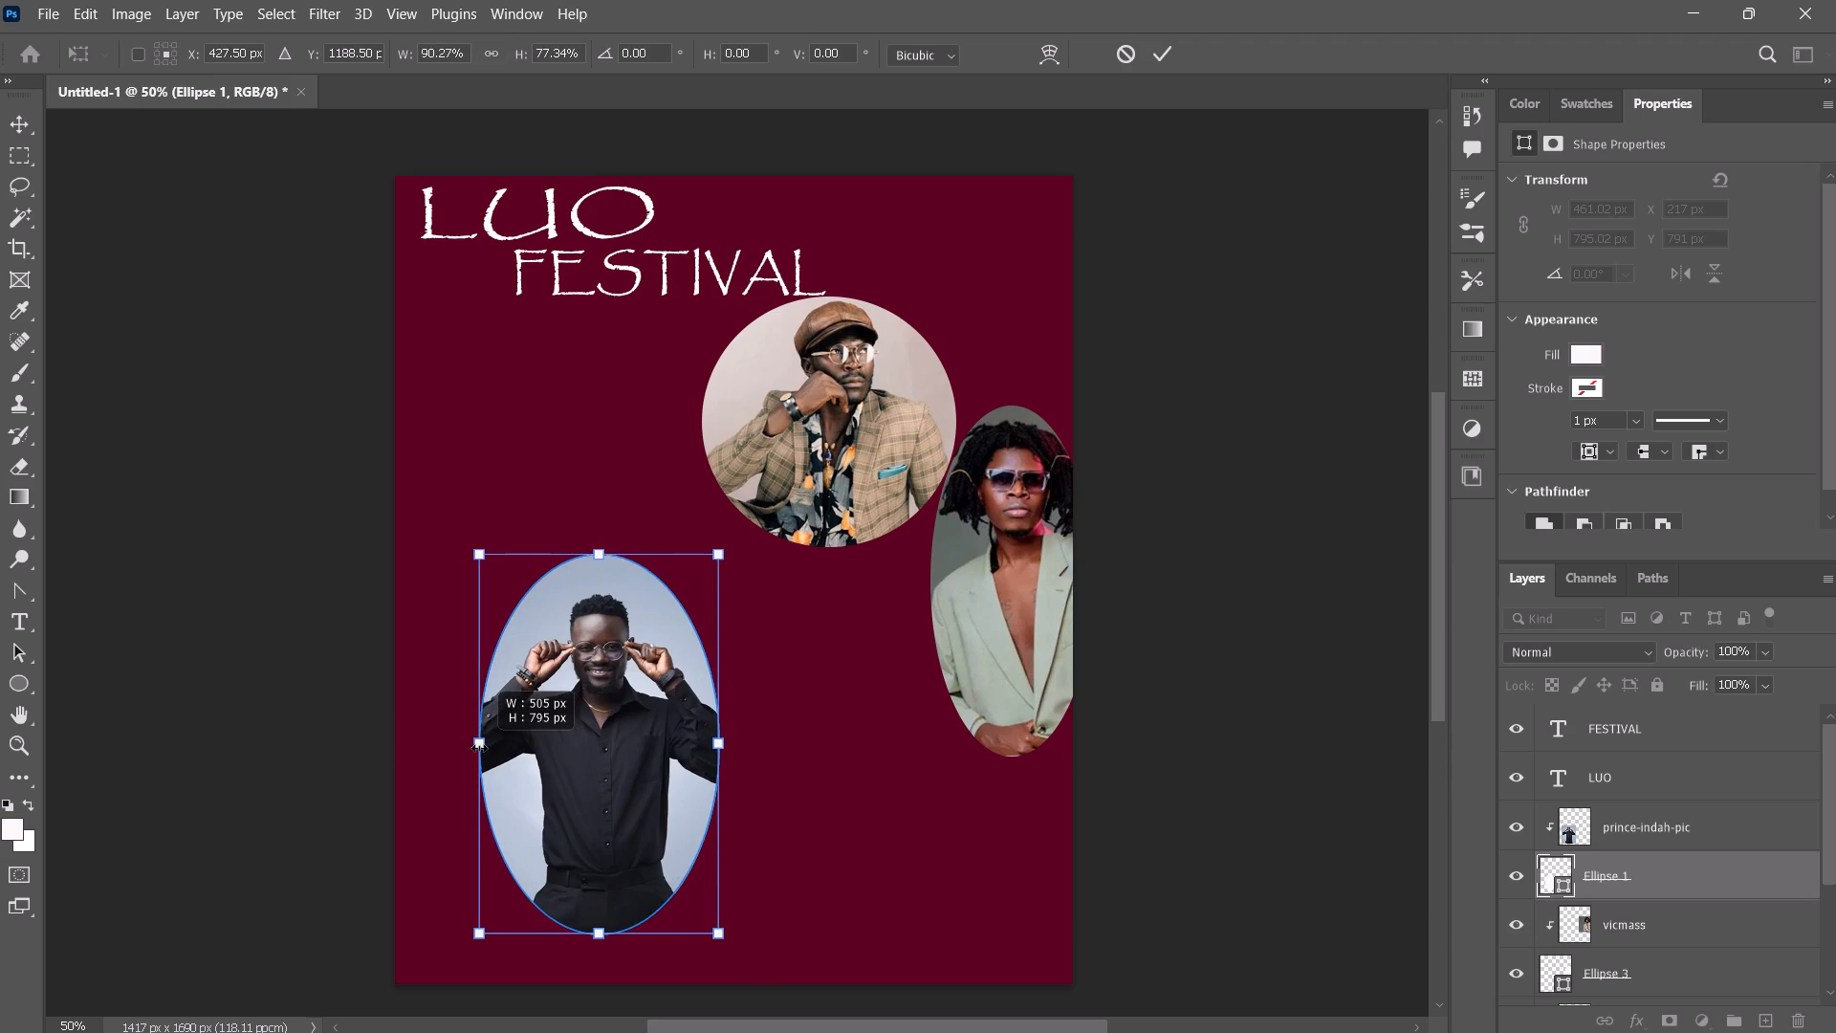
{"action": "left_click_drag", "start_coordinate": [479, 748], "coordinate": [478, 748], "text": "shift"}
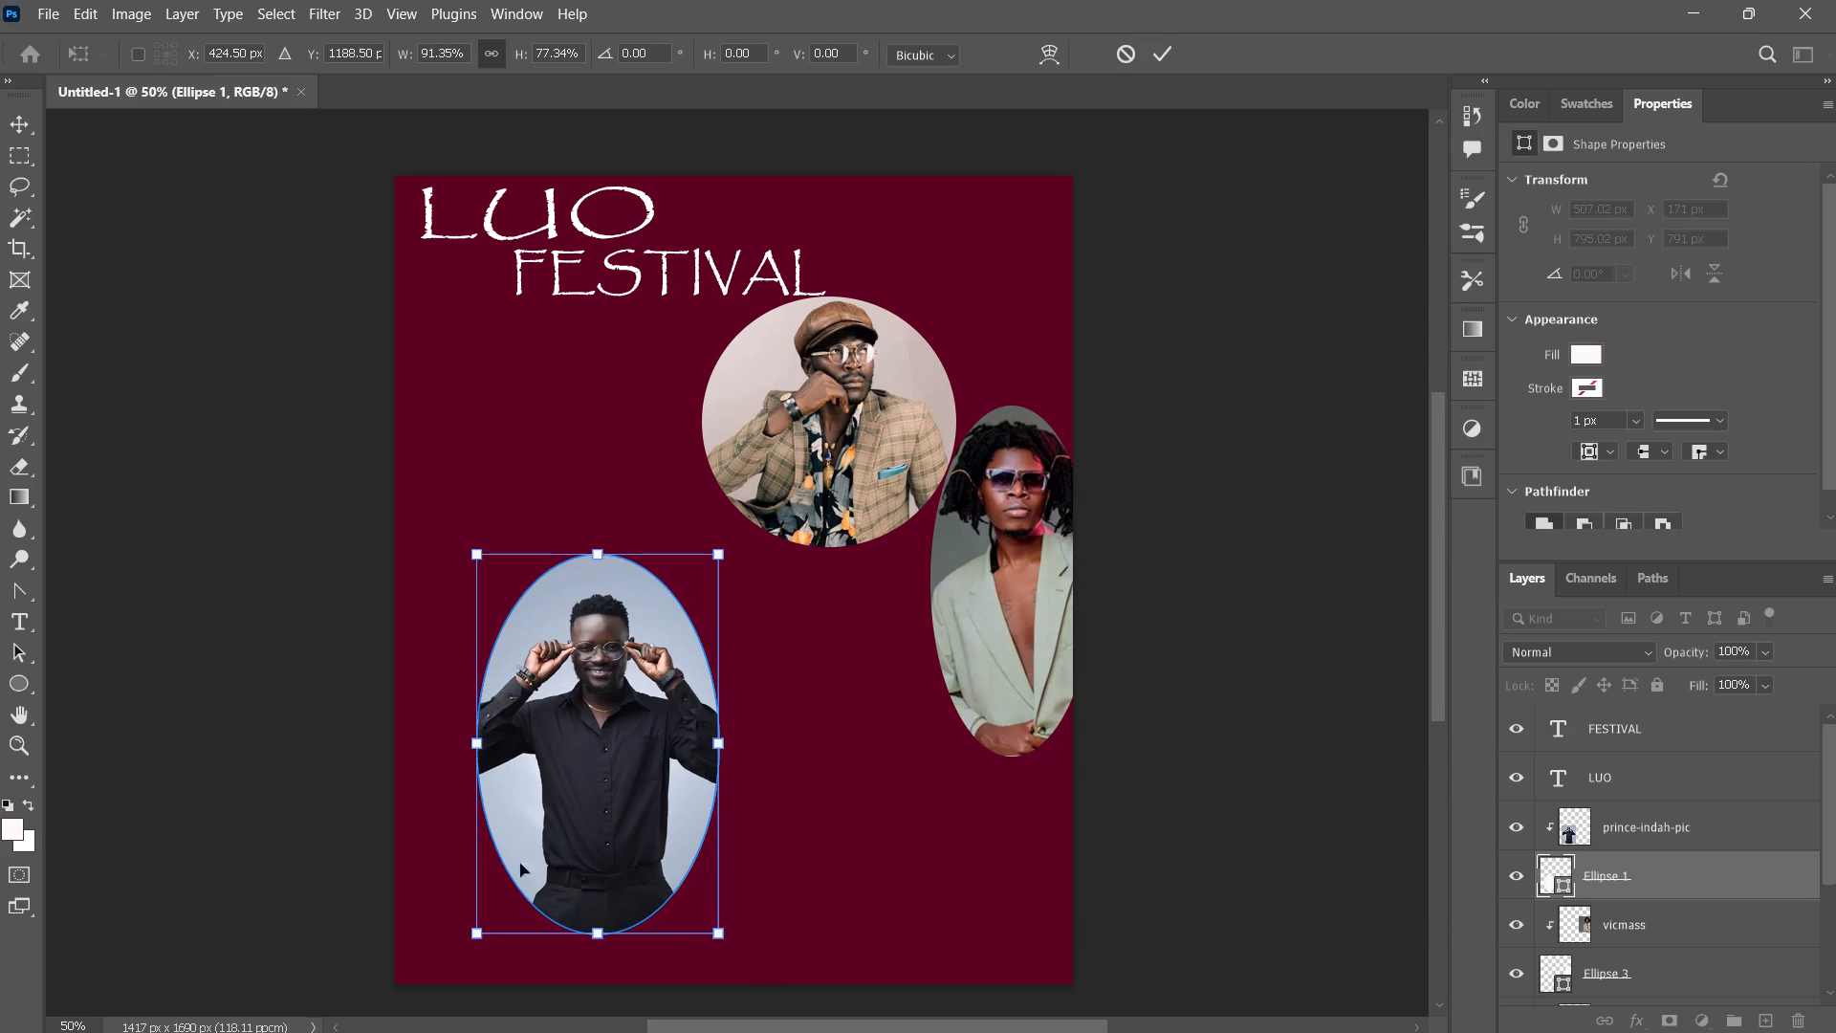
{"action": "left_click_drag", "start_coordinate": [597, 928], "coordinate": [593, 950]}
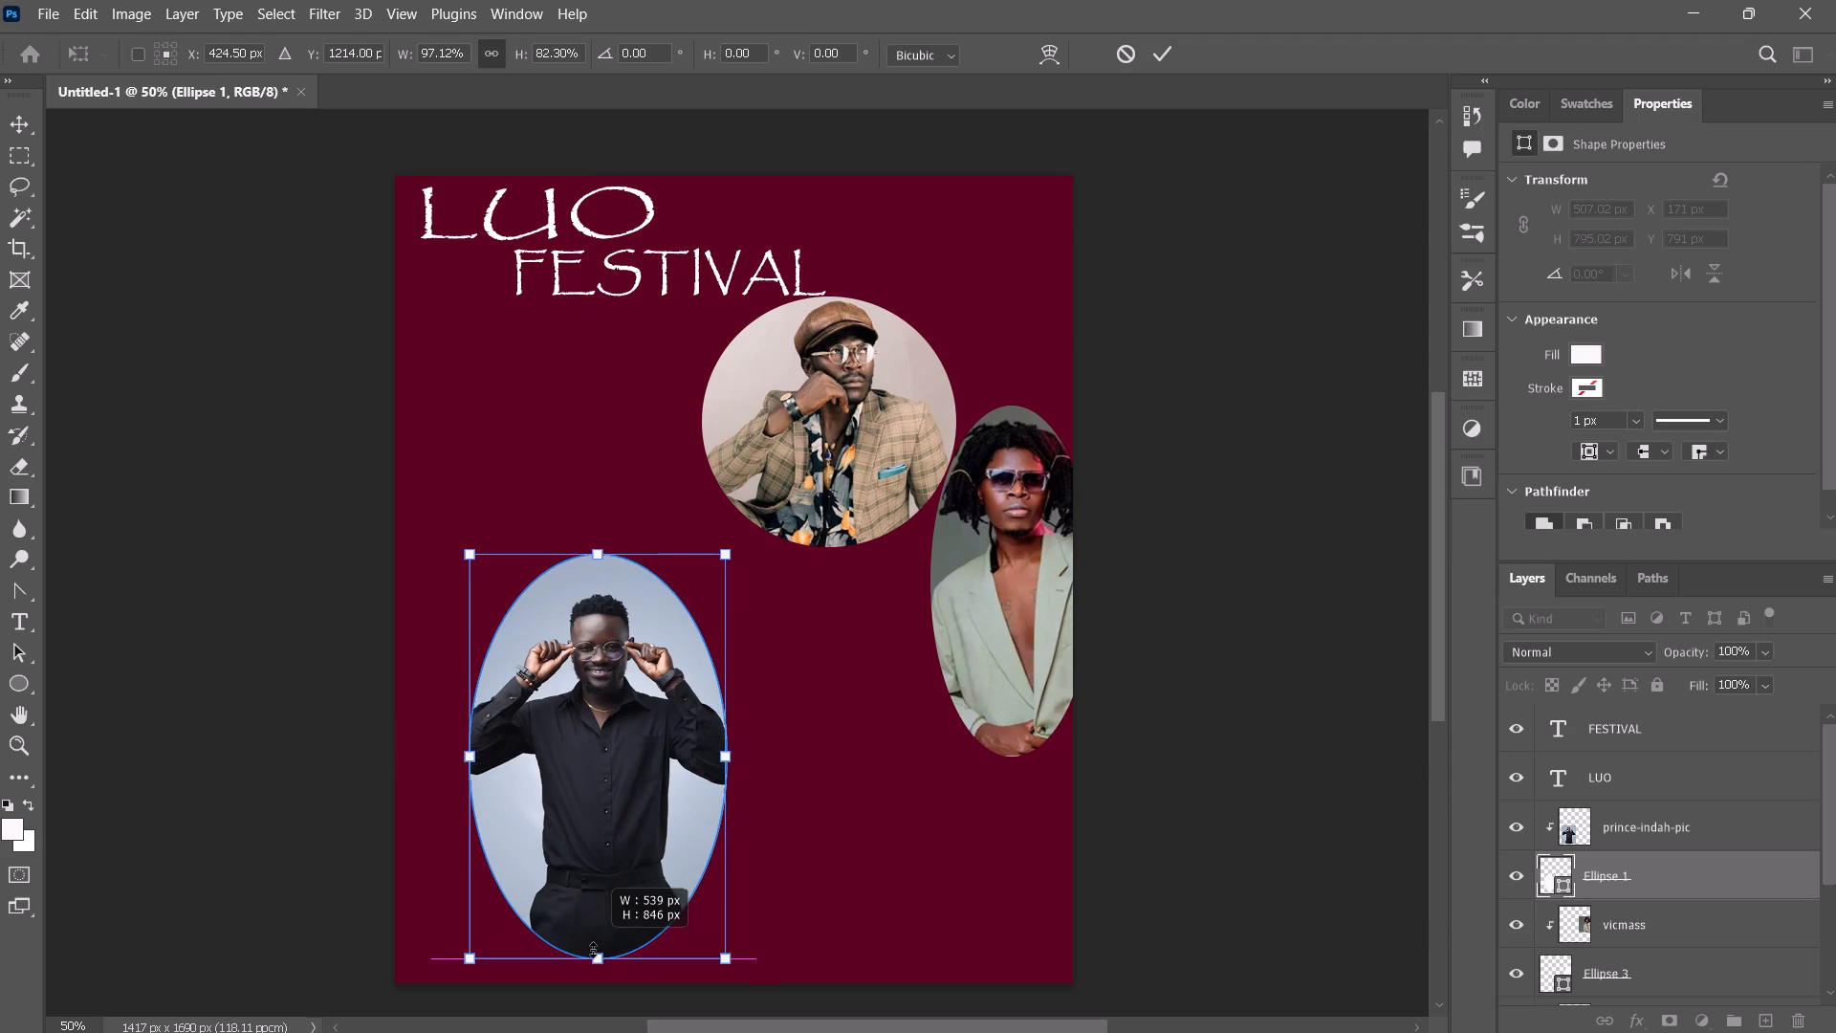
{"action": "left_click_drag", "start_coordinate": [593, 950], "coordinate": [593, 951]}
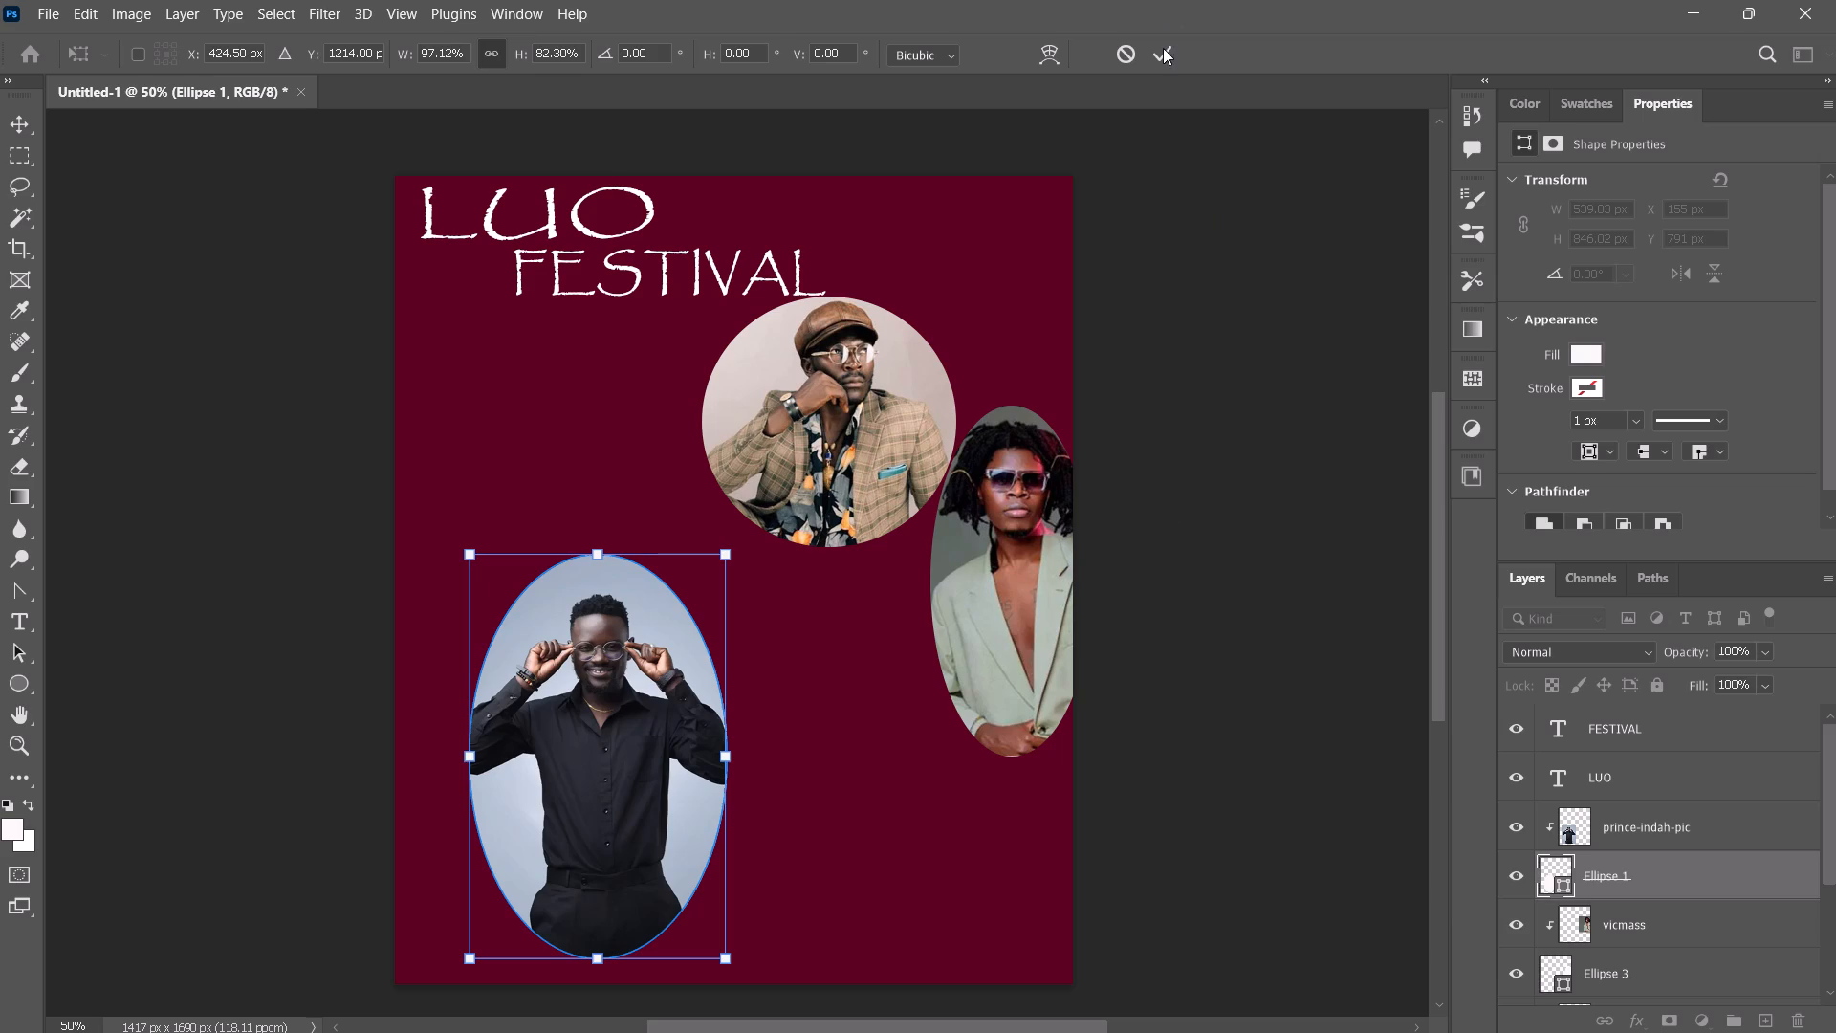
{"action": "left_click", "coordinate": [1163, 48]}
{"action": "left_click", "coordinate": [1200, 237]}
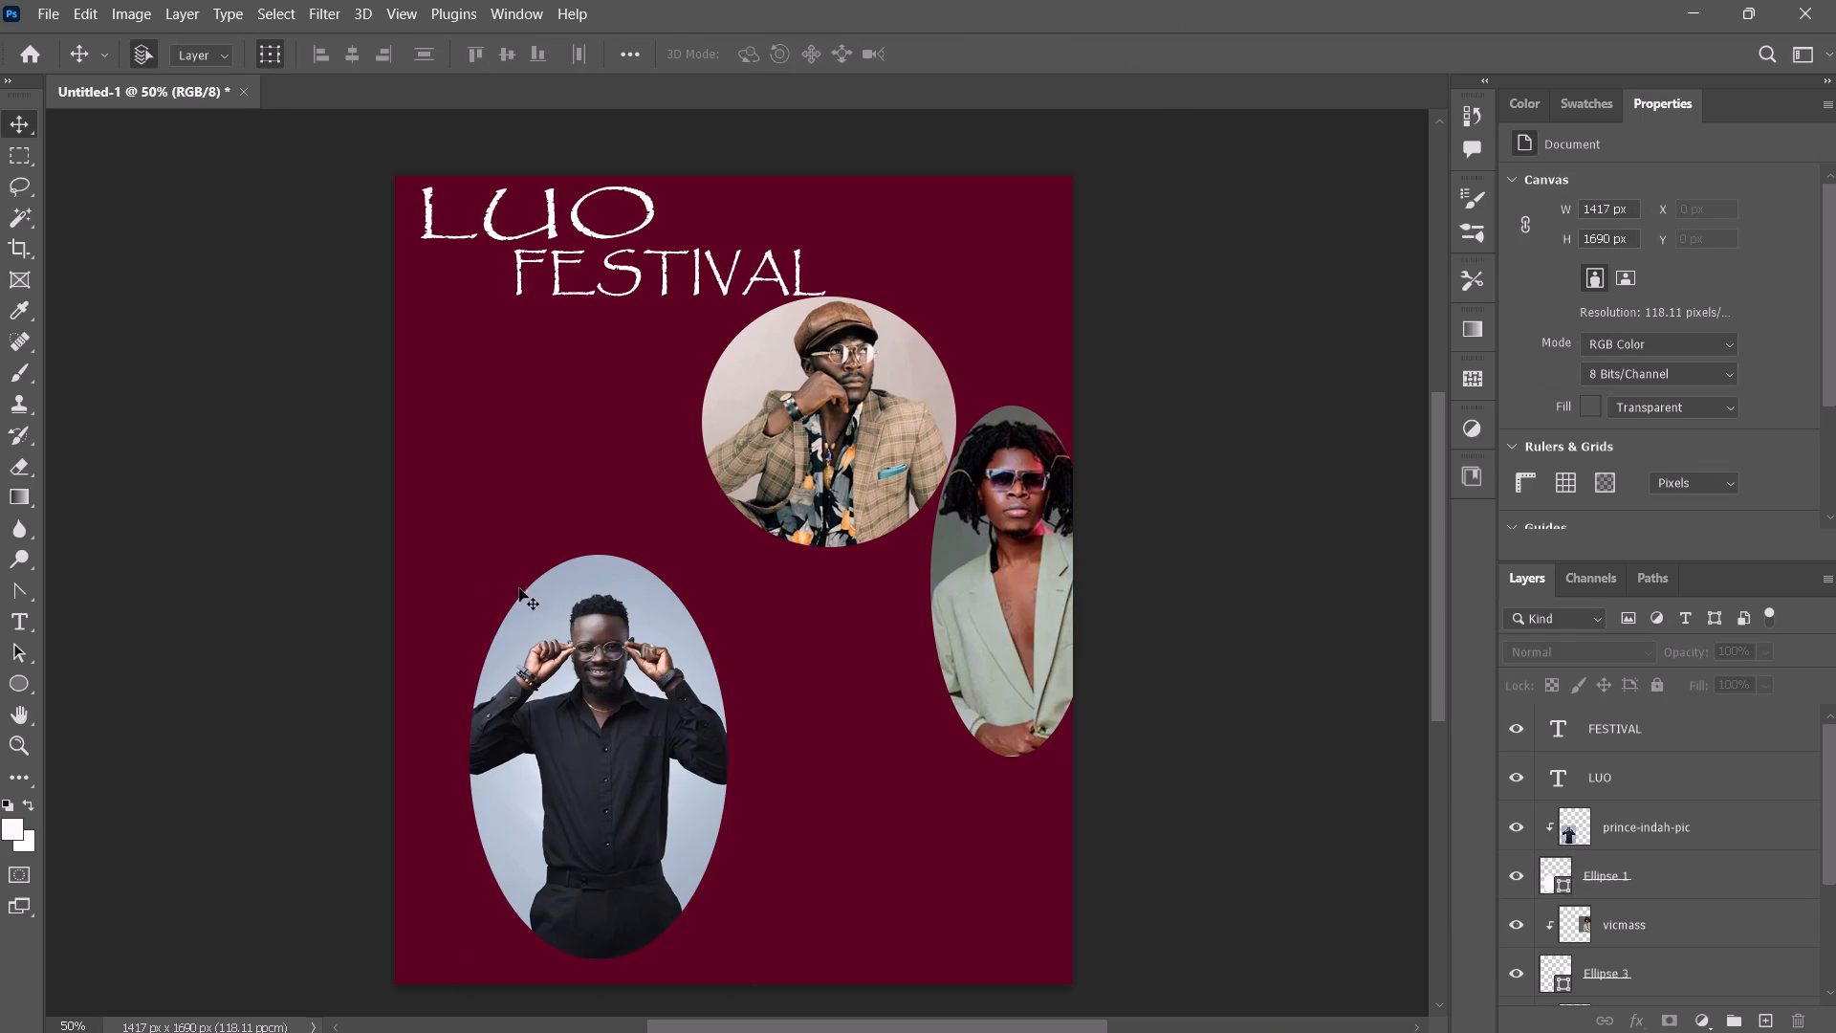
Move the prince-indah-pic photo and Ellipse 1 together to the poster's upper-right corner, with the ellipse at about X 1005, Y -69 px.
{"action": "left_click_drag", "start_coordinate": [479, 566], "coordinate": [767, 931]}
{"action": "left_click_drag", "start_coordinate": [638, 827], "coordinate": [659, 827]}
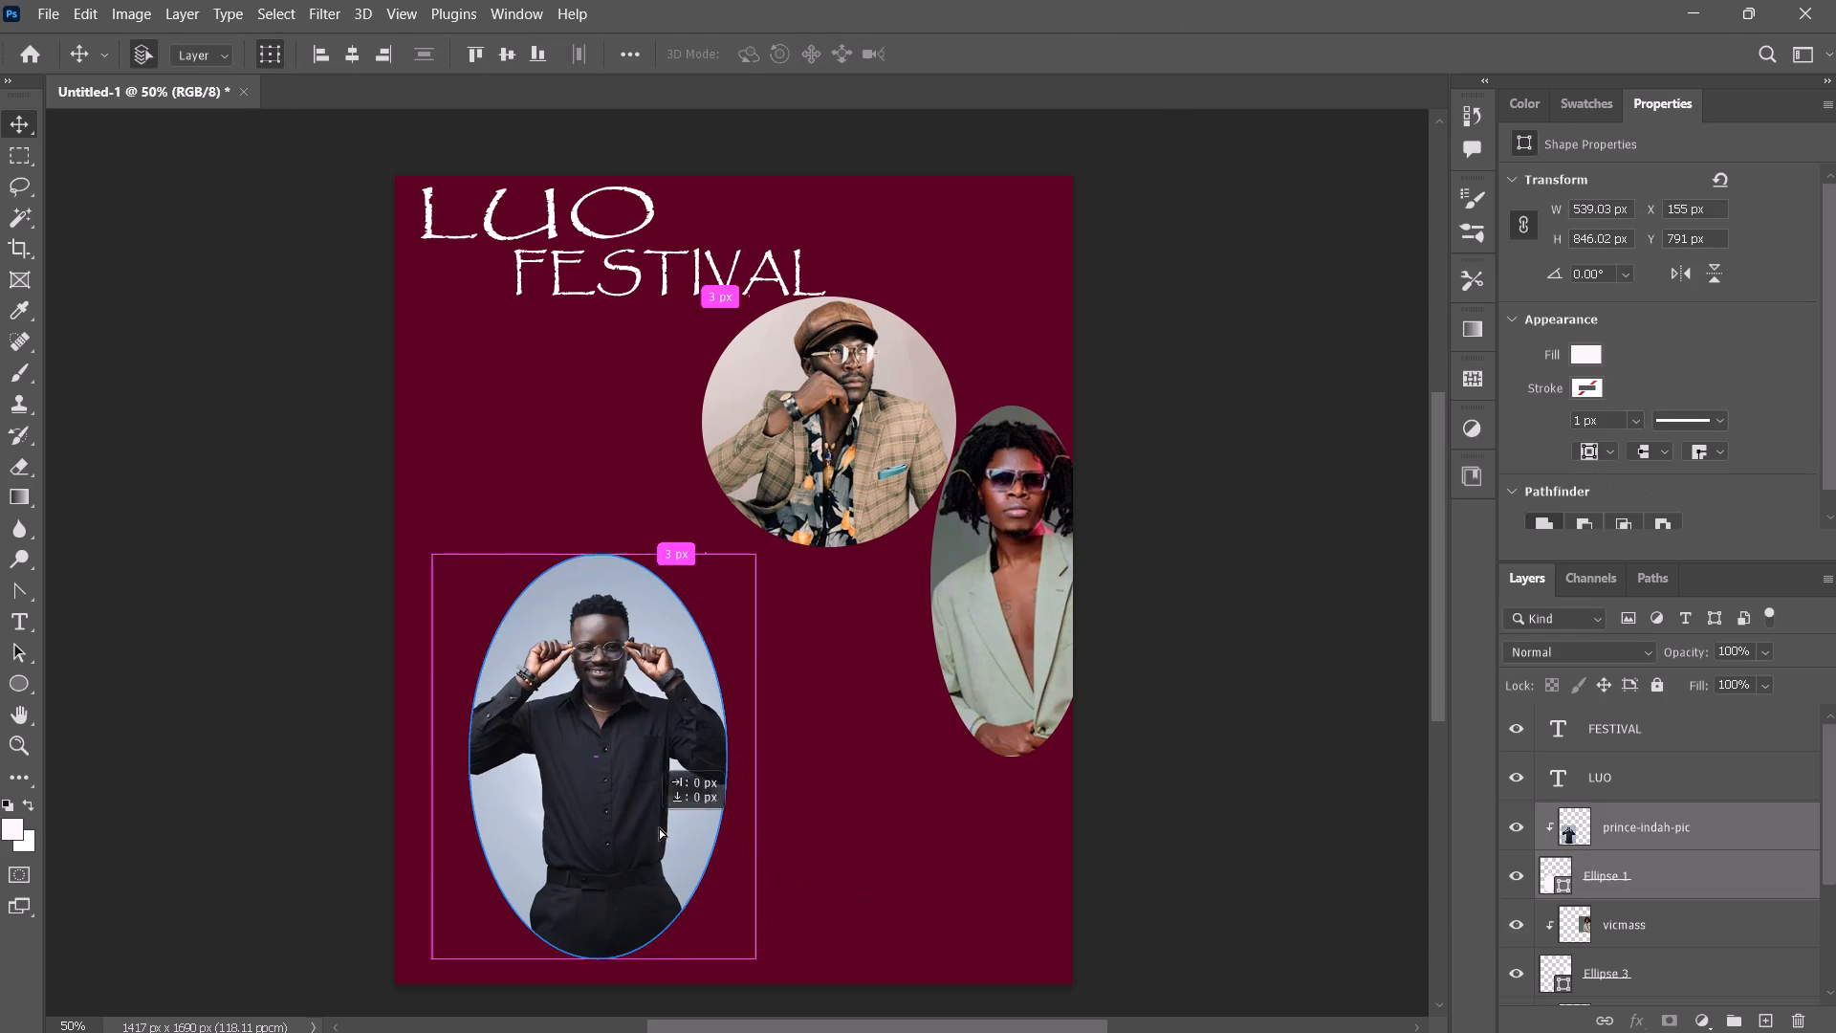
{"action": "left_click_drag", "start_coordinate": [659, 827], "coordinate": [928, 441]}
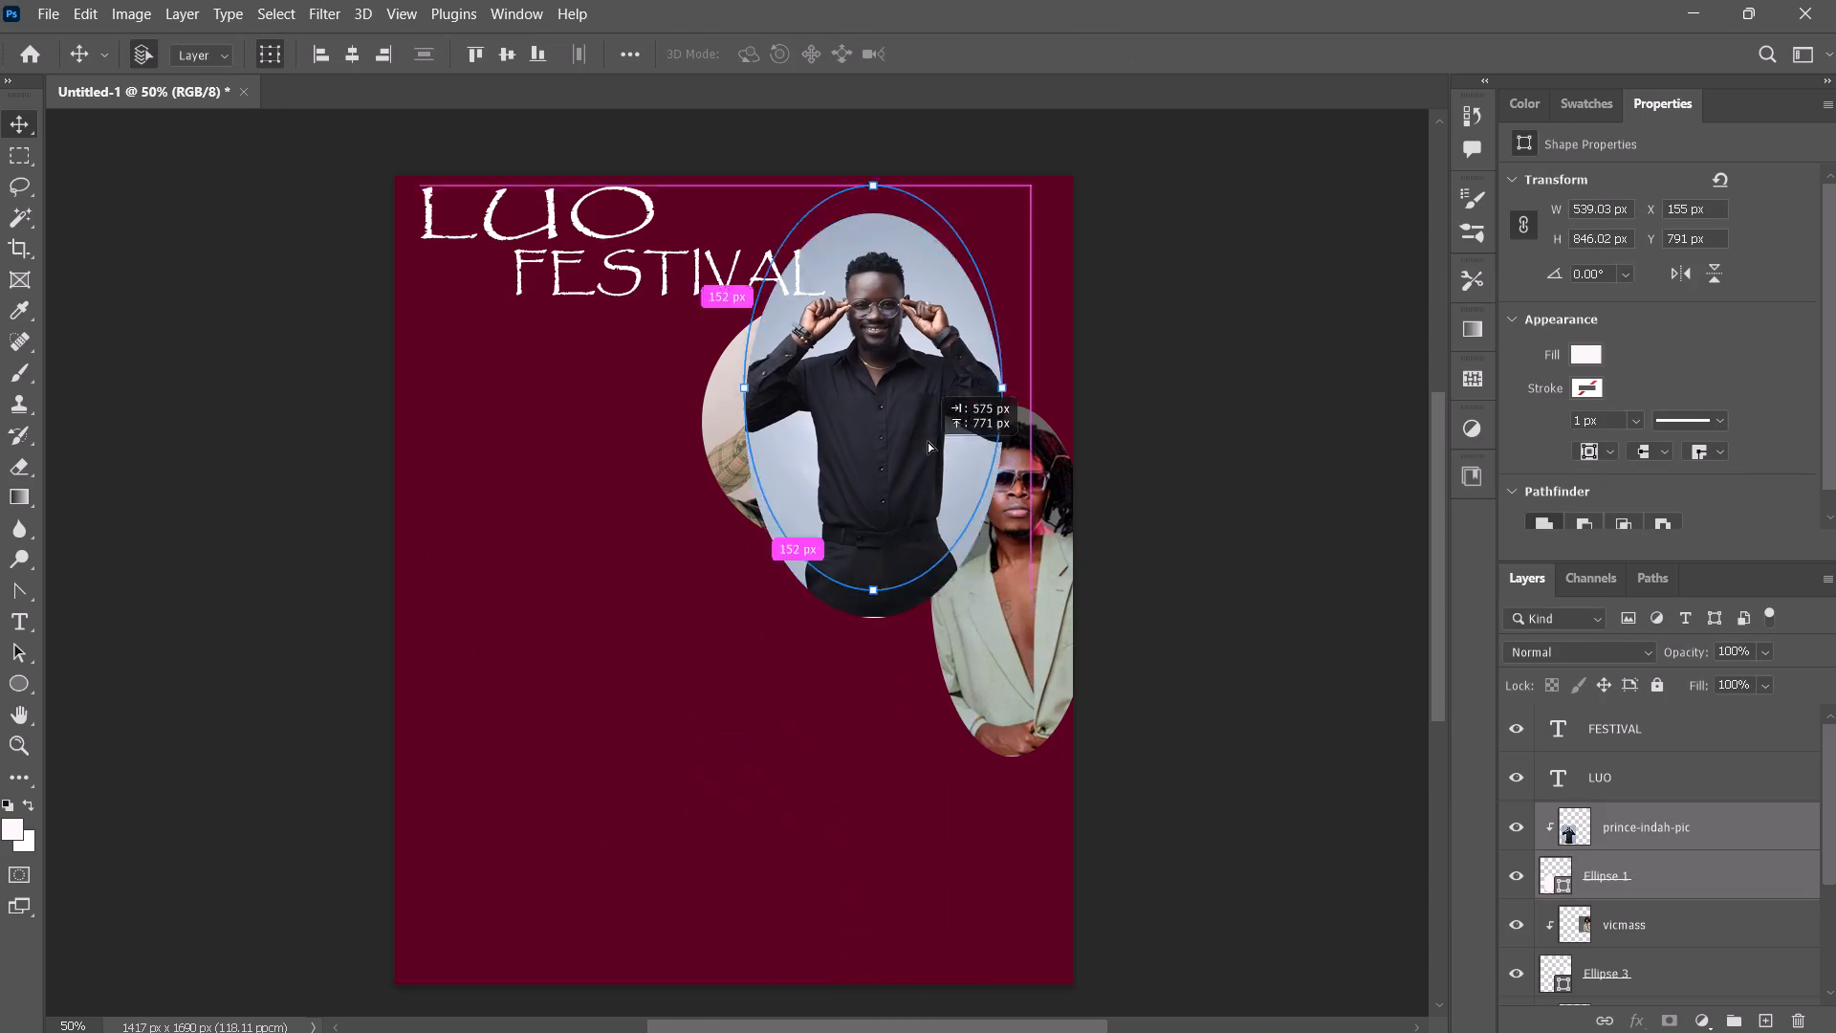
{"action": "left_click_drag", "start_coordinate": [928, 441], "coordinate": [1025, 428]}
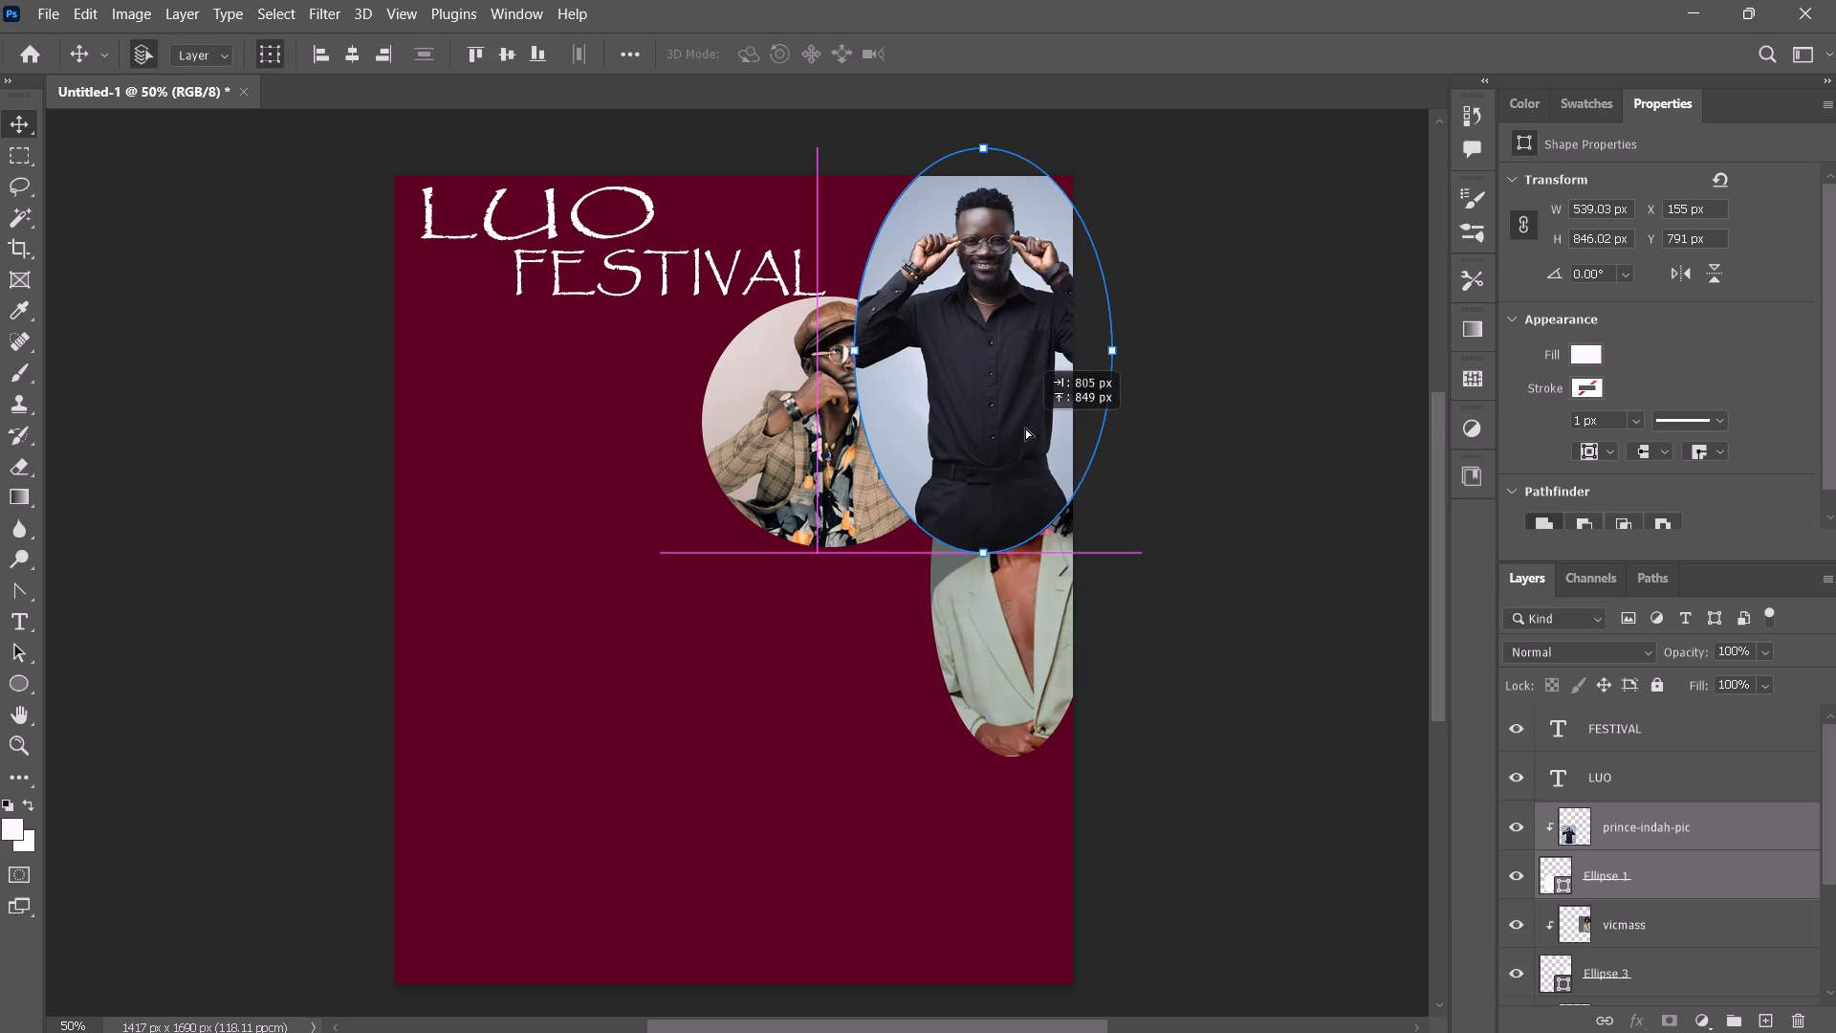
{"action": "left_click_drag", "start_coordinate": [1025, 428], "coordinate": [1023, 437]}
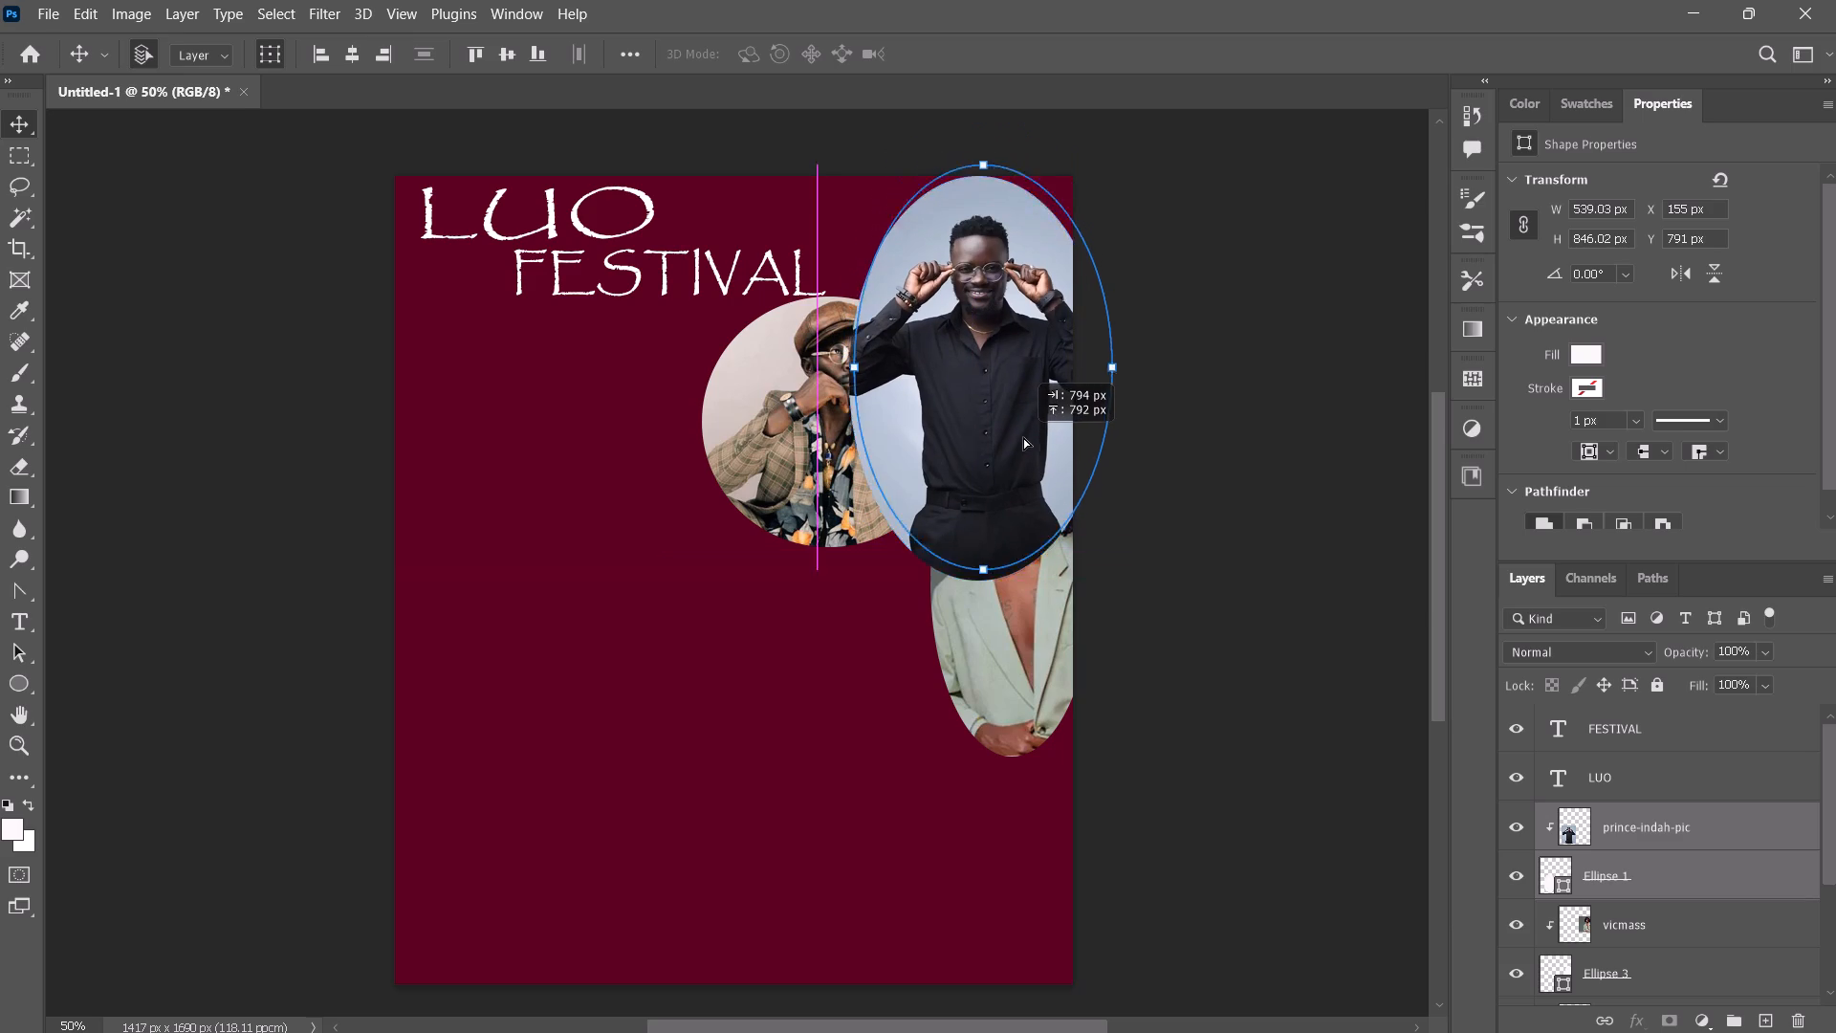
{"action": "left_click_drag", "start_coordinate": [1023, 437], "coordinate": [1050, 417]}
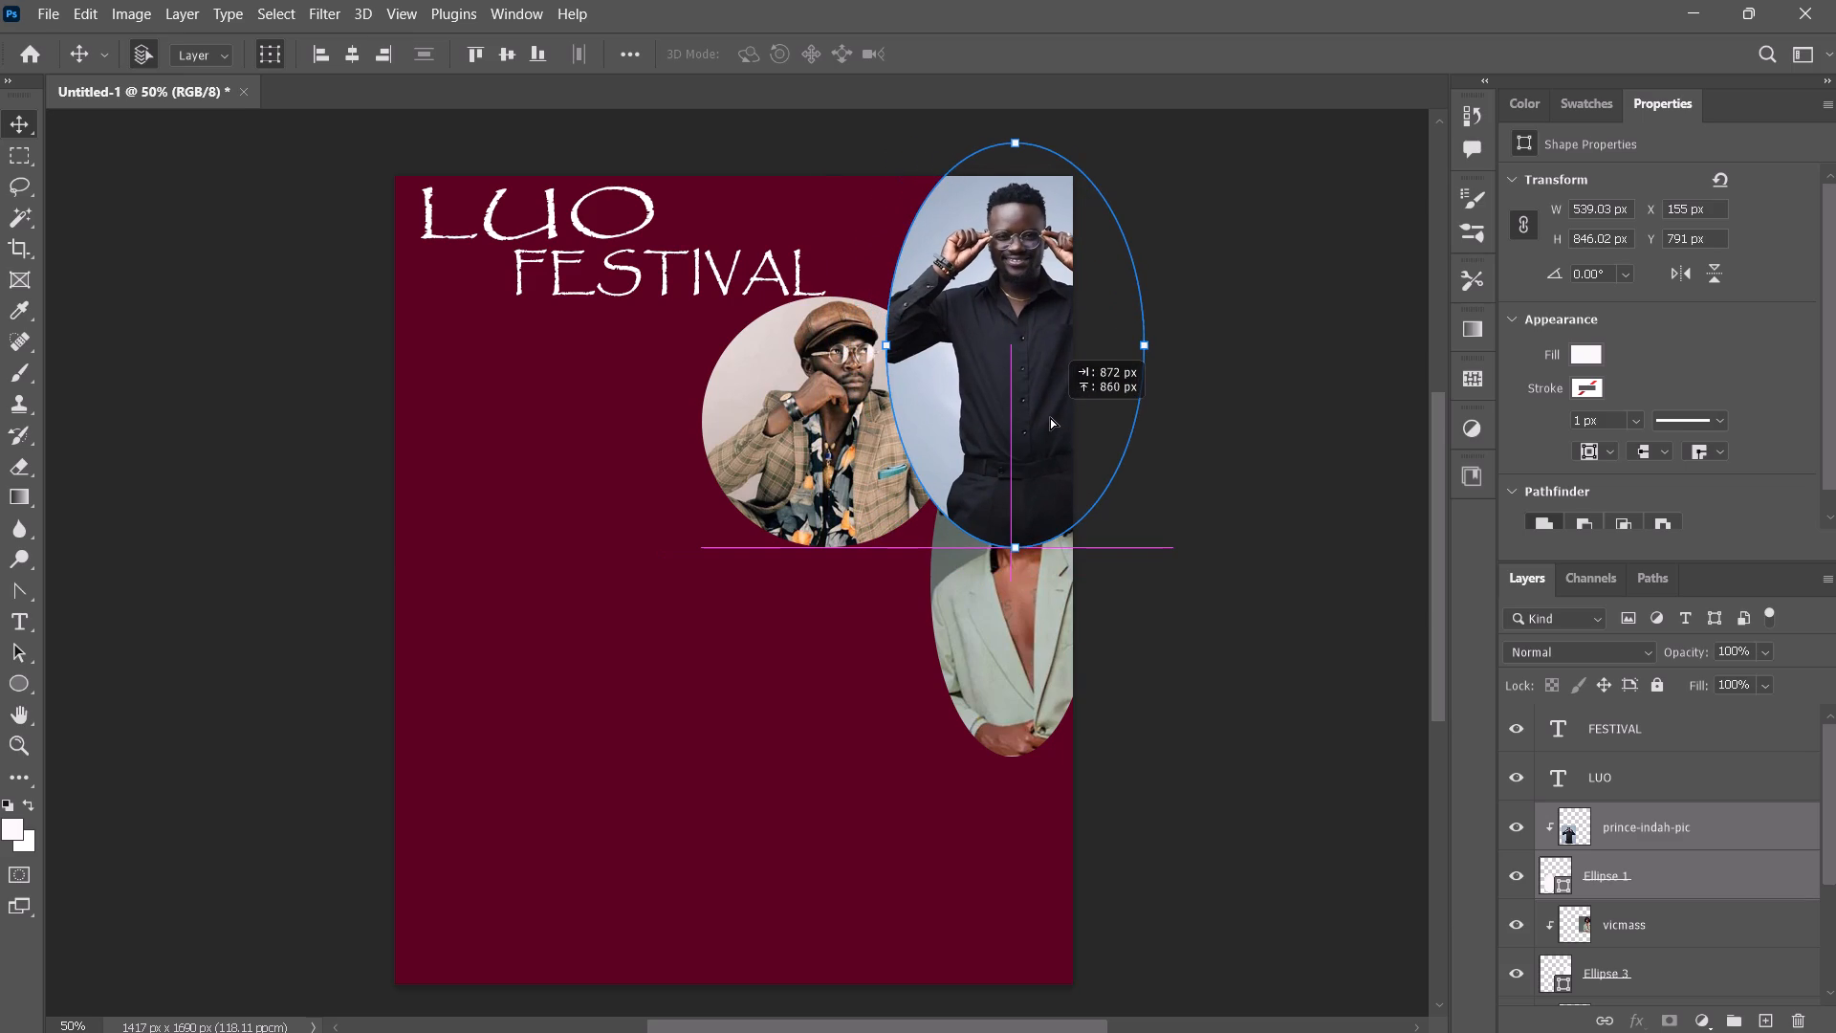
{"action": "left_click_drag", "start_coordinate": [1050, 417], "coordinate": [1044, 417]}
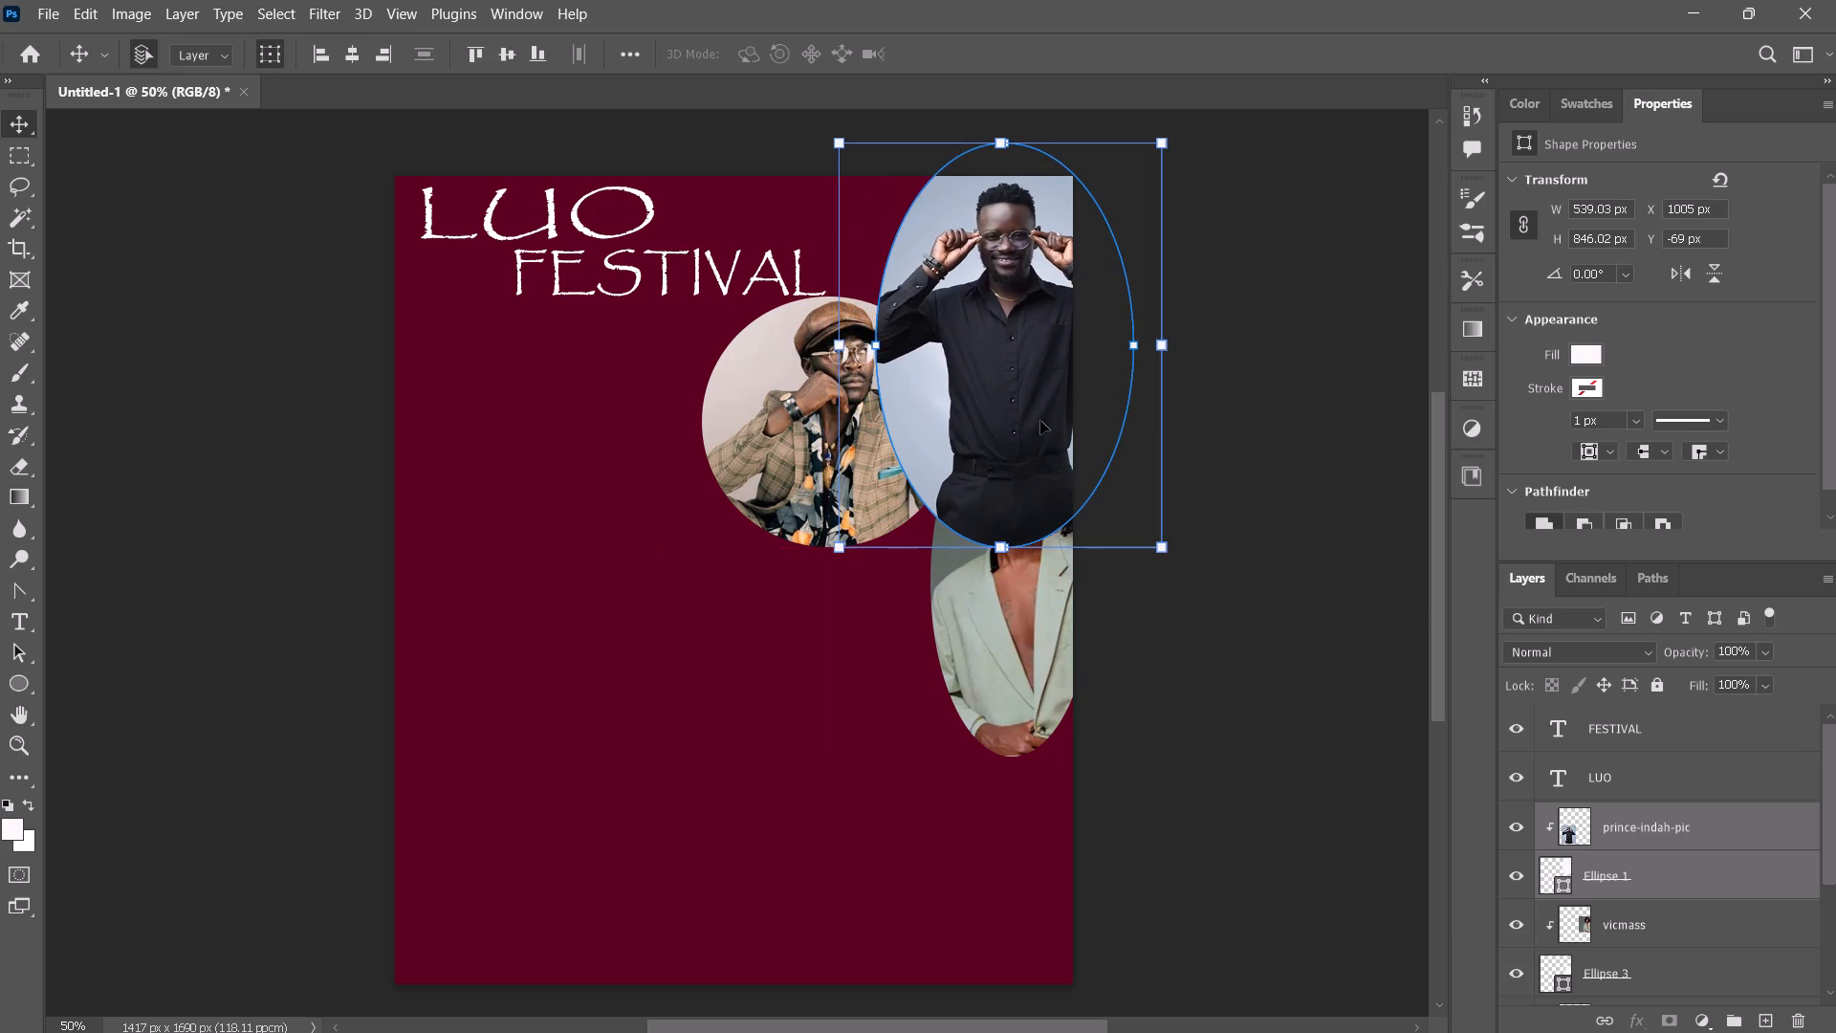
{"action": "left_click", "coordinate": [1276, 301]}
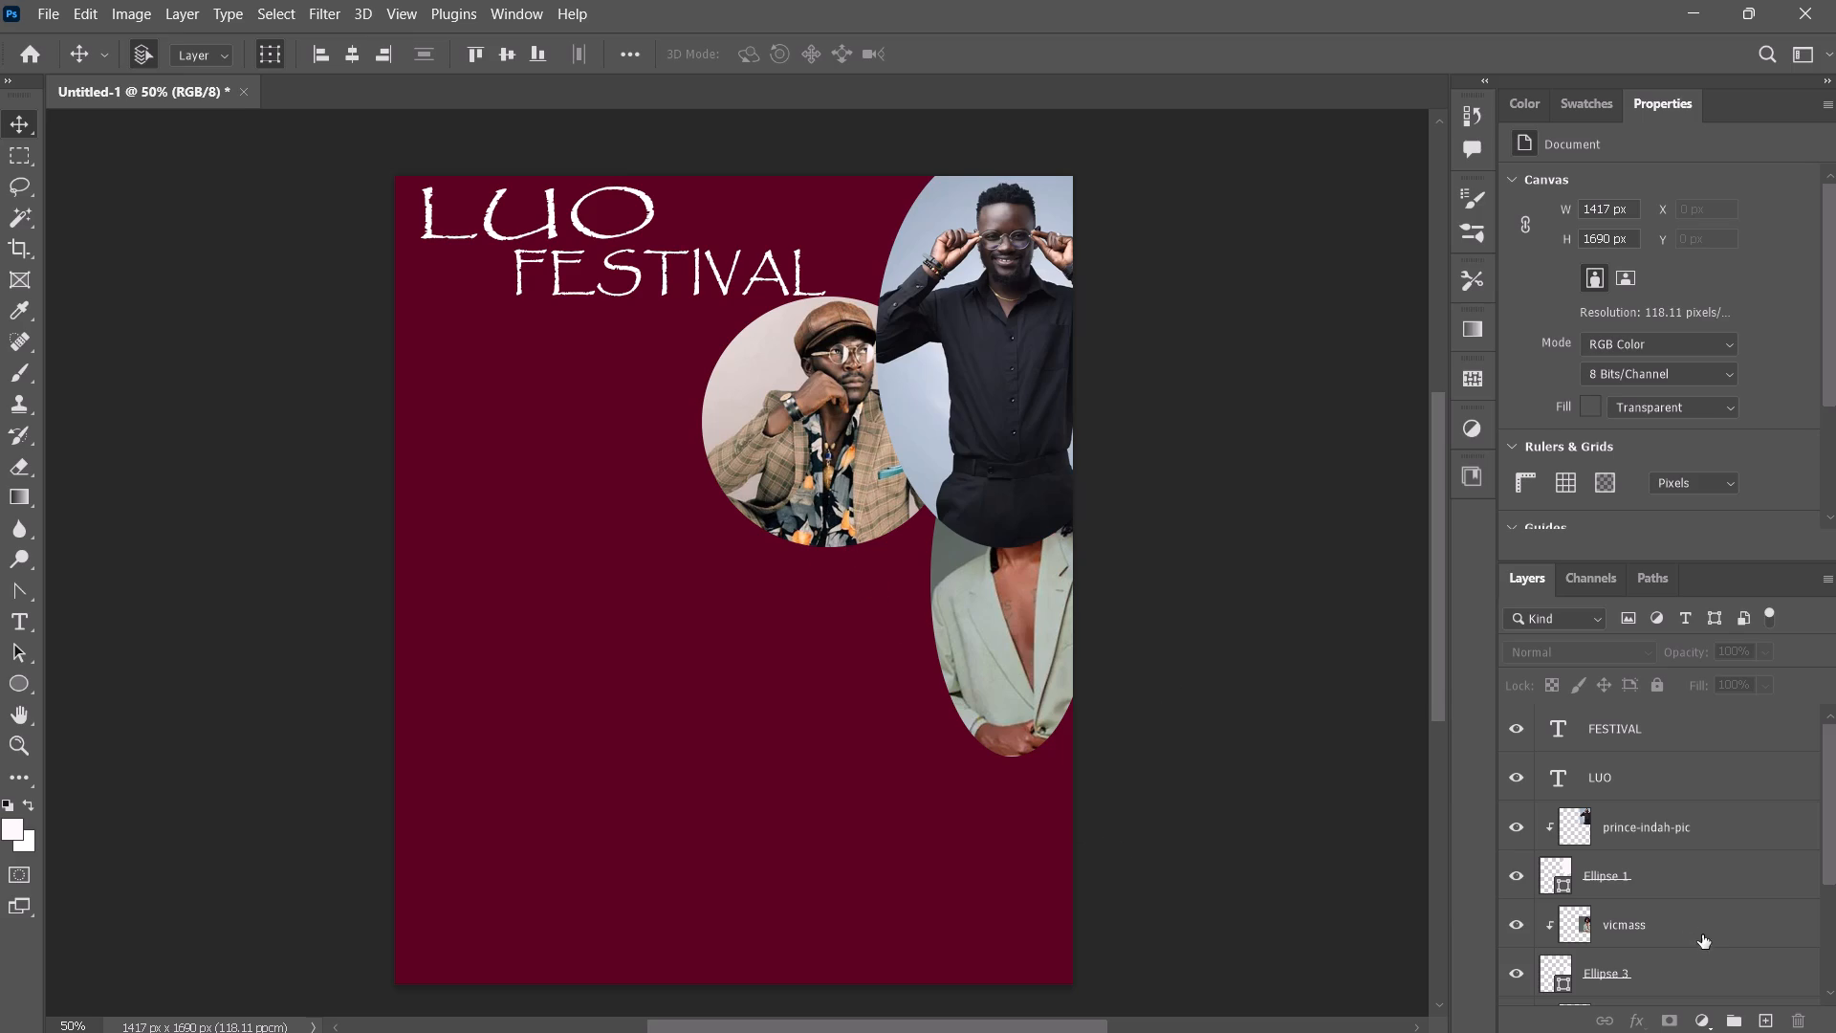
Move the vicmass photo and Ellipse 3 together to directly below the prince-indah-pic oval, fully inside the poster's right edge.
{"action": "left_click", "coordinate": [1645, 878]}
{"action": "left_click", "coordinate": [1637, 936], "text": "shift"}
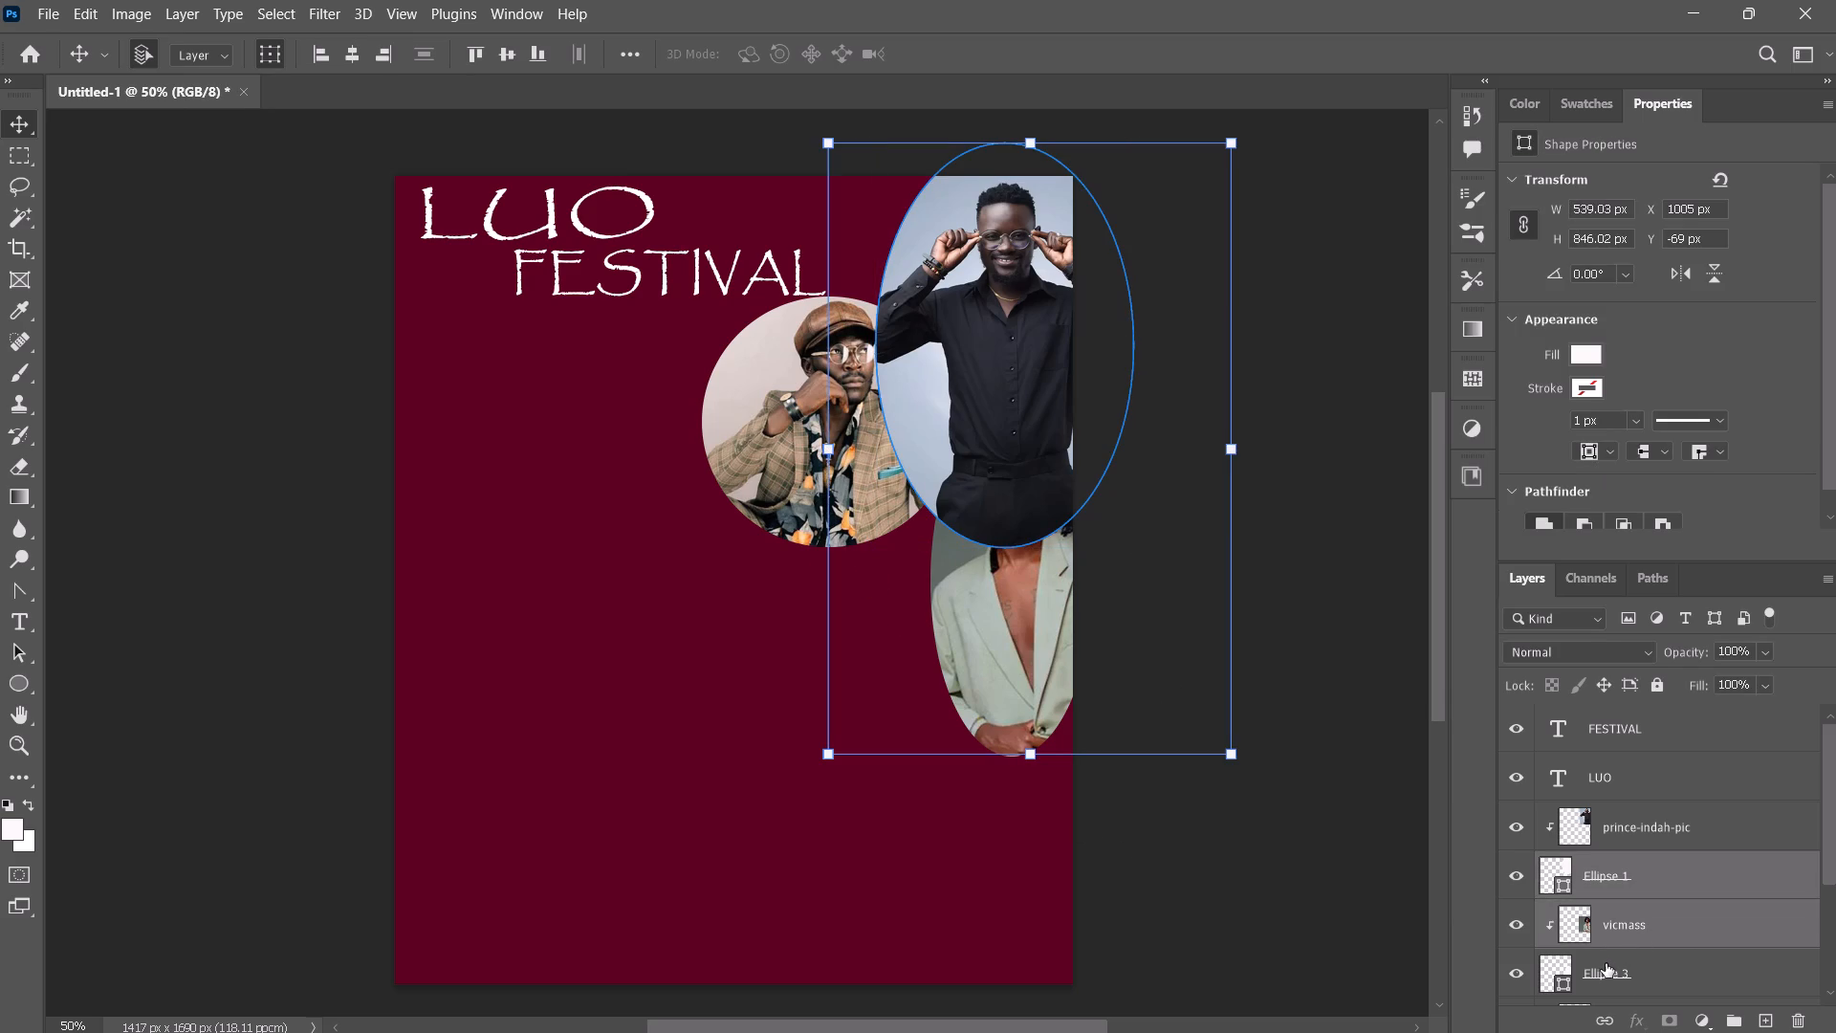
{"action": "left_click", "coordinate": [1647, 922], "text": "shift"}
{"action": "left_click", "coordinate": [1653, 866]}
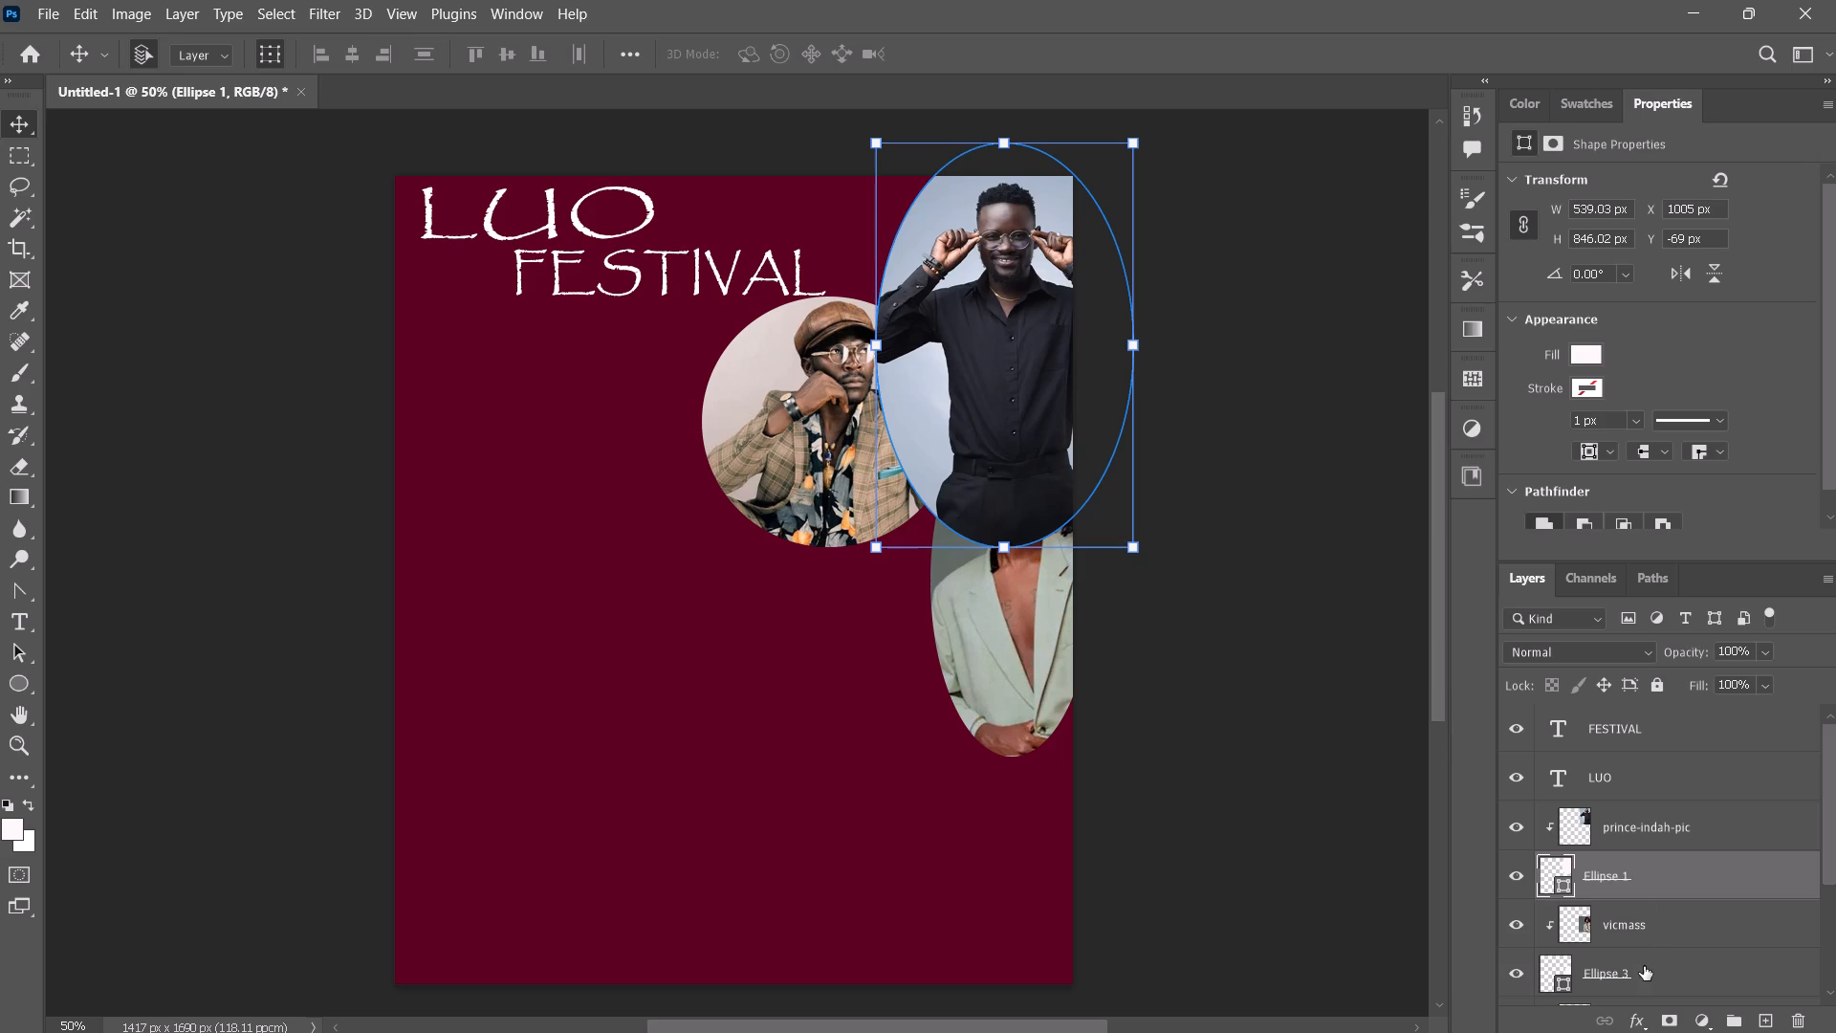
{"action": "left_click", "coordinate": [1650, 920]}
{"action": "left_click", "coordinate": [1650, 969], "text": "shift"}
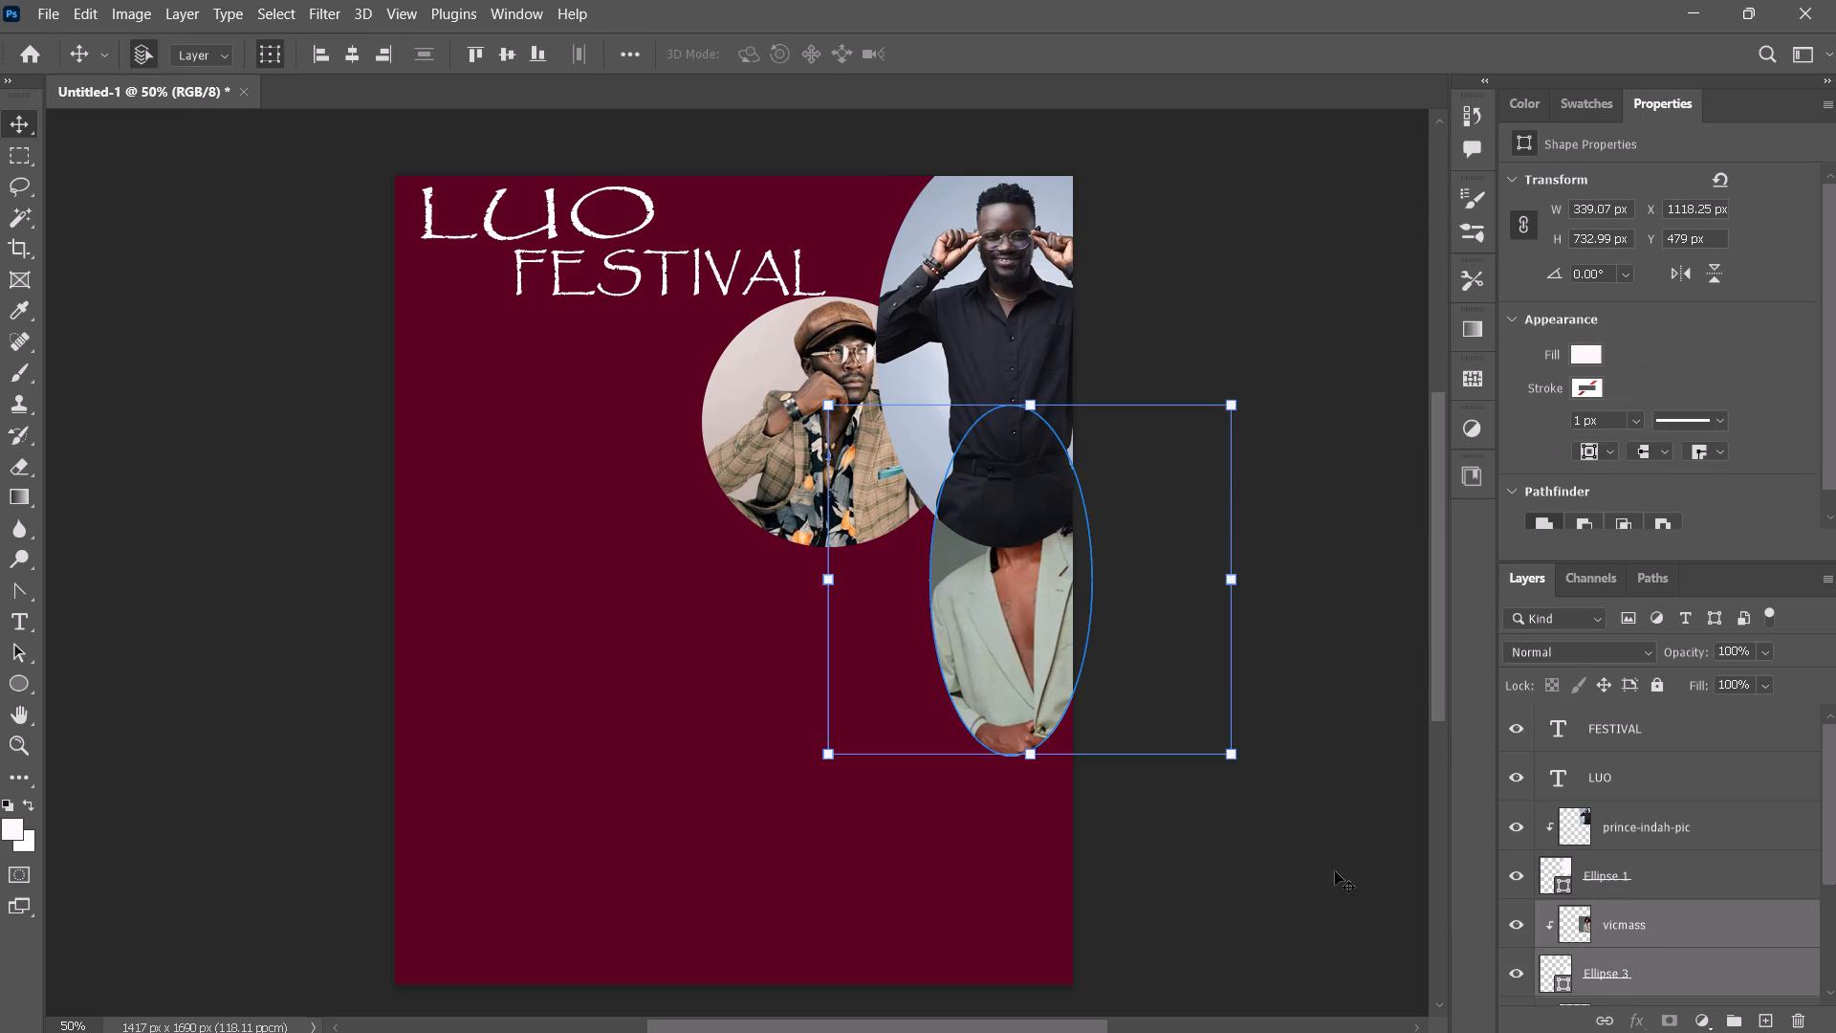
{"action": "left_click_drag", "start_coordinate": [1020, 619], "coordinate": [1013, 690]}
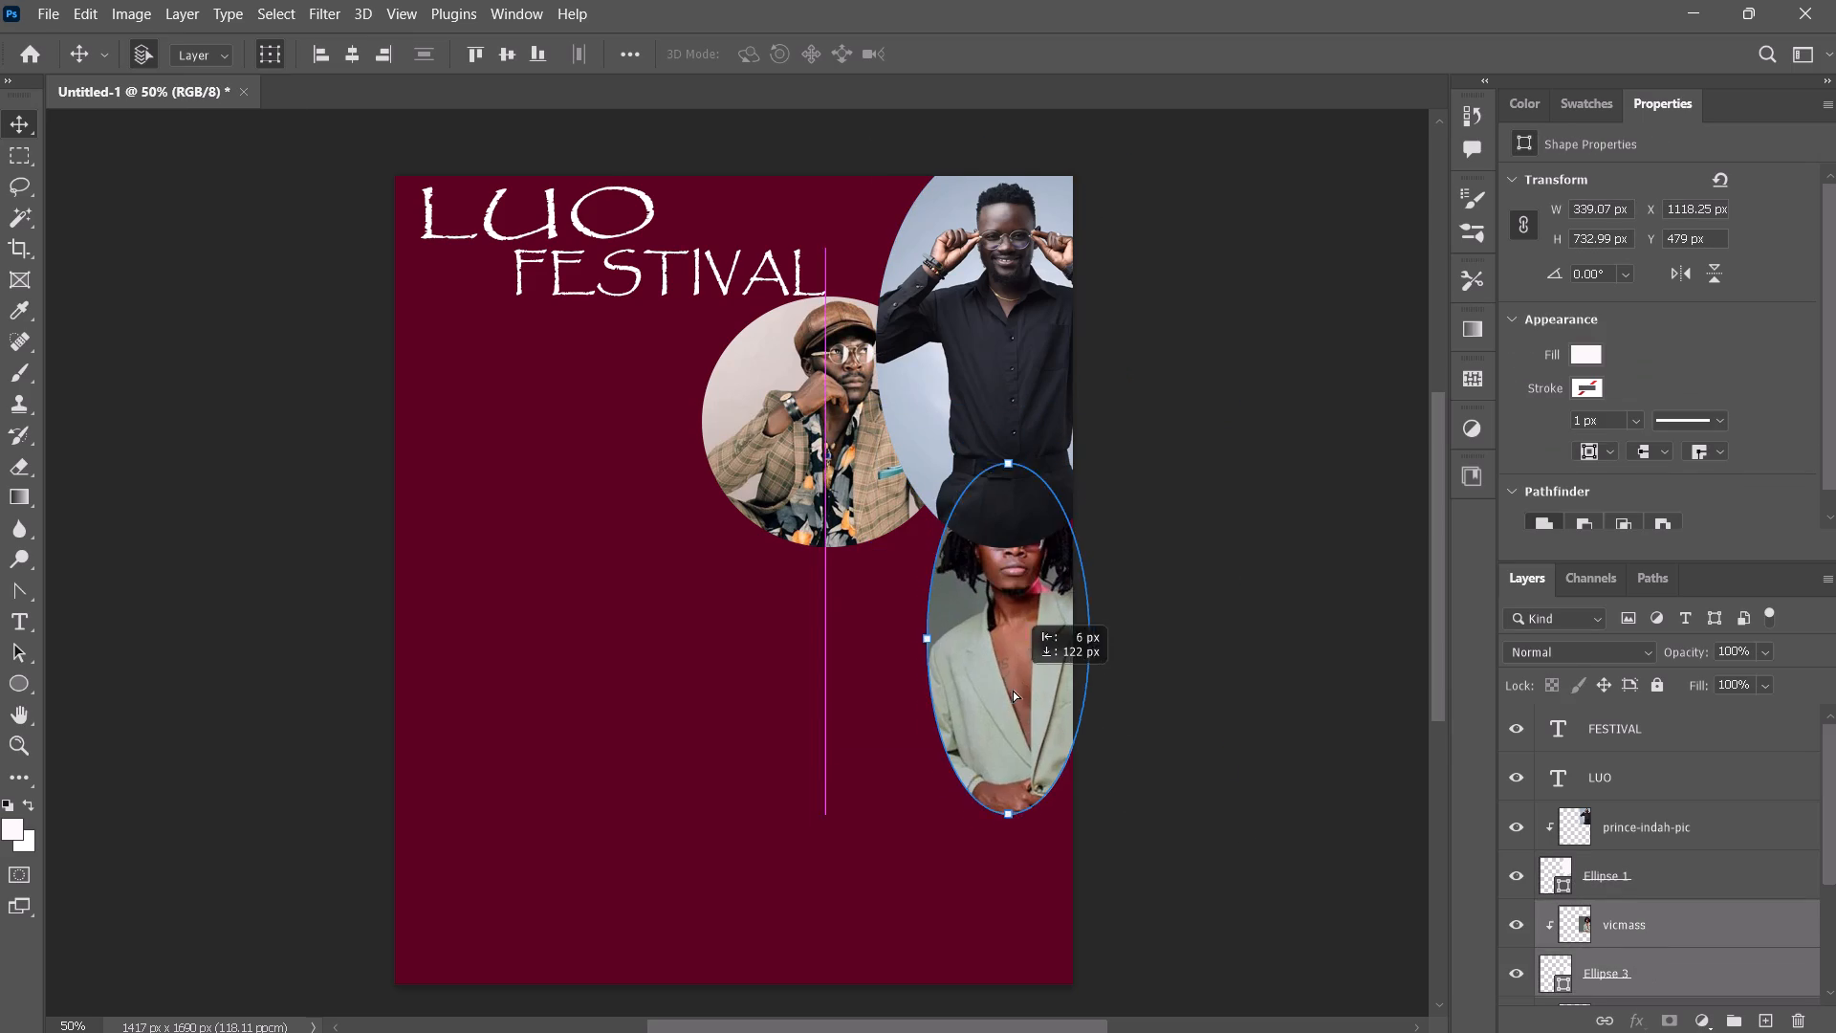
{"action": "left_click_drag", "start_coordinate": [1013, 690], "coordinate": [1082, 715]}
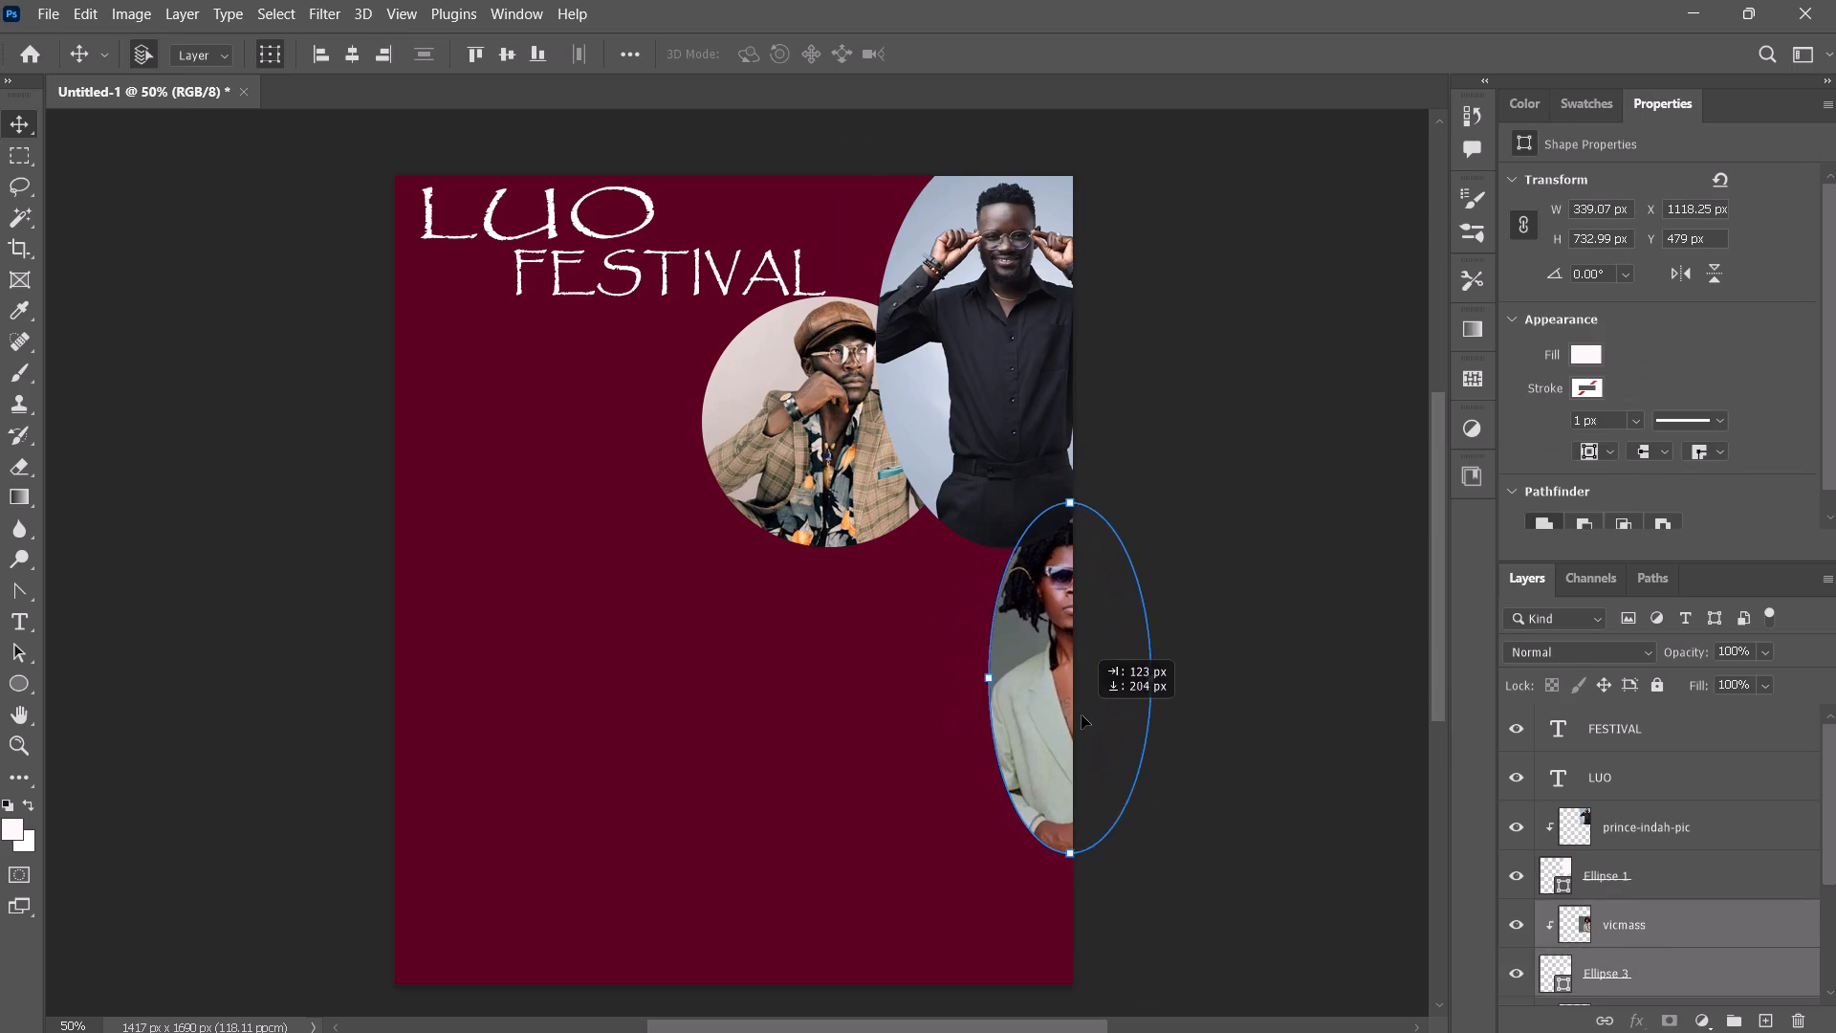
{"action": "left_click_drag", "start_coordinate": [1082, 715], "coordinate": [1028, 751]}
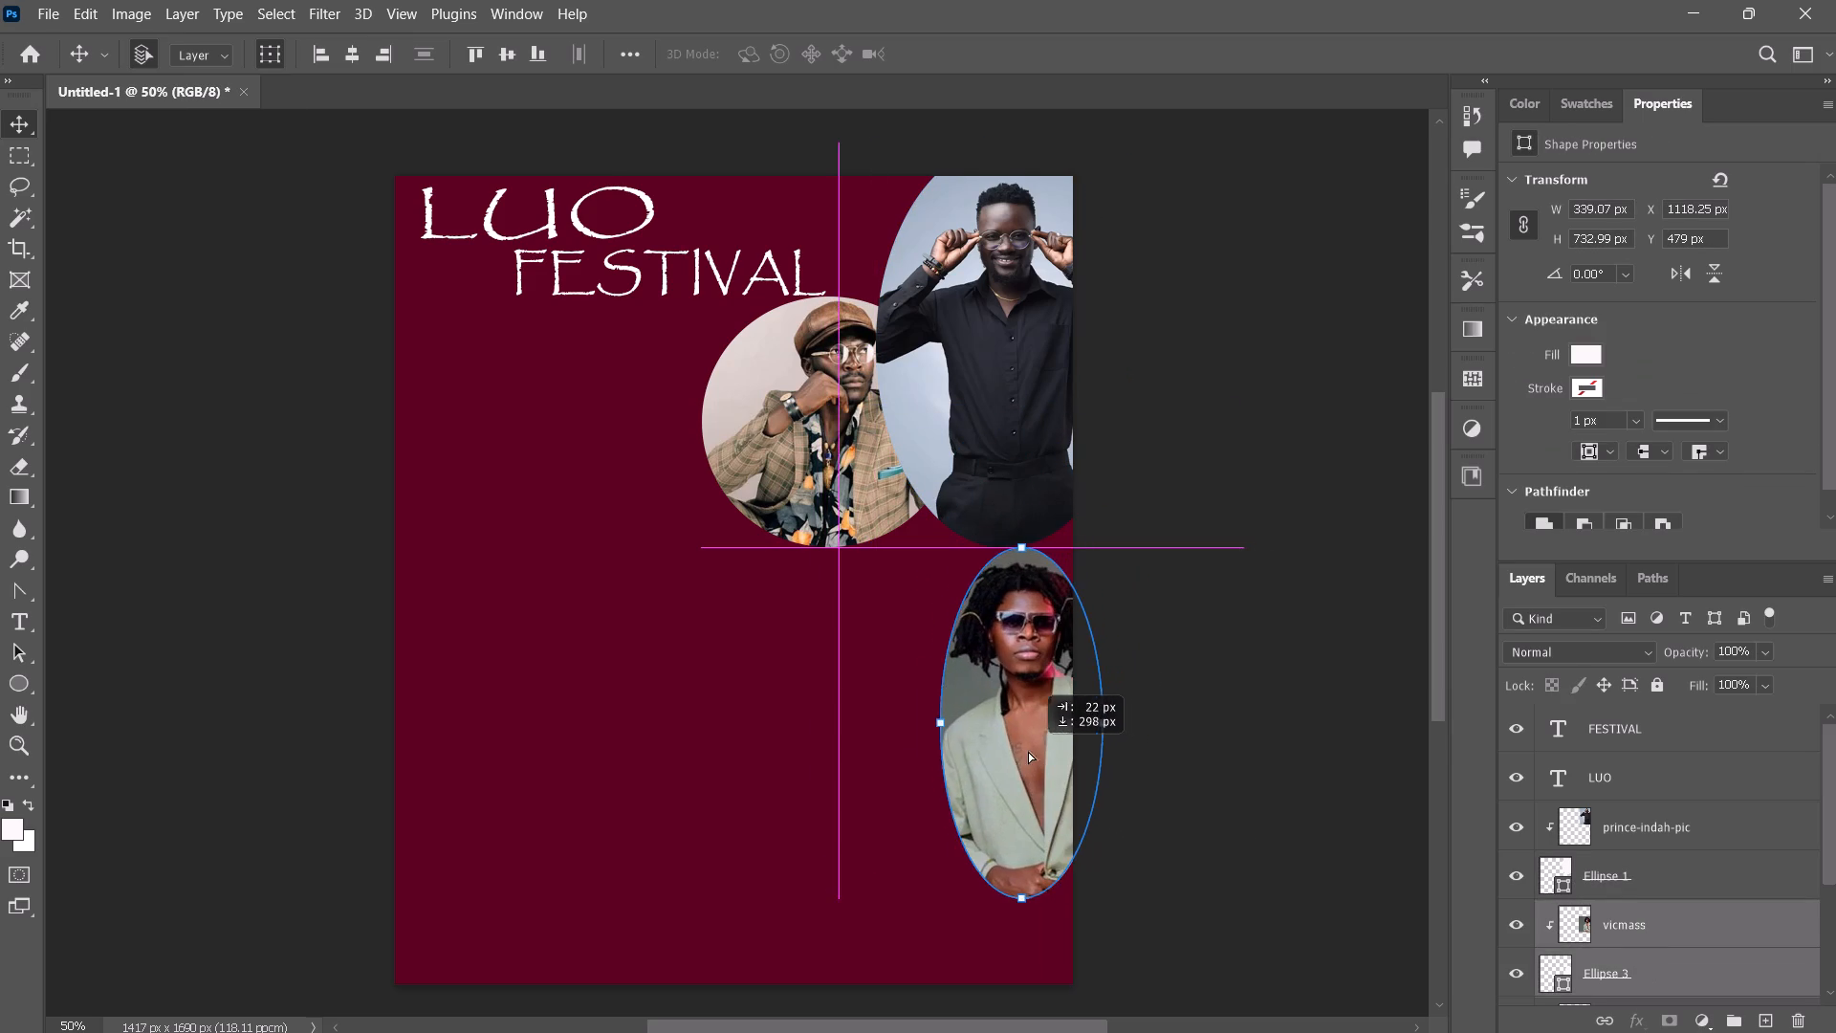
{"action": "left_click_drag", "start_coordinate": [1028, 751], "coordinate": [982, 760]}
{"action": "left_click", "coordinate": [1290, 391]}
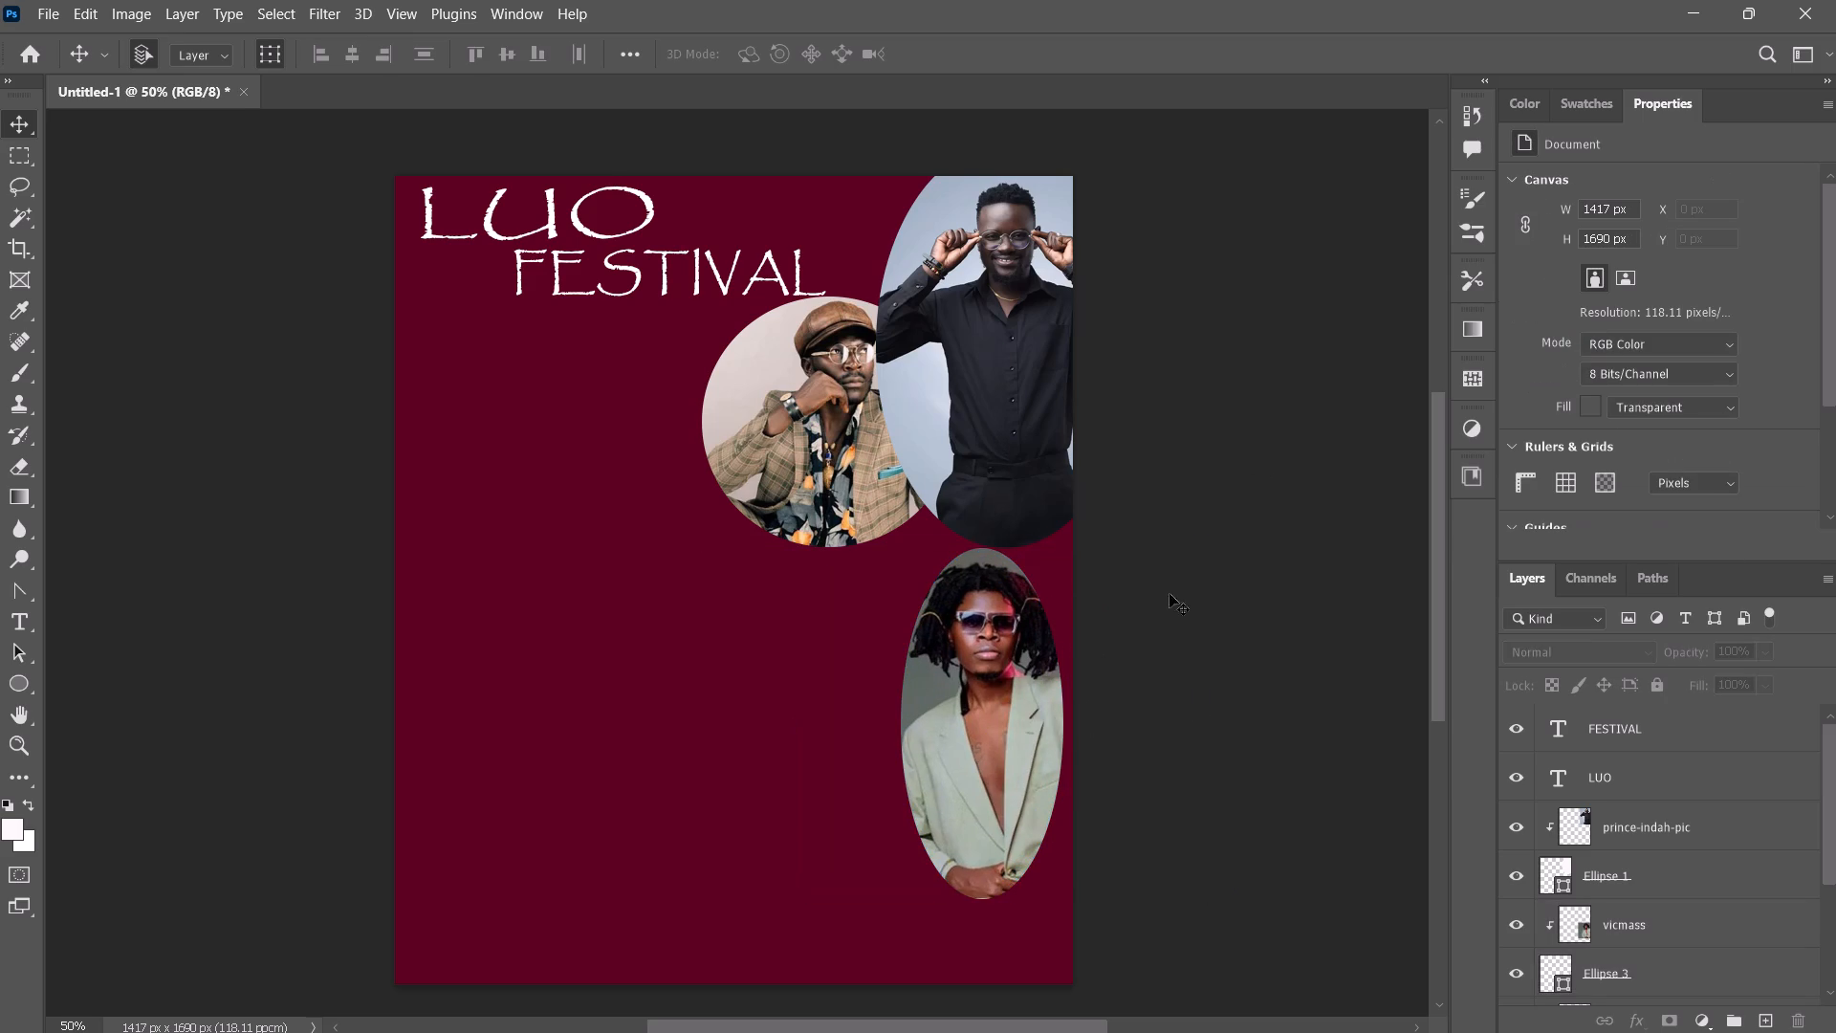
Move the coster photo and Ellipse 2 together to the poster's lower-left area, with the ellipse at about X 249, Y 725 px.
{"action": "left_click_drag", "start_coordinate": [833, 484], "coordinate": [796, 512]}
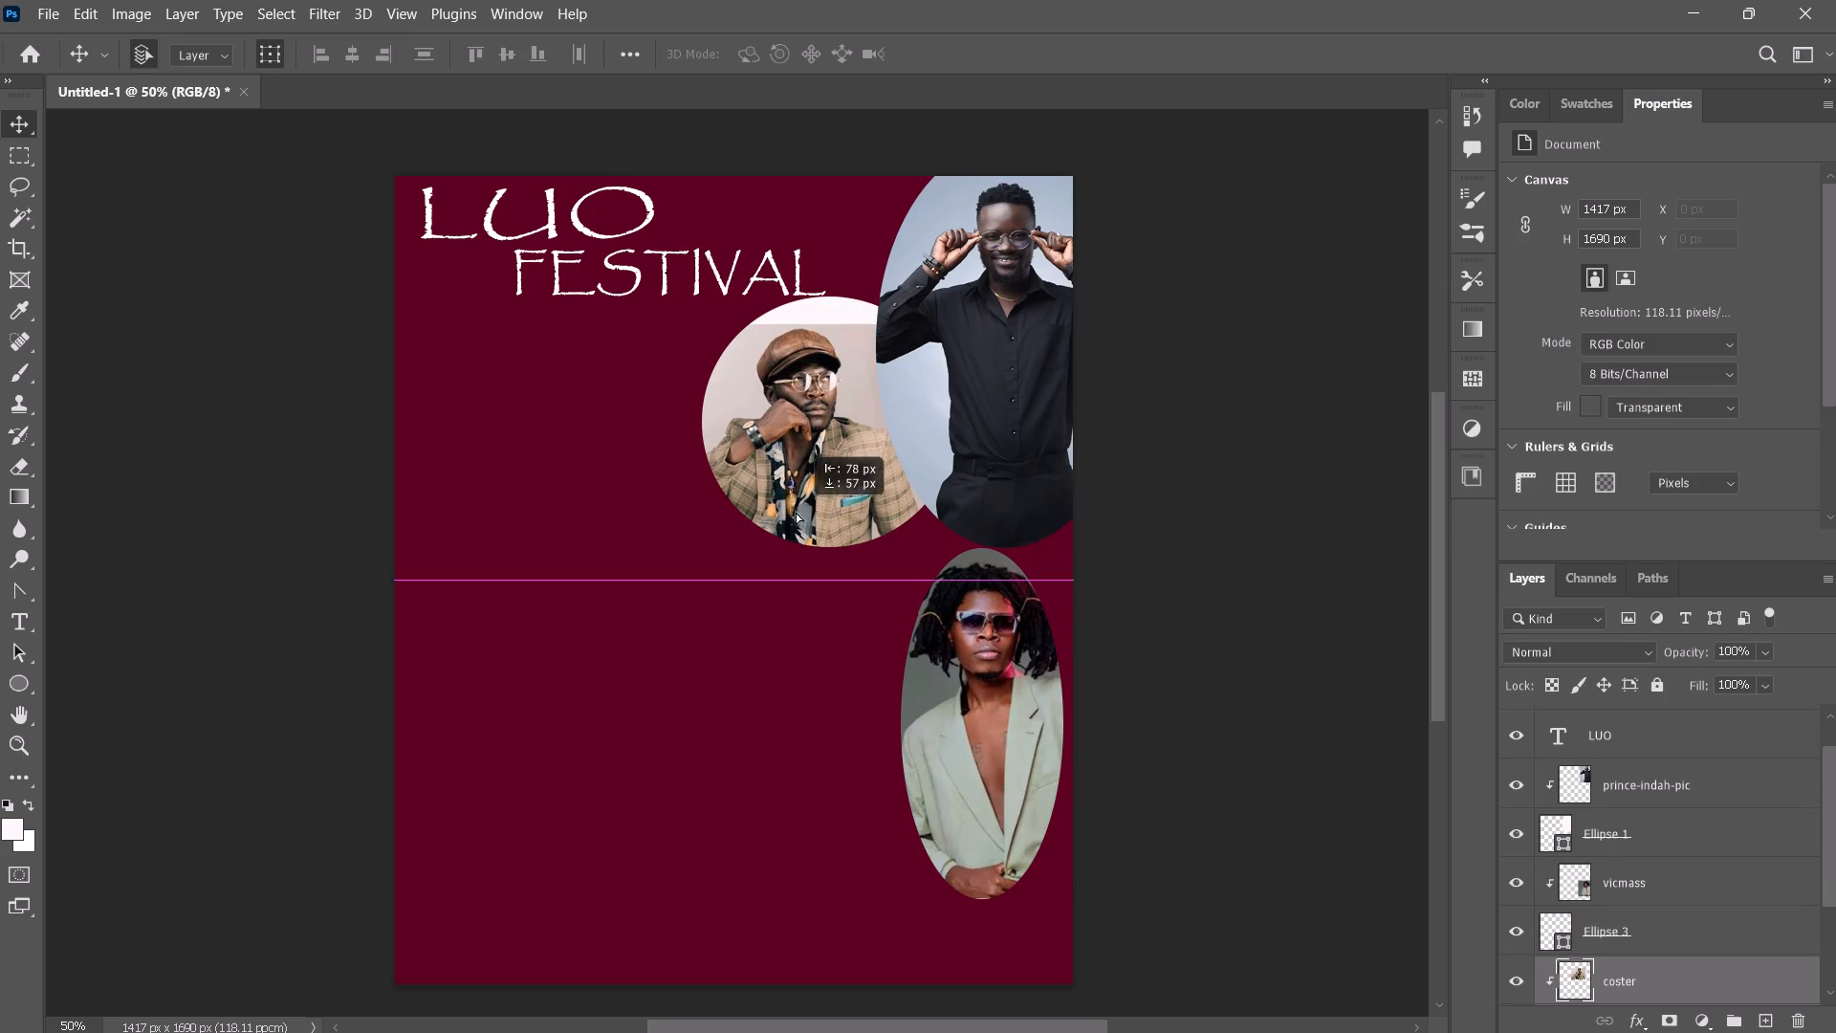
{"action": "left_click_drag", "start_coordinate": [796, 512], "coordinate": [798, 506]}
{"action": "scroll", "coordinate": [1625, 956], "scroll_direction": "down", "scroll_amount": 2}
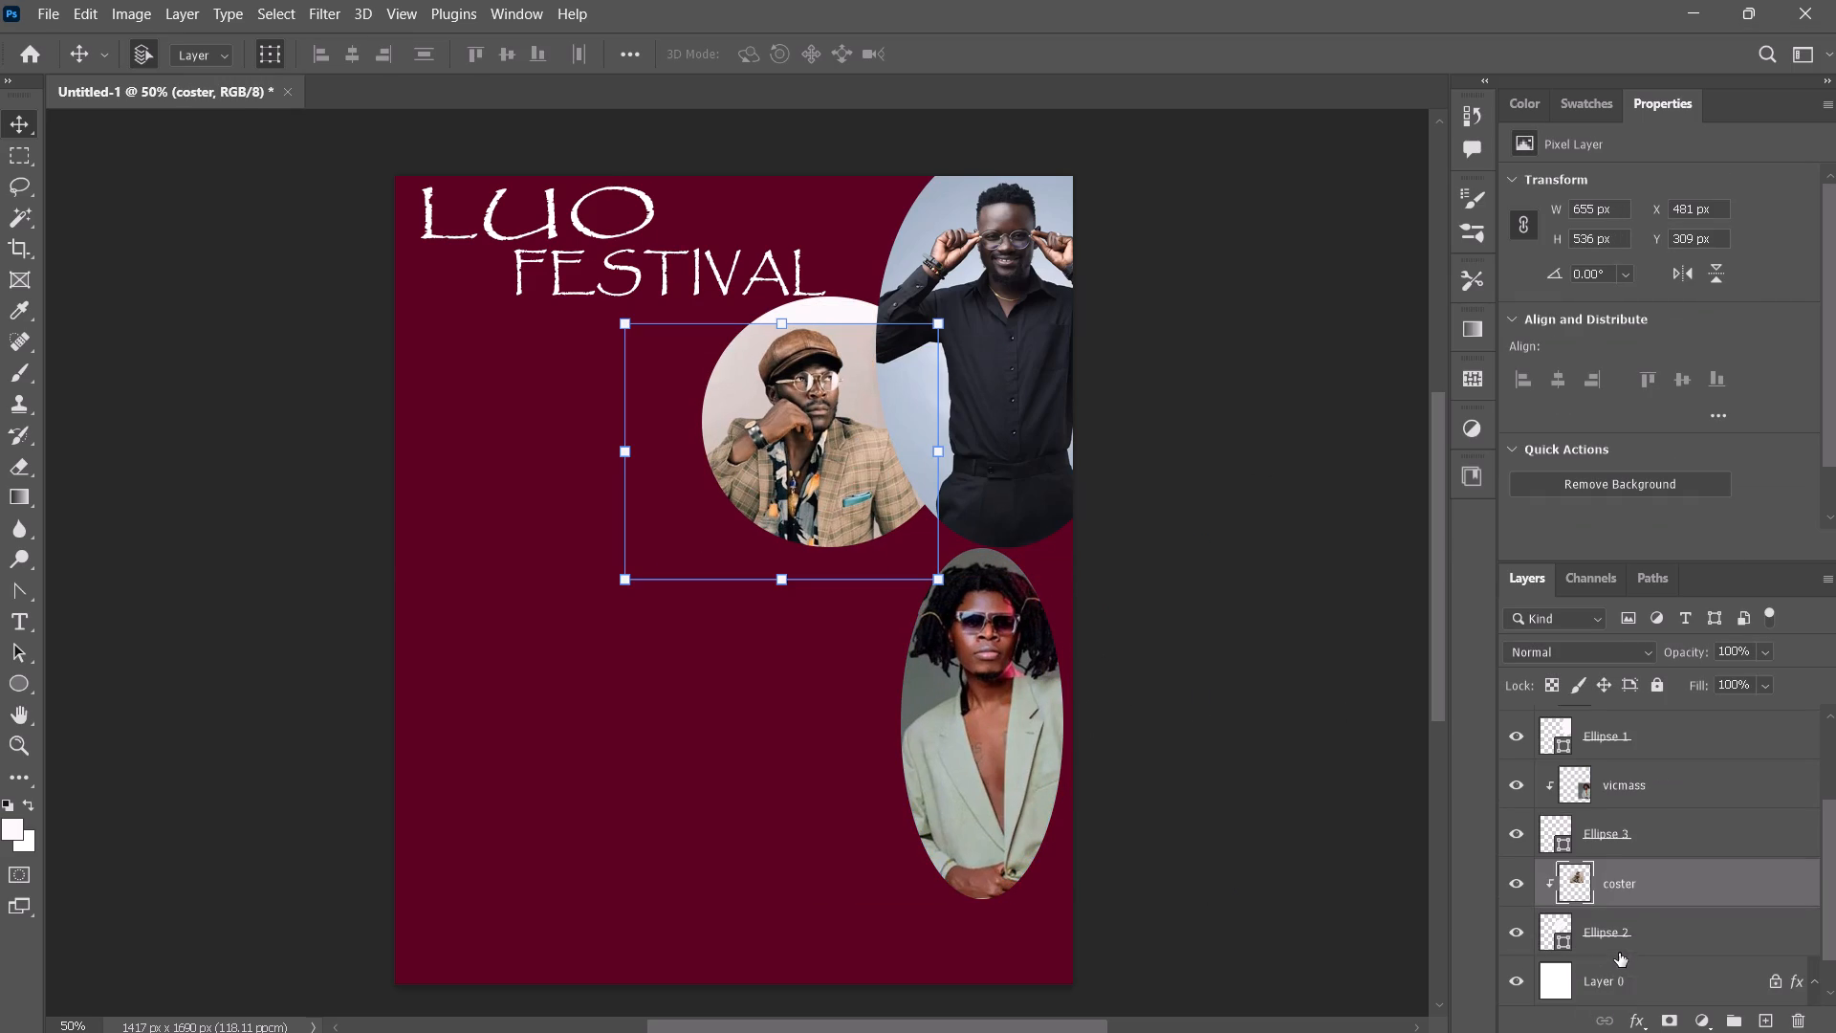
{"action": "left_click", "coordinate": [1610, 930], "text": "shift"}
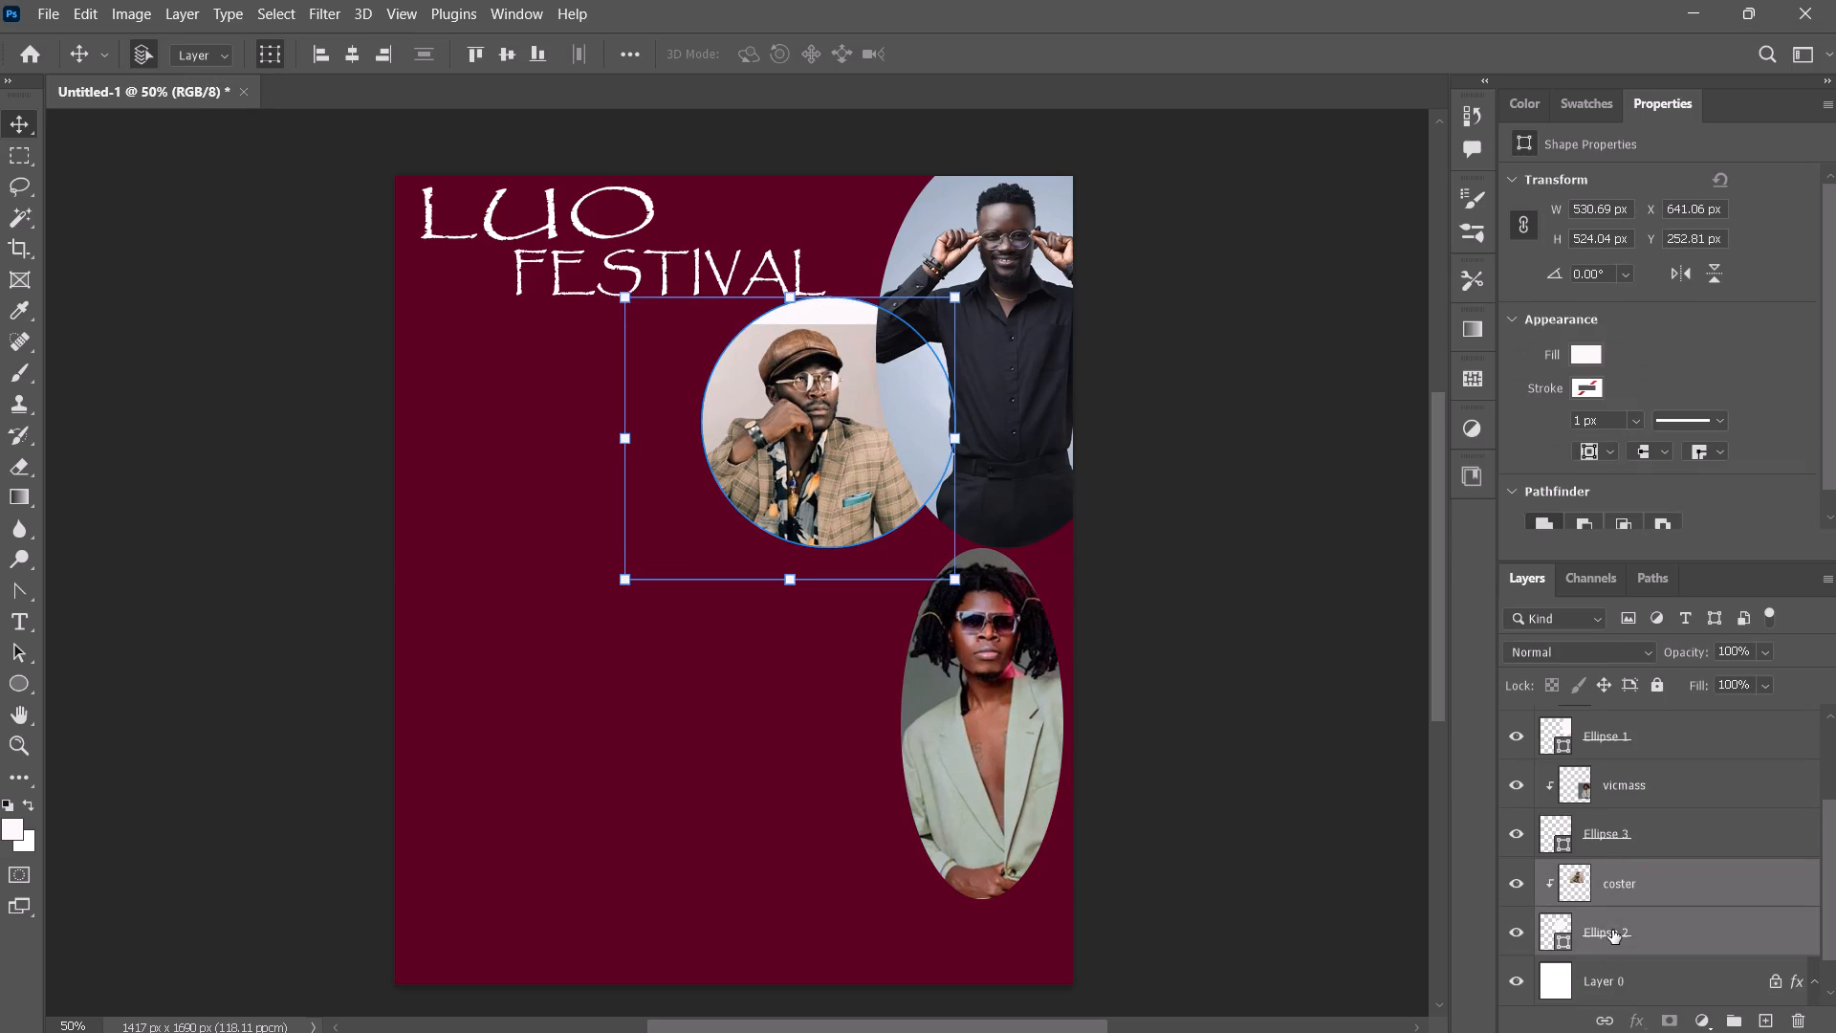
{"action": "left_click_drag", "start_coordinate": [820, 423], "coordinate": [632, 648]}
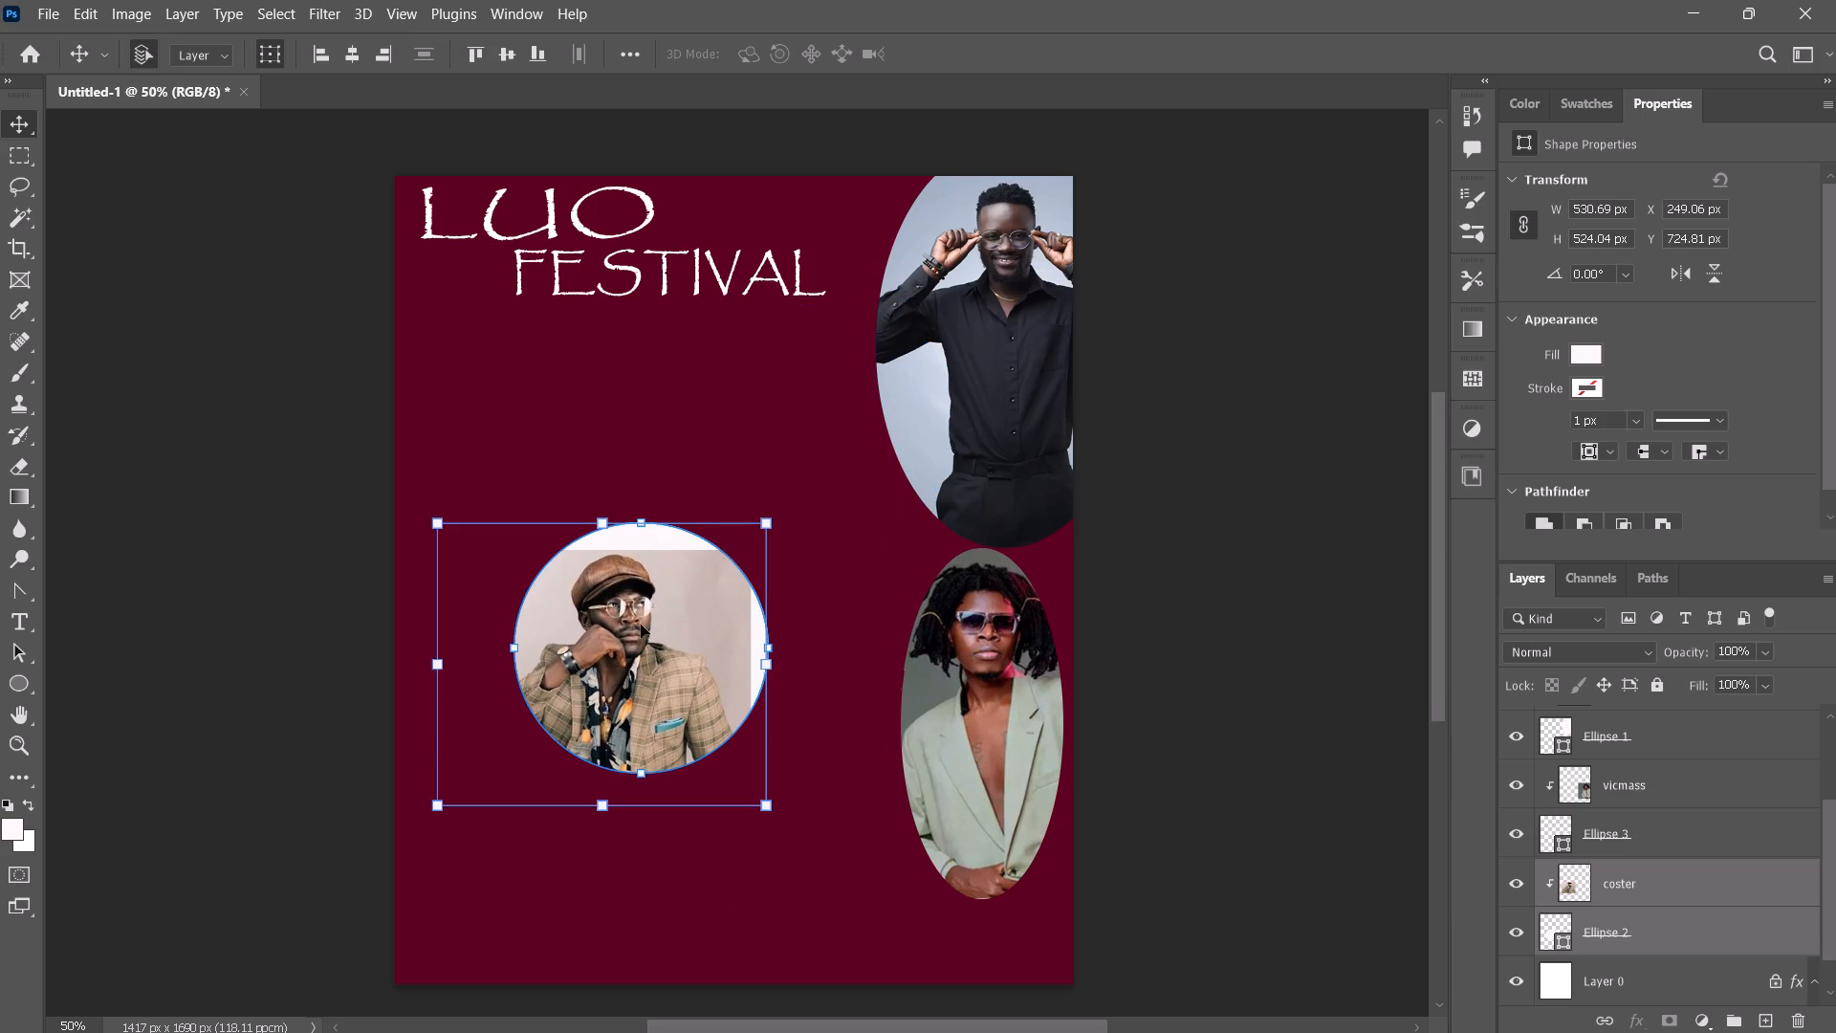
{"action": "left_click", "coordinate": [645, 625]}
{"action": "left_click", "coordinate": [1212, 574]}
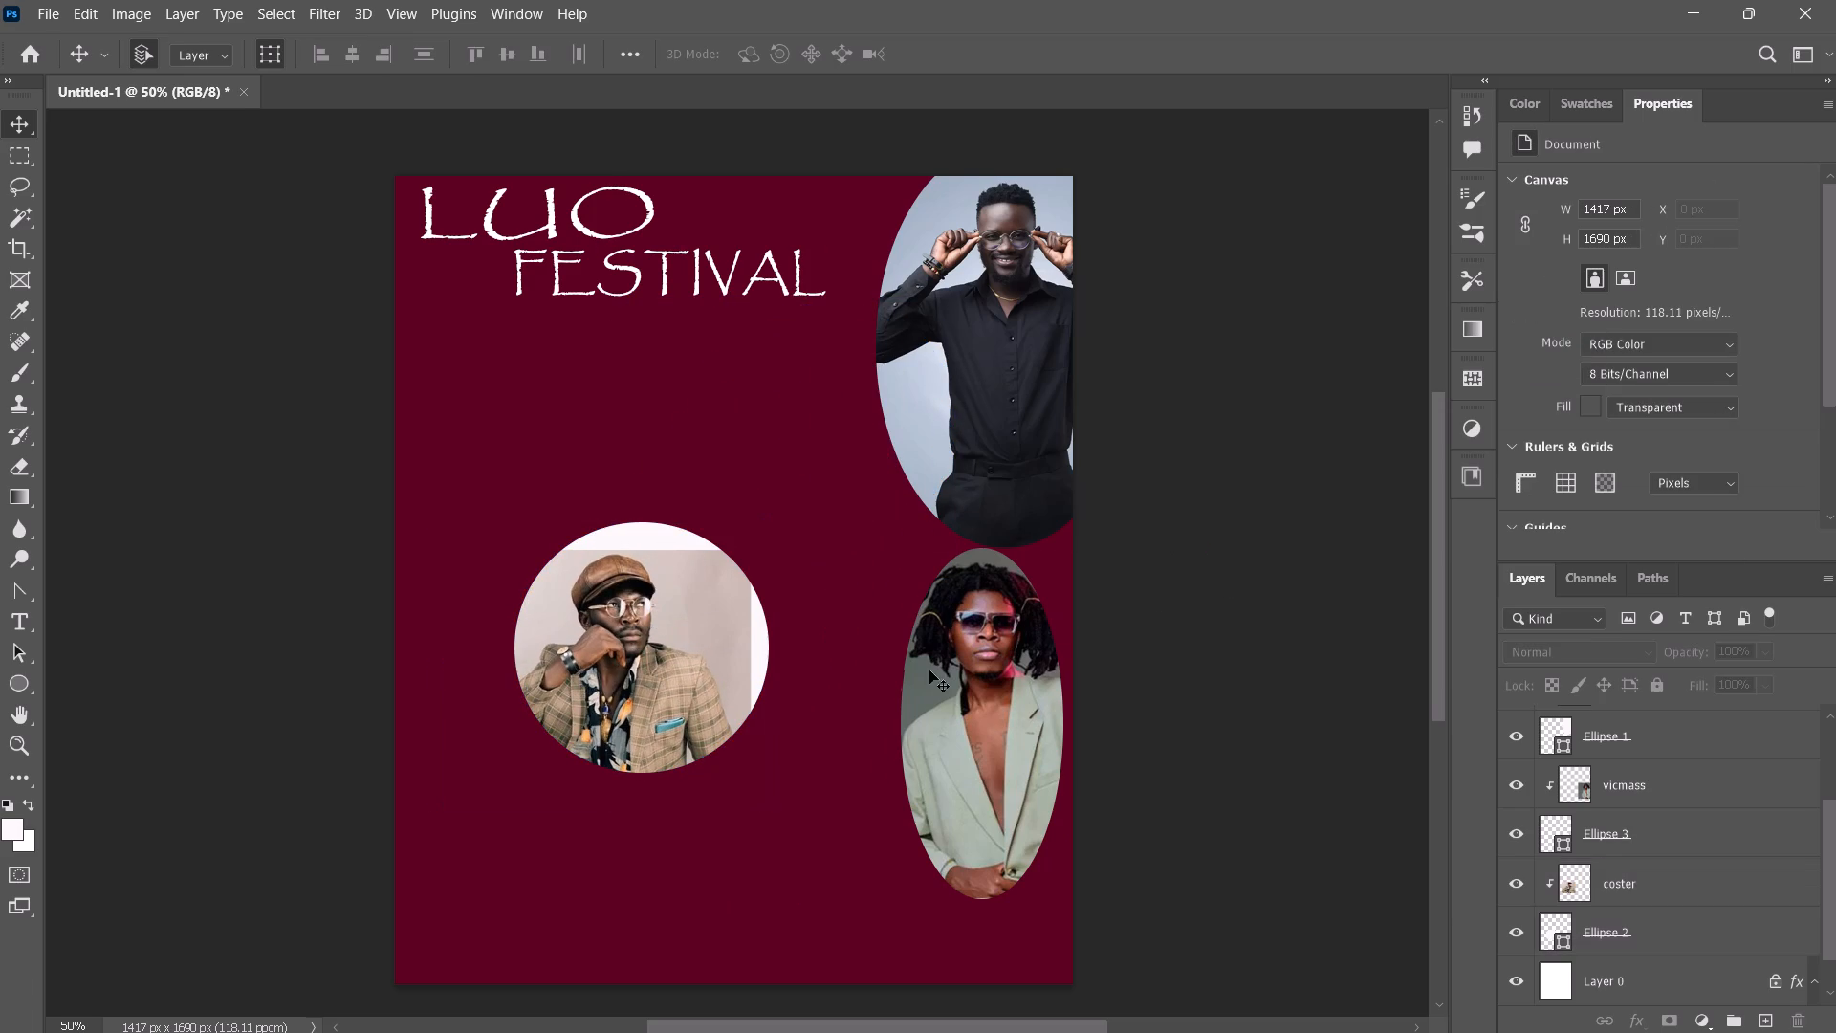
Shift the coster photo about 64 px right and 68 px up so it fills Ellipse 2.
{"action": "left_click_drag", "start_coordinate": [645, 660], "coordinate": [676, 631]}
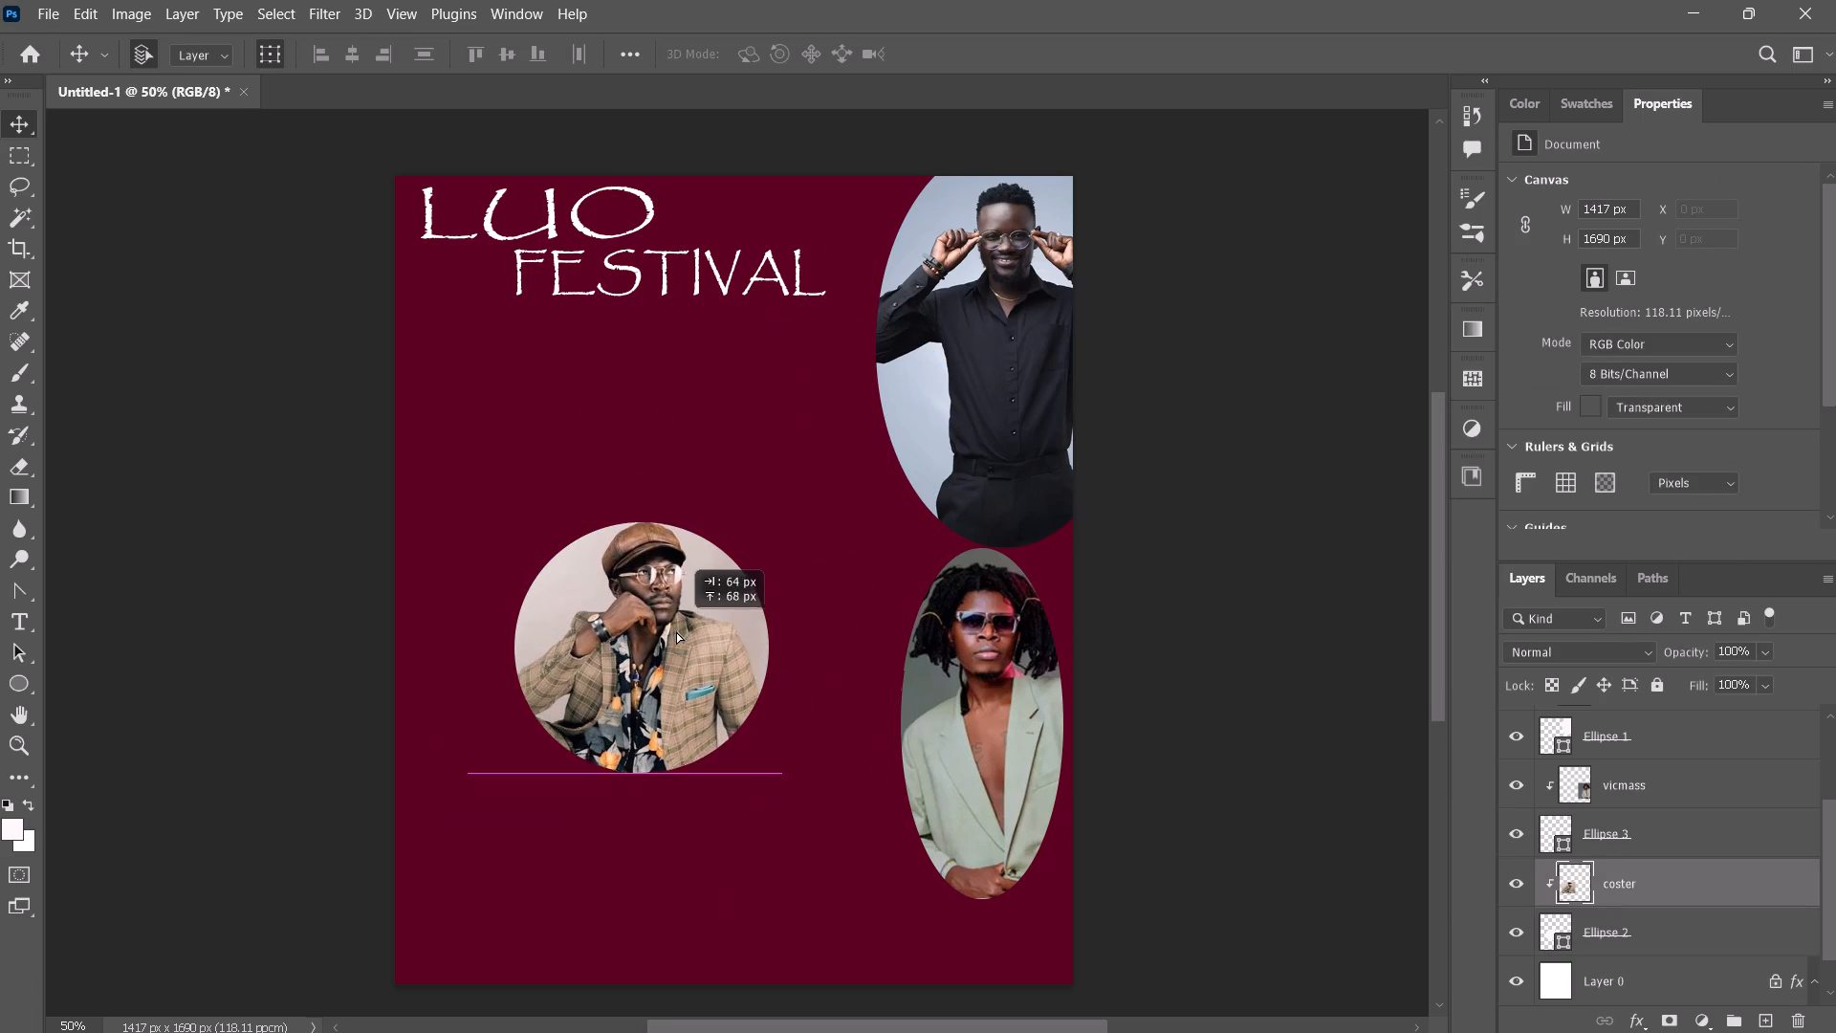
{"action": "left_click_drag", "start_coordinate": [676, 631], "coordinate": [680, 627]}
{"action": "left_click", "coordinate": [1235, 586]}
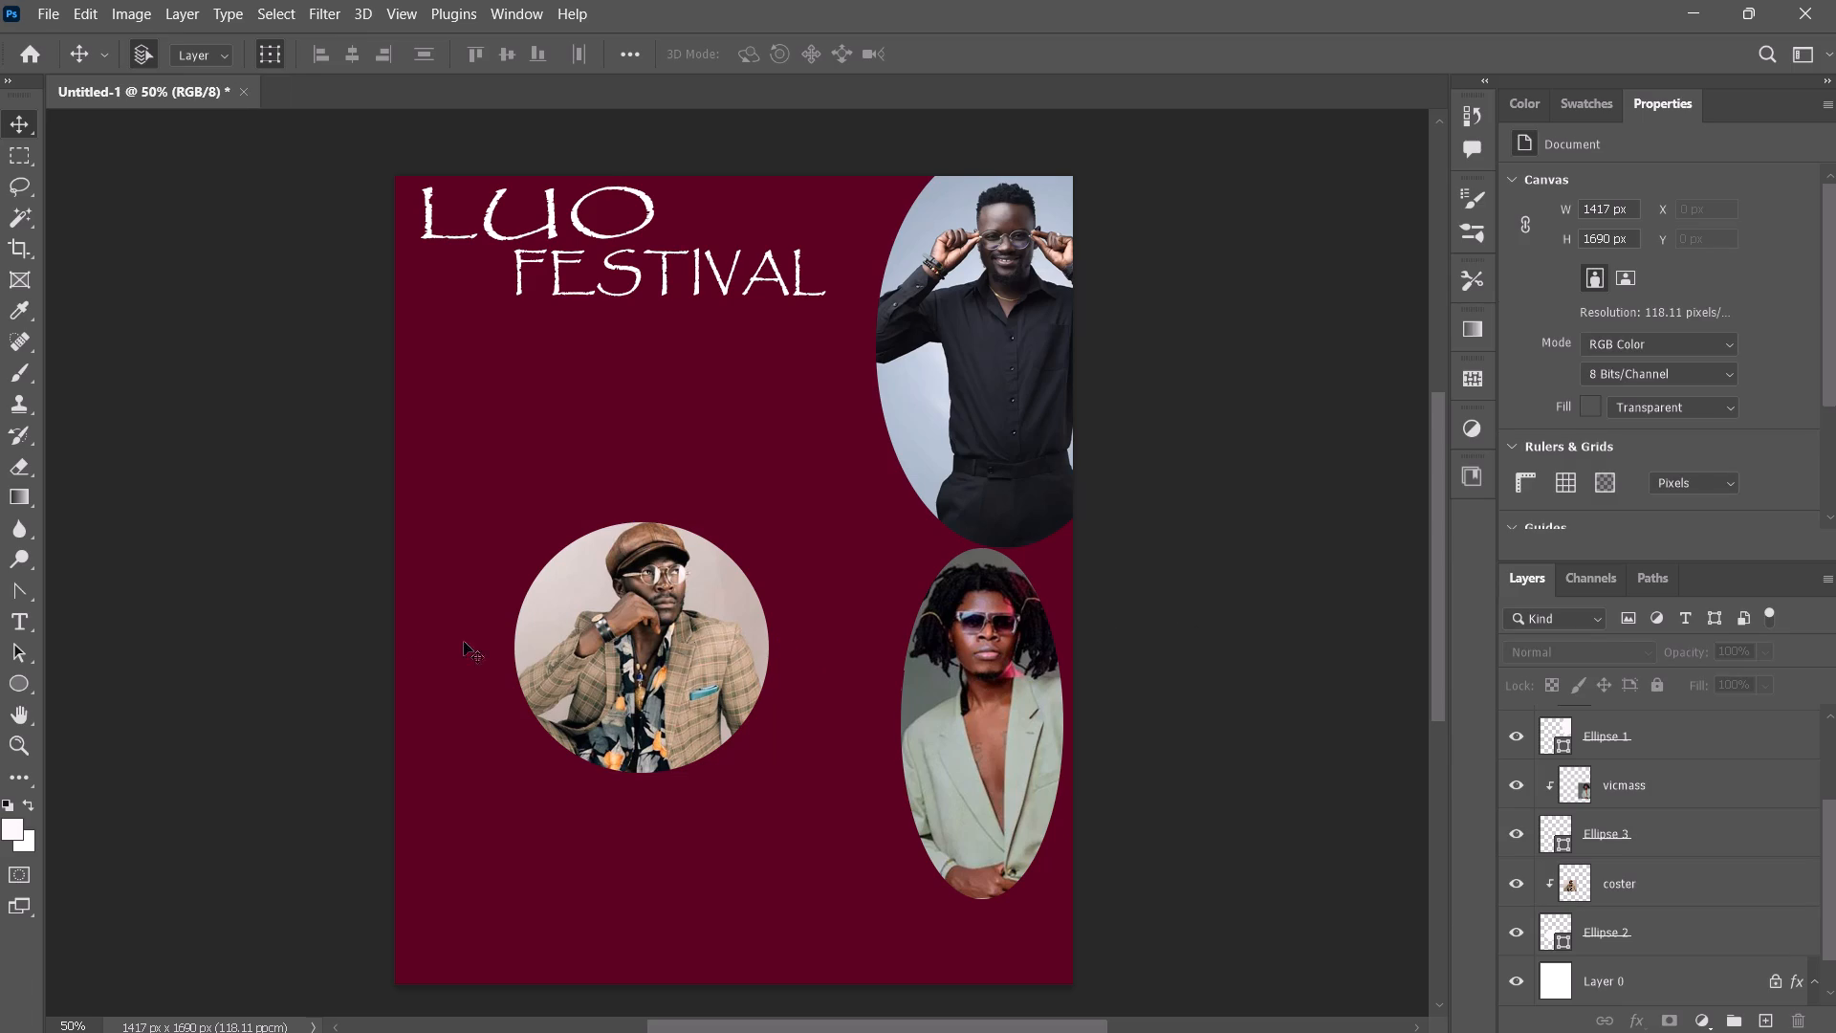
Scale the coster photo and Ellipse 2 together to about 119% and move them beneath the title, with the ellipse at about X 502, Y 341 px.
{"action": "left_click_drag", "start_coordinate": [429, 530], "coordinate": [734, 783]}
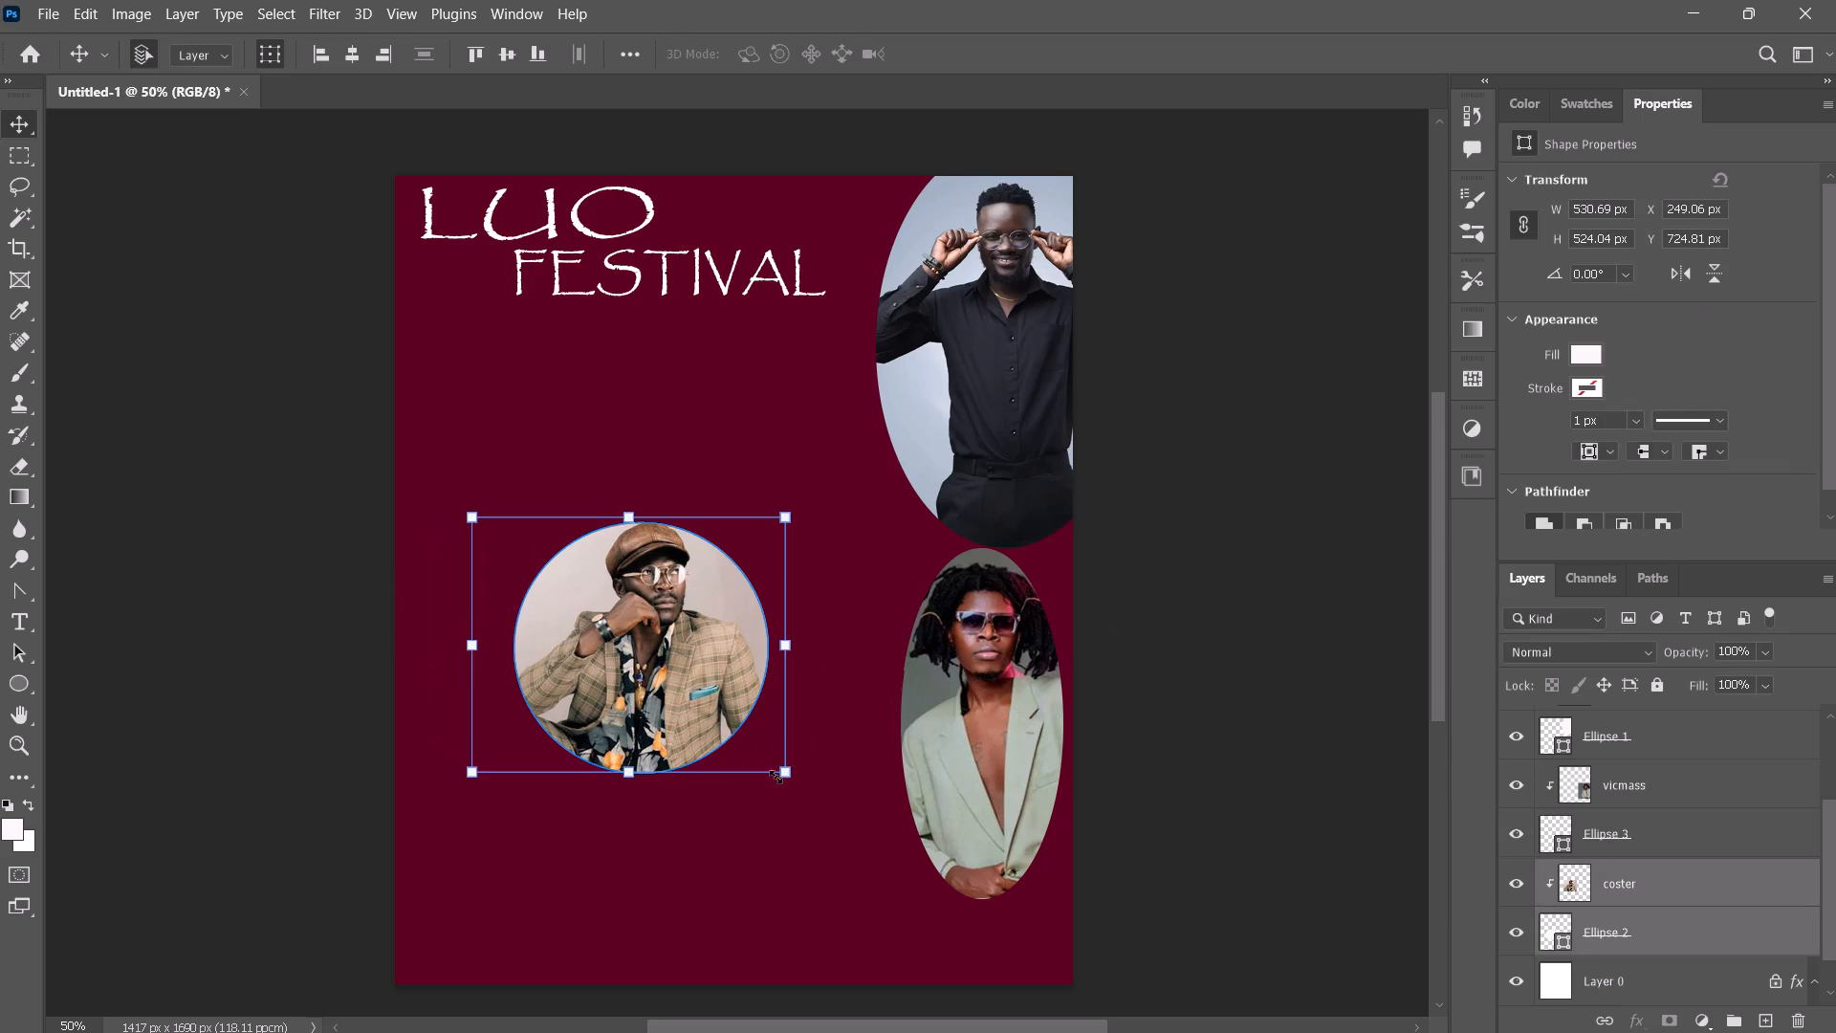
{"action": "left_click", "coordinate": [776, 777]}
{"action": "left_click_drag", "start_coordinate": [781, 771], "coordinate": [821, 844]}
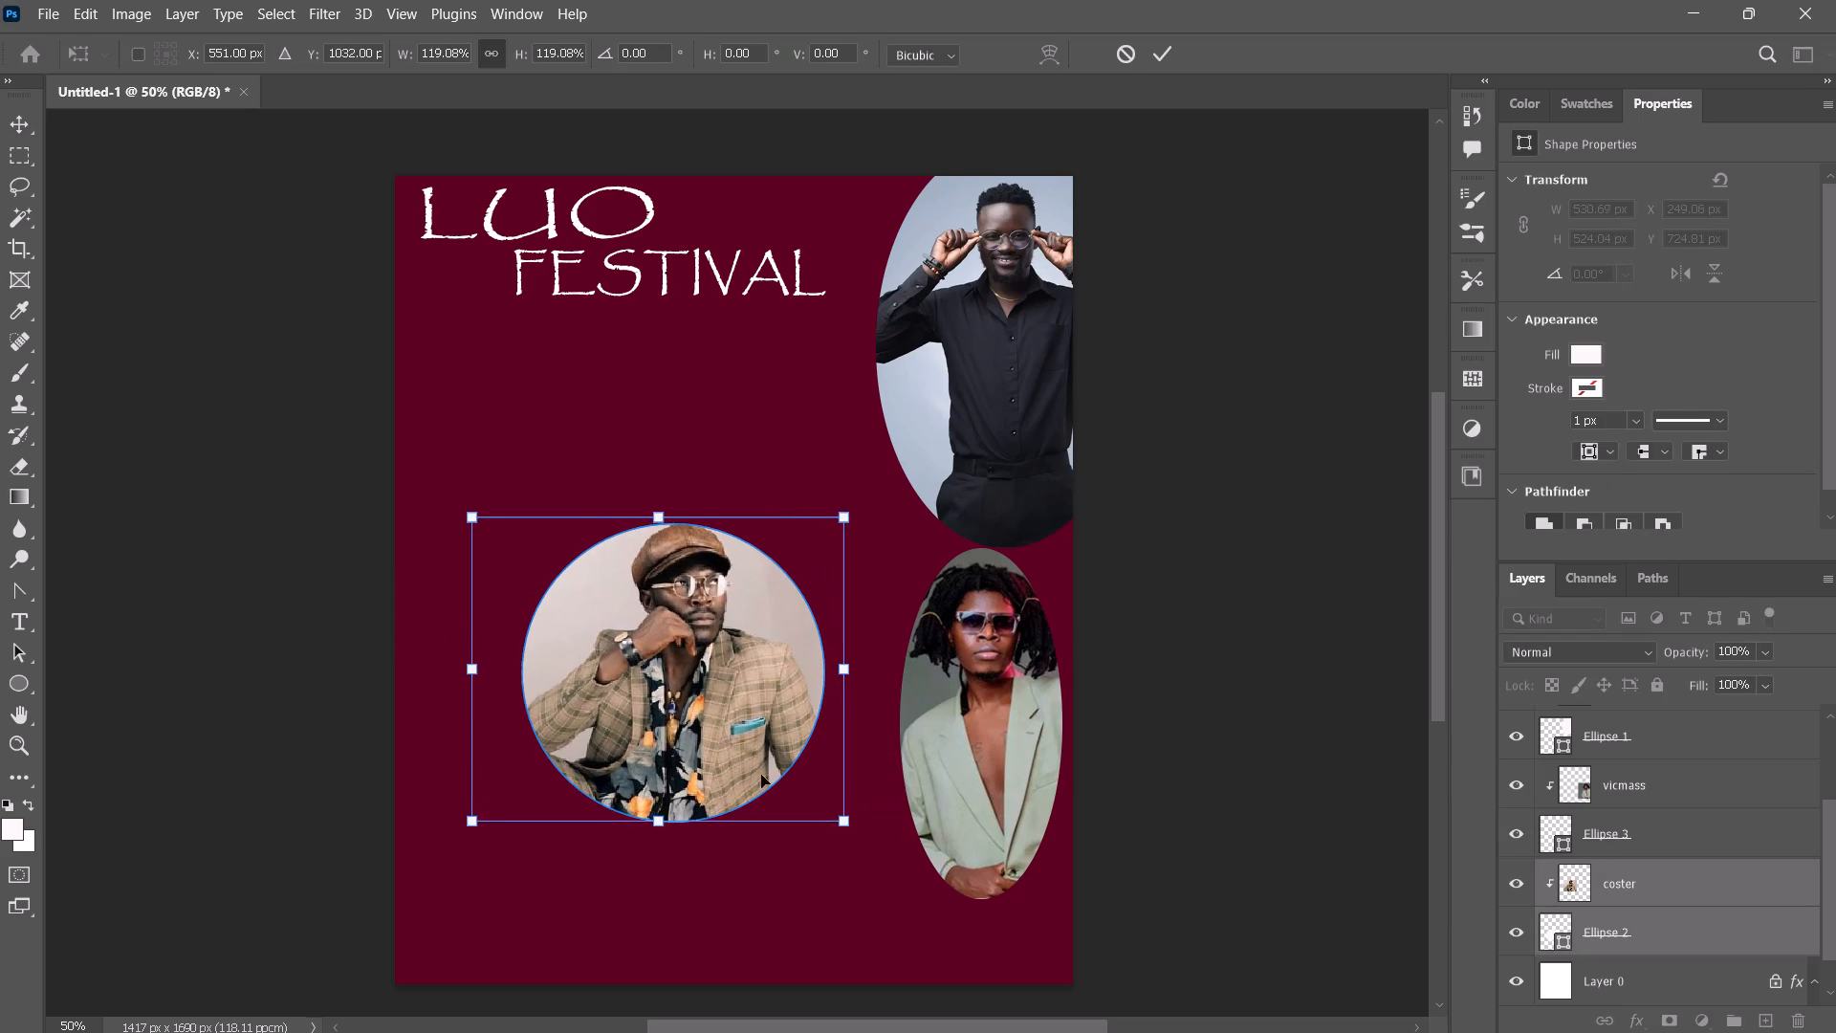
{"action": "left_click_drag", "start_coordinate": [681, 702], "coordinate": [789, 513]}
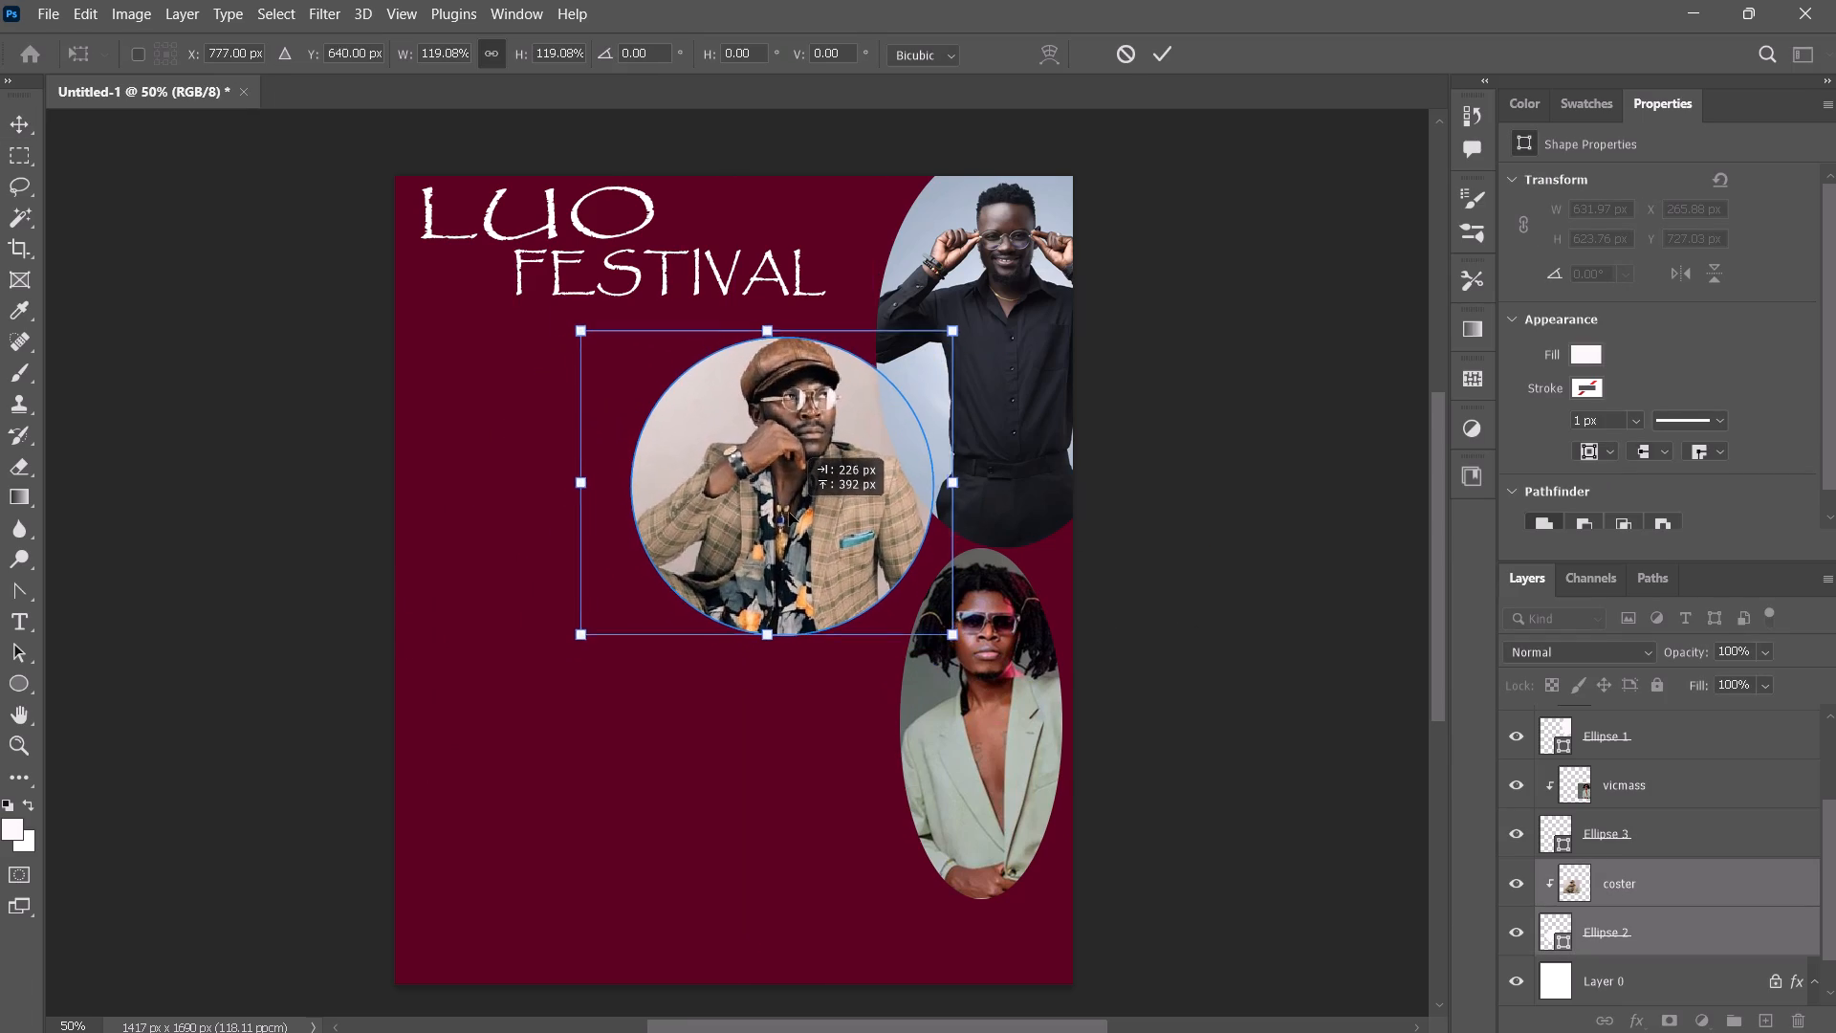
{"action": "left_click_drag", "start_coordinate": [789, 513], "coordinate": [794, 517]}
{"action": "left_click", "coordinate": [1106, 489]}
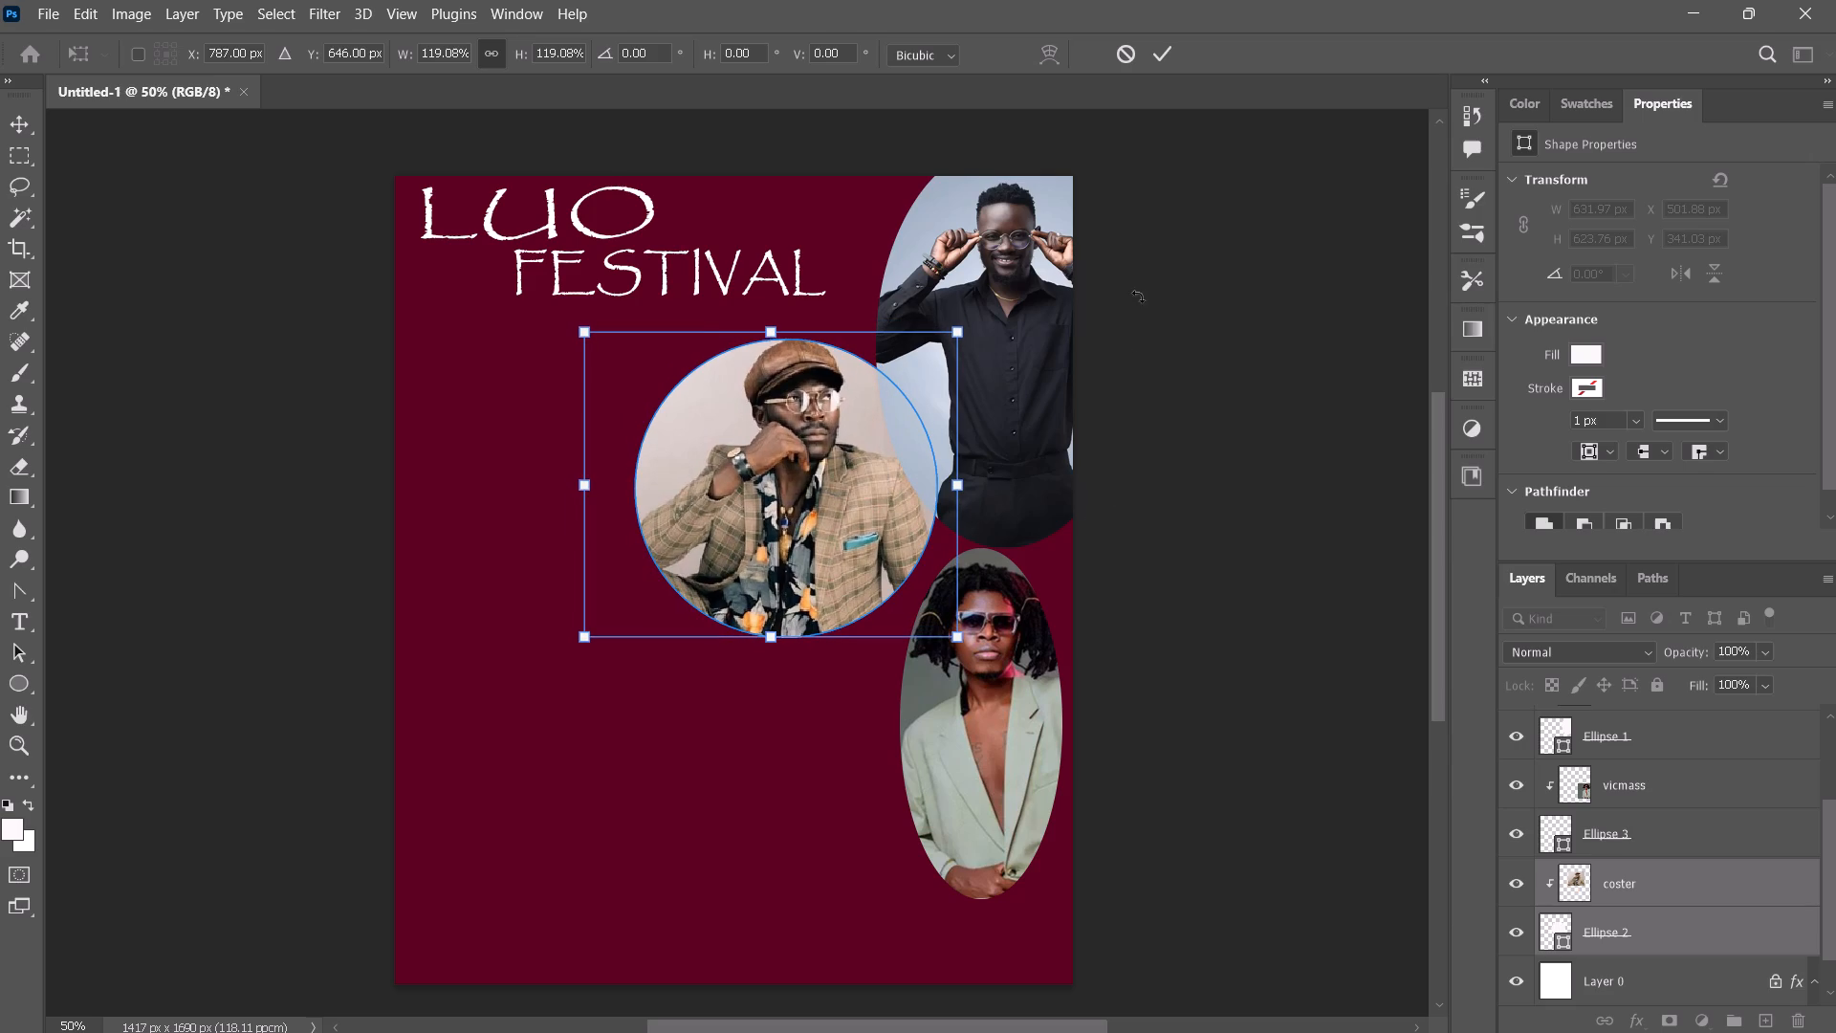
{"action": "left_click", "coordinate": [1167, 55]}
{"action": "left_click", "coordinate": [1253, 724]}
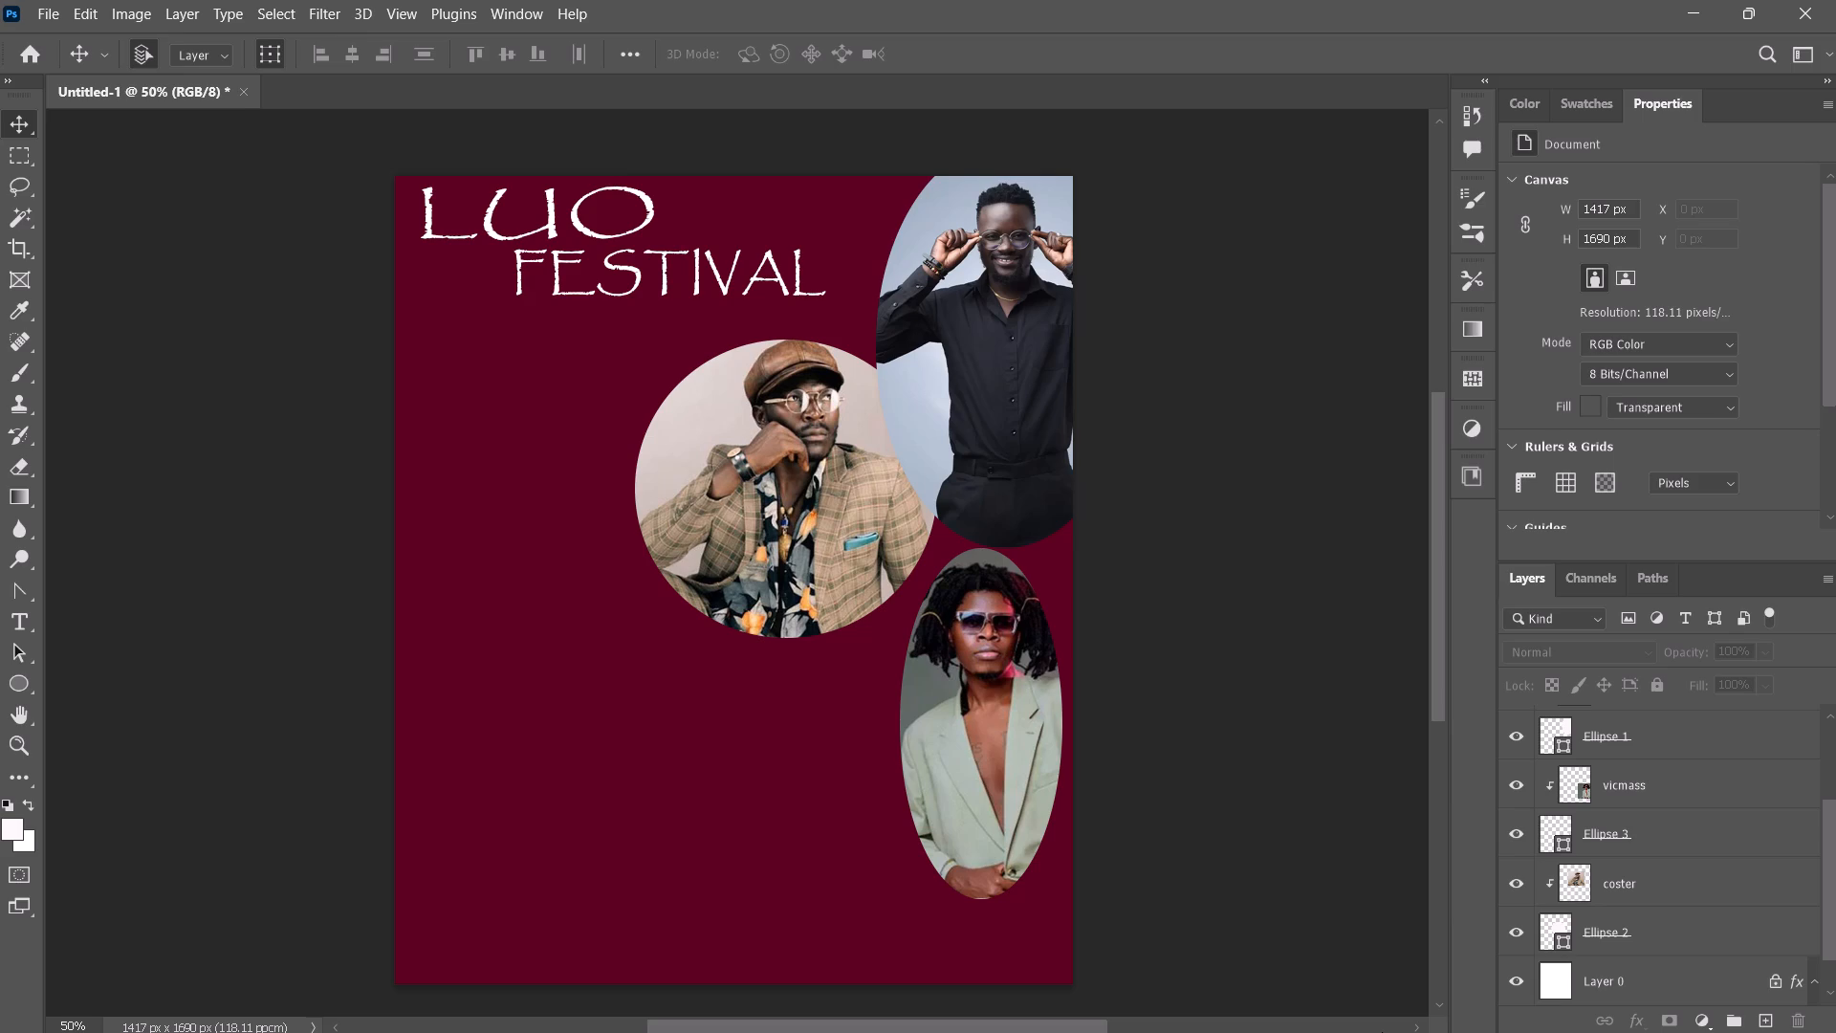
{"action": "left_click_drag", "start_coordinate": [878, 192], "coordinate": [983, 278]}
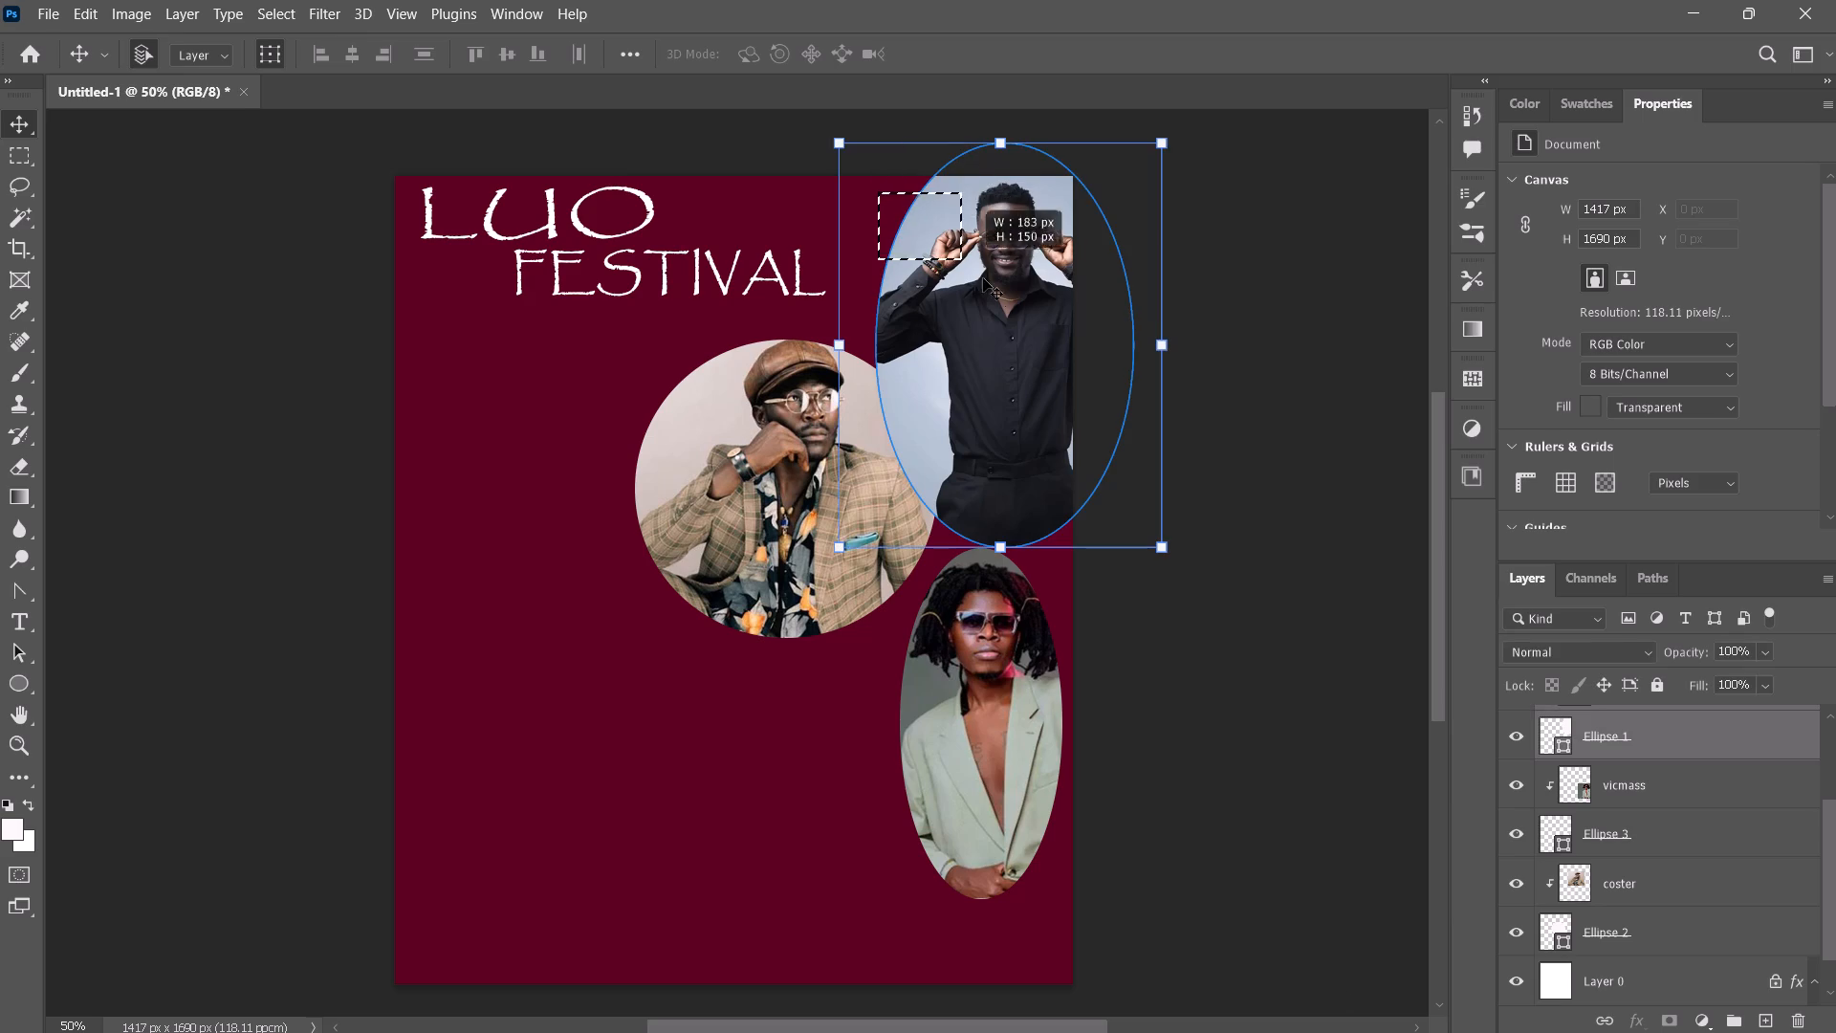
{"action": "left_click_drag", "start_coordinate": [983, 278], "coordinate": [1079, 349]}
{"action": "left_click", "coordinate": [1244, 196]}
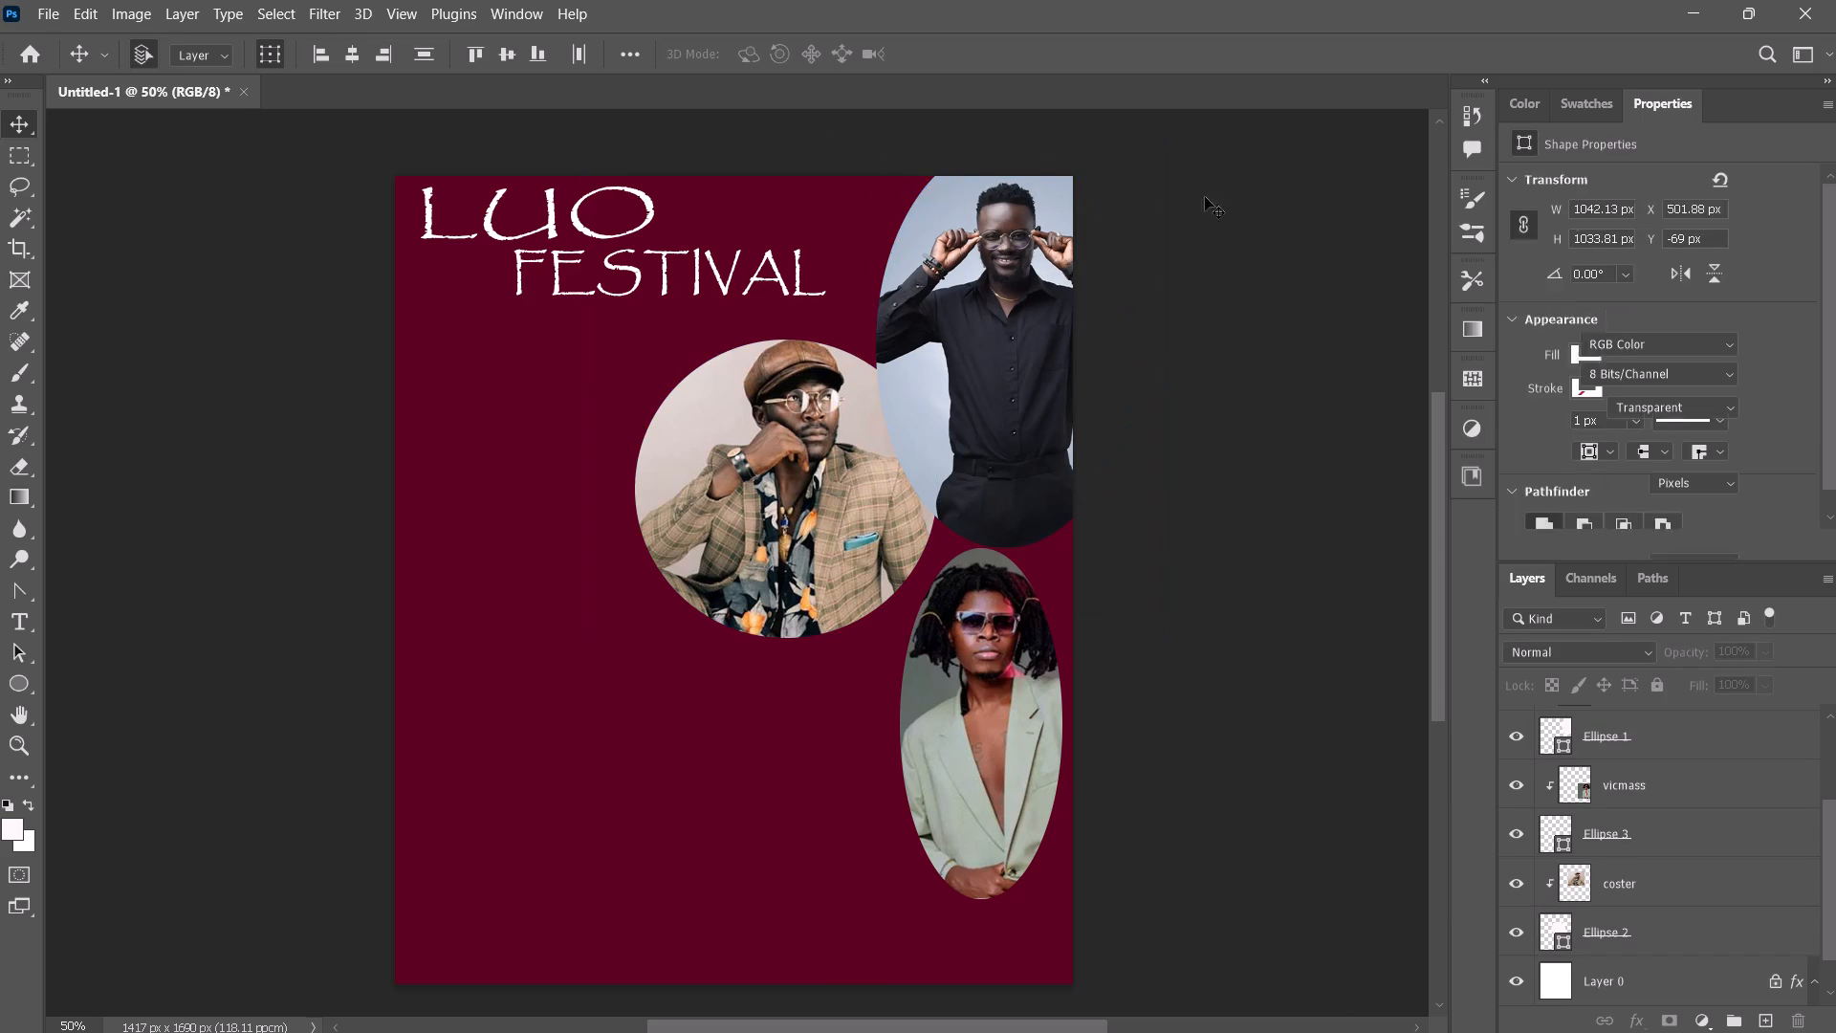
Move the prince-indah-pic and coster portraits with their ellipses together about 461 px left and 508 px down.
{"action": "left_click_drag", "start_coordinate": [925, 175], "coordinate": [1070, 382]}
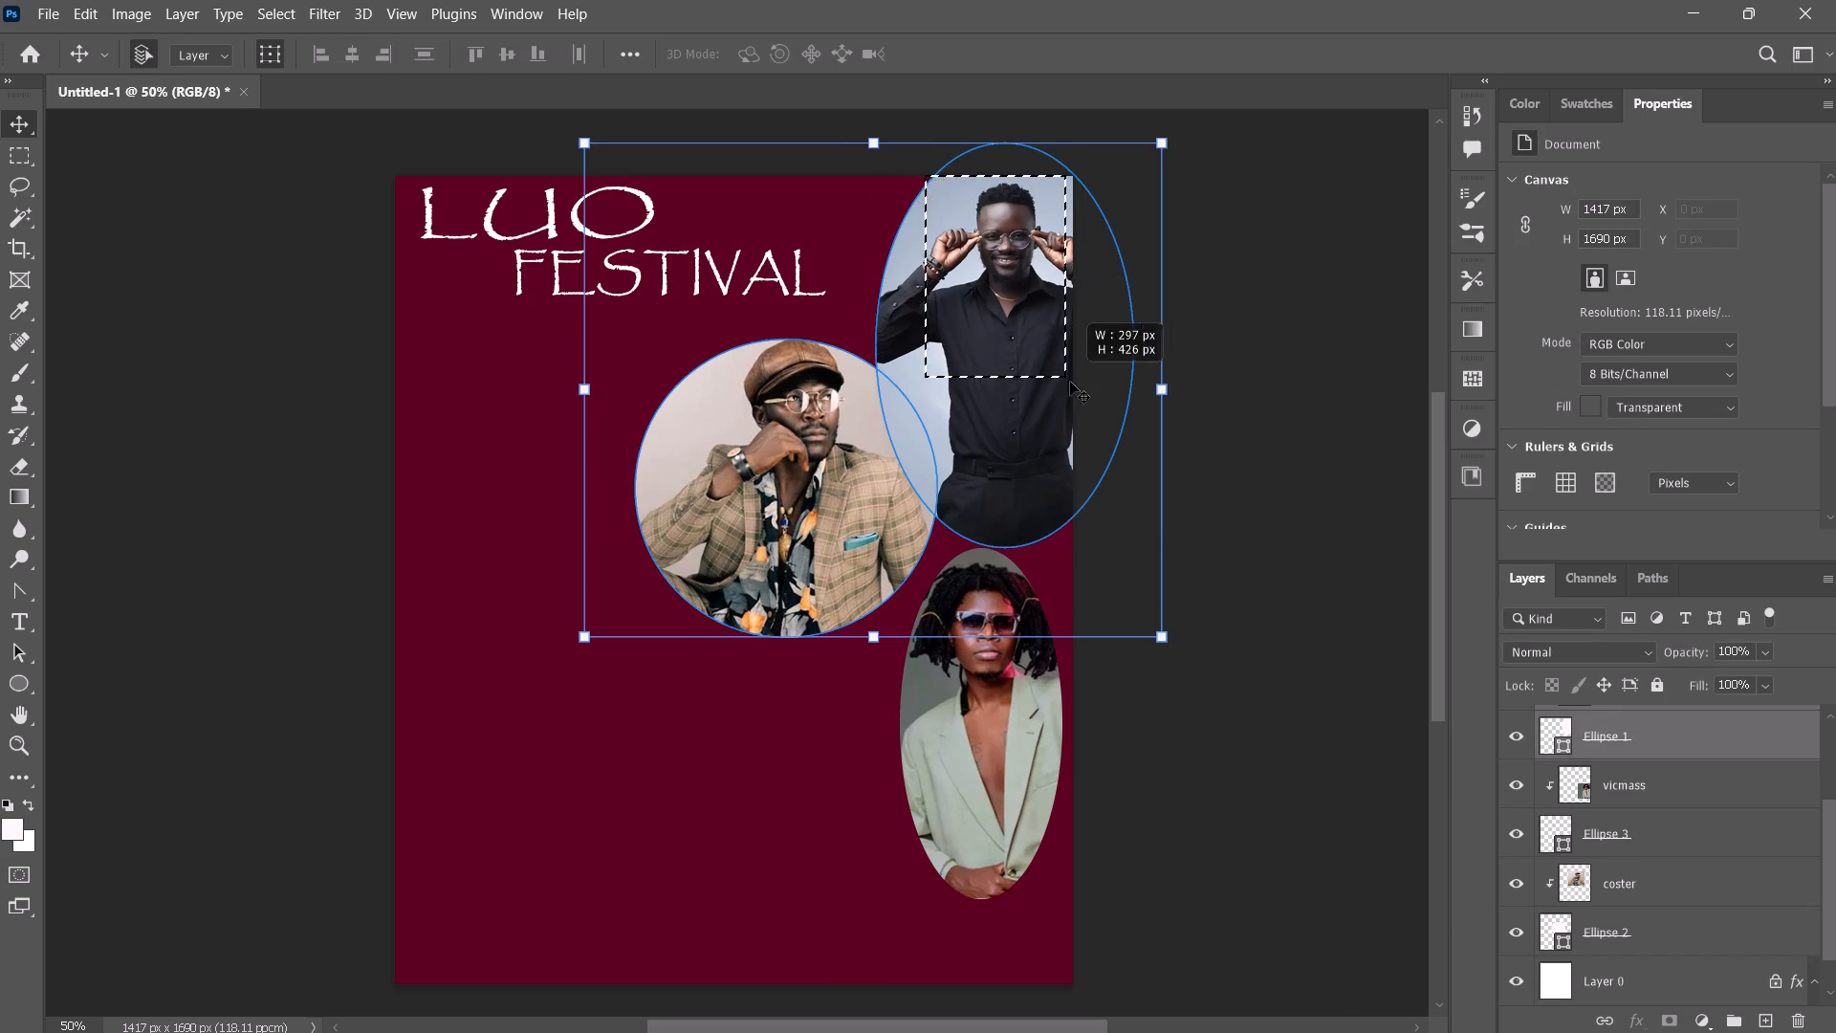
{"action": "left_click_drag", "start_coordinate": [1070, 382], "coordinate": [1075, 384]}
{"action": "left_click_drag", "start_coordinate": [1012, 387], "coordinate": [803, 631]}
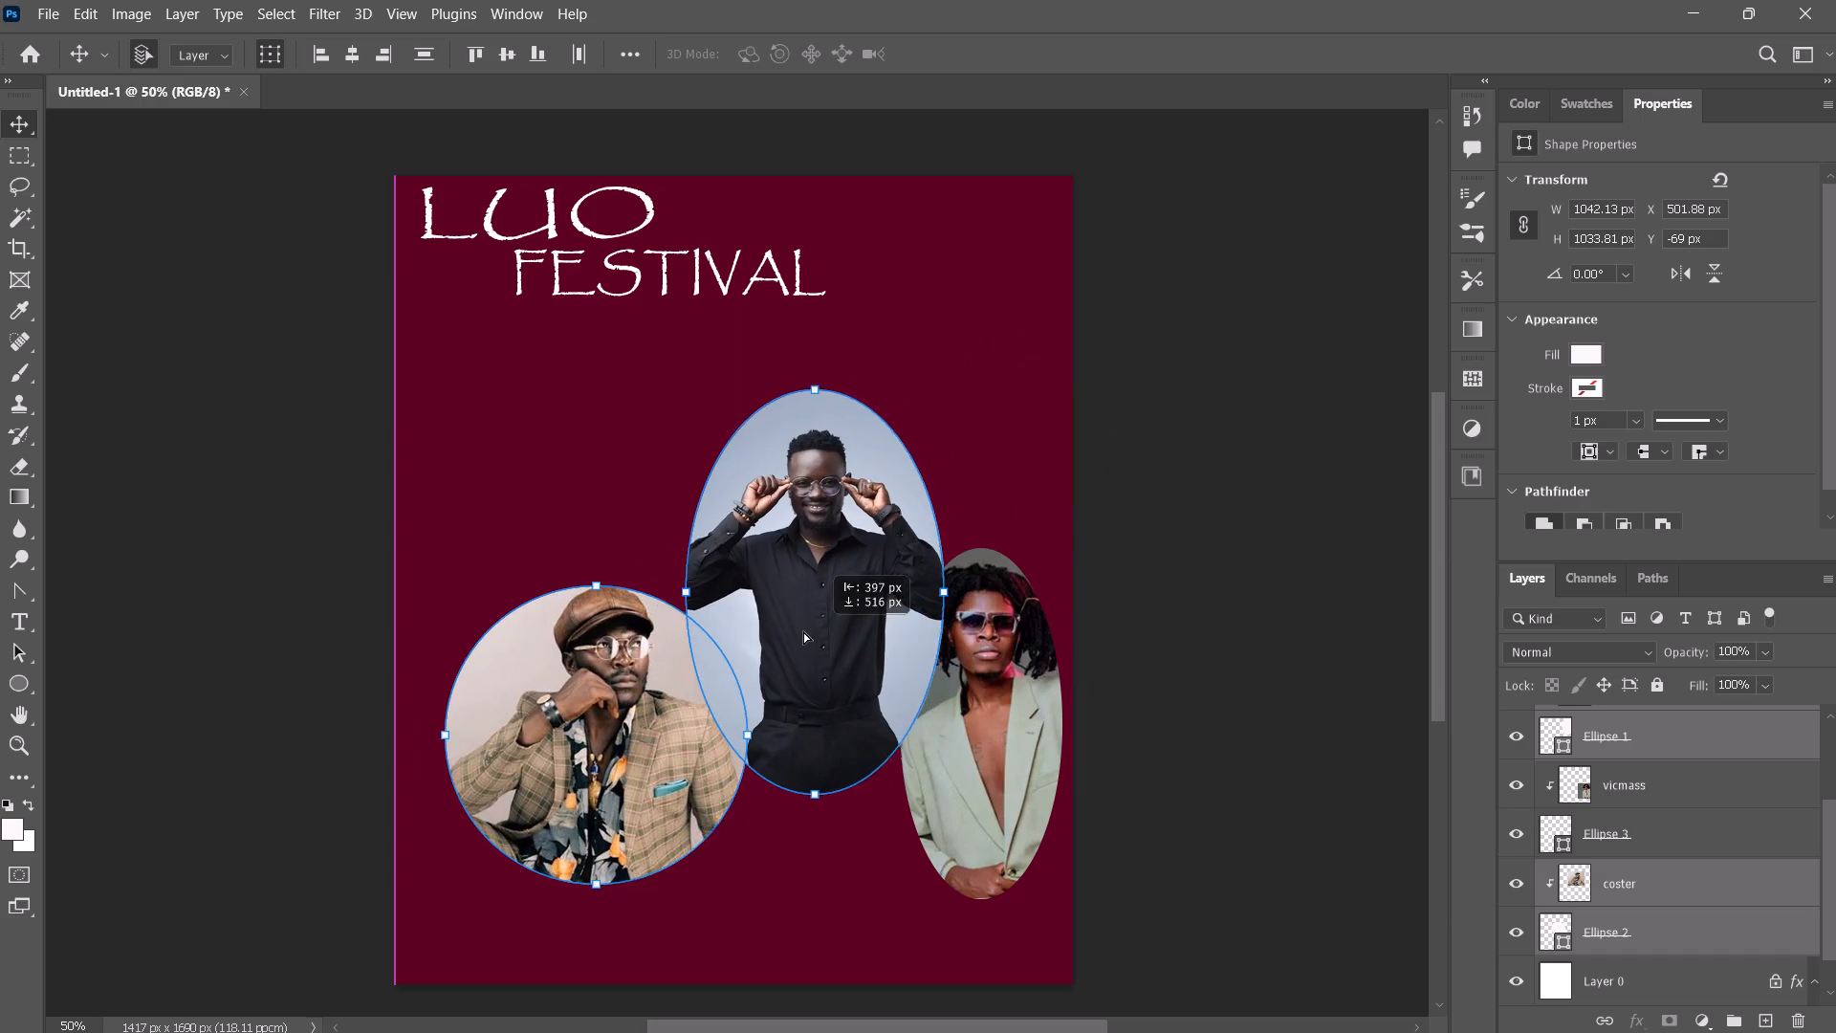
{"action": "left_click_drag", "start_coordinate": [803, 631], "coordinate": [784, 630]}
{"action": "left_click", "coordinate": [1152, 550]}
Move the vicmass photo and Ellipse 3 together to the poster's top-right corner, with the ellipse at about X 1140, Y -35 px.
{"action": "left_click_drag", "start_coordinate": [1054, 536], "coordinate": [1054, 546]}
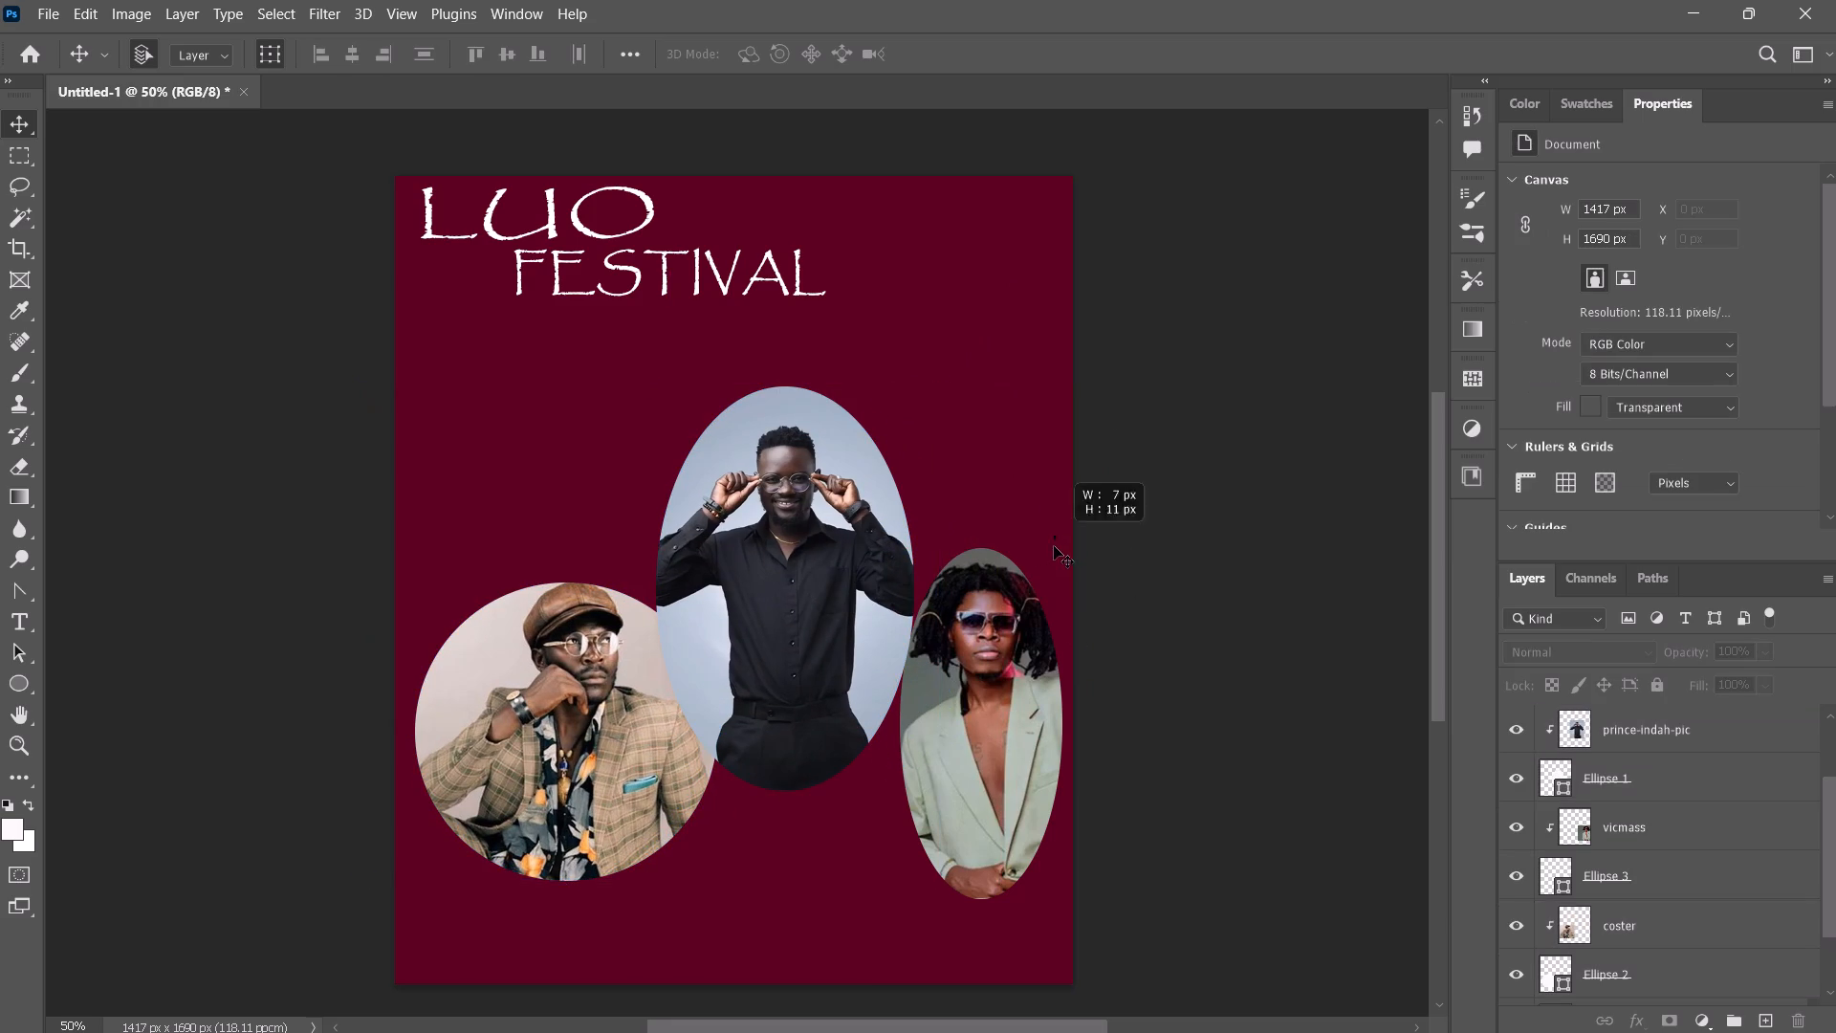
{"action": "left_click_drag", "start_coordinate": [1054, 546], "coordinate": [1046, 689]}
{"action": "left_click_drag", "start_coordinate": [1003, 736], "coordinate": [1019, 376]}
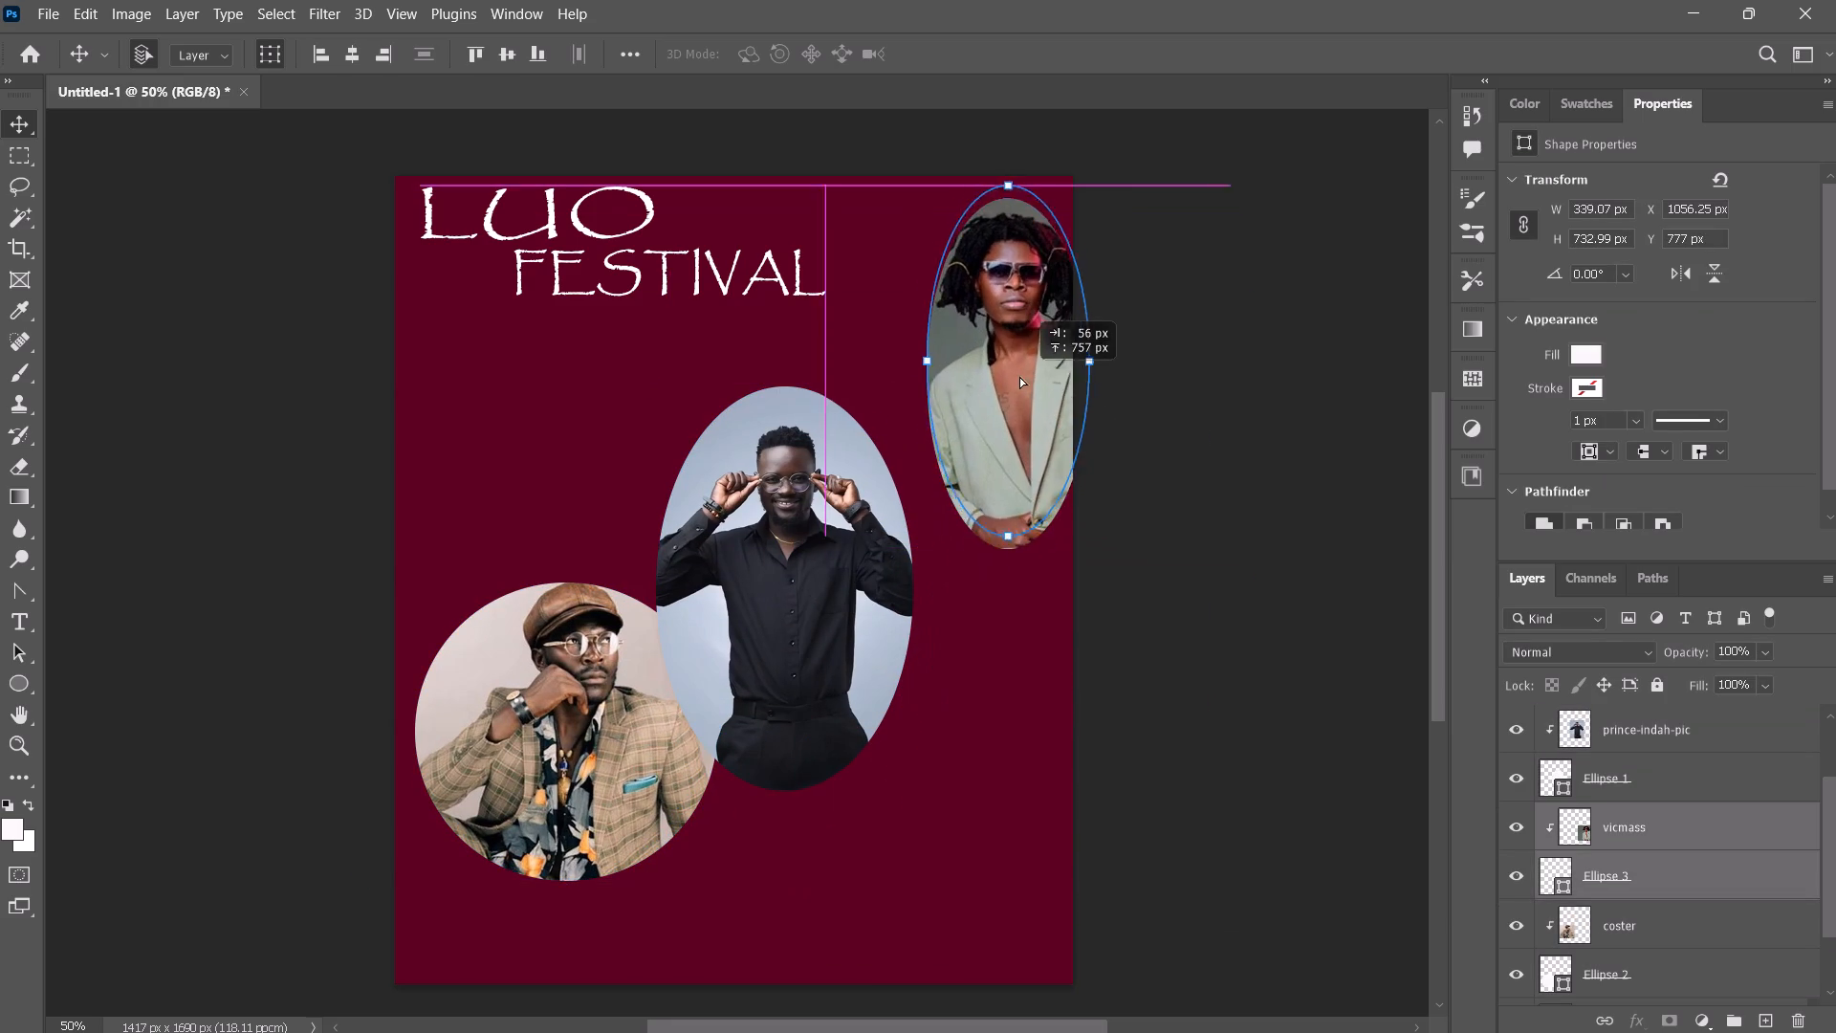
{"action": "left_click_drag", "start_coordinate": [1019, 376], "coordinate": [1042, 348]}
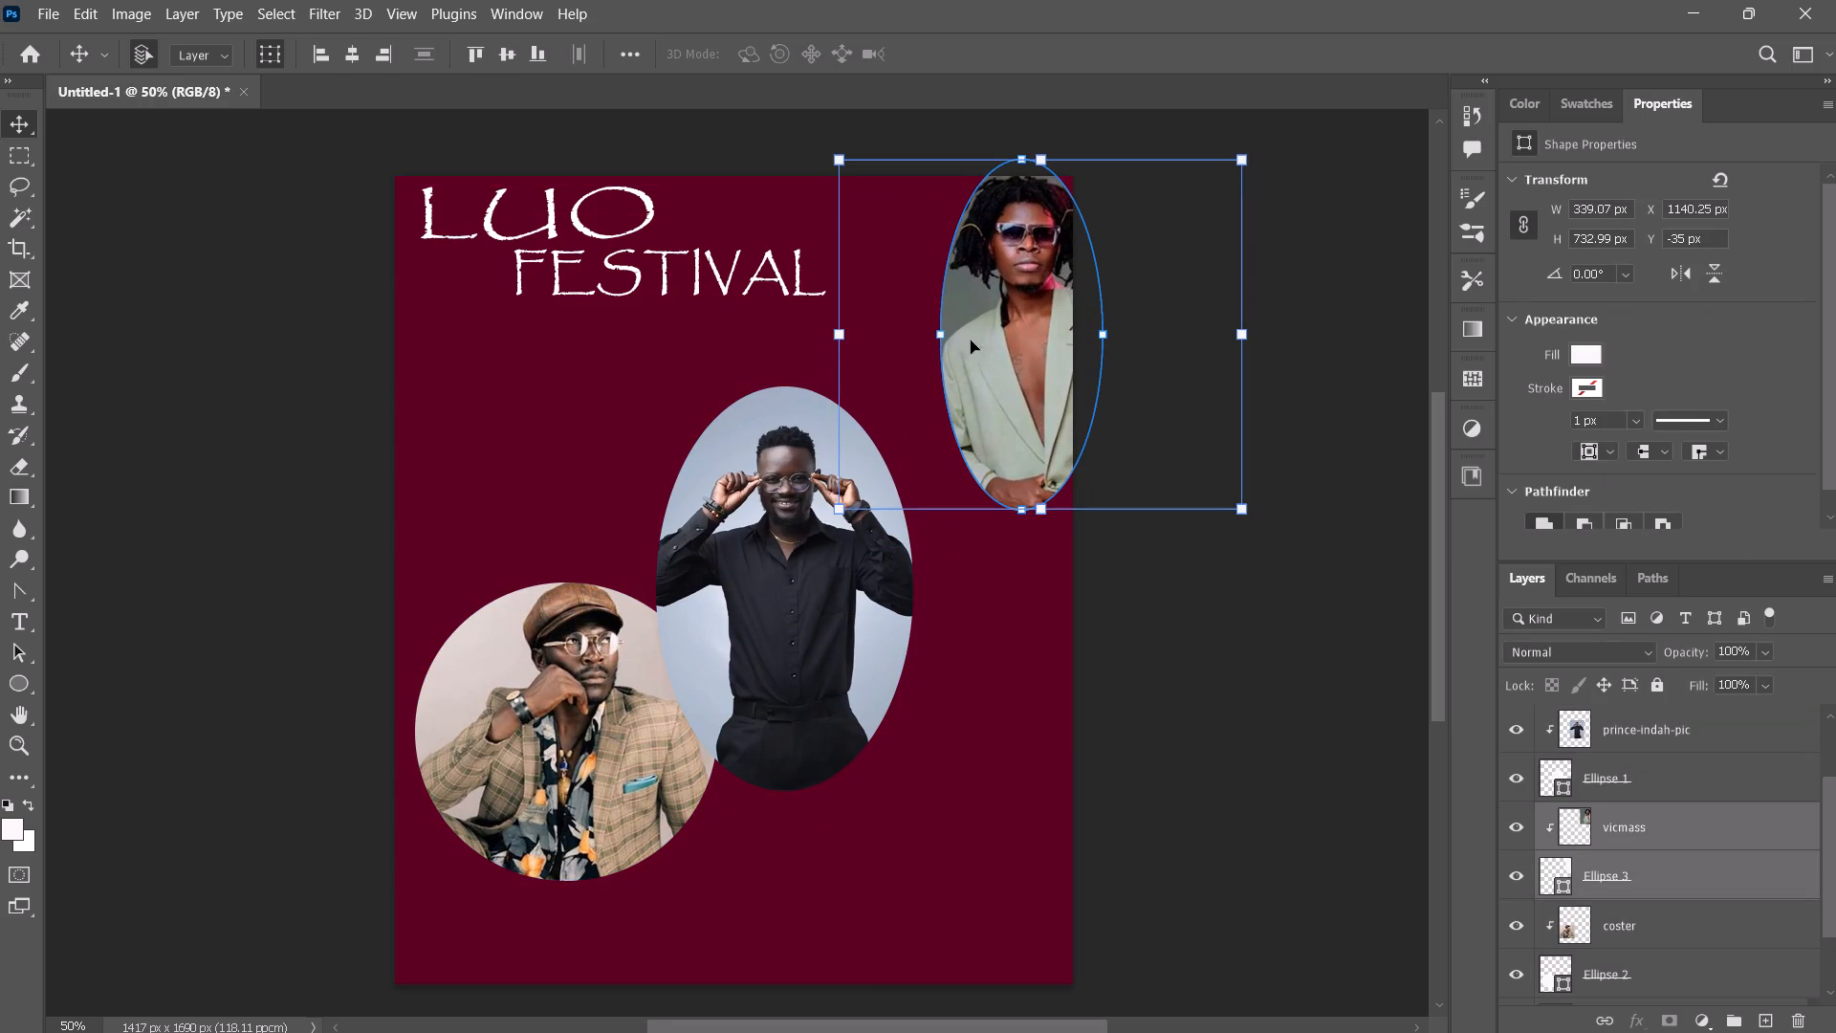
Scale the vicmass photo and Ellipse 3 together to about 108% and shift them down, with the ellipse at about X 1090, Y -3 px.
{"action": "left_click_drag", "start_coordinate": [844, 328], "coordinate": [842, 328]}
{"action": "left_click_drag", "start_coordinate": [842, 328], "coordinate": [811, 336]}
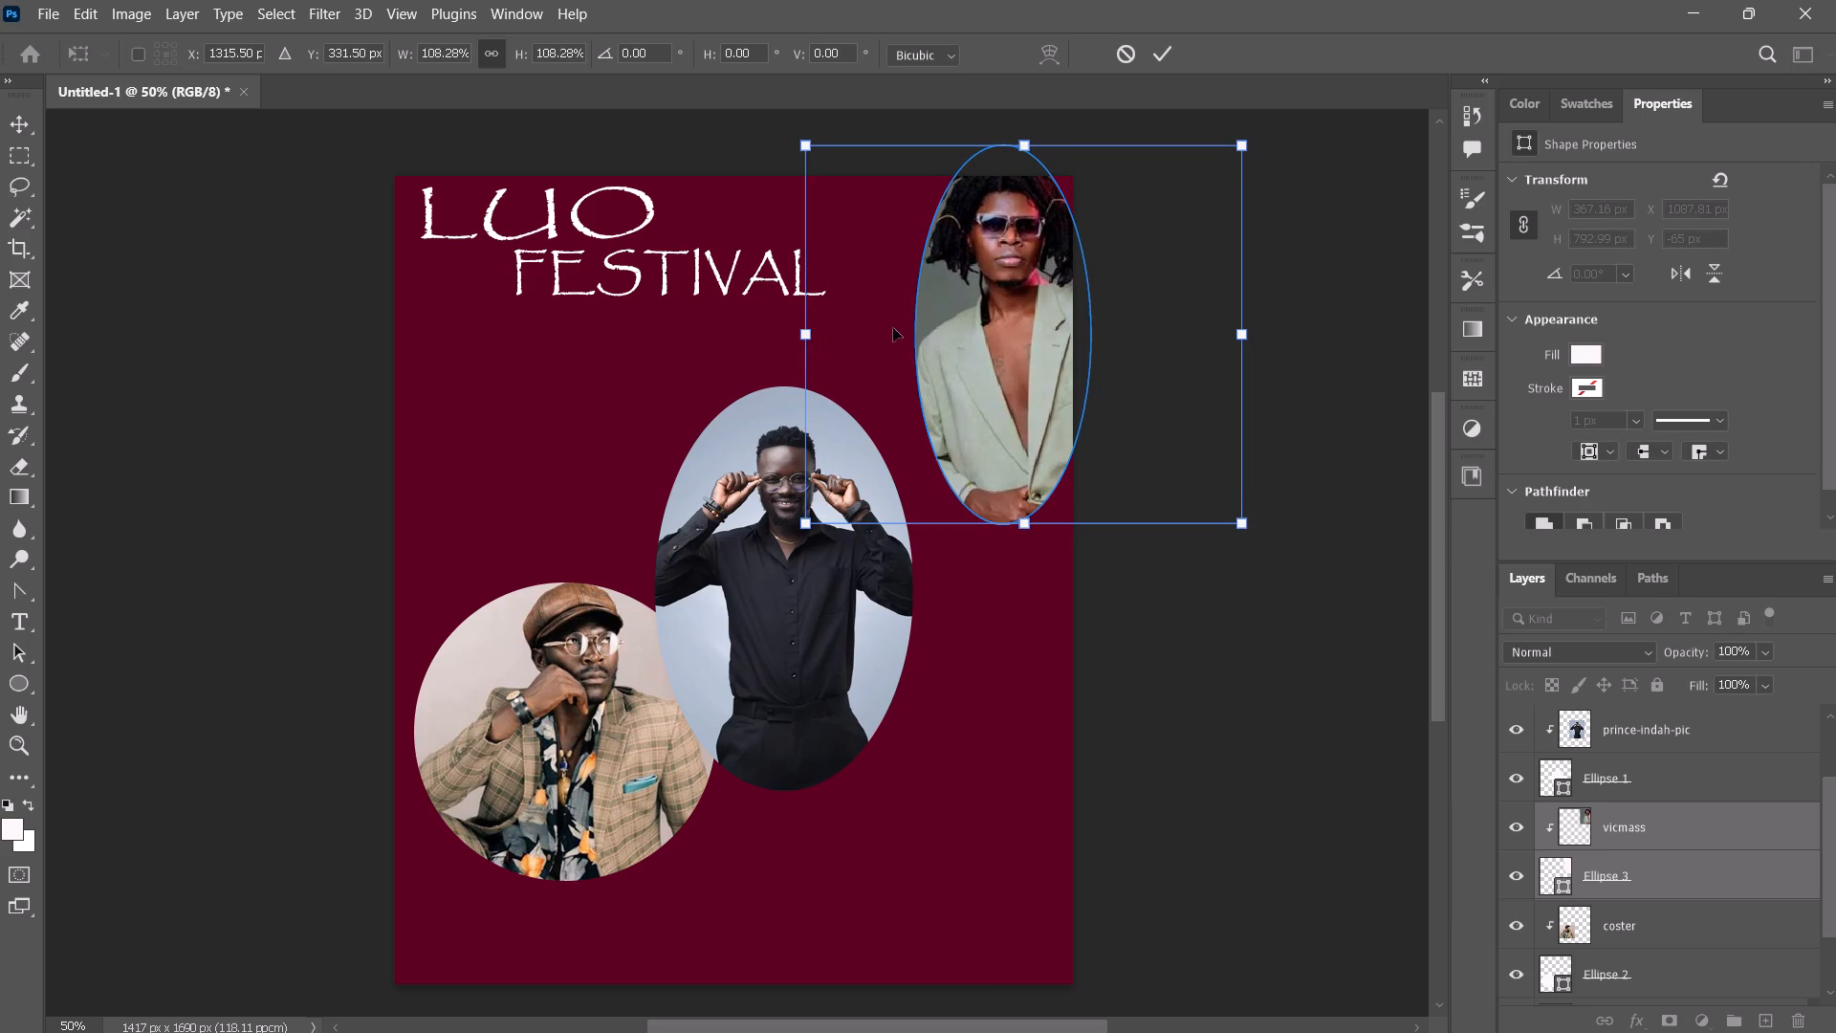
{"action": "key", "text": "Down"}
{"action": "key", "text": "Down"}
{"action": "key", "text": "Down"}
{"action": "key", "text": "Down"}
{"action": "key", "text": "Down"}
{"action": "key", "text": "Down"}
{"action": "key", "text": "Down"}
{"action": "key", "text": "Down"}
{"action": "key", "text": "Down"}
{"action": "key", "text": "Down"}
{"action": "key", "text": "Down"}
{"action": "key", "text": "Down"}
{"action": "key", "text": "Down"}
{"action": "key", "text": "Down"}
{"action": "key", "text": "Down"}
{"action": "key", "text": "Down"}
{"action": "key", "text": "Down"}
{"action": "key", "text": "Down"}
{"action": "key", "text": "Down"}
{"action": "key", "text": "Down"}
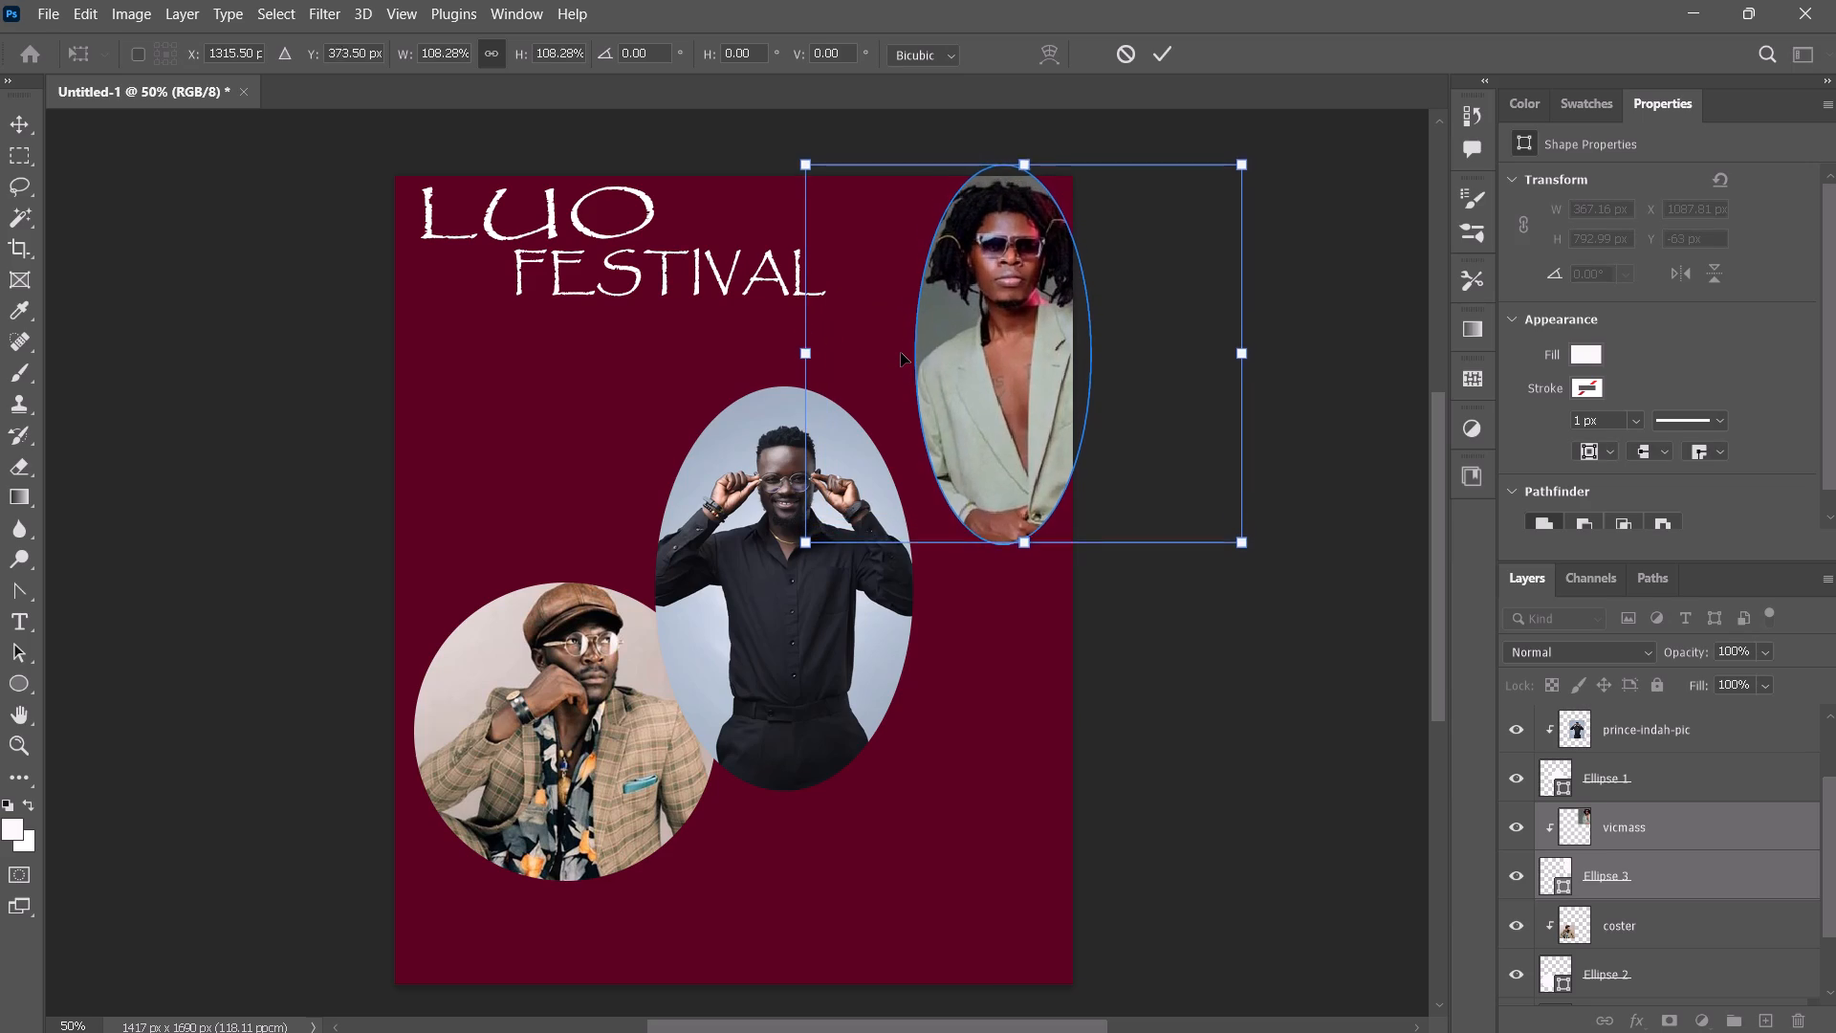
{"action": "key", "text": "Down"}
{"action": "key", "text": "Right"}
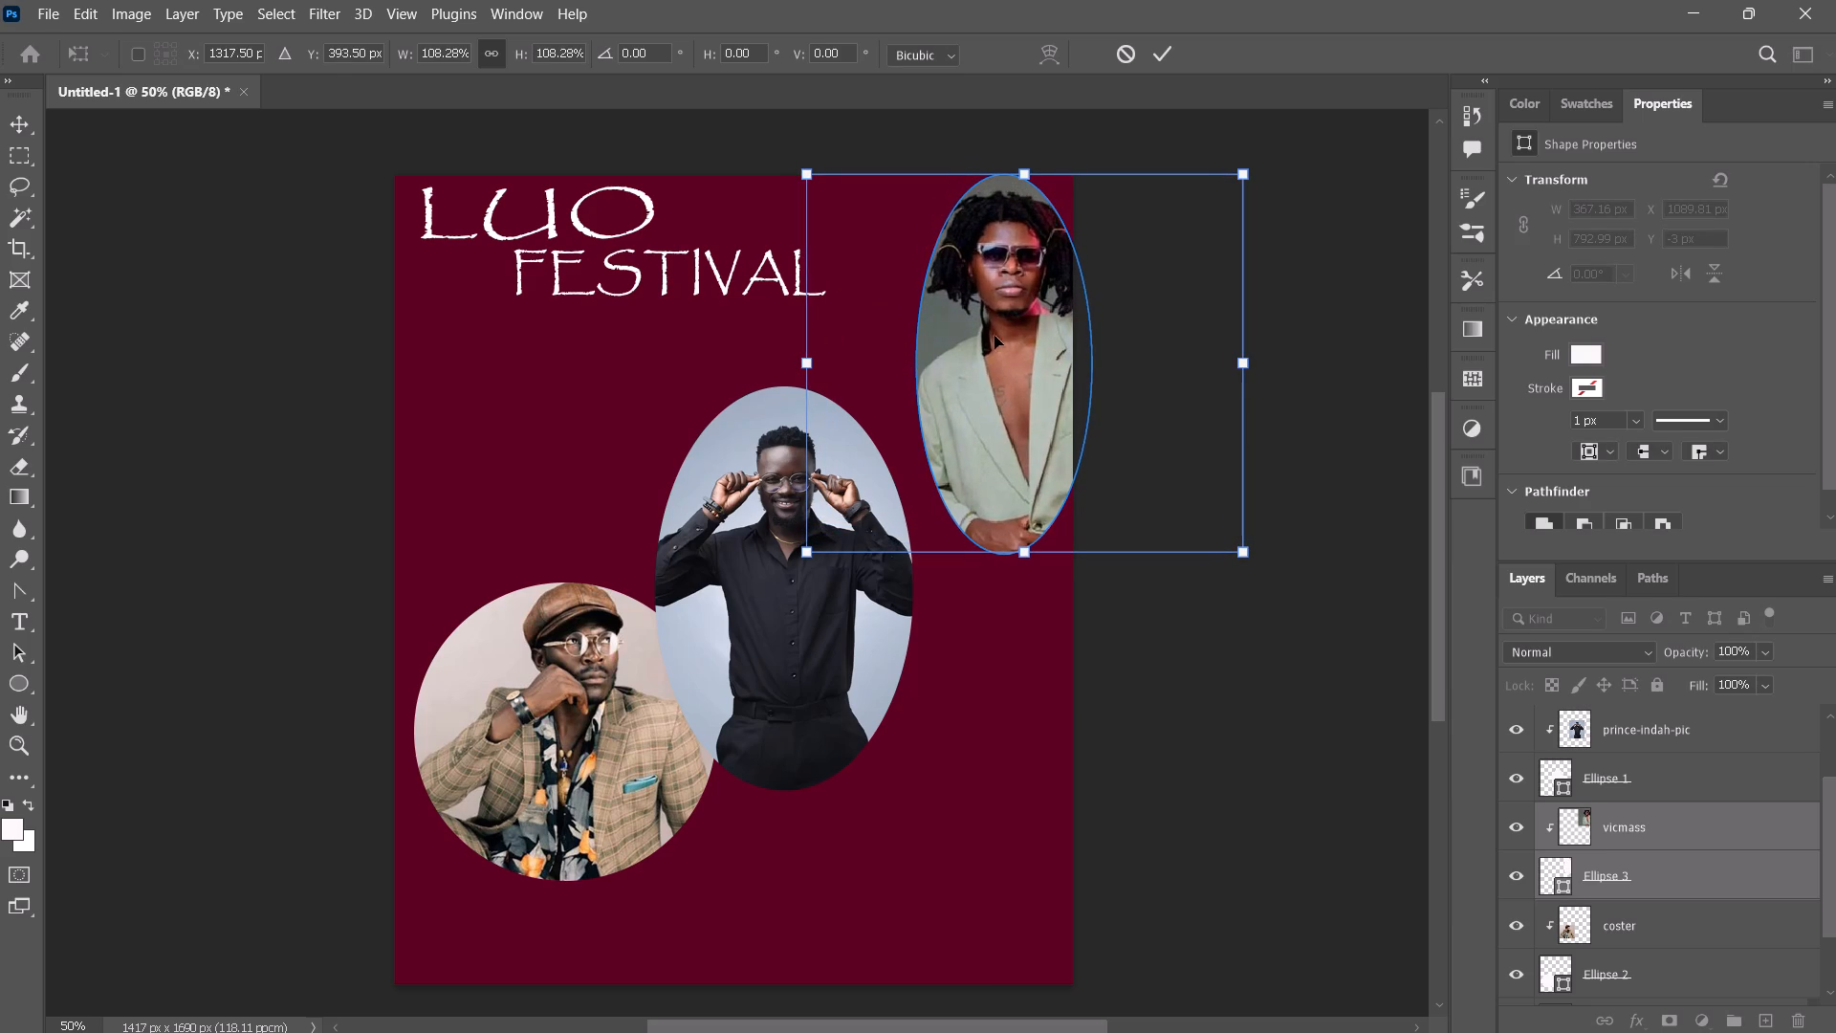
{"action": "left_click", "coordinate": [1160, 49]}
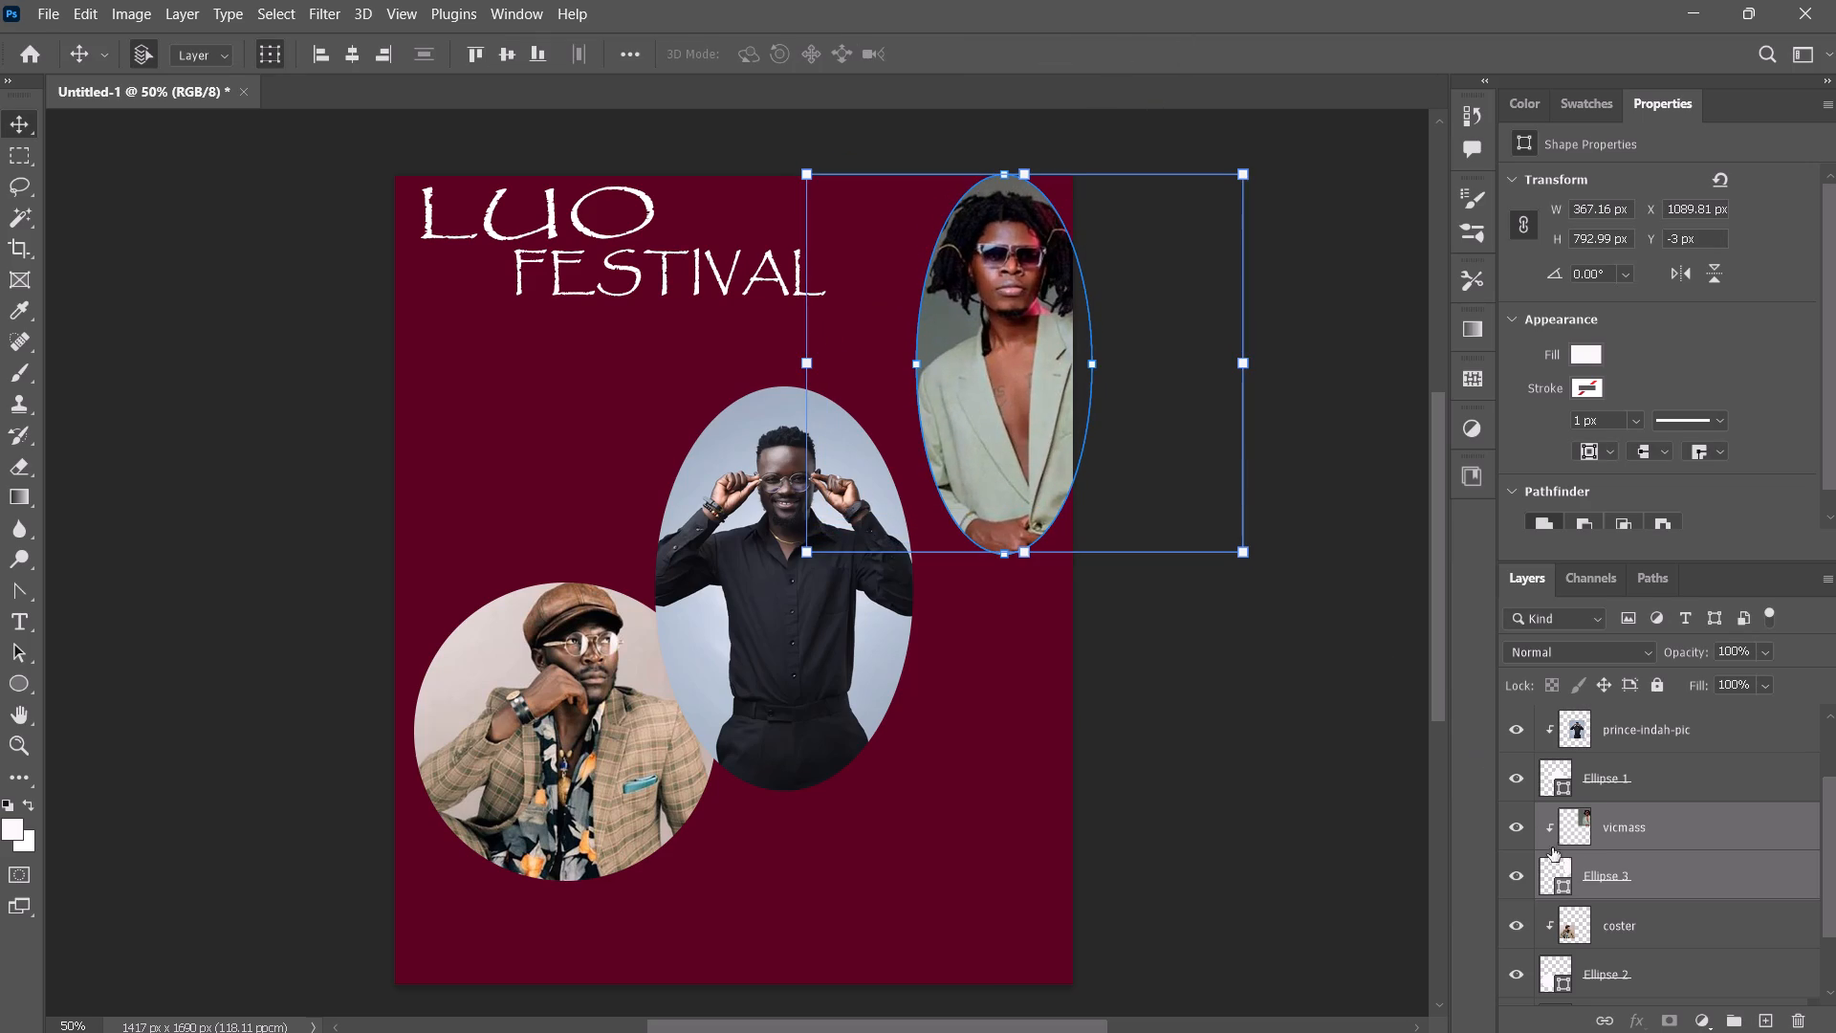
Enlarge Ellipse 3 alone to about 130% and raise it until the vicmass photo fills it, with its centre at about X 1297, Y 251 px.
{"action": "left_click", "coordinate": [1627, 871]}
{"action": "left_click_drag", "start_coordinate": [913, 356], "coordinate": [903, 356]}
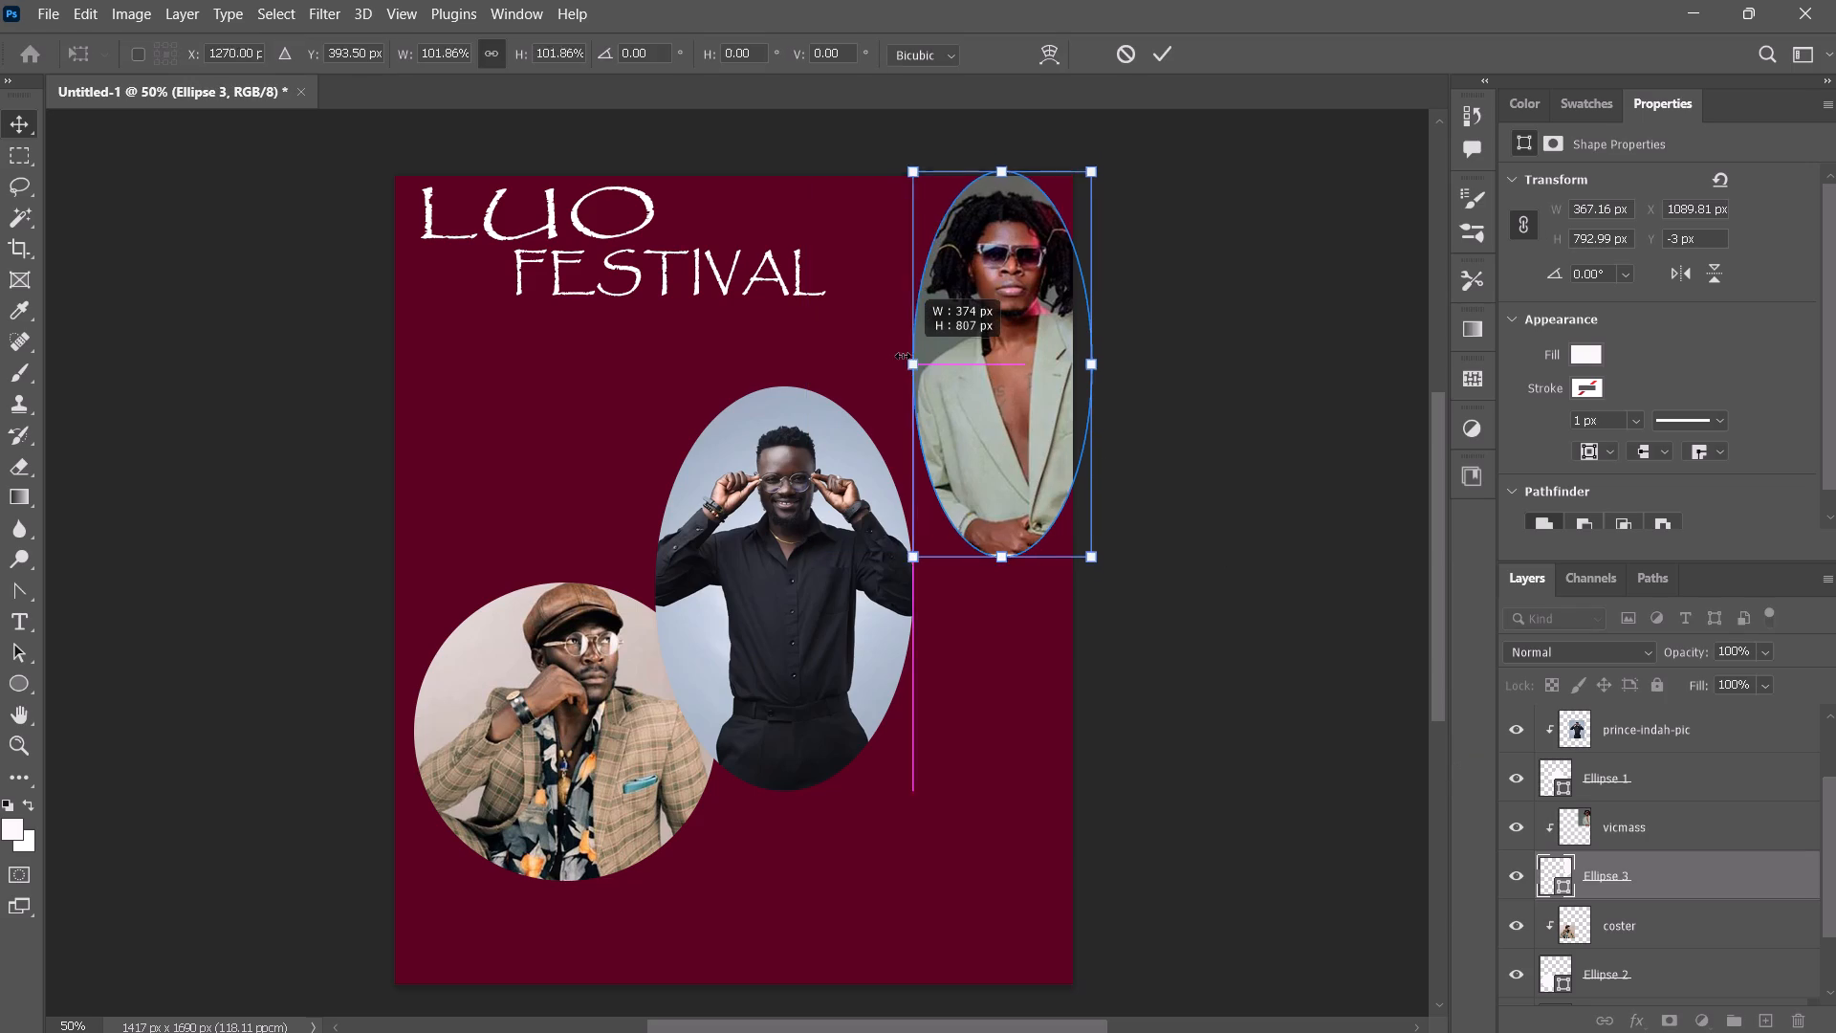
{"action": "left_click_drag", "start_coordinate": [903, 356], "coordinate": [898, 354]}
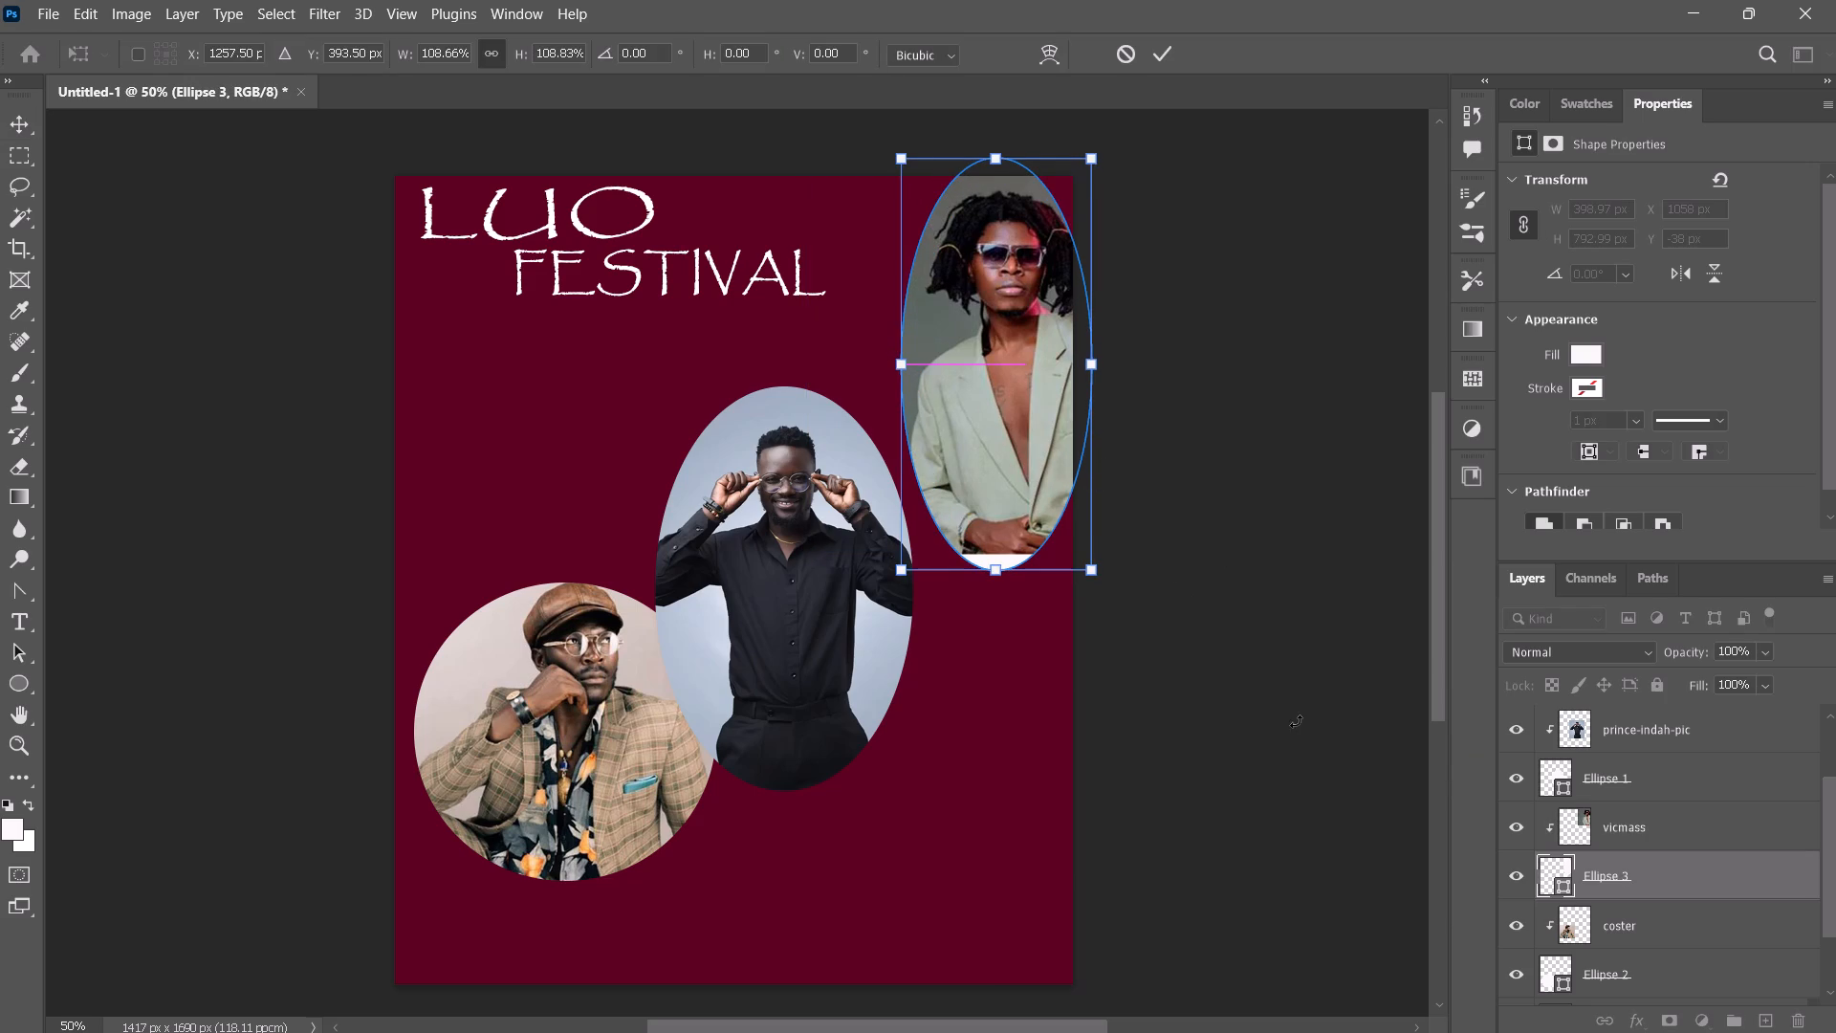
{"action": "key", "text": "Up"}
{"action": "key", "text": "Up"}
{"action": "key", "text": "Up"}
{"action": "key", "text": "Up"}
{"action": "key", "text": "Up"}
{"action": "key", "text": "Up"}
{"action": "key", "text": "Up"}
{"action": "key", "text": "Up"}
{"action": "key", "text": "Up"}
{"action": "key", "text": "Up"}
{"action": "key", "text": "Up"}
{"action": "key", "text": "Up"}
{"action": "key", "text": "Up"}
{"action": "key", "text": "Up"}
{"action": "key", "text": "Up"}
{"action": "key", "text": "Up"}
{"action": "key", "text": "Up"}
{"action": "key", "text": "Up"}
{"action": "key", "text": "Up"}
{"action": "key", "text": "Up"}
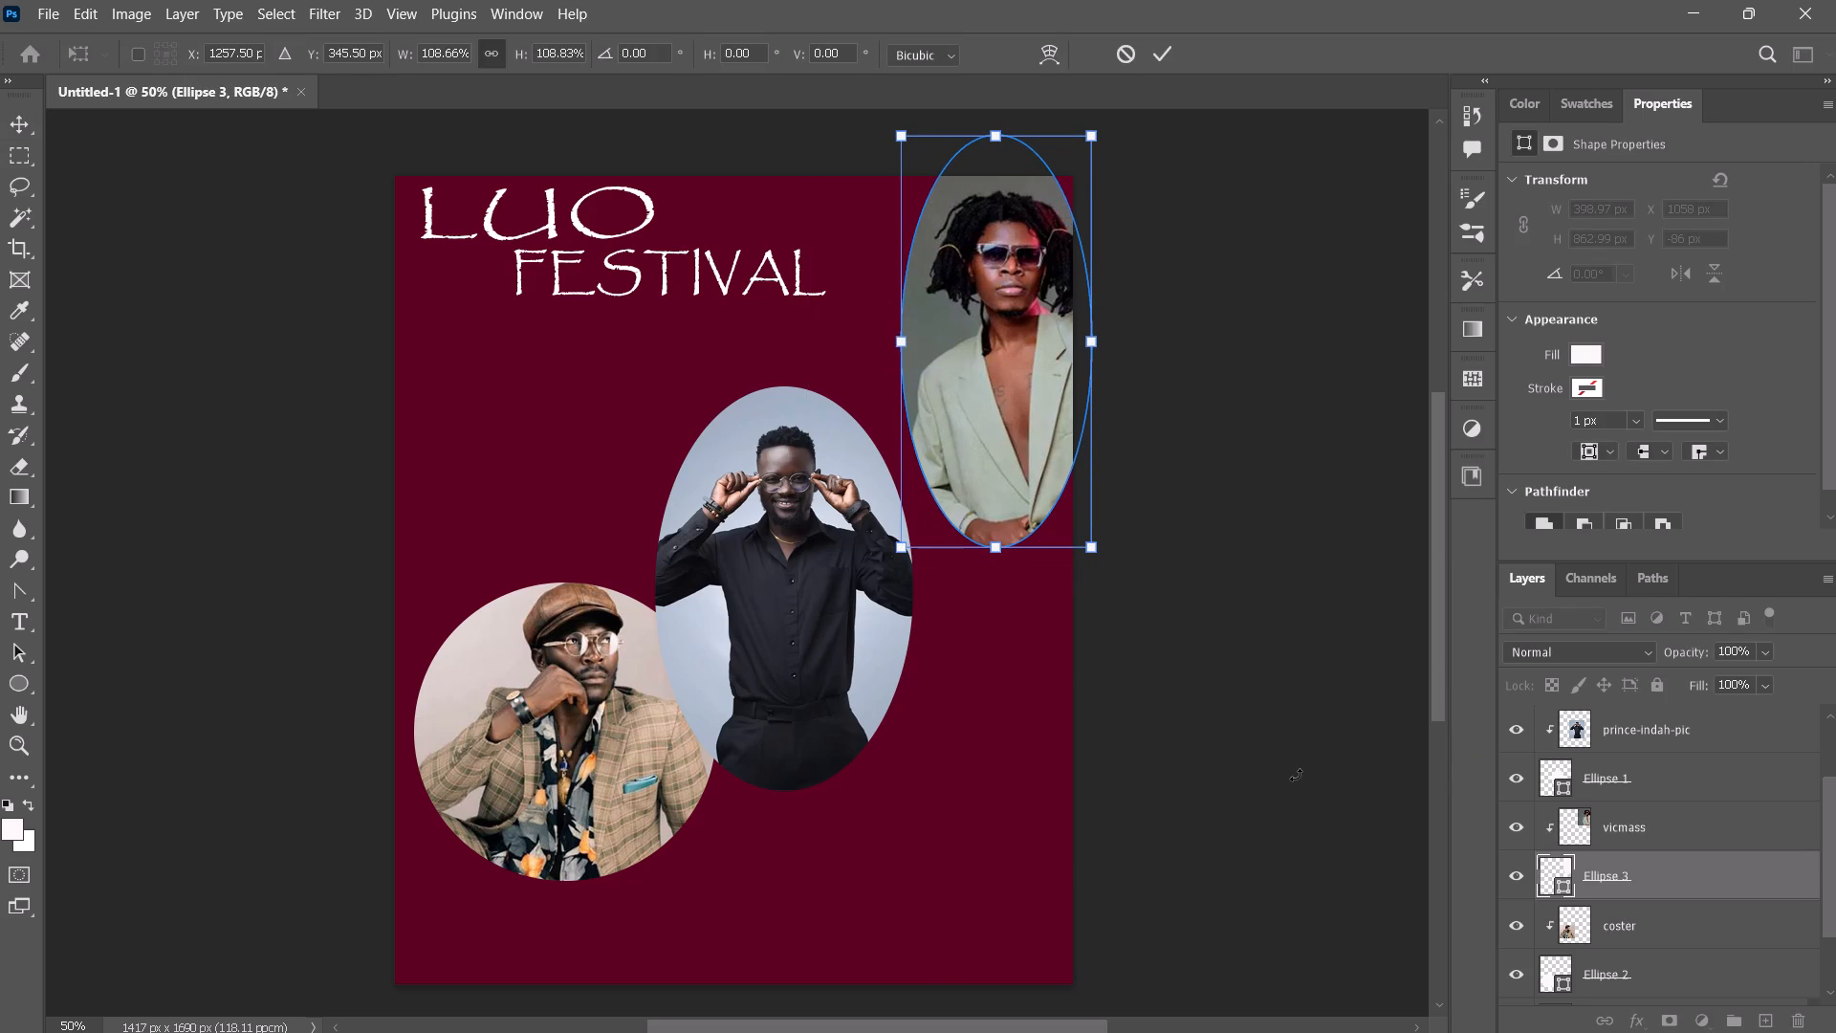
{"action": "left_click_drag", "start_coordinate": [1094, 342], "coordinate": [1107, 341]}
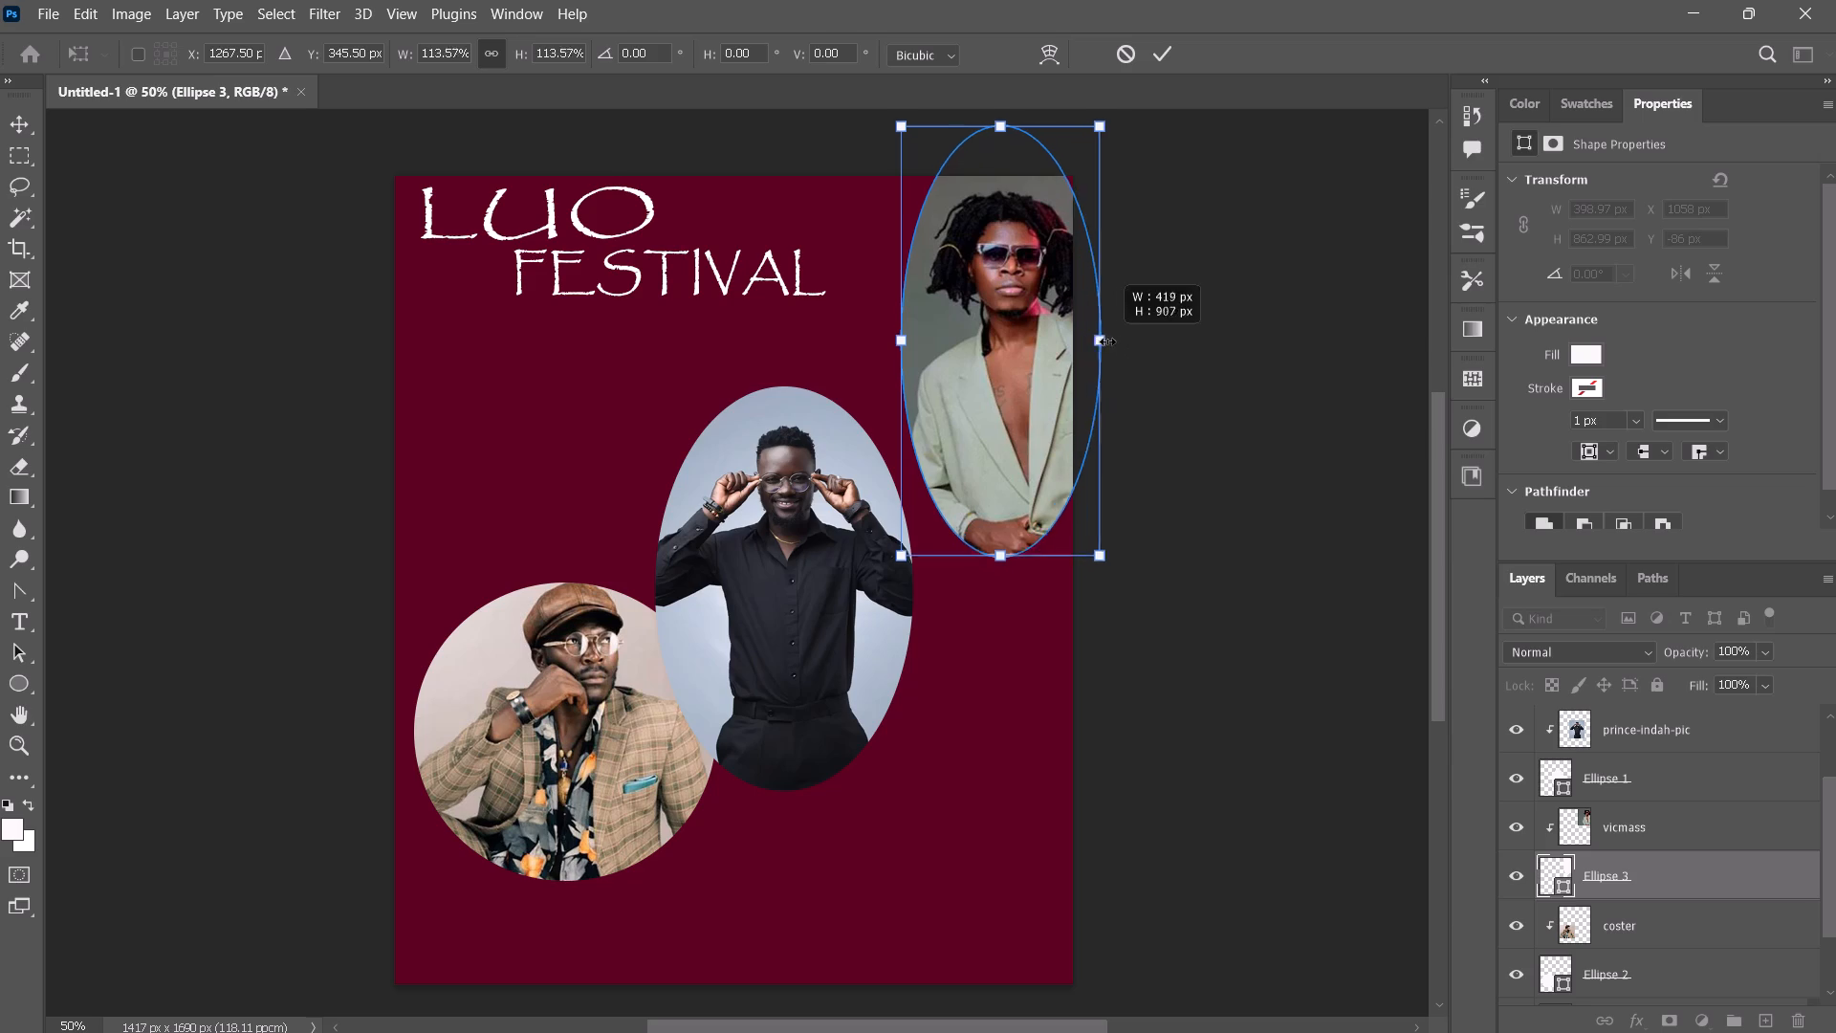
{"action": "left_click_drag", "start_coordinate": [1107, 341], "coordinate": [1132, 348]}
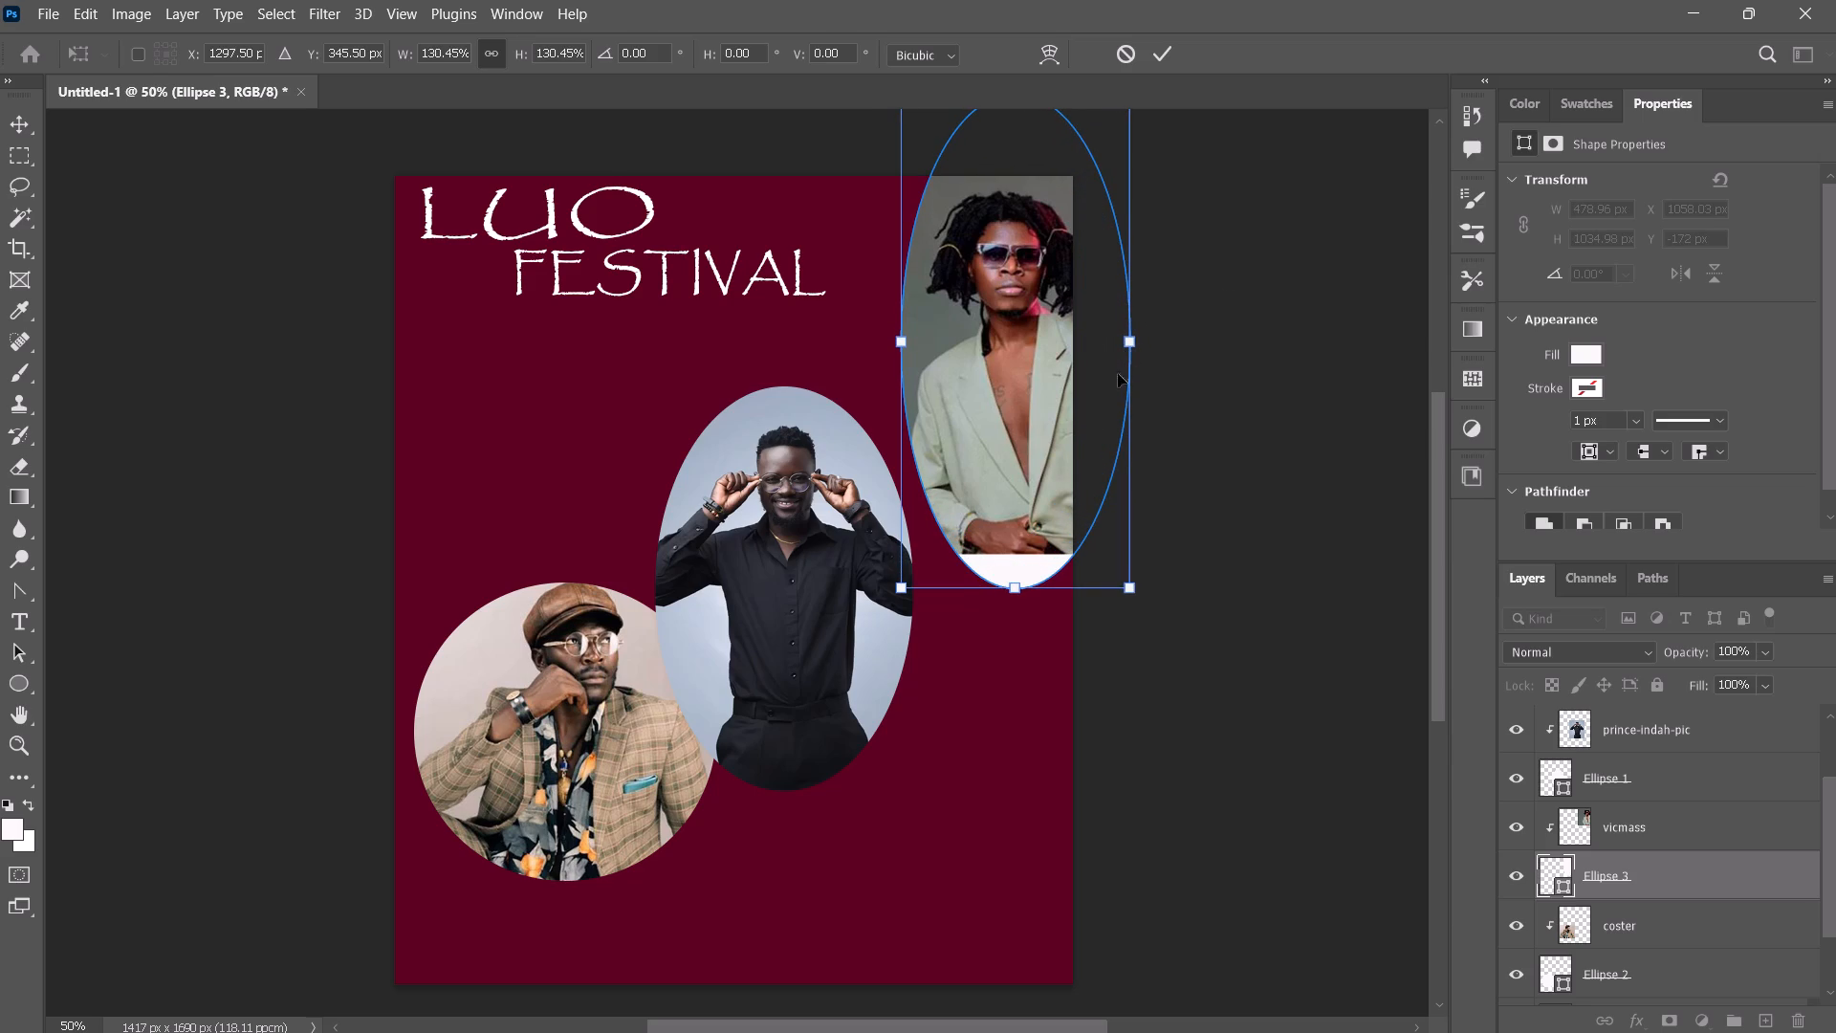
{"action": "key", "text": "Up"}
{"action": "key", "text": "Up"}
{"action": "key", "text": "Up"}
{"action": "key", "text": "Up"}
{"action": "key", "text": "Up"}
{"action": "key", "text": "Up"}
{"action": "key", "text": "Up"}
{"action": "key", "text": "Up"}
{"action": "key", "text": "Up"}
{"action": "key", "text": "Up"}
{"action": "key", "text": "Up"}
{"action": "key", "text": "Up"}
{"action": "key", "text": "Up"}
{"action": "key", "text": "Up"}
{"action": "key", "text": "Up"}
{"action": "key", "text": "Up"}
{"action": "key", "text": "Up"}
{"action": "key", "text": "Up"}
{"action": "key", "text": "Up"}
{"action": "key", "text": "Up"}
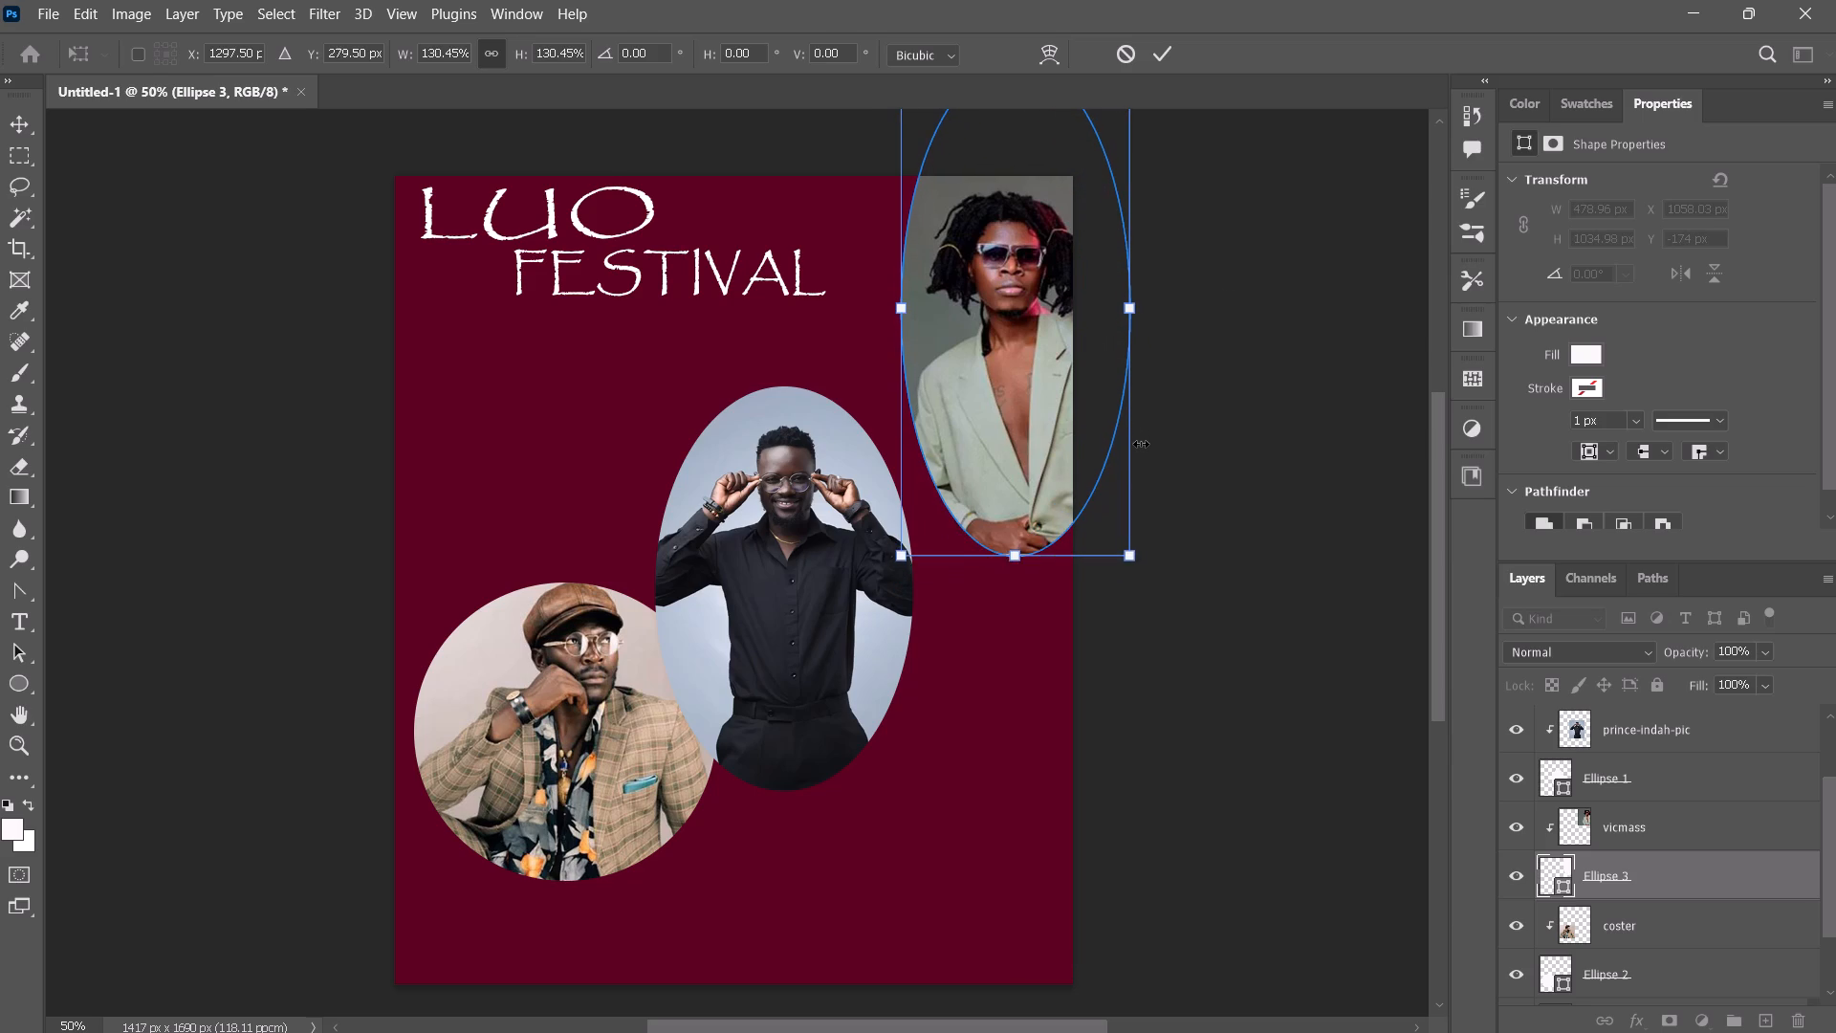
{"action": "key", "text": "Up"}
{"action": "key", "text": "Up"}
{"action": "key", "text": "Up"}
{"action": "key", "text": "Up"}
{"action": "key", "text": "Up"}
{"action": "key", "text": "Up"}
{"action": "key", "text": "Up"}
{"action": "key", "text": "Up"}
{"action": "key", "text": "Up"}
{"action": "key", "text": "Up"}
{"action": "key", "text": "Up"}
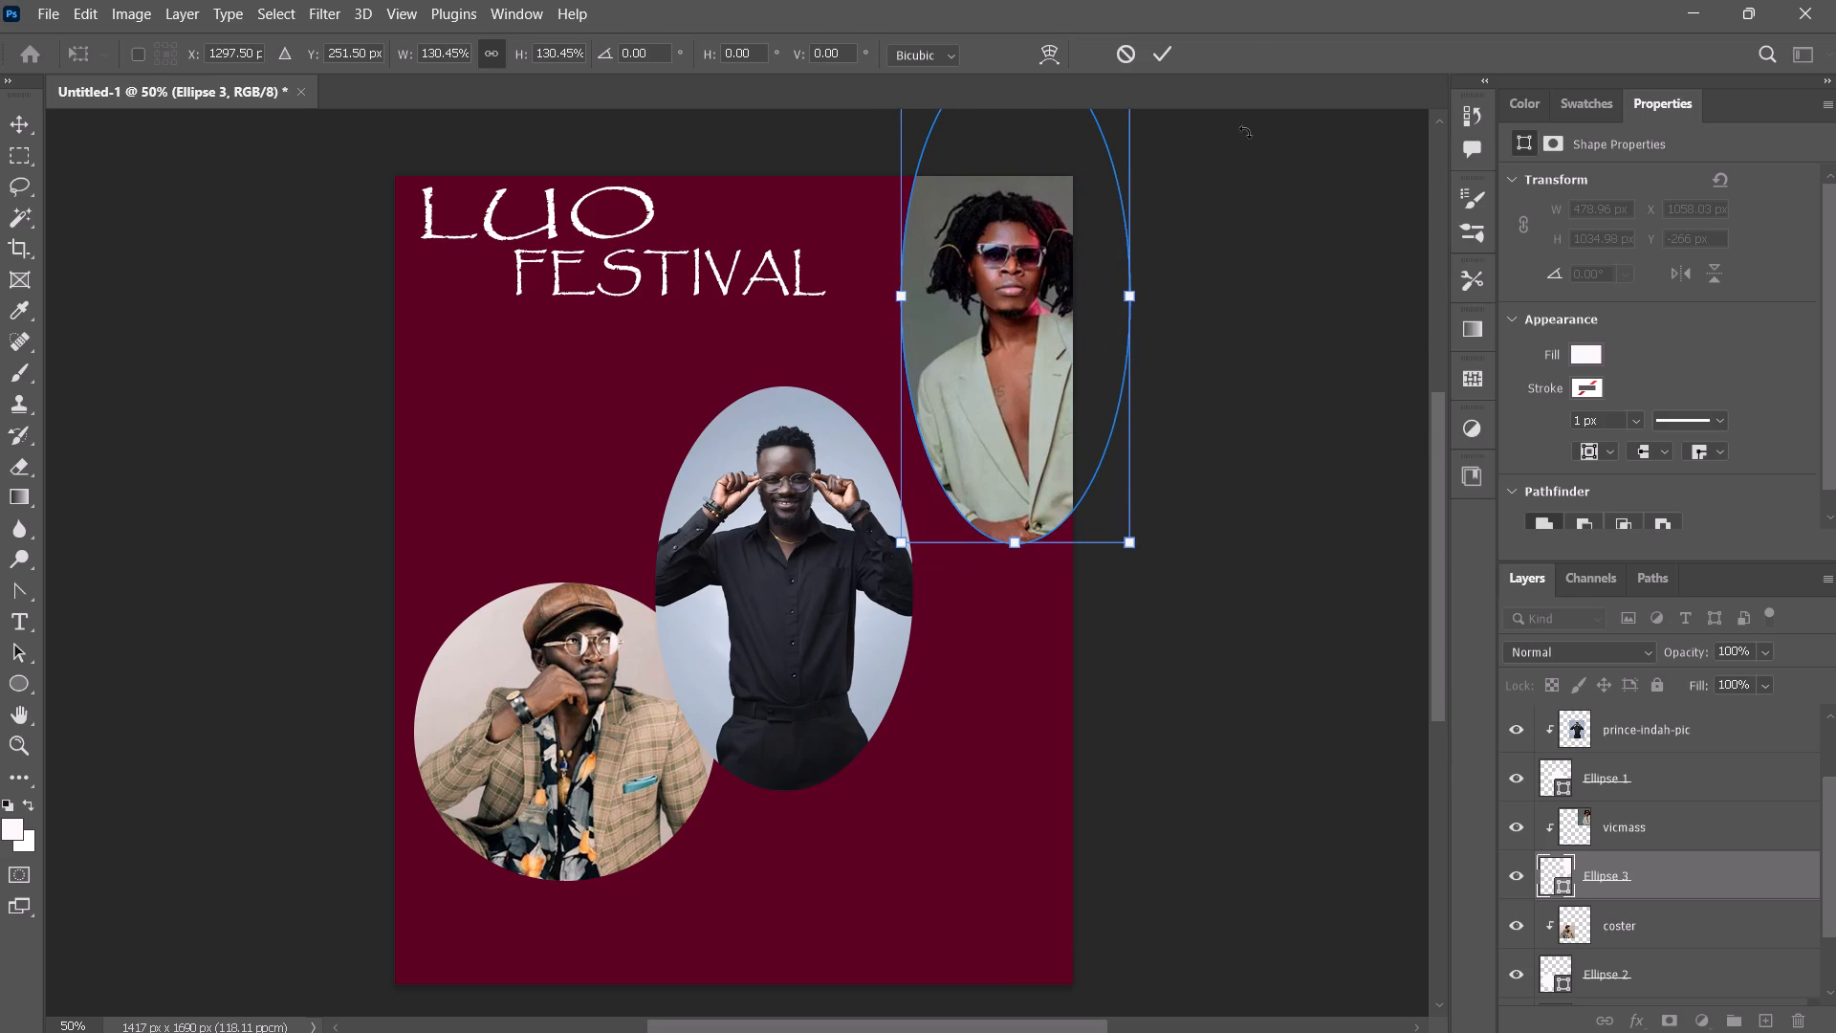
{"action": "left_click", "coordinate": [1173, 51]}
{"action": "left_click", "coordinate": [1225, 335]}
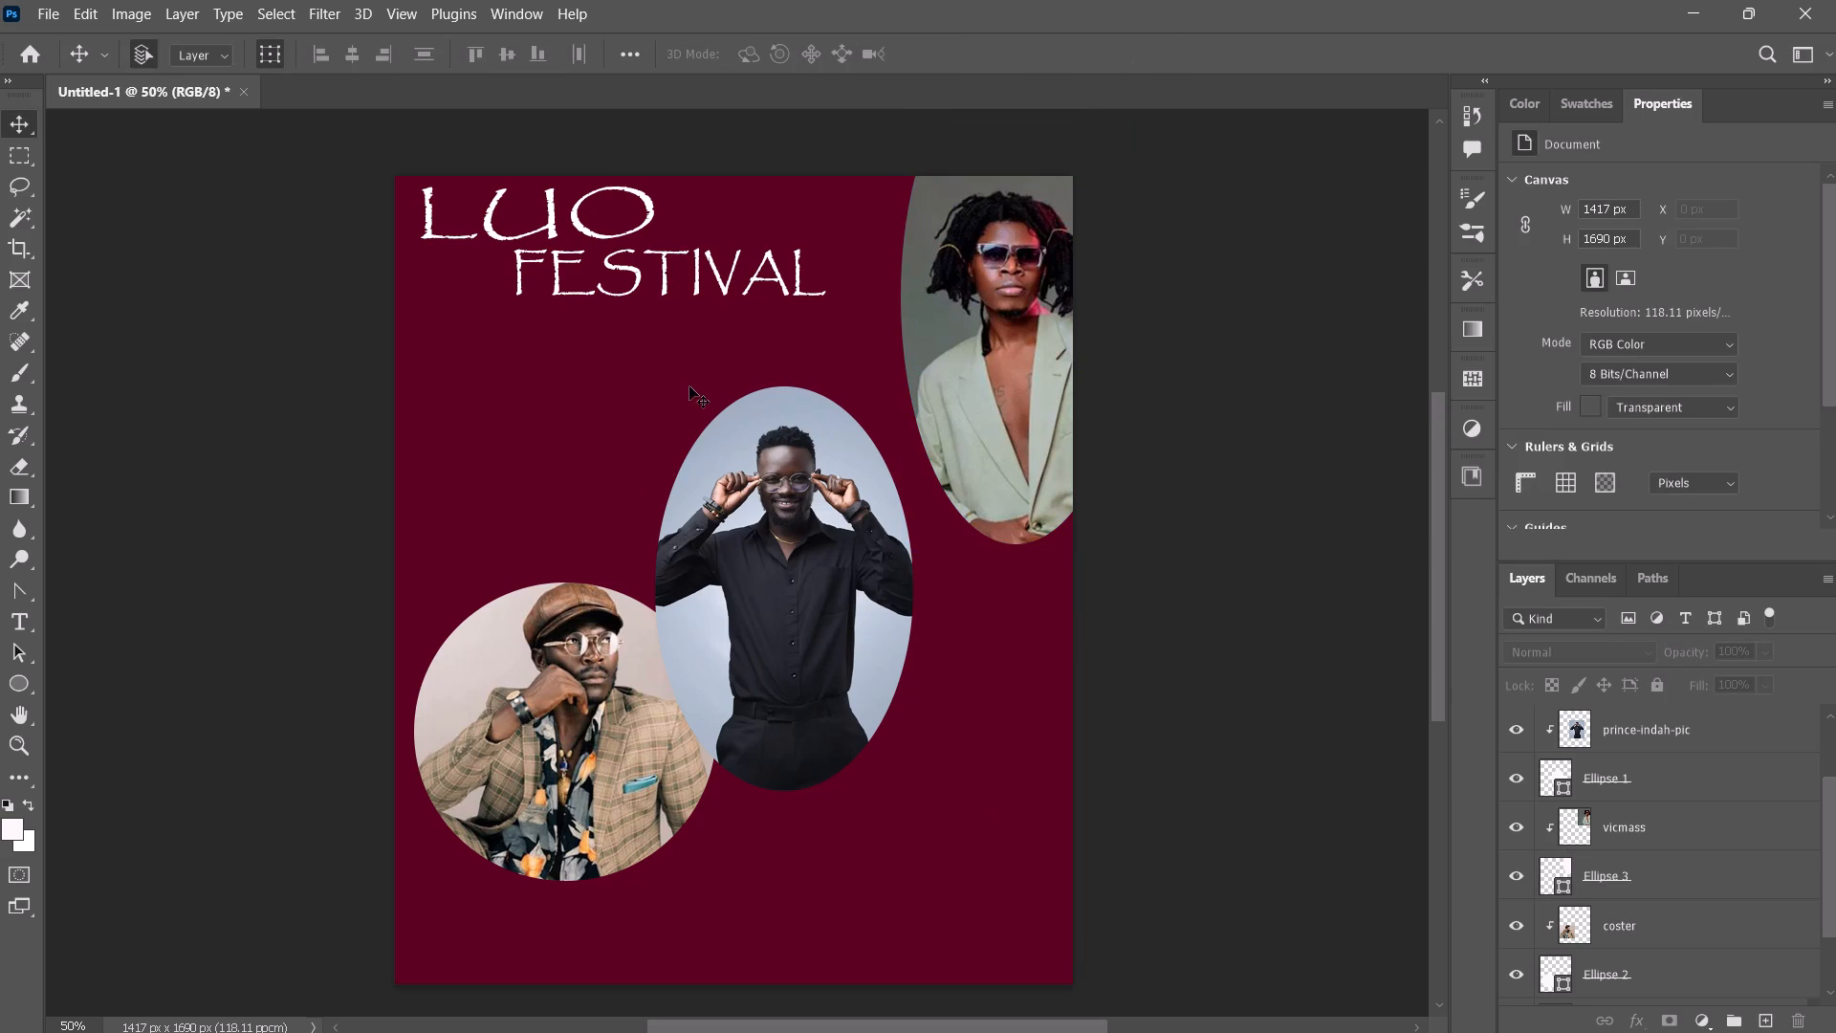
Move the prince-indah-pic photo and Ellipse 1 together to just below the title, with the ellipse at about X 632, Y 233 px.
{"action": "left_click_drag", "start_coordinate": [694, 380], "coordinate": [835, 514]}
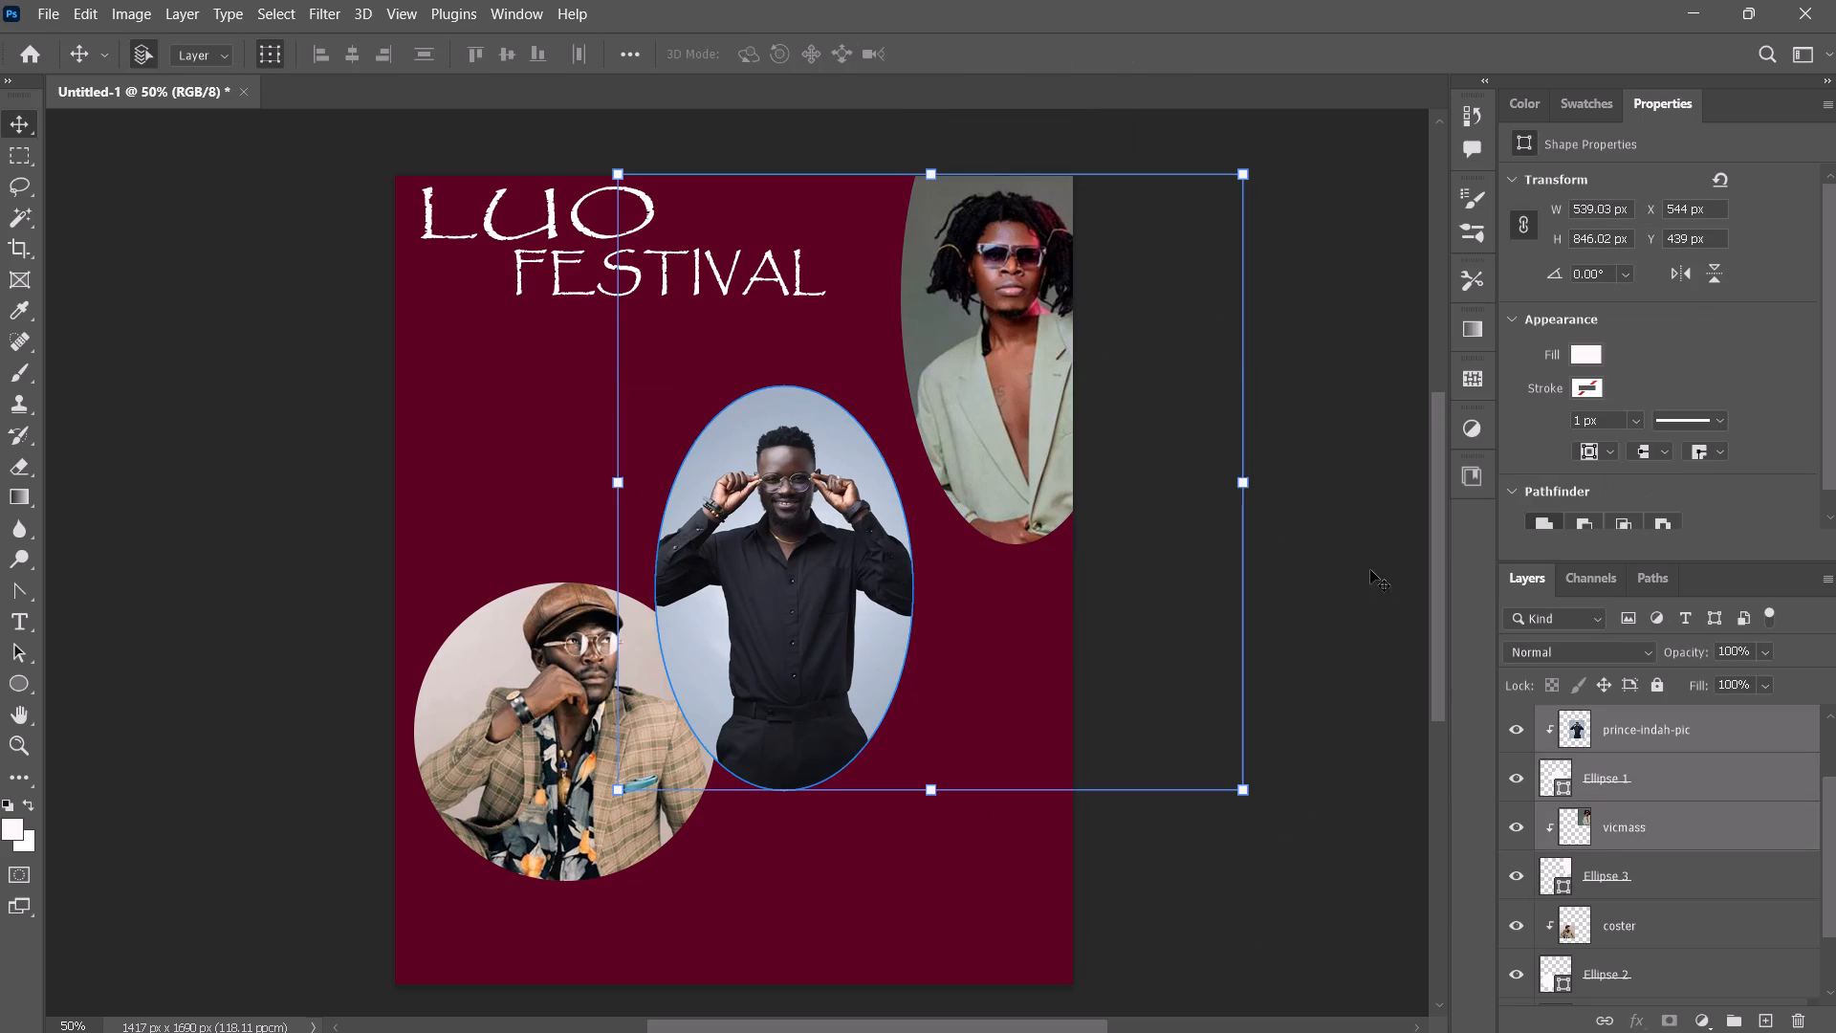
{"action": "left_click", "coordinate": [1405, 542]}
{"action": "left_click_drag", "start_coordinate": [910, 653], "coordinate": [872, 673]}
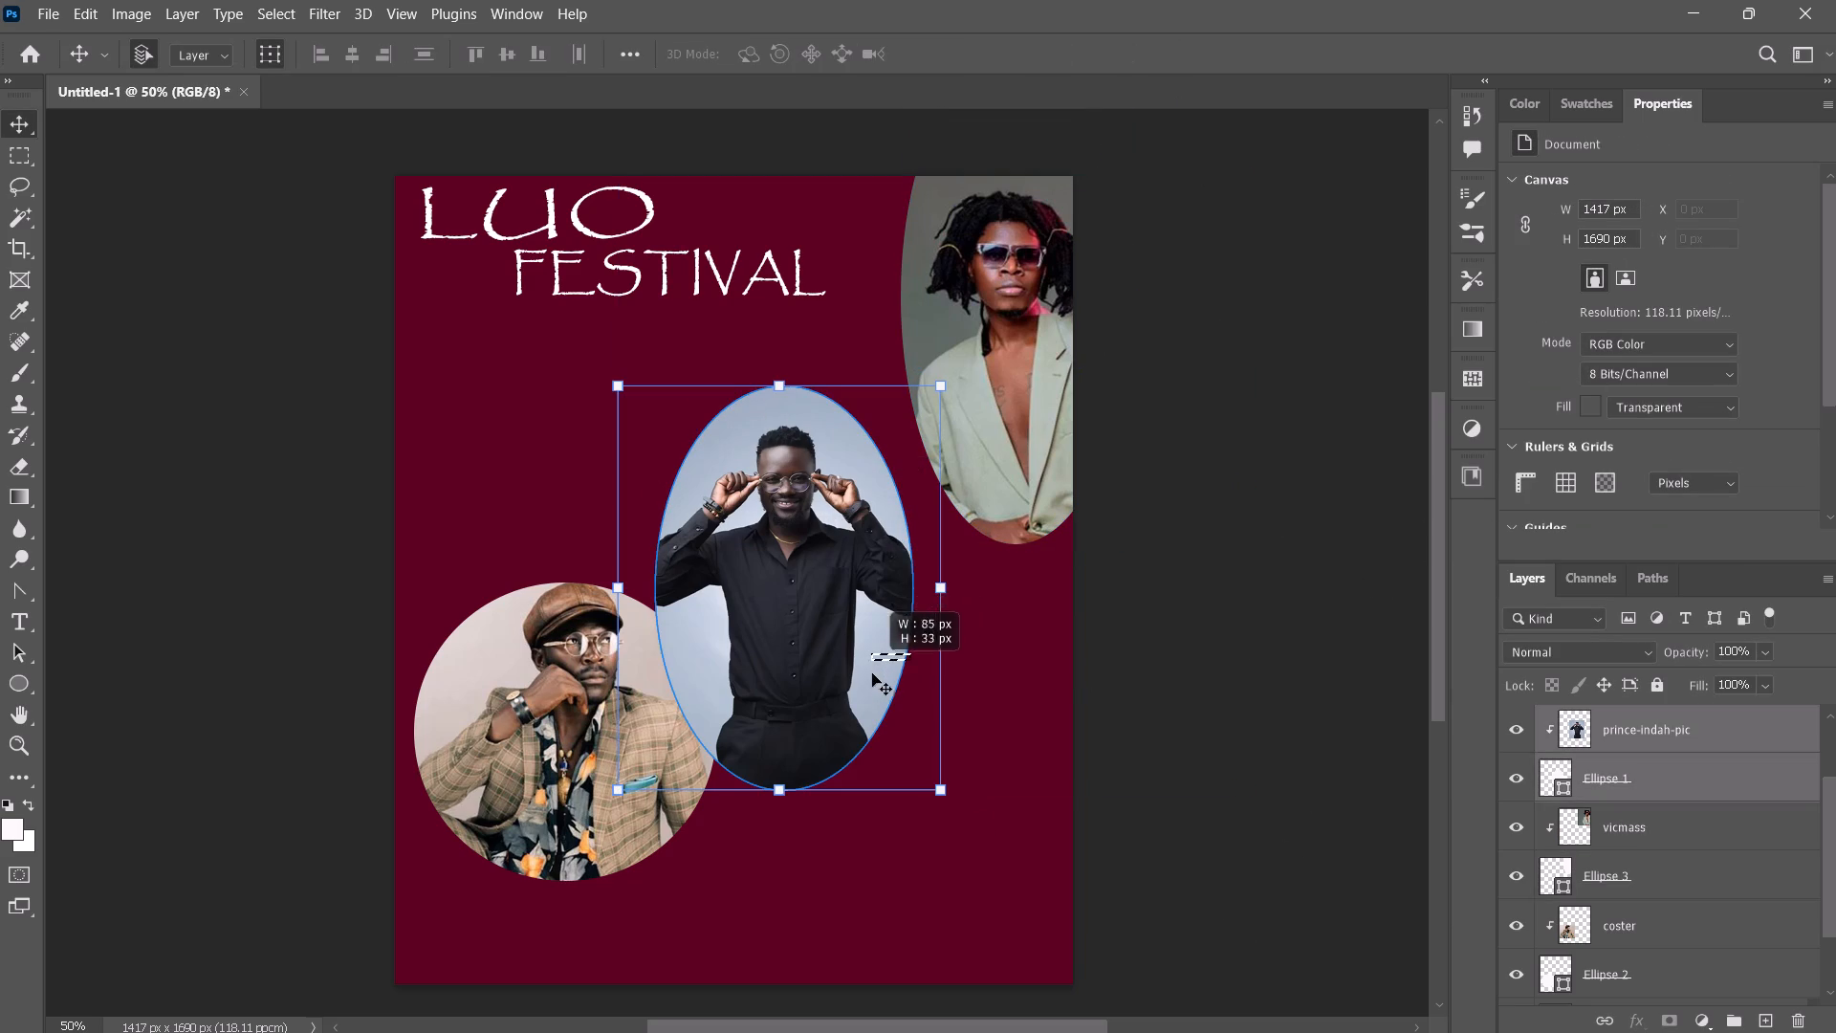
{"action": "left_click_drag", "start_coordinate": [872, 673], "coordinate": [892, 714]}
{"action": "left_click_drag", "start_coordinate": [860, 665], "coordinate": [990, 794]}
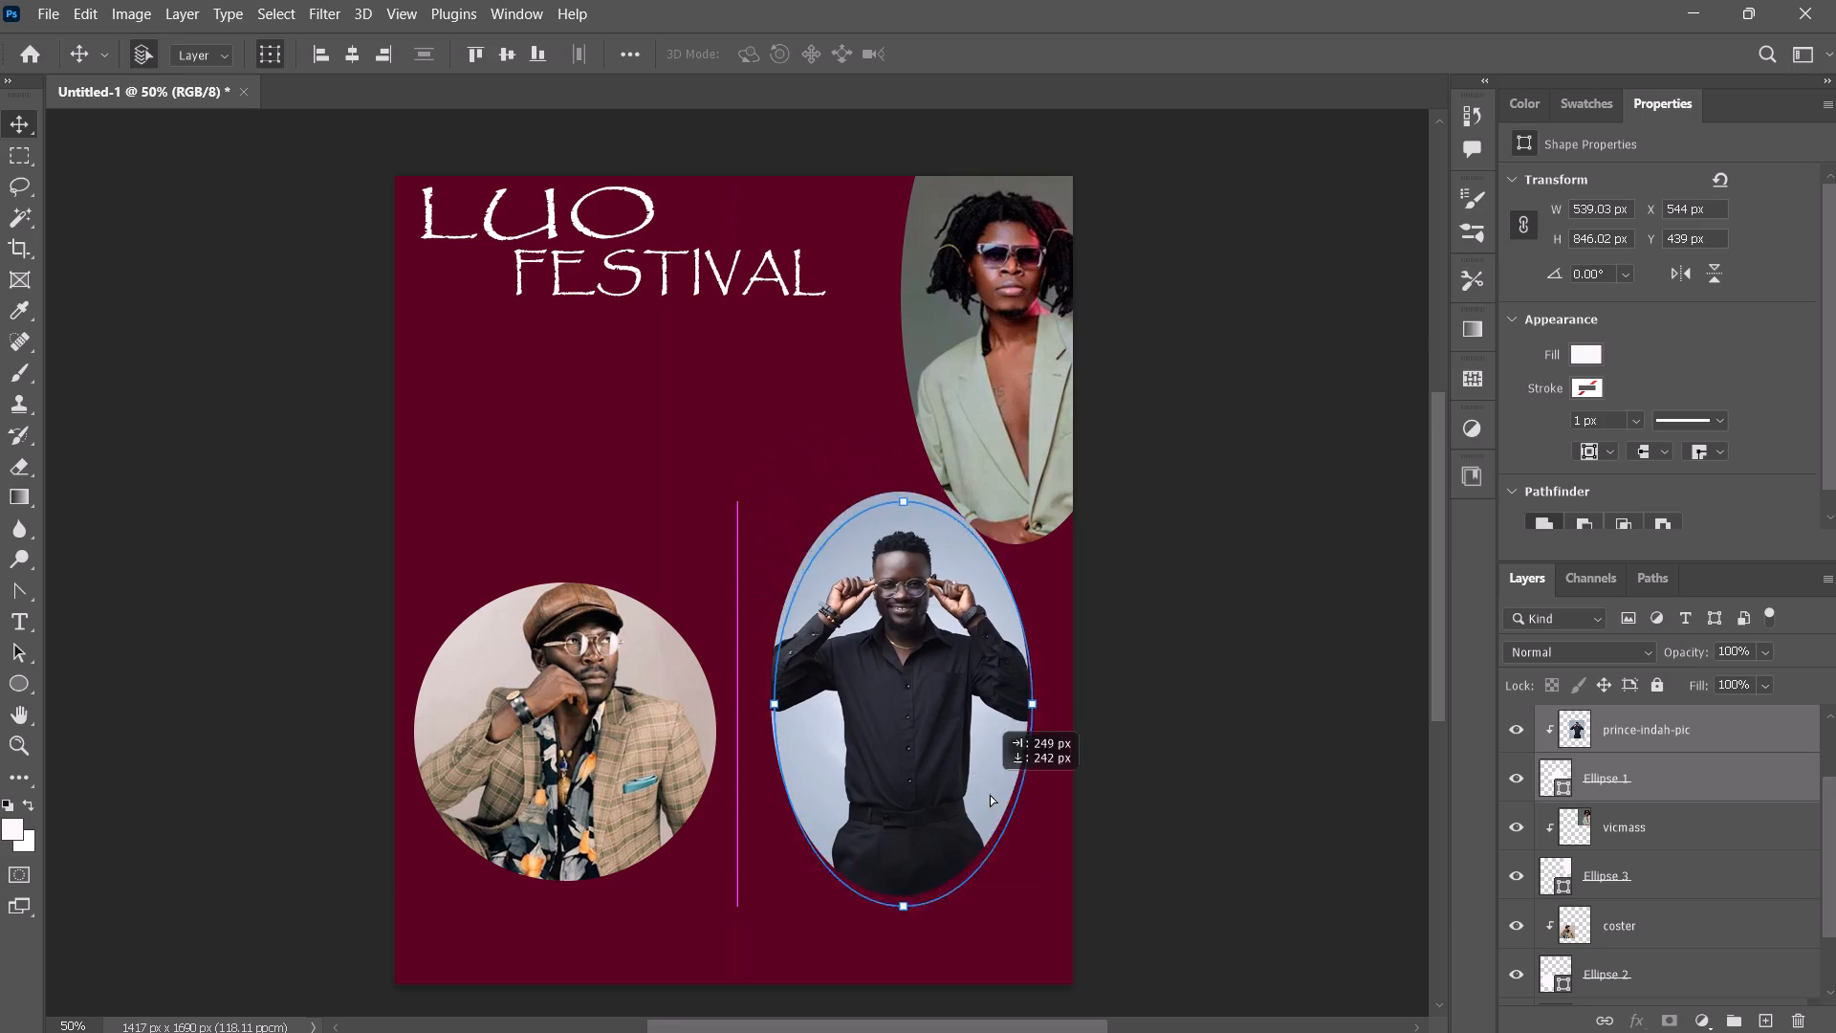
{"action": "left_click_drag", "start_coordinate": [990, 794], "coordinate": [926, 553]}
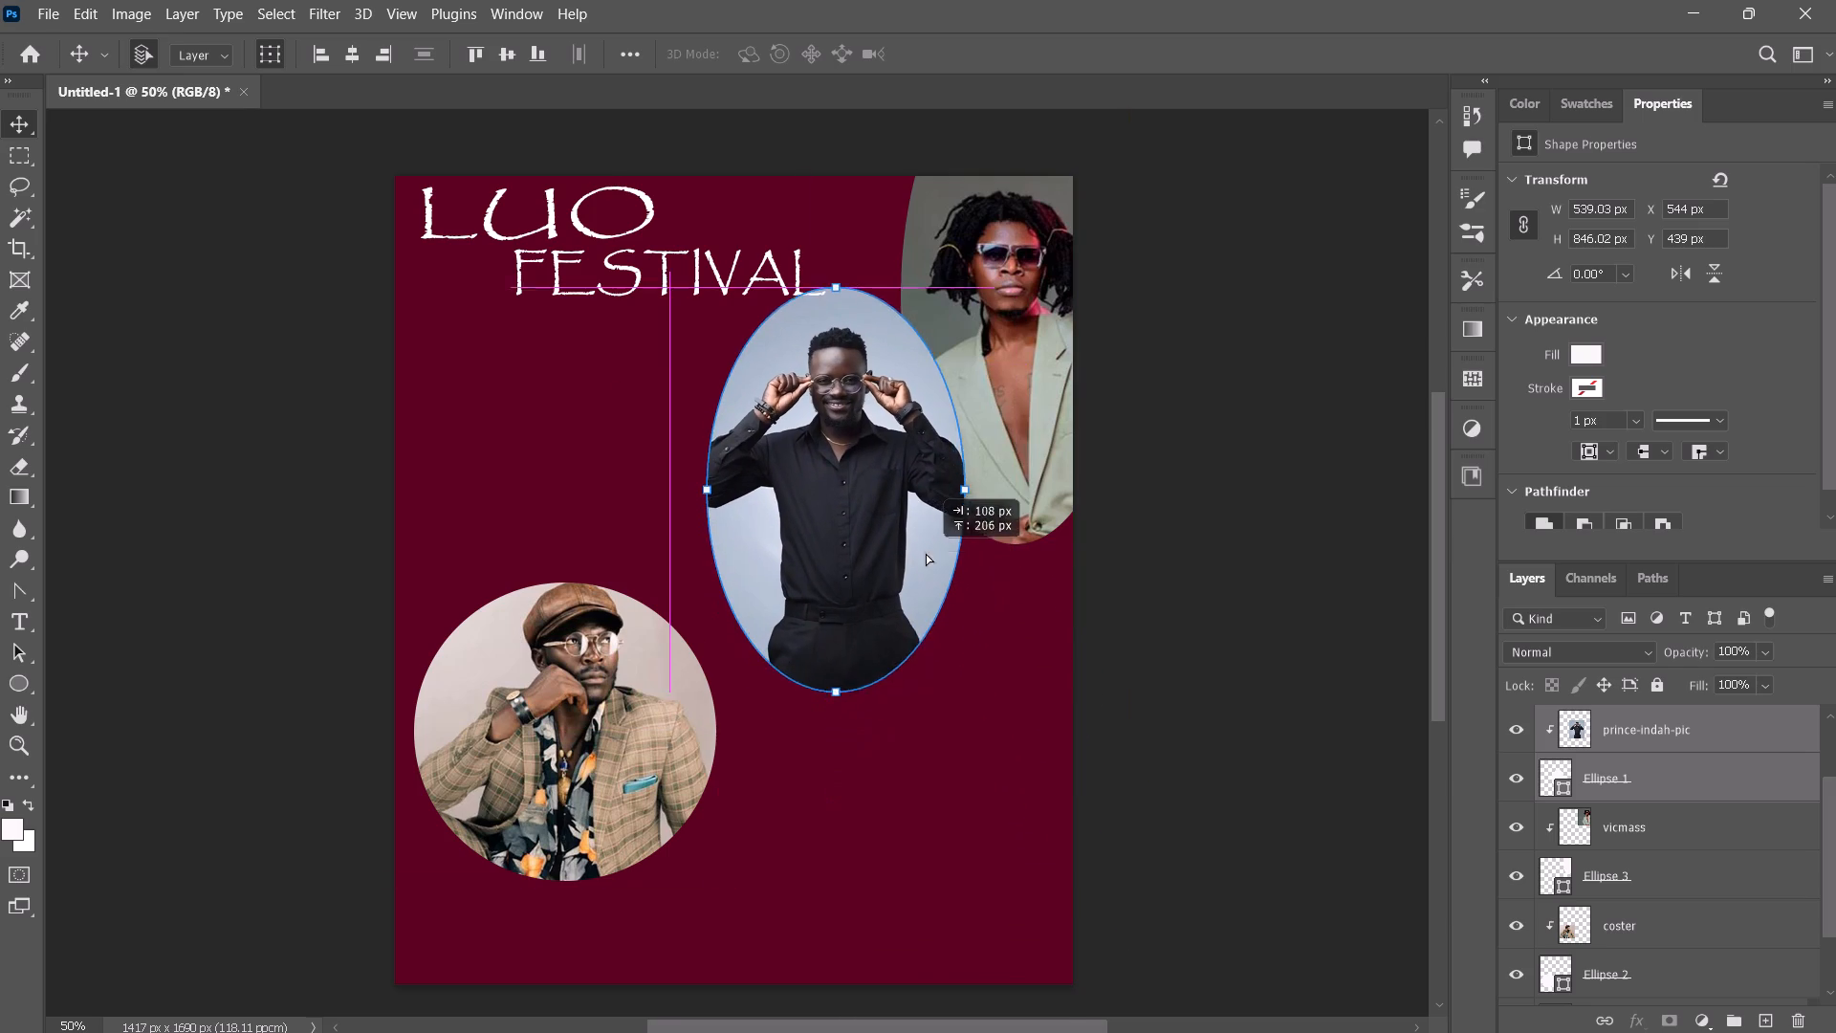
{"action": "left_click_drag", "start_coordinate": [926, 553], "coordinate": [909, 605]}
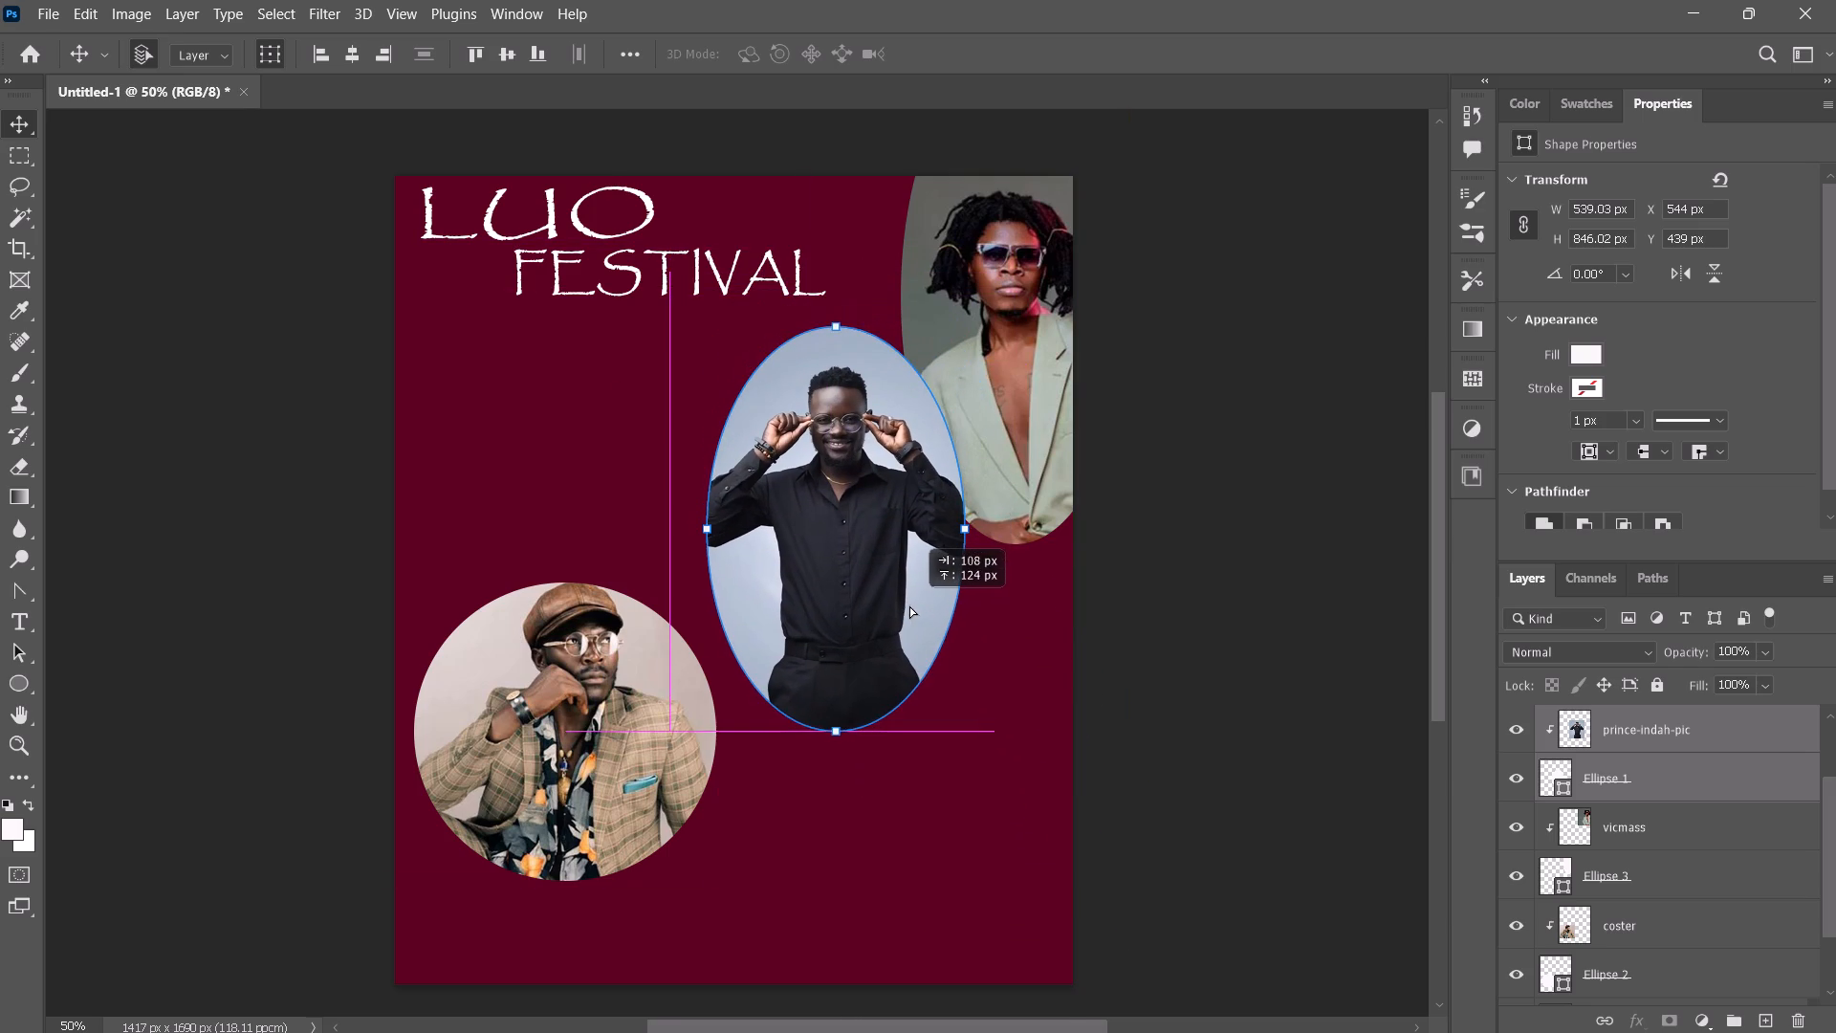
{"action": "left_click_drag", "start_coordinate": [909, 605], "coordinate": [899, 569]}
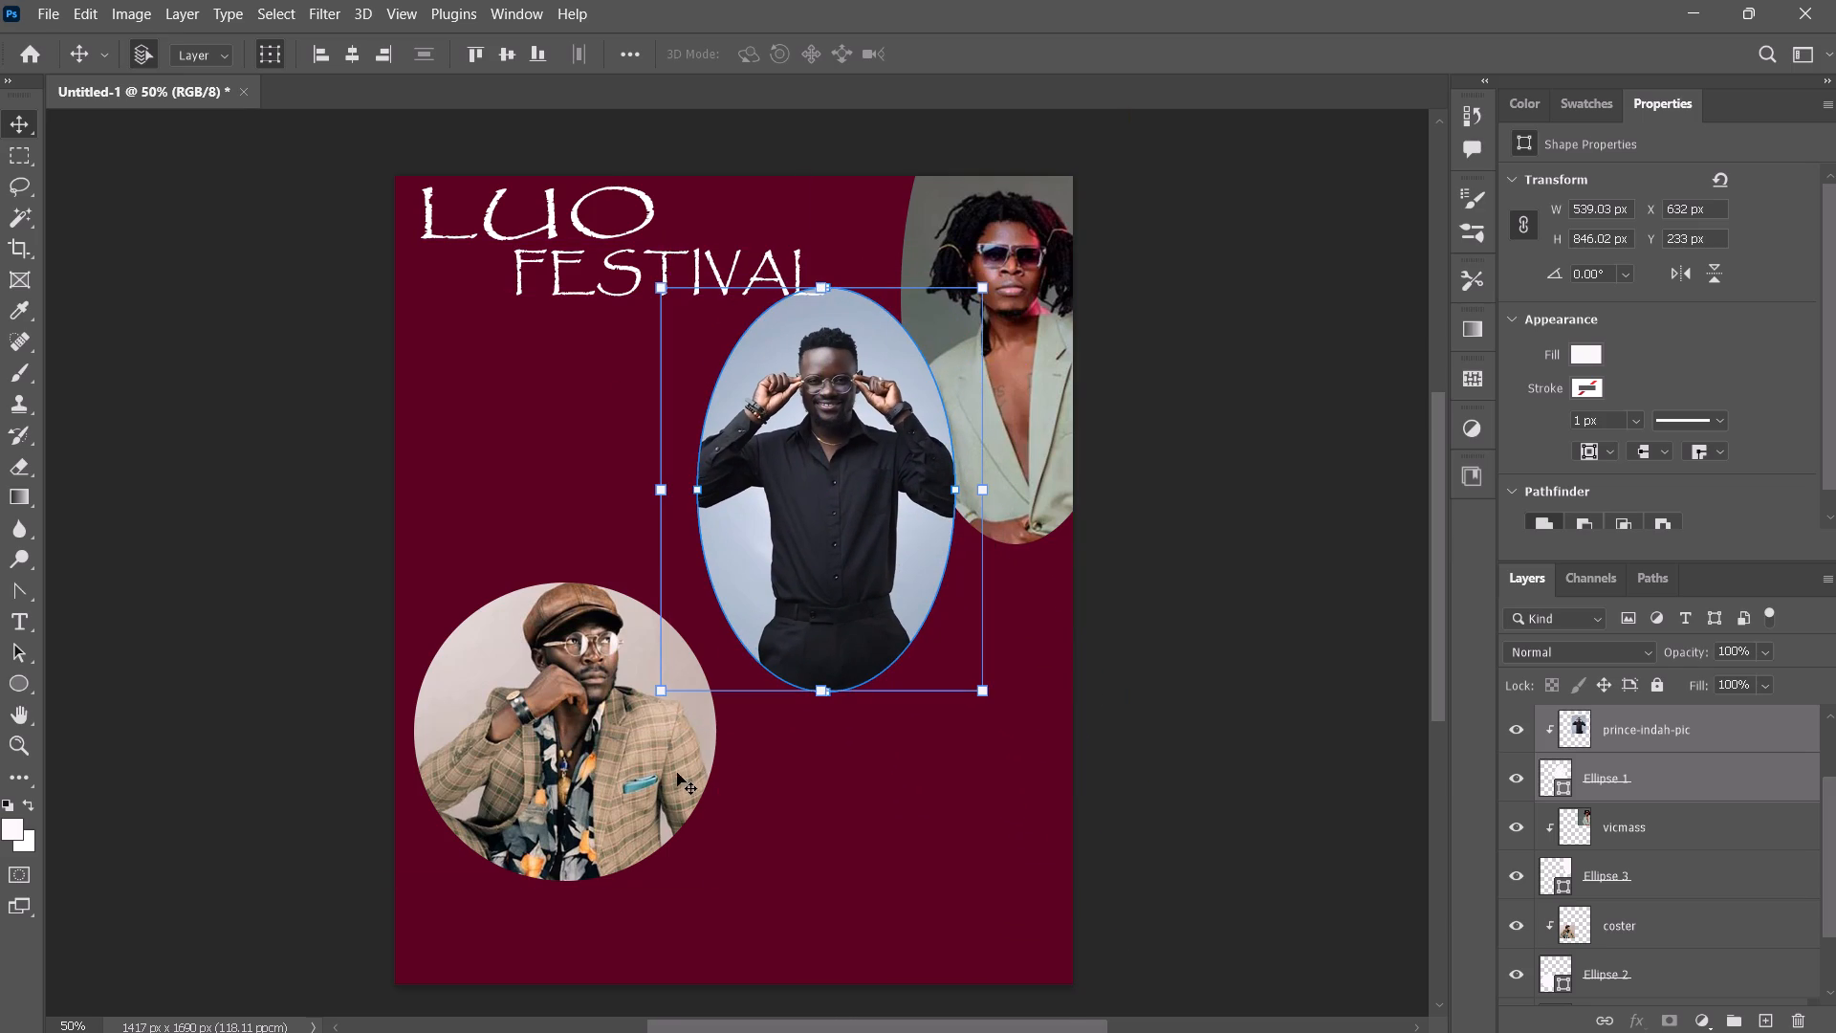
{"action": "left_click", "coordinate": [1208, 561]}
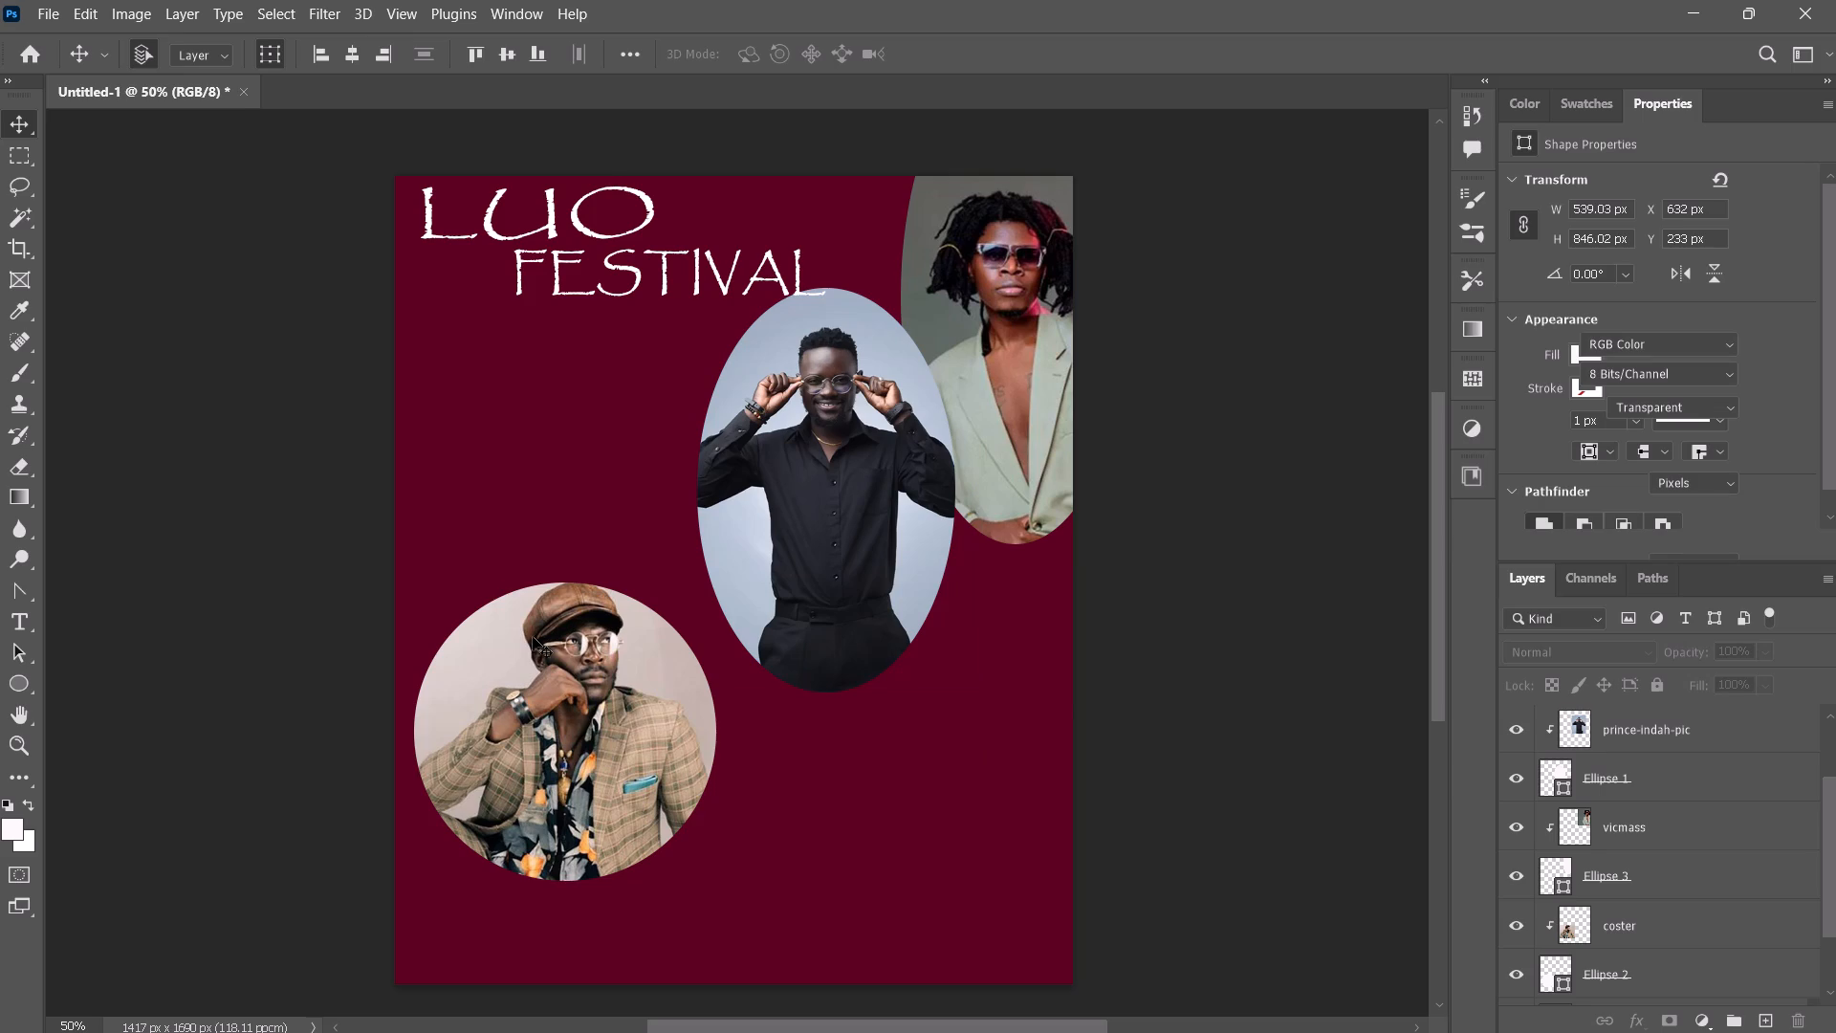
Move the coster photo and Ellipse 2 together to the poster's lower-right edge, with the ellipse at about X 839, Y 935 px.
{"action": "left_click_drag", "start_coordinate": [492, 561], "coordinate": [465, 875]}
{"action": "left_click_drag", "start_coordinate": [514, 802], "coordinate": [992, 790]}
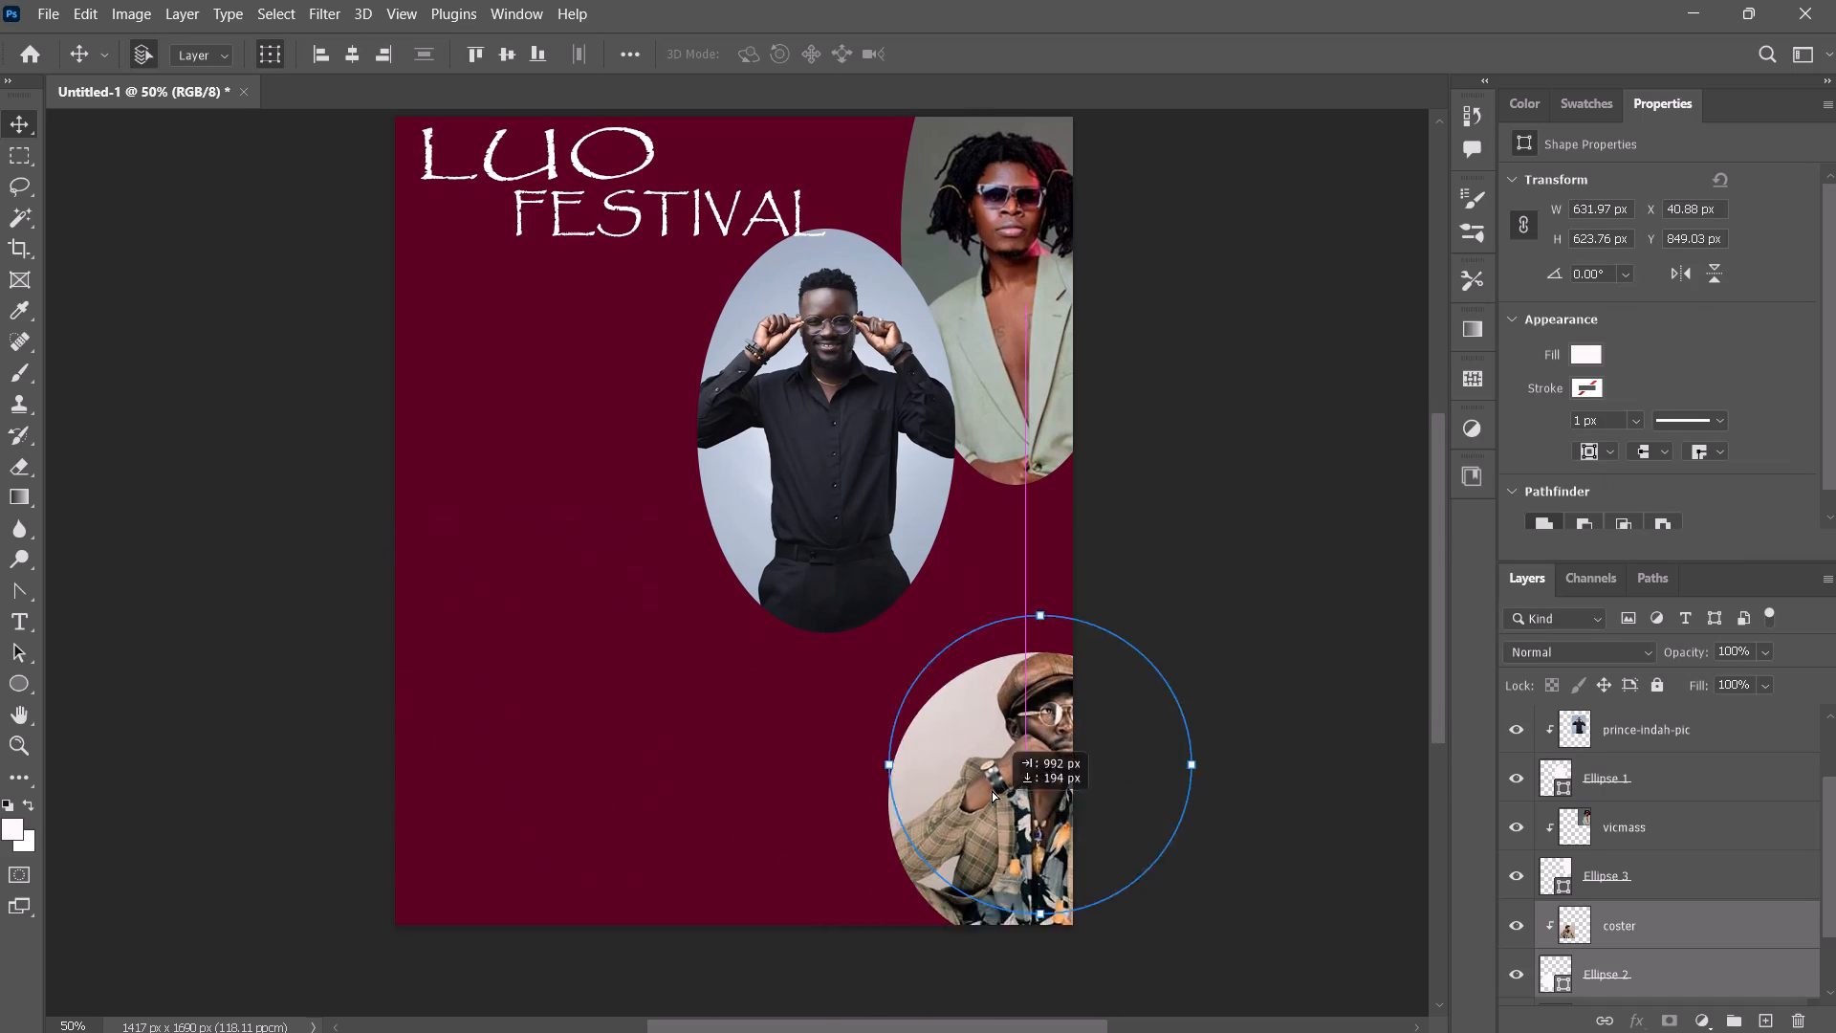
{"action": "left_click_drag", "start_coordinate": [992, 790], "coordinate": [893, 783]}
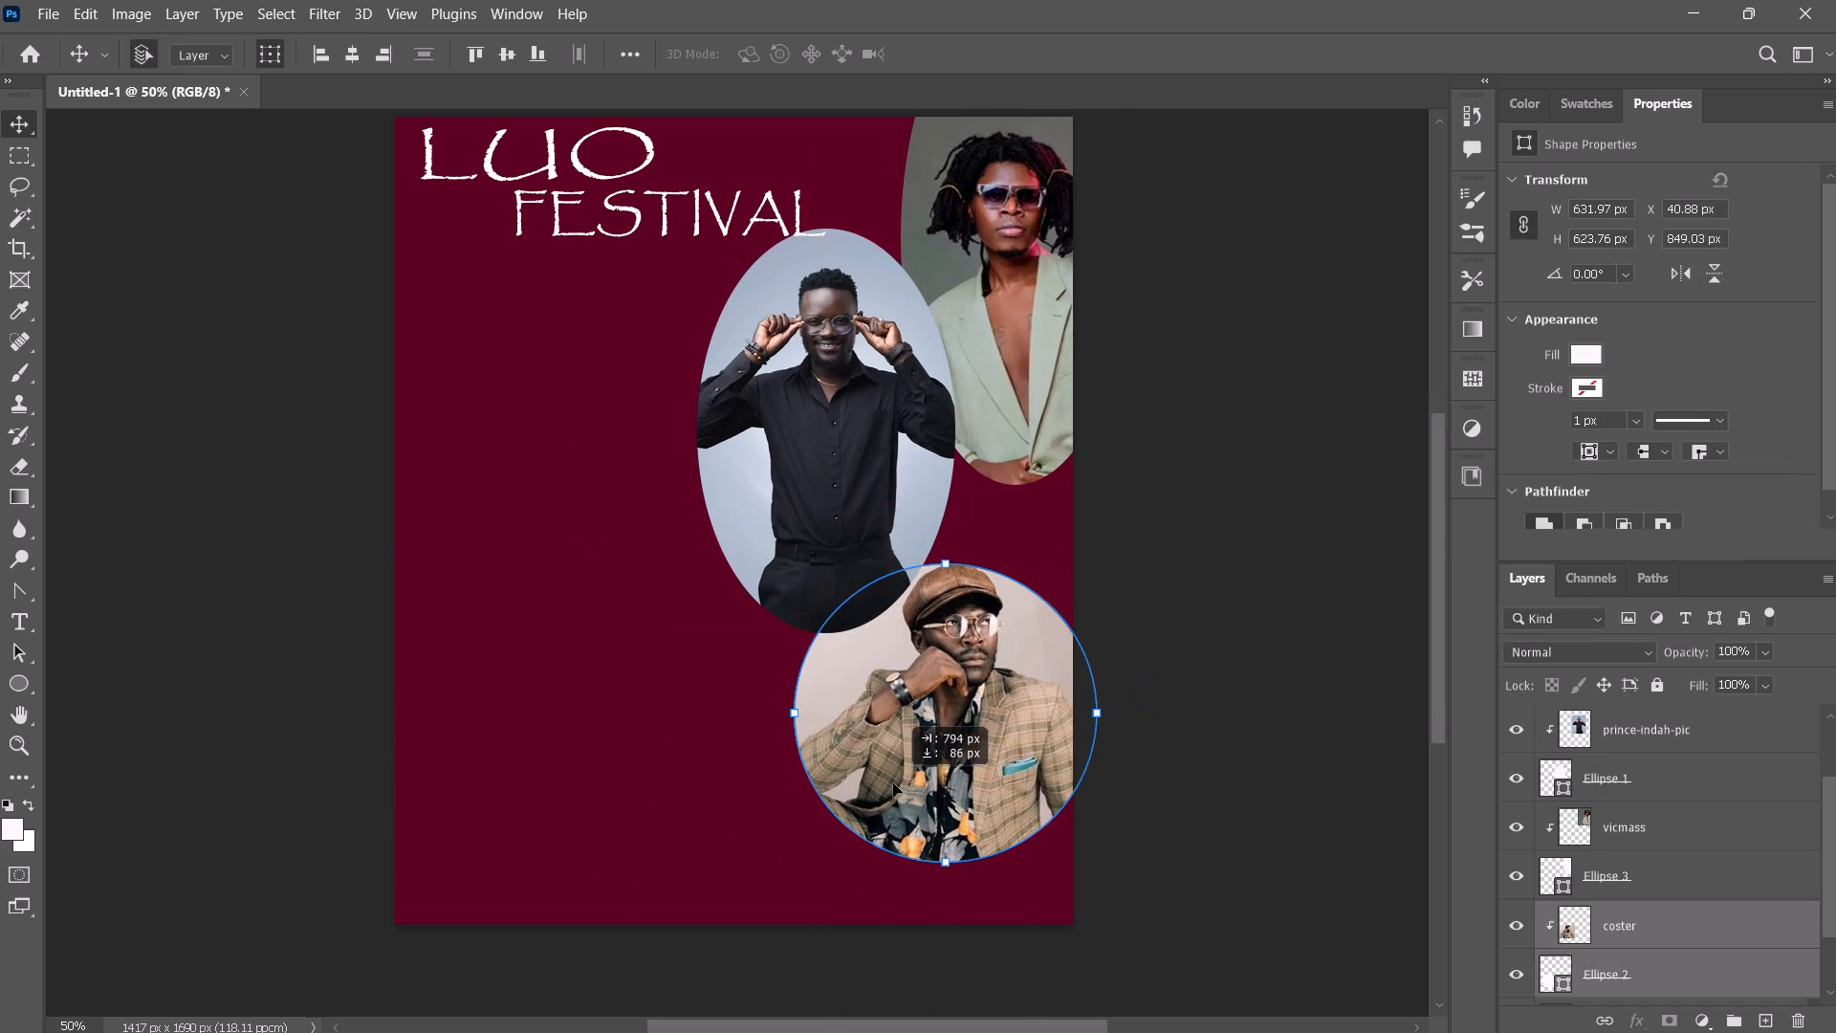
{"action": "left_click_drag", "start_coordinate": [893, 783], "coordinate": [895, 783]}
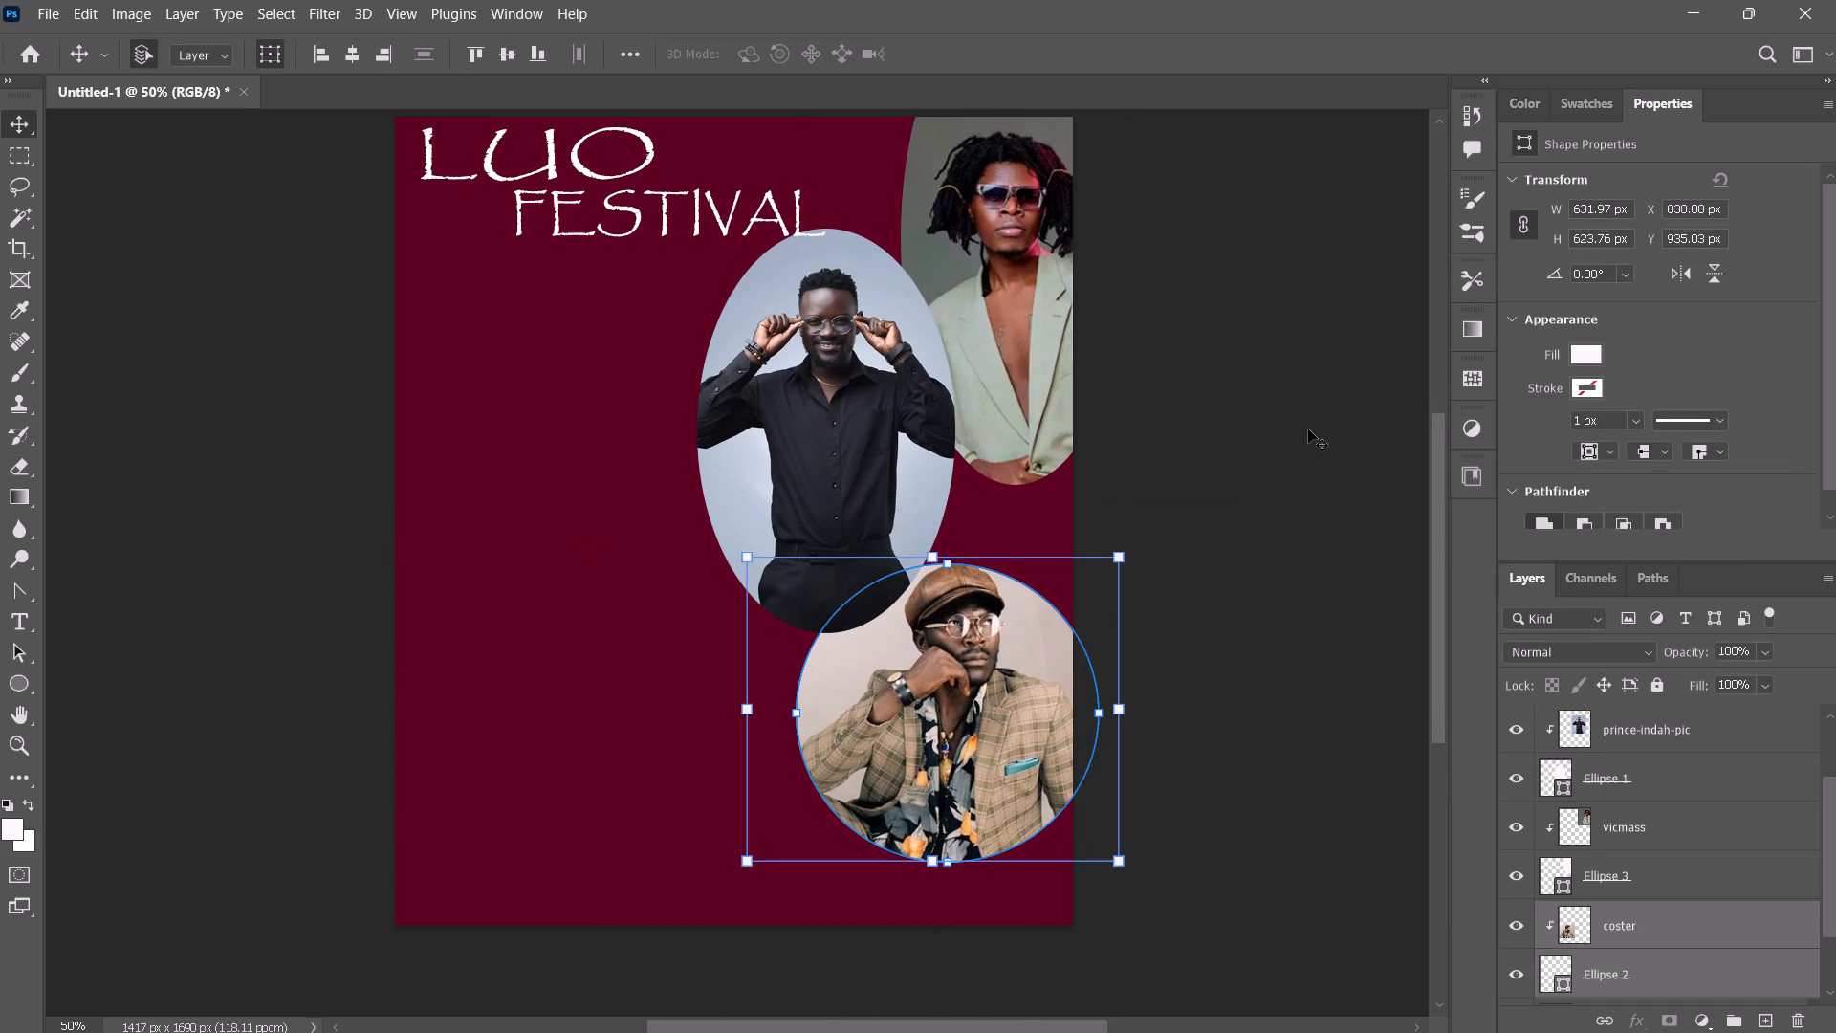
{"action": "left_click", "coordinate": [1308, 429]}
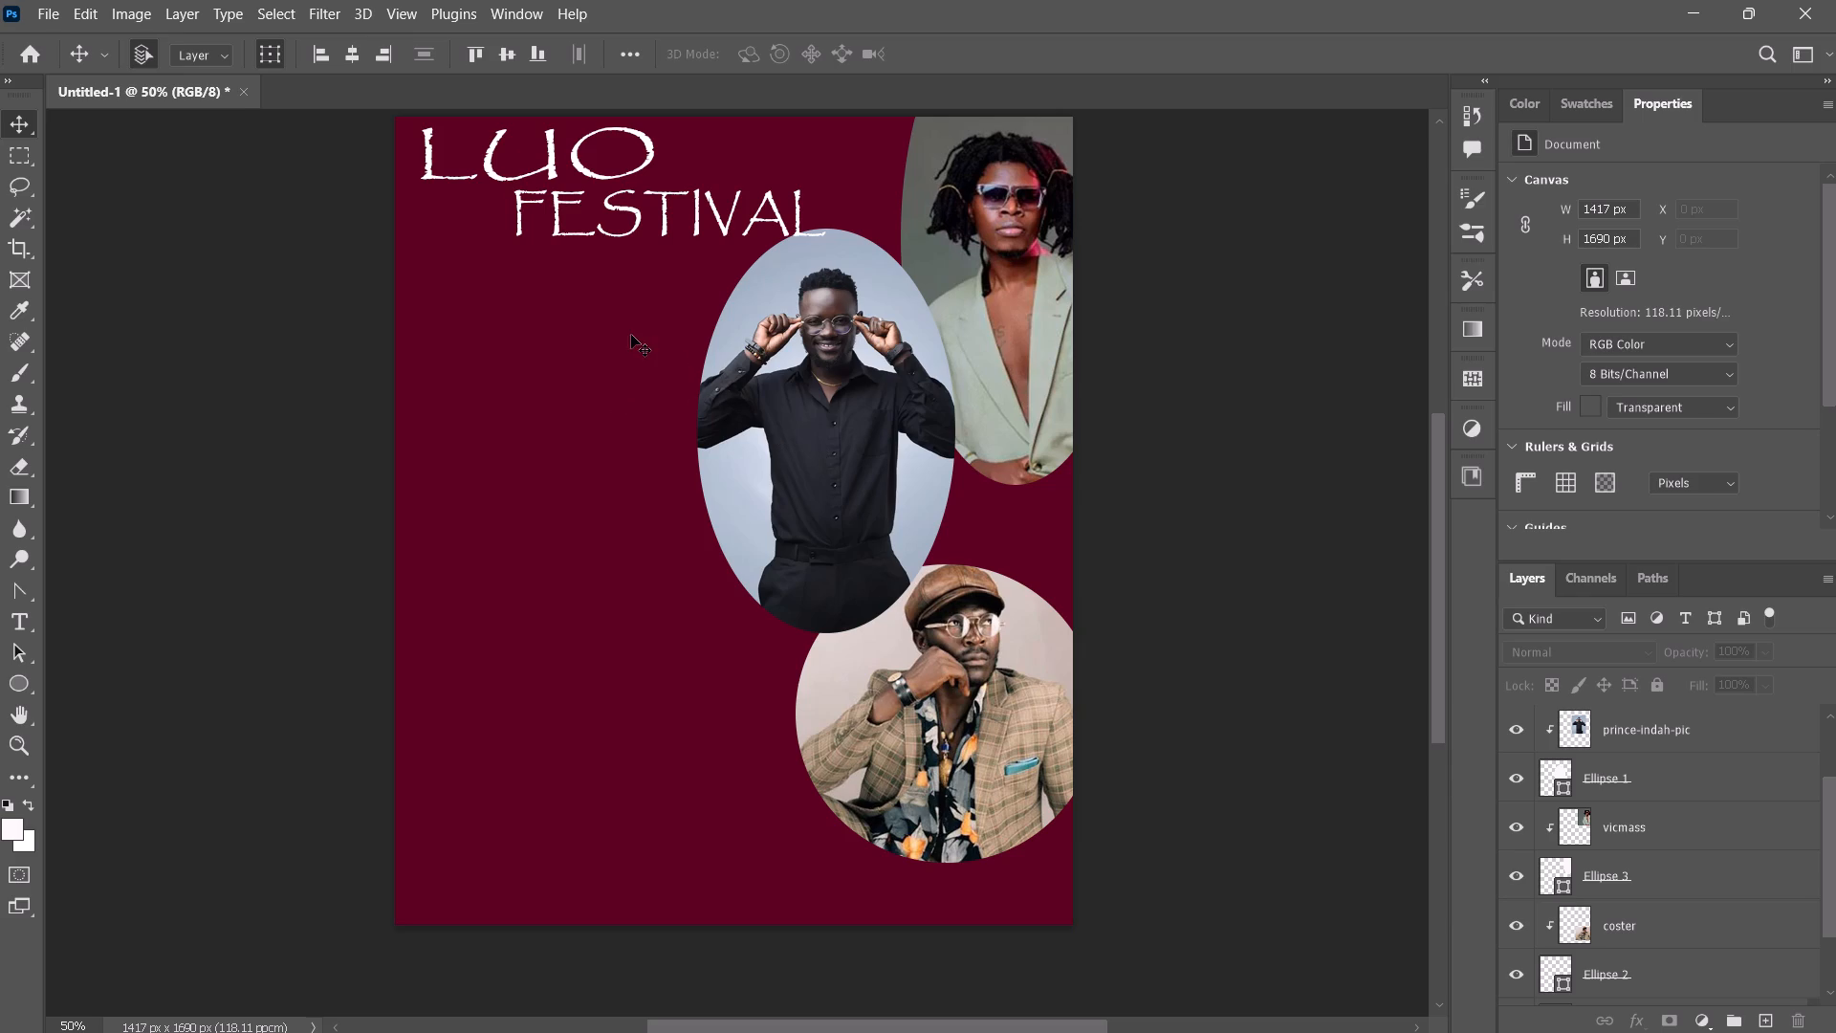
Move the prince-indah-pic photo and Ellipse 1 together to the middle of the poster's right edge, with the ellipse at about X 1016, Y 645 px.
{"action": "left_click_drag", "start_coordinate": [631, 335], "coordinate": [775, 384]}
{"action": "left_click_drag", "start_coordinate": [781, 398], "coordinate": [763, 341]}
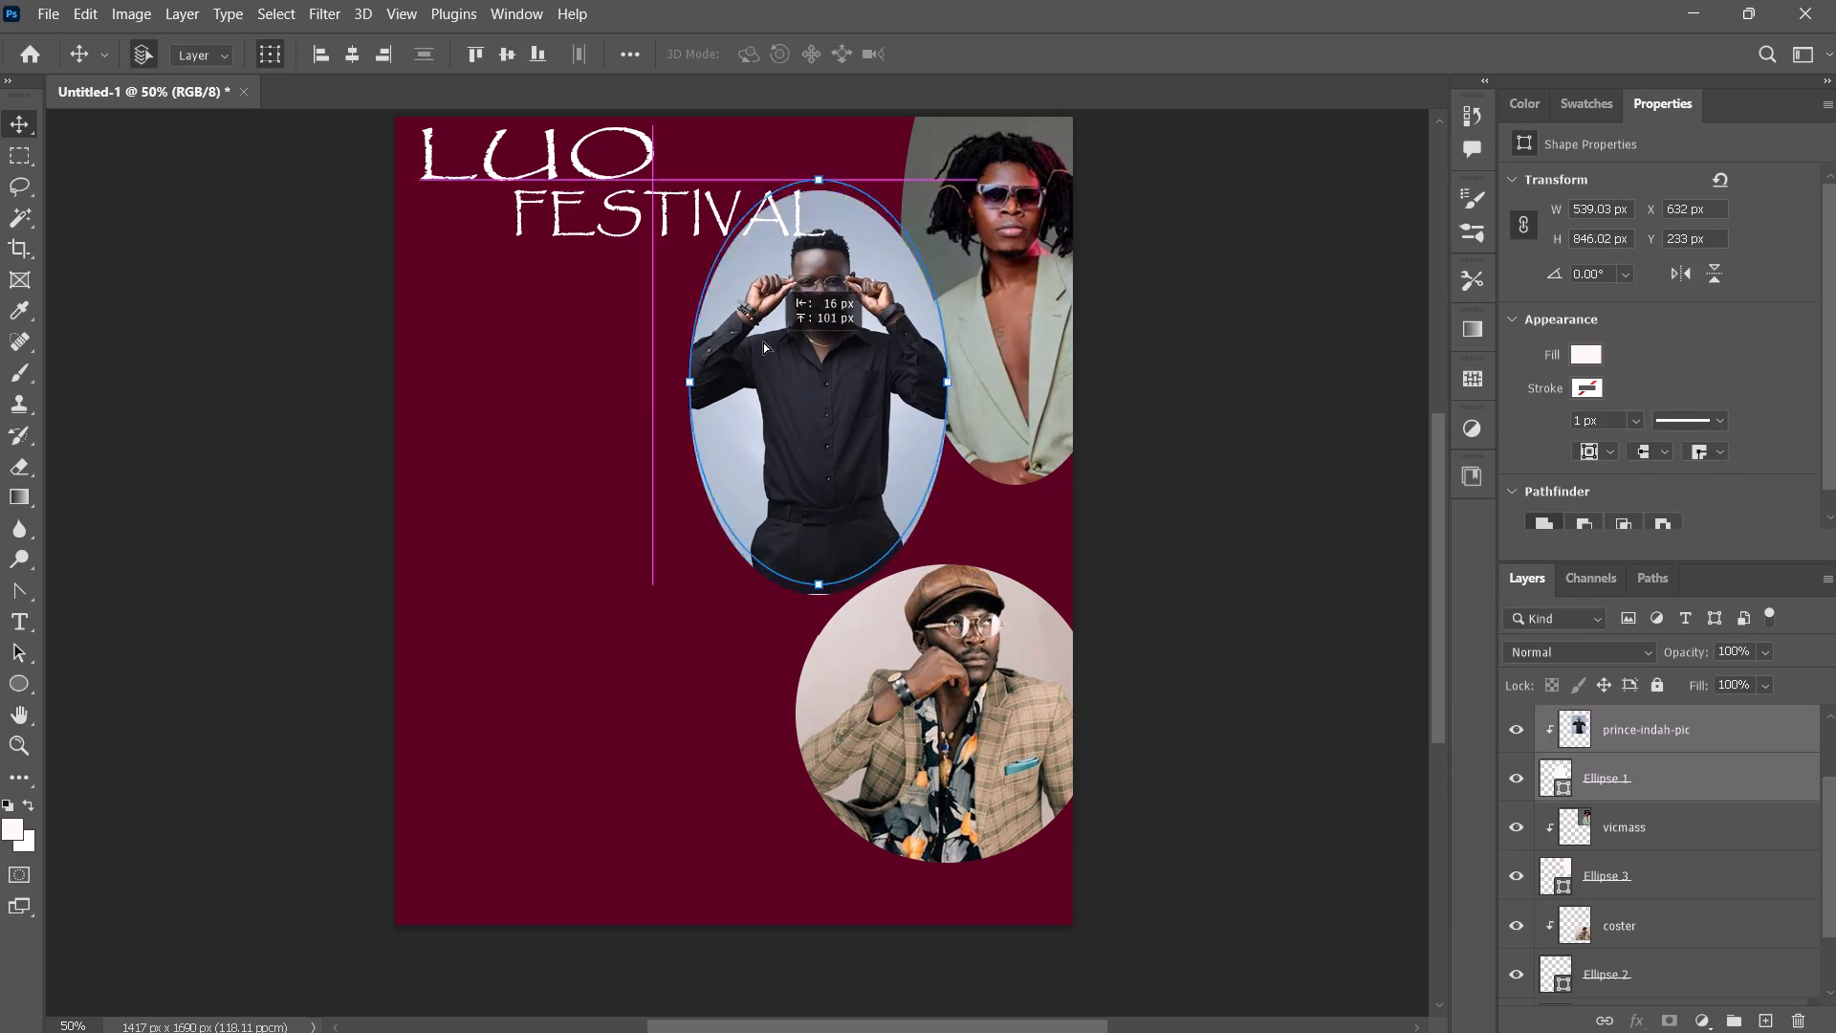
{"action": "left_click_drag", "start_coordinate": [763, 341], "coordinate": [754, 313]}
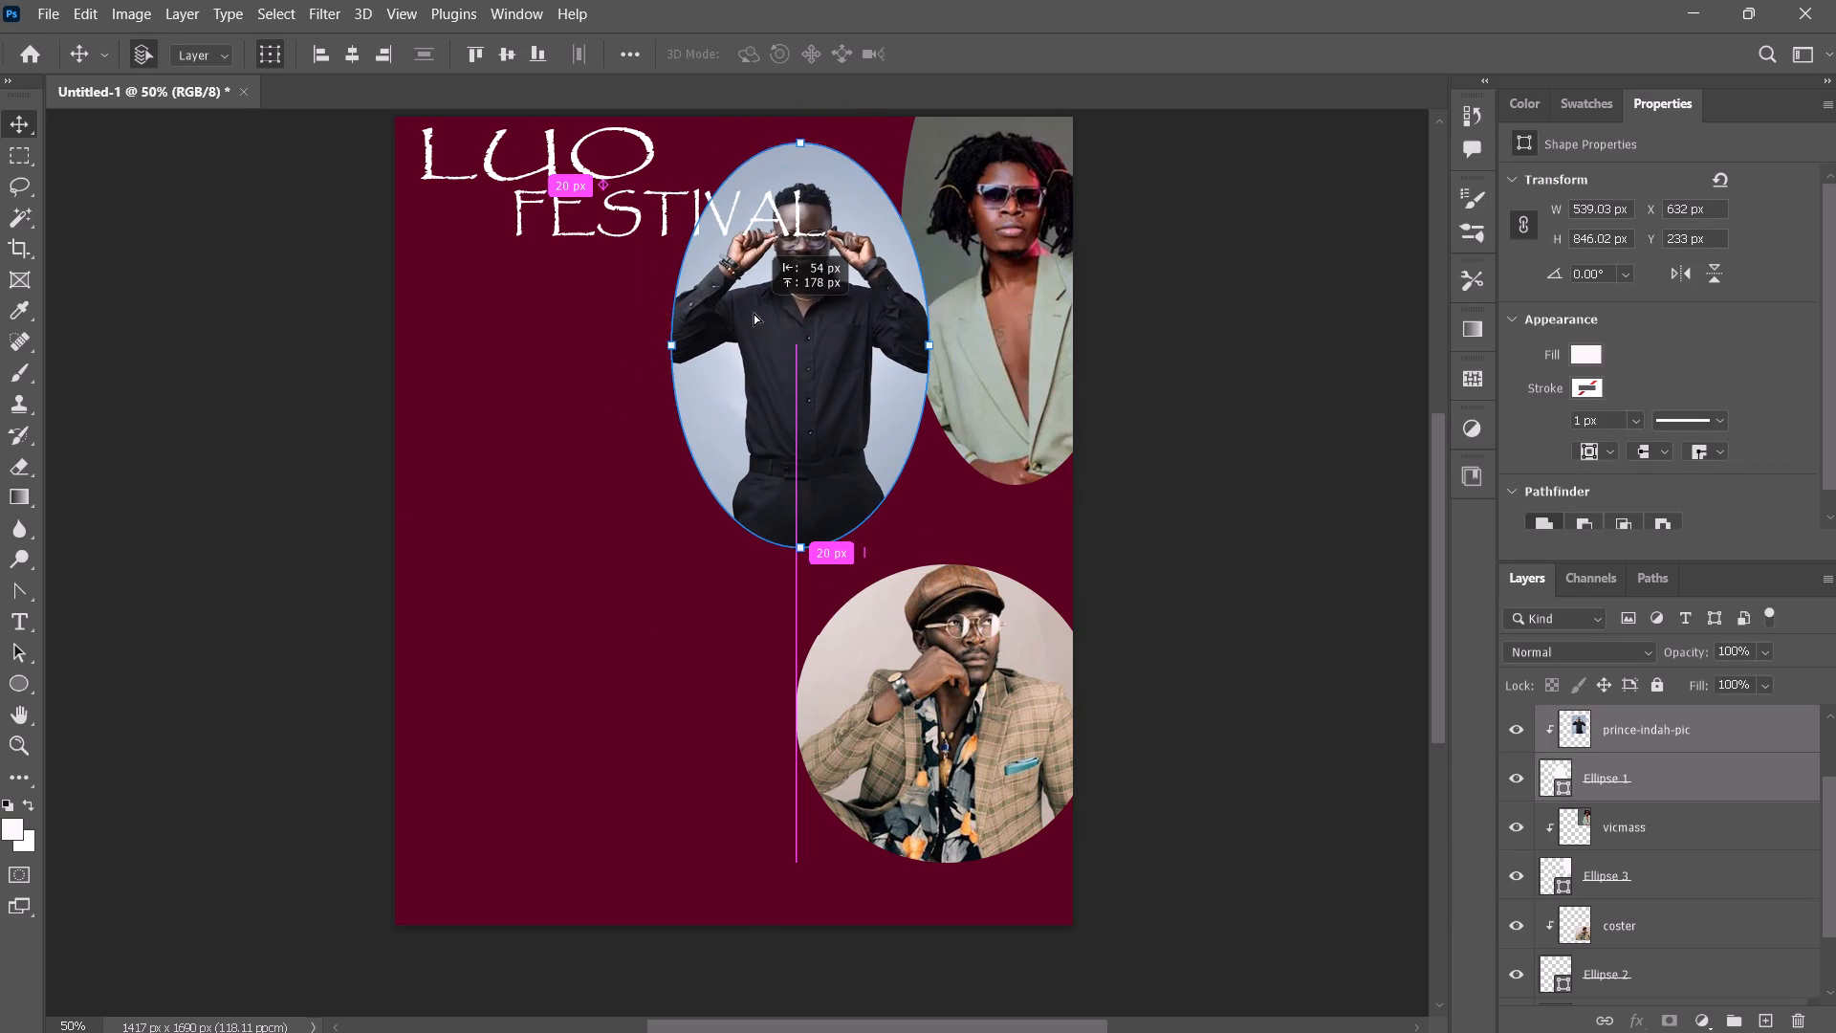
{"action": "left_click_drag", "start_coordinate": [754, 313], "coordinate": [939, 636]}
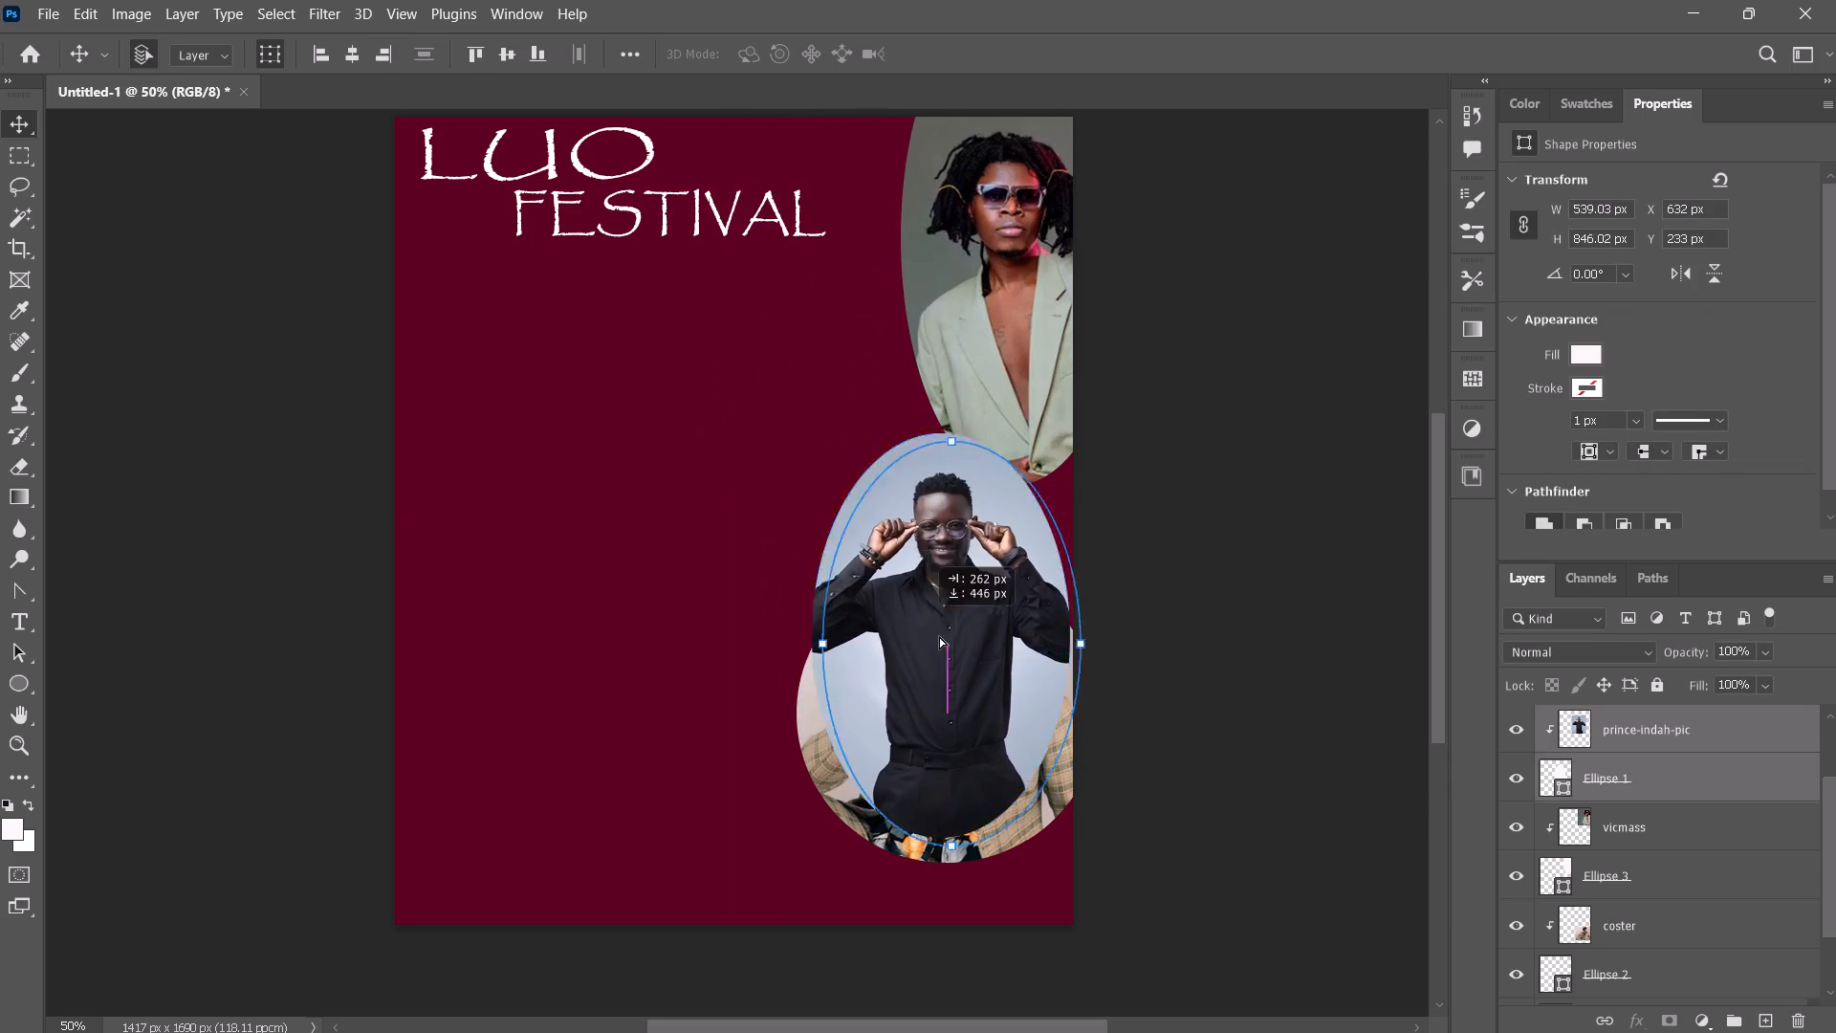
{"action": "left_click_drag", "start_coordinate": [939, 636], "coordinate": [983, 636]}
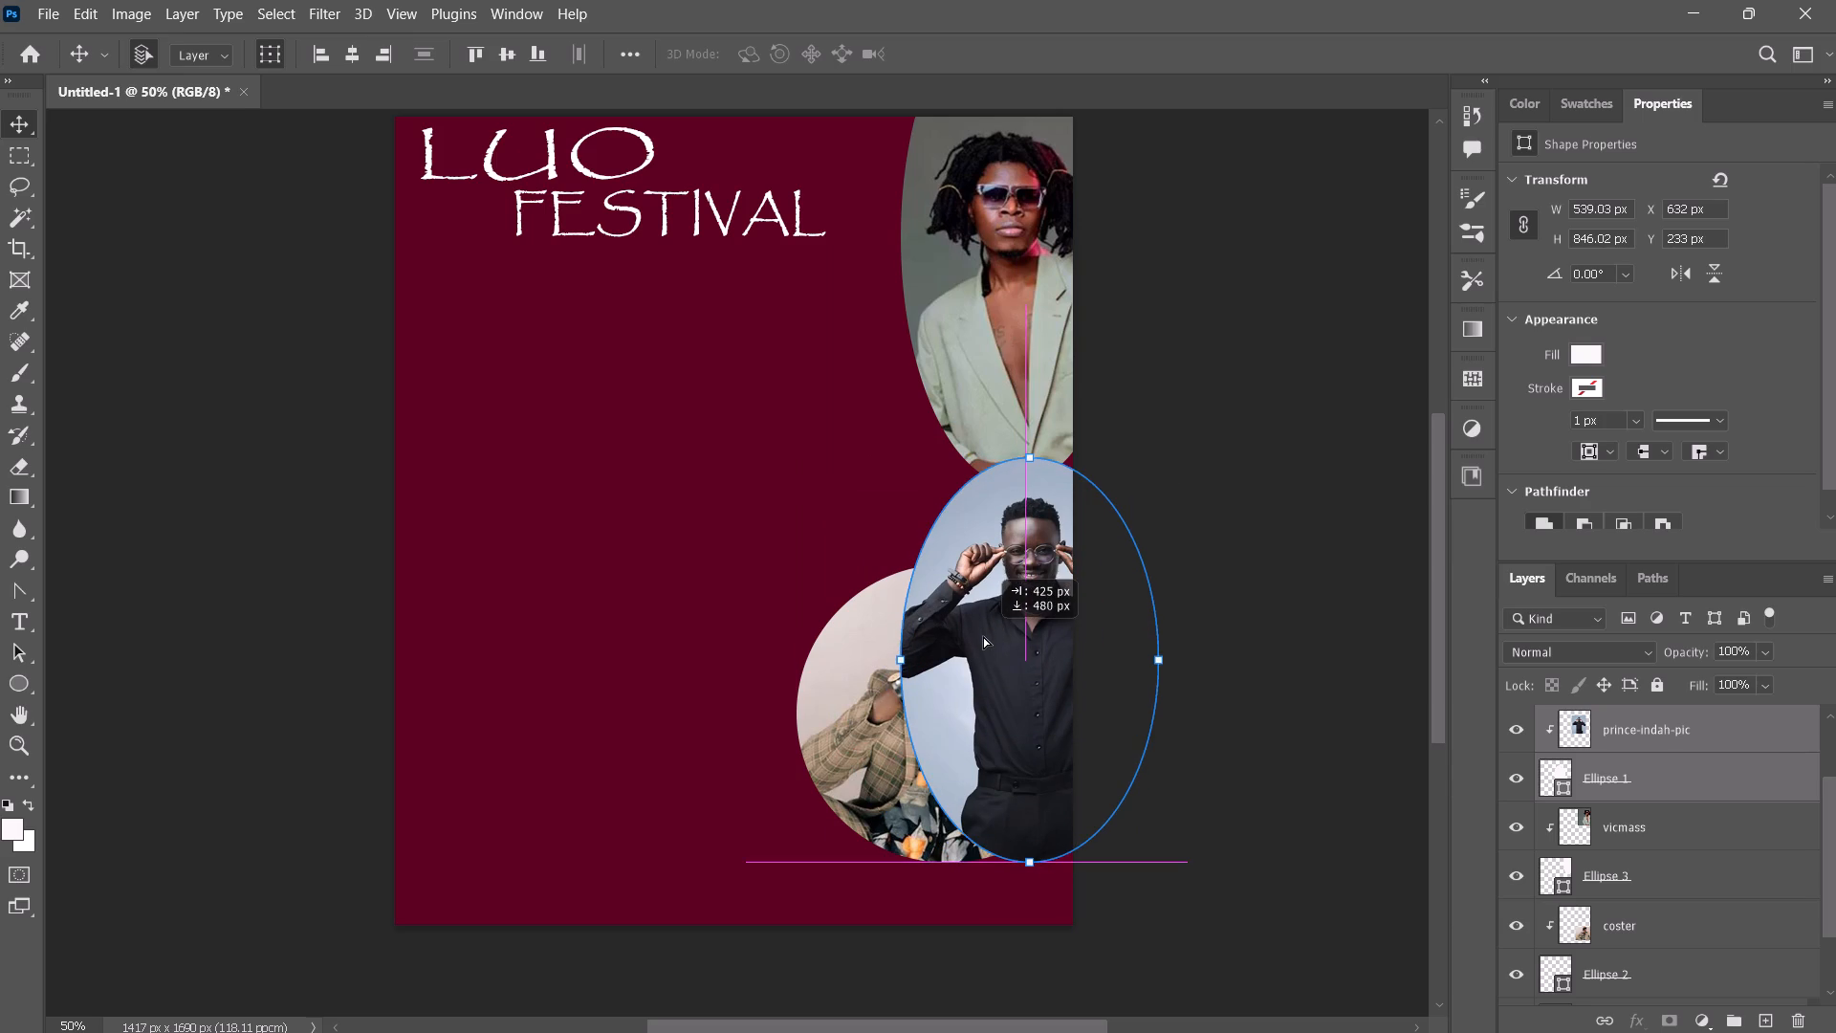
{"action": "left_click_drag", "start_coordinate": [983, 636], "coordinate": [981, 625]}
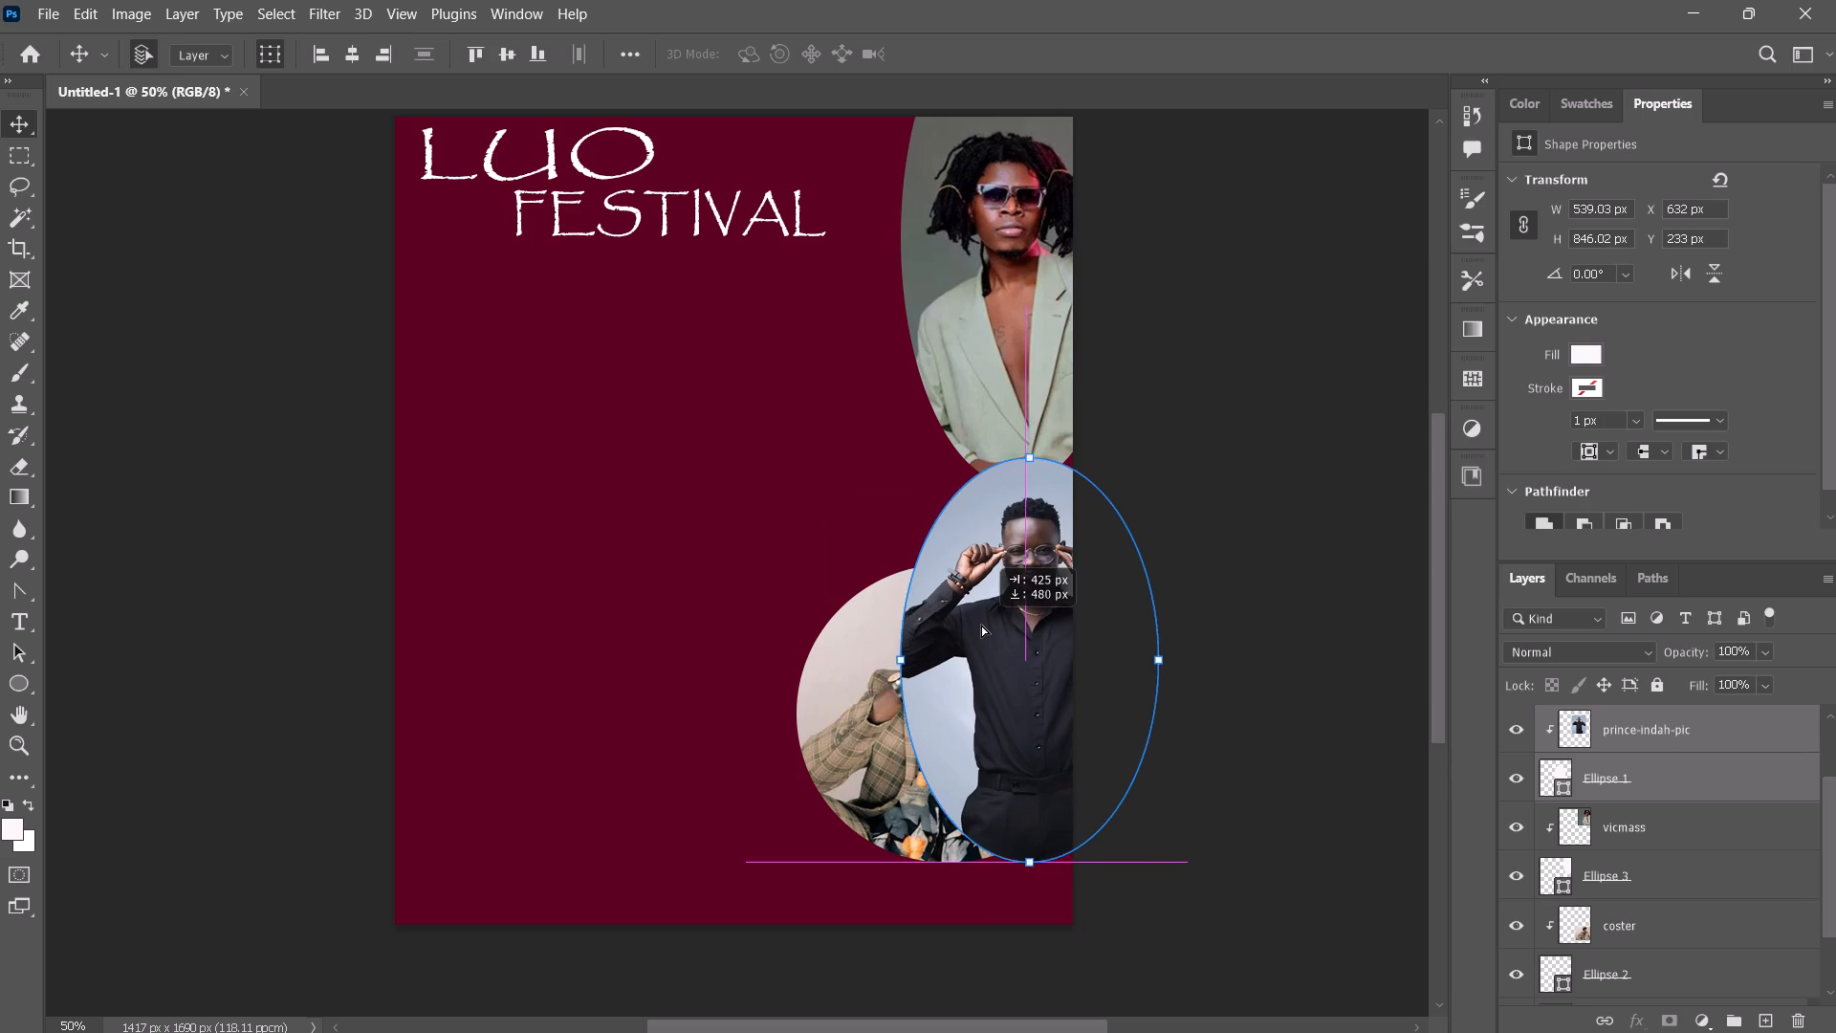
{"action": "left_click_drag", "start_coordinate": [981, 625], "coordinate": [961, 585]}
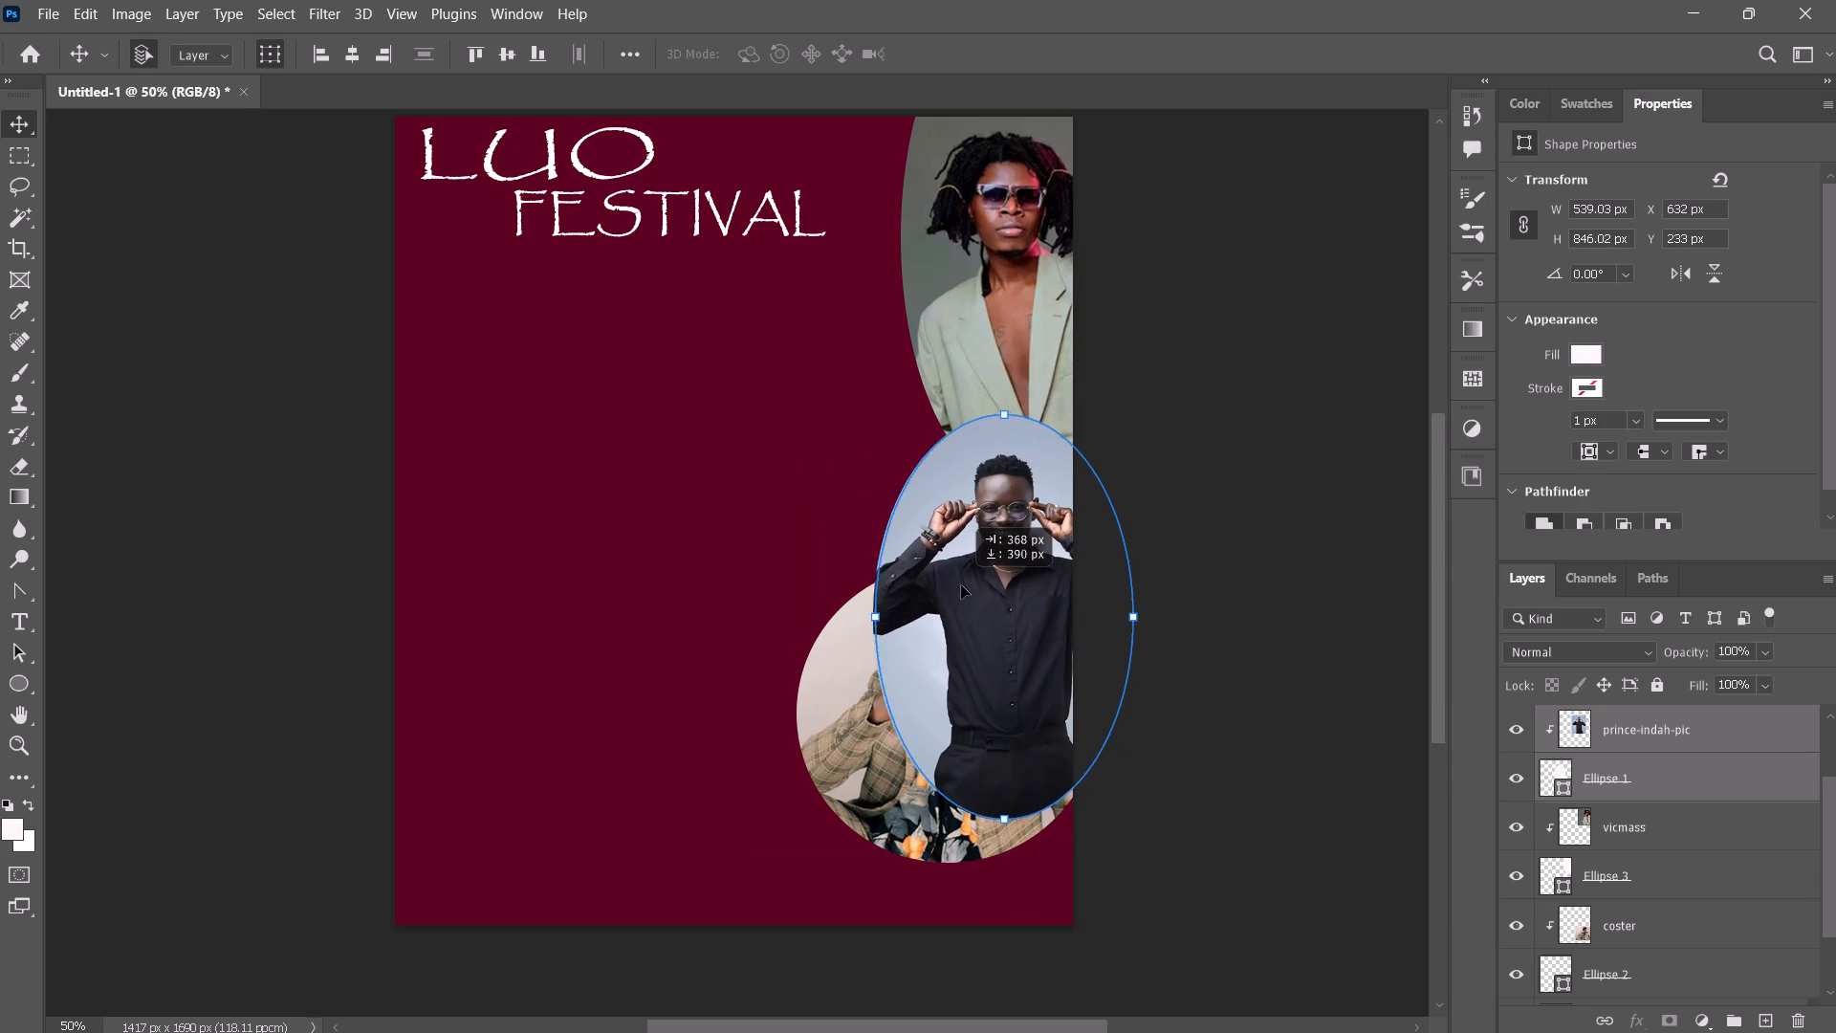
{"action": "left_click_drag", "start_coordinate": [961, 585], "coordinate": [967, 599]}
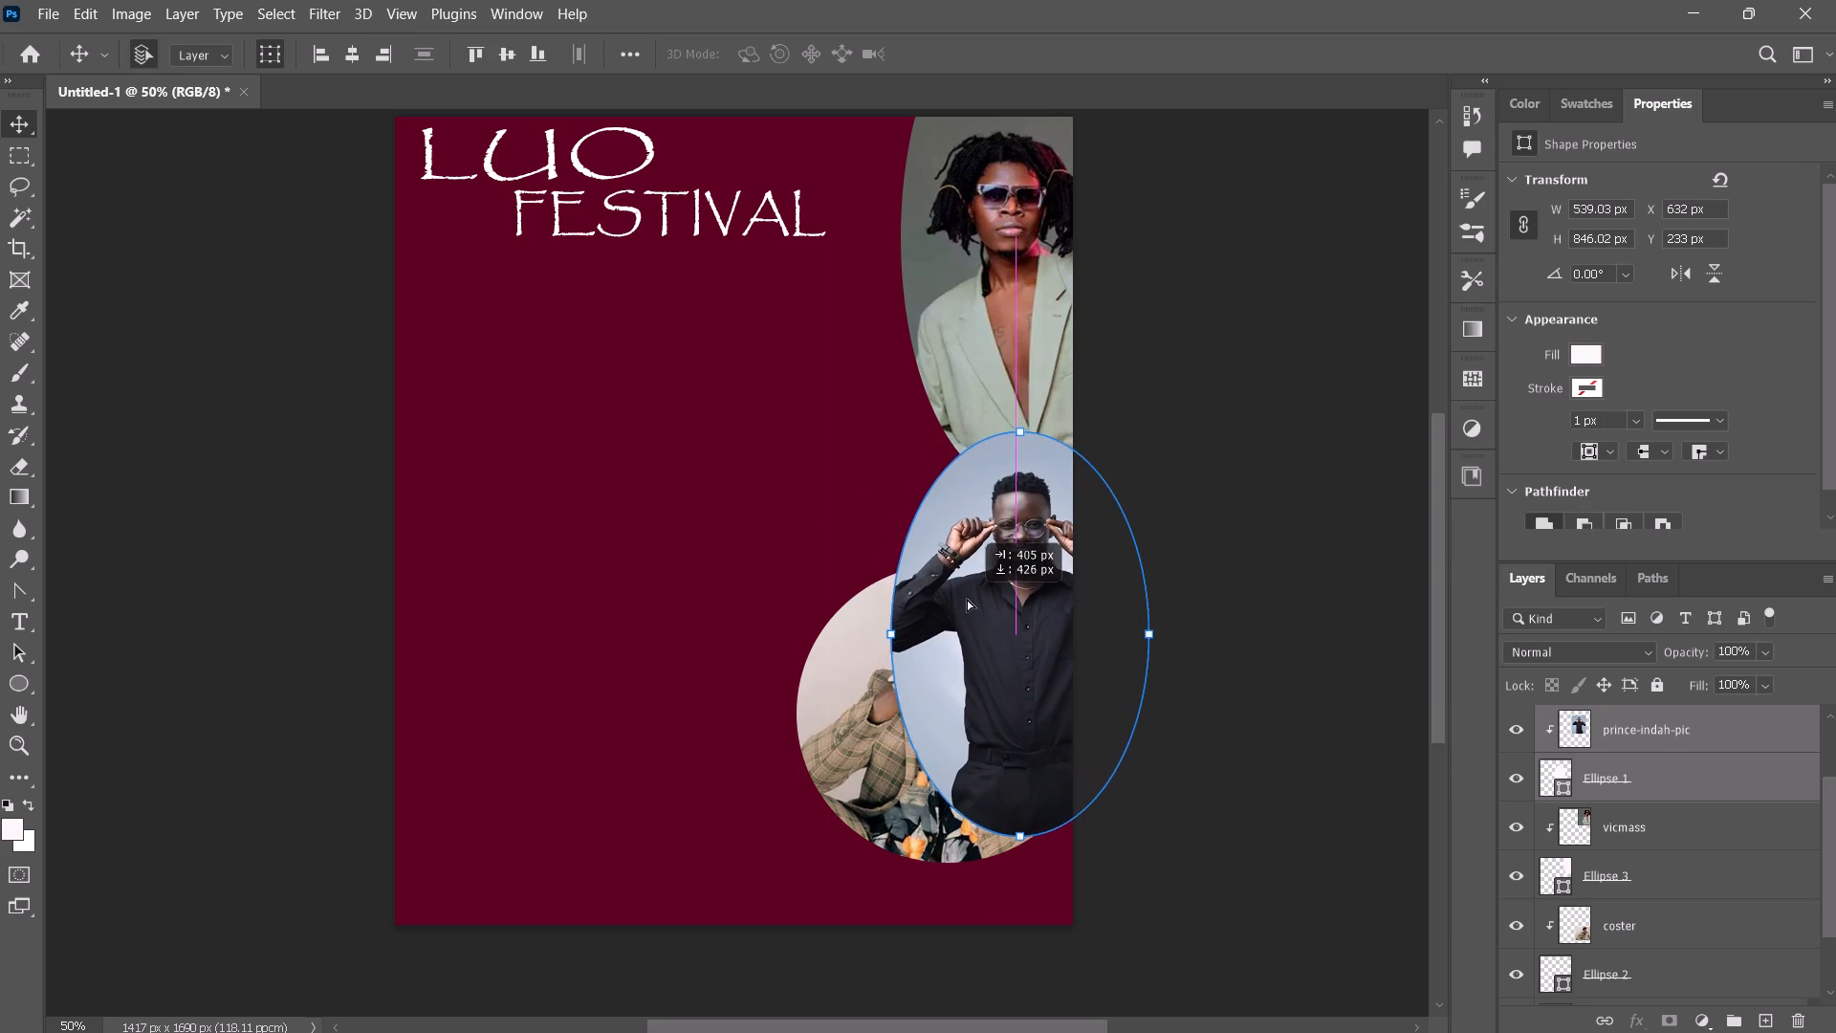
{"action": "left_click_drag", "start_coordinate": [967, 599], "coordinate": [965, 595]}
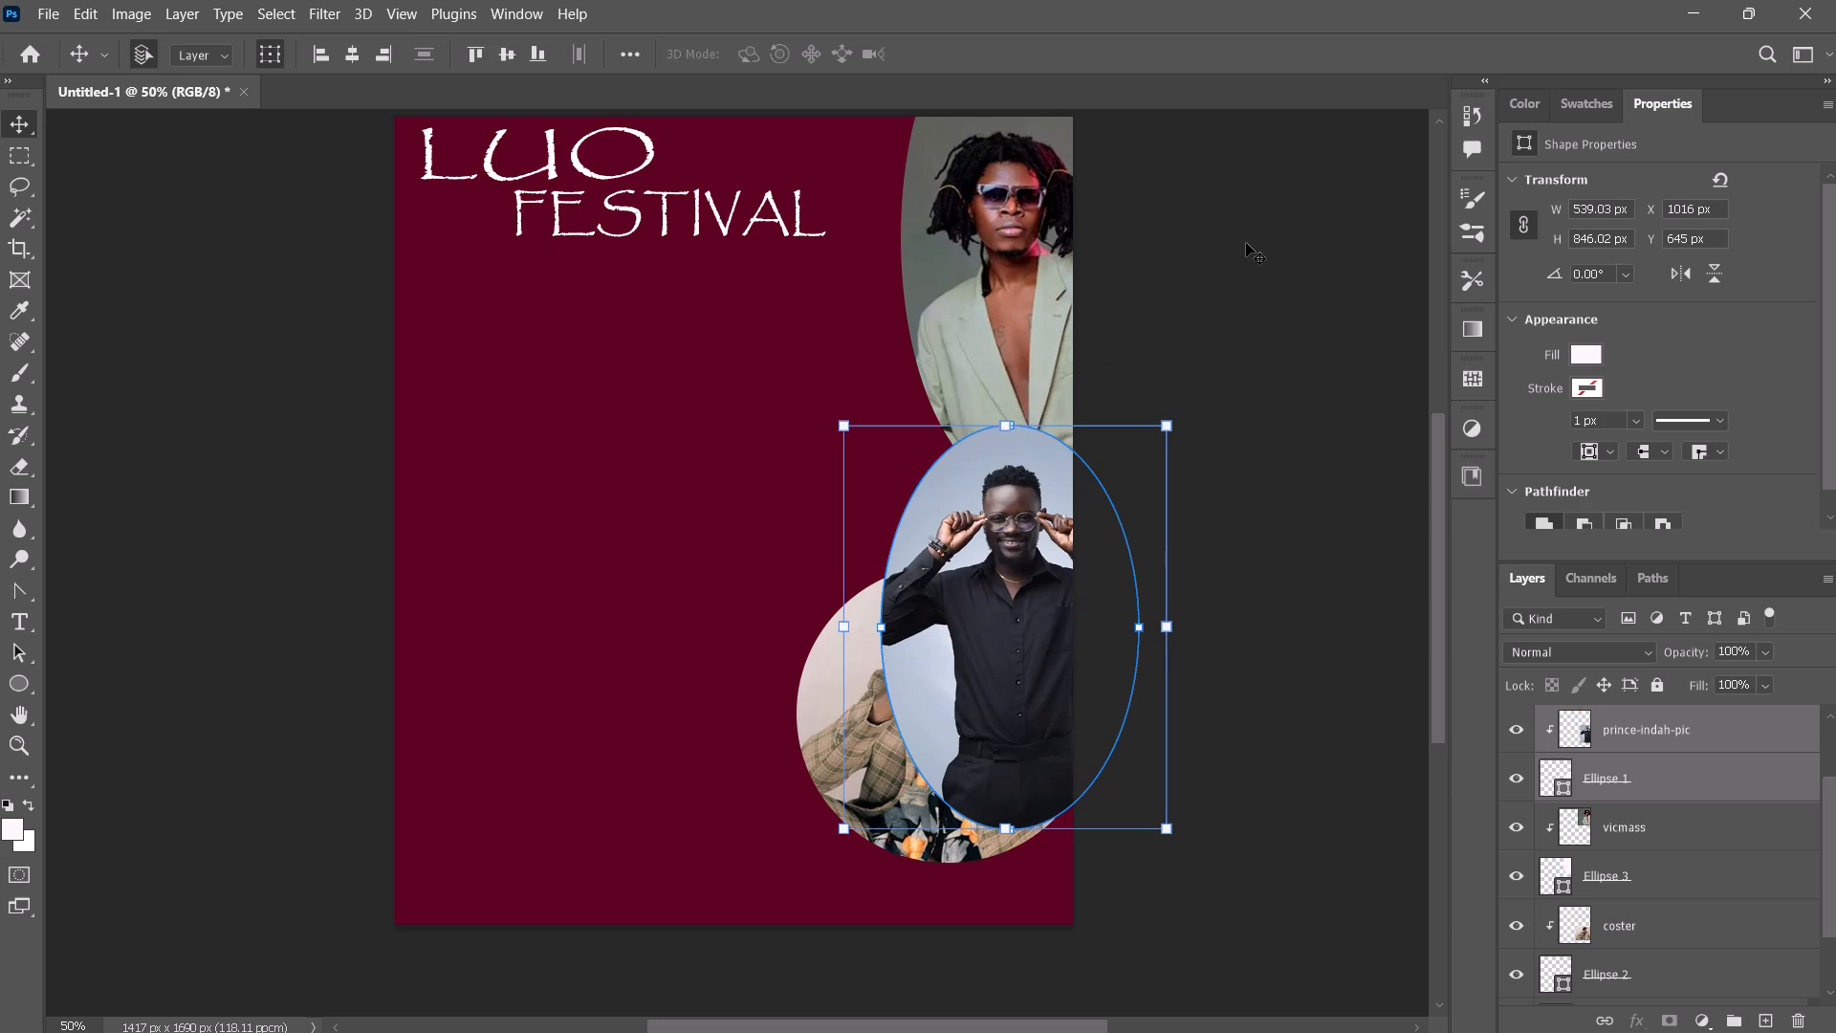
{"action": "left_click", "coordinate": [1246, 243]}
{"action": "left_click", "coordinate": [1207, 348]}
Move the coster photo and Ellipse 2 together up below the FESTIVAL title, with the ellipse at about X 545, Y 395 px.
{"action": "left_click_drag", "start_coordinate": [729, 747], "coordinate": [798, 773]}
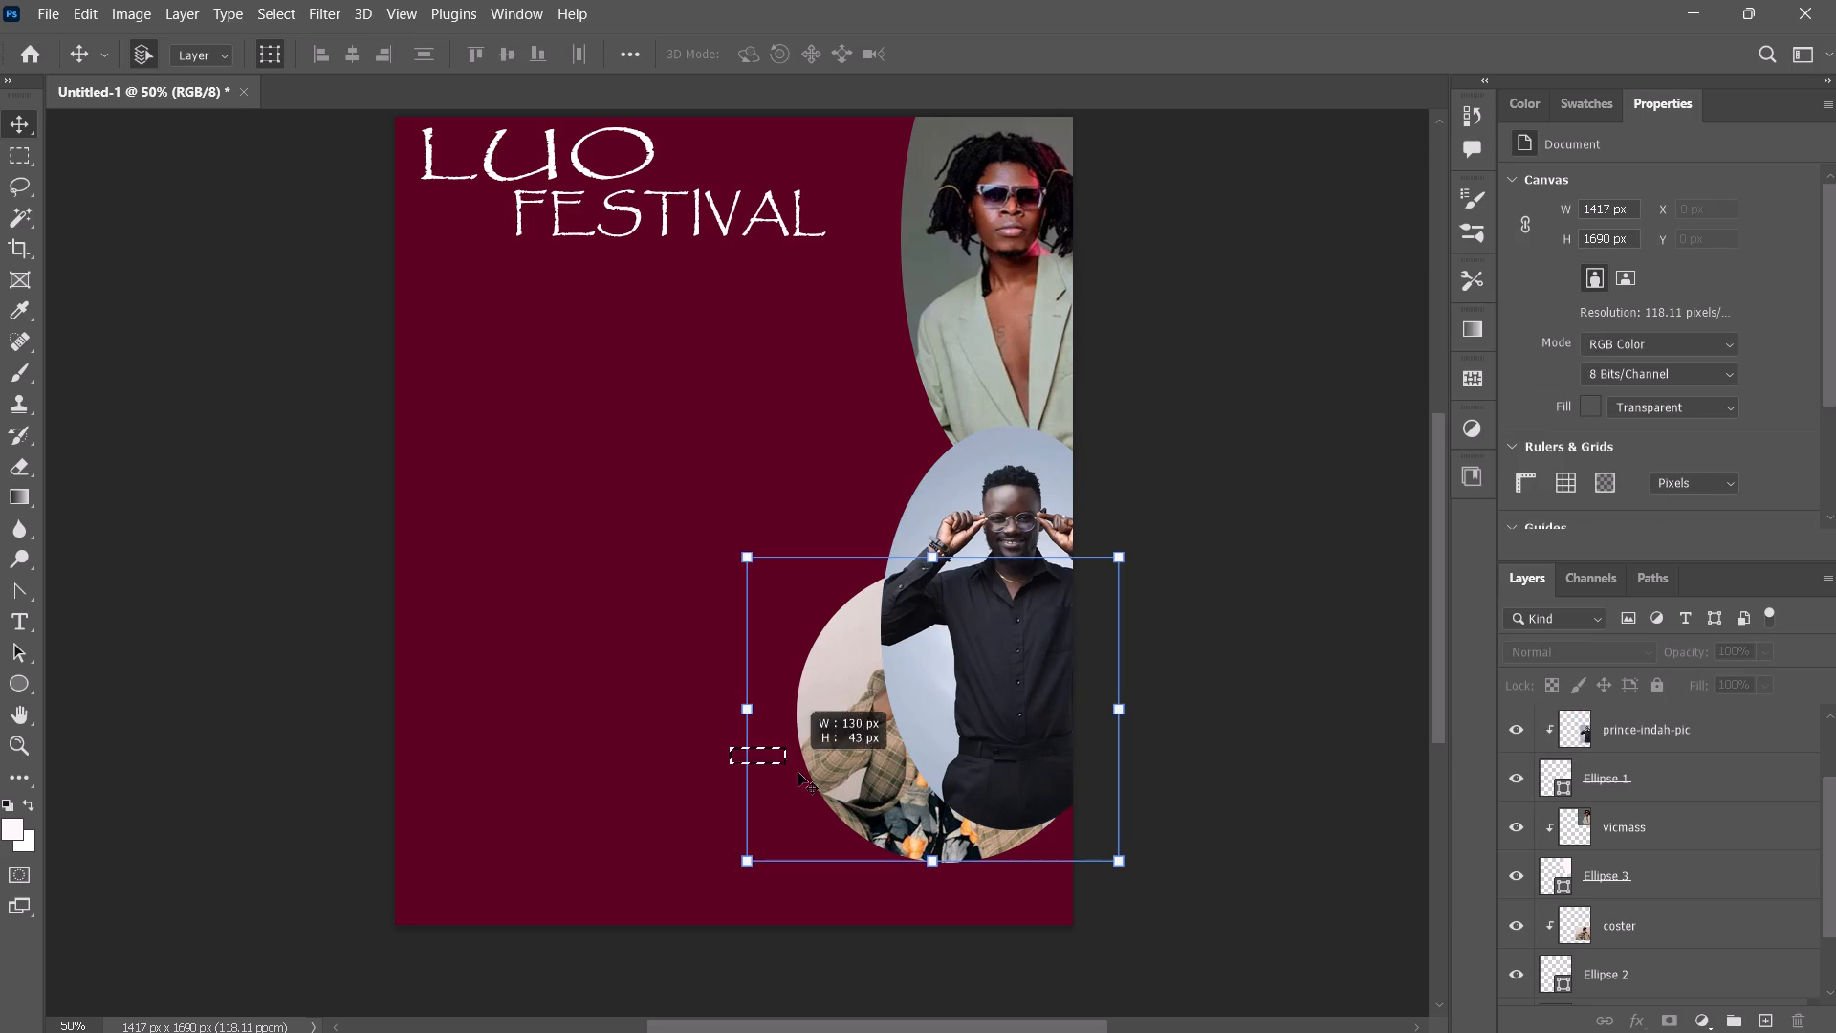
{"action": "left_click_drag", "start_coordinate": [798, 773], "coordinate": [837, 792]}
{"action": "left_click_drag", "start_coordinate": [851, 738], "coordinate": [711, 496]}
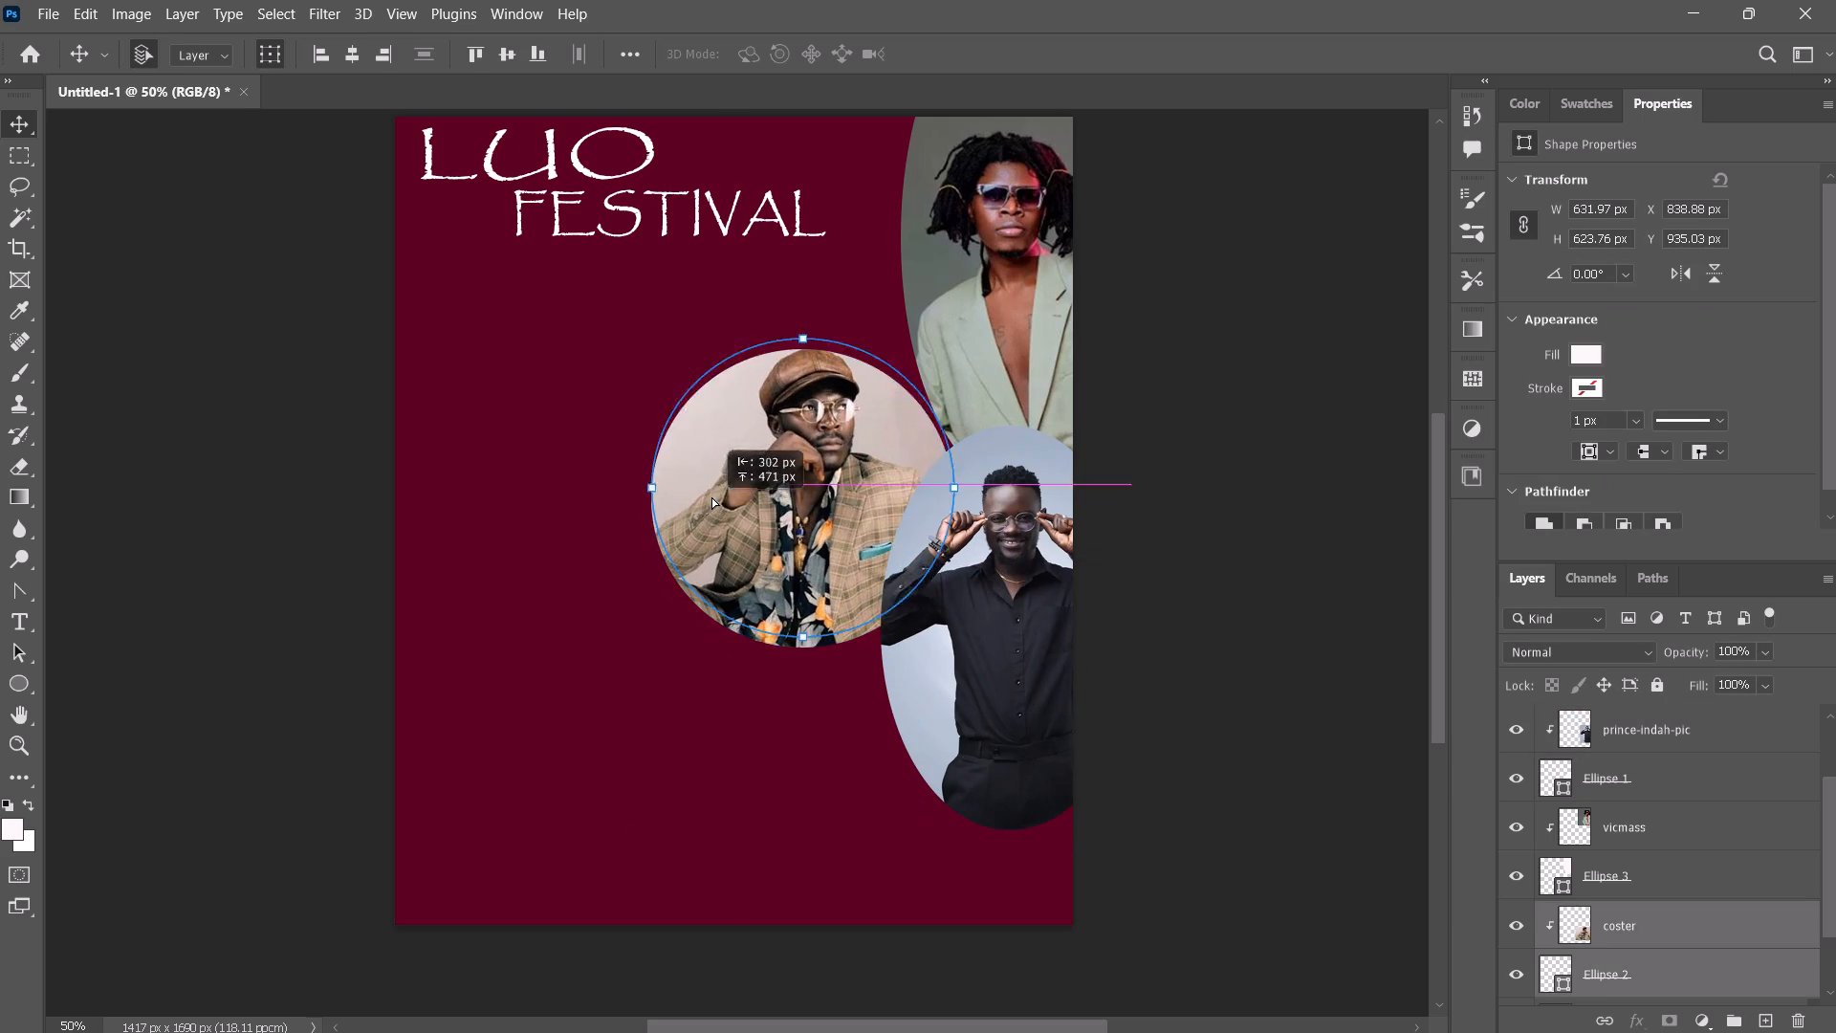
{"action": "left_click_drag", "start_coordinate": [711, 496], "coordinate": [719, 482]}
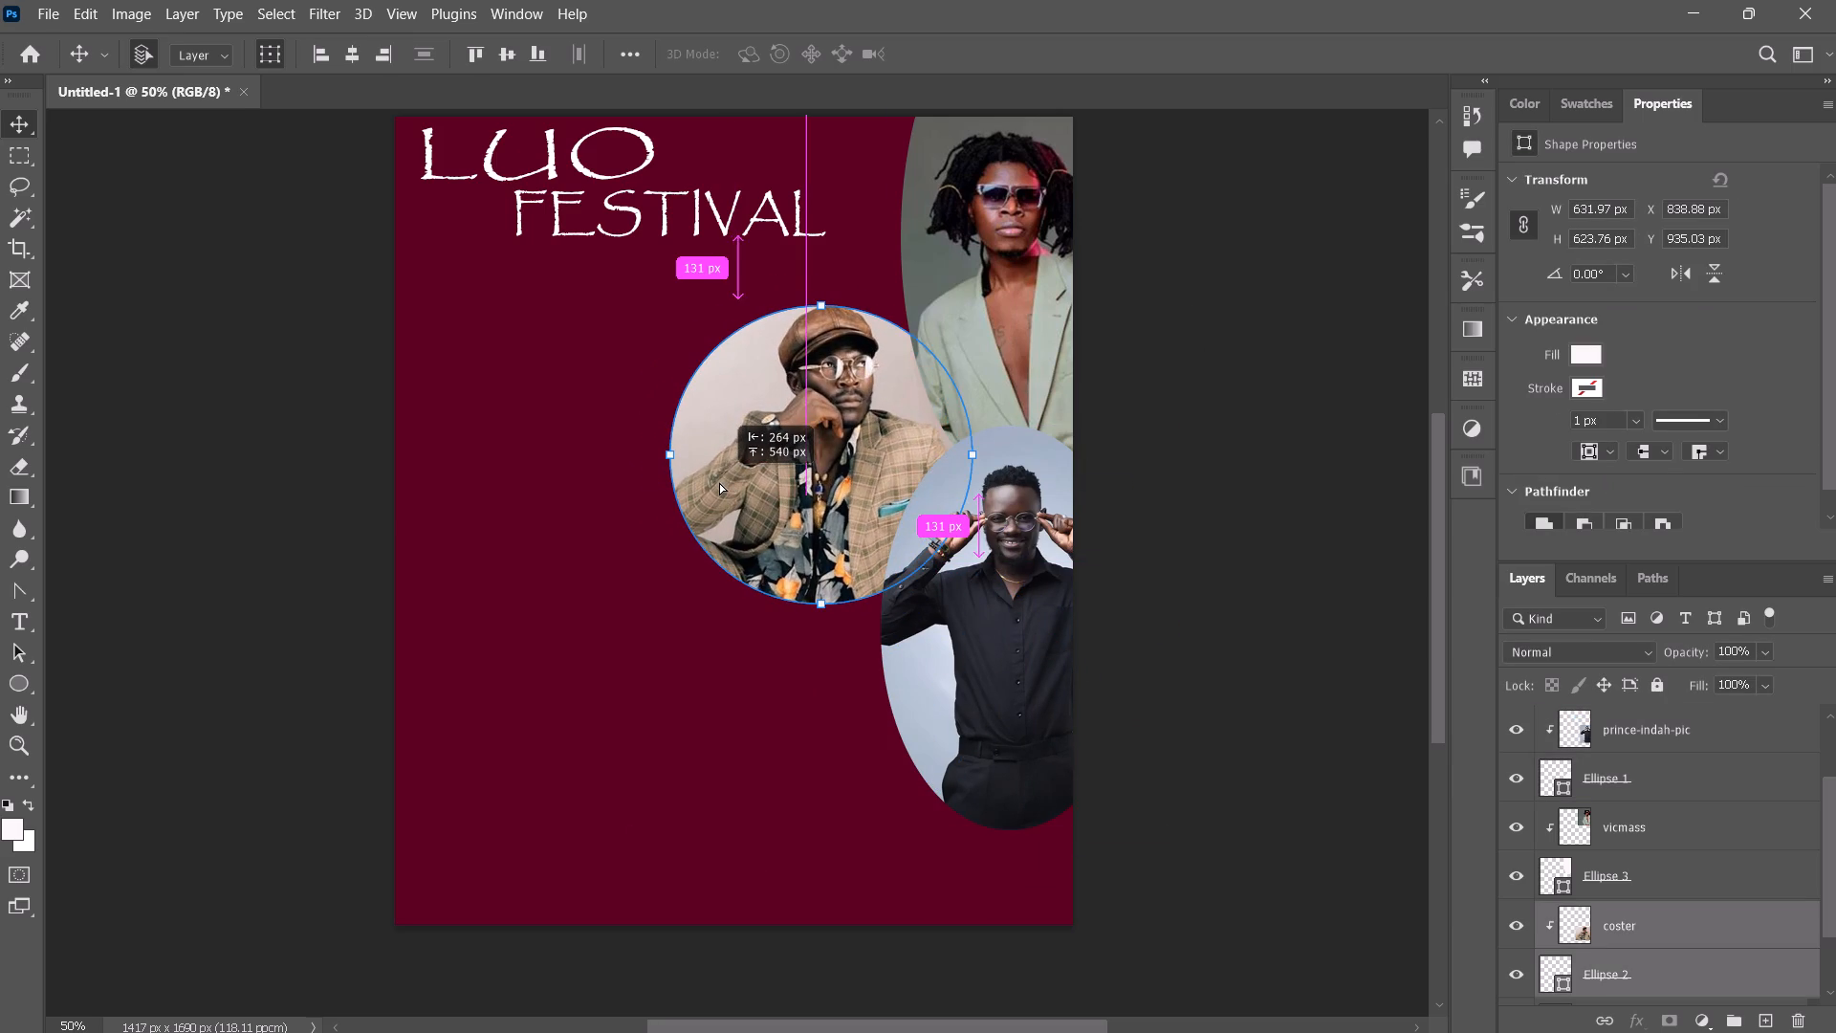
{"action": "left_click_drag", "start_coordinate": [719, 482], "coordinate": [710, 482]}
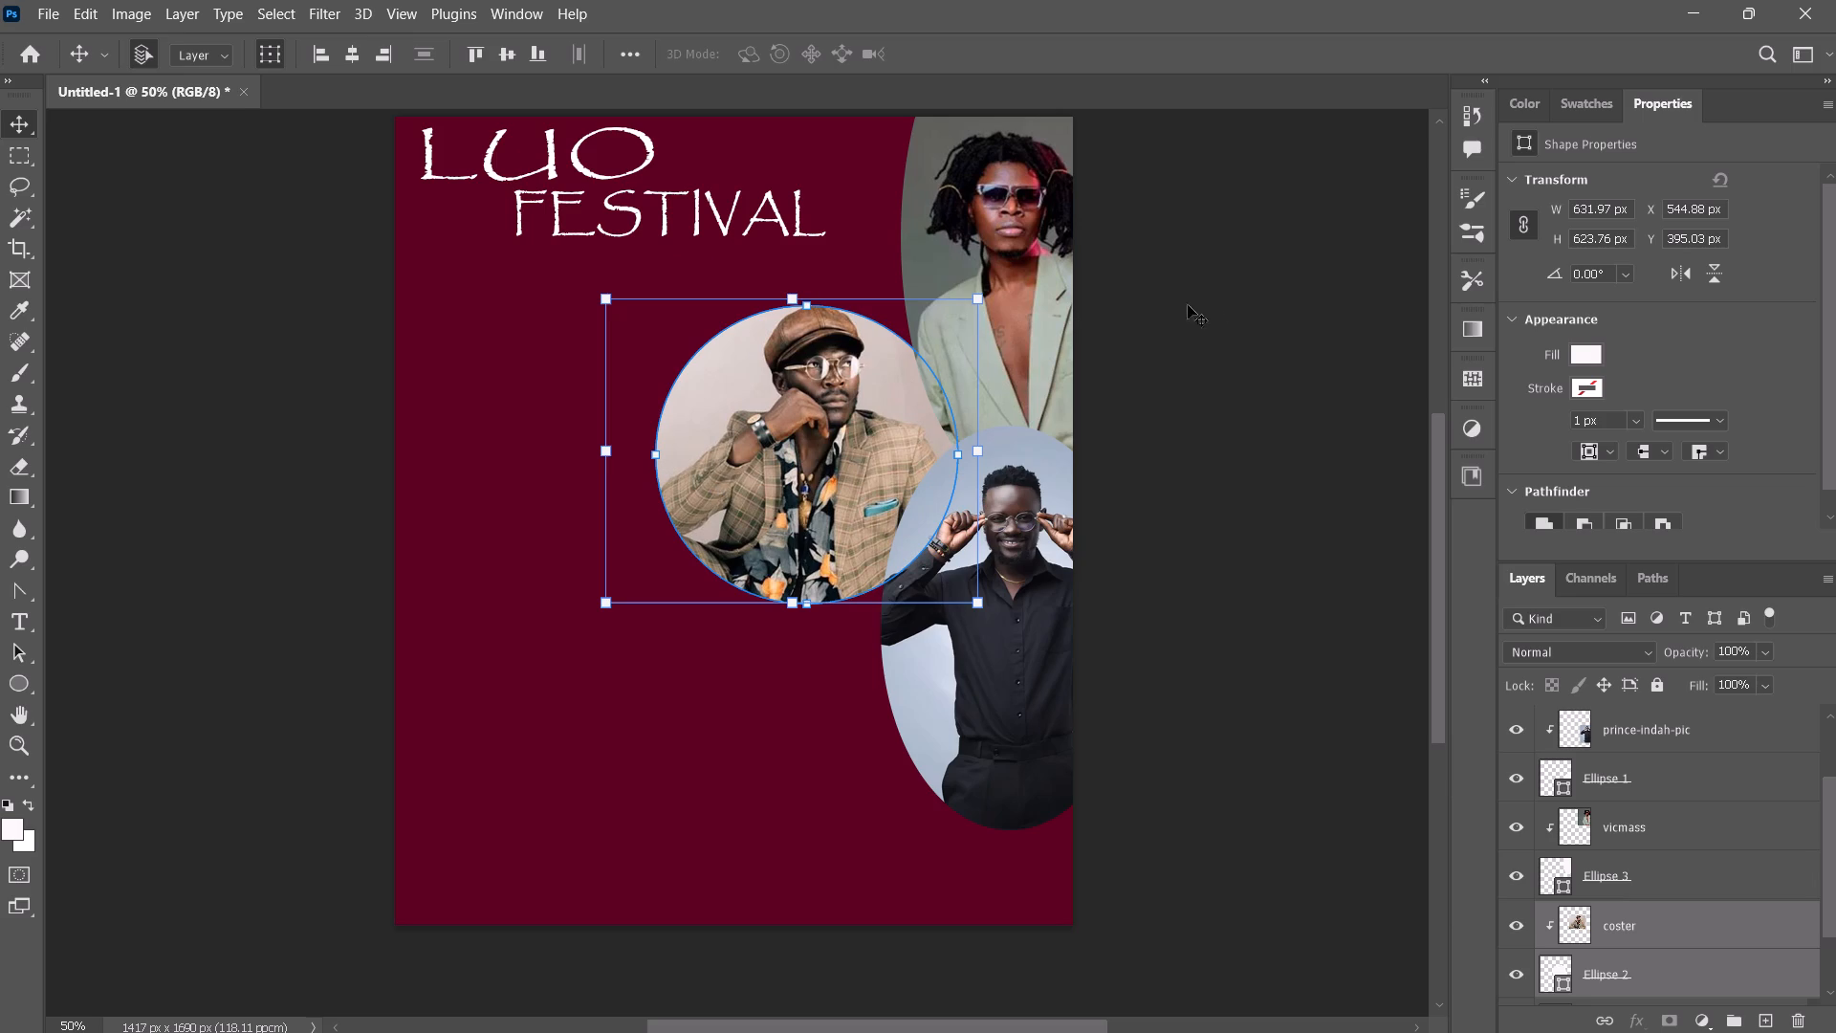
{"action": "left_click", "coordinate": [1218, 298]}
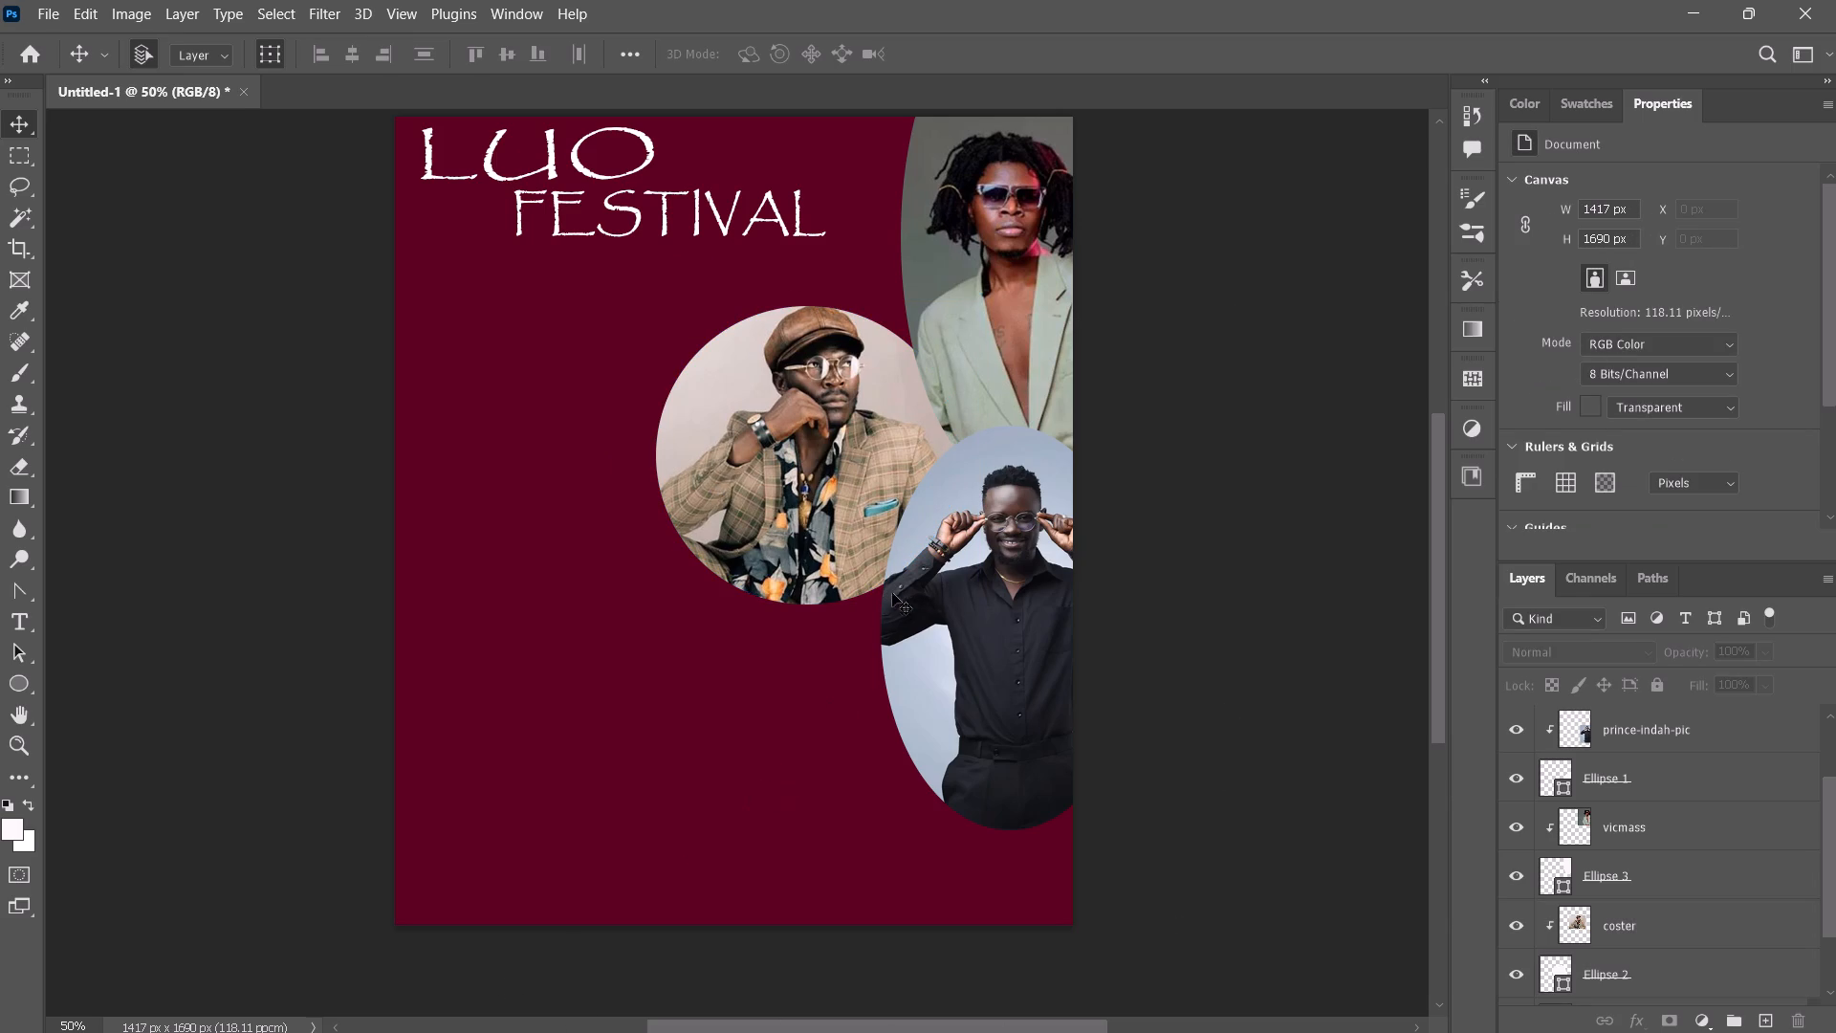
Move the prince-indah-pic photo and Ellipse 1 together to the poster's bottom-right corner, with the ellipse at about X 1037, Y 923 px.
{"action": "left_click_drag", "start_coordinate": [870, 820], "coordinate": [1174, 827]}
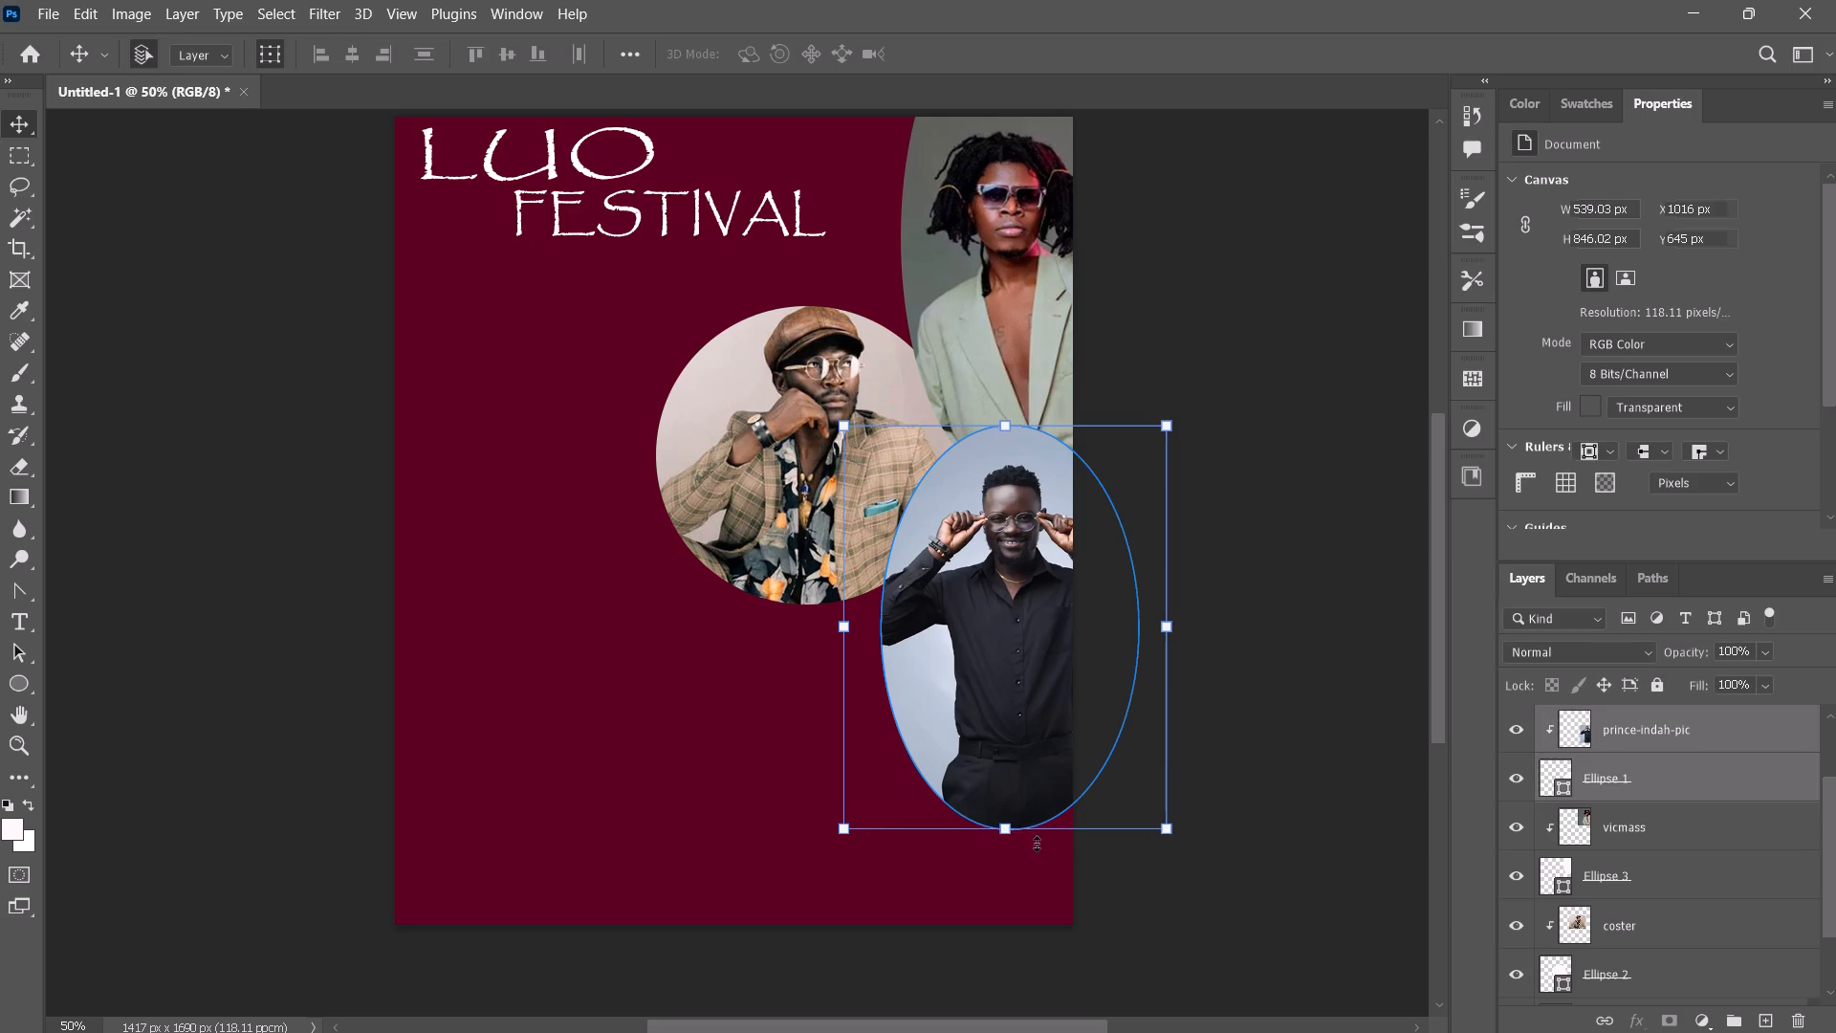
{"action": "left_click_drag", "start_coordinate": [1010, 760], "coordinate": [1020, 892]}
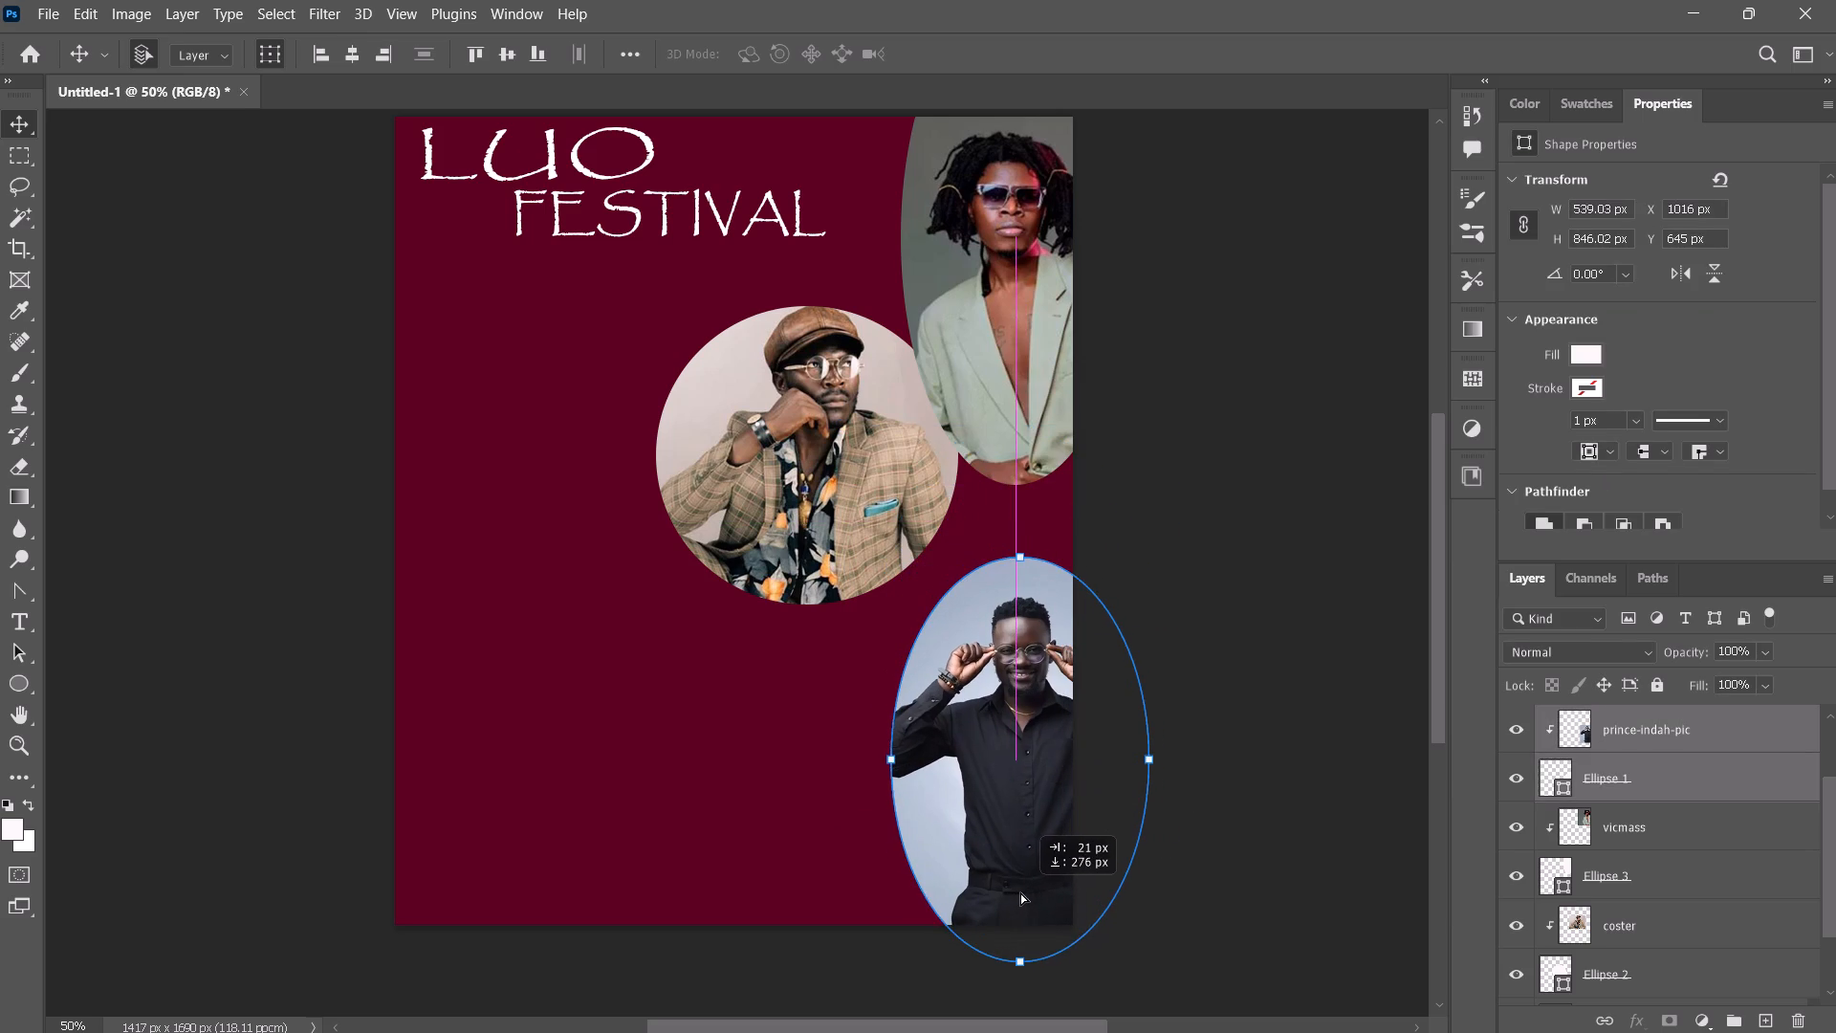
{"action": "left_click_drag", "start_coordinate": [1020, 892], "coordinate": [1020, 893]}
{"action": "left_click", "coordinate": [1202, 365]}
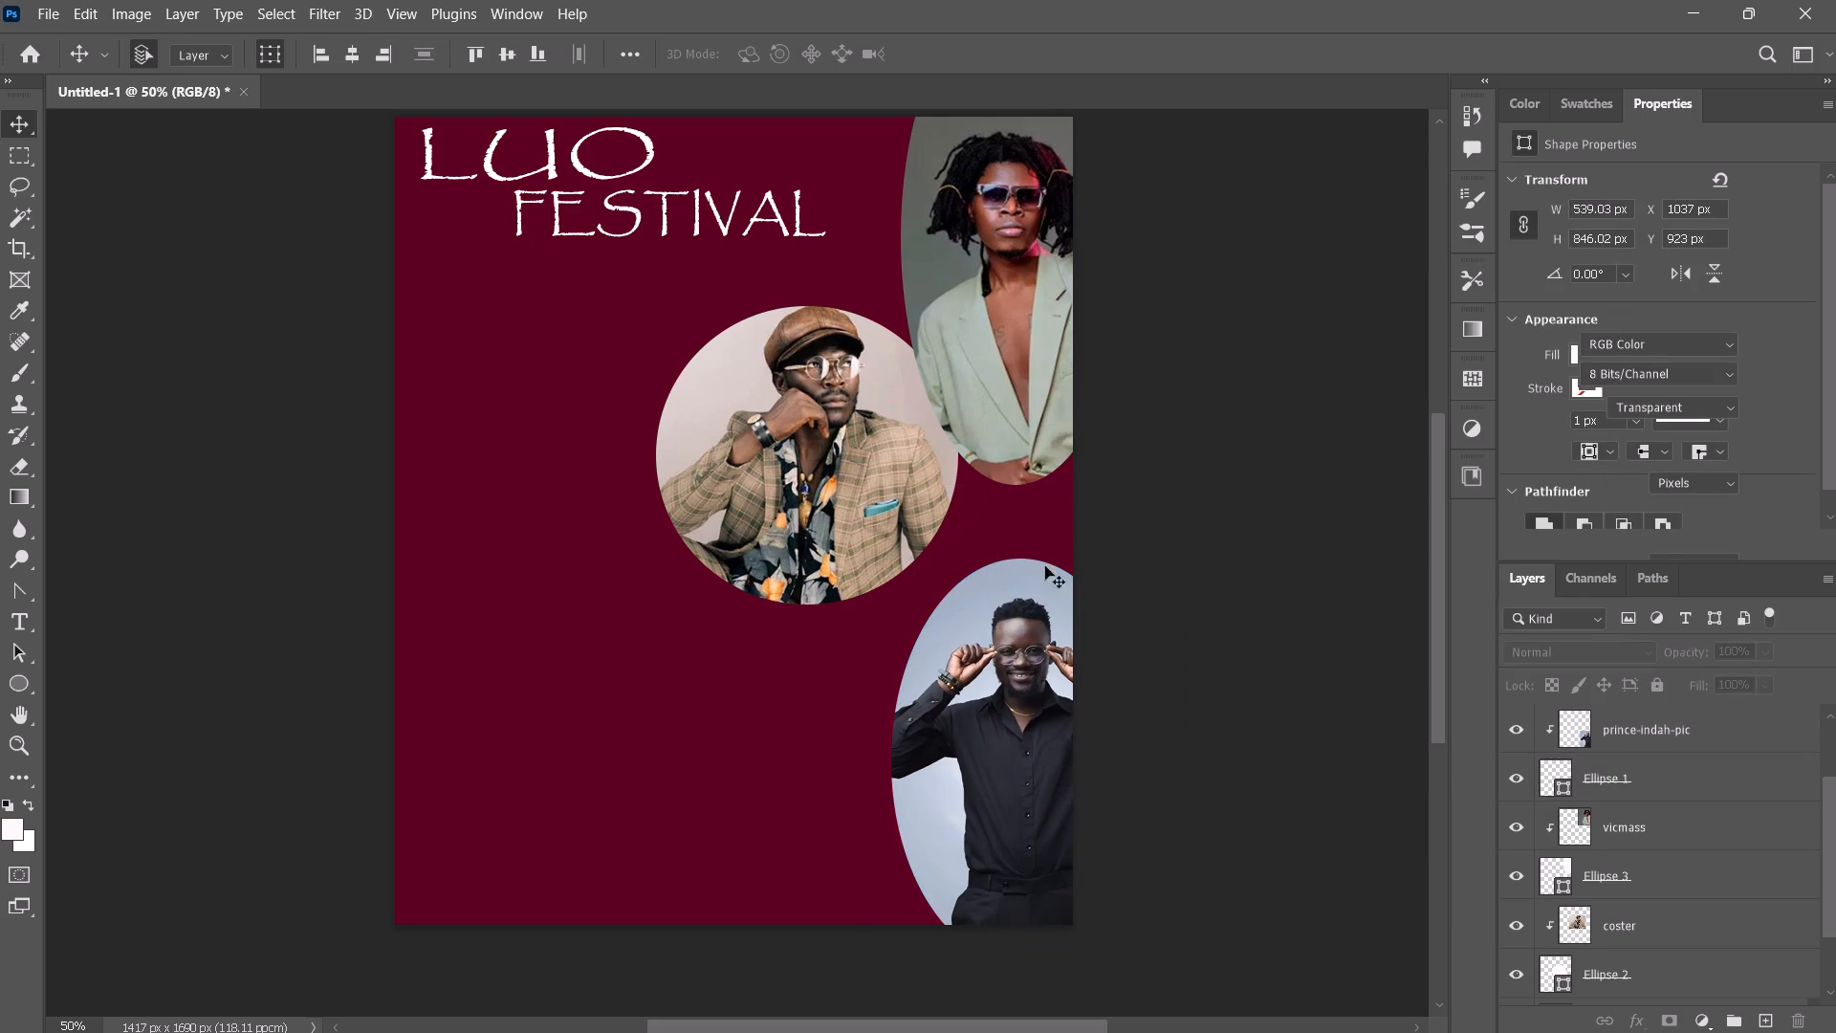
Move the coster photo and Ellipse 2 together into the poster's bottom-left corner, with the ellipse at about X -100, Y 1145 px.
{"action": "left_click_drag", "start_coordinate": [575, 320], "coordinate": [747, 646]}
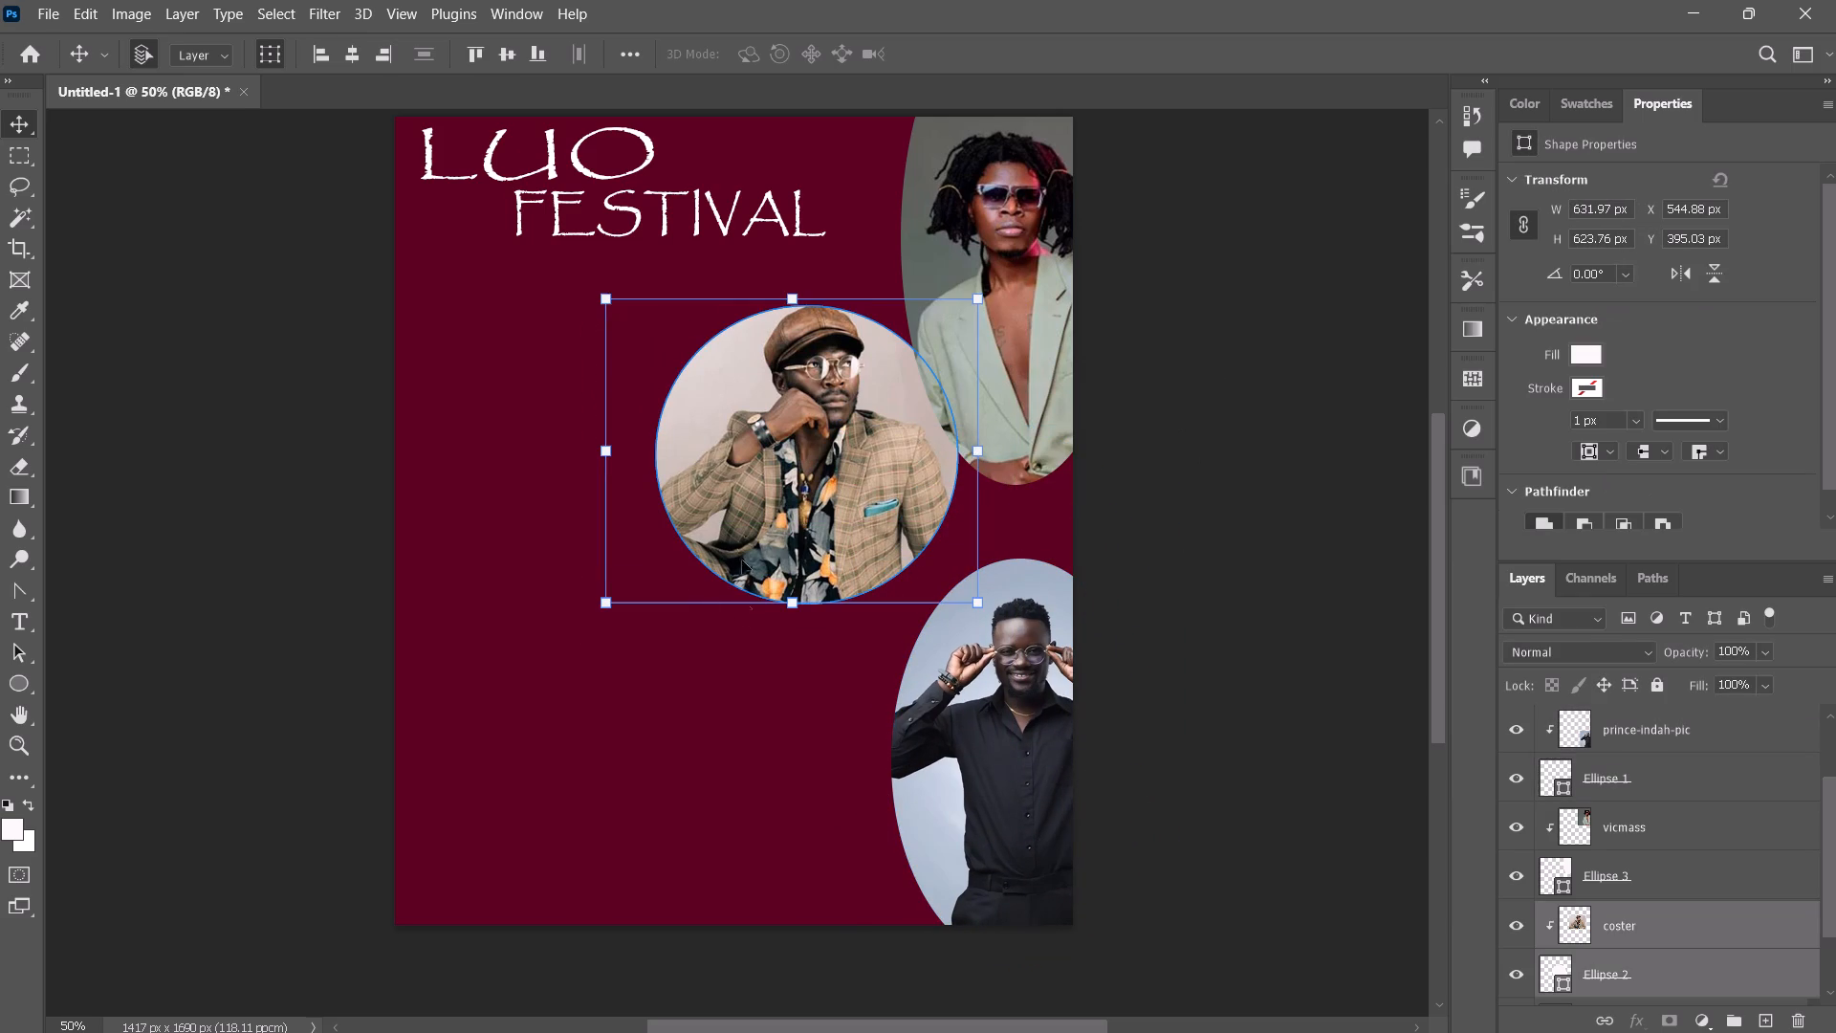
{"action": "left_click_drag", "start_coordinate": [762, 495], "coordinate": [447, 863]}
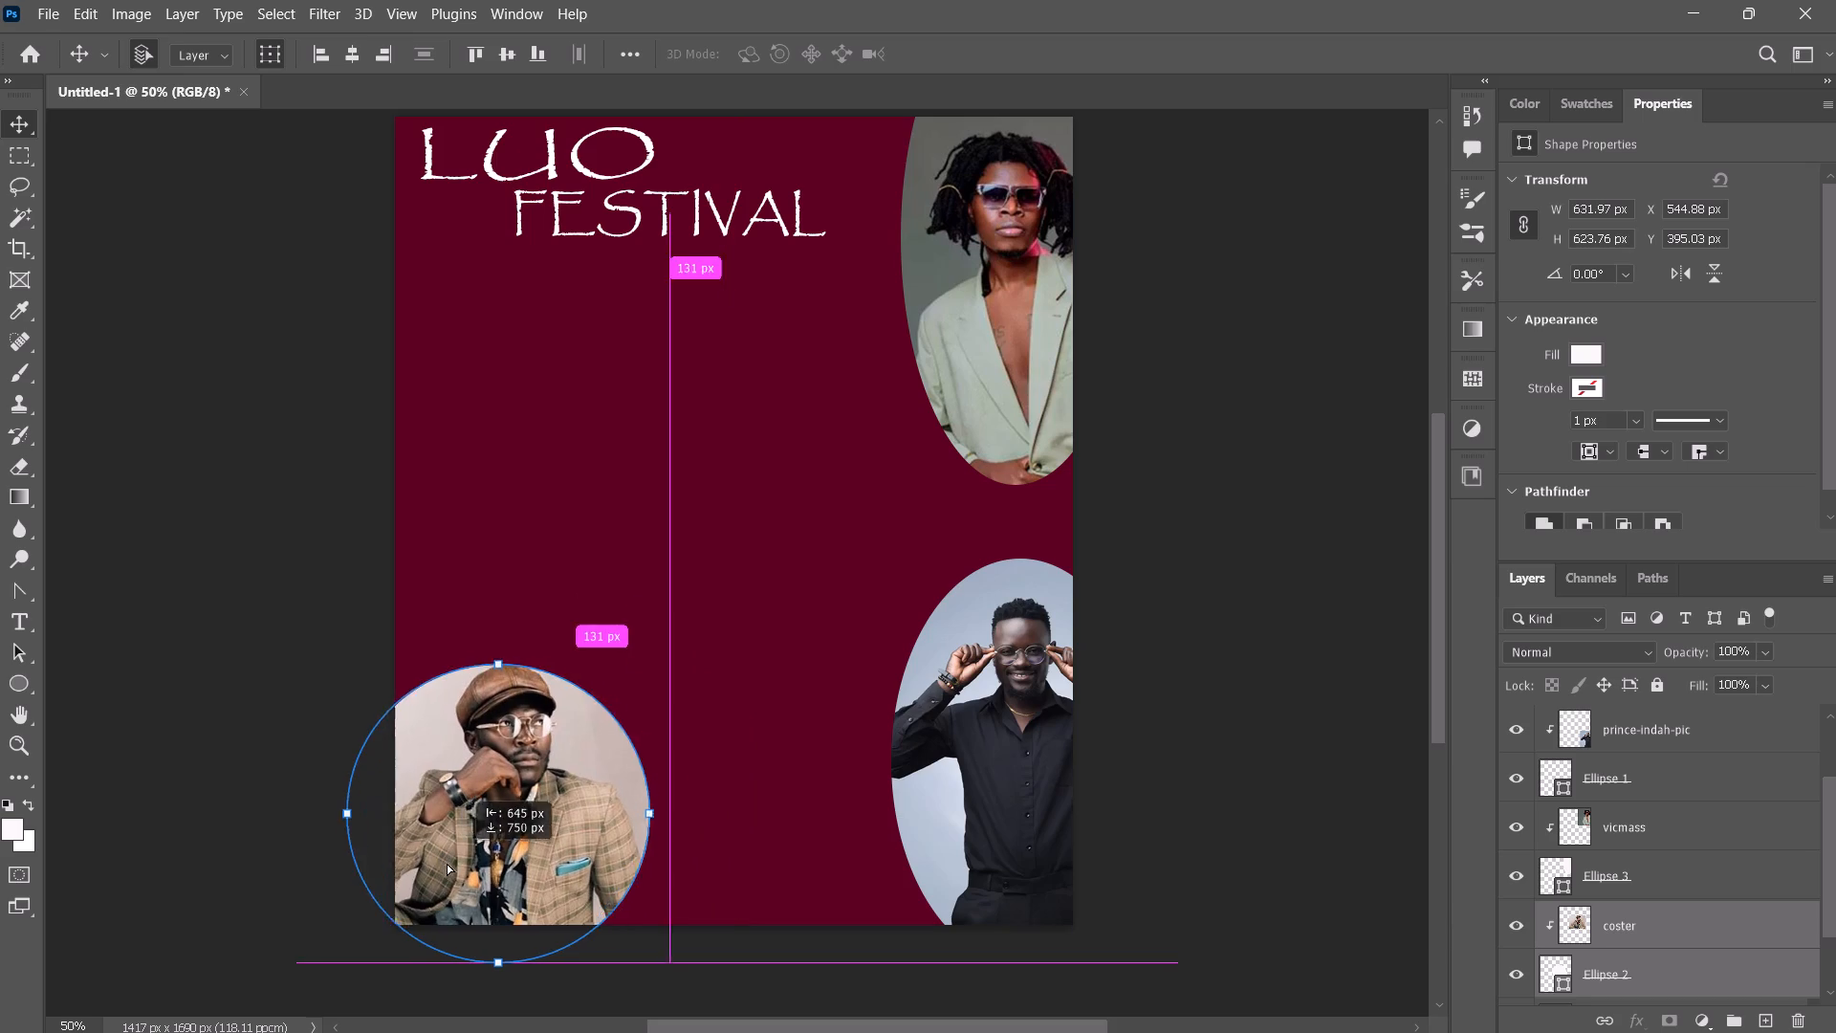
{"action": "left_click_drag", "start_coordinate": [447, 863], "coordinate": [409, 907]}
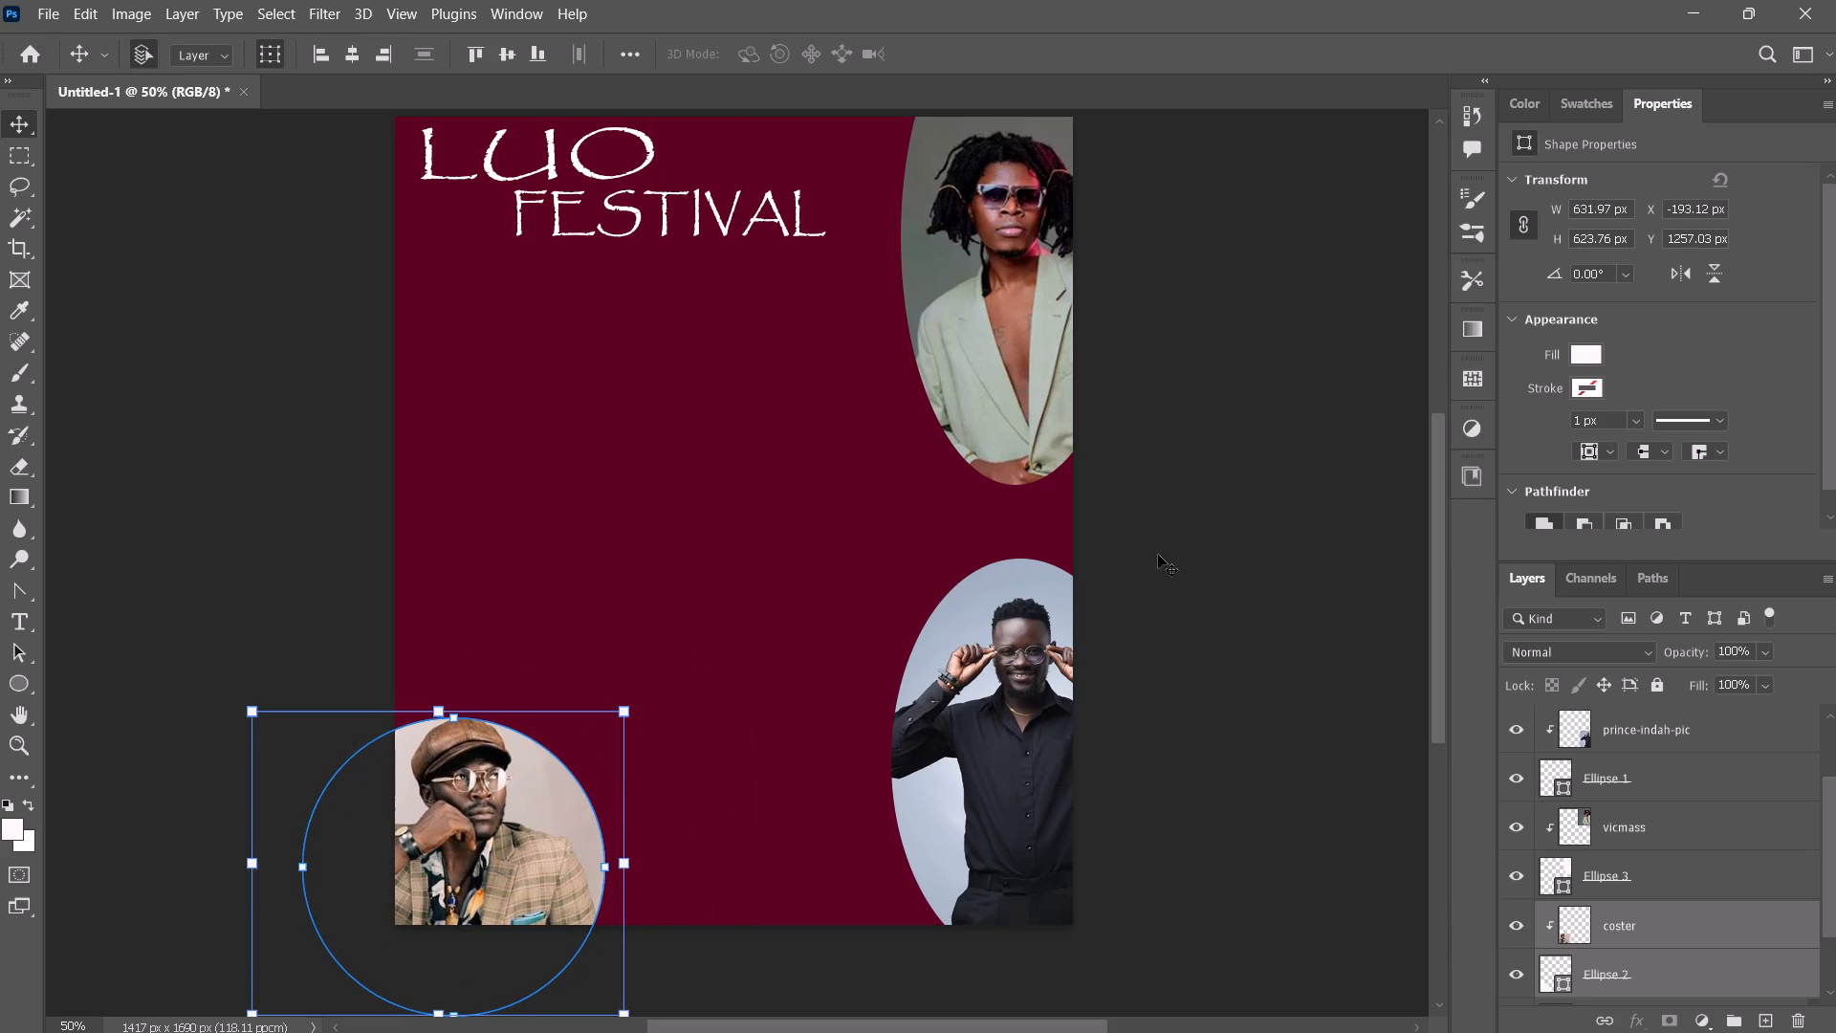
{"action": "left_click_drag", "start_coordinate": [538, 868], "coordinate": [582, 807]}
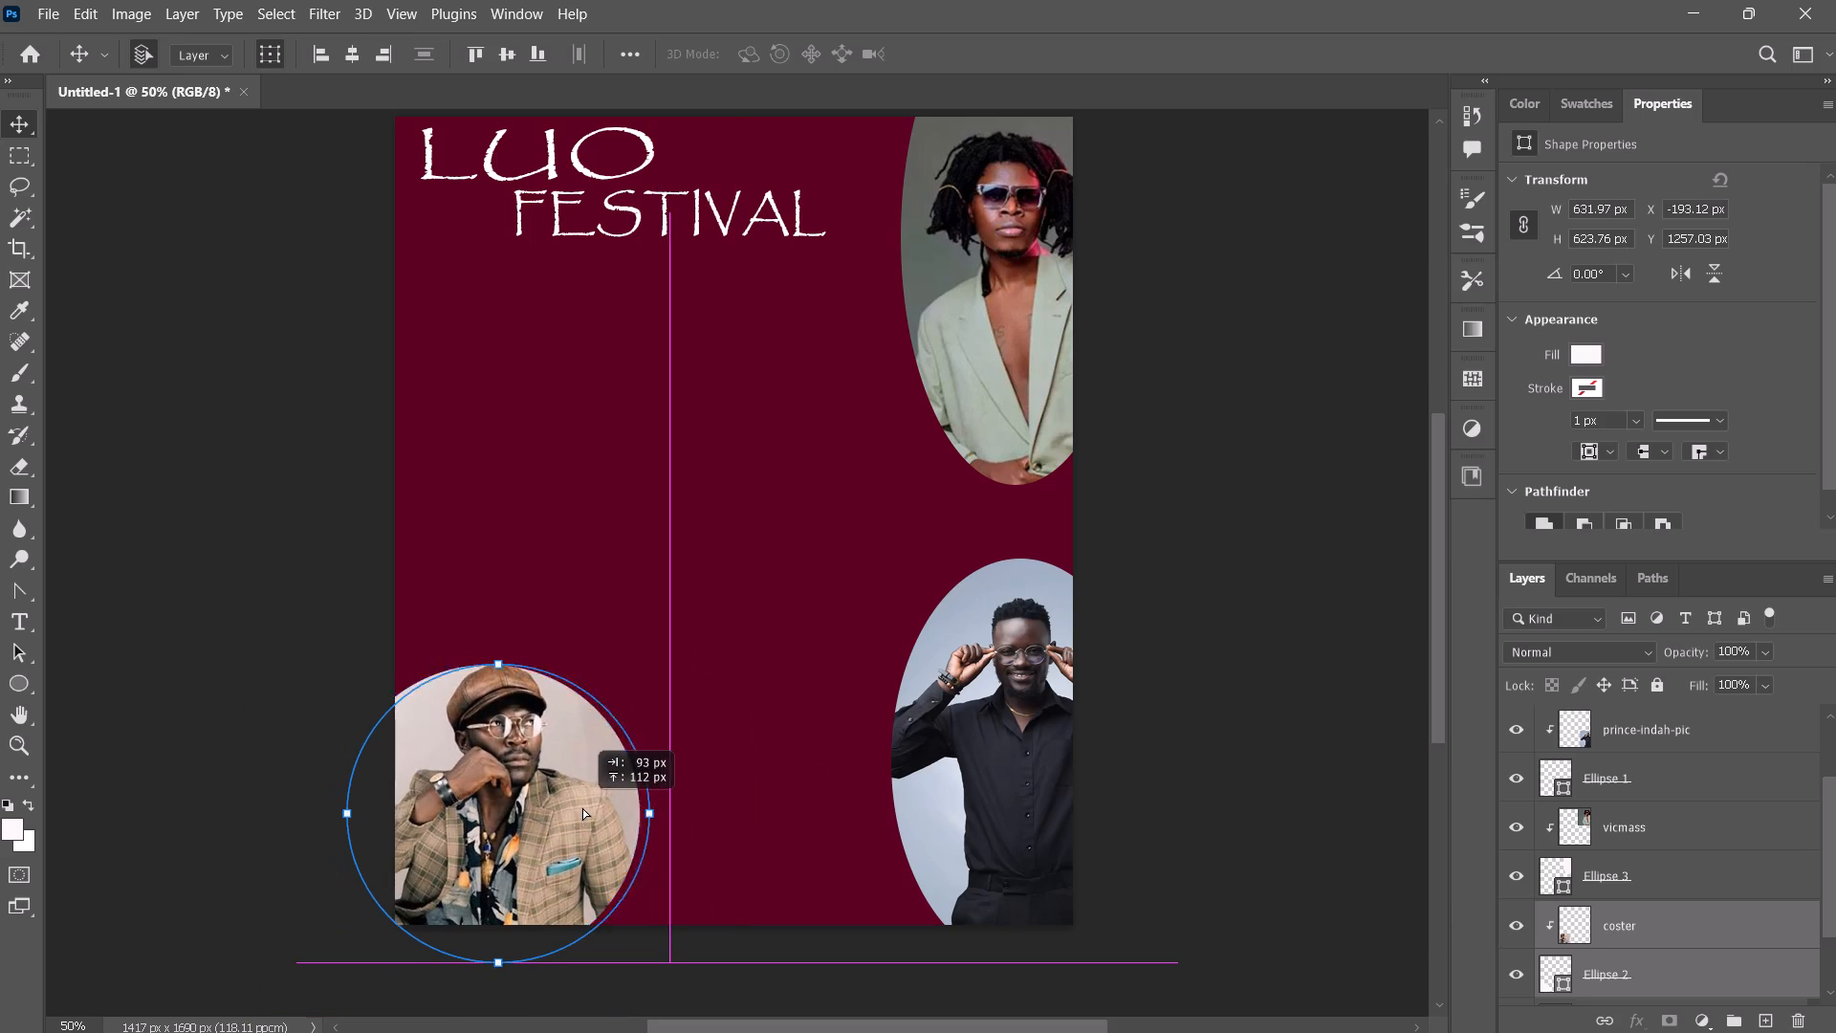
{"action": "left_click_drag", "start_coordinate": [582, 807], "coordinate": [586, 807]}
Scale the coster photo and Ellipse 2 together to about 84% and reposition them in the bottom-left corner, with the ellipse at about X -77, Y 1243 px.
{"action": "left_click_drag", "start_coordinate": [674, 659], "coordinate": [661, 662]}
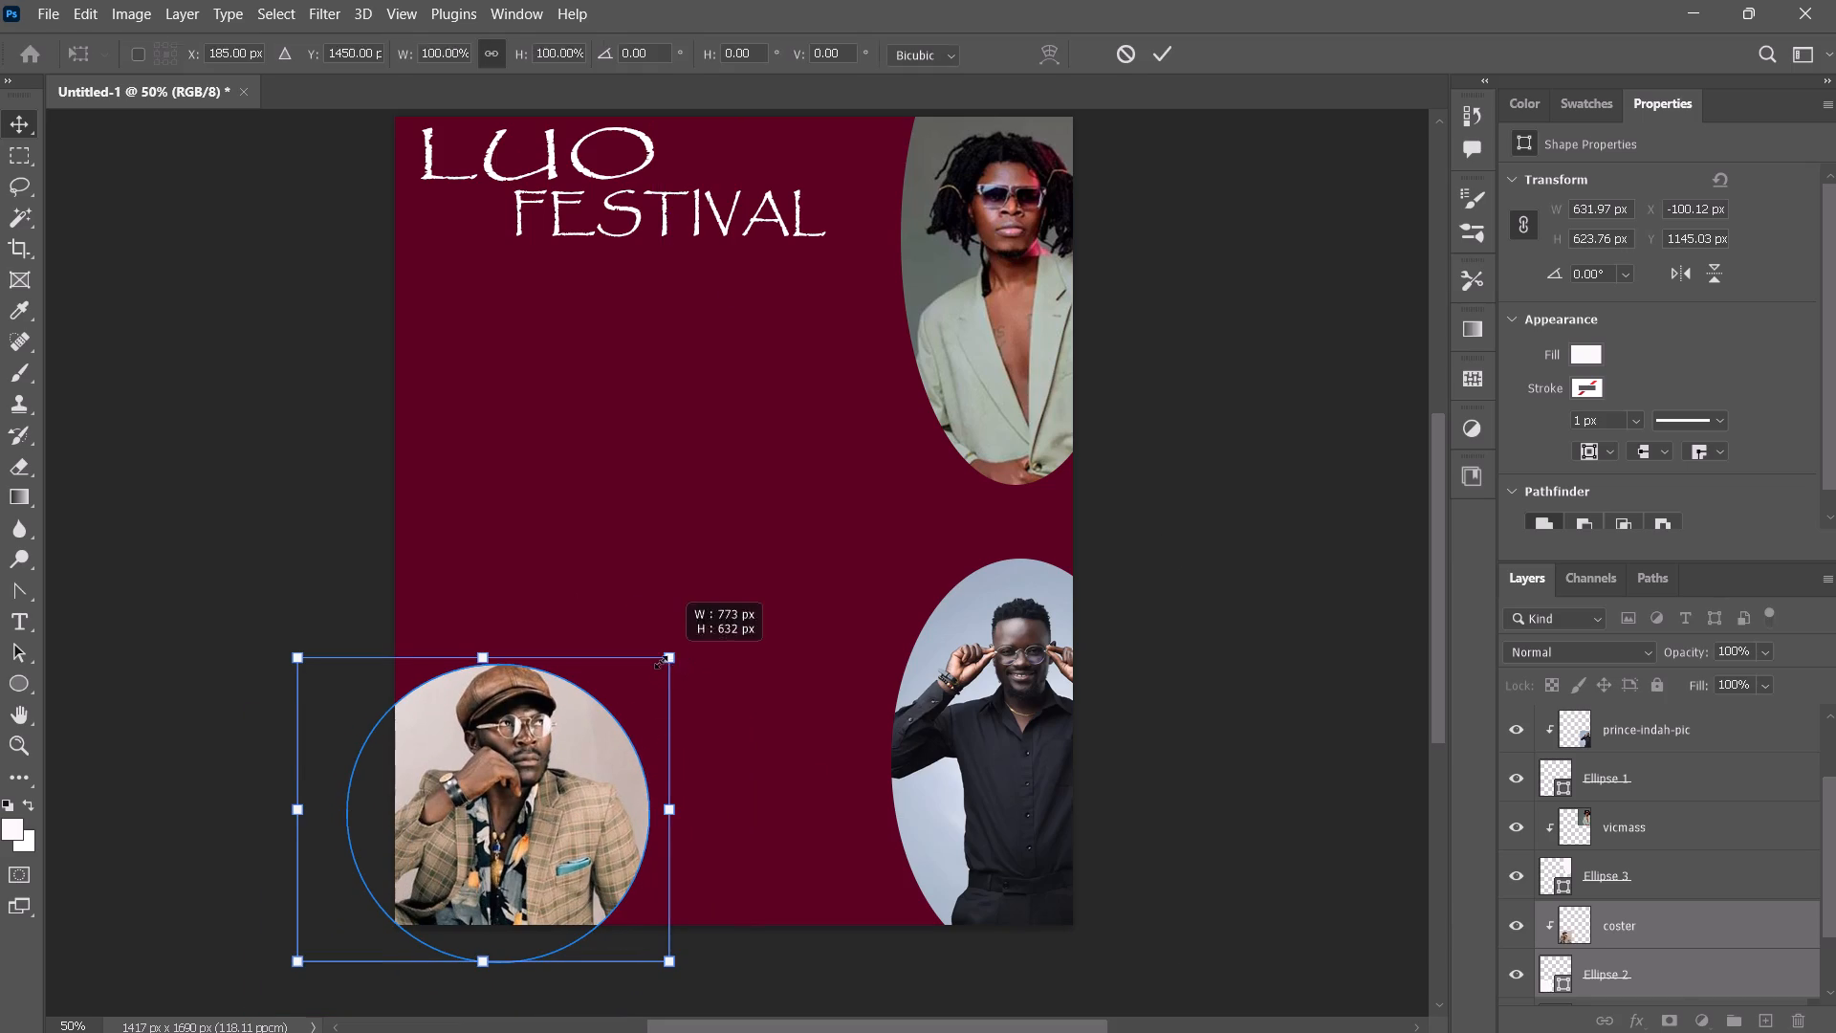
{"action": "left_click_drag", "start_coordinate": [661, 662], "coordinate": [618, 710]}
{"action": "left_click_drag", "start_coordinate": [500, 810], "coordinate": [520, 779]}
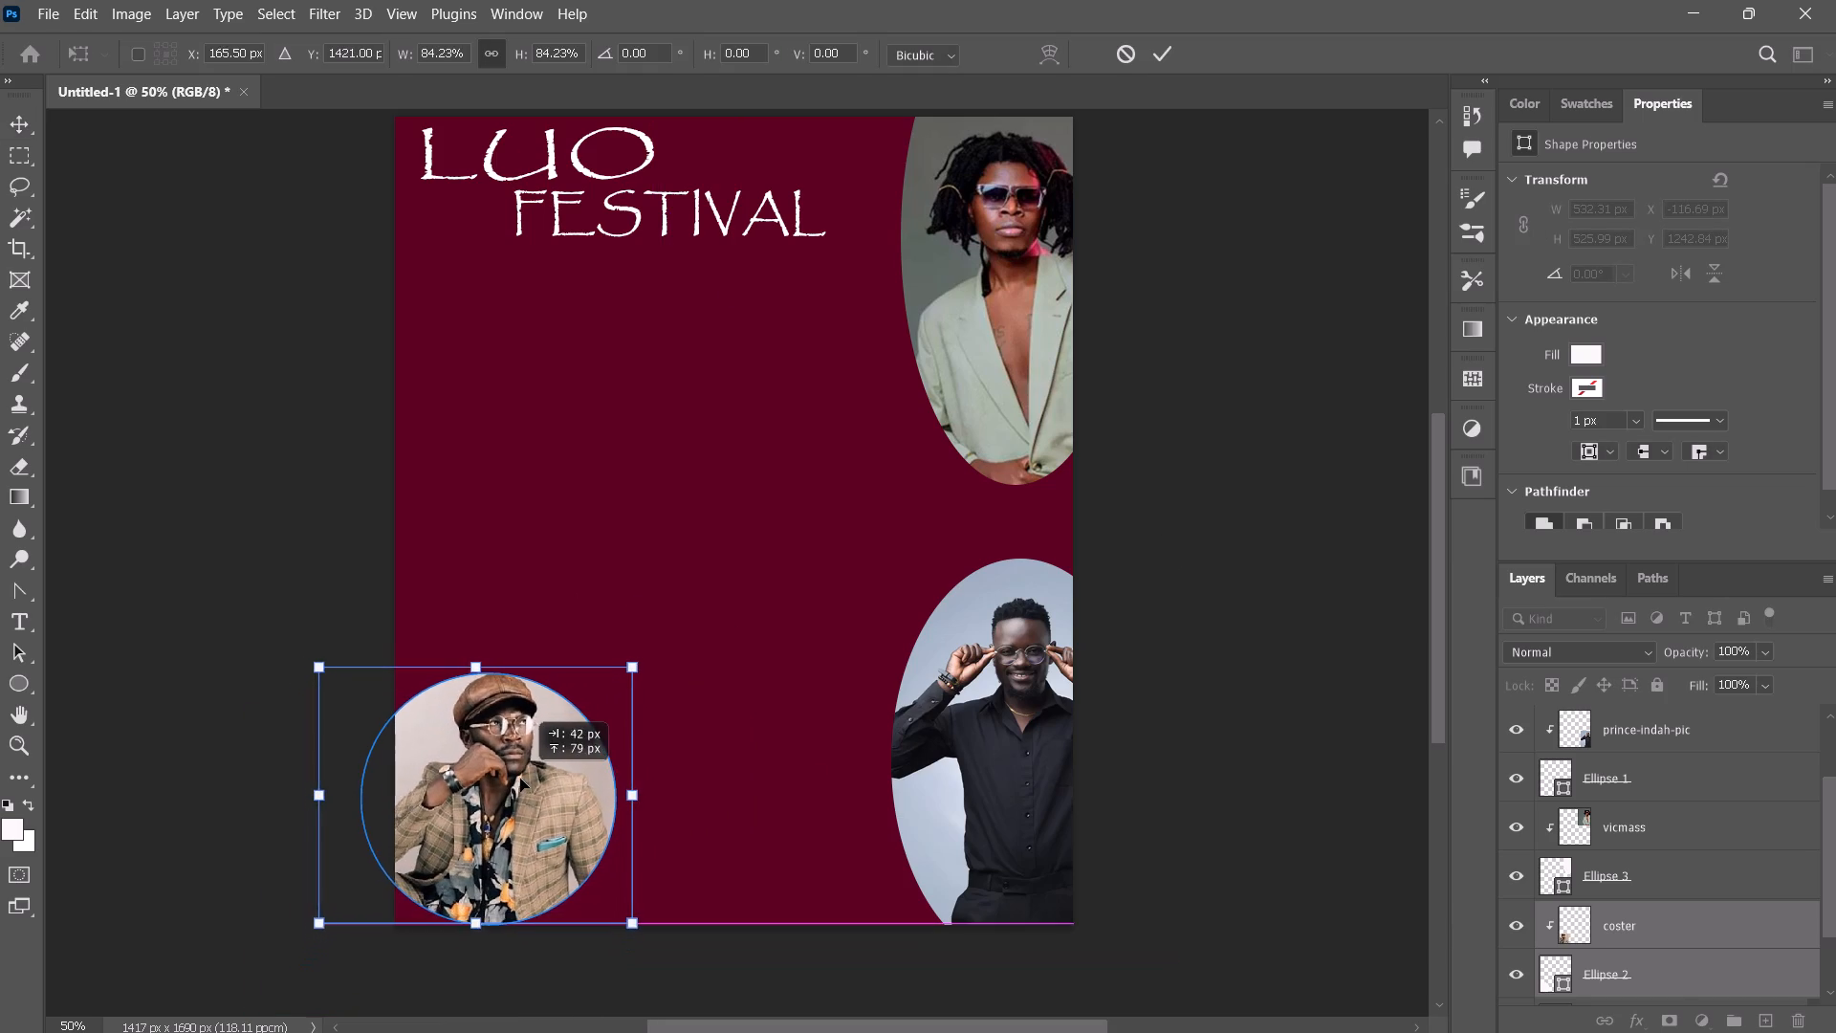
{"action": "left_click_drag", "start_coordinate": [520, 779], "coordinate": [518, 820]}
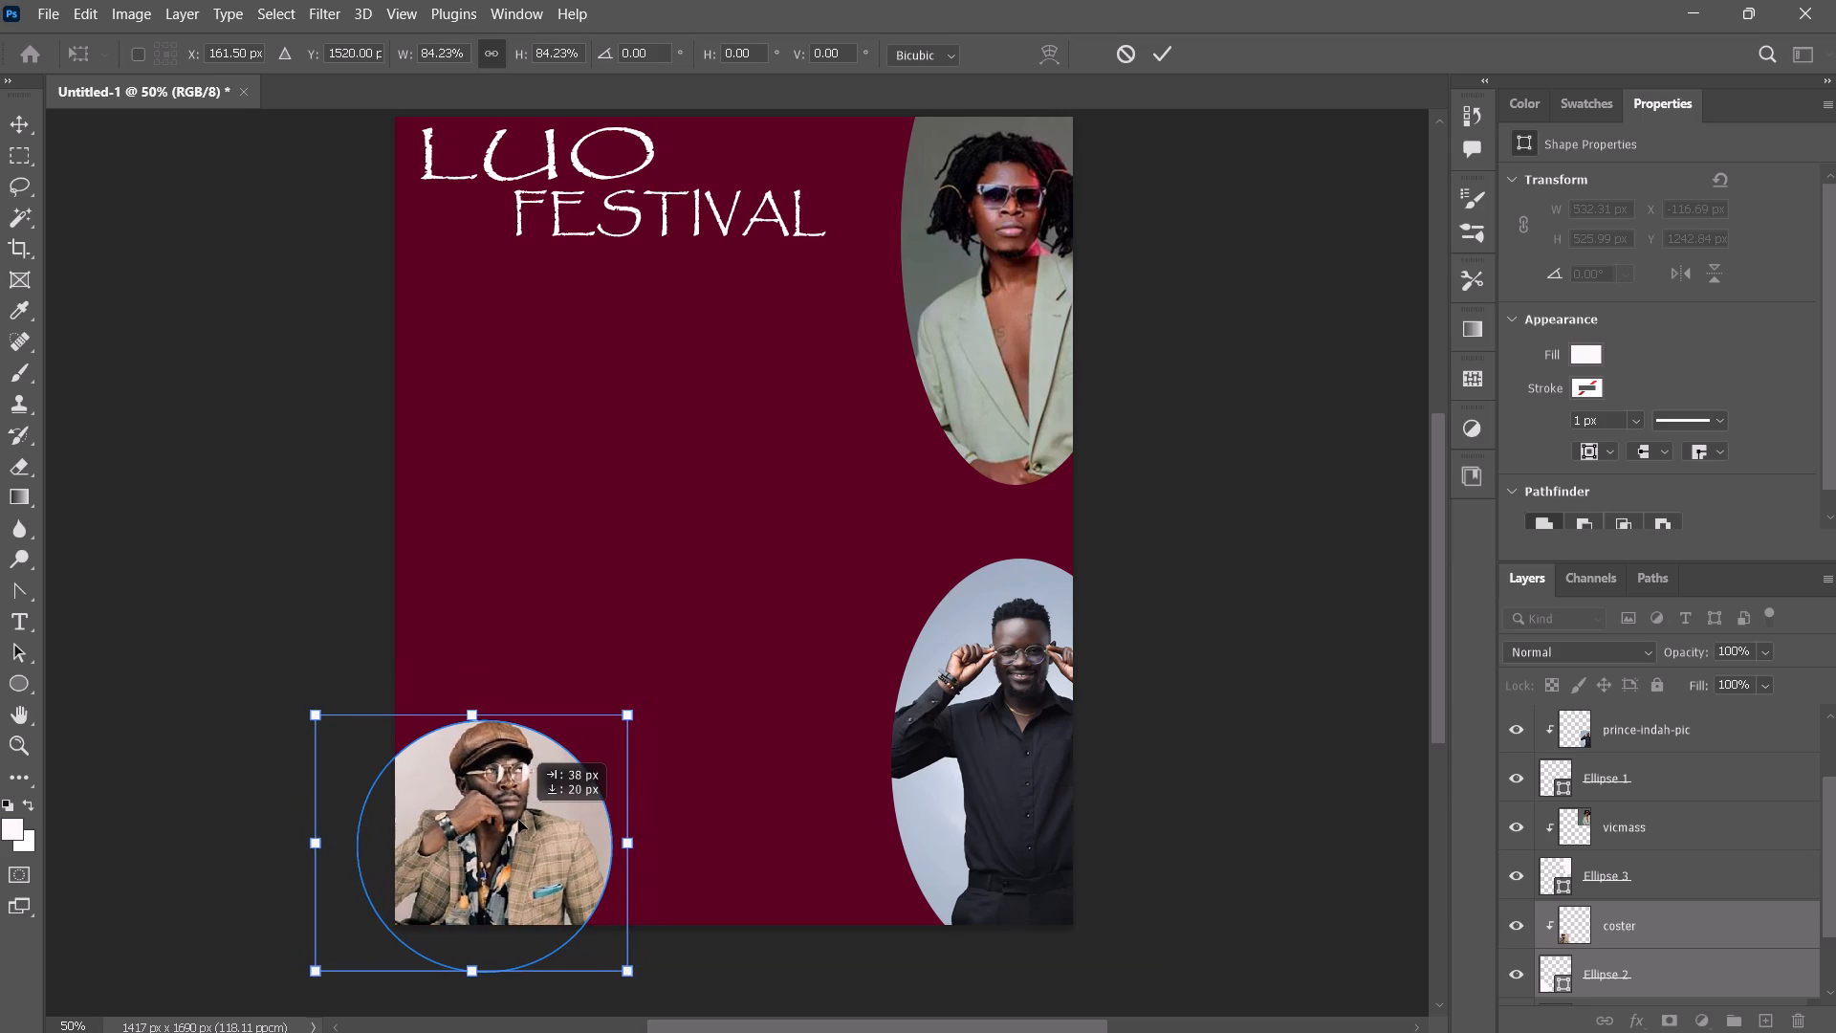
{"action": "left_click_drag", "start_coordinate": [518, 820], "coordinate": [519, 818]}
{"action": "left_click", "coordinate": [1248, 581]}
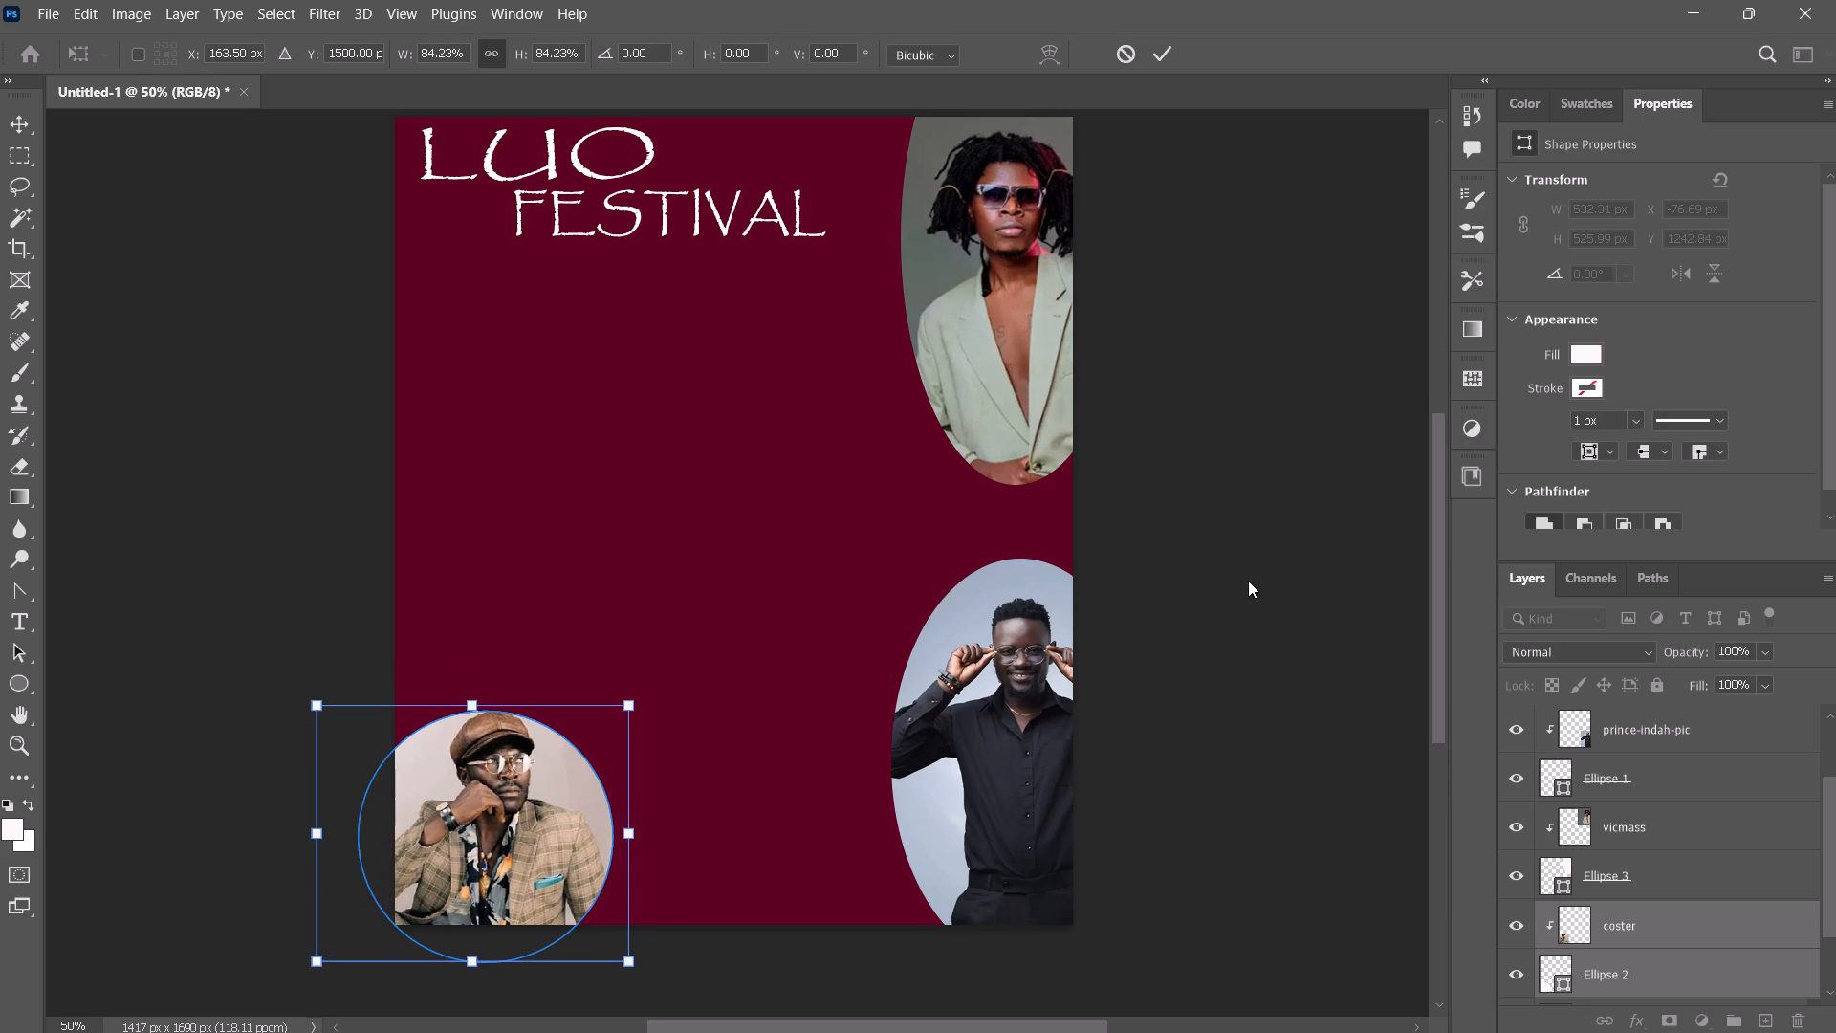
{"action": "left_click", "coordinate": [1253, 576]}
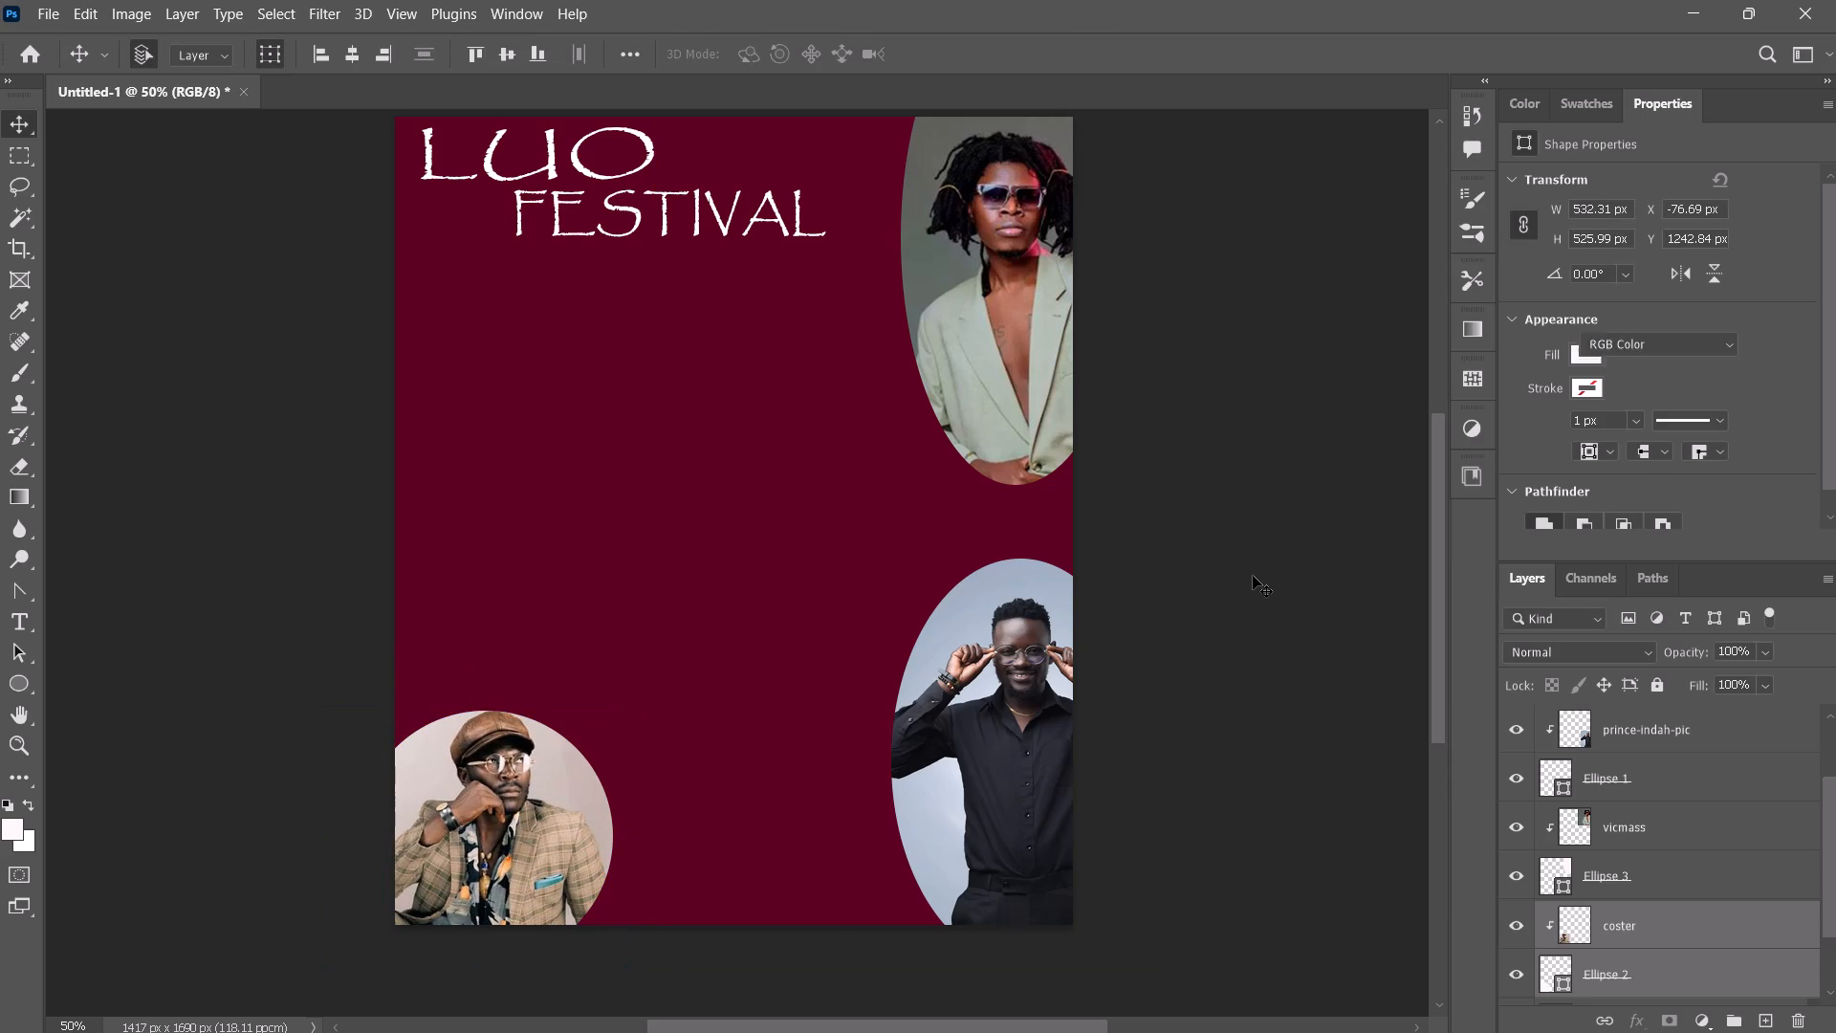
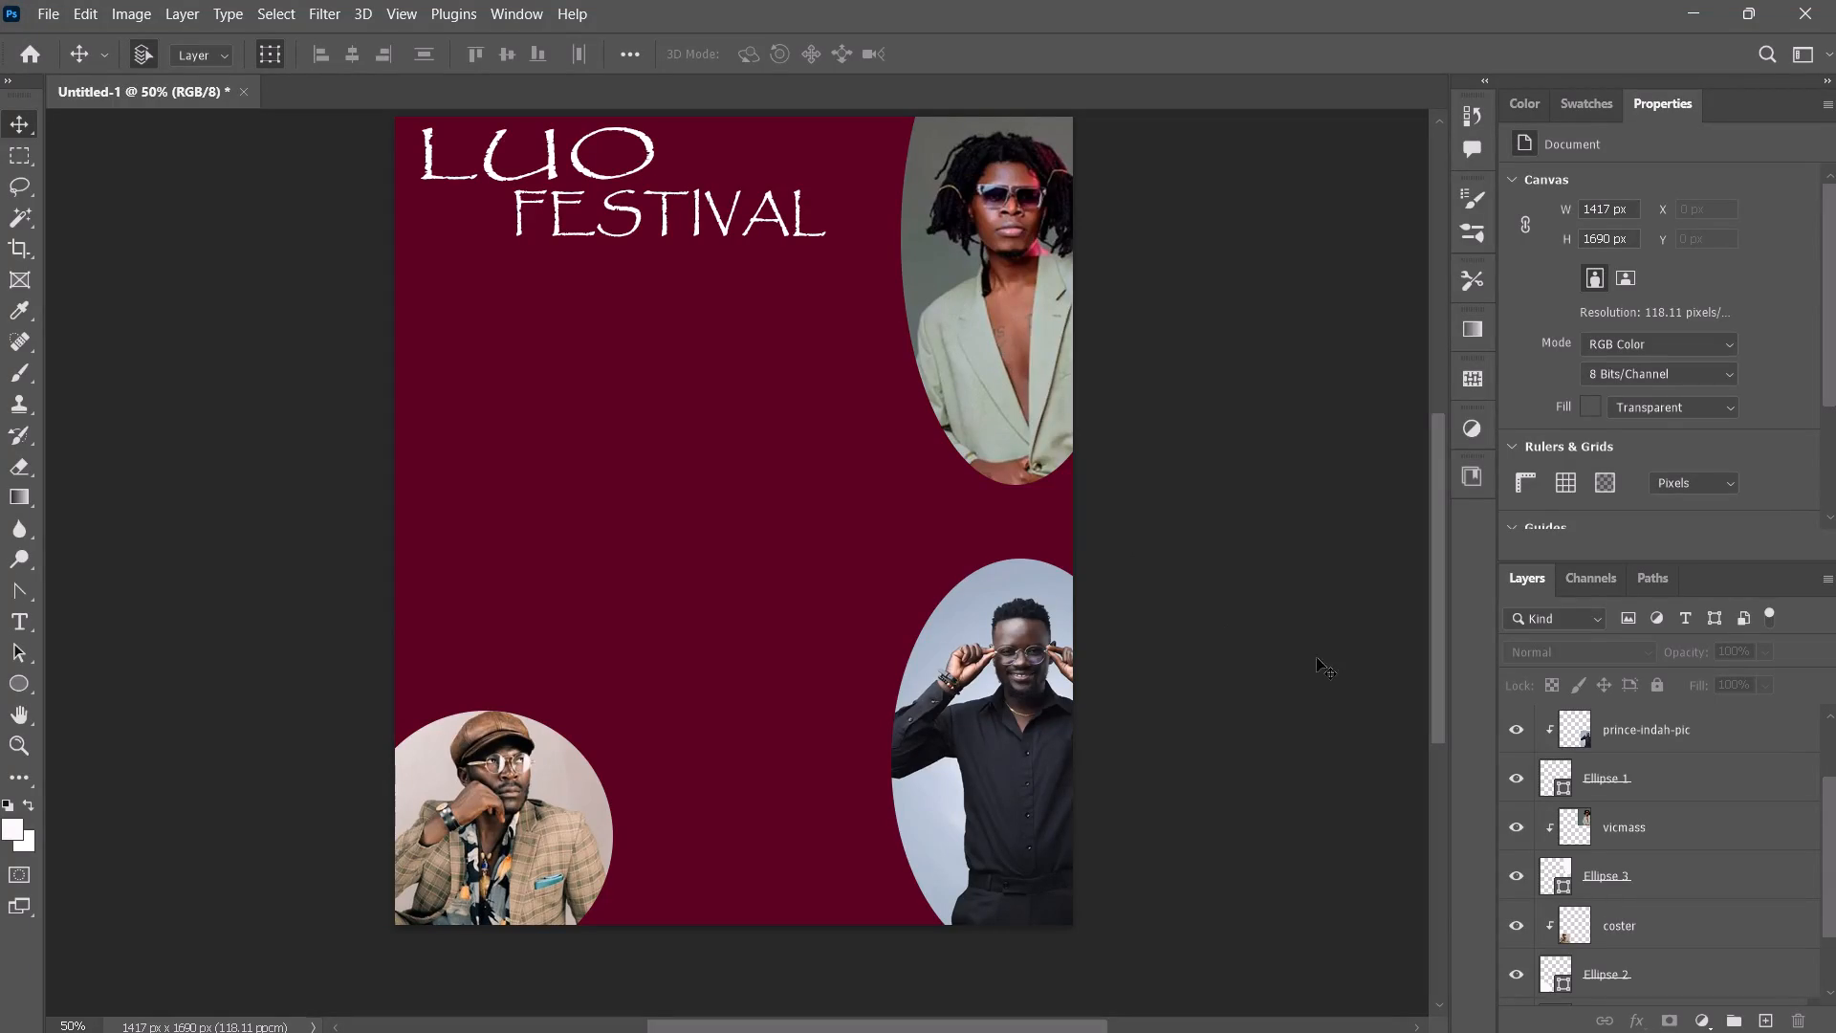
Scale Ellipse 3 down proportionally to about 69%, about 329 x 711 px, around the vicmass portrait.
{"action": "left_click", "coordinate": [1020, 313]}
{"action": "left_click", "coordinate": [1622, 868]}
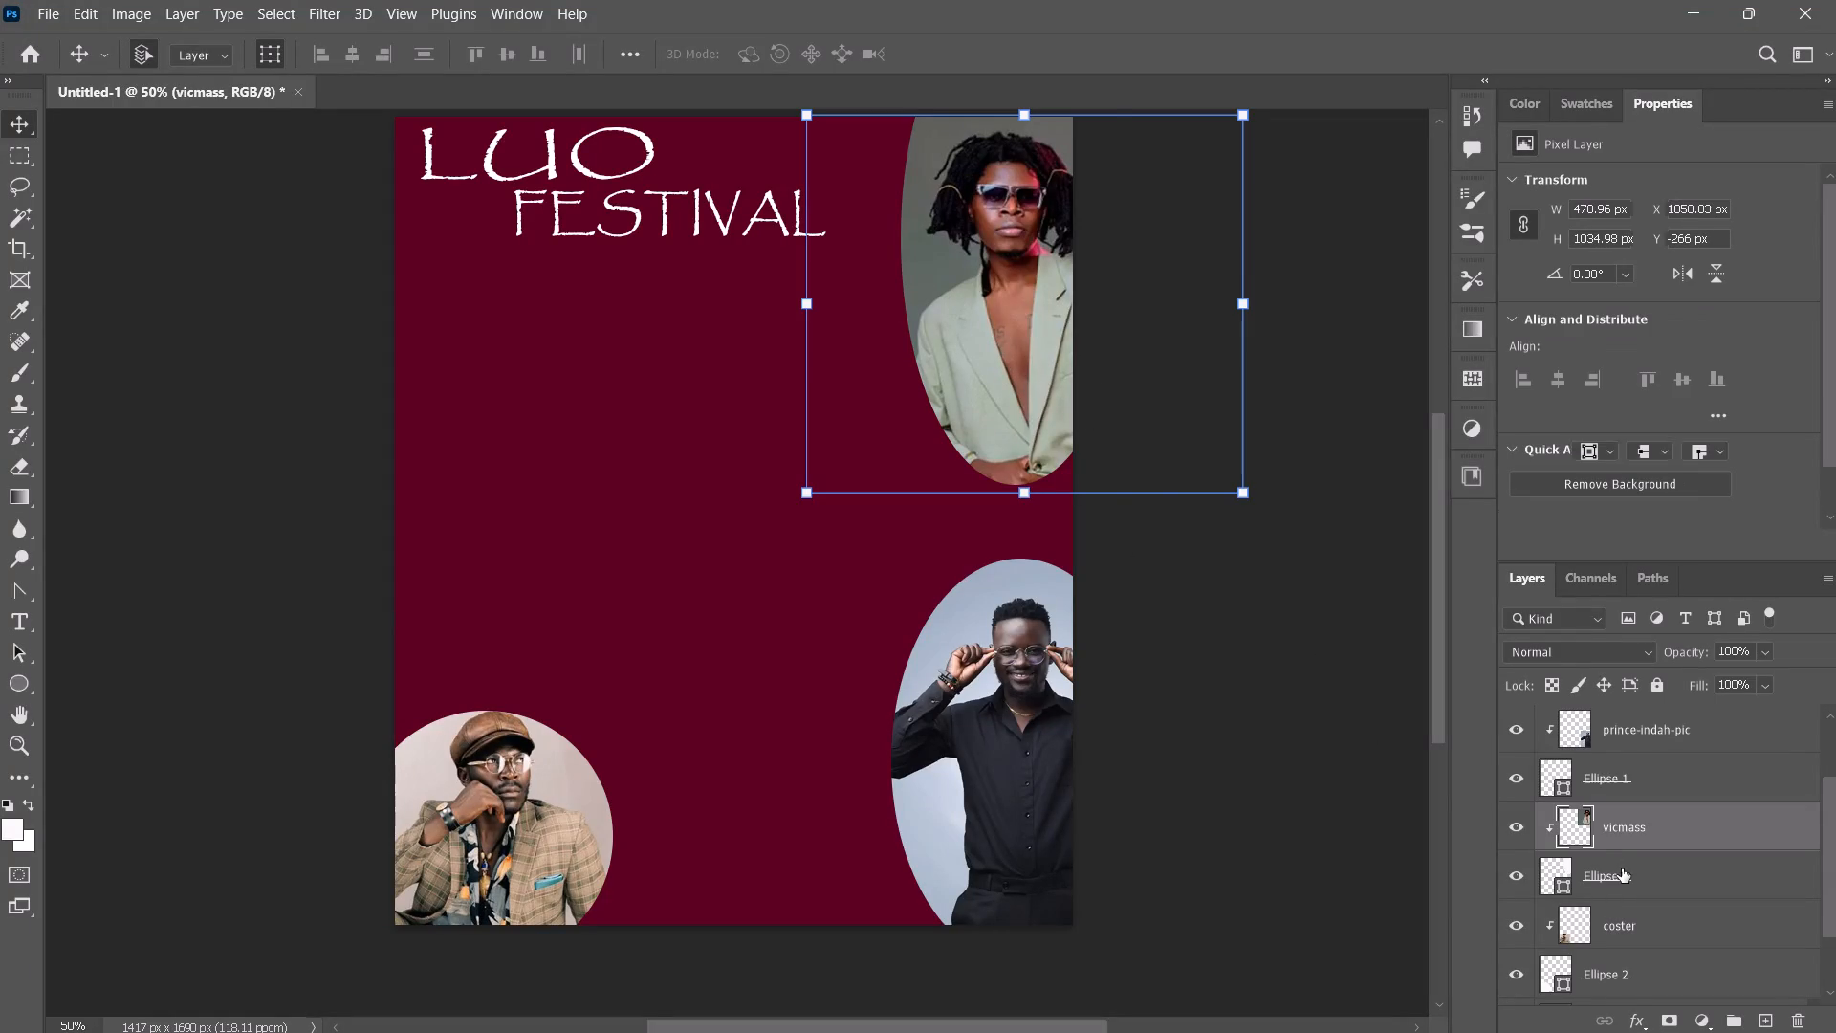
{"action": "left_click_drag", "start_coordinate": [1017, 489], "coordinate": [1011, 451]}
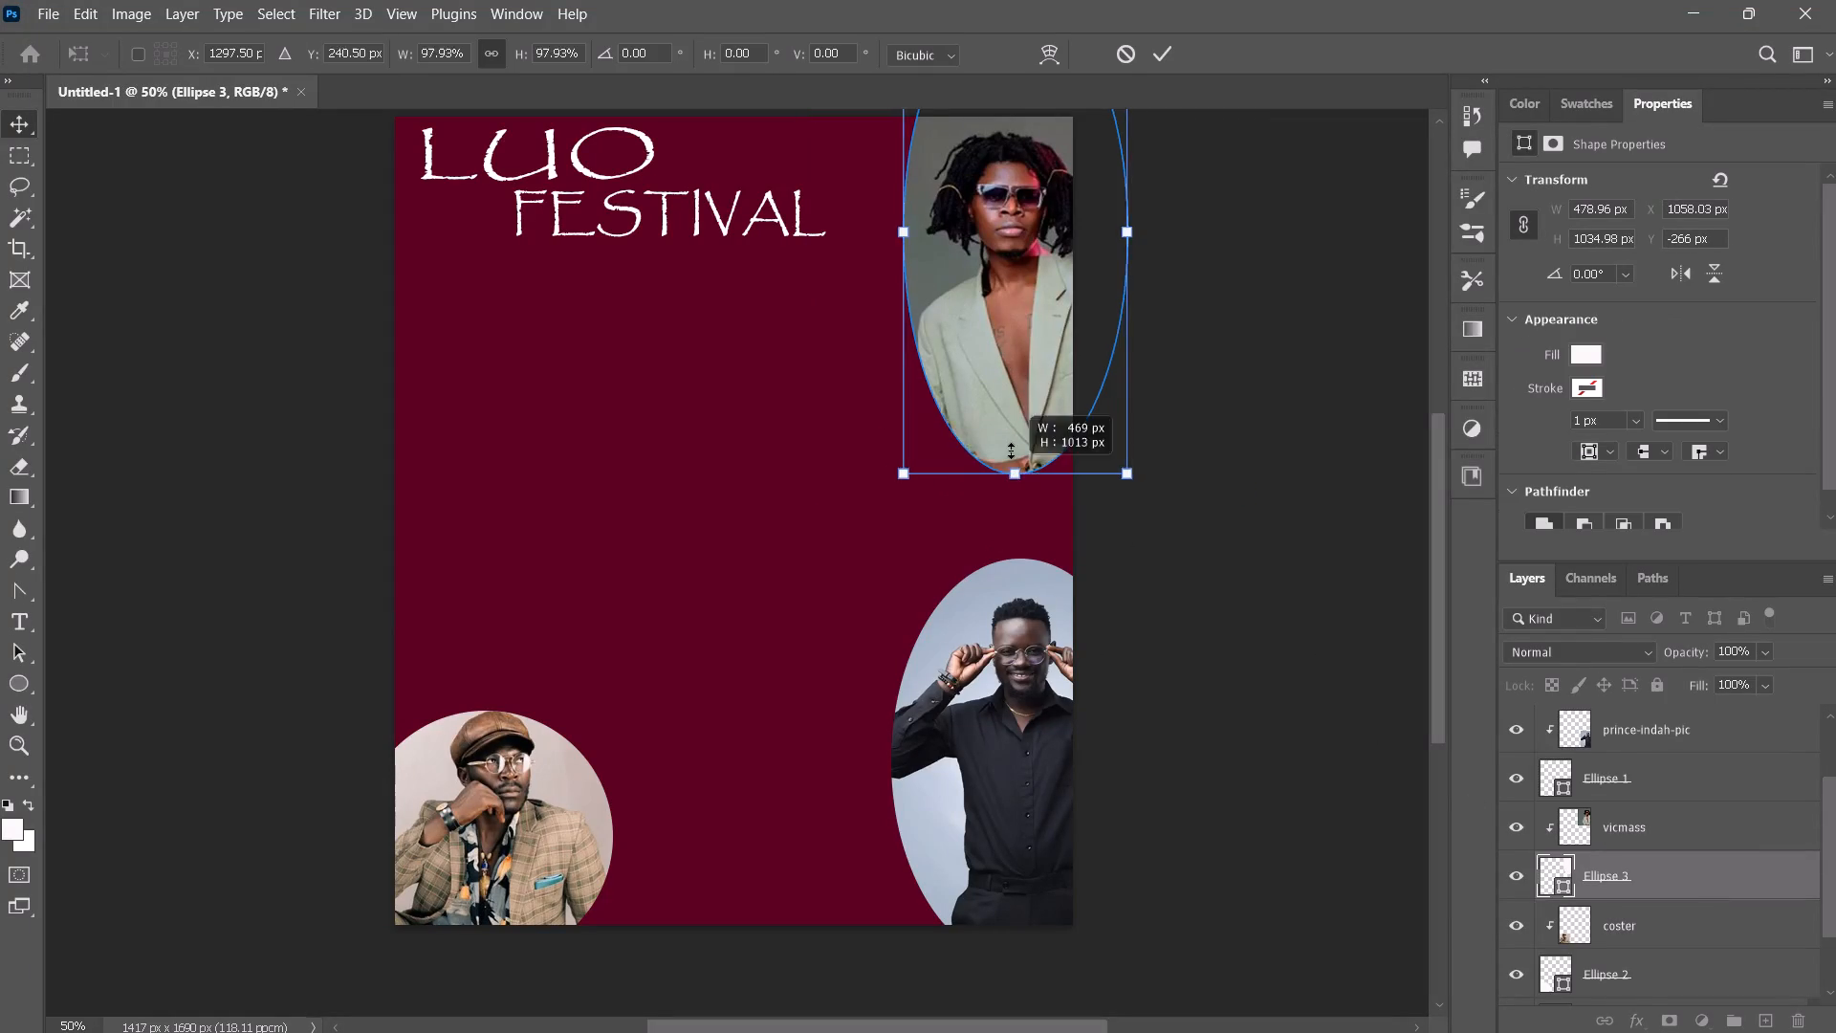
{"action": "left_click_drag", "start_coordinate": [1011, 451], "coordinate": [1030, 537]}
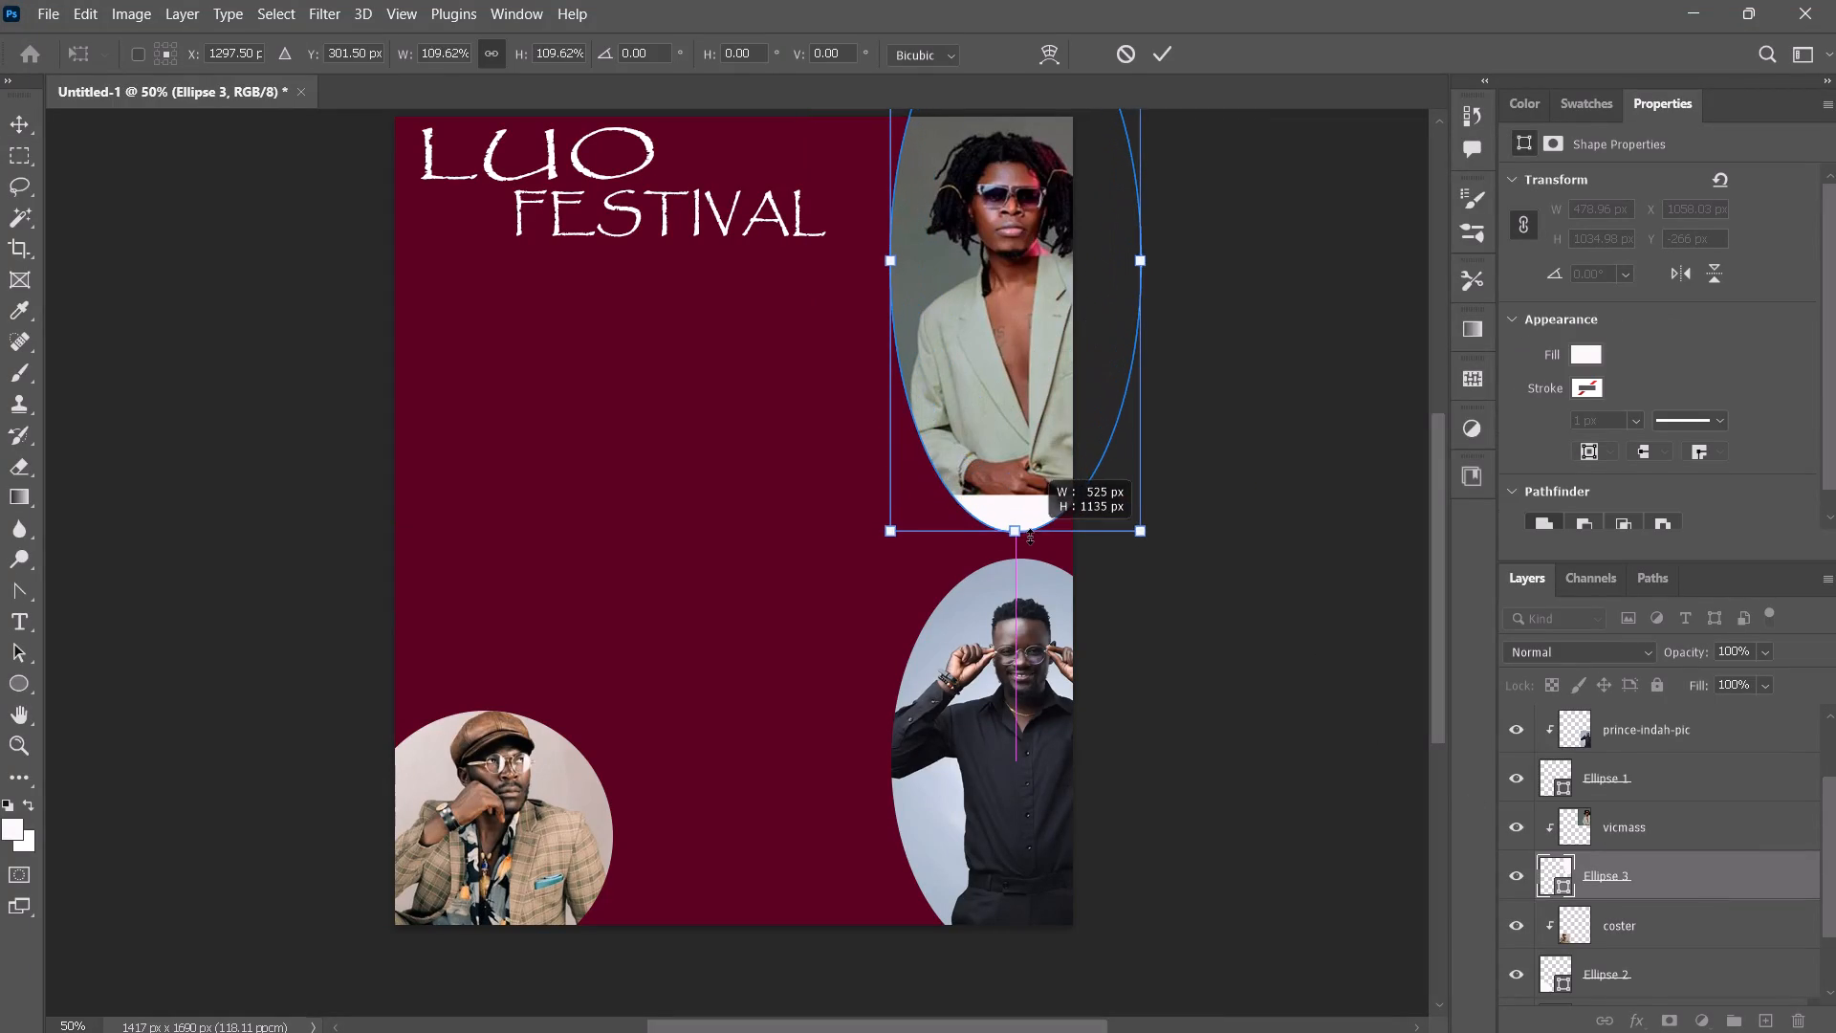
{"action": "left_click_drag", "start_coordinate": [1030, 537], "coordinate": [1023, 334]}
{"action": "left_click", "coordinate": [897, 247]}
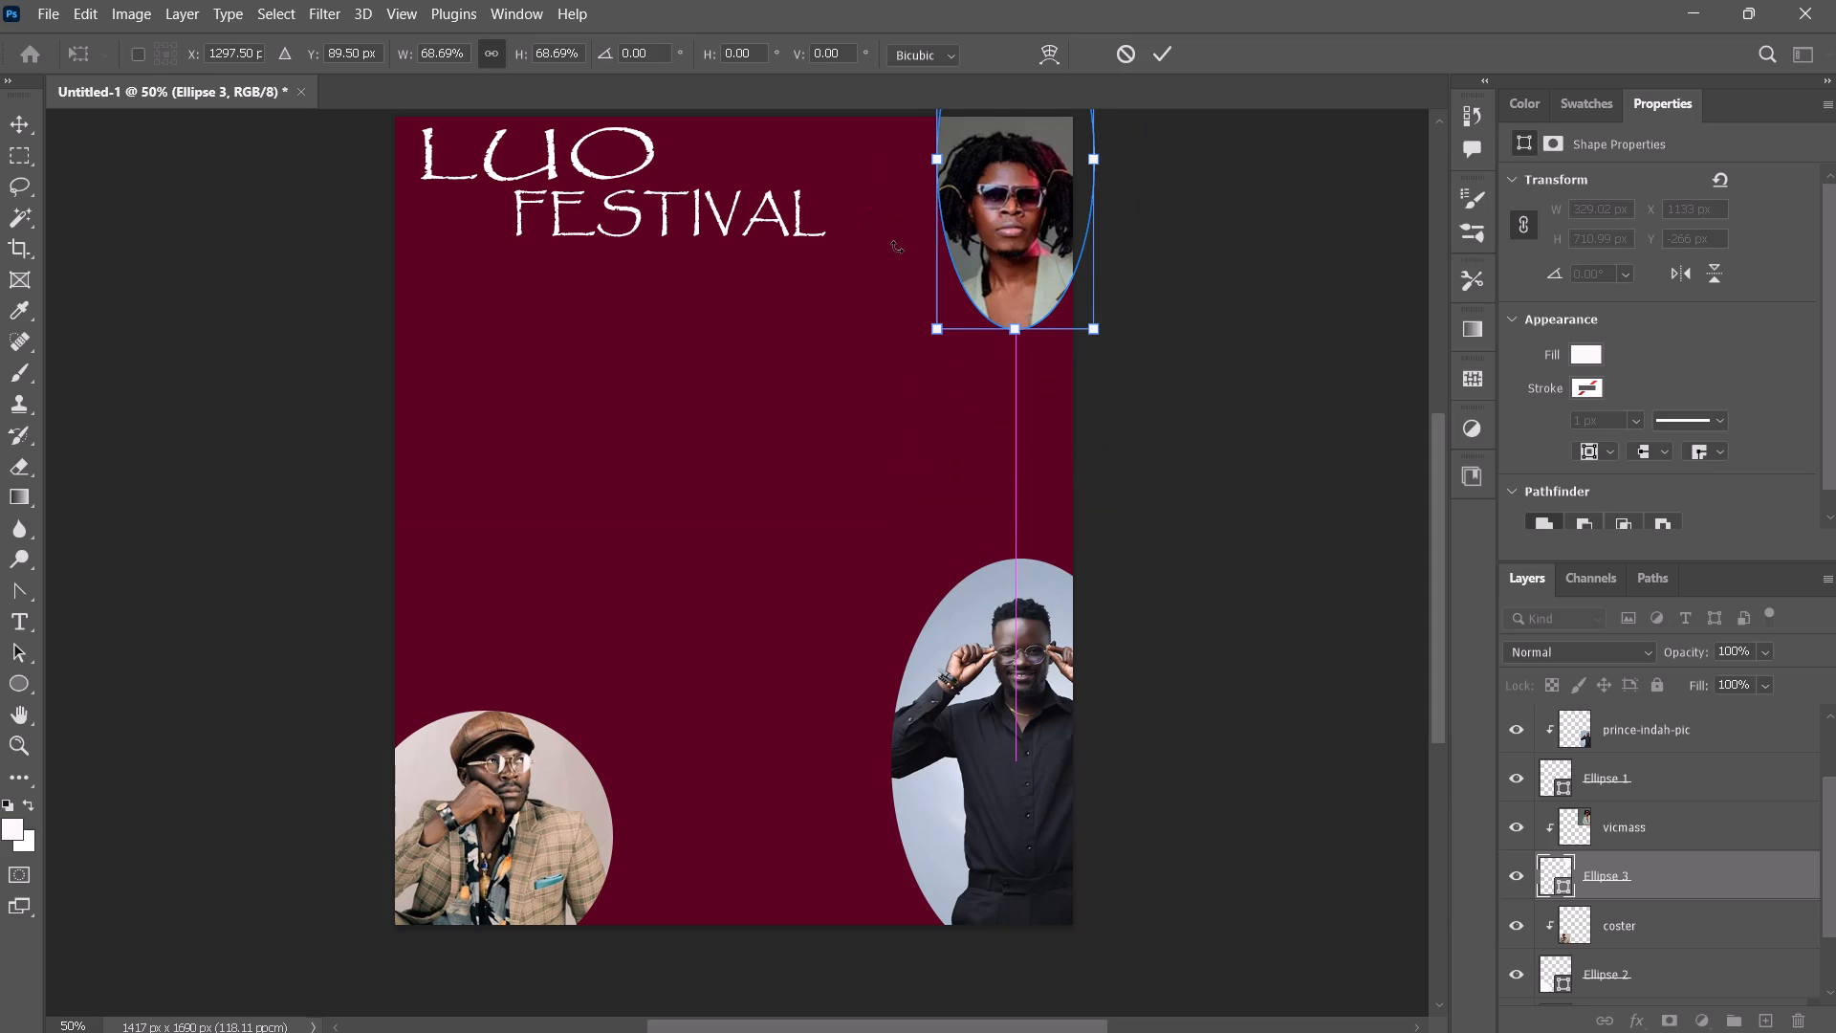
{"action": "left_click", "coordinate": [1154, 52]}
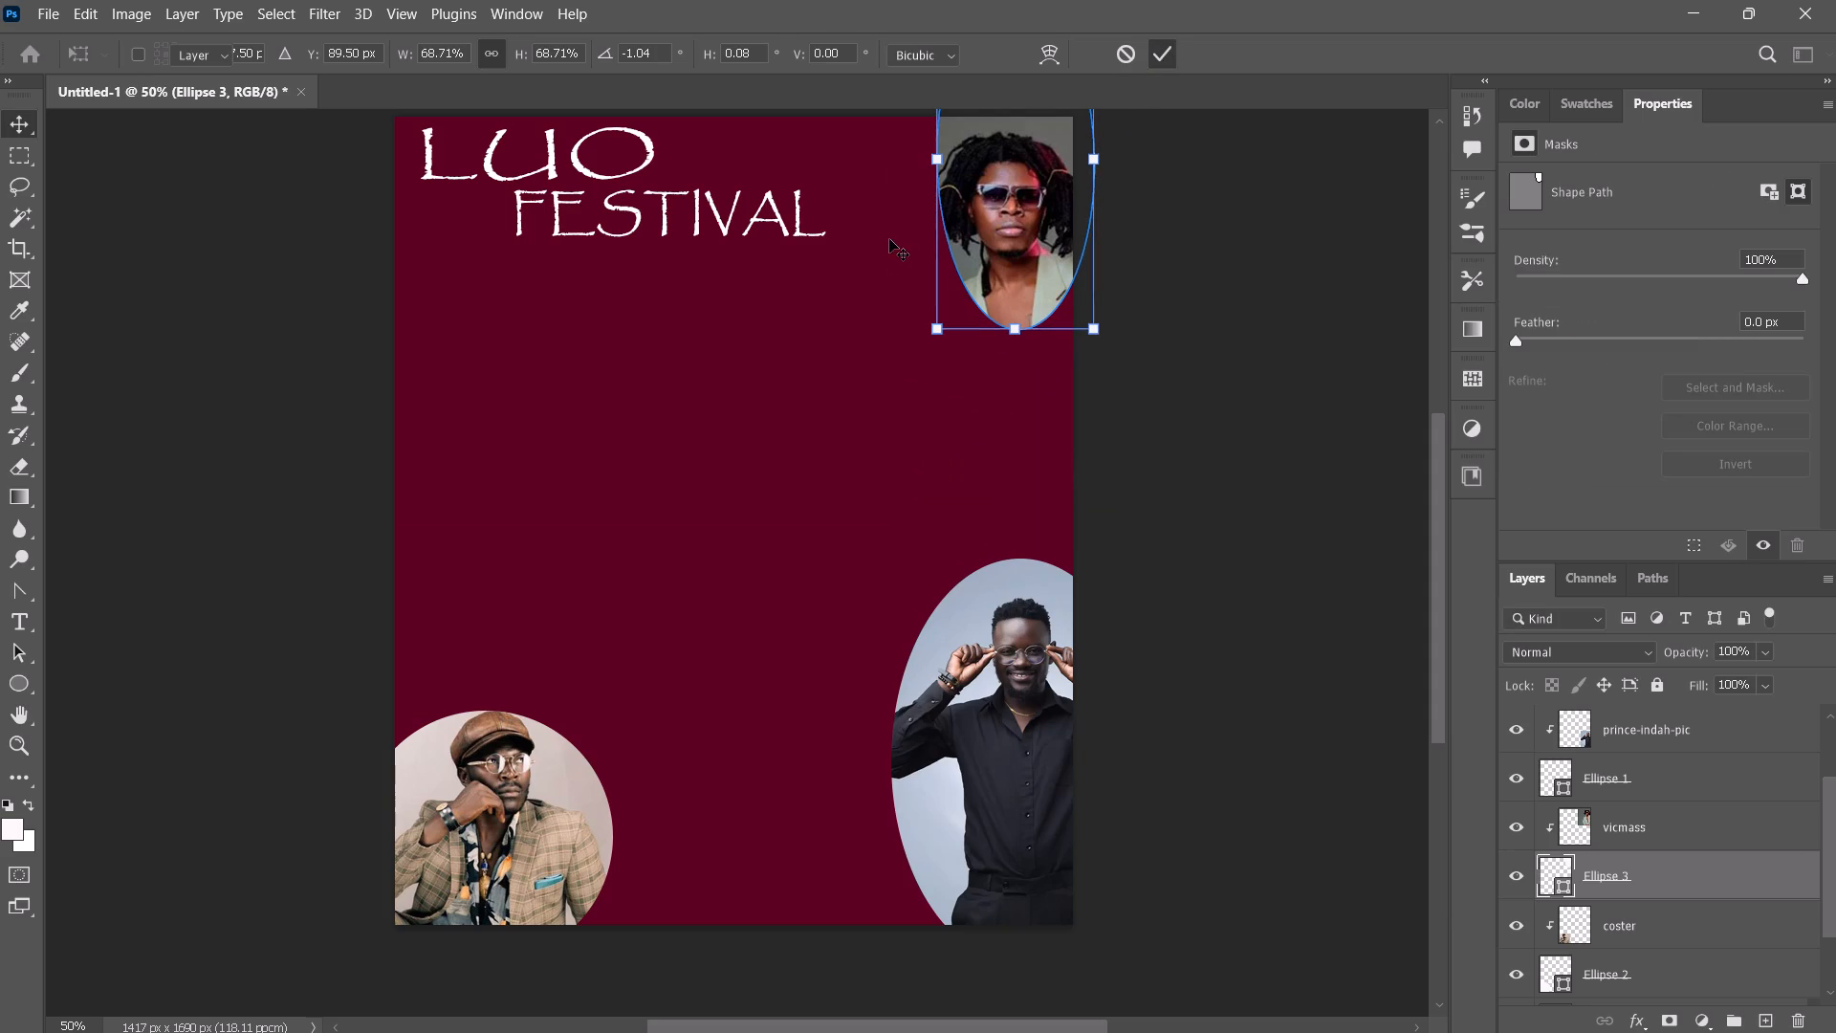
Move the vicmass photo and Ellipse 3 together to the middle of the poster and scale both down slightly.
{"action": "left_click_drag", "start_coordinate": [885, 241], "coordinate": [1071, 264]}
{"action": "left_click_drag", "start_coordinate": [1041, 275], "coordinate": [811, 561]}
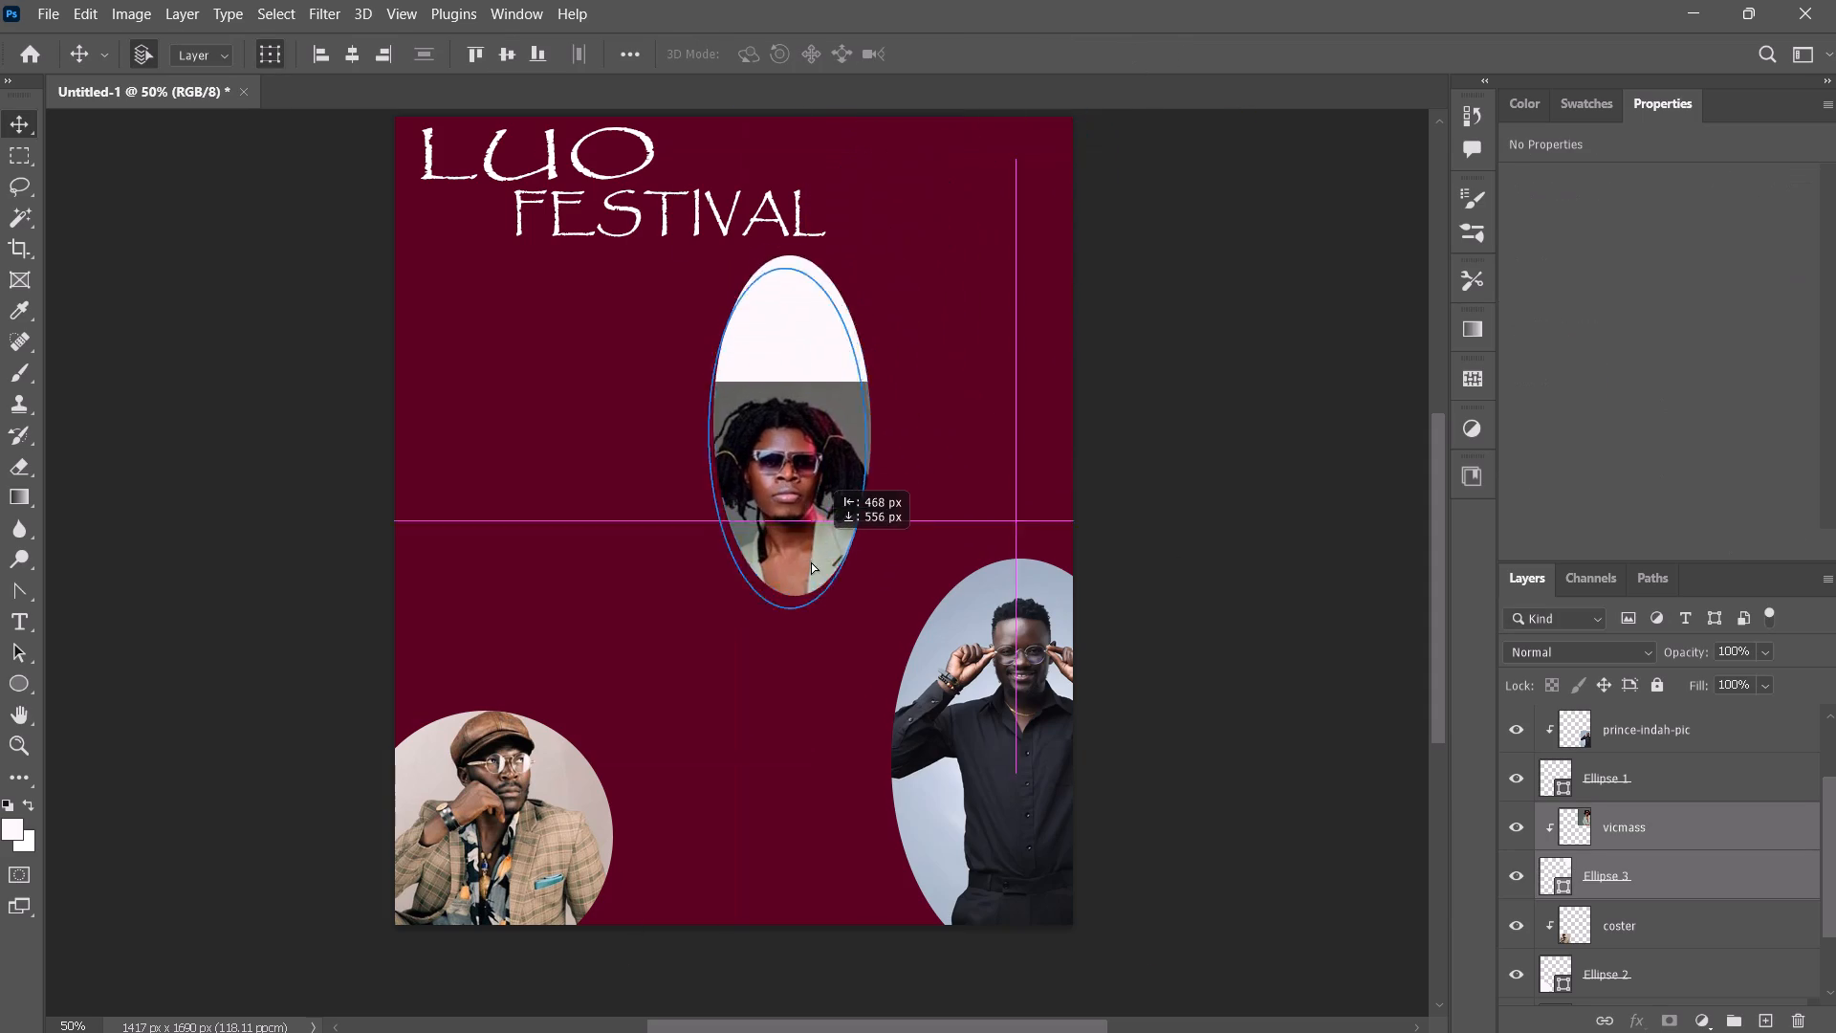
{"action": "left_click_drag", "start_coordinate": [811, 561], "coordinate": [807, 581]}
{"action": "left_click_drag", "start_coordinate": [797, 296], "coordinate": [797, 329]}
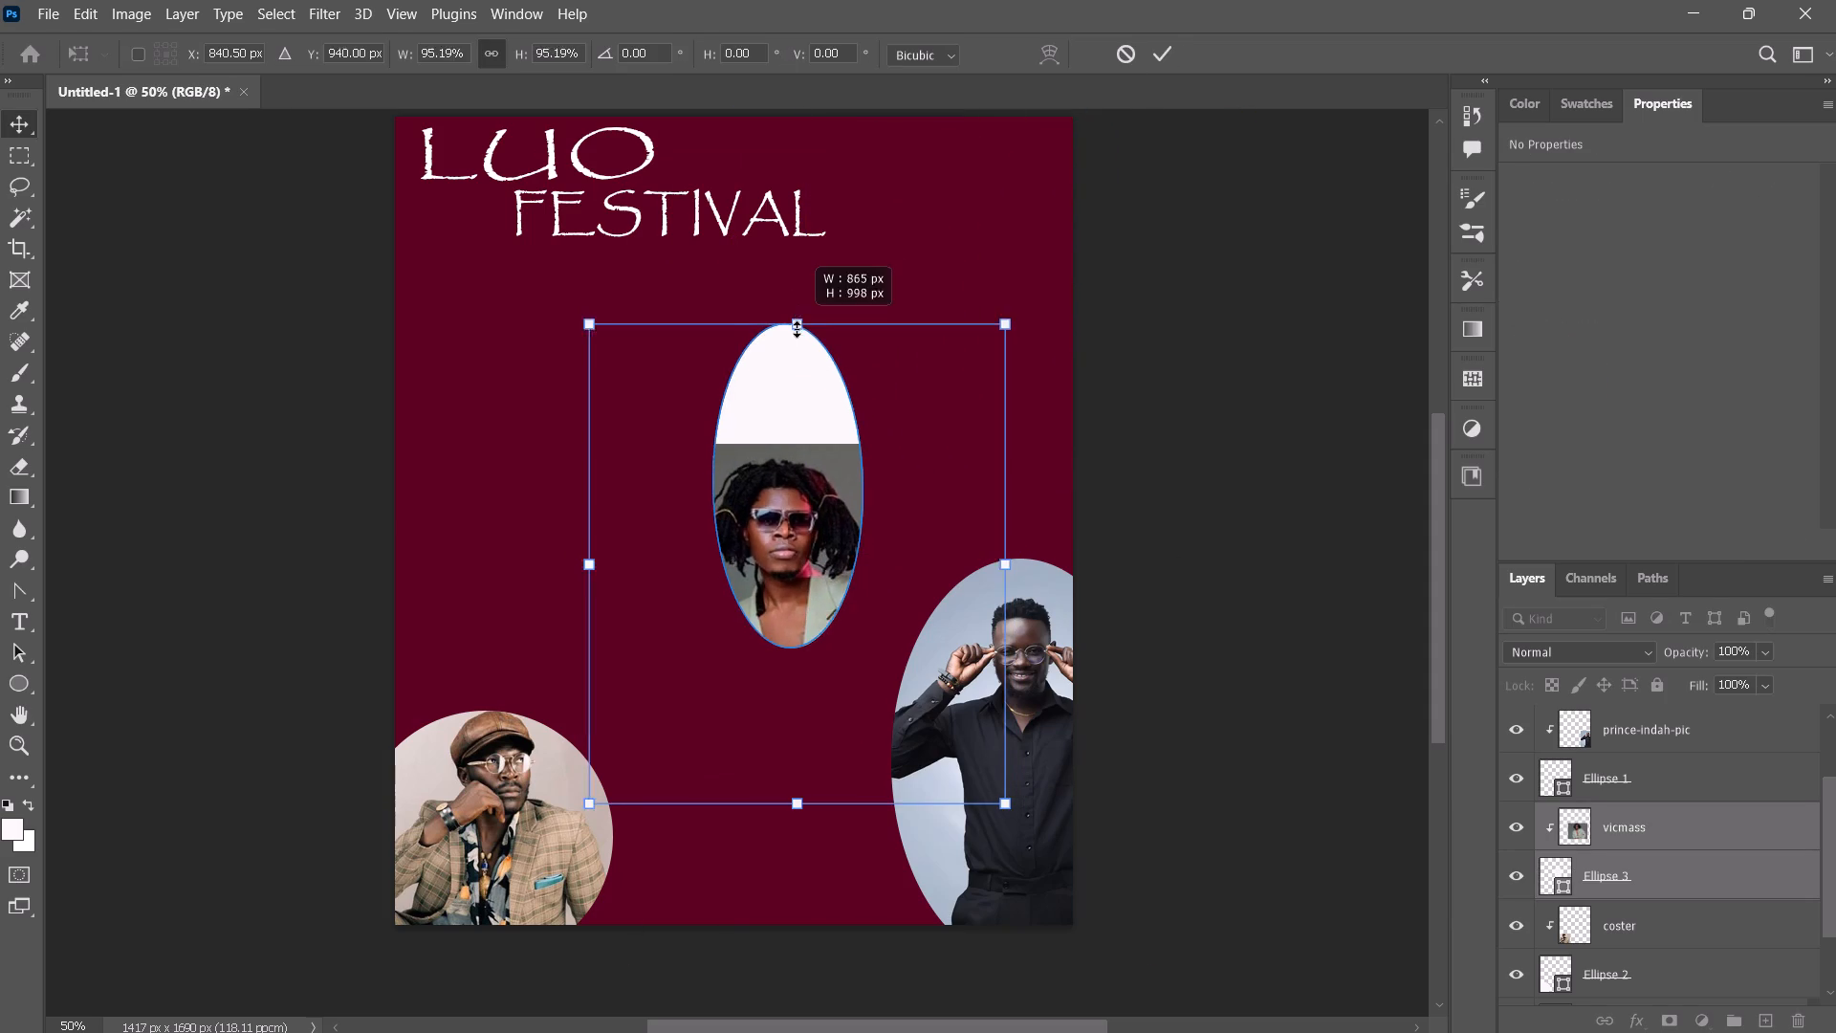
{"action": "left_click_drag", "start_coordinate": [797, 329], "coordinate": [801, 332]}
{"action": "left_click", "coordinate": [1169, 48]}
{"action": "left_click", "coordinate": [1172, 283]}
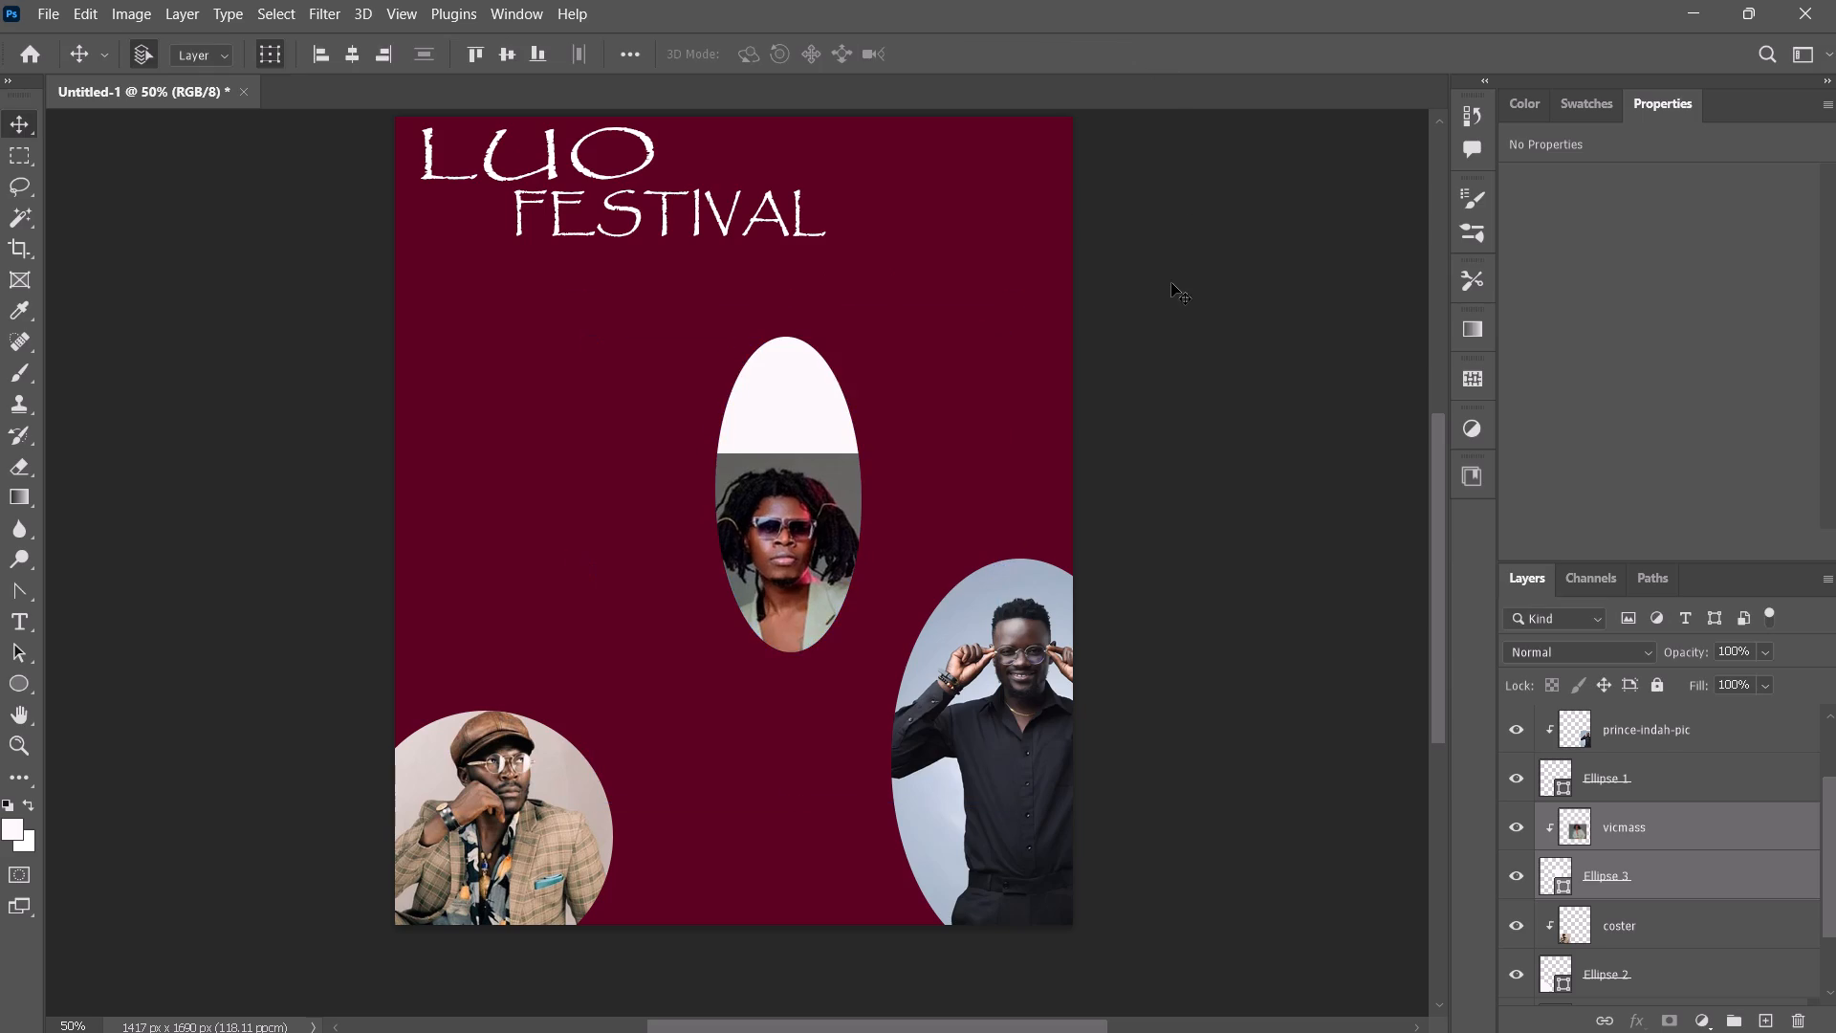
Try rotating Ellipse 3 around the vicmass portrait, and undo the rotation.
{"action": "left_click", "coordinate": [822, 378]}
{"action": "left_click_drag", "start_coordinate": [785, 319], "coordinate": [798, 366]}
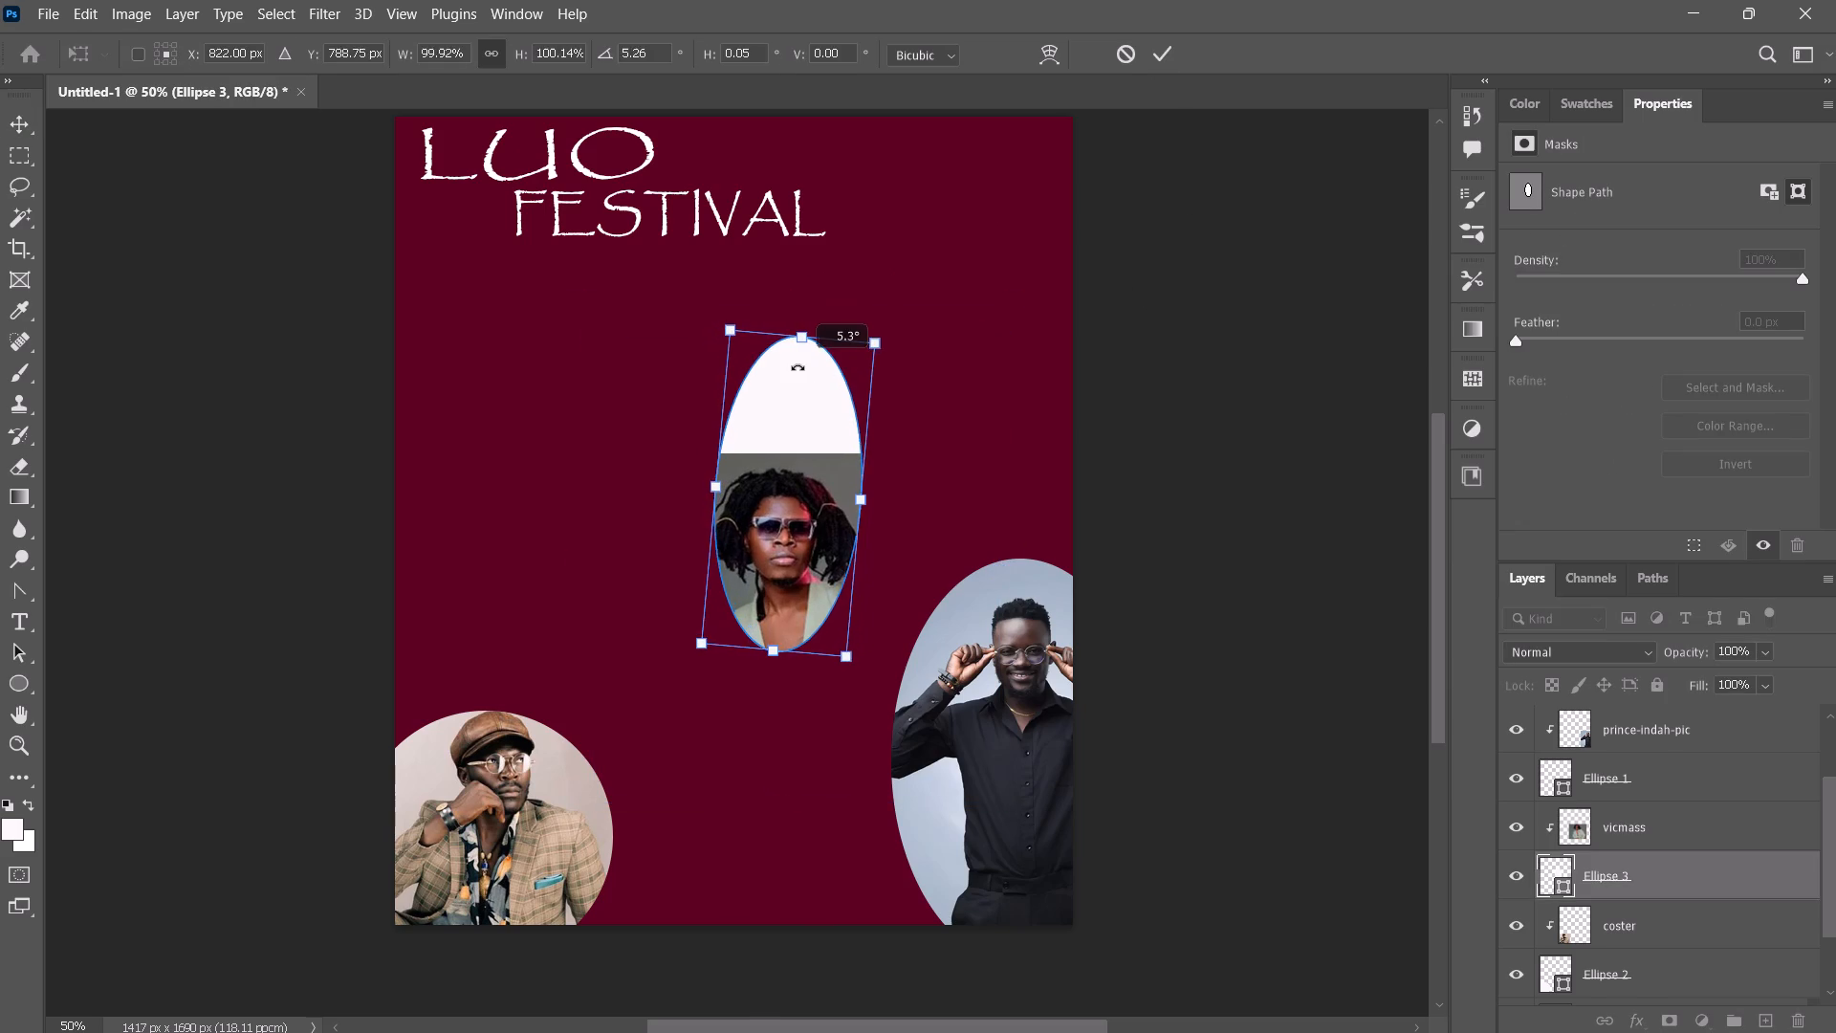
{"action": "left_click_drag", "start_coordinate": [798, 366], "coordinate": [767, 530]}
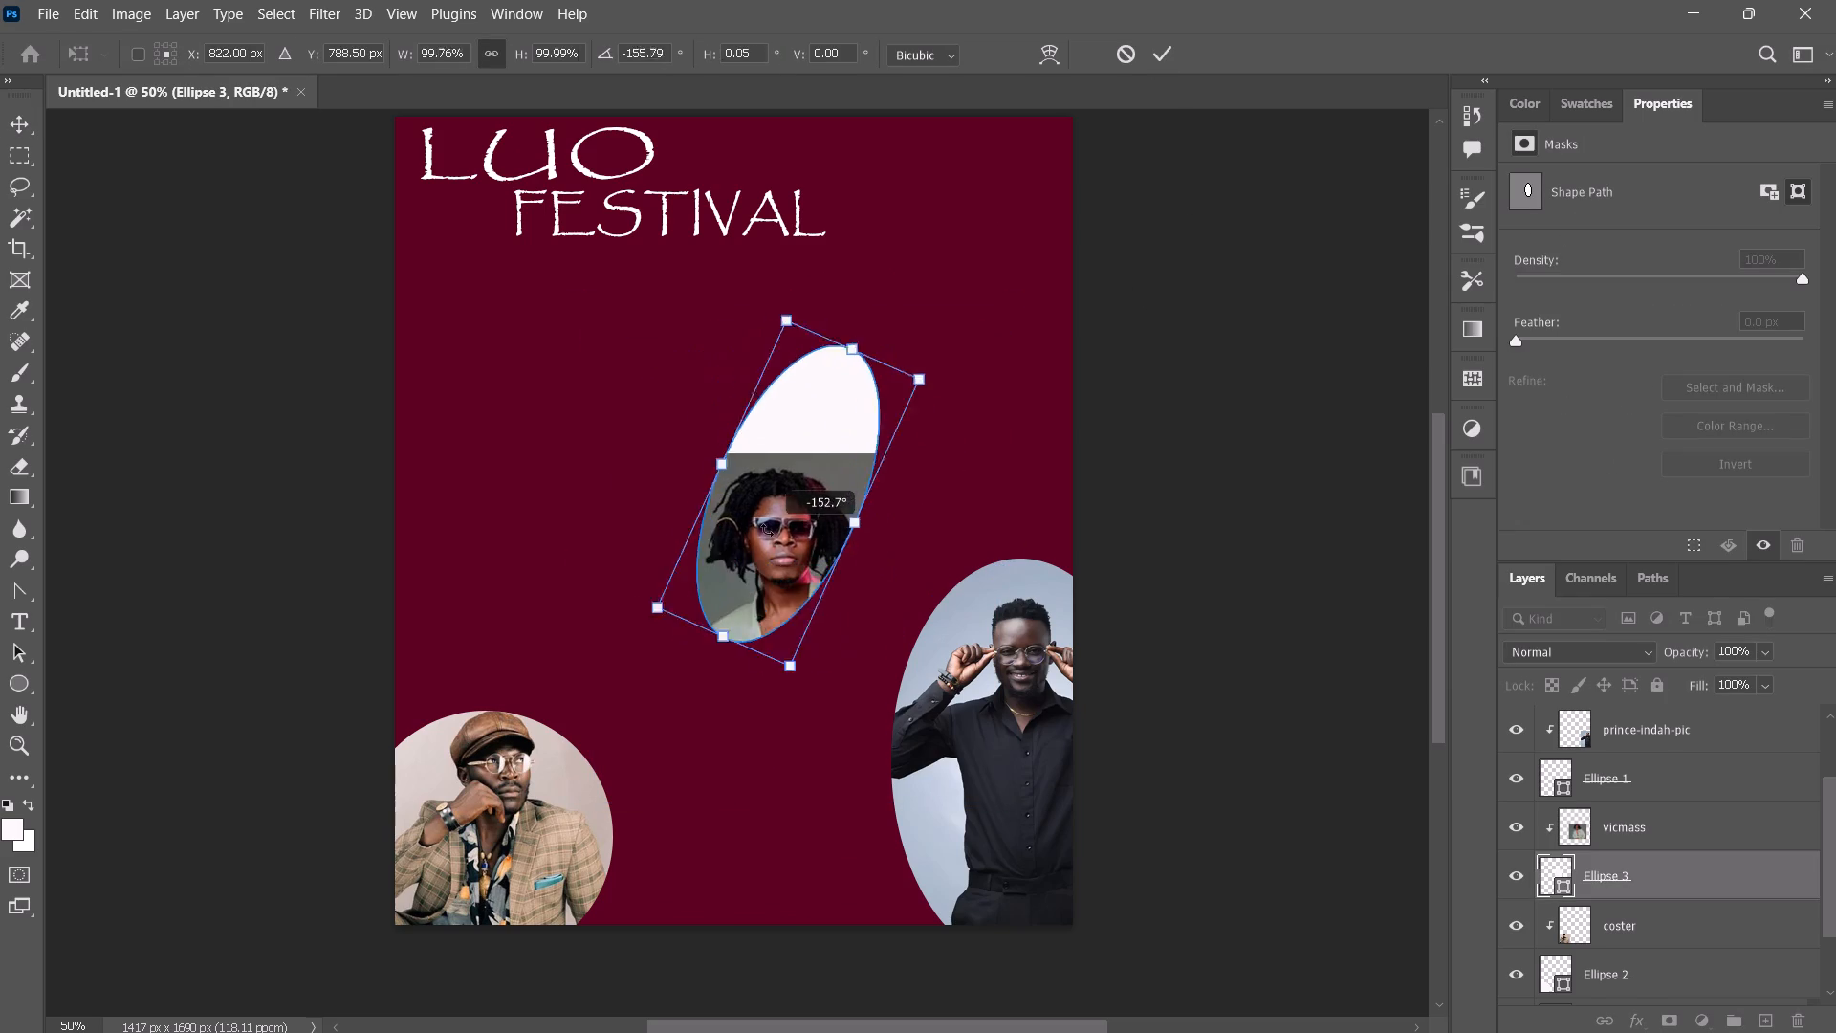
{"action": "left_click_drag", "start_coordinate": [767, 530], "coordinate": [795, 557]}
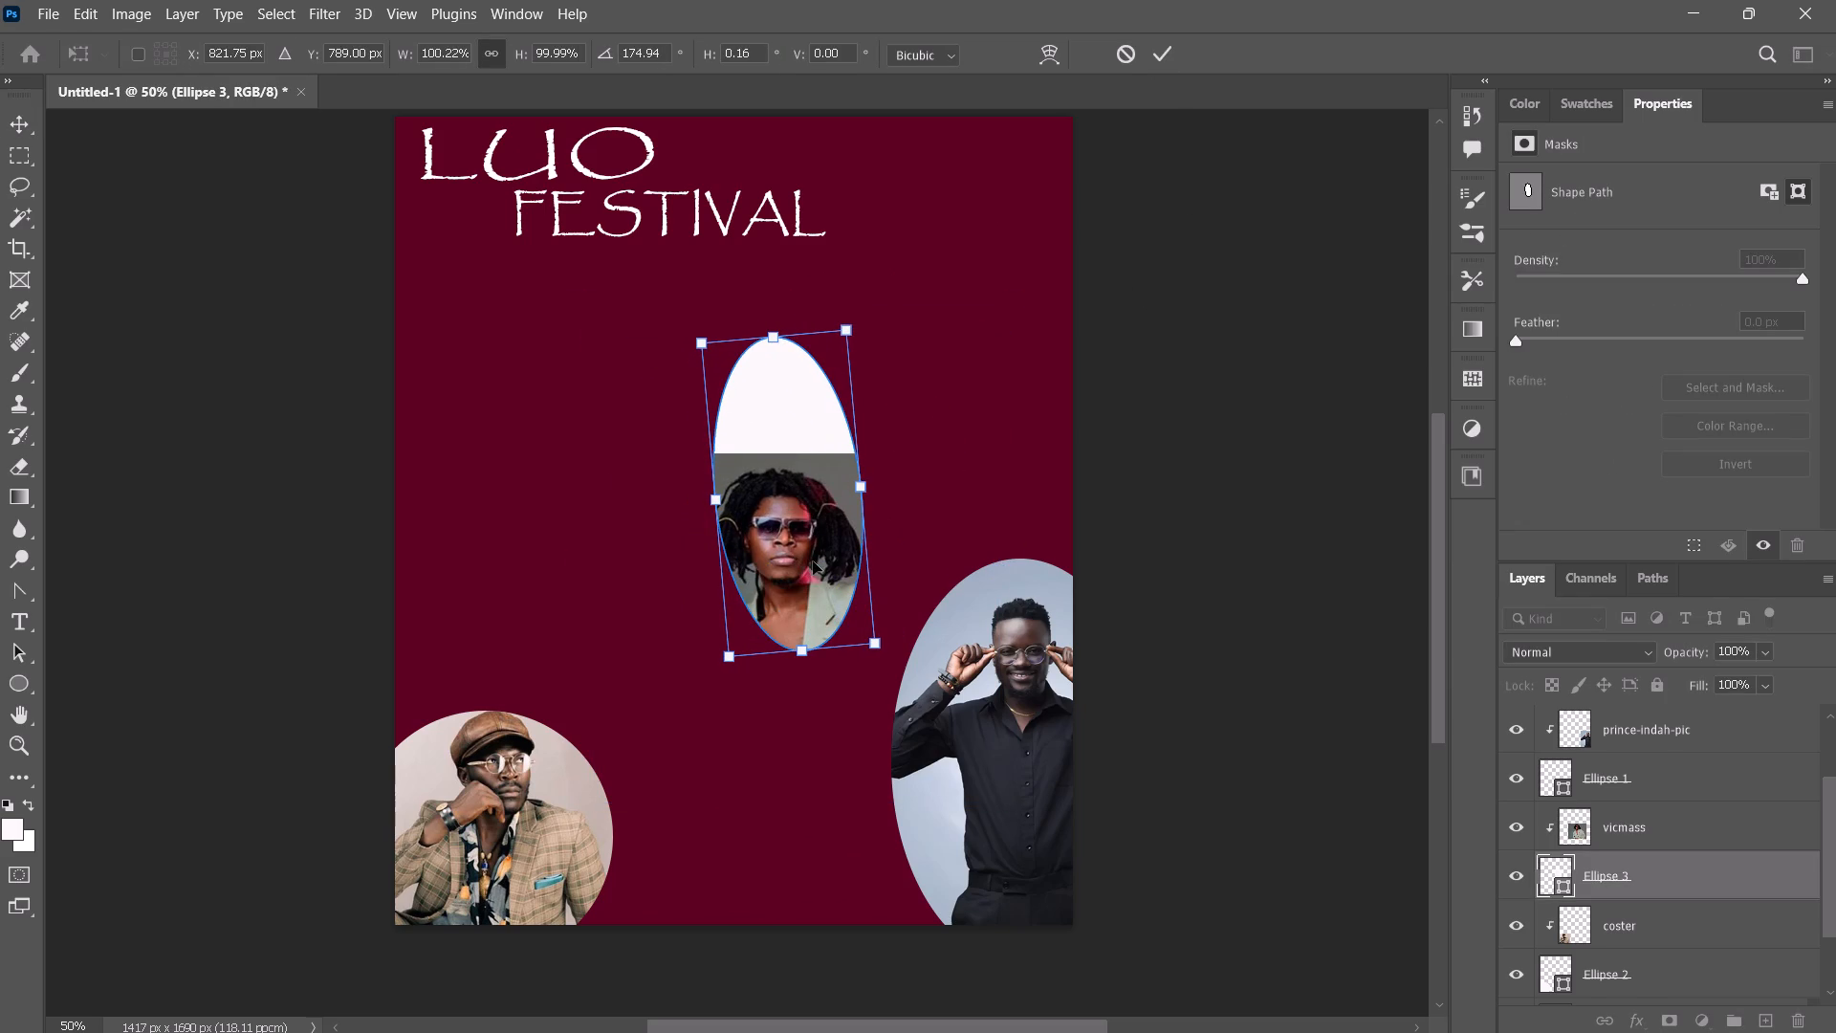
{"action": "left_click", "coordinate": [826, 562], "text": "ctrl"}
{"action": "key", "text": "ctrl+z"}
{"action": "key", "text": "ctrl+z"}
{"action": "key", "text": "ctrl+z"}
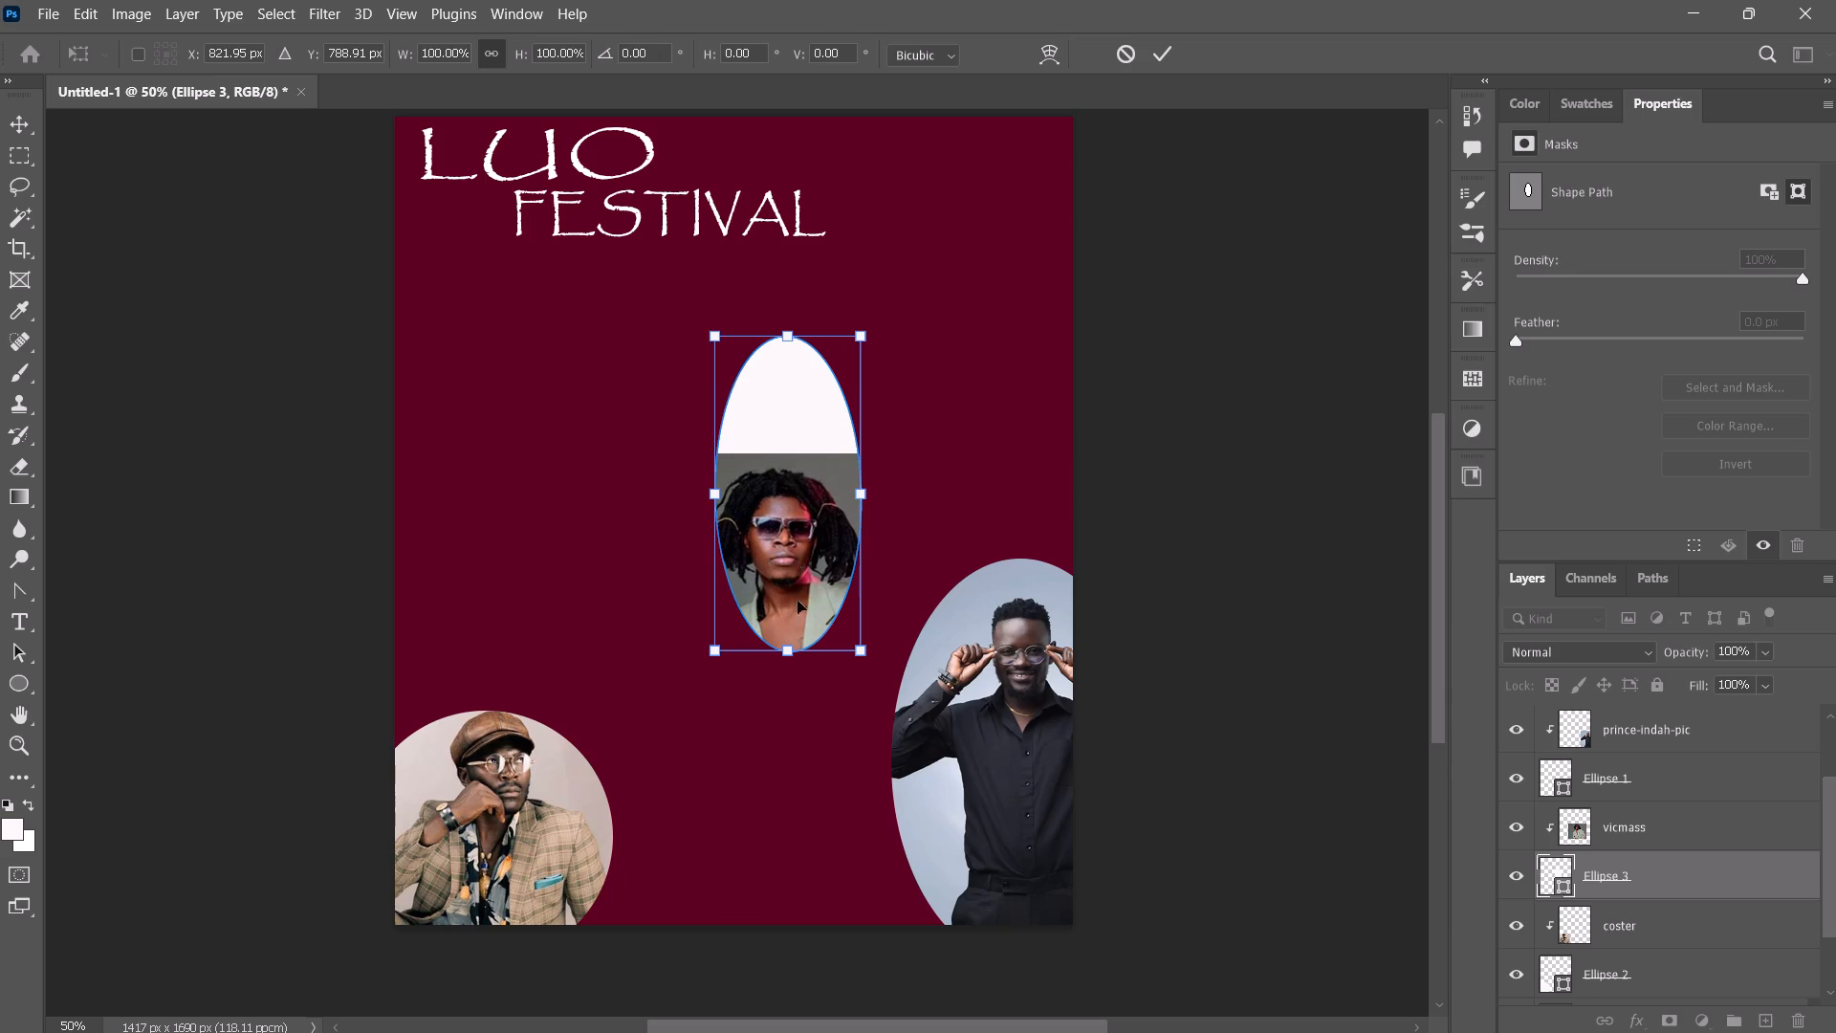
Reshape Ellipse 3 around the vicmass portrait to about 128% width and 63% height, cropping out the empty white area.
{"action": "left_click_drag", "start_coordinate": [787, 331], "coordinate": [789, 437]}
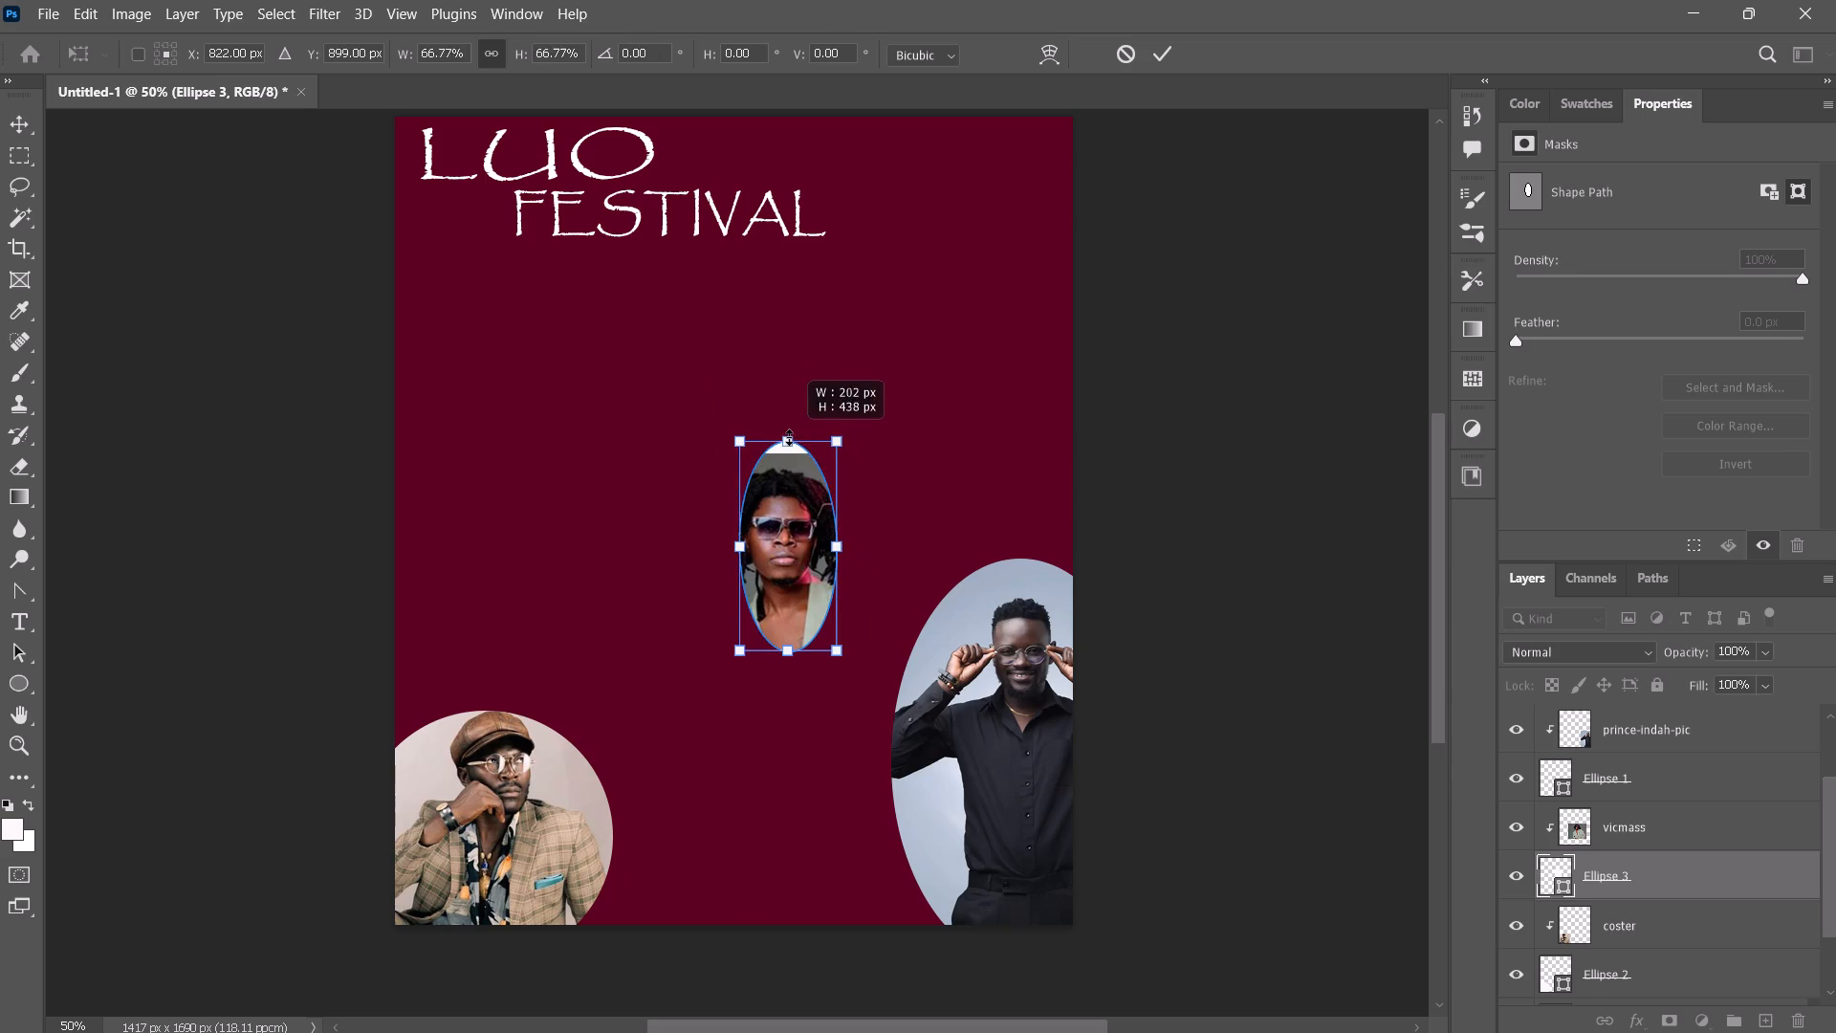
{"action": "left_click_drag", "start_coordinate": [789, 437], "coordinate": [794, 441]}
{"action": "left_click_drag", "start_coordinate": [748, 556], "coordinate": [744, 556]}
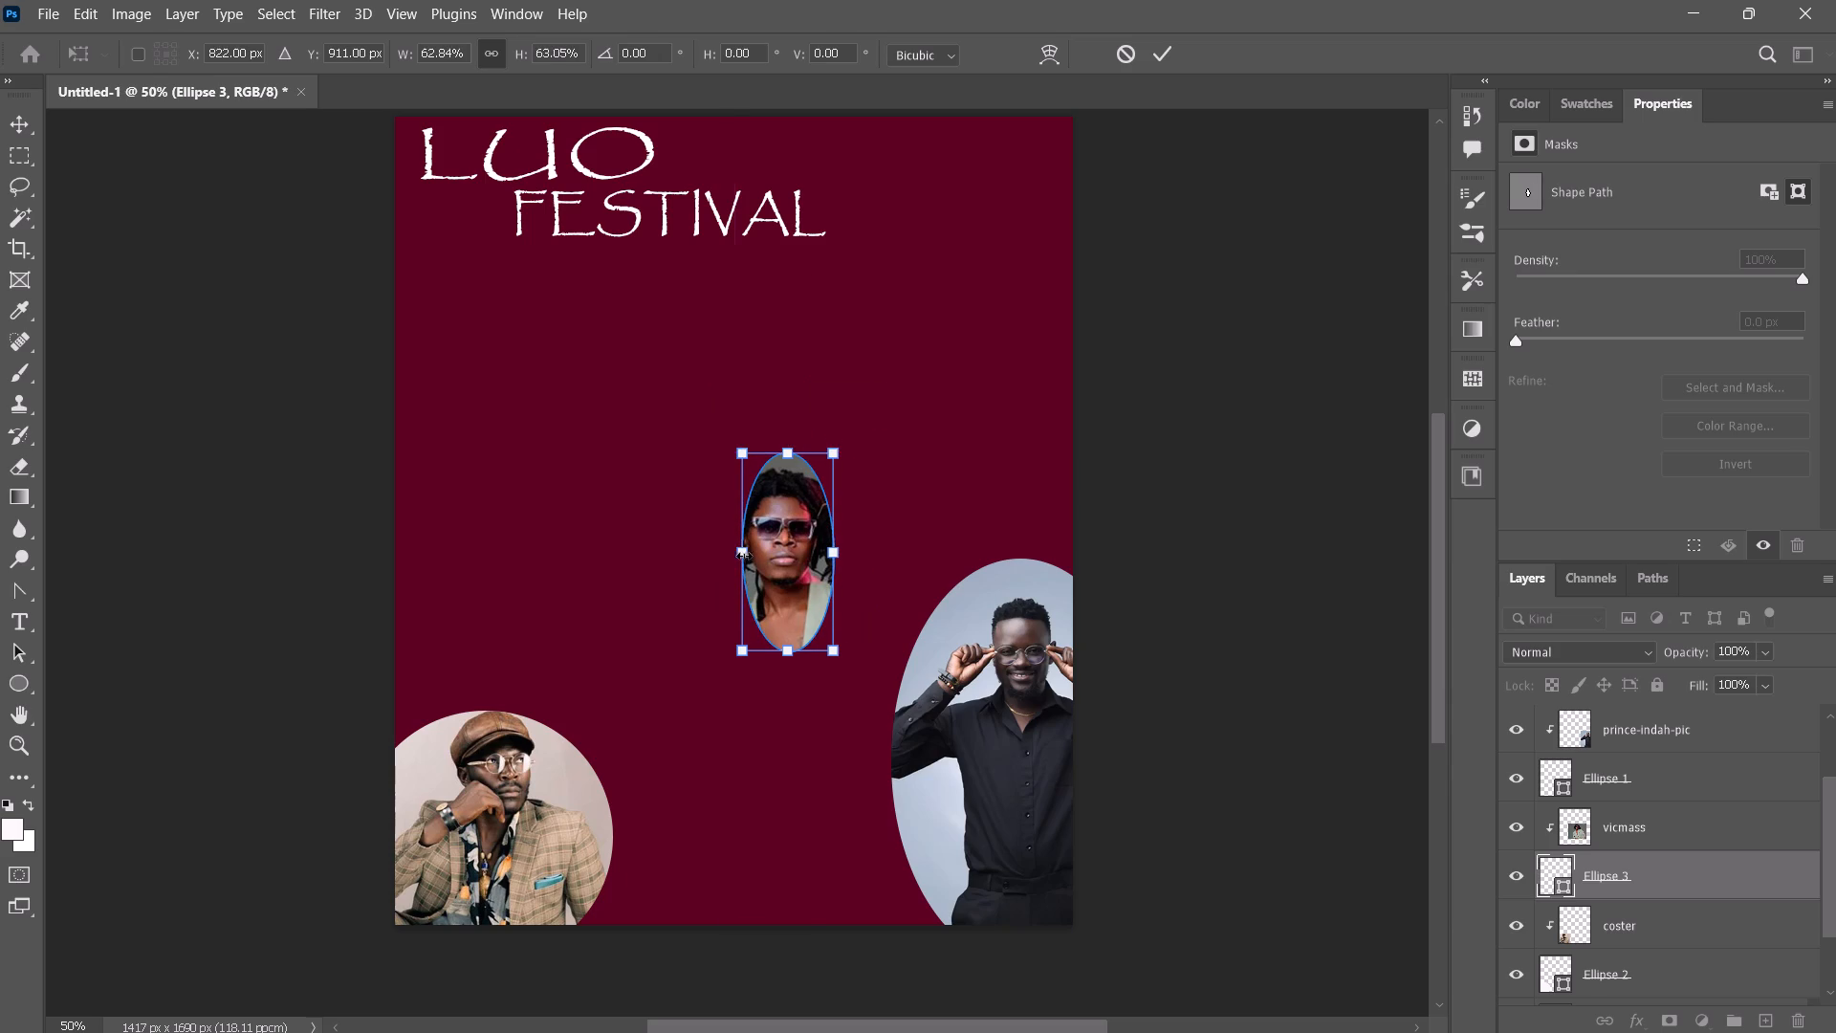
{"action": "left_click_drag", "start_coordinate": [744, 556], "coordinate": [732, 560]}
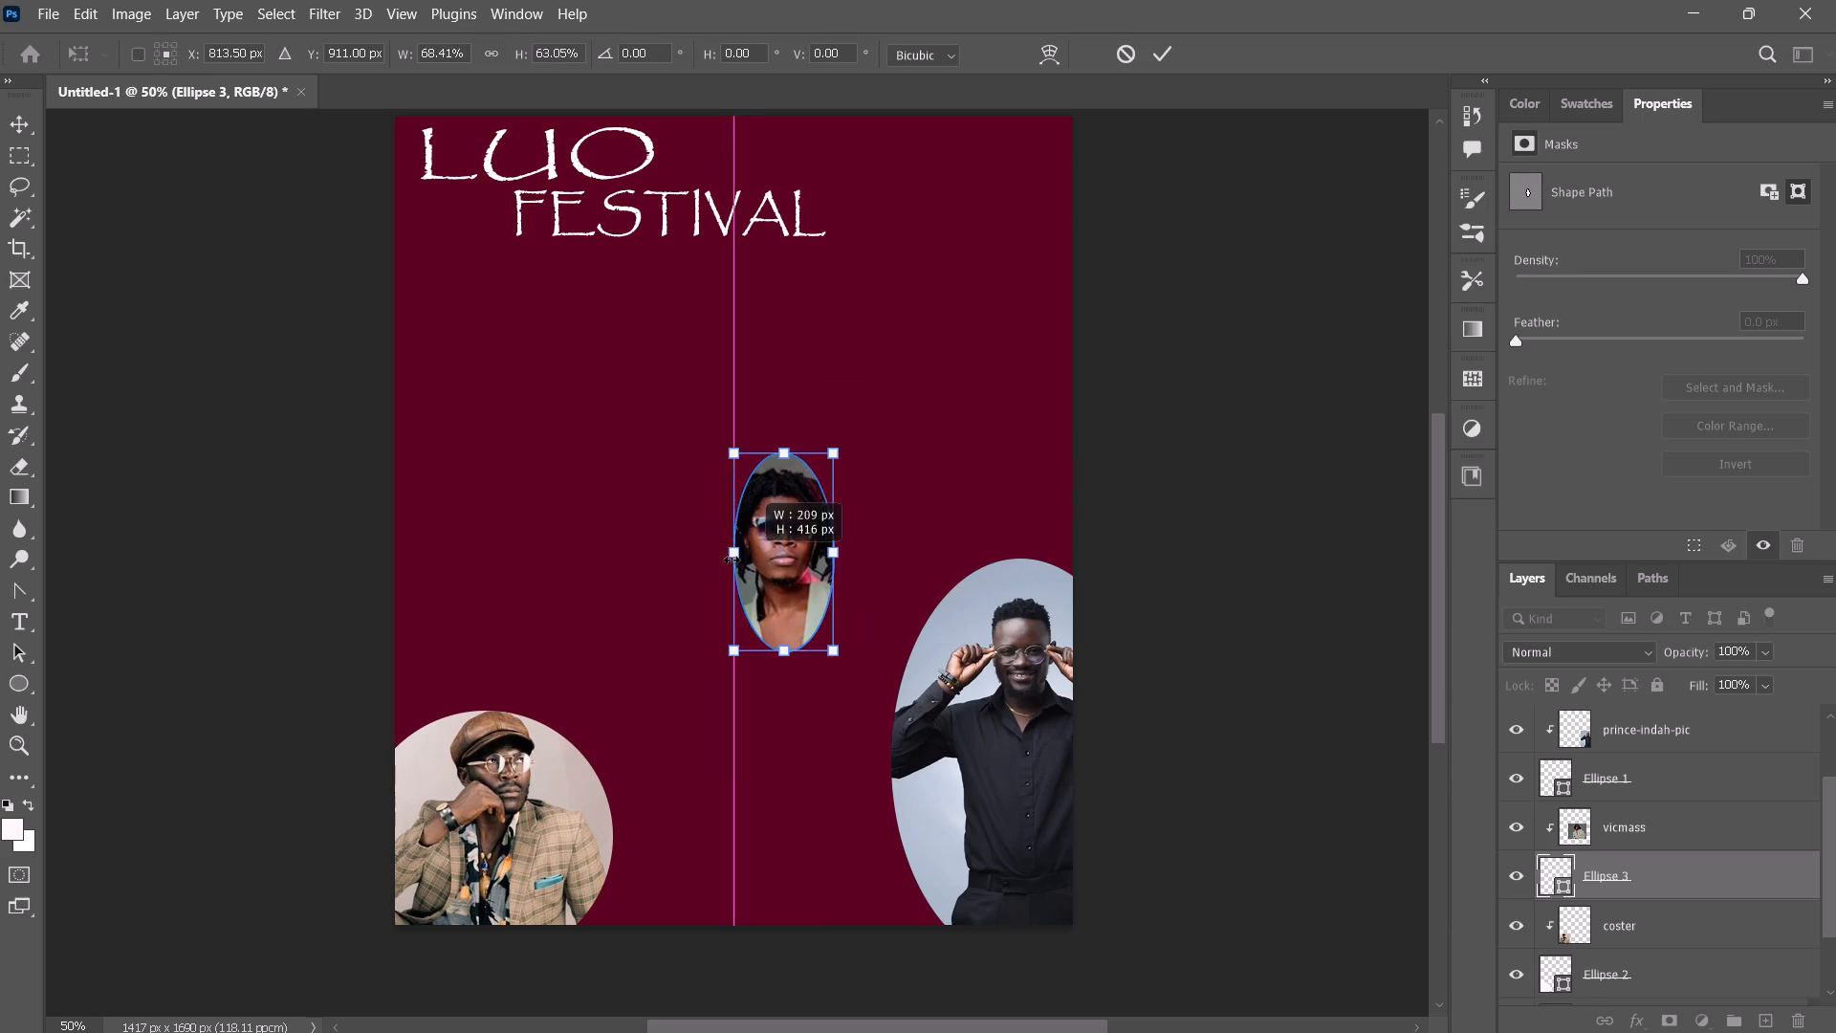
{"action": "left_click_drag", "start_coordinate": [732, 560], "coordinate": [666, 547]}
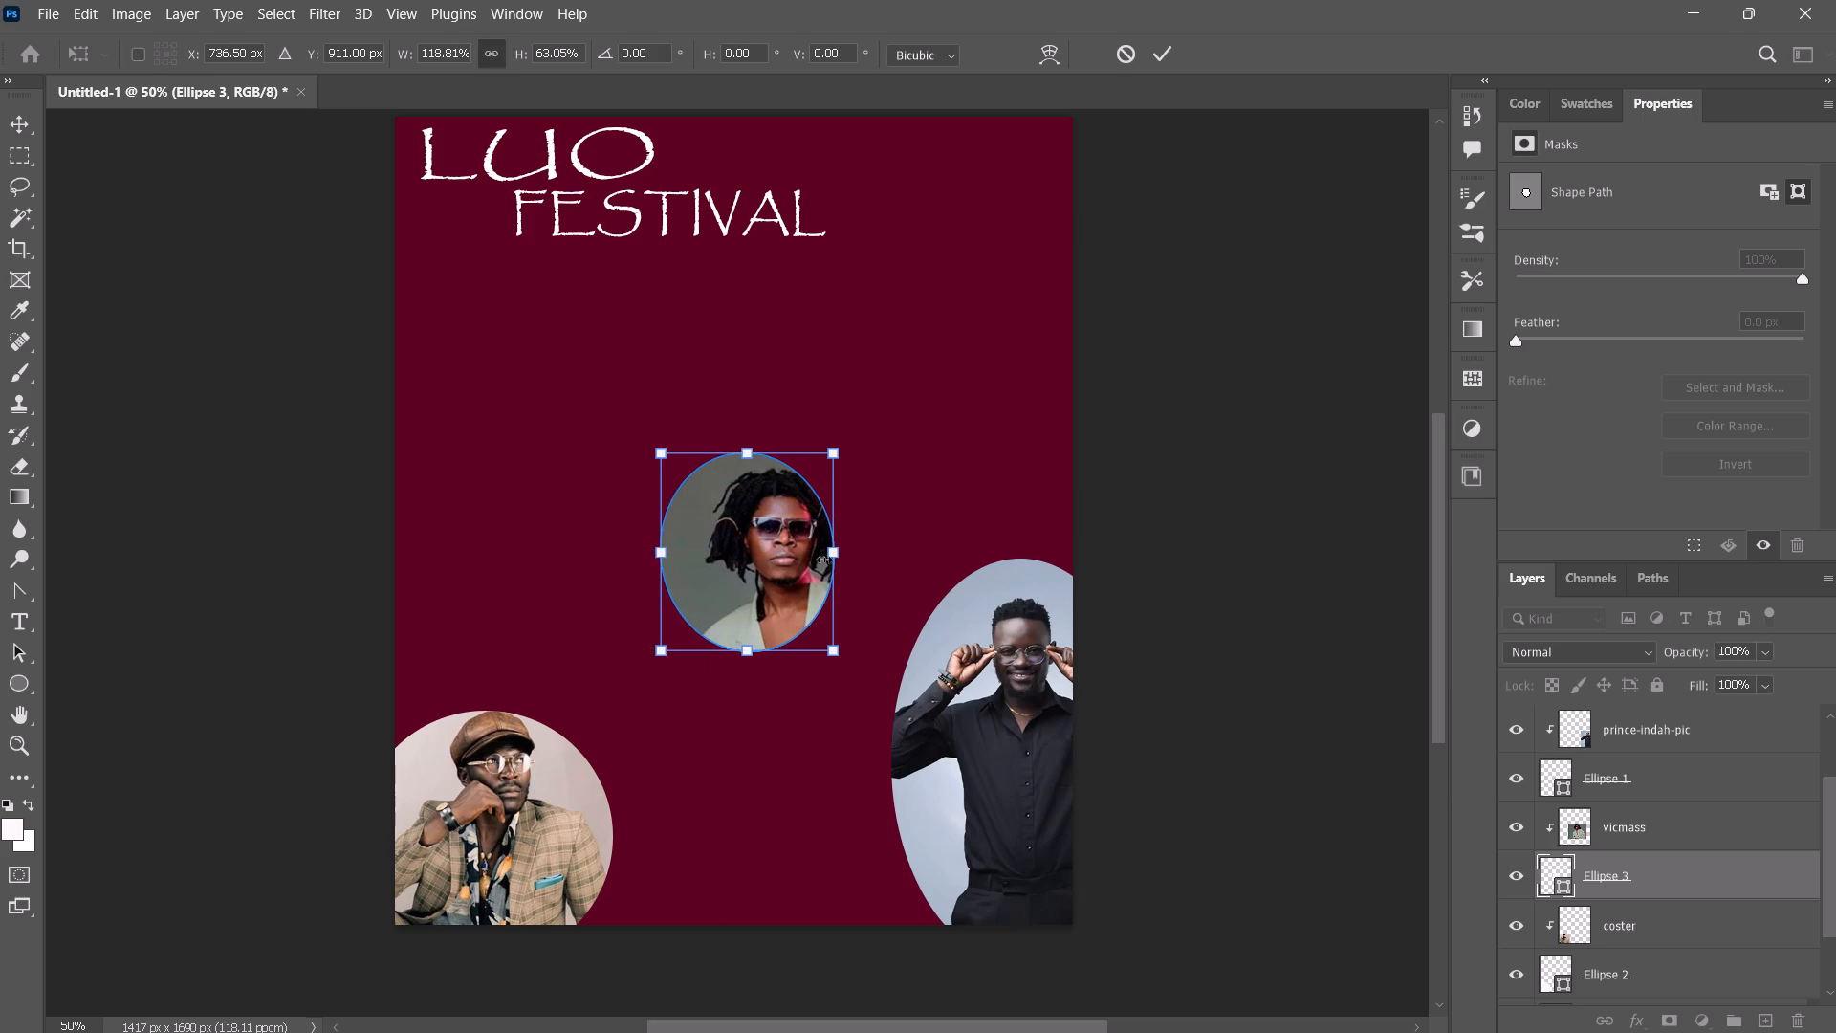
{"action": "left_click_drag", "start_coordinate": [836, 560], "coordinate": [878, 566], "text": "shift"}
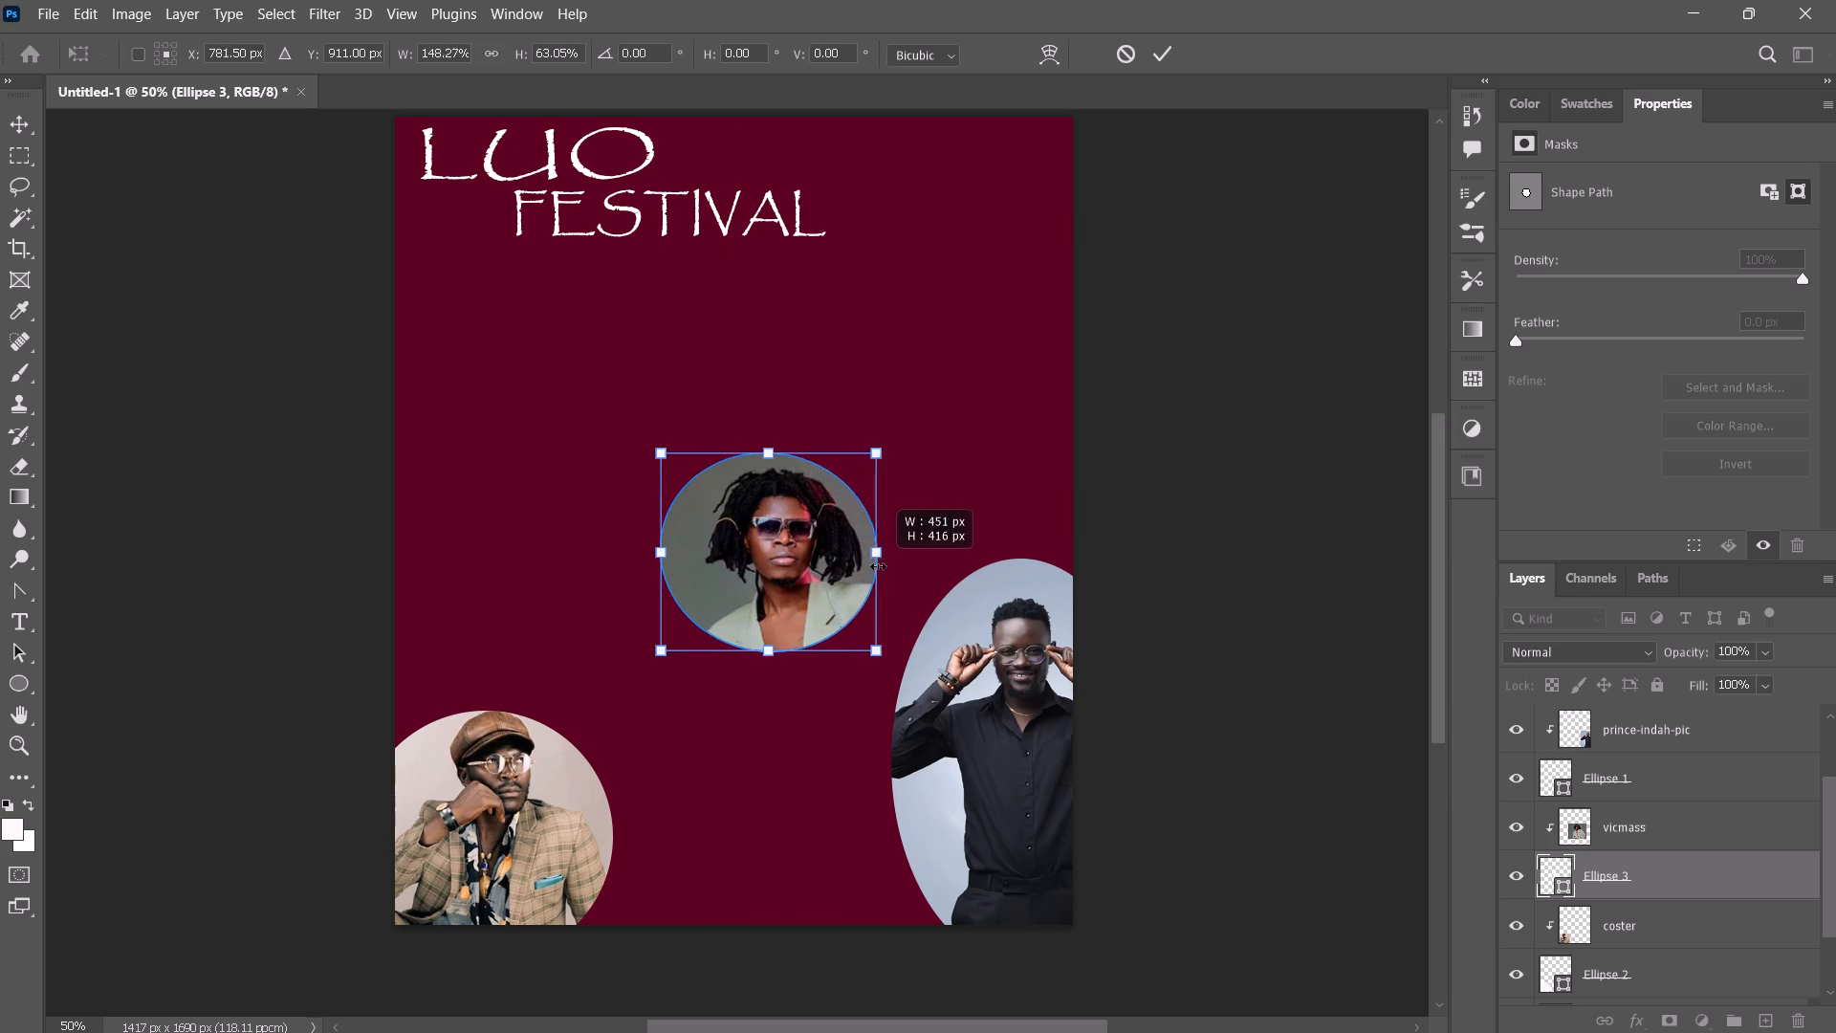
{"action": "left_click_drag", "start_coordinate": [878, 566], "coordinate": [877, 566], "text": "shift"}
{"action": "left_click_drag", "start_coordinate": [658, 551], "coordinate": [686, 551], "text": "shift"}
{"action": "left_click", "coordinate": [807, 568]}
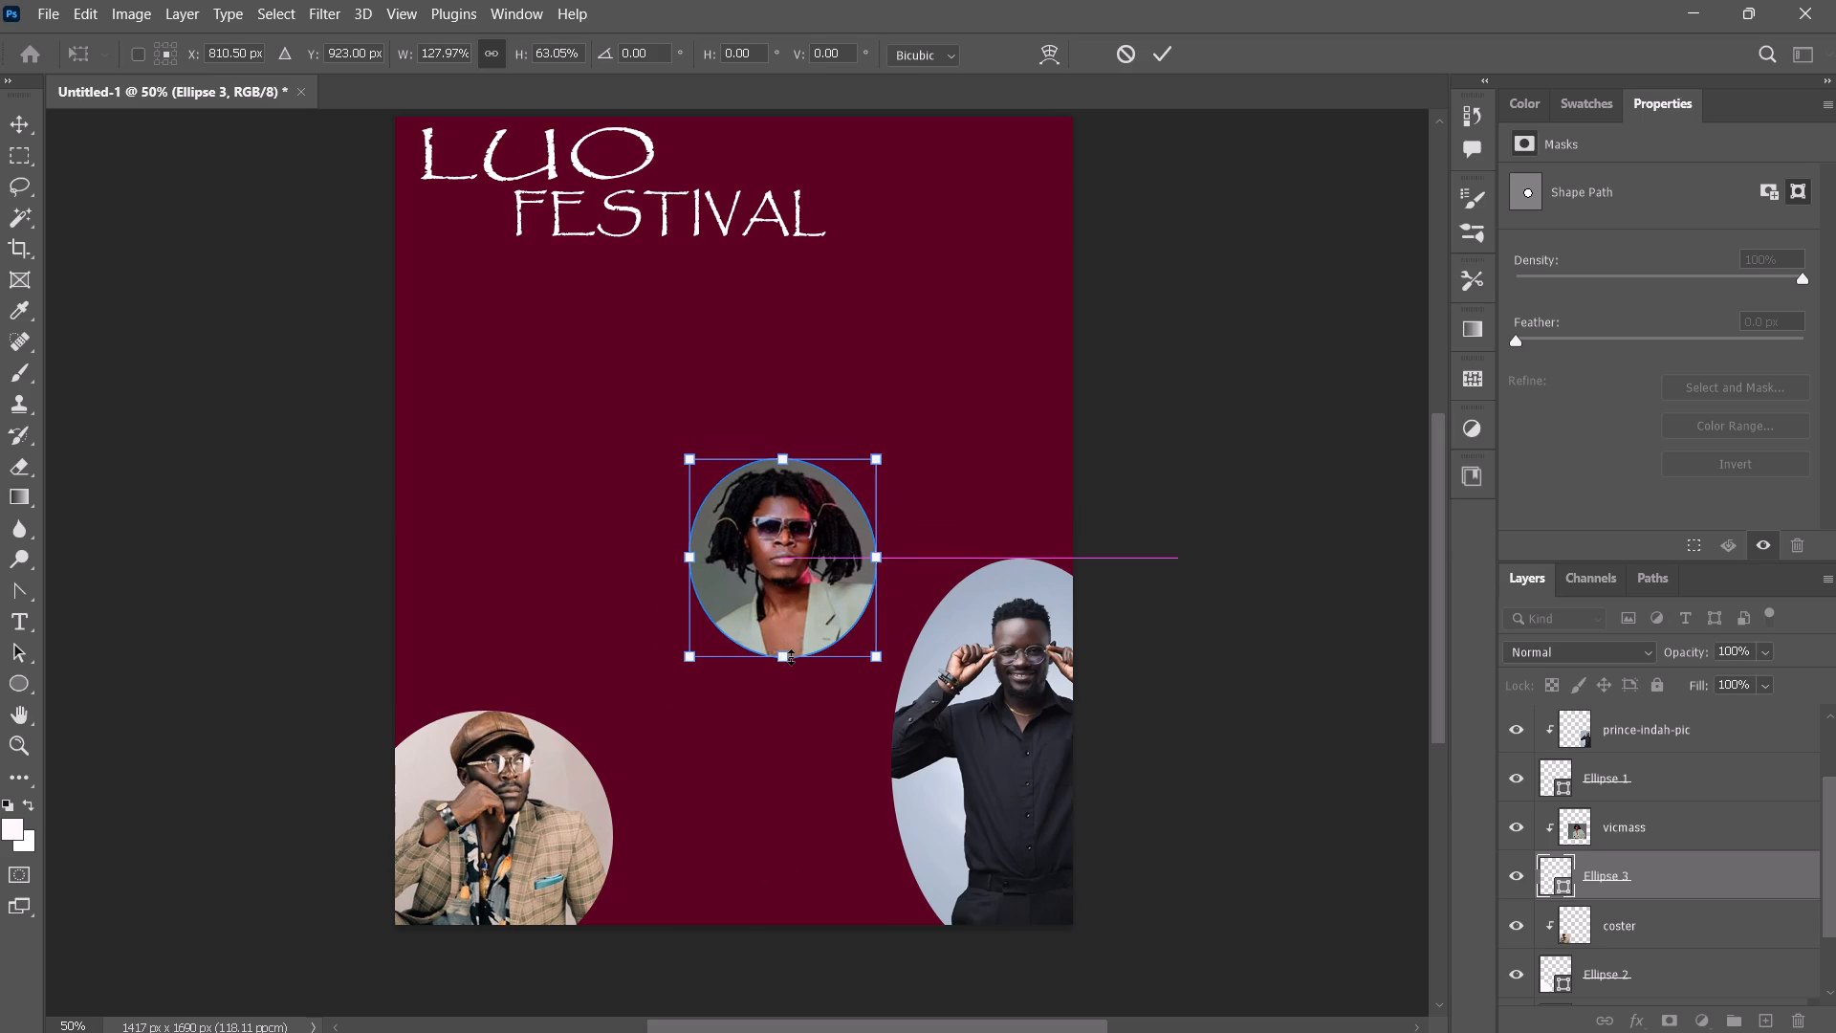
Enlarge Ellipse 3 into a near-circle at about 142% width and 66% height, and nudge it right to centre on the vicmass portrait.
{"action": "left_click", "coordinate": [883, 561], "text": "shift"}
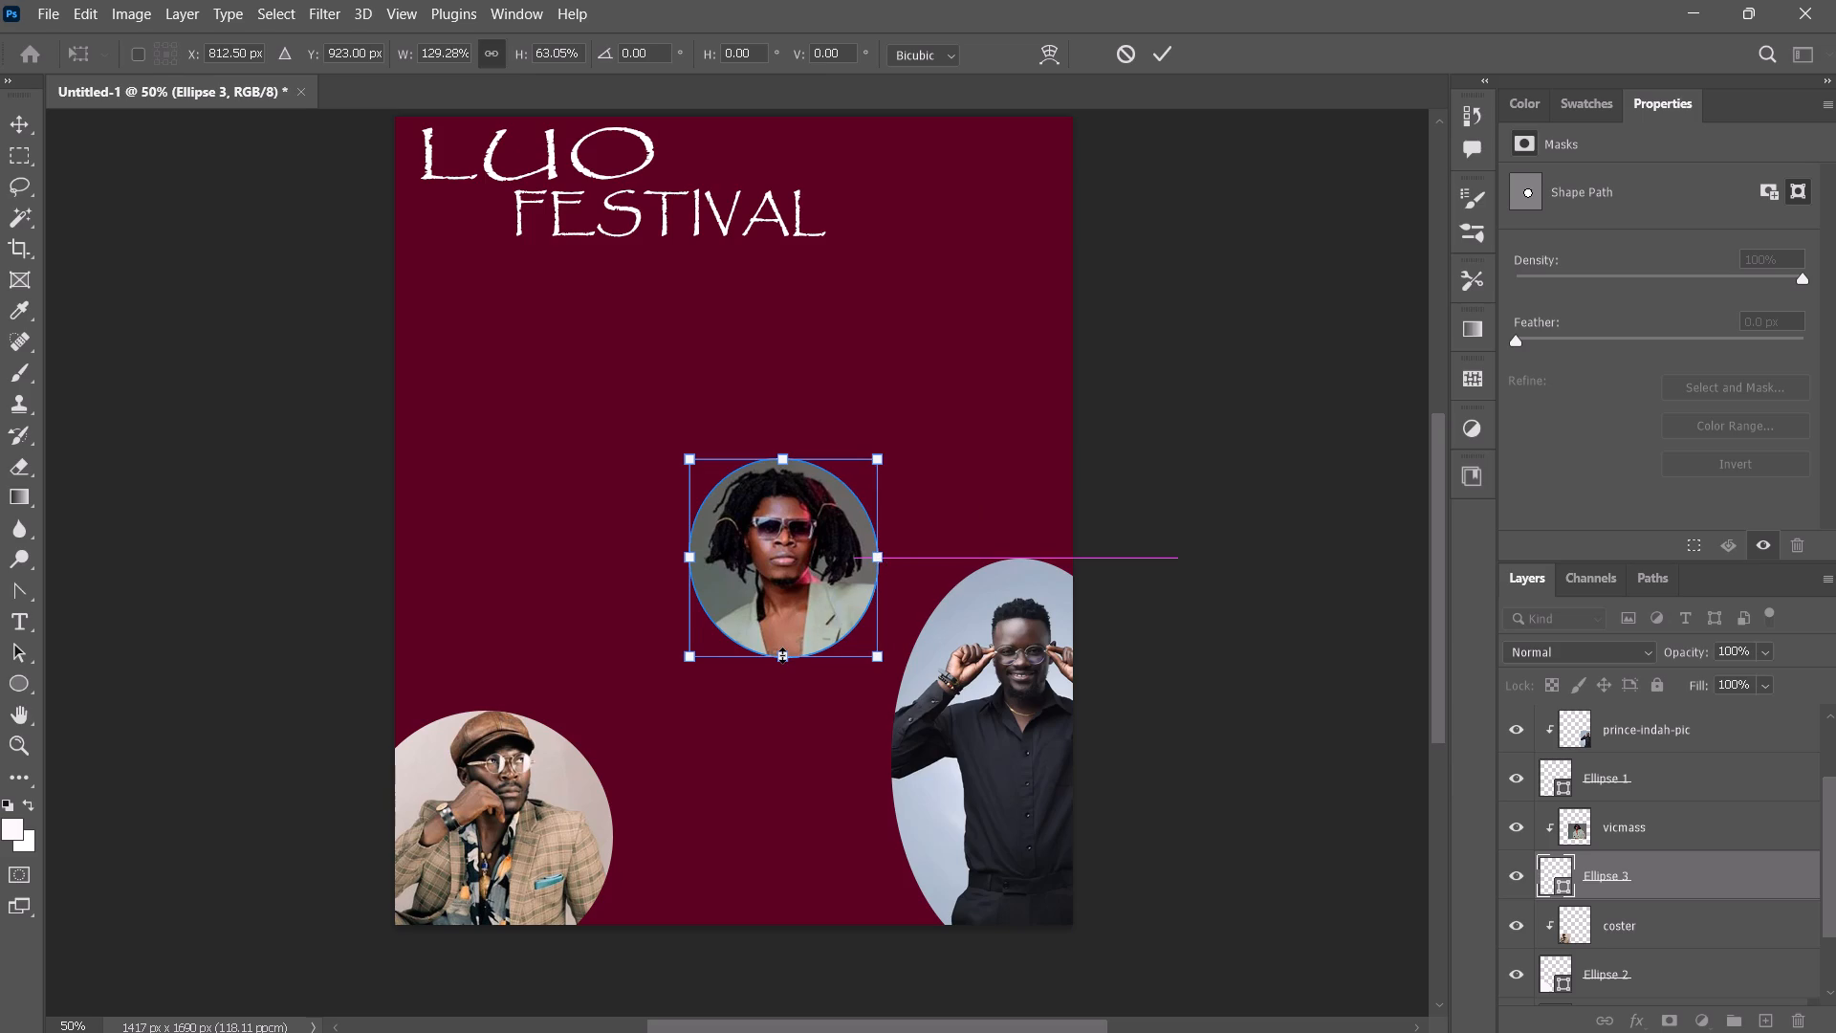
{"action": "left_click_drag", "start_coordinate": [782, 655], "coordinate": [779, 666], "text": "shift"}
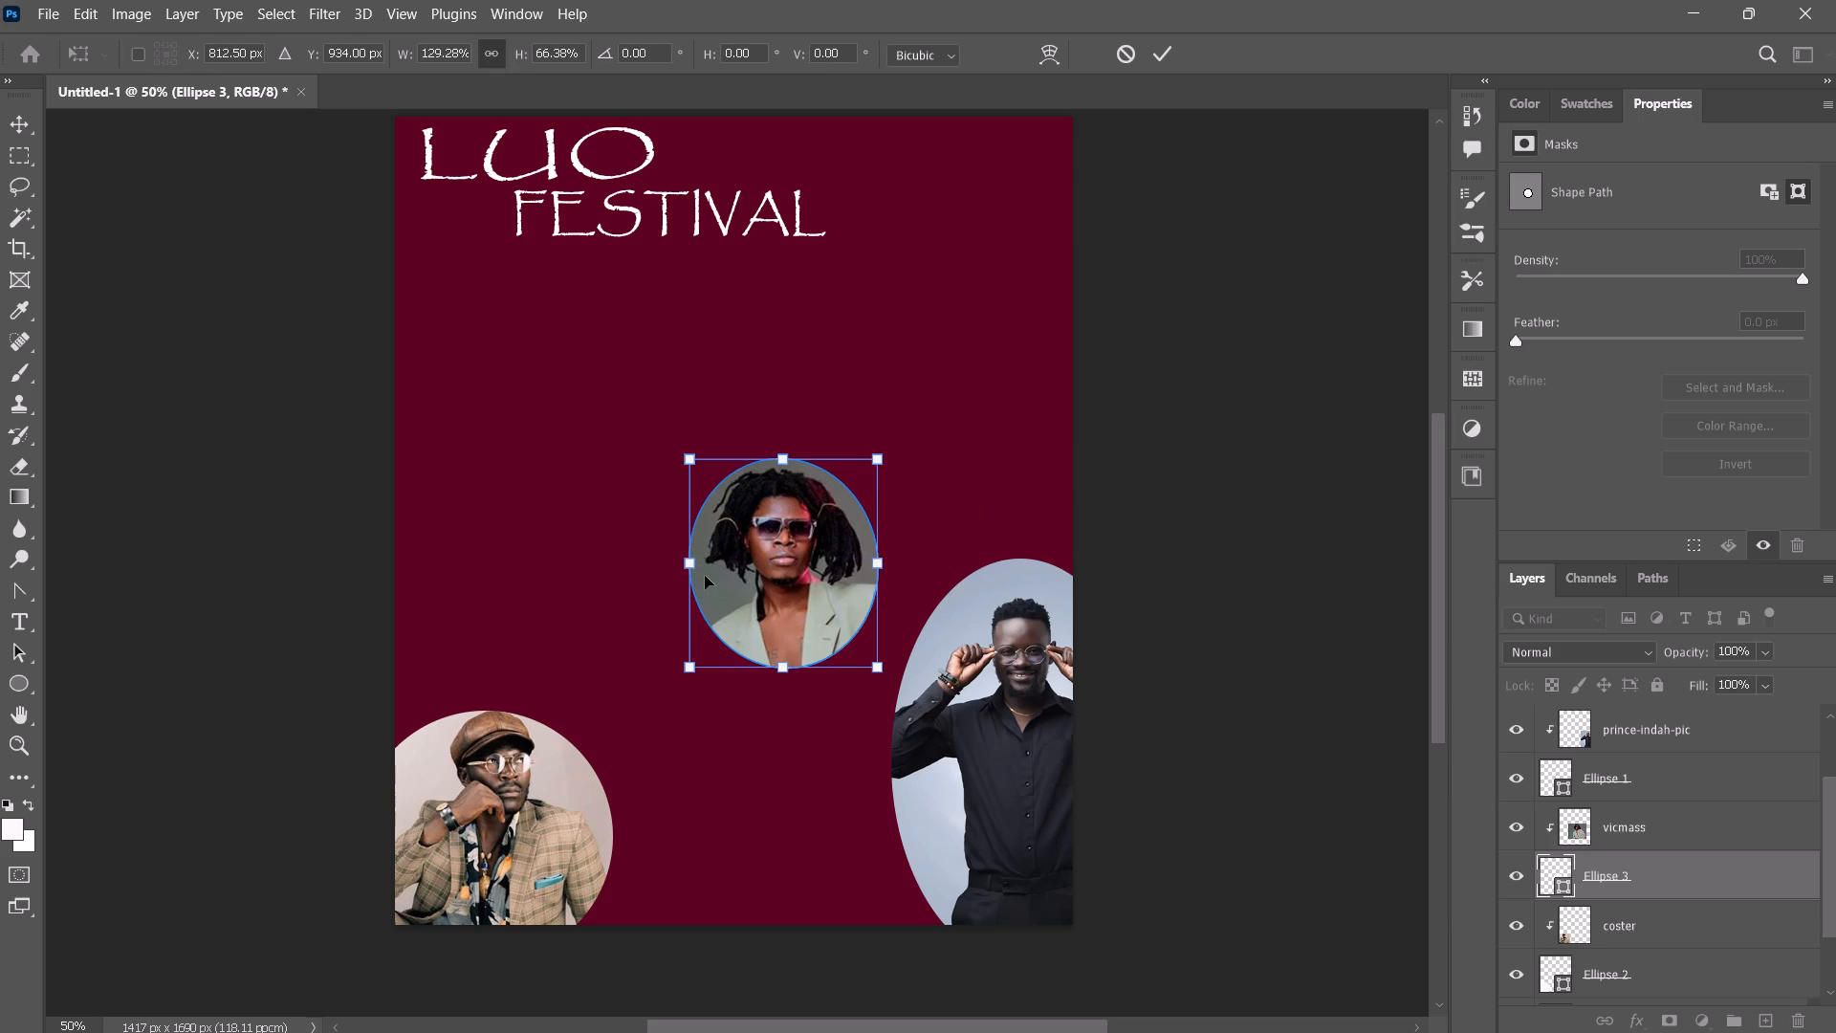
{"action": "left_click_drag", "start_coordinate": [685, 560], "coordinate": [675, 561], "text": "shift"}
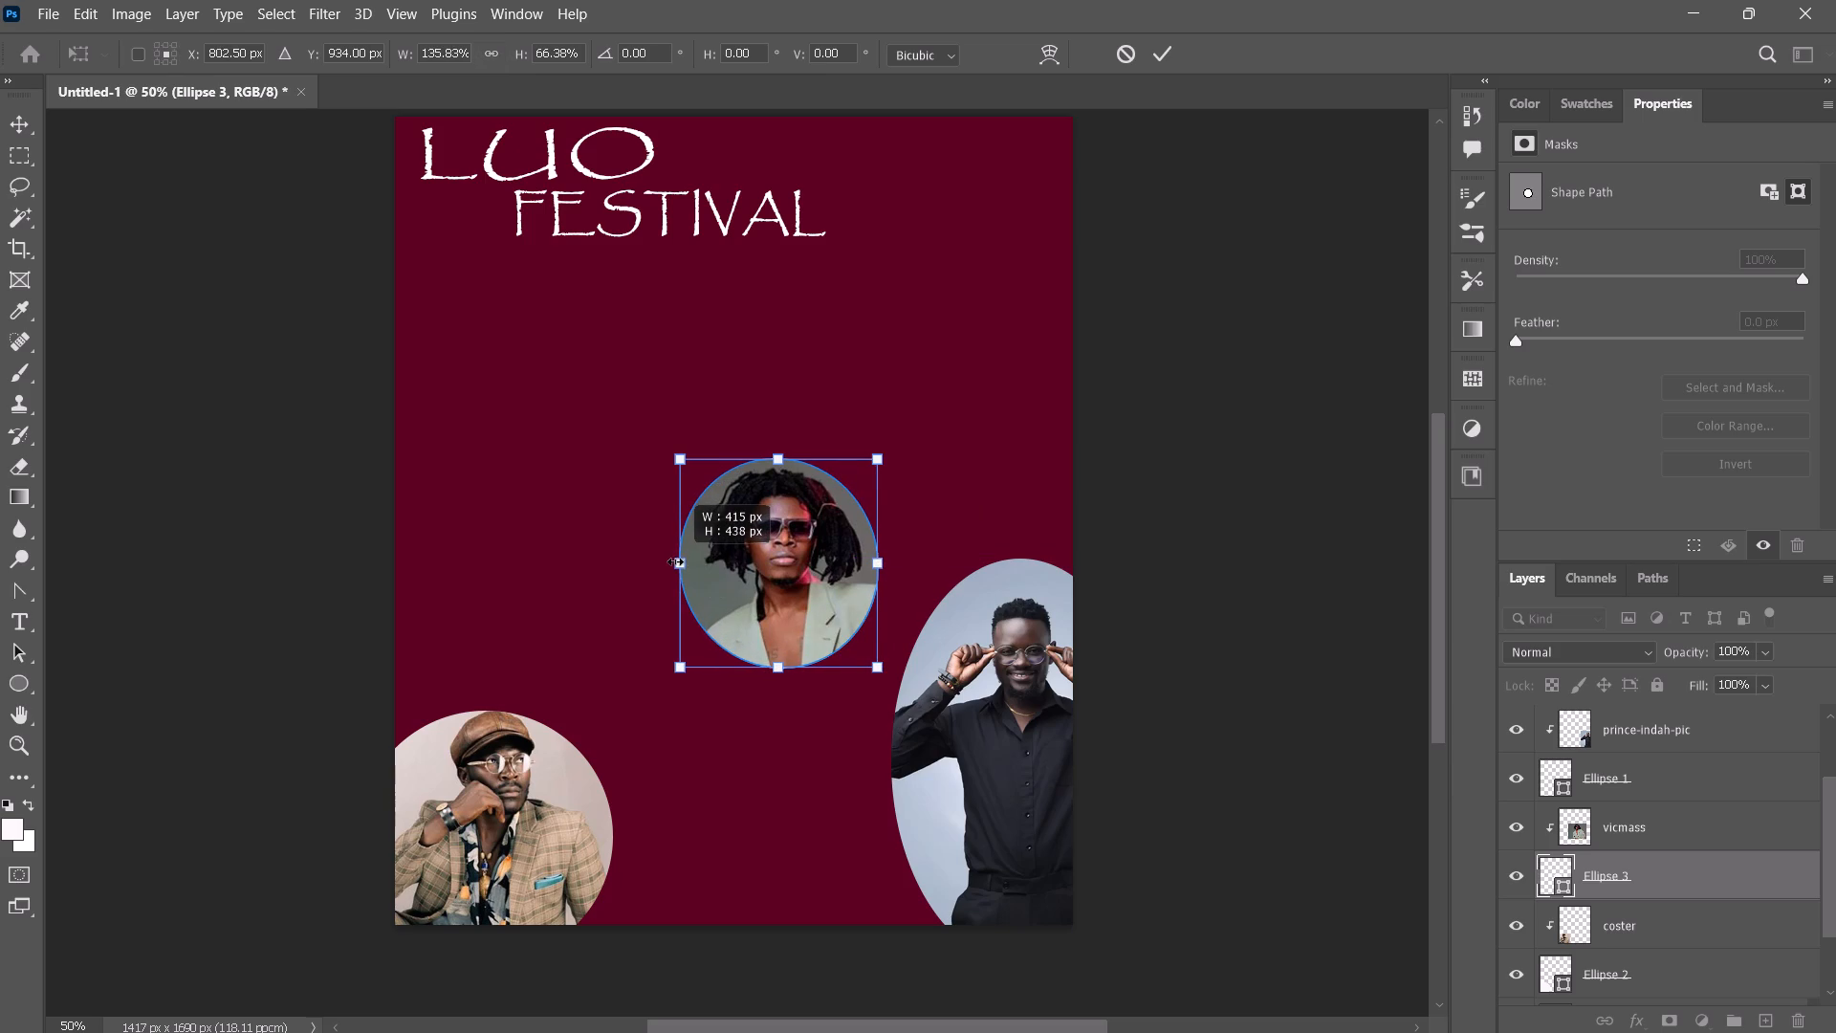
{"action": "left_click_drag", "start_coordinate": [675, 561], "coordinate": [671, 561], "text": "shift"}
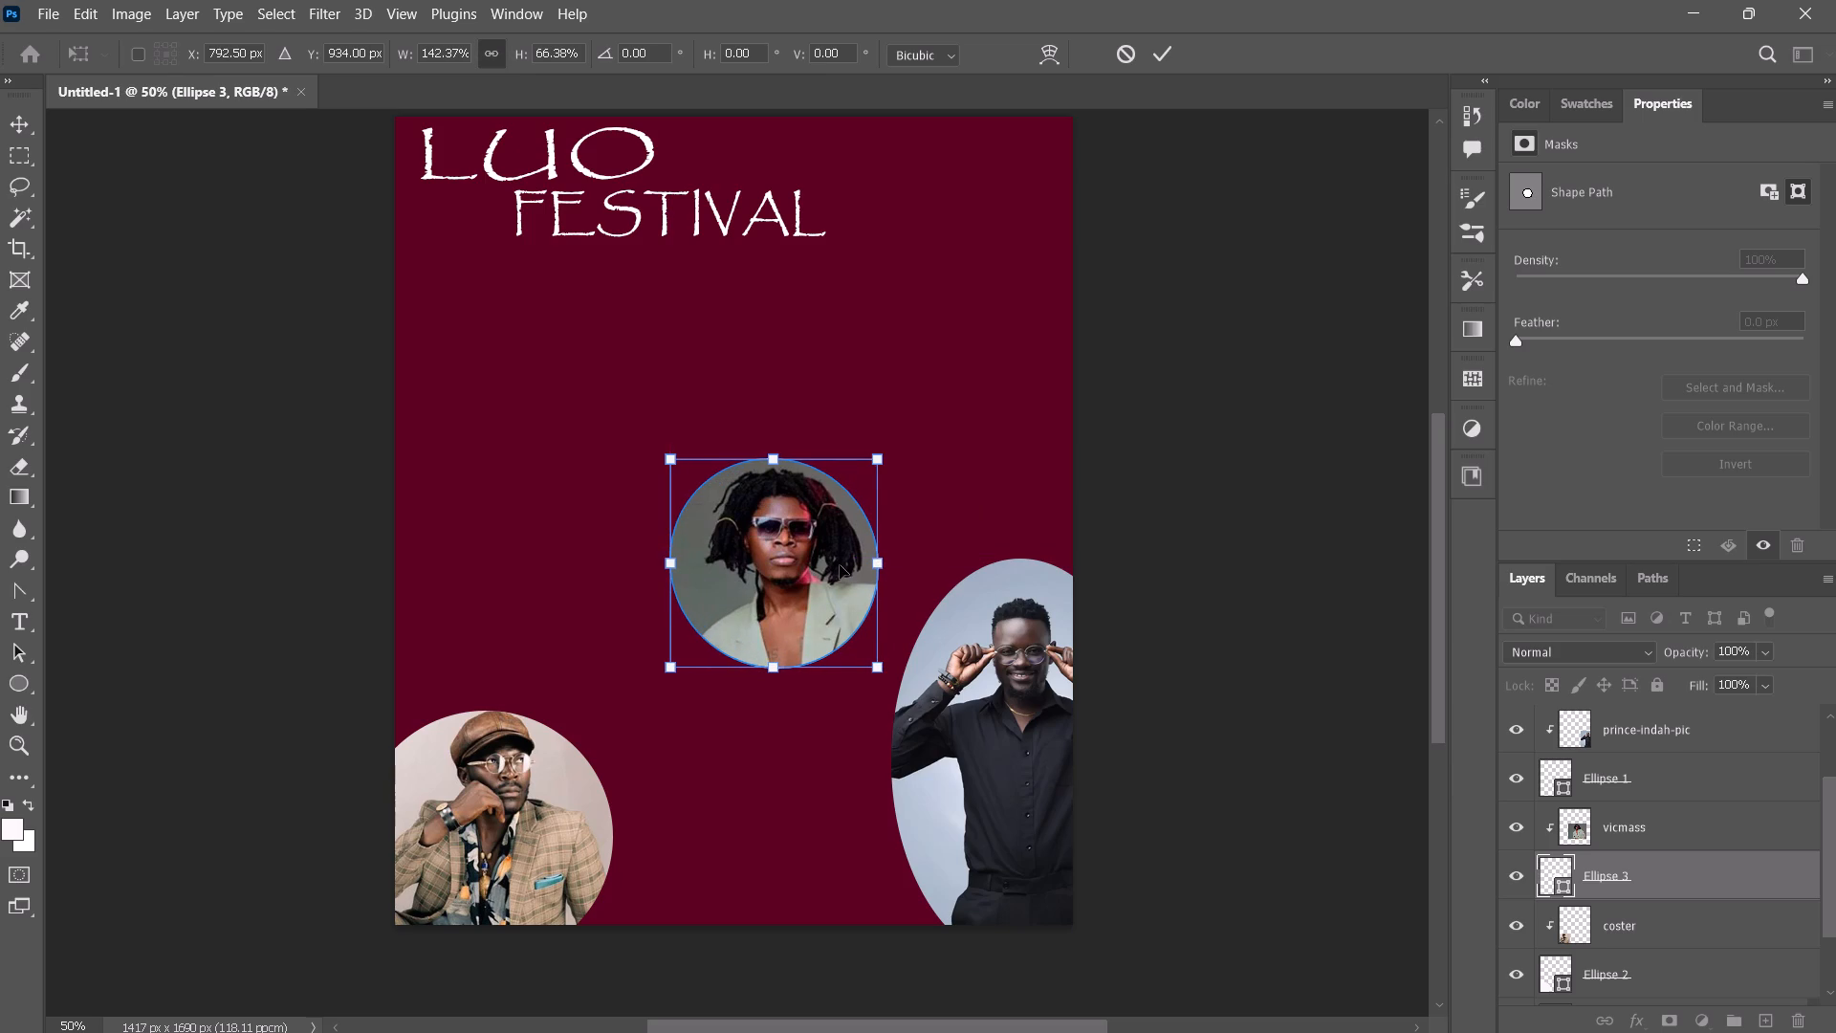
{"action": "key", "text": "Right"}
{"action": "key", "text": "Right"}
{"action": "key", "text": "Right"}
{"action": "key", "text": "Right"}
{"action": "key", "text": "Right"}
{"action": "key", "text": "Right"}
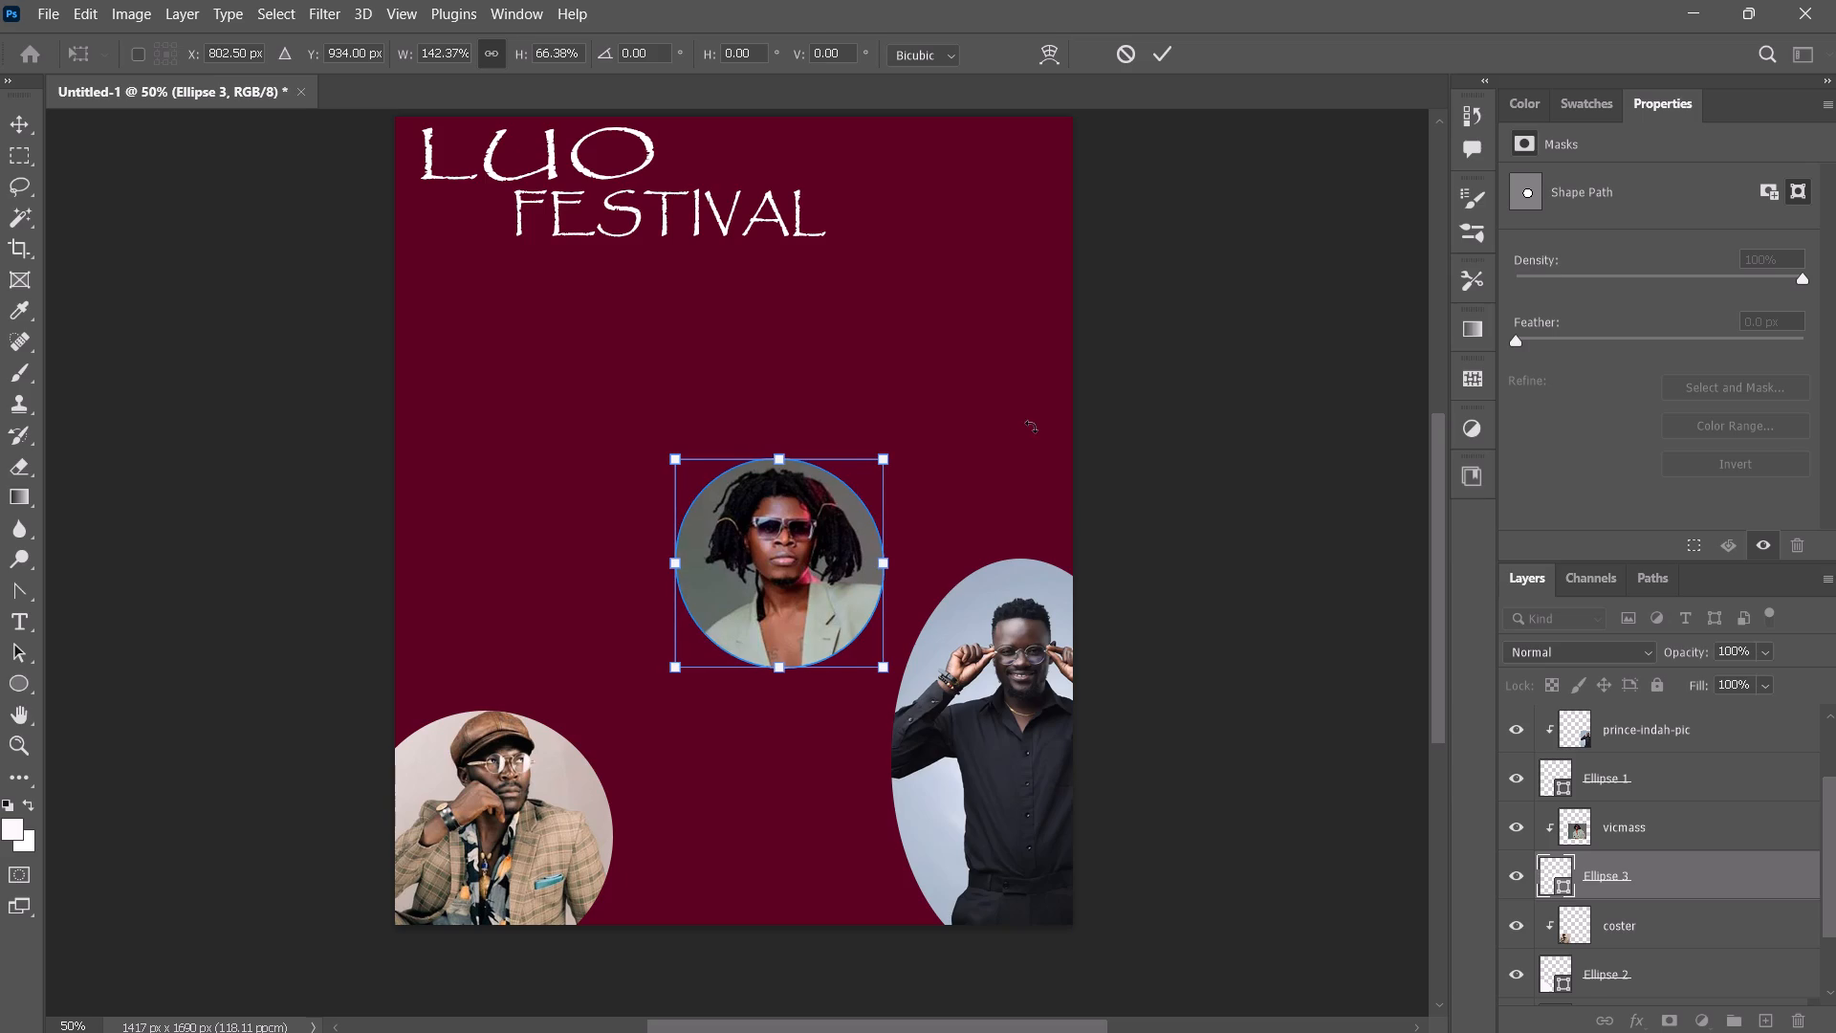
{"action": "key", "text": "Right"}
{"action": "key", "text": "Right"}
{"action": "left_click", "coordinate": [1200, 209]}
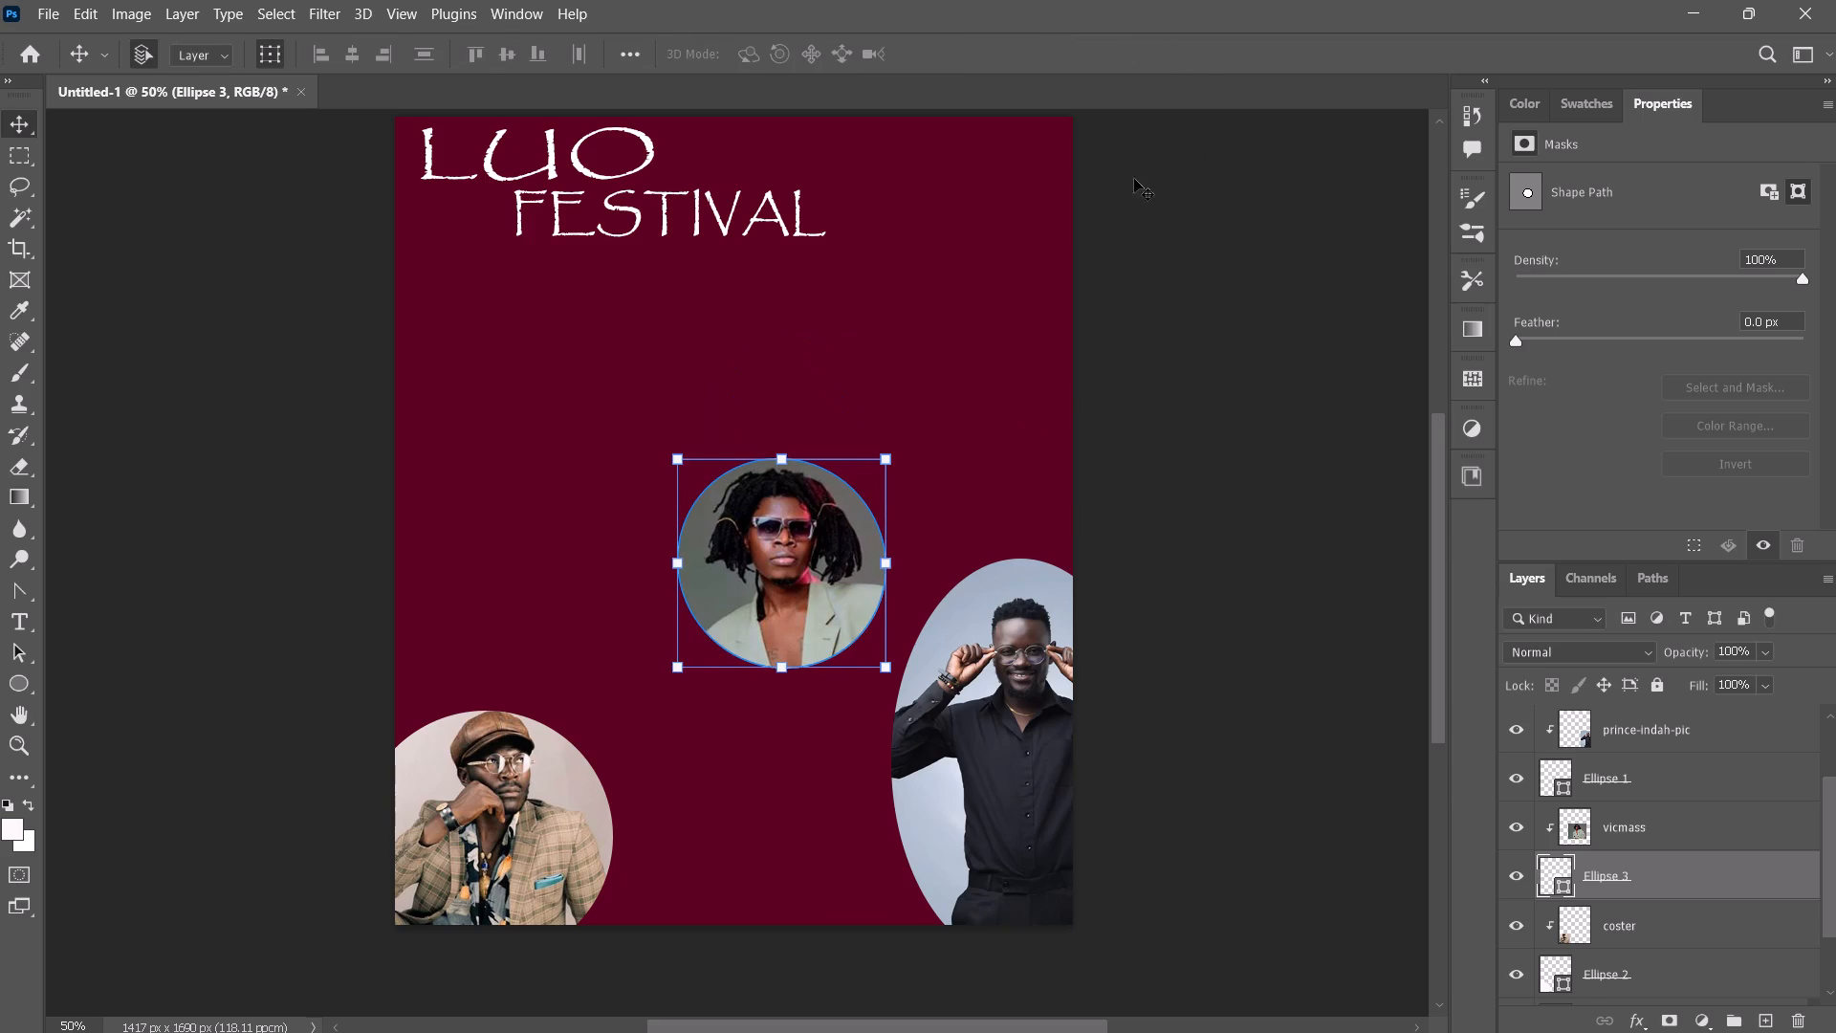
{"action": "left_click", "coordinate": [1190, 384]}
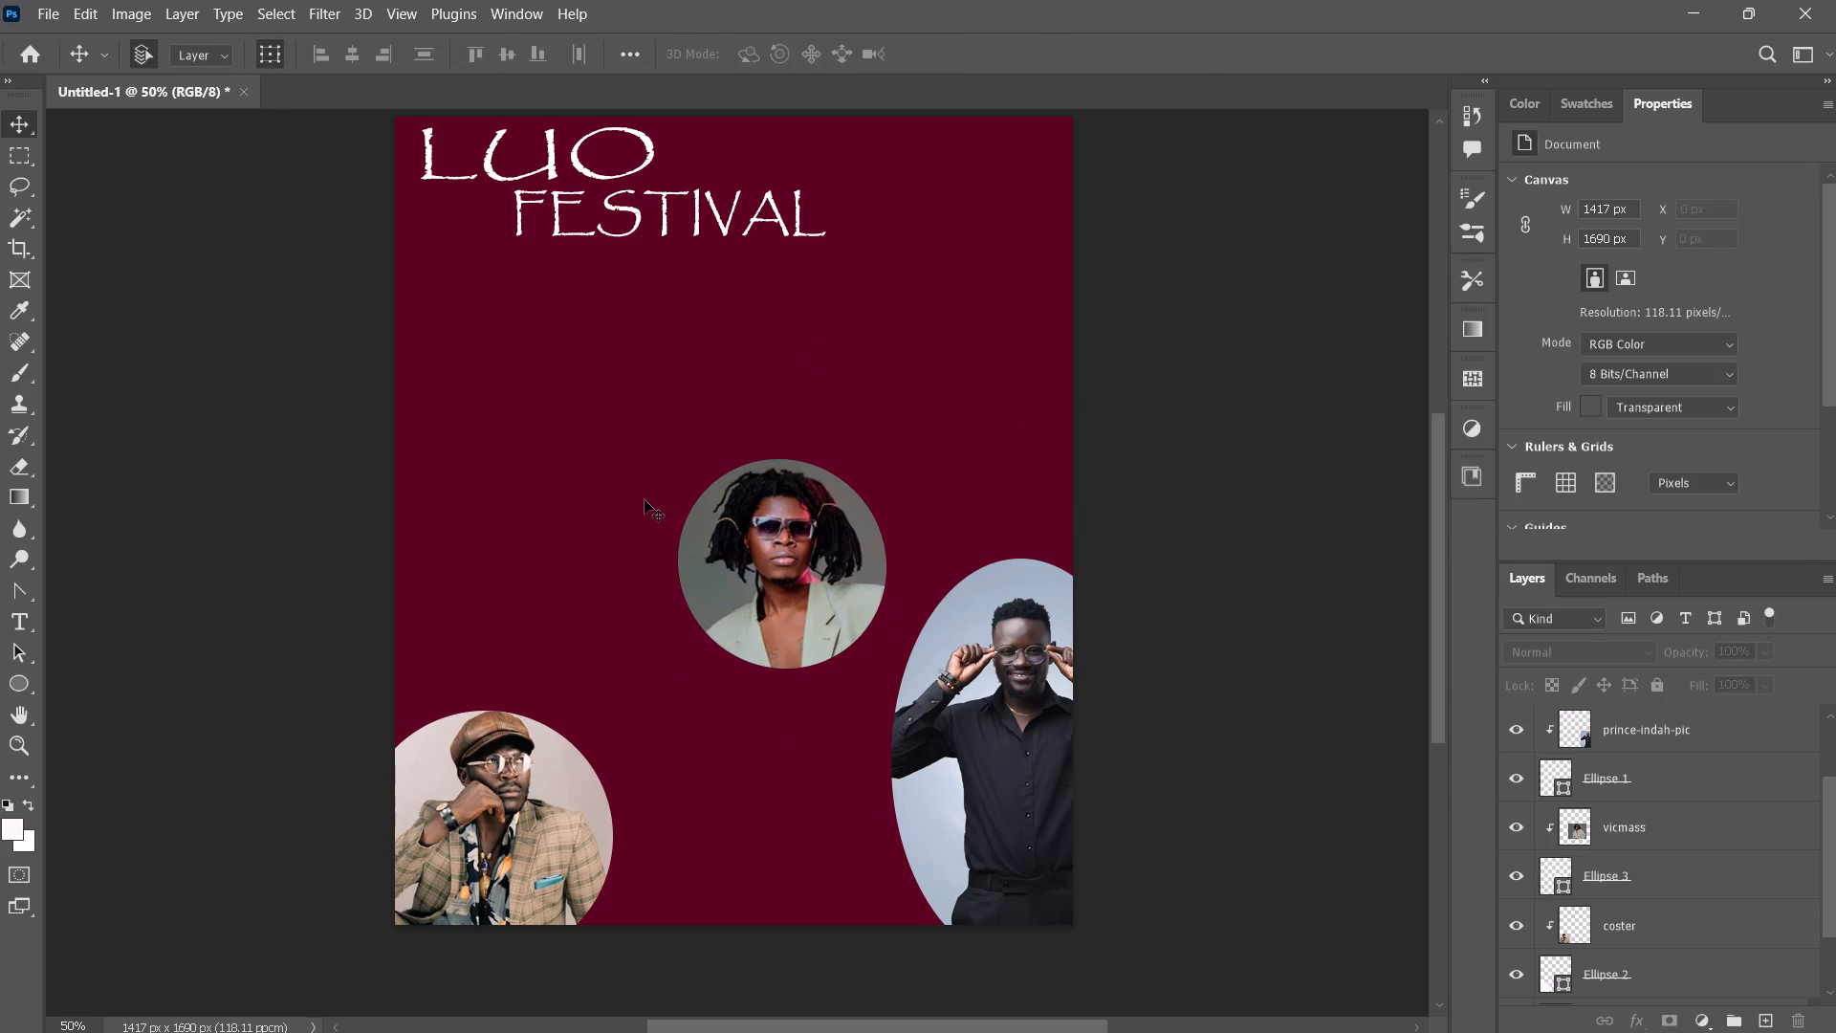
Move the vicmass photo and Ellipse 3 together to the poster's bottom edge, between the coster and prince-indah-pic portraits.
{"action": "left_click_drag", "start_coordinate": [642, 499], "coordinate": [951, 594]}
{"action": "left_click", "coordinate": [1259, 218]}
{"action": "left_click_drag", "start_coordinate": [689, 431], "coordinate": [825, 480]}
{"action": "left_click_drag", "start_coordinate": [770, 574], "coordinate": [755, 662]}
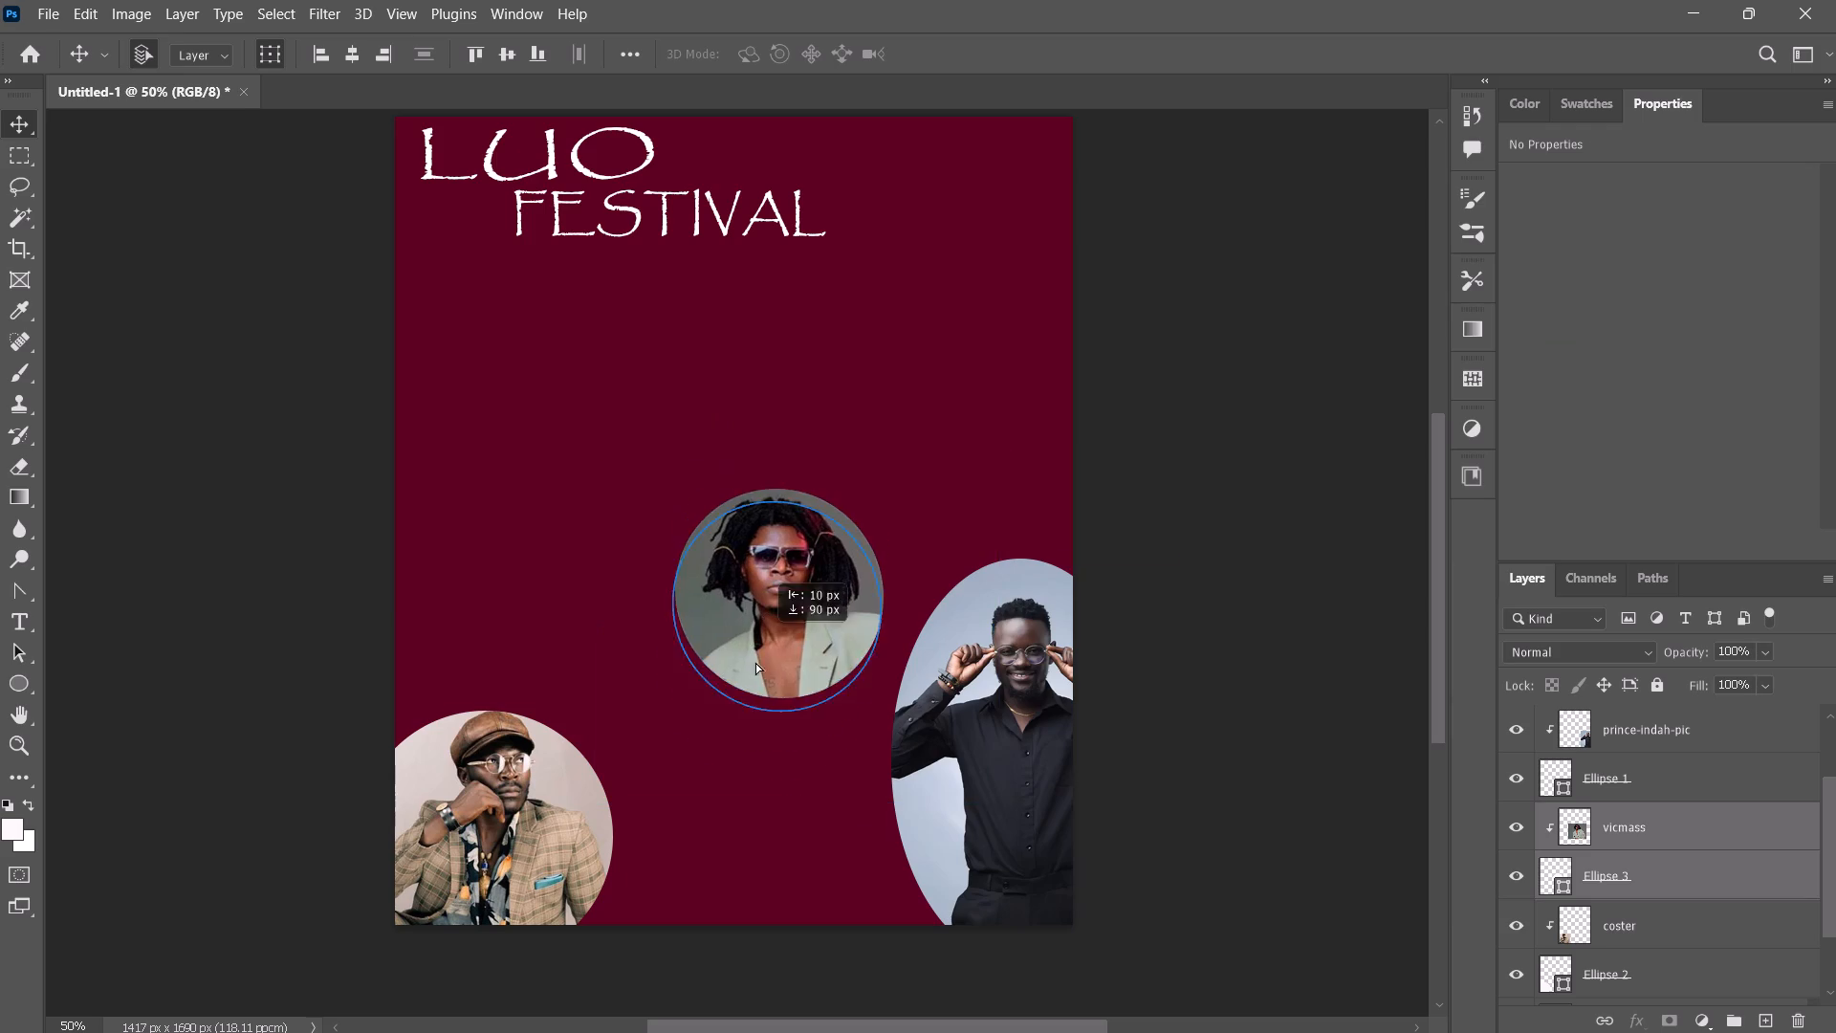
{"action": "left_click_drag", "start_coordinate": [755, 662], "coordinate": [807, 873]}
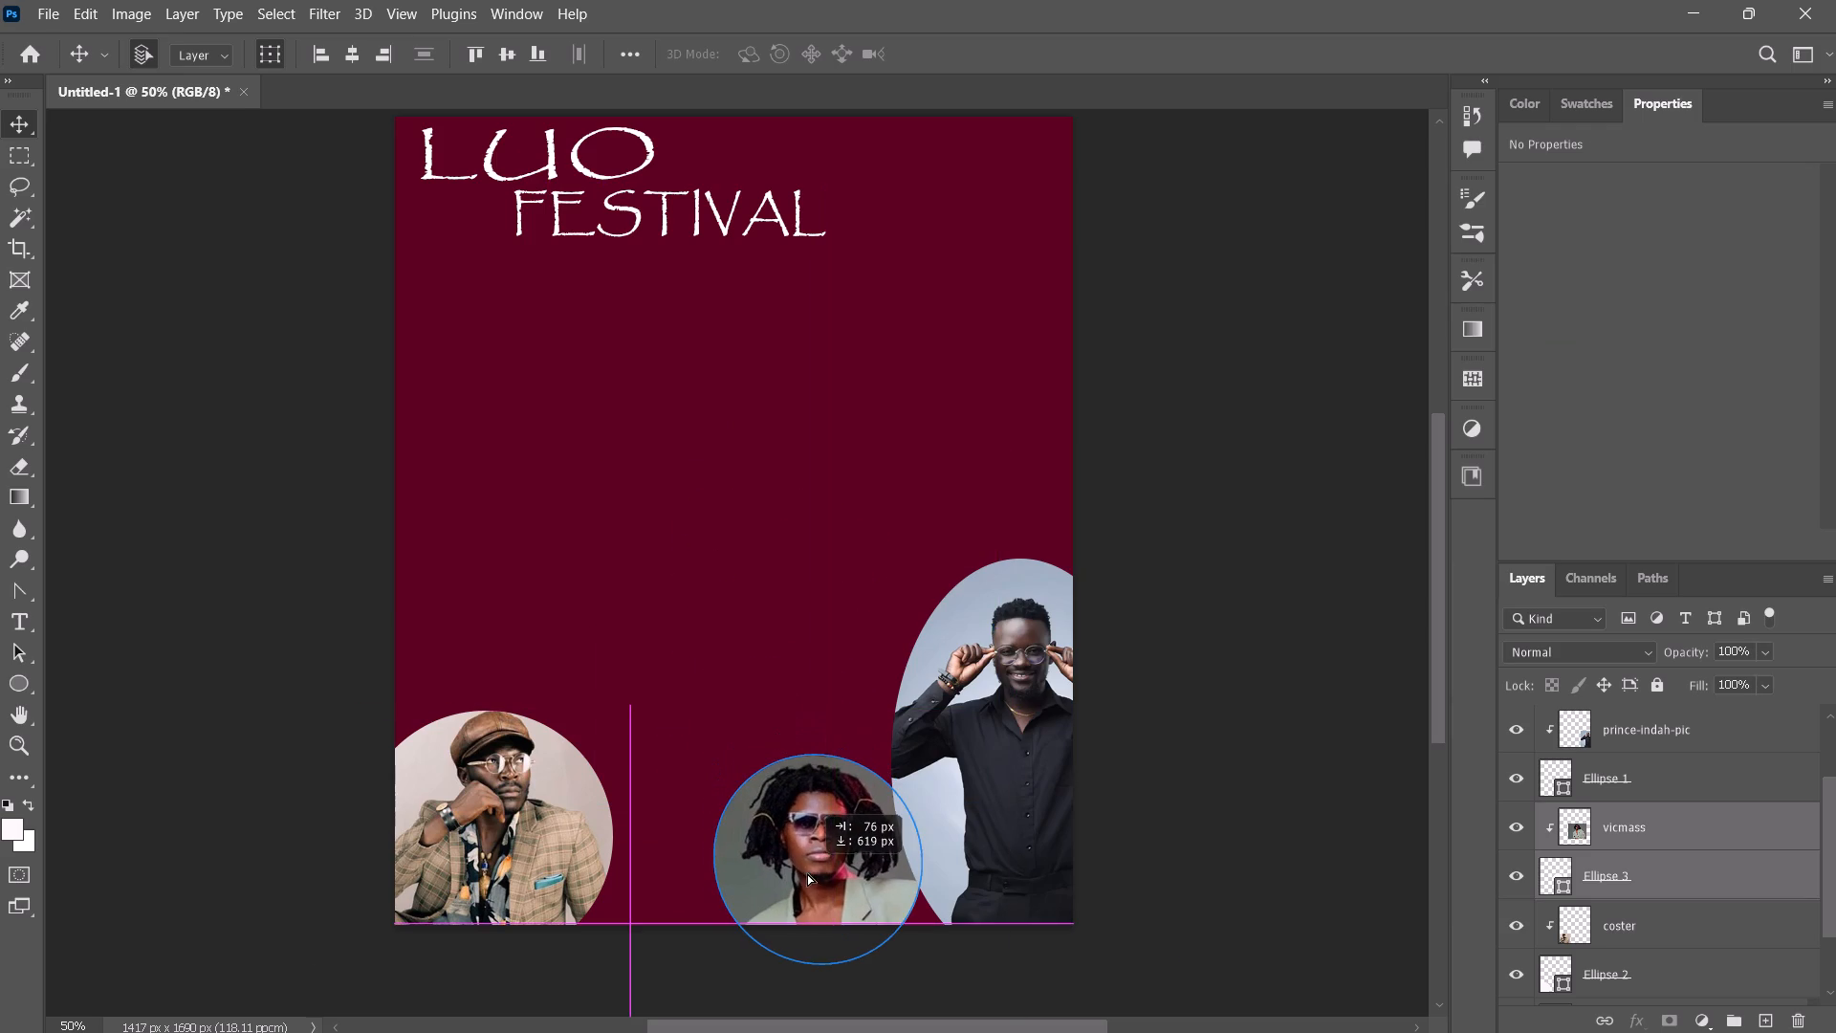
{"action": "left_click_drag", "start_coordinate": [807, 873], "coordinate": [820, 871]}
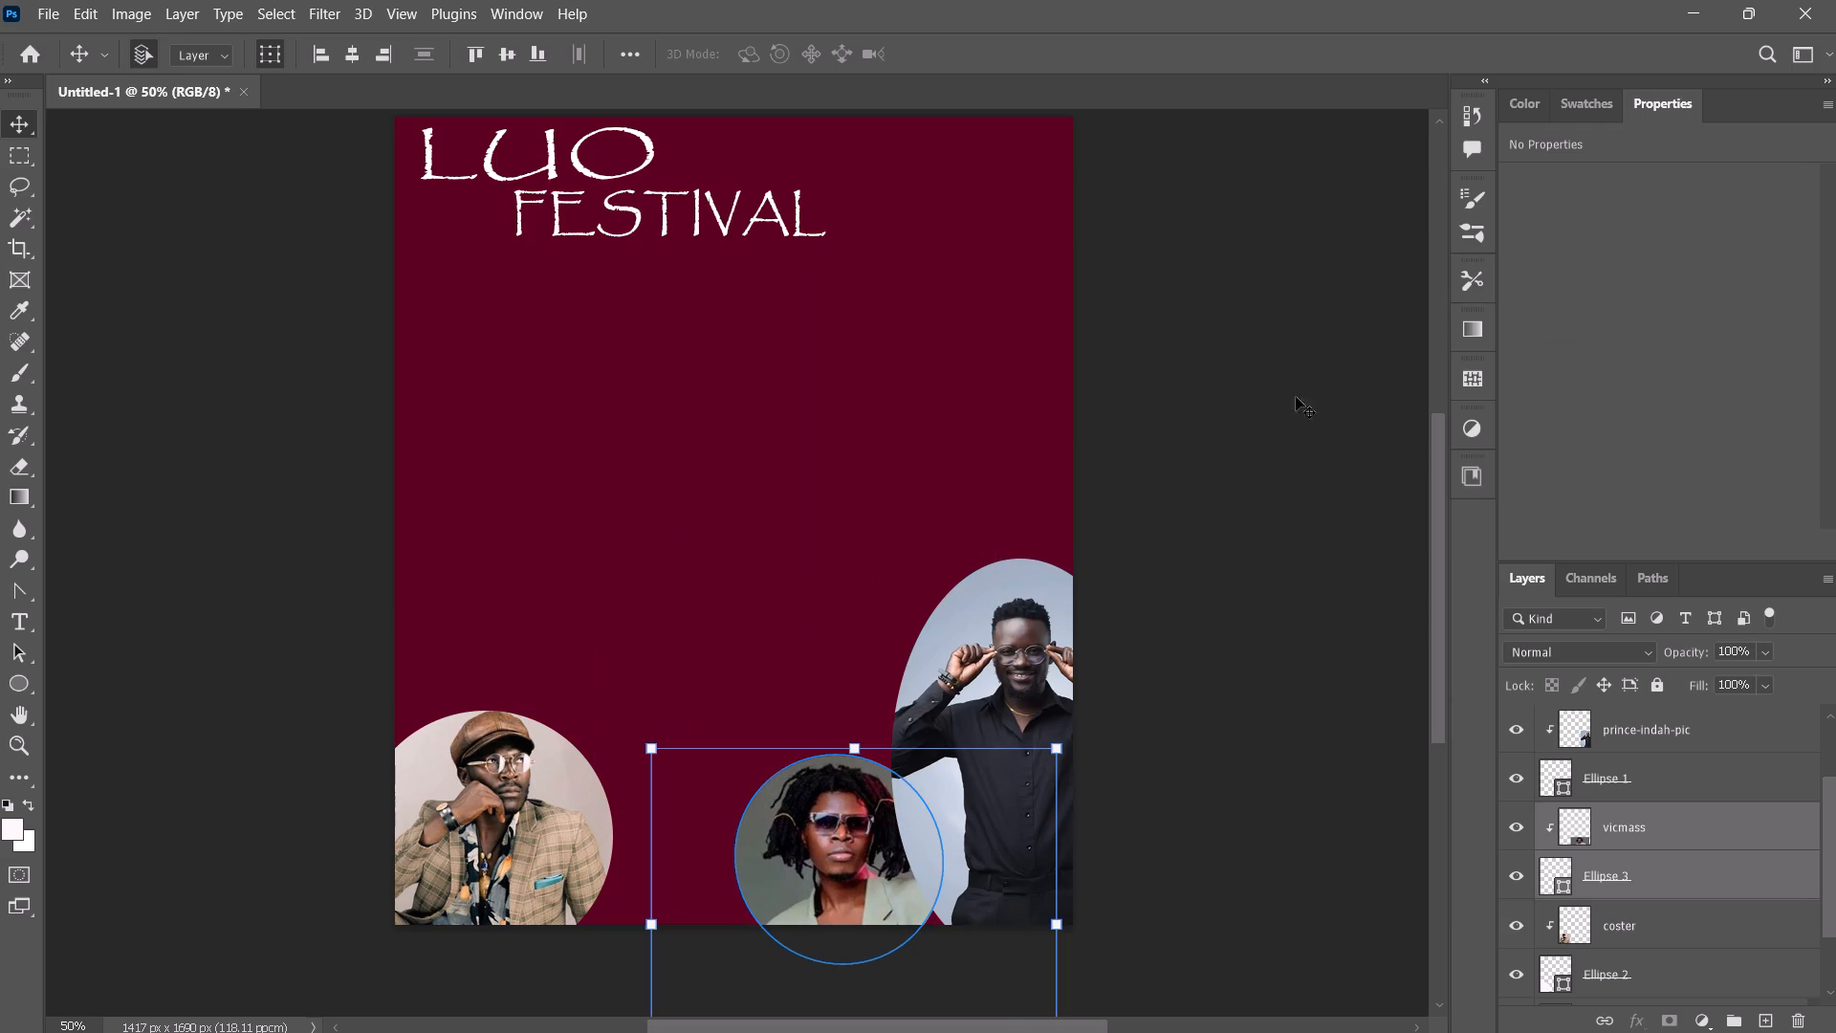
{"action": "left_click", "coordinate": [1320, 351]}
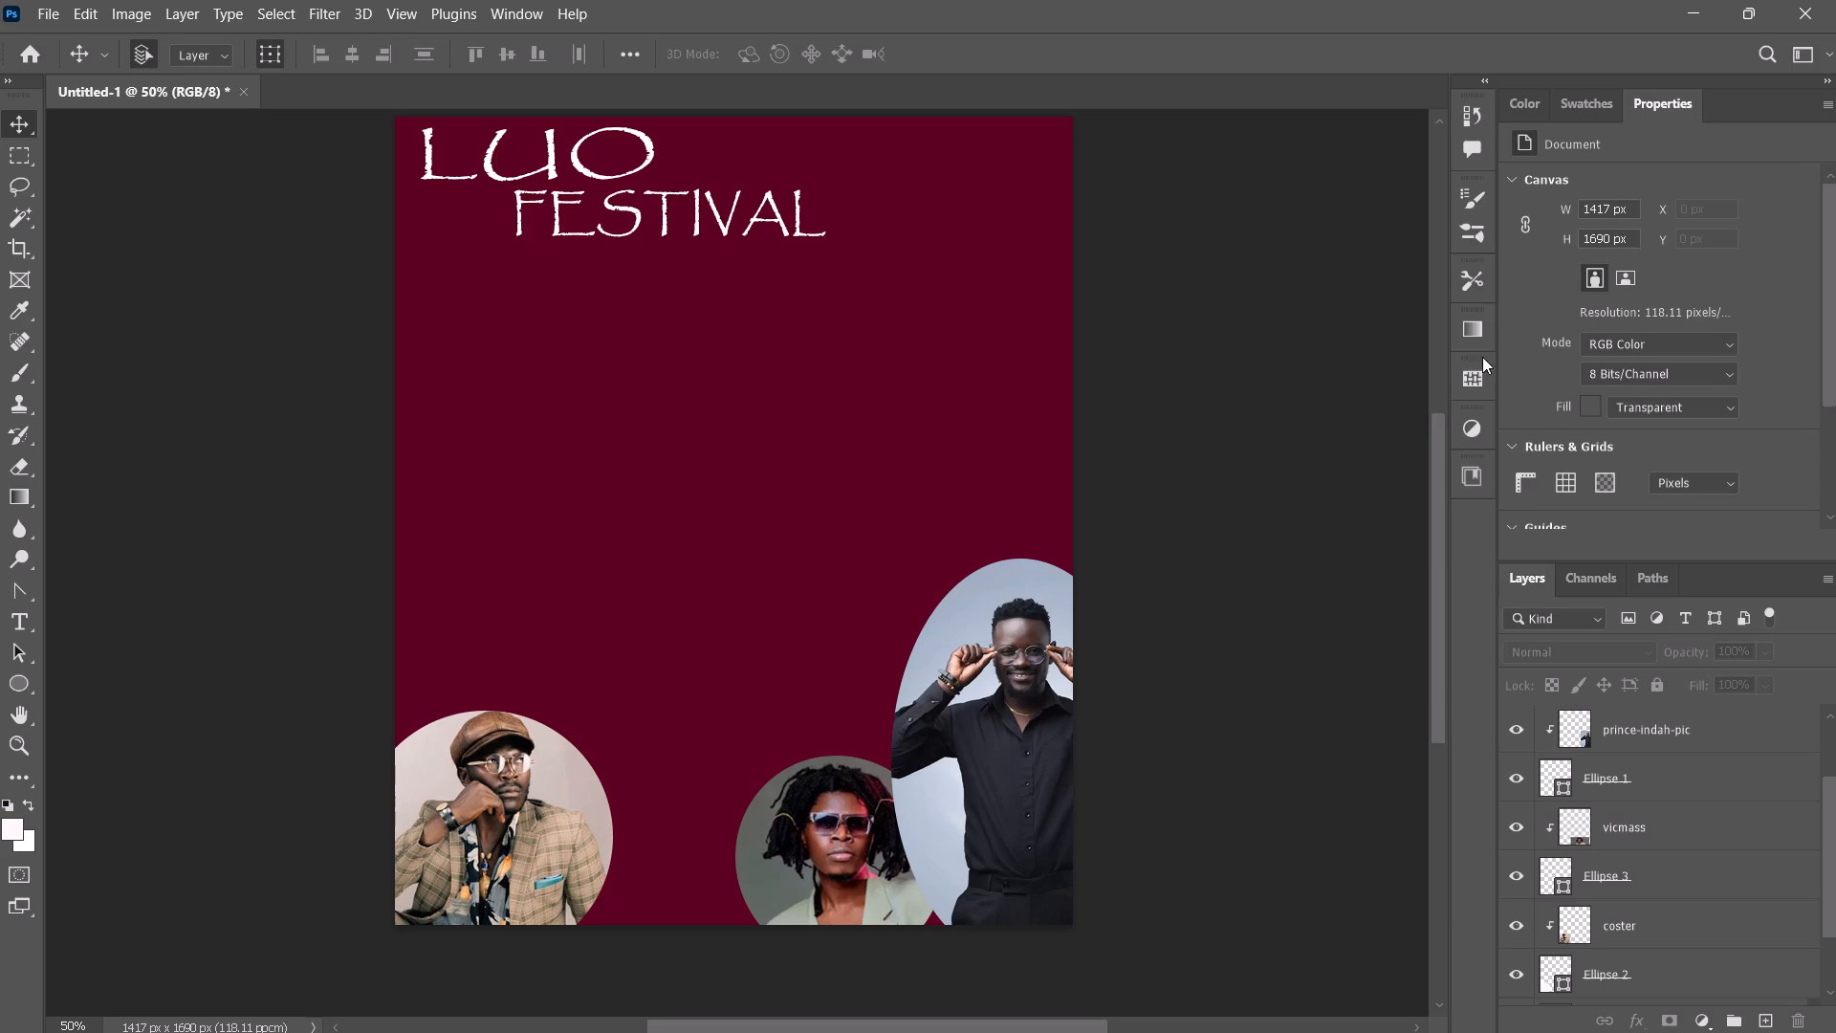
Move the vicmass photo and Ellipse 3 together up to the middle of the poster, between the FESTIVAL title and the coster portrait.
{"action": "left_click_drag", "start_coordinate": [719, 885], "coordinate": [735, 890]}
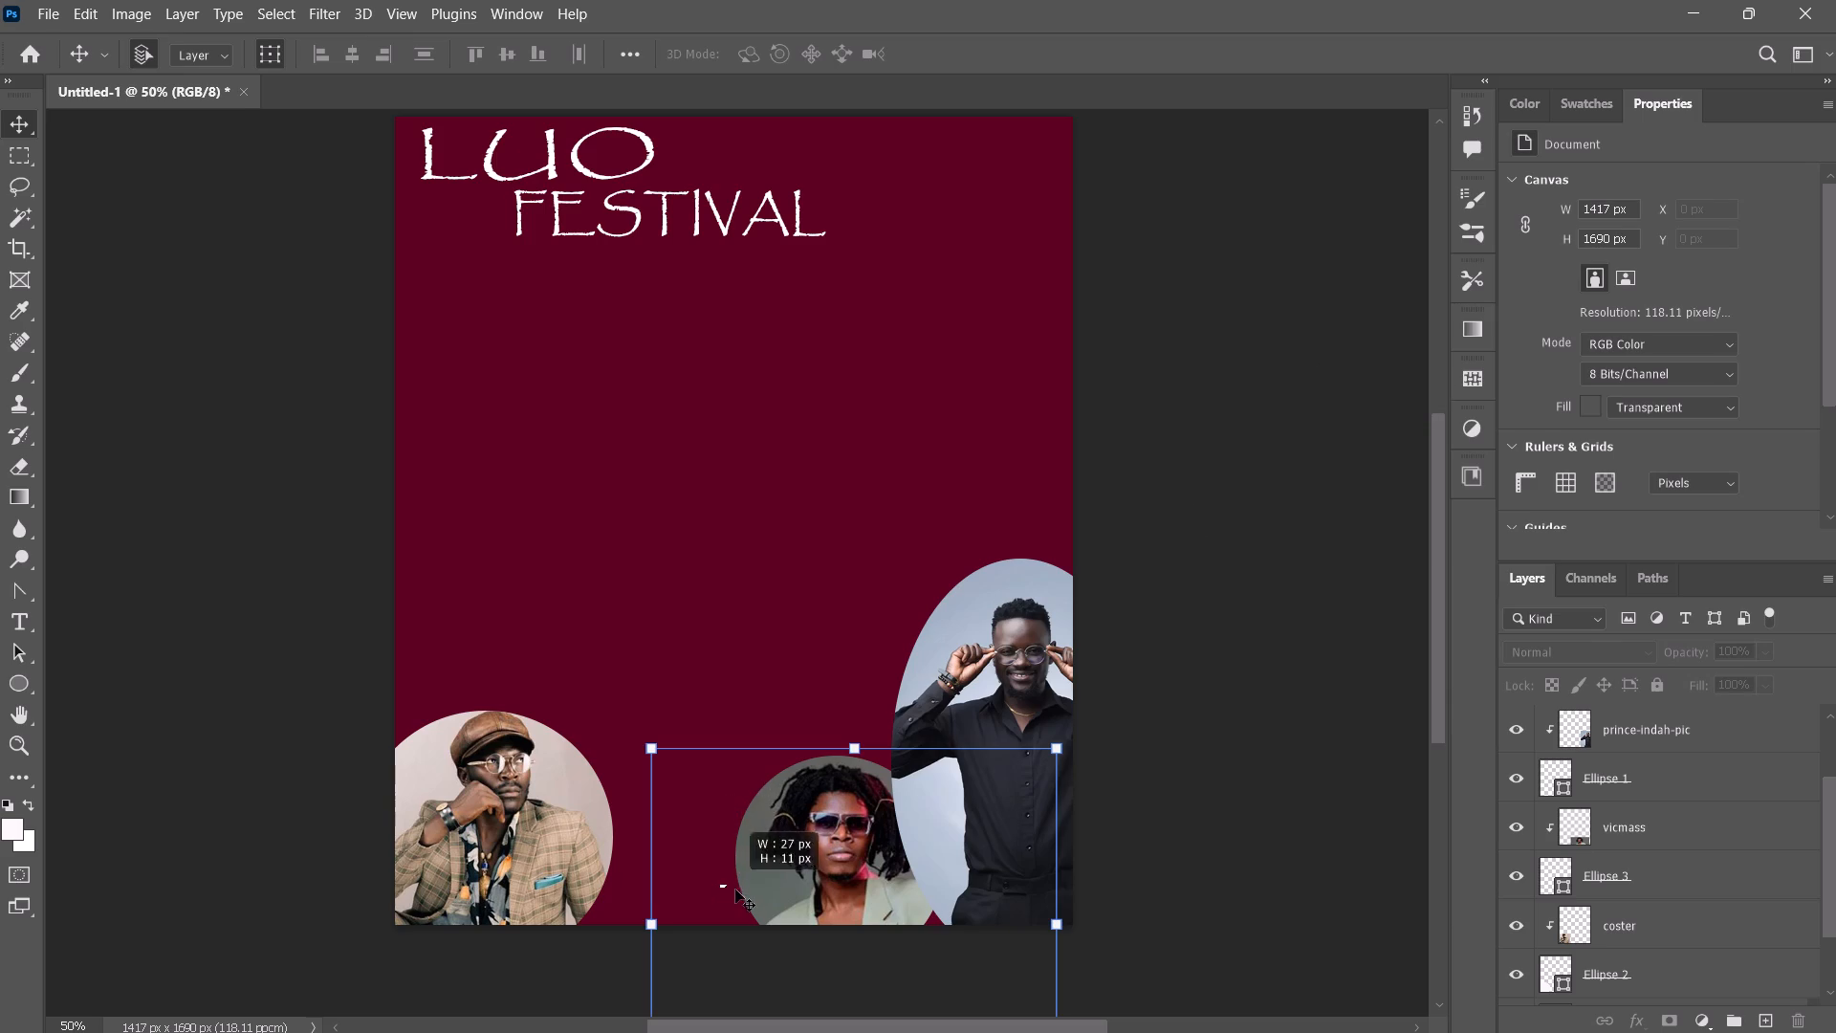
{"action": "left_click_drag", "start_coordinate": [735, 890], "coordinate": [759, 905]}
{"action": "left_click_drag", "start_coordinate": [817, 884], "coordinate": [633, 550]}
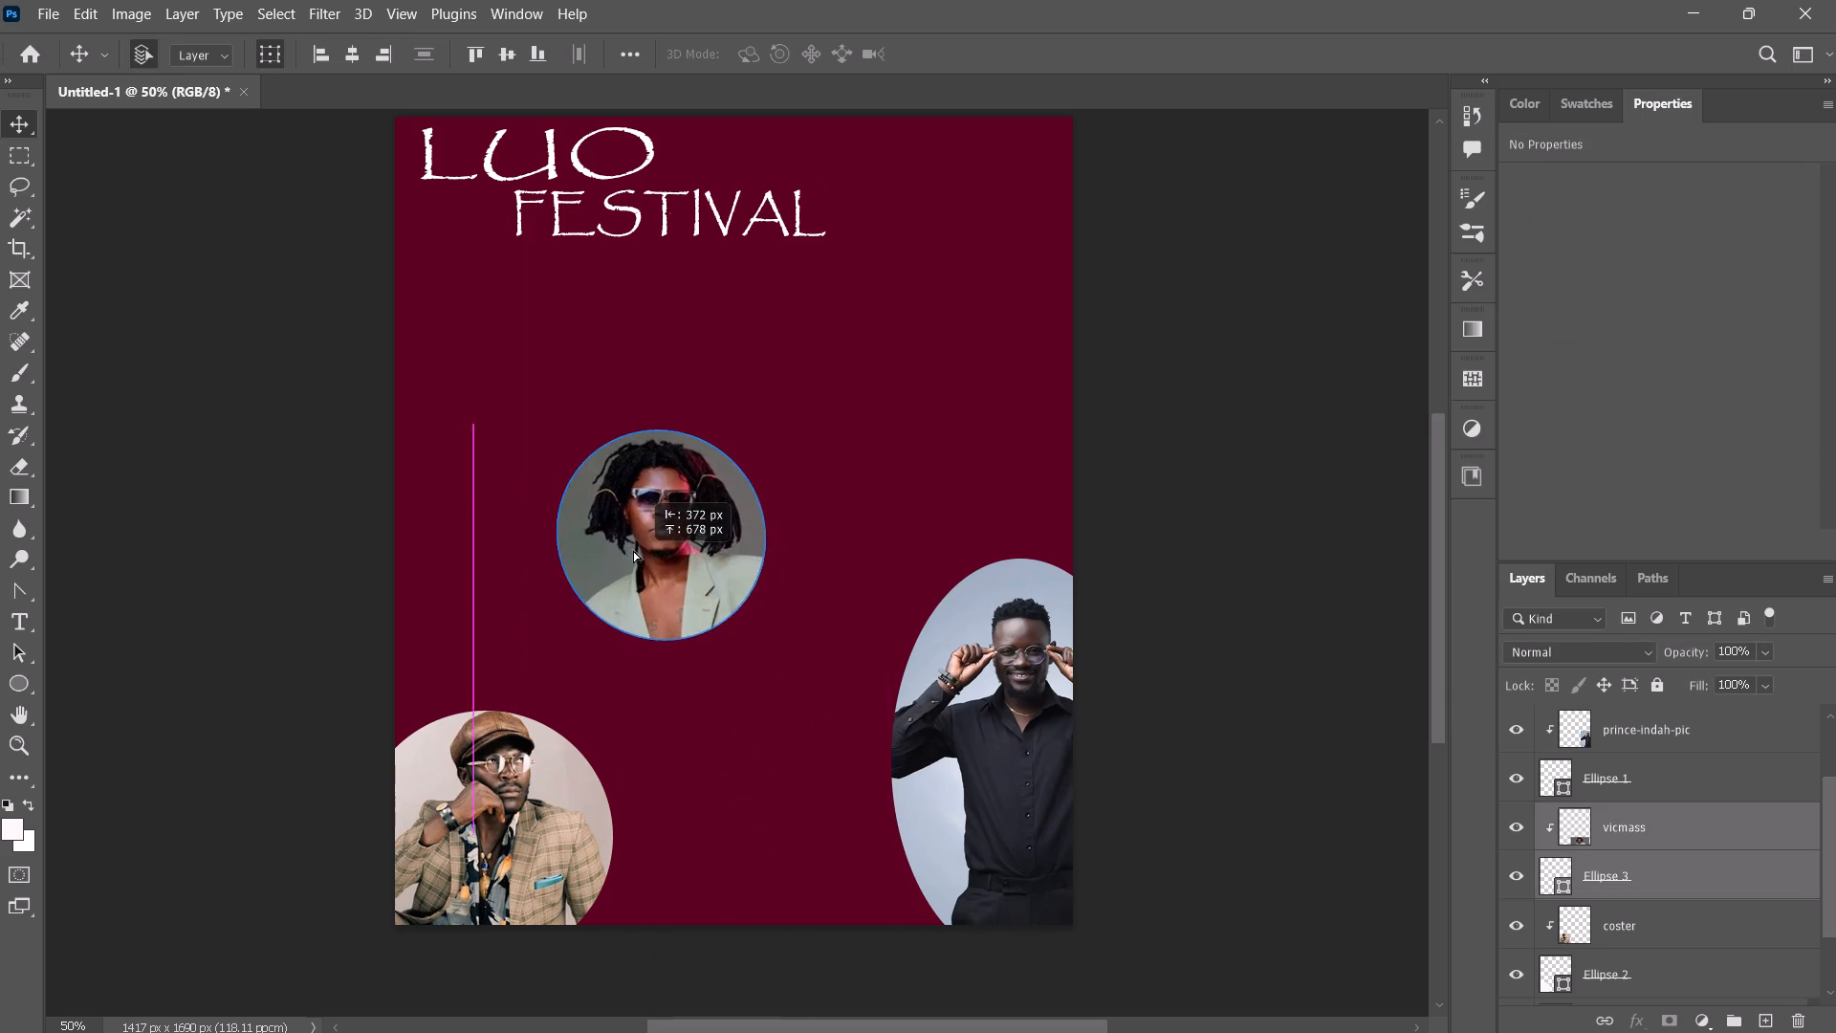
{"action": "left_click_drag", "start_coordinate": [633, 550], "coordinate": [629, 538]}
{"action": "left_click", "coordinate": [1223, 383]}
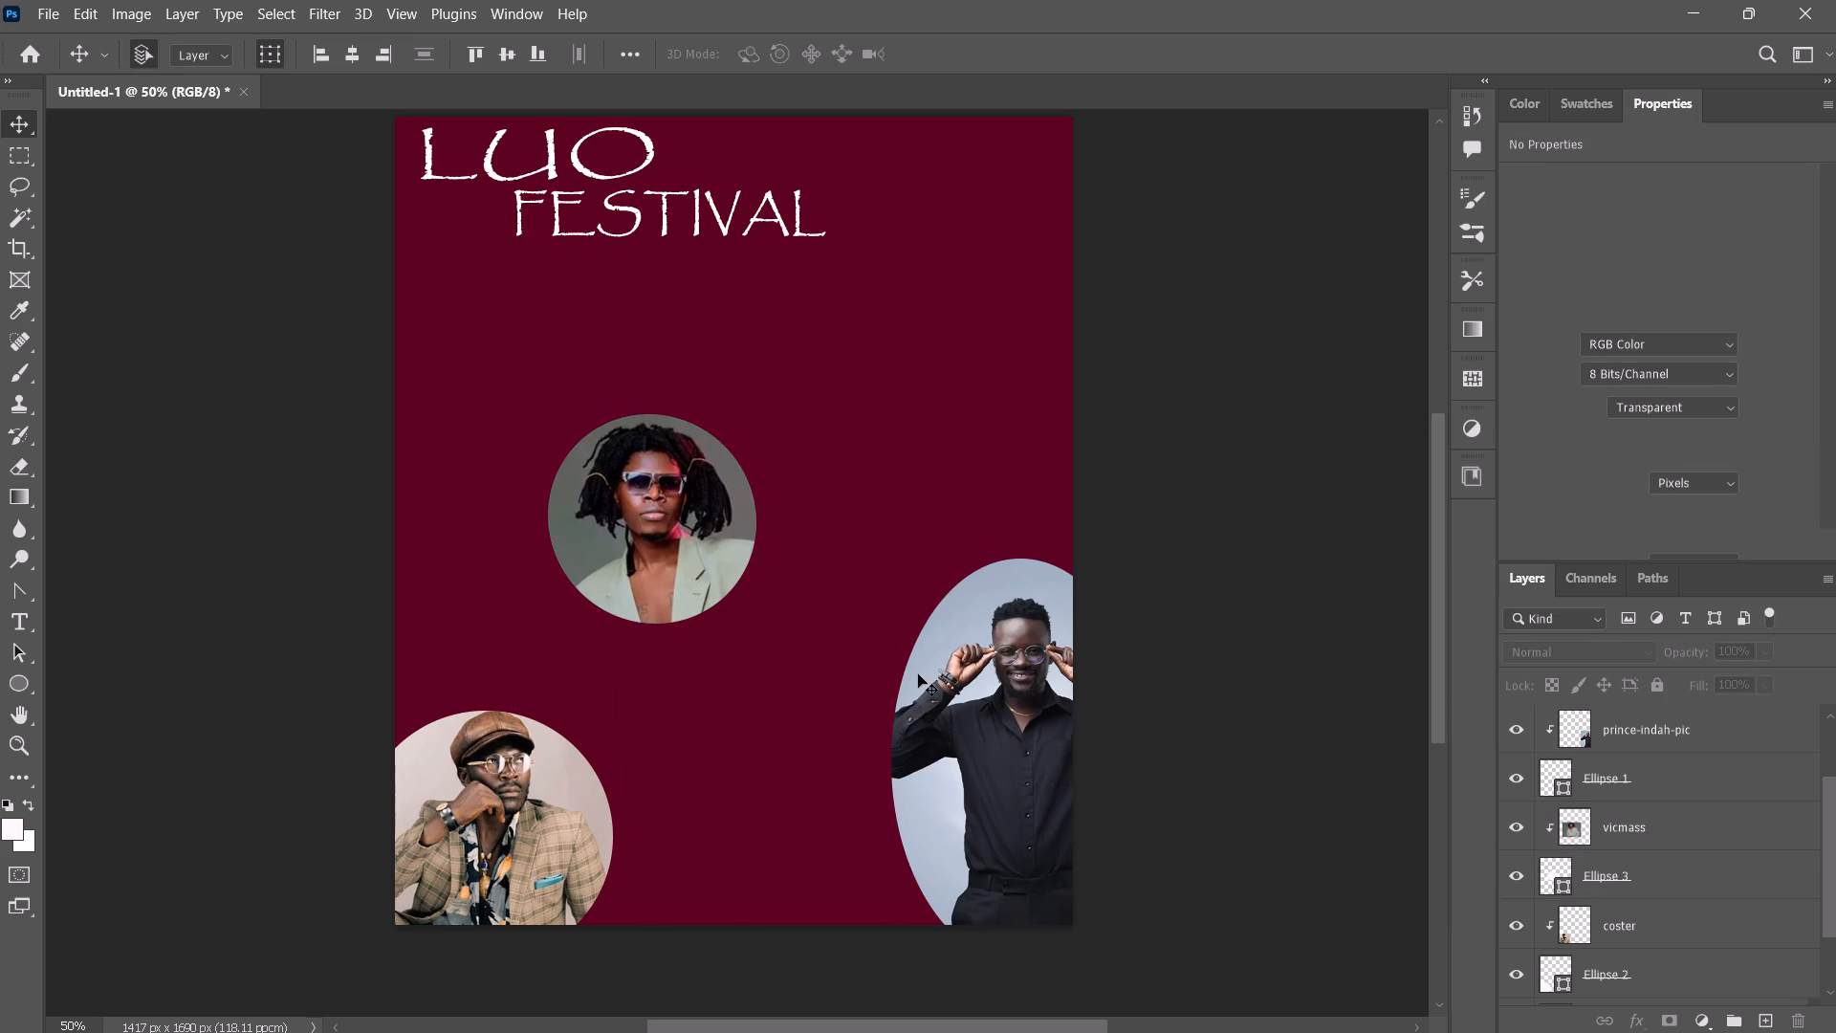
Move the prince-indah-pic photo and Ellipse 1 together left and up, with the ellipse at about X 786, Y 845 px.
{"action": "left_click_drag", "start_coordinate": [875, 799], "coordinate": [884, 792]}
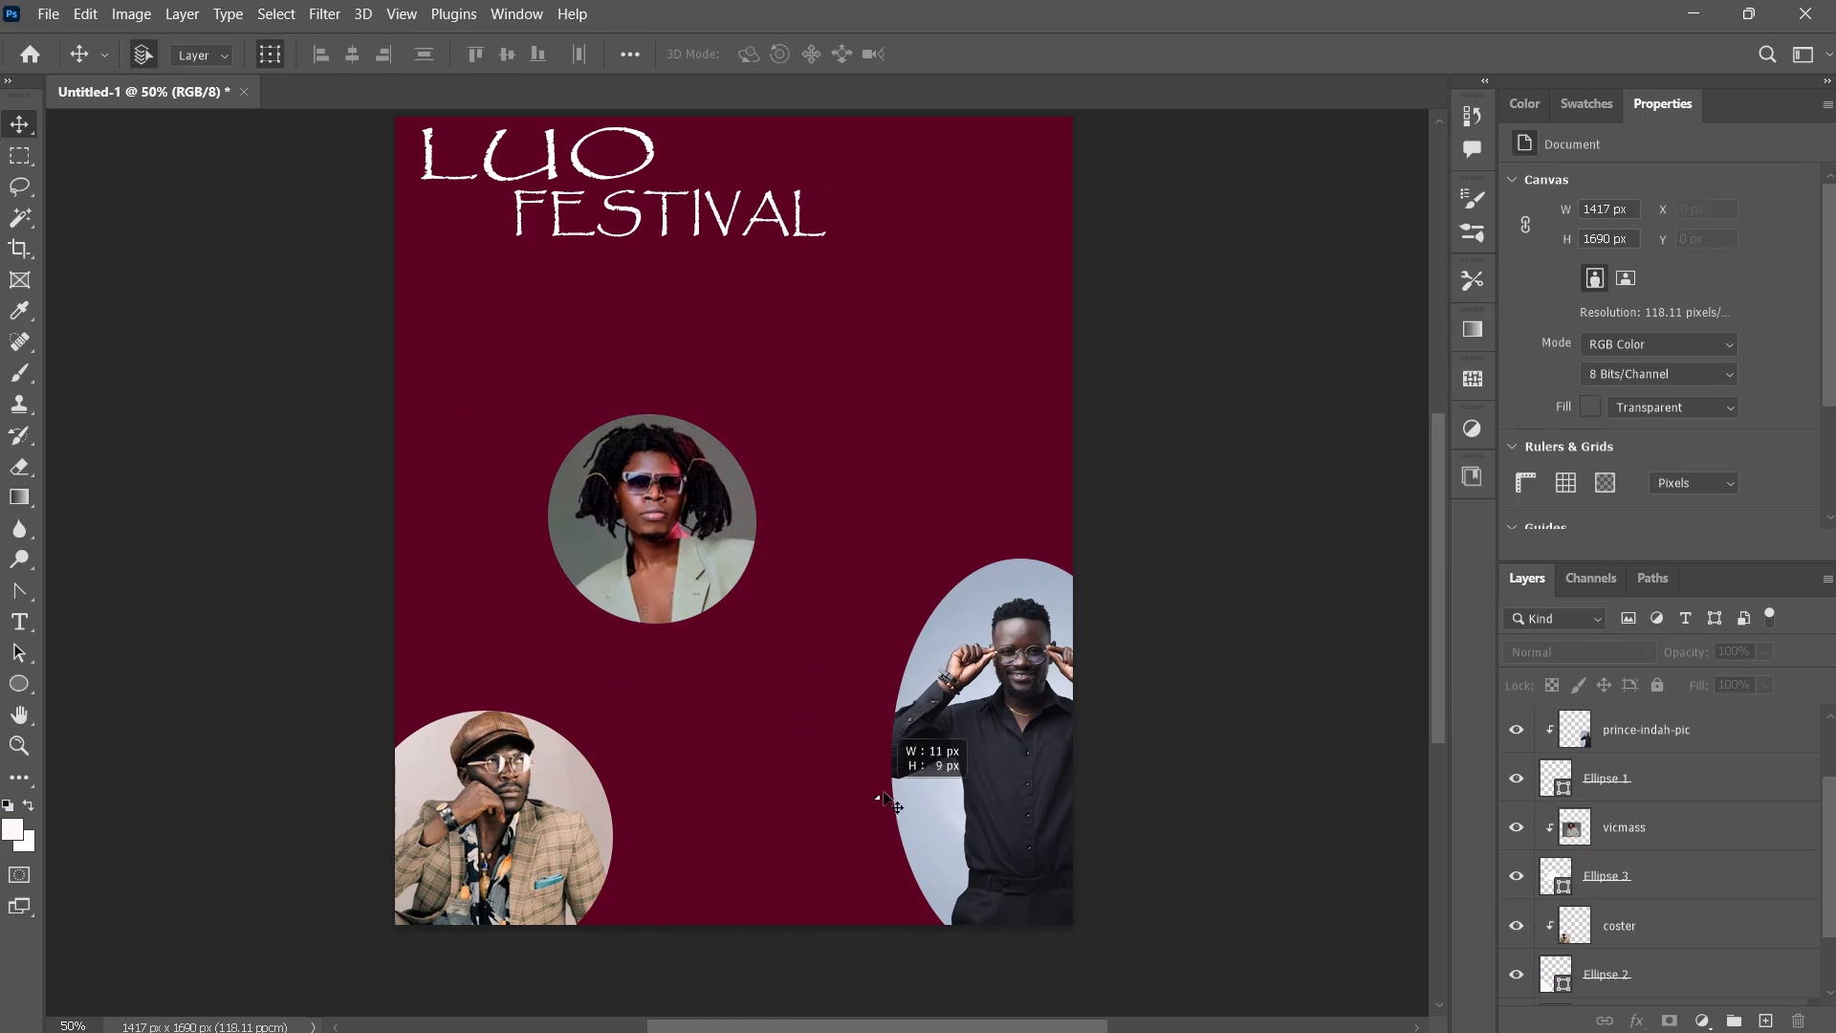
{"action": "left_click_drag", "start_coordinate": [884, 792], "coordinate": [1033, 821]}
{"action": "left_click_drag", "start_coordinate": [1030, 818], "coordinate": [911, 784]}
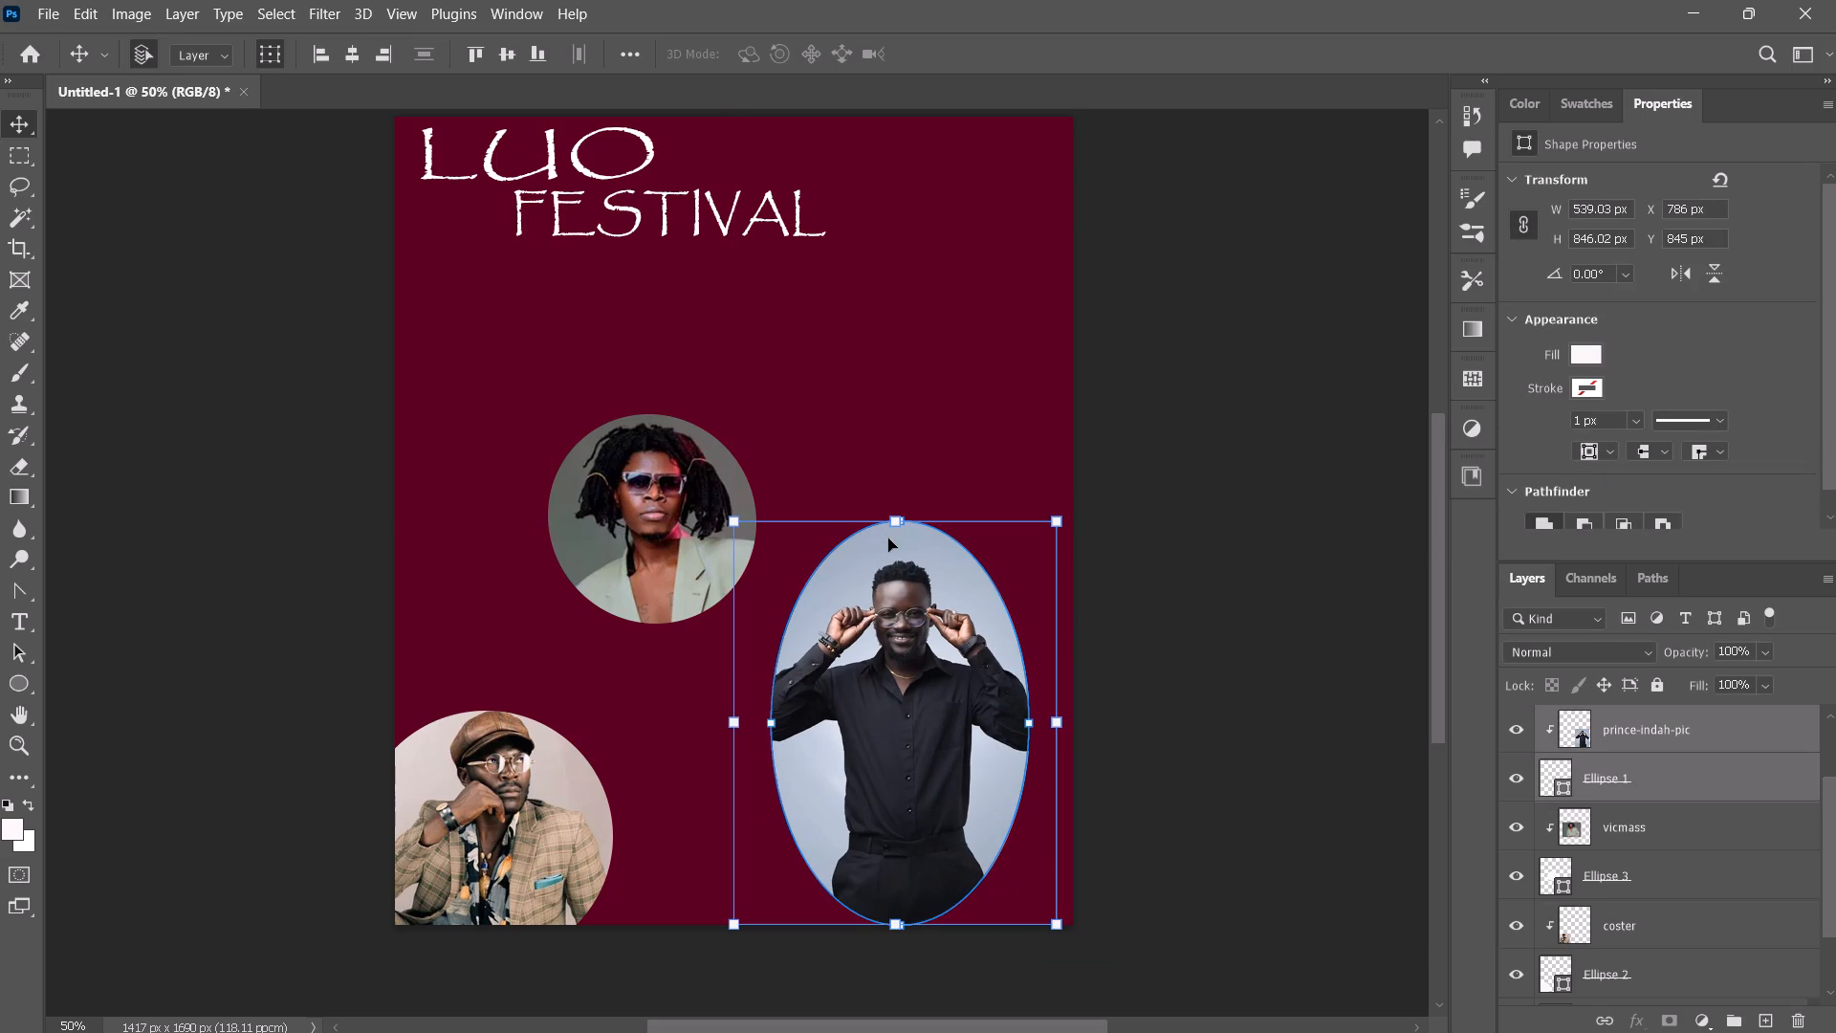
Reshape Ellipse 1 around the prince-indah-pic portrait into a near-circle of about 619 x 629 px.
{"action": "left_click", "coordinate": [1150, 367]}
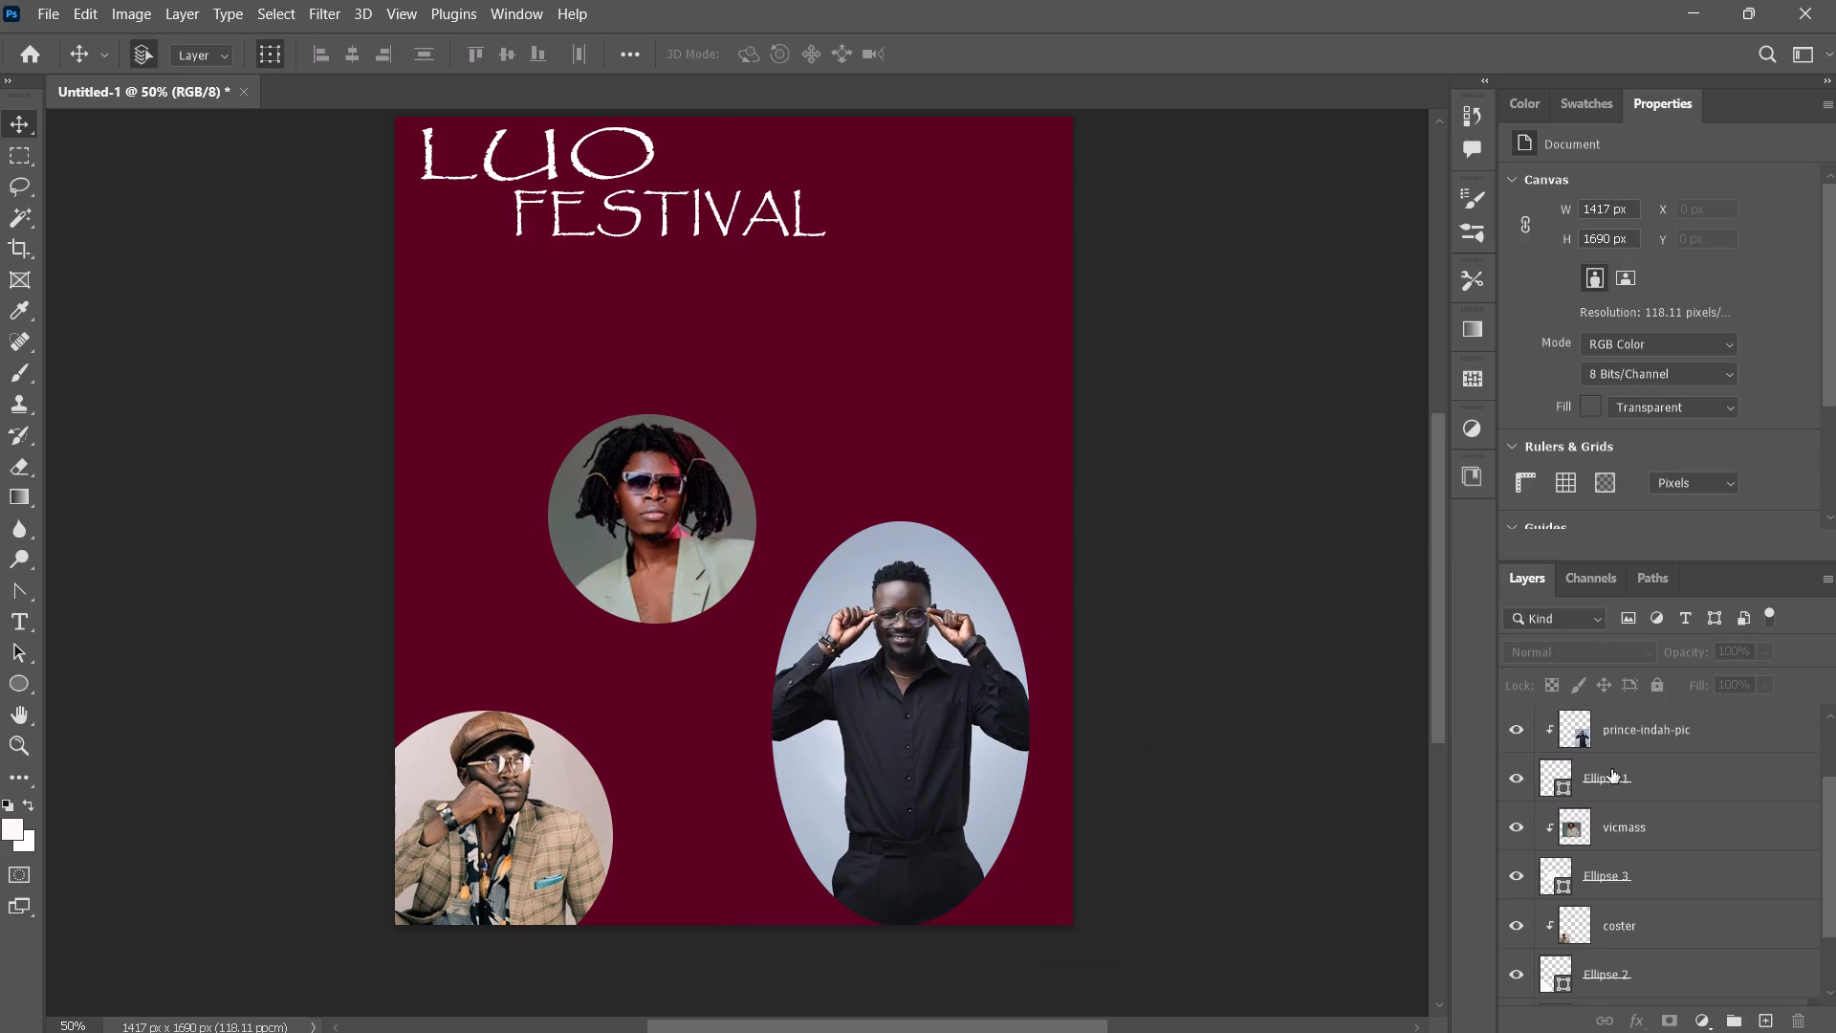
{"action": "left_click", "coordinate": [1611, 772]}
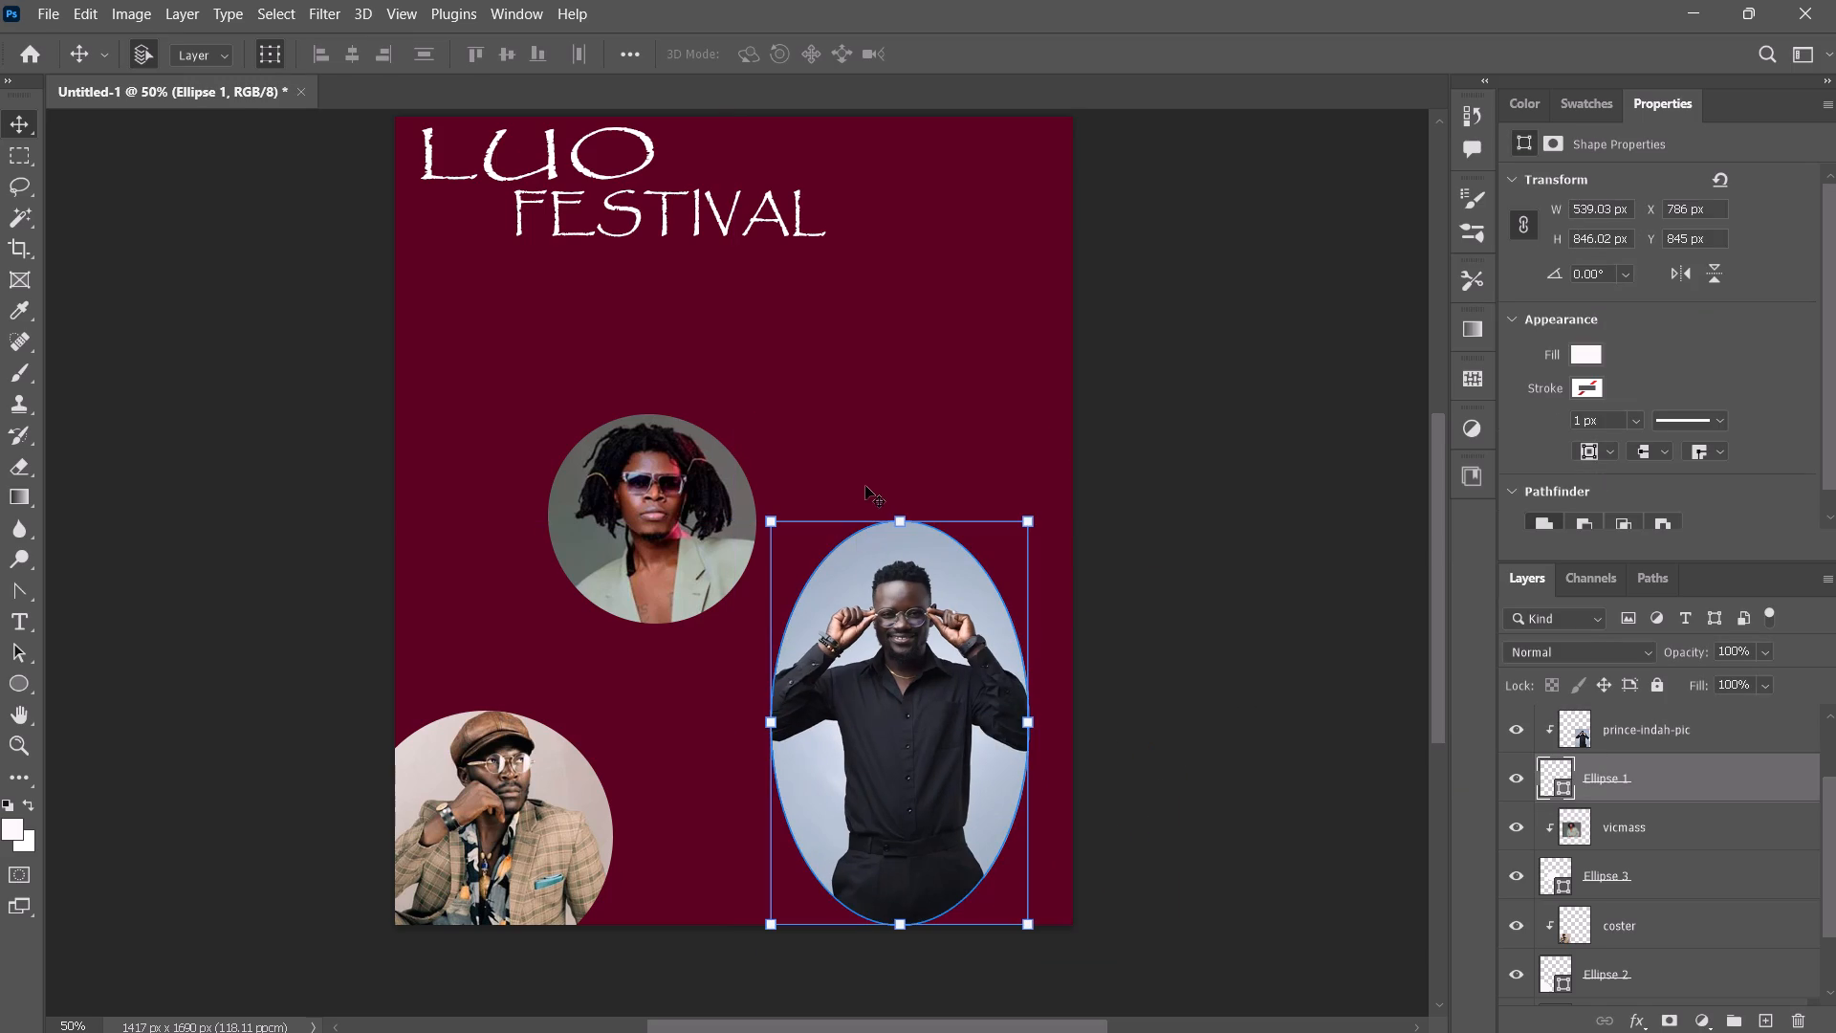
{"action": "left_click_drag", "start_coordinate": [911, 524], "coordinate": [923, 588], "text": "shift"}
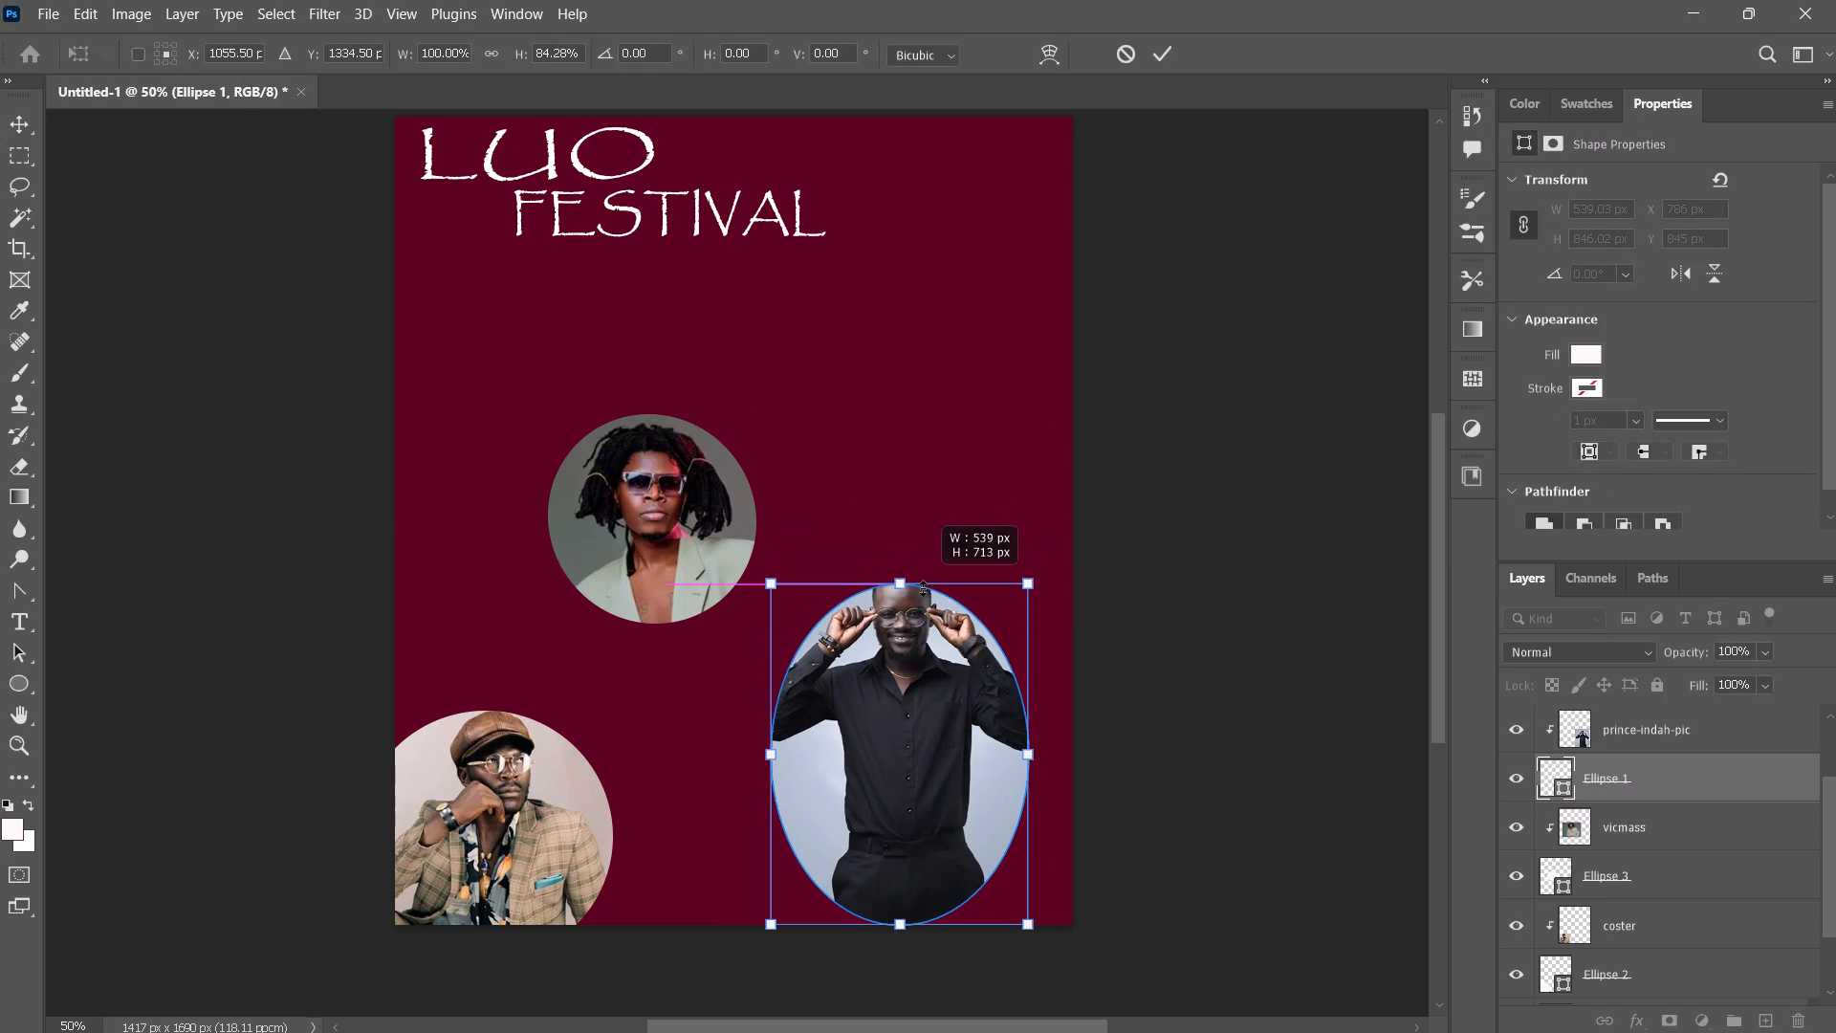
{"action": "left_click_drag", "start_coordinate": [923, 588], "coordinate": [934, 630], "text": "shift"}
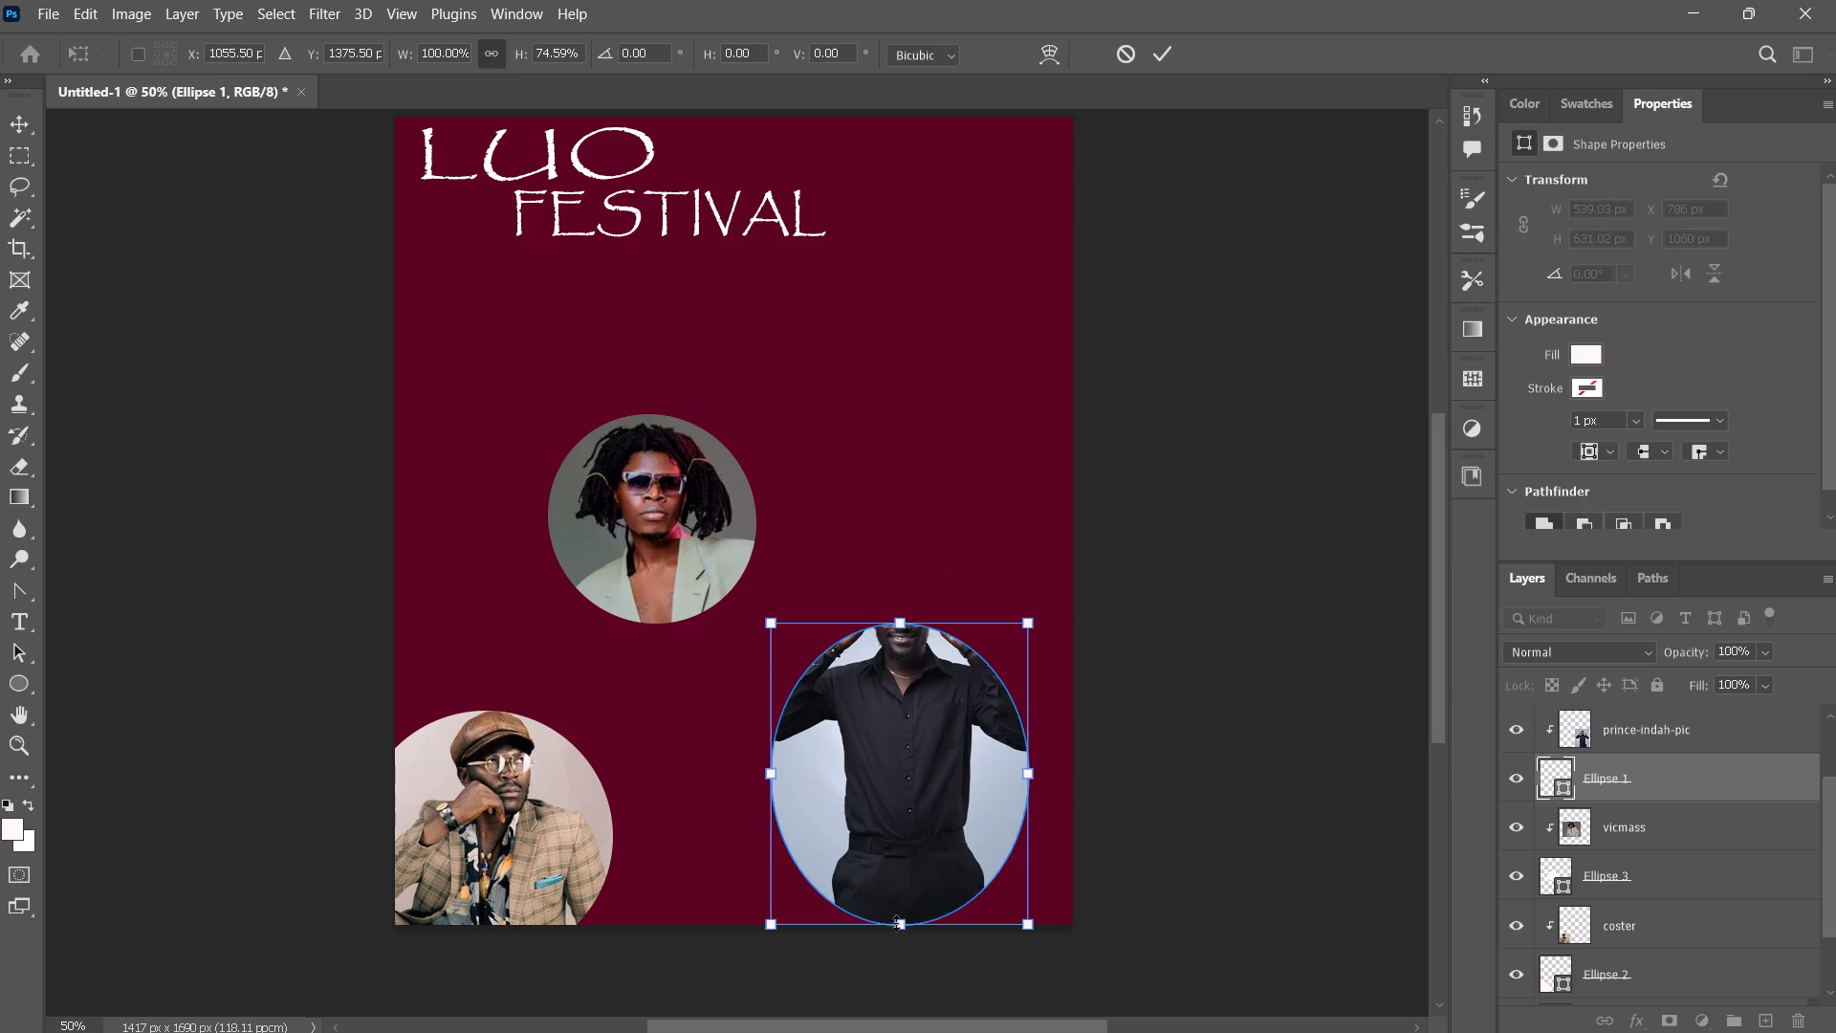
{"action": "left_click_drag", "start_coordinate": [904, 925], "coordinate": [904, 885], "text": "shift"}
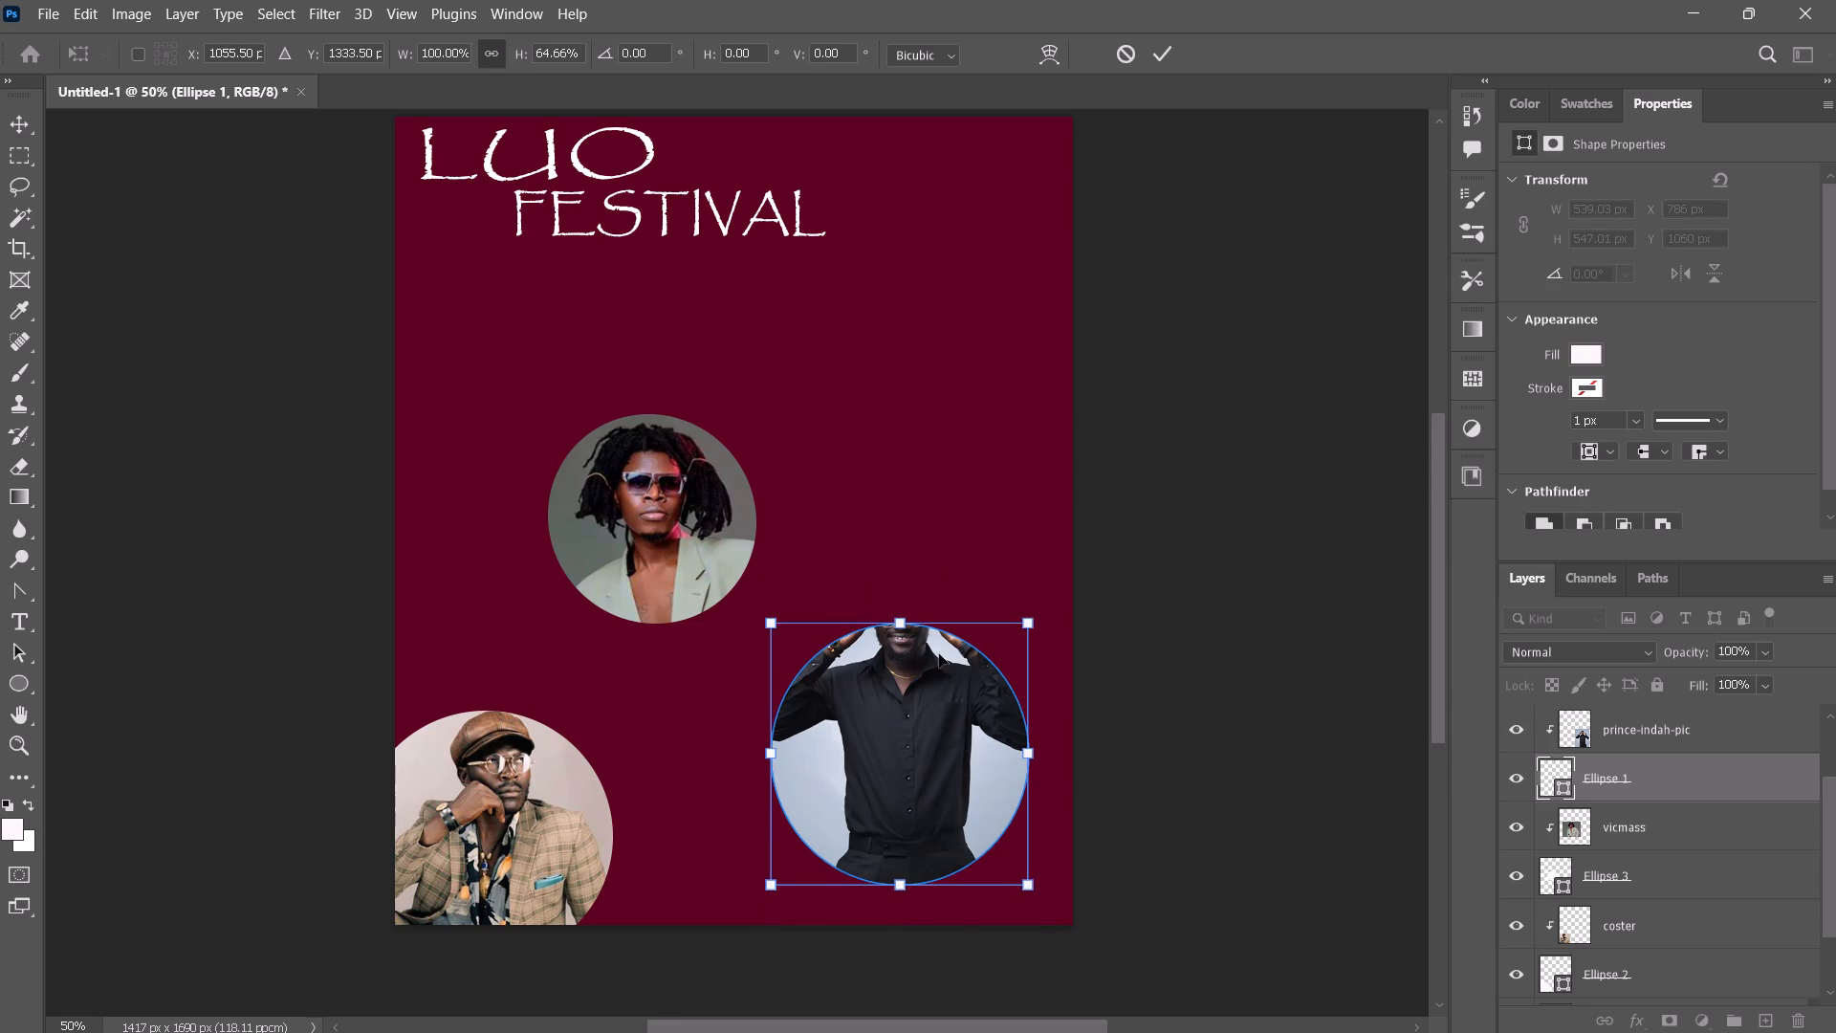
{"action": "left_click_drag", "start_coordinate": [905, 626], "coordinate": [898, 591]}
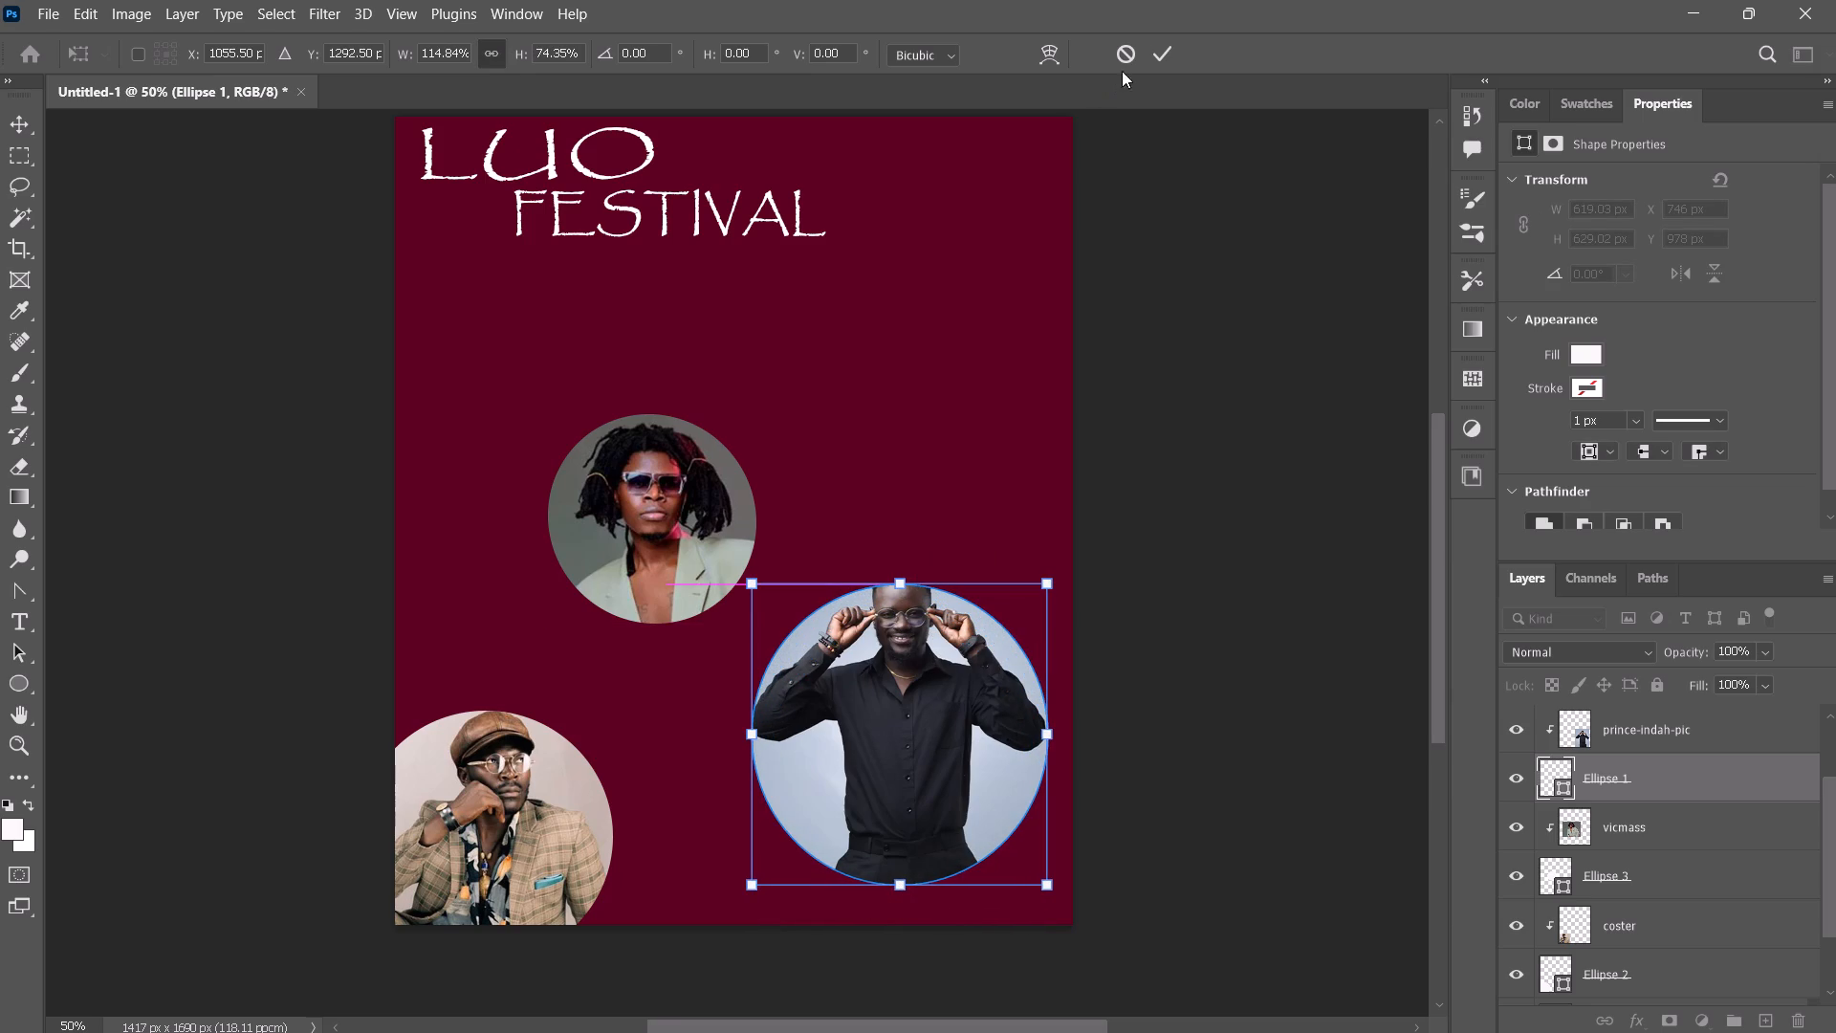
{"action": "left_click", "coordinate": [1164, 55]}
Move the prince-indah-pic photo down about 78 px inside Ellipse 1 so the whole head sits within the circle.
{"action": "left_click_drag", "start_coordinate": [924, 734], "coordinate": [921, 762]}
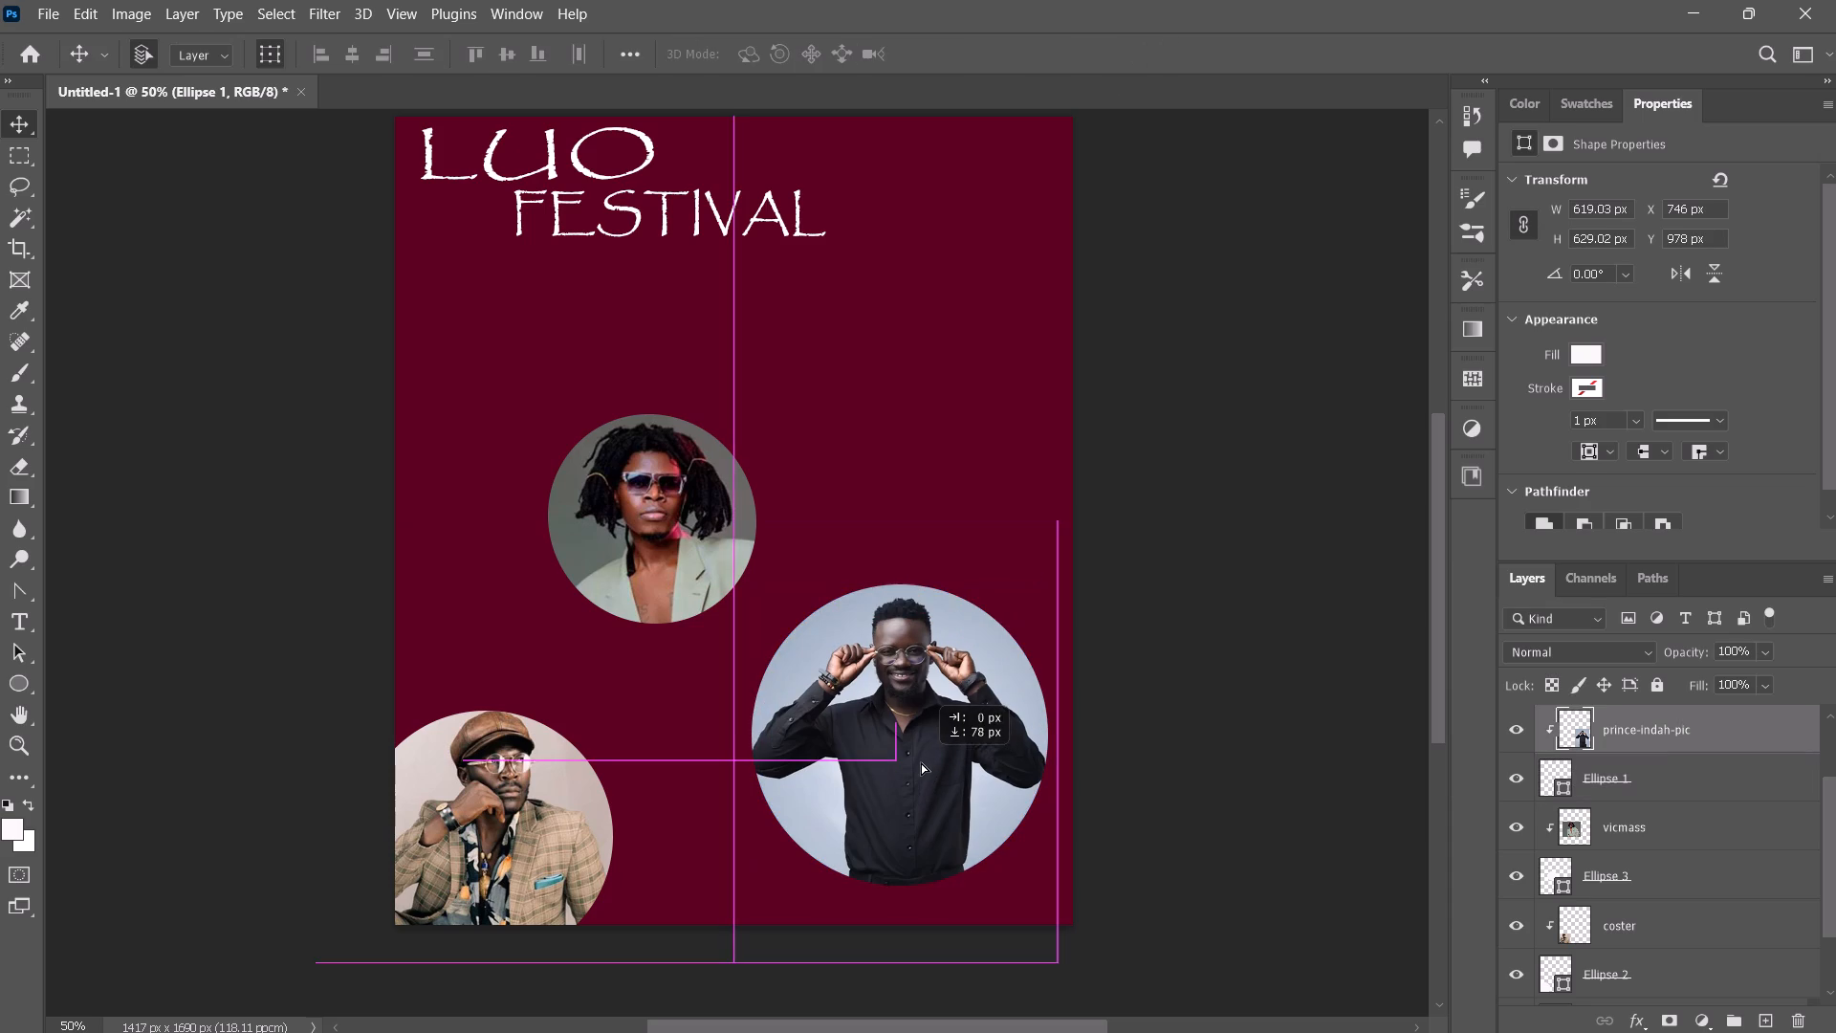
{"action": "left_click_drag", "start_coordinate": [921, 762], "coordinate": [923, 767]}
{"action": "left_click", "coordinate": [1180, 274]}
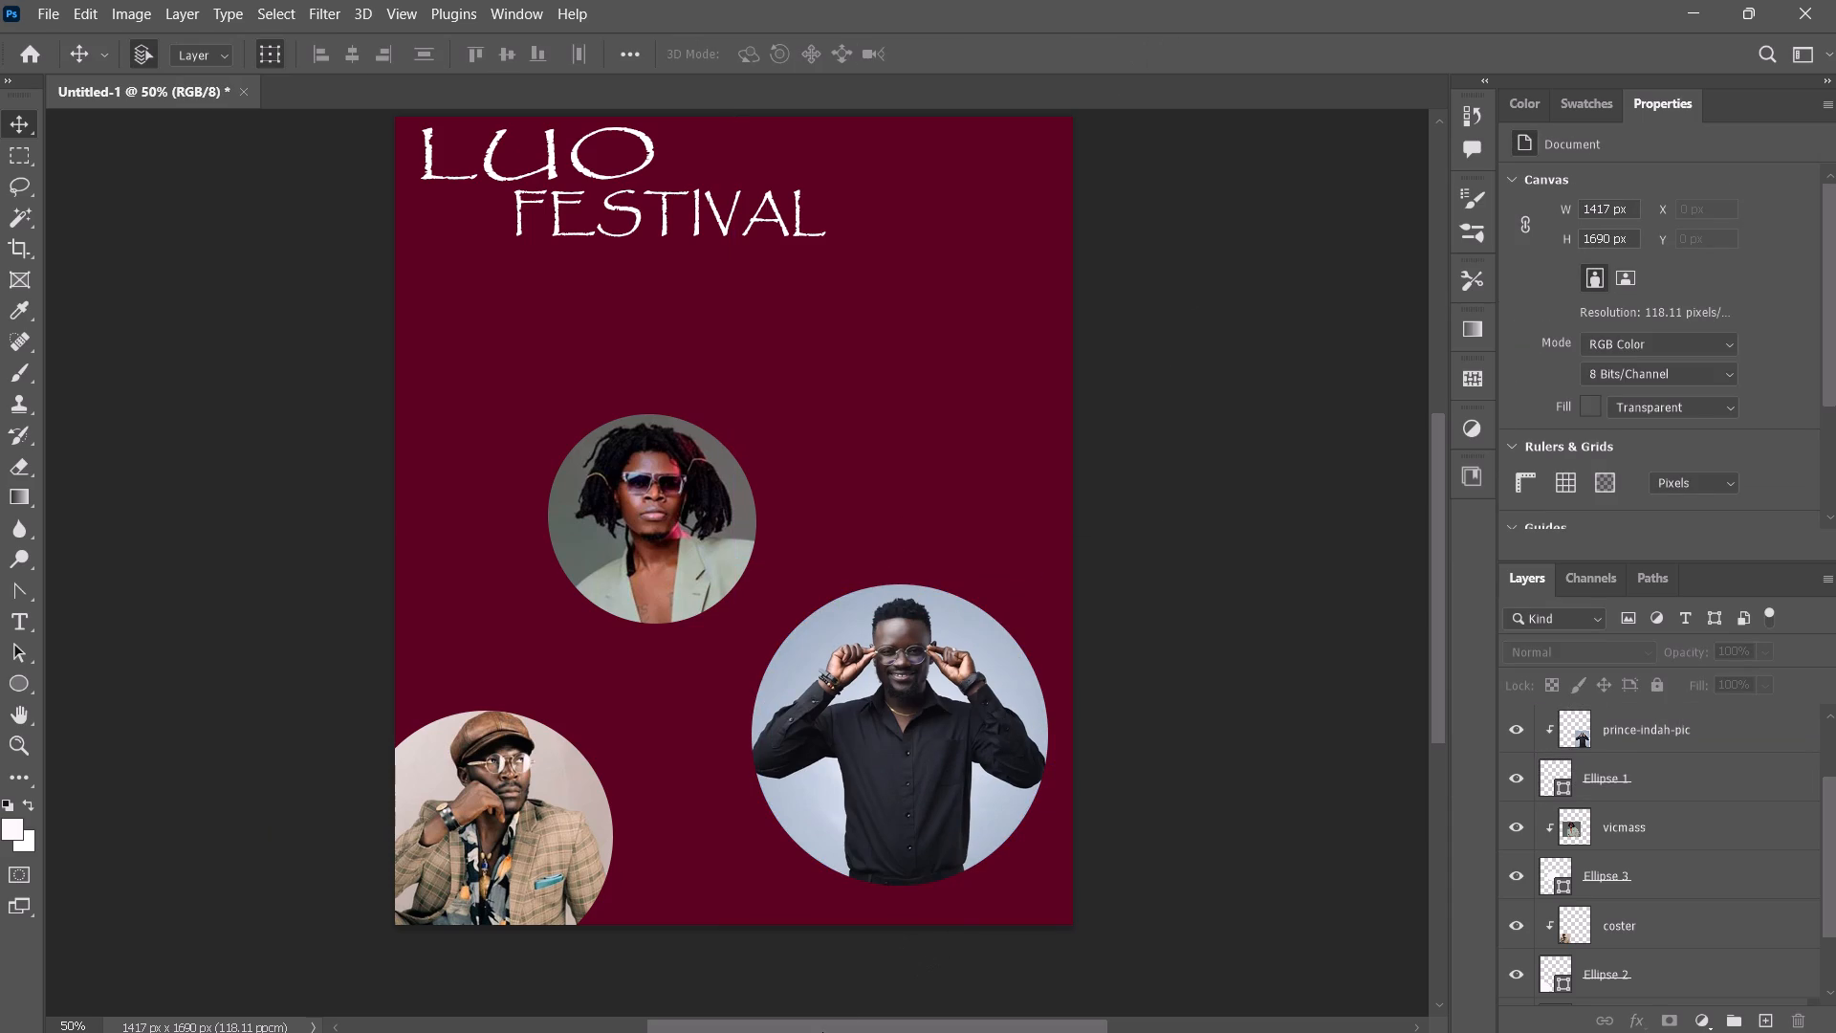
Move the prince-indah-pic photo, Ellipse 1 and the vicmass photo right together, with Ellipse 1 at X 838 px, past the poster's edge.
{"action": "left_click_drag", "start_coordinate": [727, 670], "coordinate": [781, 759]}
{"action": "left_click_drag", "start_coordinate": [693, 708], "coordinate": [933, 803]}
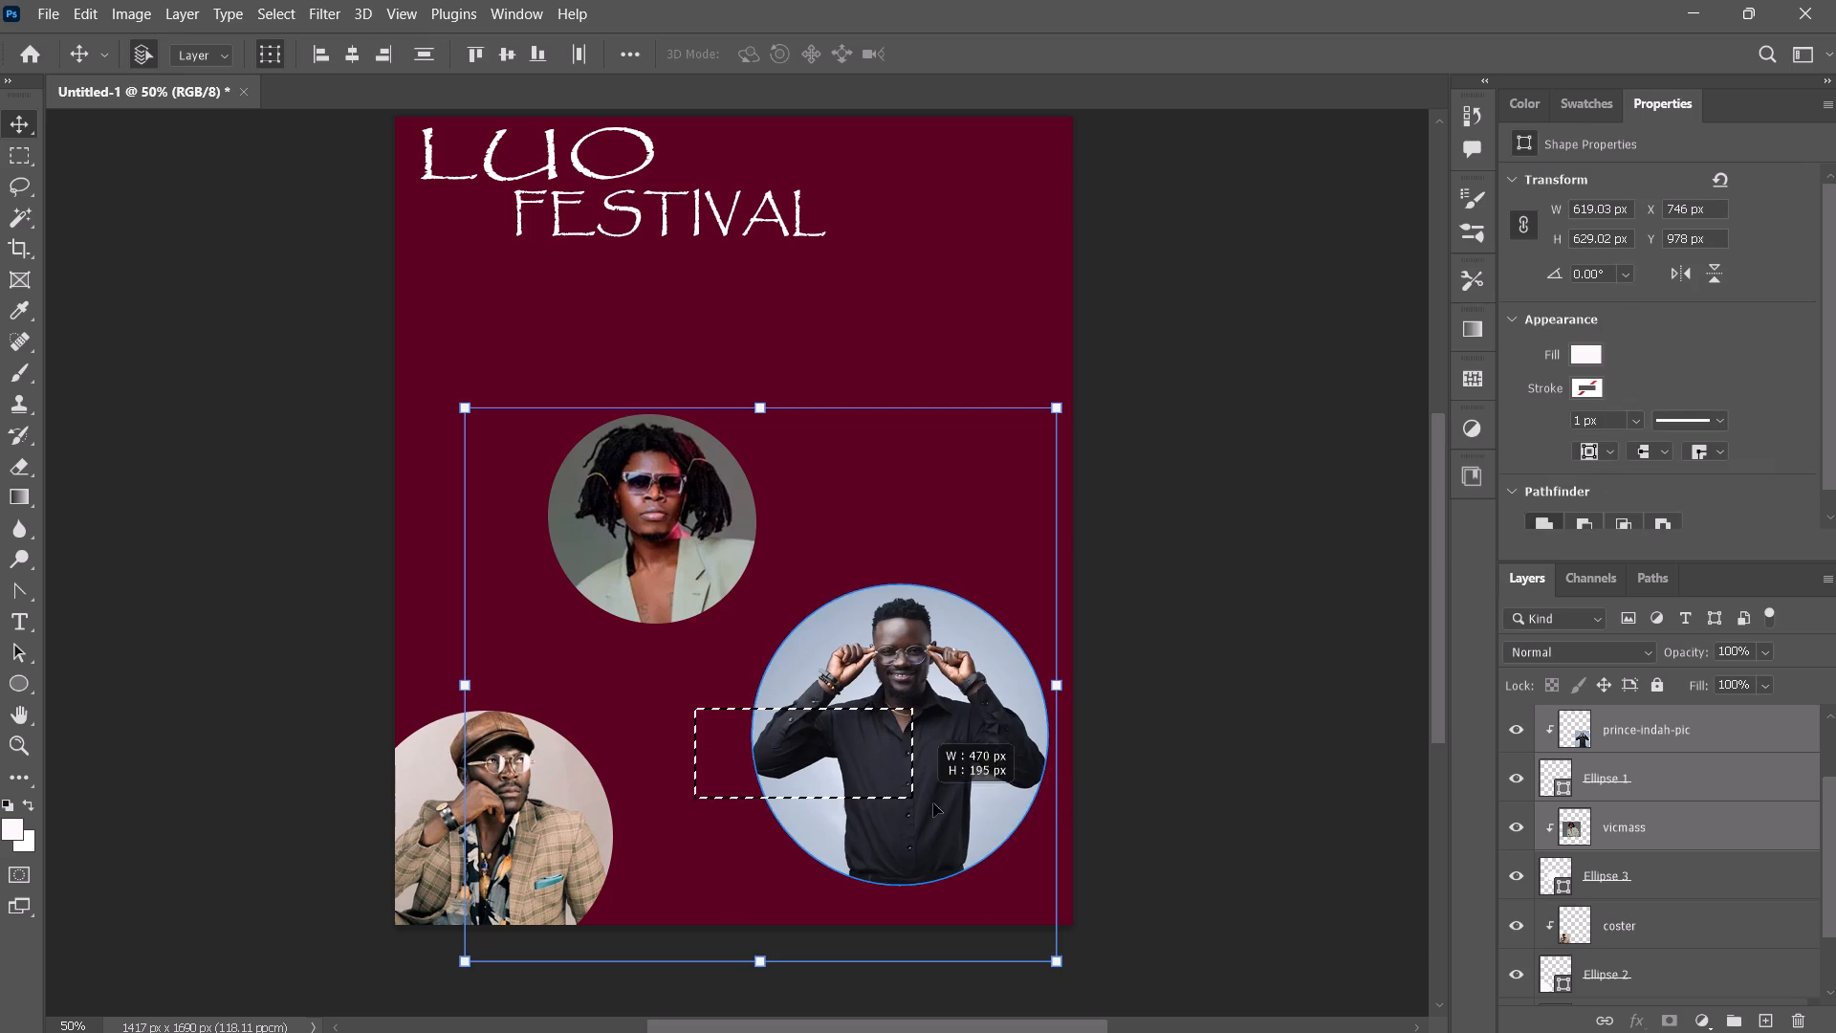
{"action": "left_click_drag", "start_coordinate": [933, 803], "coordinate": [1011, 827]}
{"action": "key", "text": "Right"}
{"action": "key", "text": "Right"}
{"action": "key", "text": "Right"}
{"action": "key", "text": "Right"}
{"action": "key", "text": "Right"}
{"action": "key", "text": "Right"}
{"action": "key", "text": "Right"}
{"action": "key", "text": "Right"}
{"action": "key", "text": "Right"}
{"action": "key", "text": "Right"}
{"action": "key", "text": "Right"}
{"action": "key", "text": "Right"}
{"action": "key", "text": "Right"}
{"action": "key", "text": "Right"}
{"action": "key", "text": "Right"}
{"action": "key", "text": "Right"}
{"action": "key", "text": "Right"}
{"action": "key", "text": "Right"}
{"action": "key", "text": "Right"}
{"action": "key", "text": "Right"}
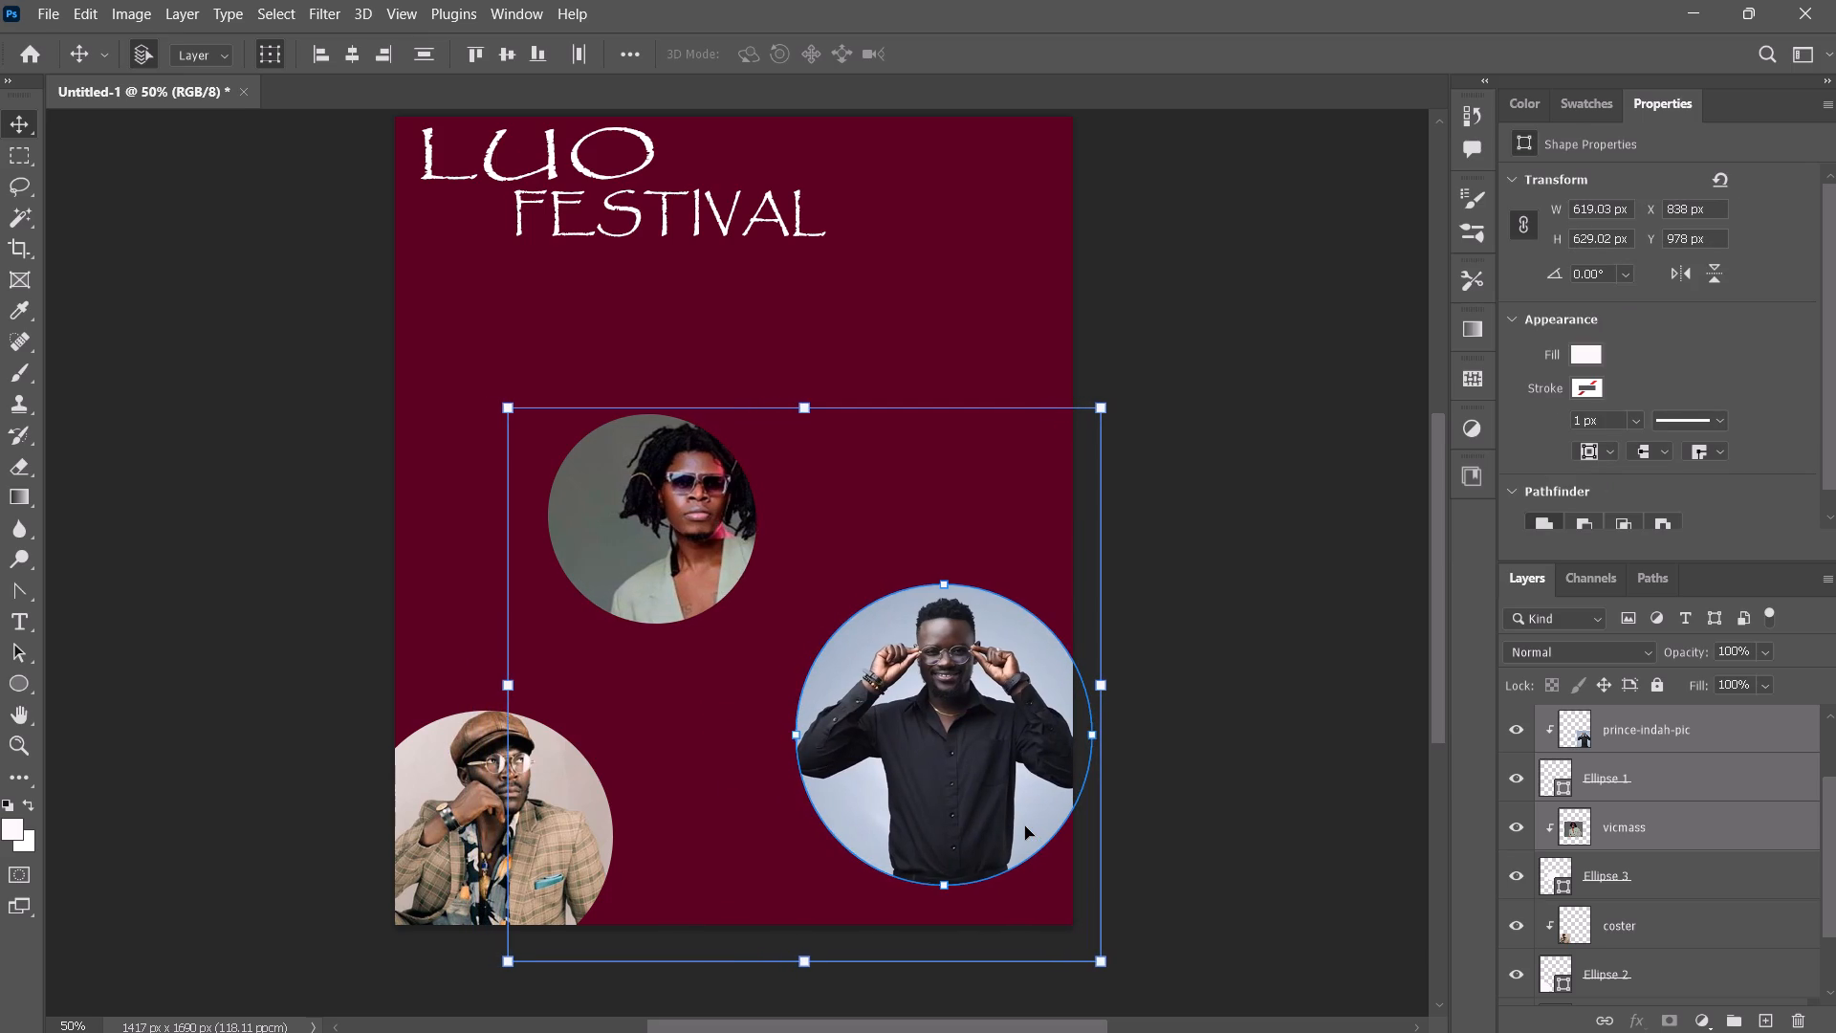
{"action": "left_click", "coordinate": [1301, 502]}
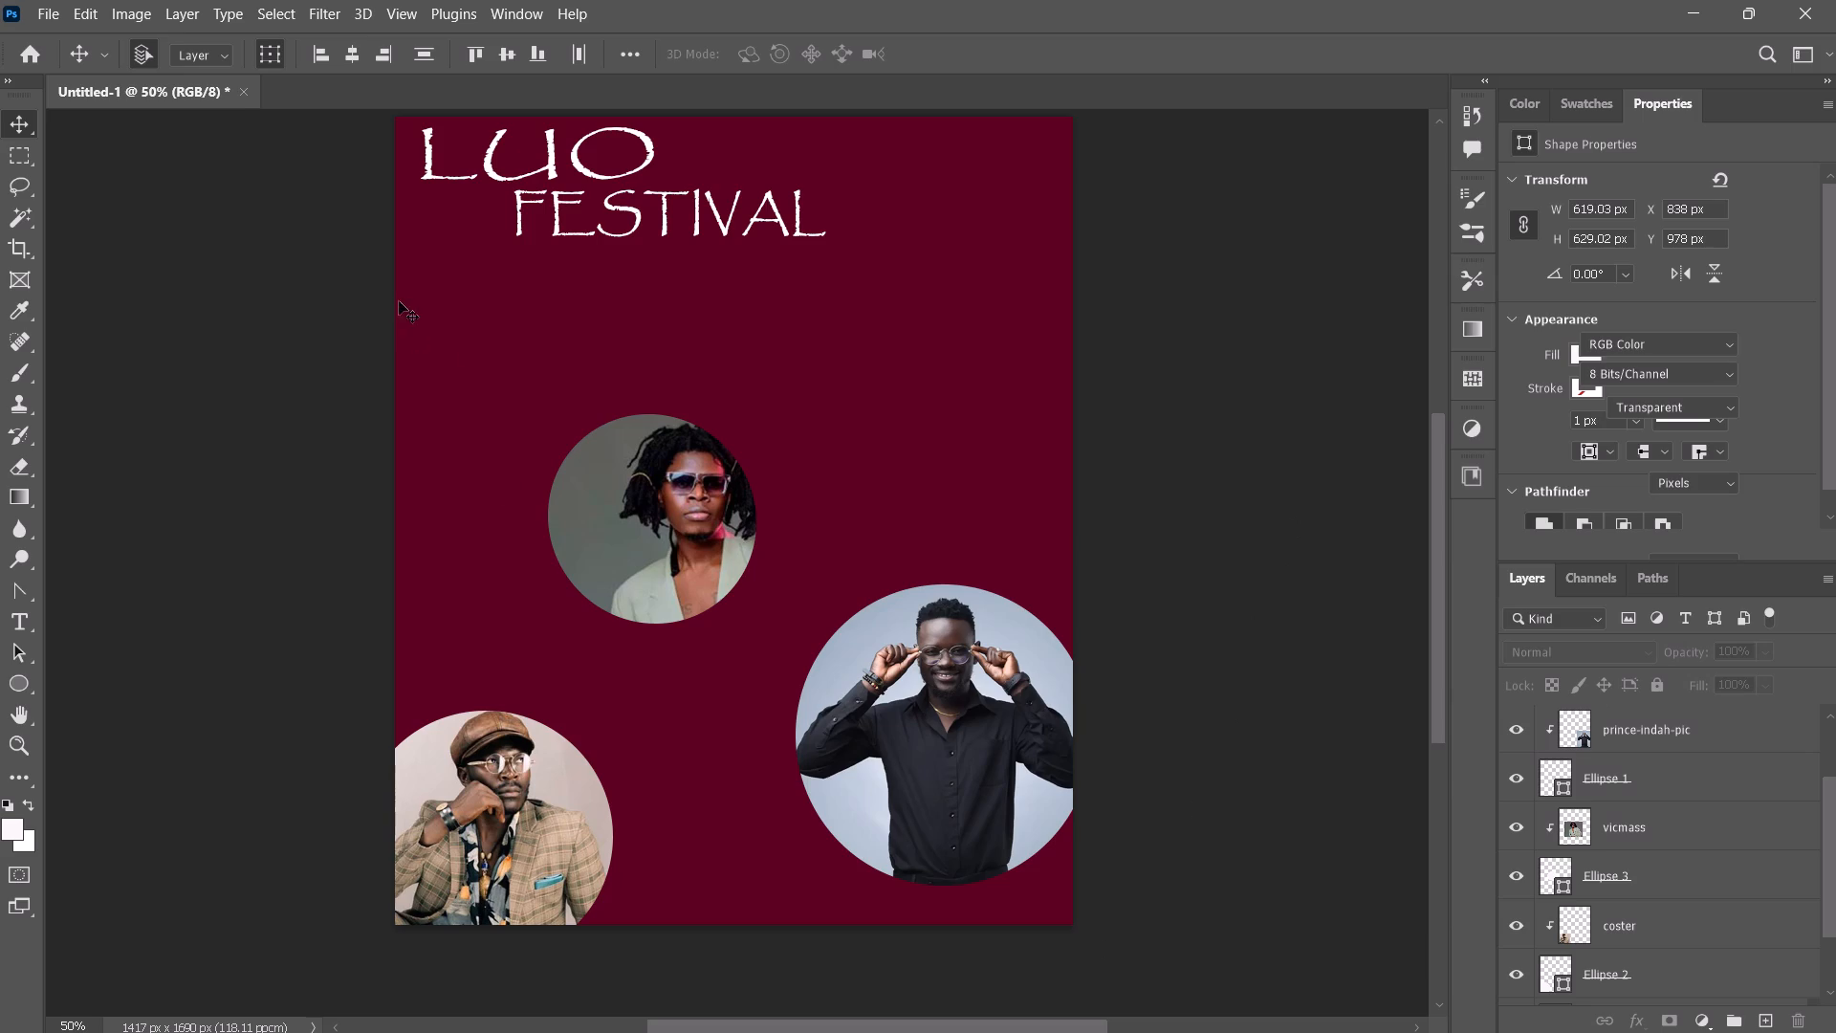
Nudge the vicmass photo alone left to X 148 px, centring the face within Ellipse 3.
{"action": "left_click", "coordinate": [687, 555]}
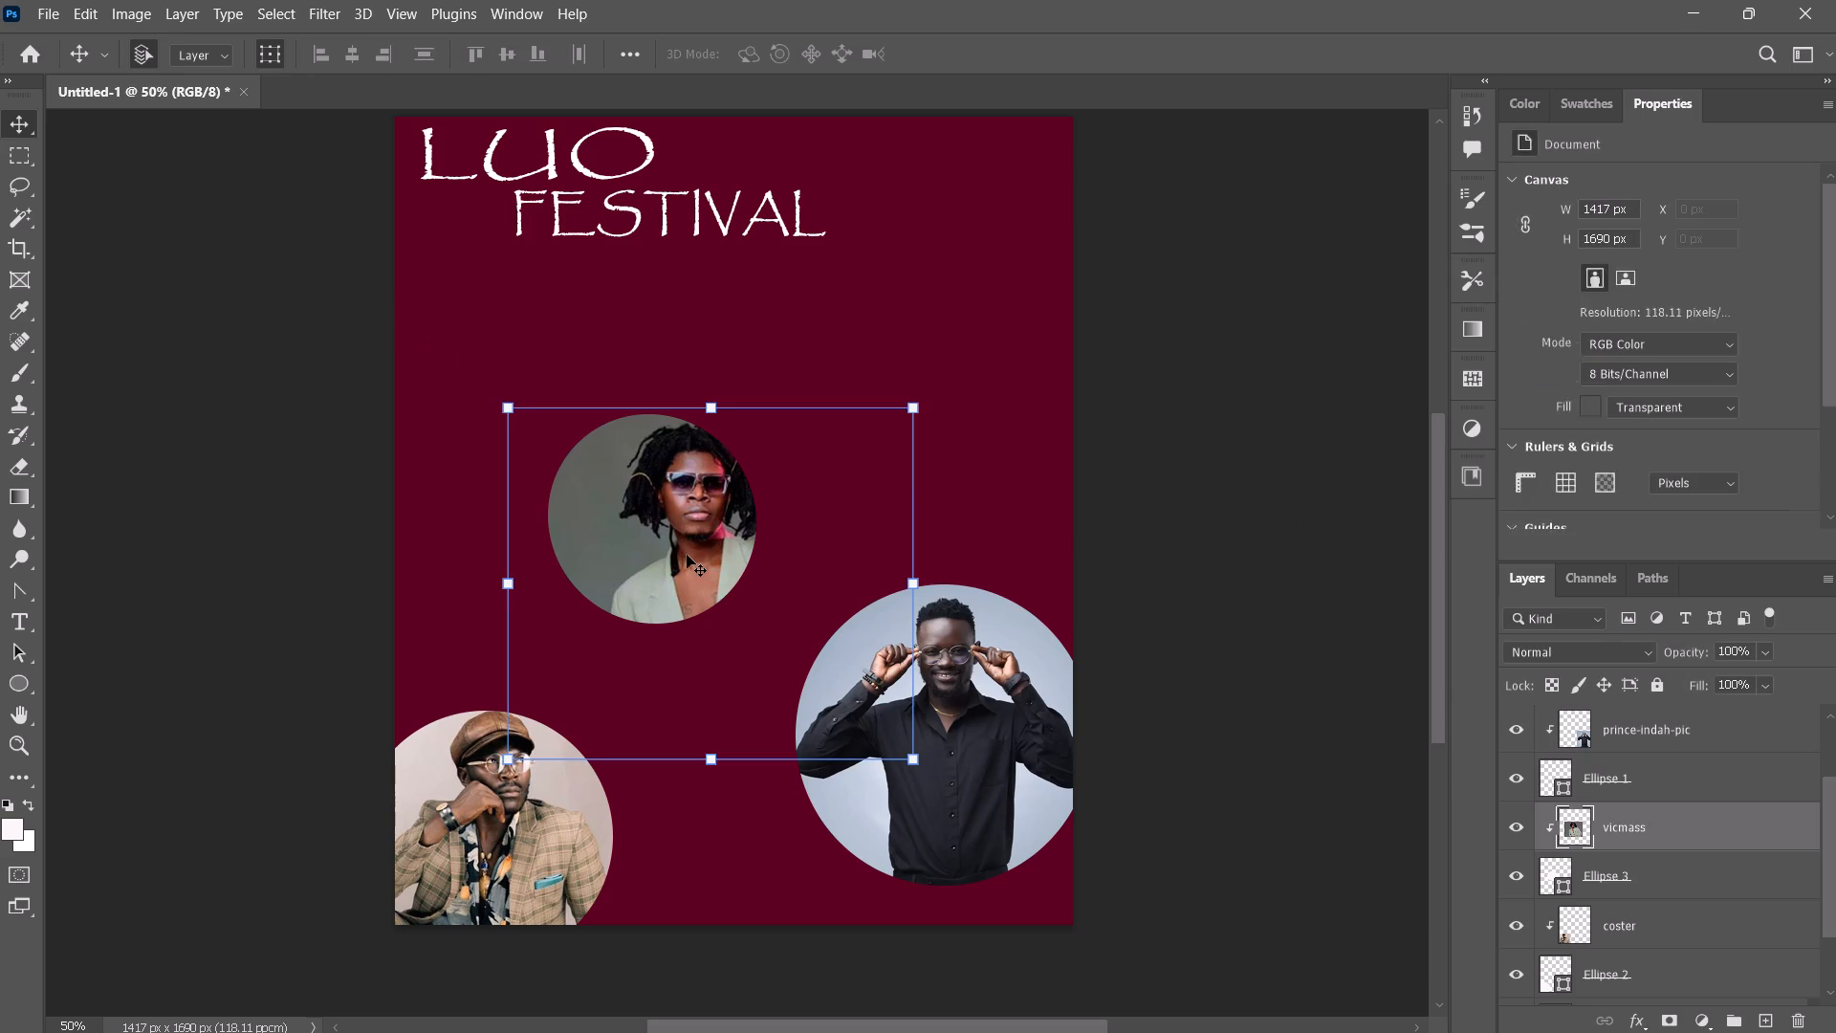
{"action": "key", "text": "Left"}
{"action": "key", "text": "Left"}
{"action": "key", "text": "Left"}
{"action": "key", "text": "Left"}
{"action": "key", "text": "Left"}
{"action": "key", "text": "Left"}
{"action": "key", "text": "Left"}
{"action": "key", "text": "Left"}
{"action": "key", "text": "Left"}
{"action": "key", "text": "Left"}
{"action": "key", "text": "Left"}
{"action": "key", "text": "Left"}
{"action": "key", "text": "Left"}
{"action": "key", "text": "Left"}
{"action": "key", "text": "Left"}
{"action": "key", "text": "Left"}
{"action": "key", "text": "Left"}
{"action": "key", "text": "Left"}
{"action": "key", "text": "Left"}
{"action": "key", "text": "Left"}
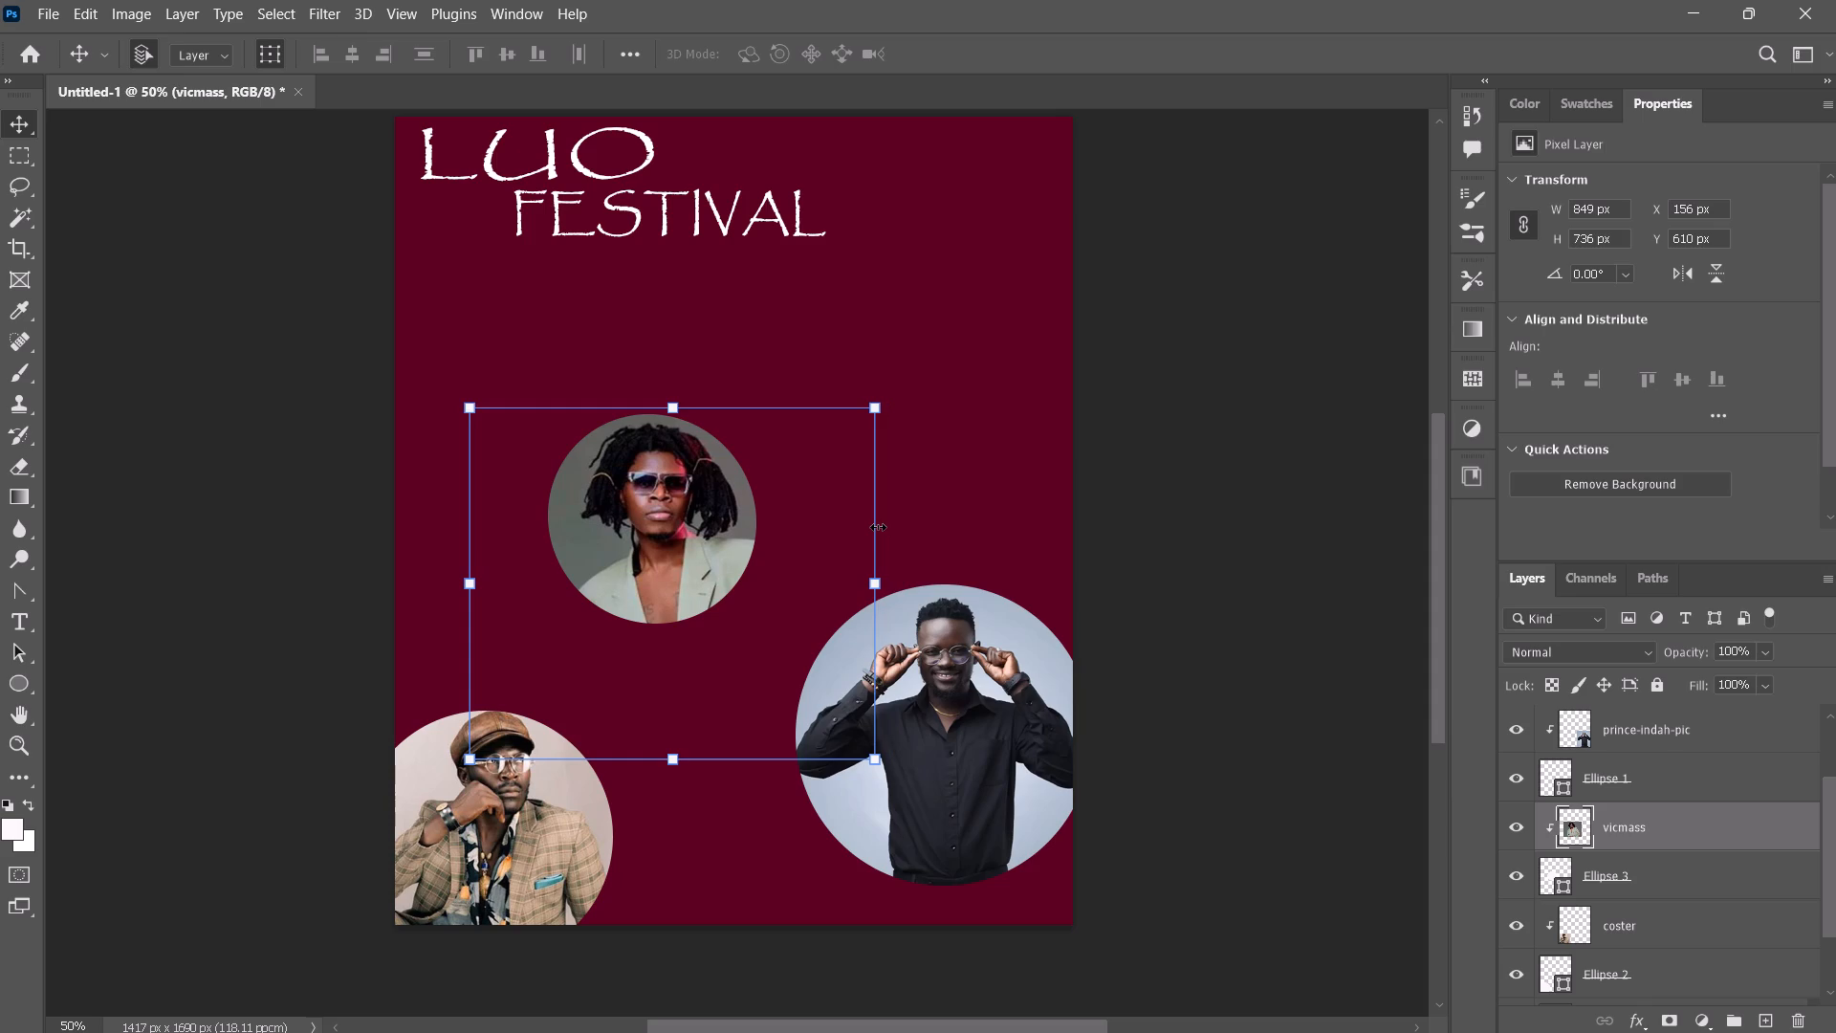
{"action": "key", "text": "Left"}
{"action": "key", "text": "Left"}
{"action": "key", "text": "Left"}
{"action": "key", "text": "Left"}
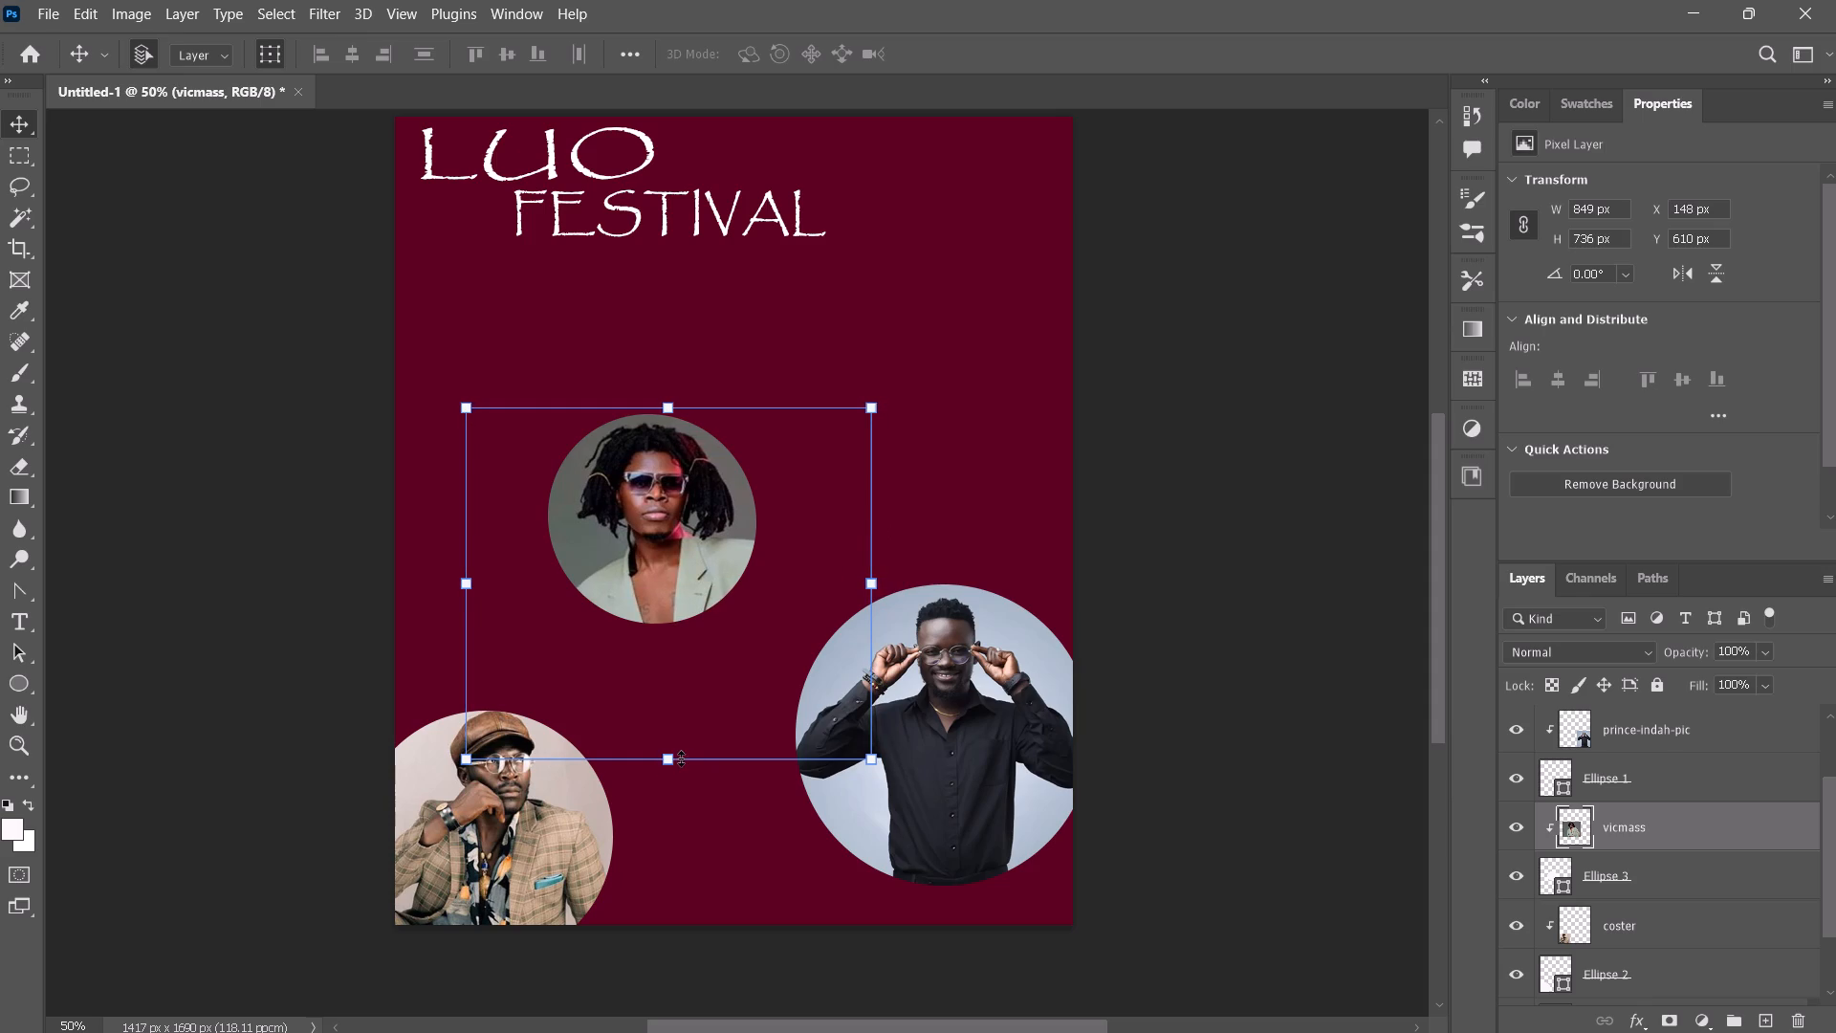
Scale the vicmass photo inside Ellipse 3 down to about 70%, placing it at X 259, Y 610 px.
{"action": "left_click_drag", "start_coordinate": [668, 759], "coordinate": [647, 653]}
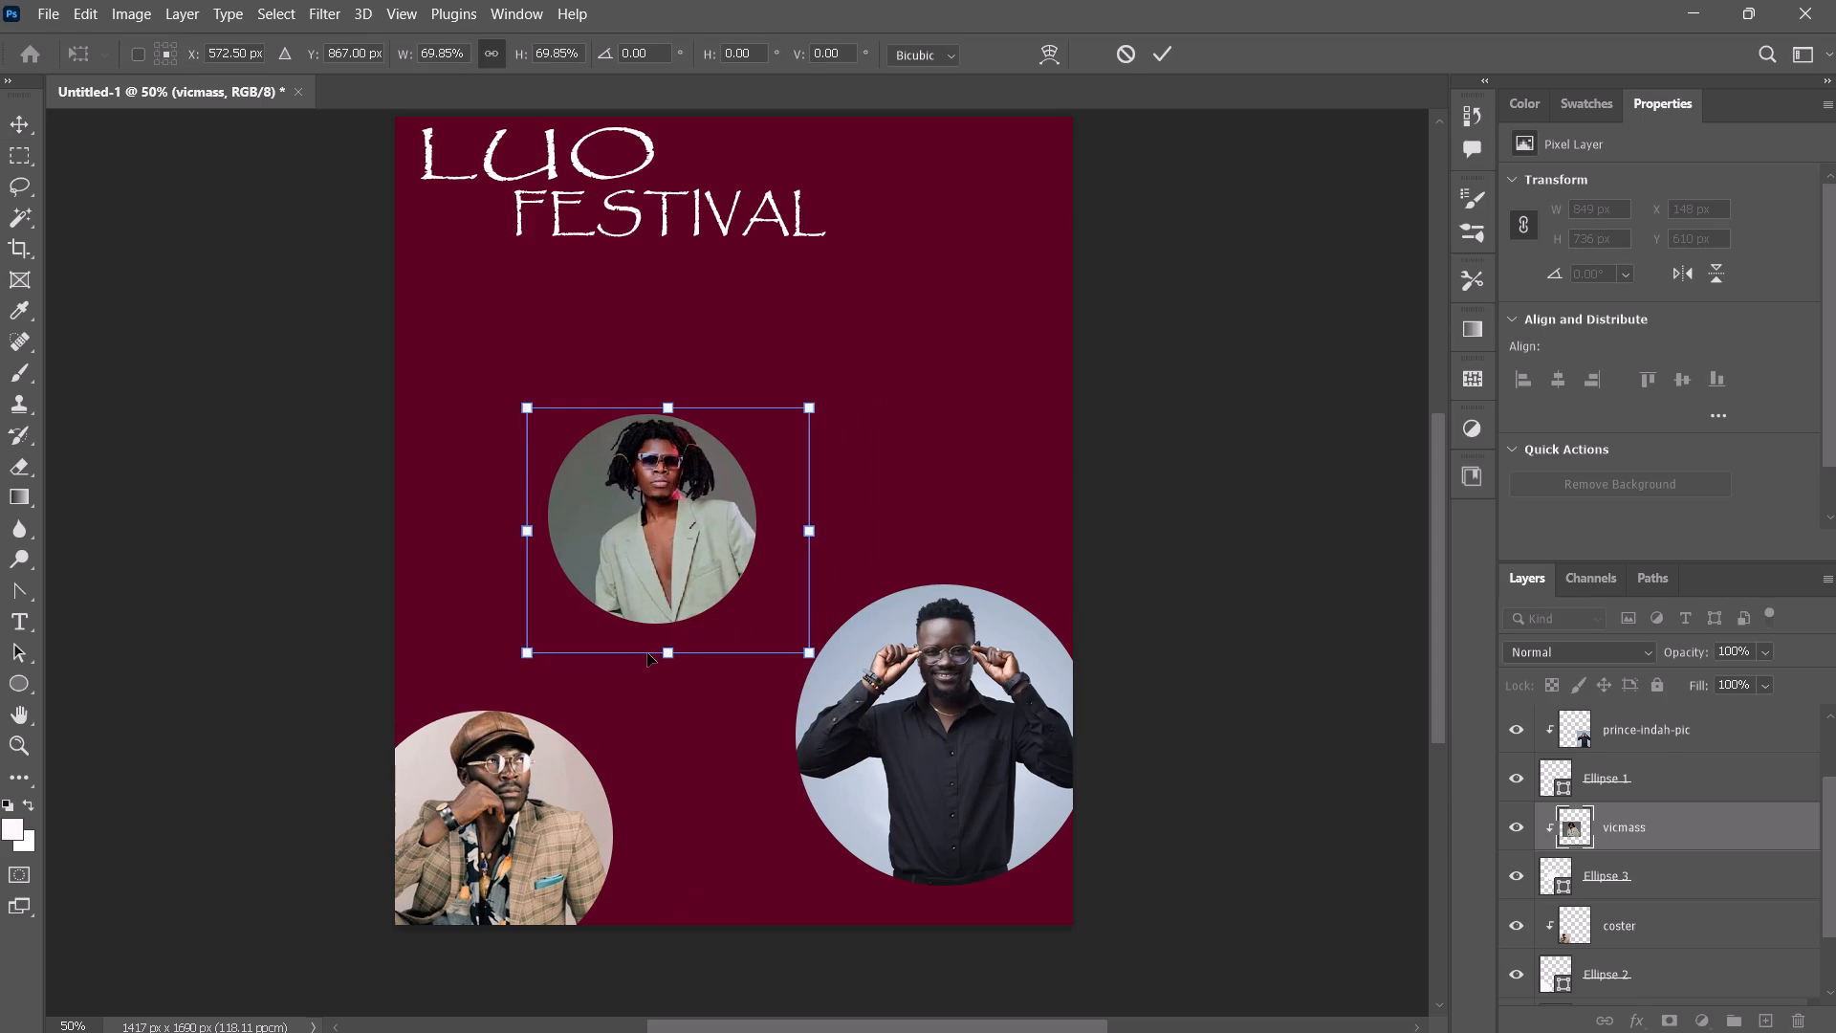
{"action": "left_click", "coordinate": [656, 523]}
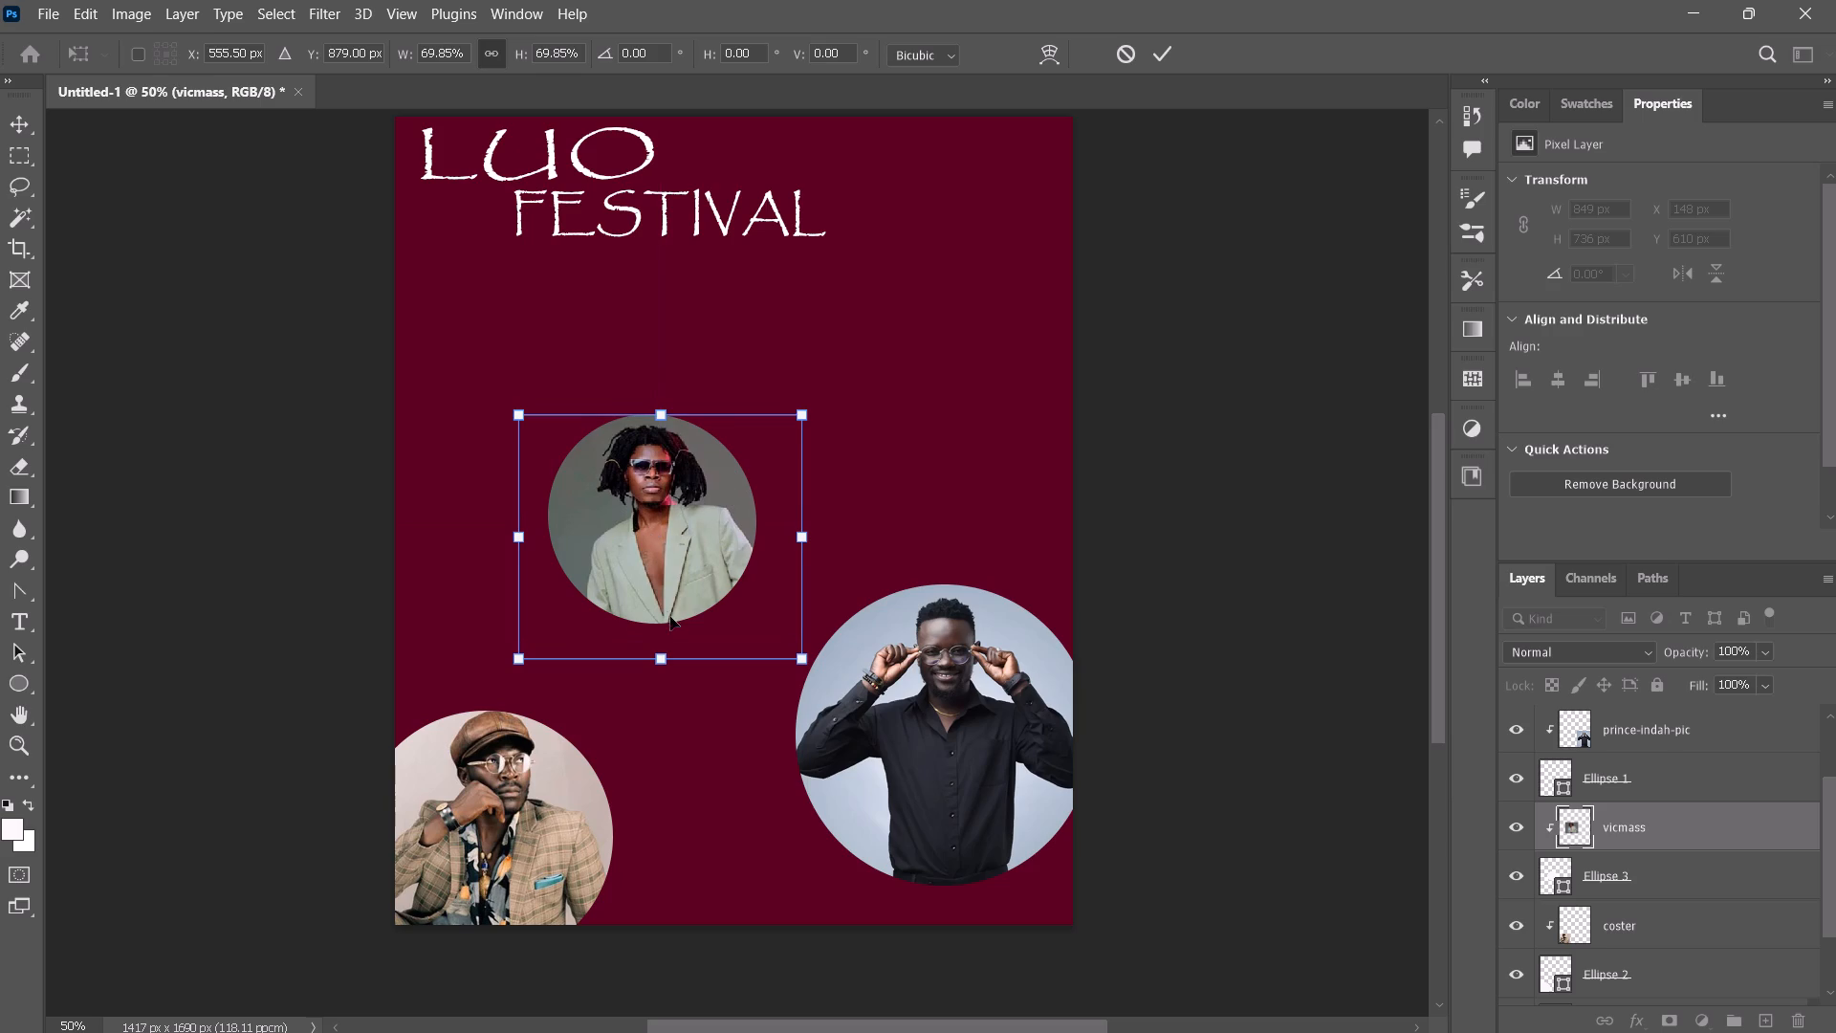
{"action": "key", "text": "Up"}
{"action": "key", "text": "Up"}
{"action": "key", "text": "Up"}
{"action": "key", "text": "Up"}
{"action": "key", "text": "Up"}
{"action": "key", "text": "Up"}
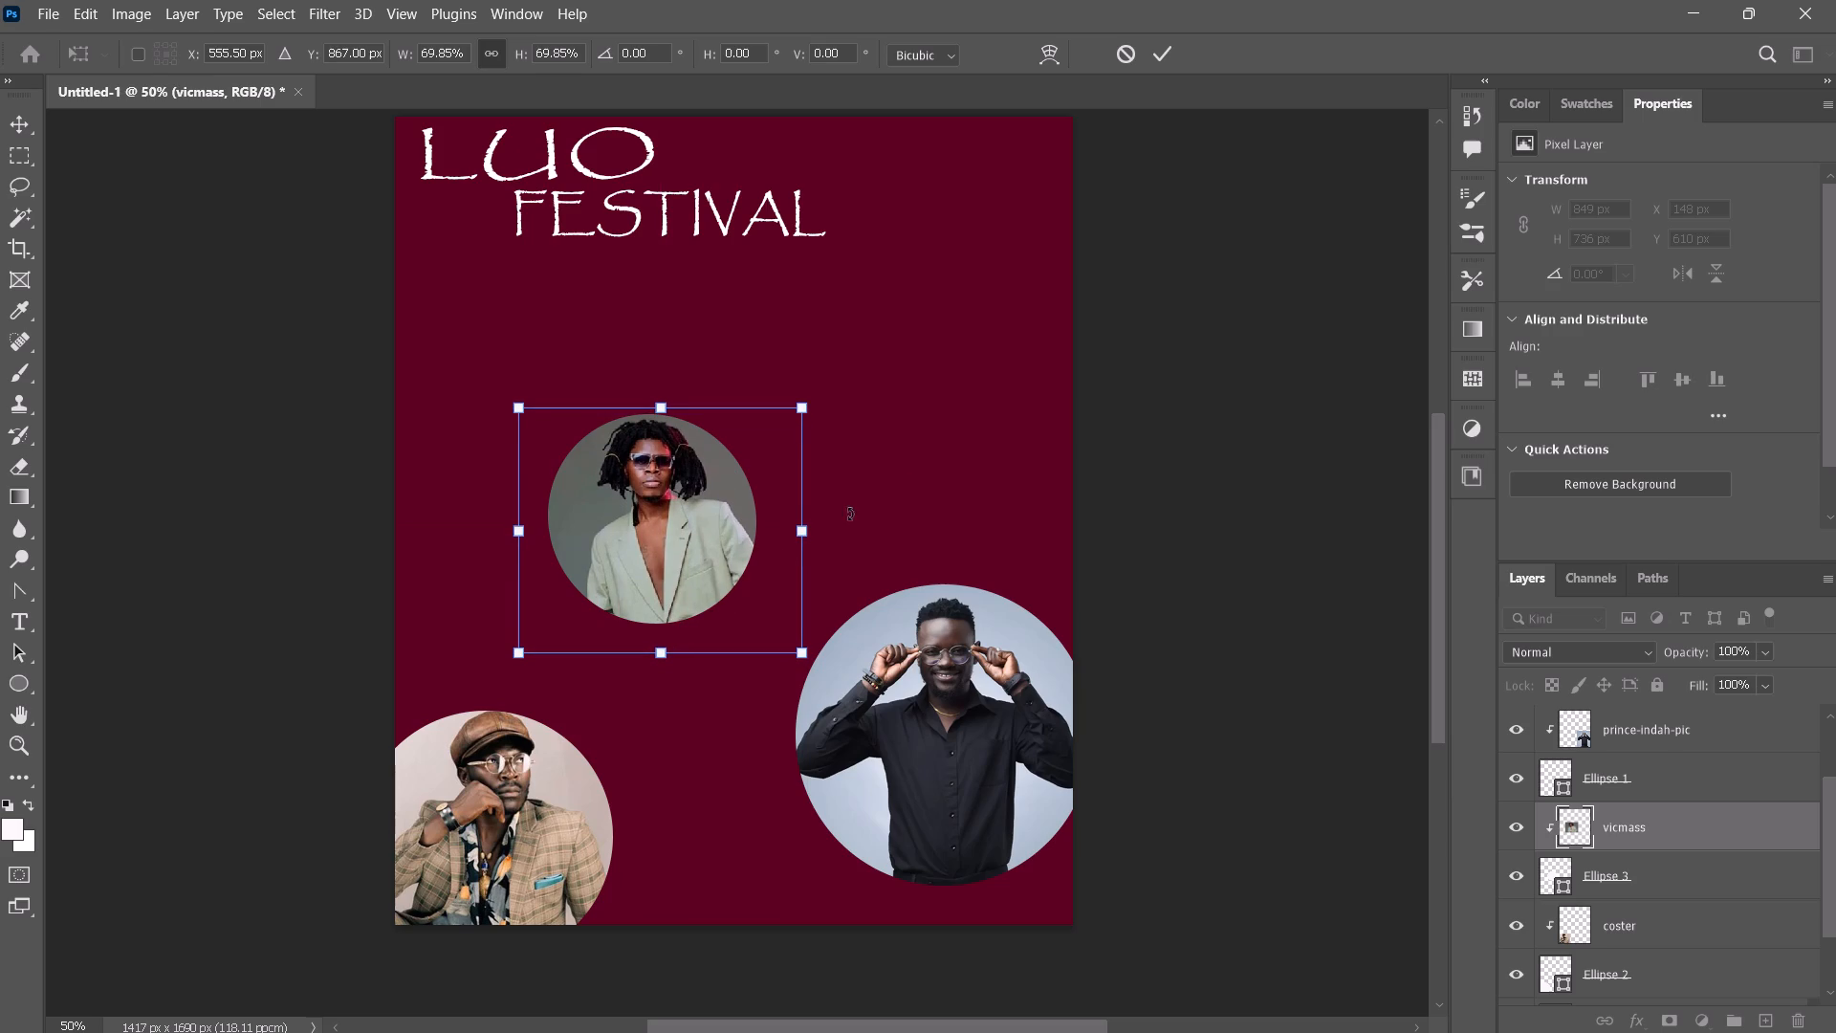
{"action": "left_click", "coordinate": [1158, 438]}
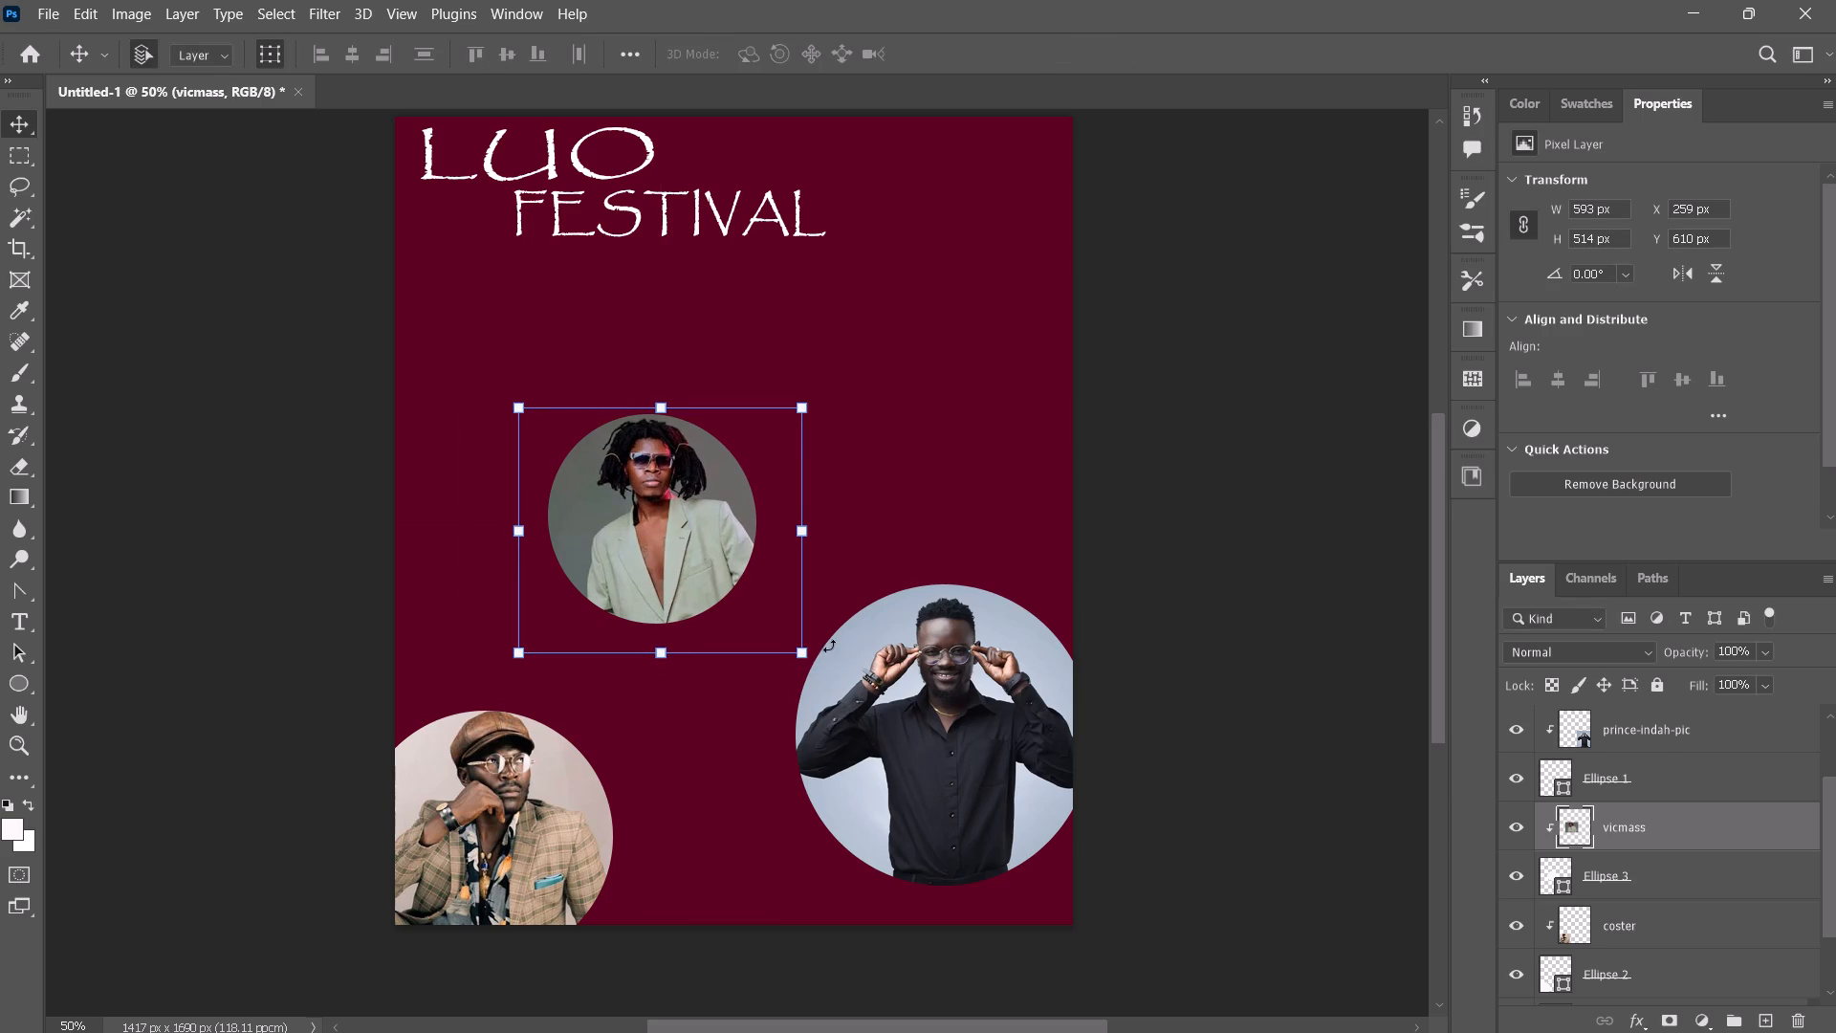
Shrink the vicmass photo further to about 85% in width and height, and nudge it left to fit closely around Ellipse 3.
{"action": "left_click_drag", "start_coordinate": [805, 659], "coordinate": [776, 633], "text": "shift"}
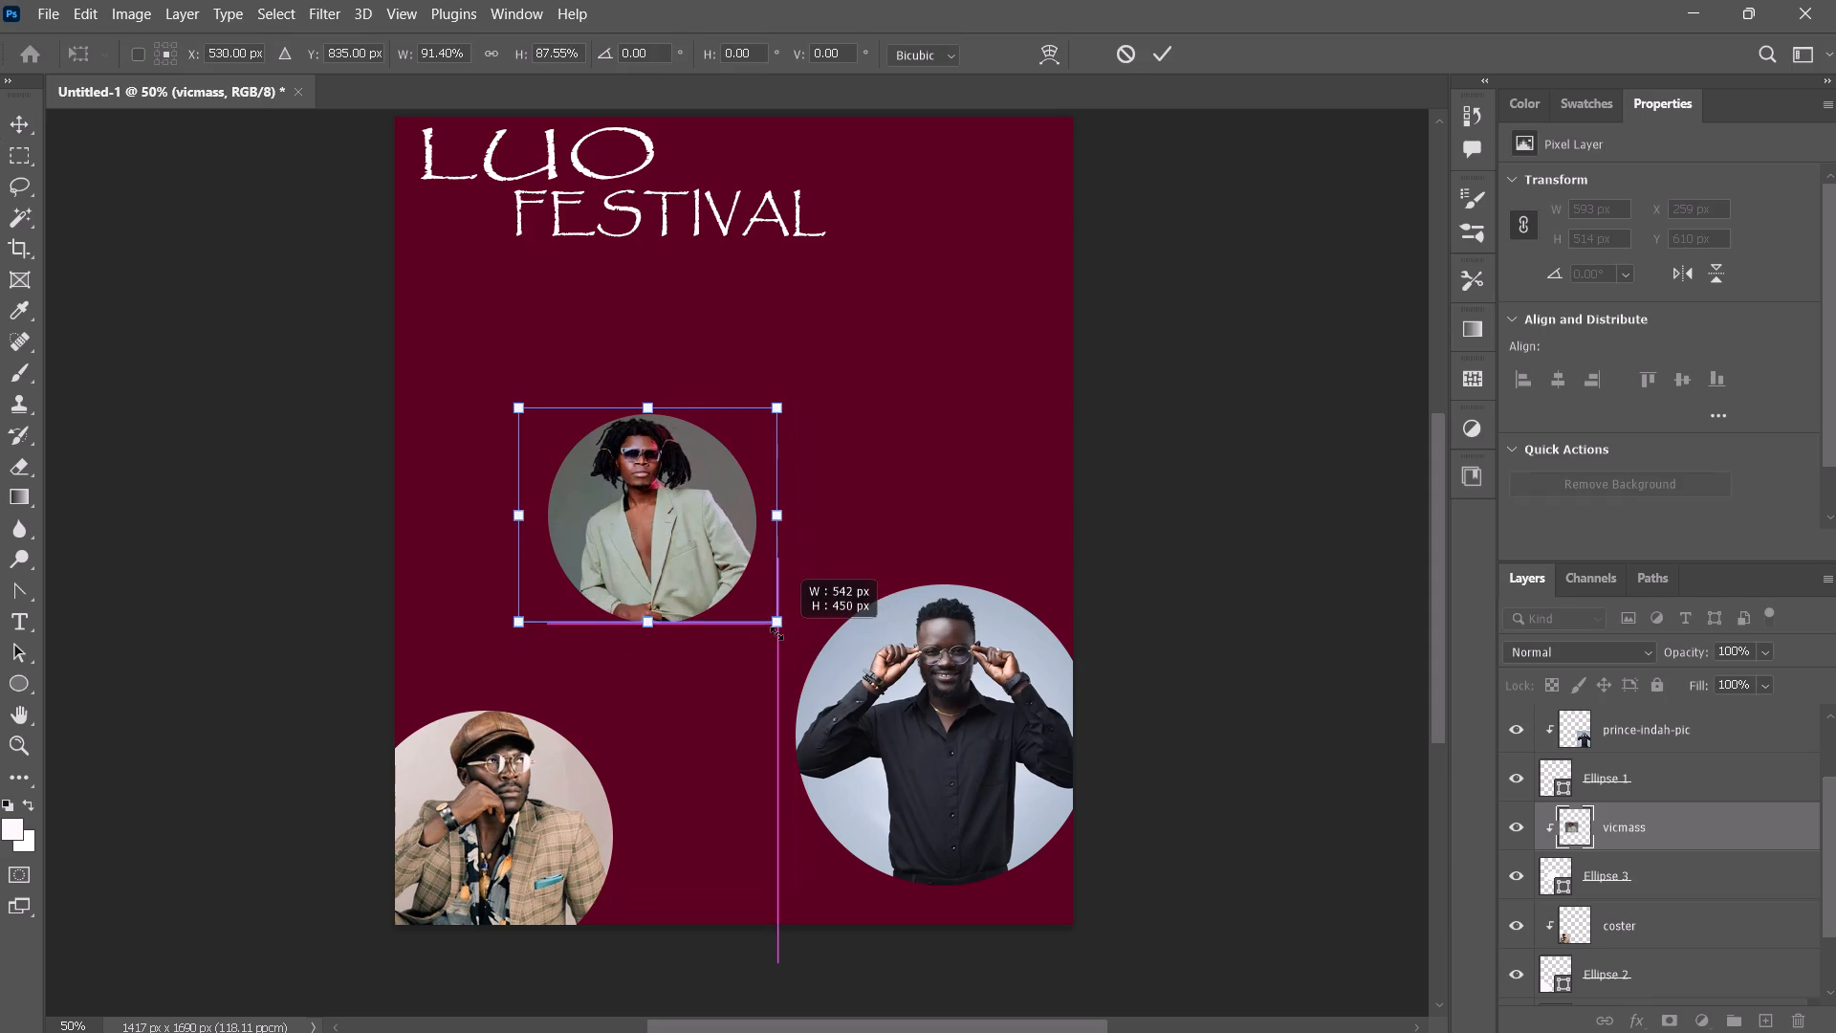
{"action": "left_click_drag", "start_coordinate": [776, 633], "coordinate": [772, 632], "text": "shift"}
{"action": "left_click_drag", "start_coordinate": [516, 617], "coordinate": [522, 617], "text": "shift"}
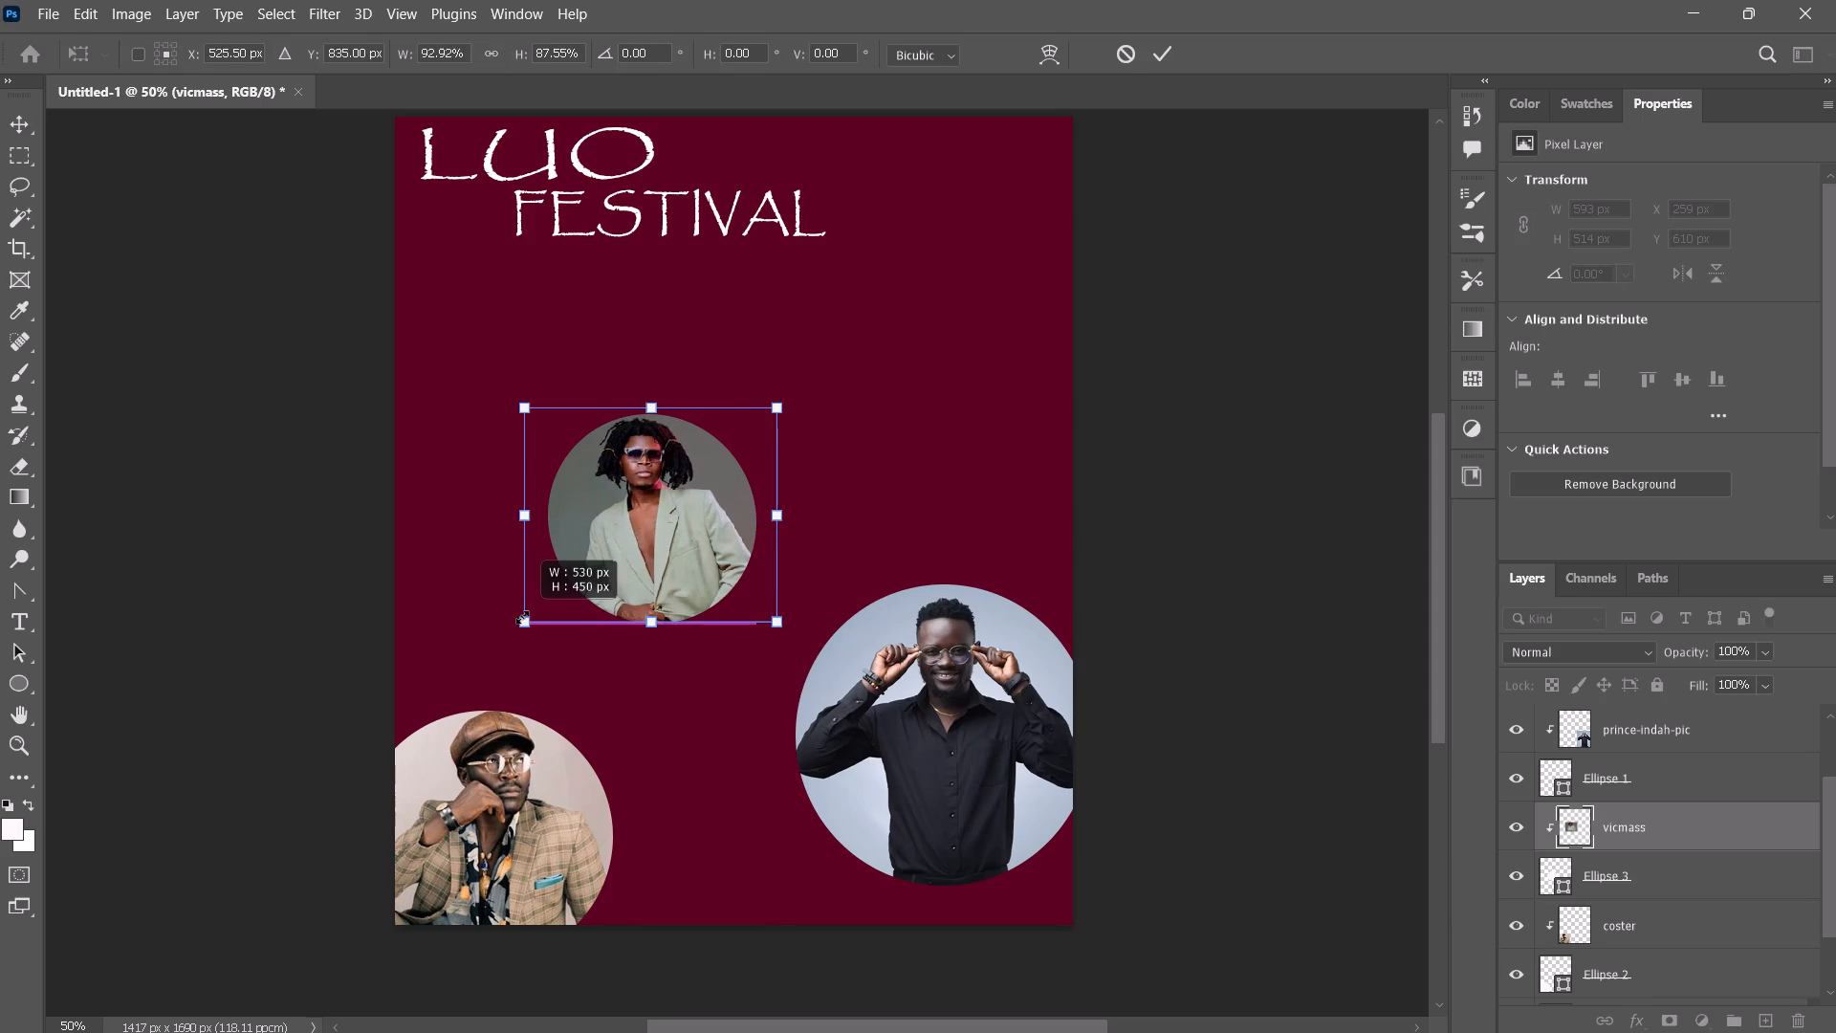
{"action": "left_click_drag", "start_coordinate": [522, 617], "coordinate": [526, 617], "text": "shift"}
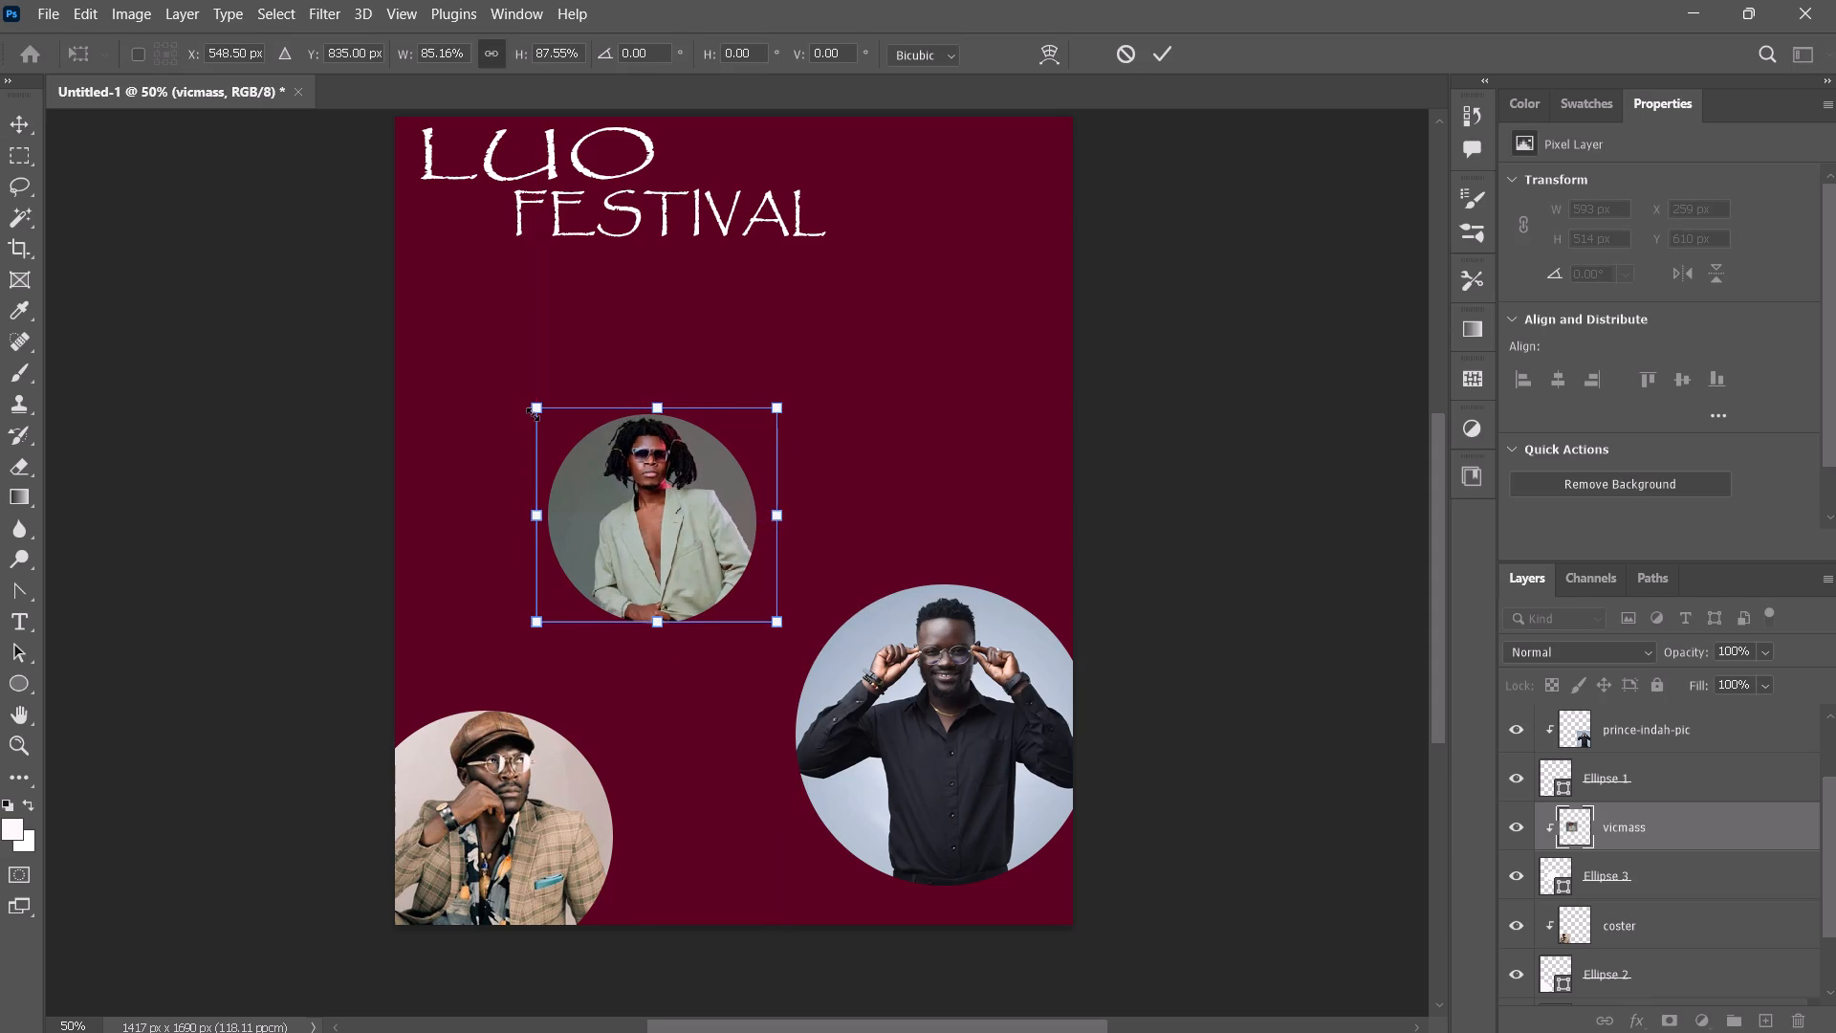
{"action": "left_click", "coordinate": [534, 414], "text": "shift"}
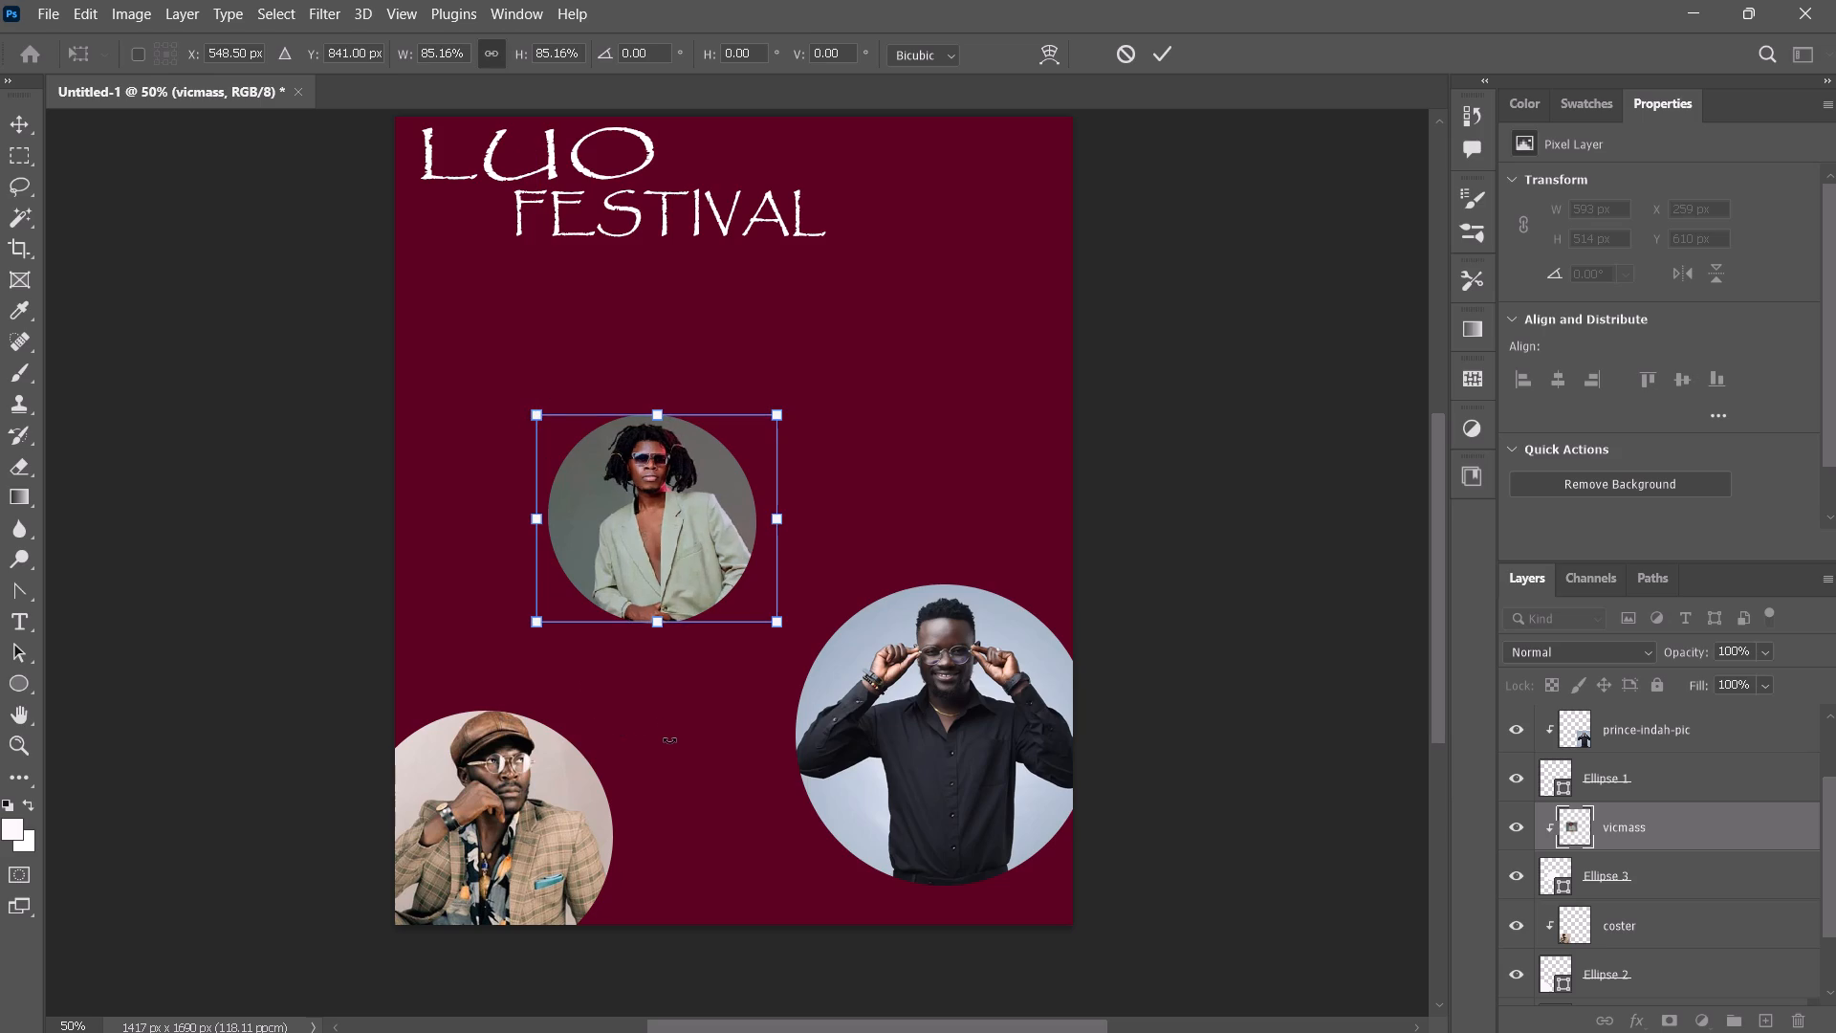
{"action": "key", "text": "Left"}
{"action": "key", "text": "Left"}
{"action": "key", "text": "Left"}
{"action": "key", "text": "Left"}
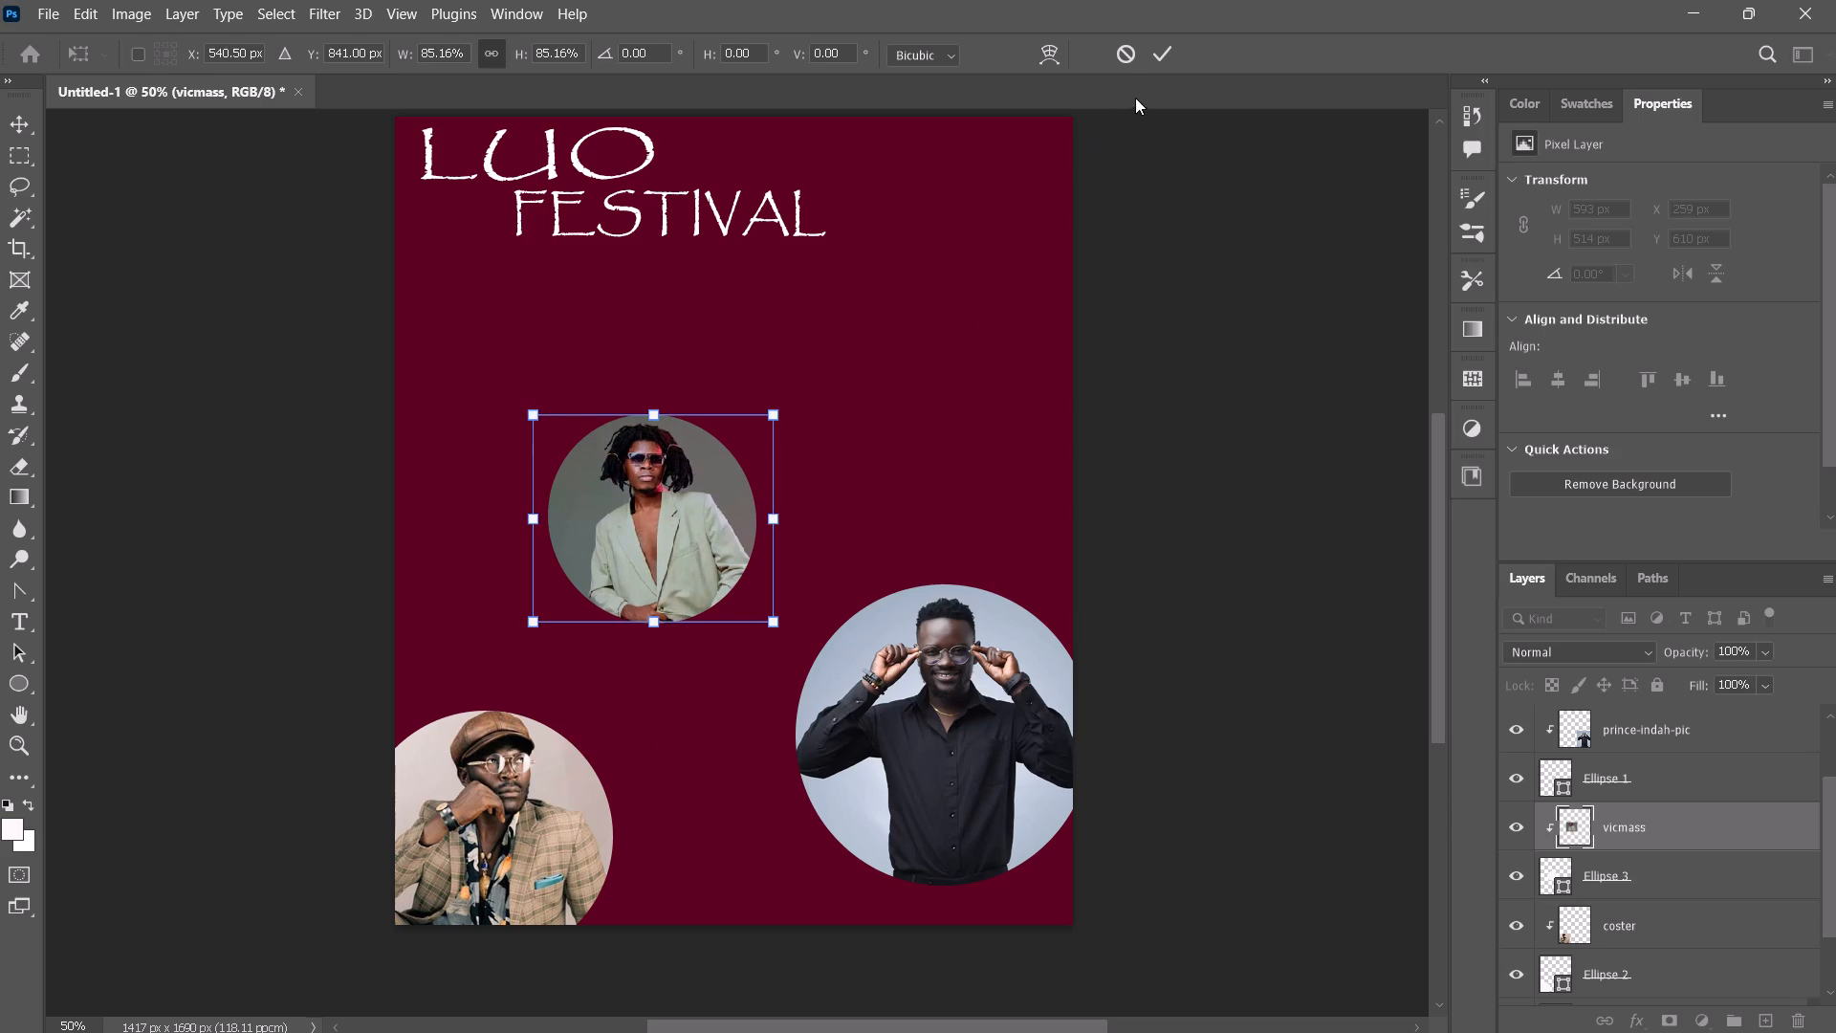
{"action": "left_click", "coordinate": [1158, 57]}
{"action": "left_click", "coordinate": [1176, 367]}
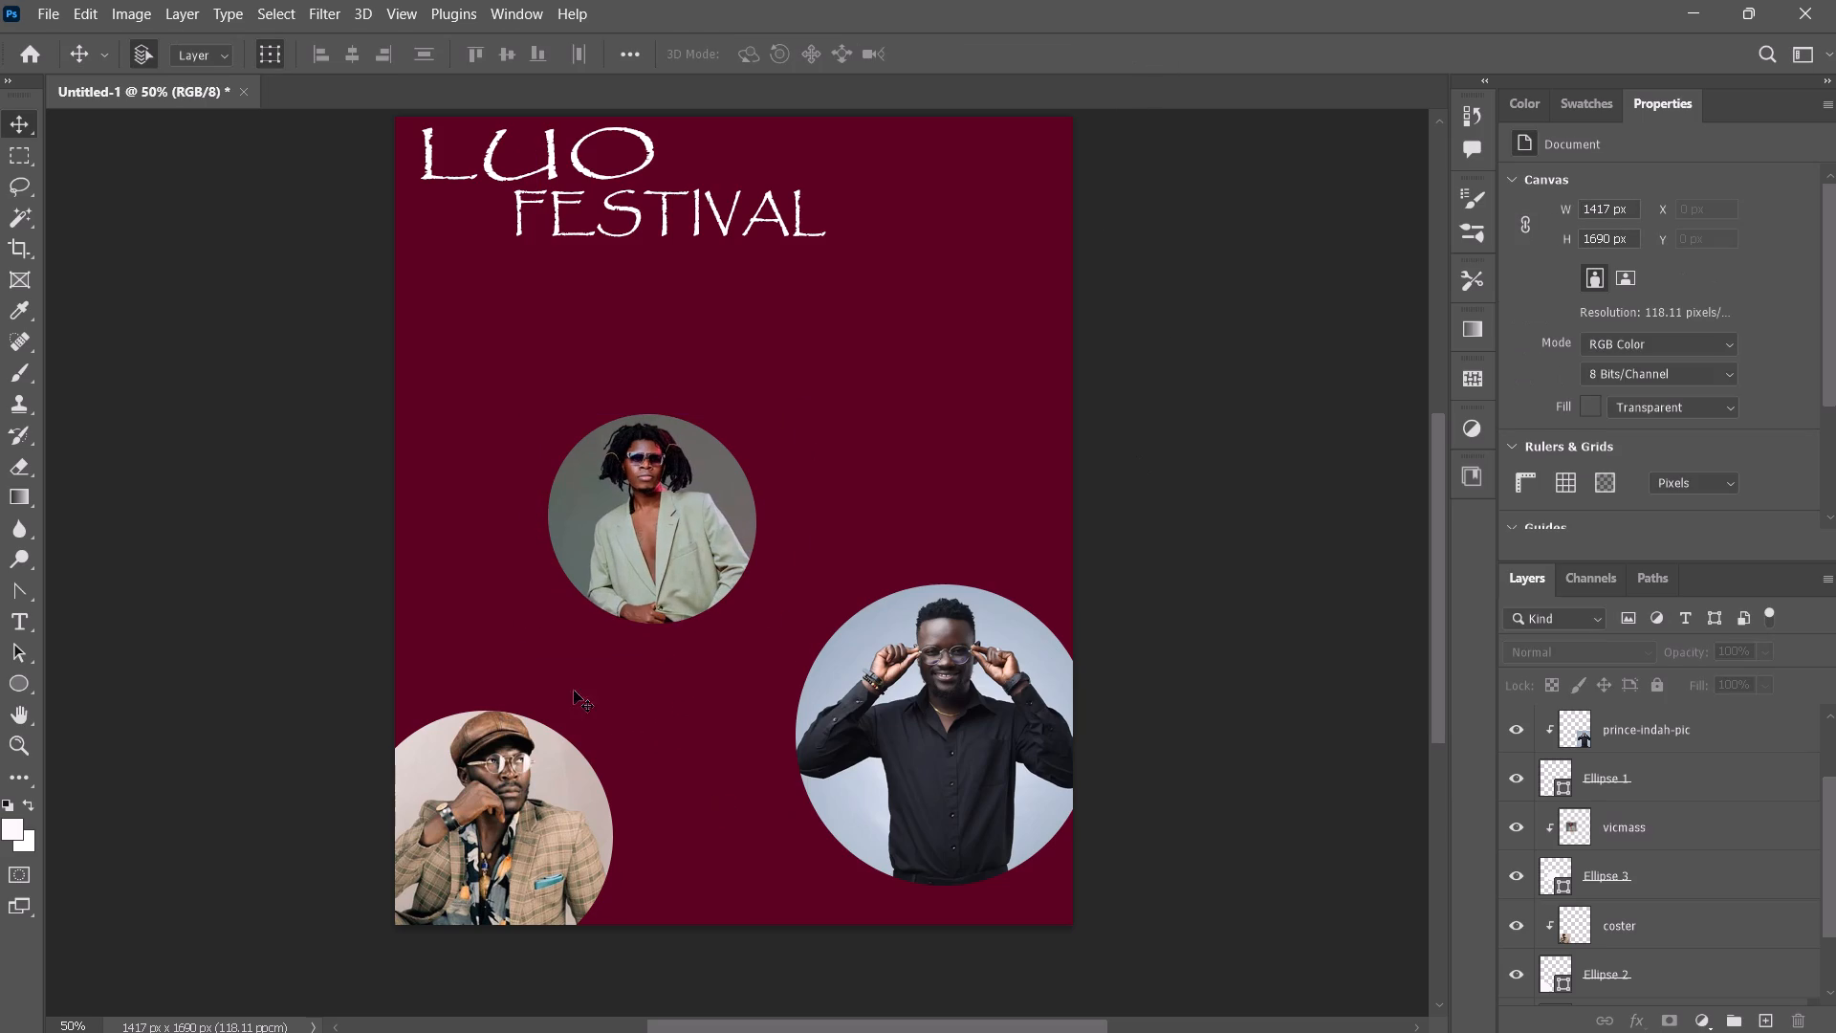
Scale the vicmass photo and Ellipse 3 together down to about 88%.
{"action": "left_click_drag", "start_coordinate": [495, 420], "coordinate": [804, 548]}
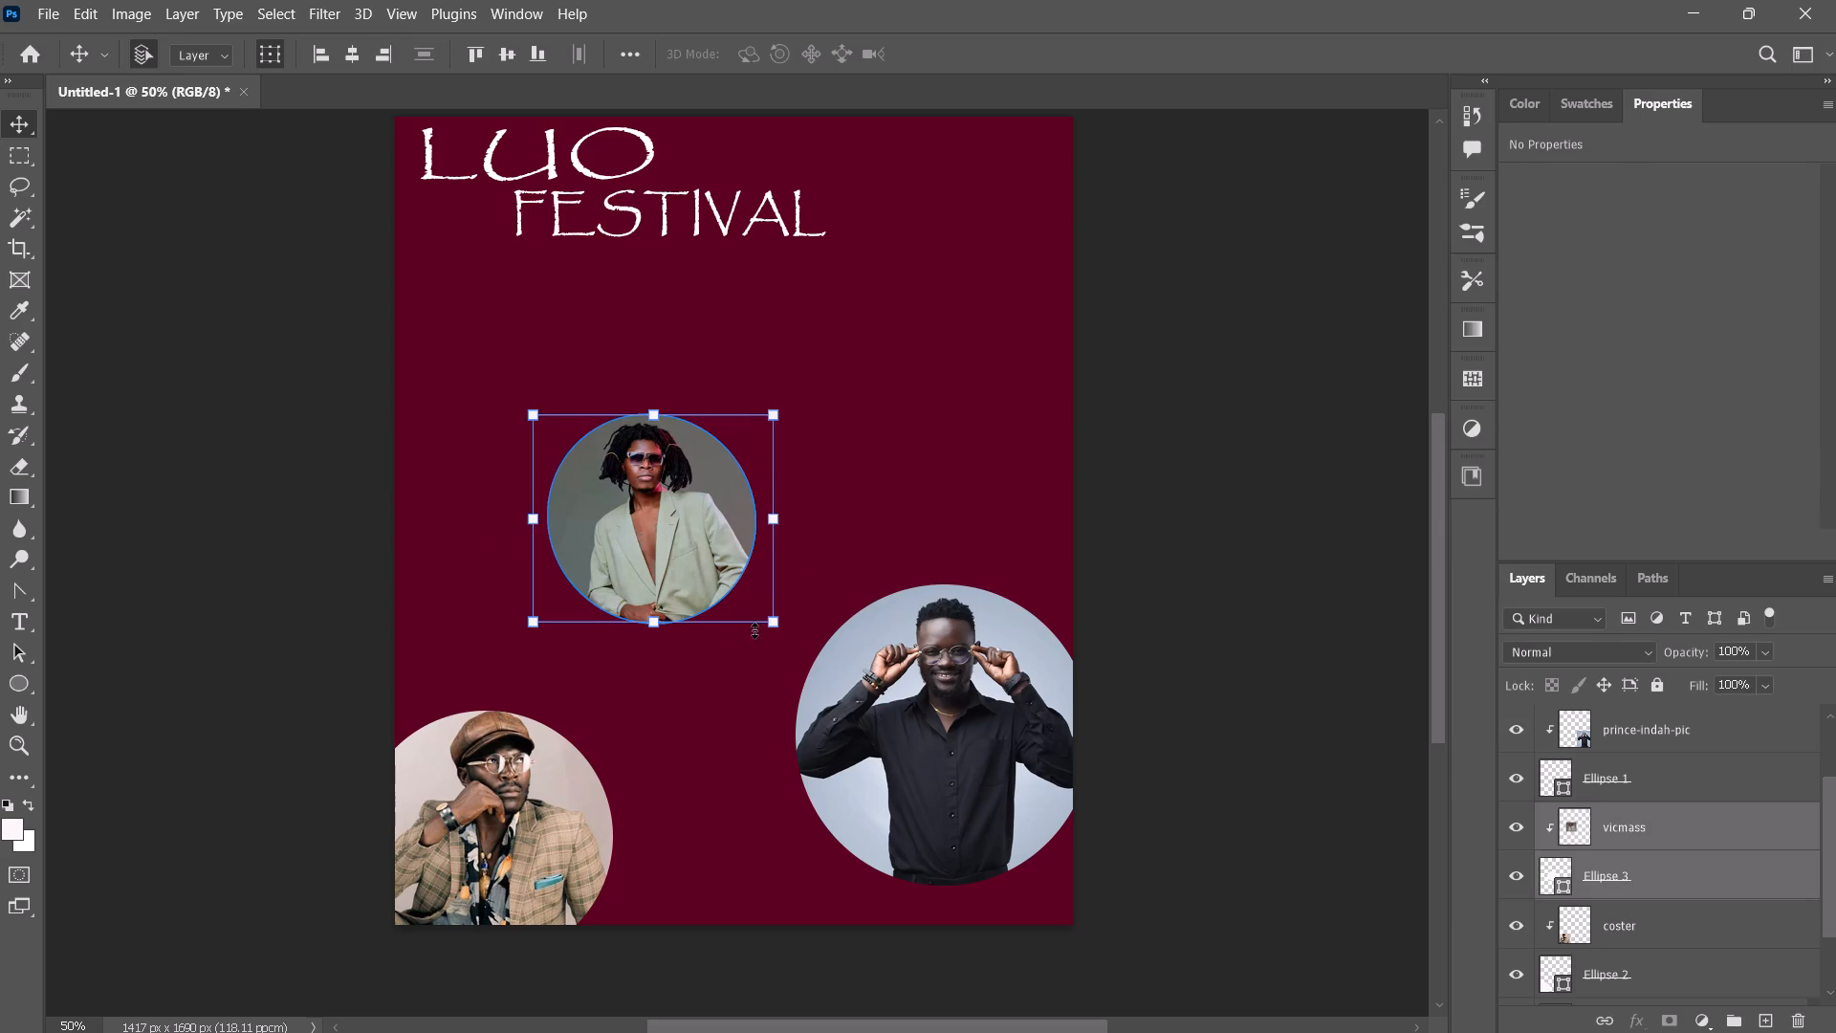
{"action": "left_click_drag", "start_coordinate": [775, 624], "coordinate": [748, 598]}
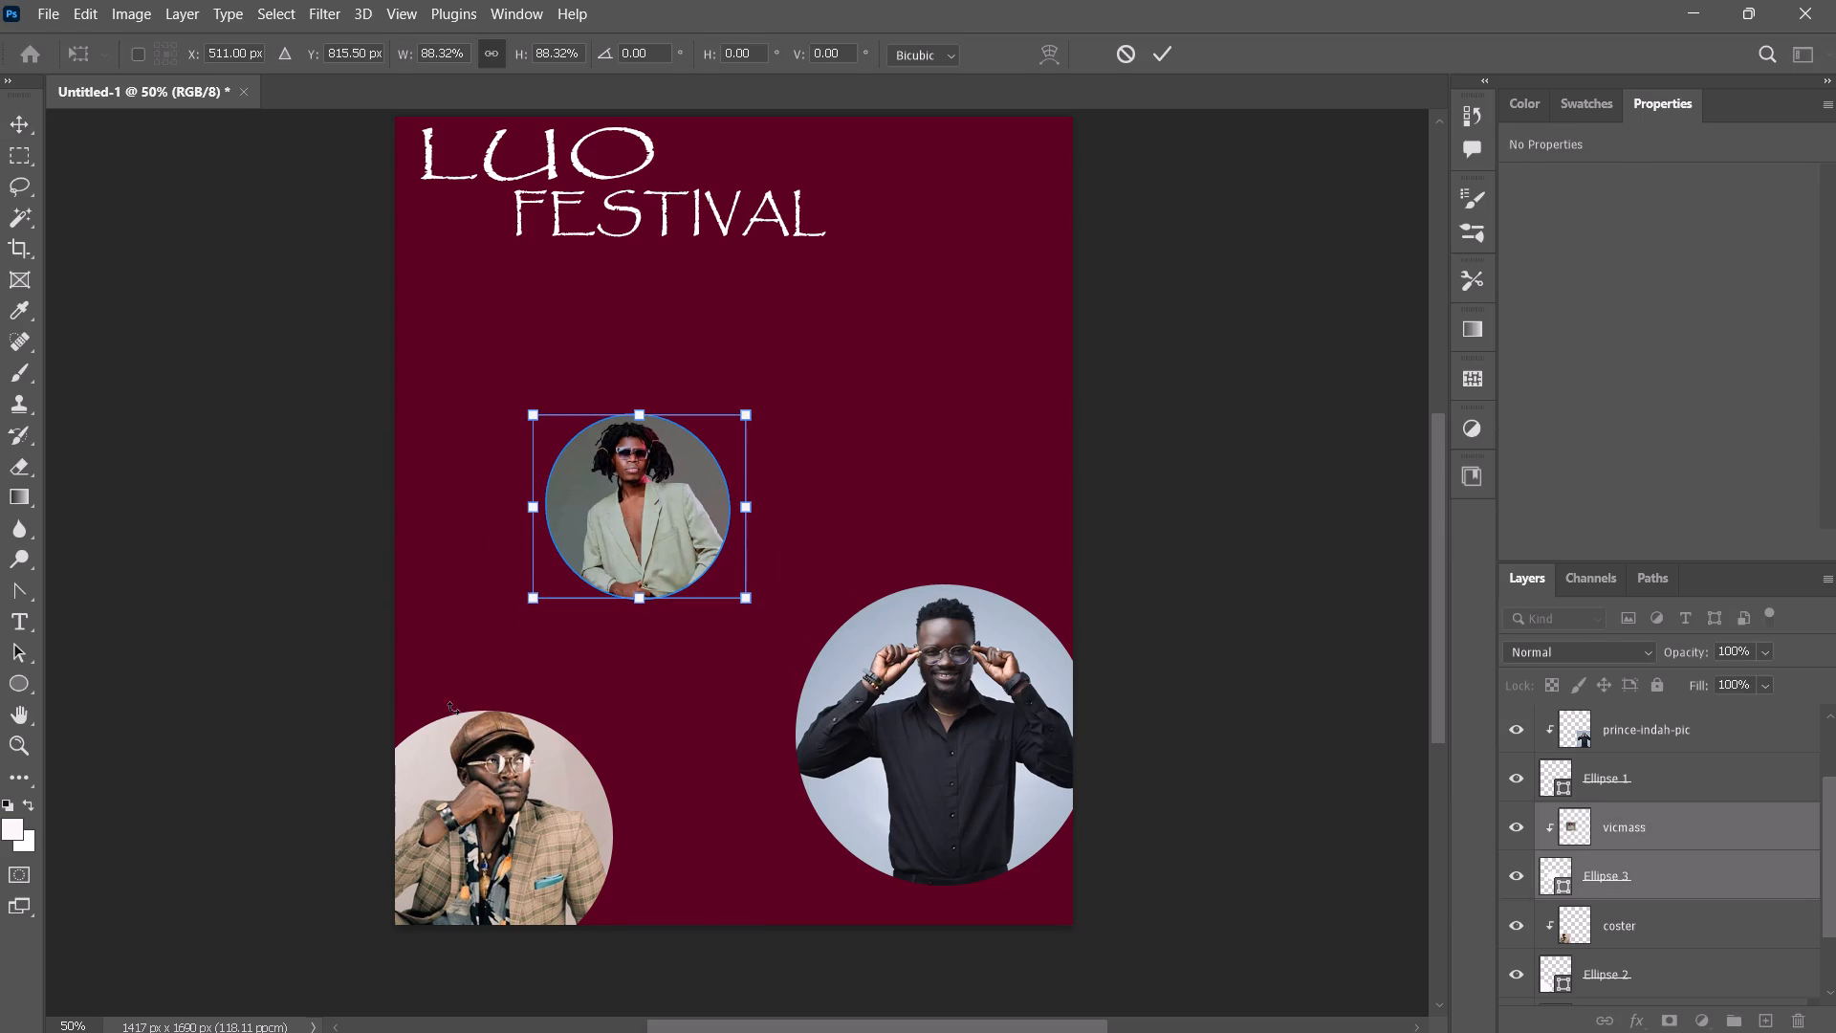
{"action": "left_click", "coordinate": [85, 833]}
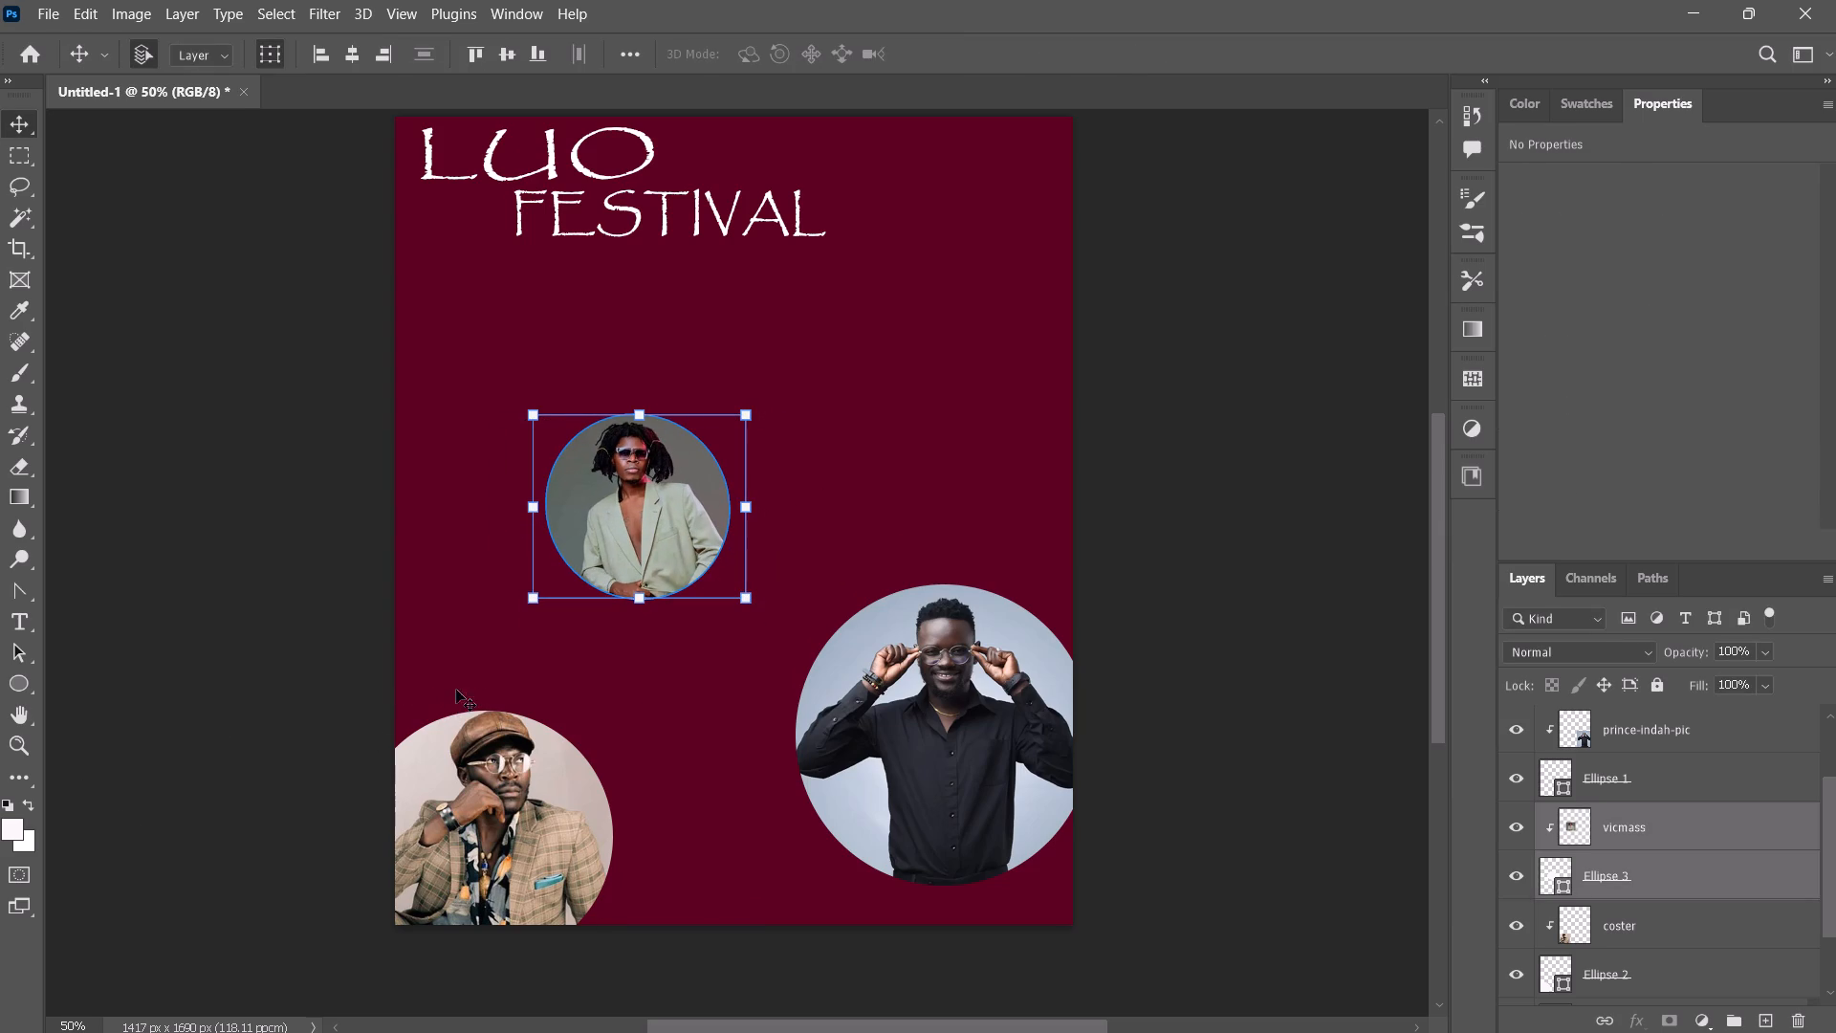
Move the coster photo and Ellipse 2 together along the poster's bottom beside the prince-indah-pic portrait, with the ellipse at about X 459, Y 1305 px.
{"action": "left_click_drag", "start_coordinate": [382, 716], "coordinate": [533, 932]}
{"action": "left_click_drag", "start_coordinate": [510, 871], "coordinate": [534, 877]}
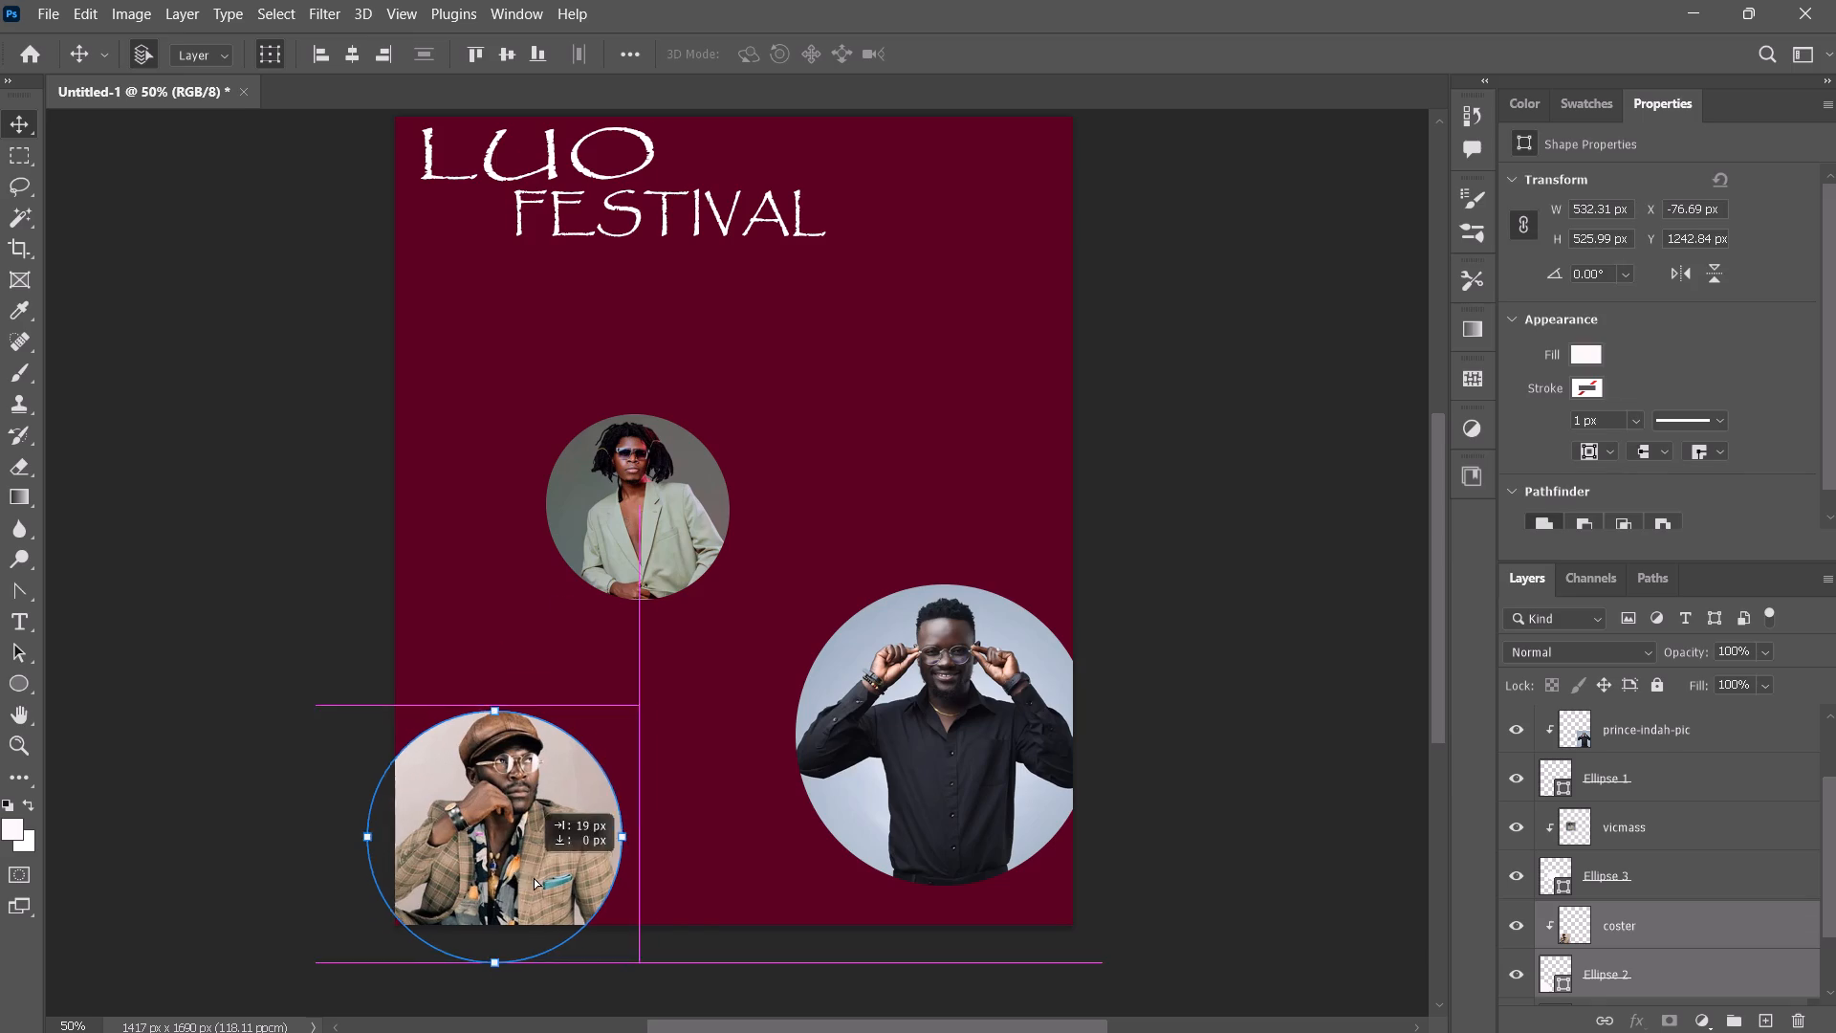
{"action": "left_click_drag", "start_coordinate": [534, 877], "coordinate": [759, 914]}
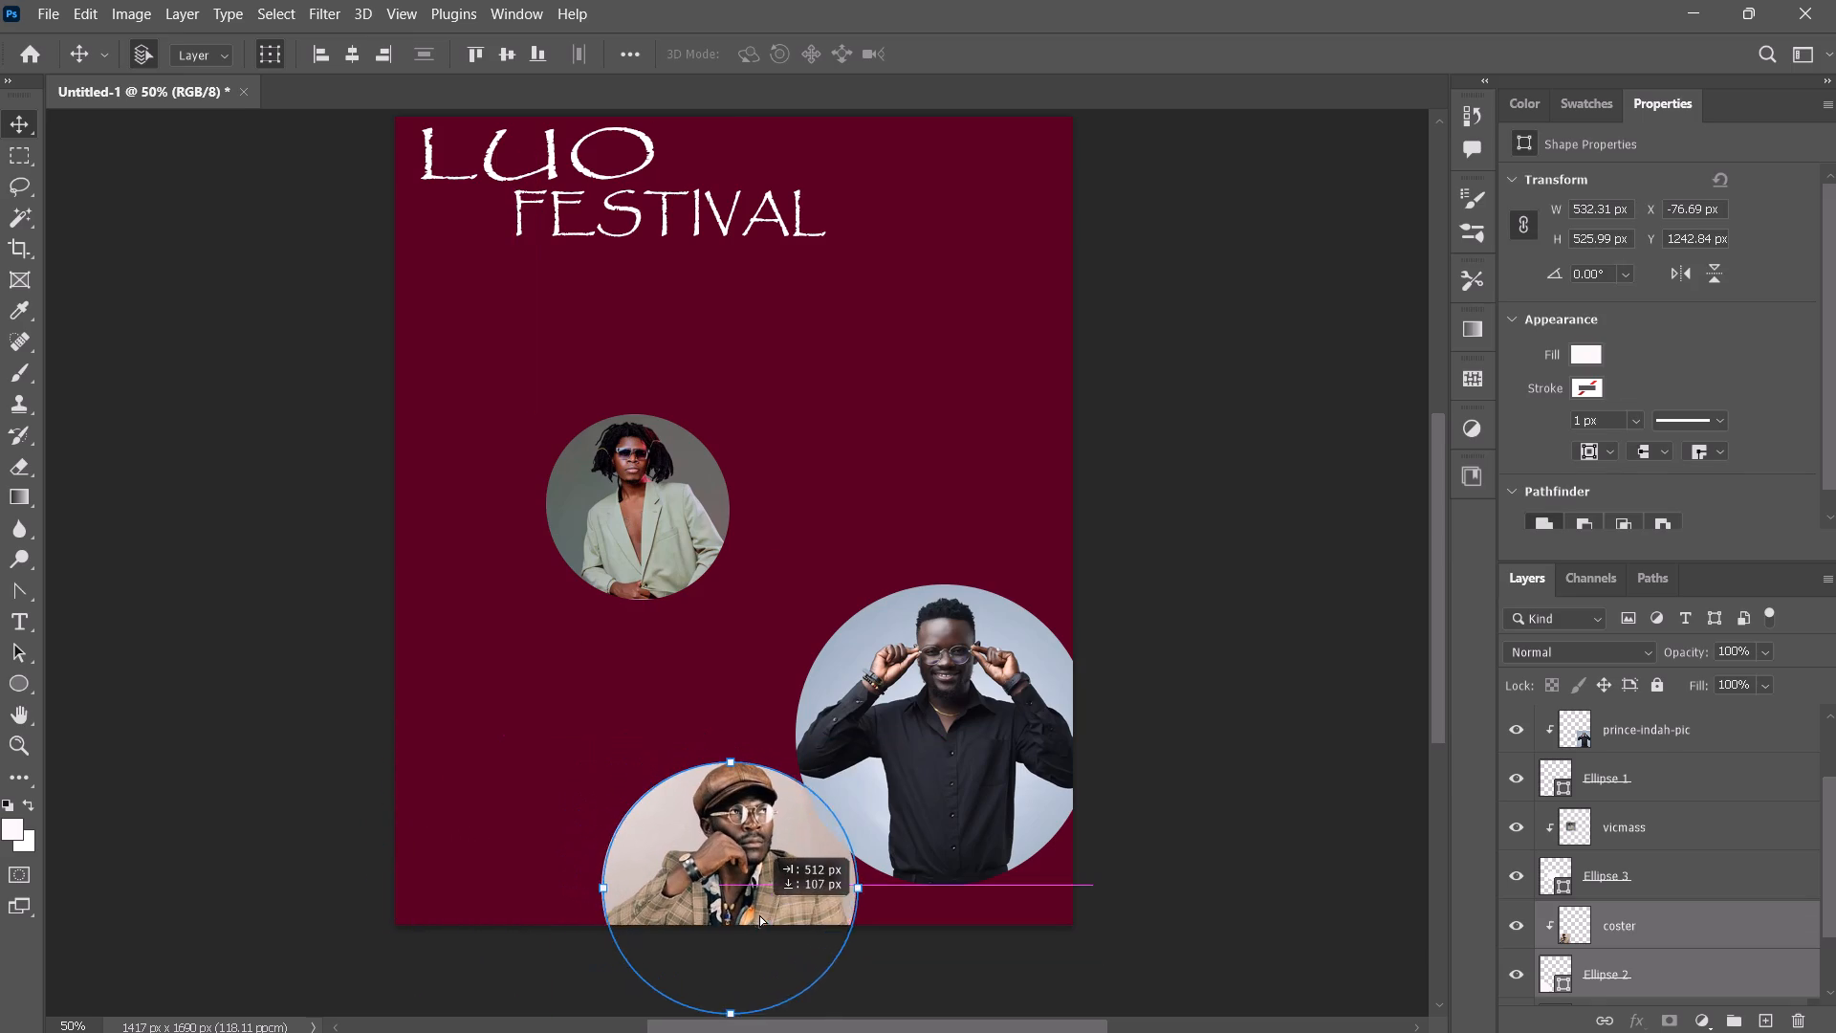
{"action": "left_click_drag", "start_coordinate": [759, 914], "coordinate": [764, 908]}
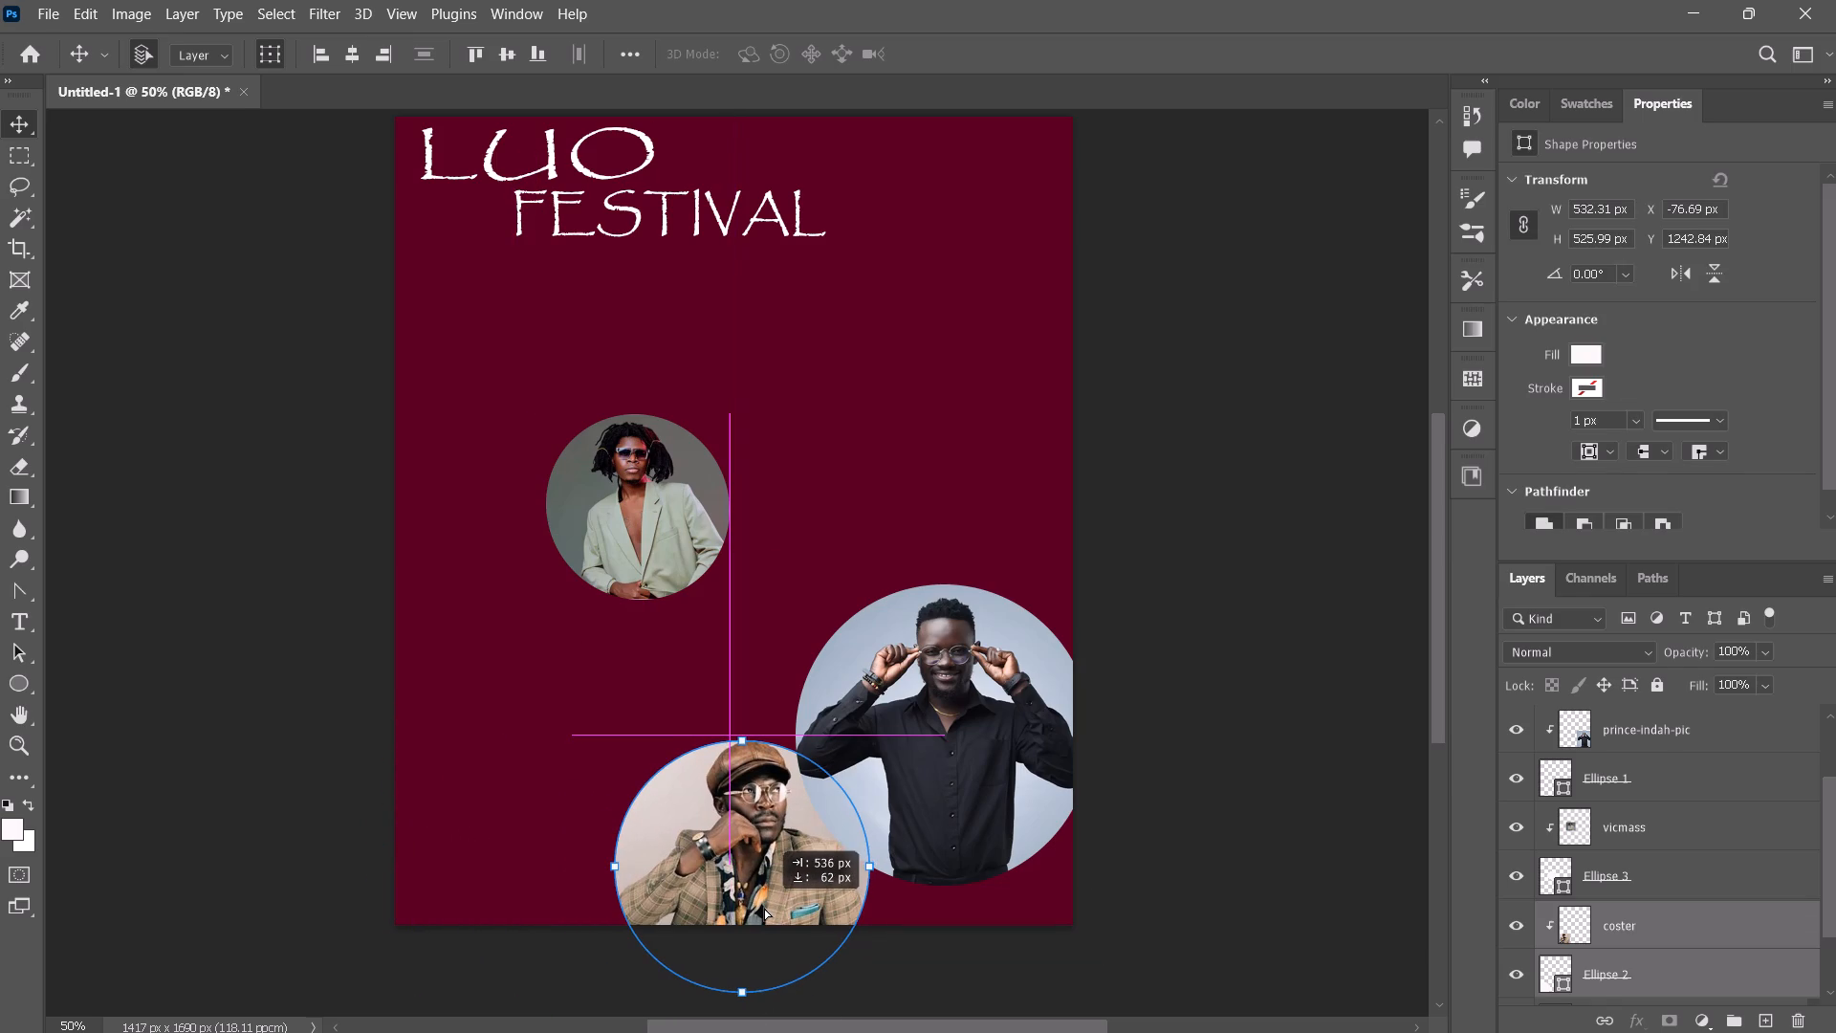
{"action": "left_click_drag", "start_coordinate": [764, 908], "coordinate": [768, 910]}
{"action": "left_click", "coordinate": [1299, 621]}
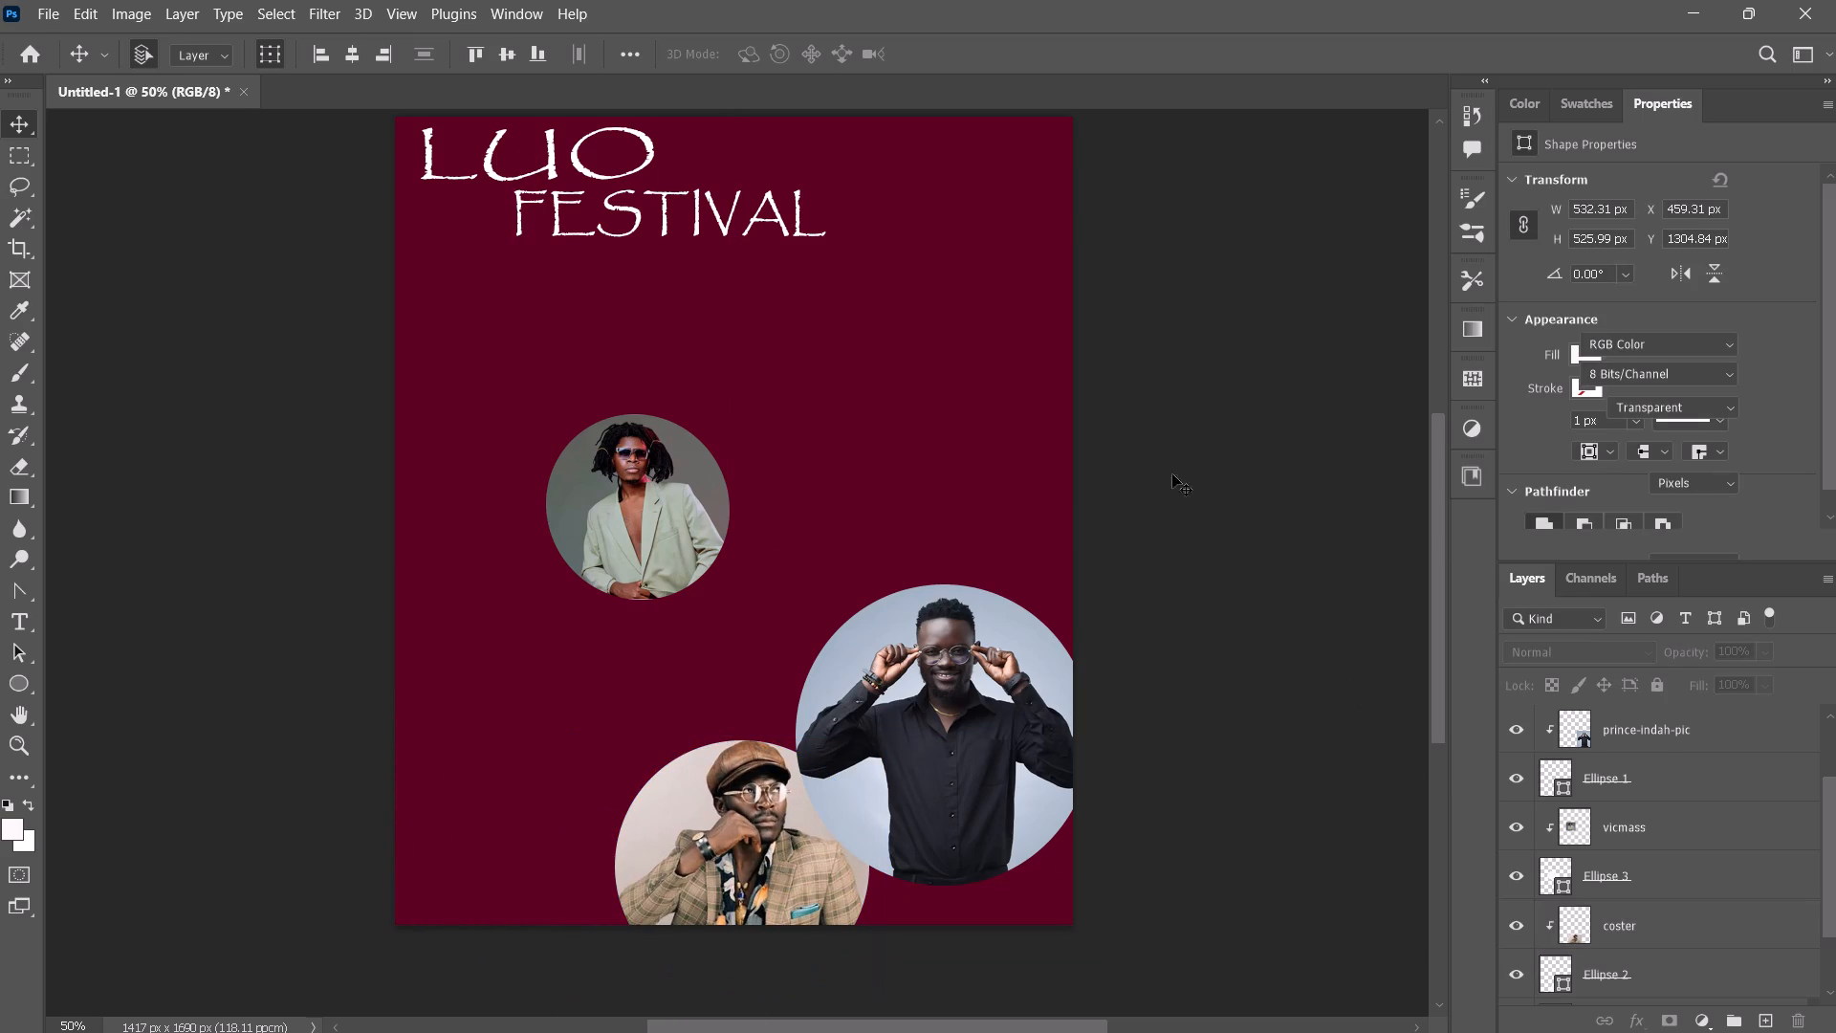
Move the vicmass photo and Ellipse 3 together to the poster's right edge, just above and slightly overlapping the prince-indah-pic portrait.
{"action": "left_click_drag", "start_coordinate": [491, 452], "coordinate": [779, 610]}
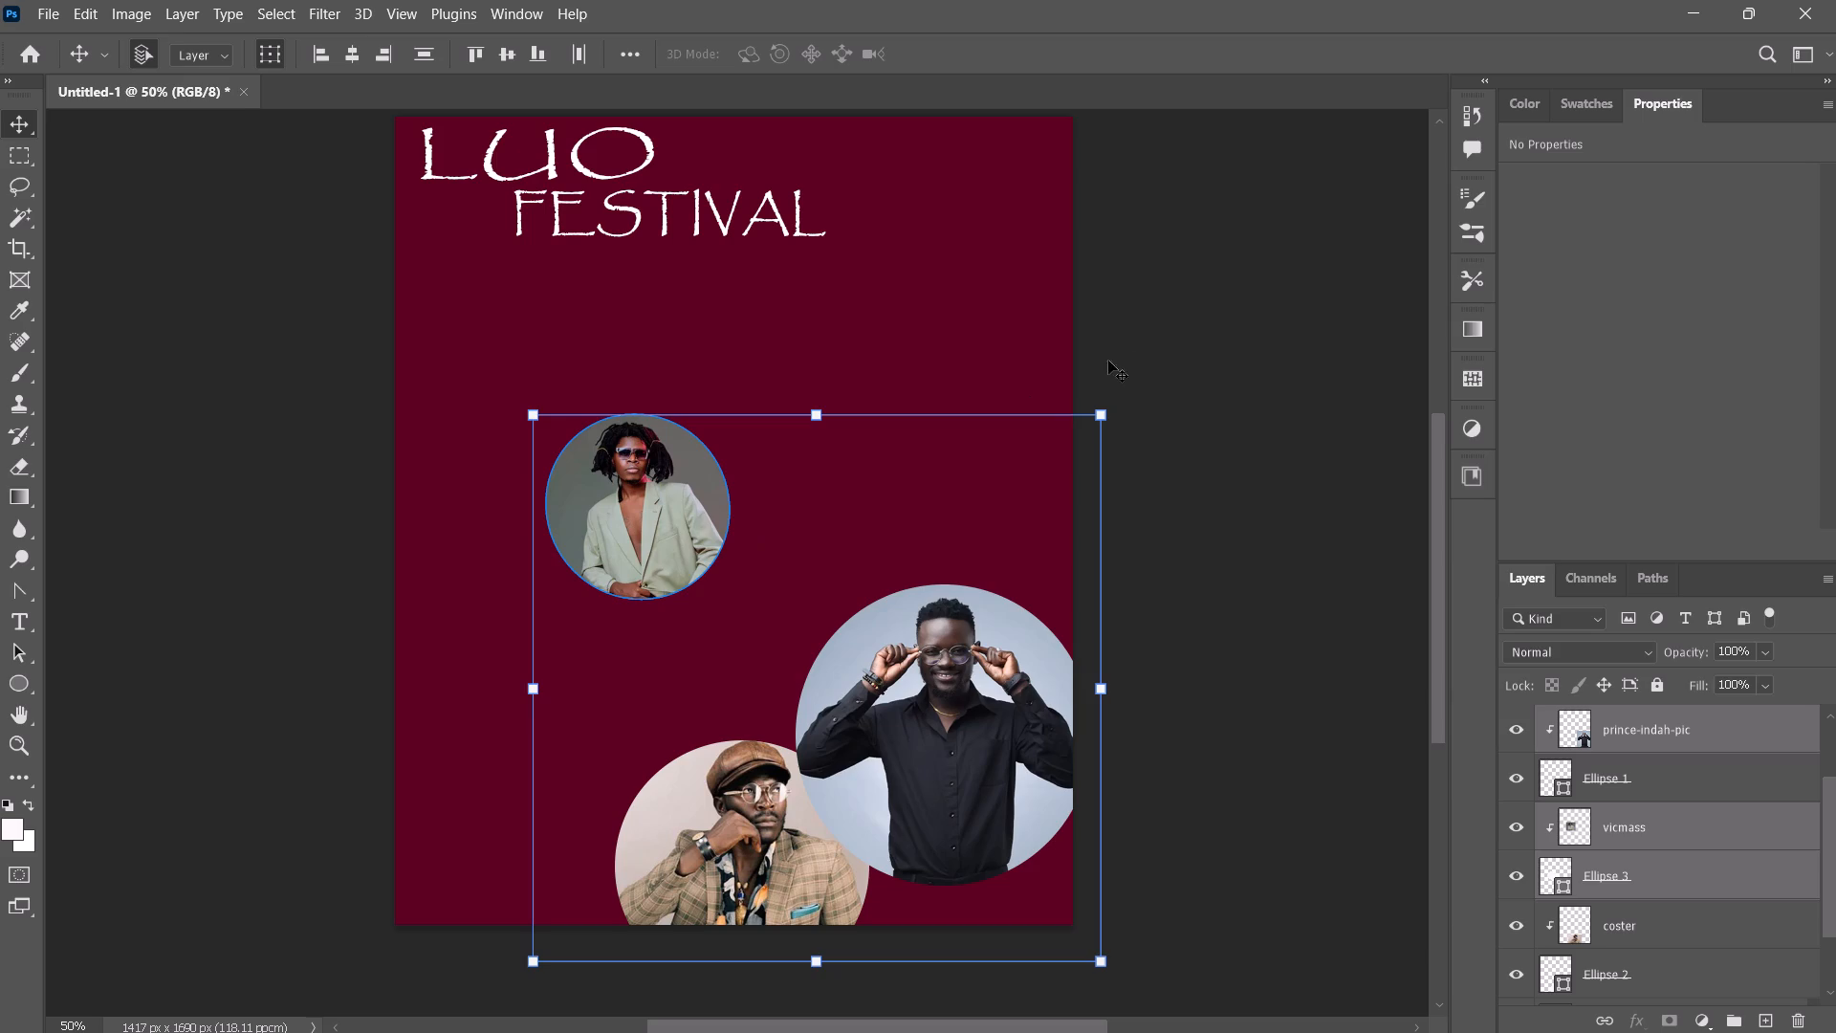
{"action": "left_click", "coordinate": [1173, 300]}
{"action": "left_click_drag", "start_coordinate": [571, 385], "coordinate": [711, 487]}
{"action": "left_click_drag", "start_coordinate": [647, 526], "coordinate": [667, 526]}
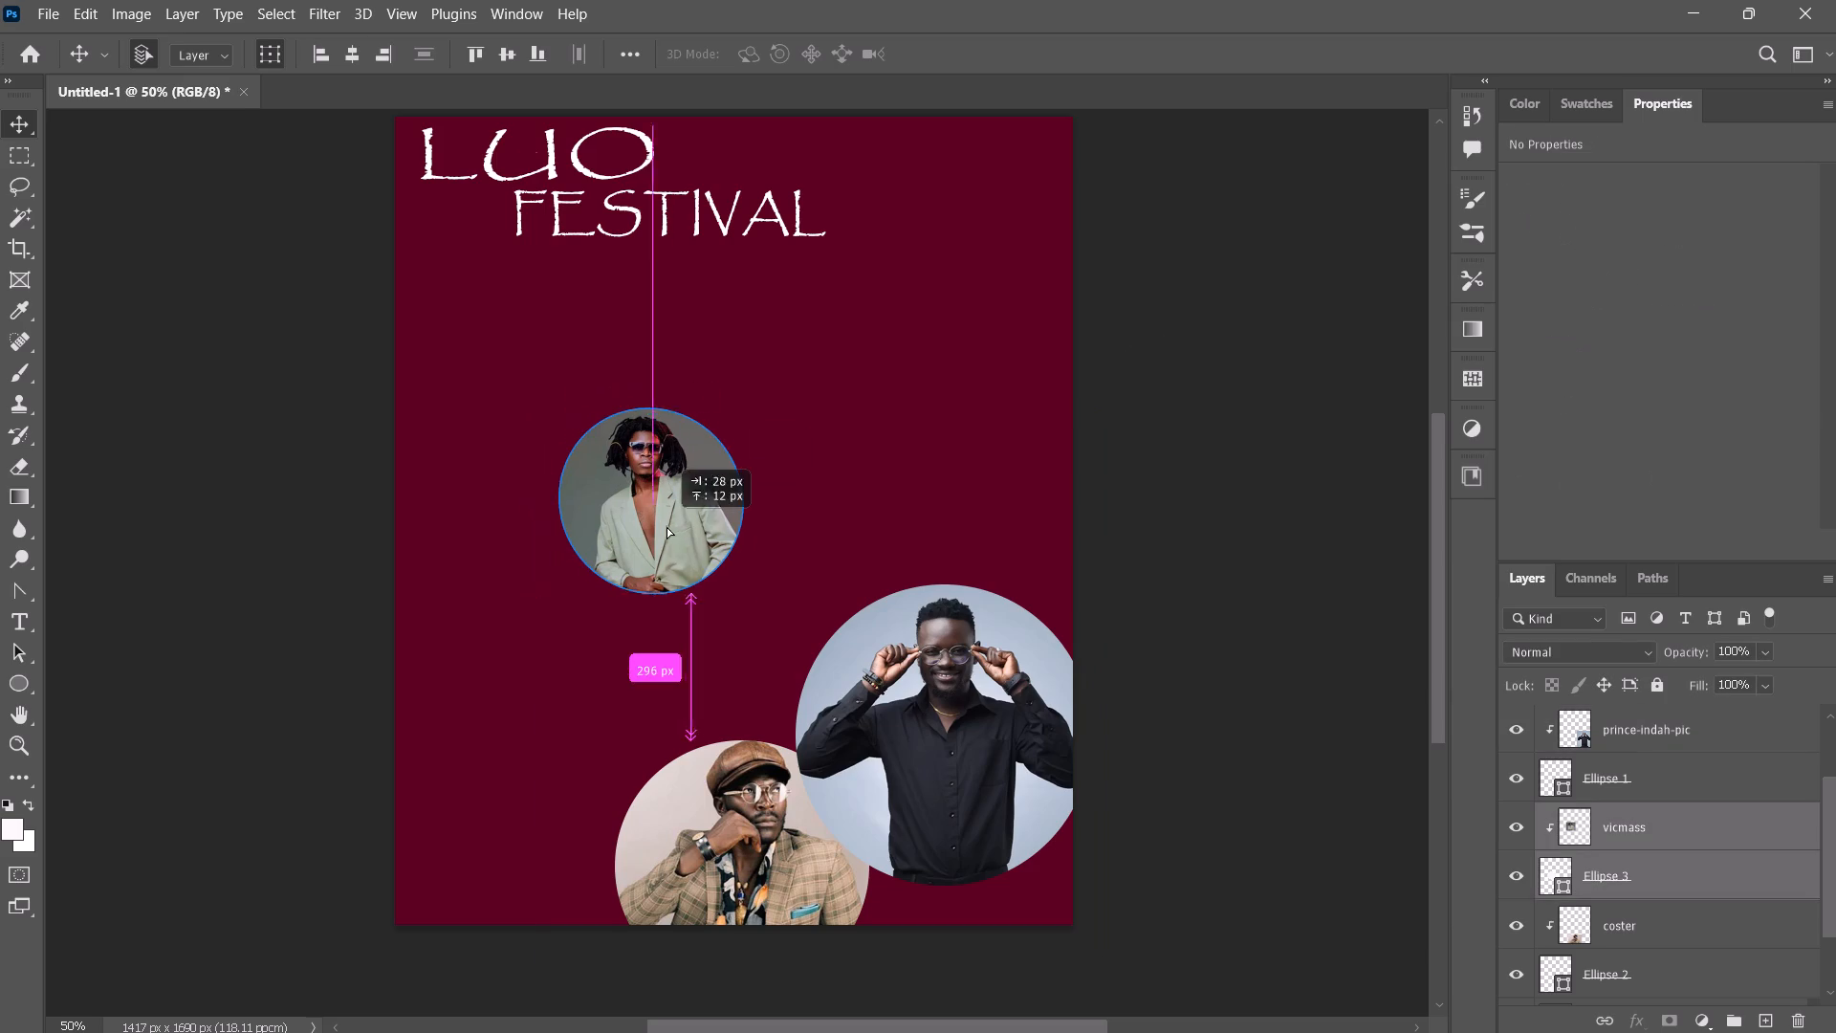
{"action": "left_click_drag", "start_coordinate": [667, 526], "coordinate": [1006, 525]}
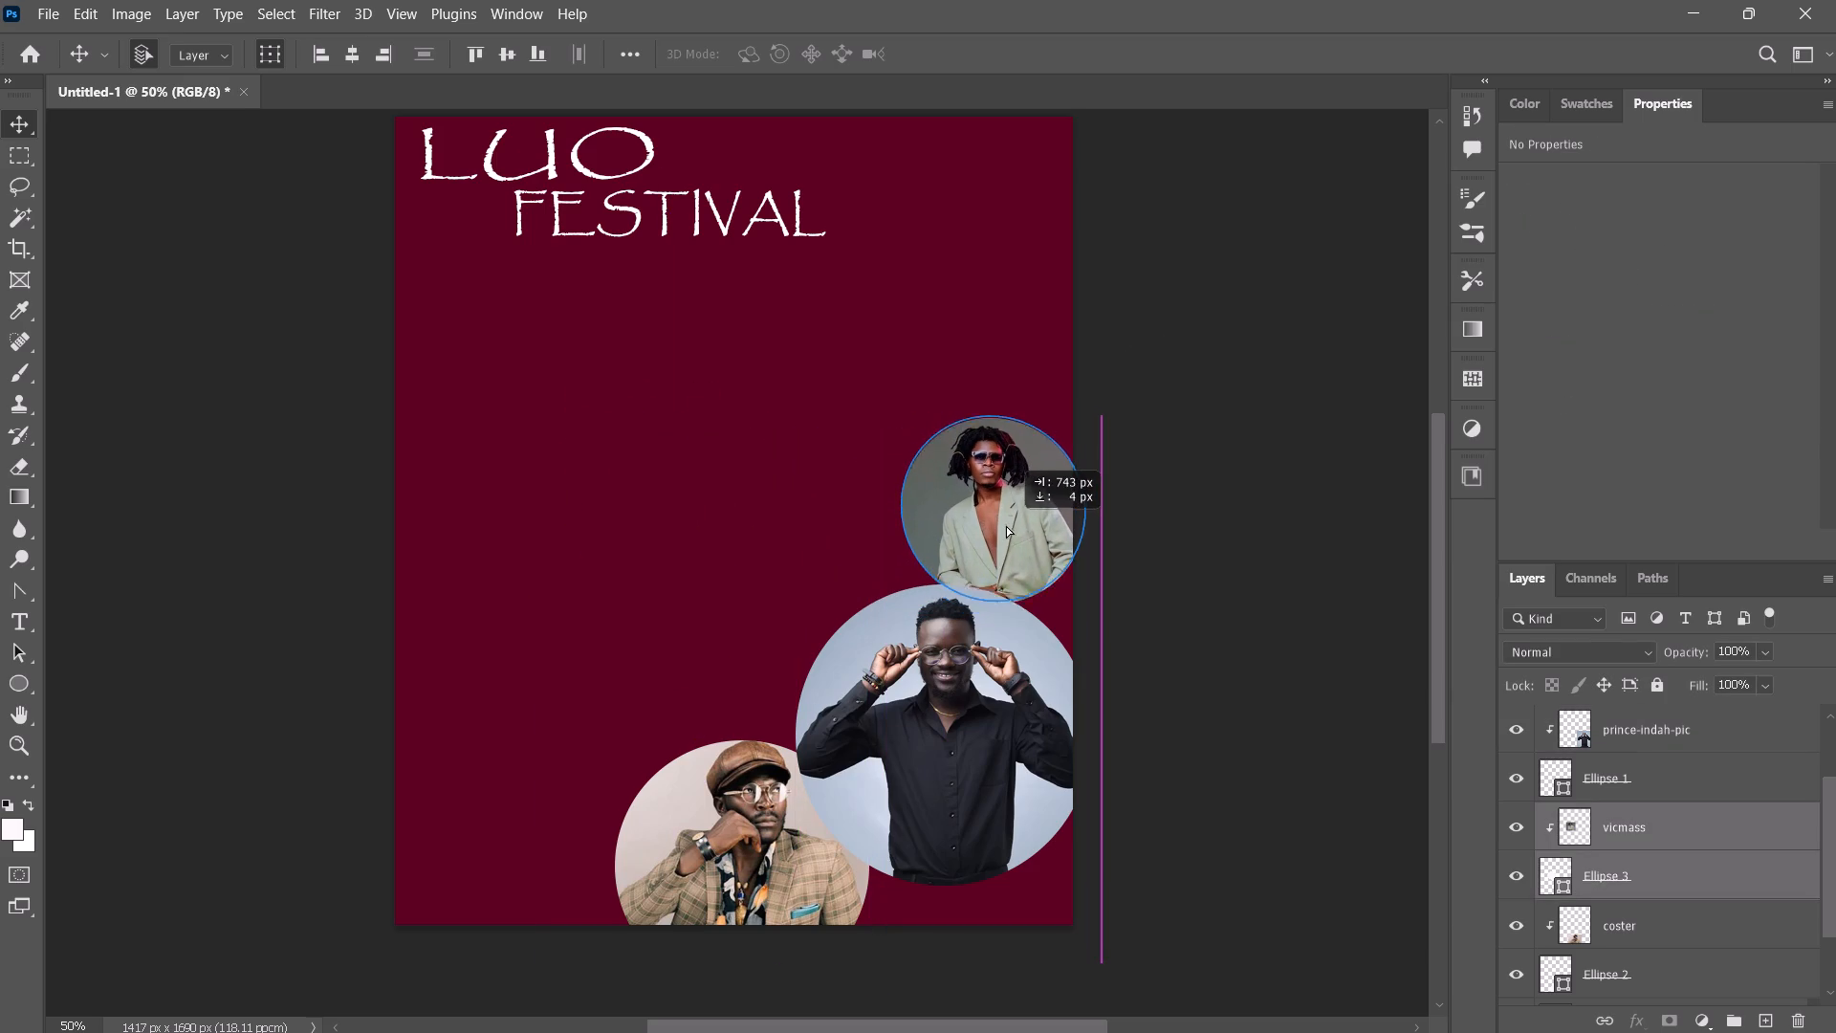
{"action": "left_click_drag", "start_coordinate": [1006, 525], "coordinate": [1012, 544]}
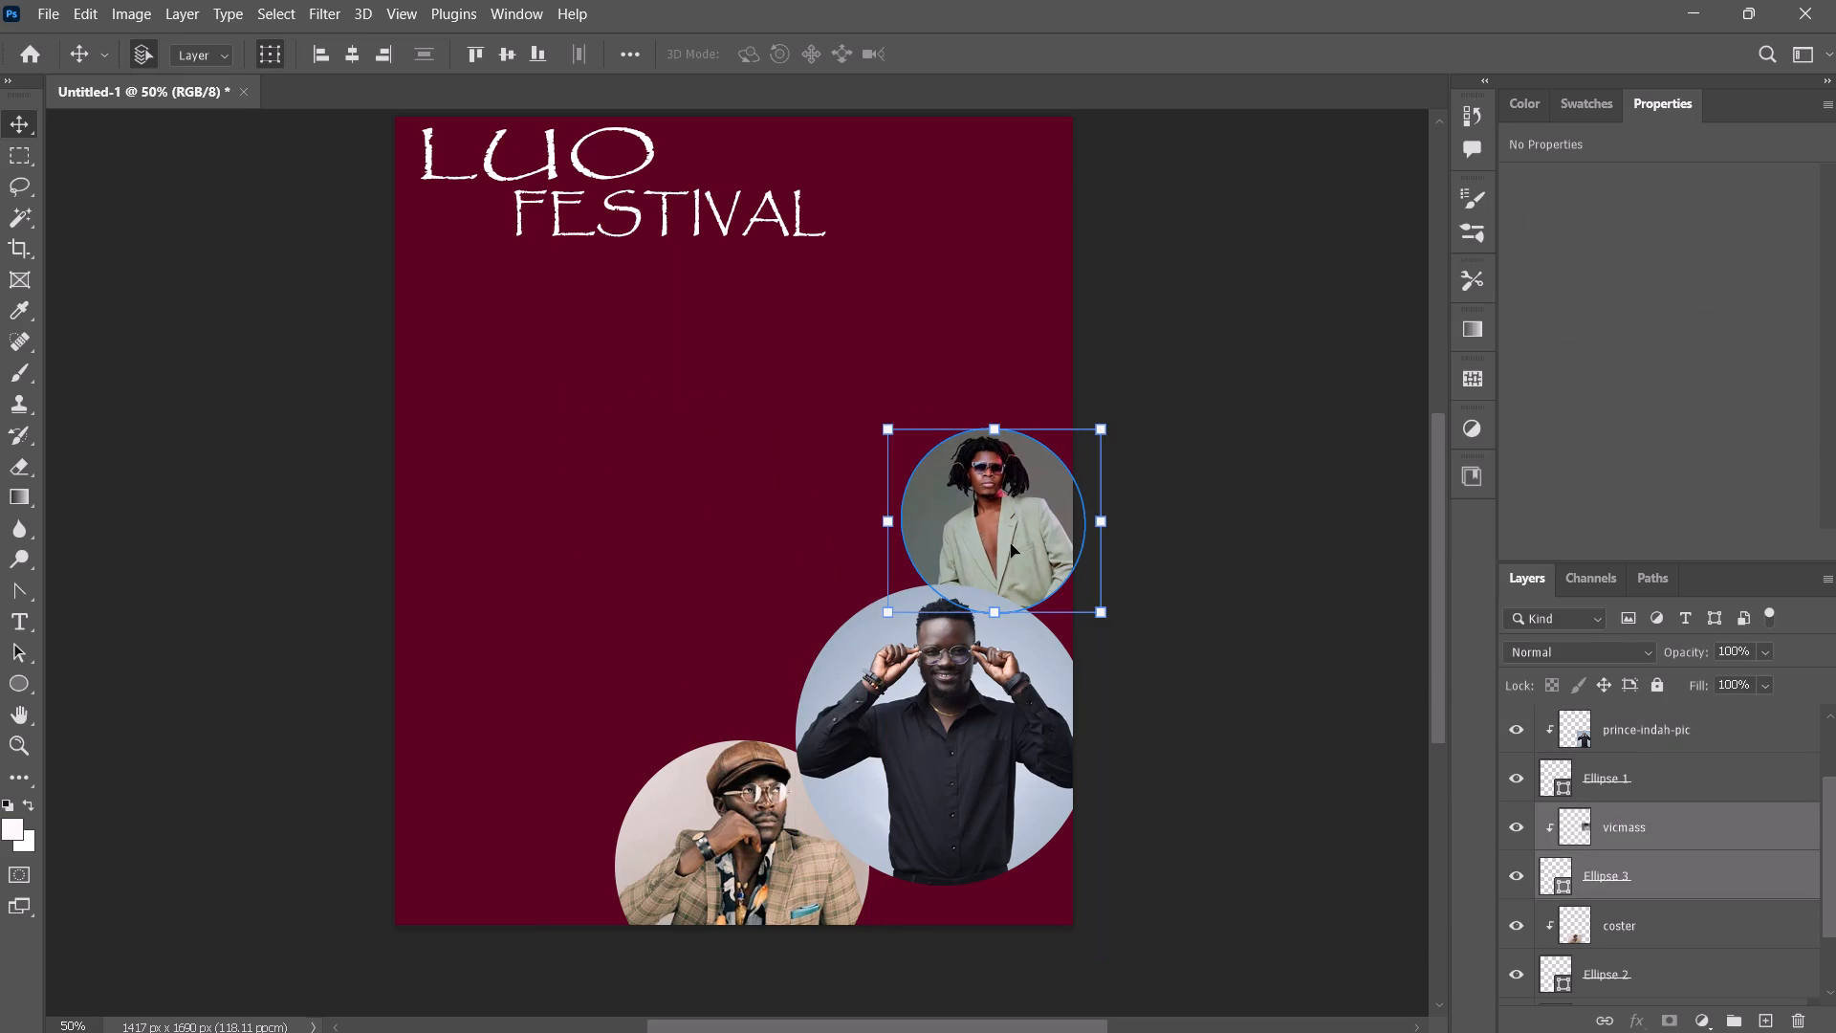
Move the prince-indah-pic photo and Ellipse 1 together into the poster's lower-right corner, with the ellipse at about X 878, Y 1156 px.
{"action": "left_click", "coordinate": [1257, 367]}
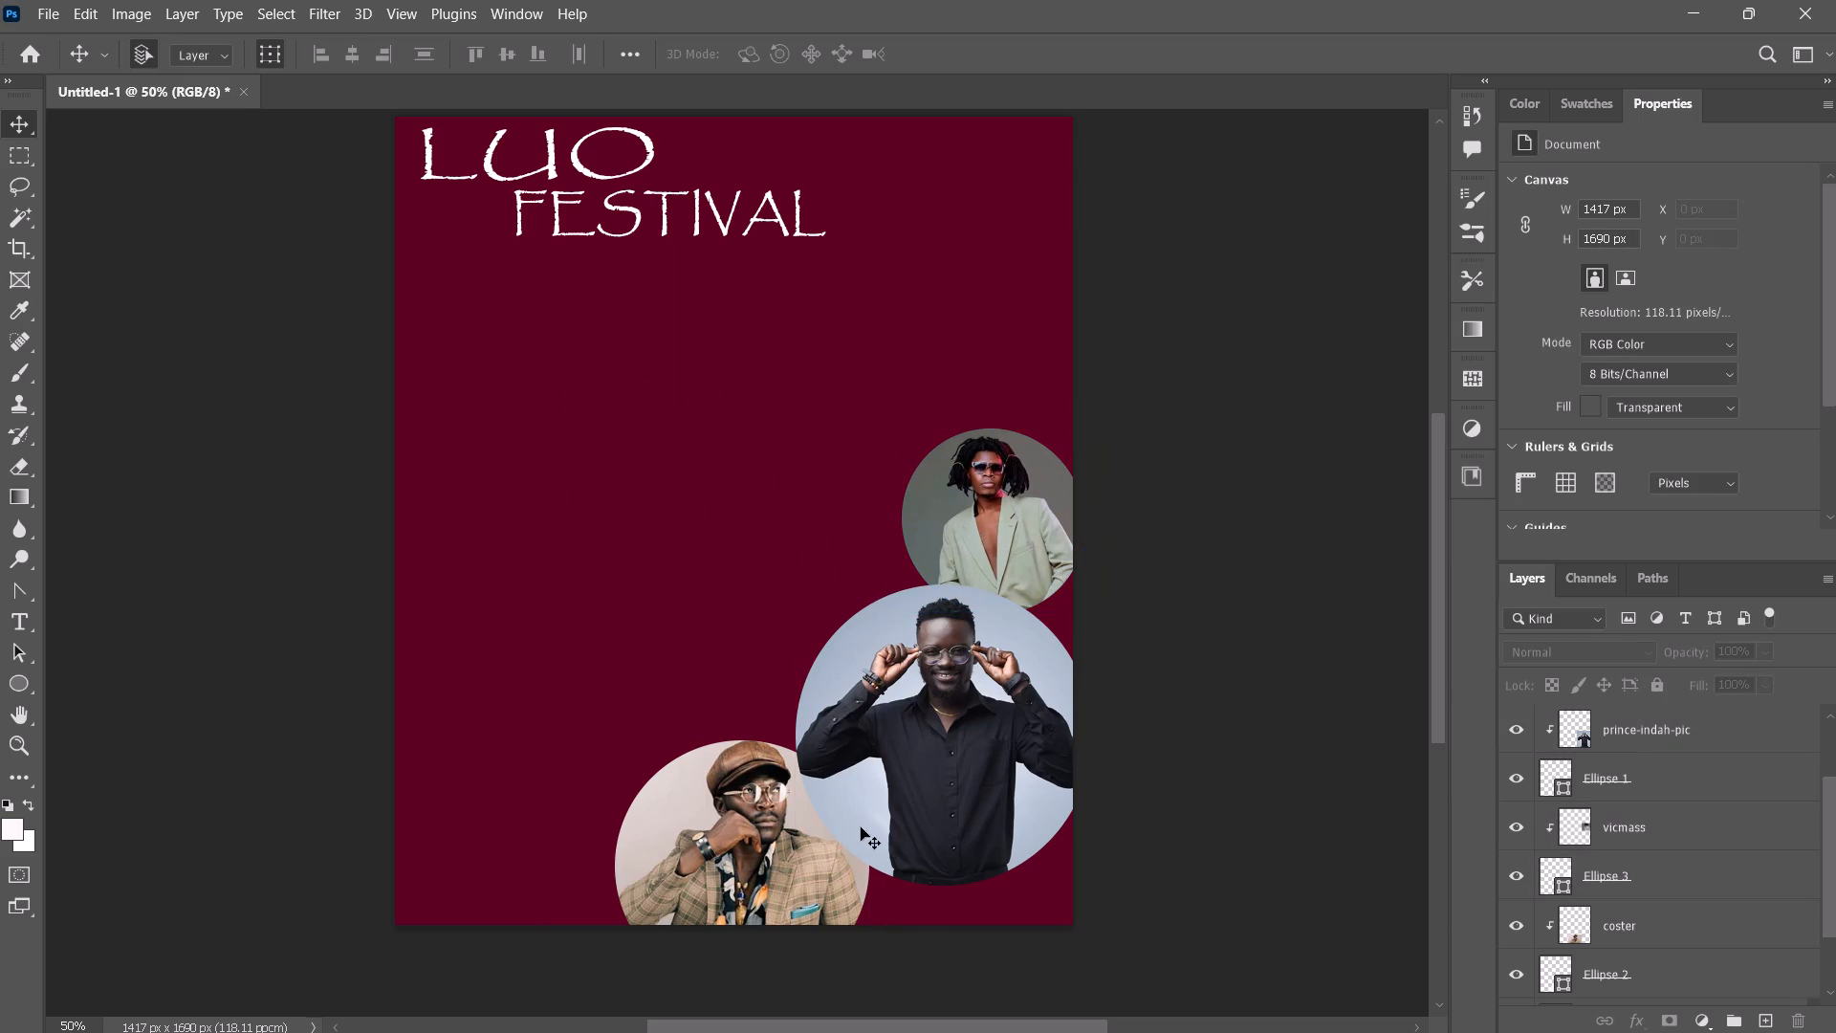
{"action": "left_click", "coordinate": [1678, 714]}
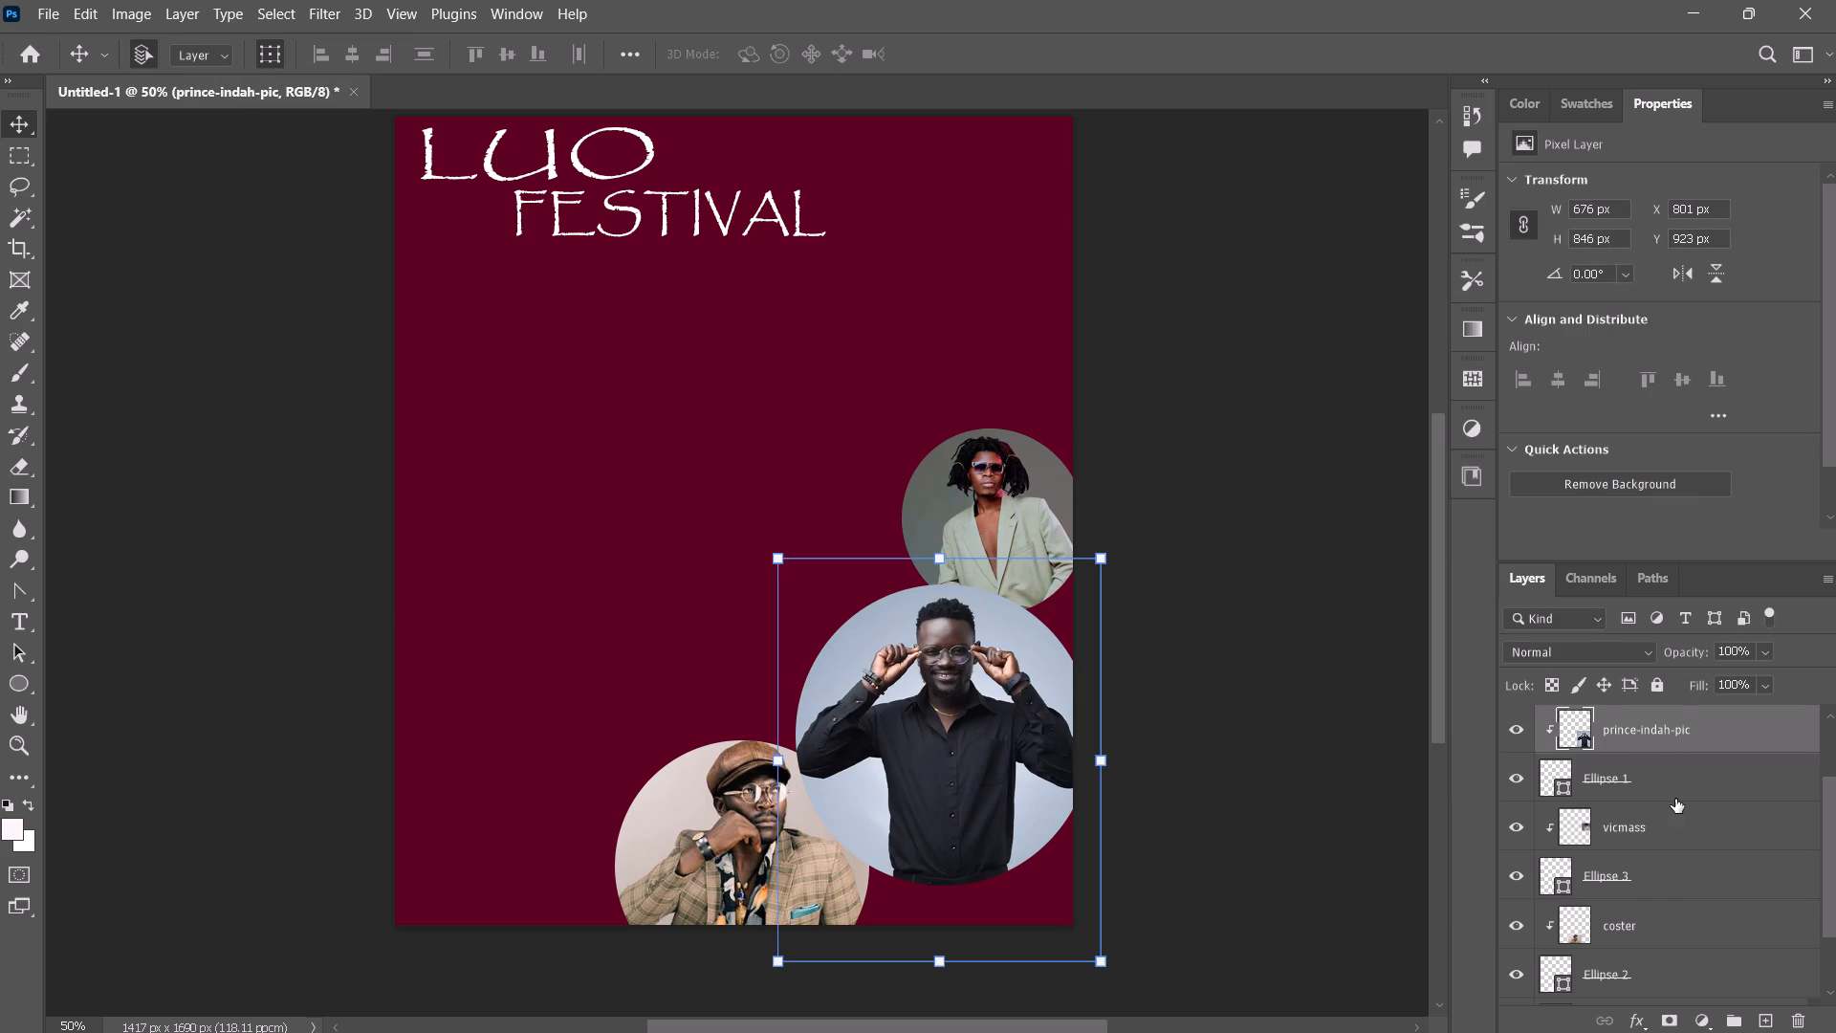
{"action": "left_click", "coordinate": [1677, 799], "text": "shift"}
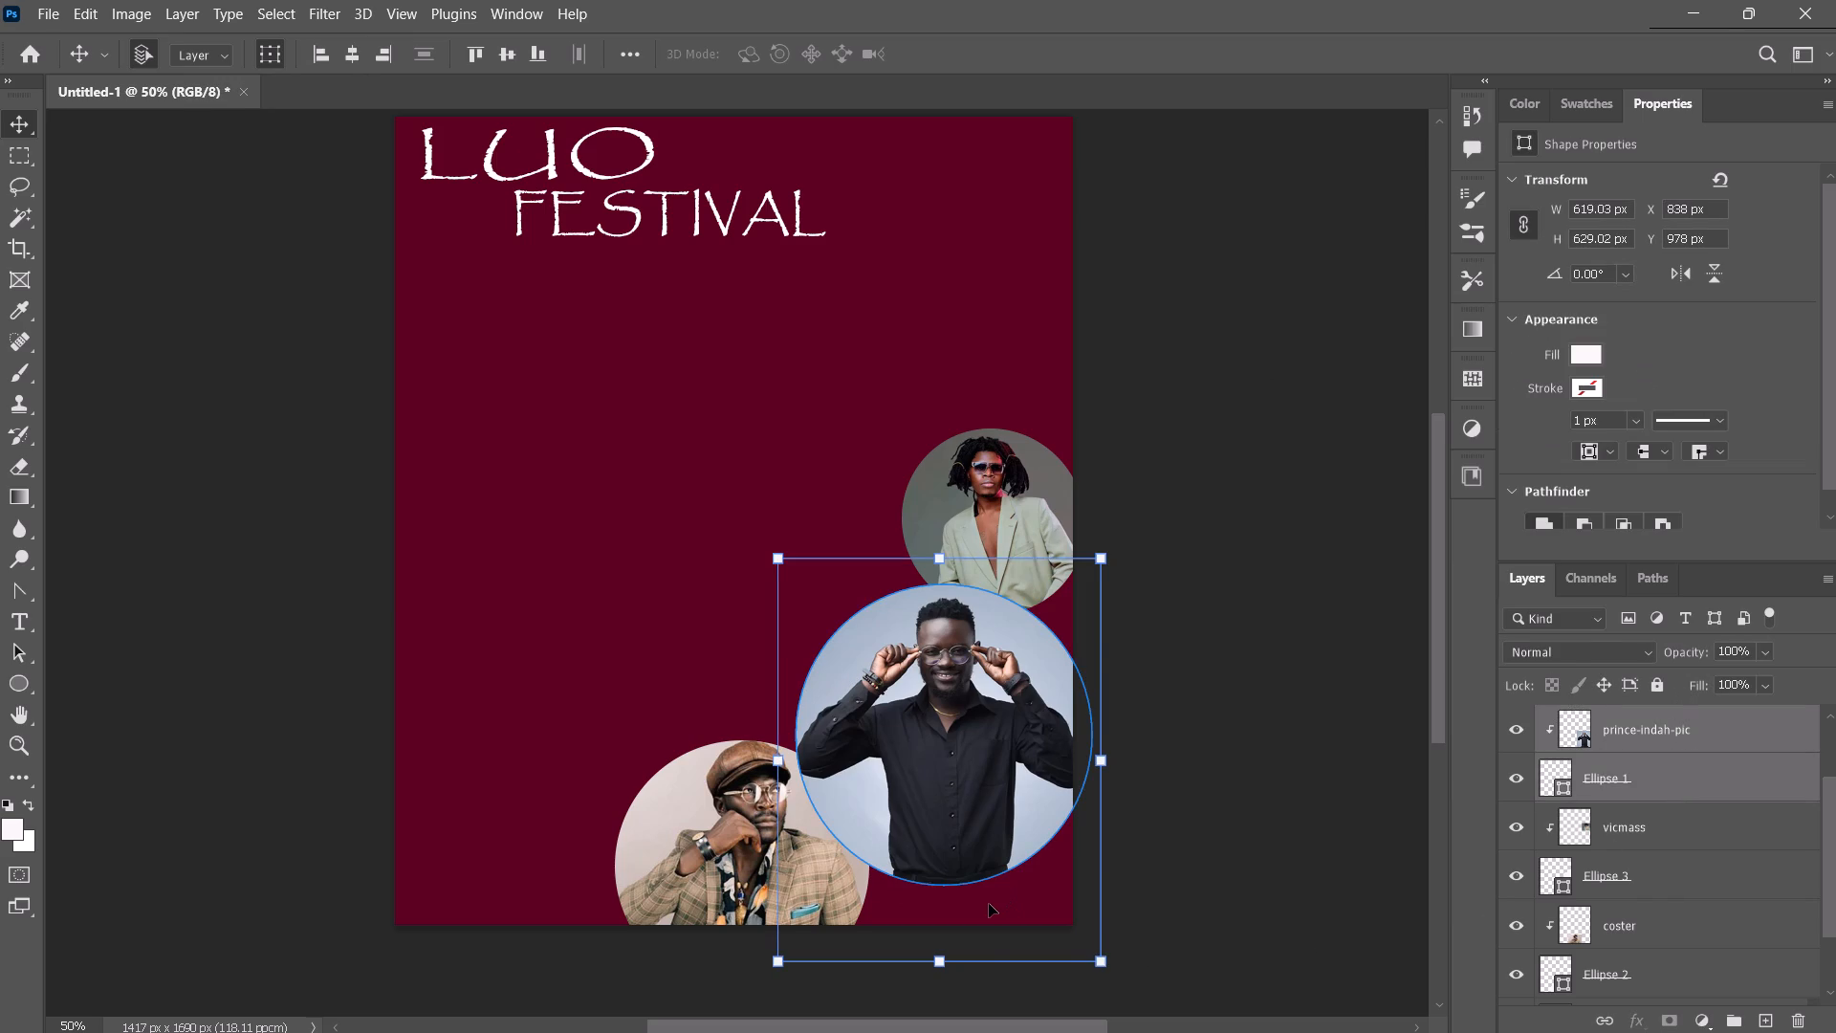
{"action": "key", "text": "Down"}
{"action": "key", "text": "Down"}
{"action": "key", "text": "Down"}
{"action": "key", "text": "Down"}
{"action": "key", "text": "Down"}
{"action": "key", "text": "Down"}
{"action": "key", "text": "Down"}
{"action": "key", "text": "Down"}
{"action": "key", "text": "Down"}
{"action": "key", "text": "Down"}
{"action": "key", "text": "Down"}
{"action": "key", "text": "Down"}
{"action": "key", "text": "Down"}
{"action": "key", "text": "Down"}
{"action": "key", "text": "Down"}
{"action": "key", "text": "Down"}
{"action": "key", "text": "Down"}
{"action": "key", "text": "Down"}
{"action": "key", "text": "Down"}
{"action": "key", "text": "Down"}
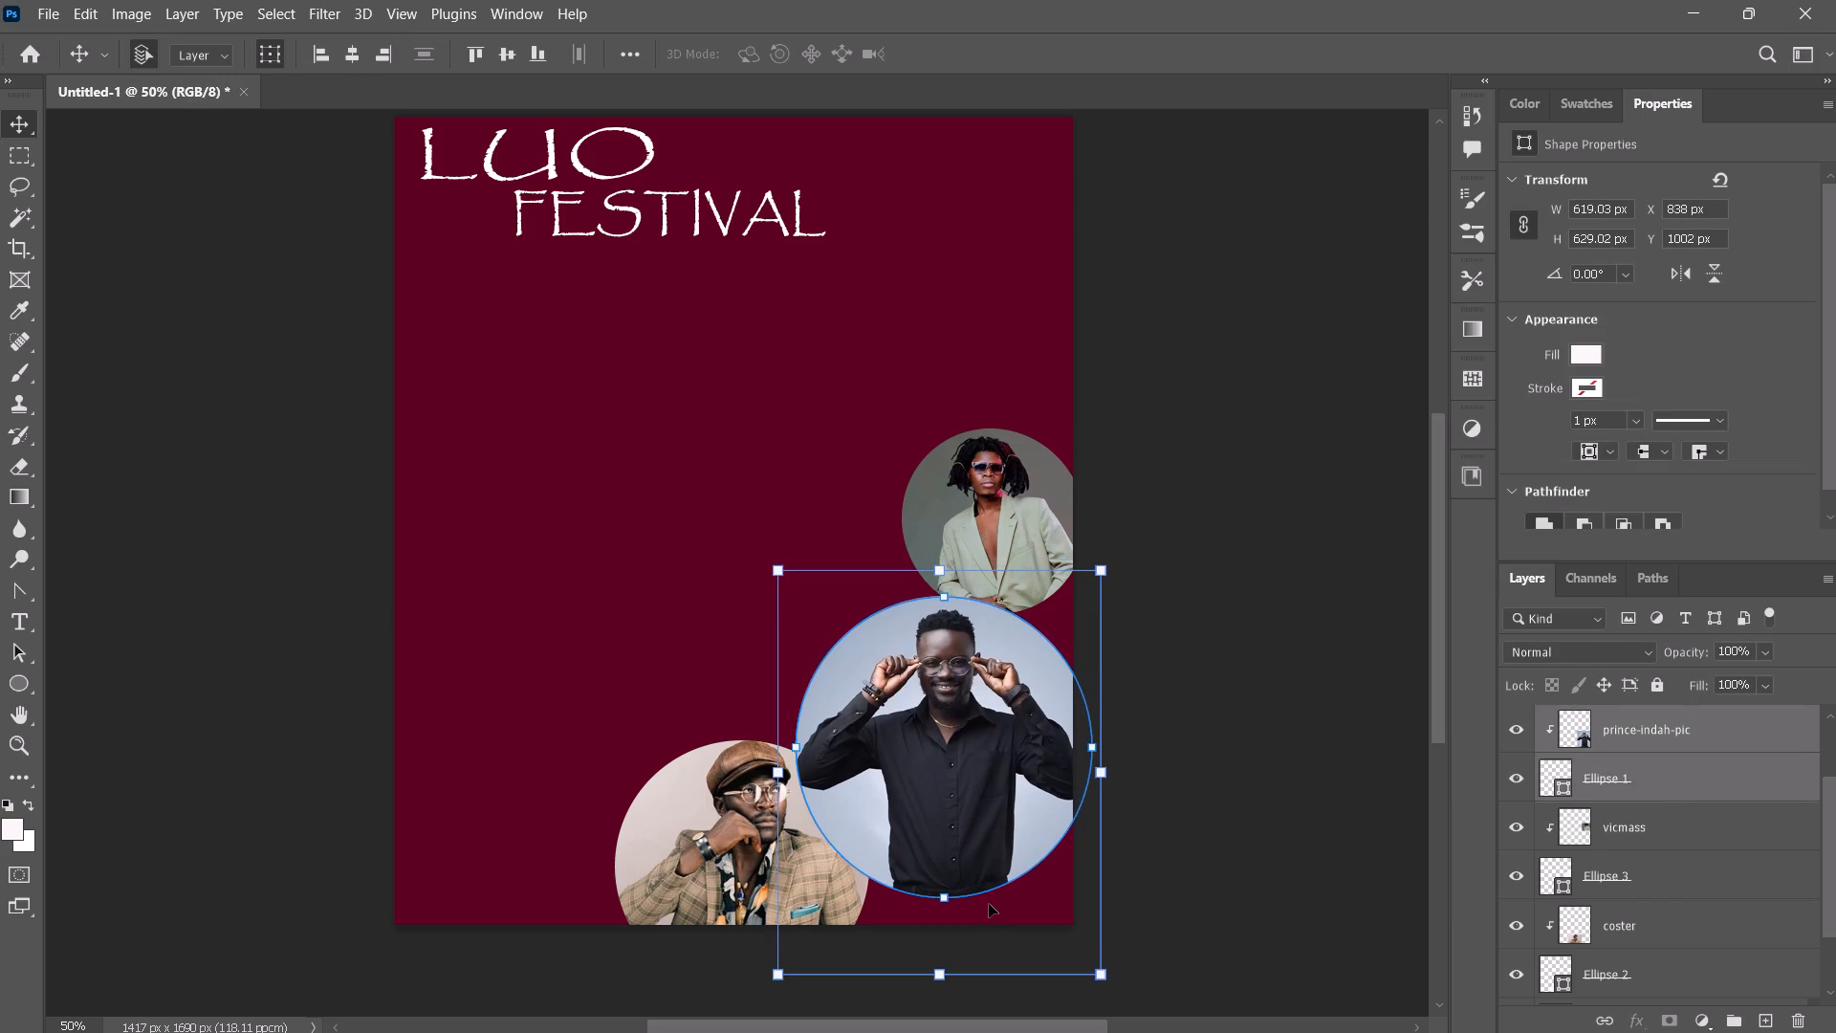
{"action": "key", "text": "Right"}
{"action": "key", "text": "Right"}
{"action": "key", "text": "Right"}
{"action": "key", "text": "Right"}
{"action": "key", "text": "Right"}
{"action": "key", "text": "Right"}
{"action": "key", "text": "Right"}
{"action": "key", "text": "Right"}
{"action": "key", "text": "Right"}
{"action": "key", "text": "Right"}
{"action": "key", "text": "Right"}
{"action": "key", "text": "Right"}
{"action": "key", "text": "Right"}
{"action": "key", "text": "Right"}
{"action": "key", "text": "Right"}
{"action": "key", "text": "Right"}
{"action": "key", "text": "Right"}
{"action": "key", "text": "Right"}
{"action": "key", "text": "Right"}
{"action": "key", "text": "Right"}
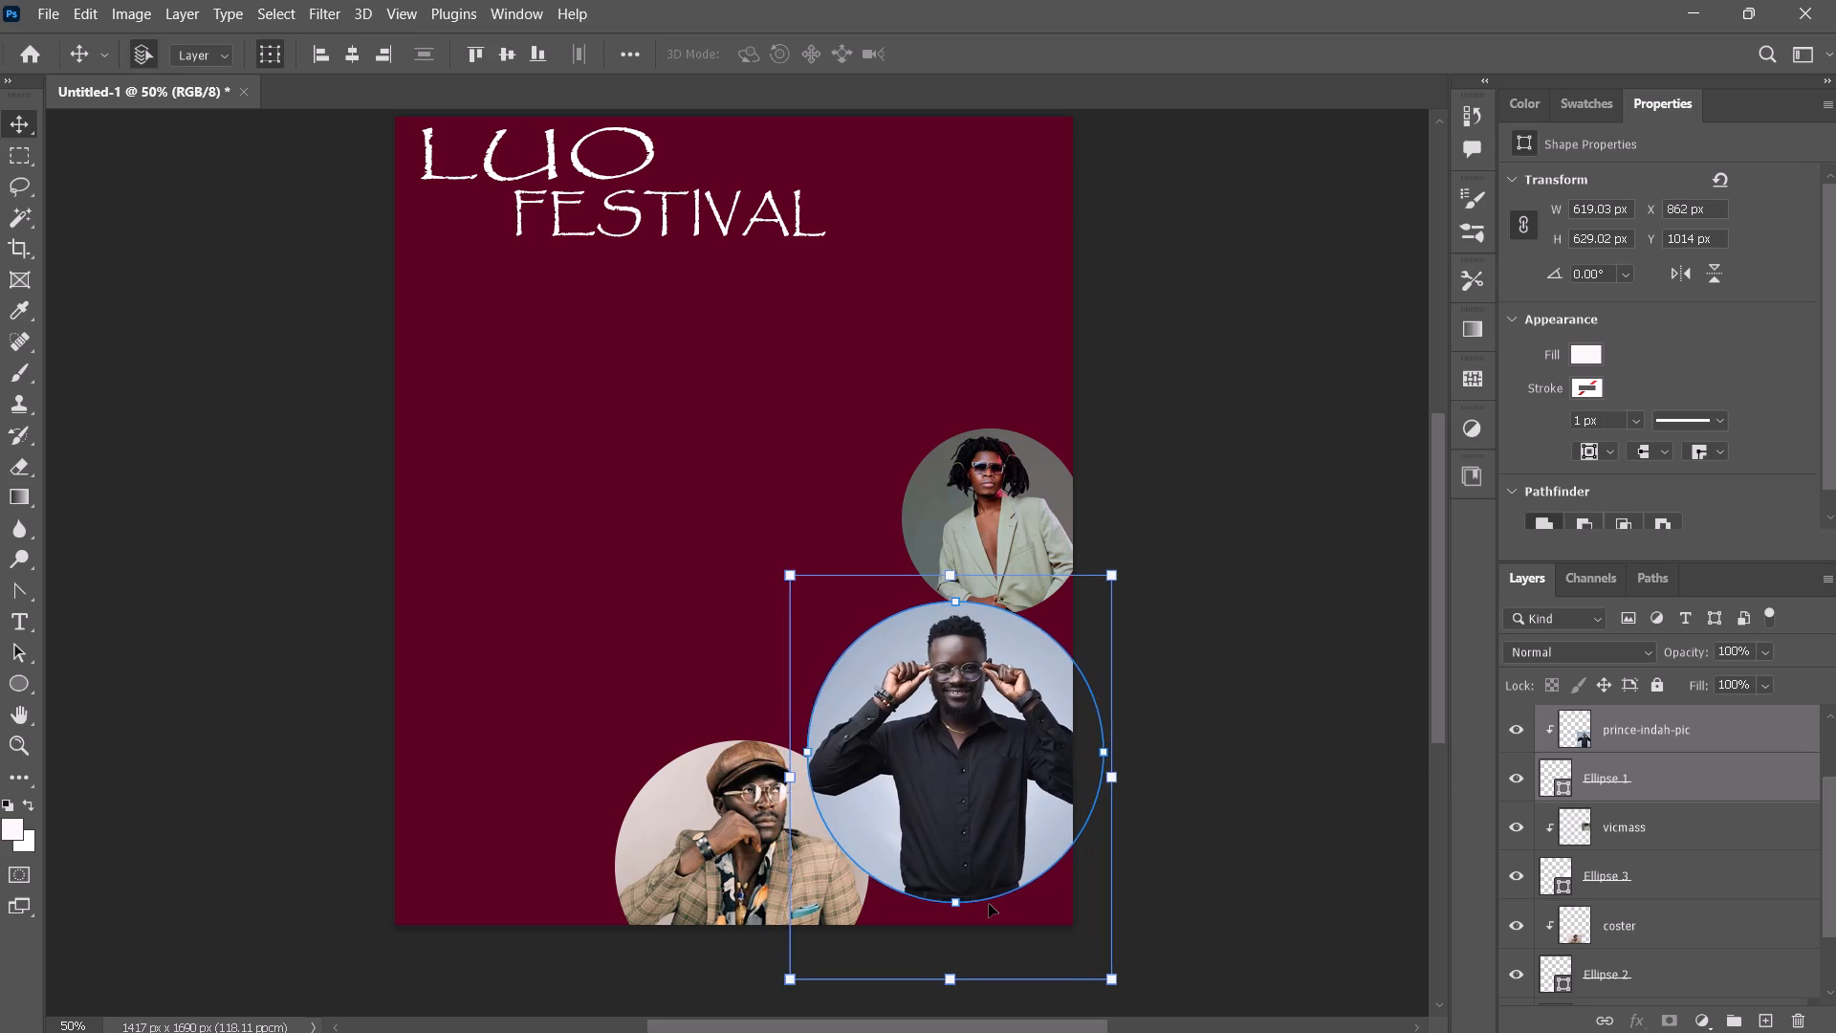
{"action": "key", "text": "Down"}
{"action": "key", "text": "Down"}
{"action": "key", "text": "Down"}
{"action": "key", "text": "Down"}
{"action": "key", "text": "Down"}
{"action": "key", "text": "Down"}
{"action": "key", "text": "Down"}
{"action": "key", "text": "Down"}
{"action": "key", "text": "Down"}
{"action": "key", "text": "Down"}
{"action": "key", "text": "Down"}
{"action": "key", "text": "Down"}
{"action": "key", "text": "Down"}
{"action": "key", "text": "Down"}
{"action": "key", "text": "Down"}
{"action": "key", "text": "Down"}
{"action": "key", "text": "Down"}
{"action": "key", "text": "Down"}
{"action": "key", "text": "Down"}
{"action": "key", "text": "Down"}
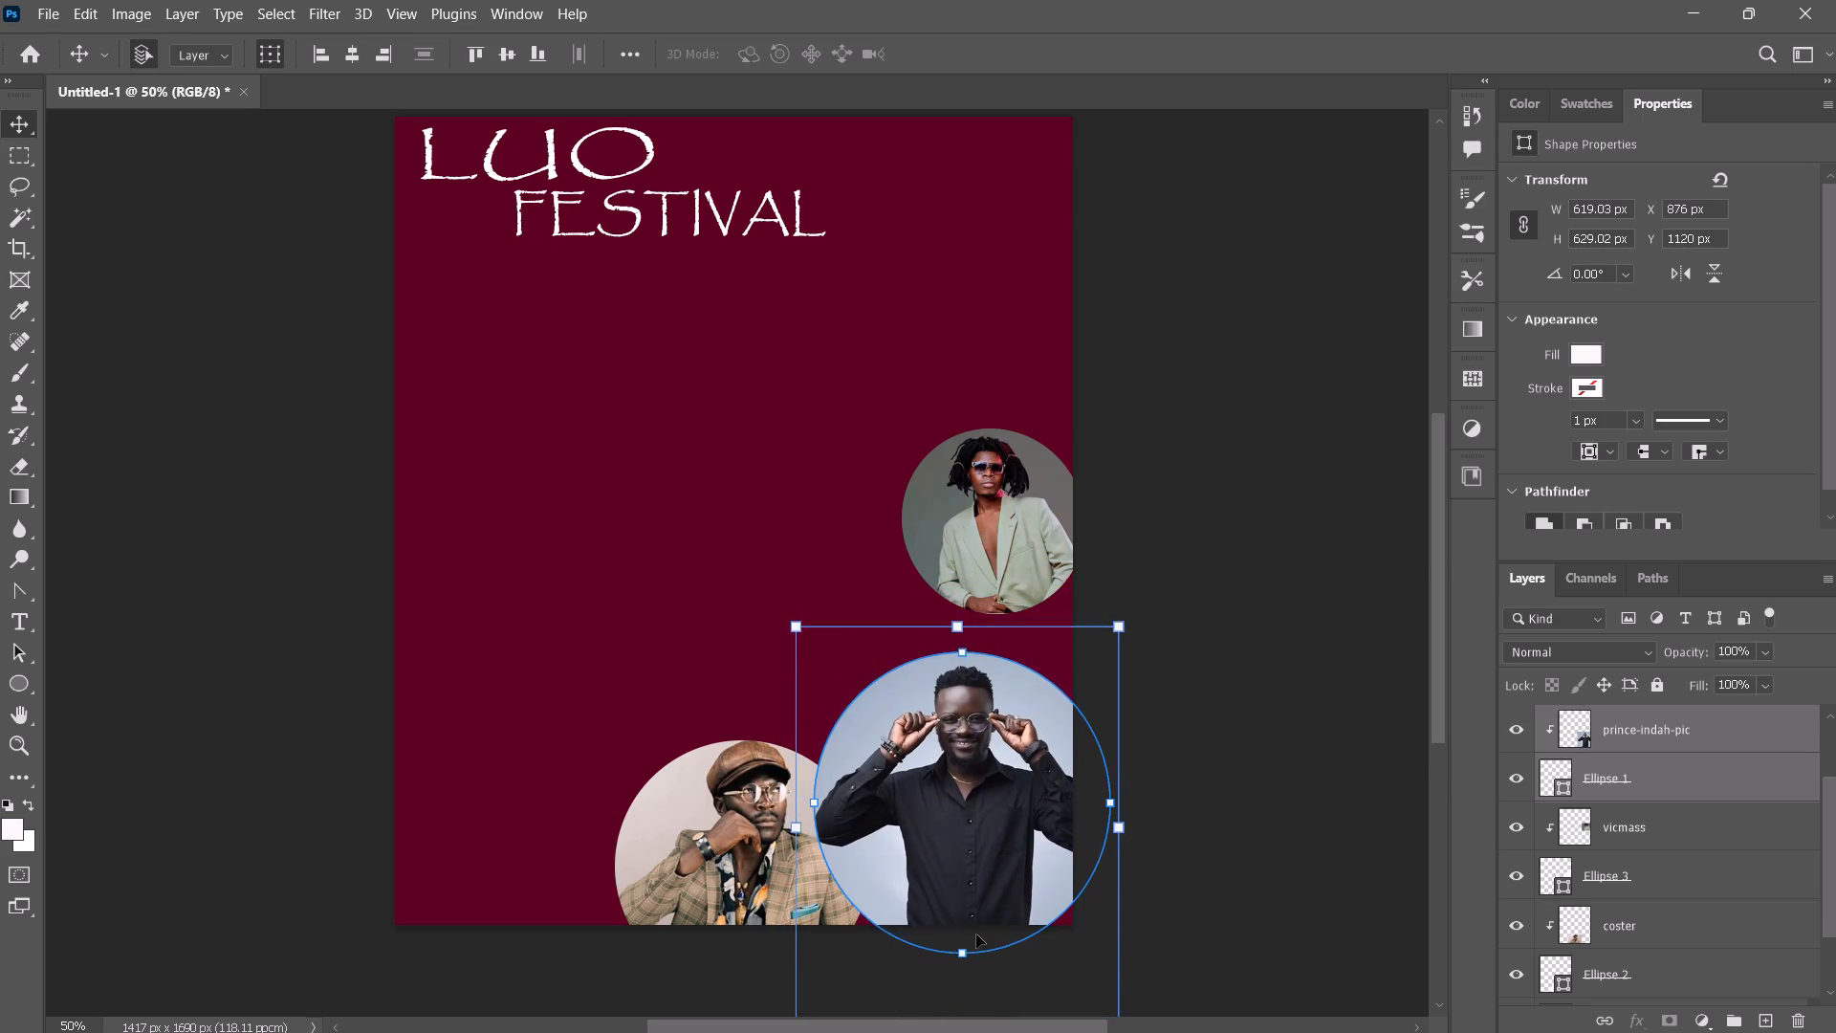
{"action": "key", "text": "Right"}
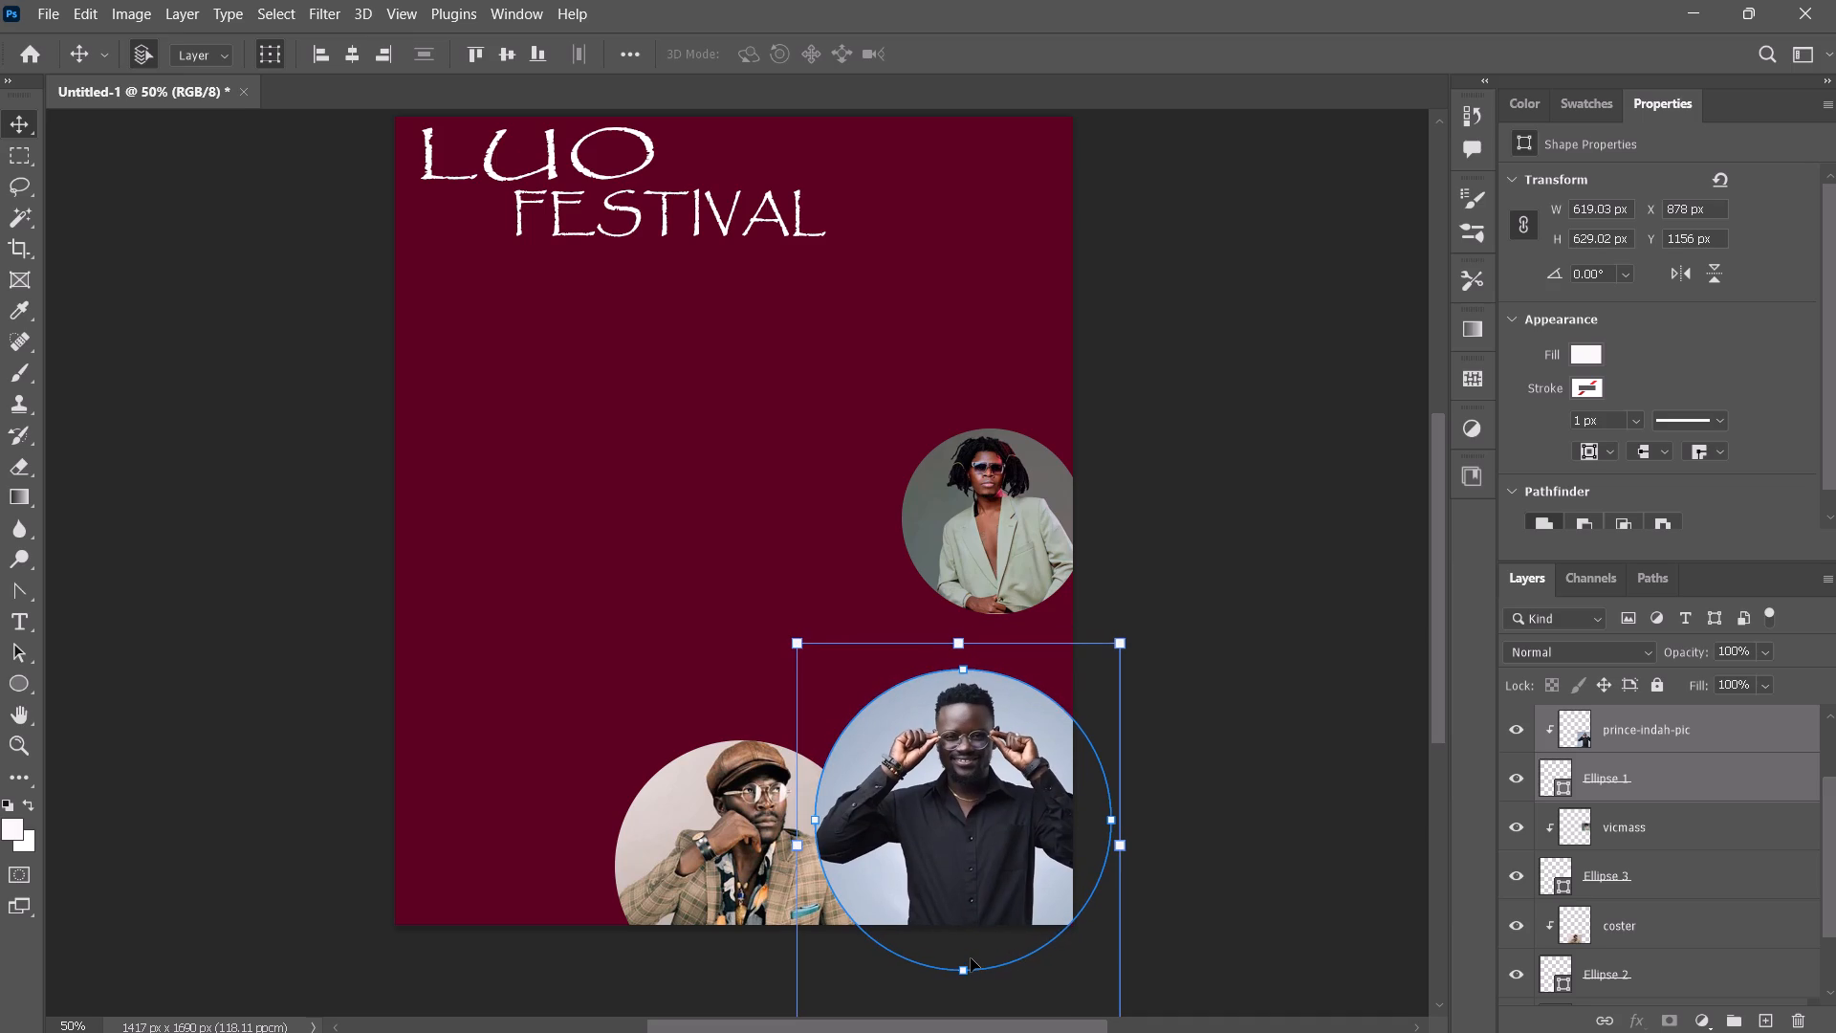
{"action": "left_click", "coordinate": [1234, 458]}
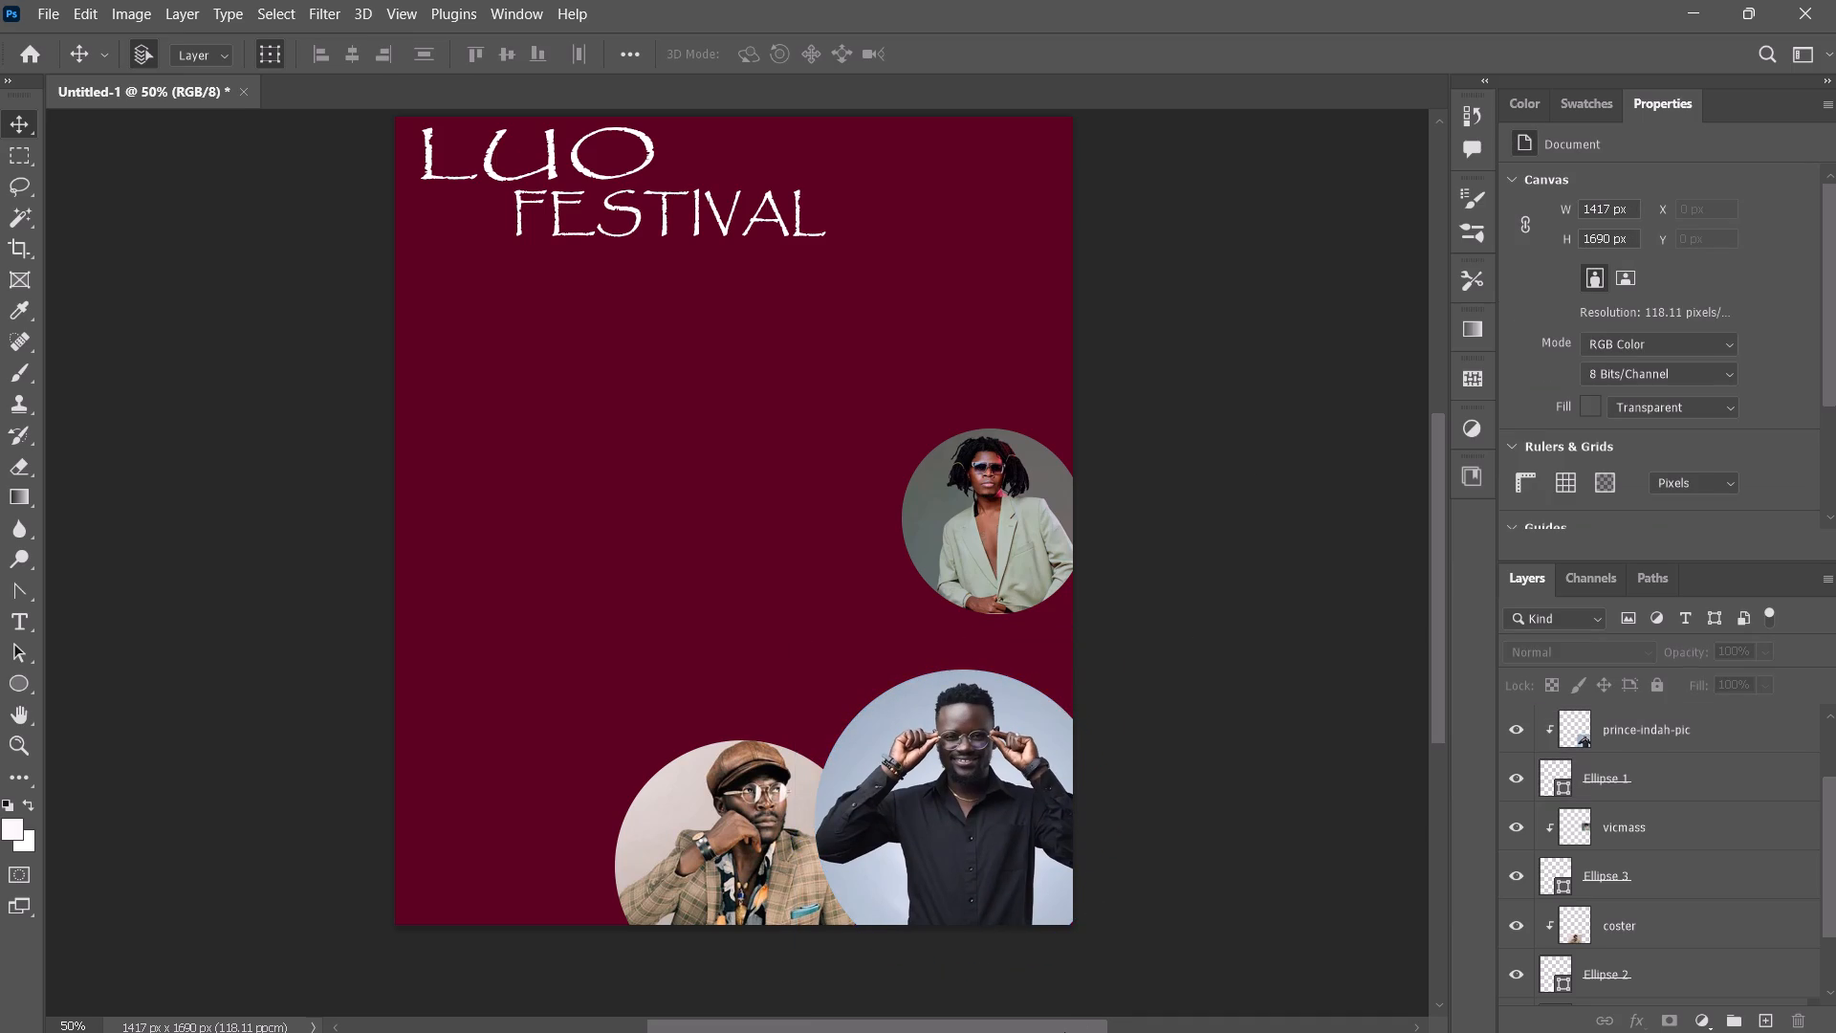
Nudge the coster photo alone slightly left within Ellipse 2.
{"action": "left_click", "coordinate": [661, 864]}
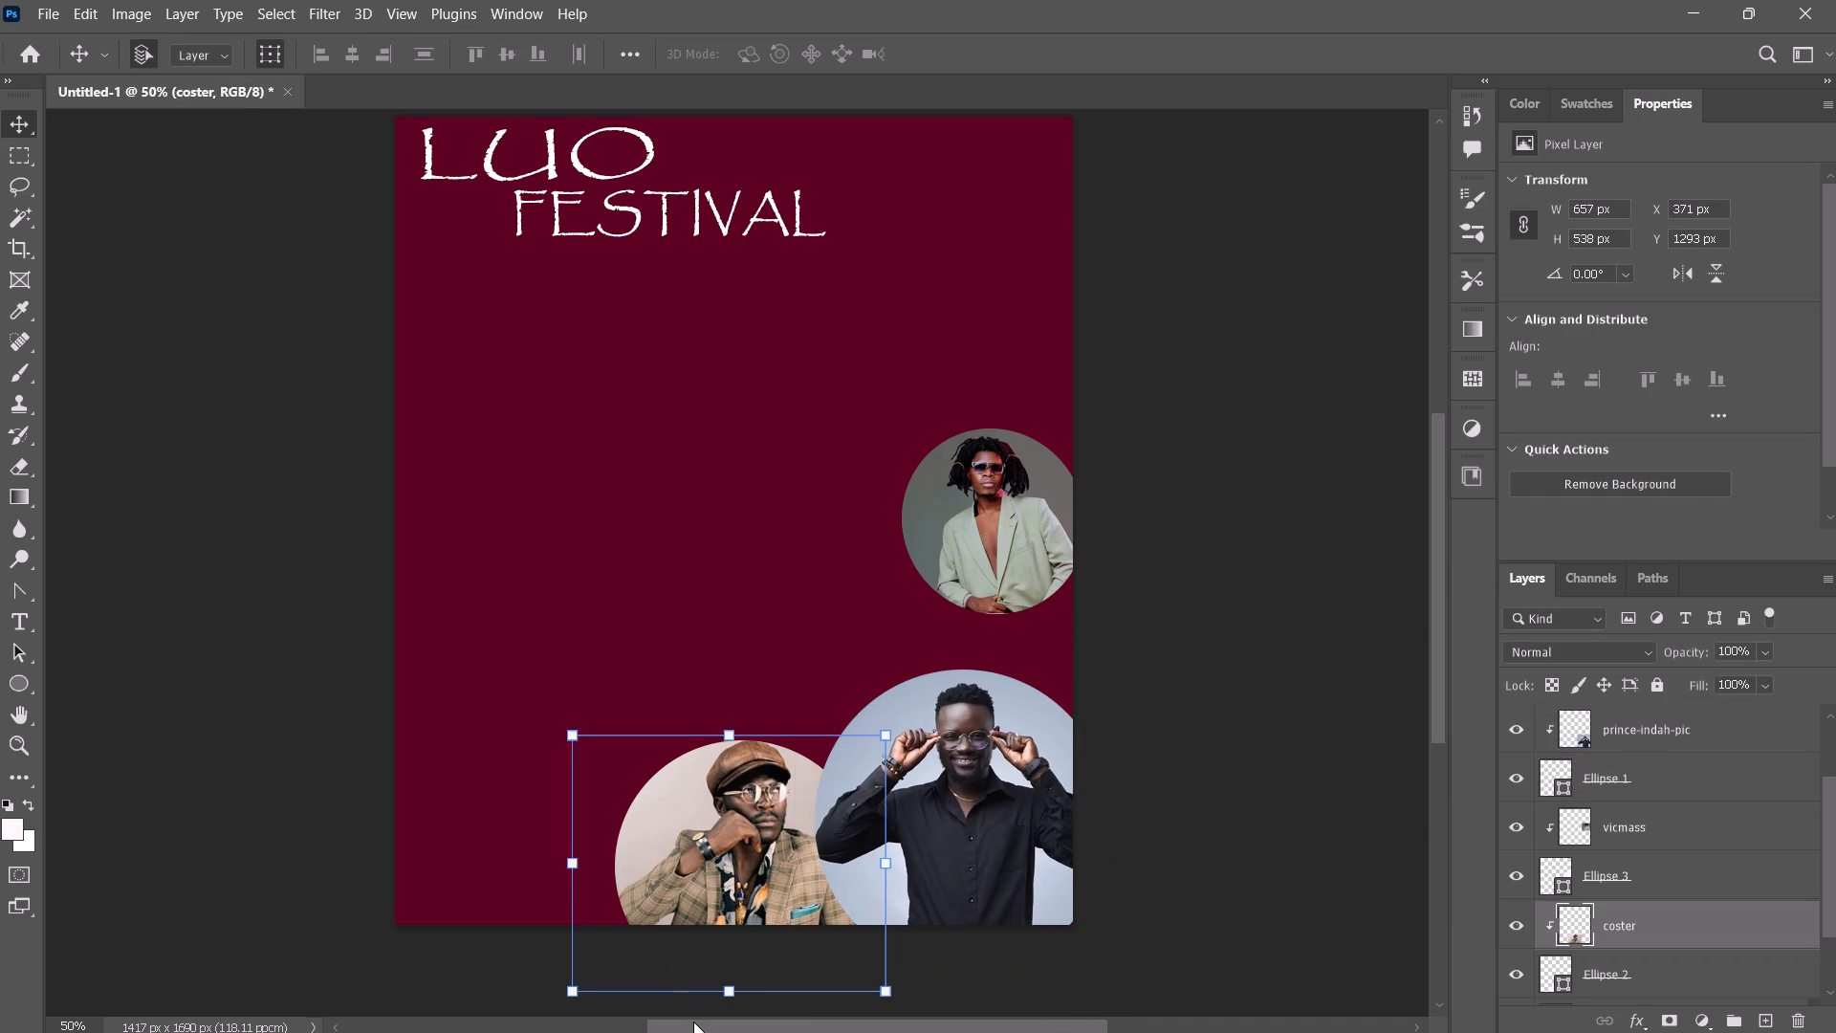
{"action": "key", "text": "Left"}
{"action": "key", "text": "Left"}
{"action": "key", "text": "Left"}
{"action": "key", "text": "Left"}
{"action": "key", "text": "Left"}
{"action": "key", "text": "Left"}
{"action": "key", "text": "Left"}
{"action": "key", "text": "Left"}
{"action": "key", "text": "Left"}
{"action": "key", "text": "Left"}
{"action": "key", "text": "Left"}
{"action": "key", "text": "Left"}
{"action": "key", "text": "Left"}
{"action": "key", "text": "Left"}
{"action": "key", "text": "Left"}
{"action": "key", "text": "Left"}
{"action": "key", "text": "Left"}
{"action": "key", "text": "Left"}
{"action": "key", "text": "Left"}
{"action": "key", "text": "Left"}
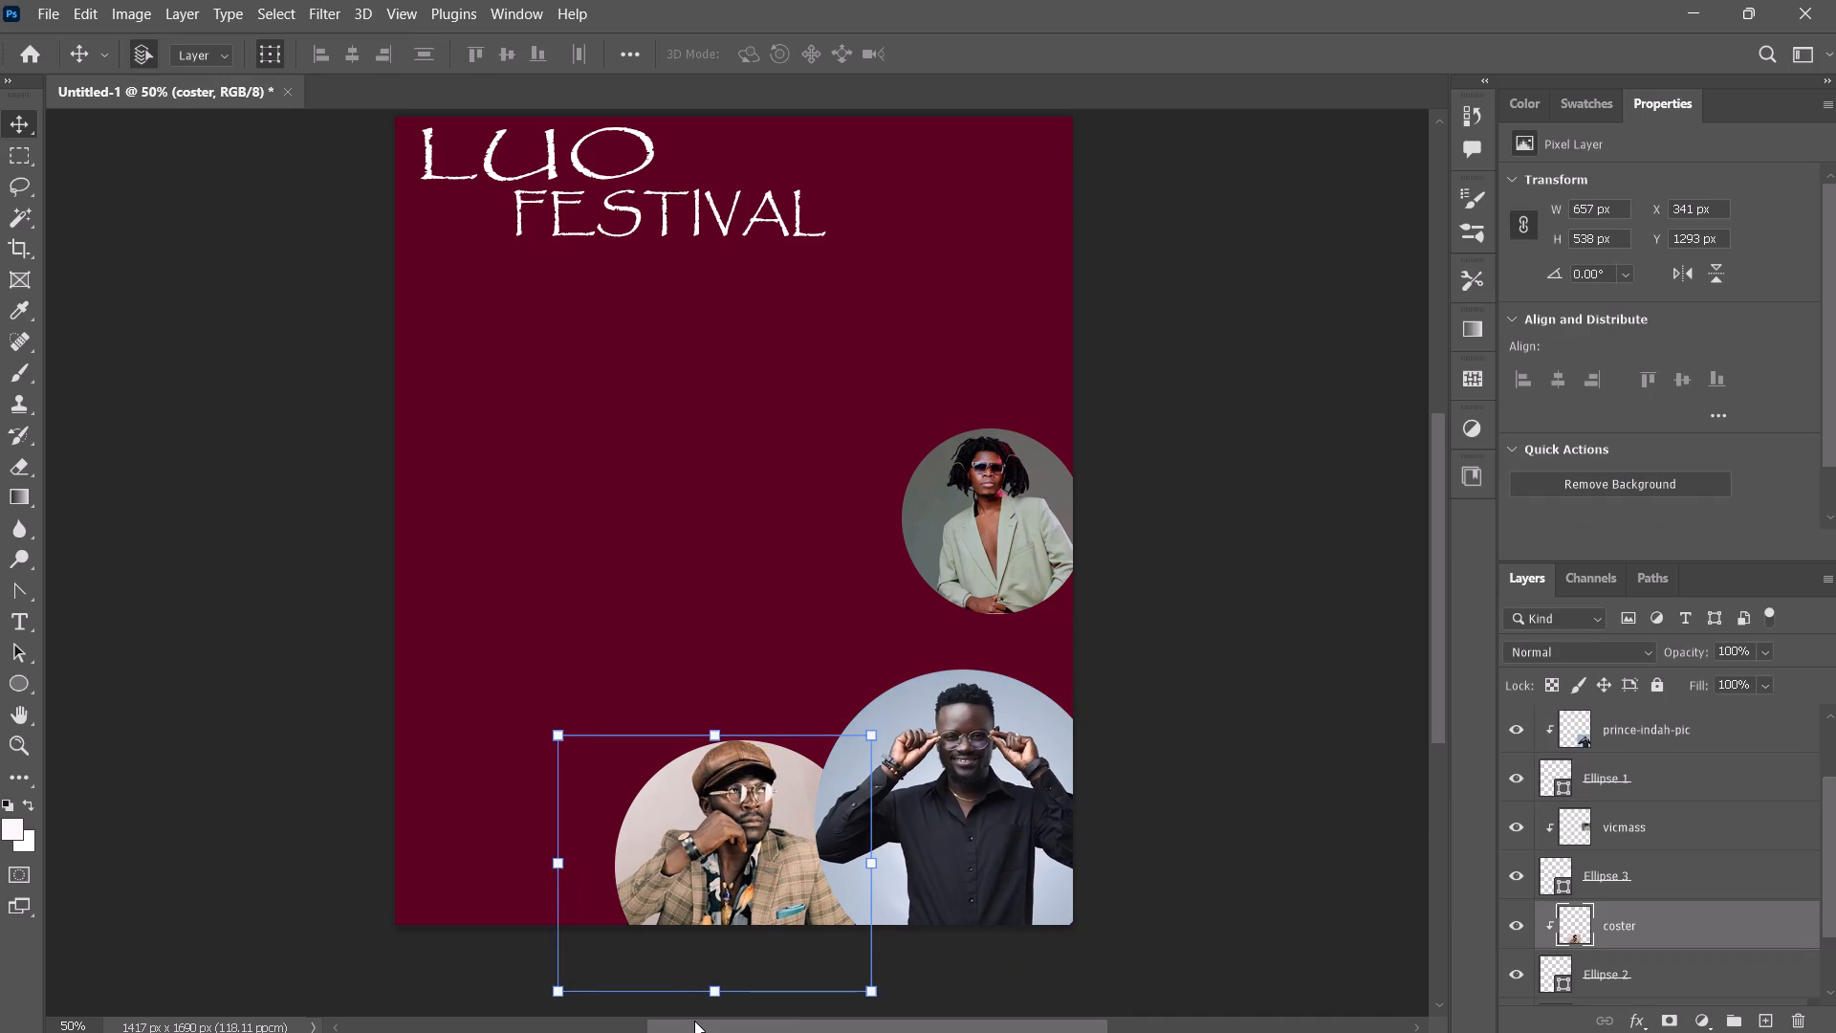
{"action": "key", "text": "Right"}
{"action": "key", "text": "Right"}
{"action": "key", "text": "Right"}
{"action": "key", "text": "Right"}
{"action": "key", "text": "Right"}
{"action": "key", "text": "Right"}
{"action": "key", "text": "Right"}
{"action": "key", "text": "Right"}
{"action": "key", "text": "Right"}
{"action": "key", "text": "Right"}
{"action": "key", "text": "Right"}
{"action": "left_click", "coordinate": [579, 615]}
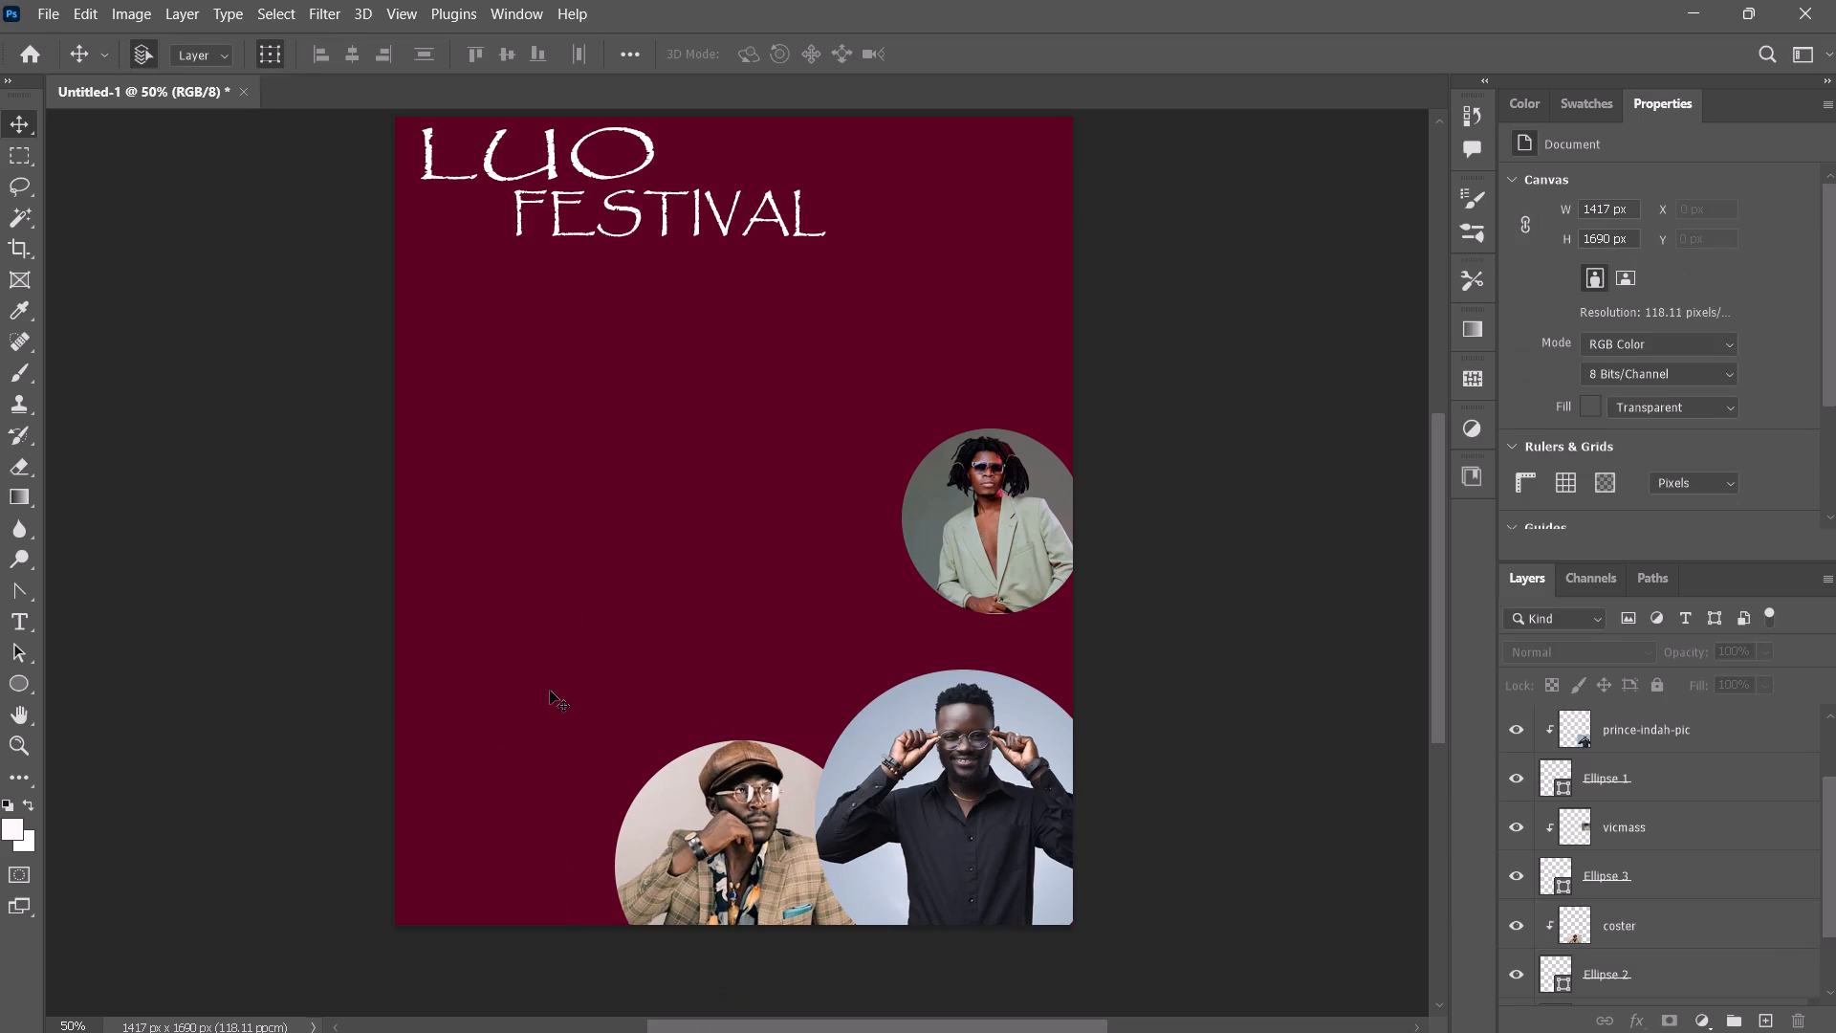
Move the coster photo and Ellipse 2 together up and slightly left beside the prince-indah-pic portrait, with the ellipse at about Y 1115 px.
{"action": "left_click_drag", "start_coordinate": [553, 793], "coordinate": [633, 893]}
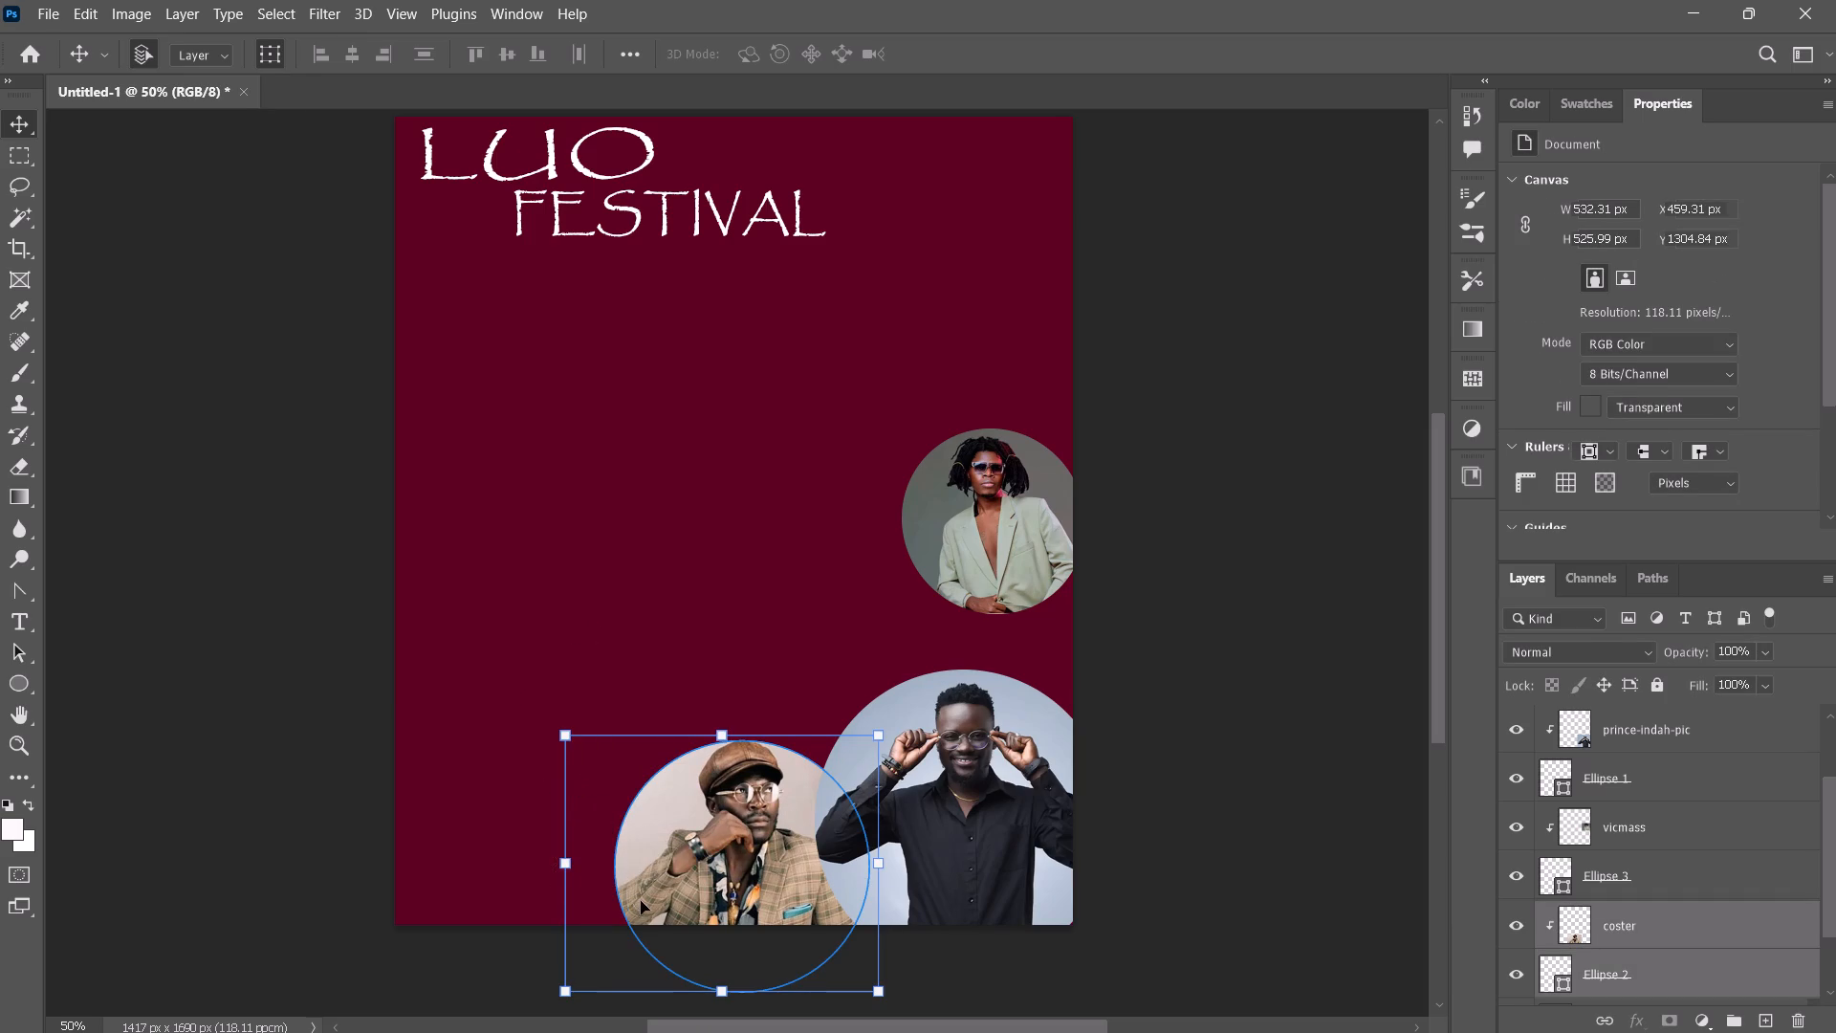
{"action": "key", "text": "Up"}
{"action": "key", "text": "Up"}
{"action": "key", "text": "Up"}
{"action": "key", "text": "Up"}
{"action": "key", "text": "Up"}
{"action": "key", "text": "Up"}
{"action": "key", "text": "Up"}
{"action": "key", "text": "Up"}
{"action": "key", "text": "Up"}
{"action": "key", "text": "Up"}
{"action": "key", "text": "Up"}
{"action": "key", "text": "Up"}
{"action": "key", "text": "Up"}
{"action": "key", "text": "Up"}
{"action": "key", "text": "Up"}
{"action": "key", "text": "Up"}
{"action": "key", "text": "Up"}
{"action": "key", "text": "Up"}
{"action": "key", "text": "Up"}
{"action": "key", "text": "Up"}
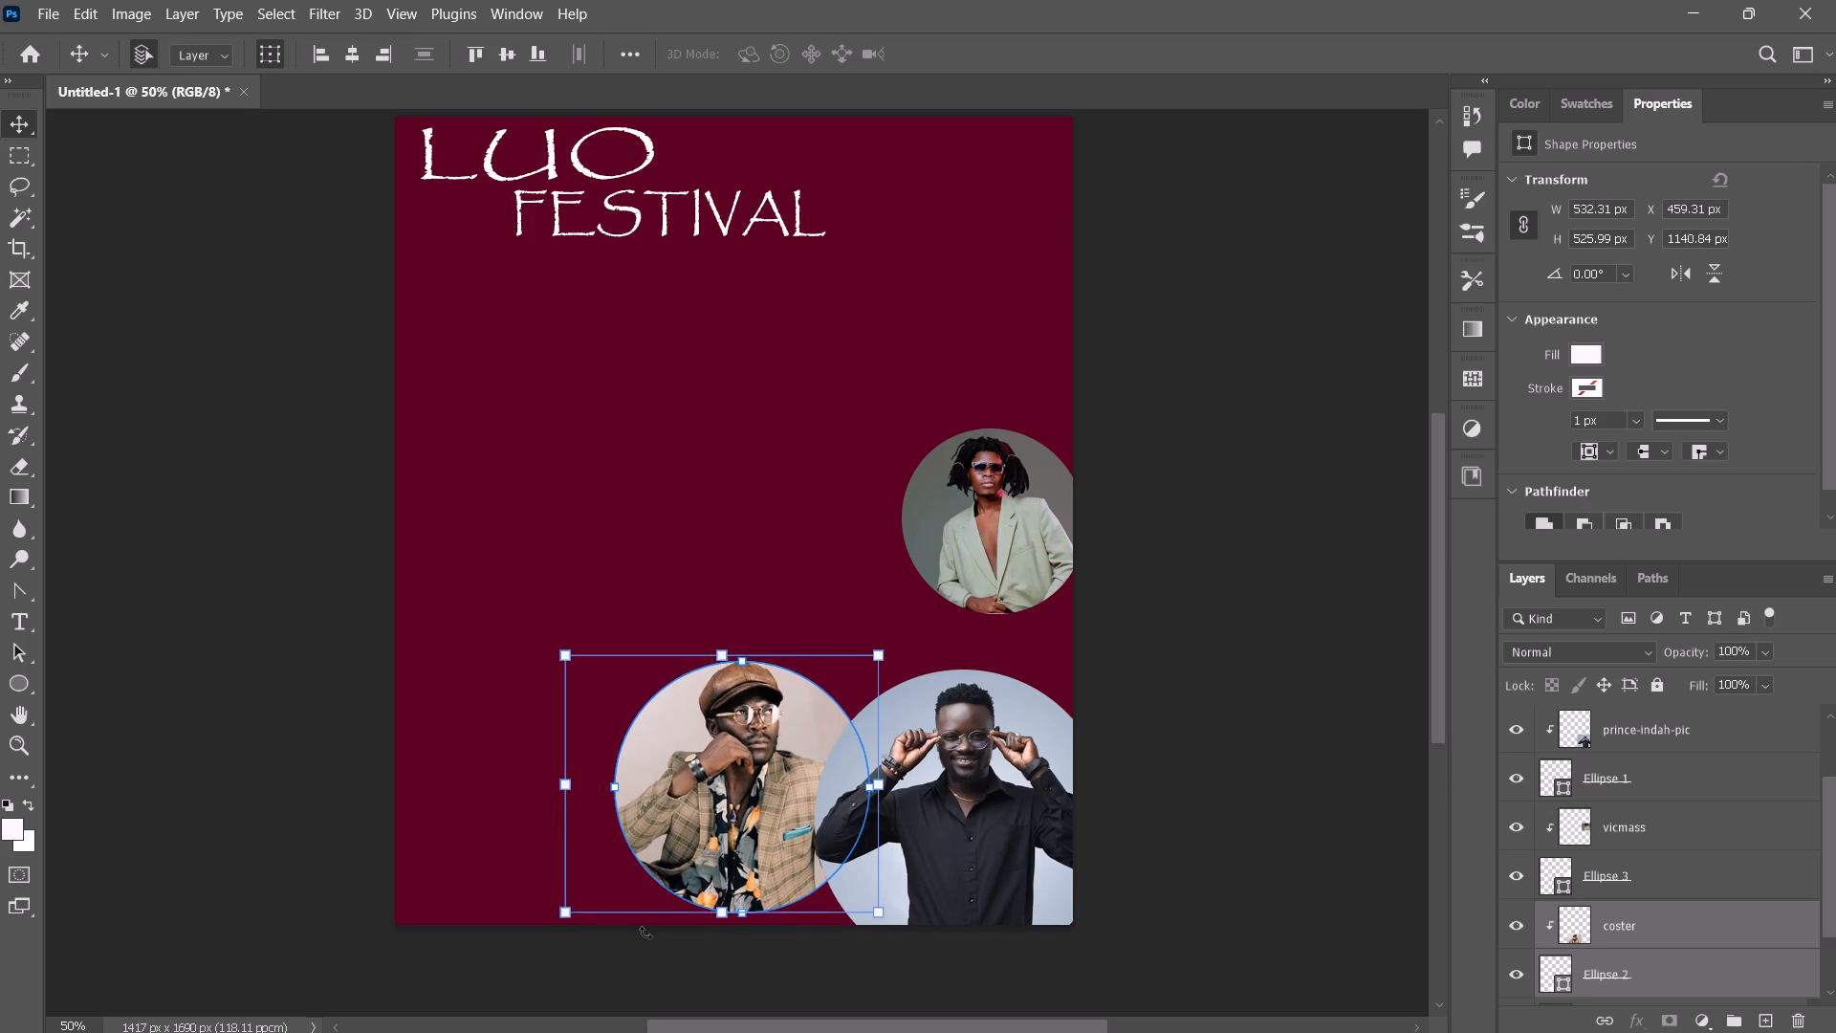
{"action": "key", "text": "Up"}
{"action": "key", "text": "Up"}
{"action": "key", "text": "Up"}
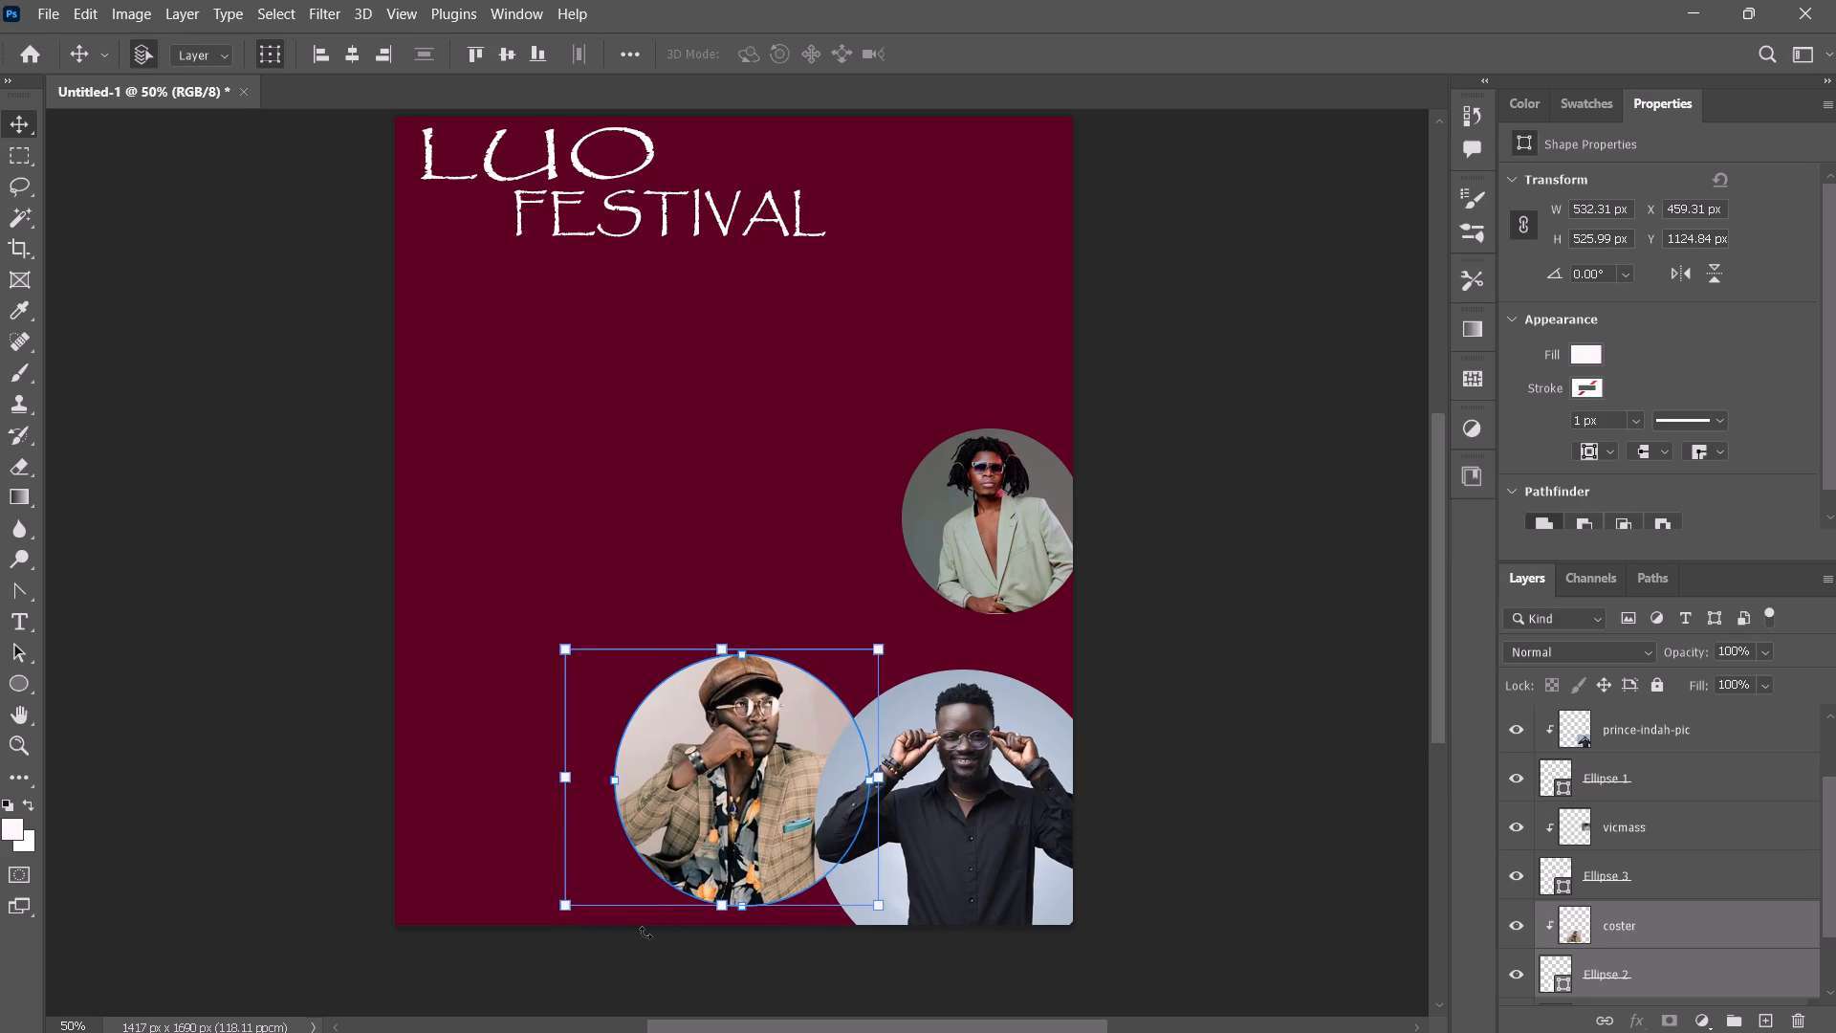
{"action": "key", "text": "Up"}
{"action": "key", "text": "Up"}
{"action": "key", "text": "Up"}
{"action": "key", "text": "Up"}
{"action": "key", "text": "Up"}
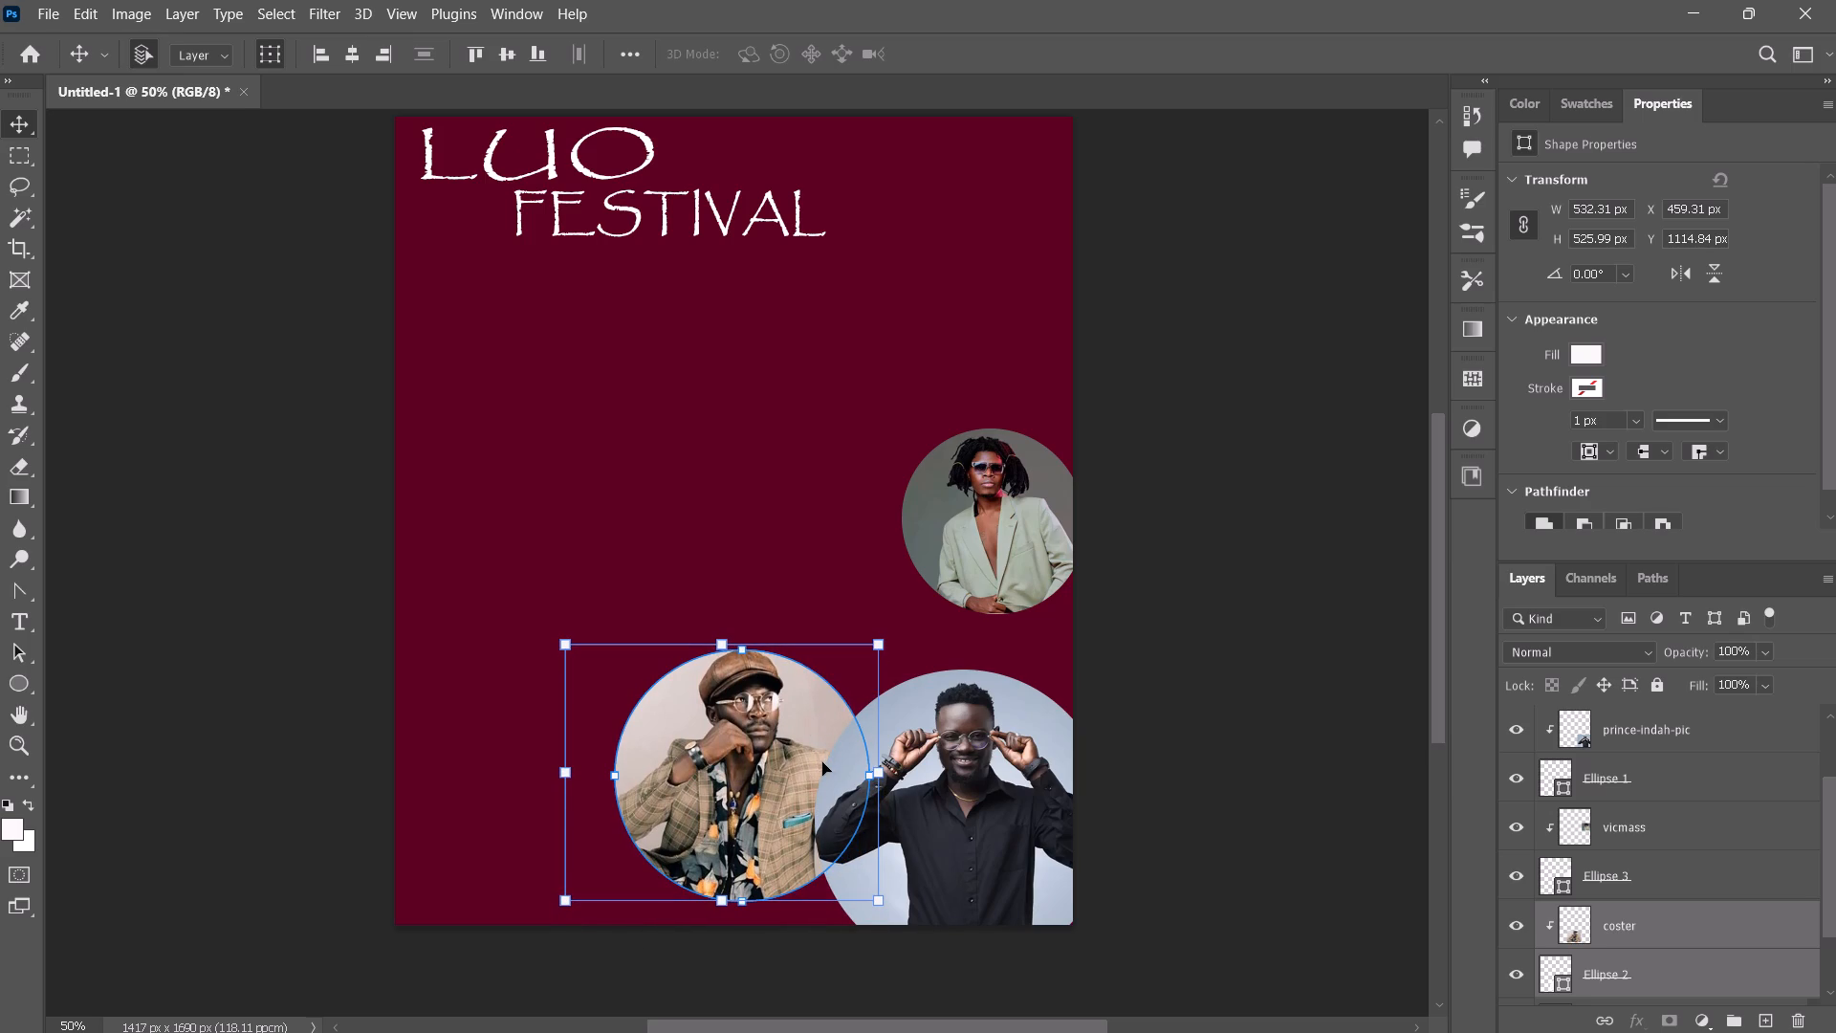
{"action": "key", "text": "Left"}
{"action": "key", "text": "Left"}
{"action": "key", "text": "Left"}
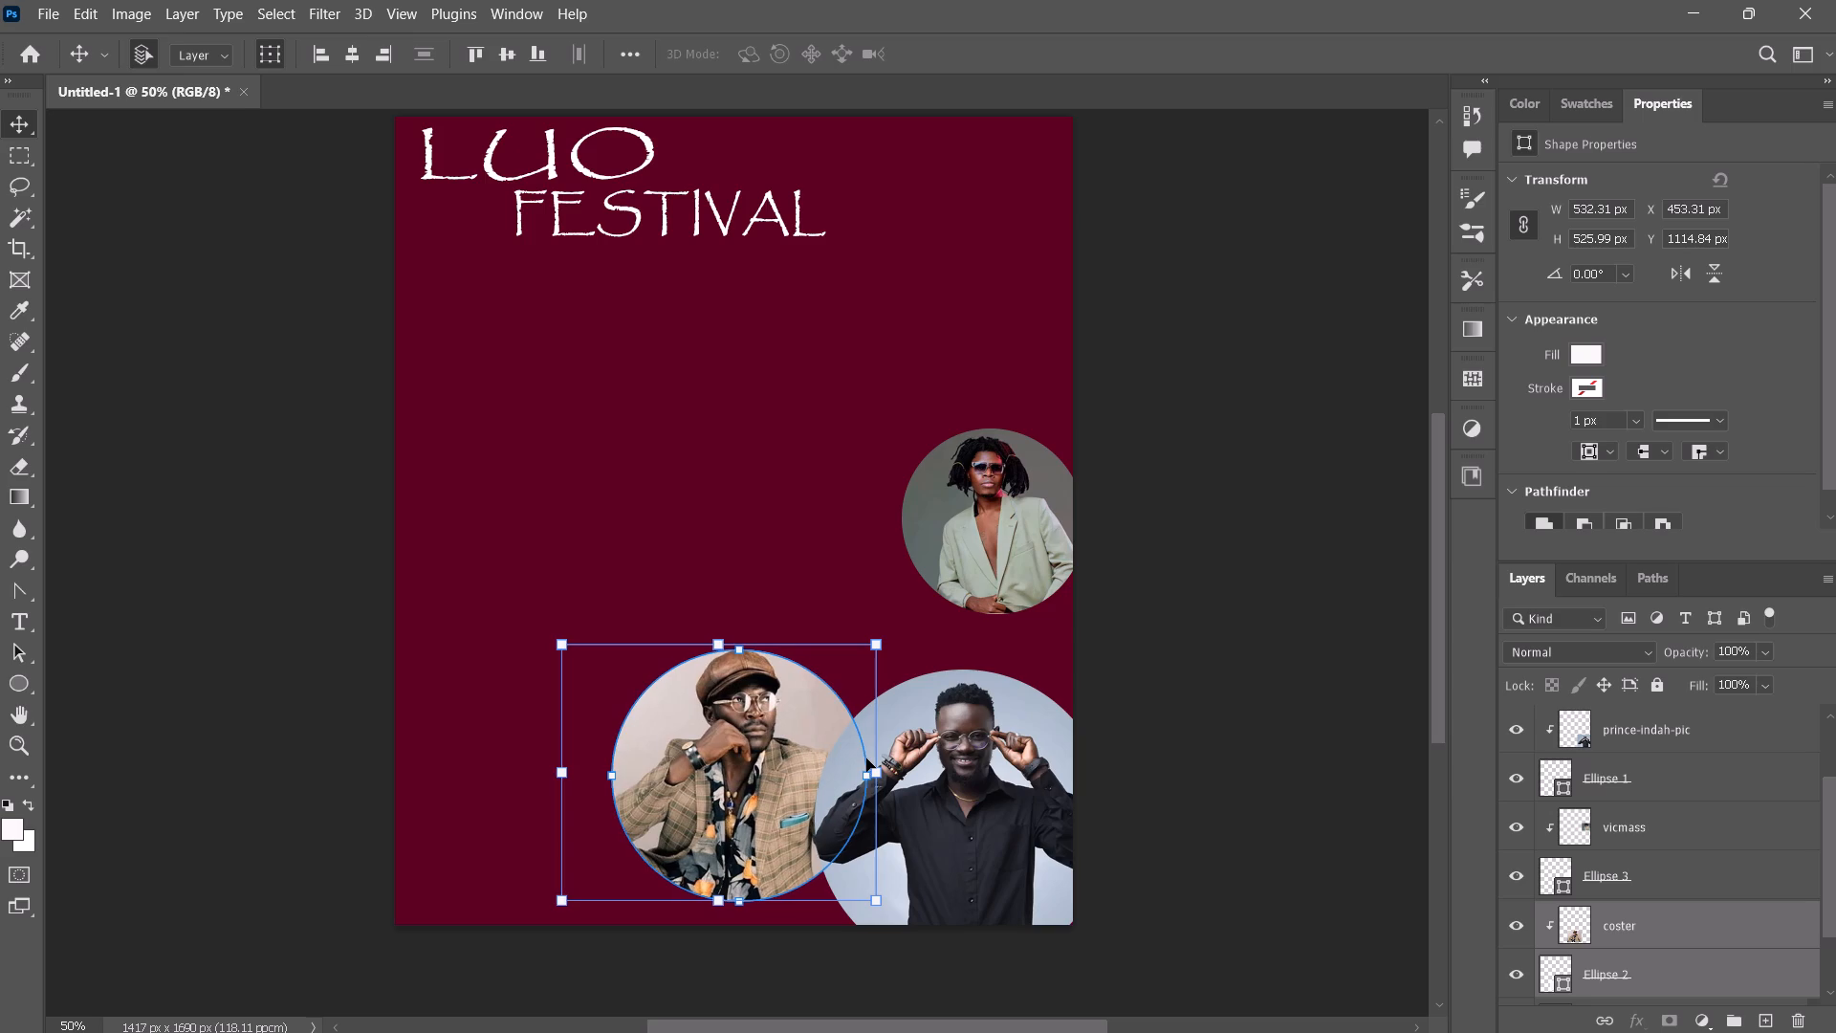
{"action": "key", "text": "Left"}
{"action": "key", "text": "Left"}
{"action": "key", "text": "Left"}
{"action": "key", "text": "Left"}
{"action": "key", "text": "Left"}
{"action": "key", "text": "Left"}
{"action": "key", "text": "Left"}
{"action": "key", "text": "Left"}
{"action": "key", "text": "Left"}
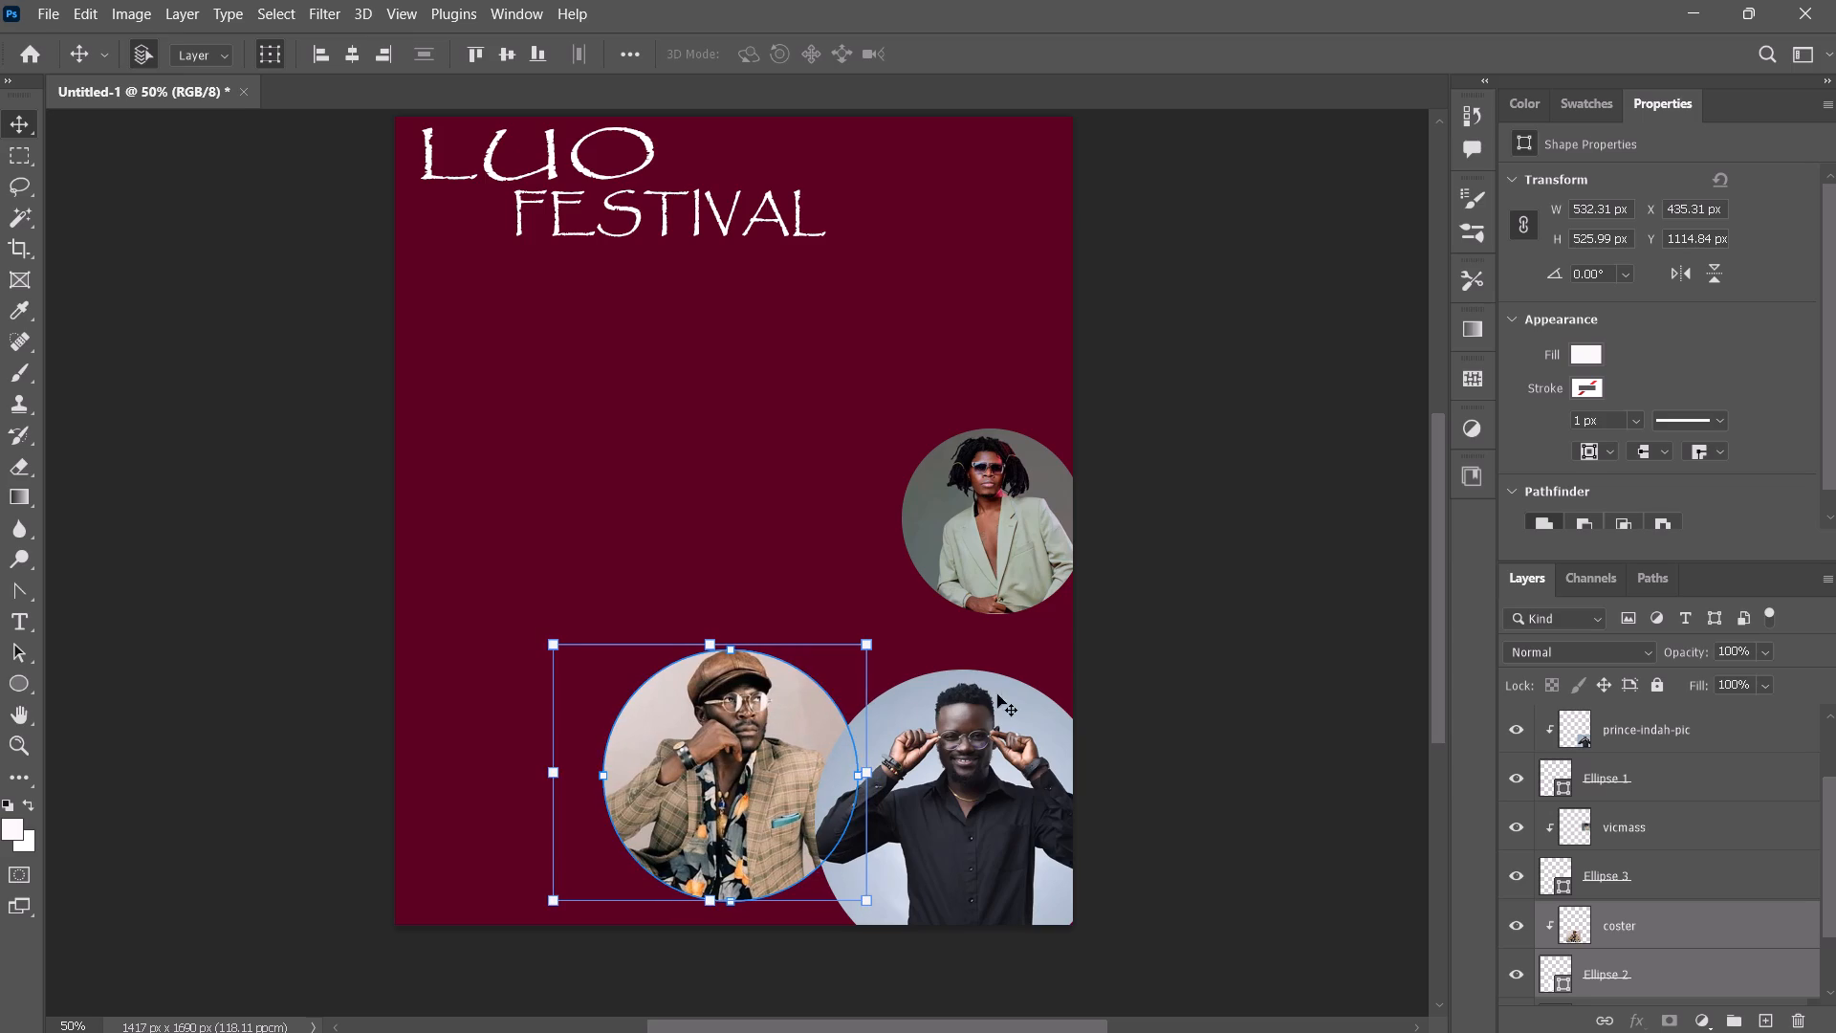
{"action": "key", "text": "Left"}
{"action": "key", "text": "Left"}
{"action": "key", "text": "Left"}
{"action": "key", "text": "Left"}
{"action": "key", "text": "Left"}
{"action": "left_click", "coordinate": [1123, 639]}
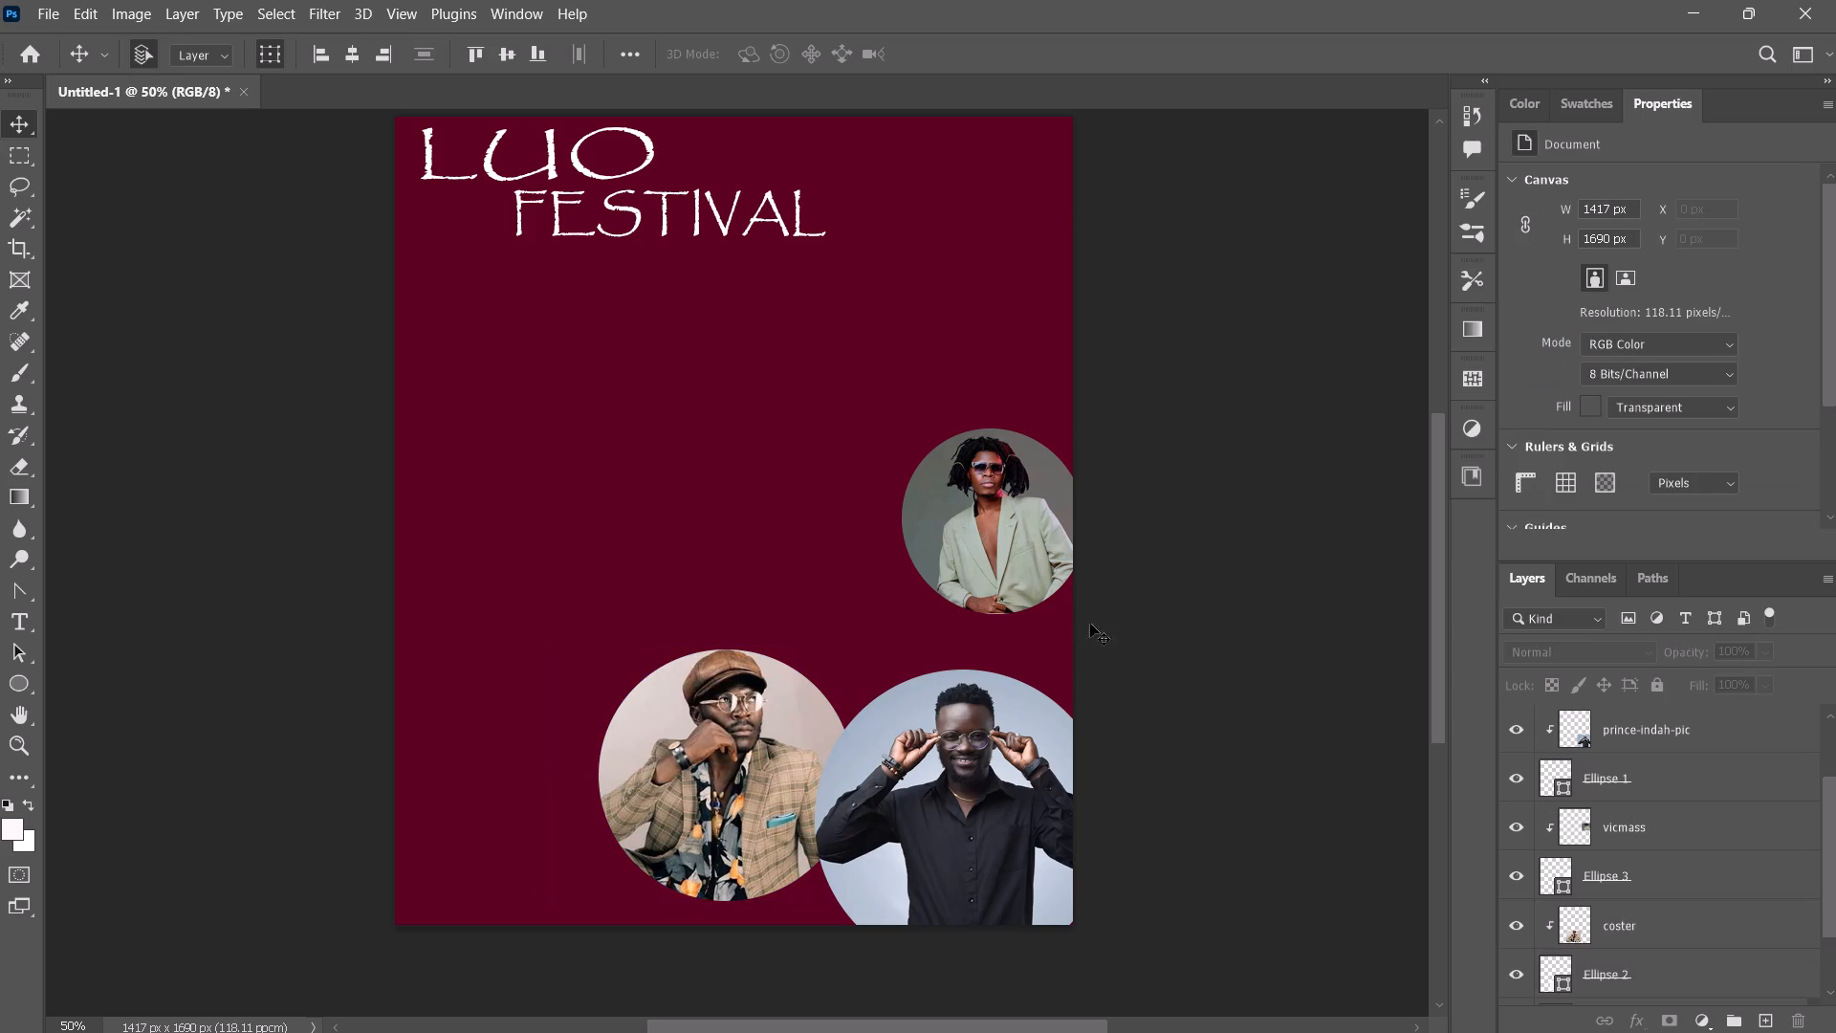
Move the vicmass photo and Ellipse 3 together into the gap above the other two portraits, with the photo at about X 755, Y 908 px.
{"action": "left_click_drag", "start_coordinate": [797, 483], "coordinate": [1107, 606]}
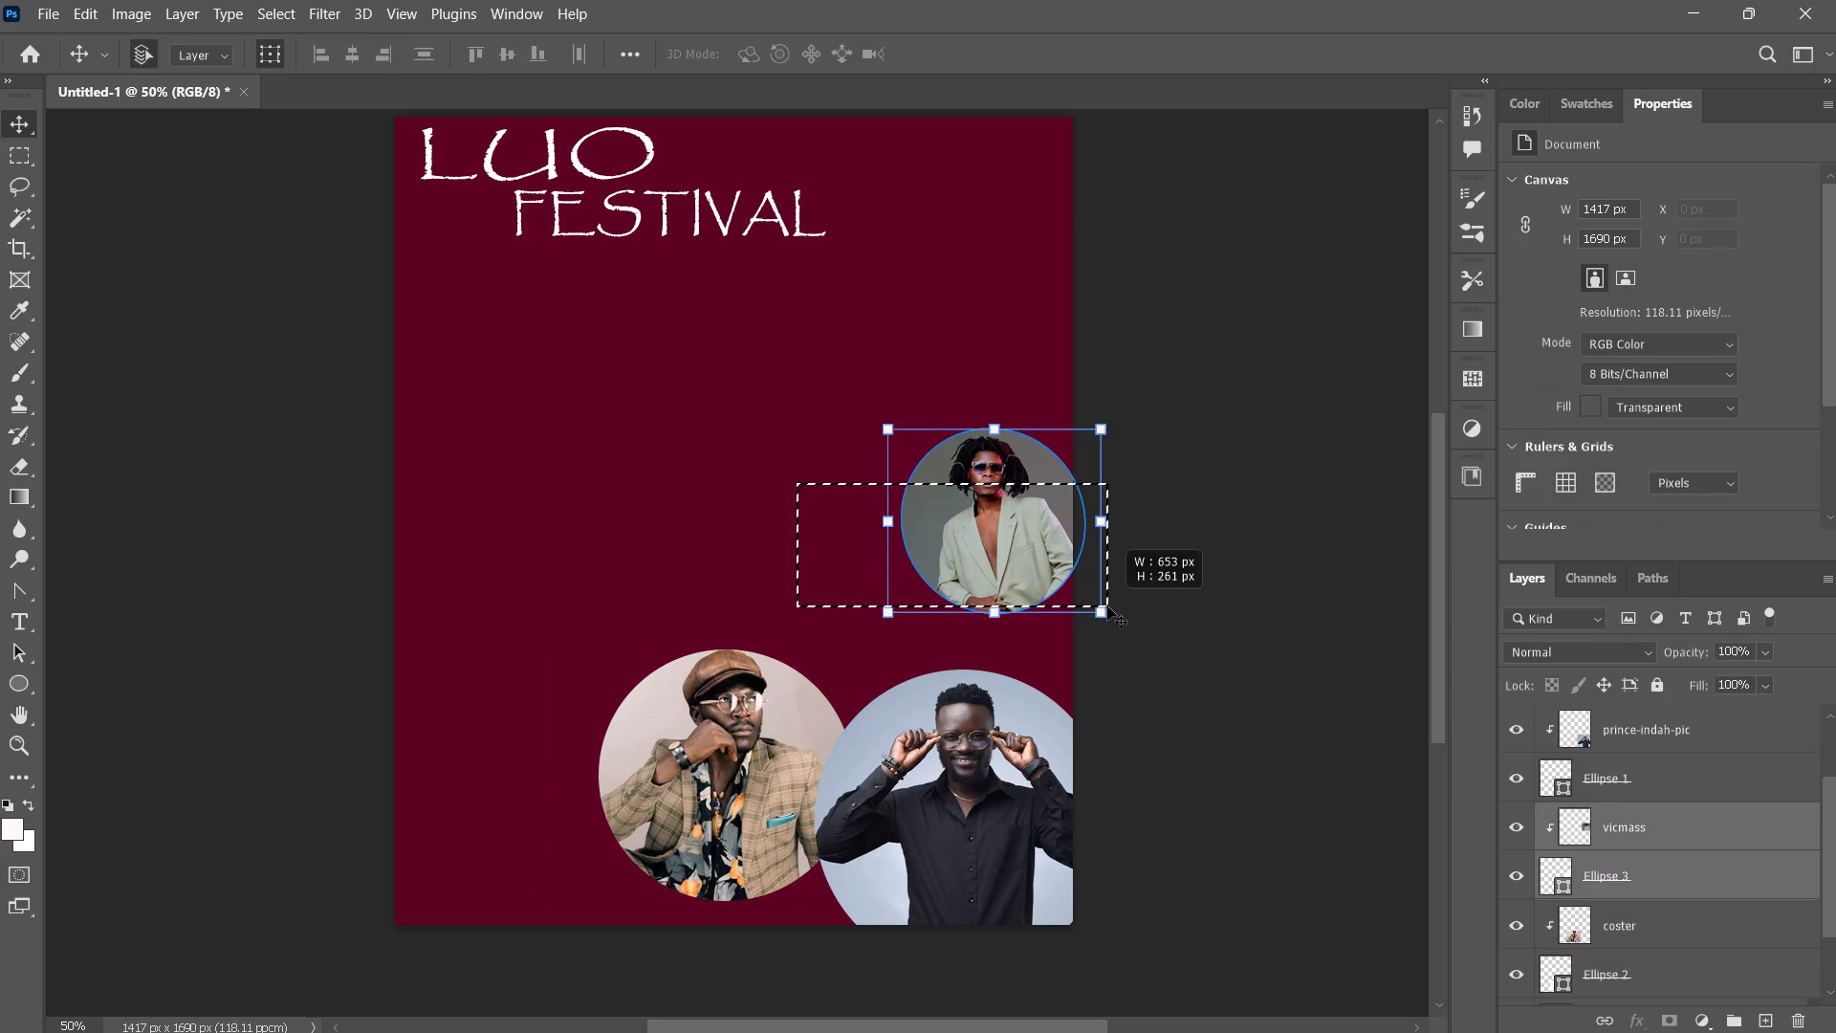
{"action": "left_click_drag", "start_coordinate": [1107, 606], "coordinate": [1124, 608]}
{"action": "left_click_drag", "start_coordinate": [1006, 538], "coordinate": [1020, 615]}
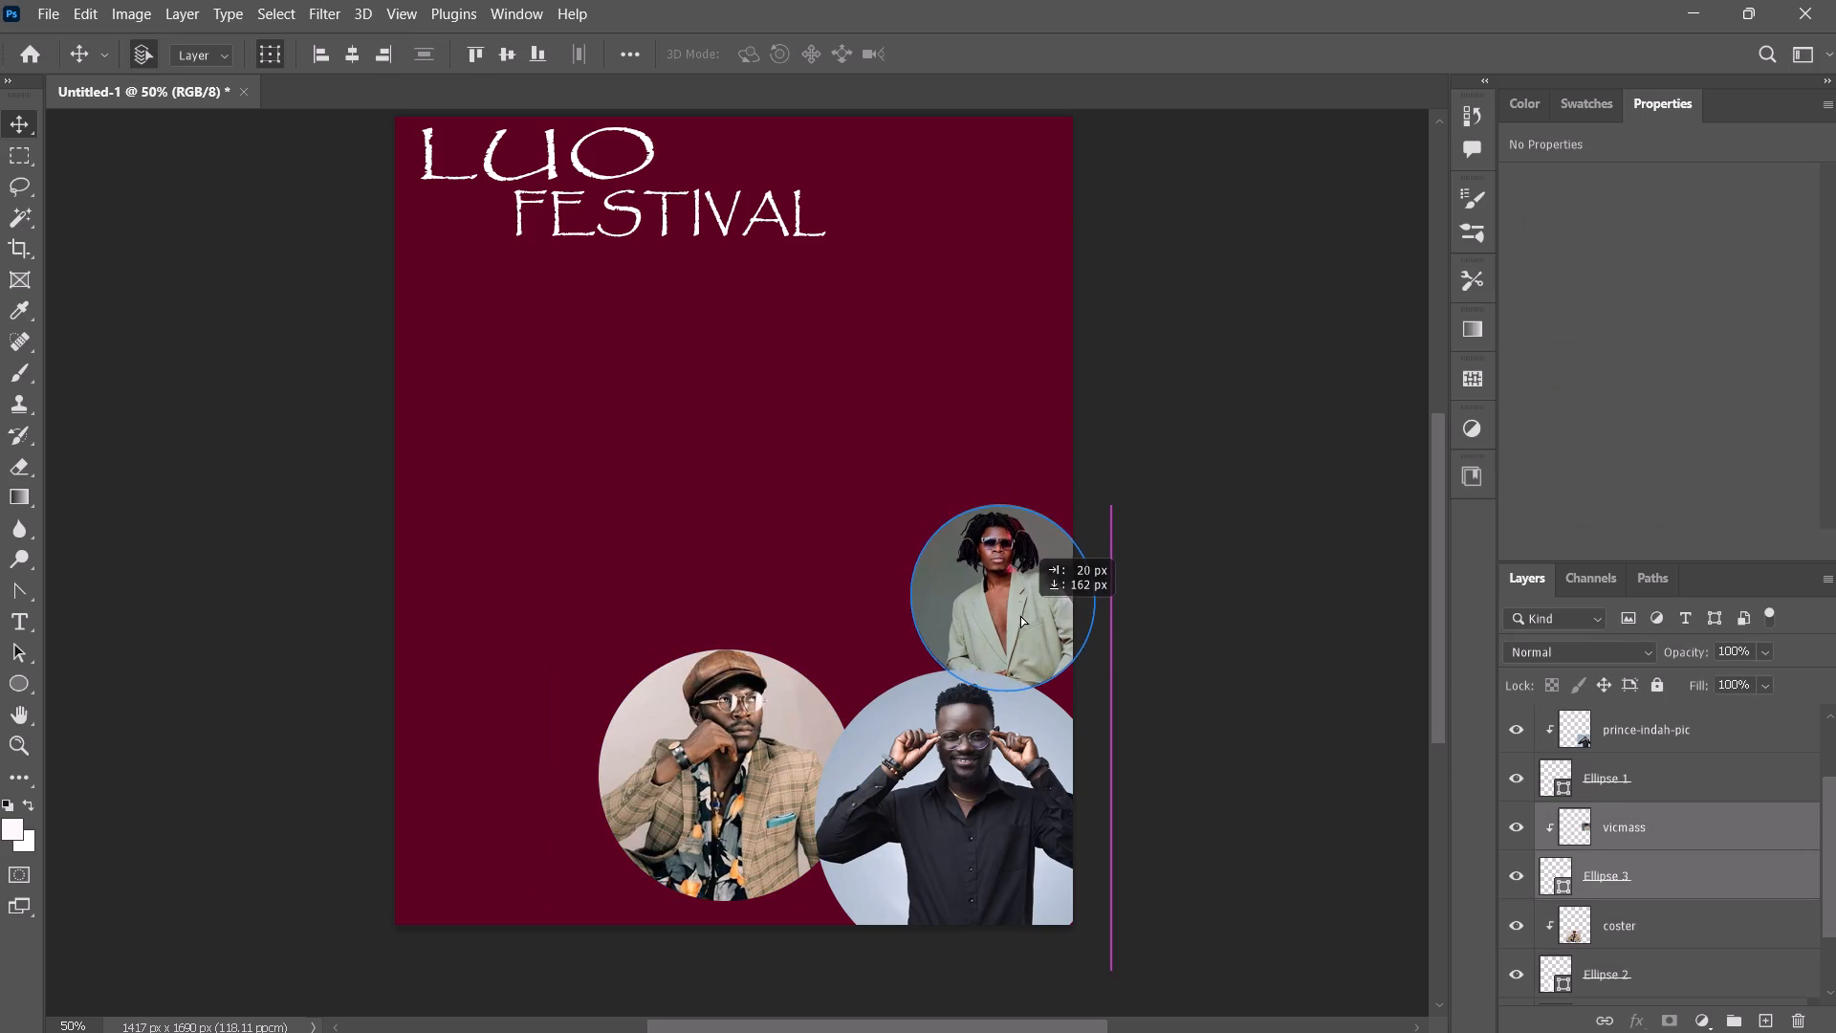
{"action": "left_click_drag", "start_coordinate": [1020, 615], "coordinate": [1041, 631]}
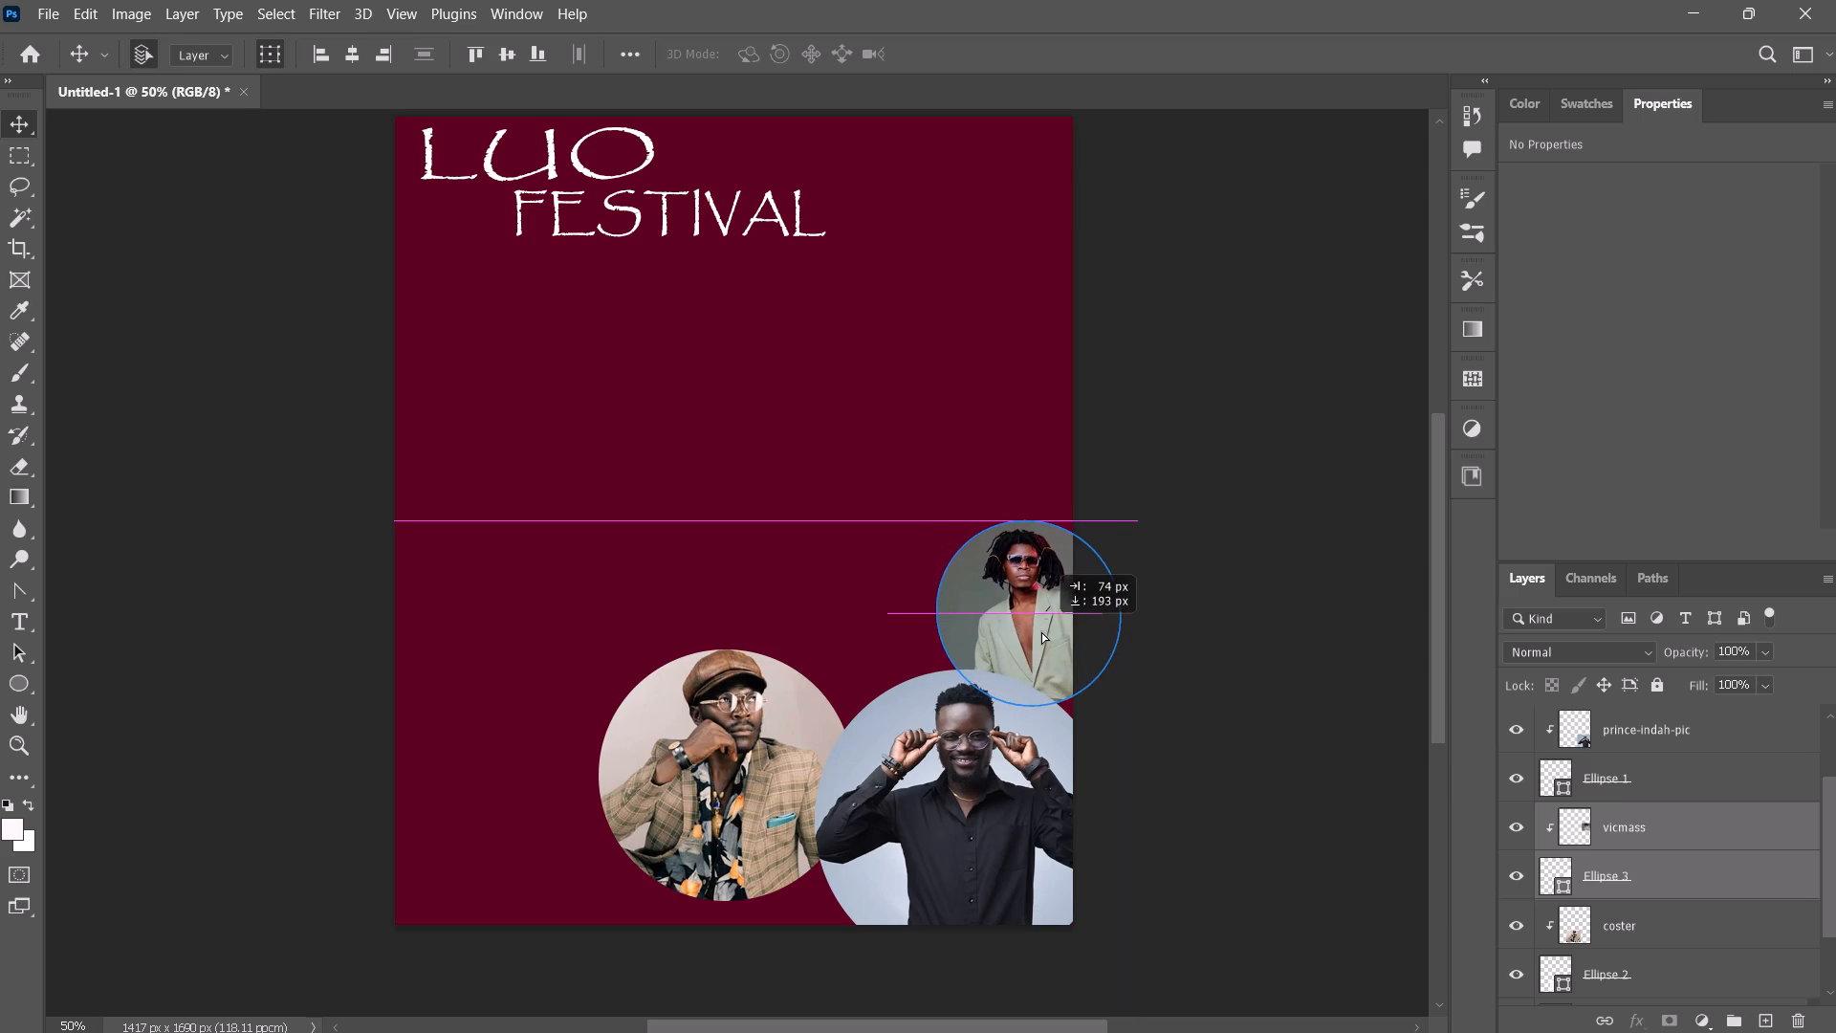
{"action": "left_click_drag", "start_coordinate": [1041, 631], "coordinate": [1010, 610]}
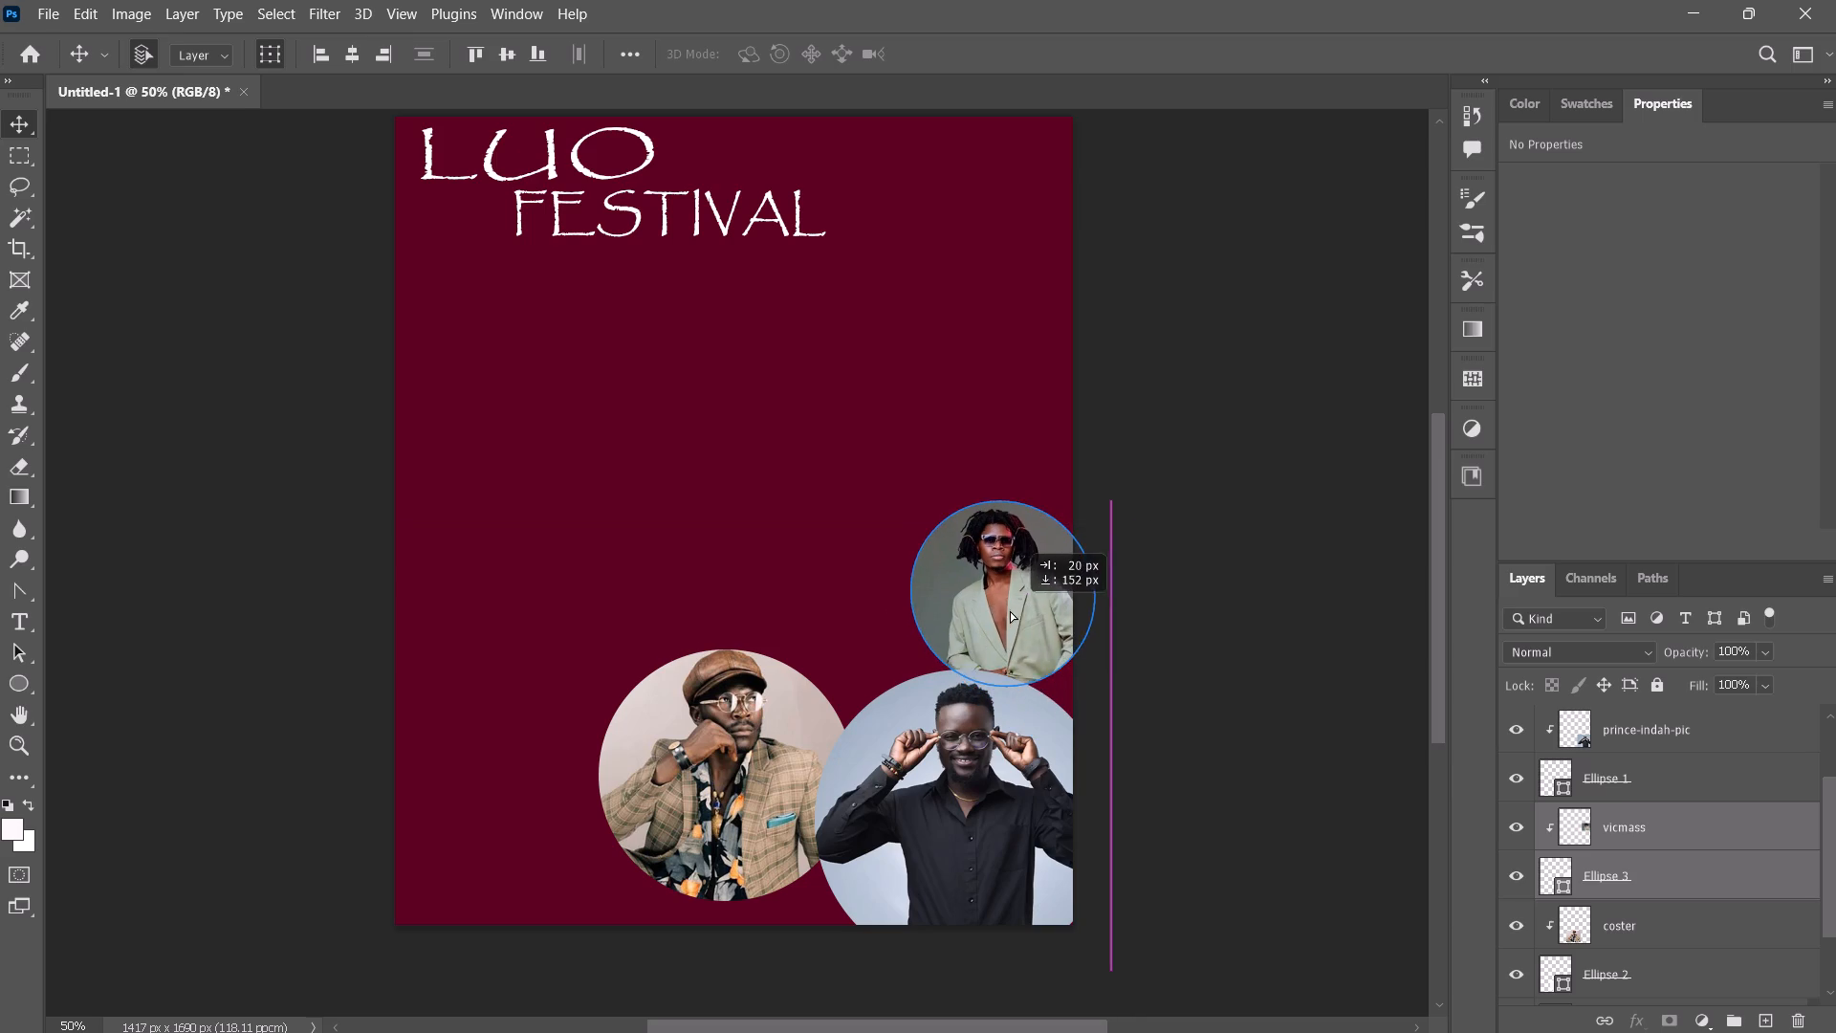
{"action": "left_click_drag", "start_coordinate": [1010, 610], "coordinate": [949, 605]}
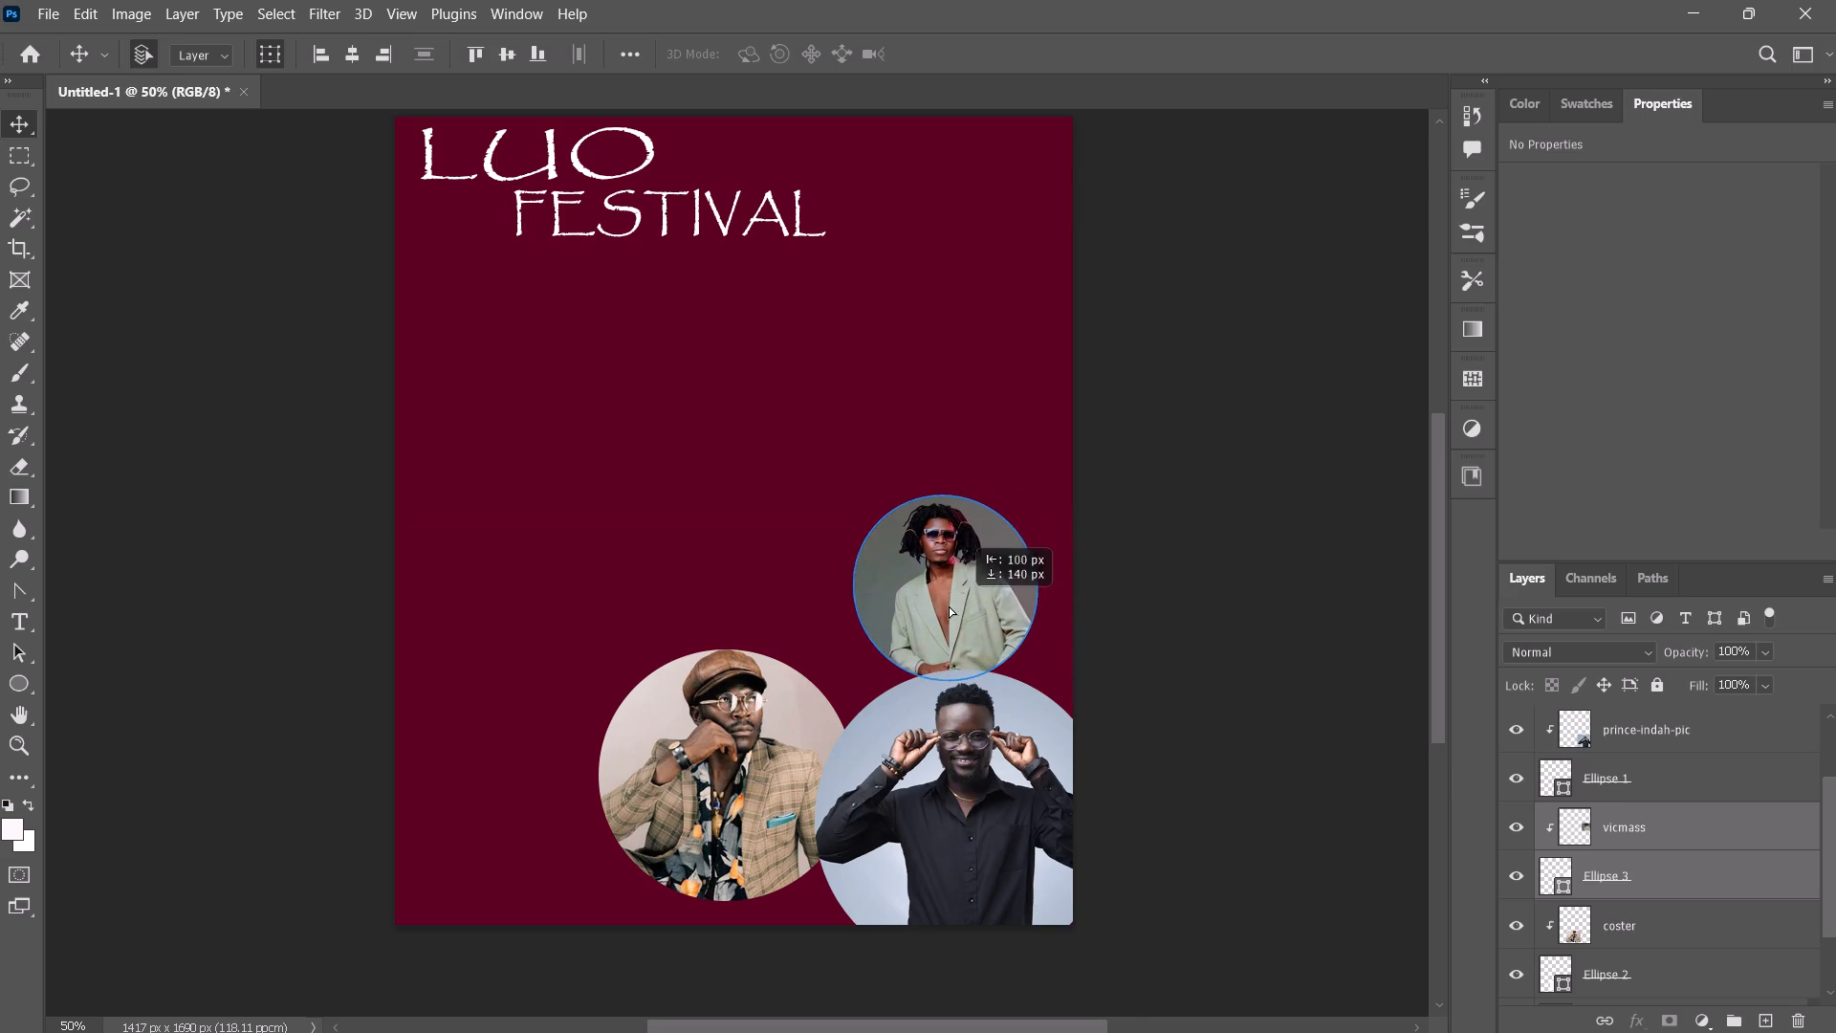
{"action": "left_click_drag", "start_coordinate": [949, 605], "coordinate": [872, 634]}
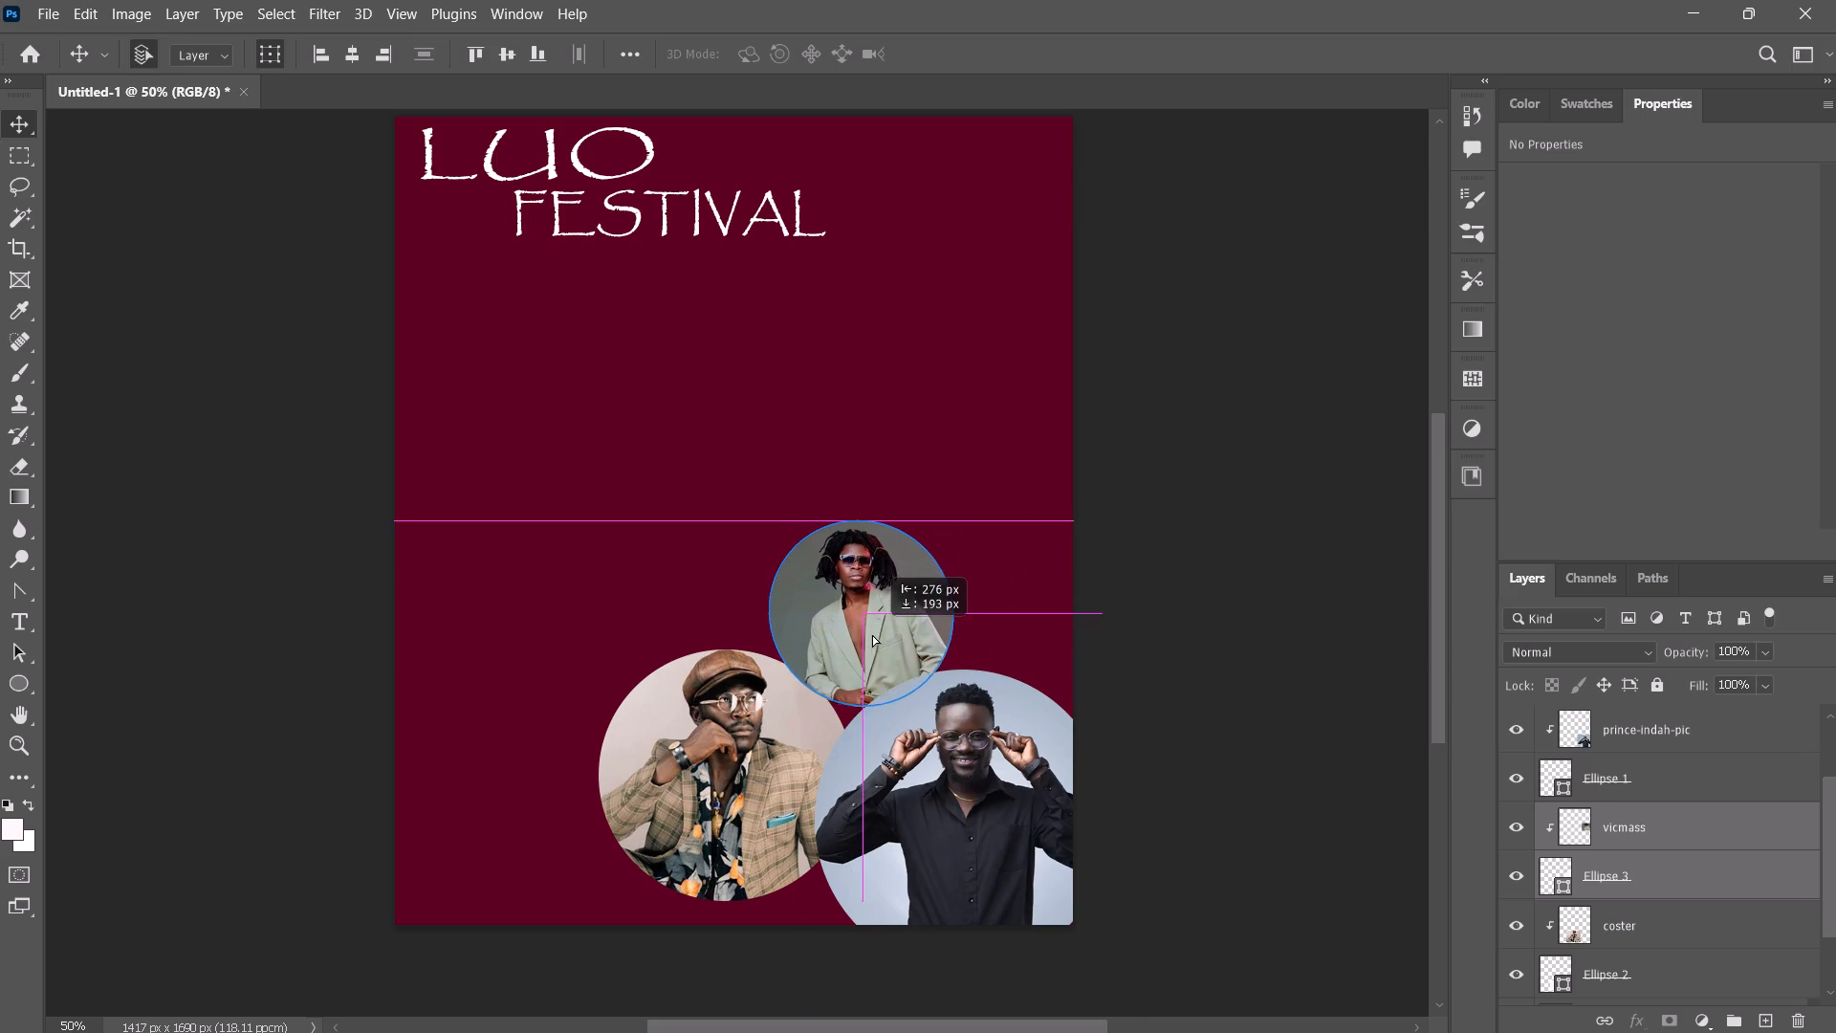
{"action": "left_click_drag", "start_coordinate": [872, 634], "coordinate": [876, 653]}
{"action": "left_click", "coordinate": [1178, 466]}
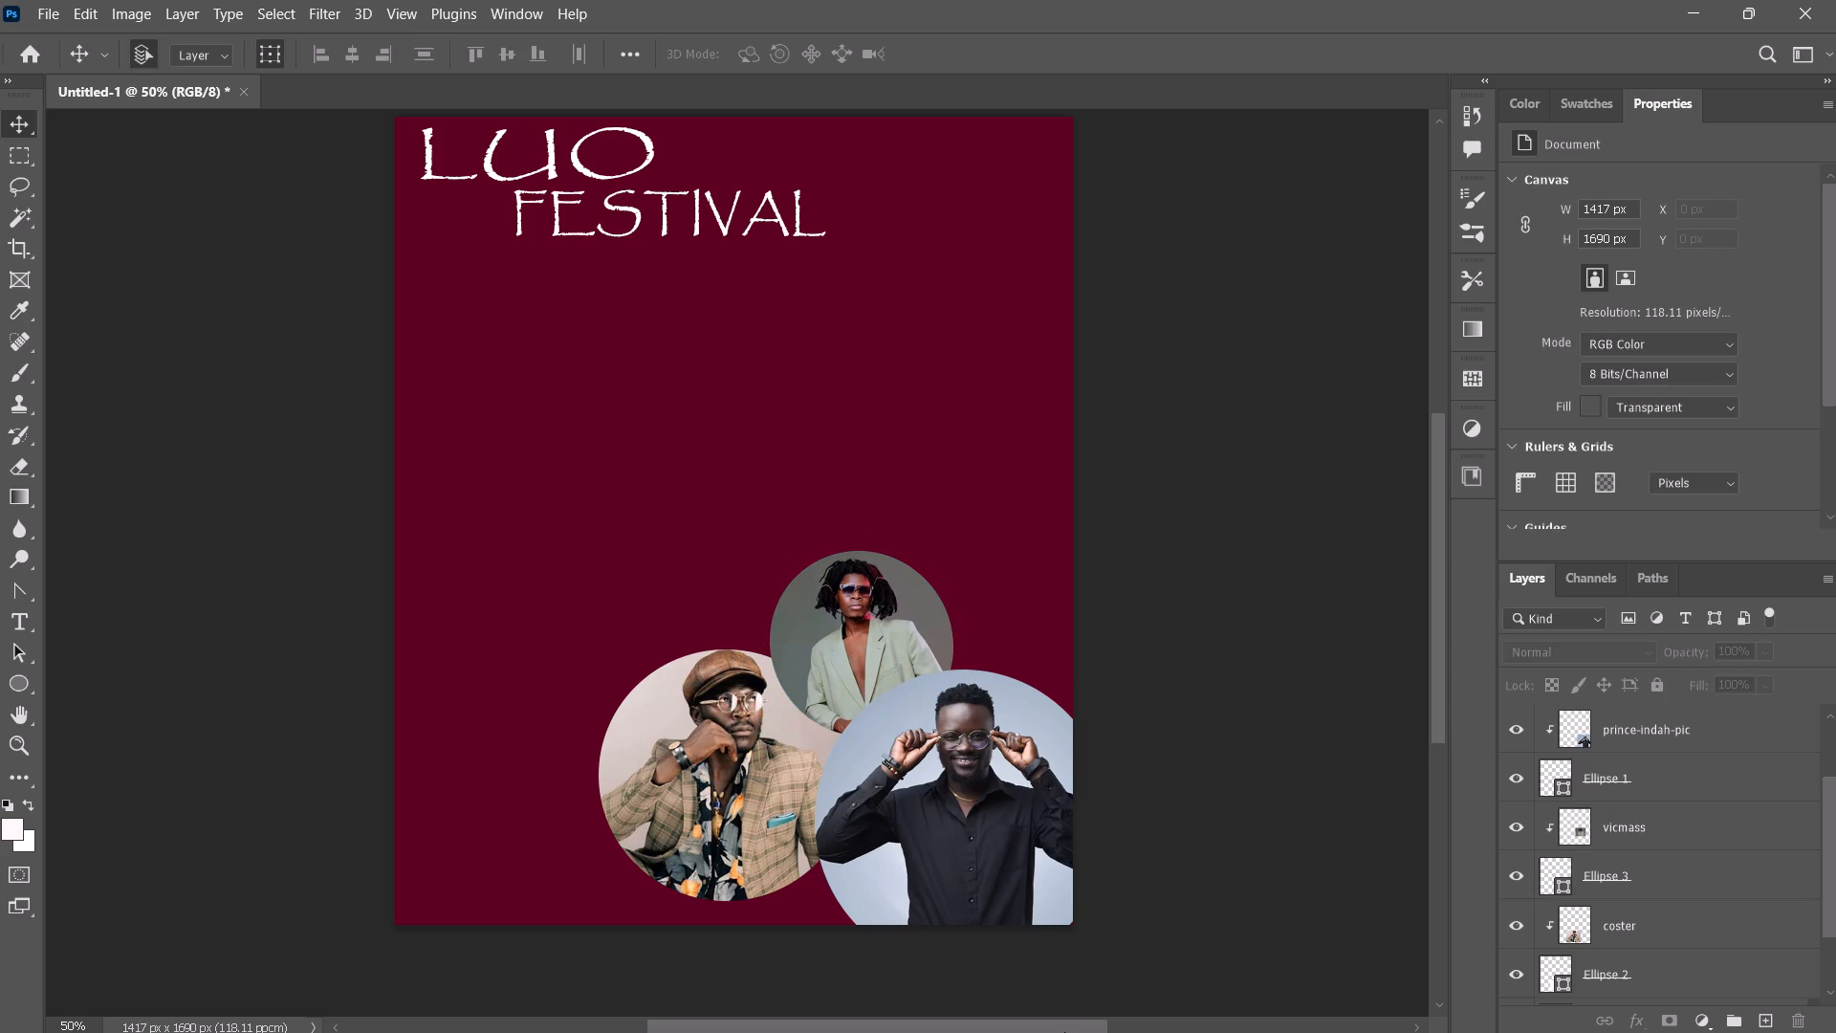
Scale the vicmass photo and Ellipse 3 together up to about 116%, extending them upward.
{"action": "left_click", "coordinate": [869, 599]}
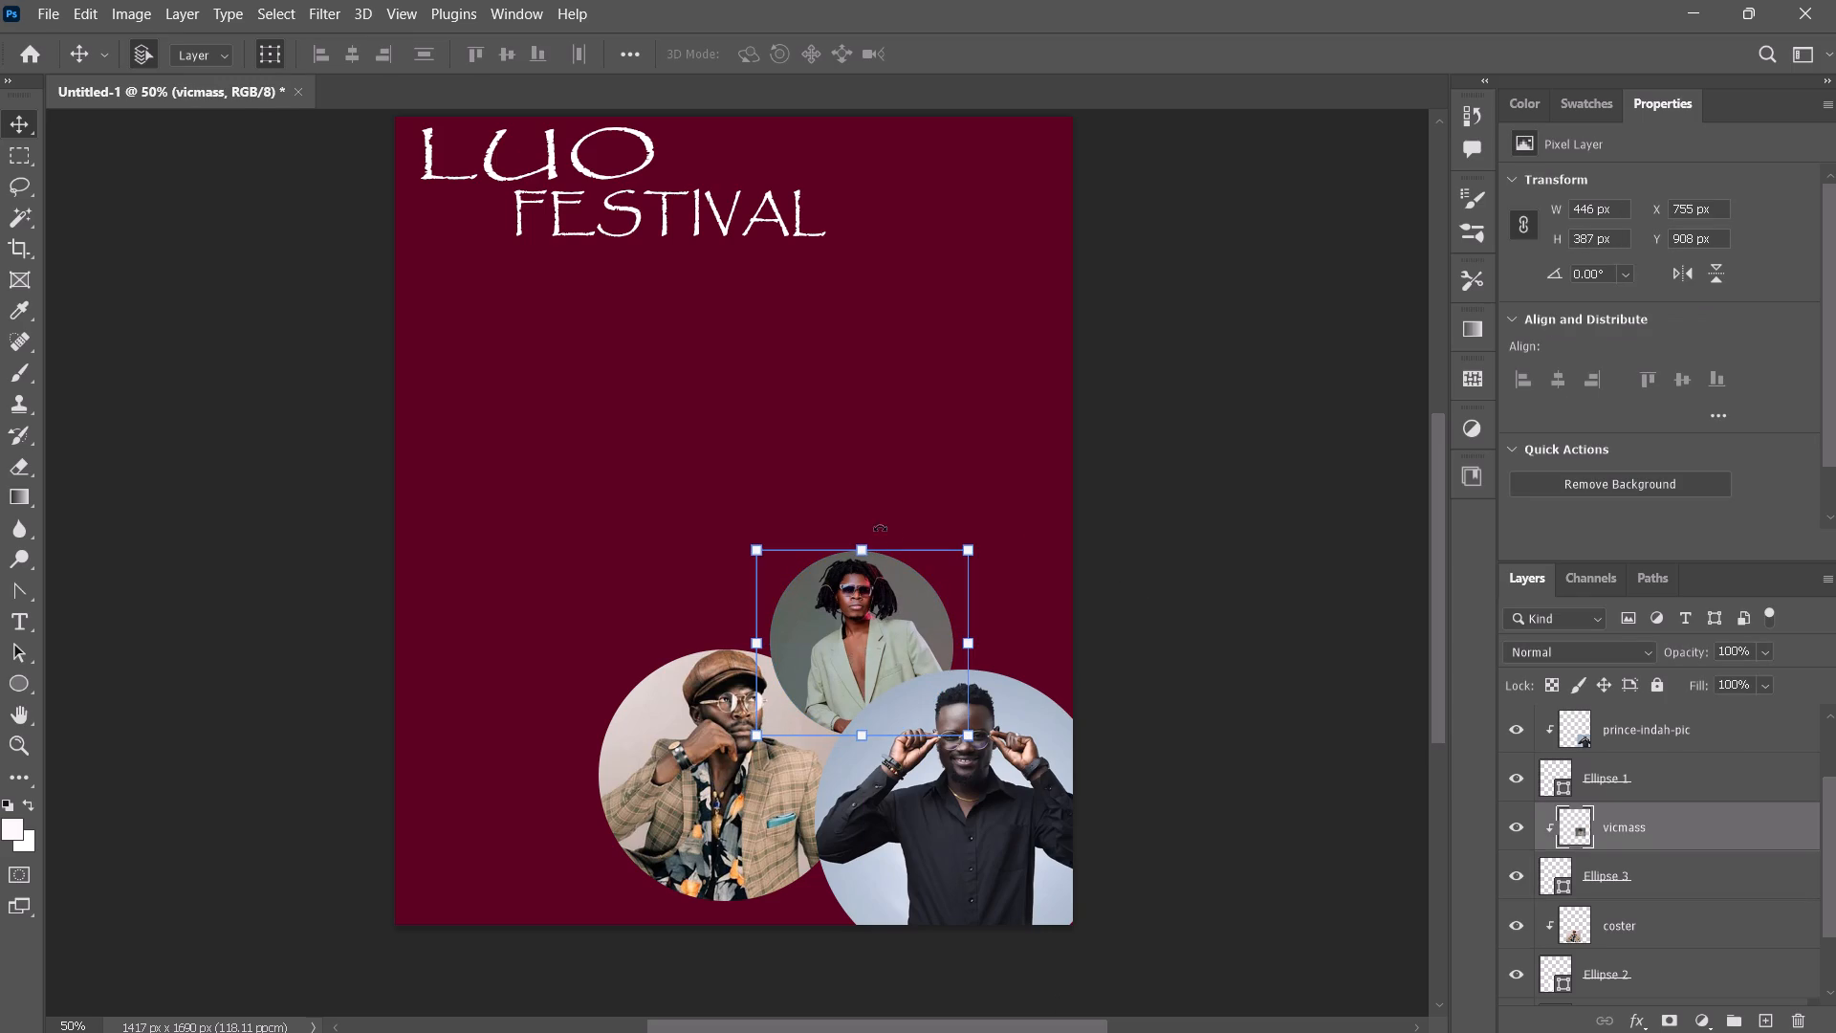
{"action": "left_click_drag", "start_coordinate": [883, 516], "coordinate": [896, 617]}
{"action": "left_click_drag", "start_coordinate": [866, 547], "coordinate": [869, 538]}
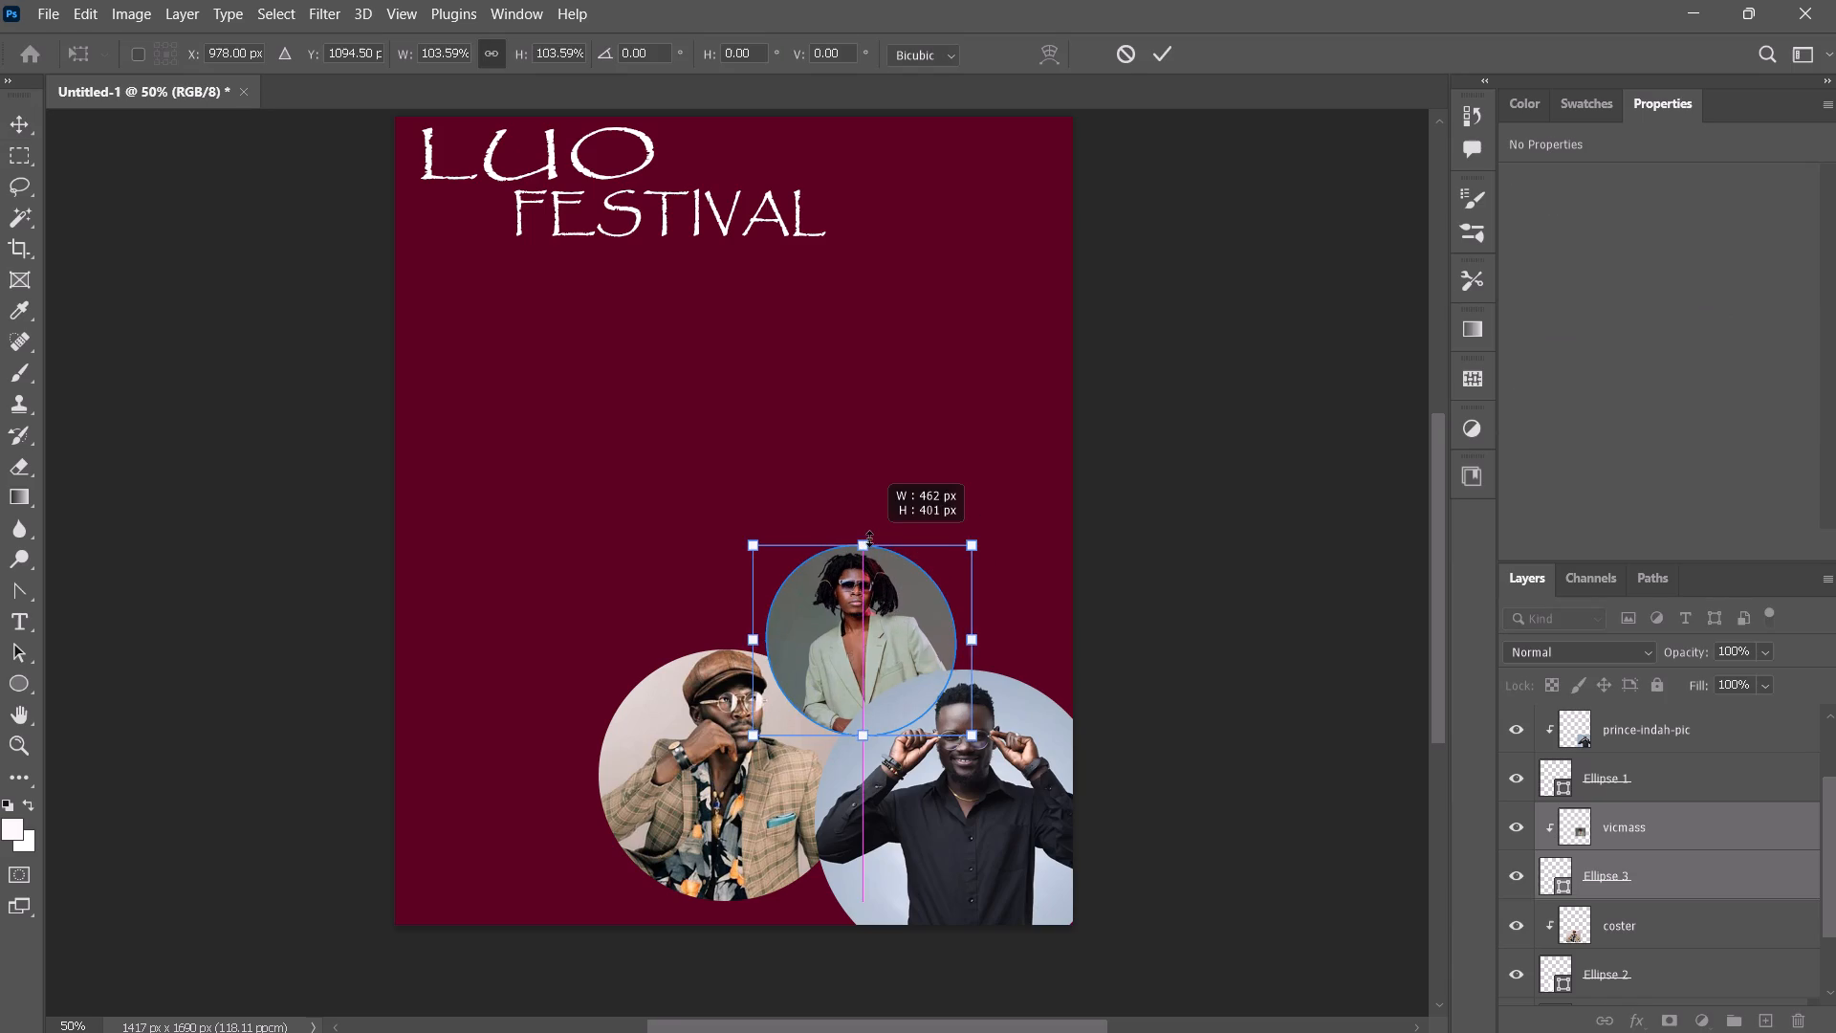
{"action": "left_click_drag", "start_coordinate": [869, 538], "coordinate": [873, 514]}
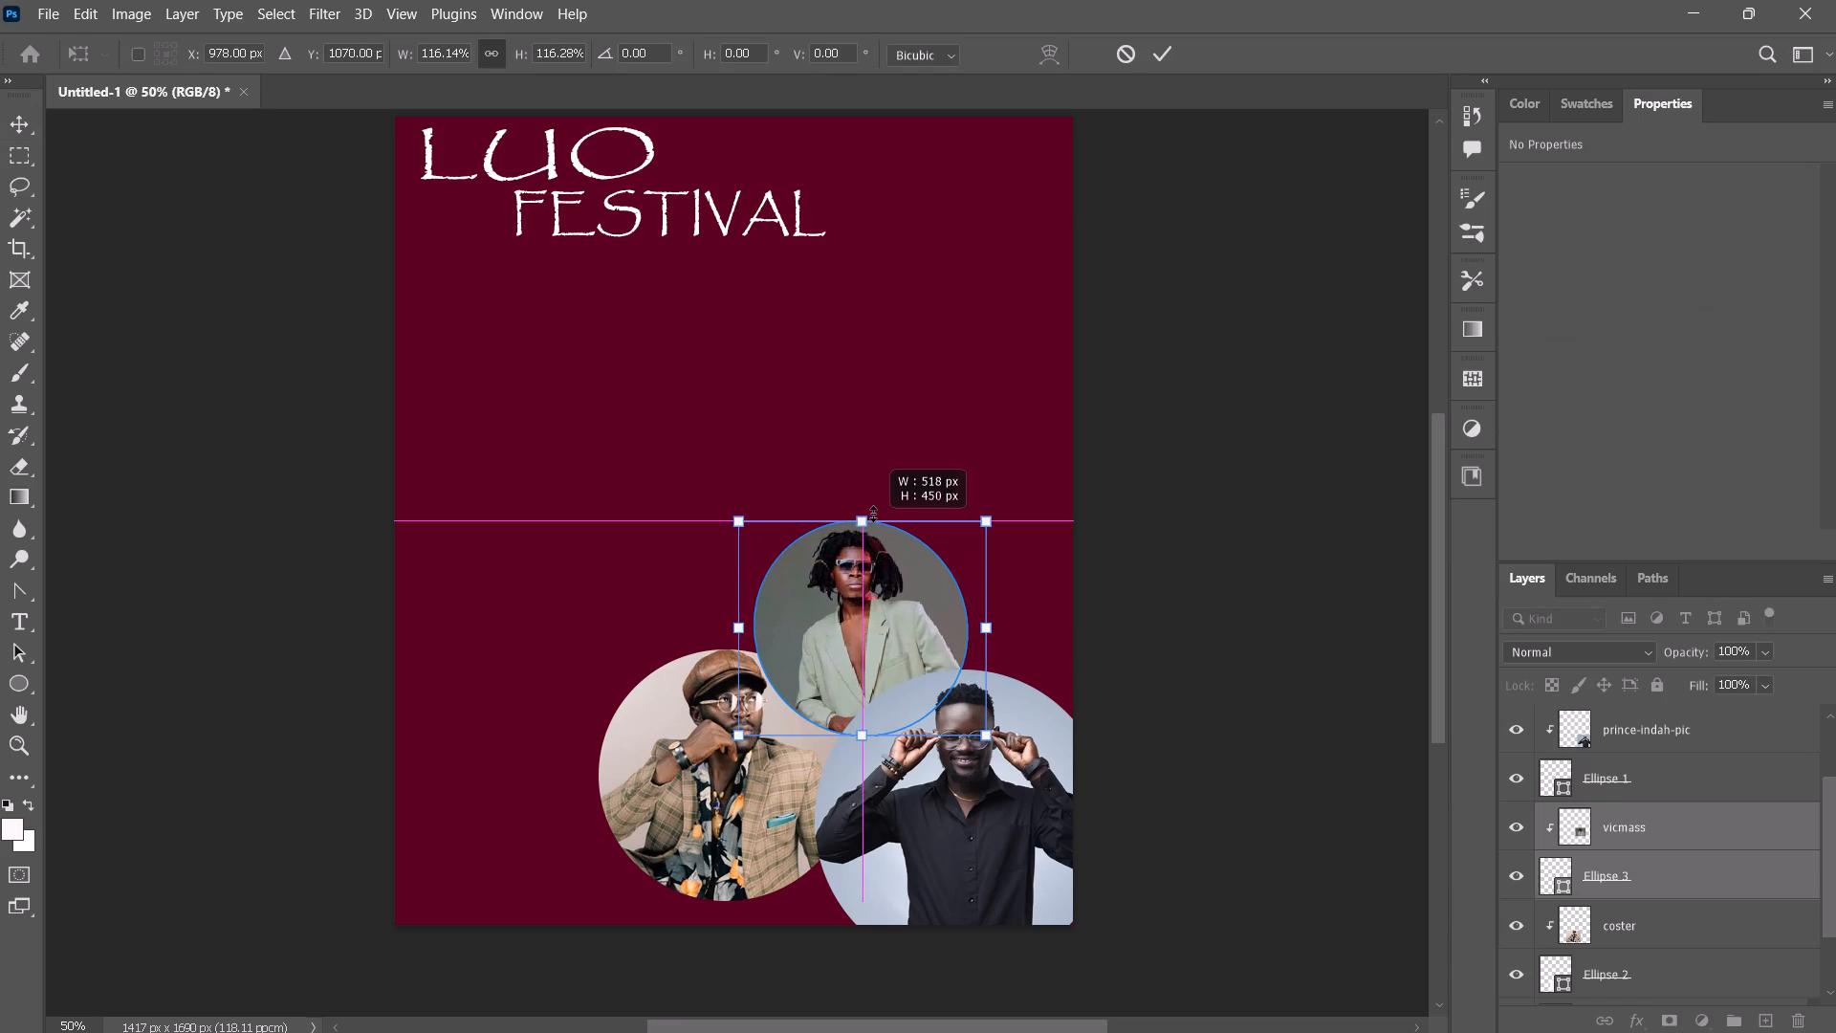
{"action": "left_click_drag", "start_coordinate": [873, 514], "coordinate": [872, 508]}
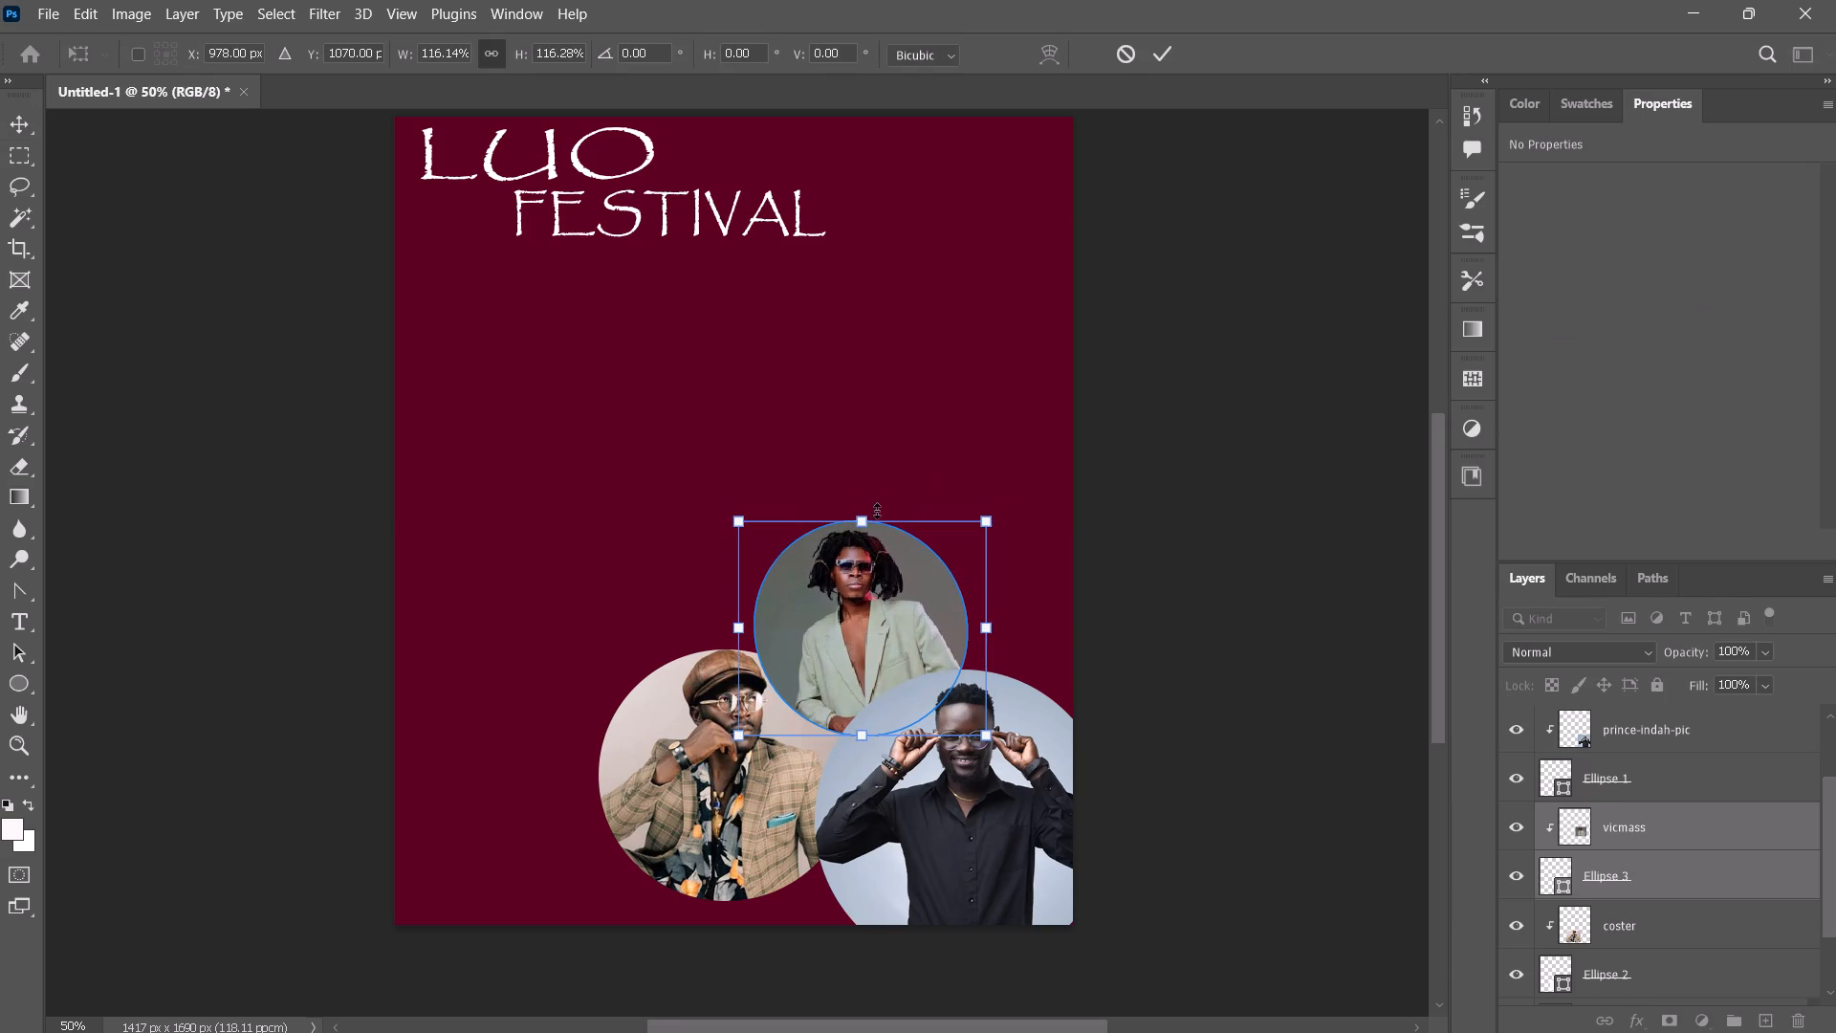
{"action": "left_click", "coordinate": [1168, 59]}
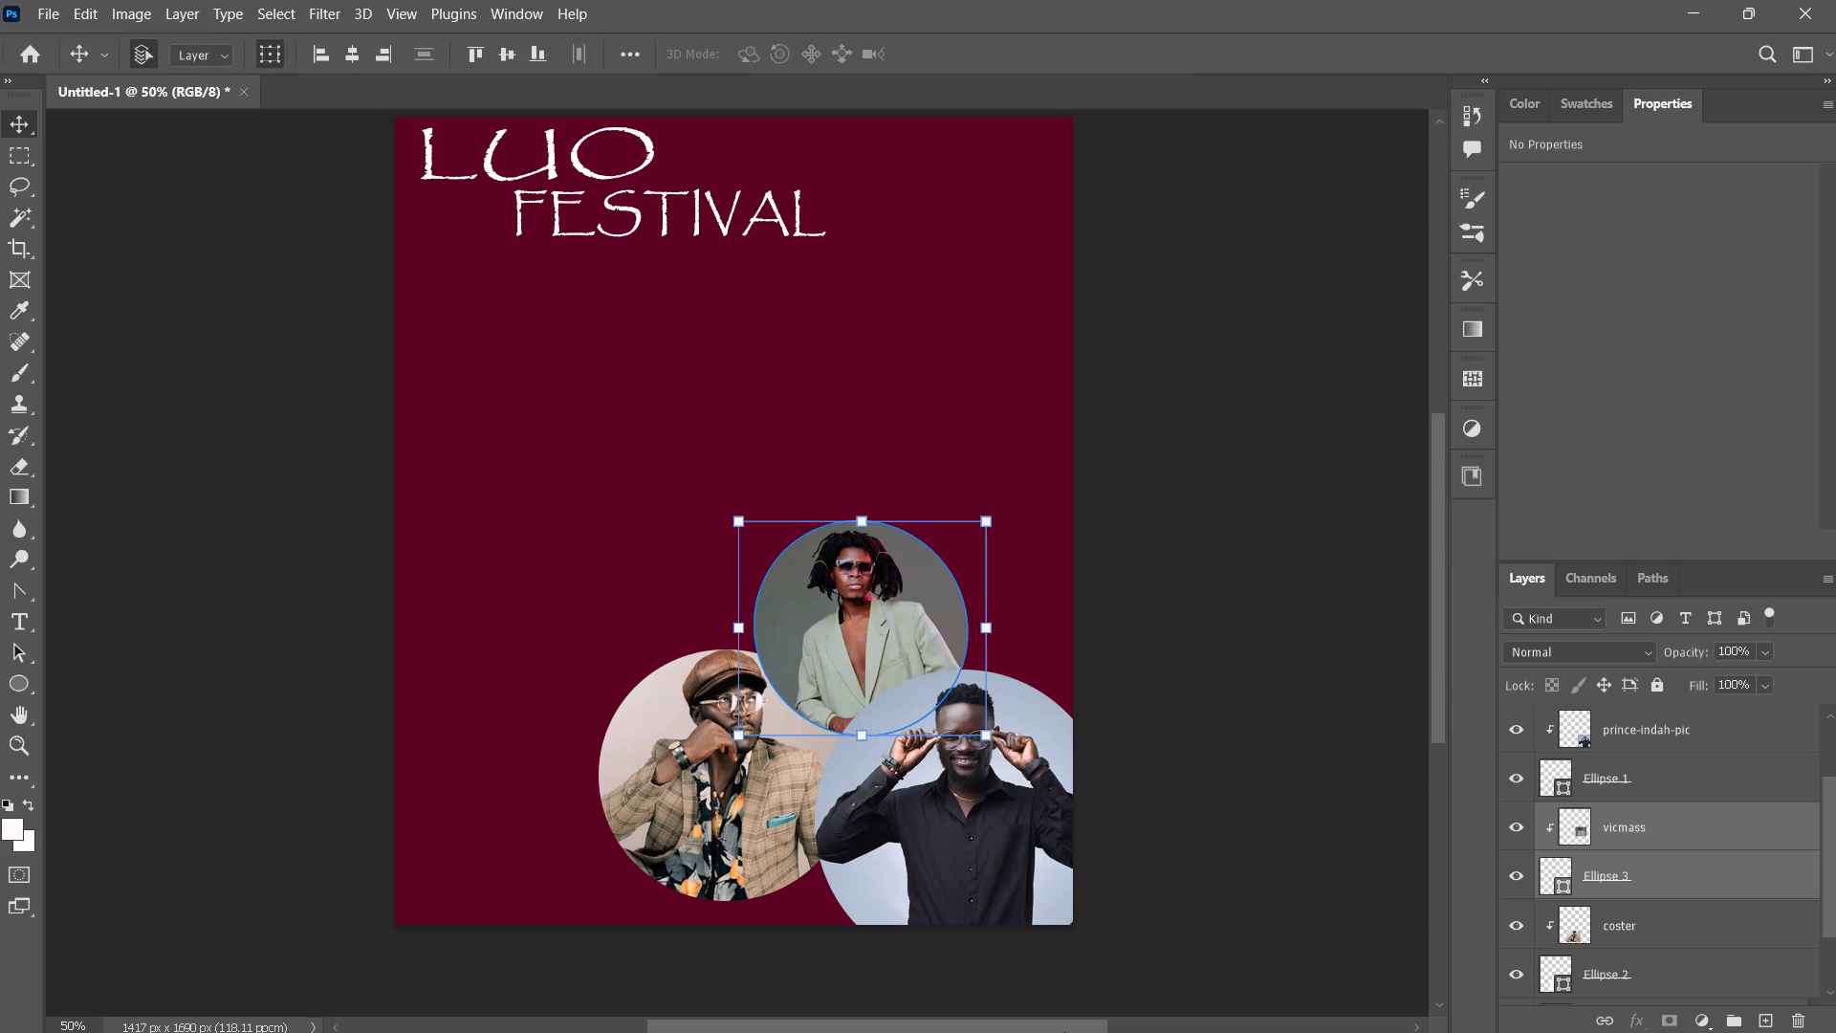
Move the vicmass and Ellipse 3 layers together below Ellipse 2, directly above Layer 0 in the stacking order.
{"action": "left_click_drag", "start_coordinate": [1642, 835], "coordinate": [1651, 857]}
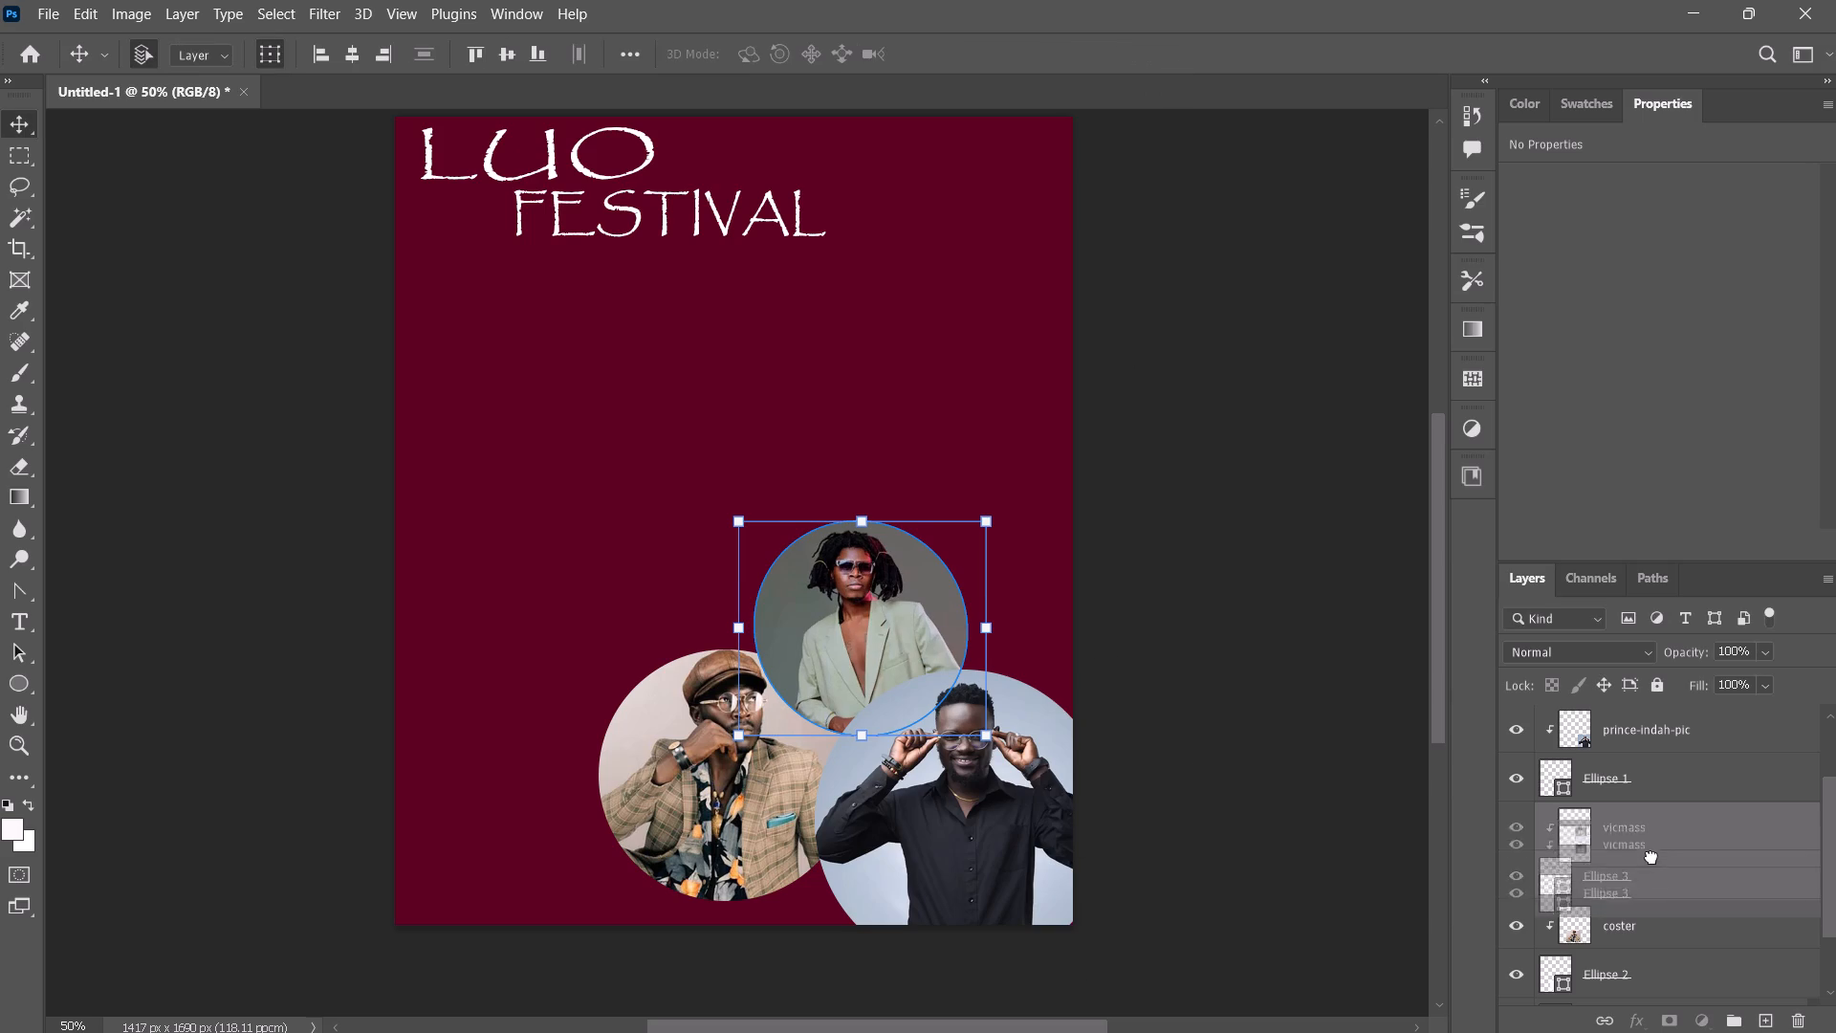
{"action": "left_click_drag", "start_coordinate": [1651, 857], "coordinate": [1637, 909]}
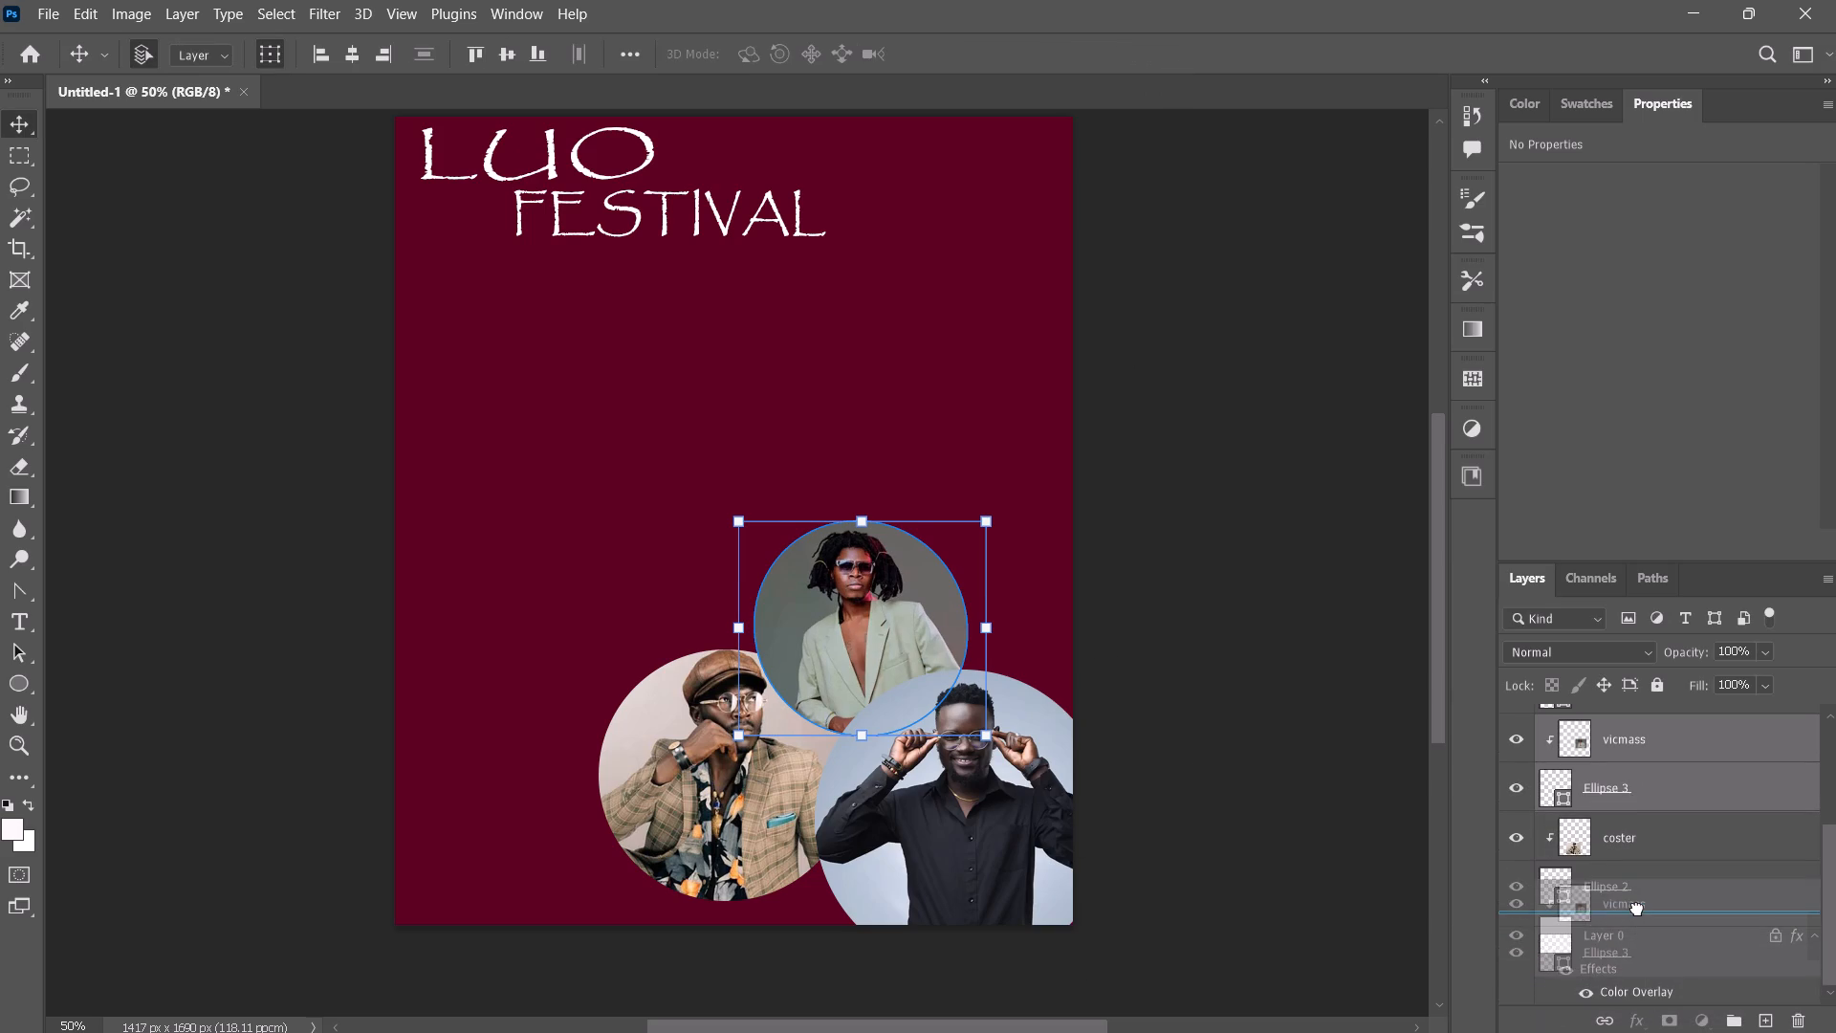
{"action": "left_click_drag", "start_coordinate": [1637, 909], "coordinate": [1637, 908]}
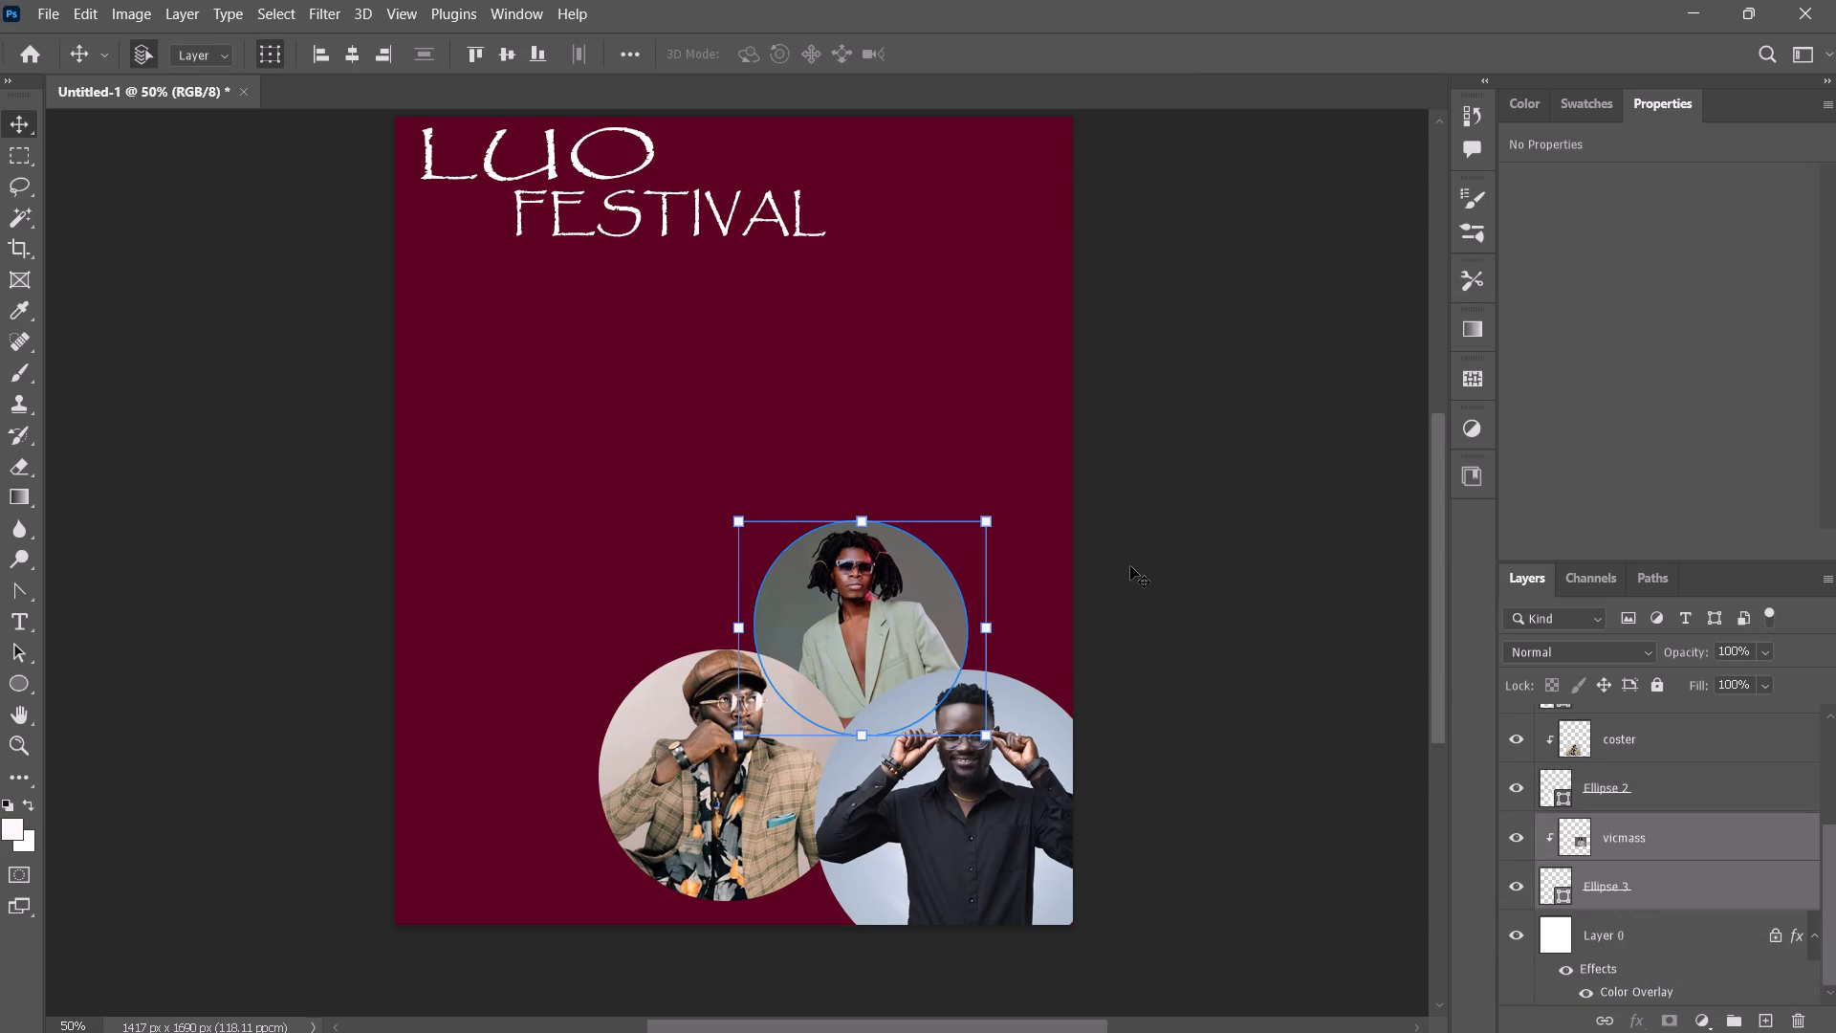
Nudge the vicmass photo and Ellipse 3 together slightly down so they tuck behind the other two portraits.
{"action": "key", "text": "Down"}
{"action": "key", "text": "Down"}
{"action": "key", "text": "Down"}
{"action": "key", "text": "Down"}
{"action": "key", "text": "Down"}
{"action": "key", "text": "Down"}
{"action": "key", "text": "Down"}
{"action": "key", "text": "Down"}
{"action": "key", "text": "Down"}
{"action": "key", "text": "Down"}
{"action": "key", "text": "Down"}
{"action": "key", "text": "Down"}
{"action": "key", "text": "Down"}
{"action": "key", "text": "Down"}
{"action": "key", "text": "Down"}
{"action": "key", "text": "Down"}
{"action": "key", "text": "Down"}
{"action": "key", "text": "Down"}
{"action": "key", "text": "Down"}
{"action": "key", "text": "Down"}
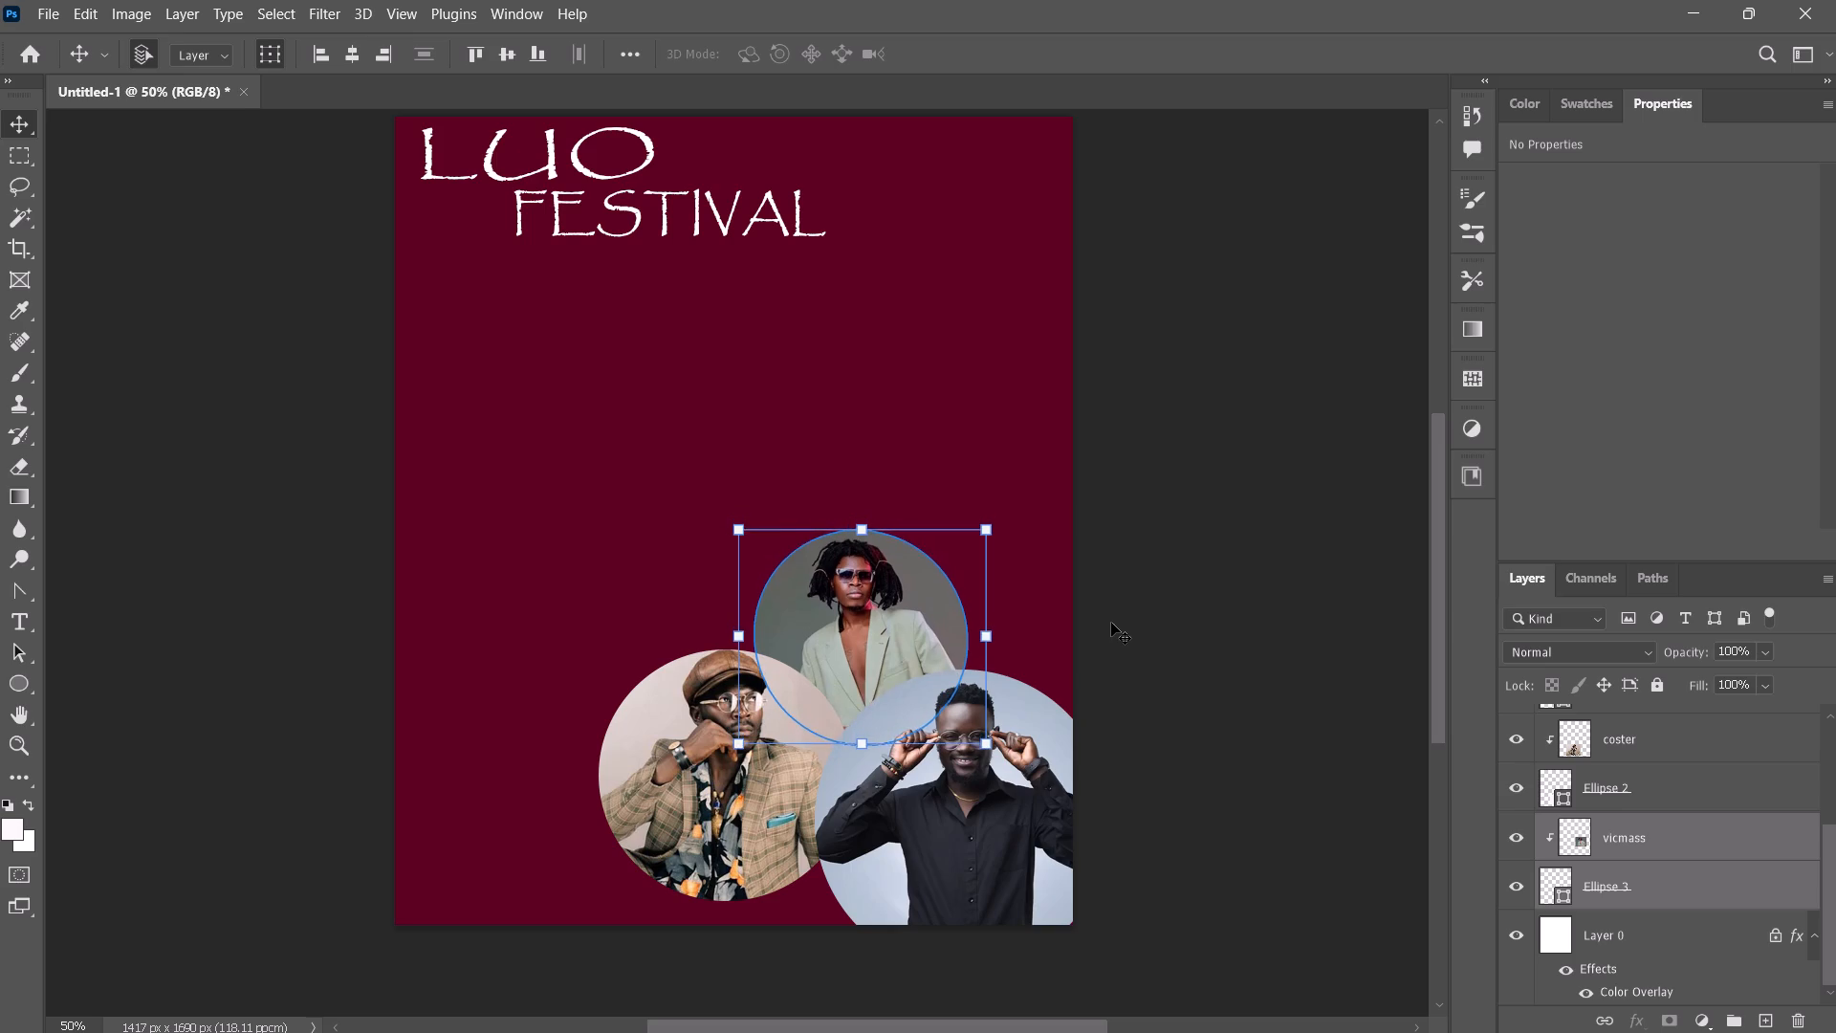
{"action": "left_click", "coordinate": [1208, 468]}
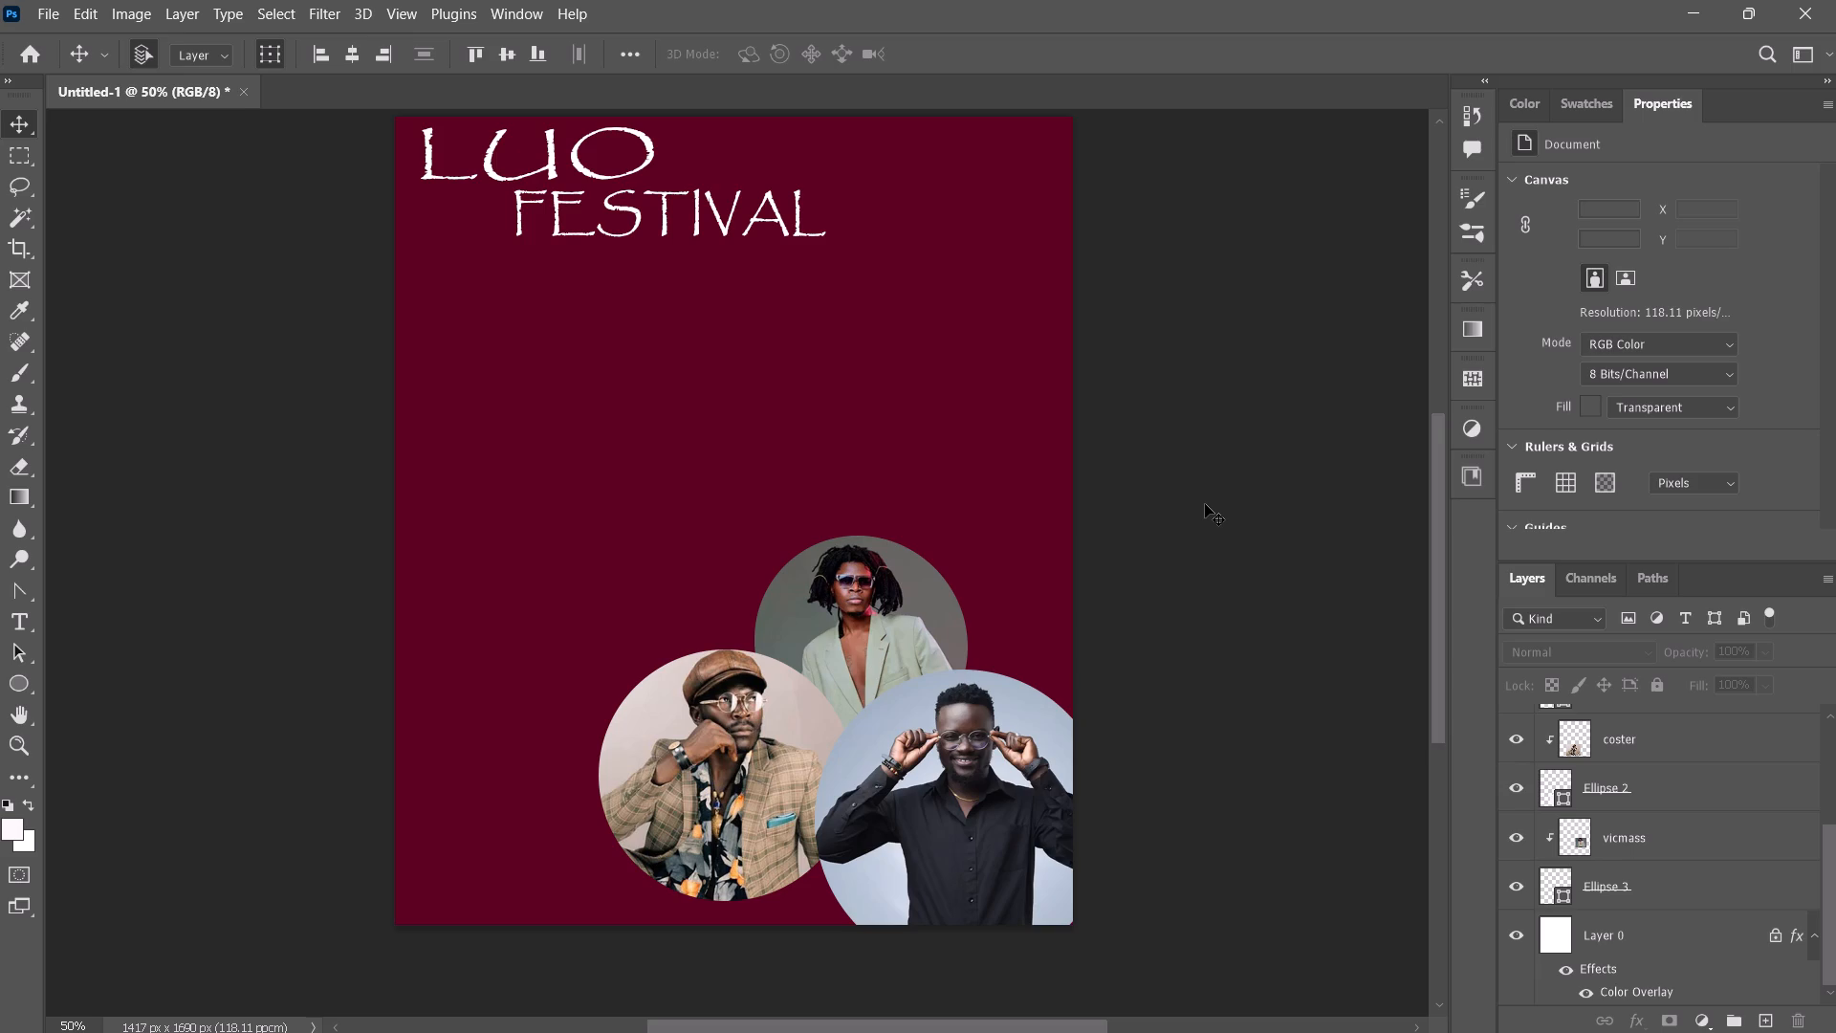
Select the vicmass photo and Ellipse 3 together and nudge them slightly to the right.
{"action": "left_click_drag", "start_coordinate": [831, 516], "coordinate": [834, 522]}
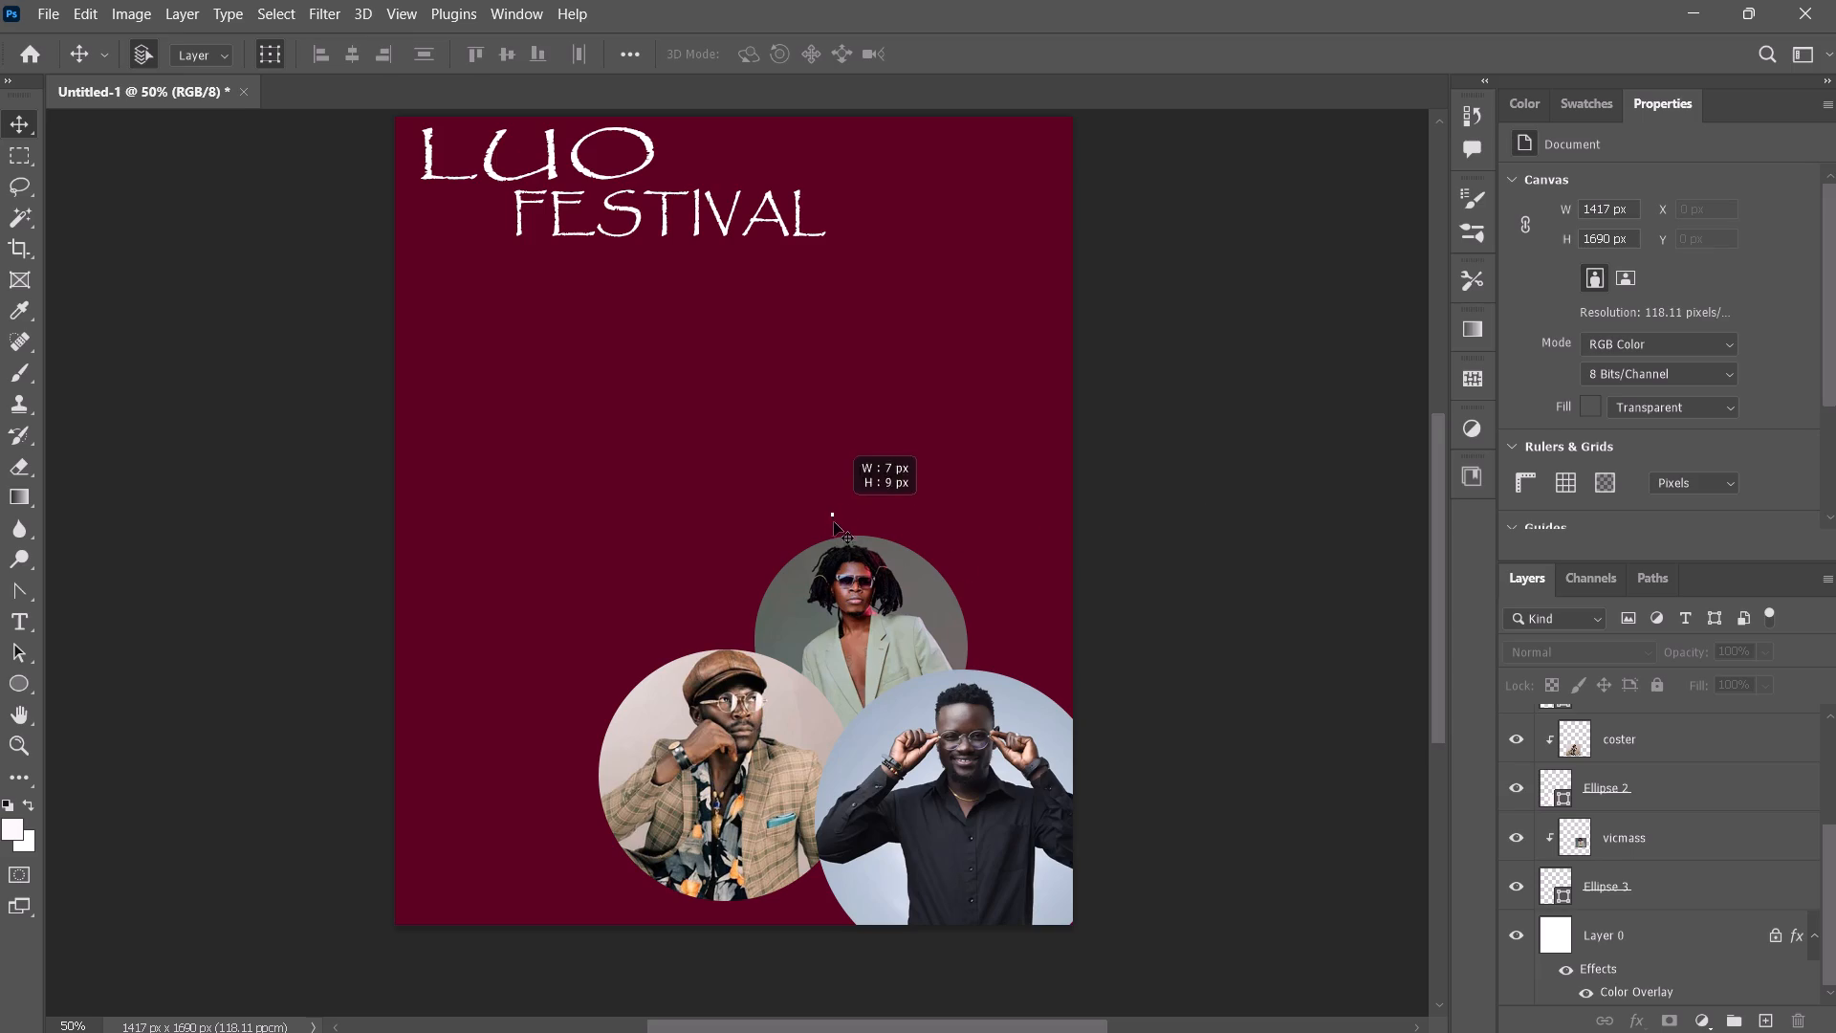
{"action": "left_click_drag", "start_coordinate": [834, 522], "coordinate": [853, 556]}
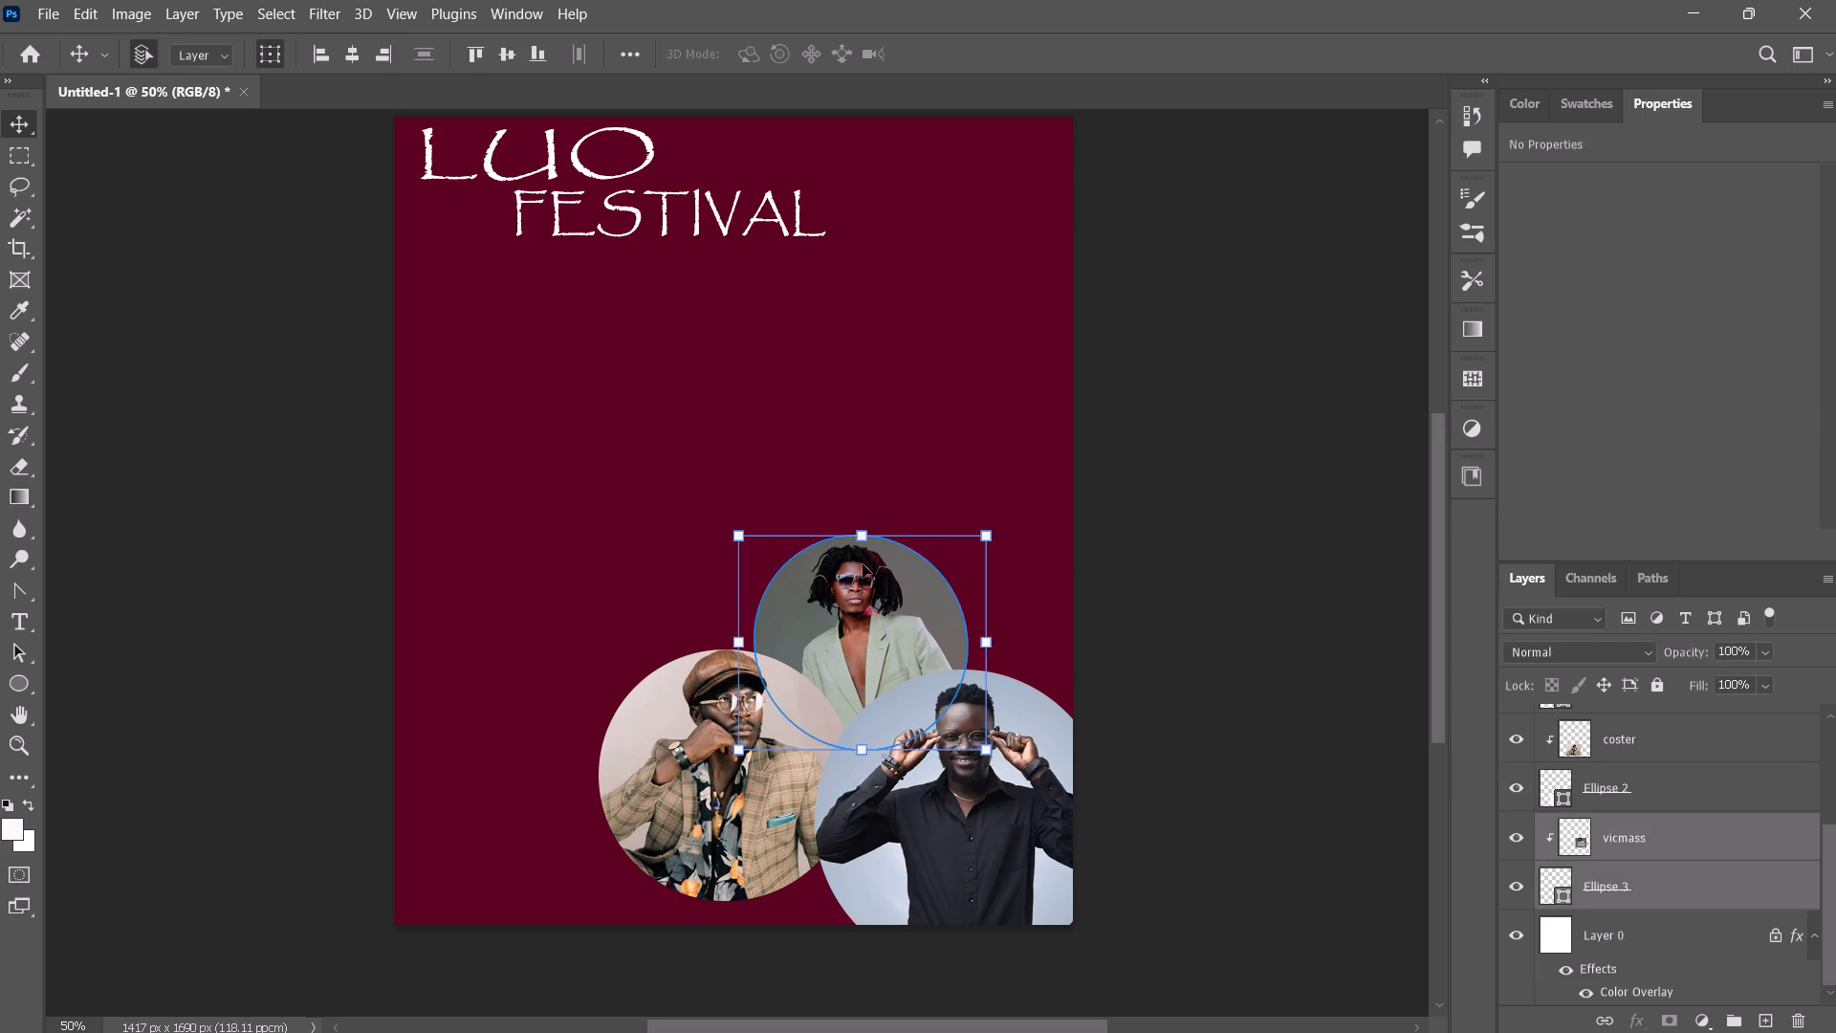
{"action": "key", "text": "Right"}
{"action": "key", "text": "Right"}
{"action": "key", "text": "Right"}
{"action": "key", "text": "Right"}
{"action": "key", "text": "Right"}
{"action": "key", "text": "Right"}
{"action": "key", "text": "Right"}
{"action": "key", "text": "Right"}
{"action": "key", "text": "Right"}
{"action": "key", "text": "Right"}
{"action": "key", "text": "Right"}
{"action": "key", "text": "Right"}
{"action": "key", "text": "Right"}
{"action": "key", "text": "Right"}
{"action": "key", "text": "Right"}
{"action": "key", "text": "Right"}
{"action": "key", "text": "Right"}
{"action": "key", "text": "Right"}
{"action": "key", "text": "Right"}
{"action": "key", "text": "Right"}
{"action": "key", "text": "Up"}
{"action": "key", "text": "Down"}
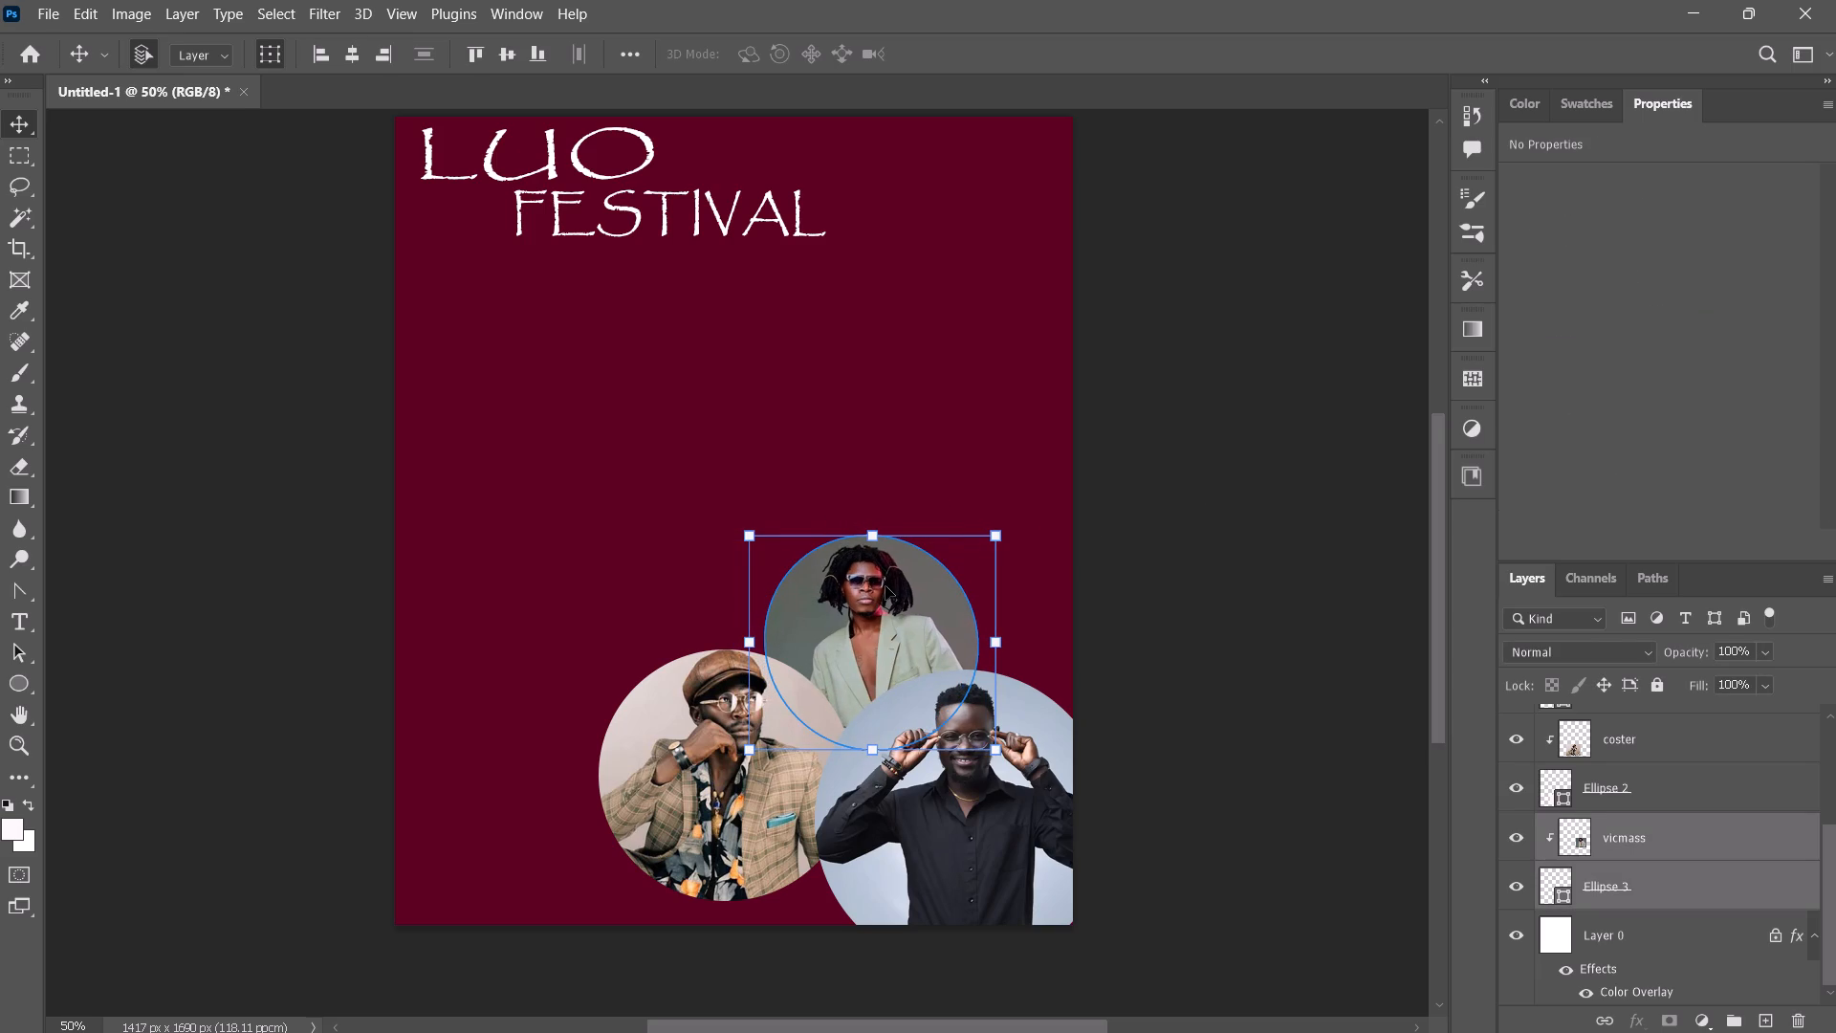
Nudge the vicmass photo and Ellipse 3 together upward so more of the portrait clears the two lower circles.
{"action": "key", "text": "Up"}
{"action": "key", "text": "Up"}
{"action": "key", "text": "Up"}
{"action": "key", "text": "Up"}
{"action": "key", "text": "Up"}
{"action": "key", "text": "Up"}
{"action": "key", "text": "Up"}
{"action": "key", "text": "Up"}
{"action": "key", "text": "Up"}
{"action": "key", "text": "Up"}
{"action": "key", "text": "Up"}
{"action": "key", "text": "Up"}
{"action": "key", "text": "Up"}
{"action": "key", "text": "Up"}
{"action": "key", "text": "Up"}
{"action": "key", "text": "Up"}
{"action": "key", "text": "Up"}
{"action": "key", "text": "Up"}
{"action": "key", "text": "Up"}
{"action": "key", "text": "Up"}
{"action": "key", "text": "Up"}
{"action": "key", "text": "Up"}
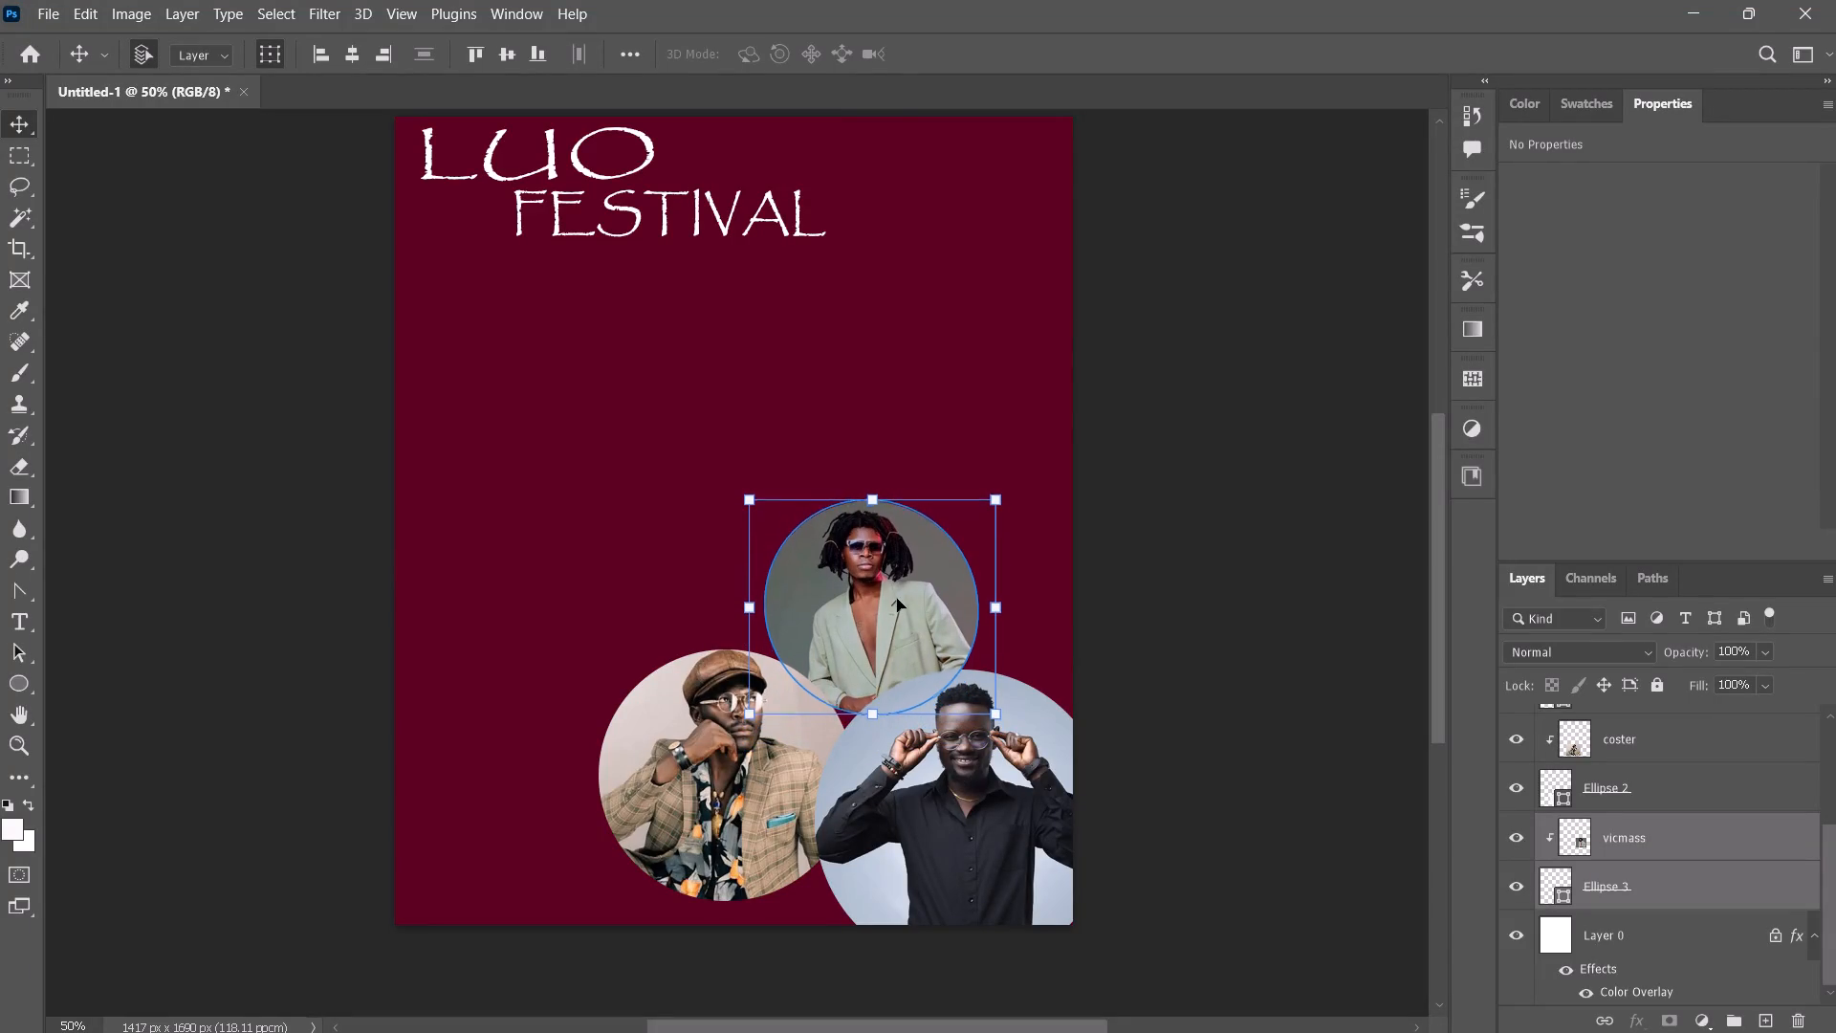
{"action": "key", "text": "Right"}
{"action": "key", "text": "Right"}
{"action": "left_click", "coordinate": [1144, 571]}
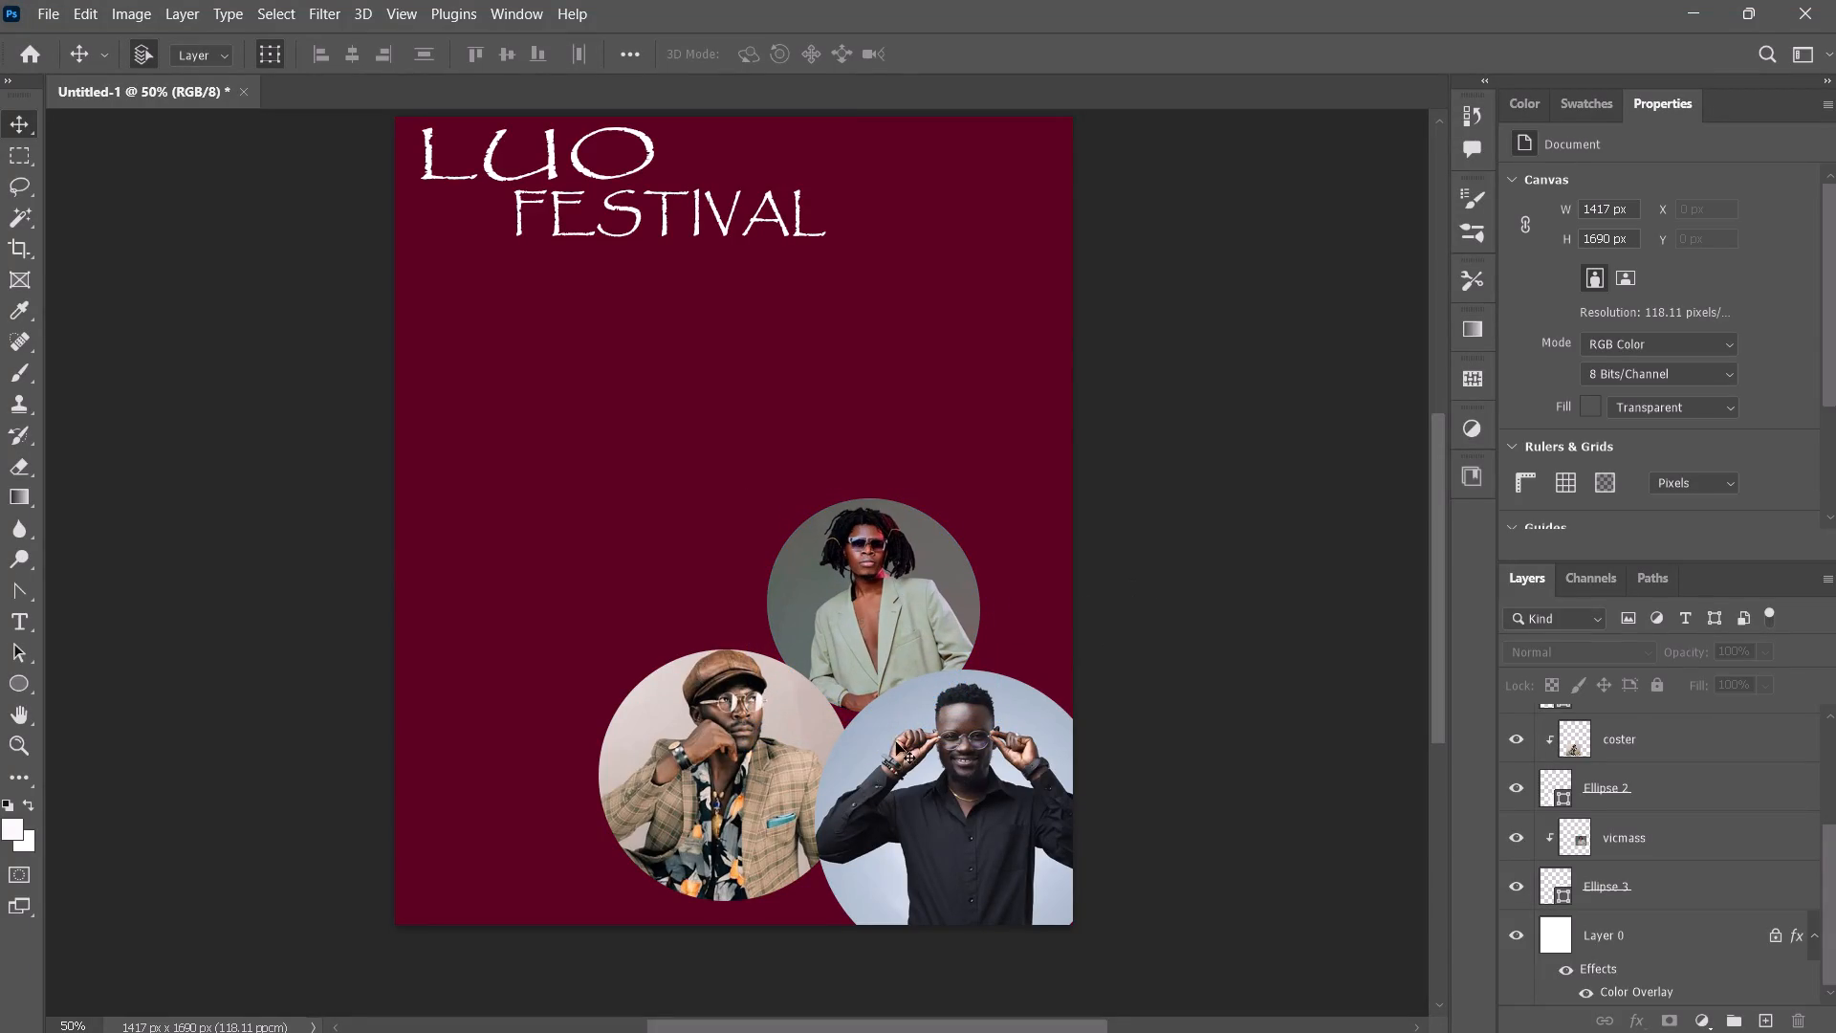
Select the coster photo and Ellipse 2 together and nudge them up, with the ellipse at about Y 1057 px.
{"action": "left_click_drag", "start_coordinate": [507, 758], "coordinate": [651, 856]}
{"action": "key", "text": "Up"}
{"action": "key", "text": "Up"}
{"action": "key", "text": "Up"}
{"action": "key", "text": "Up"}
{"action": "key", "text": "Up"}
{"action": "key", "text": "Up"}
{"action": "key", "text": "Up"}
{"action": "key", "text": "Up"}
{"action": "key", "text": "Up"}
{"action": "key", "text": "Up"}
{"action": "key", "text": "Up"}
{"action": "key", "text": "Up"}
{"action": "key", "text": "Up"}
{"action": "key", "text": "Up"}
{"action": "key", "text": "Up"}
{"action": "key", "text": "Up"}
{"action": "key", "text": "Up"}
{"action": "key", "text": "Up"}
{"action": "key", "text": "Up"}
{"action": "key", "text": "Up"}
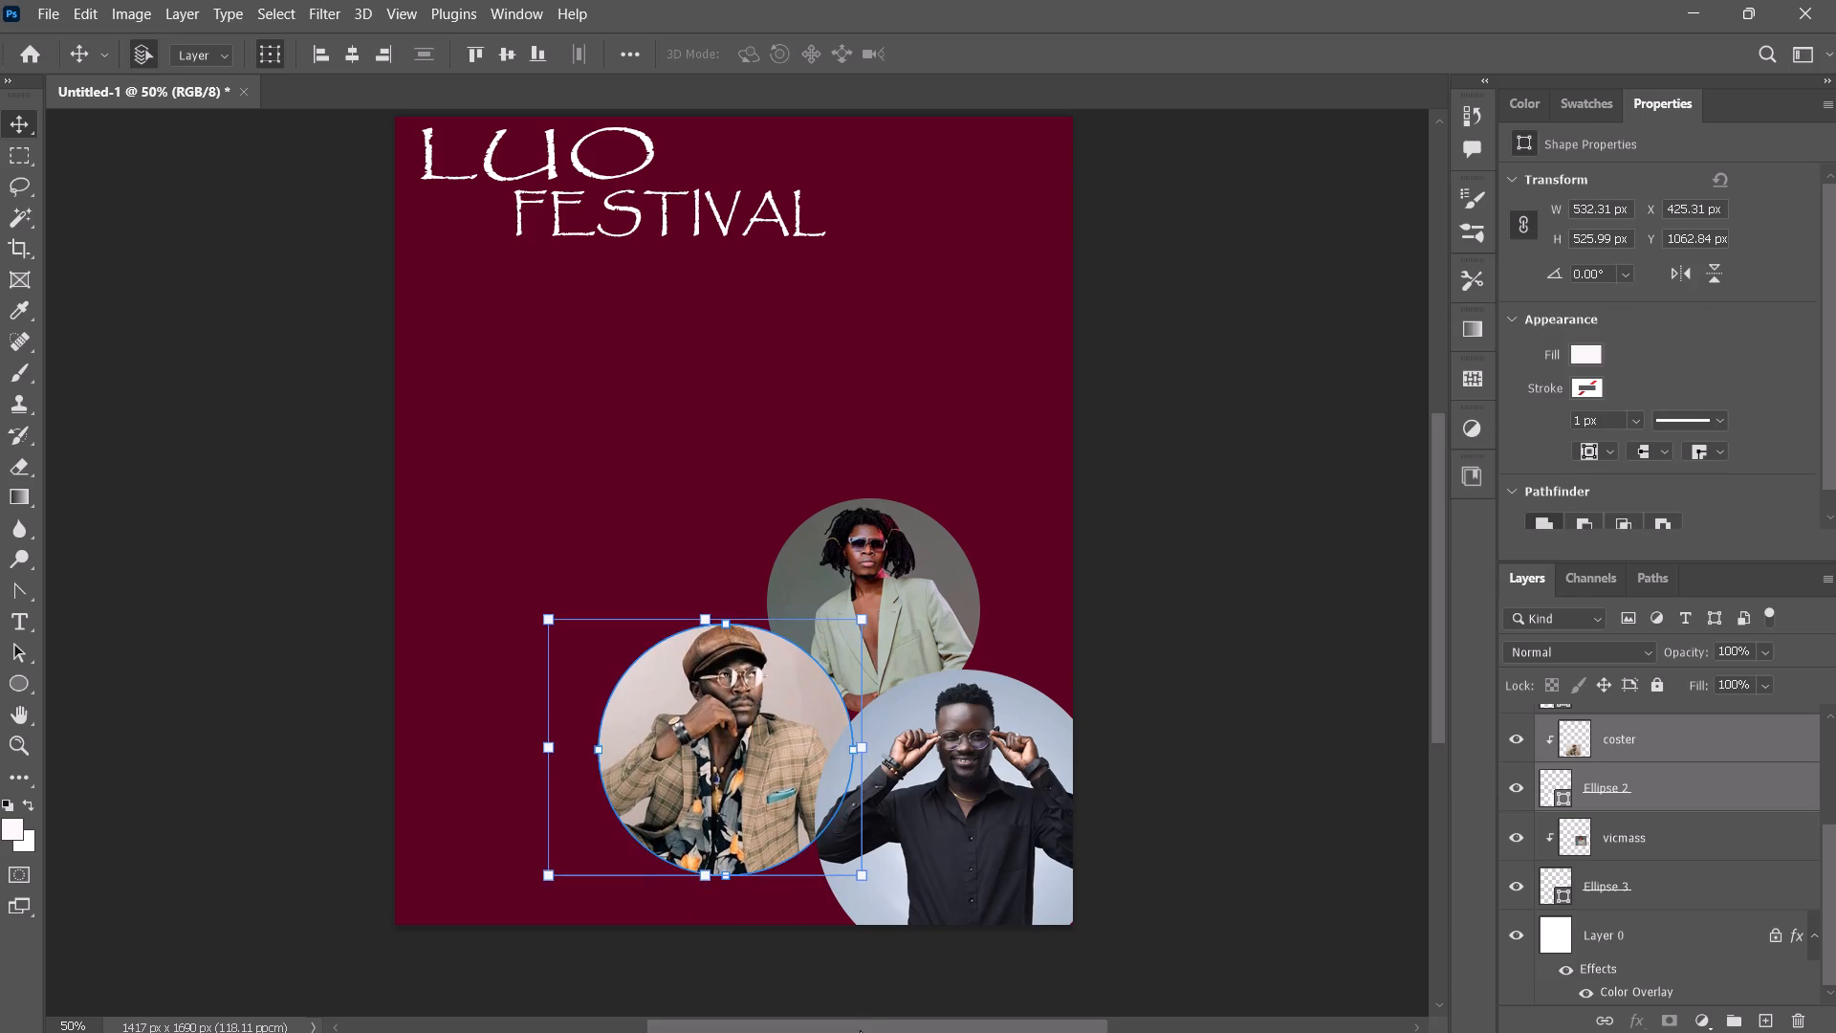
Nudge the coster photo and Ellipse 2 together right toward the prince-indah-pic portrait, with the ellipse at about X 461 px.
{"action": "key", "text": "Right"}
{"action": "key", "text": "Right"}
{"action": "key", "text": "Right"}
{"action": "key", "text": "Right"}
{"action": "key", "text": "Right"}
{"action": "key", "text": "Right"}
{"action": "key", "text": "Right"}
{"action": "key", "text": "Right"}
{"action": "key", "text": "Right"}
{"action": "key", "text": "Right"}
{"action": "key", "text": "Right"}
{"action": "key", "text": "Right"}
{"action": "key", "text": "Right"}
{"action": "key", "text": "Right"}
{"action": "key", "text": "Right"}
{"action": "key", "text": "Right"}
{"action": "key", "text": "Right"}
{"action": "key", "text": "Right"}
{"action": "key", "text": "Right"}
{"action": "key", "text": "Right"}
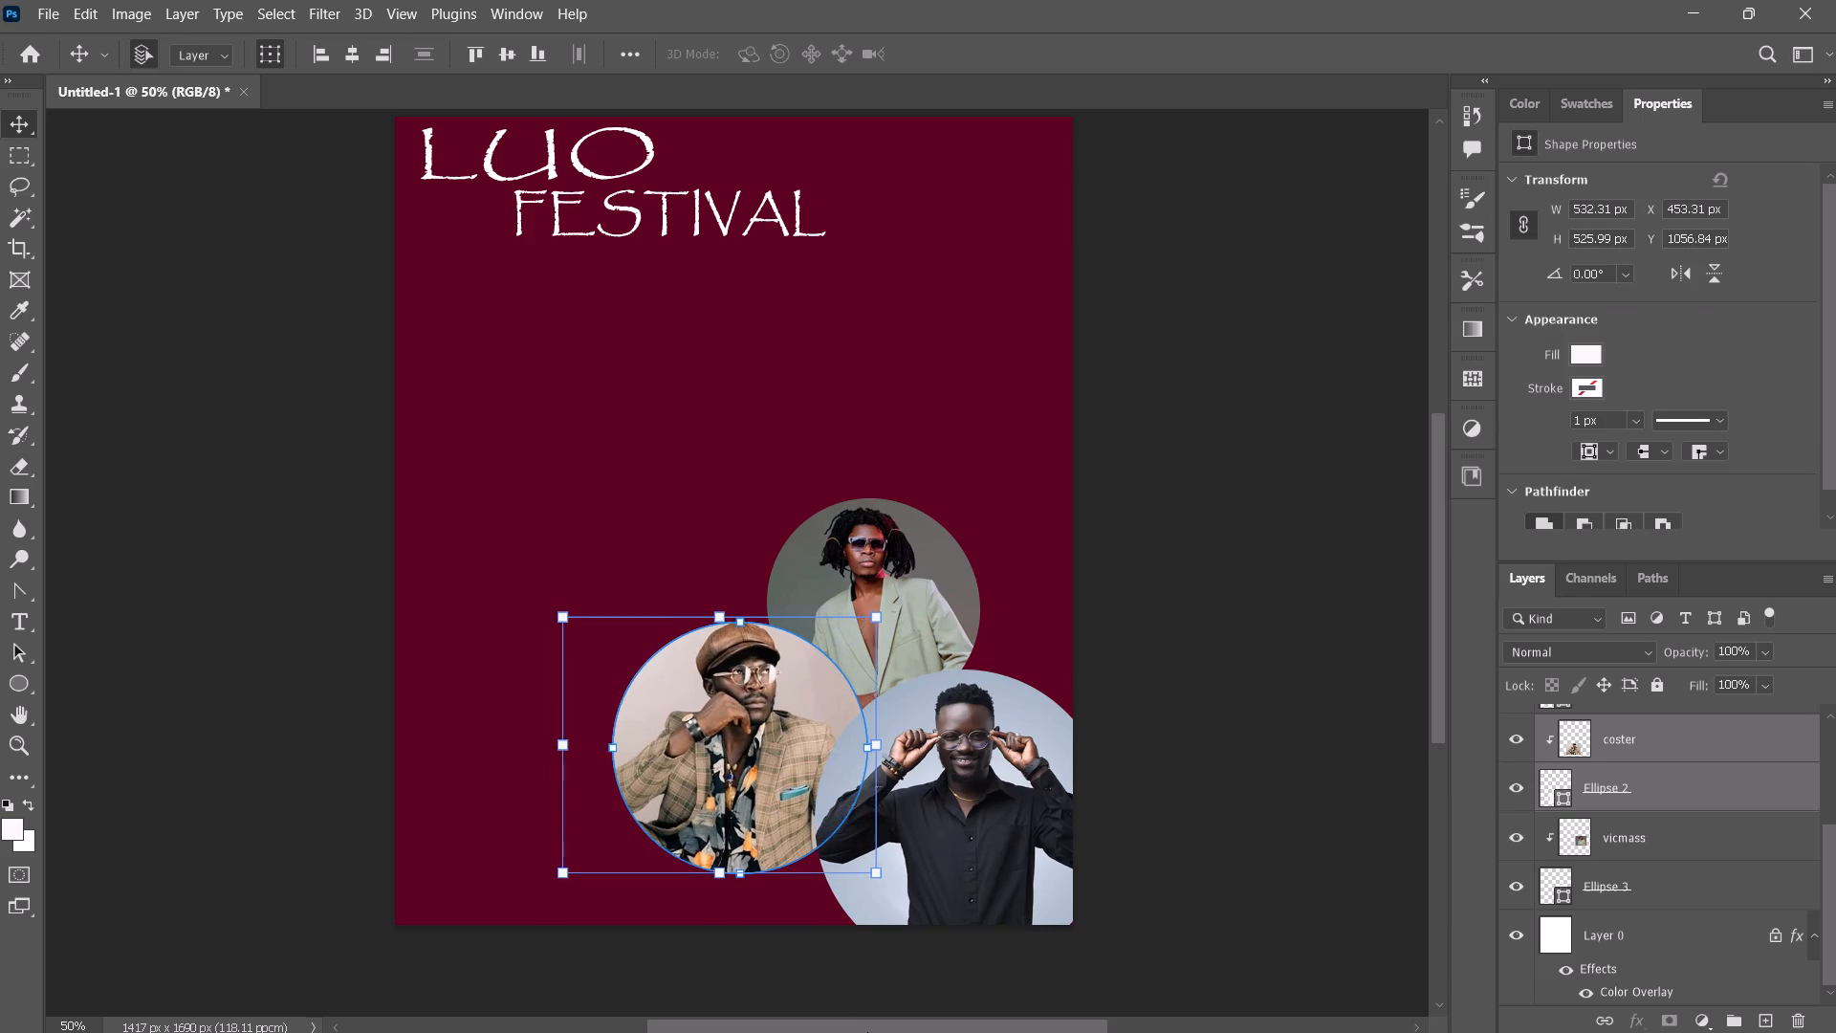
Nudge the coster photo and Ellipse 2 together slightly down and further right, with the ellipse at about X 479, Y 1067 px.
{"action": "key", "text": "Down"}
{"action": "key", "text": "Down"}
{"action": "key", "text": "Down"}
{"action": "key", "text": "Down"}
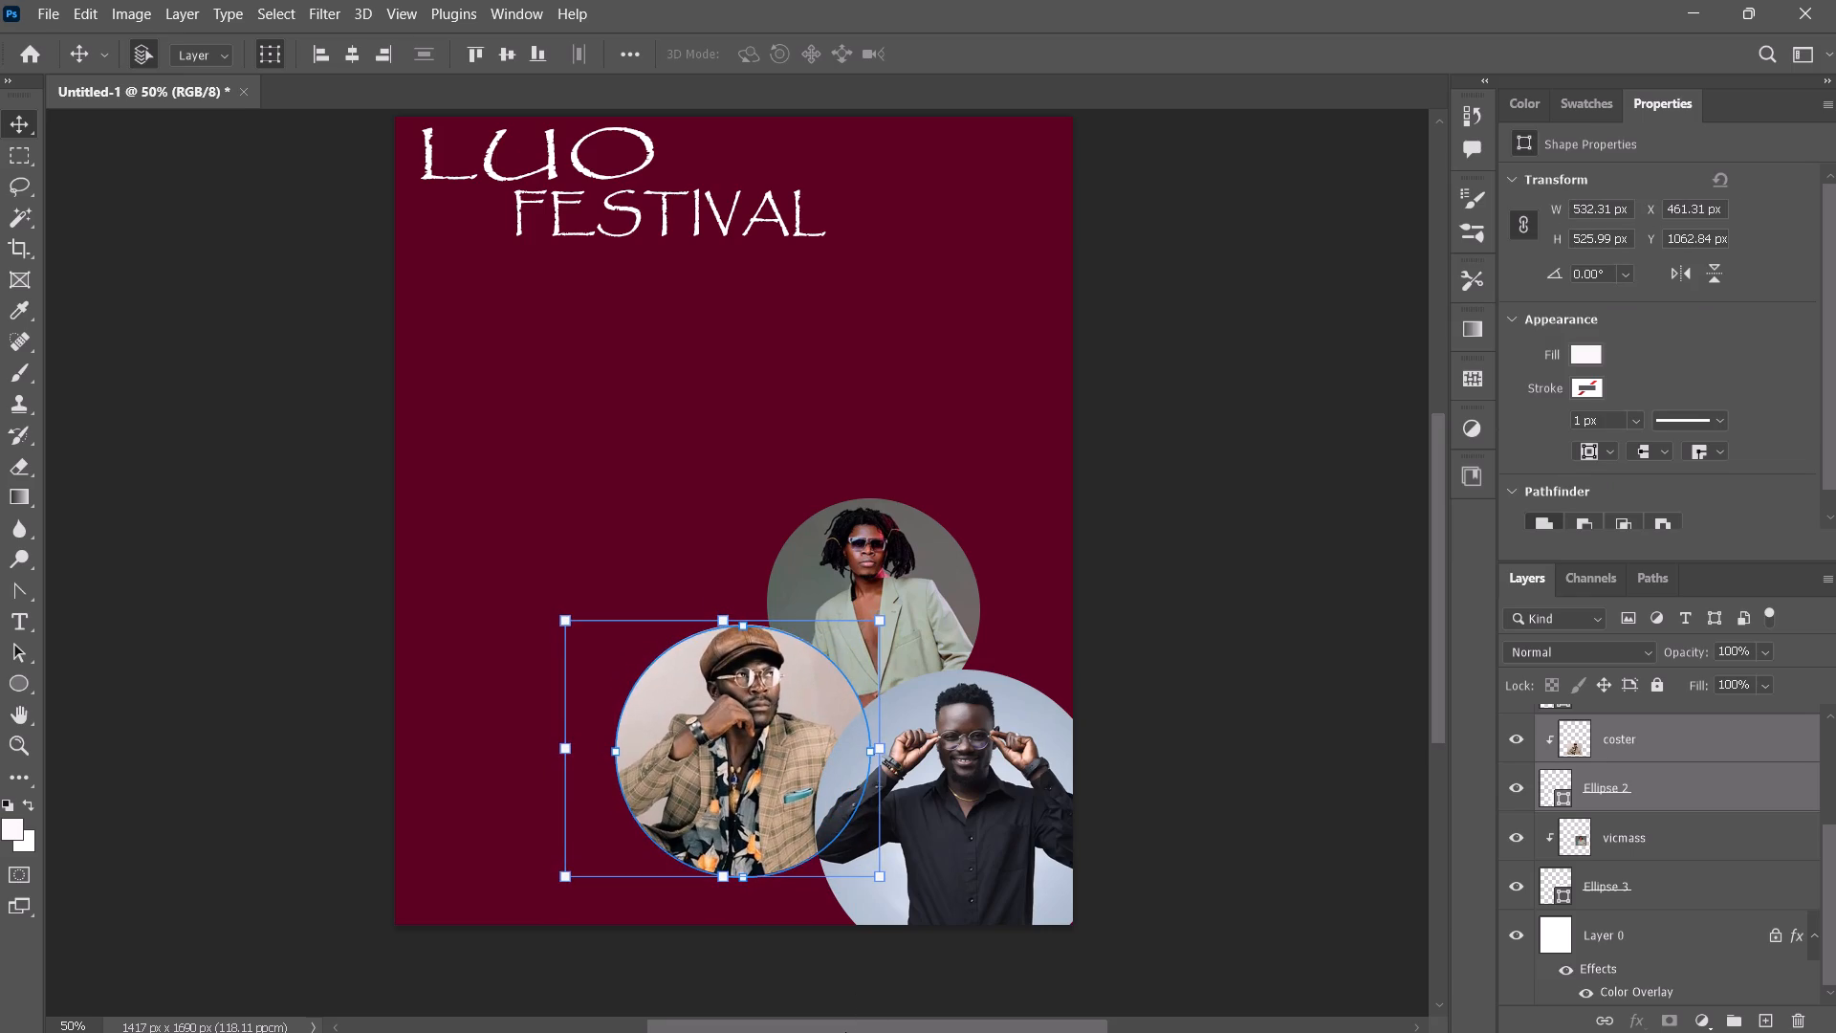
{"action": "key", "text": "Down"}
{"action": "key", "text": "Right"}
{"action": "key", "text": "Right"}
{"action": "key", "text": "Right"}
{"action": "key", "text": "Right"}
{"action": "key", "text": "Right"}
{"action": "key", "text": "Right"}
{"action": "key", "text": "Right"}
{"action": "key", "text": "Right"}
{"action": "key", "text": "Right"}
{"action": "key", "text": "Right"}
{"action": "key", "text": "Right"}
{"action": "key", "text": "Right"}
{"action": "key", "text": "Right"}
{"action": "key", "text": "Right"}
{"action": "key", "text": "Right"}
{"action": "key", "text": "Right"}
{"action": "key", "text": "Right"}
{"action": "key", "text": "Right"}
{"action": "key", "text": "Right"}
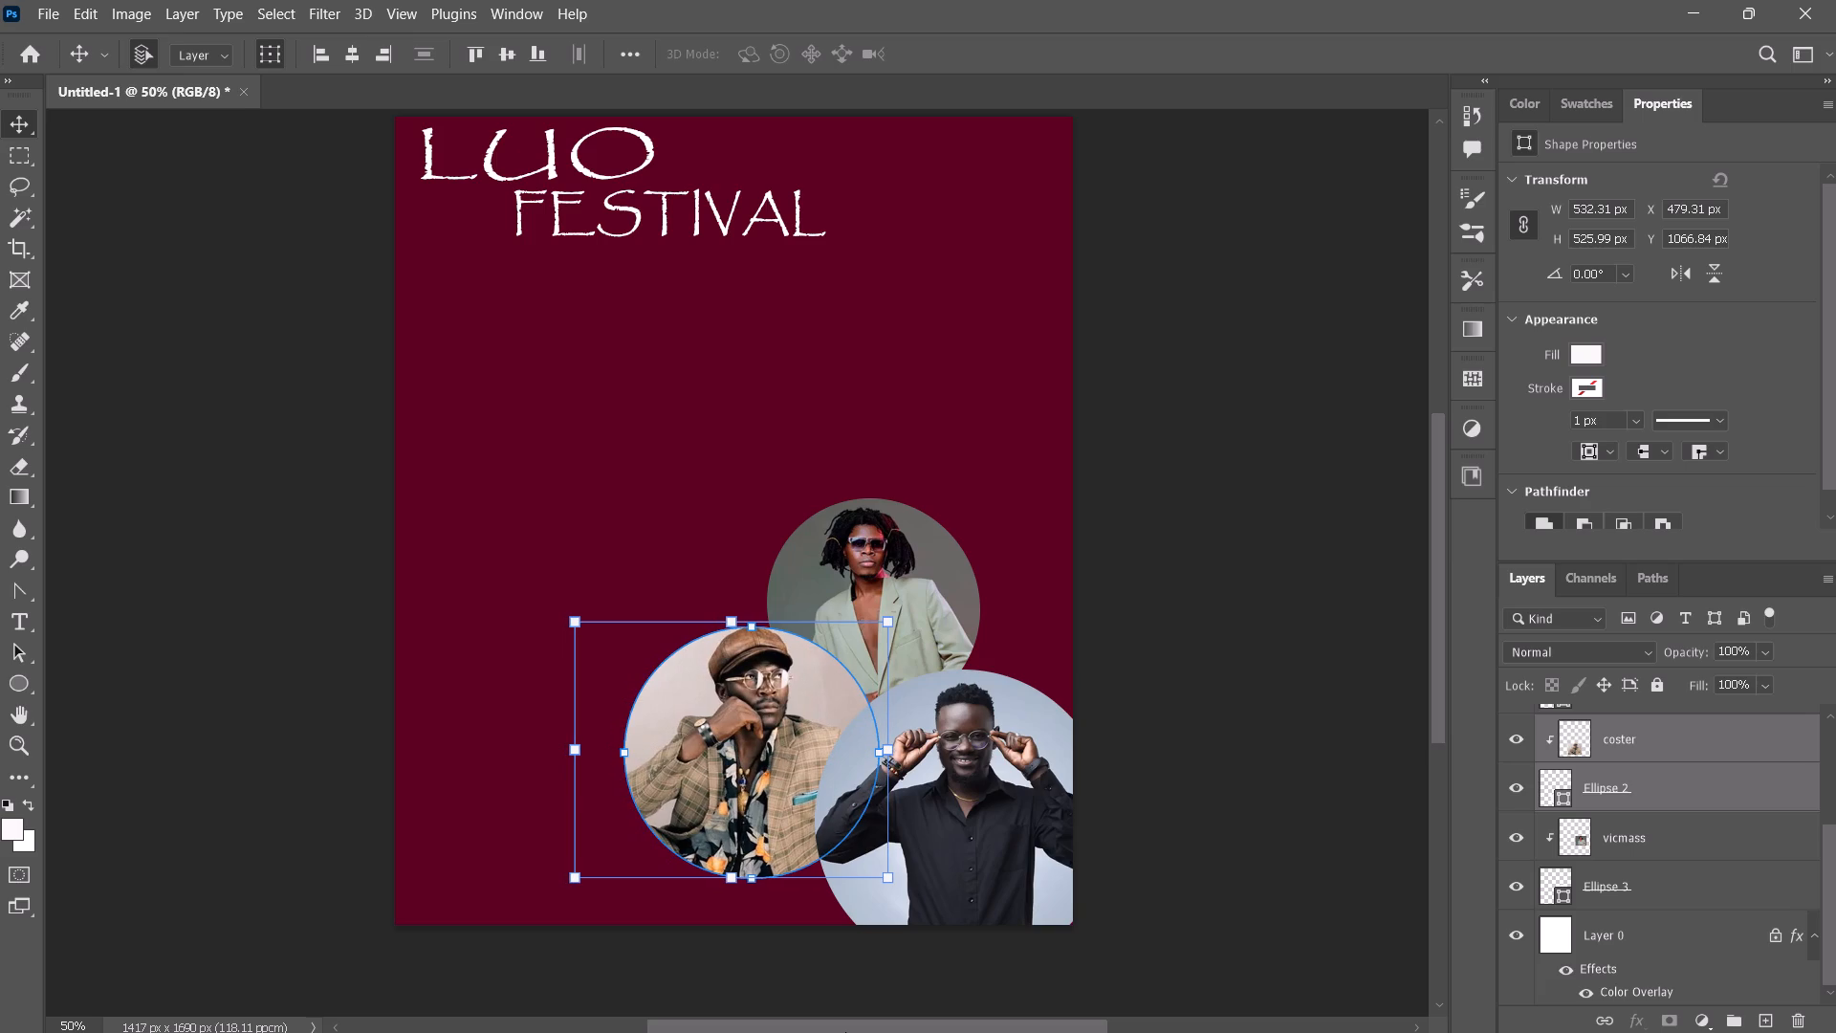
Nudge the coster photo and Ellipse 2 together left, with the ellipse at about X 459 px.
{"action": "key", "text": "Left"}
{"action": "key", "text": "Left"}
{"action": "key", "text": "Left"}
{"action": "key", "text": "Left"}
{"action": "key", "text": "Left"}
{"action": "key", "text": "Left"}
{"action": "key", "text": "Left"}
{"action": "key", "text": "Left"}
{"action": "key", "text": "Left"}
{"action": "key", "text": "Left"}
{"action": "key", "text": "Left"}
{"action": "key", "text": "Left"}
{"action": "key", "text": "Left"}
{"action": "key", "text": "Left"}
{"action": "key", "text": "Left"}
{"action": "key", "text": "Left"}
{"action": "key", "text": "Left"}
{"action": "key", "text": "Left"}
{"action": "key", "text": "Left"}
{"action": "key", "text": "Left"}
Nudge the coster photo and Ellipse 2 together down, with the ellipse at about Y 1085 px, and deselect them.
{"action": "key", "text": "Down"}
{"action": "key", "text": "Down"}
{"action": "key", "text": "Down"}
{"action": "key", "text": "Down"}
{"action": "key", "text": "Down"}
{"action": "key", "text": "Down"}
{"action": "key", "text": "Down"}
{"action": "key", "text": "Down"}
{"action": "key", "text": "Down"}
{"action": "key", "text": "Down"}
{"action": "key", "text": "Down"}
{"action": "key", "text": "Down"}
{"action": "key", "text": "Down"}
{"action": "key", "text": "Down"}
{"action": "key", "text": "Down"}
{"action": "key", "text": "Down"}
{"action": "key", "text": "Down"}
{"action": "key", "text": "Down"}
{"action": "key", "text": "Down"}
{"action": "key", "text": "Down"}
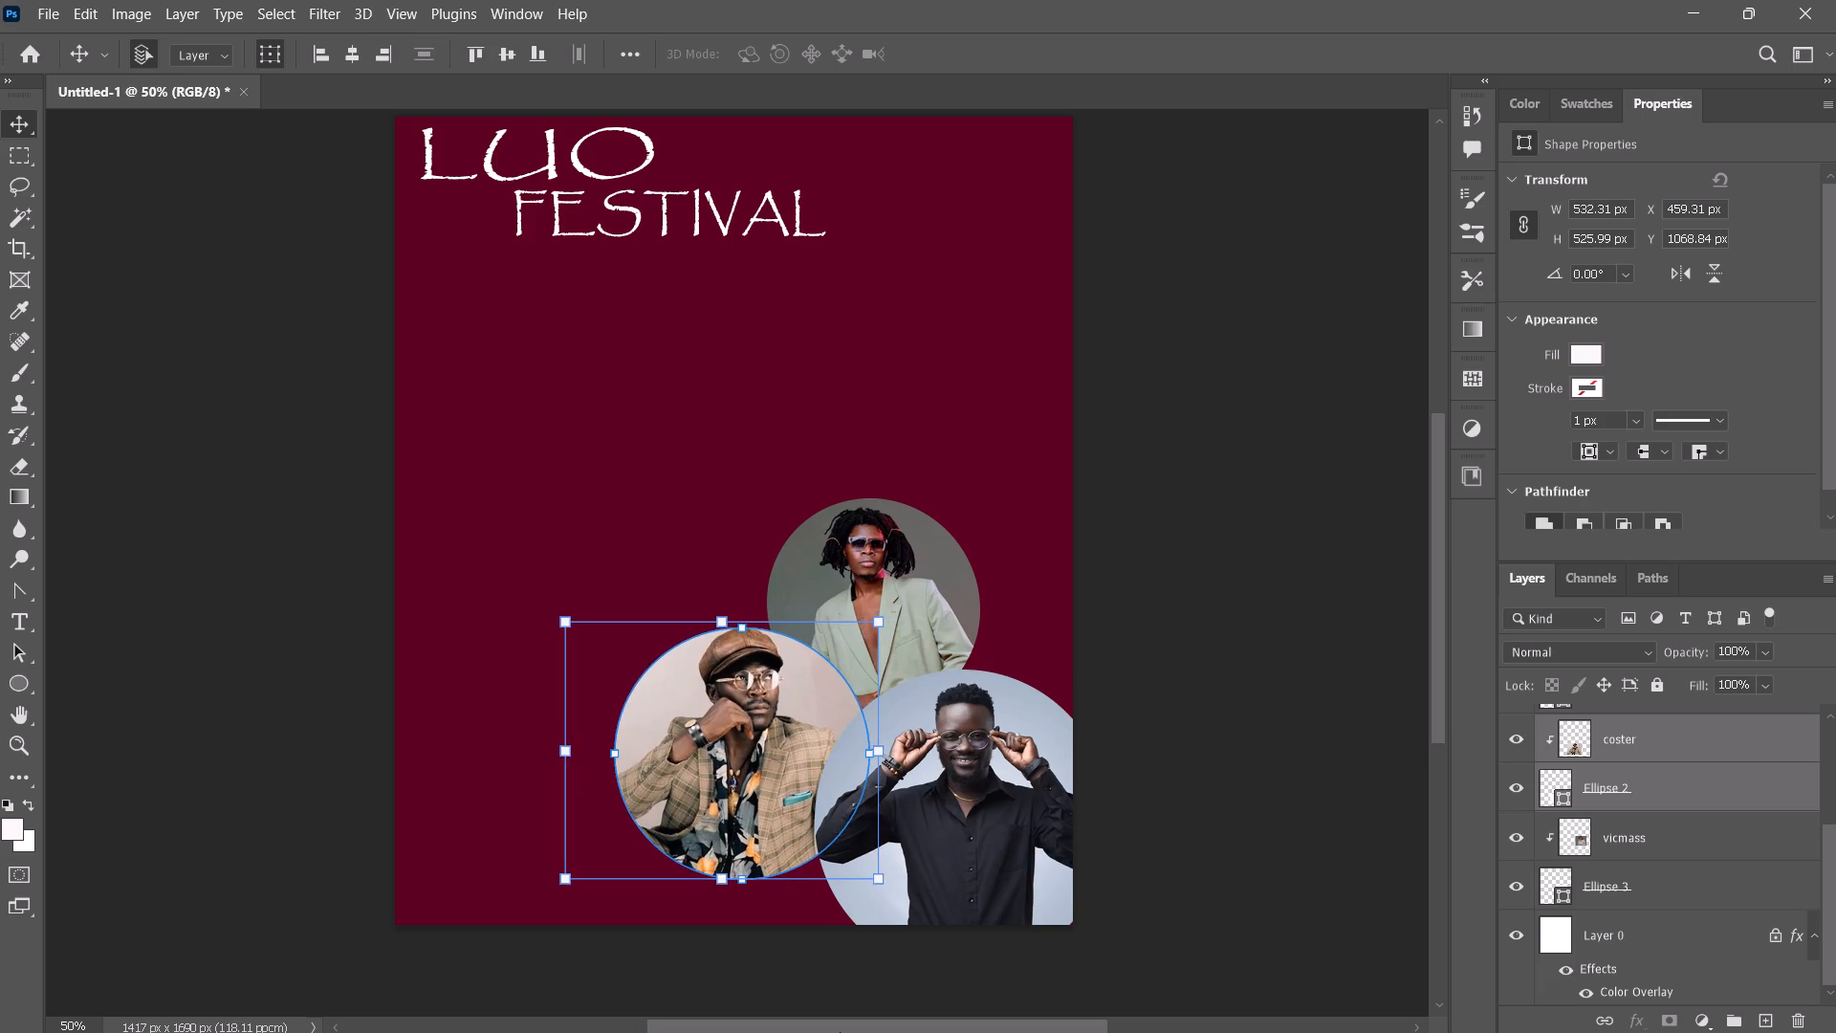
{"action": "left_click", "coordinate": [1190, 616]}
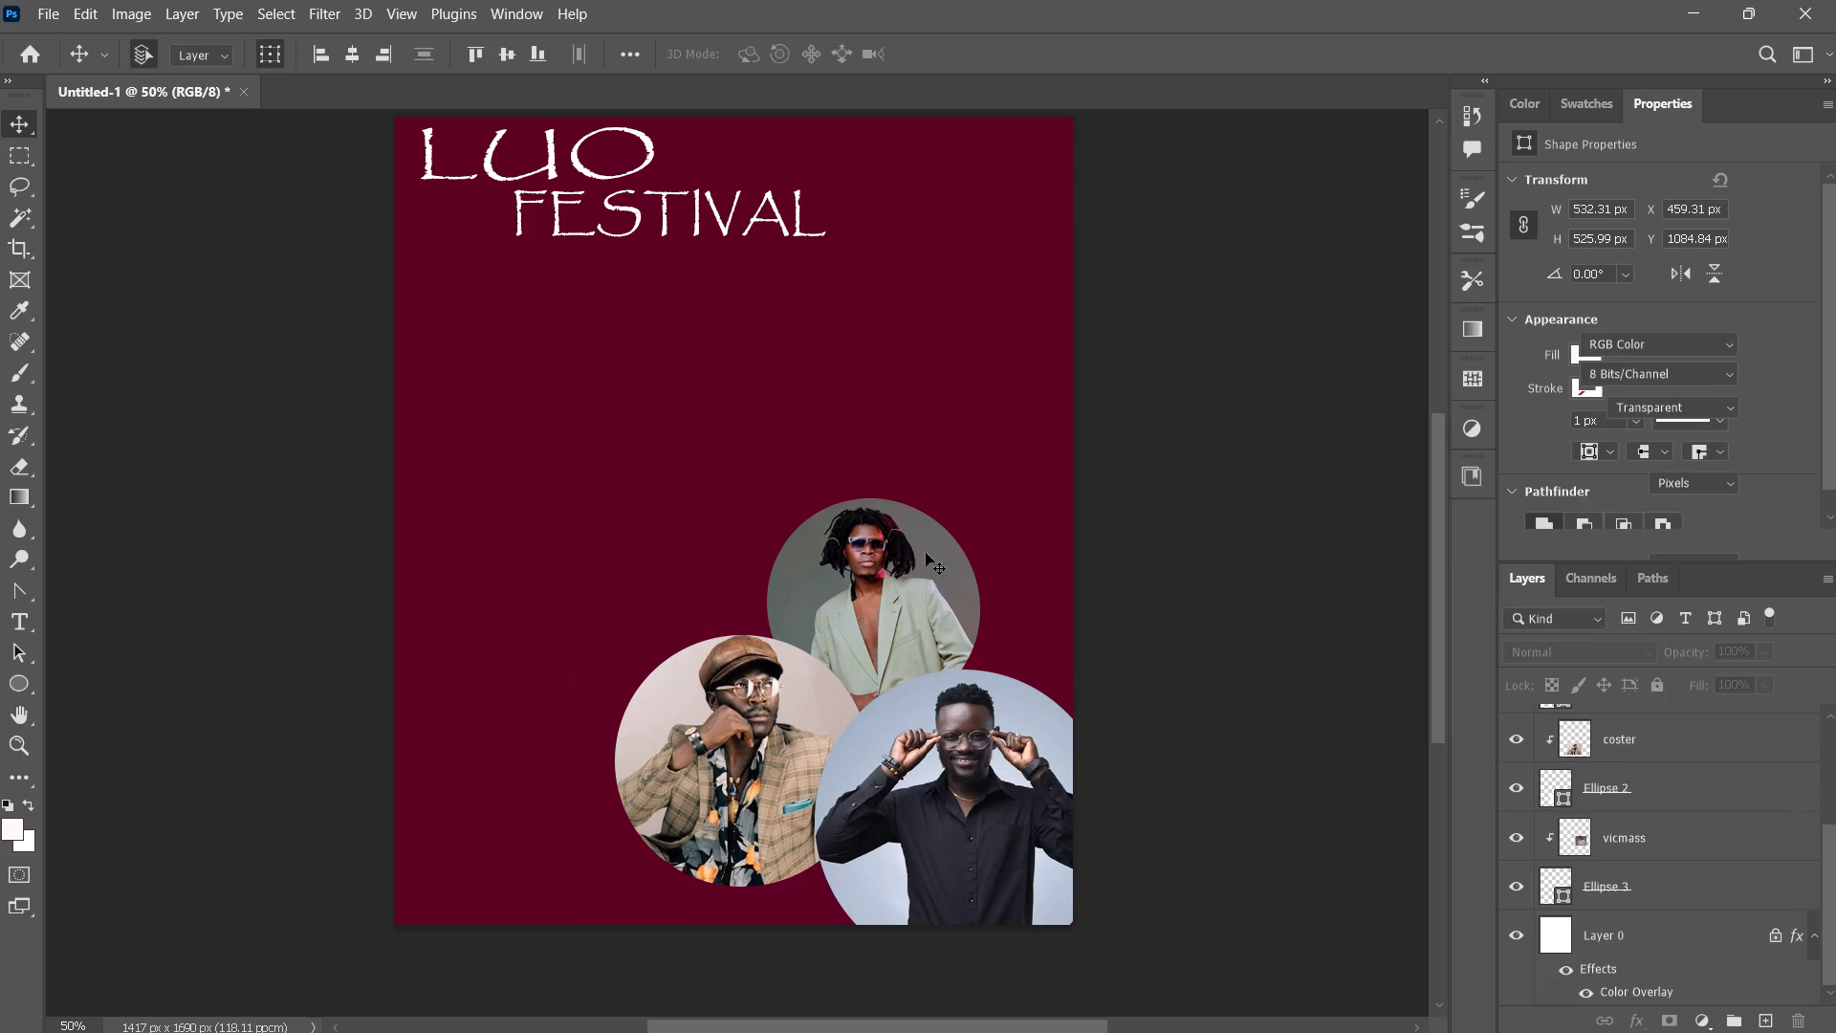
Select the vicmass photo and Ellipse 3 together and nudge them left toward the coster portrait.
{"action": "left_click_drag", "start_coordinate": [856, 449], "coordinate": [875, 541]}
{"action": "key", "text": "Left"}
{"action": "key", "text": "Left"}
{"action": "key", "text": "Left"}
{"action": "key", "text": "Left"}
{"action": "key", "text": "Left"}
{"action": "key", "text": "Left"}
{"action": "key", "text": "Left"}
{"action": "key", "text": "Left"}
{"action": "key", "text": "Left"}
{"action": "key", "text": "Left"}
{"action": "key", "text": "Left"}
{"action": "key", "text": "Left"}
{"action": "key", "text": "Left"}
{"action": "key", "text": "Left"}
{"action": "key", "text": "Left"}
{"action": "key", "text": "Left"}
{"action": "key", "text": "Left"}
{"action": "key", "text": "Left"}
{"action": "key", "text": "Left"}
{"action": "key", "text": "Left"}
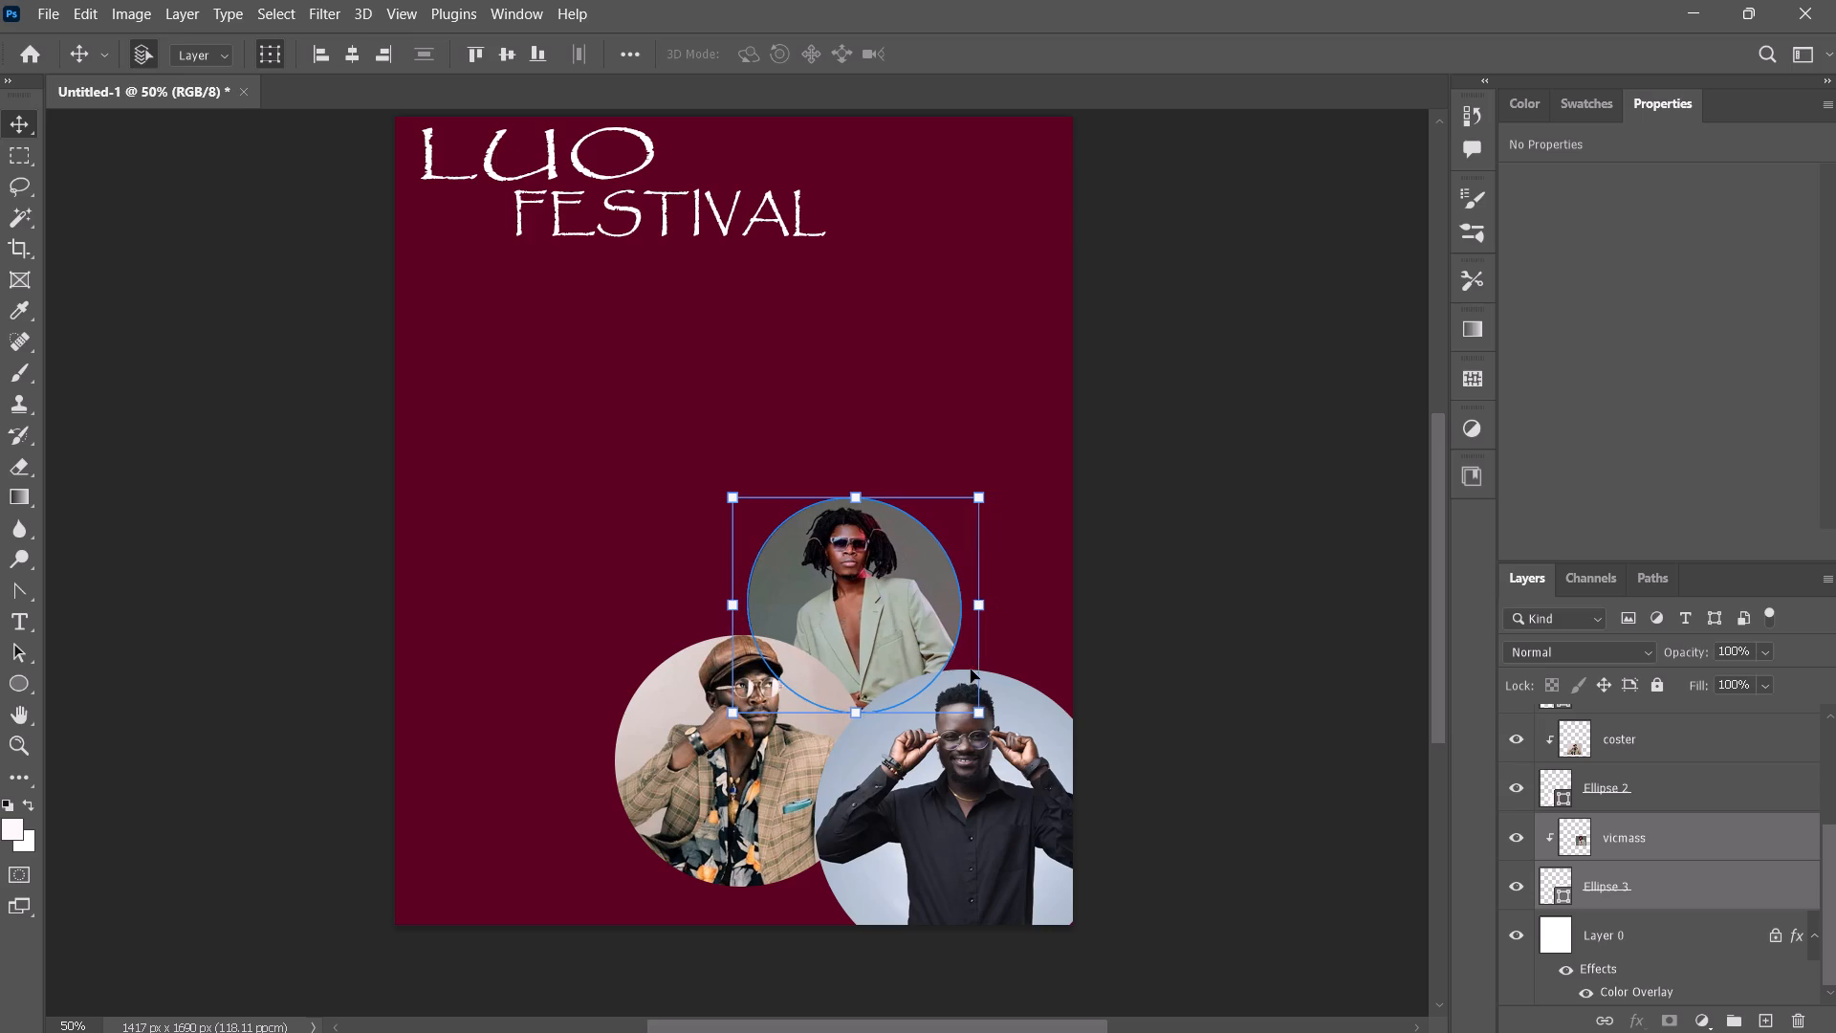
Nudge the vicmass photo and Ellipse 3 together slightly down toward the two lower circles.
{"action": "key", "text": "Down"}
{"action": "key", "text": "Down"}
{"action": "key", "text": "Down"}
{"action": "key", "text": "Down"}
{"action": "key", "text": "Down"}
{"action": "key", "text": "Down"}
{"action": "key", "text": "Down"}
{"action": "key", "text": "Down"}
{"action": "key", "text": "Down"}
{"action": "key", "text": "Down"}
{"action": "key", "text": "Down"}
{"action": "key", "text": "Down"}
{"action": "key", "text": "Down"}
{"action": "key", "text": "Down"}
{"action": "key", "text": "Down"}
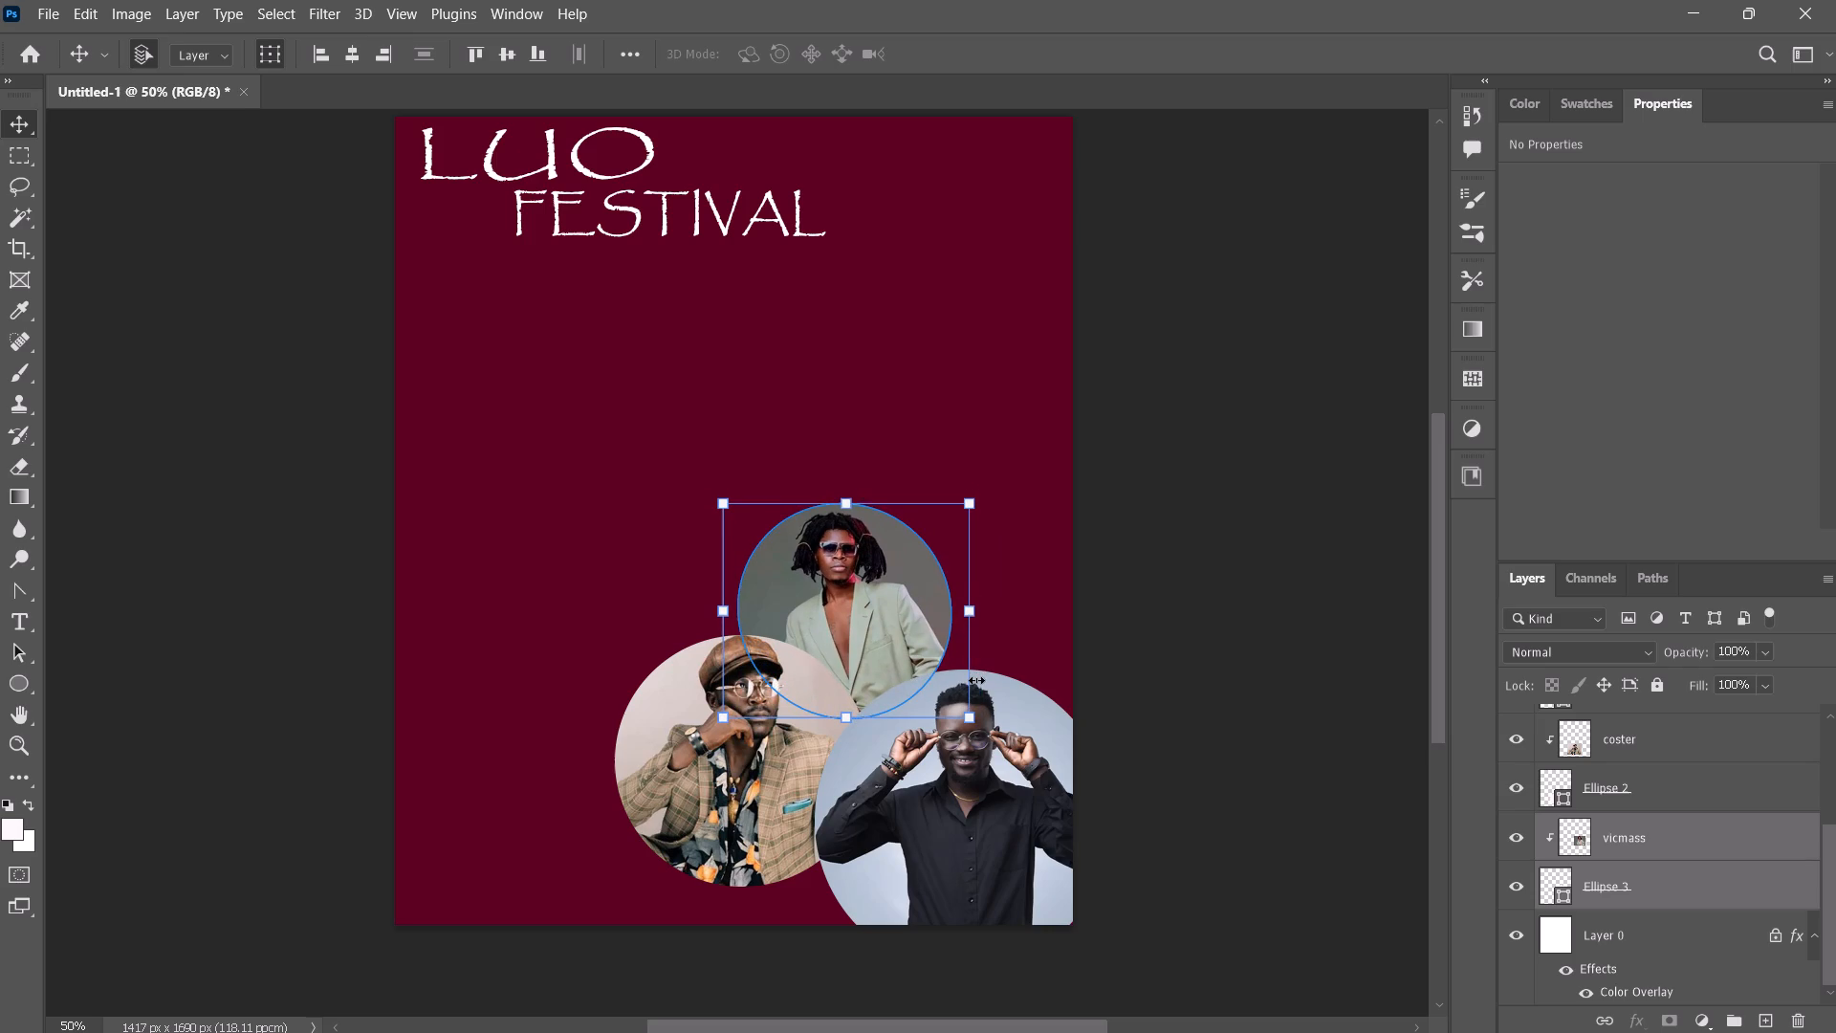
Nudge the vicmass photo and Ellipse 3 together back to the right and slightly down.
{"action": "key", "text": "Right"}
{"action": "key", "text": "Right"}
{"action": "key", "text": "Right"}
{"action": "key", "text": "Right"}
{"action": "key", "text": "Right"}
{"action": "key", "text": "Right"}
{"action": "key", "text": "Right"}
{"action": "key", "text": "Right"}
{"action": "key", "text": "Right"}
{"action": "key", "text": "Right"}
{"action": "key", "text": "Right"}
{"action": "key", "text": "Right"}
{"action": "key", "text": "Right"}
{"action": "key", "text": "Right"}
{"action": "key", "text": "Right"}
{"action": "key", "text": "Right"}
{"action": "key", "text": "Right"}
{"action": "key", "text": "Right"}
{"action": "key", "text": "Right"}
{"action": "key", "text": "Right"}
{"action": "key", "text": "Down"}
{"action": "key", "text": "Down"}
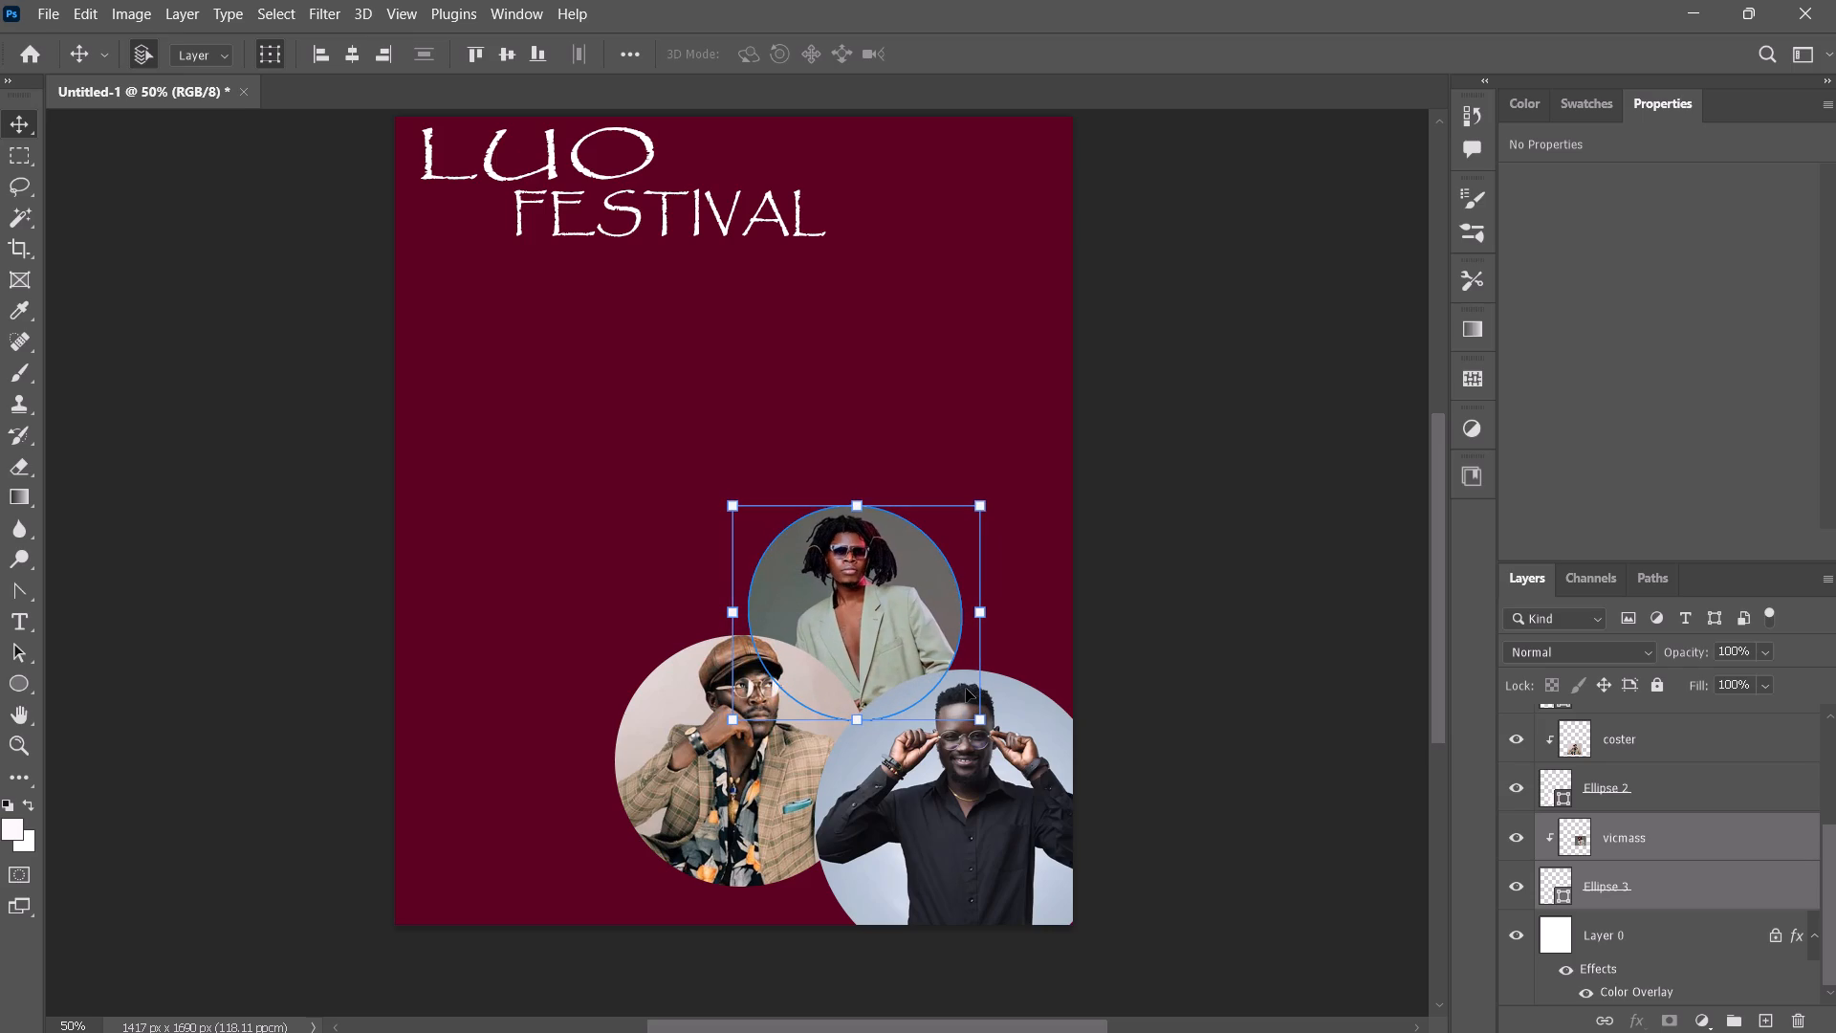
Nudge the vicmass photo and Ellipse 3 together further right above the prince-indah-pic portrait, and deselect them.
{"action": "key", "text": "Right"}
{"action": "key", "text": "Right"}
{"action": "key", "text": "Right"}
{"action": "key", "text": "Right"}
{"action": "key", "text": "Right"}
{"action": "key", "text": "Right"}
{"action": "key", "text": "Right"}
{"action": "key", "text": "Right"}
{"action": "key", "text": "Right"}
{"action": "key", "text": "Right"}
{"action": "key", "text": "Right"}
{"action": "key", "text": "Right"}
{"action": "key", "text": "Right"}
{"action": "key", "text": "Right"}
{"action": "key", "text": "Right"}
{"action": "key", "text": "Right"}
{"action": "key", "text": "Right"}
{"action": "key", "text": "Right"}
{"action": "key", "text": "Right"}
{"action": "key", "text": "Right"}
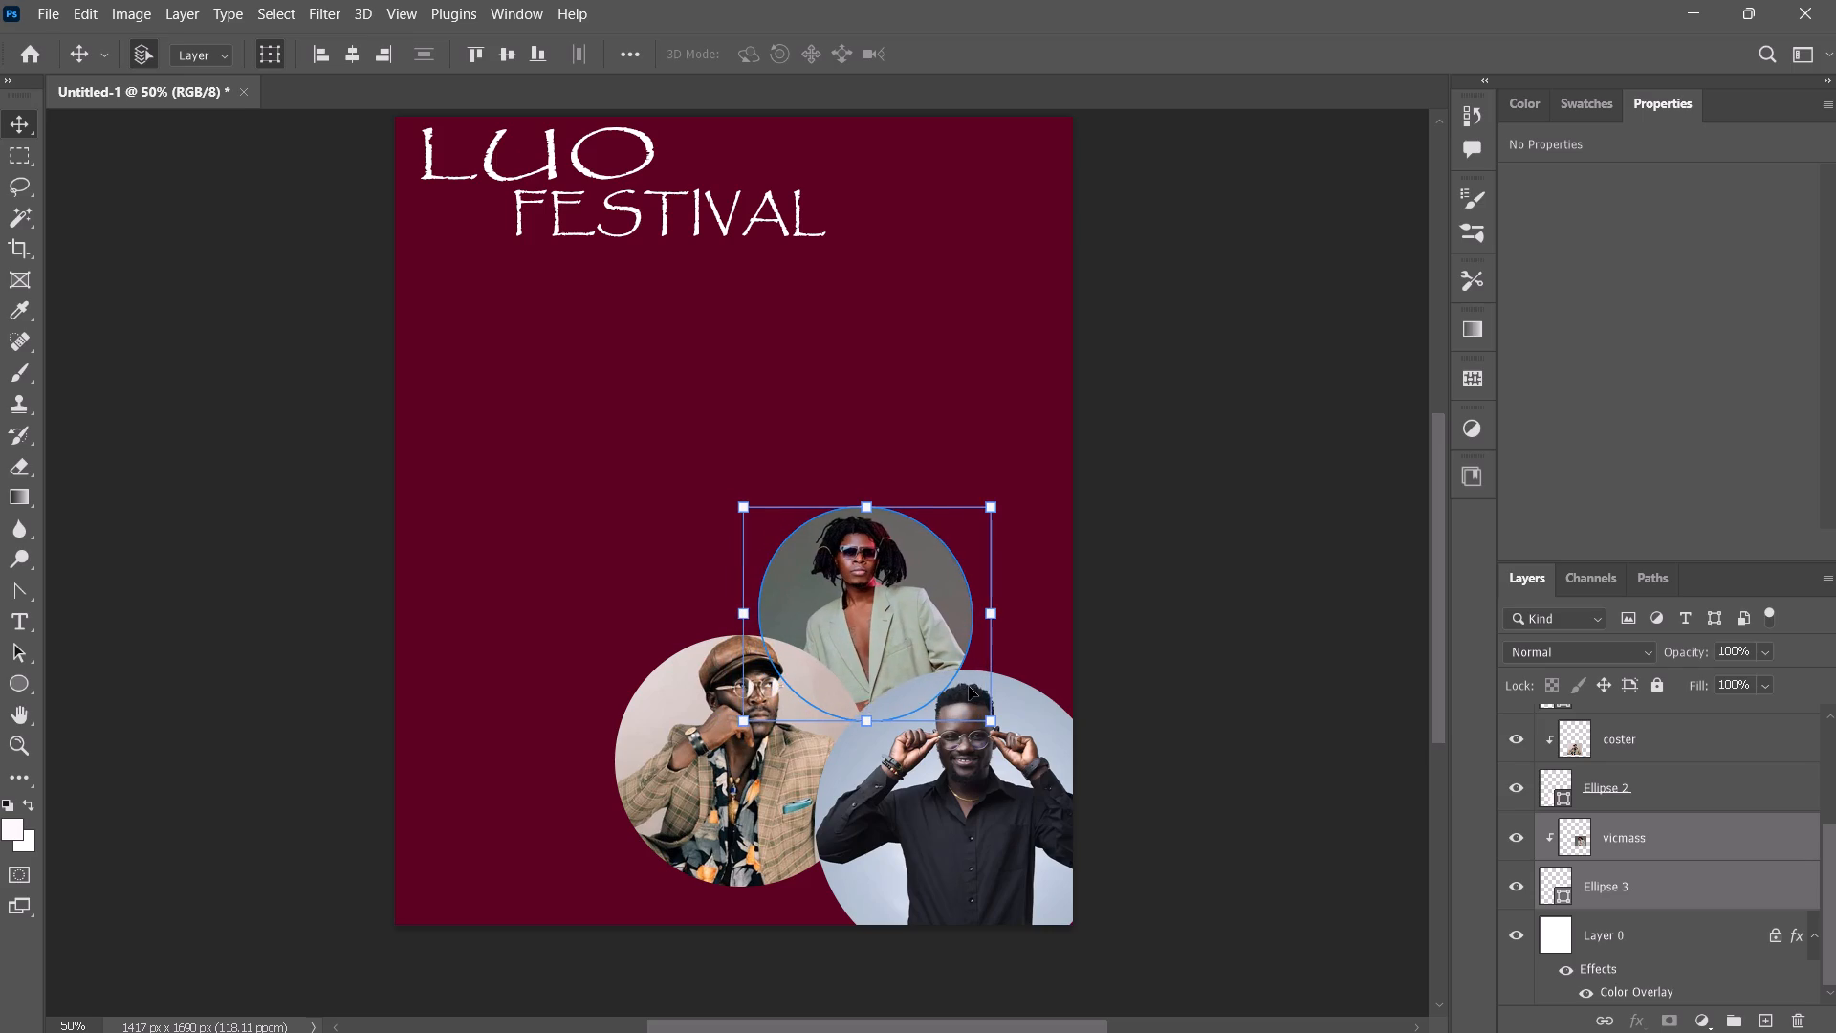
{"action": "key", "text": "Right"}
{"action": "key", "text": "Right"}
{"action": "key", "text": "Right"}
{"action": "key", "text": "Right"}
{"action": "key", "text": "Right"}
{"action": "key", "text": "Right"}
{"action": "key", "text": "Right"}
{"action": "key", "text": "Right"}
{"action": "key", "text": "Right"}
{"action": "key", "text": "Right"}
{"action": "key", "text": "Right"}
{"action": "key", "text": "Right"}
{"action": "key", "text": "Right"}
{"action": "key", "text": "Right"}
{"action": "key", "text": "Right"}
{"action": "key", "text": "Right"}
{"action": "key", "text": "Right"}
{"action": "key", "text": "Right"}
{"action": "key", "text": "Right"}
{"action": "key", "text": "Right"}
{"action": "key", "text": "Right"}
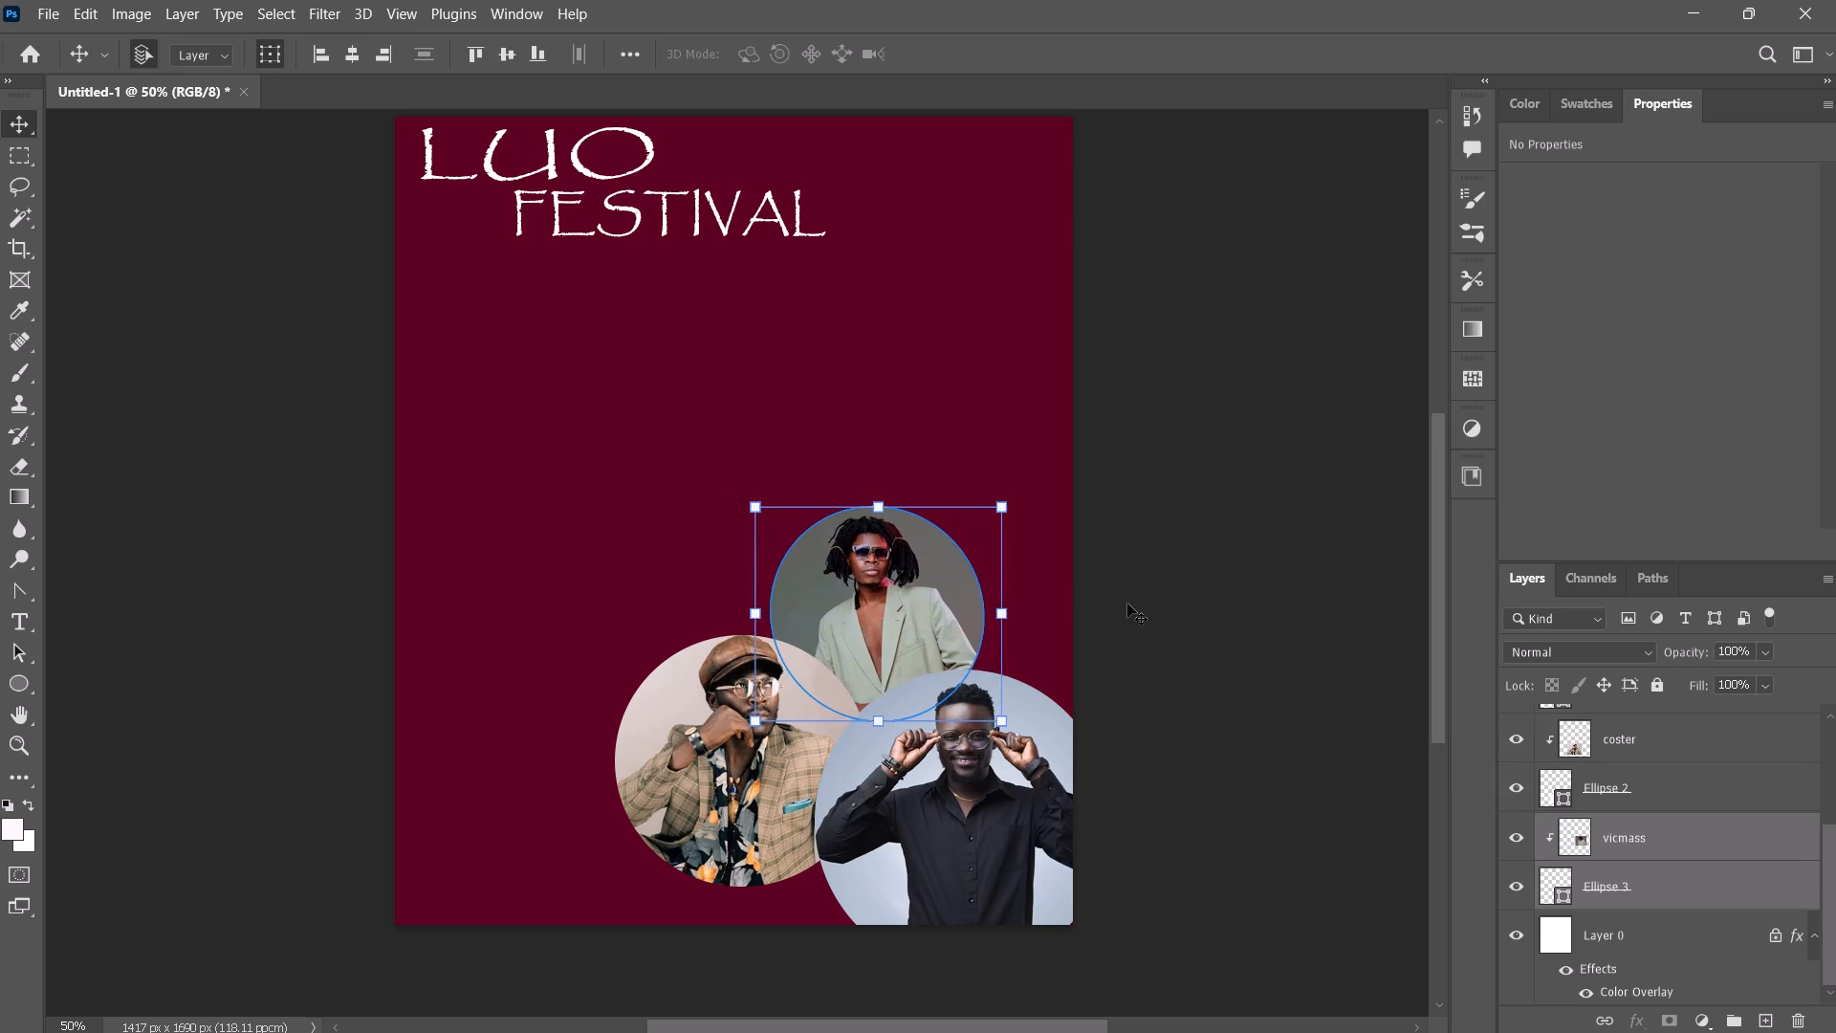
{"action": "left_click", "coordinate": [1122, 527]}
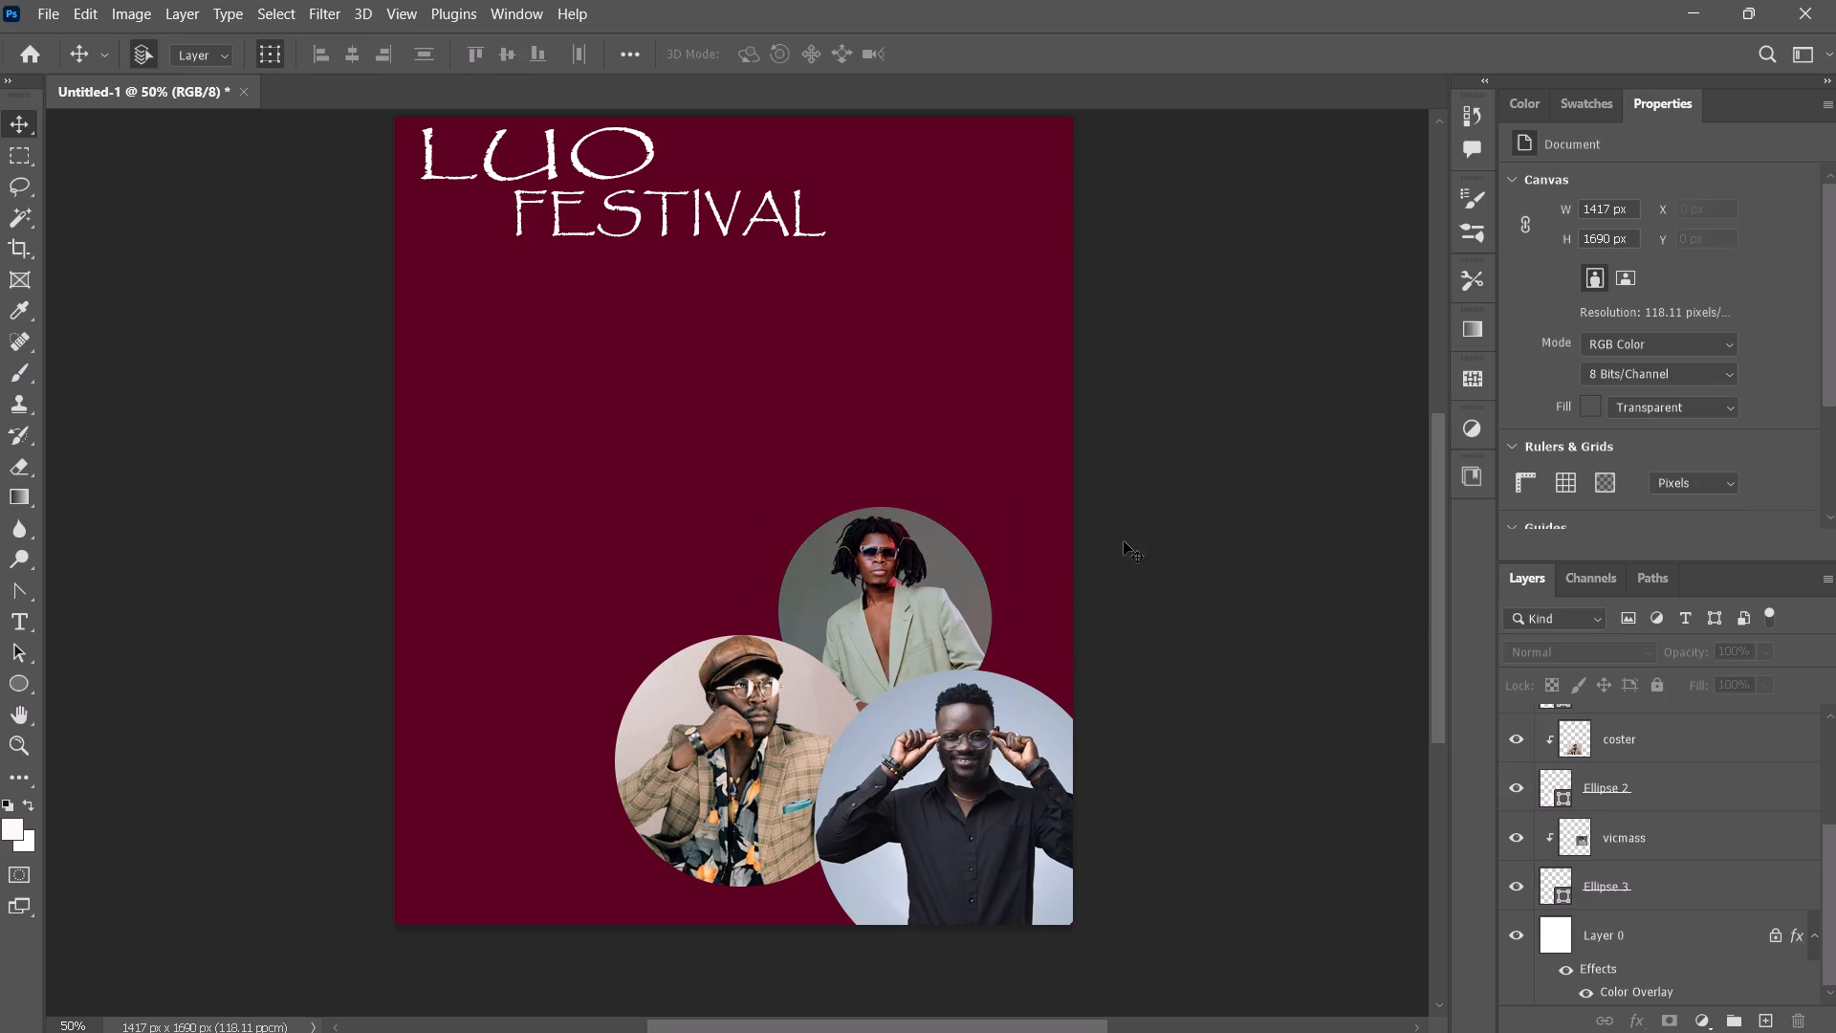
Select the prince-indah-pic photo and Ellipse 1 together and nudge them down and right, to about X 896 px.
{"action": "left_click_drag", "start_coordinate": [824, 916], "coordinate": [837, 917]}
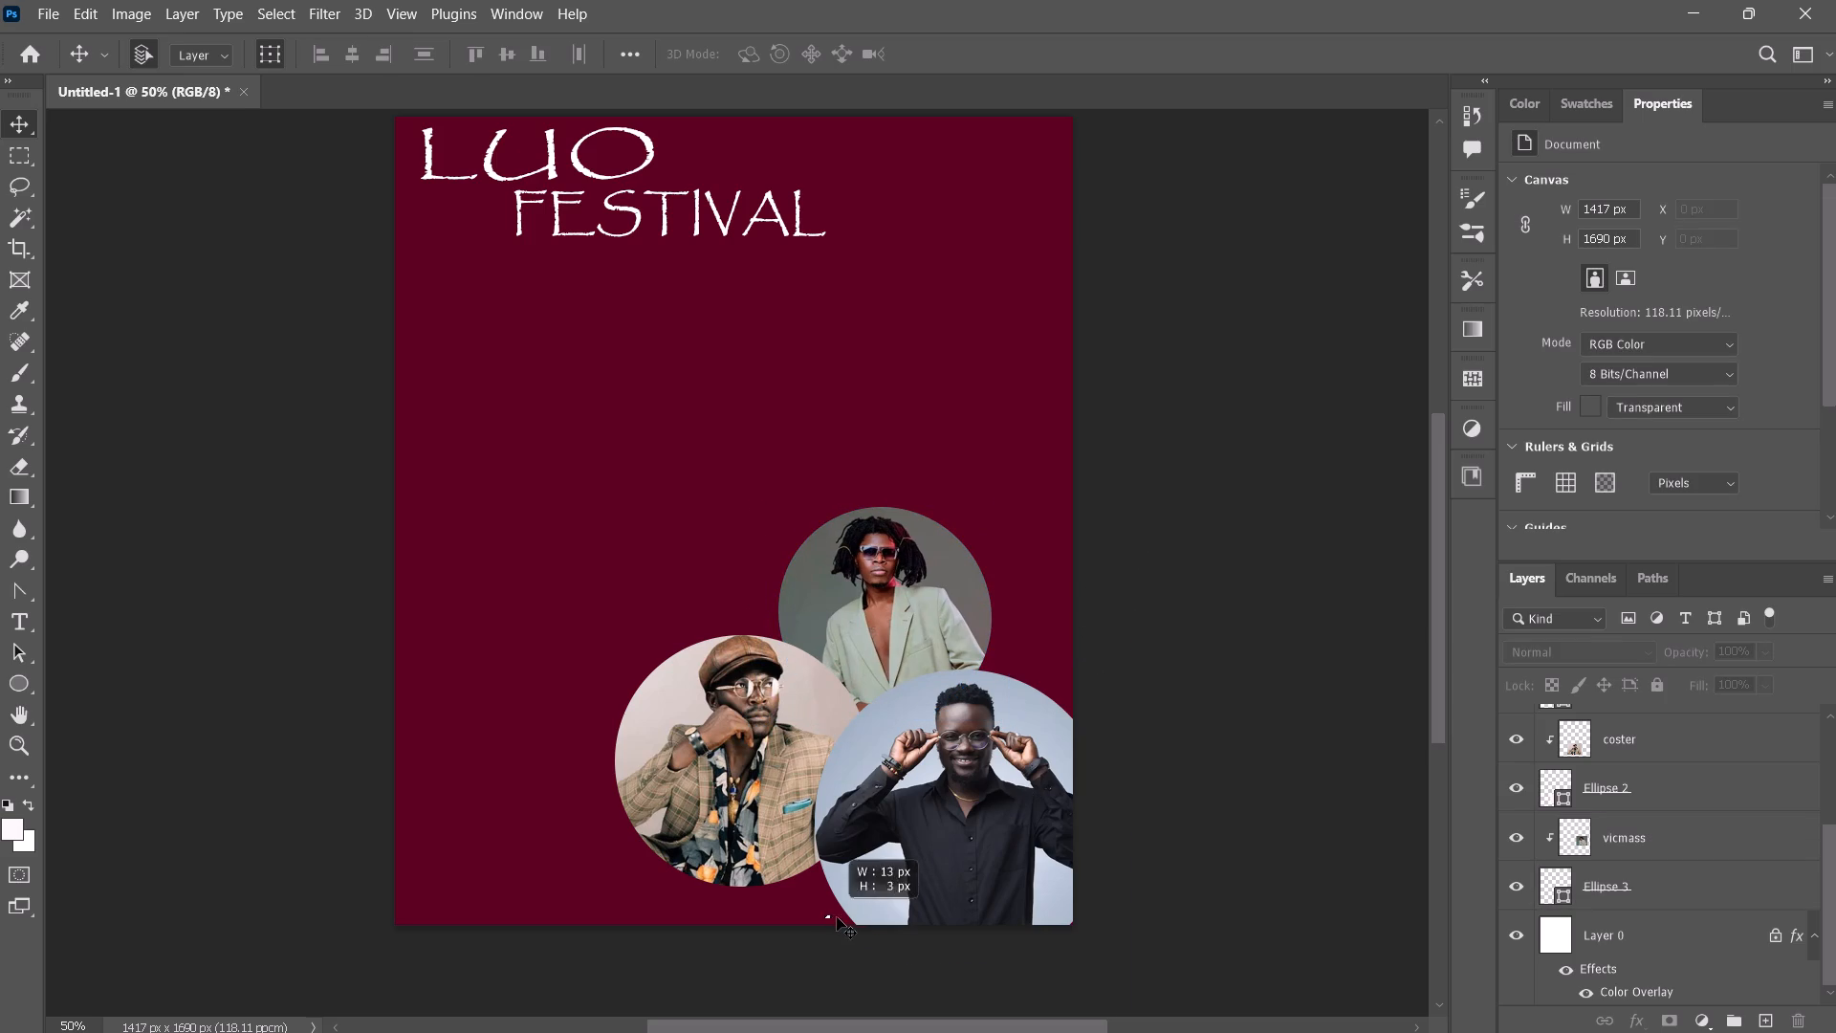
{"action": "left_click_drag", "start_coordinate": [837, 917], "coordinate": [920, 948]}
{"action": "key", "text": "Up"}
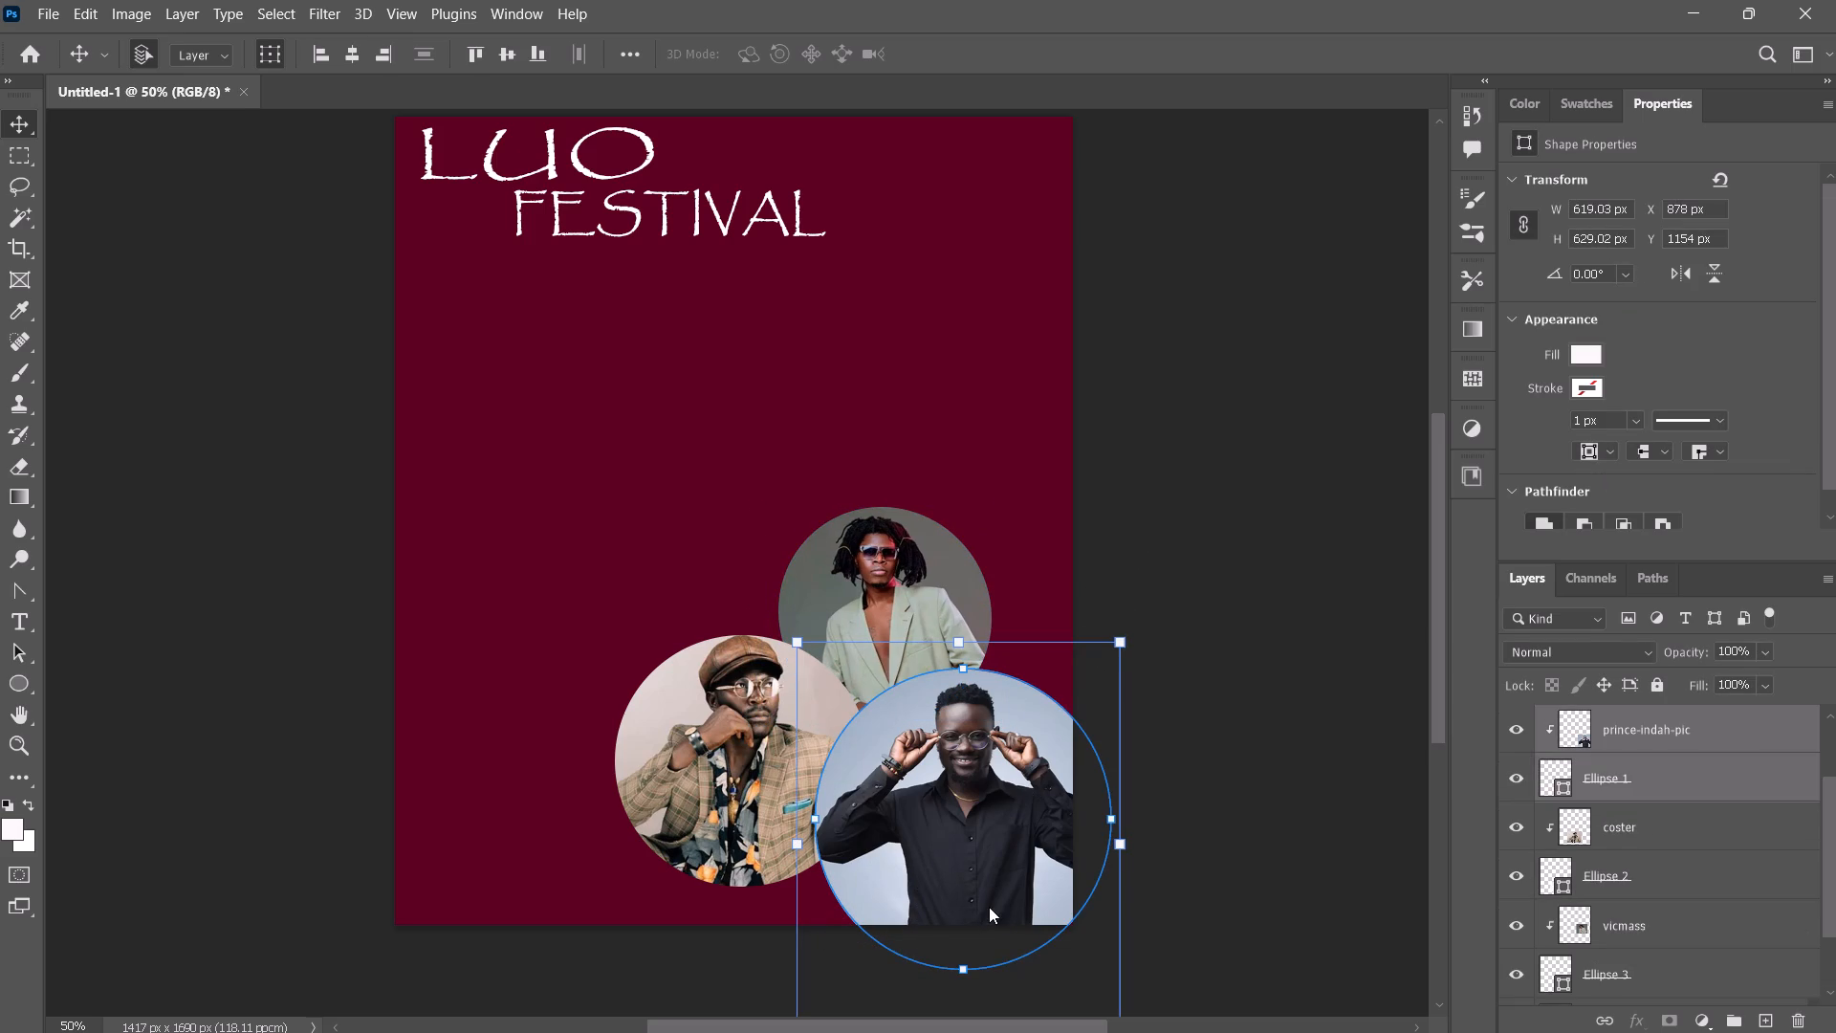
{"action": "key", "text": "Down"}
{"action": "key", "text": "Down"}
{"action": "key", "text": "Down"}
{"action": "key", "text": "Down"}
{"action": "key", "text": "Down"}
{"action": "key", "text": "Down"}
{"action": "key", "text": "Down"}
{"action": "key", "text": "Down"}
{"action": "key", "text": "Down"}
{"action": "key", "text": "Down"}
{"action": "key", "text": "Right"}
{"action": "key", "text": "Right"}
{"action": "key", "text": "Right"}
{"action": "key", "text": "Right"}
{"action": "key", "text": "Right"}
{"action": "key", "text": "Right"}
{"action": "key", "text": "Right"}
{"action": "key", "text": "Right"}
{"action": "key", "text": "Right"}
{"action": "key", "text": "Right"}
{"action": "key", "text": "Right"}
{"action": "key", "text": "Right"}
{"action": "key", "text": "Right"}
{"action": "key", "text": "Right"}
{"action": "key", "text": "Right"}
{"action": "key", "text": "Right"}
{"action": "key", "text": "Right"}
{"action": "key", "text": "Right"}
{"action": "key", "text": "Right"}
{"action": "key", "text": "Right"}
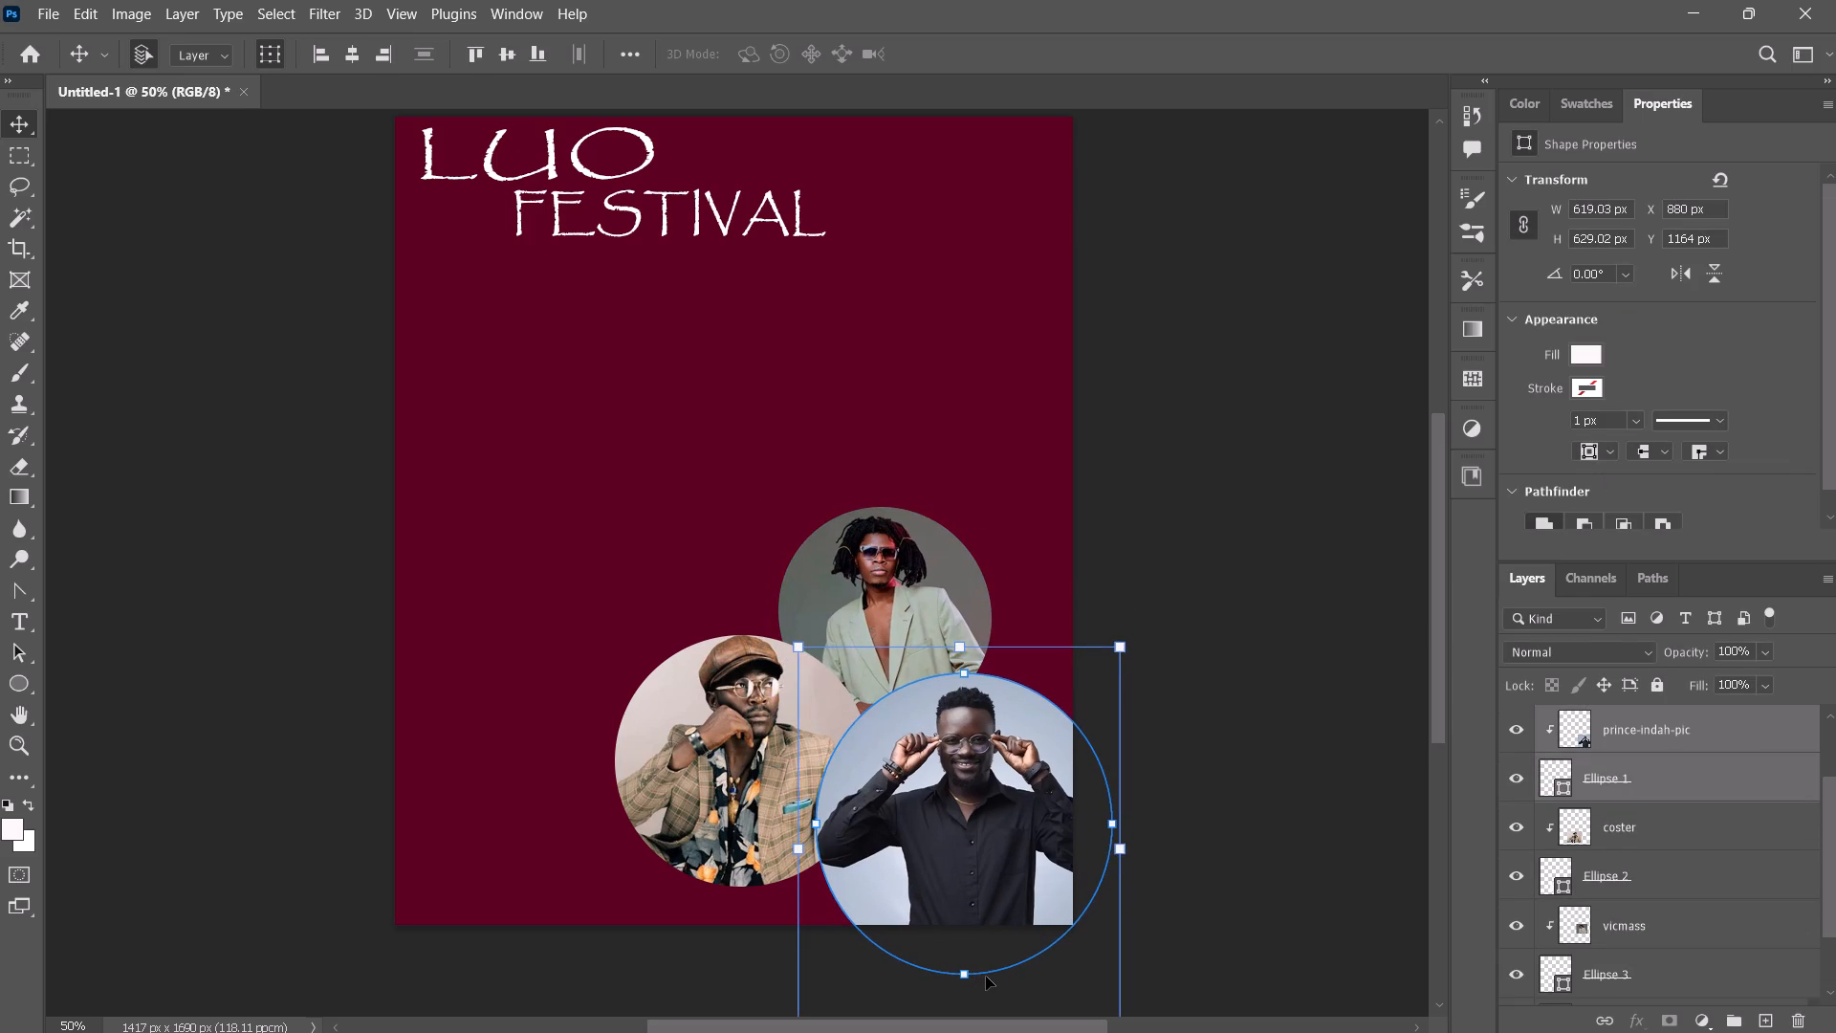
Nudge the prince-indah-pic photo and Ellipse 1 together up and slightly right to X 900, Y 1146 px, and deselect them.
{"action": "key", "text": "Up"}
{"action": "key", "text": "Up"}
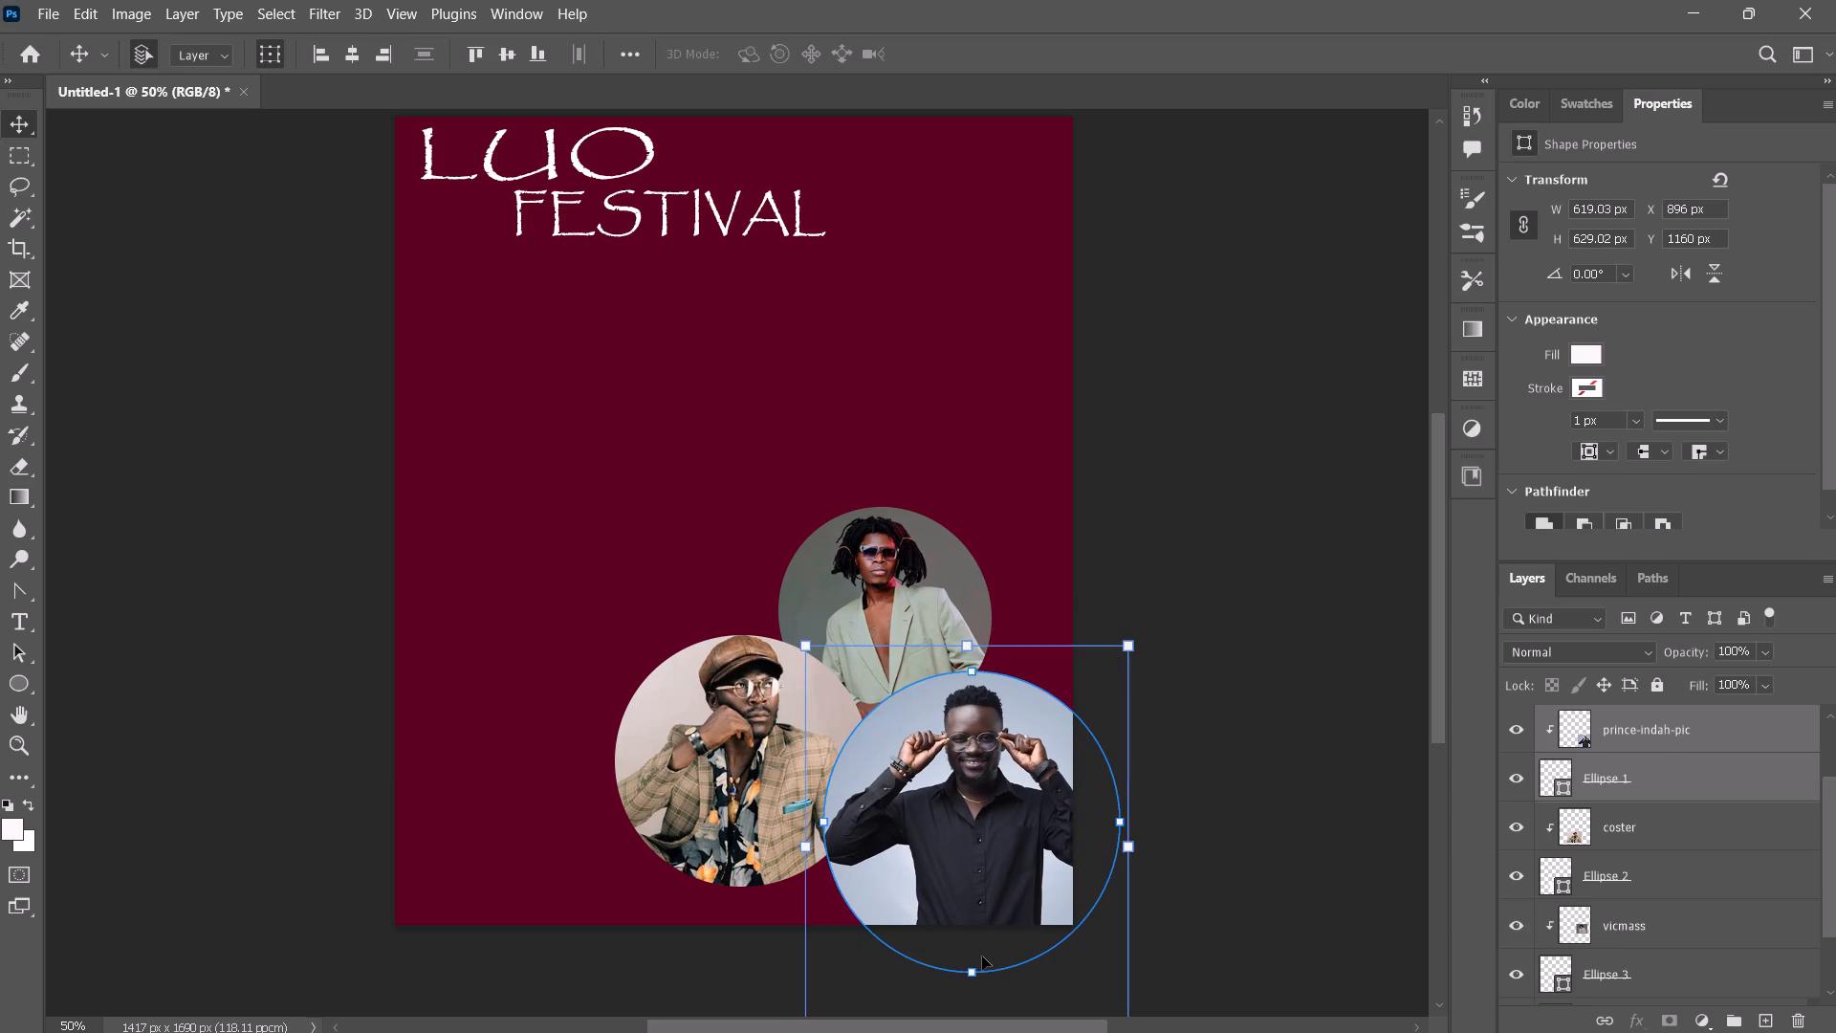
{"action": "key", "text": "Up"}
{"action": "key", "text": "Up"}
{"action": "key", "text": "Up"}
{"action": "key", "text": "Up"}
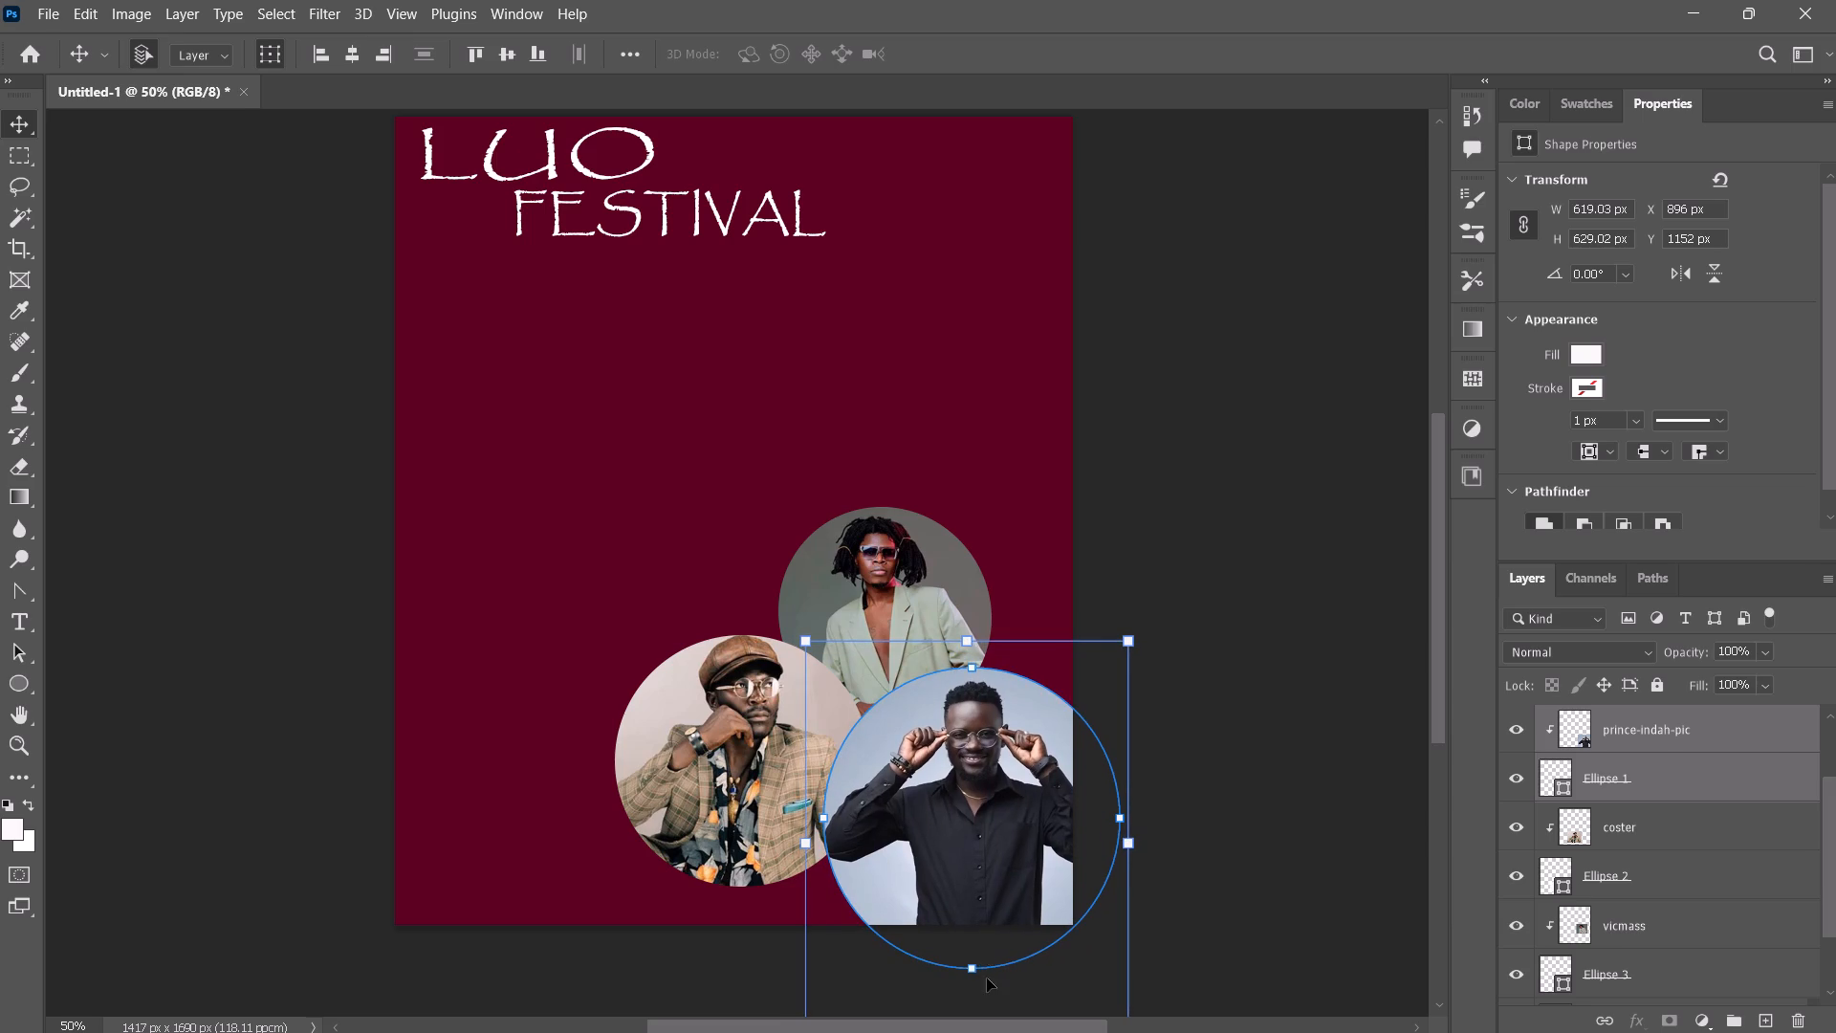
{"action": "key", "text": "Right"}
{"action": "key", "text": "Right"}
{"action": "key", "text": "Up"}
{"action": "key", "text": "Up"}
{"action": "key", "text": "Up"}
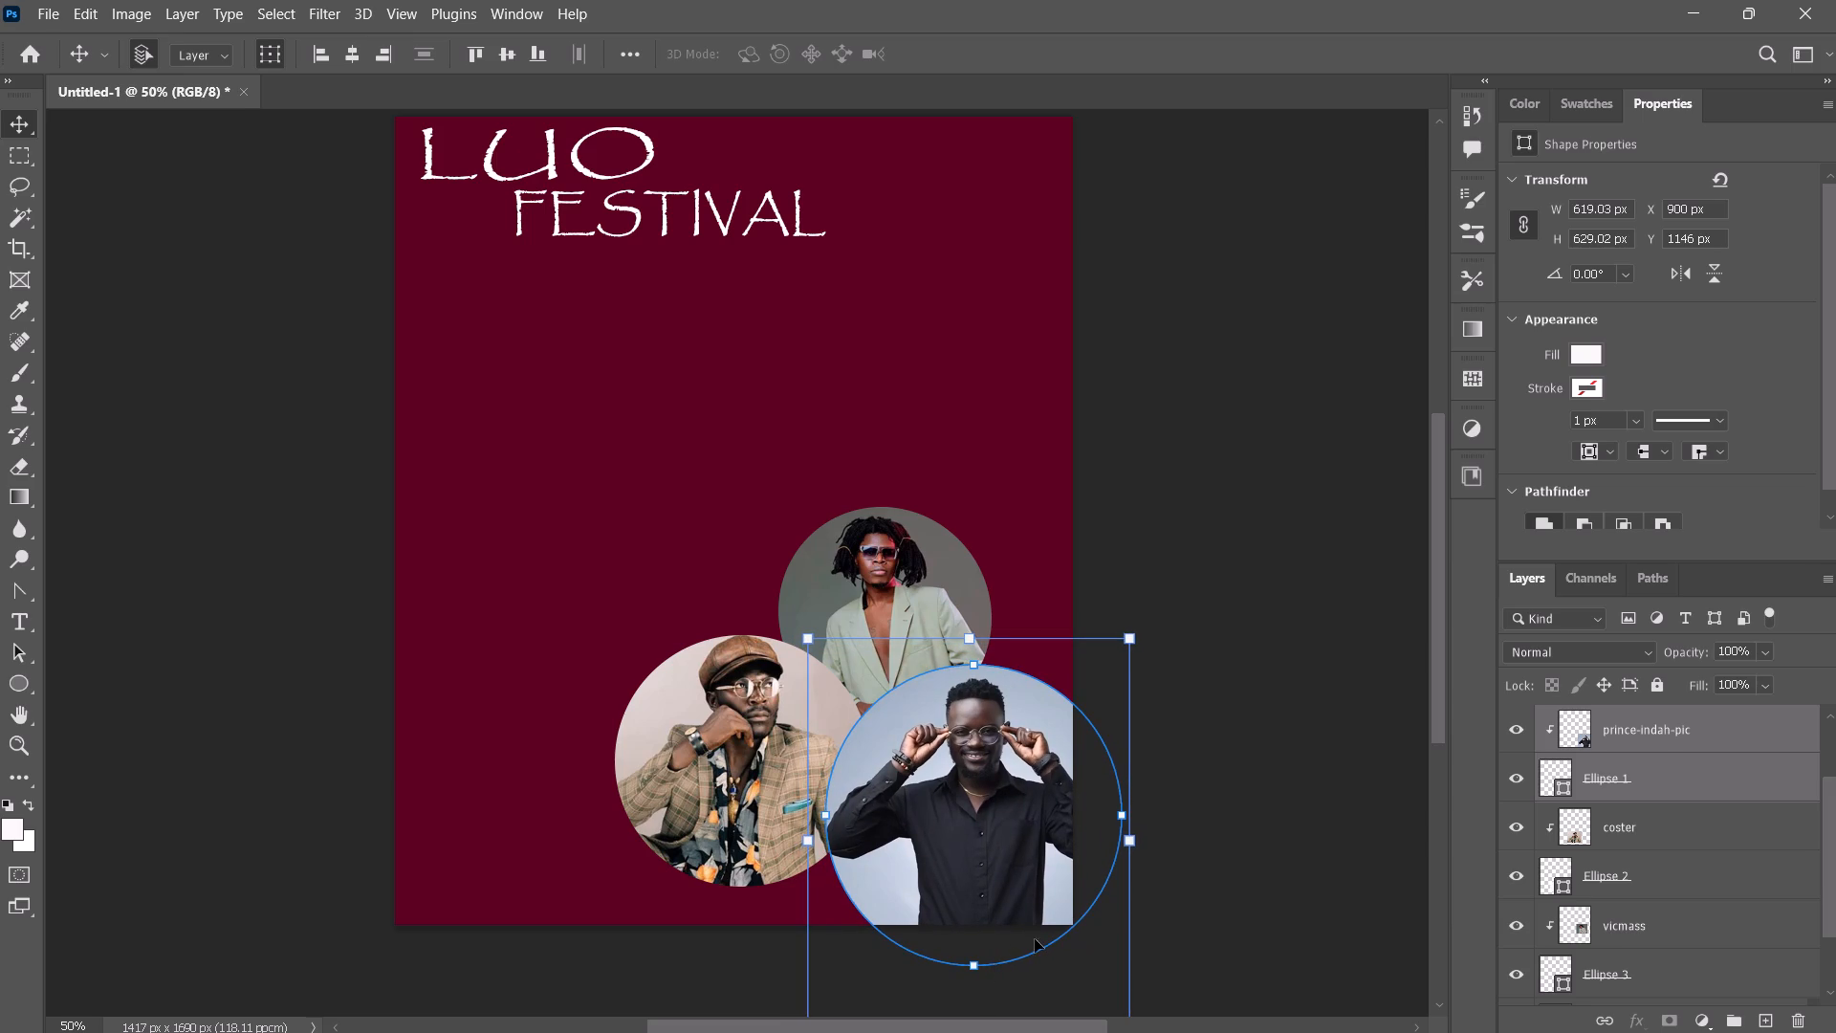
{"action": "left_click", "coordinate": [1258, 638]}
Select the vicmass photo and Ellipse 3 together, nudge them right and slightly down above the prince-indah-pic portrait, and deselect them.
{"action": "left_click_drag", "start_coordinate": [769, 501], "coordinate": [821, 526]}
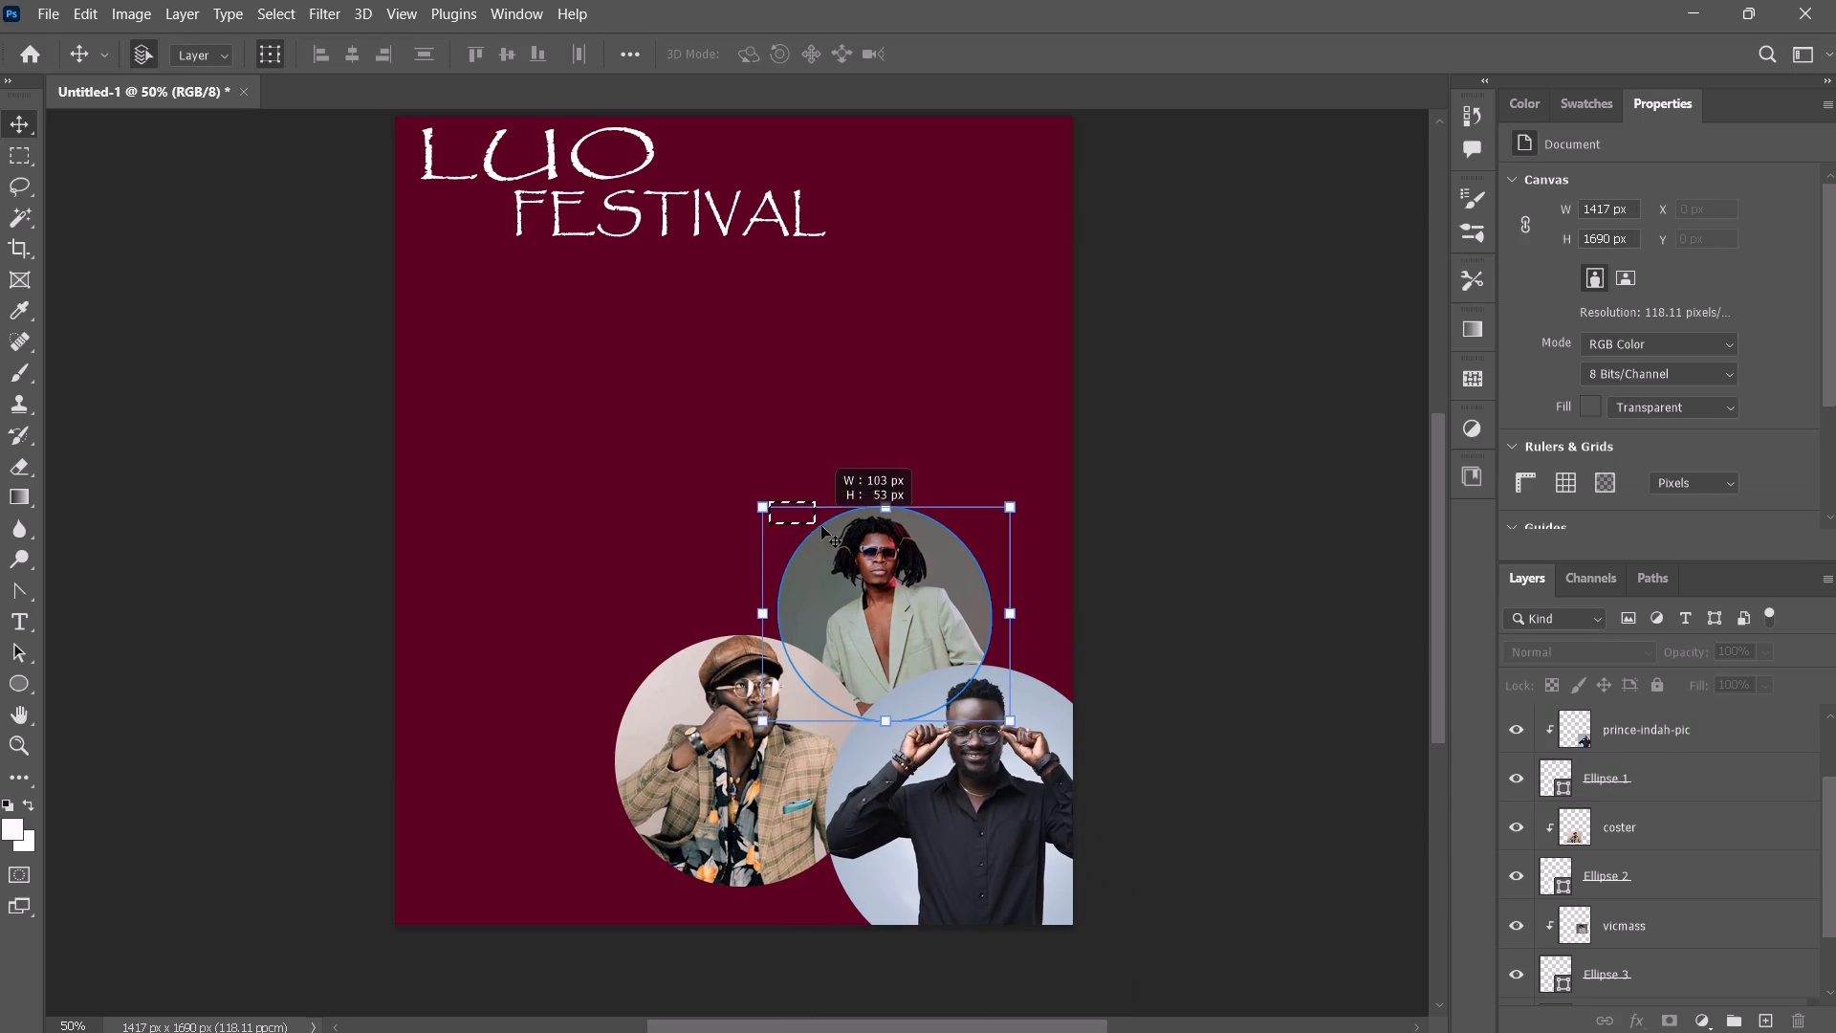
{"action": "left_click_drag", "start_coordinate": [821, 526], "coordinate": [890, 541]}
{"action": "key", "text": "Right"}
{"action": "key", "text": "Right"}
{"action": "key", "text": "Right"}
{"action": "key", "text": "Right"}
{"action": "key", "text": "Right"}
{"action": "key", "text": "Right"}
{"action": "key", "text": "Right"}
{"action": "key", "text": "Right"}
{"action": "key", "text": "Right"}
{"action": "key", "text": "Right"}
{"action": "key", "text": "Right"}
{"action": "key", "text": "Right"}
{"action": "key", "text": "Right"}
{"action": "key", "text": "Right"}
{"action": "key", "text": "Right"}
{"action": "key", "text": "Right"}
{"action": "key", "text": "Right"}
{"action": "key", "text": "Right"}
{"action": "key", "text": "Right"}
{"action": "key", "text": "Right"}
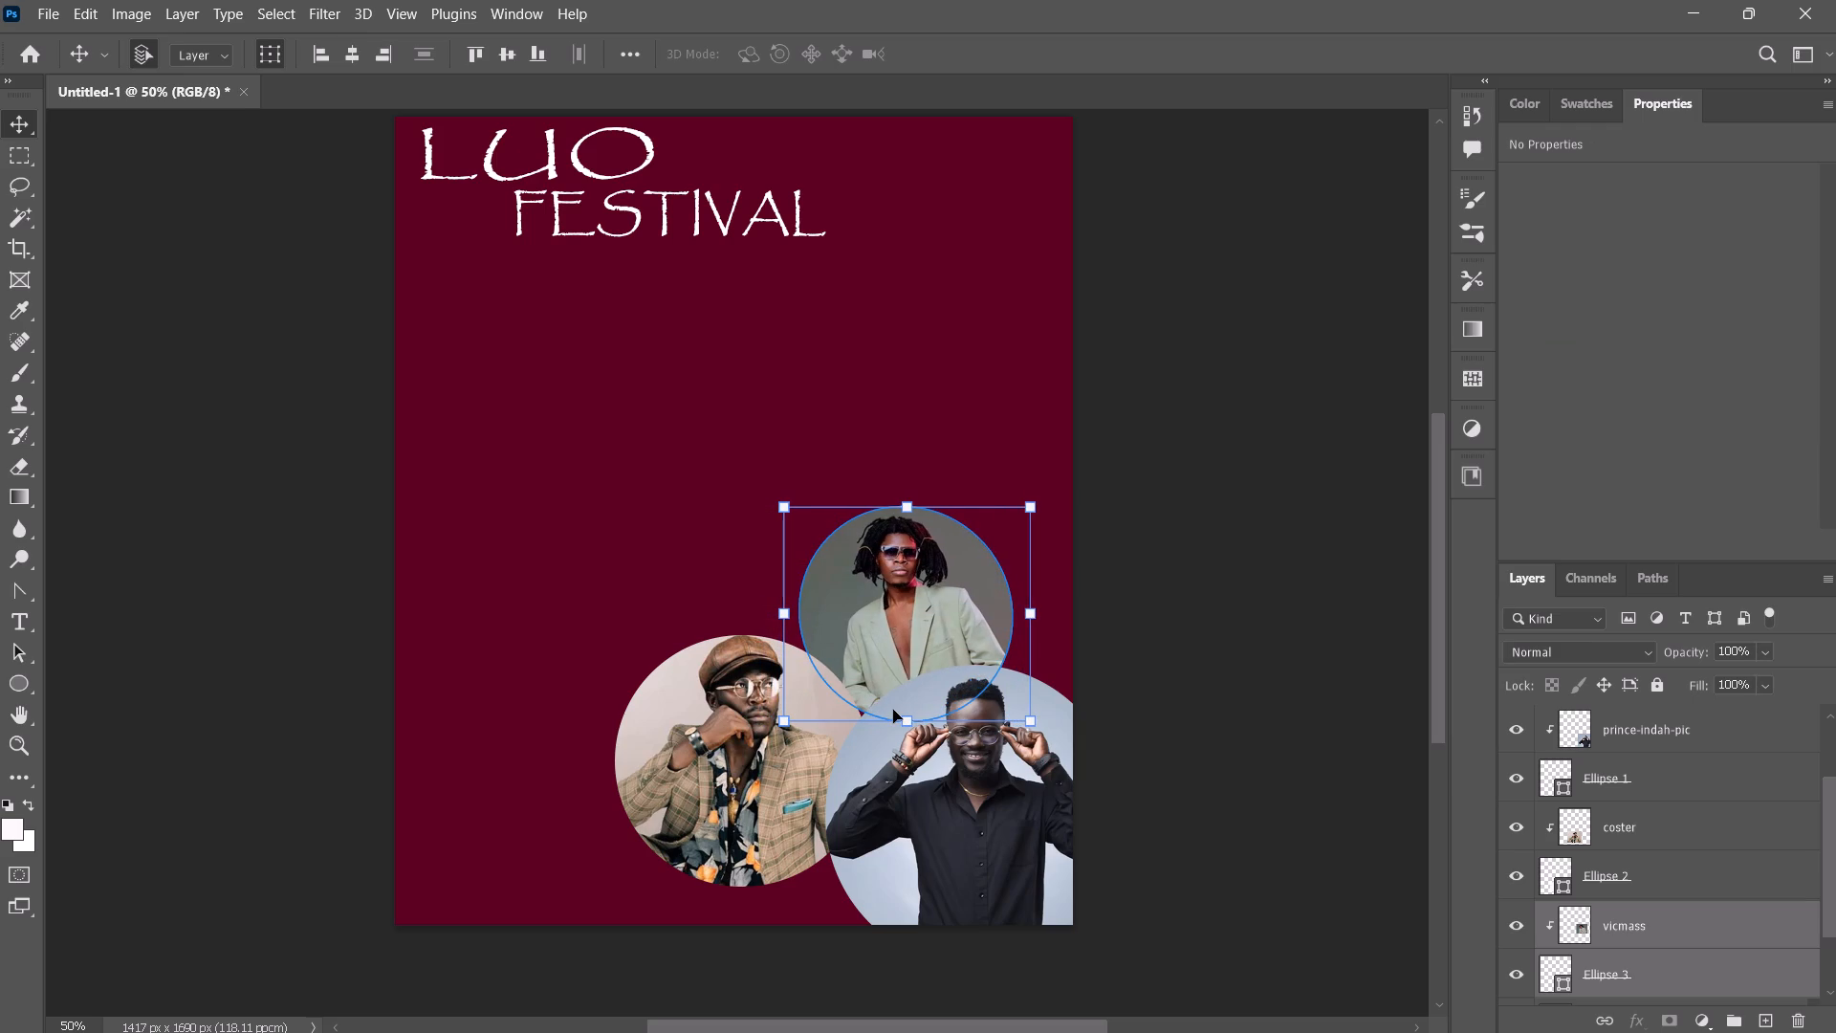
{"action": "key", "text": "Down"}
{"action": "key", "text": "Down"}
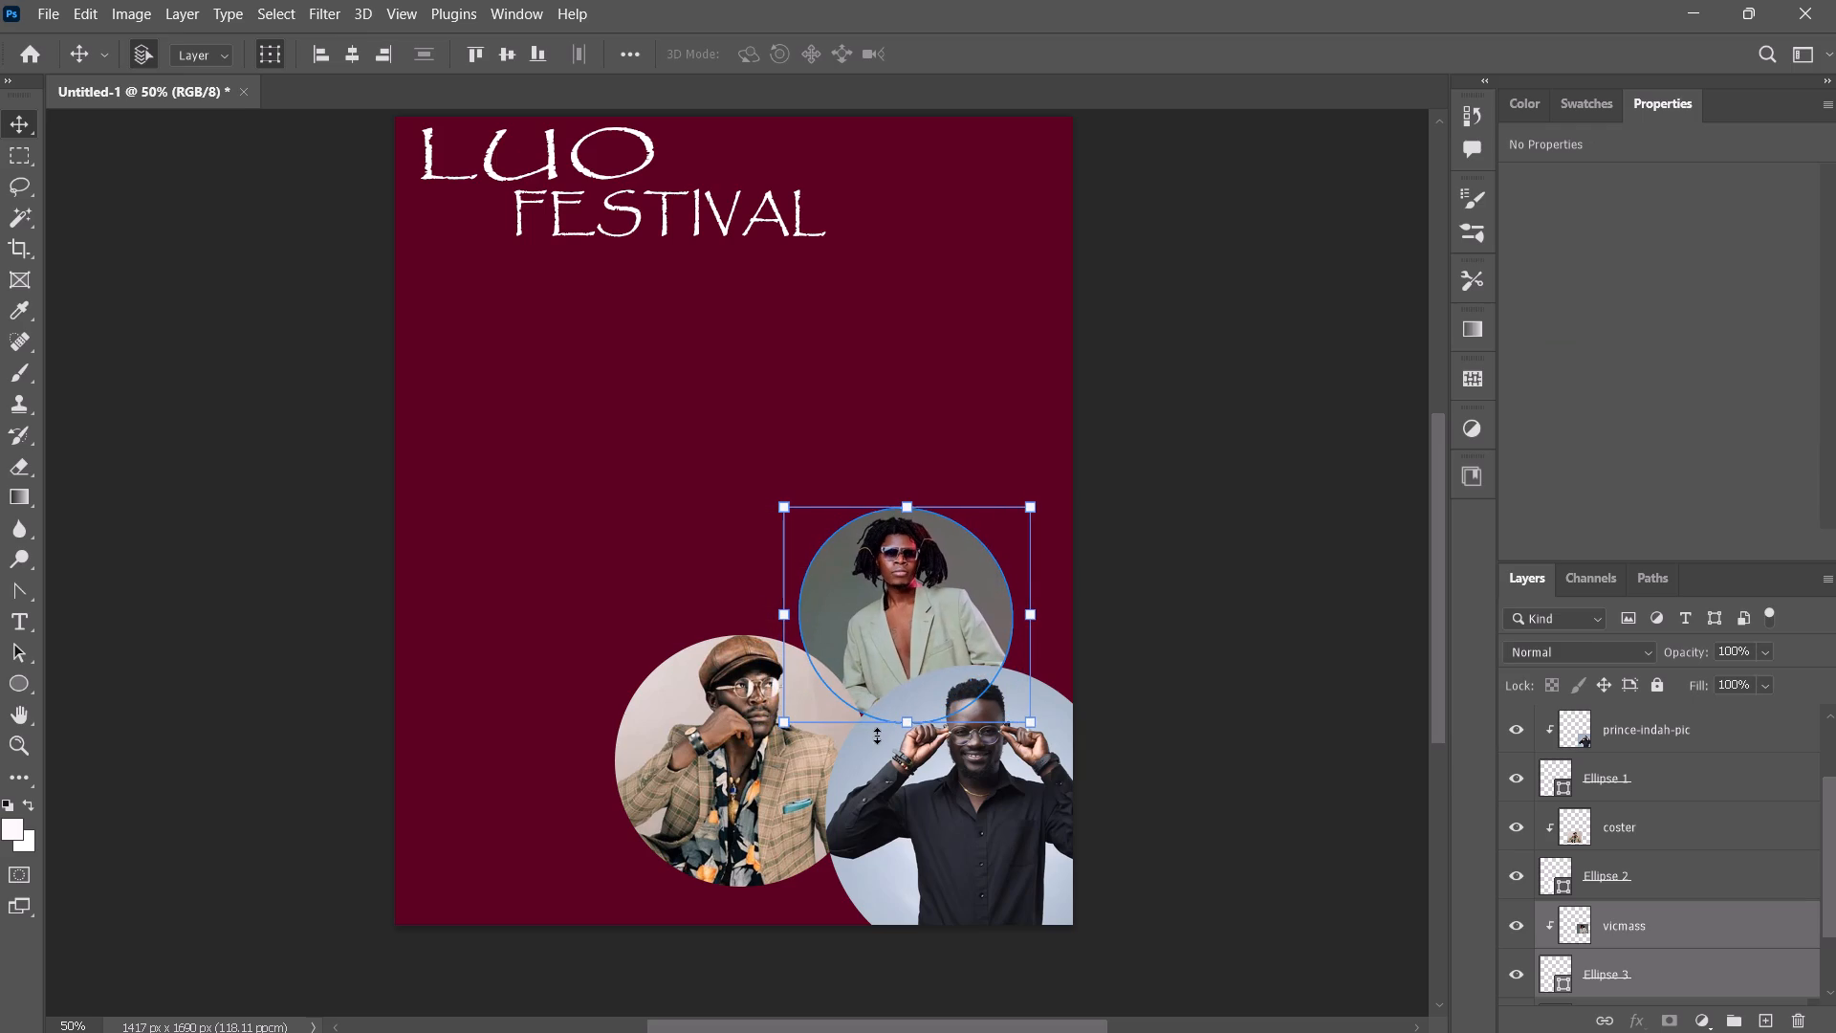
{"action": "key", "text": "Down"}
{"action": "left_click", "coordinate": [1117, 448]}
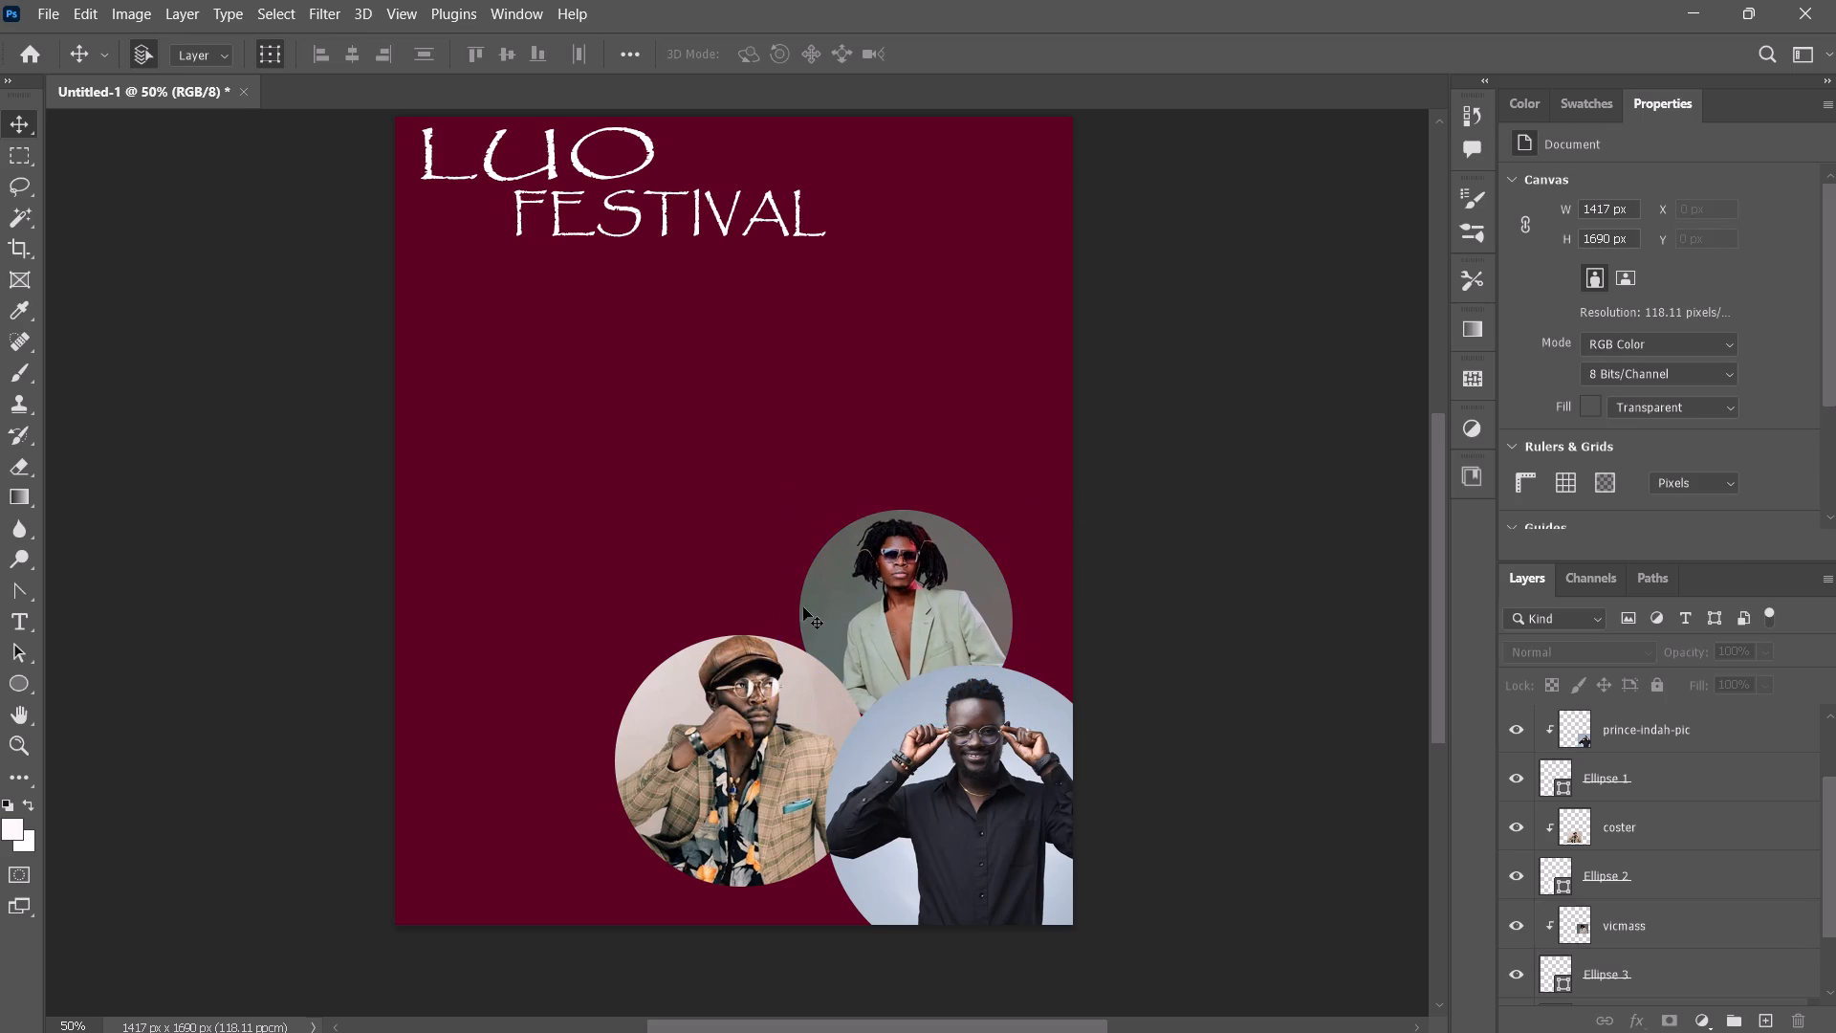
Select the coster photo and Ellipse 2 together and nudge them right toward the prince-indah-pic portrait, to about X 477 px.
{"action": "left_click_drag", "start_coordinate": [553, 735], "coordinate": [672, 870]}
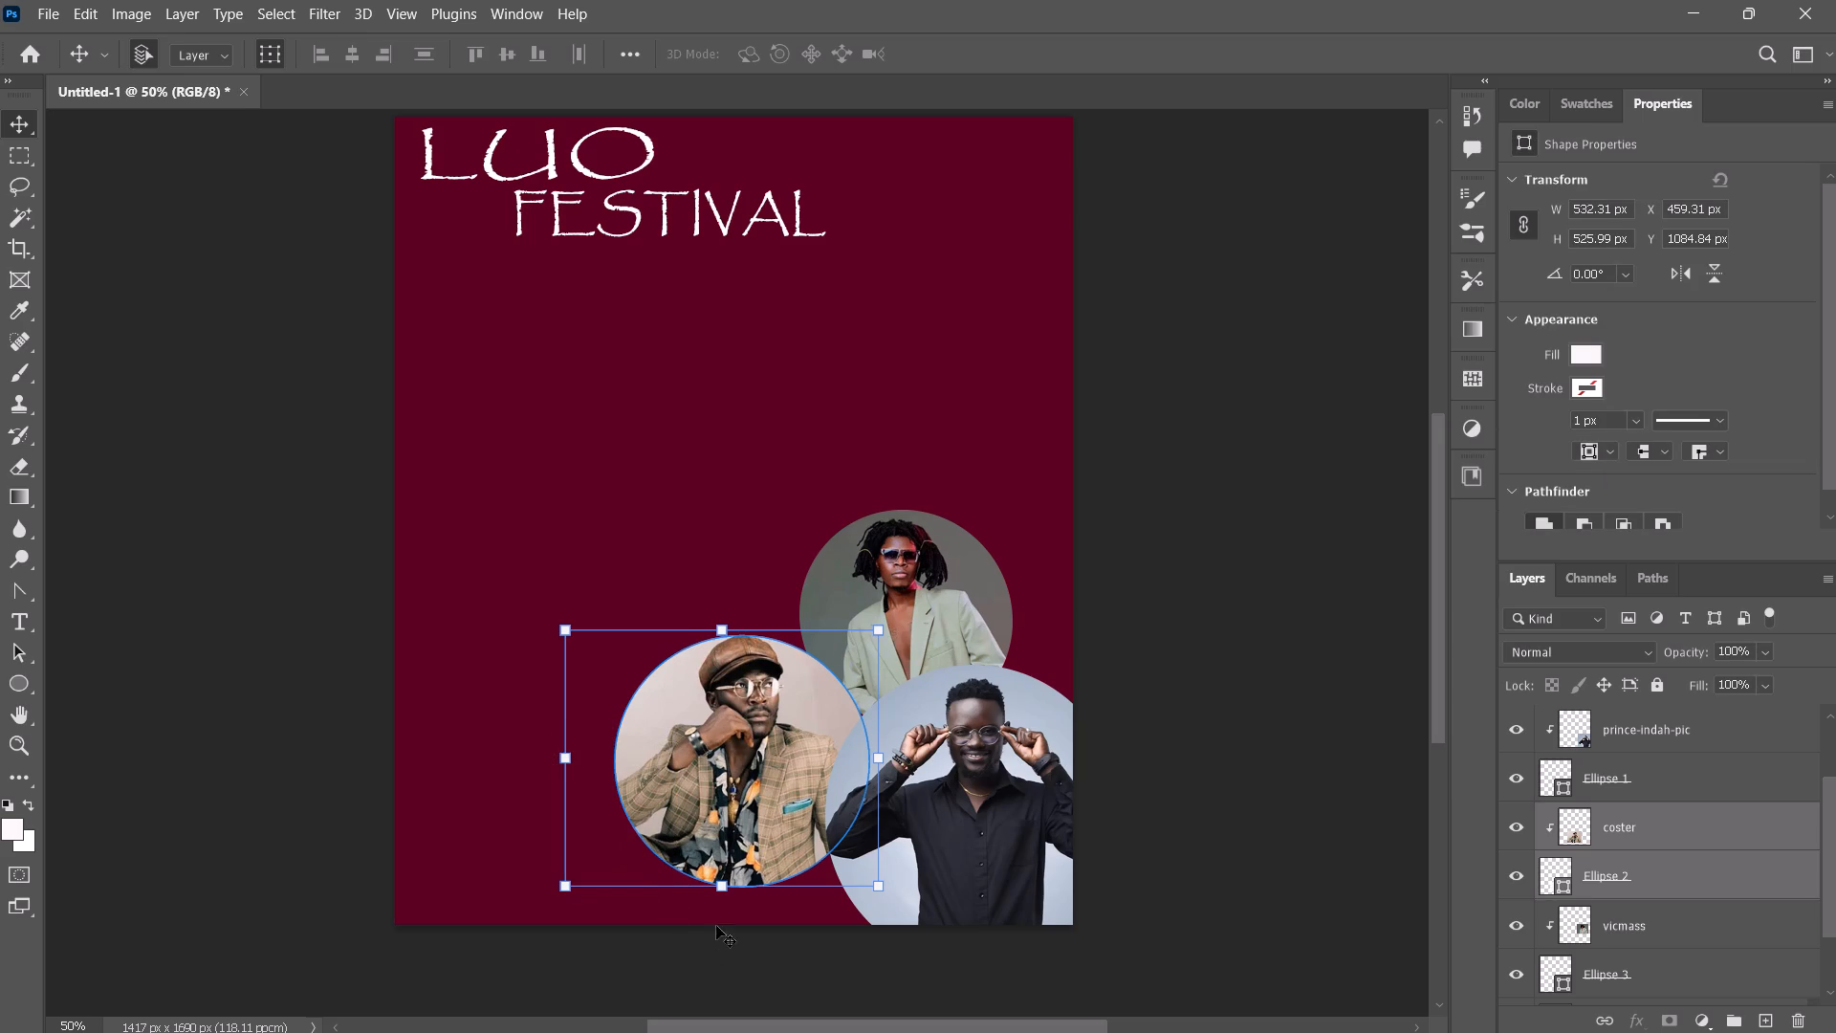
{"action": "key", "text": "Right"}
{"action": "key", "text": "Right"}
{"action": "key", "text": "Right"}
{"action": "key", "text": "Right"}
{"action": "key", "text": "Right"}
{"action": "key", "text": "Right"}
{"action": "key", "text": "Right"}
{"action": "key", "text": "Right"}
{"action": "key", "text": "Right"}
{"action": "key", "text": "Right"}
{"action": "key", "text": "Right"}
{"action": "key", "text": "Right"}
{"action": "key", "text": "Right"}
{"action": "key", "text": "Right"}
{"action": "key", "text": "Right"}
{"action": "key", "text": "Right"}
{"action": "key", "text": "Right"}
{"action": "key", "text": "Right"}
{"action": "key", "text": "Right"}
{"action": "key", "text": "Right"}
Nudge the coster photo and Ellipse 2 together down and slightly further right, and deselect them.
{"action": "key", "text": "Down"}
{"action": "key", "text": "Up"}
{"action": "key", "text": "Down"}
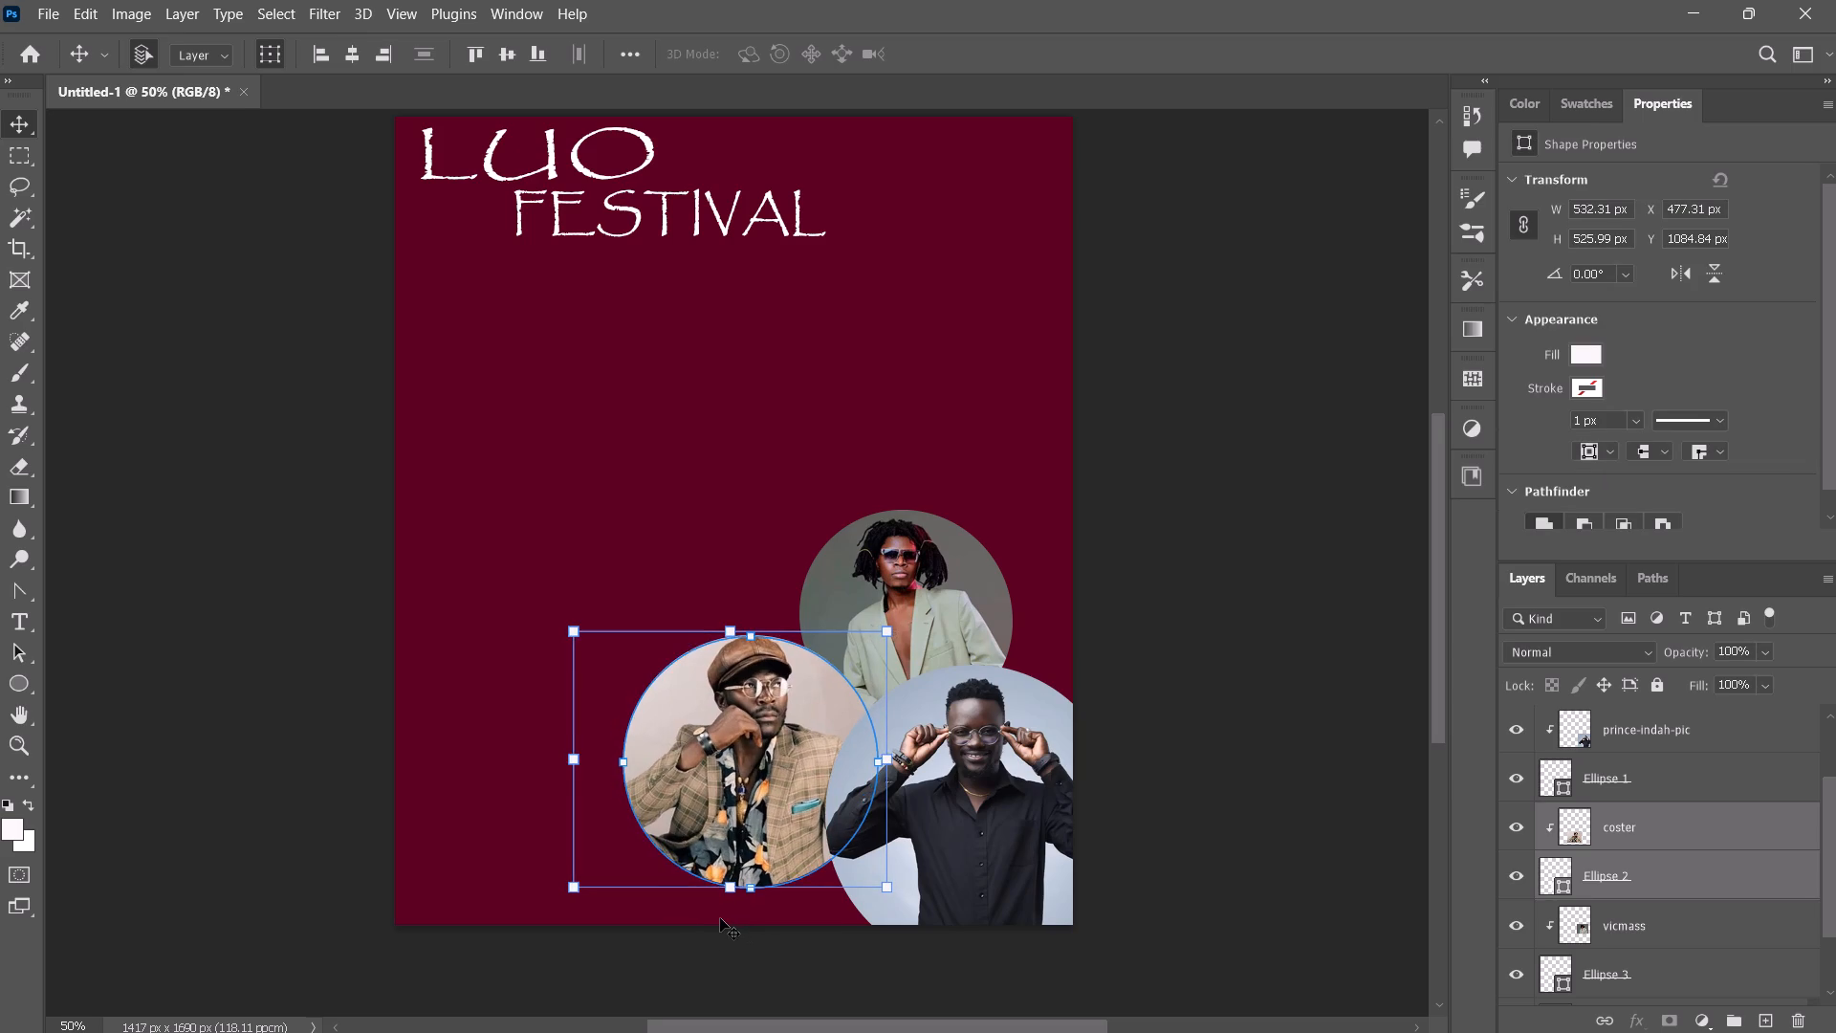
{"action": "key", "text": "Down"}
{"action": "key", "text": "Down"}
{"action": "key", "text": "Right"}
{"action": "key", "text": "Right"}
{"action": "key", "text": "Right"}
{"action": "key", "text": "Down"}
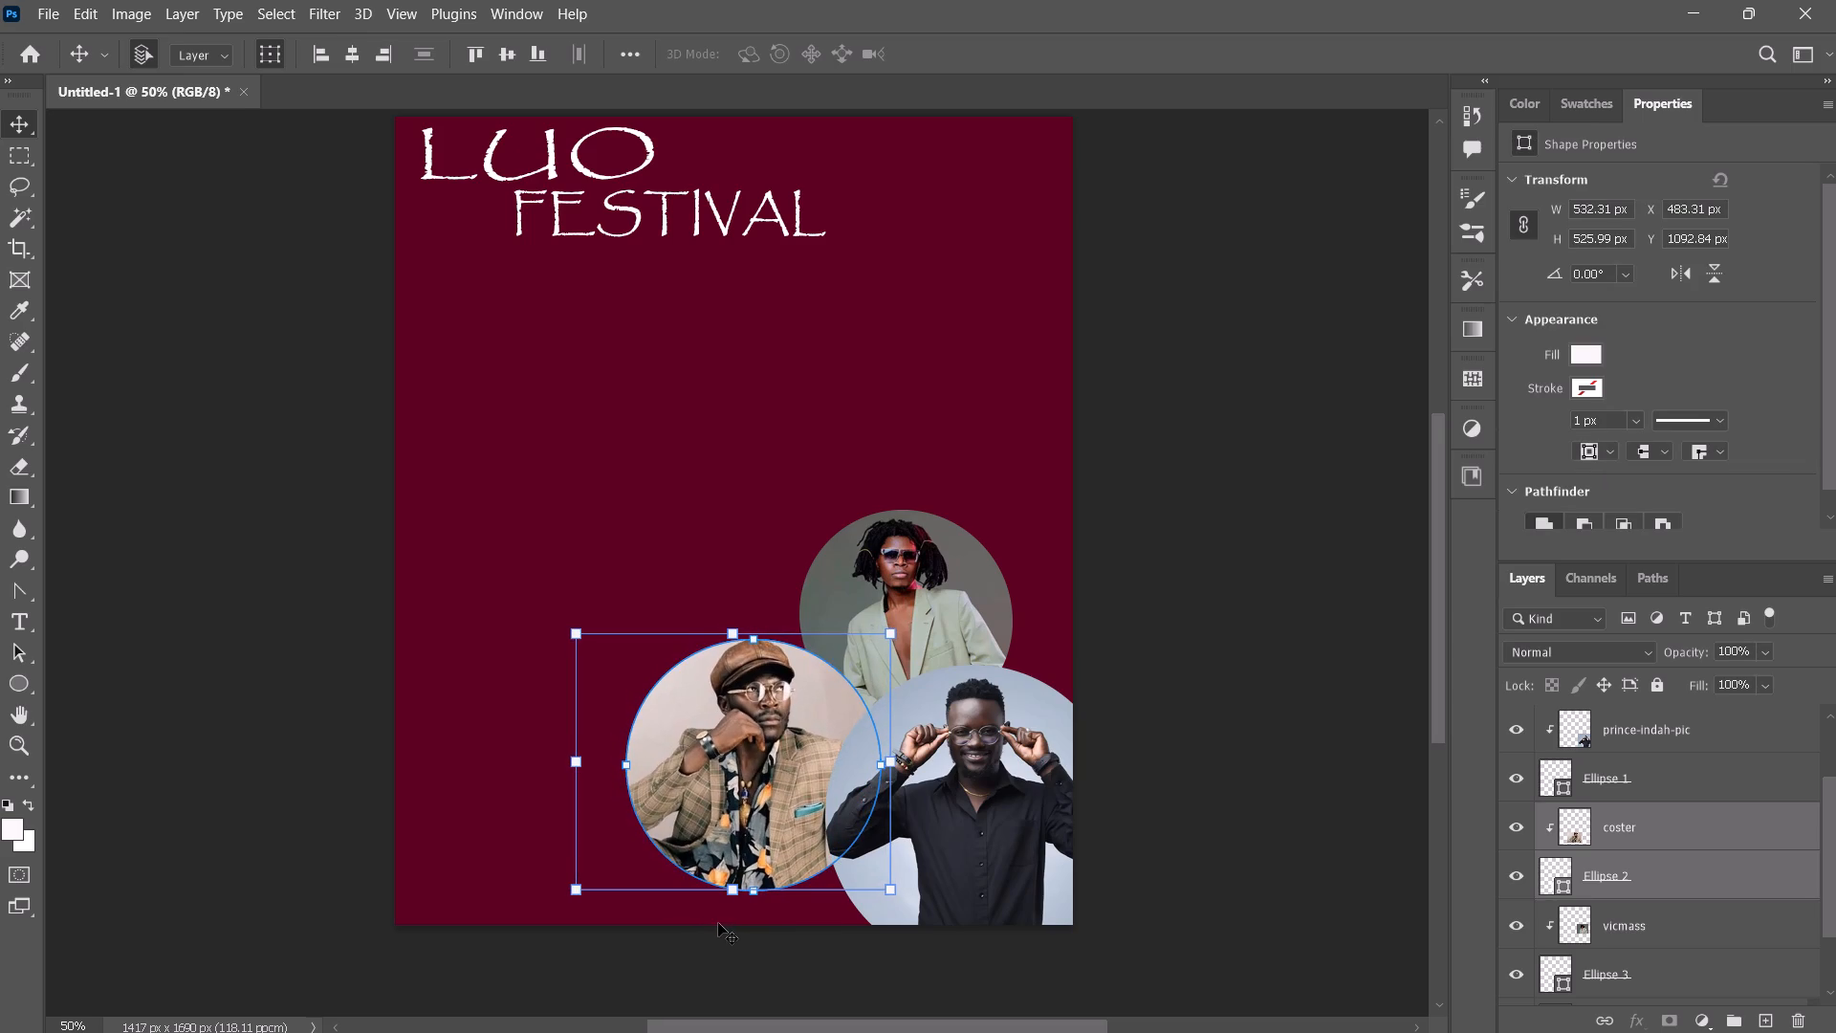
{"action": "key", "text": "Down"}
{"action": "key", "text": "Down"}
{"action": "key", "text": "Down"}
{"action": "key", "text": "Down"}
{"action": "key", "text": "Right"}
{"action": "left_click", "coordinate": [1282, 423]}
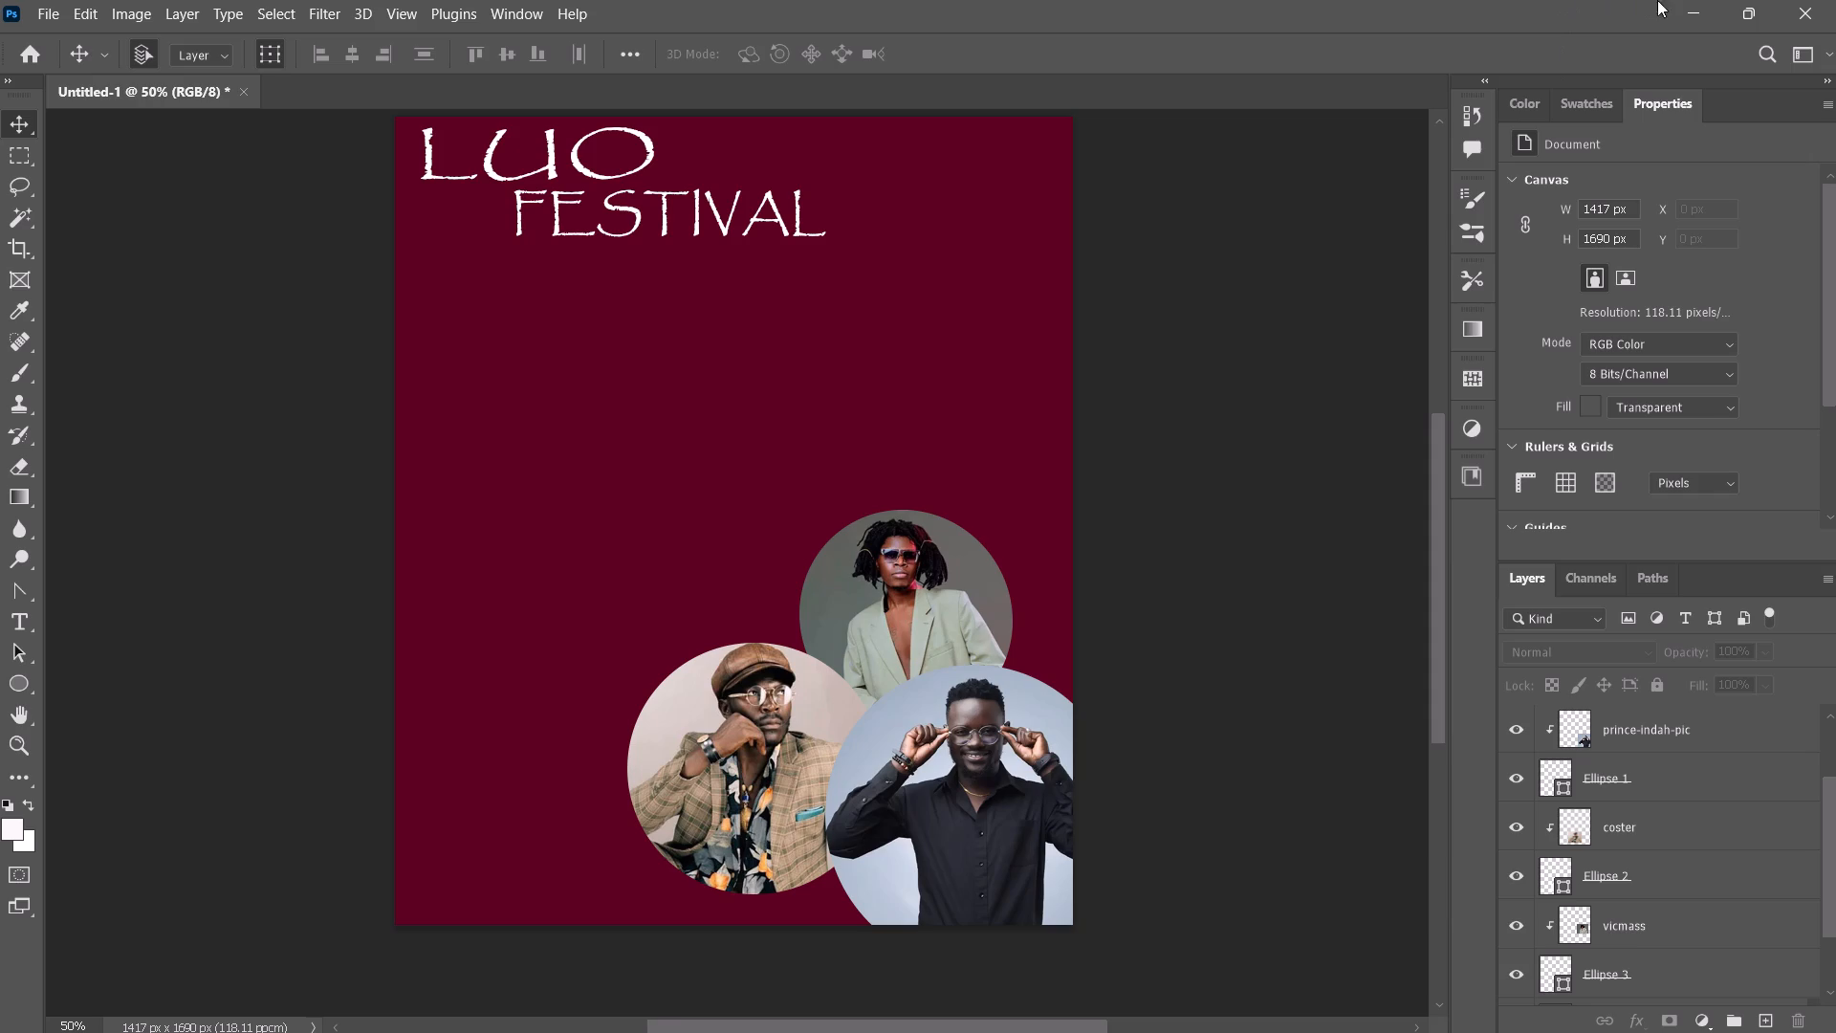
Shrink the Photoshop window from full screen to expose the image files on the desktop.
{"action": "left_click", "coordinate": [1733, 2]}
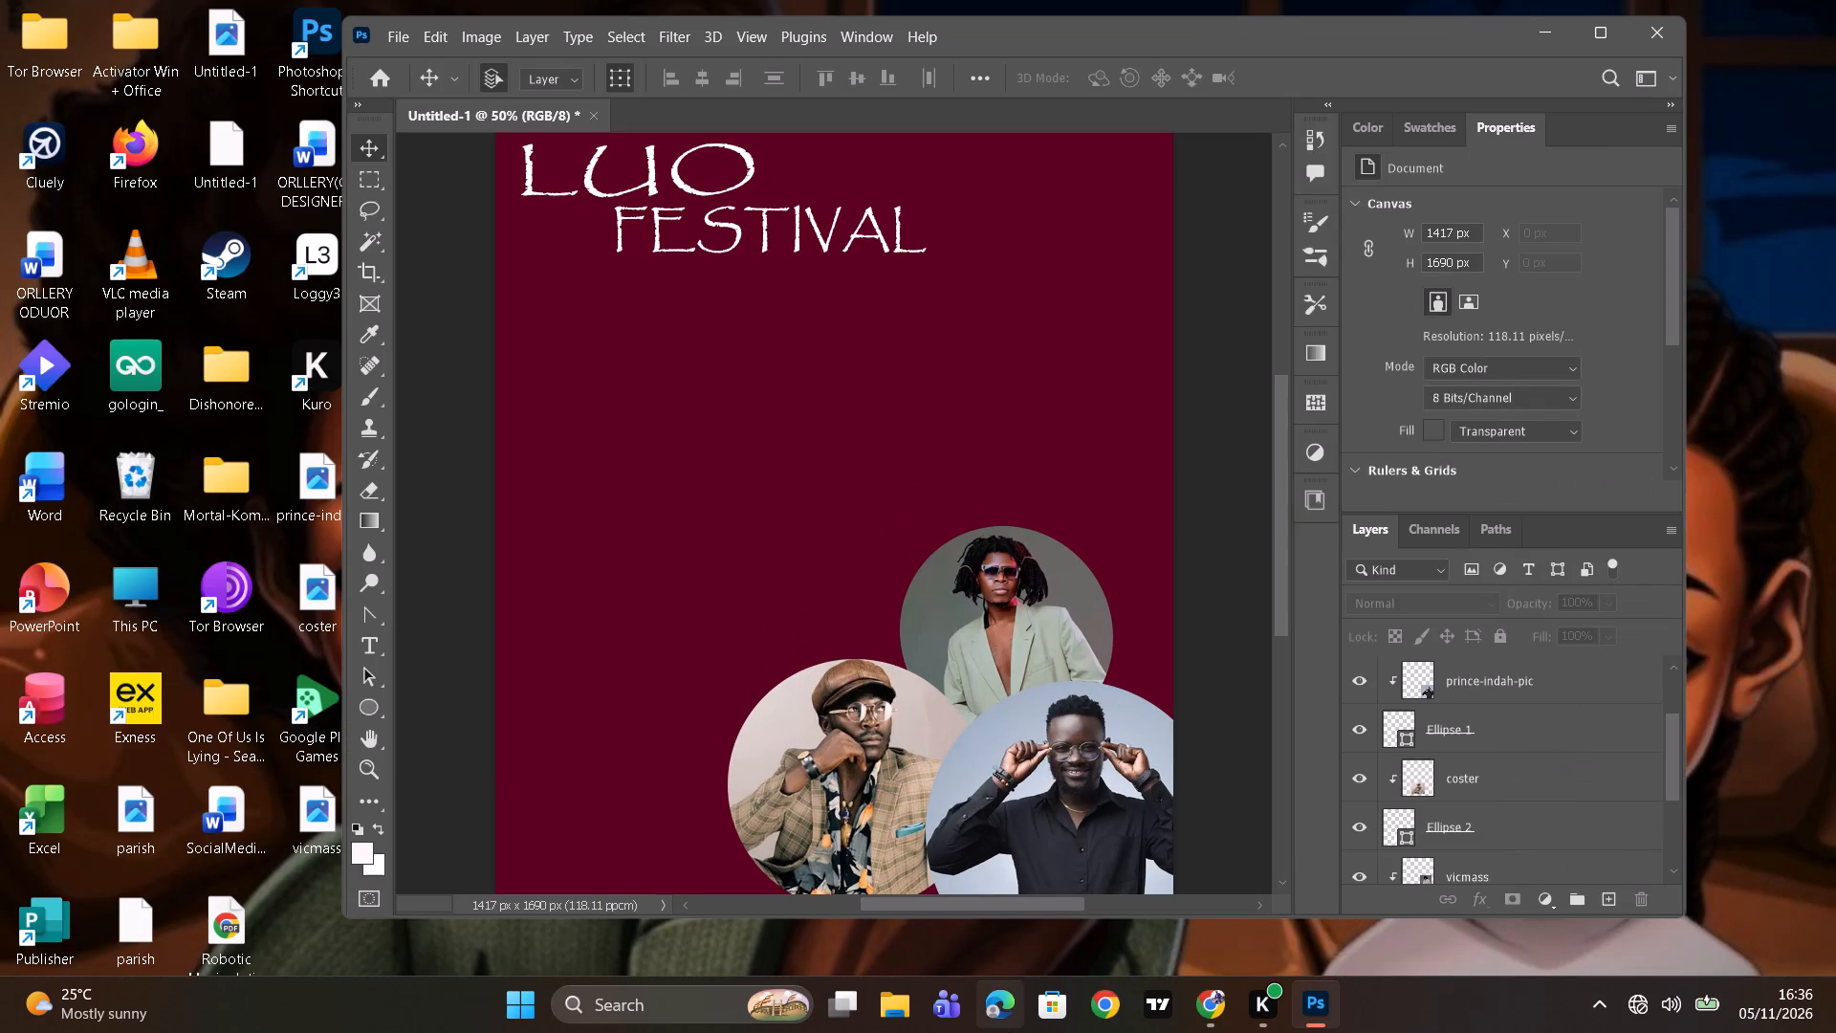
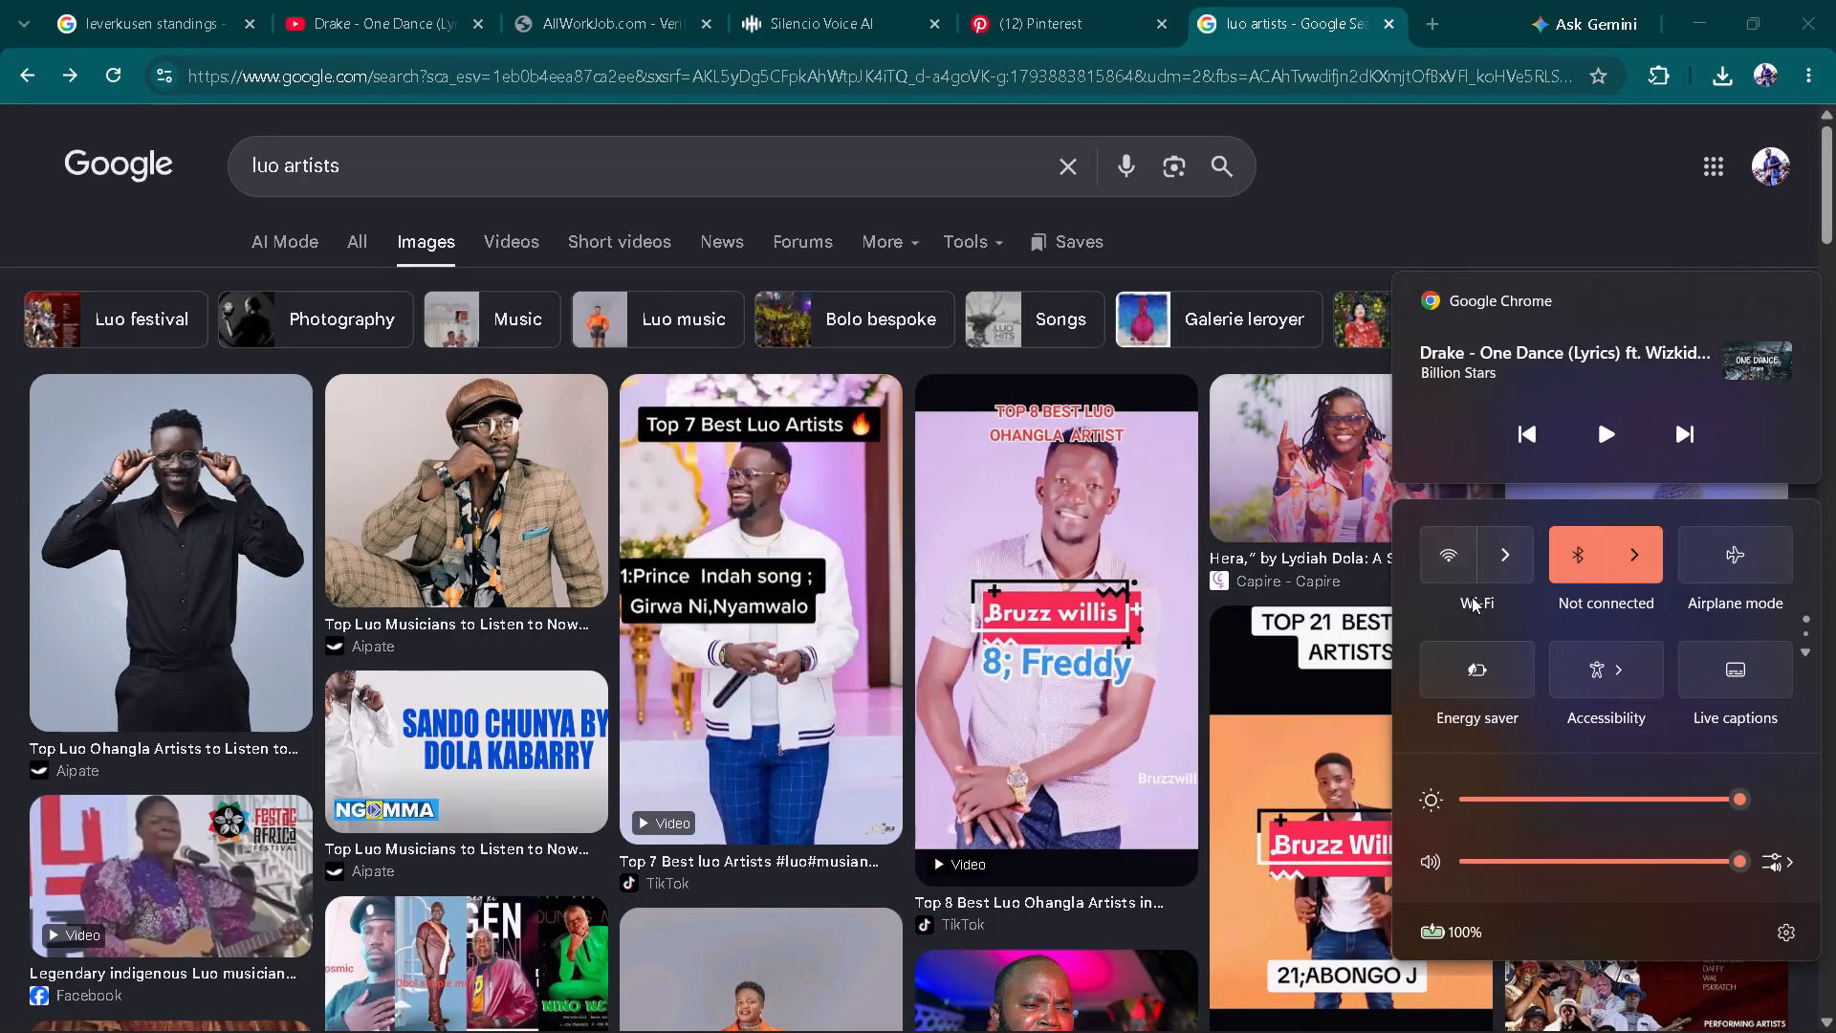
Turn on the computer's Wi-Fi and dismiss the Nearby Share notification.
{"action": "left_click", "coordinate": [1456, 561]}
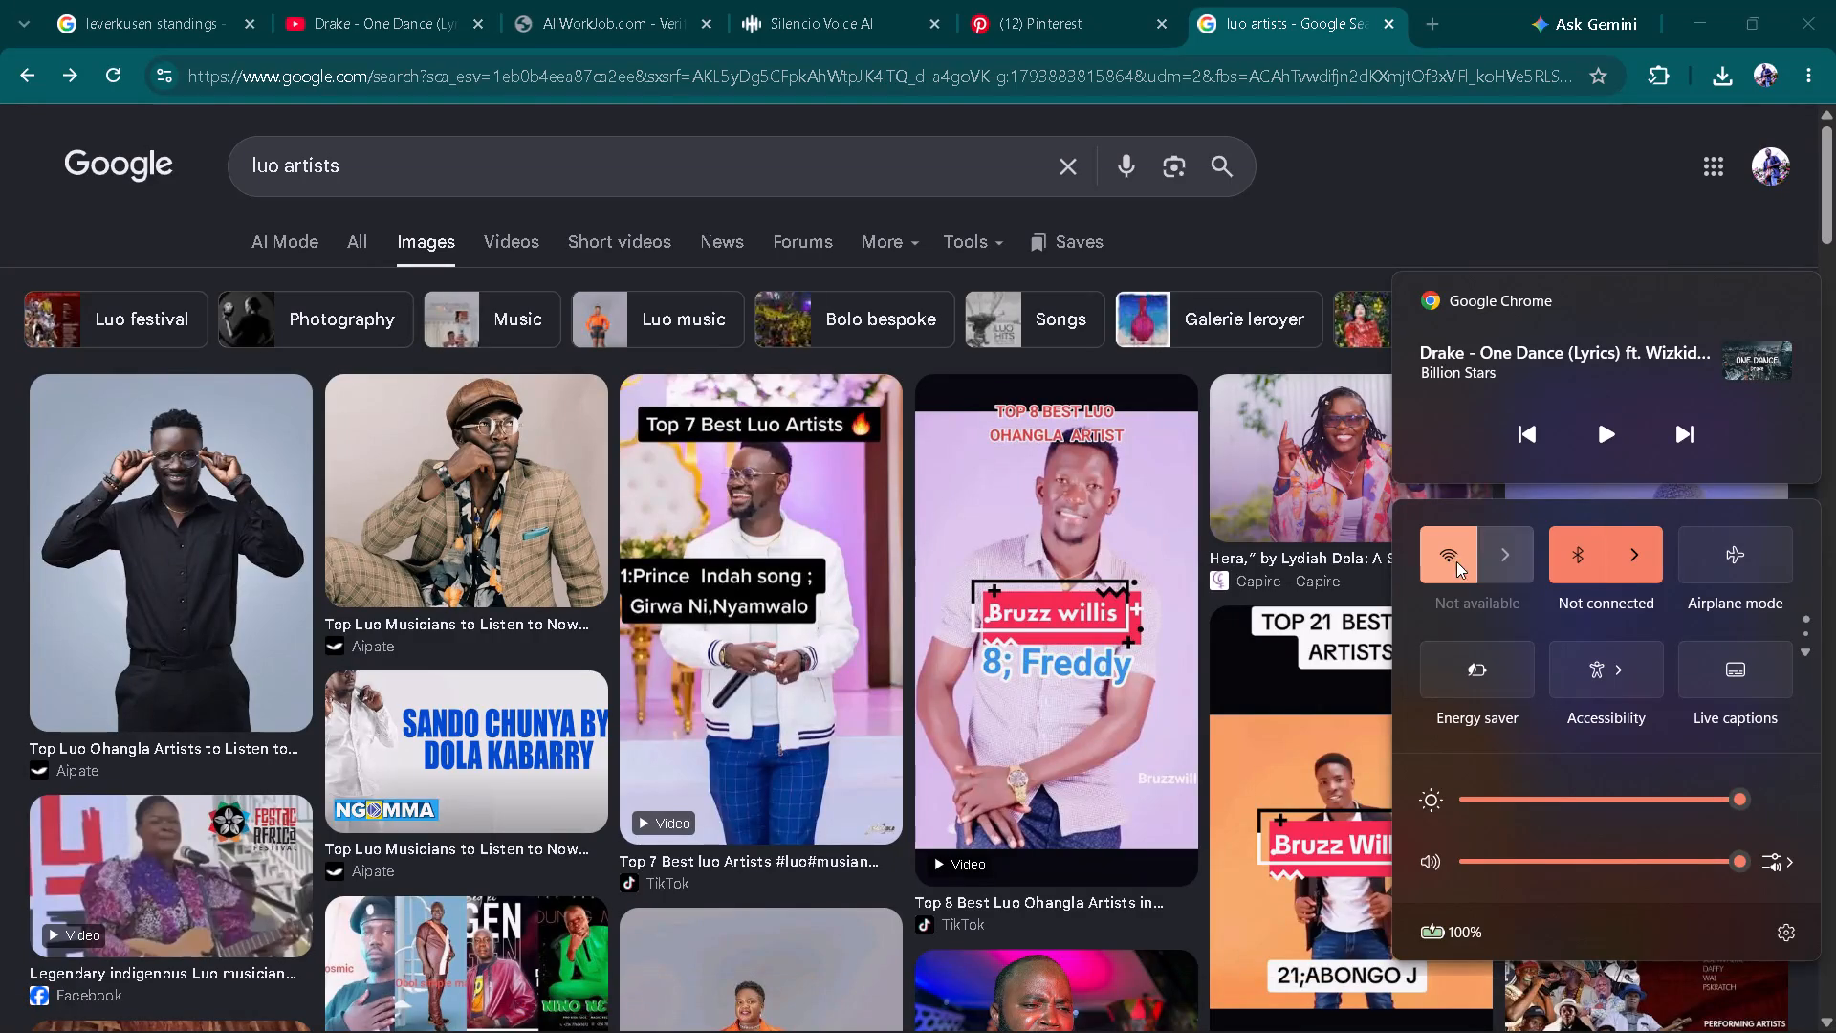
{"action": "left_click", "coordinate": [1443, 202]}
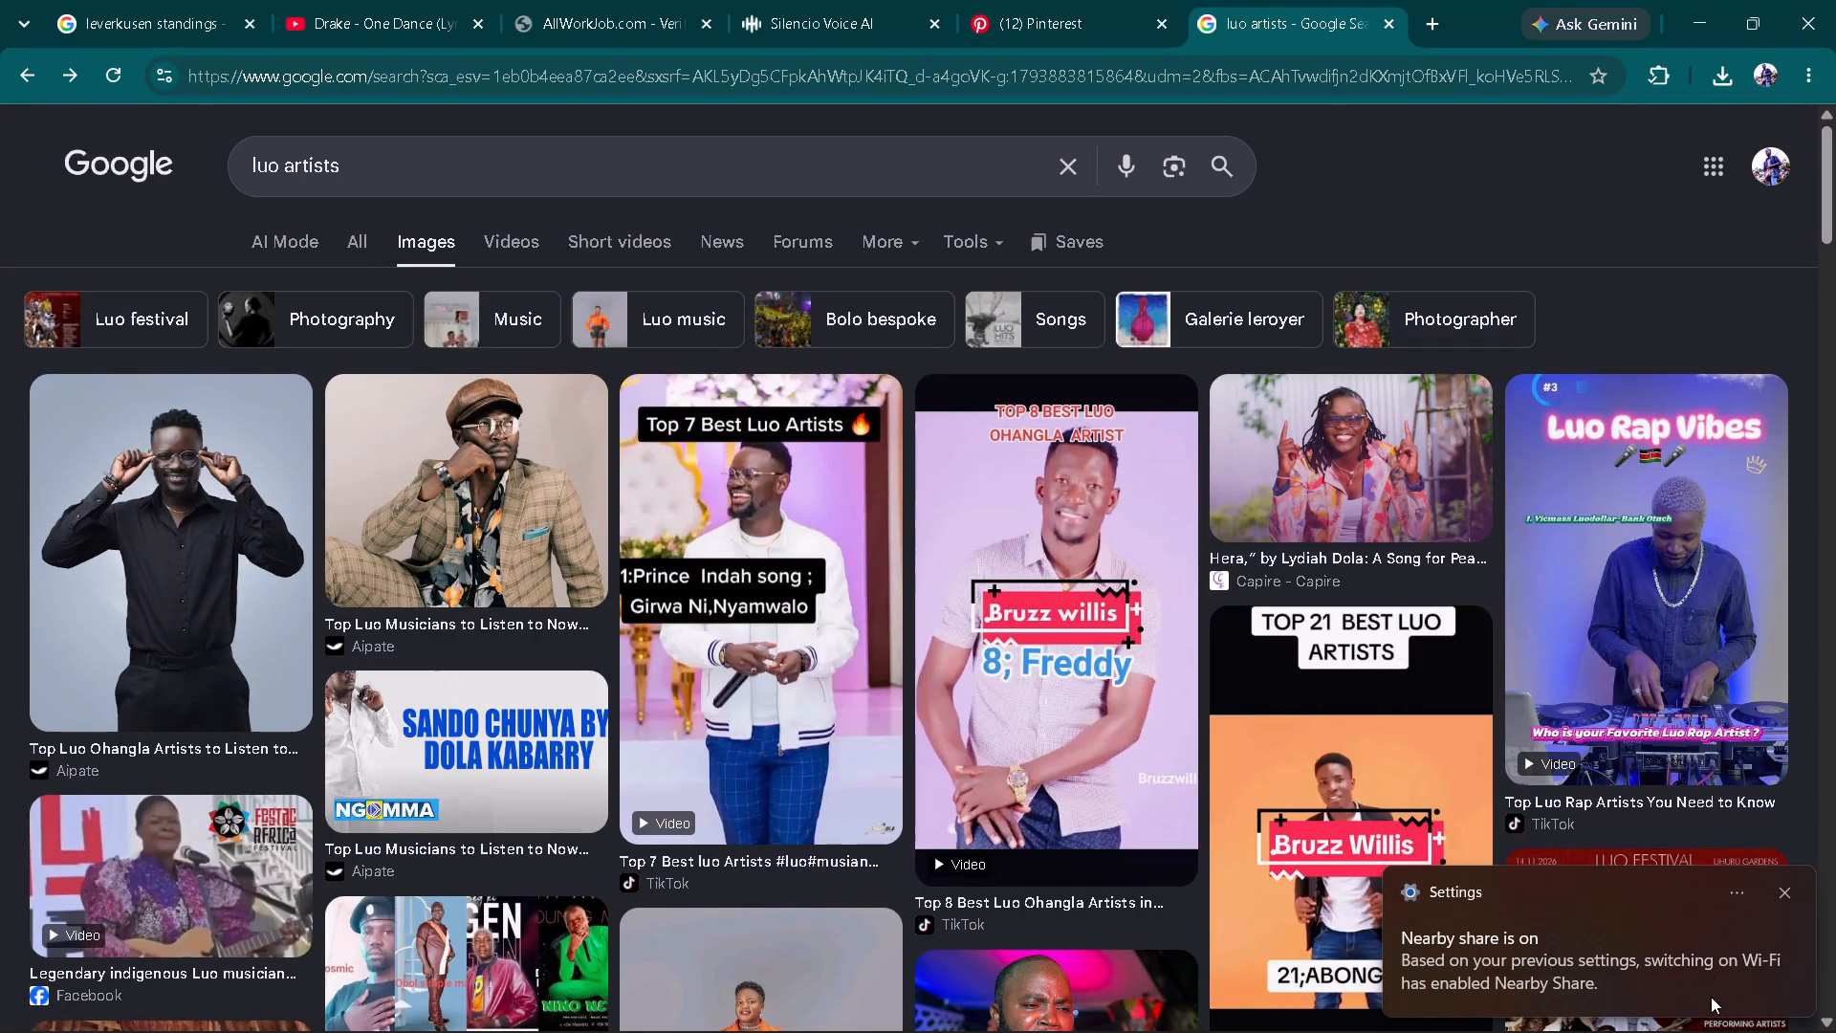
{"action": "left_click", "coordinate": [1786, 892]}
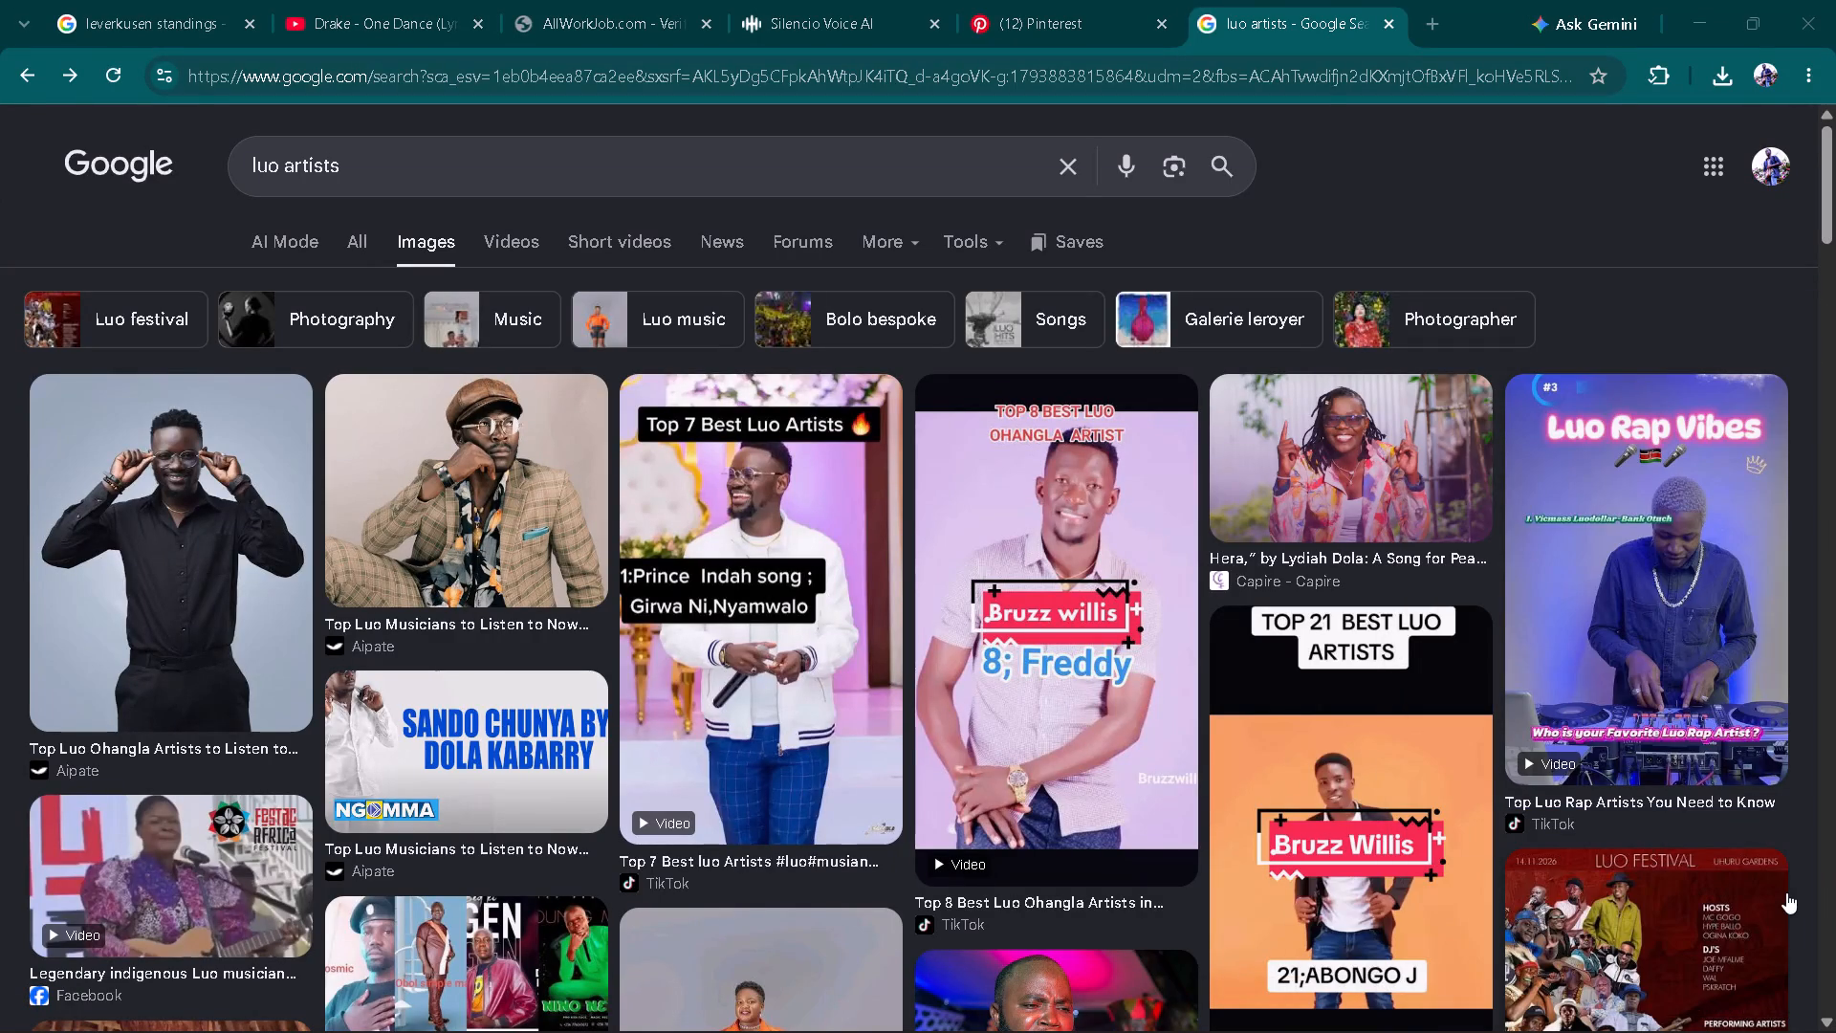
Preview the red Luo Festival poster among the image results to read its list of performing artists.
{"action": "left_click", "coordinate": [1694, 979]}
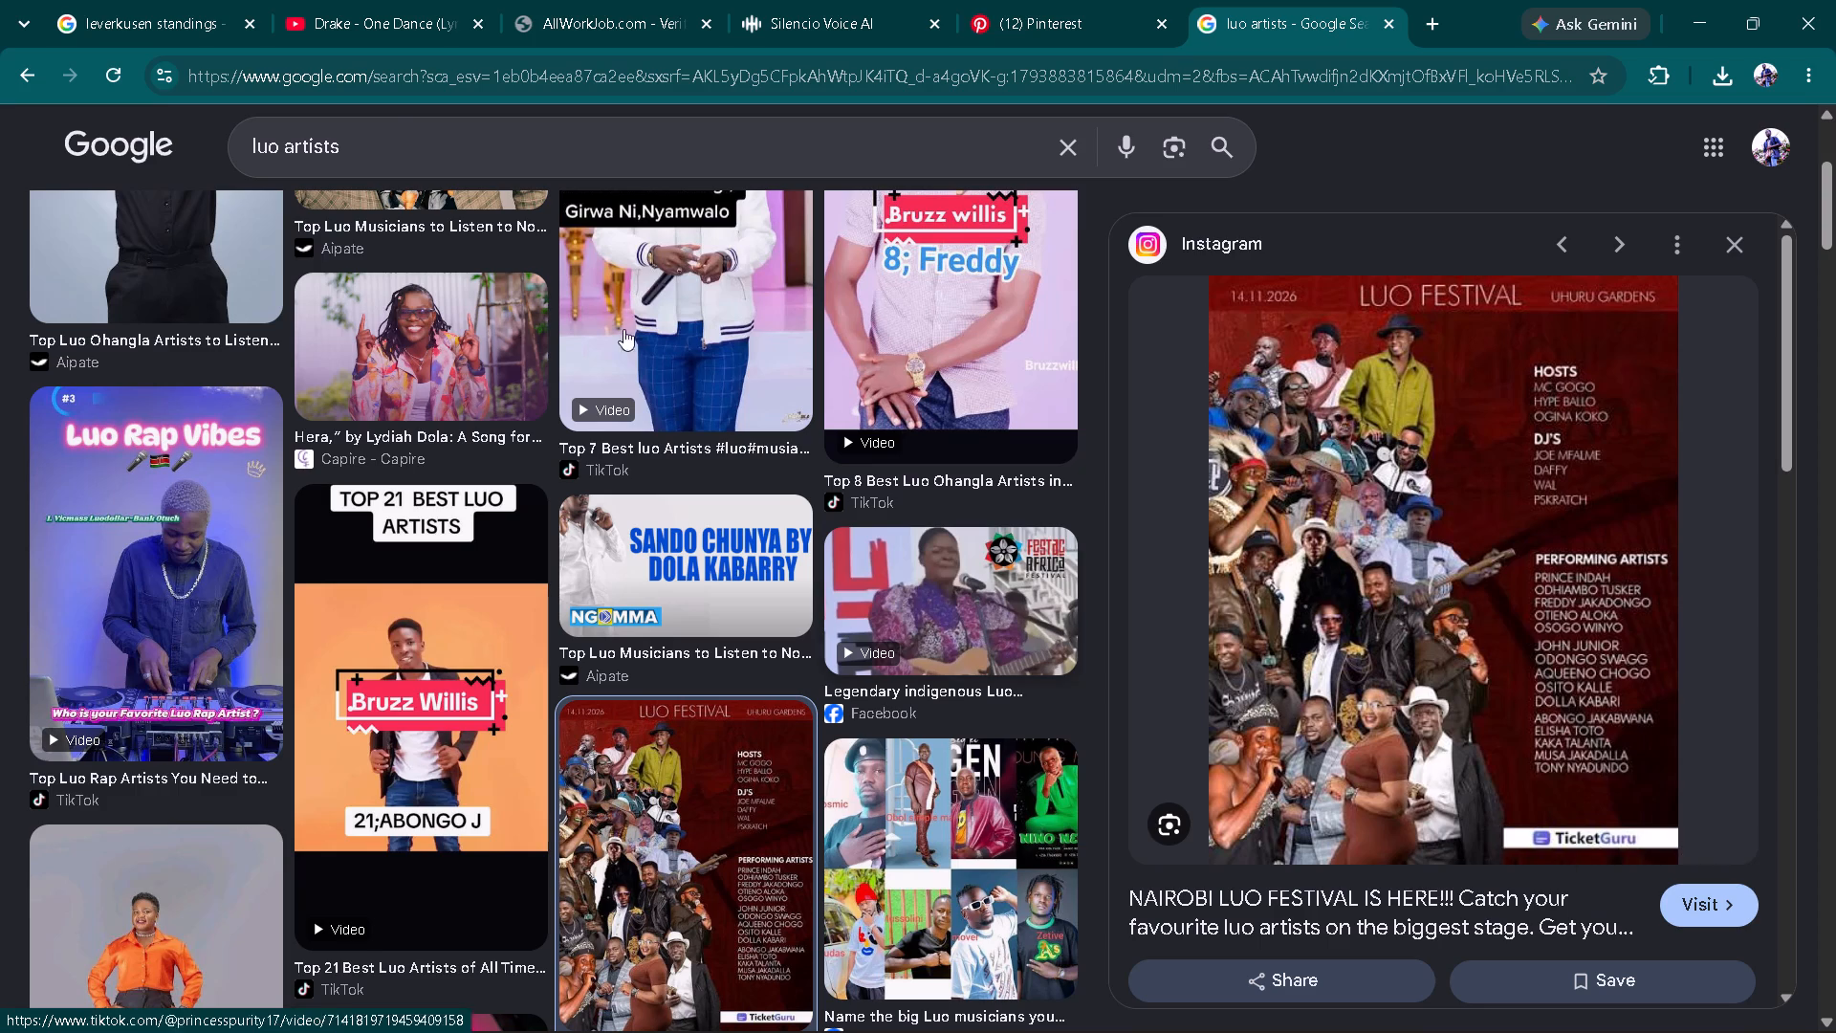
Replace the luo artists query with an image search for "freddy jakadongo".
{"action": "left_click_drag", "start_coordinate": [382, 138], "coordinate": [213, 138]}
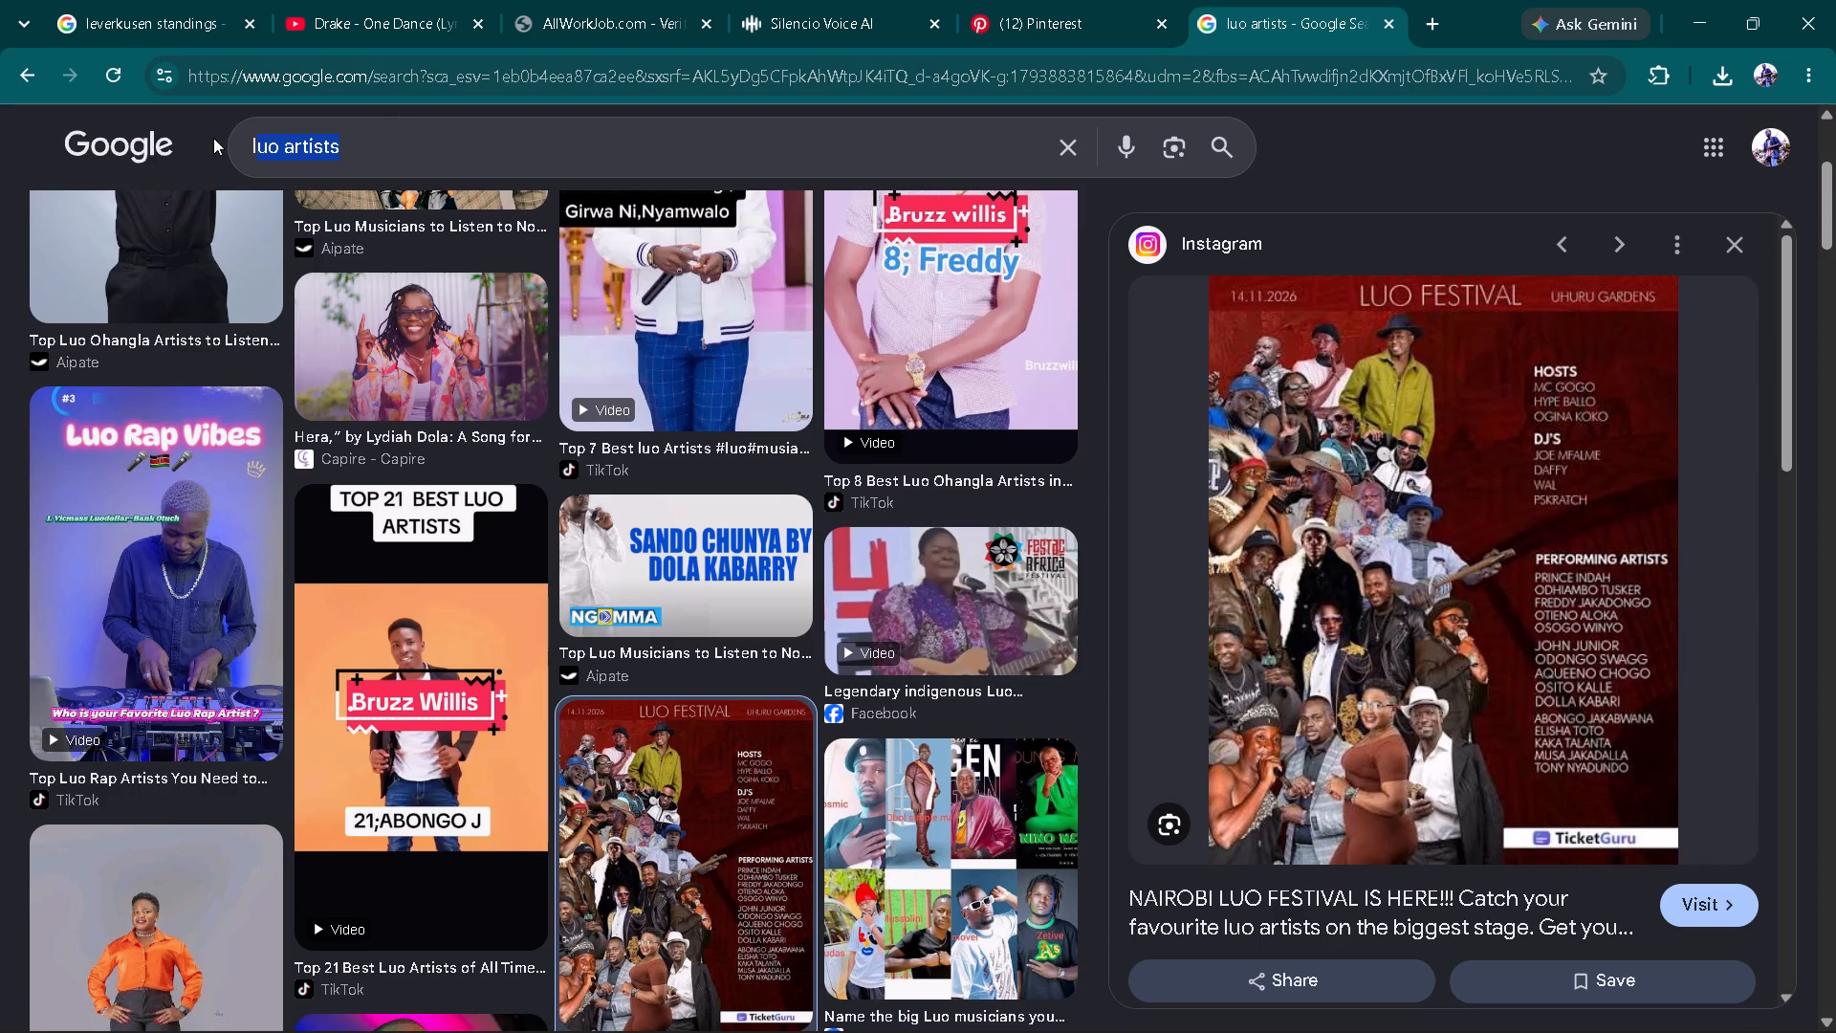
{"action": "key", "text": "f"}
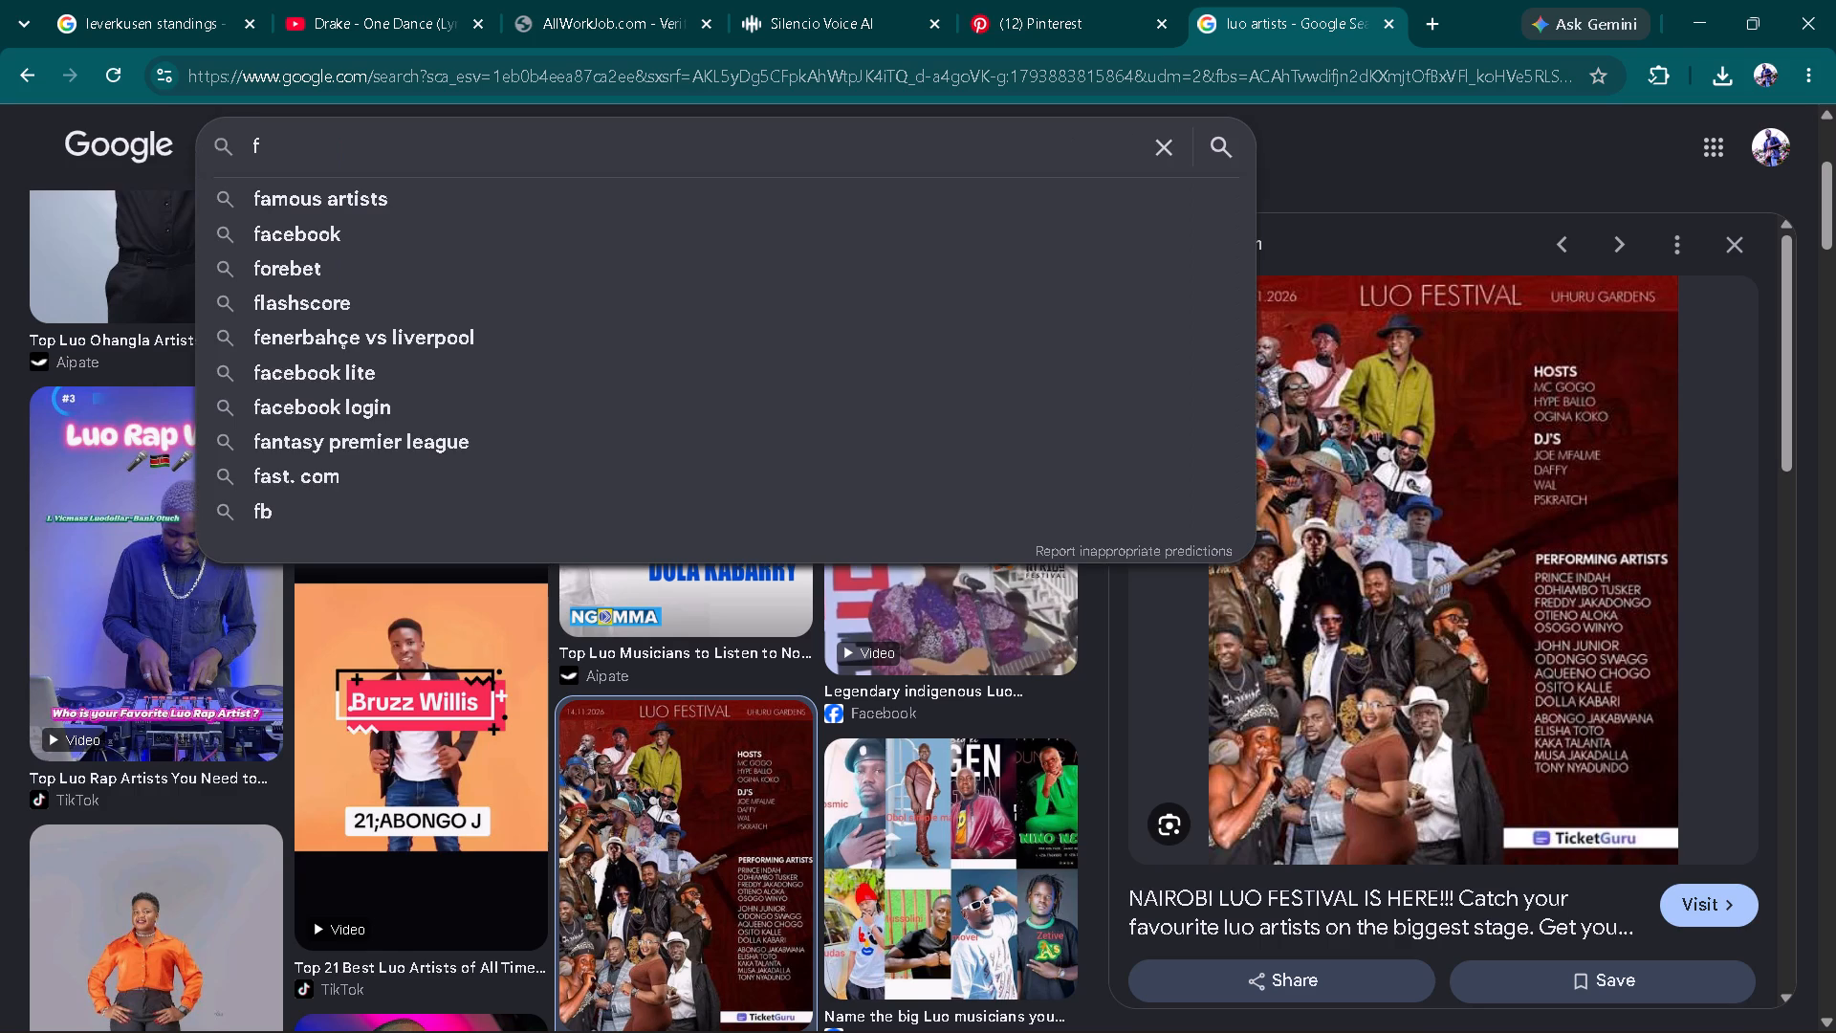
{"action": "type", "text": "reddy jakadom"}
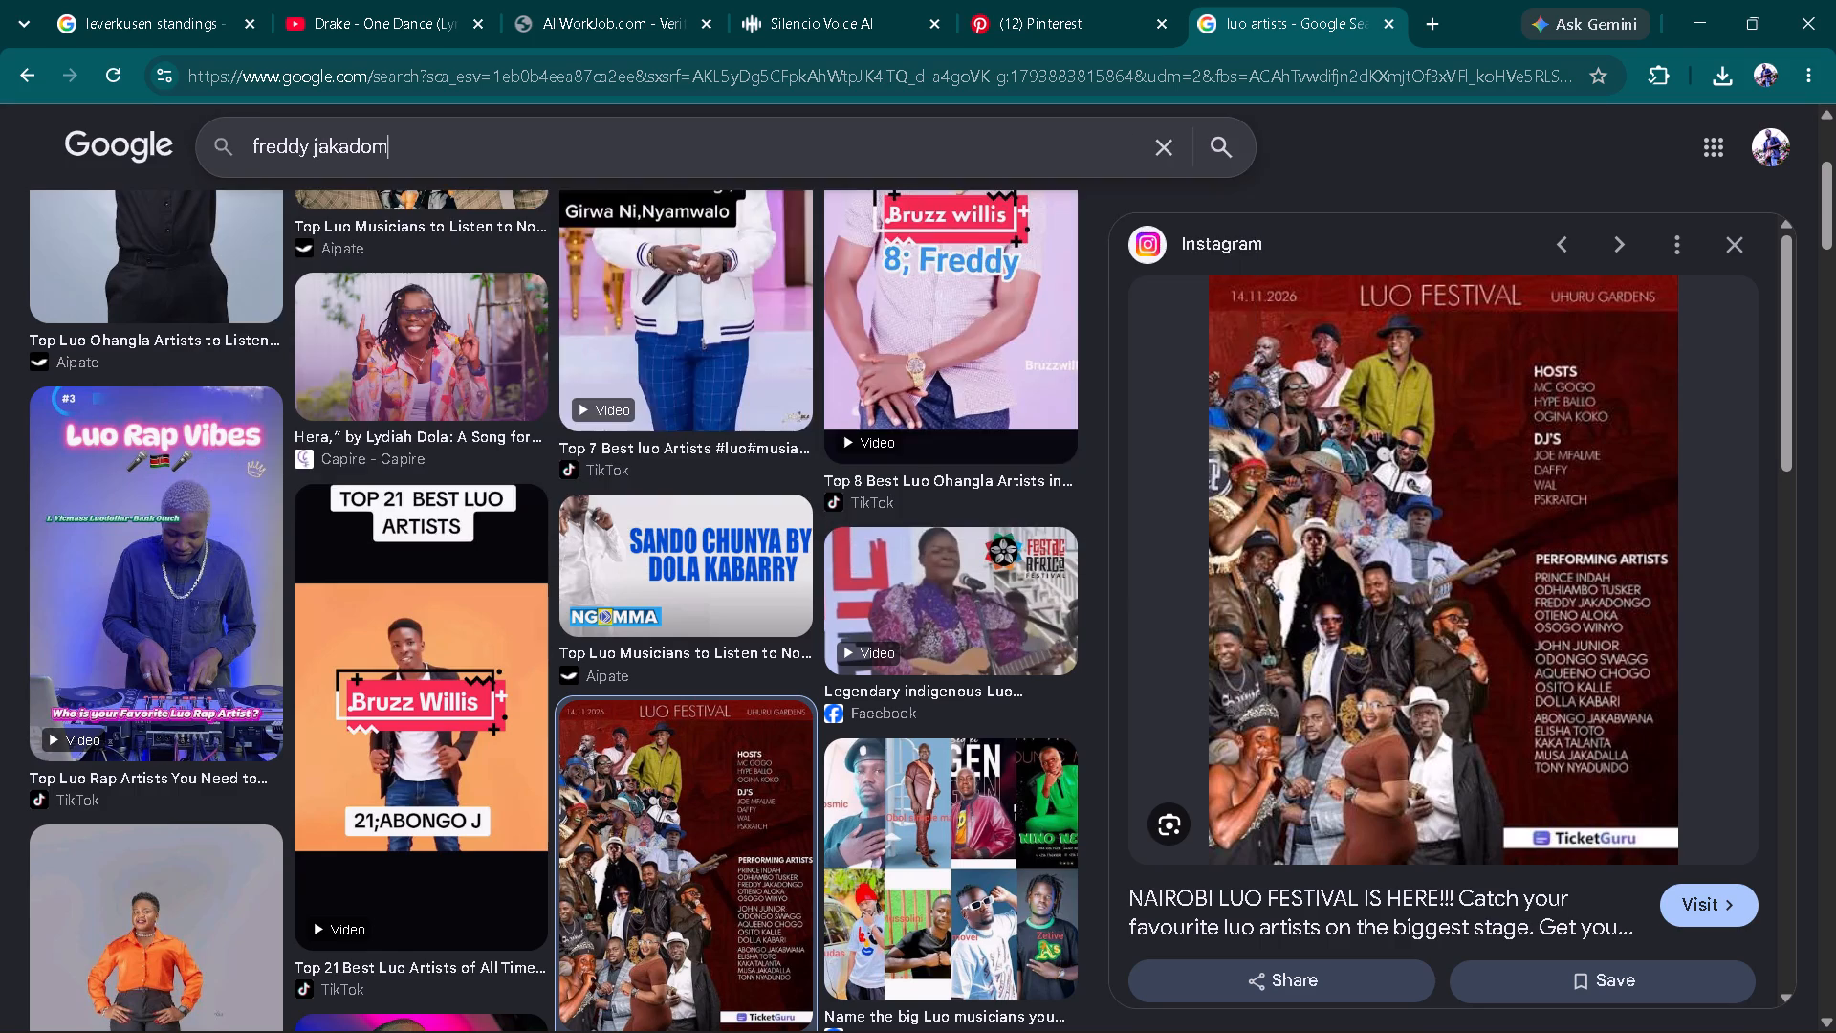
{"action": "key", "text": "BackSpace"}
{"action": "type", "text": "ngo"}
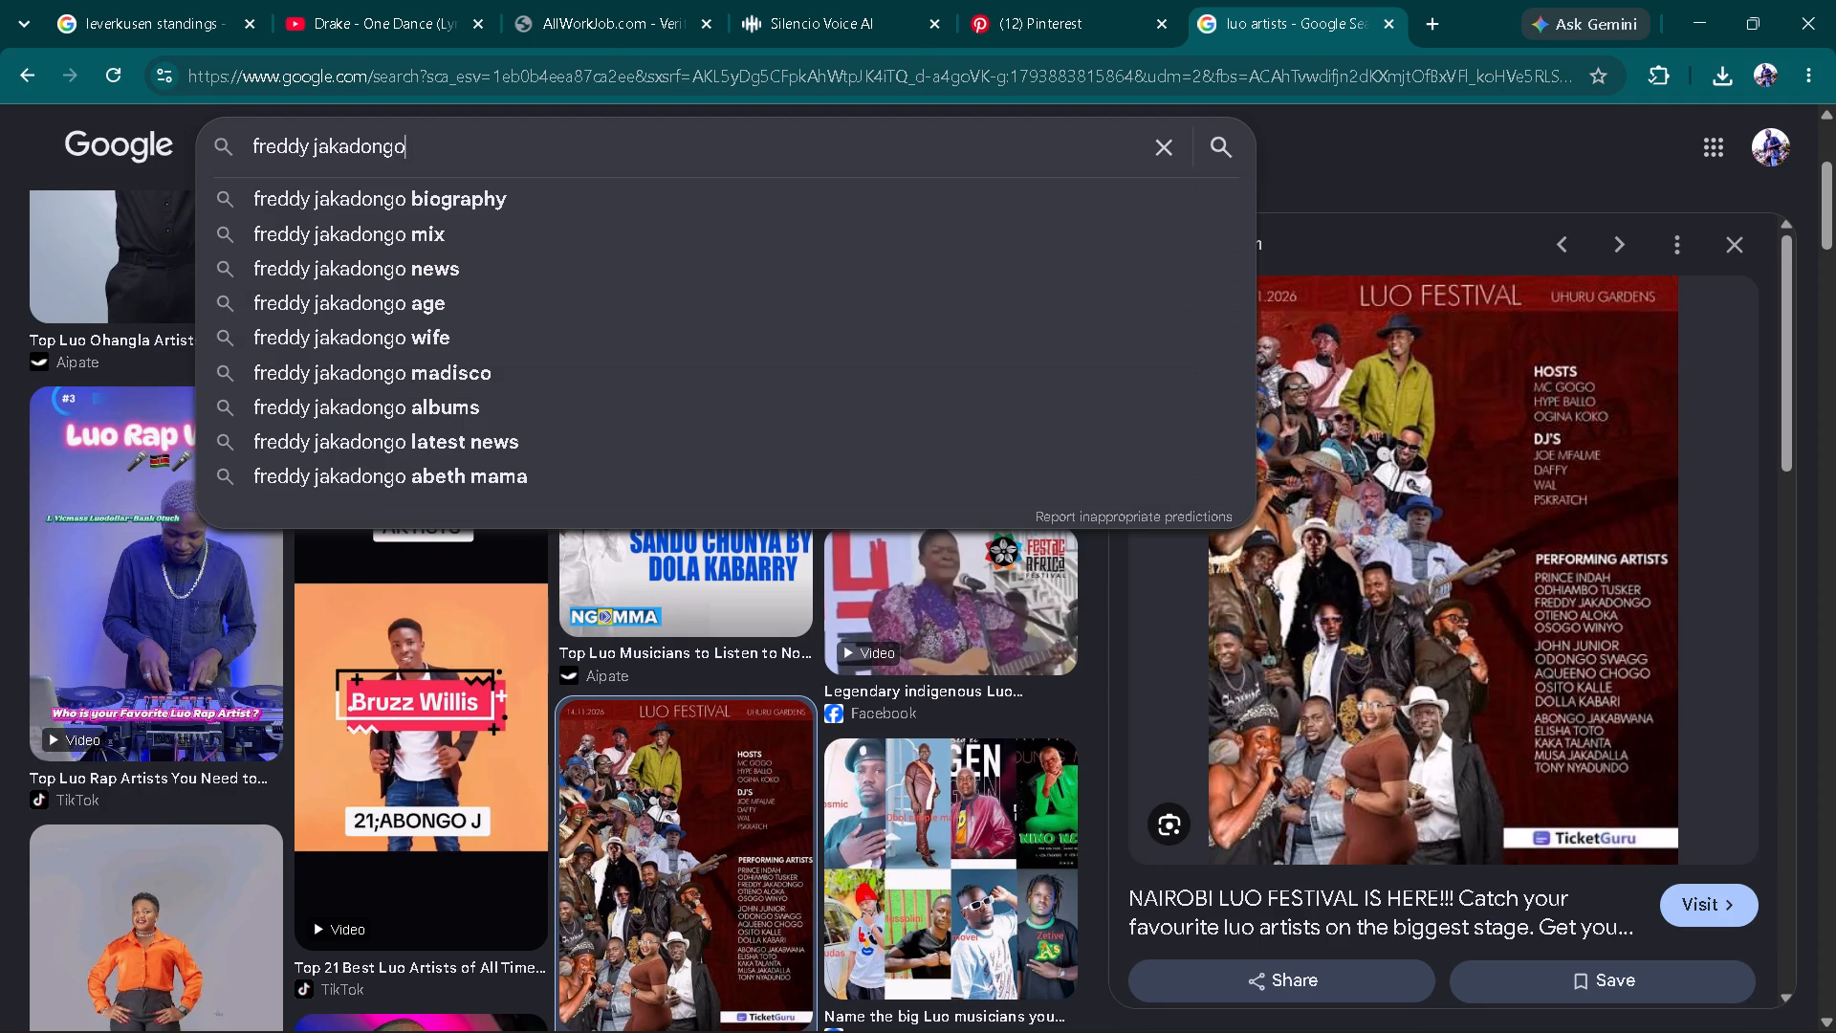
{"action": "key", "text": "Return"}
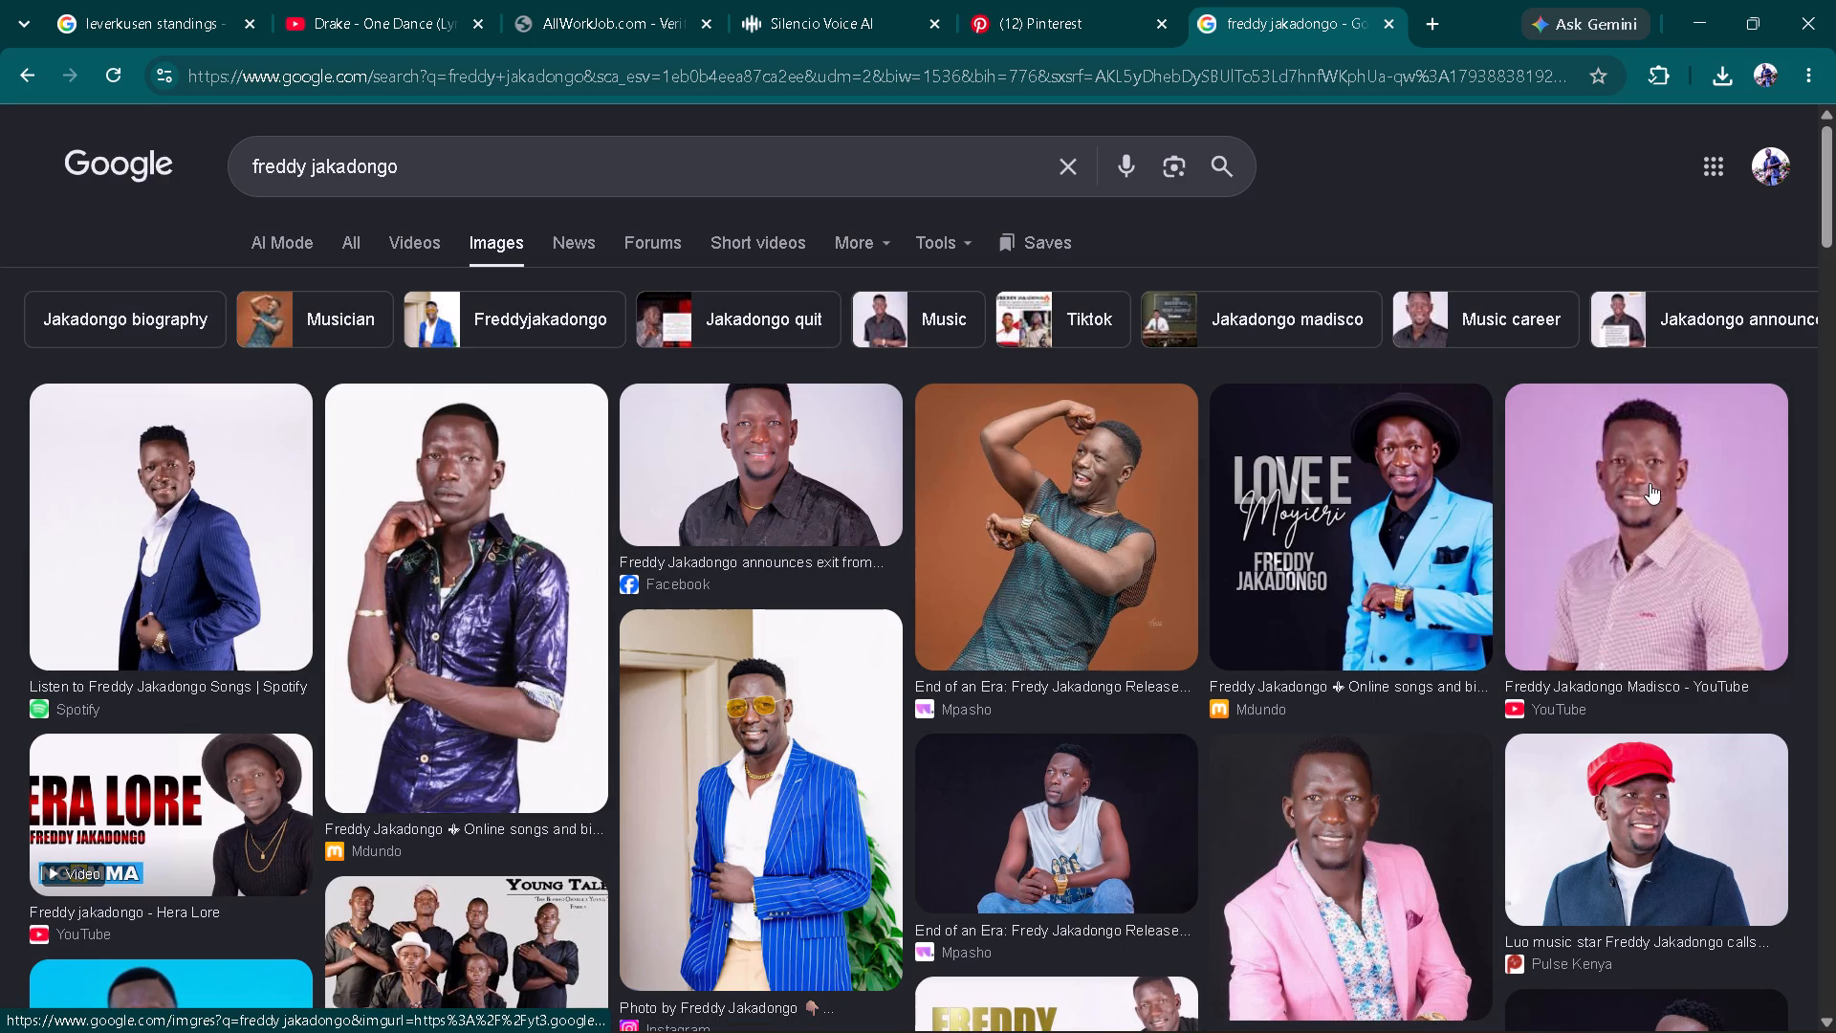
Look through the Freddy Jakadongo image results for a portrait suitable for the festival poster.
{"action": "scroll", "coordinate": [1025, 605], "scroll_direction": "down", "scroll_amount": 2}
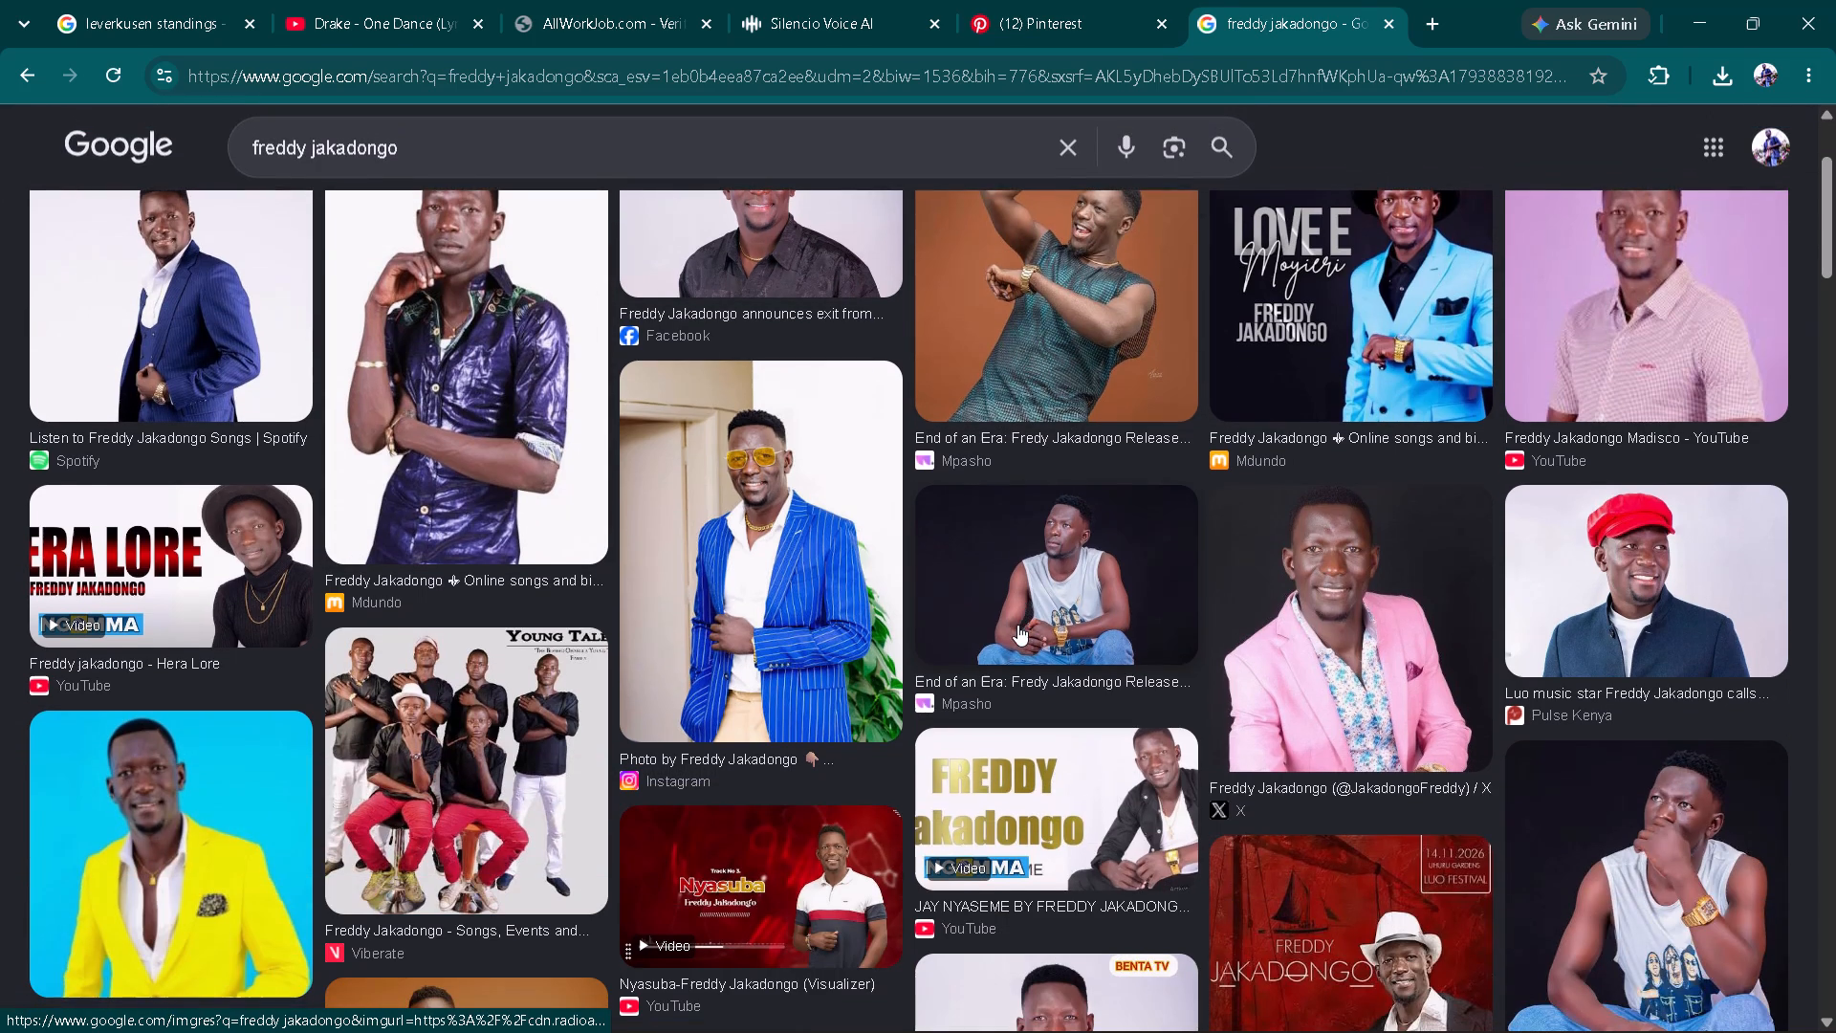
{"action": "scroll", "coordinate": [1188, 663], "scroll_direction": "down", "scroll_amount": 2}
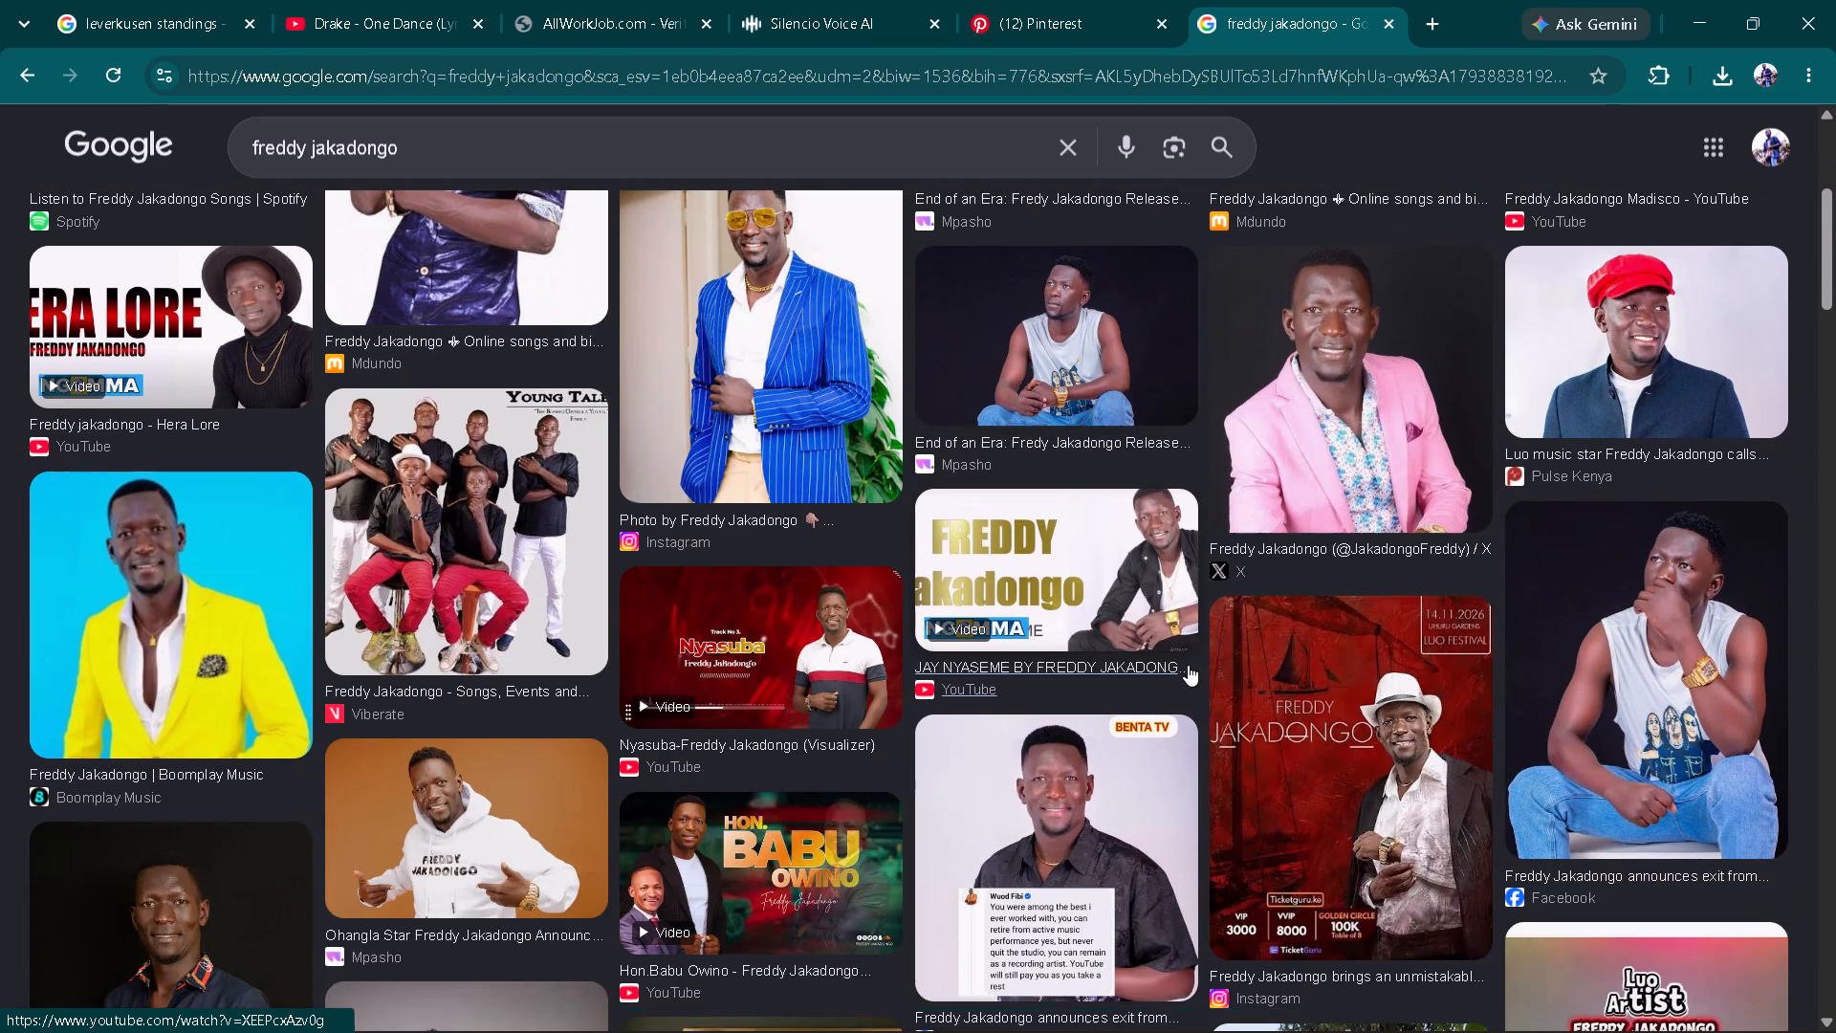
{"action": "scroll", "coordinate": [1152, 660], "scroll_direction": "down", "scroll_amount": 1}
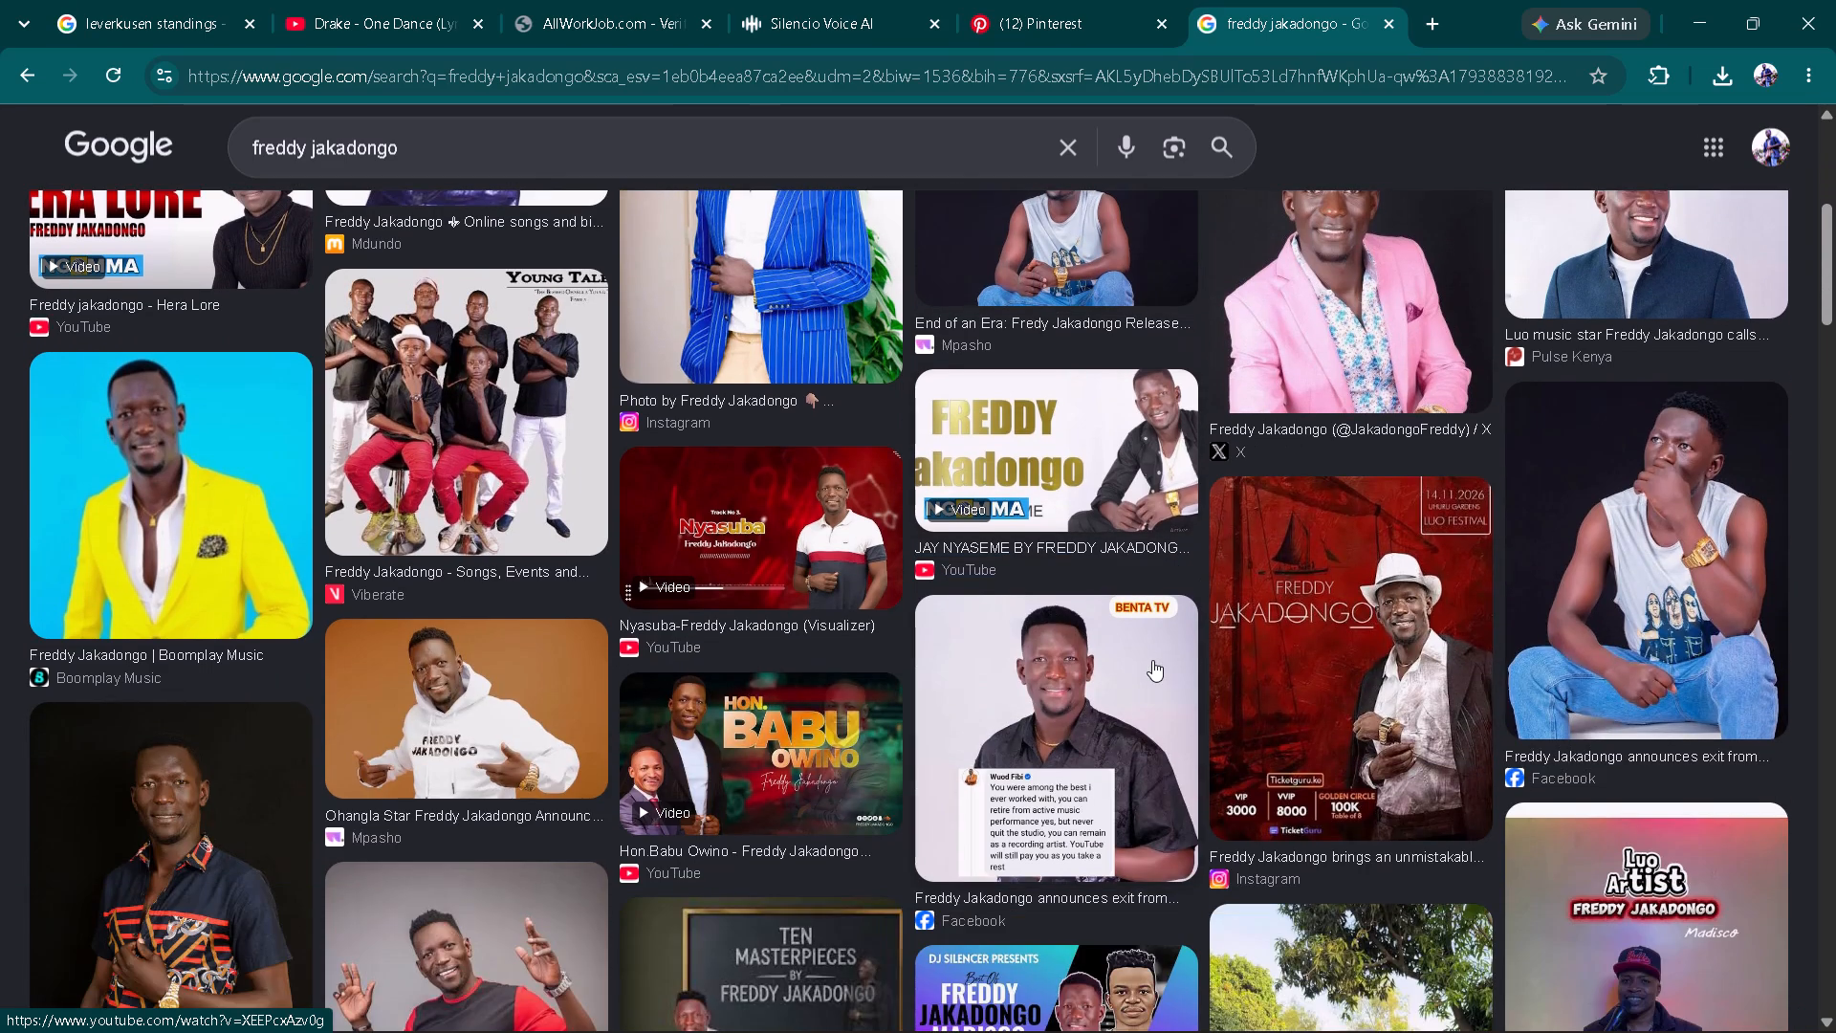
{"action": "scroll", "coordinate": [1152, 660], "scroll_direction": "up", "scroll_amount": 1}
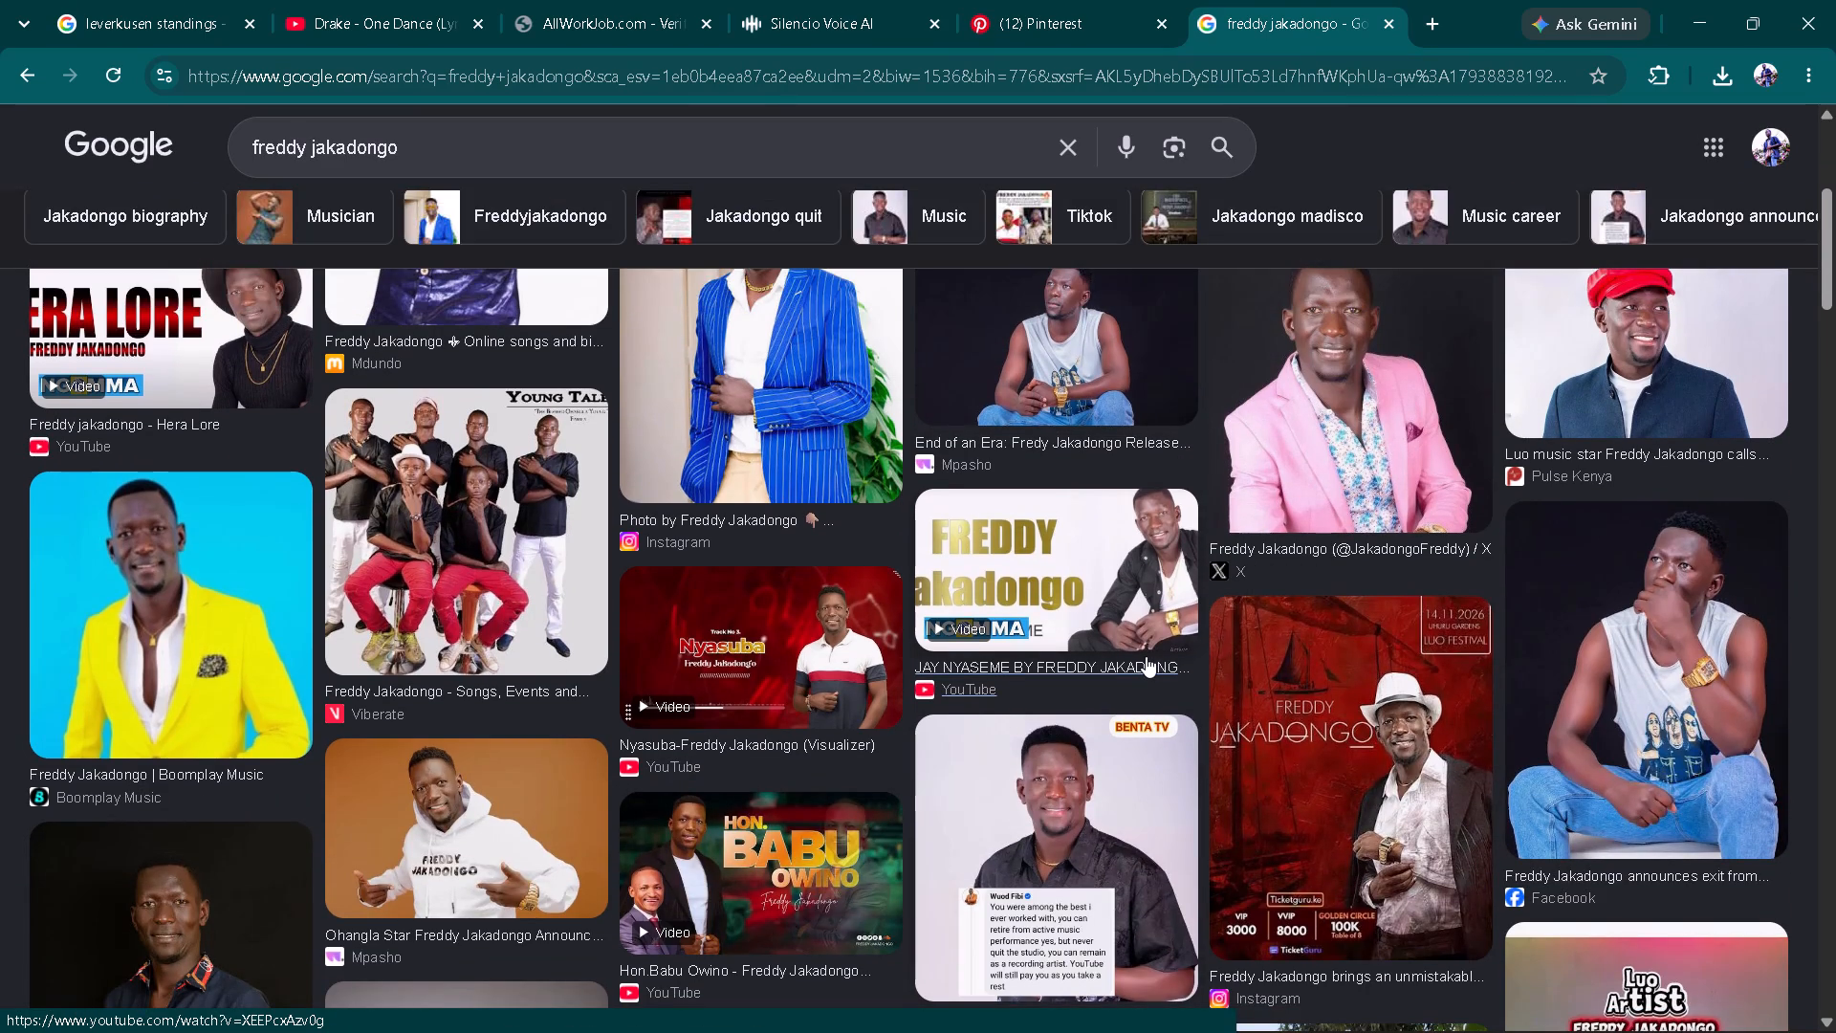
{"action": "scroll", "coordinate": [1148, 648], "scroll_direction": "down", "scroll_amount": 1}
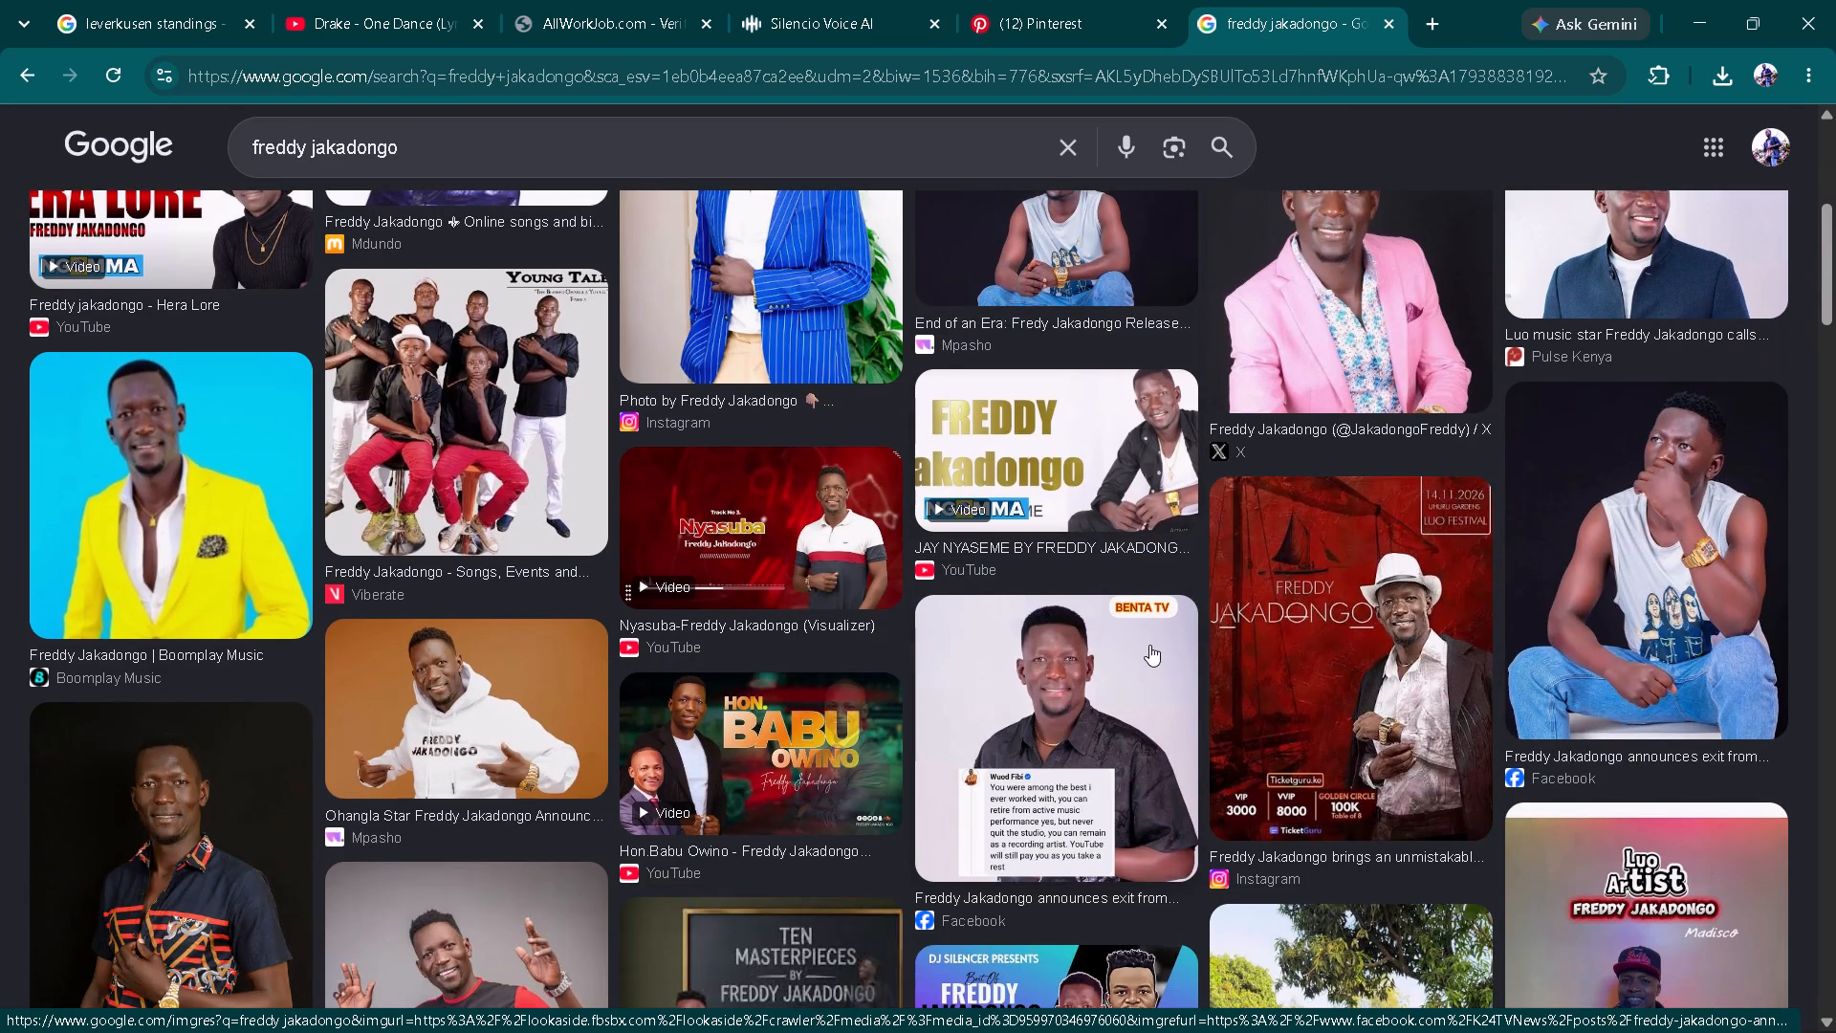
{"action": "scroll", "coordinate": [1149, 645], "scroll_direction": "down", "scroll_amount": 2}
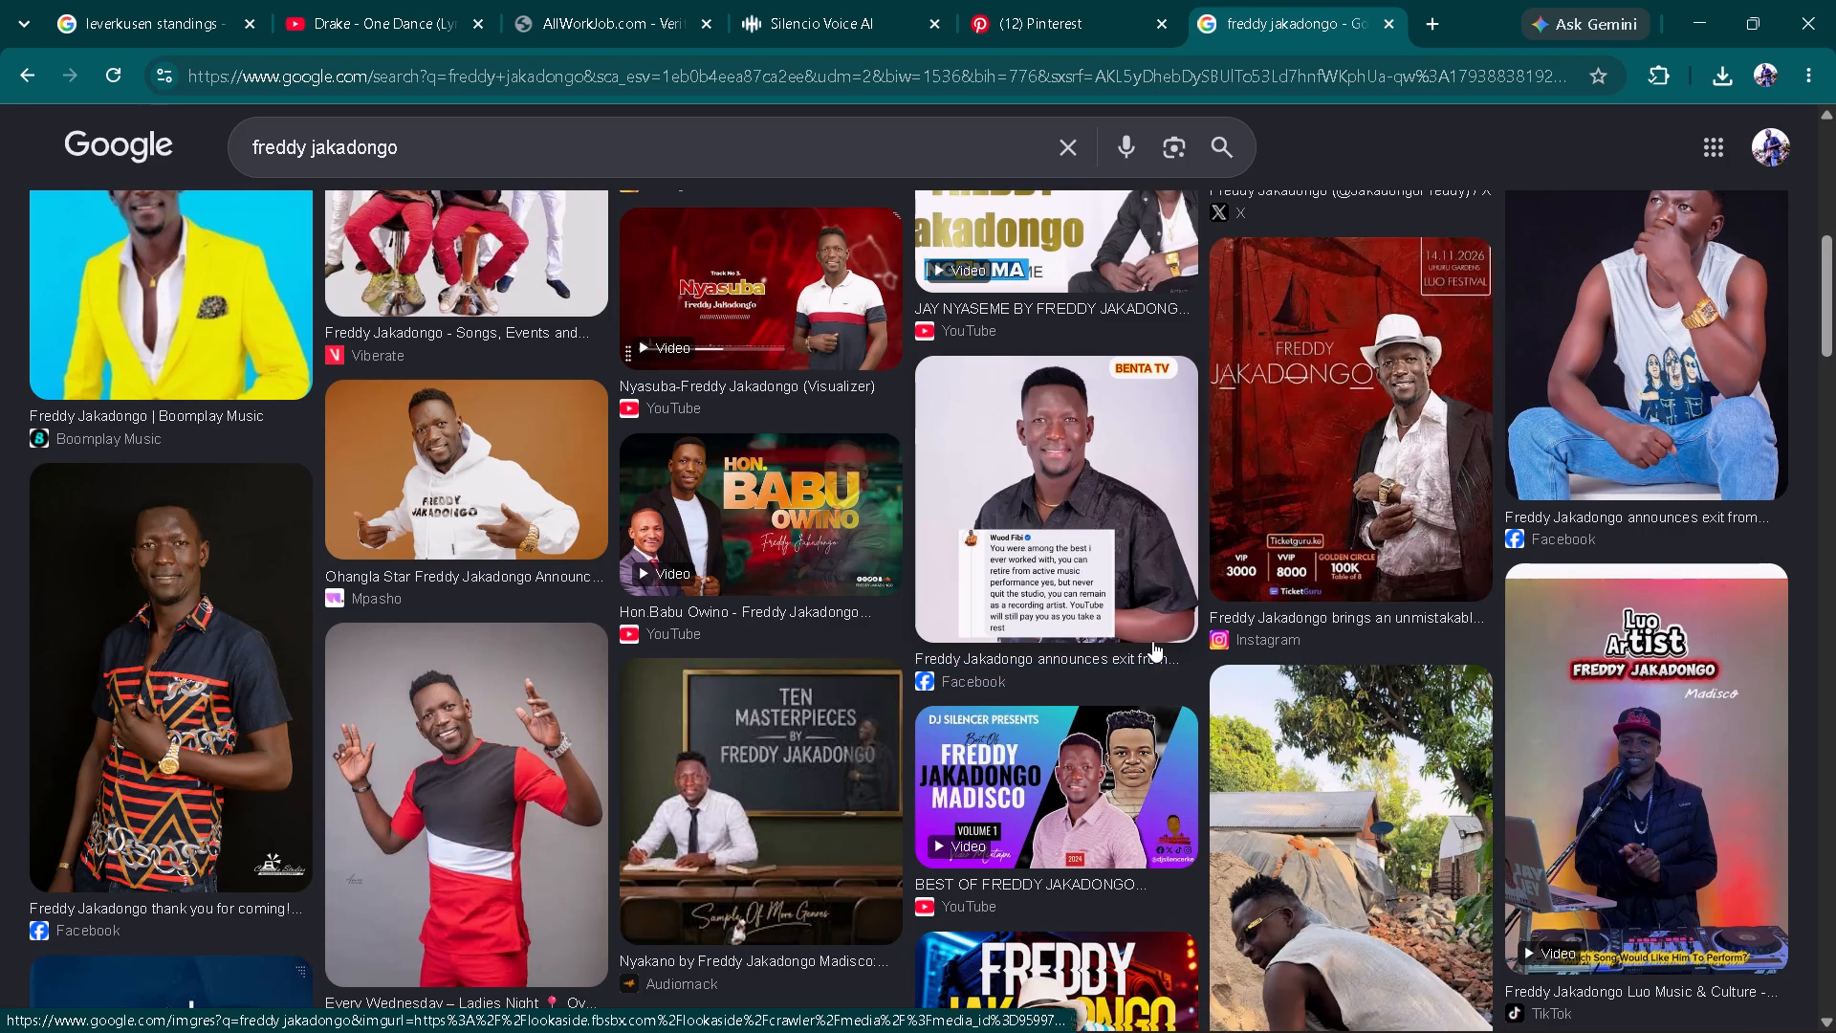
{"action": "scroll", "coordinate": [1156, 635], "scroll_direction": "down", "scroll_amount": 3}
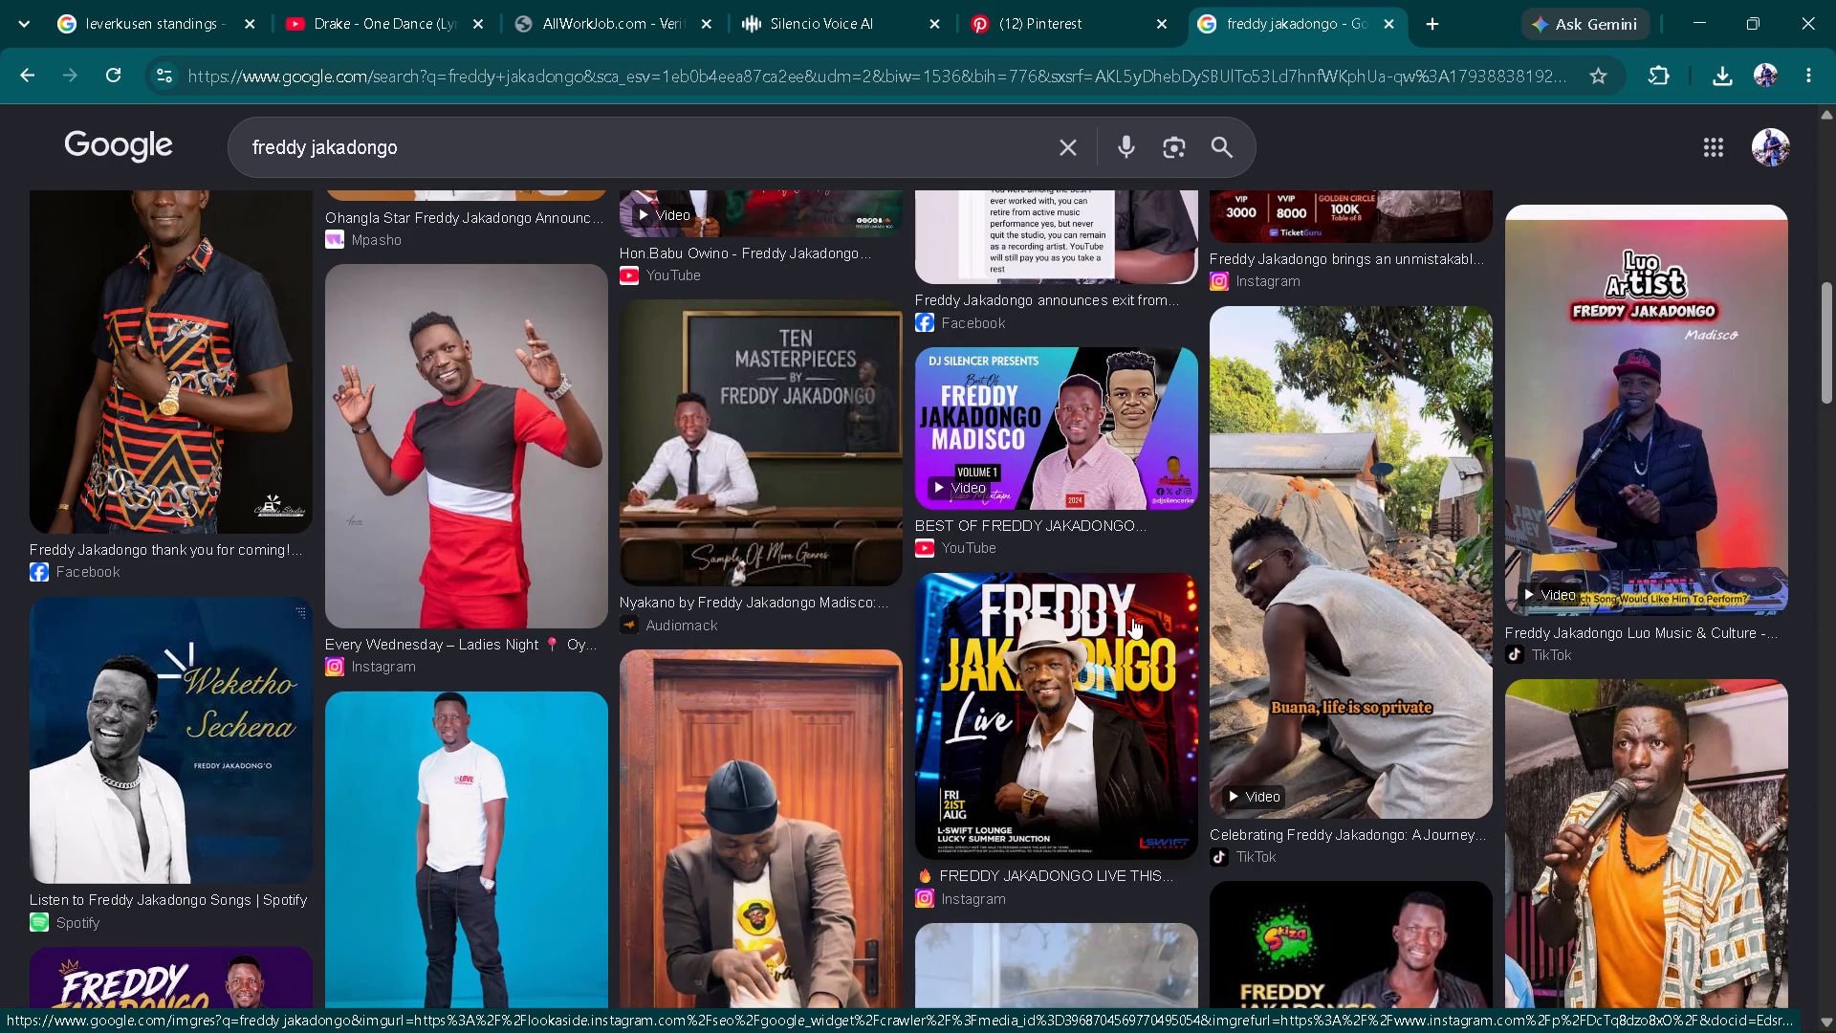
{"action": "scroll", "coordinate": [1132, 618], "scroll_direction": "up", "scroll_amount": 6}
{"action": "scroll", "coordinate": [1132, 618], "scroll_direction": "down", "scroll_amount": 1}
{"action": "scroll", "coordinate": [1132, 618], "scroll_direction": "up", "scroll_amount": 1}
{"action": "scroll", "coordinate": [1132, 618], "scroll_direction": "down", "scroll_amount": 2}
{"action": "scroll", "coordinate": [1132, 618], "scroll_direction": "up", "scroll_amount": 1}
{"action": "scroll", "coordinate": [1132, 618], "scroll_direction": "down", "scroll_amount": 1}
{"action": "scroll", "coordinate": [1132, 618], "scroll_direction": "up", "scroll_amount": 8}
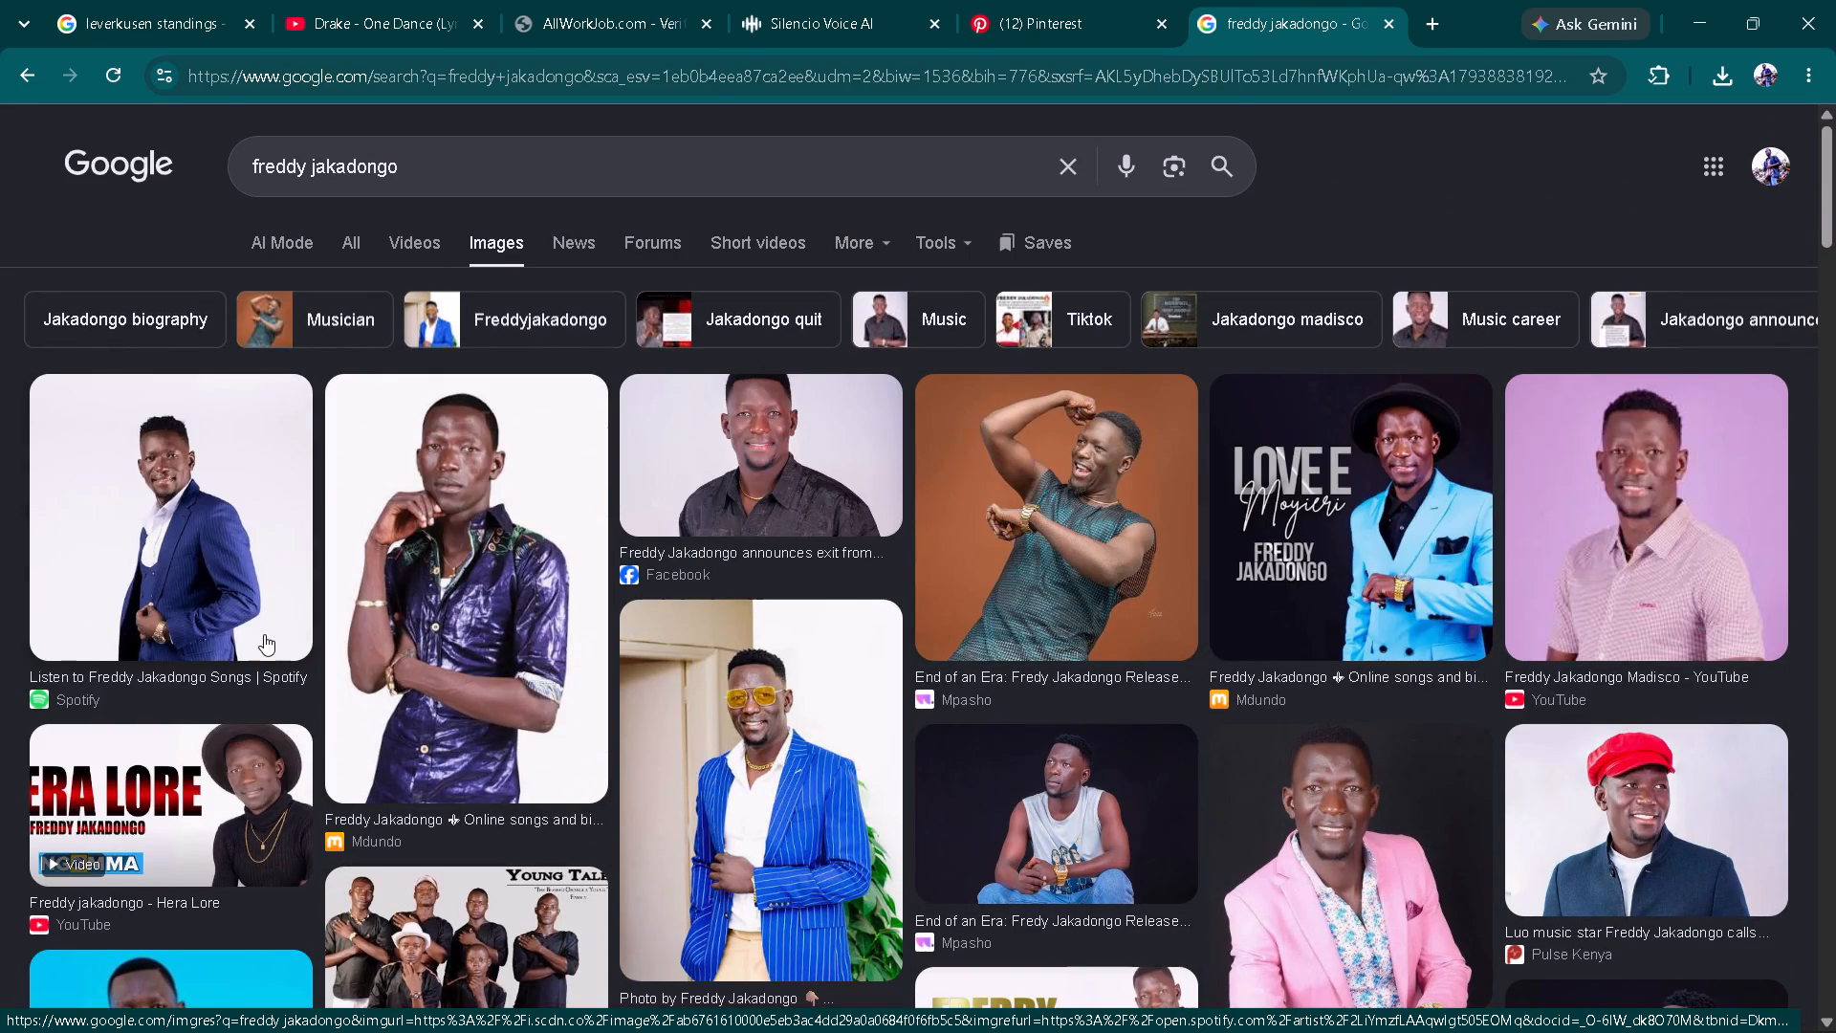
{"action": "scroll", "coordinate": [1107, 661], "scroll_direction": "up", "scroll_amount": 2}
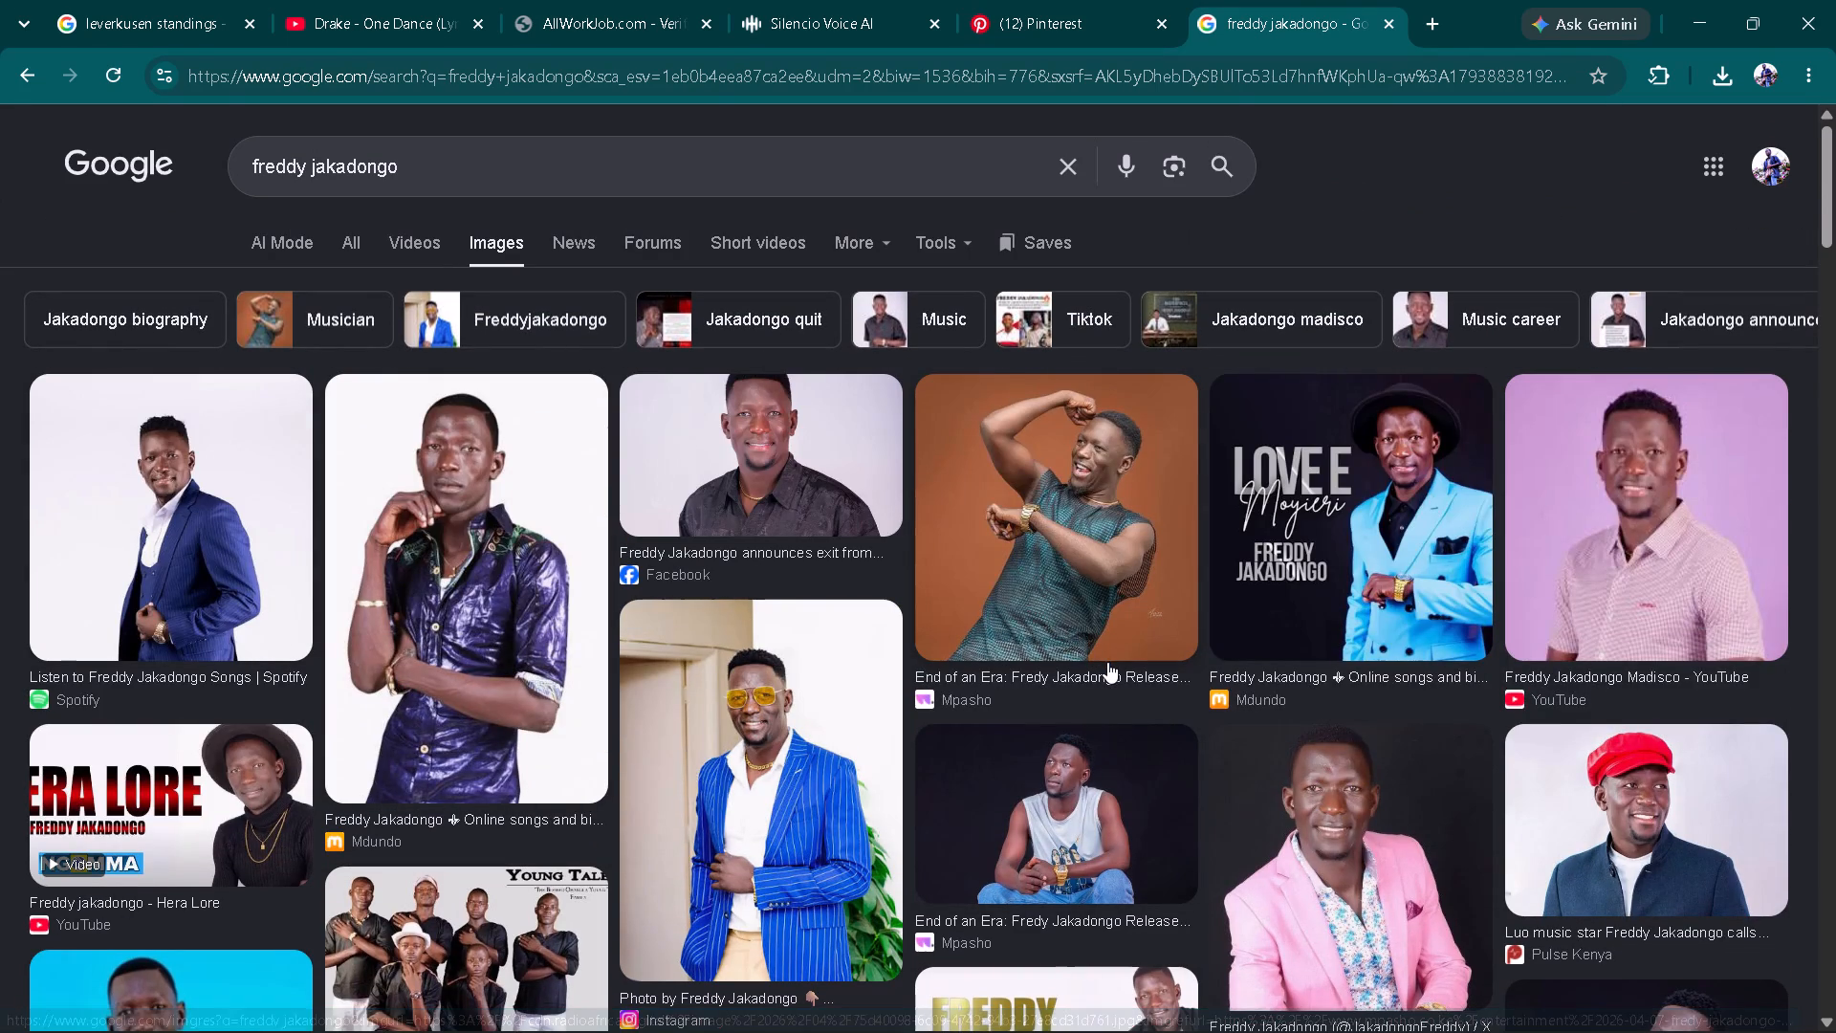
Preview the Mpasho portrait with the brown background and examine its related images as candidates for the poster.
{"action": "left_click", "coordinate": [1030, 568]}
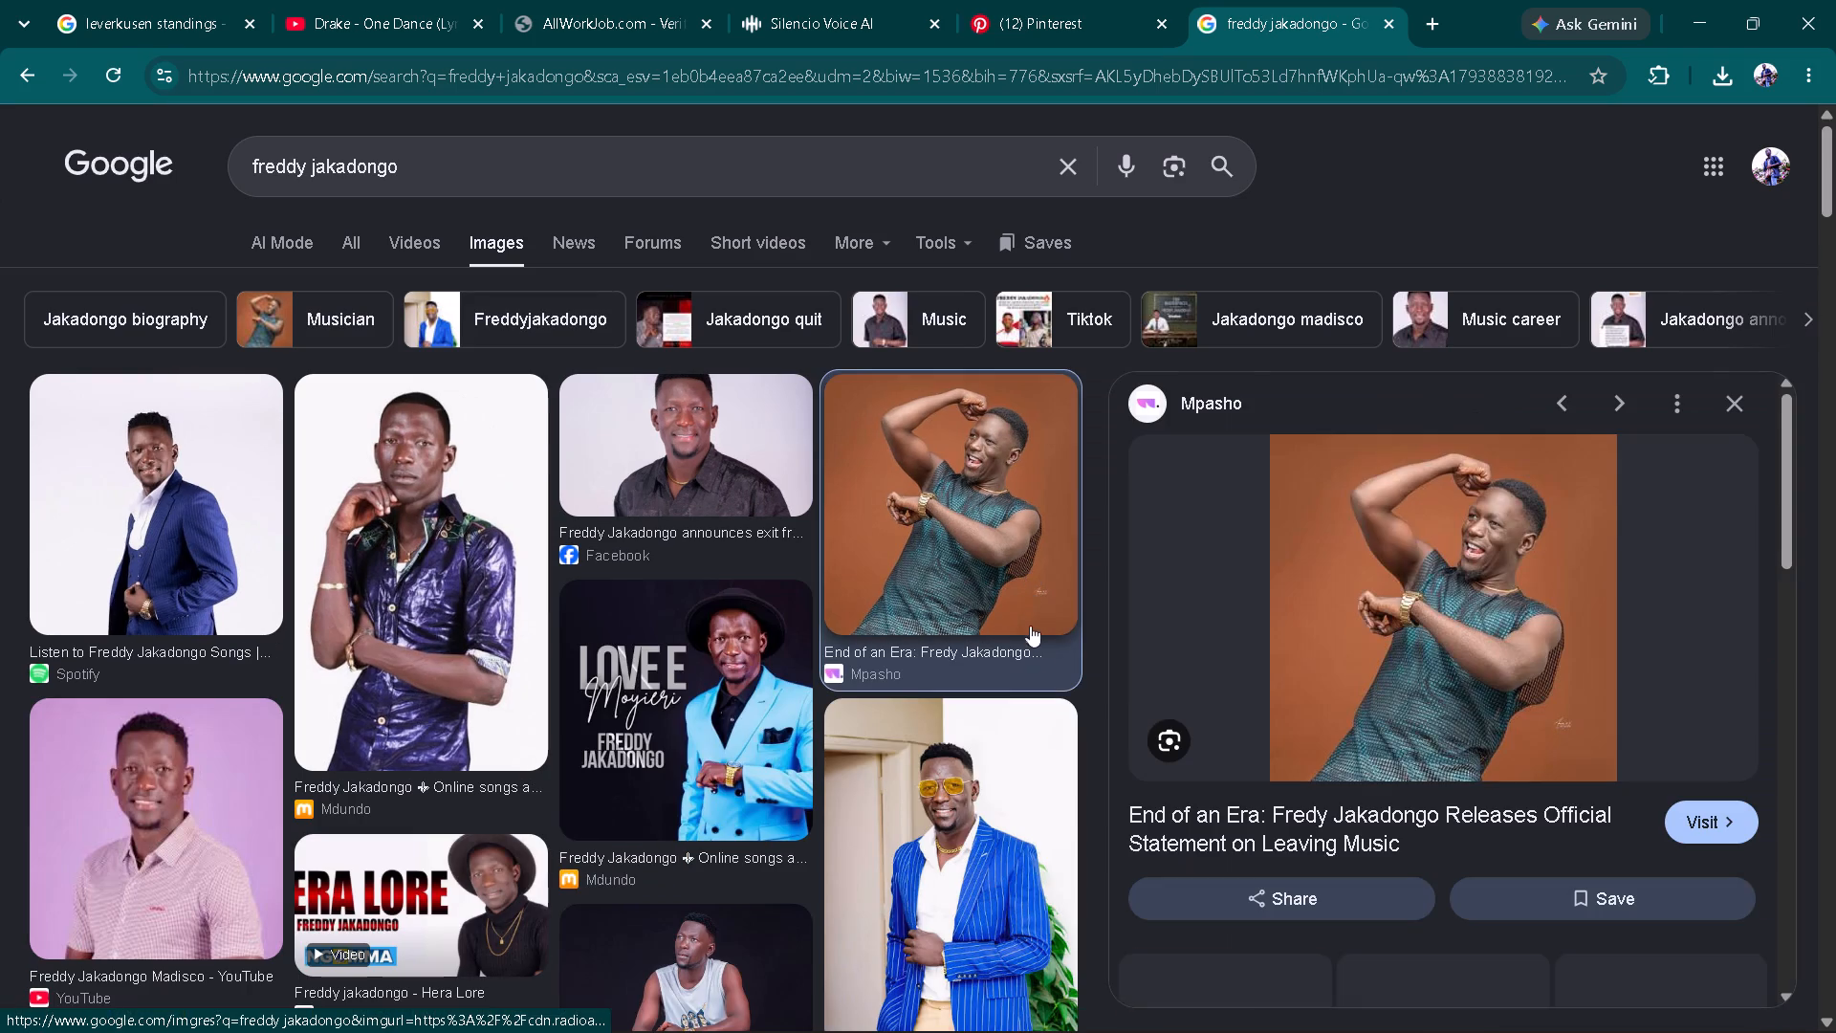
{"action": "scroll", "coordinate": [1359, 686], "scroll_direction": "down", "scroll_amount": 5}
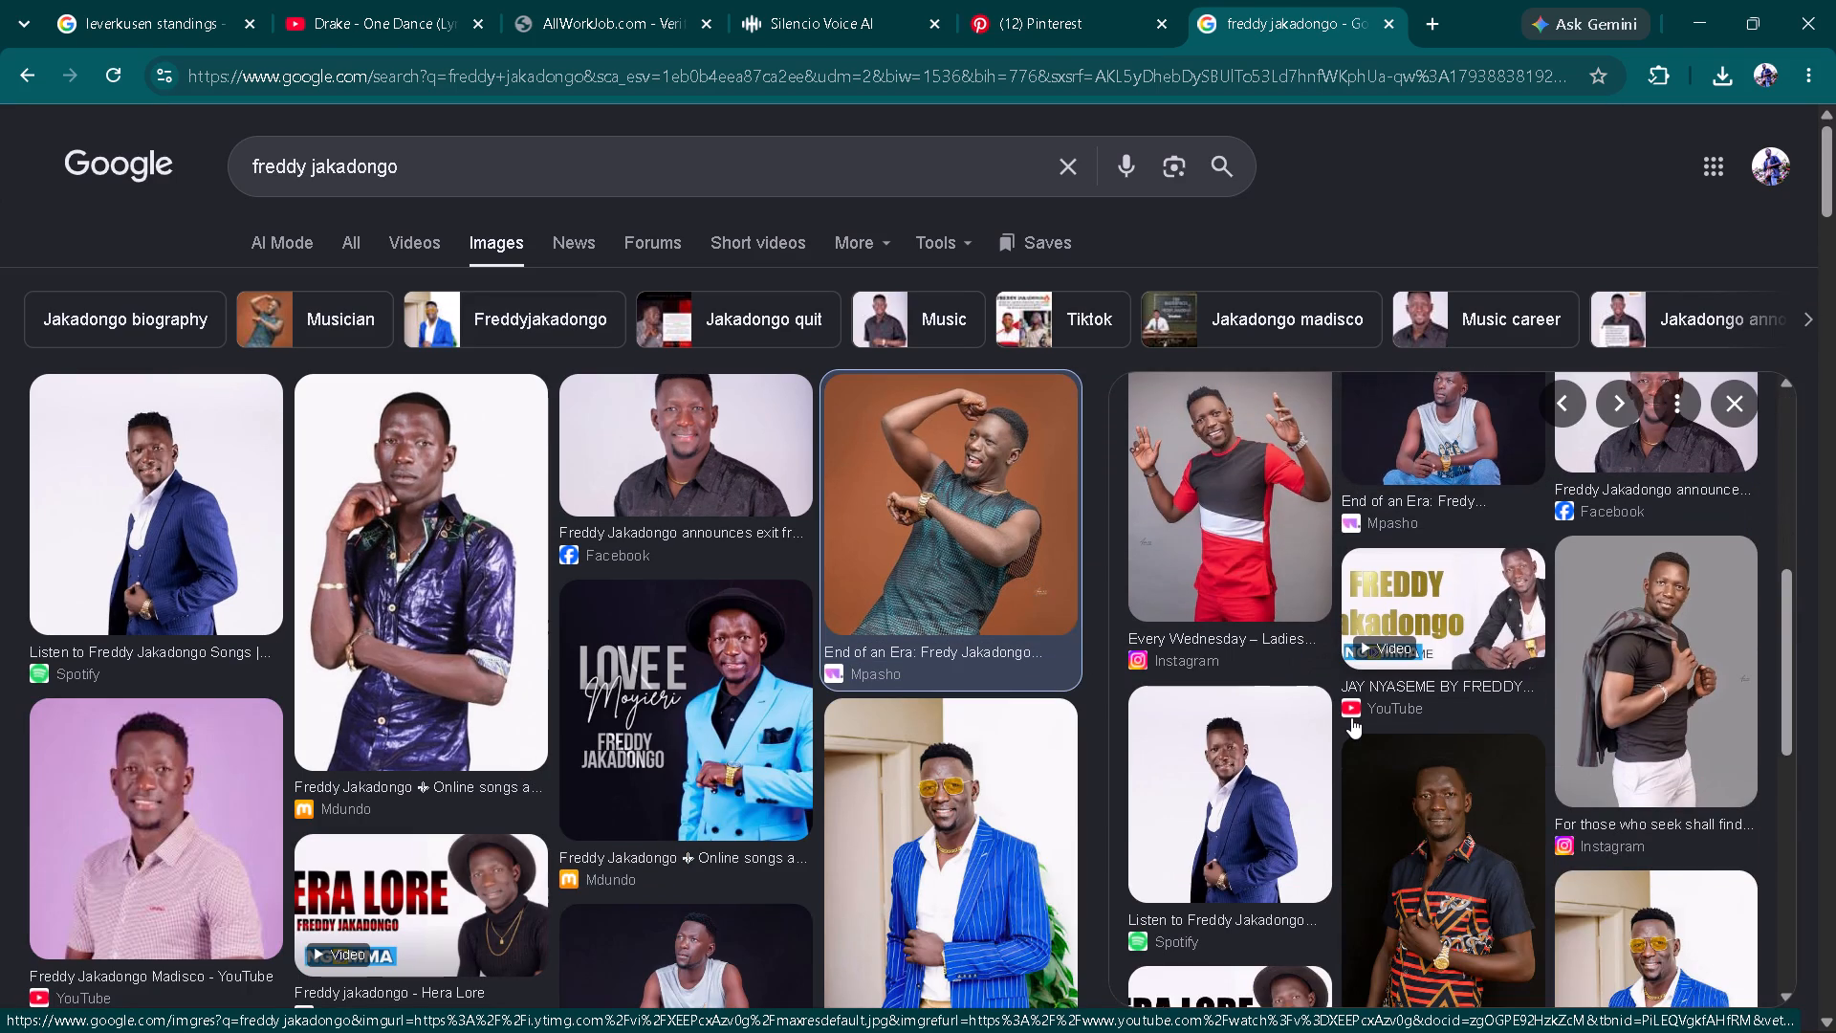
{"action": "scroll", "coordinate": [1351, 717], "scroll_direction": "down", "scroll_amount": 2}
{"action": "scroll", "coordinate": [1351, 717], "scroll_direction": "up", "scroll_amount": 1}
{"action": "scroll", "coordinate": [1351, 717], "scroll_direction": "down", "scroll_amount": 1}
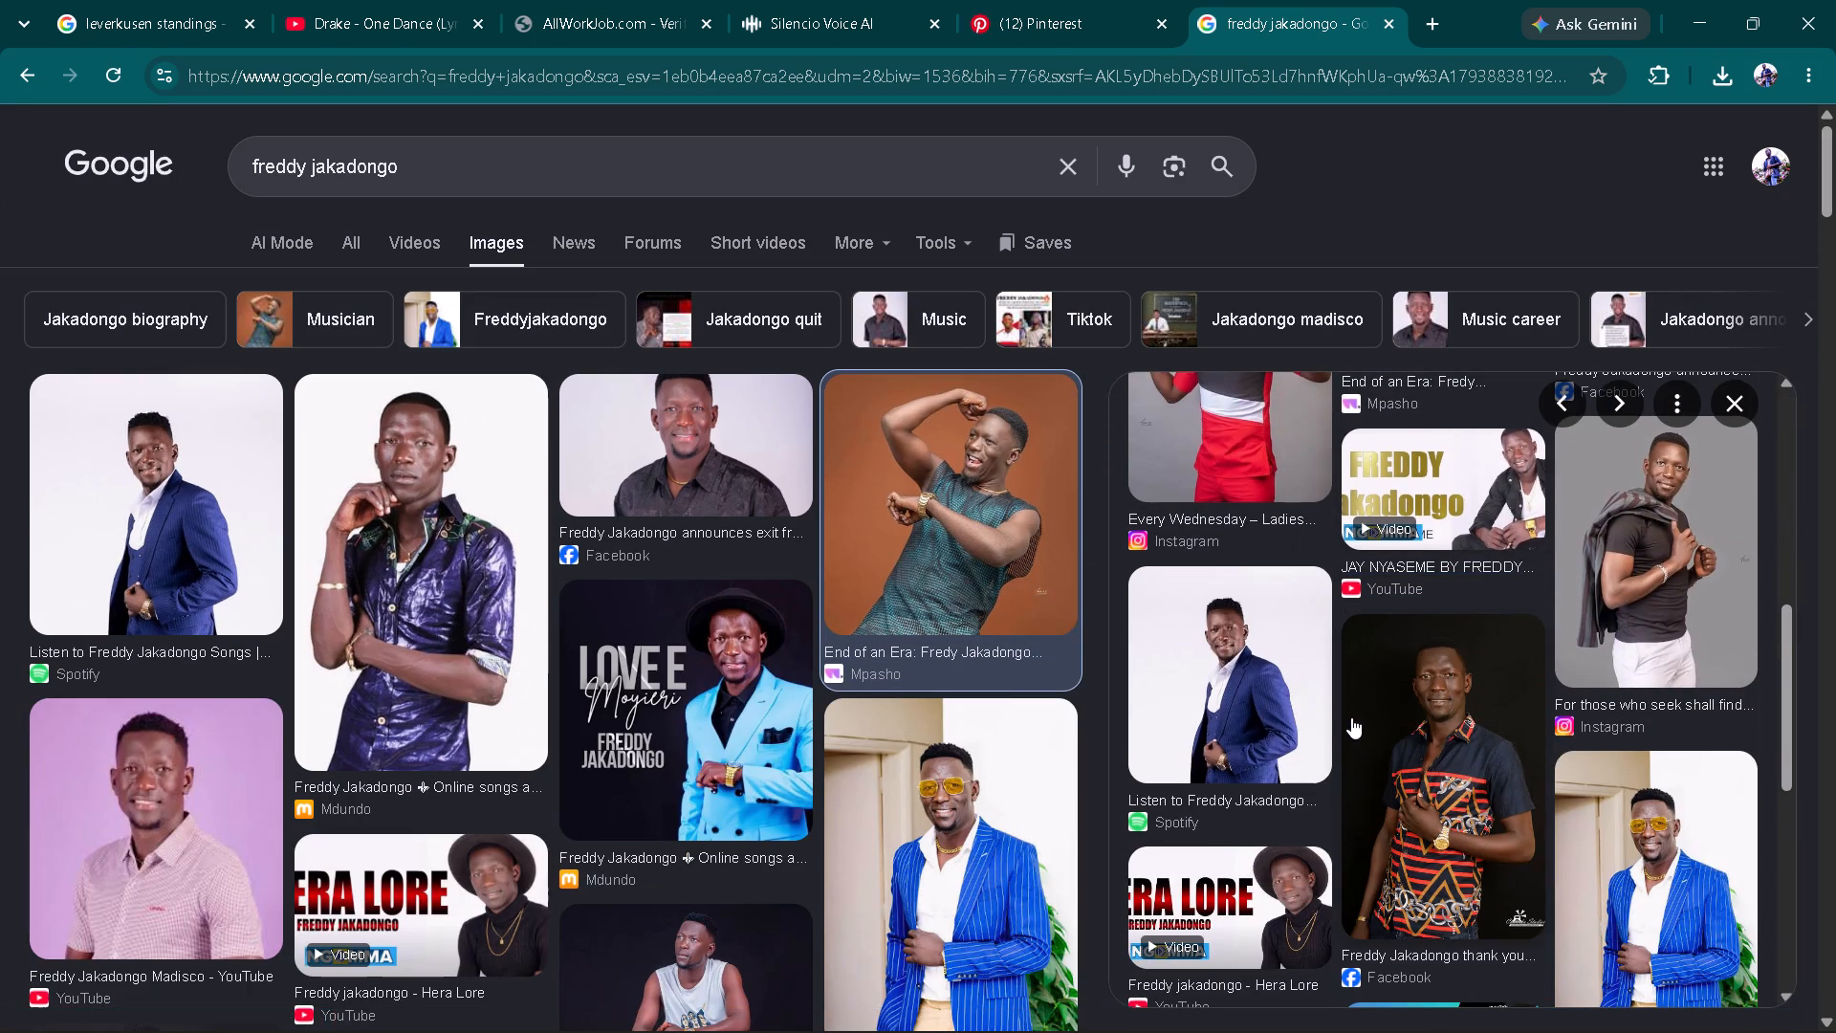
{"action": "scroll", "coordinate": [1349, 719], "scroll_direction": "down", "scroll_amount": 5}
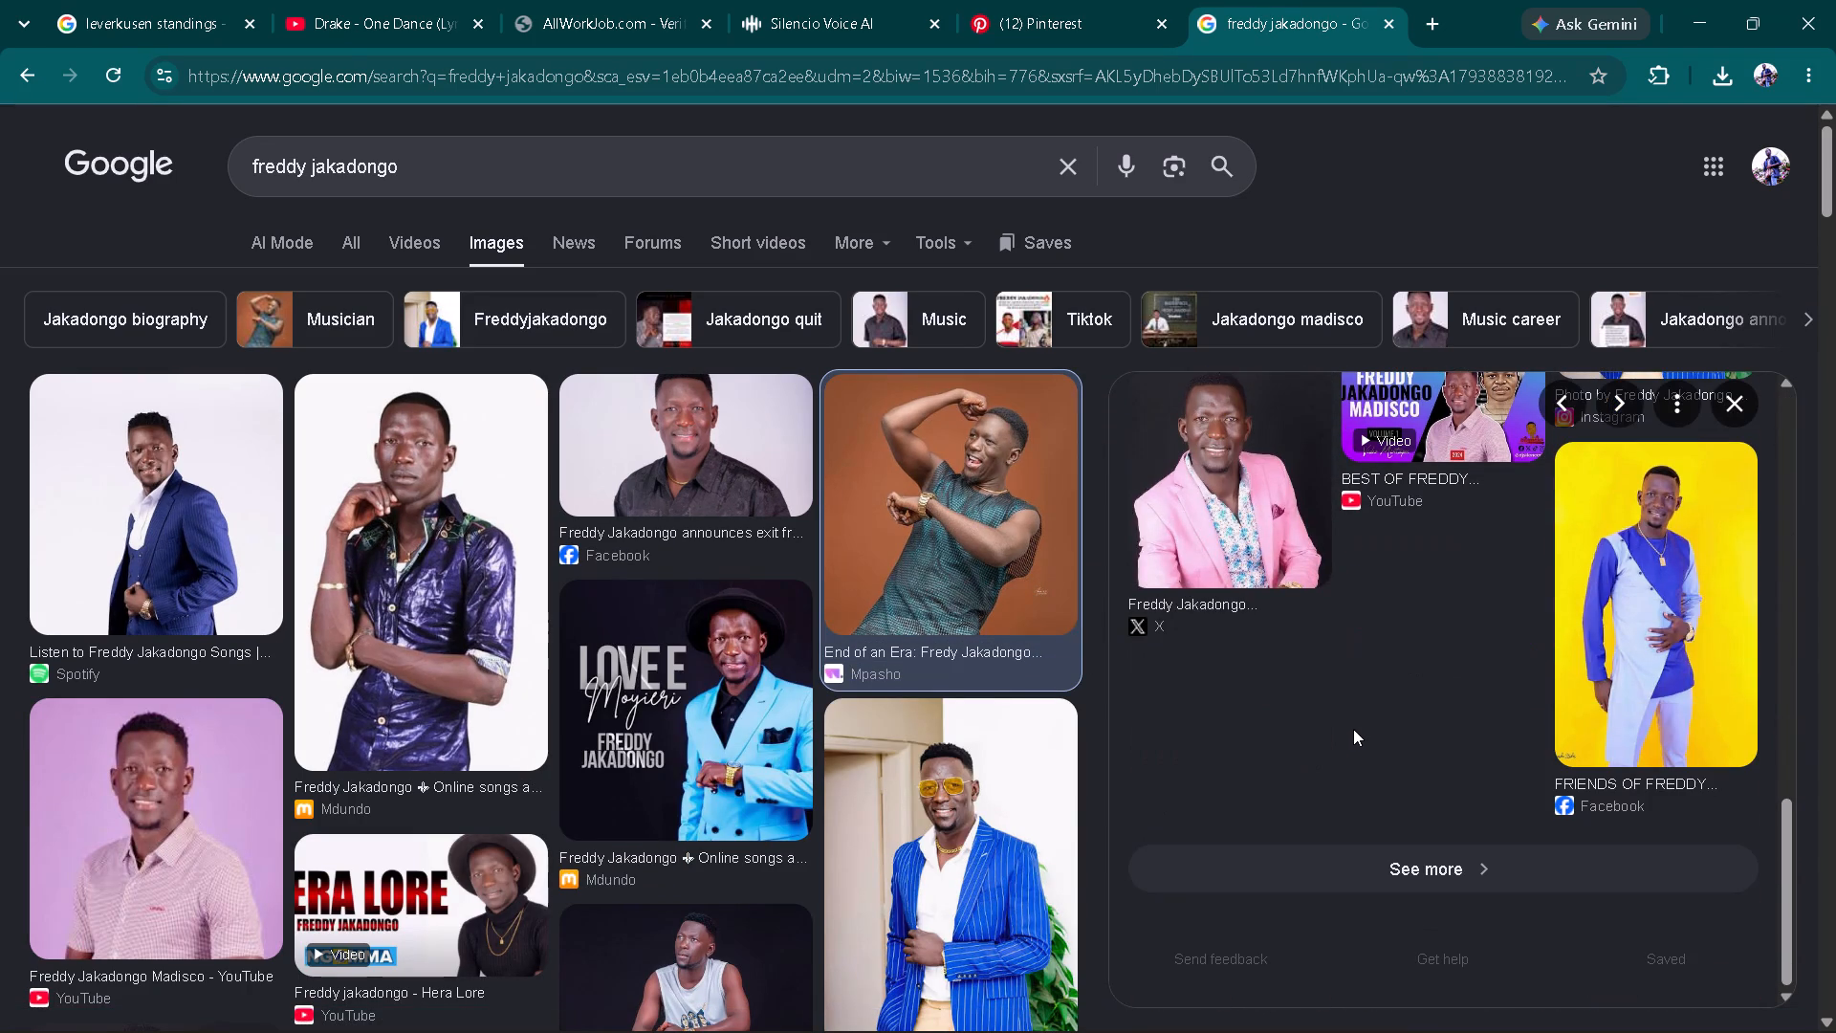
{"action": "scroll", "coordinate": [1353, 728], "scroll_direction": "up", "scroll_amount": 10}
{"action": "scroll", "coordinate": [1346, 642], "scroll_direction": "up", "scroll_amount": 3}
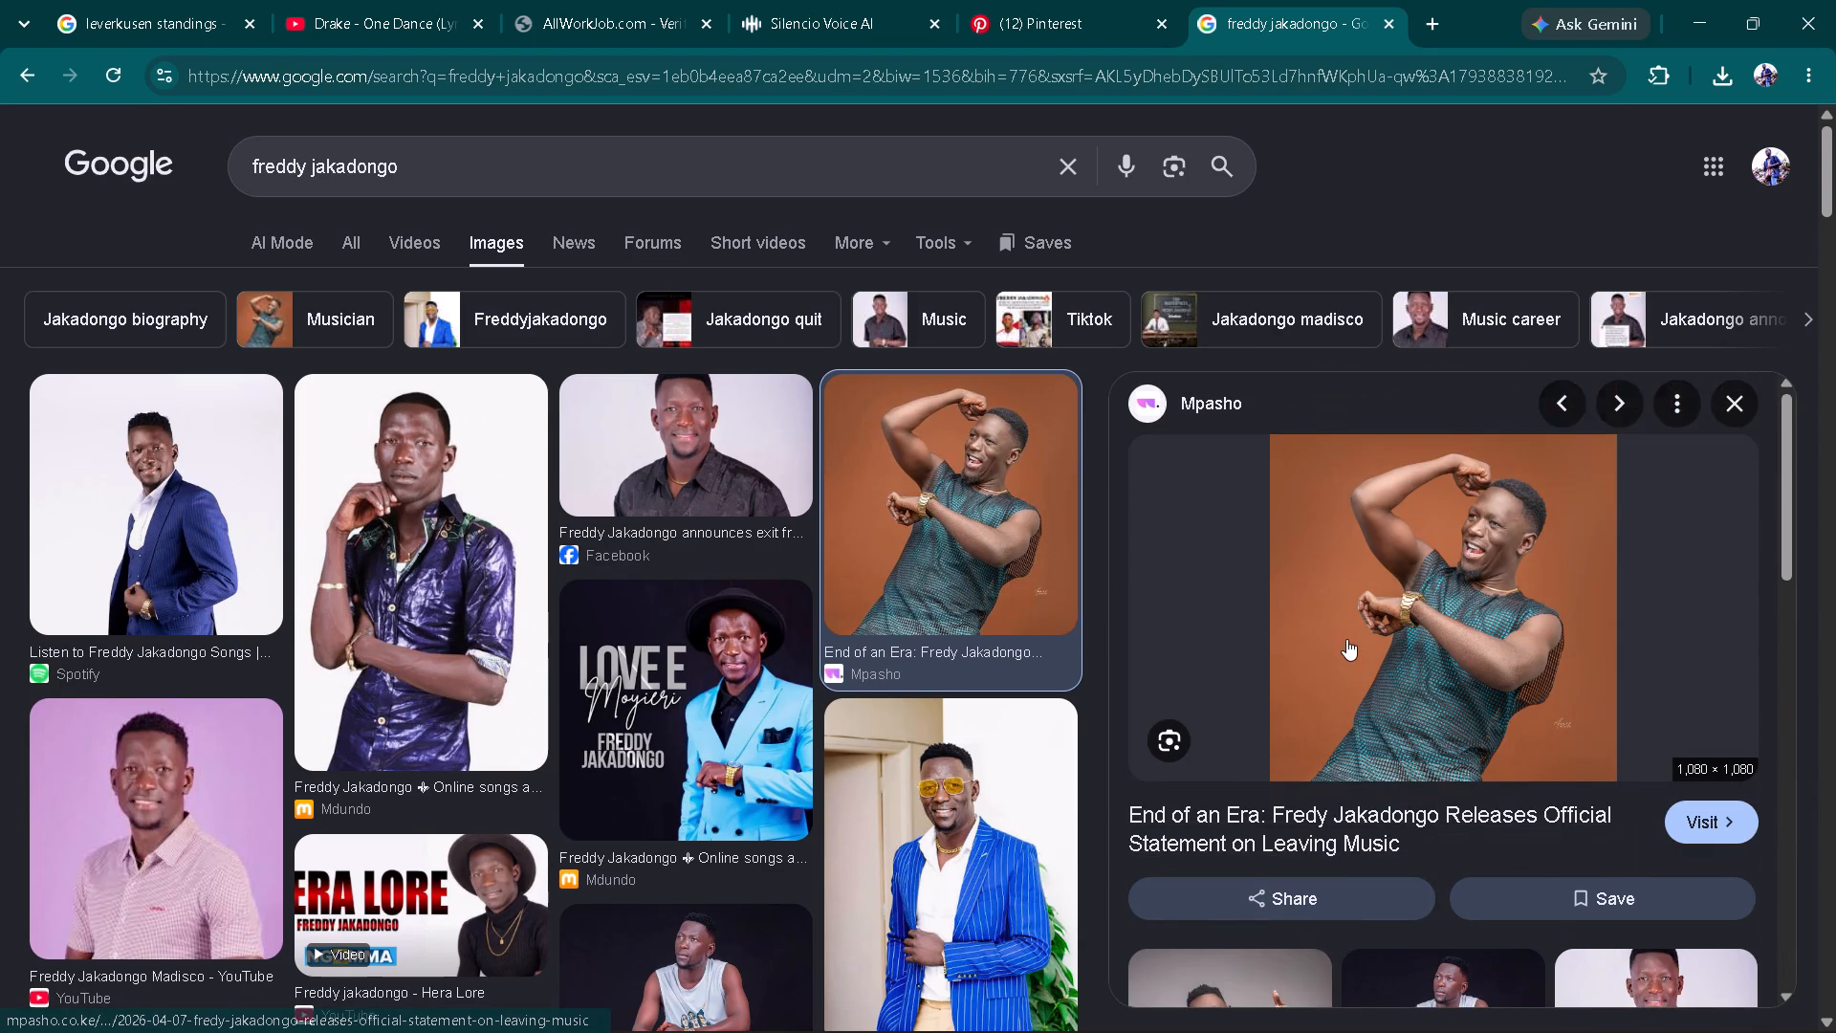
{"action": "scroll", "coordinate": [1346, 639], "scroll_direction": "up", "scroll_amount": 2}
{"action": "right_click", "coordinate": [1345, 635]}
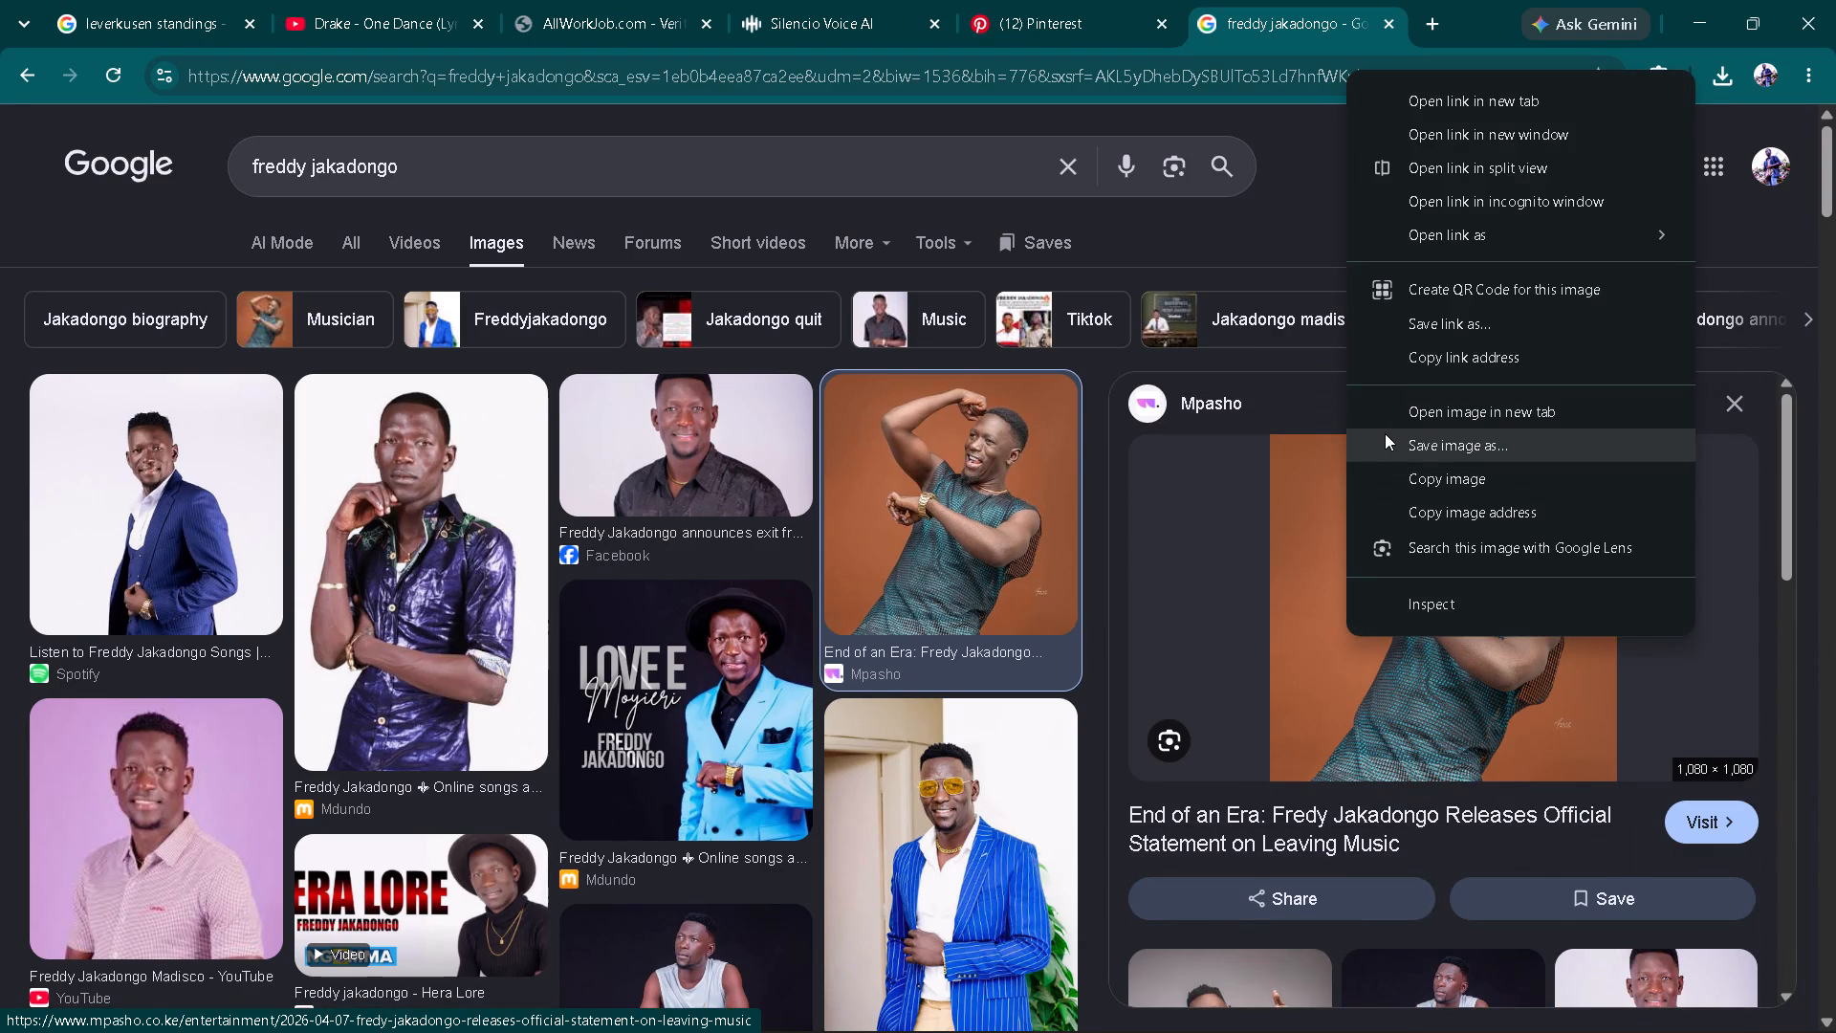
{"action": "left_click", "coordinate": [1297, 222]}
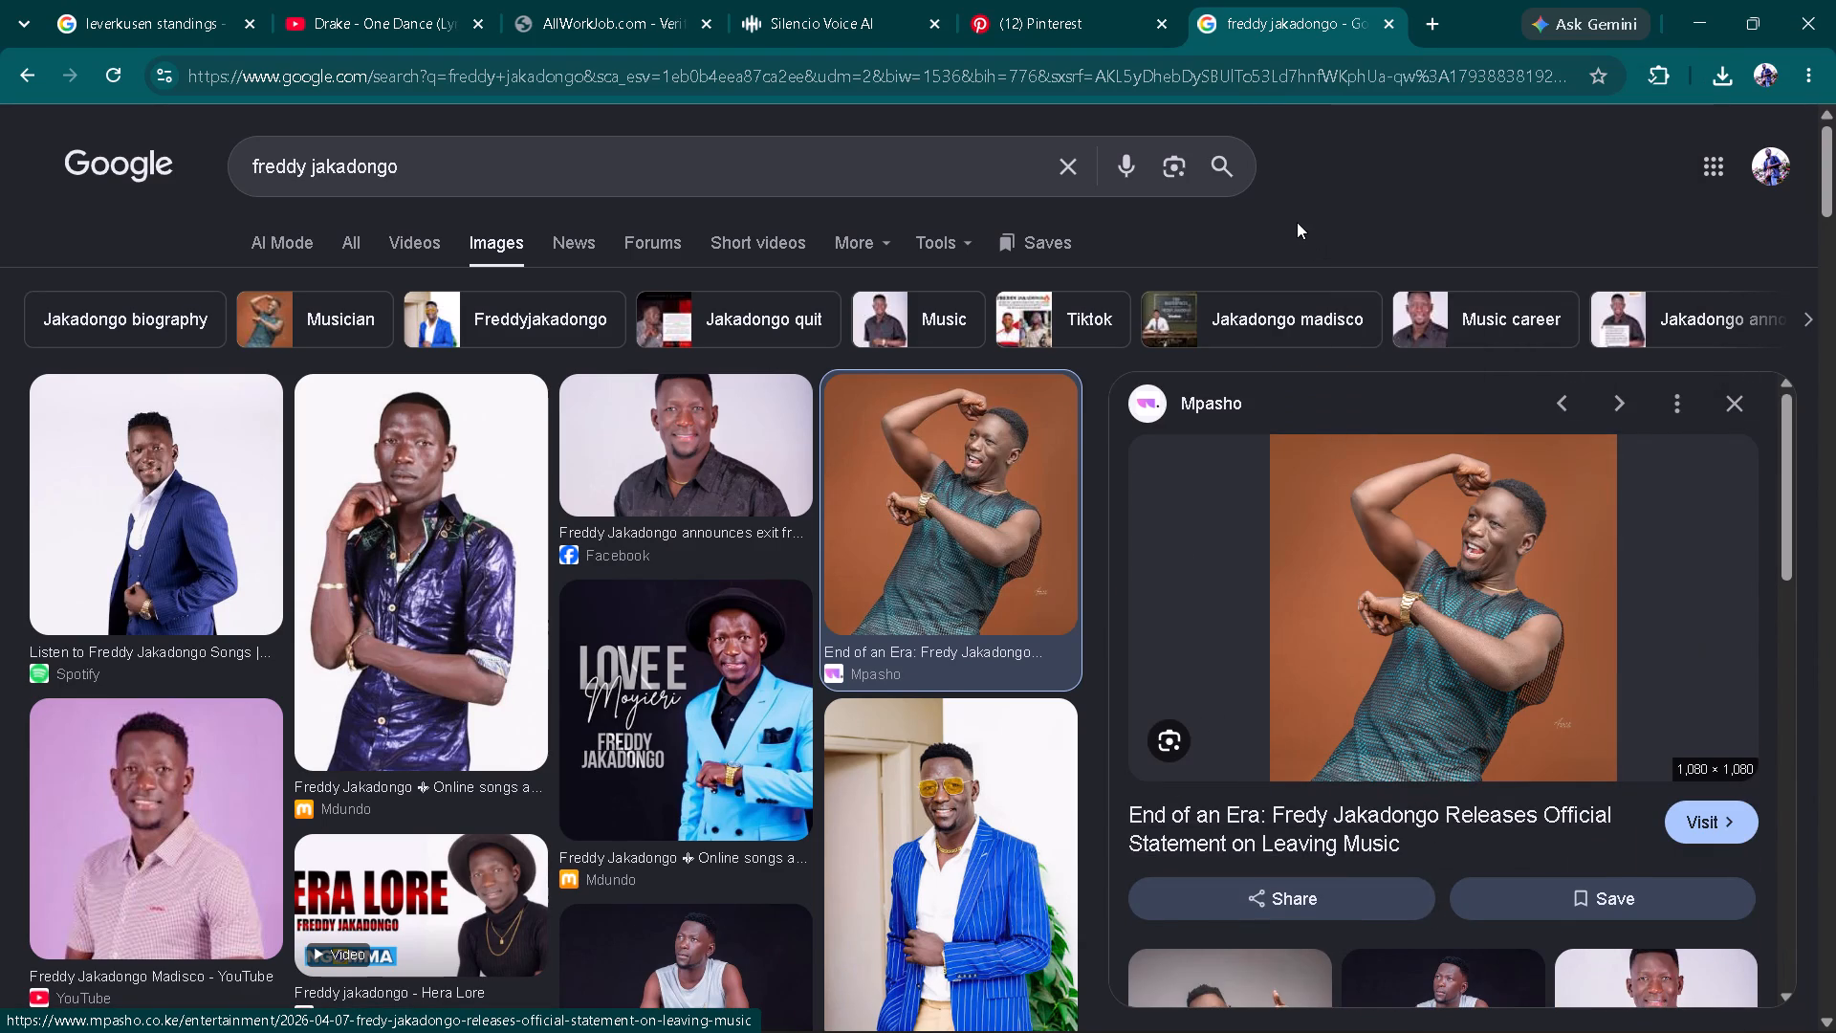
Look further through the image results and preview the Spotify portrait of the artist in a navy suit.
{"action": "scroll", "coordinate": [944, 820], "scroll_direction": "down", "scroll_amount": 2}
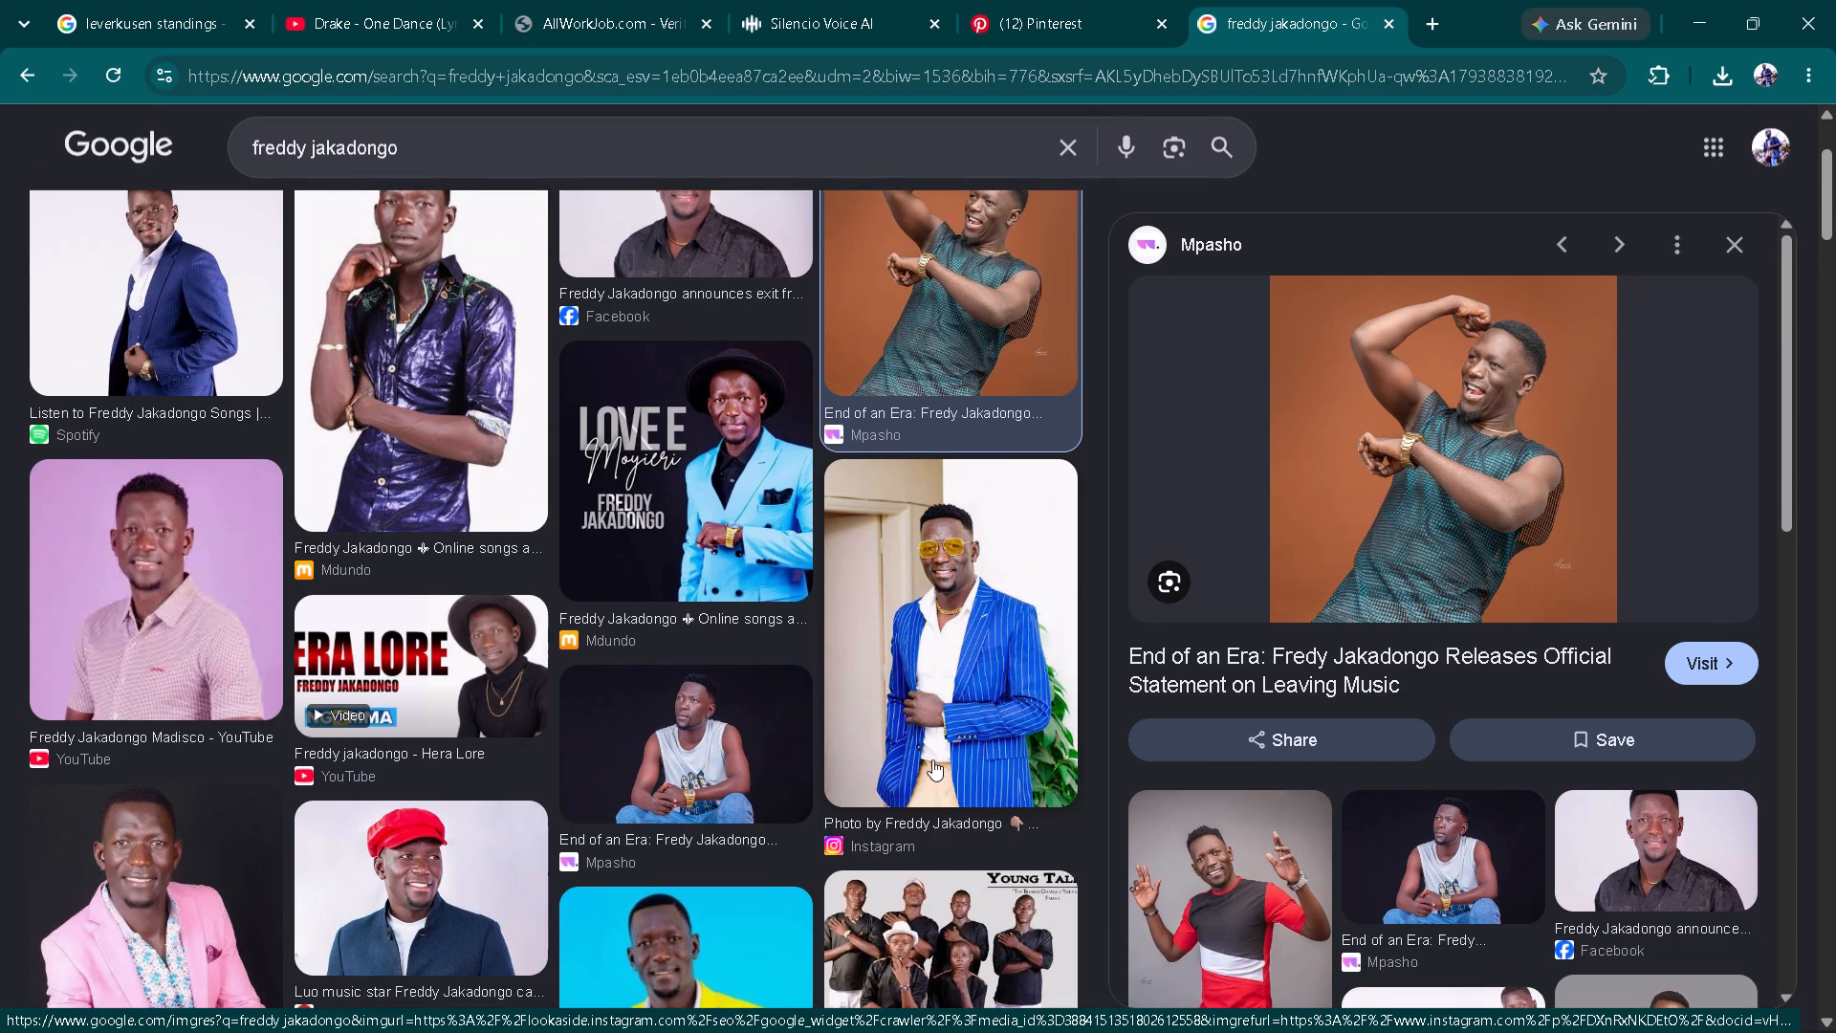
{"action": "scroll", "coordinate": [932, 758], "scroll_direction": "up", "scroll_amount": 1}
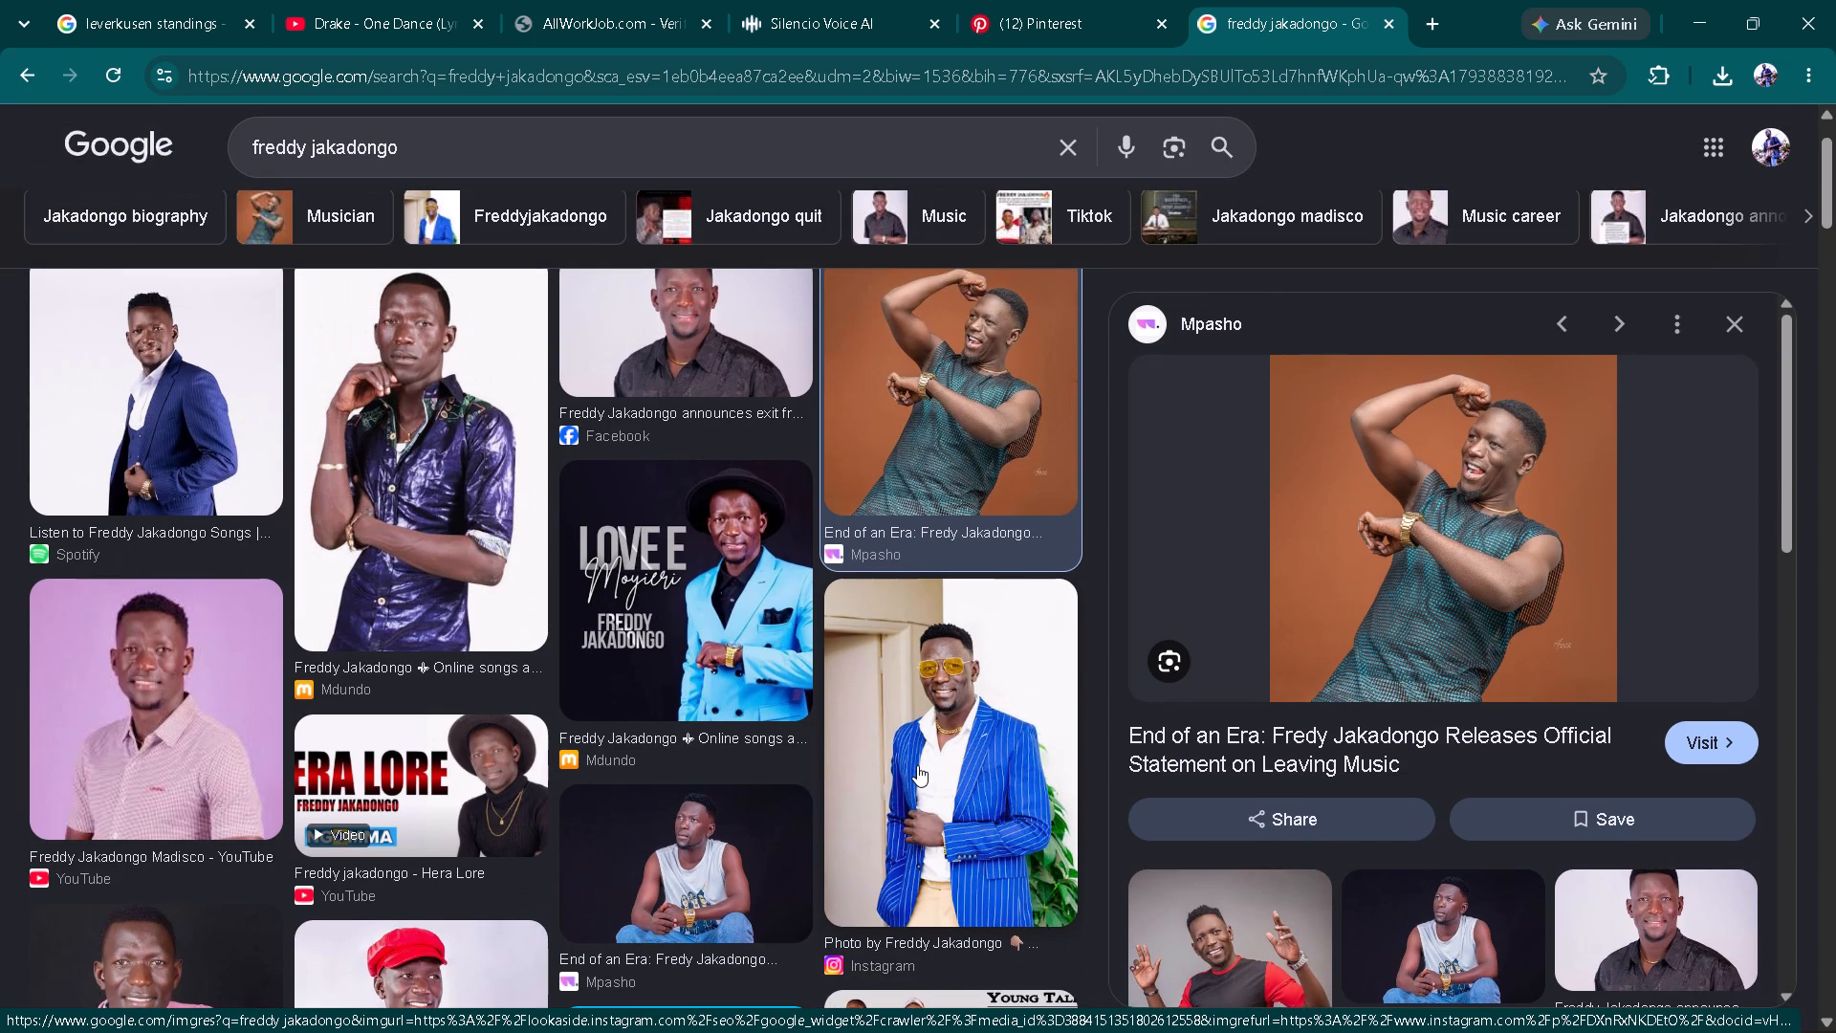
{"action": "scroll", "coordinate": [910, 776], "scroll_direction": "down", "scroll_amount": 2}
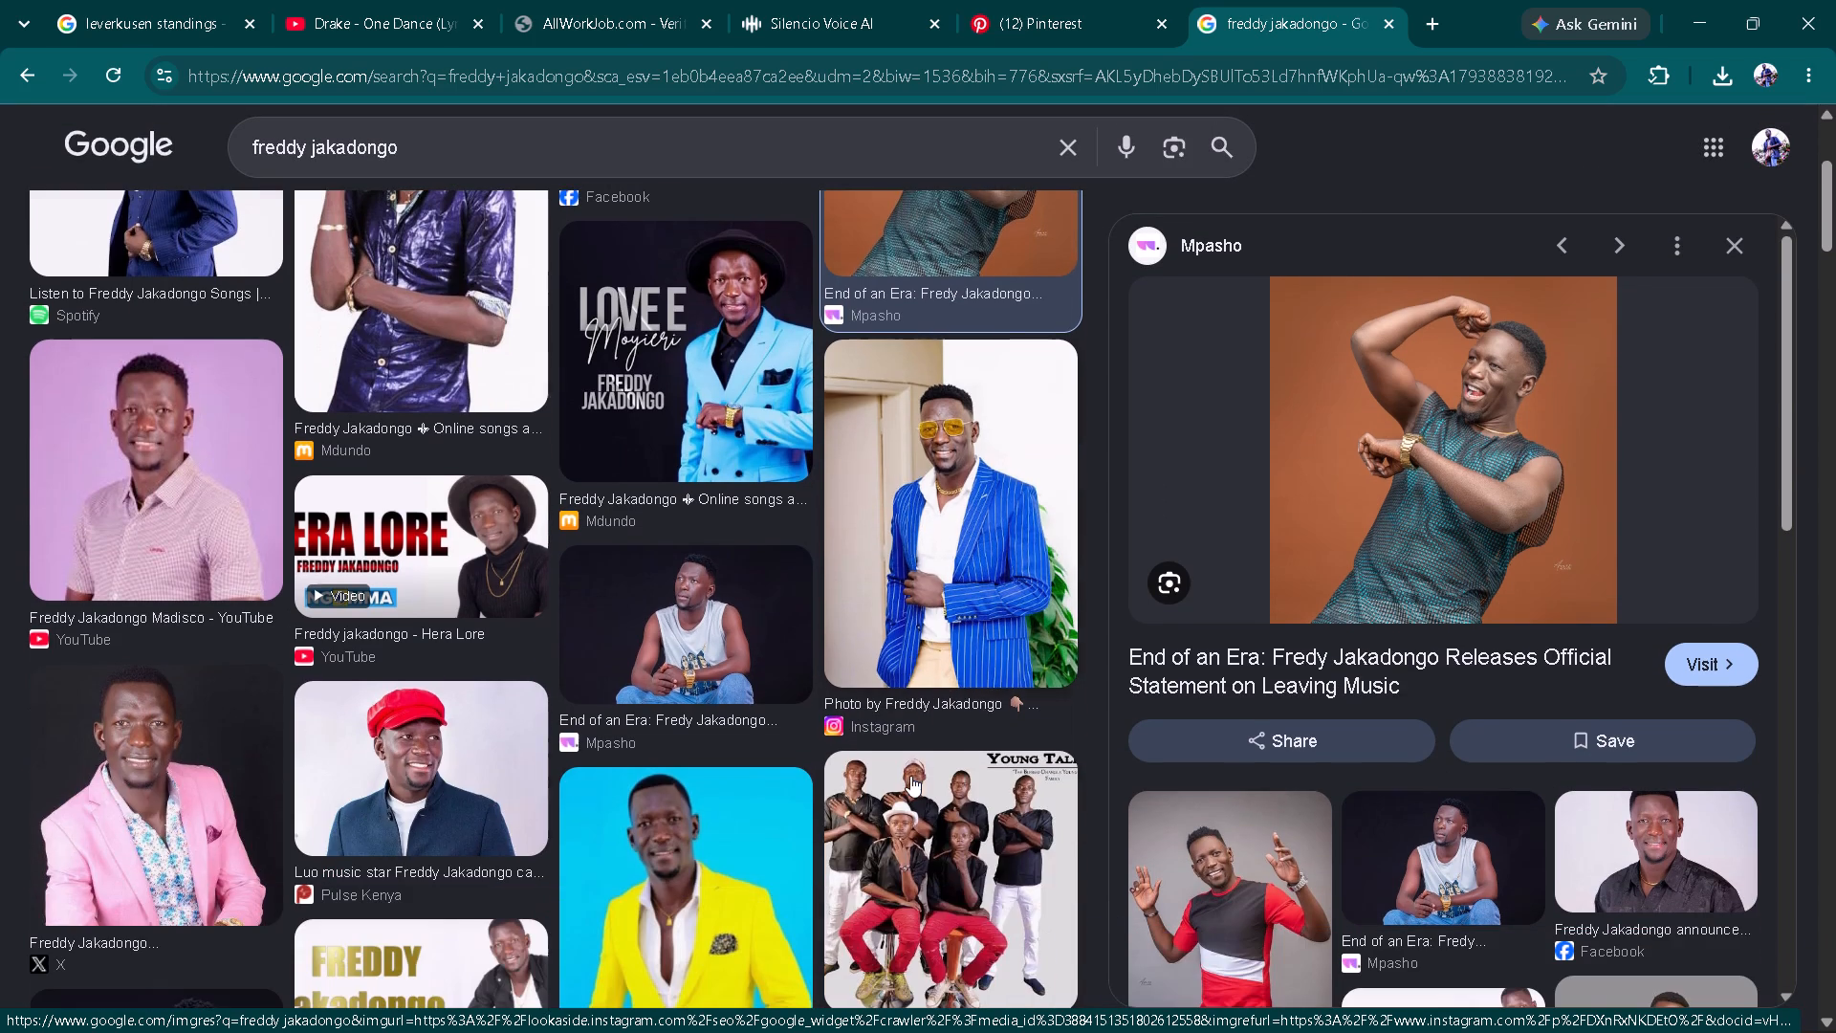
{"action": "scroll", "coordinate": [906, 798], "scroll_direction": "down", "scroll_amount": 2}
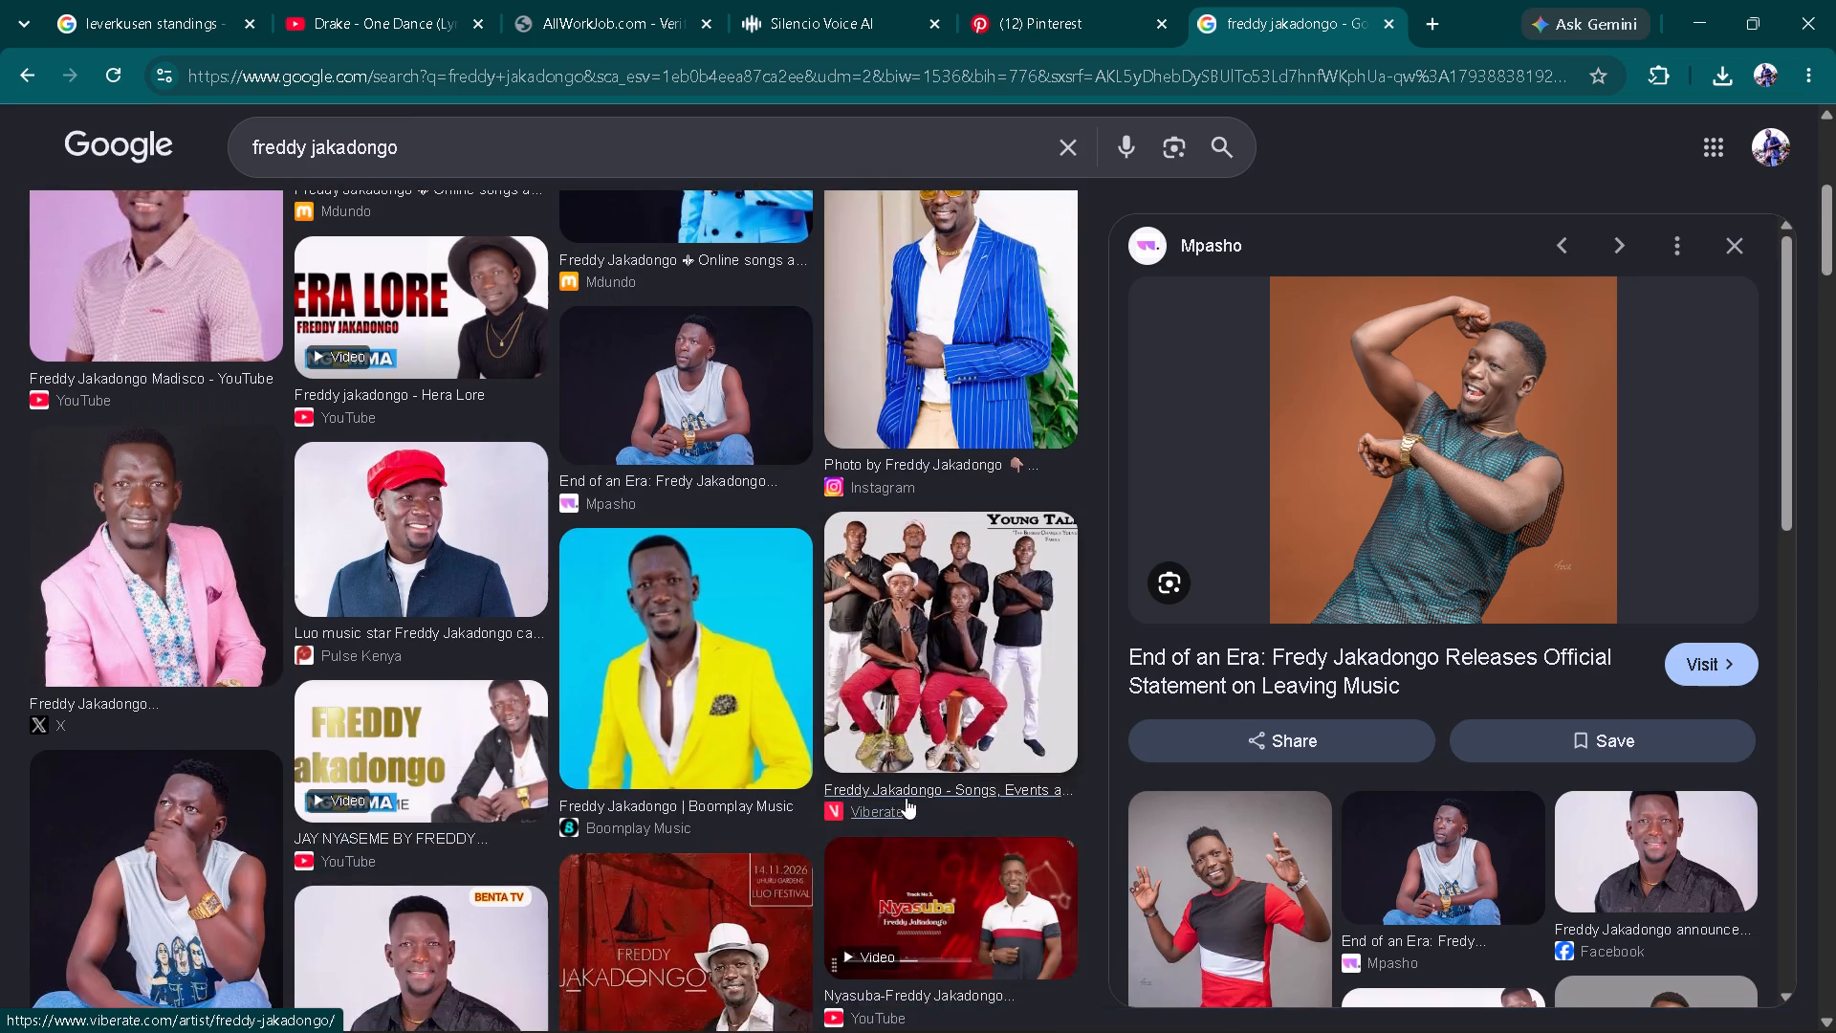
{"action": "scroll", "coordinate": [906, 798], "scroll_direction": "up", "scroll_amount": 3}
{"action": "left_click", "coordinate": [149, 377]}
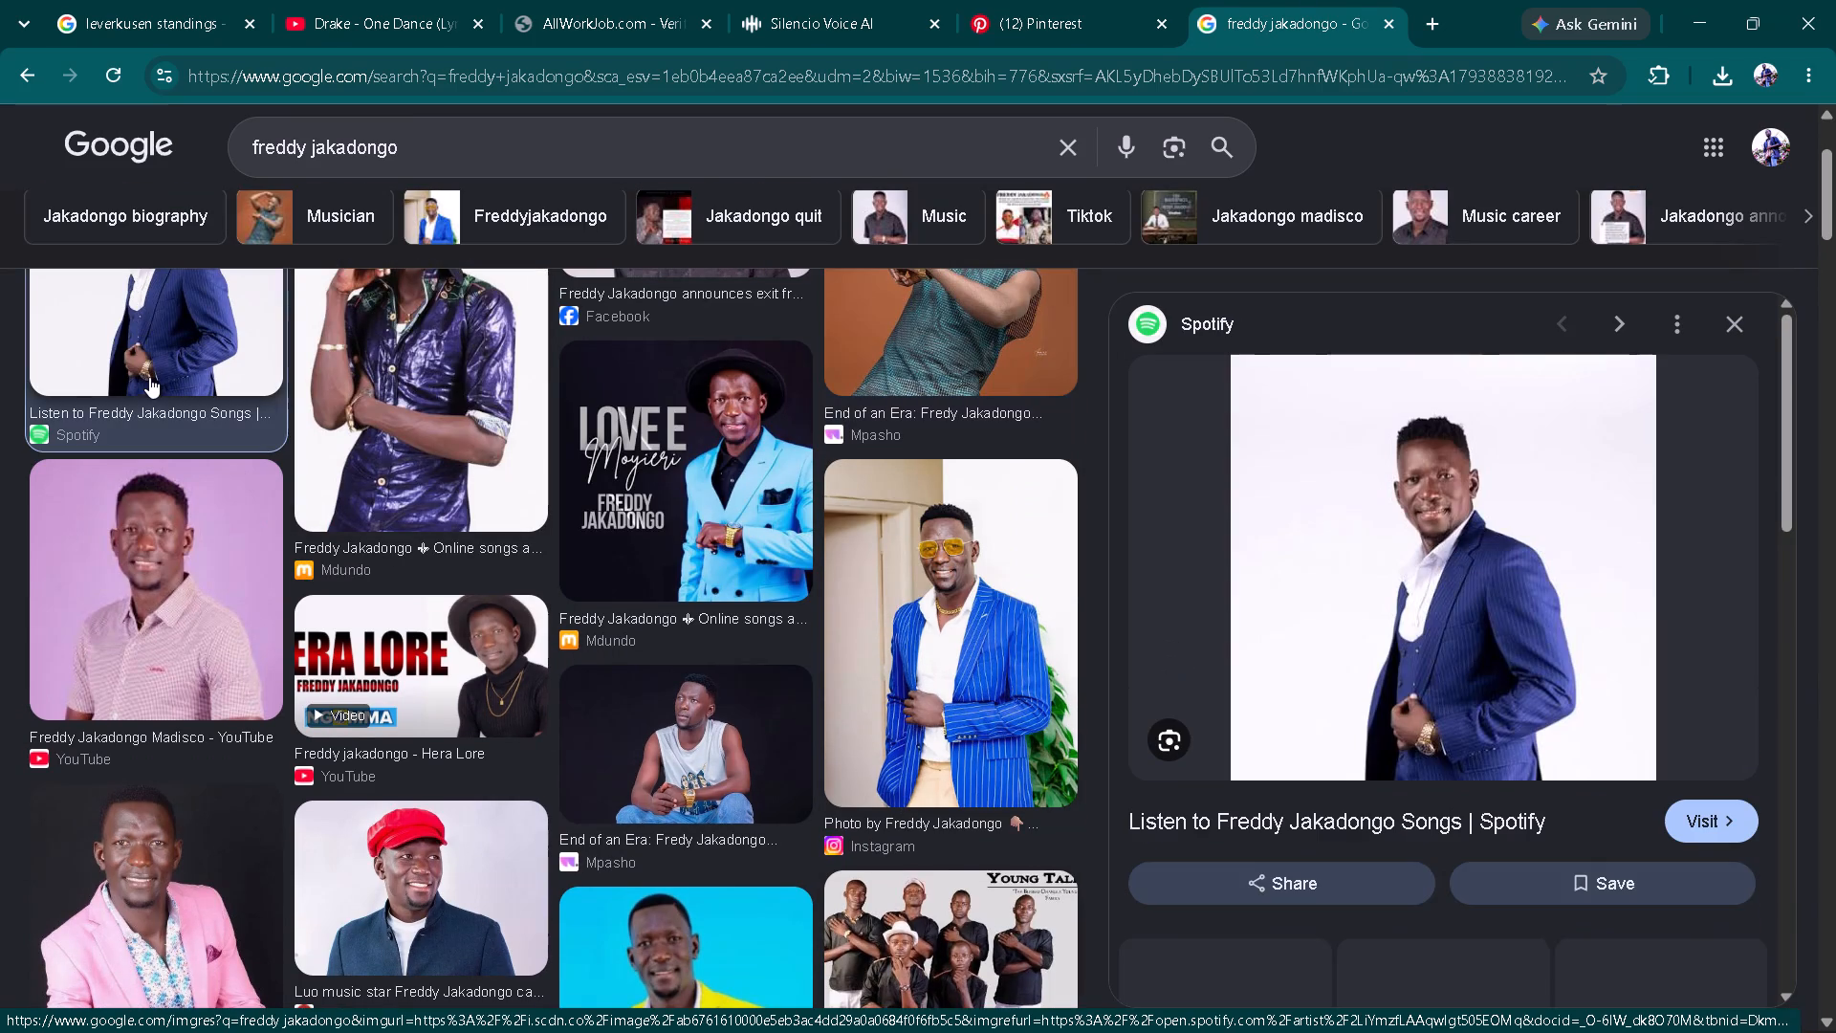
Examine the related images below the navy-suit portrait and load more of them.
{"action": "scroll", "coordinate": [1431, 754], "scroll_direction": "down", "scroll_amount": 2}
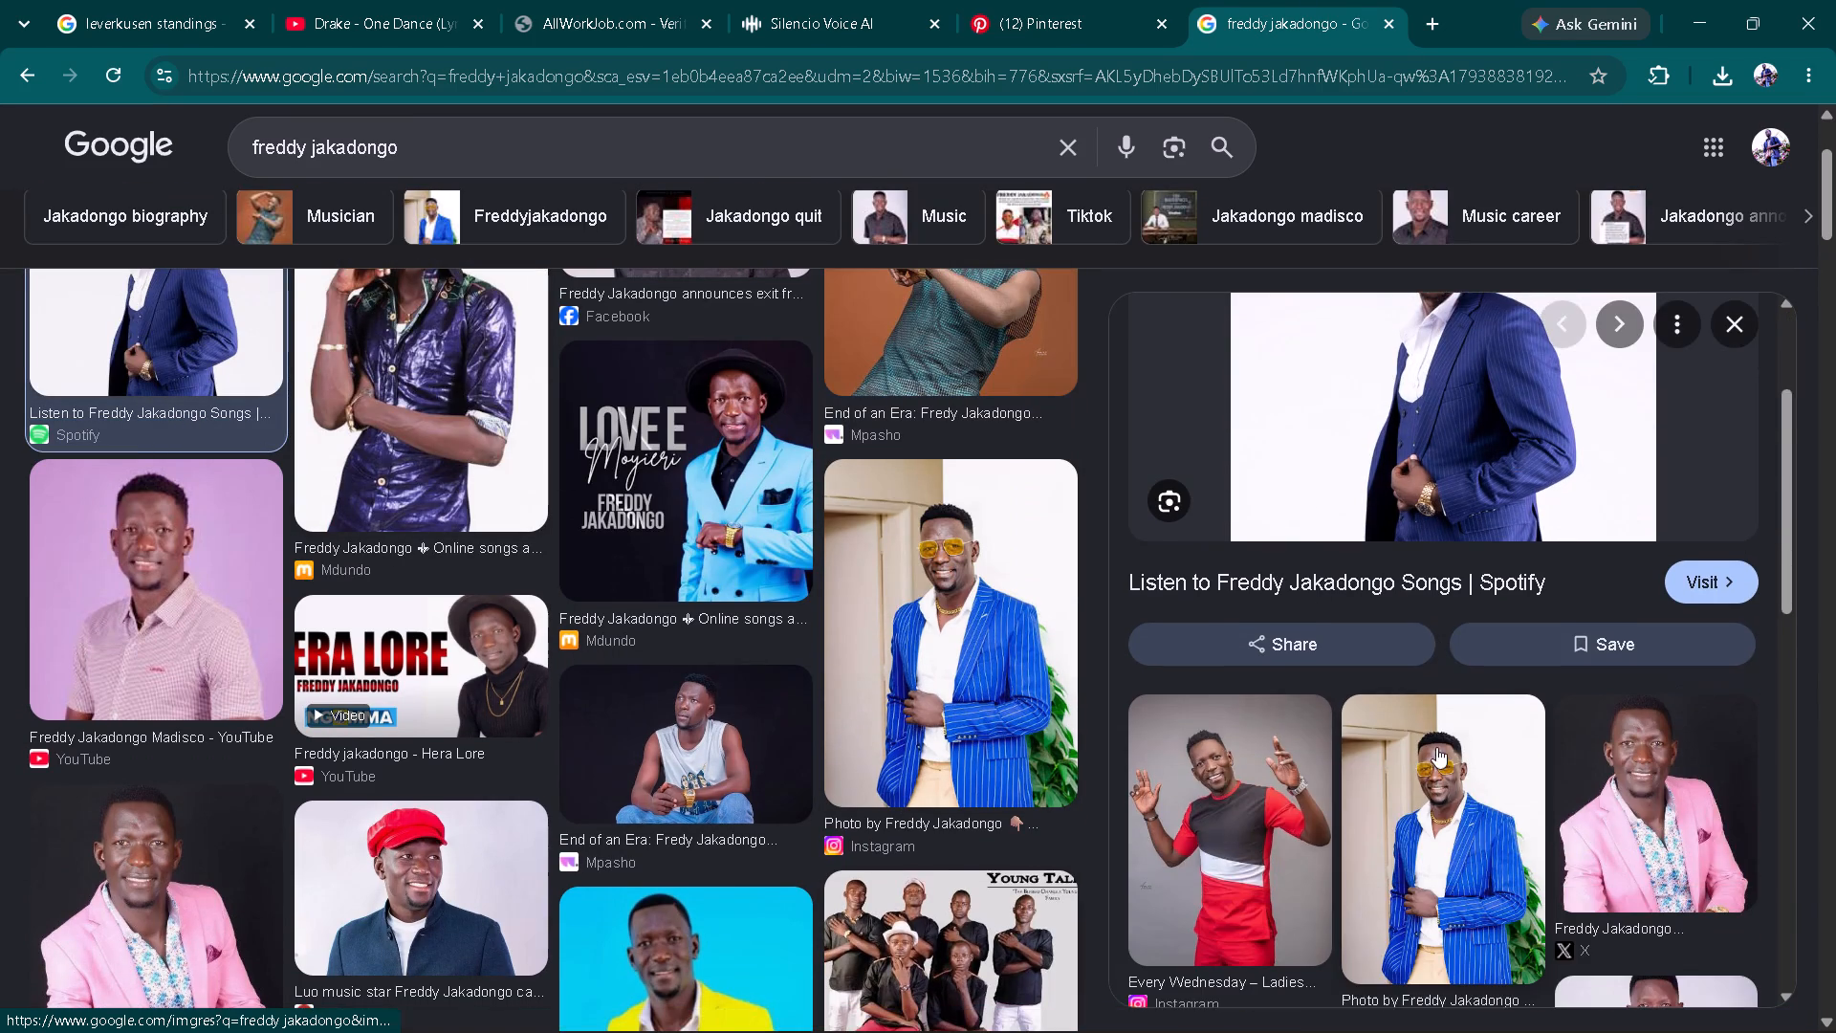
{"action": "scroll", "coordinate": [1435, 740], "scroll_direction": "down", "scroll_amount": 3}
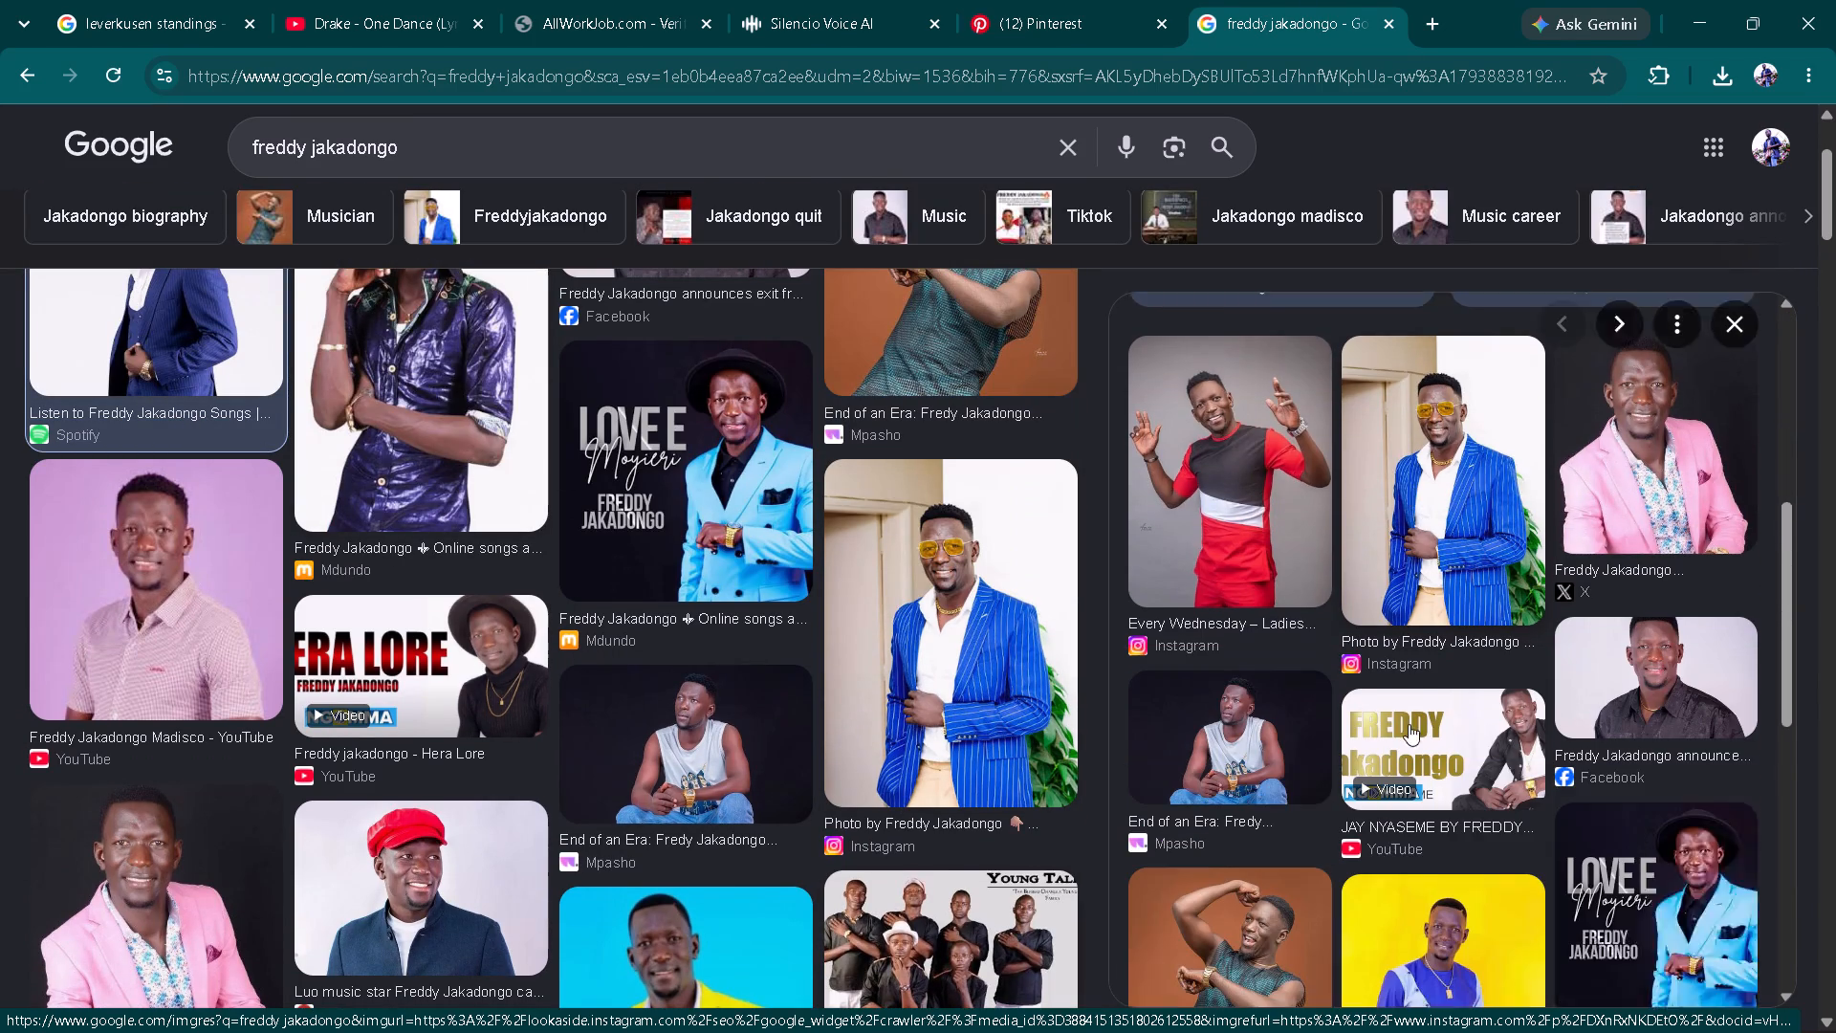
{"action": "scroll", "coordinate": [1409, 724], "scroll_direction": "down", "scroll_amount": 6}
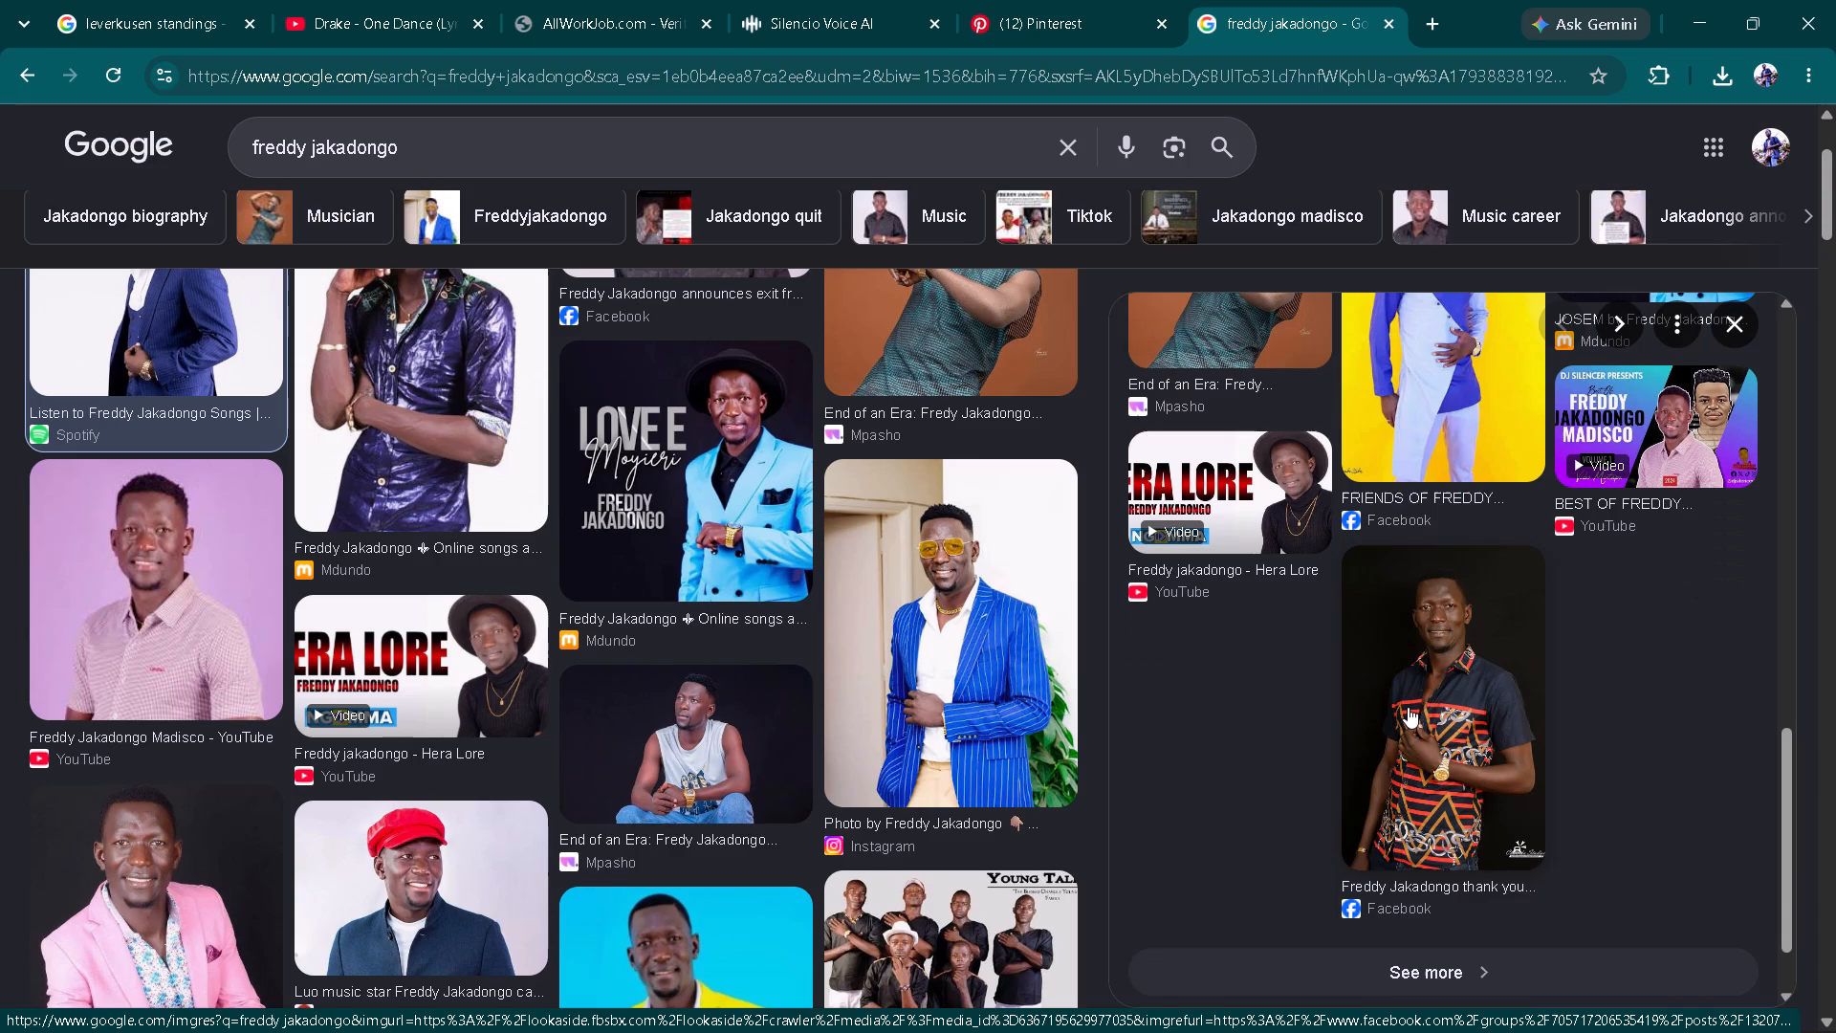
{"action": "scroll", "coordinate": [1407, 711], "scroll_direction": "down", "scroll_amount": 2}
{"action": "scroll", "coordinate": [1403, 714], "scroll_direction": "up", "scroll_amount": 1}
{"action": "scroll", "coordinate": [1402, 716], "scroll_direction": "down", "scroll_amount": 1}
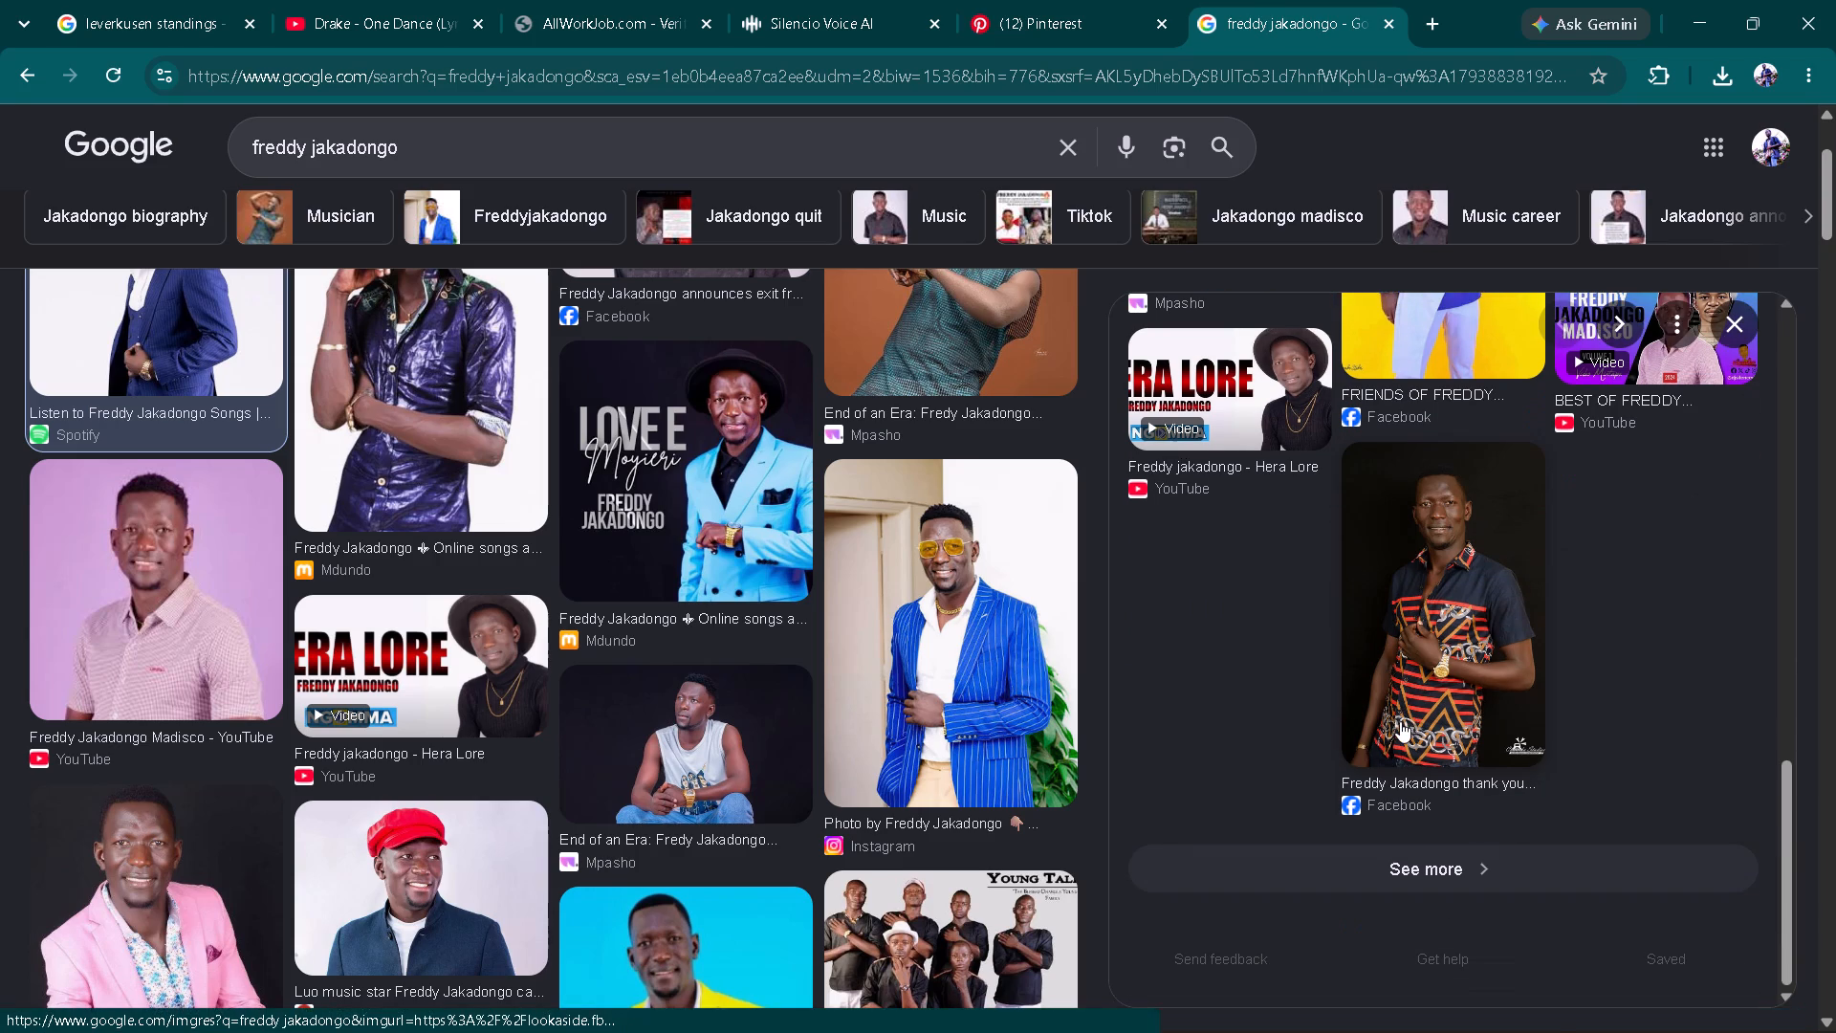
{"action": "left_click", "coordinate": [1414, 856]}
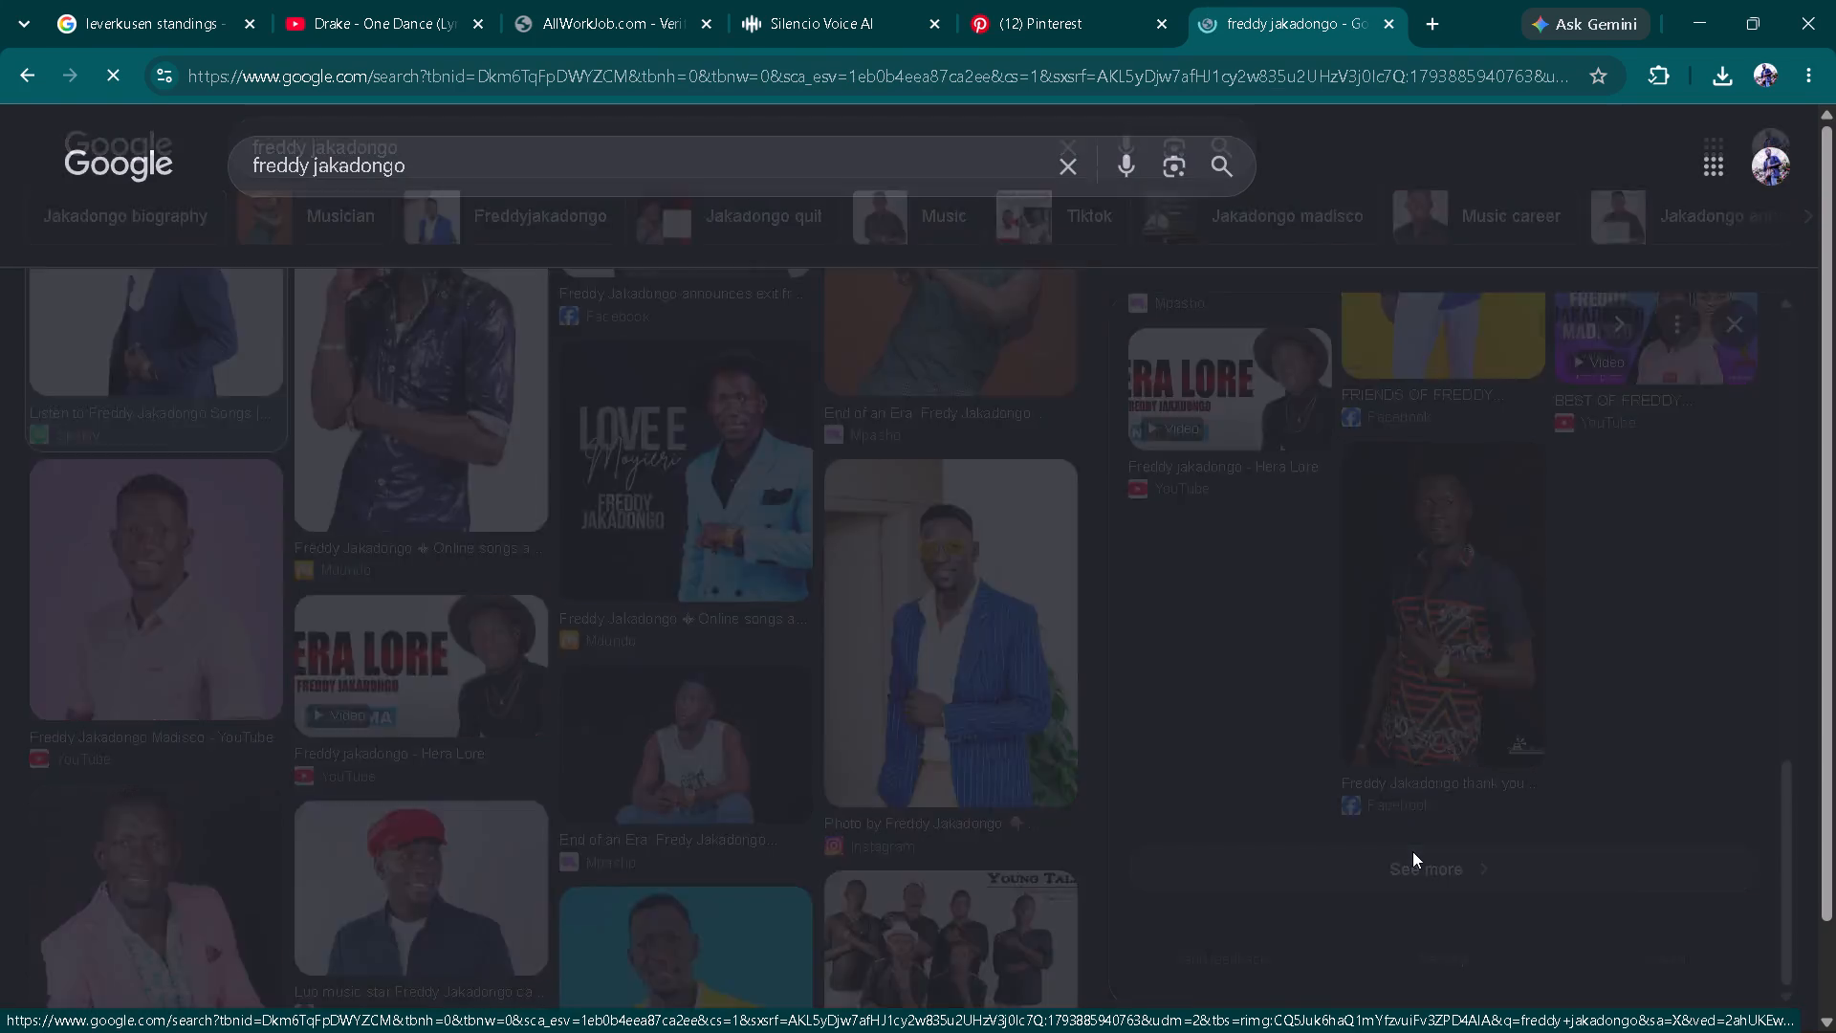
Look through the expanded set of related Freddy Jakadongo images to choose a portrait for the festival poster.
{"action": "scroll", "coordinate": [1400, 837], "scroll_direction": "down", "scroll_amount": 3}
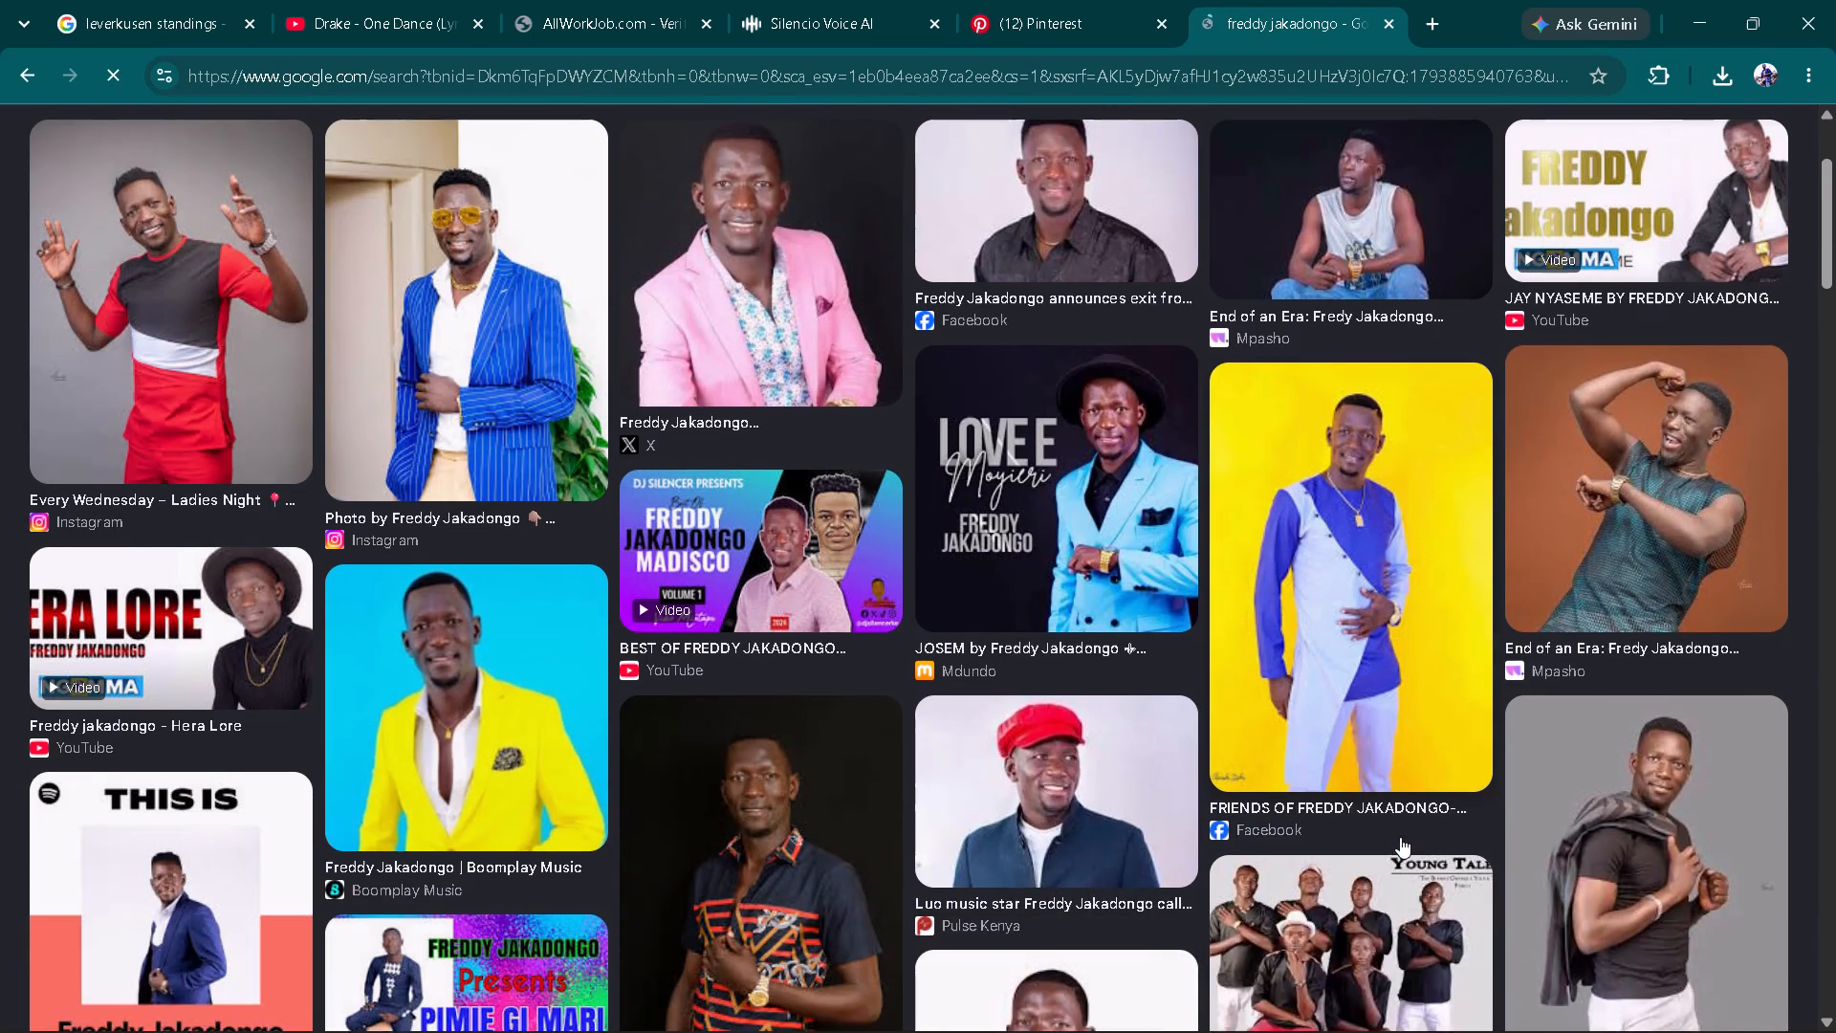
{"action": "scroll", "coordinate": [1400, 834], "scroll_direction": "down", "scroll_amount": 7}
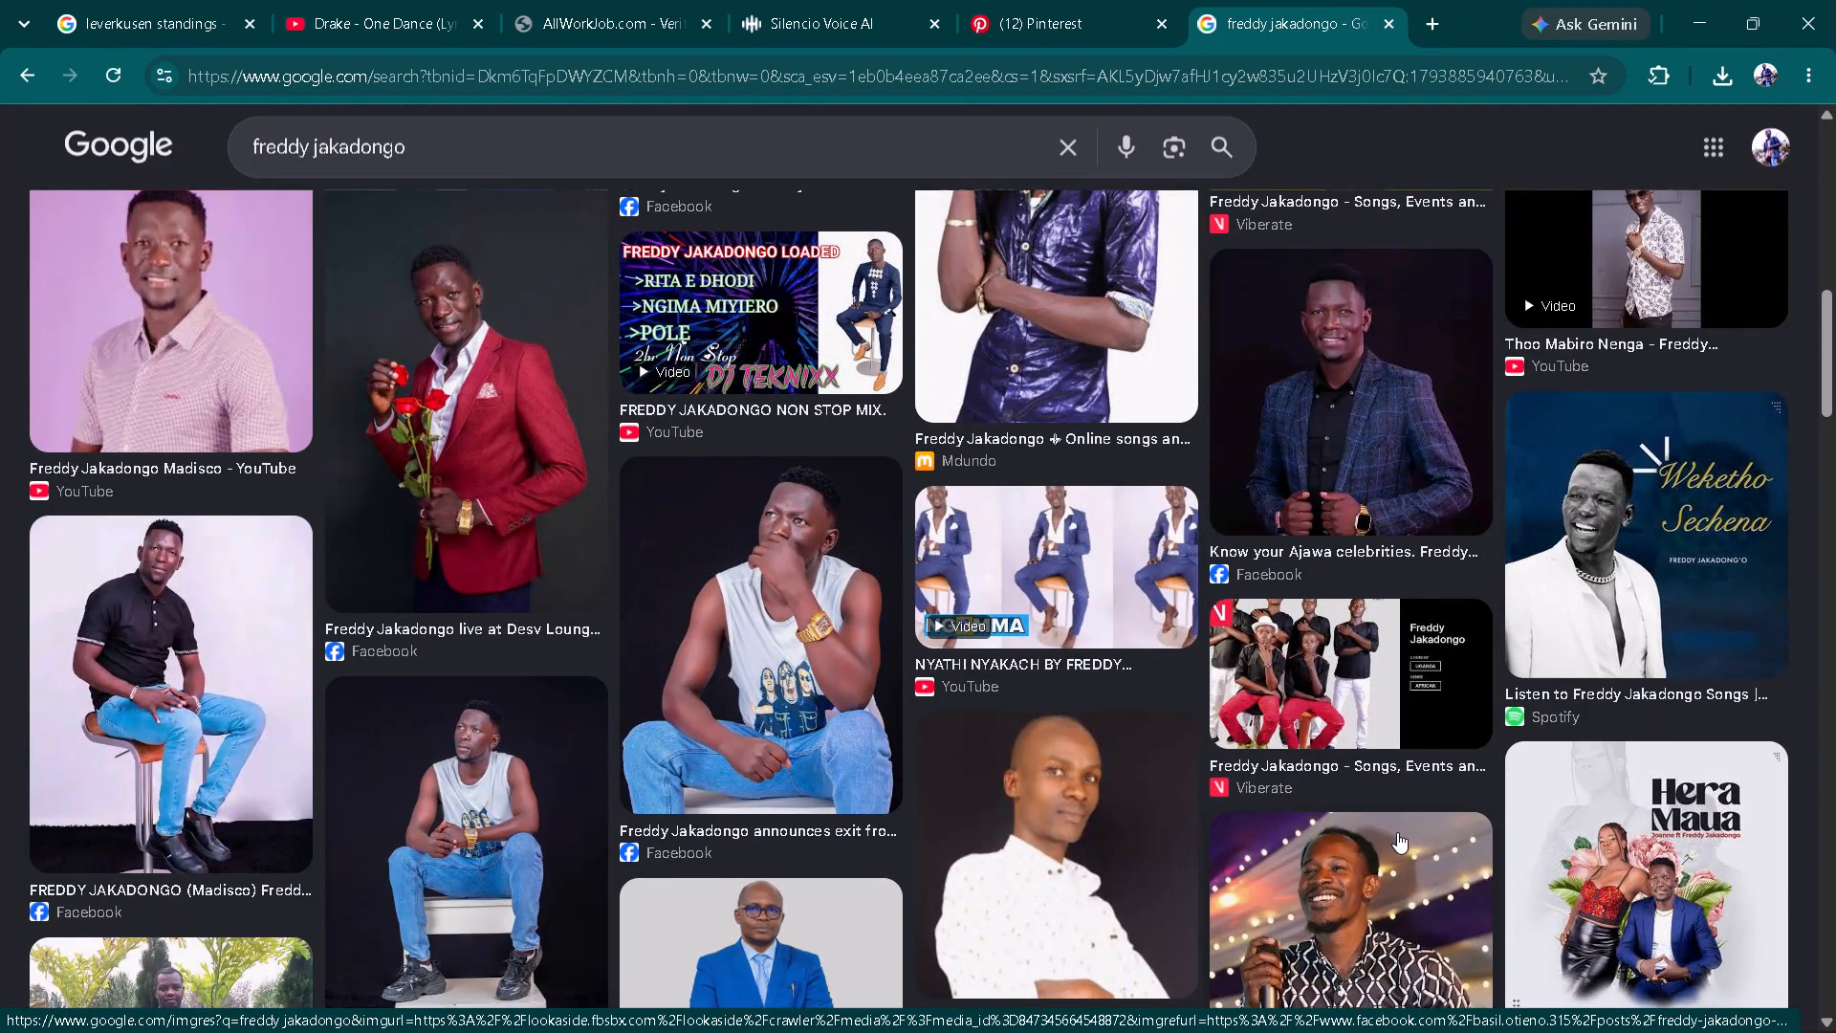
{"action": "scroll", "coordinate": [1397, 832], "scroll_direction": "down", "scroll_amount": 2}
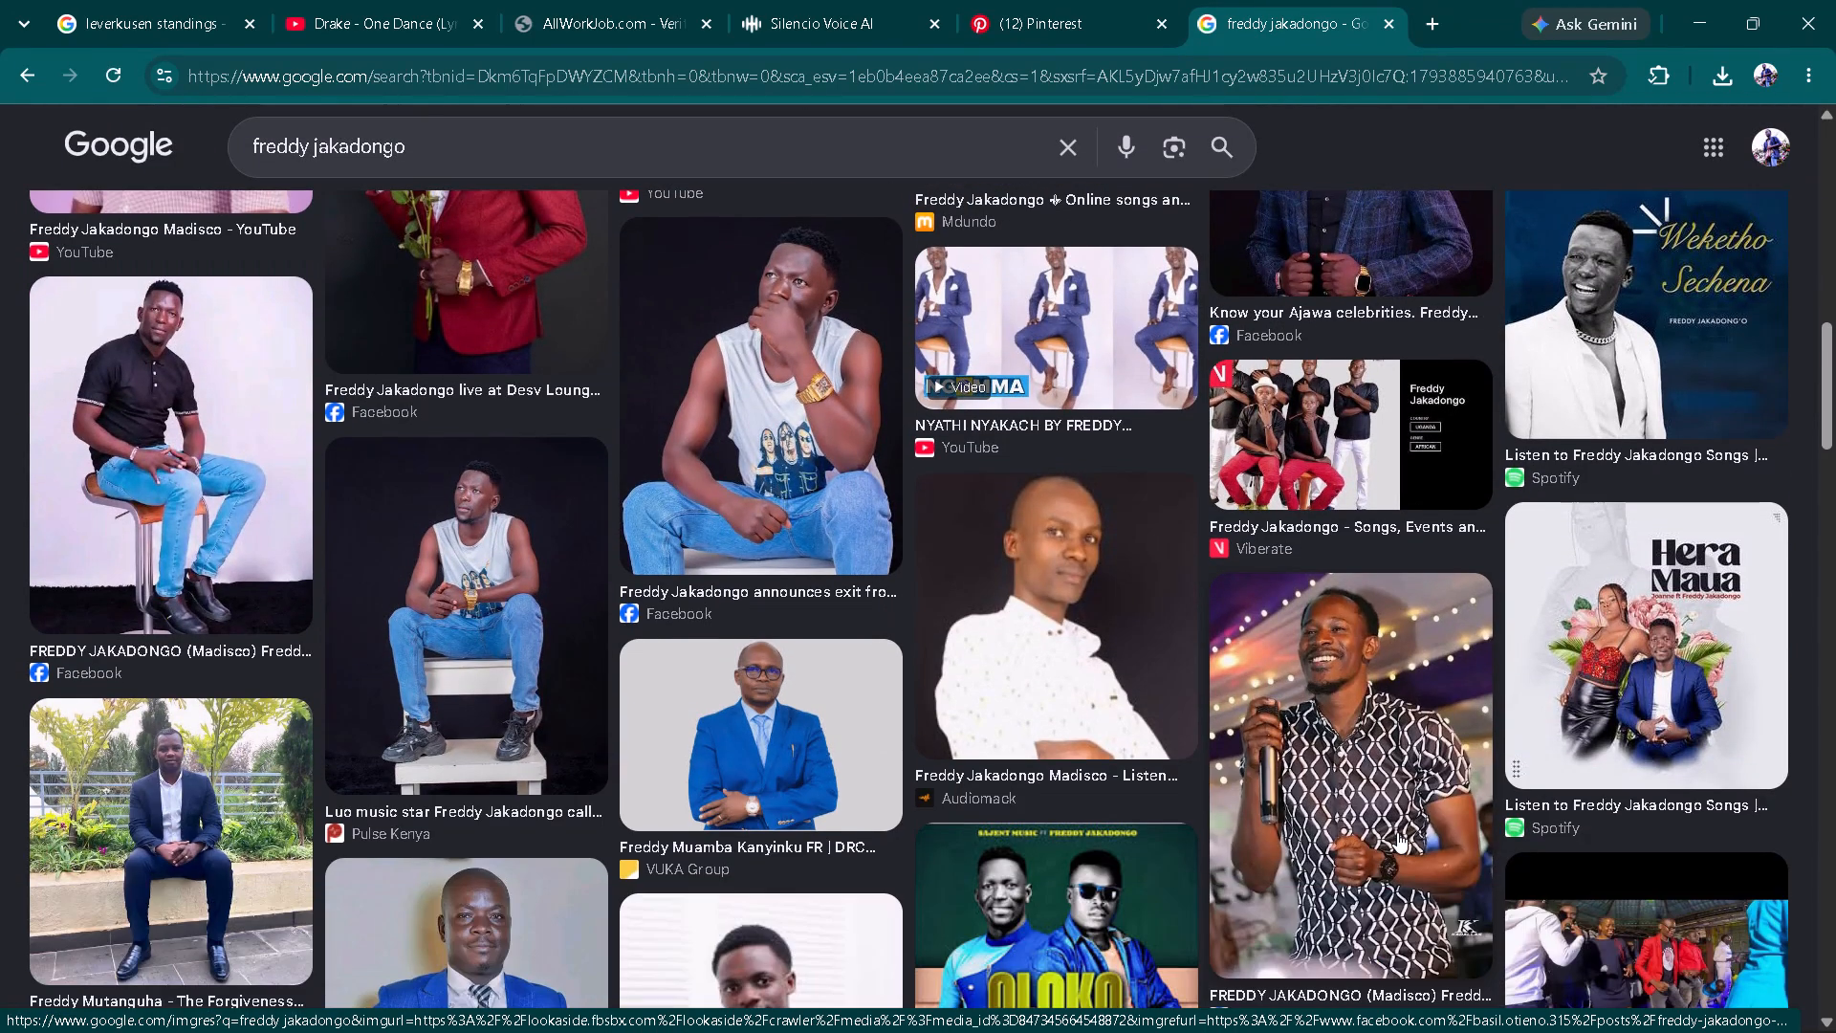
{"action": "scroll", "coordinate": [1397, 832], "scroll_direction": "down", "scroll_amount": 3}
{"action": "scroll", "coordinate": [1397, 837], "scroll_direction": "up", "scroll_amount": 1}
{"action": "scroll", "coordinate": [1397, 837], "scroll_direction": "down", "scroll_amount": 1}
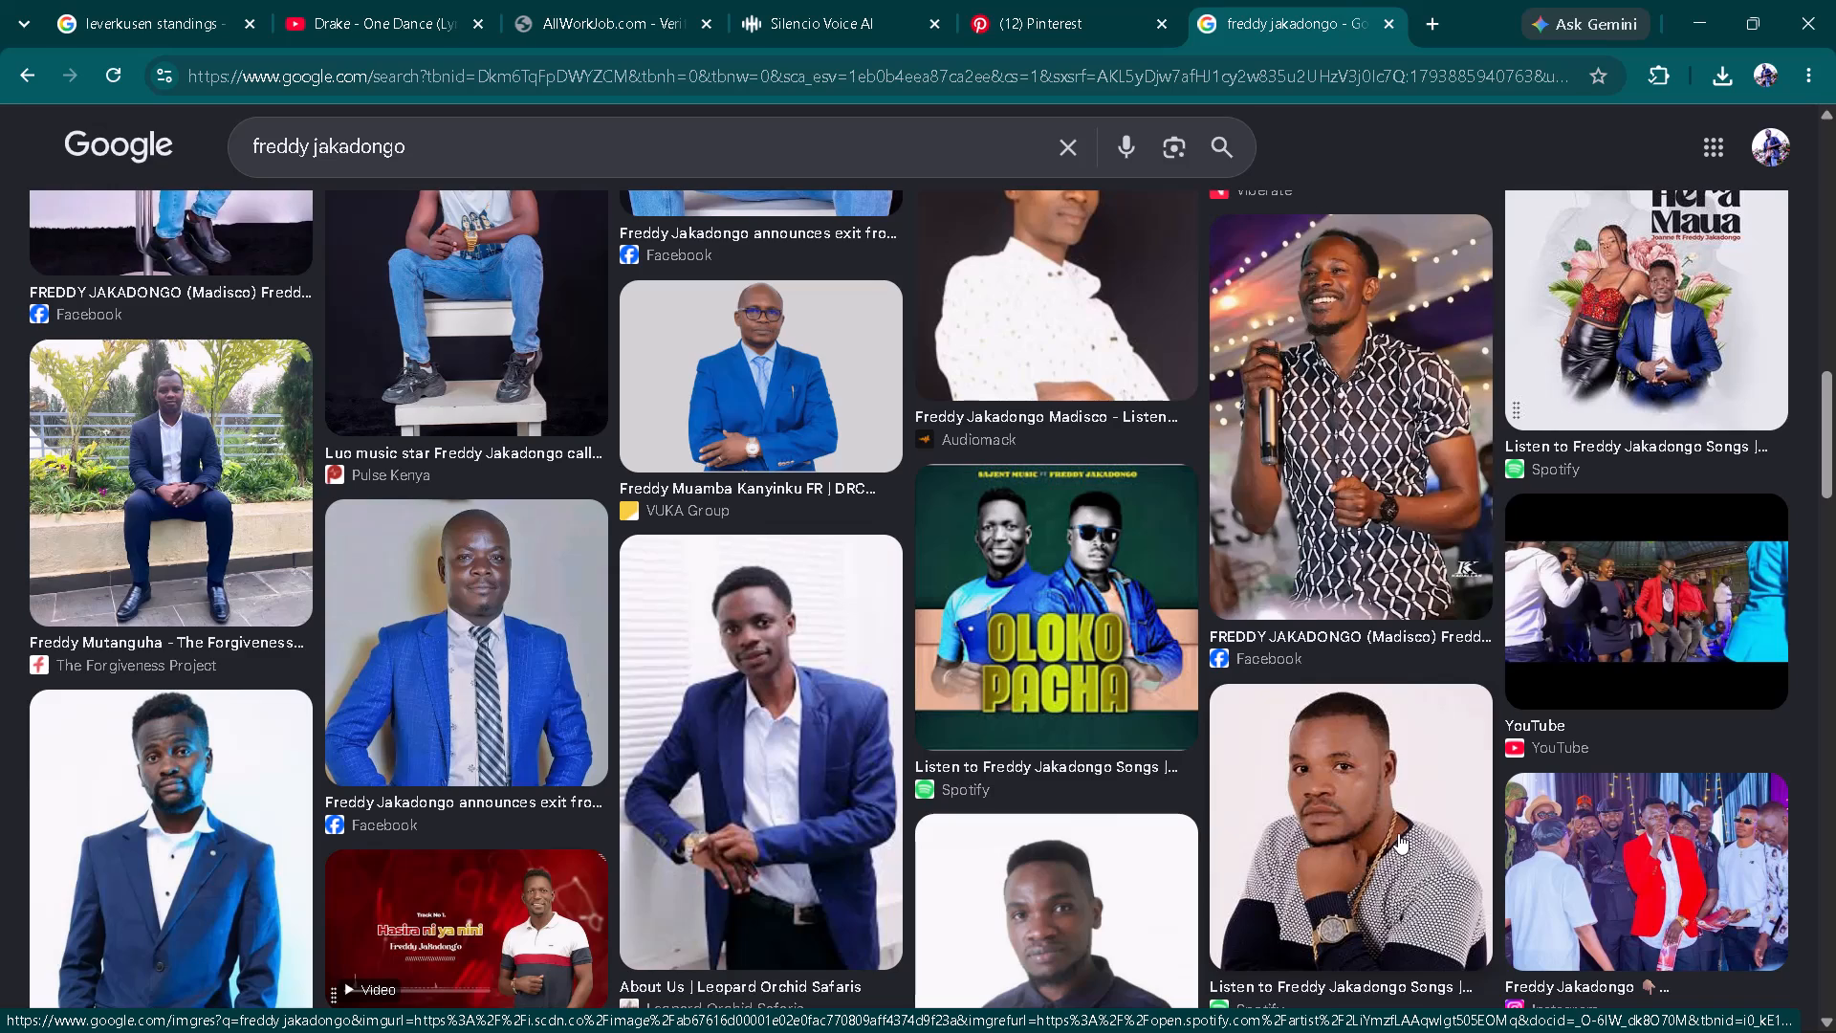
{"action": "scroll", "coordinate": [1398, 833], "scroll_direction": "down", "scroll_amount": 2}
{"action": "scroll", "coordinate": [1398, 833], "scroll_direction": "up", "scroll_amount": 2}
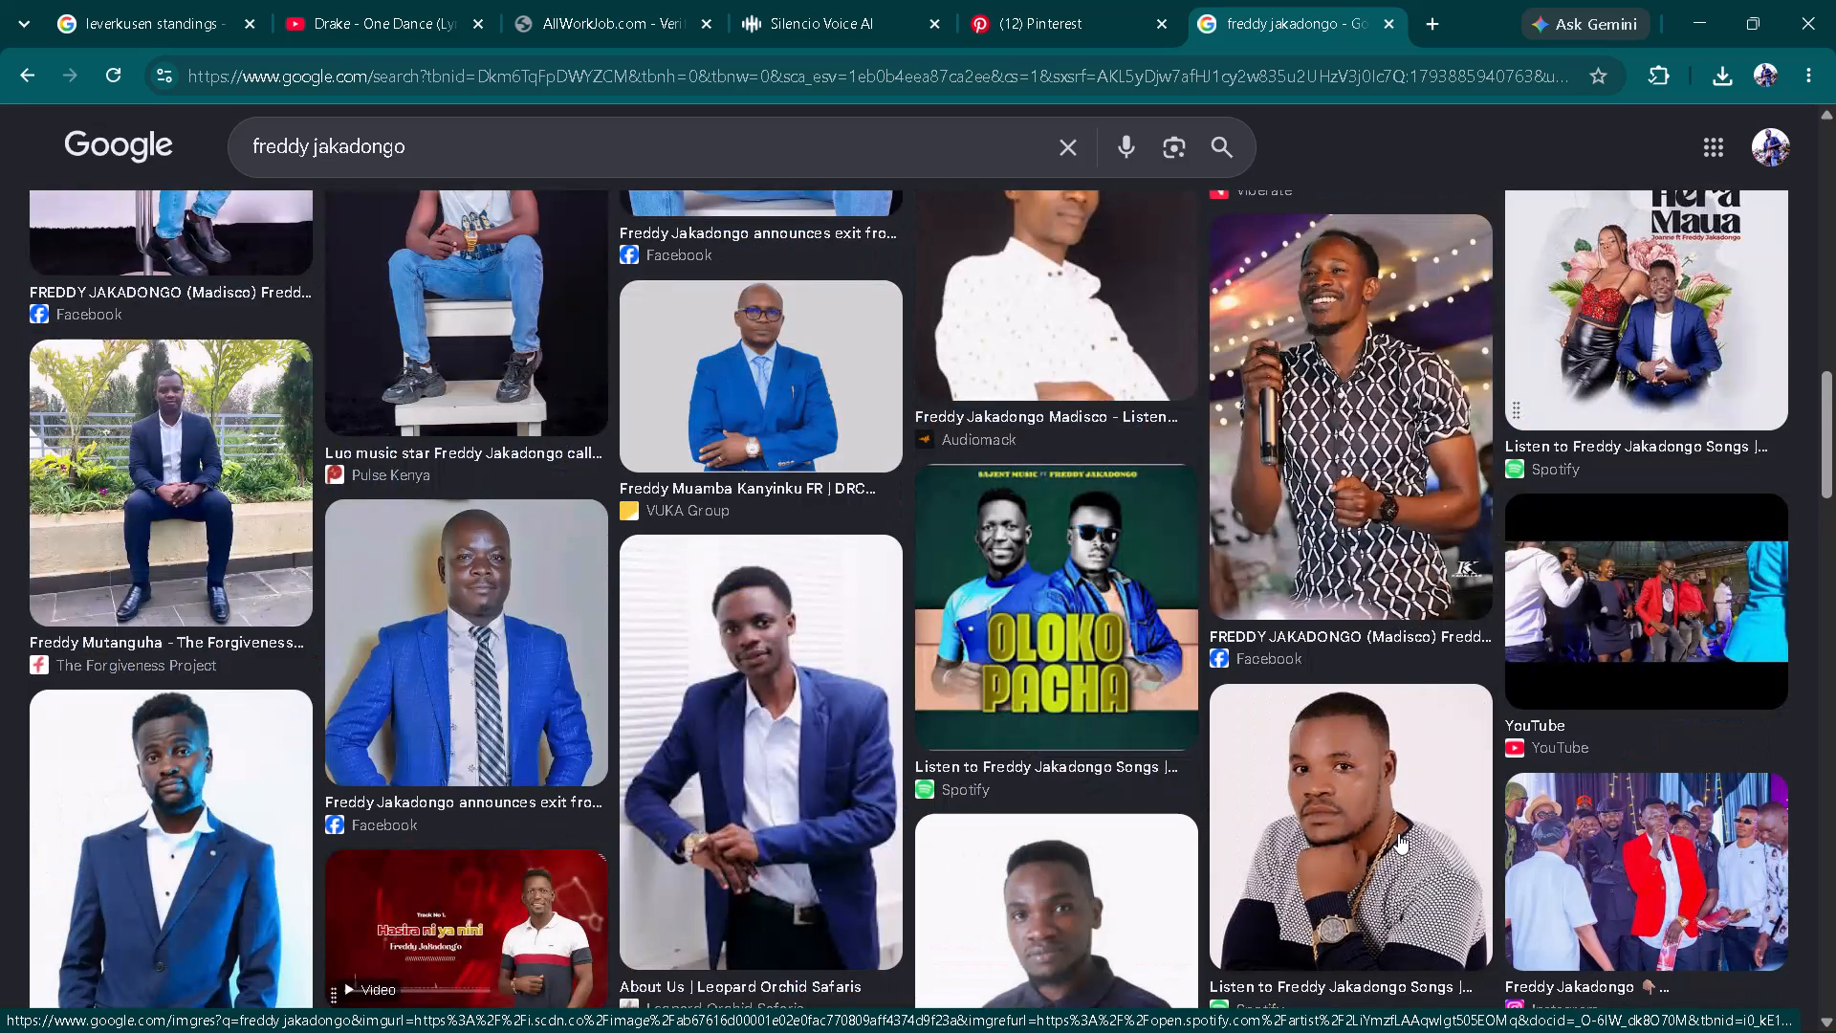
{"action": "scroll", "coordinate": [1398, 833], "scroll_direction": "down", "scroll_amount": 1}
{"action": "scroll", "coordinate": [1398, 833], "scroll_direction": "up", "scroll_amount": 1}
{"action": "scroll", "coordinate": [1398, 833], "scroll_direction": "down", "scroll_amount": 1}
{"action": "scroll", "coordinate": [1398, 833], "scroll_direction": "up", "scroll_amount": 5}
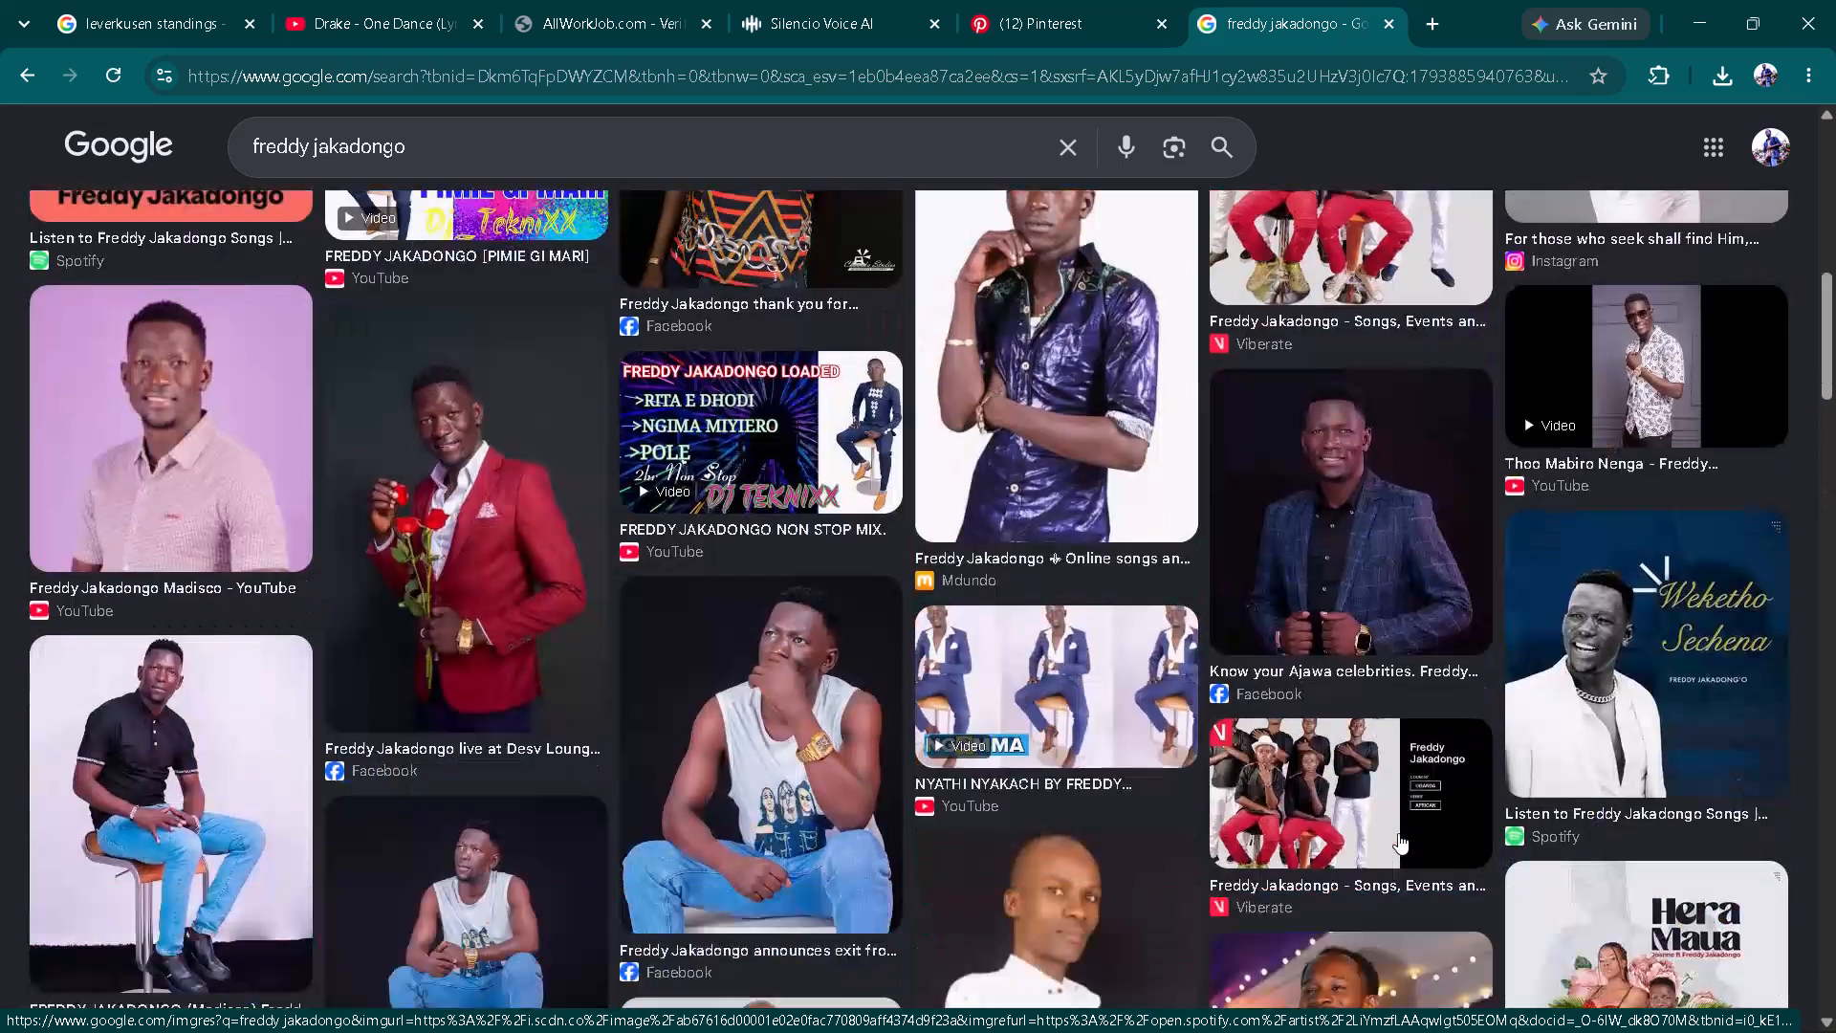
{"action": "scroll", "coordinate": [1398, 833], "scroll_direction": "up", "scroll_amount": 11}
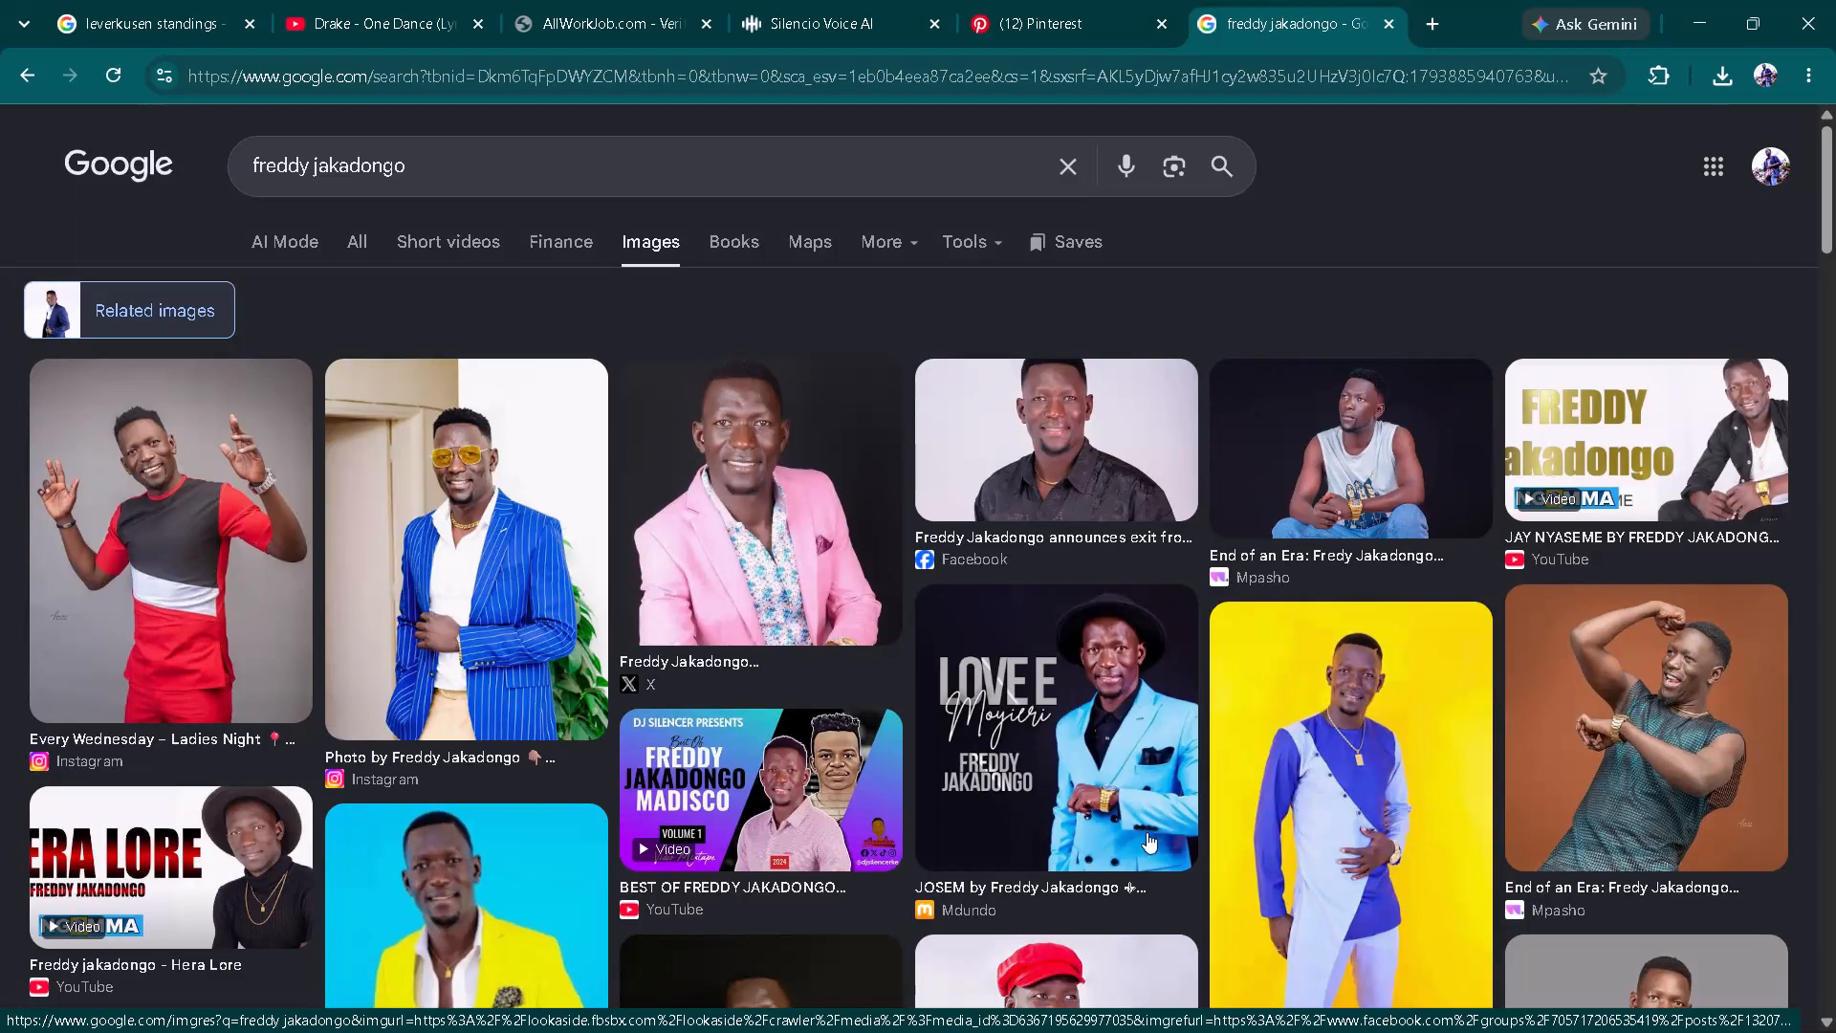
Save the portrait in the blue striped blazer and yellow sunglasses to the Desktop as a JPEG named freddy.
{"action": "right_click", "coordinate": [524, 678]}
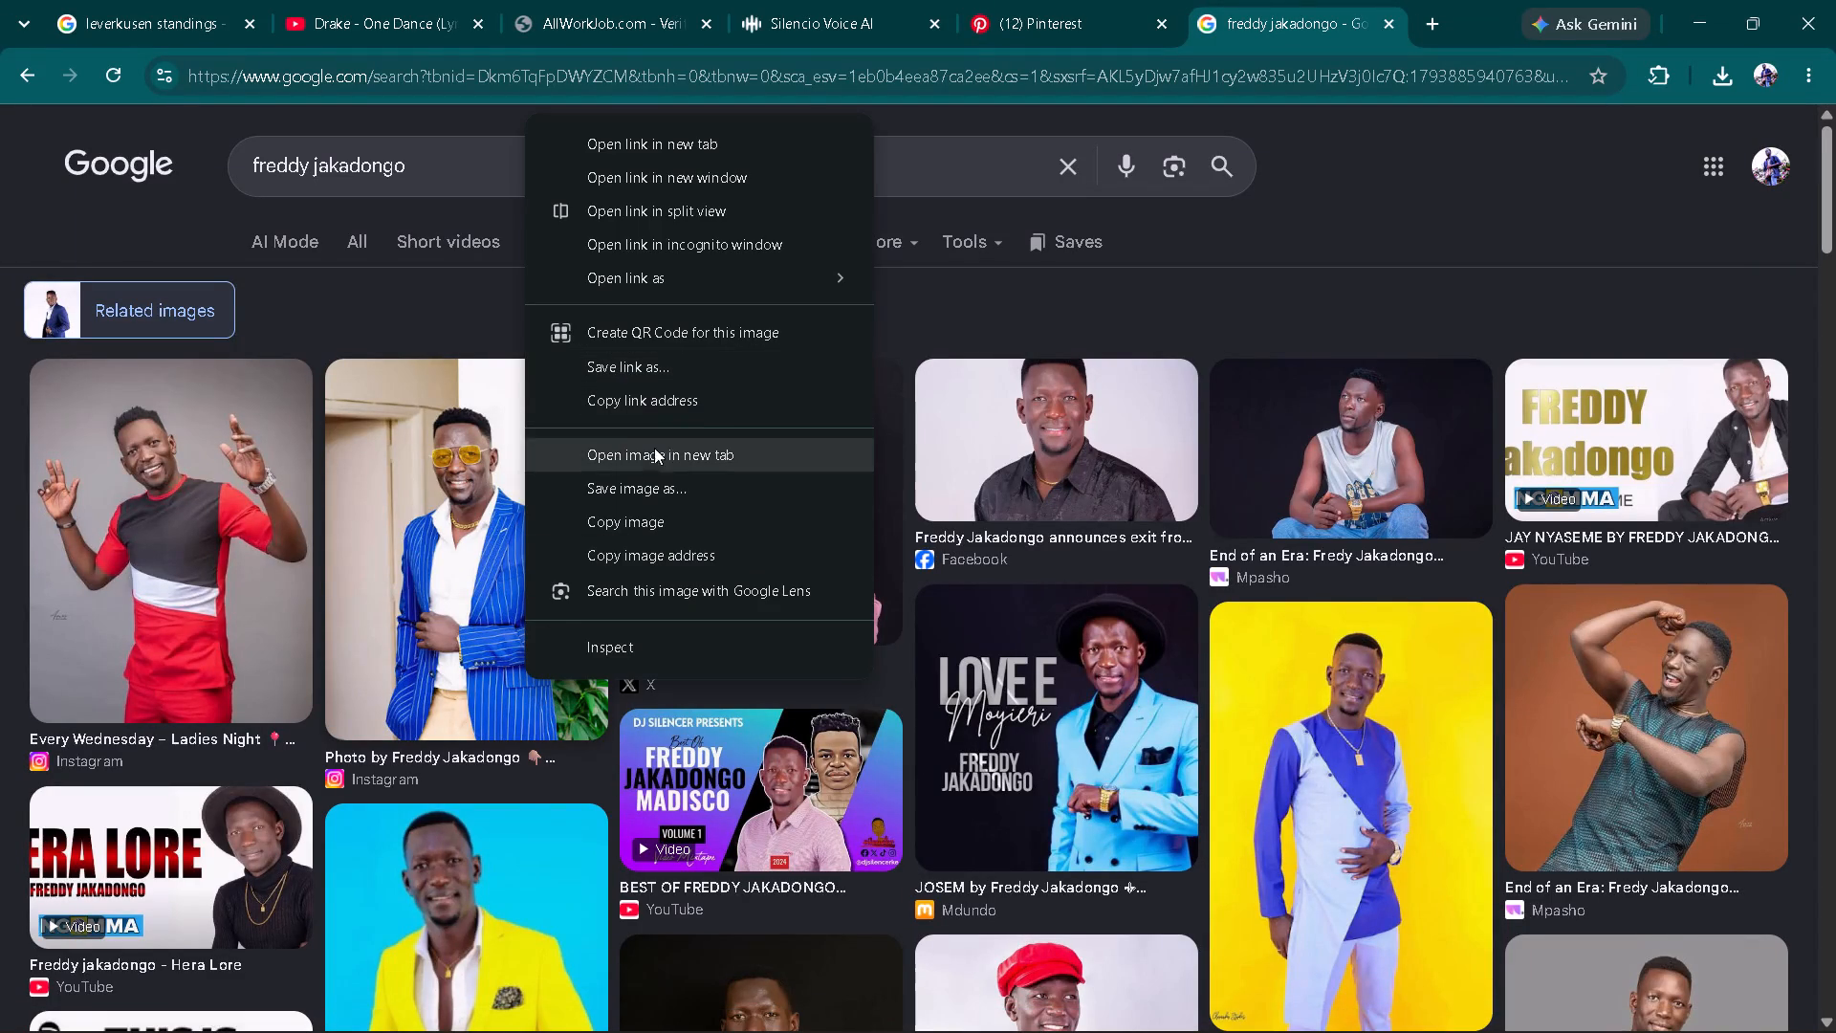
{"action": "left_click", "coordinate": [639, 495]}
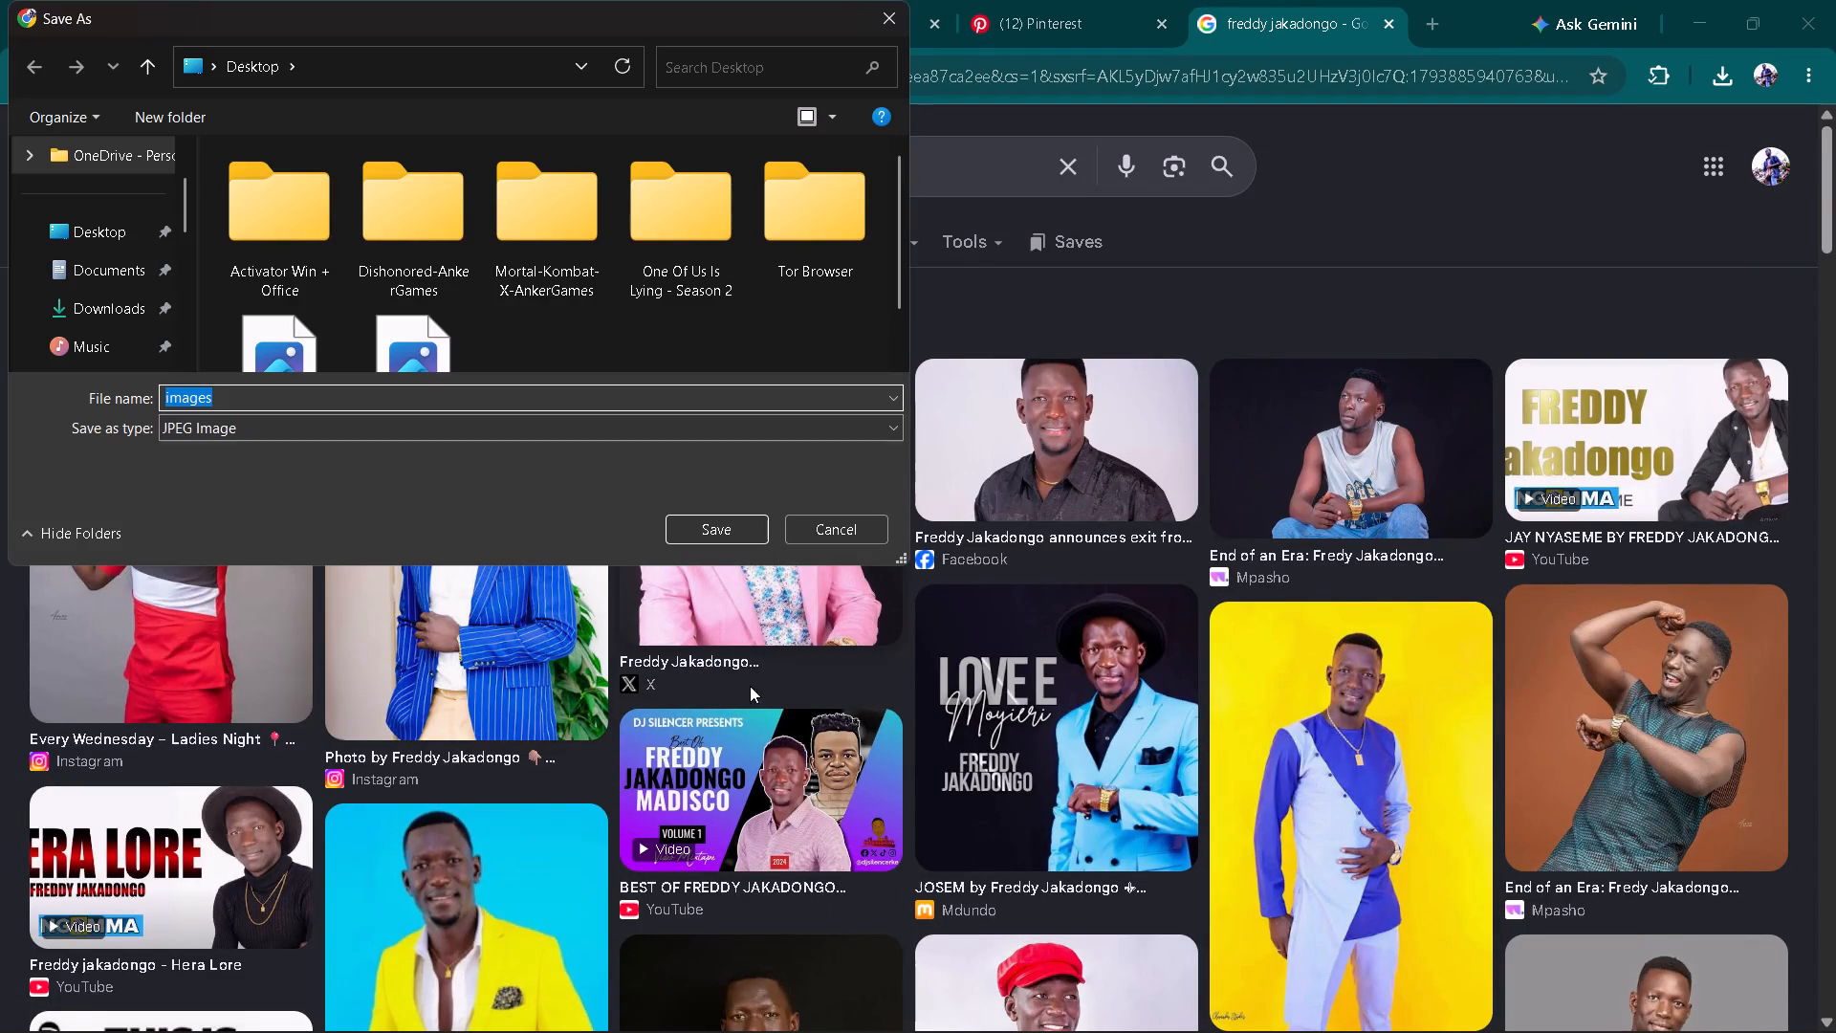
{"action": "key", "text": "BackSpace"}
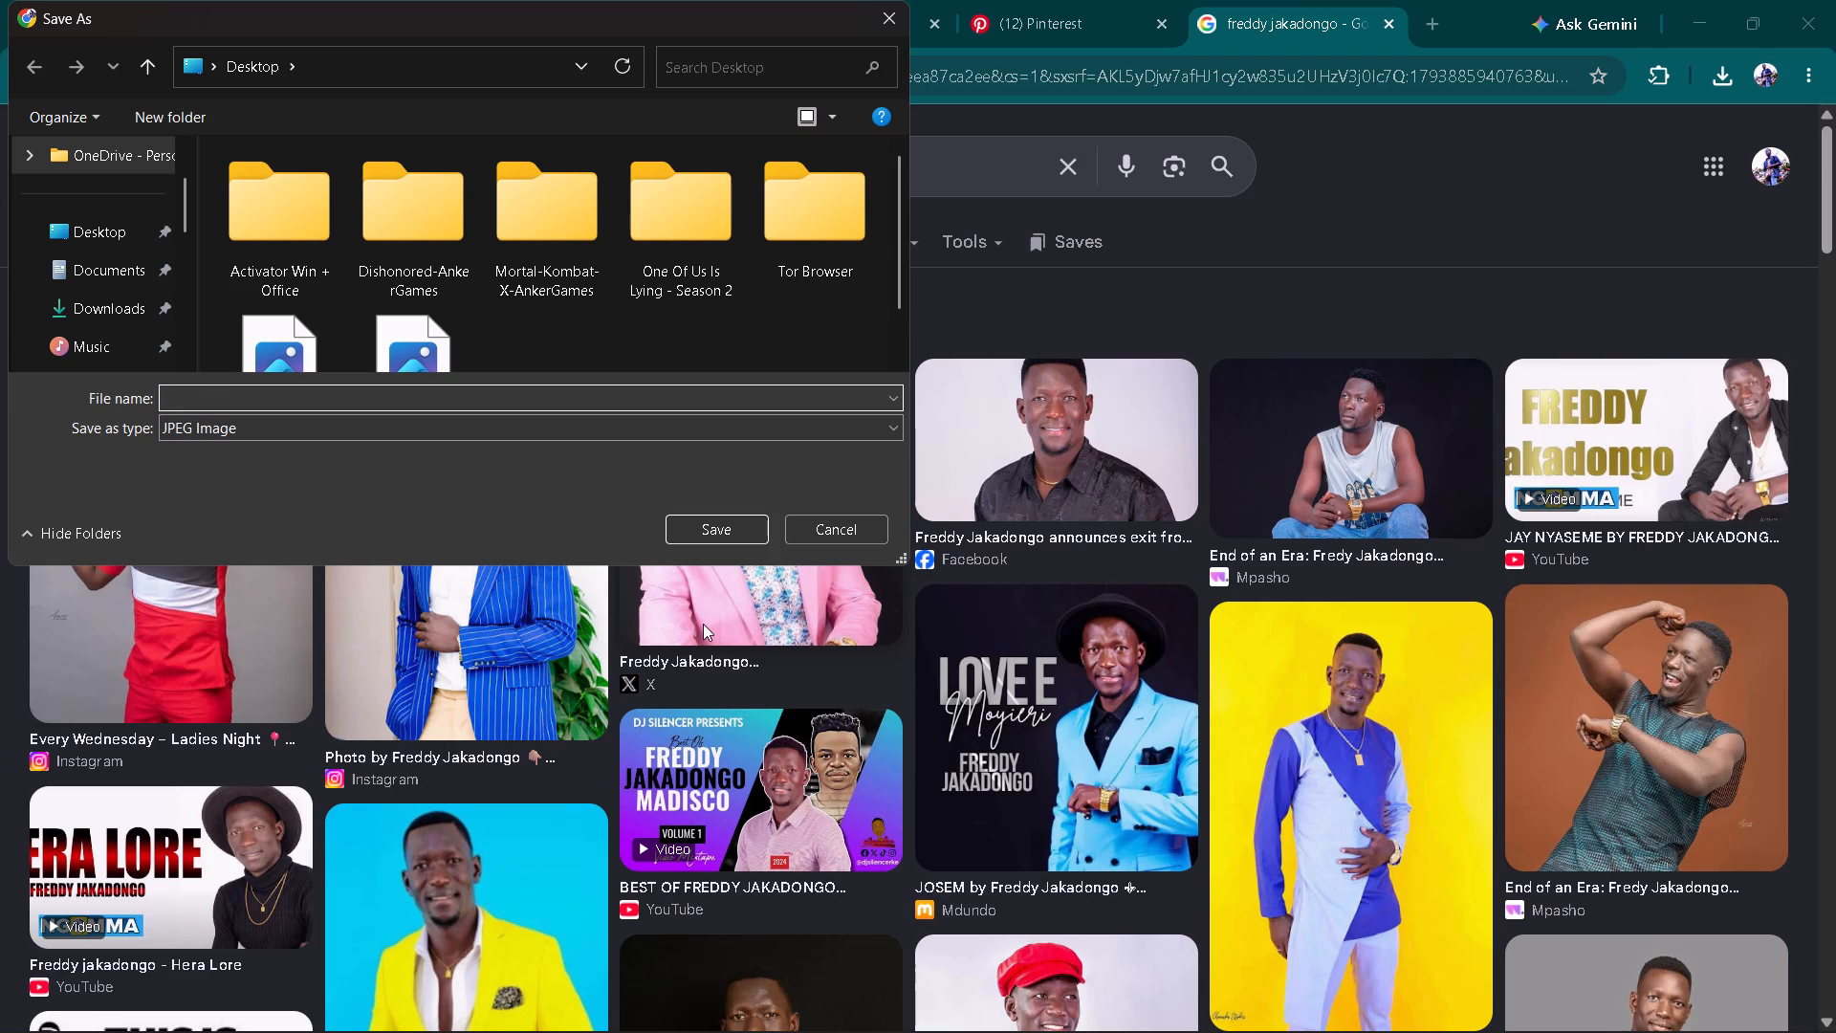
{"action": "type", "text": "reddy"}
{"action": "key", "text": "BackSpace"}
{"action": "key", "text": "BackSpace"}
{"action": "key", "text": "BackSpace"}
{"action": "key", "text": "BackSpace"}
{"action": "key", "text": "BackSpace"}
{"action": "key", "text": "BackSpace"}
{"action": "key", "text": "BackSpace"}
{"action": "key", "text": "BackSpace"}
{"action": "key", "text": "BackSpace"}
{"action": "key", "text": "BackSpace"}
{"action": "key", "text": "BackSpace"}
{"action": "key", "text": "BackSpace"}
{"action": "key", "text": "BackSpace"}
{"action": "key", "text": "BackSpace"}
{"action": "type", "text": "fre"}
{"action": "type", "text": "ddy"}
{"action": "key", "text": "Return"}
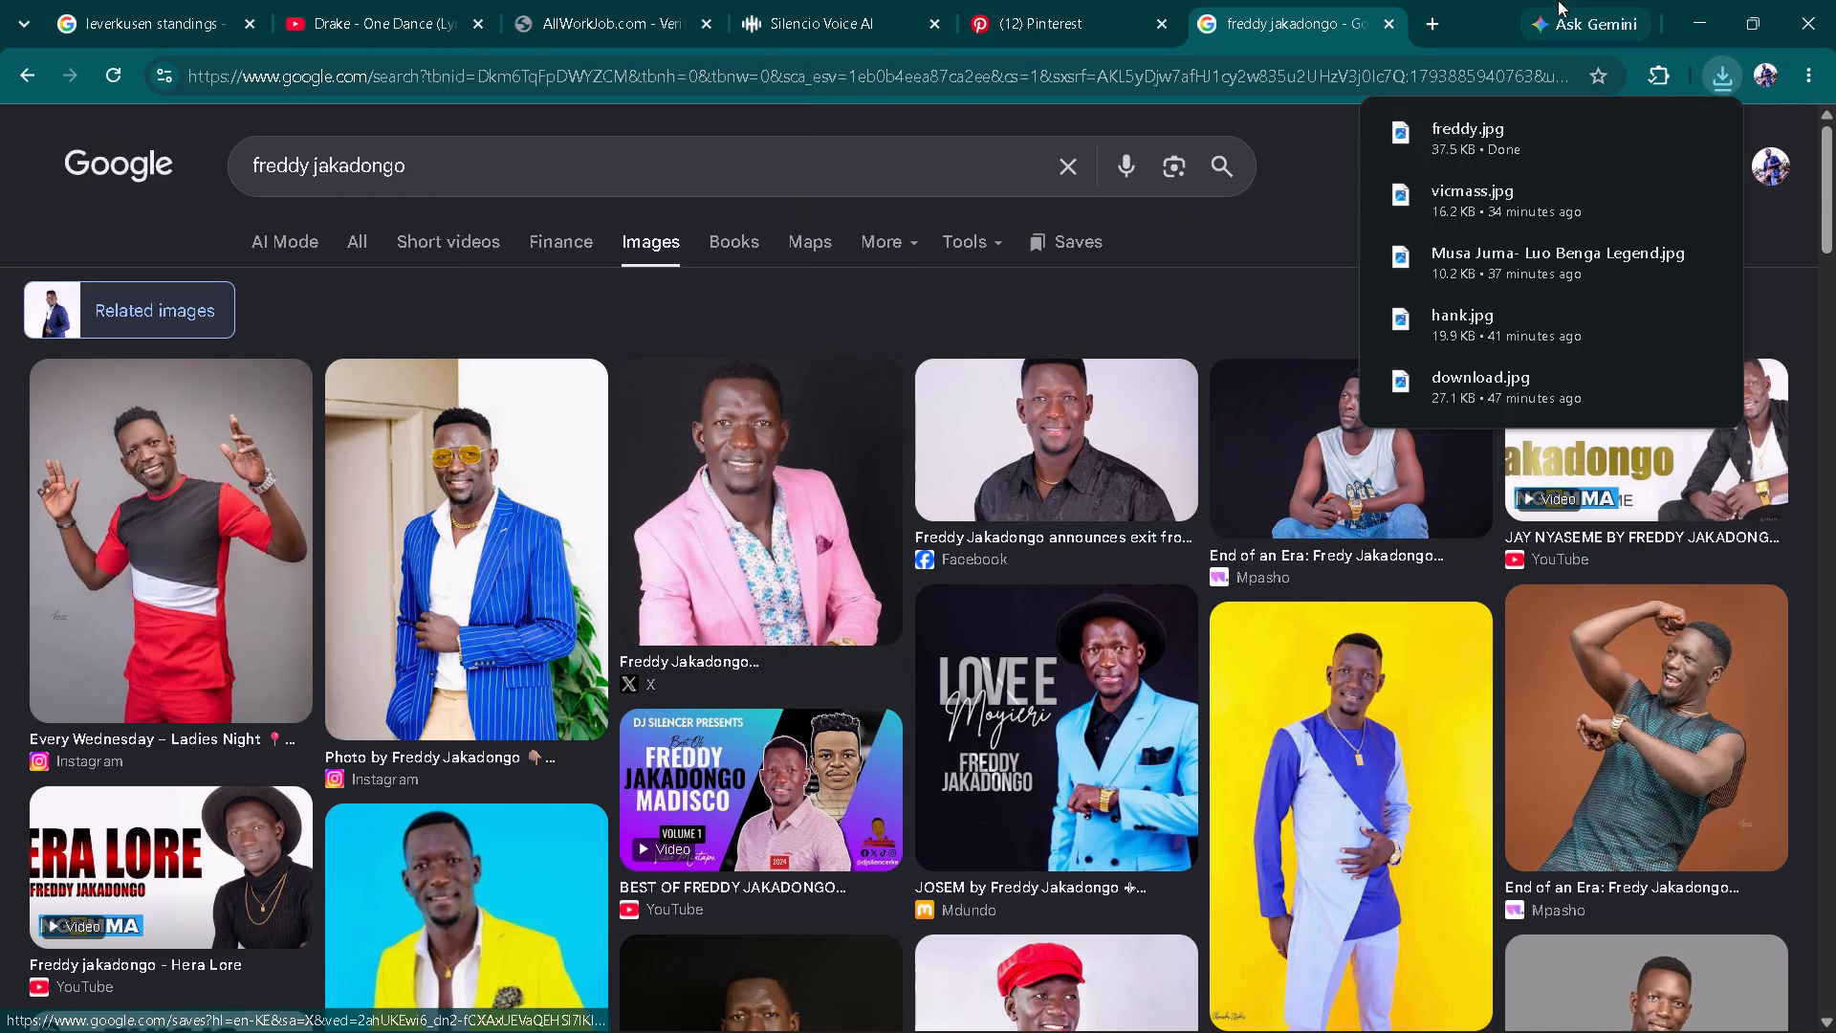
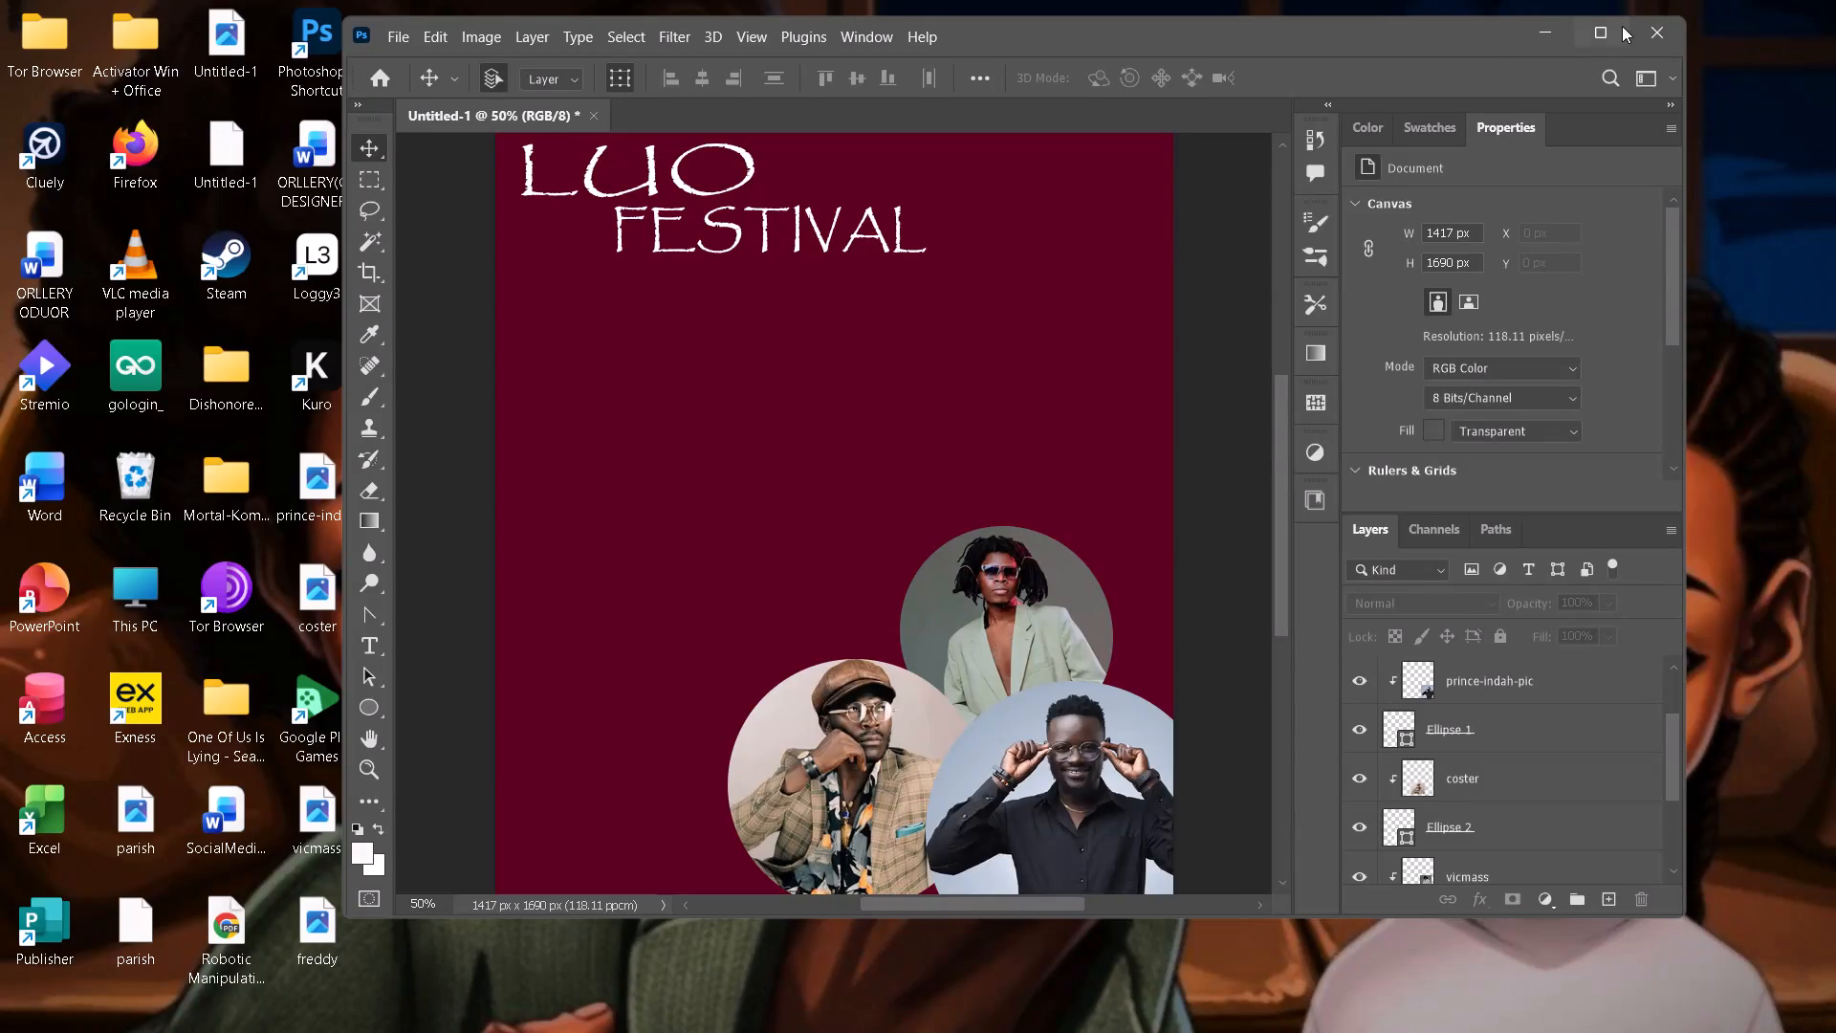
Place the freddy image from the desktop into the LUO FESTIVAL poster as a new layer.
{"action": "left_click", "coordinate": [1606, 26]}
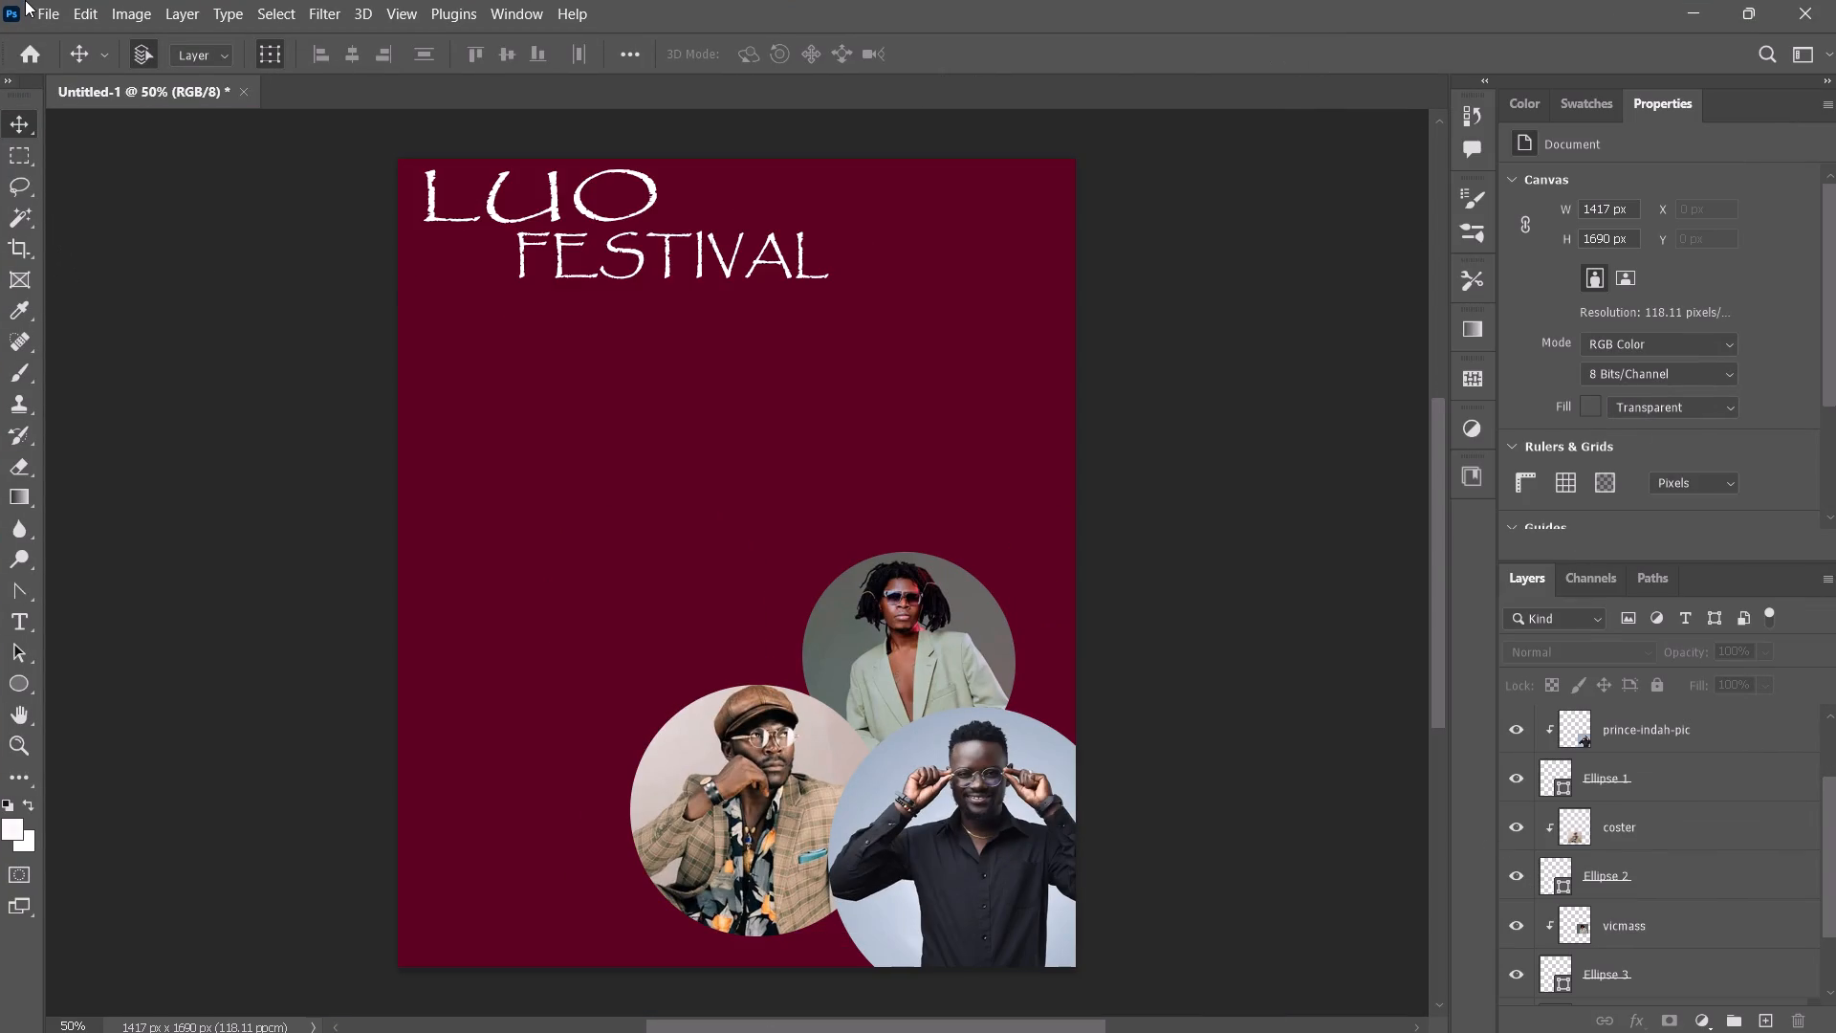
{"action": "left_click", "coordinate": [1752, 0]}
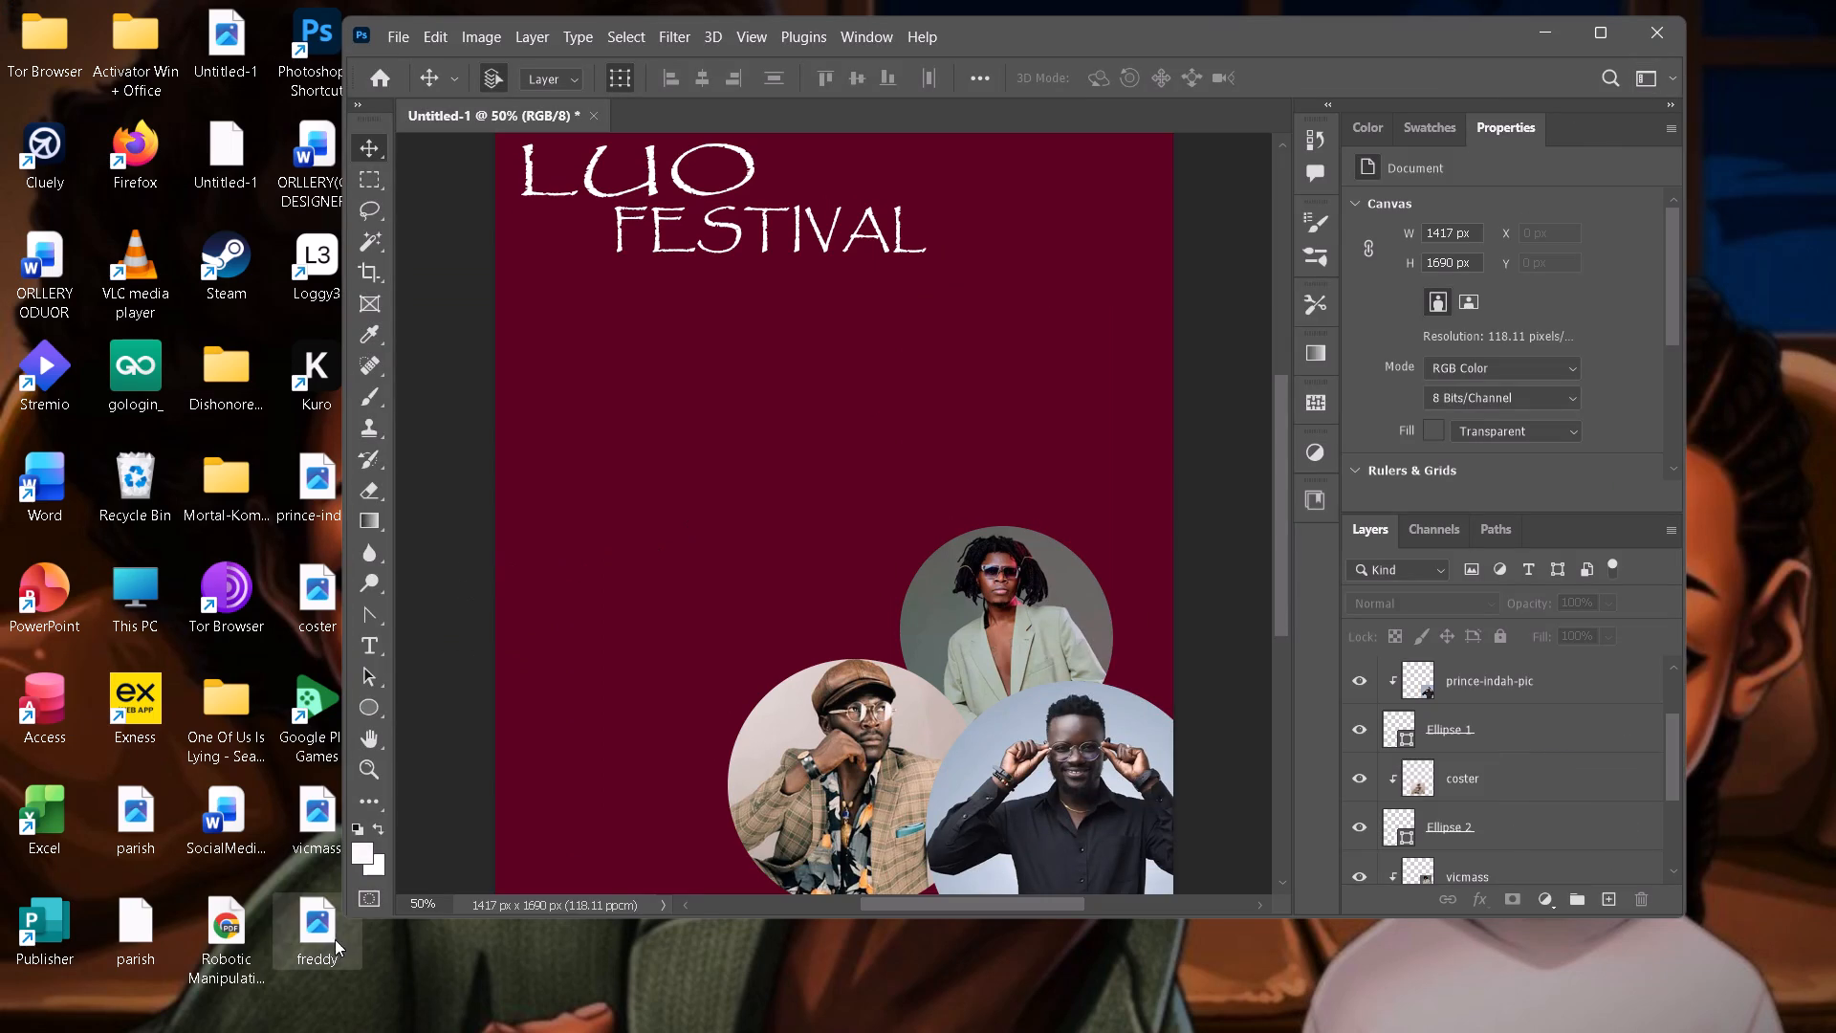
{"action": "left_click_drag", "start_coordinate": [330, 936], "coordinate": [751, 474]}
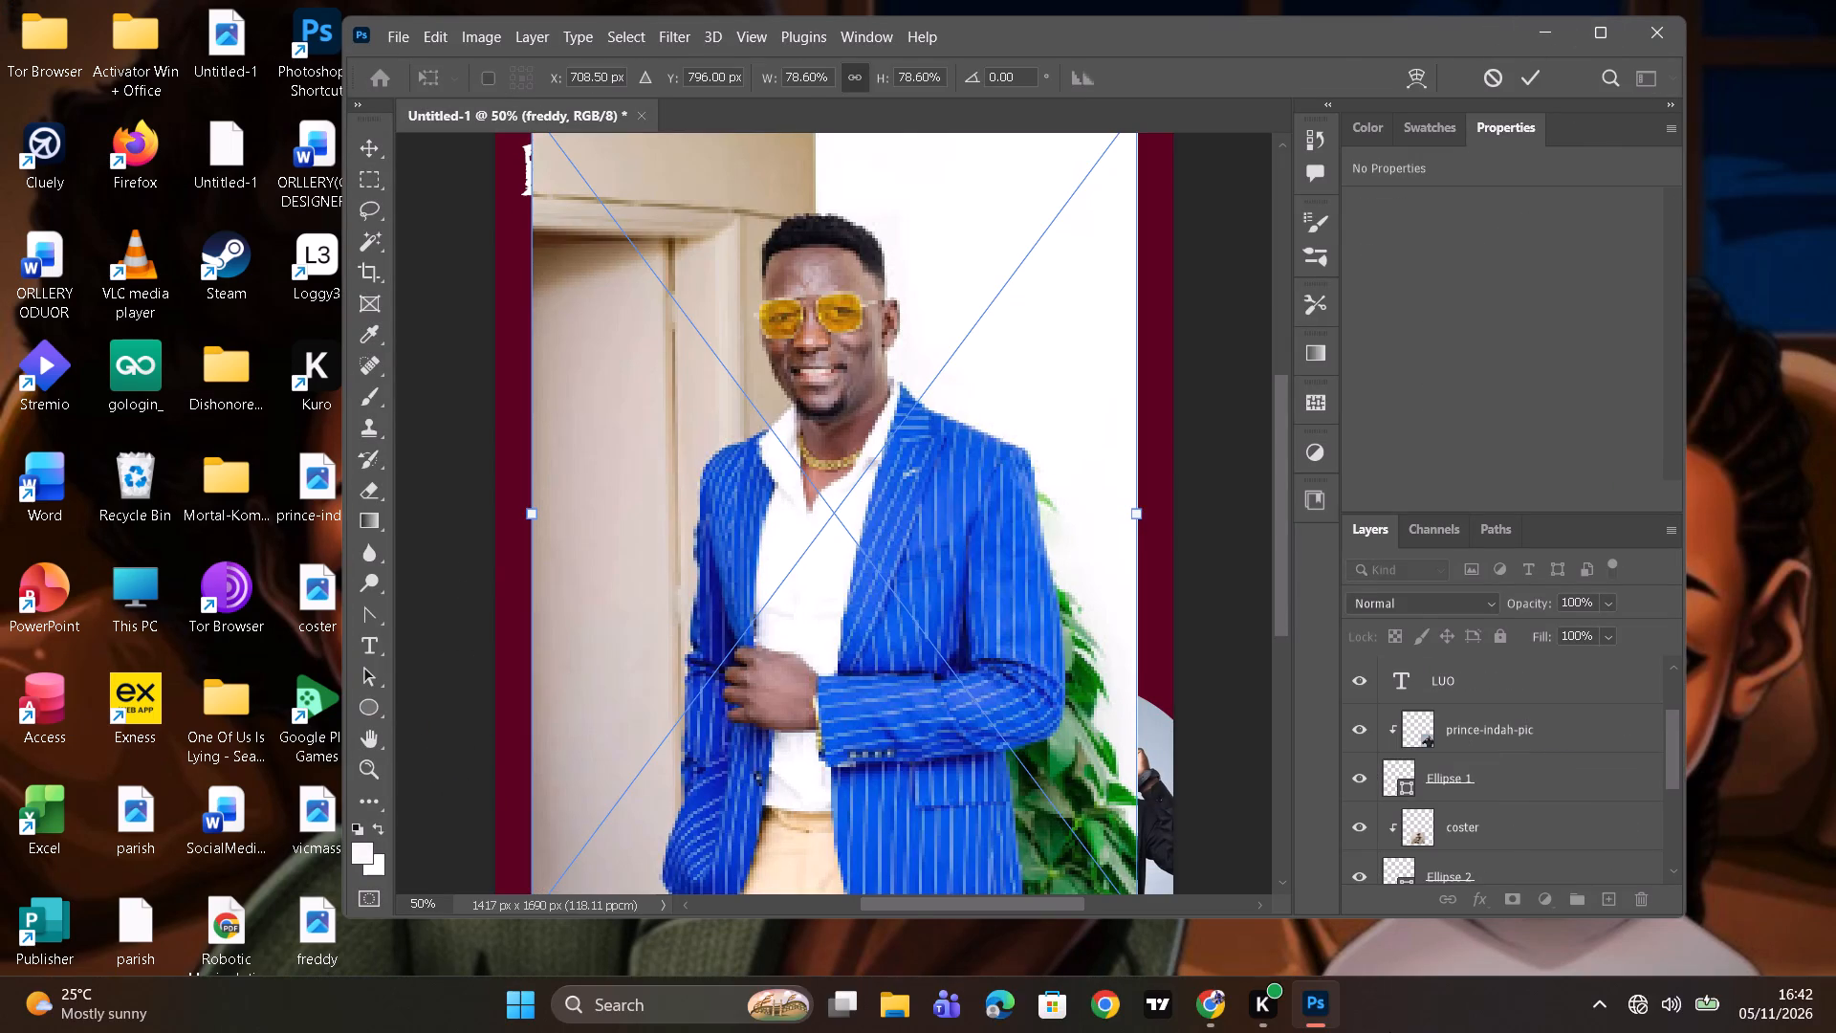
{"action": "left_click", "coordinate": [1598, 27]}
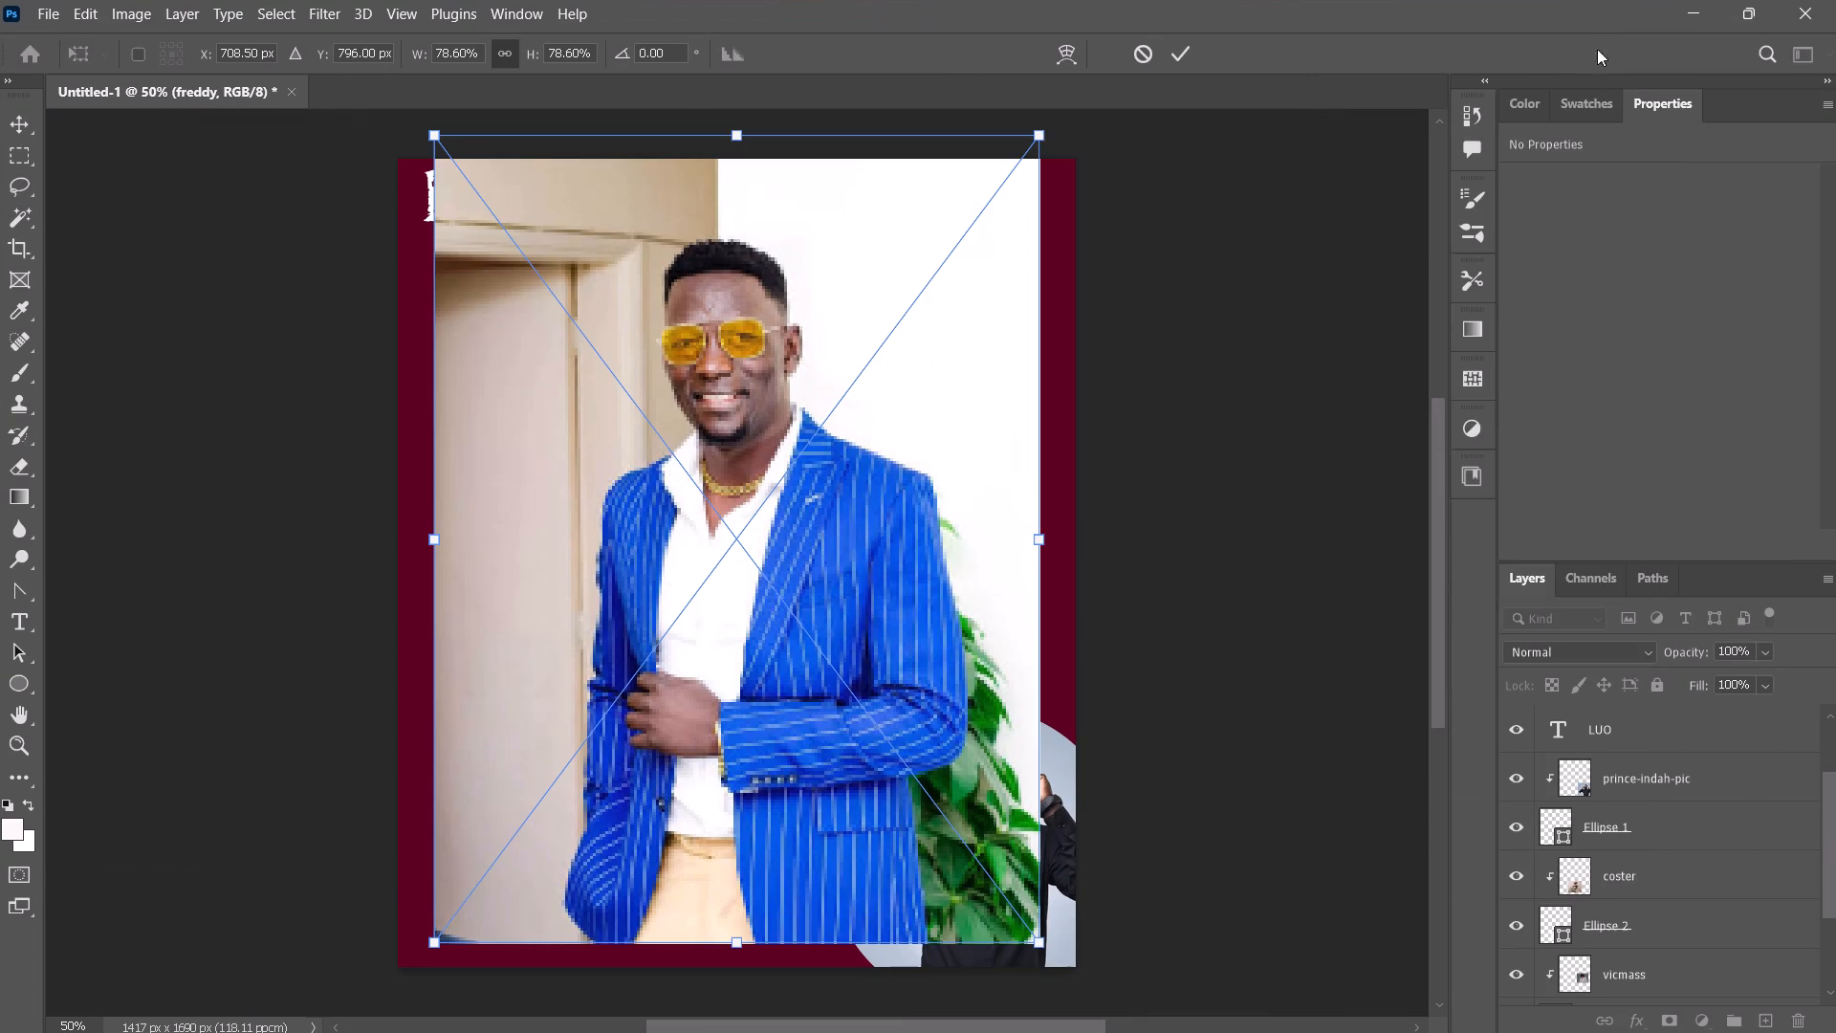
{"action": "left_click", "coordinate": [1177, 55]}
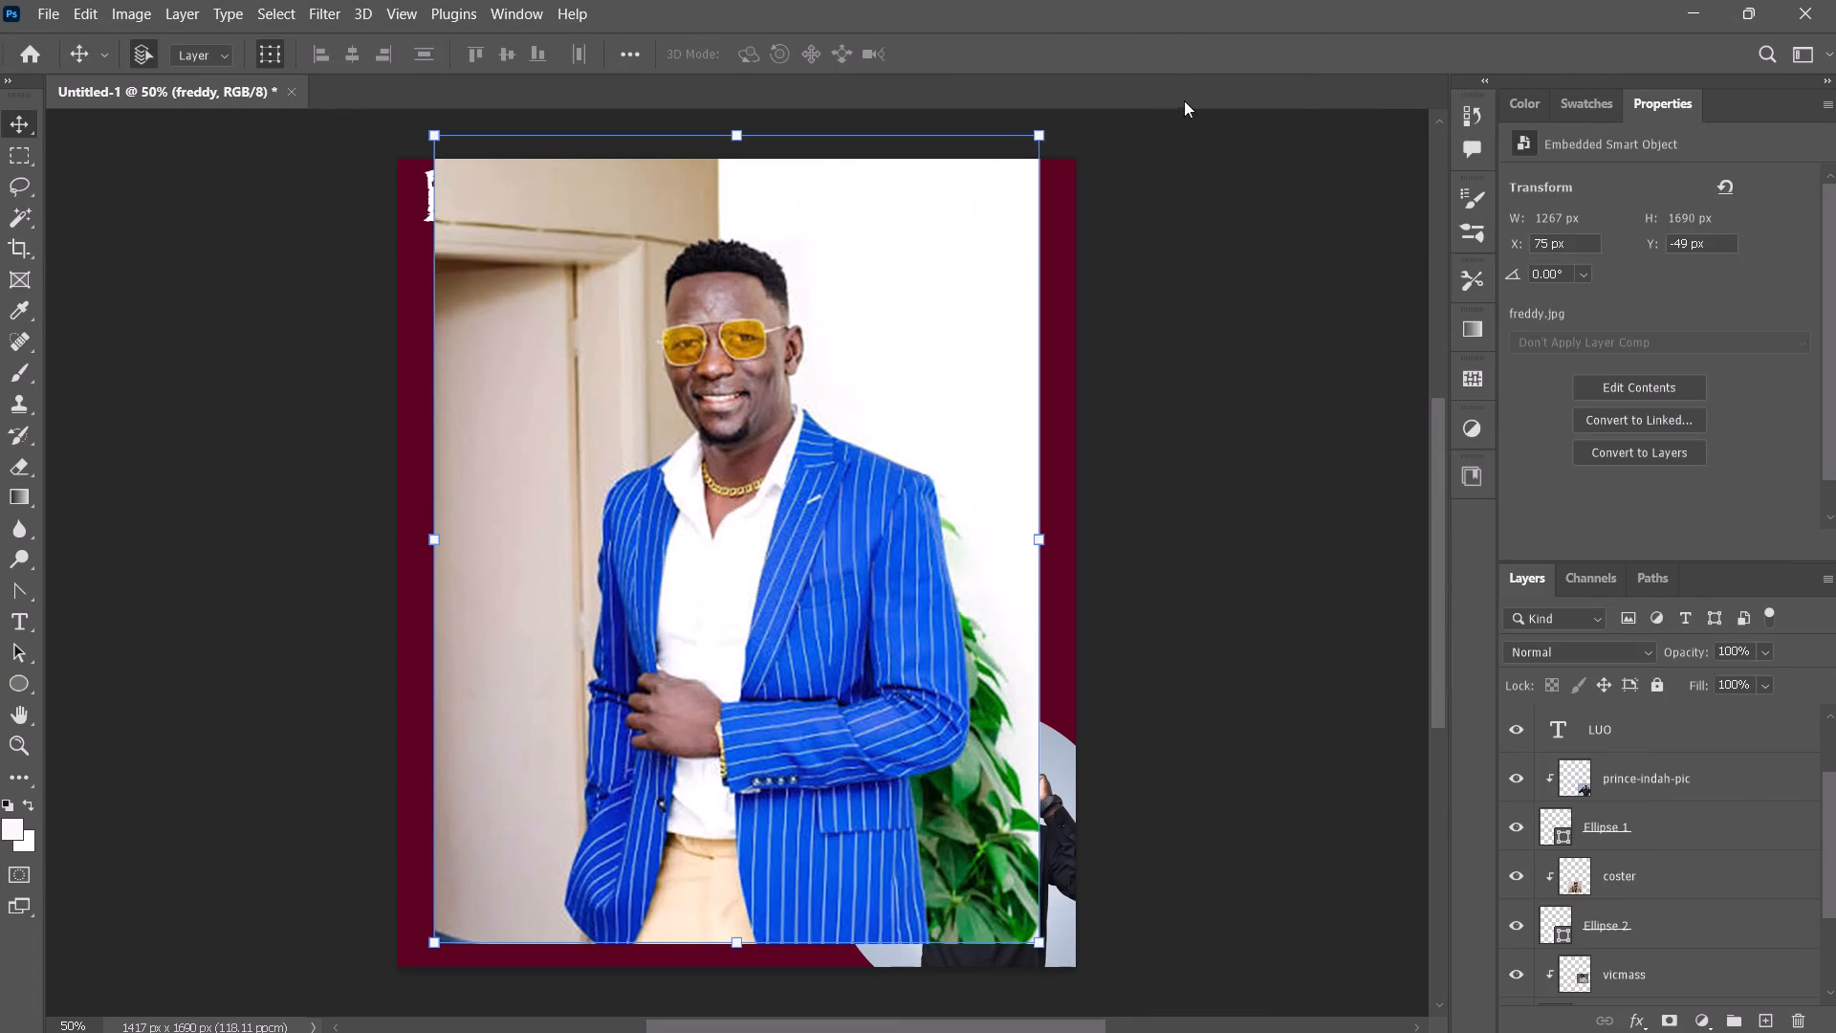
Scale the freddy photo down proportionally to about 442 × 590 px.
{"action": "left_click", "coordinate": [419, 544]}
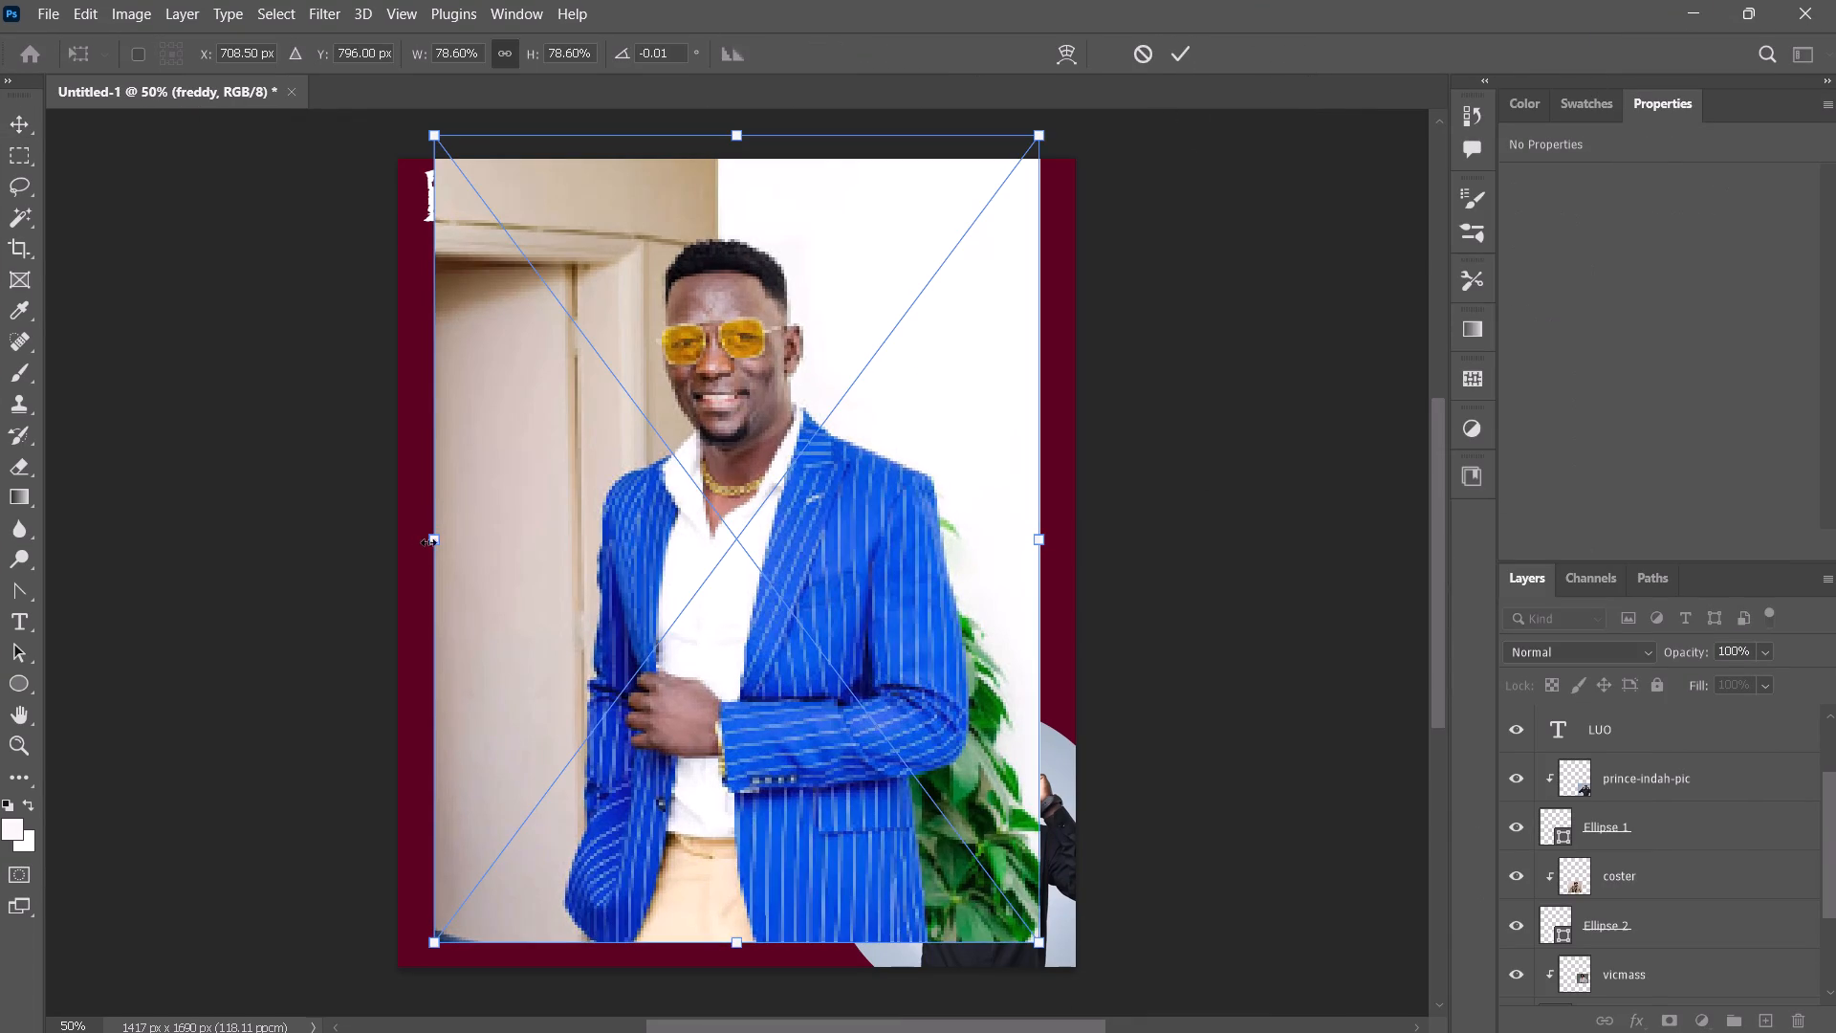
{"action": "left_click_drag", "start_coordinate": [431, 543], "coordinate": [766, 558]}
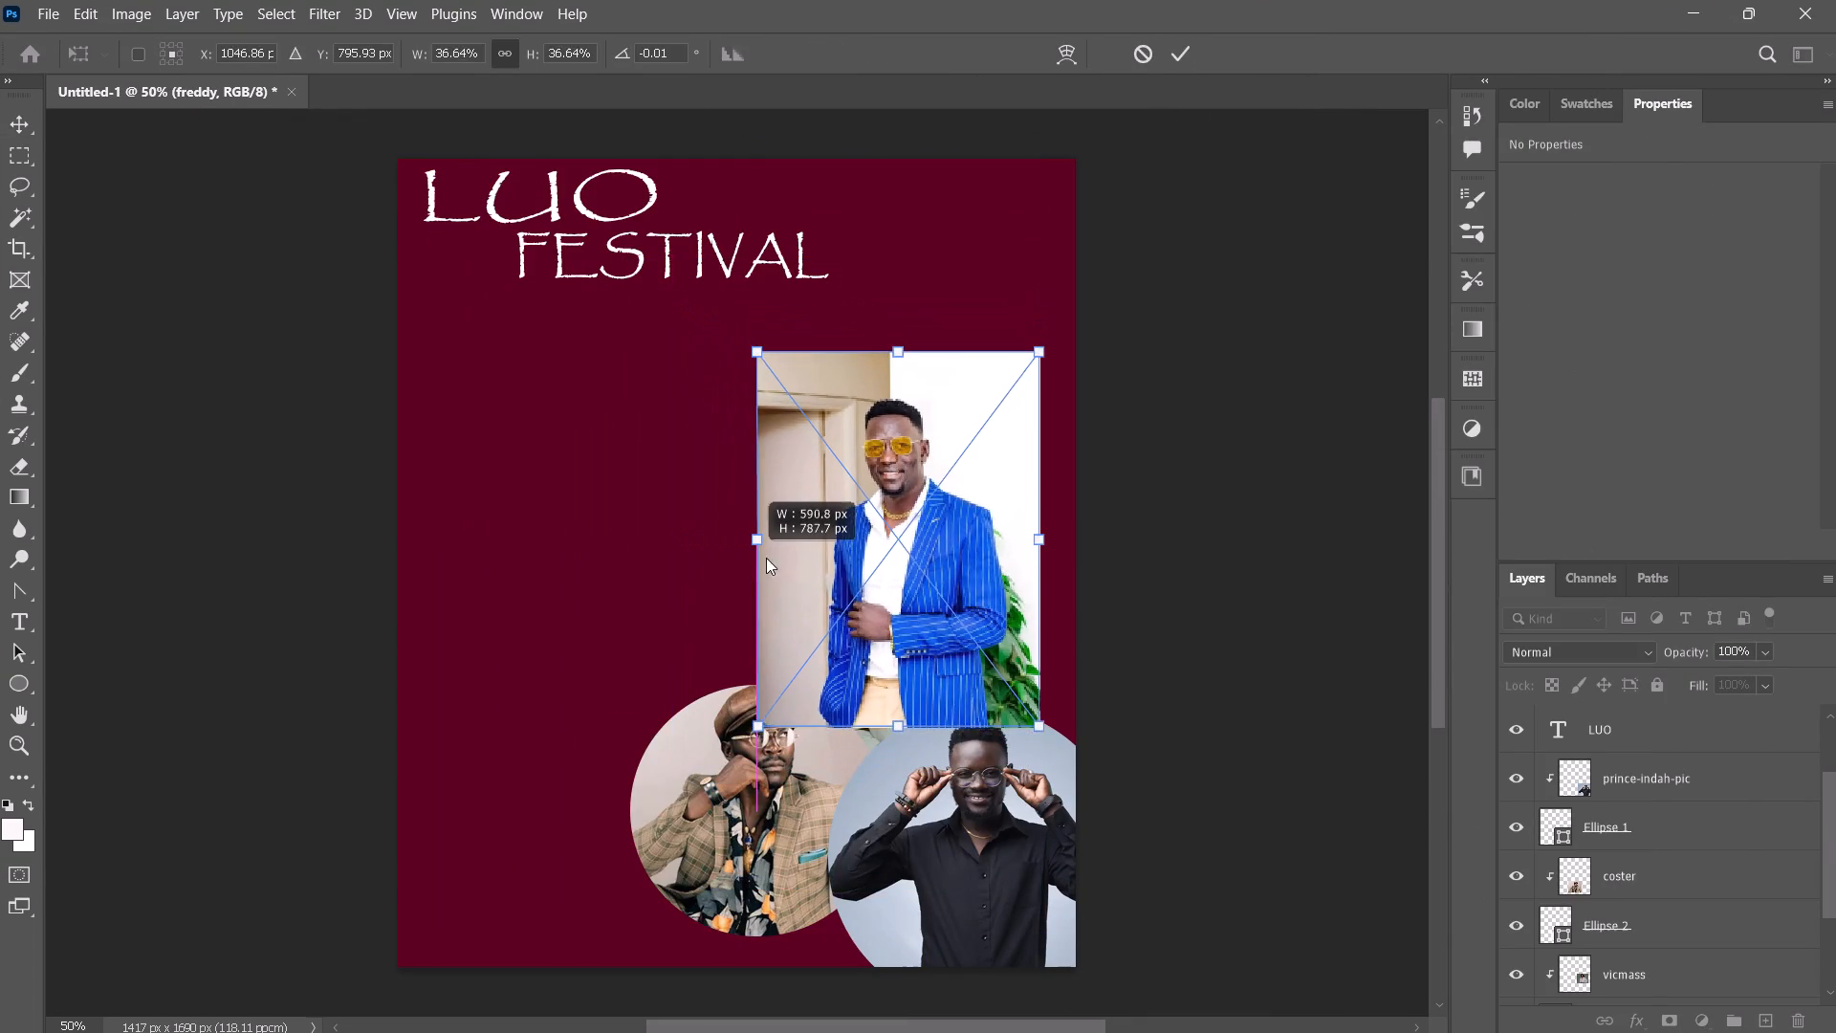
{"action": "left_click_drag", "start_coordinate": [766, 558], "coordinate": [820, 561]}
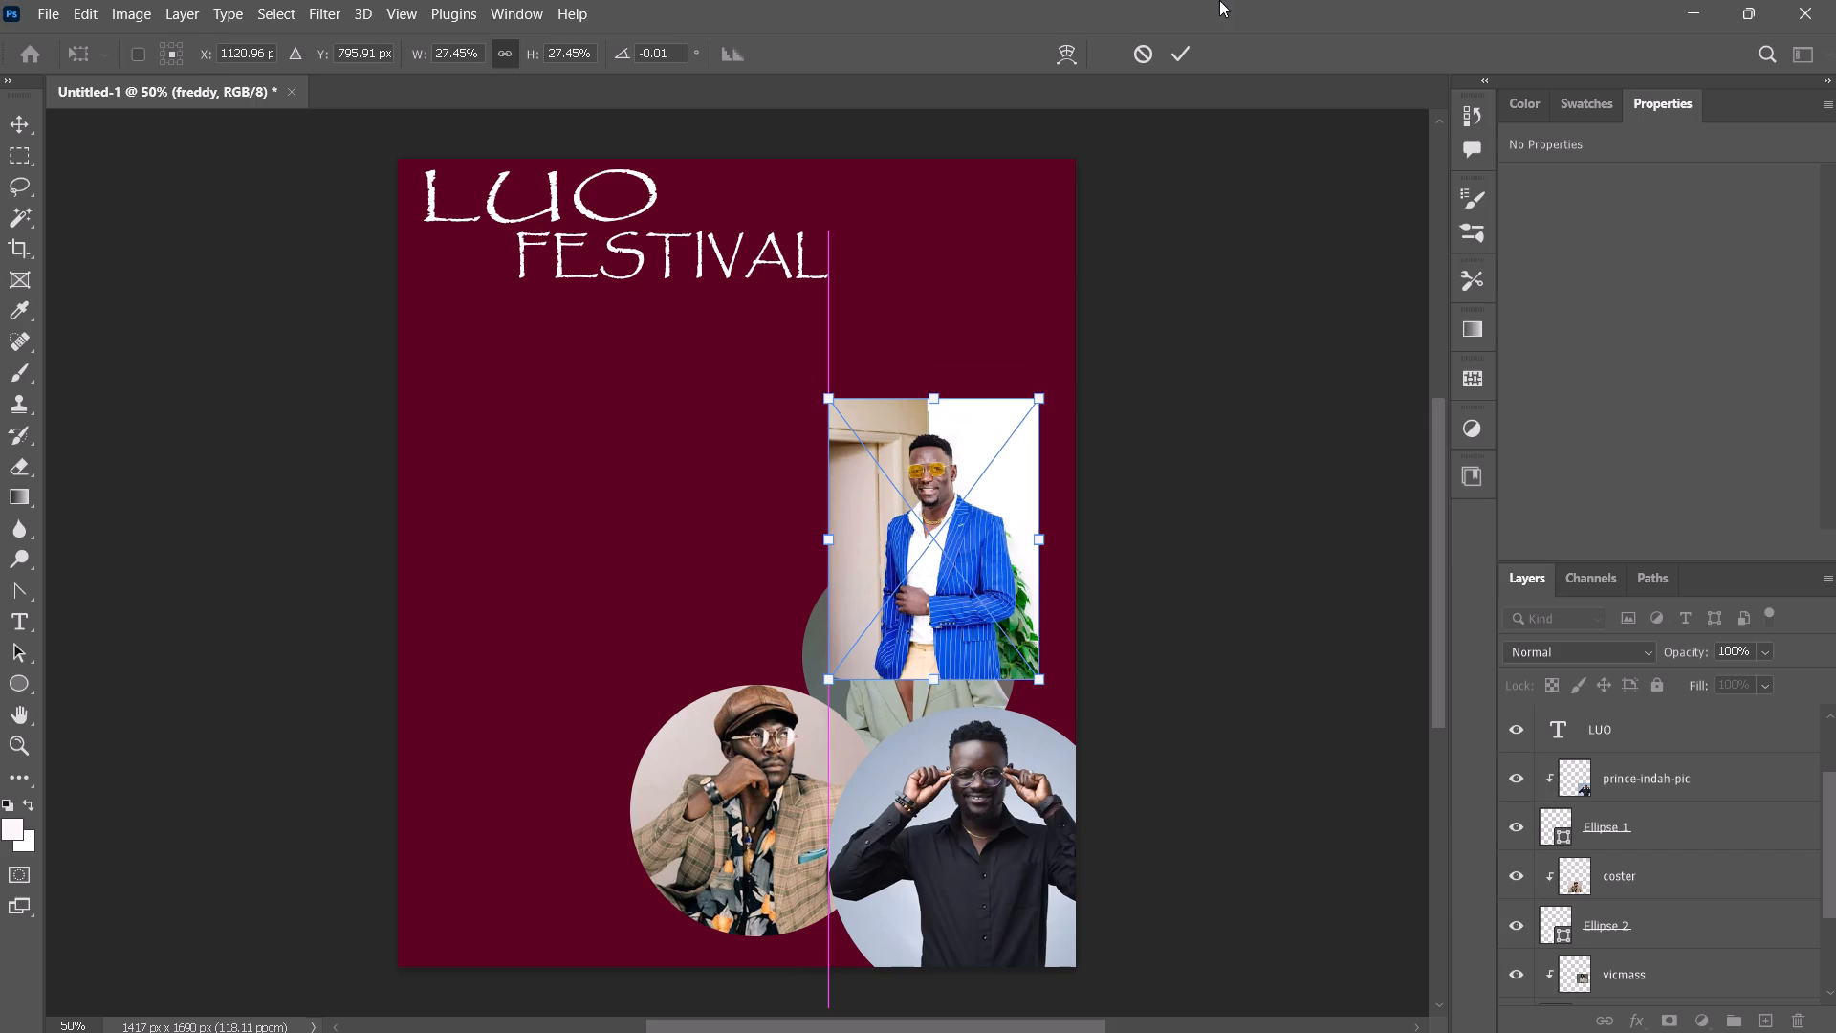
{"action": "left_click", "coordinate": [1185, 54]}
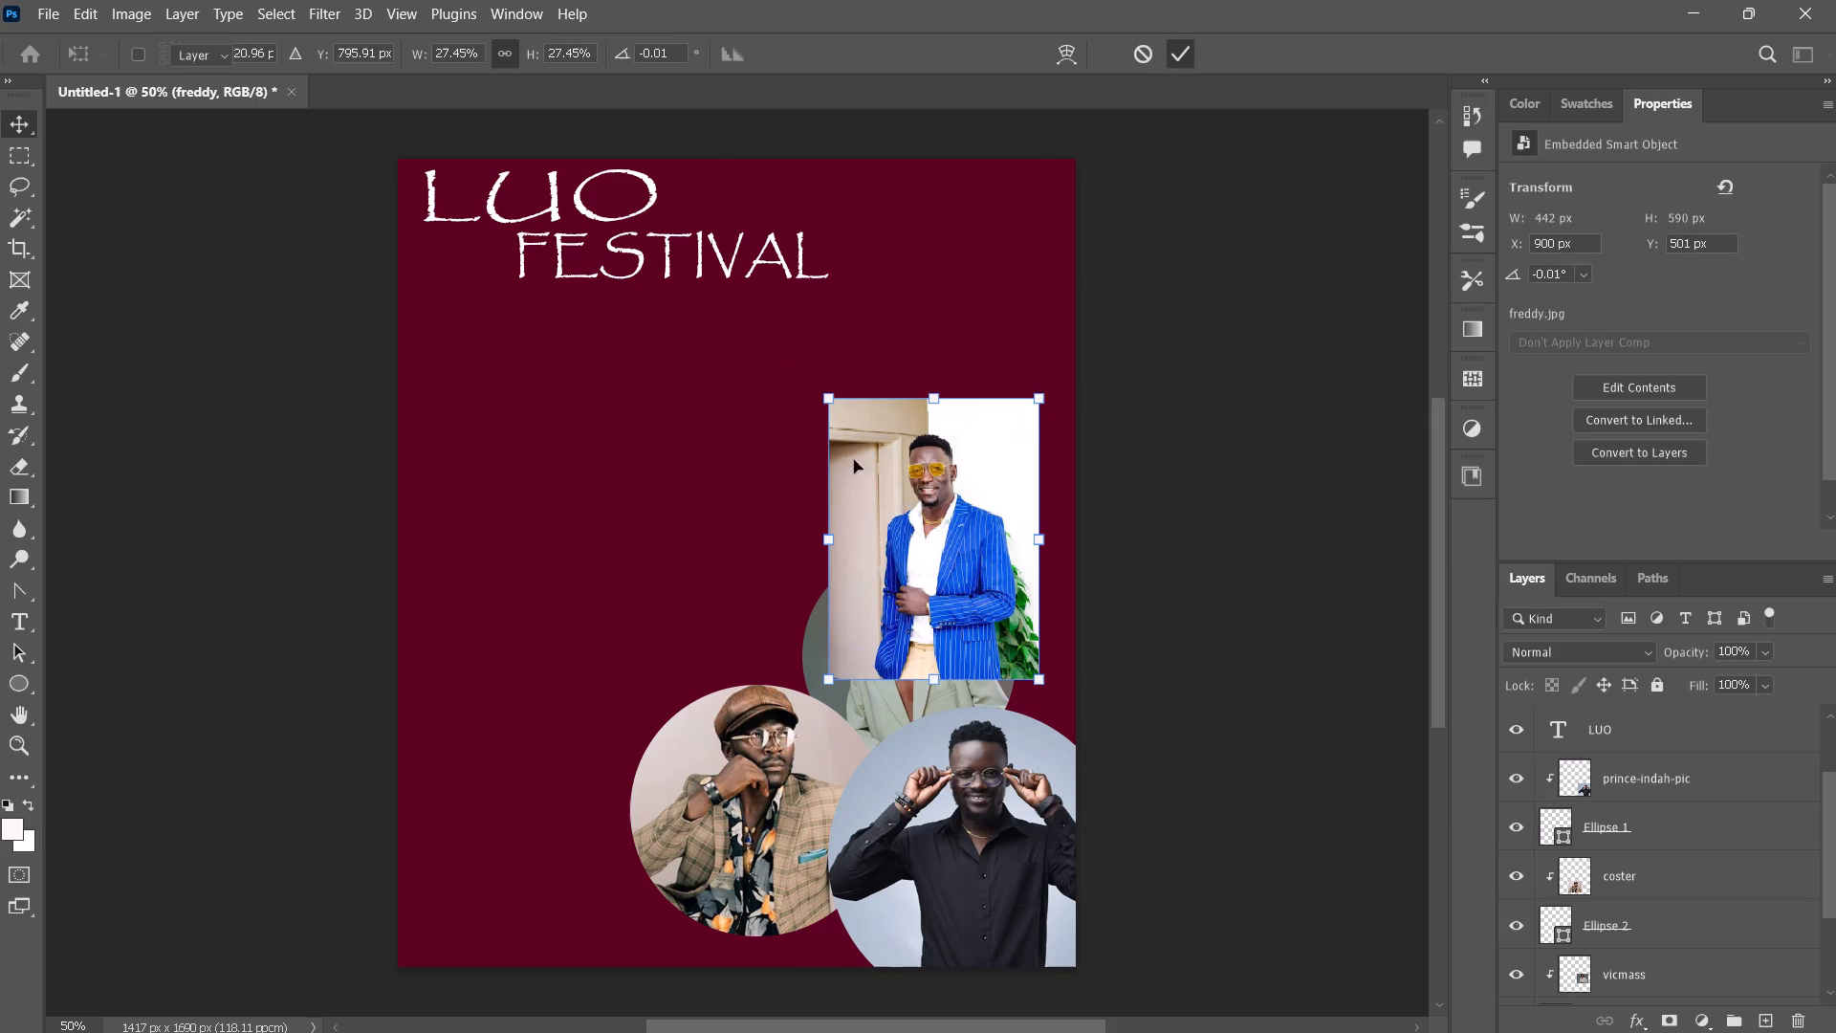
Move the freddy photo to the empty area below the FESTIVAL title, at about X 214 px, Y 456 px.
{"action": "left_click_drag", "start_coordinate": [914, 510], "coordinate": [985, 512]}
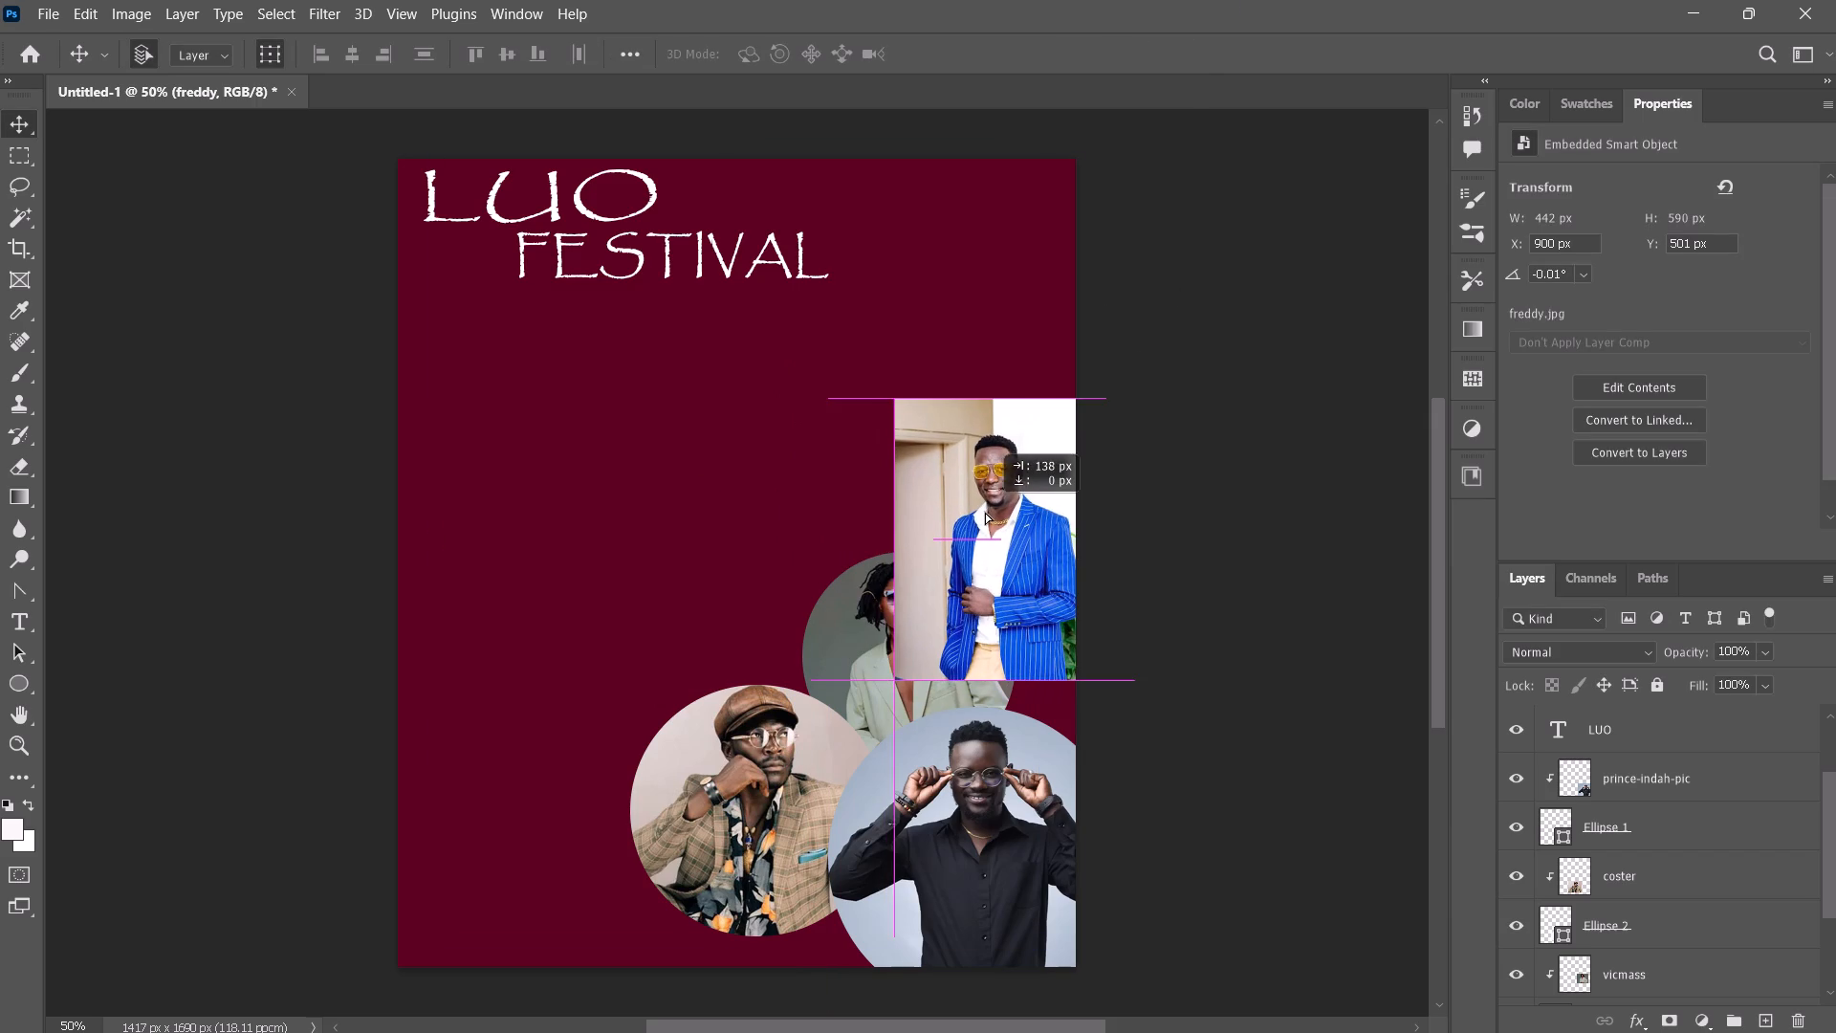
{"action": "left_click_drag", "start_coordinate": [985, 512], "coordinate": [1034, 560]}
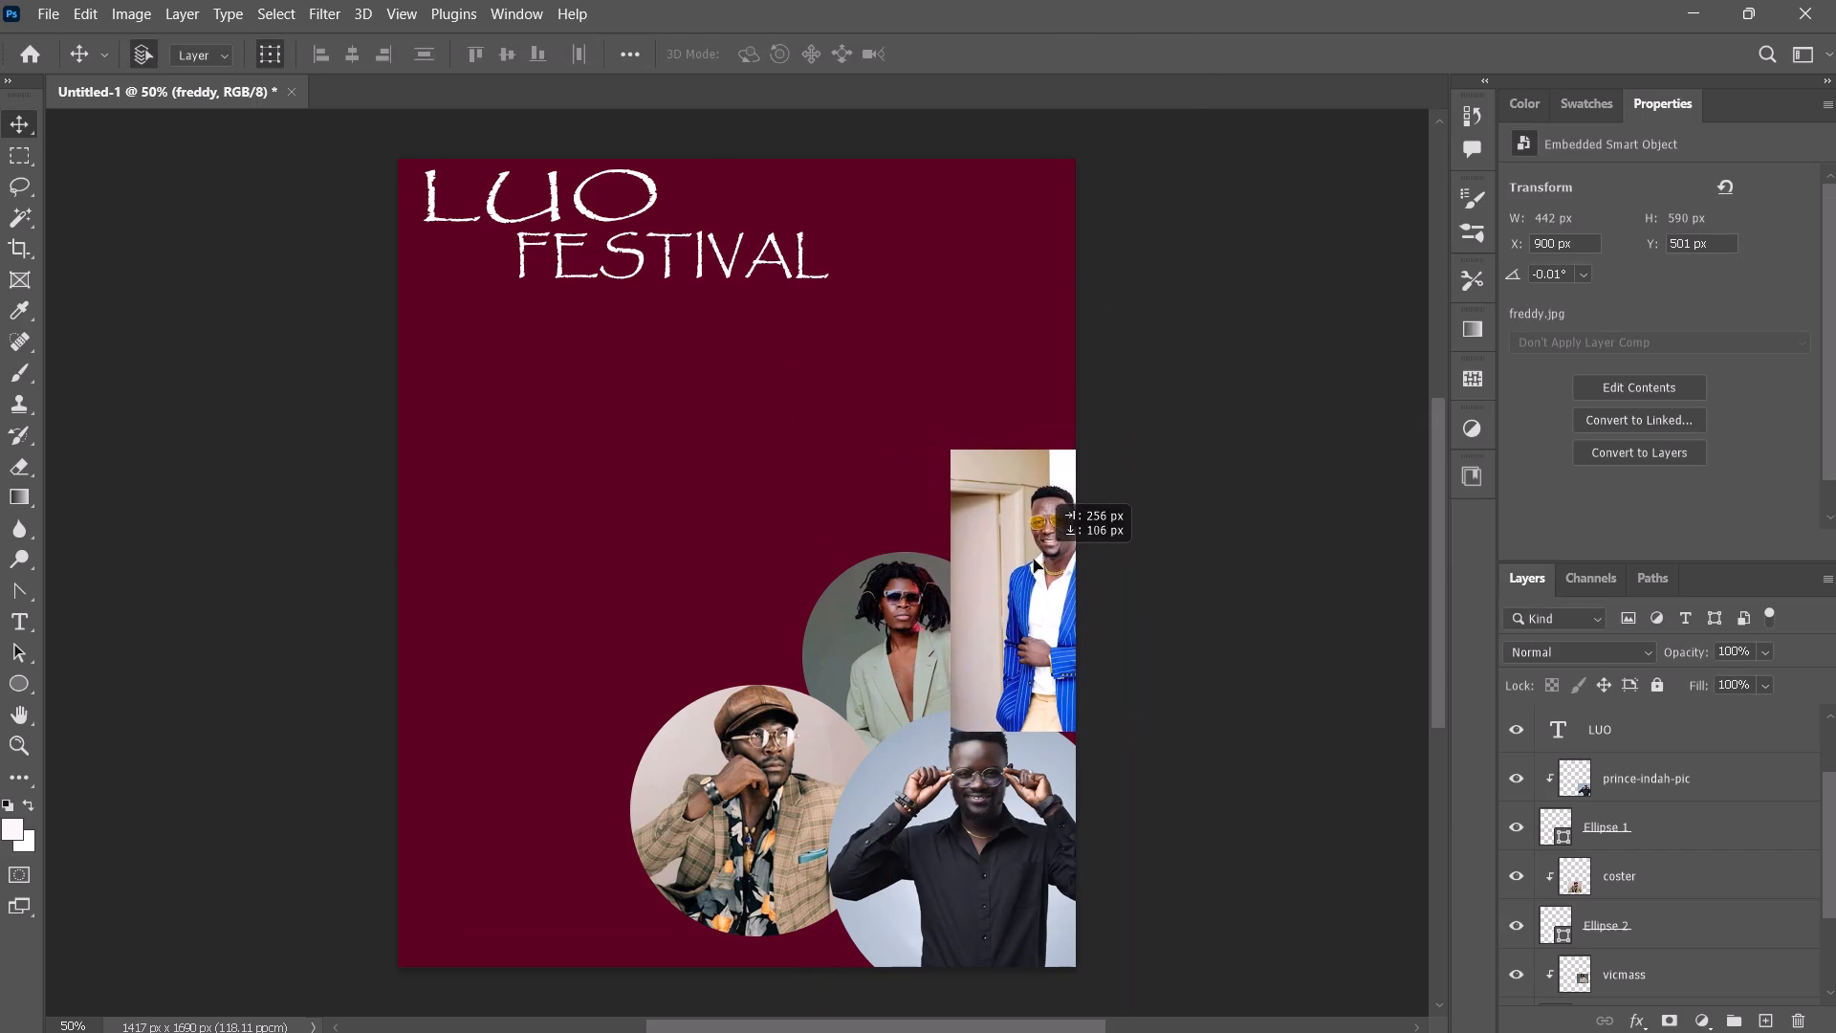
{"action": "left_click_drag", "start_coordinate": [1034, 560], "coordinate": [1009, 565]}
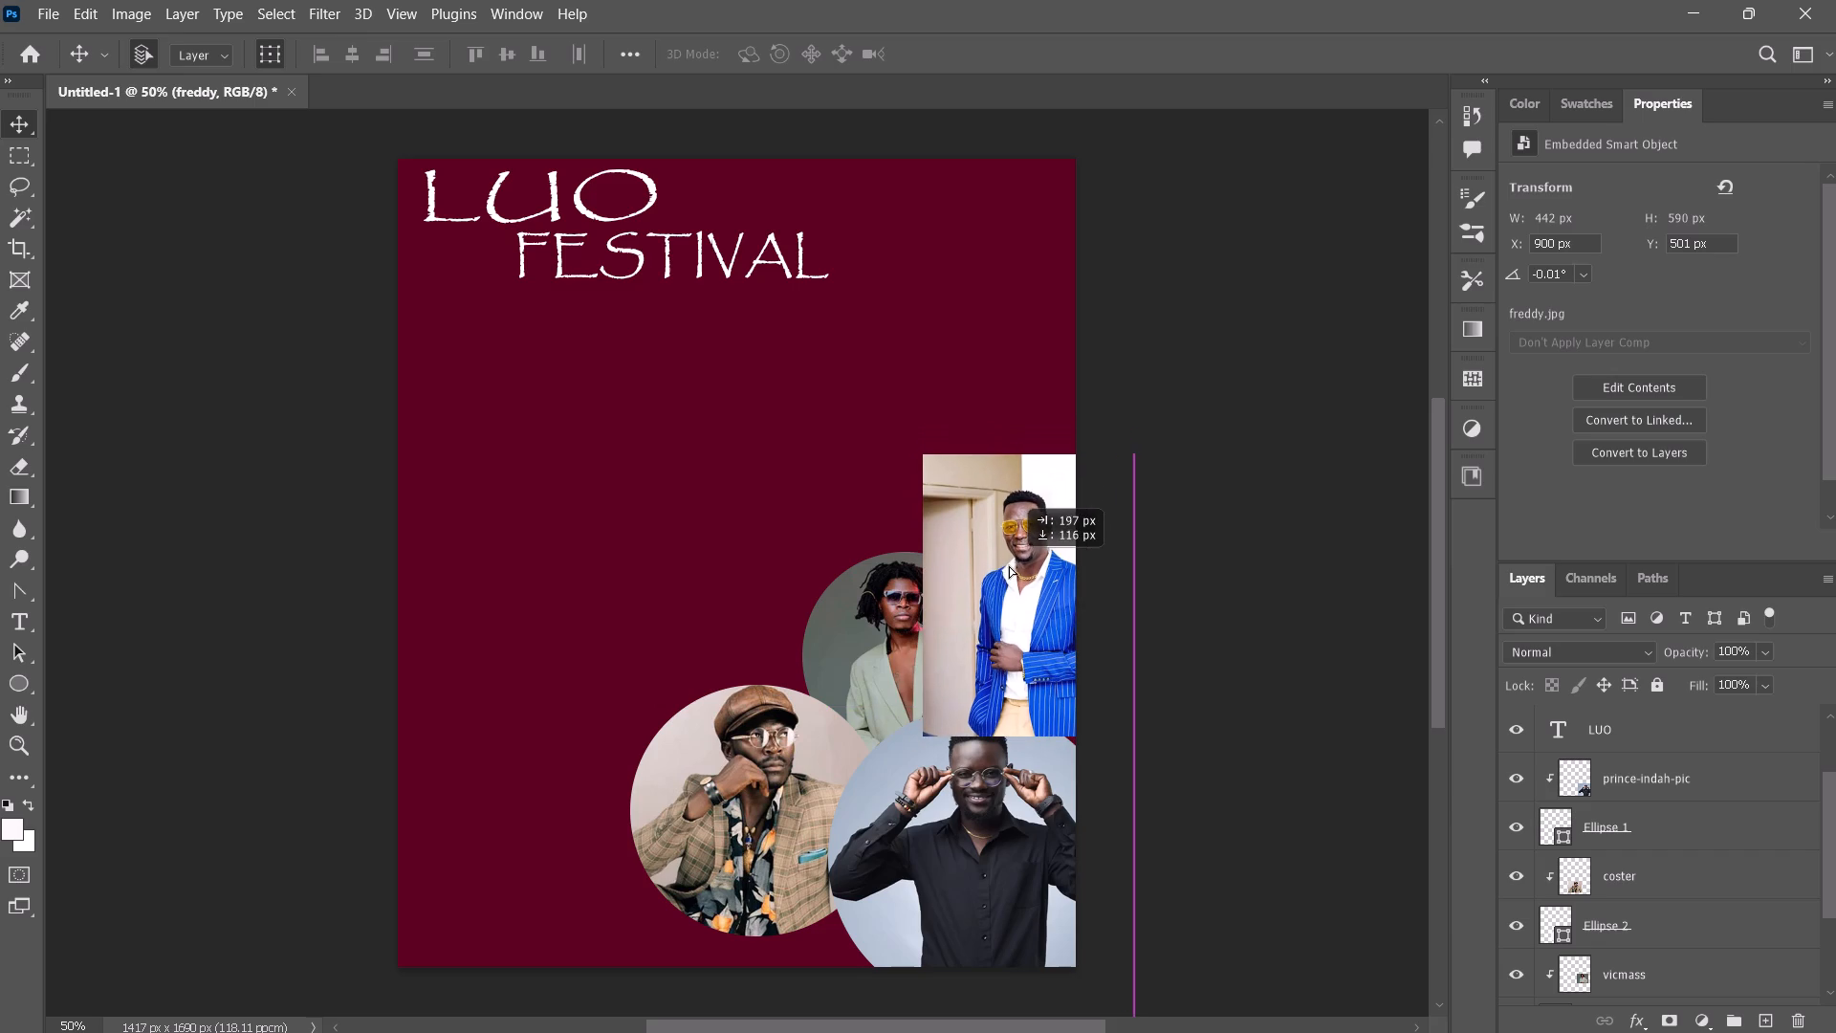
{"action": "left_click_drag", "start_coordinate": [1009, 565], "coordinate": [1011, 563]}
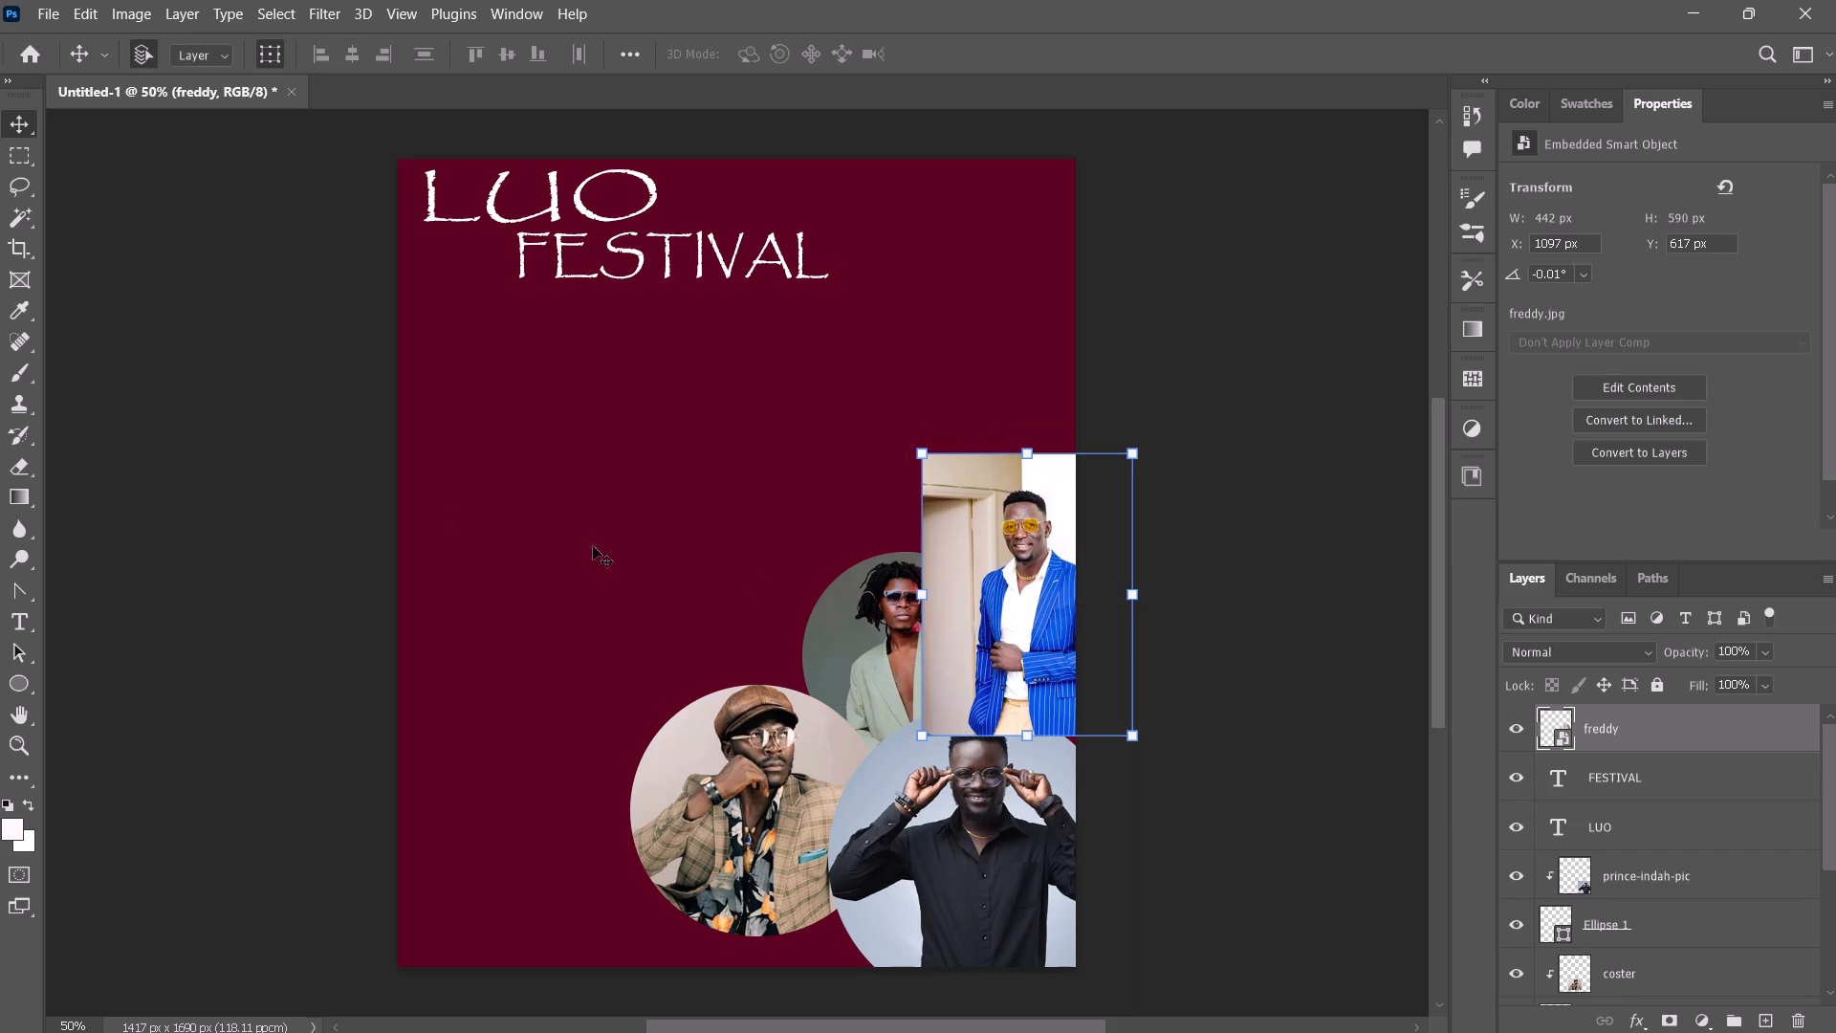
{"action": "left_click_drag", "start_coordinate": [991, 572], "coordinate": [568, 494]}
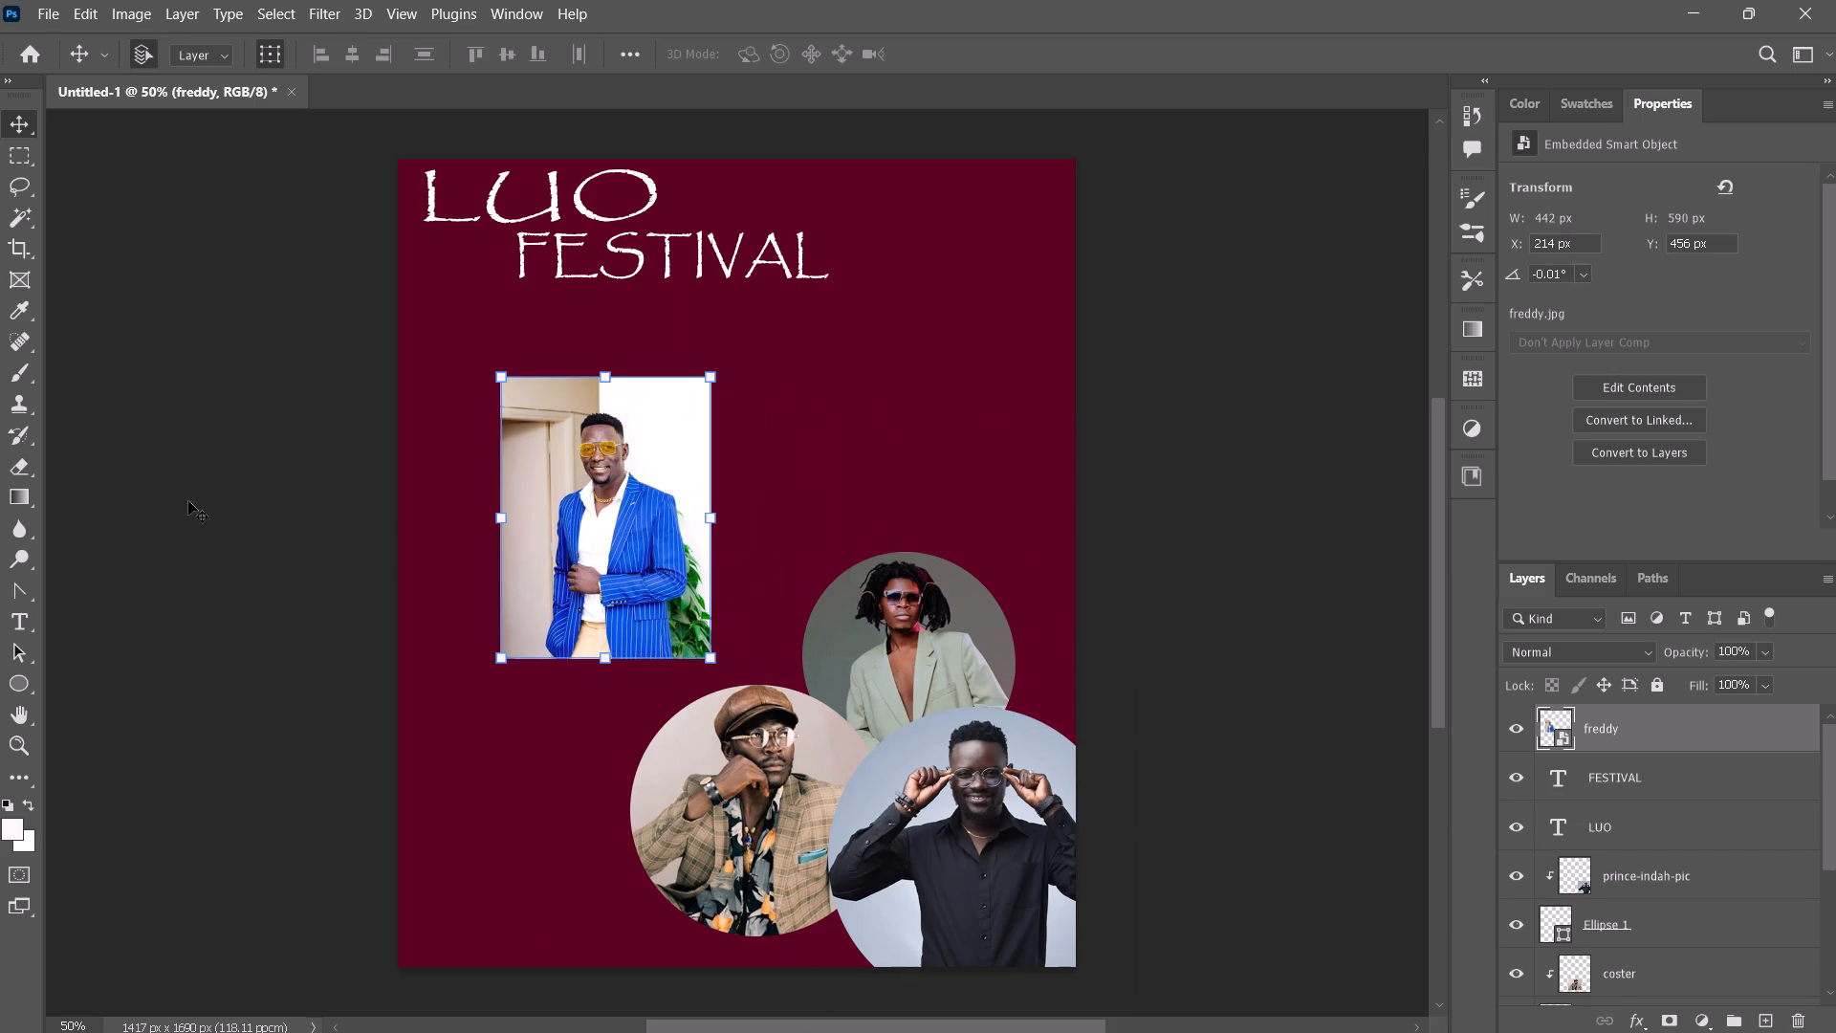
Draw a tall white rectangle shape about 317 × 705 px over the middle of the freddy photo.
{"action": "right_click", "coordinate": [31, 690]}
{"action": "left_click", "coordinate": [98, 686]}
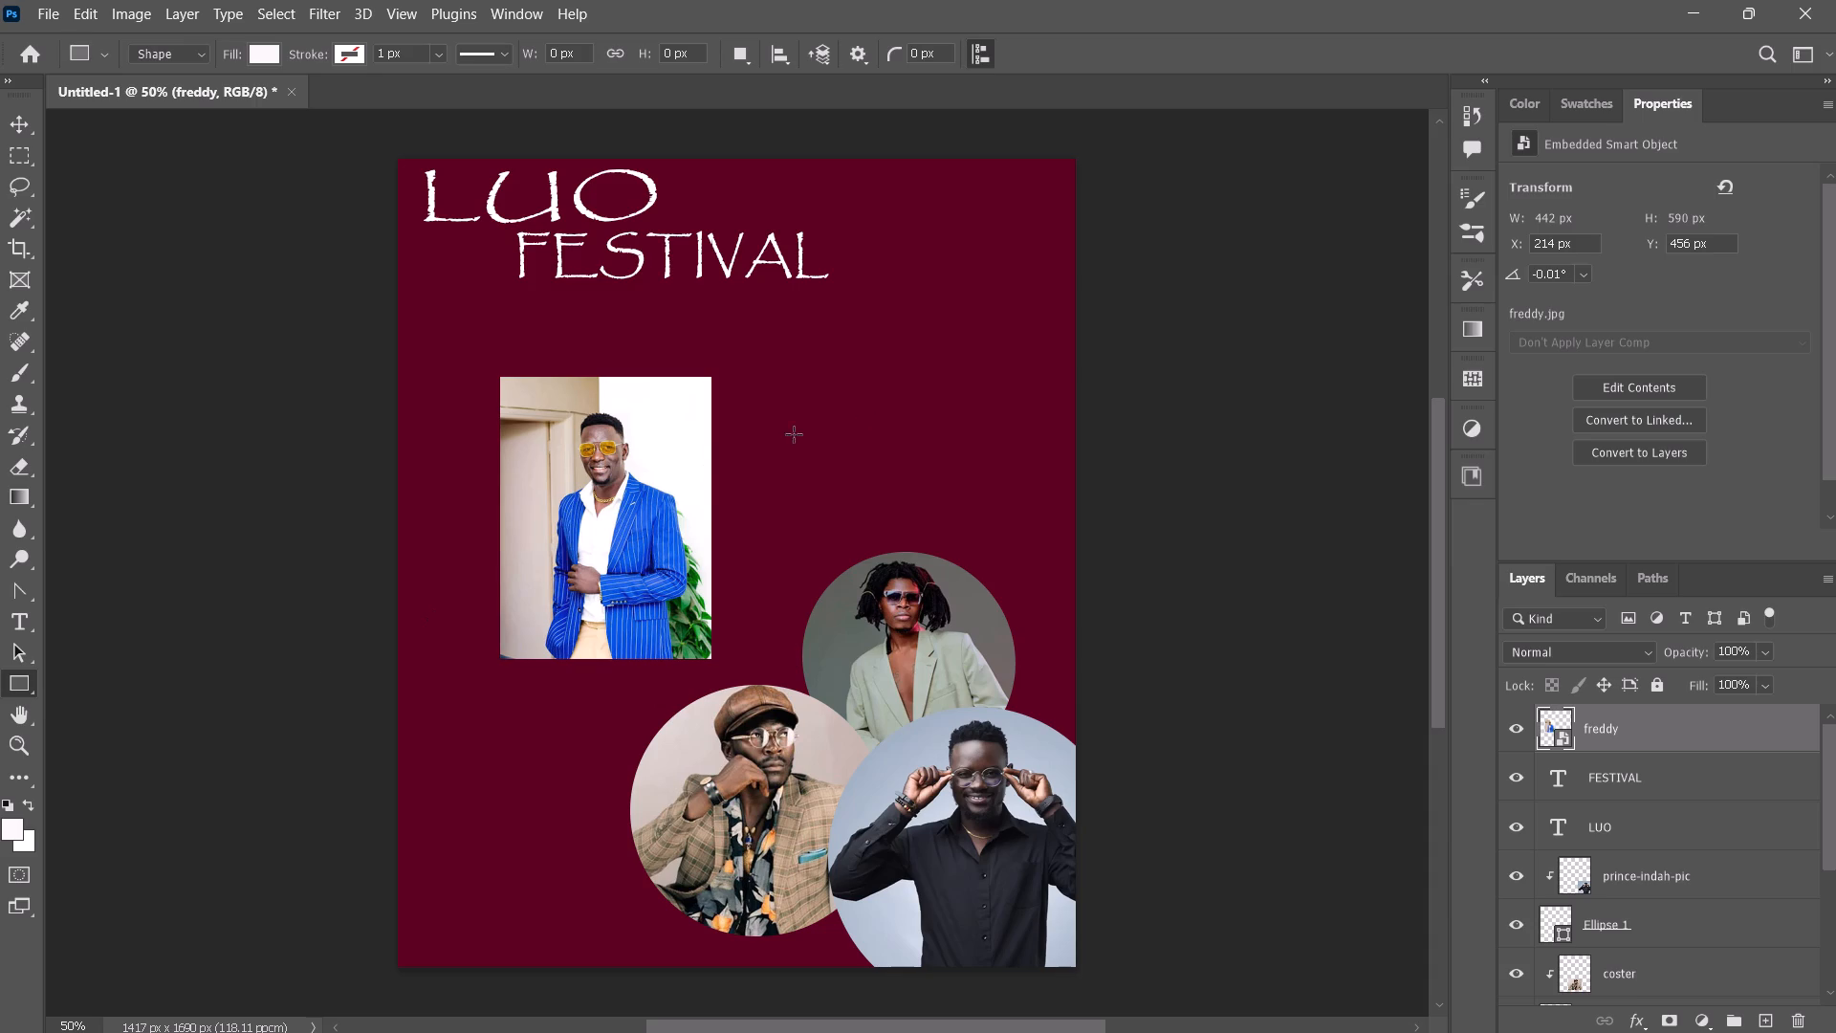
{"action": "left_click_drag", "start_coordinate": [526, 342], "coordinate": [666, 695]}
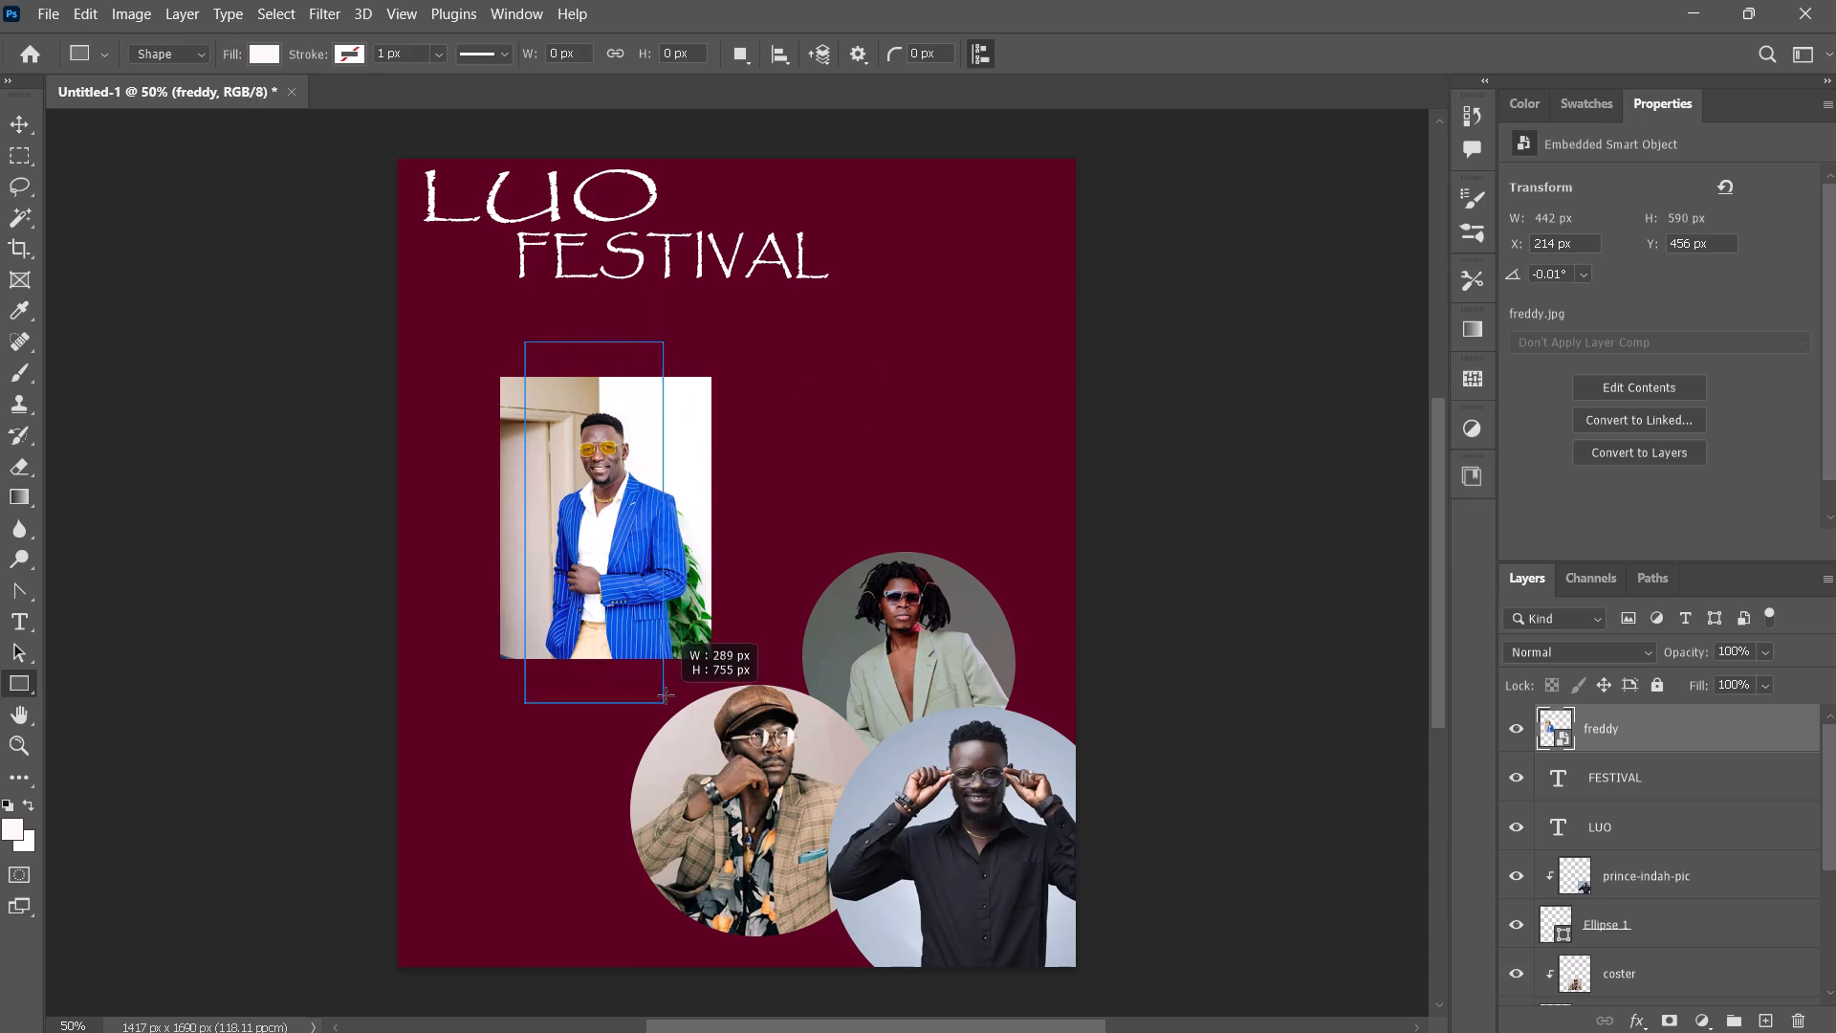
{"action": "left_click_drag", "start_coordinate": [666, 695], "coordinate": [676, 678]}
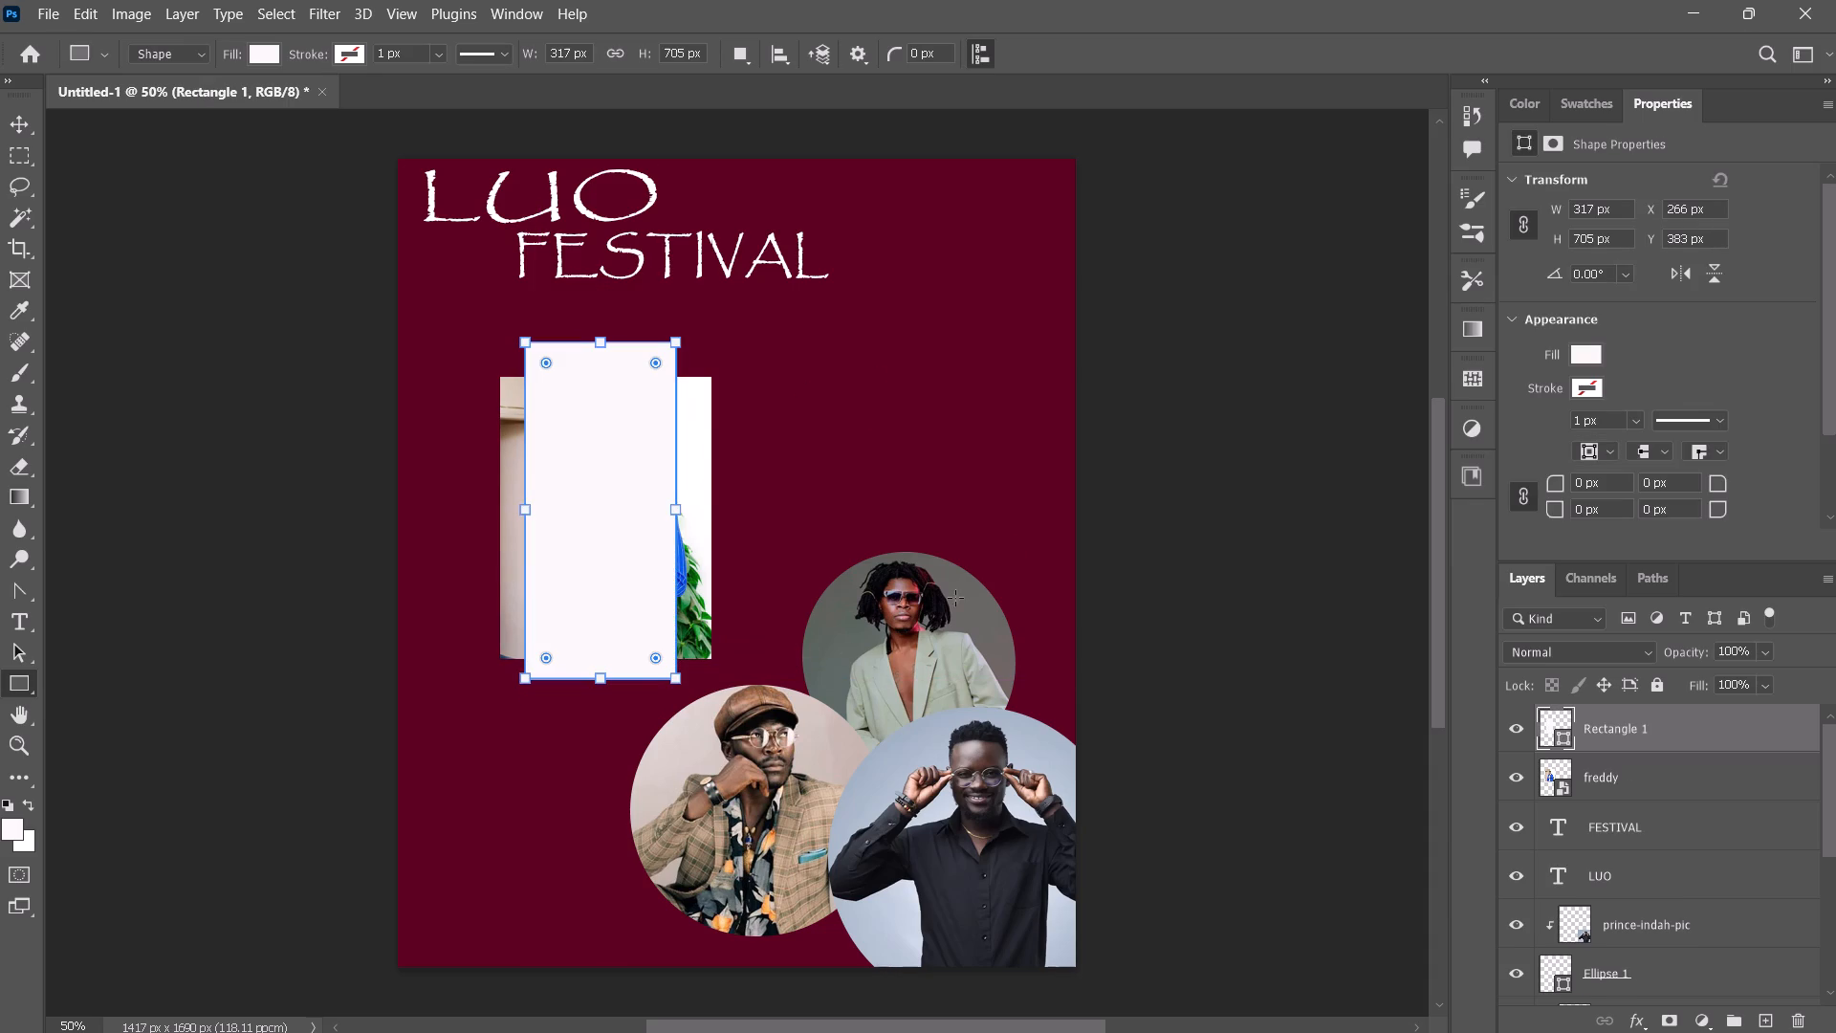
Round all the rectangle's corners to about 84 px and narrow the shape to about 287 px wide.
{"action": "left_click_drag", "start_coordinate": [545, 359], "coordinate": [556, 368]}
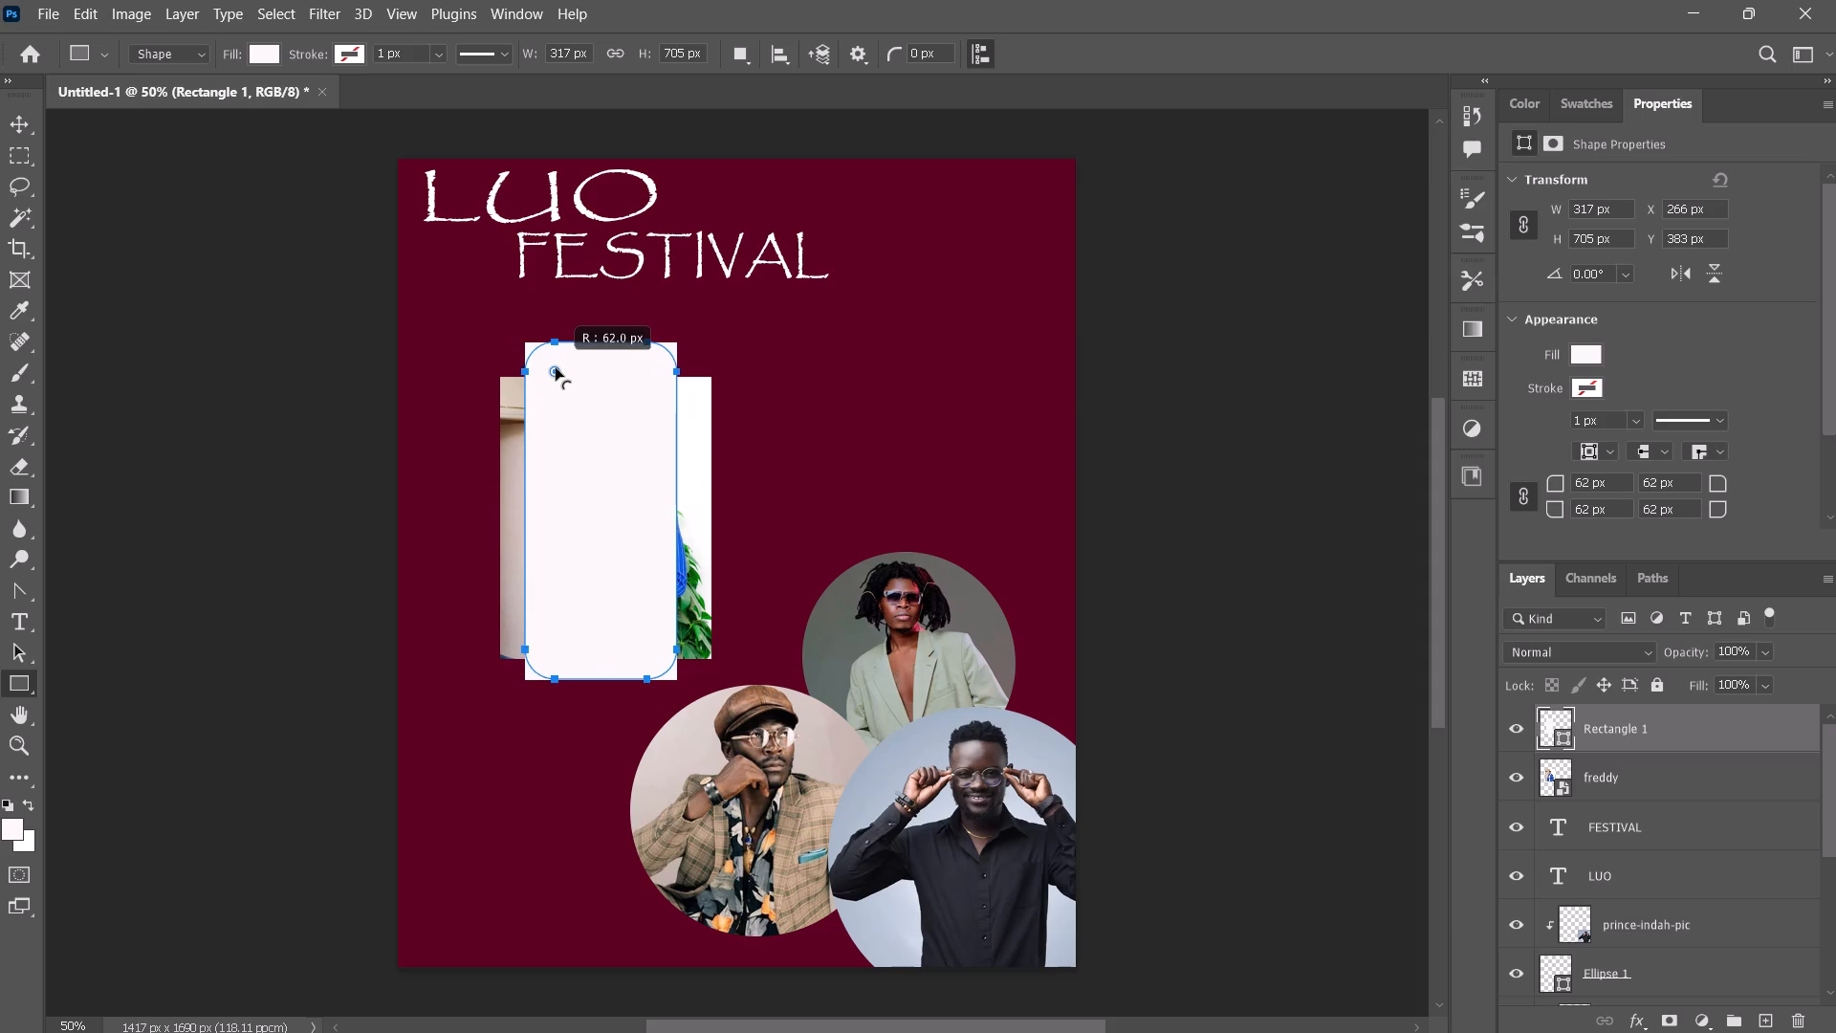
{"action": "left_click_drag", "start_coordinate": [556, 368], "coordinate": [566, 381]}
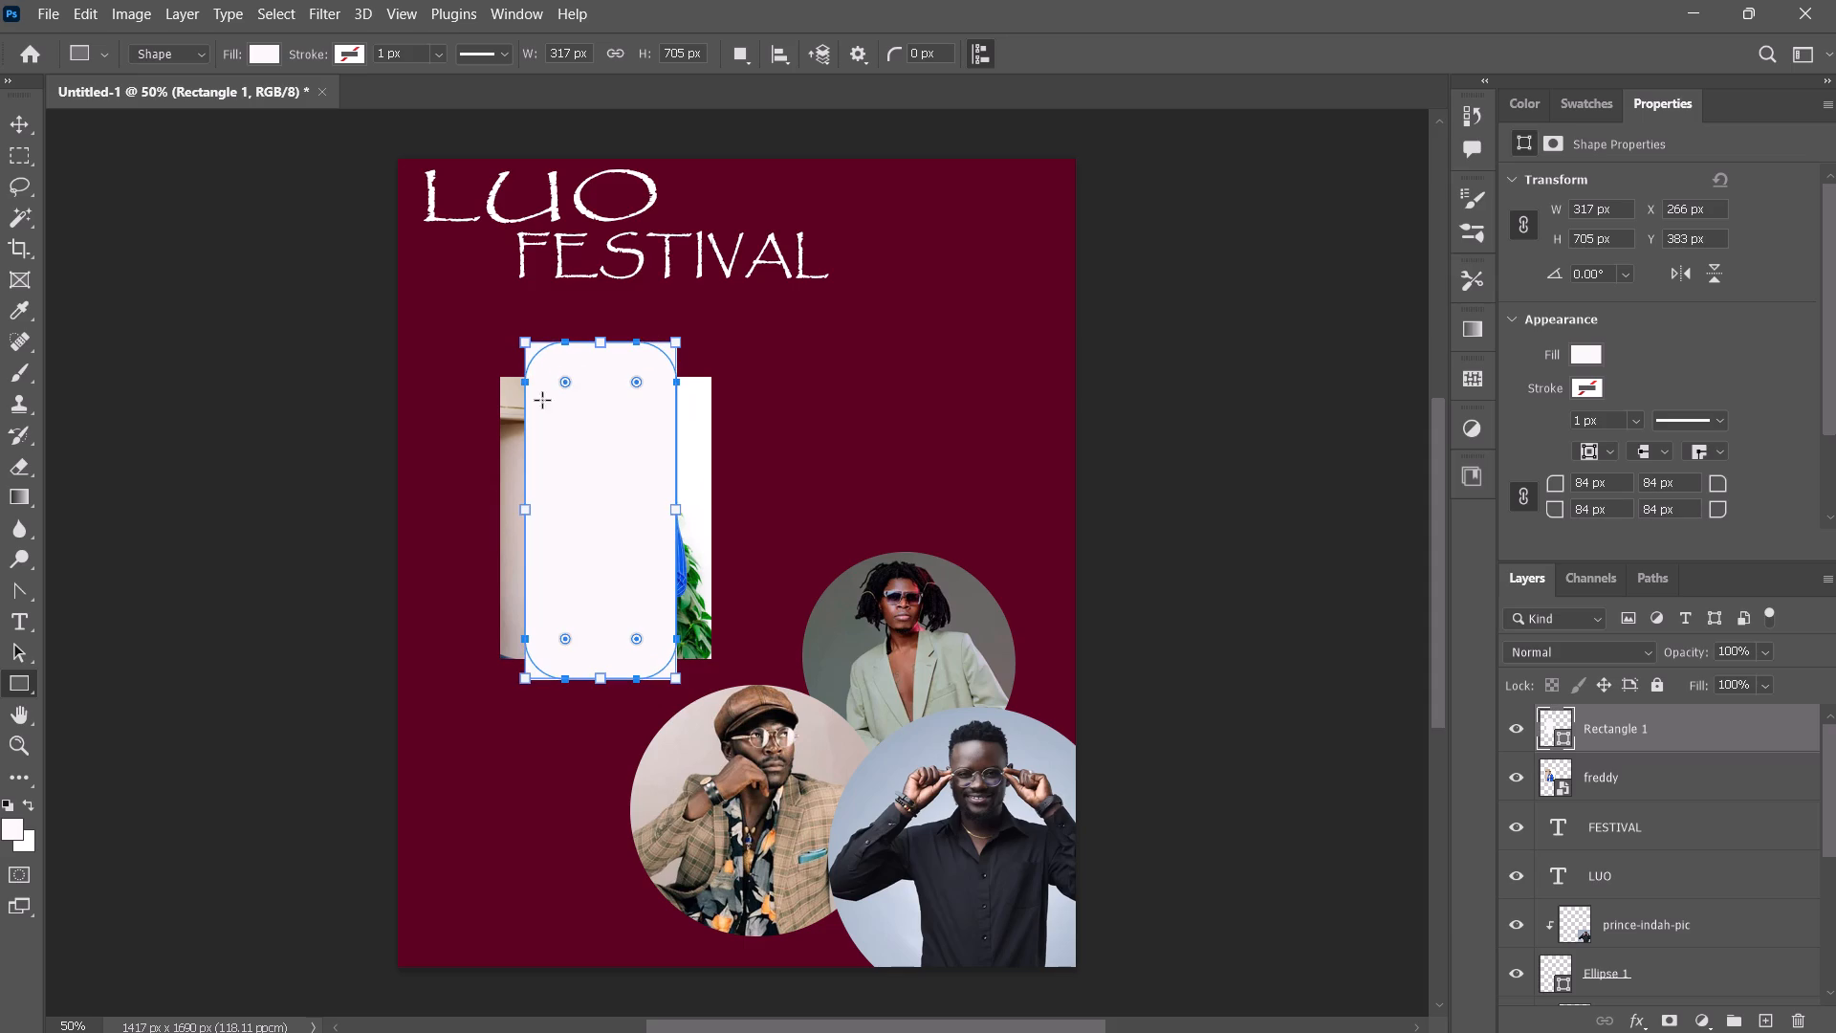
{"action": "left_click", "coordinate": [527, 504]}
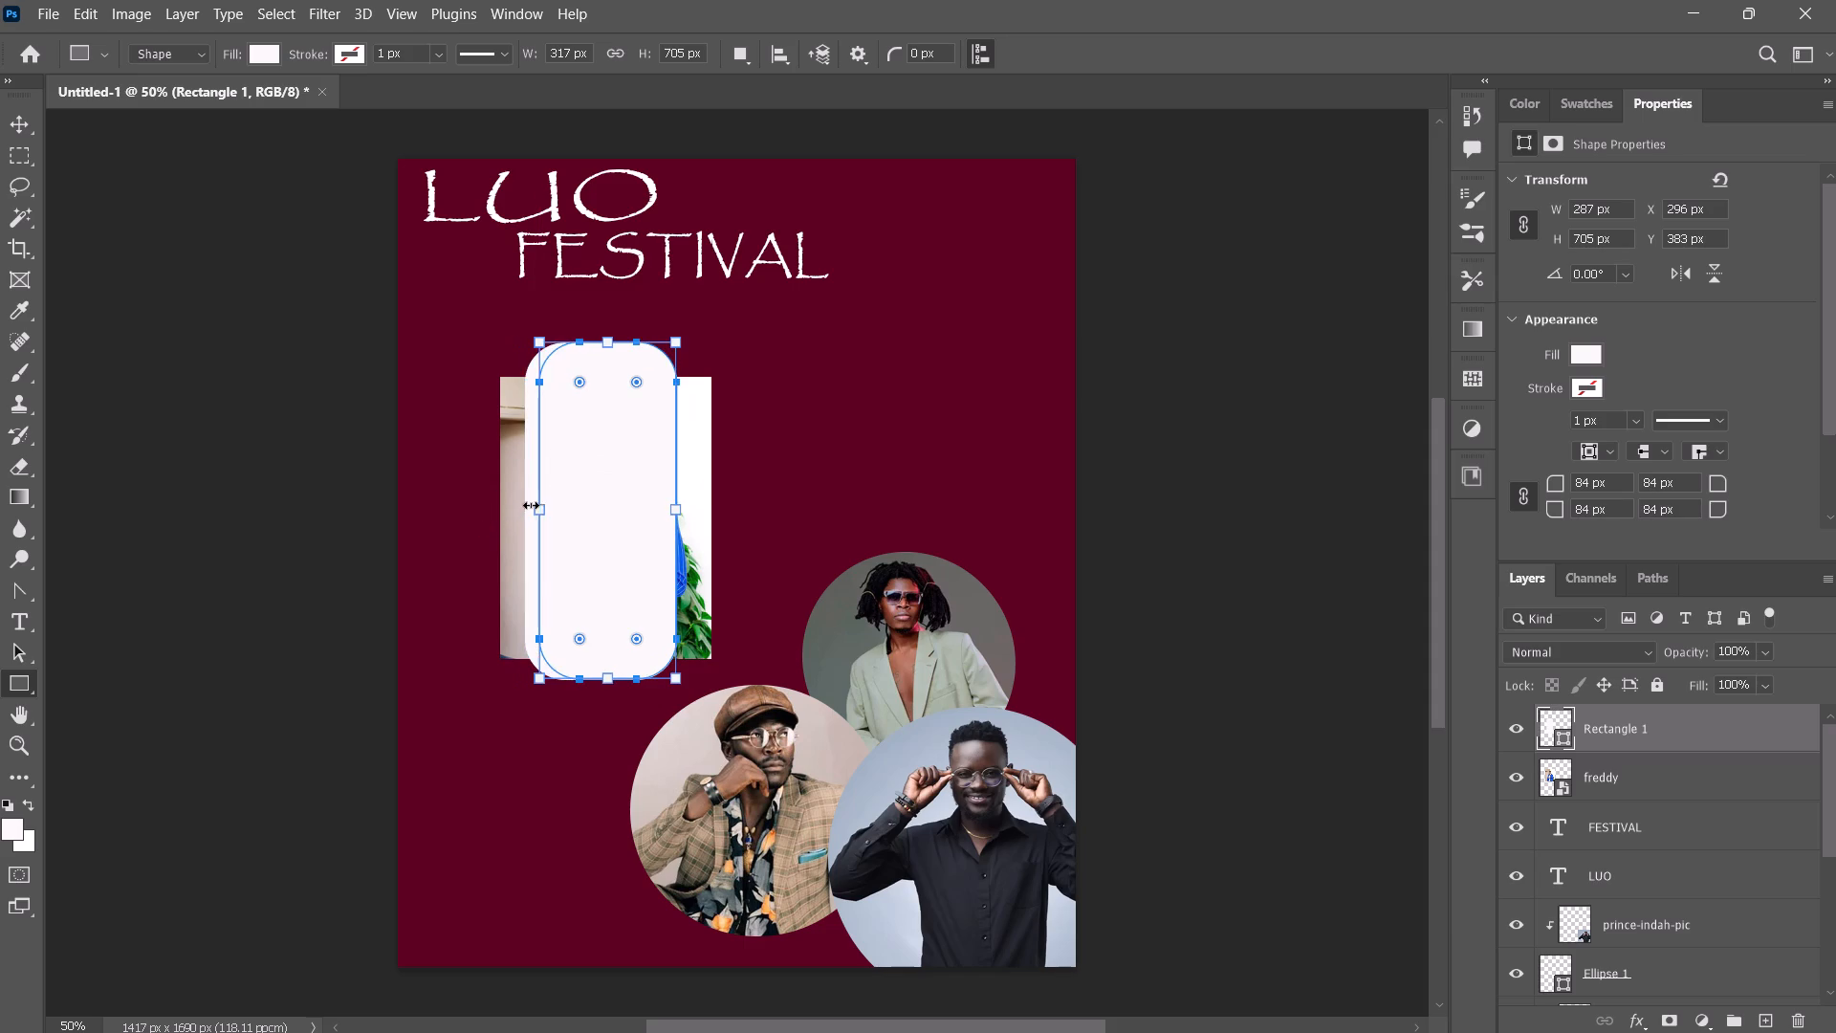
{"action": "left_click", "coordinate": [11, 123]}
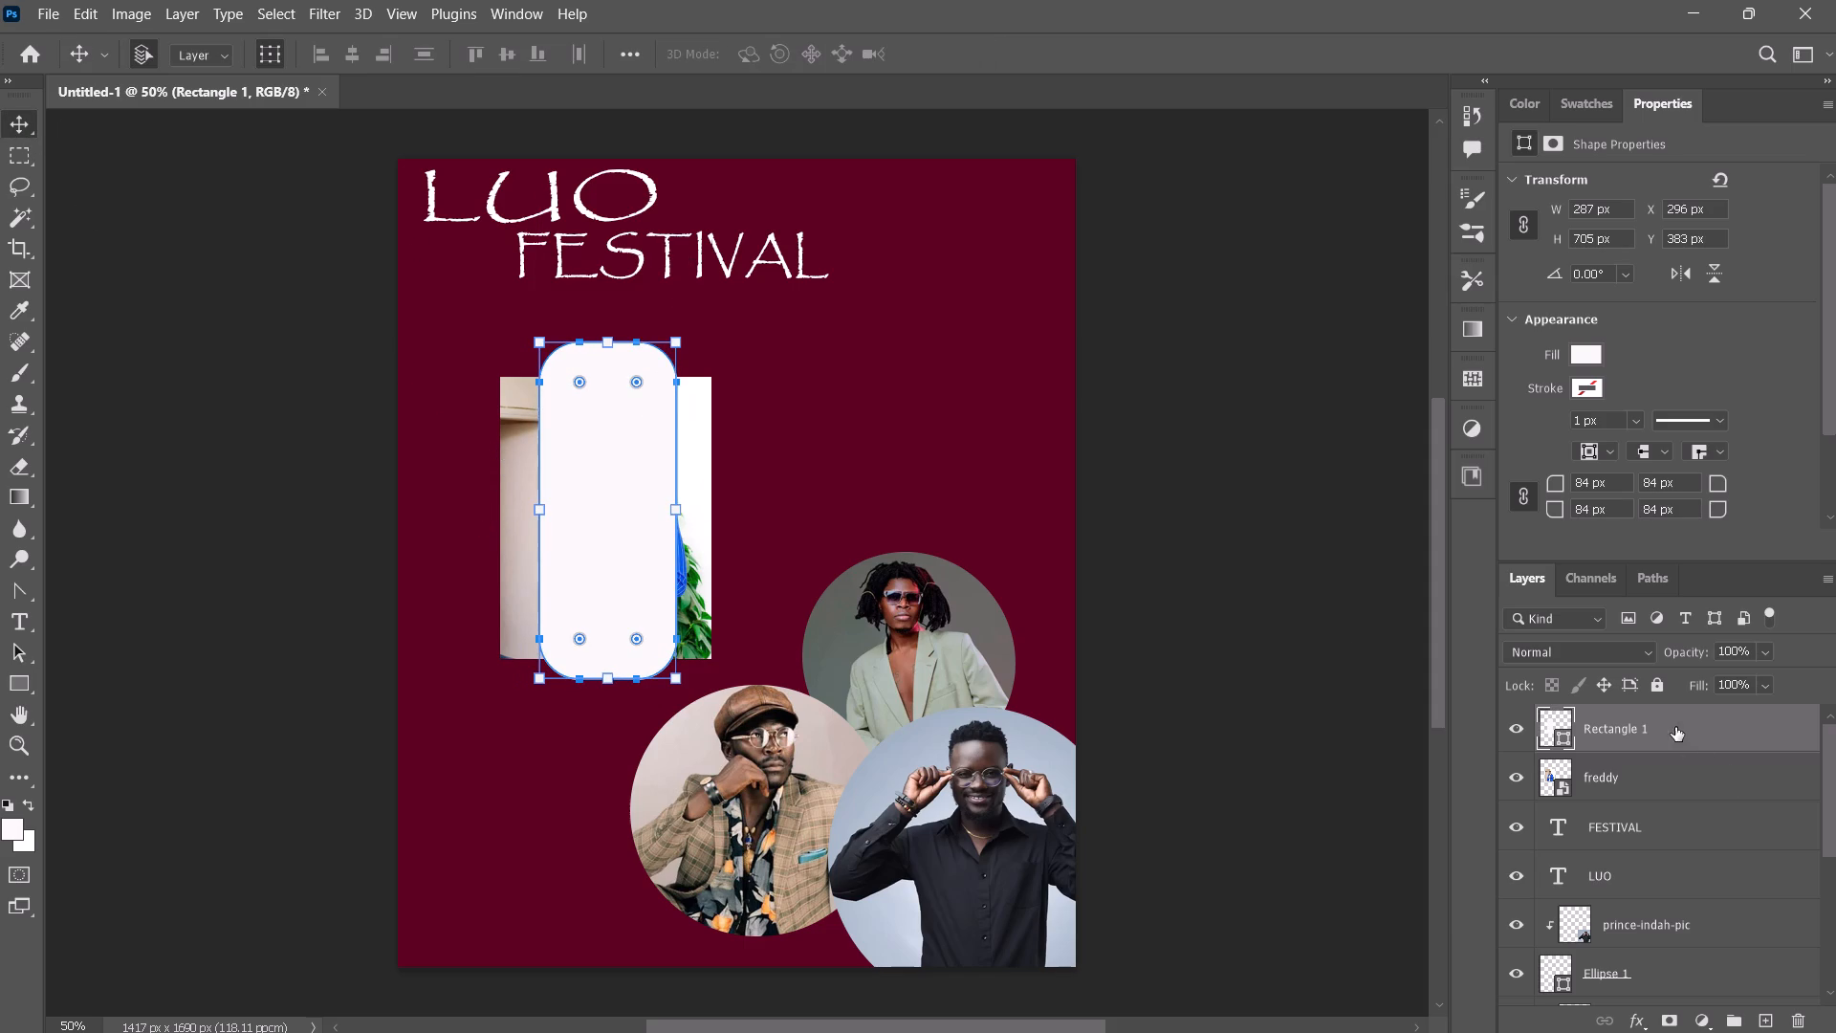
Move the Rectangle 1 layer directly beneath the freddy layer, then deselect it.
{"action": "left_click_drag", "start_coordinate": [1675, 727], "coordinate": [1746, 807]}
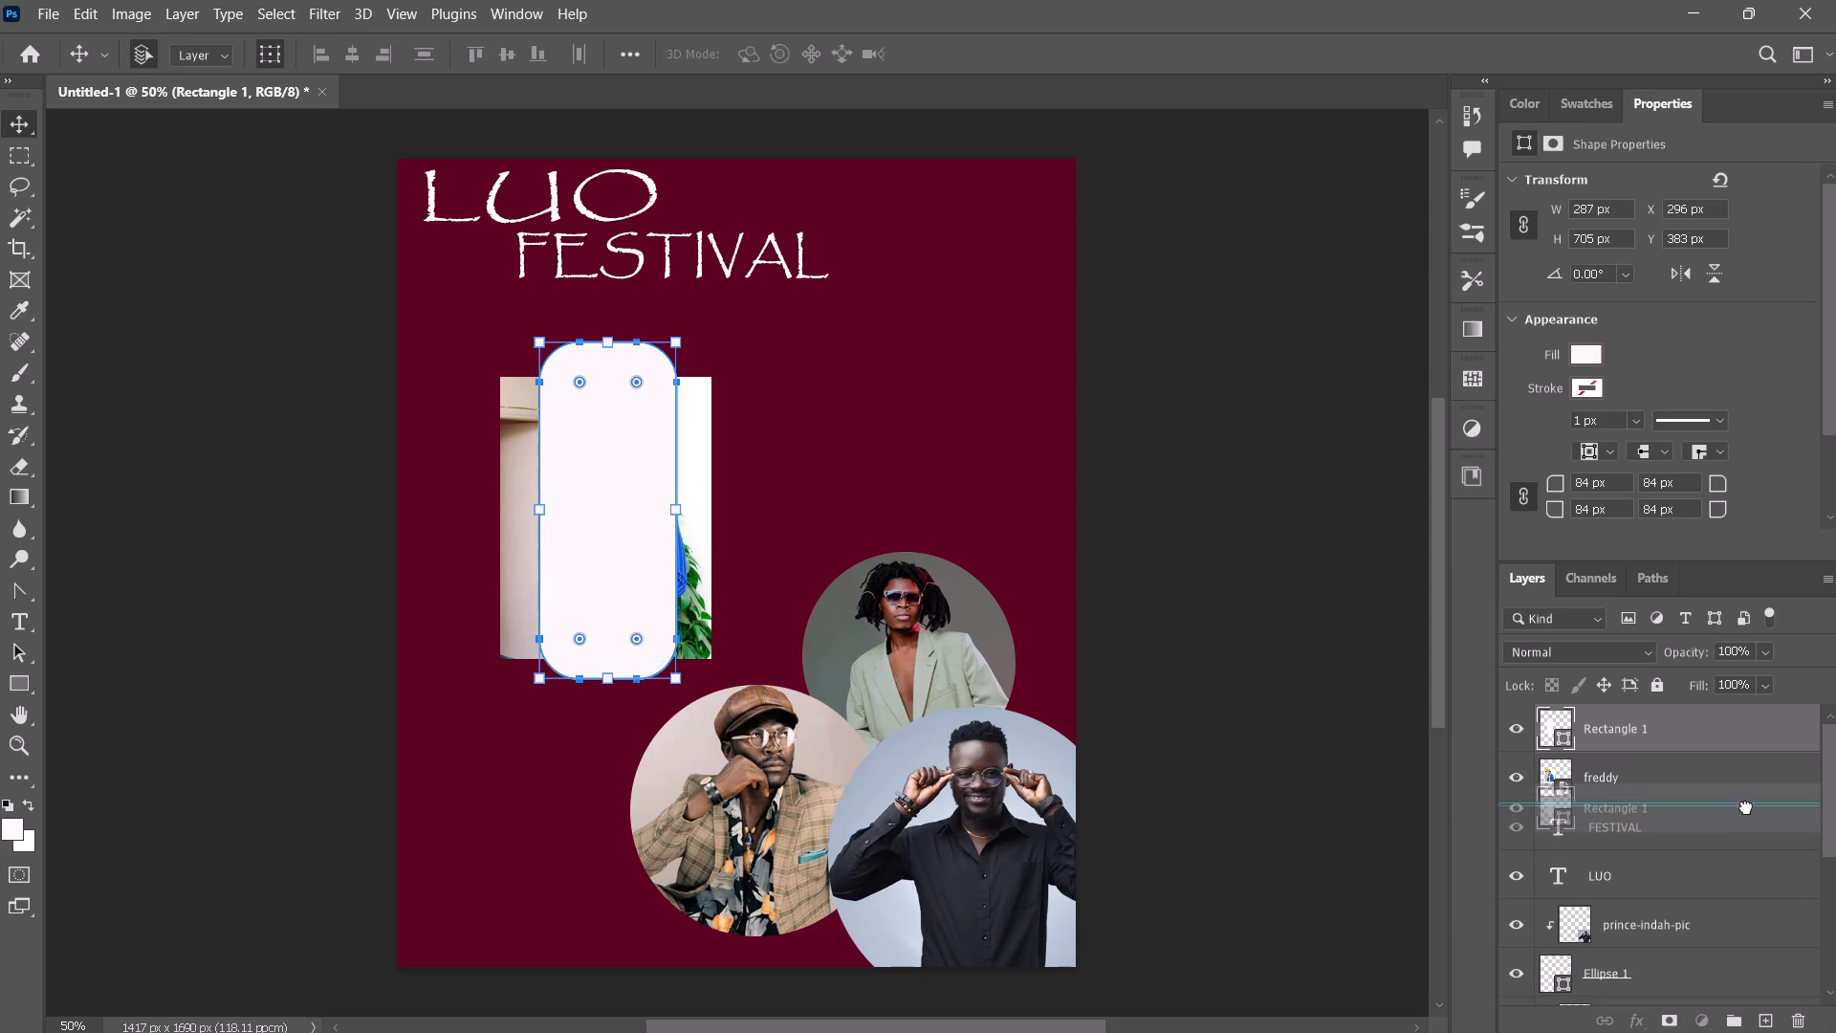
{"action": "left_click_drag", "start_coordinate": [1746, 807], "coordinate": [1747, 805]}
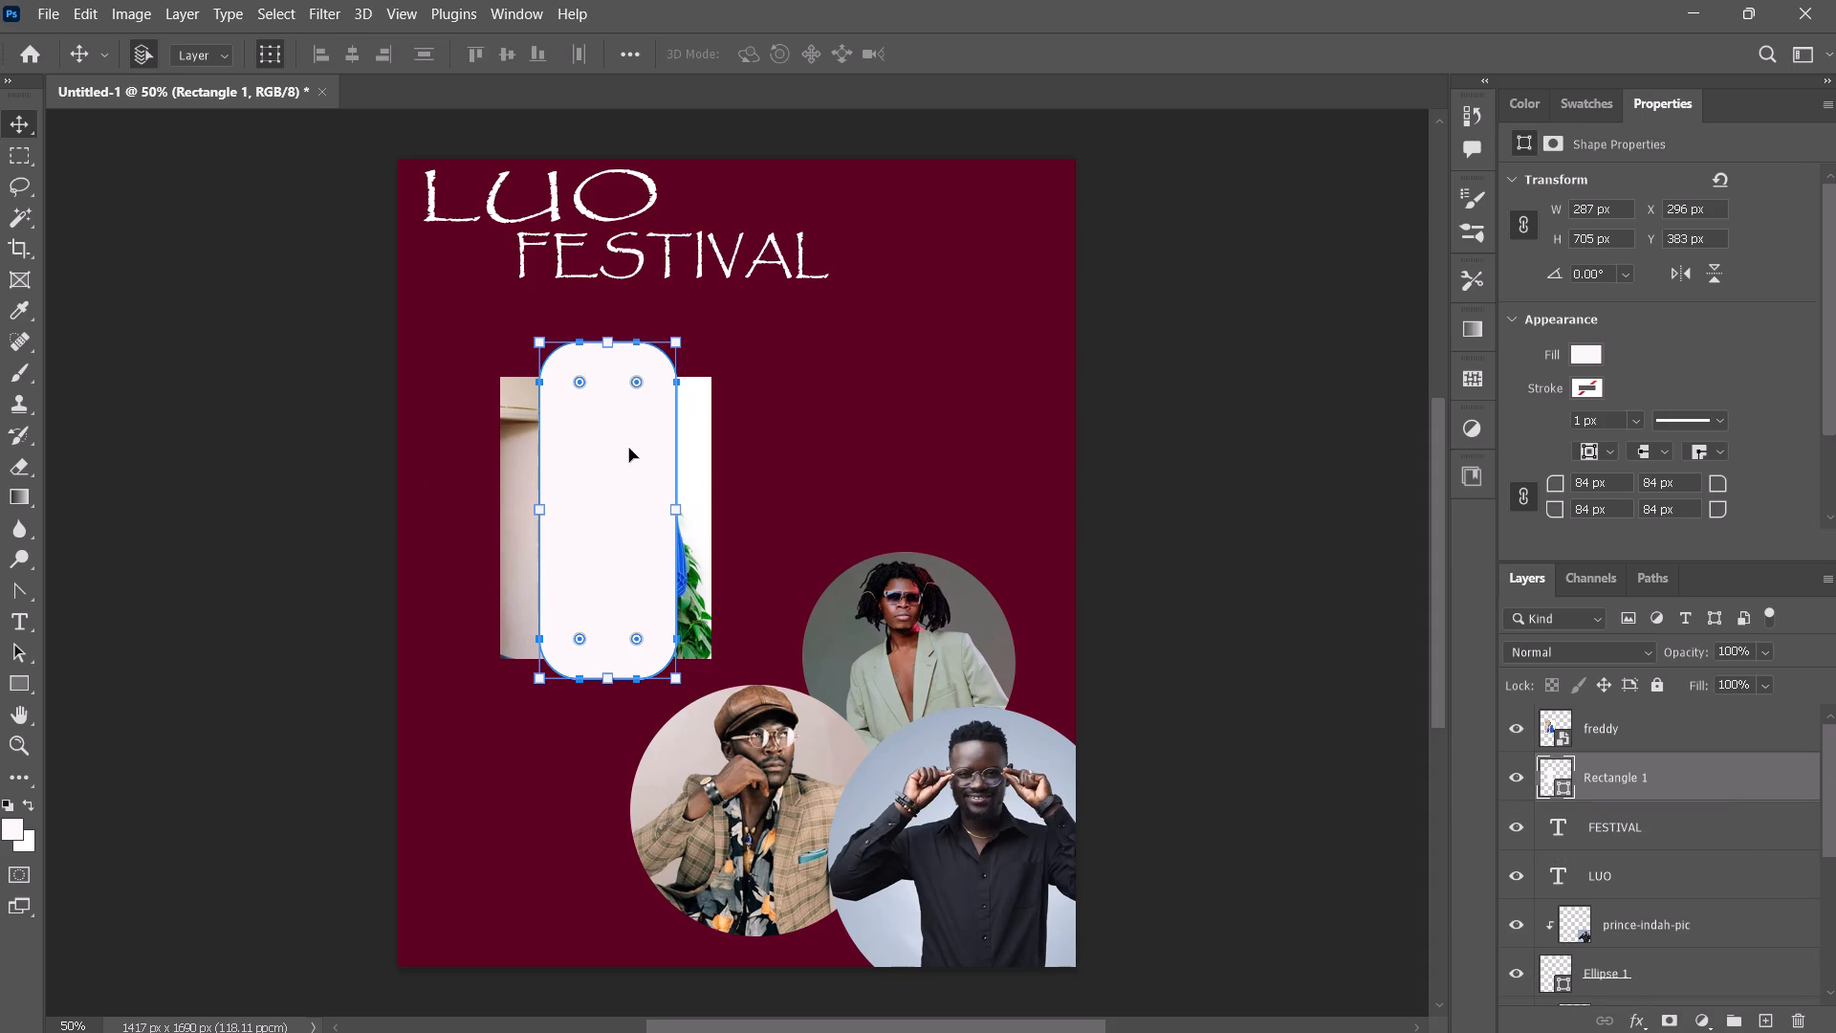
{"action": "left_click", "coordinate": [996, 304]}
Rasterize the freddy photo layer.
{"action": "right_click", "coordinate": [665, 500]}
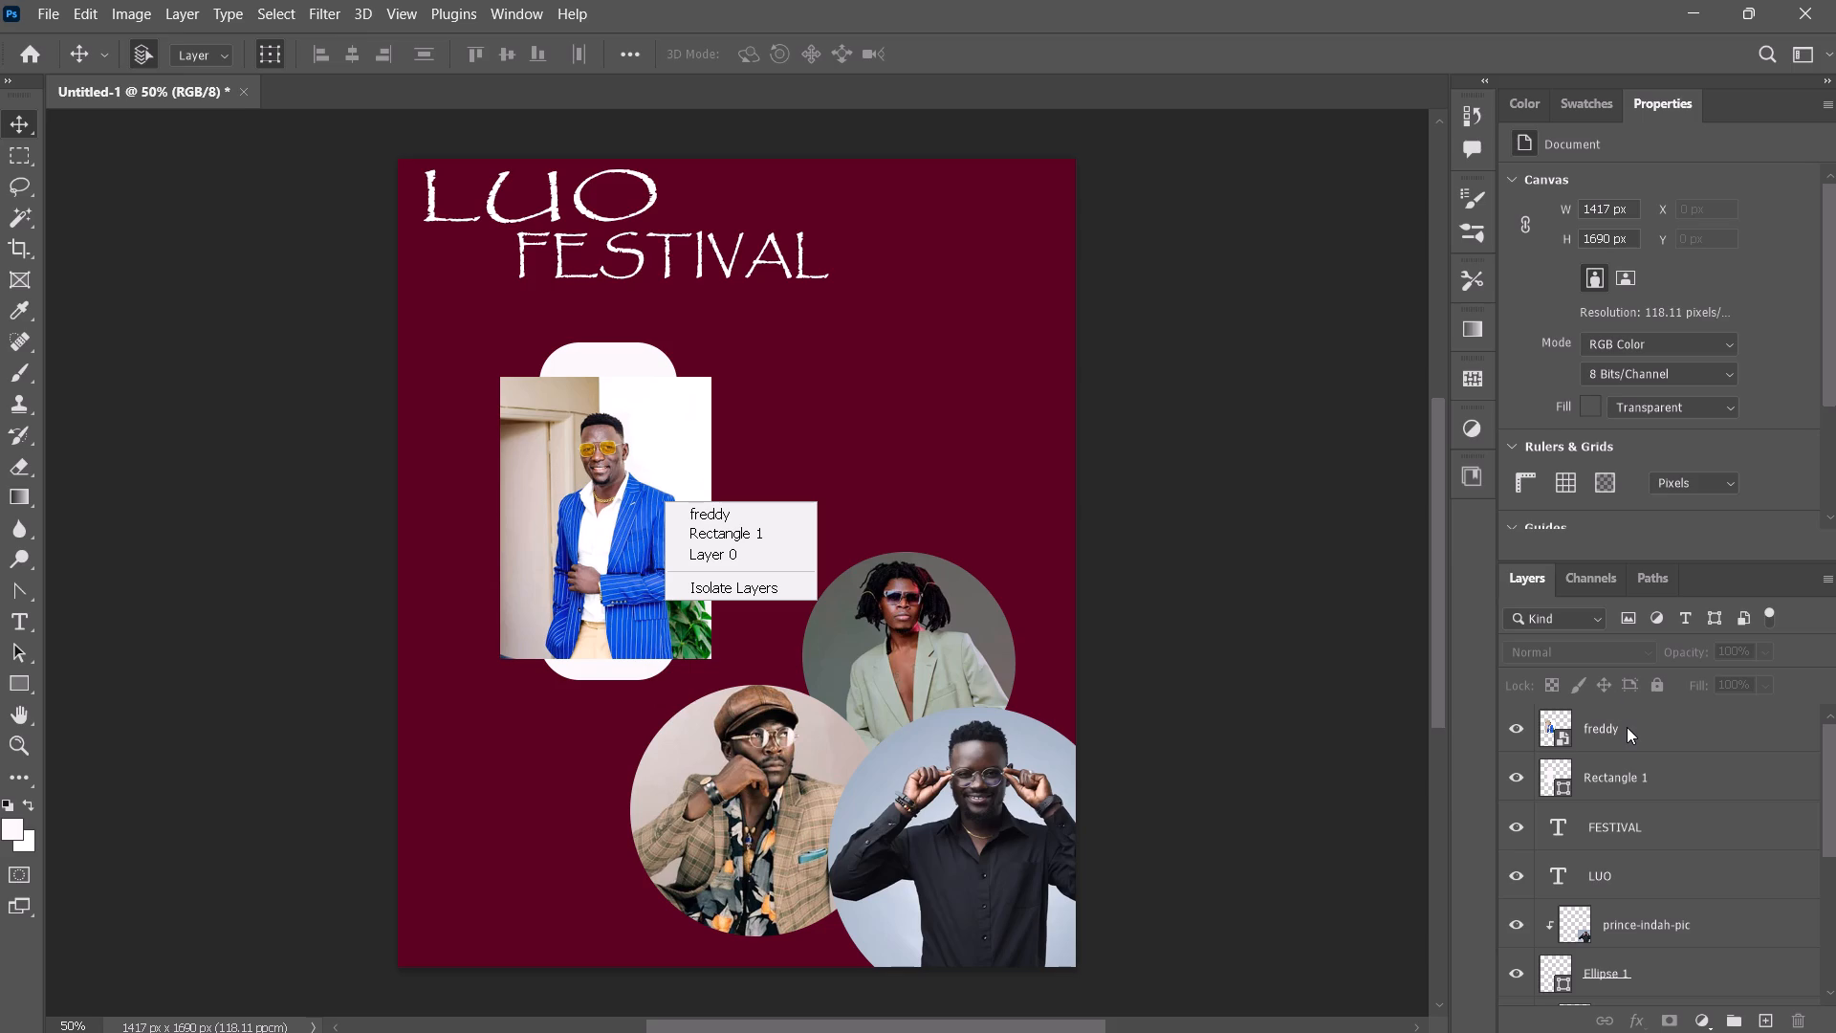
{"action": "left_click", "coordinate": [1625, 733]}
{"action": "right_click", "coordinate": [1623, 736]}
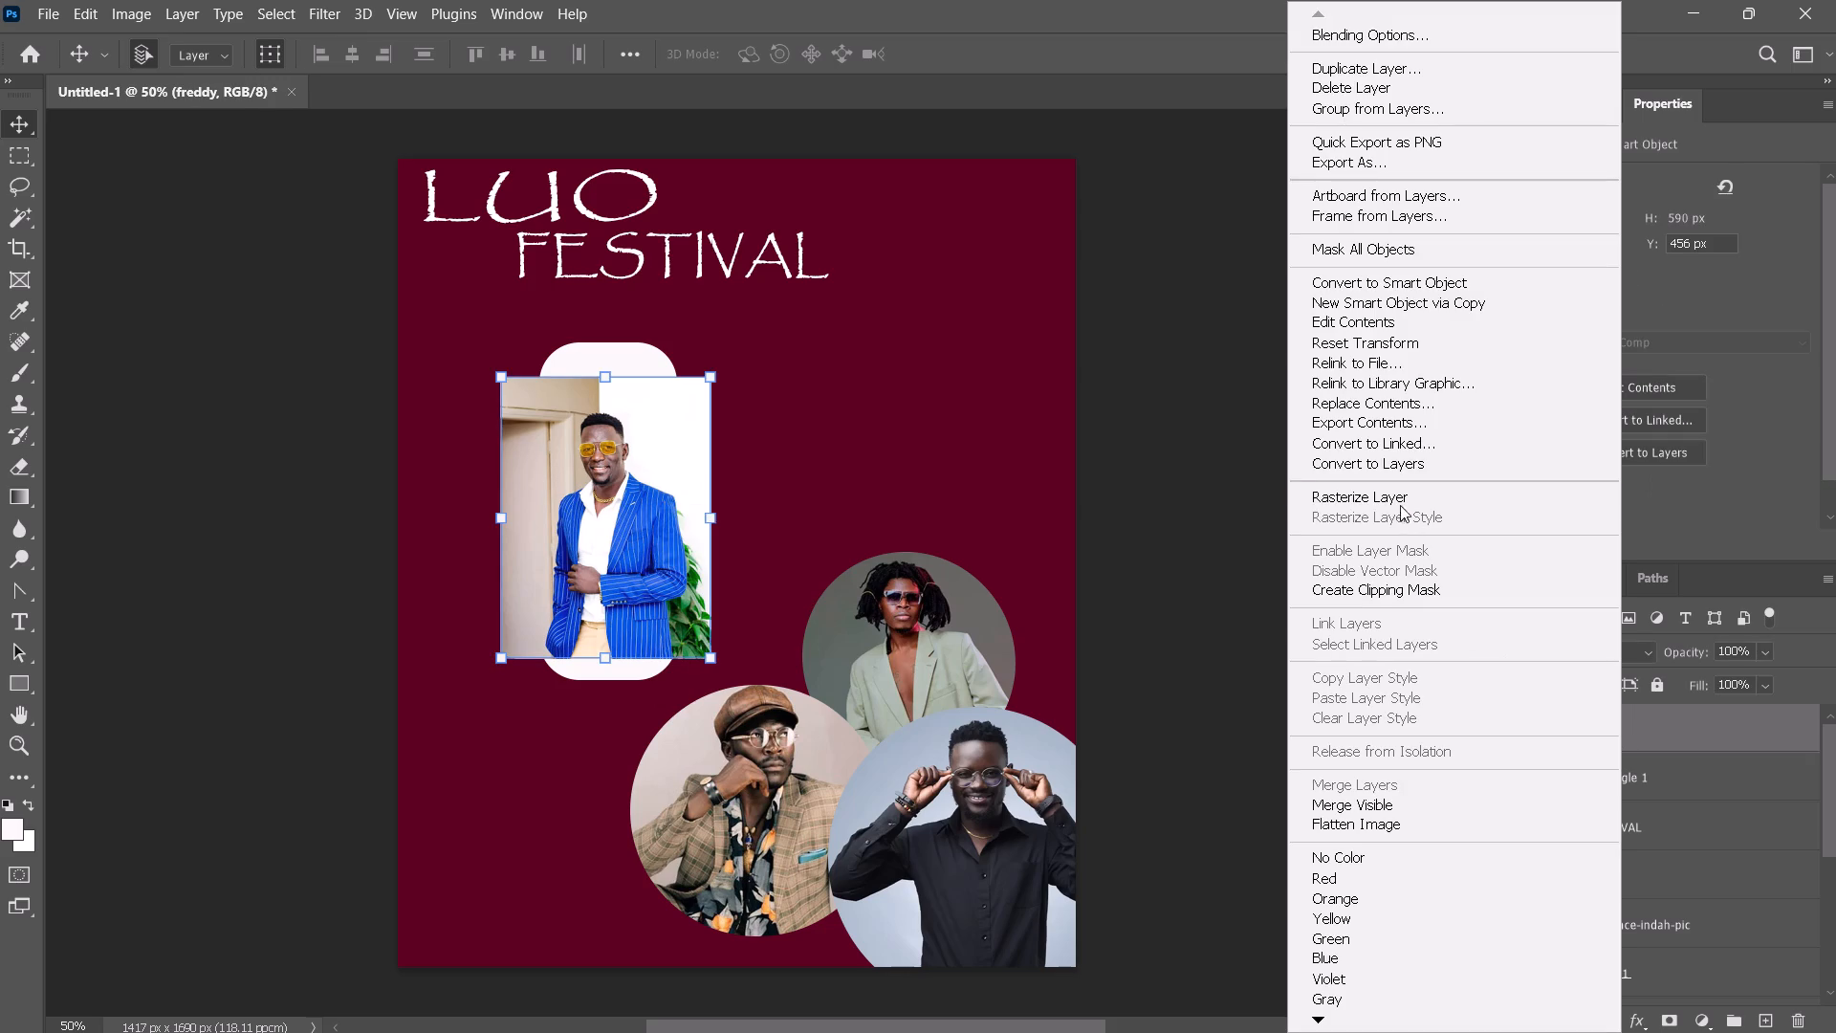
{"action": "left_click", "coordinate": [1388, 495]}
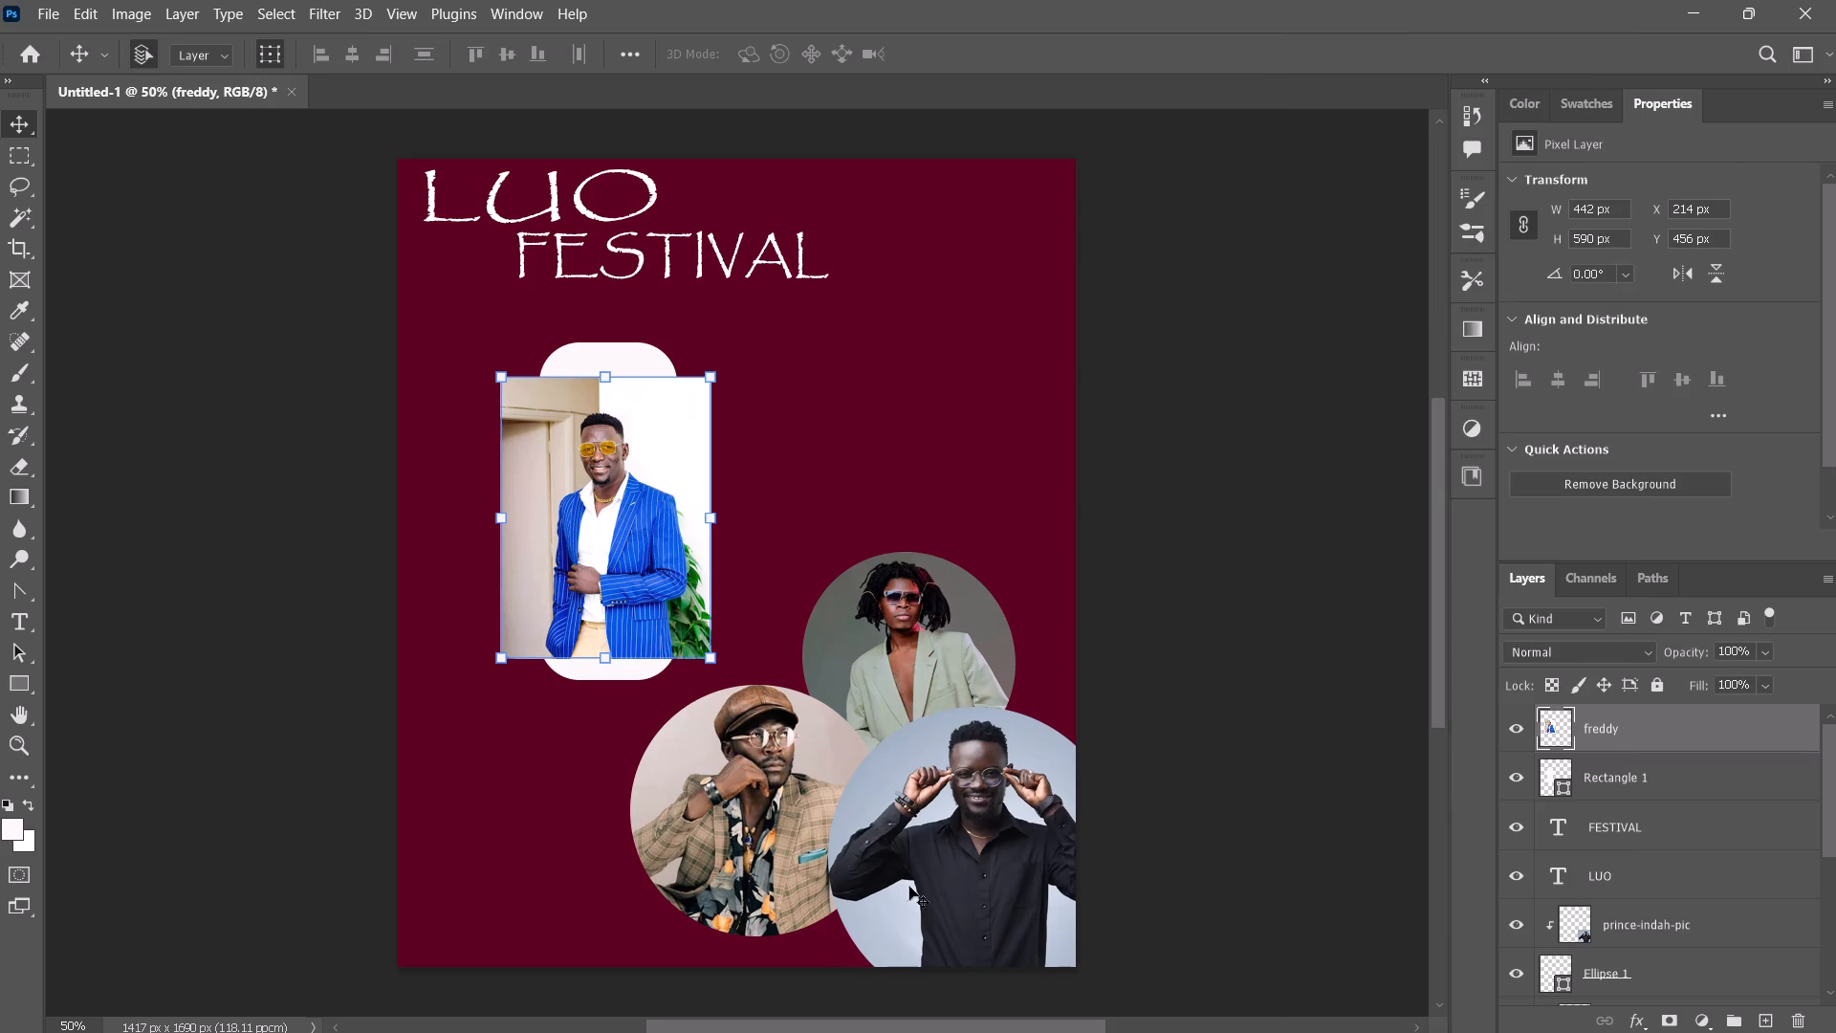
Clip the freddy layer to the rounded Rectangle 1 shape below it and clear the layer selection.
{"action": "left_click", "coordinate": [1644, 753], "text": "alt"}
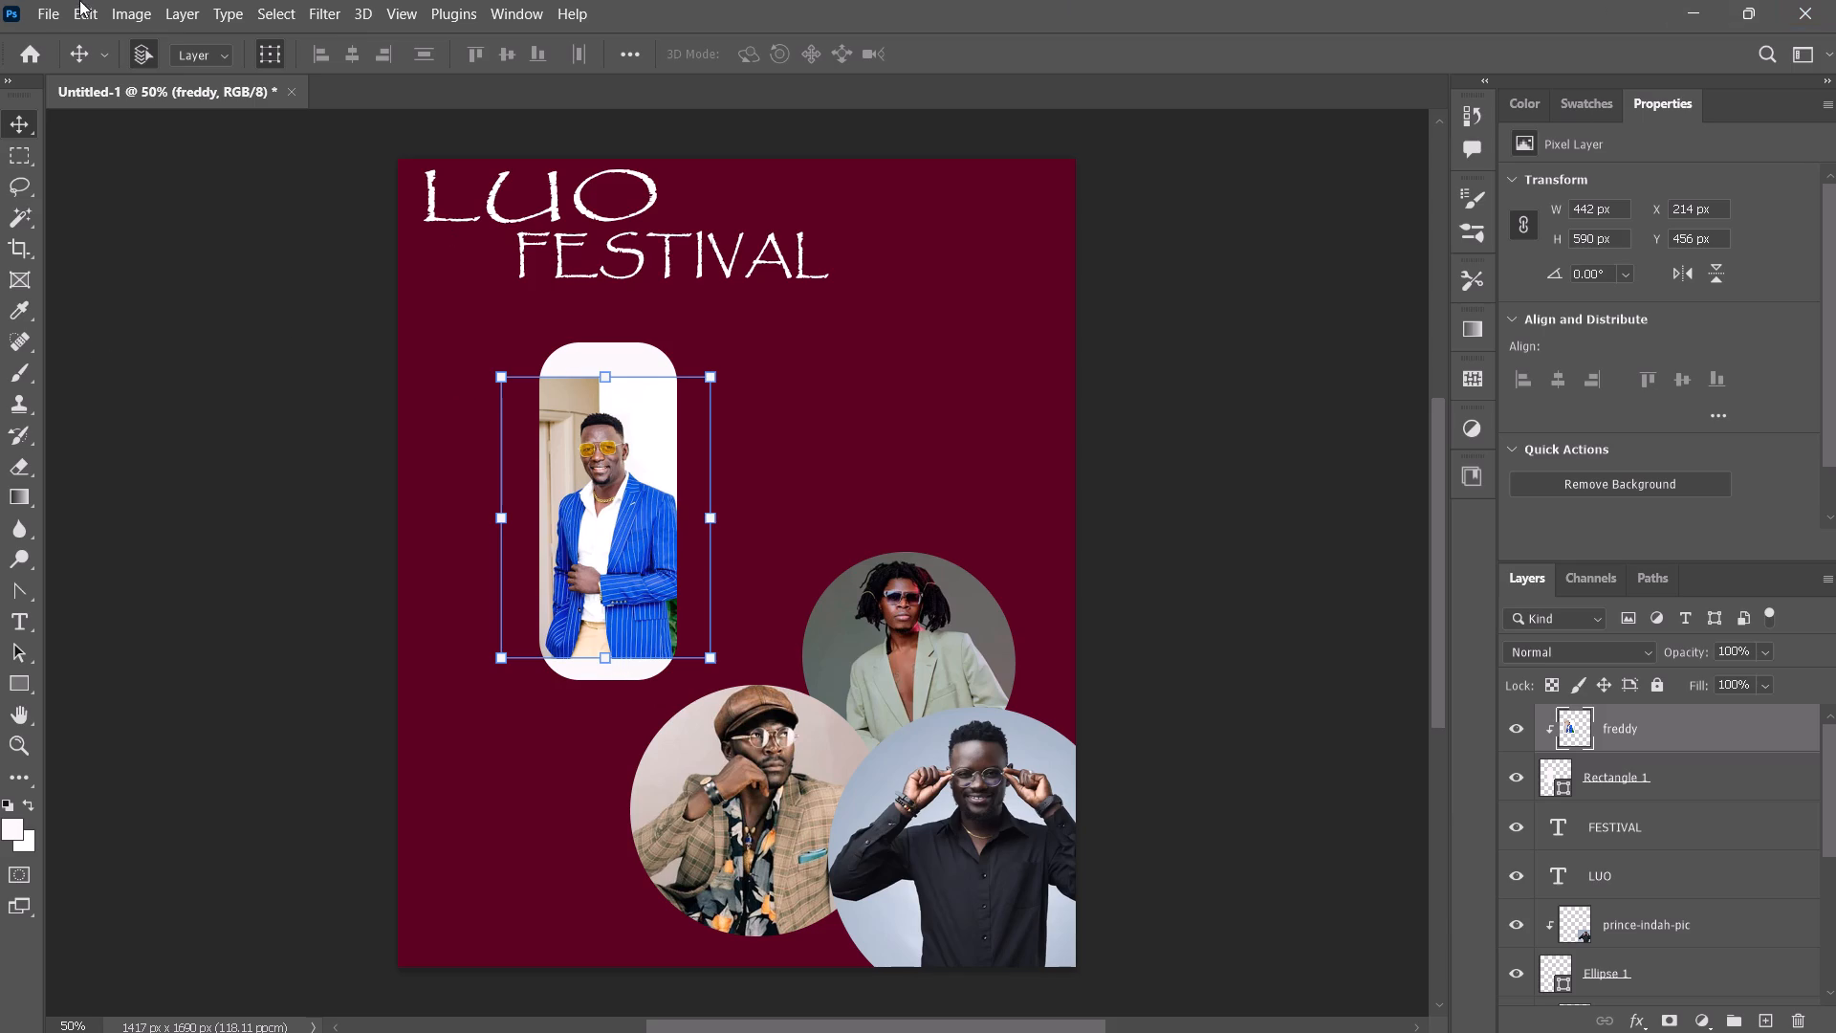
{"action": "left_click", "coordinate": [3, 124]}
{"action": "left_click", "coordinate": [1159, 380]}
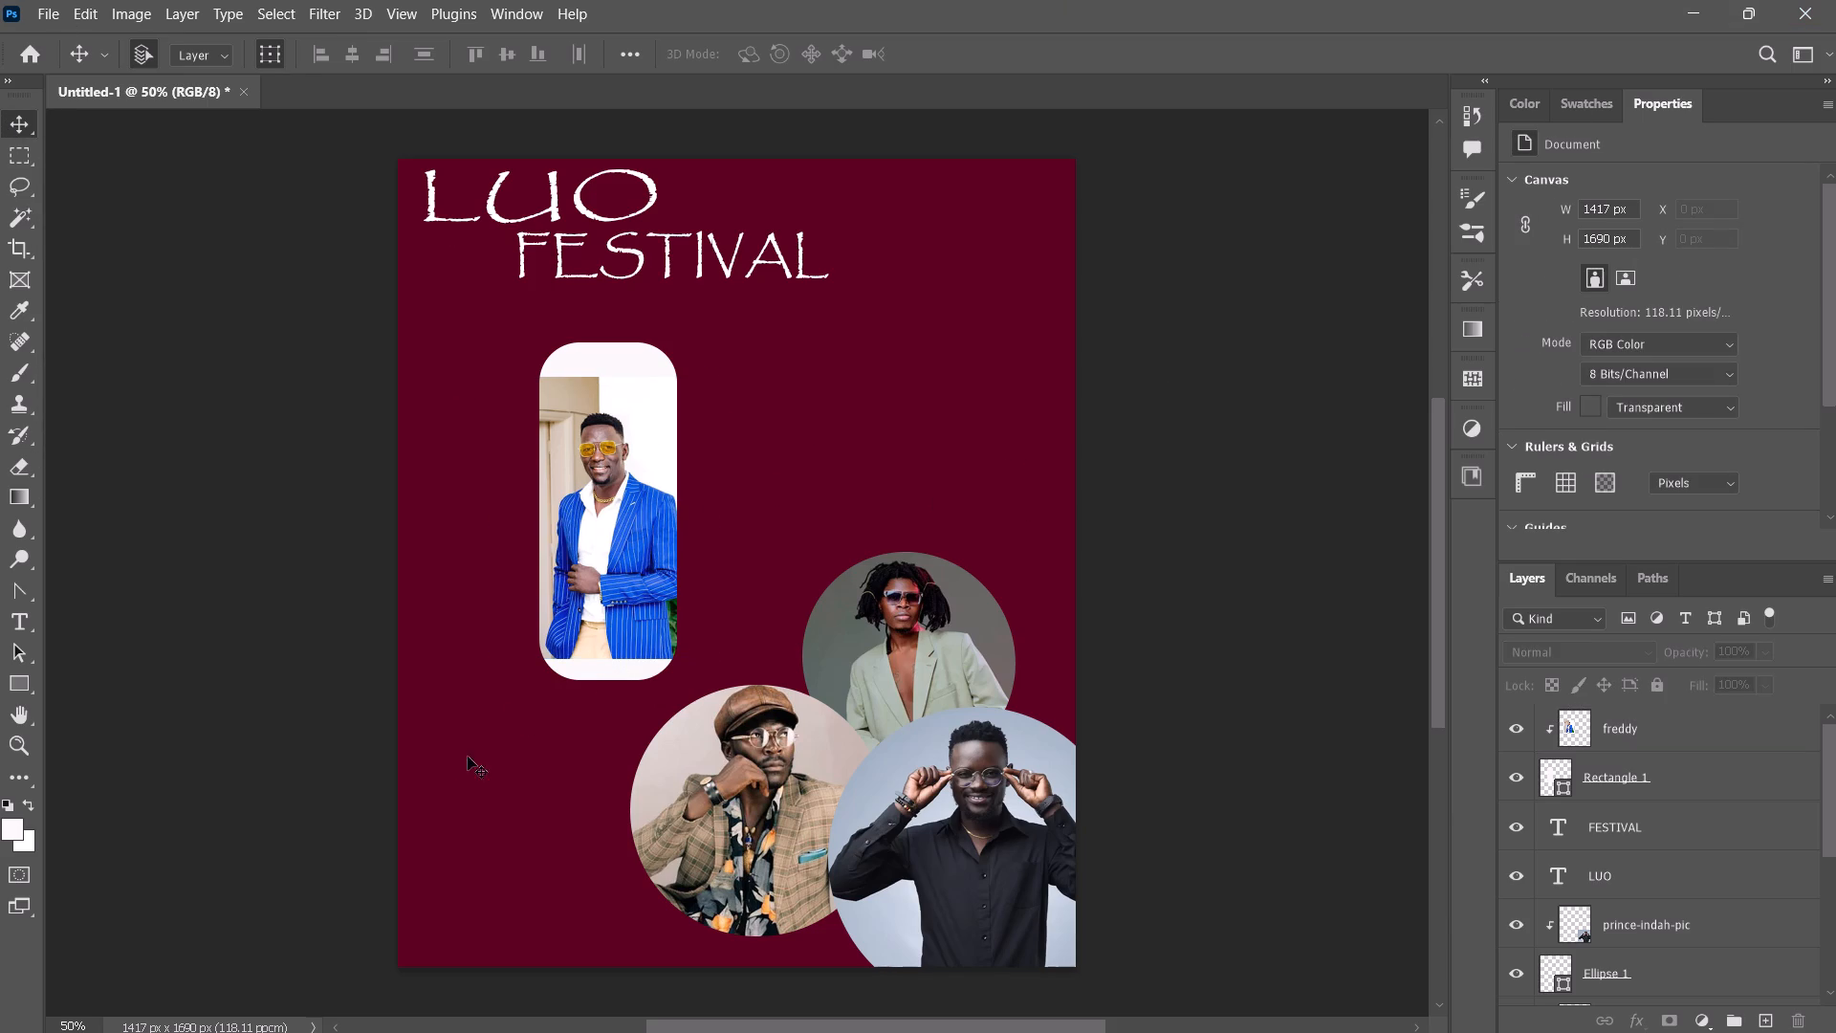
Shrink Rectangle 1 to about 227 × 557 px so the freddy photo fills it completely, and apply the transform.
{"action": "left_click", "coordinate": [588, 676]}
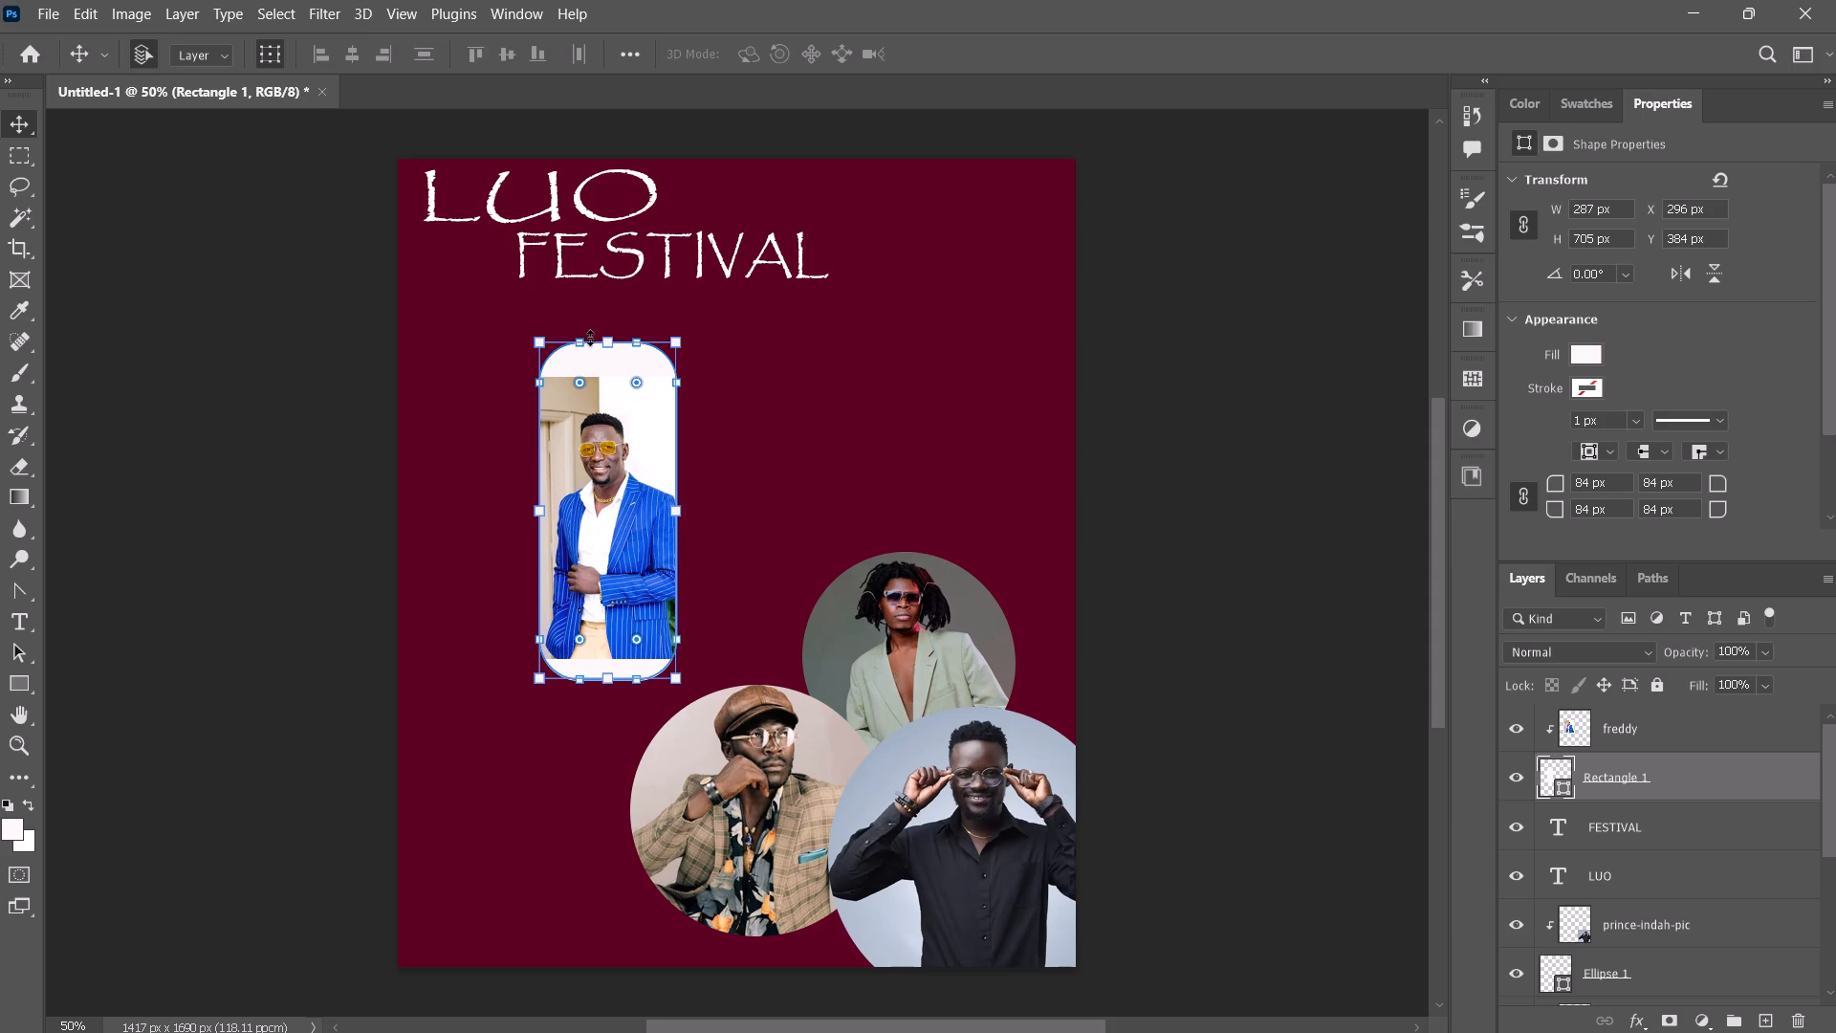
{"action": "left_click_drag", "start_coordinate": [612, 345], "coordinate": [616, 355]}
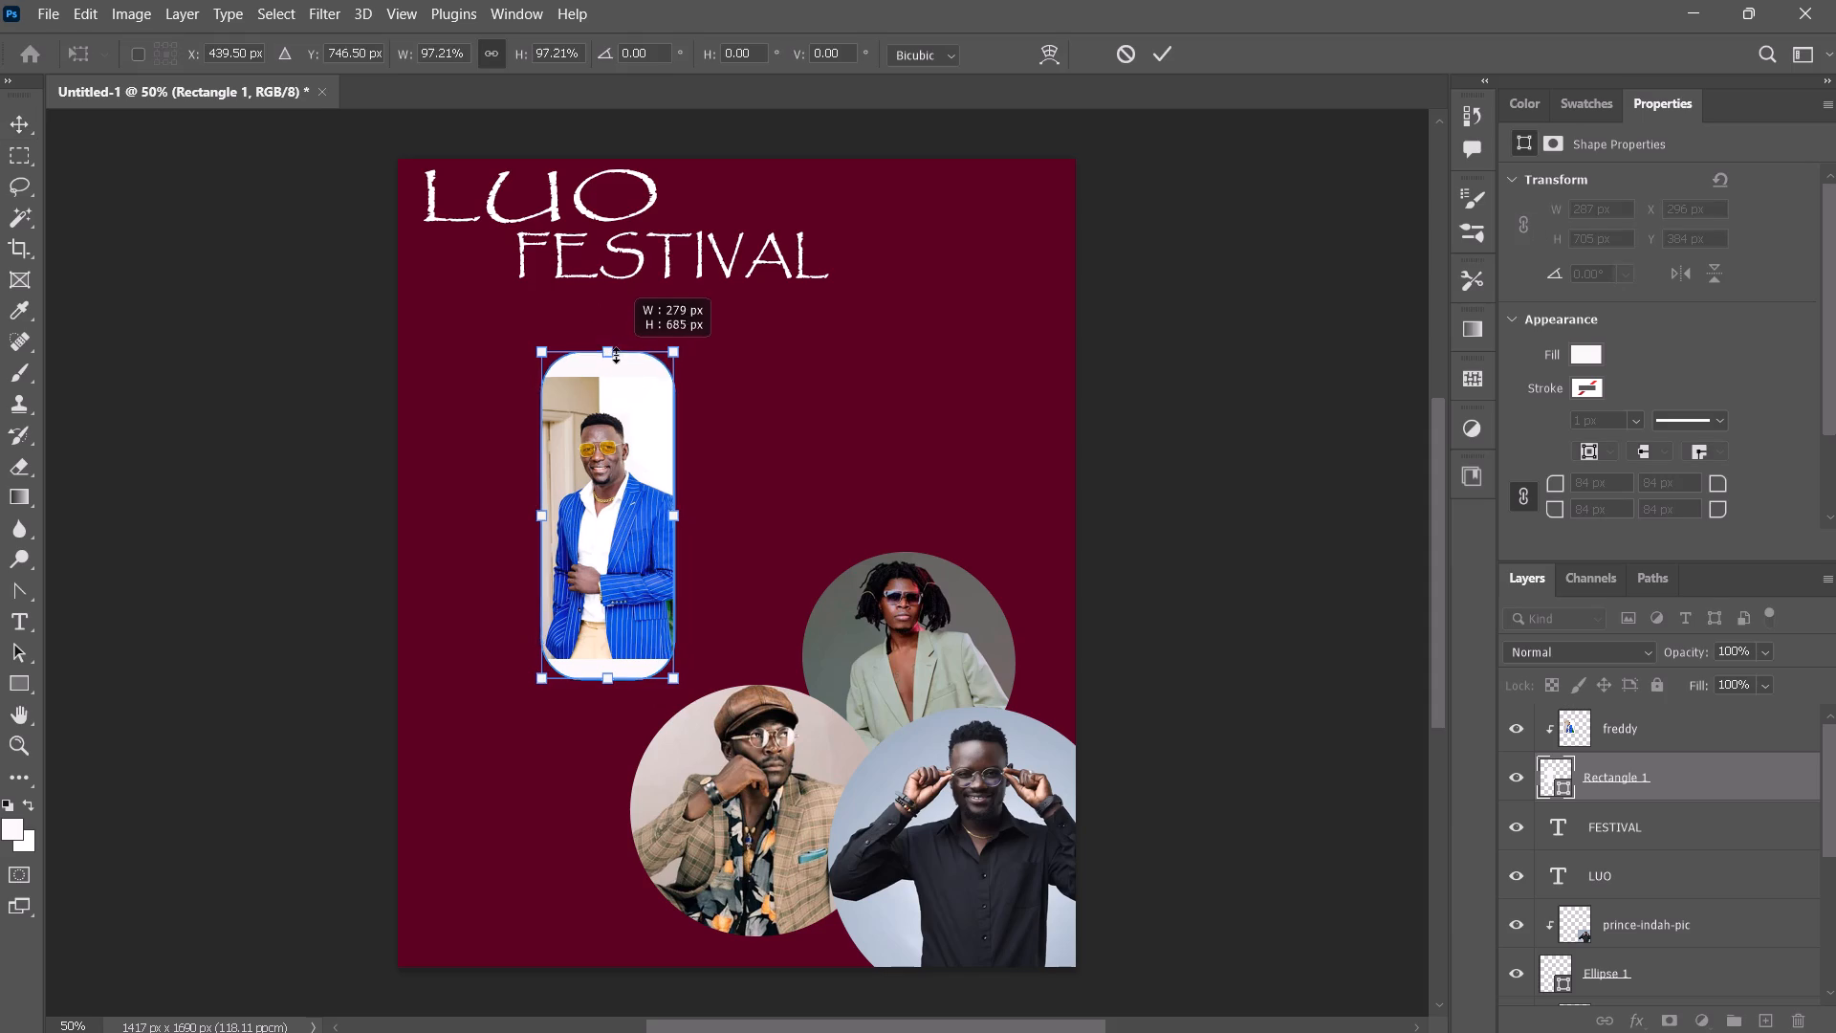
{"action": "left_click_drag", "start_coordinate": [616, 355], "coordinate": [615, 379]}
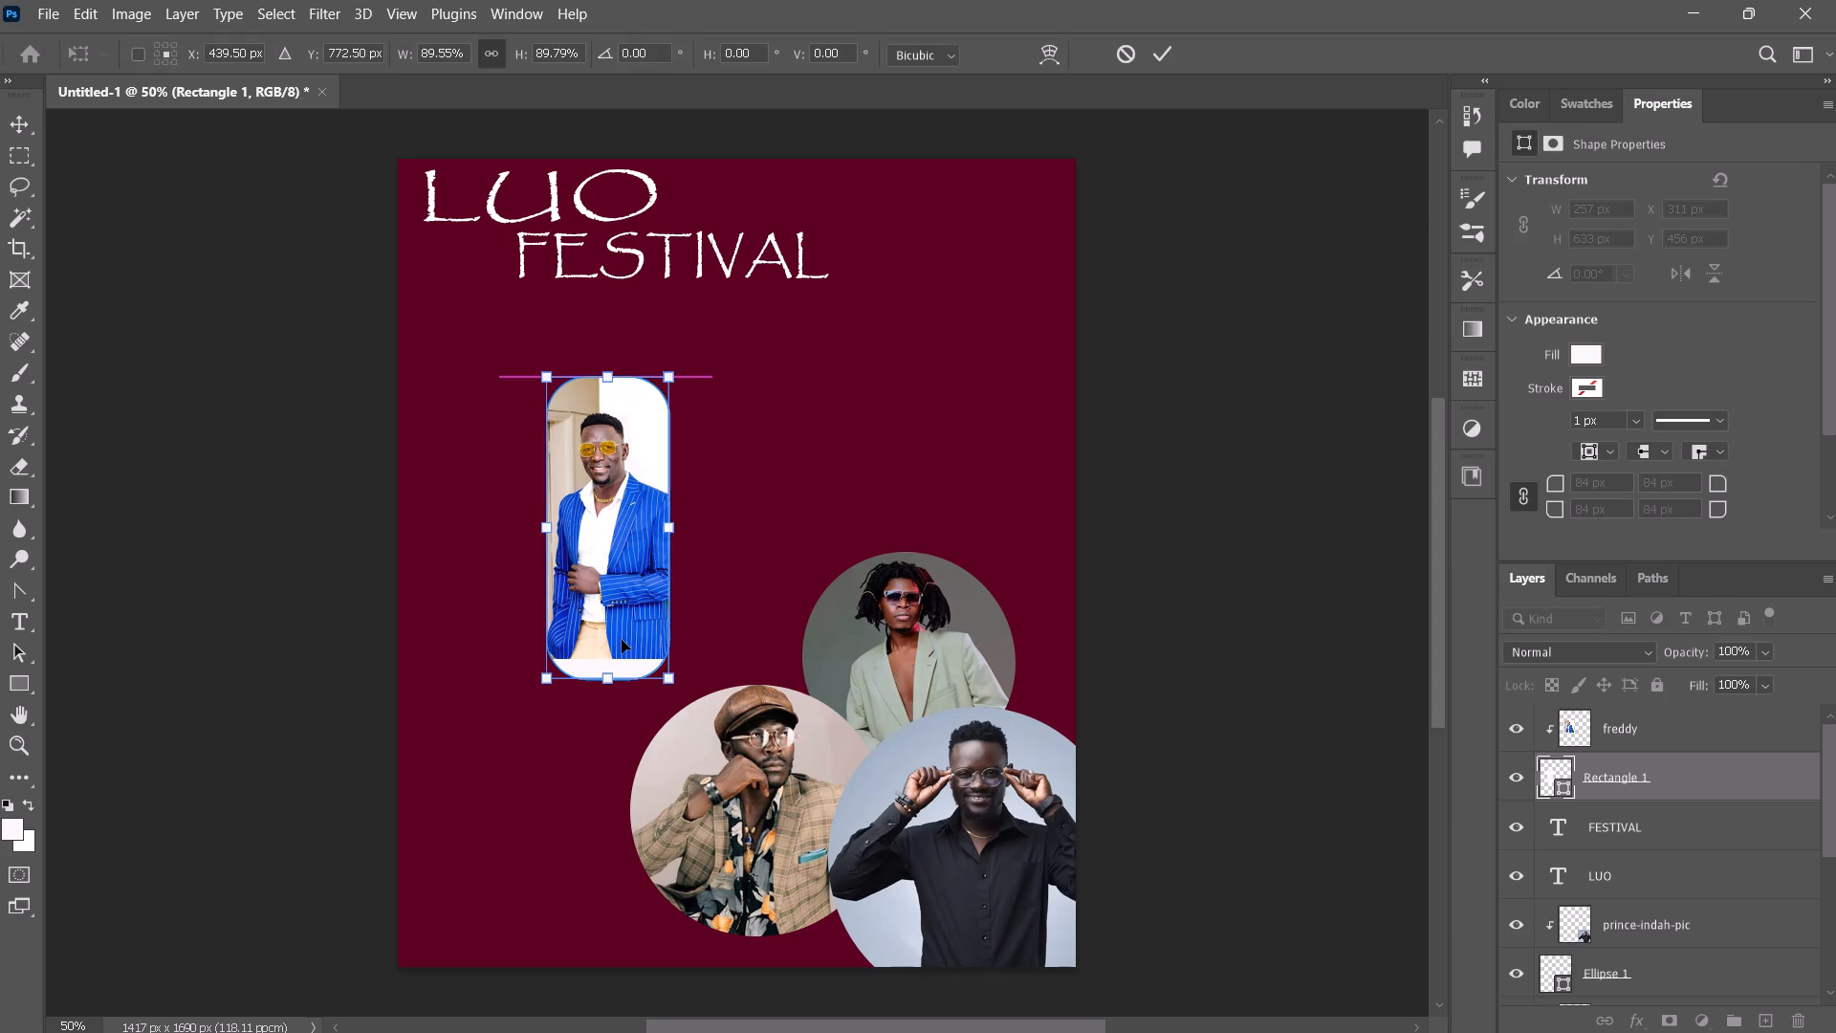
{"action": "left_click_drag", "start_coordinate": [607, 679], "coordinate": [606, 668]}
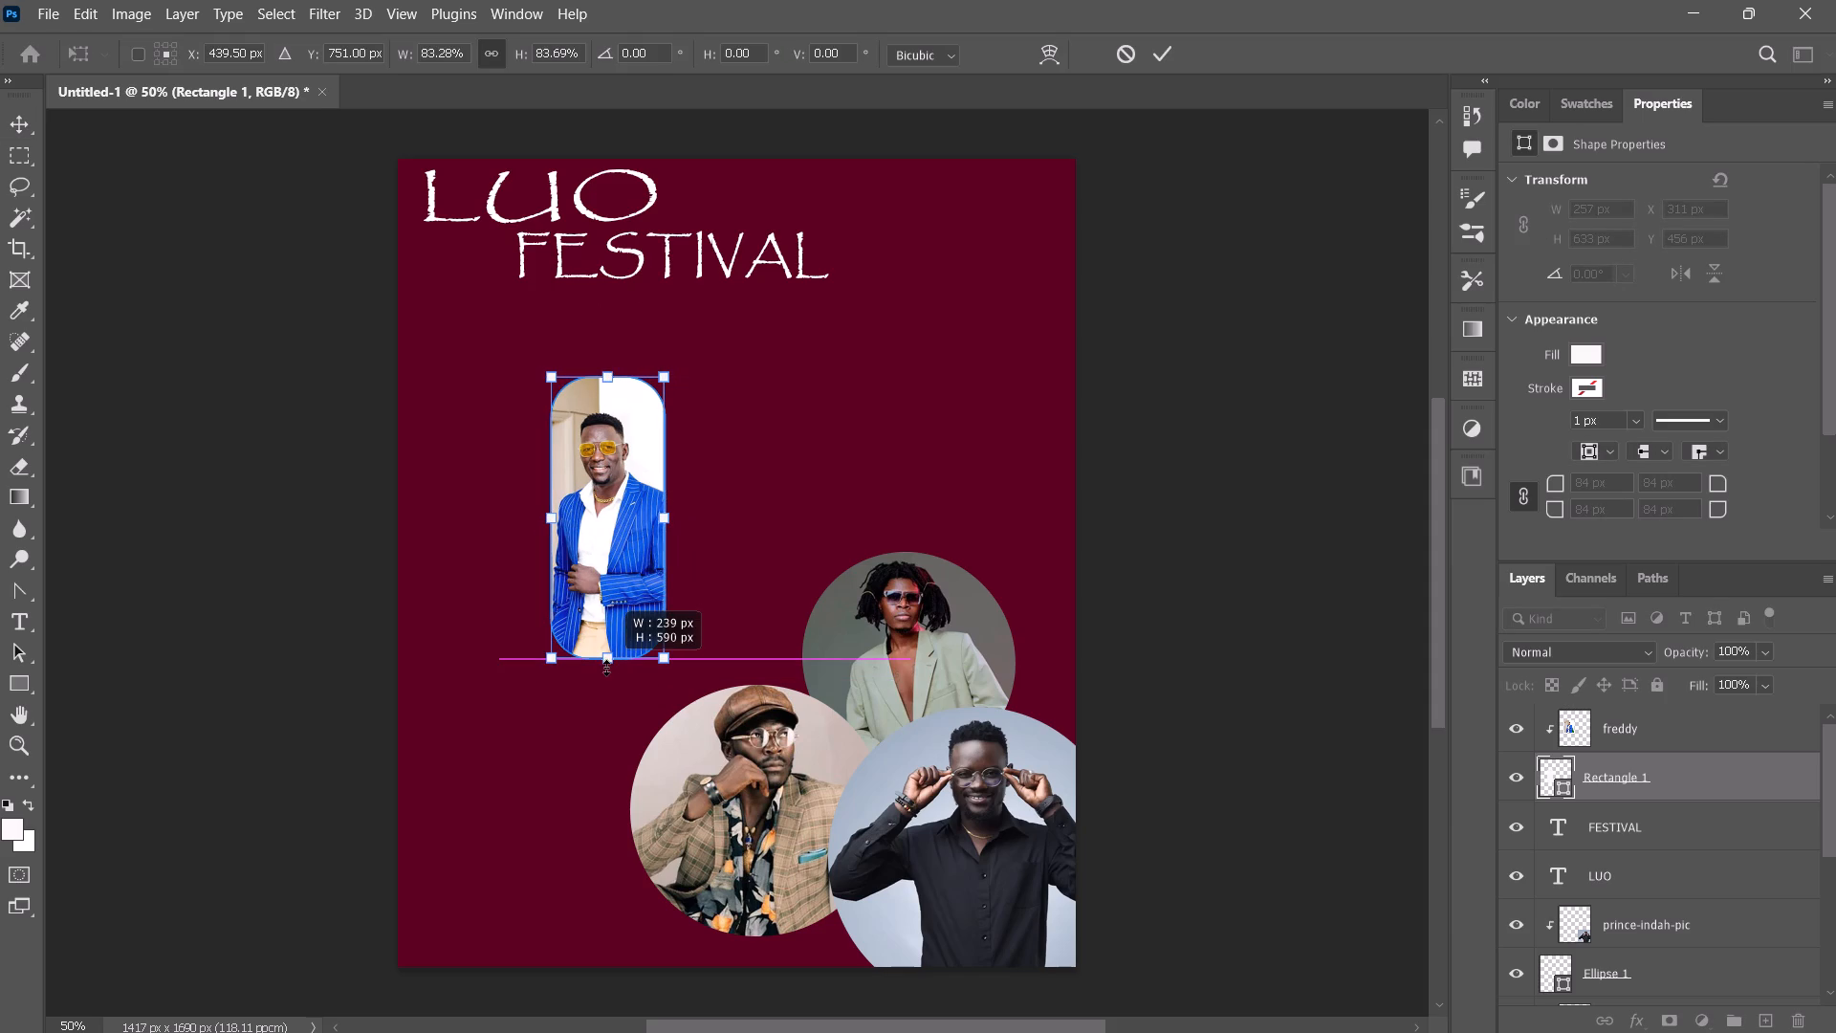
{"action": "left_click_drag", "start_coordinate": [606, 668], "coordinate": [603, 642]}
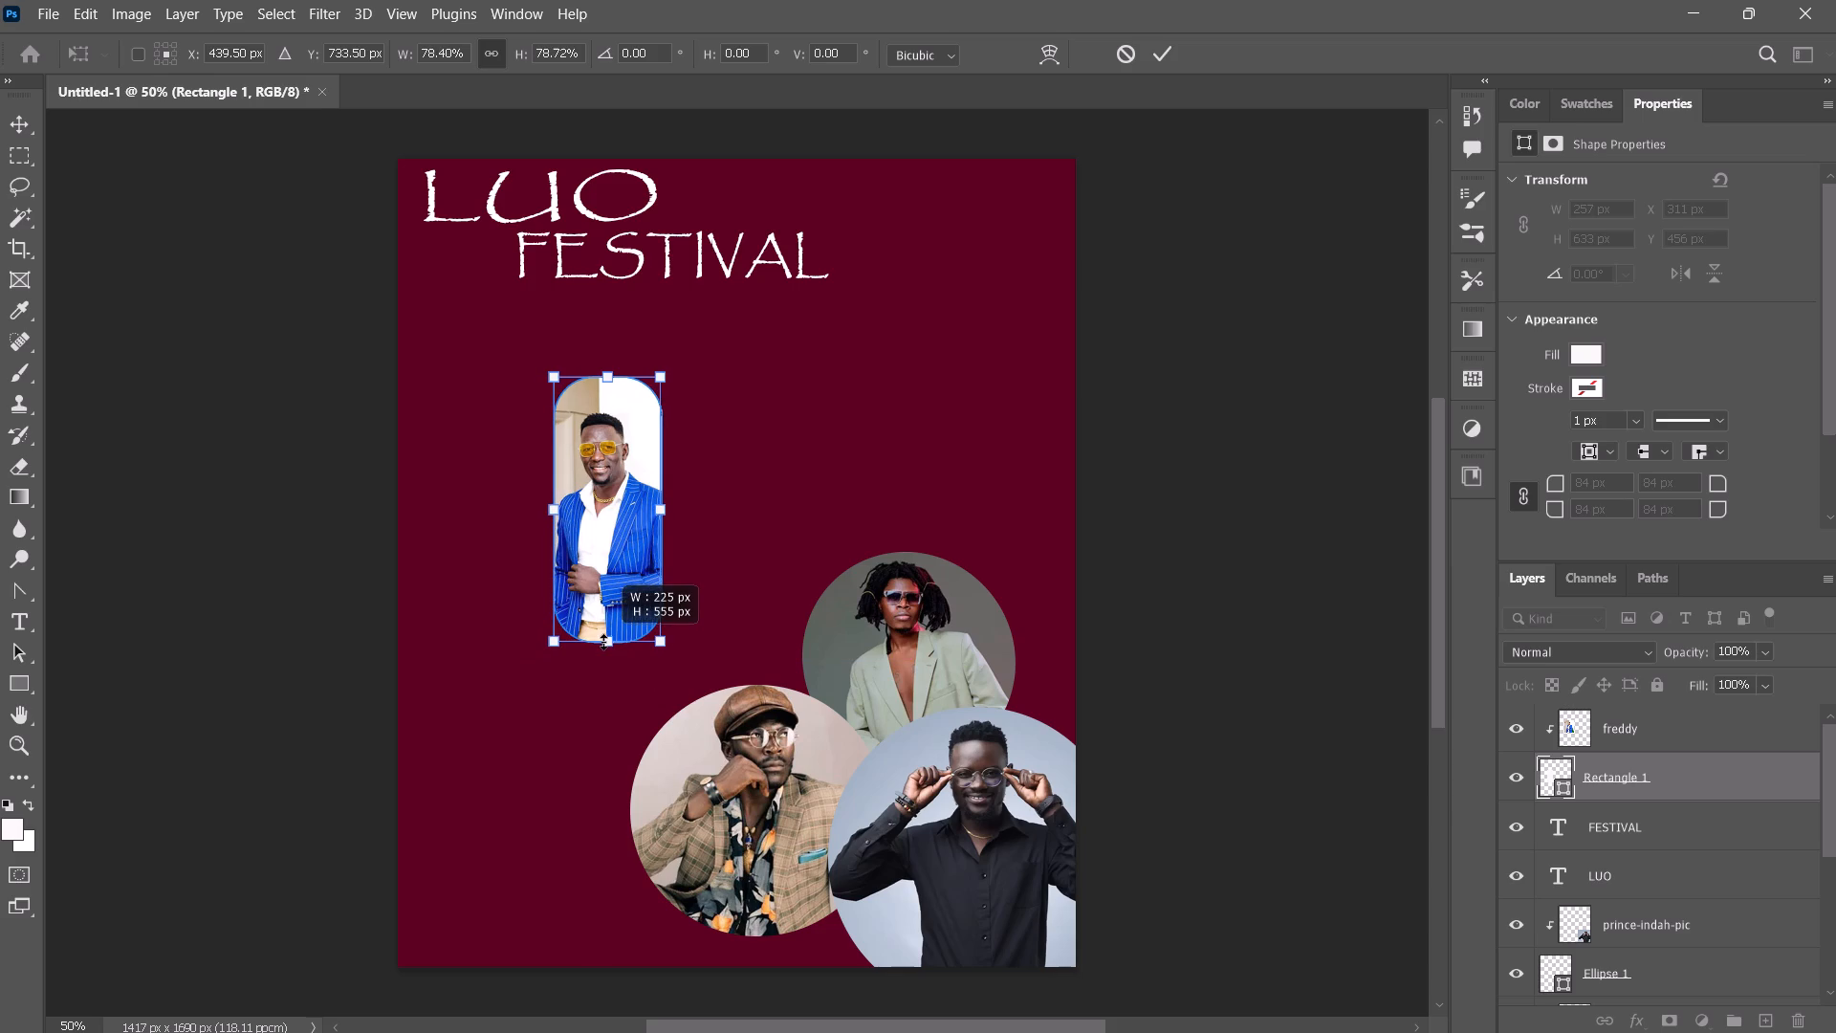
{"action": "left_click_drag", "start_coordinate": [603, 642], "coordinate": [609, 643]}
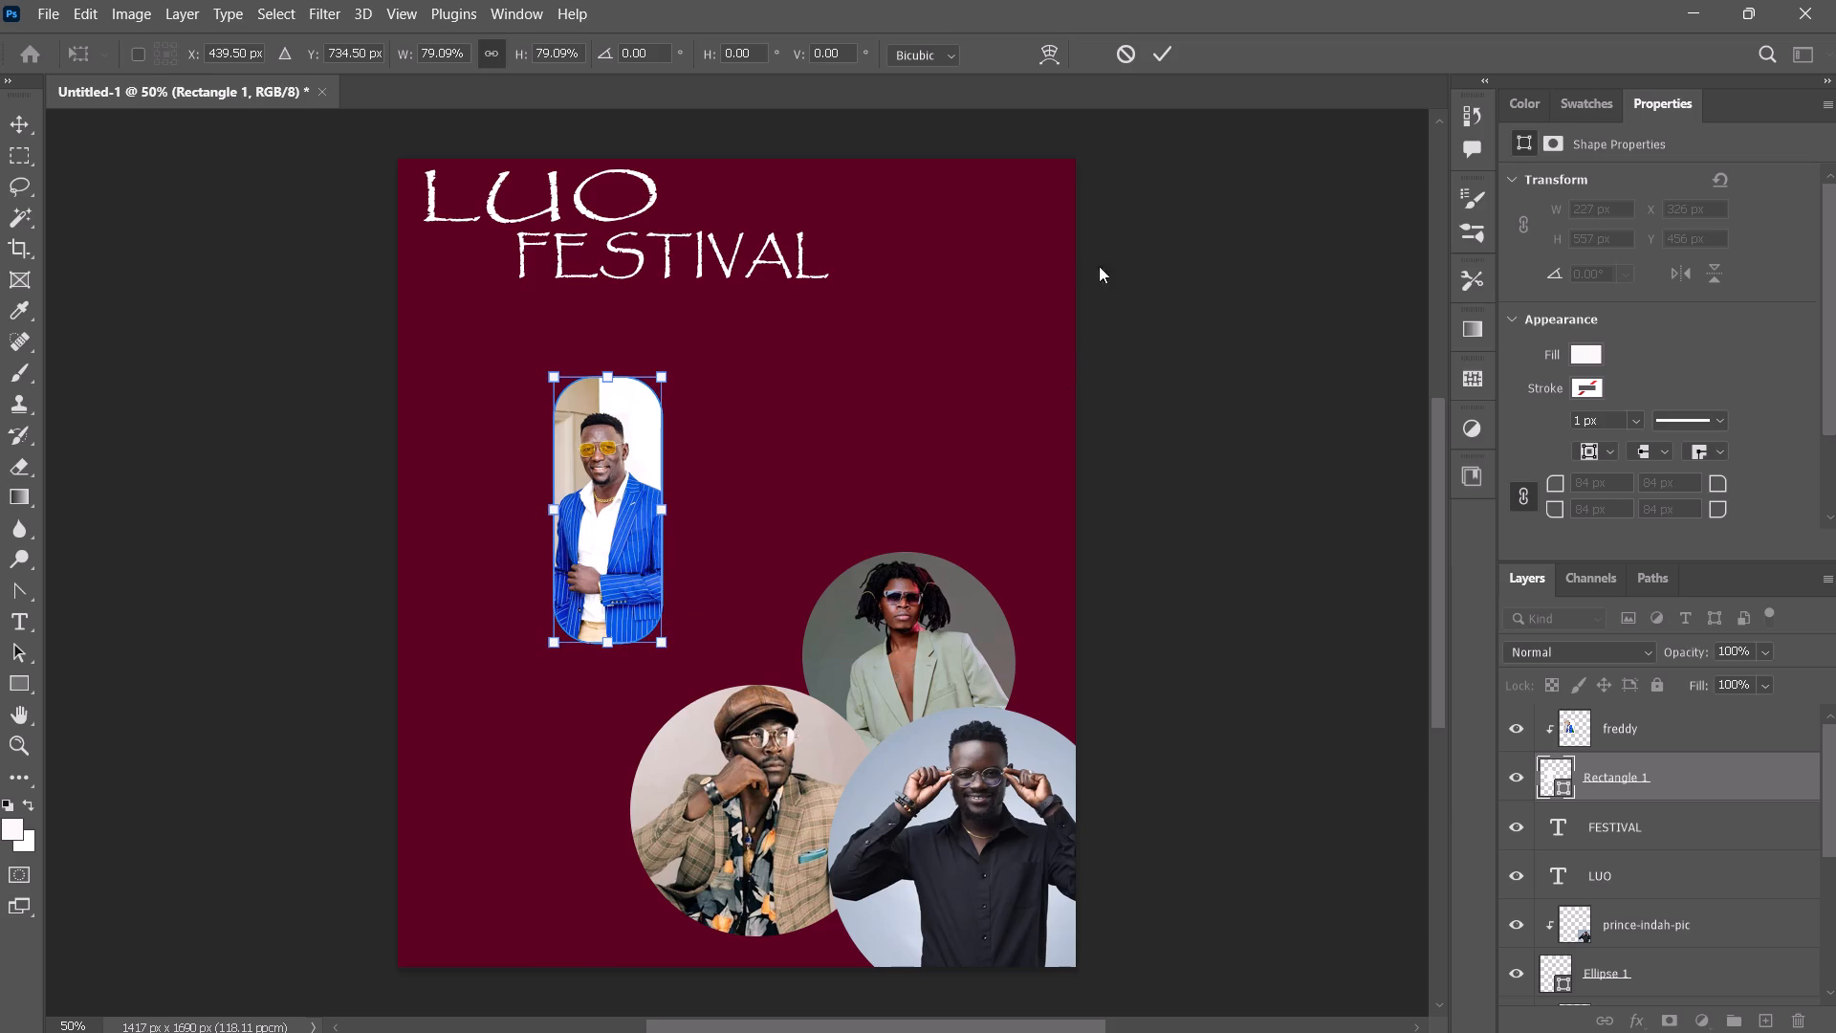
{"action": "left_click", "coordinate": [1162, 46]}
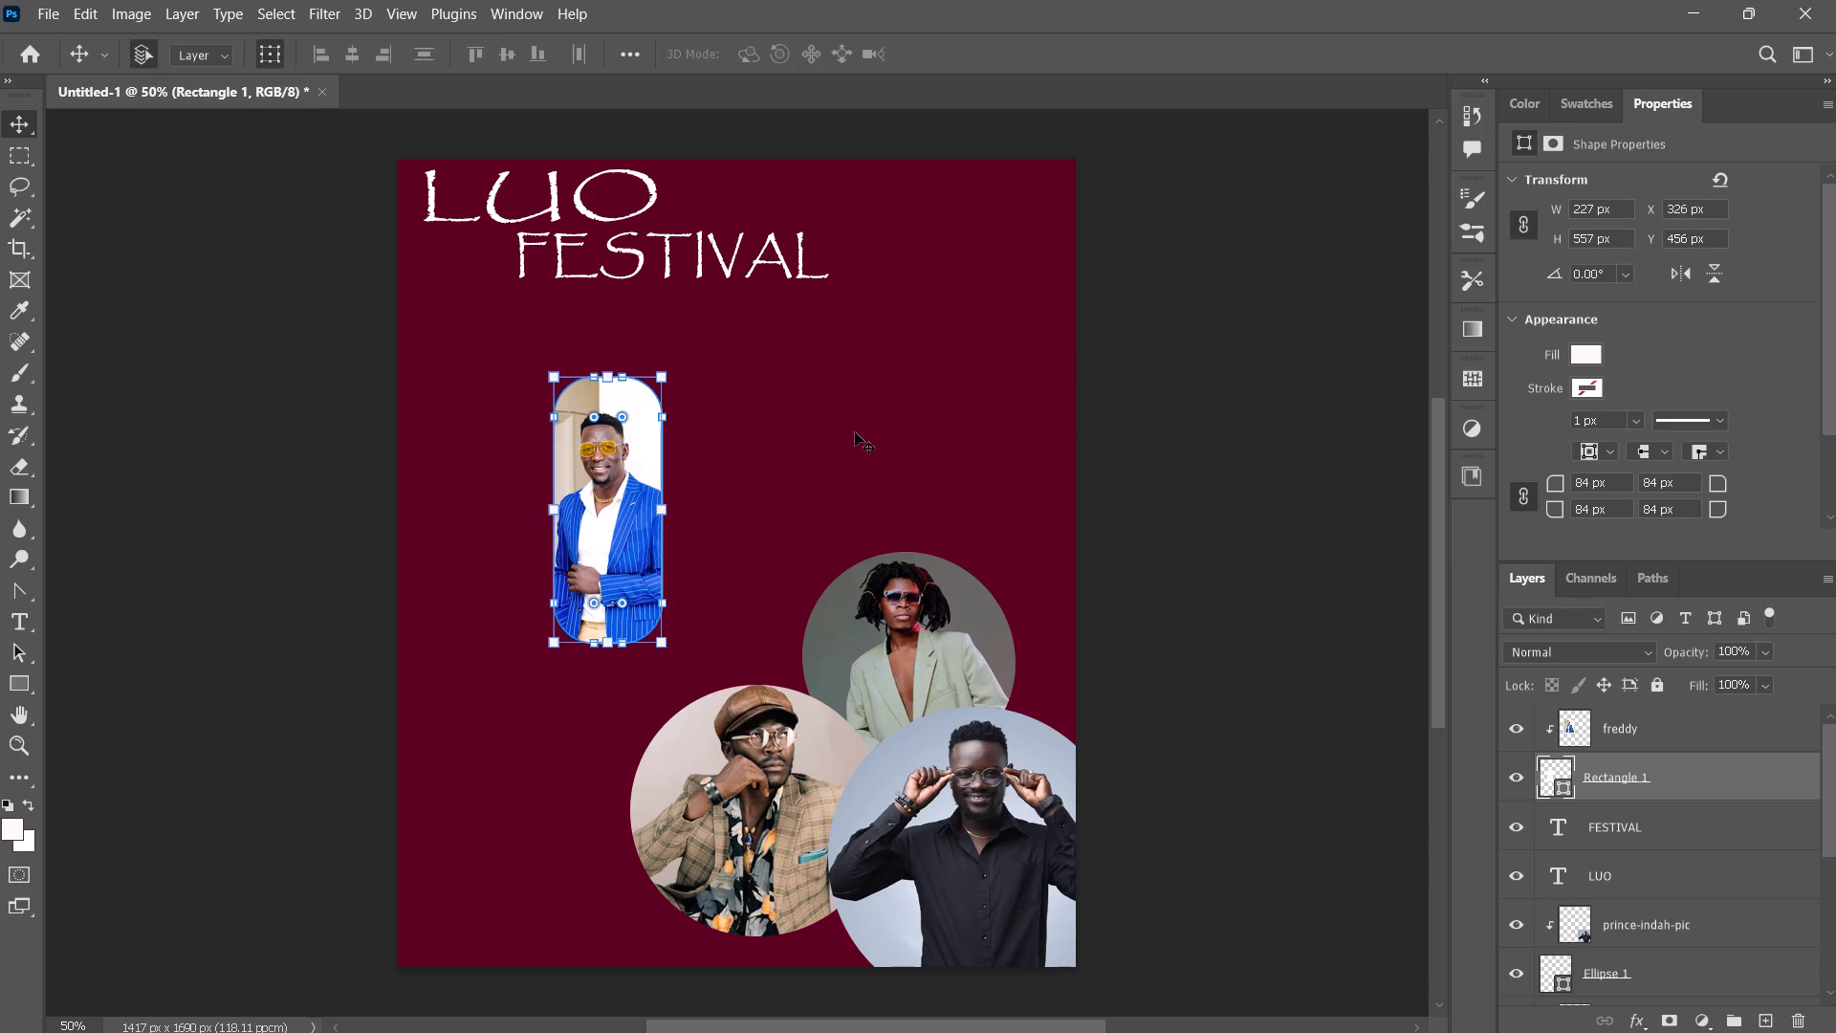
{"action": "left_click", "coordinate": [855, 432]}
Move the freddy photo together with Rectangle 1 to the poster's right edge, at about X 1222 px, Y 640 px.
{"action": "left_click_drag", "start_coordinate": [537, 414], "coordinate": [690, 579]}
{"action": "left_click_drag", "start_coordinate": [616, 520], "coordinate": [881, 521]}
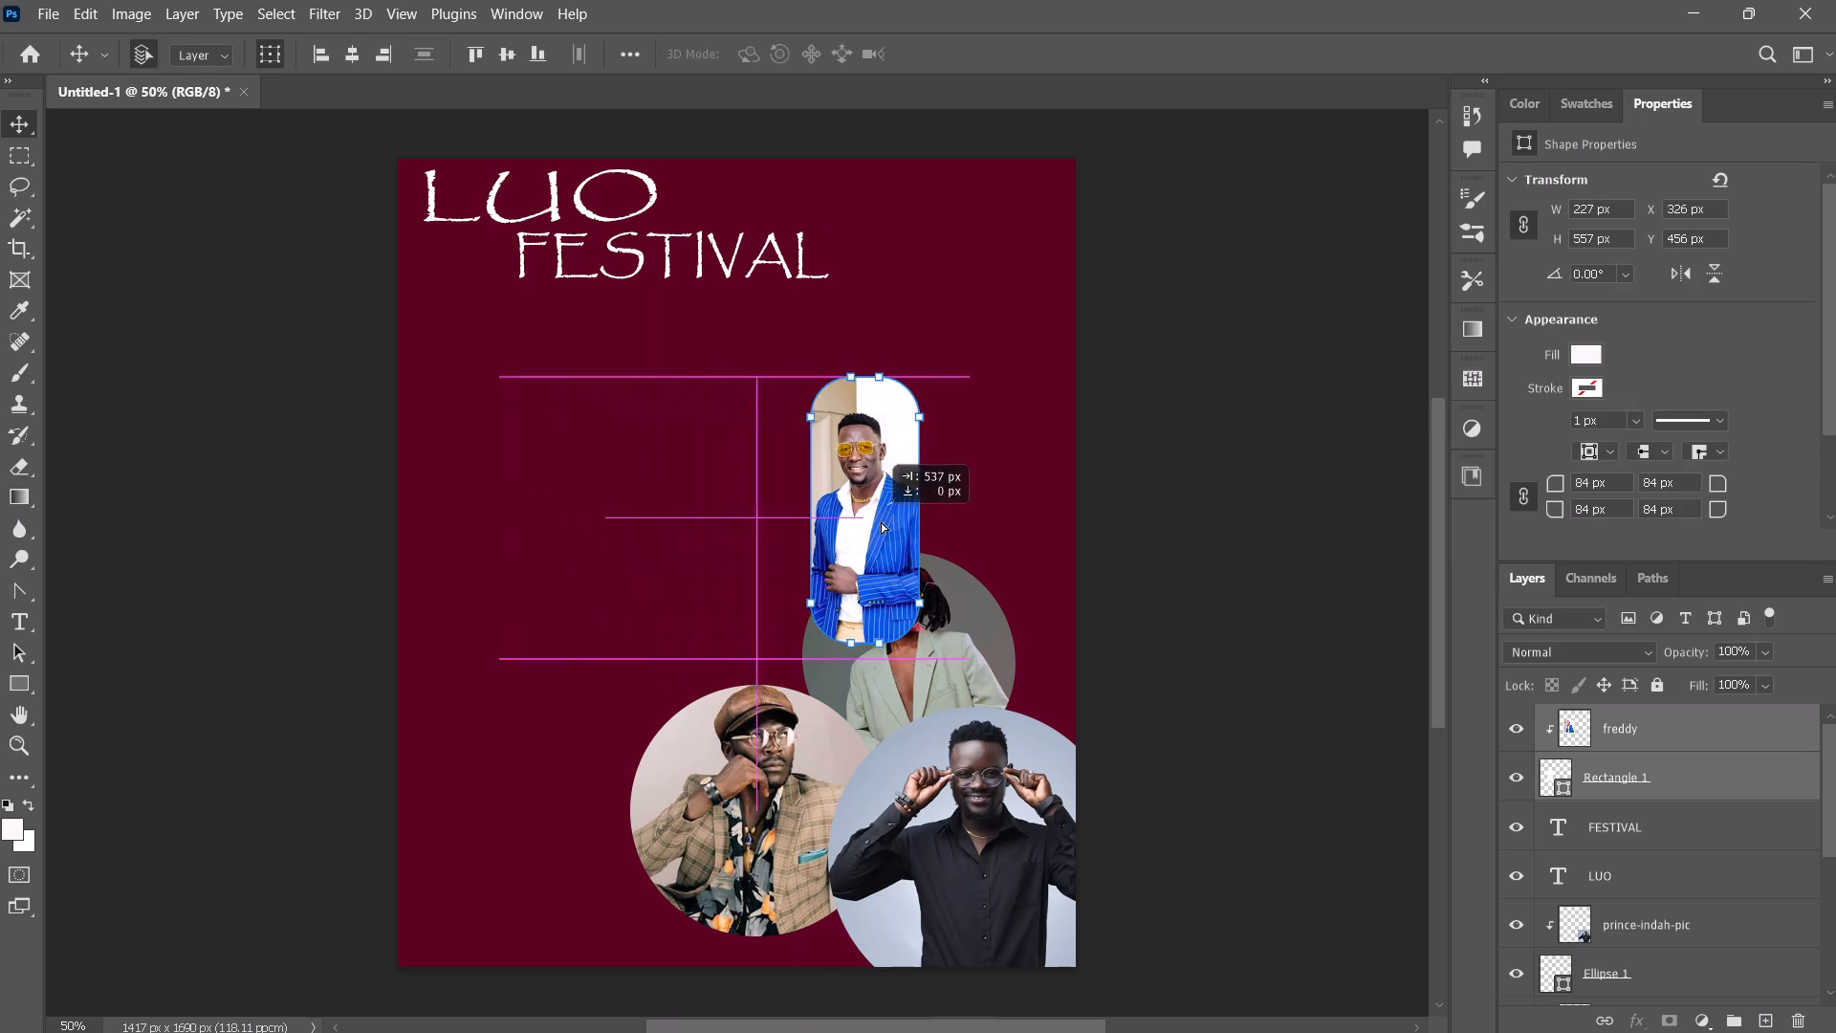
{"action": "left_click_drag", "start_coordinate": [881, 521], "coordinate": [1054, 609]}
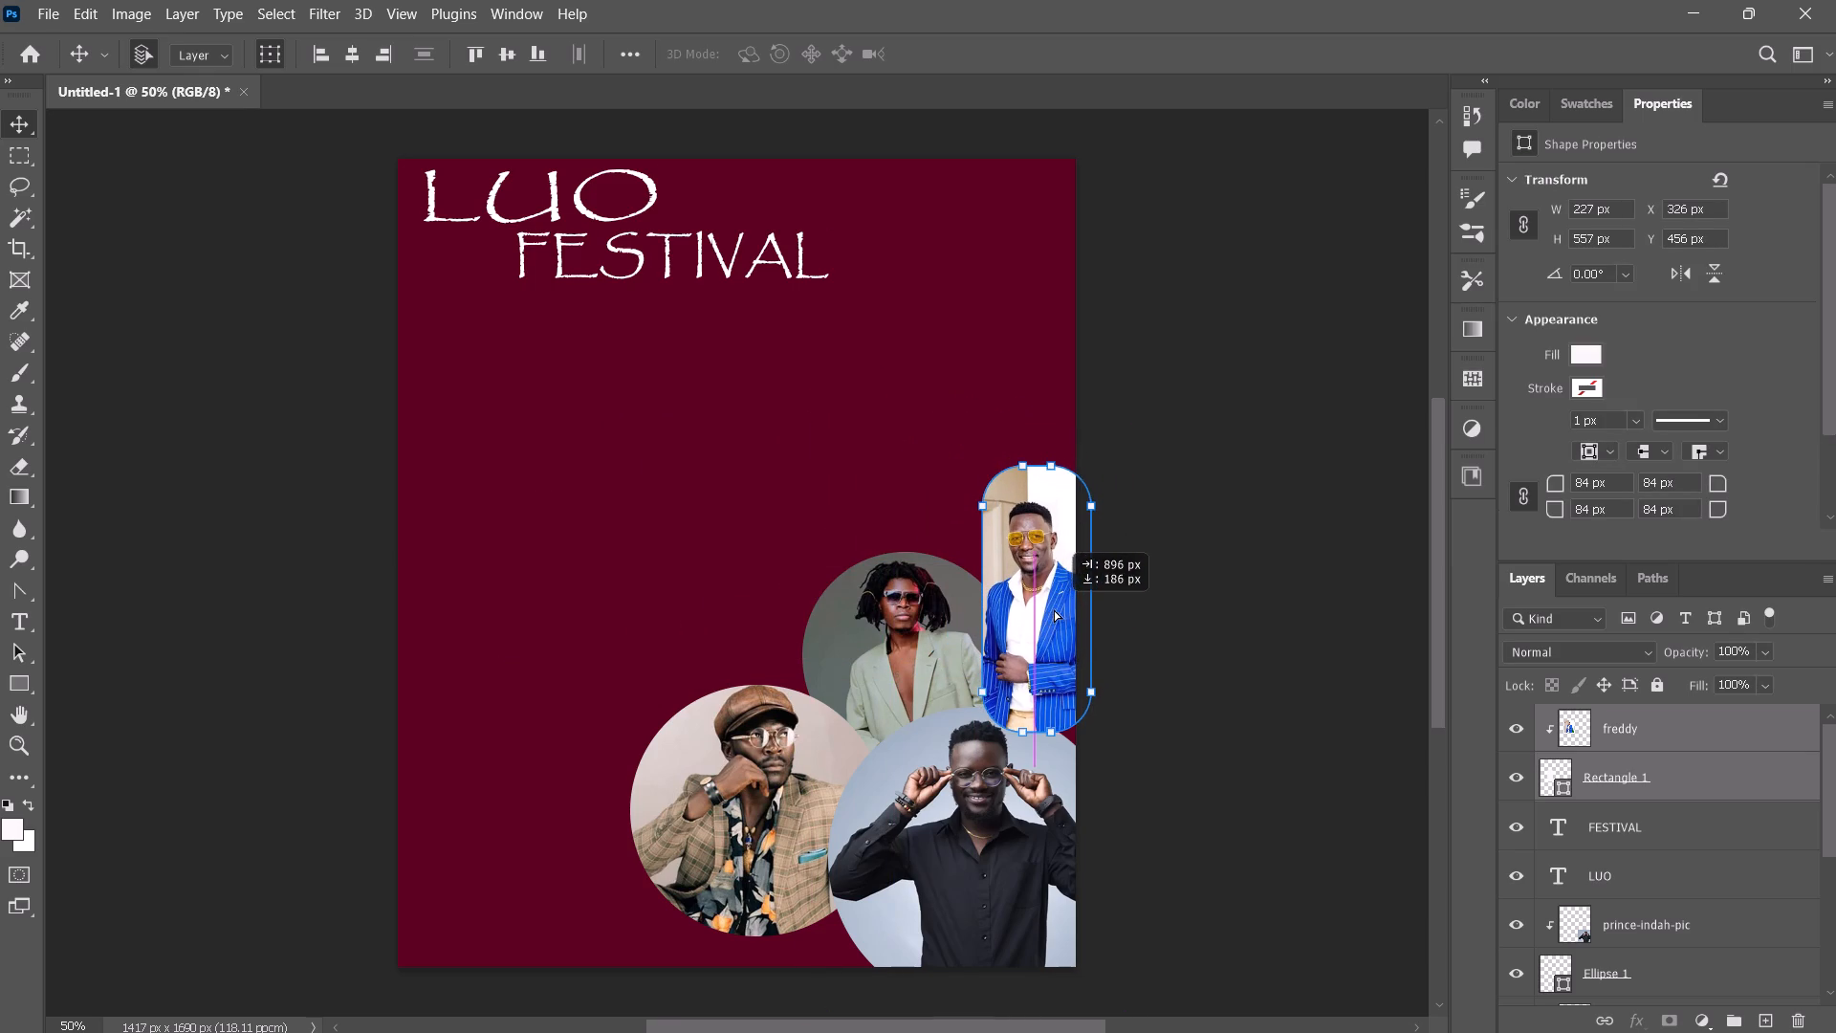
{"action": "left_click_drag", "start_coordinate": [1054, 609], "coordinate": [1051, 606]}
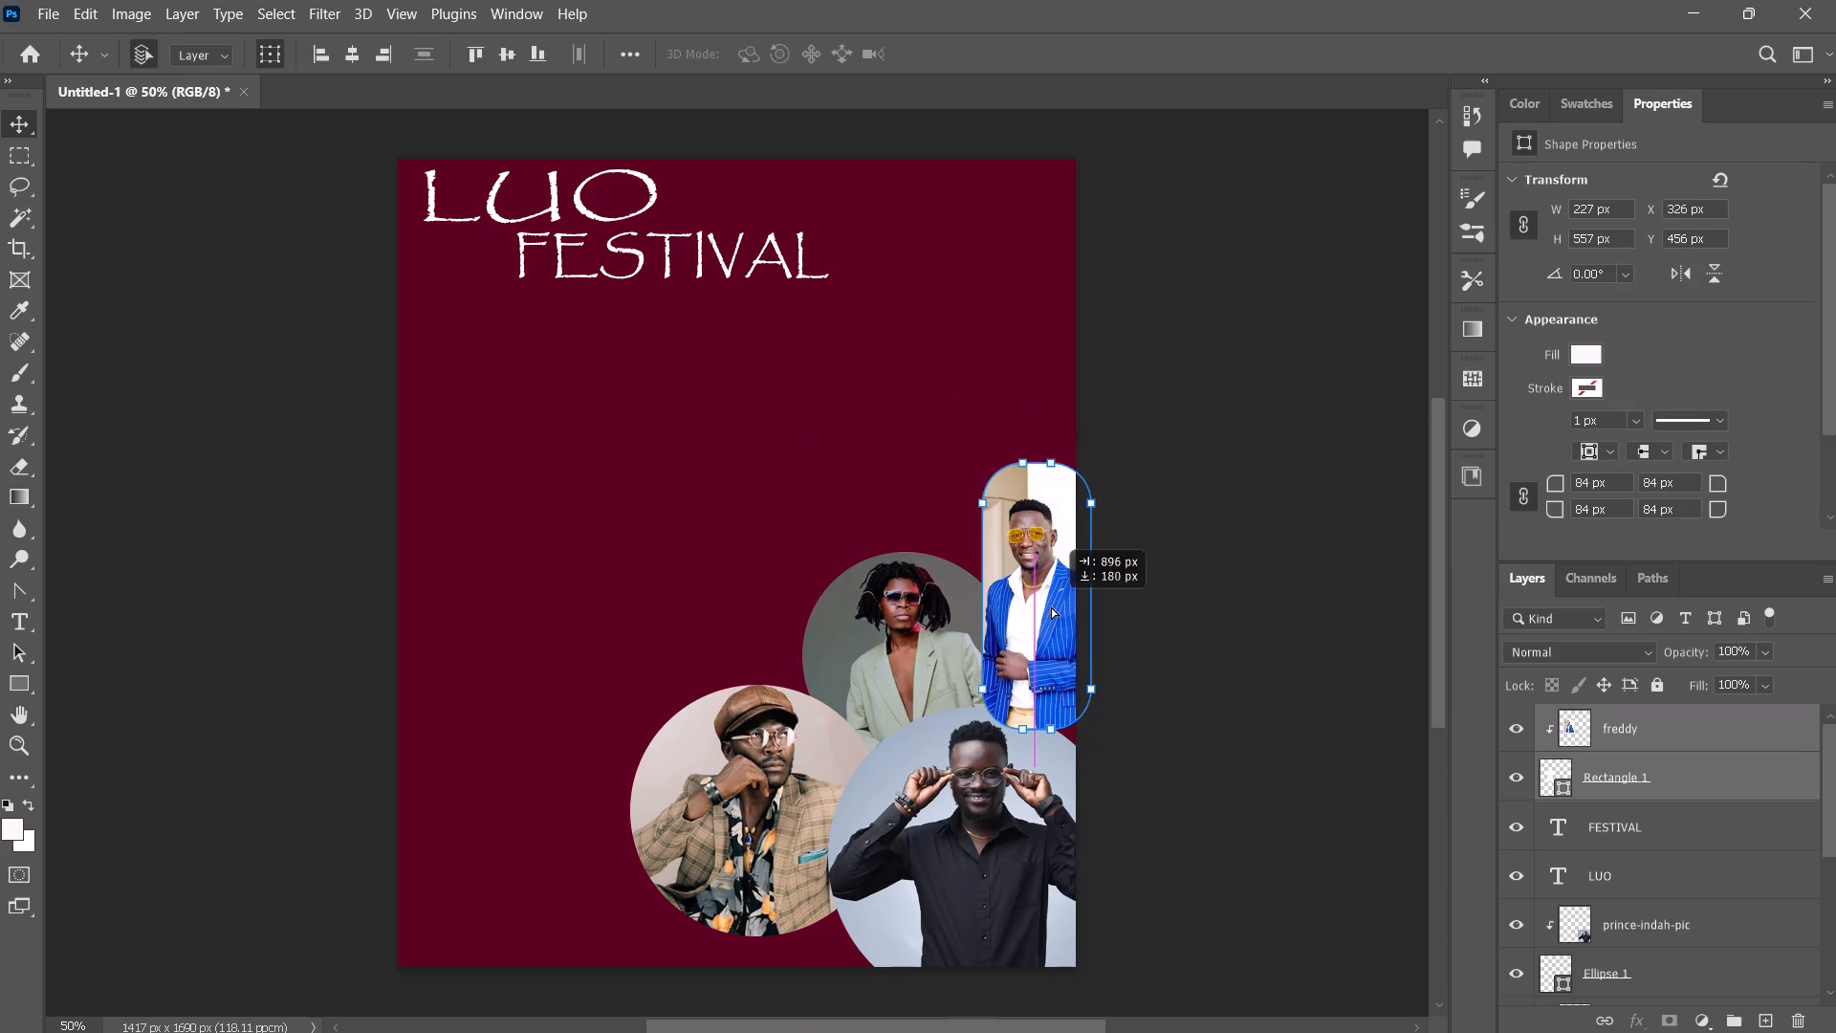
{"action": "left_click_drag", "start_coordinate": [1051, 606], "coordinate": [1052, 608]}
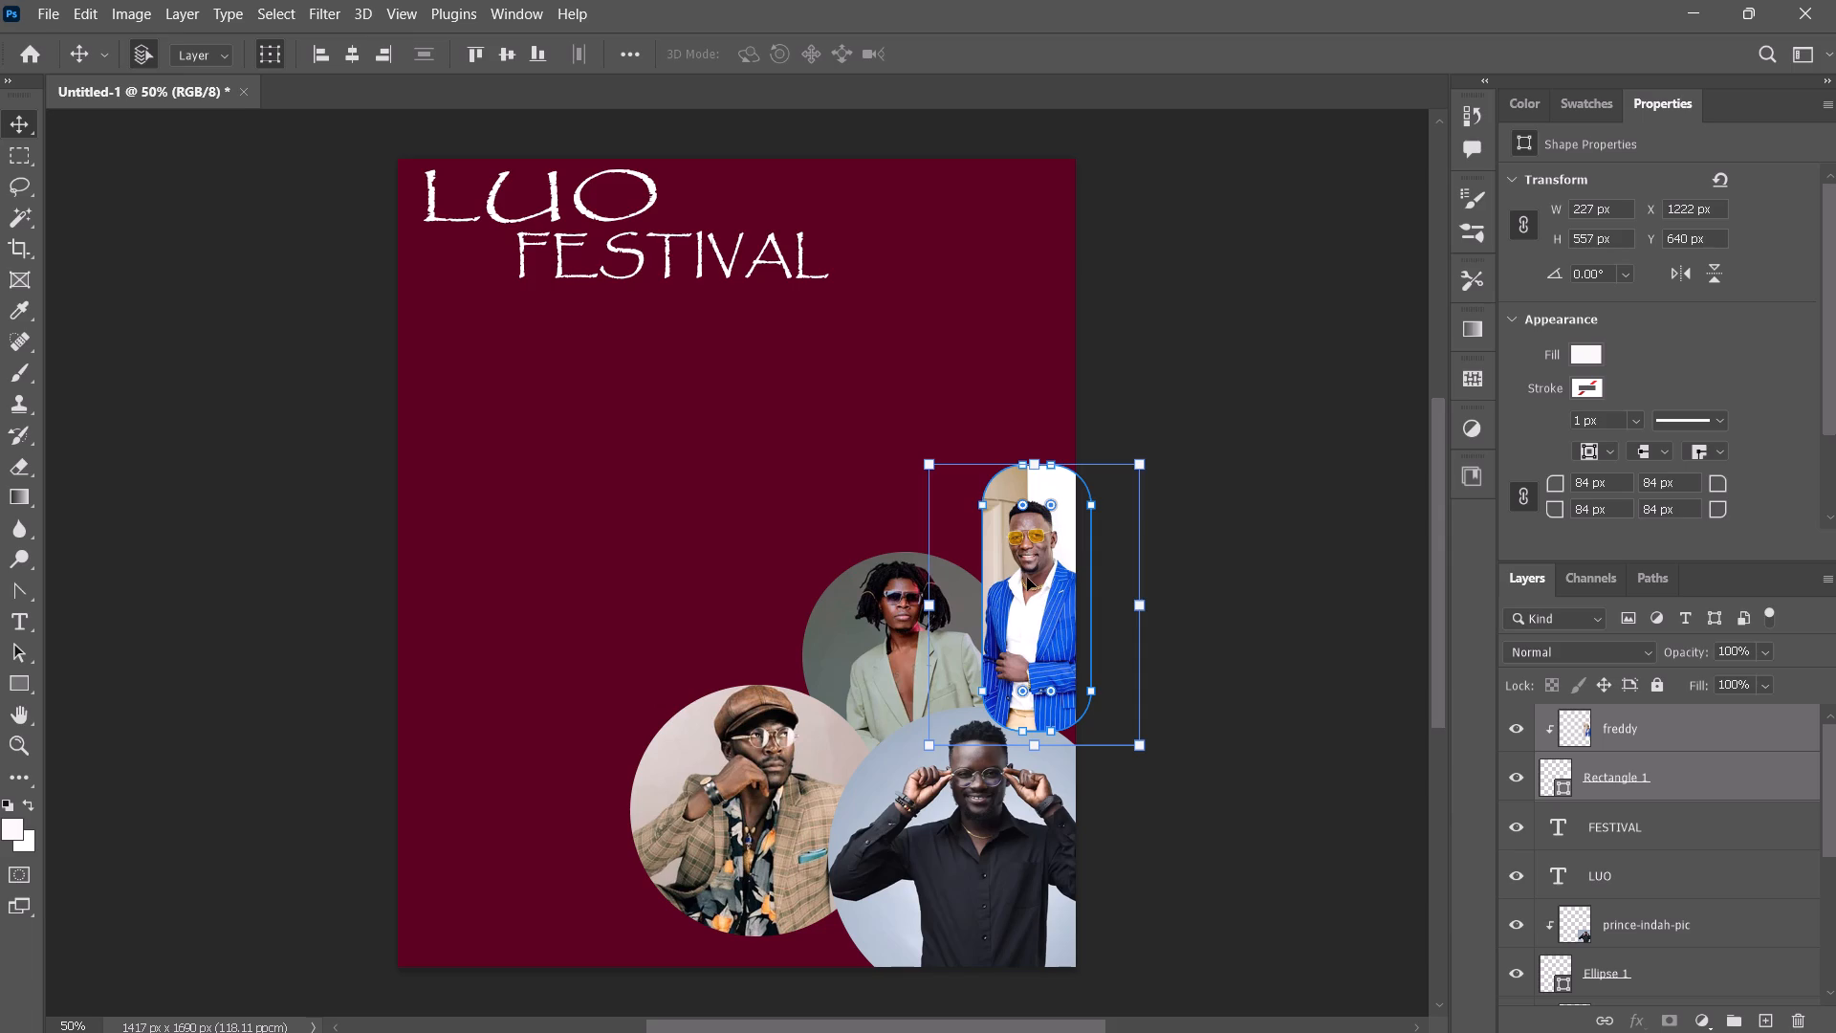
{"action": "left_click", "coordinate": [1014, 316]}
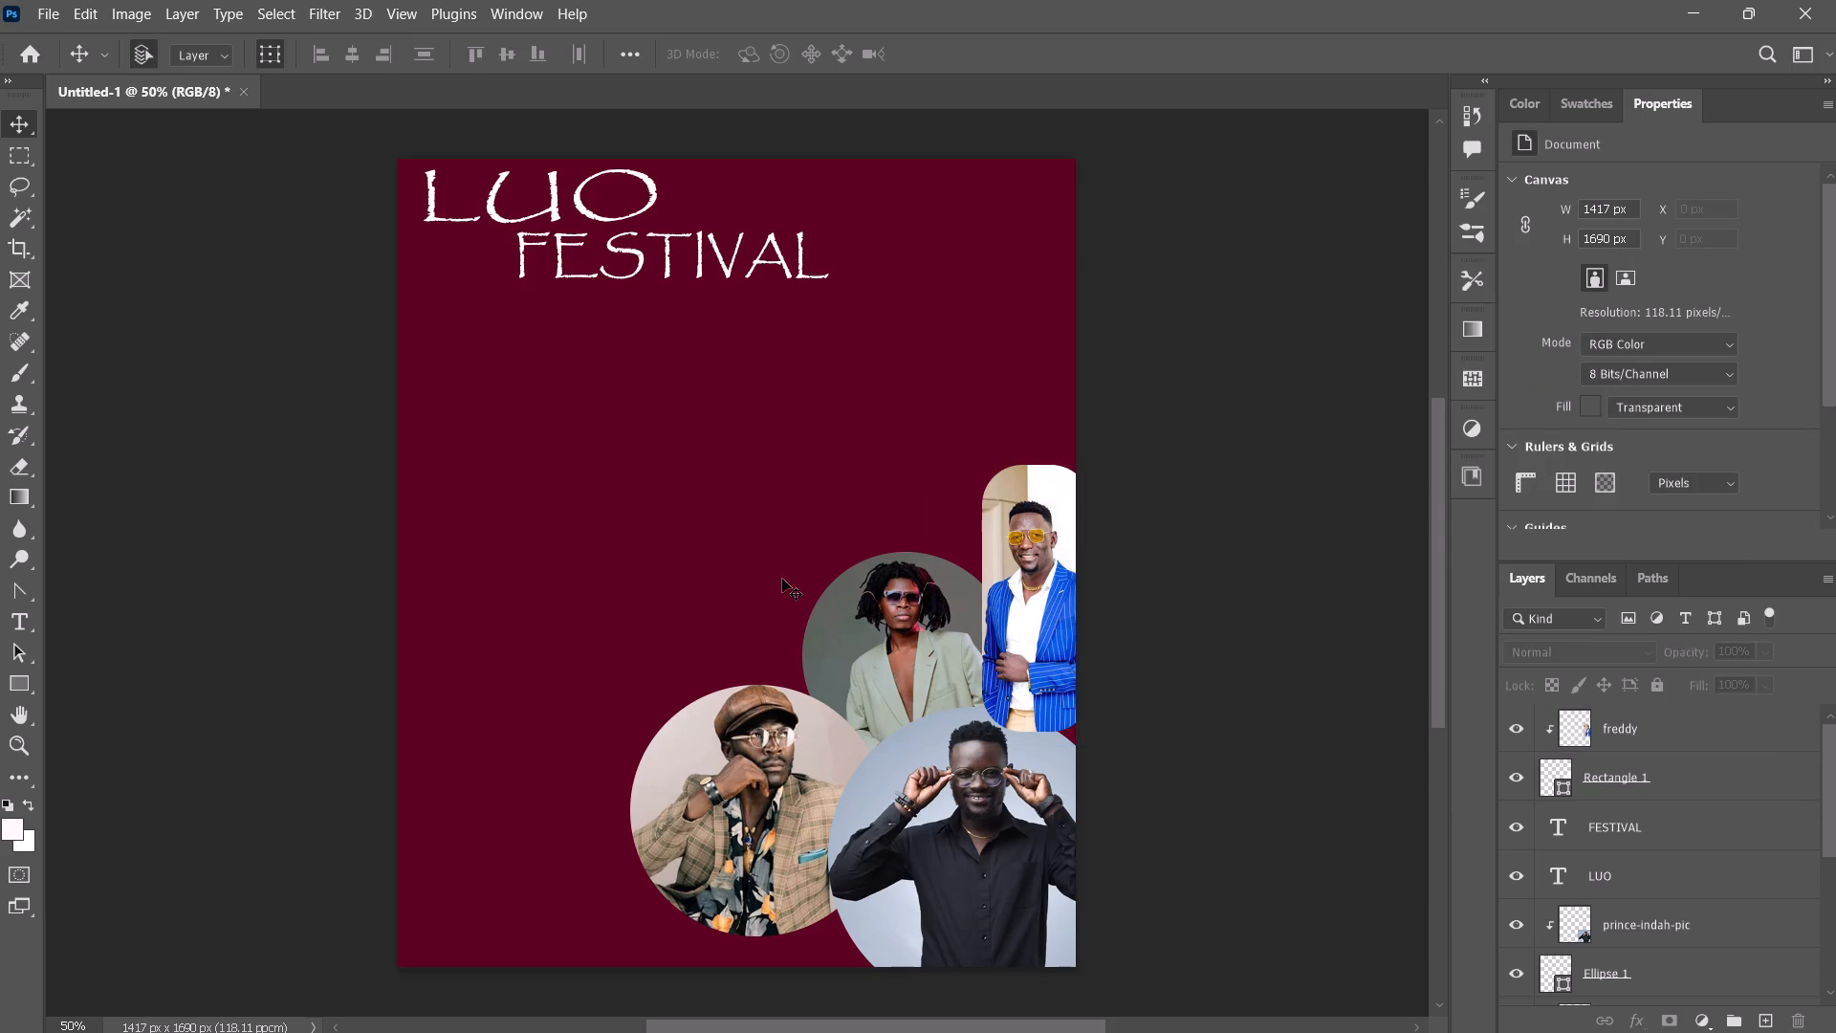
{"action": "left_click_drag", "start_coordinate": [782, 579], "coordinate": [914, 671]}
{"action": "left_click_drag", "start_coordinate": [879, 636], "coordinate": [852, 626]}
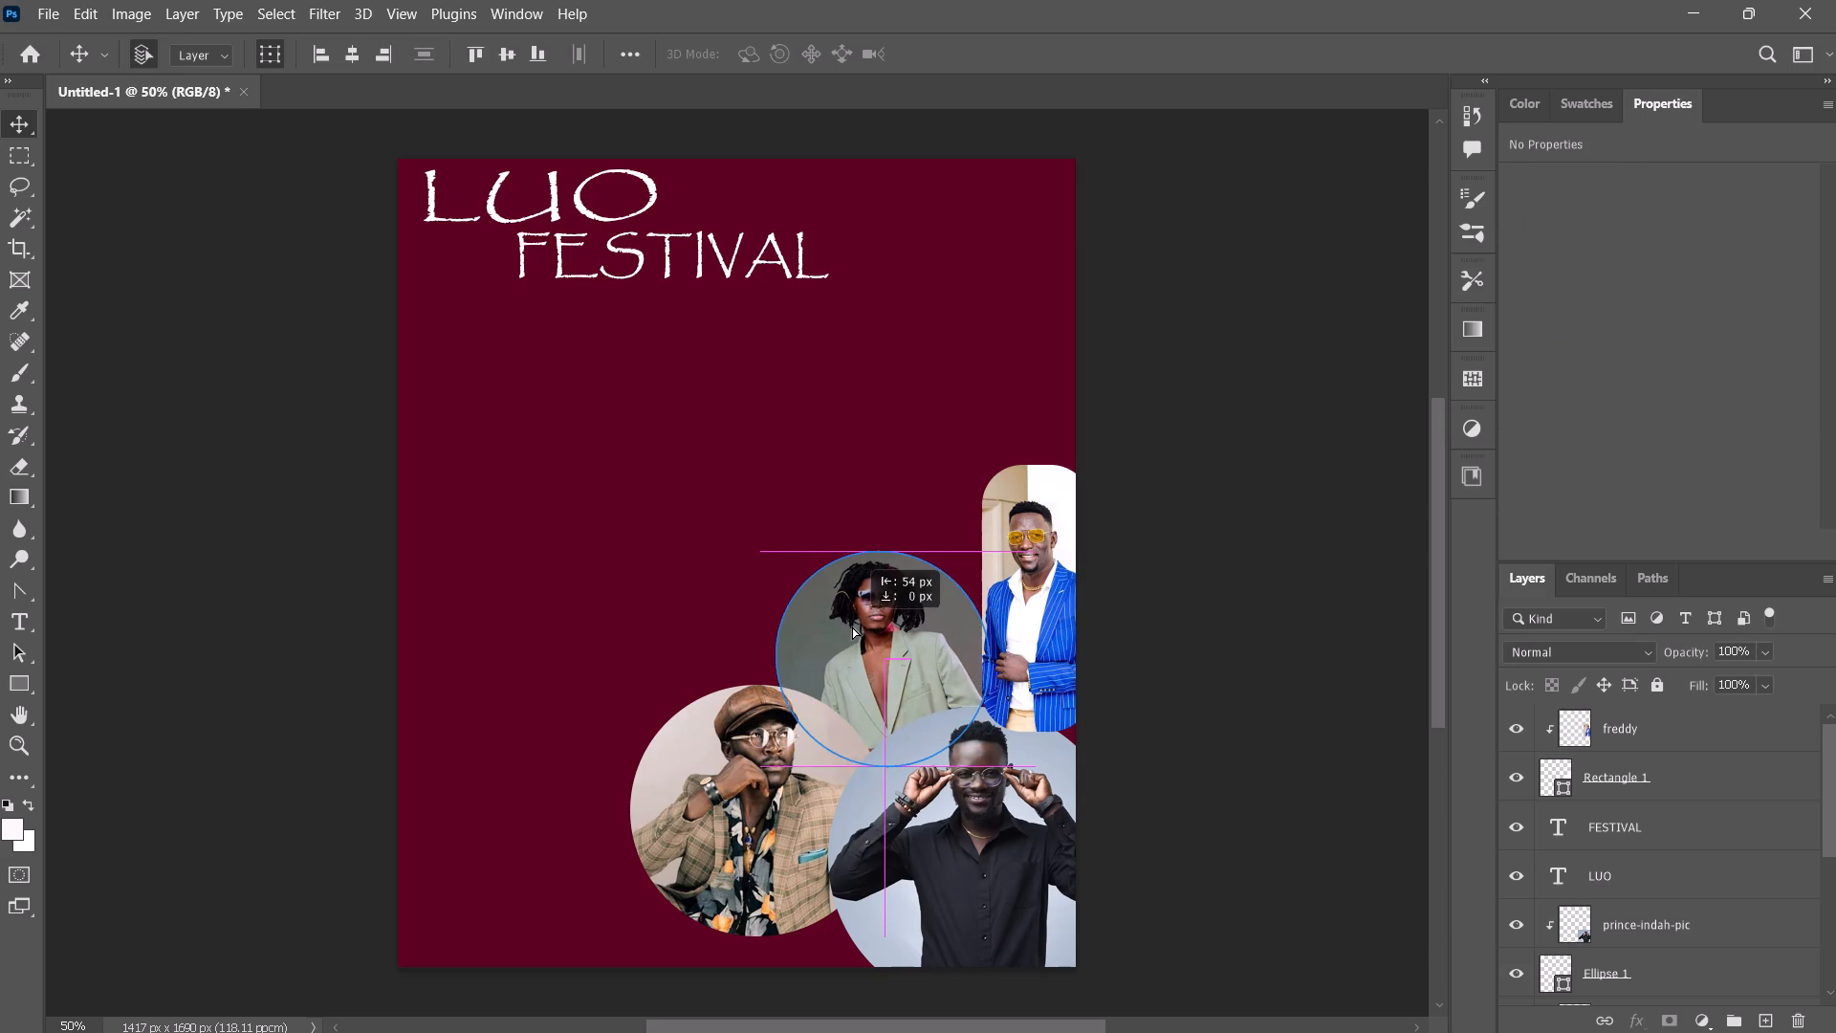
{"action": "left_click_drag", "start_coordinate": [852, 626], "coordinate": [839, 585]}
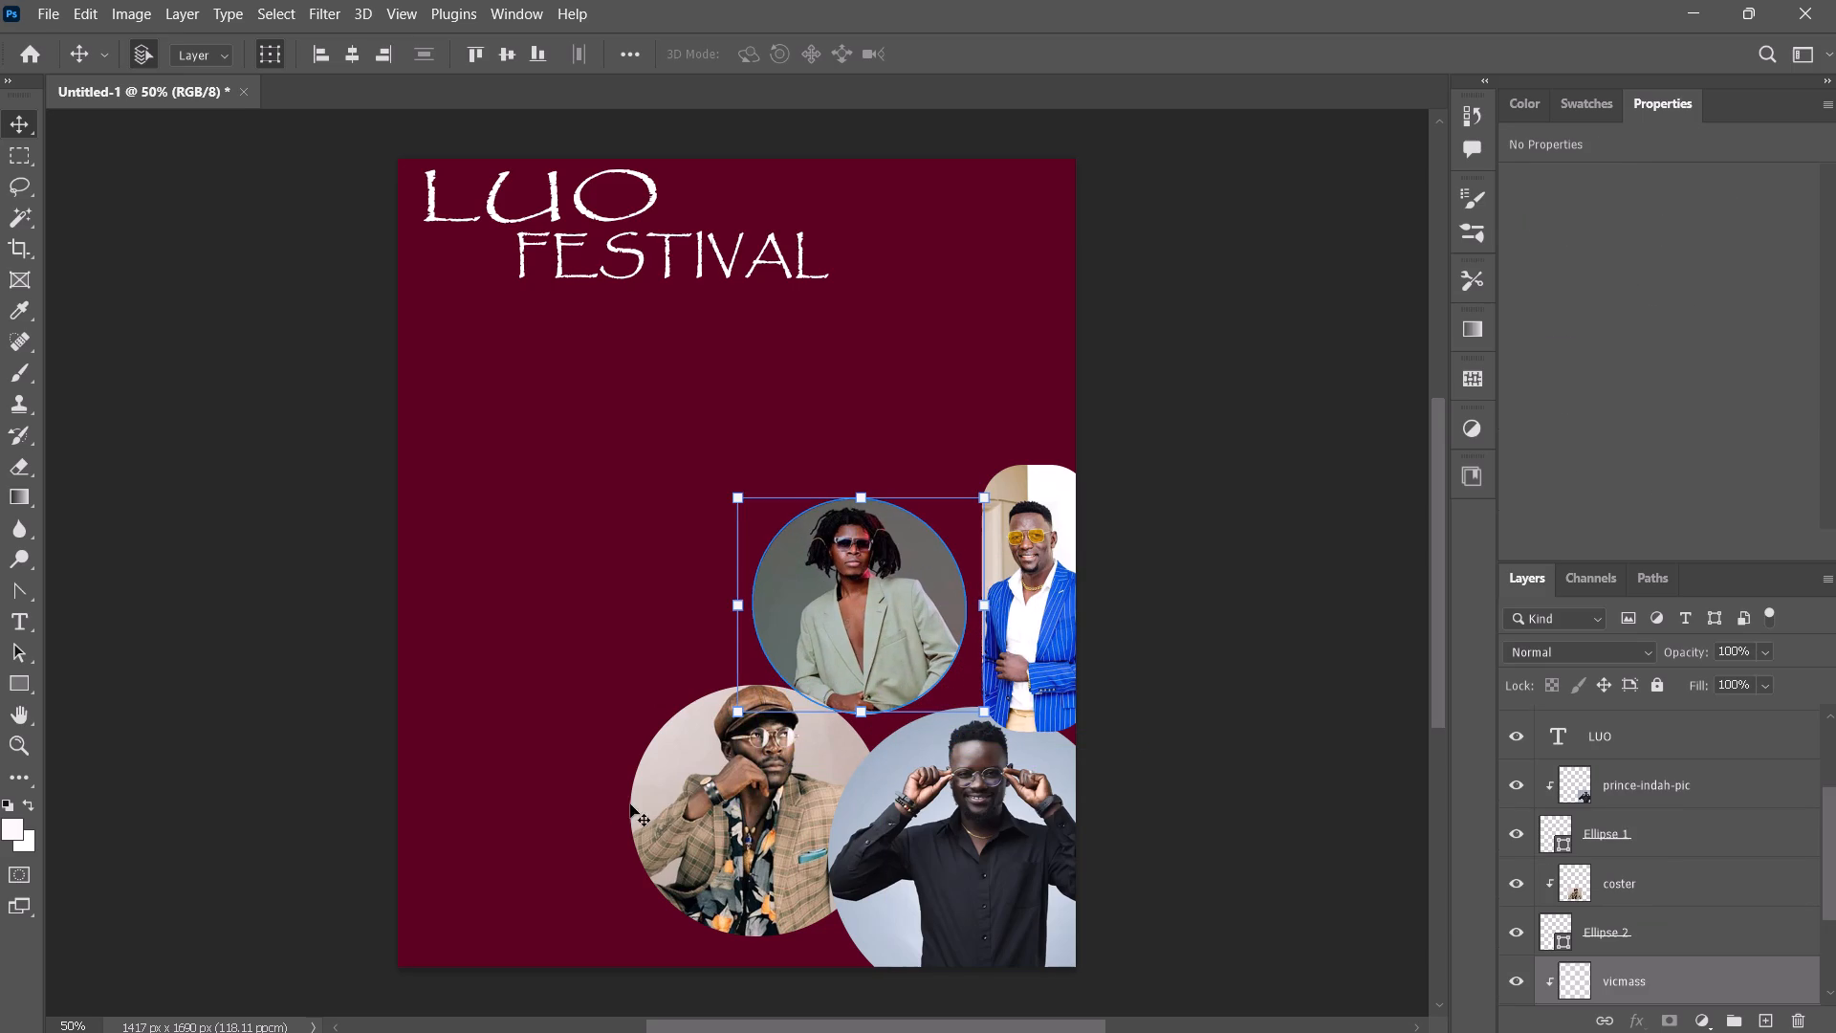
Move the coster photo and Ellipse 2 left to about X 315 px, away from the prince-indah circle.
{"action": "left_click_drag", "start_coordinate": [582, 818], "coordinate": [787, 889]}
{"action": "left_click_drag", "start_coordinate": [746, 836], "coordinate": [674, 832]}
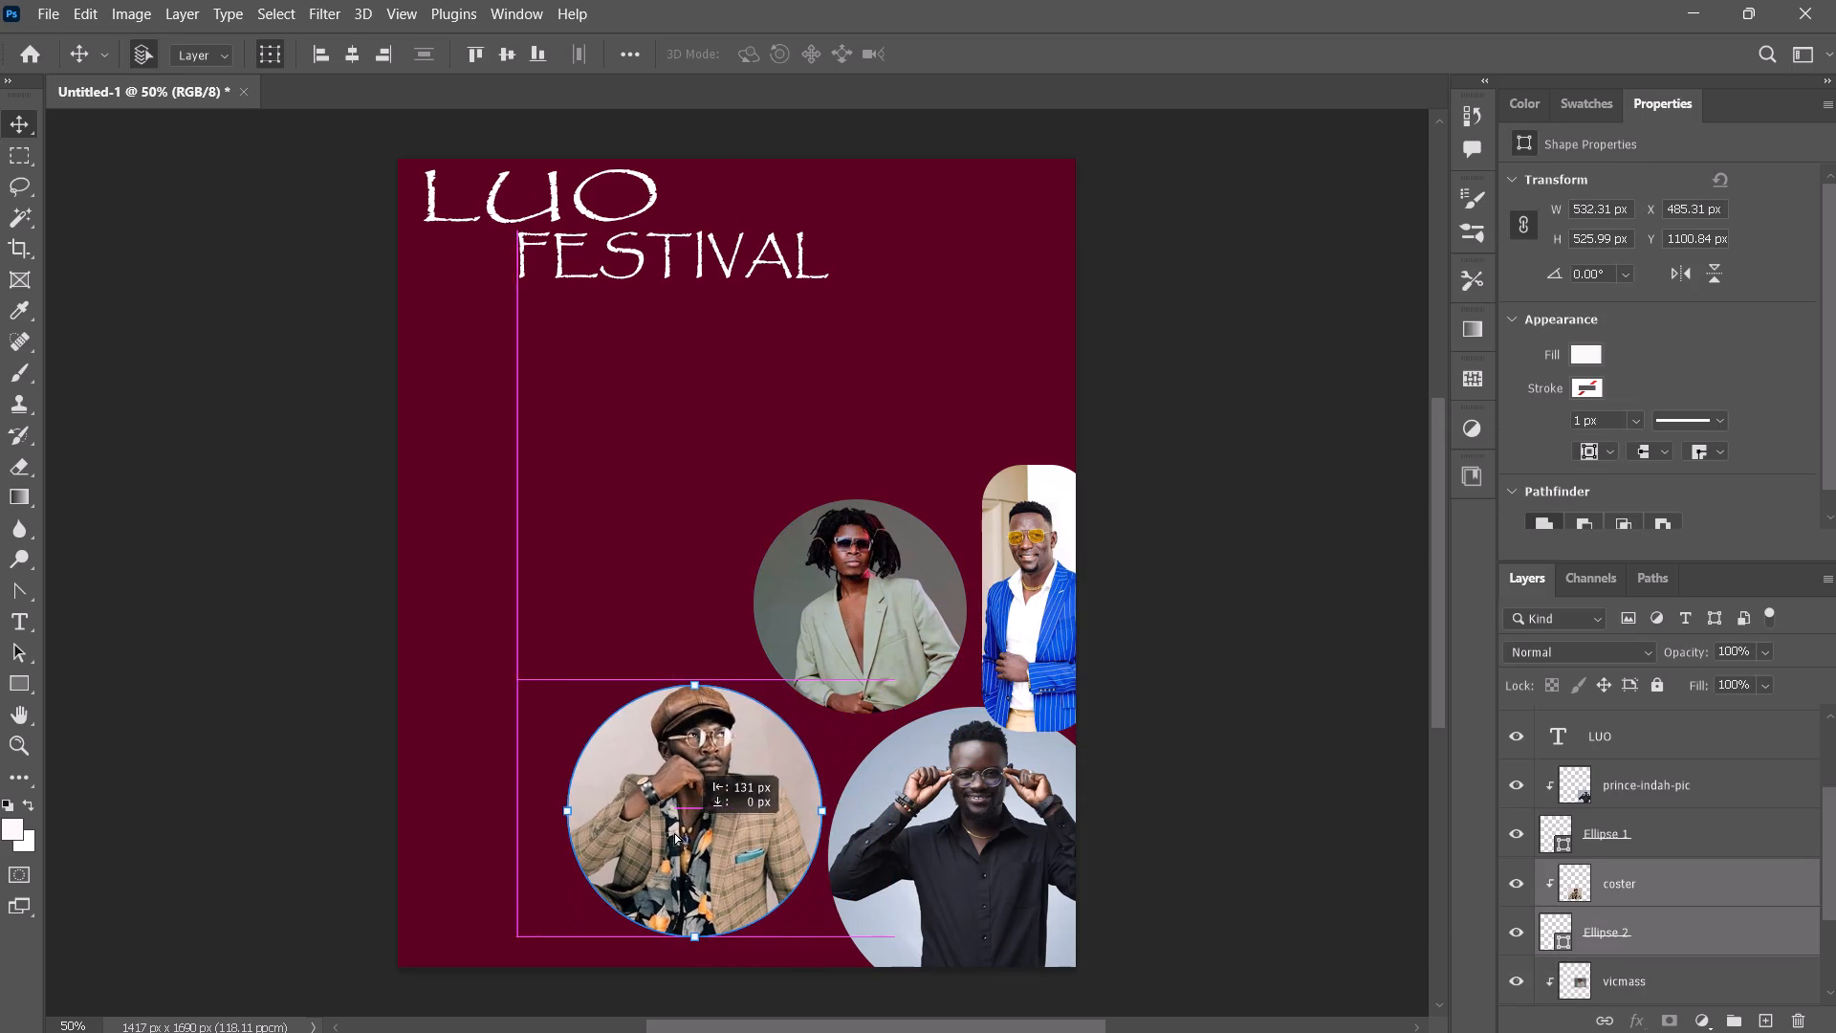
{"action": "left_click_drag", "start_coordinate": [674, 832], "coordinate": [664, 832]}
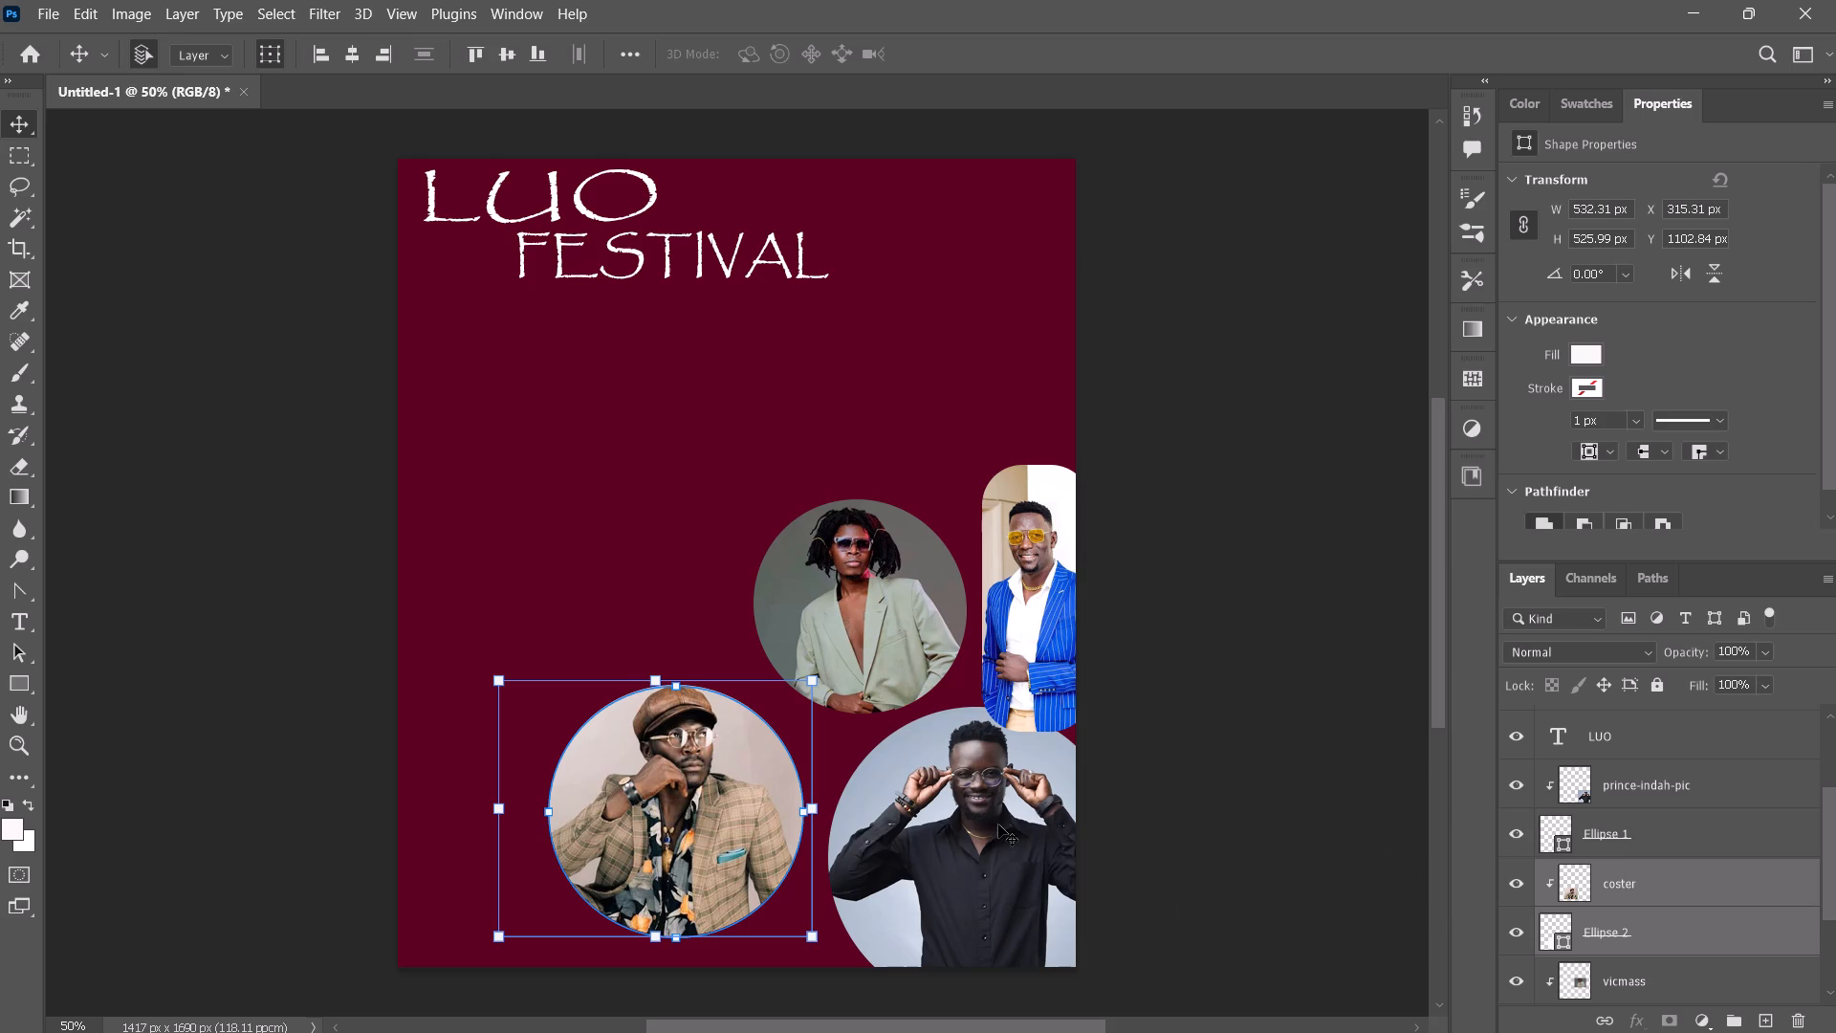
{"action": "left_click", "coordinate": [1339, 739]}
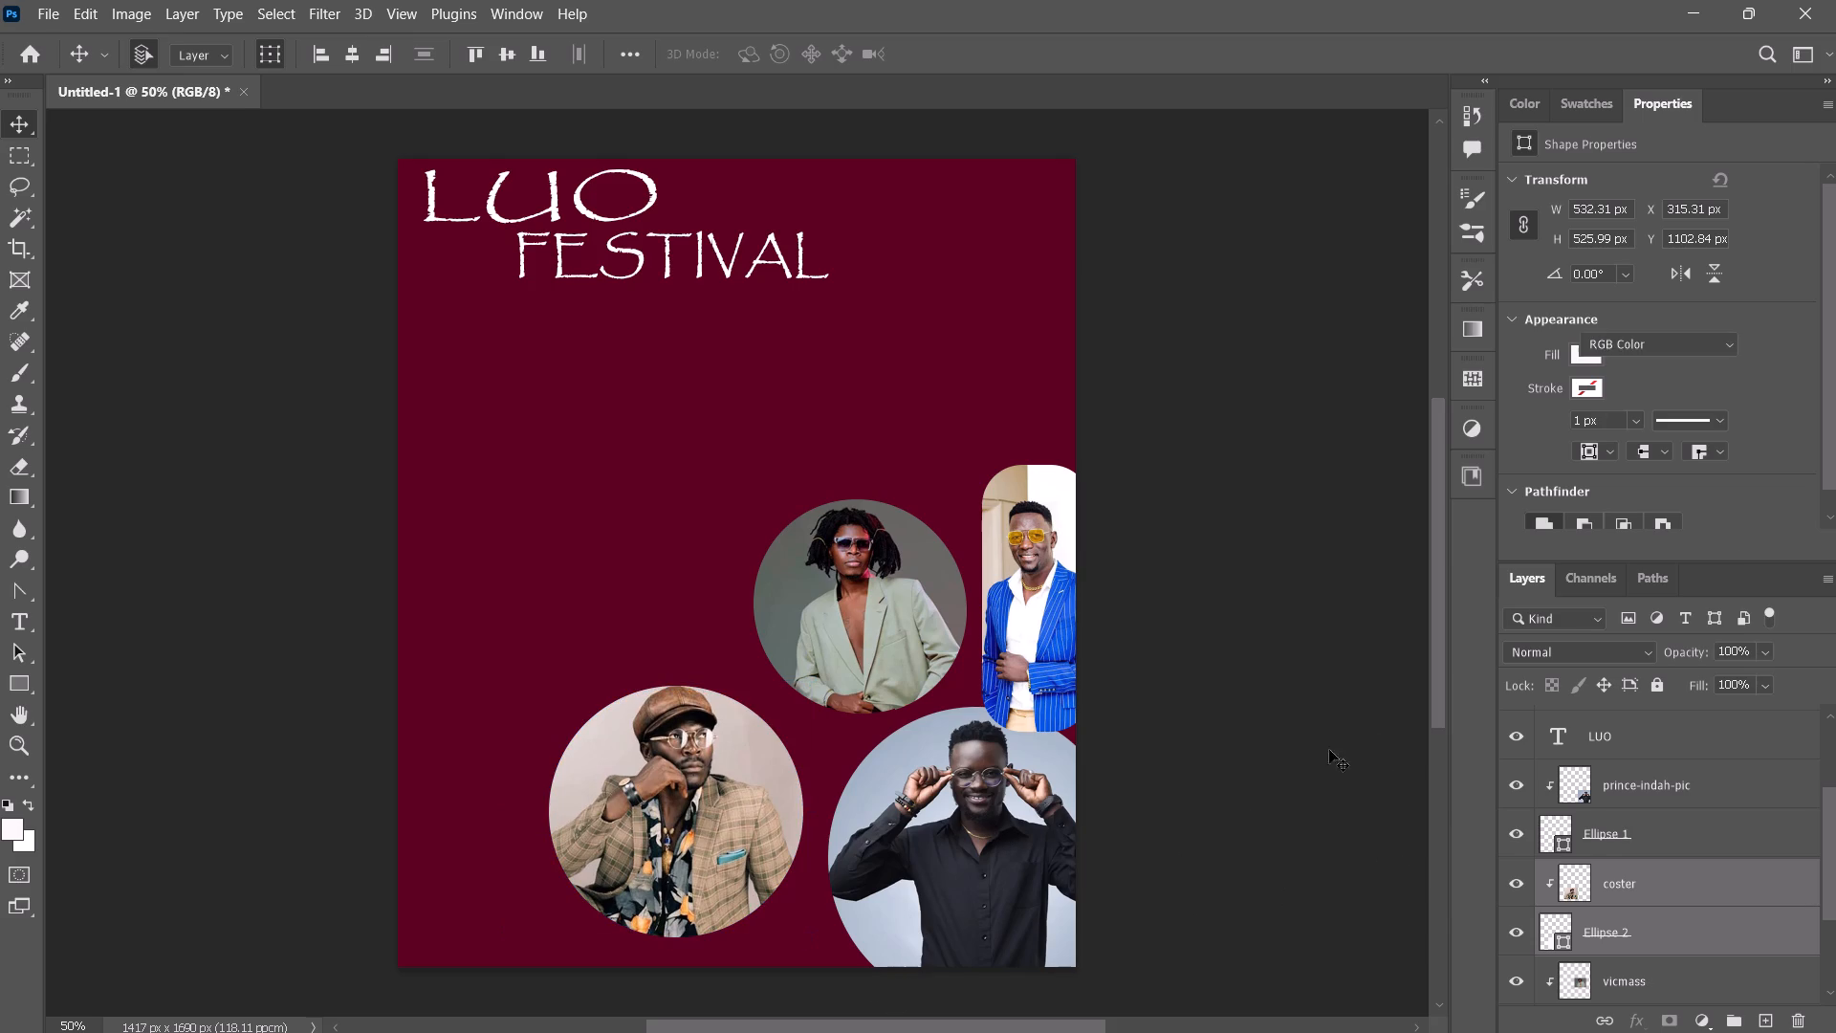
Scale the prince-indah-pic photo and Ellipse 1 down together to about 92%, toward the poster's bottom-right corner.
{"action": "left_click_drag", "start_coordinate": [835, 935], "coordinate": [1026, 956]}
{"action": "left_click_drag", "start_coordinate": [807, 682], "coordinate": [825, 706]}
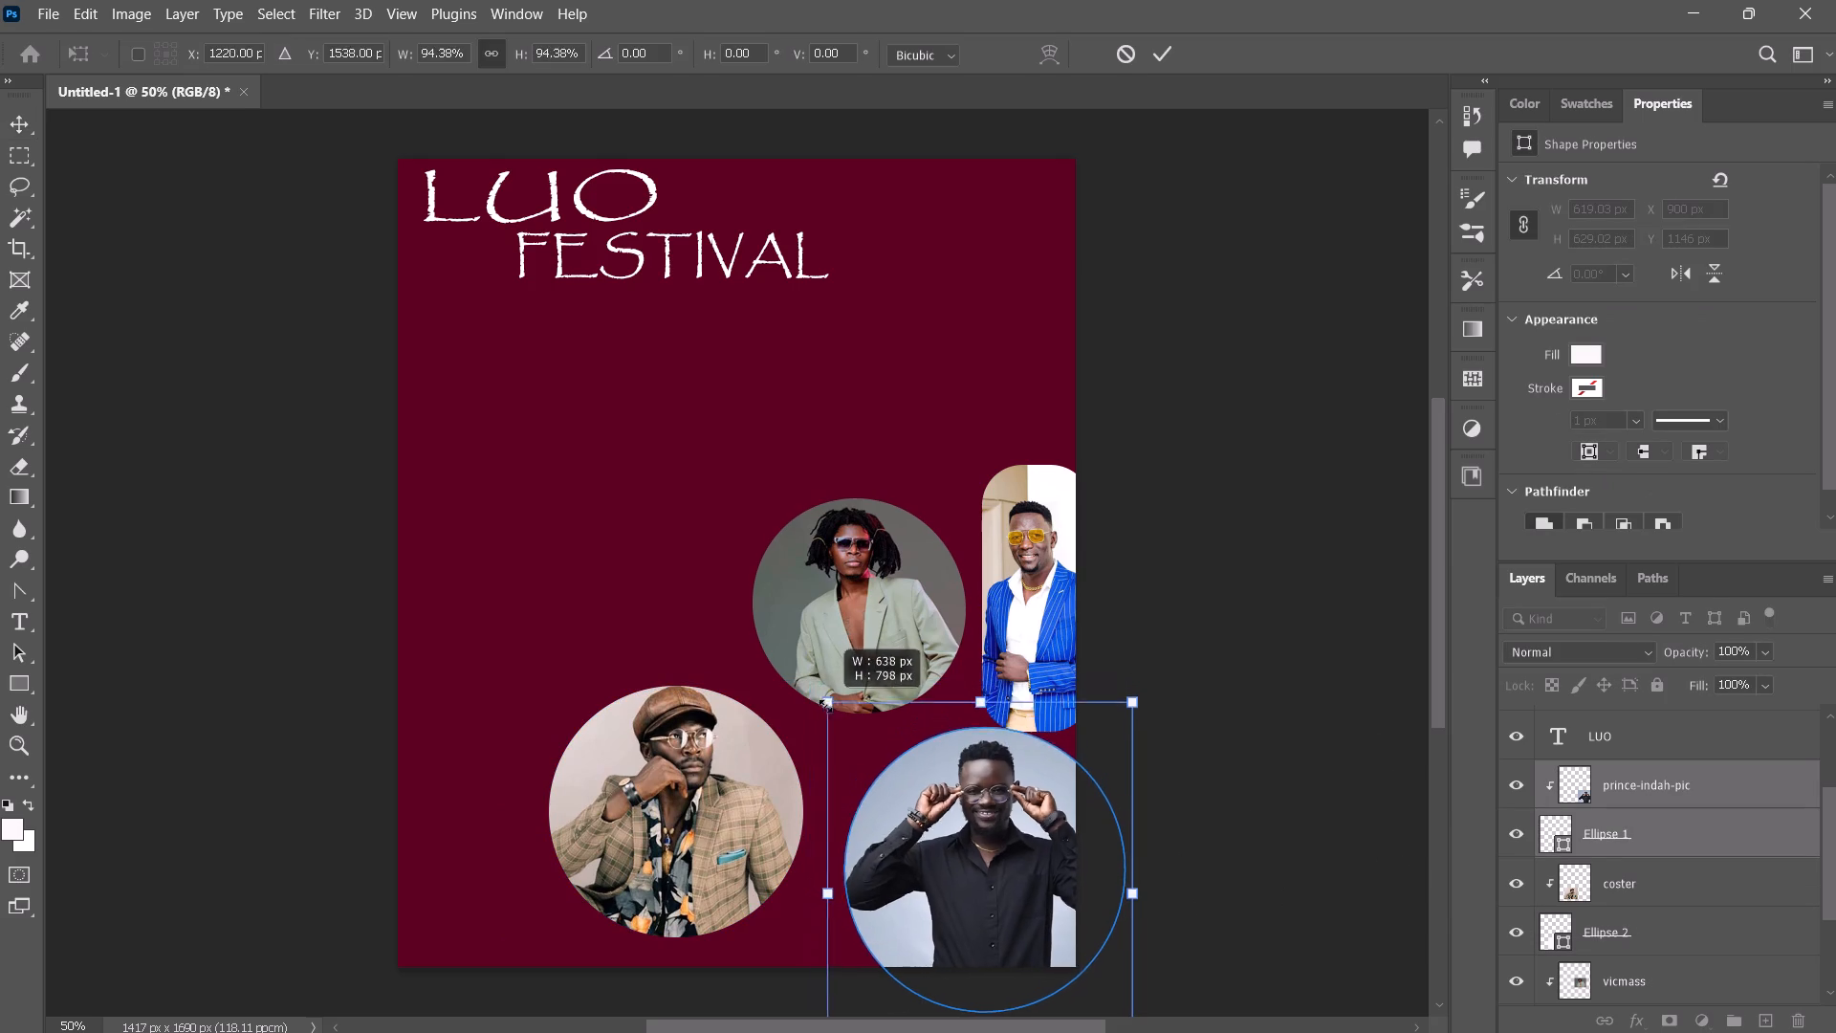
{"action": "left_click_drag", "start_coordinate": [825, 706], "coordinate": [838, 712]}
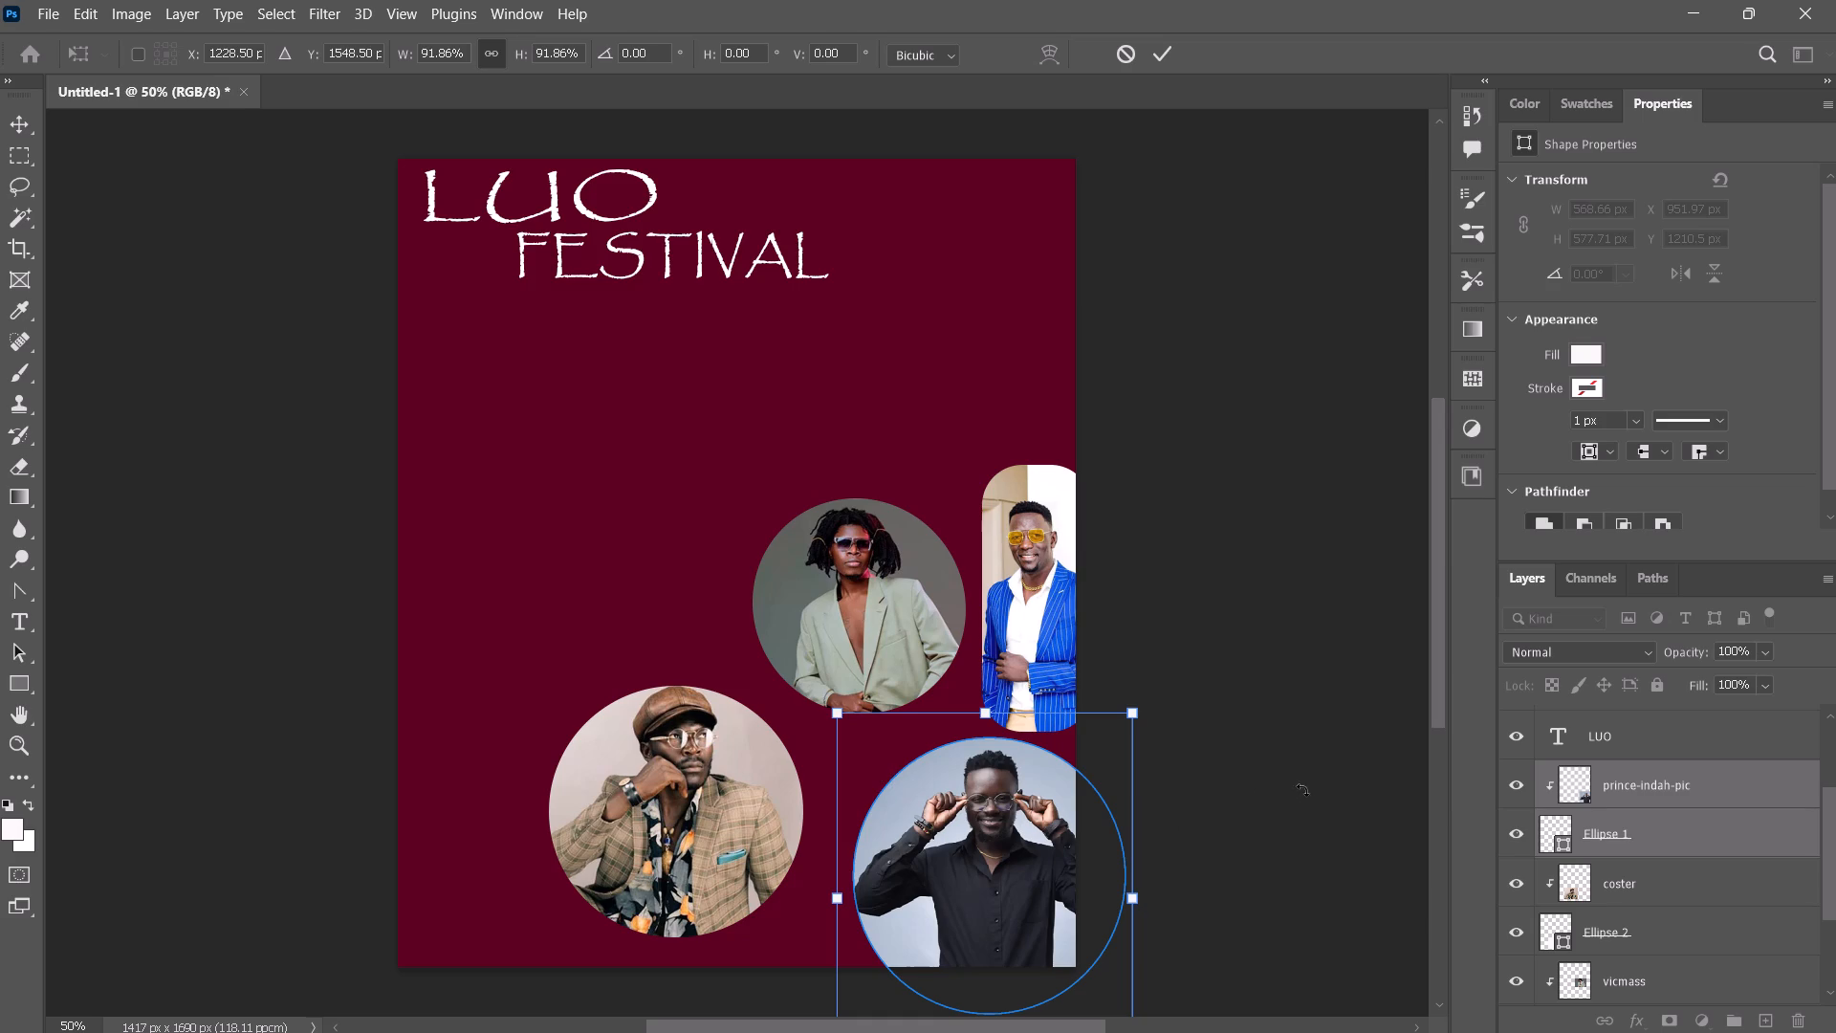
Move the freddy and Rectangle 1 layers together to directly below Ellipse 1 in the layer stack, above coster.
{"action": "left_click_drag", "start_coordinate": [1831, 808], "coordinate": [1835, 790]}
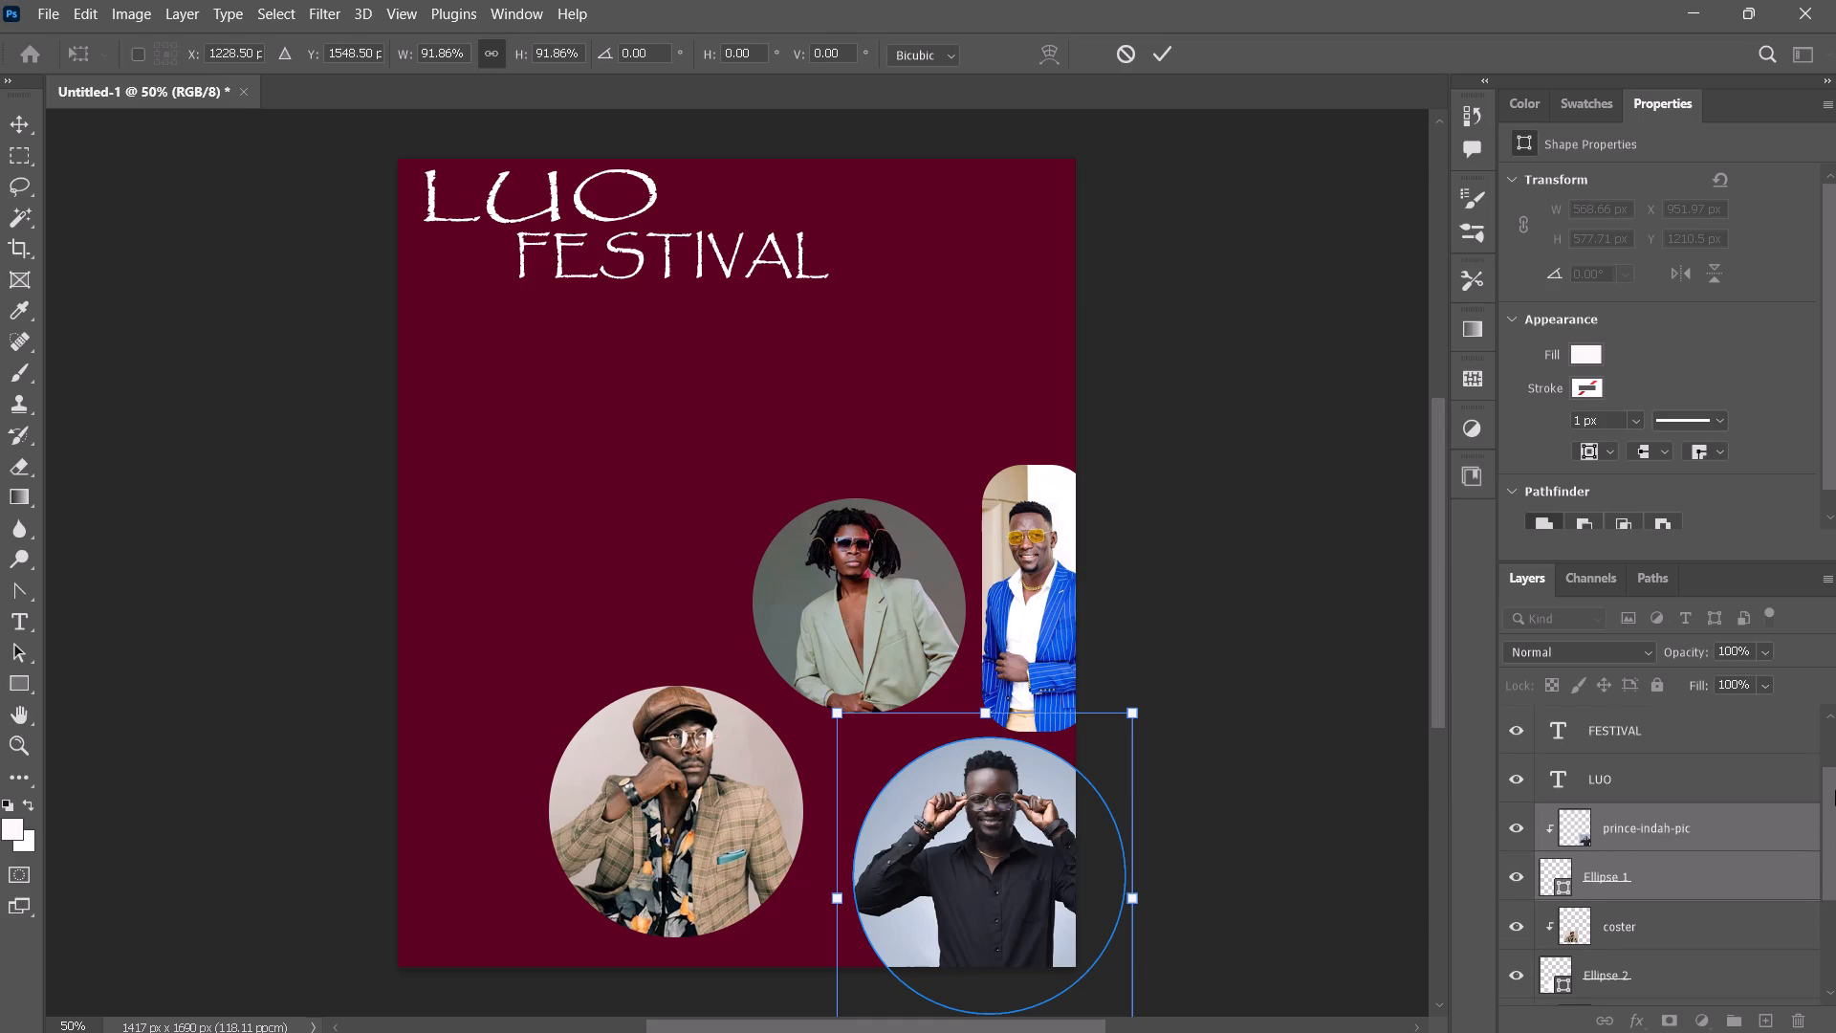
{"action": "left_click_drag", "start_coordinate": [1835, 790], "coordinate": [1833, 769]}
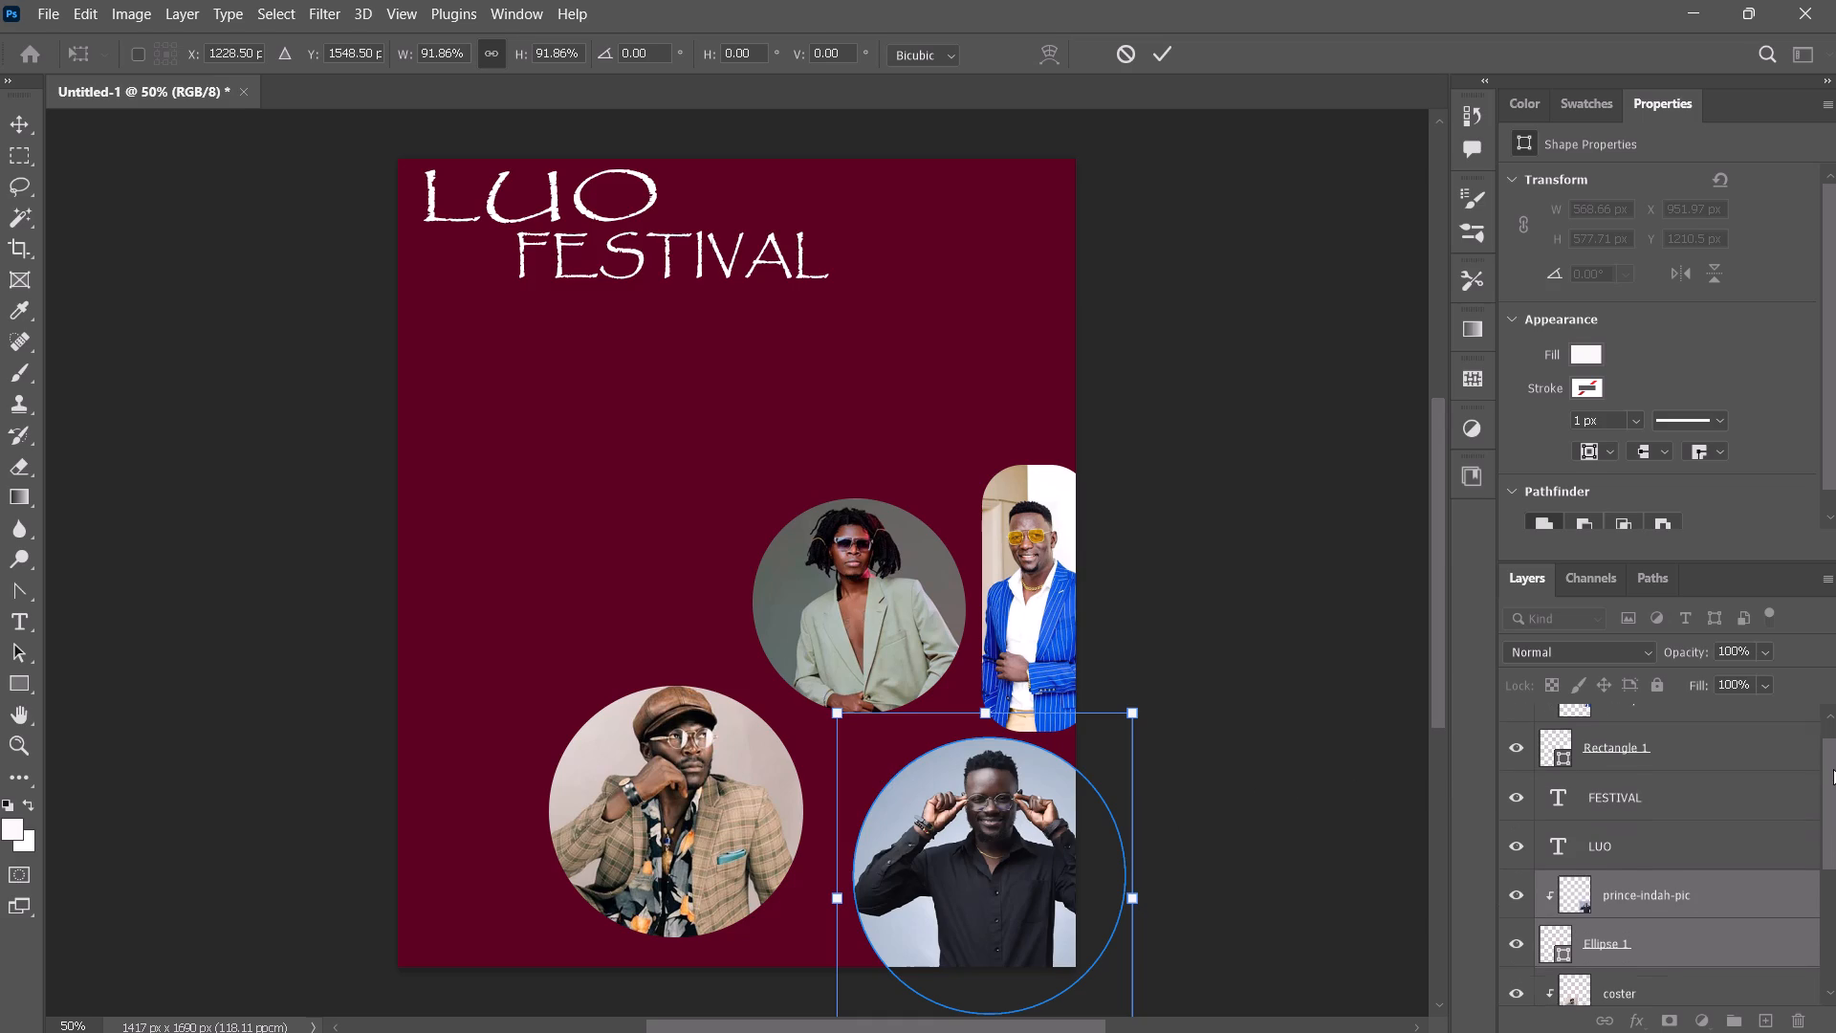
{"action": "left_click_drag", "start_coordinate": [1833, 769], "coordinate": [1827, 817]}
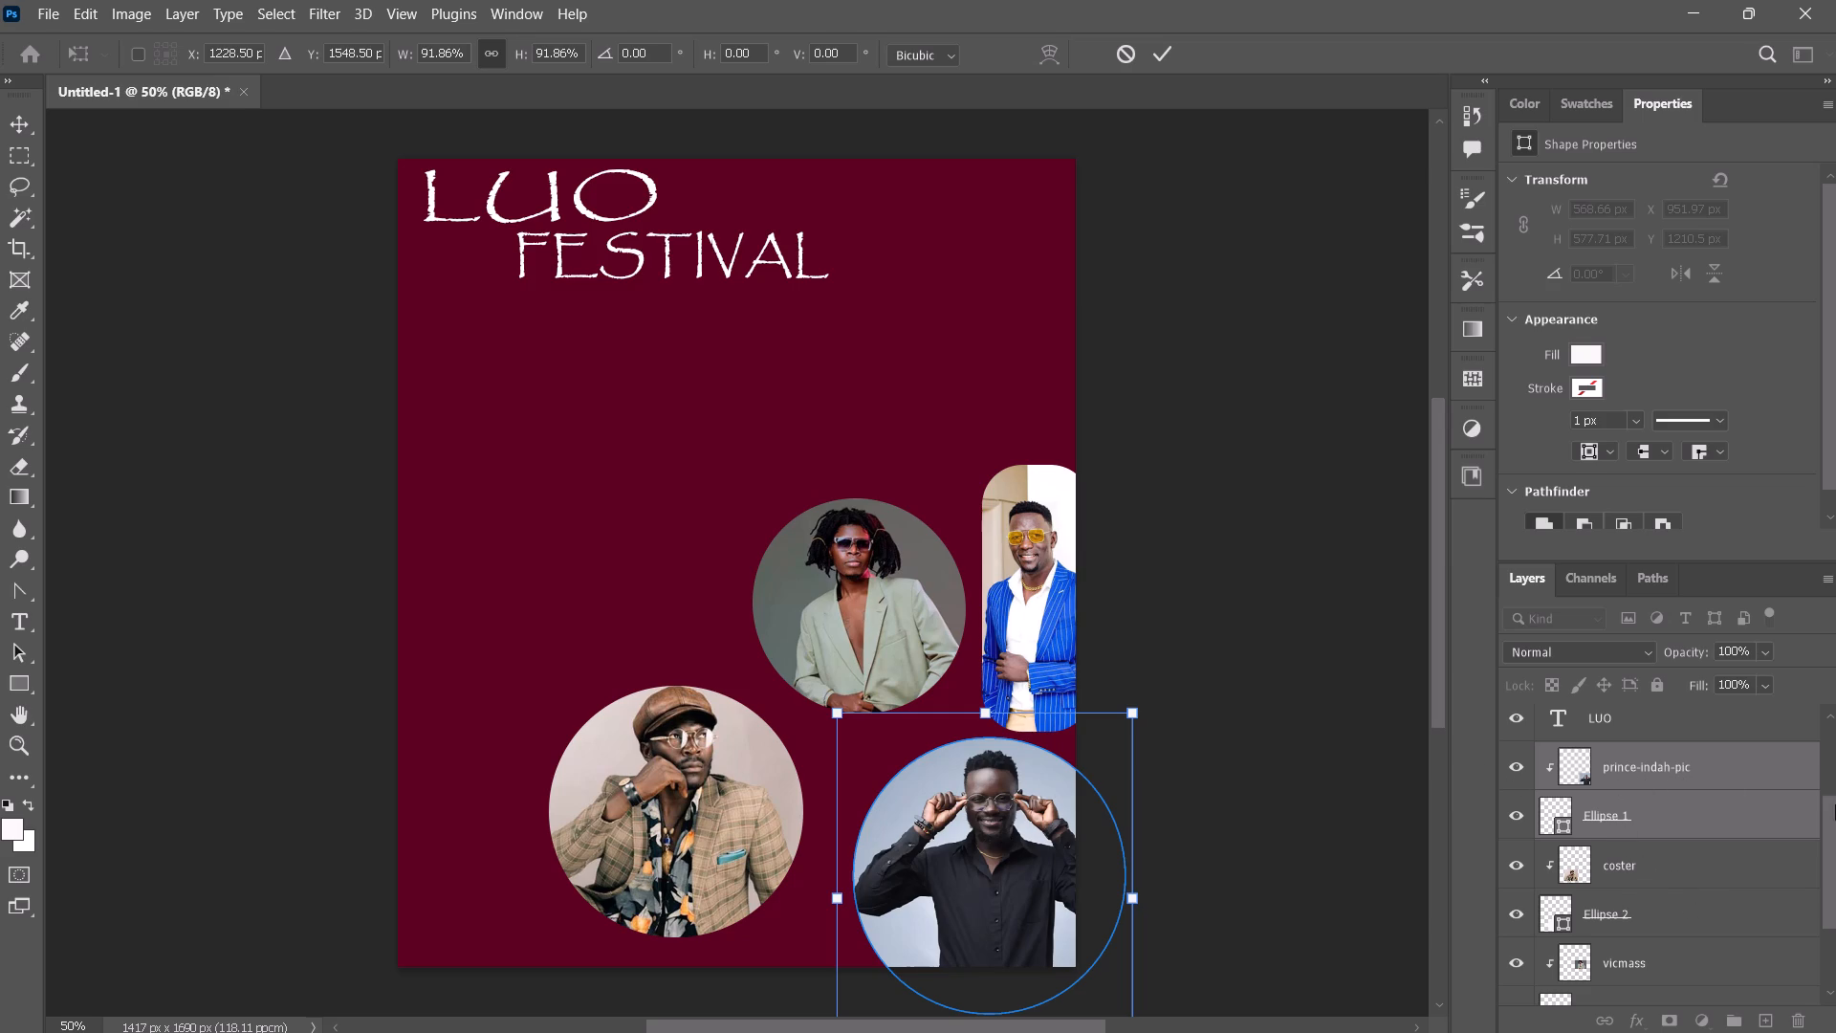
{"action": "left_click_drag", "start_coordinate": [1832, 824], "coordinate": [1835, 719]}
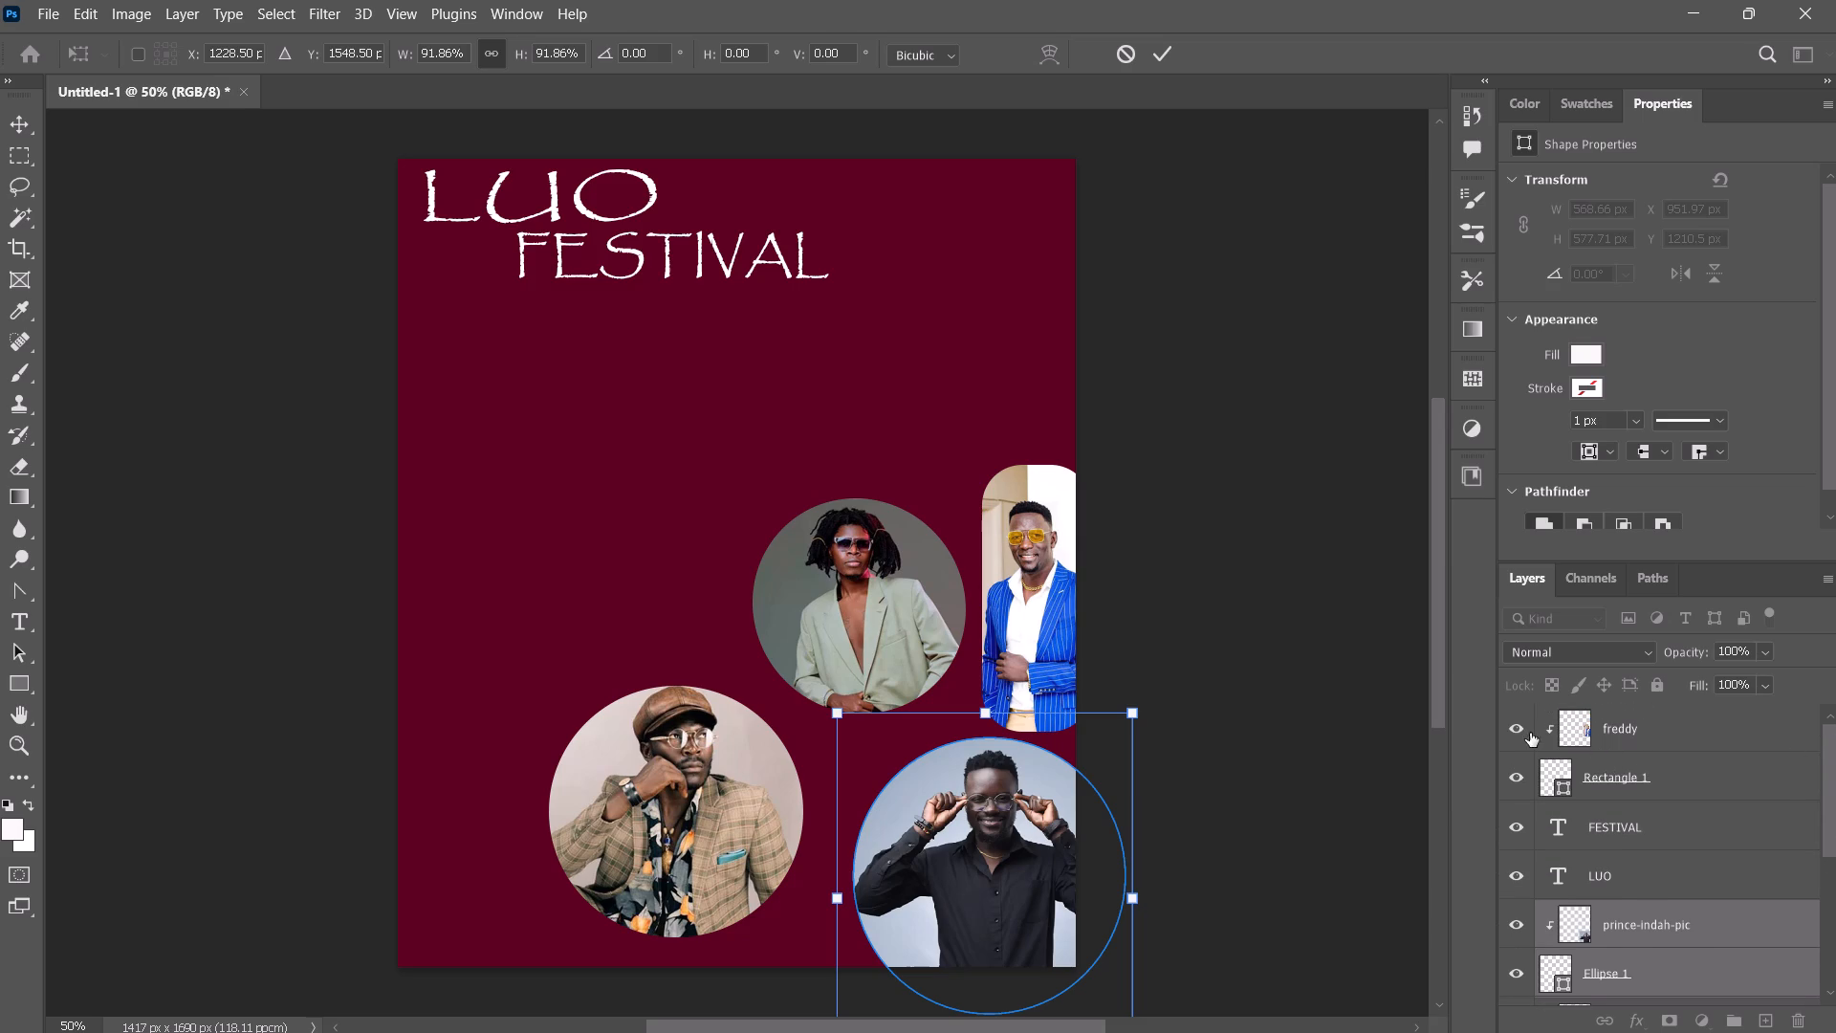
{"action": "left_click", "coordinate": [1622, 714]}
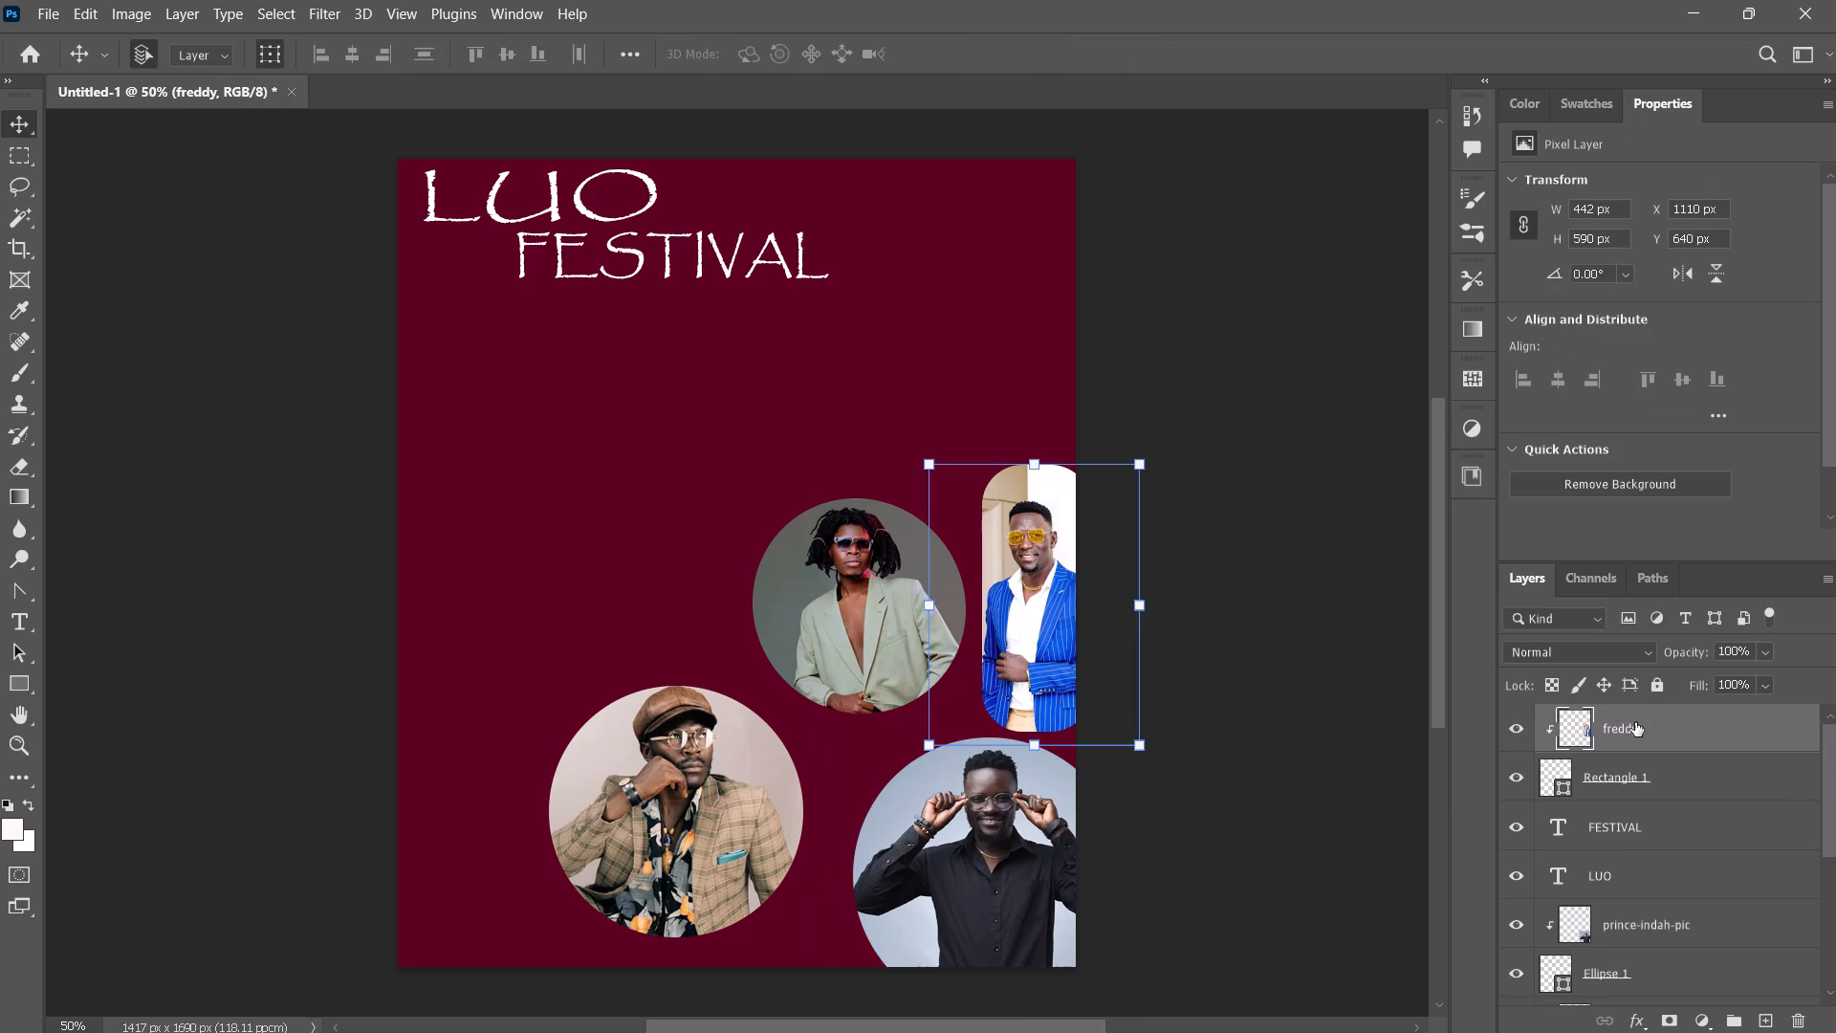
{"action": "left_click", "coordinate": [1651, 782], "text": "shift"}
{"action": "left_click_drag", "start_coordinate": [1631, 728], "coordinate": [1635, 730]}
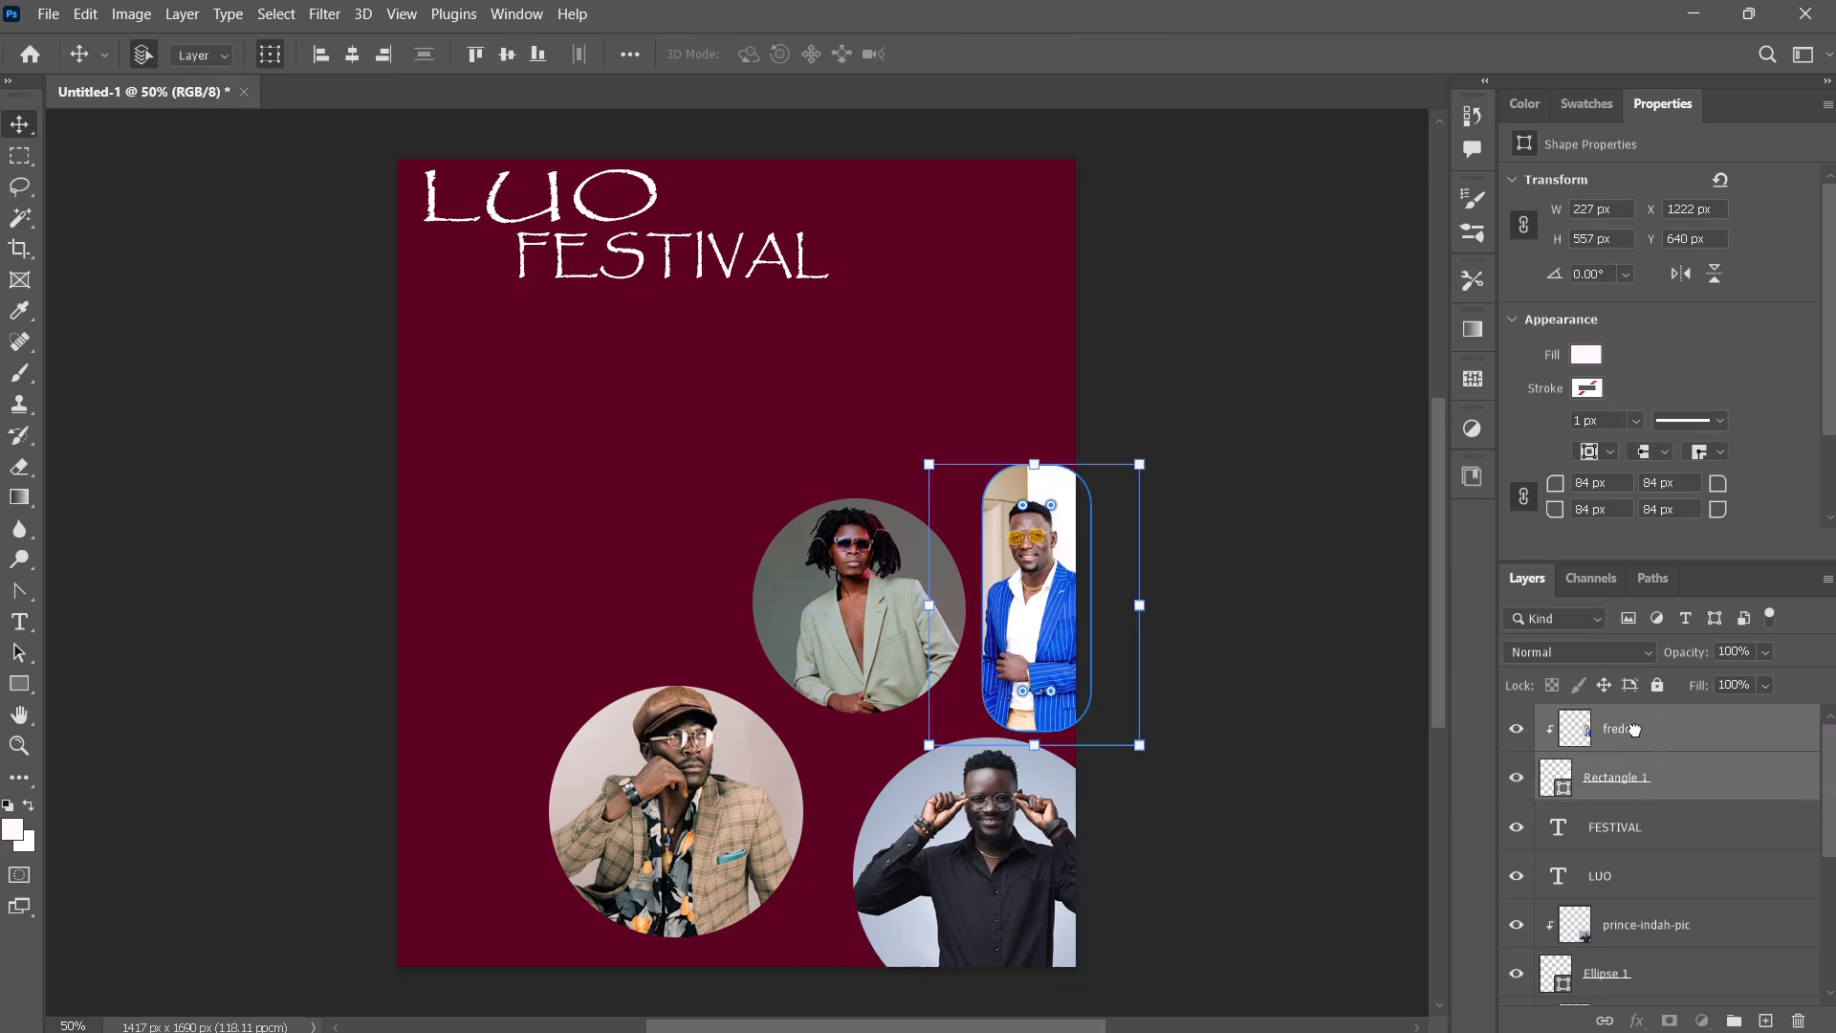
{"action": "left_click_drag", "start_coordinate": [1635, 730], "coordinate": [1656, 933]}
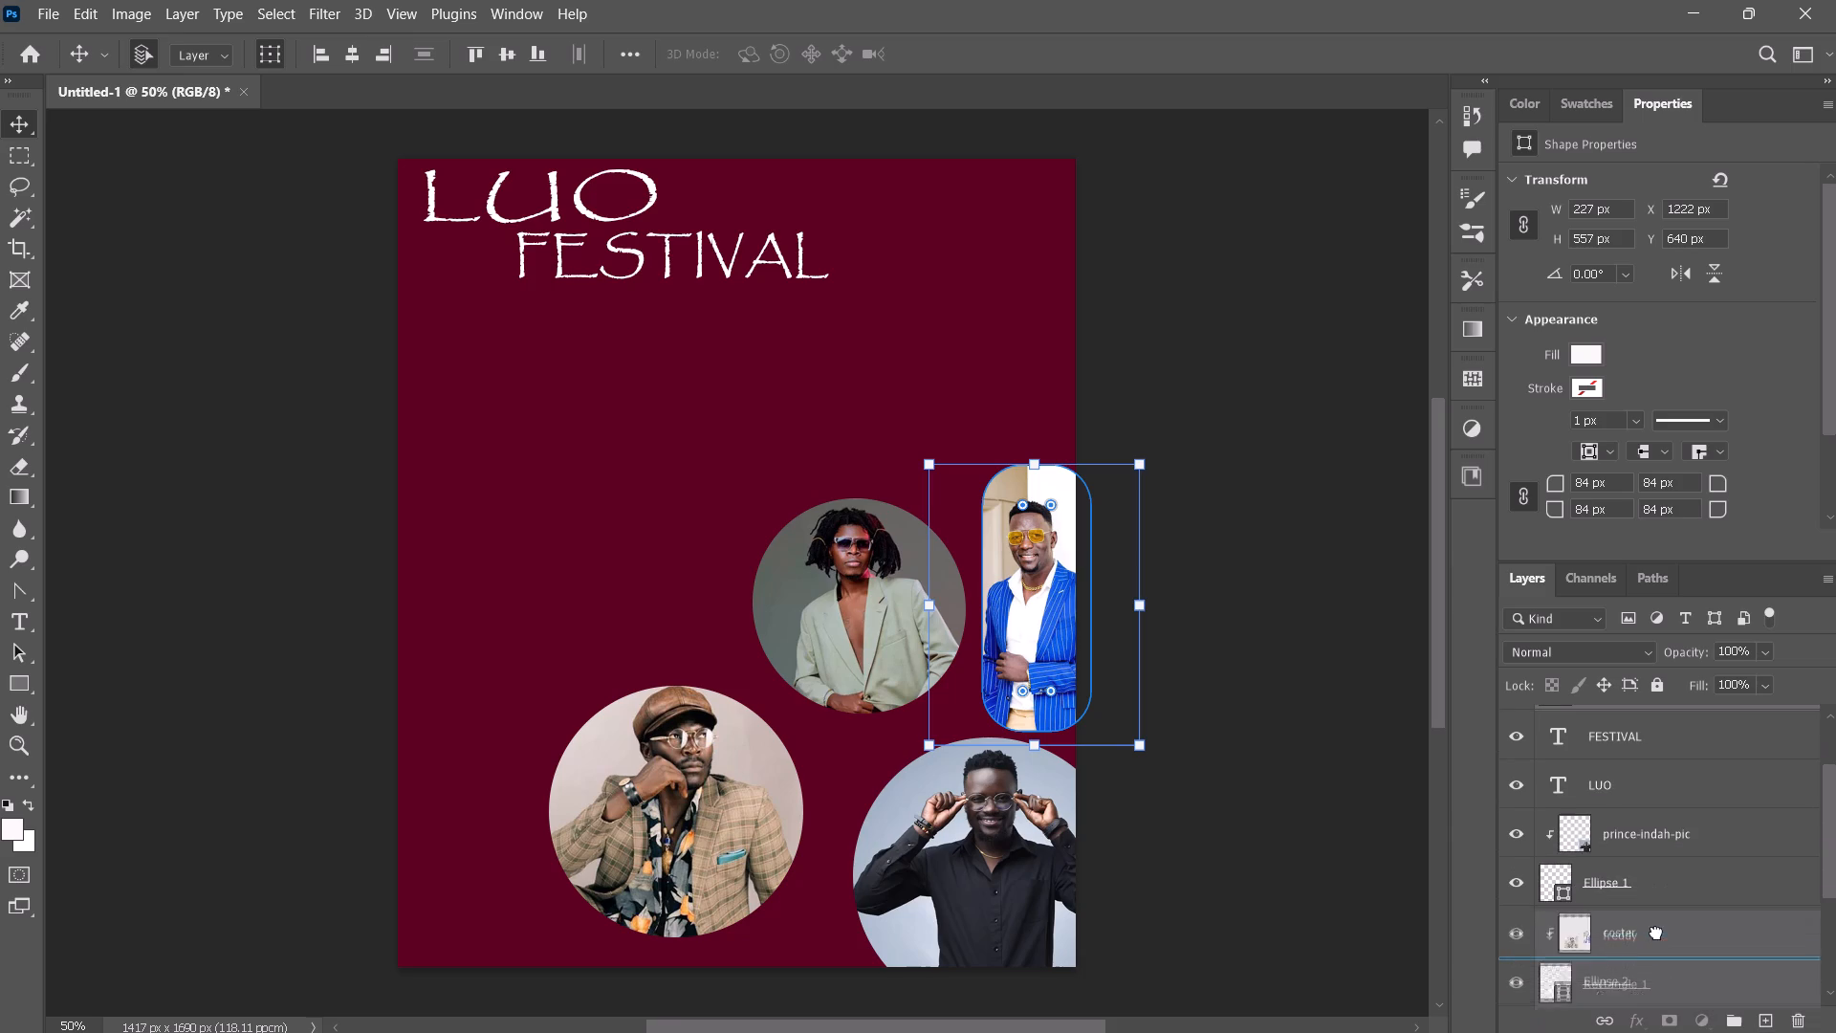
{"action": "left_click_drag", "start_coordinate": [1656, 933], "coordinate": [1647, 897]}
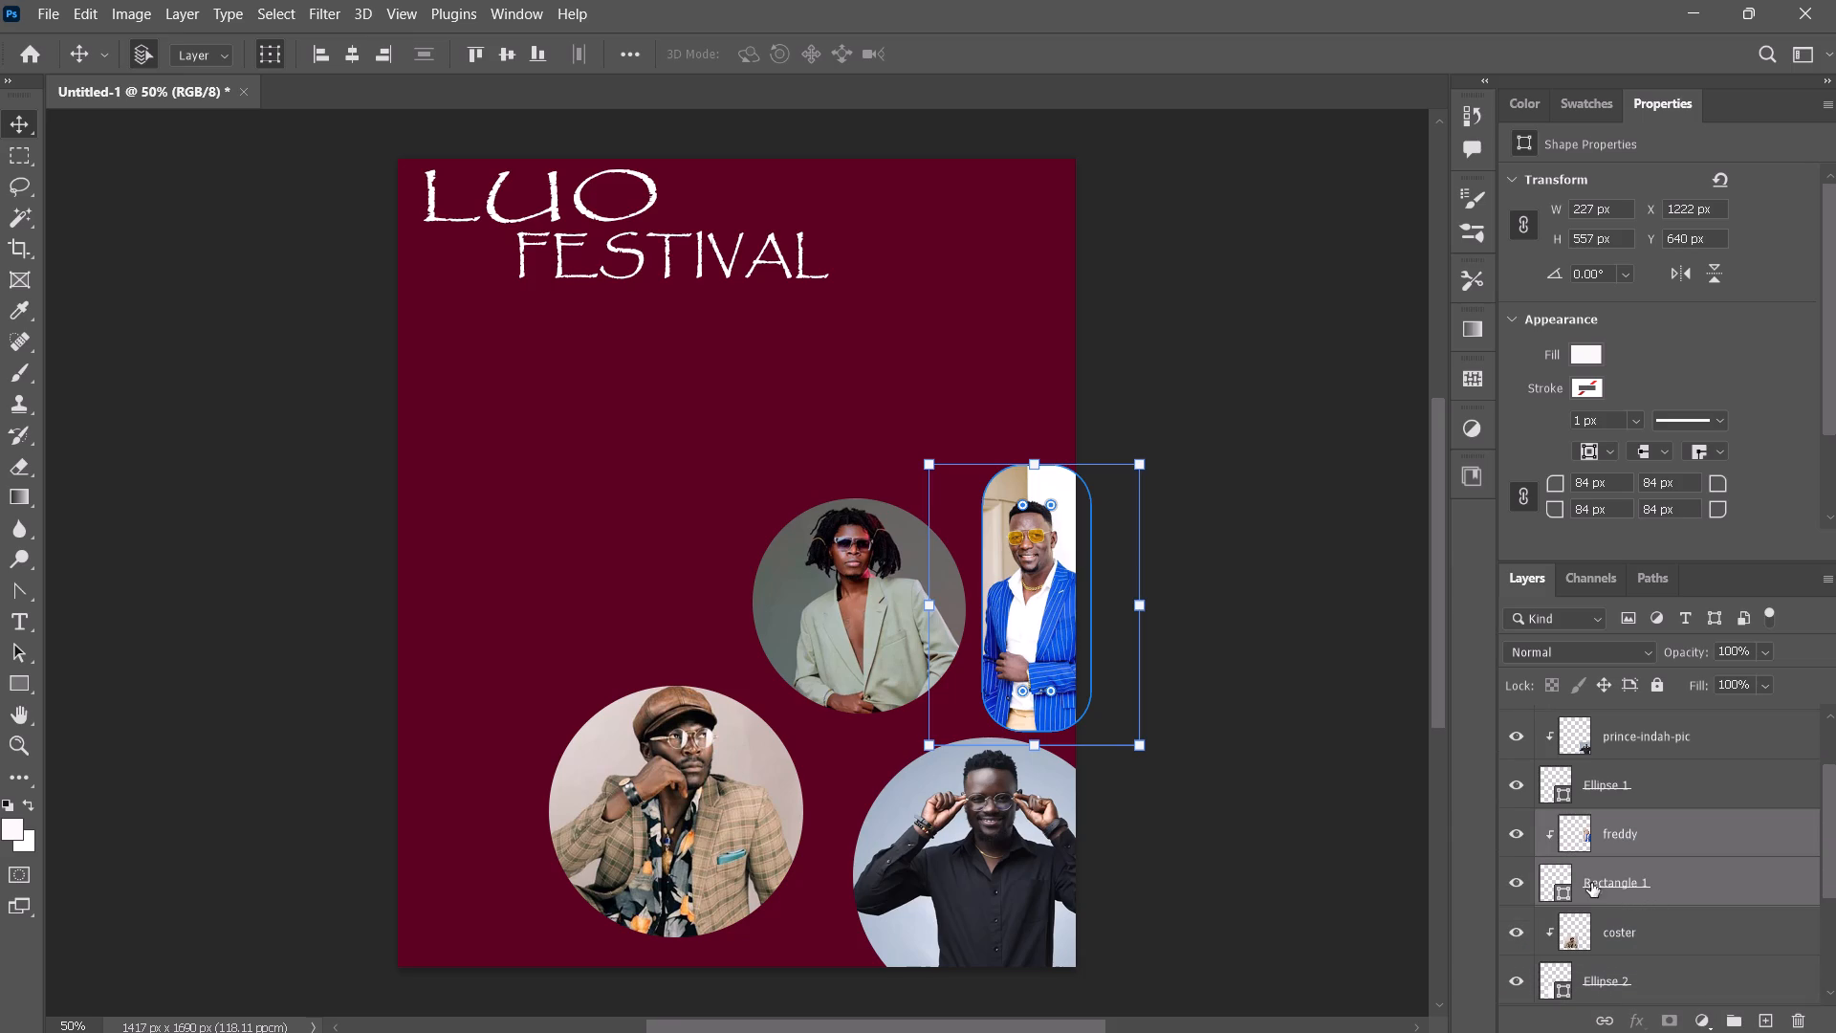
{"action": "left_click", "coordinate": [1308, 336]}
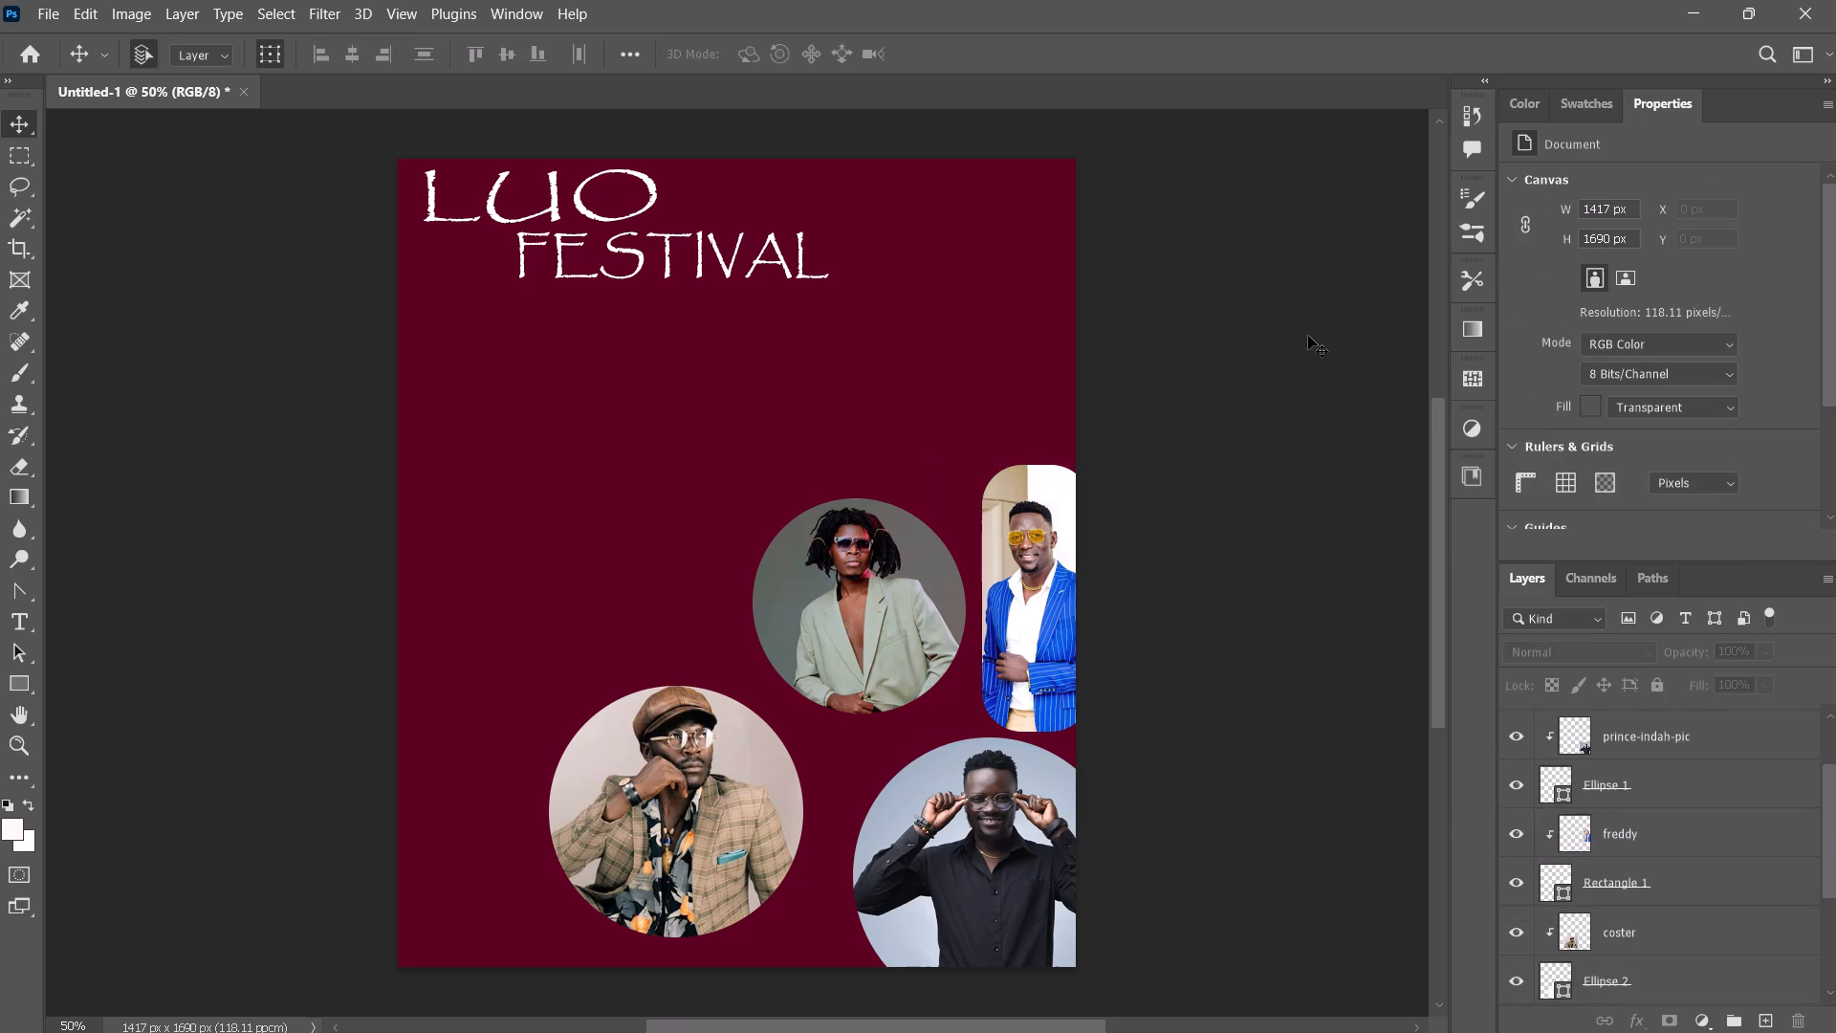
Enlarge the freddy photo and Rectangle 1 together to about 123%, extending them down behind the prince-indah circle.
{"action": "left_click_drag", "start_coordinate": [957, 441], "coordinate": [1084, 568]}
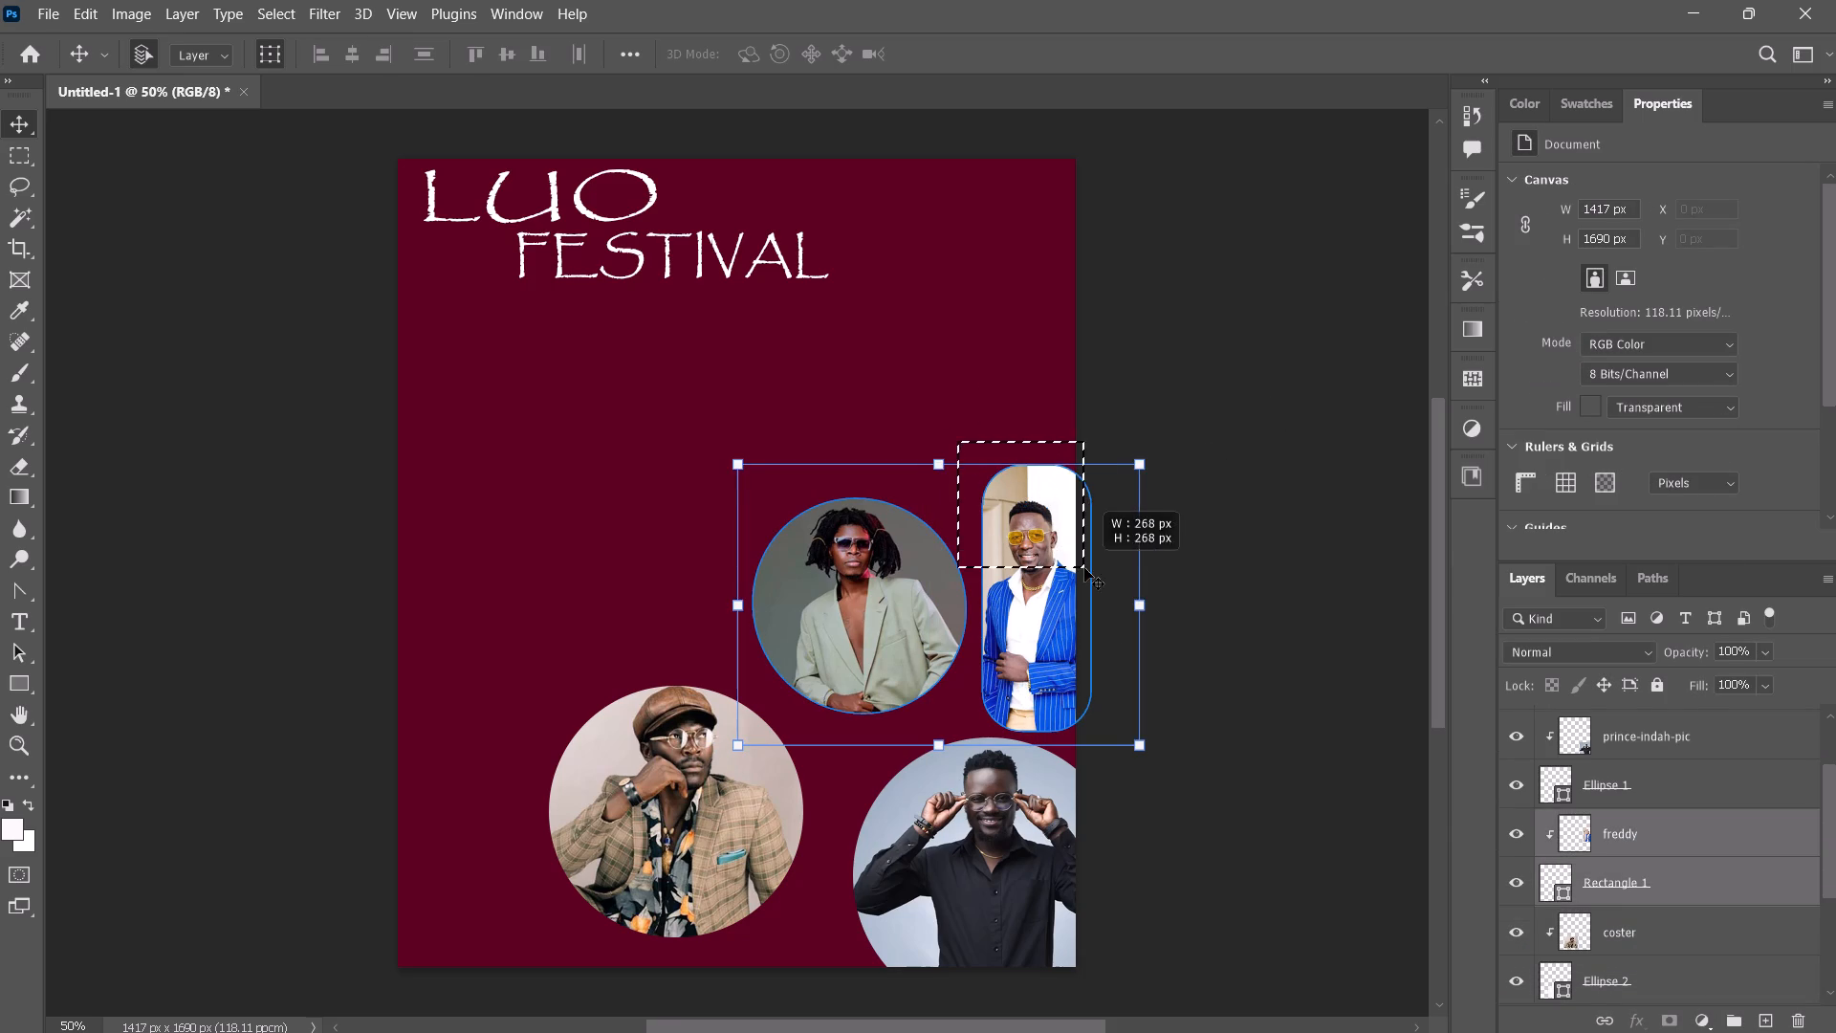
{"action": "left_click_drag", "start_coordinate": [1084, 568], "coordinate": [1047, 457]}
{"action": "left_click_drag", "start_coordinate": [1021, 448], "coordinate": [1072, 551]}
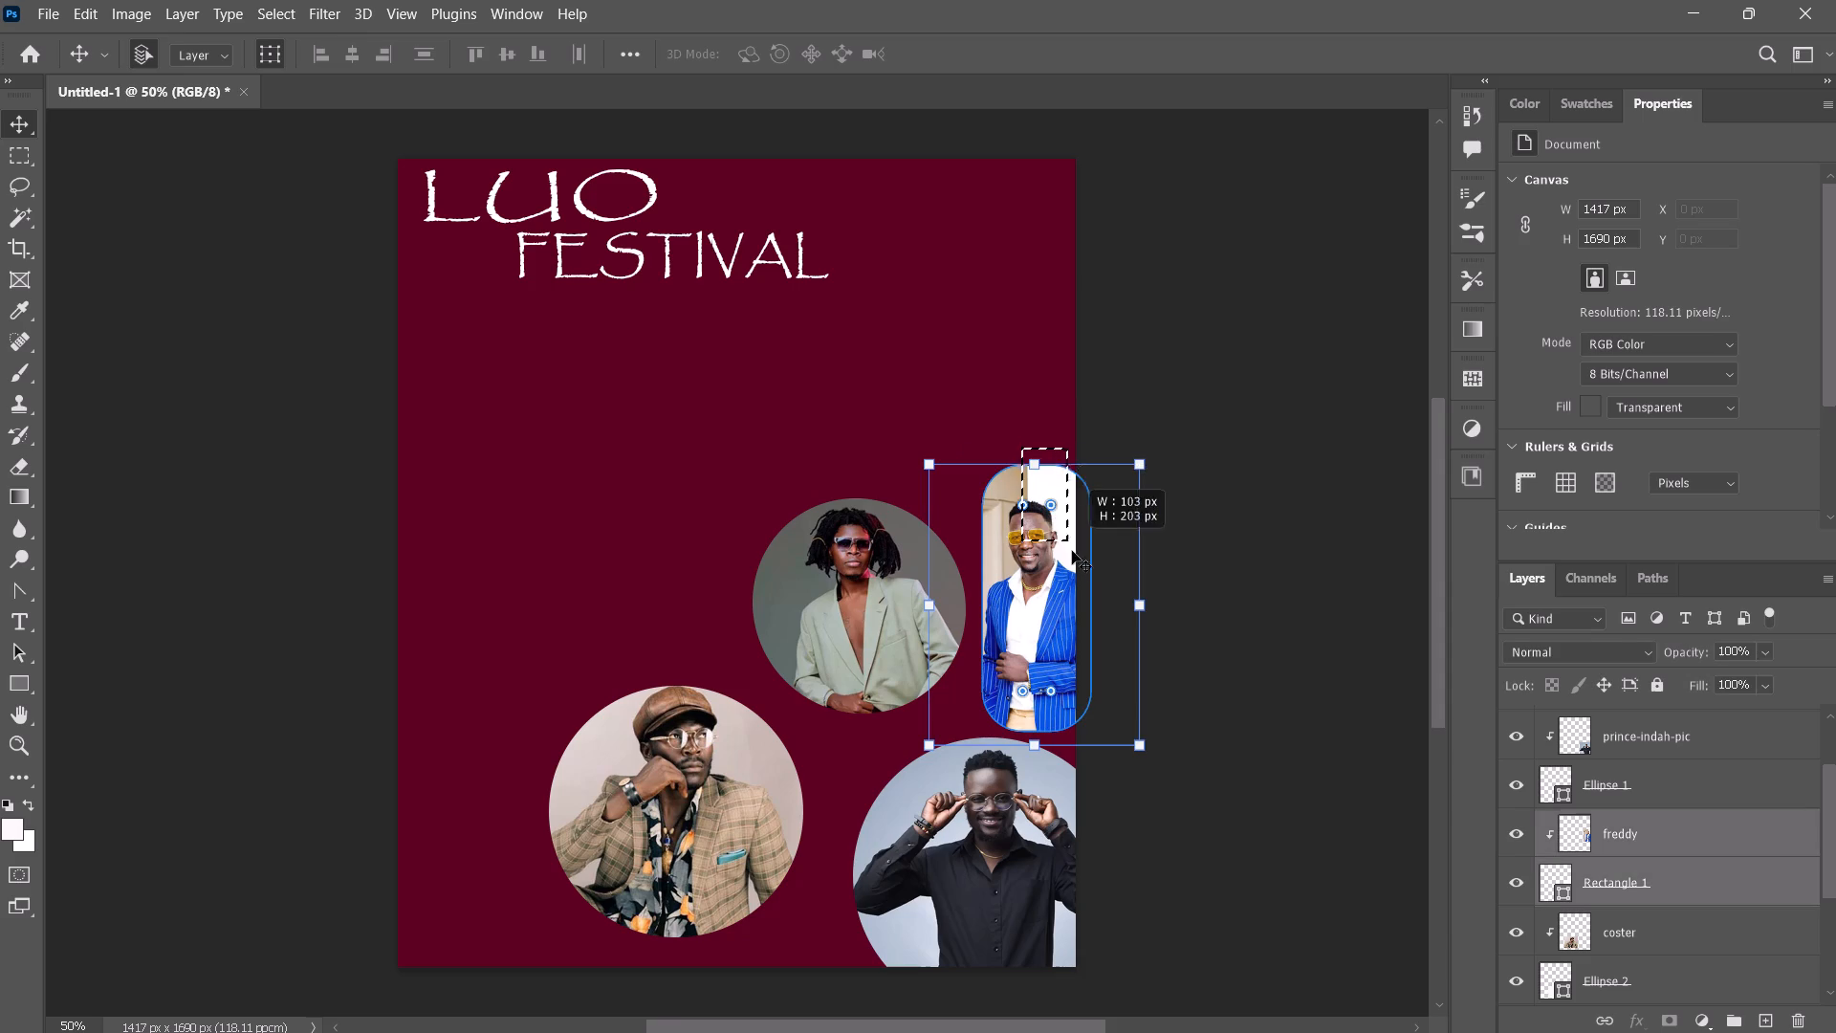
{"action": "left_click_drag", "start_coordinate": [1072, 551], "coordinate": [1085, 559]}
{"action": "left_click_drag", "start_coordinate": [1038, 750], "coordinate": [1036, 769]}
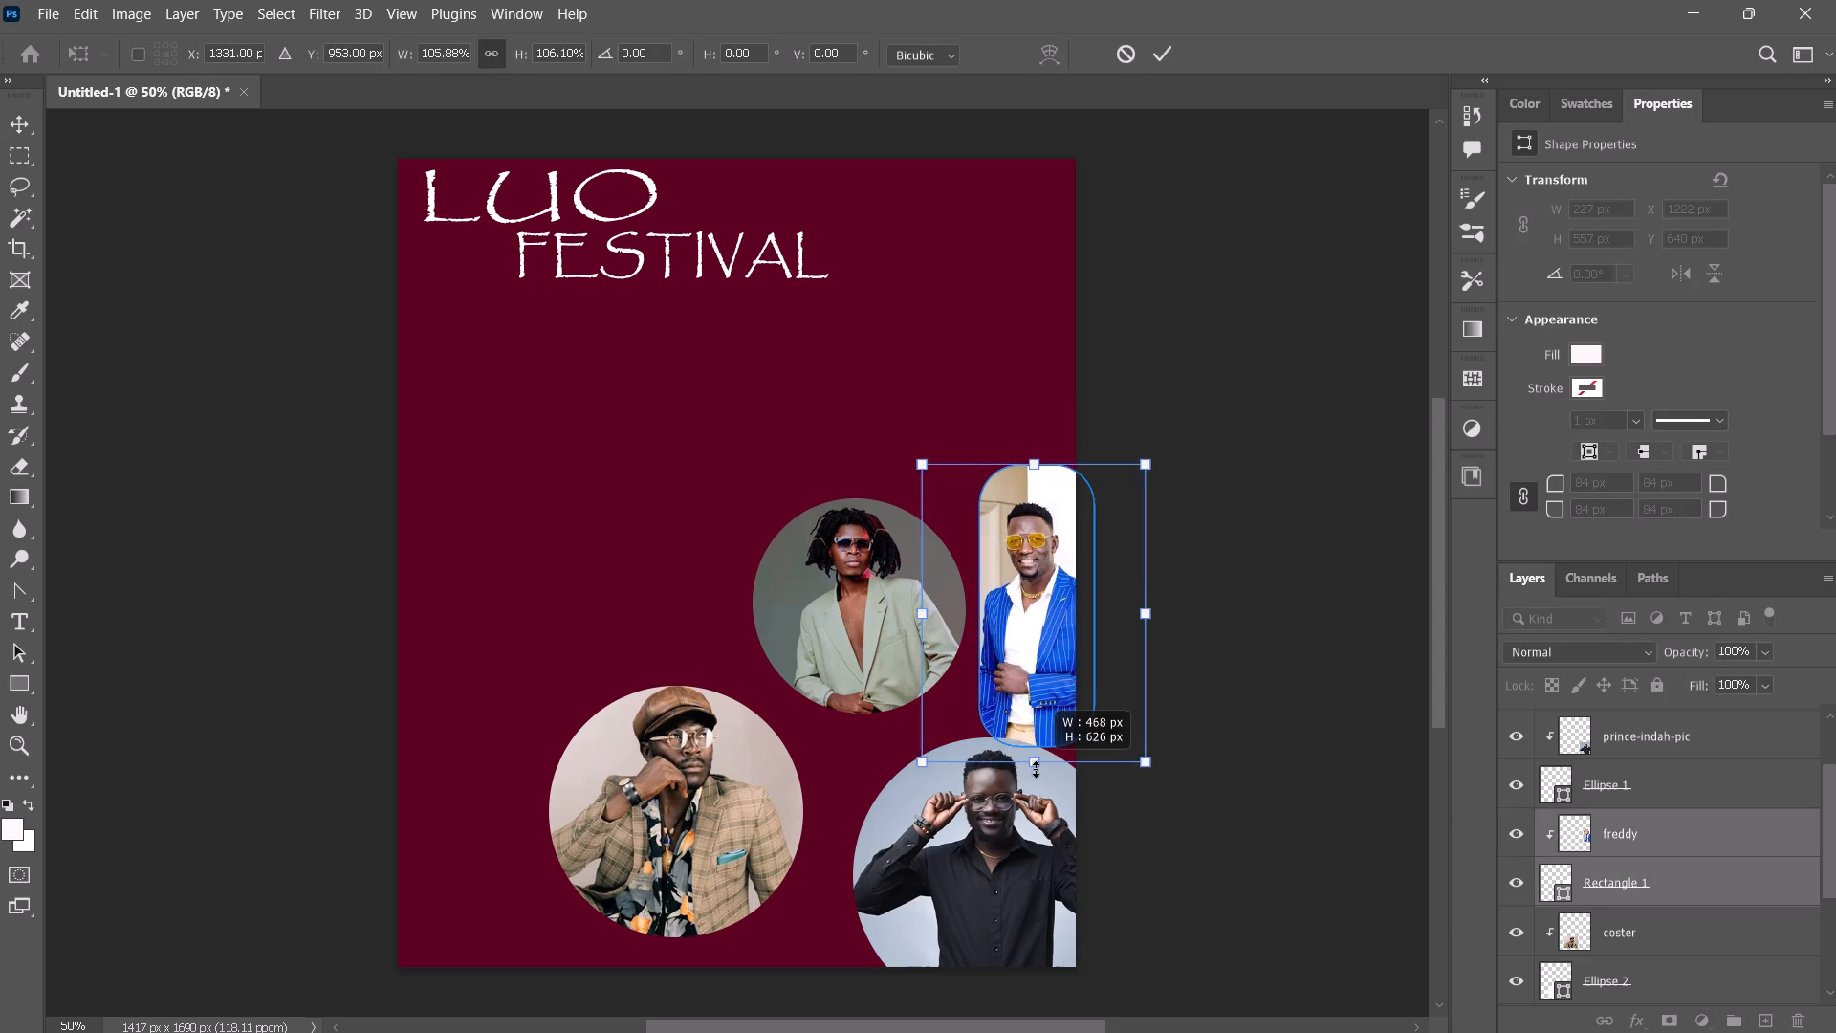
{"action": "left_click_drag", "start_coordinate": [1036, 769], "coordinate": [1032, 814]}
Nudge the enlarged freddy photo and rectangle left to a reference X of 1307 px, apply the transform and deselect.
{"action": "key", "text": "Left"}
{"action": "key", "text": "Left"}
{"action": "key", "text": "Left"}
{"action": "key", "text": "Left"}
{"action": "key", "text": "Left"}
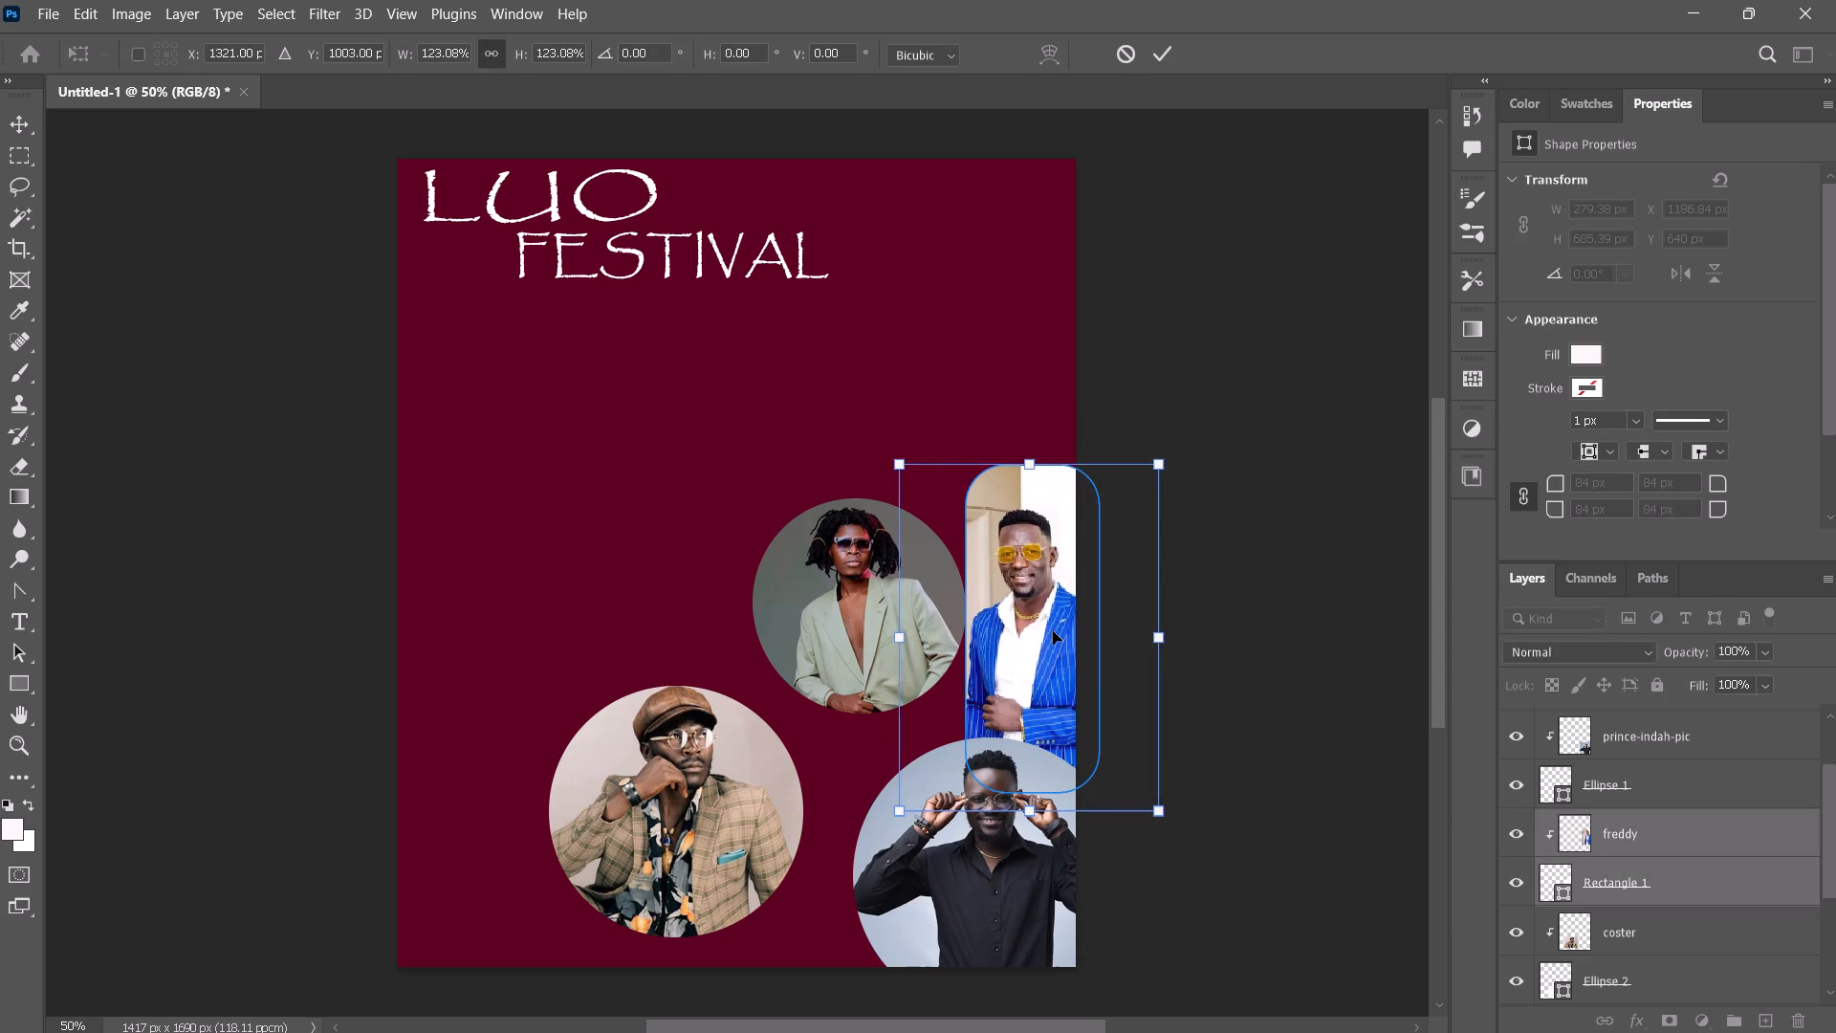
{"action": "key", "text": "Left"}
{"action": "key", "text": "Left"}
{"action": "key", "text": "Left"}
{"action": "key", "text": "Left"}
{"action": "key", "text": "Left"}
{"action": "key", "text": "Left"}
{"action": "key", "text": "Left"}
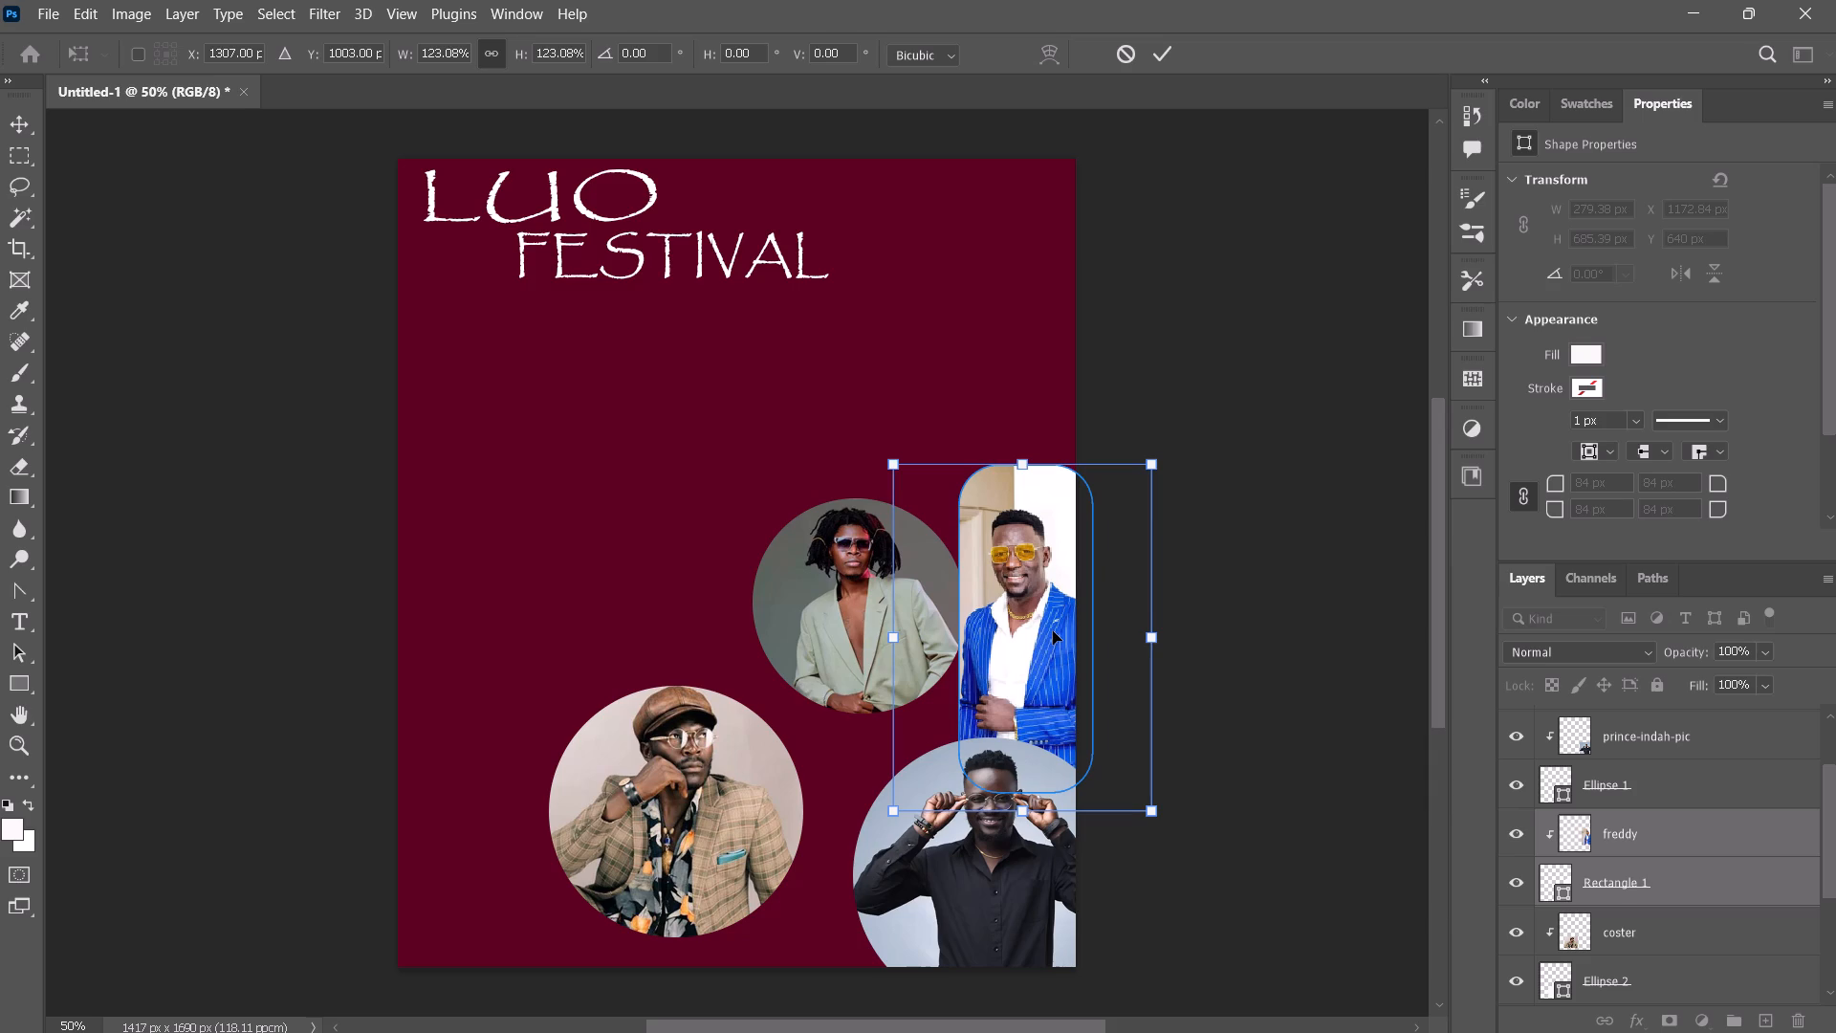
{"action": "left_click", "coordinate": [1164, 48]}
{"action": "left_click", "coordinate": [1178, 181]}
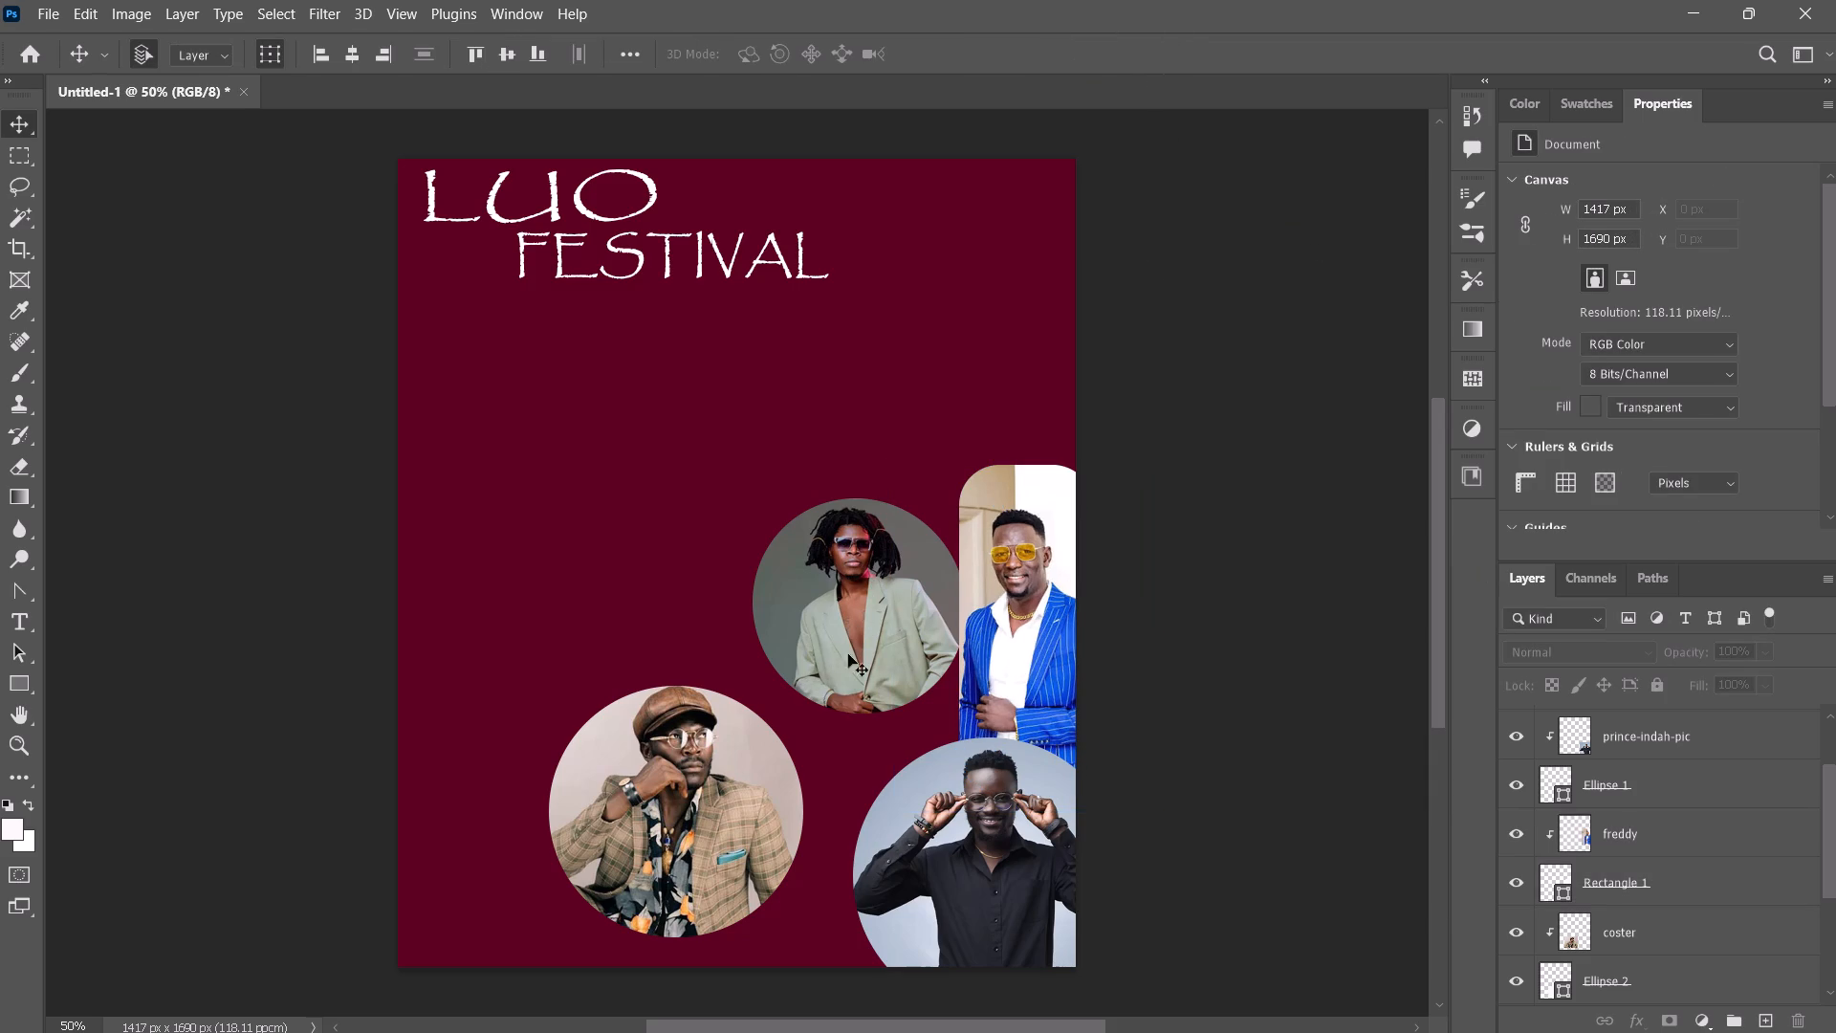
Resize Rectangle 1 behind the freddy photo to about 311 × 692 px, widening it leftward and lowering its top edge, apply and deselect.
{"action": "left_click", "coordinate": [985, 533]}
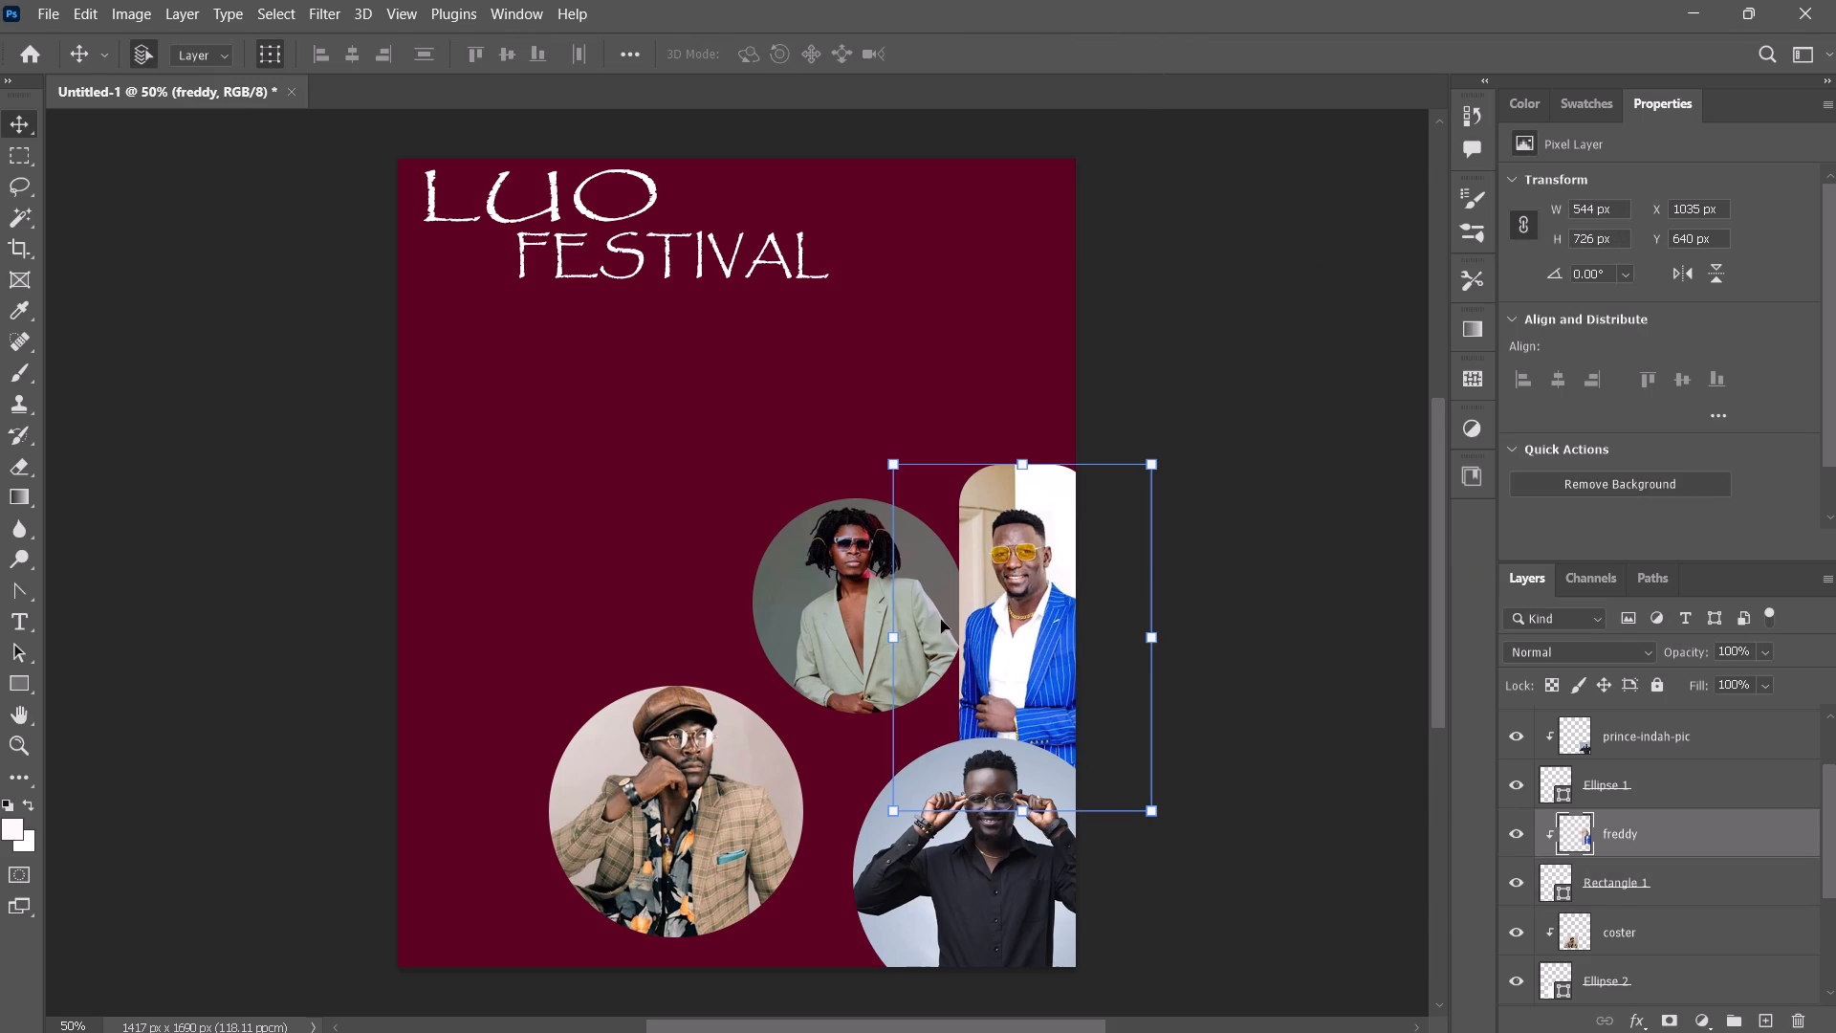
{"action": "left_click", "coordinate": [1622, 891]}
{"action": "left_click", "coordinate": [1600, 824]}
{"action": "left_click", "coordinate": [1640, 876]}
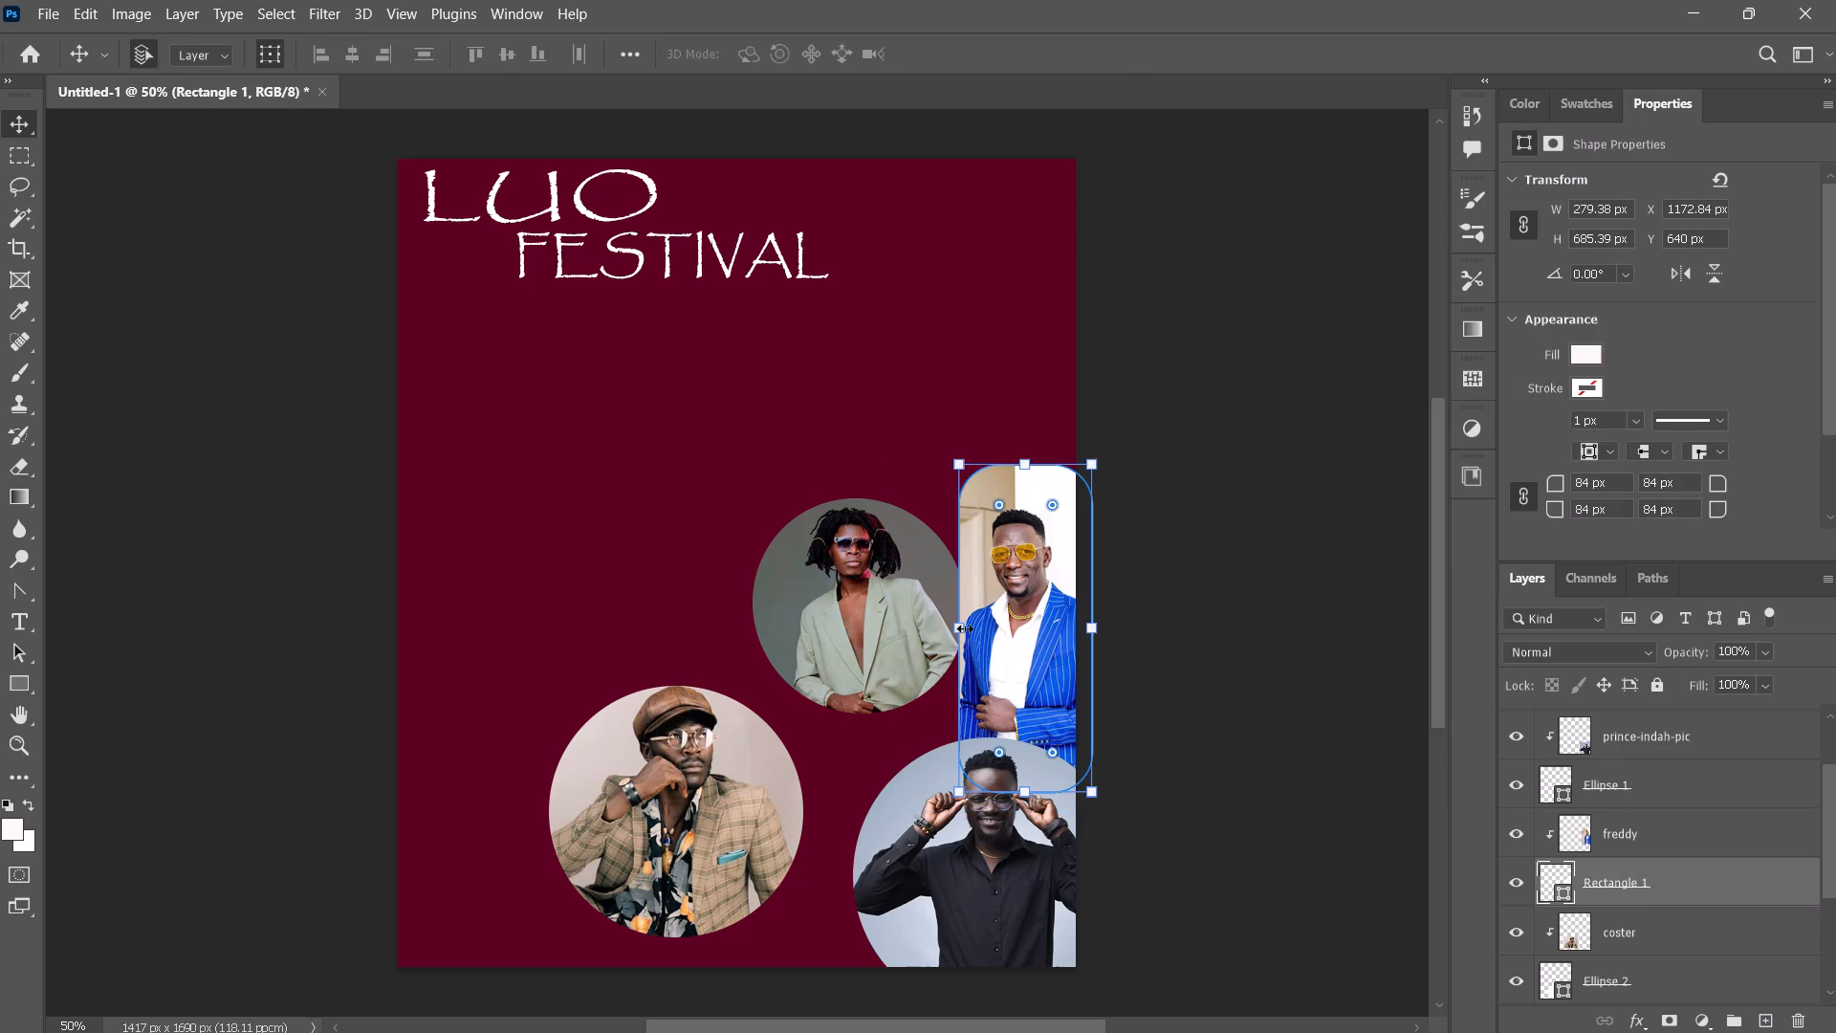
{"action": "left_click_drag", "start_coordinate": [957, 629], "coordinate": [948, 632]}
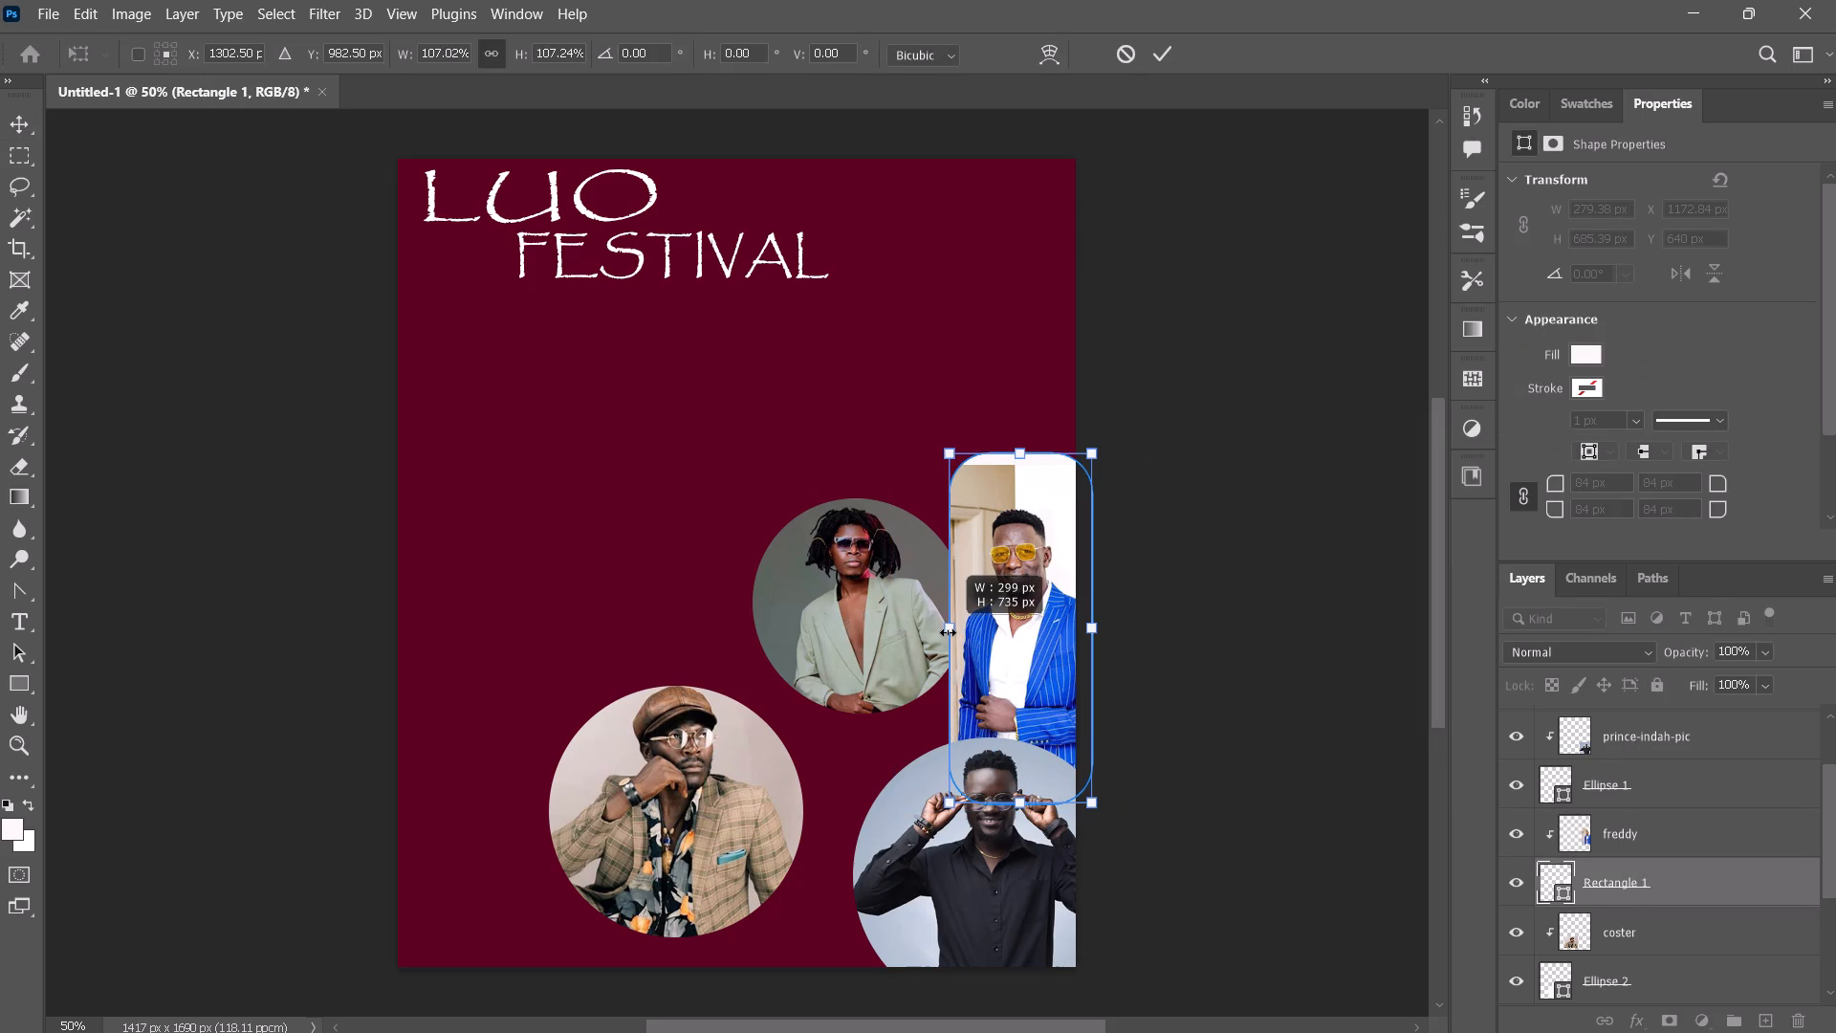
{"action": "left_click_drag", "start_coordinate": [948, 632], "coordinate": [938, 636]}
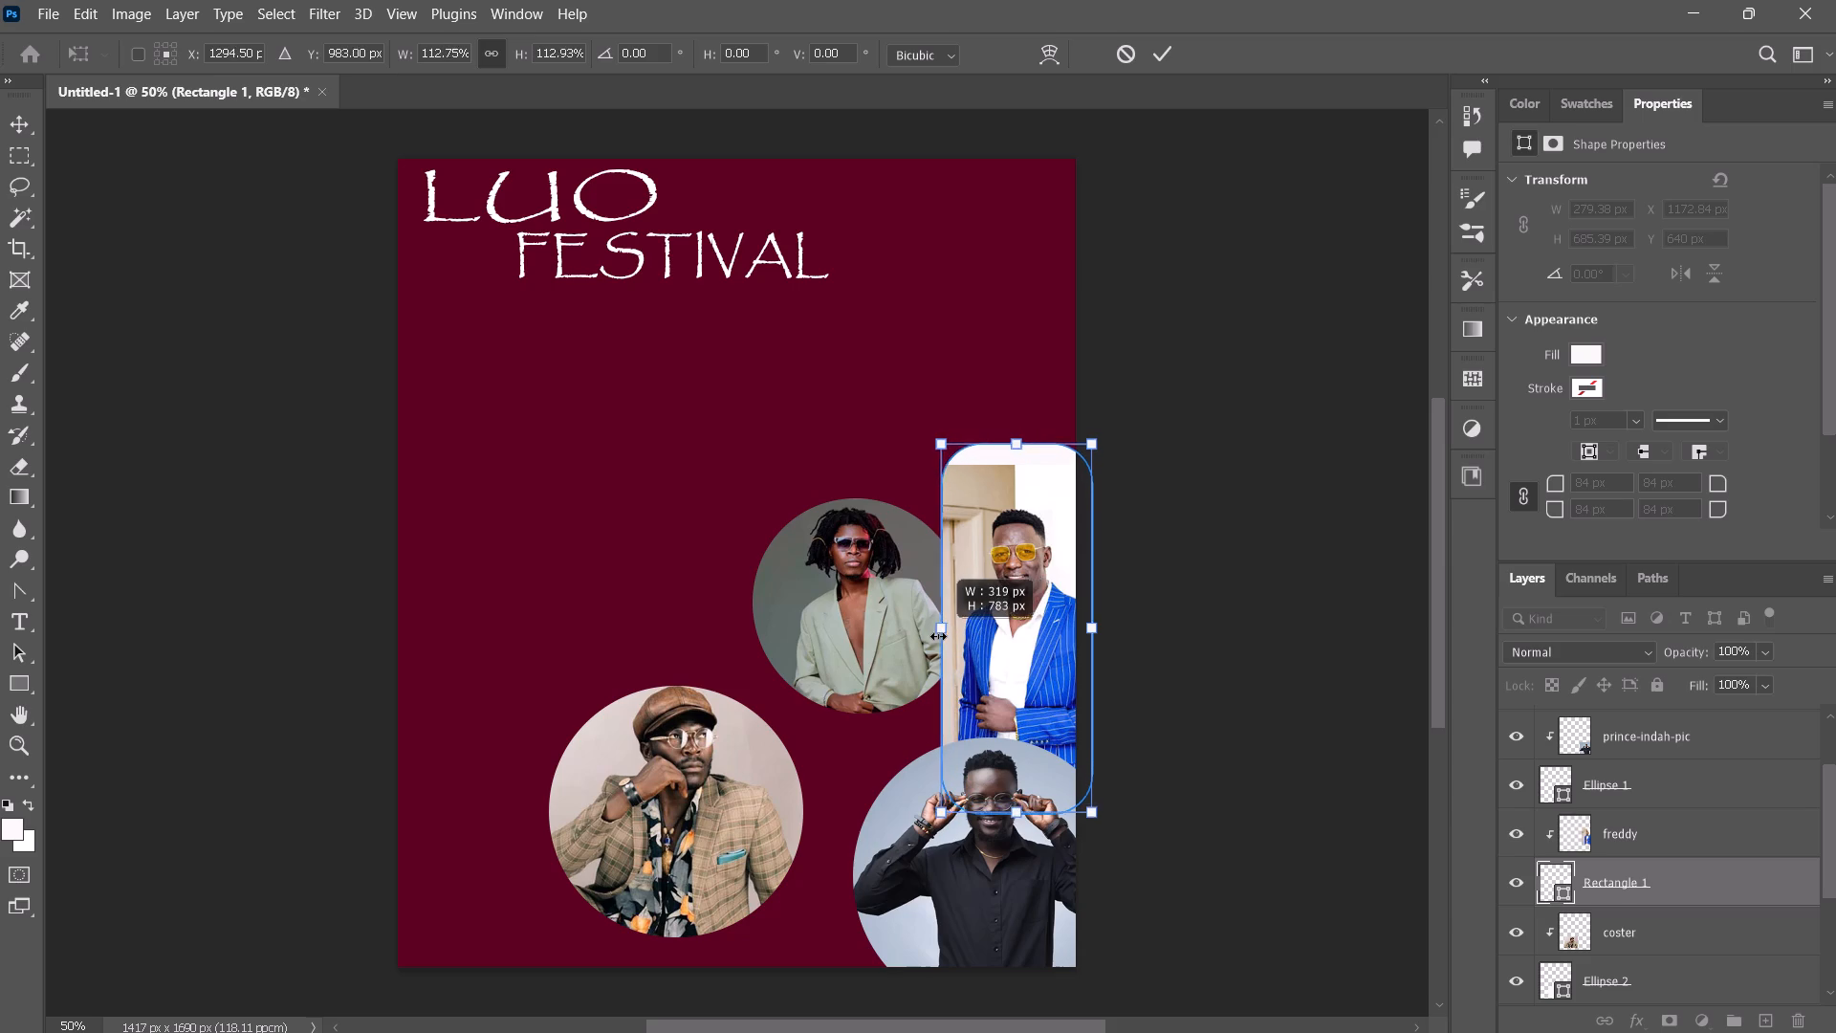
{"action": "left_click_drag", "start_coordinate": [938, 636], "coordinate": [942, 635]}
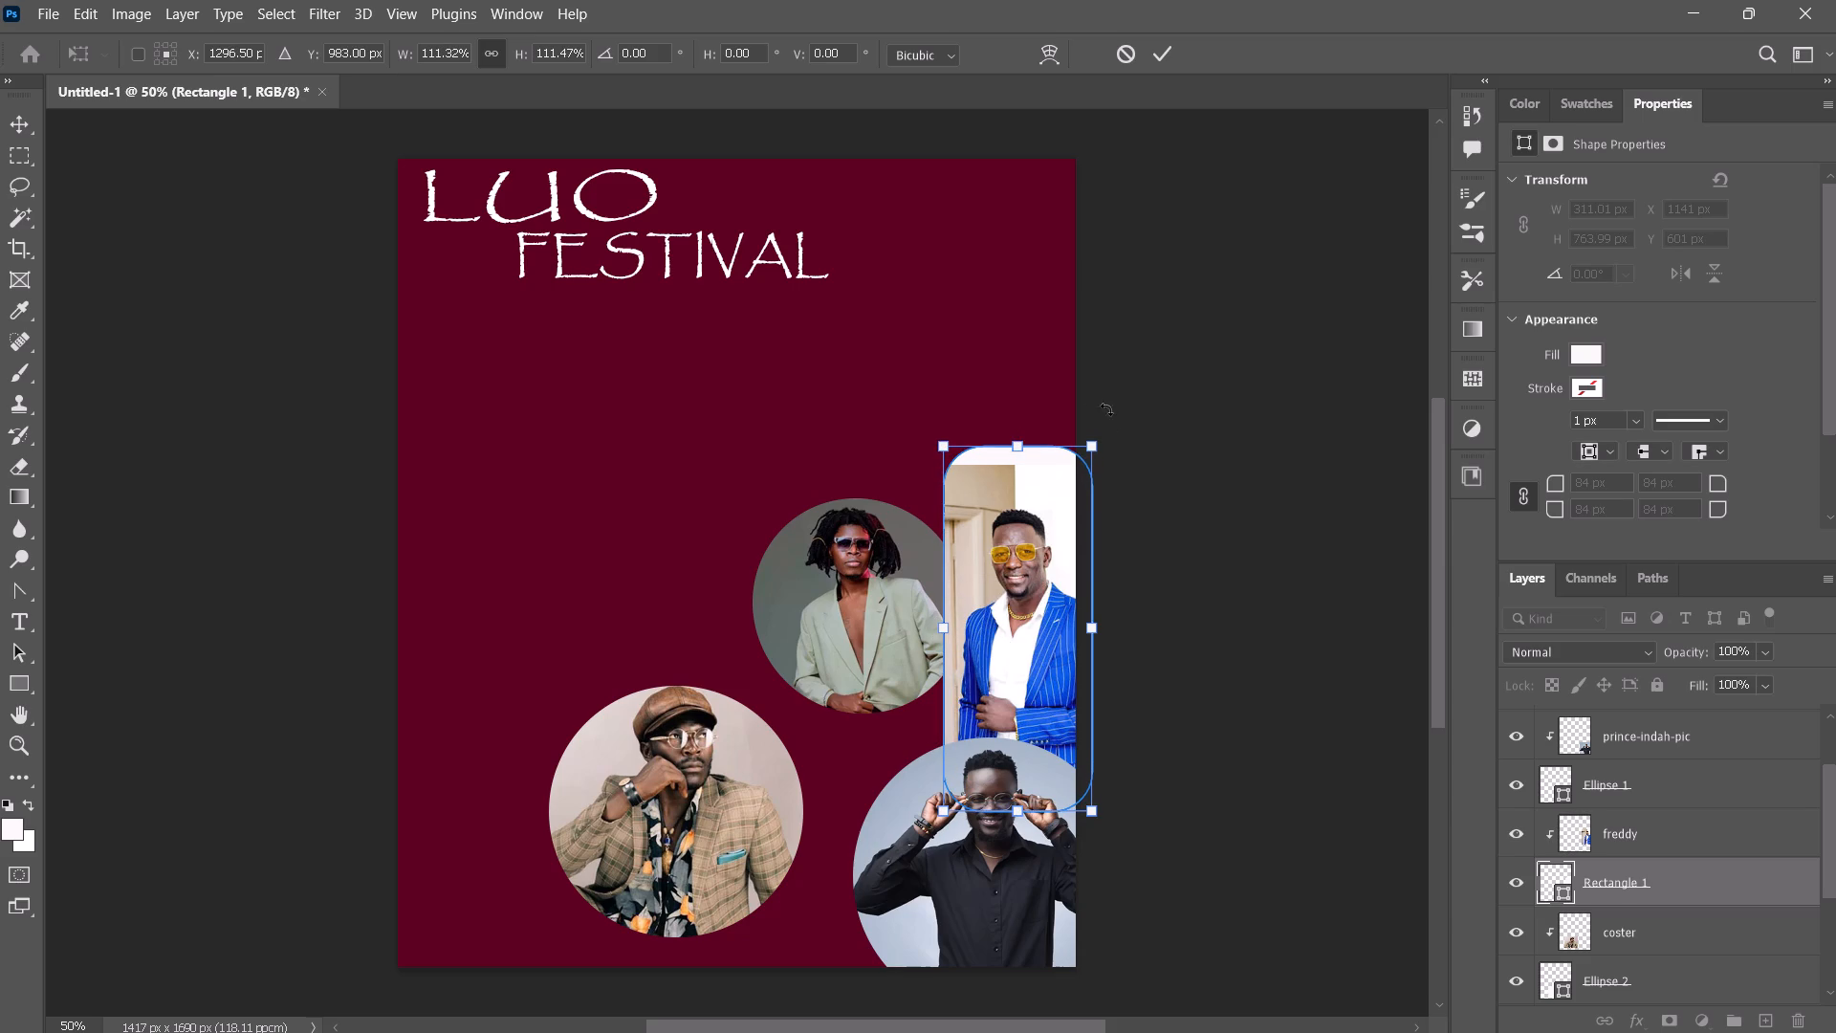
{"action": "left_click_drag", "start_coordinate": [1021, 445], "coordinate": [1026, 469], "text": "shift"}
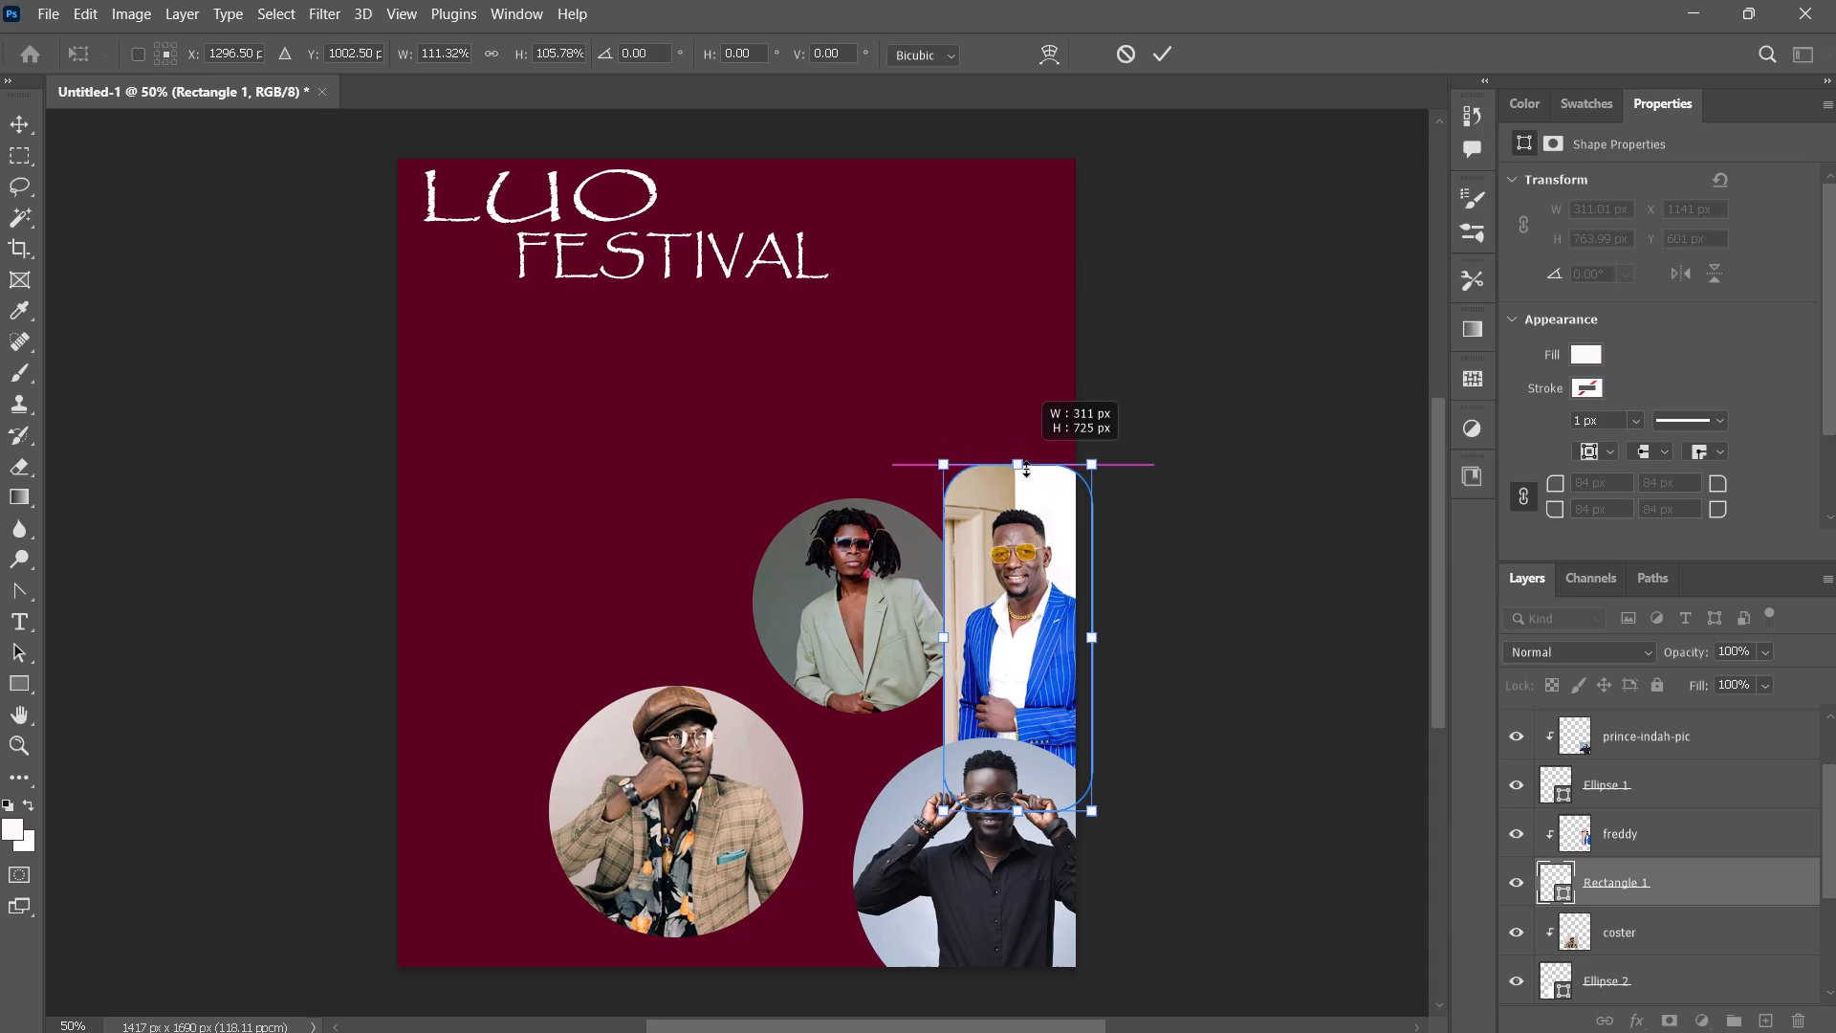
{"action": "left_click_drag", "start_coordinate": [1026, 469], "coordinate": [1030, 479], "text": "shift"}
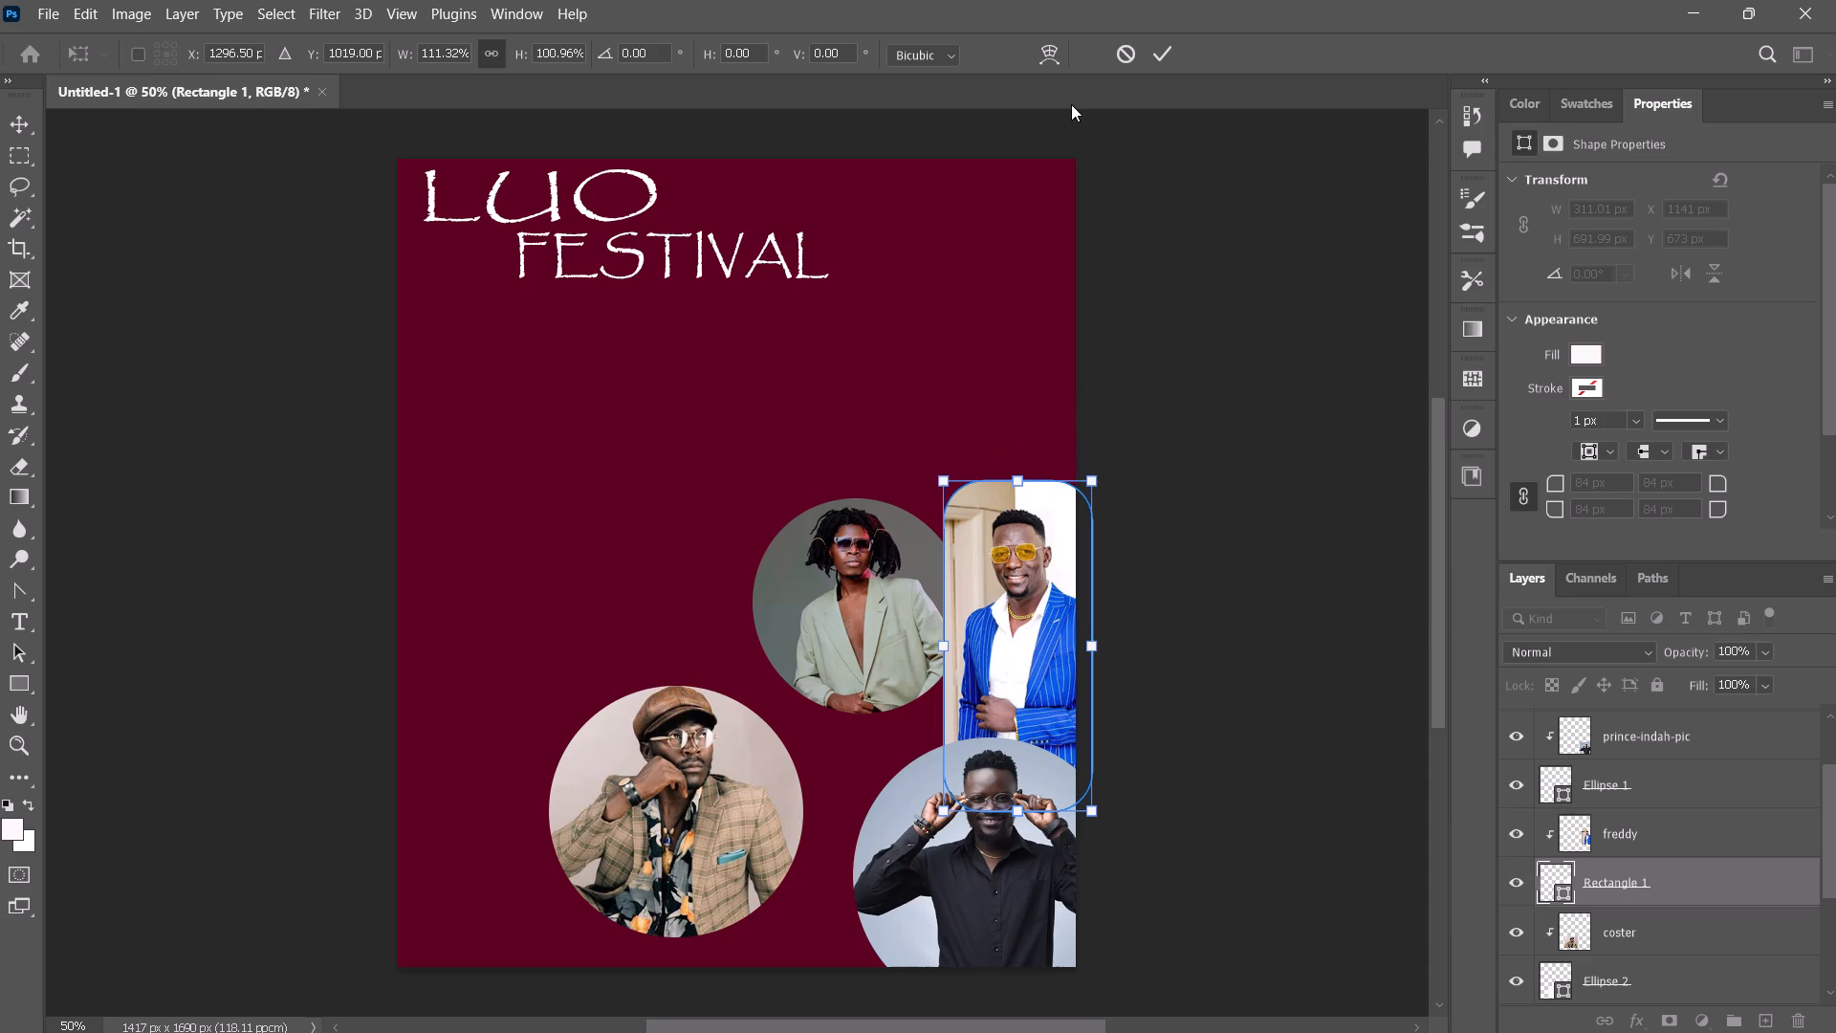
{"action": "left_click", "coordinate": [1166, 49]}
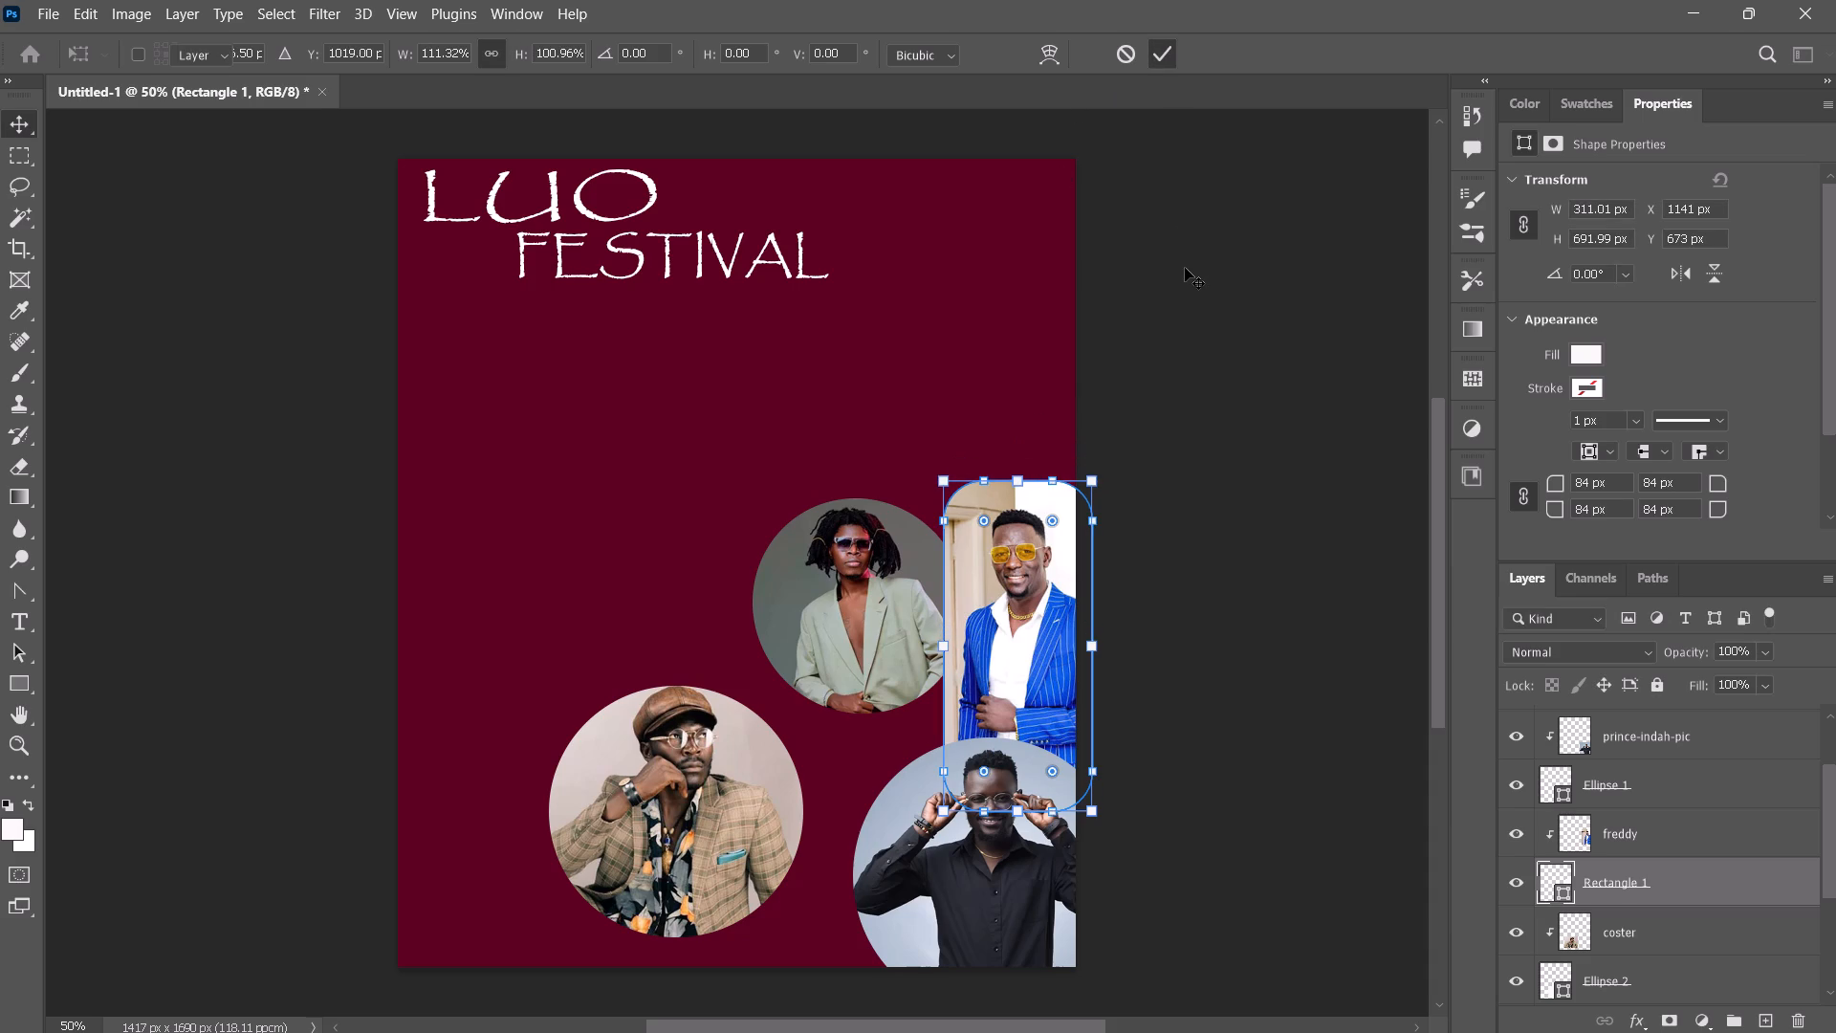
{"action": "left_click", "coordinate": [1230, 359]}
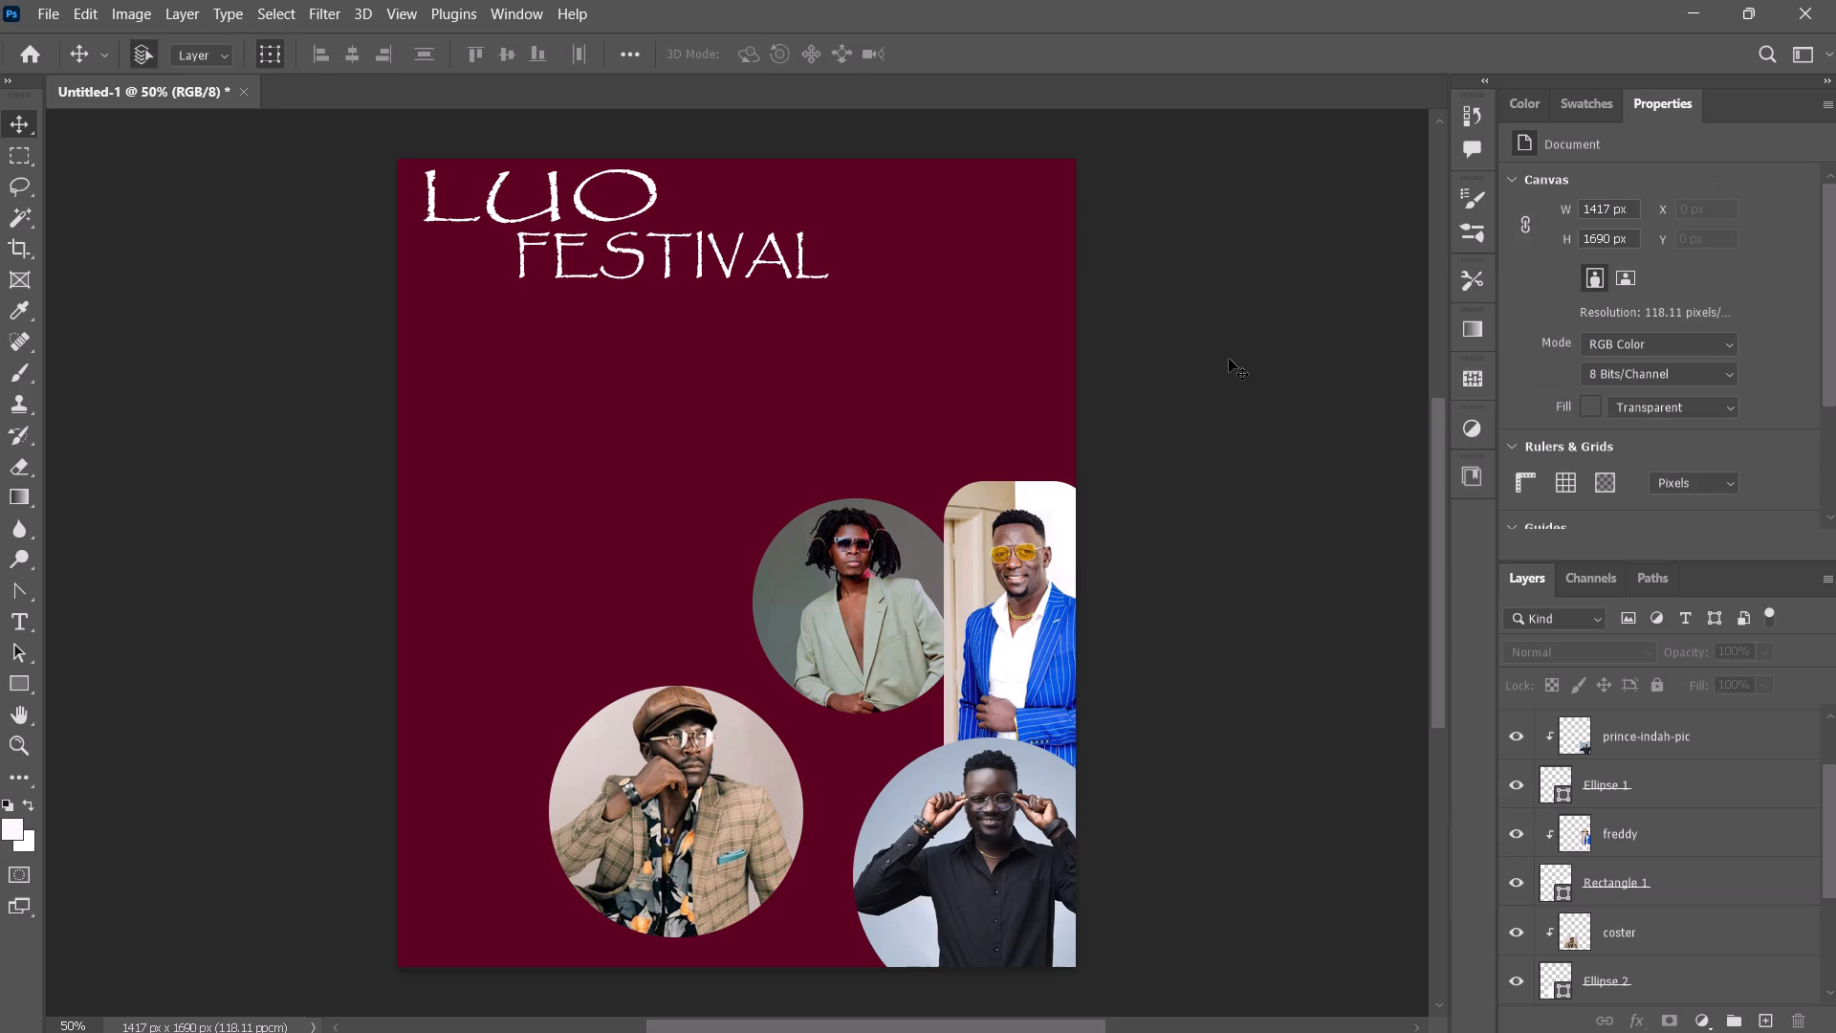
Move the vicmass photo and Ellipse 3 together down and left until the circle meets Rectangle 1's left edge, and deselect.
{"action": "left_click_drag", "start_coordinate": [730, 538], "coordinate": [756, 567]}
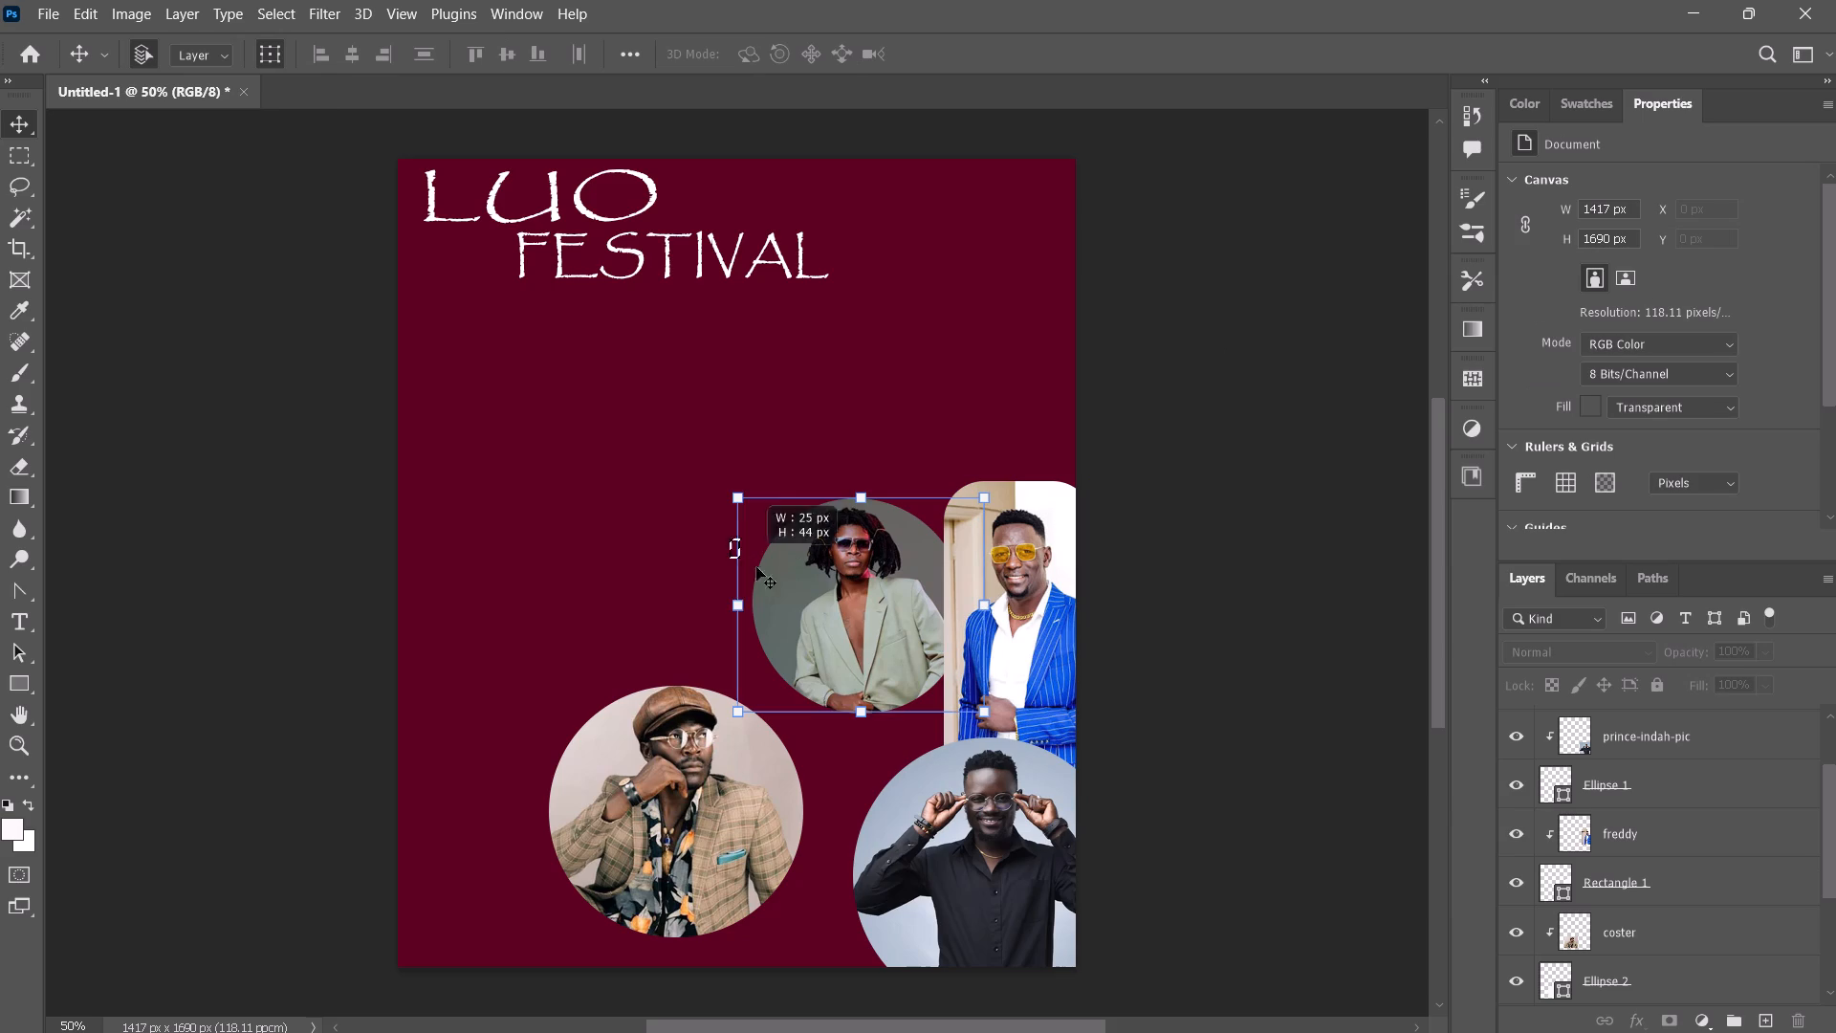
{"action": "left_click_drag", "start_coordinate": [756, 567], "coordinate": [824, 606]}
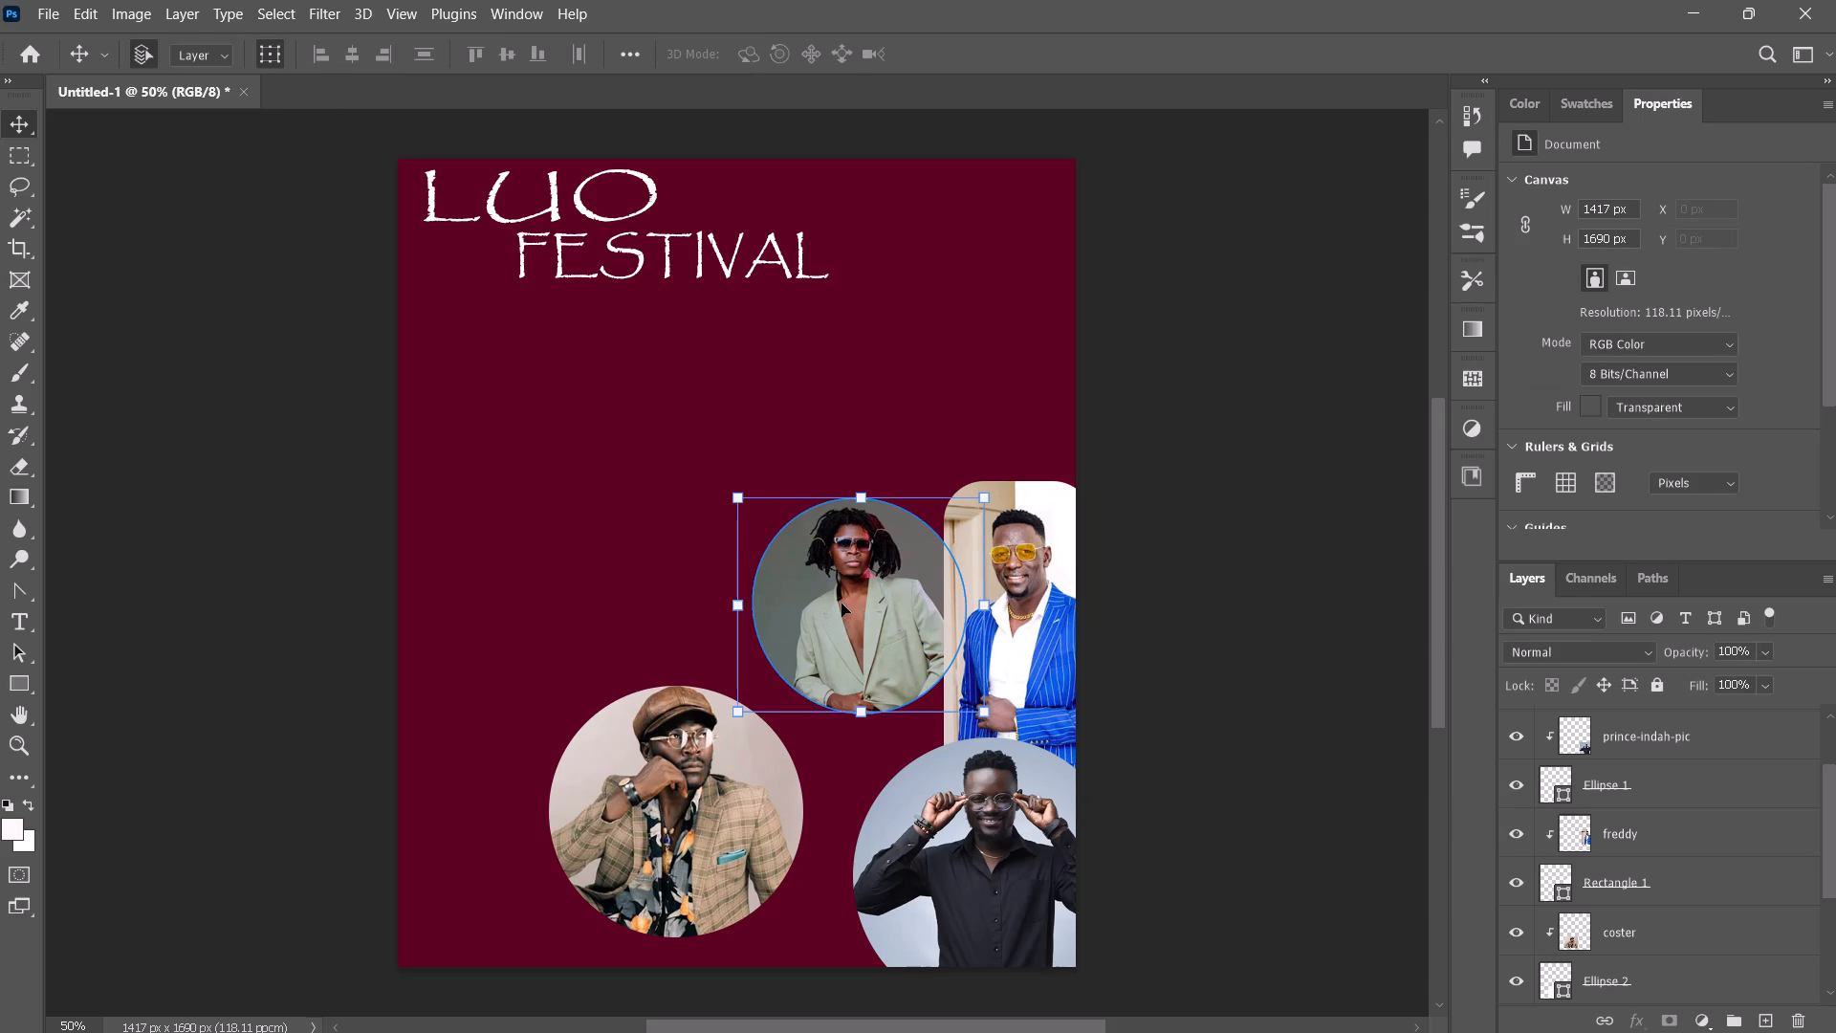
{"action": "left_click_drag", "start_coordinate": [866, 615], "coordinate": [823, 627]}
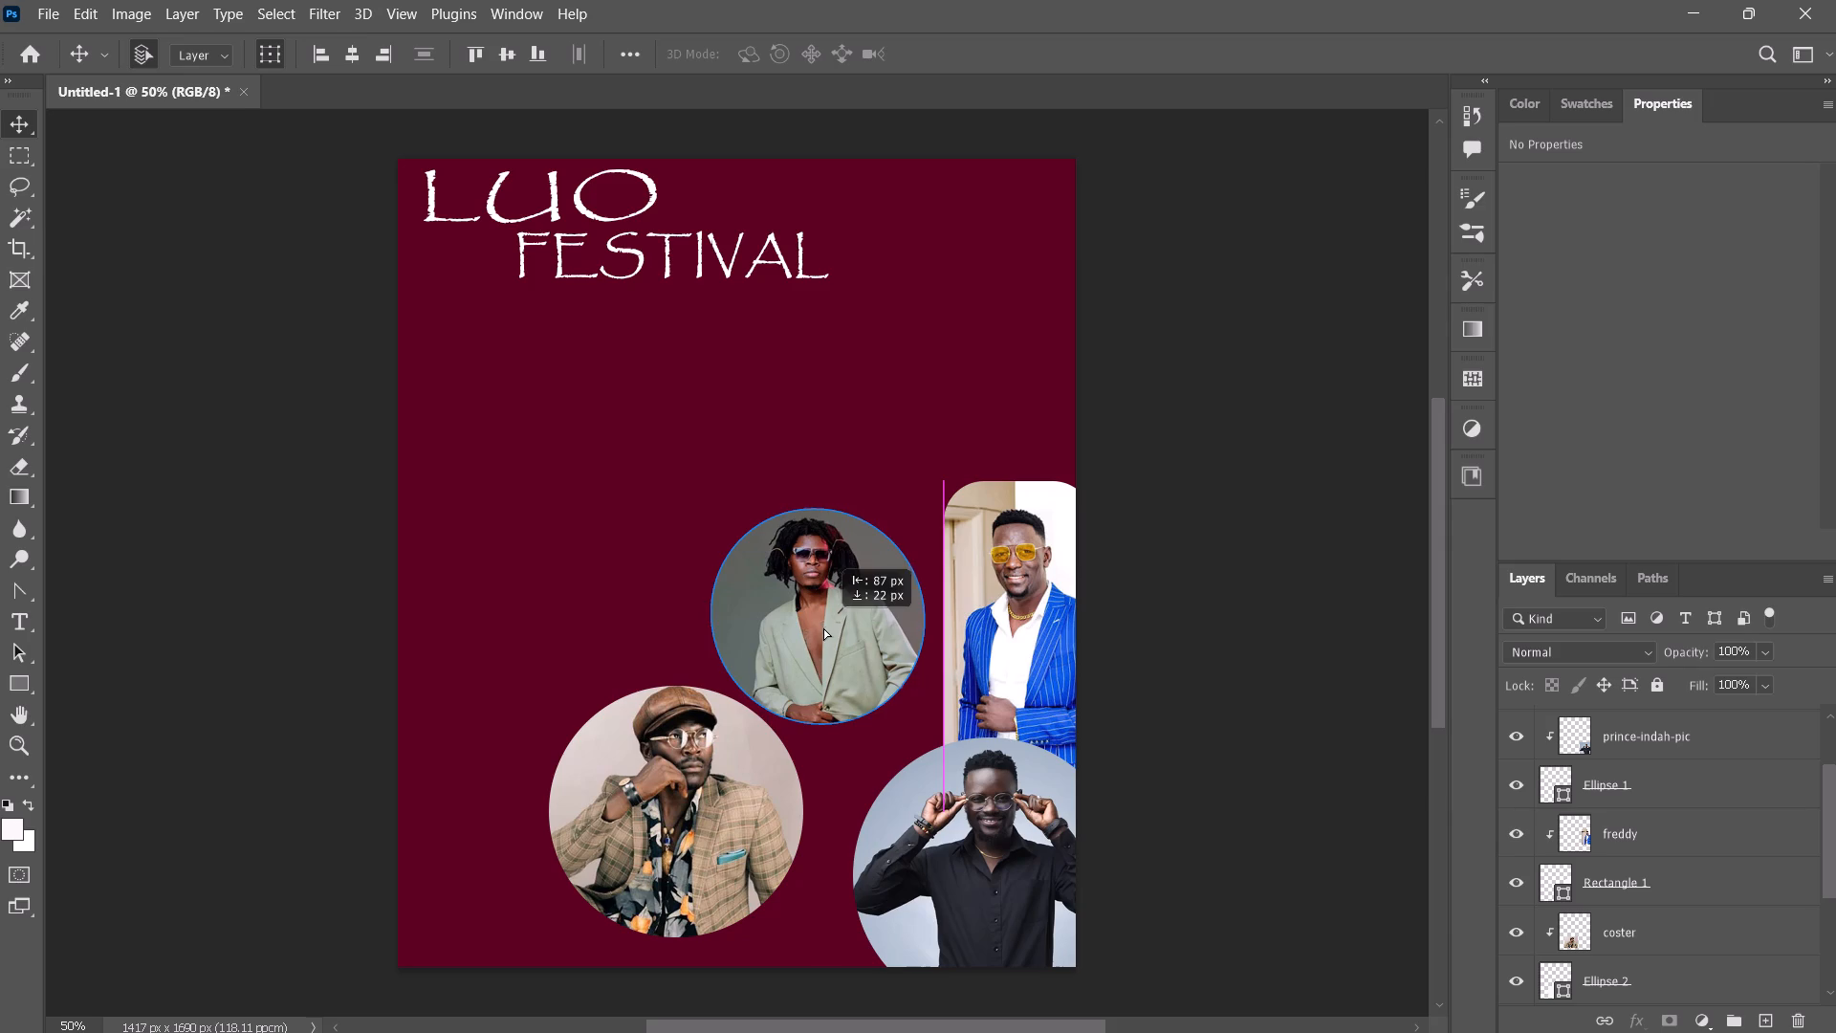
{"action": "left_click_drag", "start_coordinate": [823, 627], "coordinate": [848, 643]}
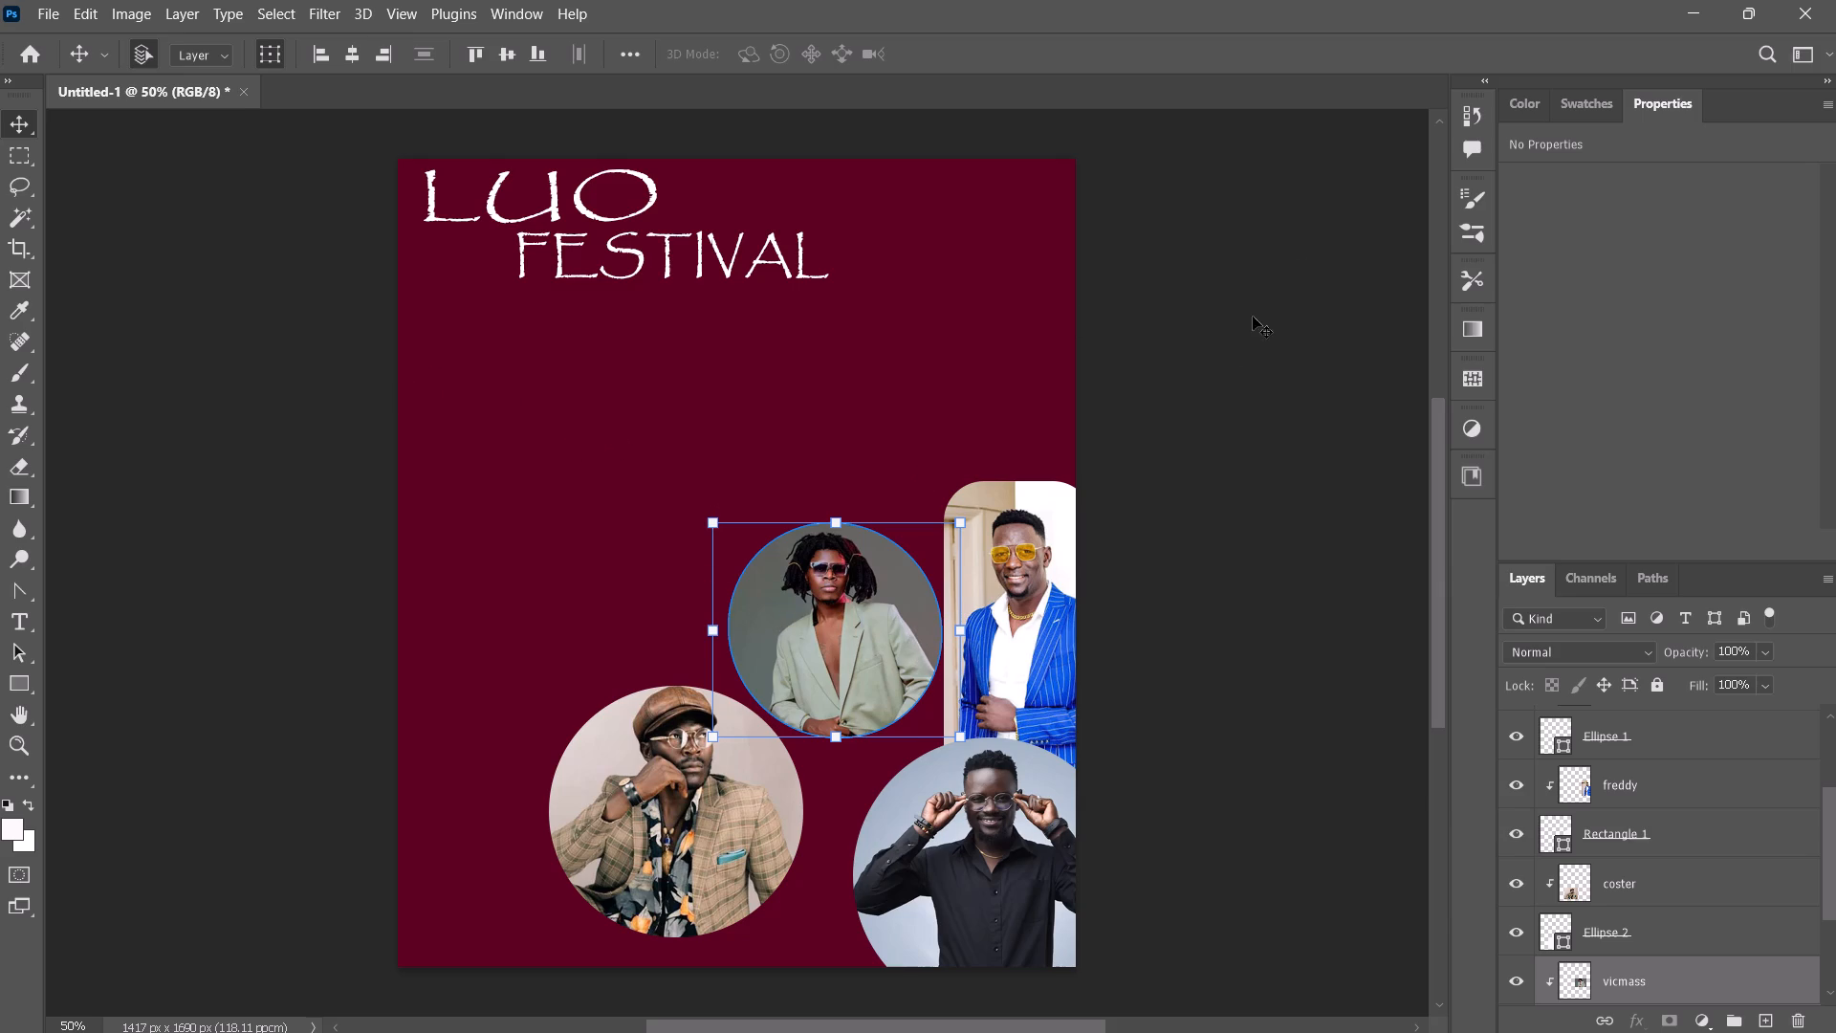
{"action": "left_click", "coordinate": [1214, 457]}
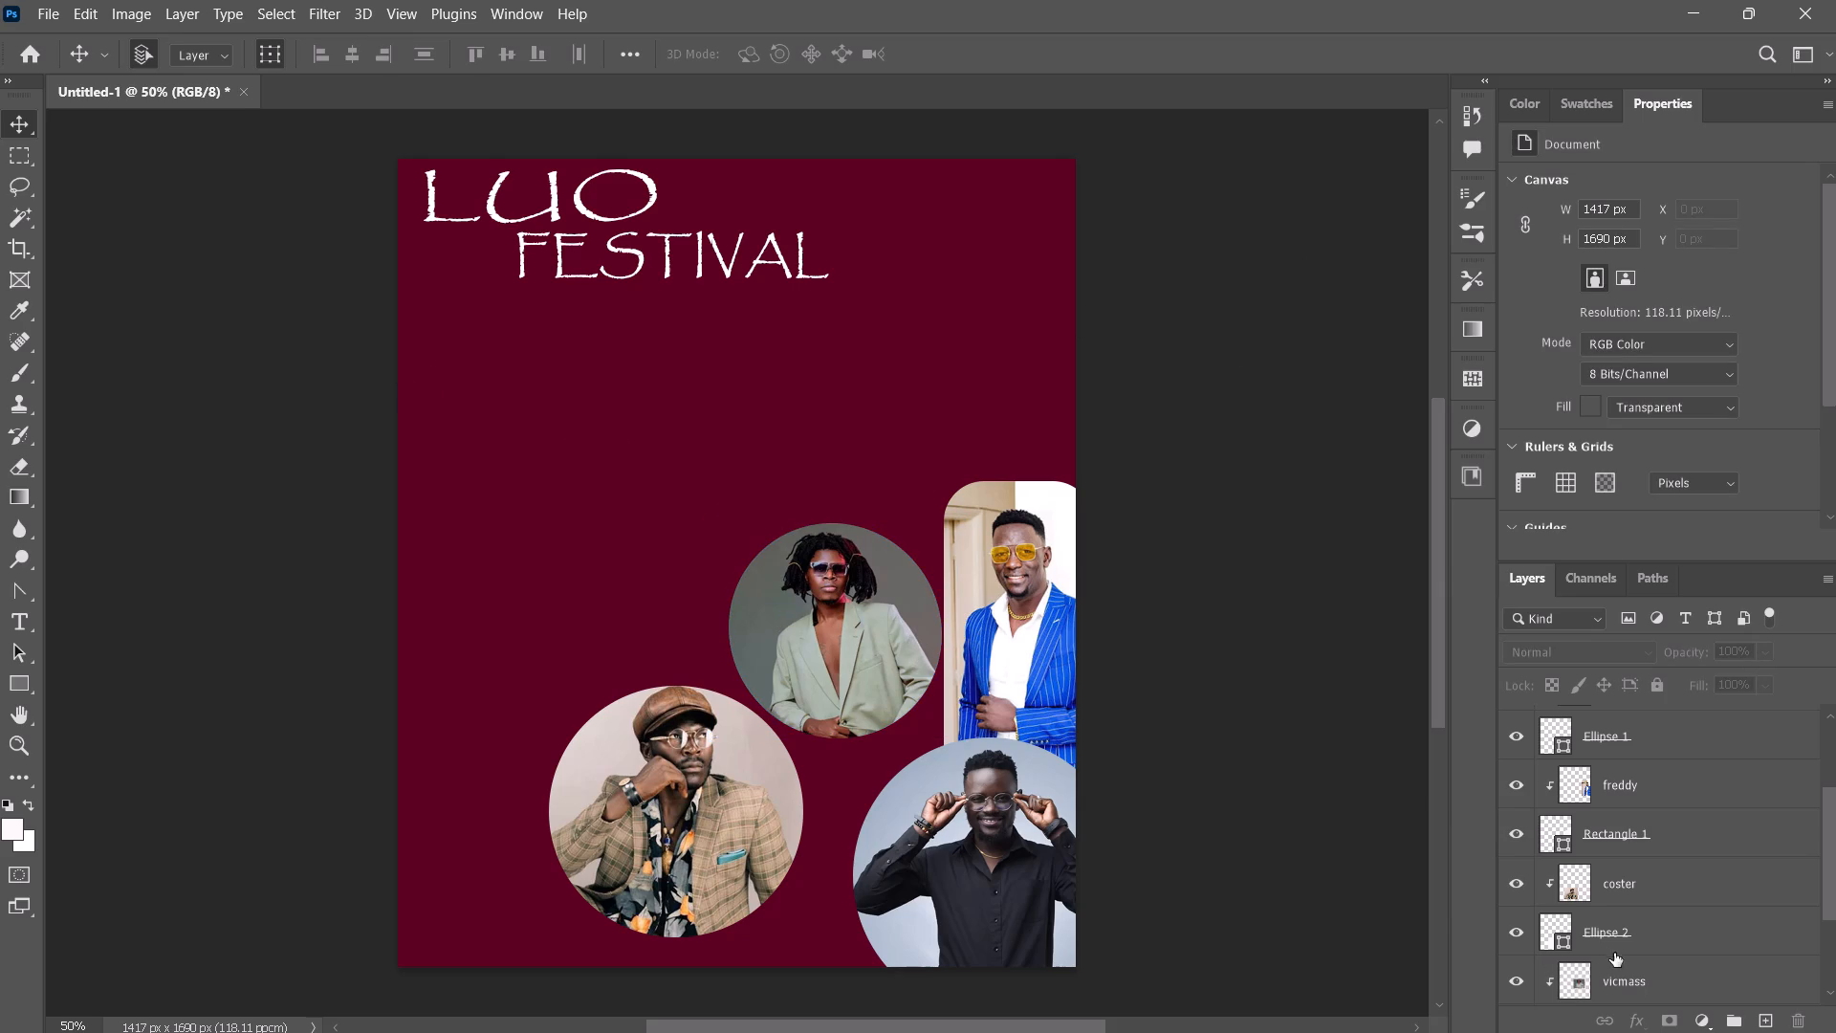
Delete the Ellipse 3 shape that clips the vicmass photo.
{"action": "left_click", "coordinate": [1625, 995]}
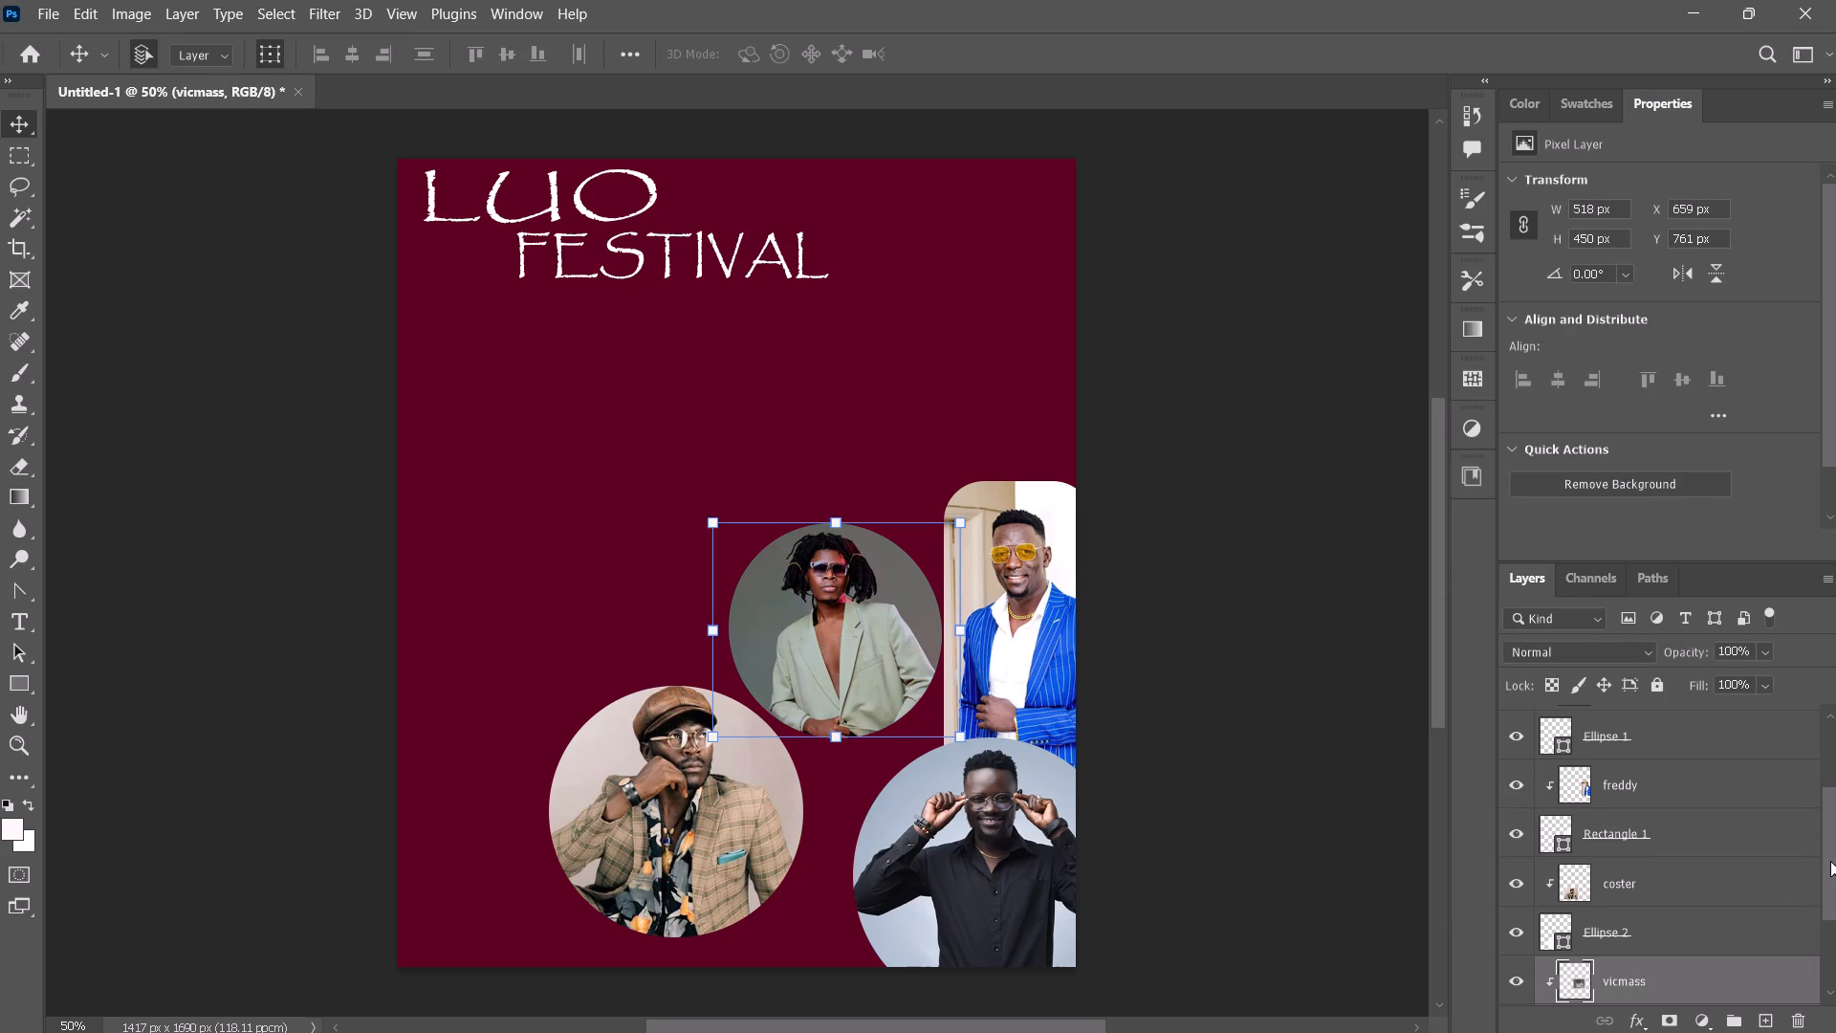
{"action": "left_click_drag", "start_coordinate": [1830, 861], "coordinate": [1833, 934]}
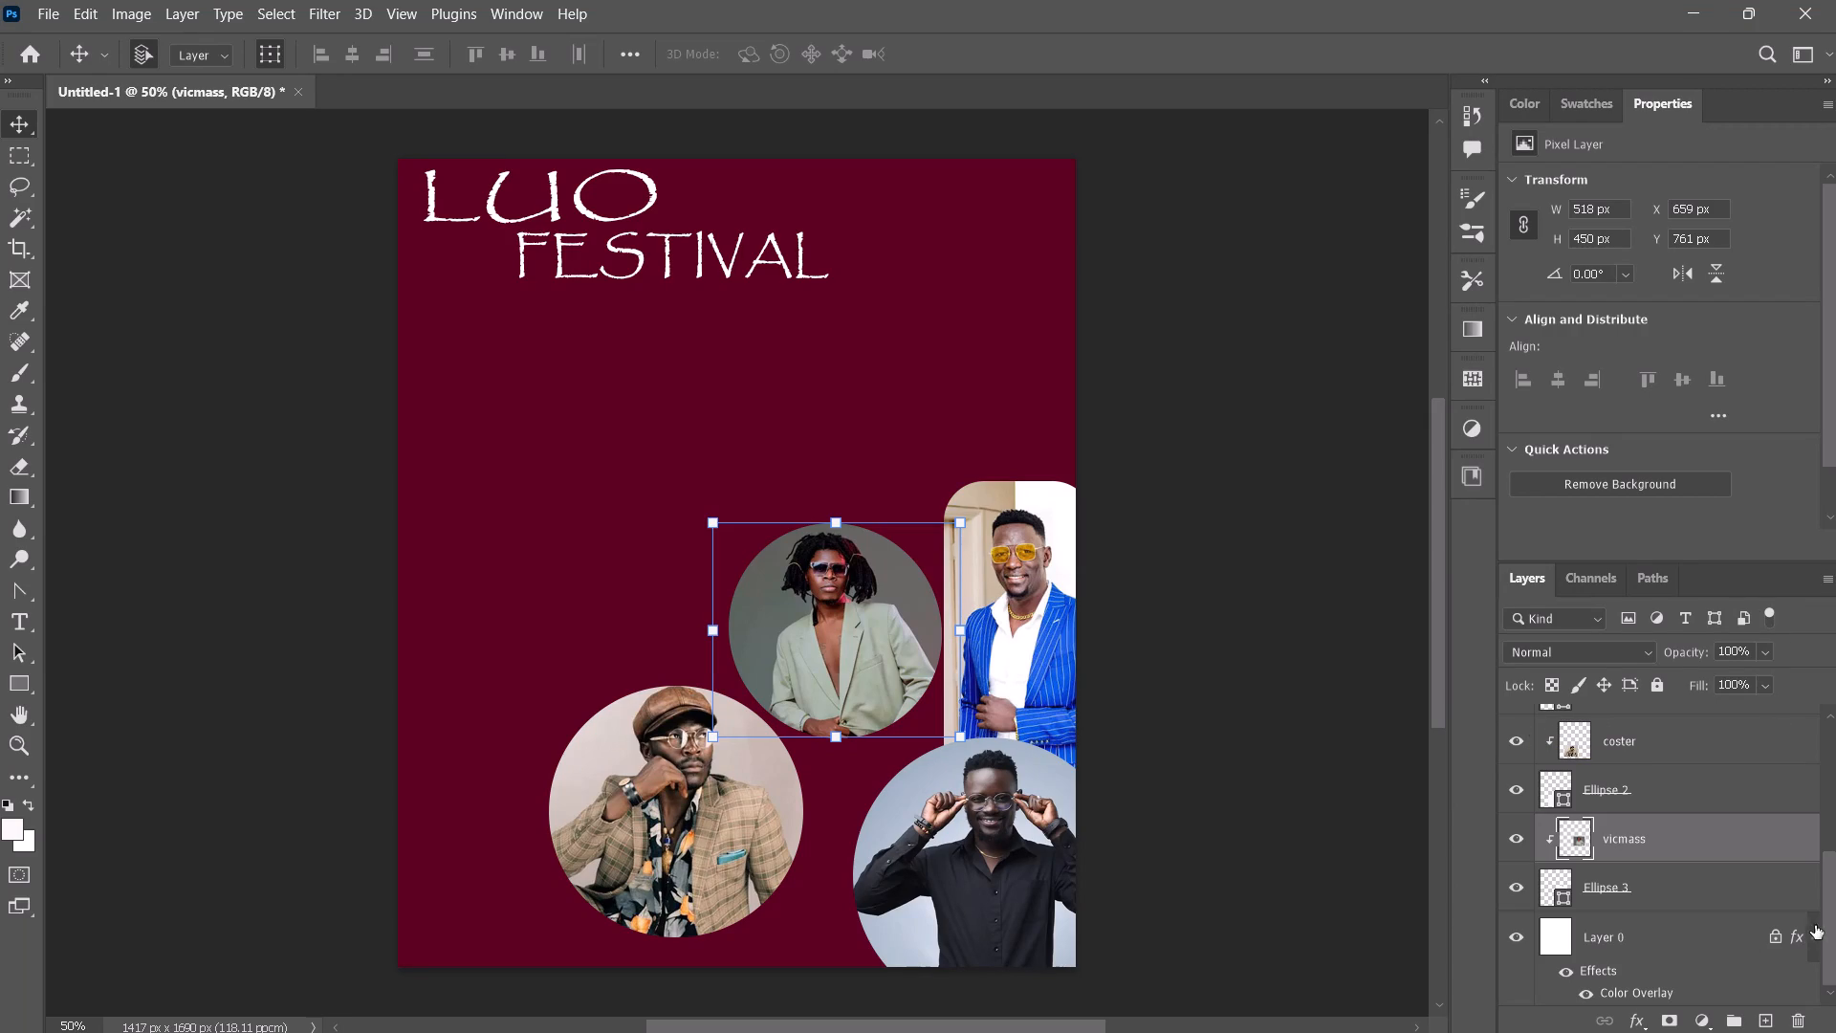
{"action": "left_click", "coordinate": [1655, 896]}
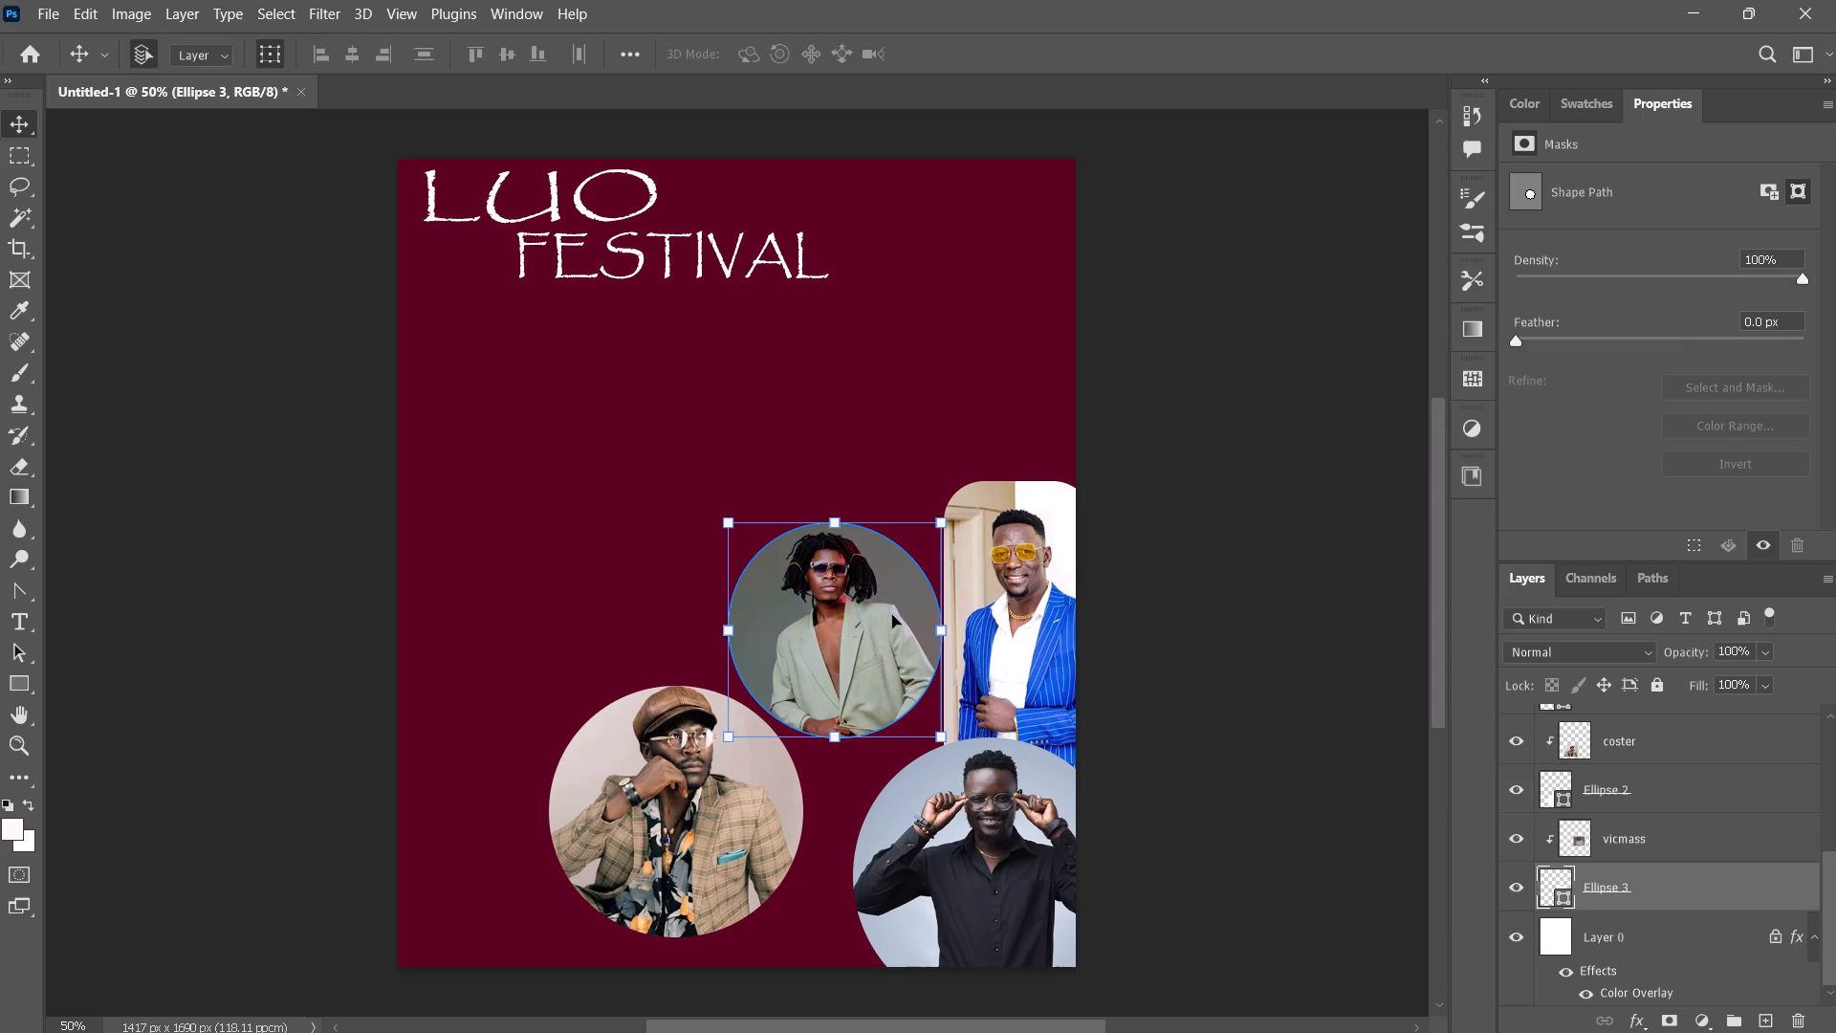
{"action": "left_click", "coordinate": [834, 589]}
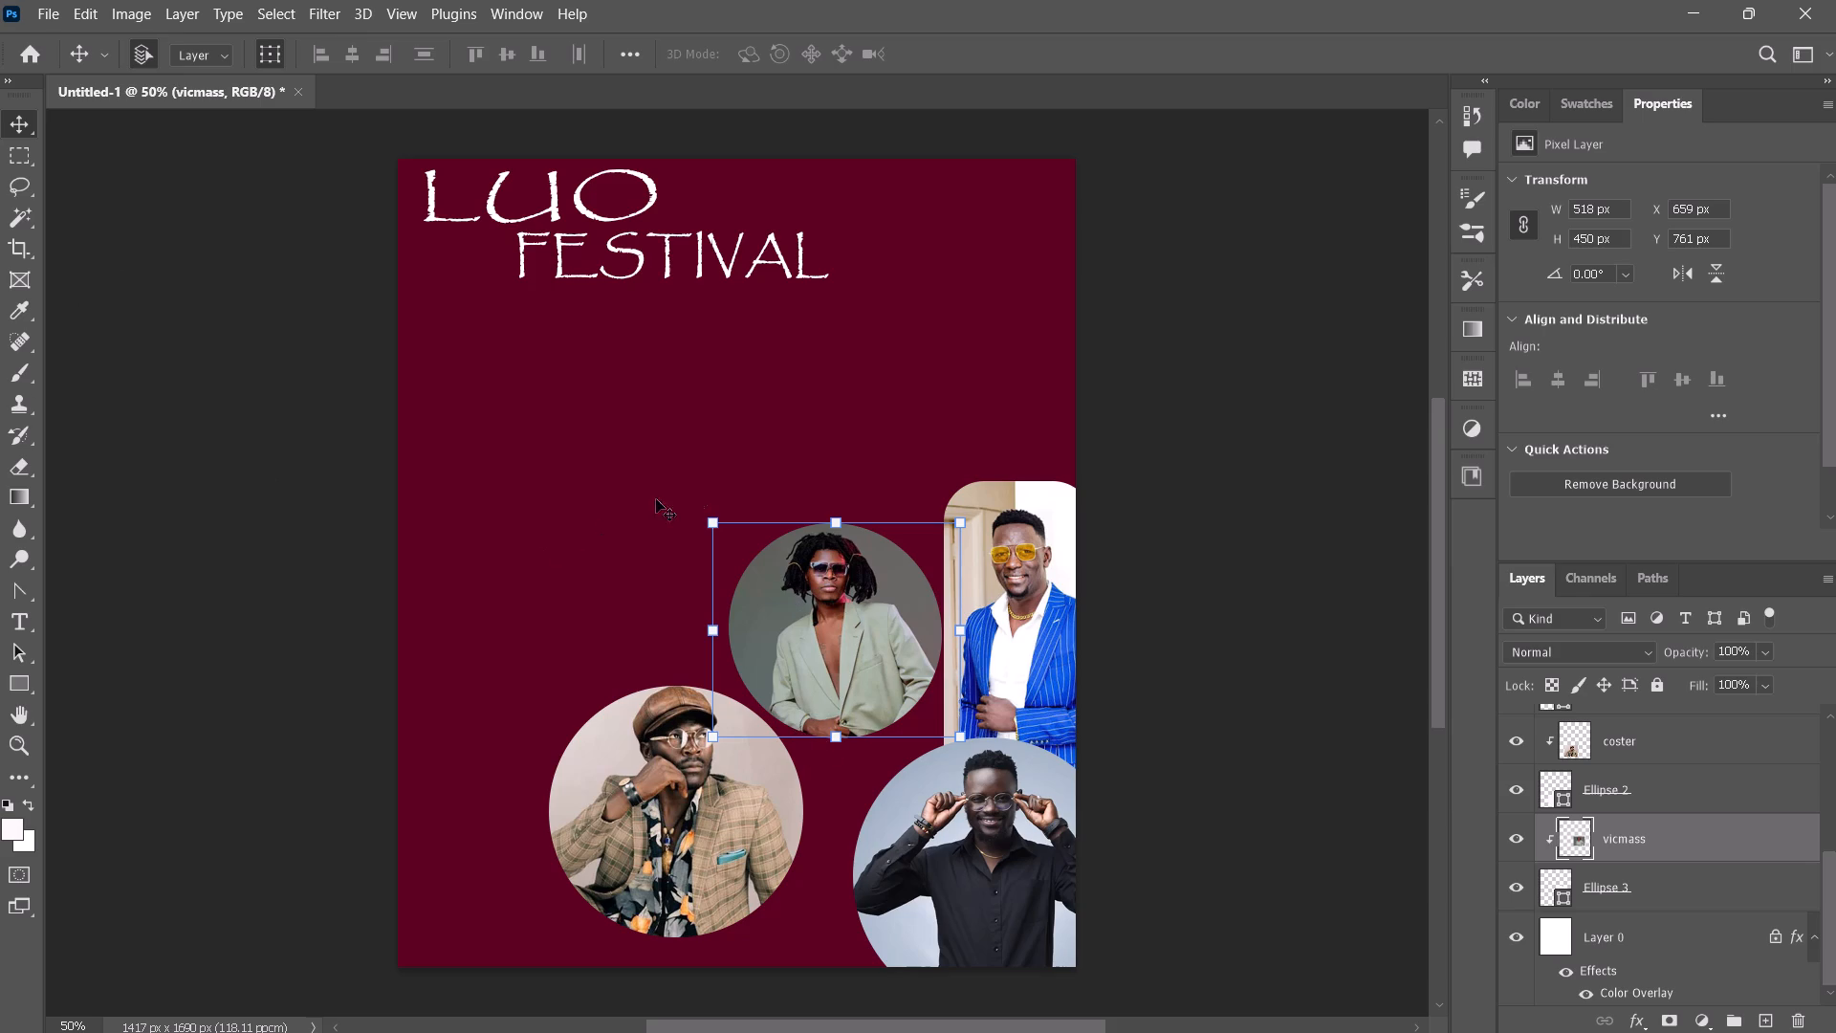
{"action": "left_click", "coordinate": [1616, 906]}
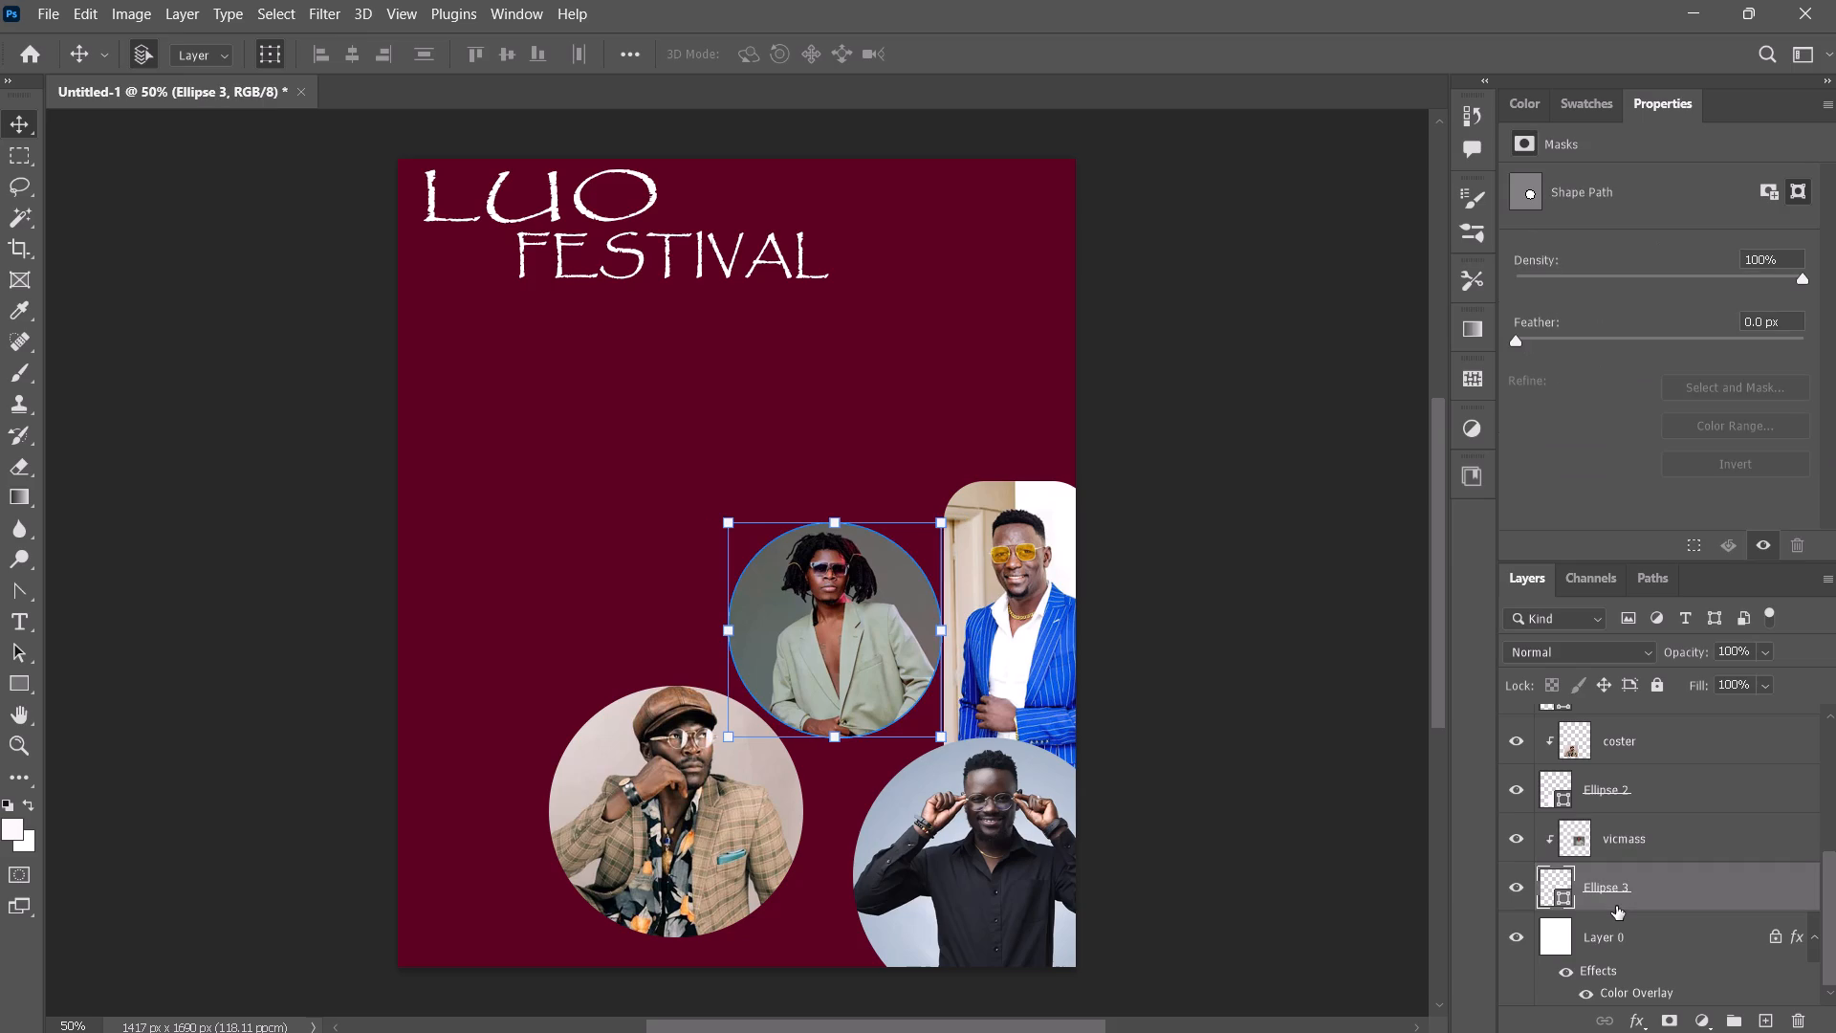
{"action": "key", "text": "Delete"}
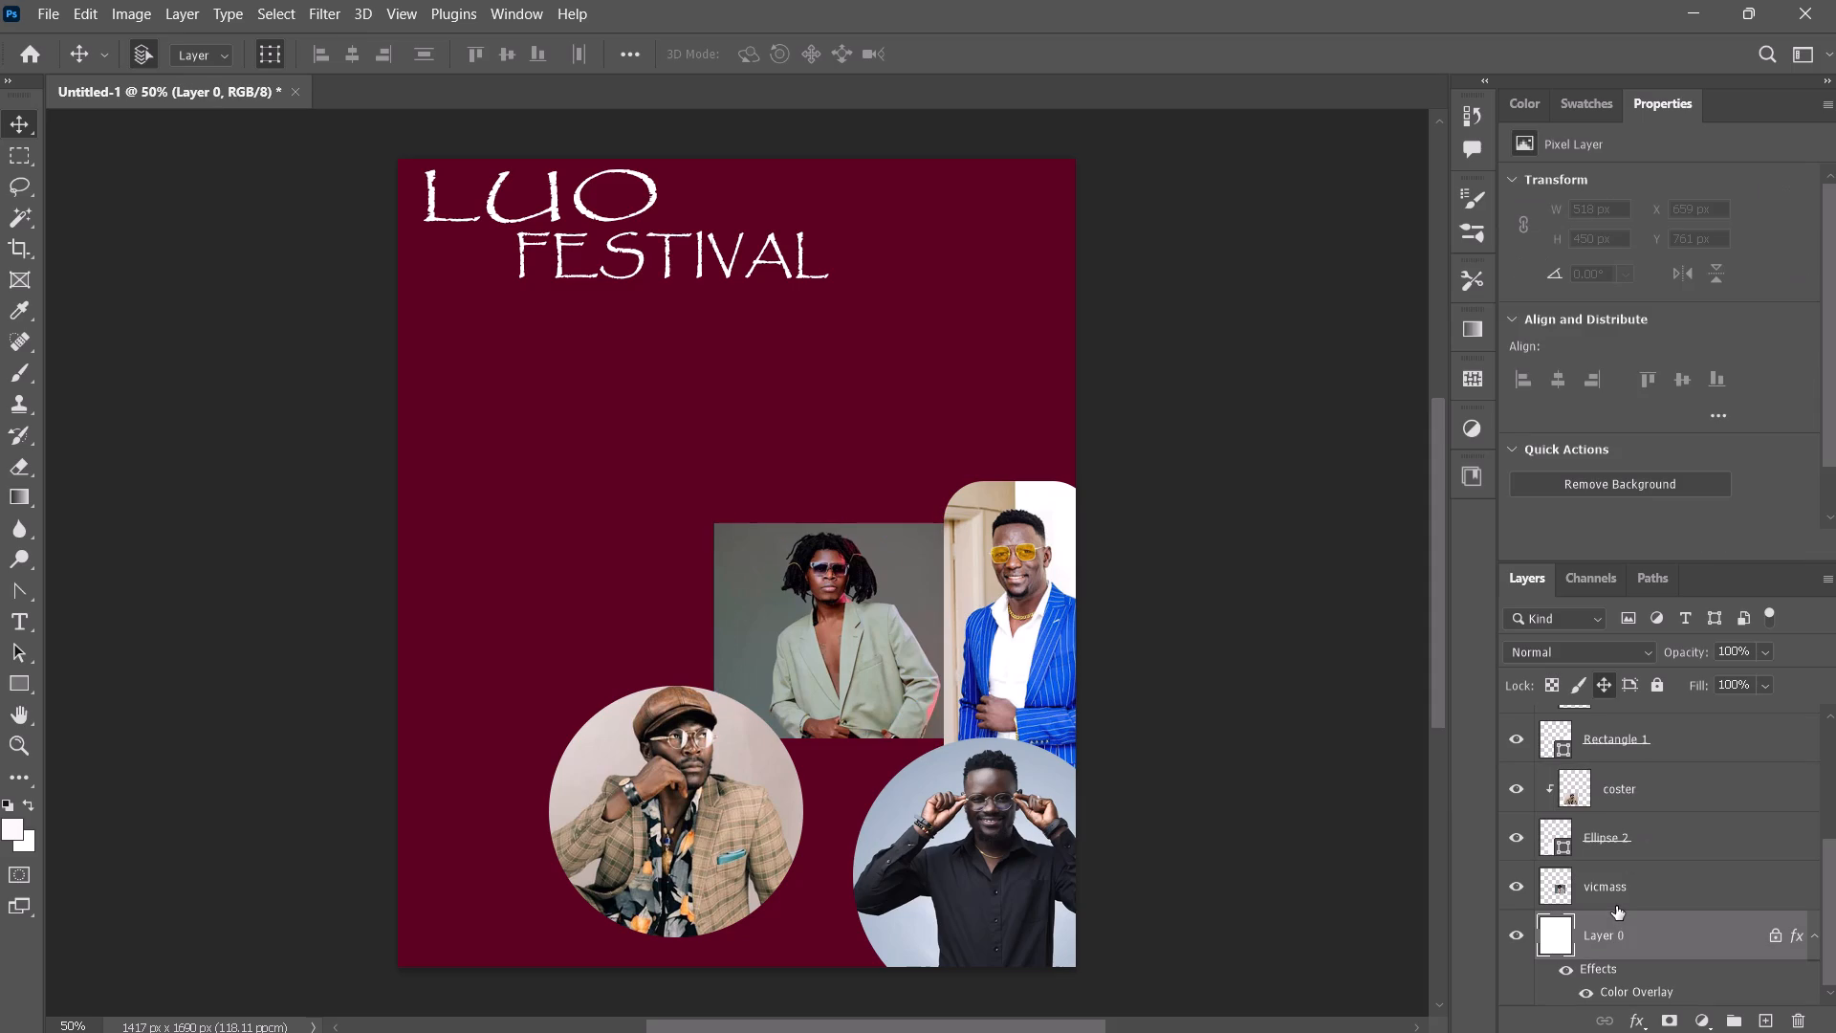
Move the unclipped vicmass photo up to the open area below FESTIVAL, at about X 450 px, Y 395 px.
{"action": "left_click_drag", "start_coordinate": [827, 658], "coordinate": [588, 440]}
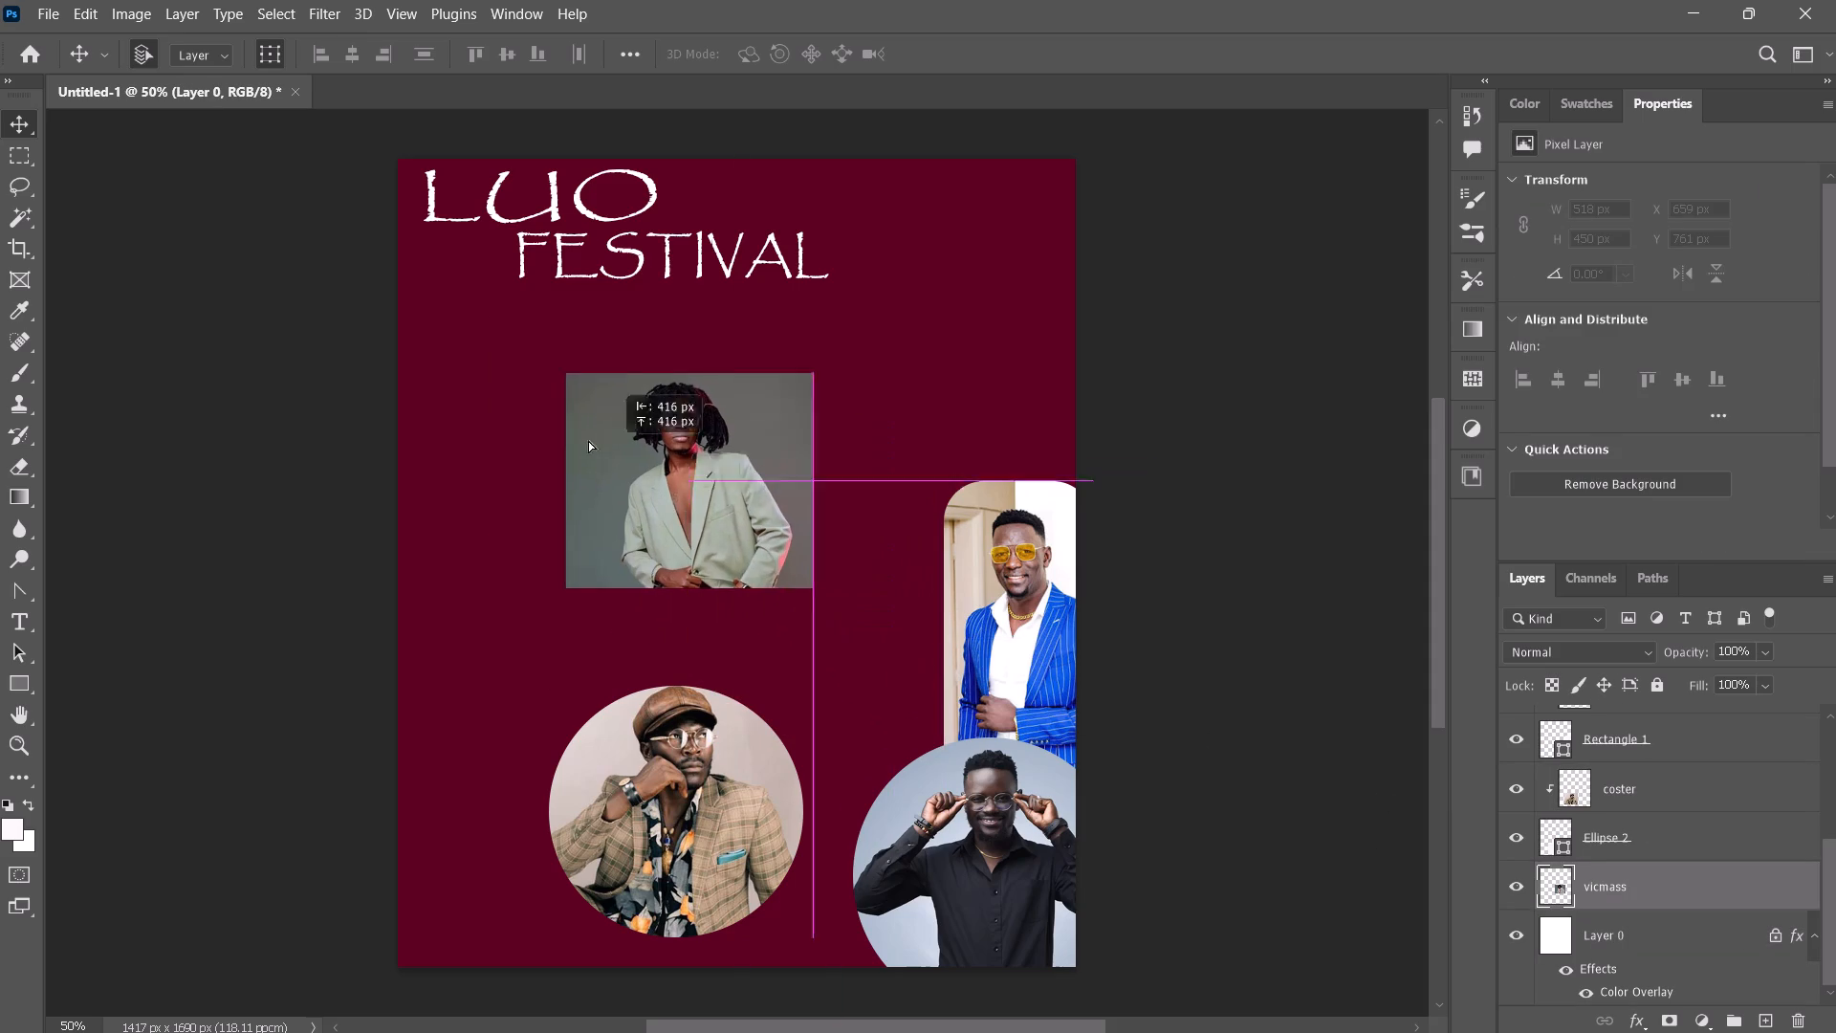
{"action": "left_click_drag", "start_coordinate": [588, 440], "coordinate": [725, 478]}
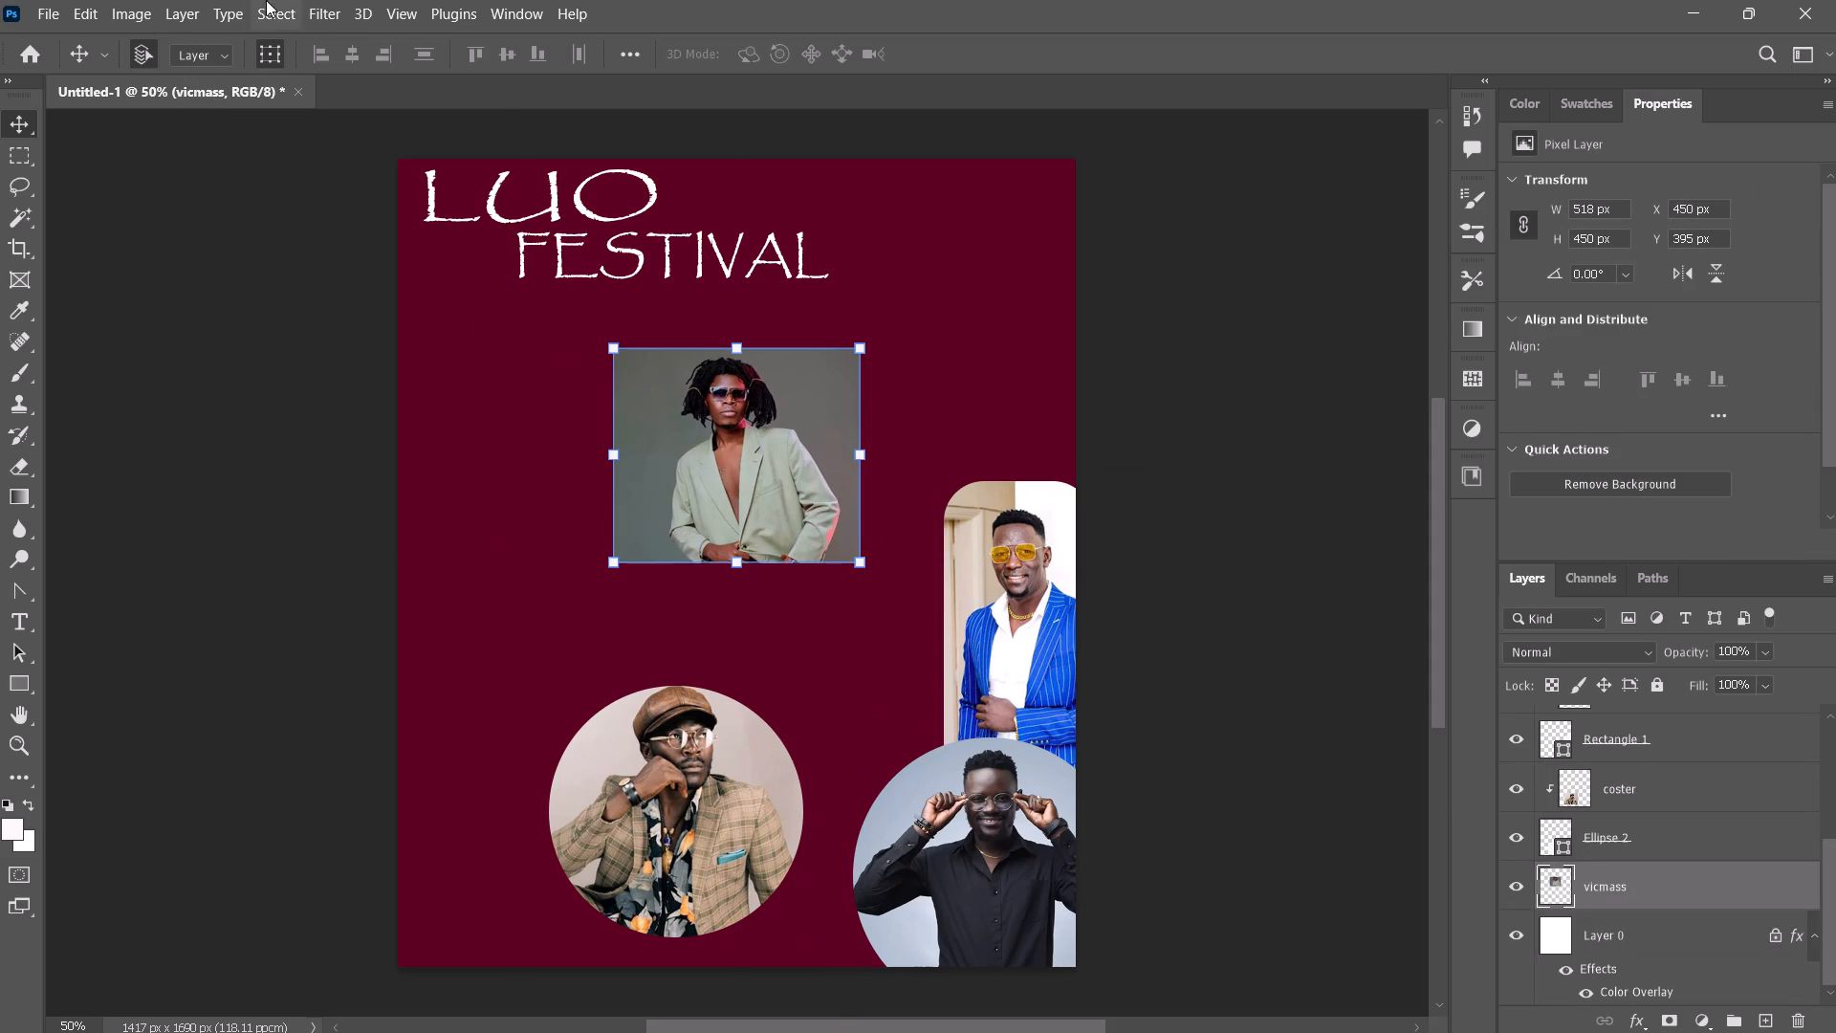
Draw a white rectangle of about 355 × 450 px over the vicmass photo, matching the photo's top and bottom edges.
{"action": "left_click", "coordinate": [21, 678]}
{"action": "left_click_drag", "start_coordinate": [667, 321], "coordinate": [844, 643]}
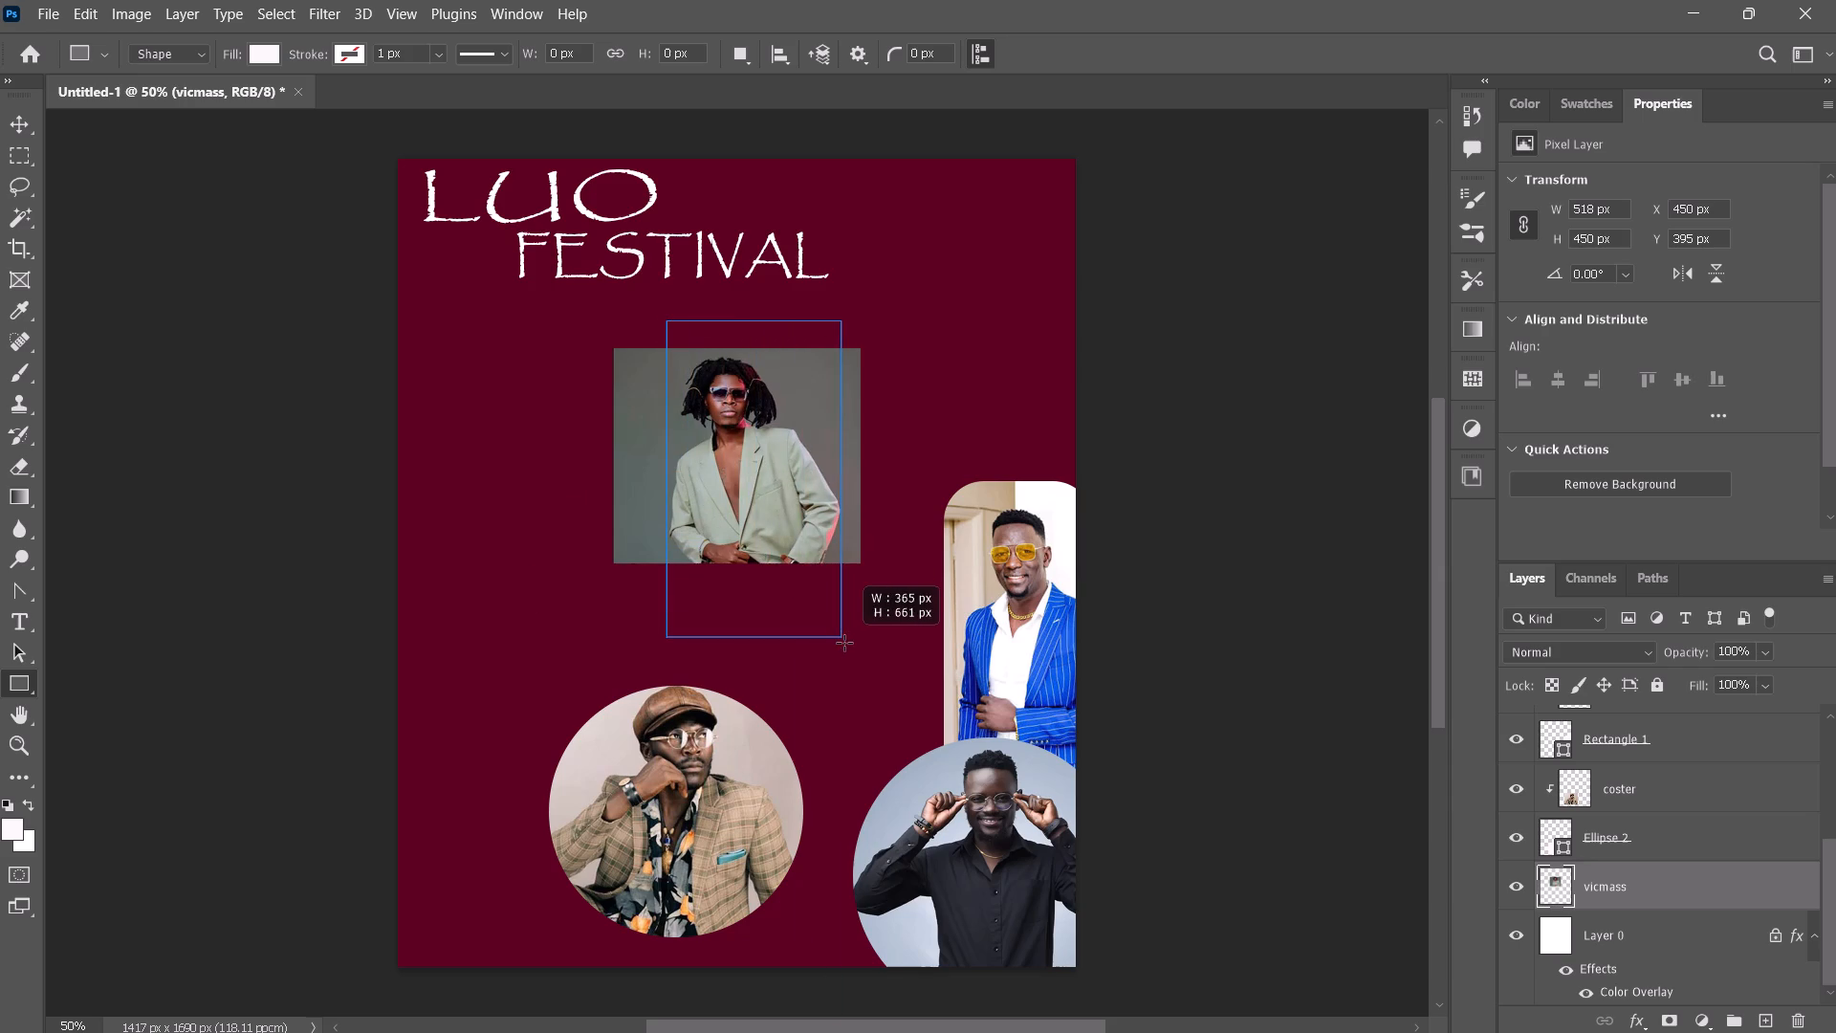
{"action": "left_click_drag", "start_coordinate": [844, 643], "coordinate": [841, 619]}
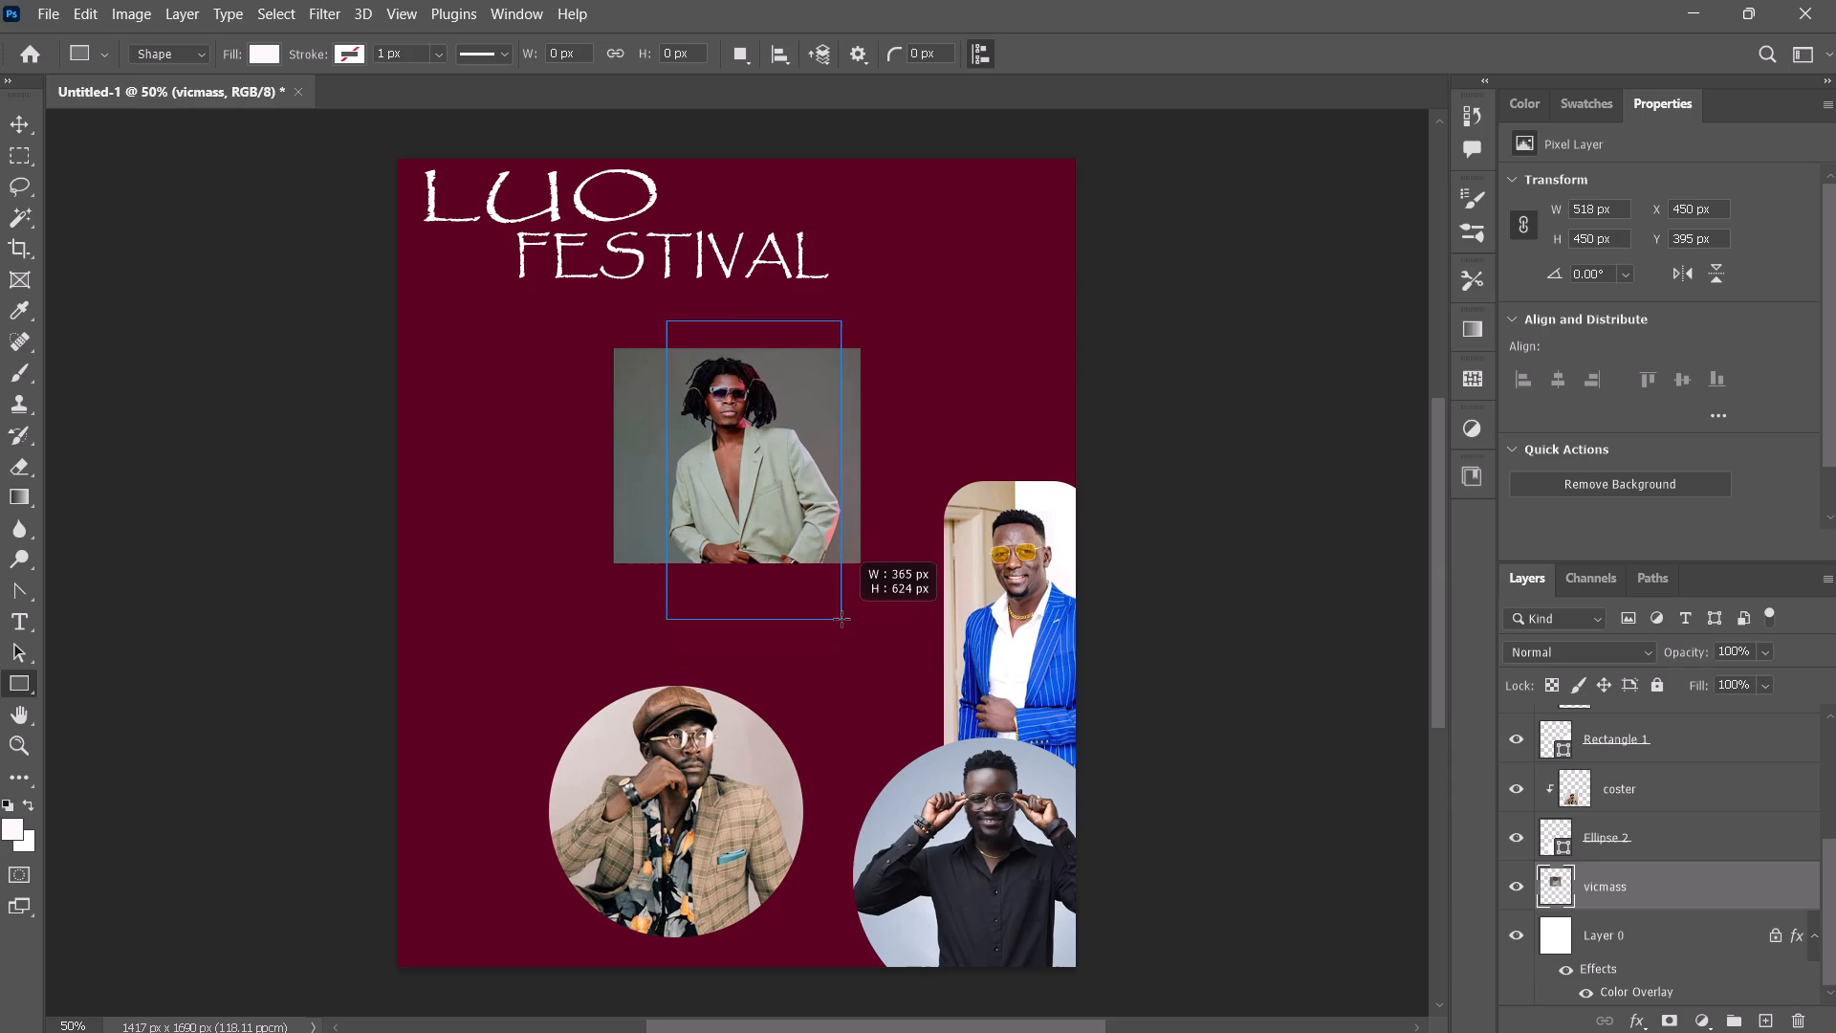
{"action": "left_click_drag", "start_coordinate": [841, 619], "coordinate": [837, 562]}
{"action": "left_click_drag", "start_coordinate": [754, 312], "coordinate": [752, 331]}
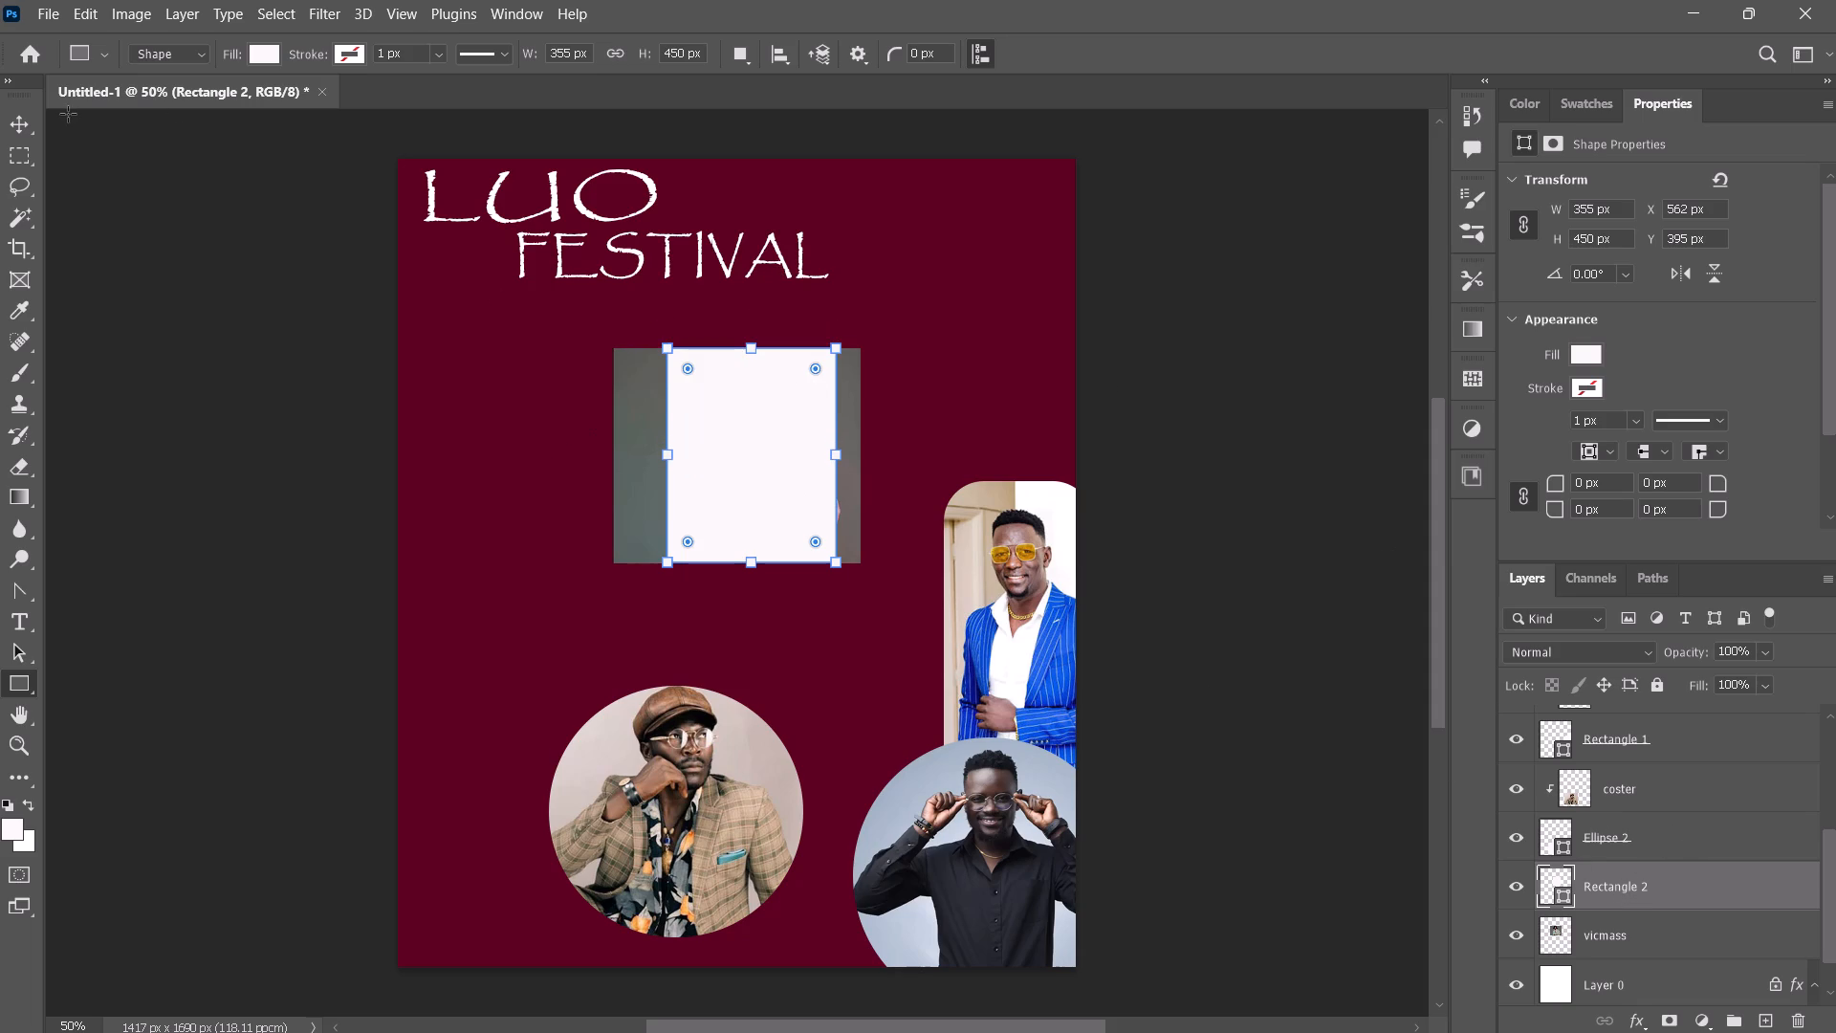
Move the vicmass layer directly above the new rectangle in the layer stack and clip the photo to it.
{"action": "left_click", "coordinate": [30, 122]}
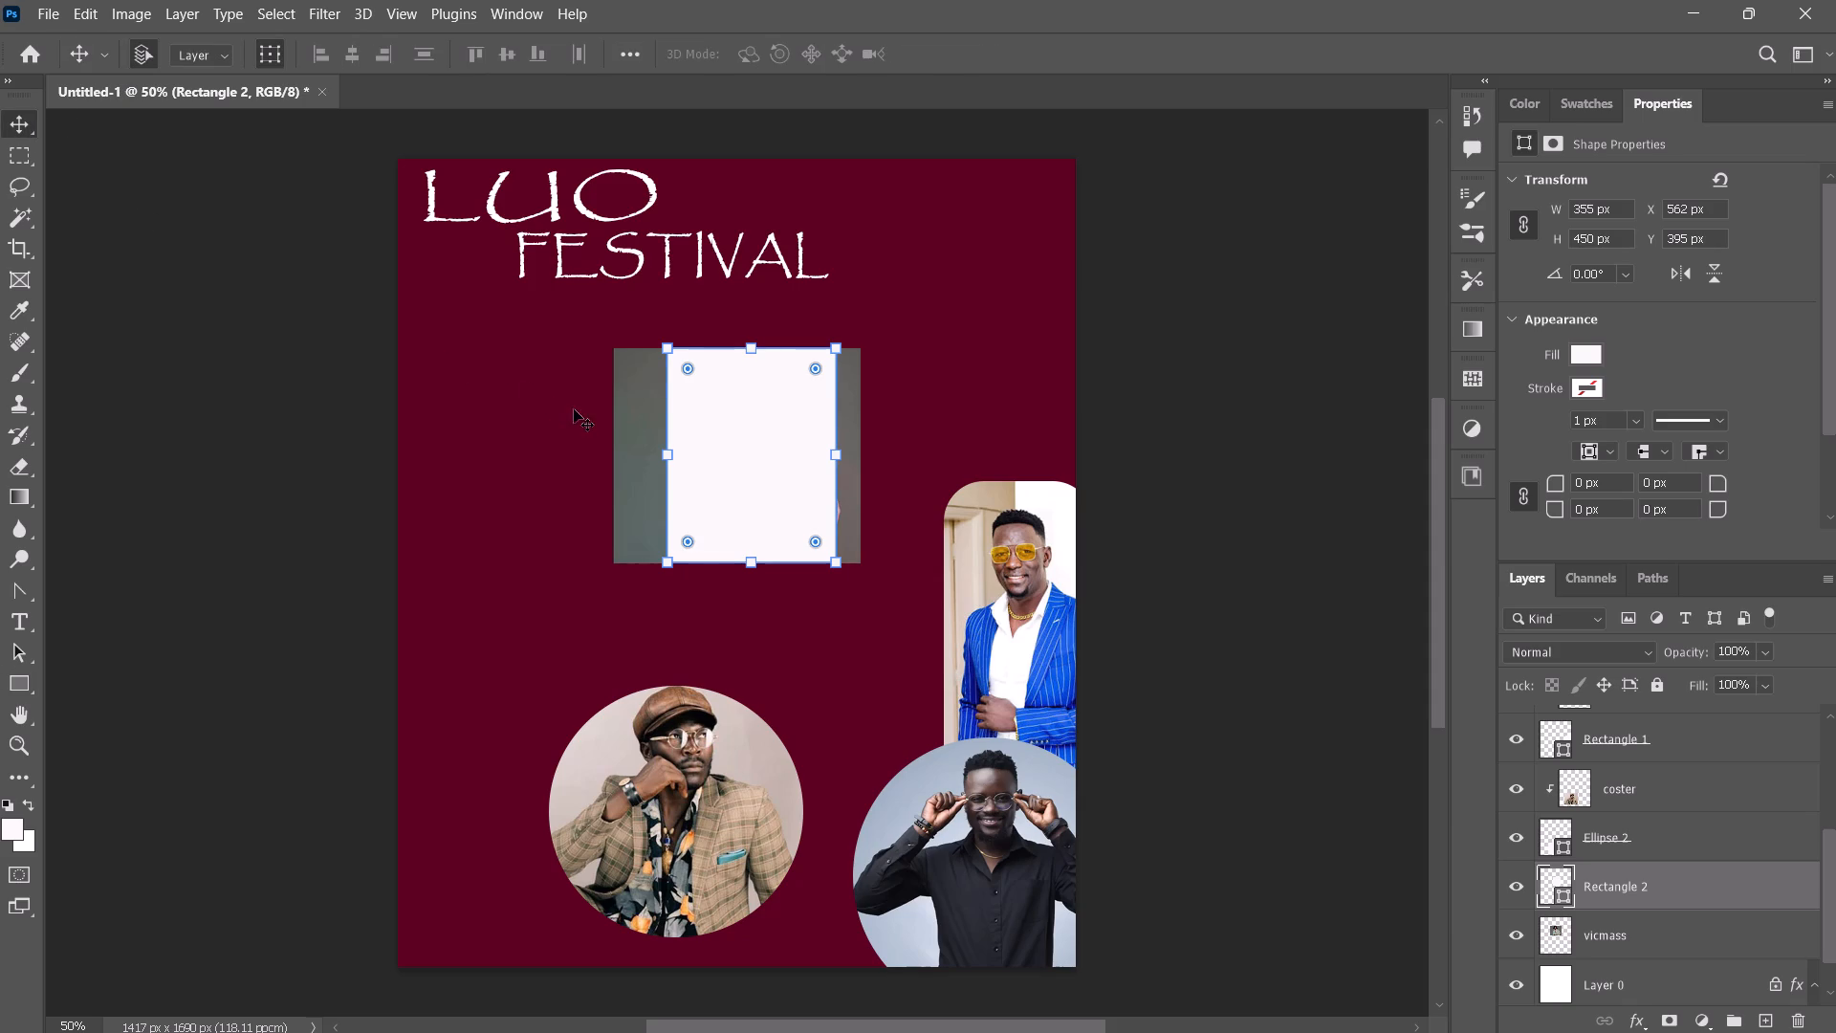
{"action": "left_click", "coordinate": [625, 400]}
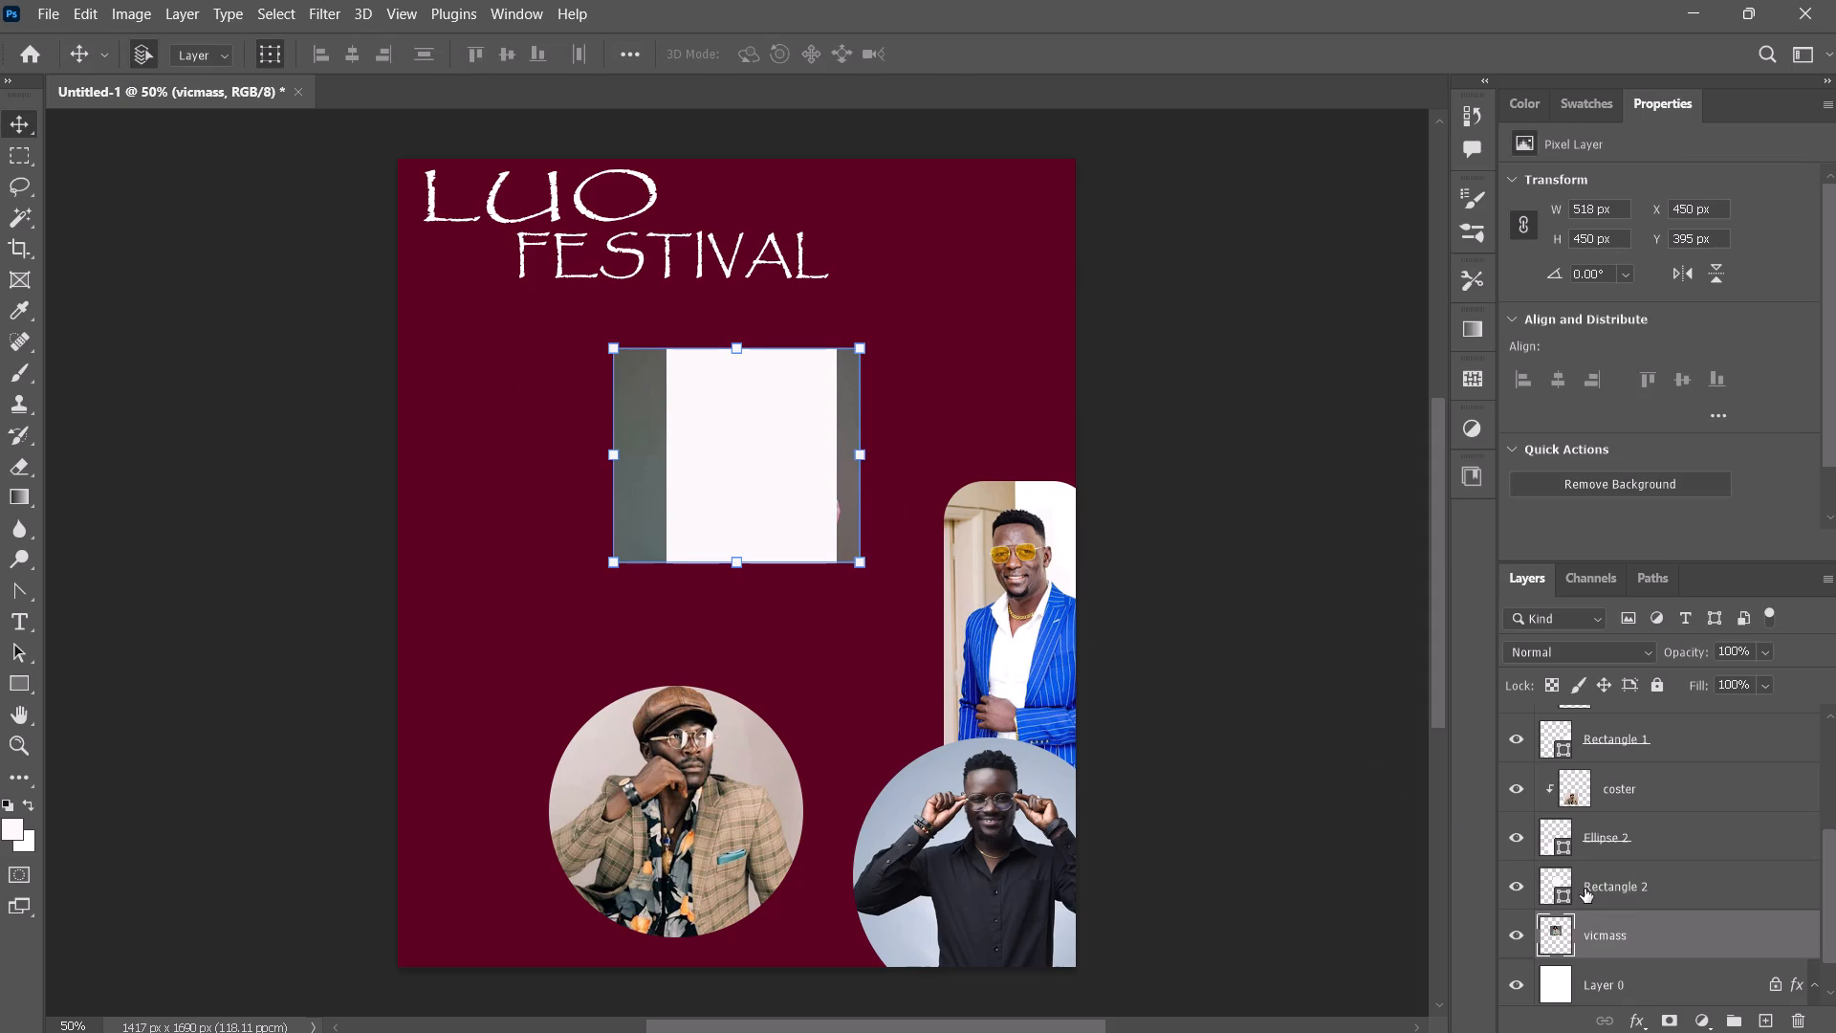
{"action": "left_click_drag", "start_coordinate": [1605, 929], "coordinate": [1600, 925]}
{"action": "left_click_drag", "start_coordinate": [1600, 925], "coordinate": [1592, 857]}
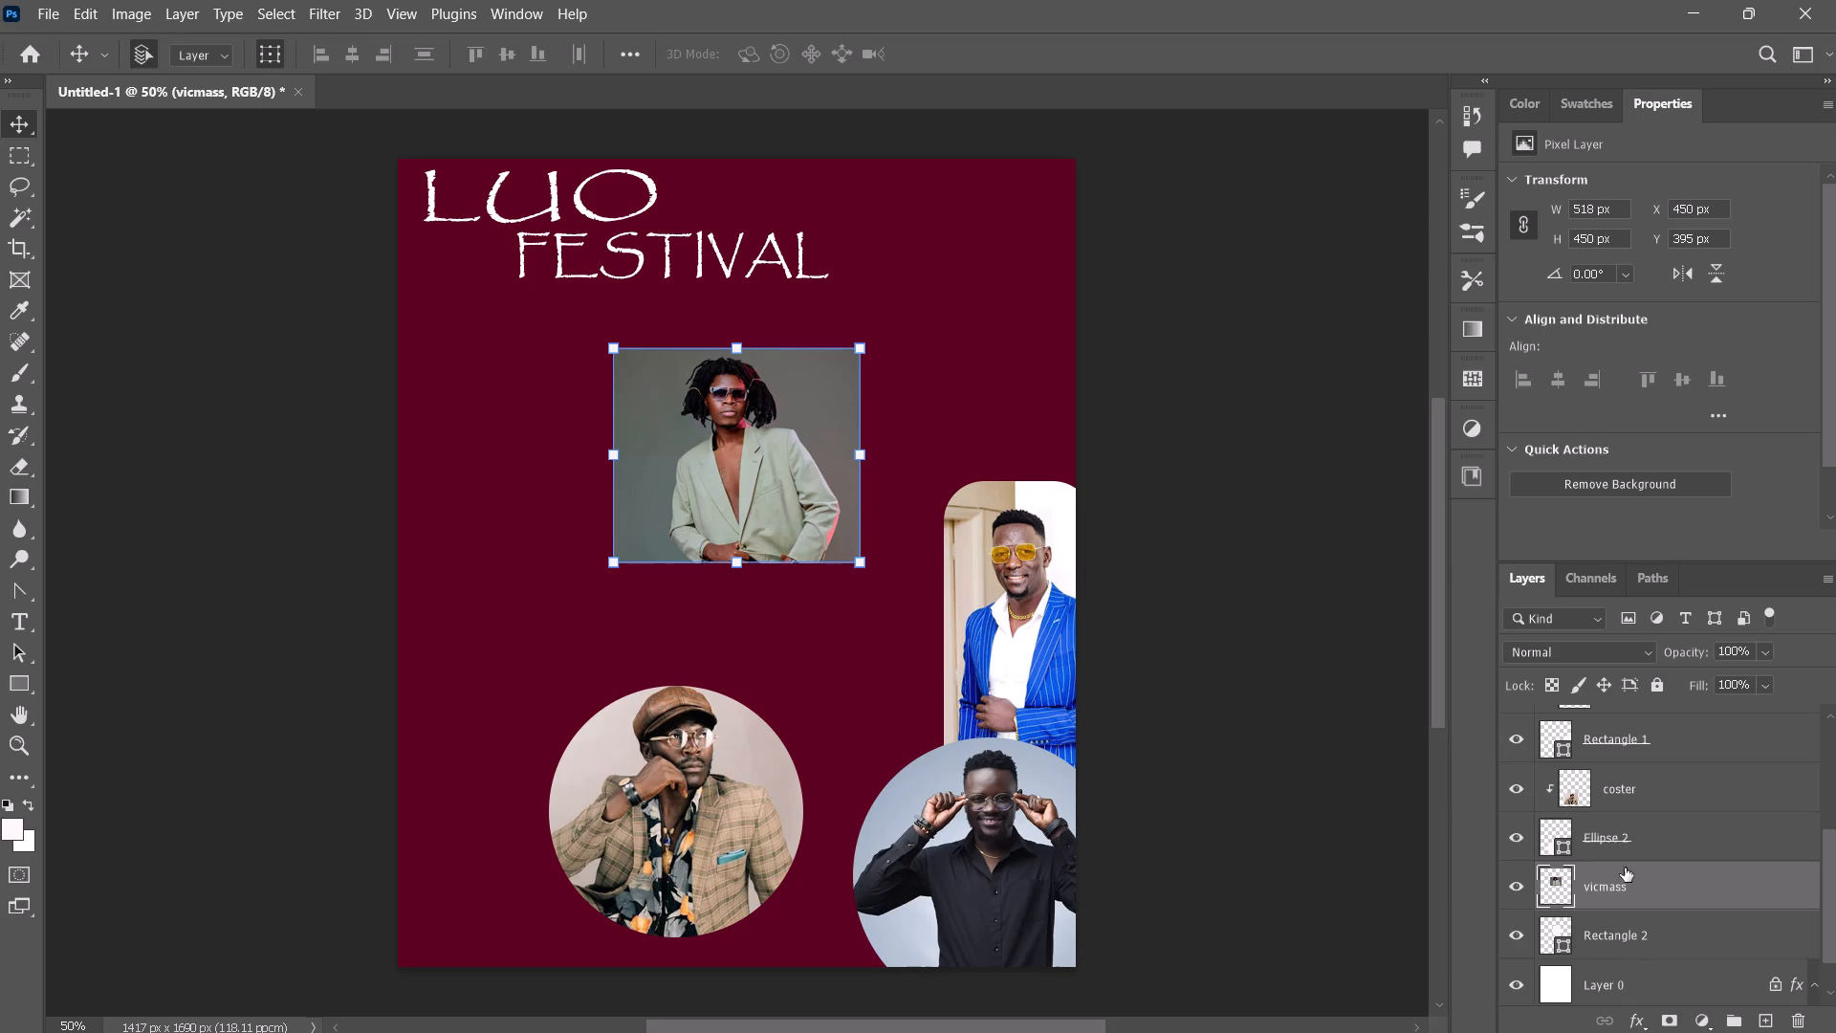
{"action": "left_click", "coordinate": [1621, 915], "text": "alt"}
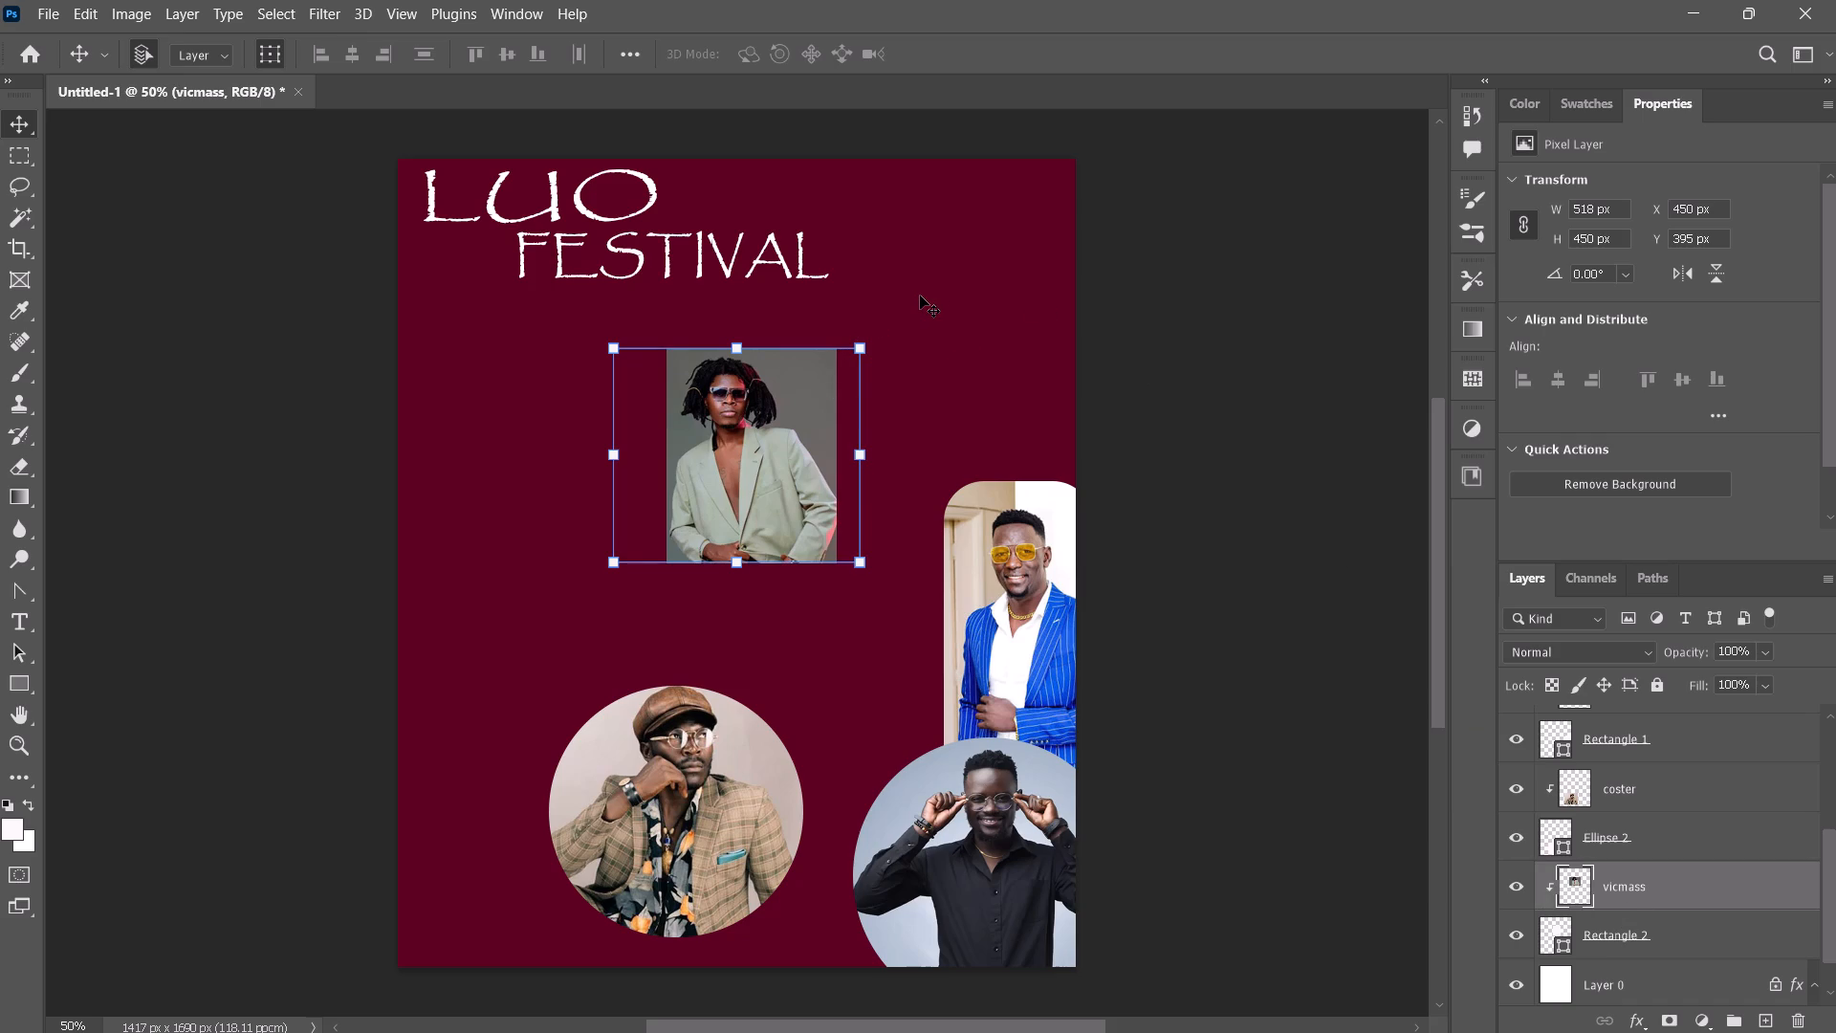
Round all four corners of the rectangle under vicmass to about 65 px.
{"action": "left_click", "coordinate": [1630, 937]}
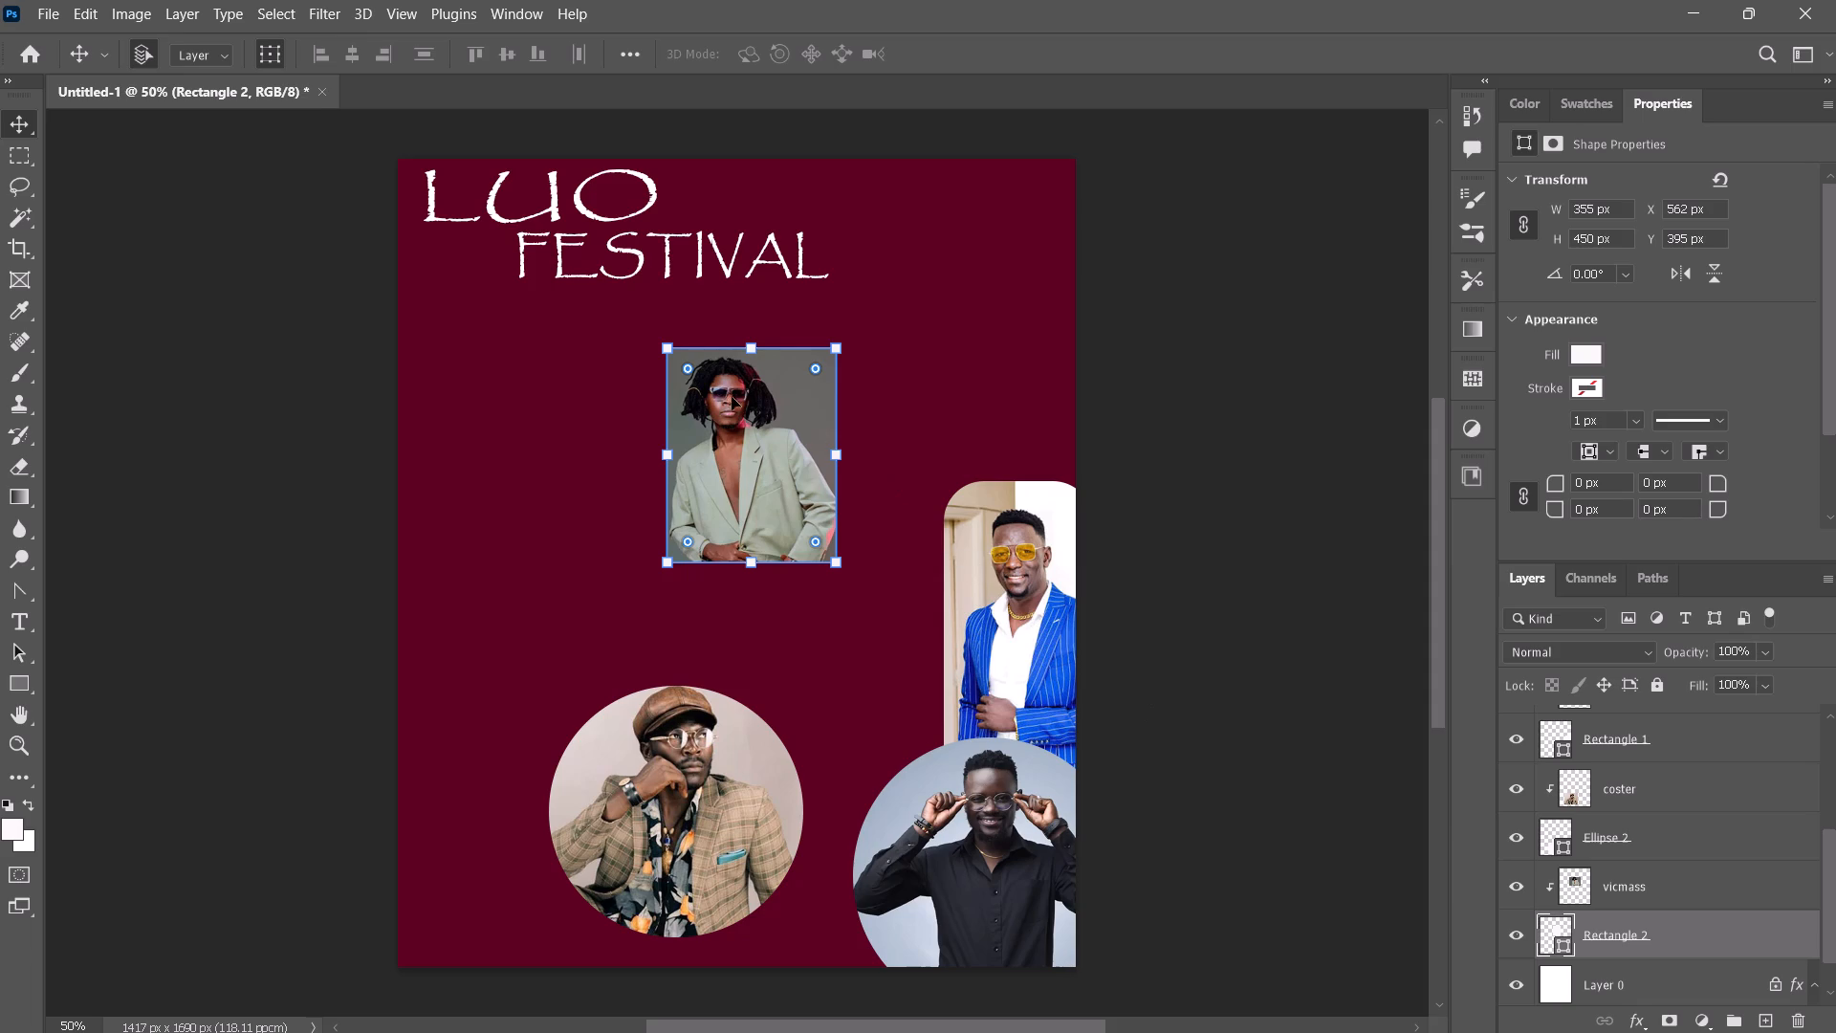
{"action": "left_click_drag", "start_coordinate": [689, 363], "coordinate": [688, 380]}
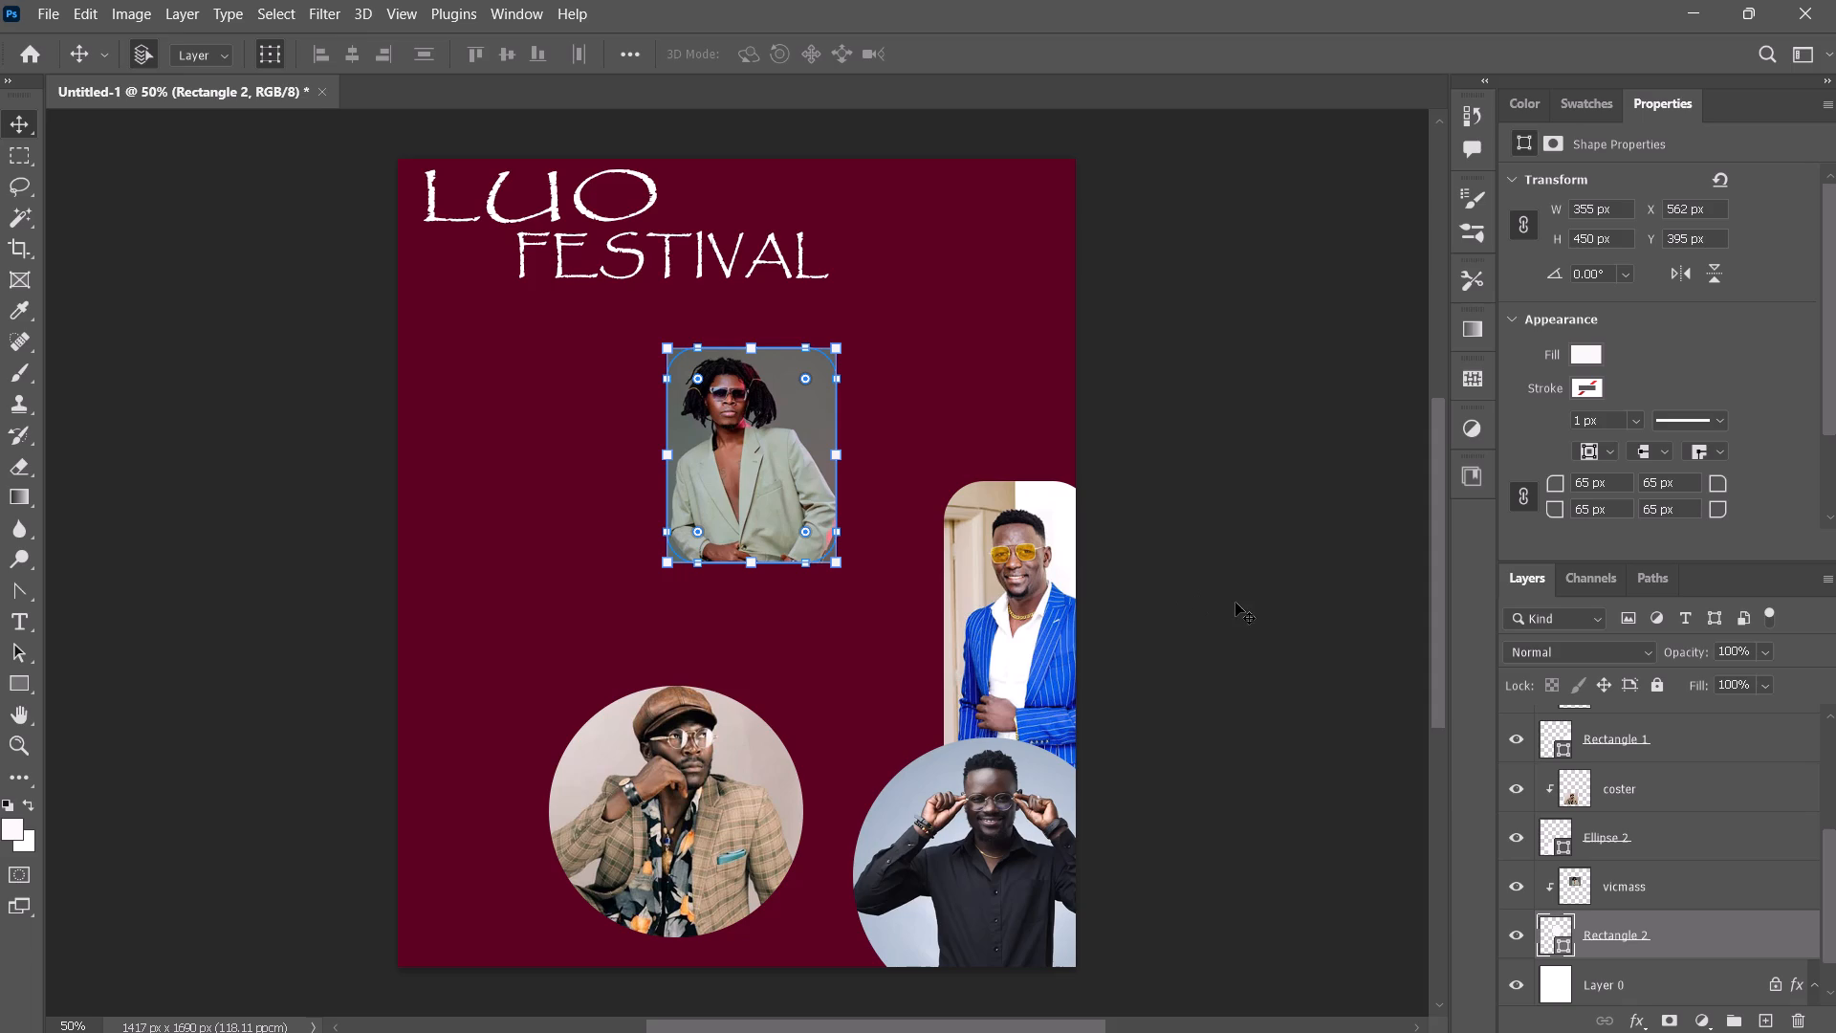
Resize the vicmass photo and its rounded rectangle together, without keeping proportions, to about 540 × 502 px overall.
{"action": "left_click", "coordinate": [1624, 894], "text": "shift"}
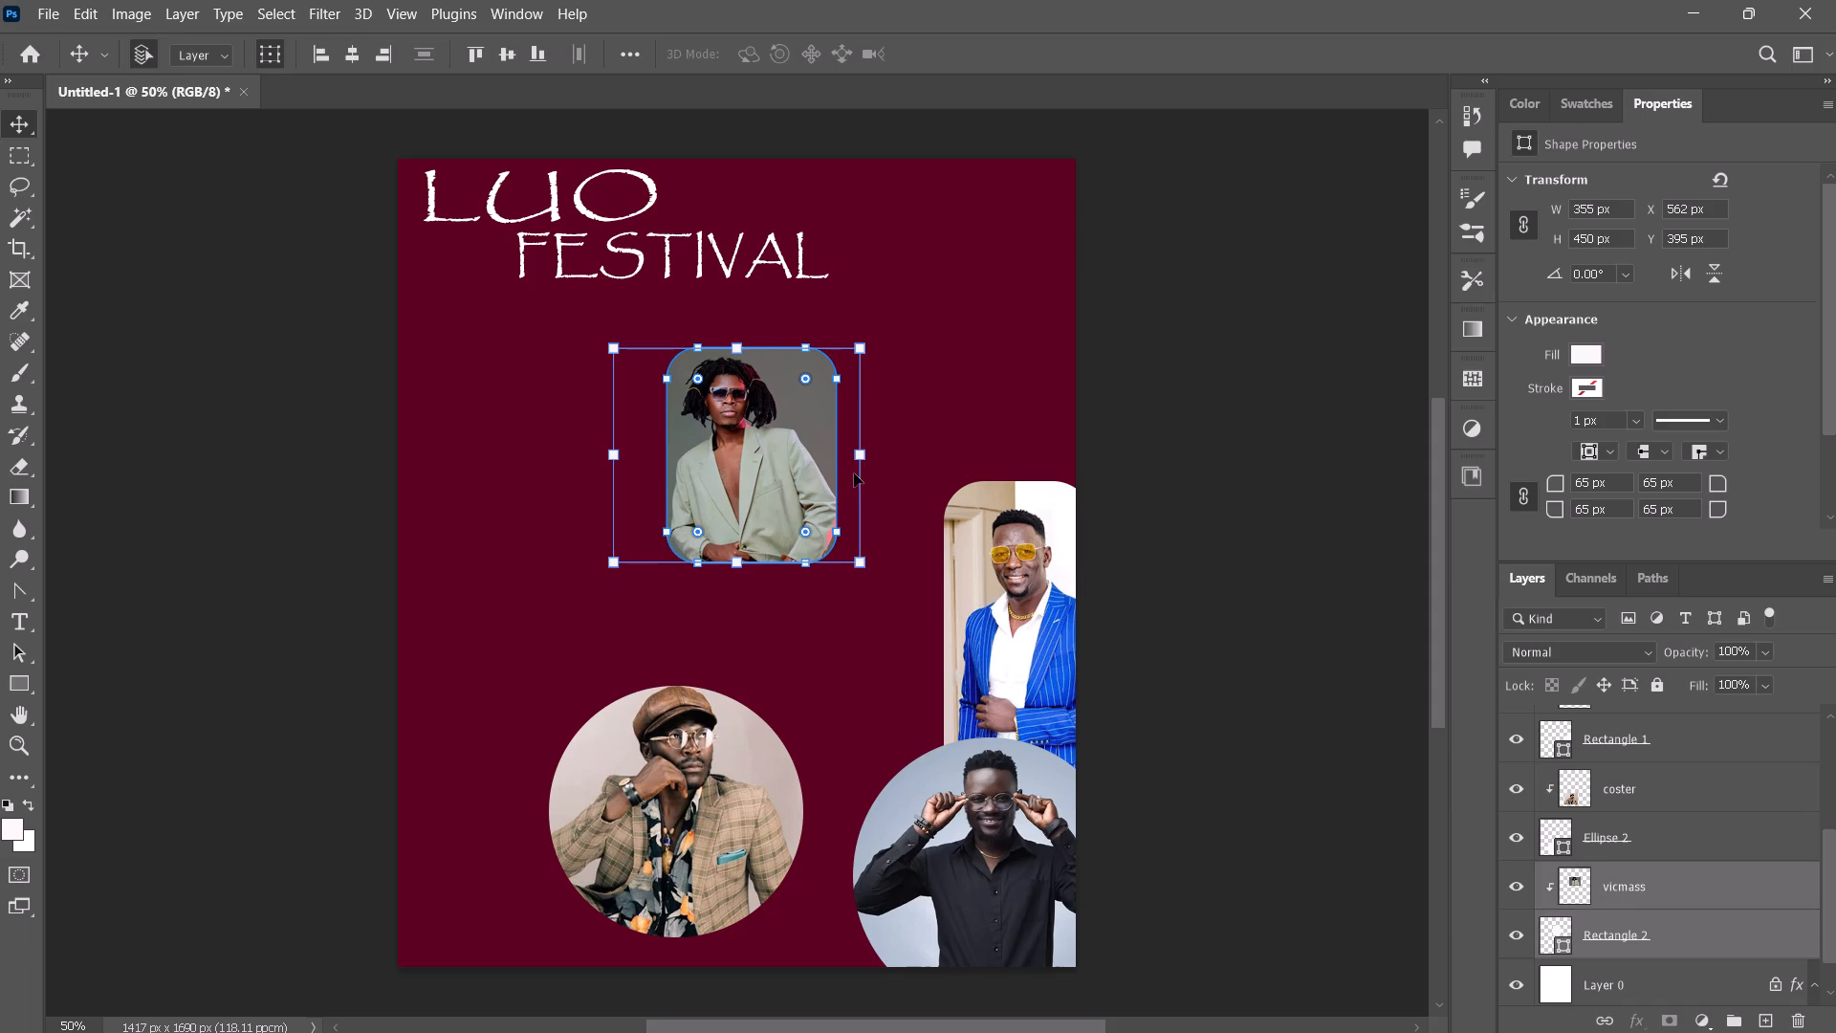
{"action": "left_click_drag", "start_coordinate": [867, 456], "coordinate": [858, 456]}
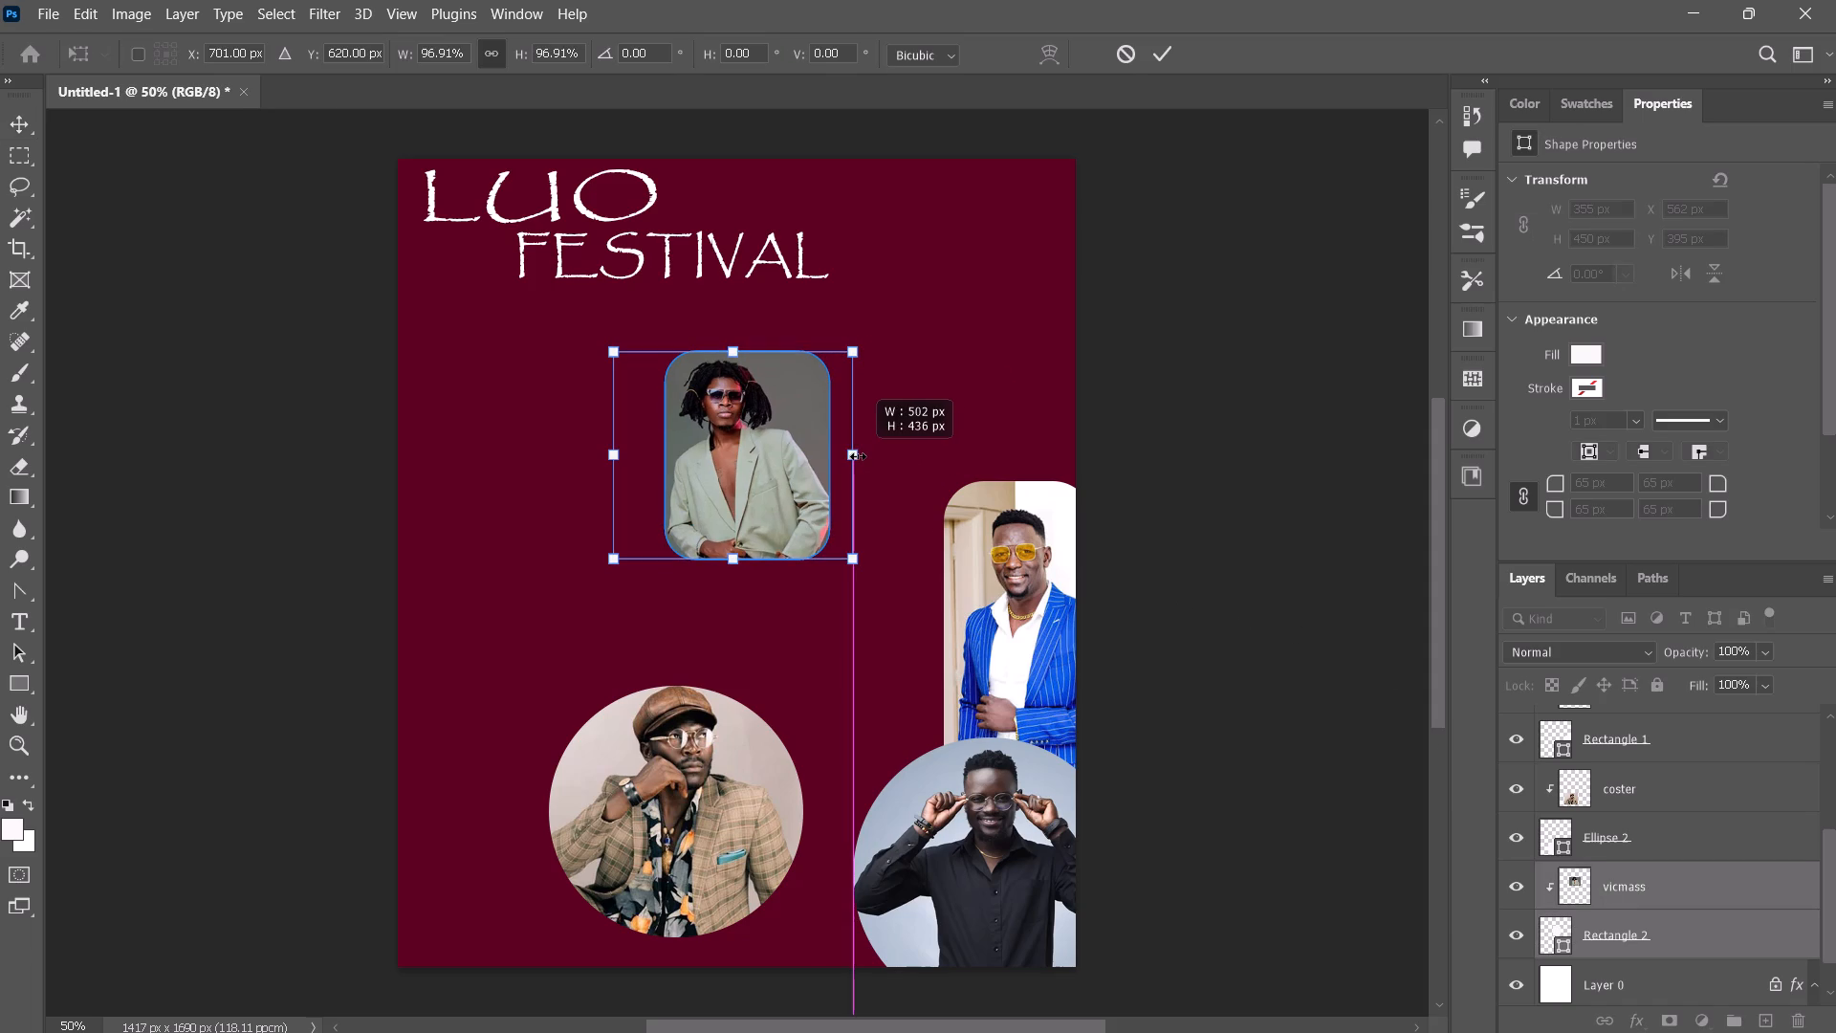
{"action": "left_click_drag", "start_coordinate": [858, 456], "coordinate": [857, 454]}
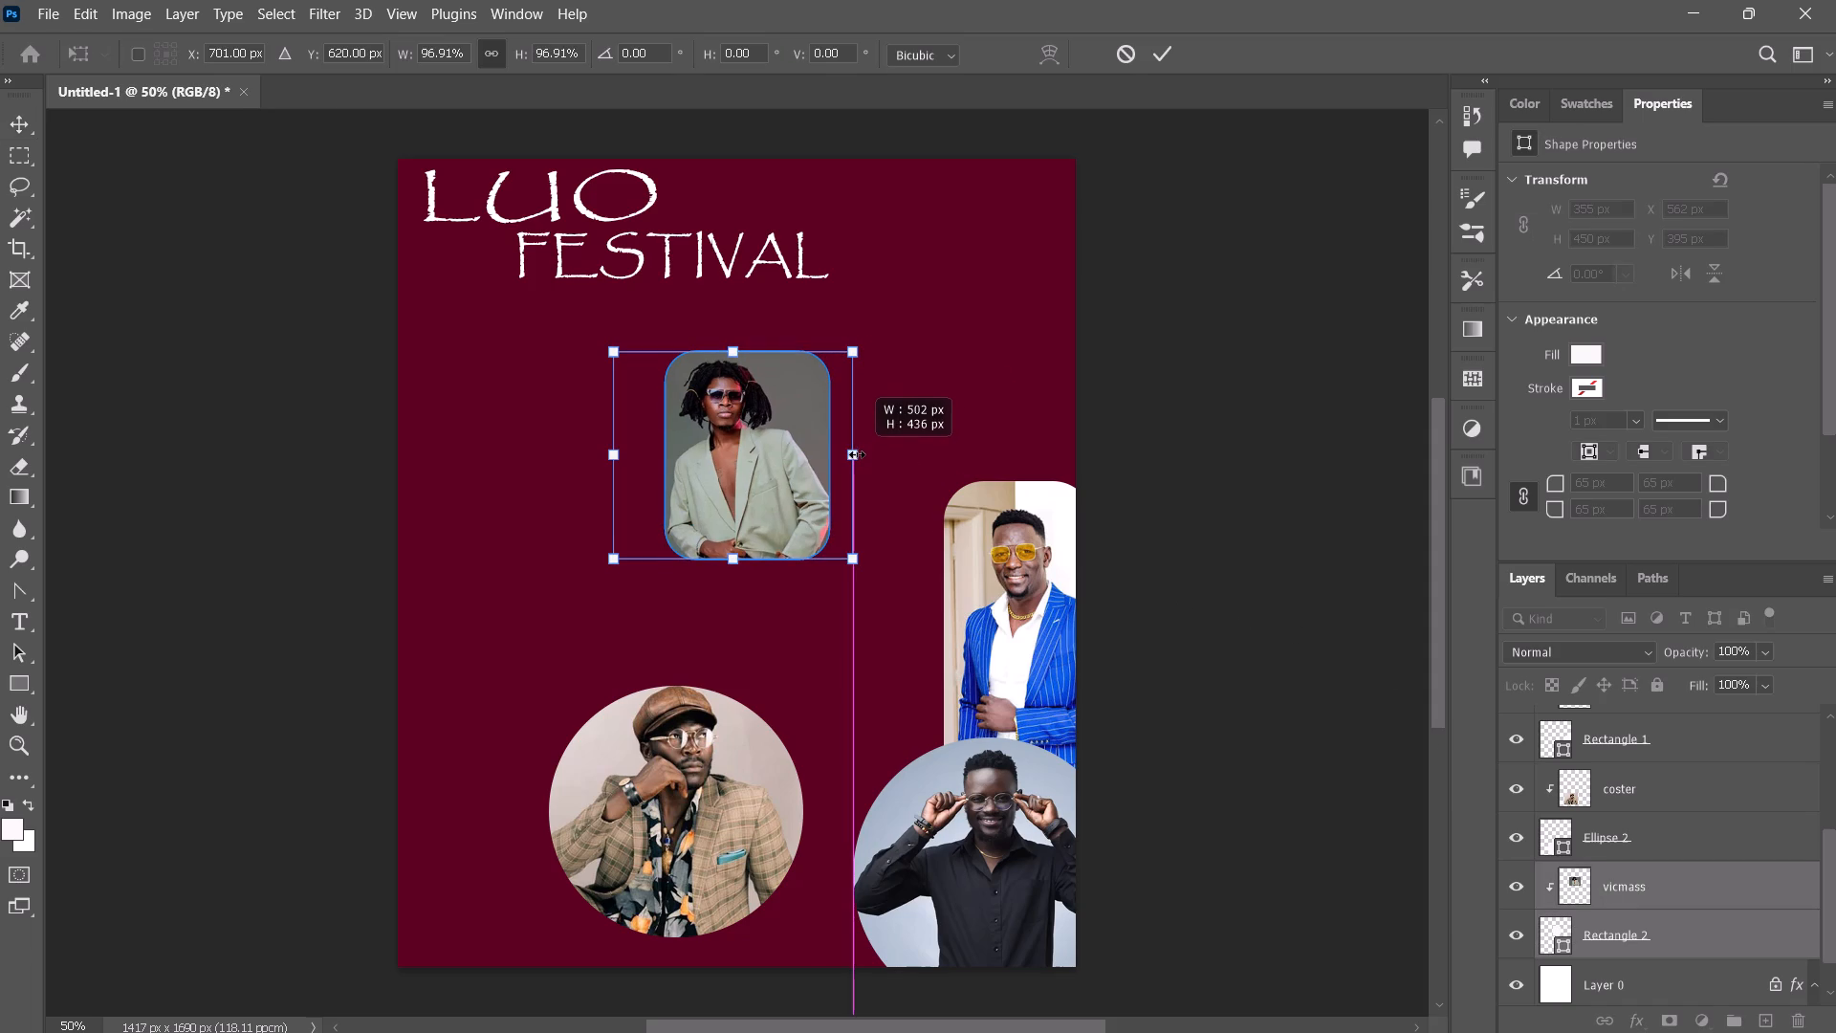
{"action": "left_click_drag", "start_coordinate": [857, 454], "coordinate": [854, 452]}
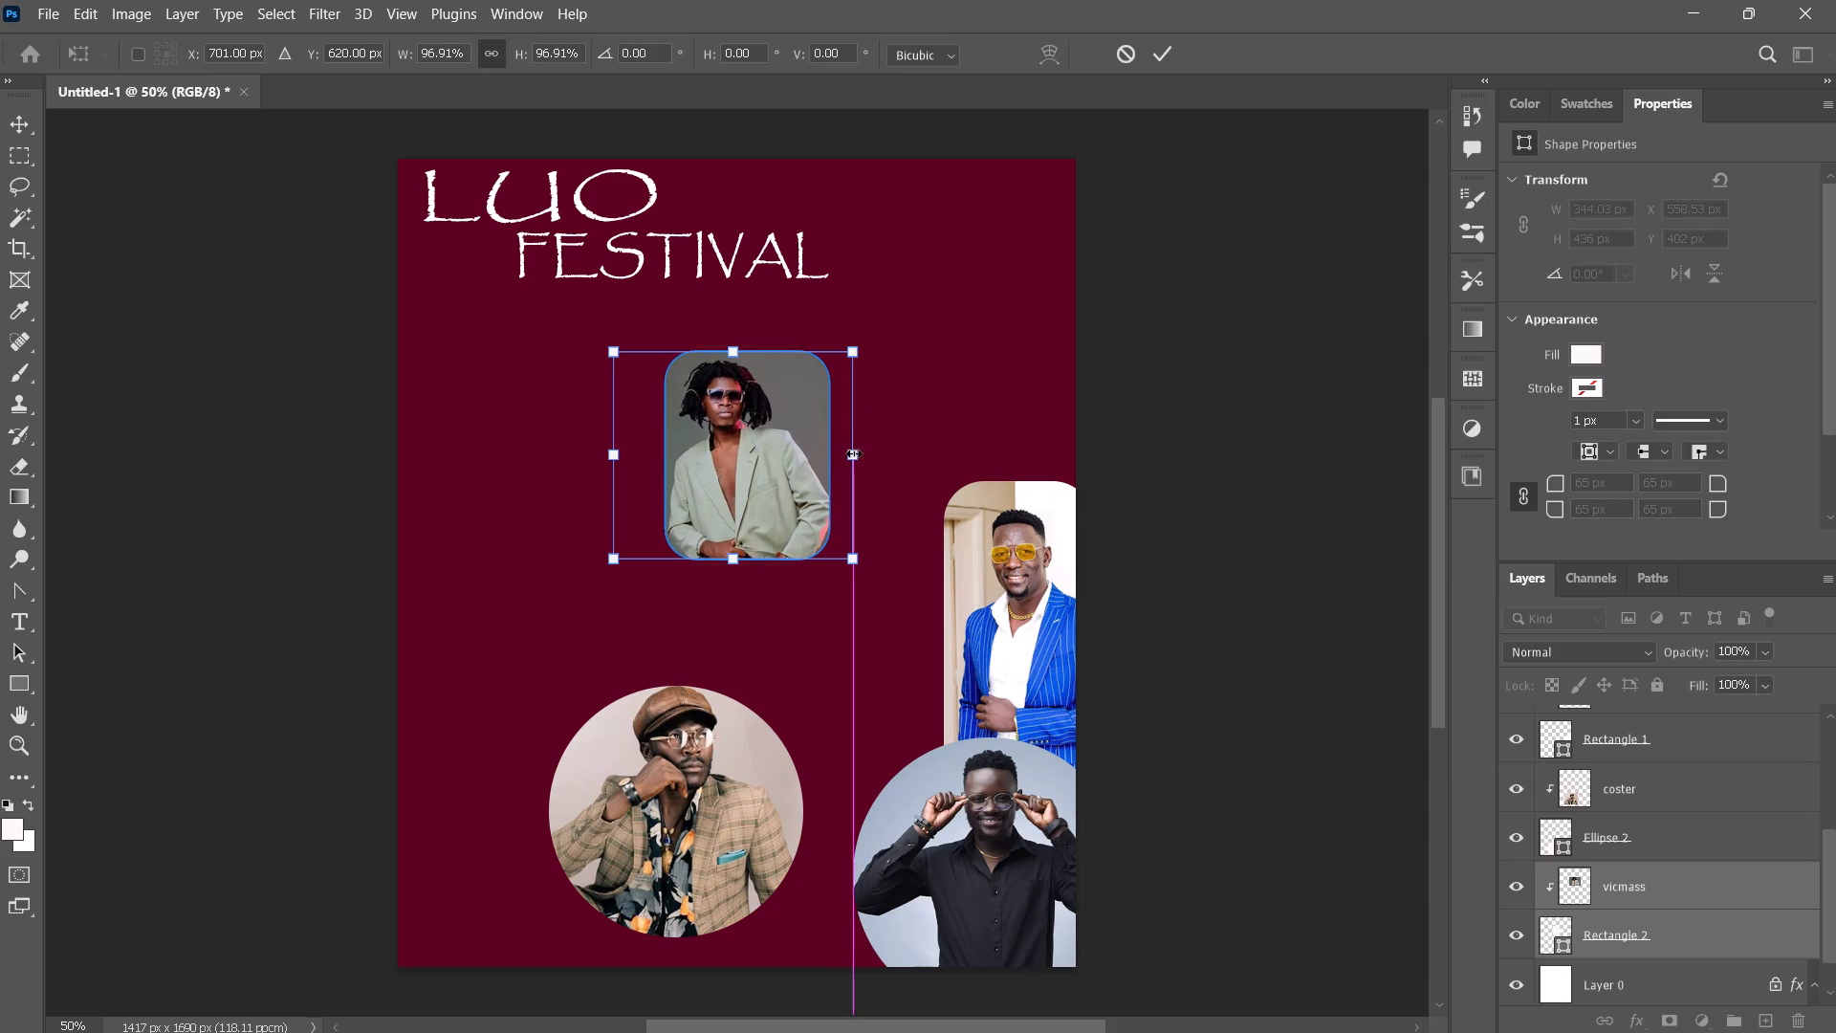
{"action": "double_click", "coordinate": [744, 558], "text": "shift"}
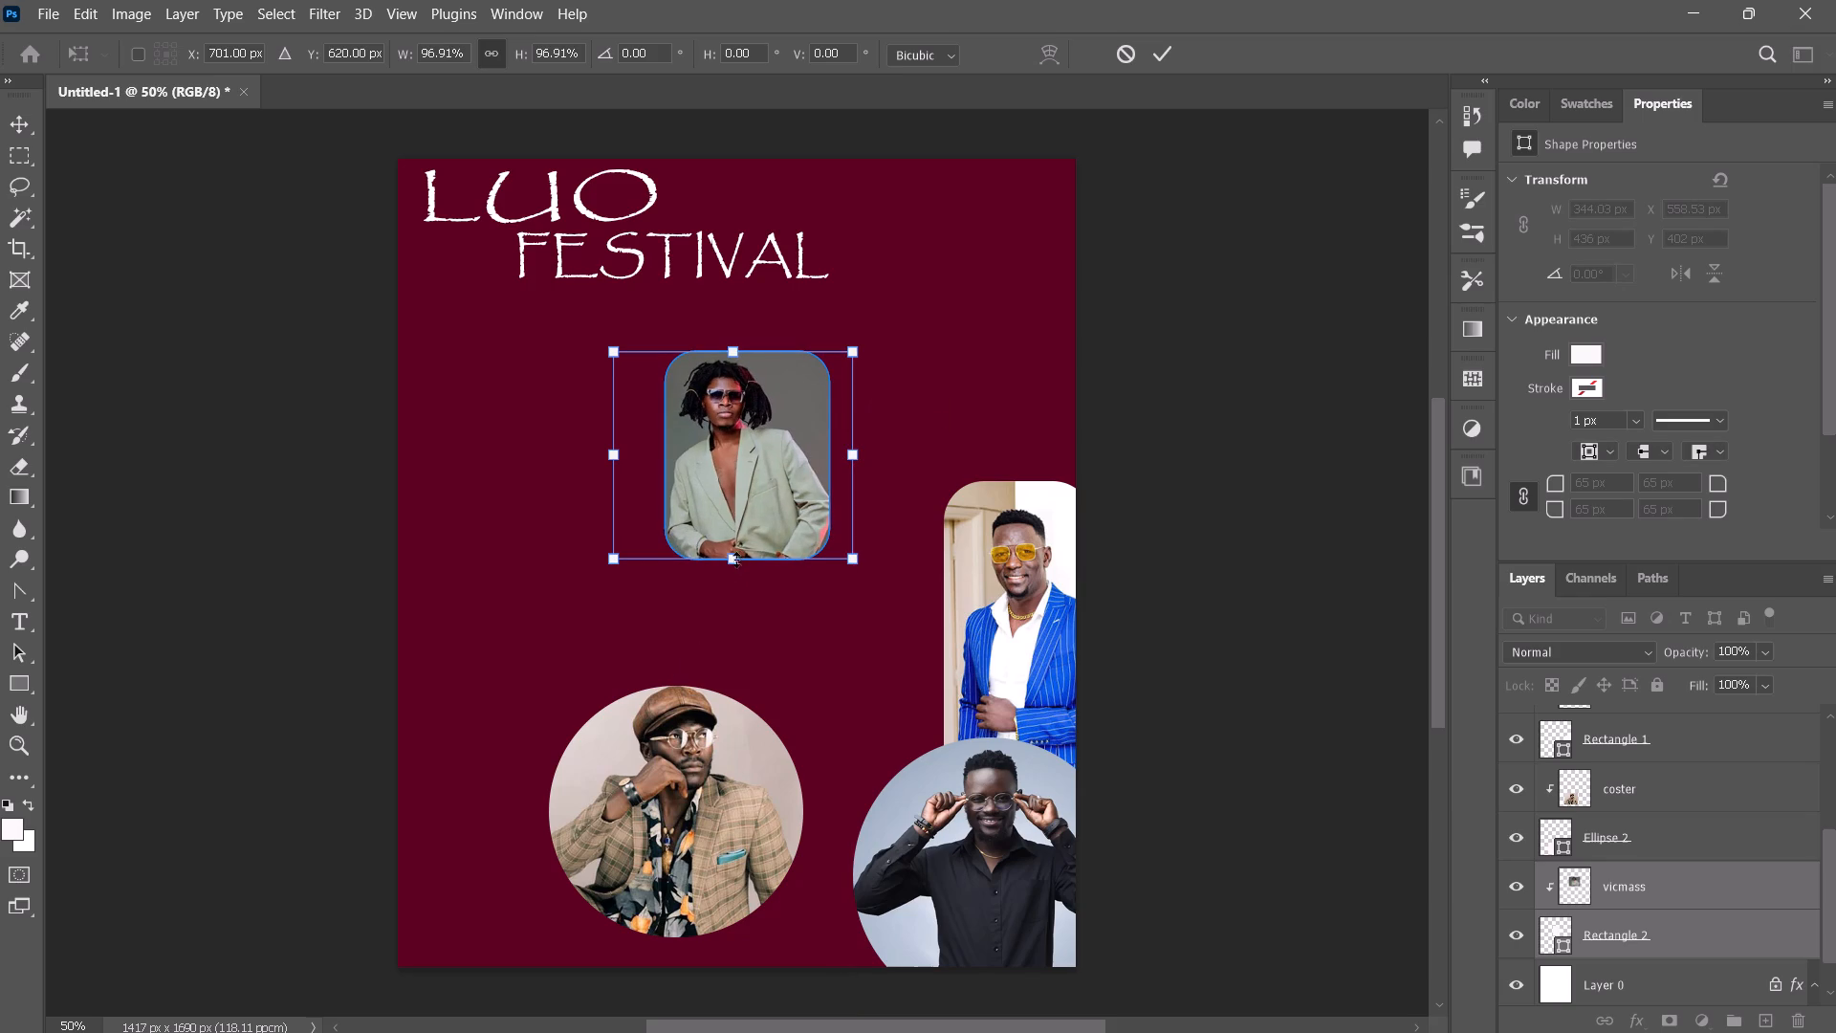
{"action": "left_click_drag", "start_coordinate": [730, 560], "coordinate": [732, 584], "text": "shift"}
{"action": "left_click", "coordinate": [734, 586], "text": "shift"}
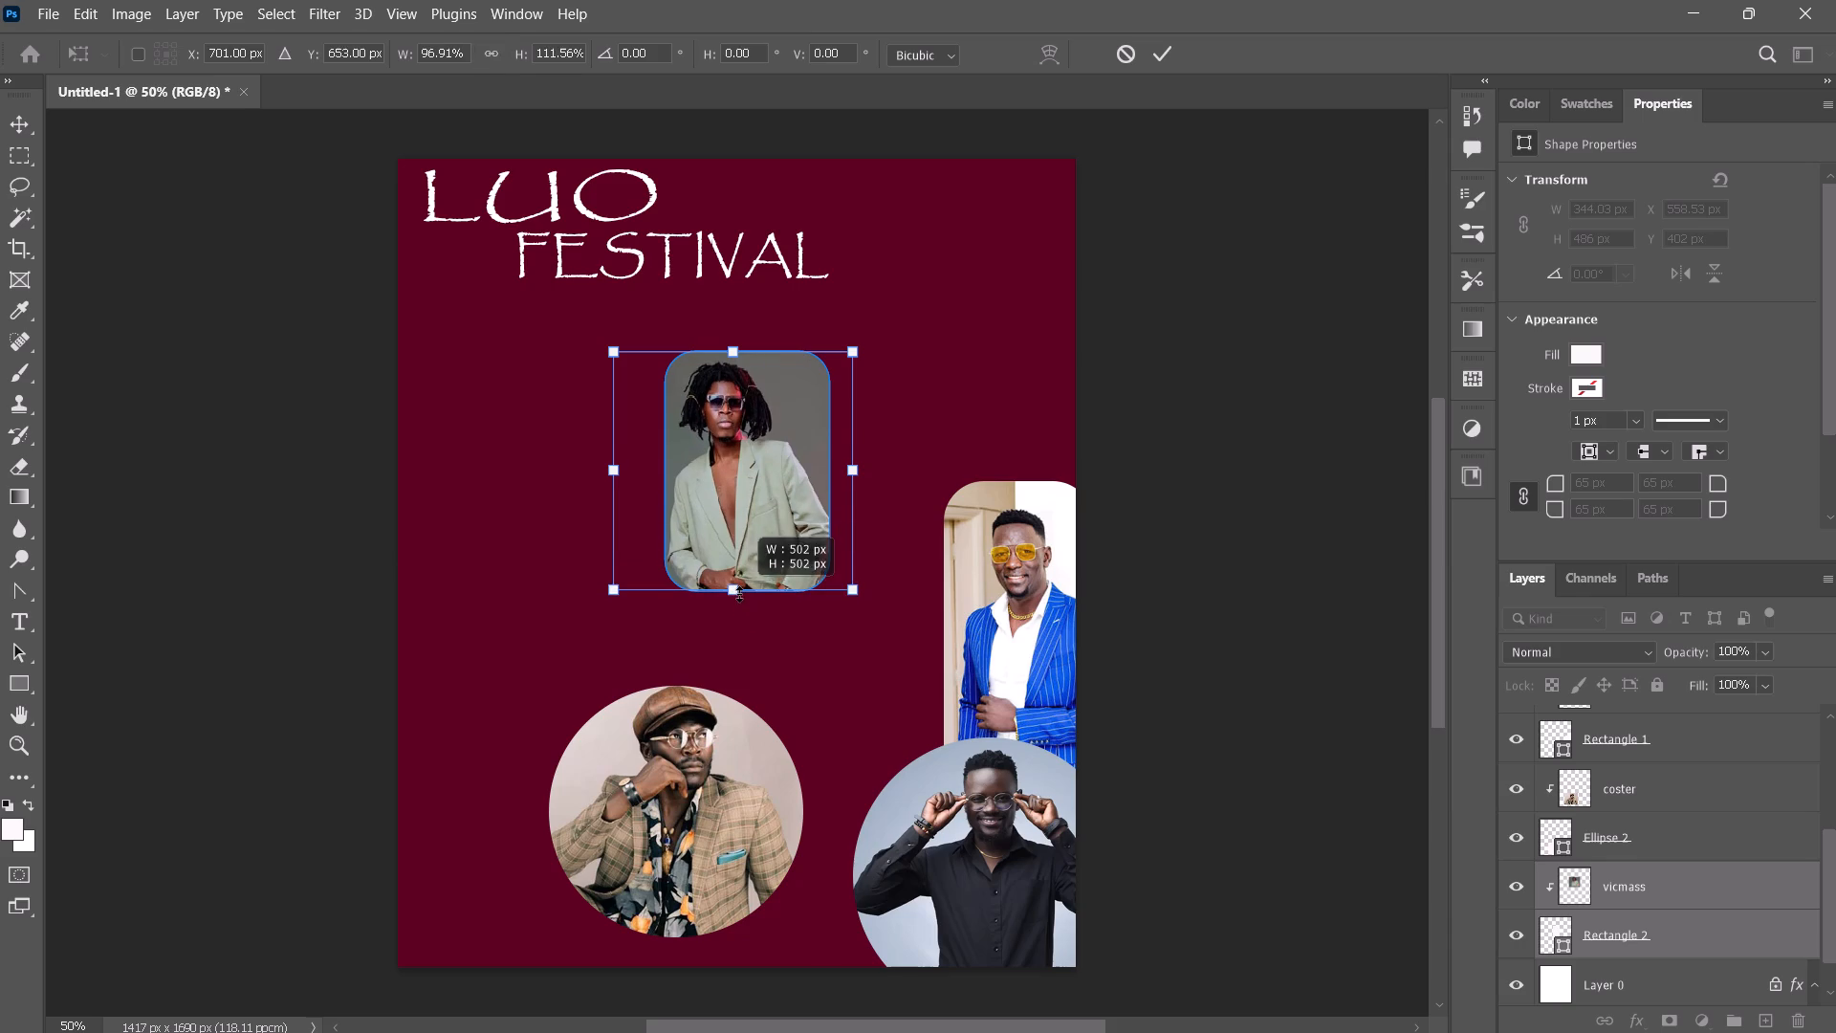
{"action": "left_click_drag", "start_coordinate": [860, 471], "coordinate": [865, 468], "text": "shift"}
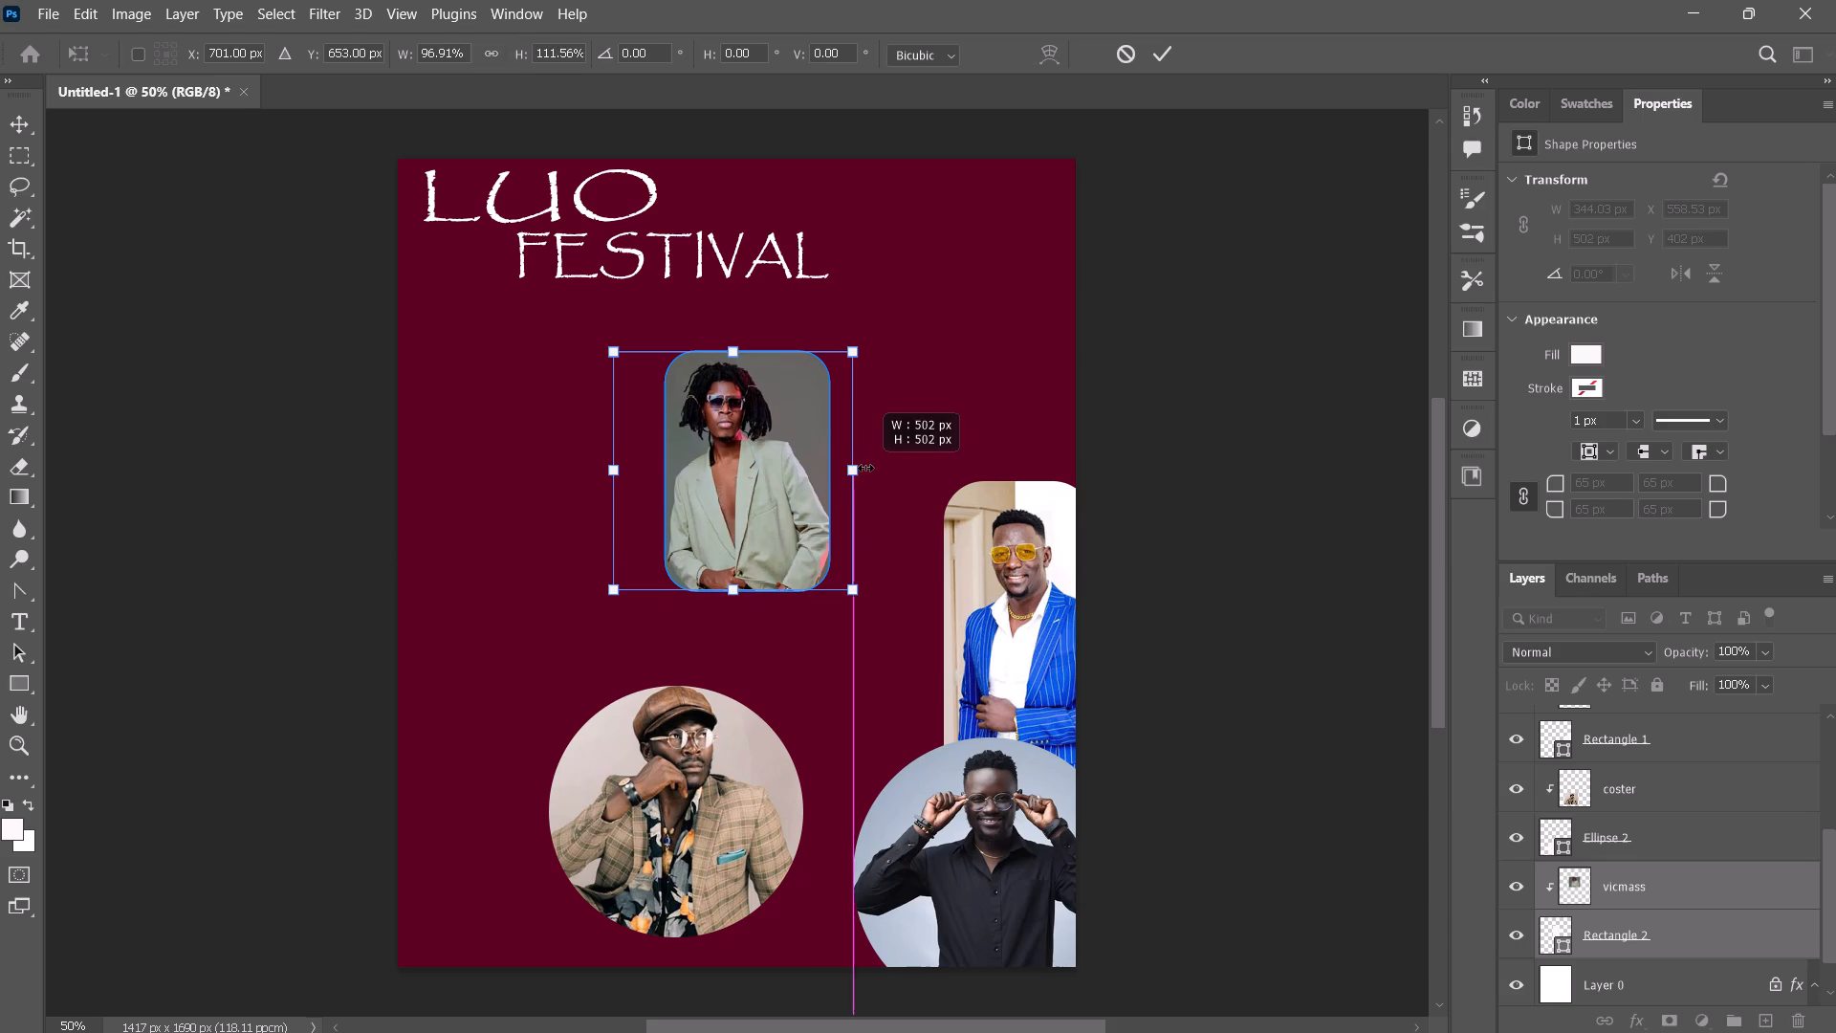
{"action": "left_click_drag", "start_coordinate": [865, 468], "coordinate": [877, 468], "text": "shift"}
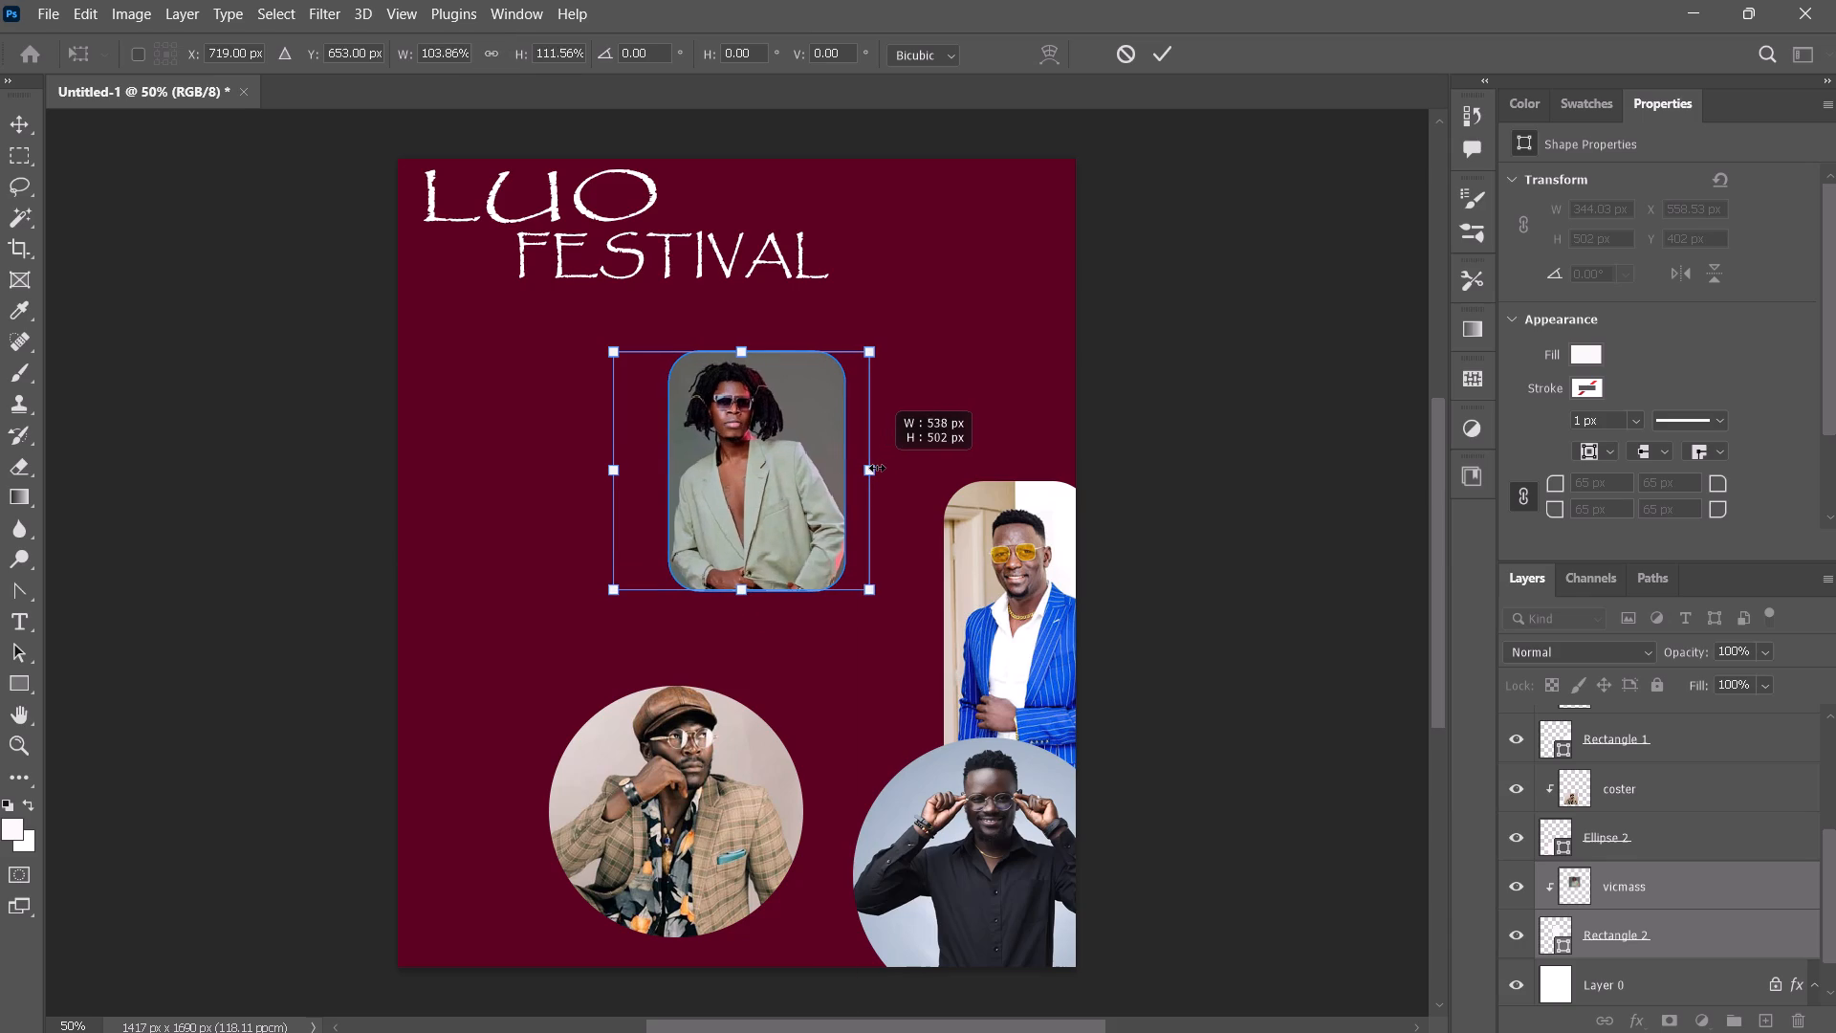
{"action": "left_click_drag", "start_coordinate": [877, 468], "coordinate": [878, 468], "text": "shift"}
{"action": "left_click", "coordinate": [1169, 56]}
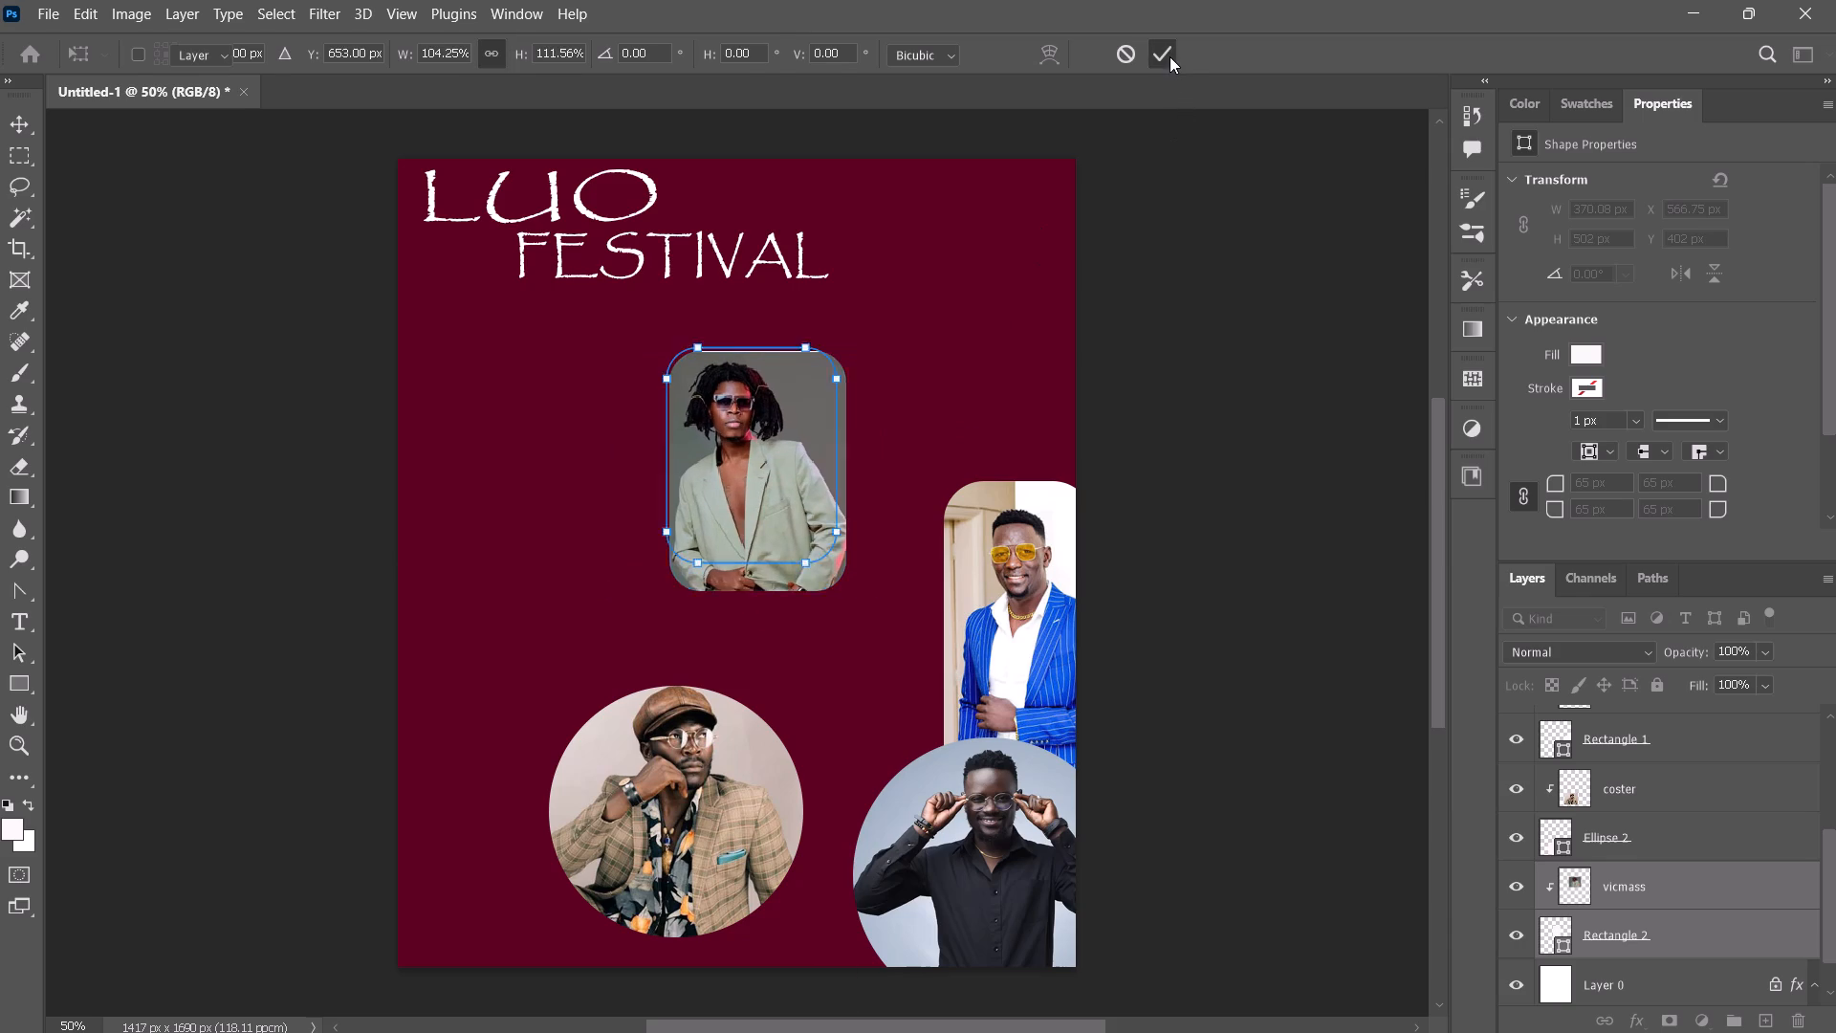
{"action": "left_click", "coordinate": [1196, 268]}
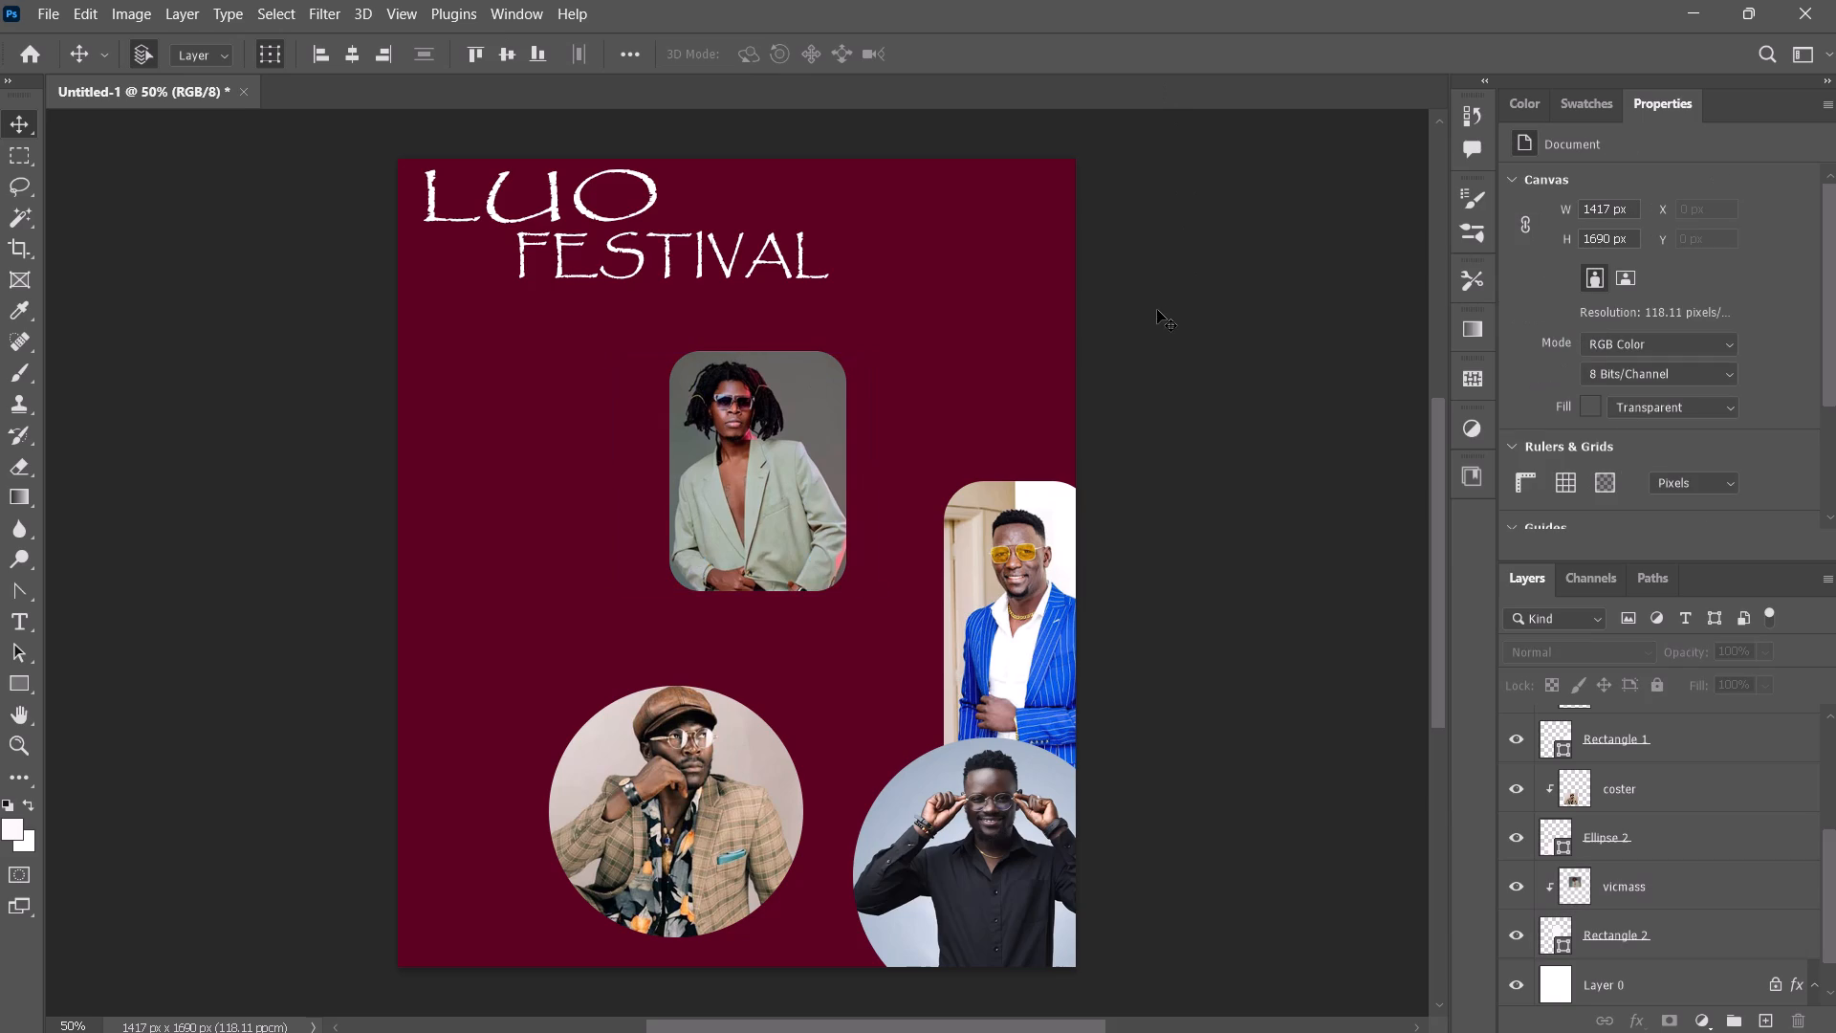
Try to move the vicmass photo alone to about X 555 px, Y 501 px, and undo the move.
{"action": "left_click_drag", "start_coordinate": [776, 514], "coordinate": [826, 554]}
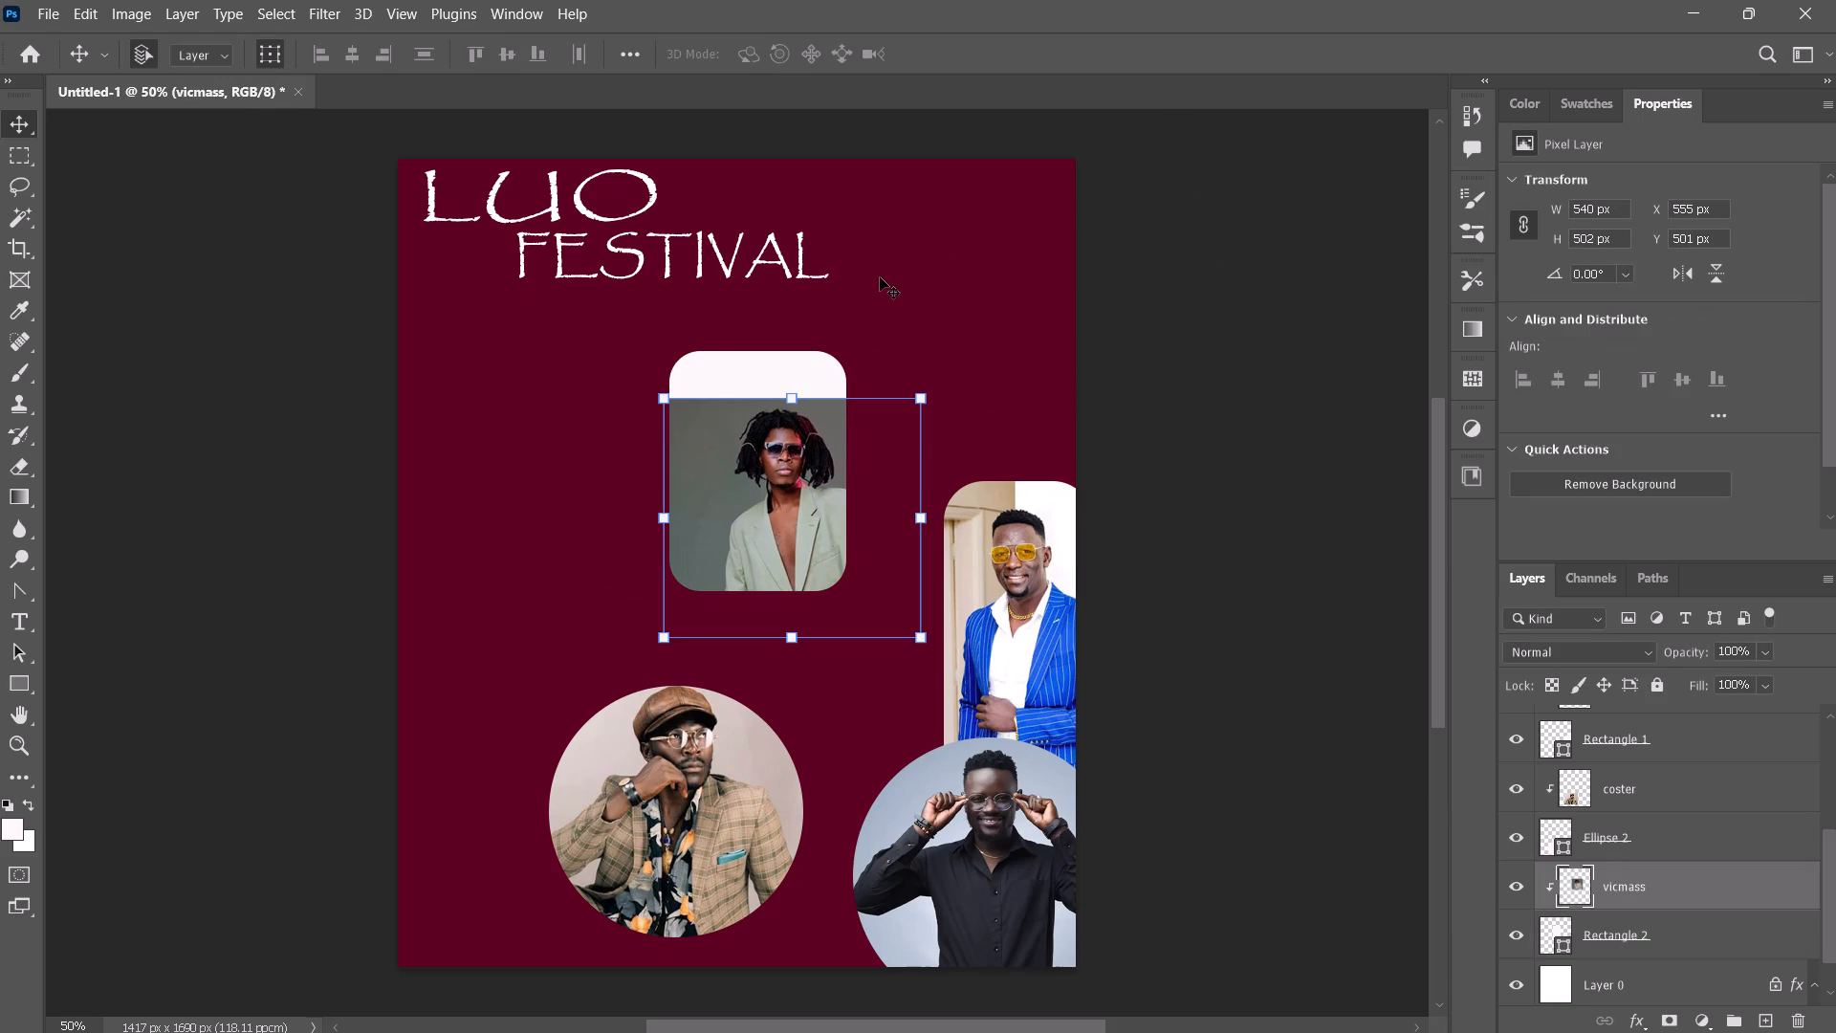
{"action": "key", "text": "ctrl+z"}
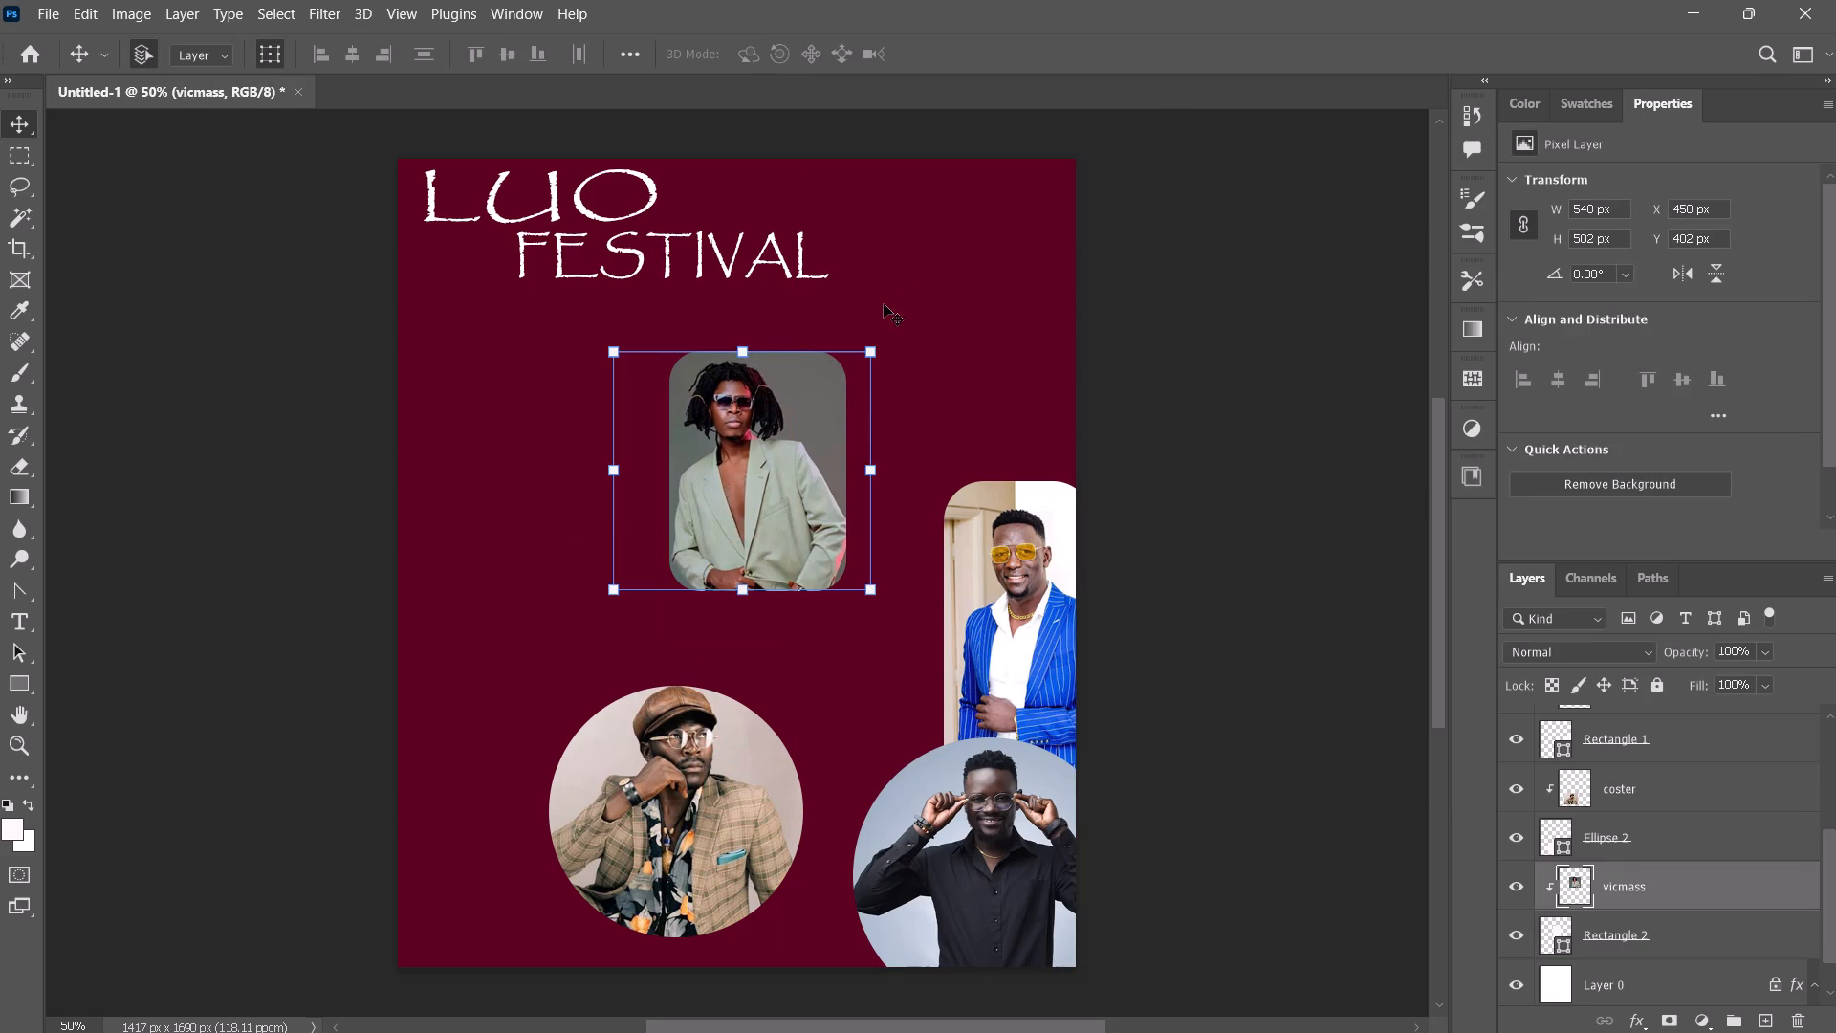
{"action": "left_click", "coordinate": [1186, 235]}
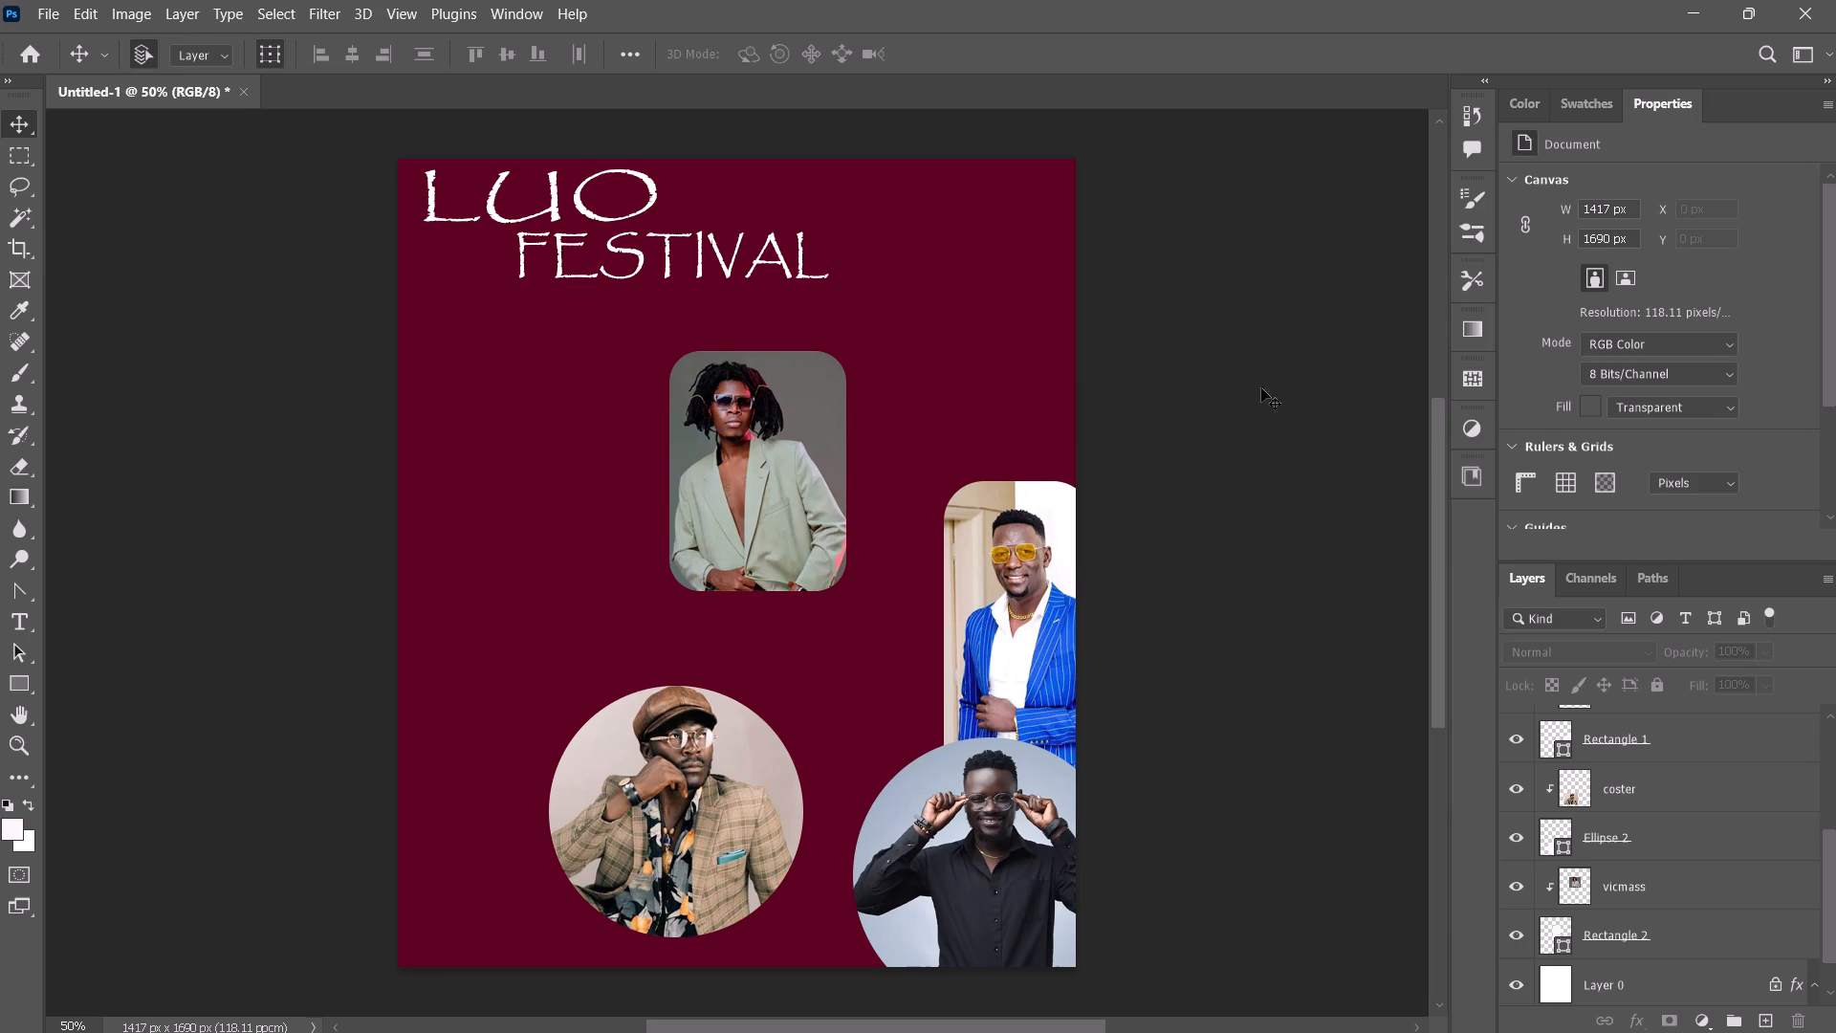
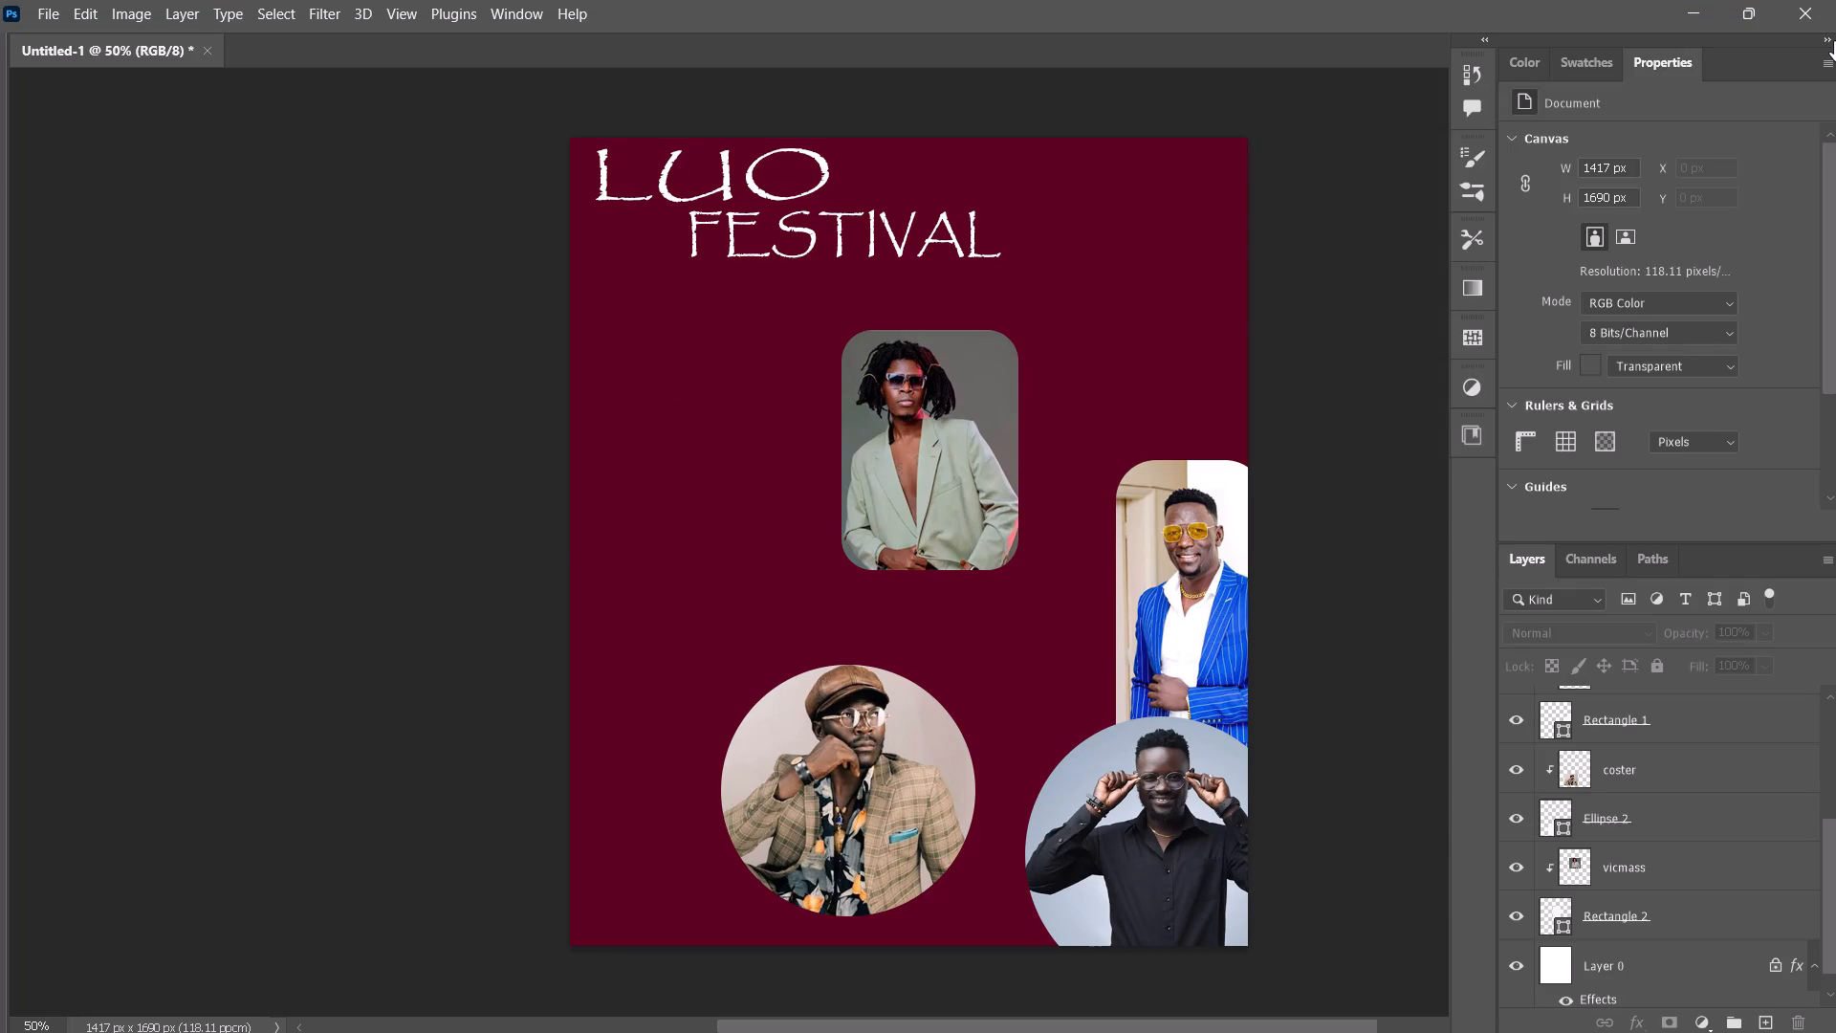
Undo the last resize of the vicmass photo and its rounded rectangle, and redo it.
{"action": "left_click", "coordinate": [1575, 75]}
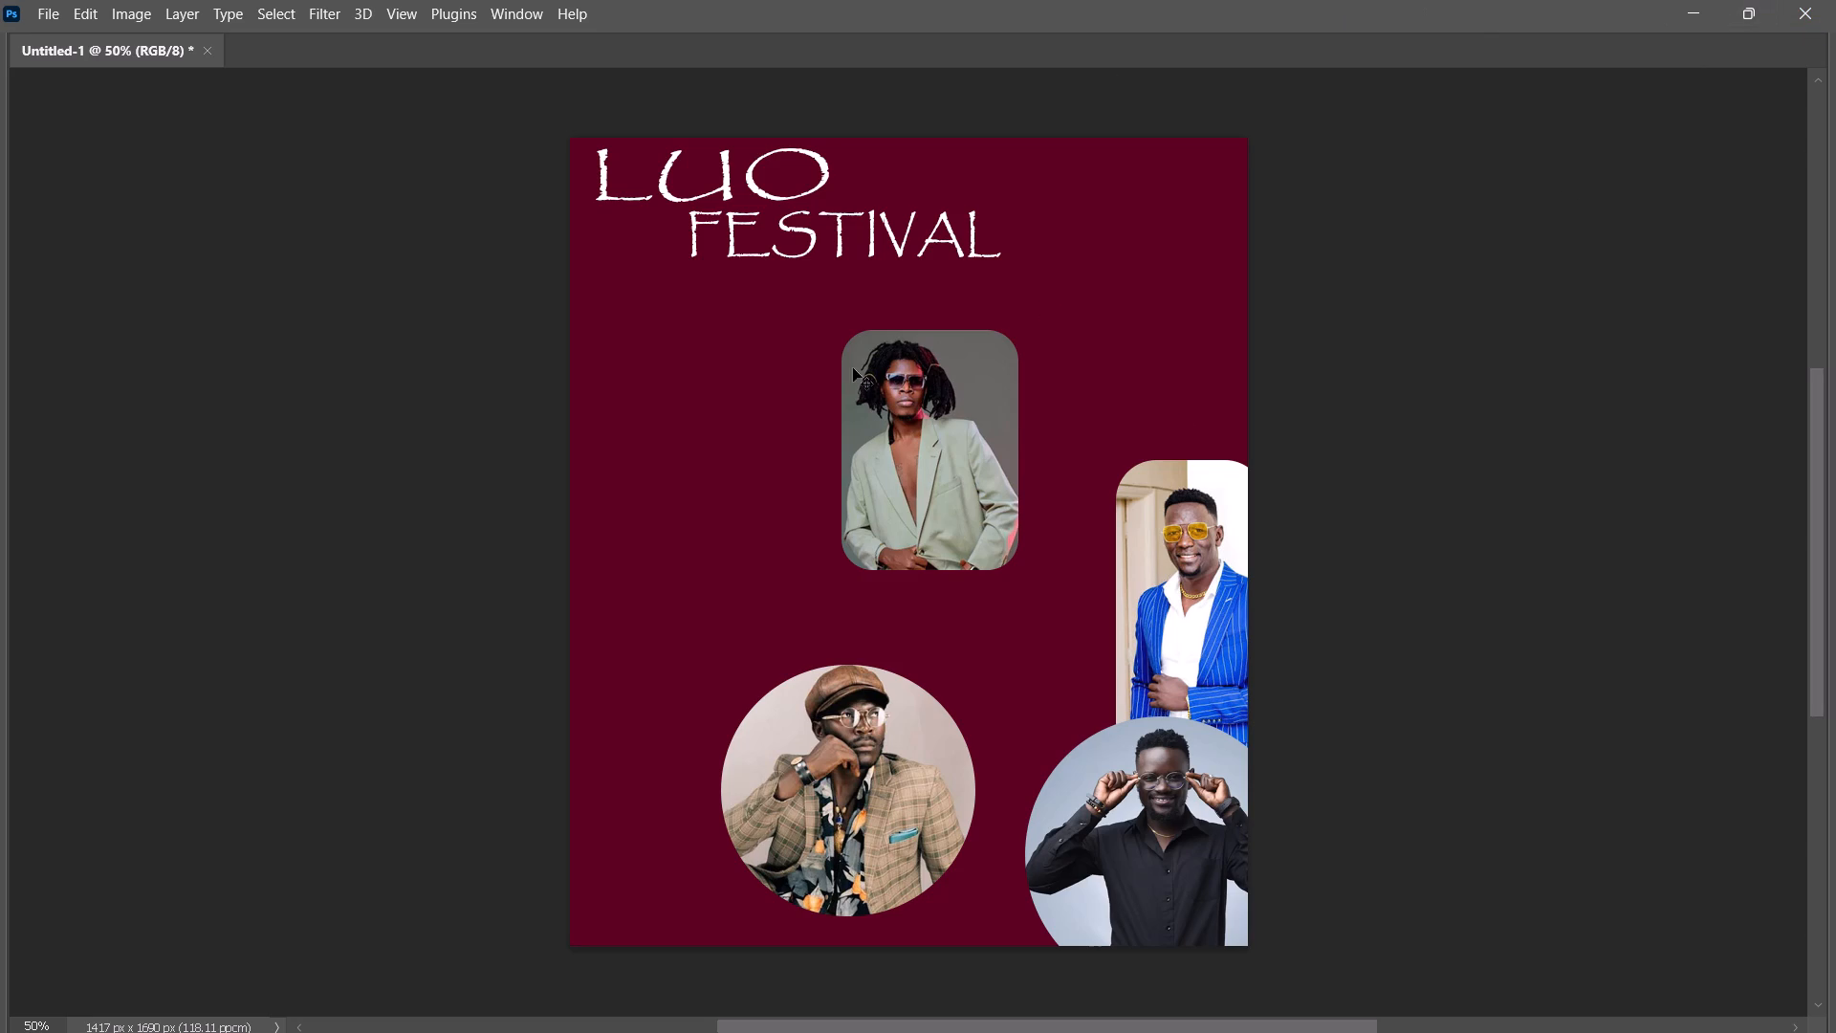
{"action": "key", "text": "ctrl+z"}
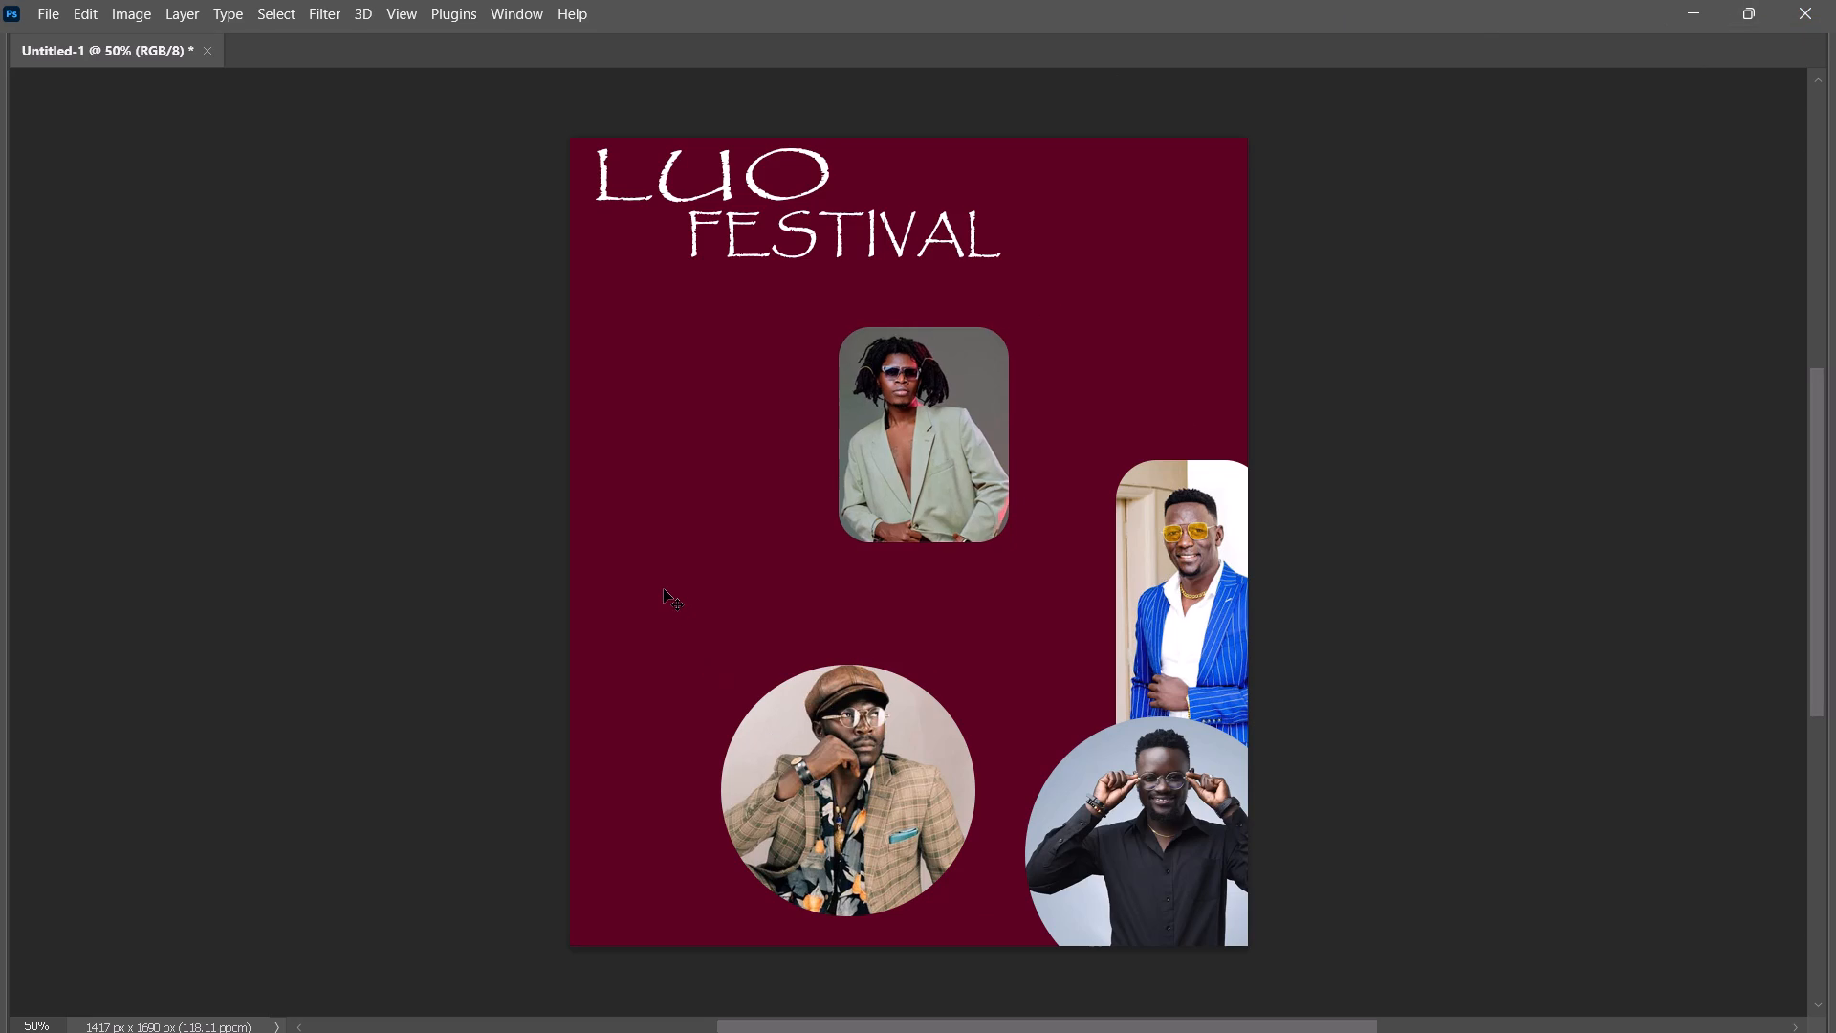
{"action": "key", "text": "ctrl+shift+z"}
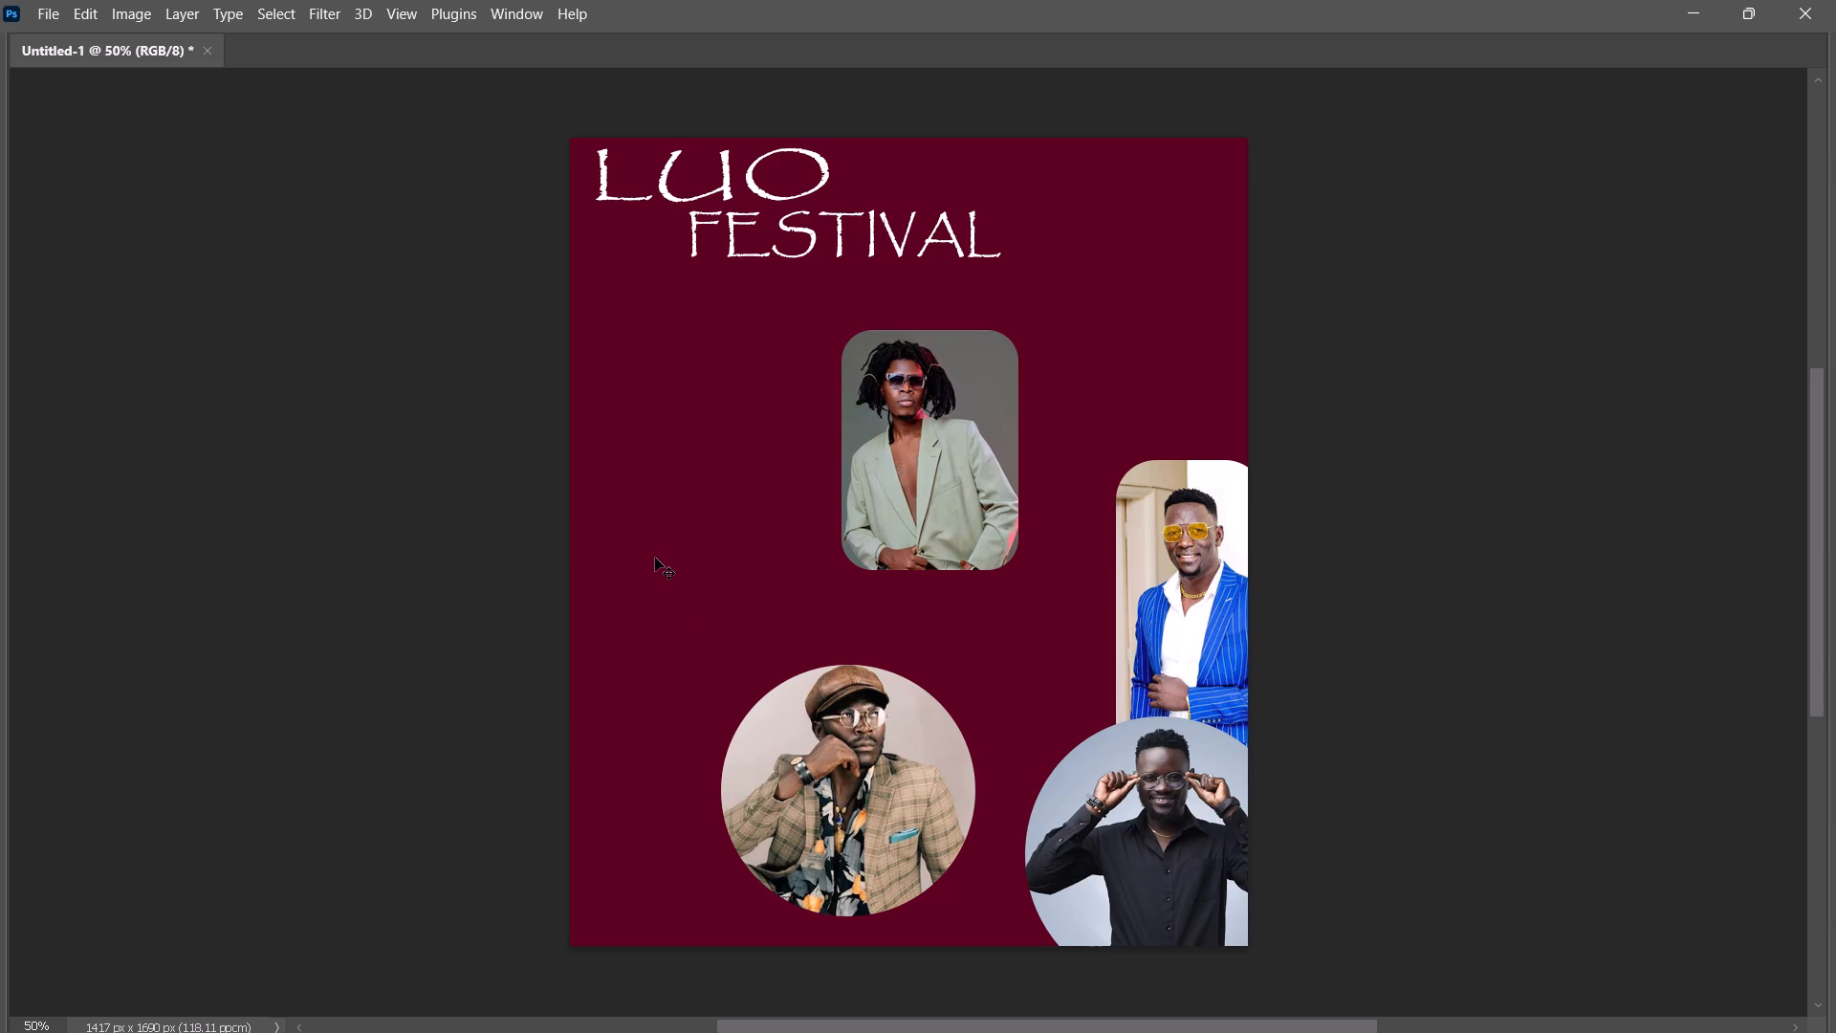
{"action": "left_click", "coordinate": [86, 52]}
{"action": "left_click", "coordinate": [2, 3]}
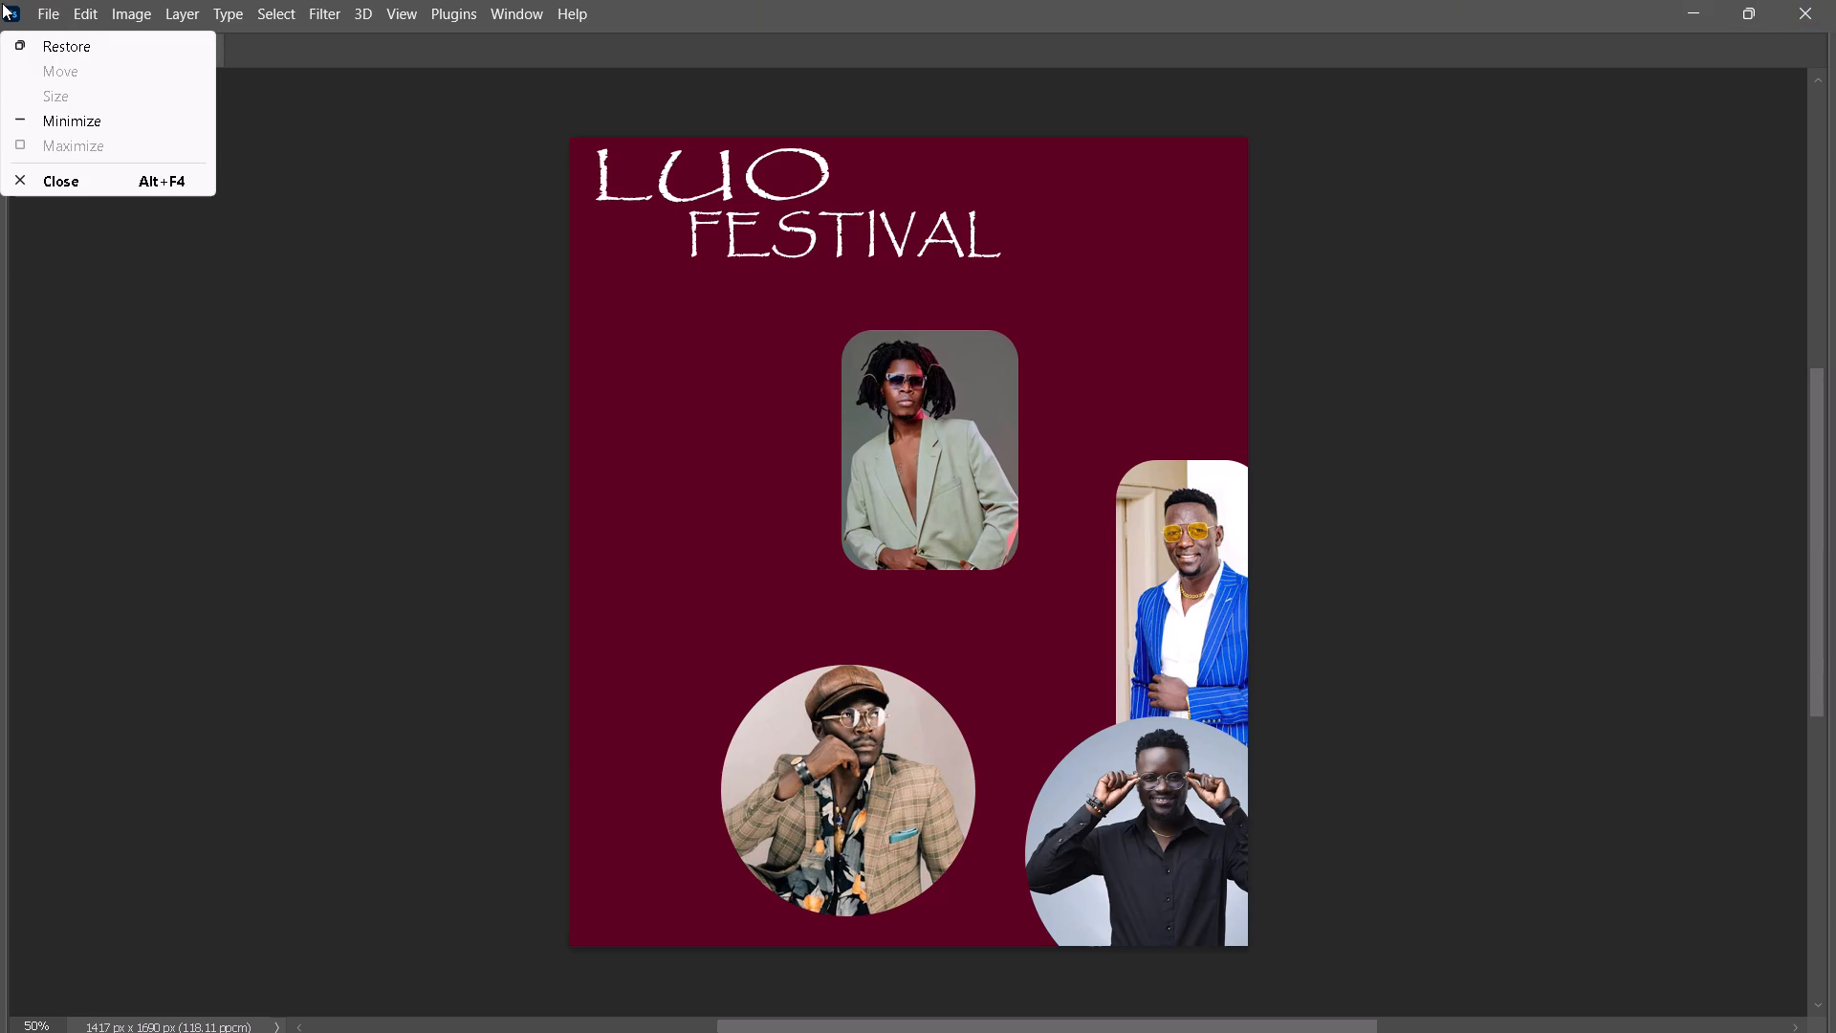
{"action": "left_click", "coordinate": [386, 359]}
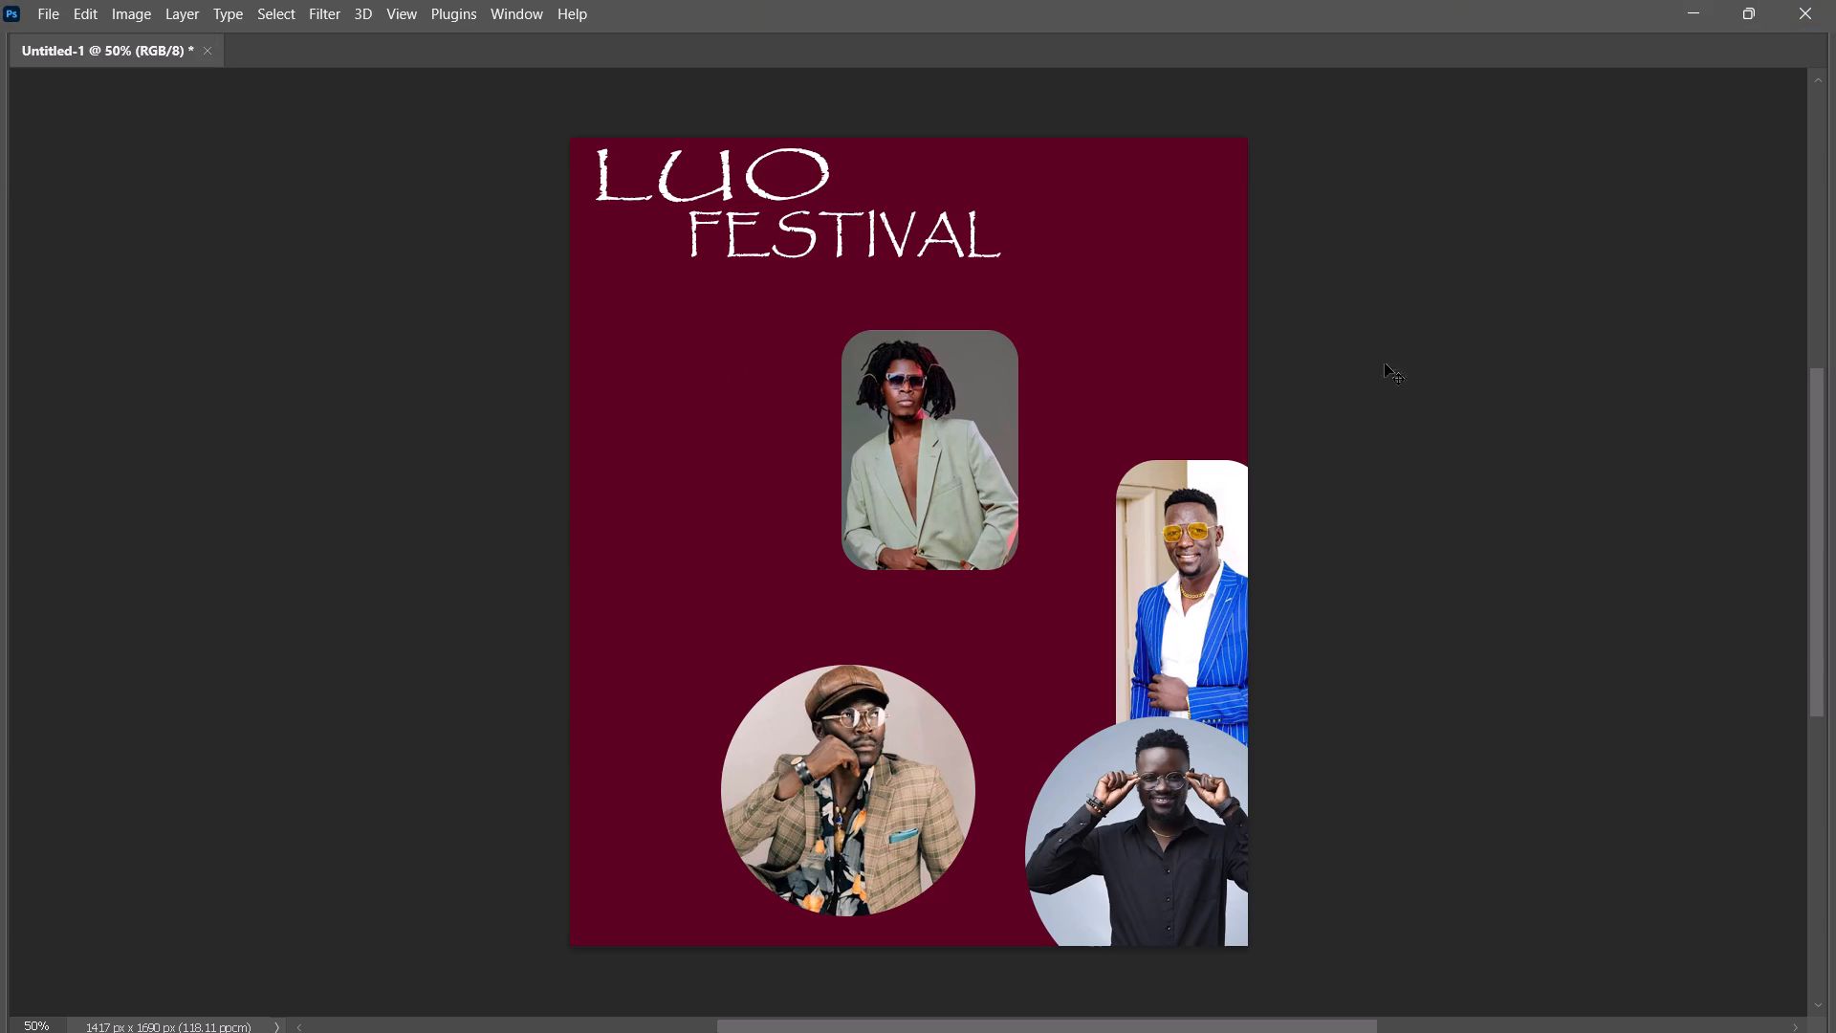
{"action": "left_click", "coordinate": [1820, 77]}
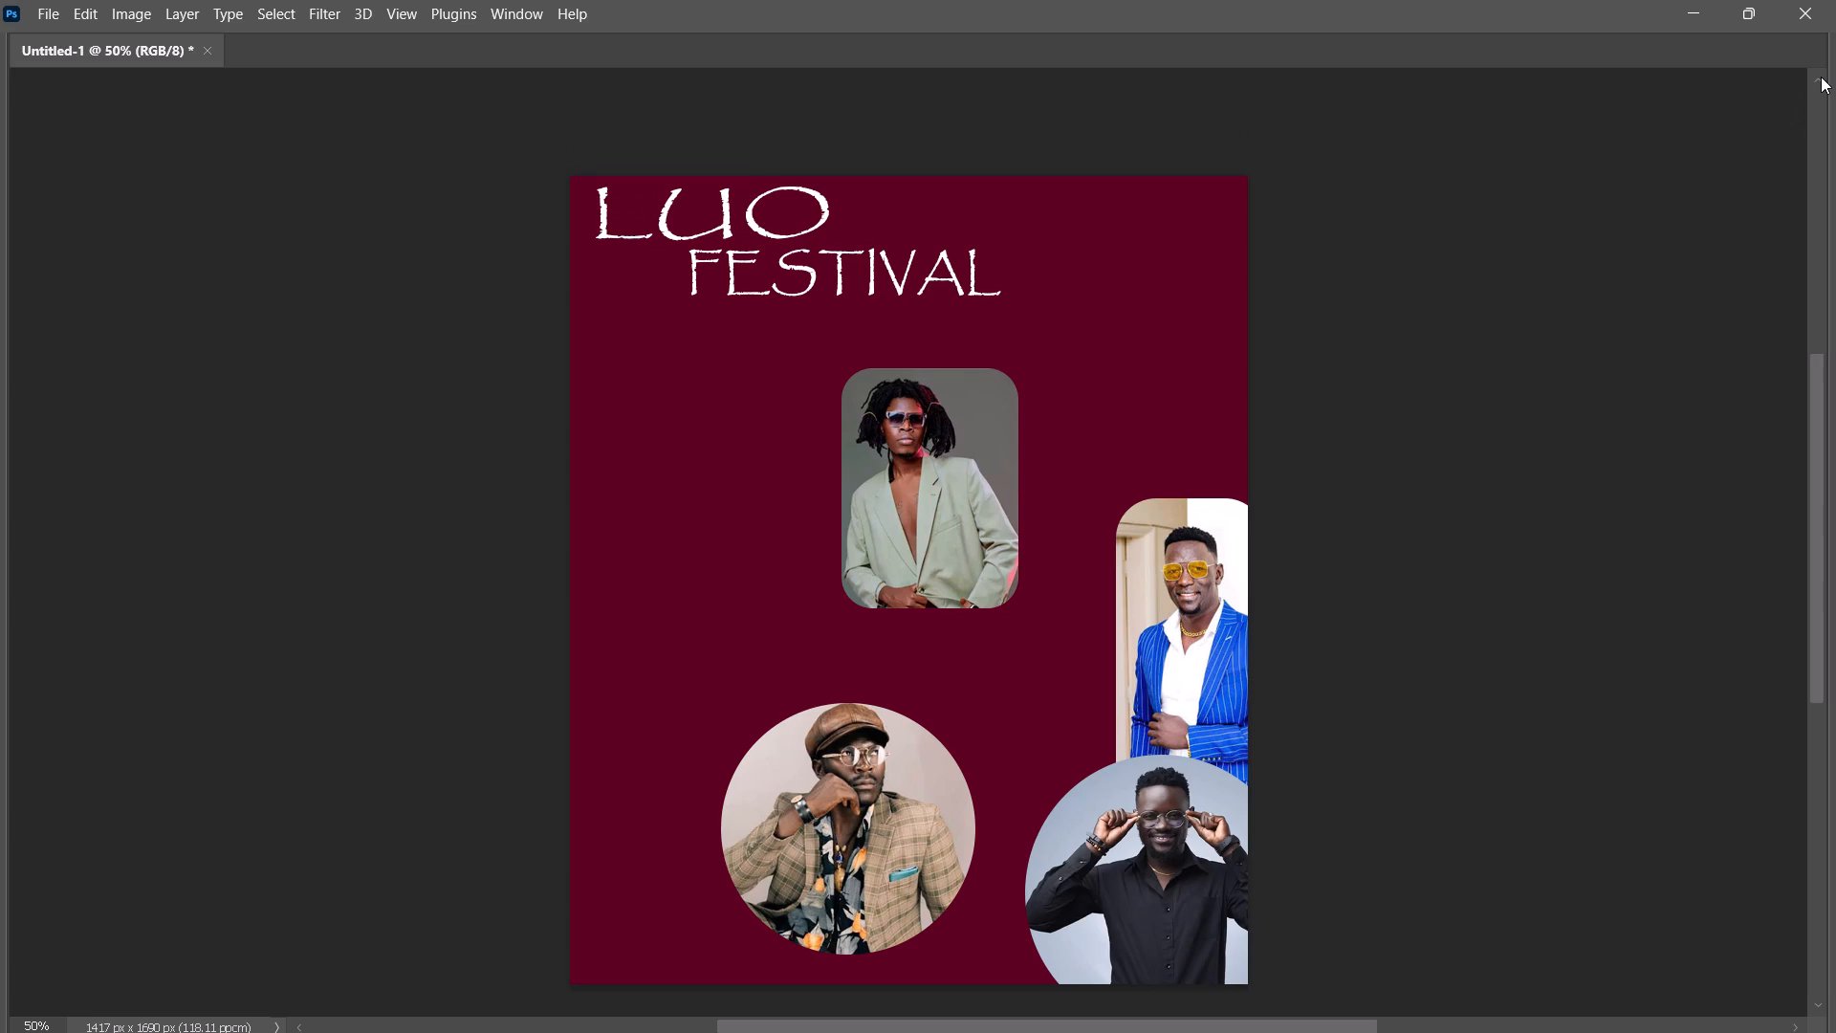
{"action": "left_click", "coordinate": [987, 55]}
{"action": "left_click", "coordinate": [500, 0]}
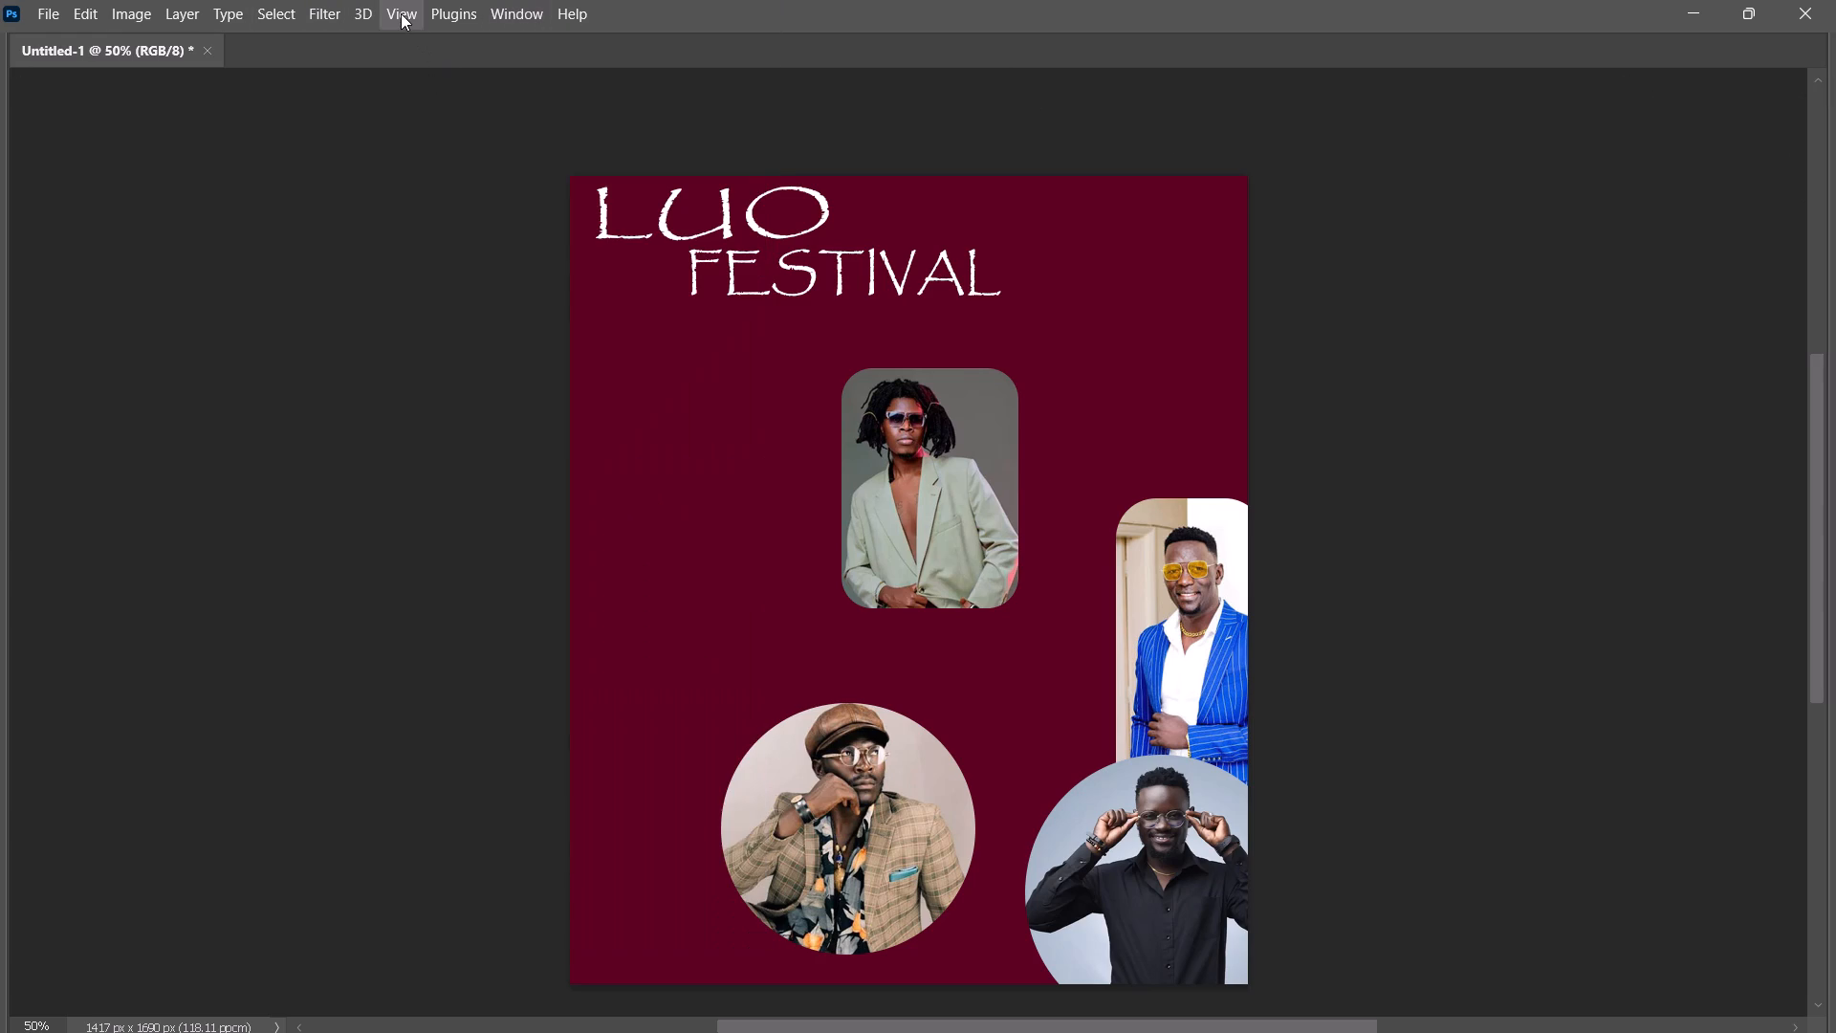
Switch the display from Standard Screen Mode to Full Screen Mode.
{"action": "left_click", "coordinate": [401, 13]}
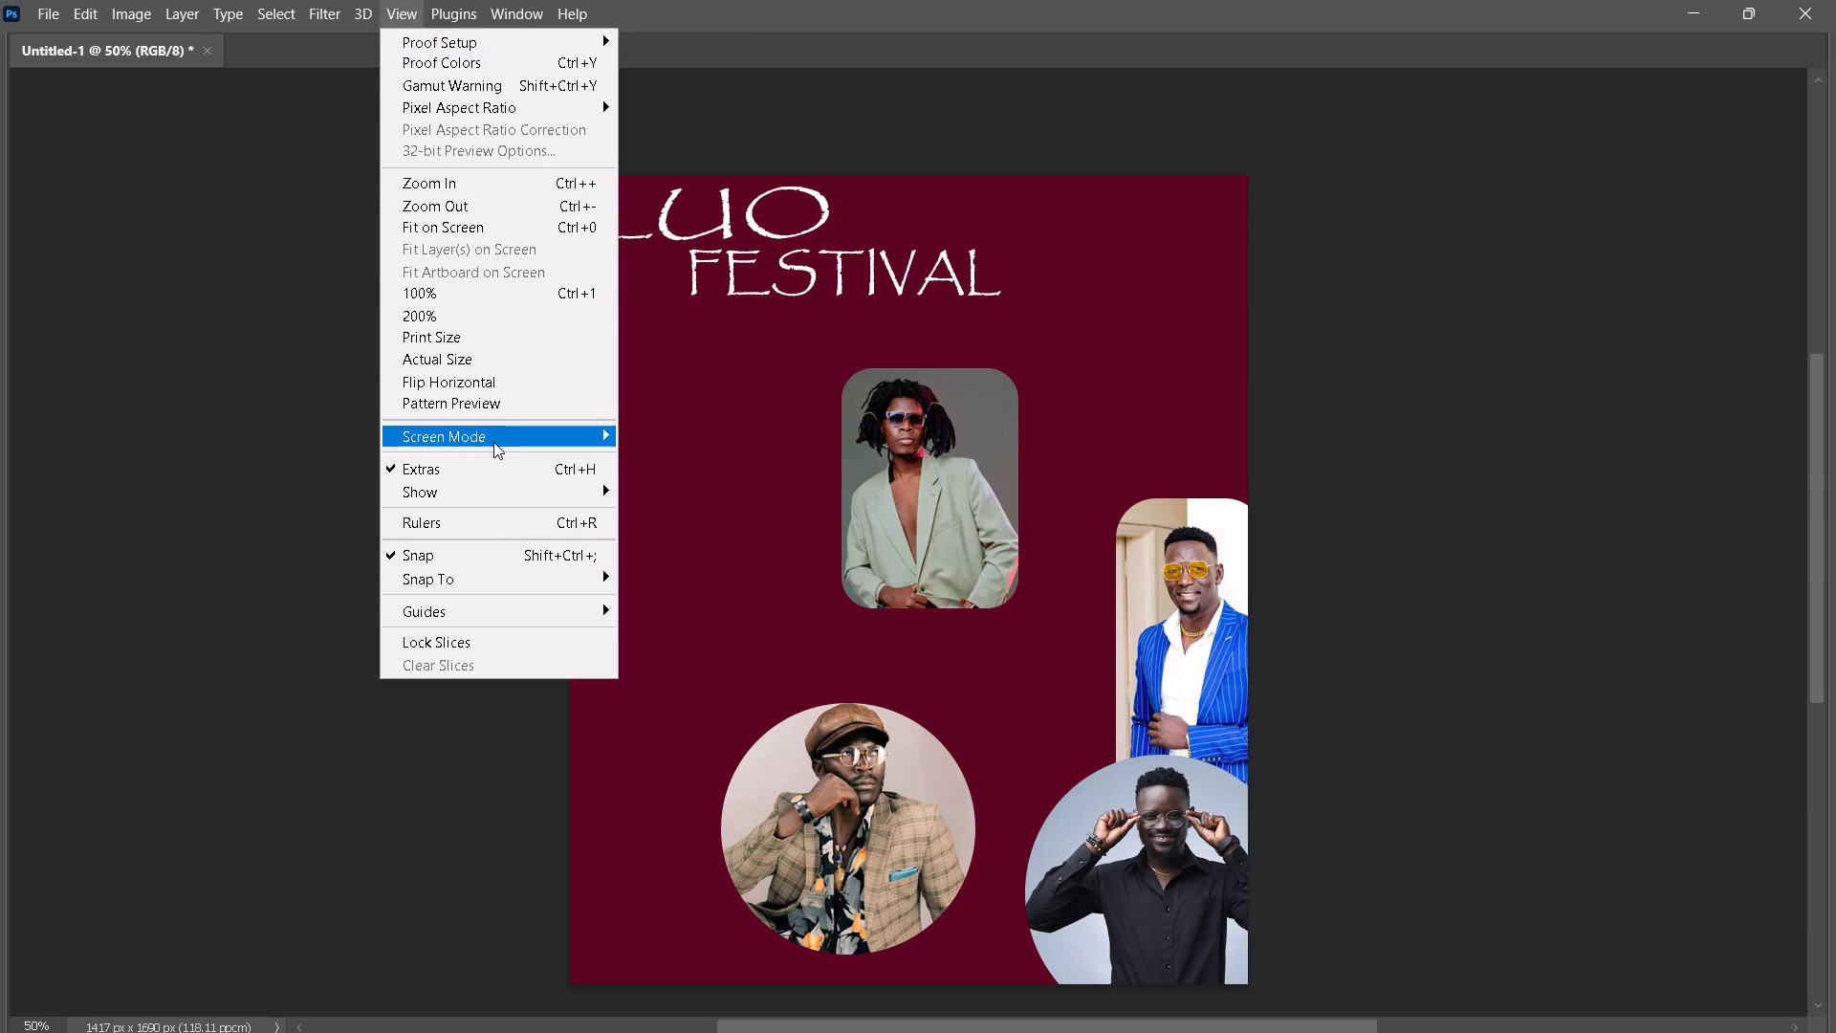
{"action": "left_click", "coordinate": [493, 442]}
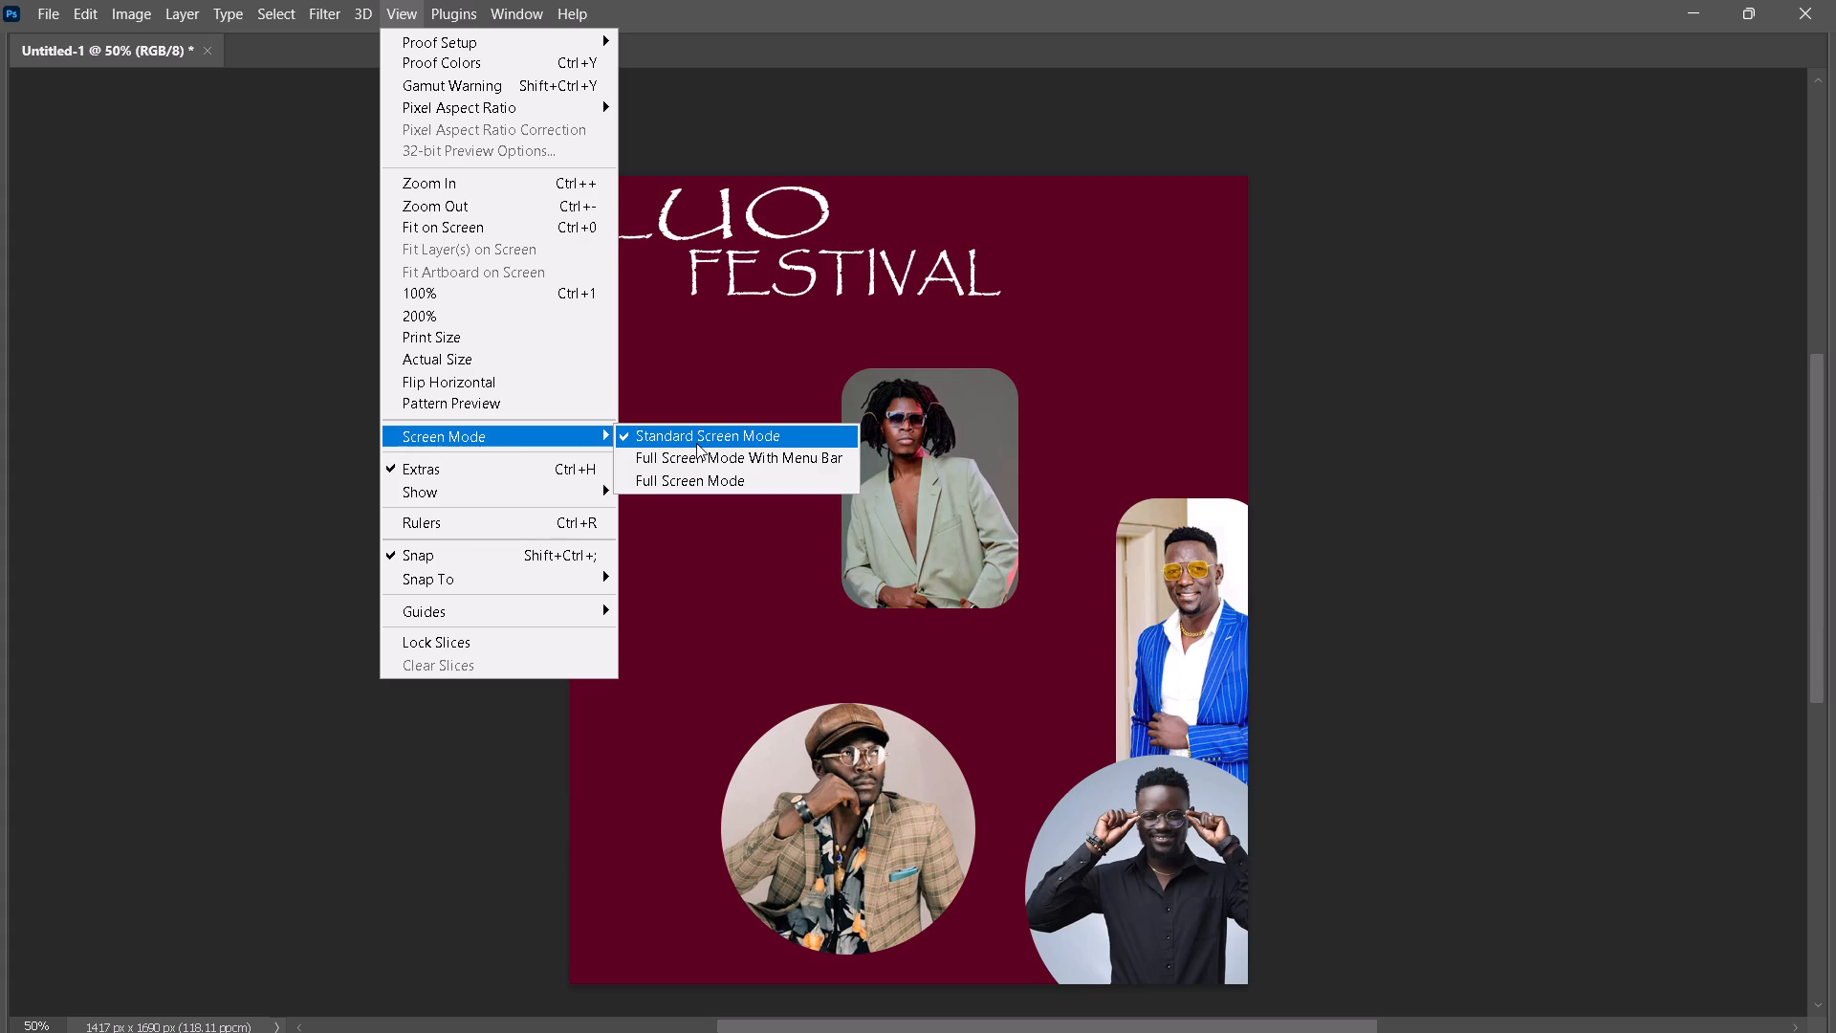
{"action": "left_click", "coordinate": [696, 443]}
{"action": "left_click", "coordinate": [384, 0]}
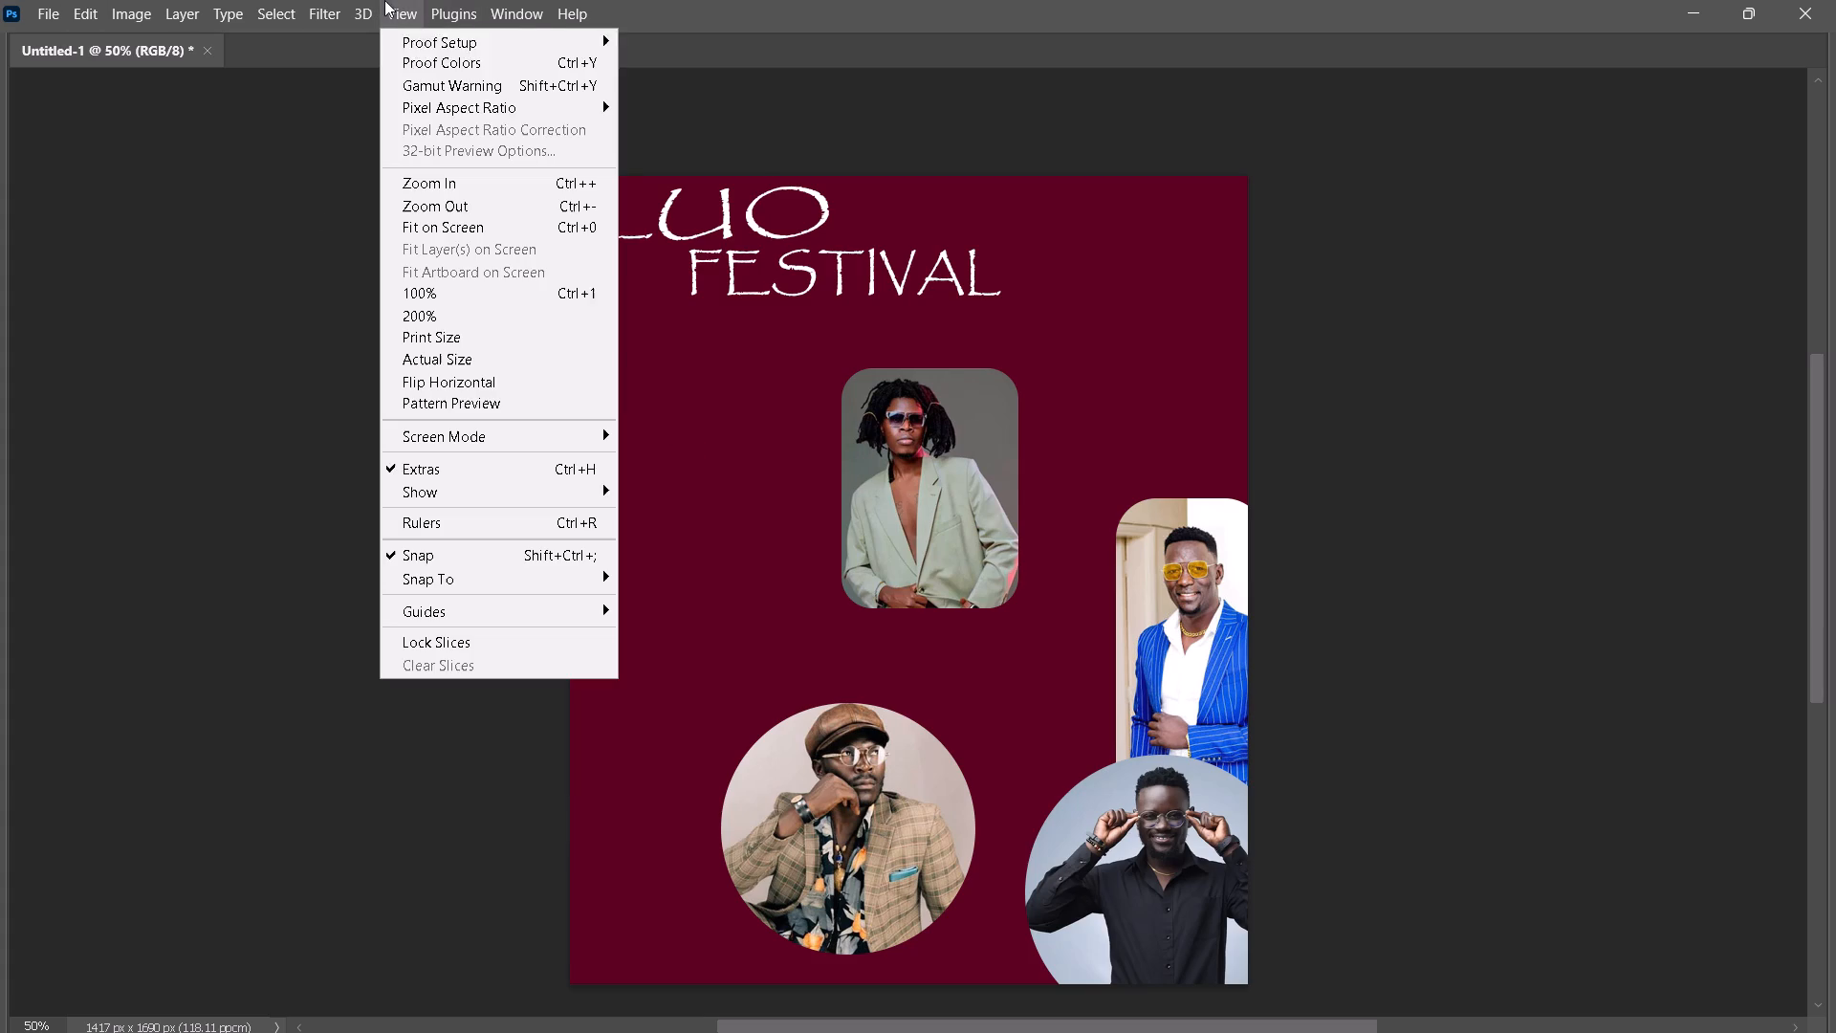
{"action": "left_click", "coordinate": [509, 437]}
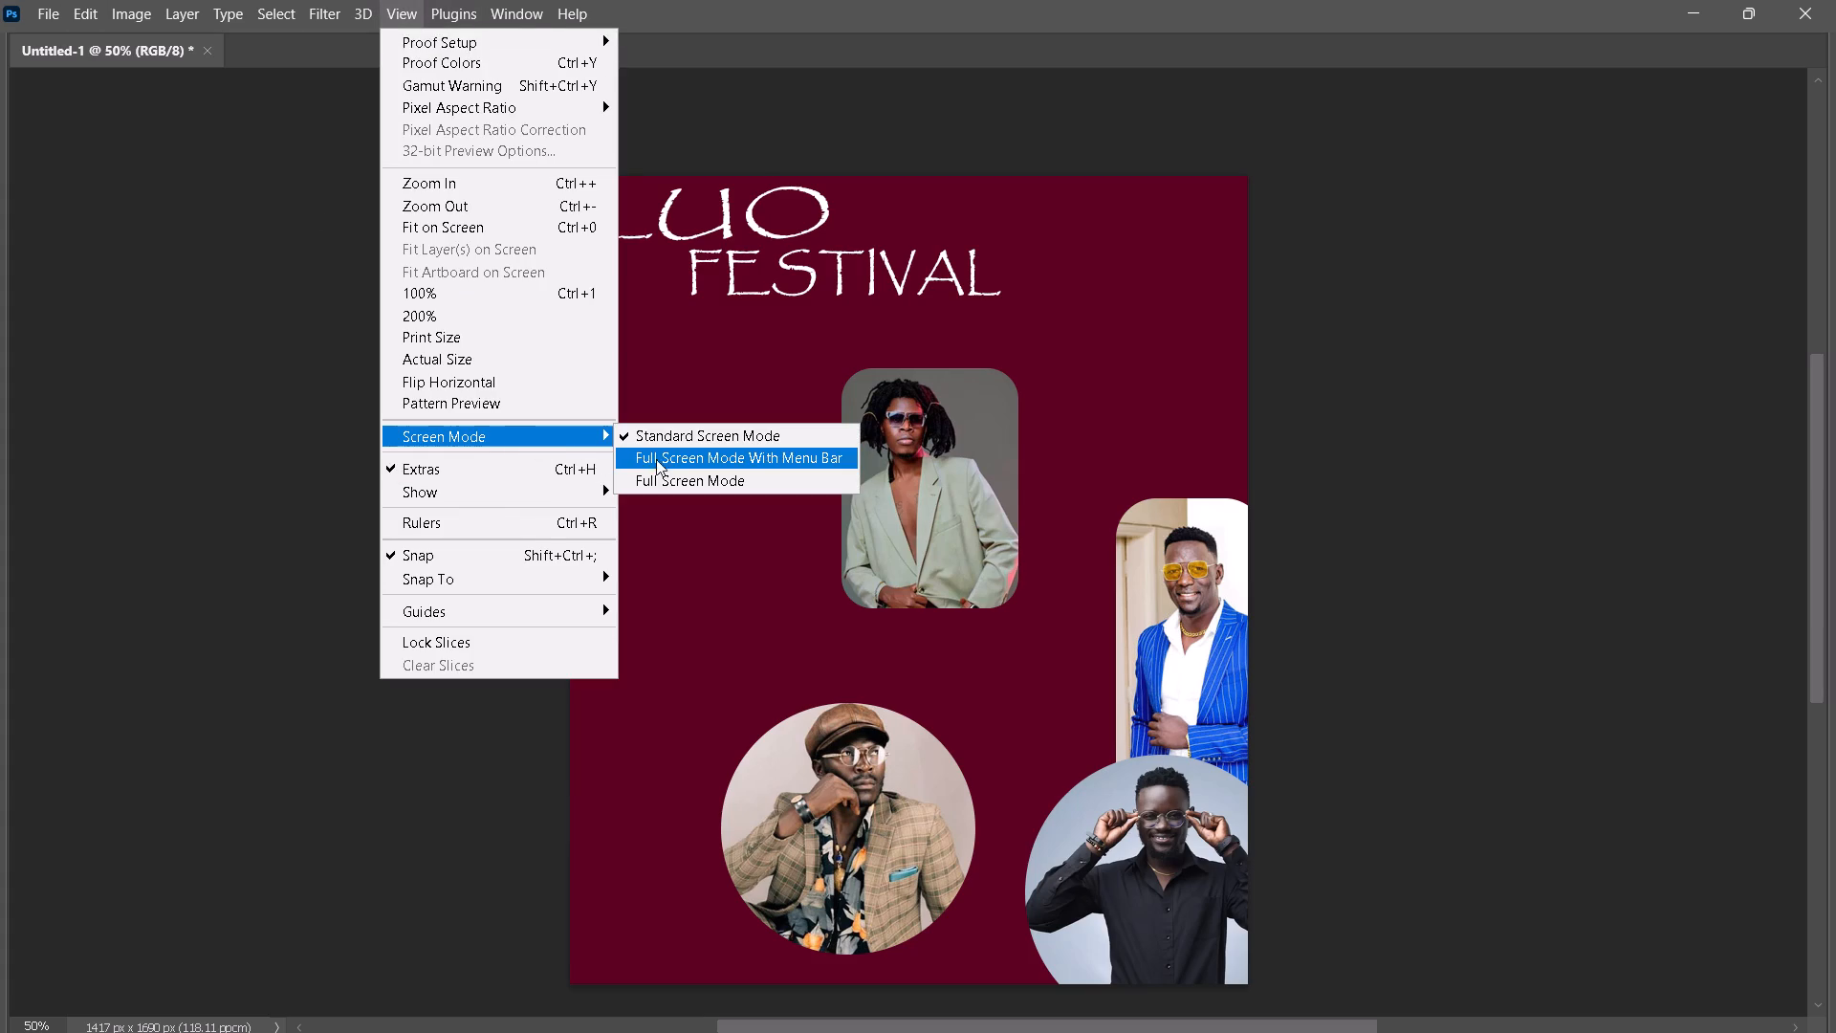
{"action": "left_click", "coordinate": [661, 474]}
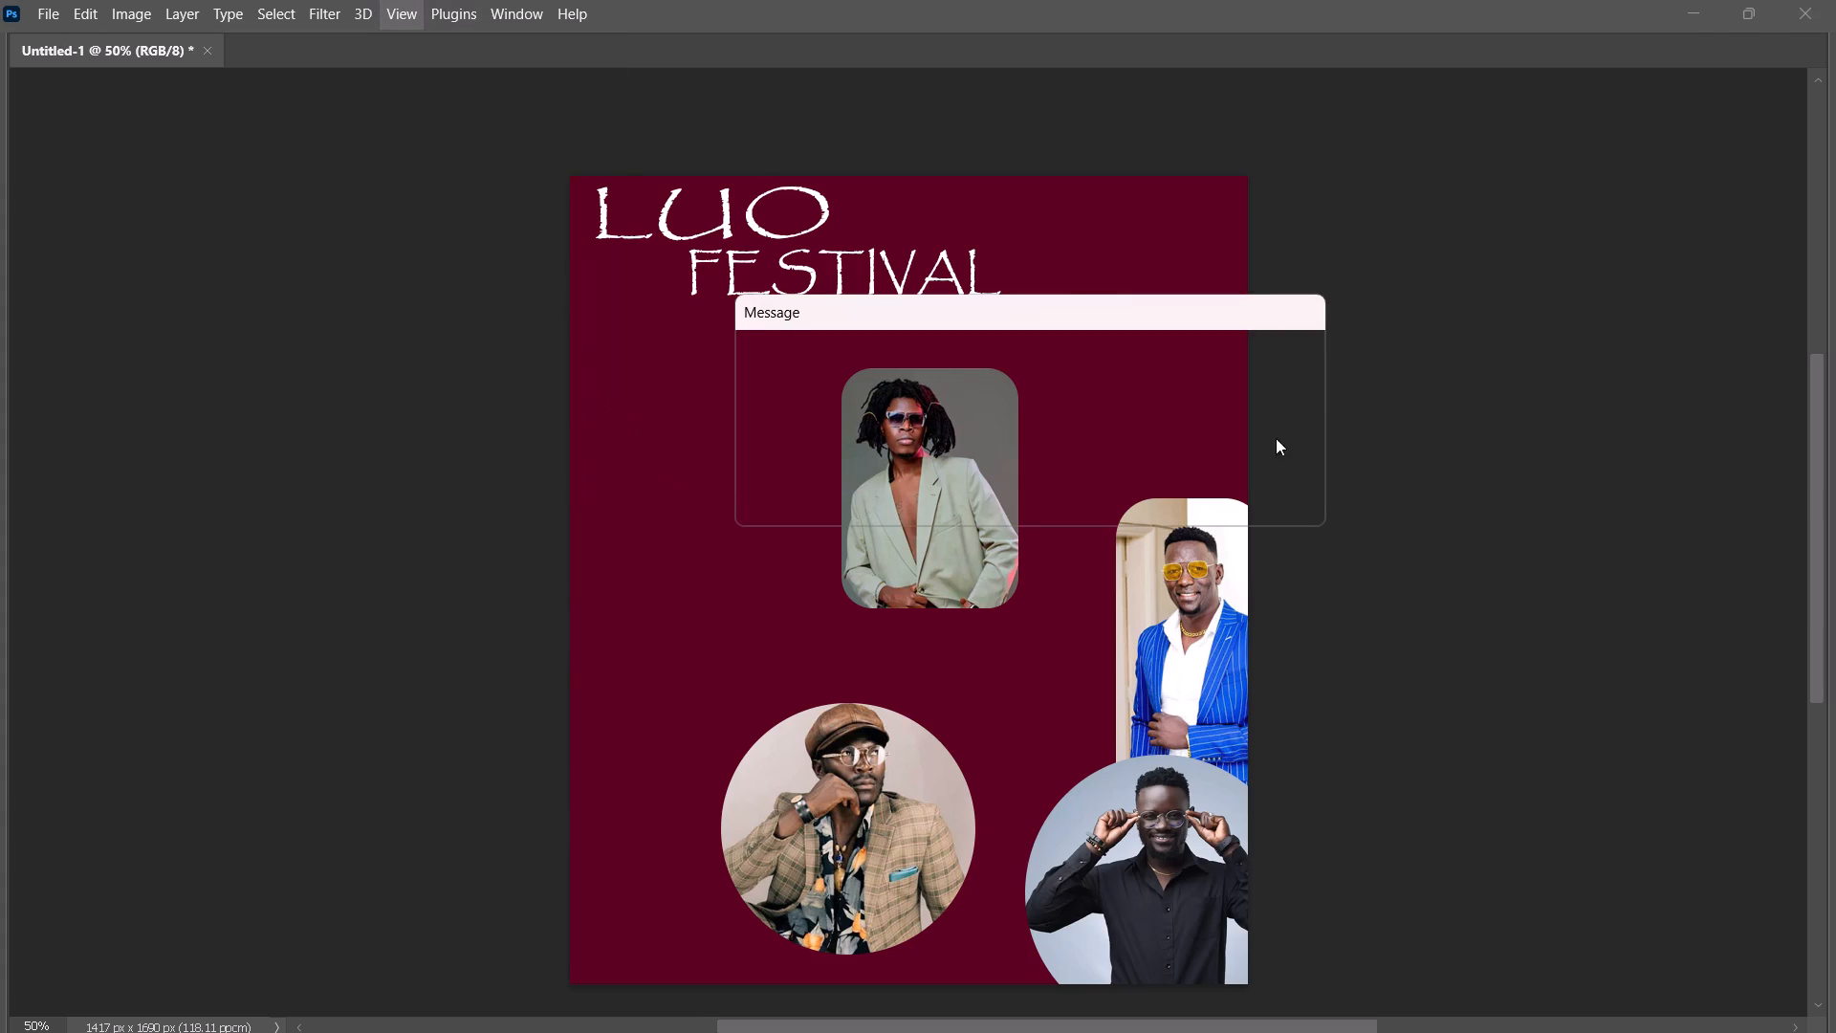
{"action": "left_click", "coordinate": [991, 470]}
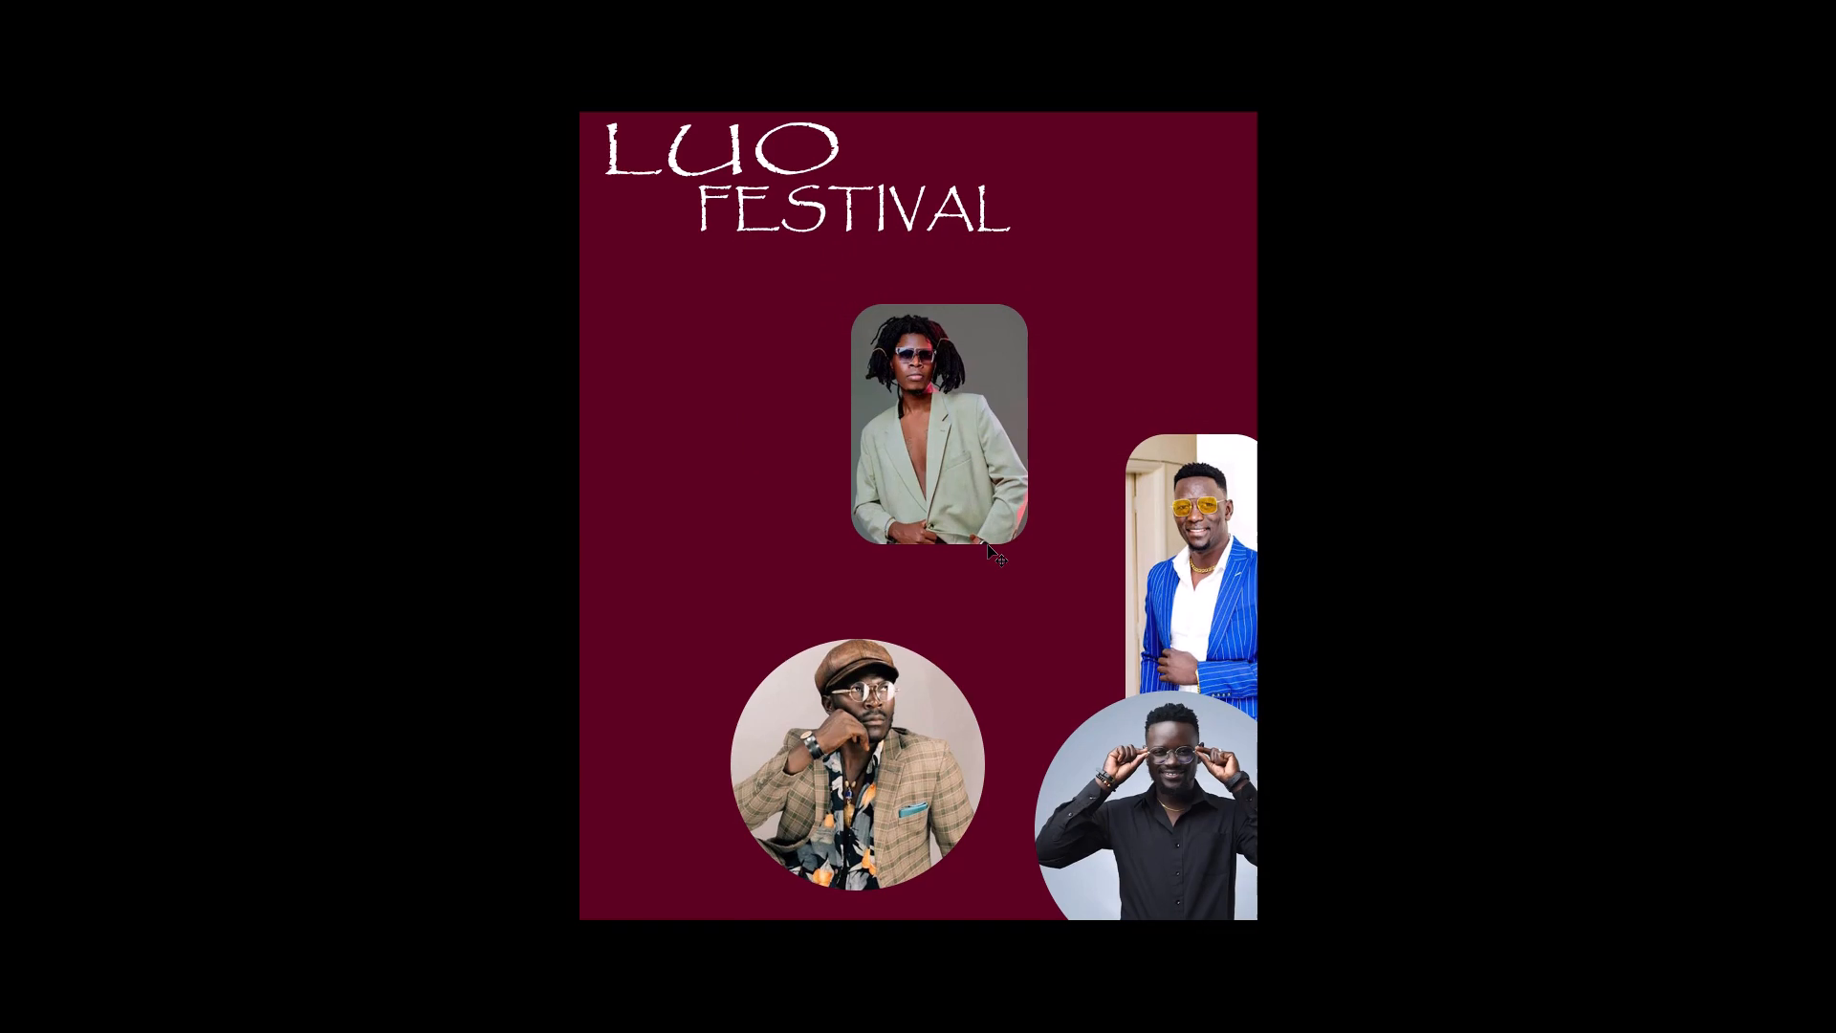
Undo the last resize of the vicmass photo and its rounded rectangle.
{"action": "key", "text": "ctrl+z"}
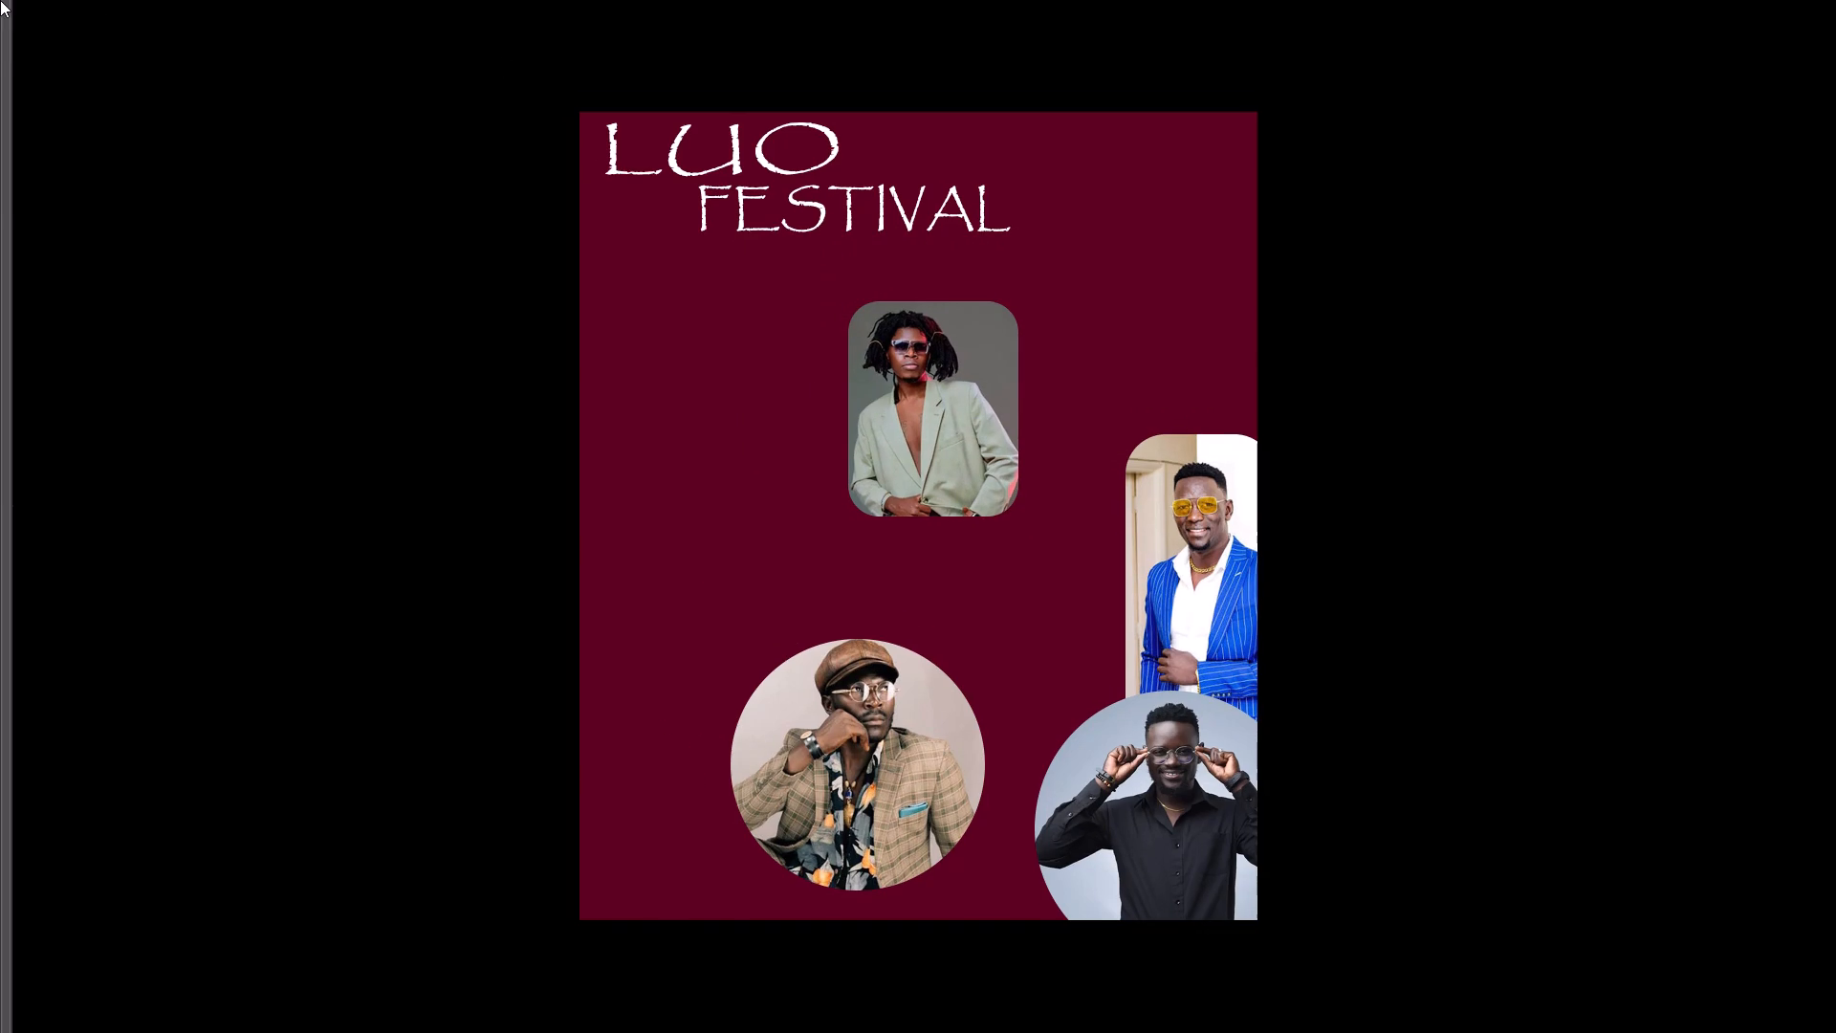
Bring back the hidden tools in a single column and return to Standard Screen Mode.
{"action": "left_click", "coordinate": [8, 6]}
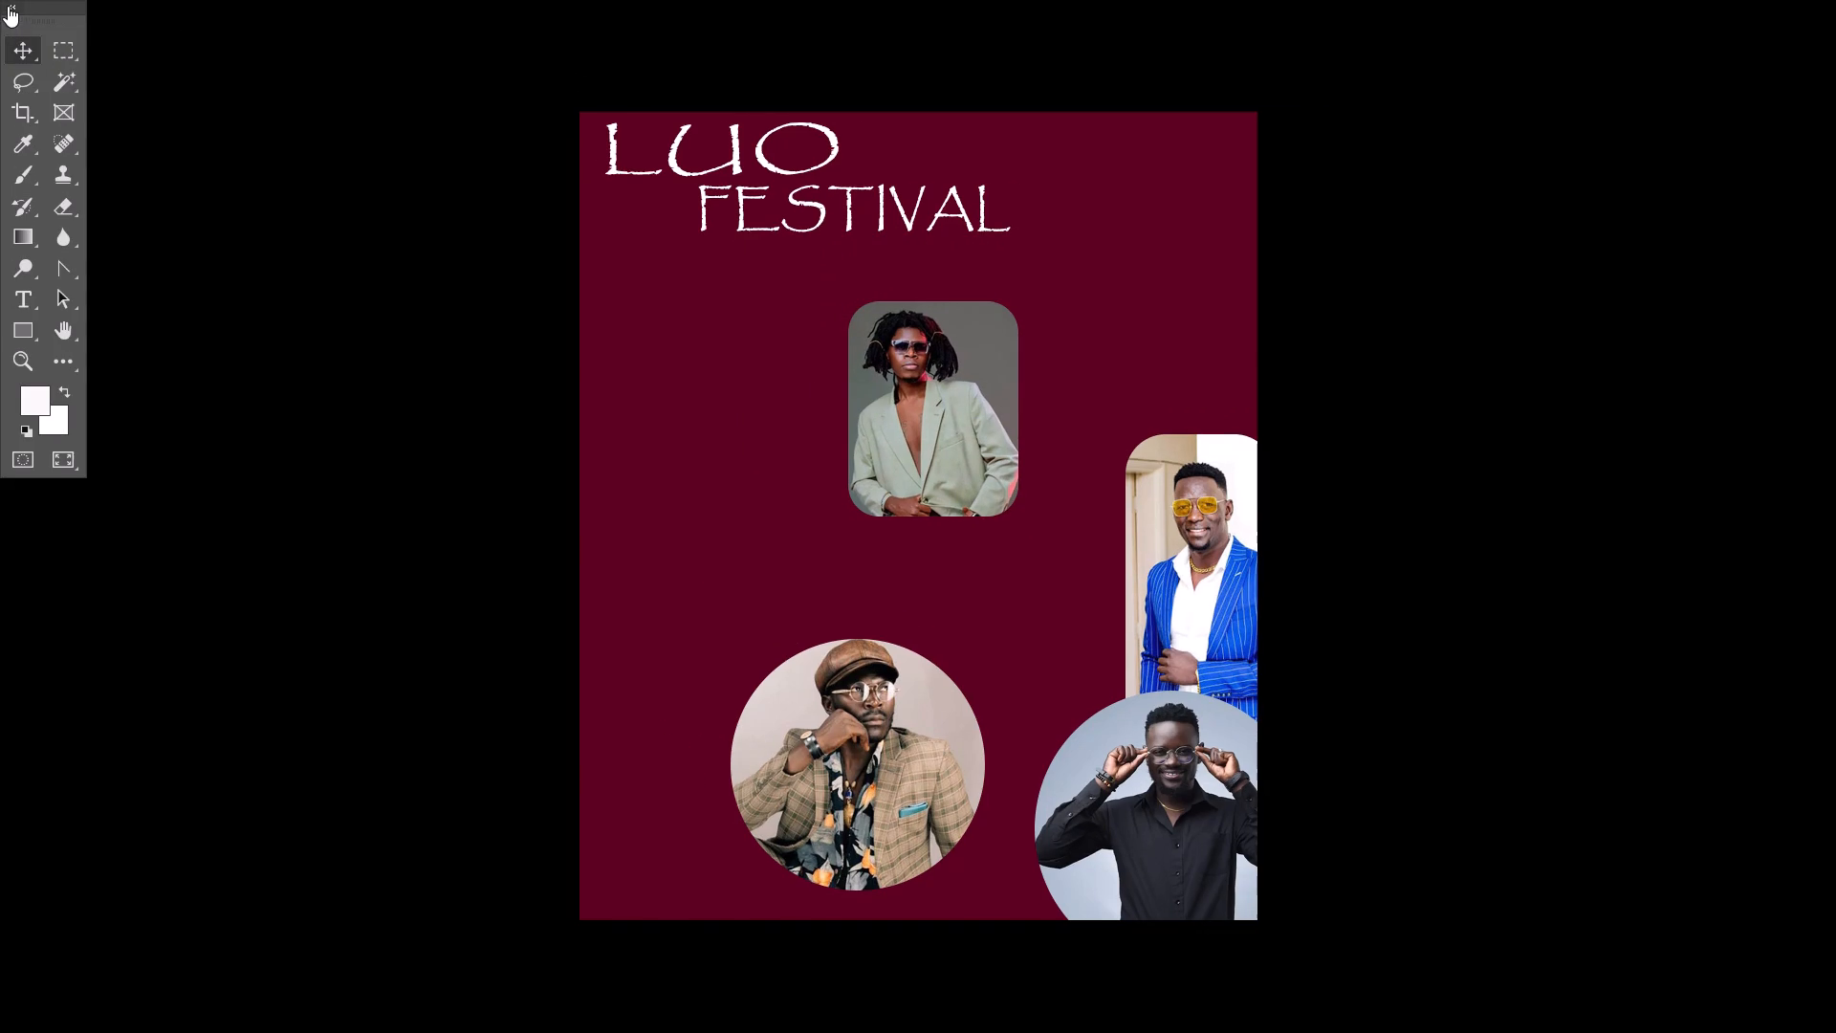
{"action": "left_click", "coordinate": [8, 6]}
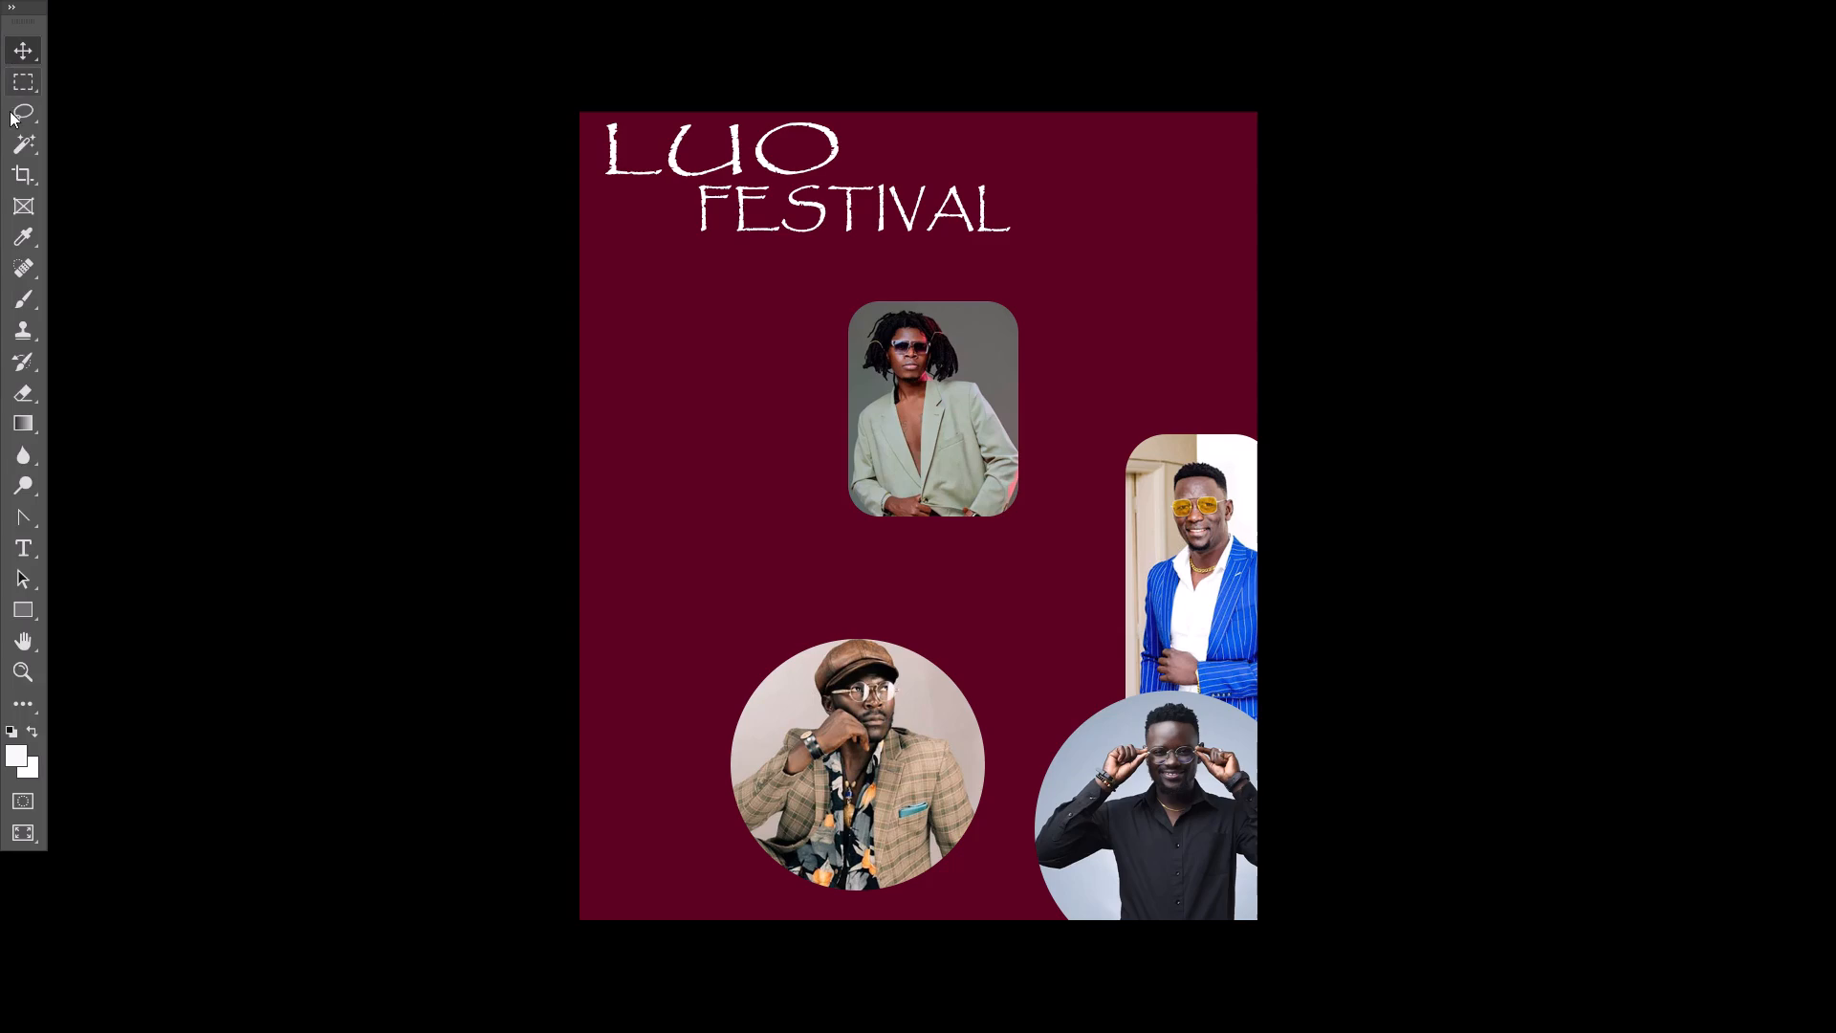
{"action": "left_click", "coordinate": [18, 828]}
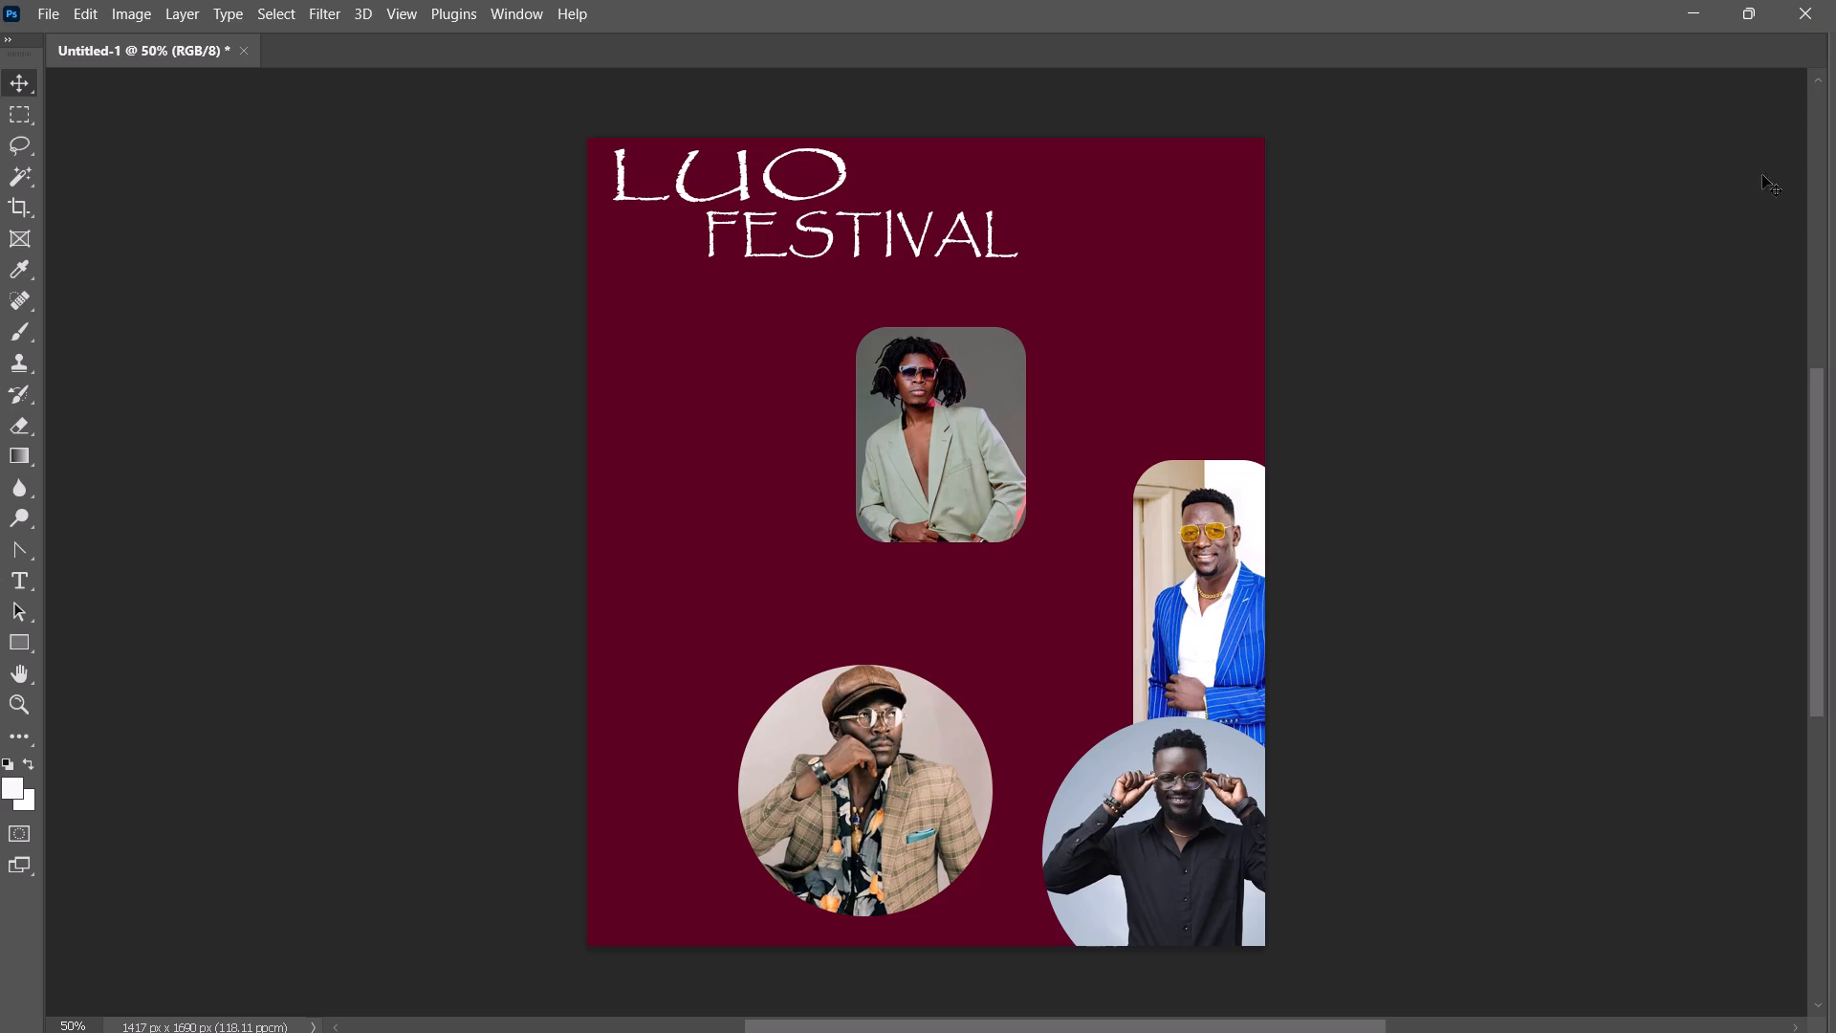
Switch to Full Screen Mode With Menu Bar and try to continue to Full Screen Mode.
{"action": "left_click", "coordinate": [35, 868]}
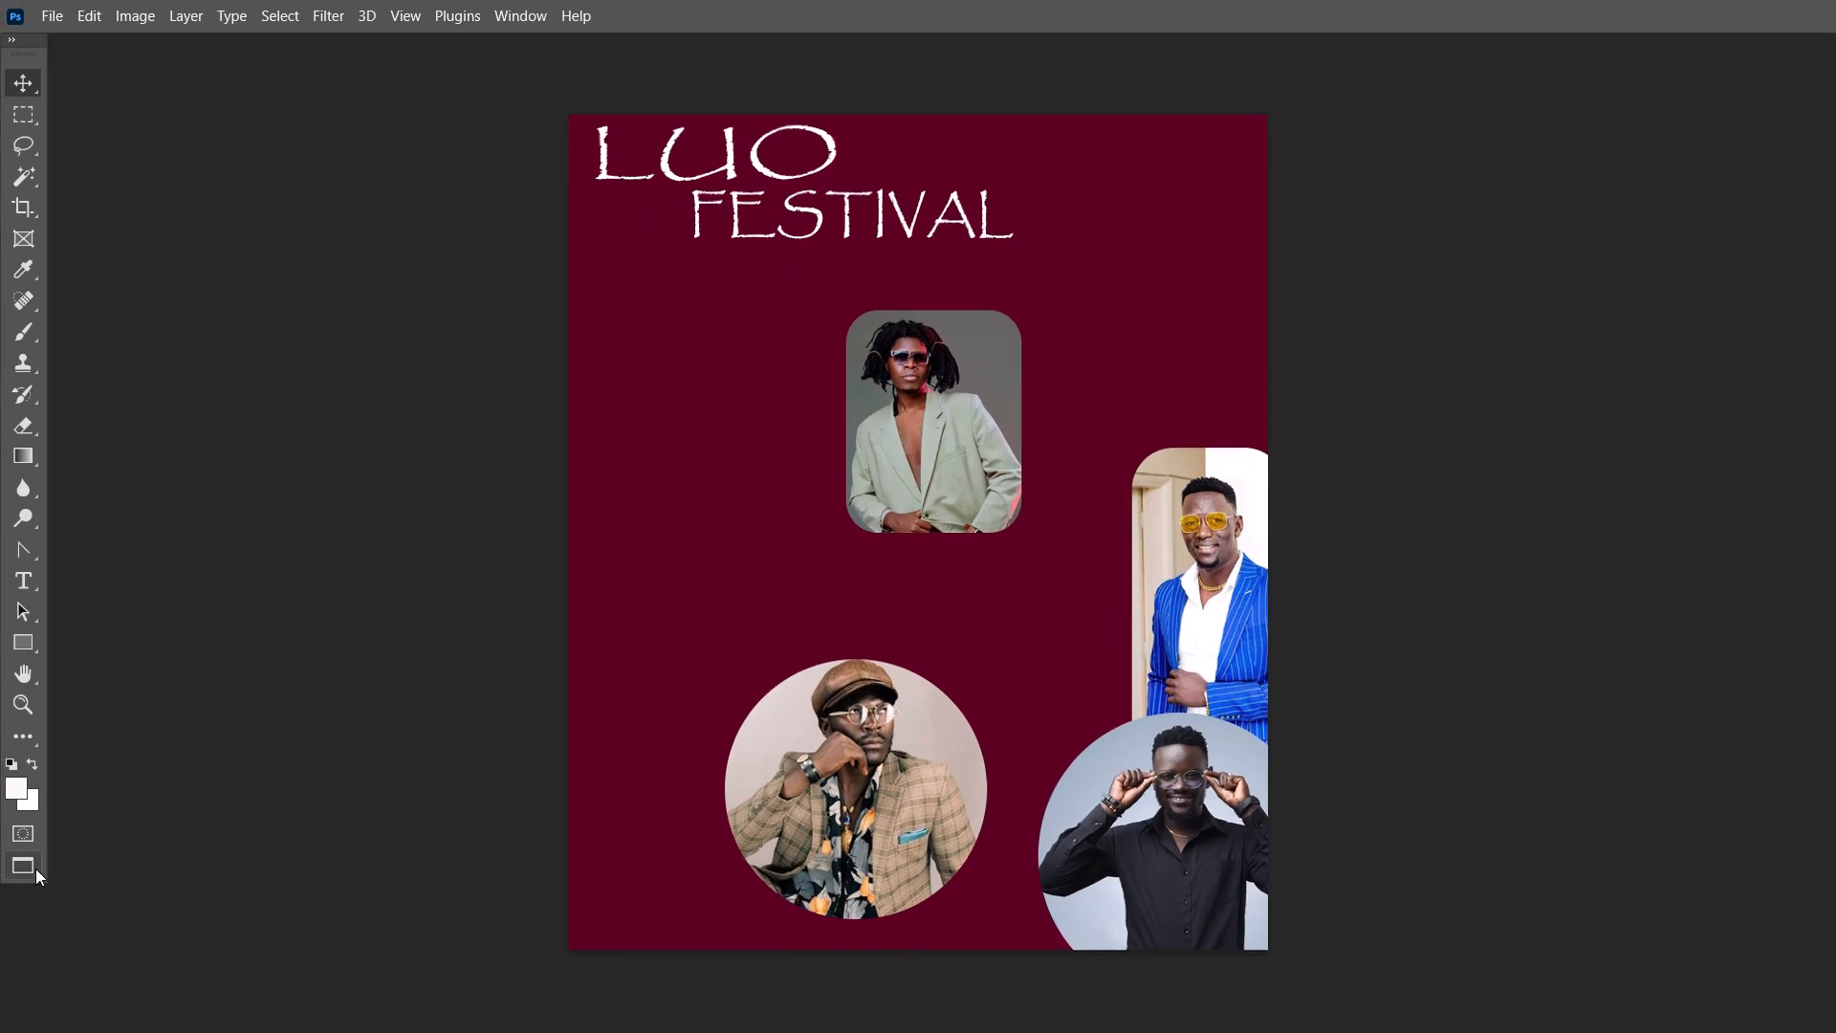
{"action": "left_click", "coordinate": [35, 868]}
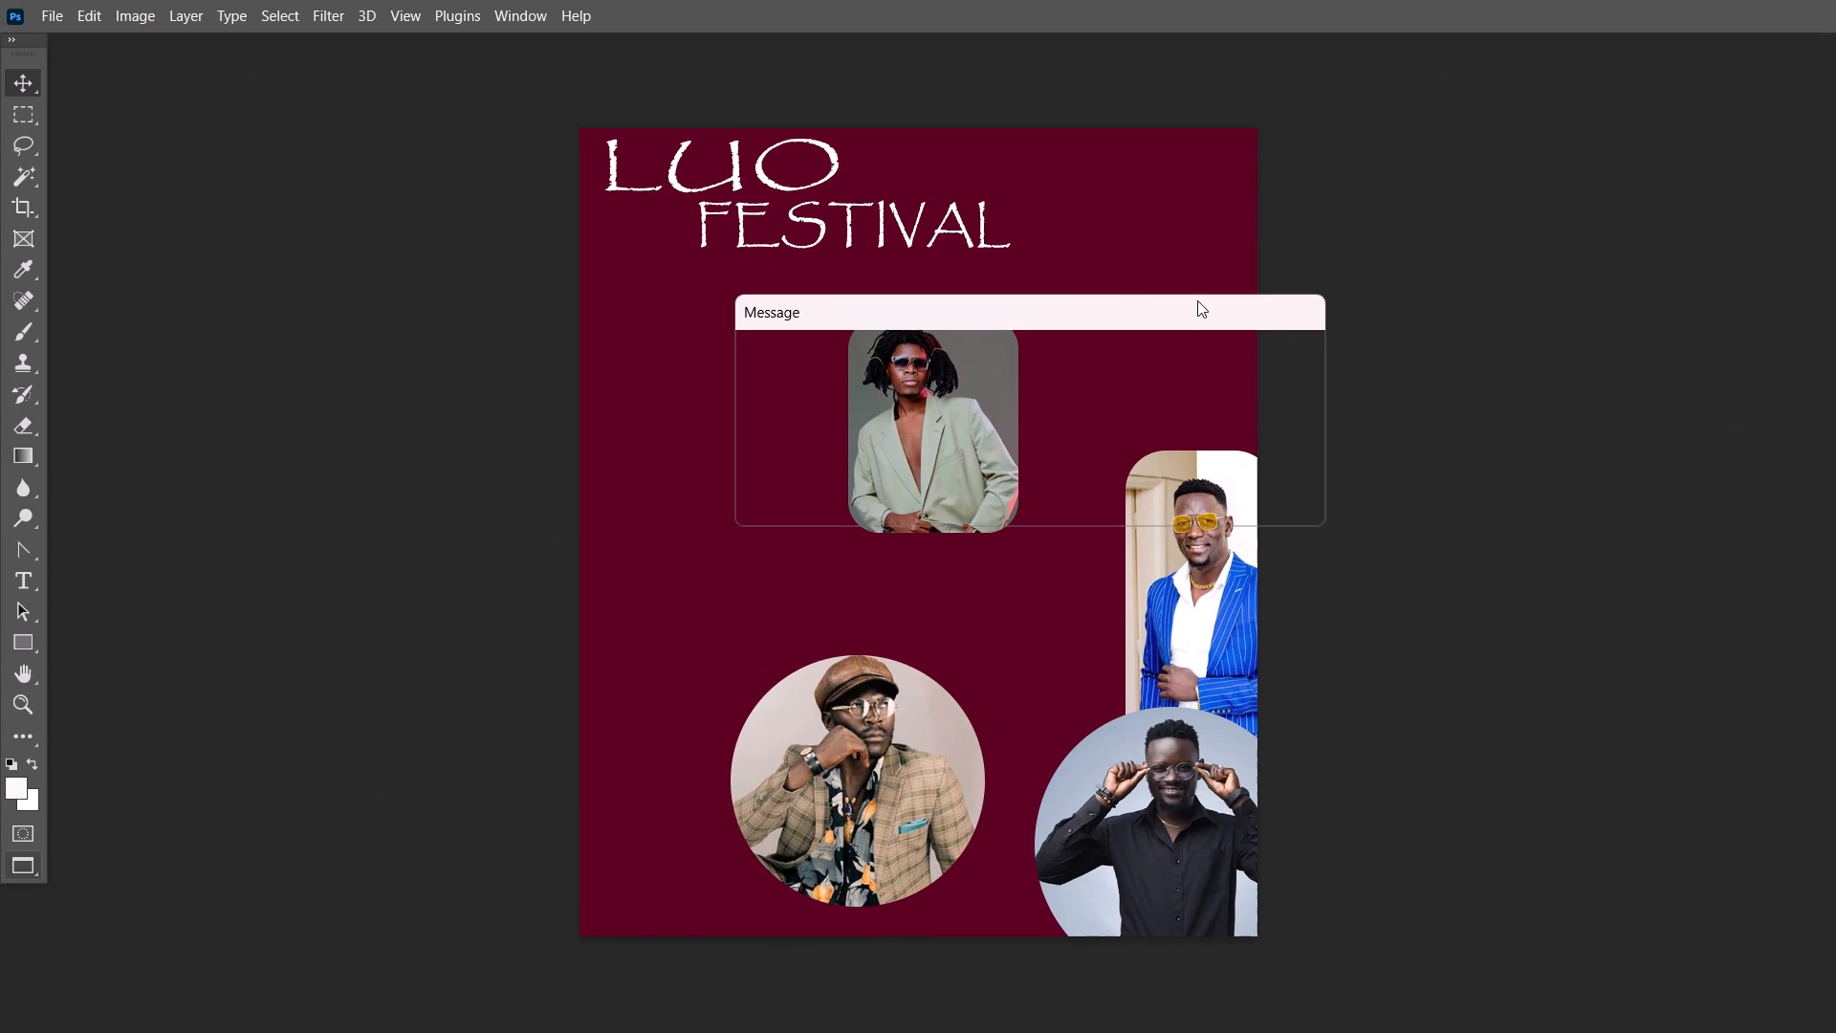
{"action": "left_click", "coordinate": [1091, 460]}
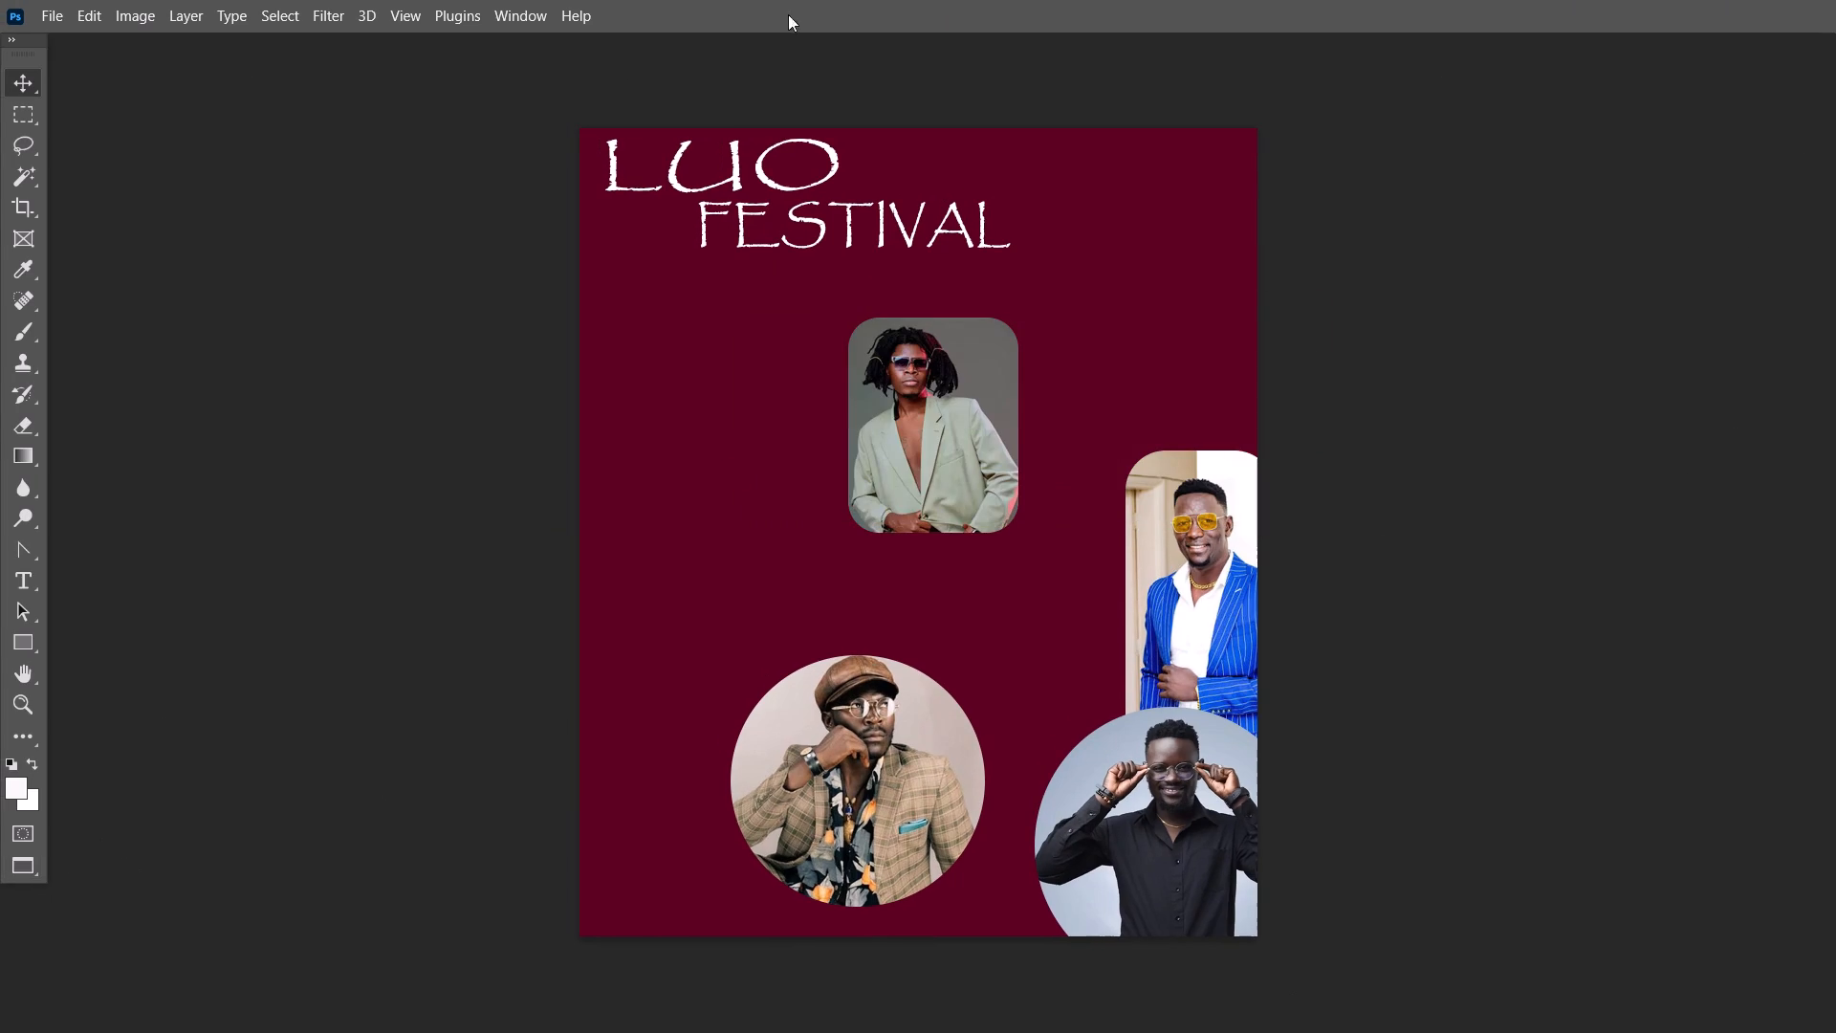
Turn on Quick Mask mode for the poster.
{"action": "left_click", "coordinate": [15, 823]}
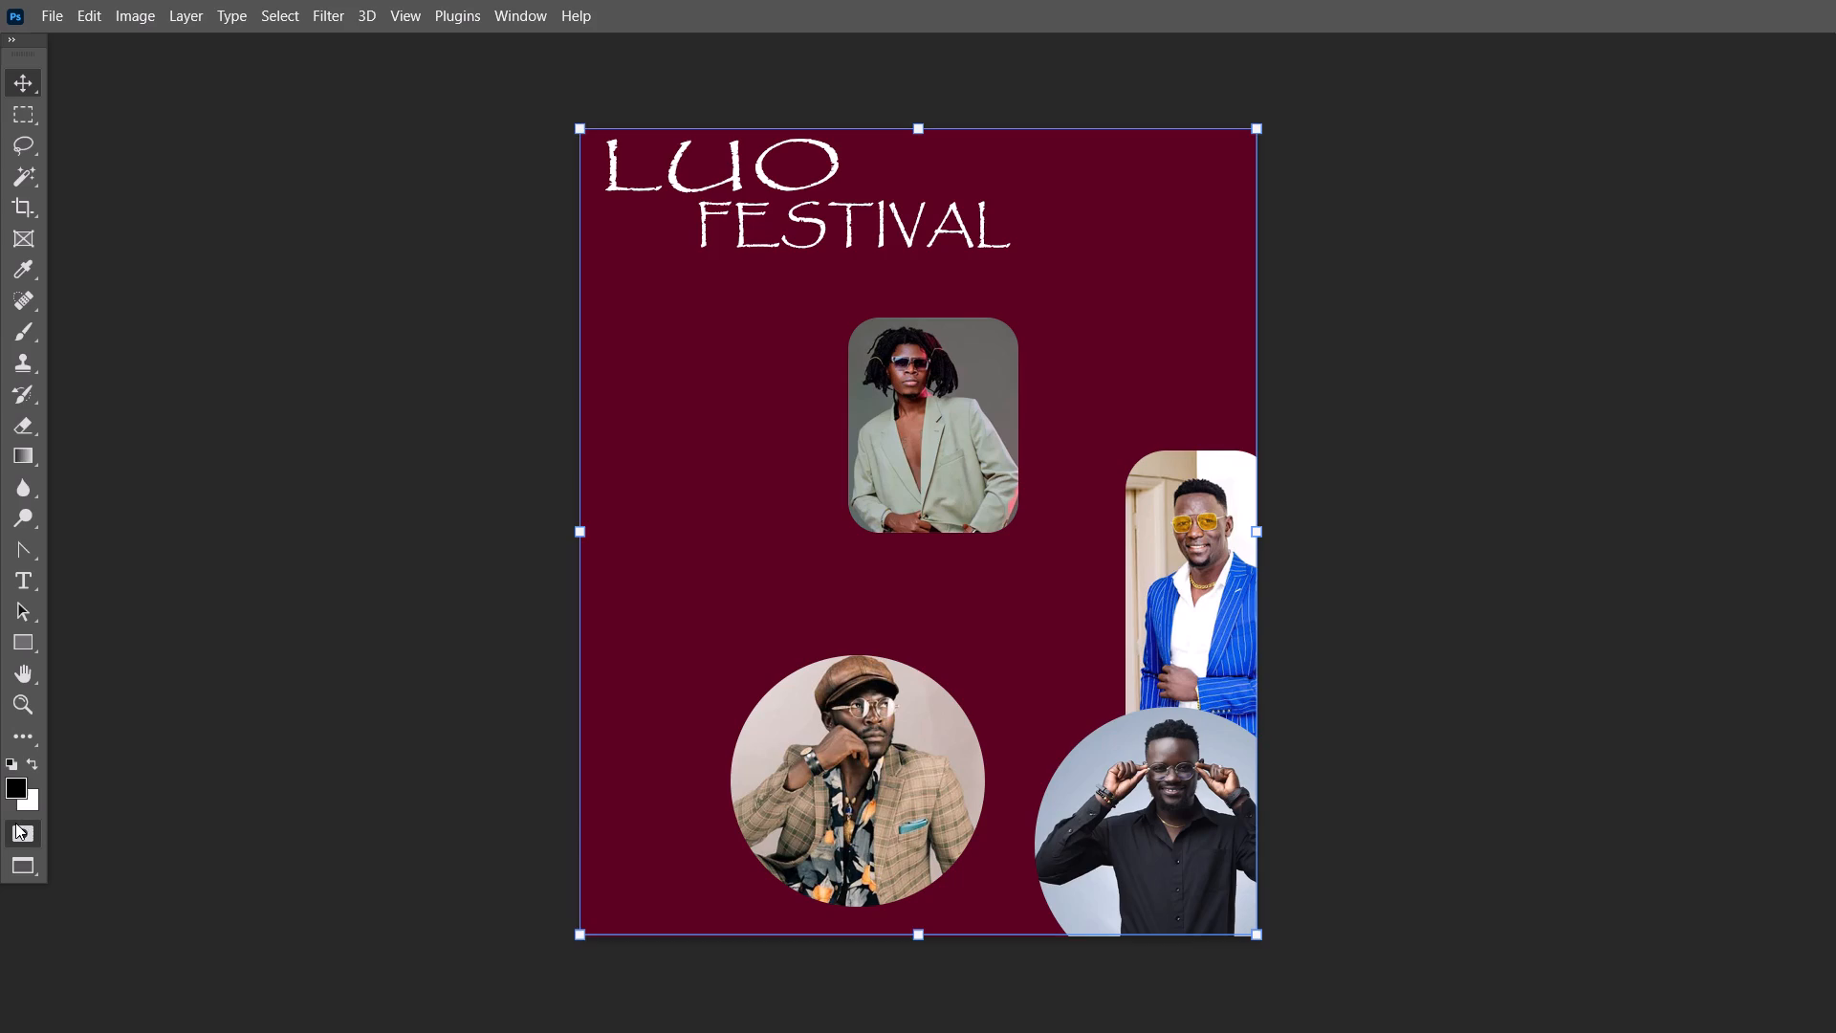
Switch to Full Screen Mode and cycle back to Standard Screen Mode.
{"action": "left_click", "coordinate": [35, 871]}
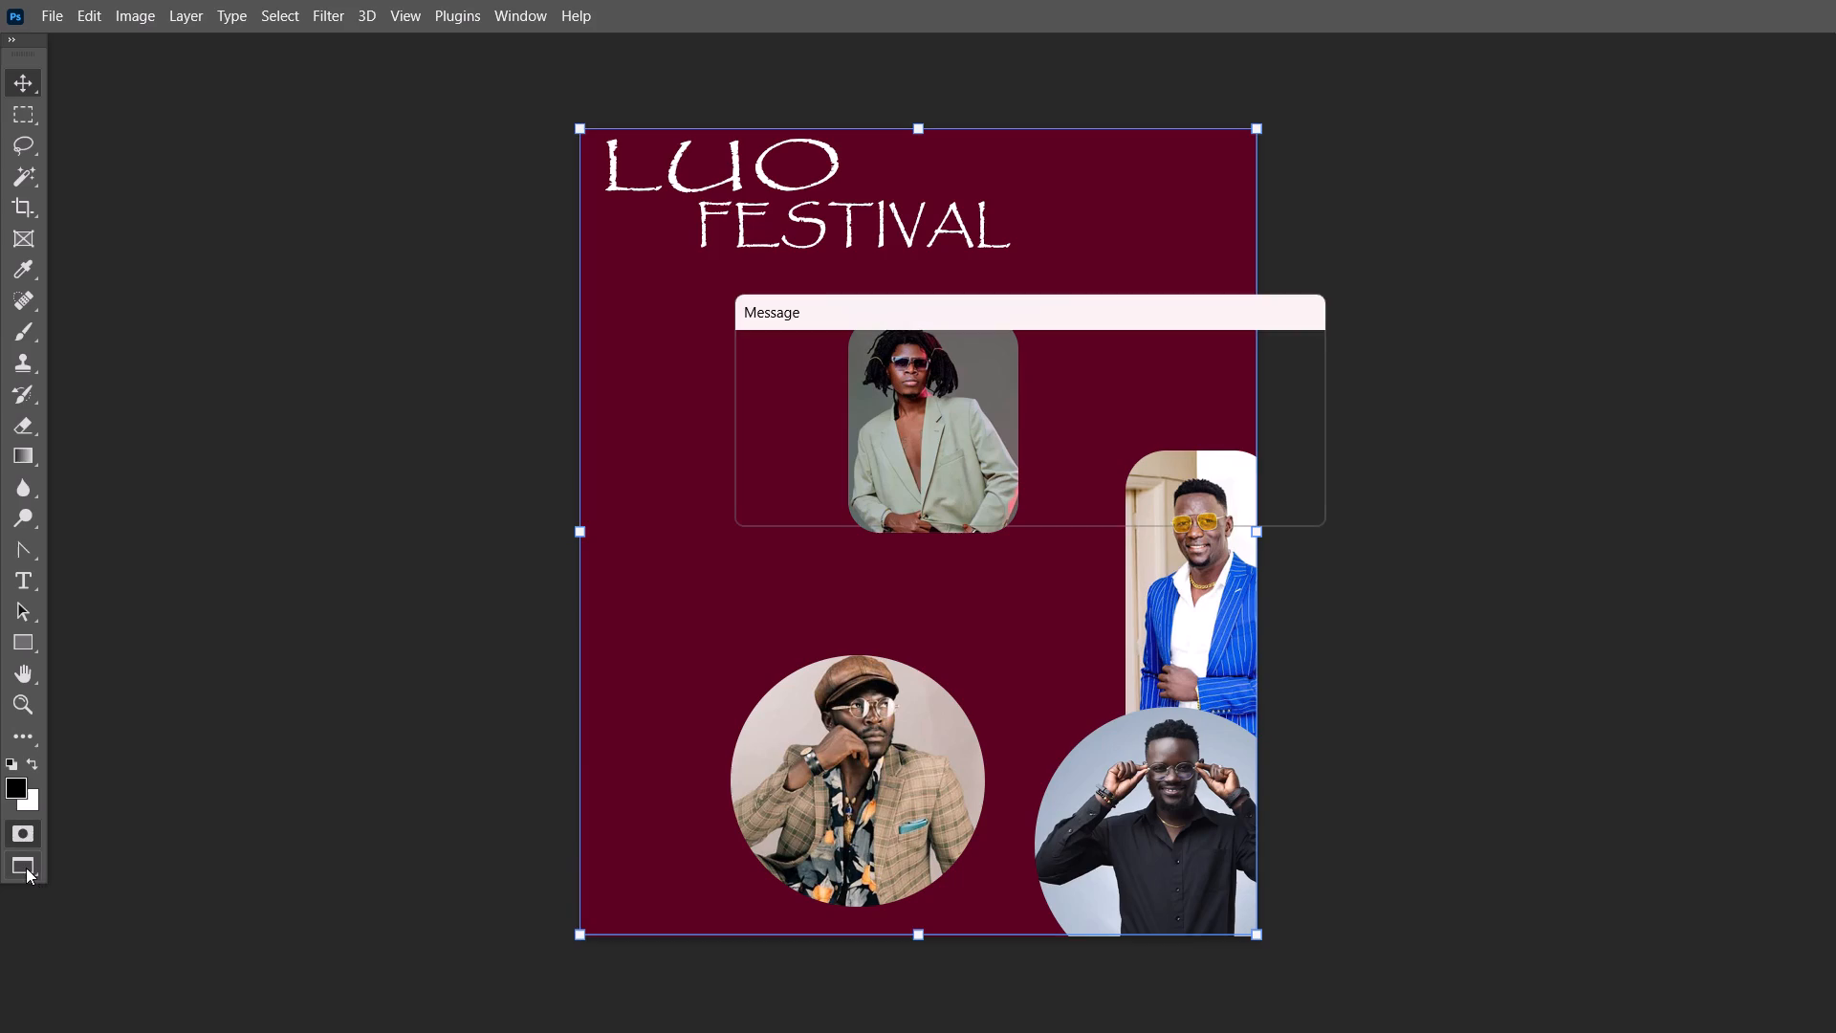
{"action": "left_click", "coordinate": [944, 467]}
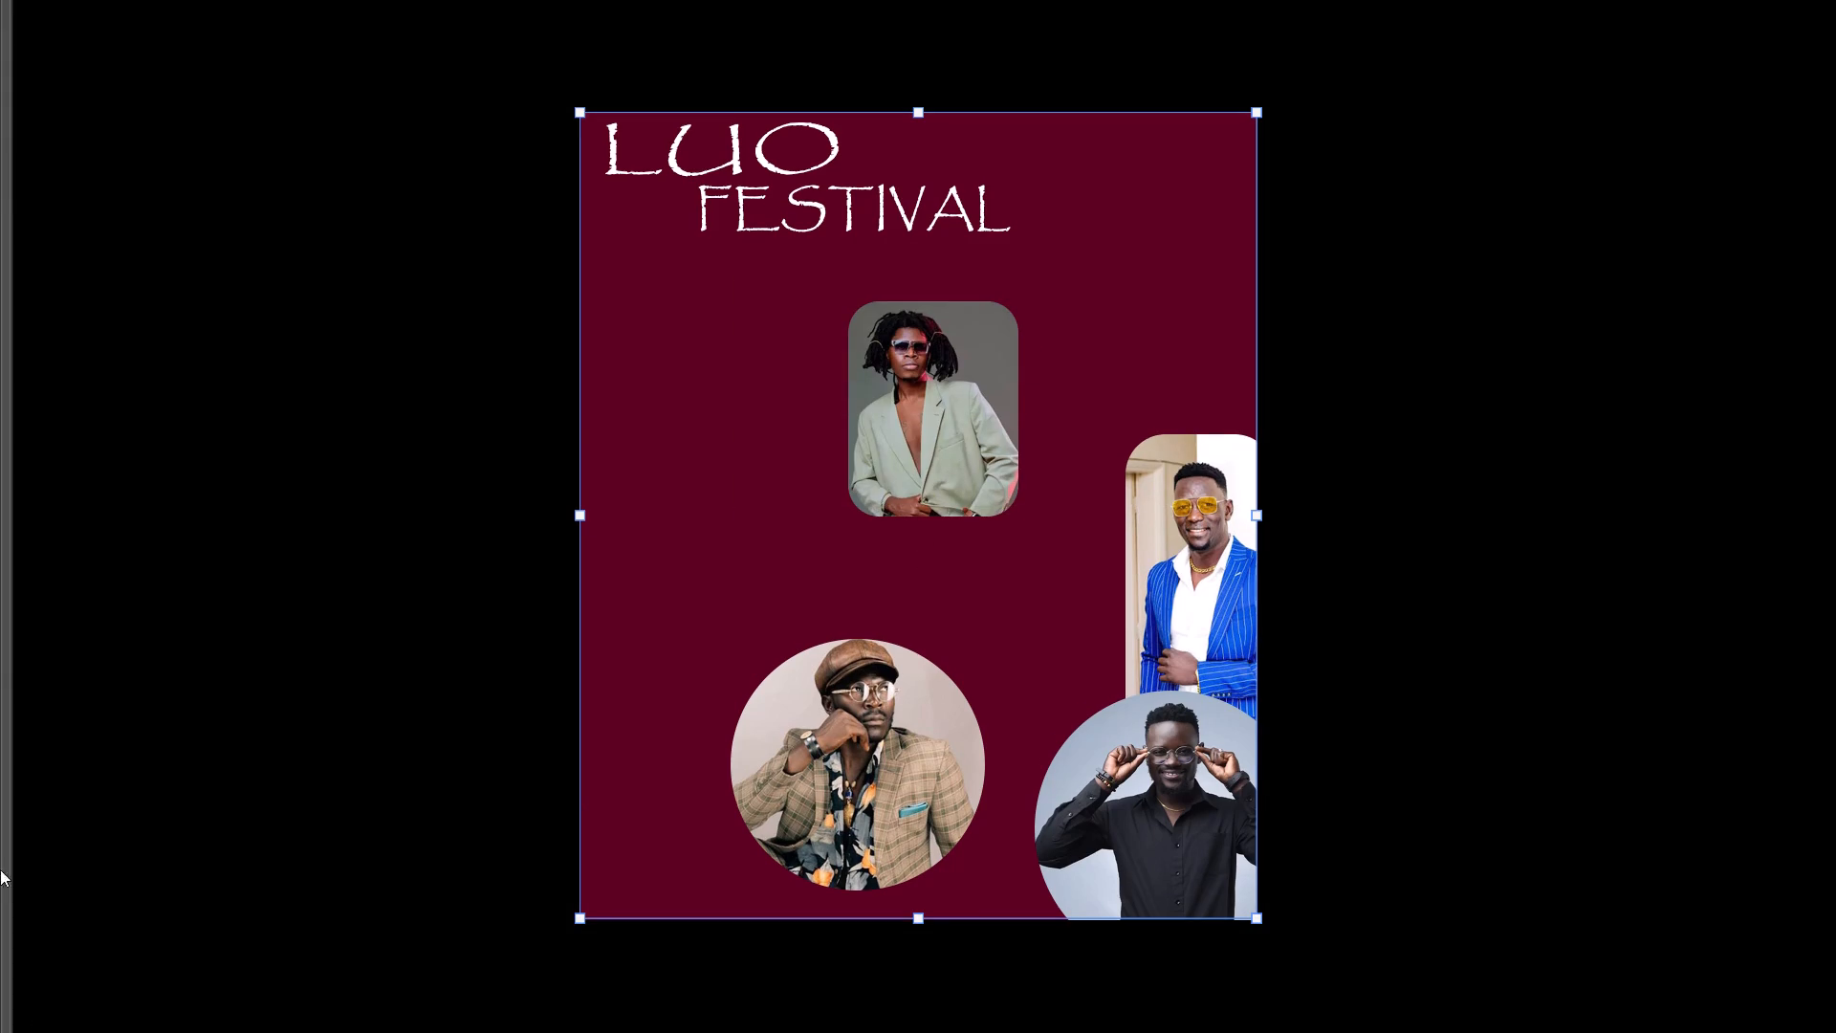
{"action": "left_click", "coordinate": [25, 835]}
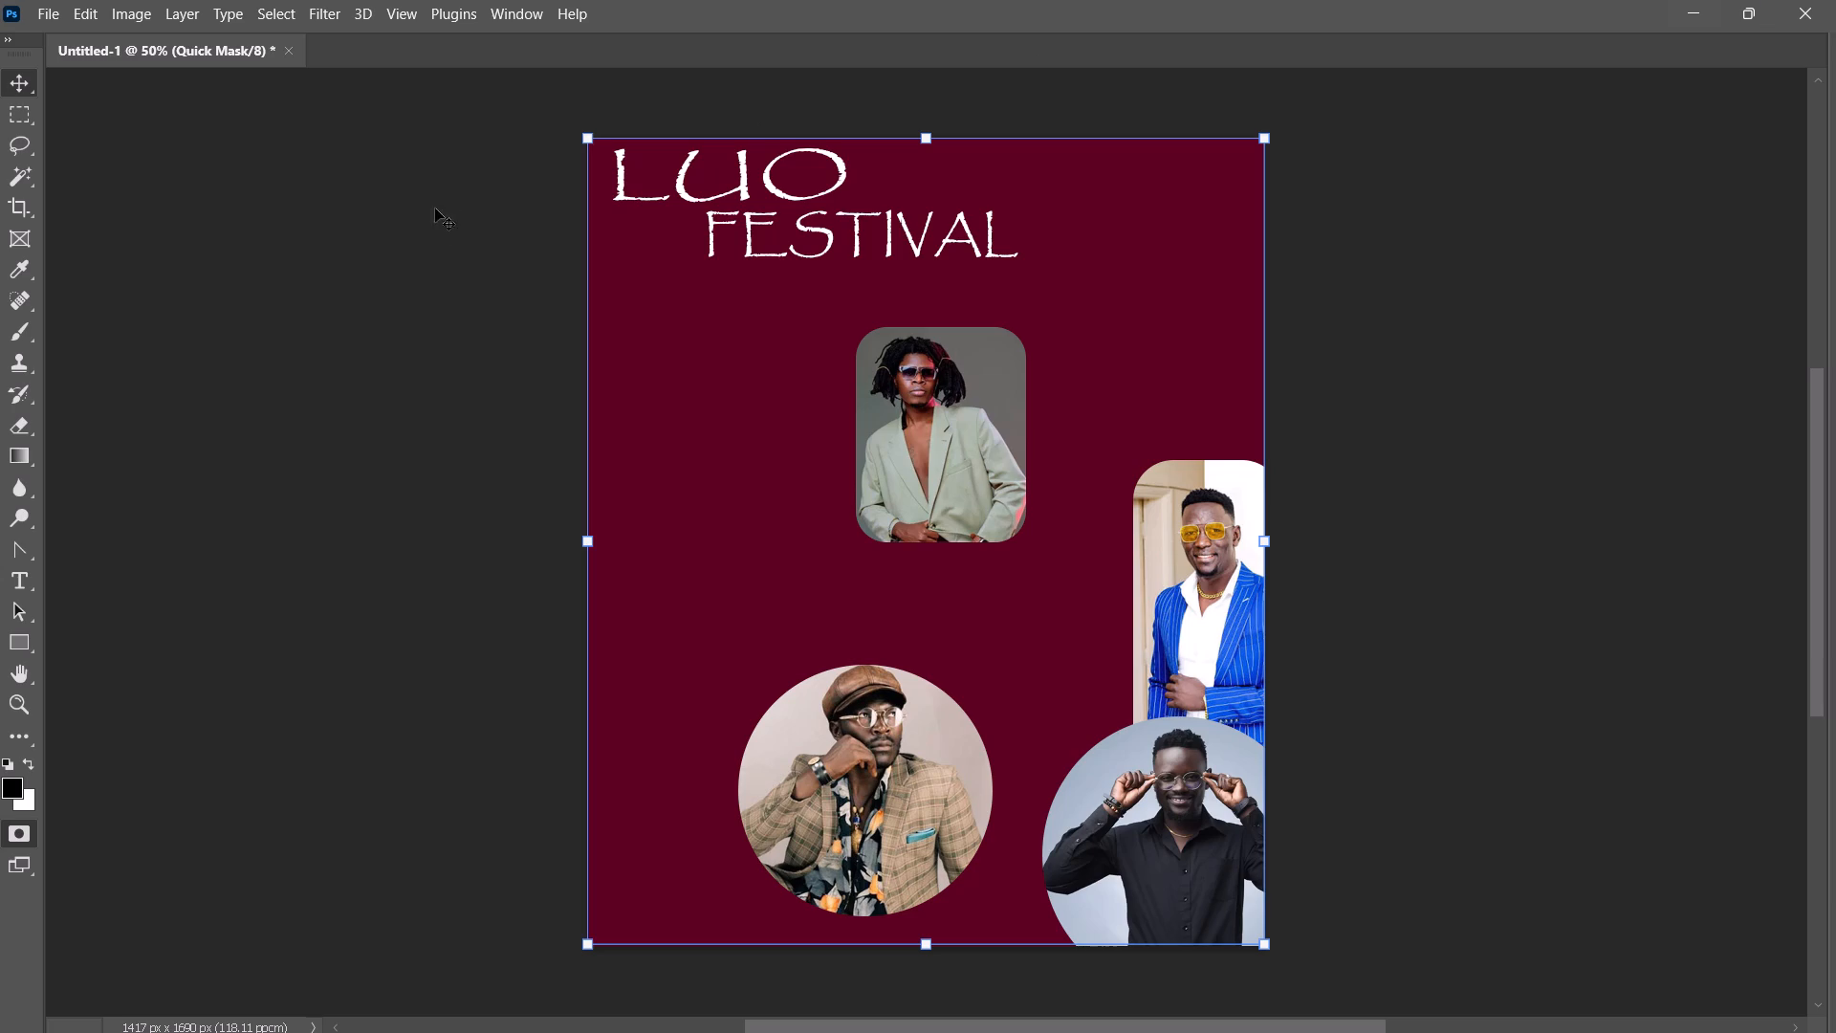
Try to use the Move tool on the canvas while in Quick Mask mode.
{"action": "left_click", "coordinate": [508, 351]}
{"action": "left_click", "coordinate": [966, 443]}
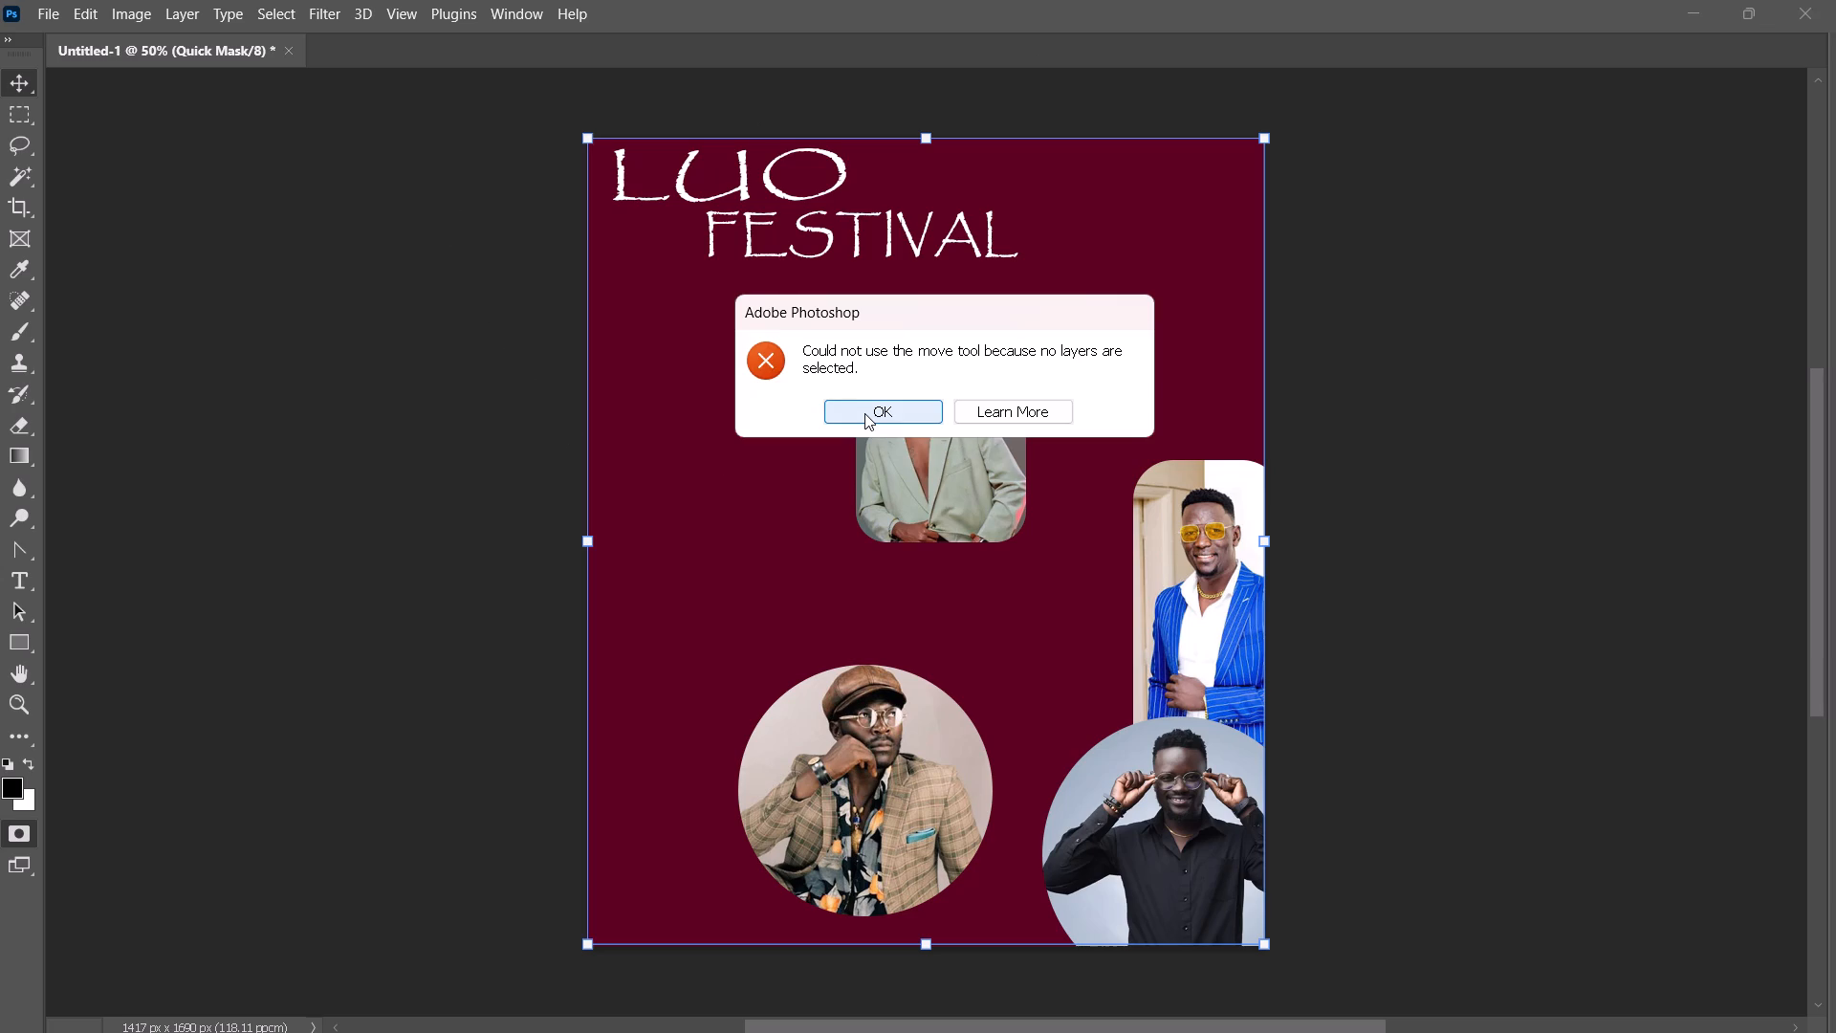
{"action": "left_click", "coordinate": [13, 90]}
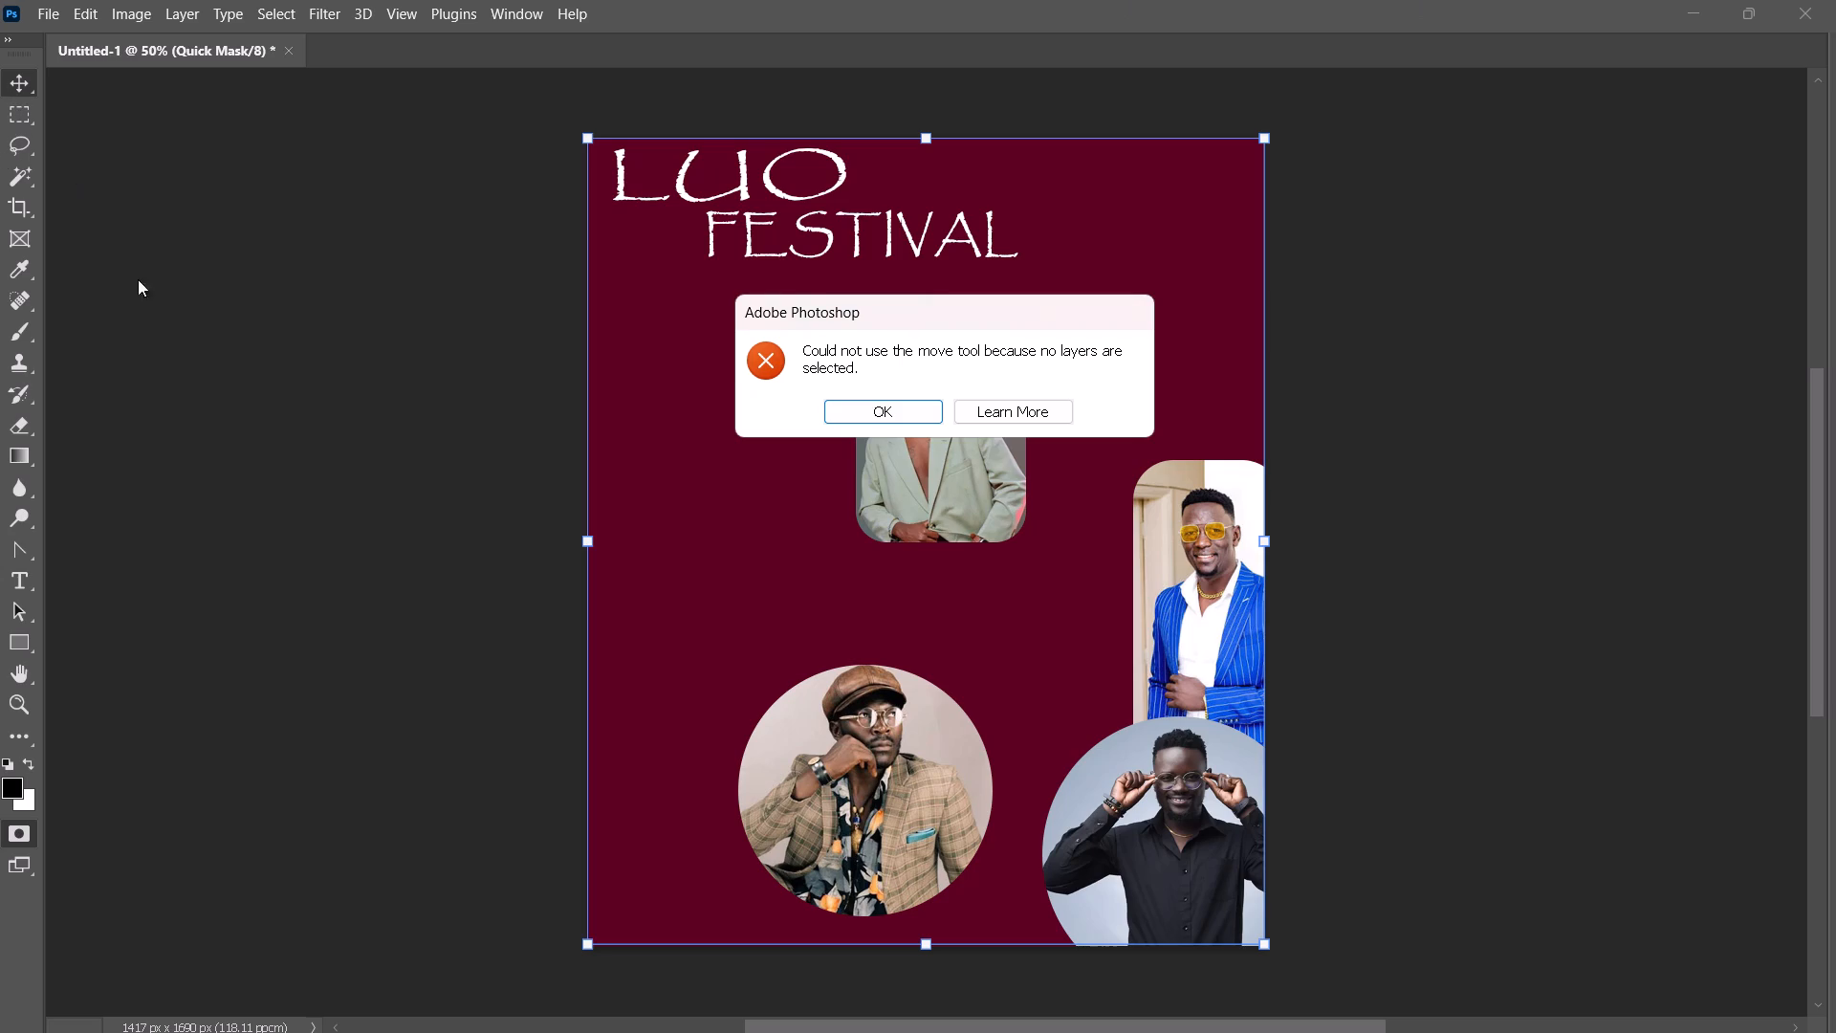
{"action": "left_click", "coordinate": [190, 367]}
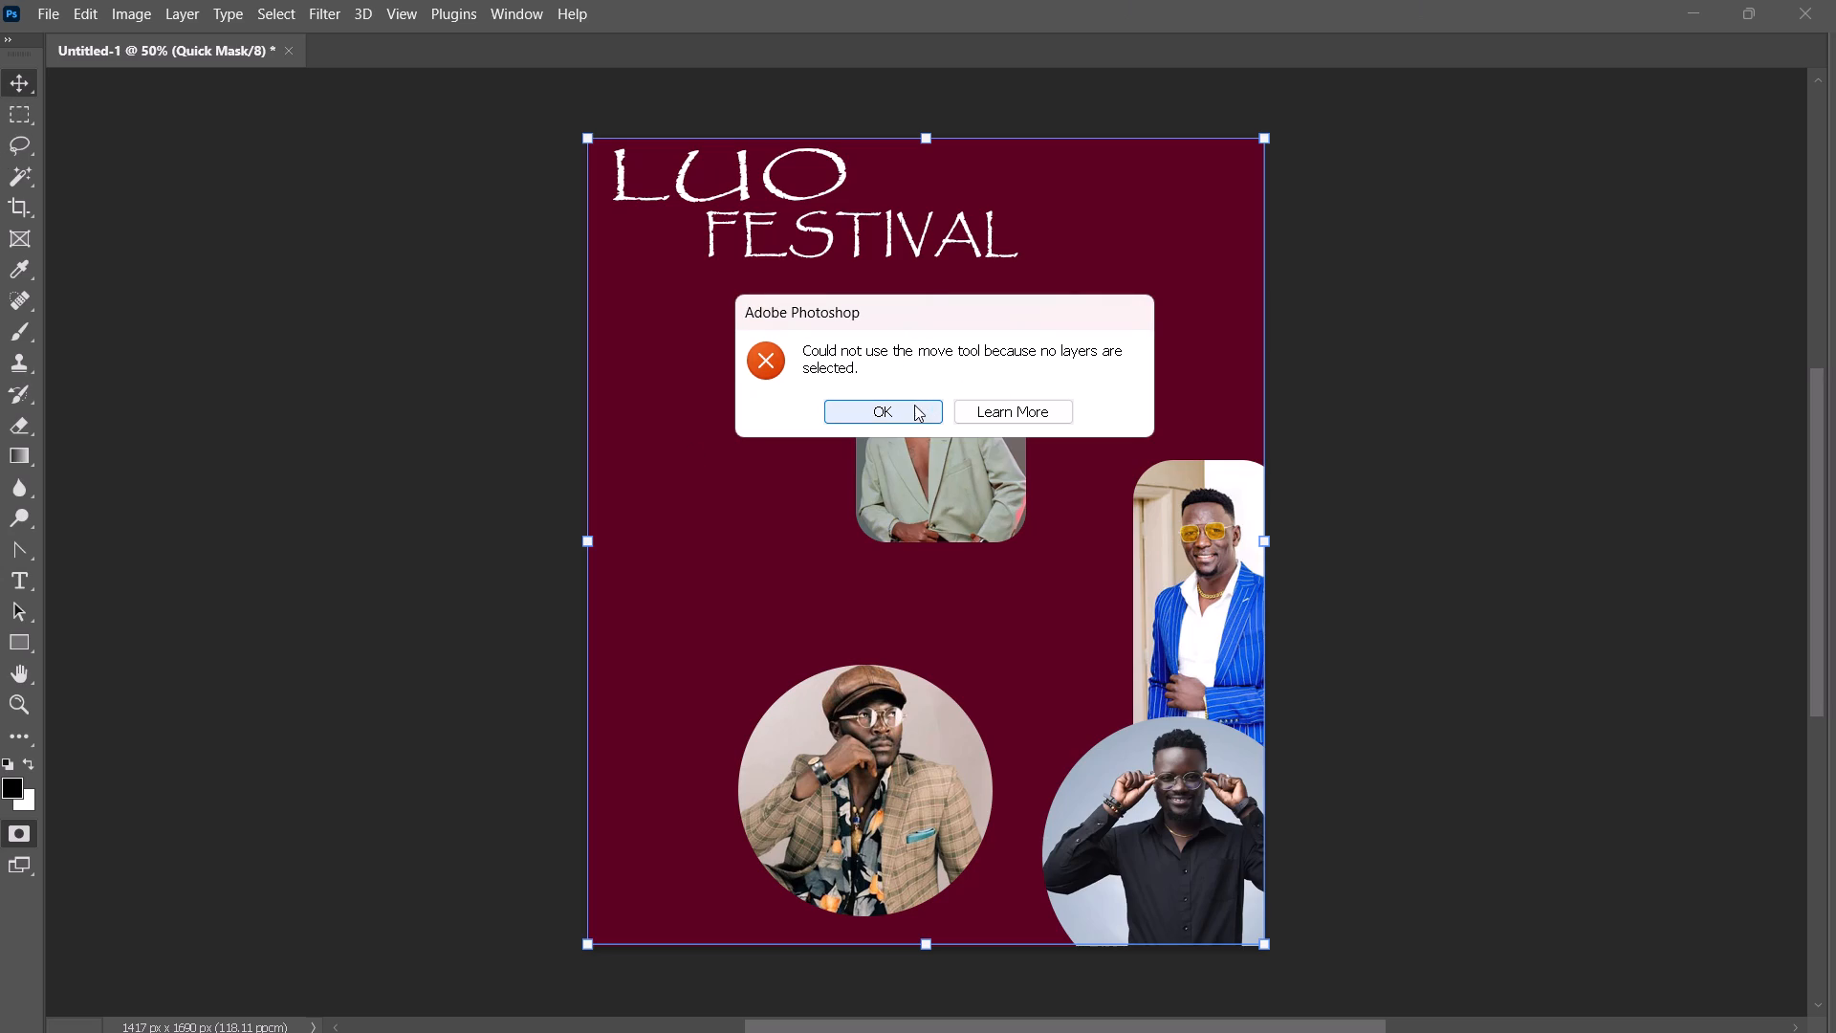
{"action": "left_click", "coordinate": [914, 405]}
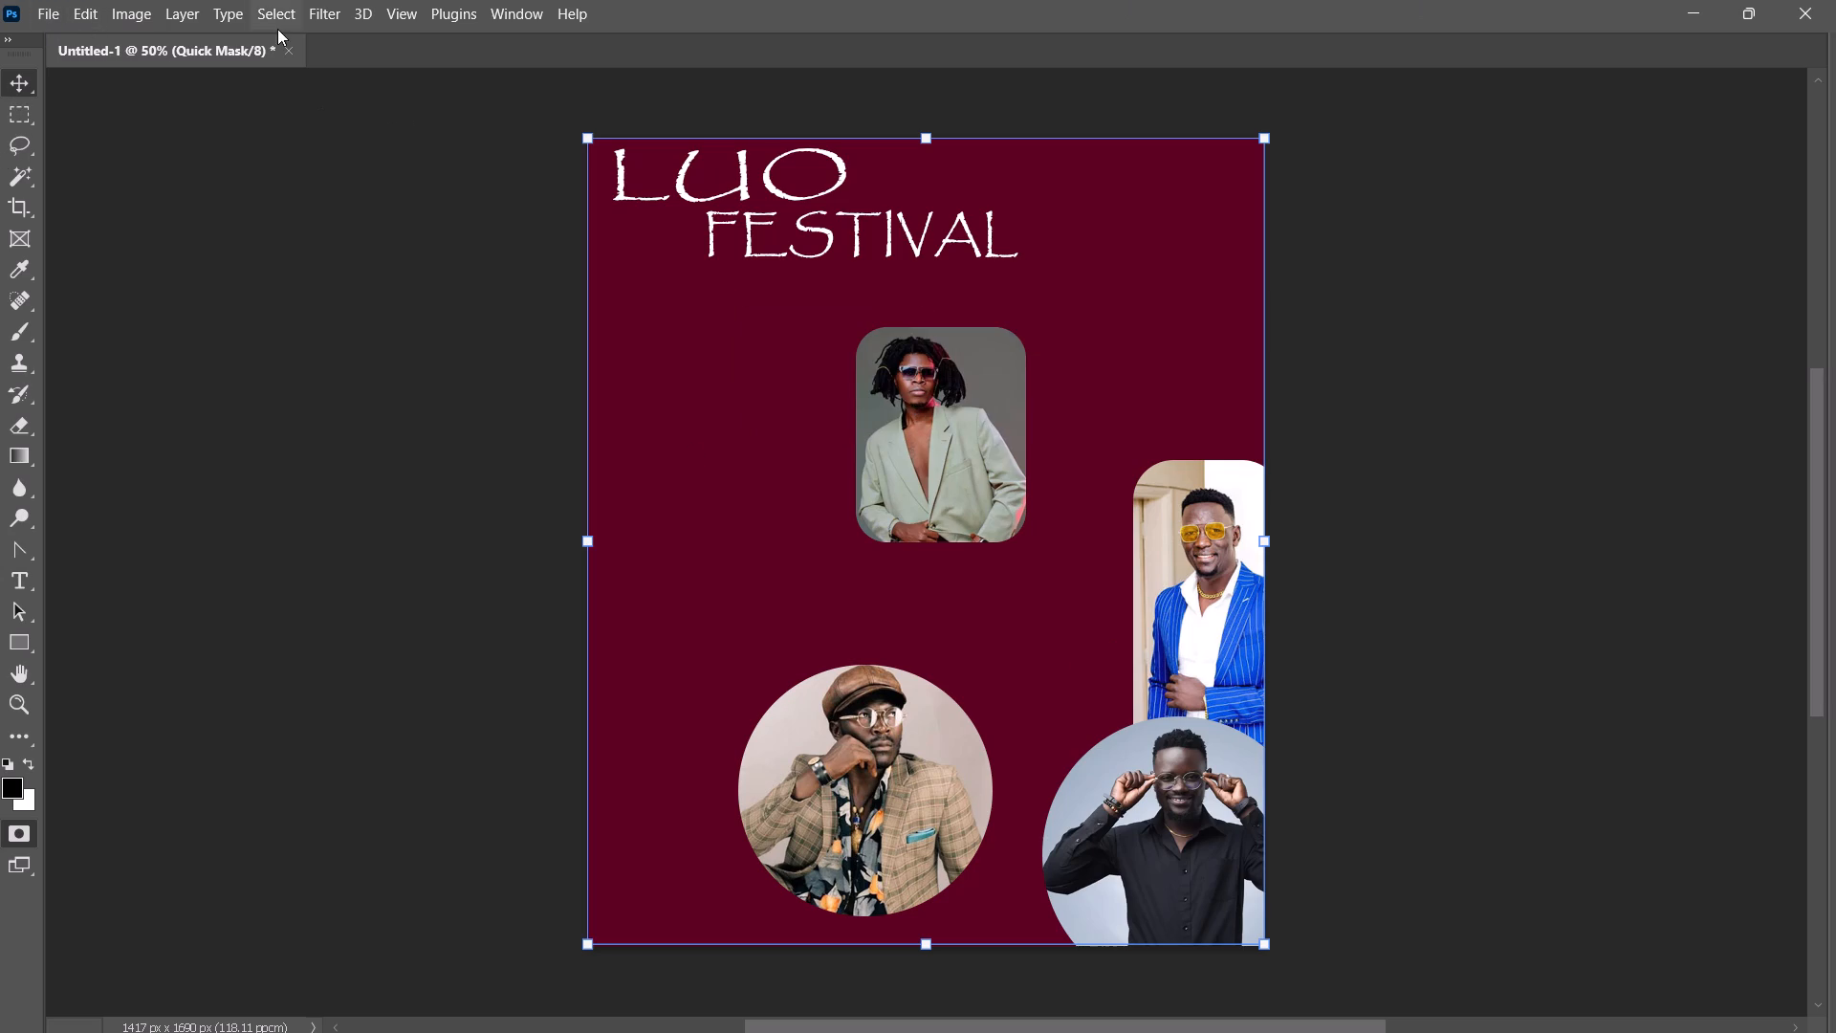
Apply a Position lock through Lock Layers.
{"action": "left_click", "coordinate": [177, 1]}
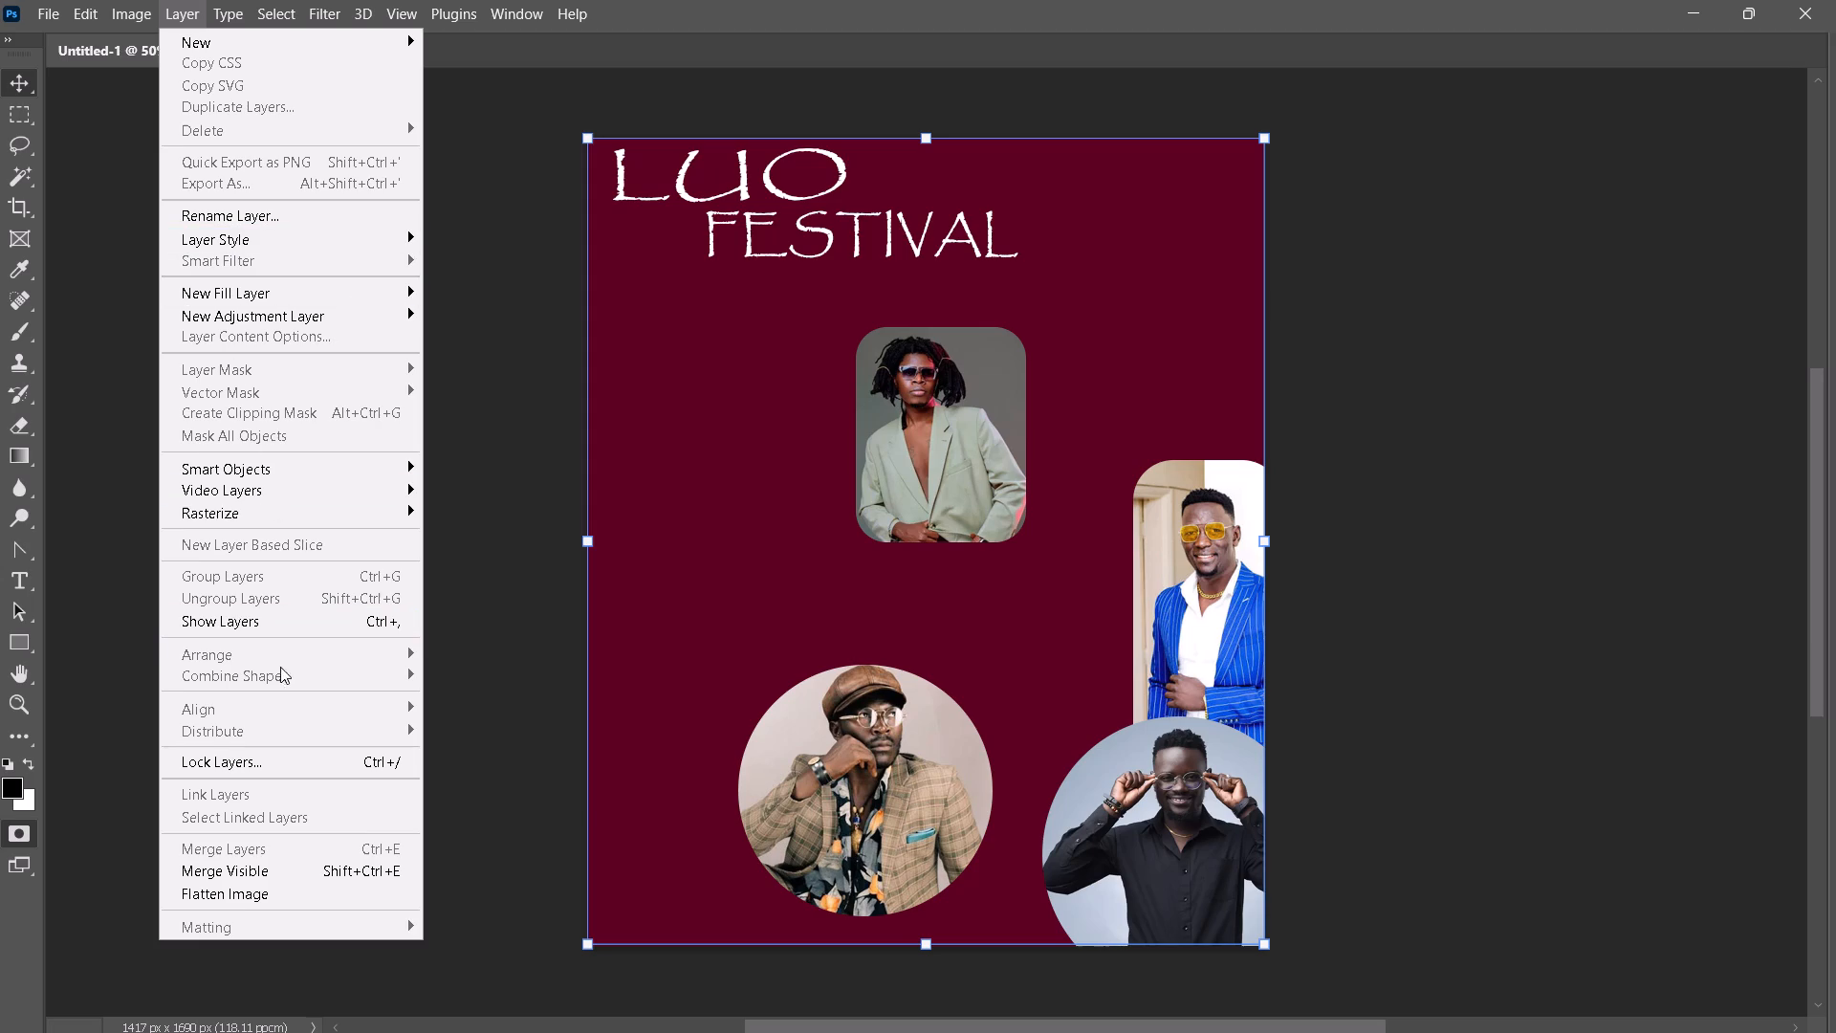
{"action": "left_click", "coordinate": [282, 763]}
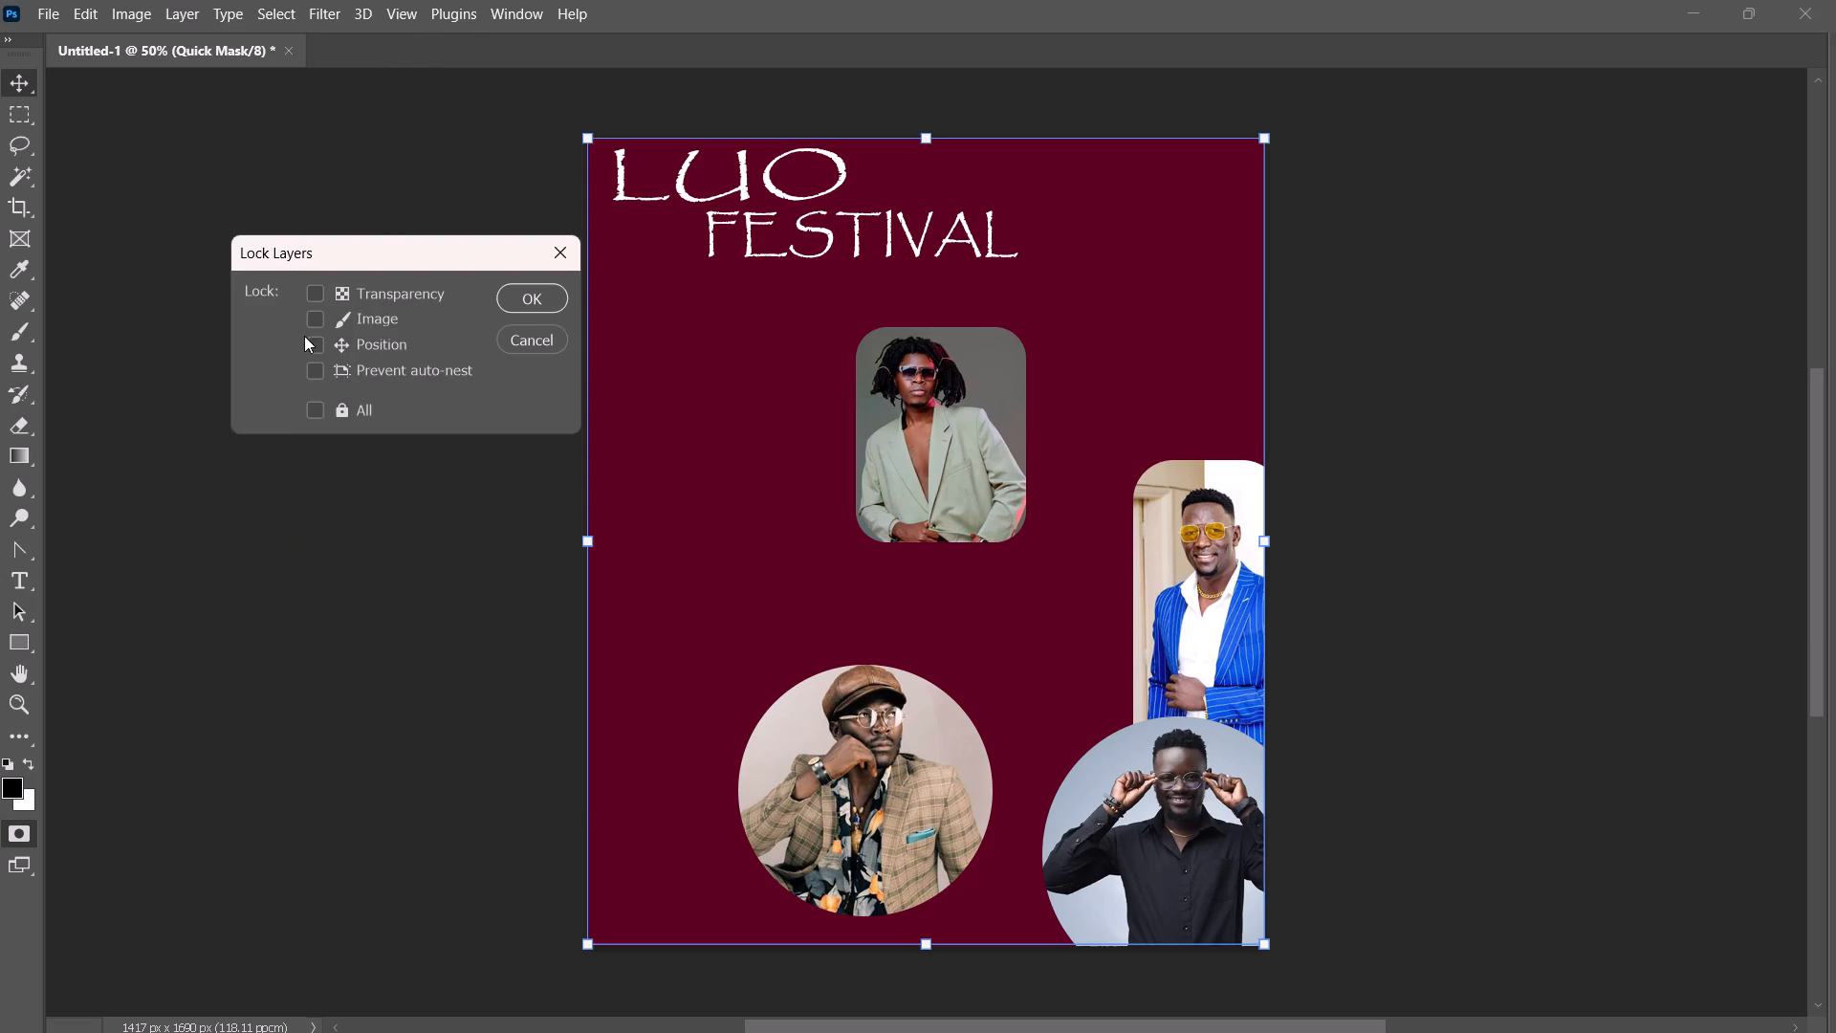
{"action": "left_click", "coordinate": [314, 342]}
{"action": "left_click", "coordinate": [529, 298]}
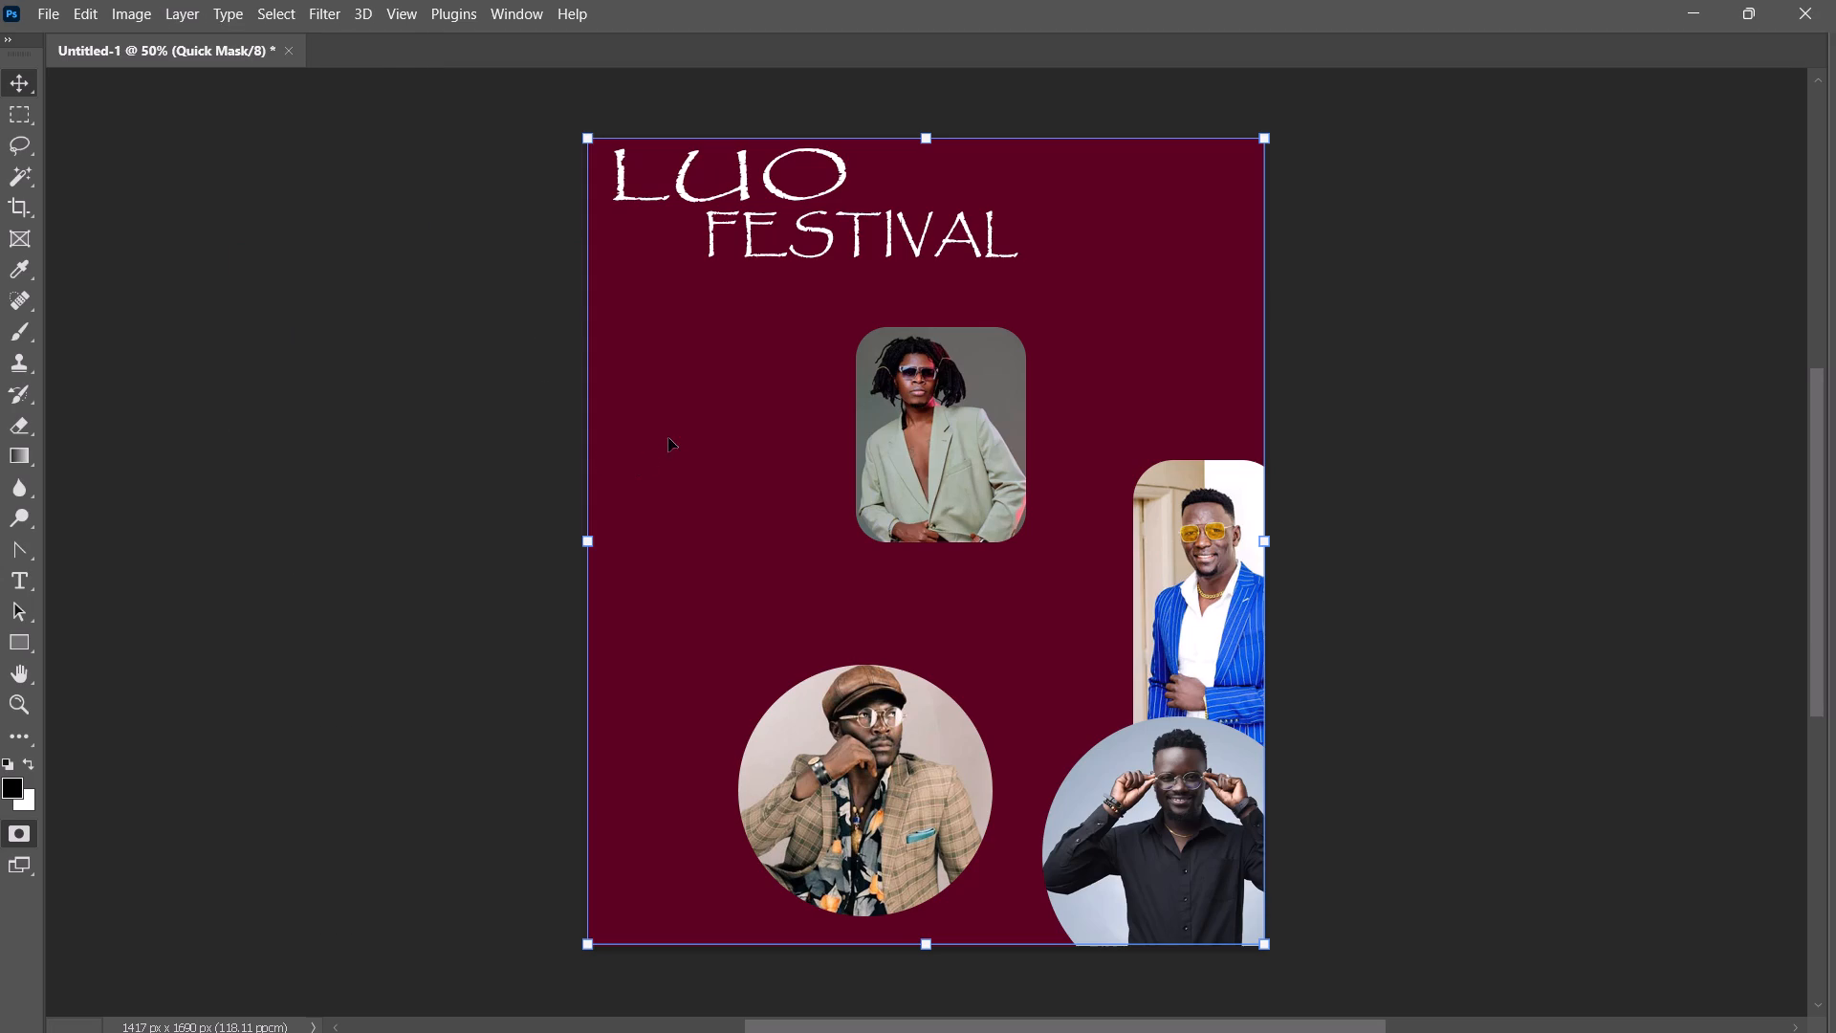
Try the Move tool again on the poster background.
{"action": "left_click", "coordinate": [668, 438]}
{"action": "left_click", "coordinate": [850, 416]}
Switch the display to Full Screen Mode With Menu Bar.
{"action": "left_click", "coordinate": [24, 866]}
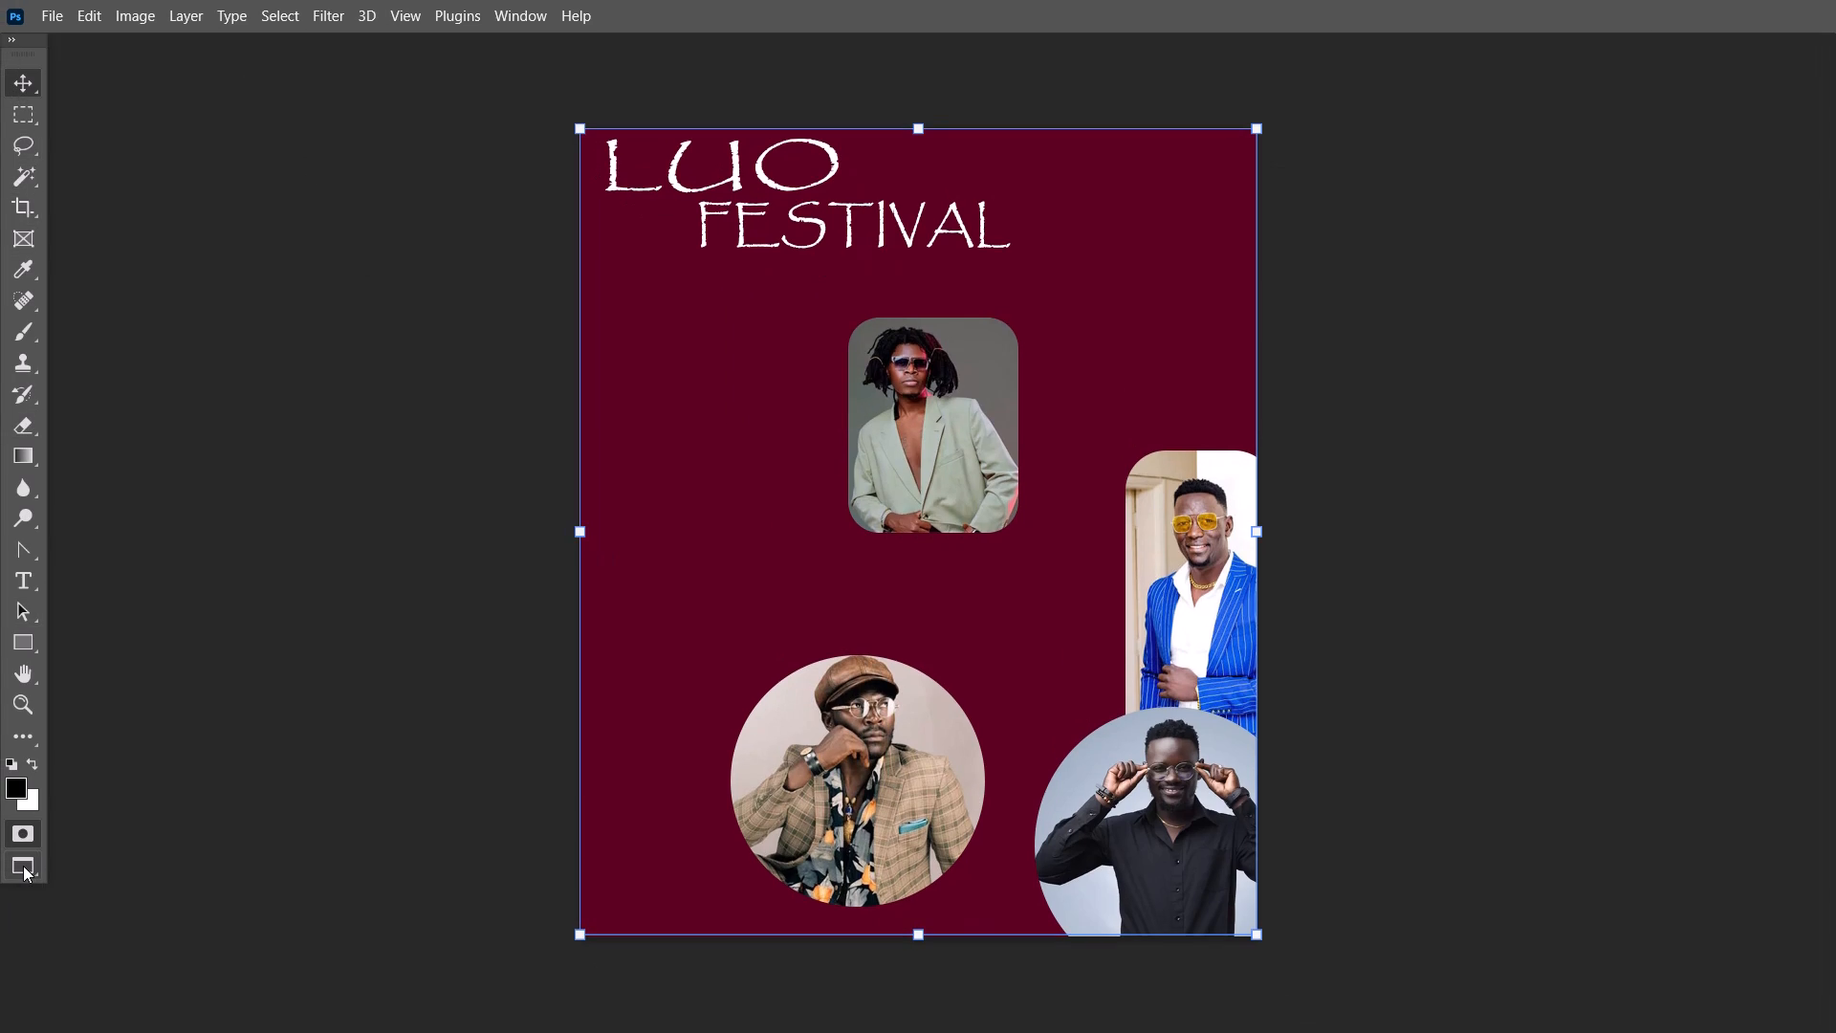
Return the display to Standard Screen Mode.
{"action": "left_click", "coordinate": [23, 866]}
{"action": "left_click", "coordinate": [977, 464]}
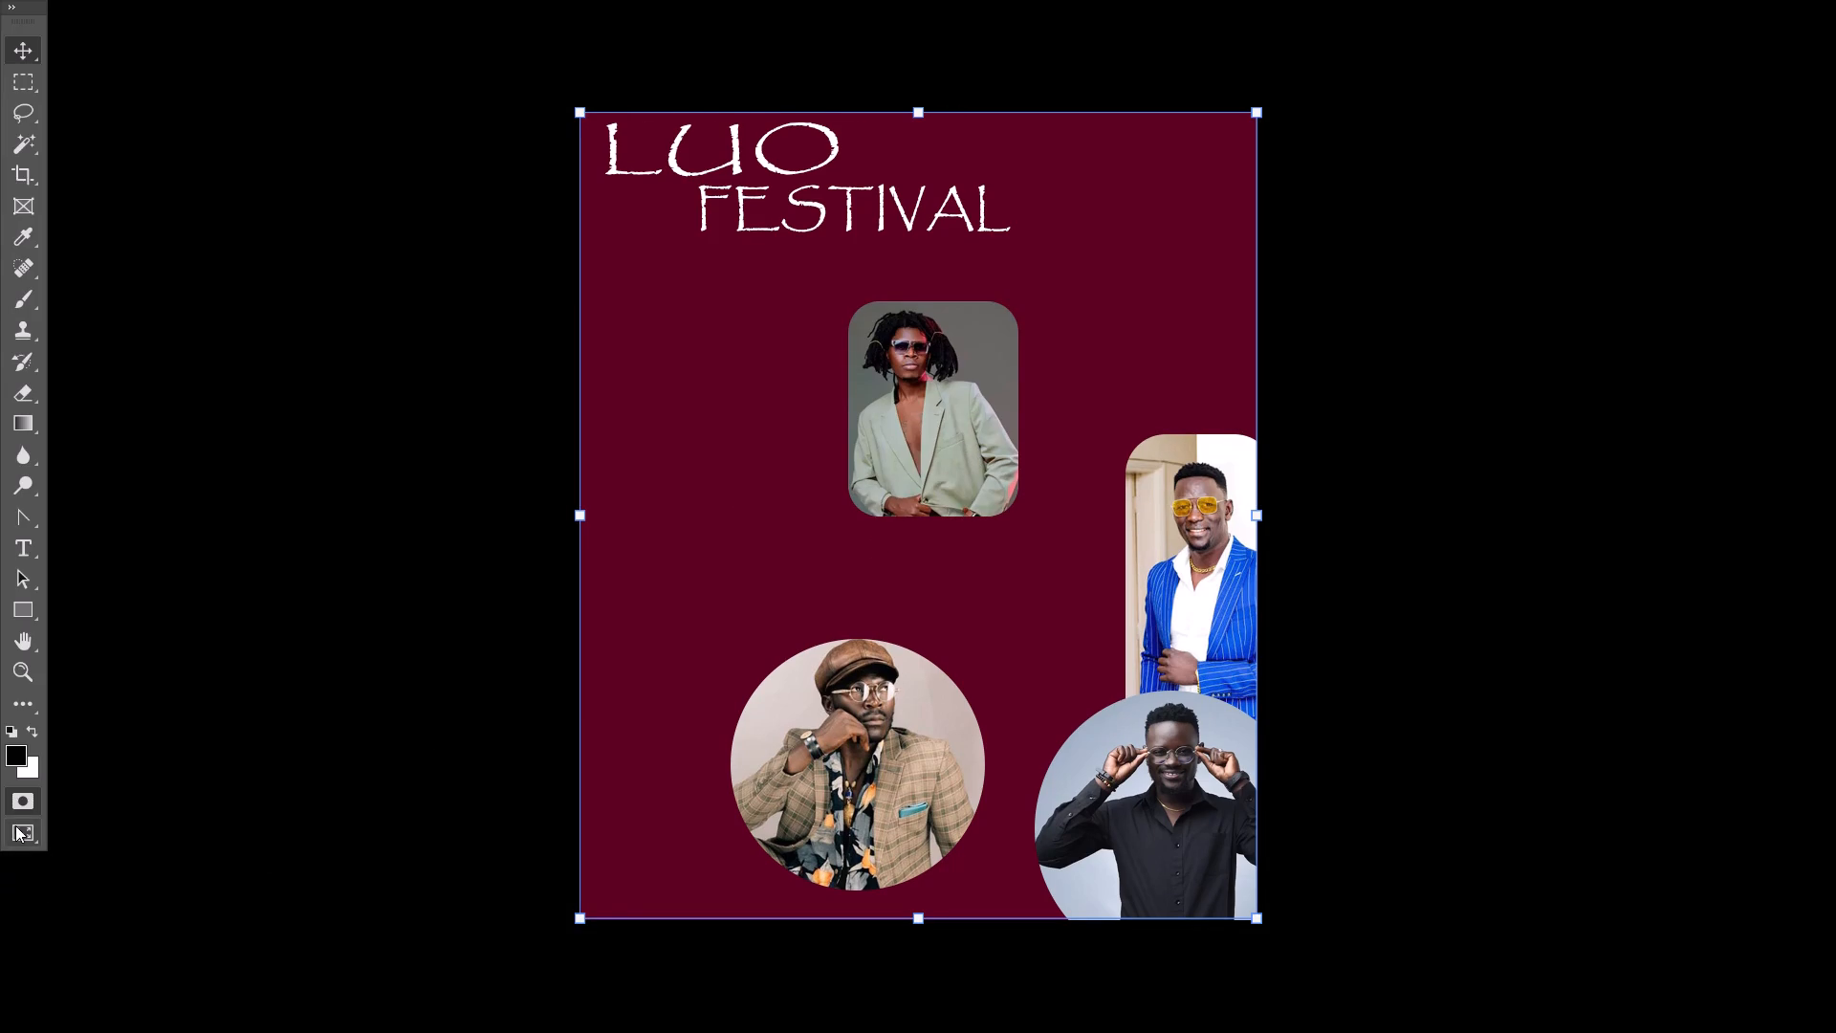
{"action": "left_click", "coordinate": [17, 825]}
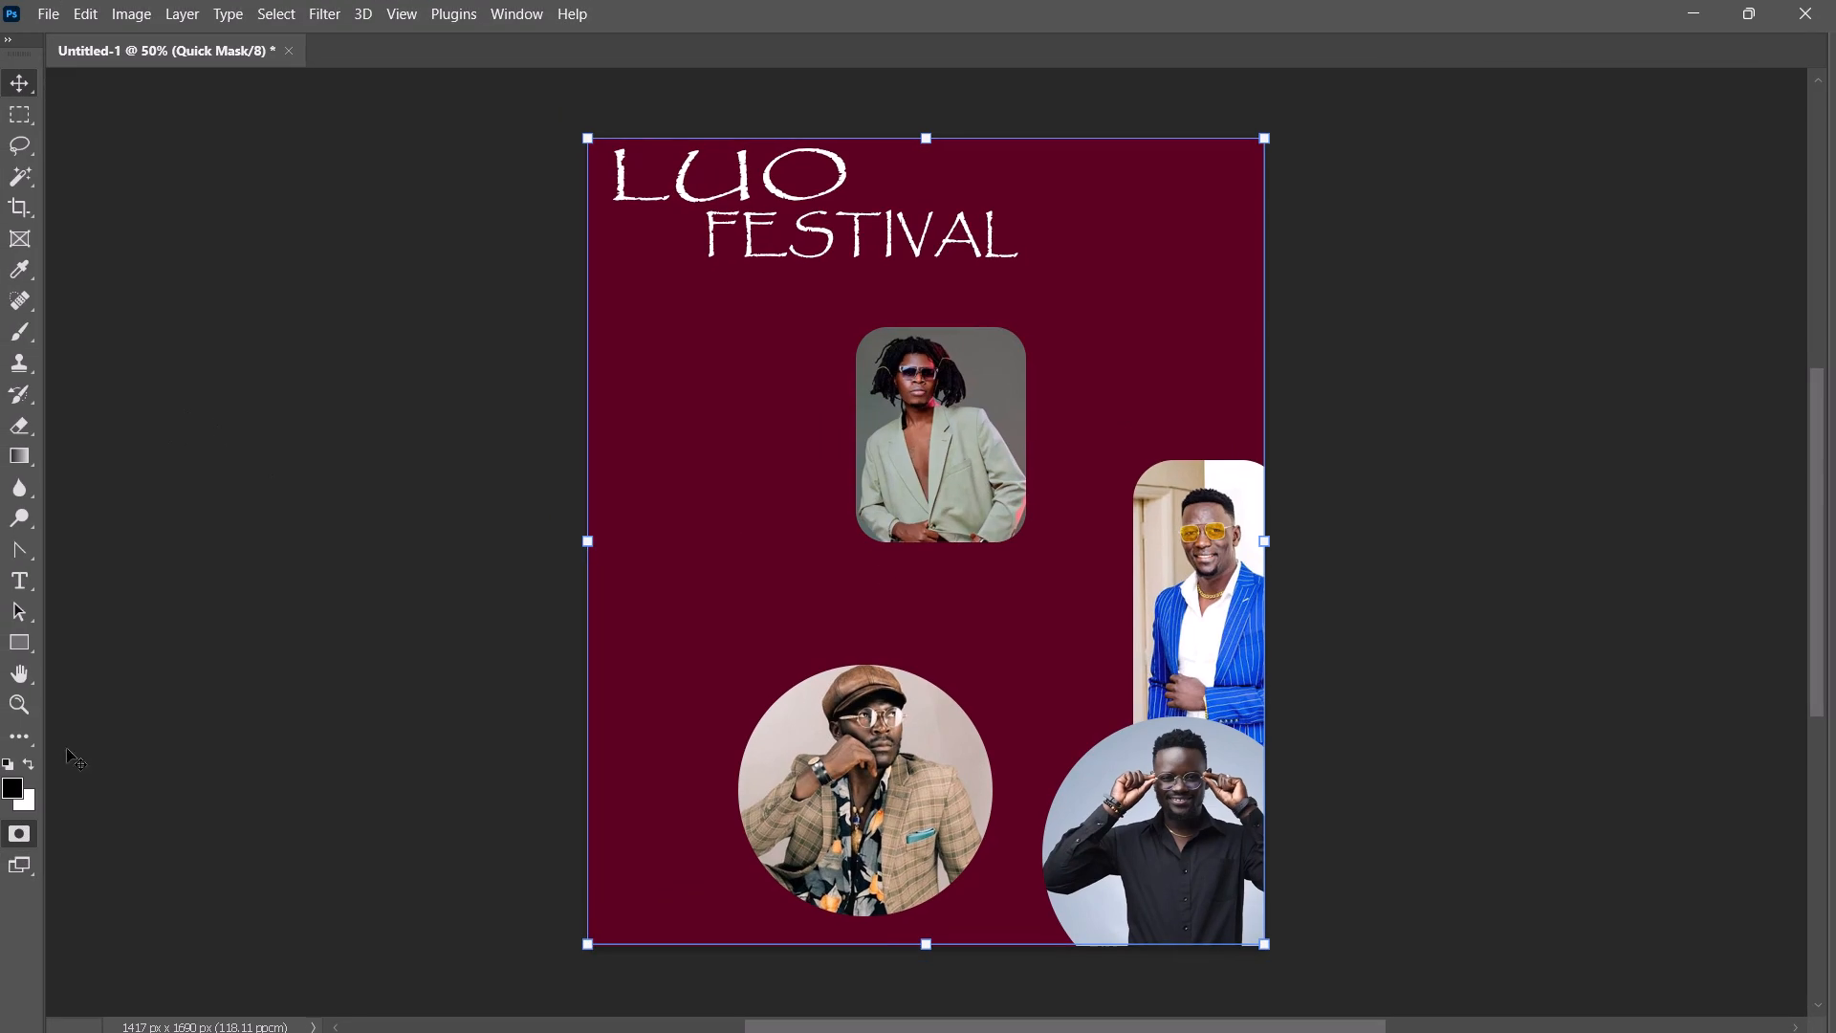
Exit Quick Mask mode to return to normal editing.
{"action": "left_click", "coordinate": [20, 830]}
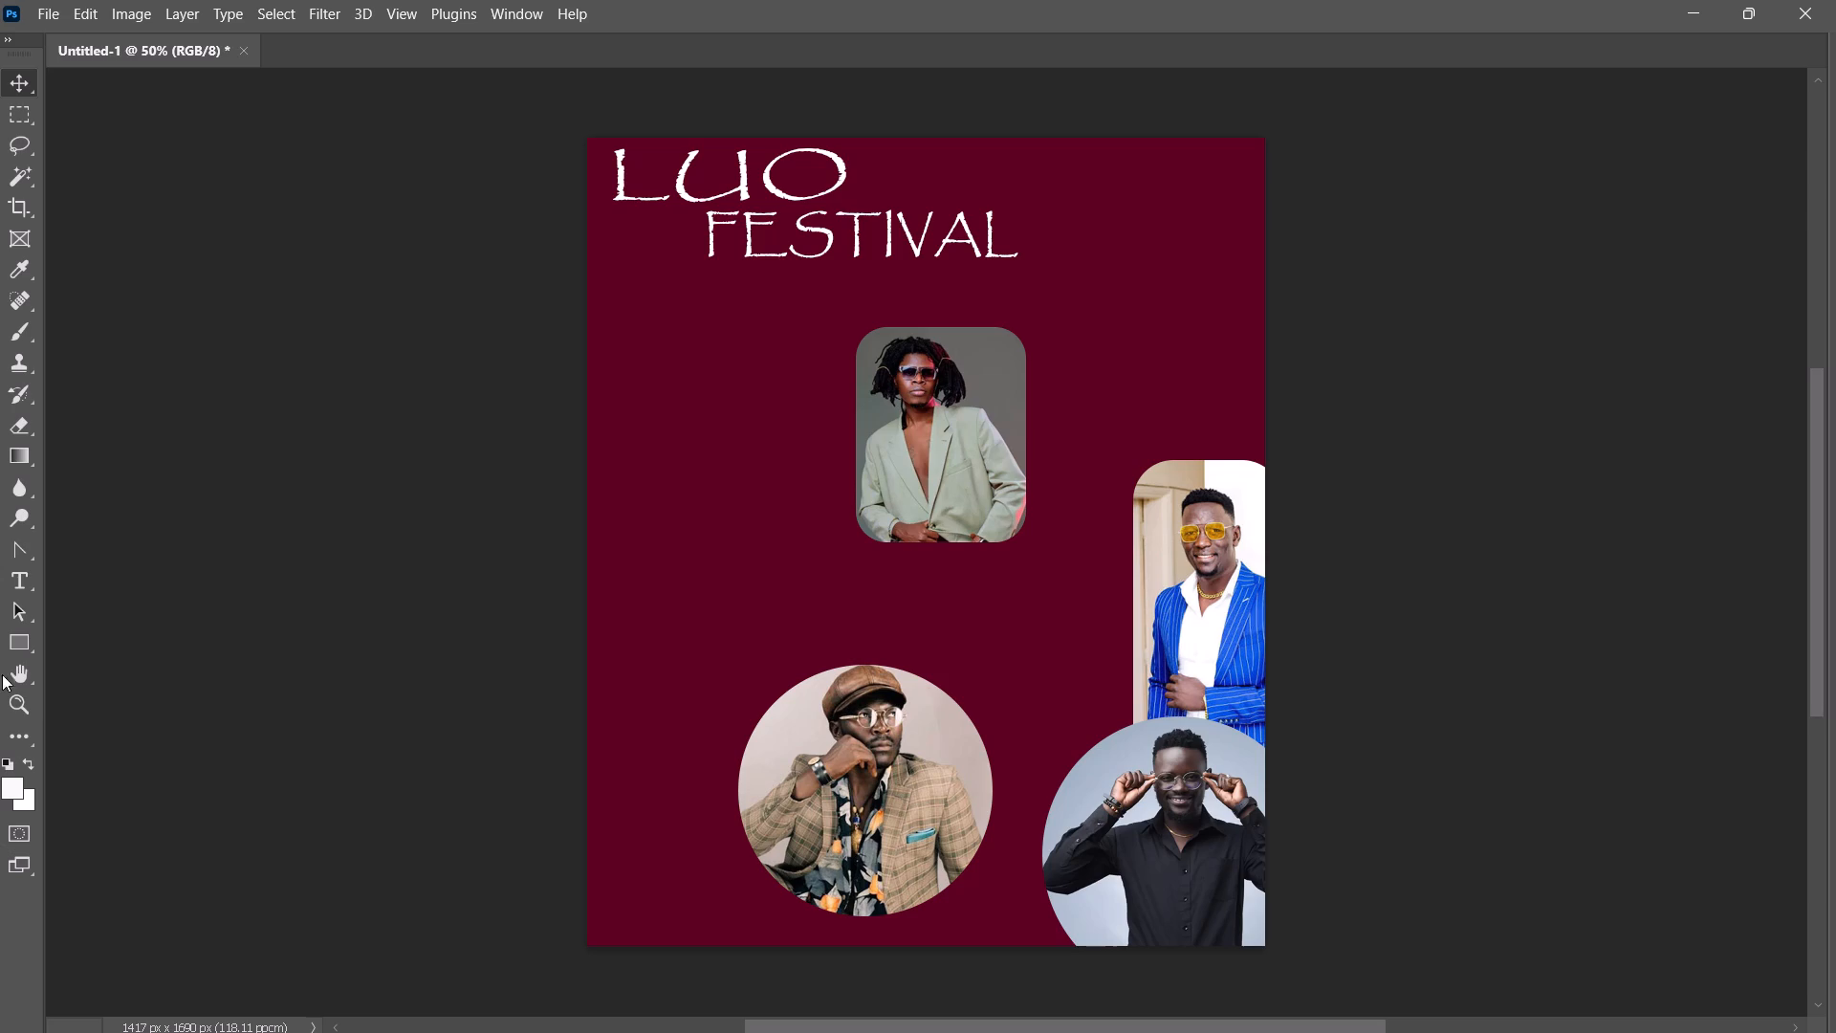
{"action": "left_click", "coordinate": [7, 40]}
{"action": "left_click", "coordinate": [7, 40]}
Bring the hidden Layers panel back into the workspace.
{"action": "left_click", "coordinate": [399, 0]}
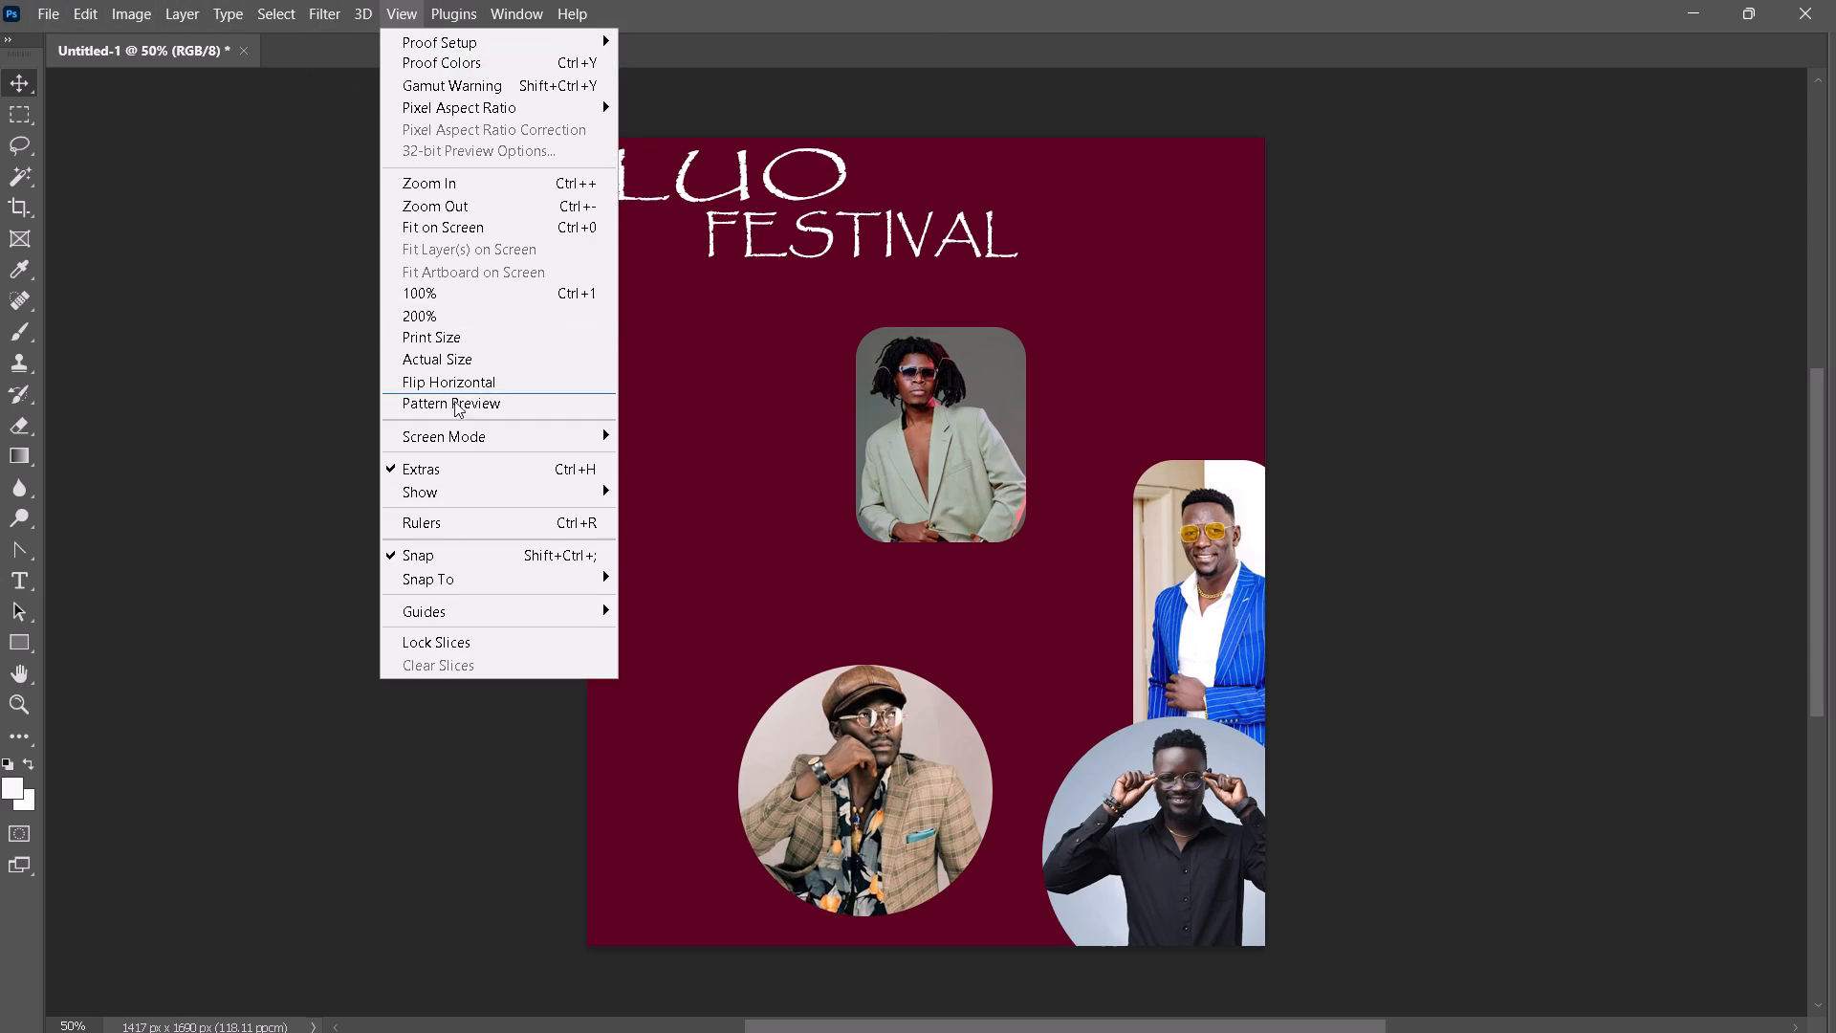
{"action": "left_click", "coordinate": [455, 613]}
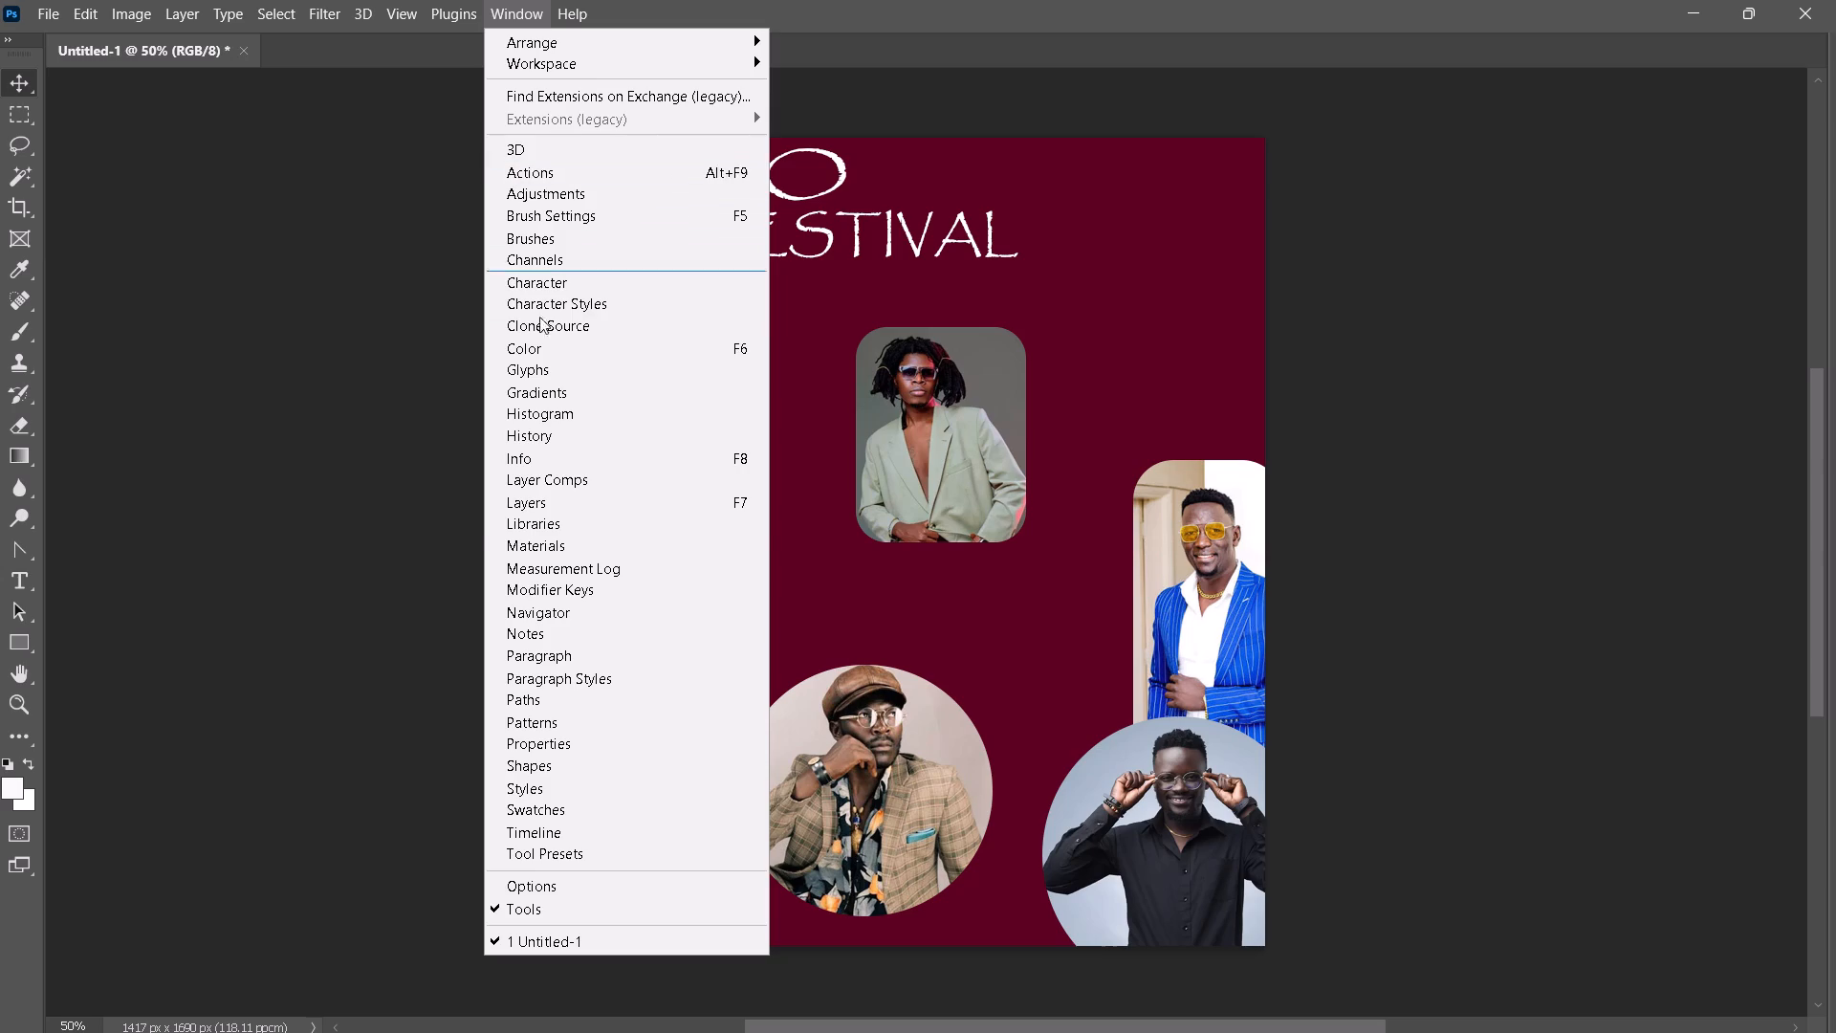
{"action": "left_click", "coordinate": [546, 502]}
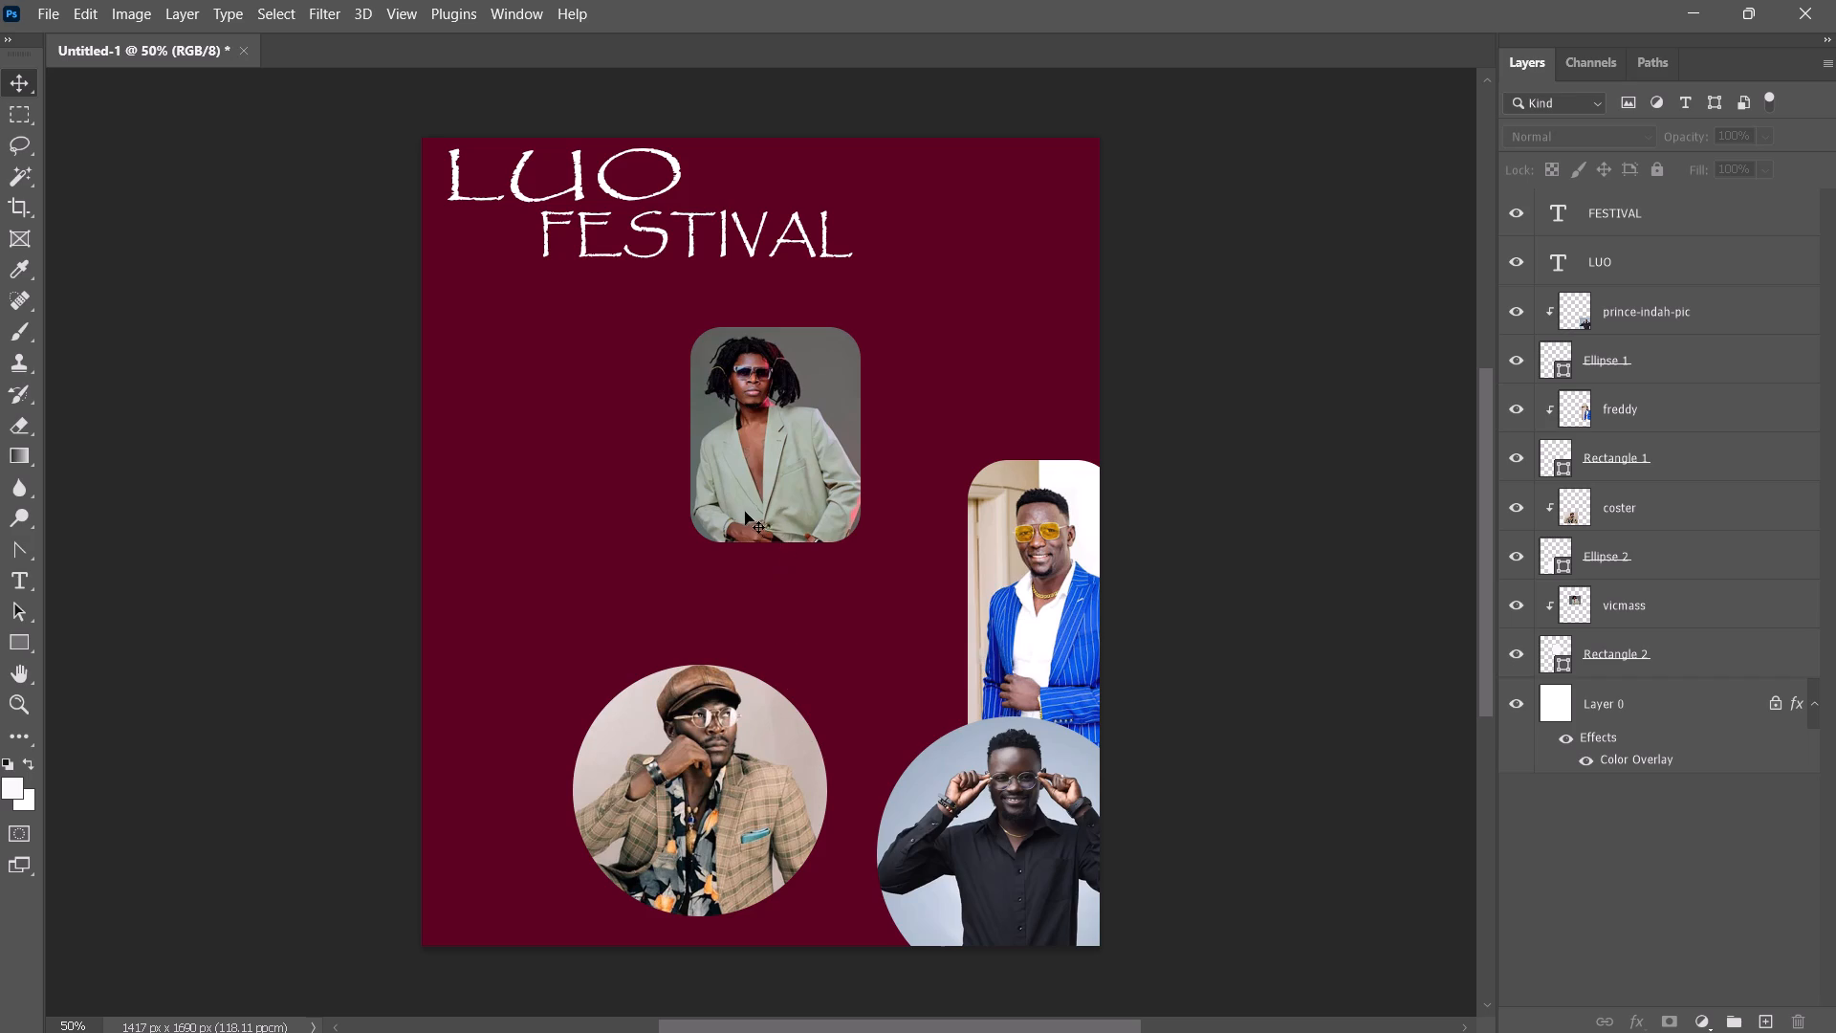
{"action": "left_click", "coordinate": [1268, 278]}
Move the vicmass photo together with its rounded rectangle, Rectangle 2, down and right until it sits beside the freddy photo.
{"action": "left_click_drag", "start_coordinate": [650, 378], "coordinate": [682, 435]}
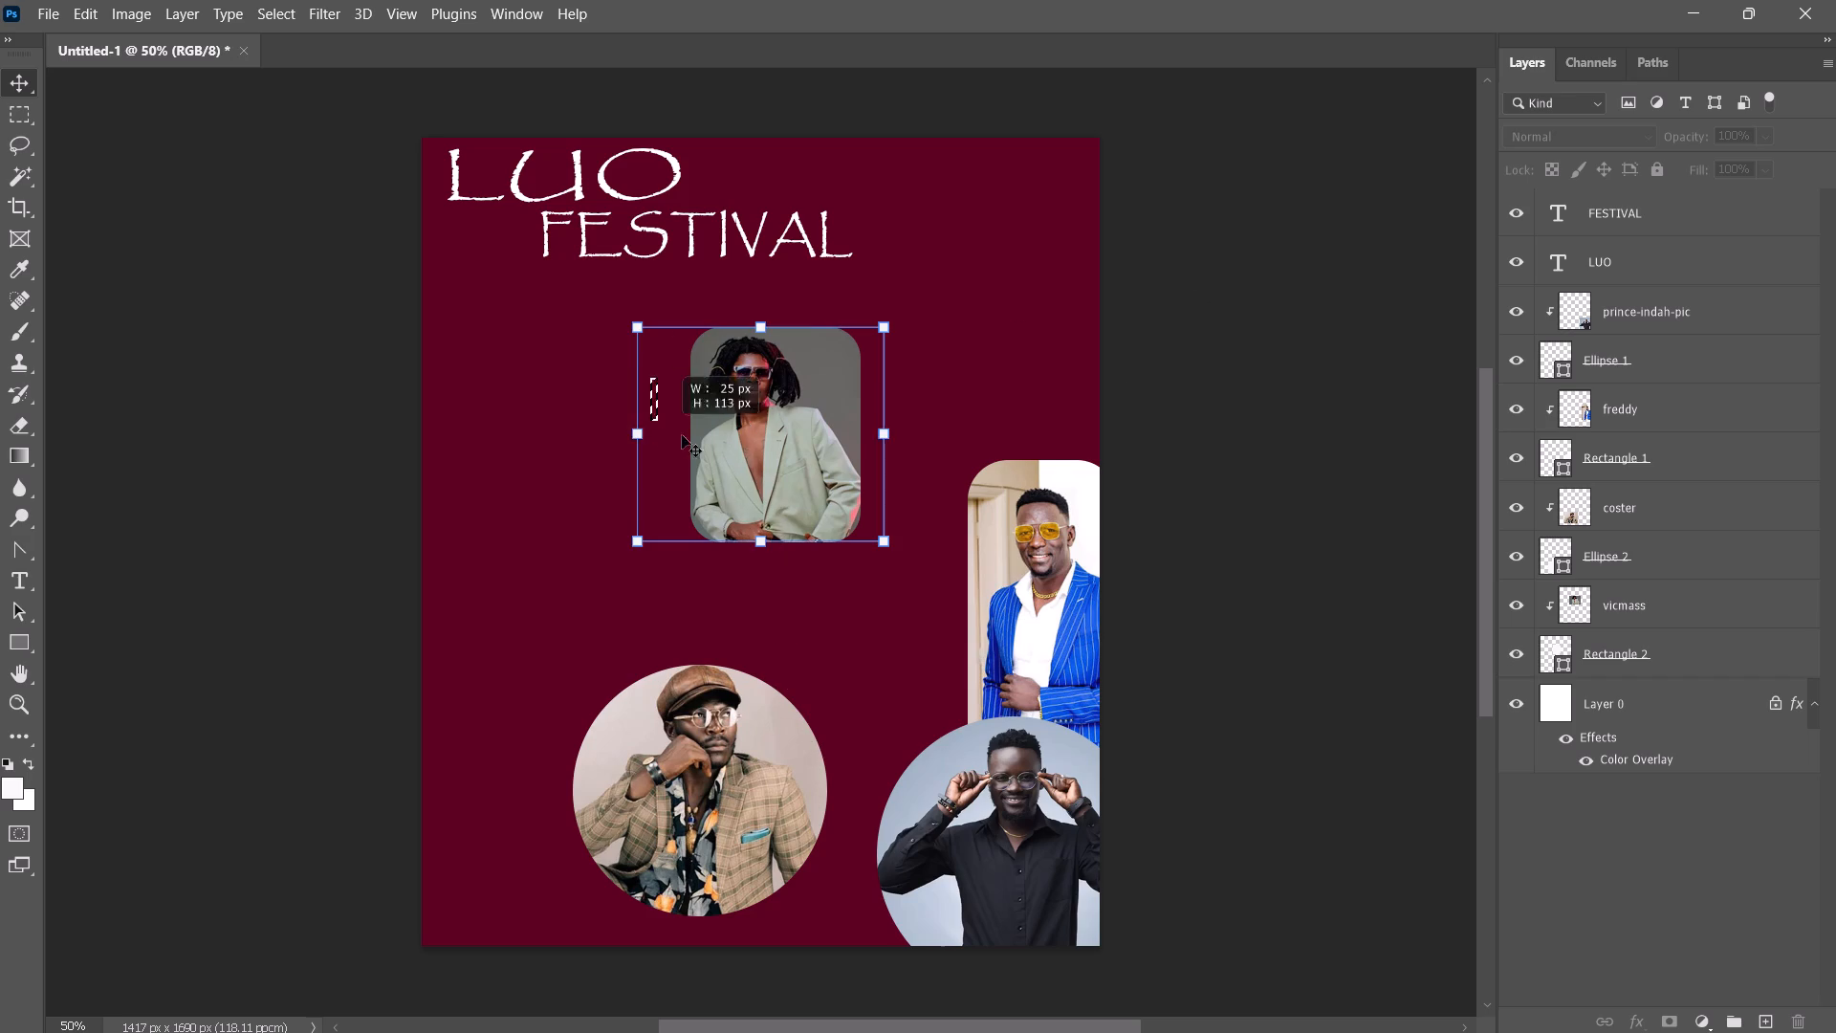
{"action": "left_click_drag", "start_coordinate": [682, 435], "coordinate": [888, 456]}
{"action": "left_click_drag", "start_coordinate": [764, 452], "coordinate": [856, 534]}
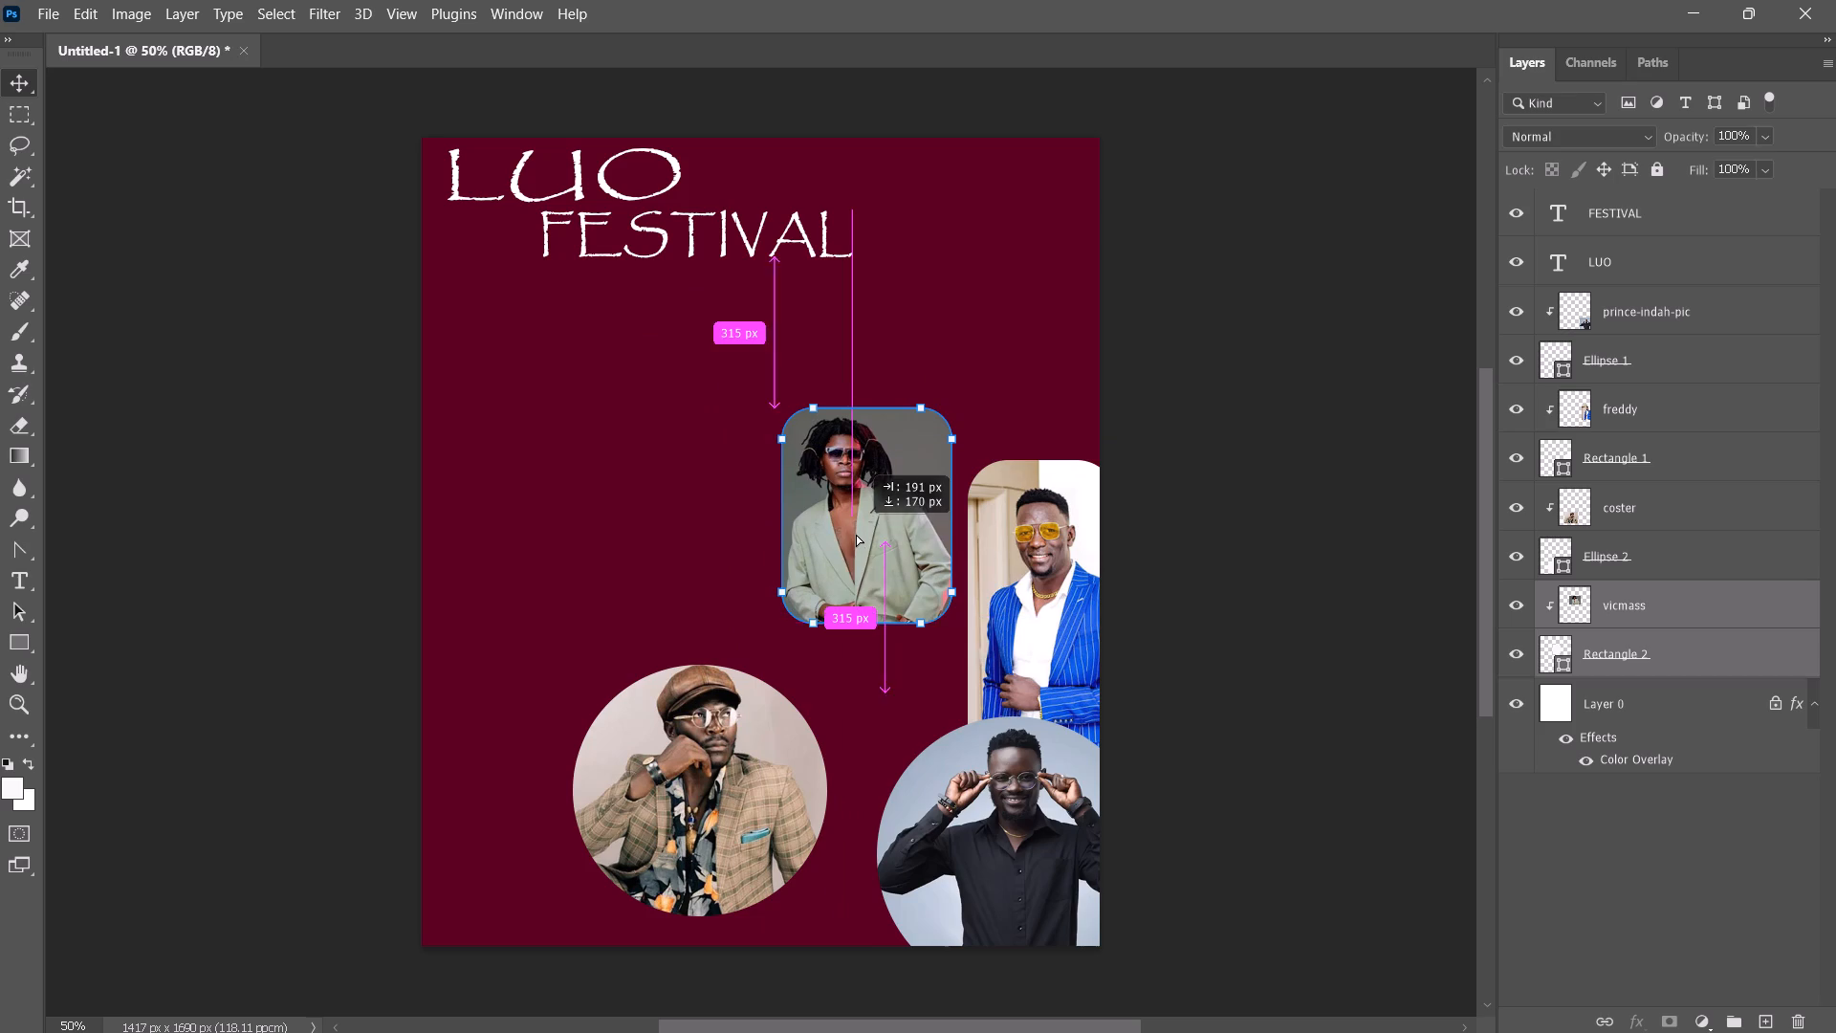
{"action": "left_click_drag", "start_coordinate": [856, 534], "coordinate": [882, 556]}
{"action": "left_click", "coordinate": [1188, 237]}
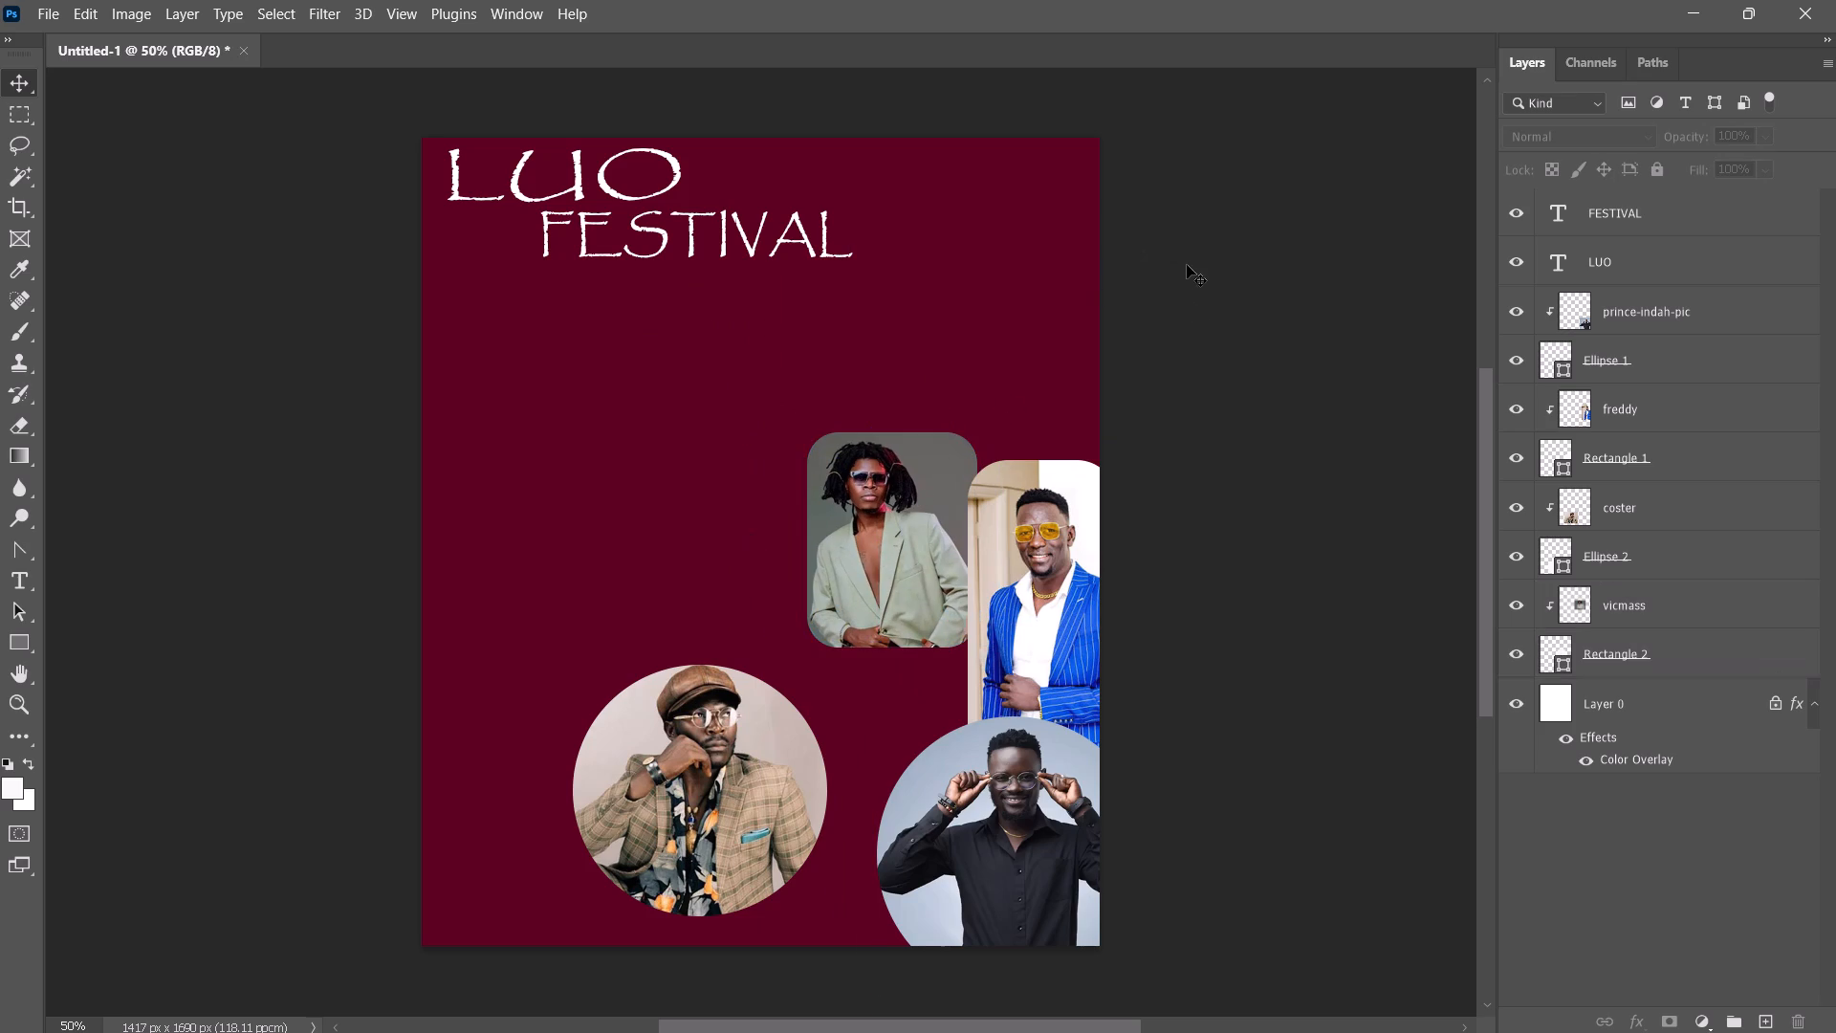
{"action": "left_click", "coordinate": [1233, 549]}
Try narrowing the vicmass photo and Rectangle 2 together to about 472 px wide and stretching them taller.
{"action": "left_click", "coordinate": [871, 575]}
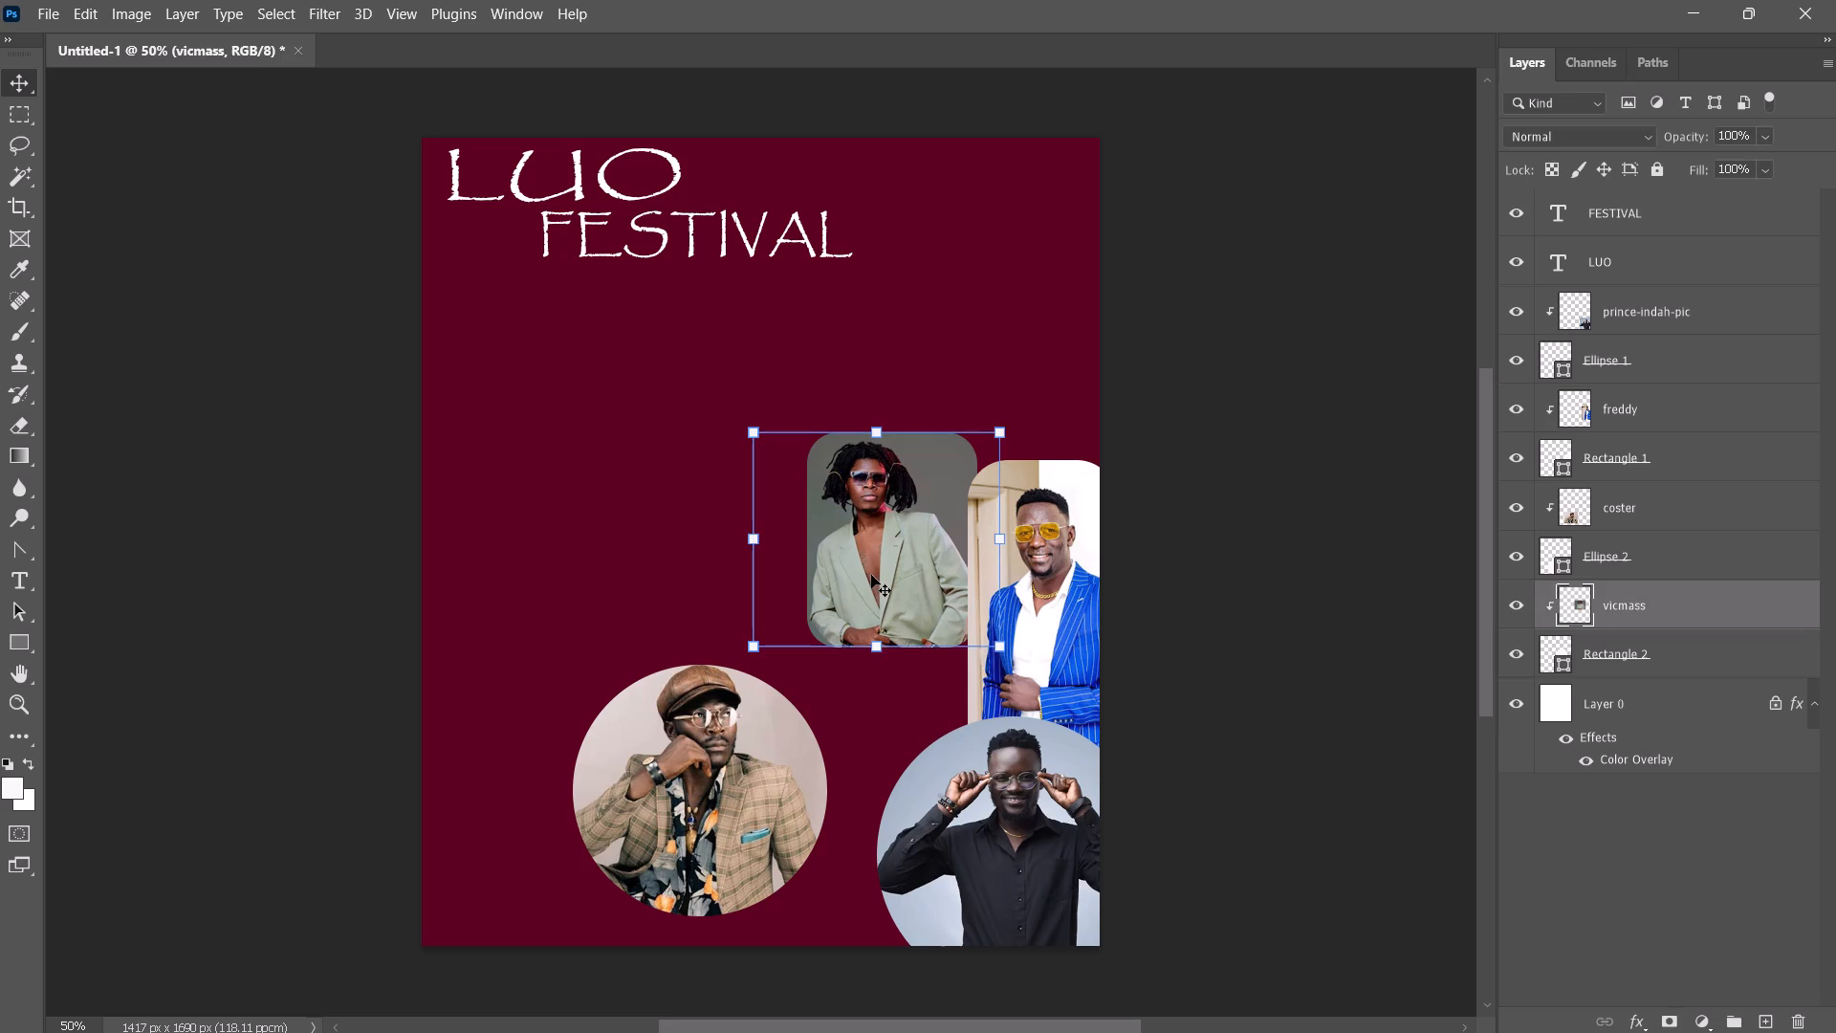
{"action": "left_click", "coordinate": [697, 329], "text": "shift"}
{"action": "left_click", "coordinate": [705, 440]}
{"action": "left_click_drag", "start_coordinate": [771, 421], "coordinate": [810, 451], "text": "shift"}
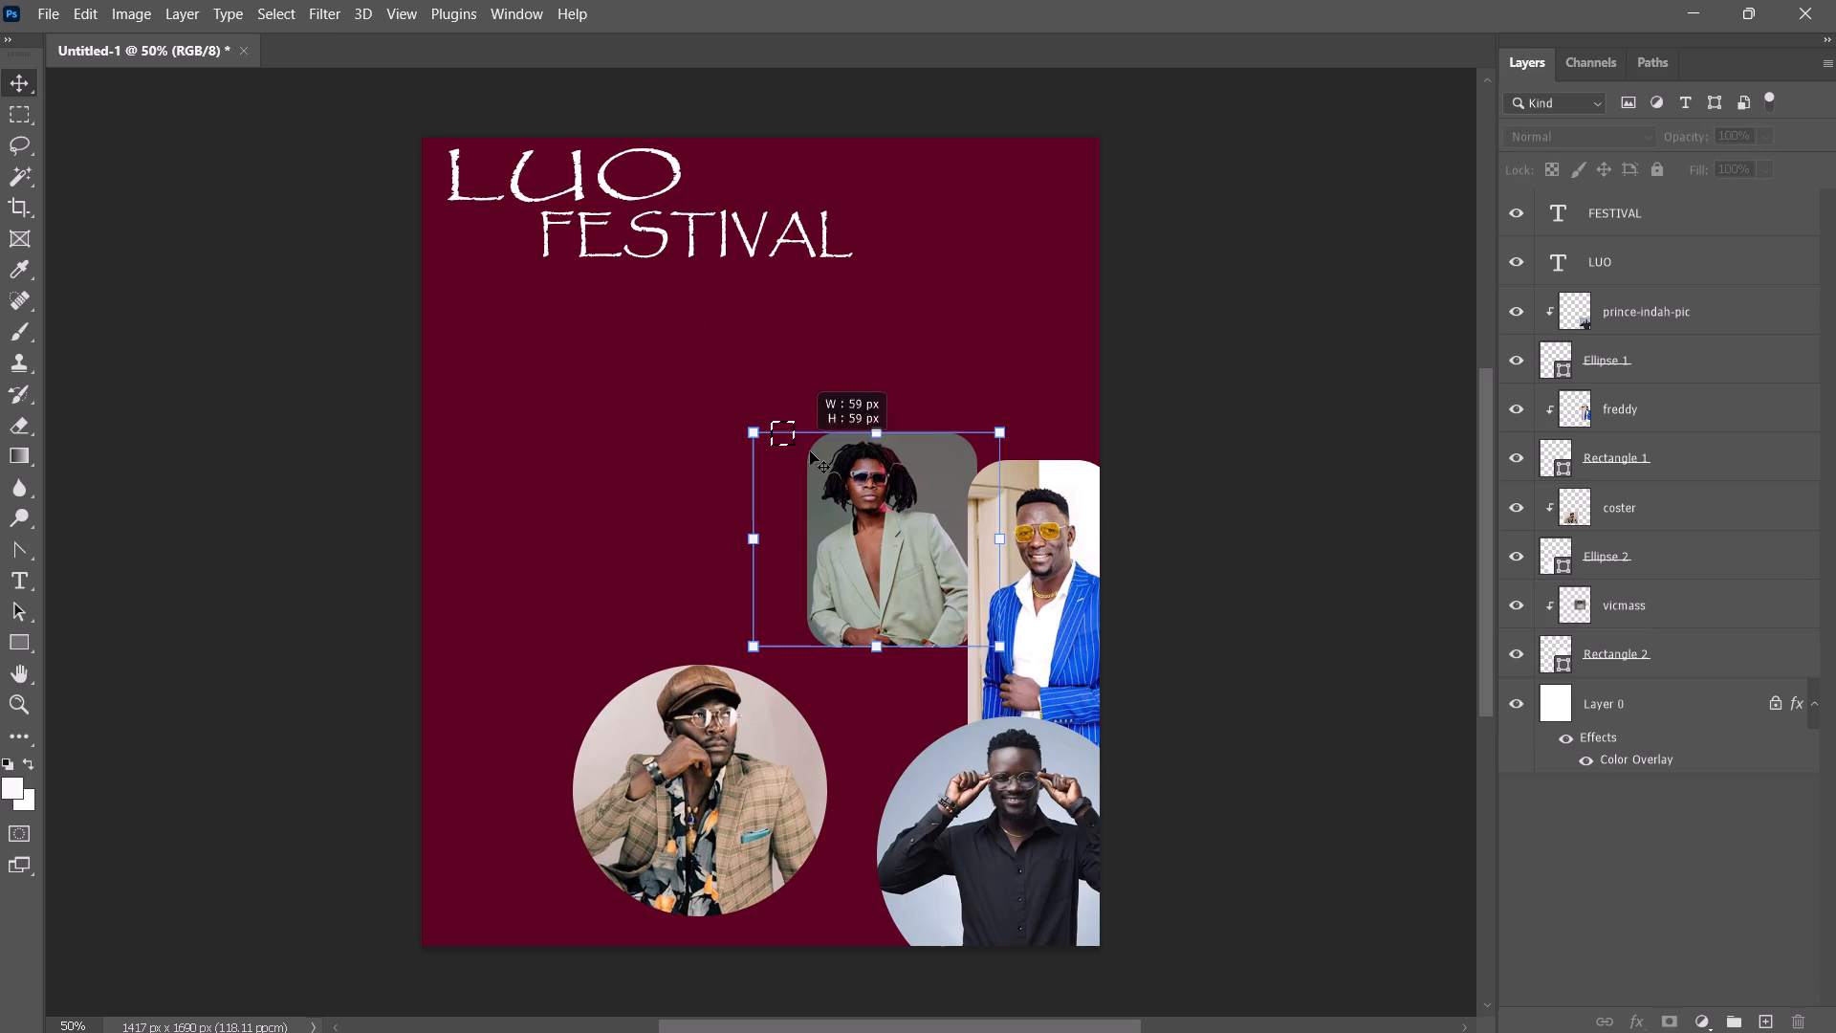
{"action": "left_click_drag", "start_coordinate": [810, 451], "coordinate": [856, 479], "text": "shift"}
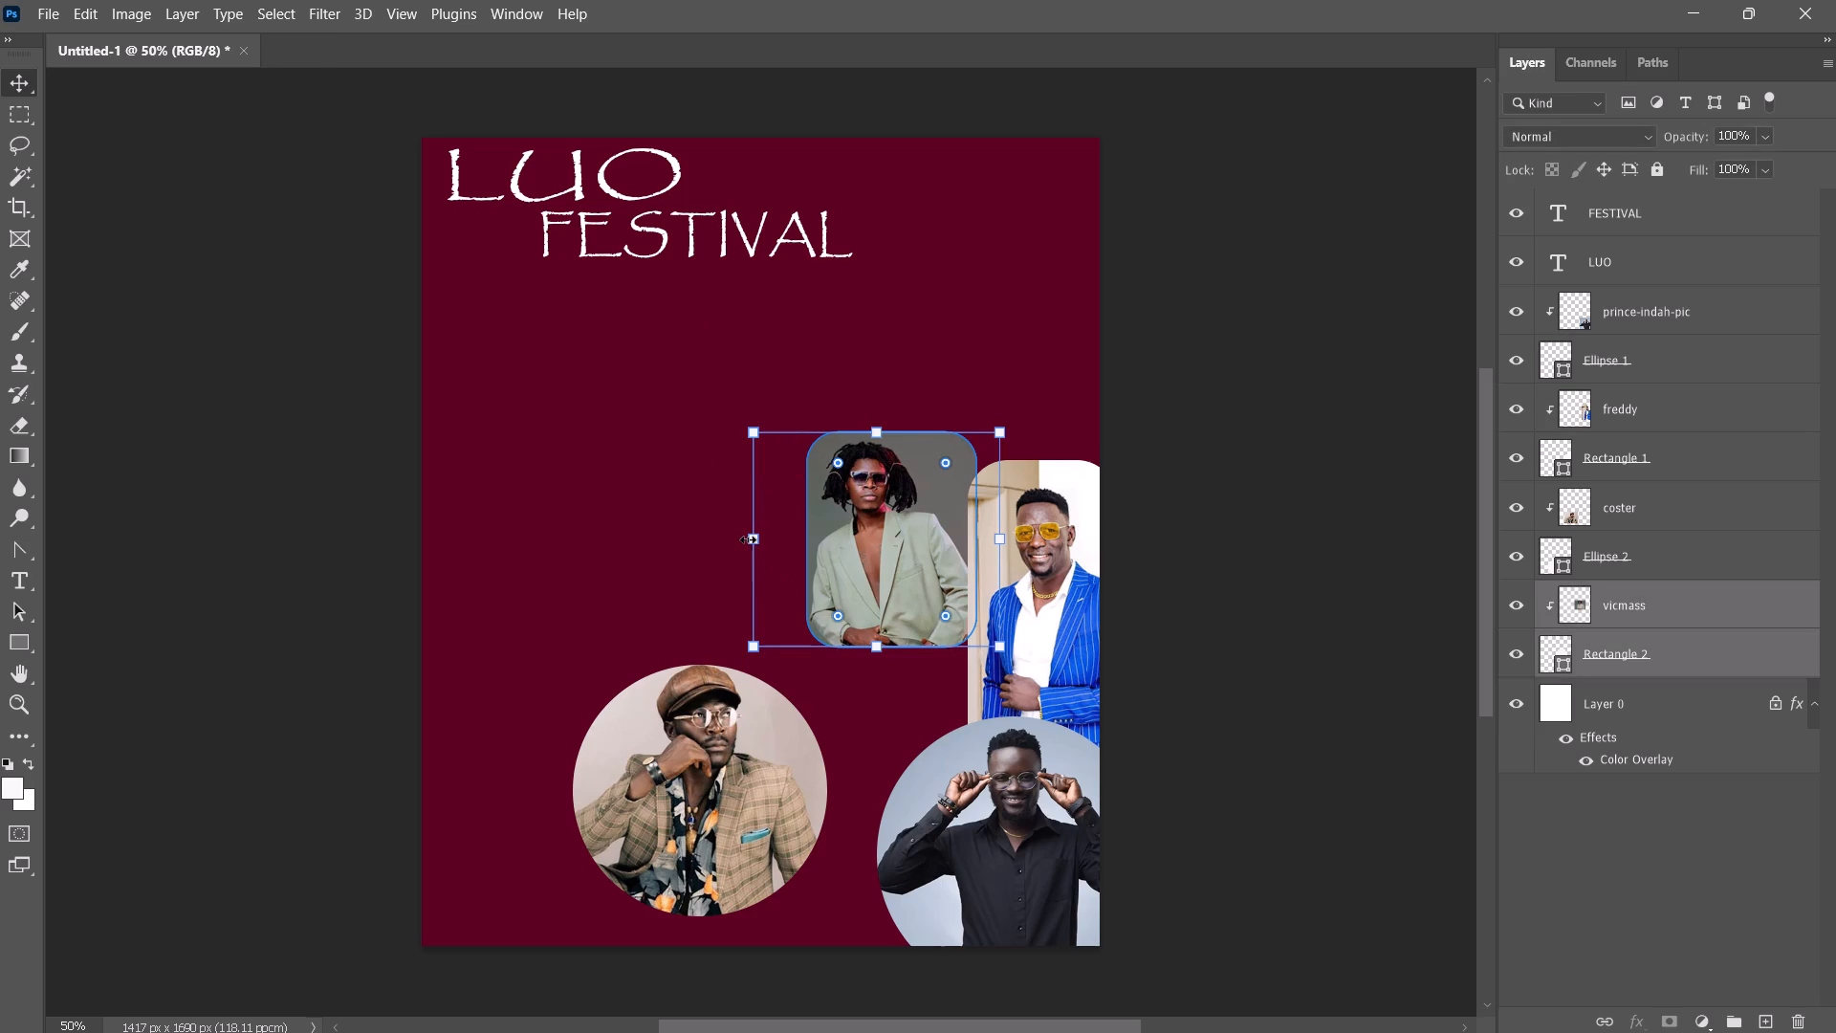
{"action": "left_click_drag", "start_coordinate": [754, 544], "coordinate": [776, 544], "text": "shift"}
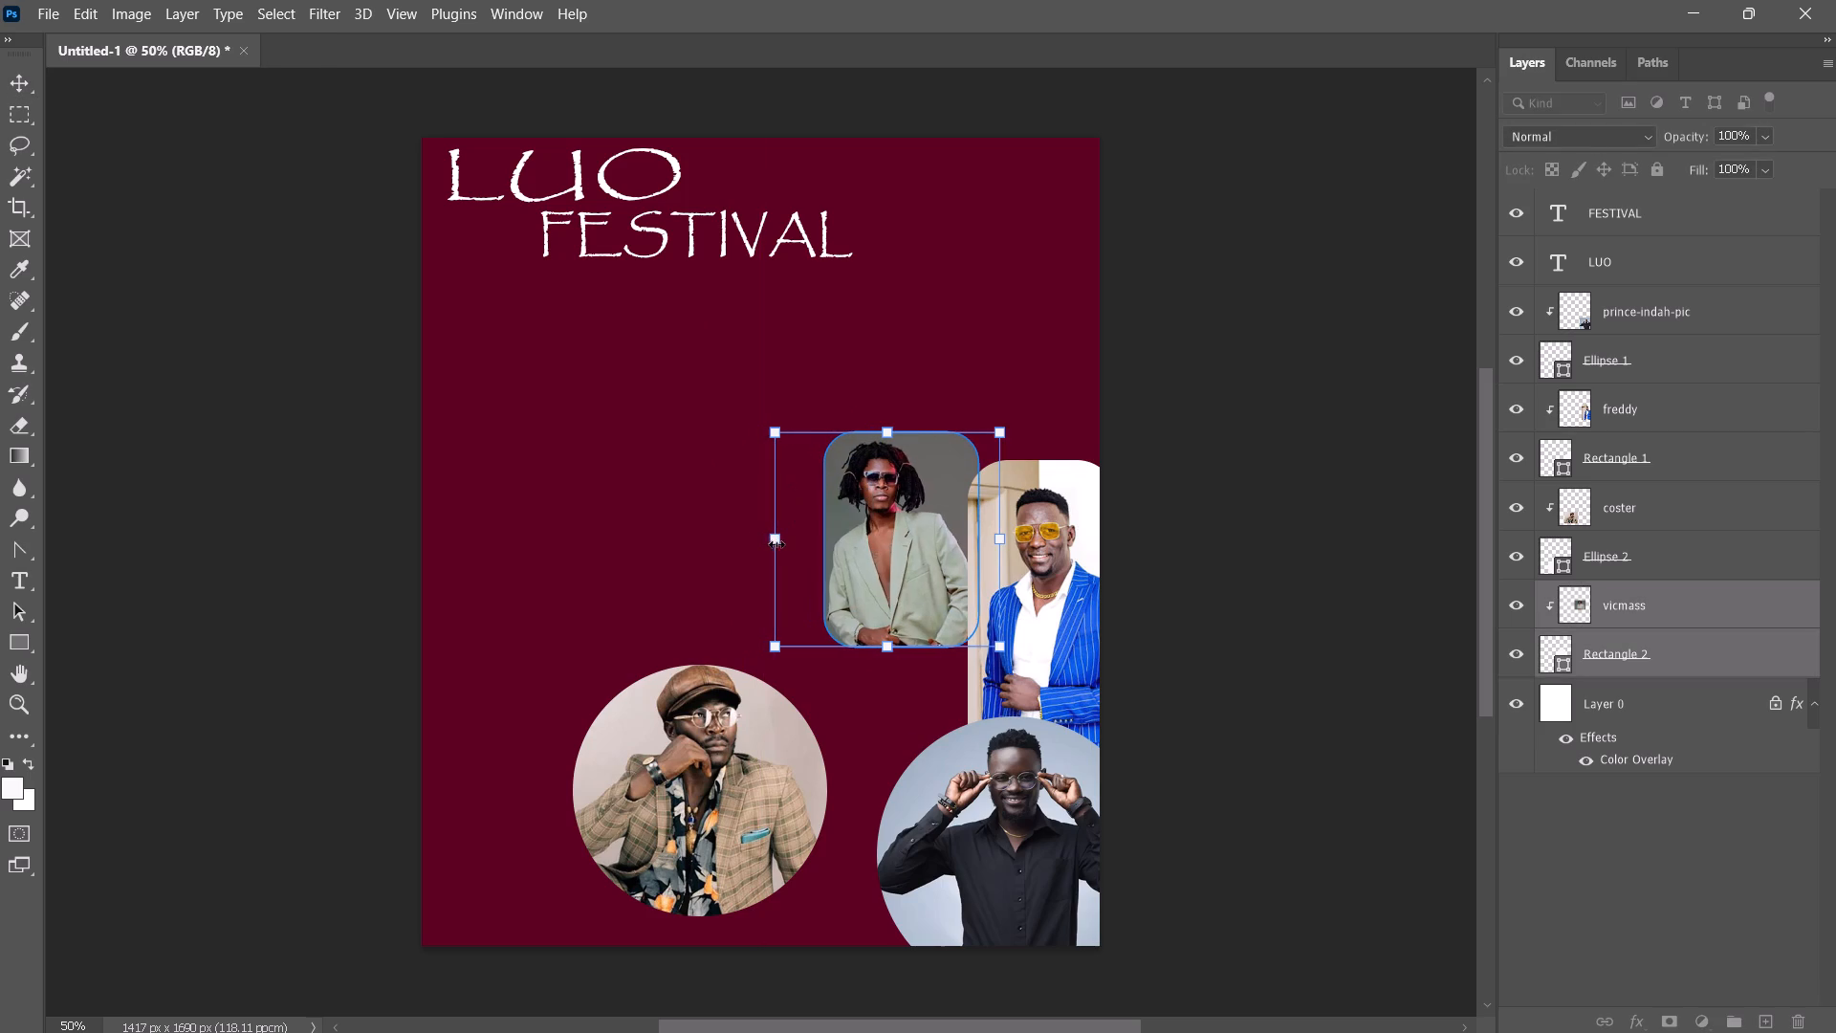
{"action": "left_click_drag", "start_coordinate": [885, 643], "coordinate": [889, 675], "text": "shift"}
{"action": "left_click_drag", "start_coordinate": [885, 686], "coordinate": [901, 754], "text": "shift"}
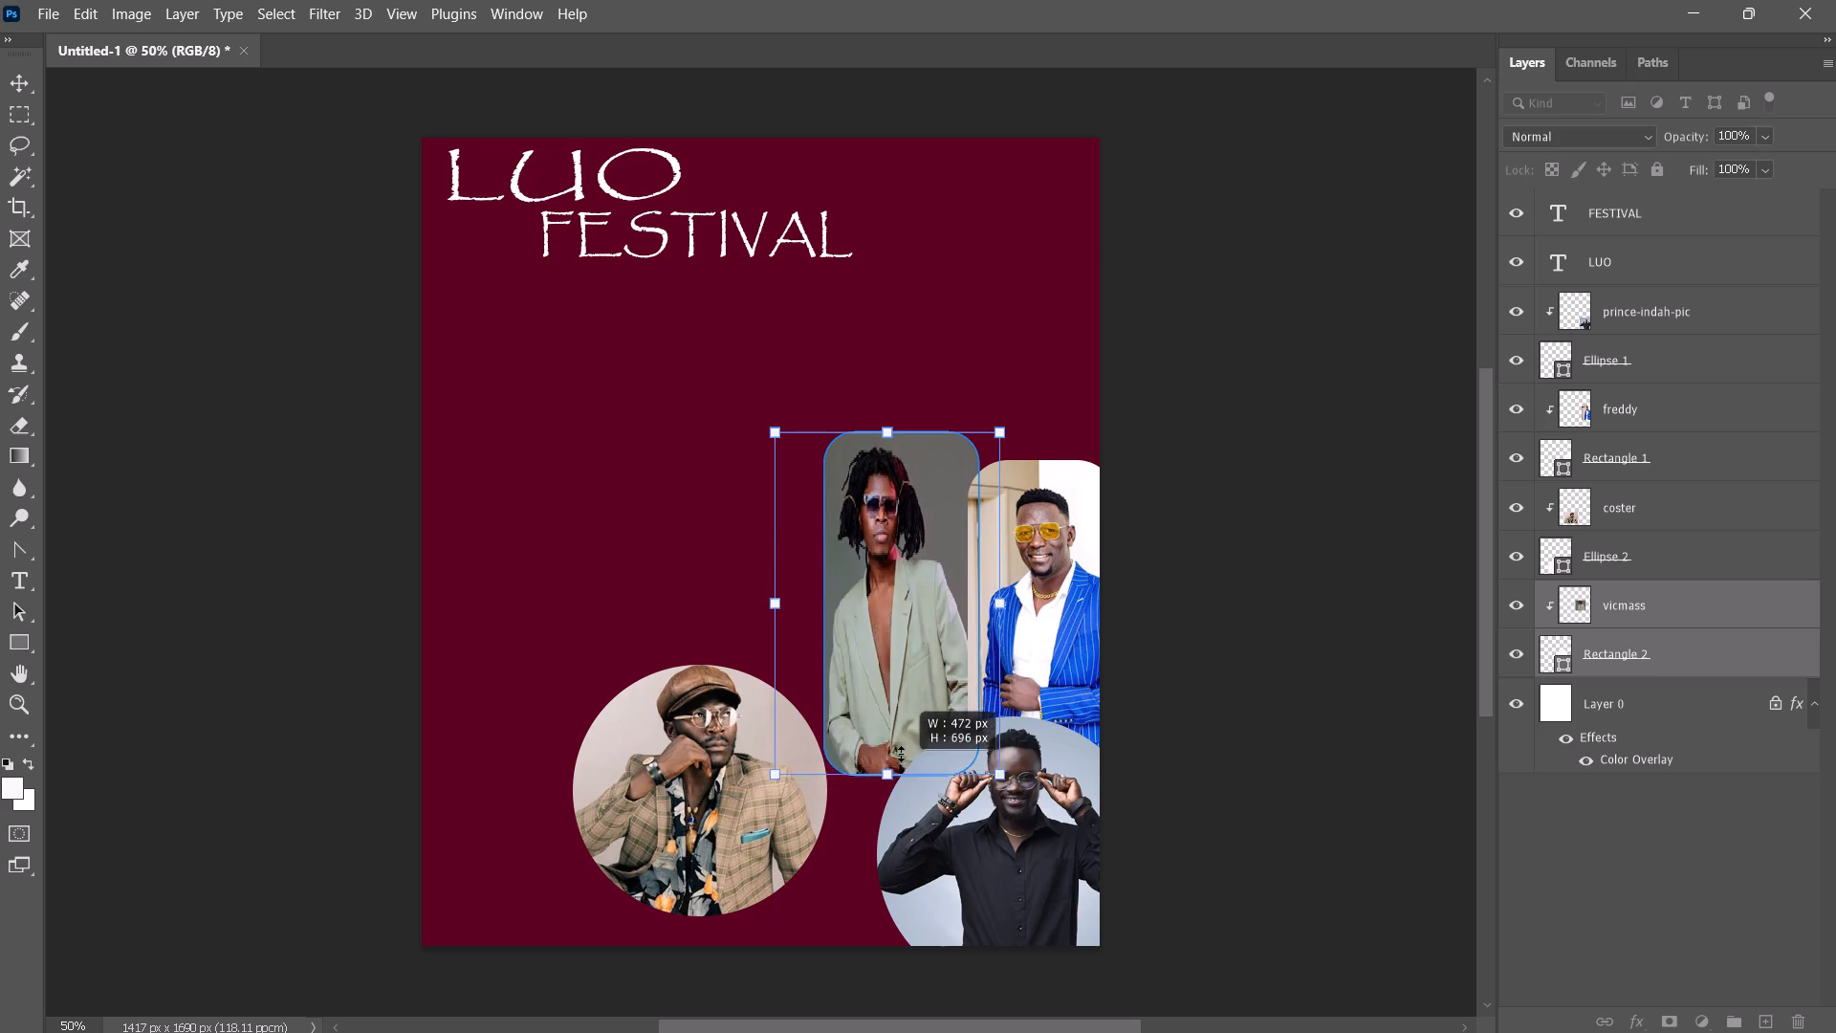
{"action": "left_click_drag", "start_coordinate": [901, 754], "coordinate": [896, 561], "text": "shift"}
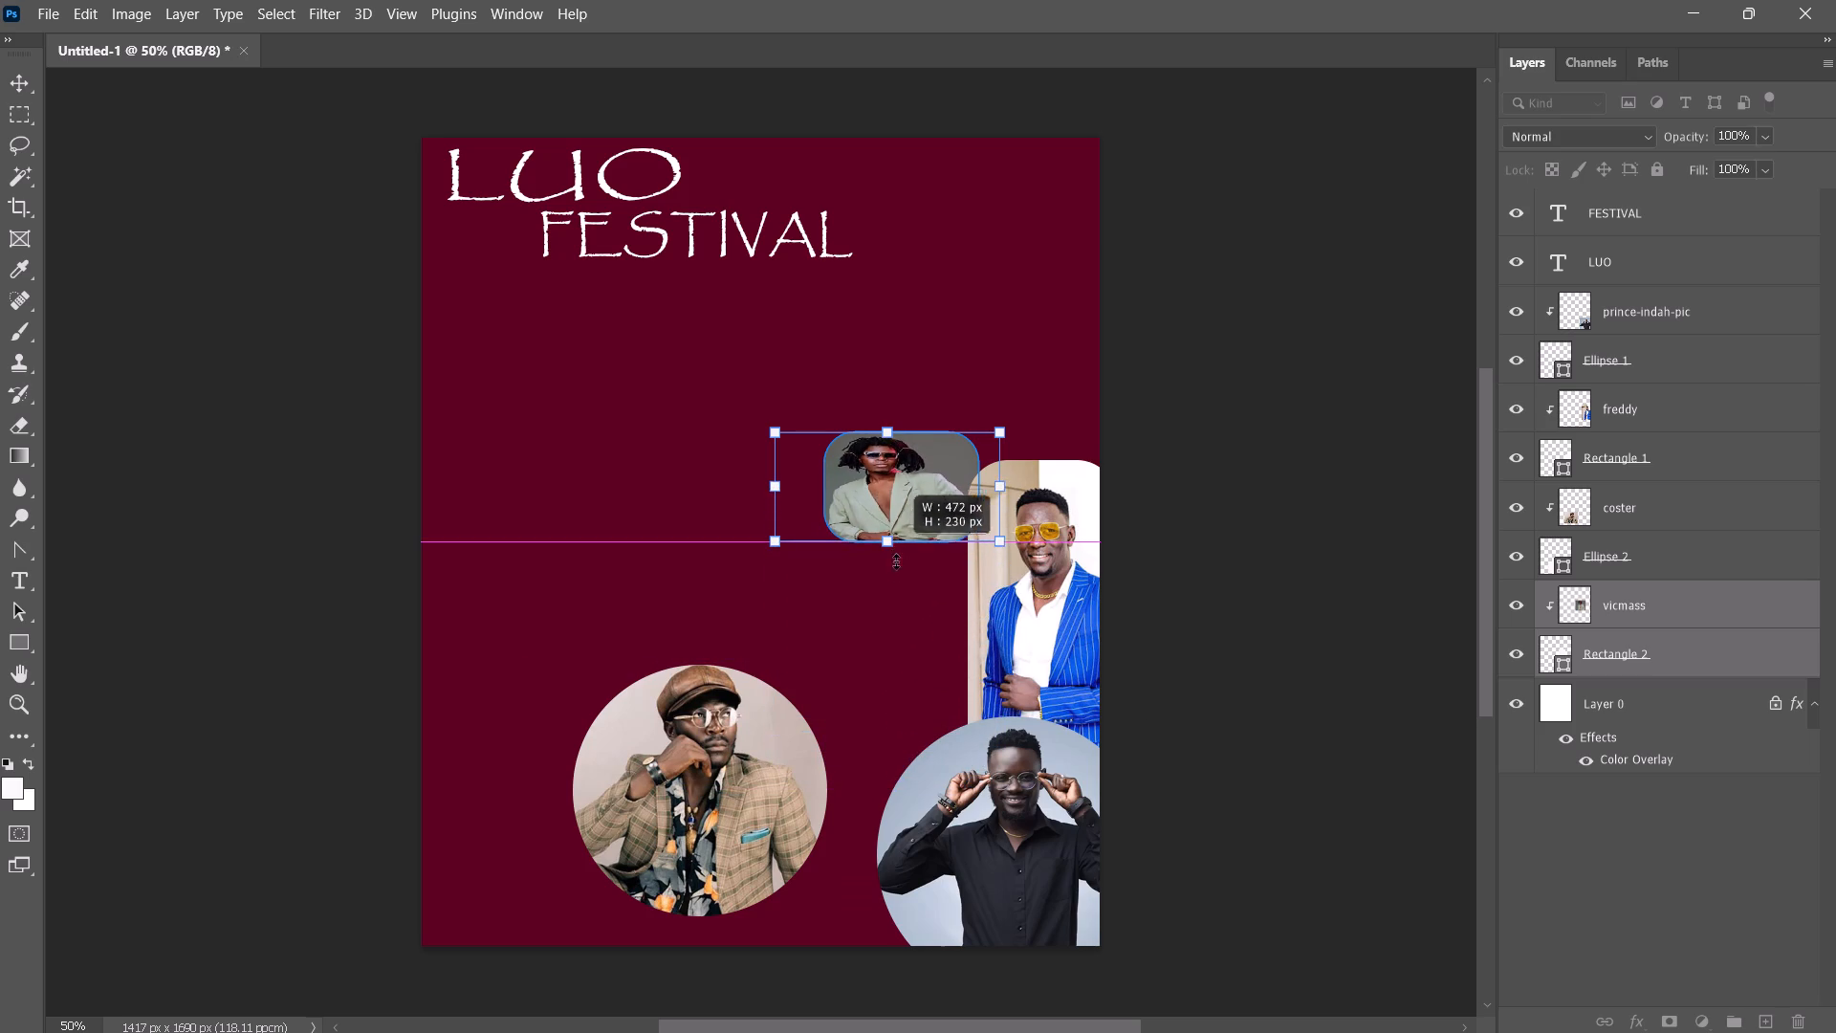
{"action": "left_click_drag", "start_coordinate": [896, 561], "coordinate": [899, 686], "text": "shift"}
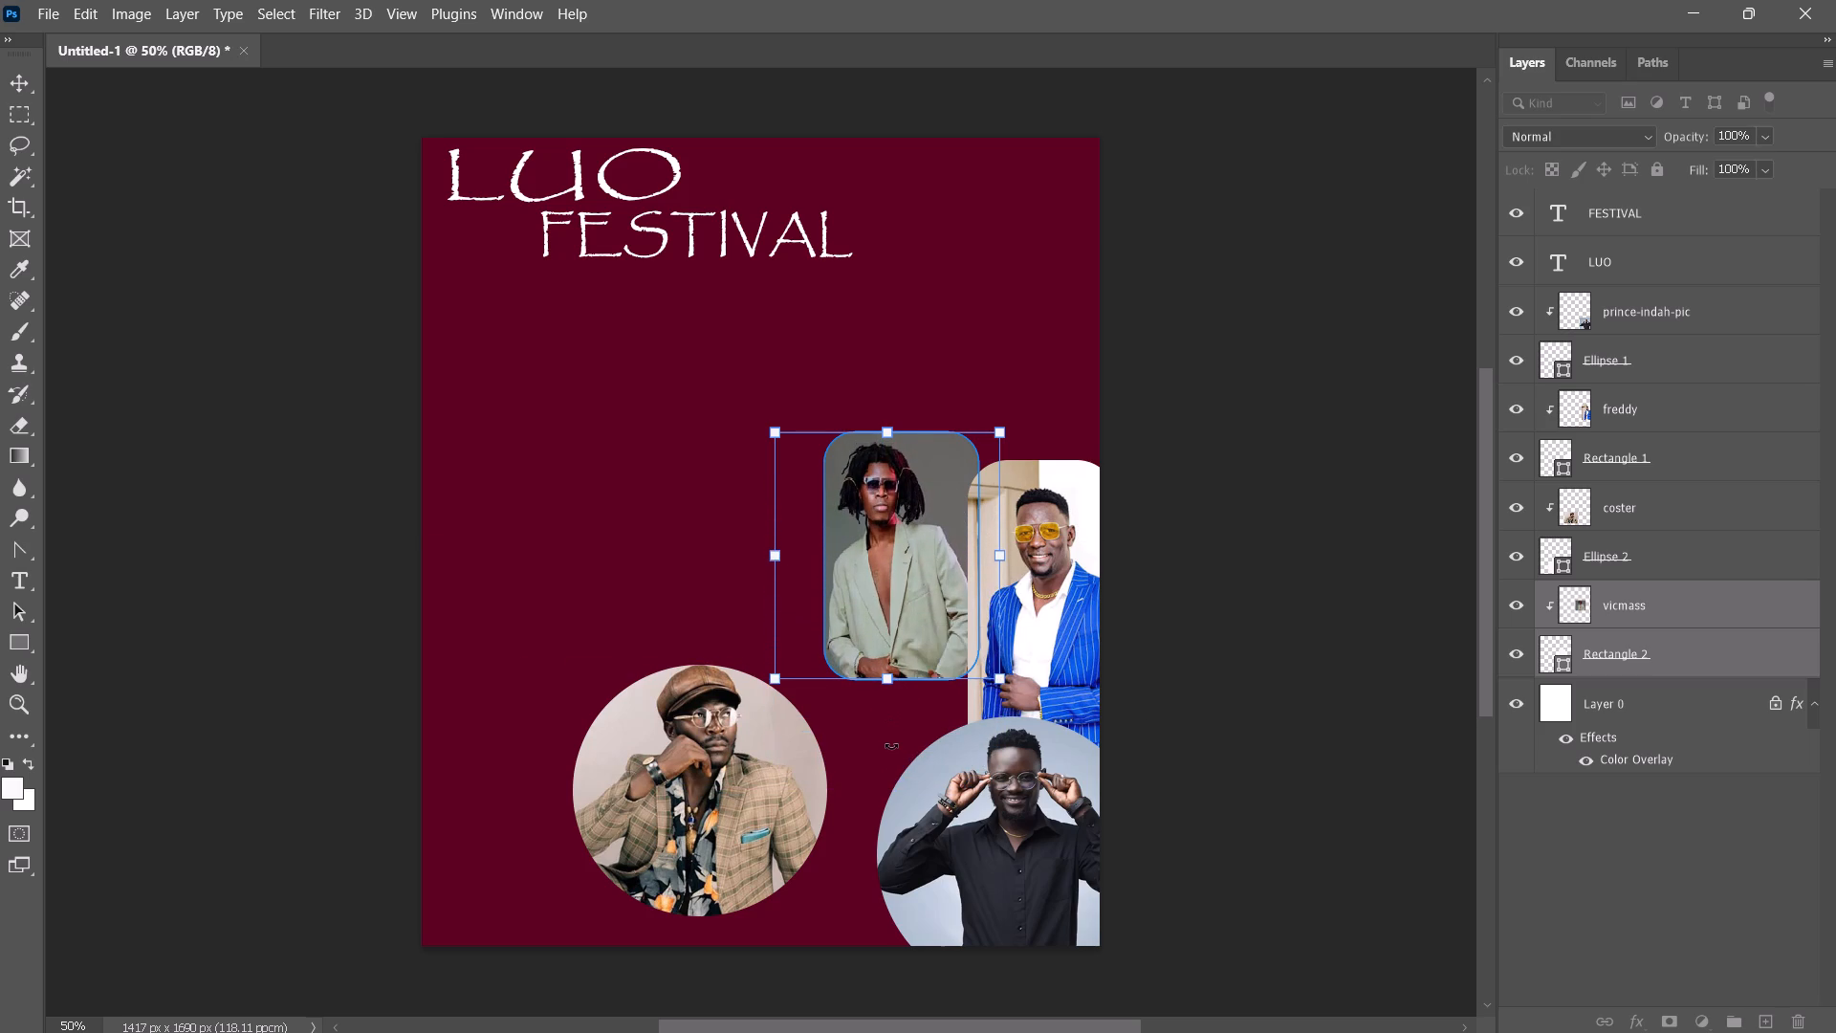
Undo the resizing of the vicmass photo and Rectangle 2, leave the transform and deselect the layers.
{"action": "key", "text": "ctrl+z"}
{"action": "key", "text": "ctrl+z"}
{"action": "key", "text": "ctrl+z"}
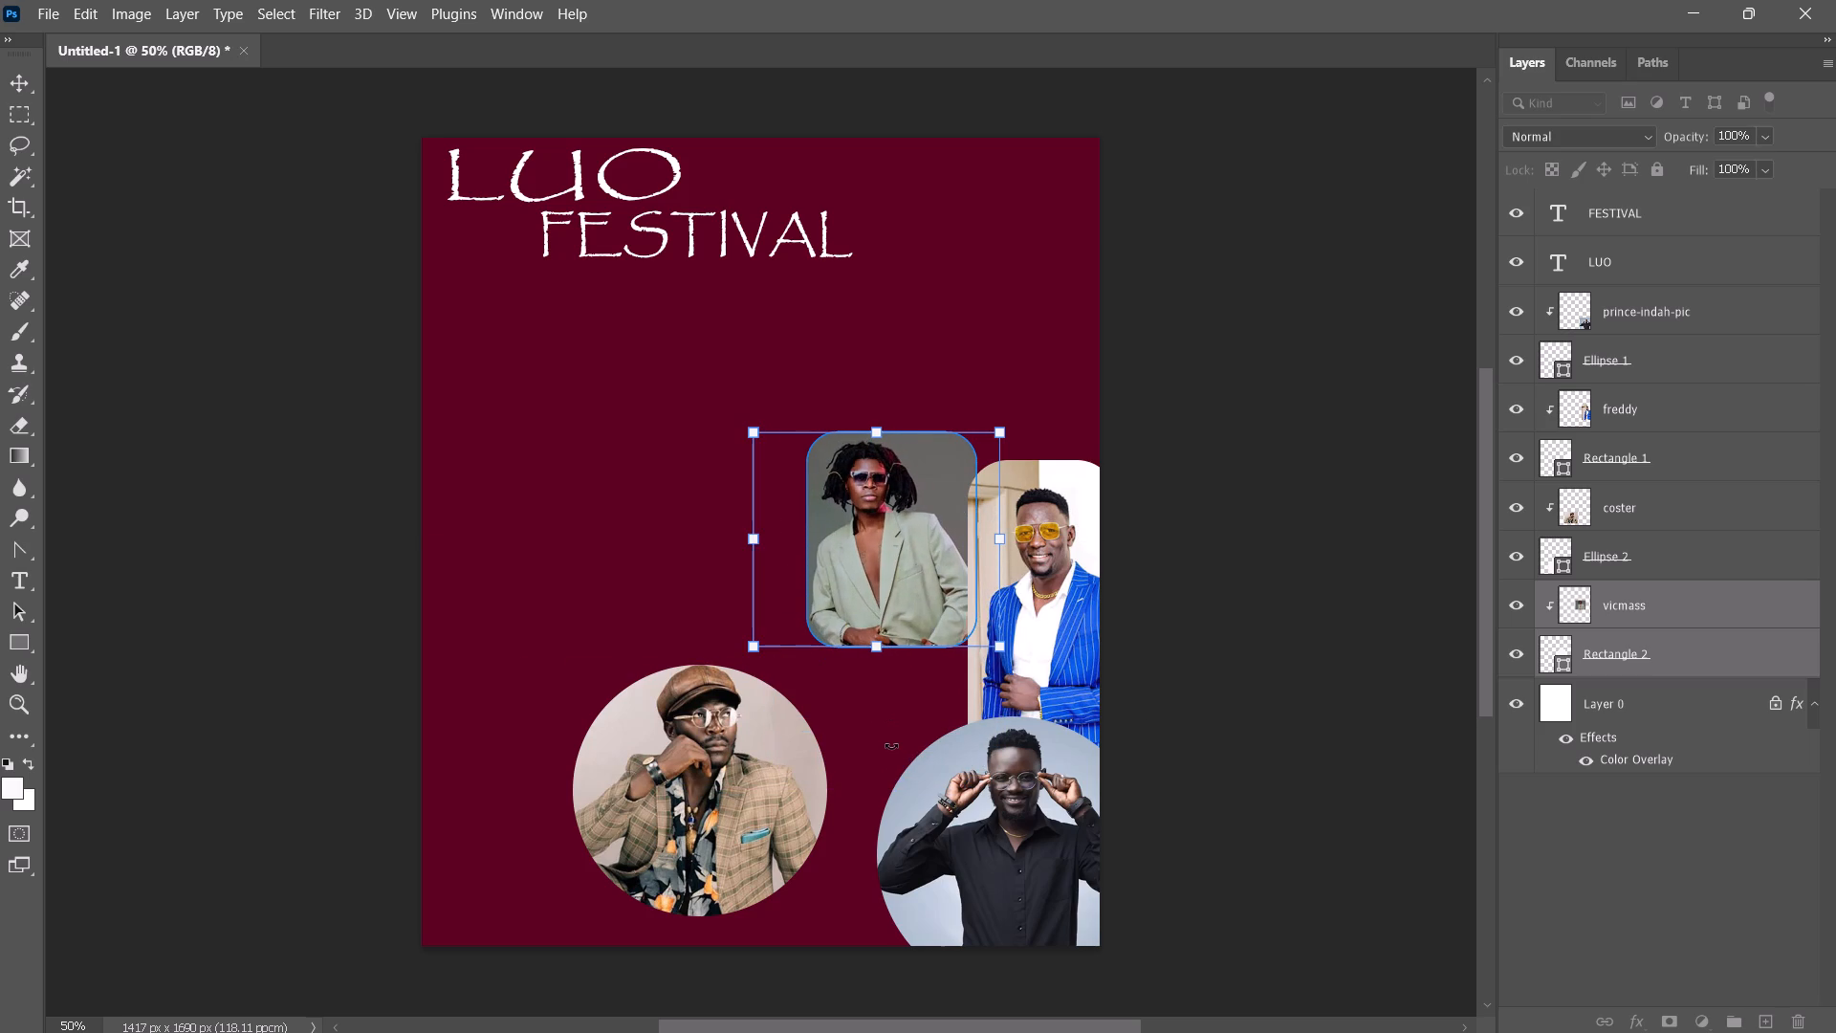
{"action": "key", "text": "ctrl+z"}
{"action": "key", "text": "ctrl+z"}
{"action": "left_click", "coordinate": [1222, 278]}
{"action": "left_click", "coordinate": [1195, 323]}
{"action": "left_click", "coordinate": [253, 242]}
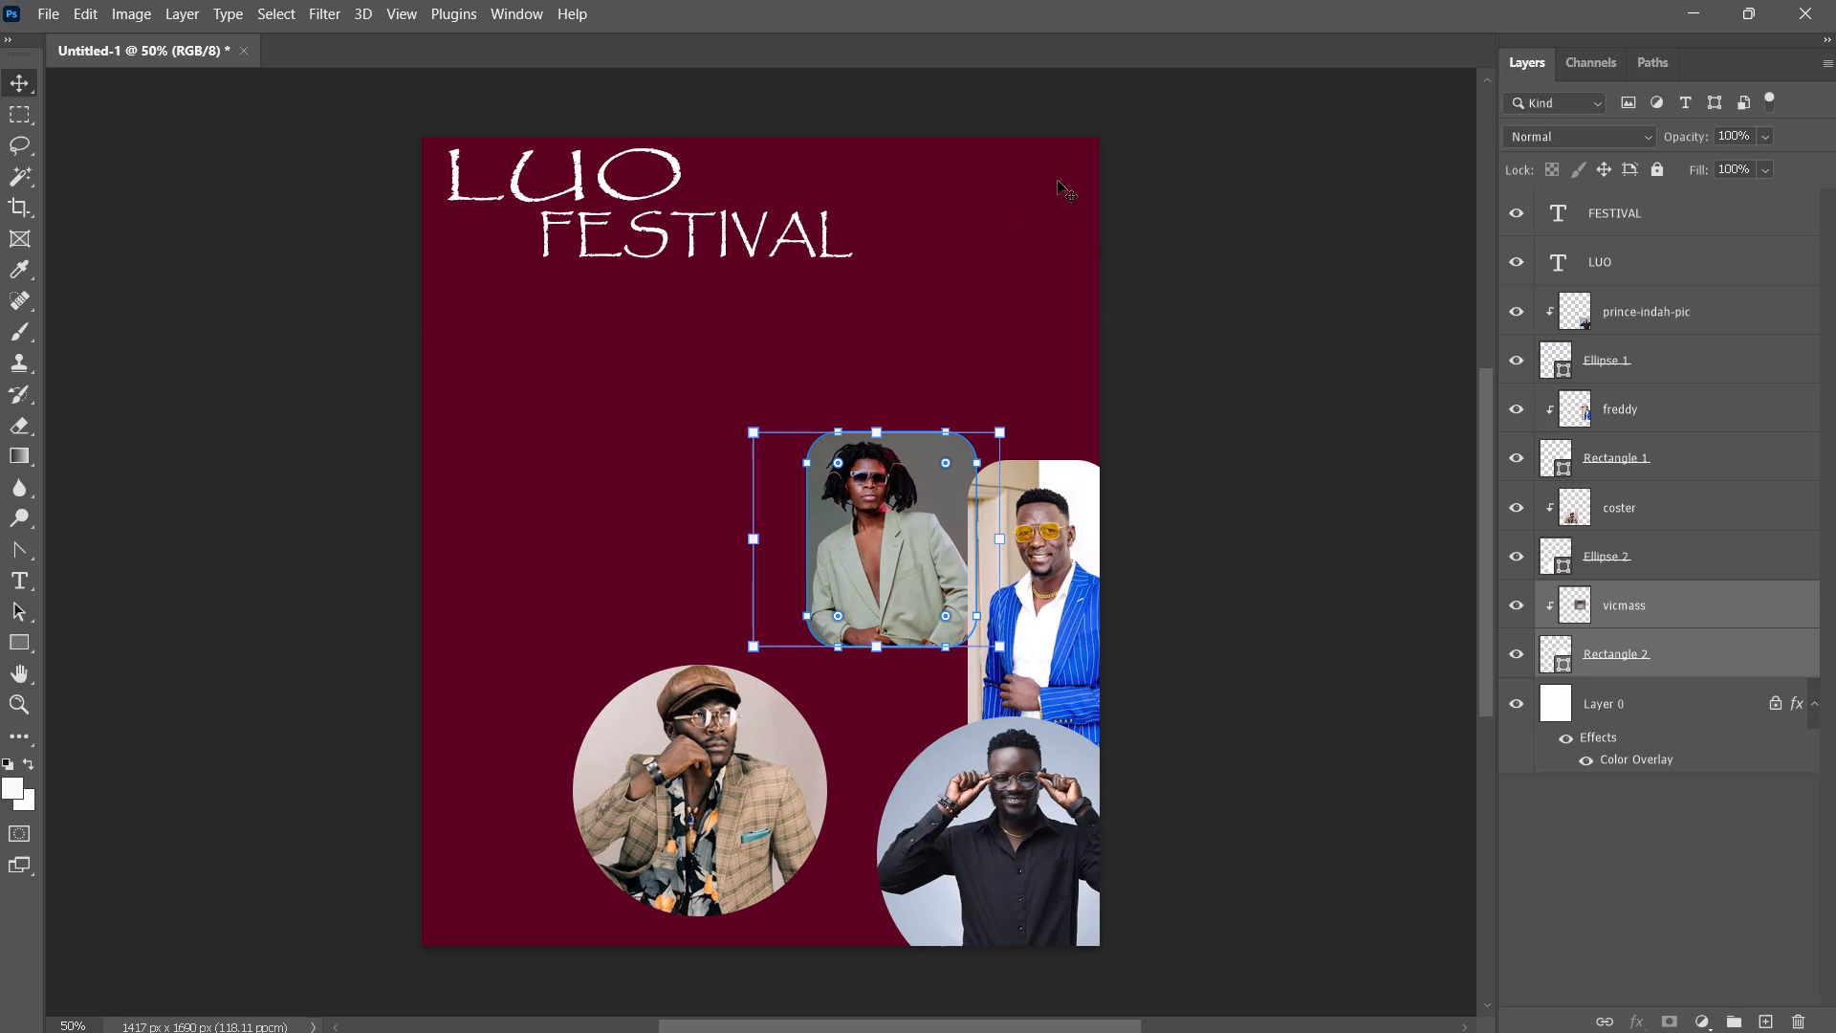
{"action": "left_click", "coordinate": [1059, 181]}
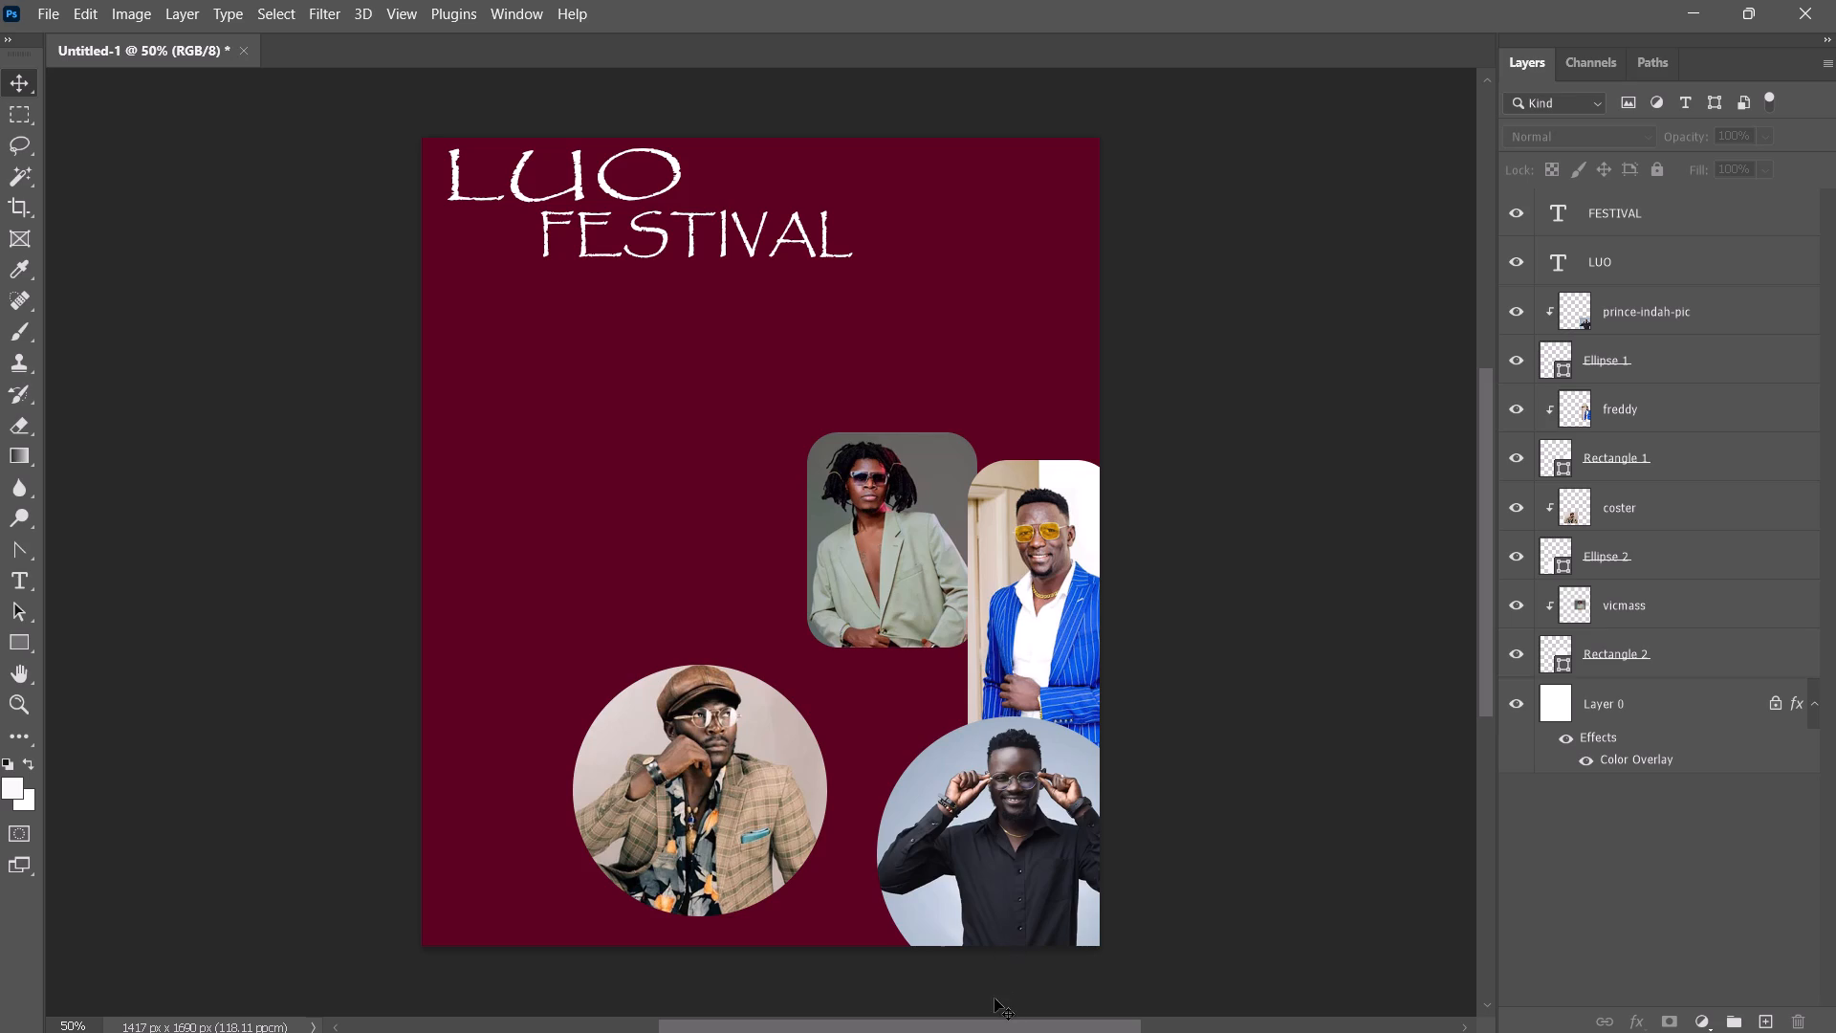
Select the prince-indah-pic photo layer on the poster.
{"action": "left_click", "coordinate": [957, 881]}
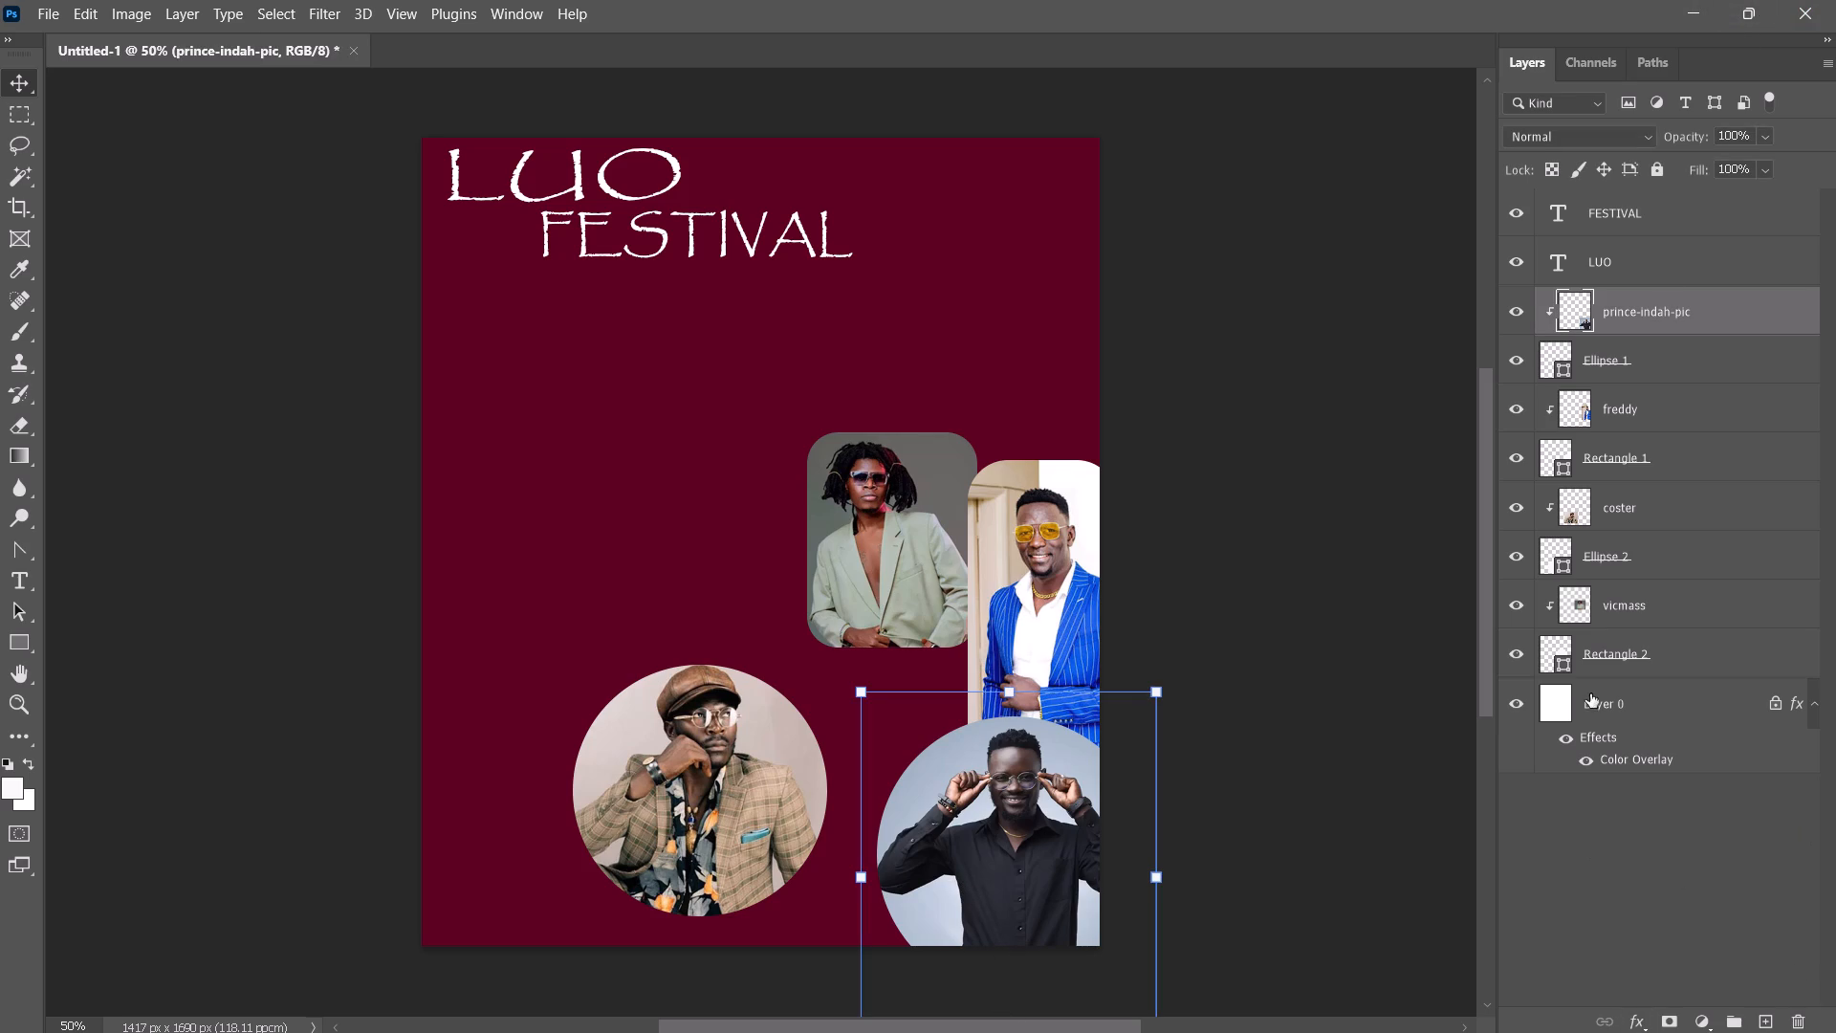
Restore the Photoshop window to reveal the taskbar and switch to the Google Chrome window with the image results.
{"action": "left_click", "coordinate": [1761, 11]}
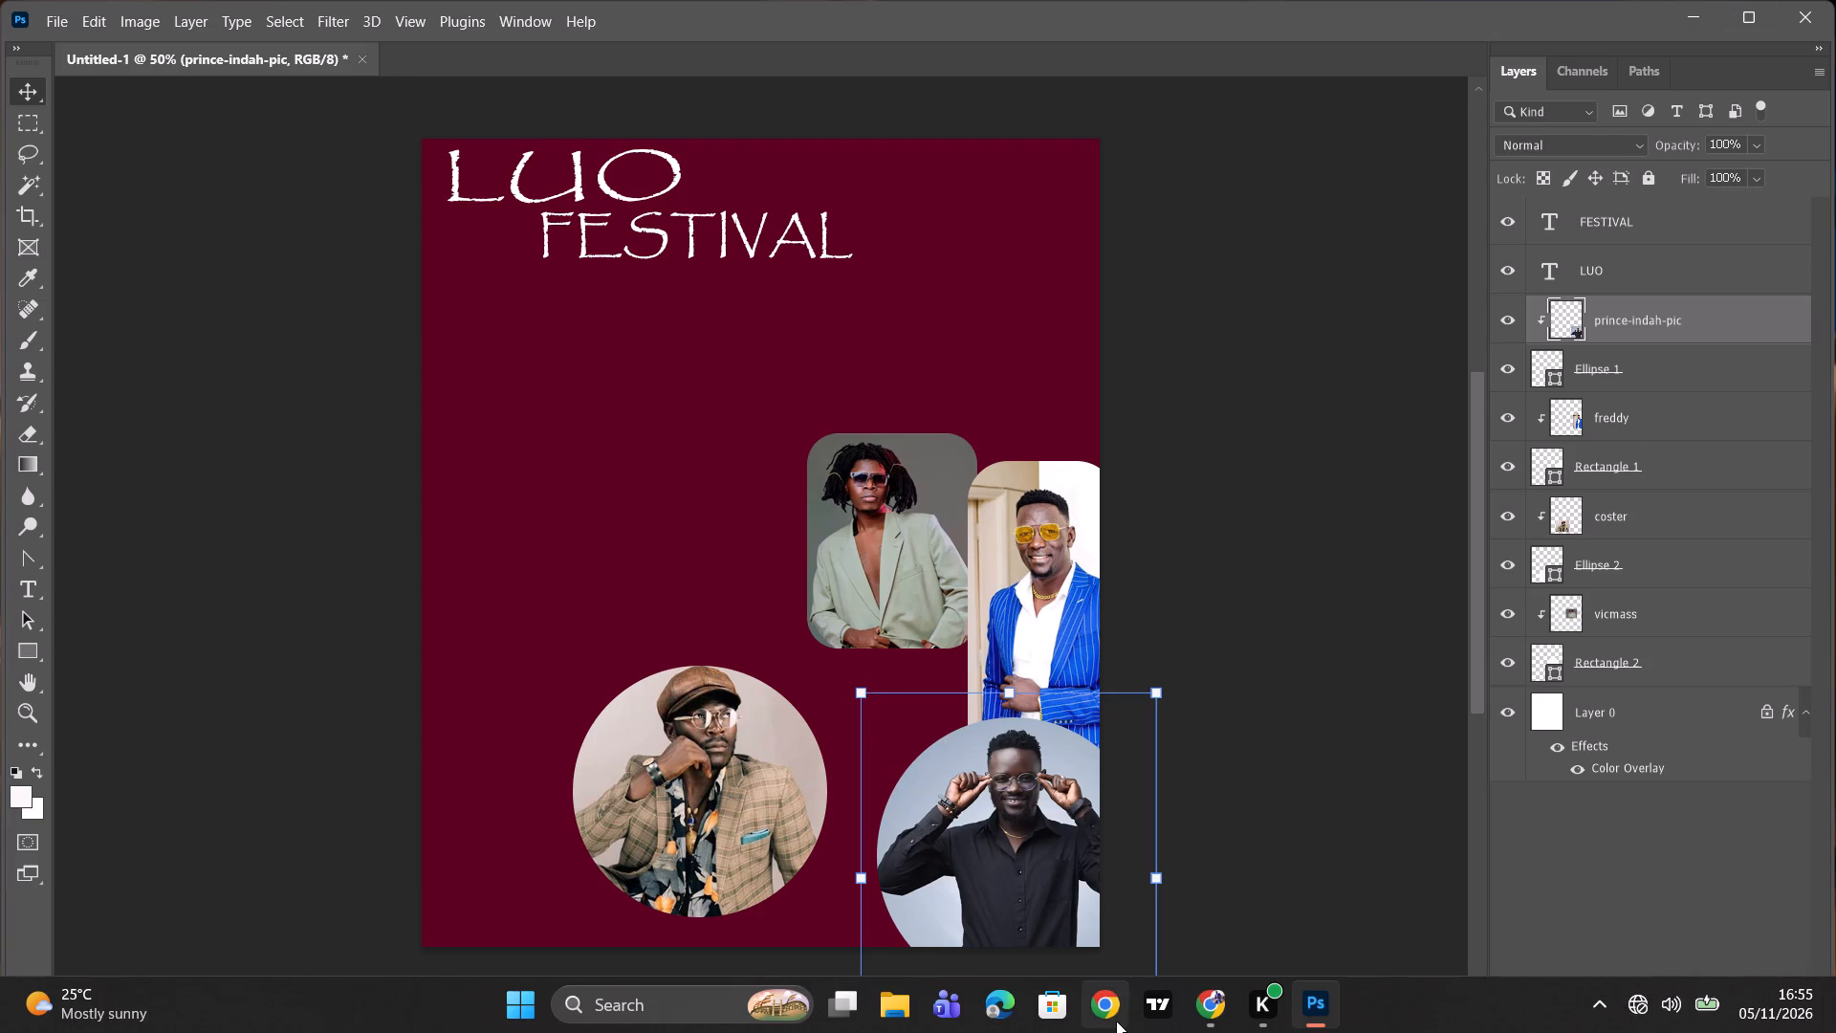
{"action": "left_click", "coordinate": [1205, 1016]}
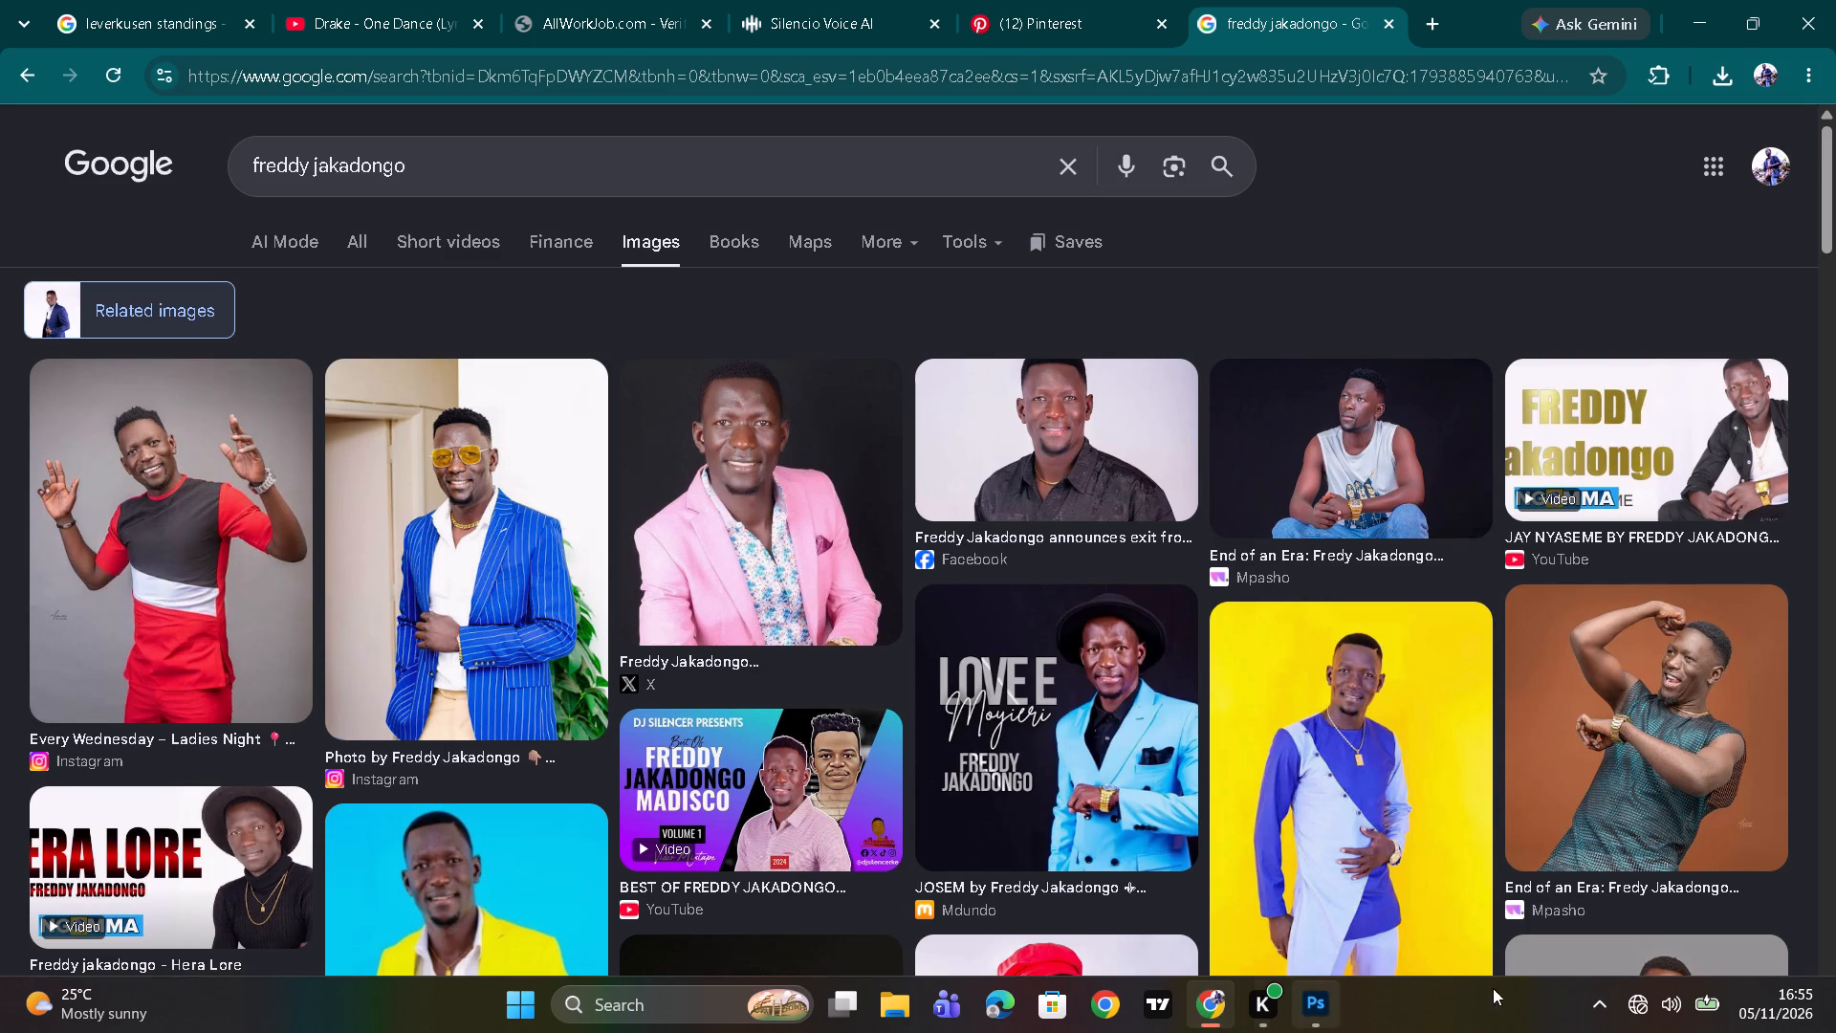
Turn on Wi-Fi in the Windows quick settings.
{"action": "left_click", "coordinate": [1646, 1016]}
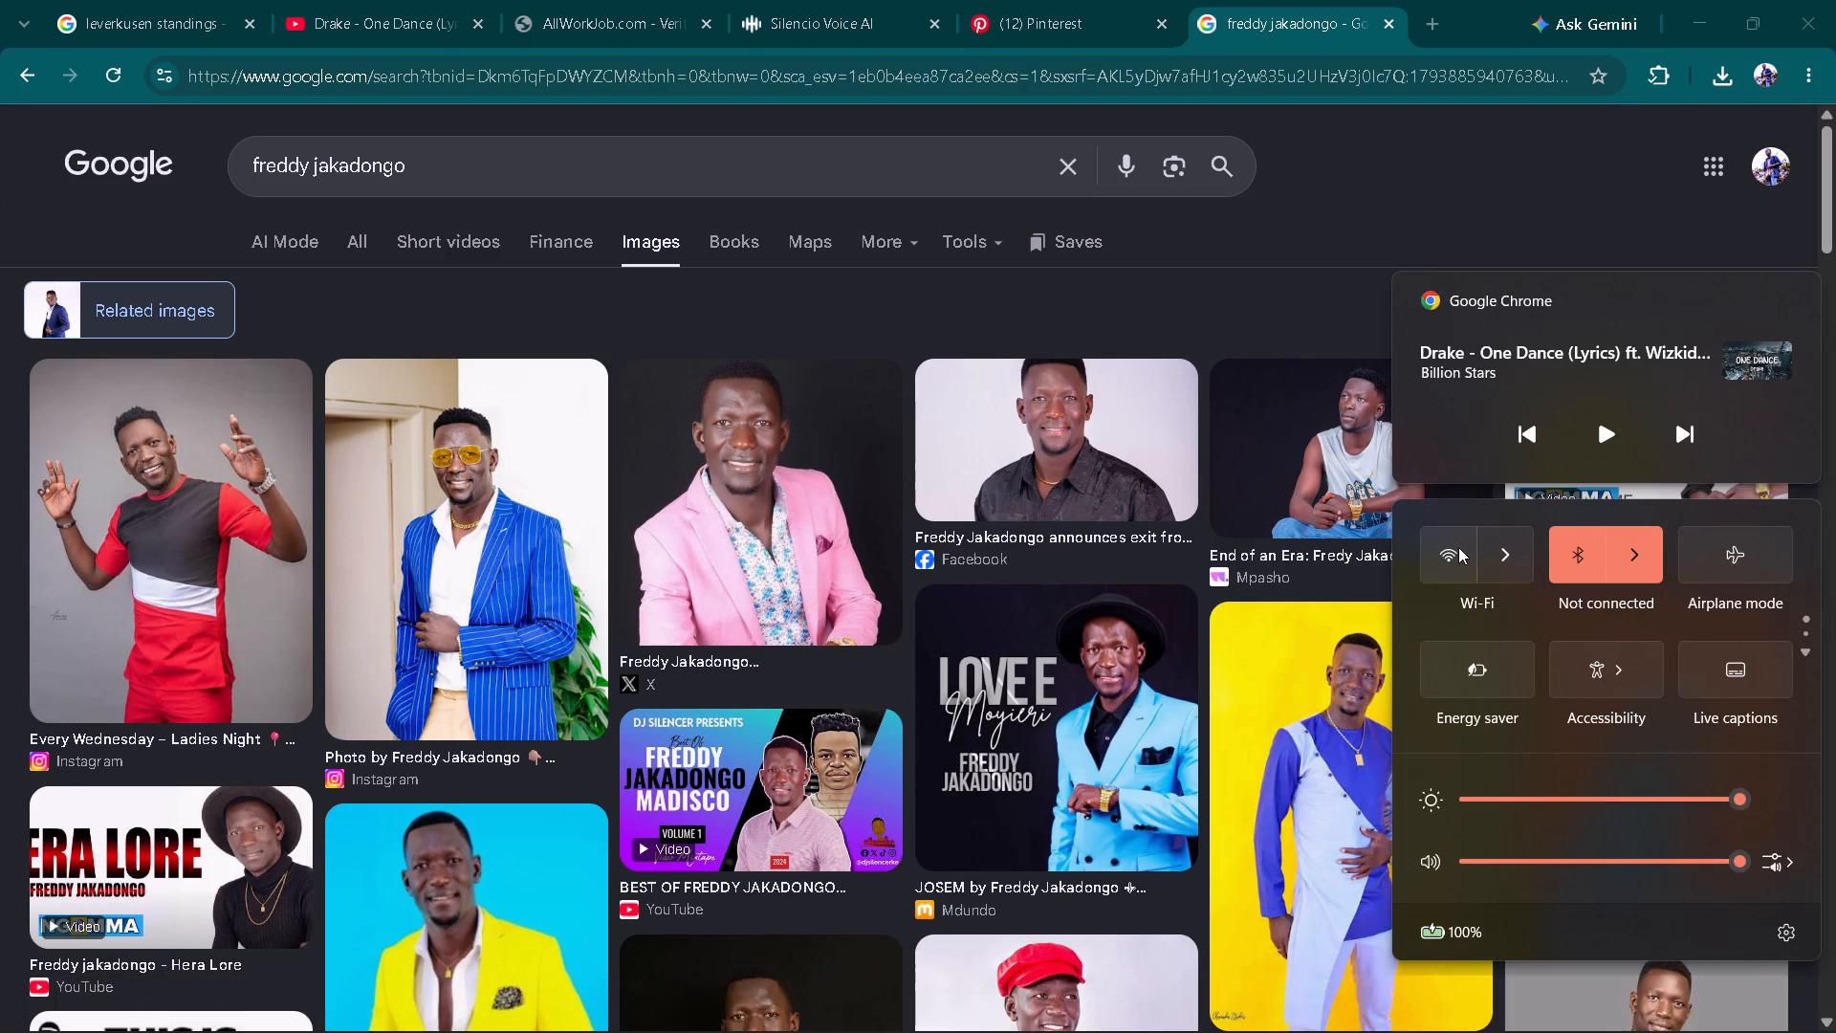
{"action": "left_click", "coordinate": [1458, 547]}
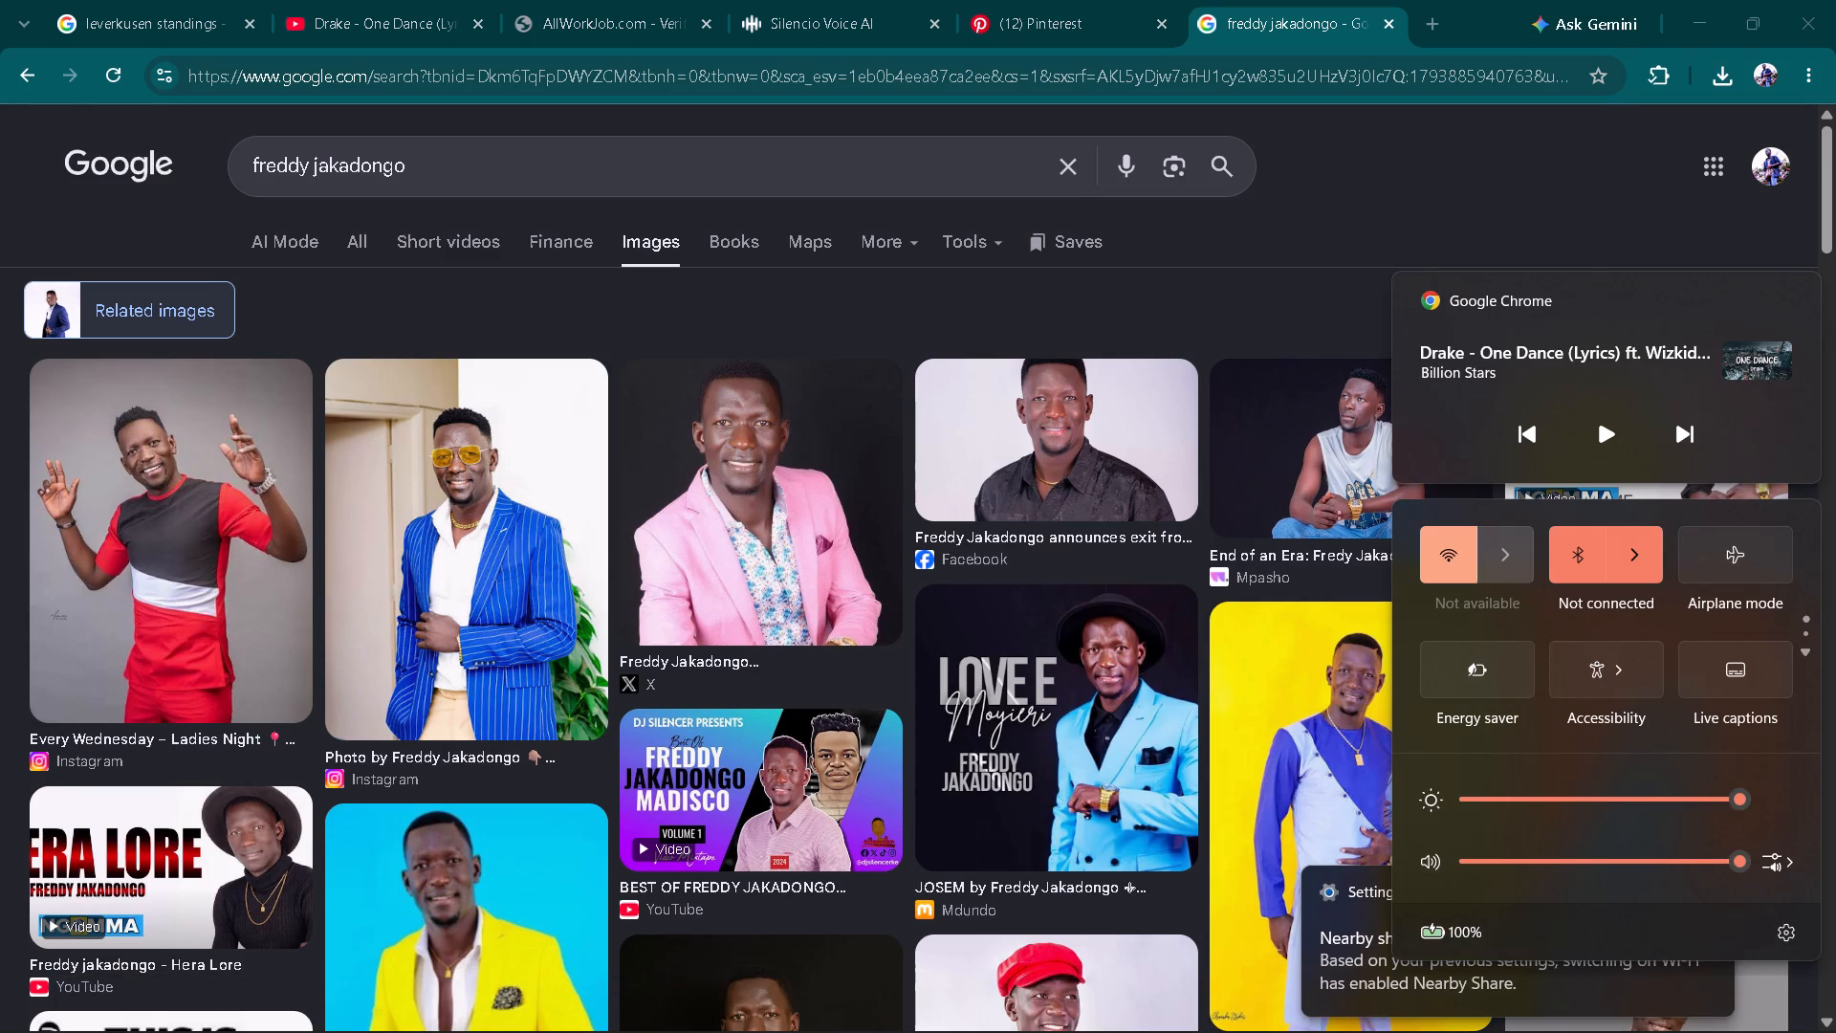
{"action": "left_click", "coordinate": [1299, 243]}
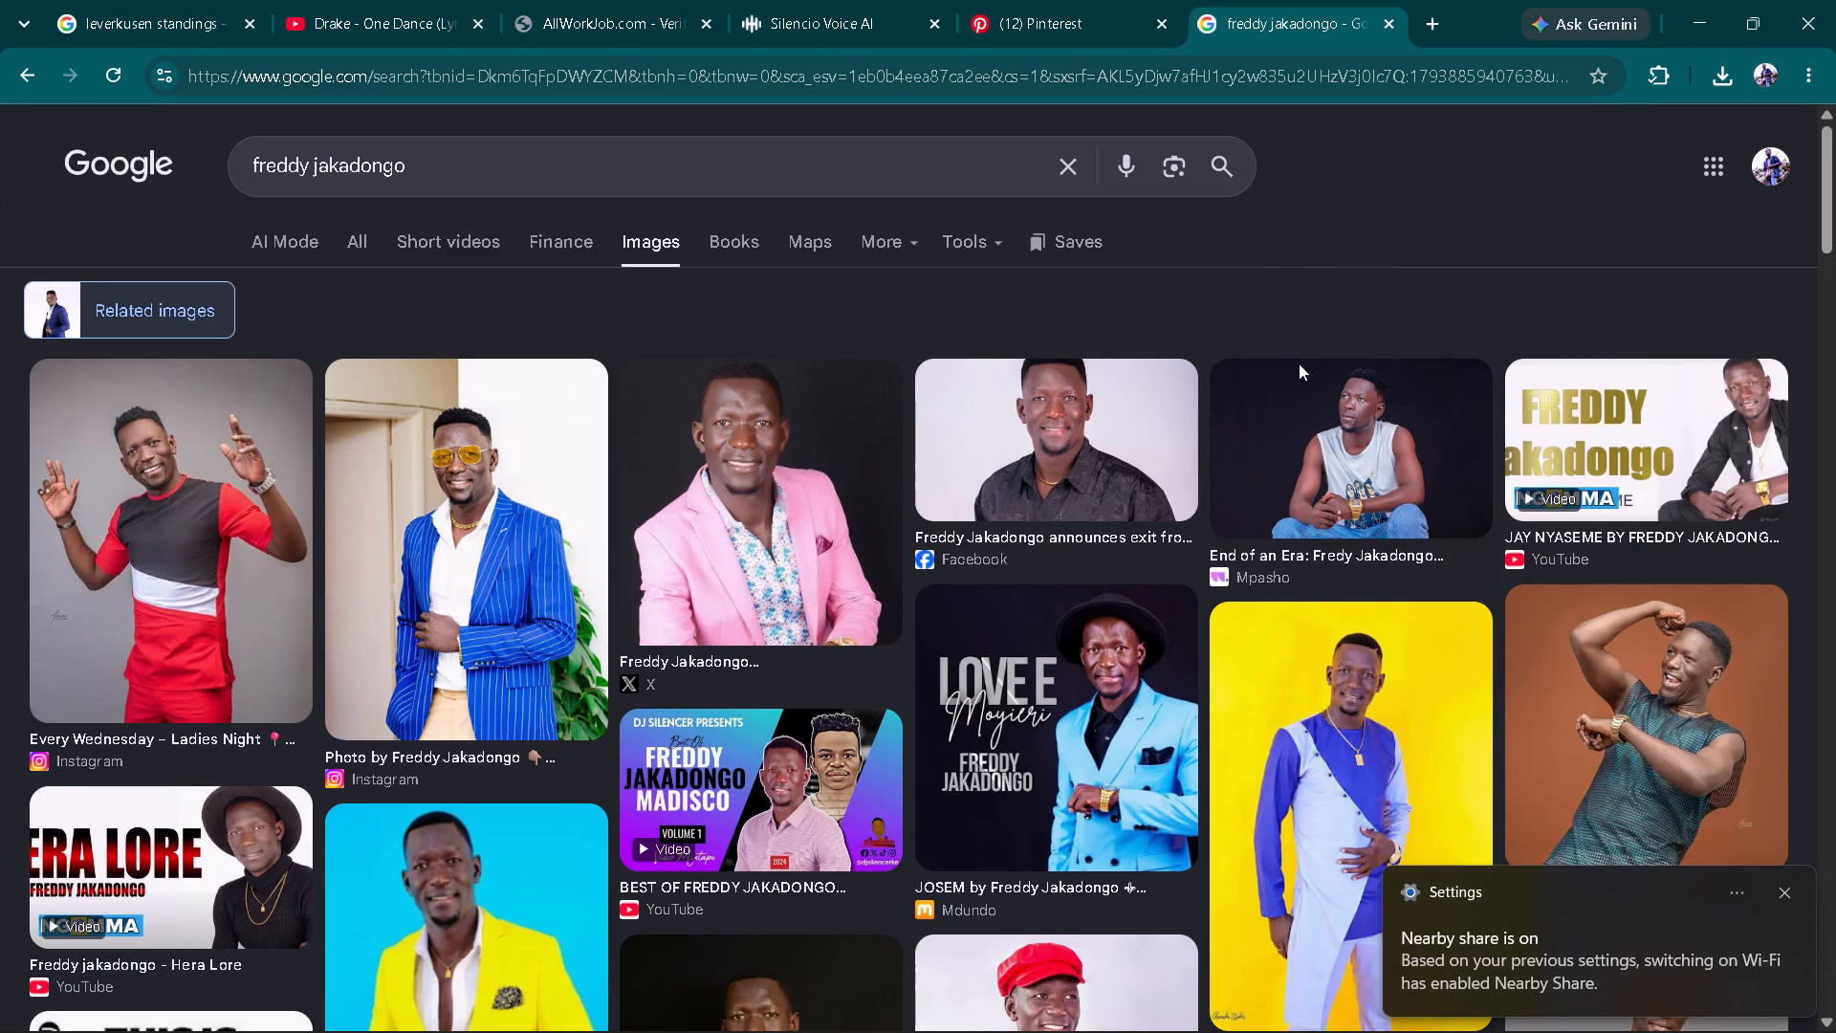
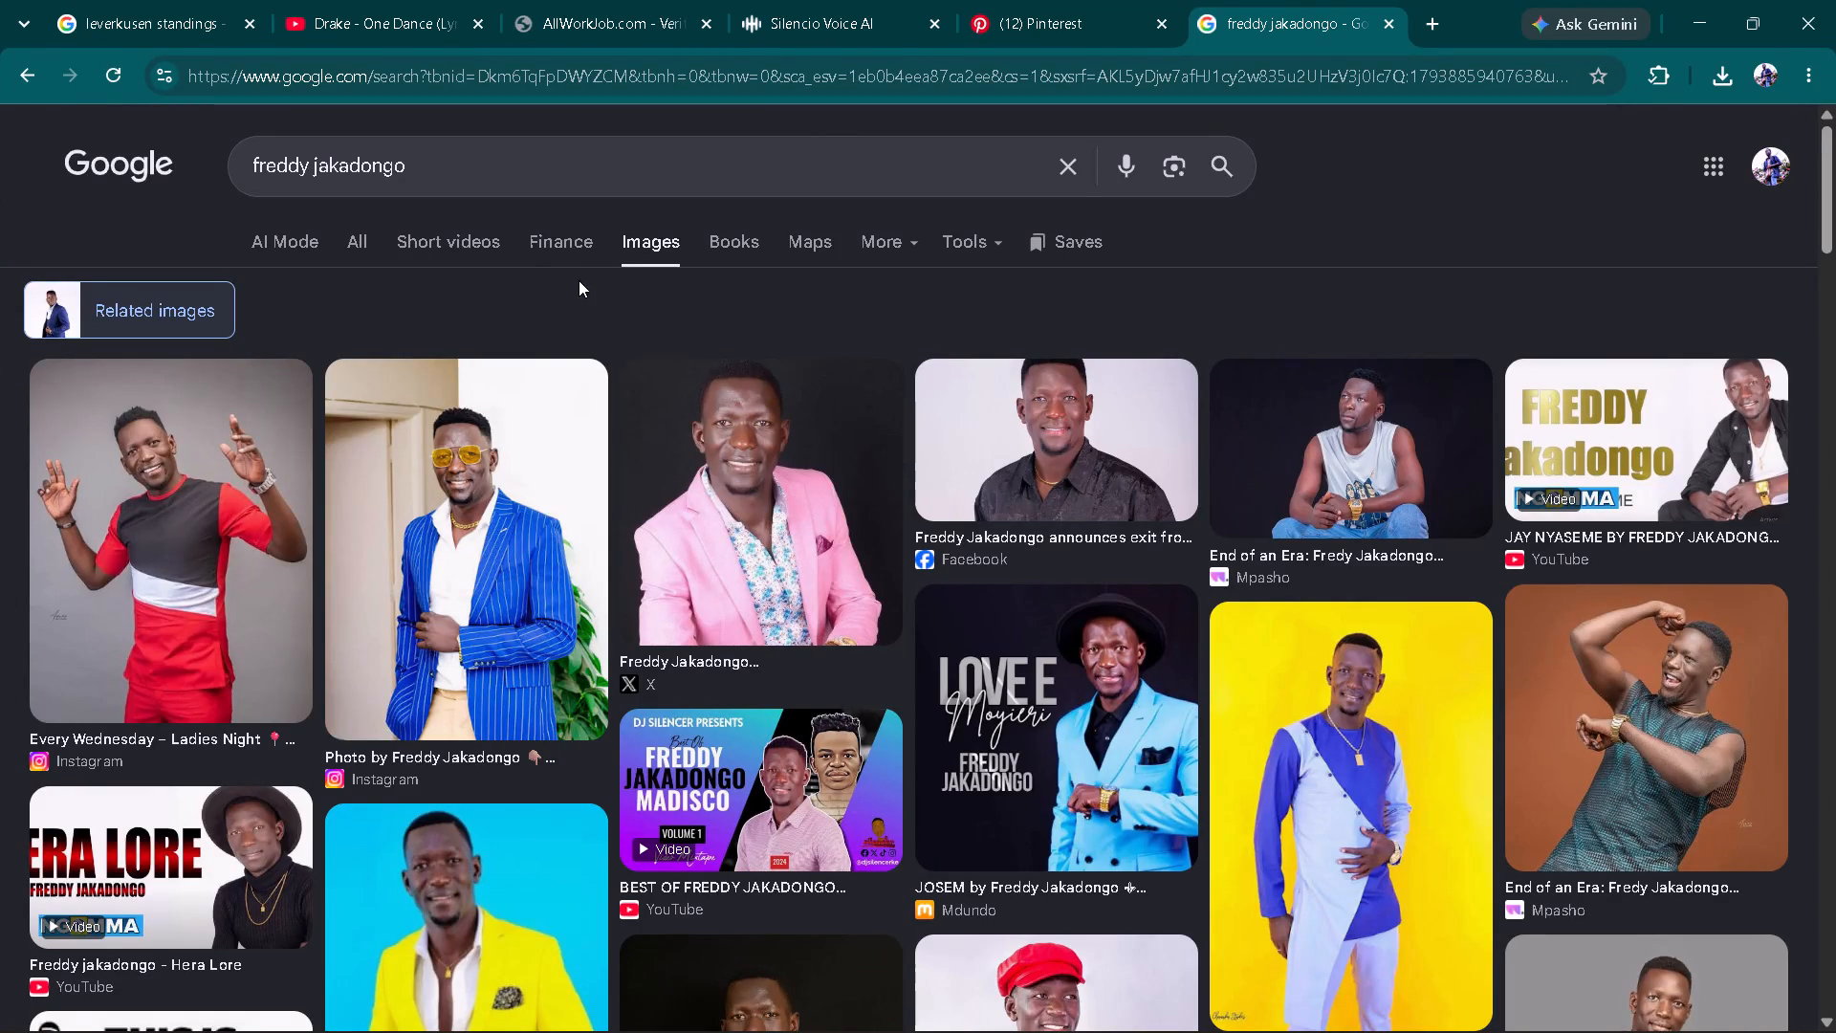
Search Google Images for "prince indah" in place of the freddy jakadongo query.
{"action": "left_click_drag", "start_coordinate": [530, 183], "coordinate": [126, 211]}
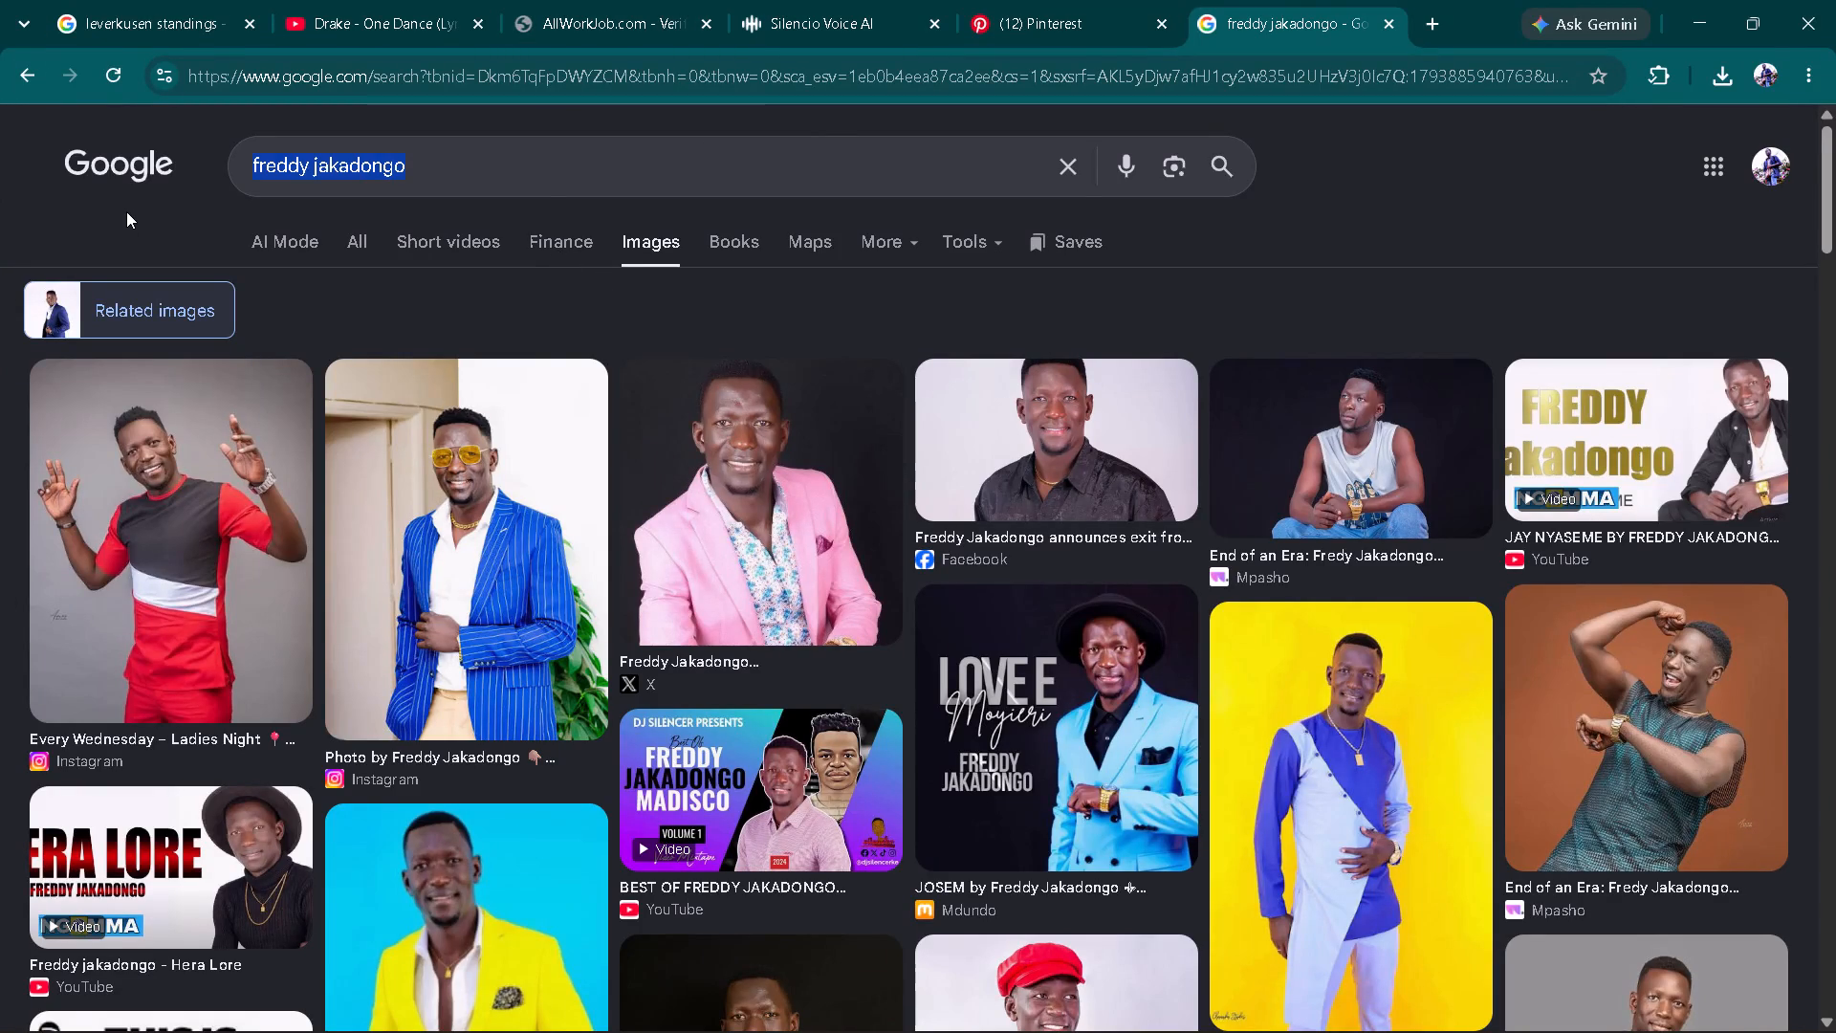
{"action": "key", "text": "p"}
{"action": "type", "text": "rince"}
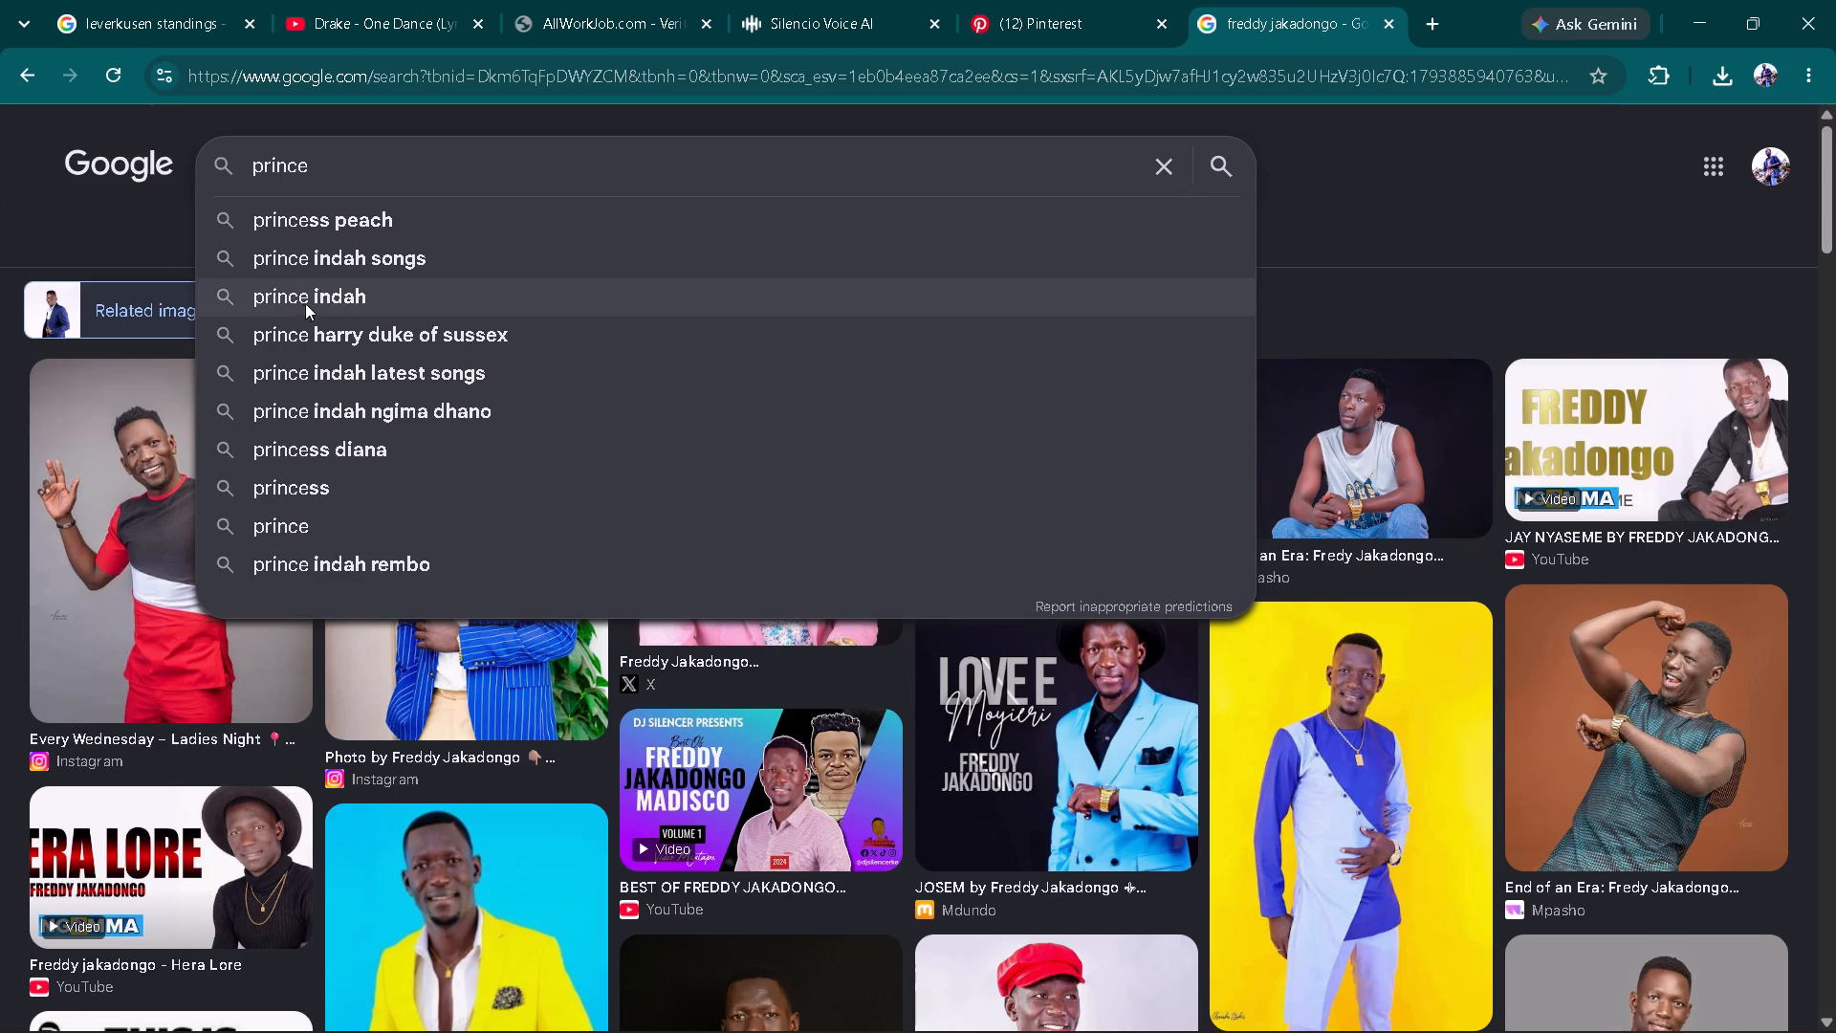
{"action": "left_click", "coordinate": [306, 303]}
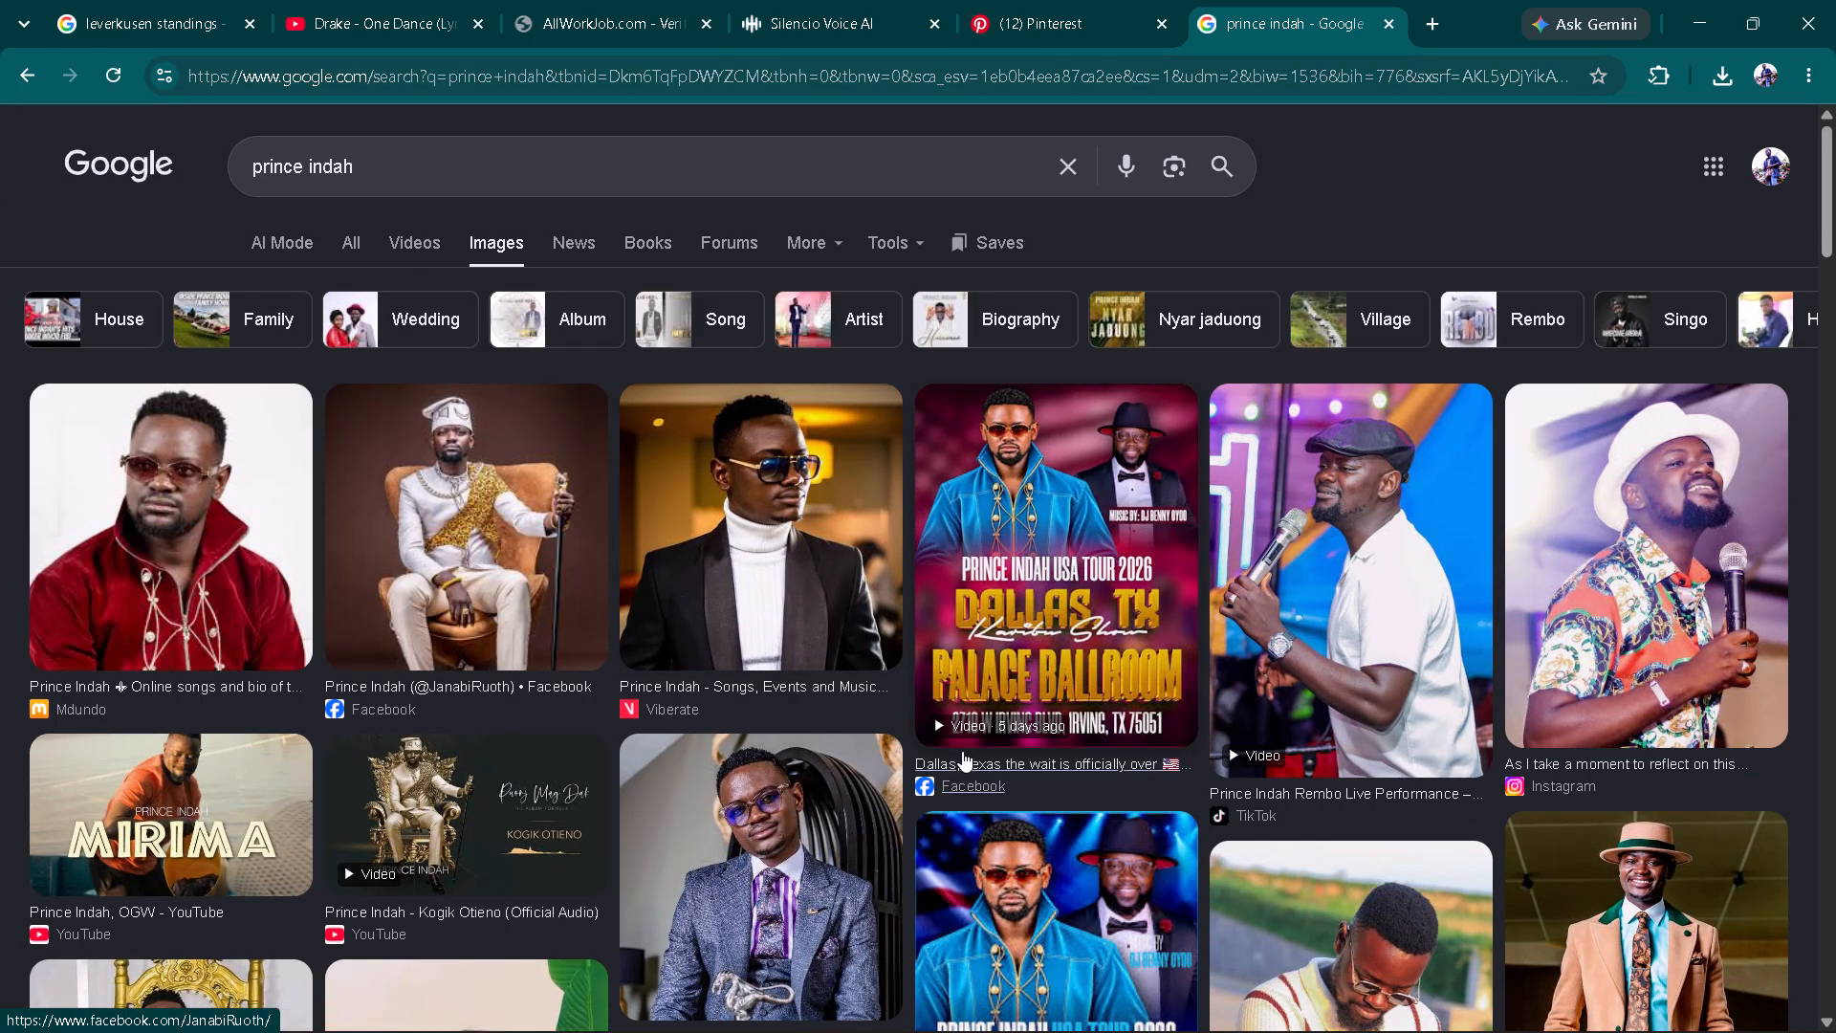
Look through the Prince Indah image results for a photo suitable for the festival poster.
{"action": "scroll", "coordinate": [962, 751], "scroll_direction": "down", "scroll_amount": 3}
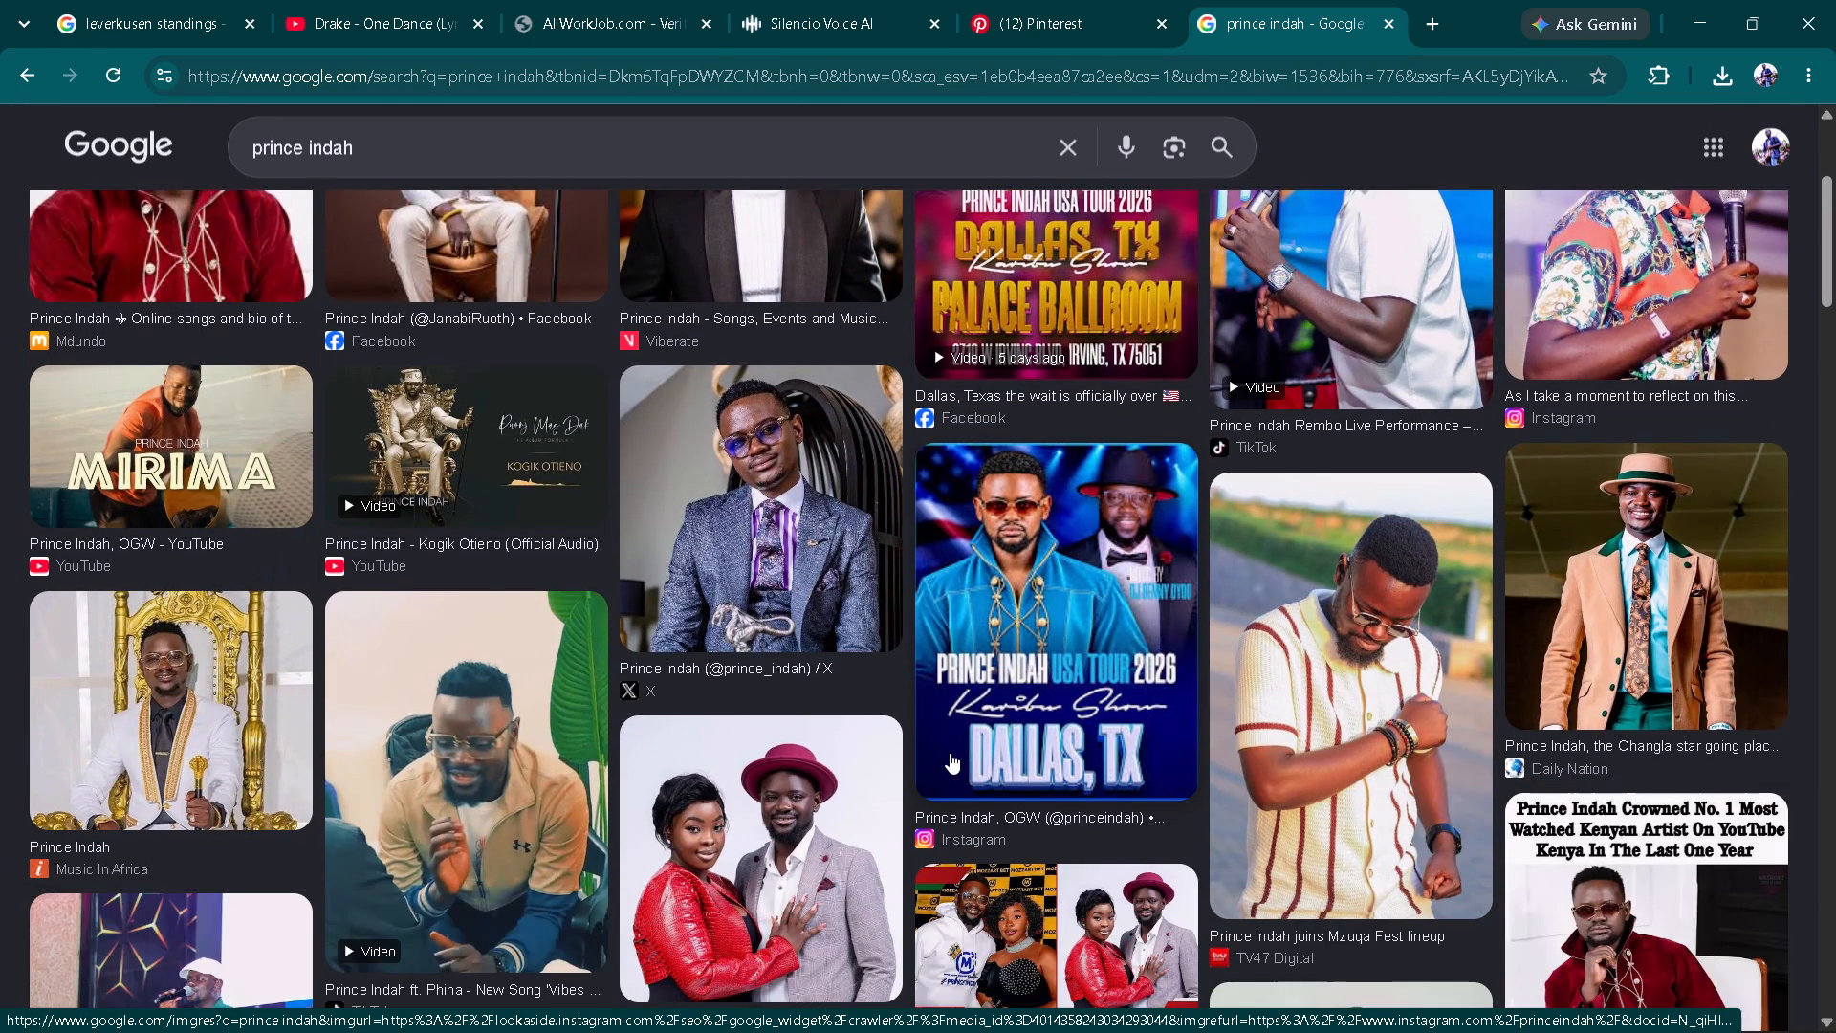
{"action": "scroll", "coordinate": [948, 758], "scroll_direction": "down", "scroll_amount": 3}
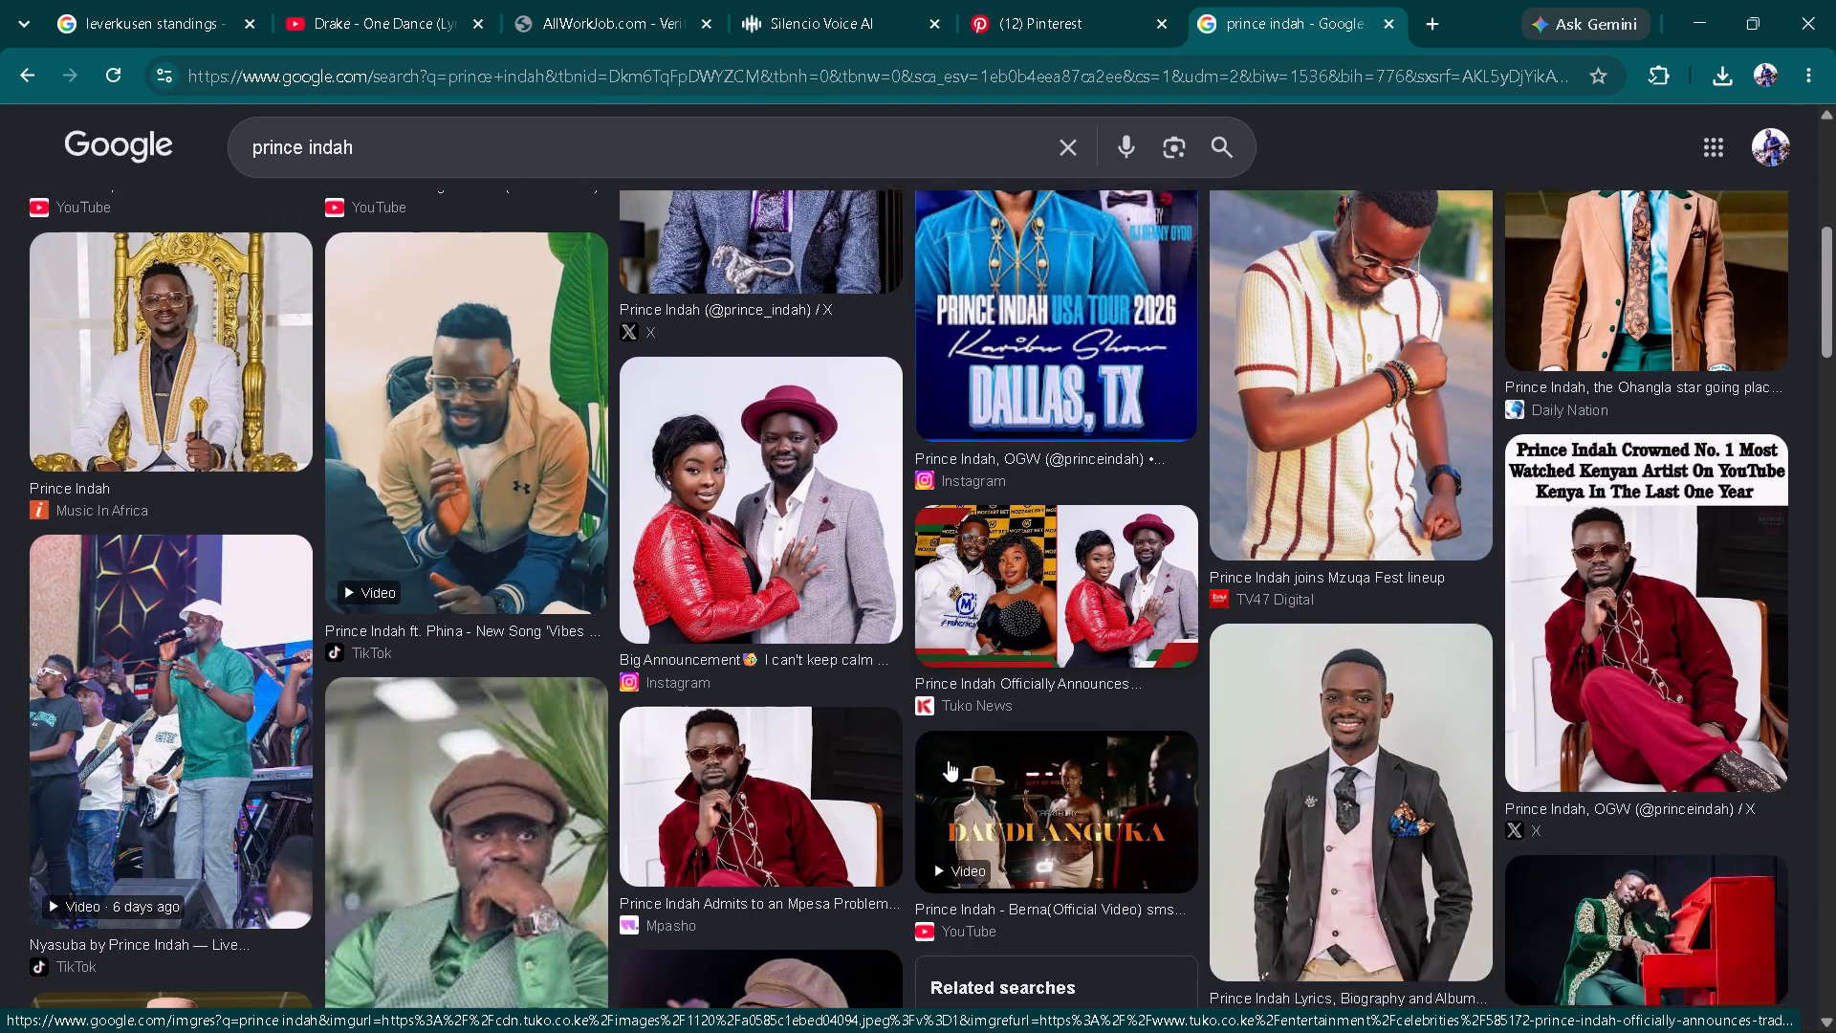
{"action": "scroll", "coordinate": [948, 760], "scroll_direction": "down", "scroll_amount": 3}
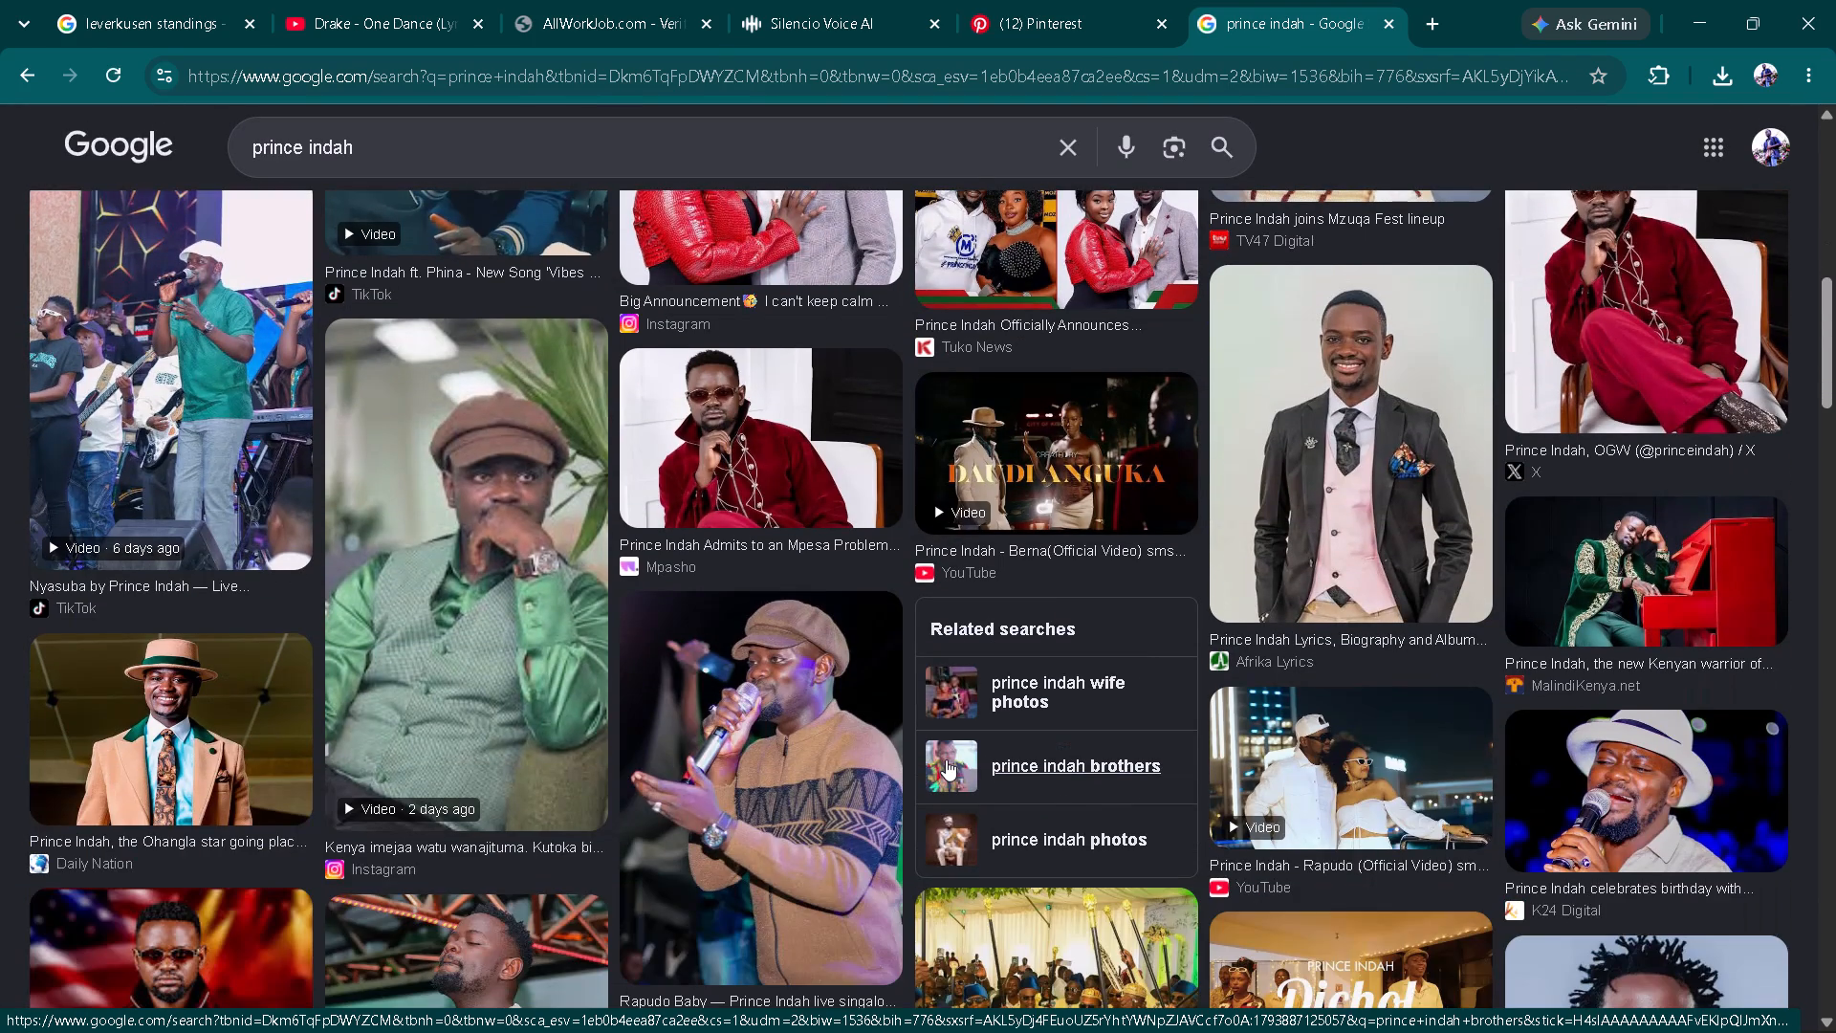
{"action": "scroll", "coordinate": [942, 761], "scroll_direction": "down", "scroll_amount": 4}
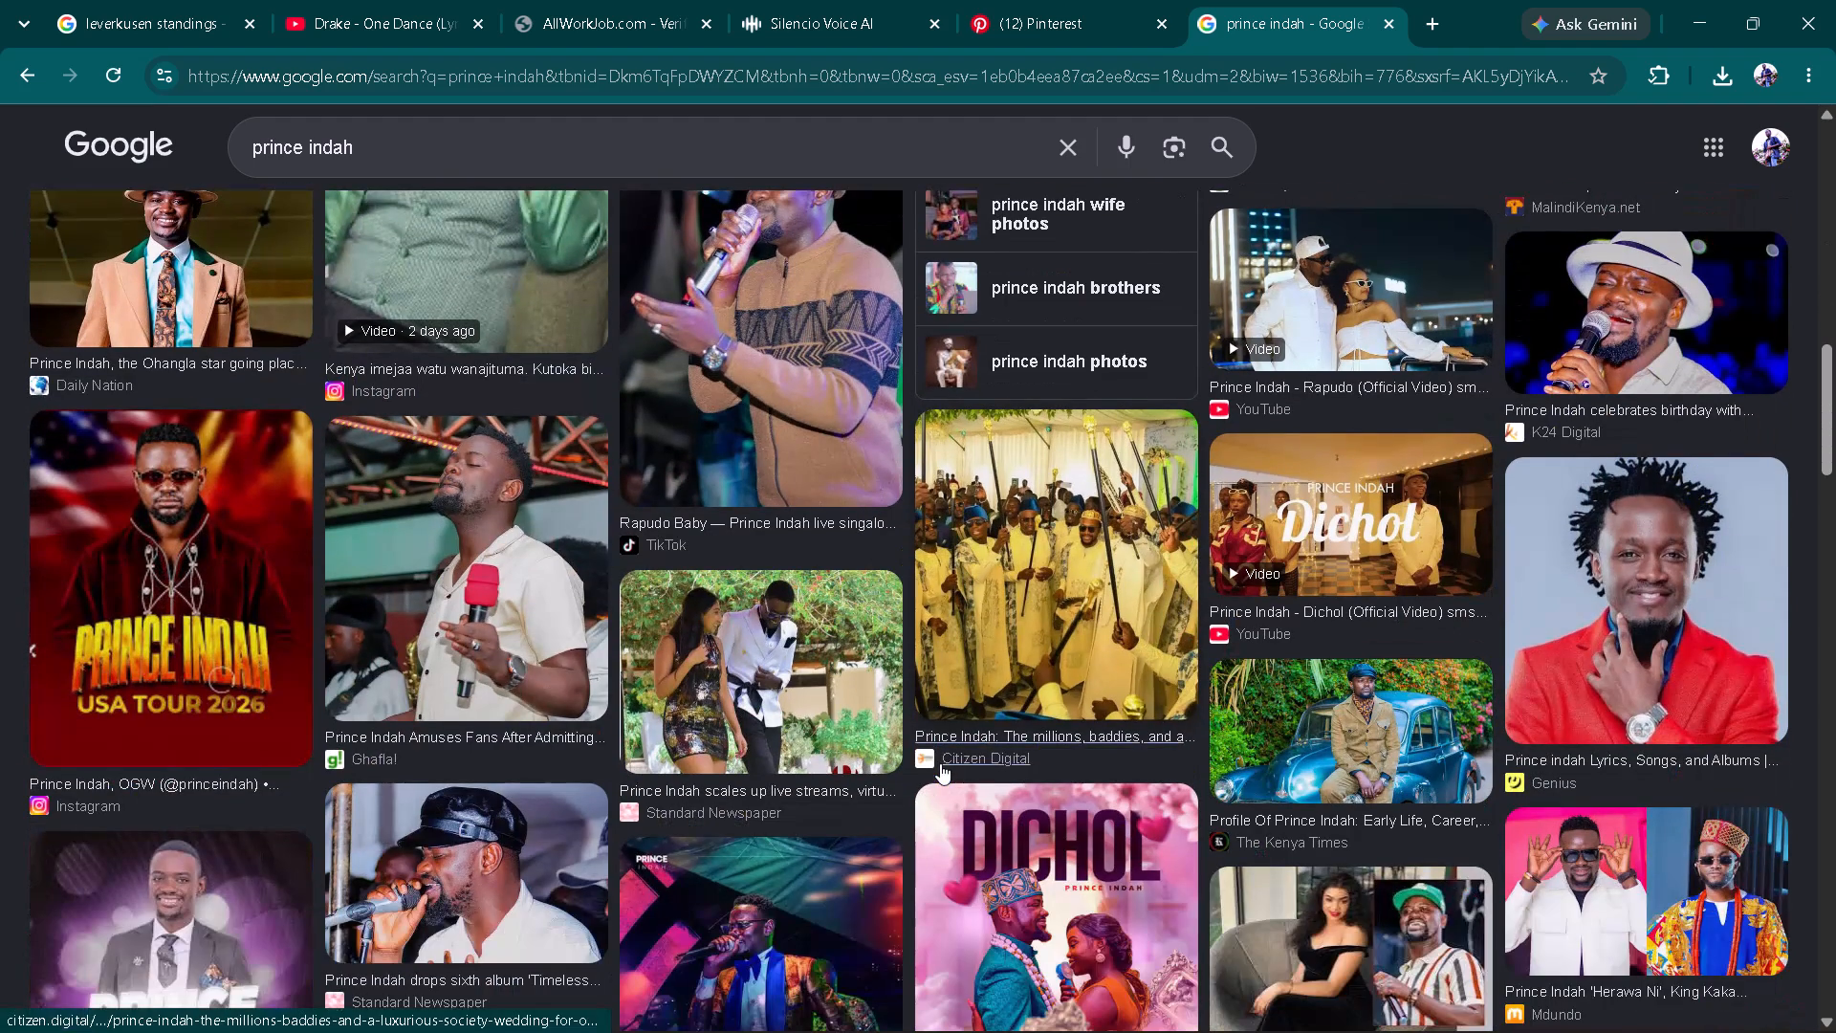
{"action": "scroll", "coordinate": [940, 762], "scroll_direction": "down", "scroll_amount": 2}
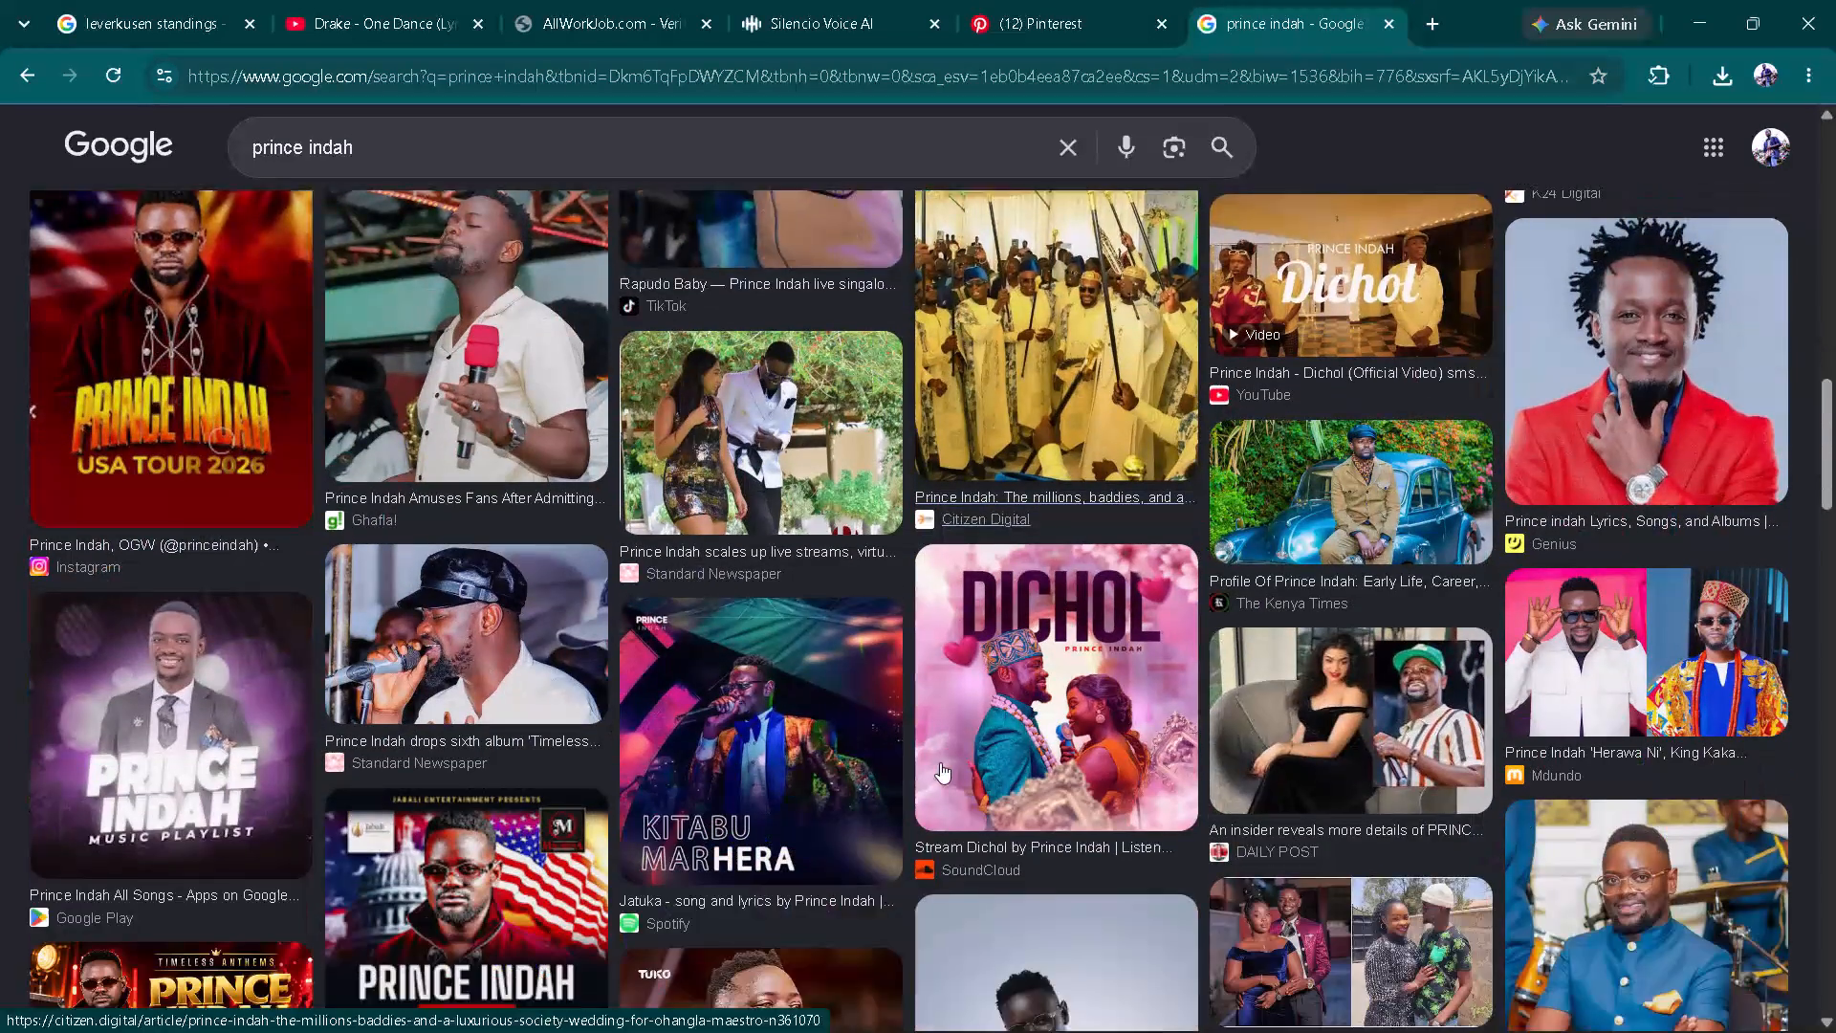
{"action": "scroll", "coordinate": [940, 762], "scroll_direction": "down", "scroll_amount": 4}
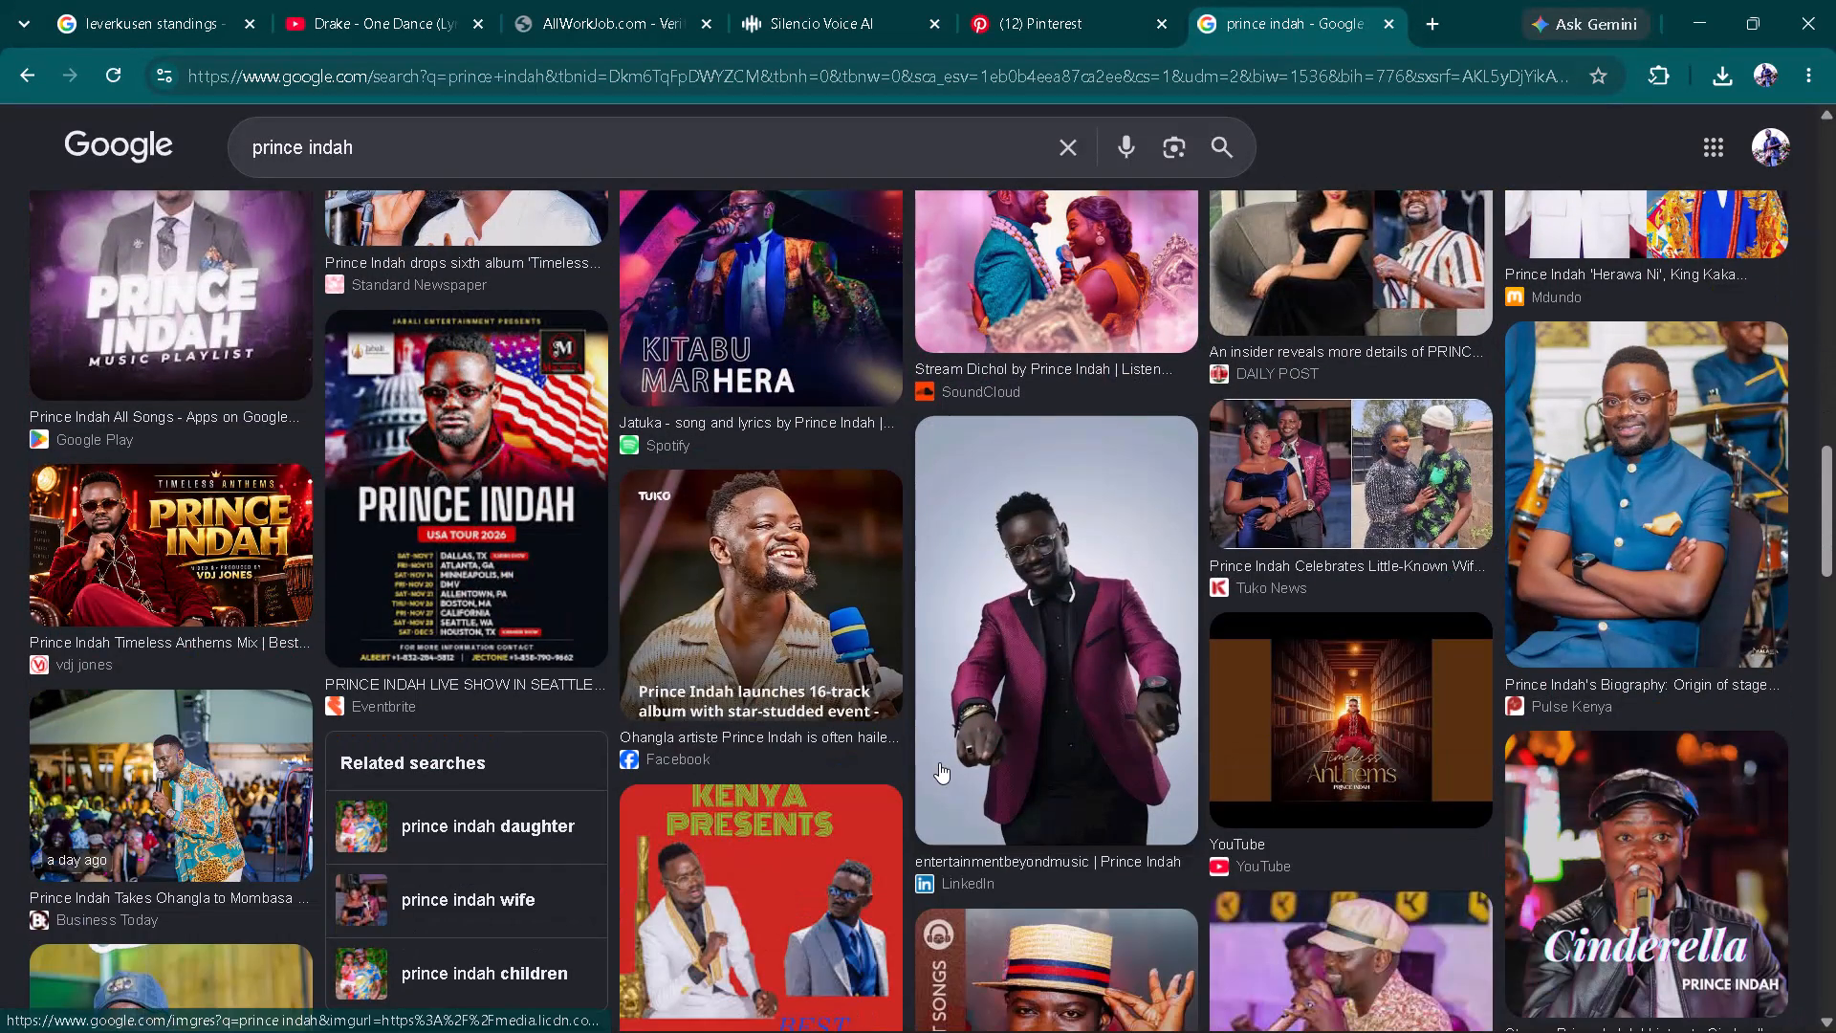
{"action": "scroll", "coordinate": [939, 762], "scroll_direction": "down", "scroll_amount": 3}
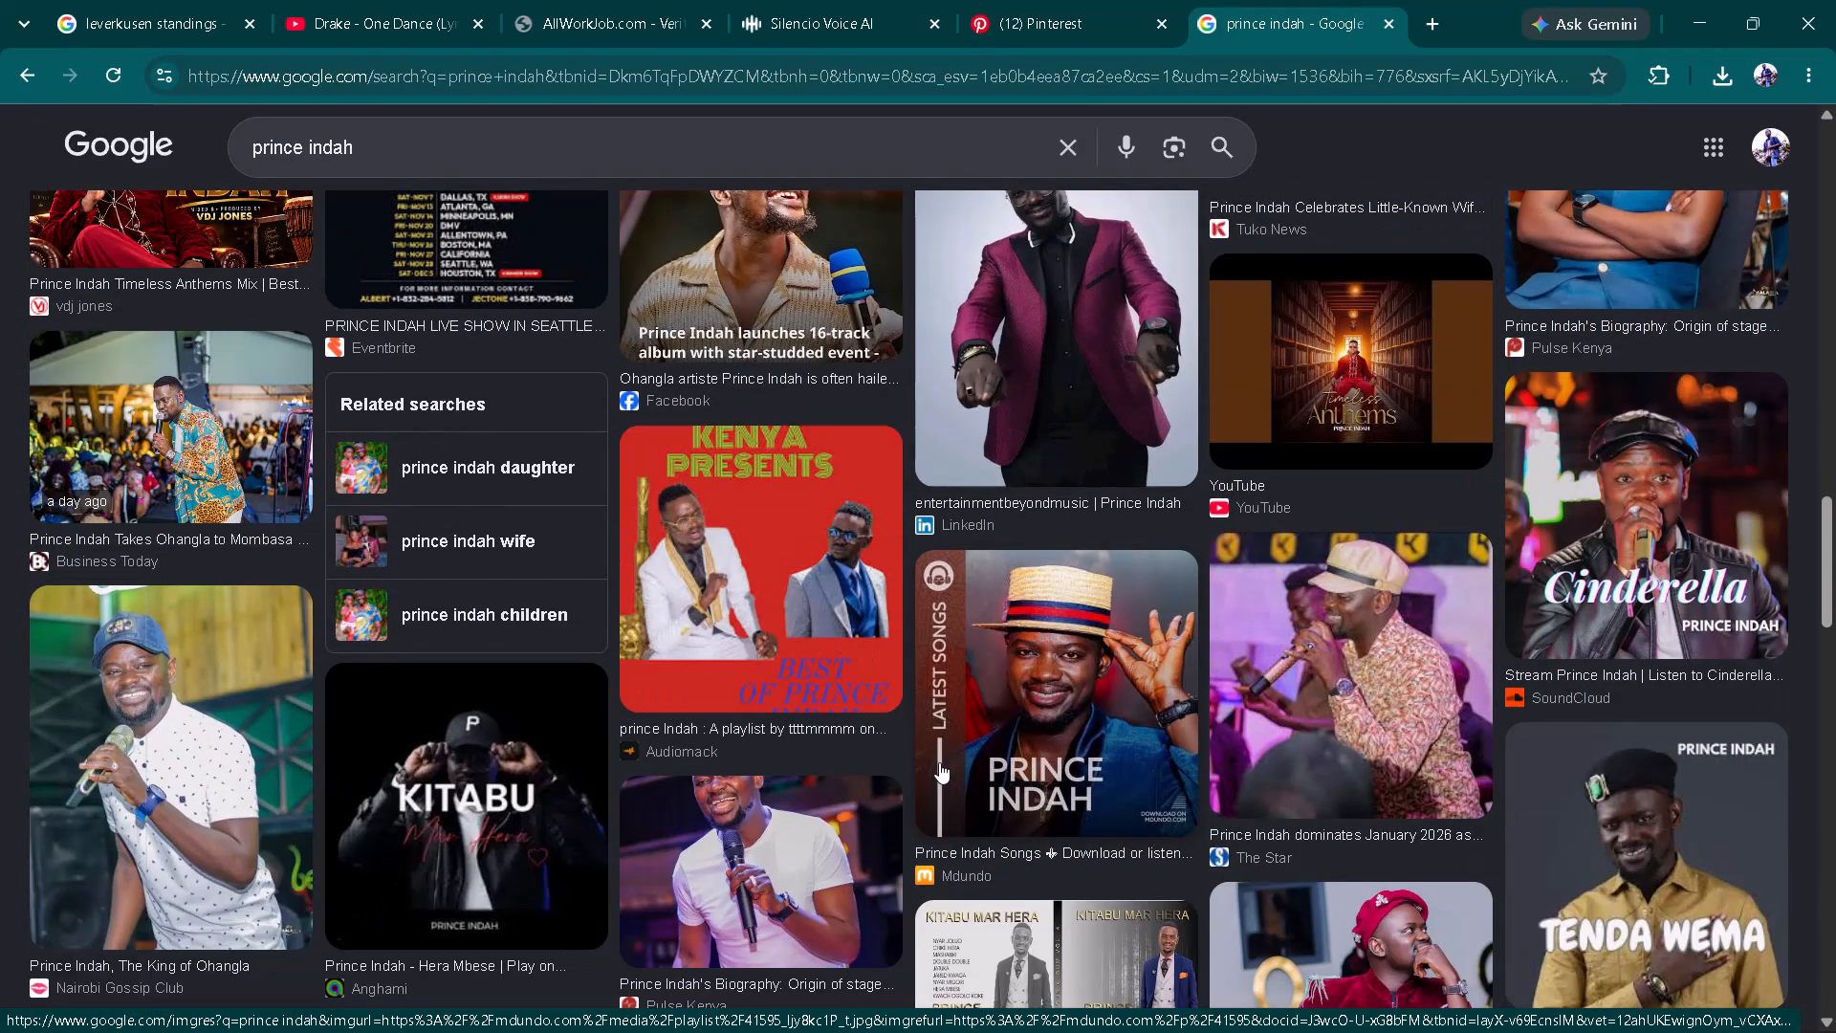
{"action": "scroll", "coordinate": [939, 762], "scroll_direction": "down", "scroll_amount": 3}
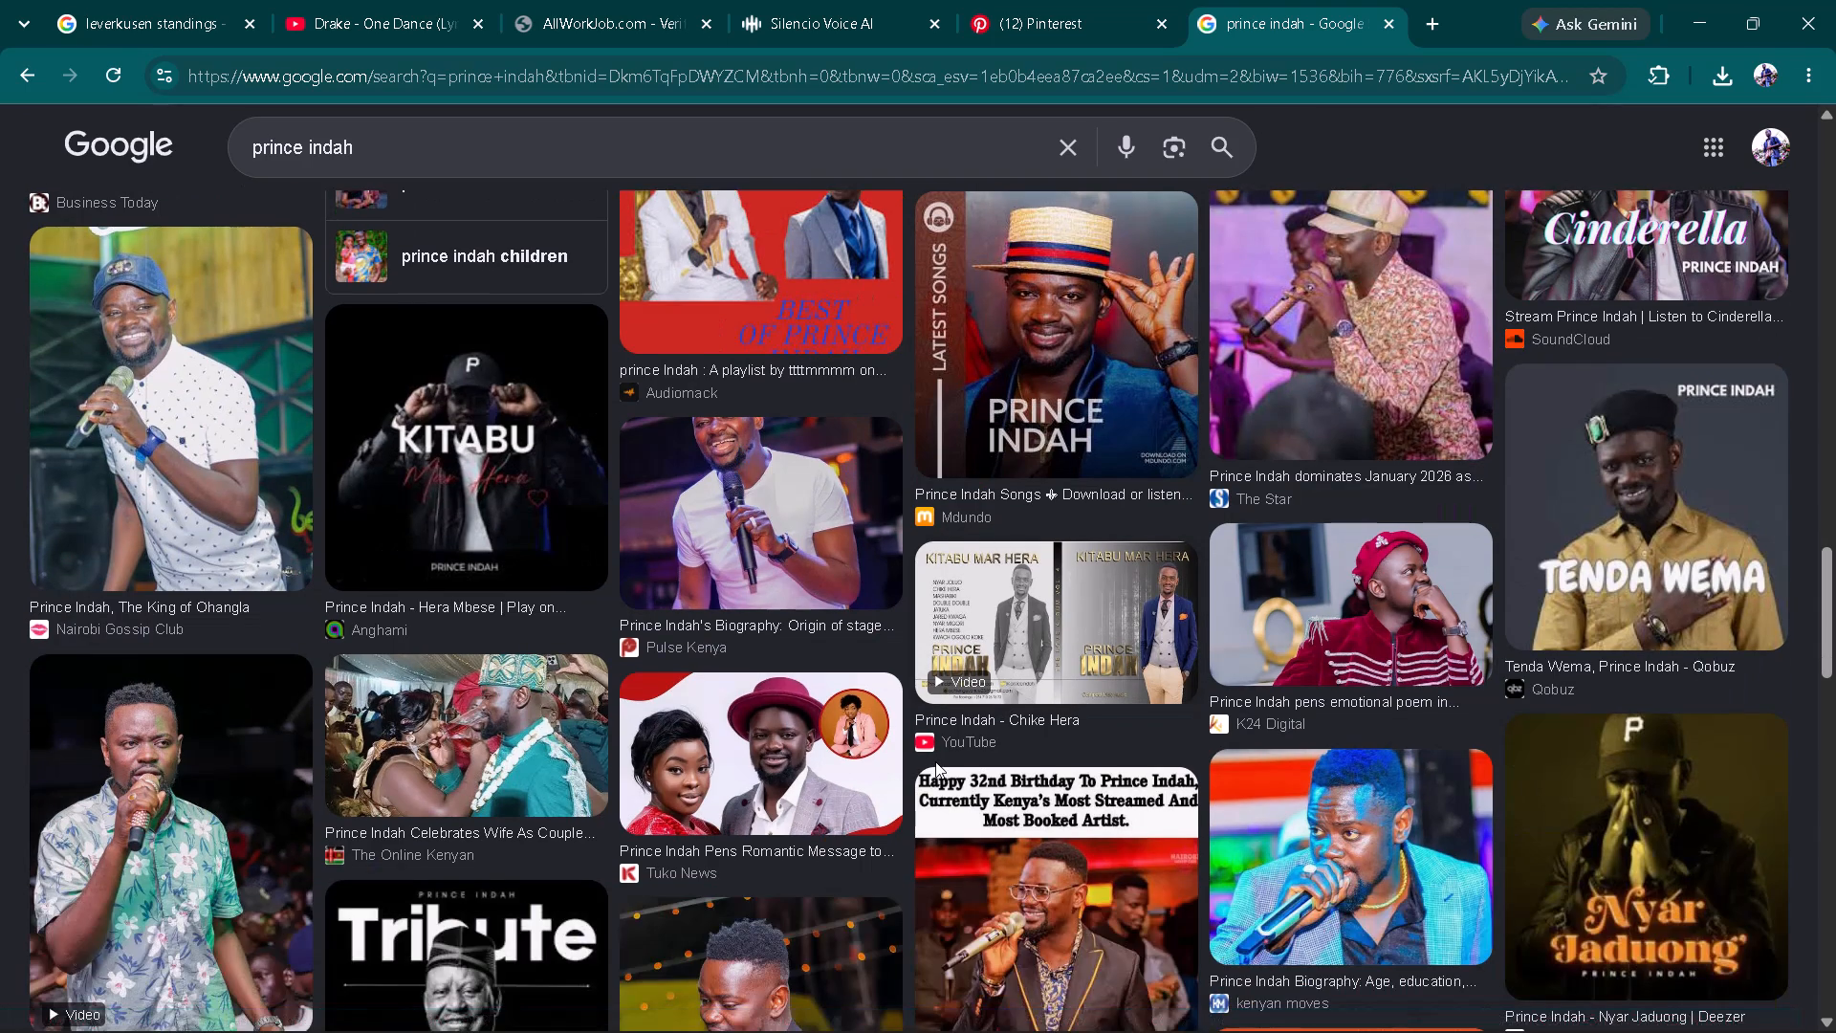
{"action": "scroll", "coordinate": [935, 761], "scroll_direction": "down", "scroll_amount": 5}
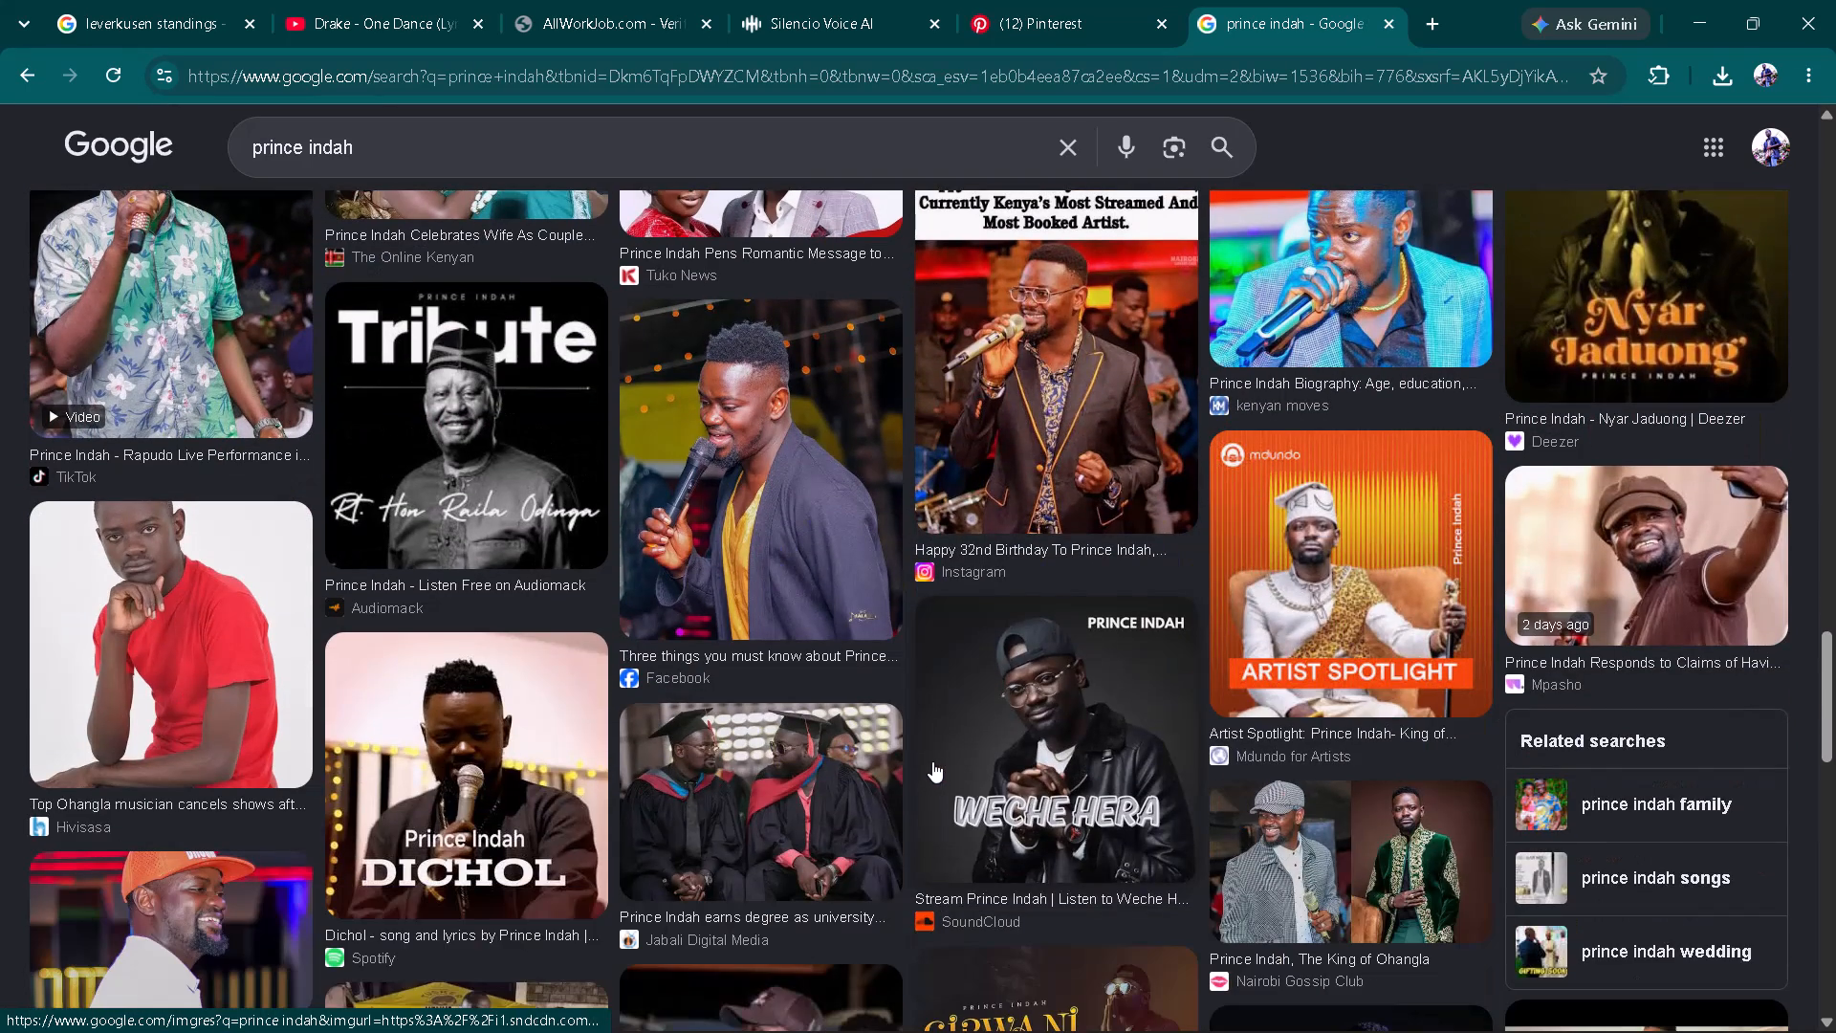
{"action": "scroll", "coordinate": [930, 757], "scroll_direction": "down", "scroll_amount": 3}
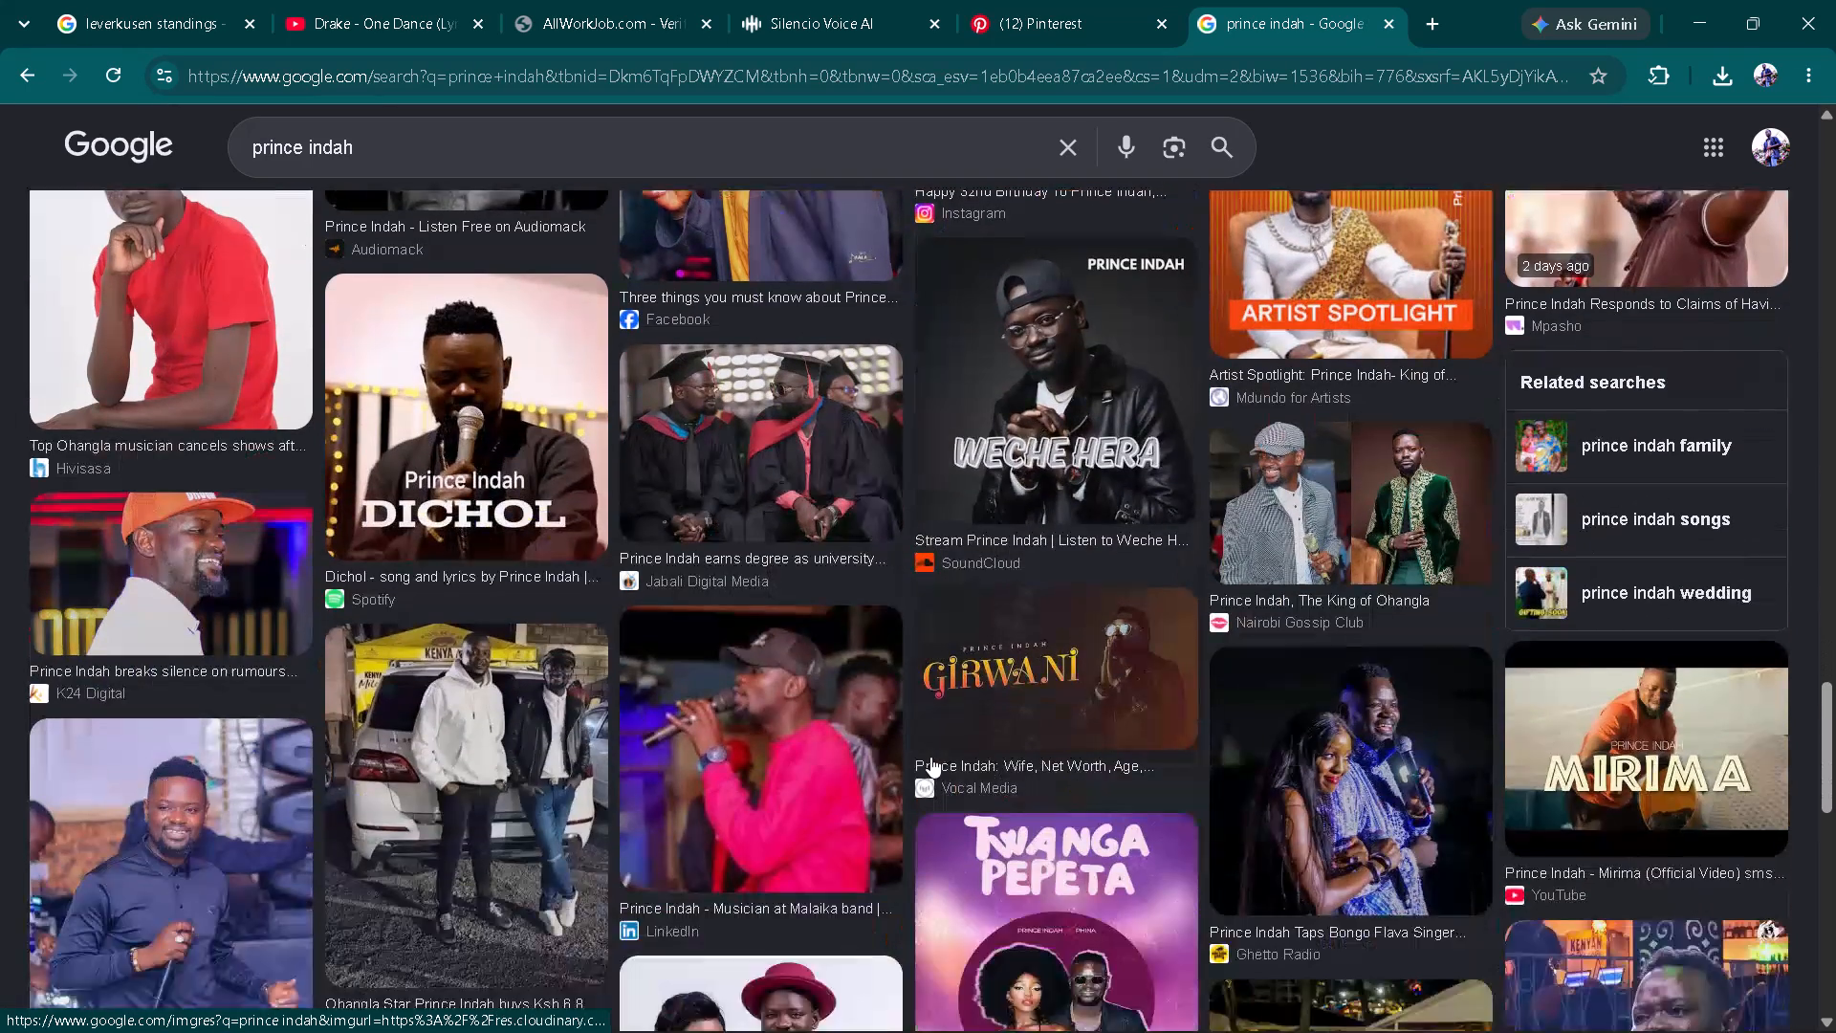
{"action": "scroll", "coordinate": [930, 757], "scroll_direction": "down", "scroll_amount": 7}
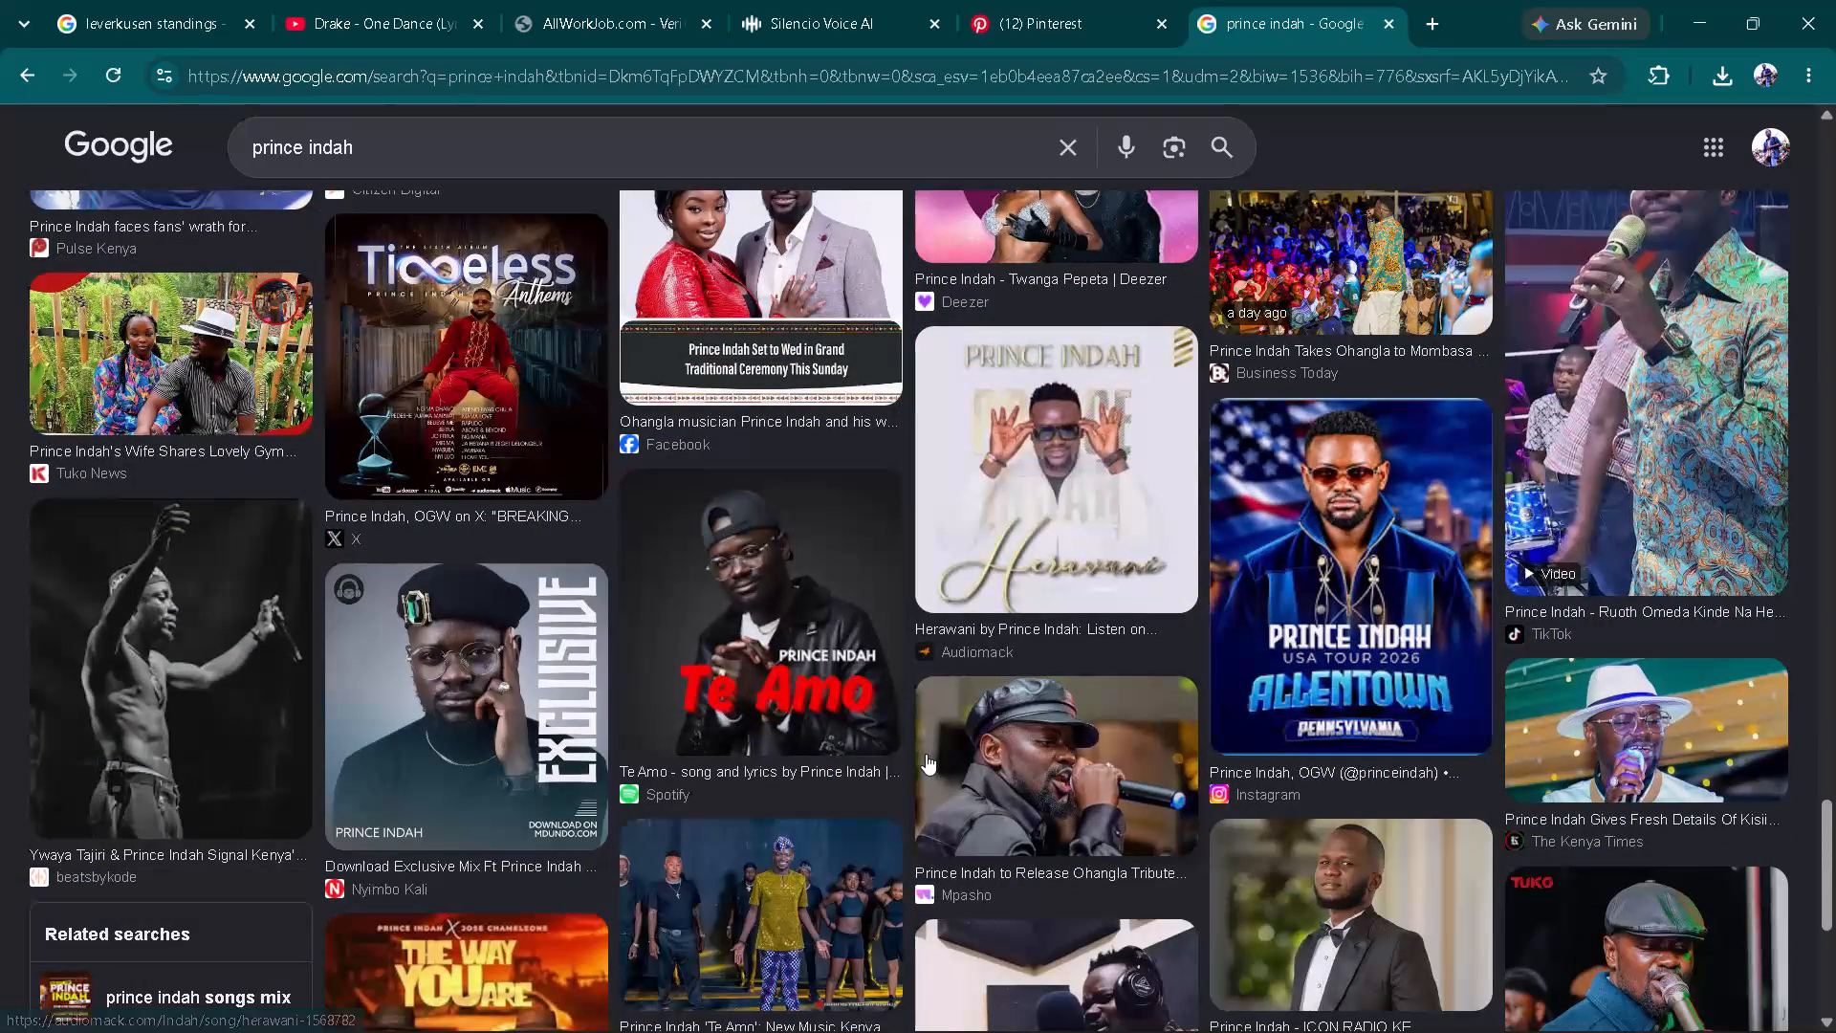
{"action": "scroll", "coordinate": [926, 754], "scroll_direction": "down", "scroll_amount": 1}
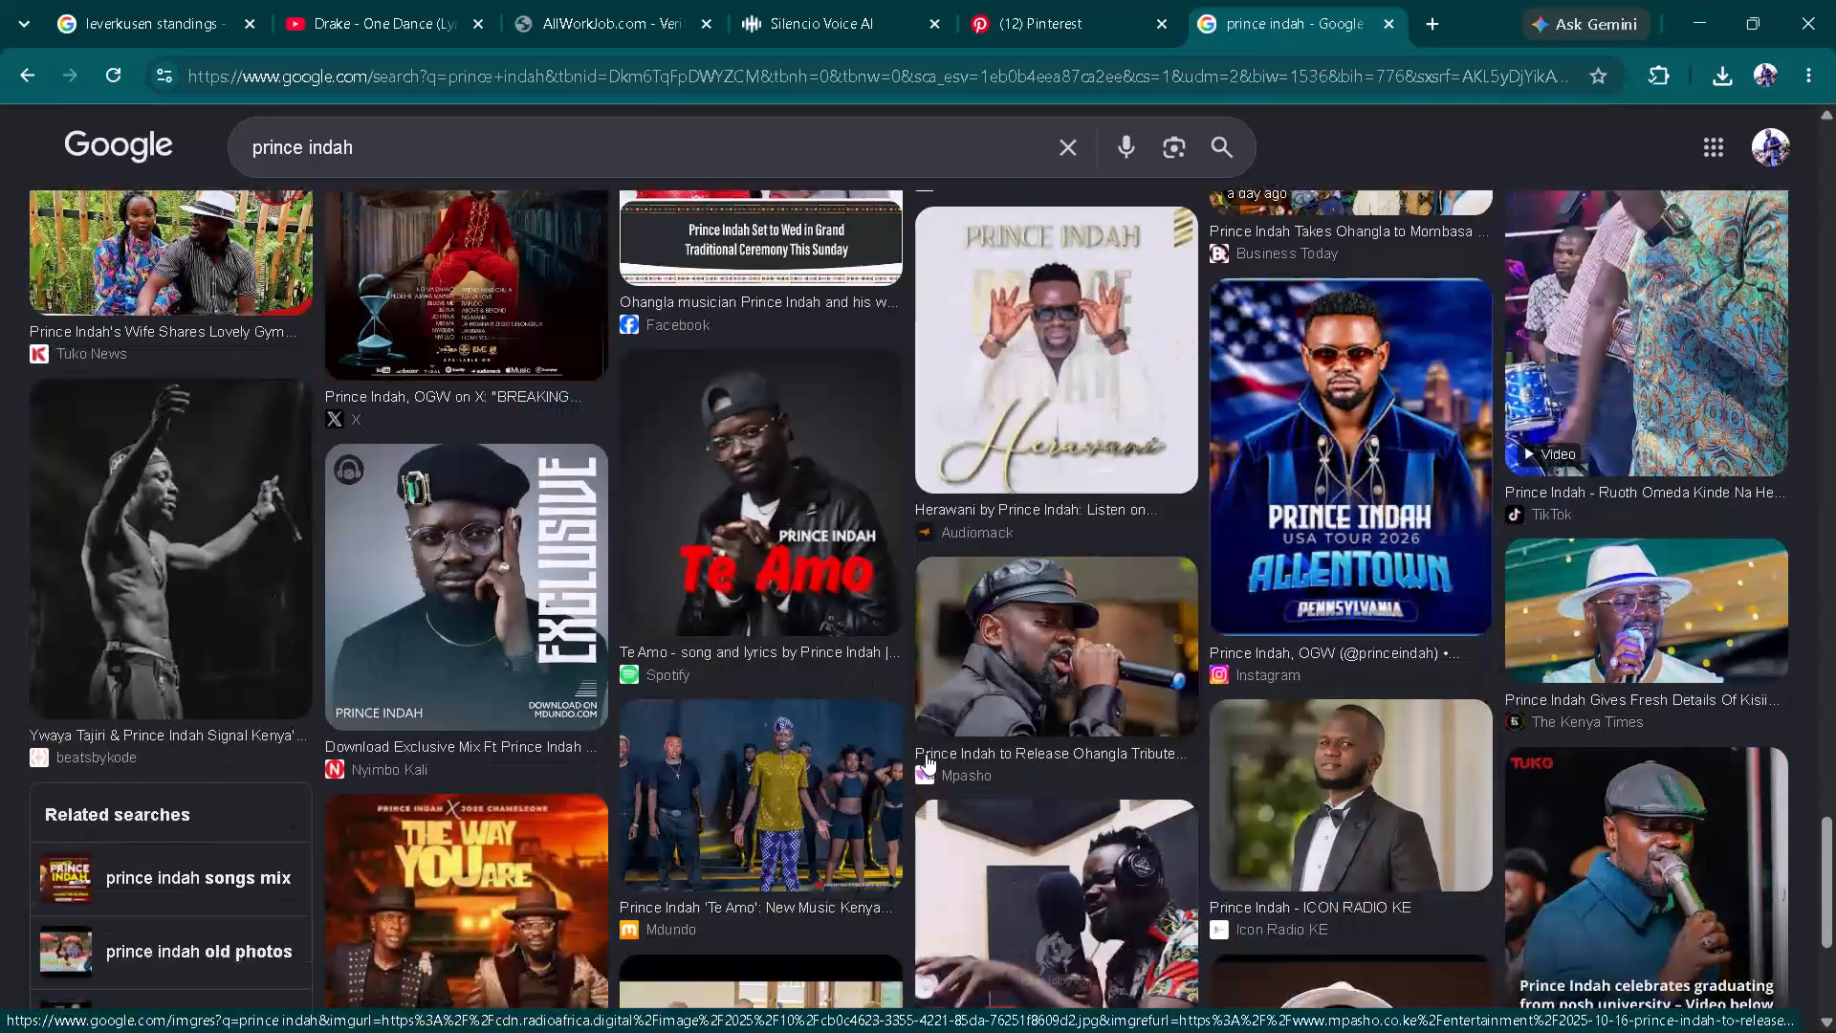
{"action": "scroll", "coordinate": [926, 754], "scroll_direction": "down", "scroll_amount": 4}
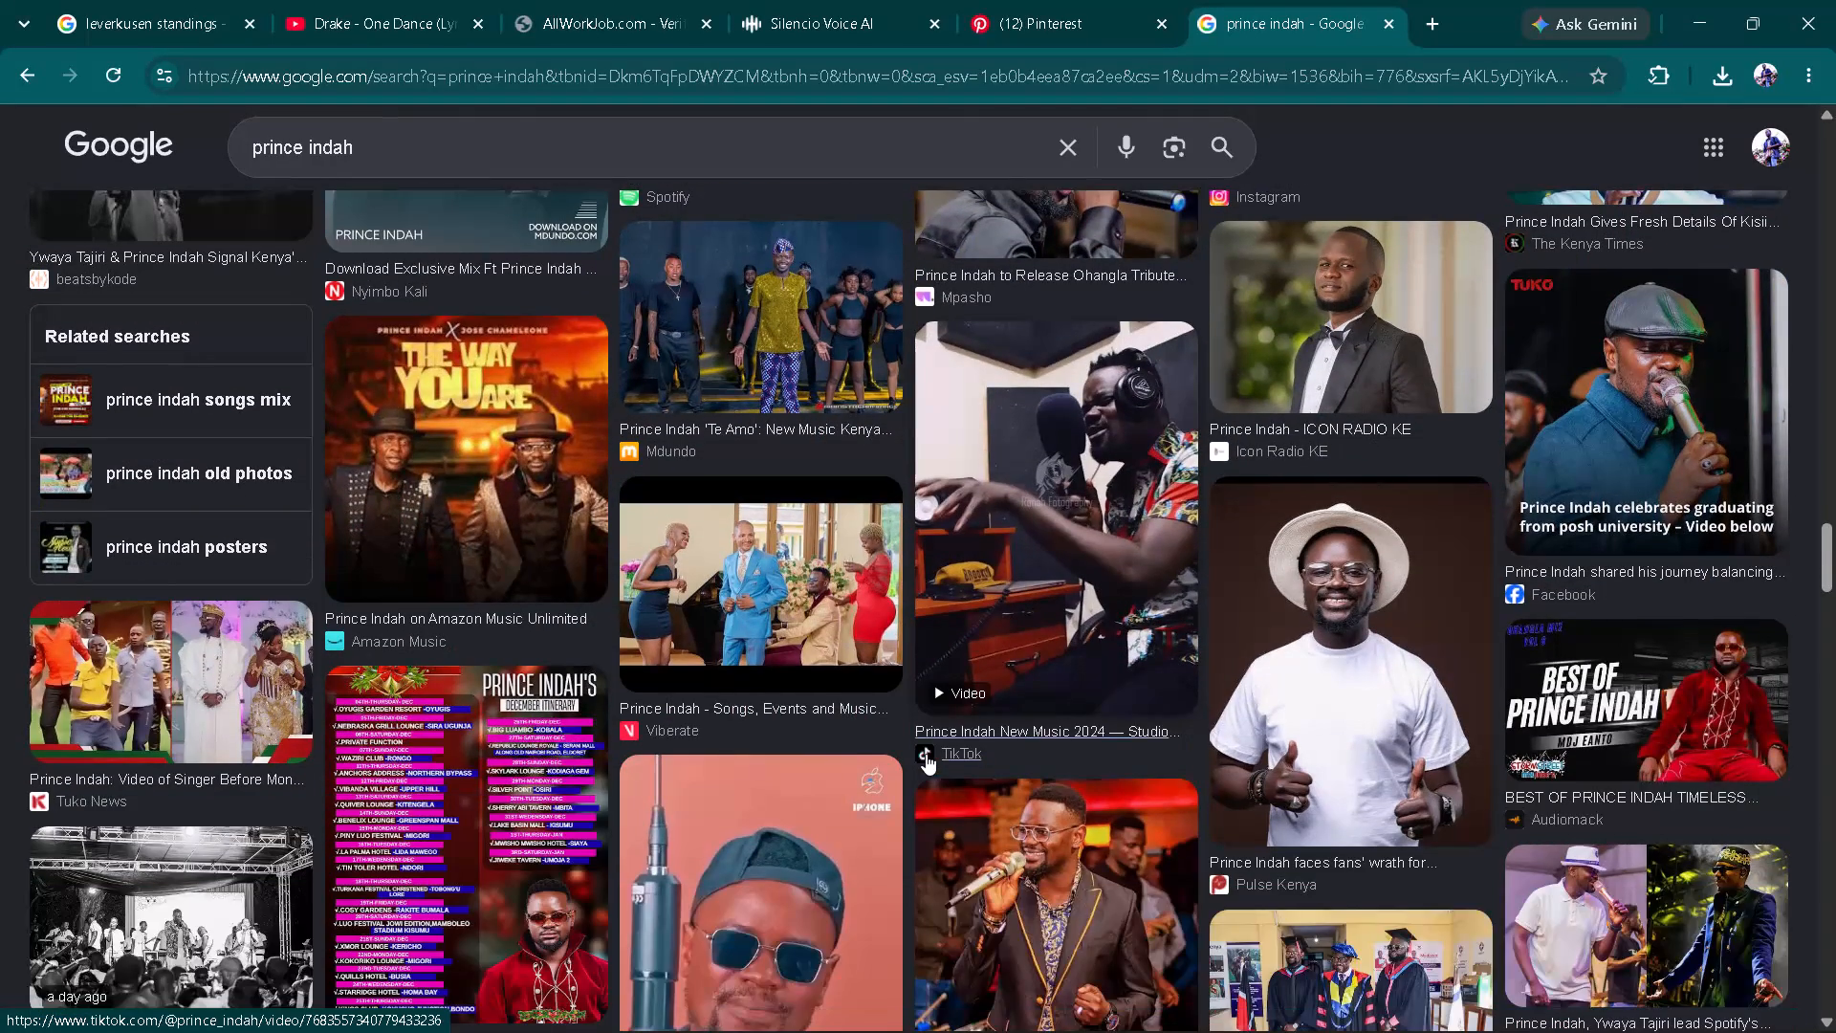
{"action": "scroll", "coordinate": [925, 754], "scroll_direction": "down", "scroll_amount": 4}
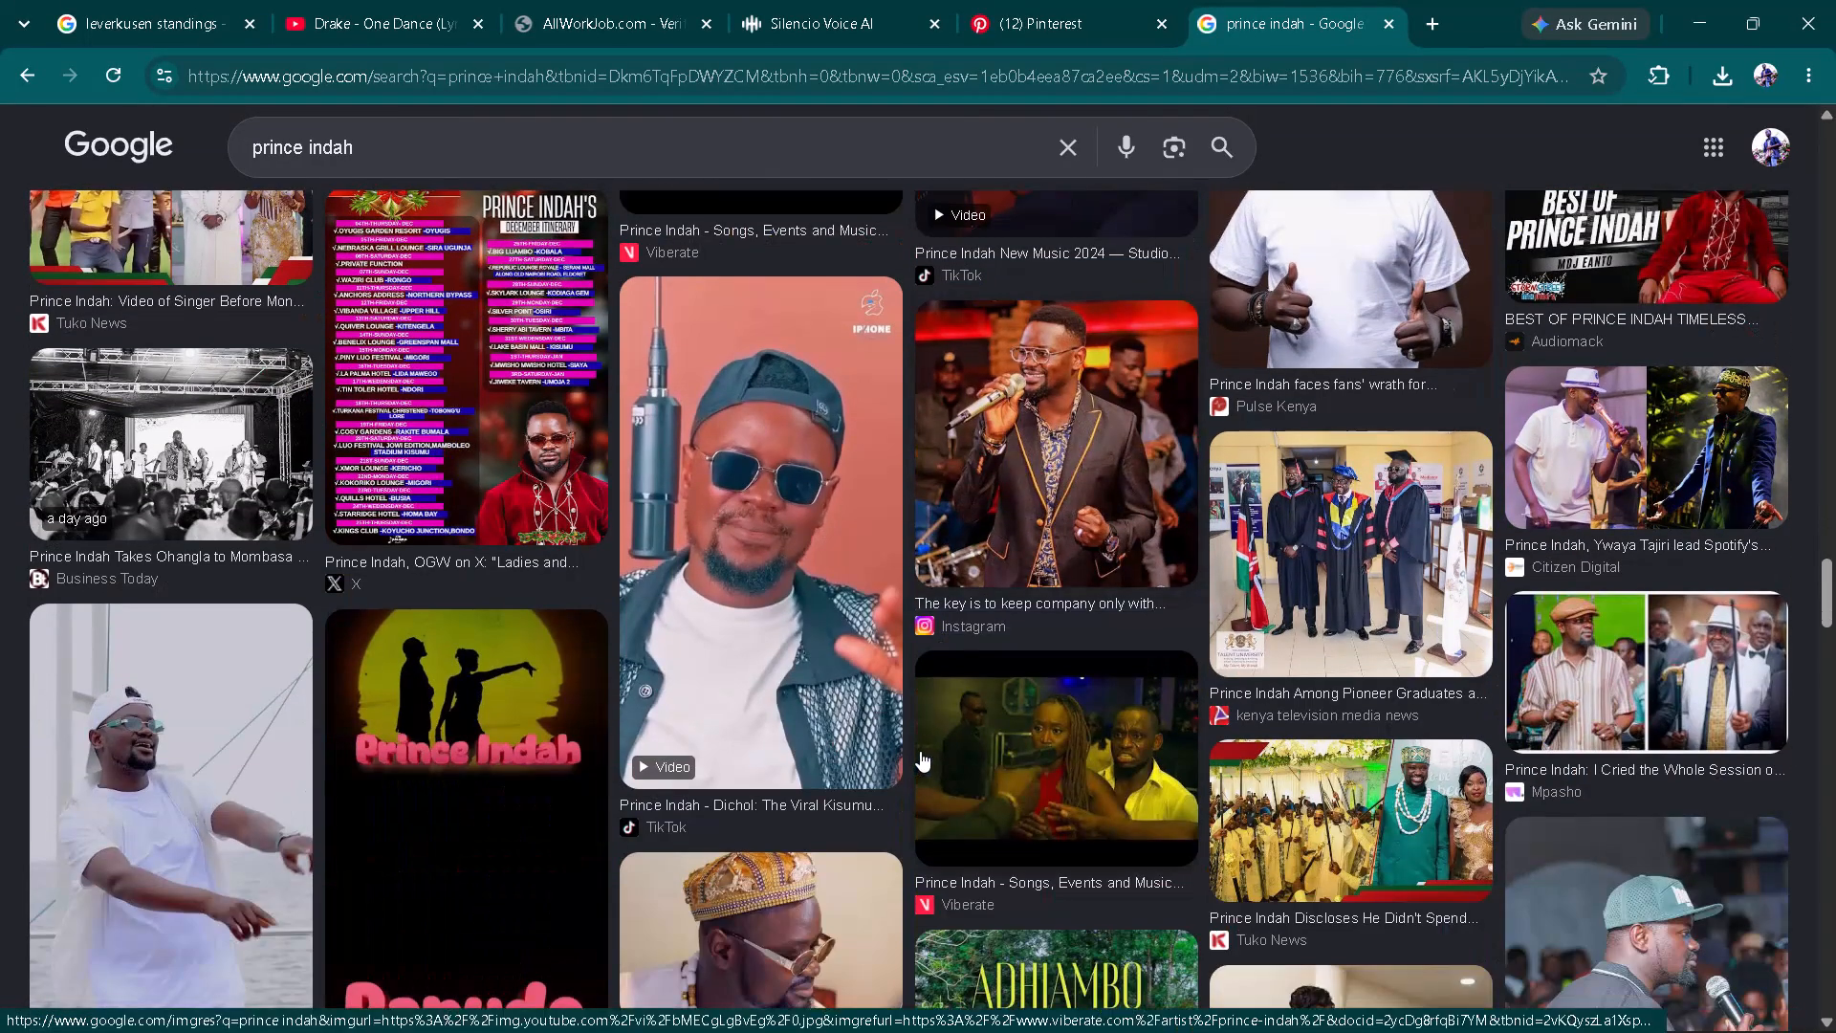
{"action": "scroll", "coordinate": [920, 751], "scroll_direction": "down", "scroll_amount": 2}
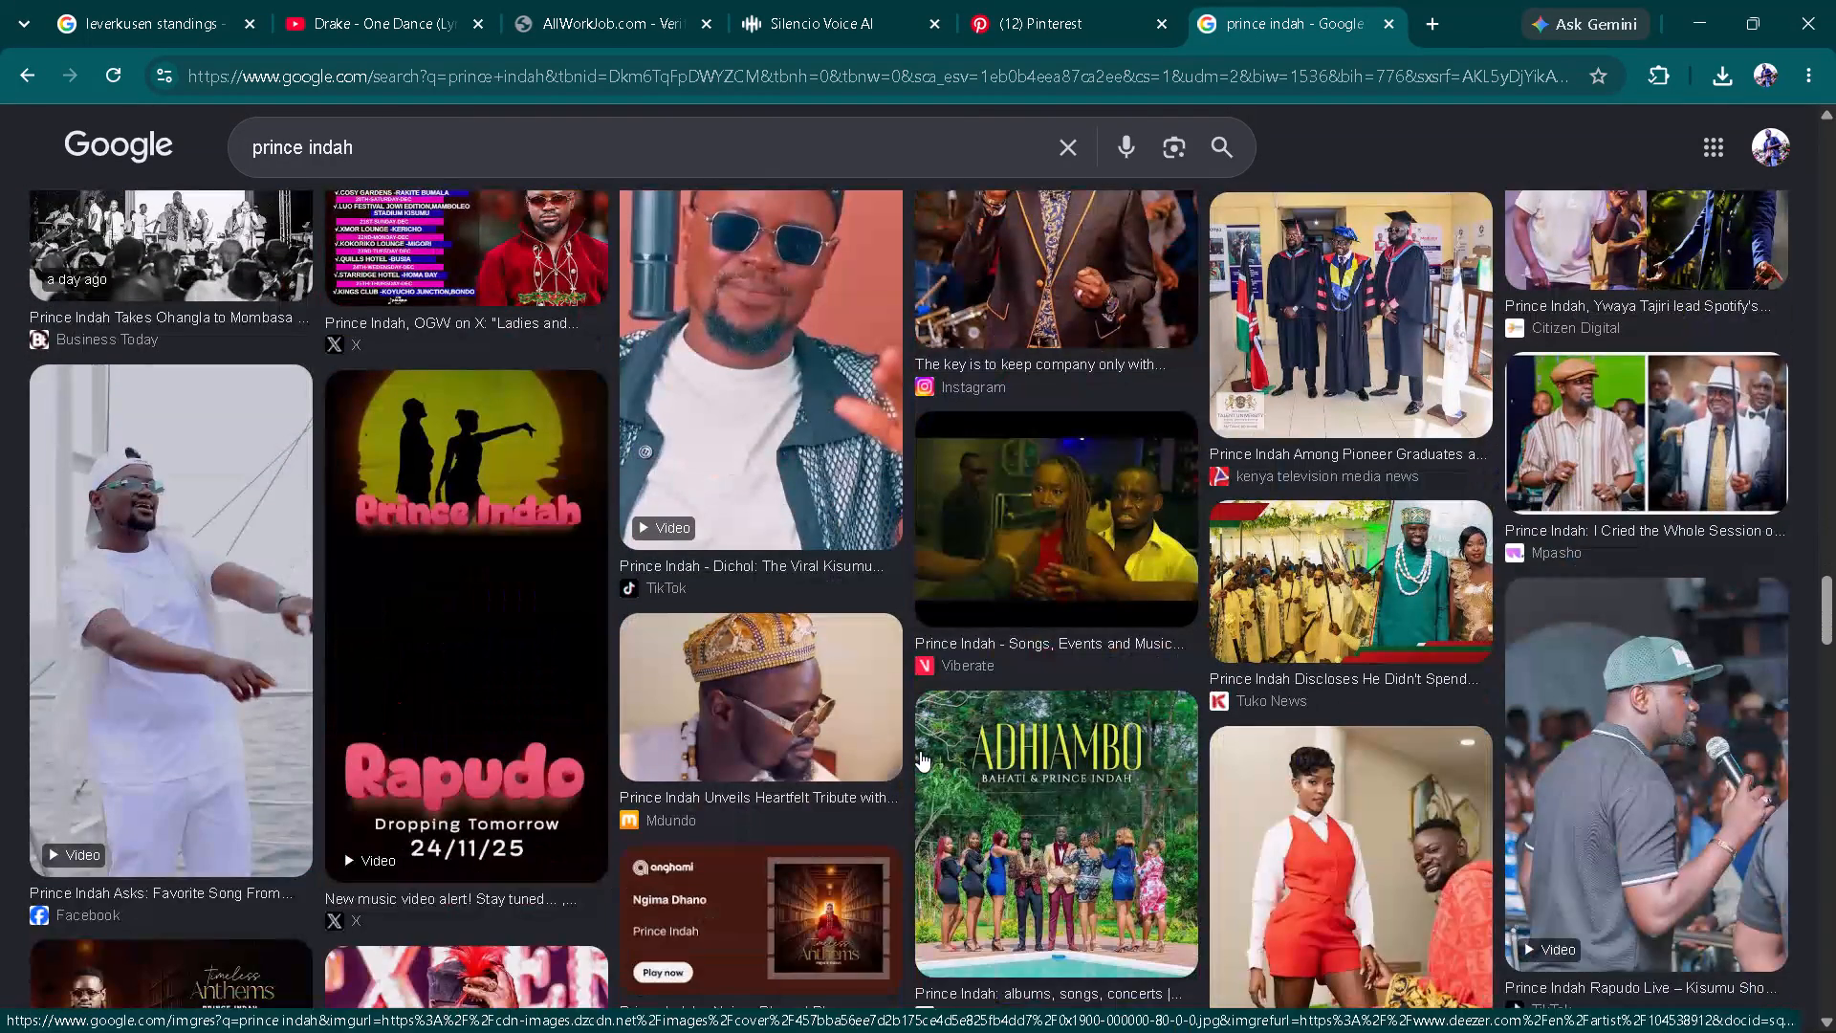
{"action": "scroll", "coordinate": [920, 751], "scroll_direction": "down", "scroll_amount": 4}
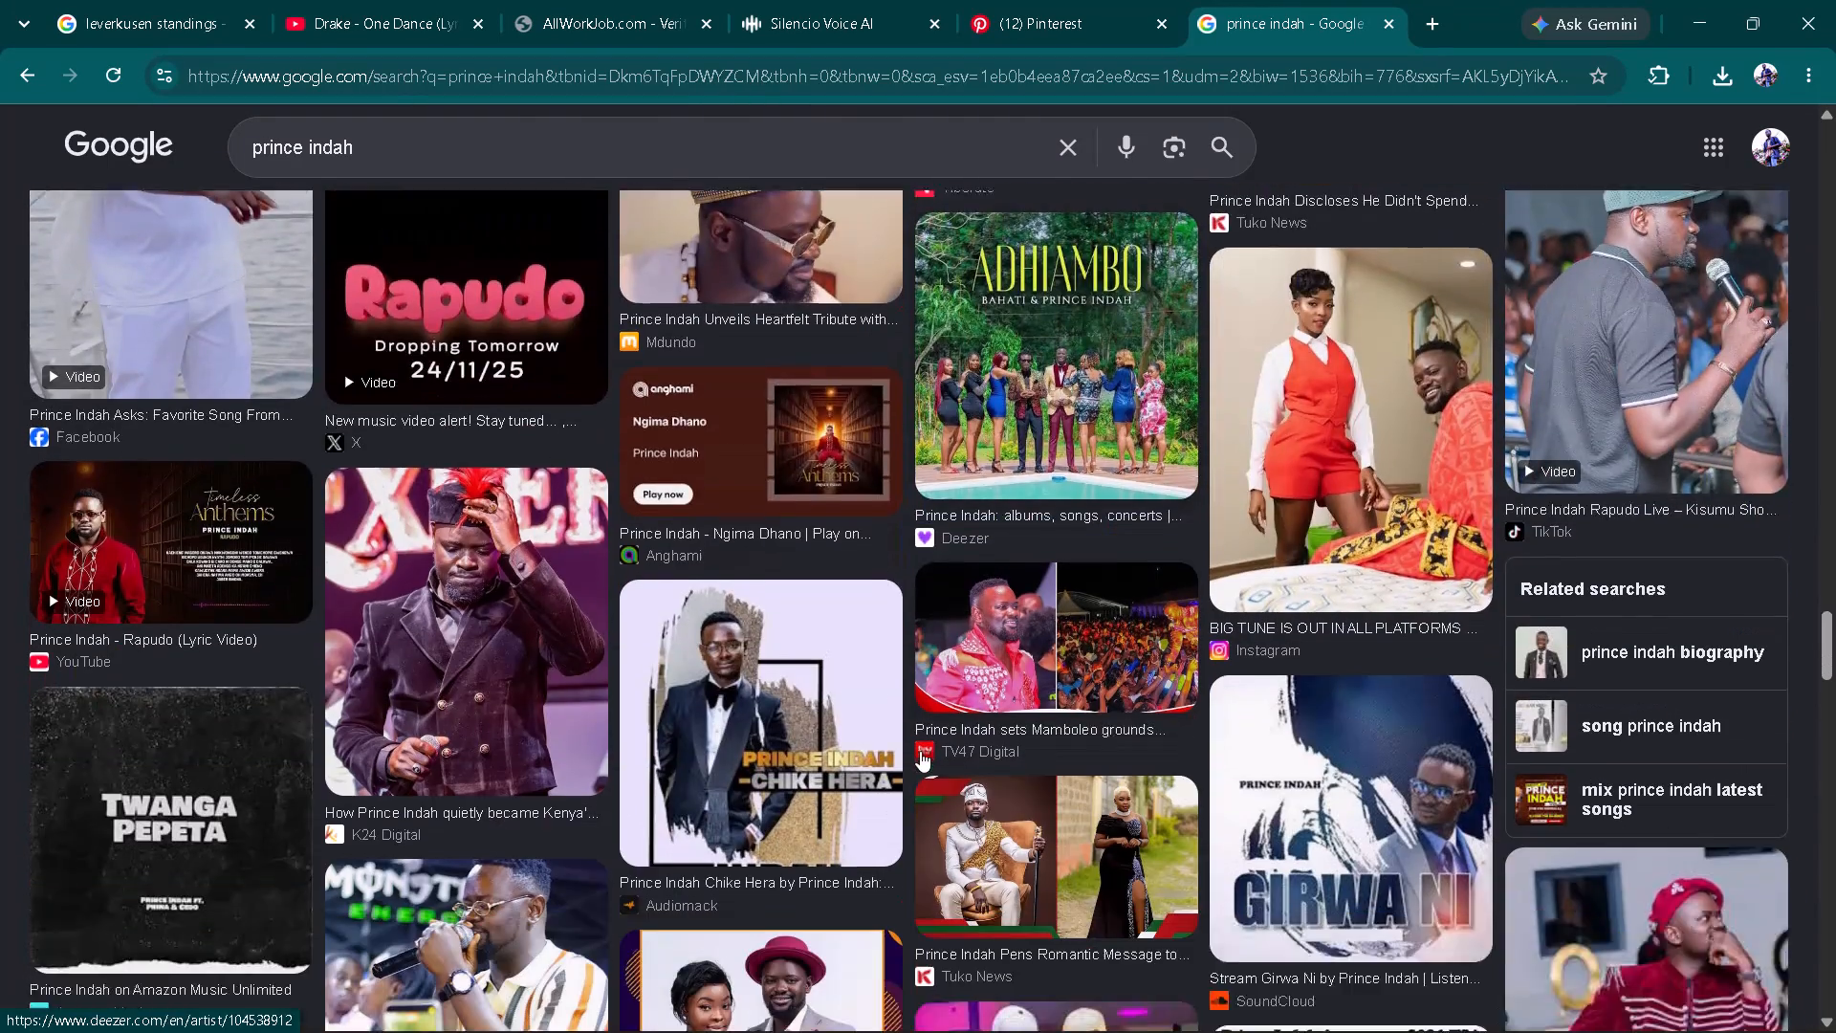
{"action": "scroll", "coordinate": [920, 751], "scroll_direction": "down", "scroll_amount": 3}
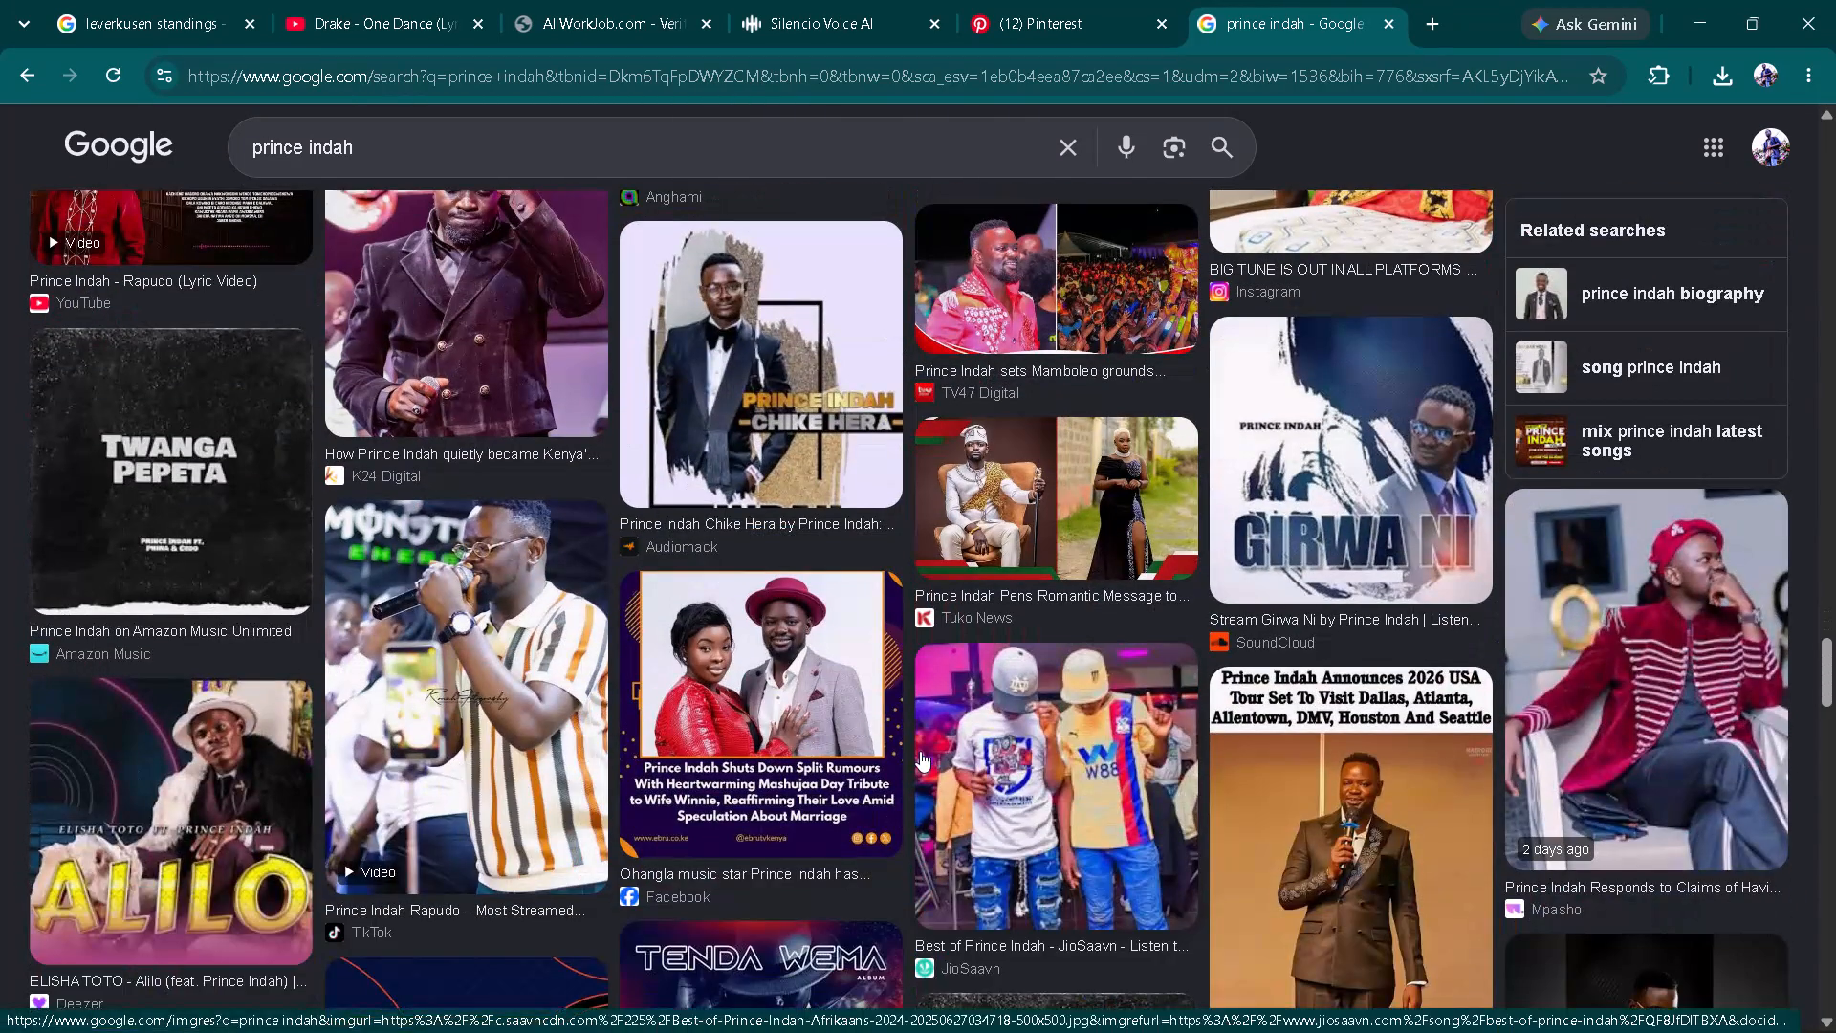
{"action": "scroll", "coordinate": [920, 751], "scroll_direction": "down", "scroll_amount": 3}
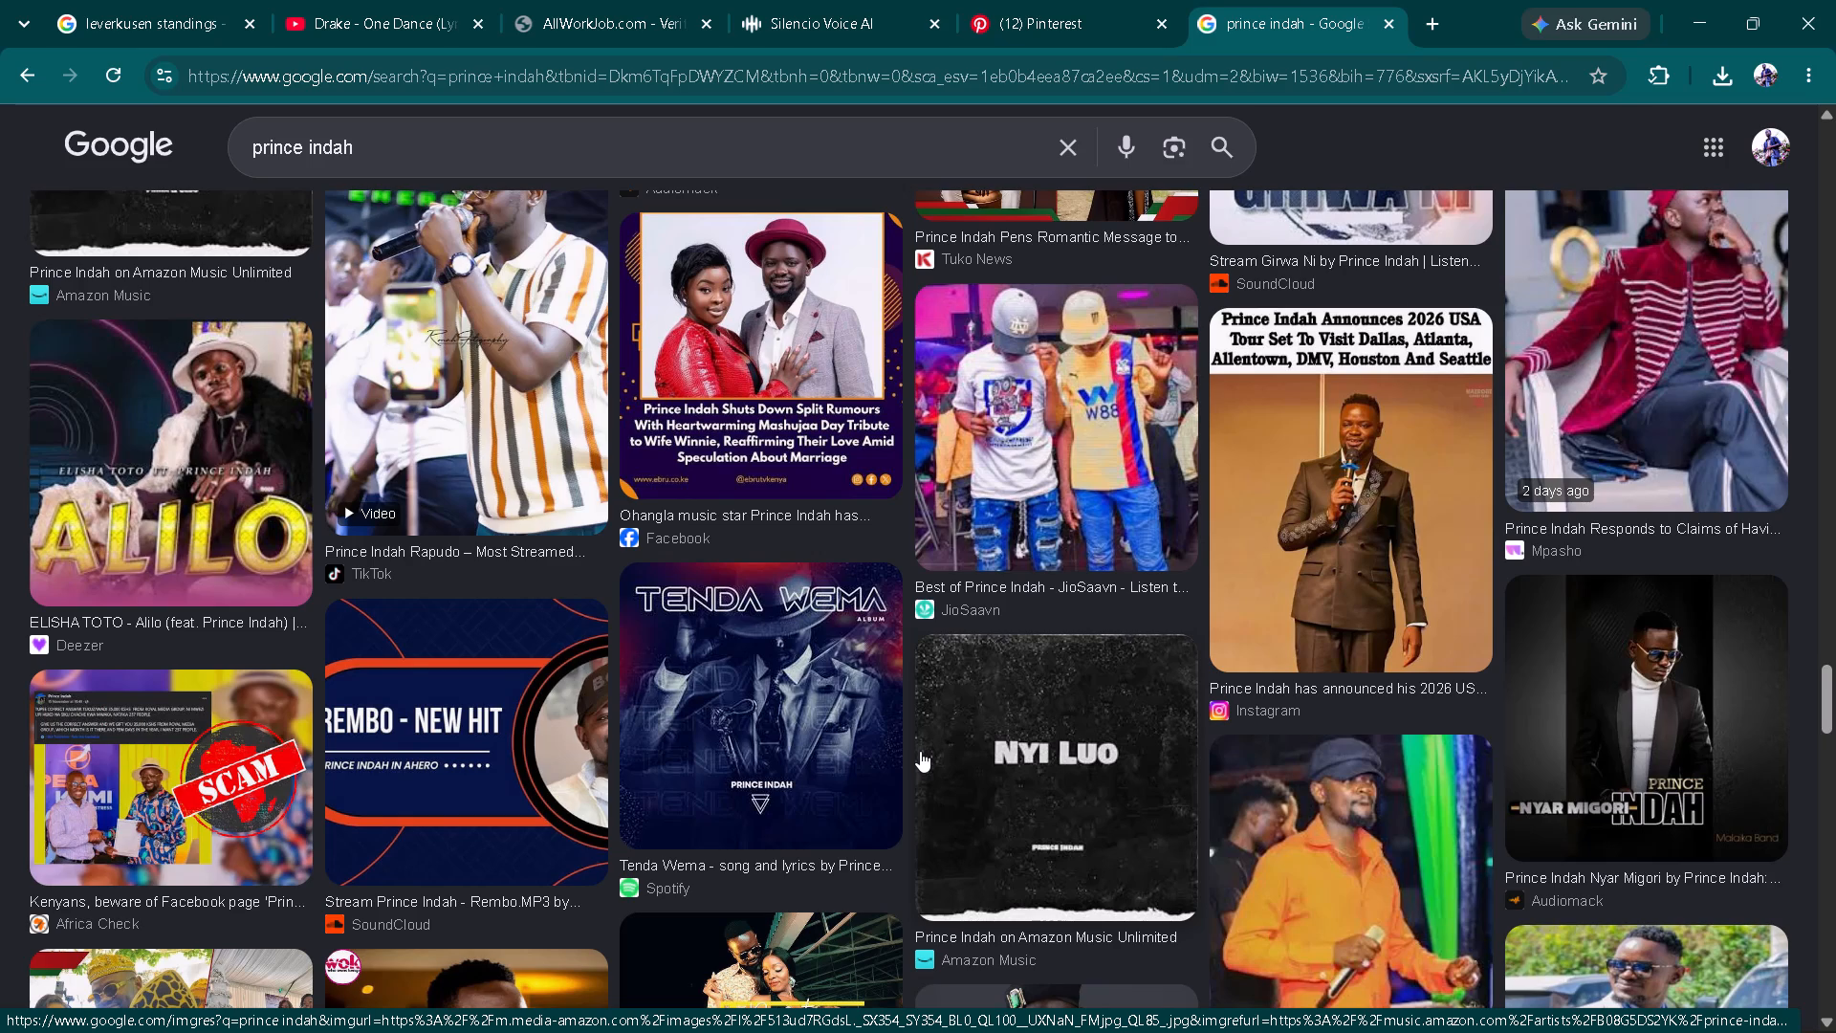
{"action": "scroll", "coordinate": [920, 751], "scroll_direction": "up", "scroll_amount": 2}
{"action": "scroll", "coordinate": [920, 751], "scroll_direction": "down", "scroll_amount": 5}
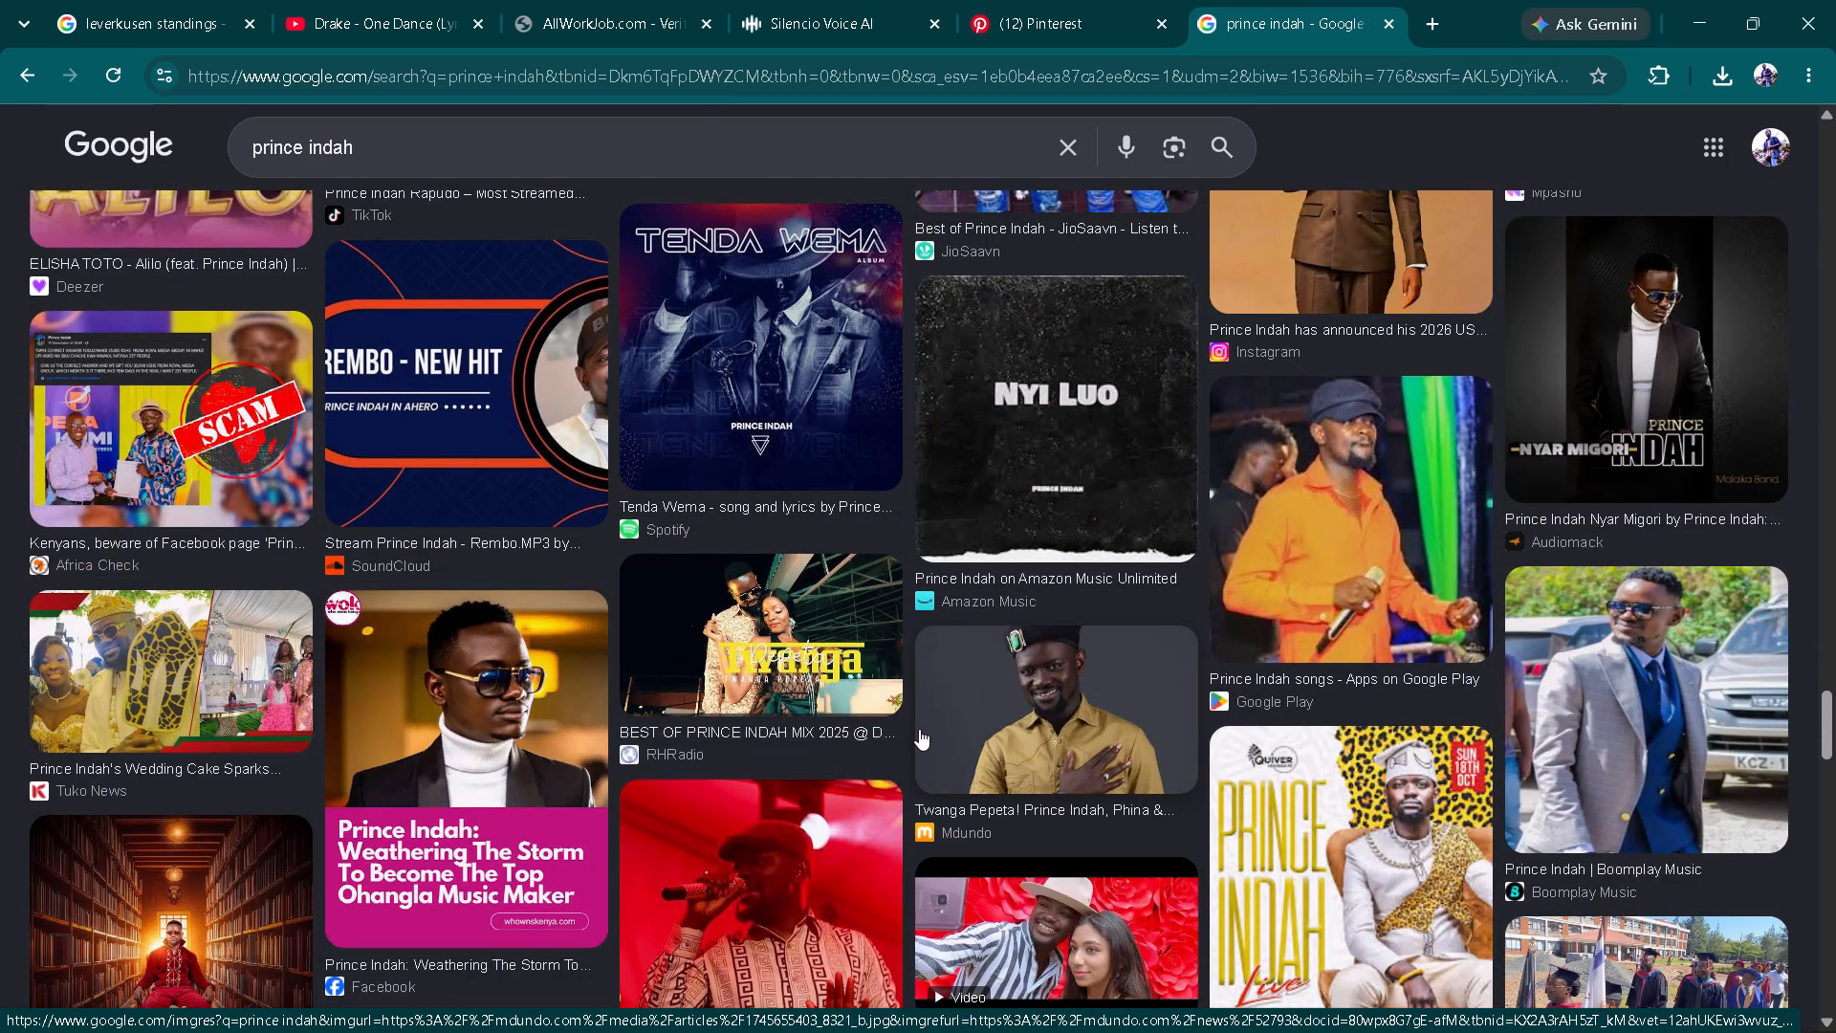
{"action": "scroll", "coordinate": [916, 736], "scroll_direction": "down", "scroll_amount": 4}
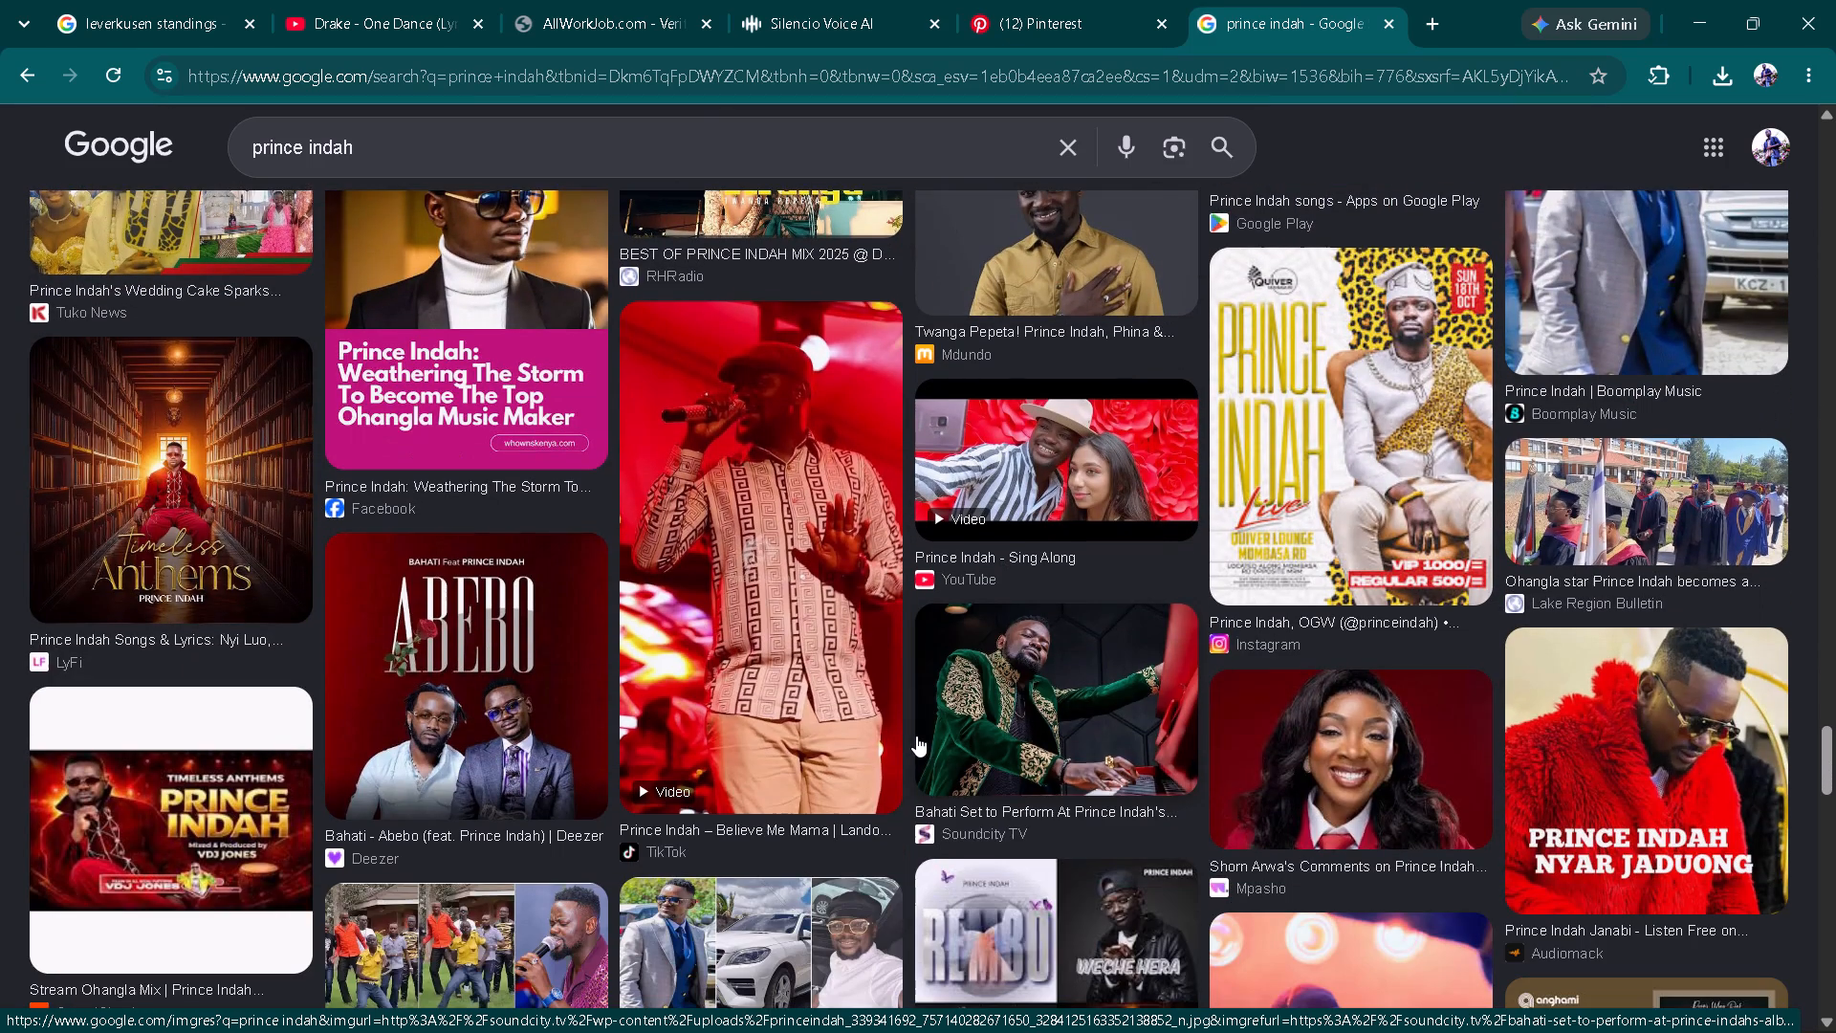
{"action": "scroll", "coordinate": [914, 736], "scroll_direction": "down", "scroll_amount": 5}
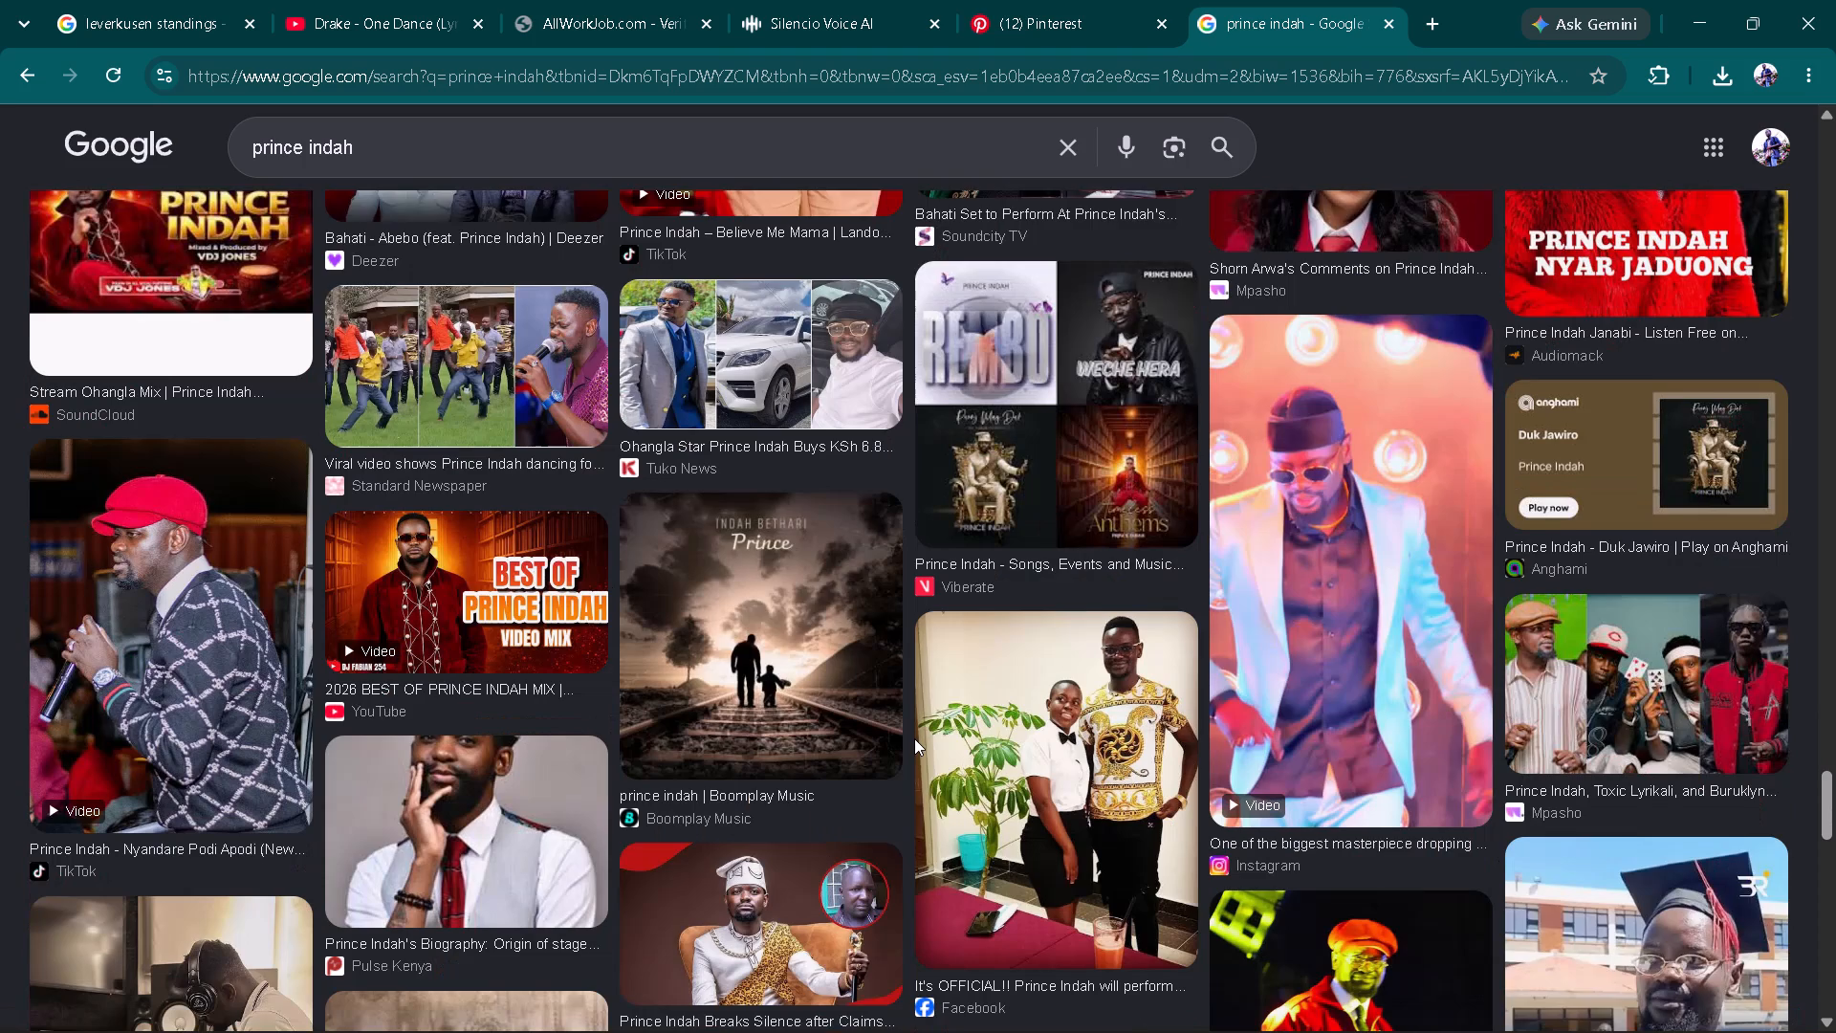
{"action": "scroll", "coordinate": [914, 738], "scroll_direction": "down", "scroll_amount": 6}
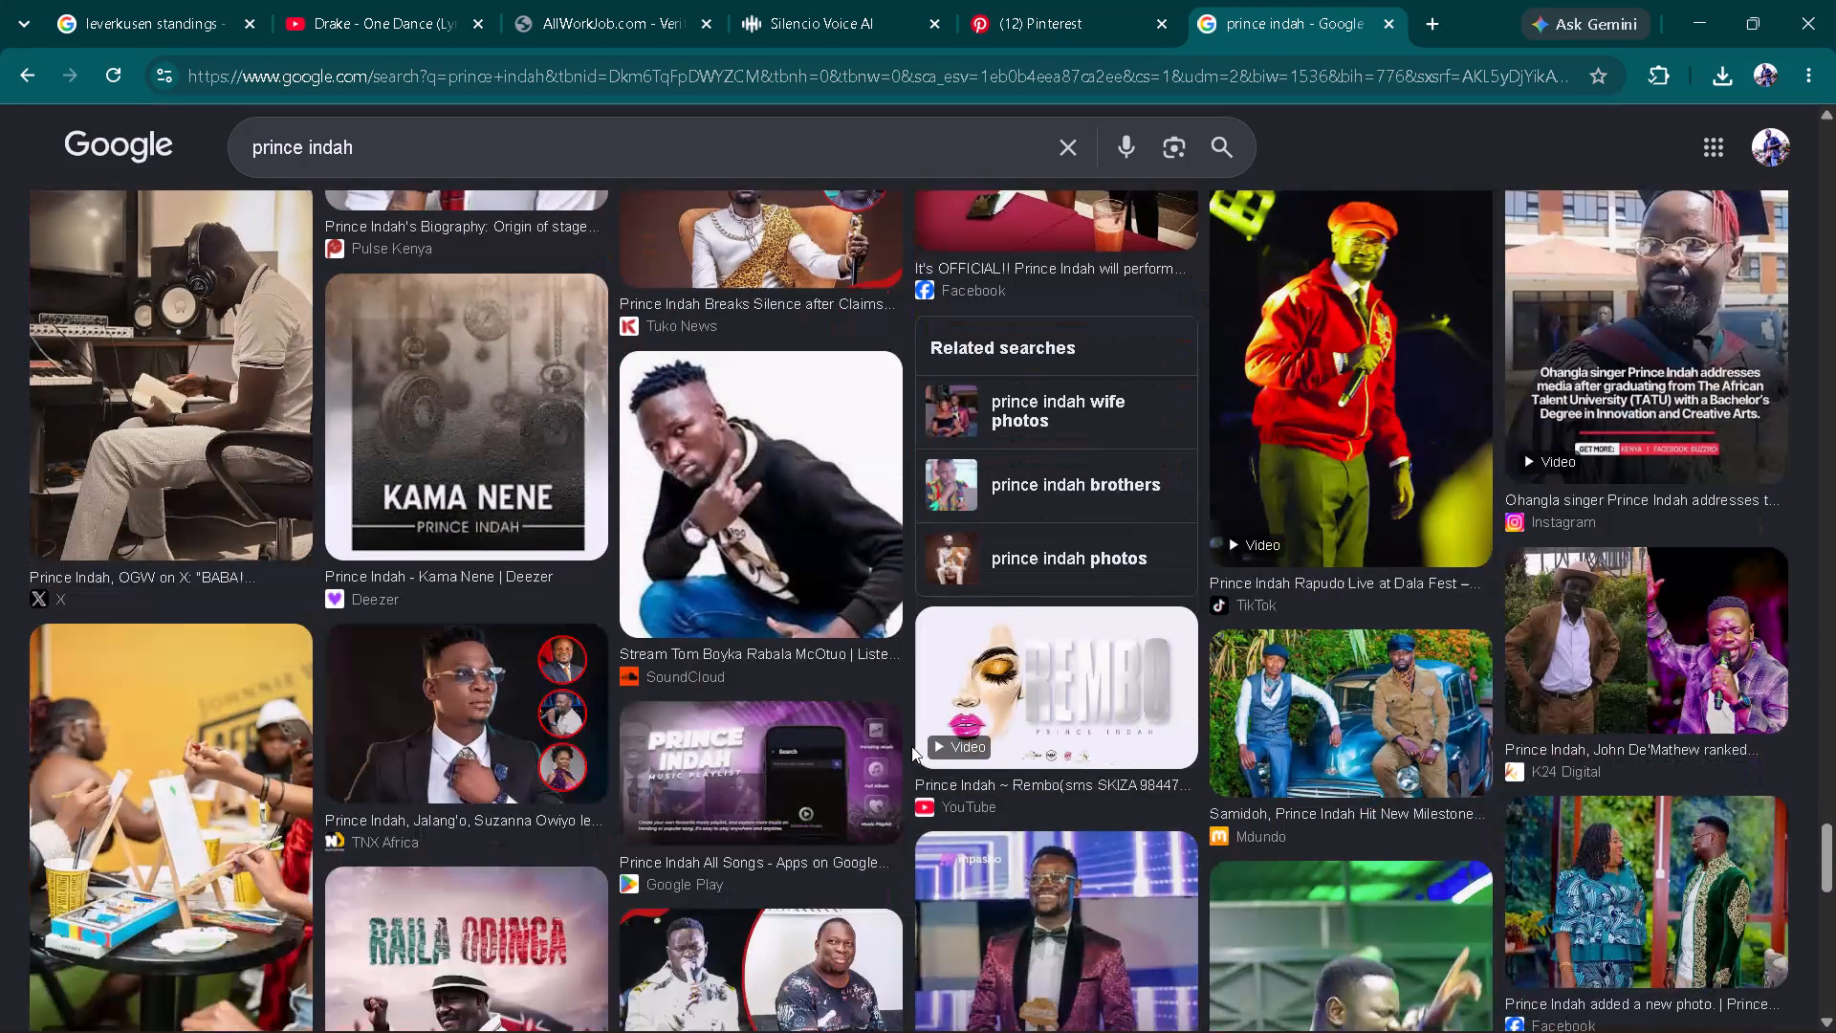
{"action": "scroll", "coordinate": [911, 746], "scroll_direction": "down", "scroll_amount": 2}
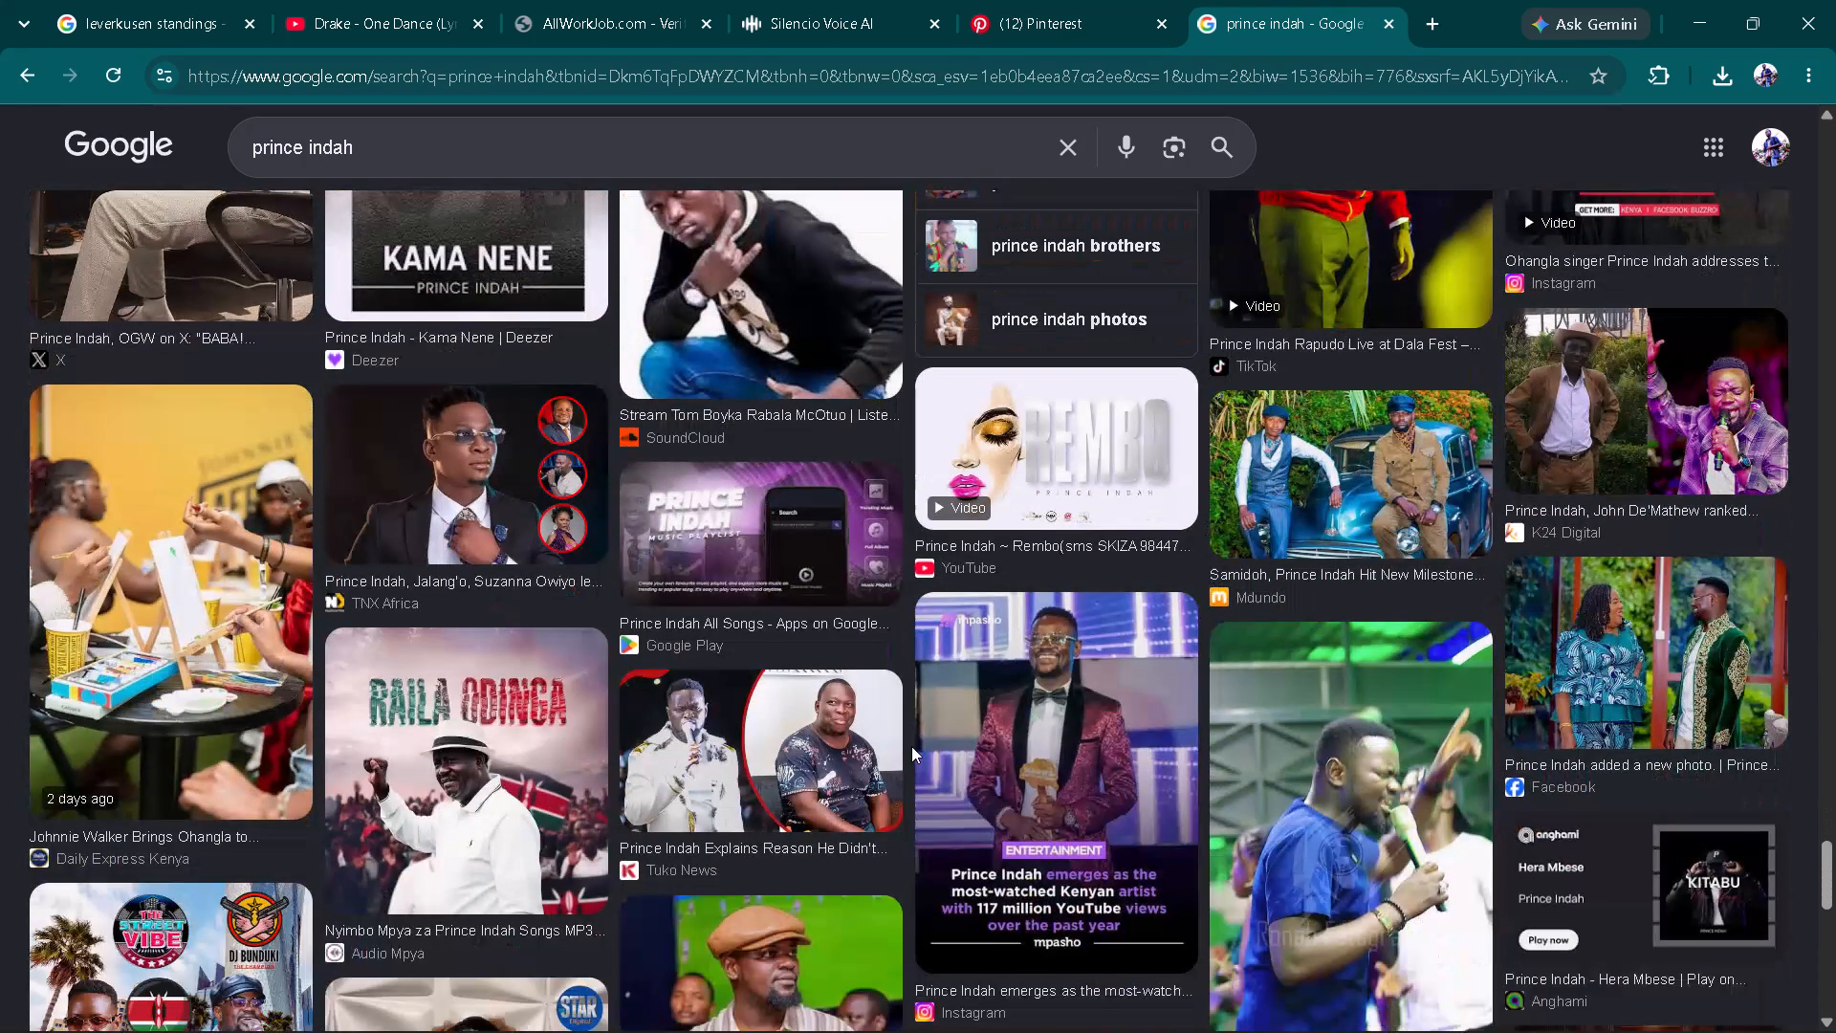
{"action": "scroll", "coordinate": [912, 749], "scroll_direction": "down", "scroll_amount": 1}
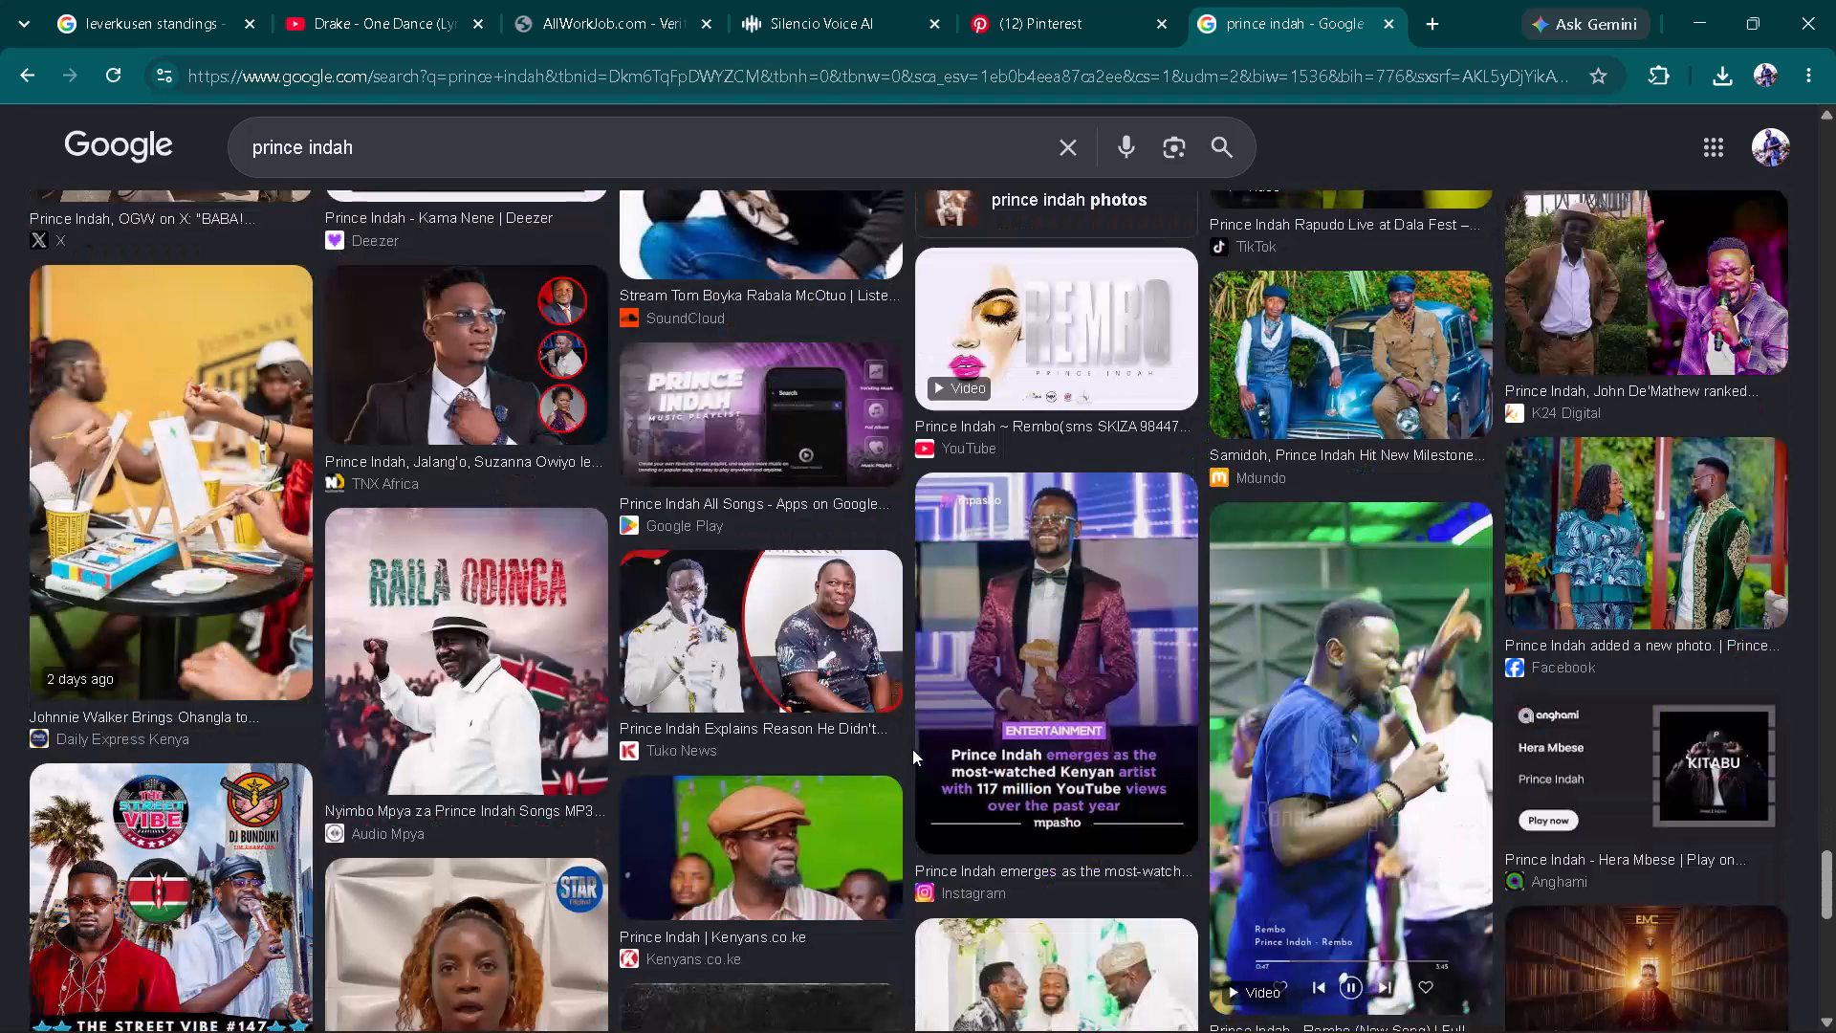
{"action": "scroll", "coordinate": [910, 780], "scroll_direction": "down", "scroll_amount": 3}
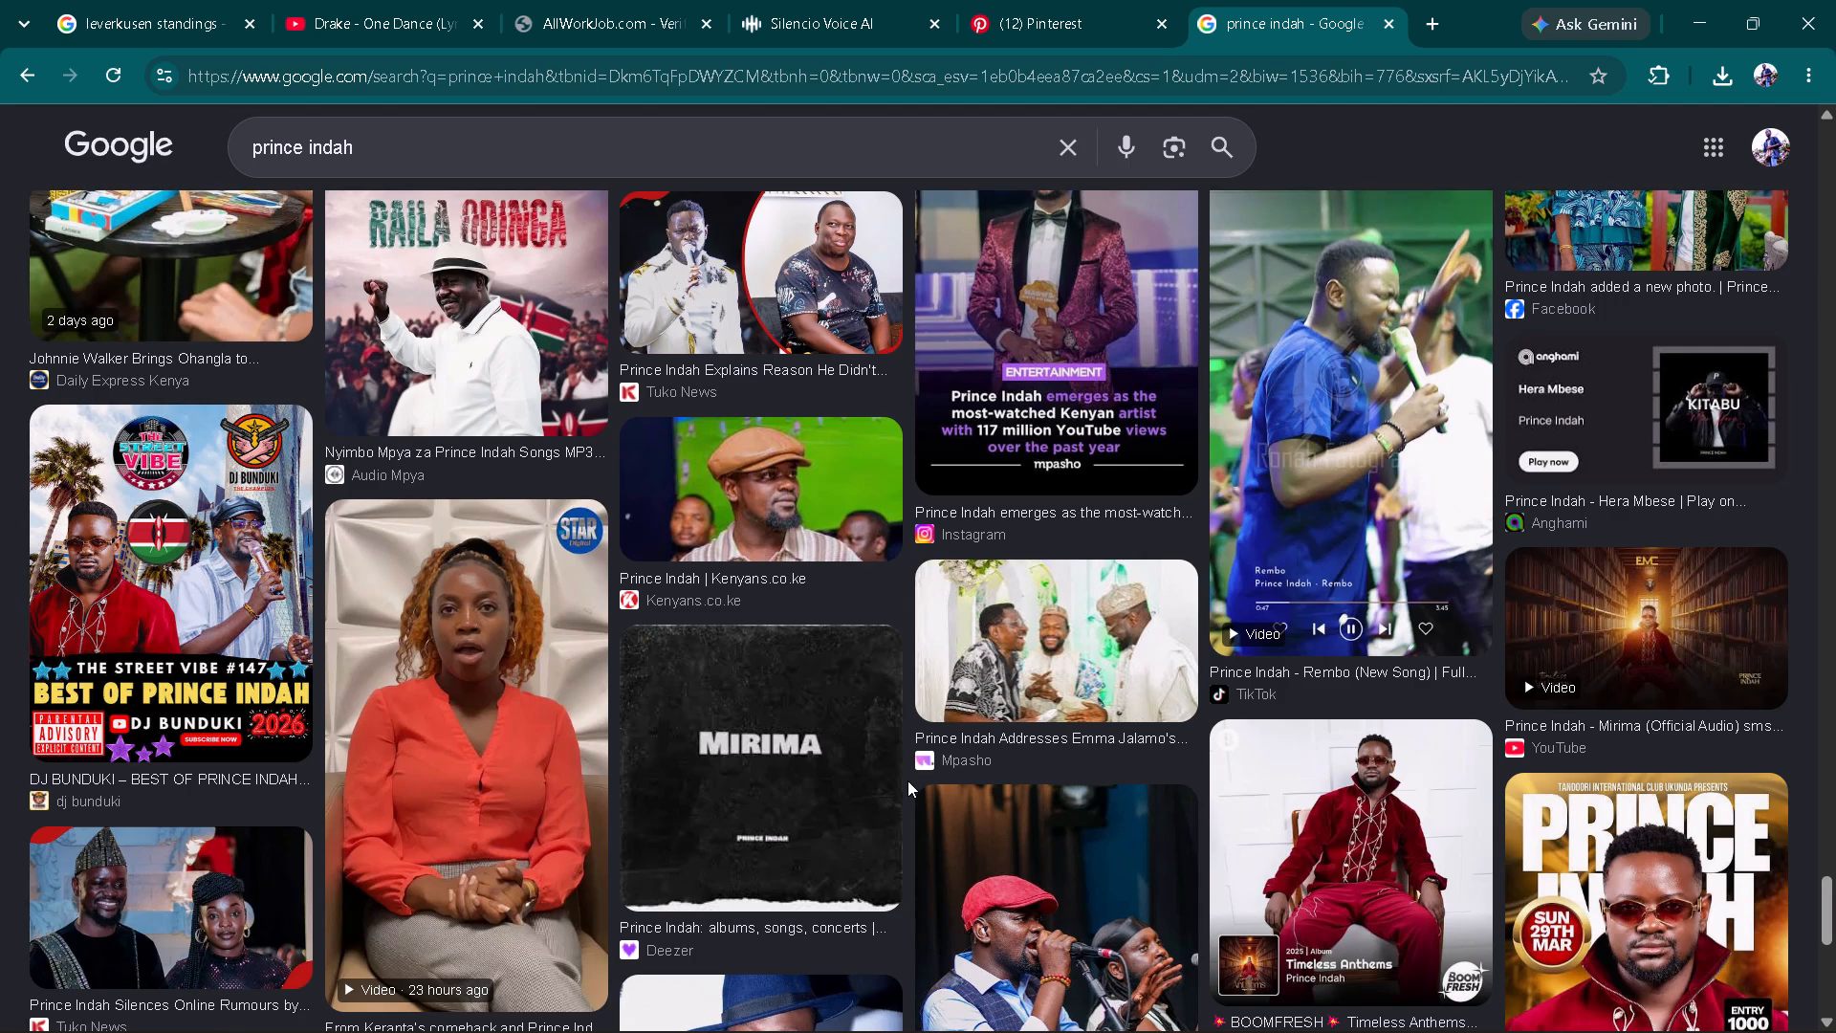
{"action": "scroll", "coordinate": [907, 780], "scroll_direction": "down", "scroll_amount": 3}
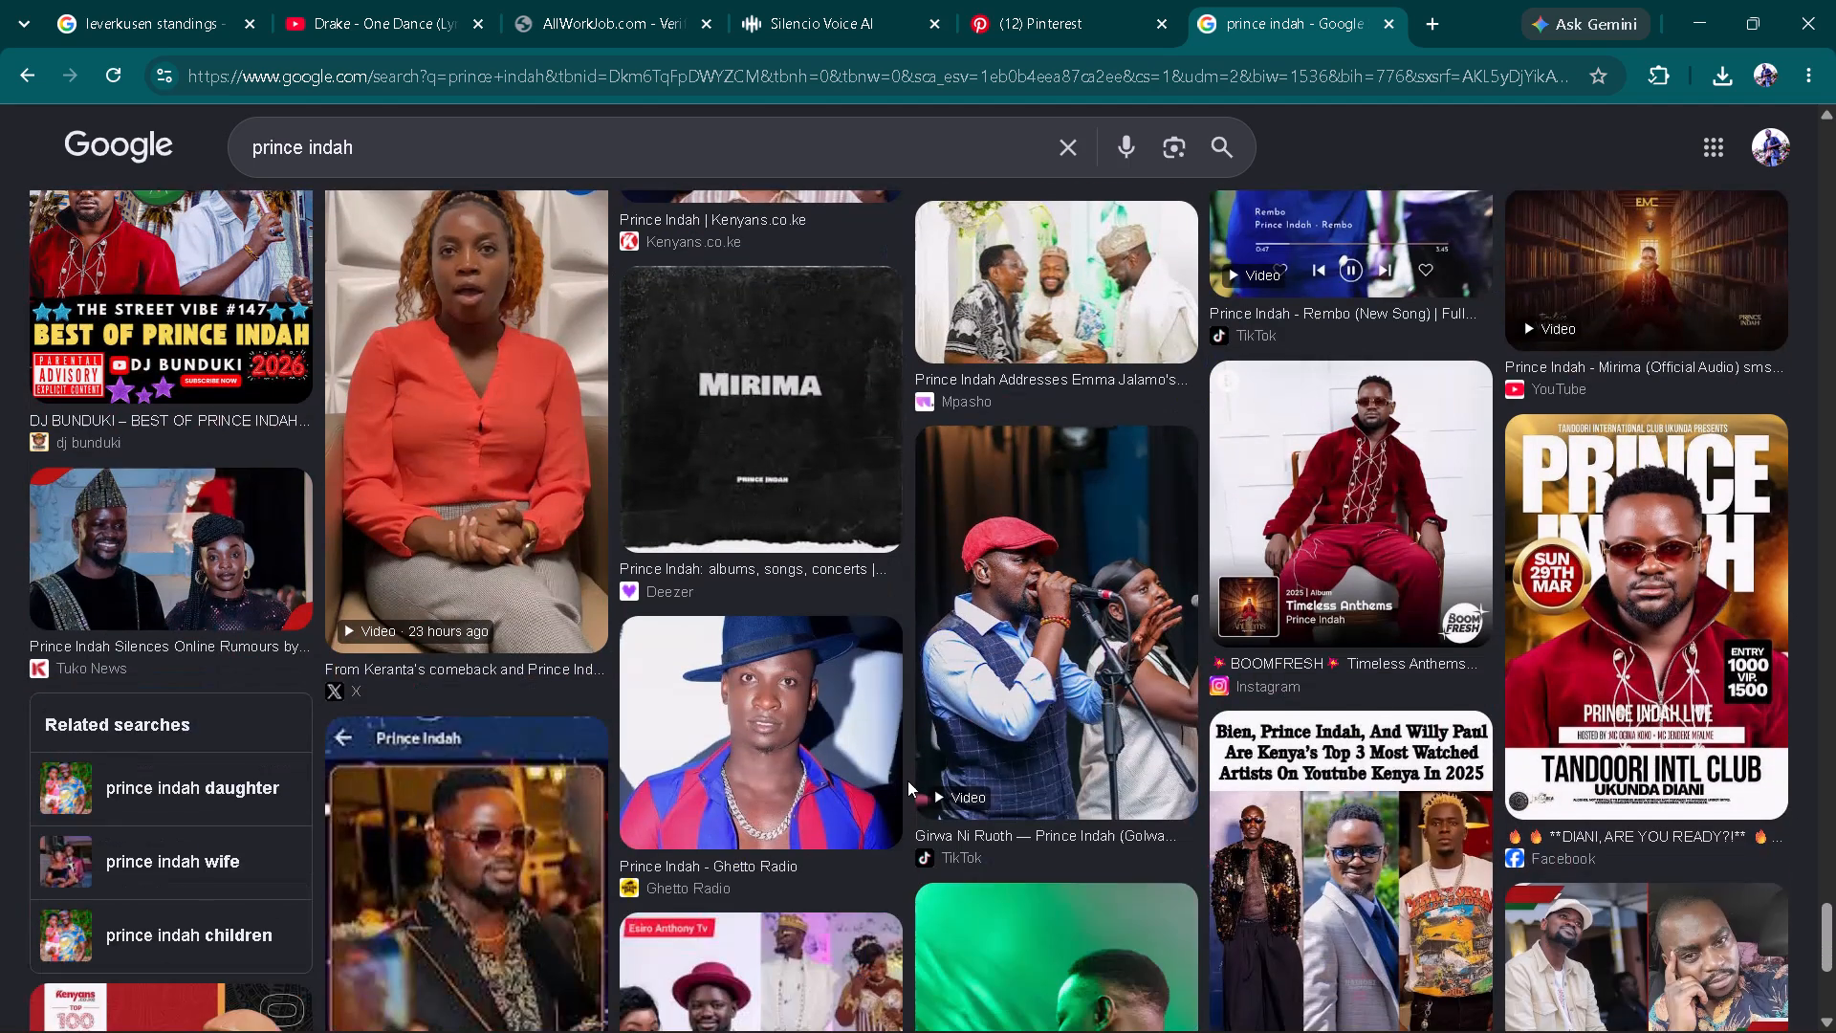
{"action": "scroll", "coordinate": [907, 780], "scroll_direction": "down", "scroll_amount": 3}
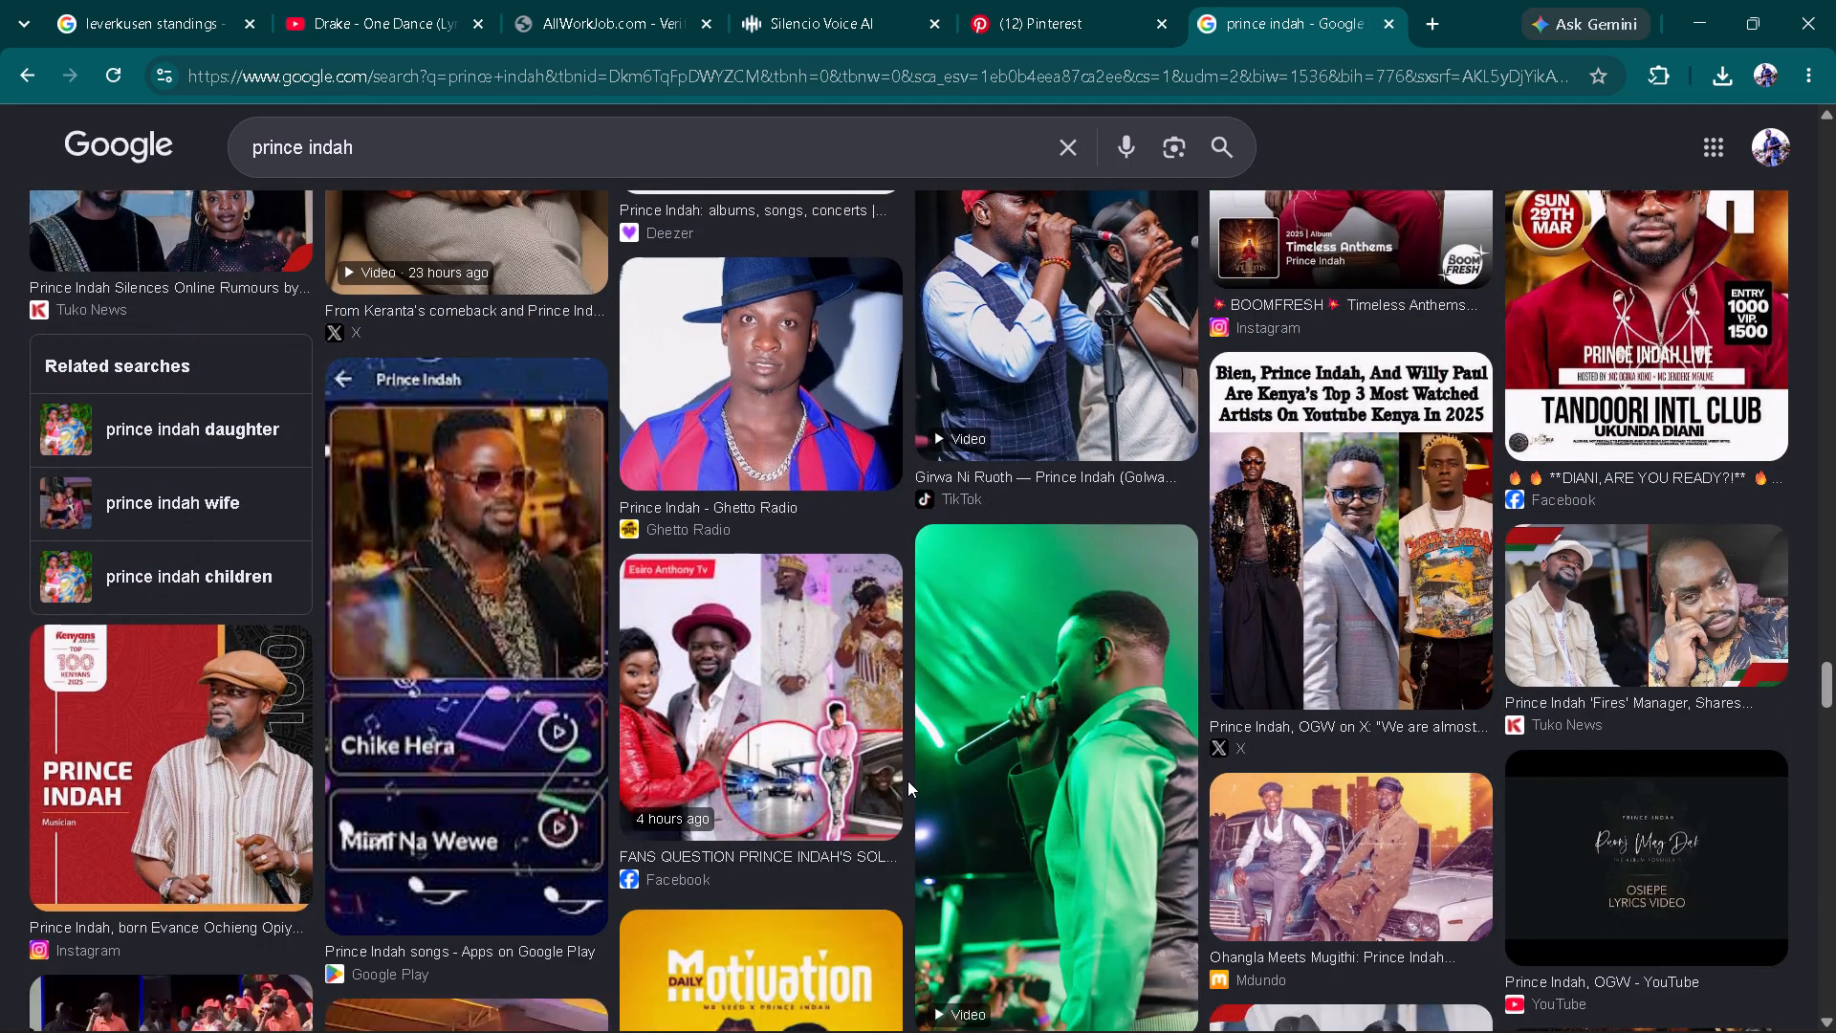
{"action": "scroll", "coordinate": [907, 785], "scroll_direction": "down", "scroll_amount": 3}
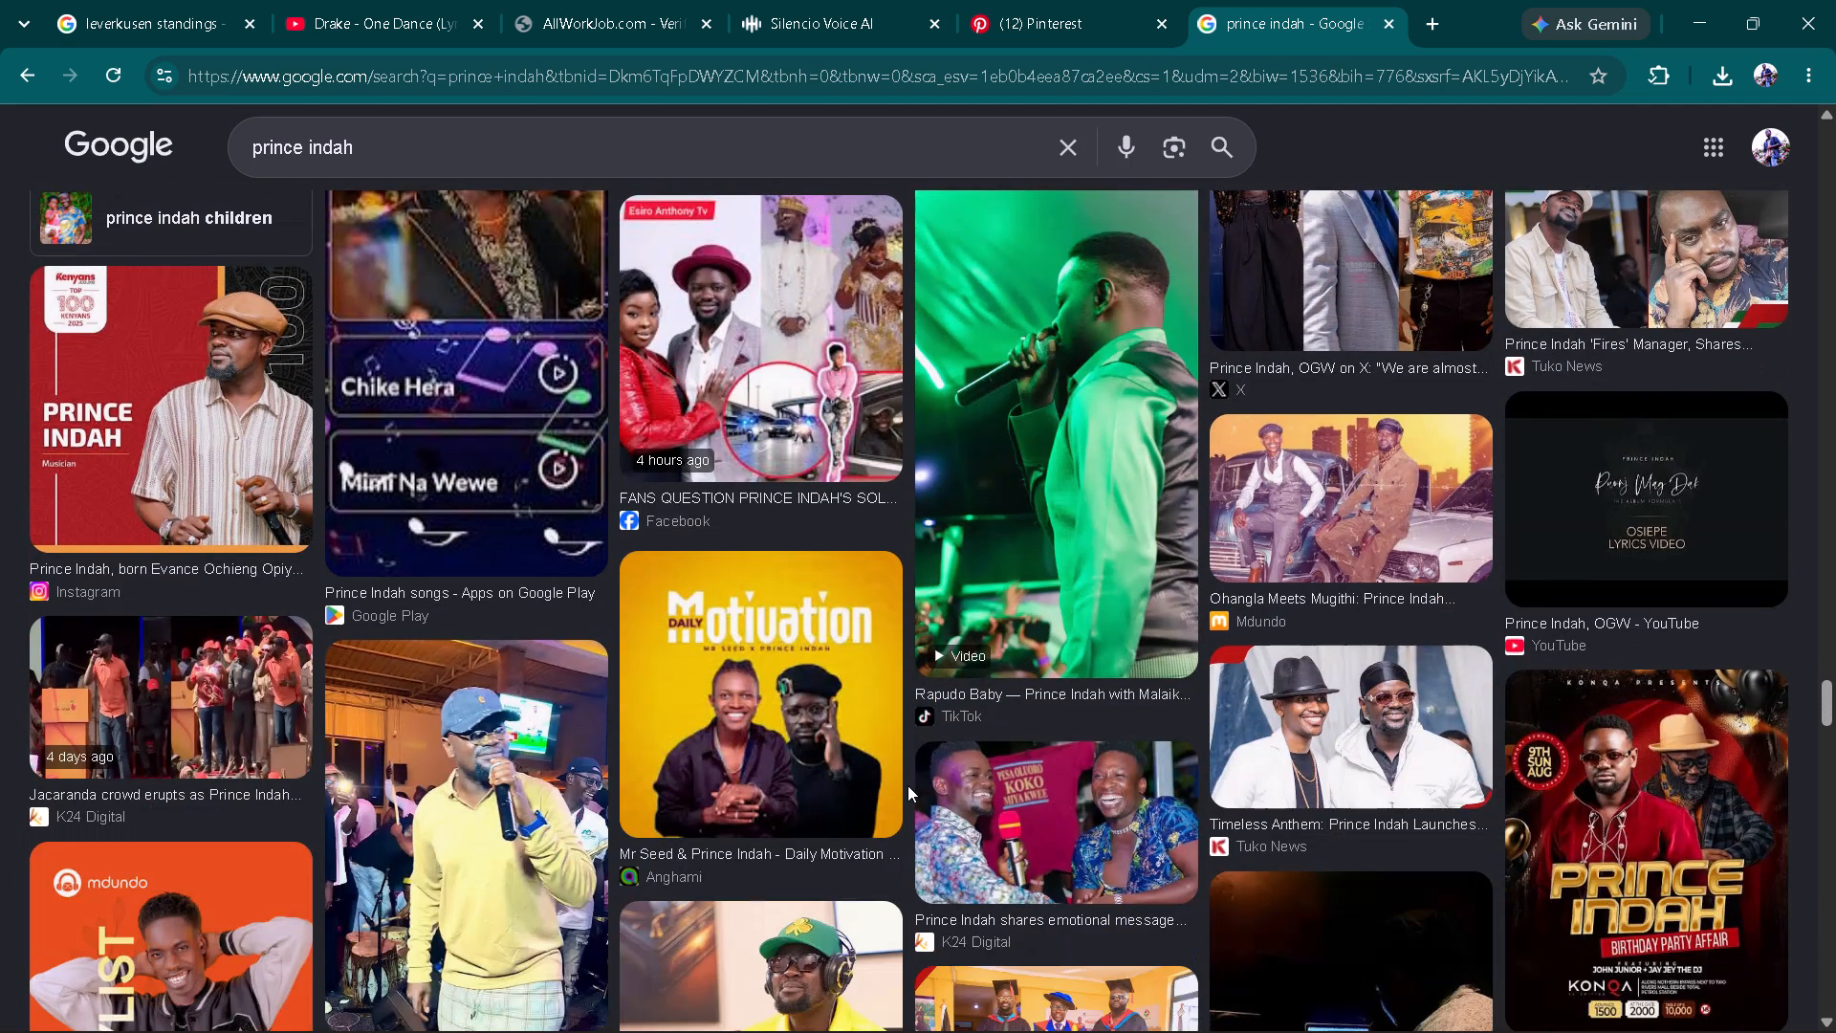
{"action": "scroll", "coordinate": [907, 785], "scroll_direction": "down", "scroll_amount": 4}
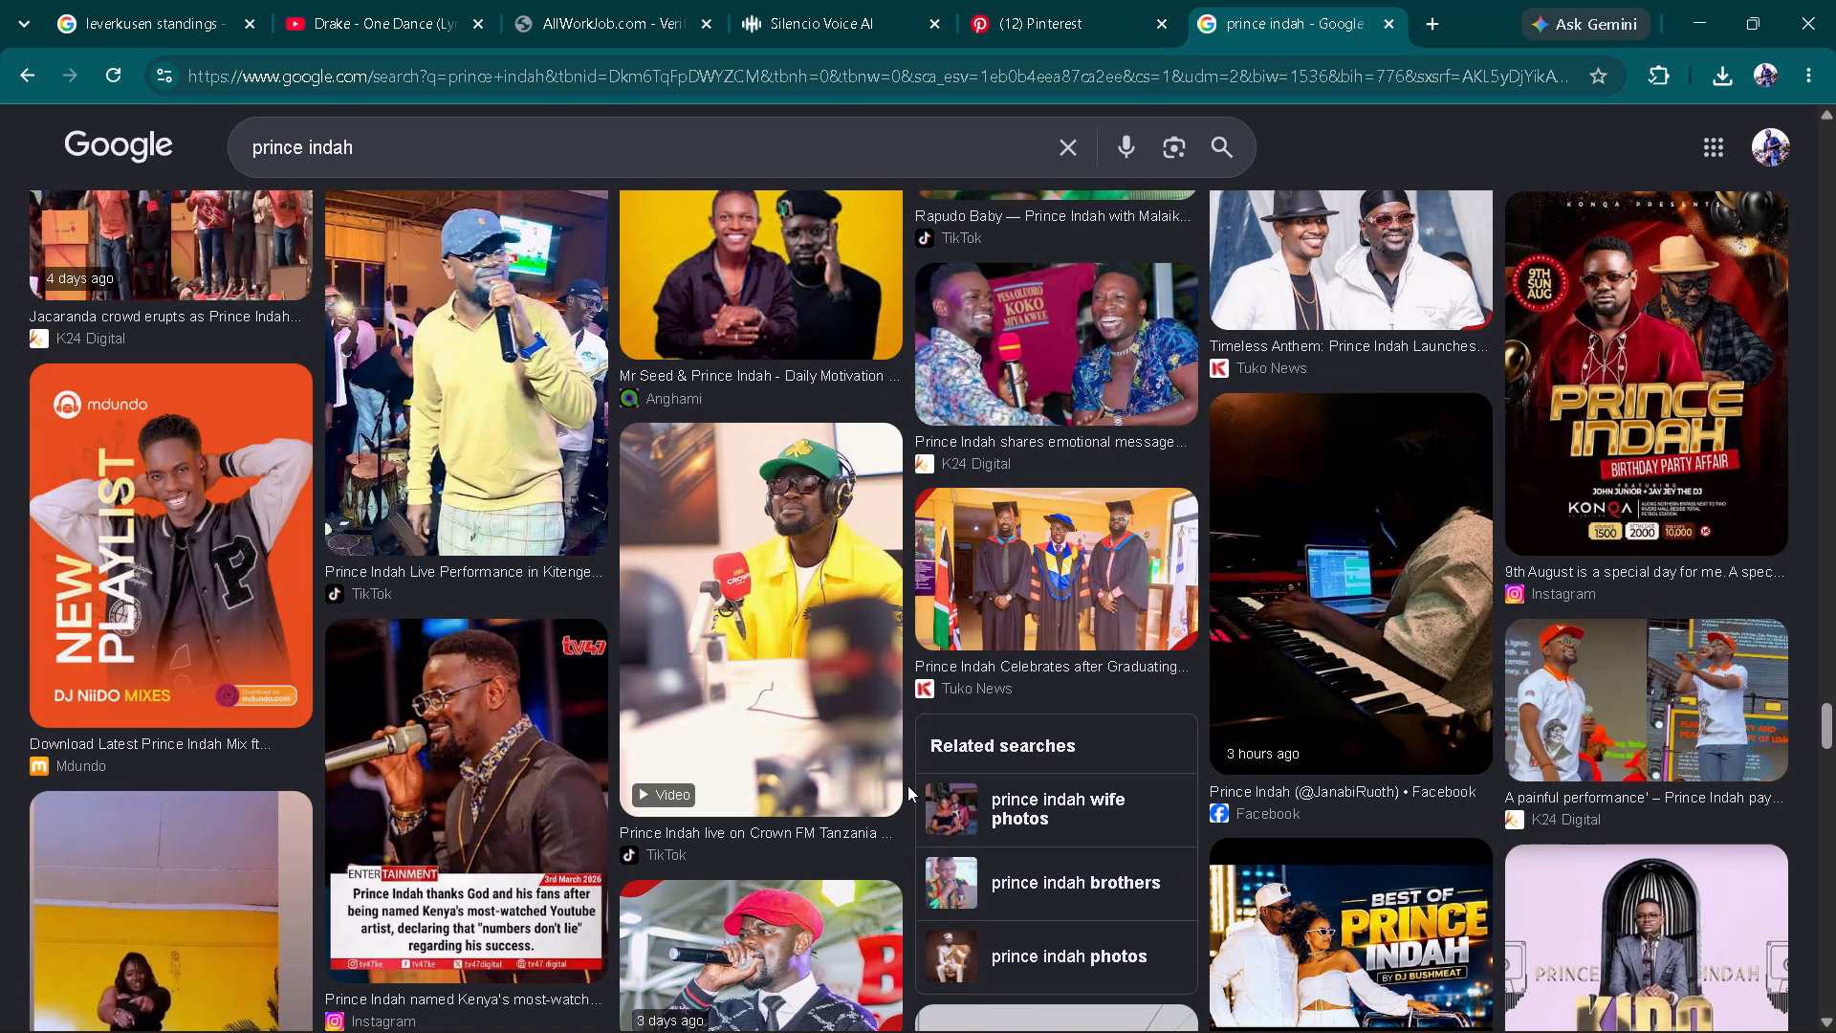
{"action": "scroll", "coordinate": [907, 785], "scroll_direction": "down", "scroll_amount": 5}
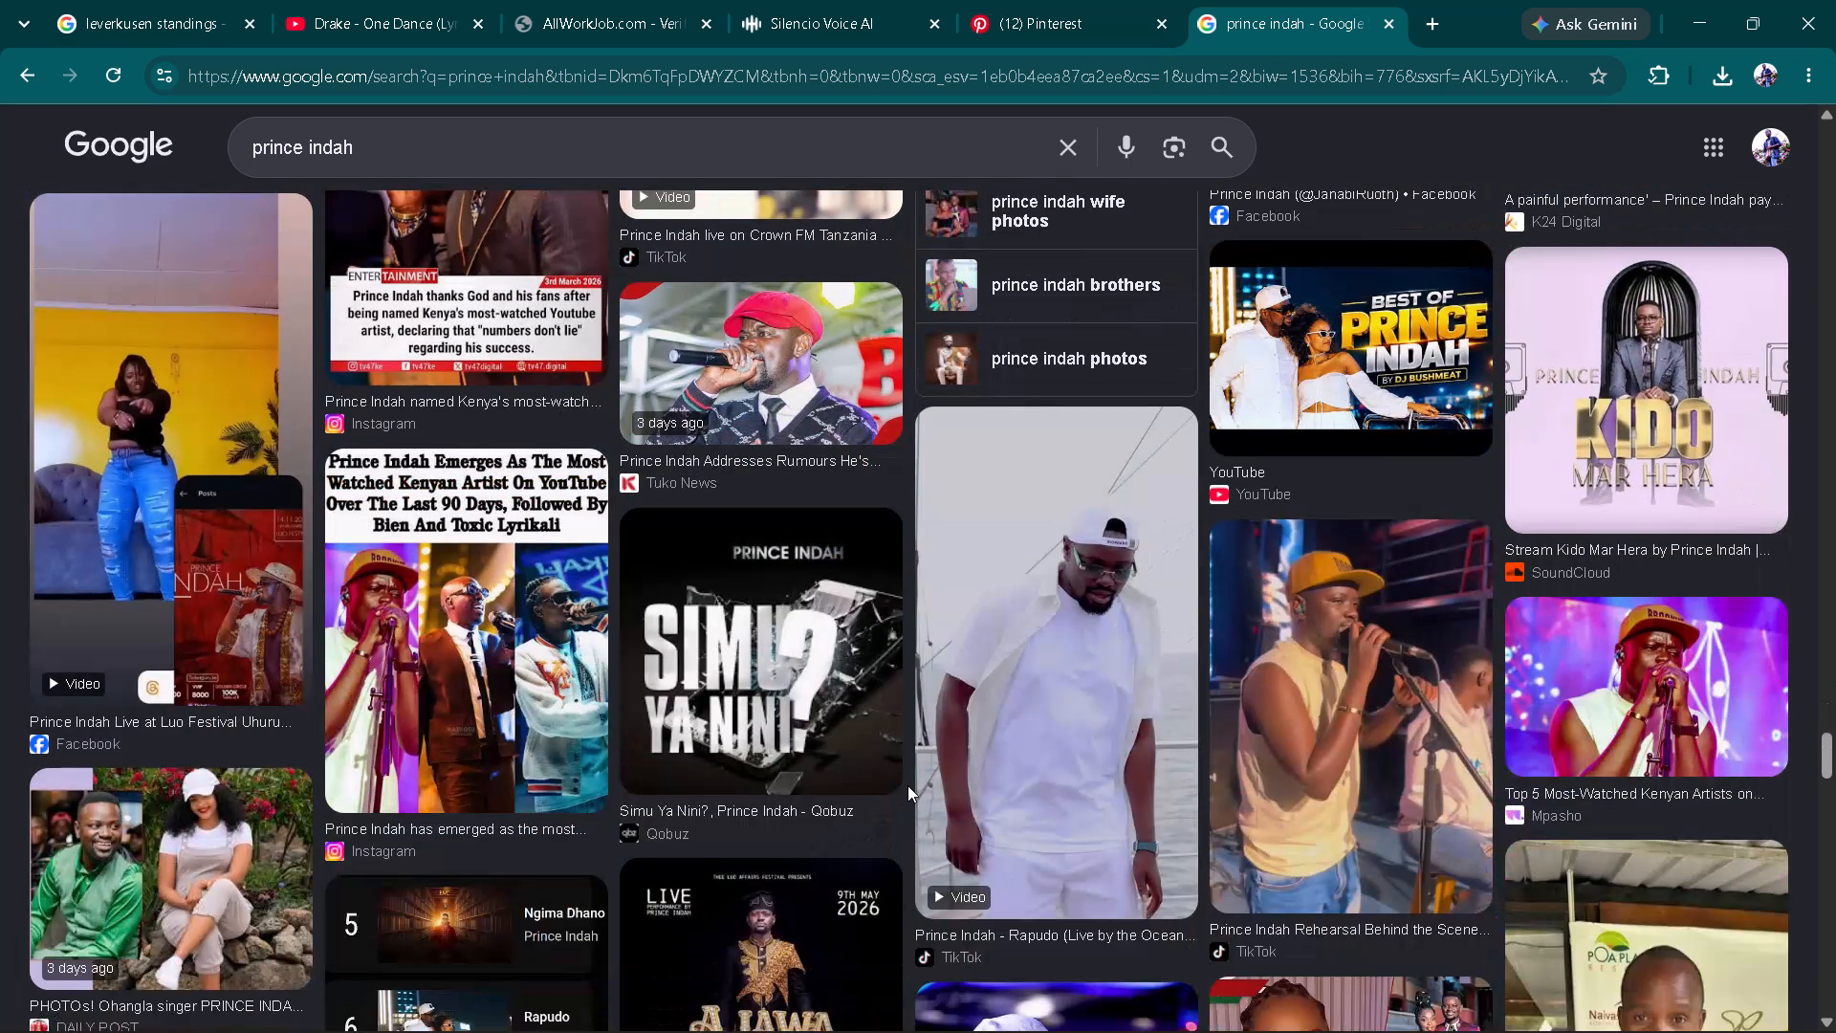
{"action": "scroll", "coordinate": [907, 785], "scroll_direction": "down", "scroll_amount": 8}
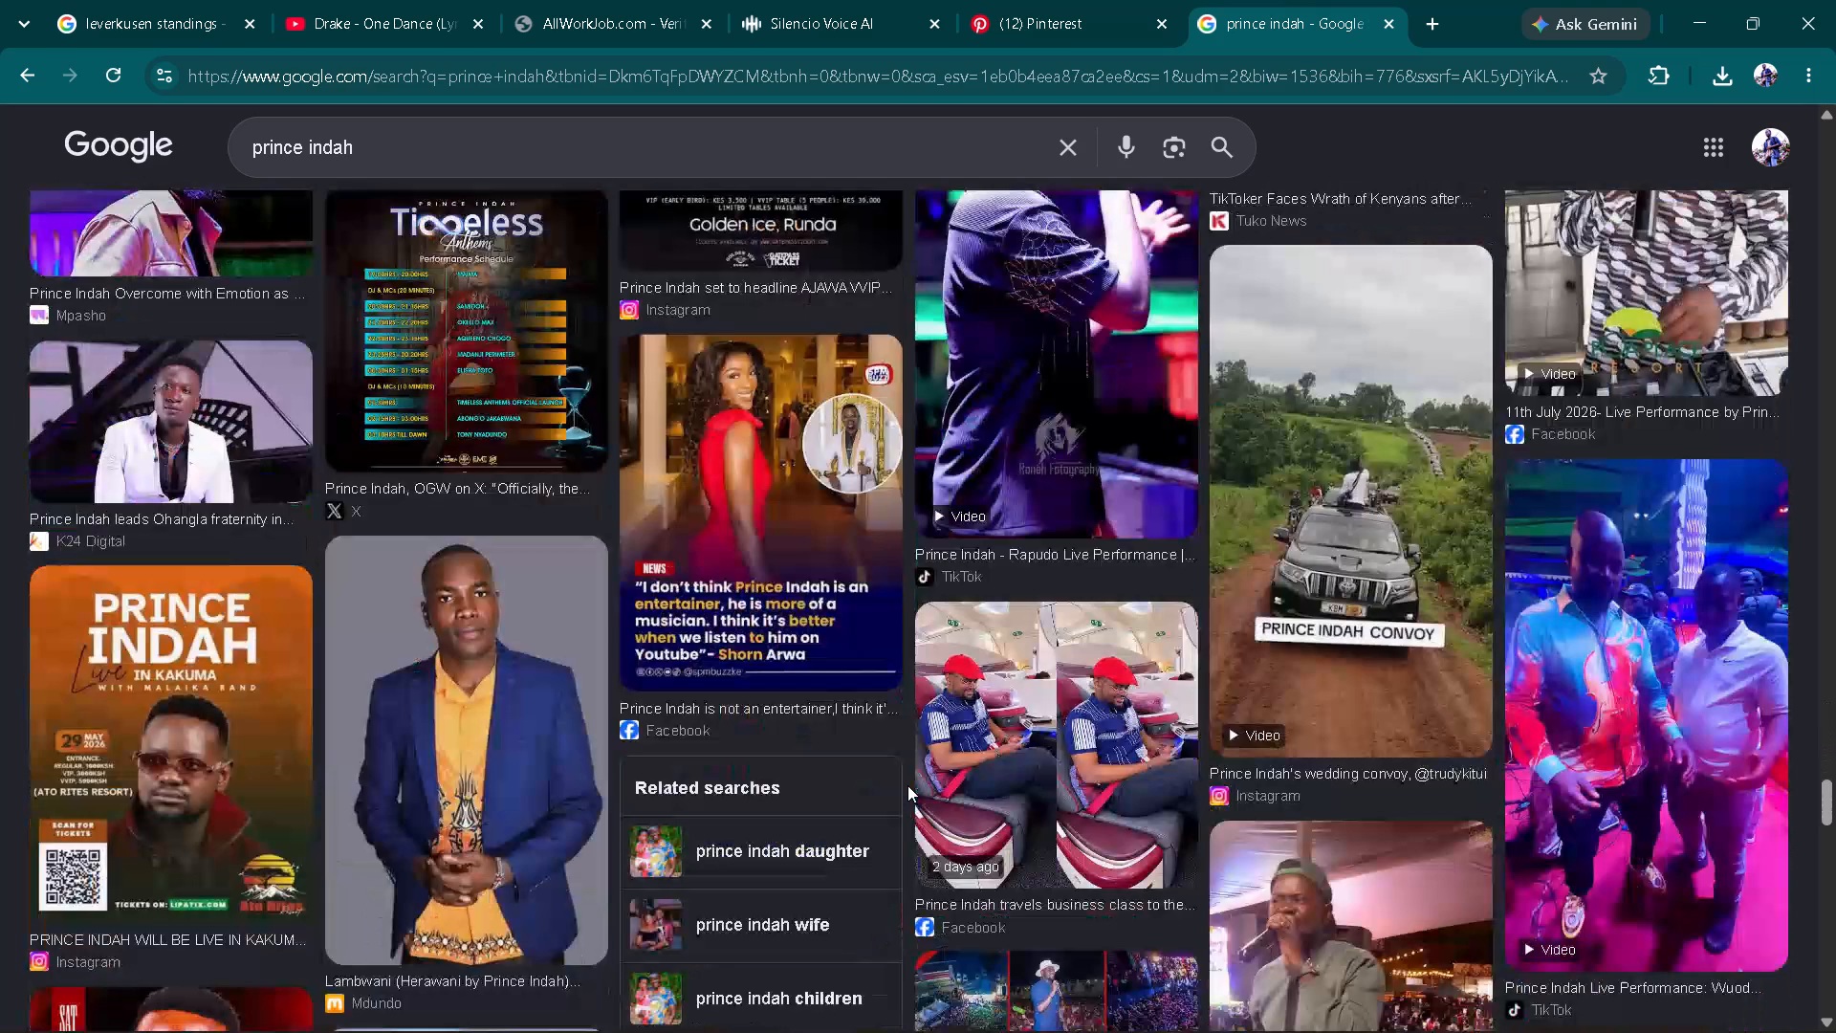
{"action": "scroll", "coordinate": [907, 785], "scroll_direction": "down", "scroll_amount": 6}
{"action": "scroll", "coordinate": [907, 785], "scroll_direction": "up", "scroll_amount": 3}
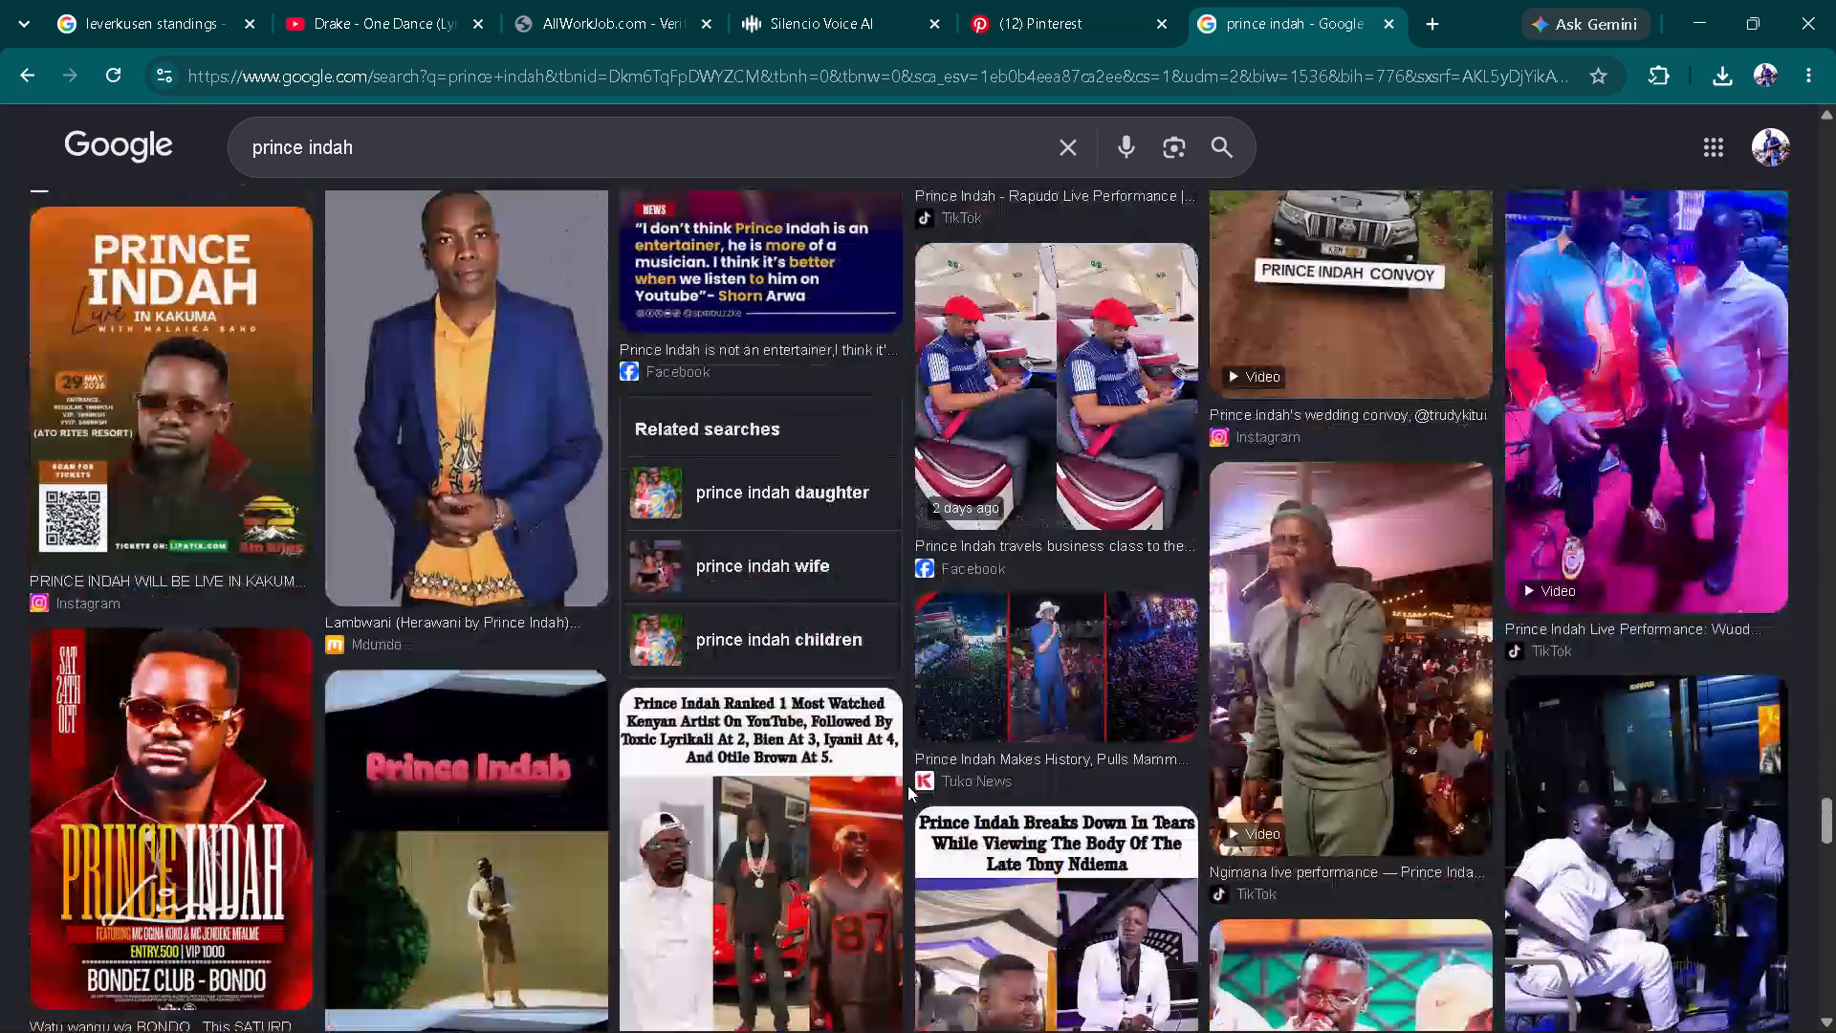
Look back through the Prince Indah image results, including the first ones, for a photo suitable for the festival poster.
{"action": "scroll", "coordinate": [907, 785], "scroll_direction": "up", "scroll_amount": 4}
{"action": "scroll", "coordinate": [907, 785], "scroll_direction": "up", "scroll_amount": 19}
{"action": "scroll", "coordinate": [907, 785], "scroll_direction": "down", "scroll_amount": 15}
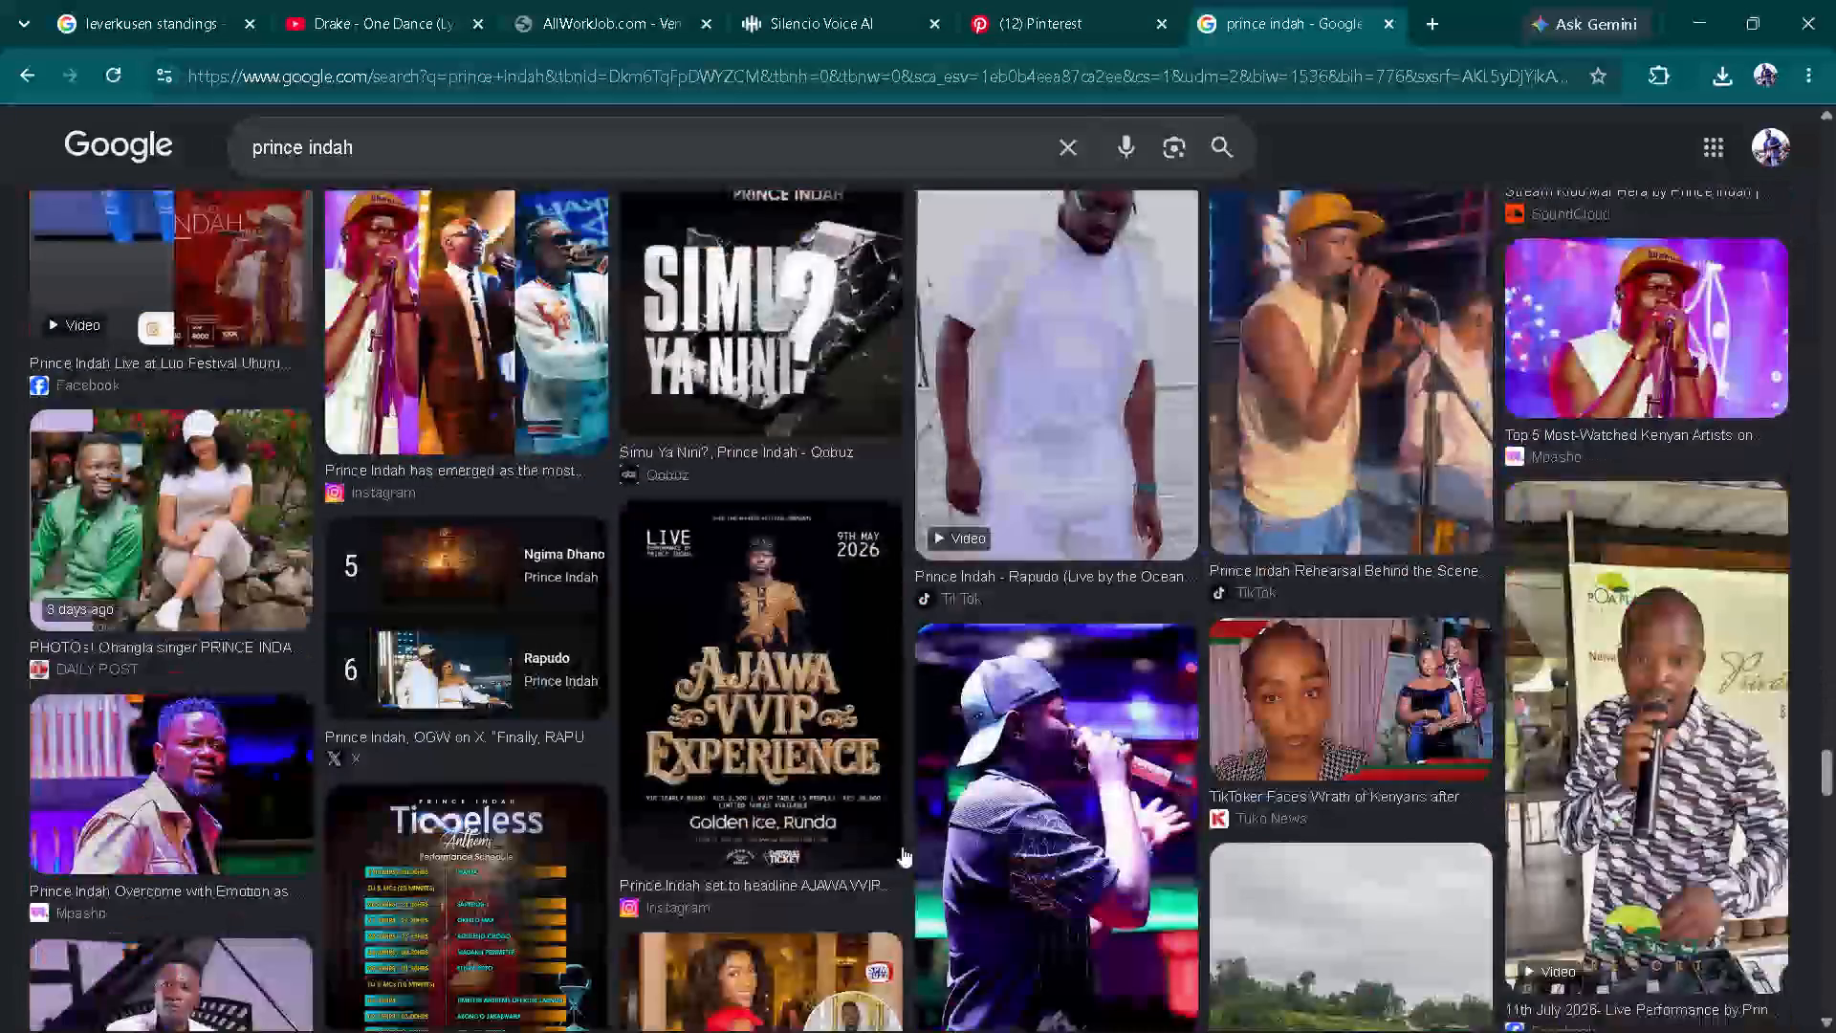
{"action": "scroll", "coordinate": [902, 846], "scroll_direction": "down", "scroll_amount": 5}
{"action": "scroll", "coordinate": [902, 846], "scroll_direction": "up", "scroll_amount": 15}
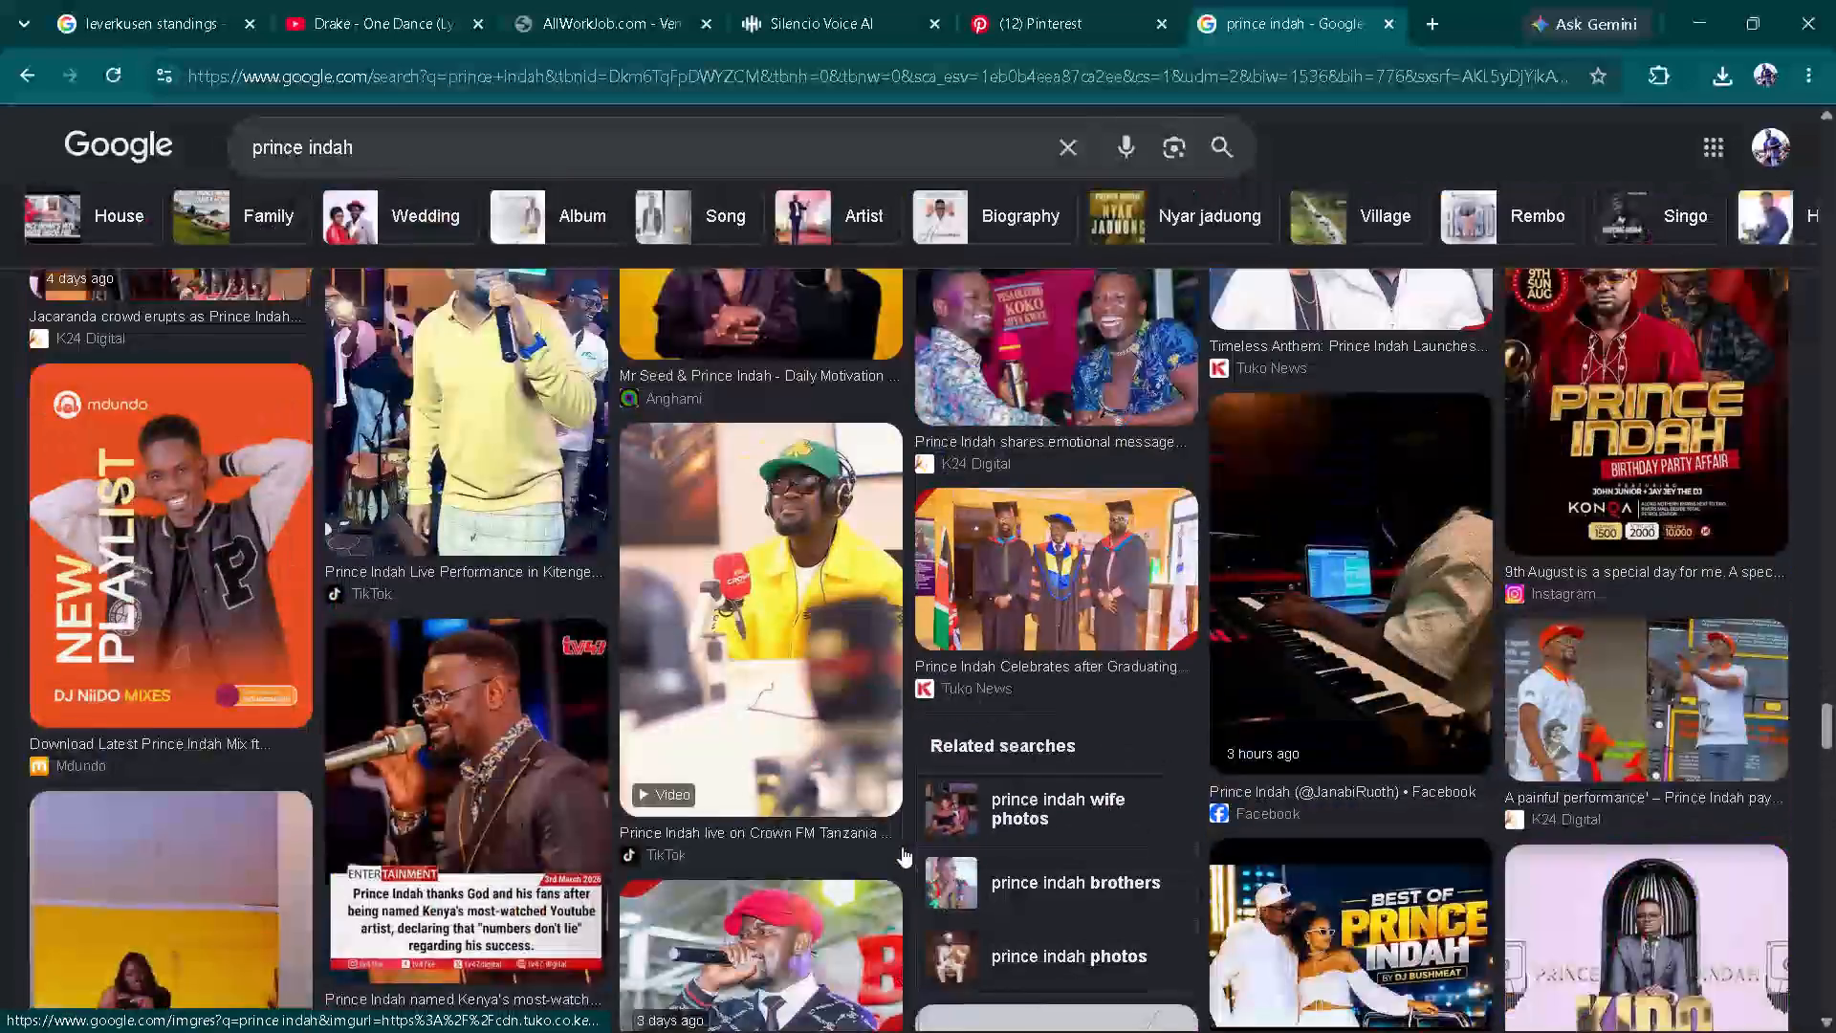
{"action": "scroll", "coordinate": [902, 846], "scroll_direction": "up", "scroll_amount": 16}
{"action": "scroll", "coordinate": [902, 846], "scroll_direction": "down", "scroll_amount": 1}
{"action": "scroll", "coordinate": [900, 848], "scroll_direction": "up", "scroll_amount": 19}
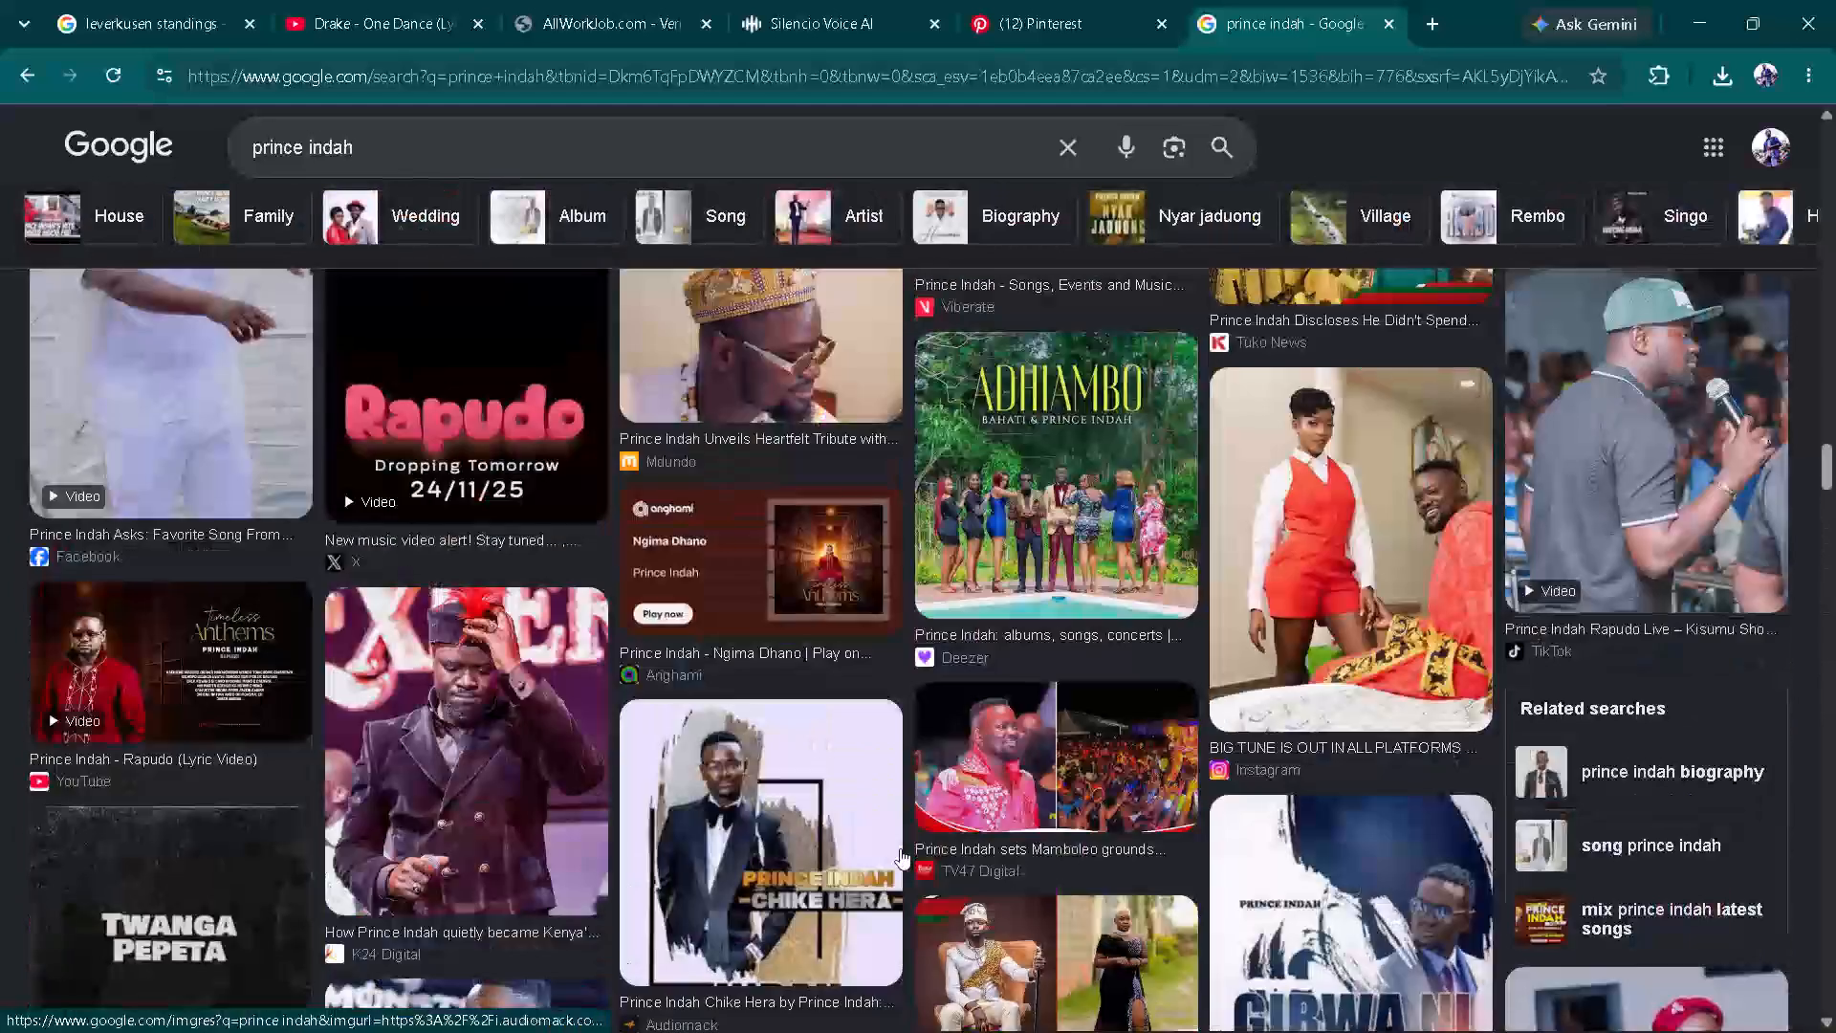
{"action": "scroll", "coordinate": [900, 848], "scroll_direction": "up", "scroll_amount": 20}
{"action": "scroll", "coordinate": [900, 848], "scroll_direction": "up", "scroll_amount": 13}
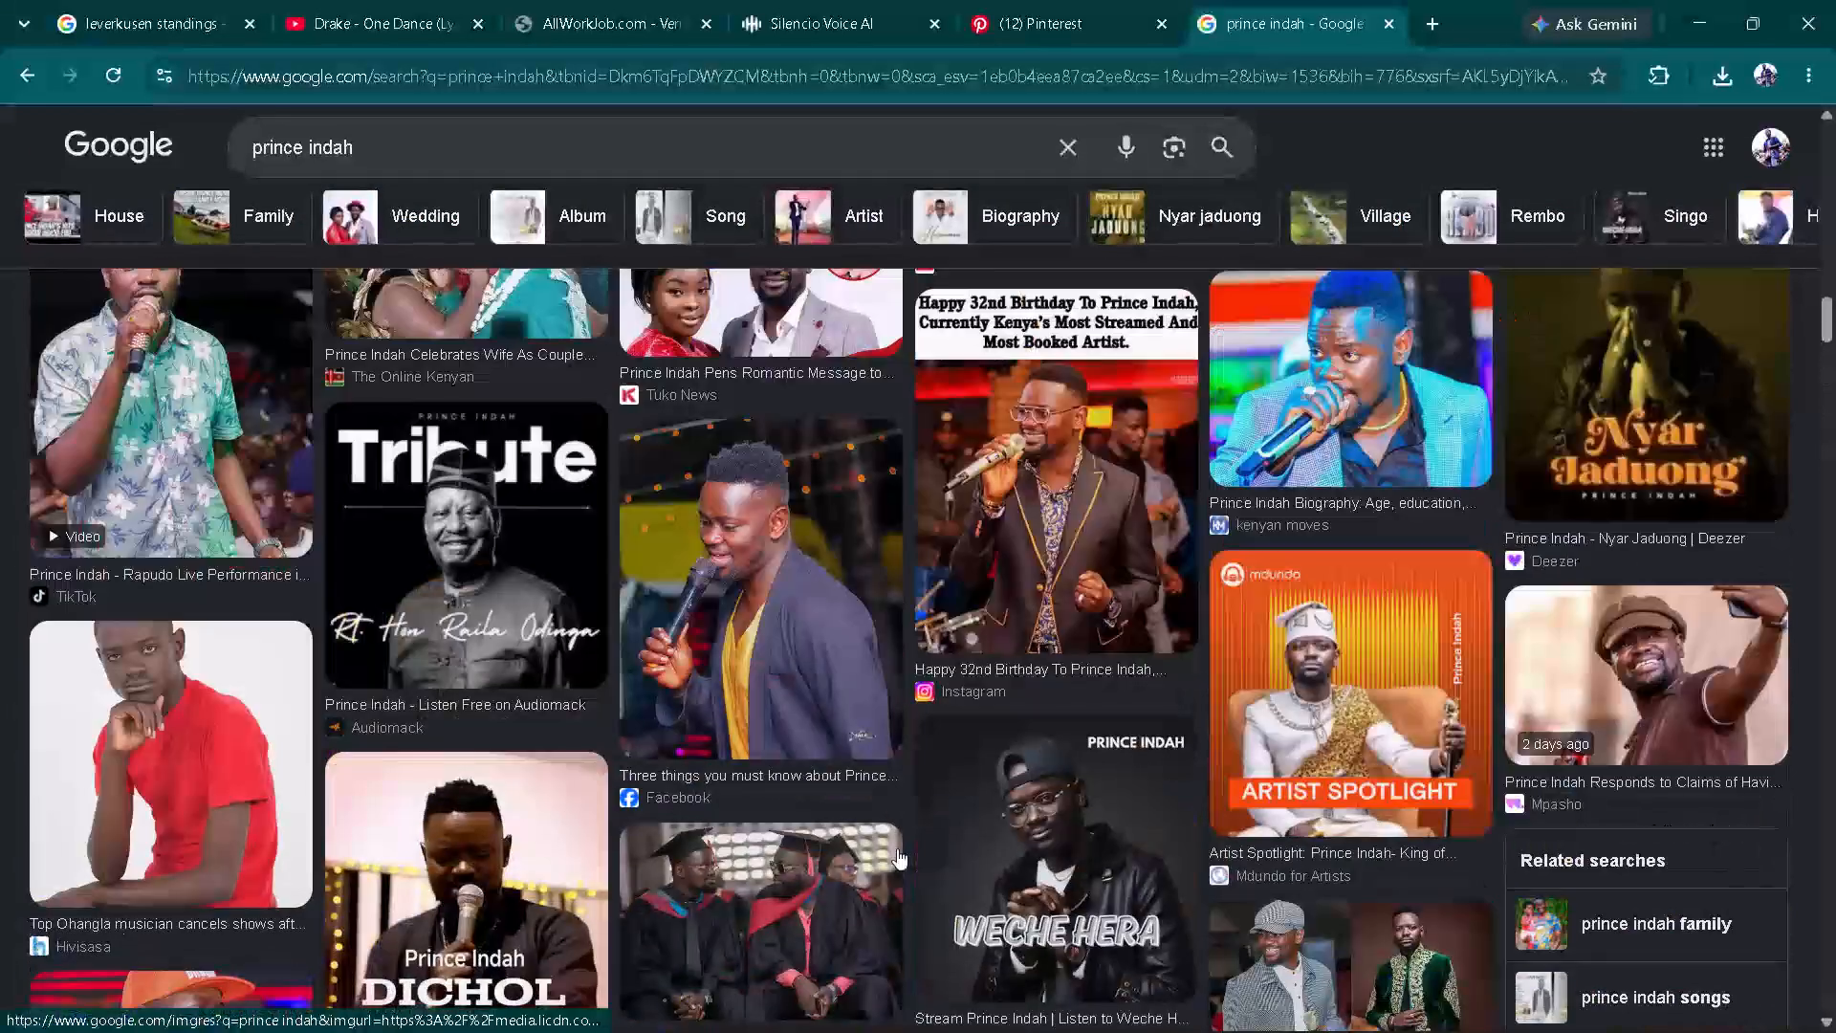
{"action": "scroll", "coordinate": [897, 848], "scroll_direction": "up", "scroll_amount": 19}
{"action": "scroll", "coordinate": [897, 848], "scroll_direction": "up", "scroll_amount": 2}
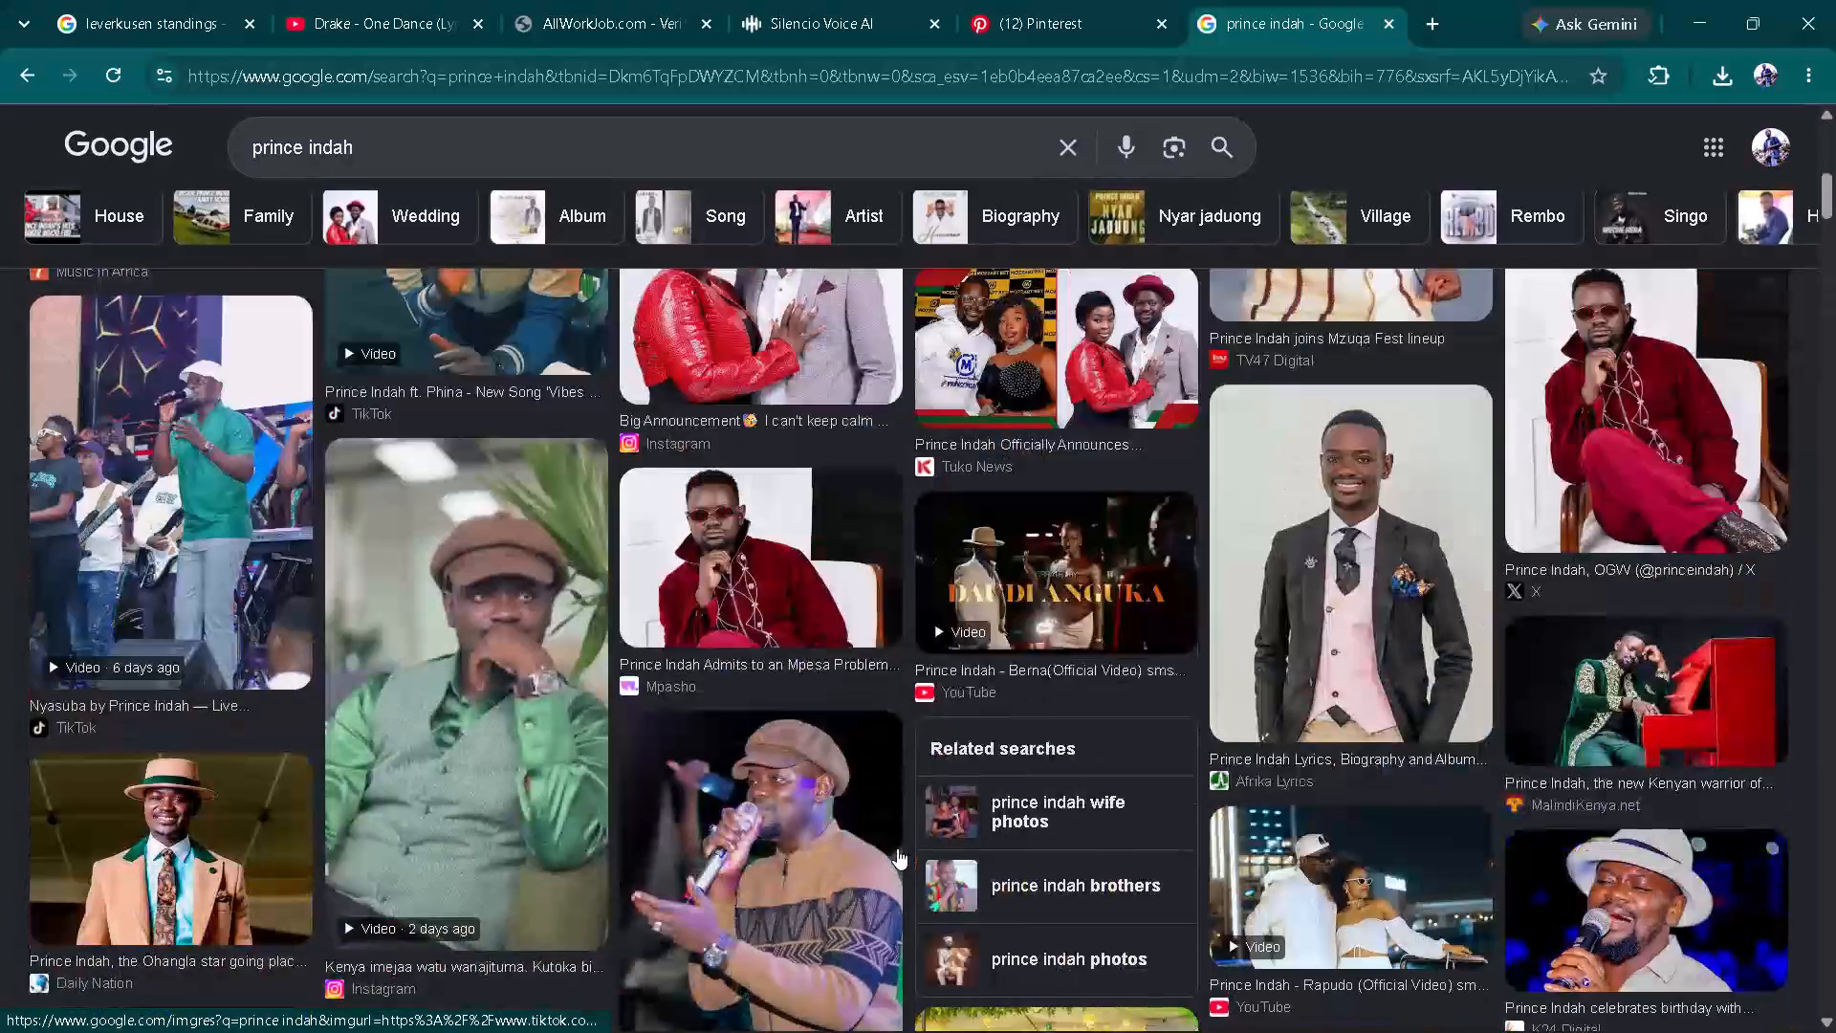
{"action": "scroll", "coordinate": [897, 848], "scroll_direction": "up", "scroll_amount": 14}
{"action": "scroll", "coordinate": [895, 848], "scroll_direction": "down", "scroll_amount": 1}
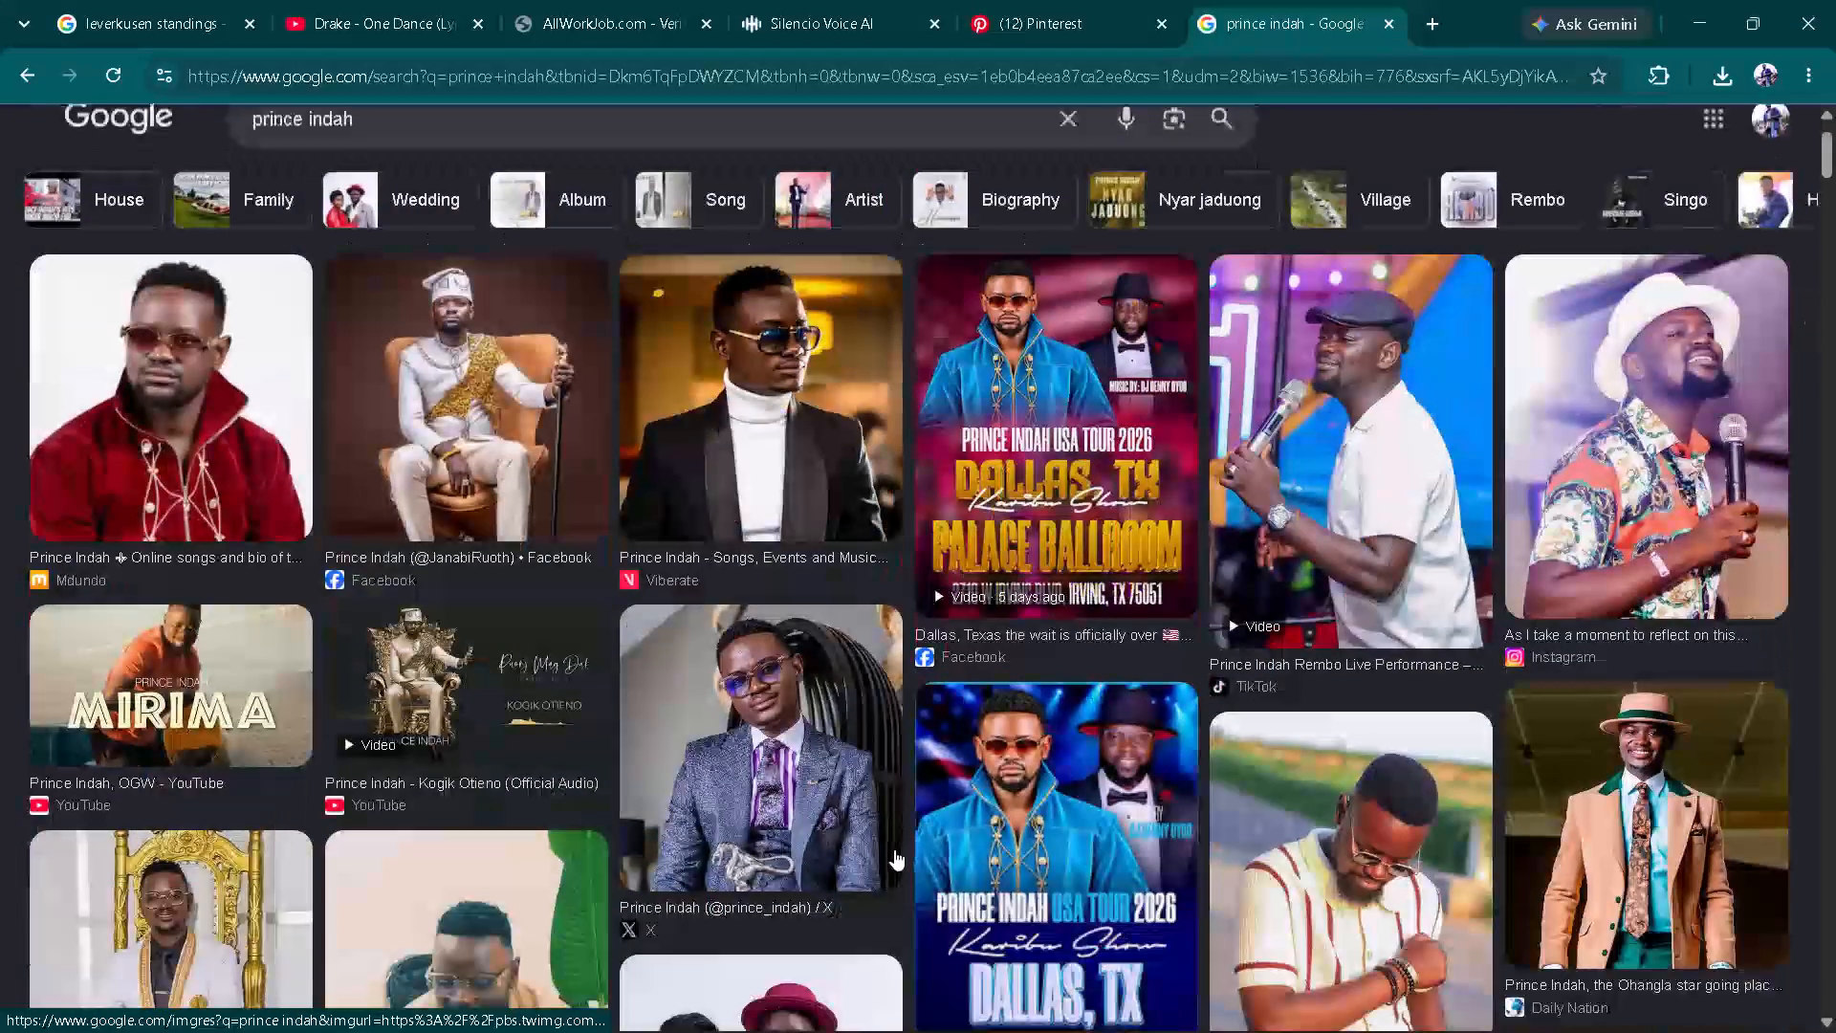
{"action": "scroll", "coordinate": [894, 849], "scroll_direction": "down", "scroll_amount": 1}
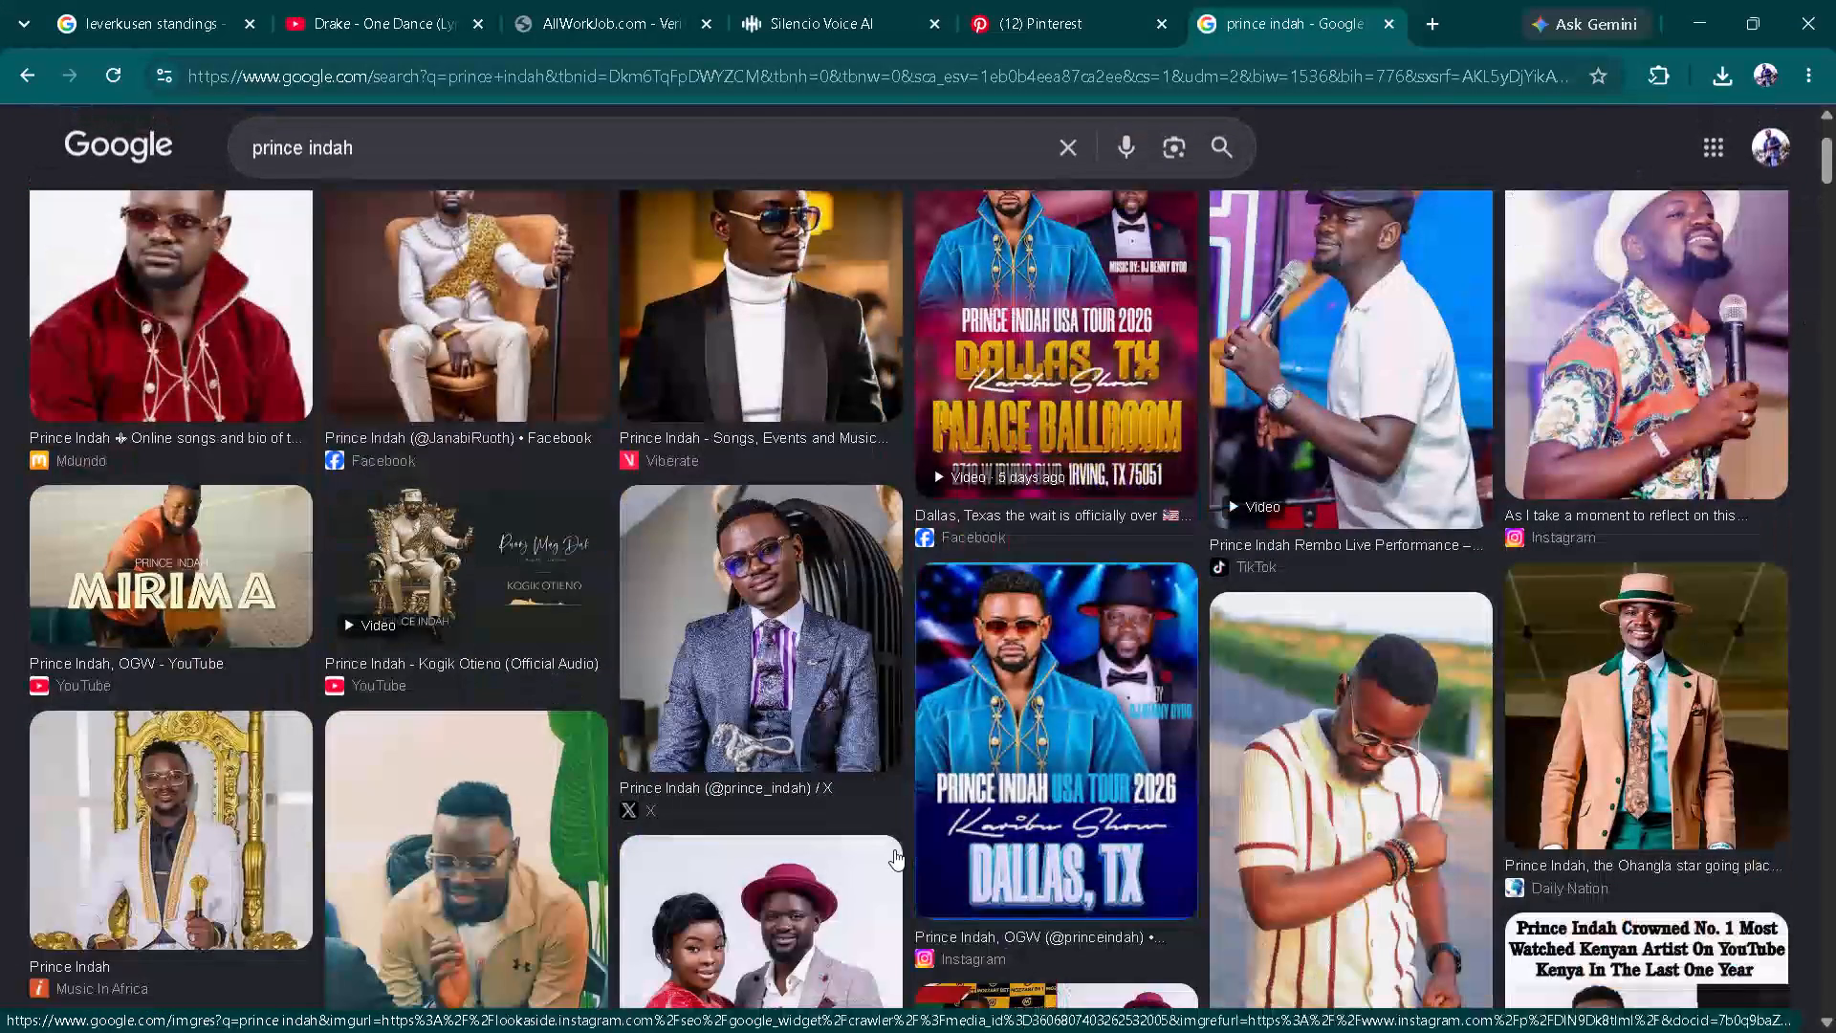
{"action": "scroll", "coordinate": [894, 849], "scroll_direction": "down", "scroll_amount": 2}
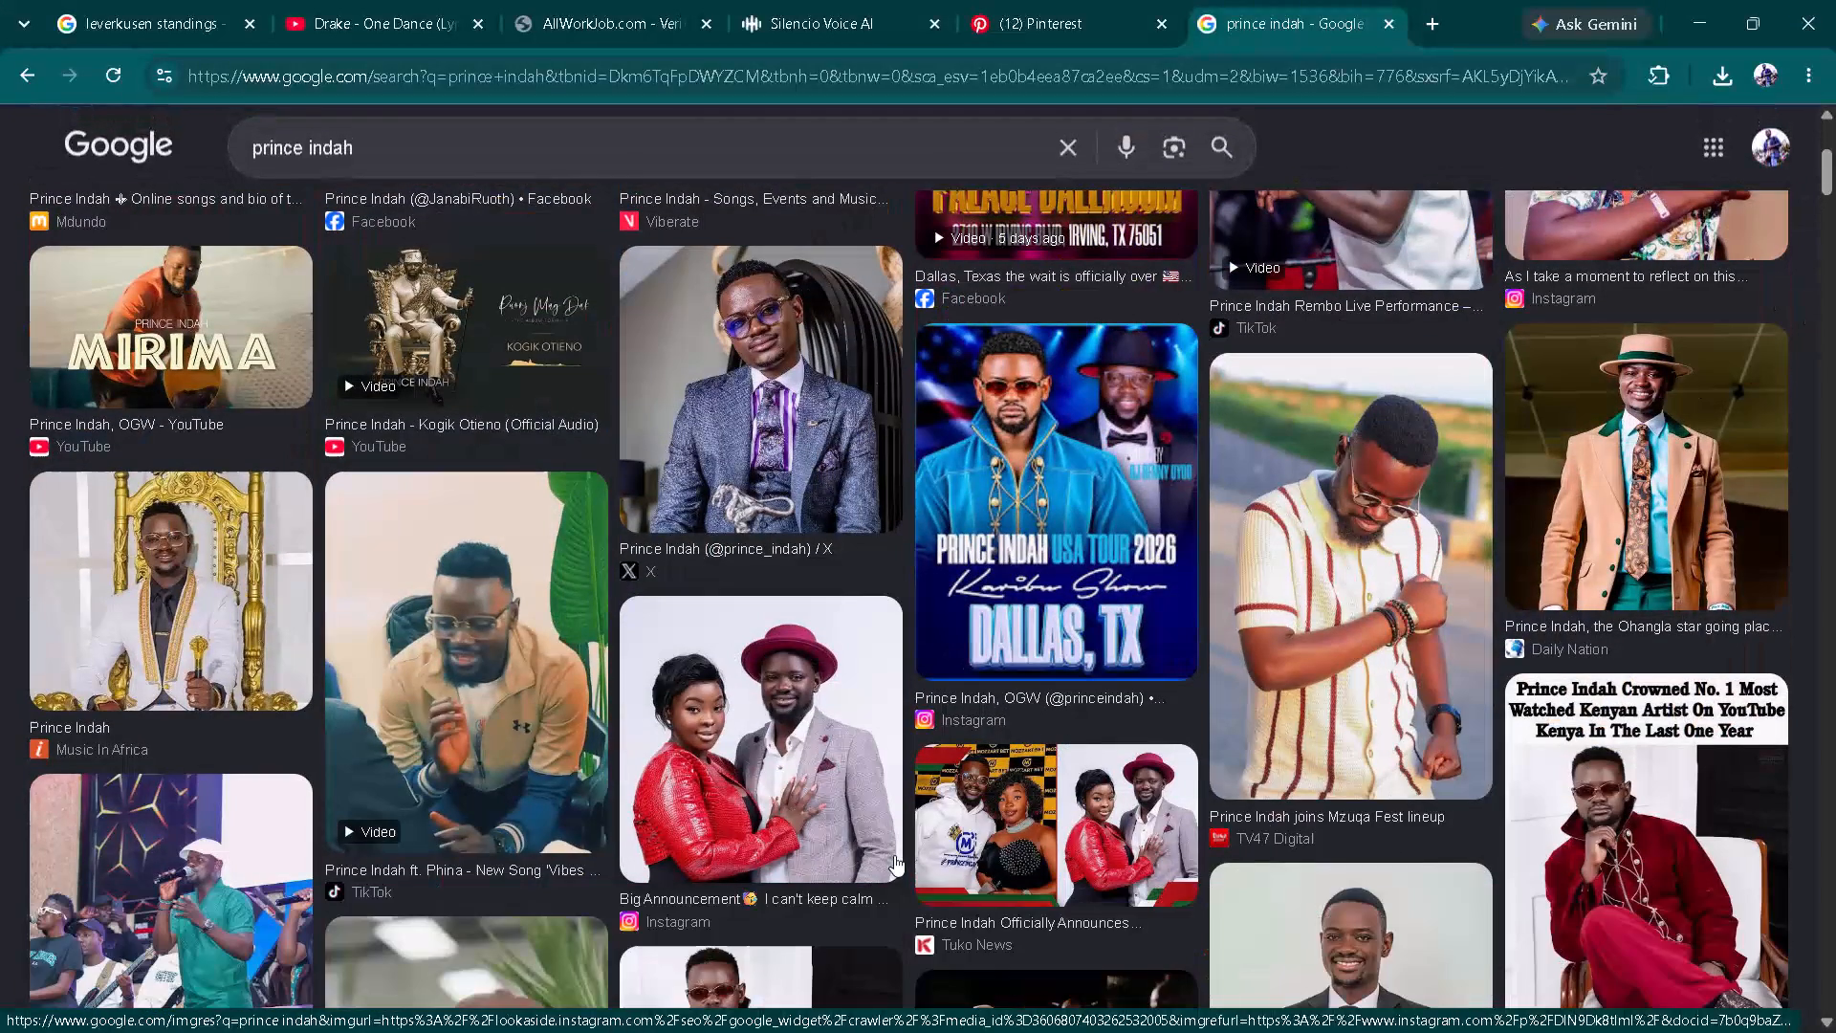
Preview the Prince Indah photo in the green vest and brown cap, and examine its related images for a suitable portrait.
{"action": "scroll", "coordinate": [896, 860], "scroll_direction": "down", "scroll_amount": 1}
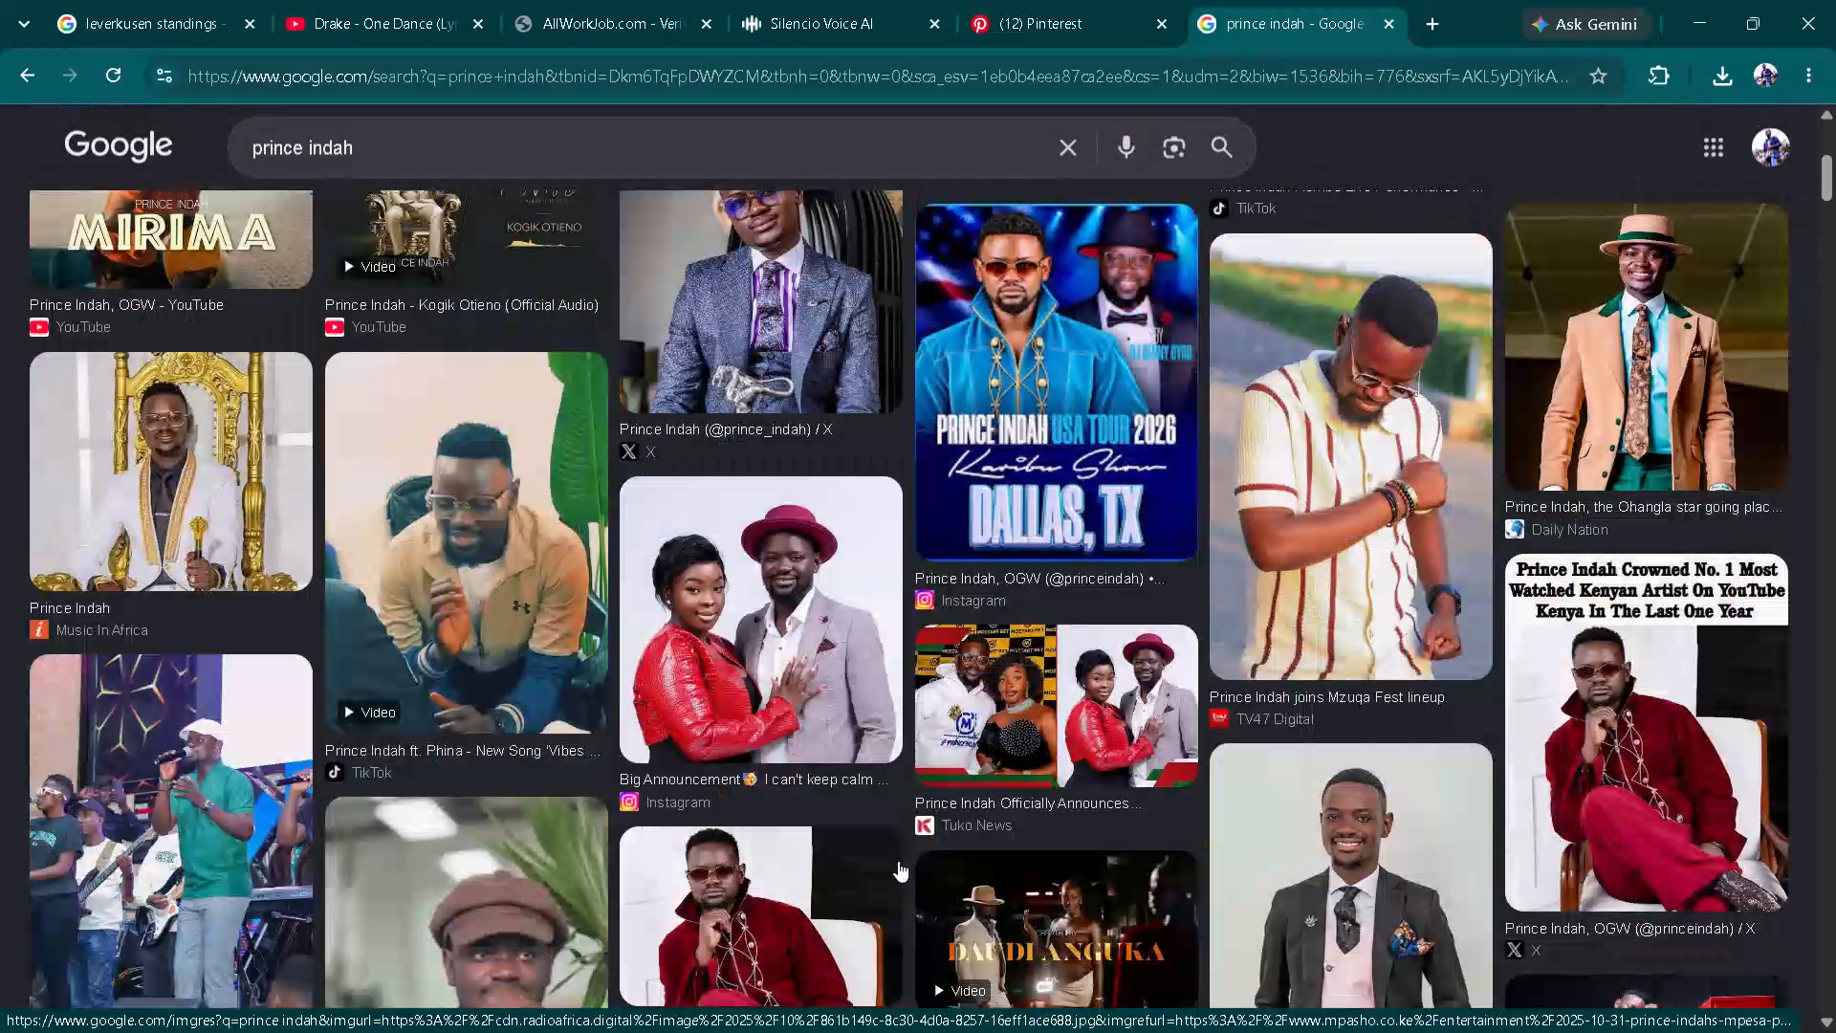
{"action": "scroll", "coordinate": [900, 865], "scroll_direction": "down", "scroll_amount": 3}
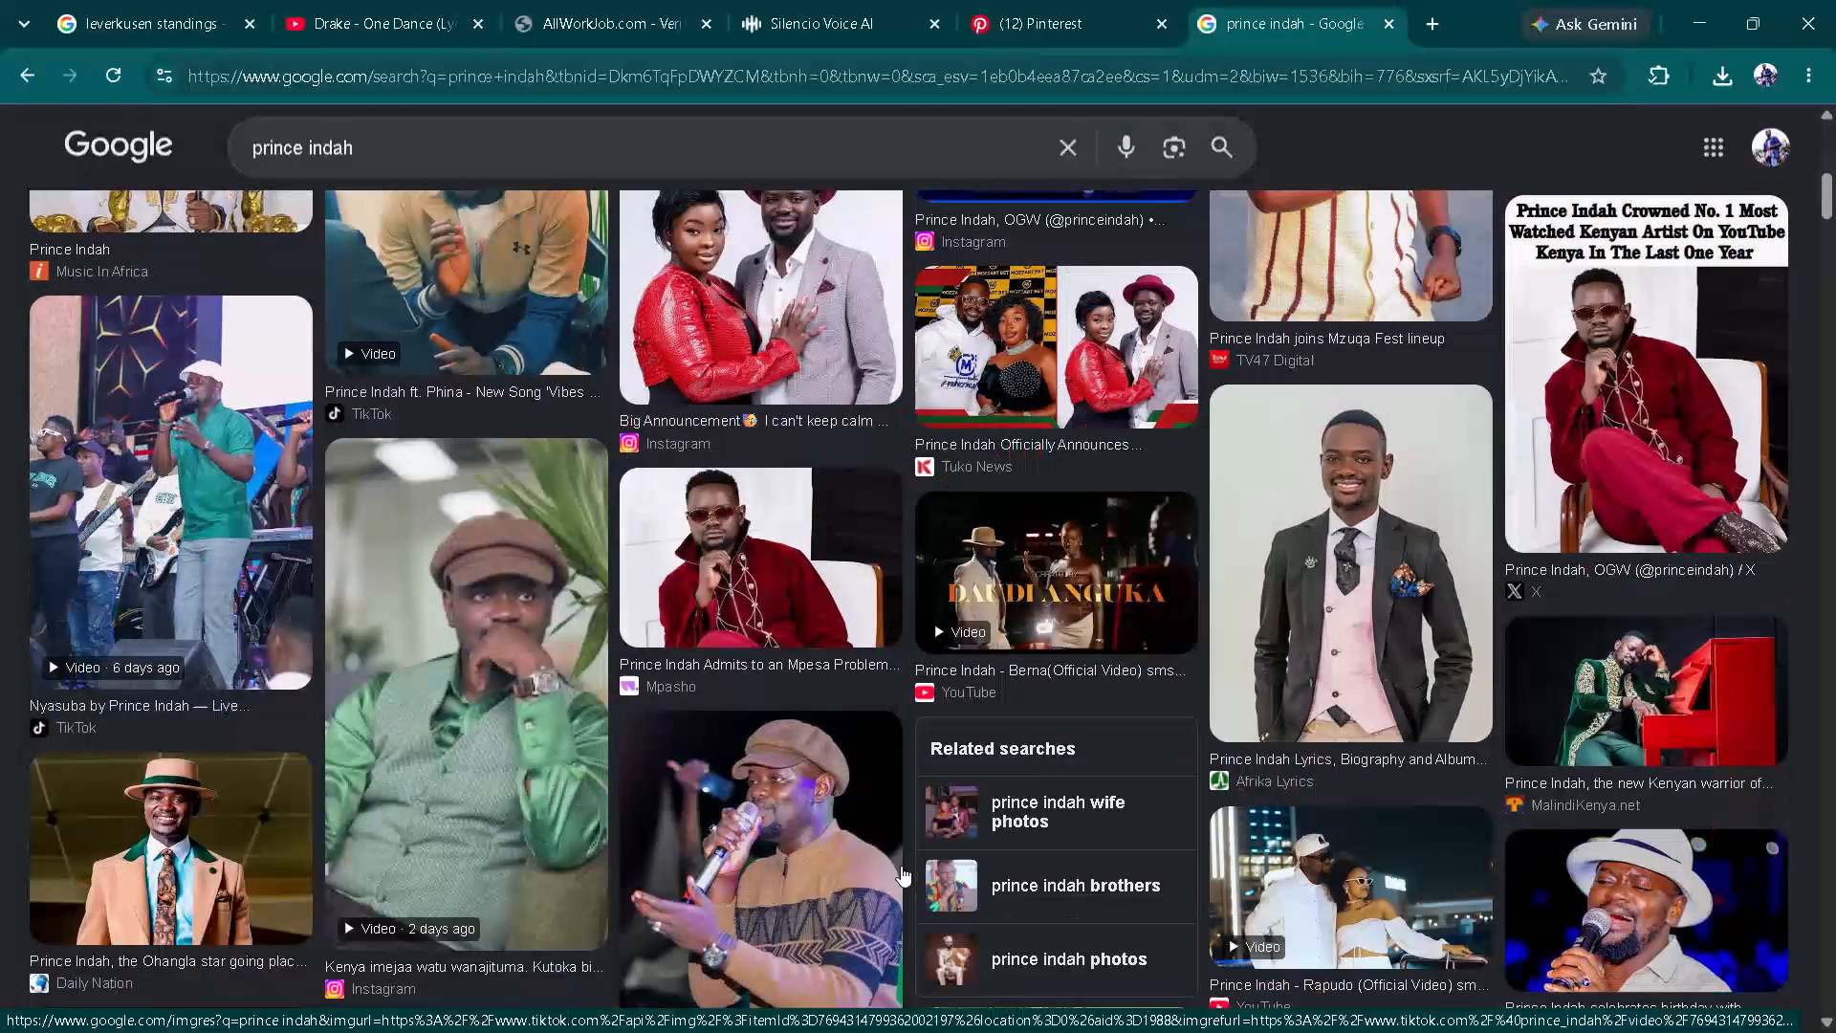
{"action": "scroll", "coordinate": [901, 866], "scroll_direction": "down", "scroll_amount": 2}
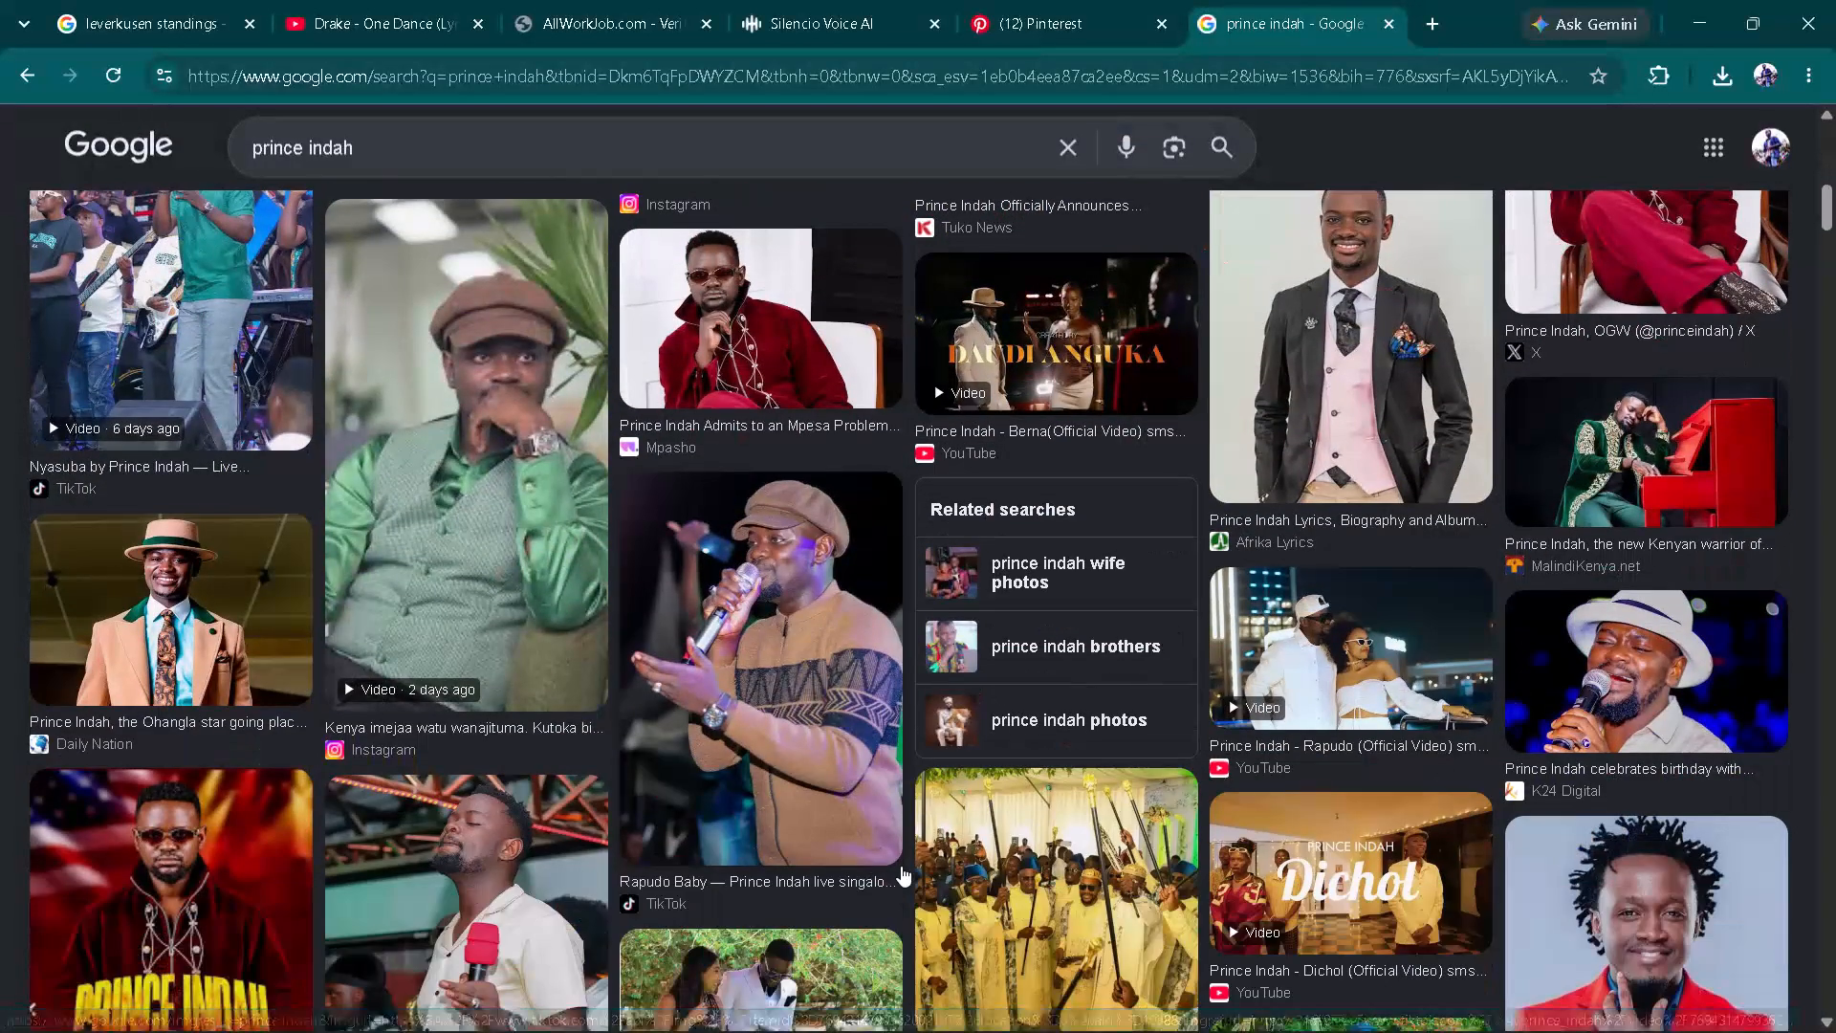
{"action": "left_click", "coordinate": [487, 561]}
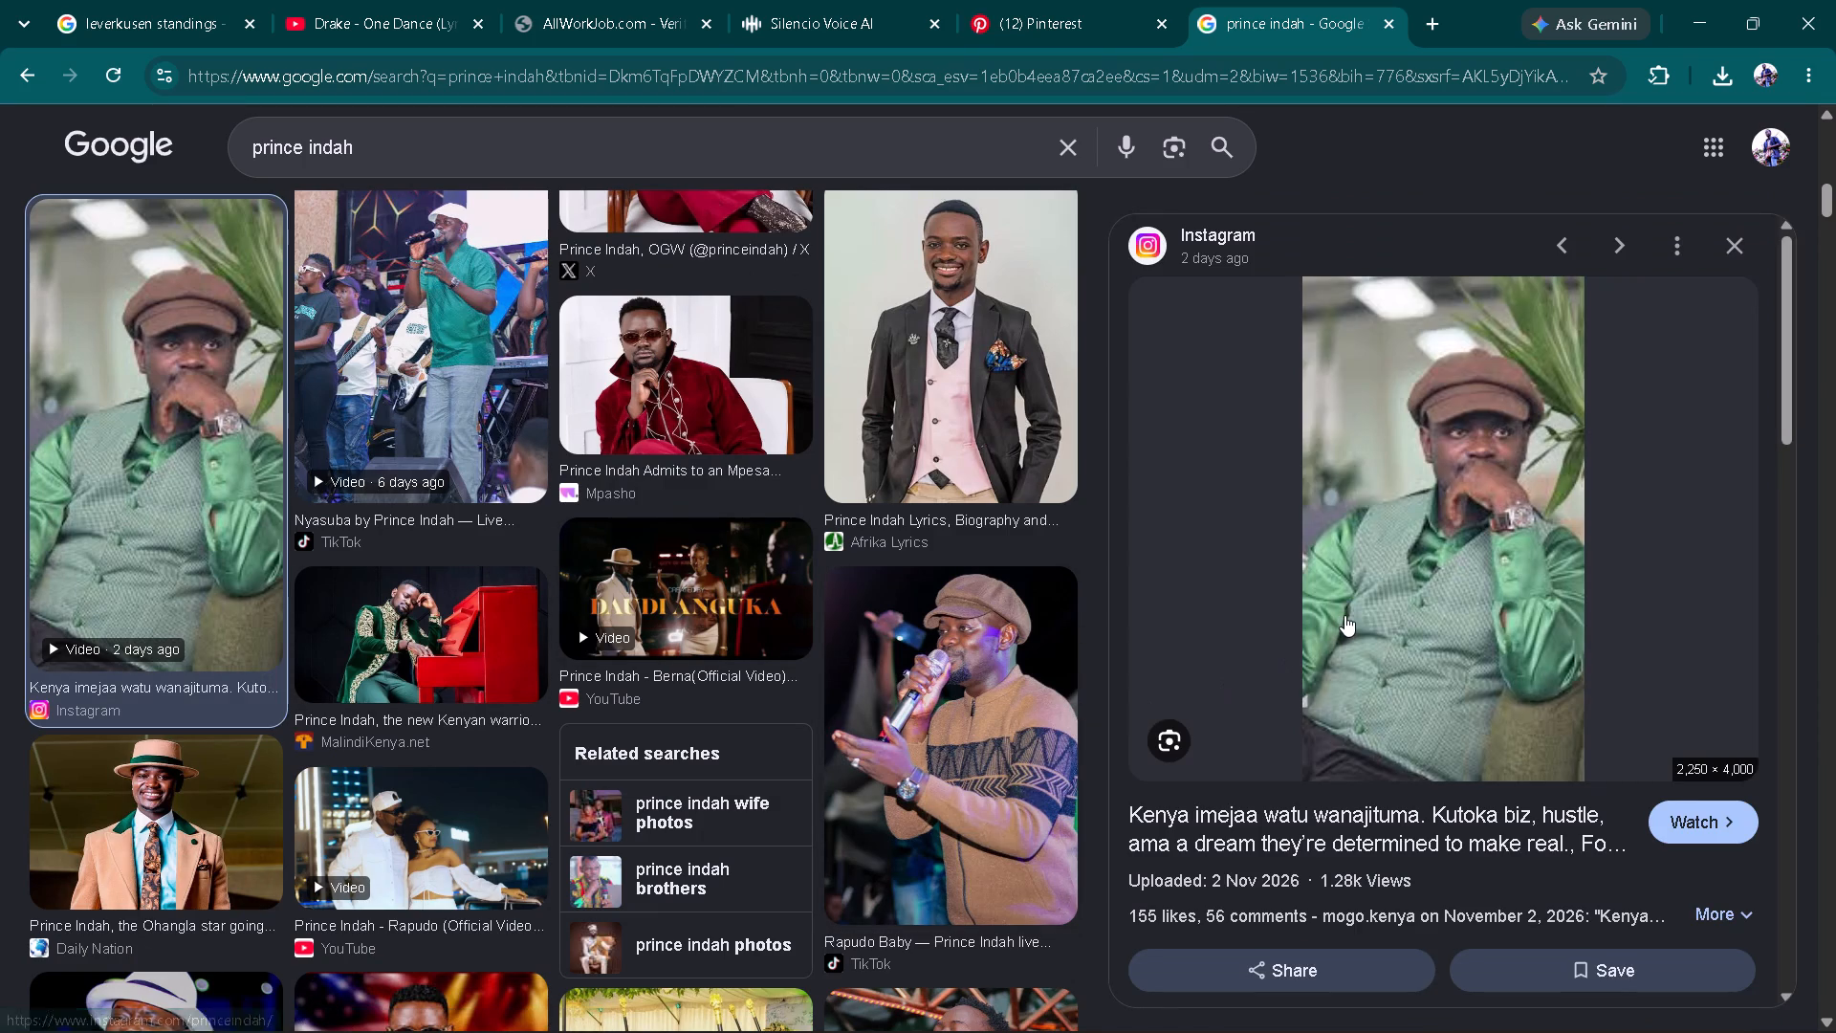
{"action": "scroll", "coordinate": [1344, 615], "scroll_direction": "down", "scroll_amount": 4}
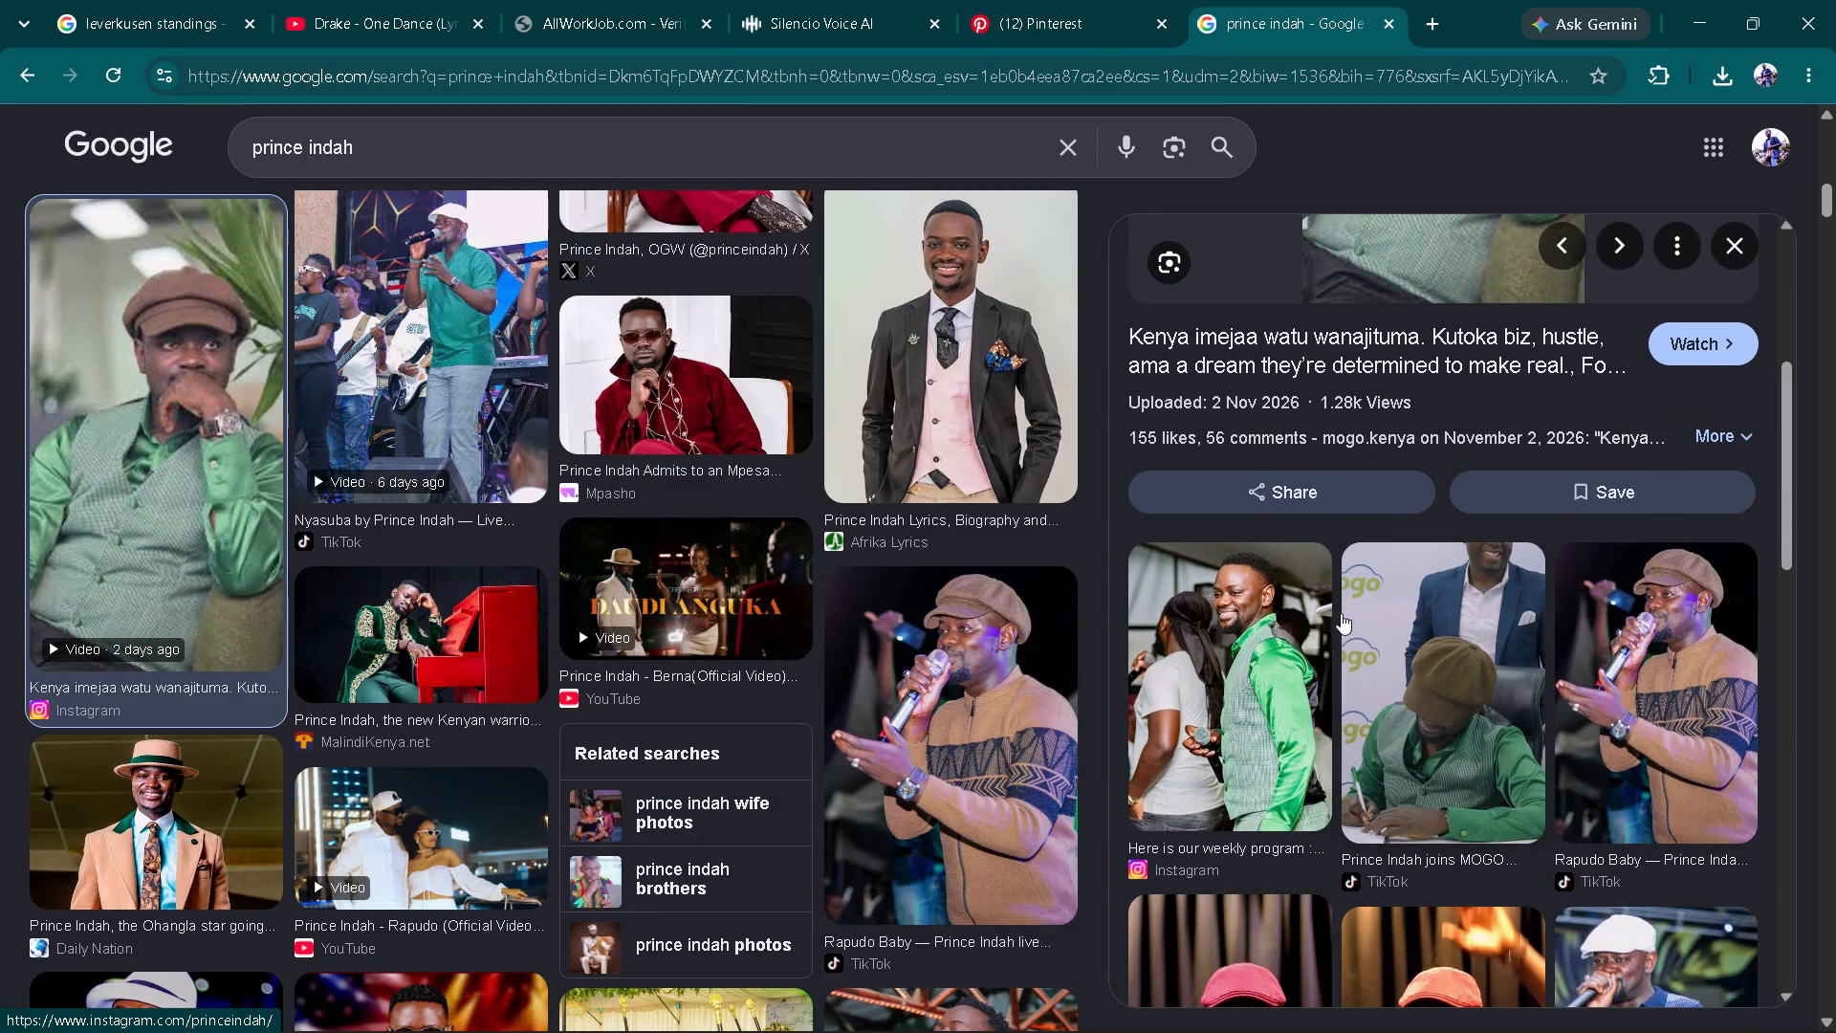
{"action": "scroll", "coordinate": [1332, 612], "scroll_direction": "down", "scroll_amount": 3}
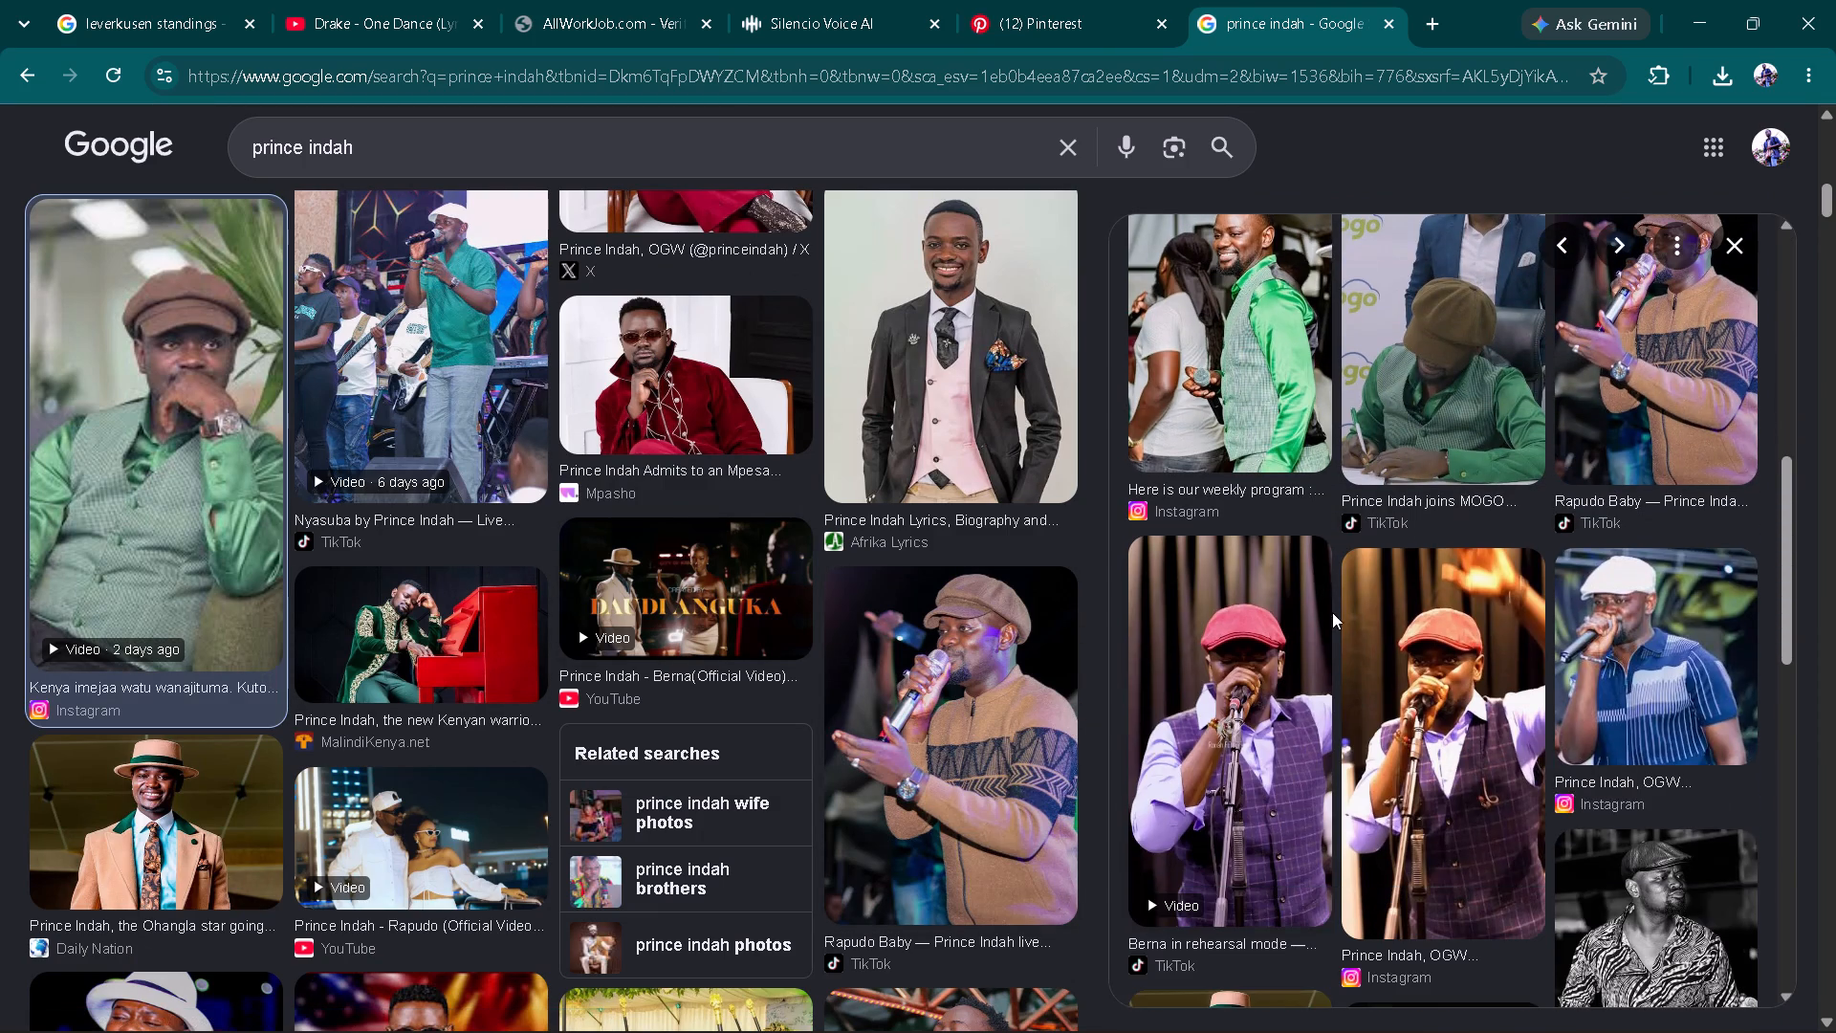
{"action": "scroll", "coordinate": [1331, 612], "scroll_direction": "down", "scroll_amount": 3}
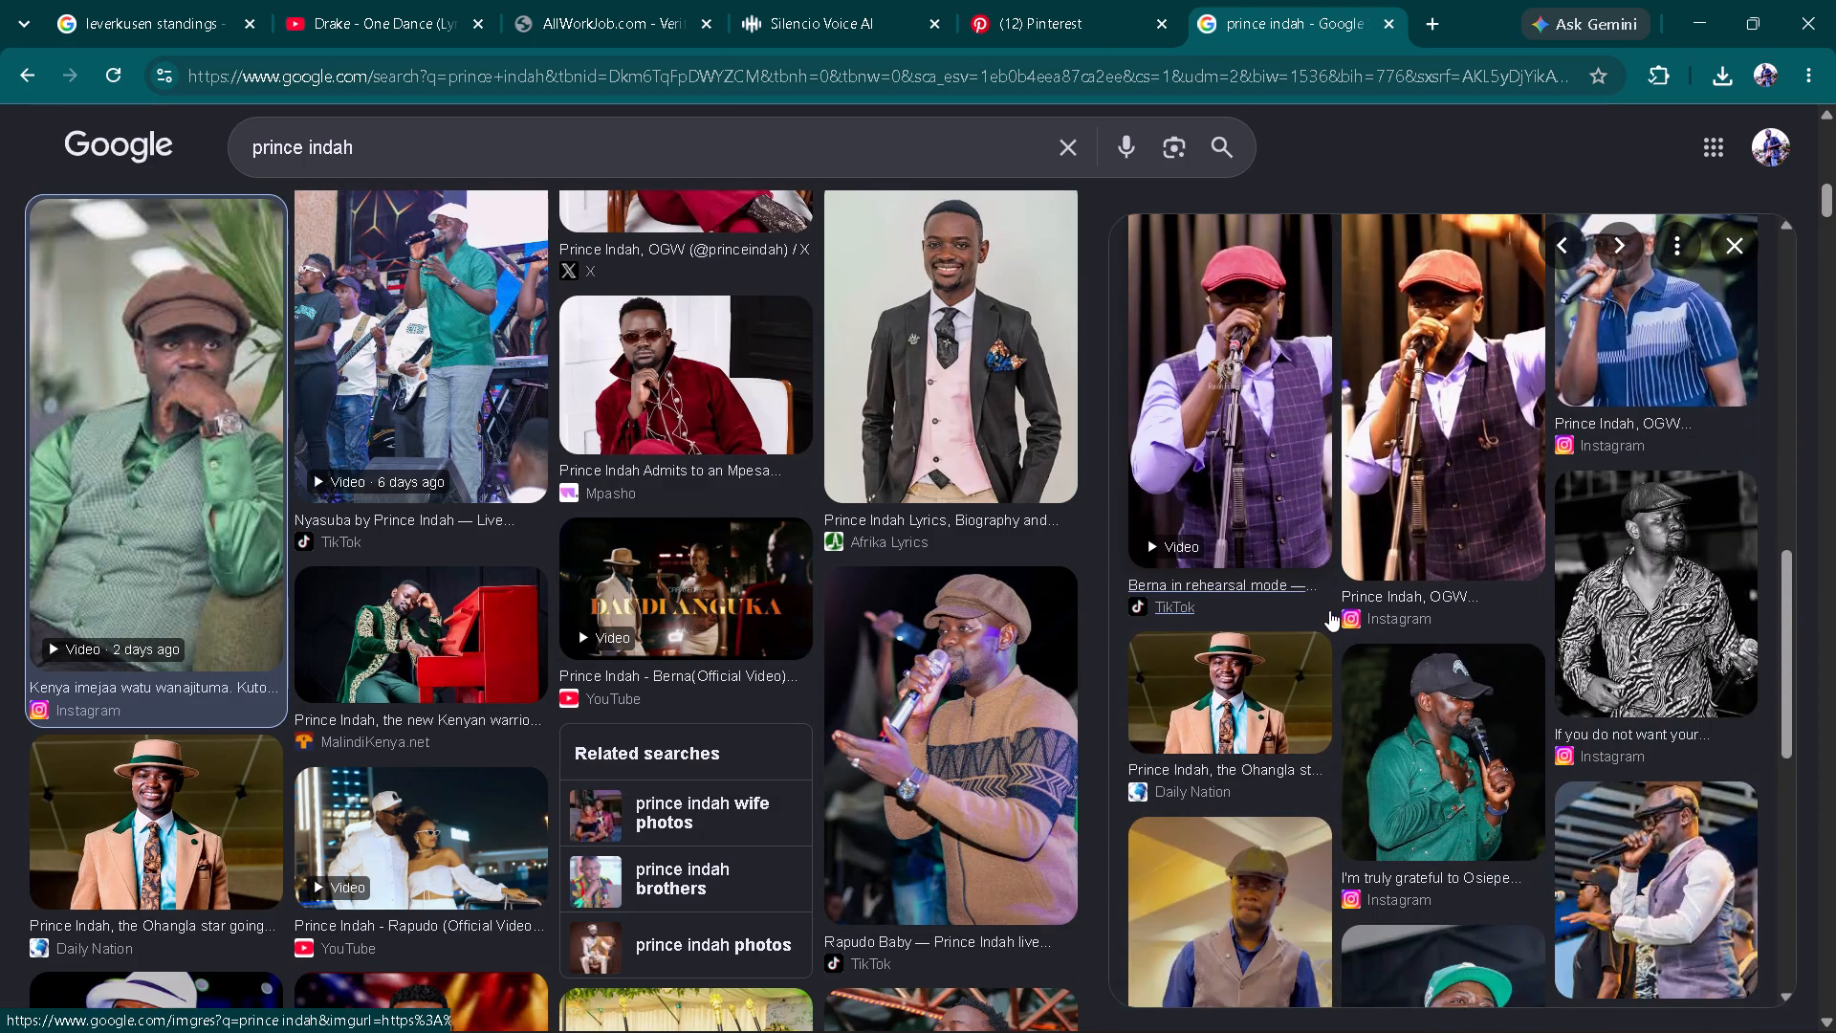
{"action": "scroll", "coordinate": [1328, 607], "scroll_direction": "down", "scroll_amount": 3}
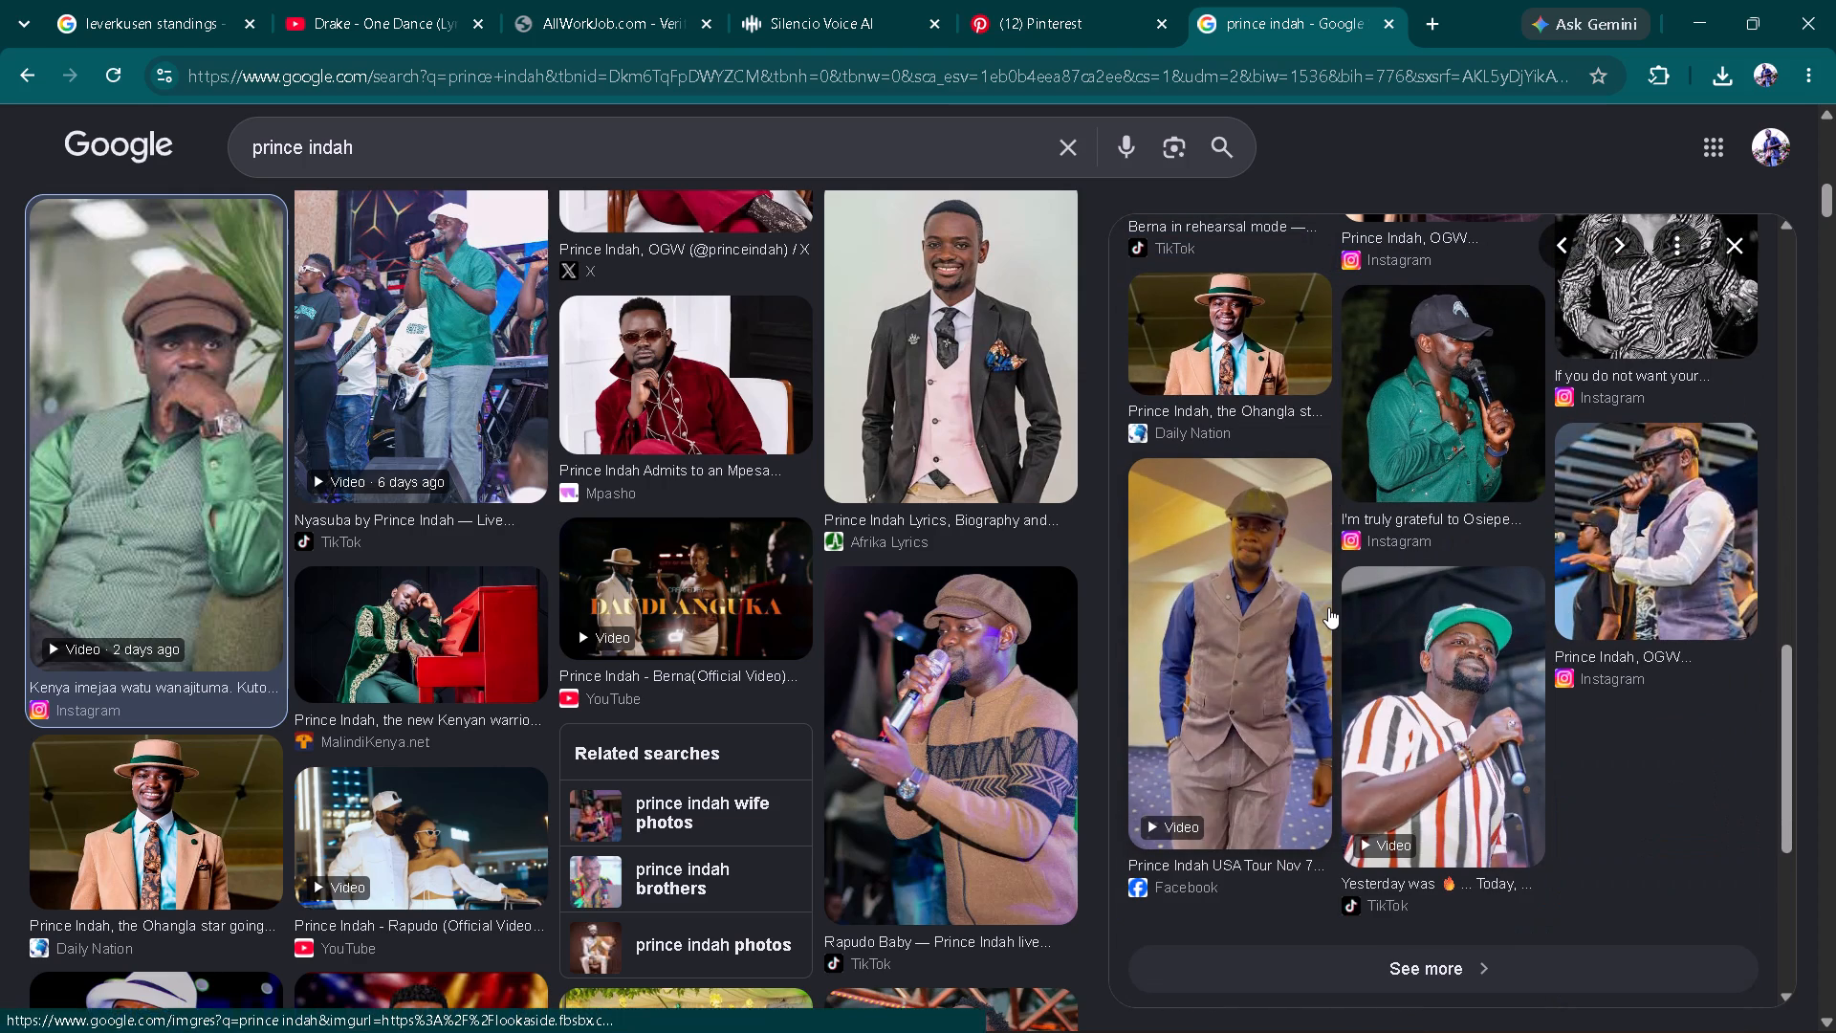
{"action": "scroll", "coordinate": [1328, 607], "scroll_direction": "up", "scroll_amount": 7}
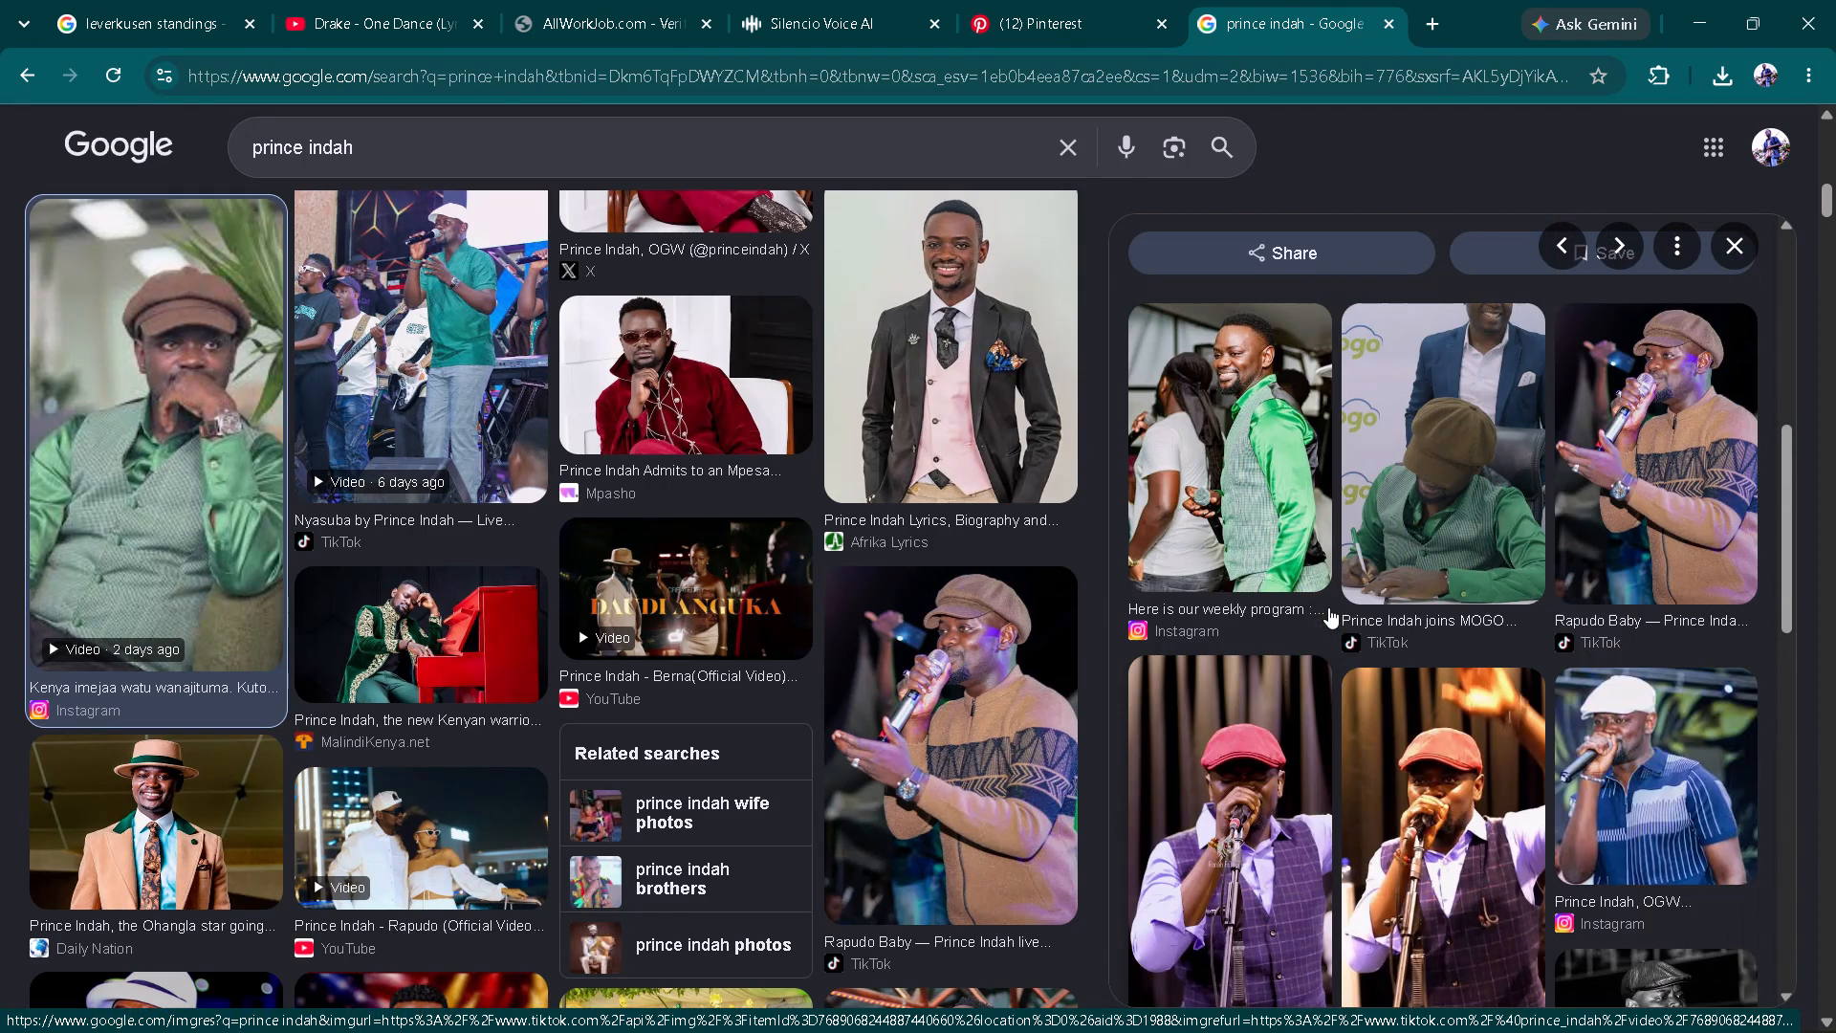
{"action": "scroll", "coordinate": [1315, 626], "scroll_direction": "up", "scroll_amount": 10}
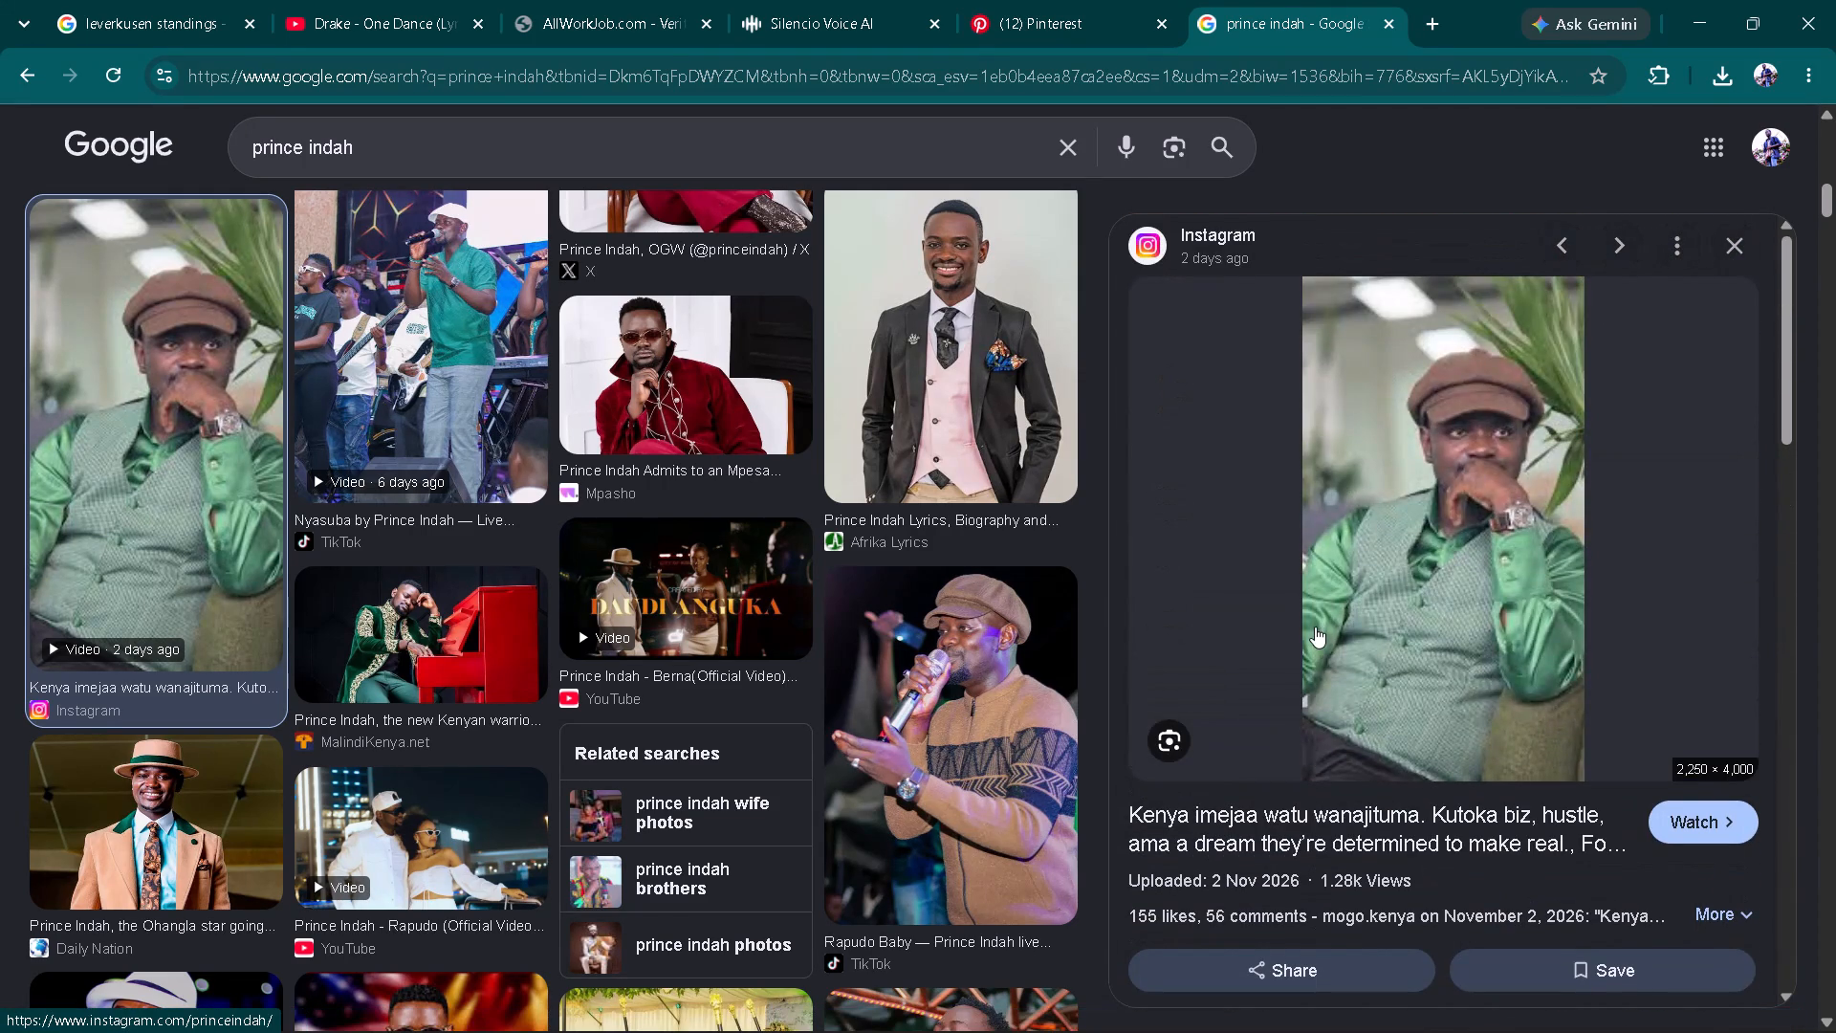
{"action": "left_click", "coordinate": [1736, 245]}
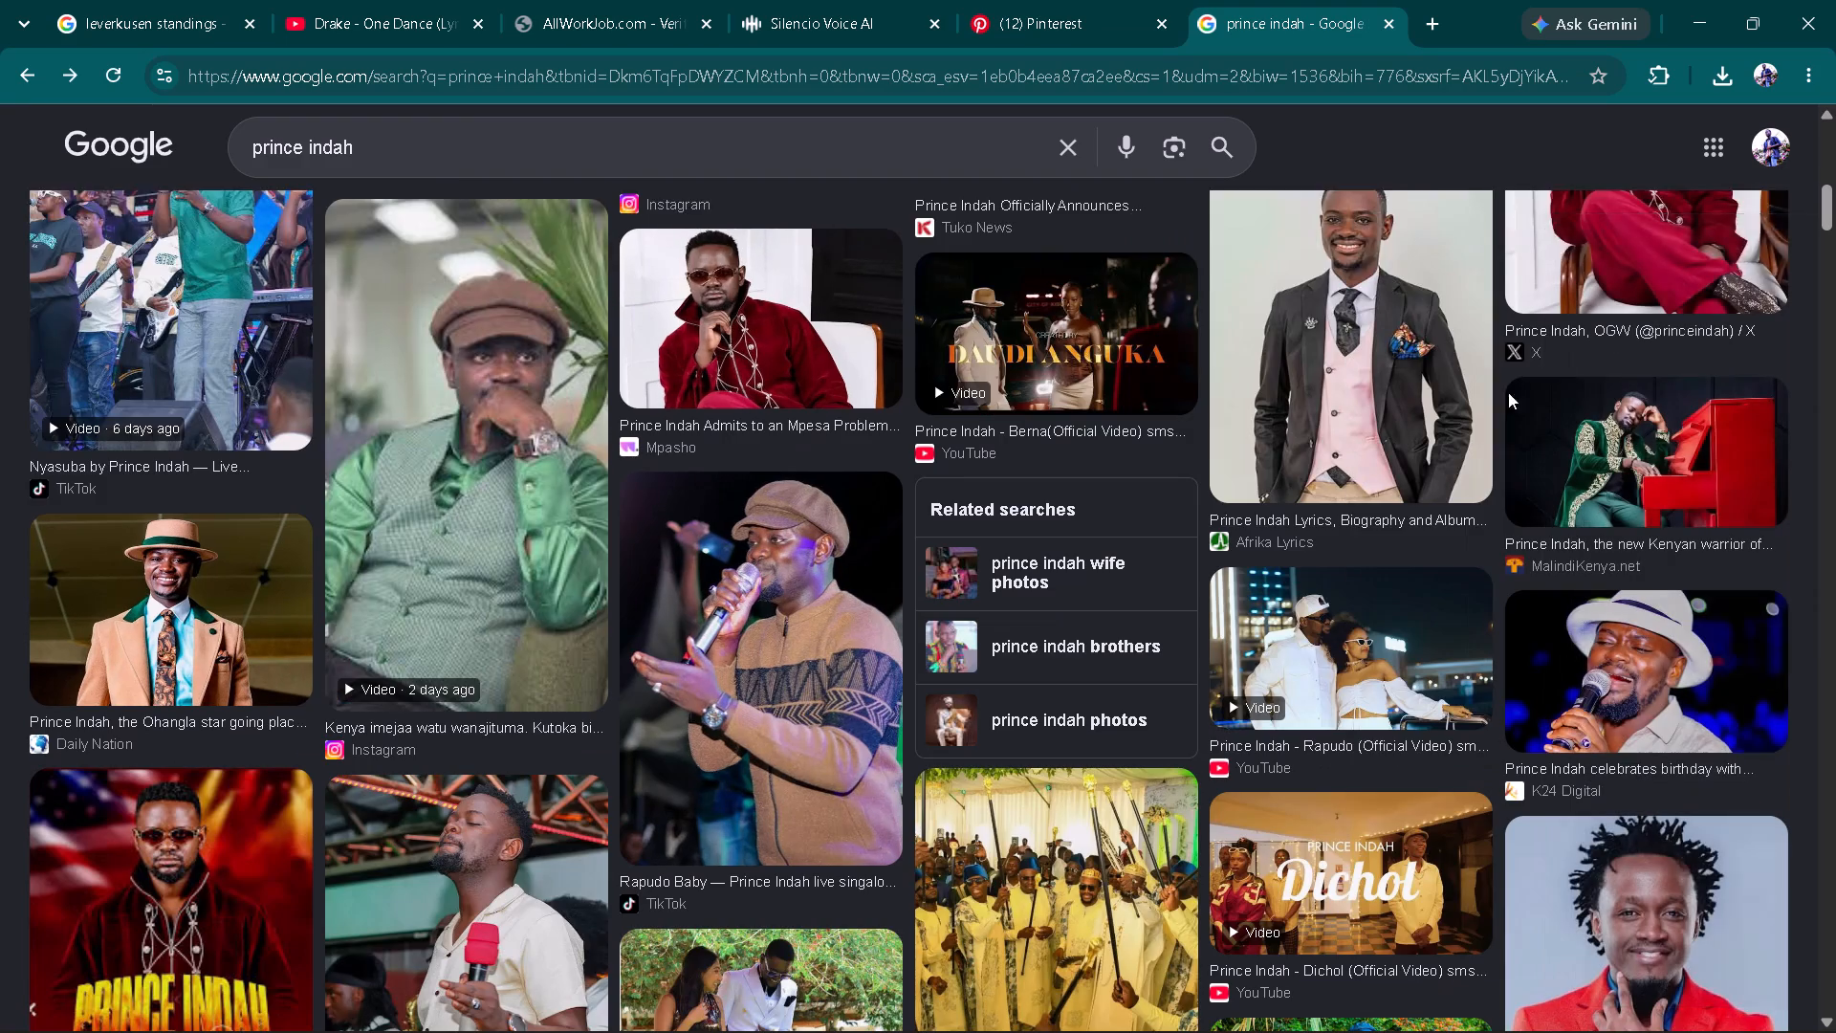
Preview the photo of Prince Indah seated in the orange armchair with a gold sash, and examine its related images.
{"action": "scroll", "coordinate": [1373, 728], "scroll_direction": "up", "scroll_amount": 11}
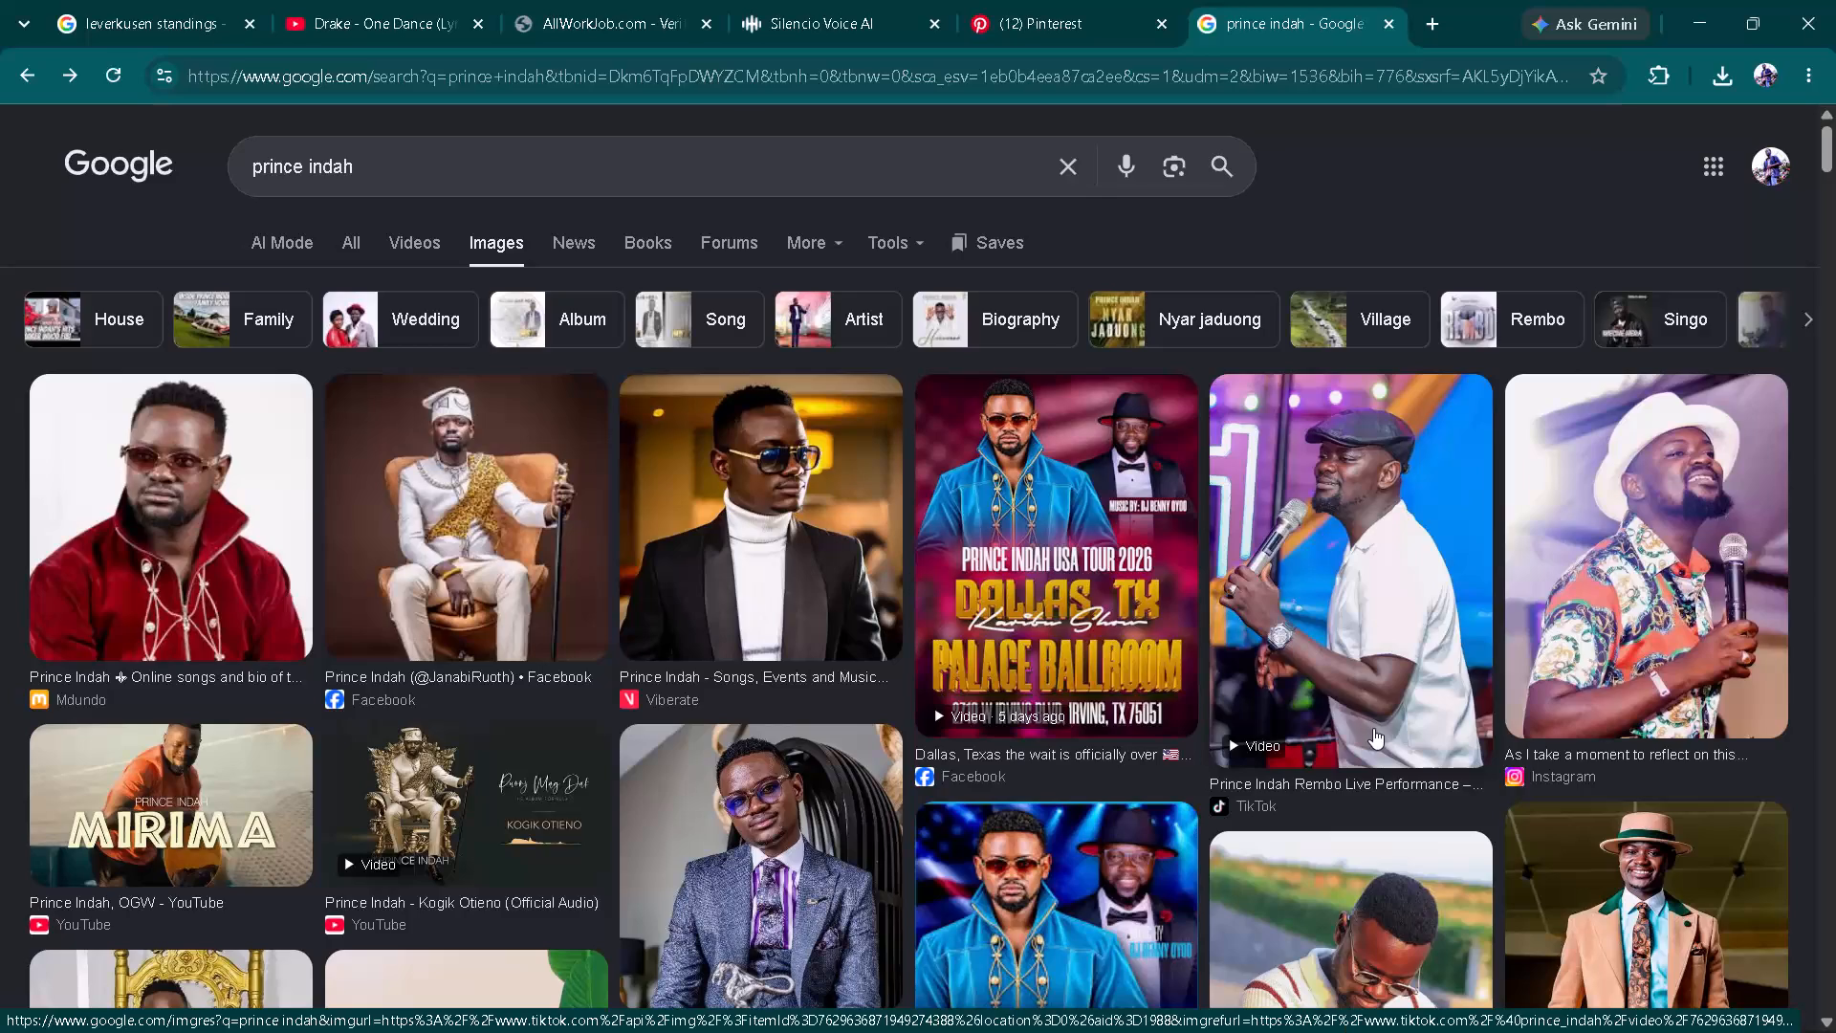
{"action": "left_click", "coordinate": [374, 544]}
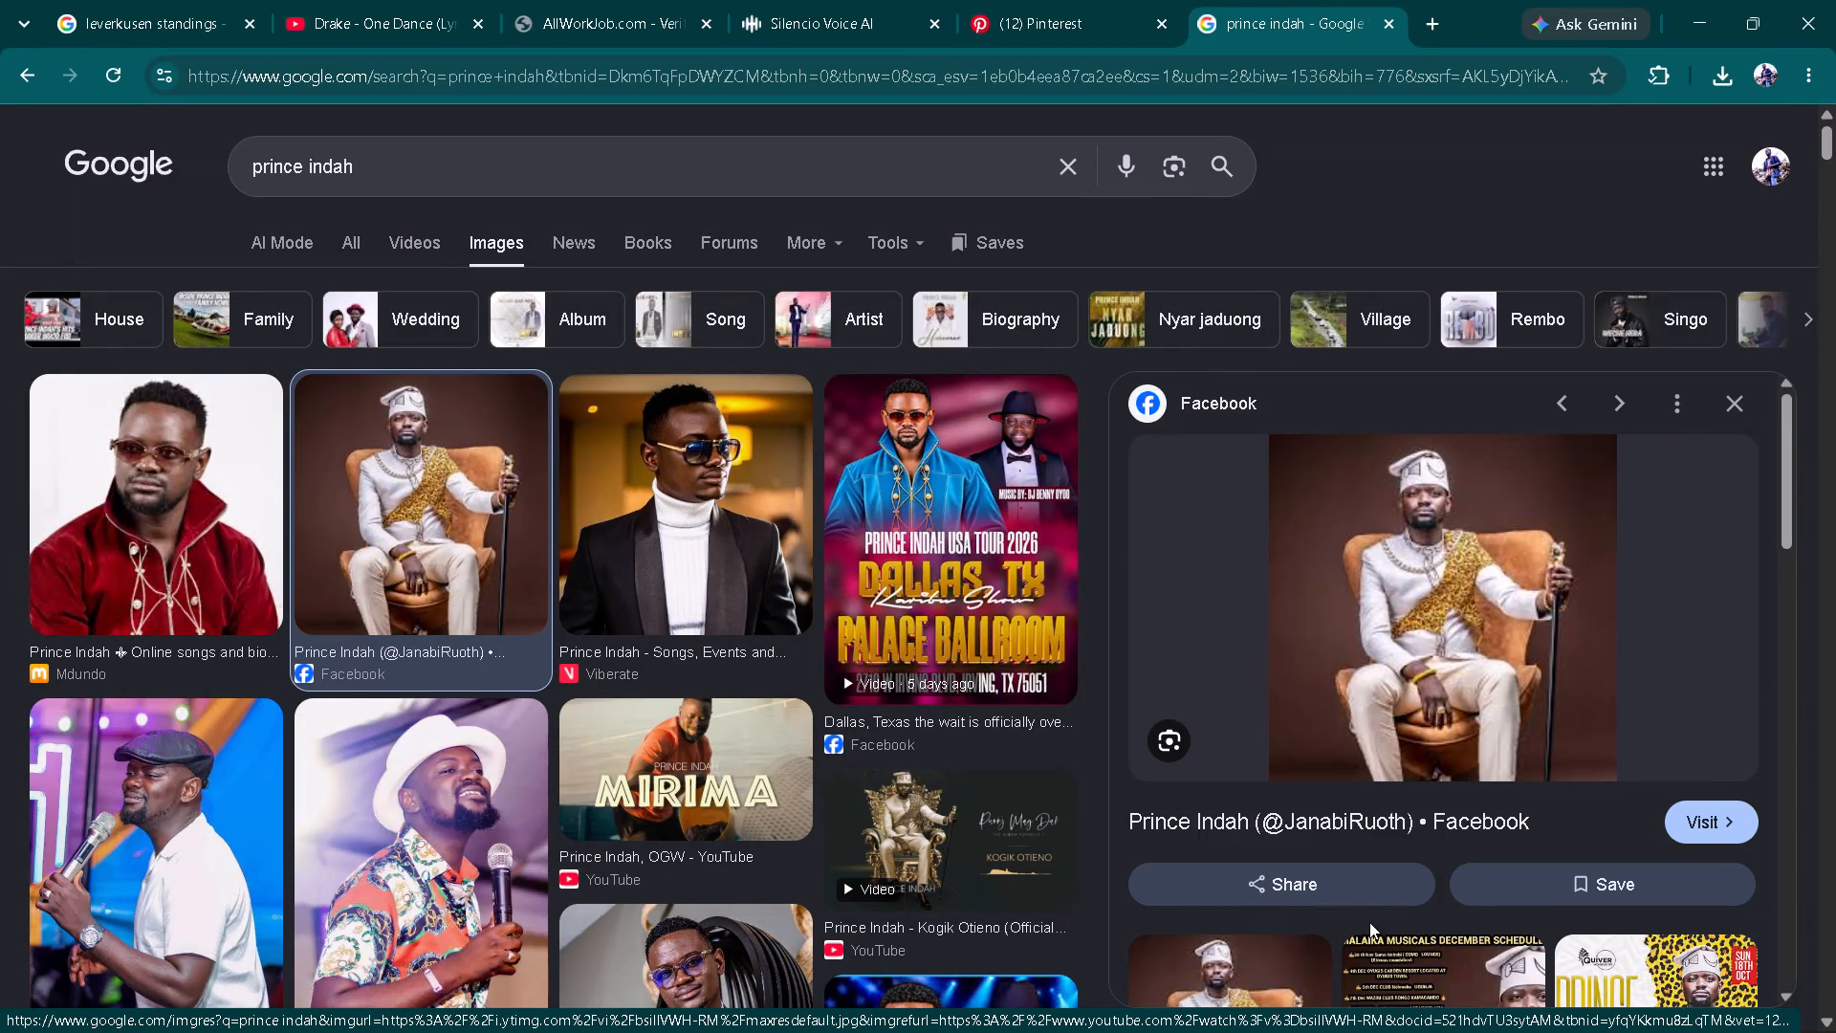
{"action": "scroll", "coordinate": [1419, 683], "scroll_direction": "down", "scroll_amount": 5}
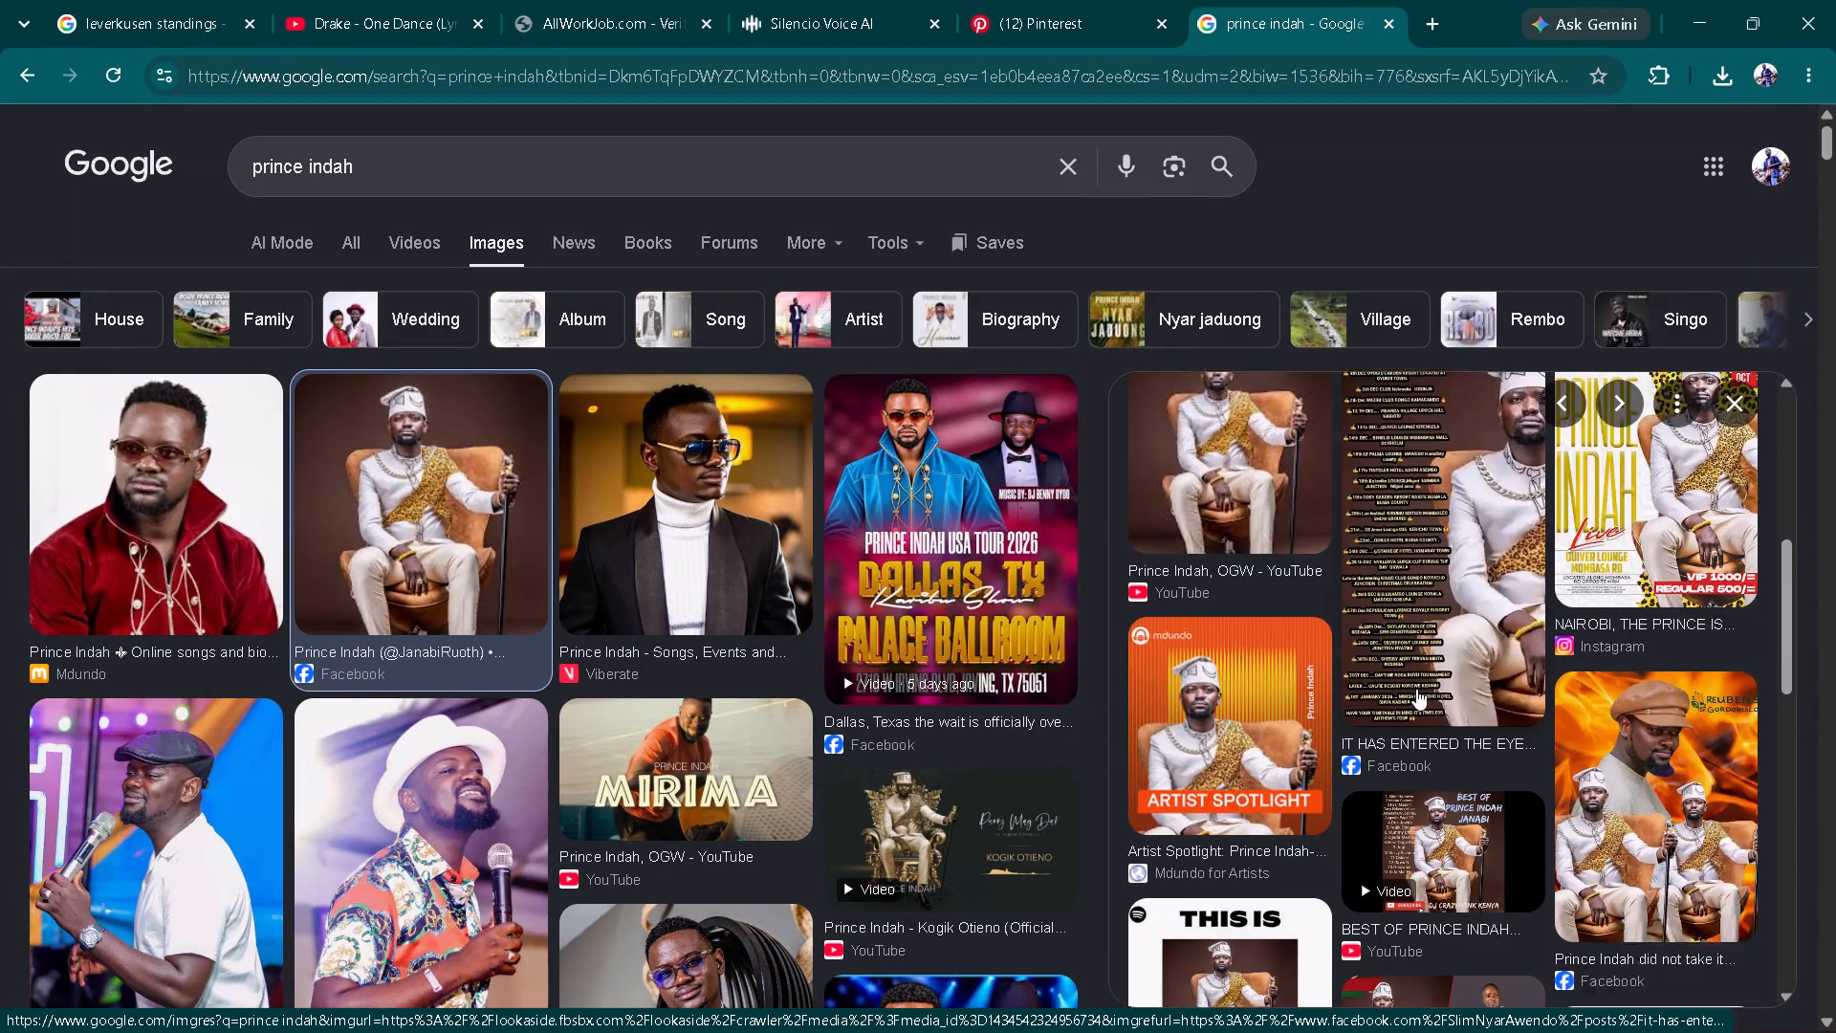
{"action": "scroll", "coordinate": [1416, 689], "scroll_direction": "down", "scroll_amount": 7}
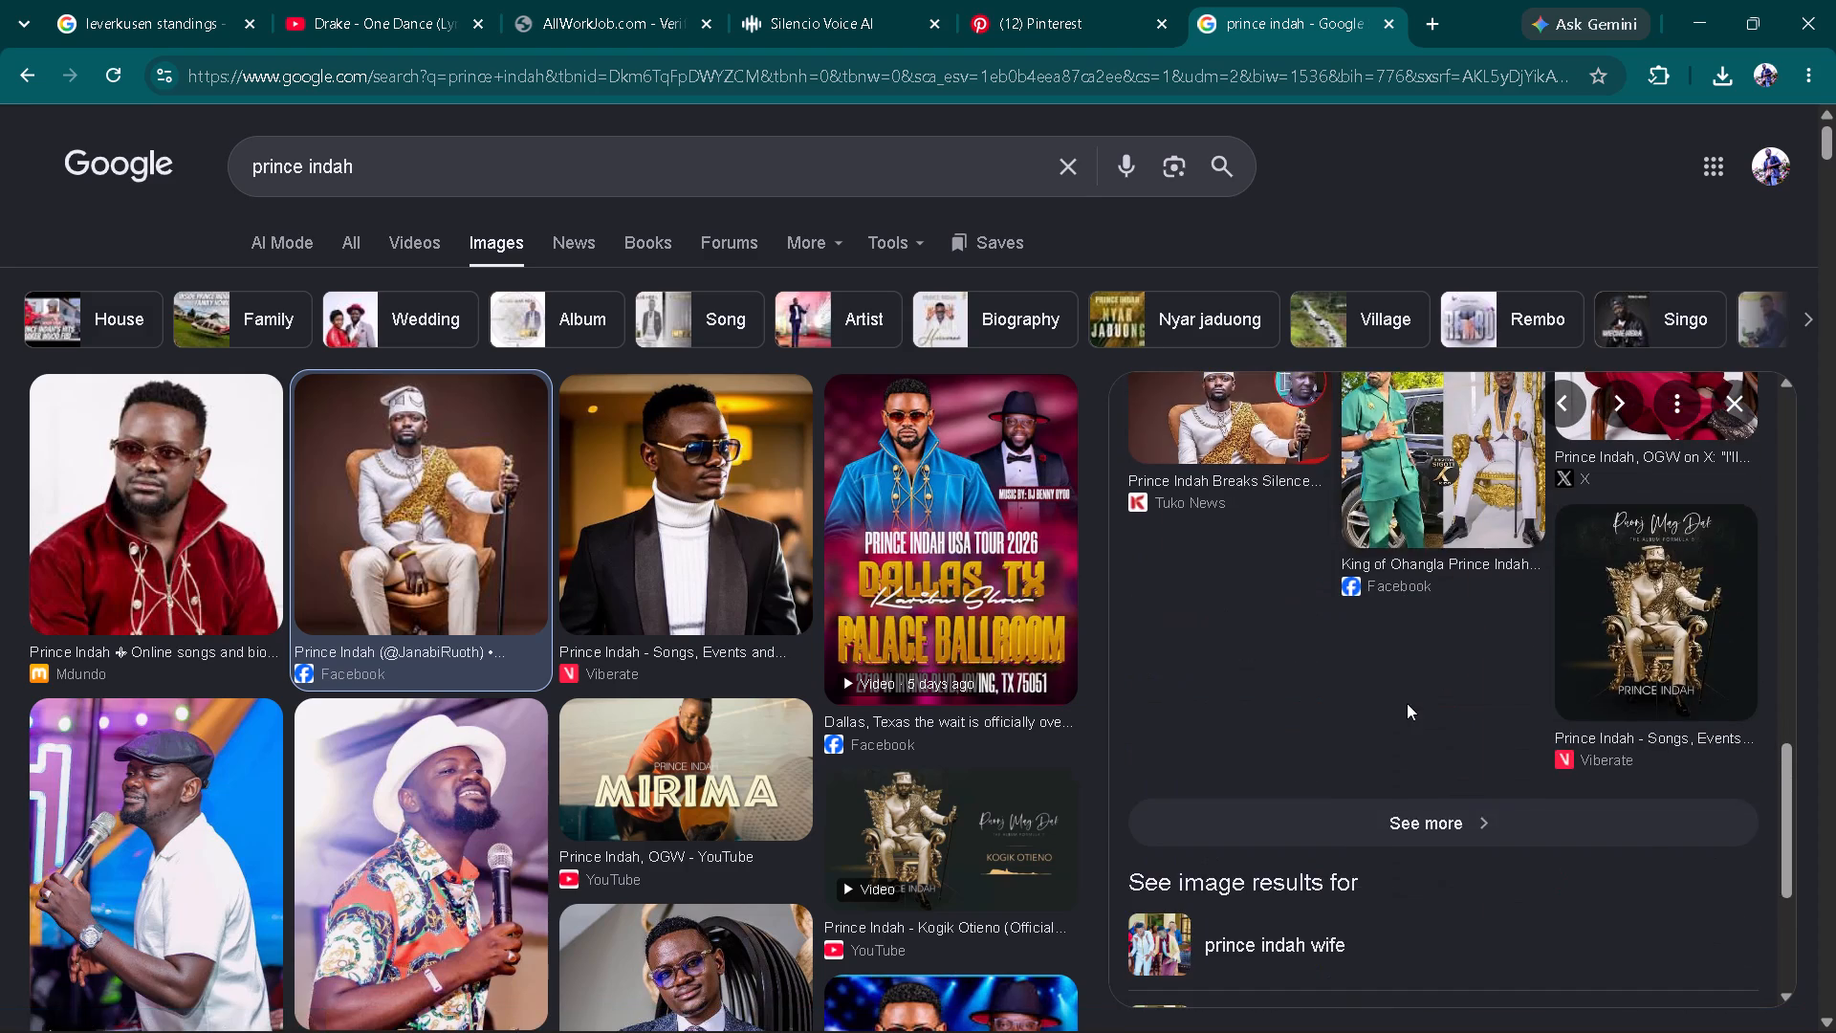
{"action": "scroll", "coordinate": [1407, 703], "scroll_direction": "up", "scroll_amount": 5}
{"action": "scroll", "coordinate": [1405, 707], "scroll_direction": "down", "scroll_amount": 7}
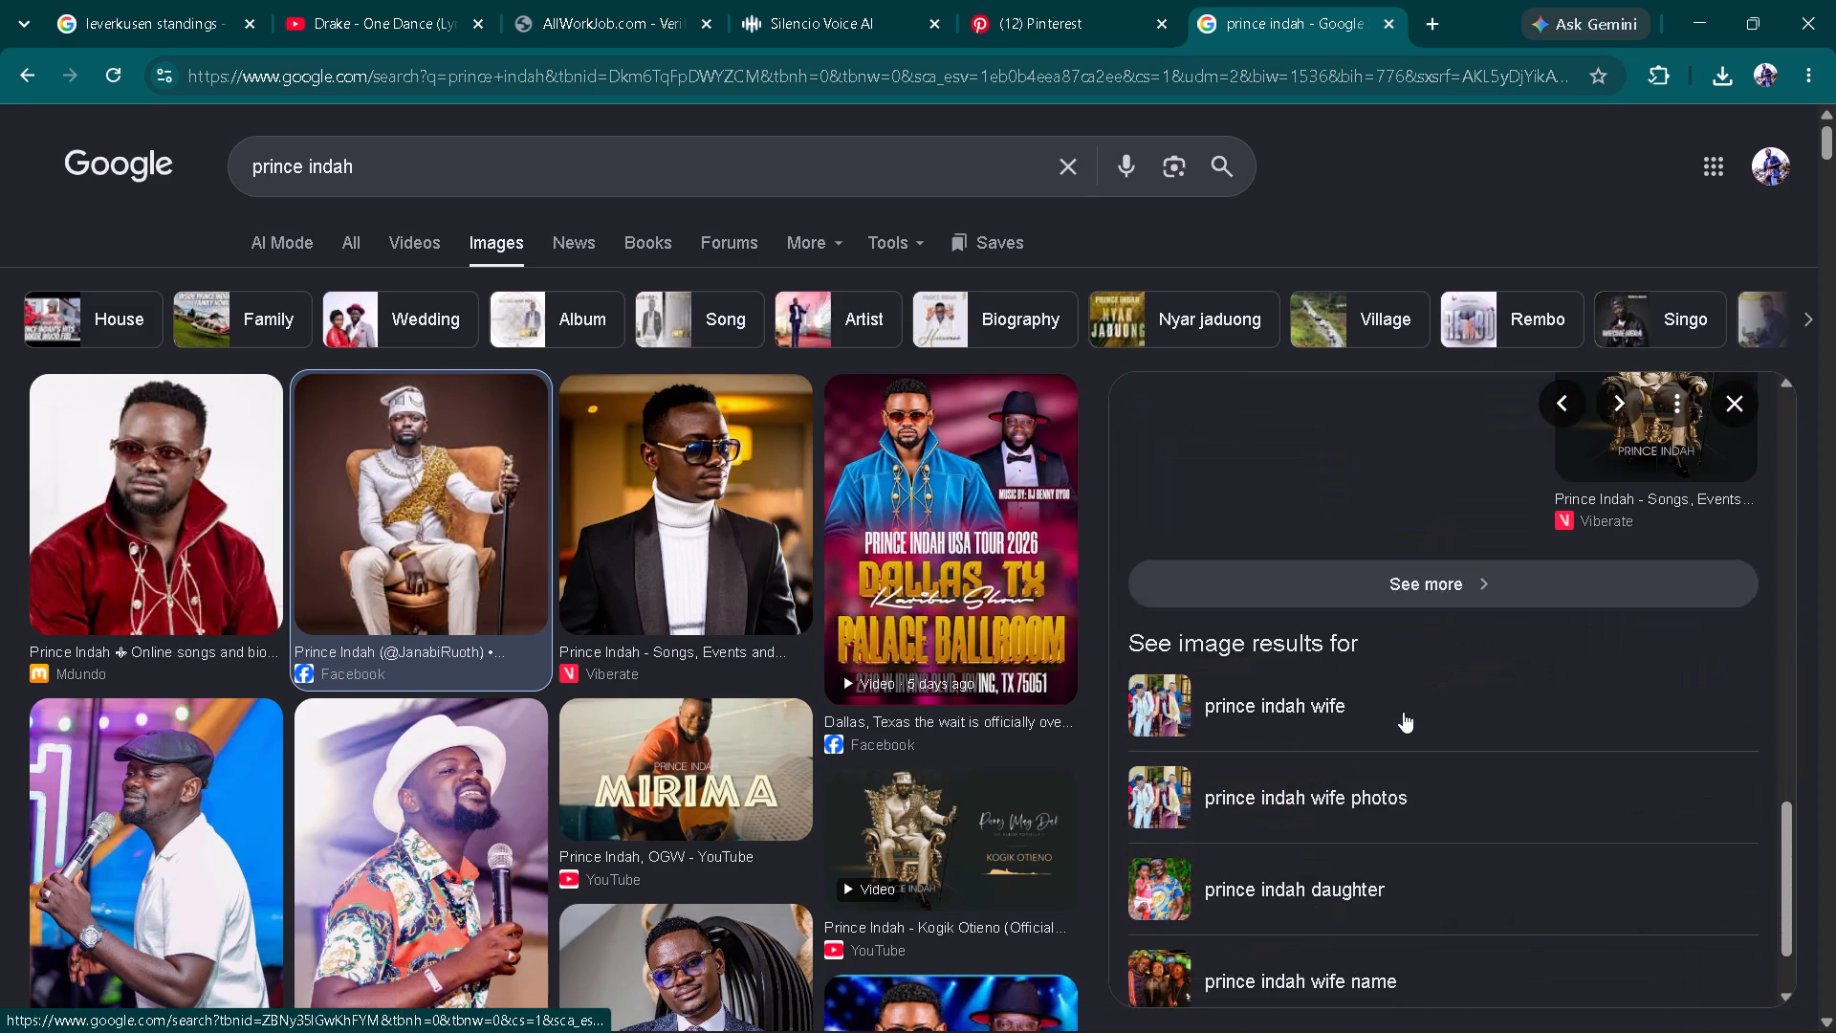
{"action": "scroll", "coordinate": [1403, 712], "scroll_direction": "up", "scroll_amount": 15}
{"action": "scroll", "coordinate": [1423, 711], "scroll_direction": "up", "scroll_amount": 6}
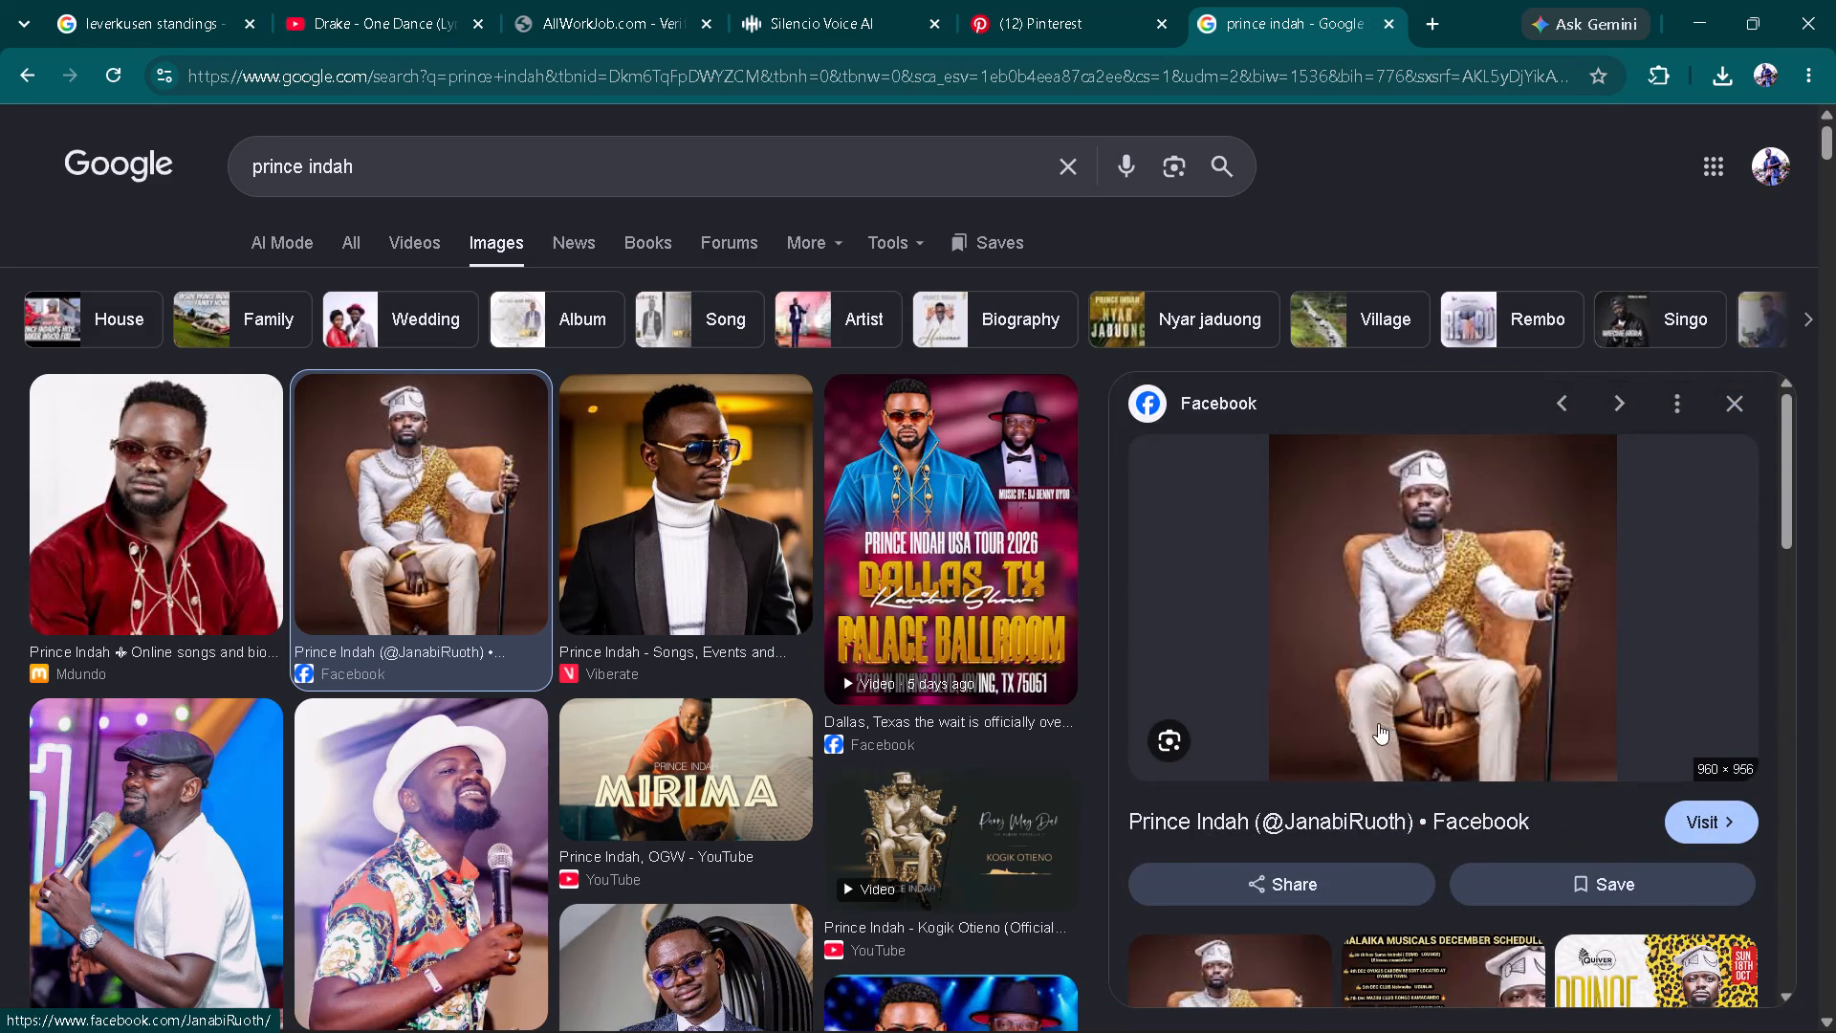
{"action": "left_click", "coordinate": [1282, 187]}
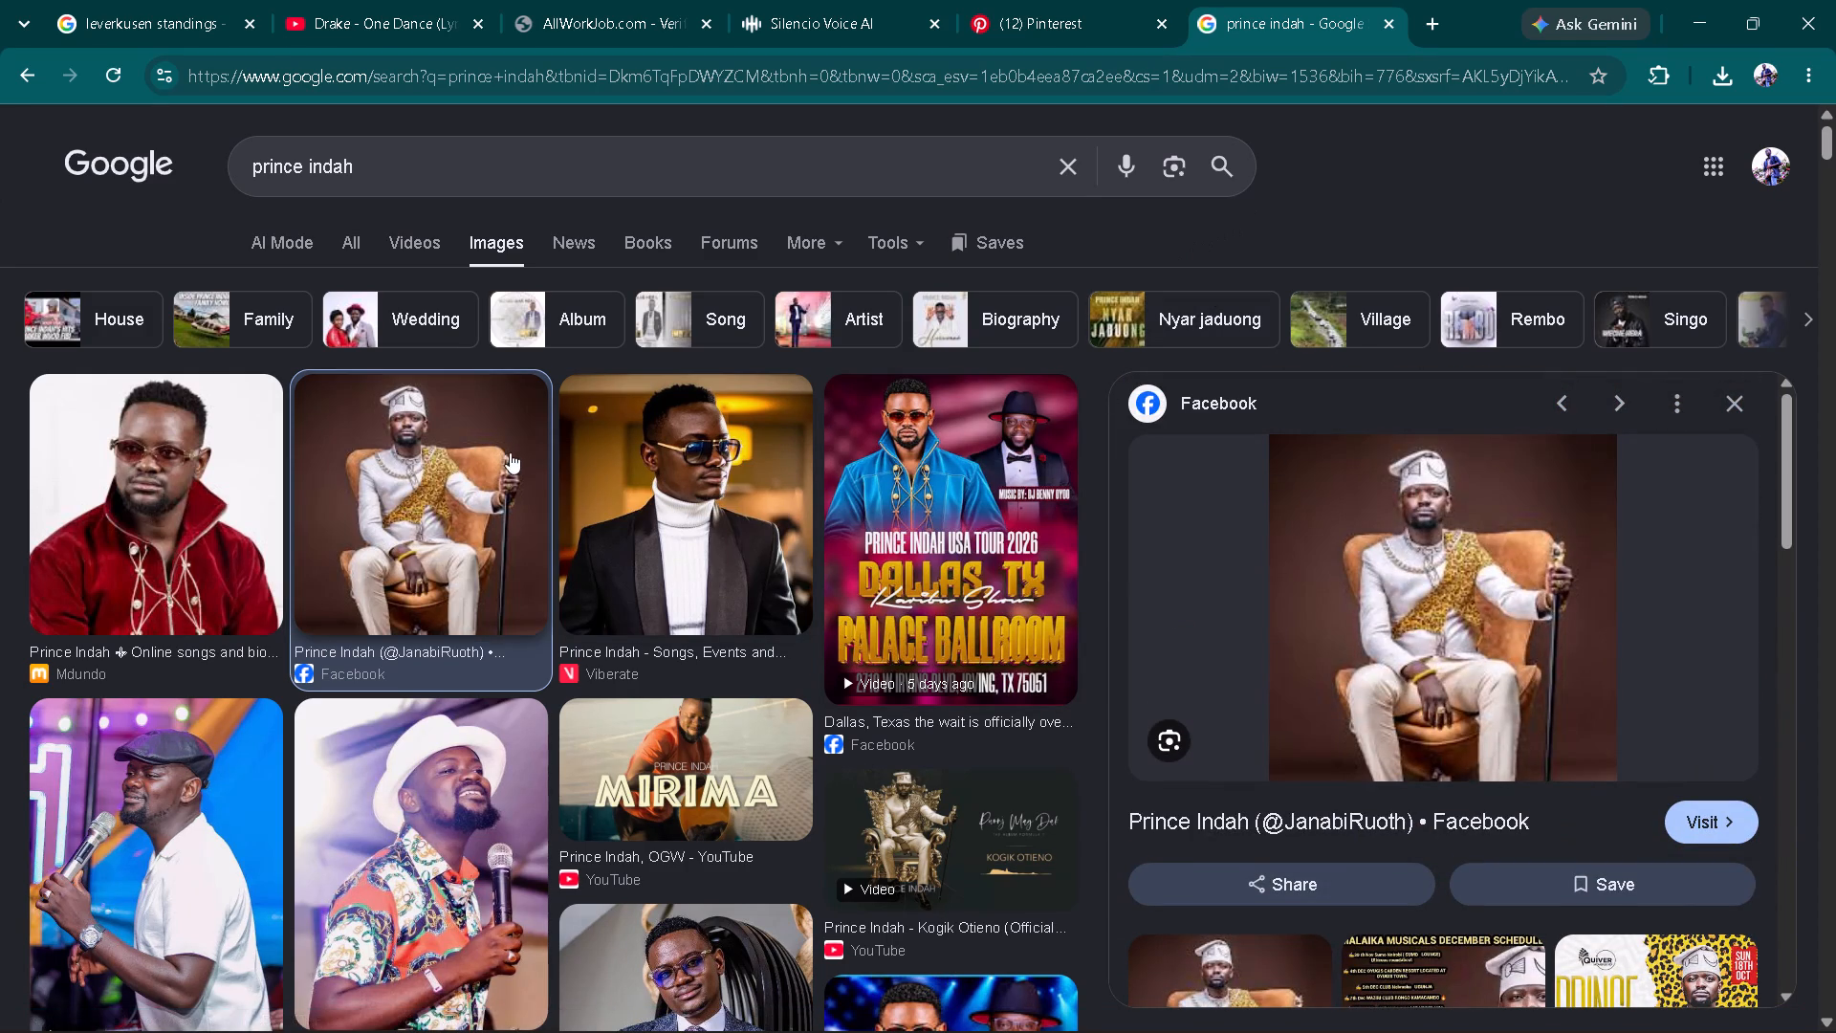
Preview the Music In Africa photo of Prince Indah on a gold throne, and examine its related images.
{"action": "scroll", "coordinate": [555, 549], "scroll_direction": "down", "scroll_amount": 4}
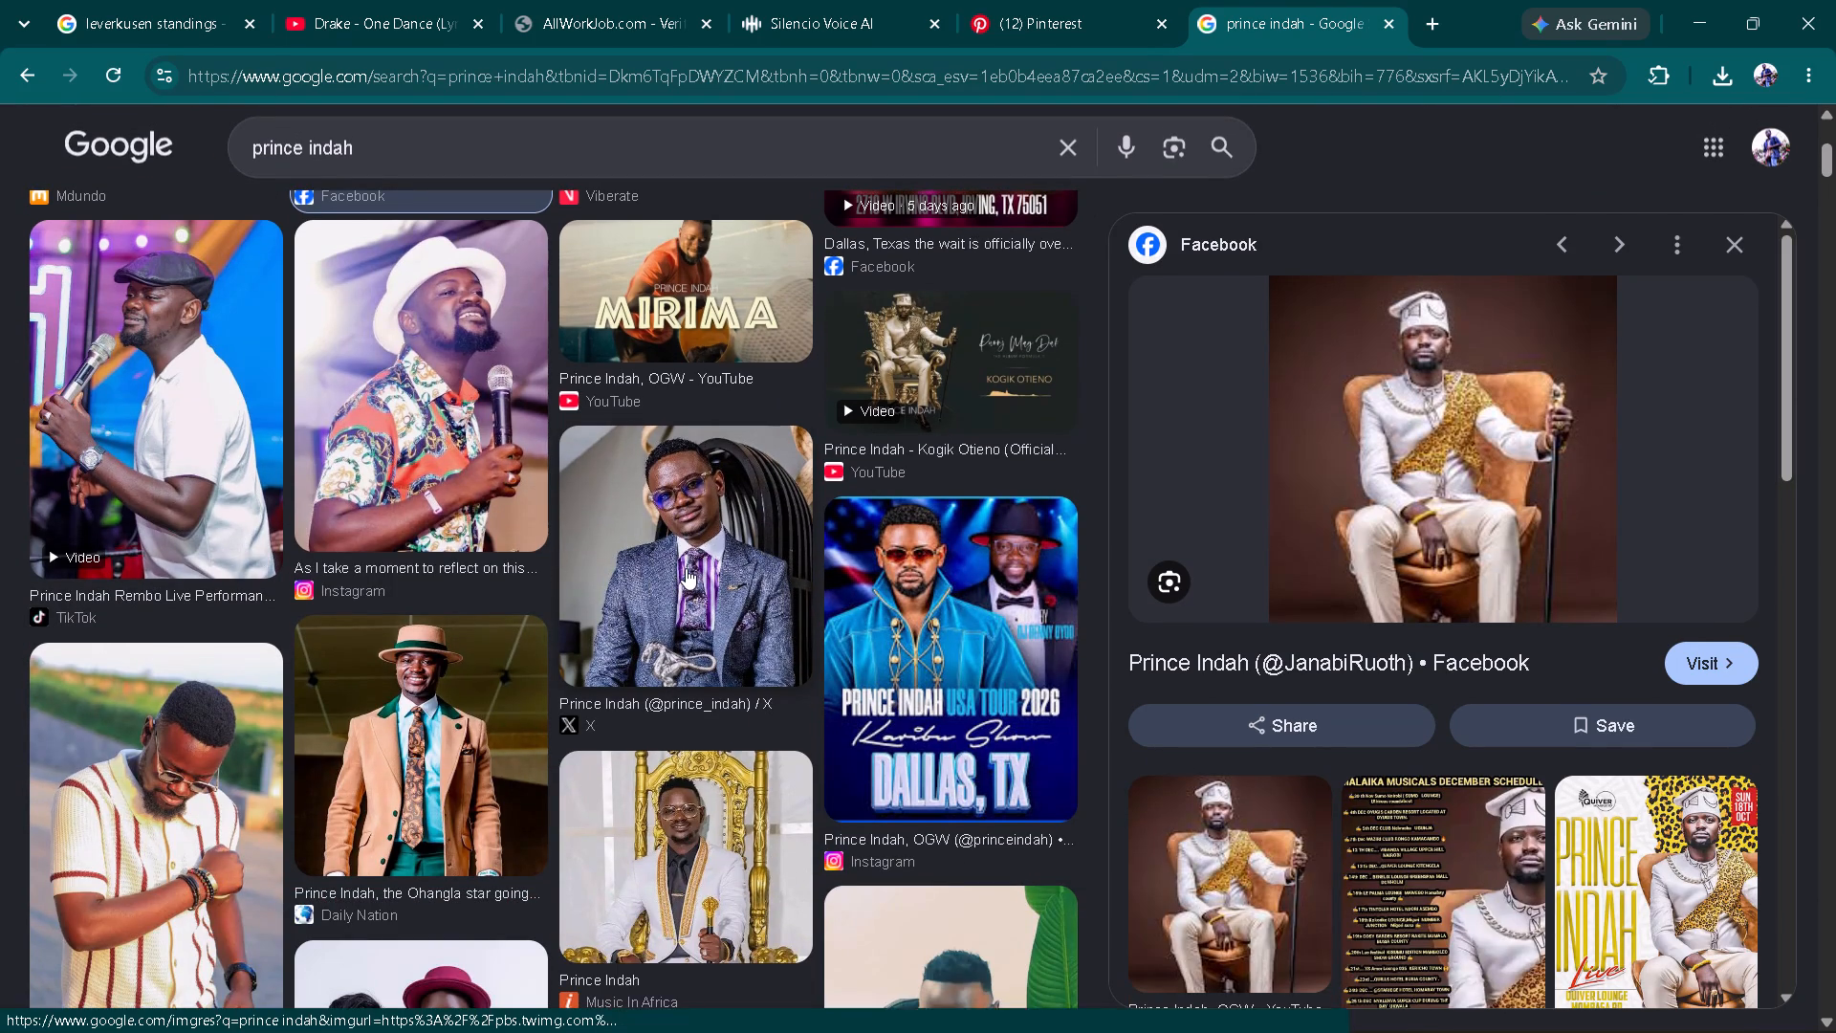
{"action": "scroll", "coordinate": [686, 568], "scroll_direction": "down", "scroll_amount": 2}
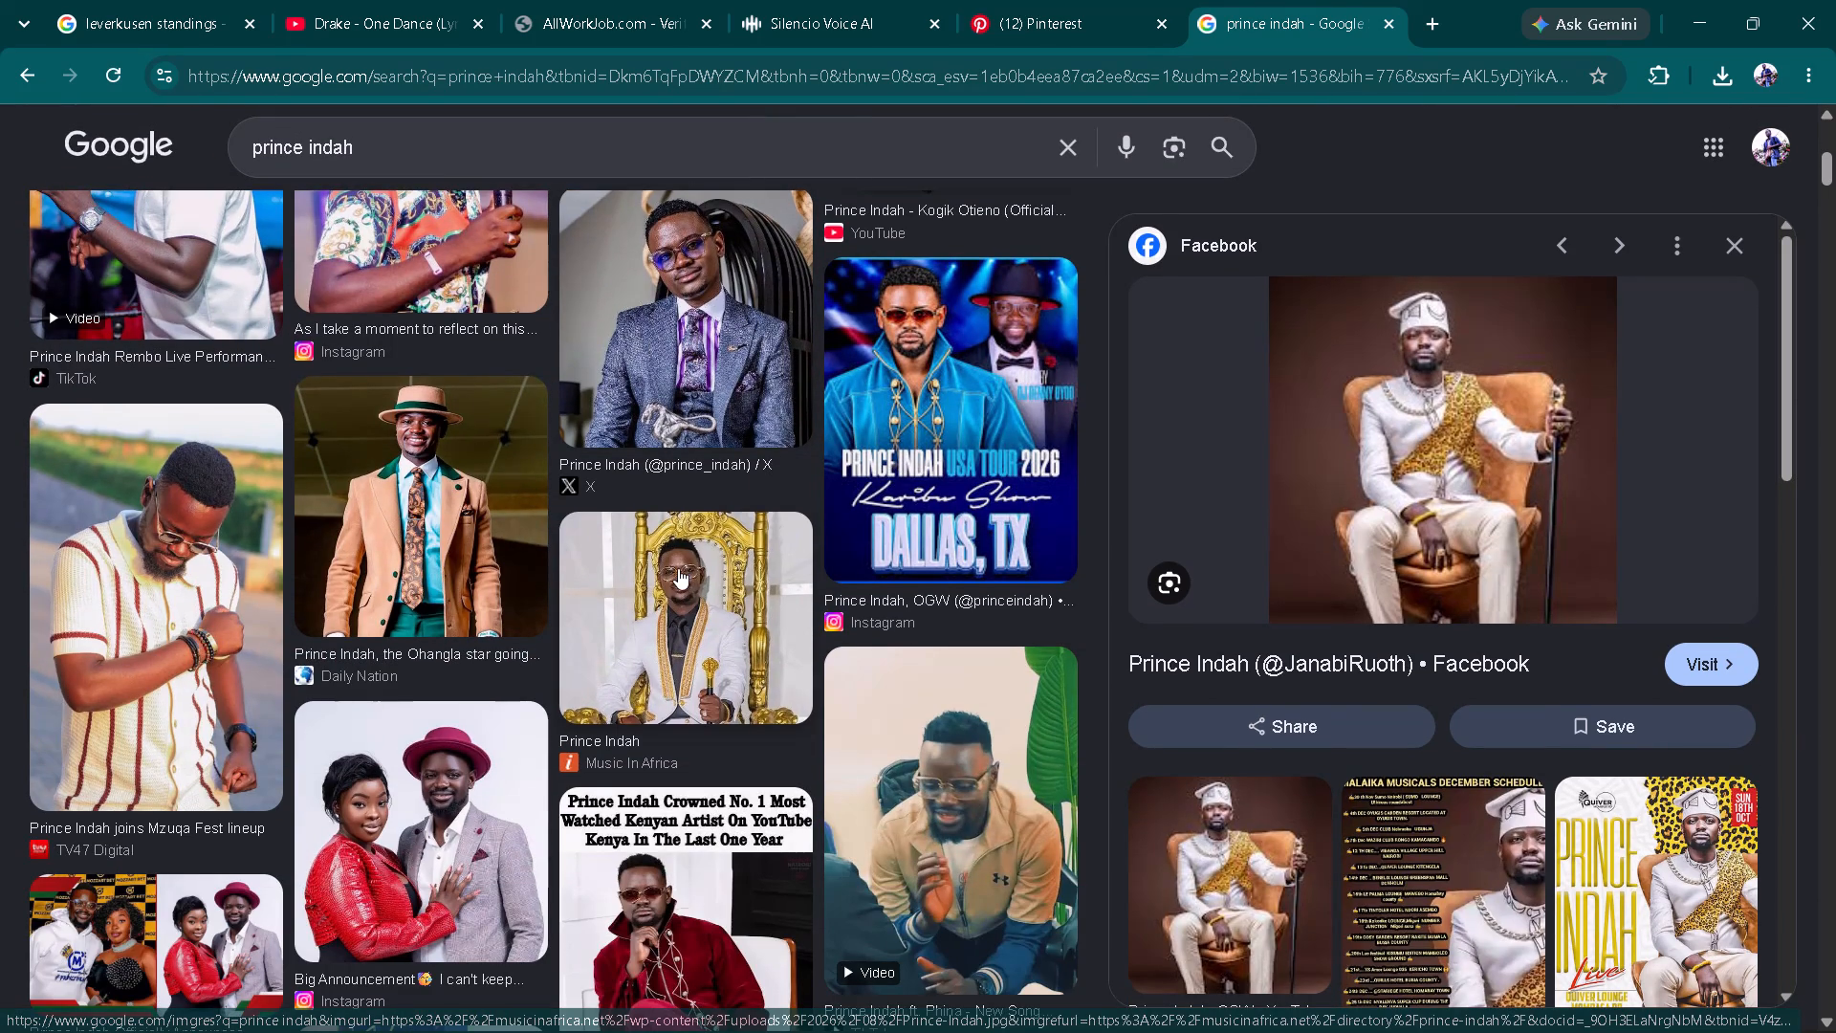
{"action": "left_click", "coordinate": [678, 568]}
{"action": "scroll", "coordinate": [1449, 664], "scroll_direction": "down", "scroll_amount": 4}
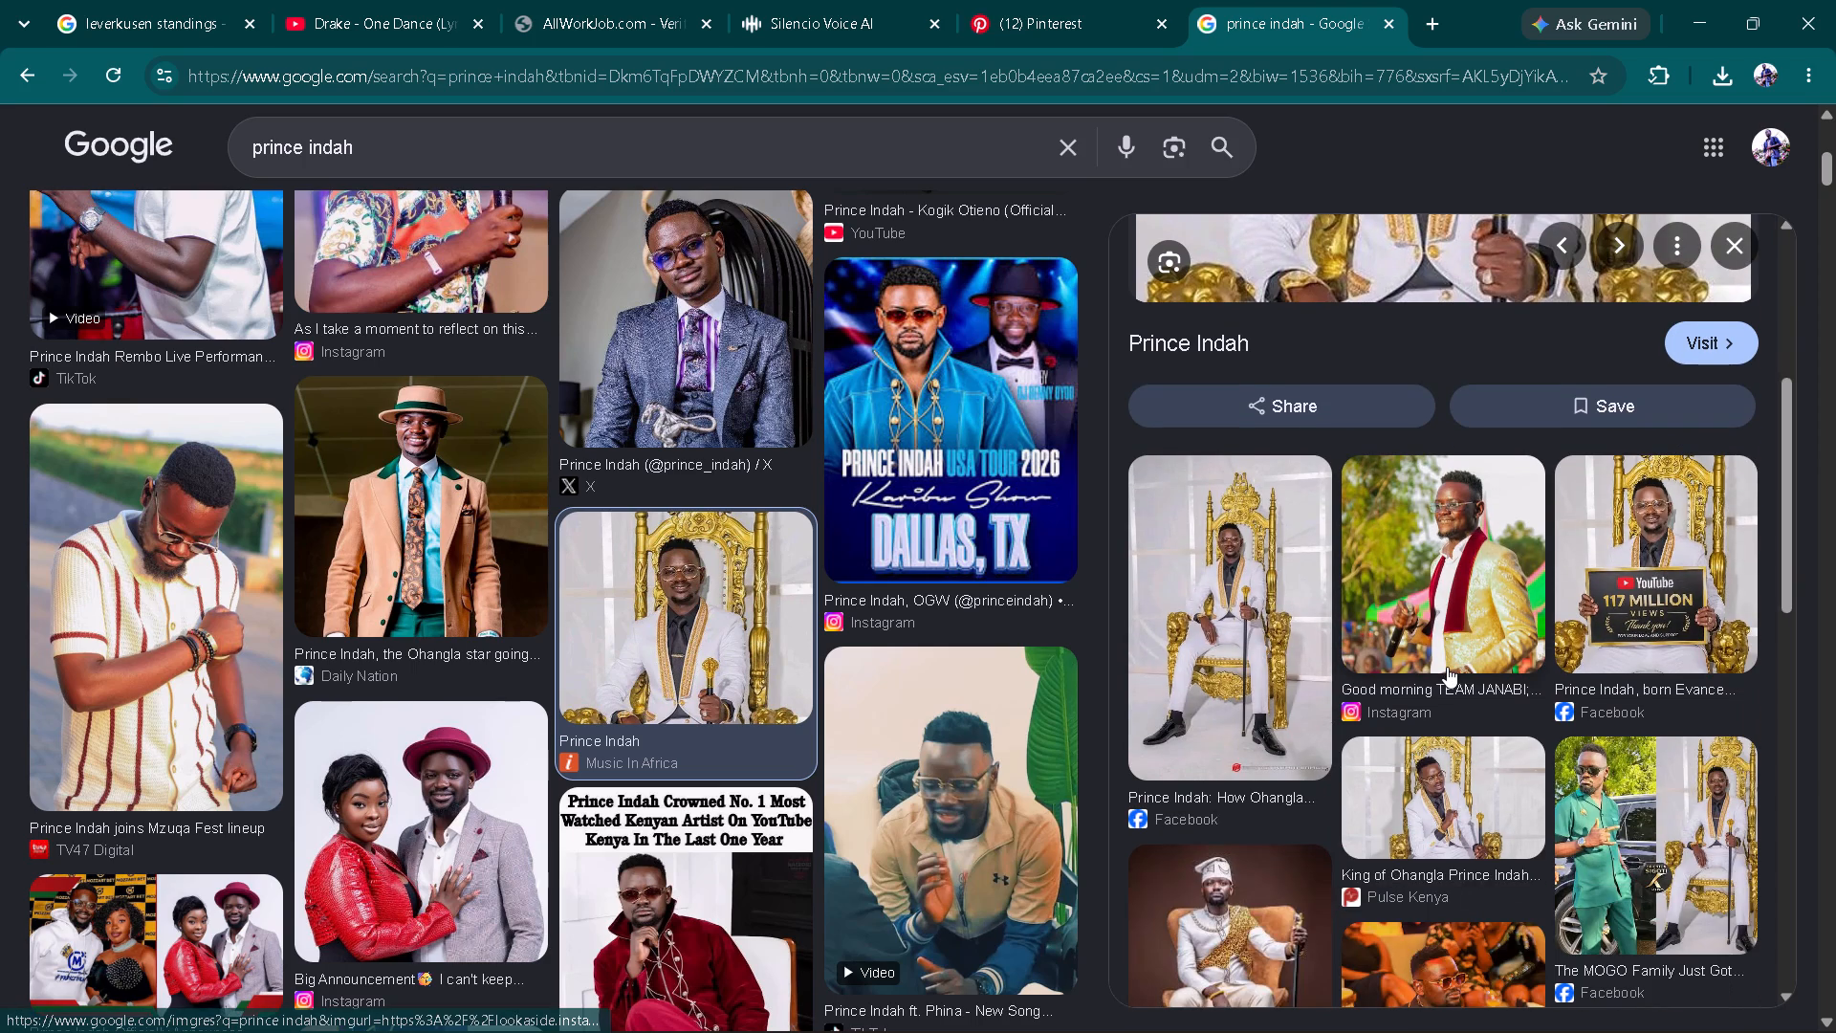
{"action": "scroll", "coordinate": [1447, 667], "scroll_direction": "down", "scroll_amount": 2}
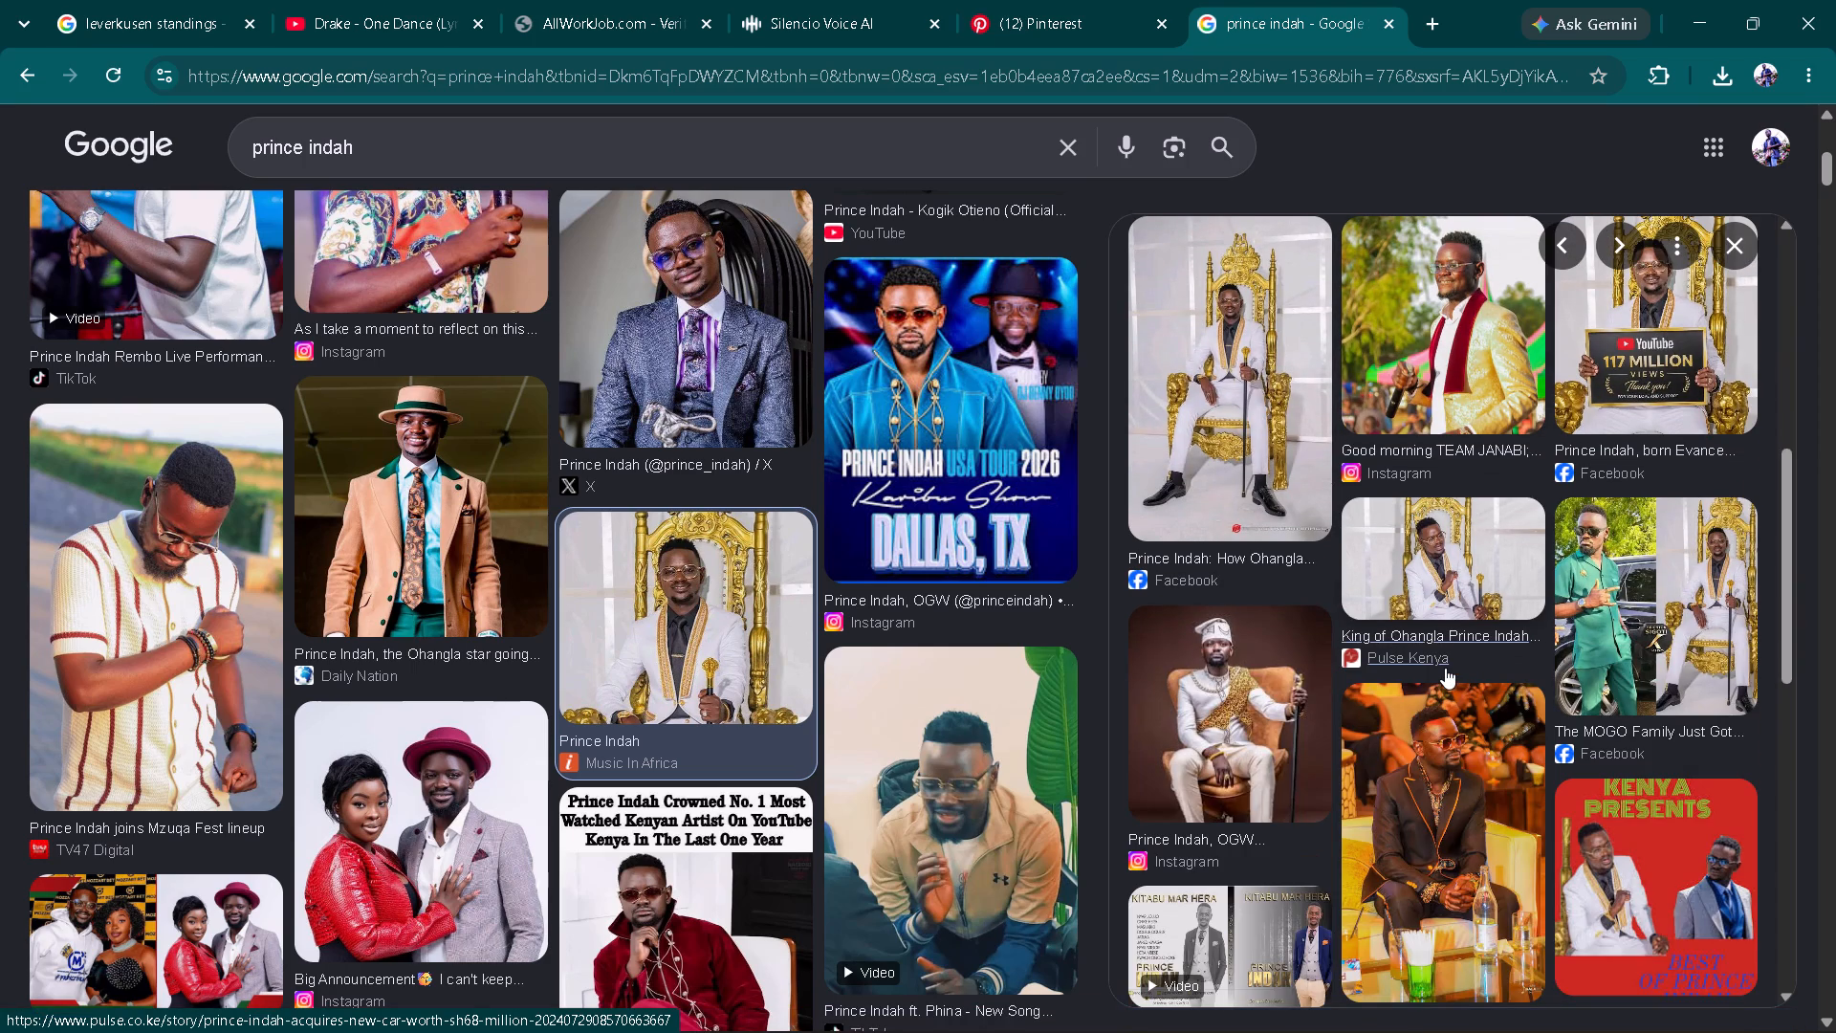
{"action": "scroll", "coordinate": [1443, 670], "scroll_direction": "down", "scroll_amount": 4}
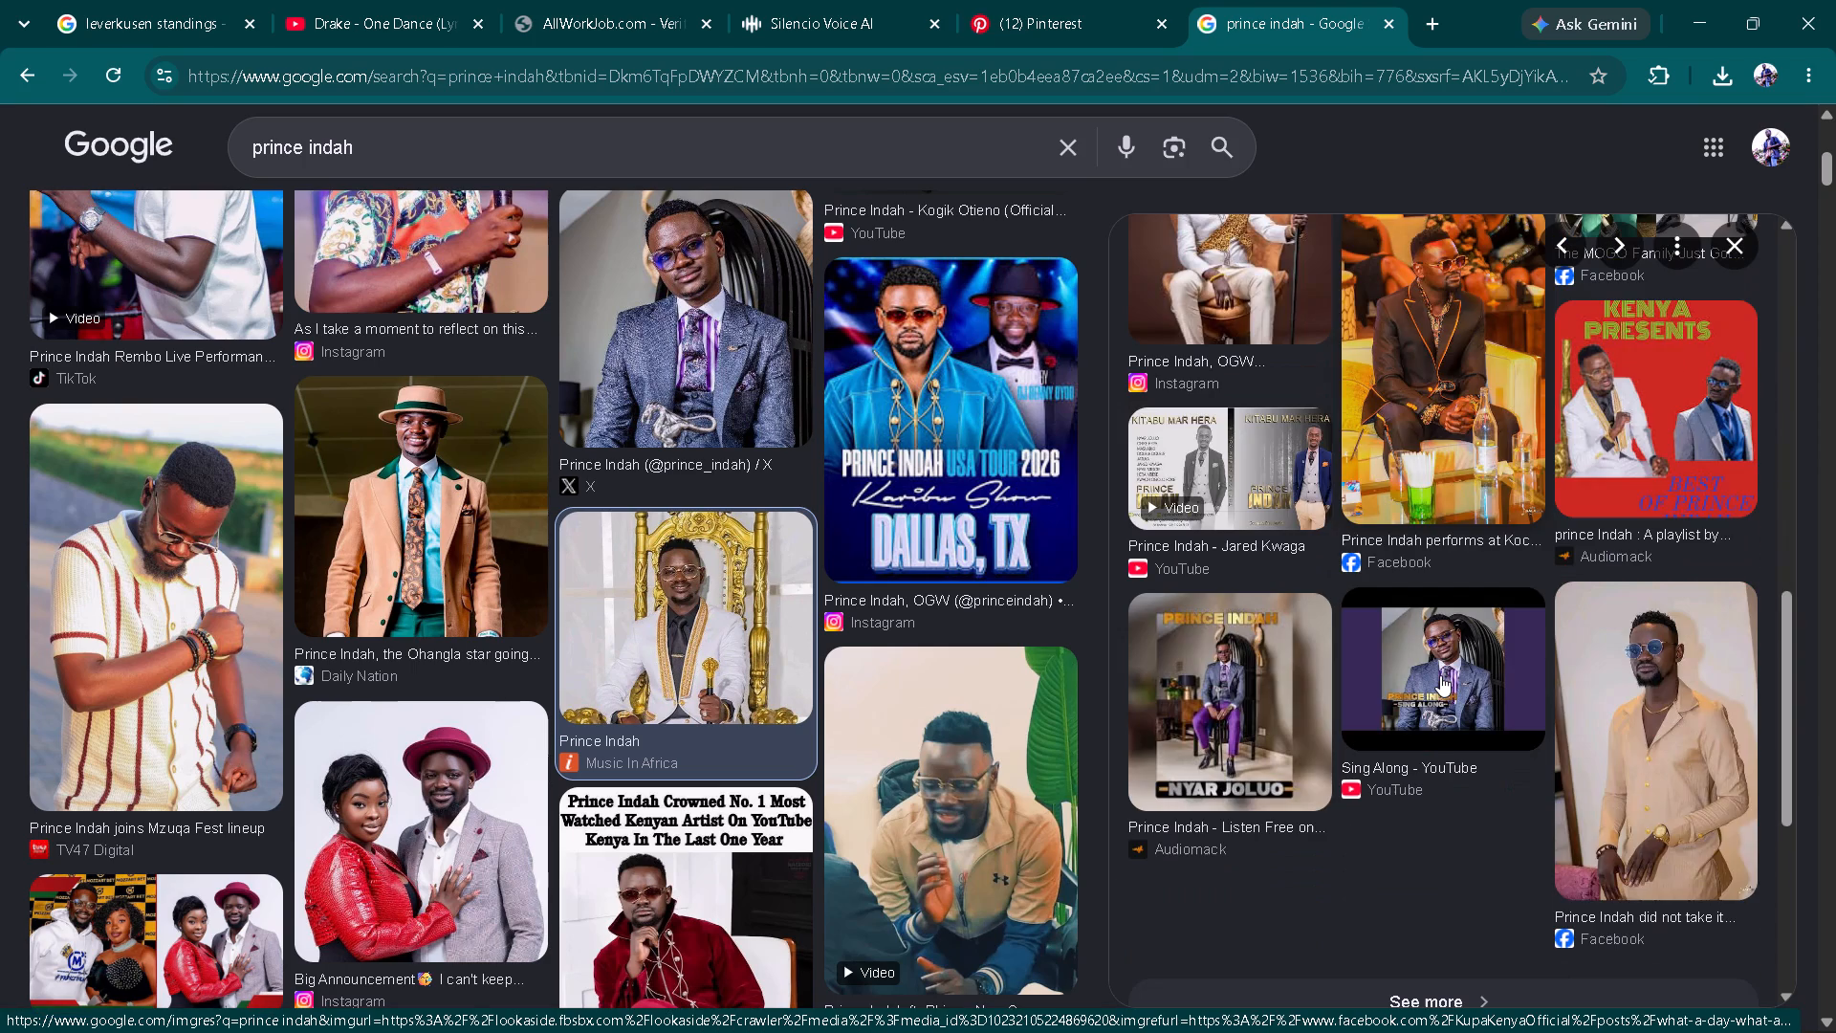
Preview the related photo of Prince Indah in a beige shirt and blue sunglasses, and examine its related images.
{"action": "left_click", "coordinate": [1654, 721]}
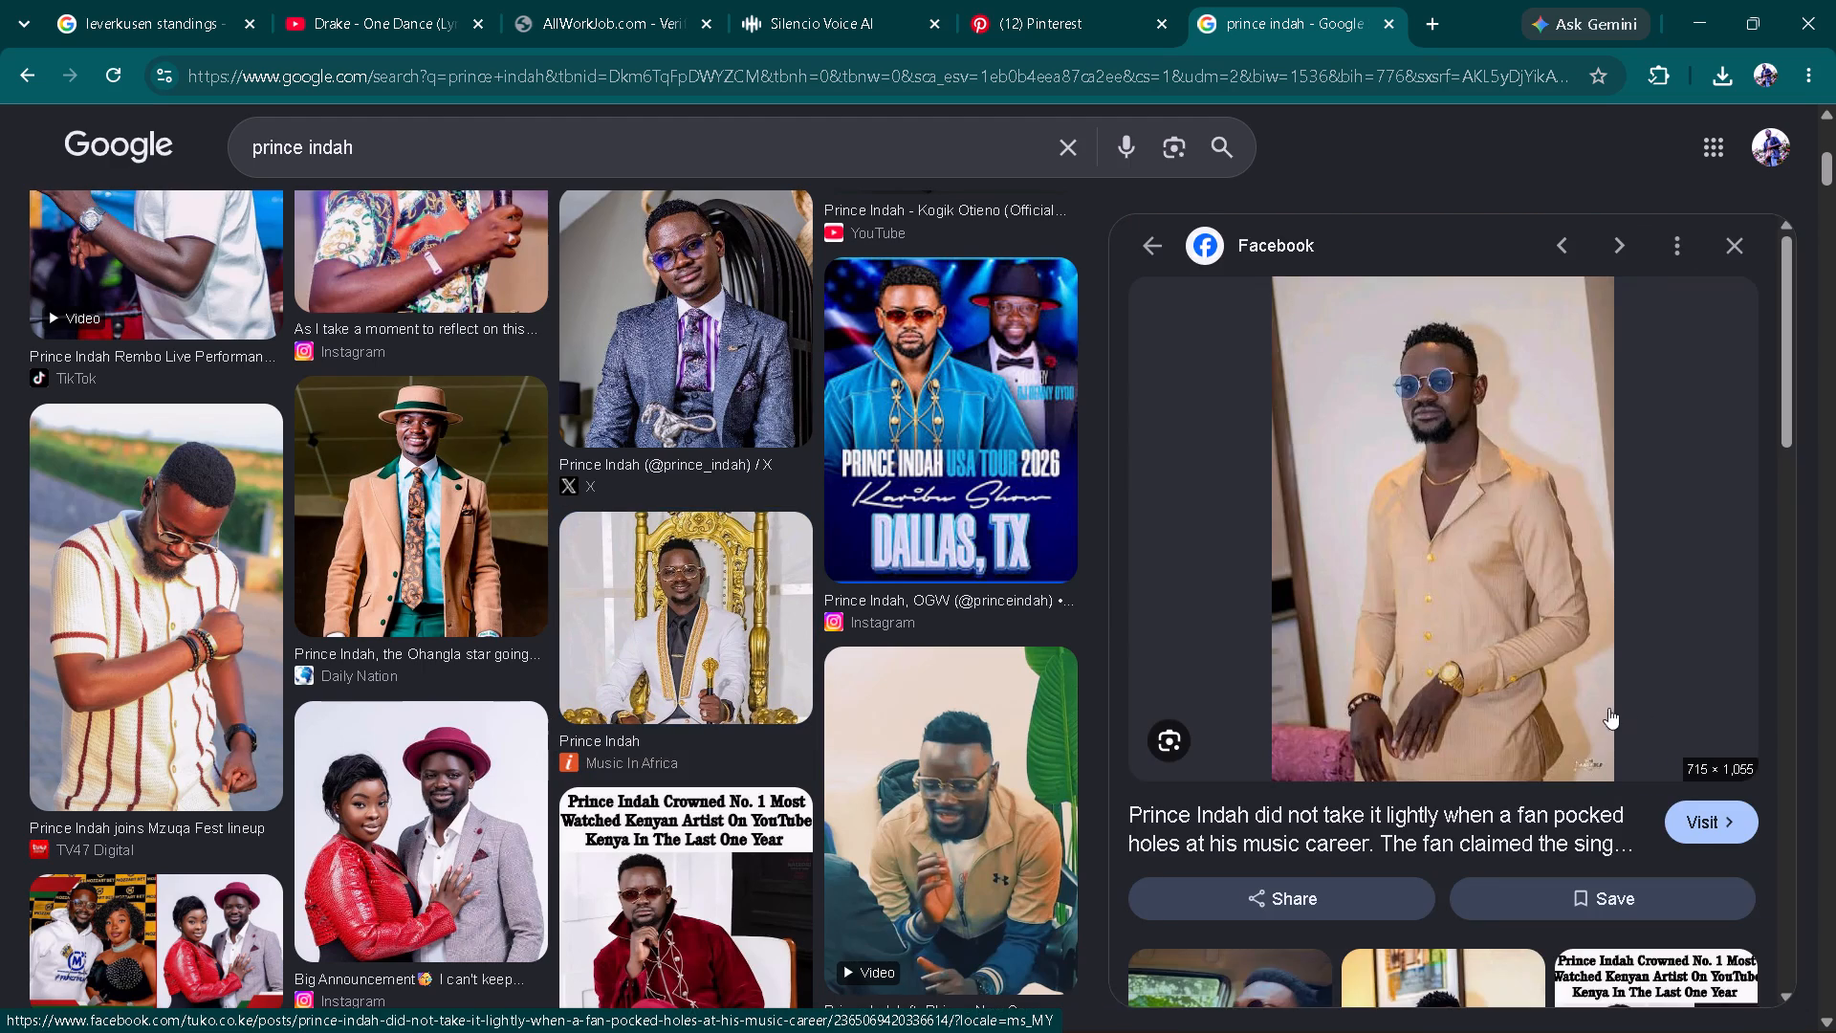
{"action": "scroll", "coordinate": [1538, 714], "scroll_direction": "down", "scroll_amount": 3}
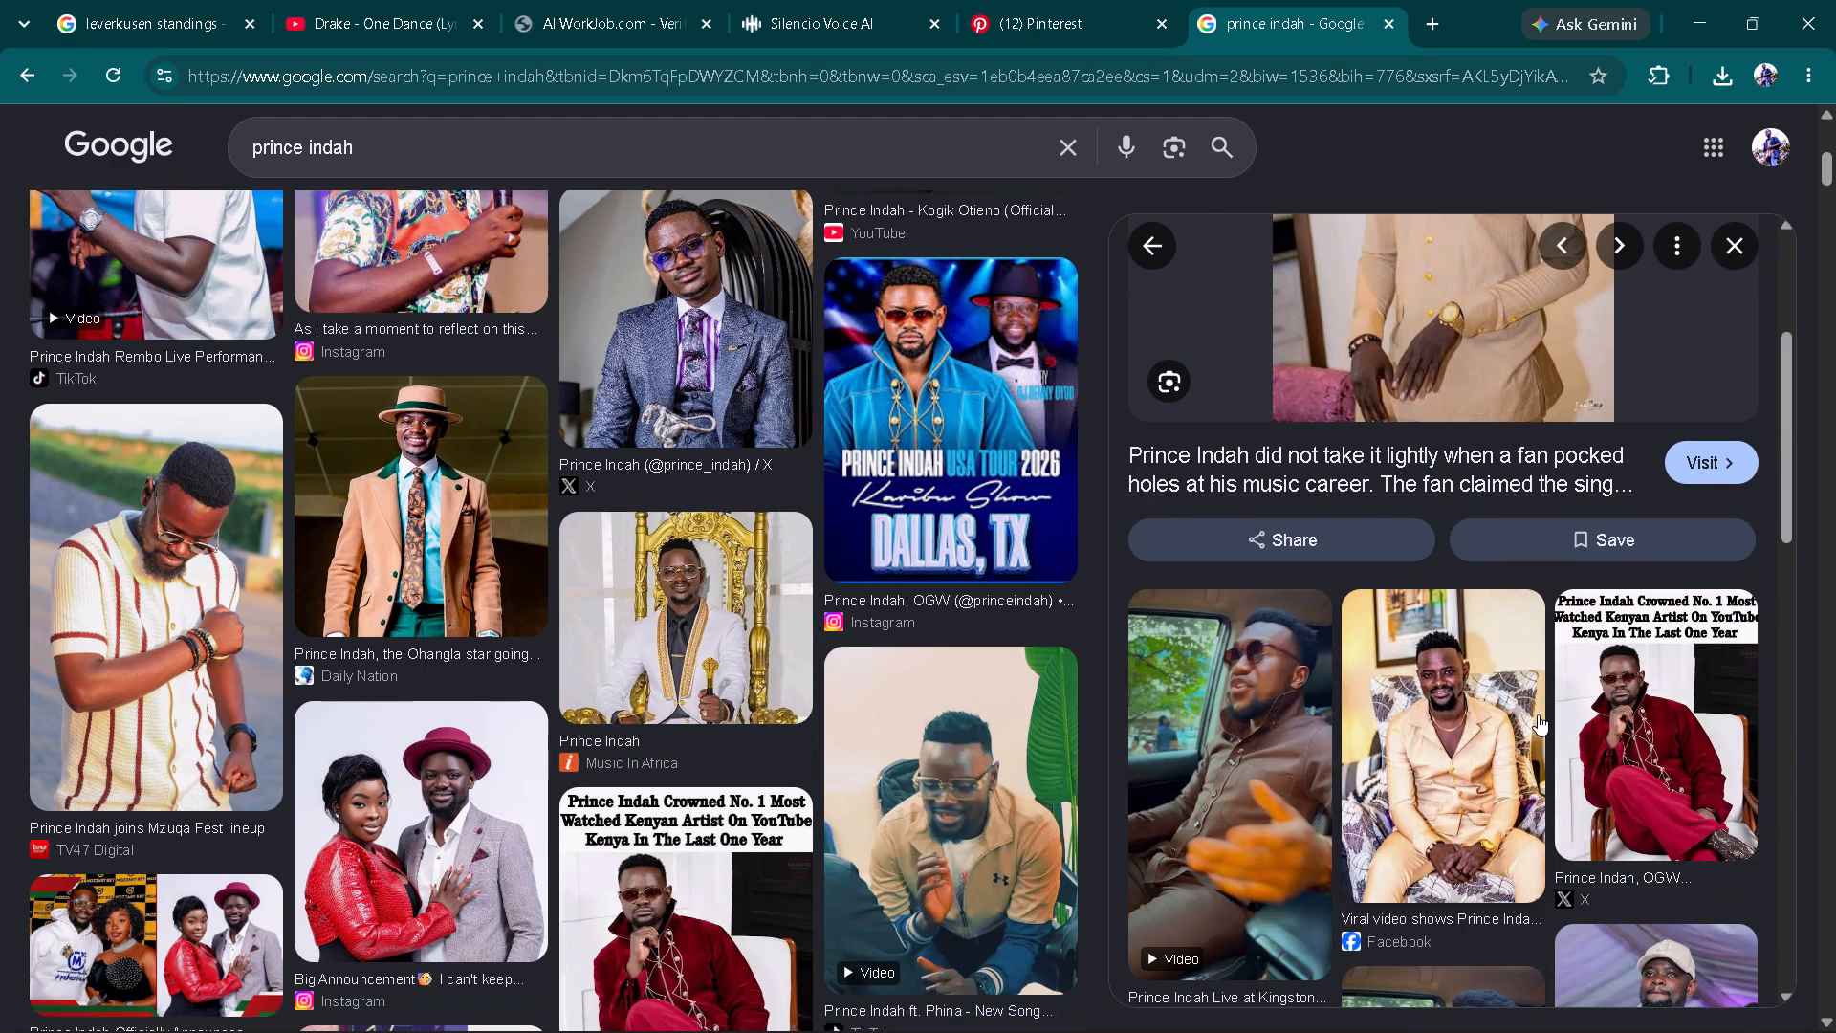
{"action": "scroll", "coordinate": [1538, 714], "scroll_direction": "down", "scroll_amount": 6}
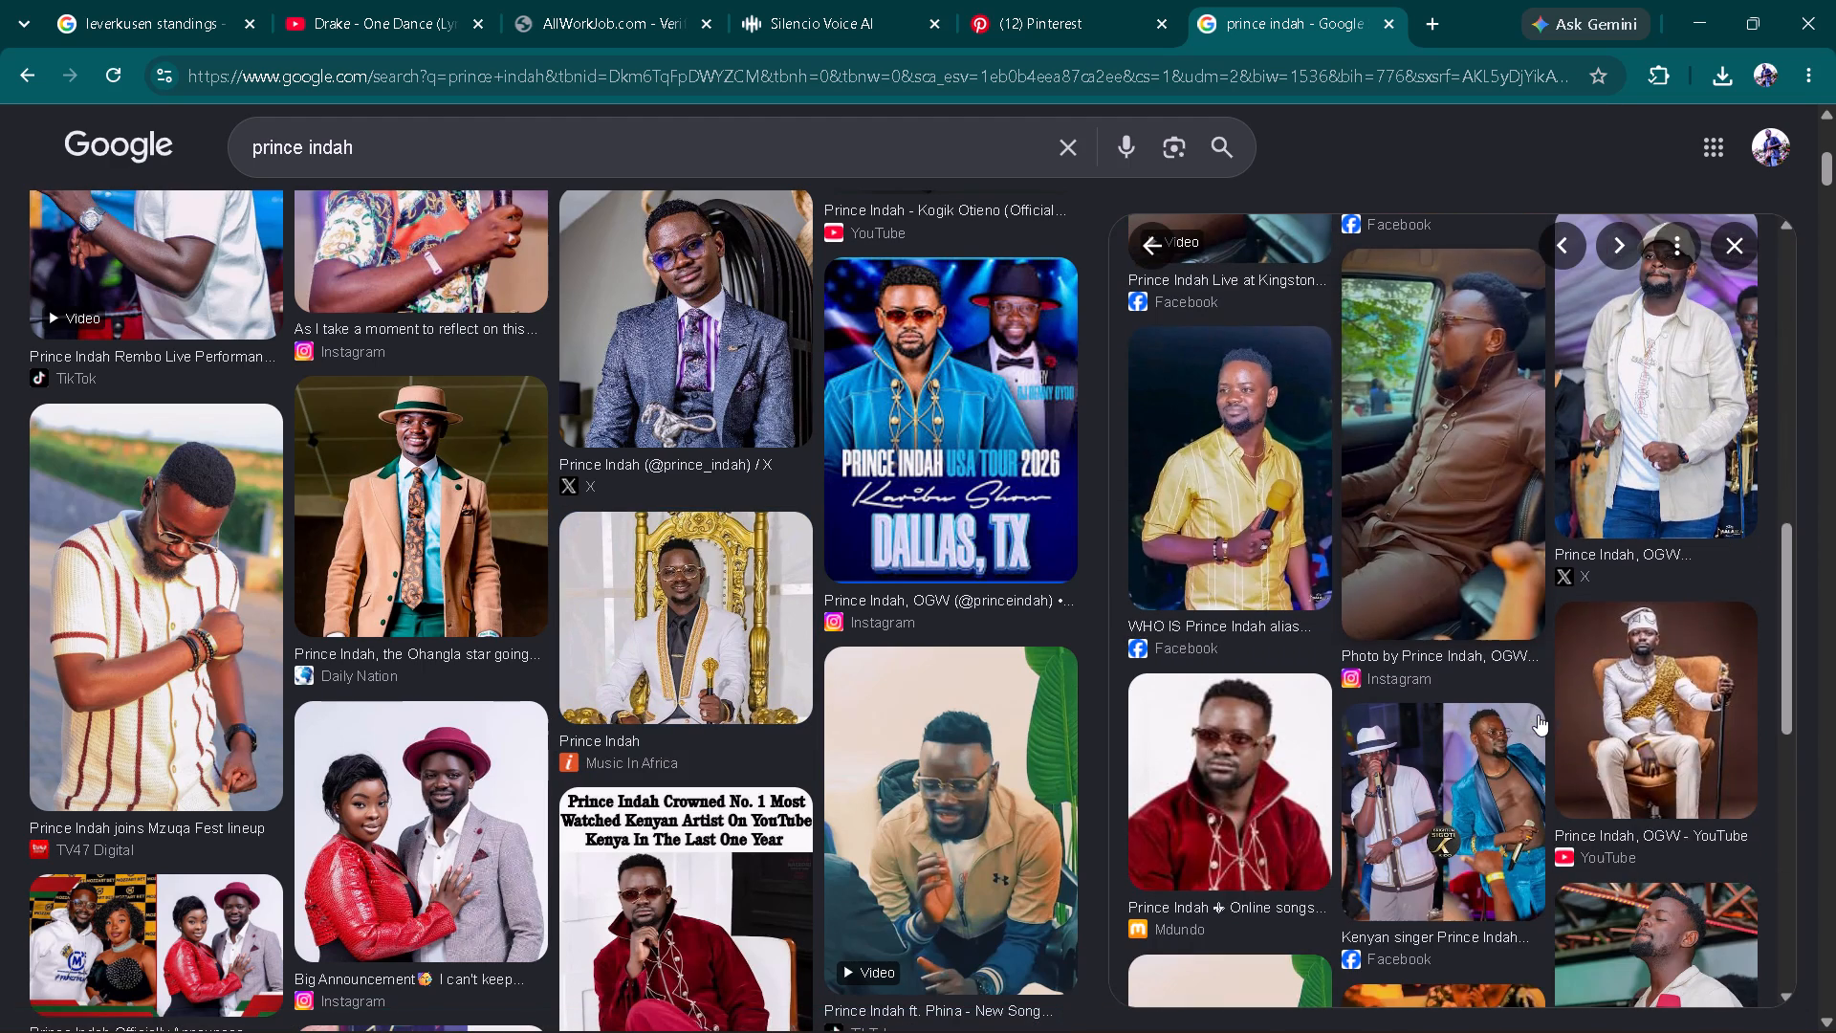
{"action": "scroll", "coordinate": [1538, 714], "scroll_direction": "down", "scroll_amount": 1}
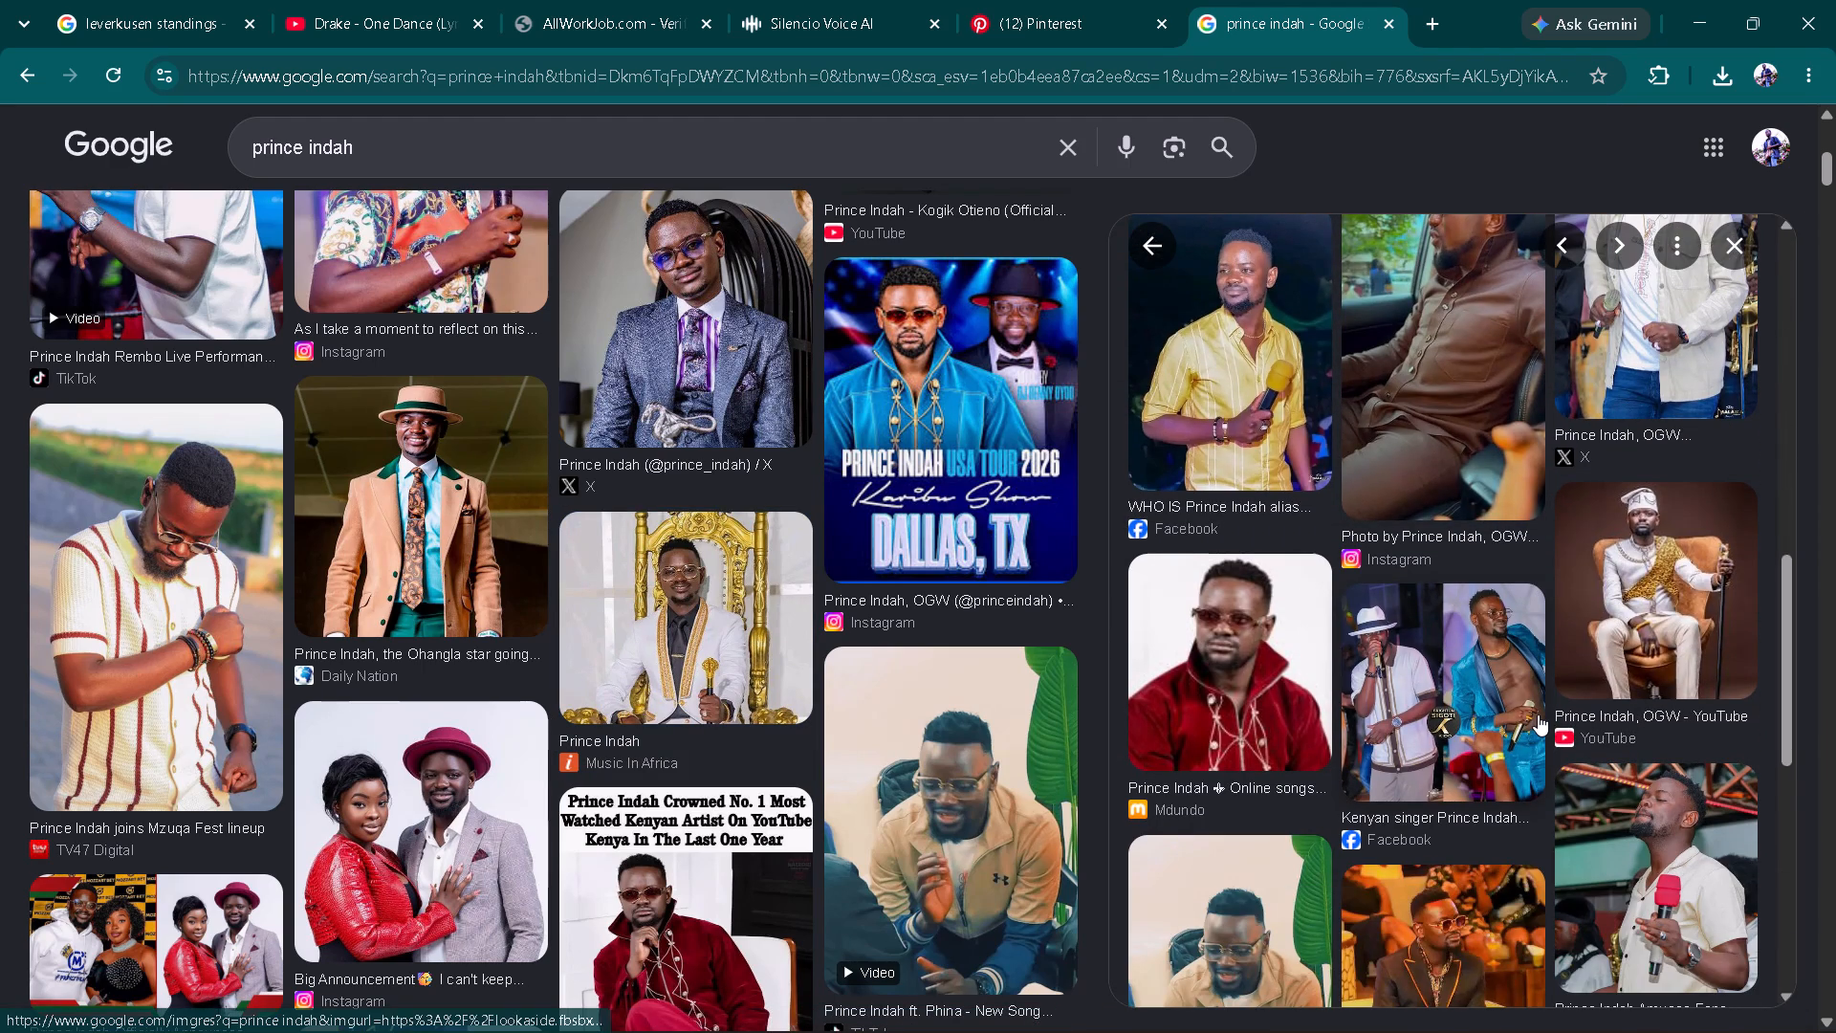
{"action": "scroll", "coordinate": [1538, 714], "scroll_direction": "down", "scroll_amount": 1}
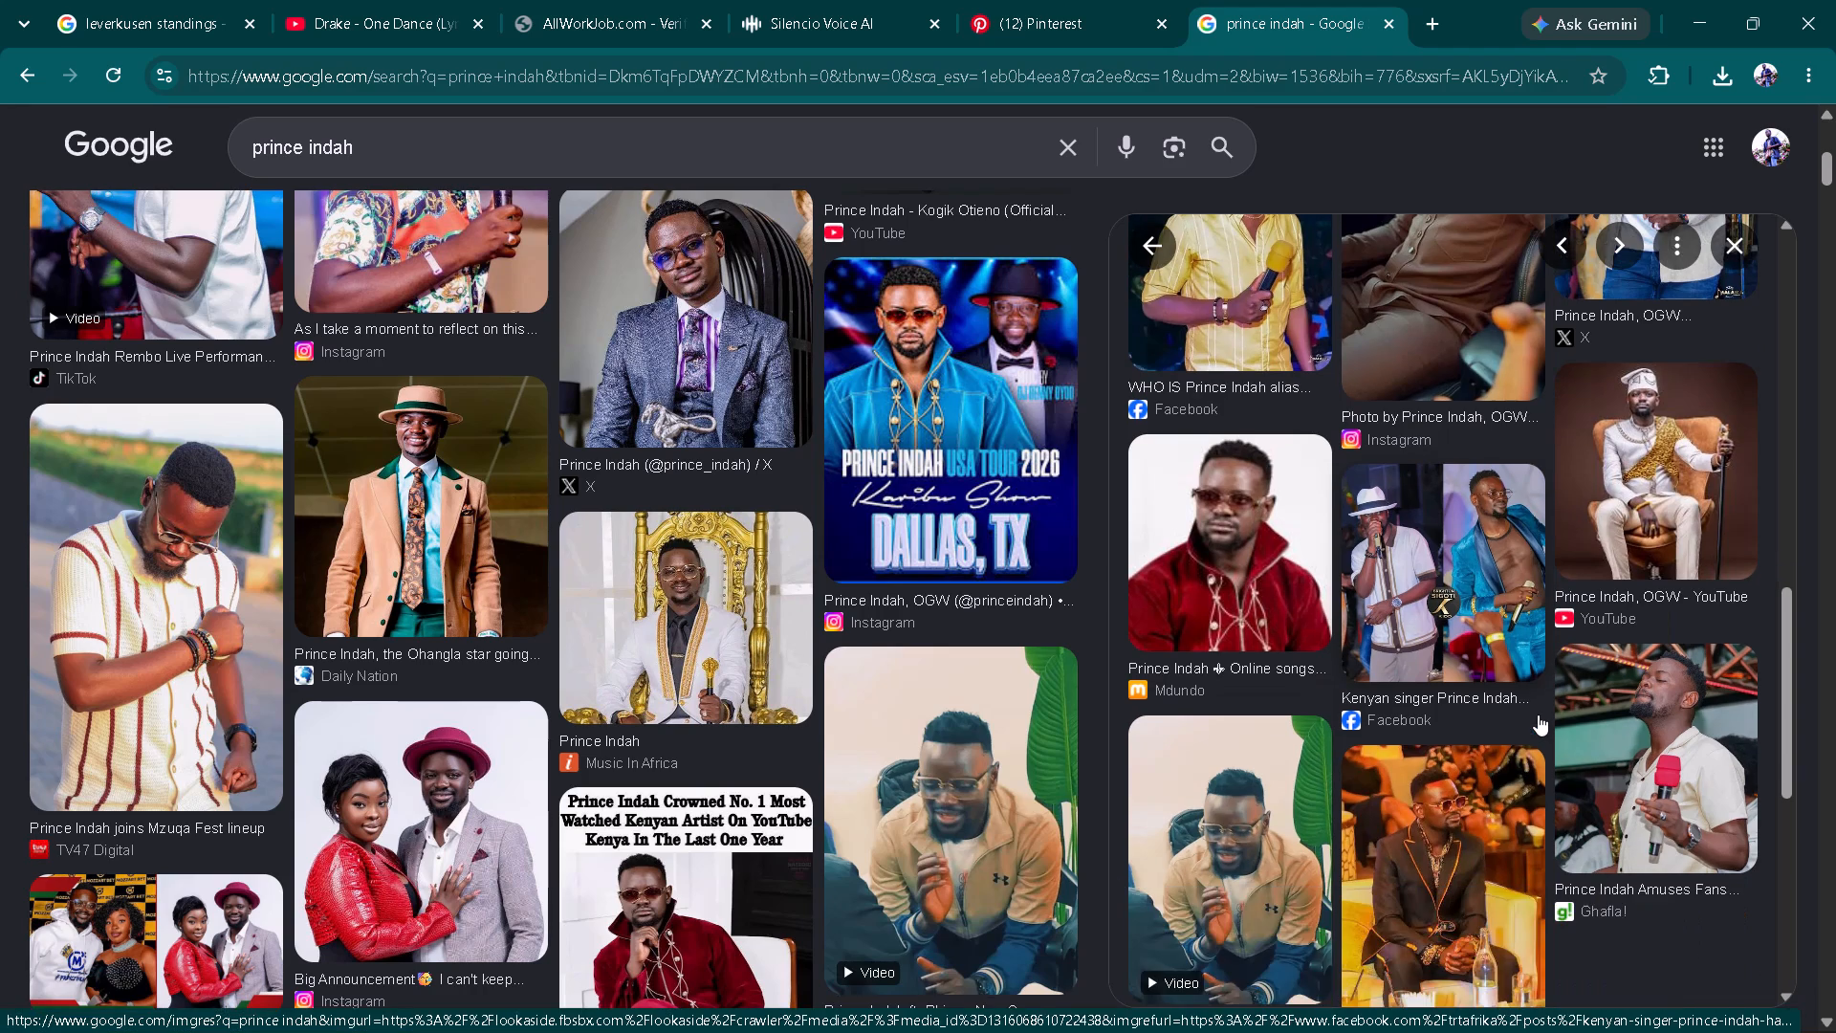
{"action": "scroll", "coordinate": [1538, 714], "scroll_direction": "up", "scroll_amount": 2}
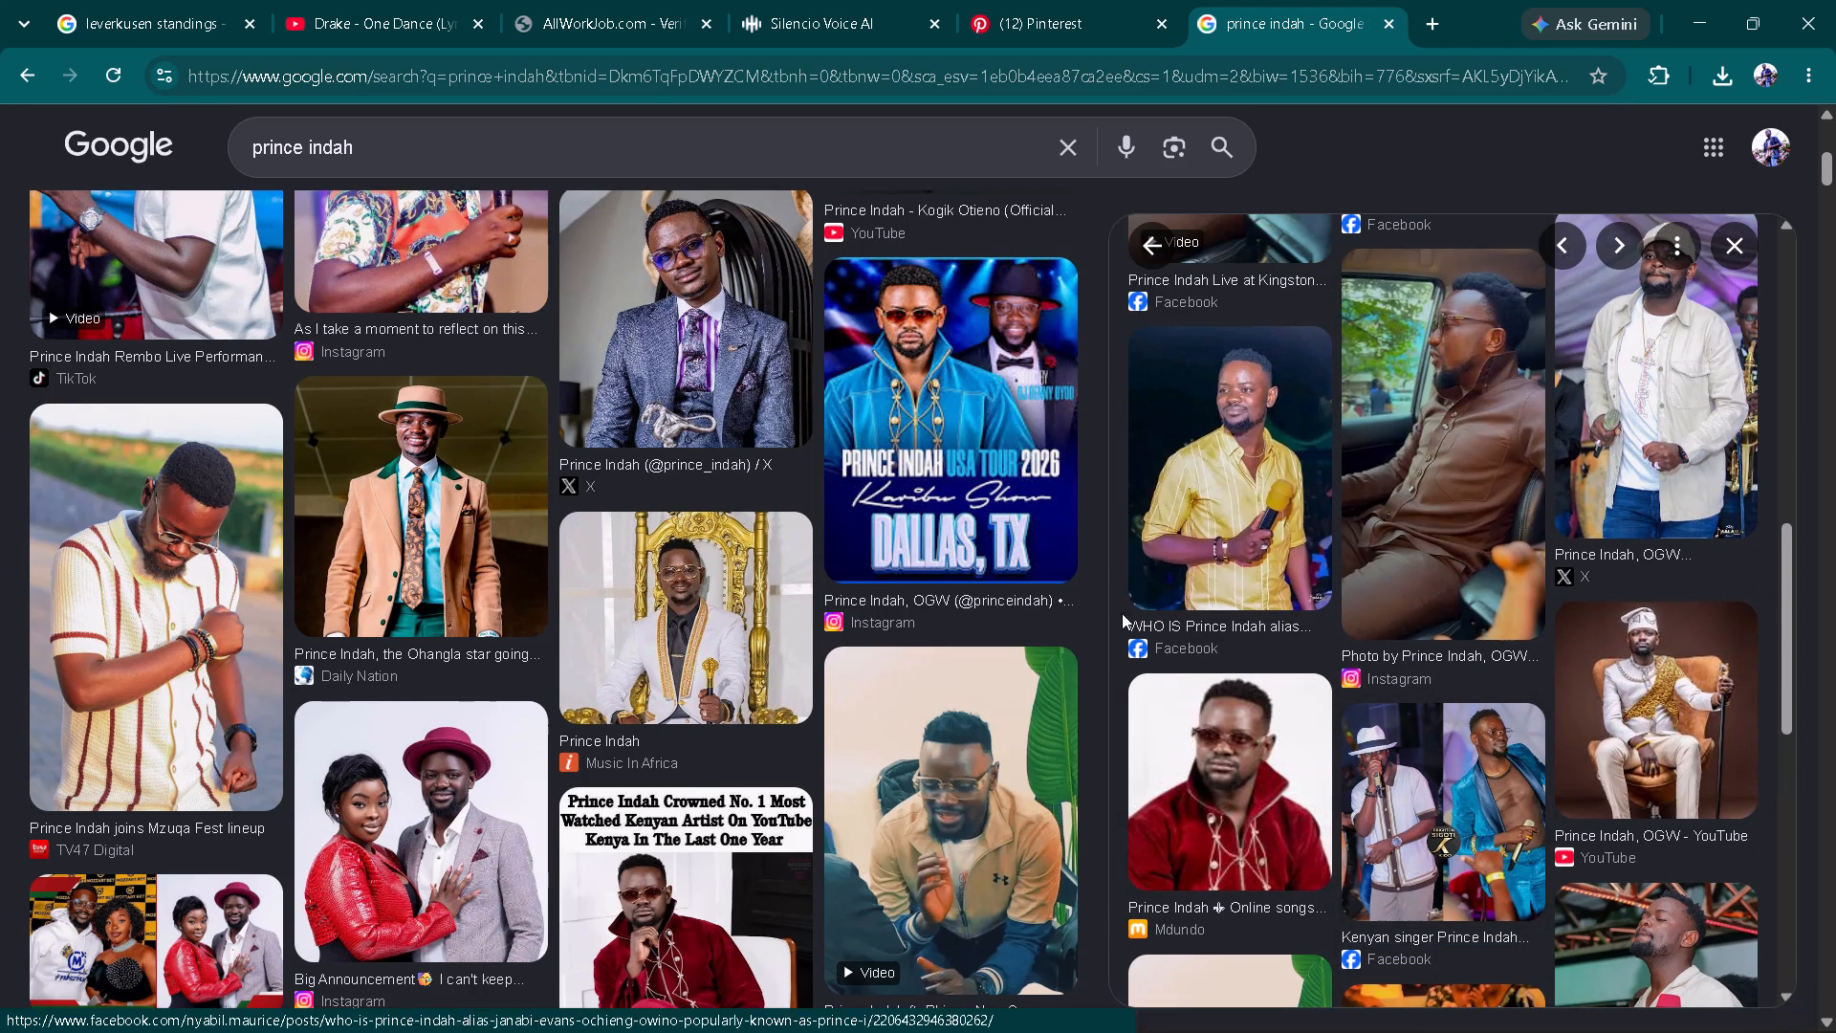
Save the photo of Prince Indah in a yellow shirt holding a microphone to the Desktop as a JPEG named indah.
{"action": "left_click", "coordinate": [1251, 509]}
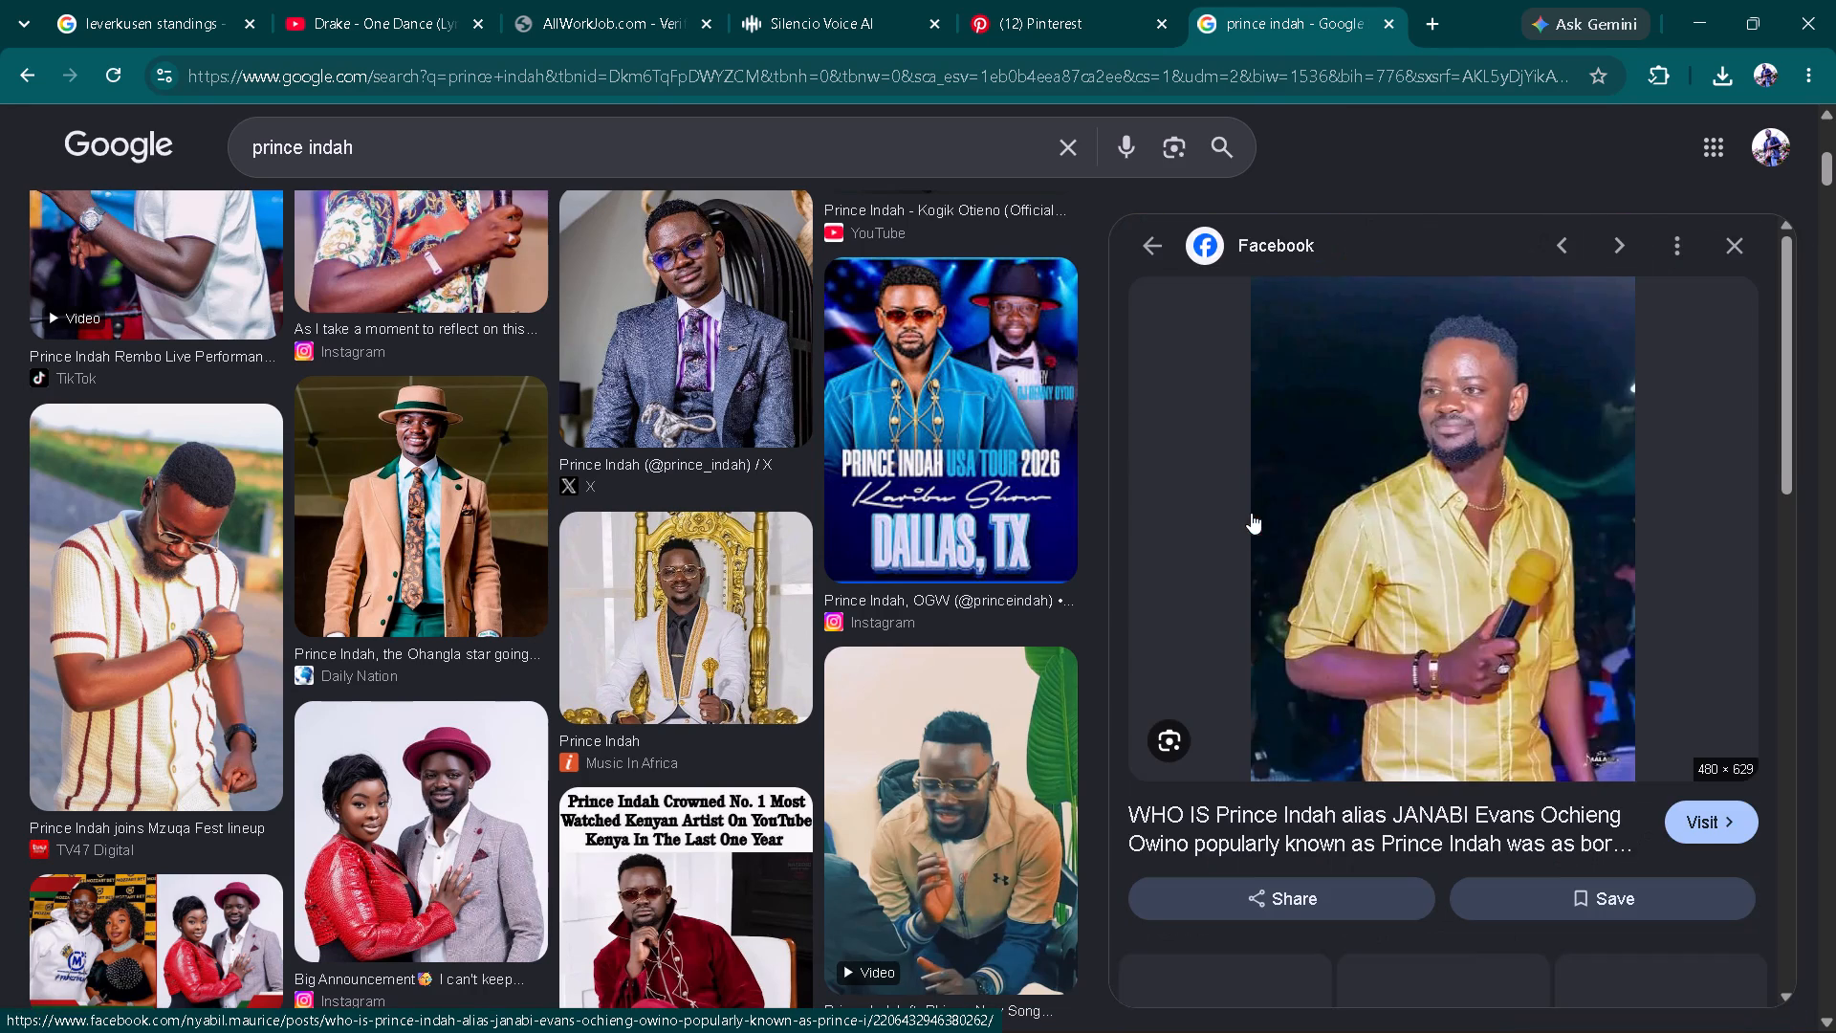
{"action": "right_click", "coordinate": [1435, 601]}
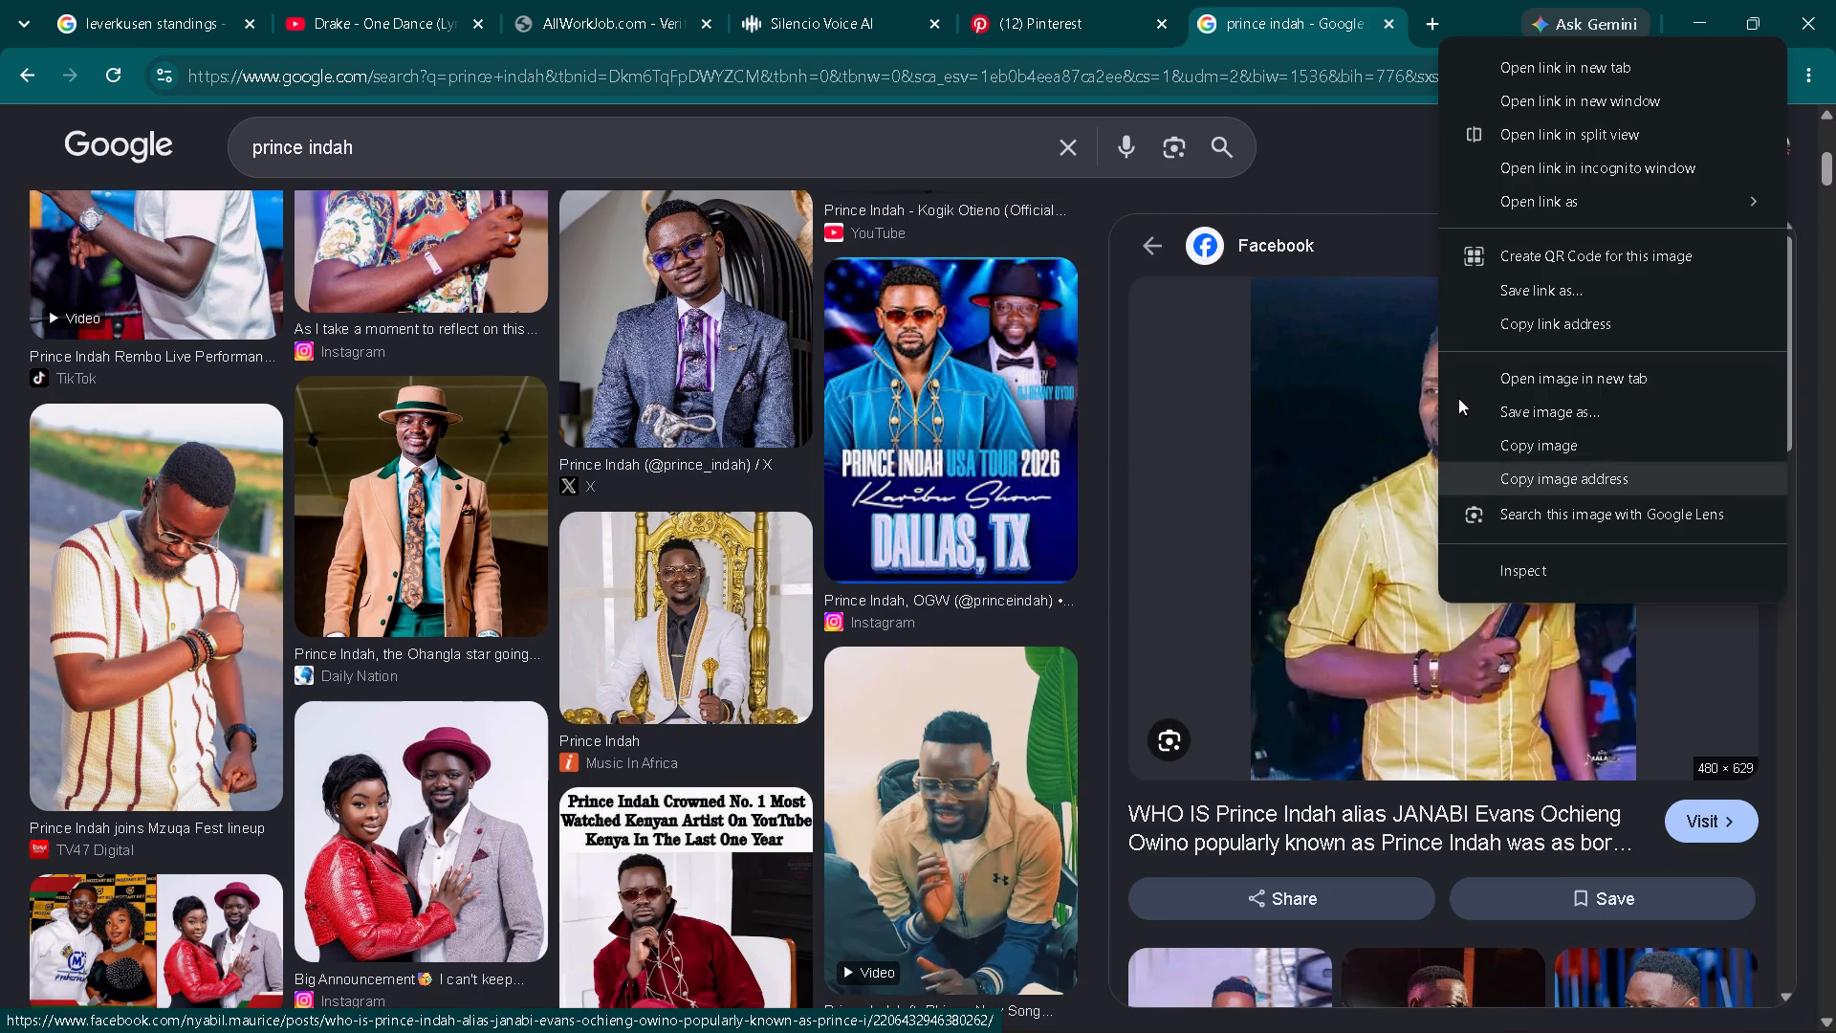
{"action": "left_click", "coordinate": [1495, 405]}
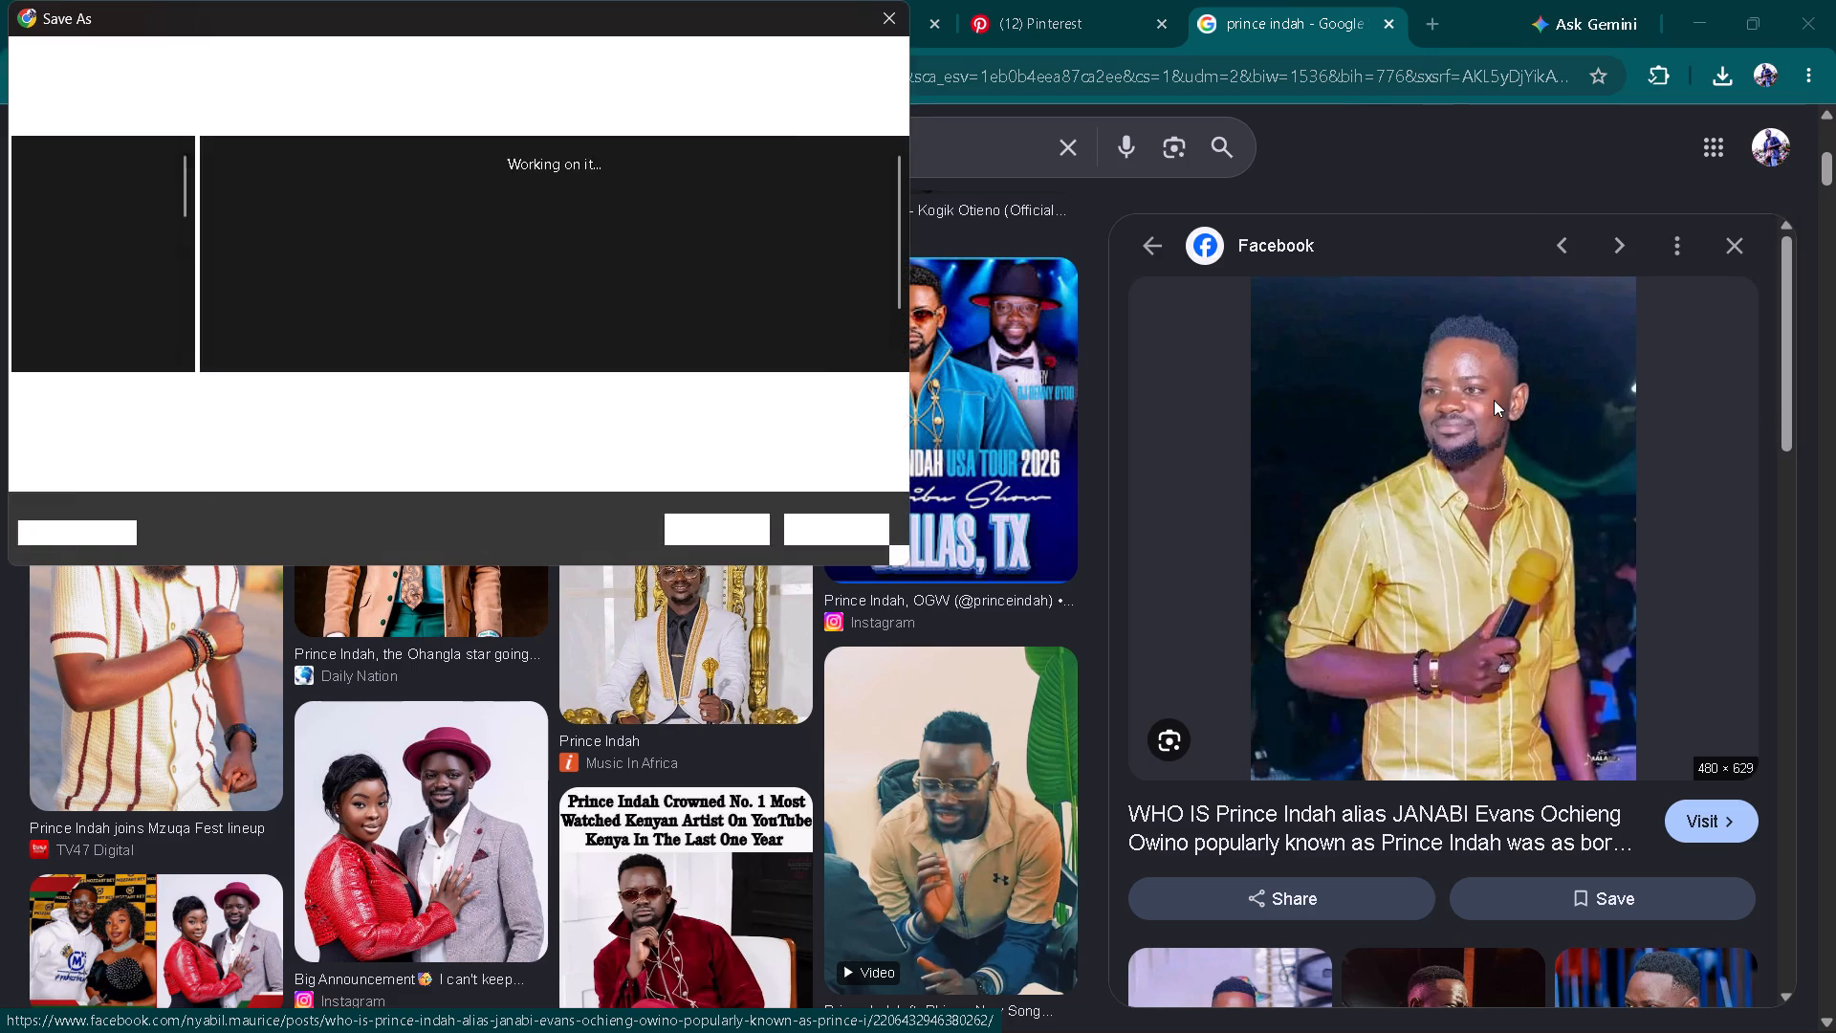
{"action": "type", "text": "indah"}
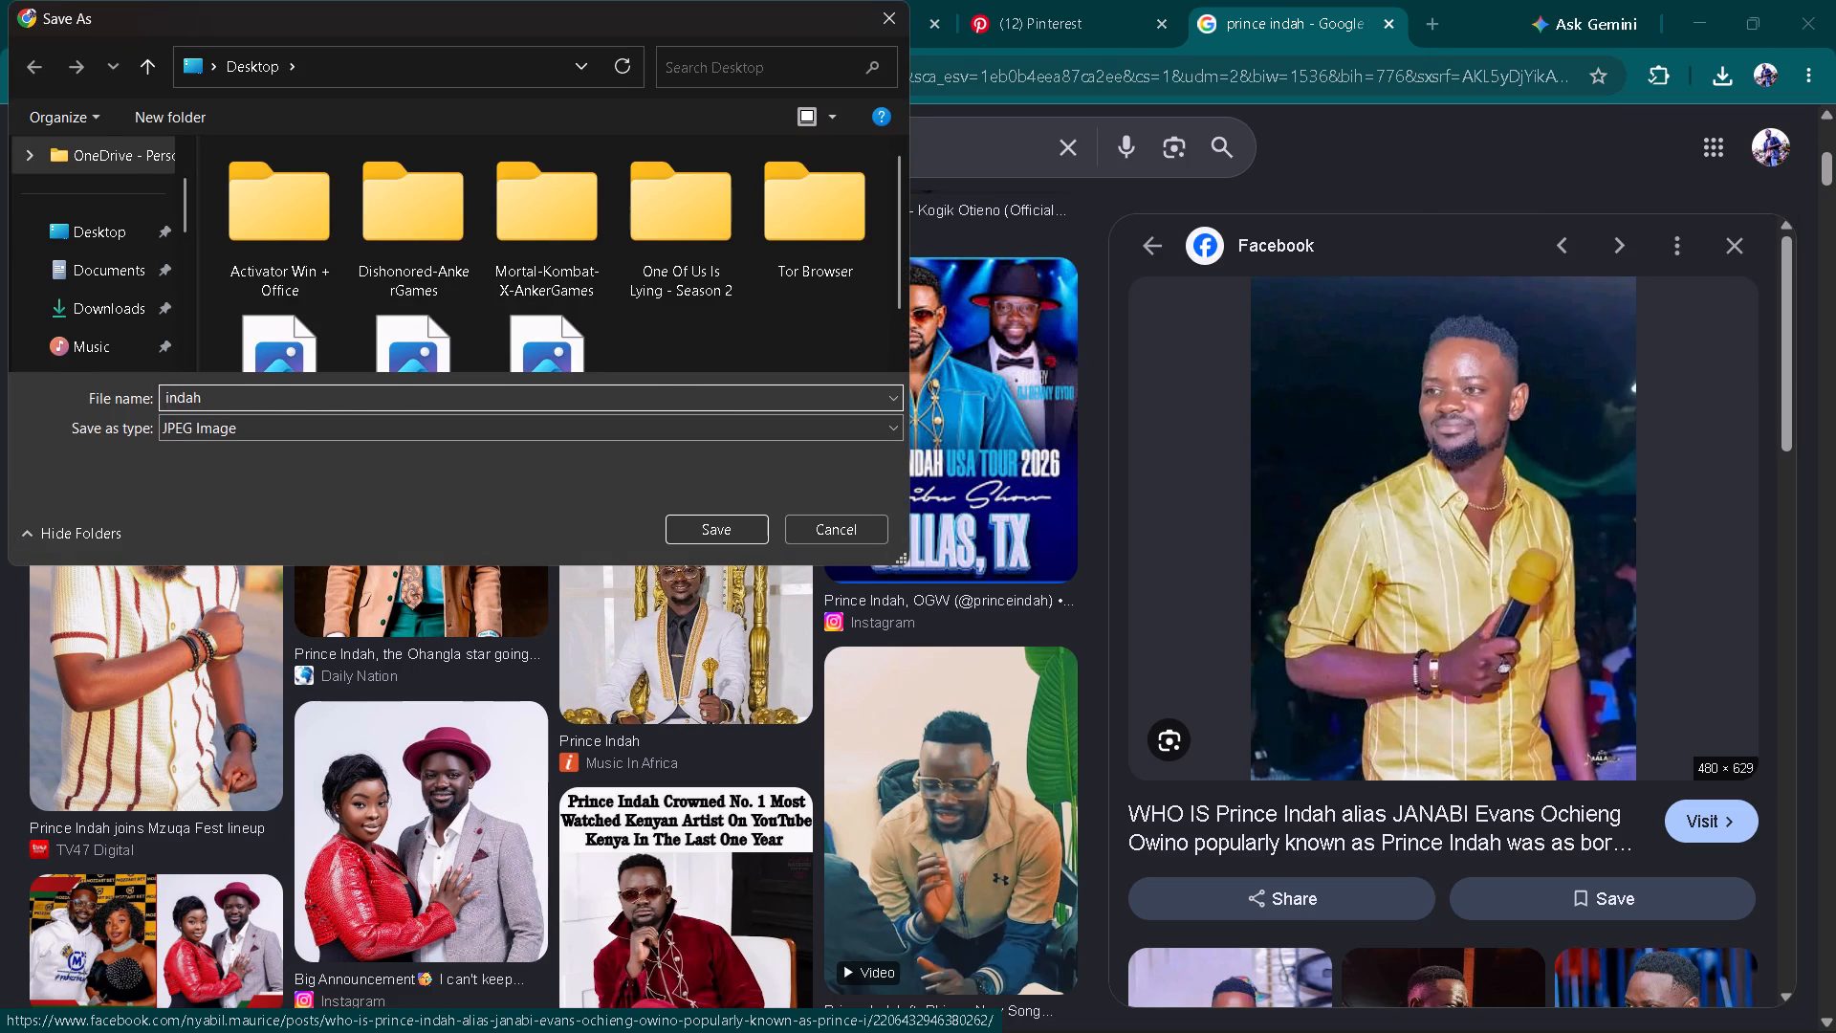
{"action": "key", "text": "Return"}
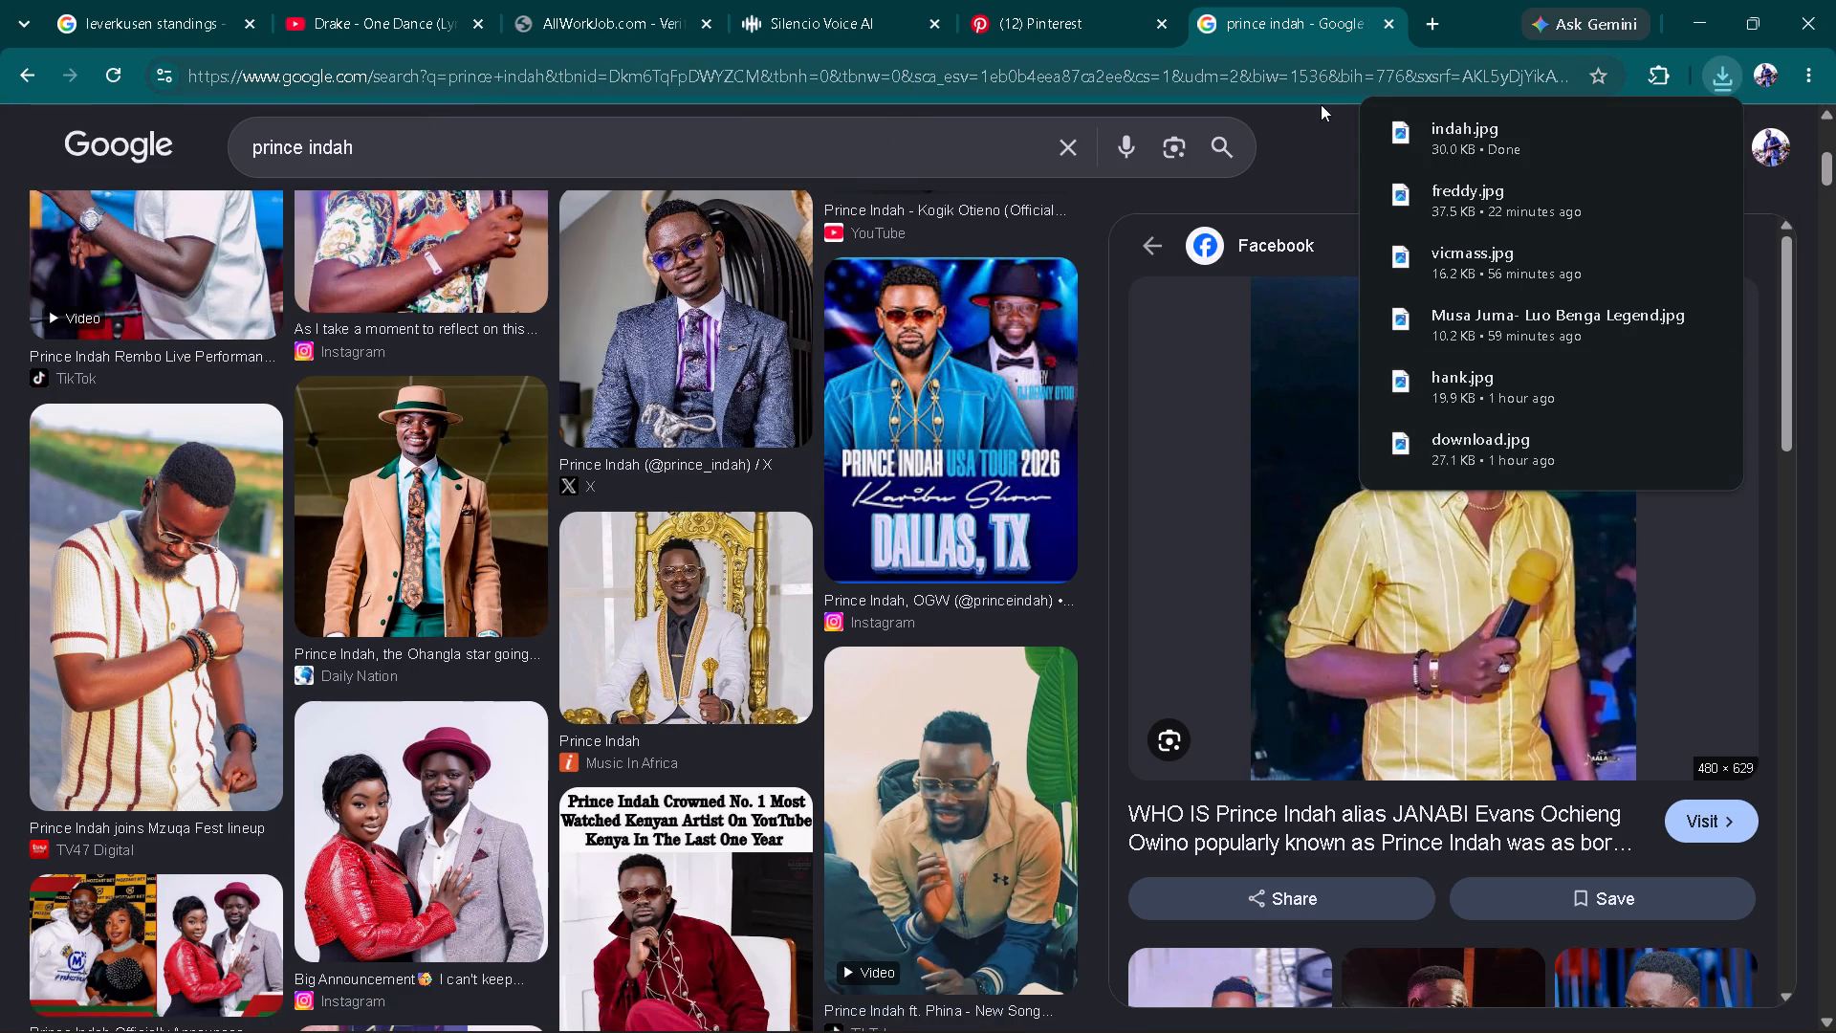
{"action": "left_click", "coordinate": [1313, 139]}
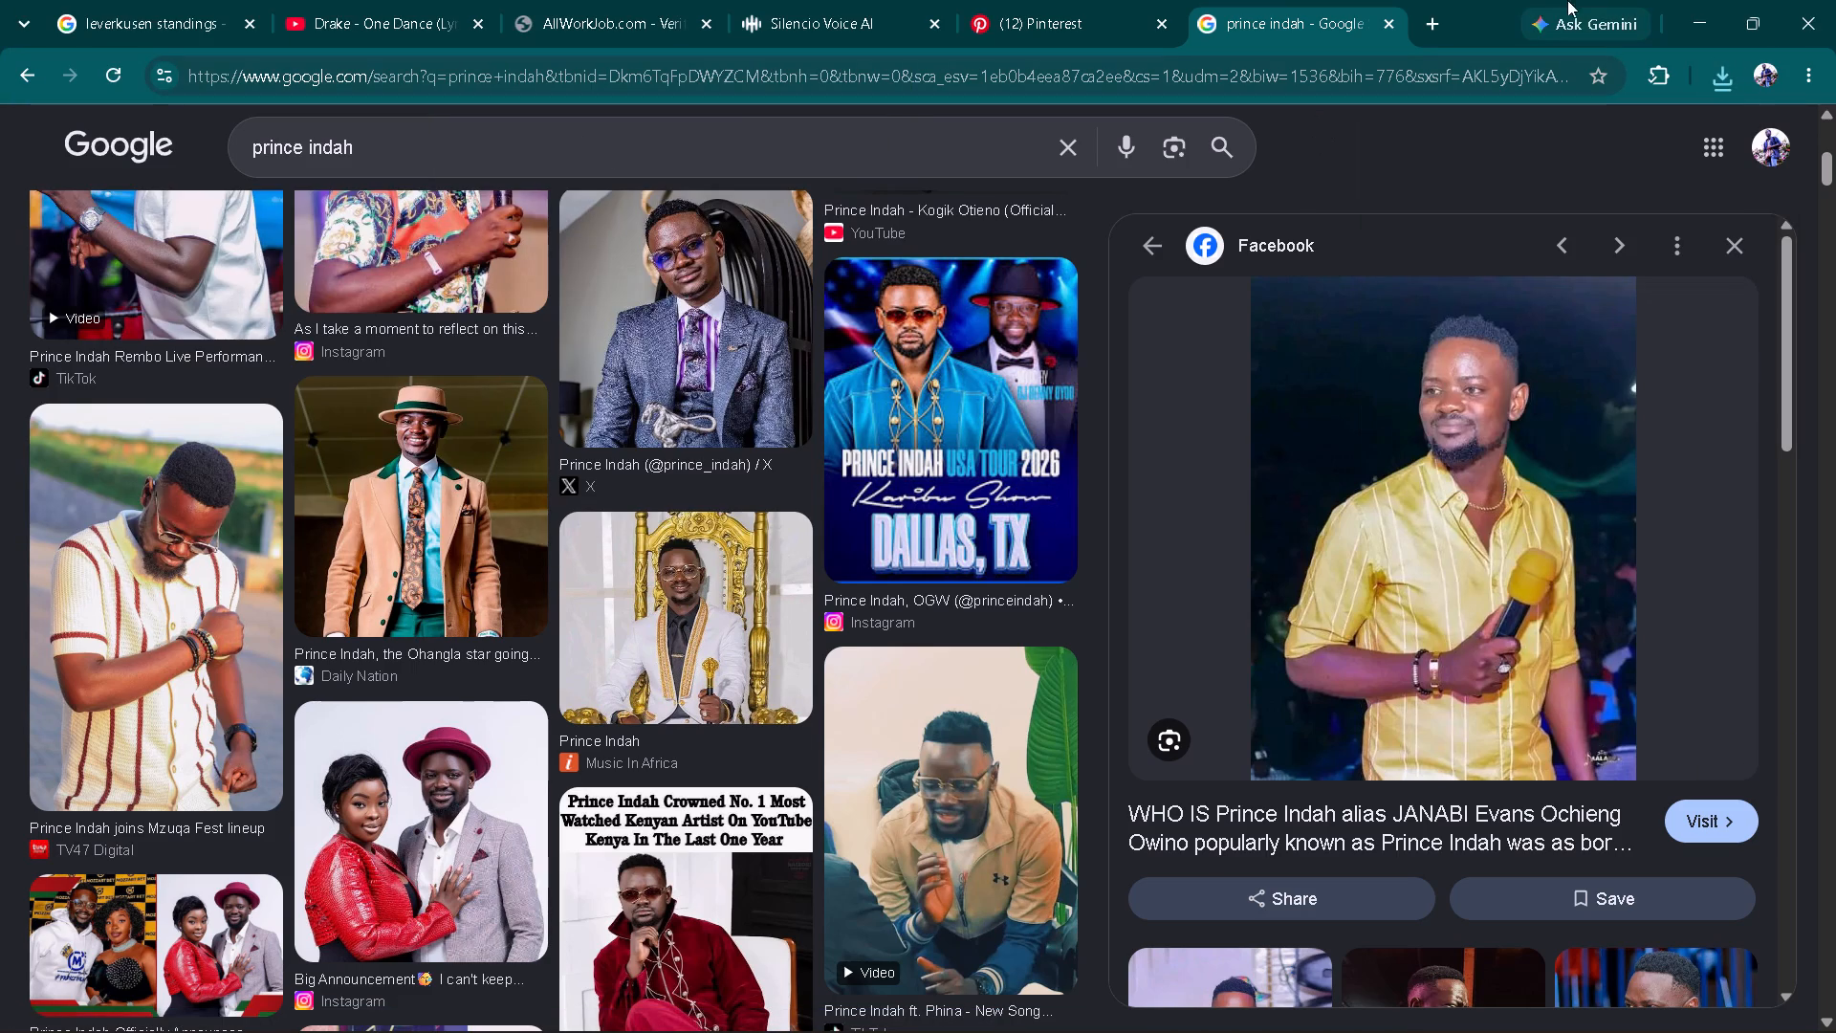
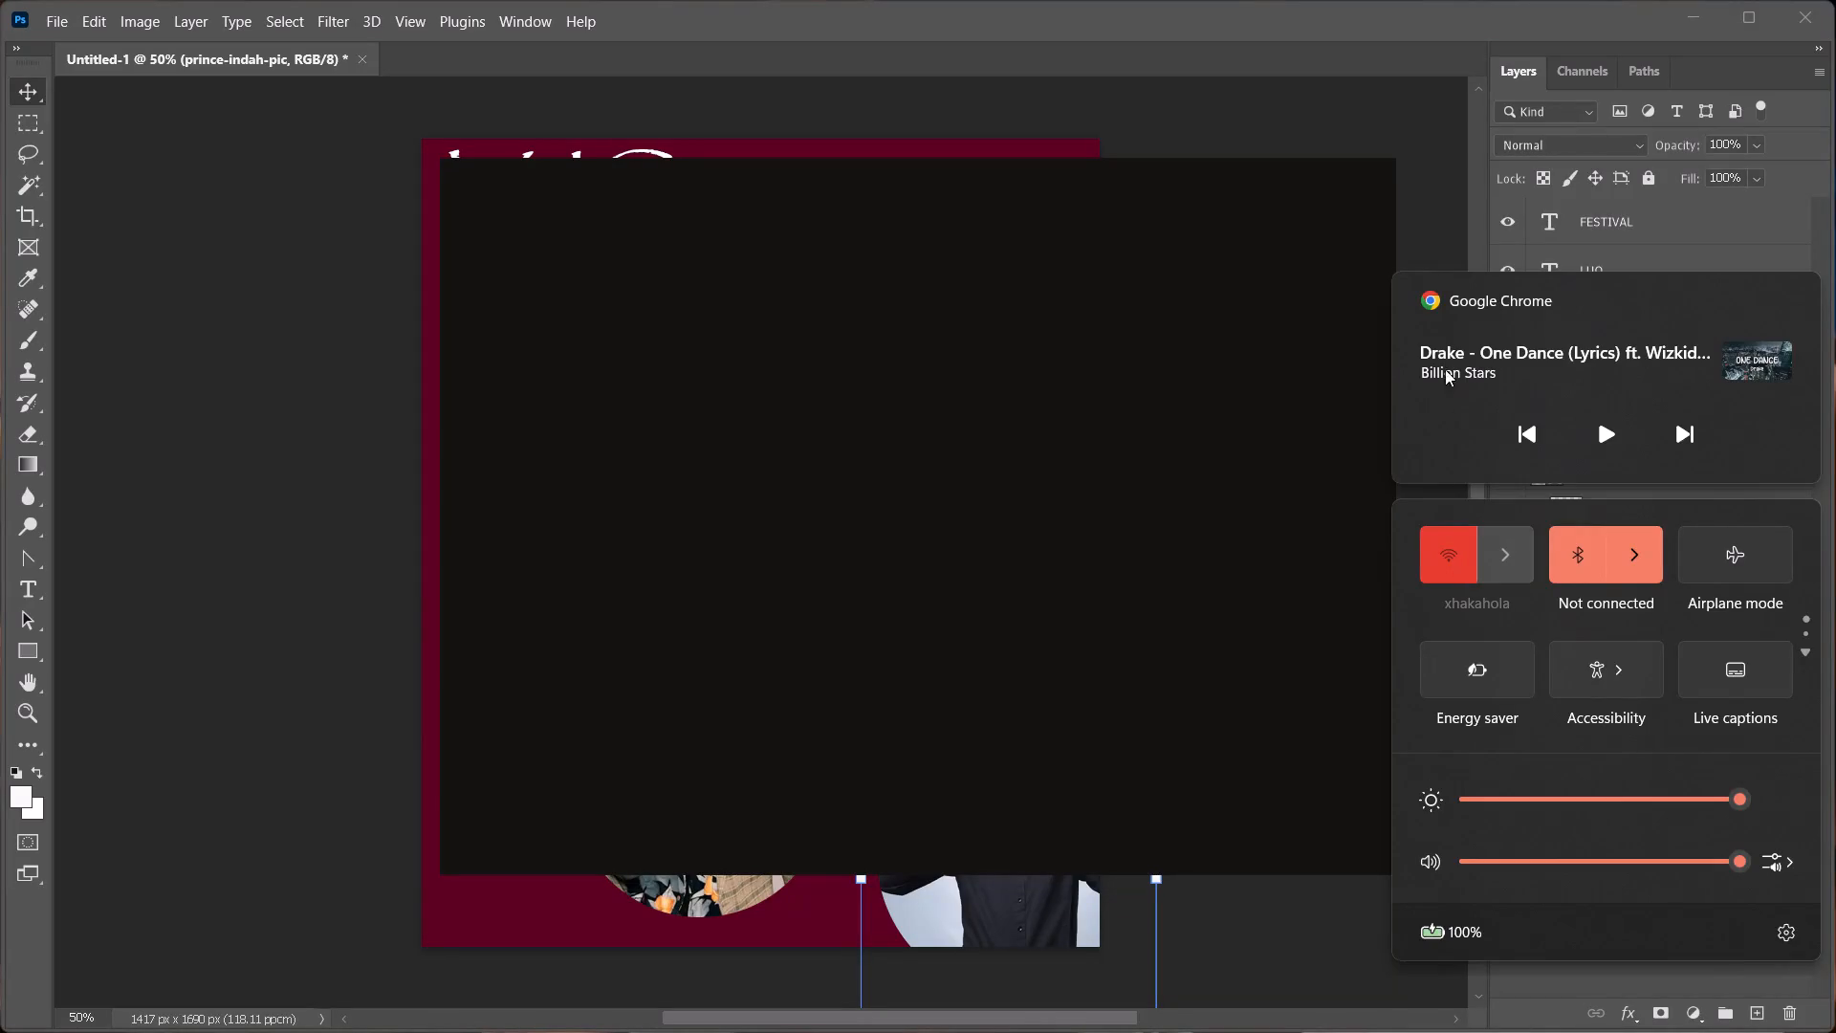
Delete the prince-indah-pic photo together with its Ellipse 1 circle from the poster's lower right corner.
{"action": "left_click", "coordinate": [1409, 121]}
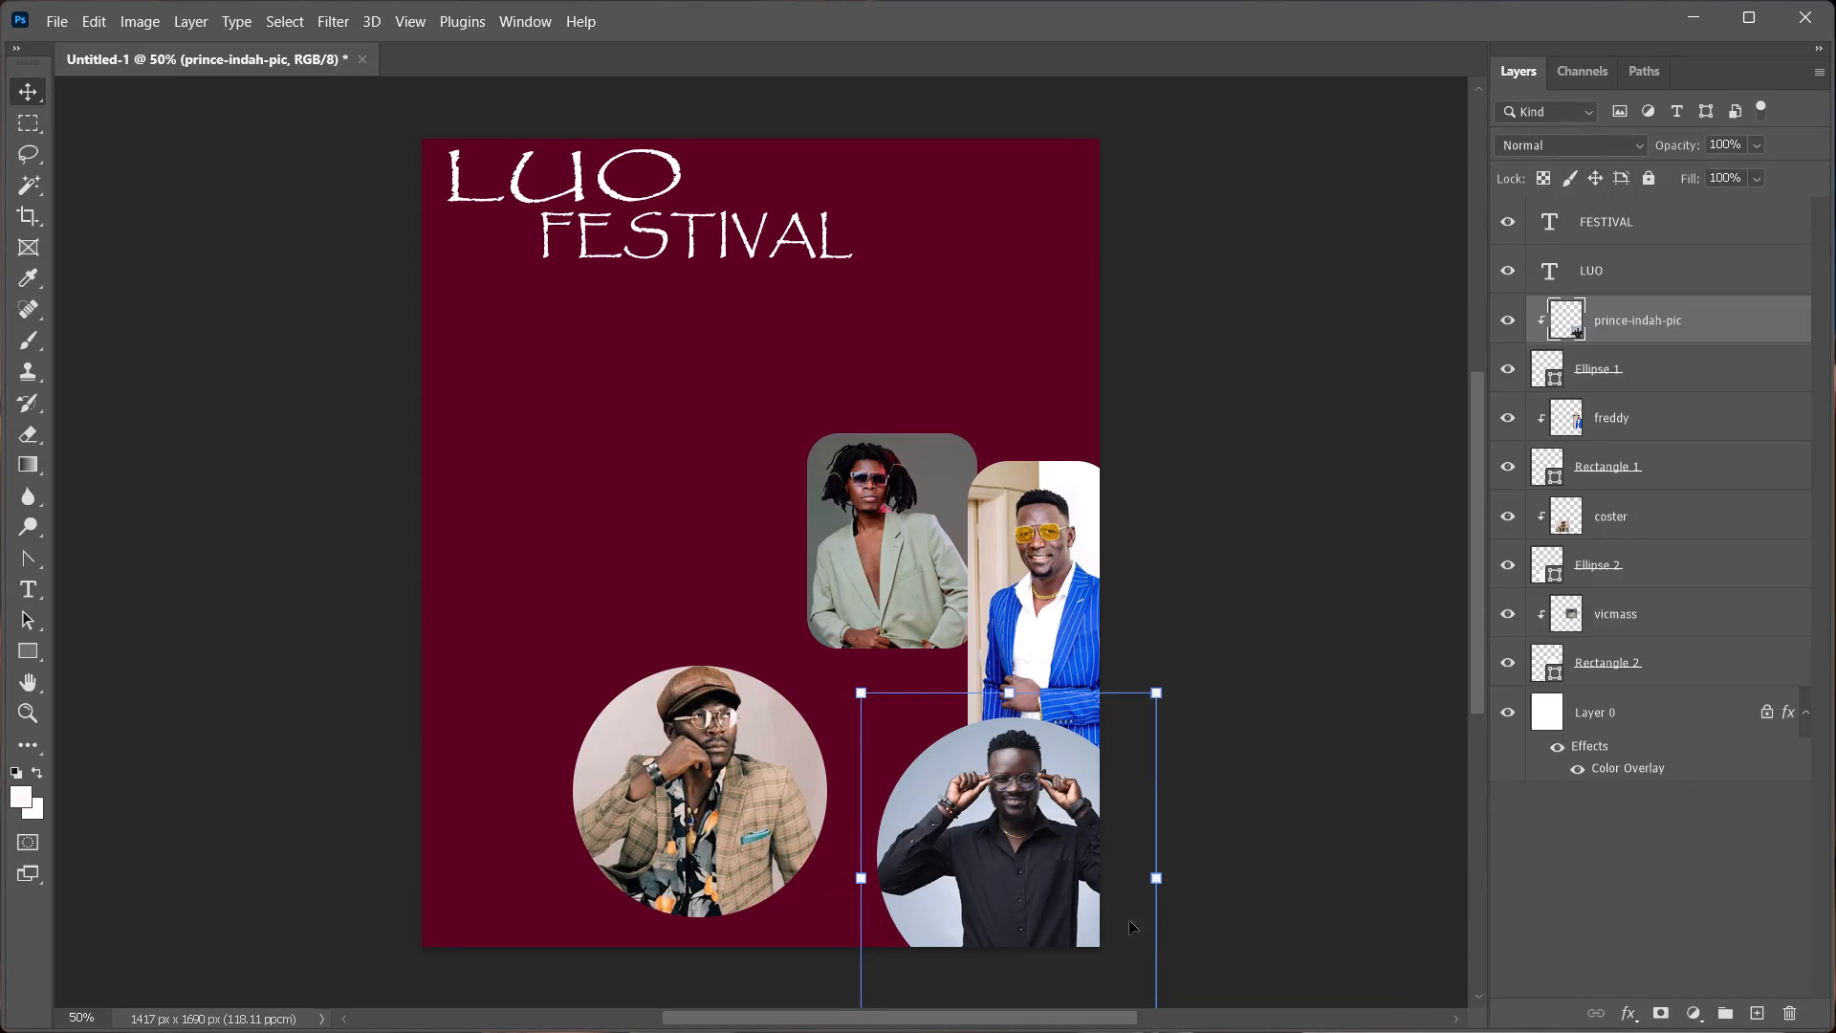
{"action": "left_click", "coordinate": [806, 945]}
{"action": "left_click_drag", "start_coordinate": [841, 904], "coordinate": [940, 924]}
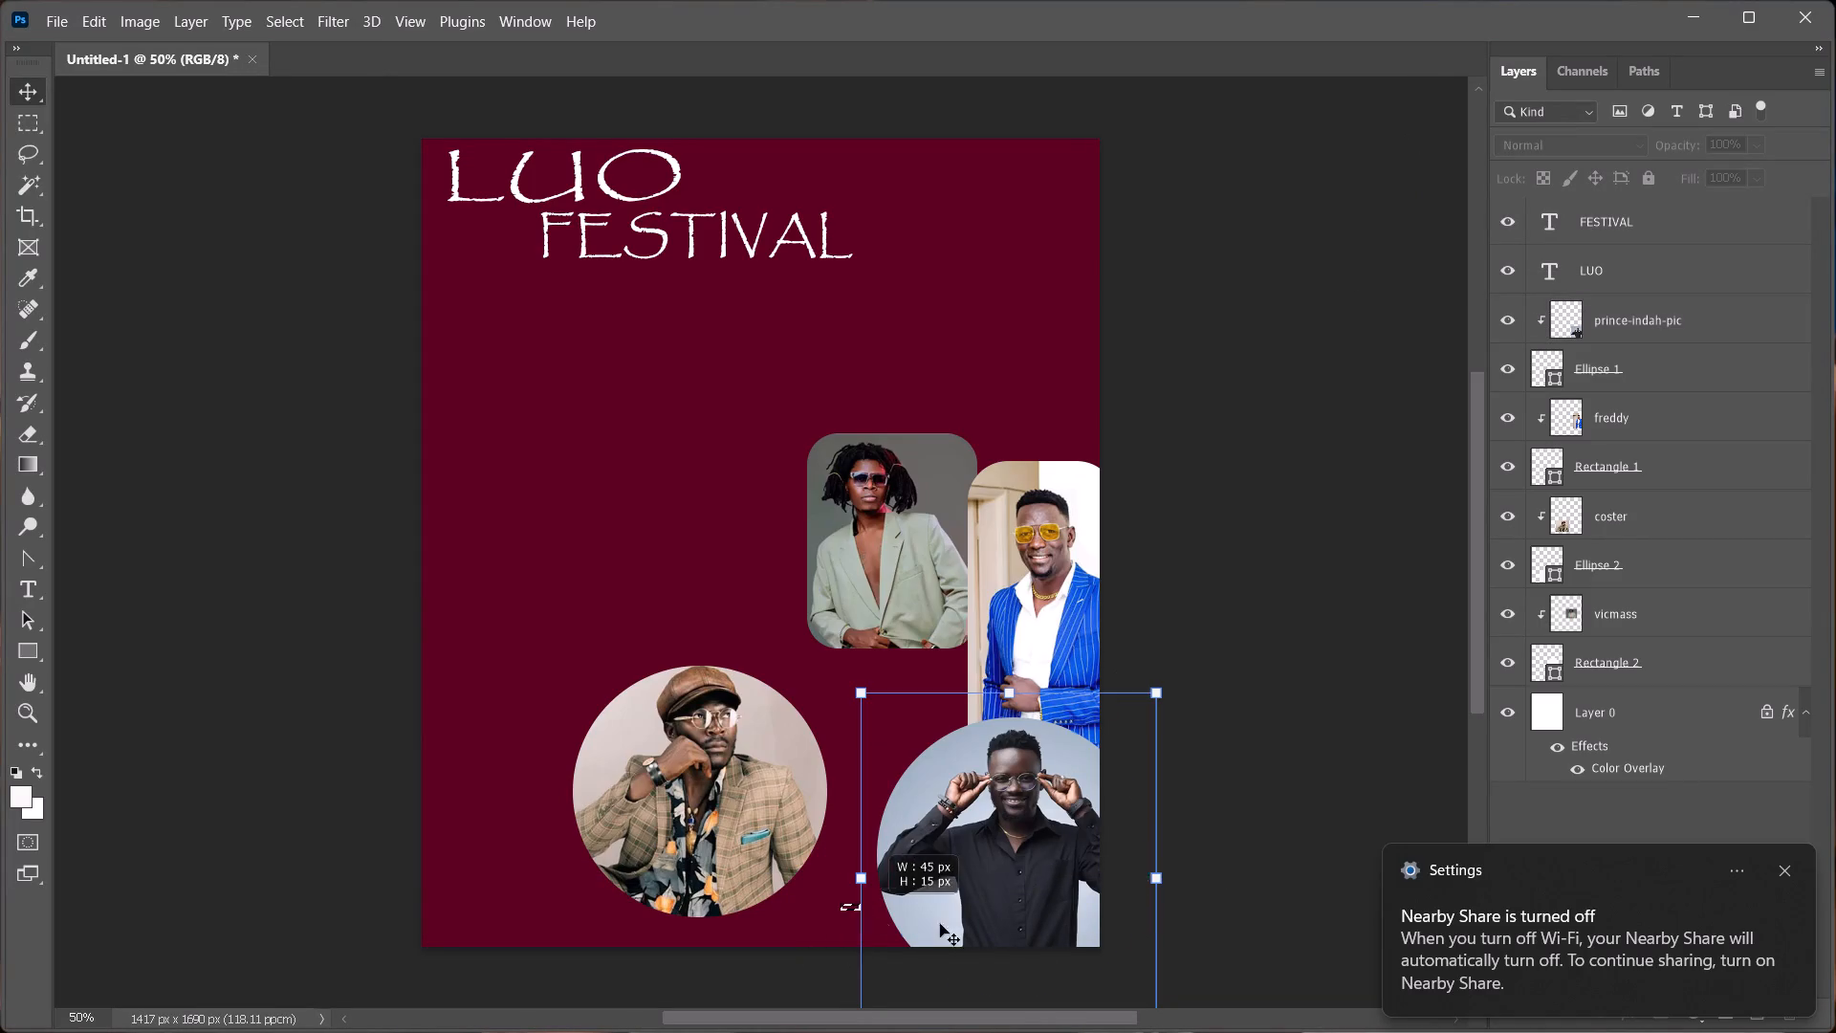
{"action": "left_click_drag", "start_coordinate": [940, 924], "coordinate": [1058, 955]}
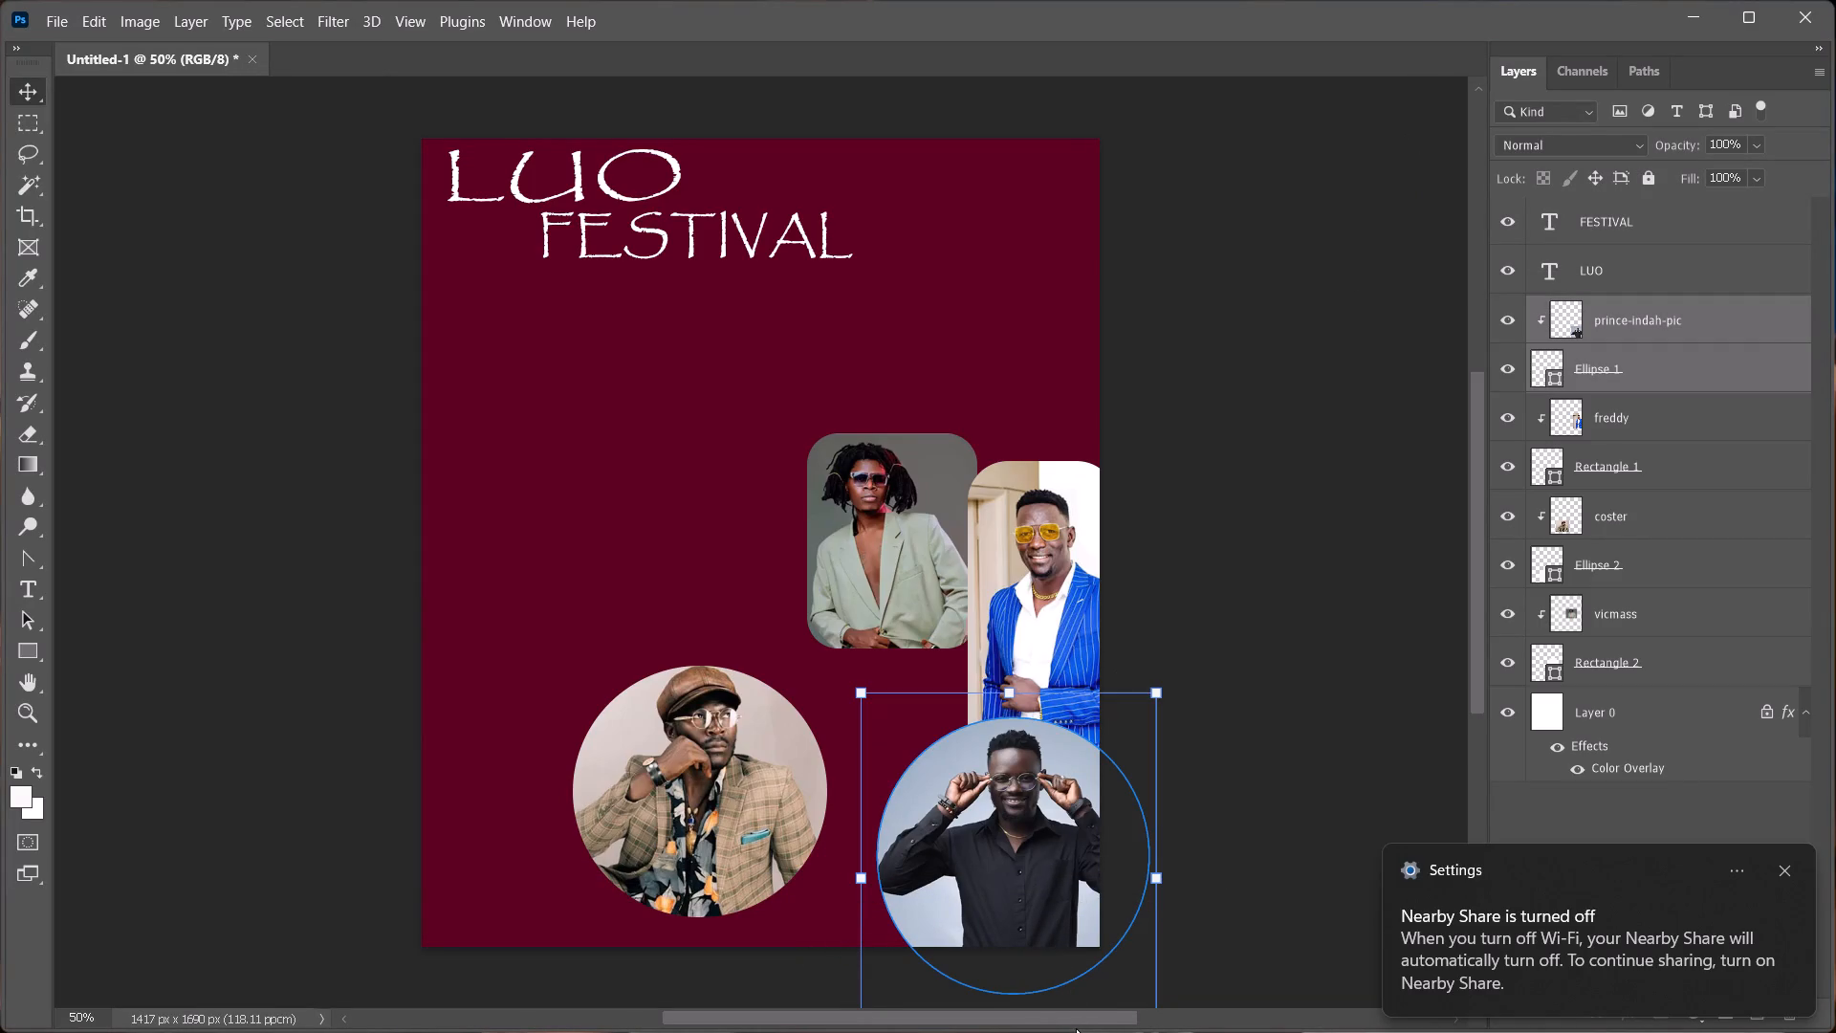
{"action": "key", "text": "ctrl+x"}
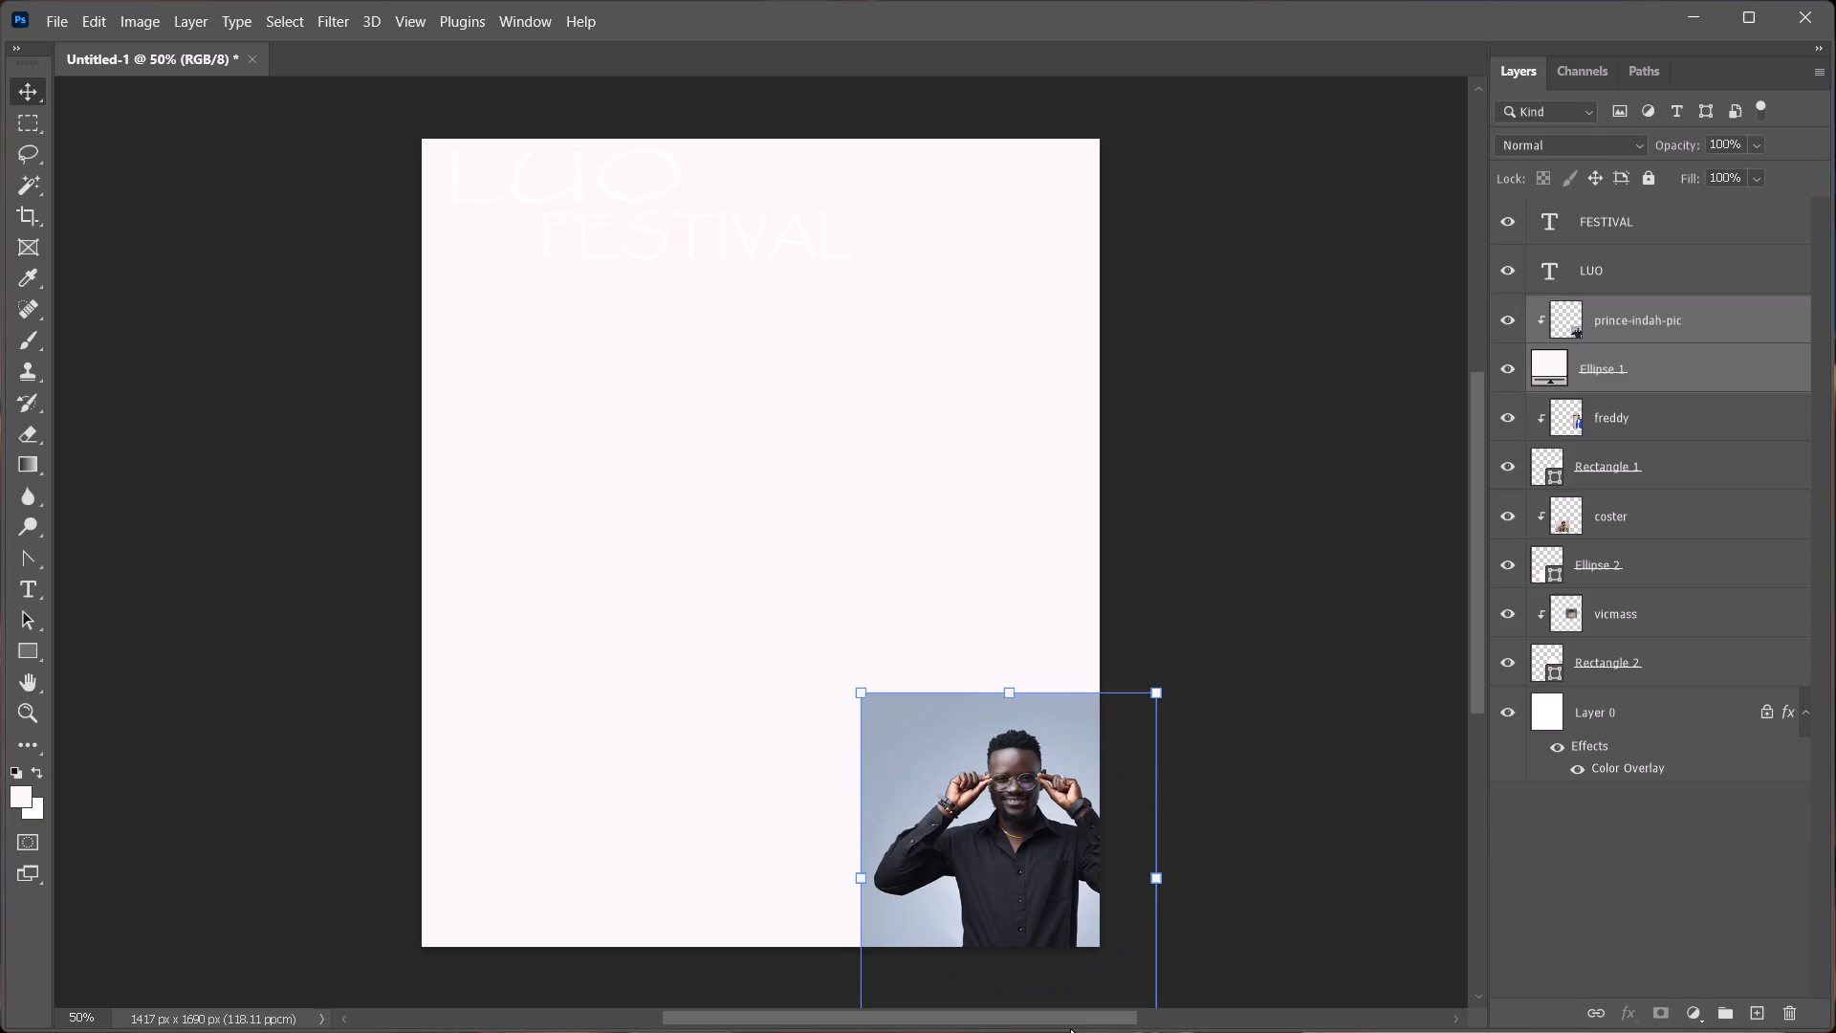
{"action": "key", "text": "ctrl+z"}
{"action": "key", "text": "Delete"}
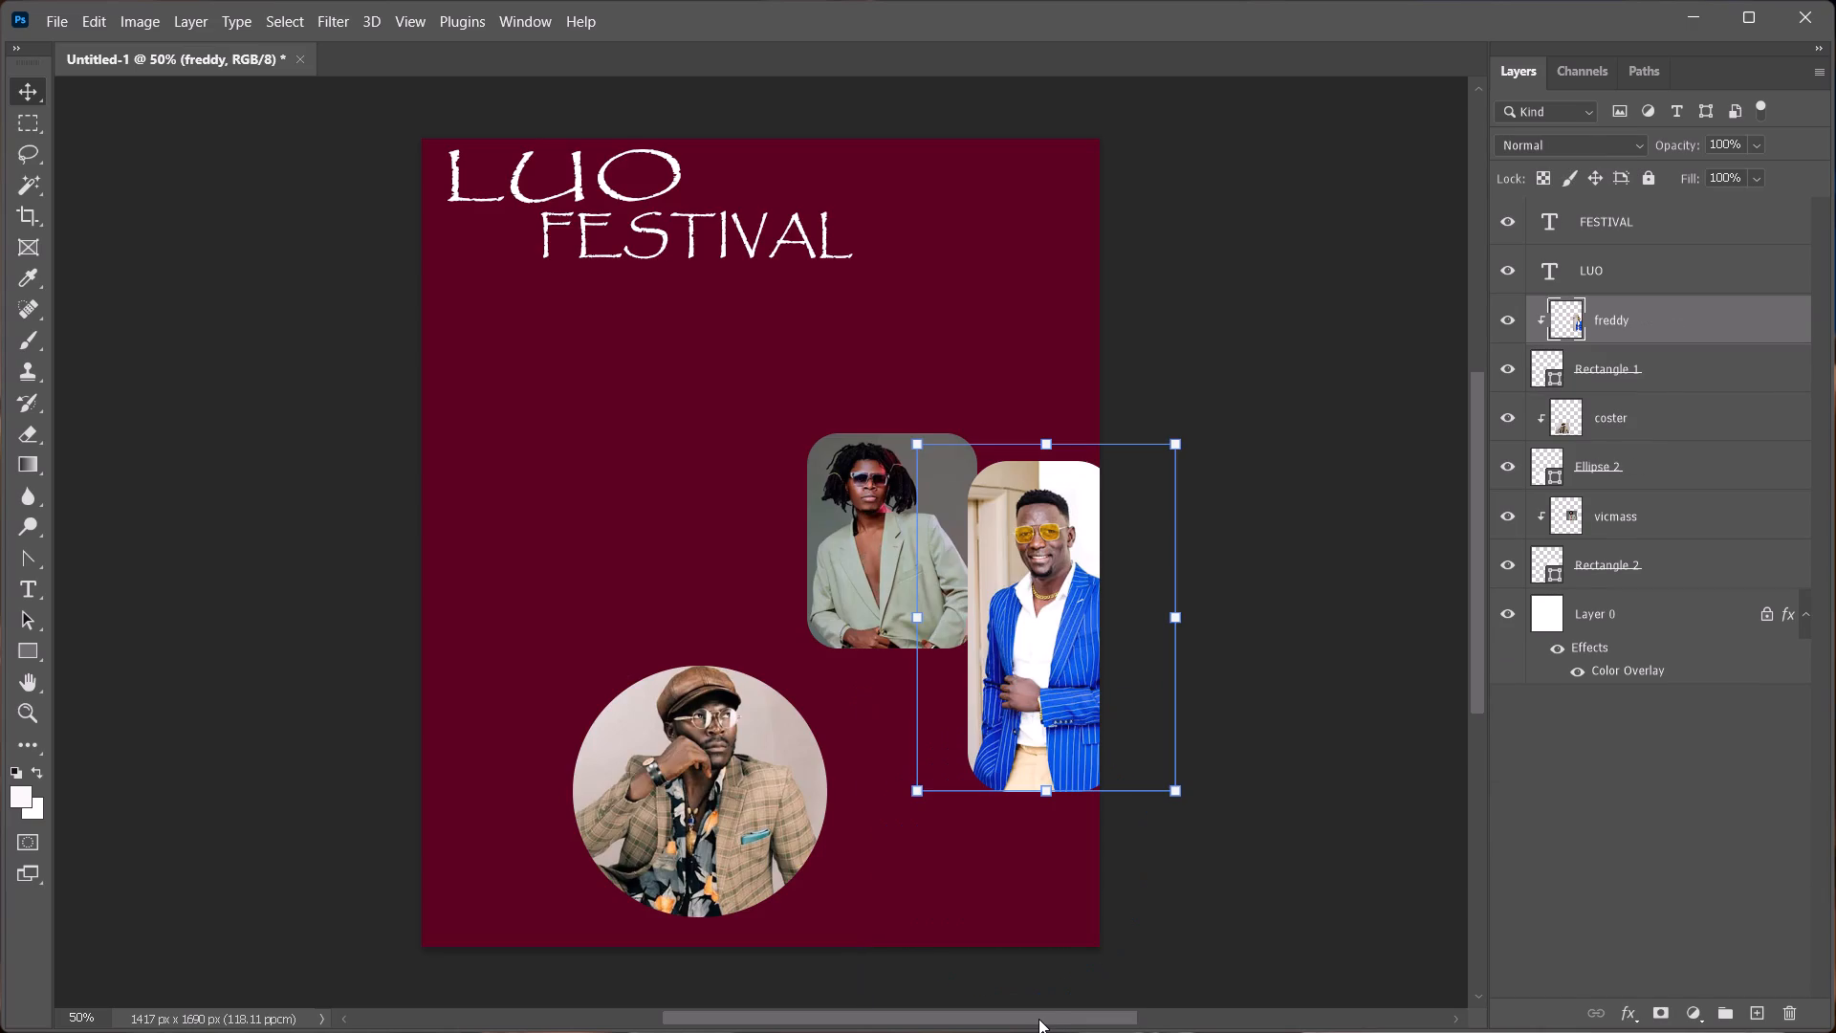
{"action": "left_click", "coordinate": [1175, 316]}
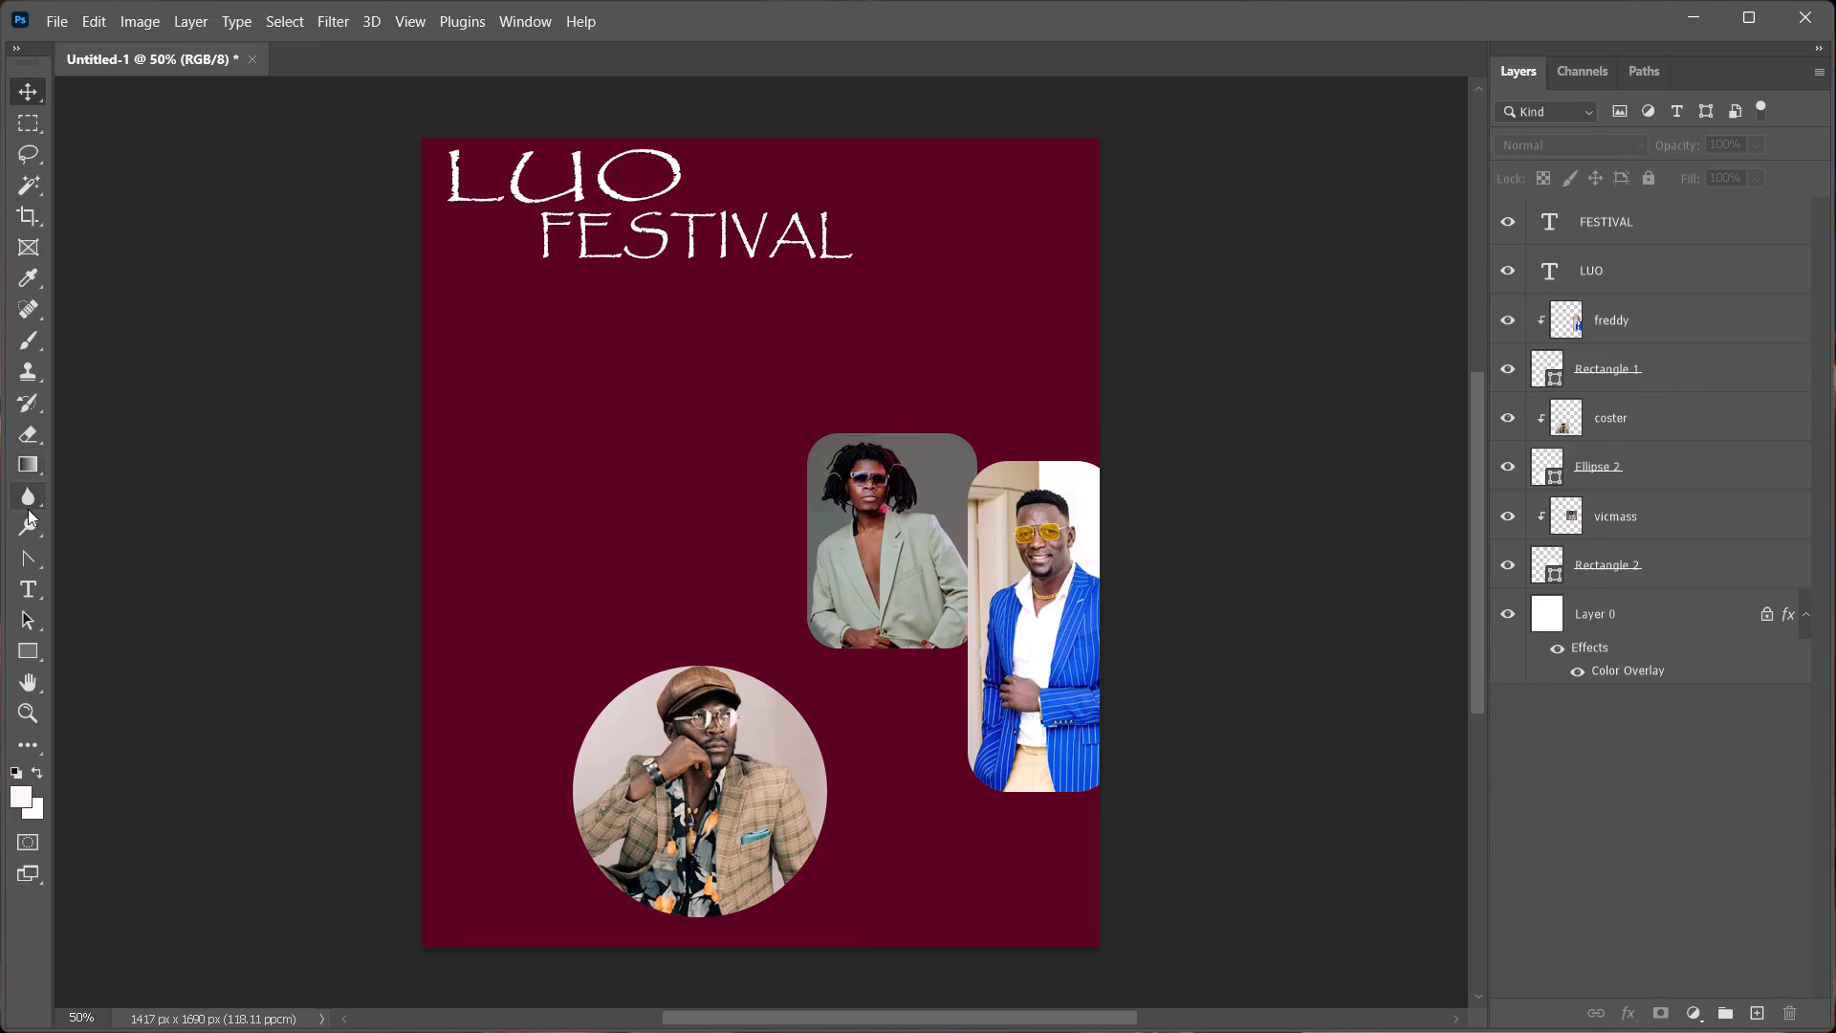
Draw a white rectangle about 323 × 547 px above the tweed-jacket portrait, with corners rounded to about 107 px.
{"action": "left_click", "coordinate": [33, 661]}
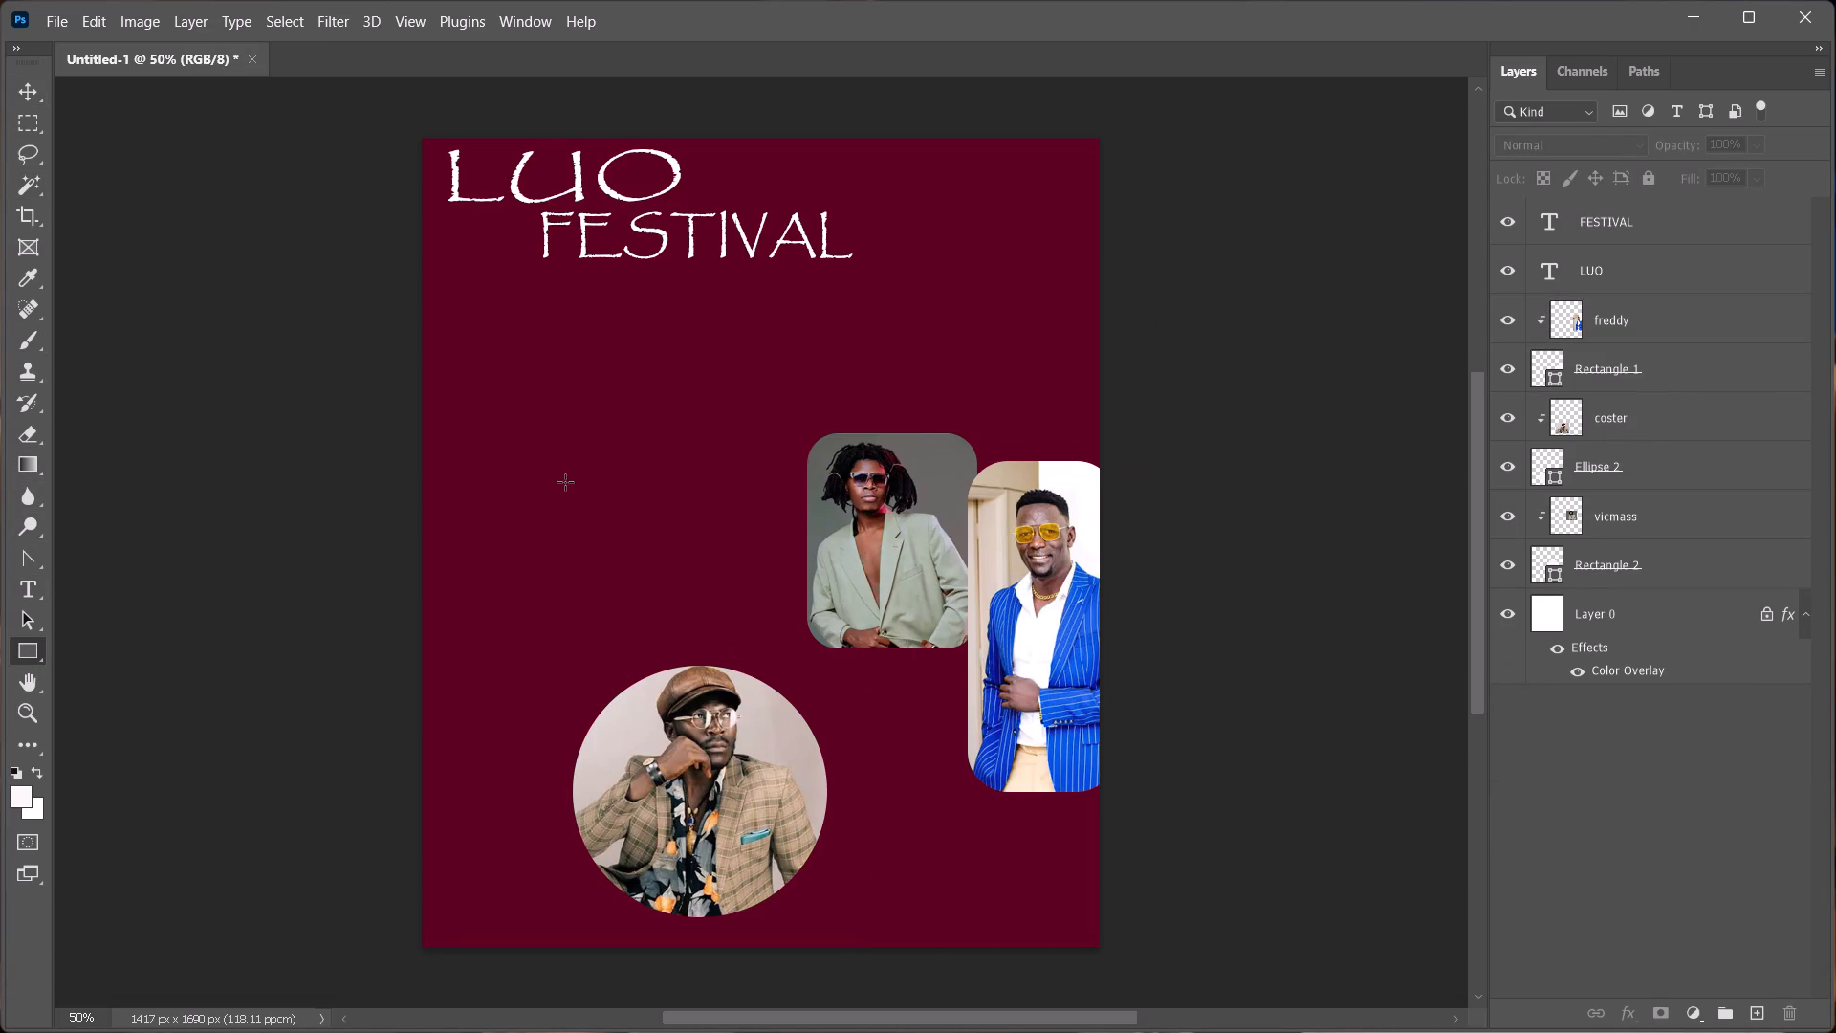
{"action": "left_click_drag", "start_coordinate": [521, 393], "coordinate": [596, 544]}
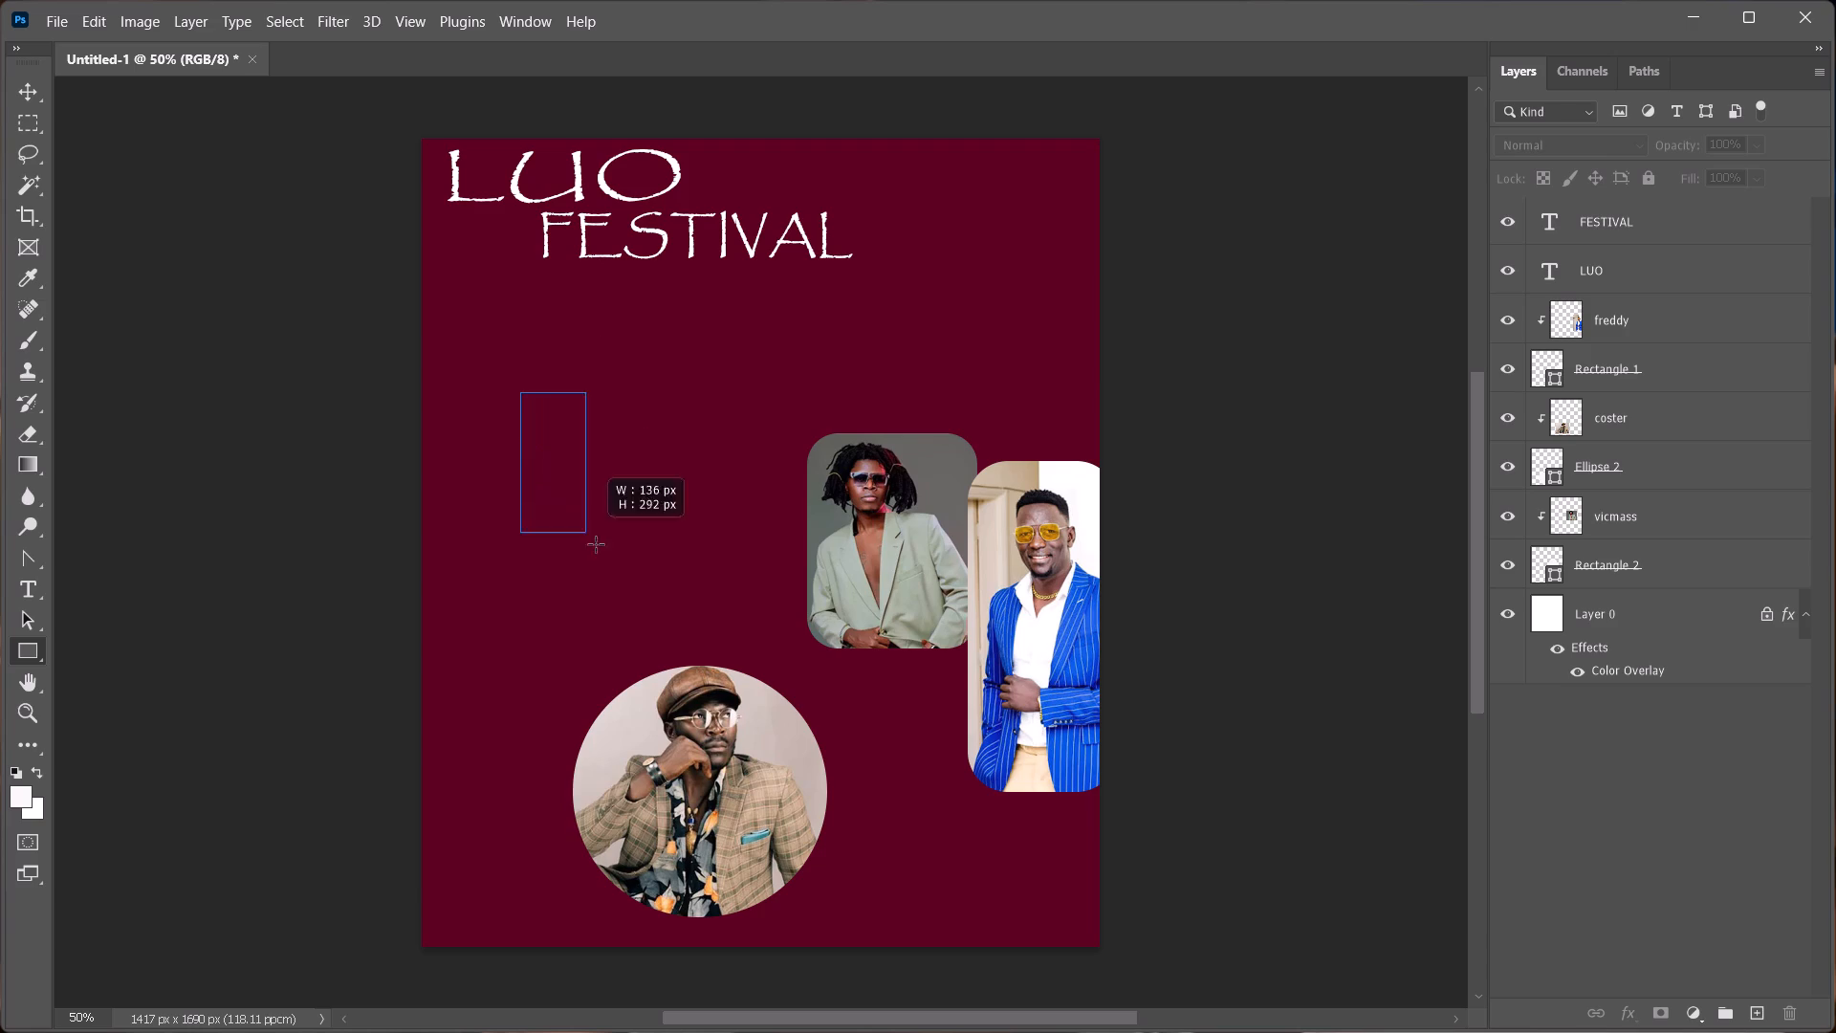
{"action": "left_click_drag", "start_coordinate": [596, 544], "coordinate": [675, 640]}
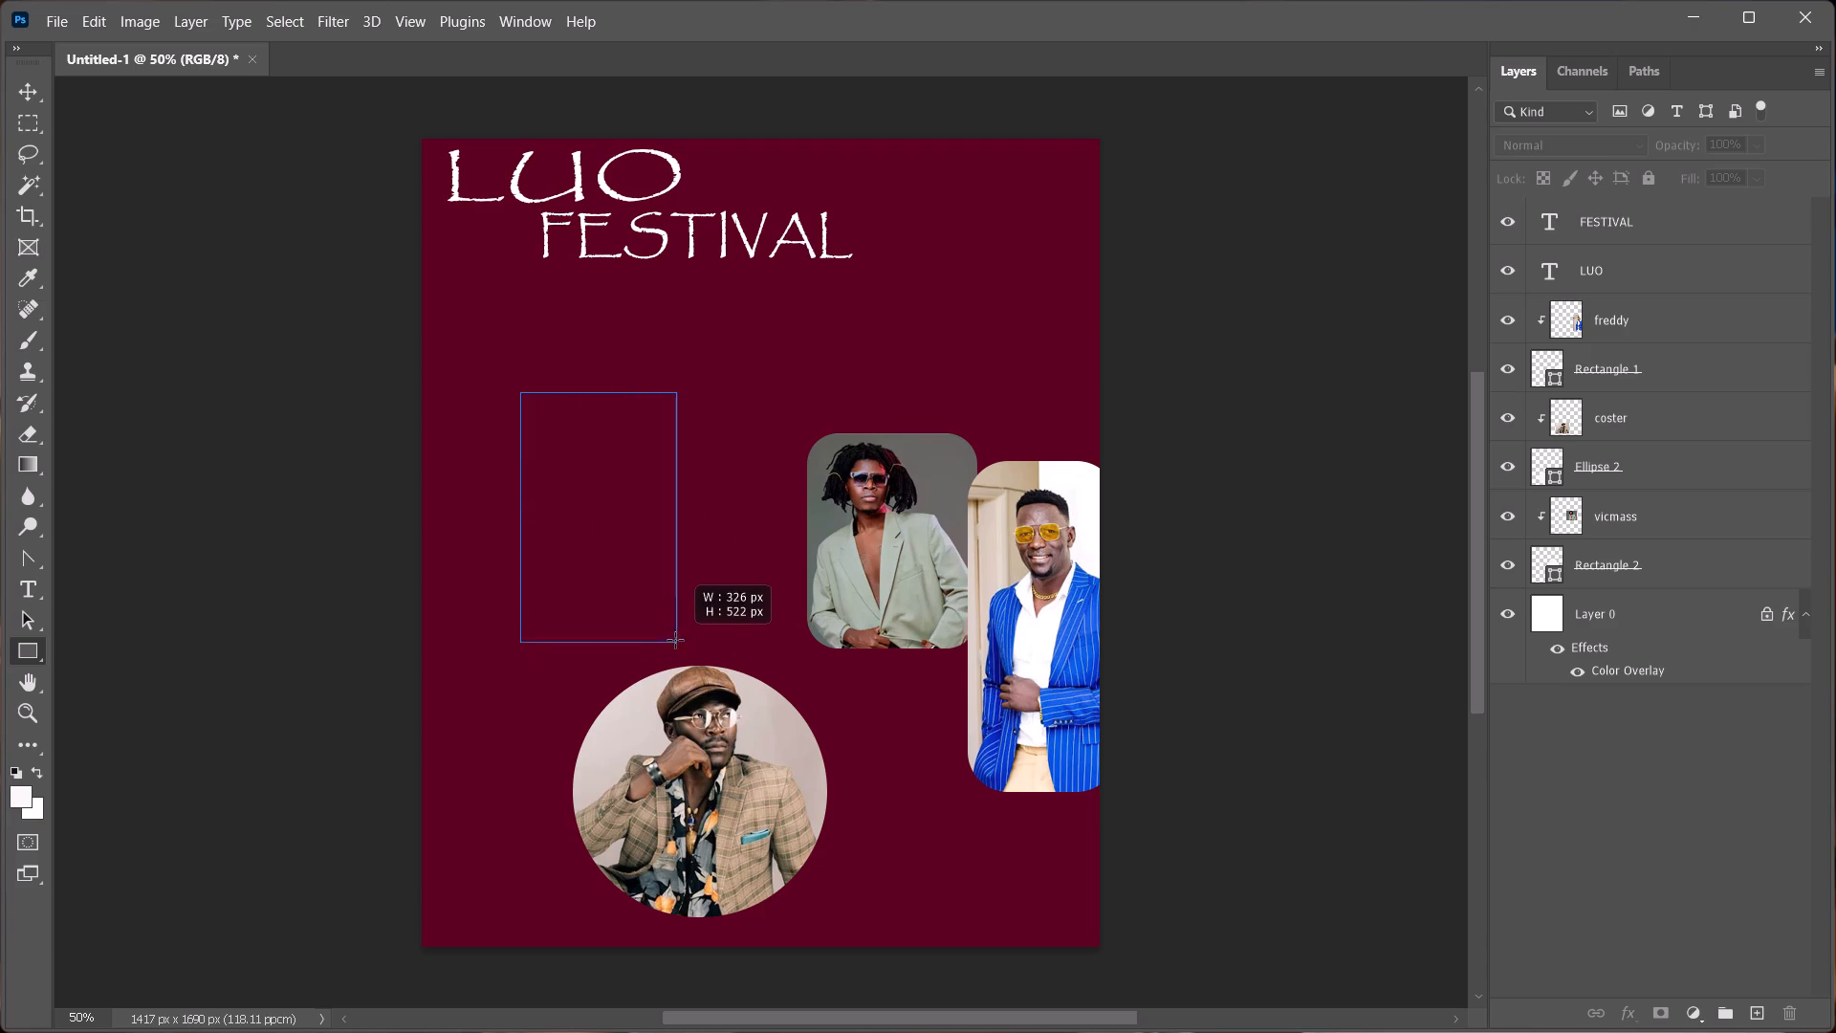
{"action": "left_click_drag", "start_coordinate": [675, 640], "coordinate": [674, 653]}
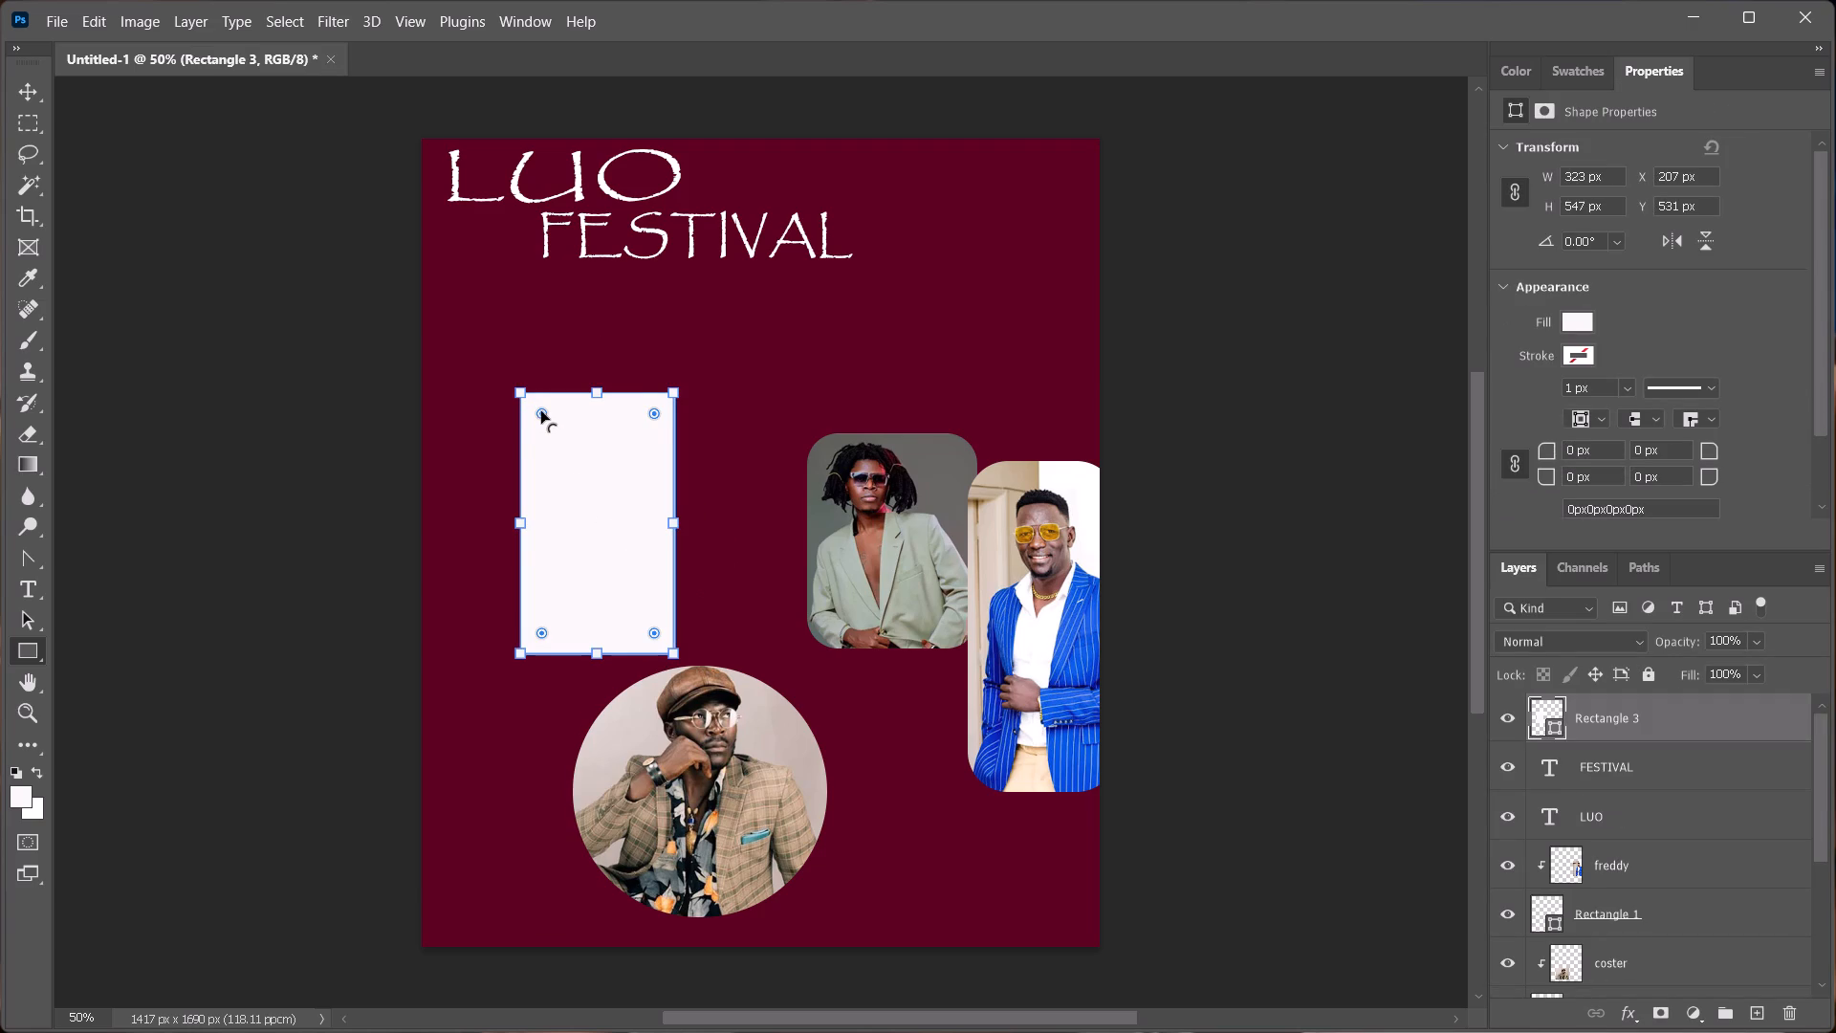
{"action": "left_click_drag", "start_coordinate": [541, 411], "coordinate": [566, 444]}
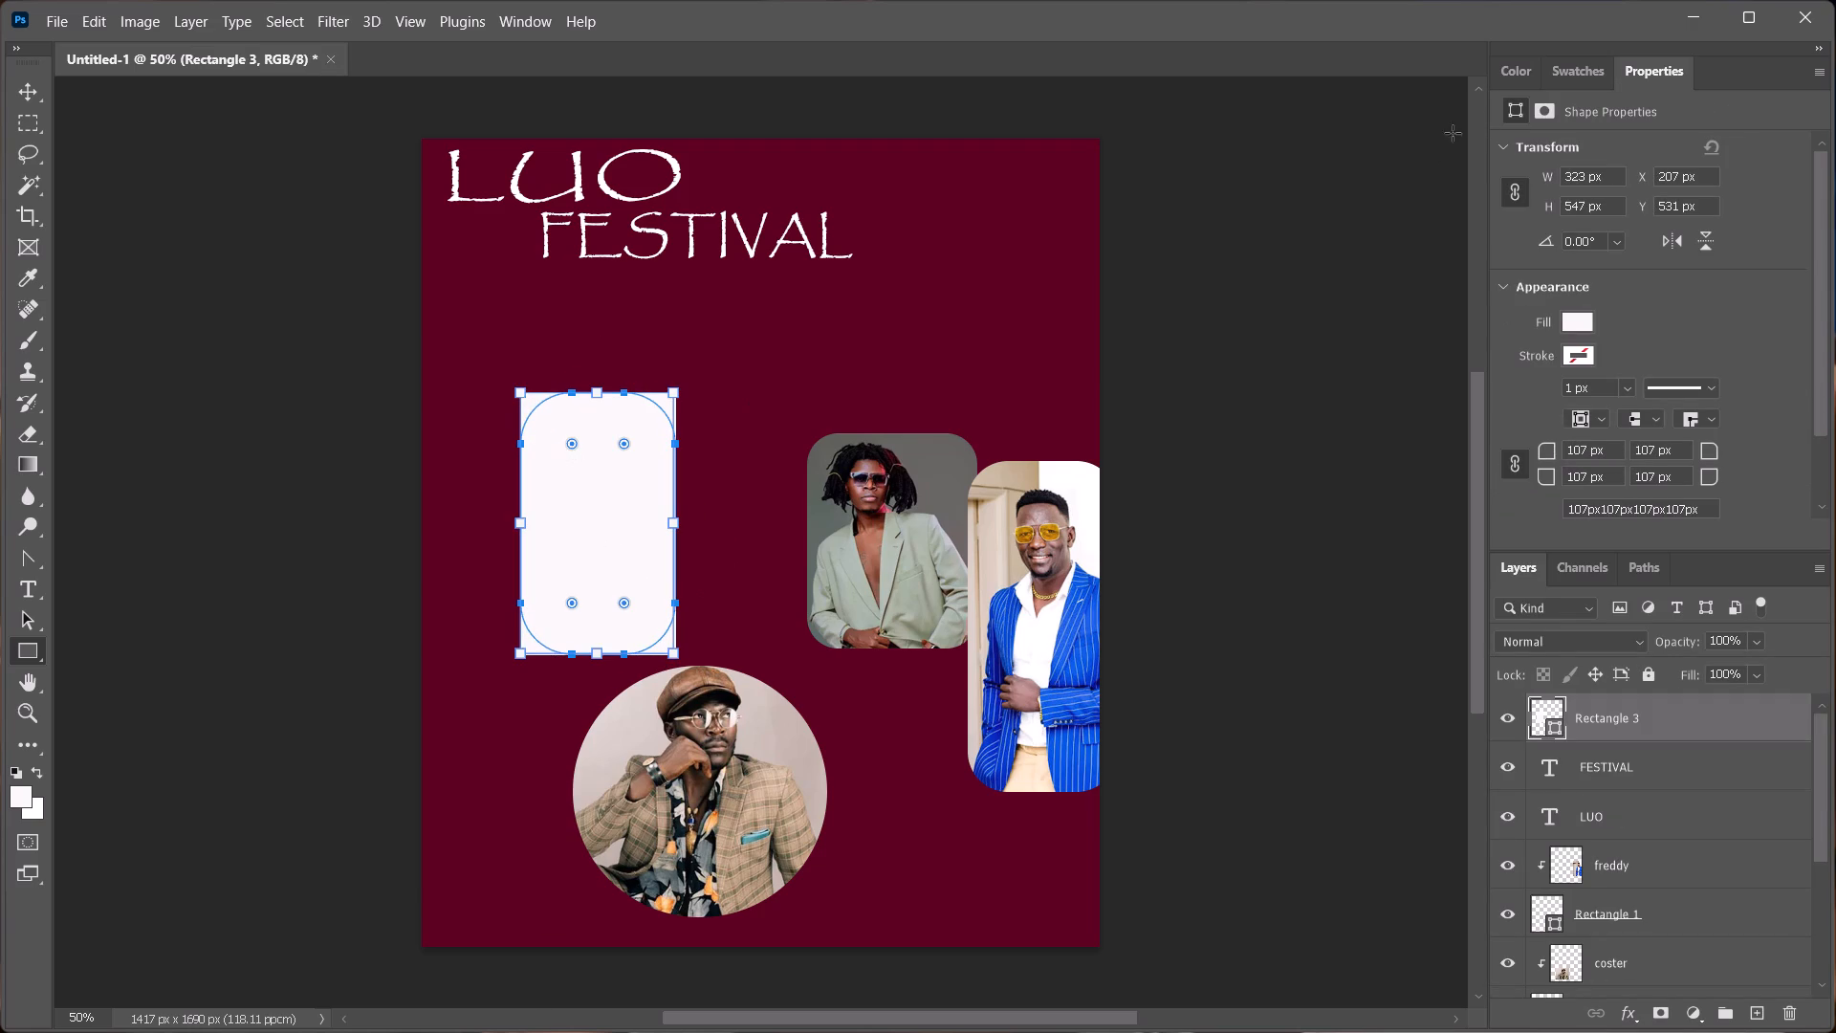
Place the indah image from the desktop into the poster as a new layer above the rounded rectangle.
{"action": "left_click", "coordinate": [1733, 9]}
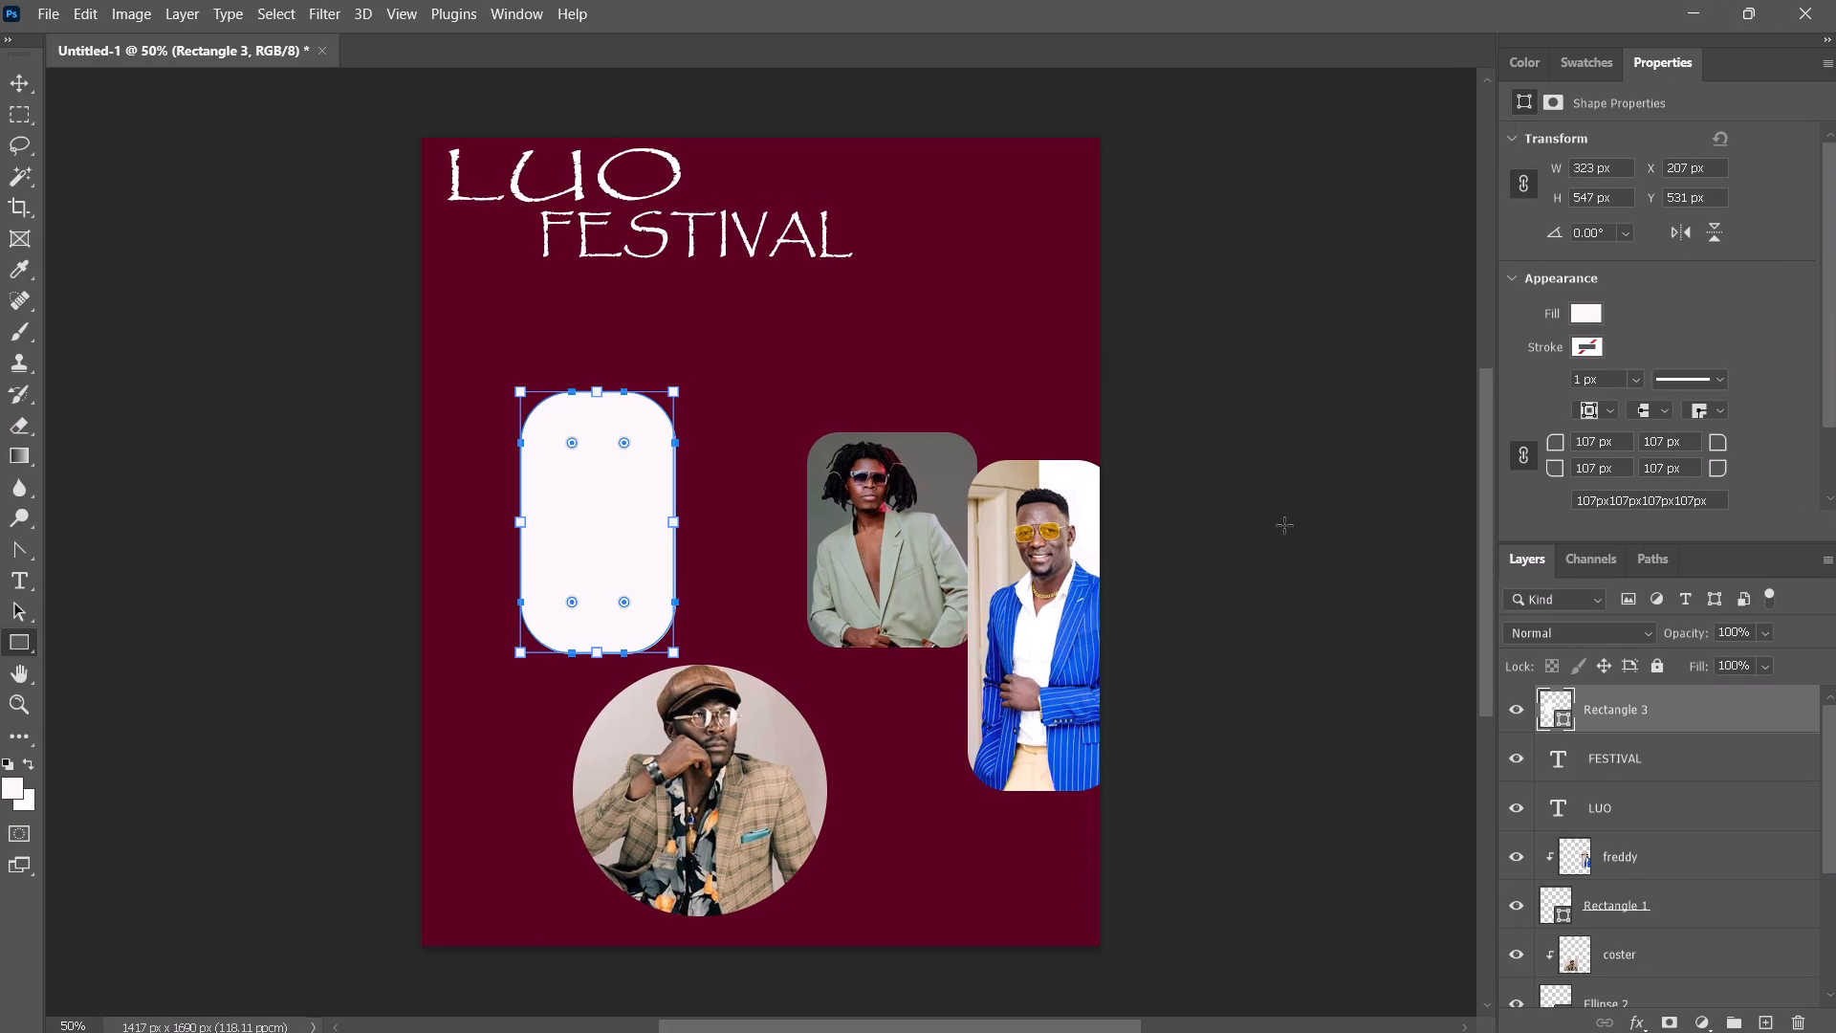
{"action": "left_click_drag", "start_coordinate": [1322, 16], "coordinate": [1468, 26]}
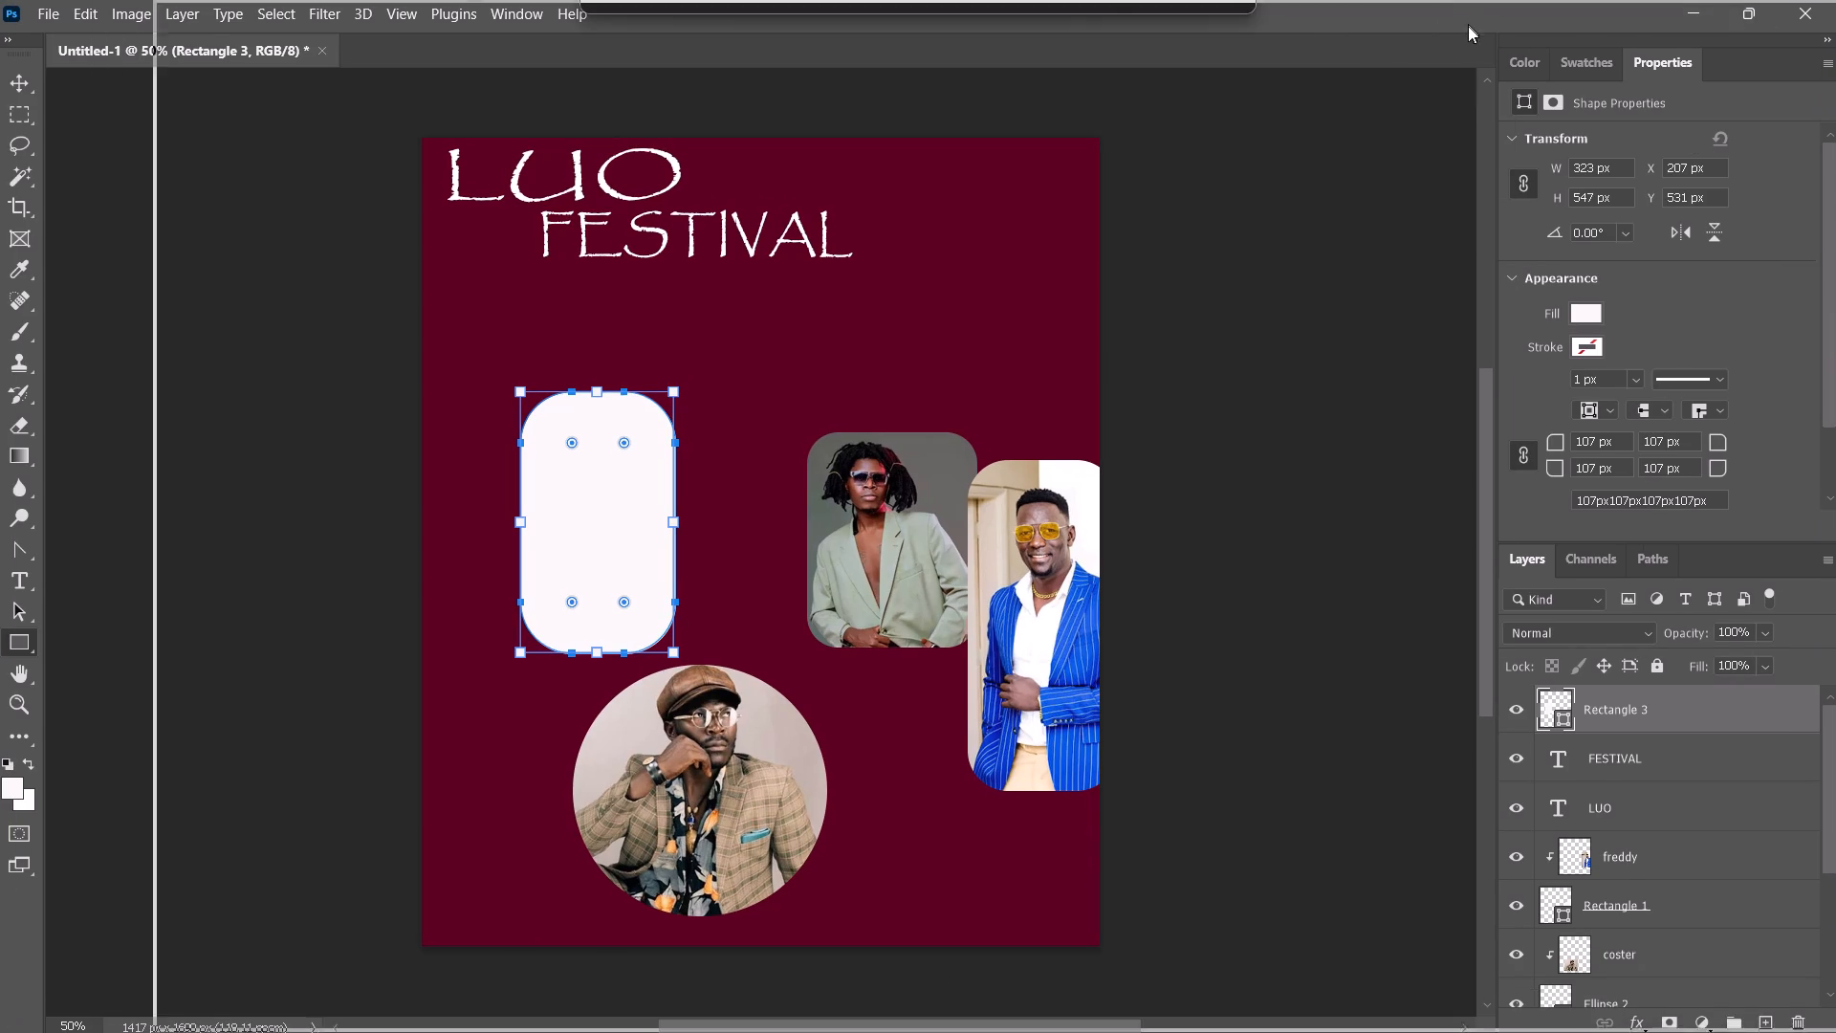
{"action": "left_click_drag", "start_coordinate": [1468, 26], "coordinate": [1469, 33]}
{"action": "left_click_drag", "start_coordinate": [900, 23], "coordinate": [1131, 46]}
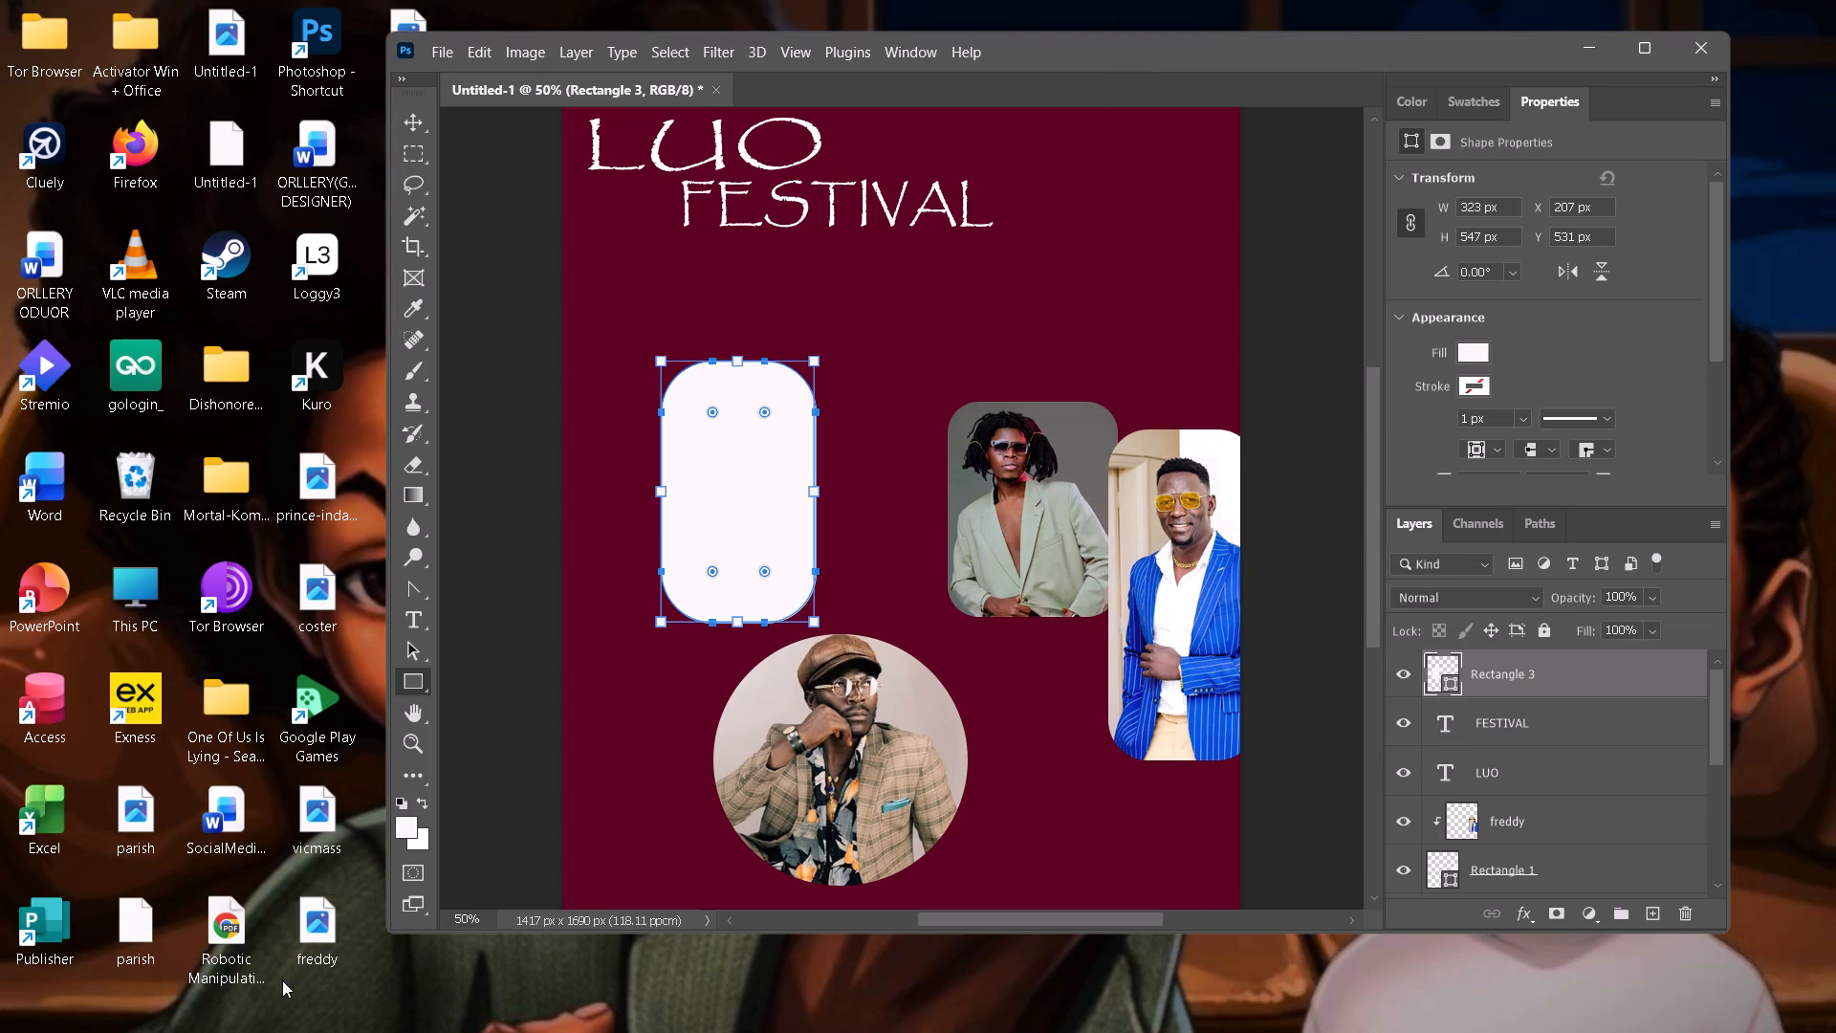
{"action": "left_click_drag", "start_coordinate": [414, 5], "coordinate": [742, 388]}
{"action": "left_click_drag", "start_coordinate": [742, 388], "coordinate": [740, 463]}
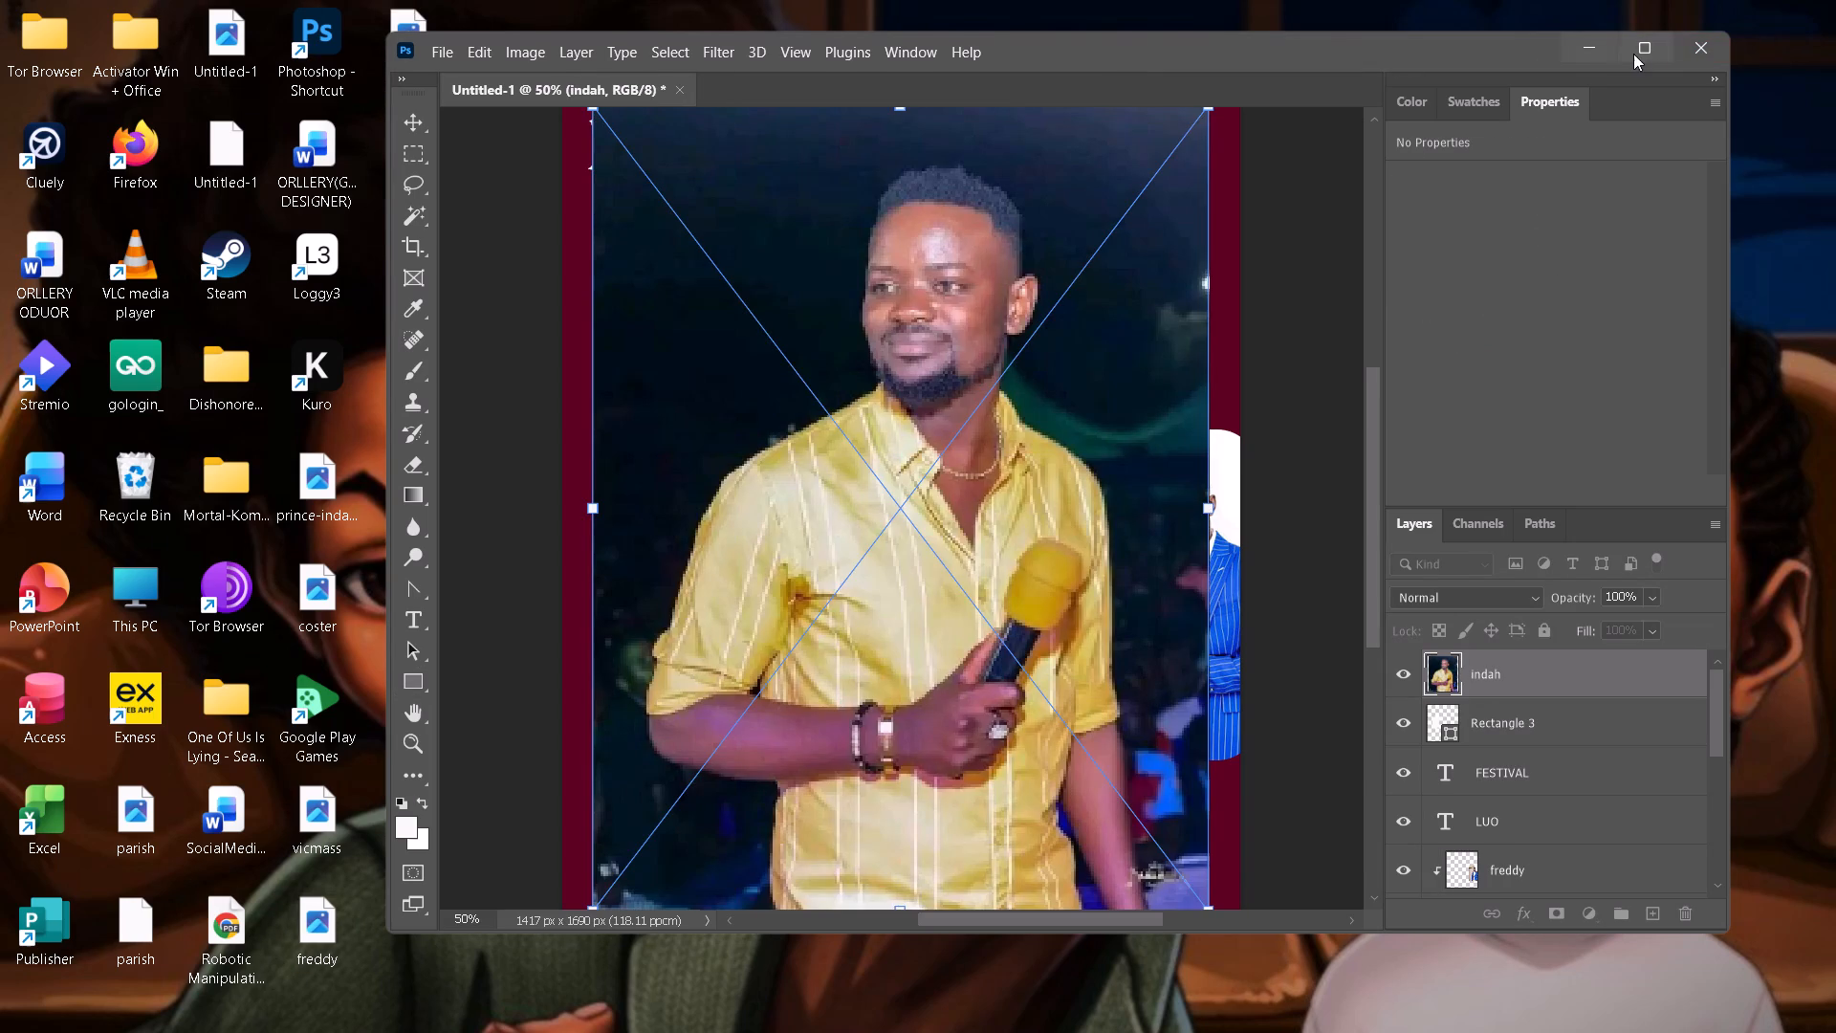
{"action": "left_click", "coordinate": [1644, 54]}
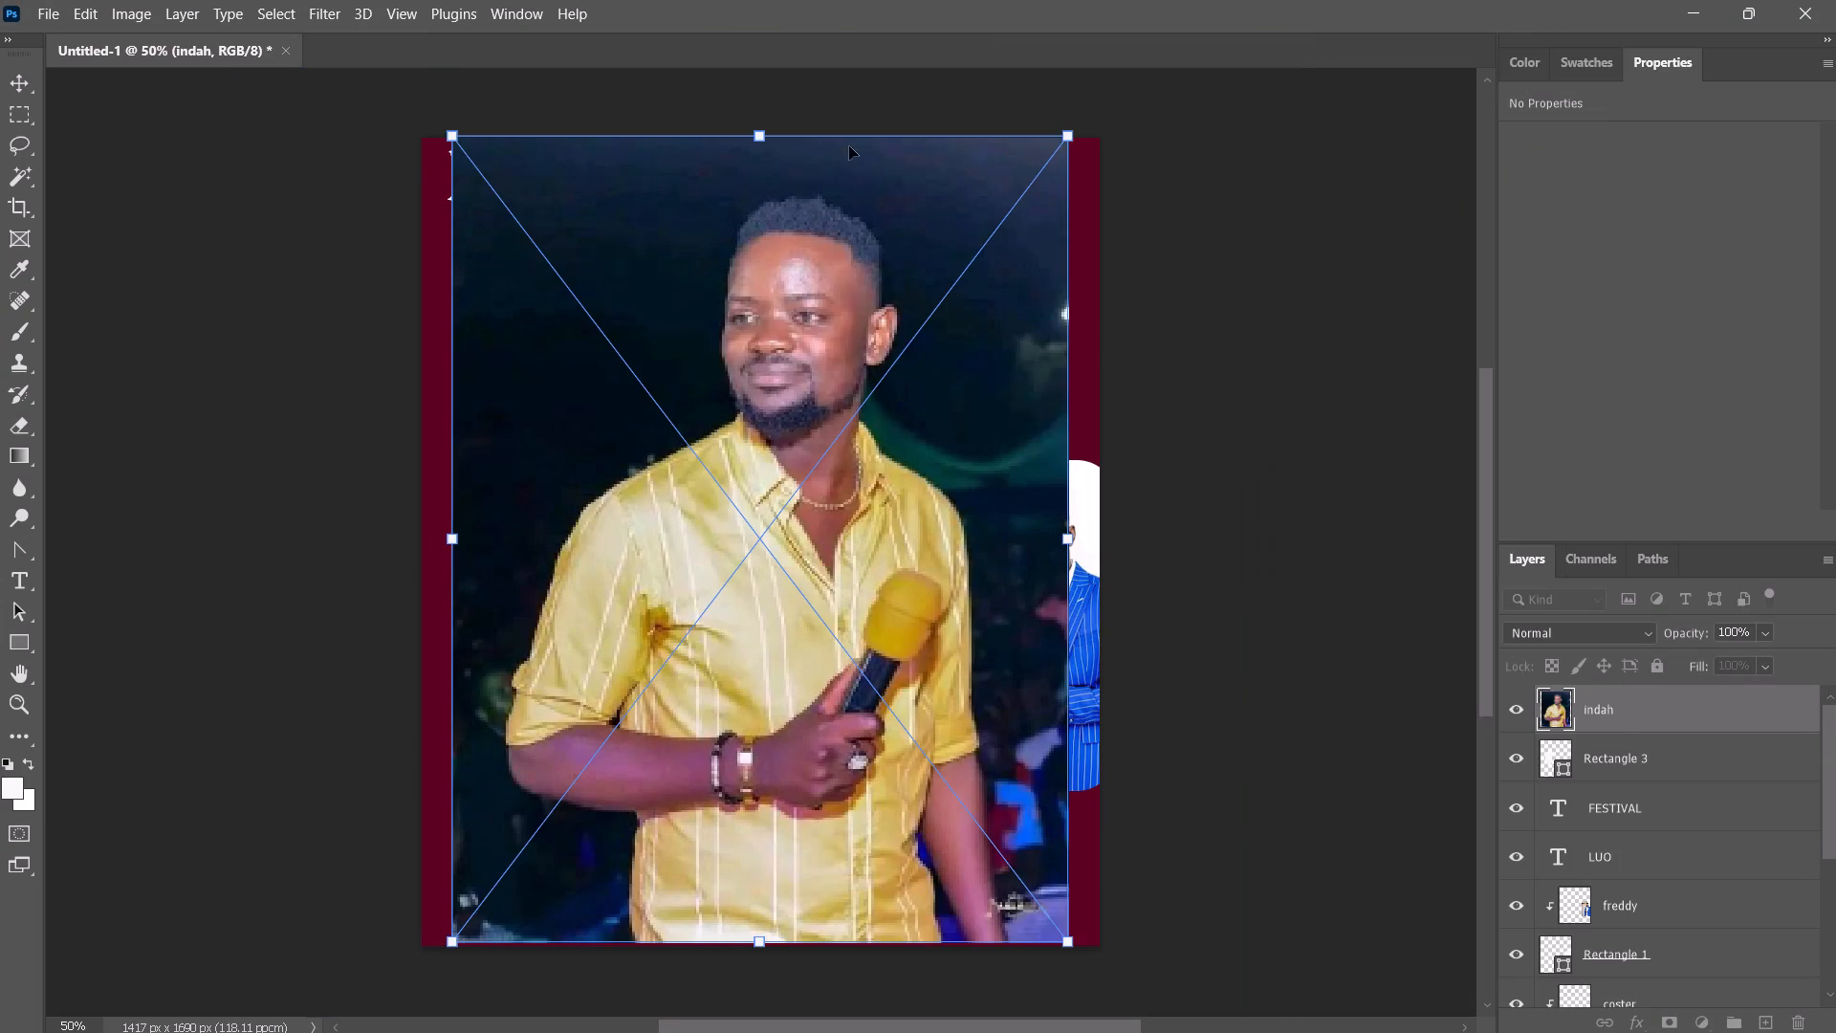
{"action": "left_click", "coordinate": [575, 187]}
{"action": "left_click", "coordinate": [1246, 296]}
{"action": "left_click", "coordinate": [1212, 329]}
{"action": "left_click", "coordinate": [1443, 872]}
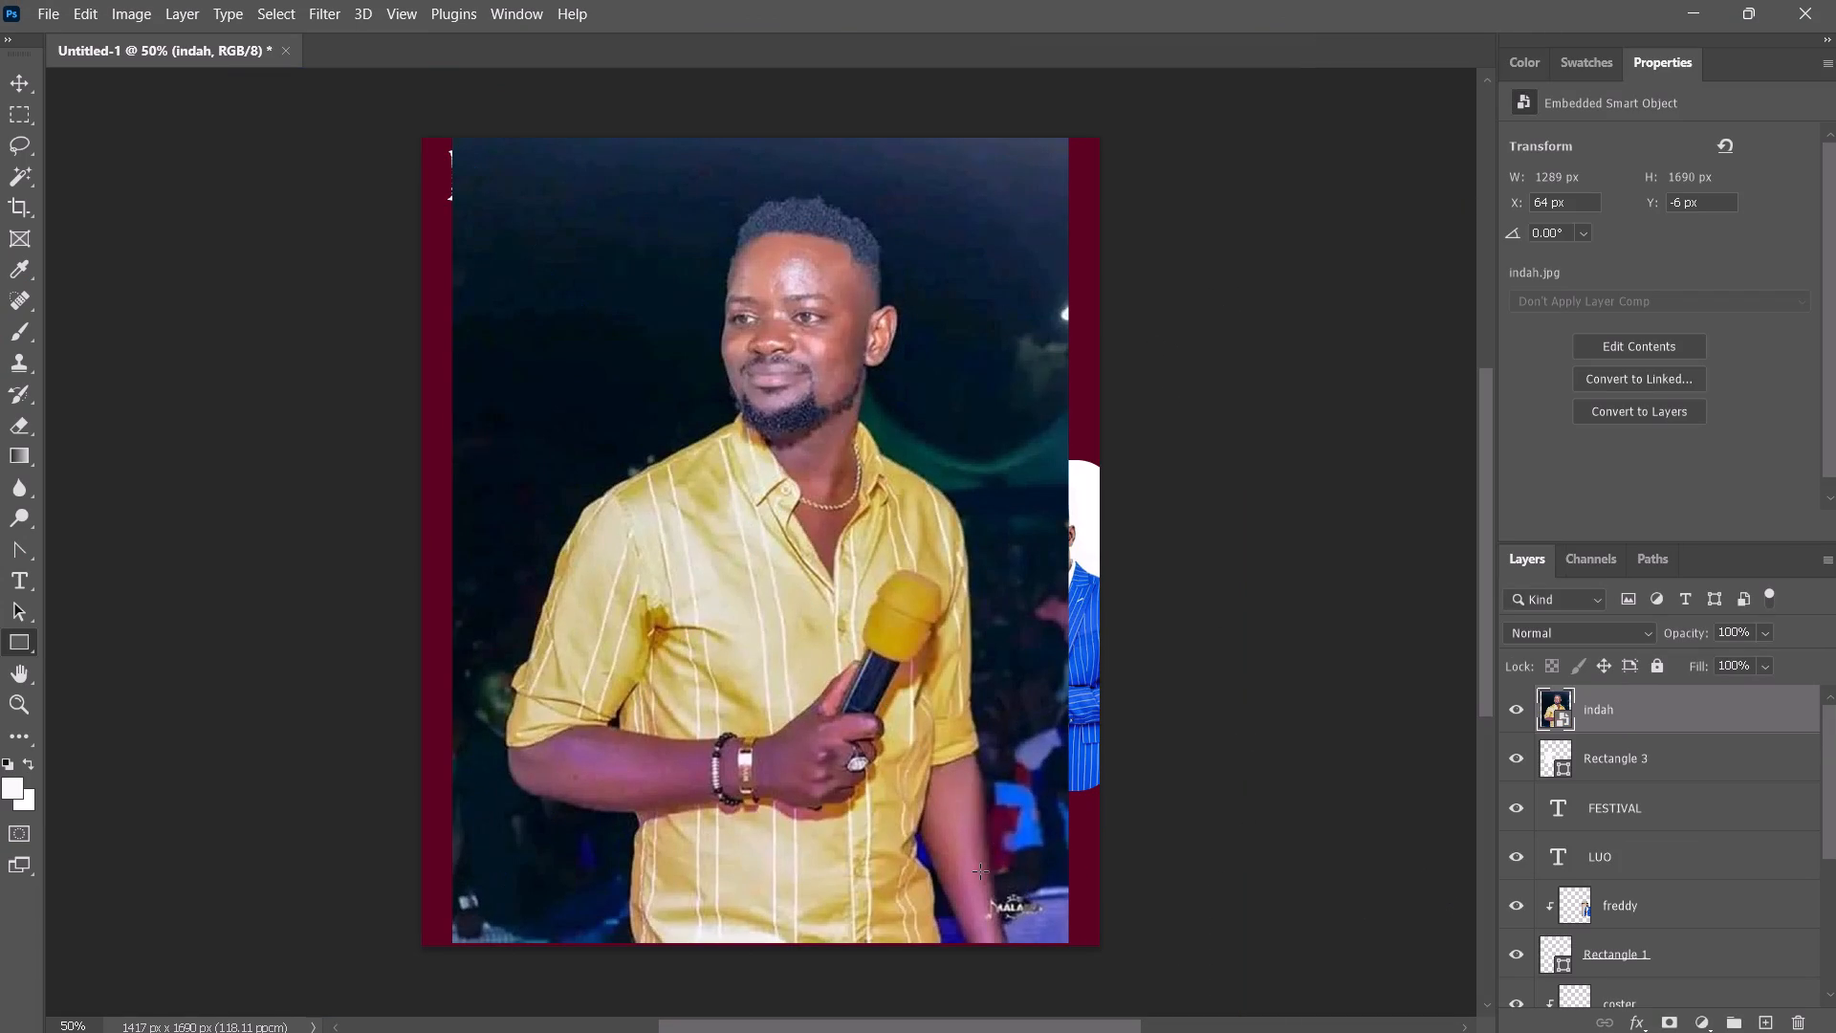
{"action": "left_click", "coordinate": [980, 871]}
{"action": "left_click", "coordinate": [970, 462]}
Scale the indah photo down to about 389 × 511 px and position it over the white rounded rectangle.
{"action": "left_click", "coordinate": [16, 66]}
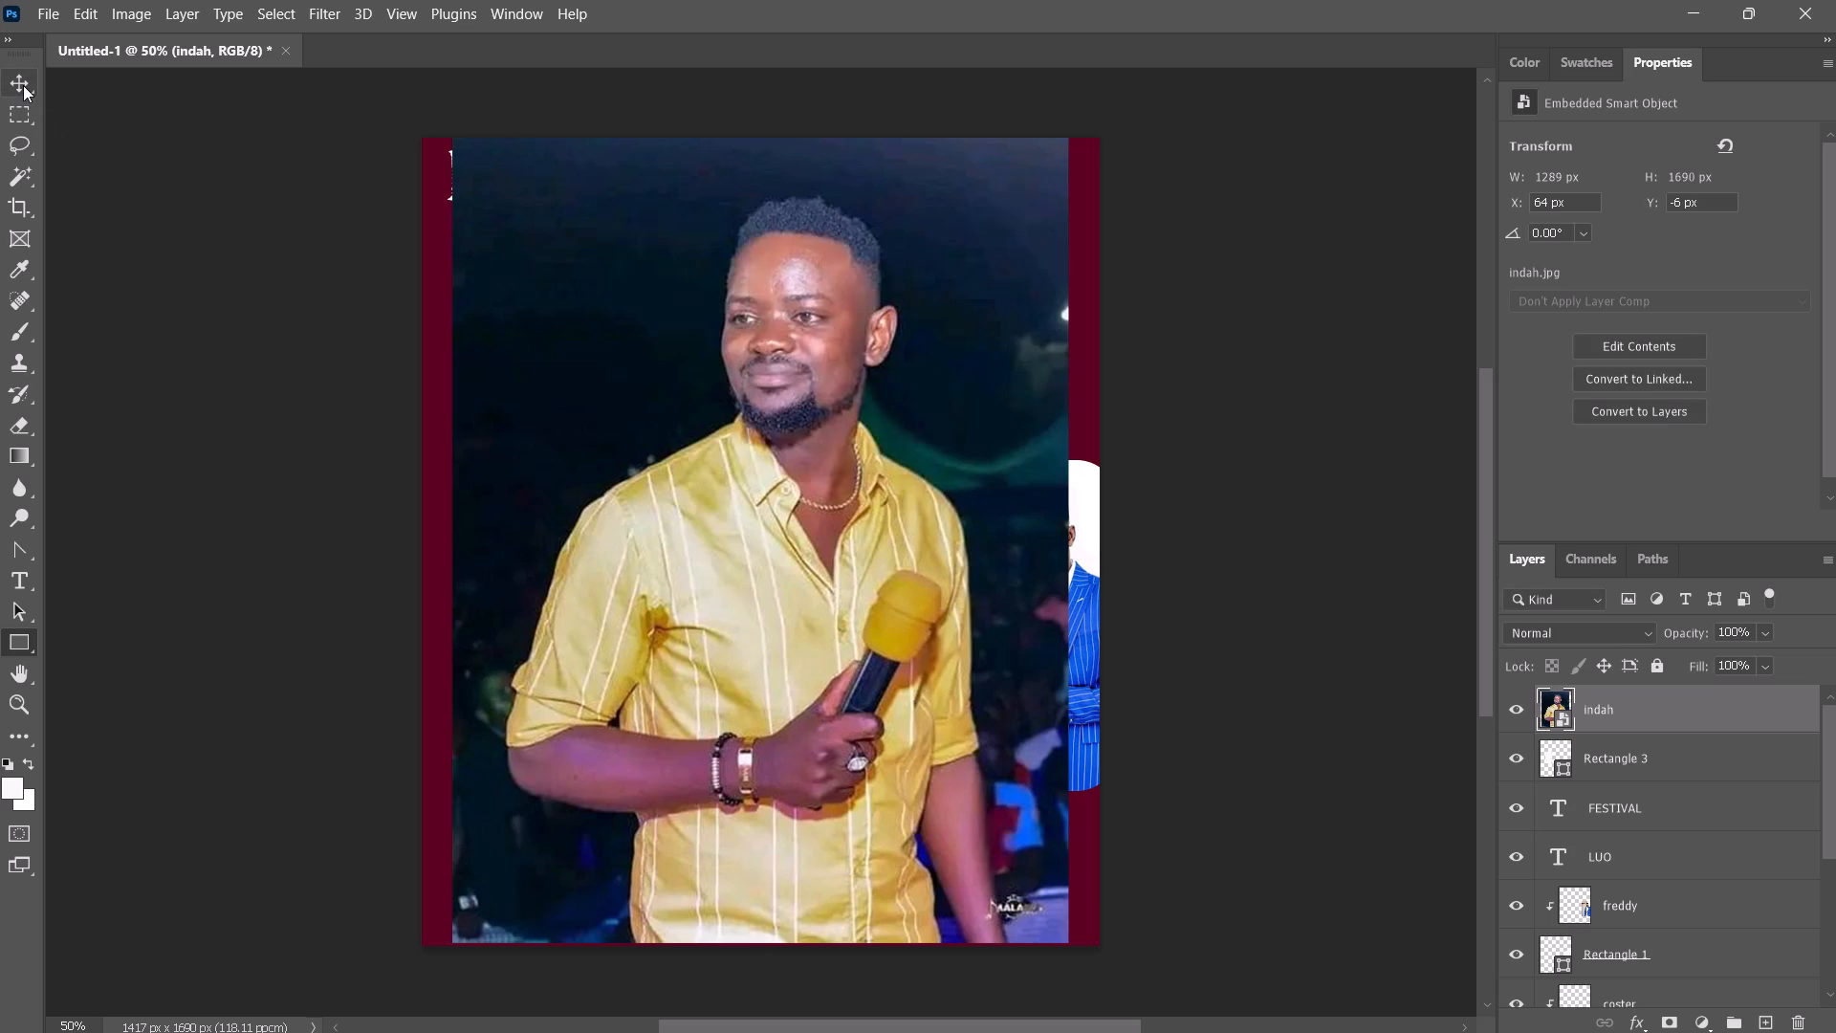
{"action": "left_click", "coordinate": [23, 85]}
{"action": "left_click_drag", "start_coordinate": [459, 138], "coordinate": [650, 275]}
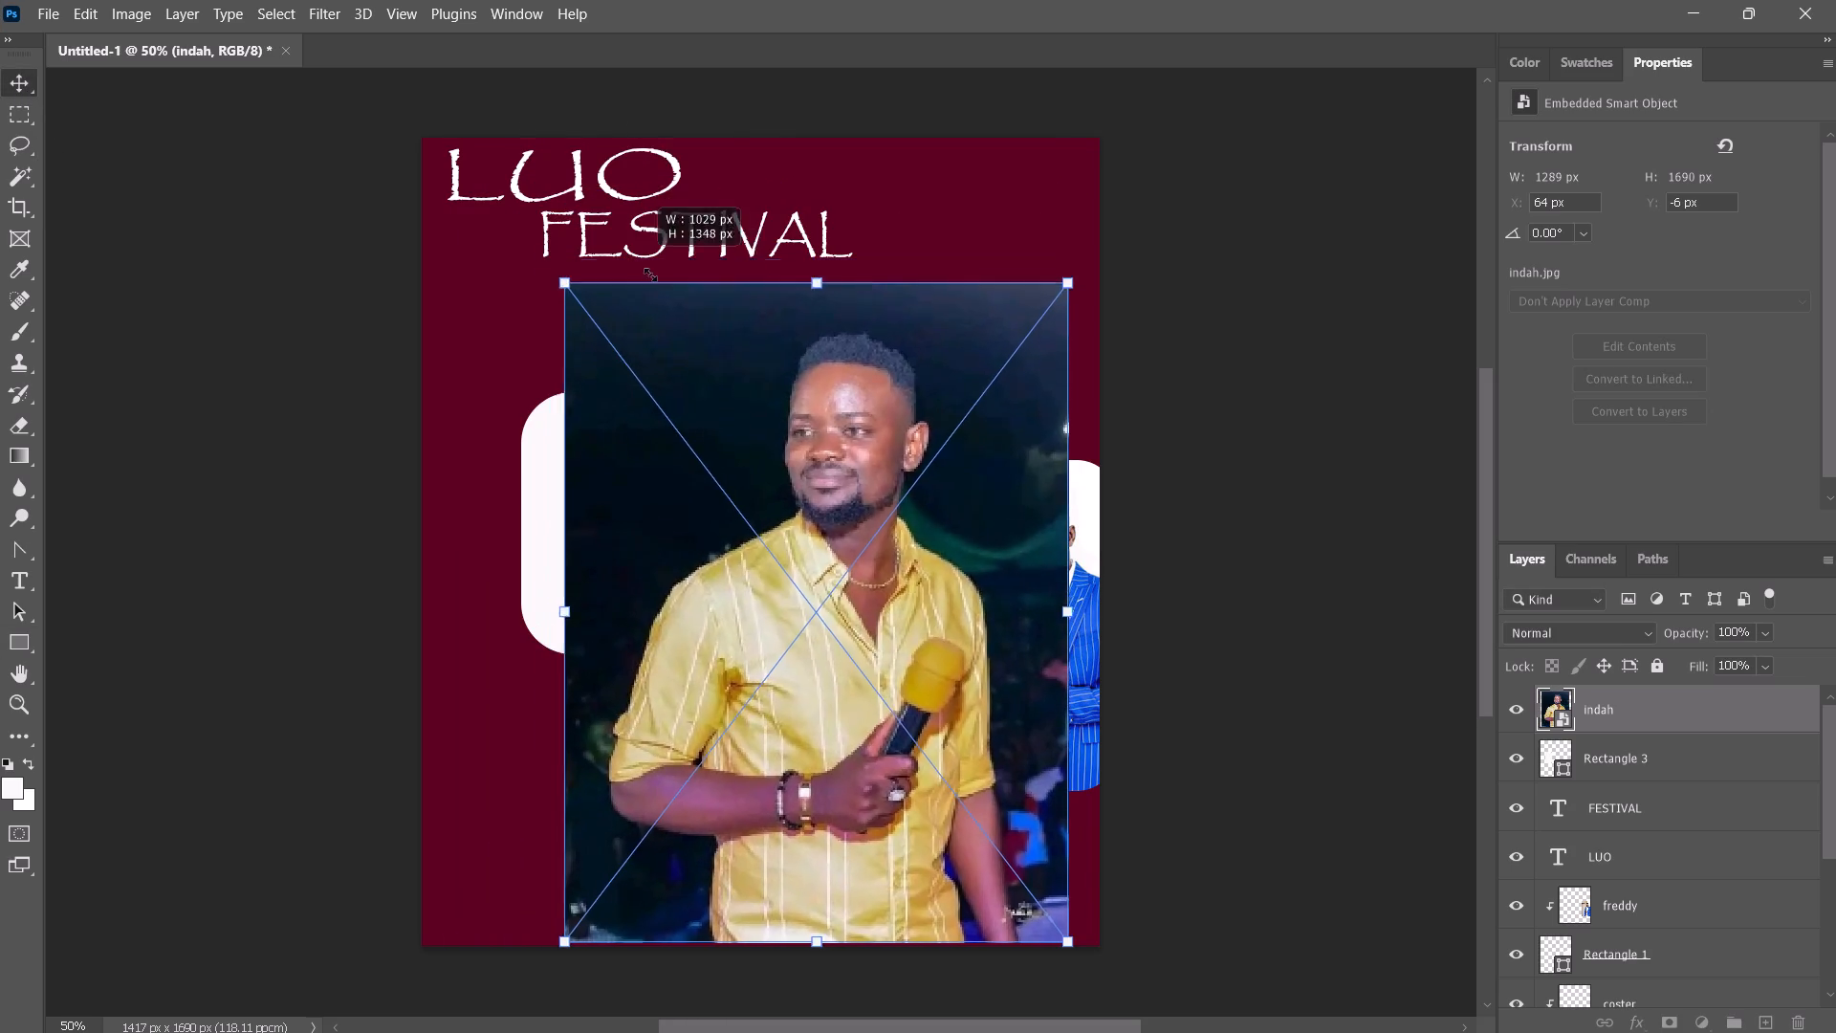
{"action": "left_click_drag", "start_coordinate": [650, 275], "coordinate": [830, 636]}
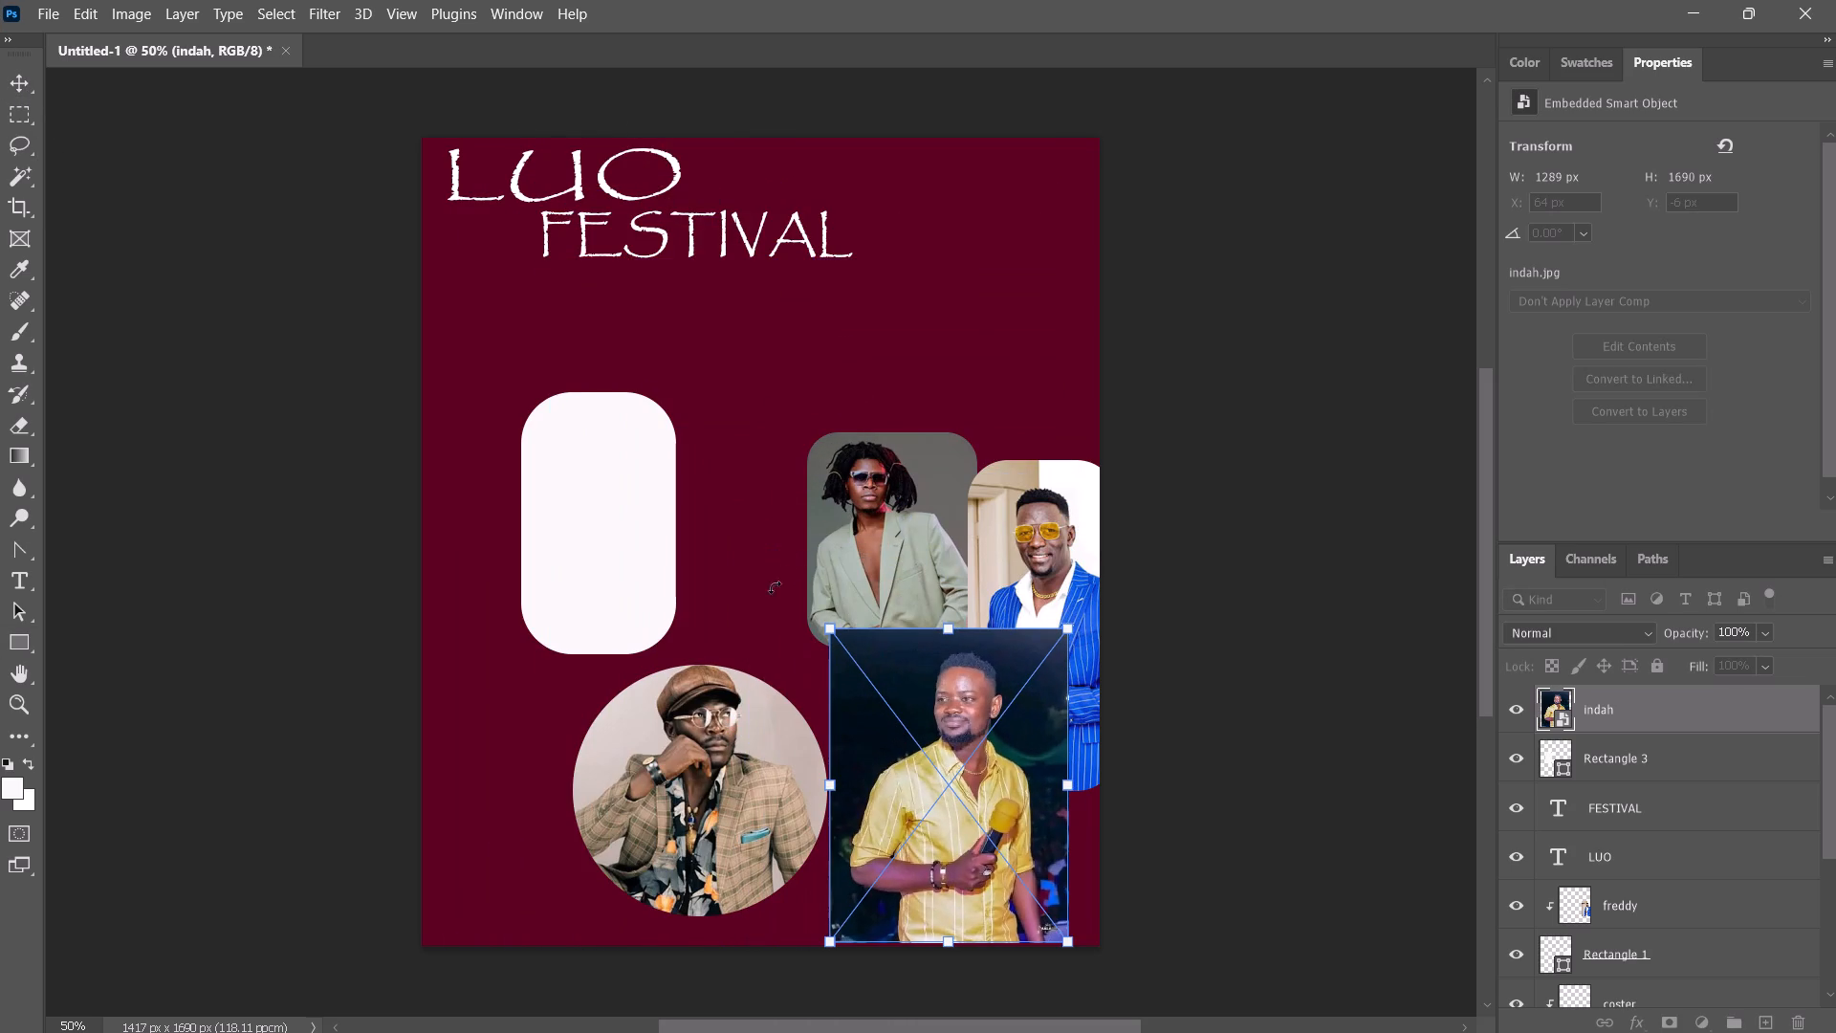
{"action": "left_click_drag", "start_coordinate": [950, 683], "coordinate": [605, 463]}
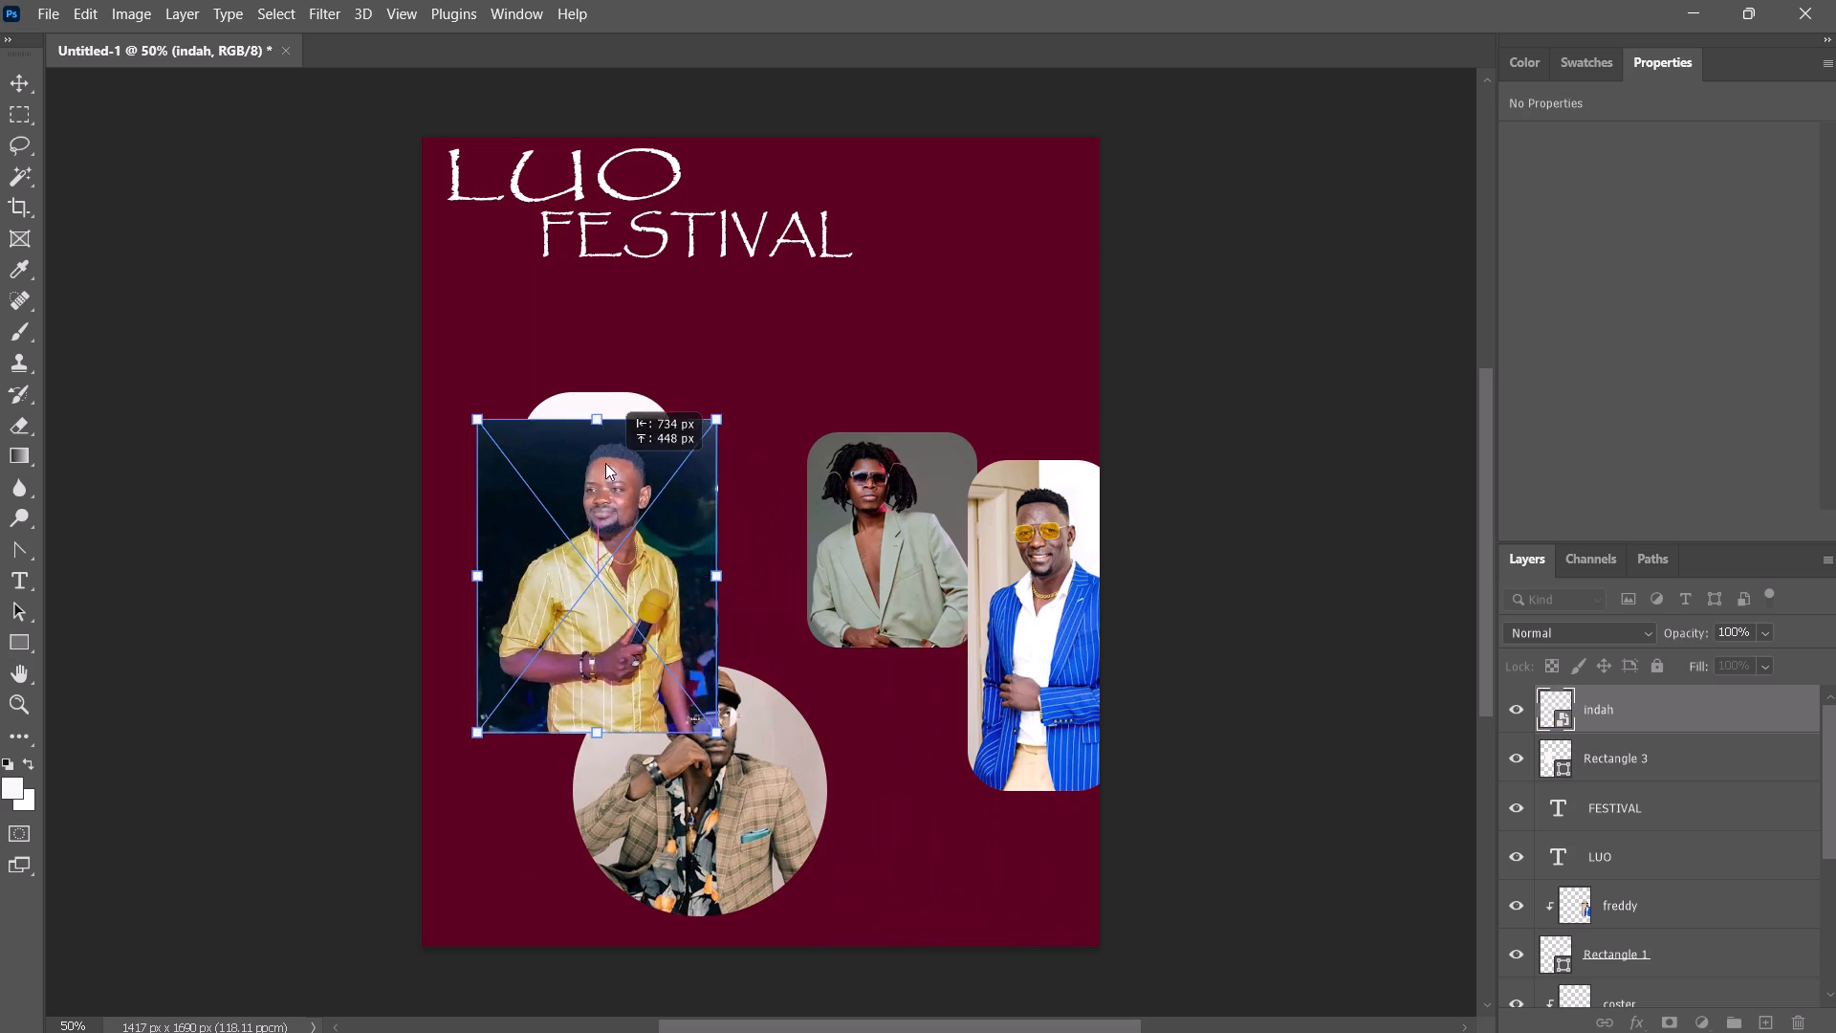
{"action": "left_click_drag", "start_coordinate": [605, 463], "coordinate": [609, 429]}
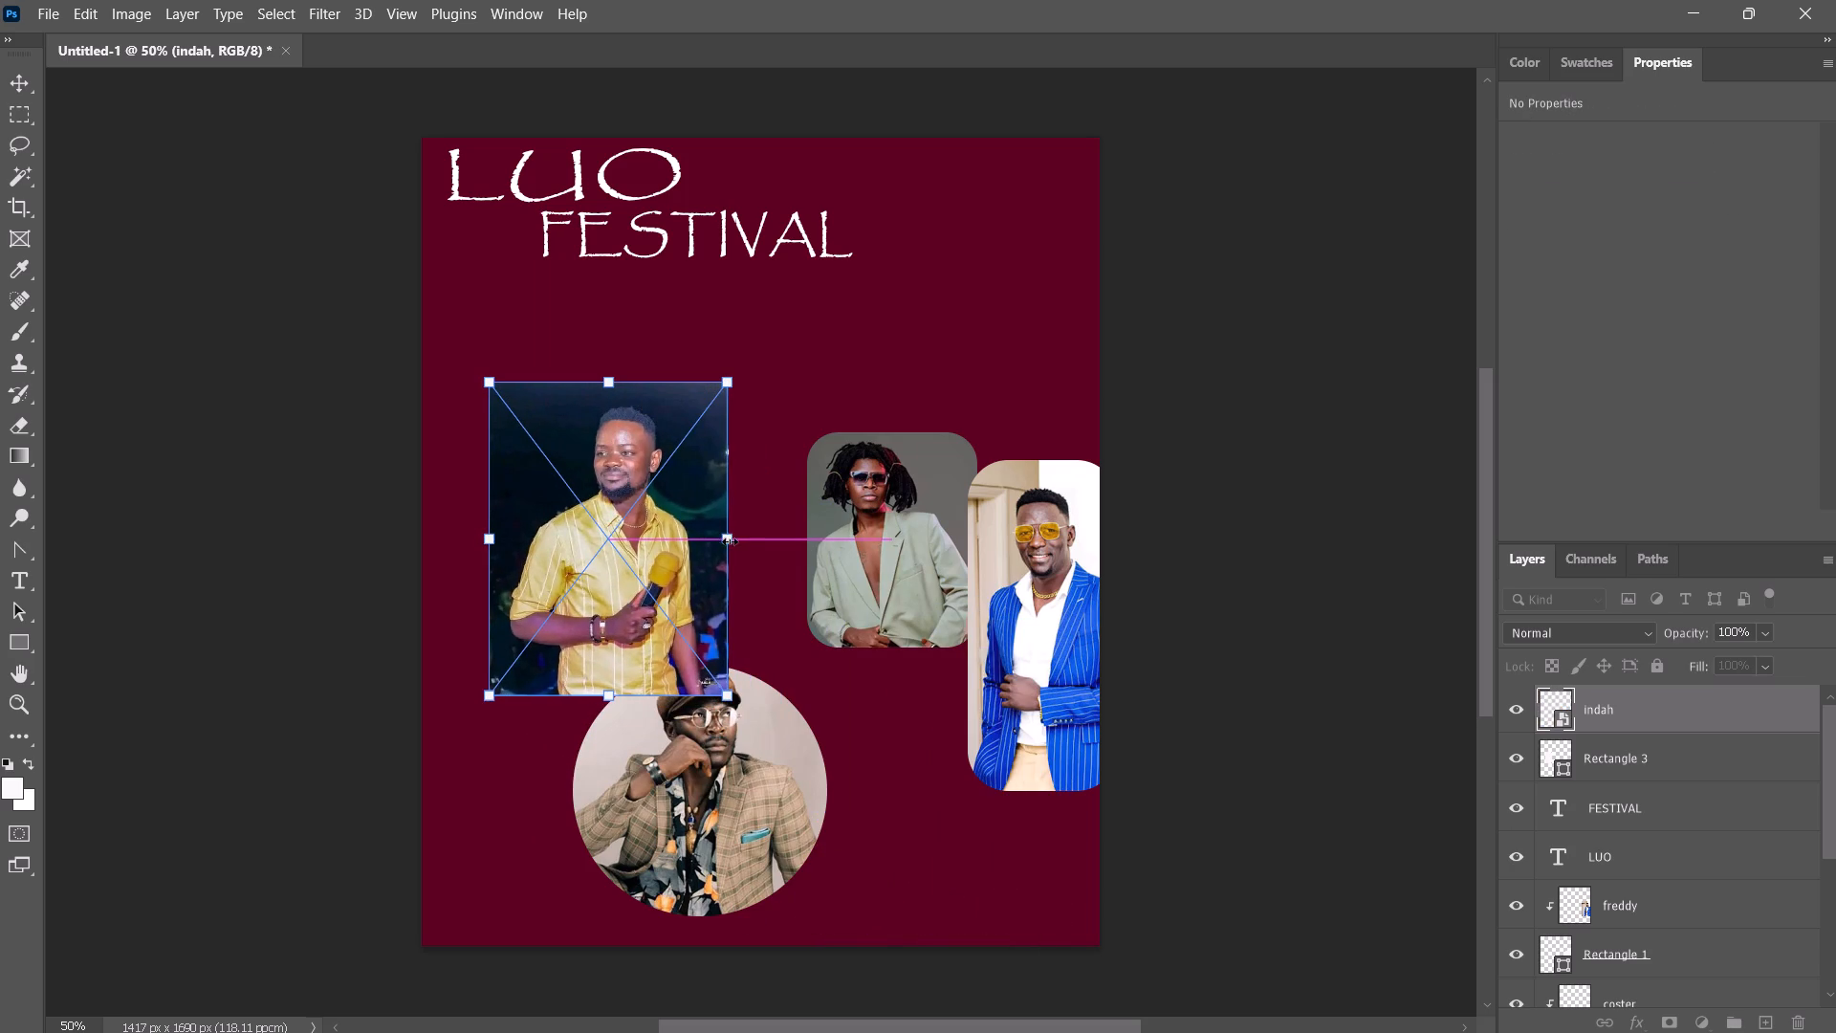
{"action": "left_click_drag", "start_coordinate": [724, 541], "coordinate": [671, 512]}
{"action": "left_click_drag", "start_coordinate": [625, 537], "coordinate": [629, 516]}
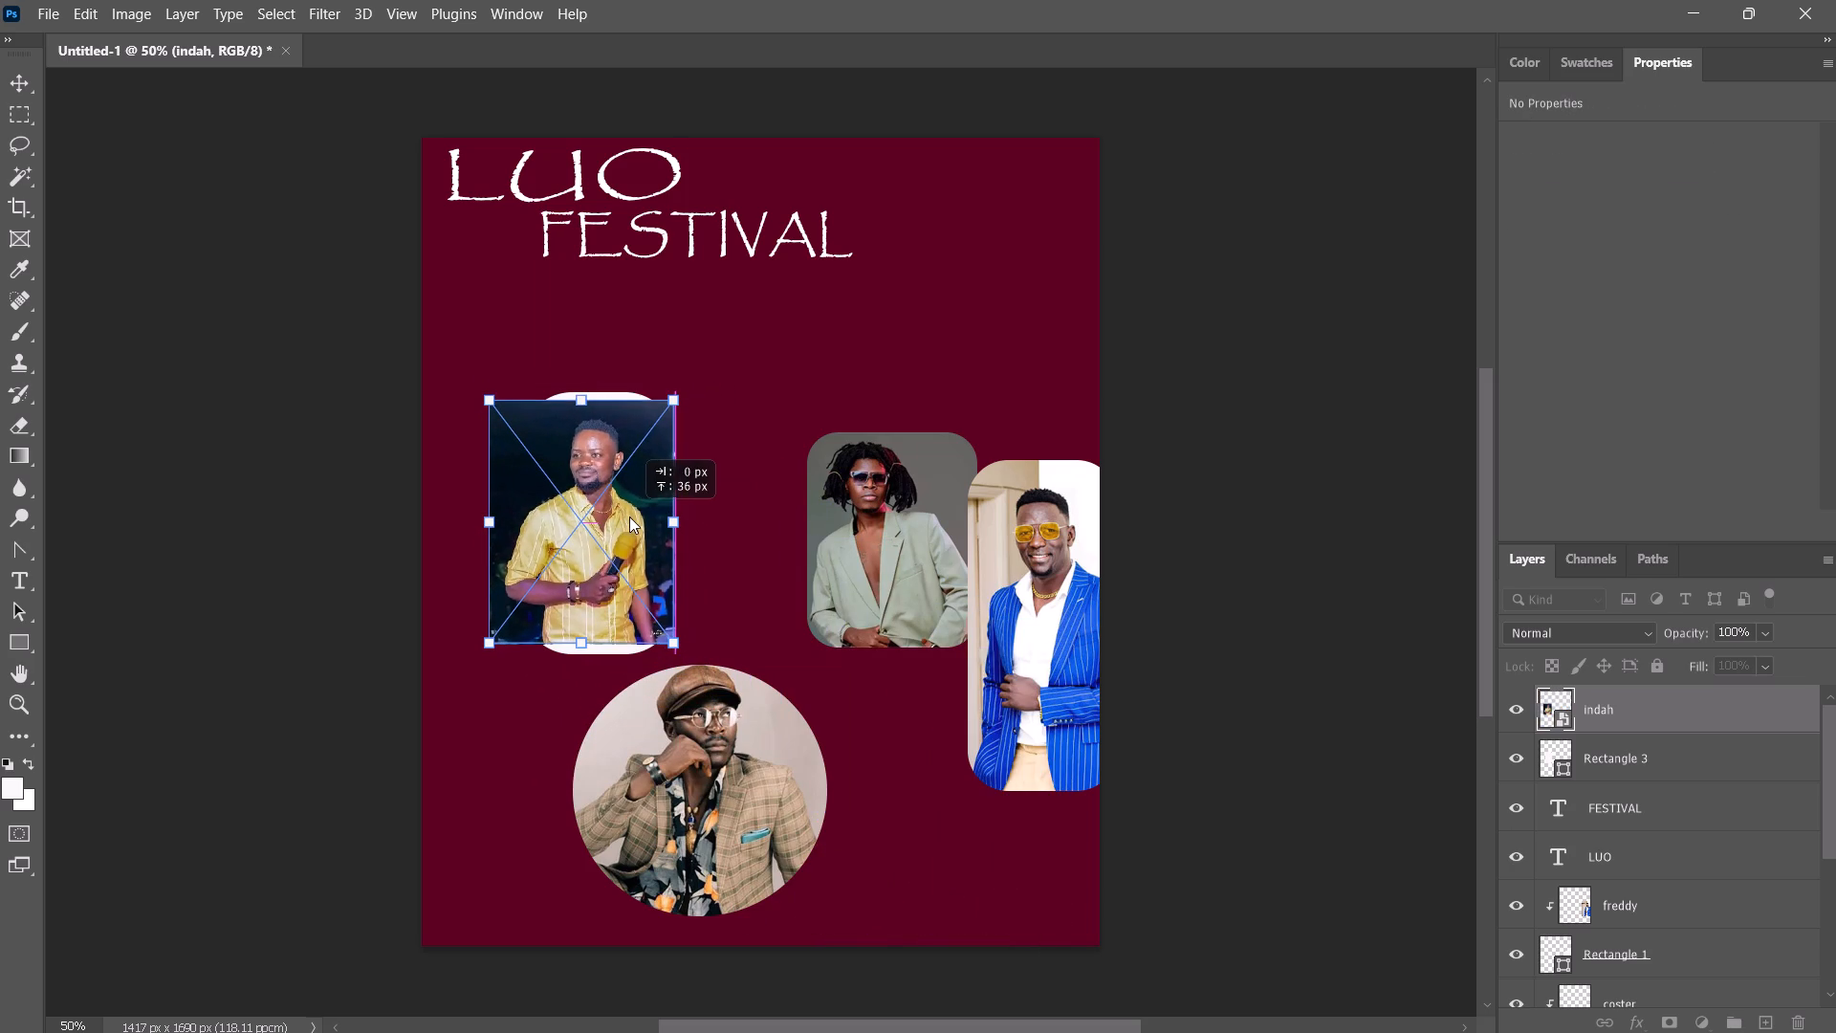
{"action": "left_click_drag", "start_coordinate": [629, 516], "coordinate": [632, 518]}
{"action": "left_click_drag", "start_coordinate": [638, 559], "coordinate": [639, 557]}
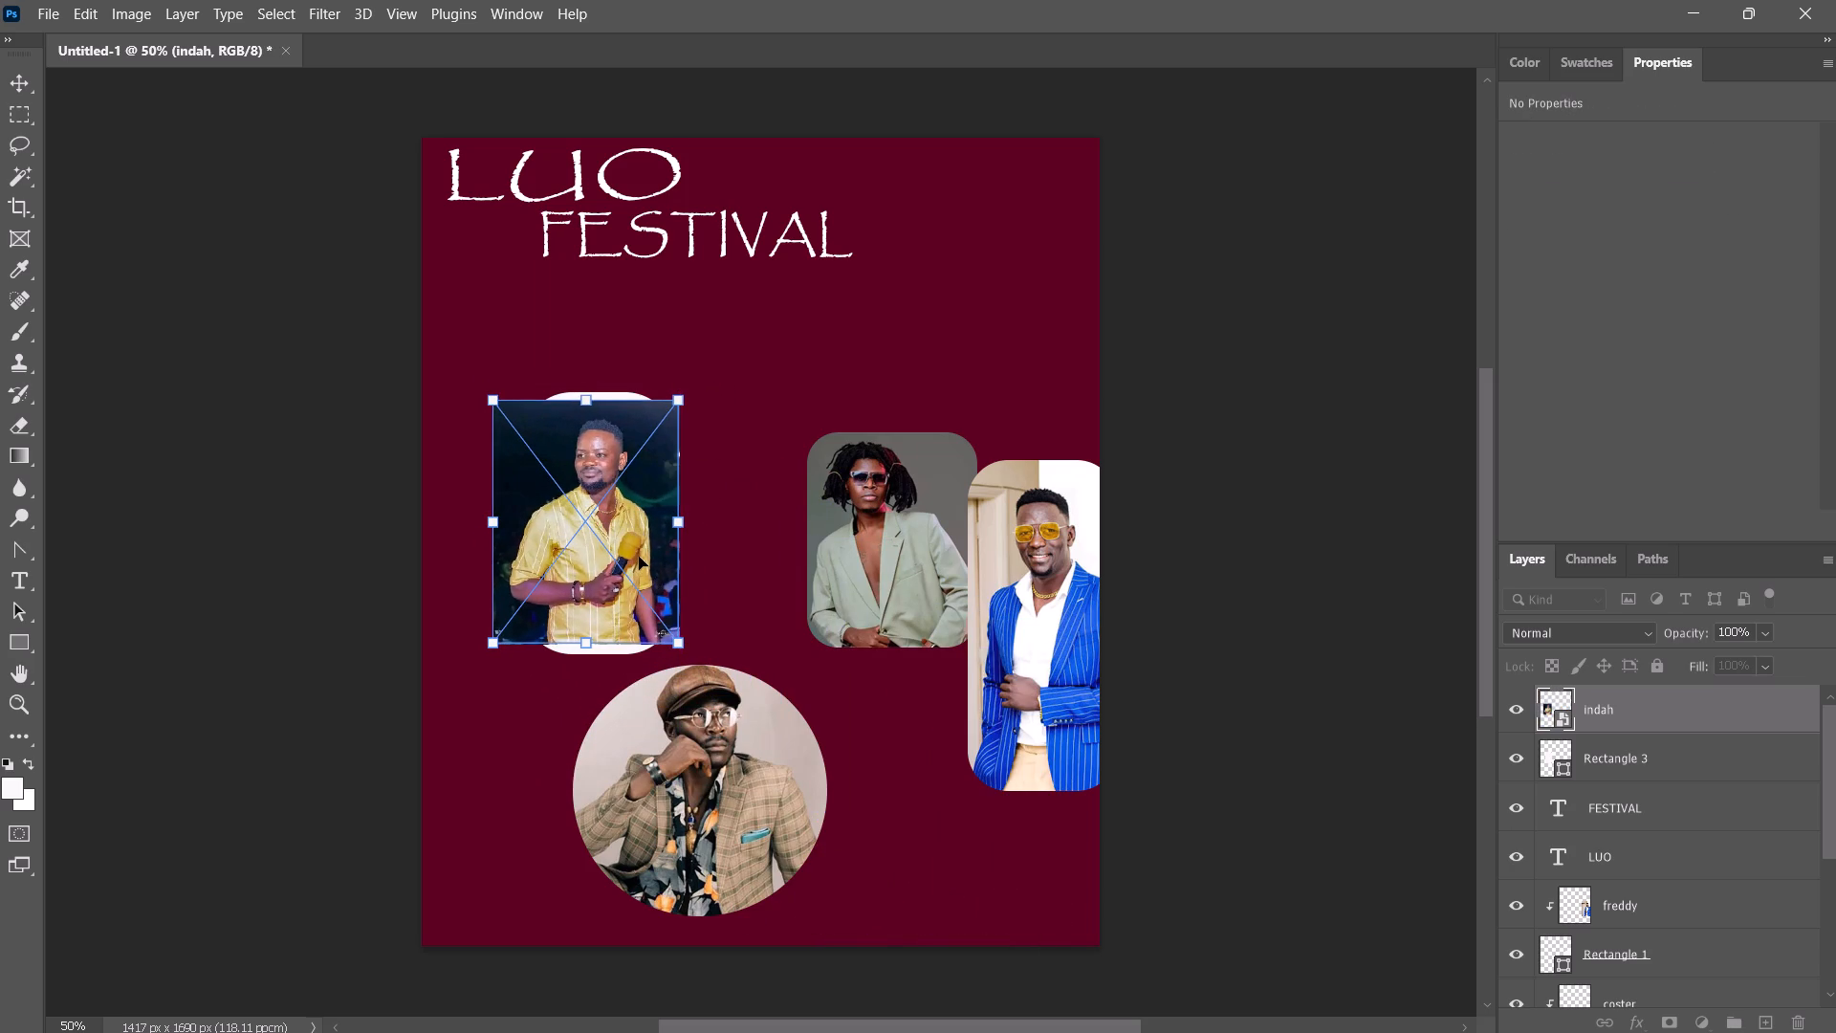
{"action": "left_click_drag", "start_coordinate": [639, 557], "coordinate": [647, 557]}
{"action": "right_click", "coordinate": [1638, 713]}
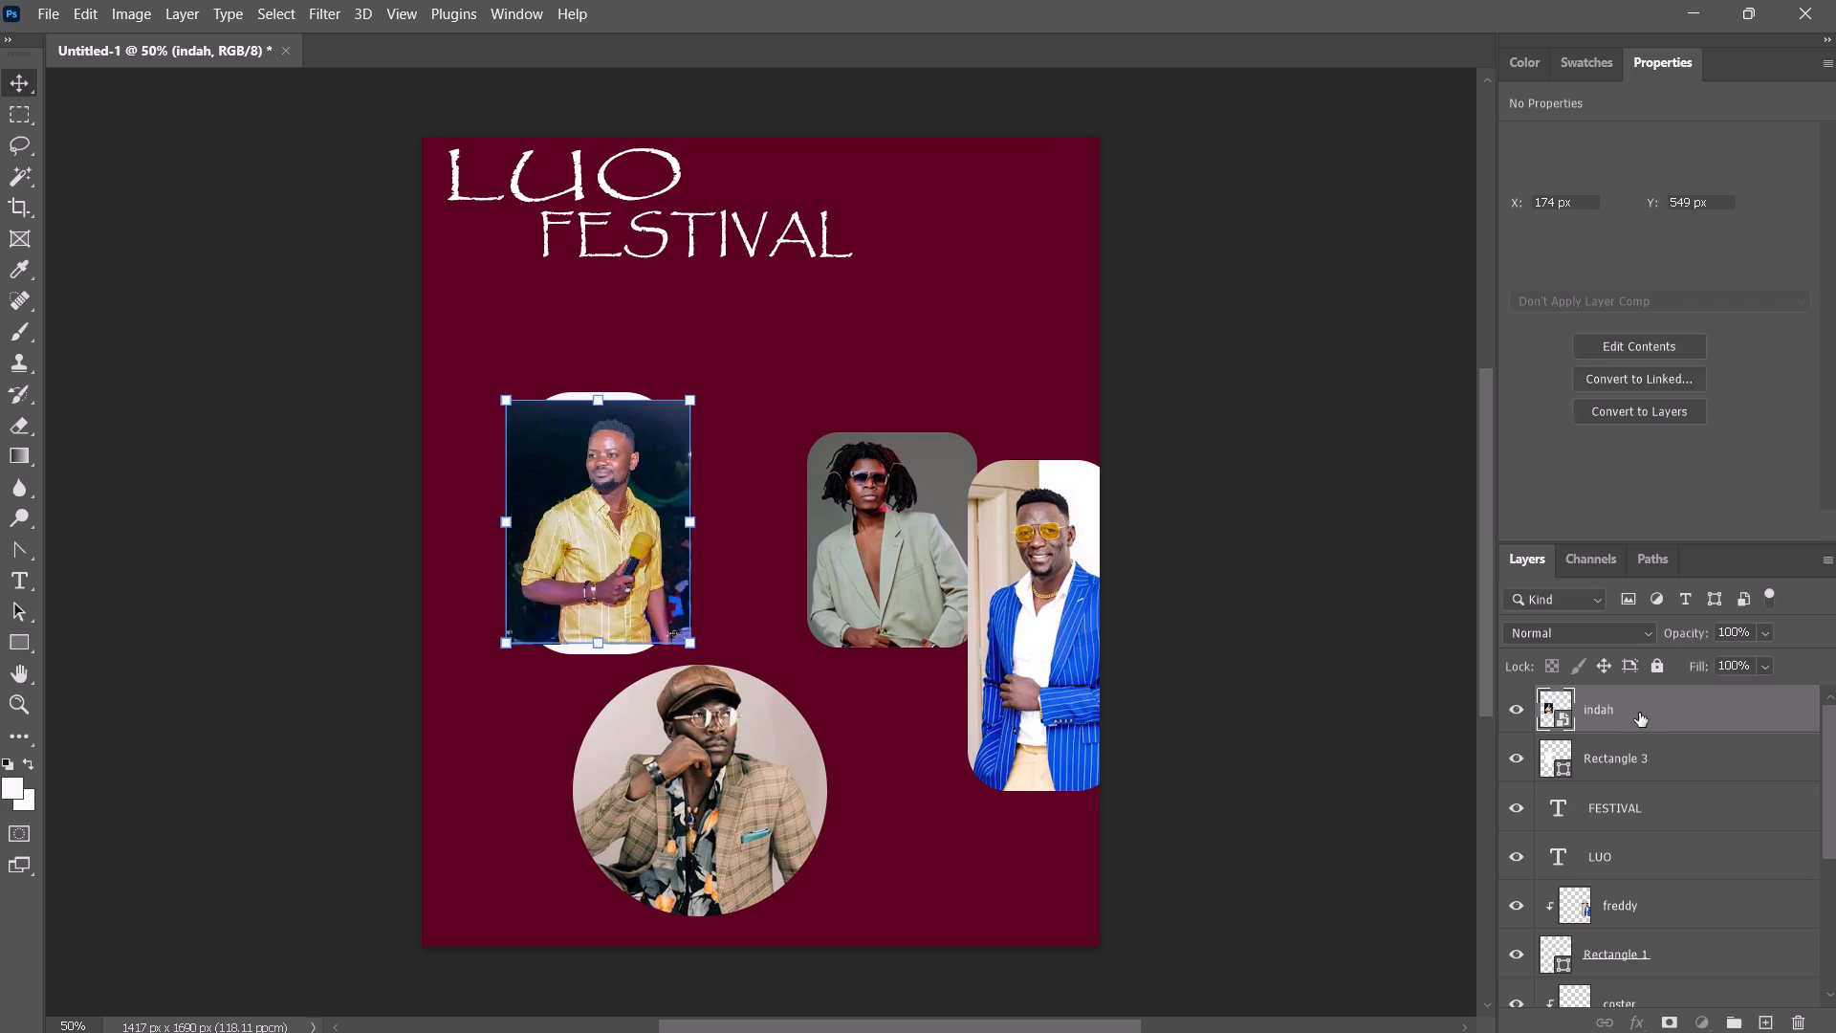
Rasterize the indah layer.
{"action": "right_click", "coordinate": [1644, 715]}
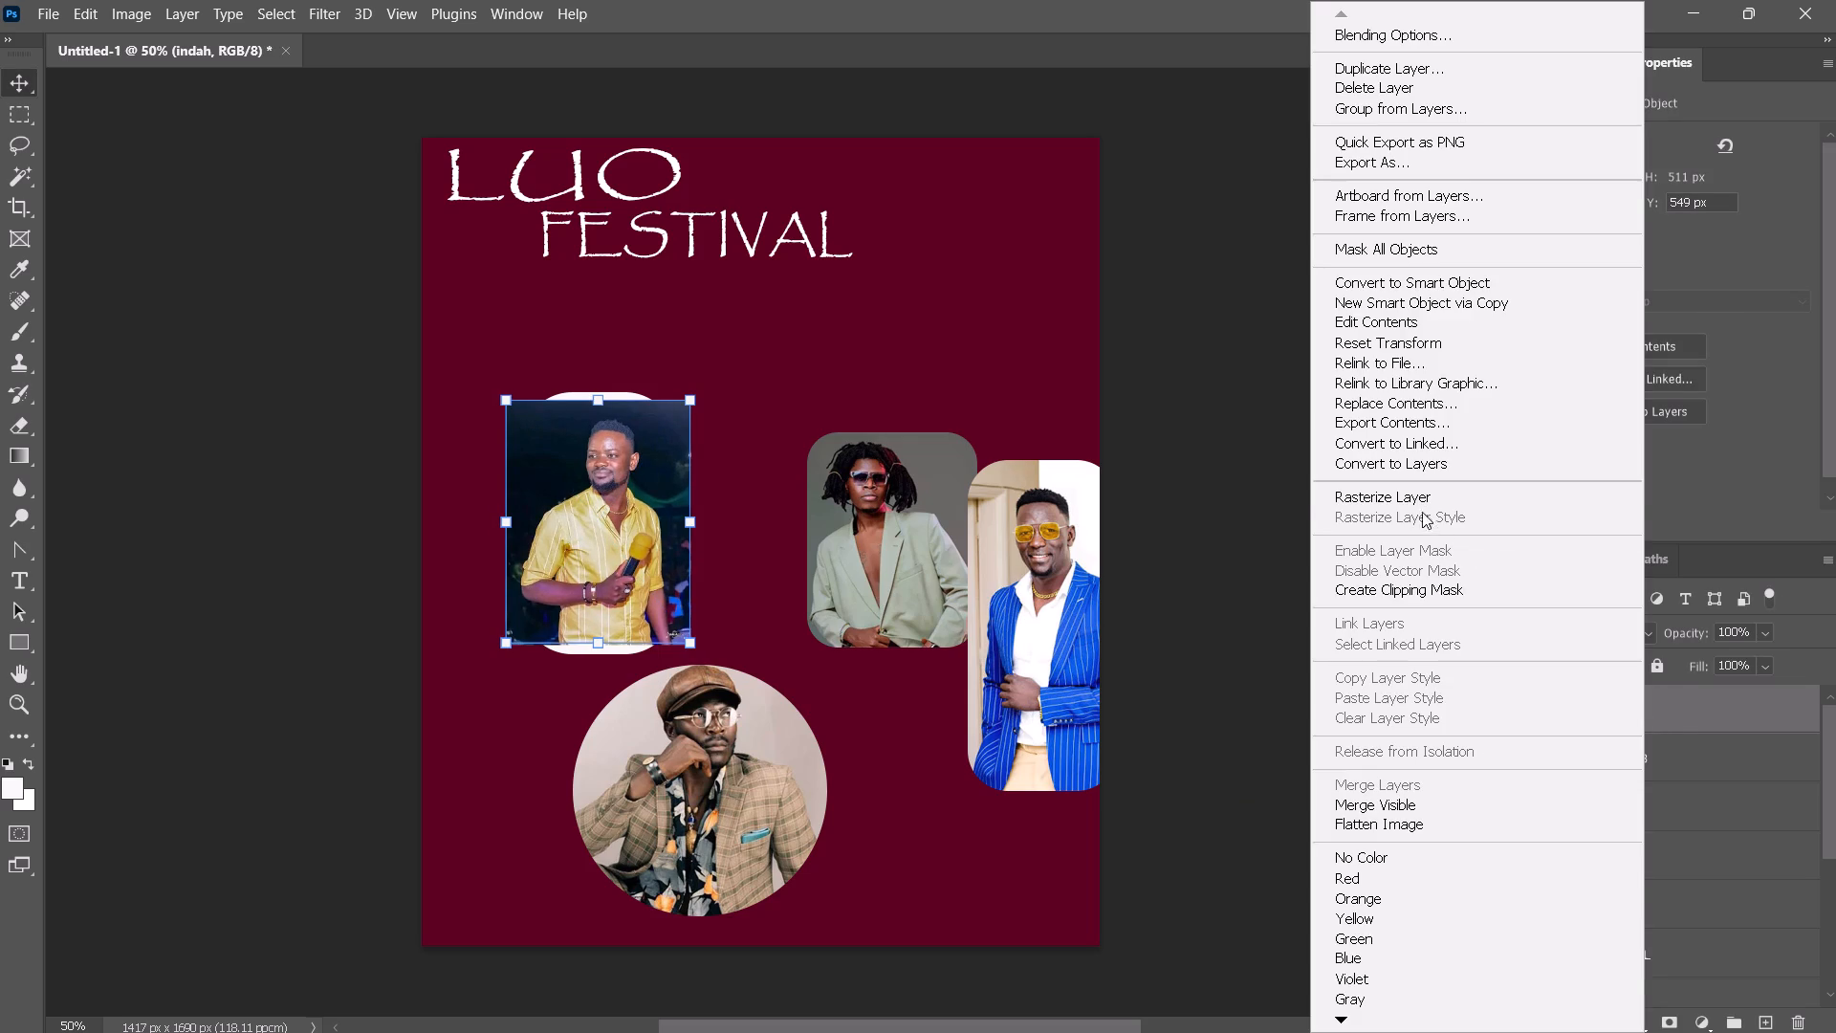
{"action": "left_click", "coordinate": [1405, 495]}
{"action": "left_click", "coordinate": [755, 344]}
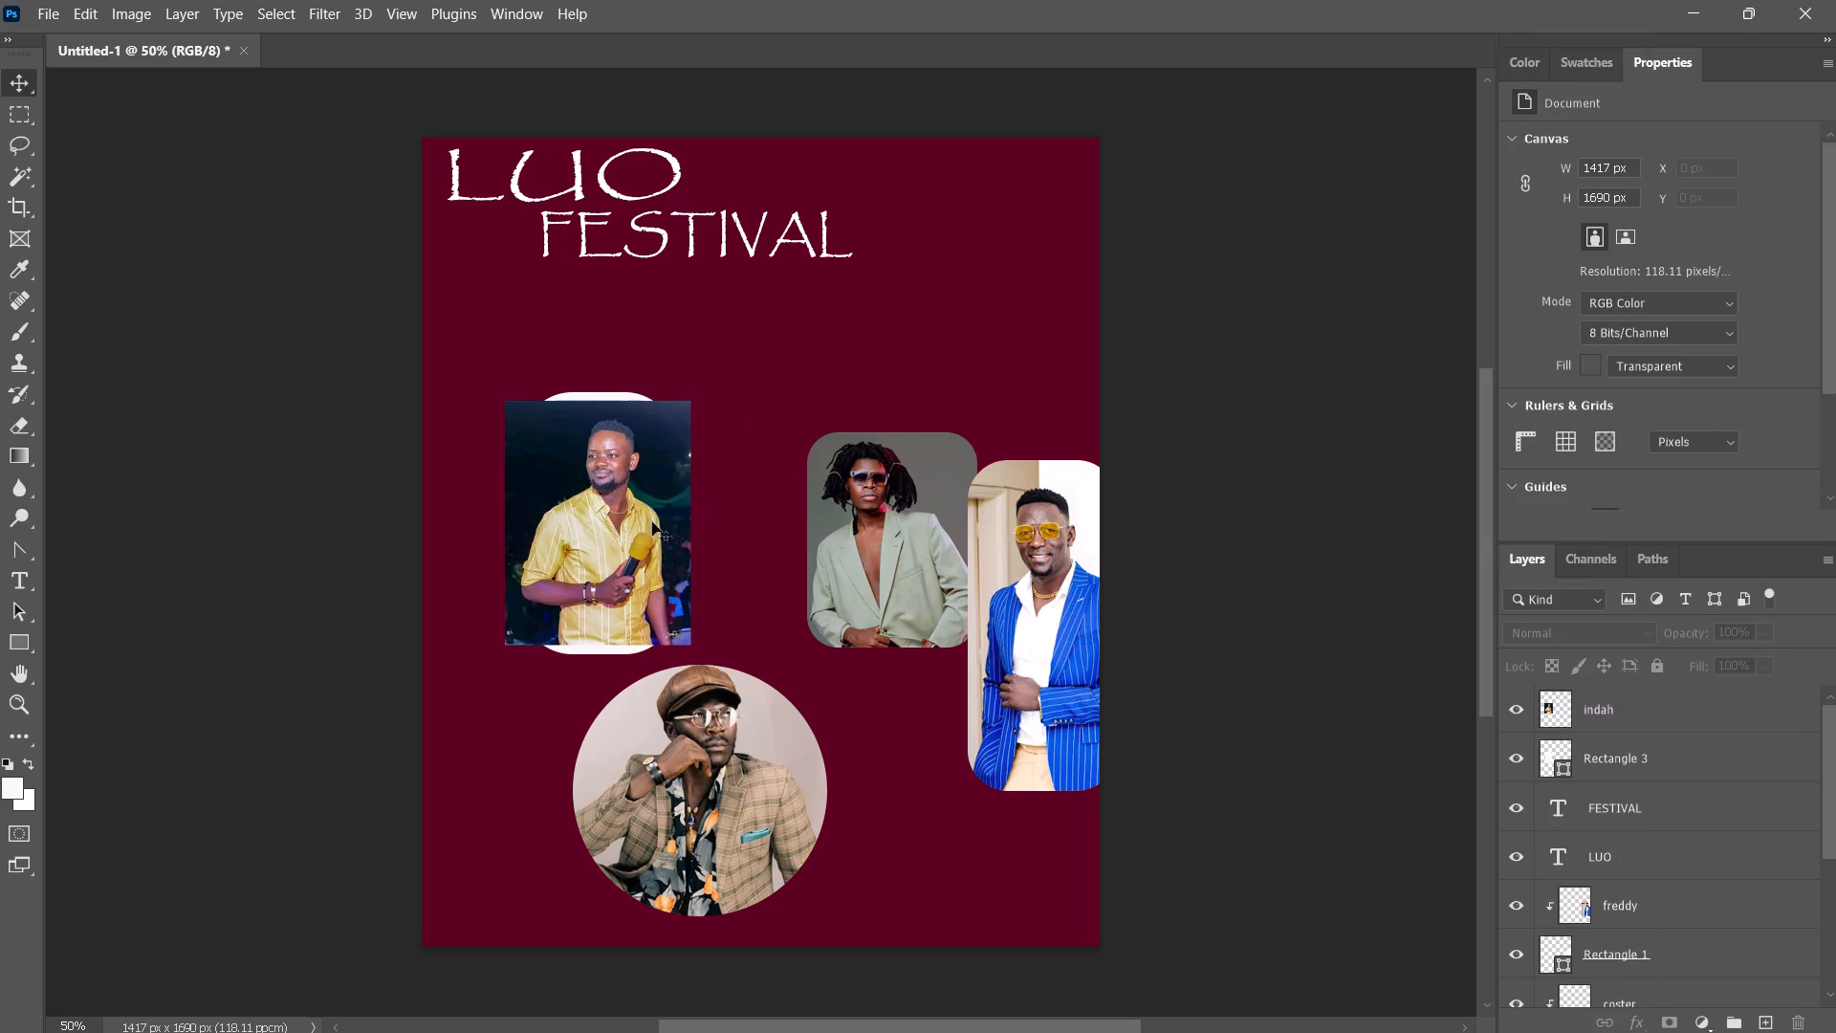
Clip the indah photo to the Rectangle 3 shape beneath it.
{"action": "left_click_drag", "start_coordinate": [472, 389], "coordinate": [676, 538]}
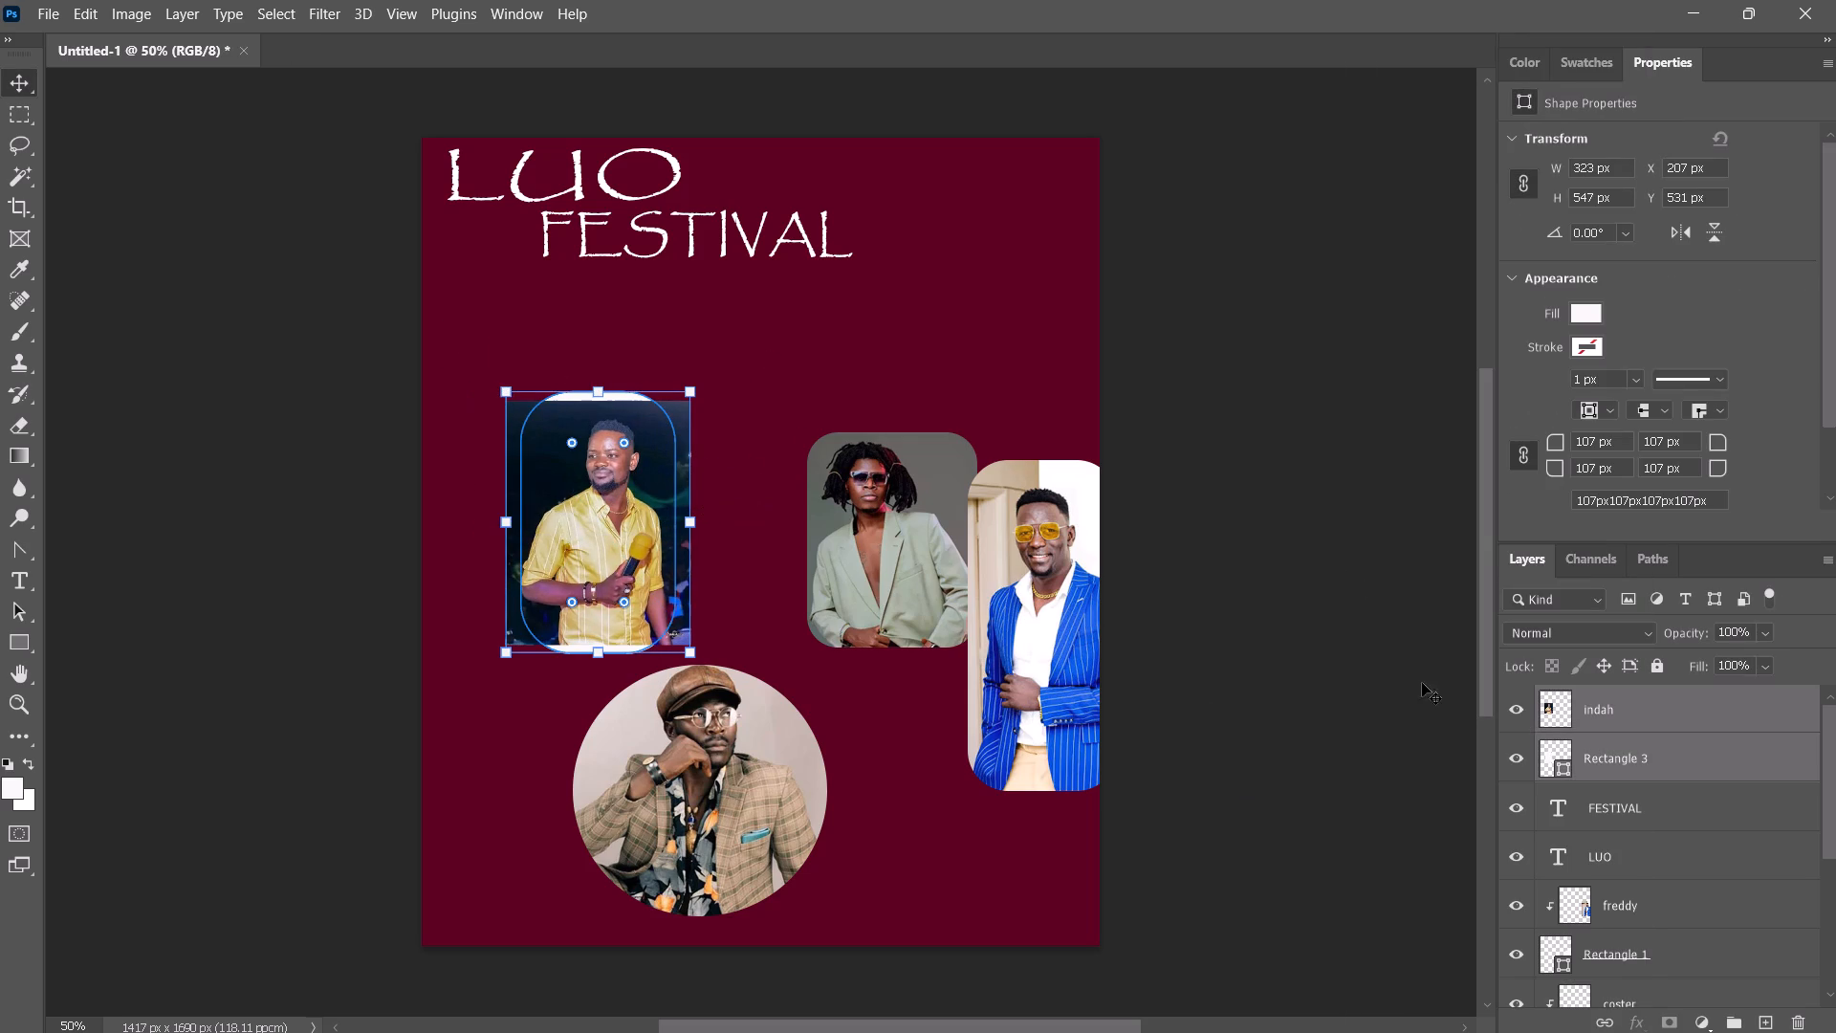
{"action": "left_click", "coordinate": [1597, 734], "text": "alt"}
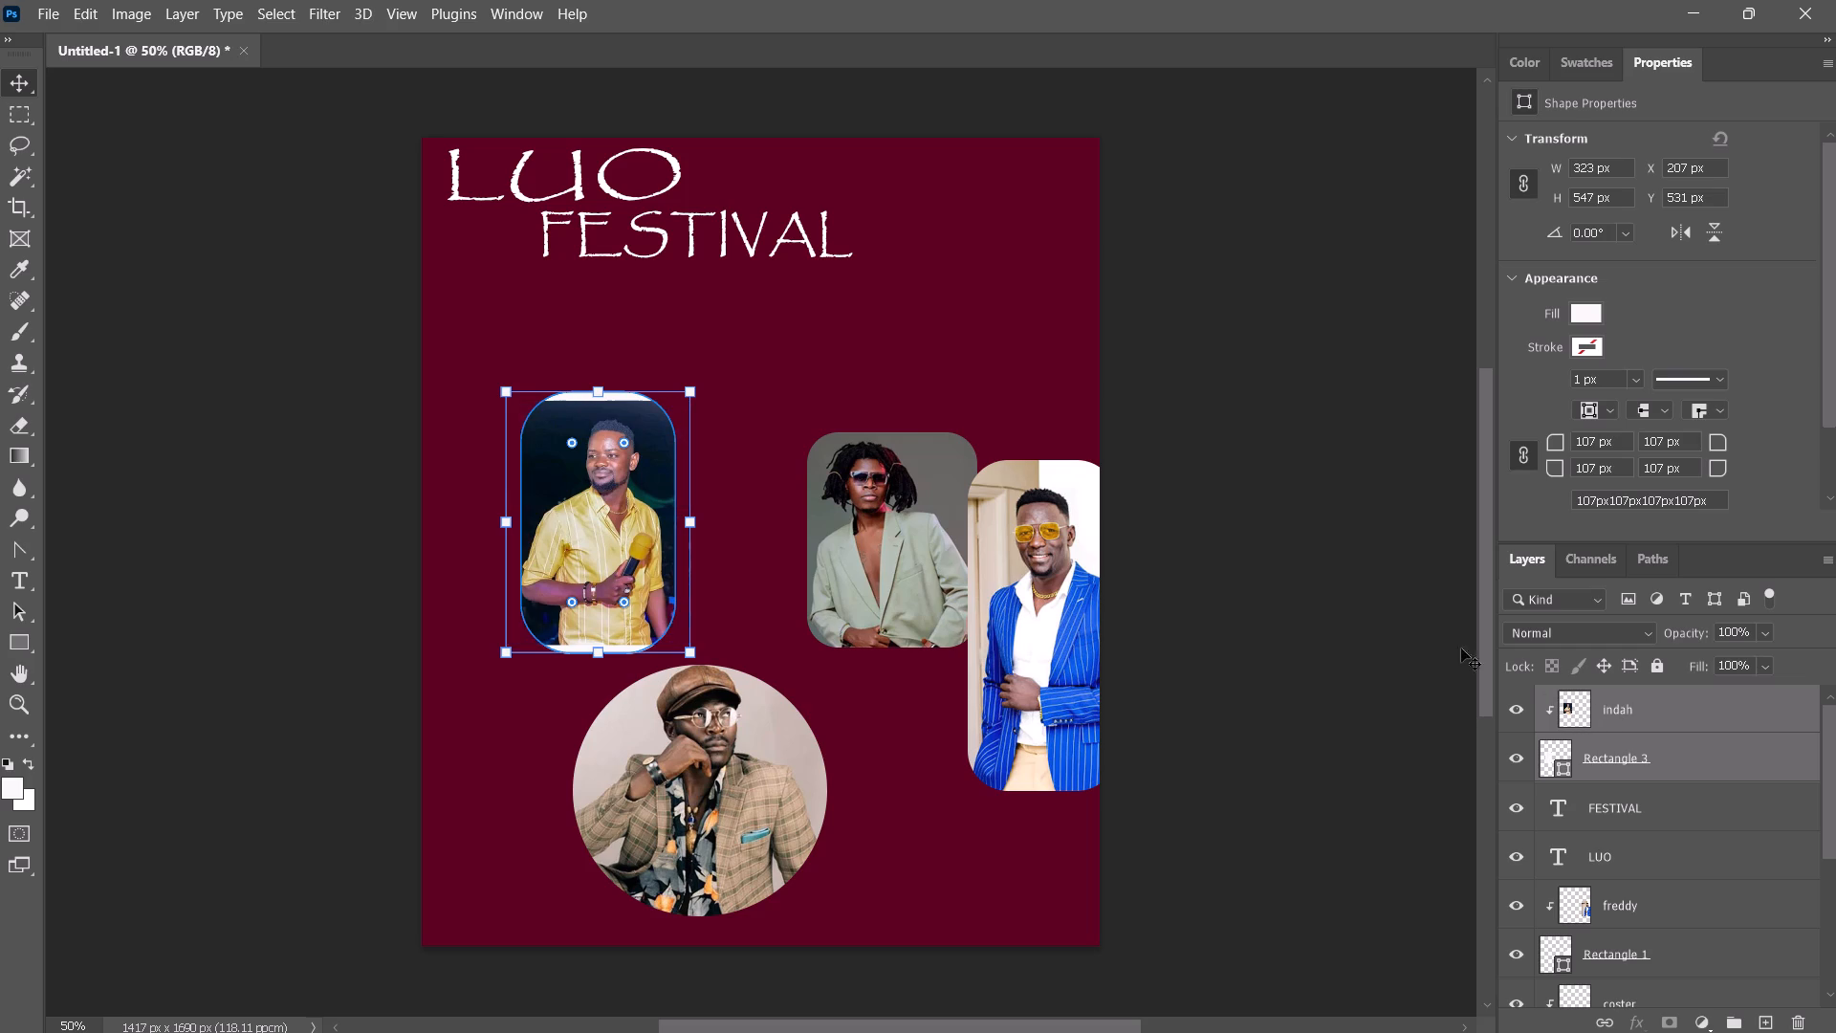
{"action": "left_click", "coordinate": [1328, 525]}
Enlarge the indah photo to about 445 × 586 px so it fills the whole rounded rectangle.
{"action": "left_click", "coordinate": [583, 501]}
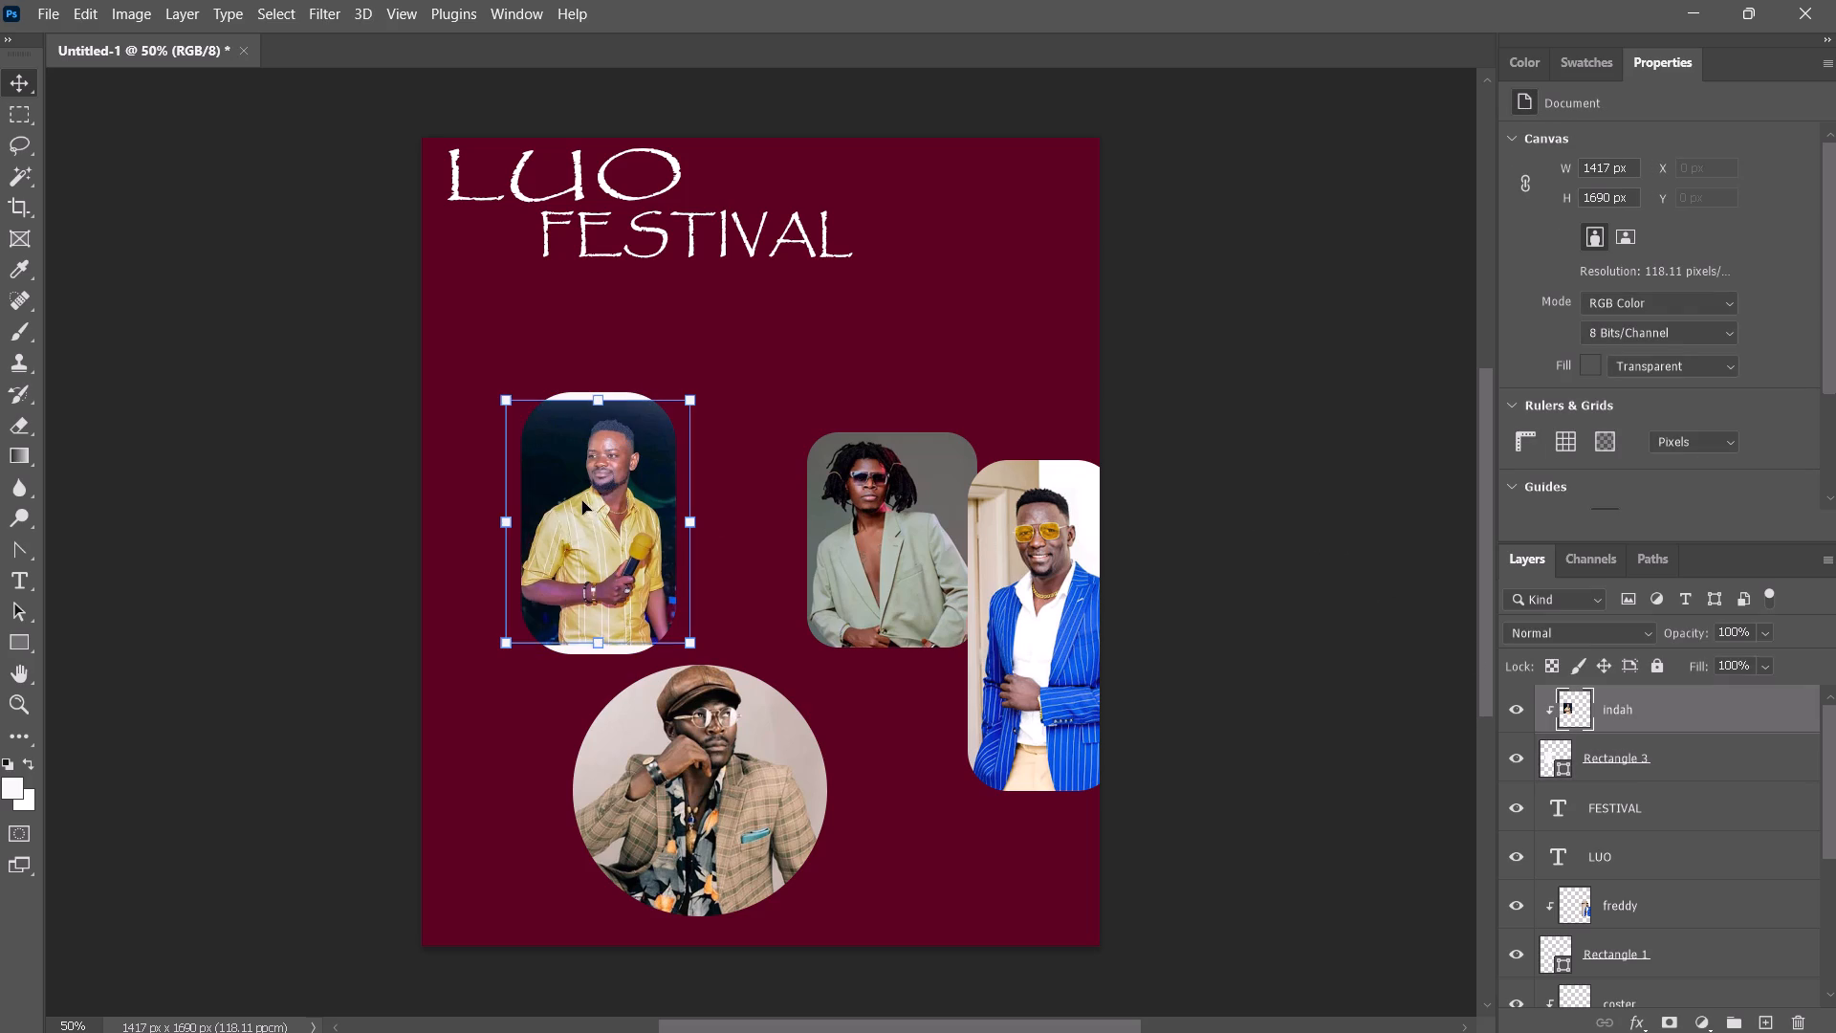
{"action": "left_click_drag", "start_coordinate": [596, 644], "coordinate": [597, 663]}
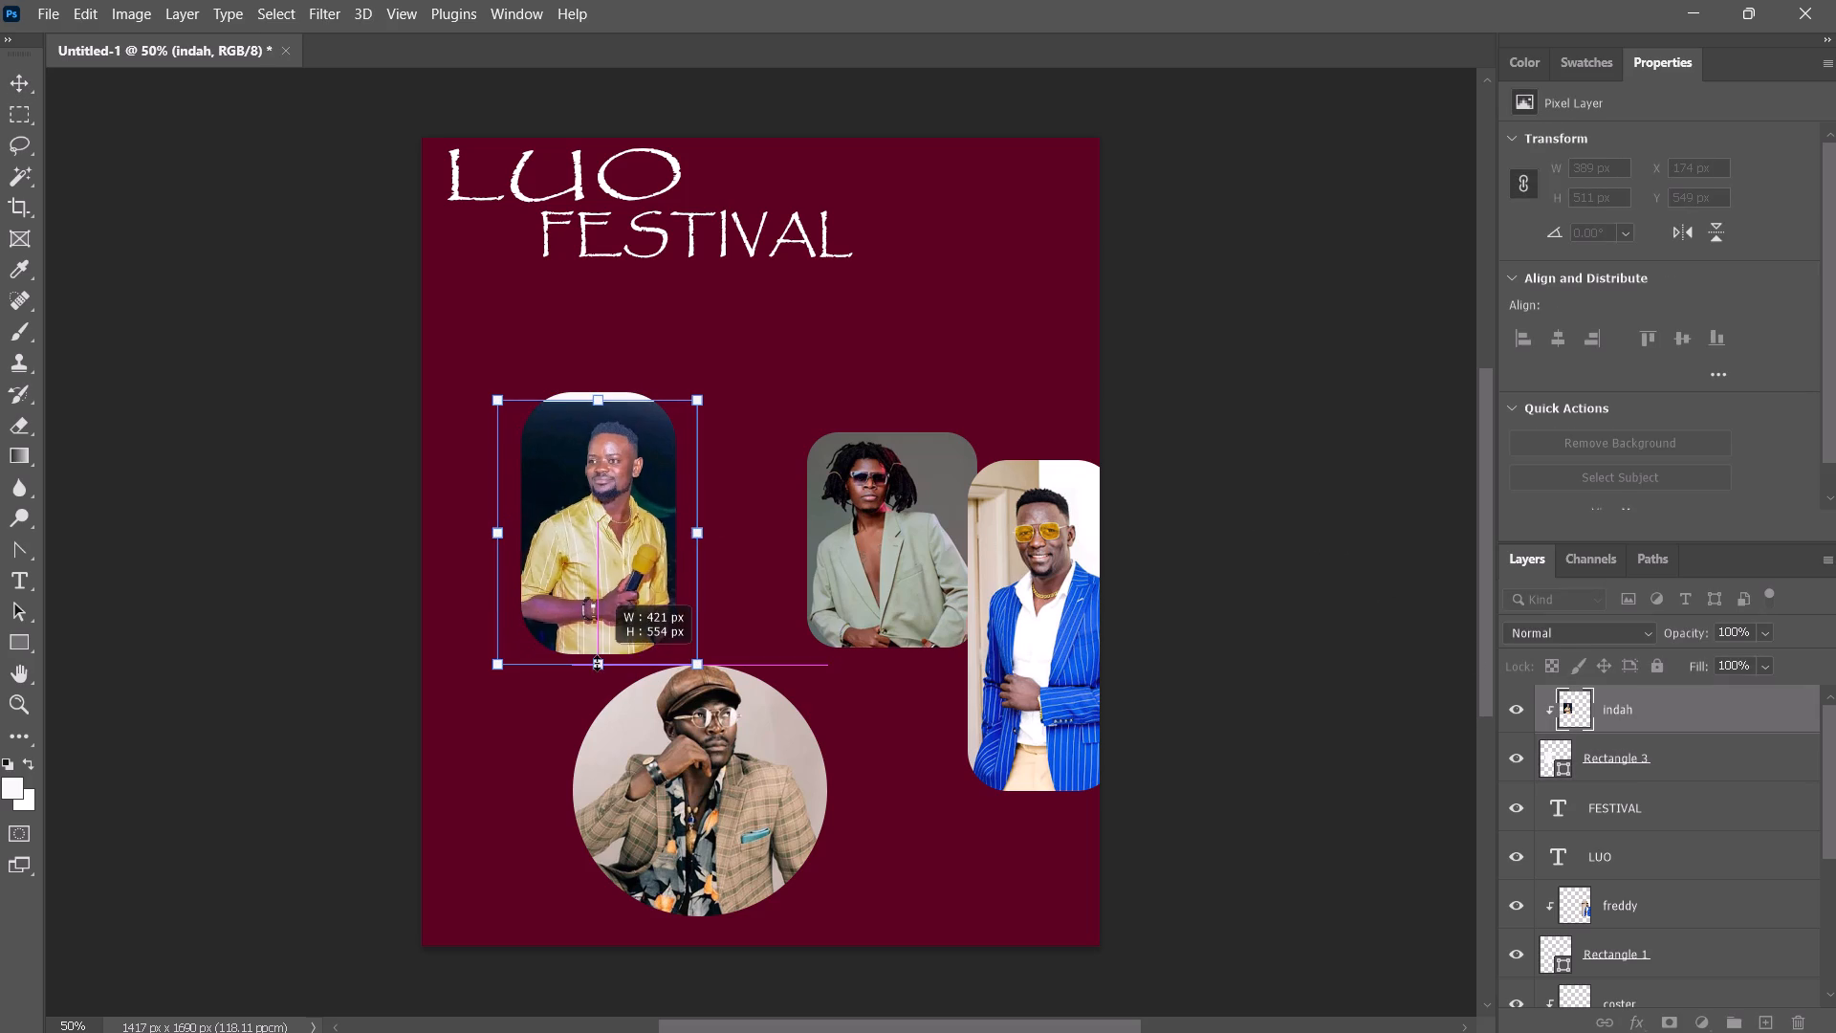
{"action": "left_click_drag", "start_coordinate": [597, 663], "coordinate": [597, 665]}
{"action": "left_click_drag", "start_coordinate": [596, 405], "coordinate": [594, 389]}
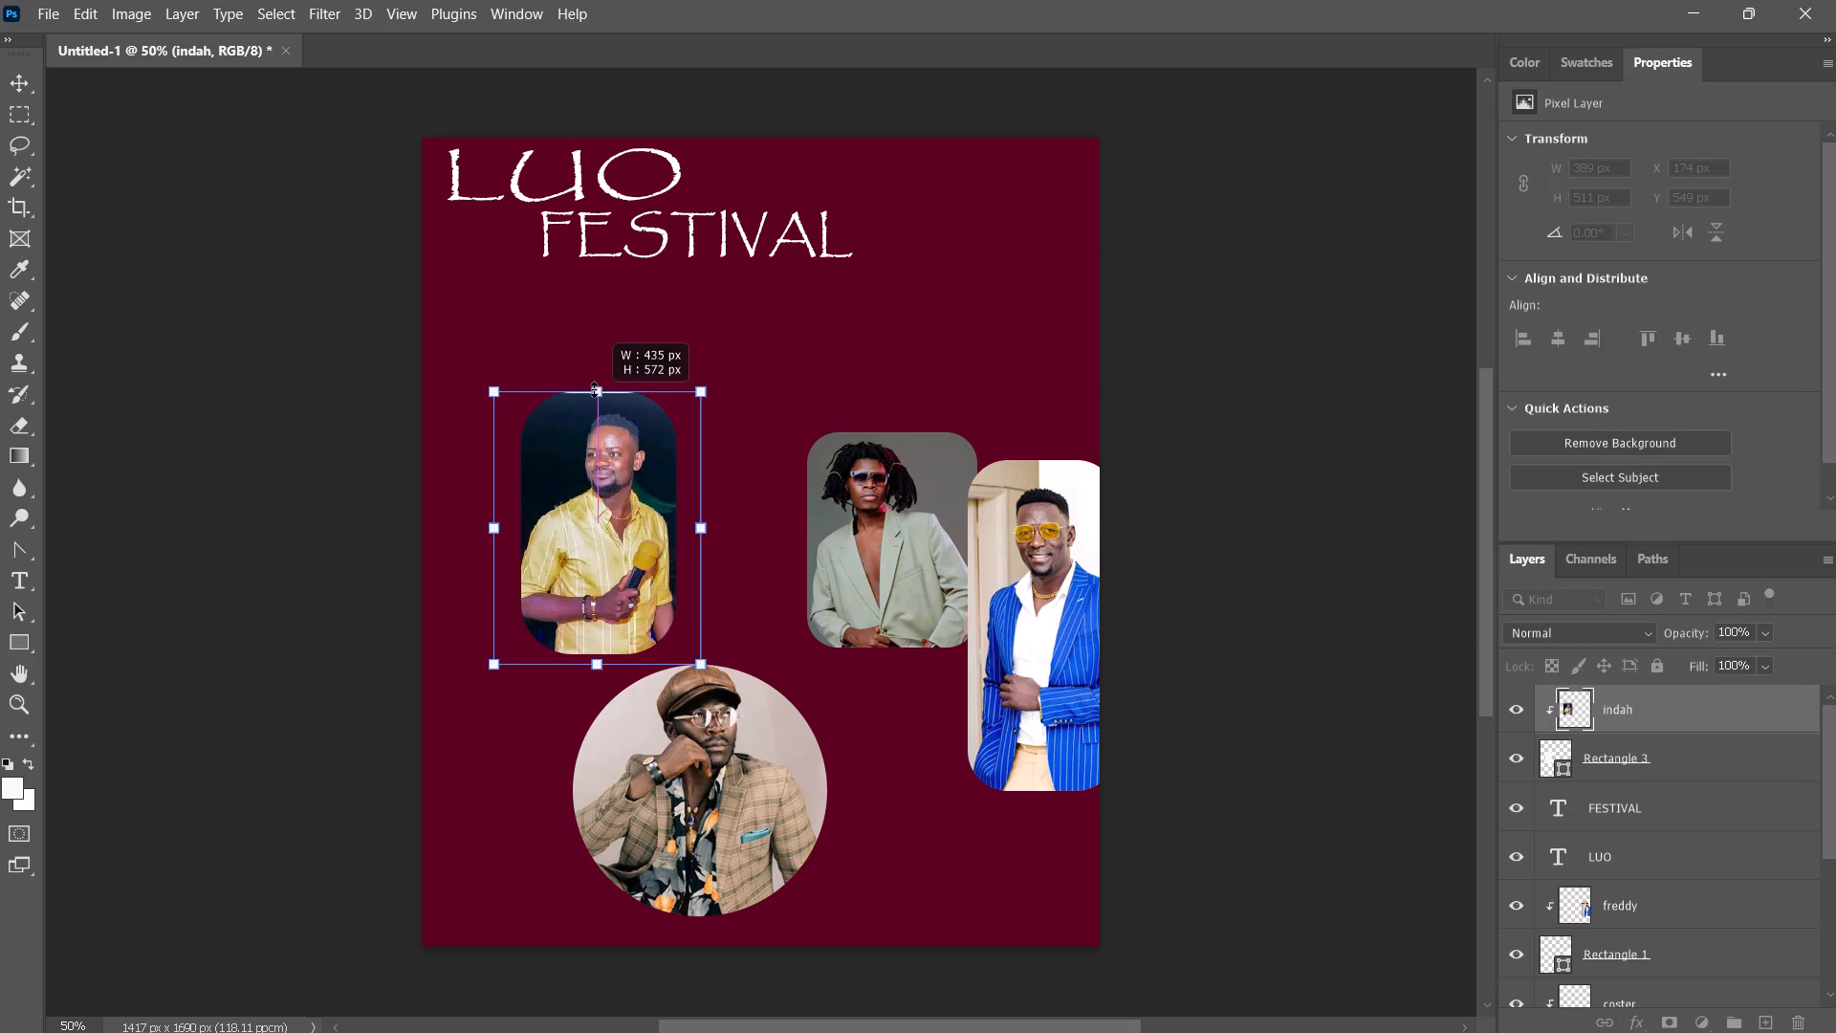
{"action": "left_click_drag", "start_coordinate": [594, 389], "coordinate": [592, 377]}
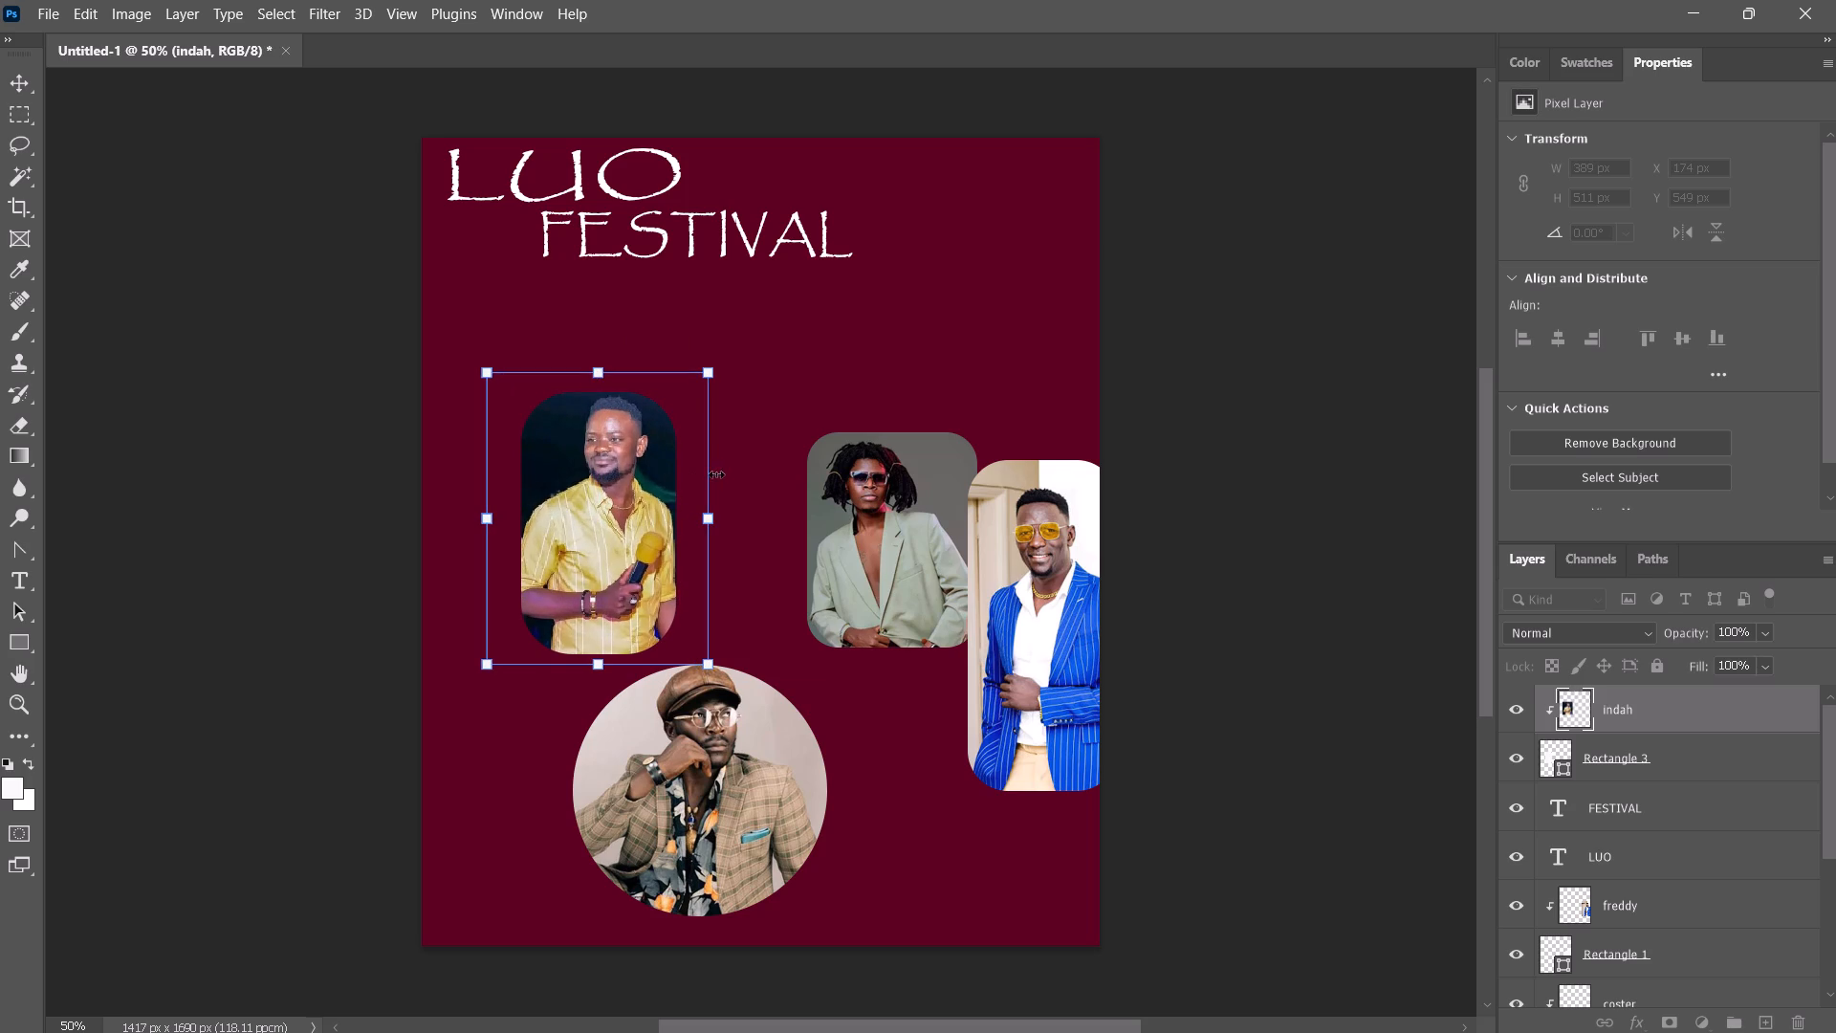
{"action": "left_click", "coordinate": [715, 520]}
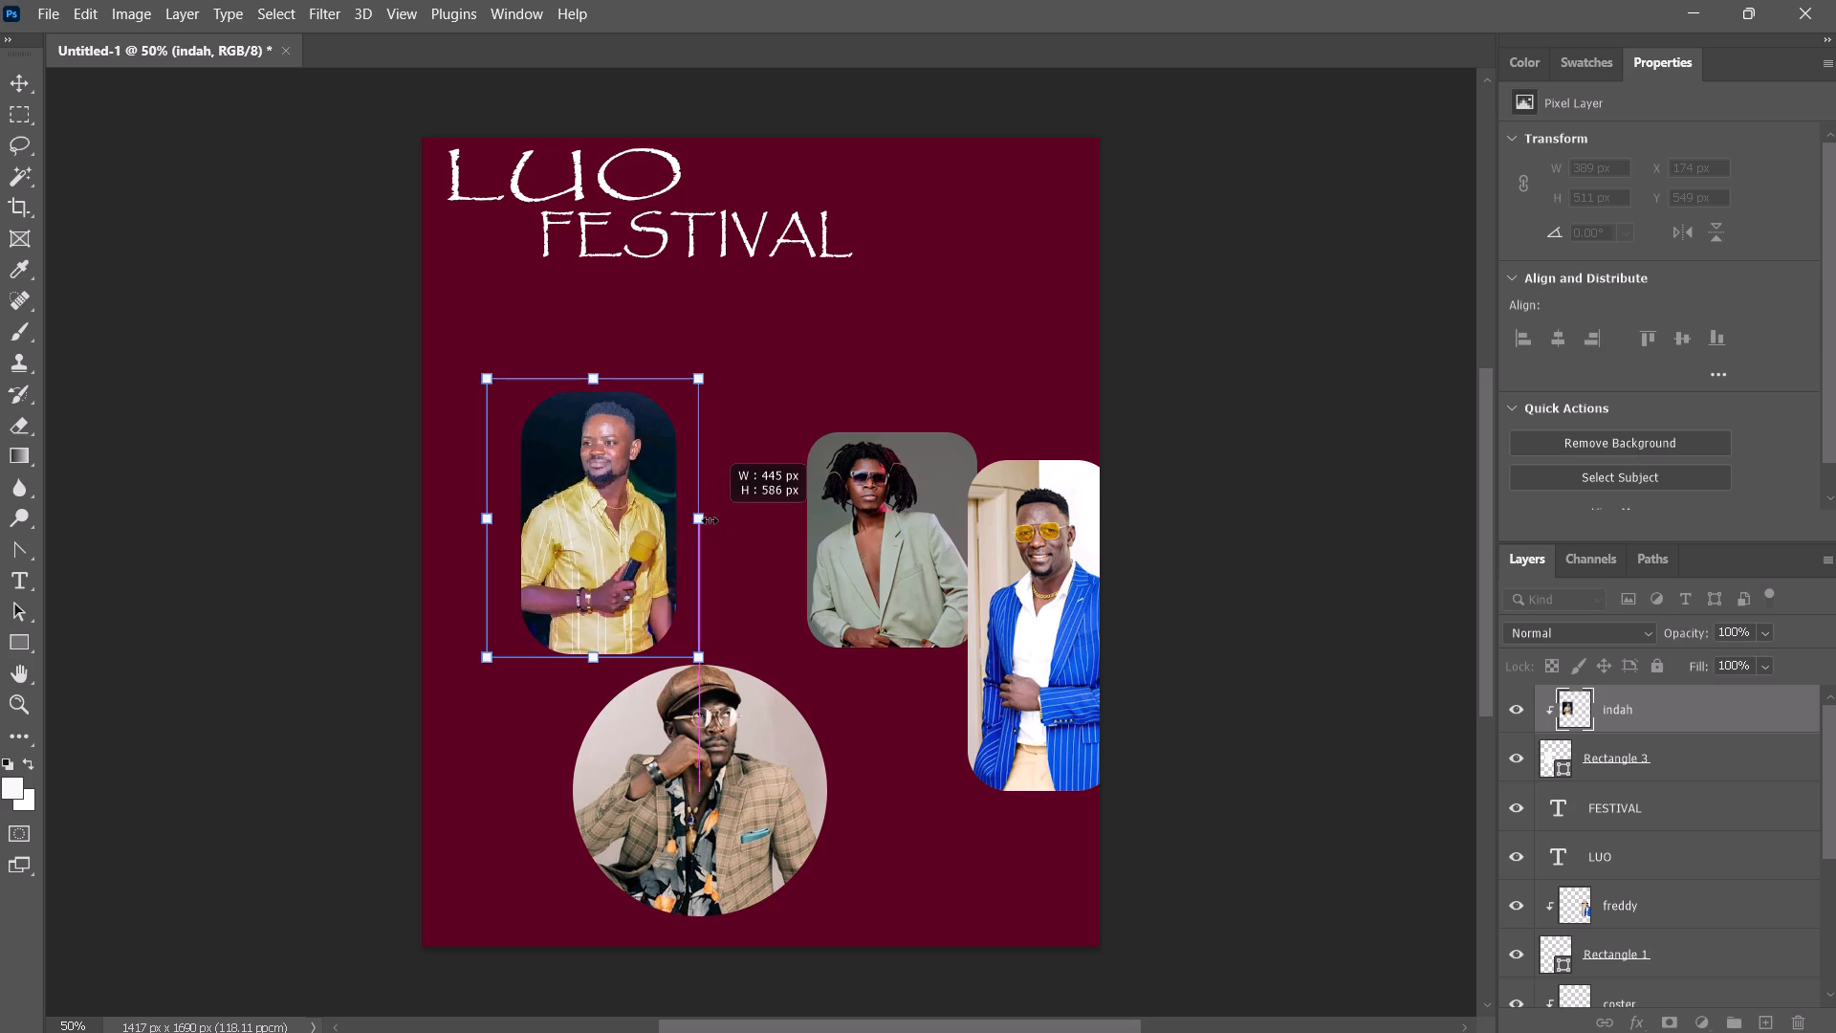
{"action": "left_click", "coordinate": [1231, 227]}
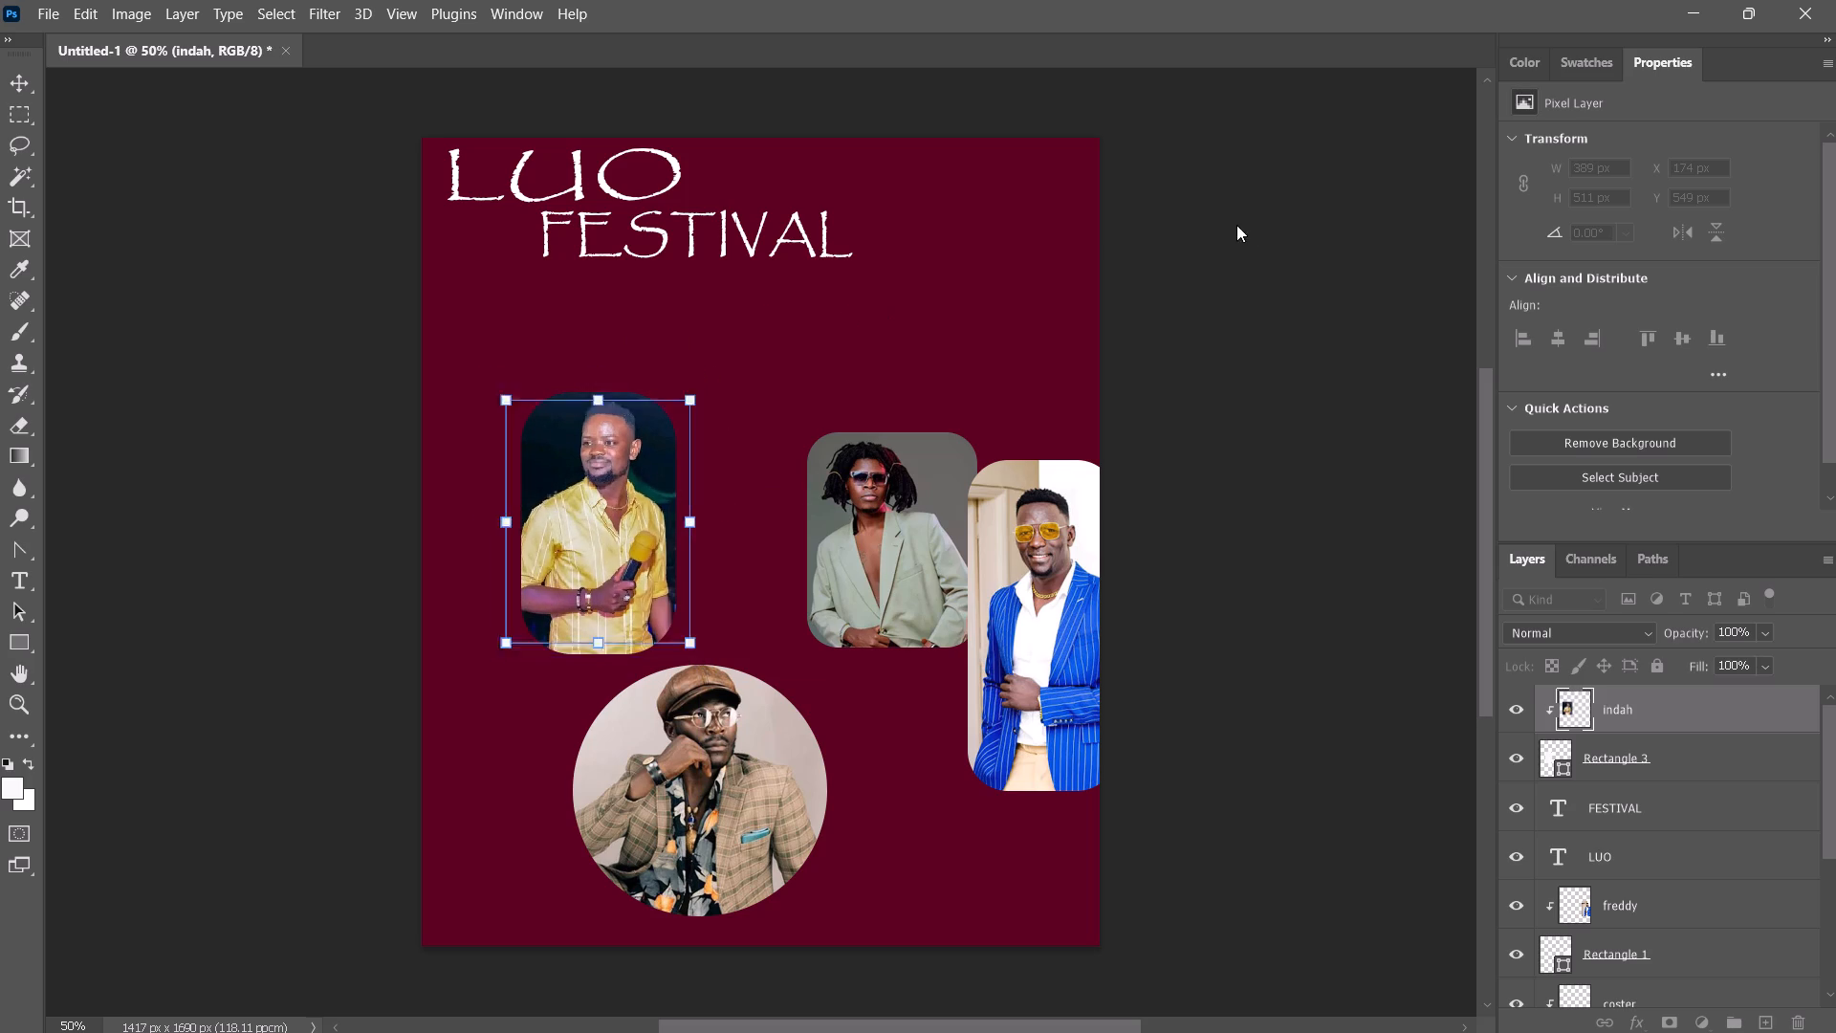
{"action": "left_click", "coordinate": [1201, 231]}
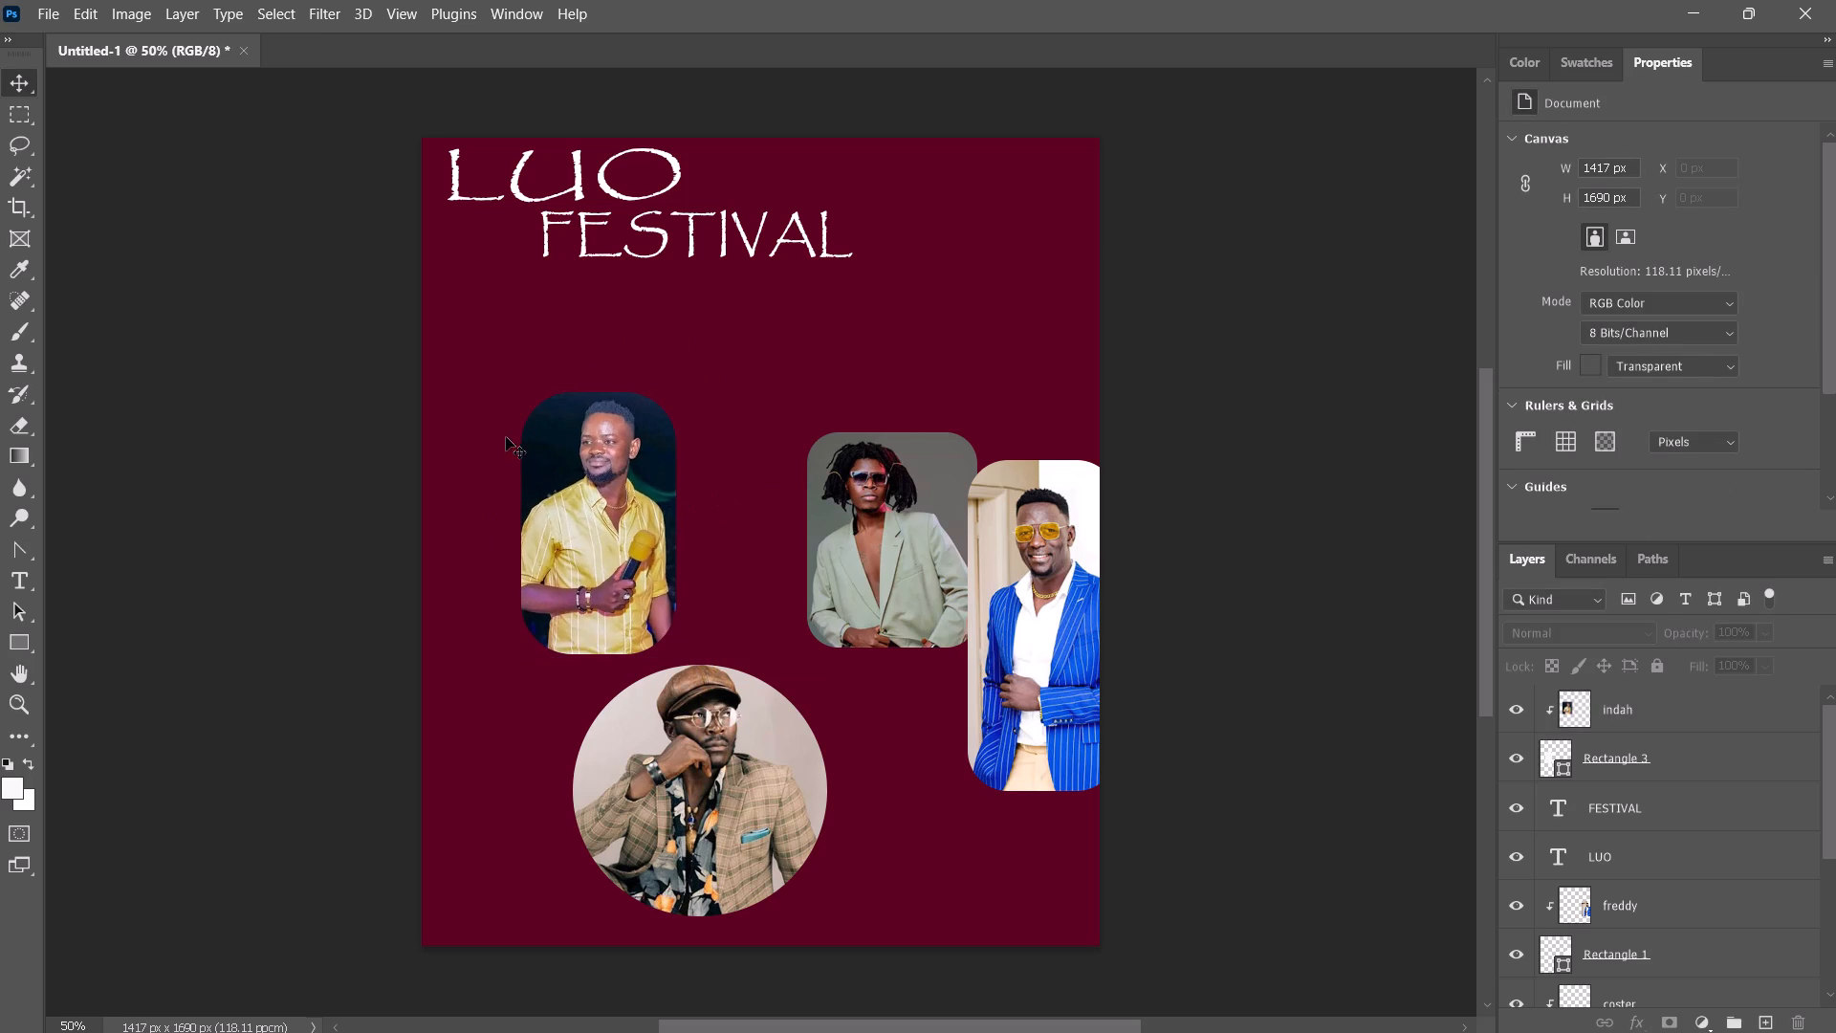
Scale the indah photo and its Rectangle 3 shape together until the rectangle is about 375 × 652 px.
{"action": "left_click_drag", "start_coordinate": [489, 399], "coordinate": [700, 652]}
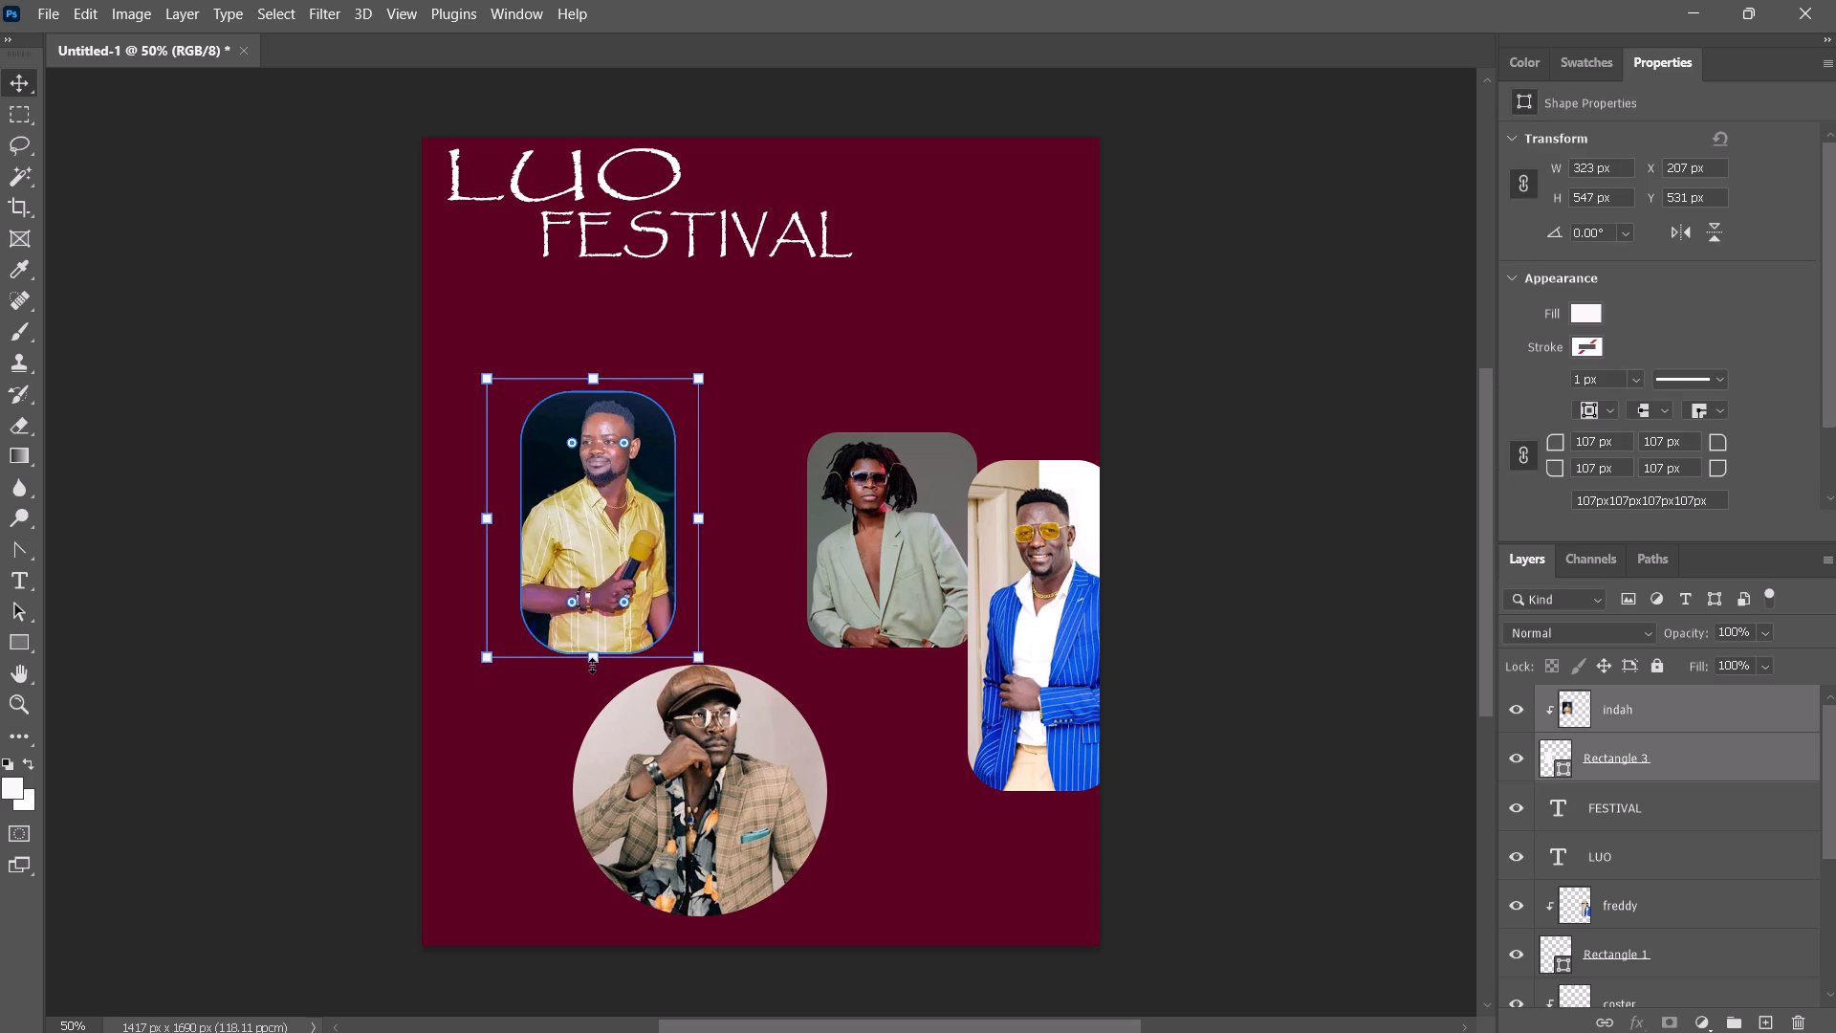
{"action": "left_click_drag", "start_coordinate": [592, 665], "coordinate": [594, 679]}
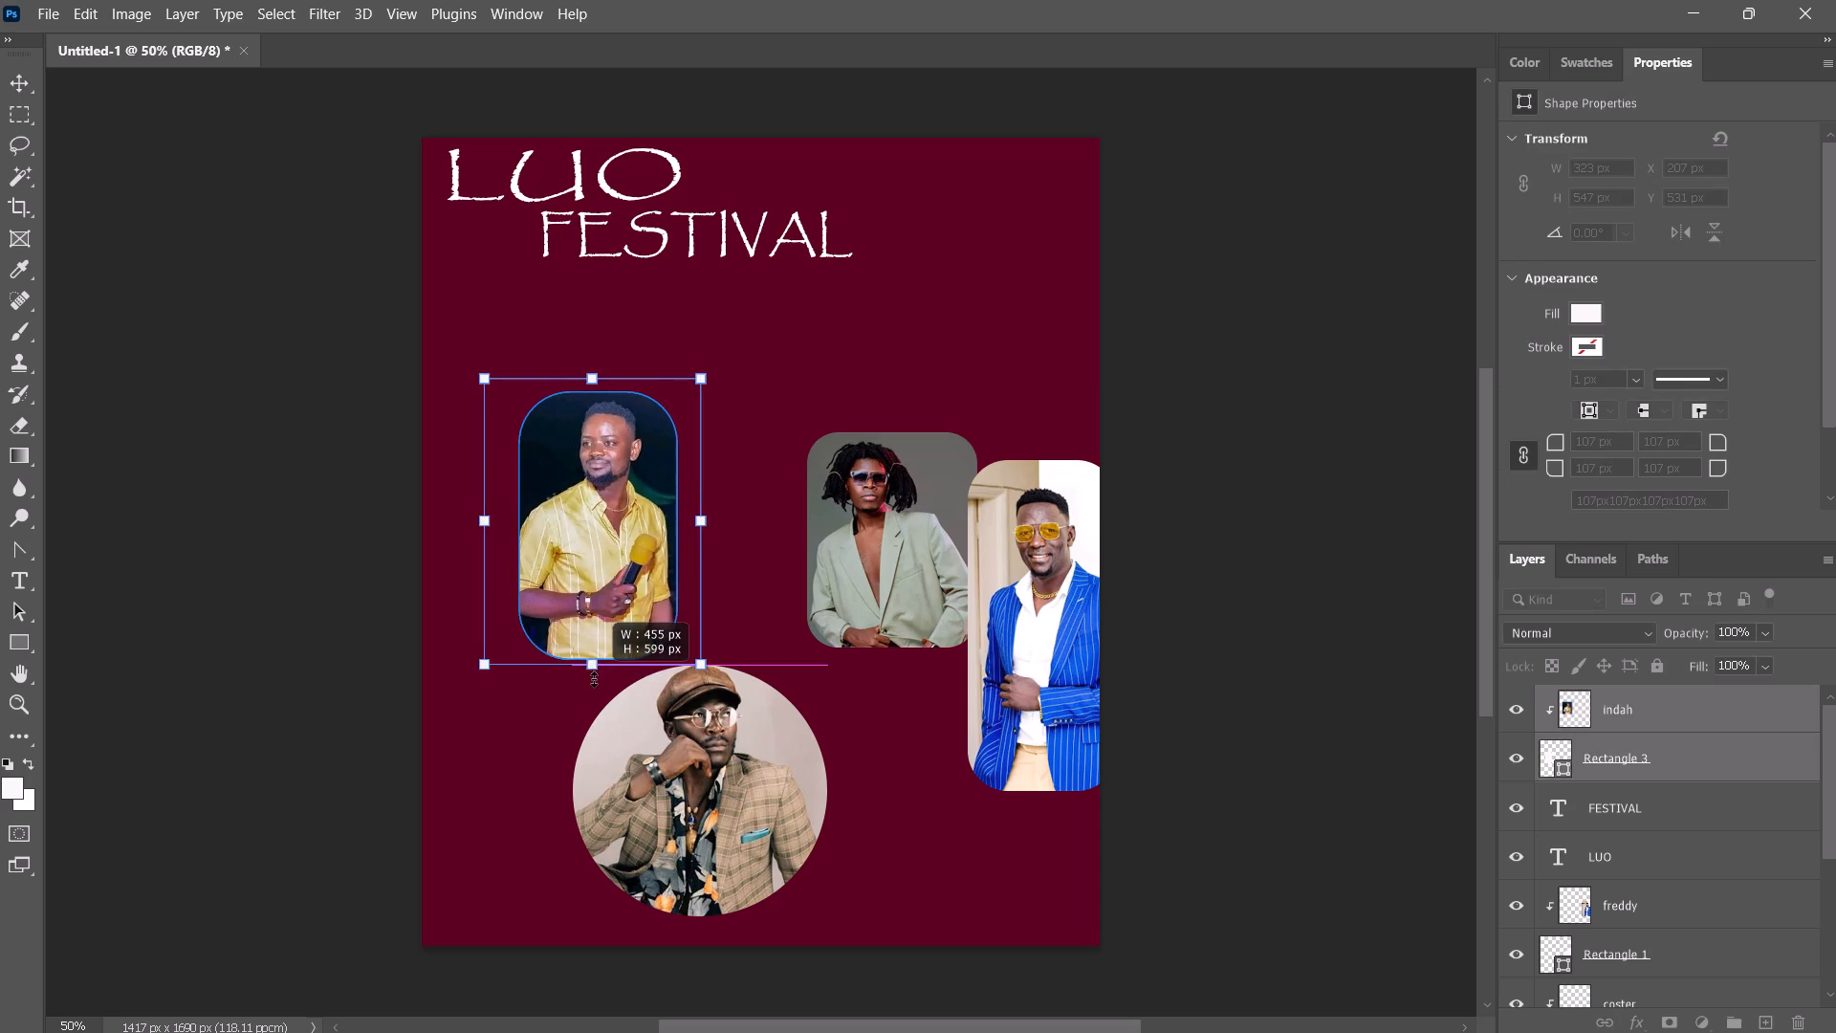
{"action": "left_click_drag", "start_coordinate": [594, 679], "coordinate": [602, 701]}
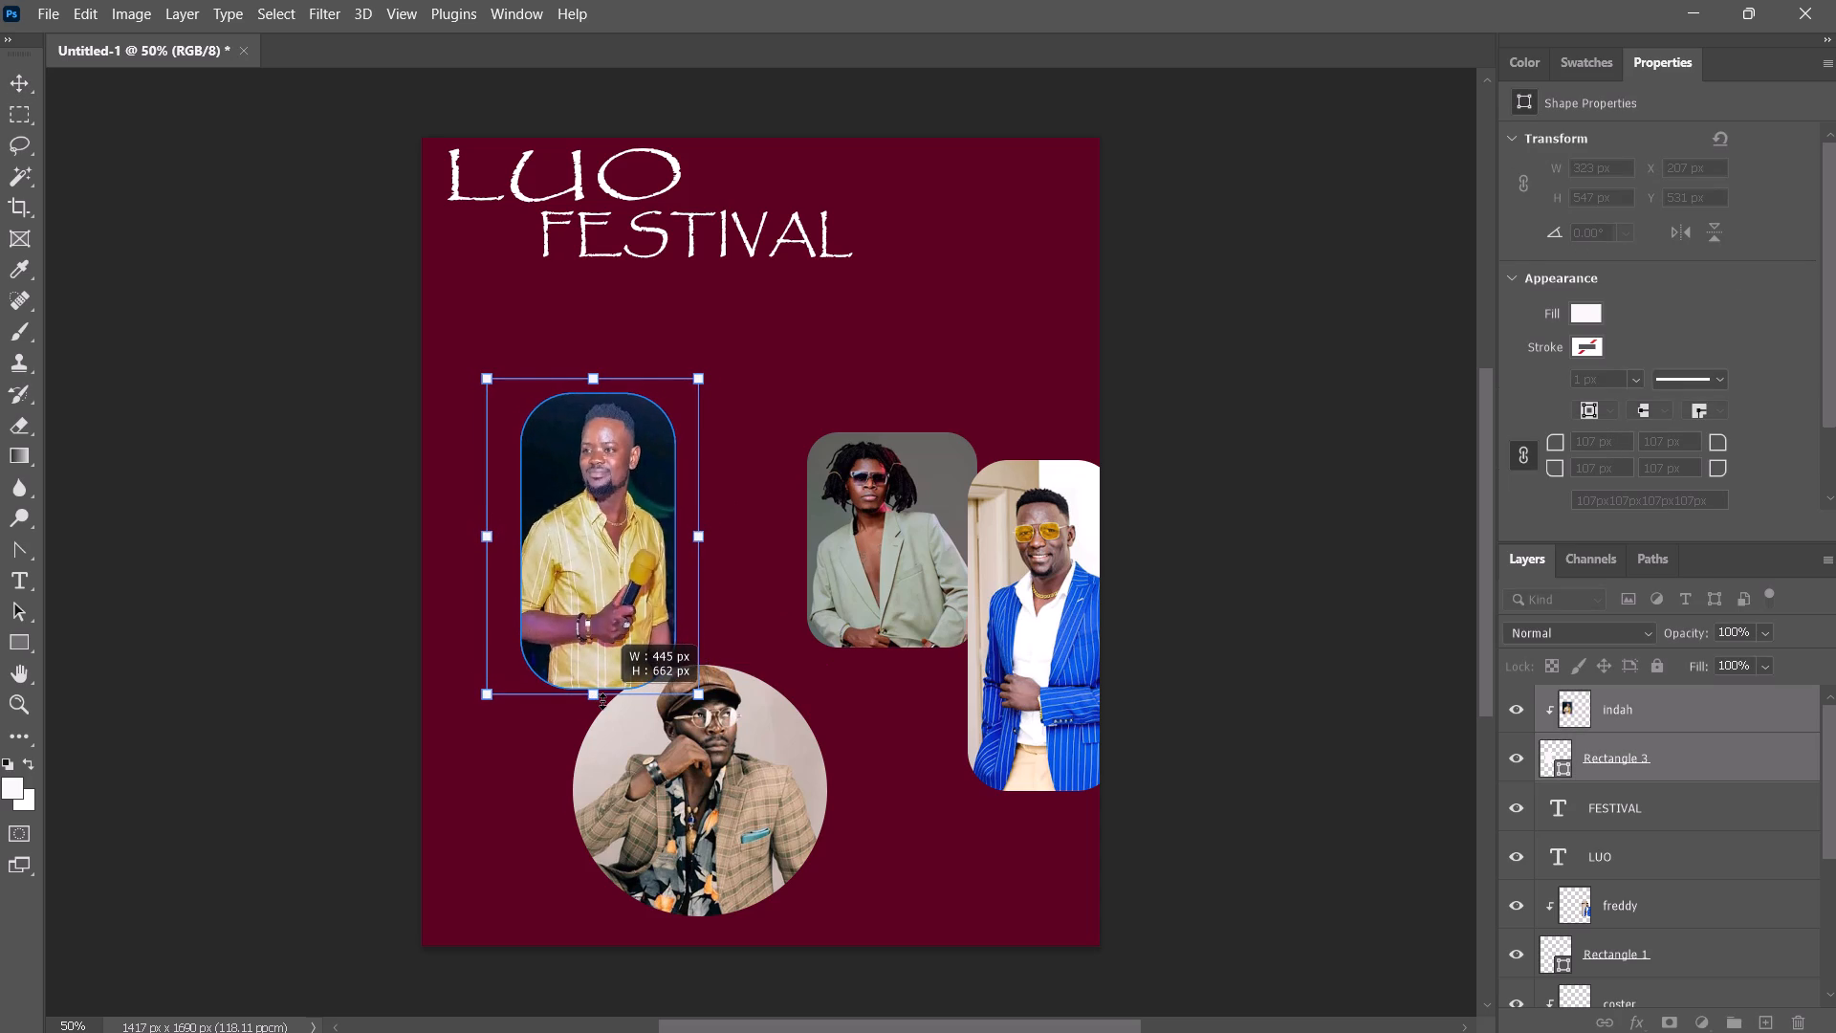
{"action": "left_click_drag", "start_coordinate": [602, 701], "coordinate": [603, 718]}
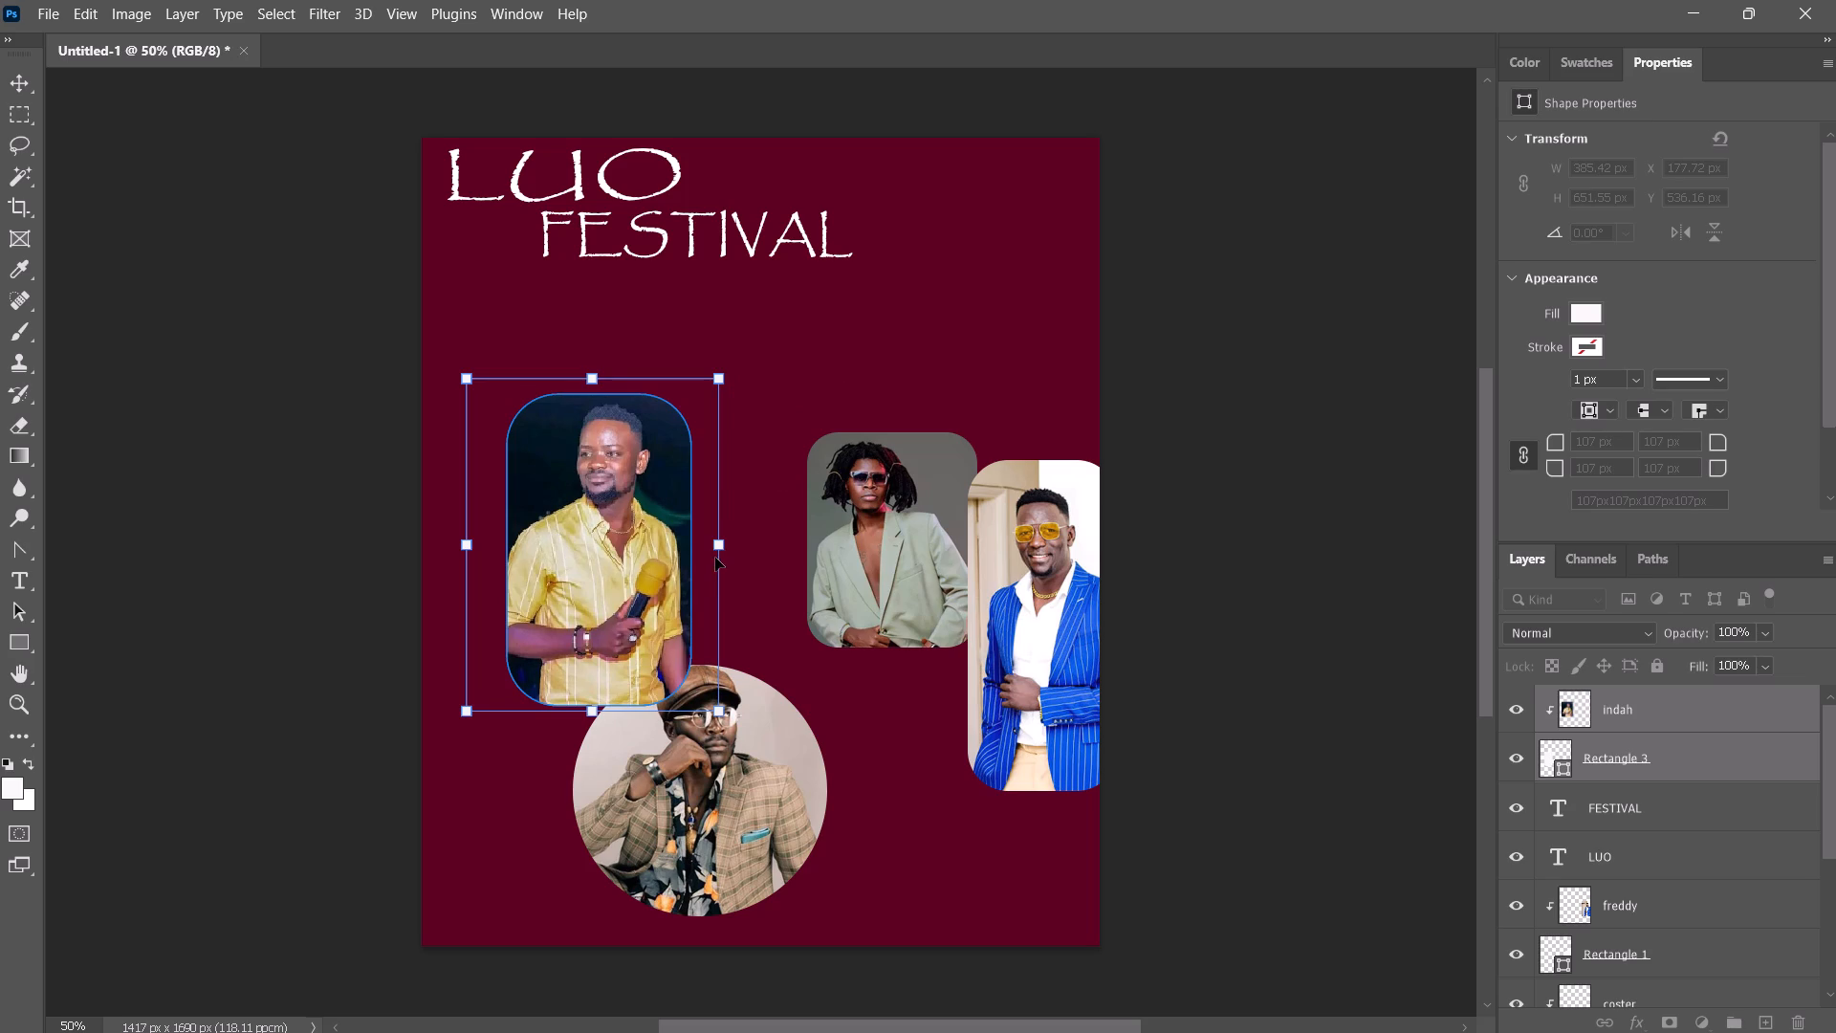
{"action": "left_click", "coordinate": [721, 543], "text": "shift"}
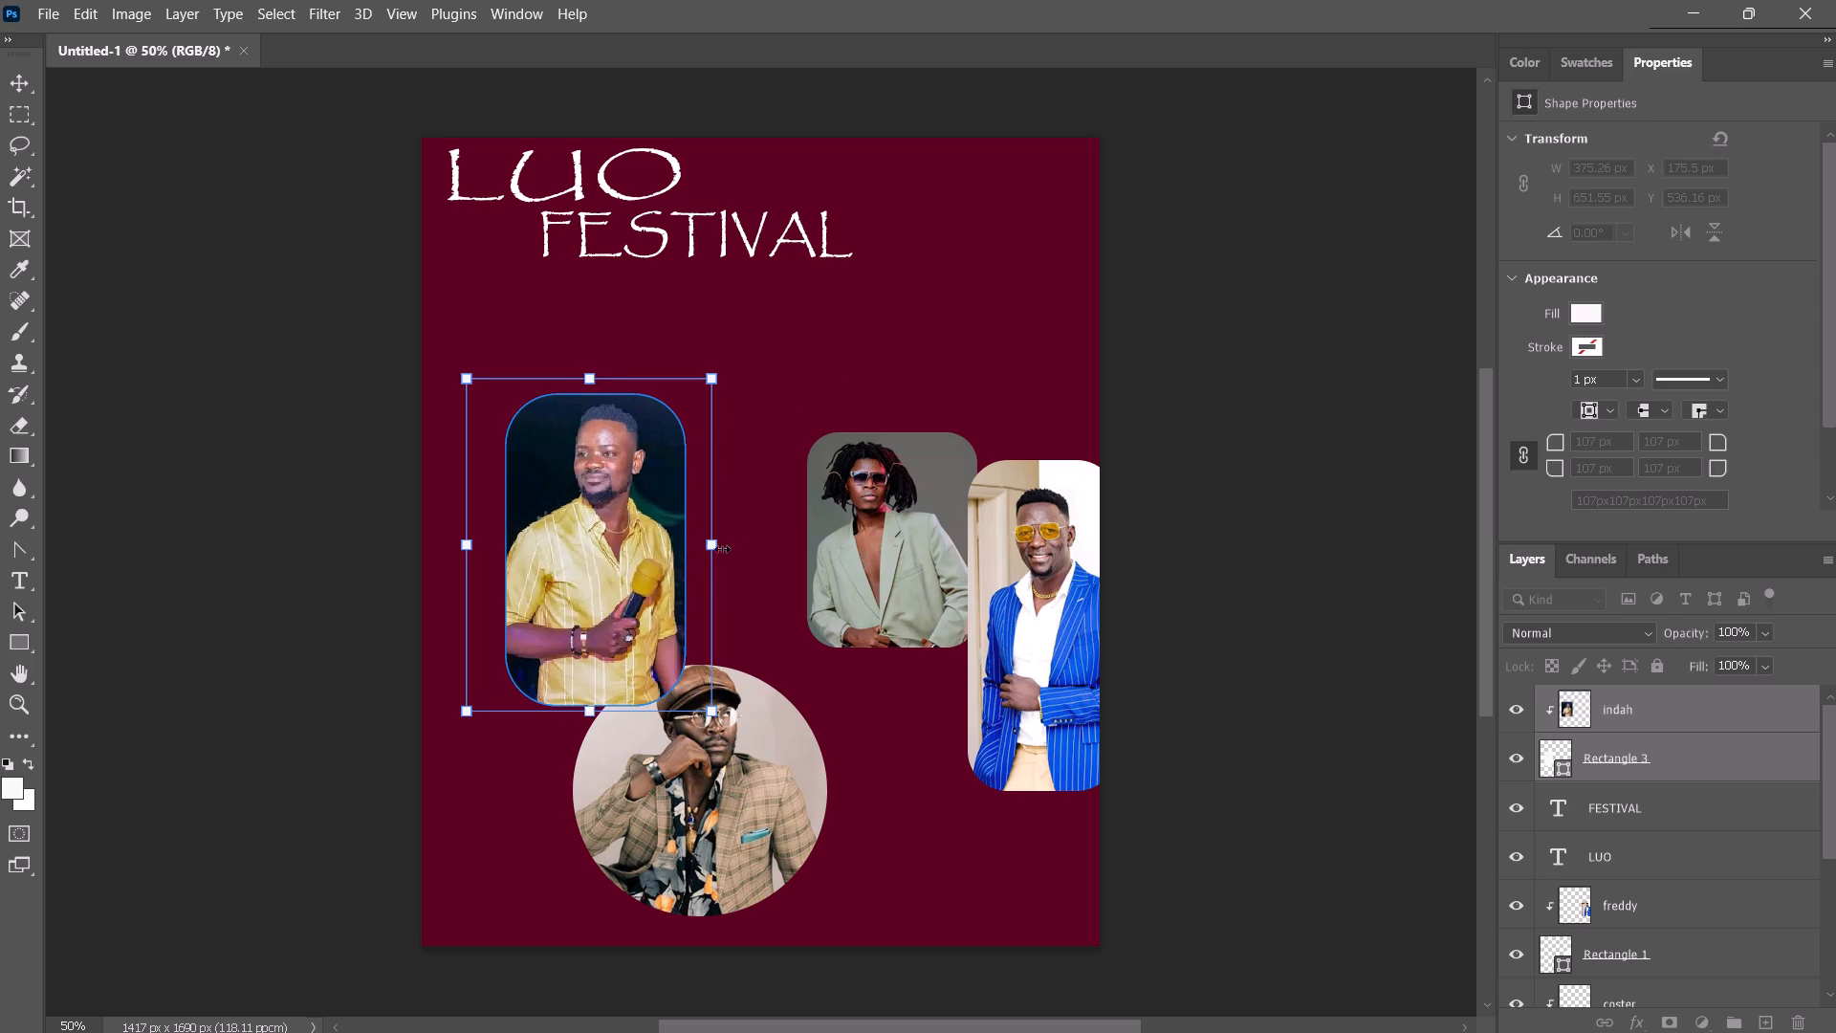
{"action": "left_click", "coordinate": [1272, 377]}
{"action": "left_click", "coordinate": [1215, 442]}
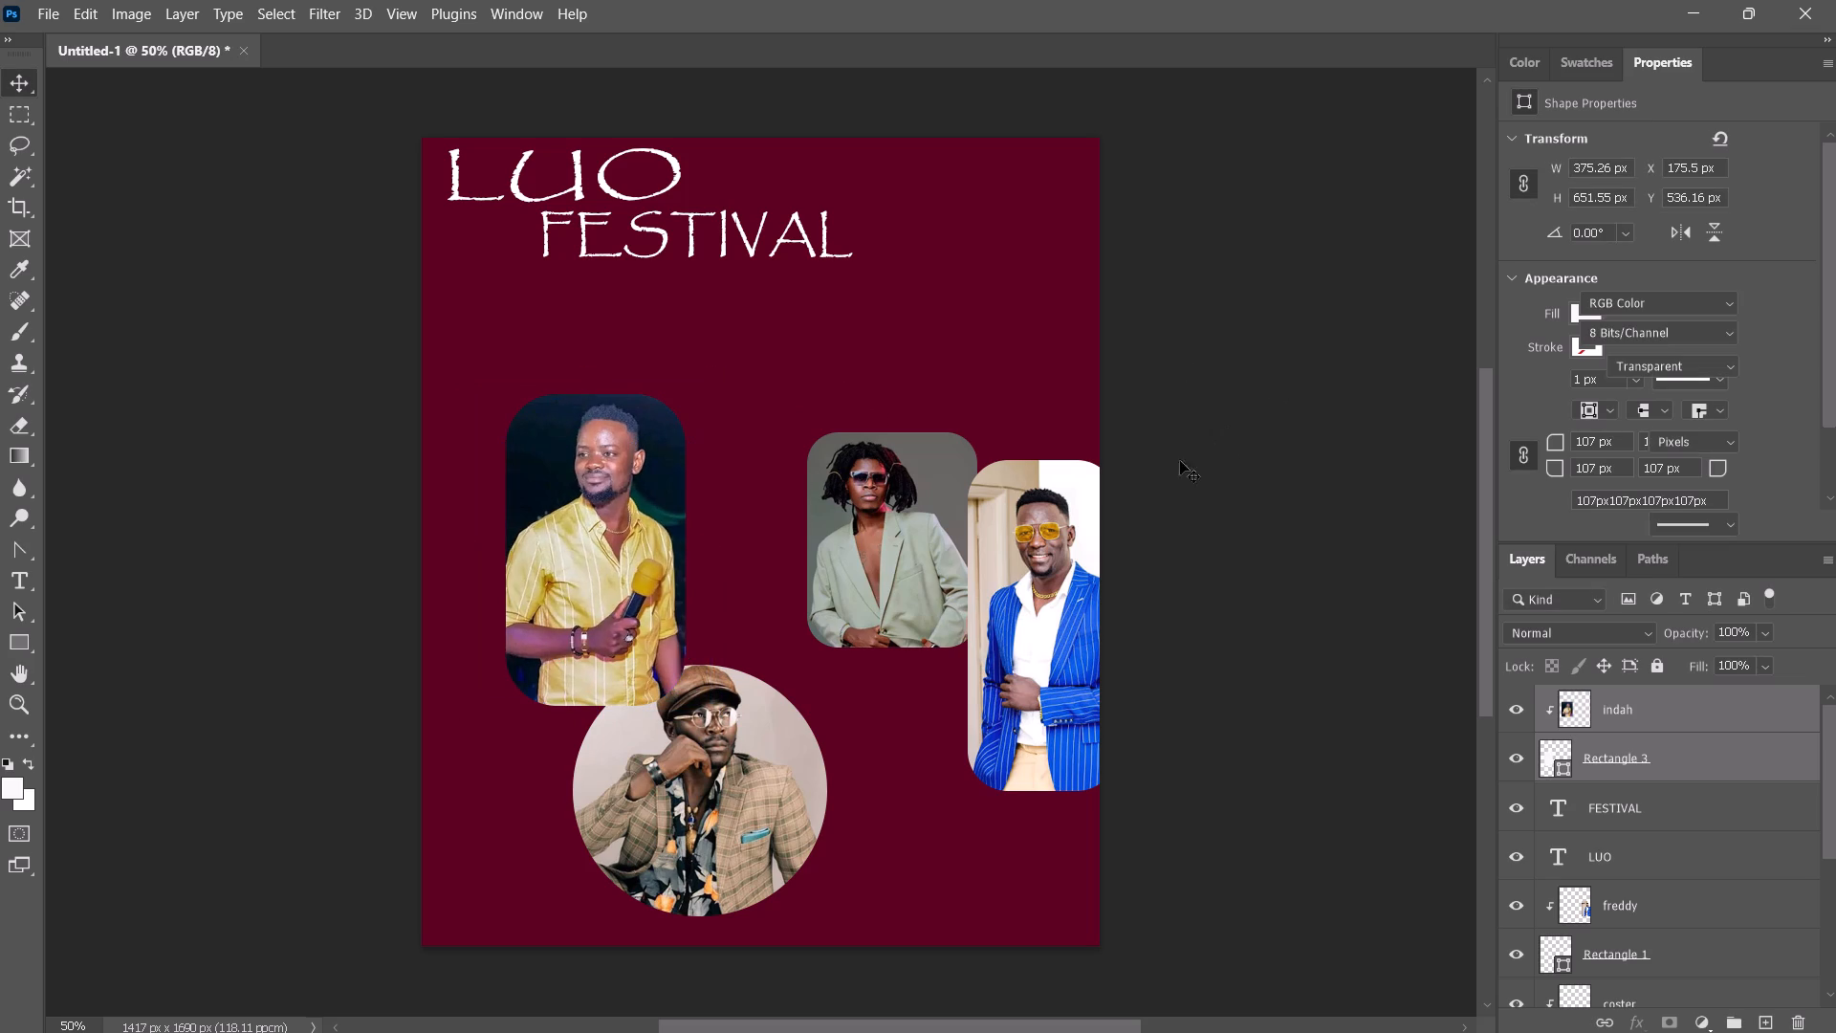
Move the indah photo with Rectangle 3 to the poster's lower-right corner, with the shape at about X 1066, Y 1271 px.
{"action": "left_click_drag", "start_coordinate": [484, 406], "coordinate": [677, 546]}
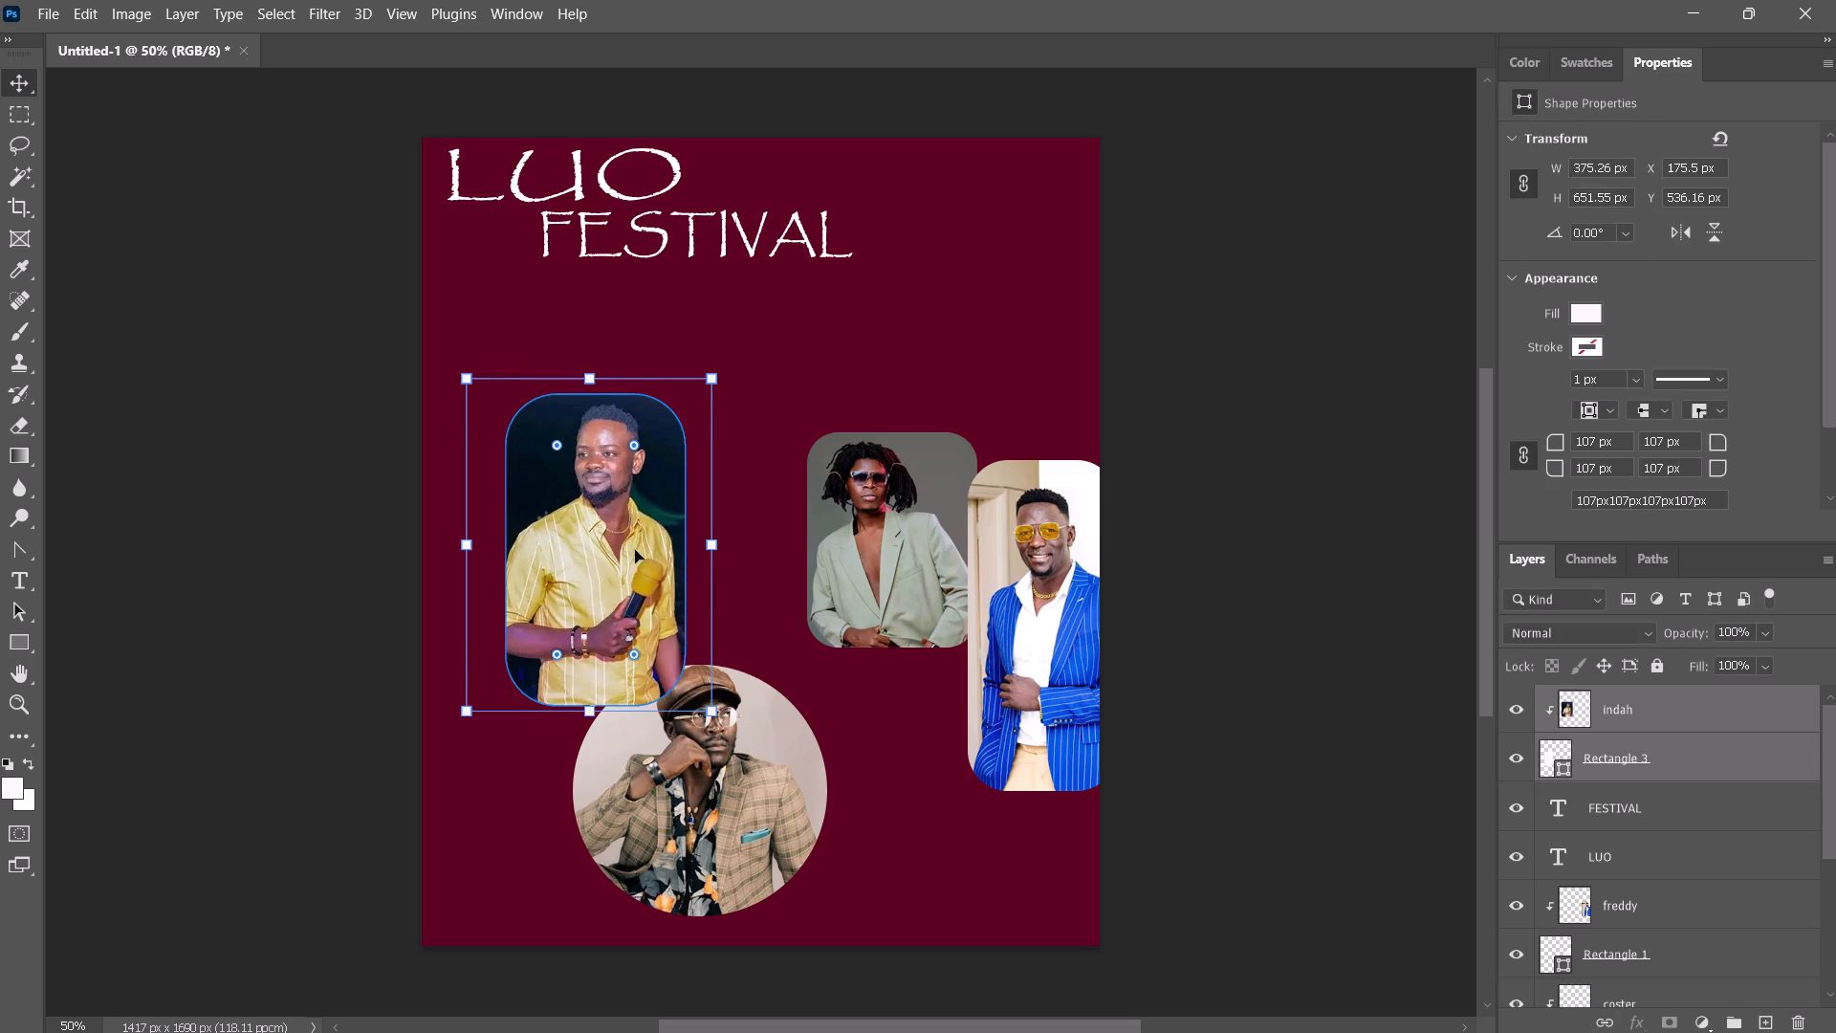
{"action": "left_click_drag", "start_coordinate": [609, 548], "coordinate": [1018, 847]}
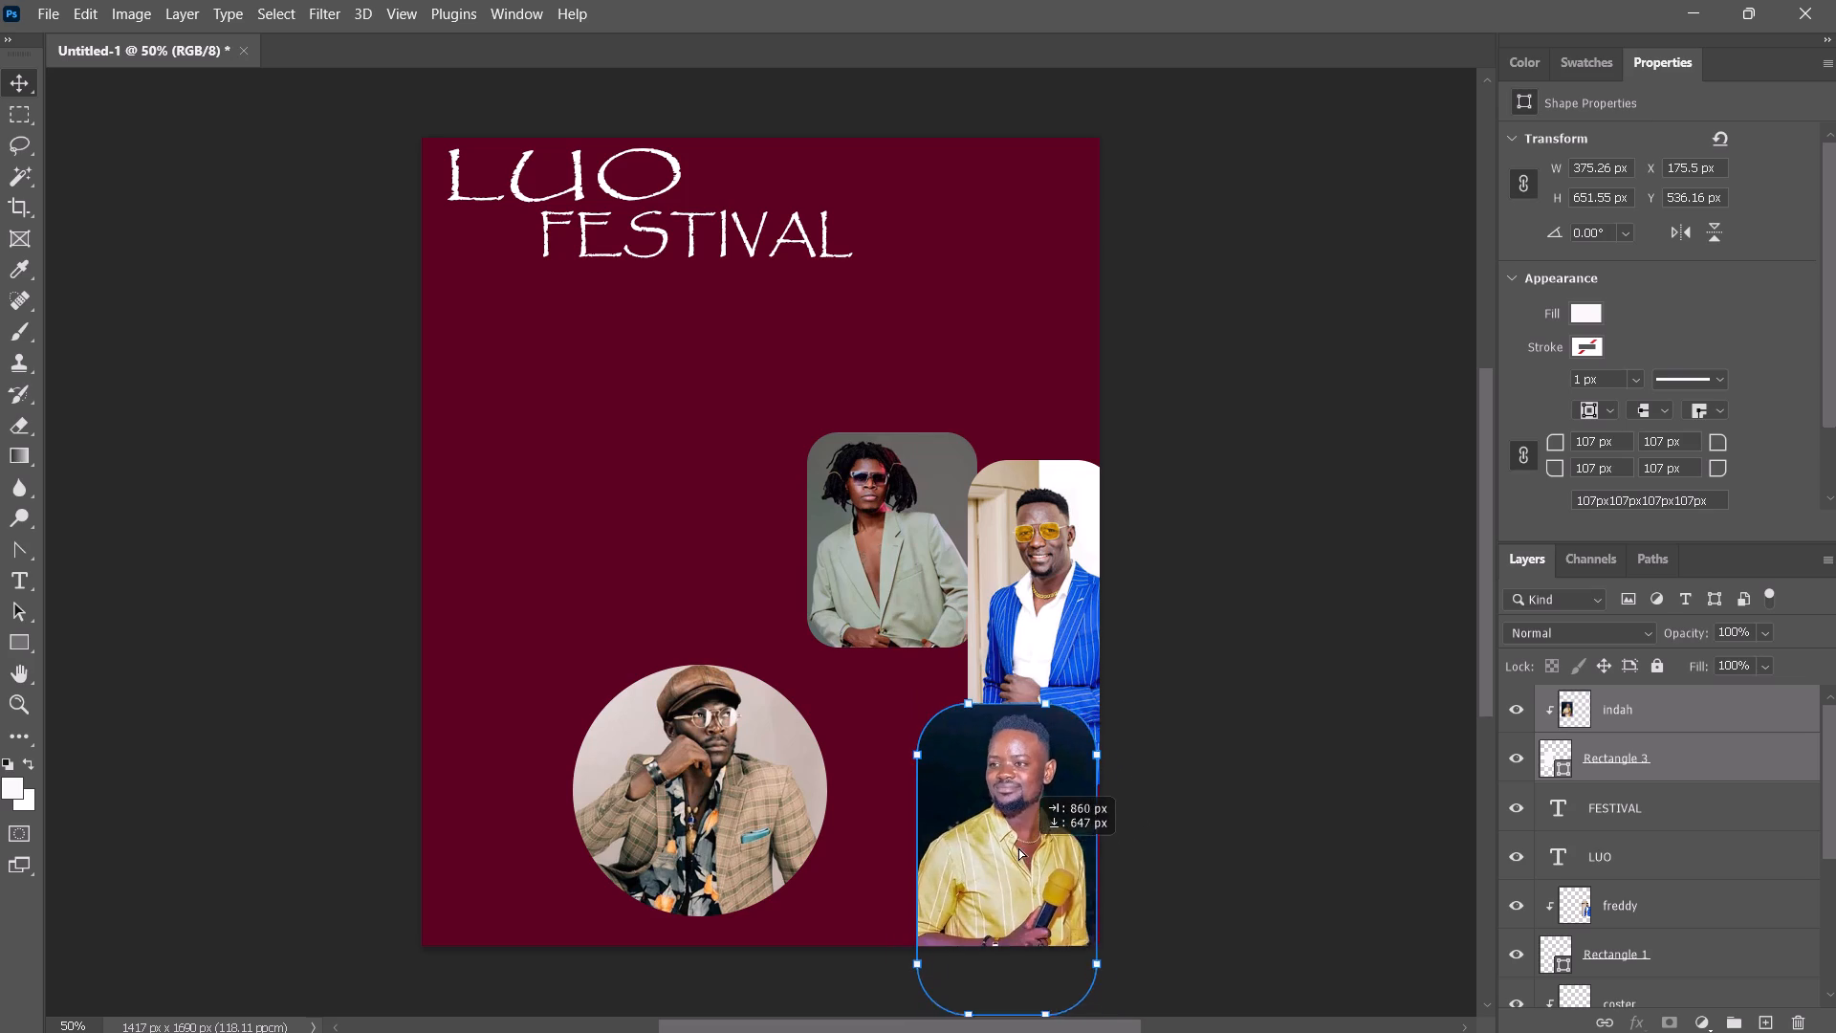
{"action": "left_click_drag", "start_coordinate": [1018, 847], "coordinate": [1044, 901]}
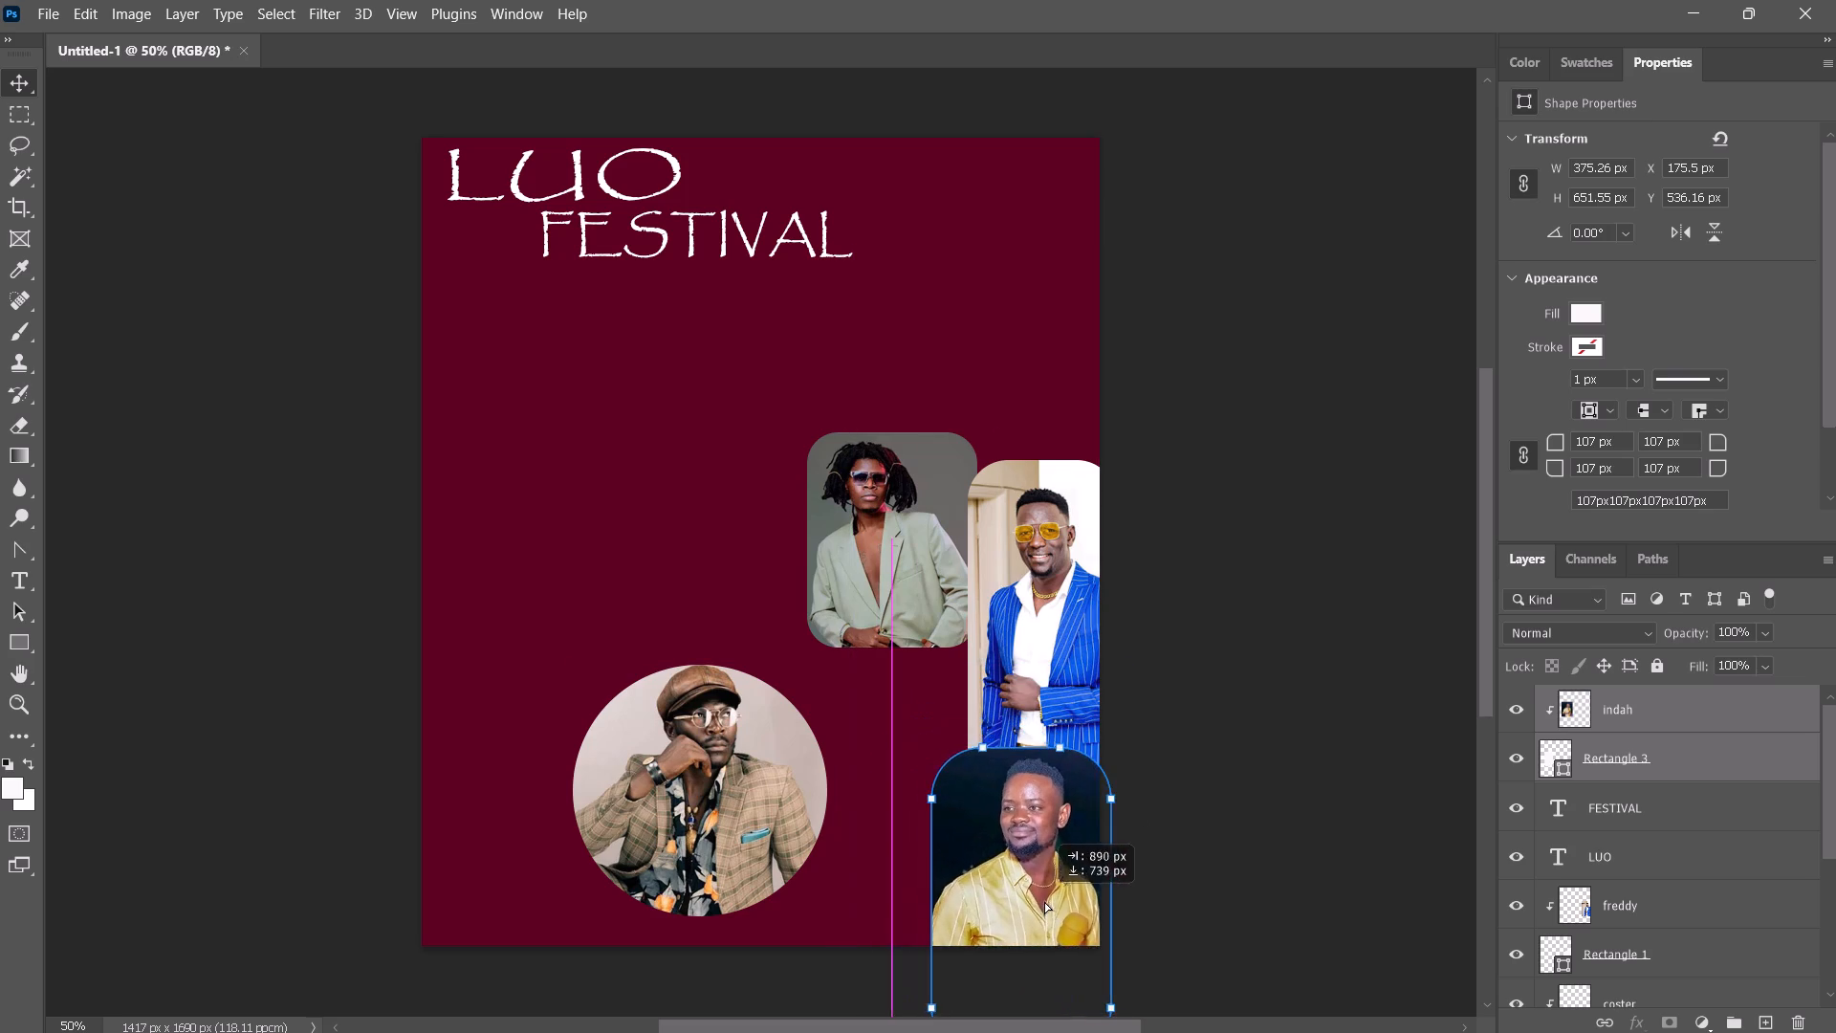
{"action": "left_click_drag", "start_coordinate": [1044, 901], "coordinate": [1038, 899]}
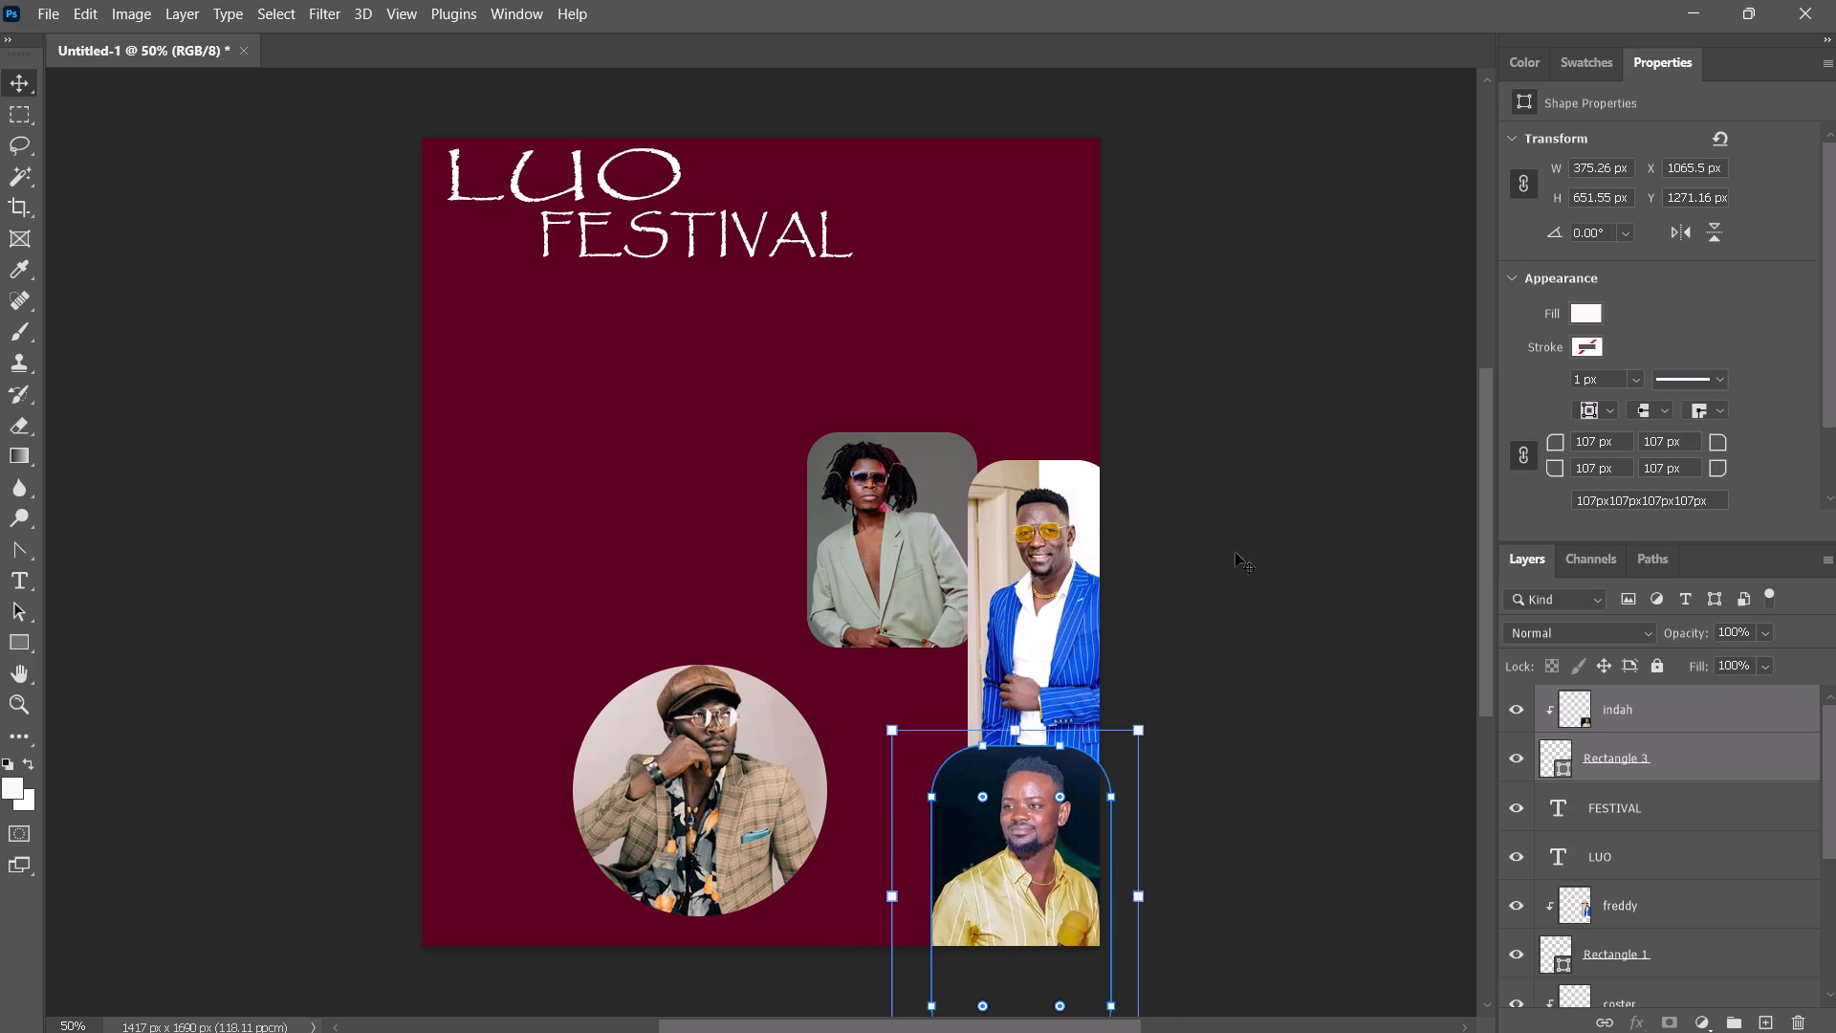
{"action": "left_click", "coordinate": [1249, 492]}
Move the grey-jacket and blue-suit photos with their shapes up together to about X 821, Y 340 px.
{"action": "left_click_drag", "start_coordinate": [743, 406], "coordinate": [808, 436]}
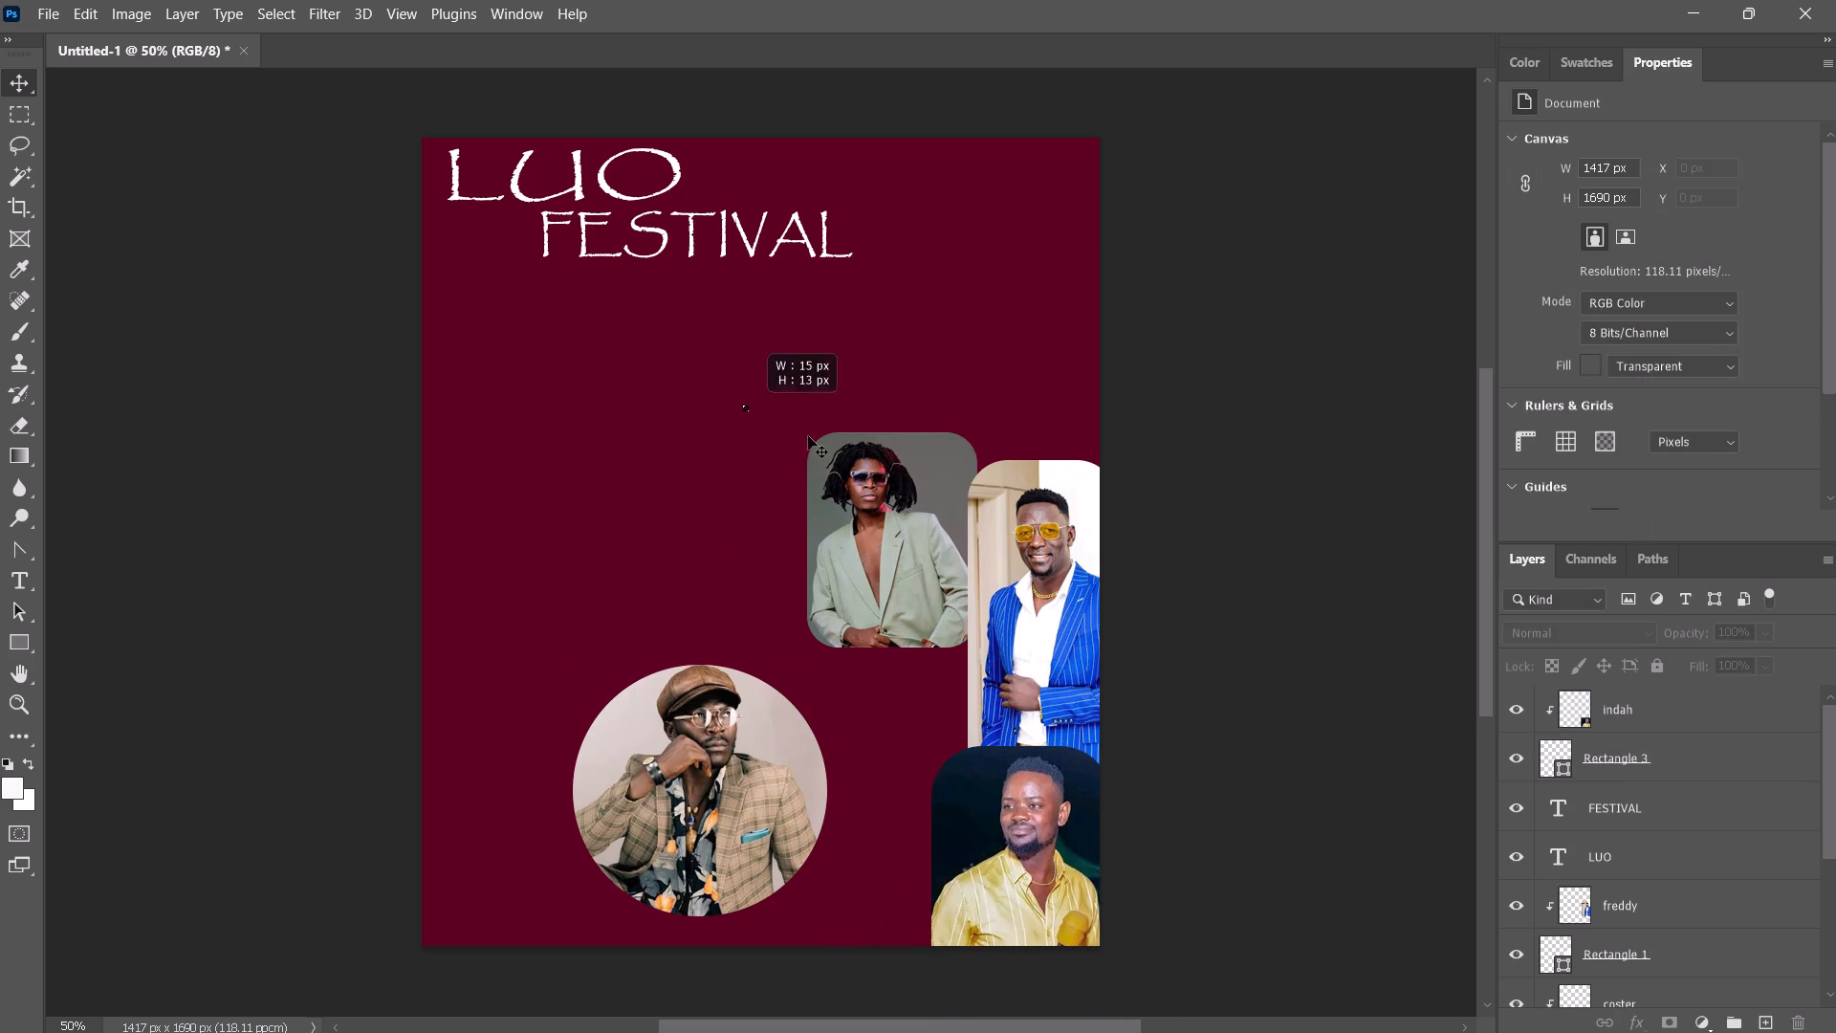
{"action": "left_click_drag", "start_coordinate": [808, 436], "coordinate": [1092, 484]}
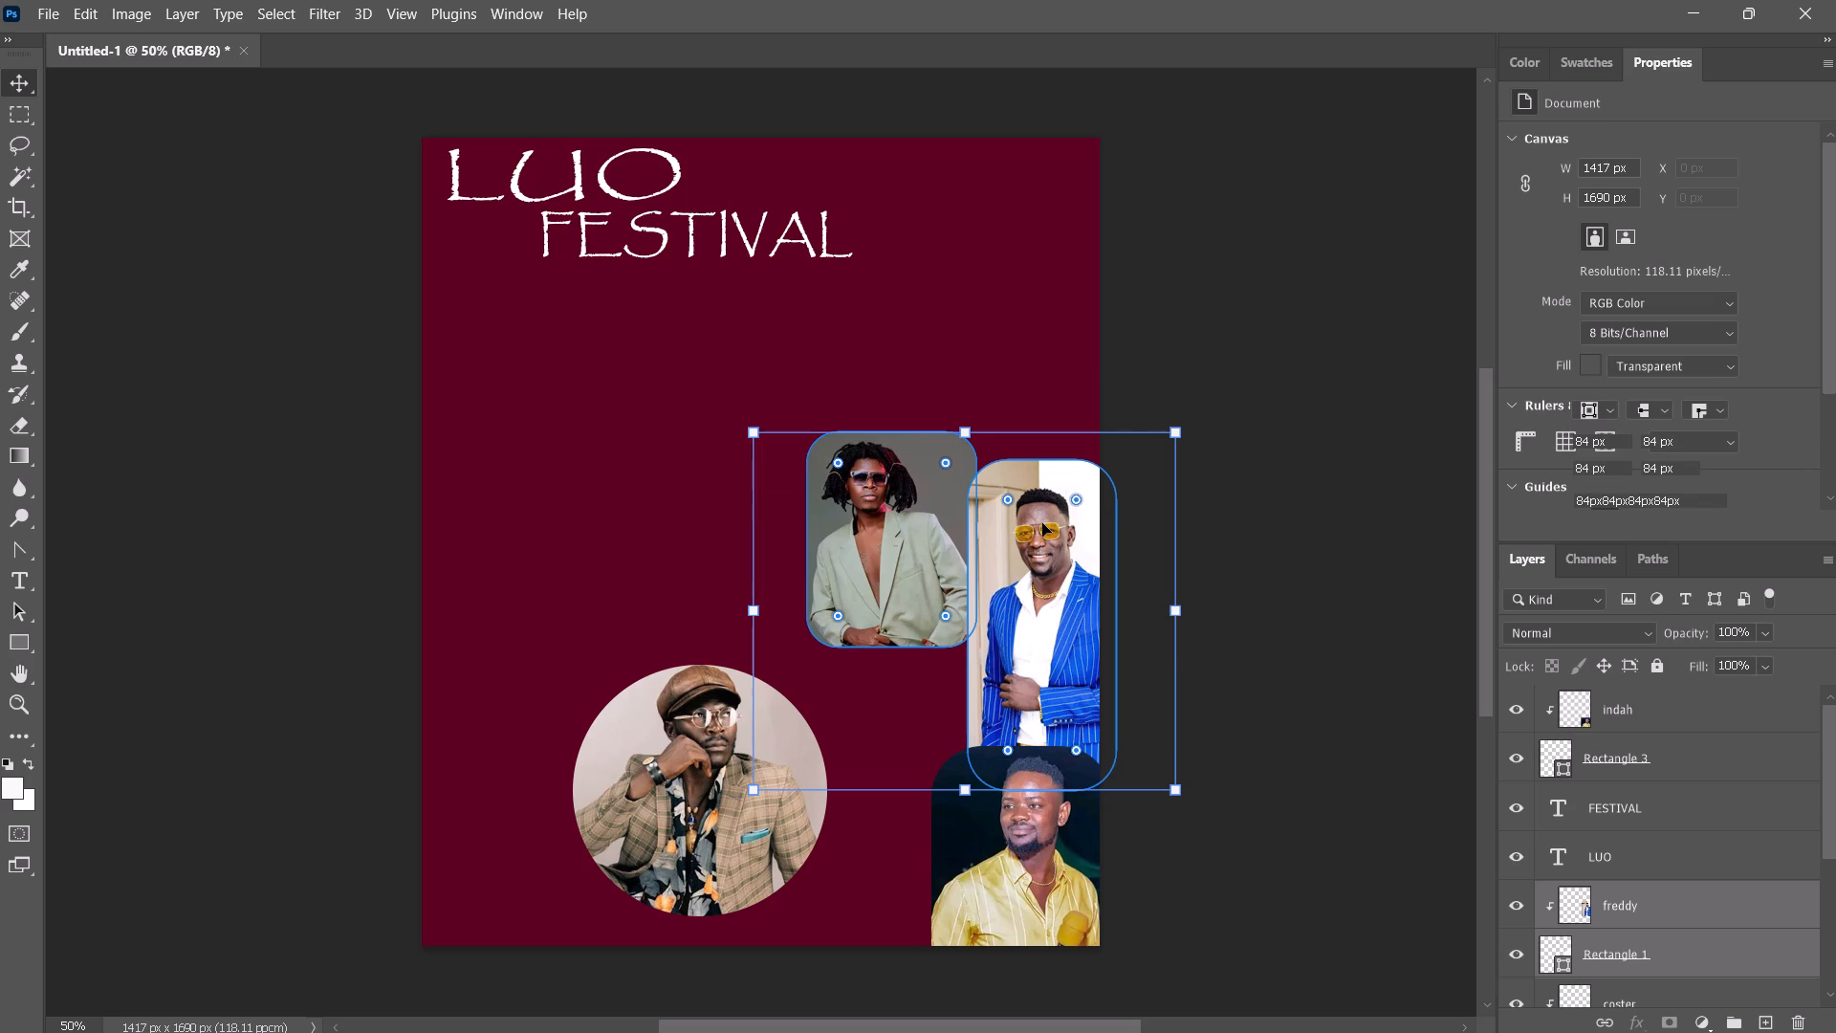
{"action": "key", "text": "Up"}
{"action": "key", "text": "Up"}
{"action": "key", "text": "Up"}
{"action": "key", "text": "Up"}
{"action": "key", "text": "Up"}
{"action": "key", "text": "Up"}
{"action": "key", "text": "Up"}
{"action": "key", "text": "Up"}
{"action": "key", "text": "Up"}
{"action": "key", "text": "Up"}
{"action": "key", "text": "Up"}
{"action": "key", "text": "Up"}
{"action": "key", "text": "Up"}
{"action": "key", "text": "Up"}
{"action": "key", "text": "Up"}
{"action": "key", "text": "Up"}
{"action": "key", "text": "Up"}
{"action": "key", "text": "Up"}
{"action": "key", "text": "Up"}
{"action": "key", "text": "Up"}
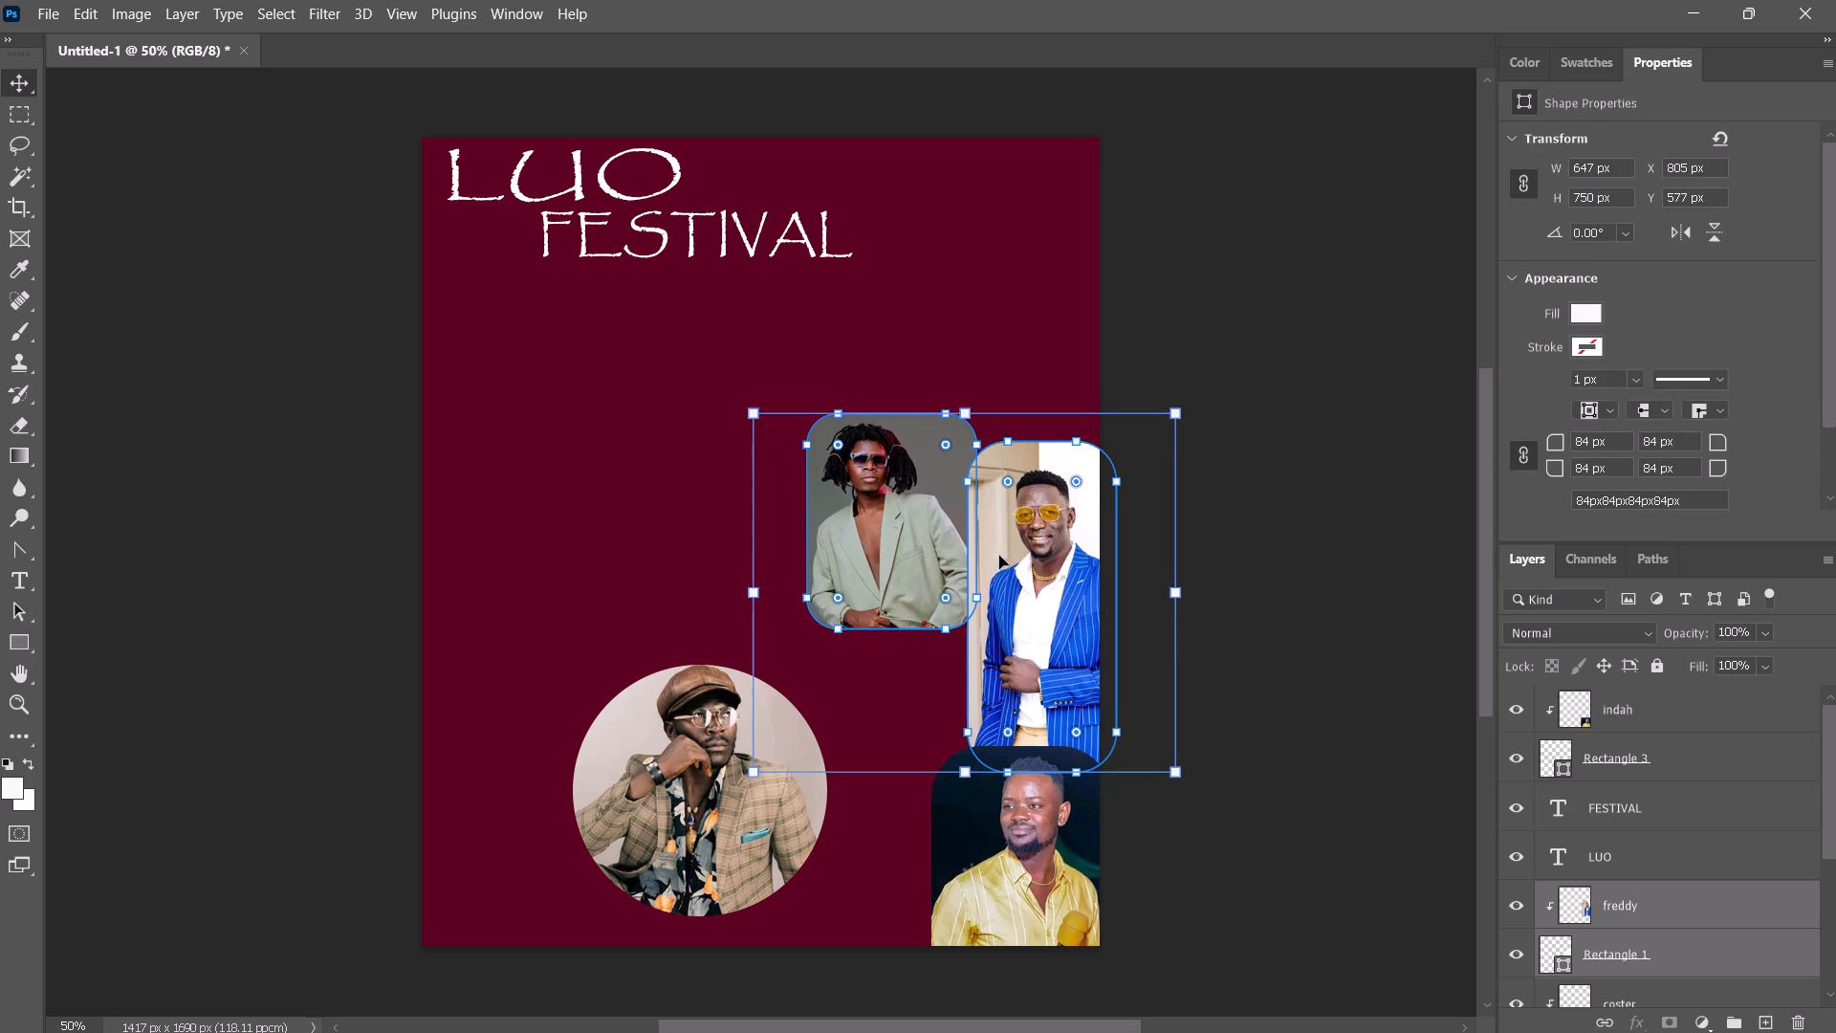
{"action": "left_click_drag", "start_coordinate": [961, 558], "coordinate": [968, 422]}
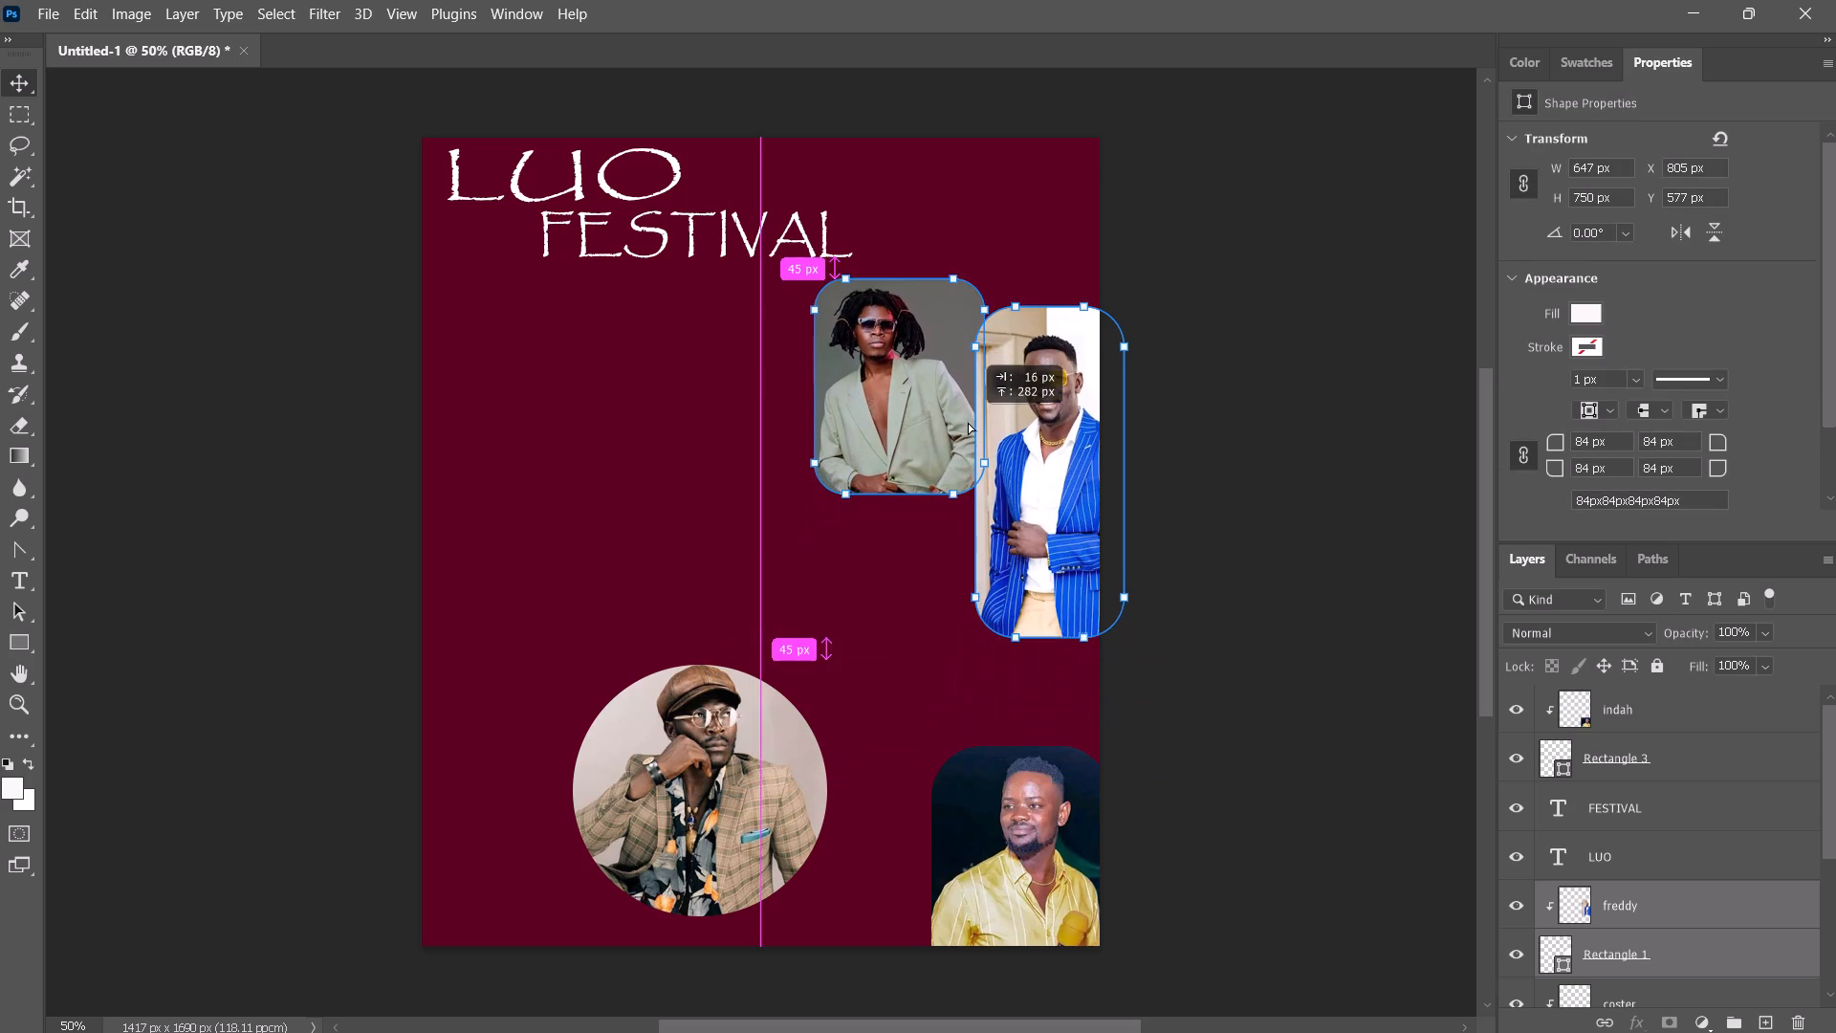
{"action": "left_click_drag", "start_coordinate": [968, 422], "coordinate": [966, 445]}
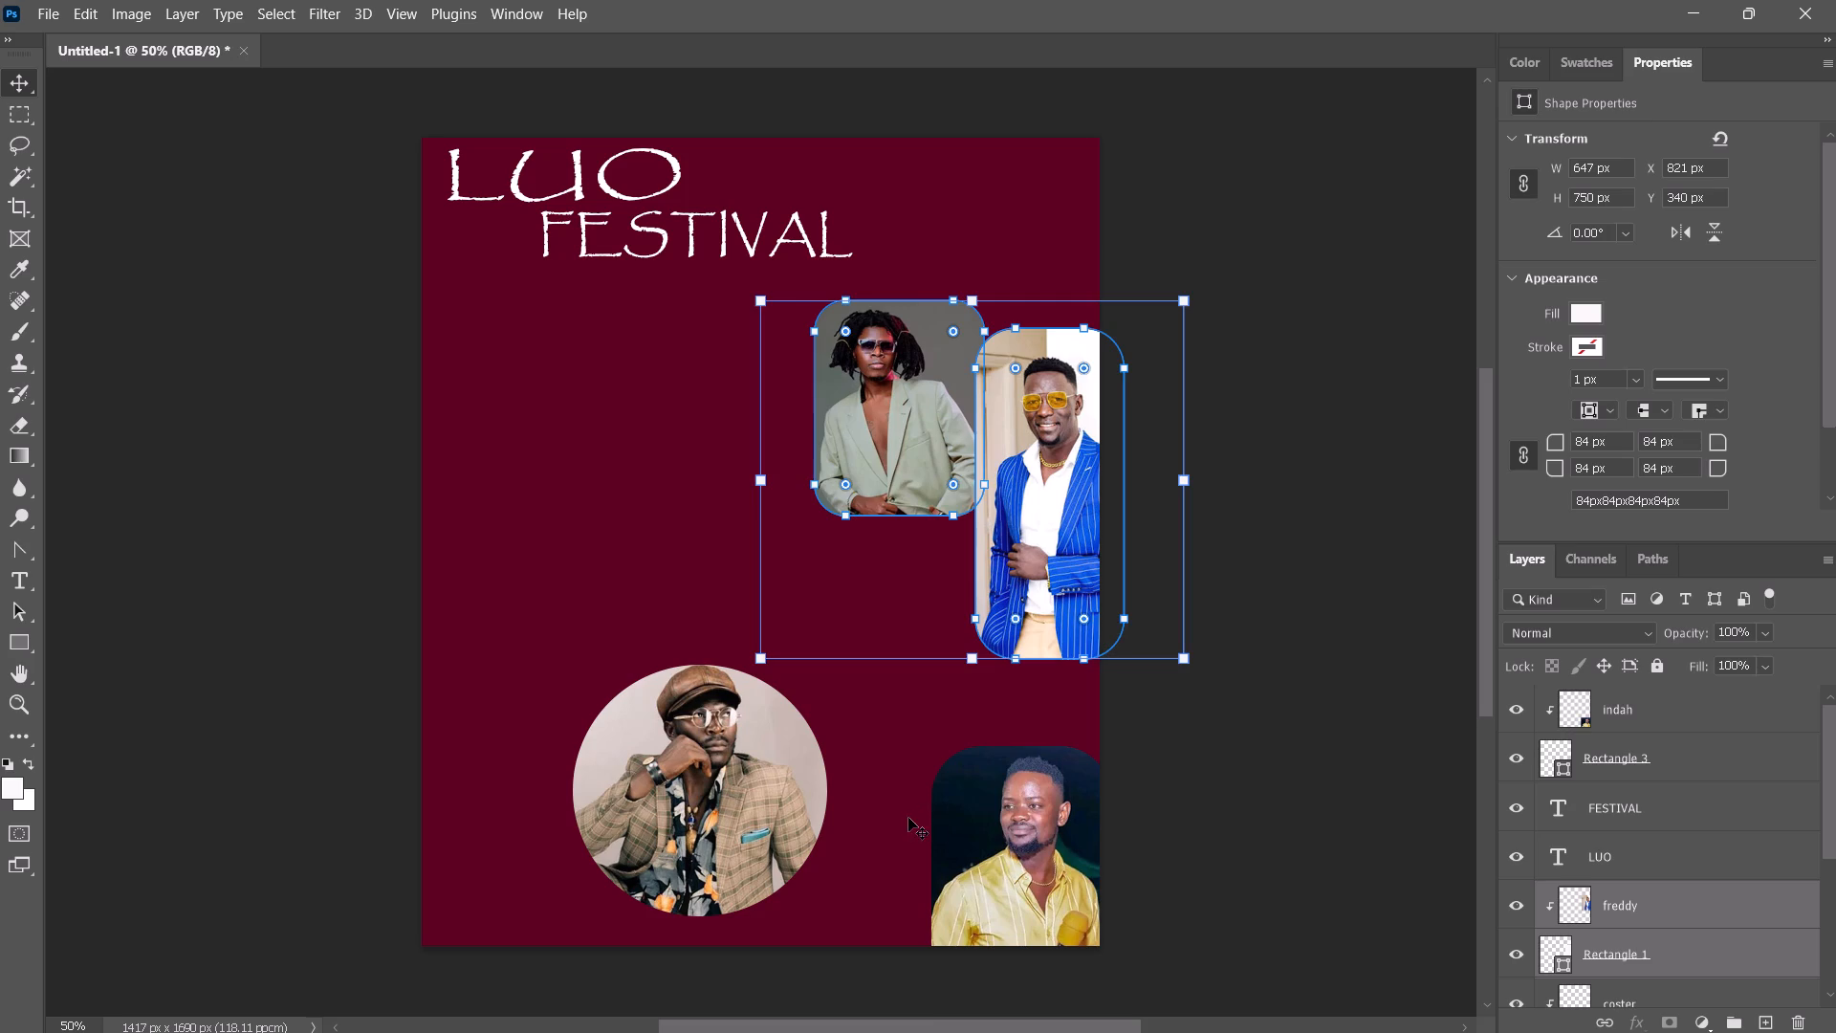
Move the indah photo with Rectangle 3 up against the blue-suit picture, with the shape at about X 1086, Y 1083 px.
{"action": "left_click_drag", "start_coordinate": [908, 818], "coordinate": [1092, 868]}
{"action": "left_click", "coordinate": [1019, 893]}
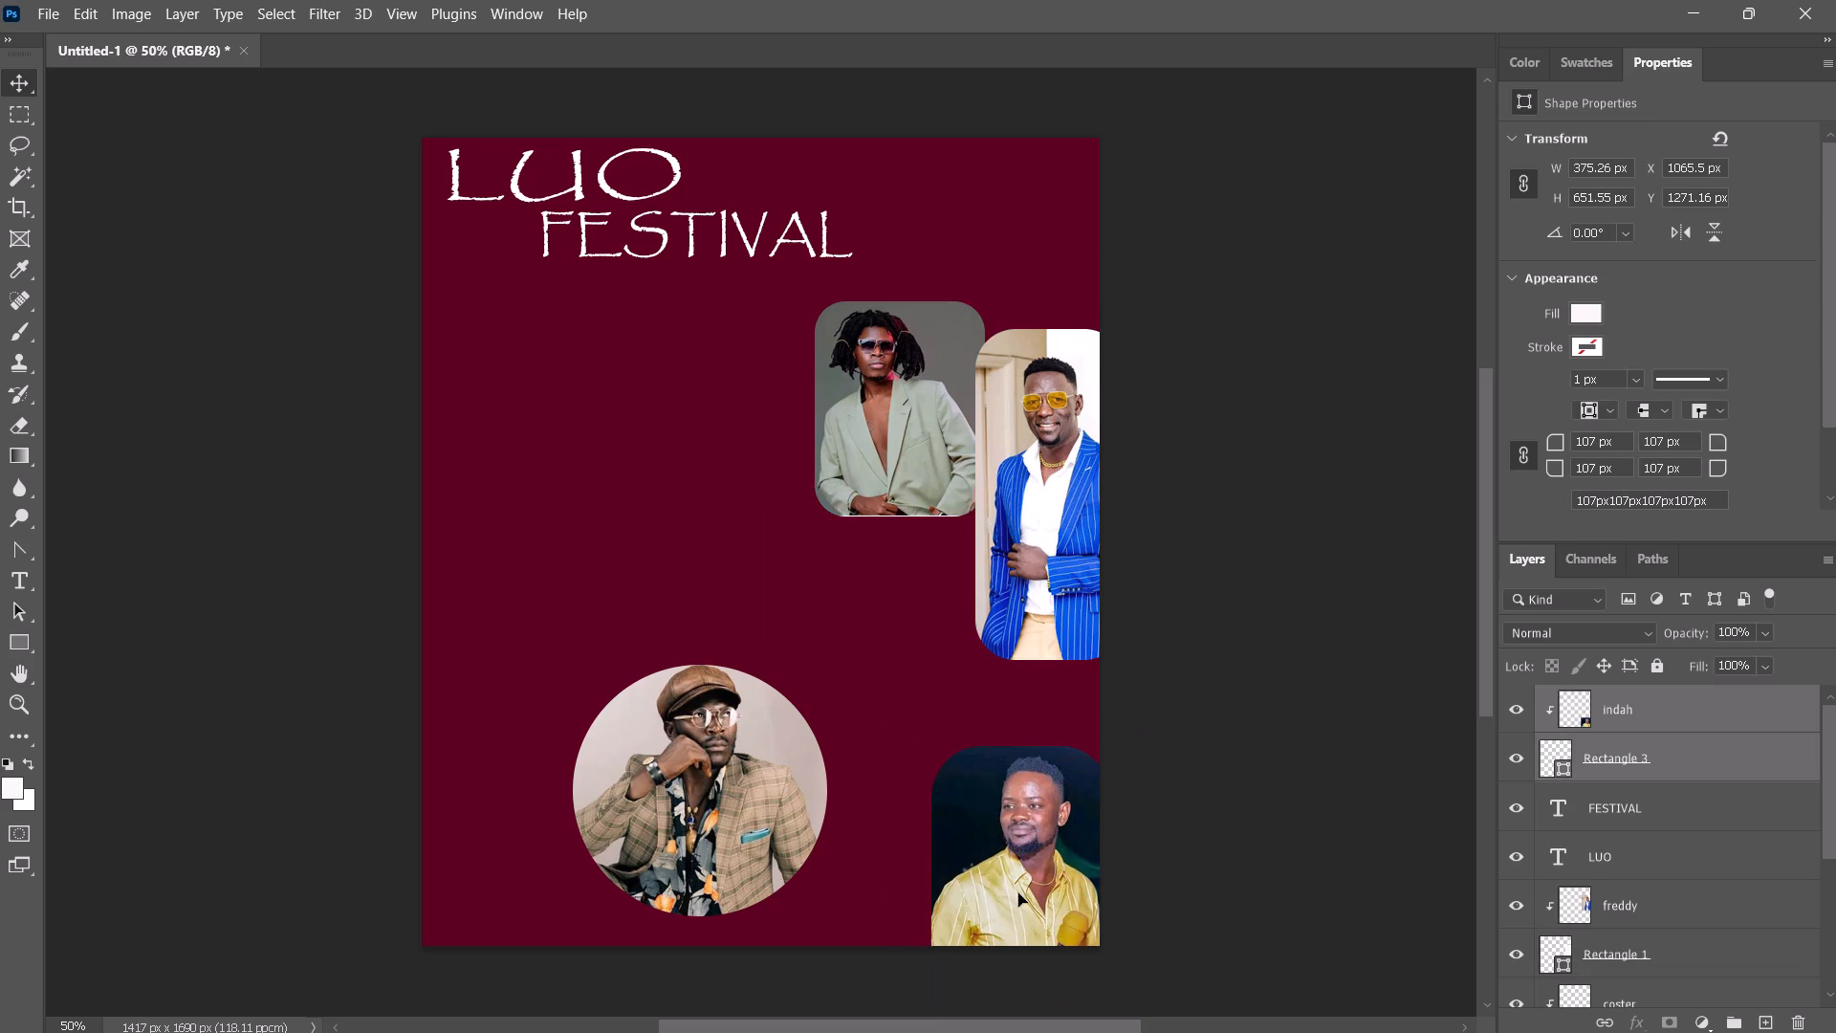
{"action": "left_click_drag", "start_coordinate": [995, 889], "coordinate": [1010, 805]}
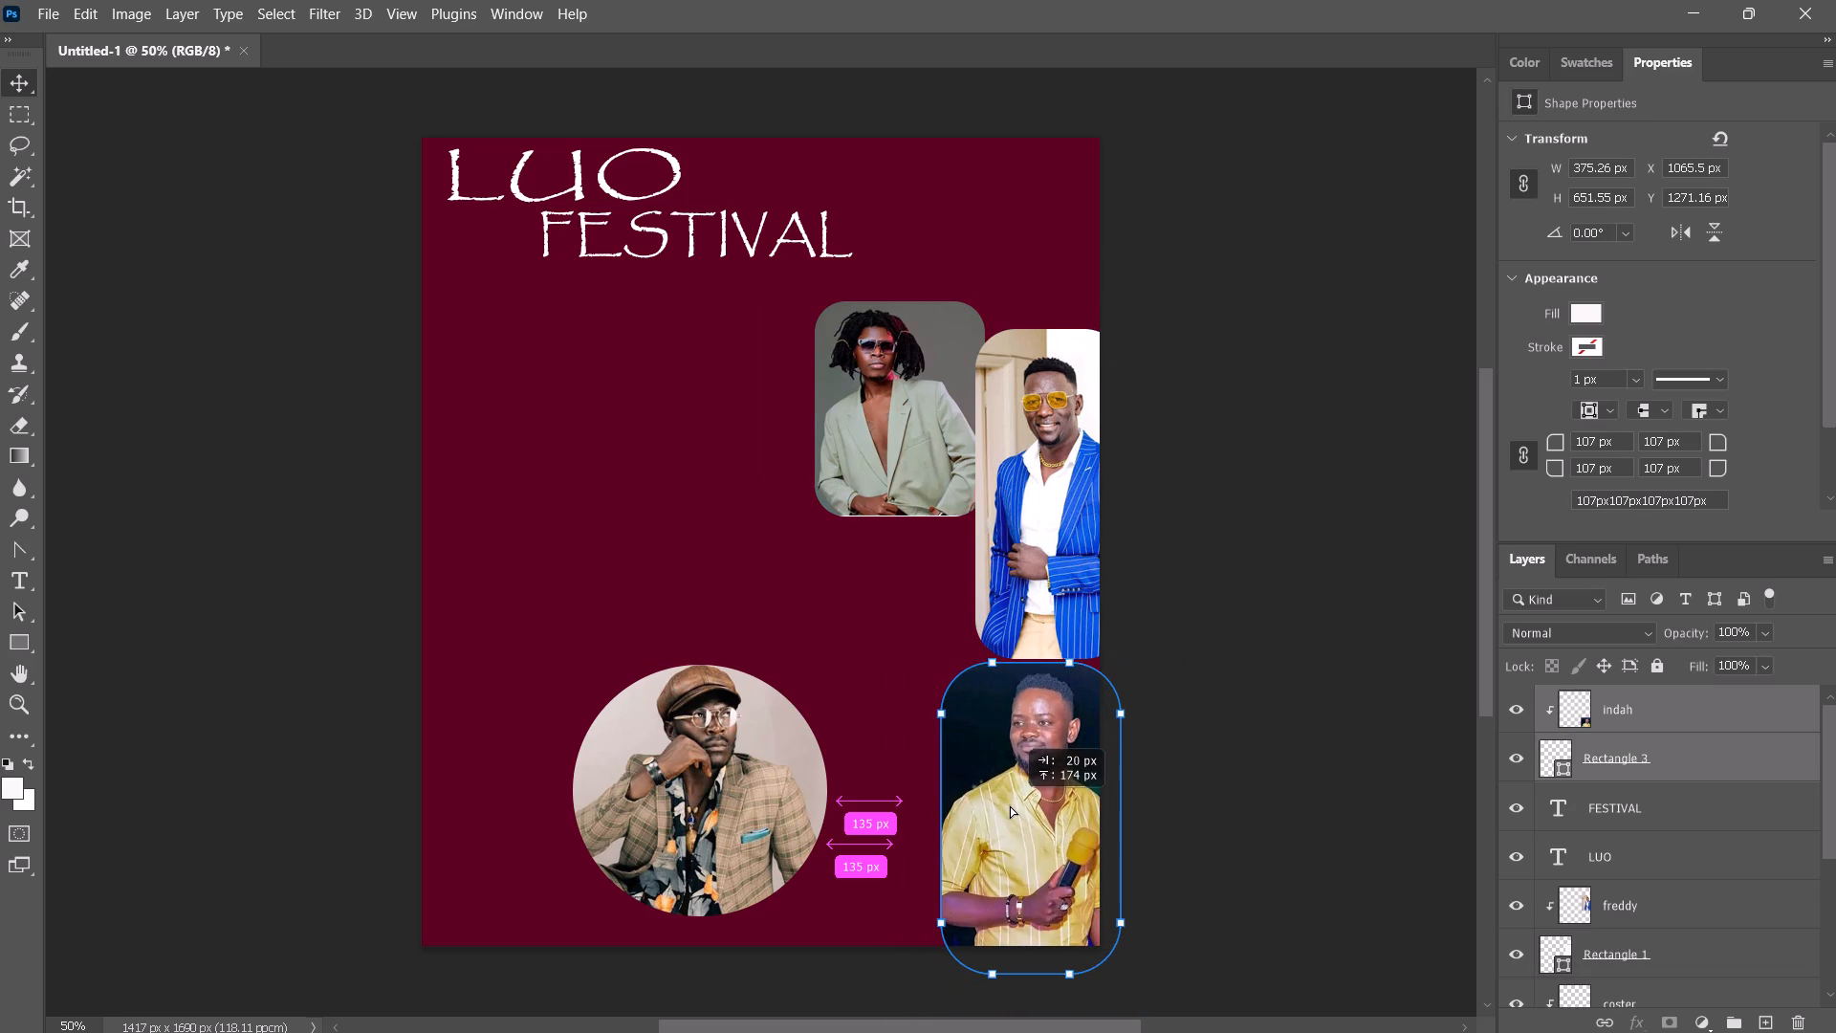
{"action": "left_click_drag", "start_coordinate": [1010, 805], "coordinate": [1016, 798]}
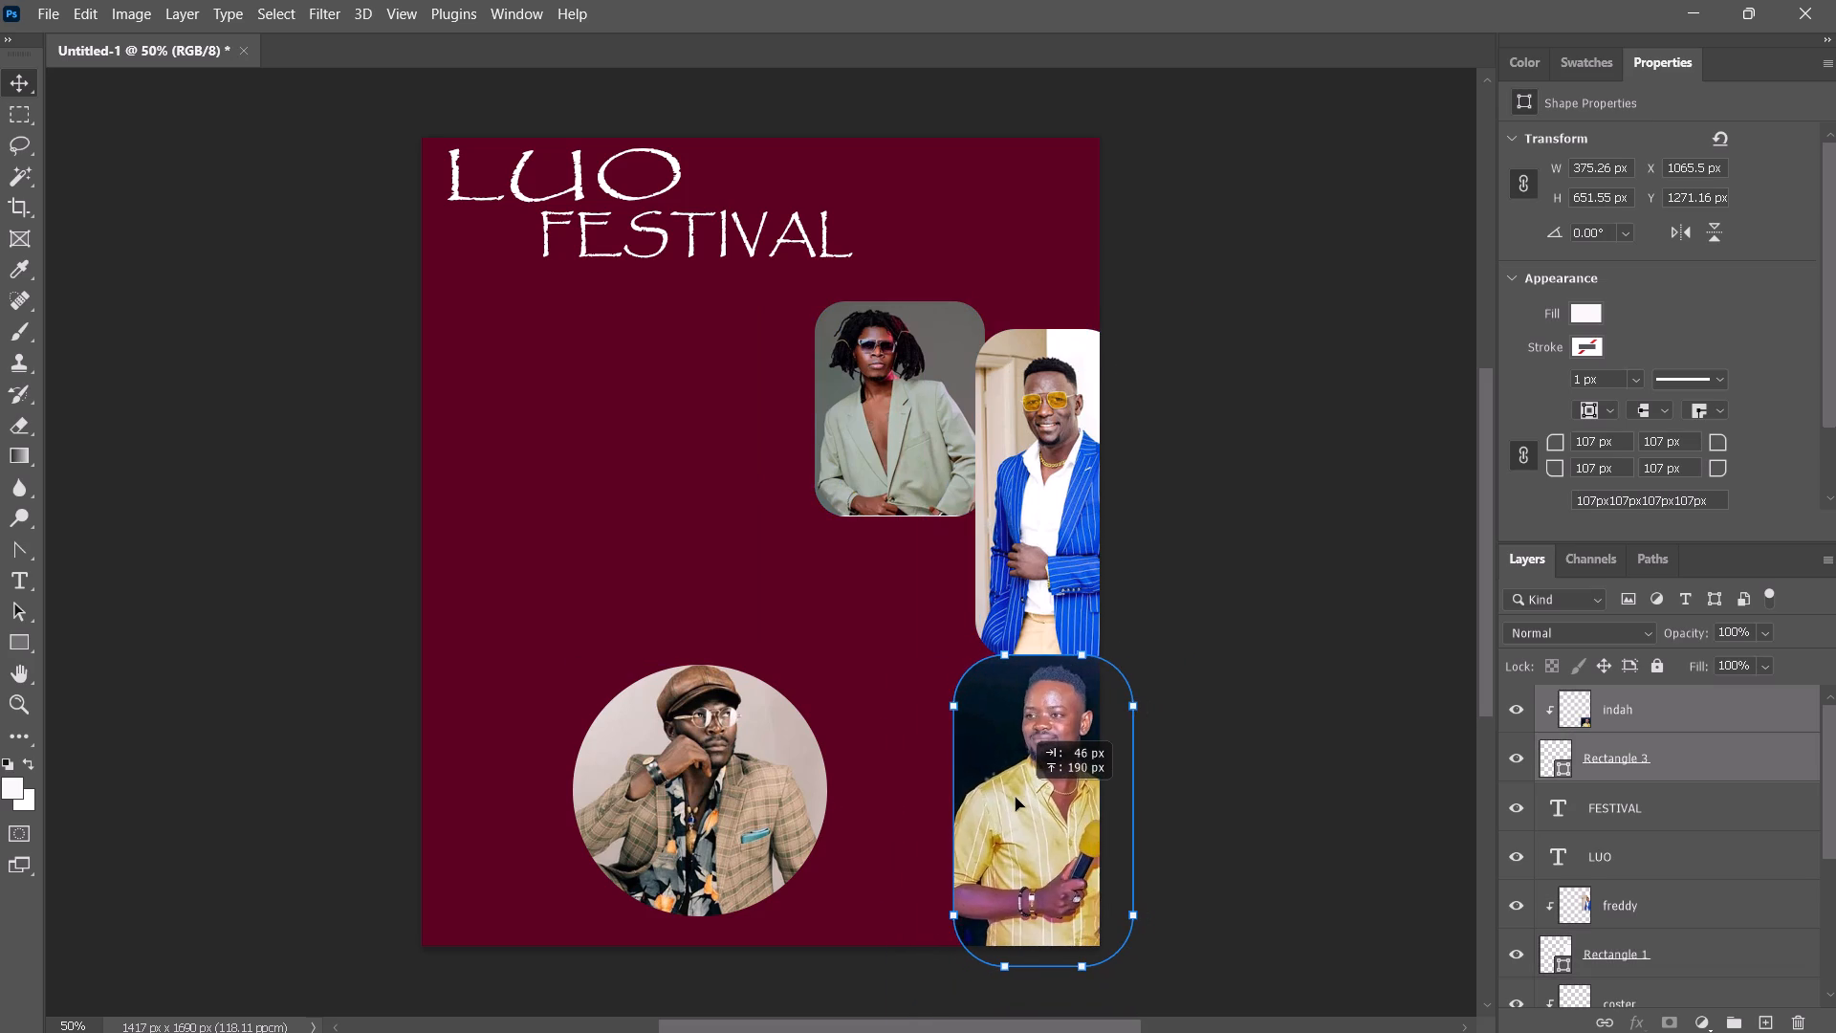
{"action": "left_click_drag", "start_coordinate": [1016, 798], "coordinate": [1012, 799]}
{"action": "left_click", "coordinate": [1266, 389]}
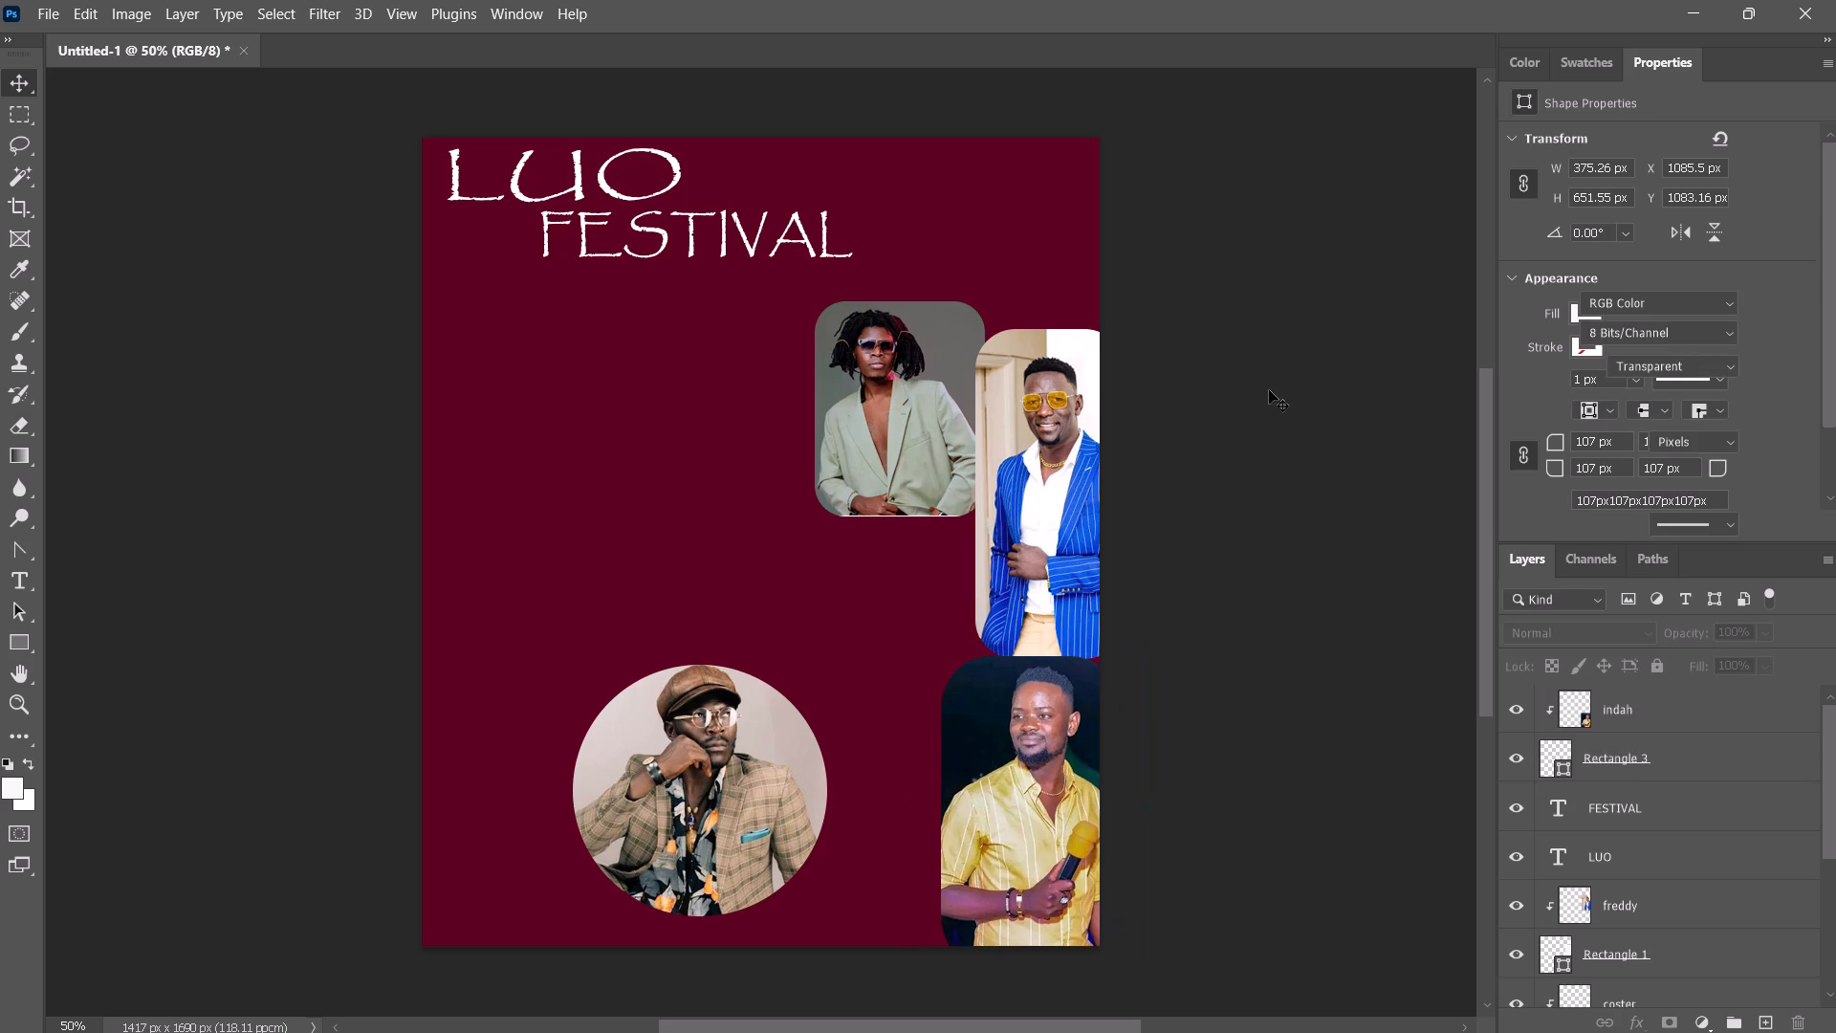
Nudge only the indah photo slightly to the right inside its rounded rectangle.
{"action": "left_click", "coordinate": [1042, 856]}
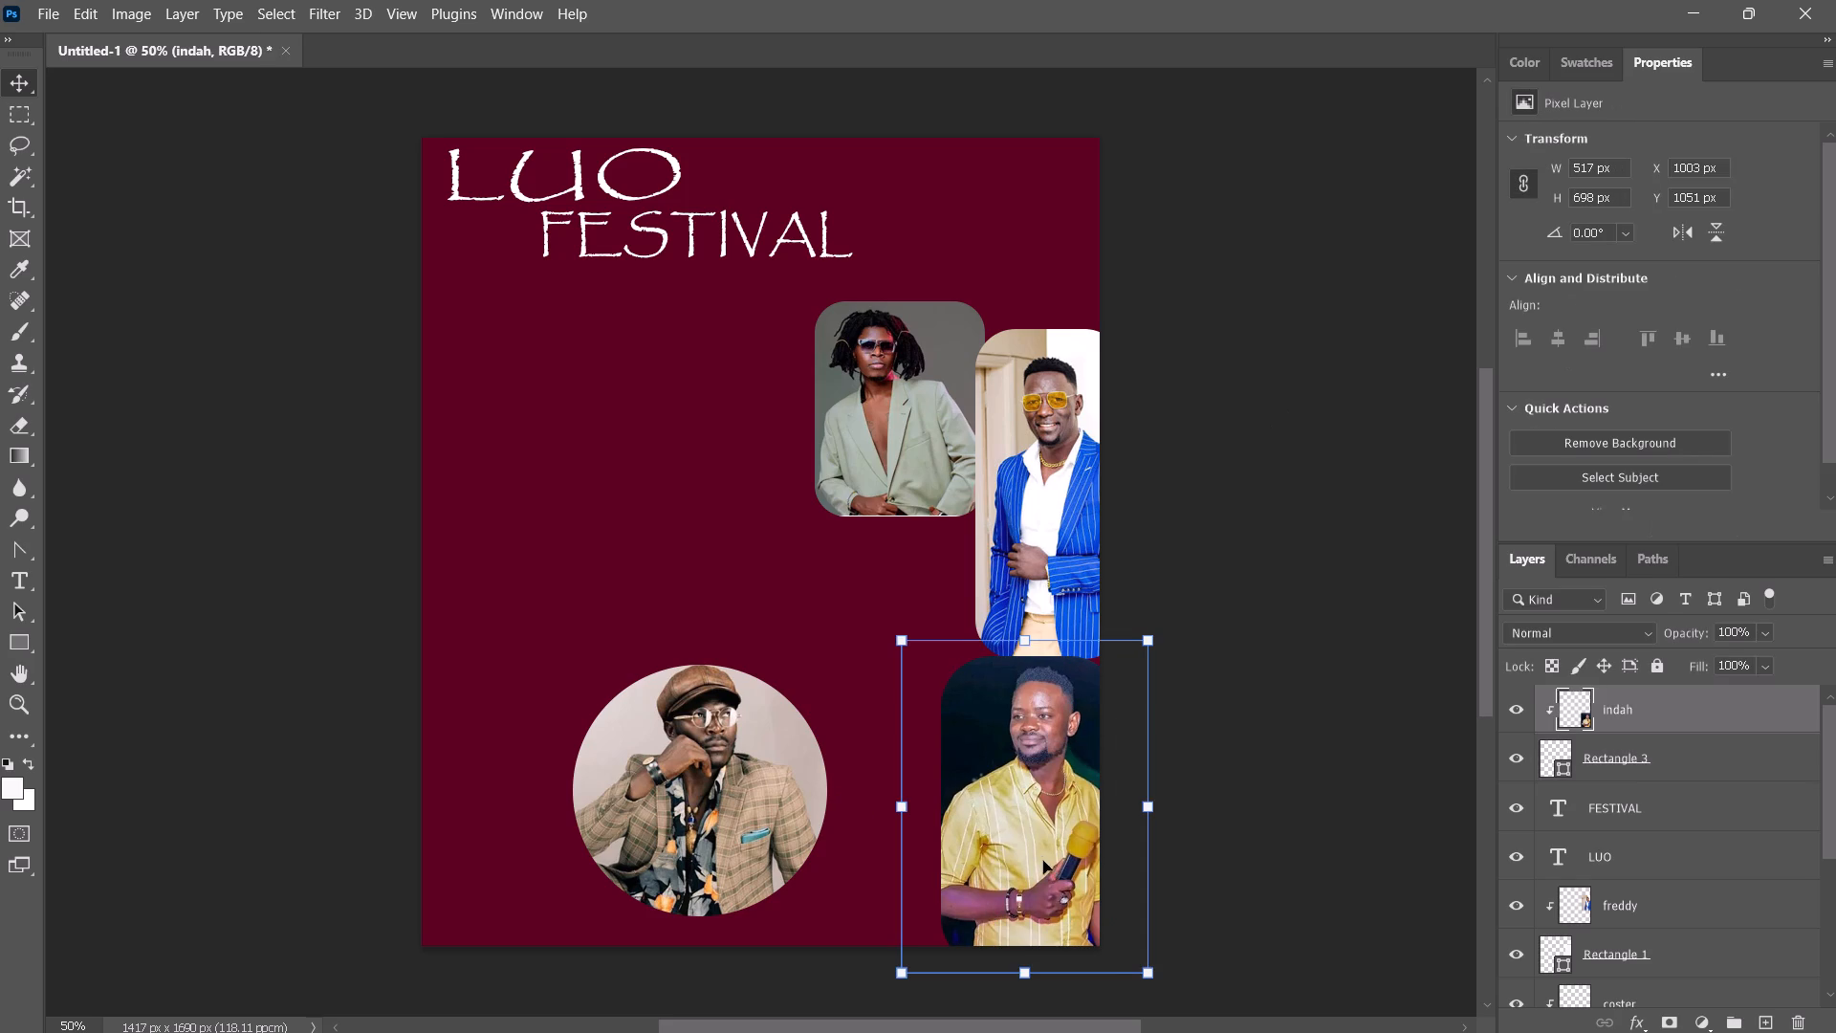
{"action": "key", "text": "Right"}
{"action": "key", "text": "Right"}
{"action": "key", "text": "Right"}
{"action": "key", "text": "Right"}
{"action": "key", "text": "Right"}
{"action": "key", "text": "Right"}
{"action": "key", "text": "Right"}
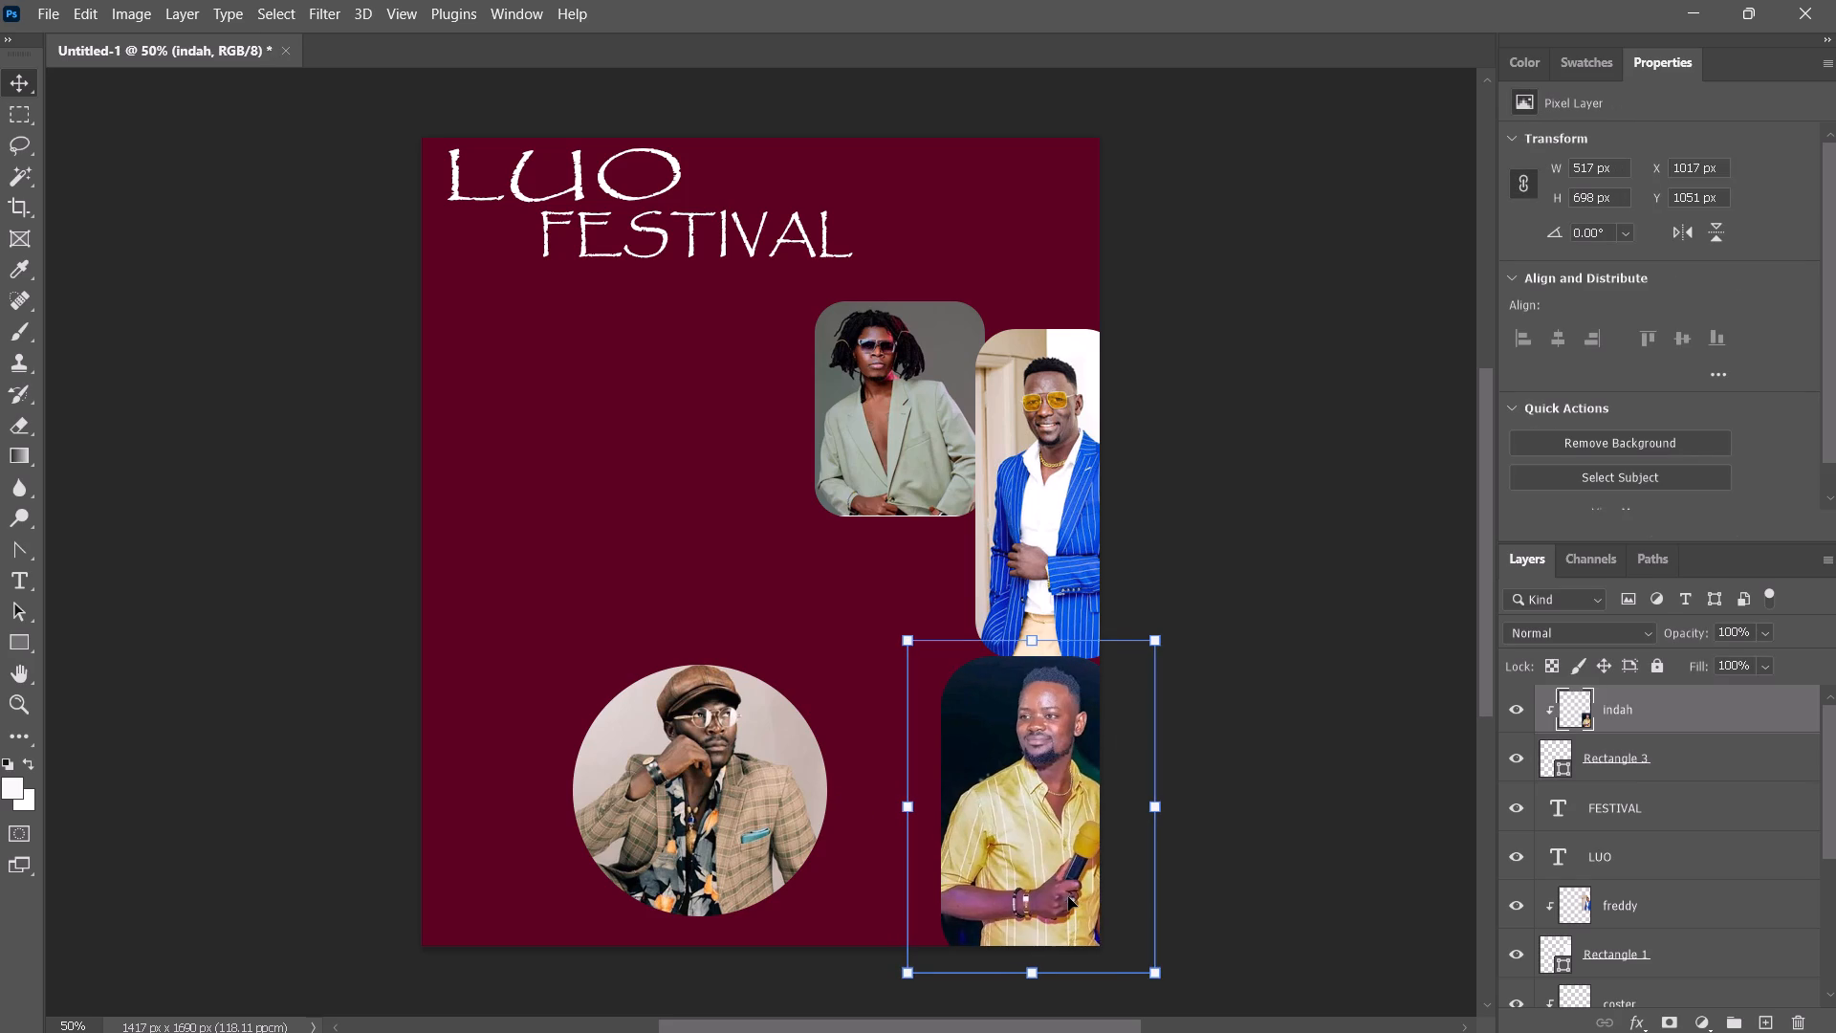
{"action": "key", "text": "Right"}
{"action": "key", "text": "Right"}
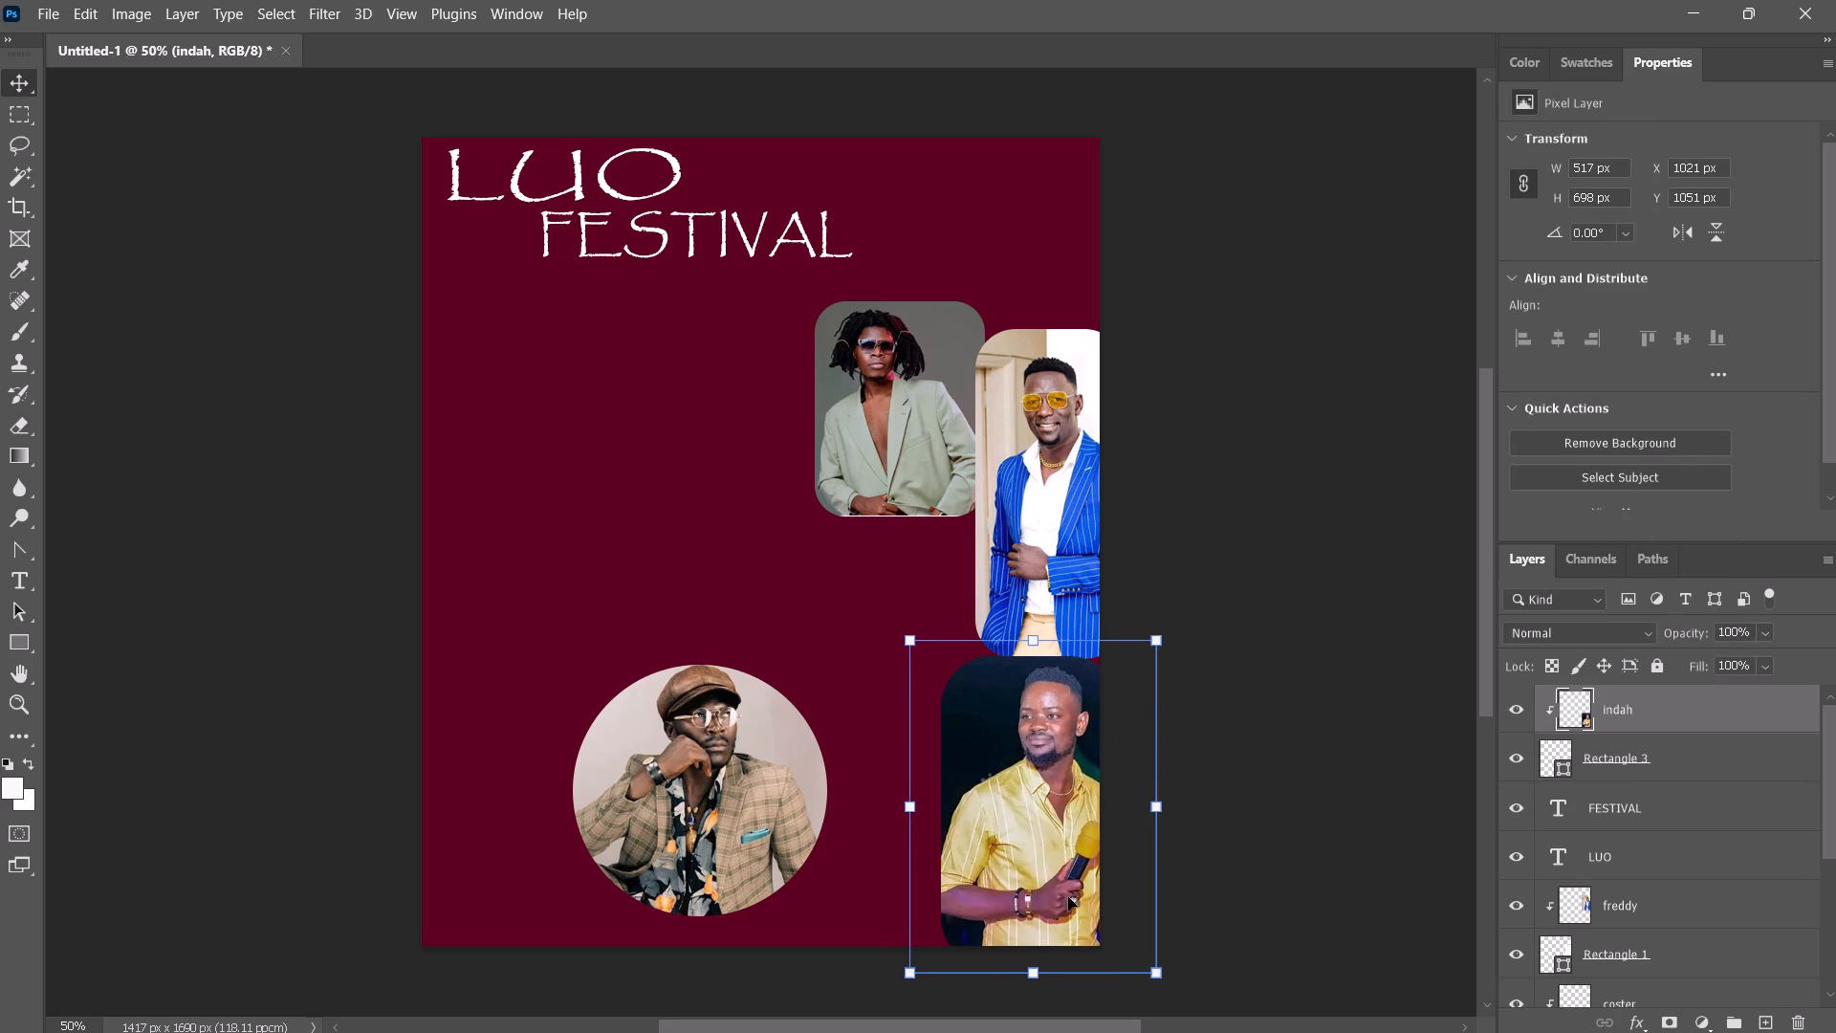
{"action": "key", "text": "Left"}
{"action": "key", "text": "Left"}
{"action": "key", "text": "Left"}
{"action": "key", "text": "Left"}
{"action": "key", "text": "Left"}
{"action": "left_click", "coordinate": [1193, 500]}
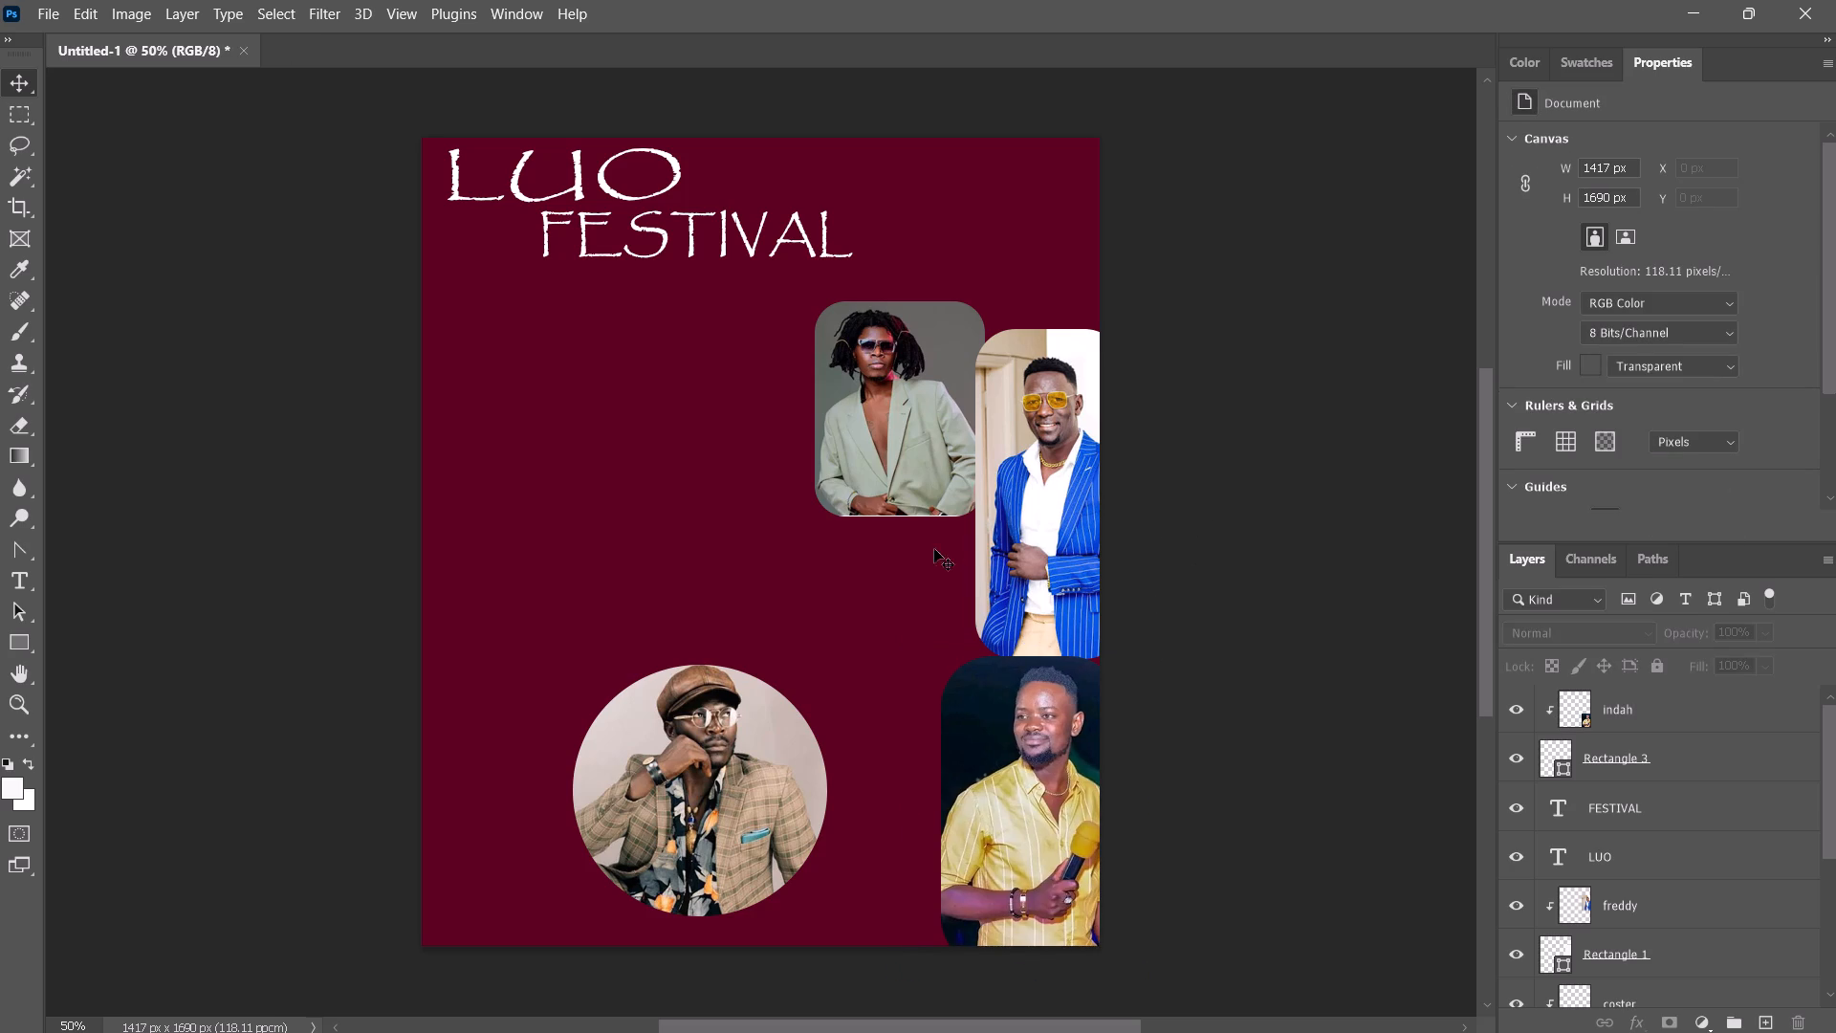
Nudge the freddy photo and its Rectangle 1 shape left until the shape sits at X 1145 px.
{"action": "left_click_drag", "start_coordinate": [955, 532], "coordinate": [1082, 564]}
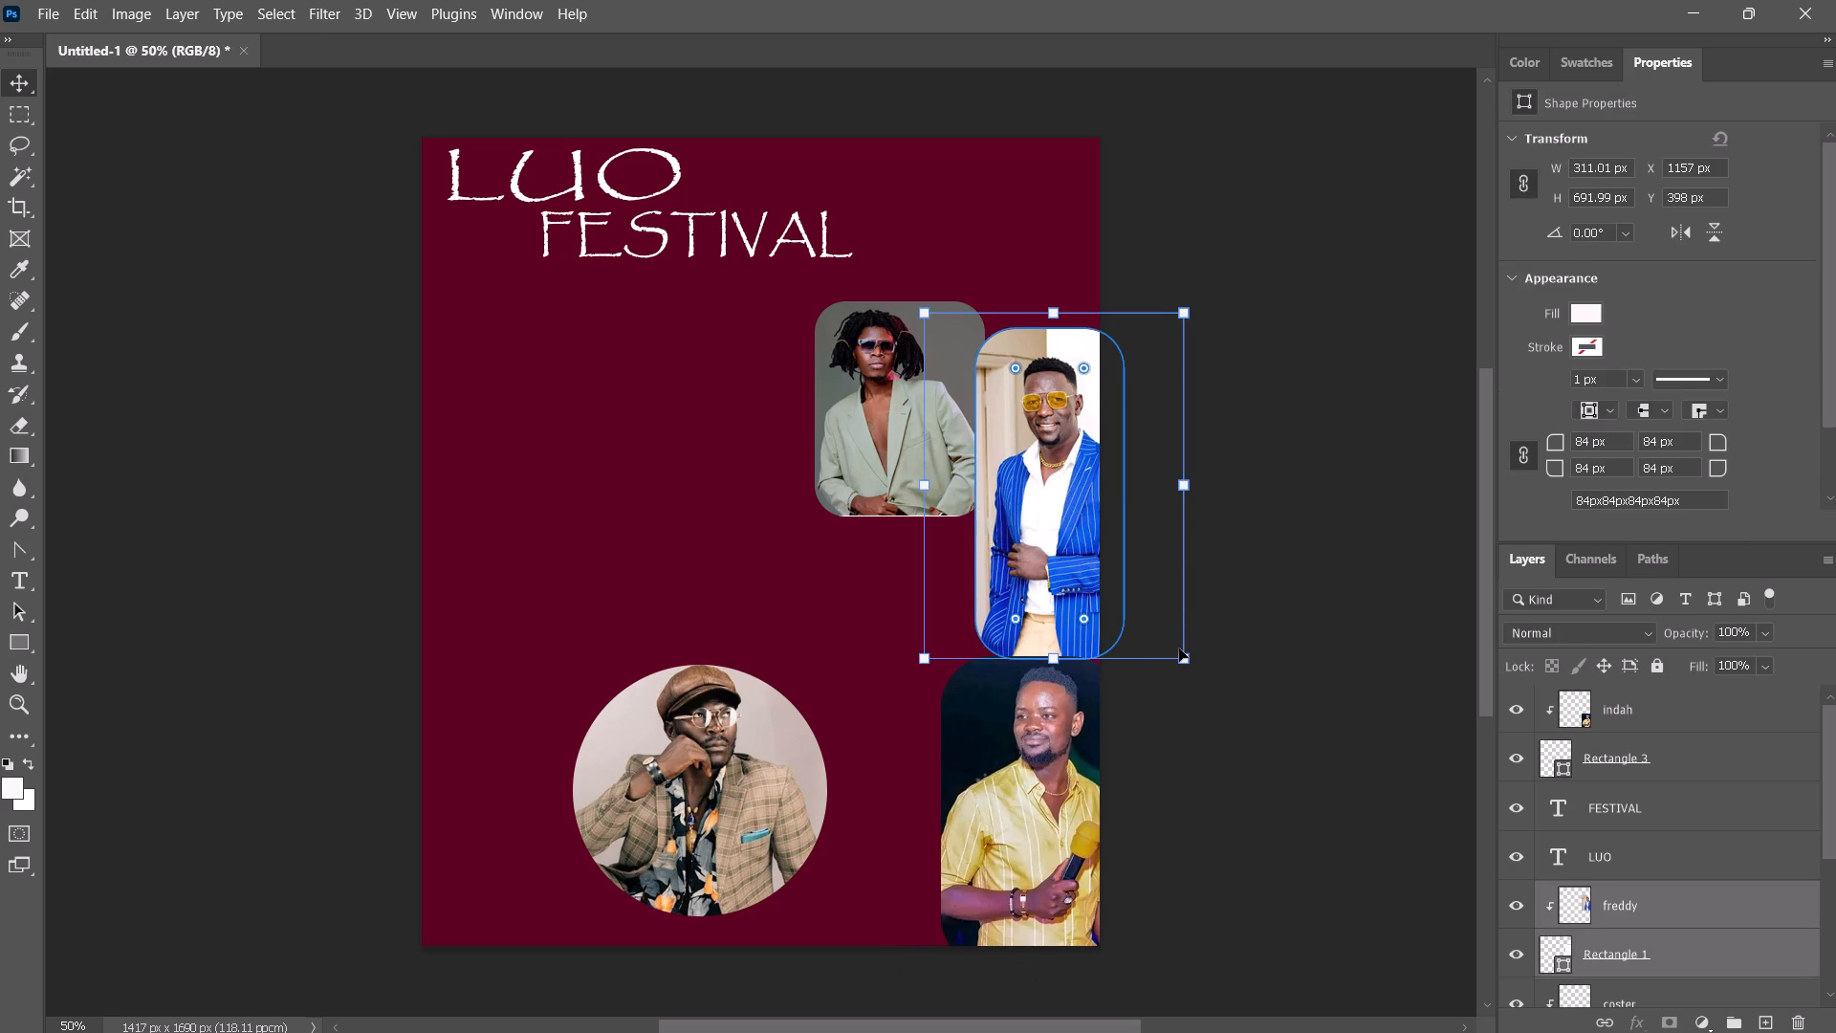
{"action": "key", "text": "Left"}
{"action": "key", "text": "Left"}
{"action": "key", "text": "Left"}
{"action": "key", "text": "Left"}
{"action": "key", "text": "Left"}
{"action": "key", "text": "Left"}
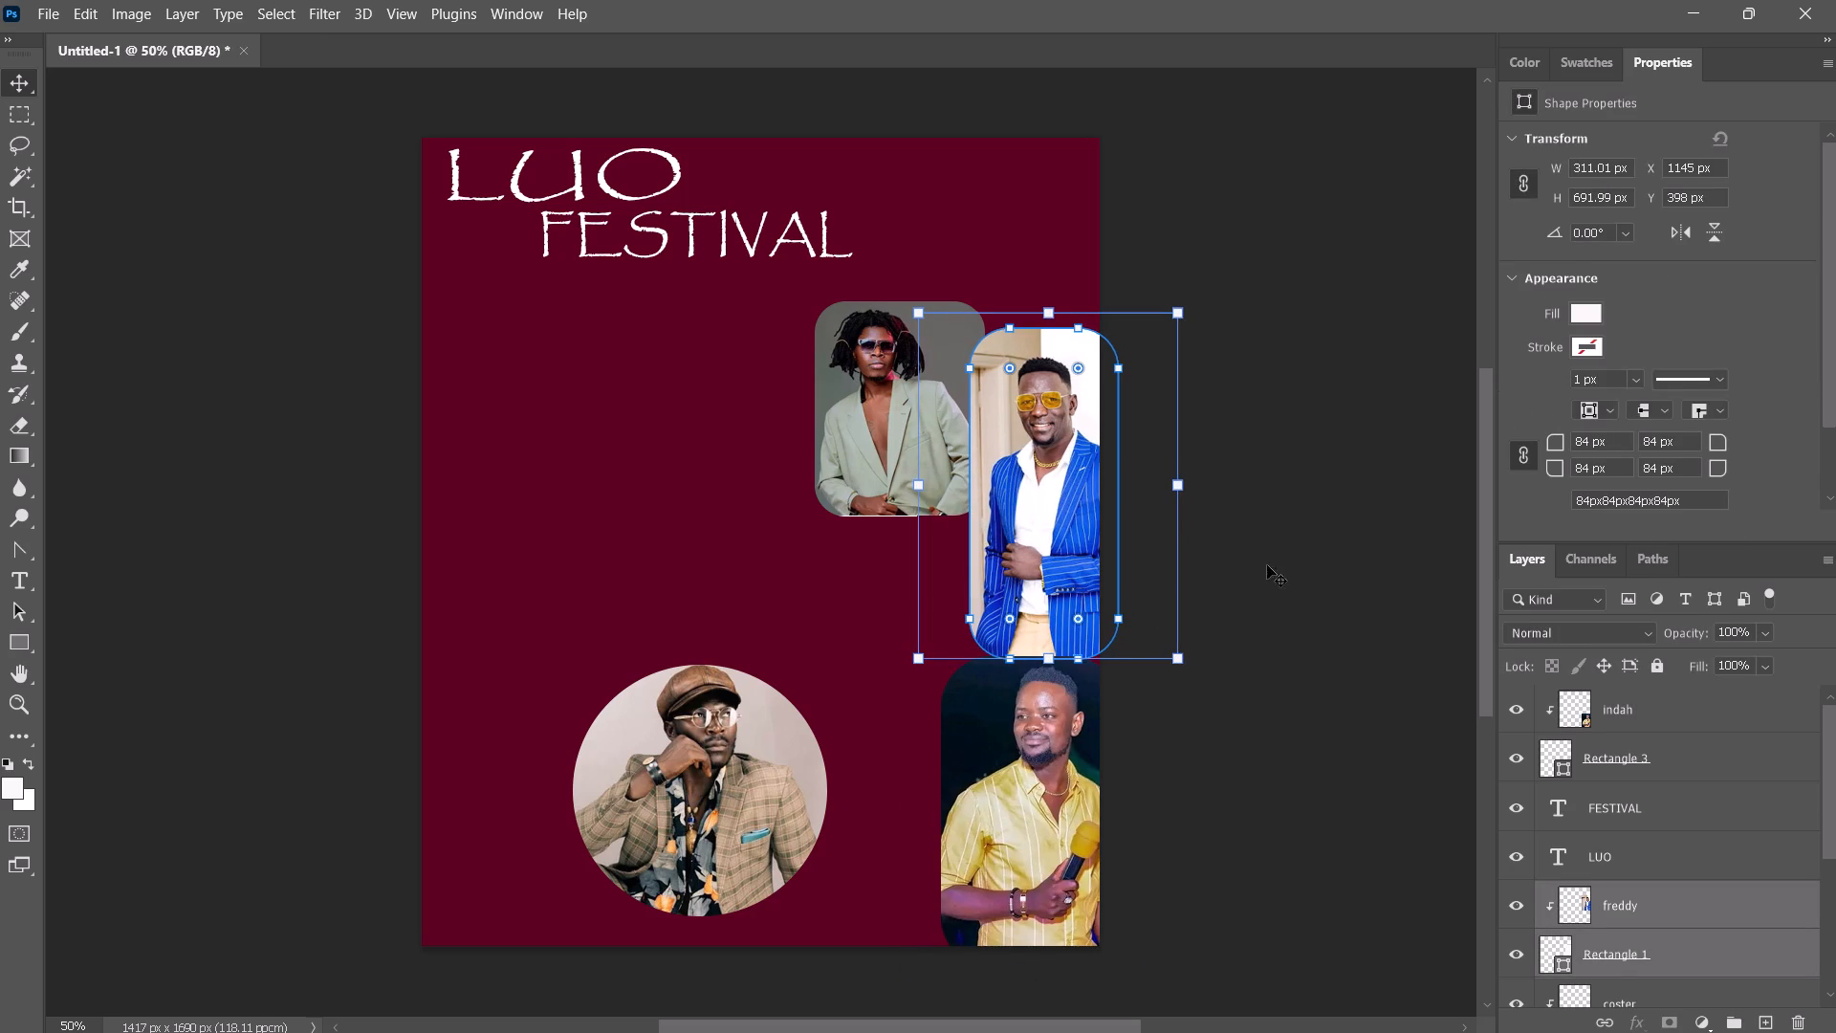
{"action": "left_click", "coordinate": [1267, 454]}
Nudge the indah photo and Rectangle 3 up and right until the shape sits at about X 1104, Y 1051 px.
{"action": "left_click_drag", "start_coordinate": [910, 723], "coordinate": [1127, 820]}
{"action": "key", "text": "Up"}
{"action": "key", "text": "Up"}
{"action": "key", "text": "Up"}
{"action": "key", "text": "Up"}
{"action": "key", "text": "Up"}
{"action": "key", "text": "Up"}
{"action": "key", "text": "Up"}
{"action": "key", "text": "Up"}
{"action": "key", "text": "Up"}
{"action": "key", "text": "Up"}
{"action": "key", "text": "Up"}
{"action": "key", "text": "Up"}
{"action": "key", "text": "Up"}
{"action": "key", "text": "Up"}
{"action": "key", "text": "Up"}
{"action": "key", "text": "Up"}
{"action": "key", "text": "Up"}
{"action": "key", "text": "Up"}
{"action": "key", "text": "Up"}
{"action": "key", "text": "Up"}
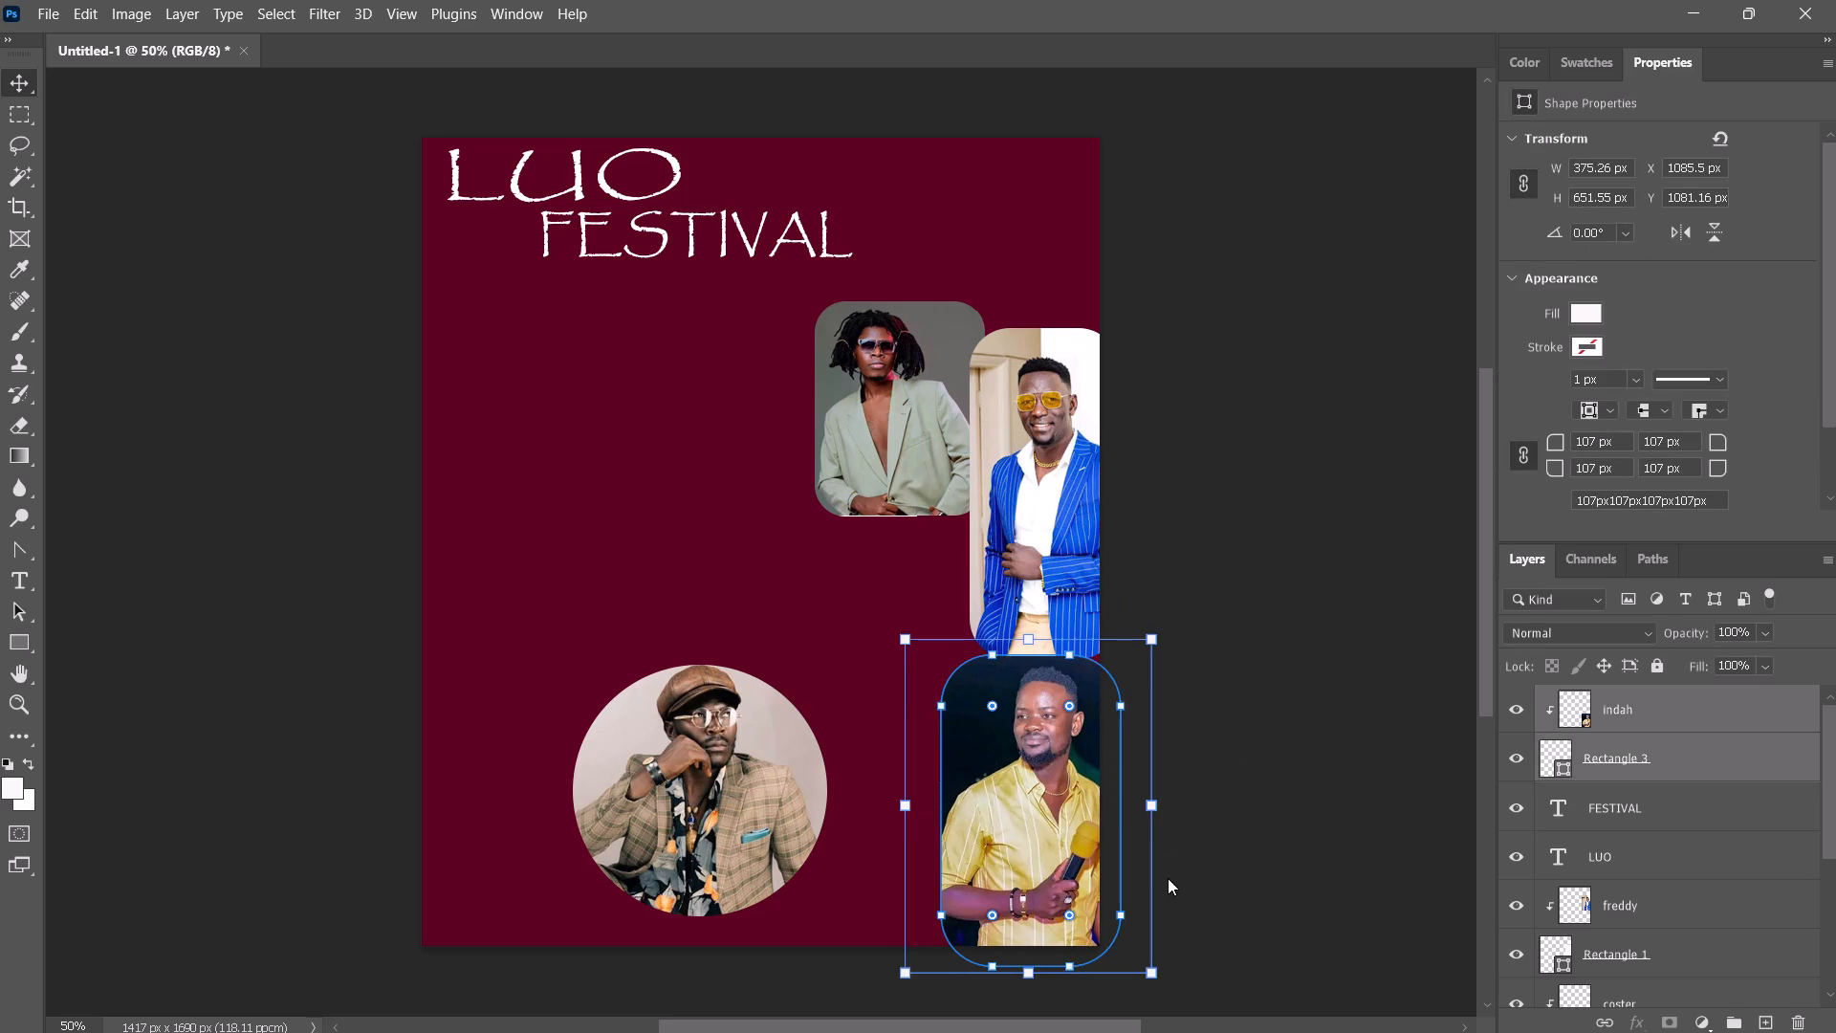
{"action": "key", "text": "Right"}
{"action": "key", "text": "Right"}
{"action": "key", "text": "Right"}
{"action": "key", "text": "Right"}
{"action": "key", "text": "Right"}
{"action": "key", "text": "Right"}
{"action": "key", "text": "Right"}
{"action": "key", "text": "Right"}
{"action": "key", "text": "Right"}
{"action": "key", "text": "Right"}
{"action": "key", "text": "Right"}
{"action": "key", "text": "Right"}
{"action": "key", "text": "Right"}
{"action": "key", "text": "Right"}
{"action": "key", "text": "Right"}
{"action": "key", "text": "Right"}
{"action": "key", "text": "Right"}
{"action": "key", "text": "Right"}
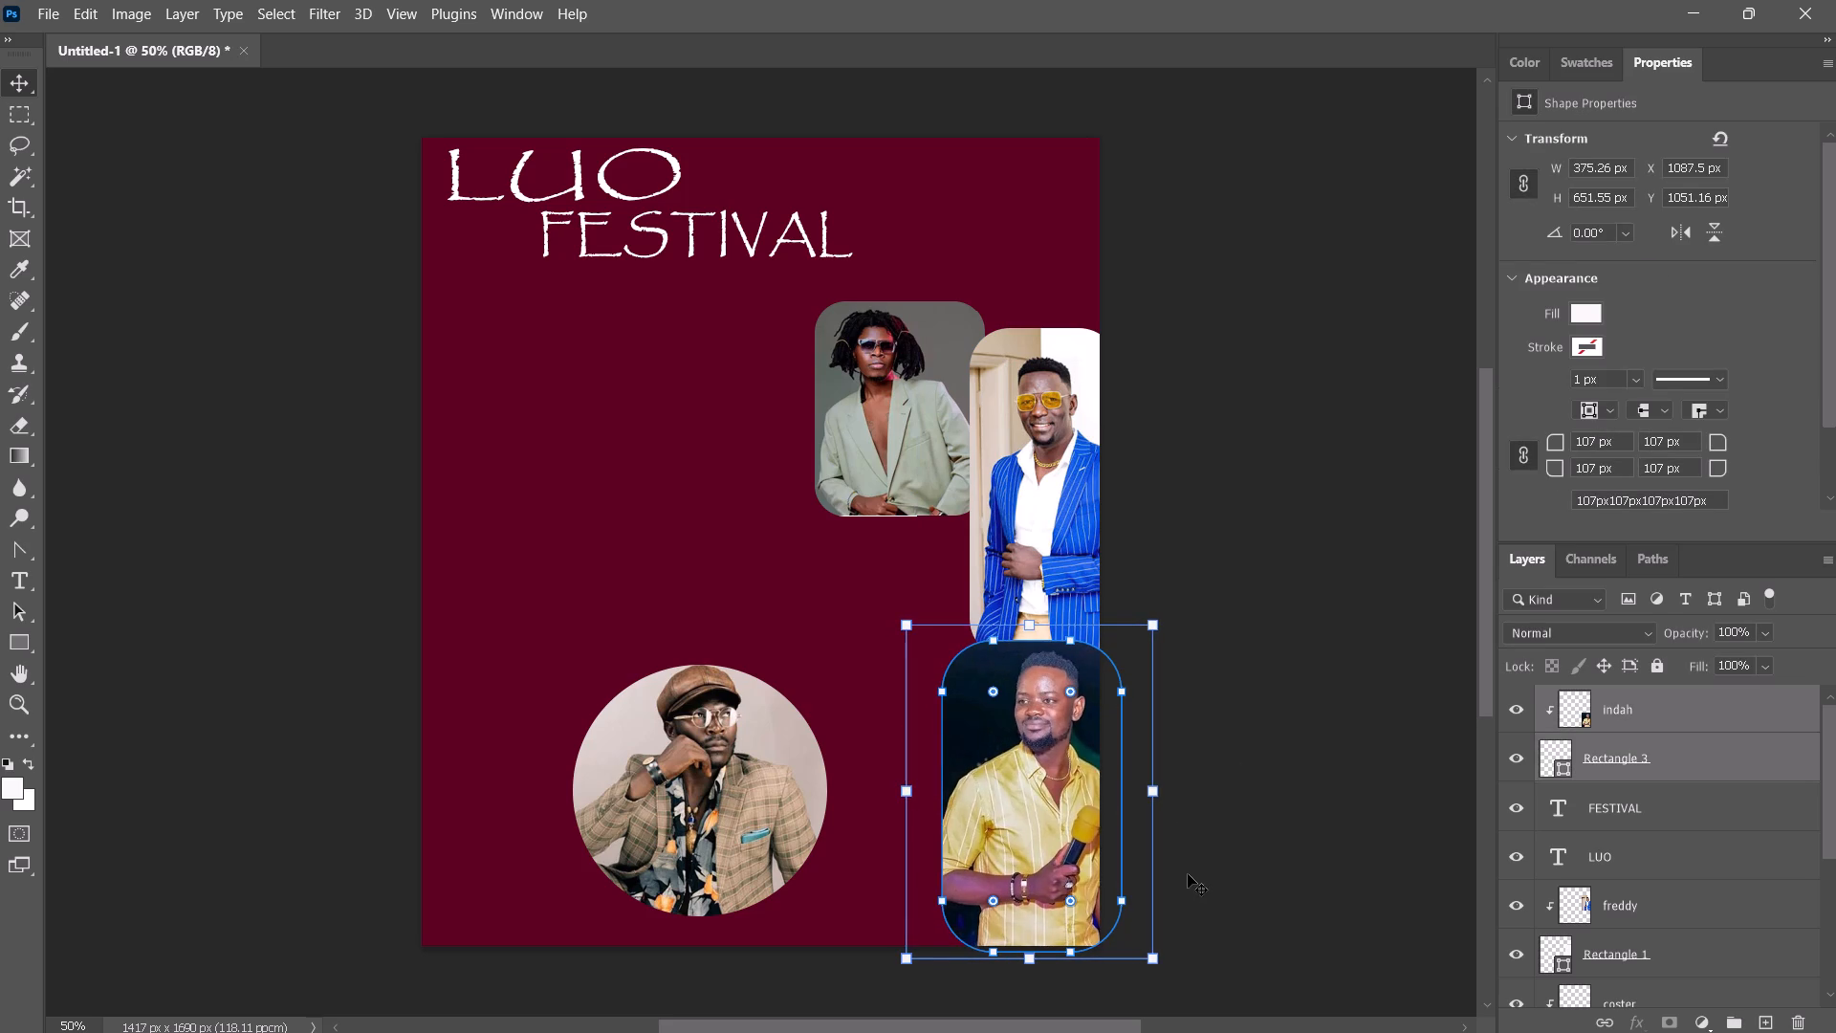
{"action": "key", "text": "Right"}
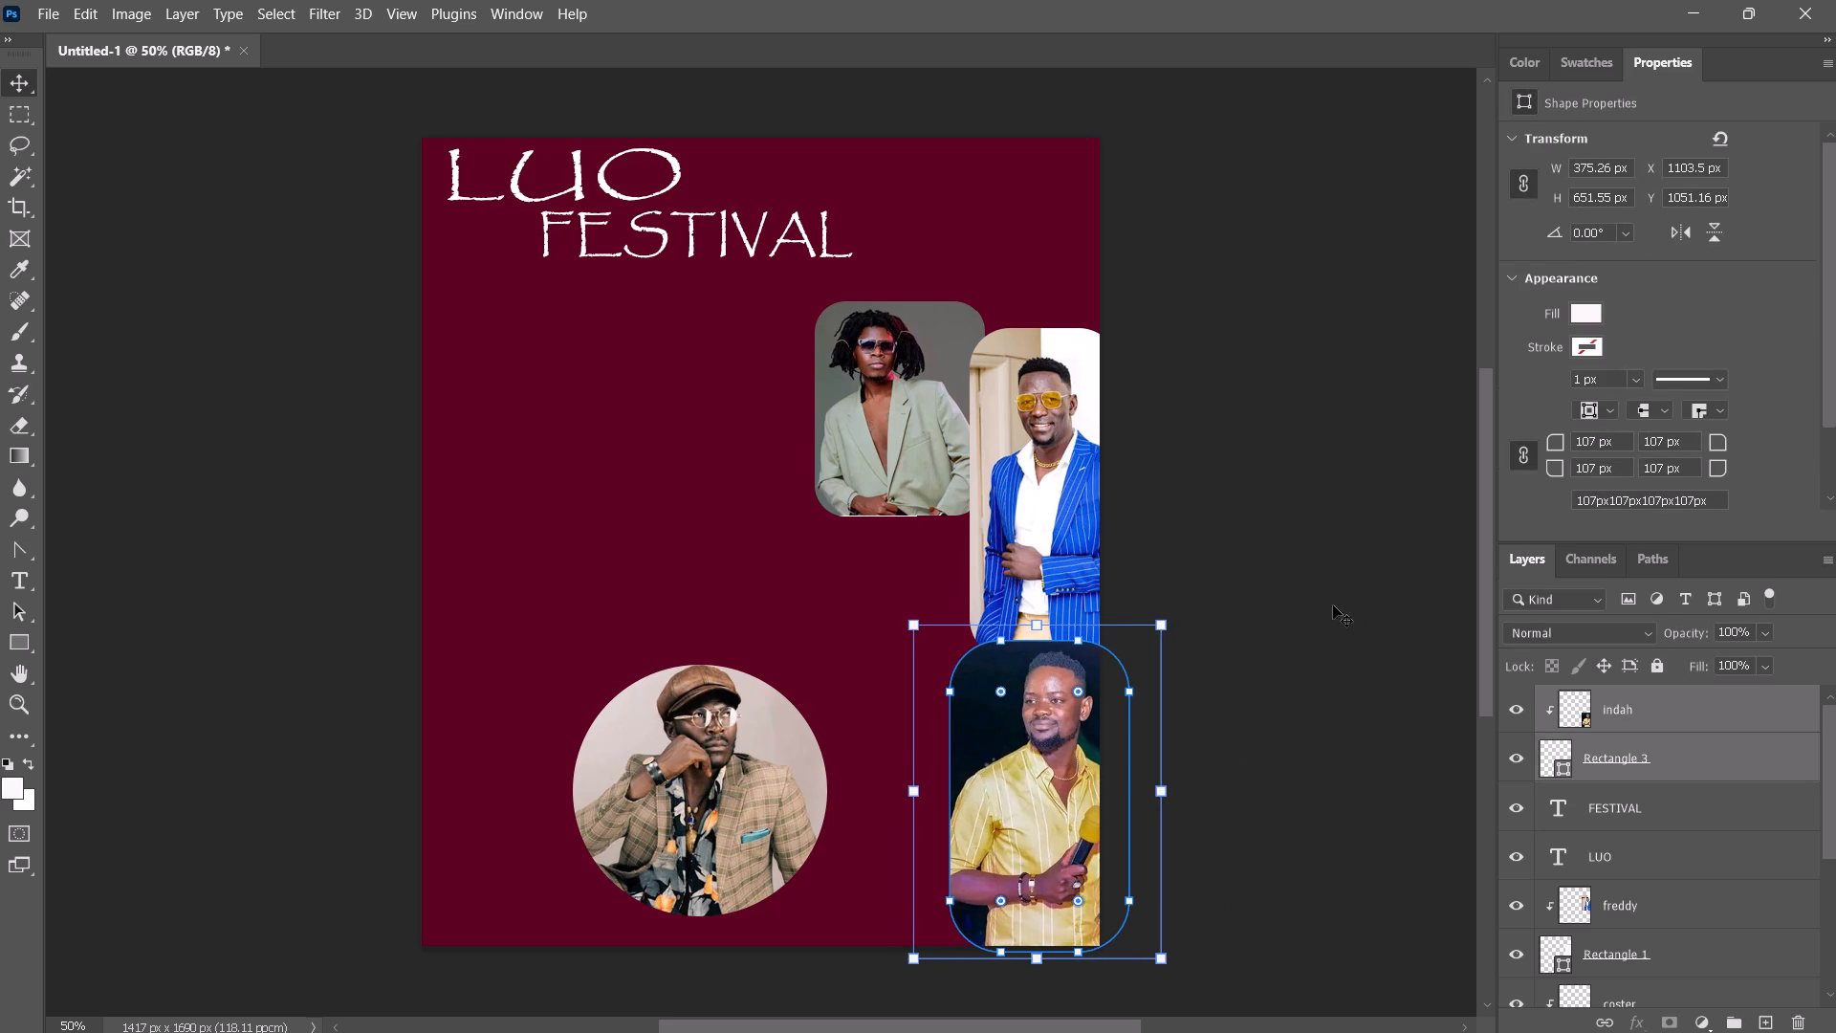
Delete the Ellipse 2 shape that masks the coster photo near the bottom of the poster.
{"action": "left_click", "coordinate": [1328, 603]}
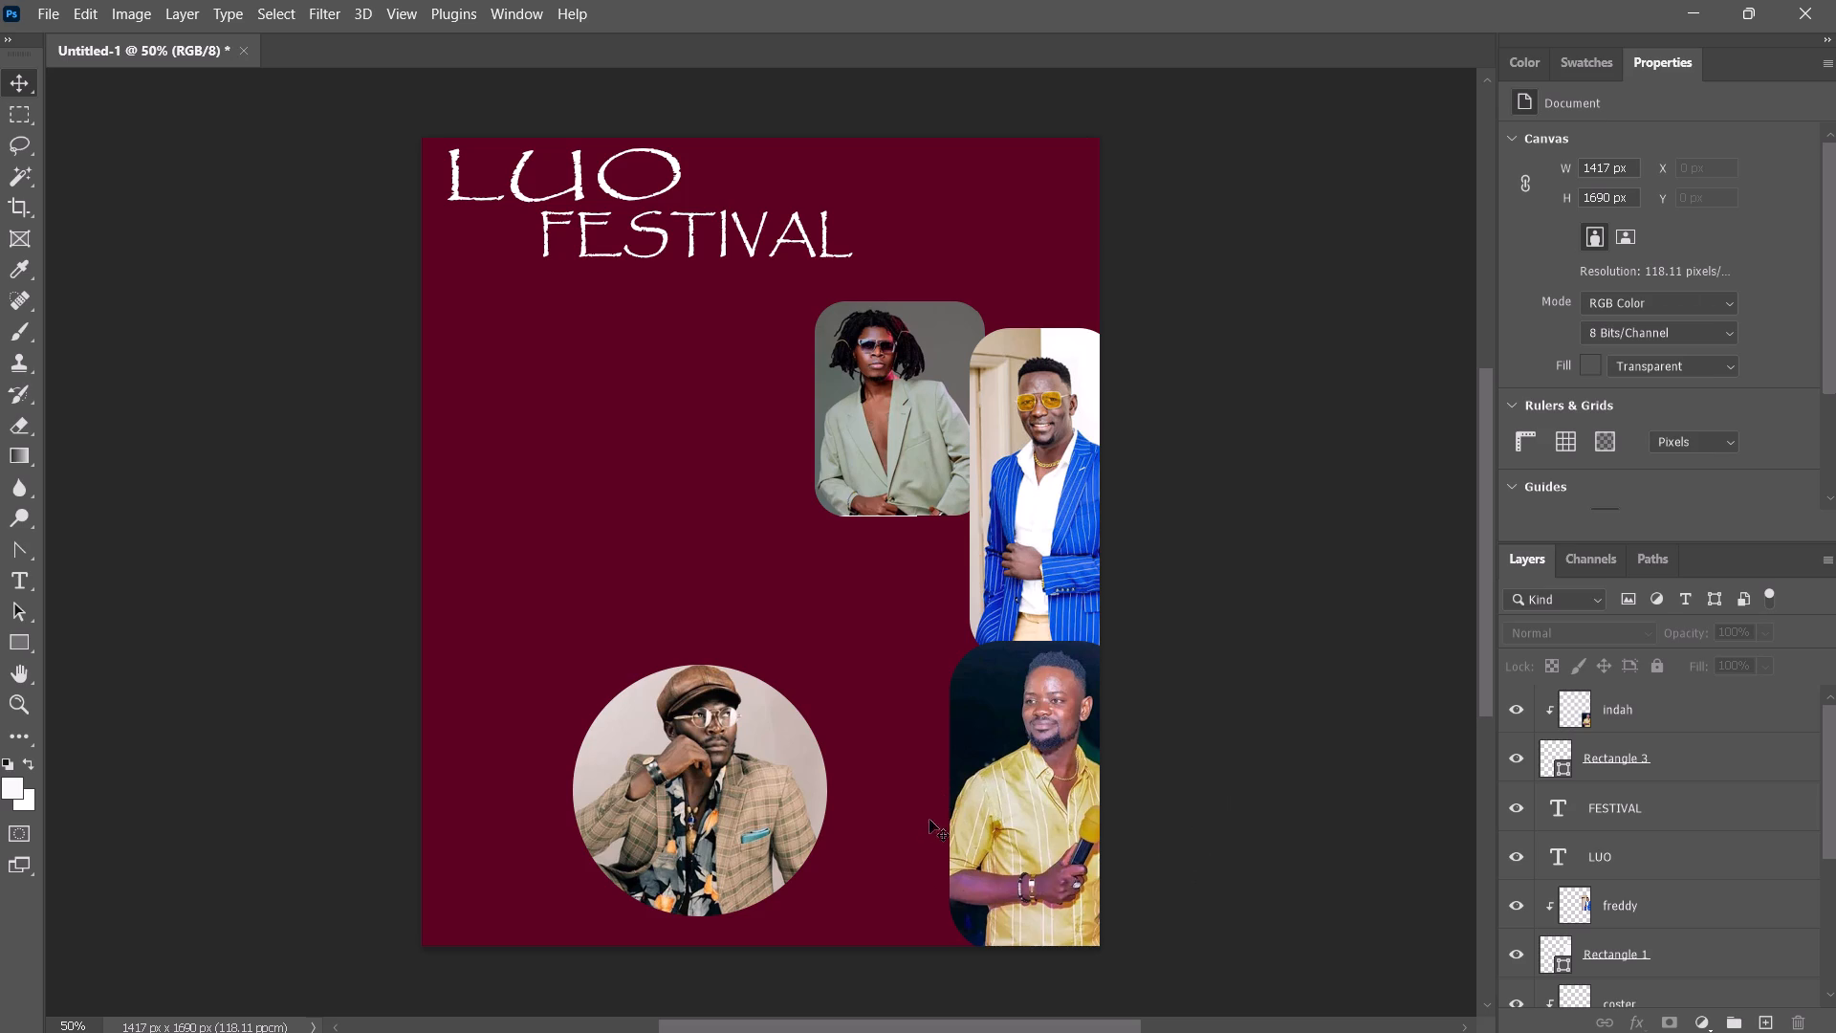
{"action": "left_click", "coordinate": [725, 817]}
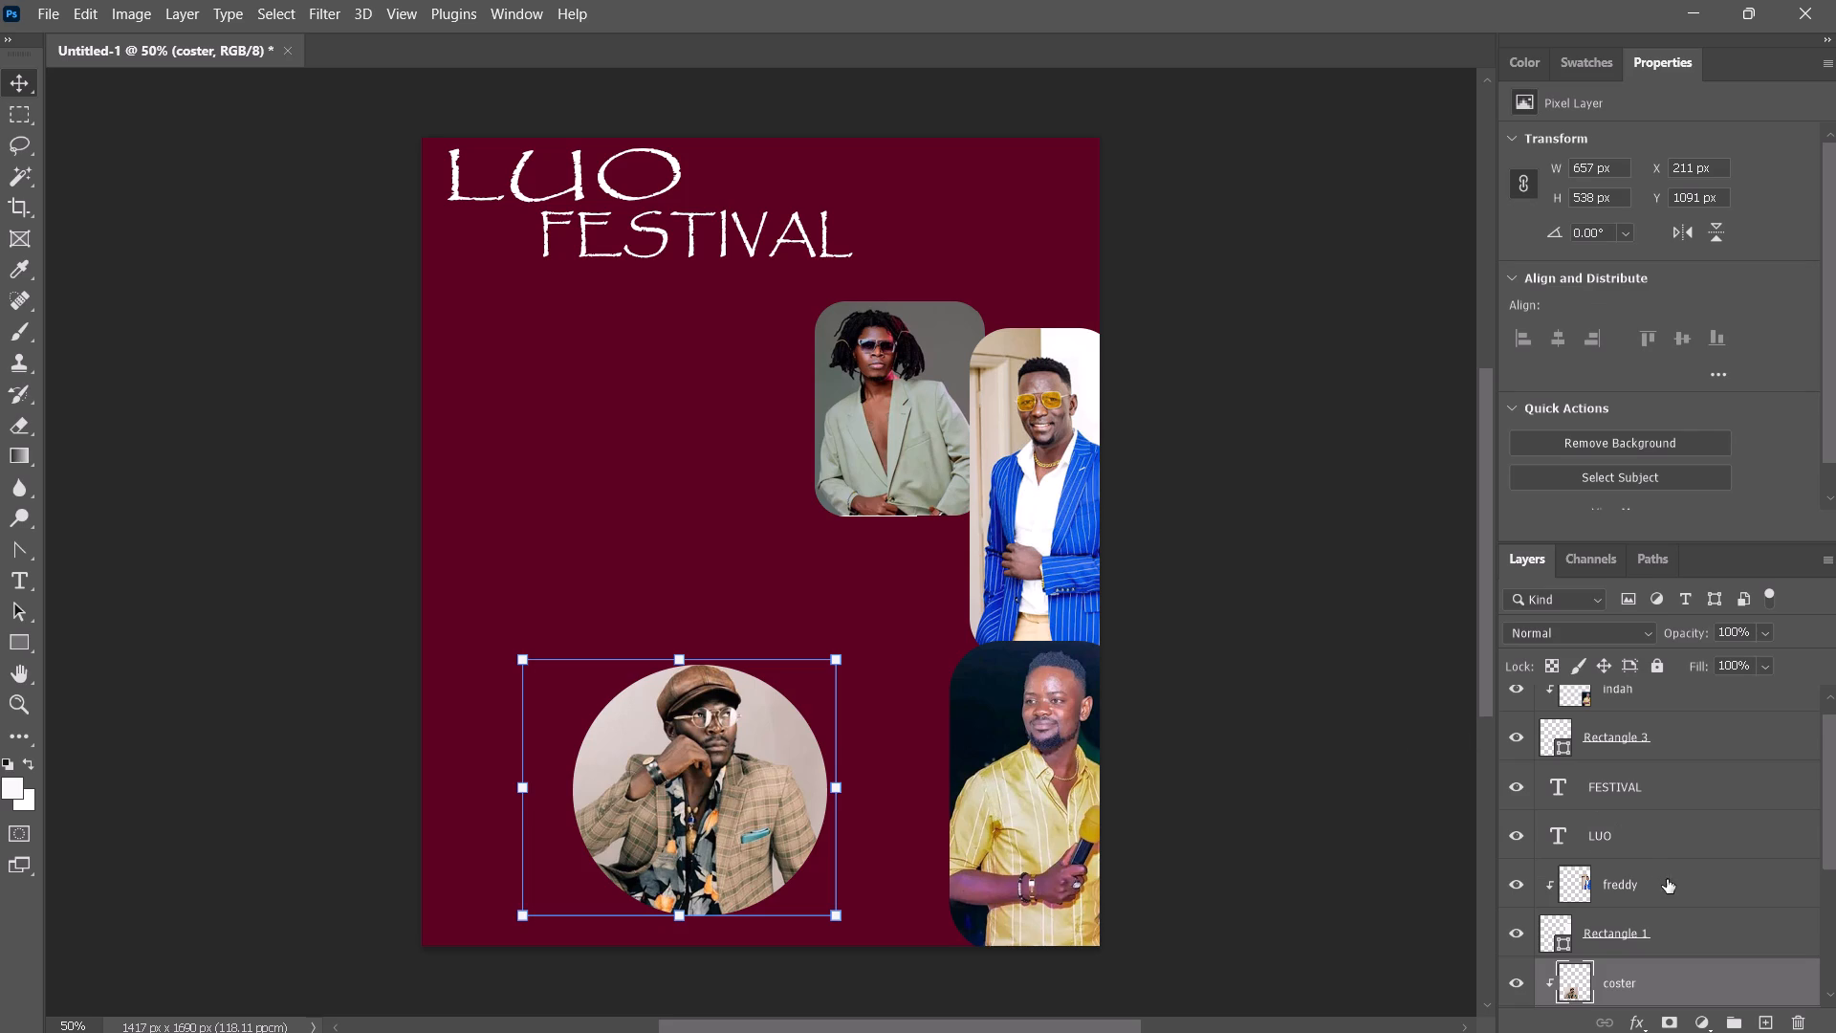
{"action": "scroll", "coordinate": [1659, 903], "scroll_direction": "down", "scroll_amount": 1}
{"action": "left_click", "coordinate": [1605, 976]}
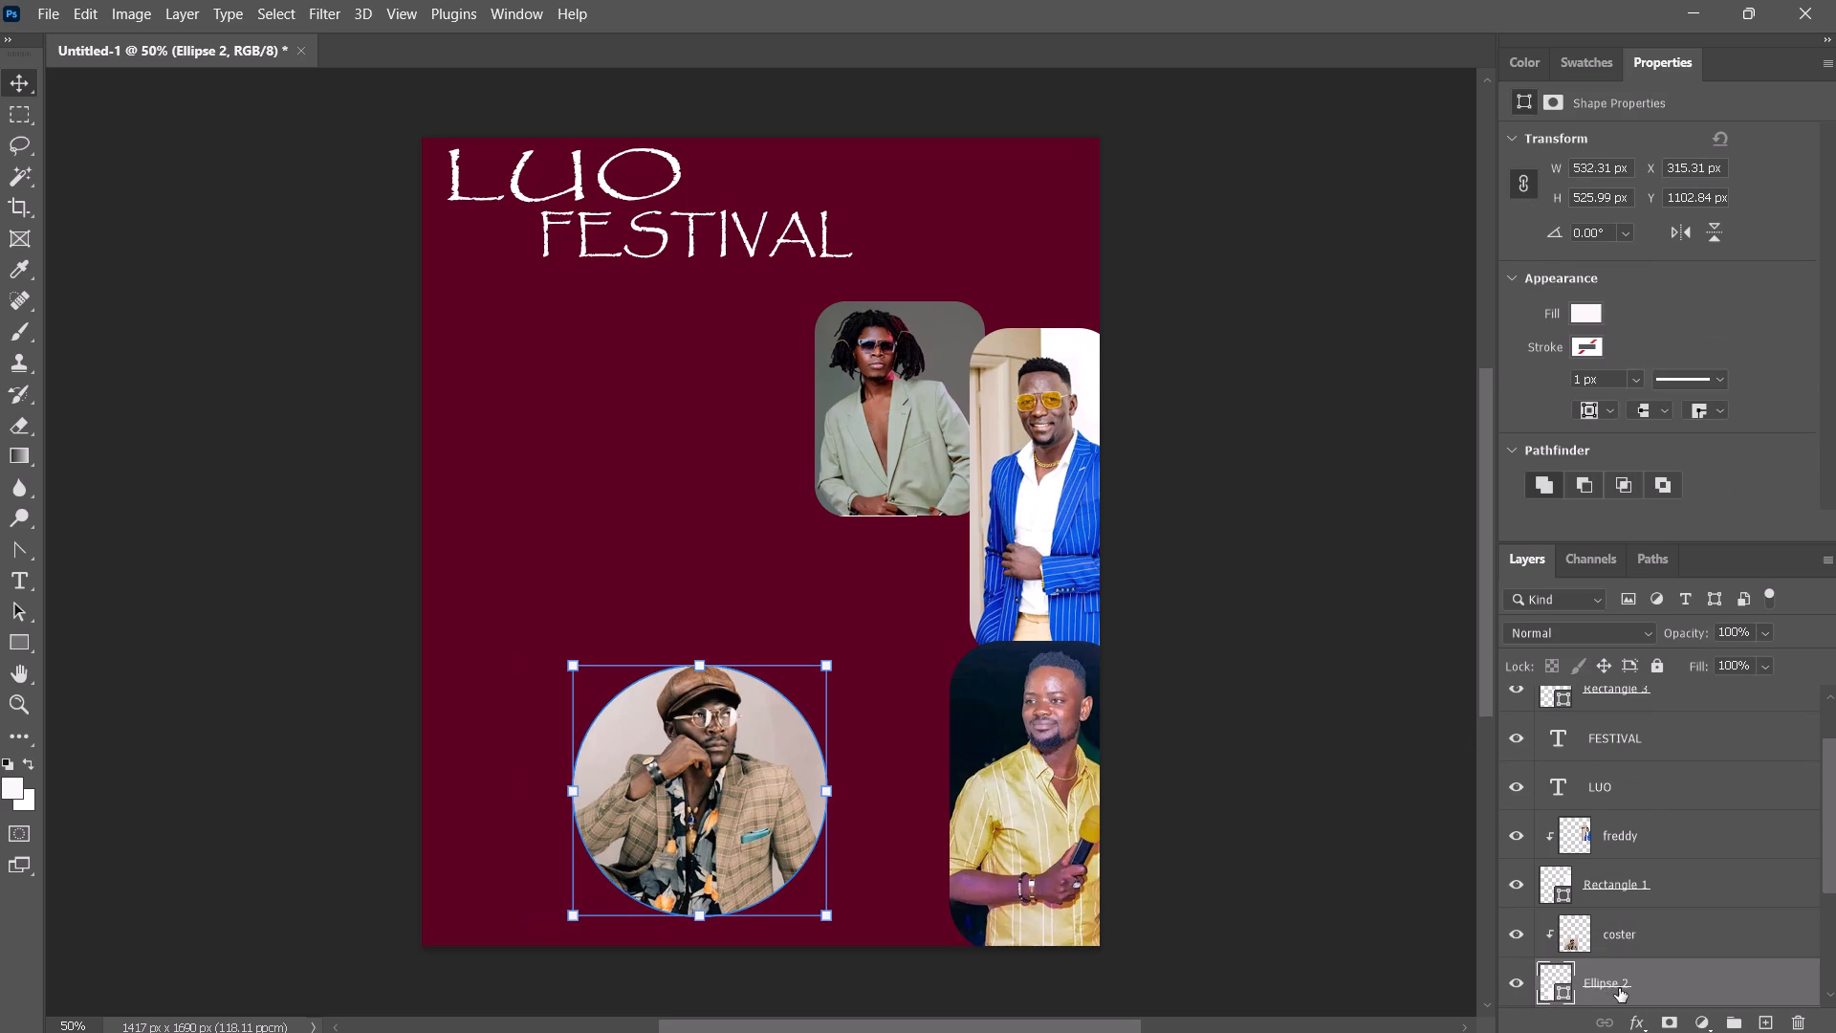
{"action": "key", "text": "Delete"}
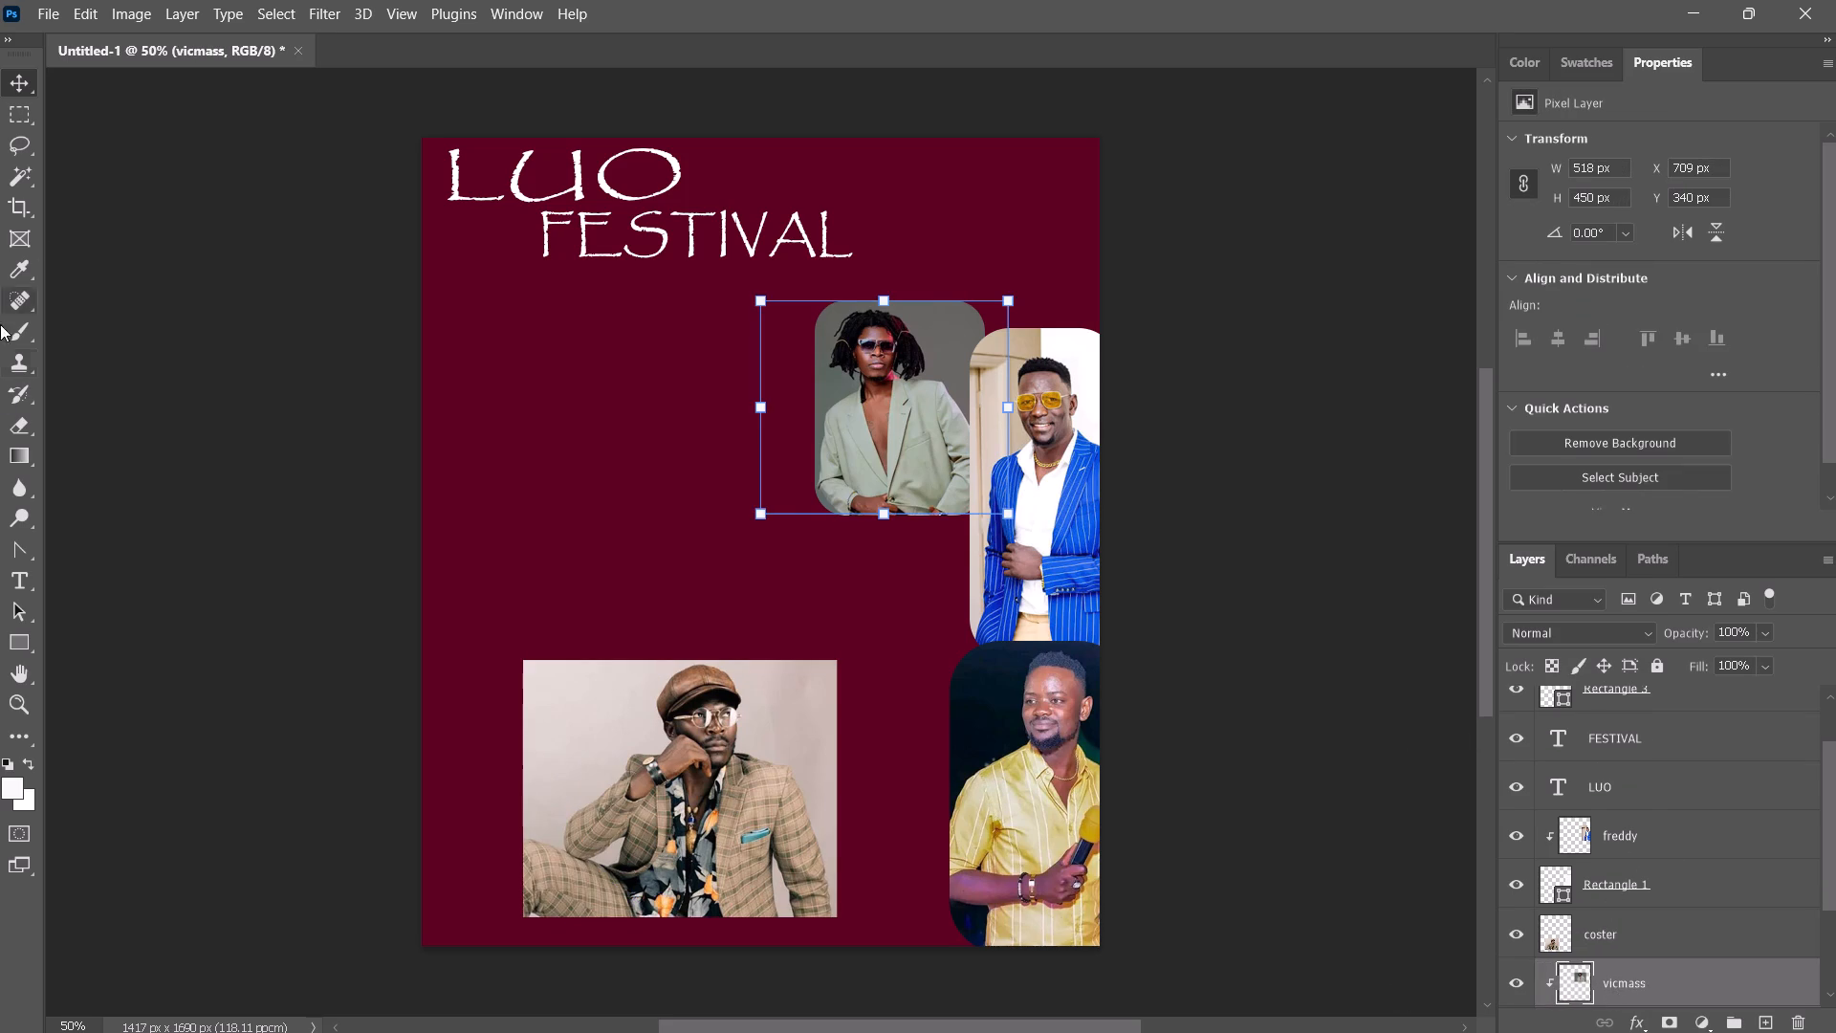
Draw a white rectangle about 765 × 285 px over the coster photo's upper part and round its corners to about 92 px.
{"action": "left_click", "coordinate": [12, 459]}
{"action": "left_click", "coordinate": [25, 635]}
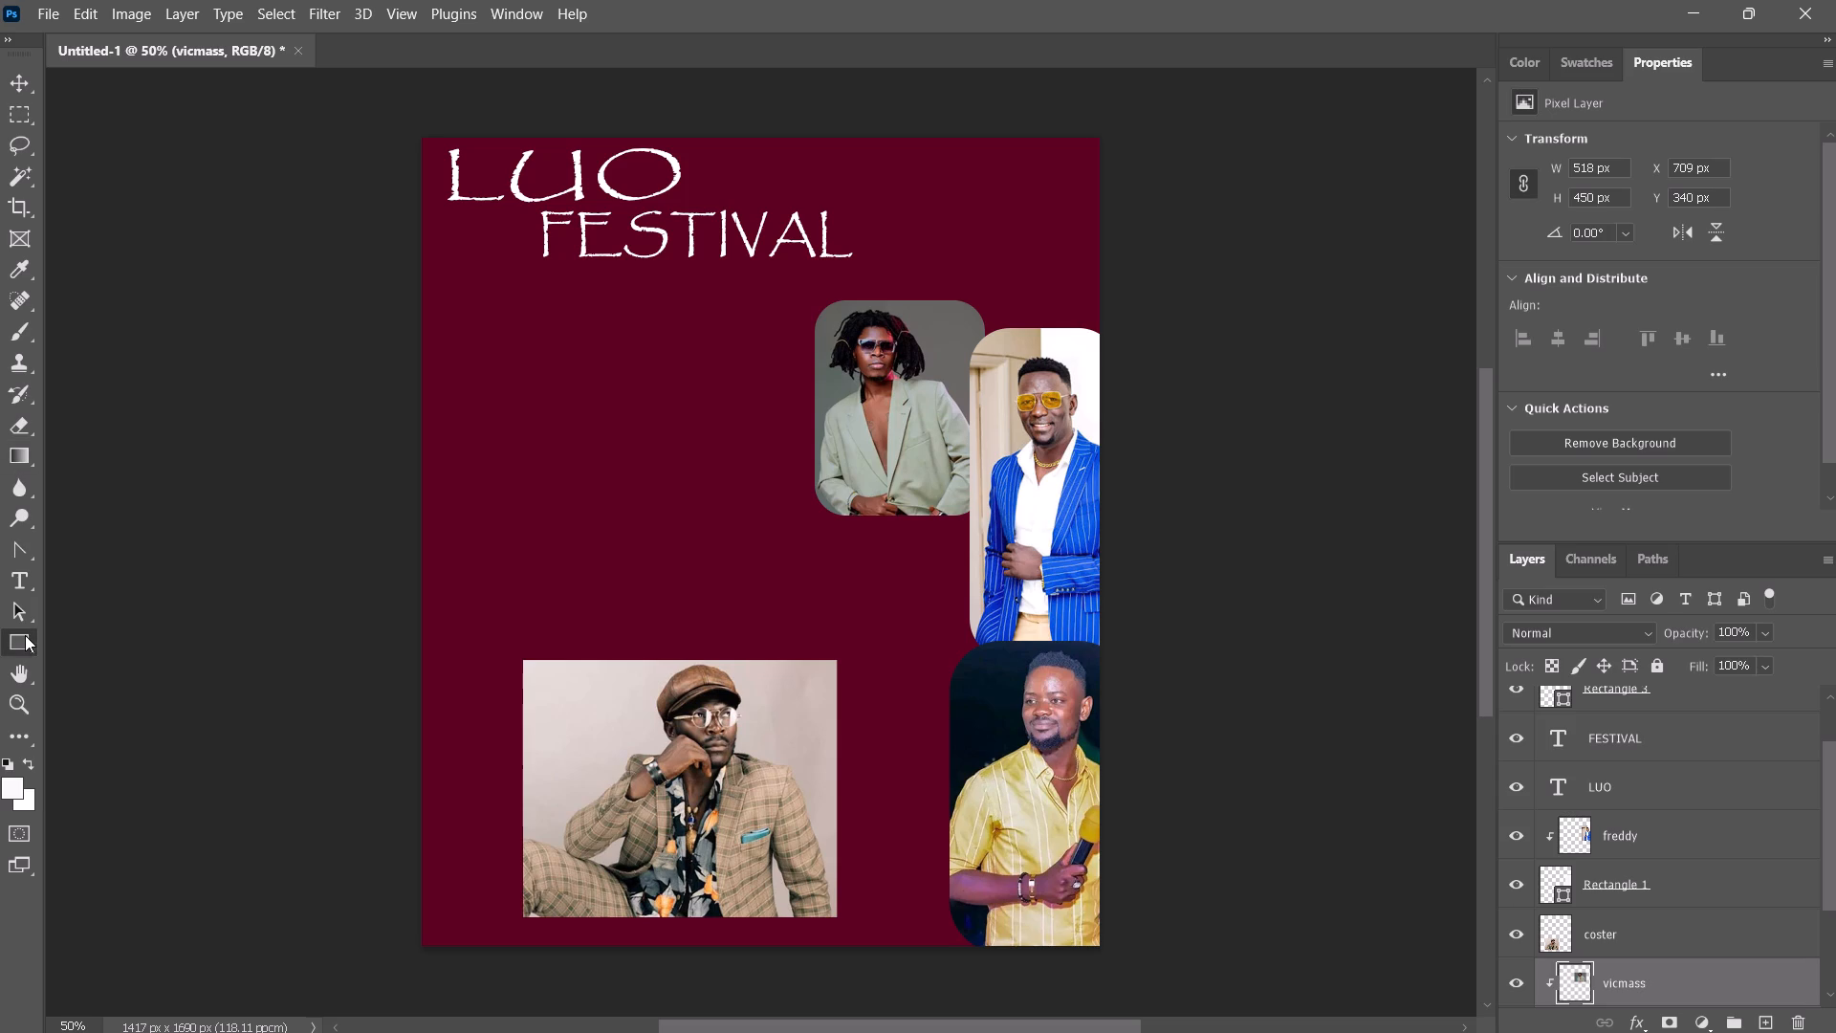
{"action": "left_click_drag", "start_coordinate": [495, 581], "coordinate": [650, 698]}
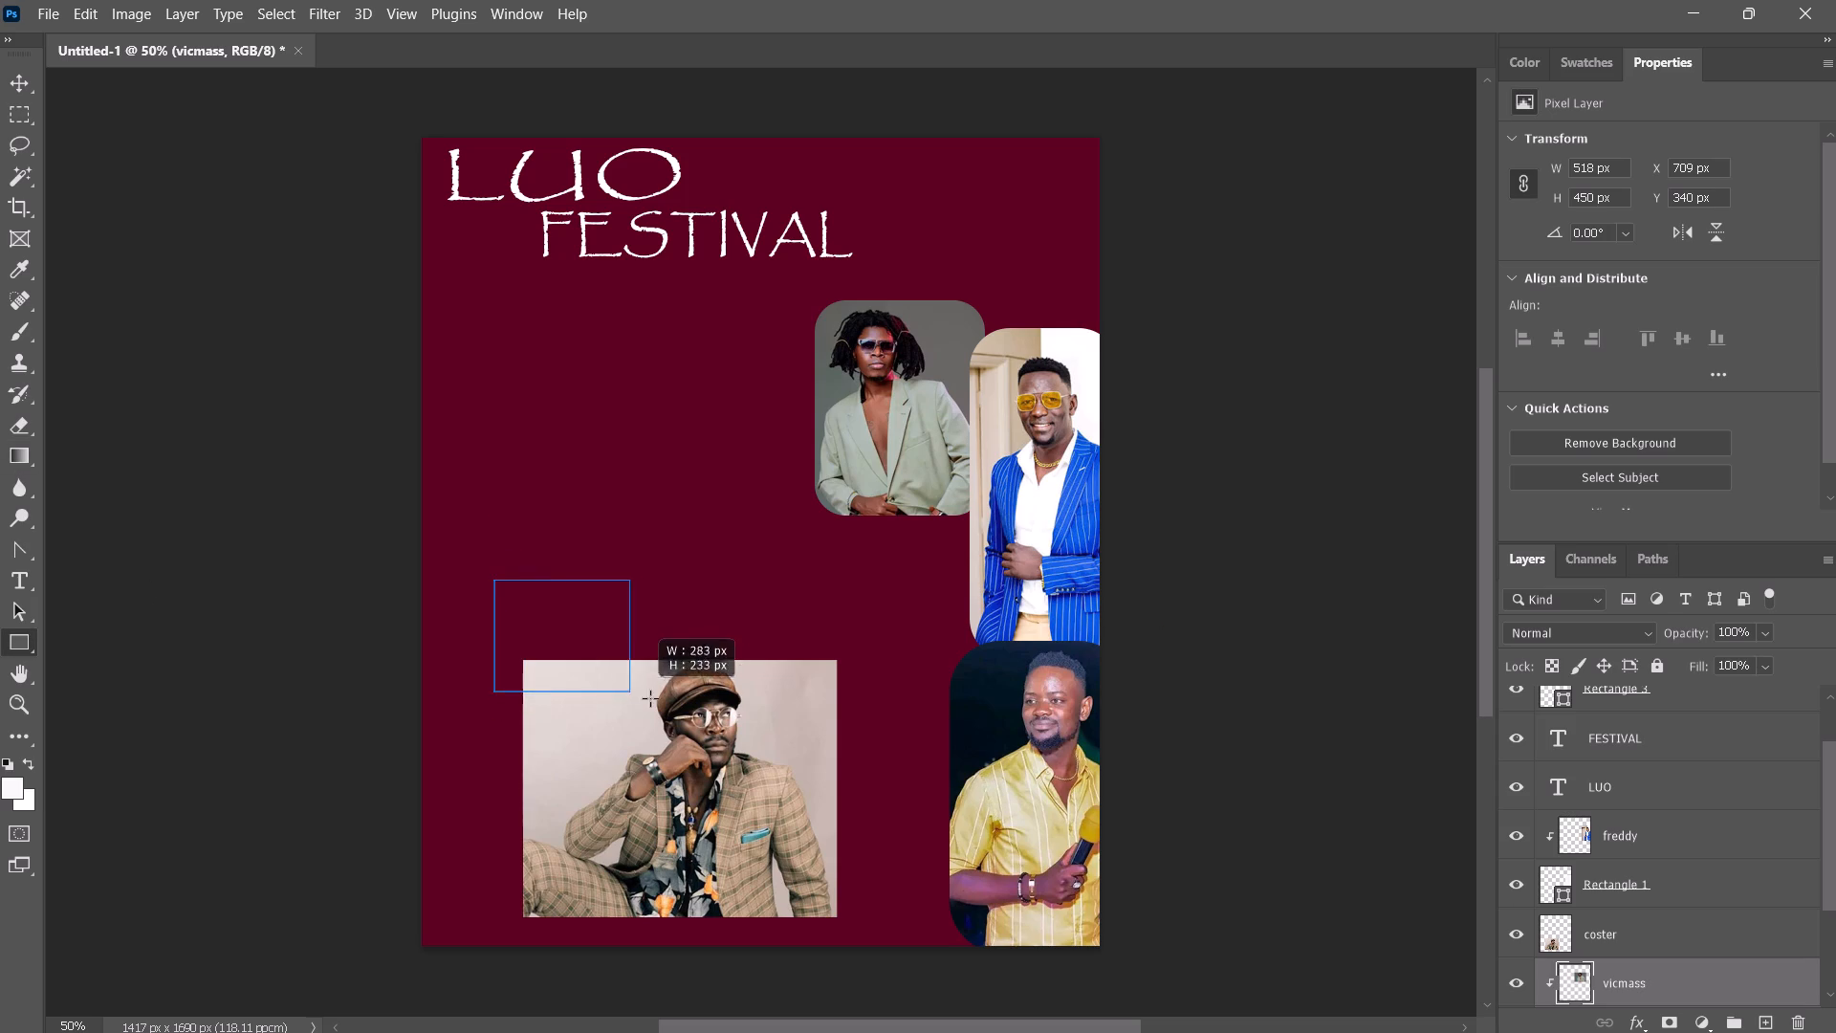
{"action": "left_click_drag", "start_coordinate": [650, 698], "coordinate": [860, 716]}
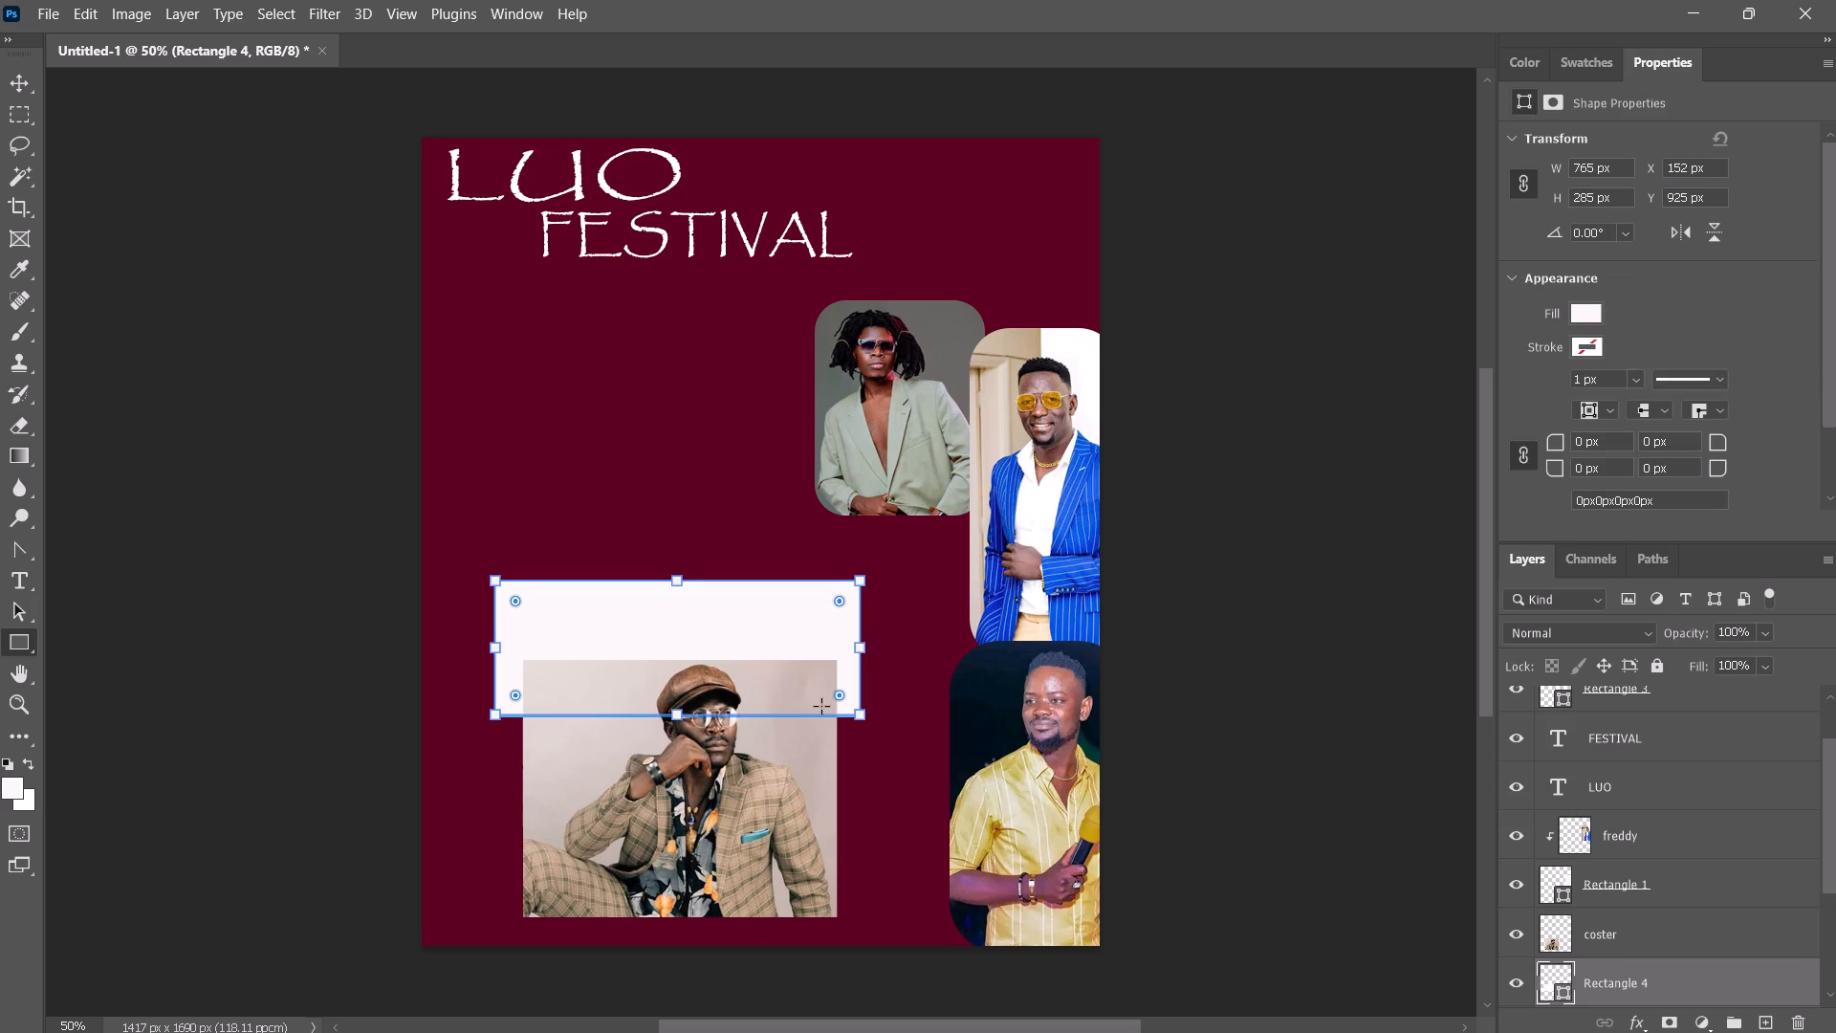
{"action": "left_click_drag", "start_coordinate": [513, 595], "coordinate": [539, 604]}
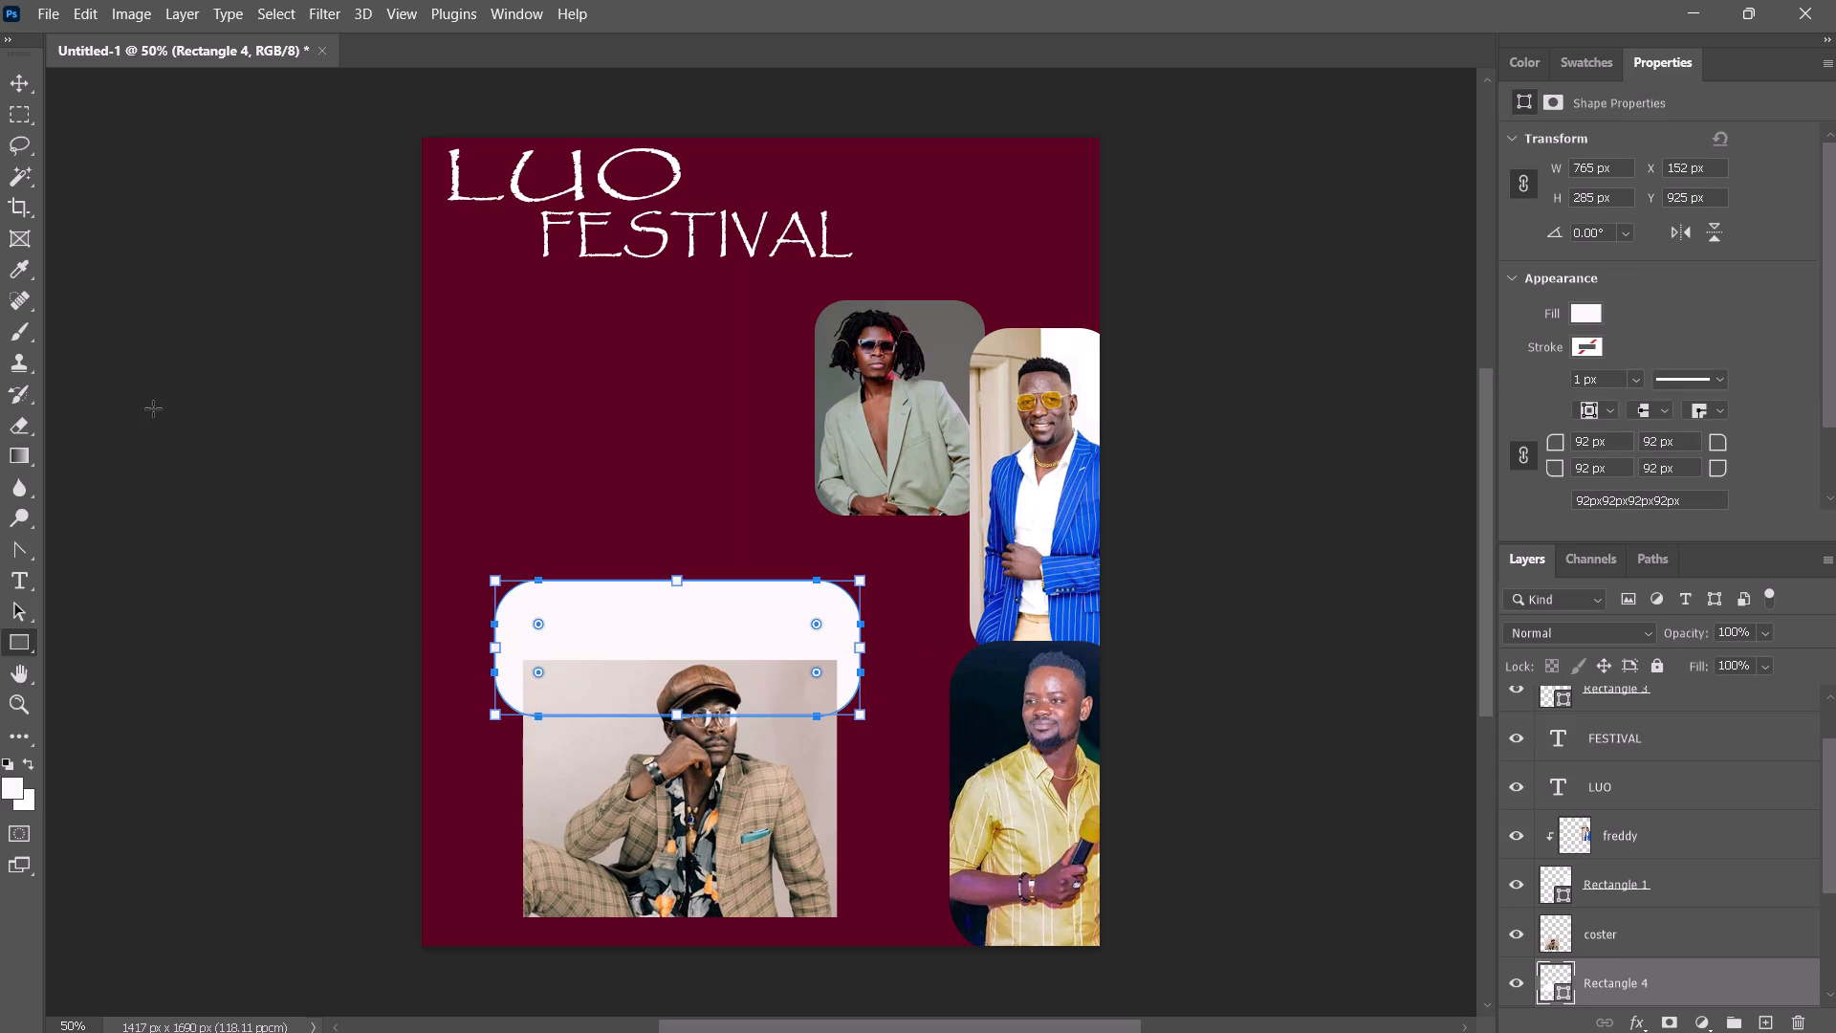
Stretch the new rounded rectangle downward to a height of about 452 px, keeping its width at 765 px.
{"action": "left_click", "coordinate": [16, 77]}
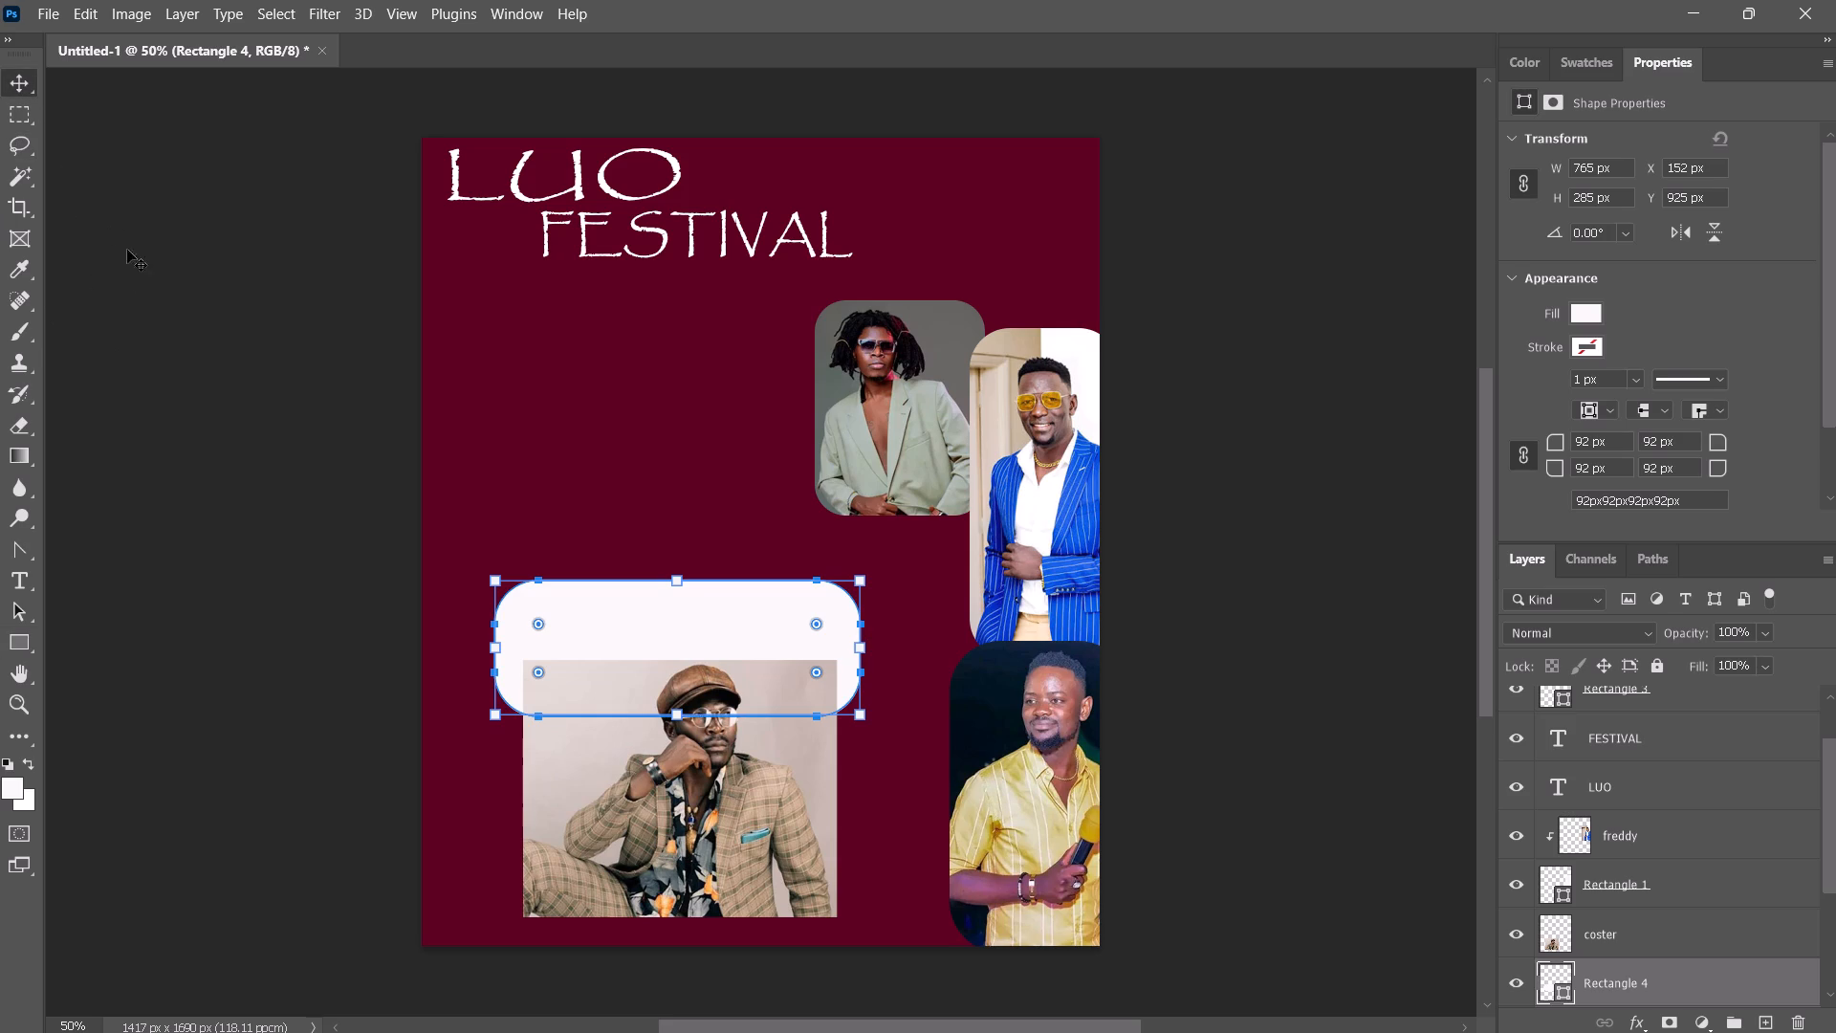
{"action": "left_click_drag", "start_coordinate": [672, 714], "coordinate": [672, 732]}
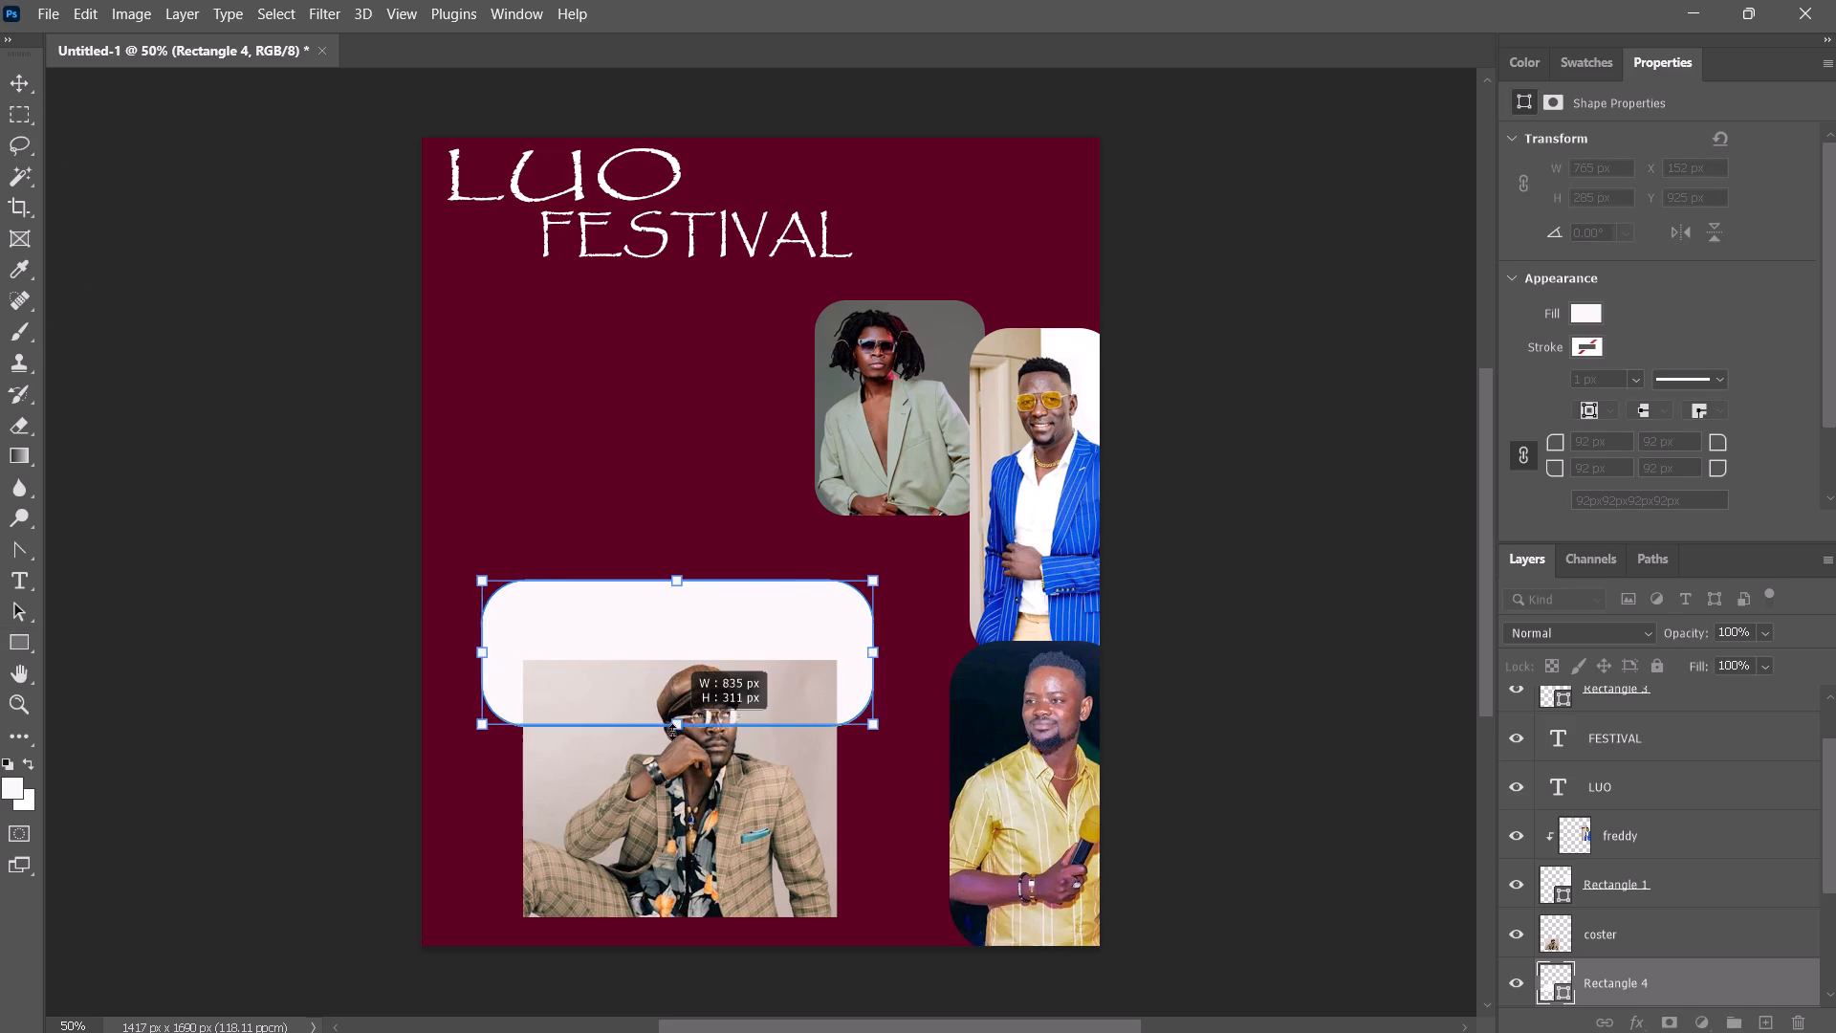
{"action": "left_click_drag", "start_coordinate": [672, 732], "coordinate": [674, 727]}
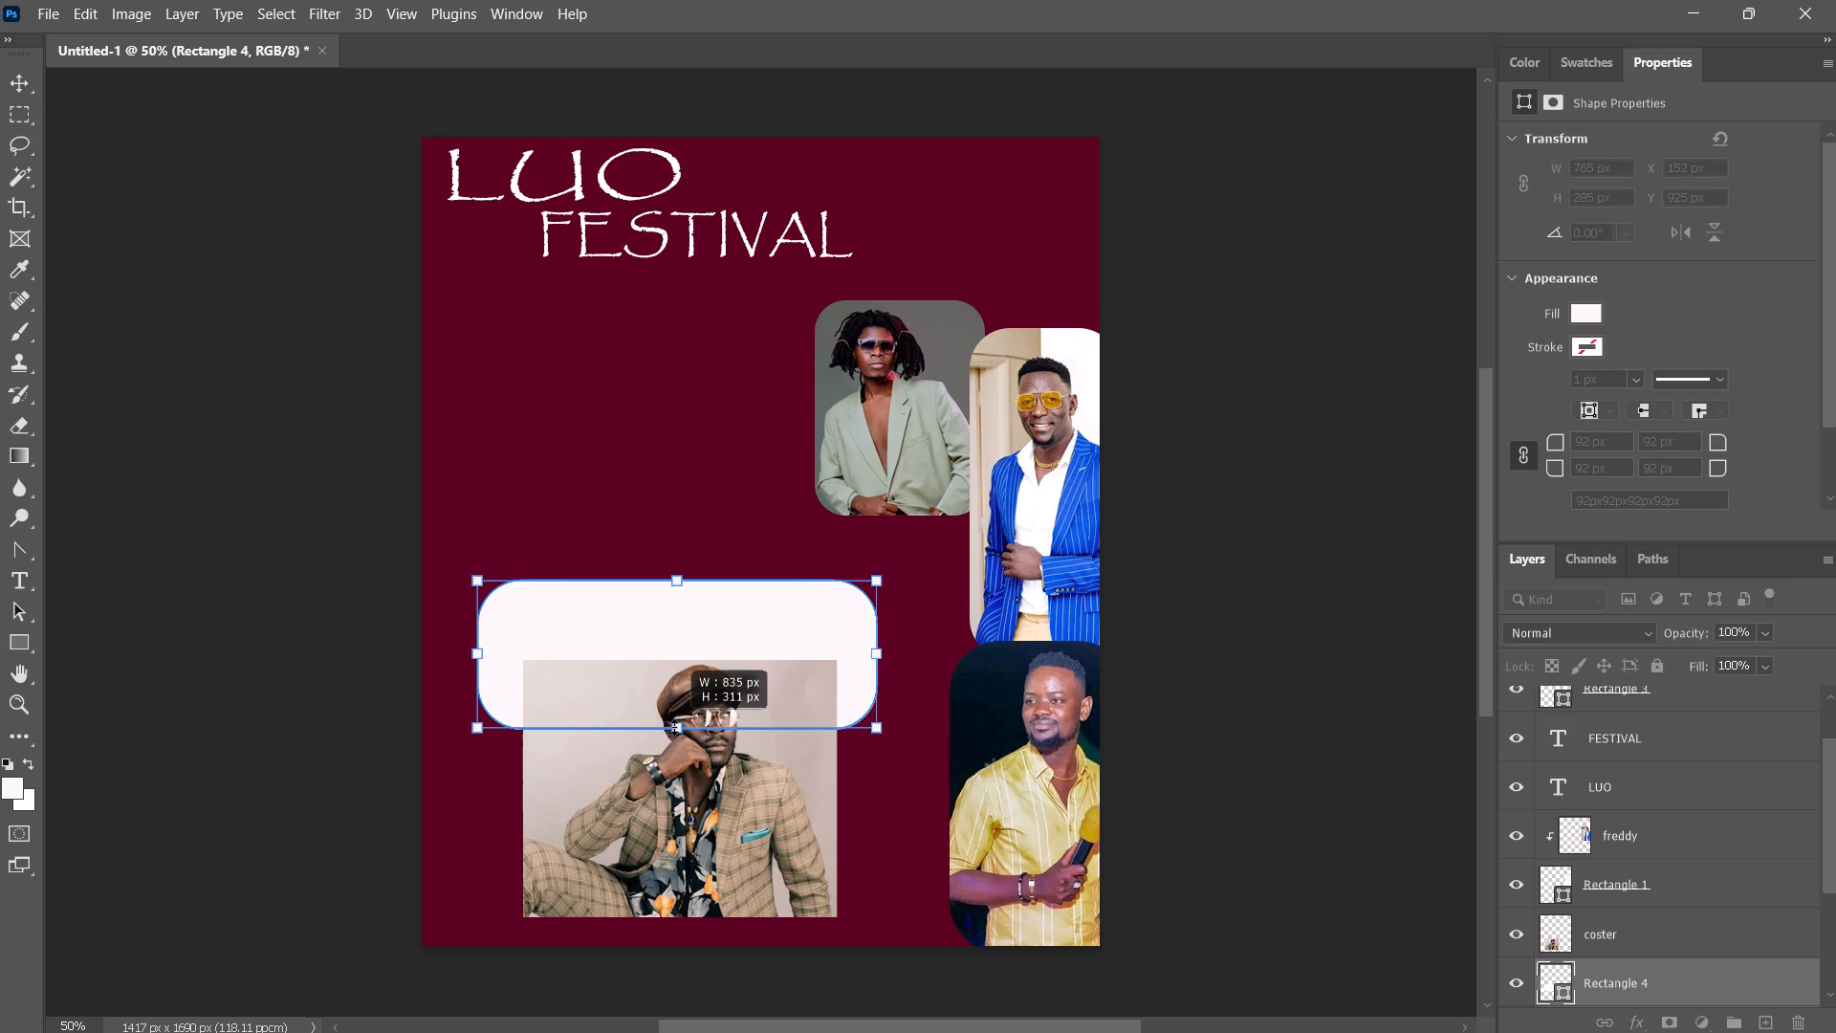
{"action": "left_click_drag", "start_coordinate": [674, 727], "coordinate": [680, 799]}
{"action": "left_click", "coordinate": [119, 198]}
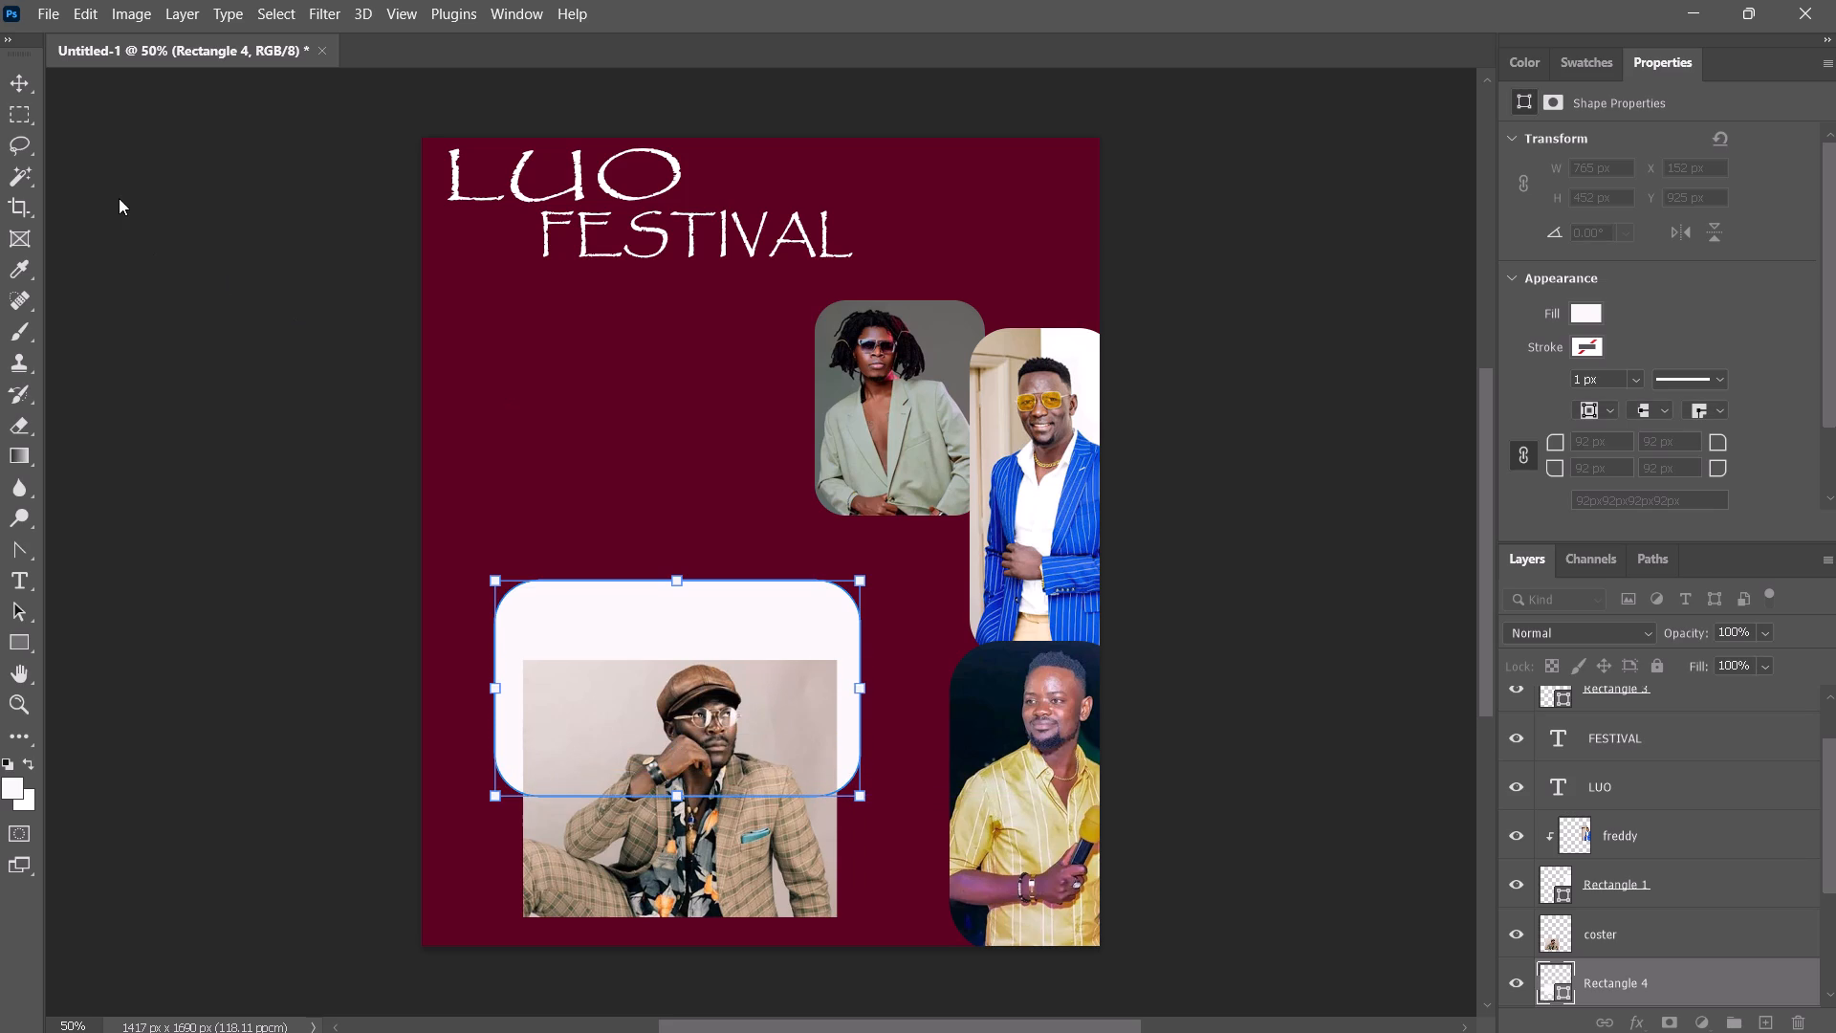
Move the coster photo up over the white rounded rectangle, to about X 206, Y 882 px.
{"action": "left_click", "coordinate": [666, 718]}
{"action": "left_click_drag", "start_coordinate": [666, 718], "coordinate": [659, 666]}
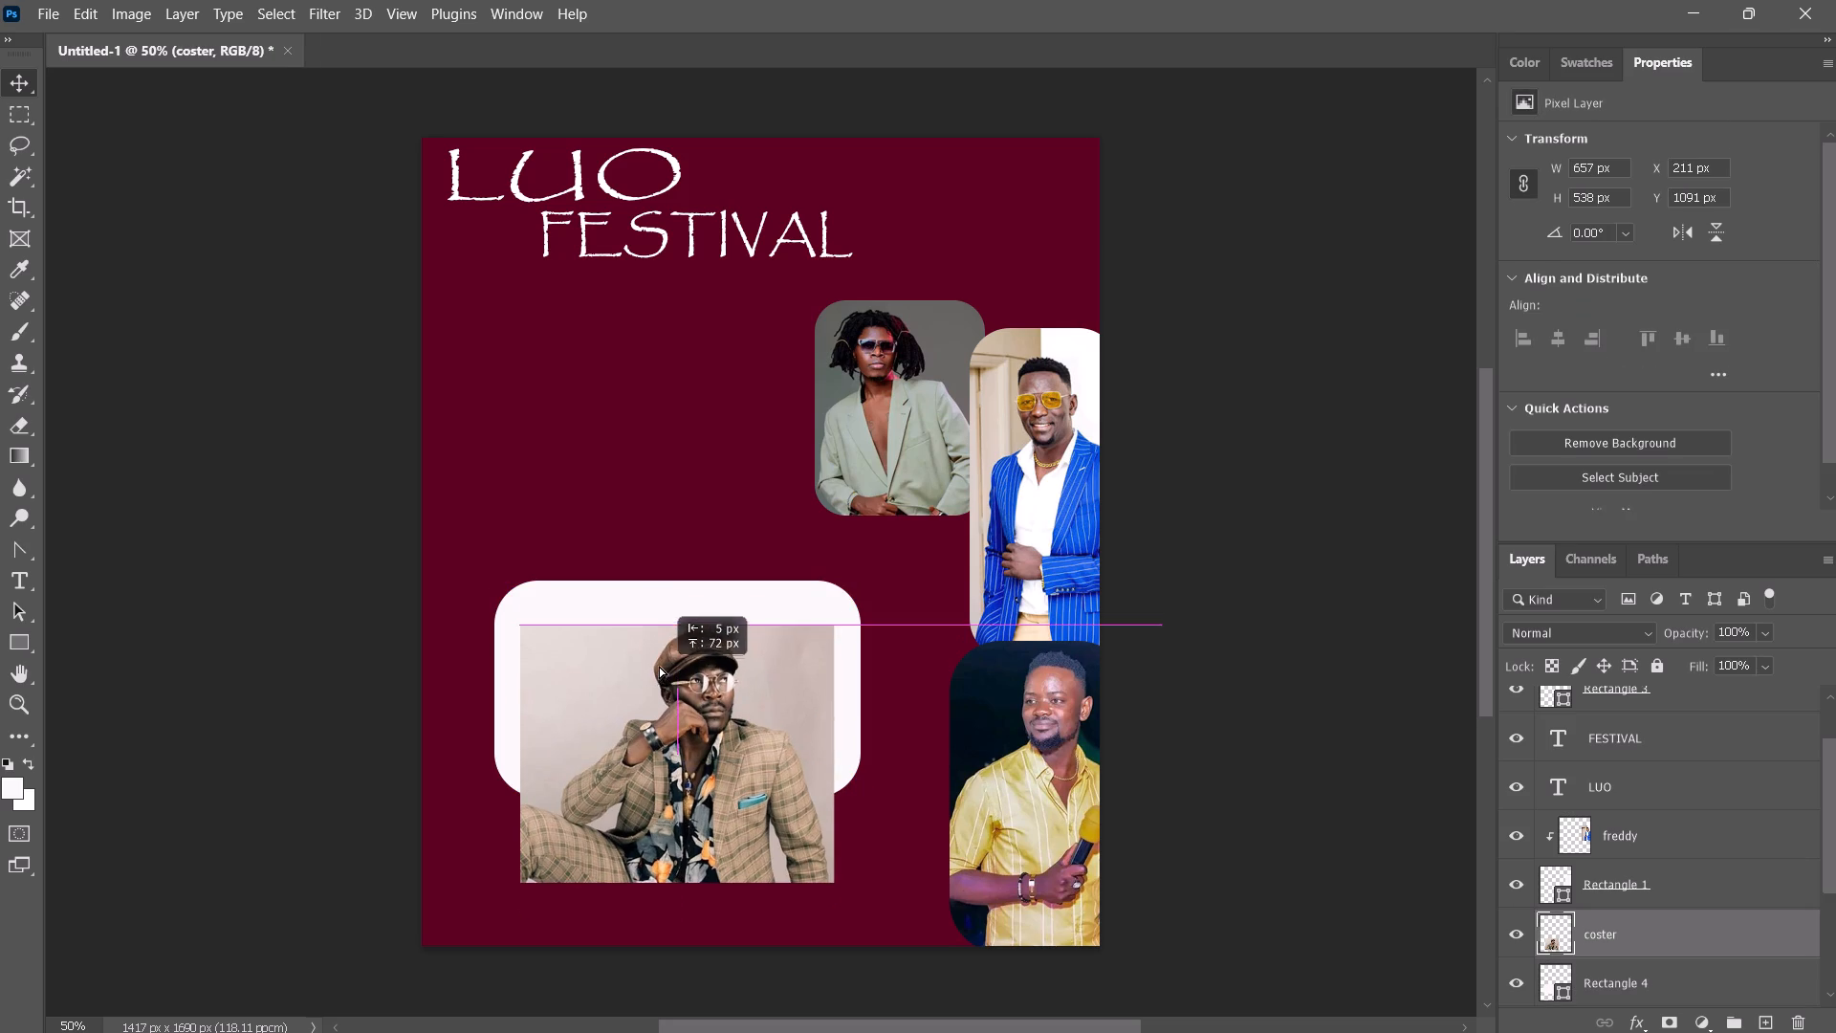
{"action": "left_click_drag", "start_coordinate": [659, 666], "coordinate": [660, 632]}
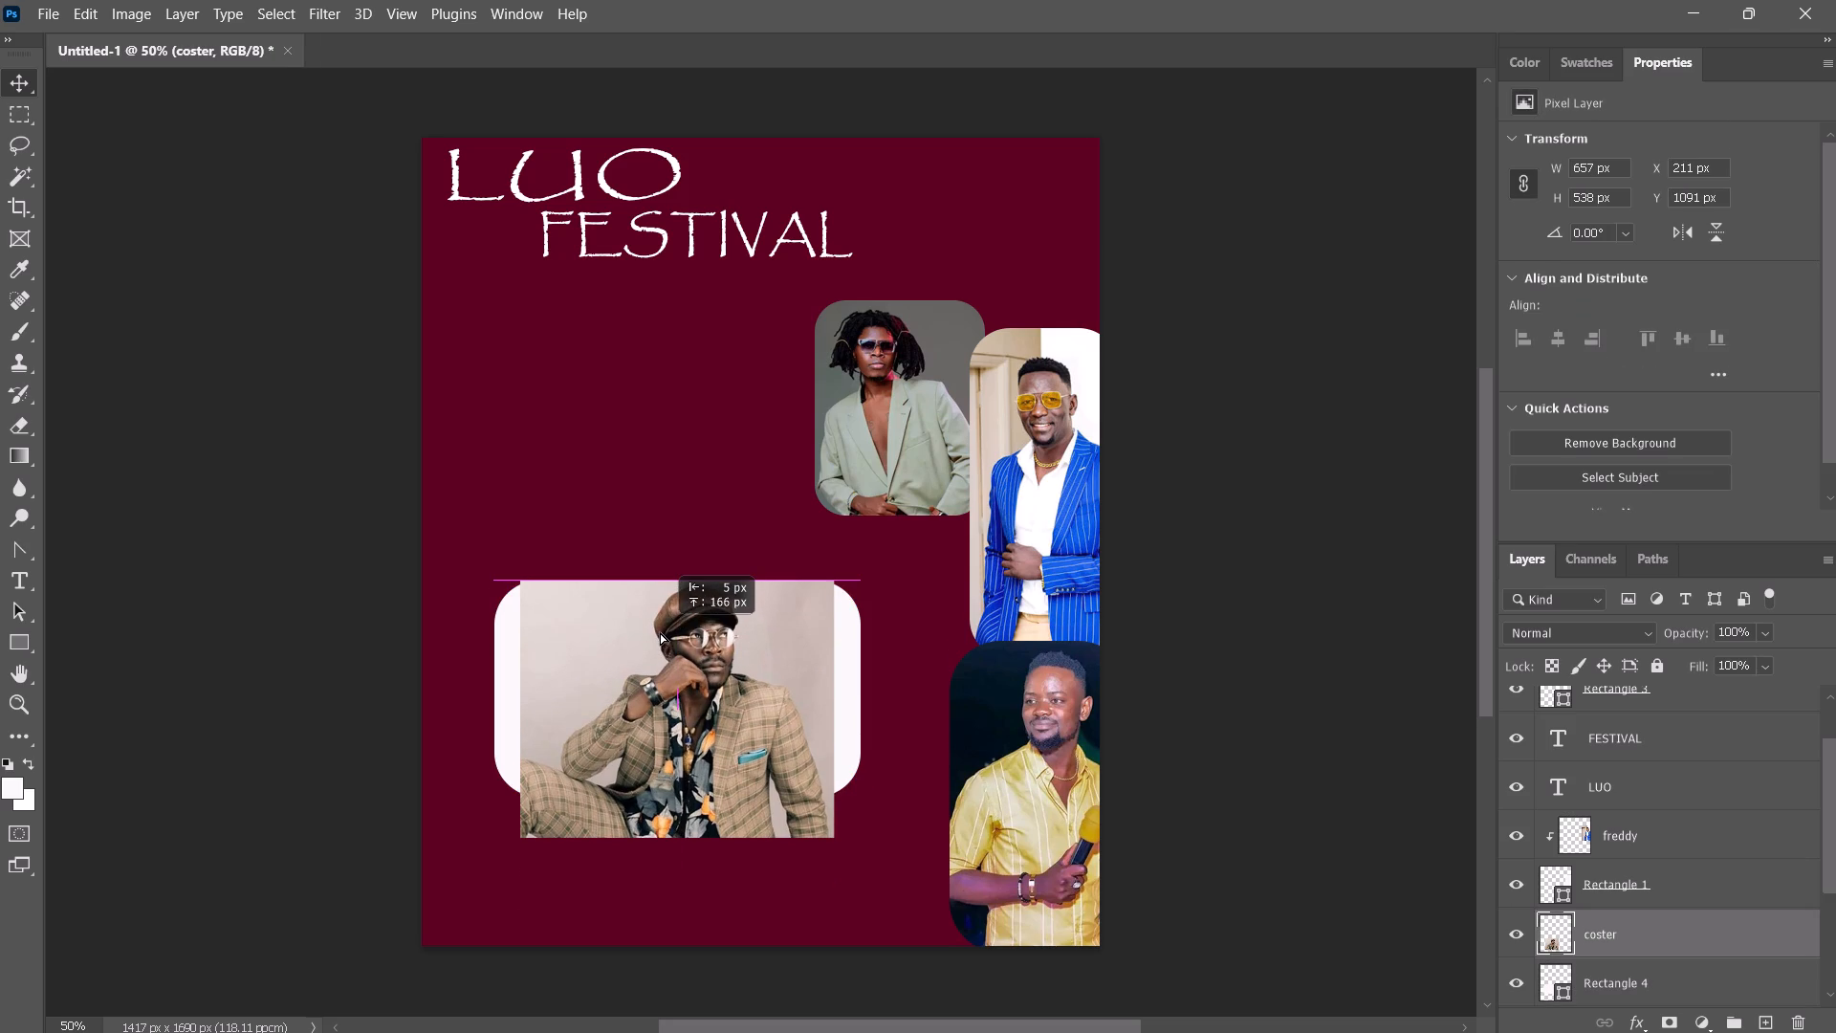
{"action": "left_click_drag", "start_coordinate": [660, 632], "coordinate": [659, 625]}
Clip the coster photo into the Rectangle 4 shape beneath it.
{"action": "left_click_drag", "start_coordinate": [472, 541], "coordinate": [772, 814]}
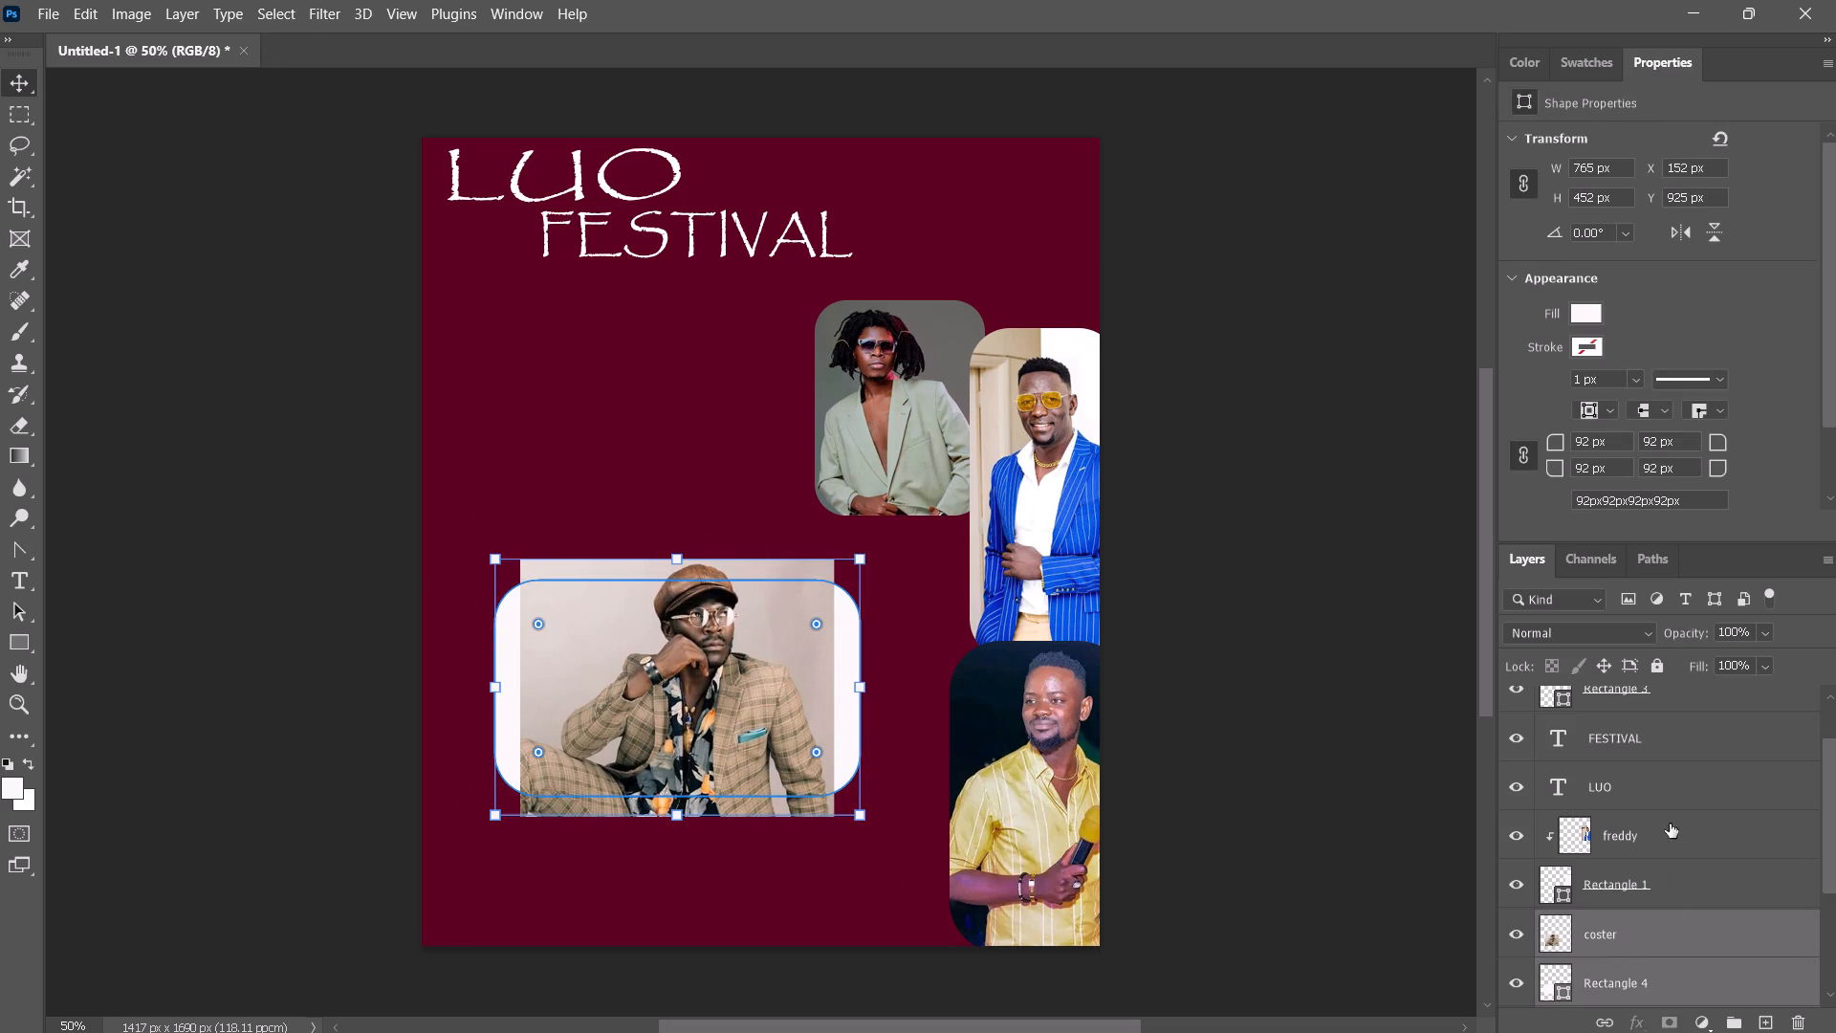
{"action": "left_click", "coordinate": [1695, 961], "text": "alt"}
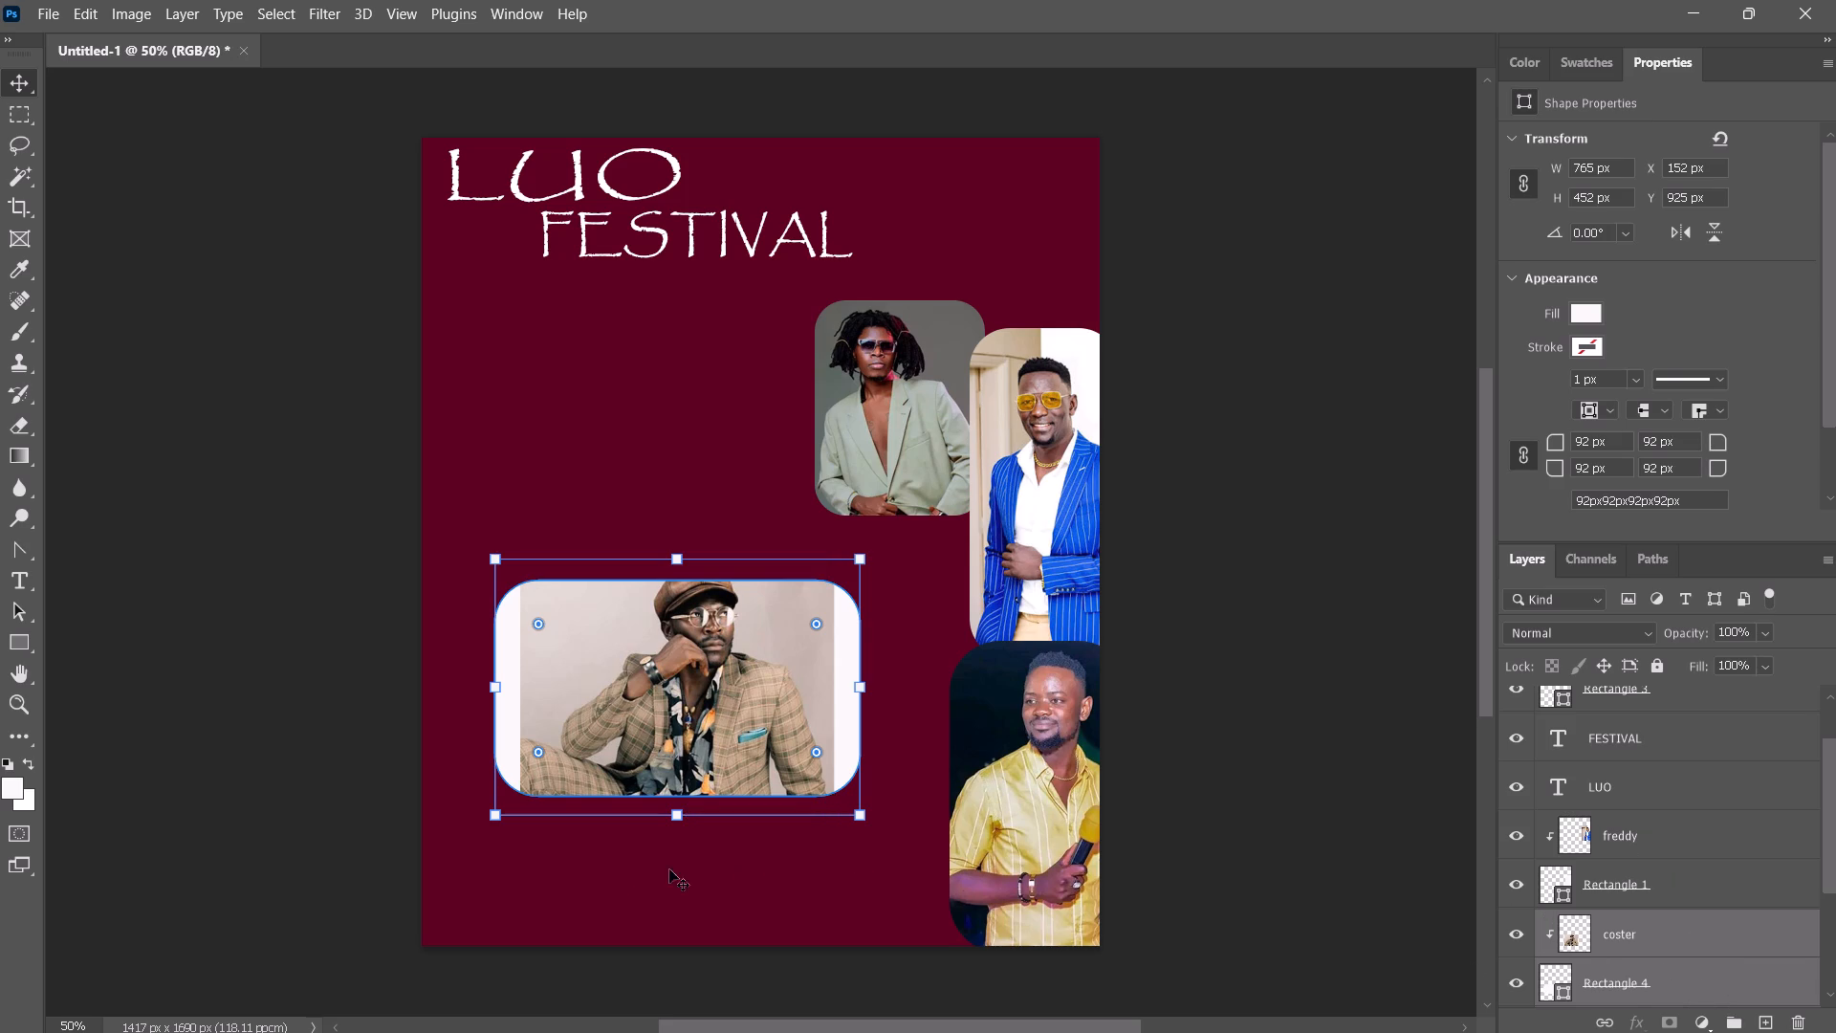
{"action": "left_click", "coordinate": [514, 871]}
Resize Rectangle 4 around the coster photo to about 694 × 463 px, with its upper-left corner at X 206, Y 882 px.
{"action": "left_click", "coordinate": [503, 708]}
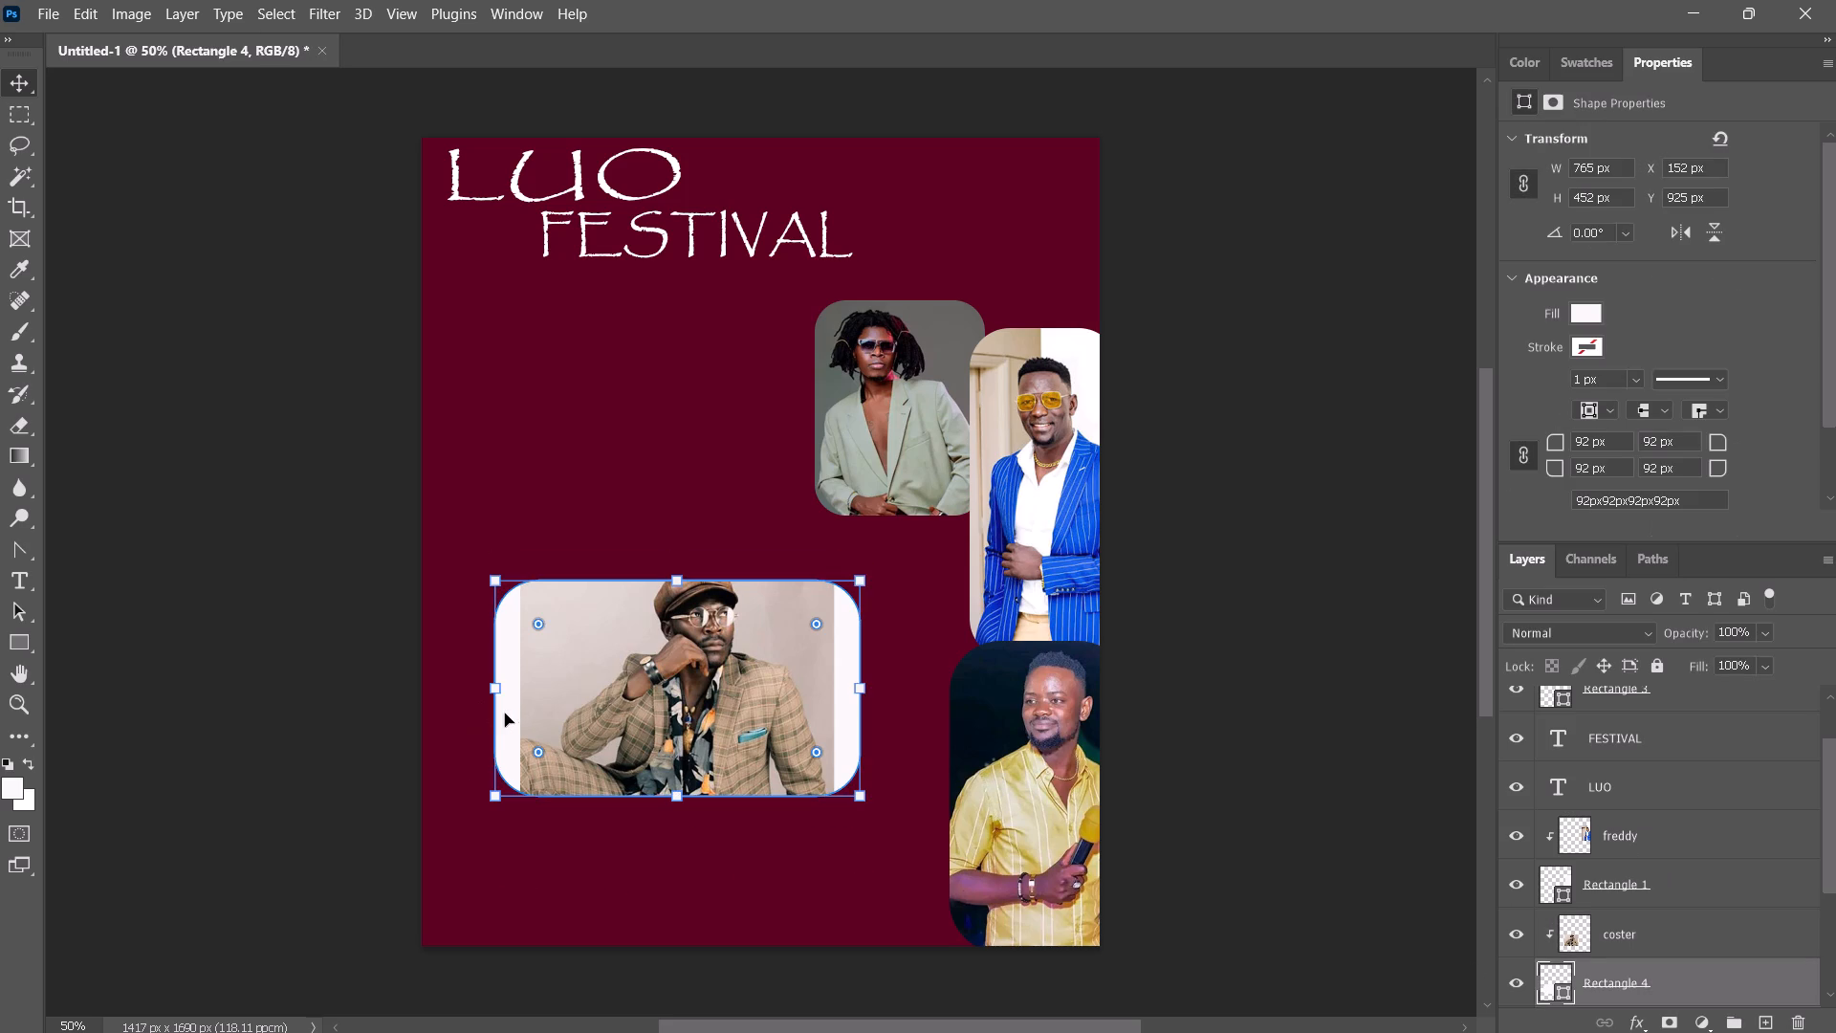
{"action": "left_click_drag", "start_coordinate": [495, 690], "coordinate": [523, 693]}
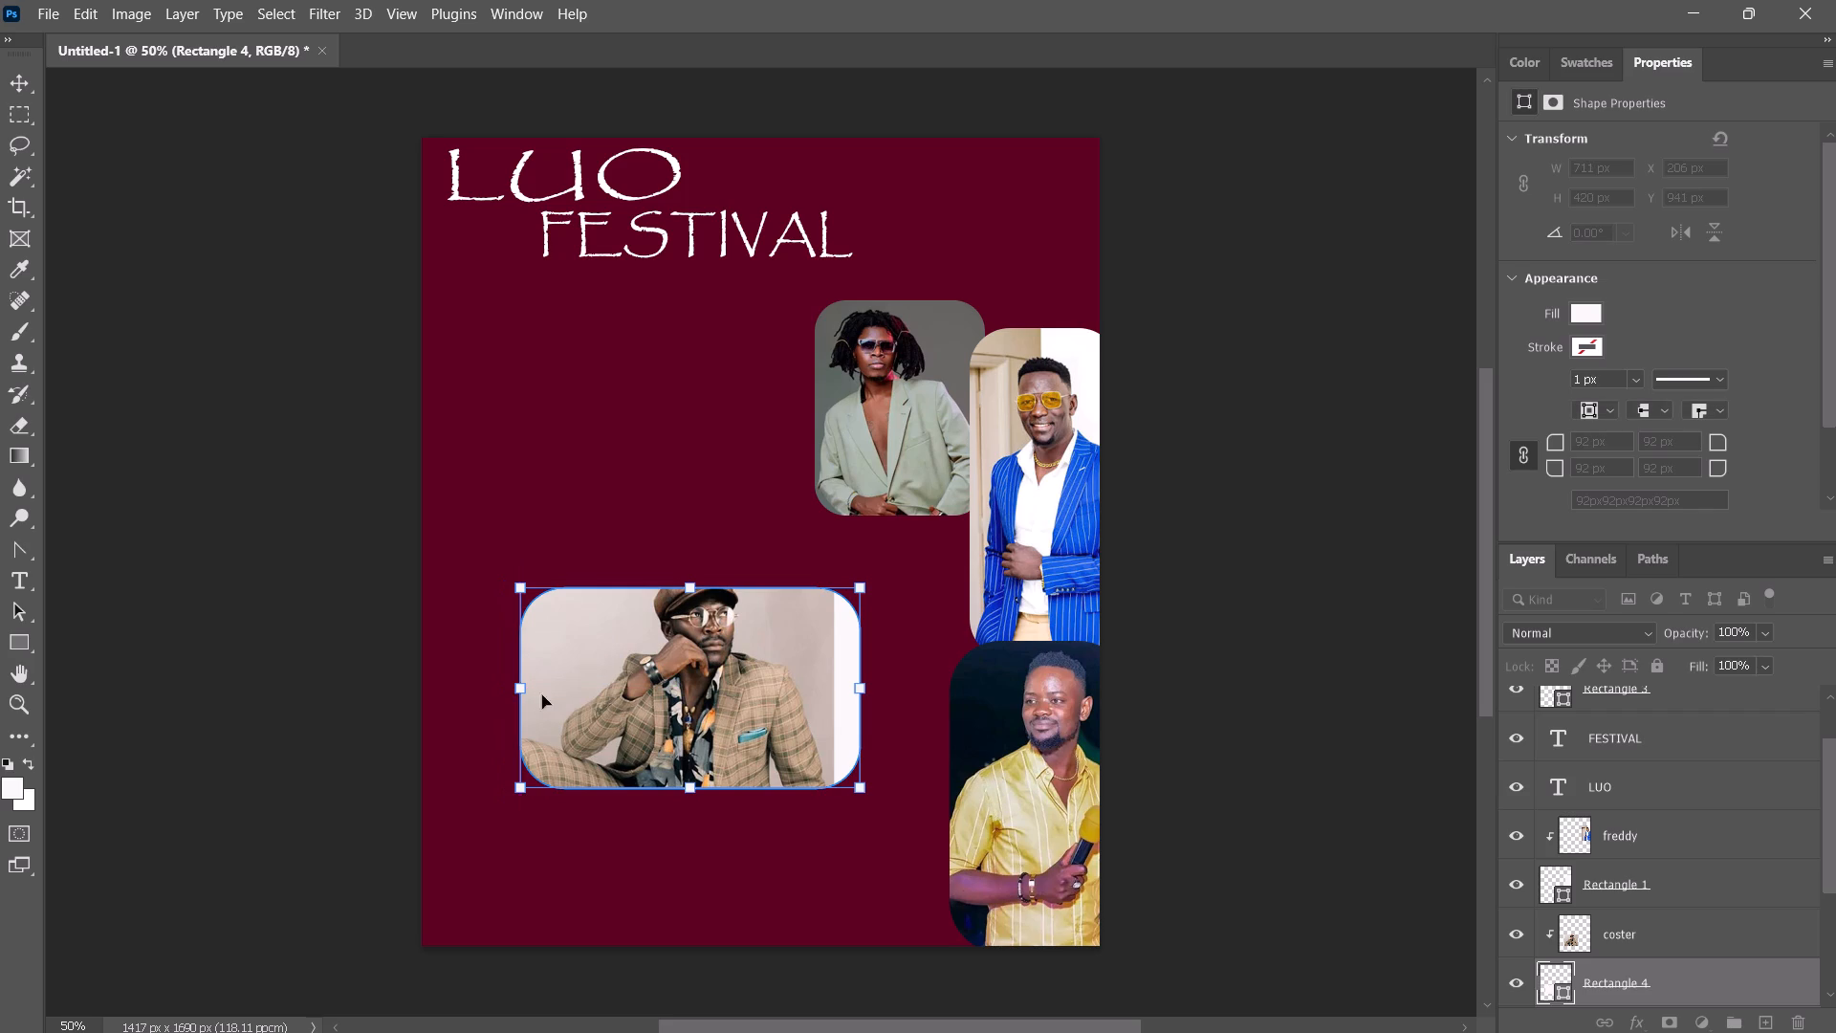
{"action": "left_click_drag", "start_coordinate": [864, 695], "coordinate": [838, 689]}
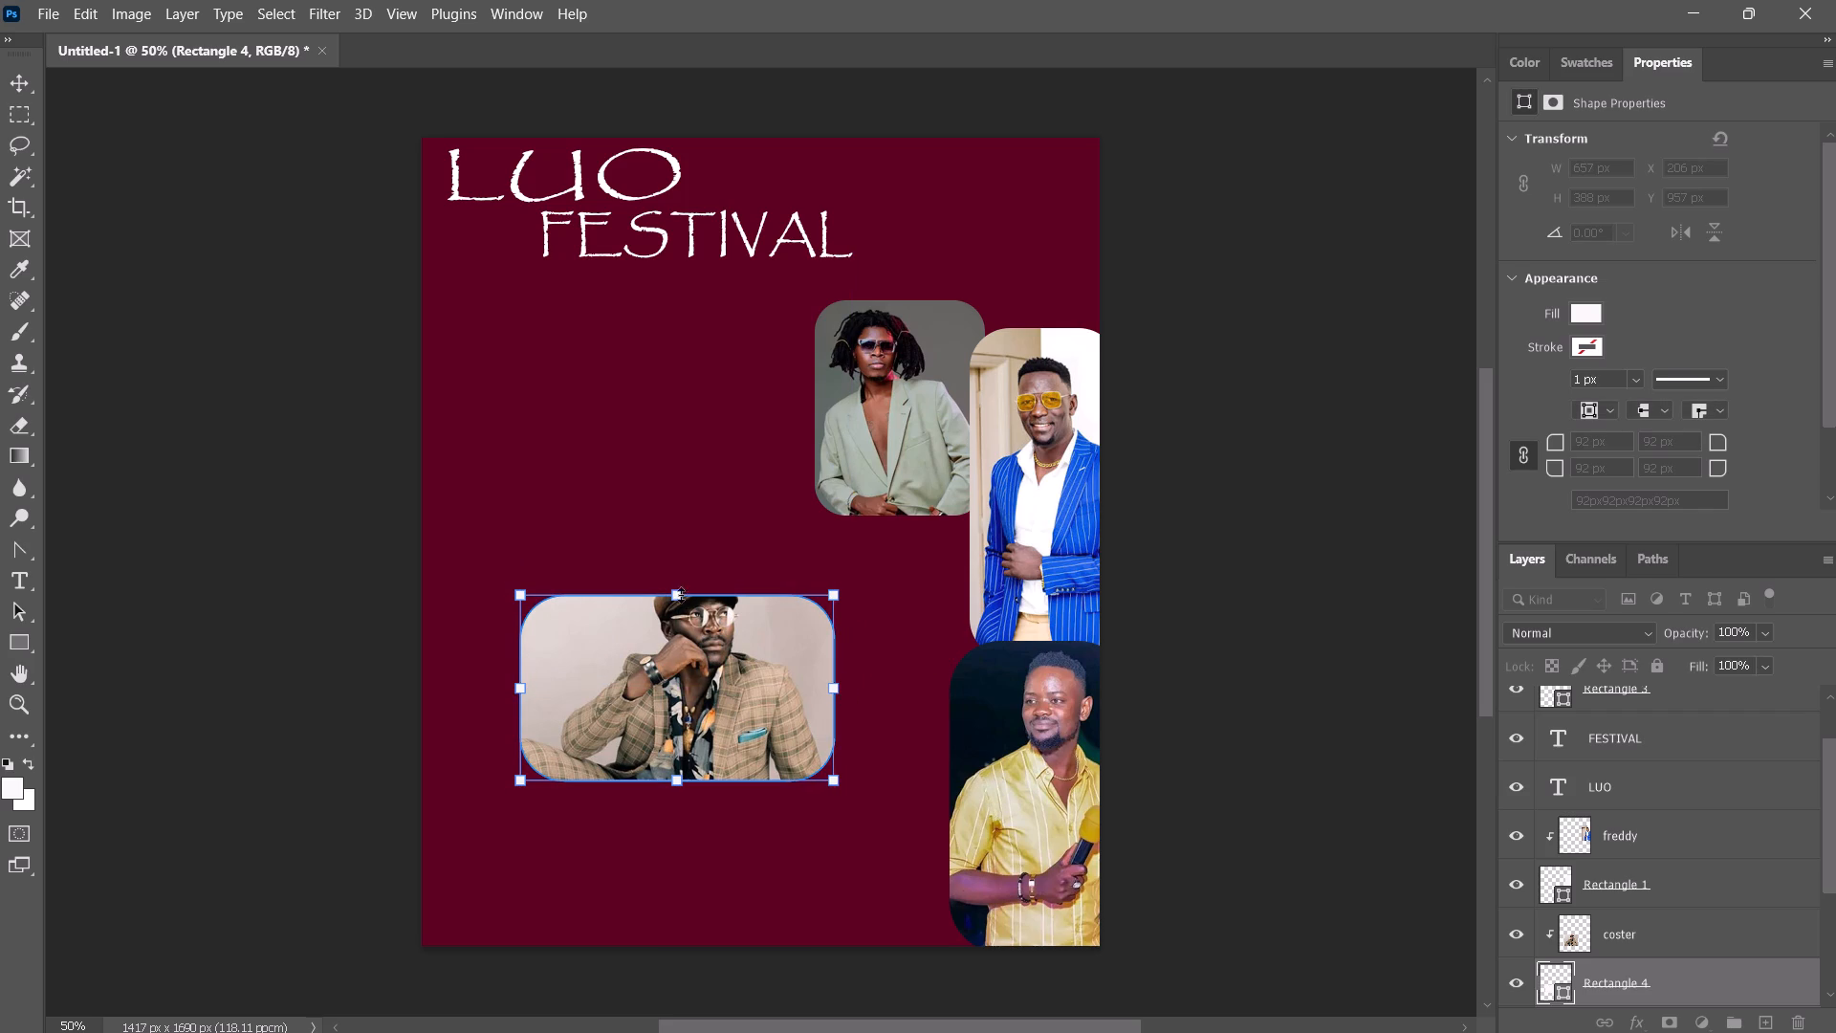
{"action": "left_click_drag", "start_coordinate": [673, 590], "coordinate": [667, 560], "text": "shift"}
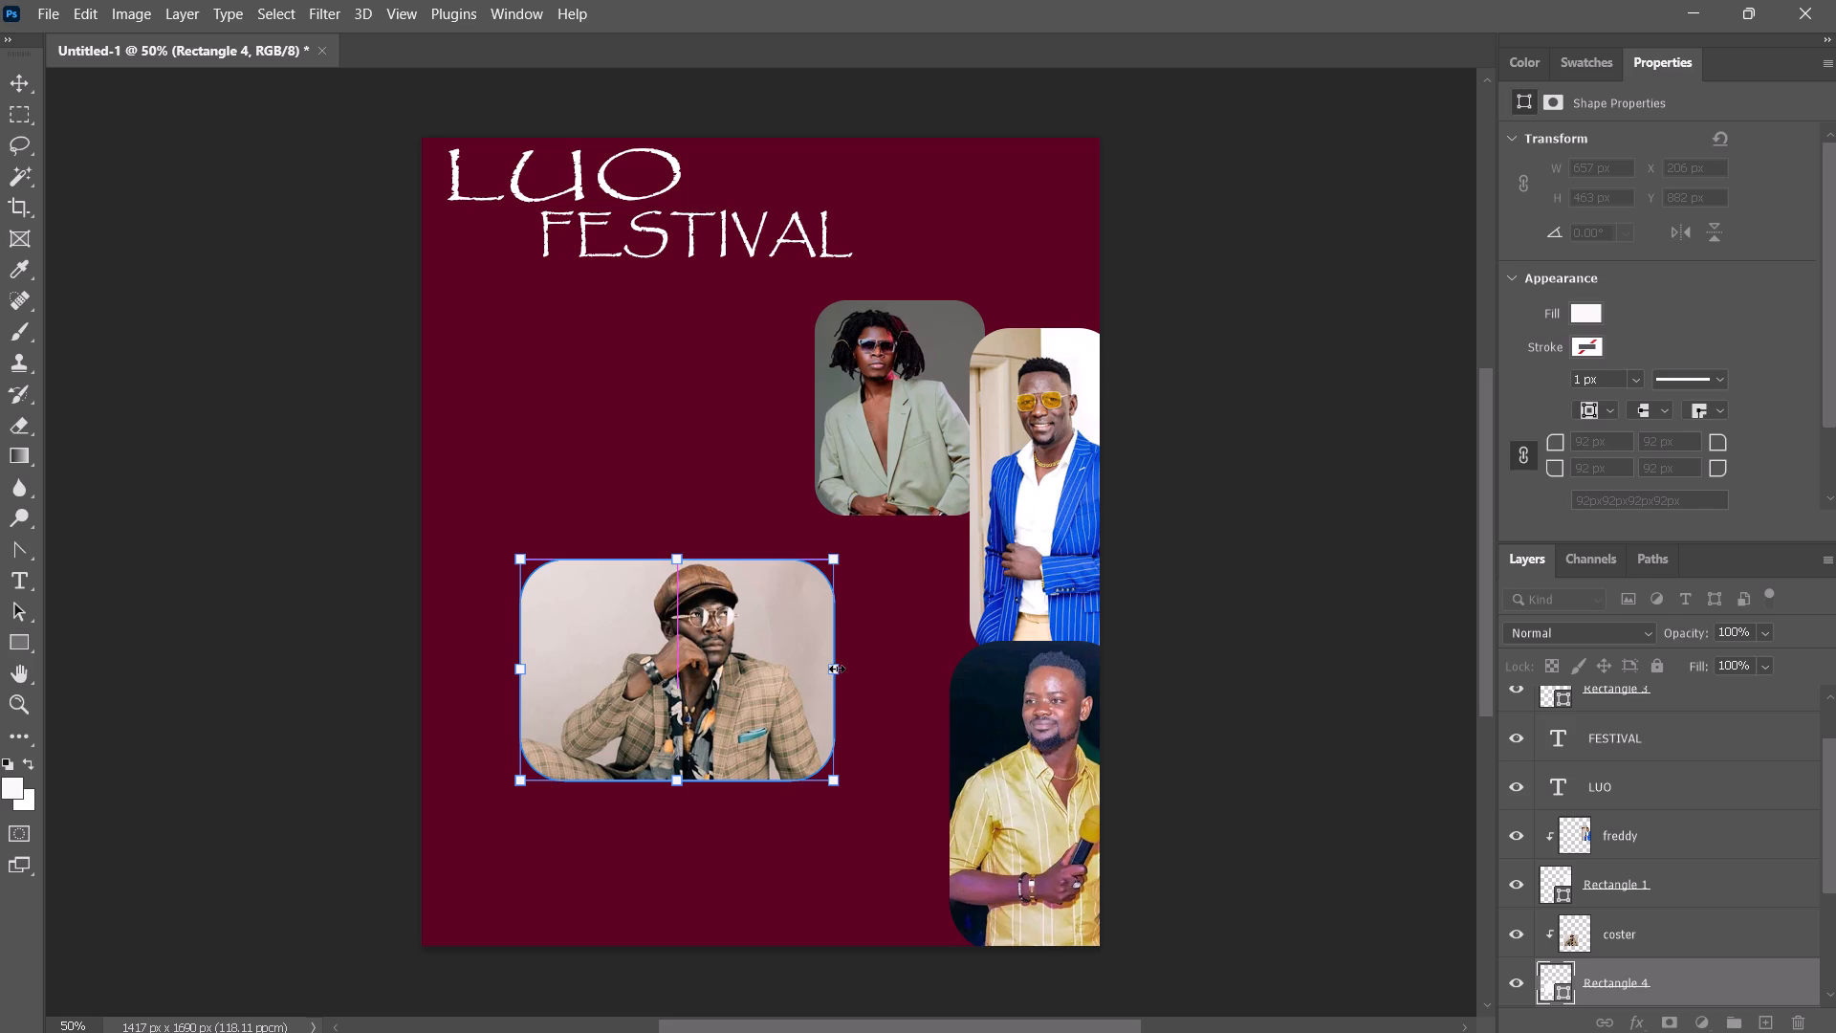
{"action": "left_click_drag", "start_coordinate": [837, 669], "coordinate": [845, 669], "text": "shift"}
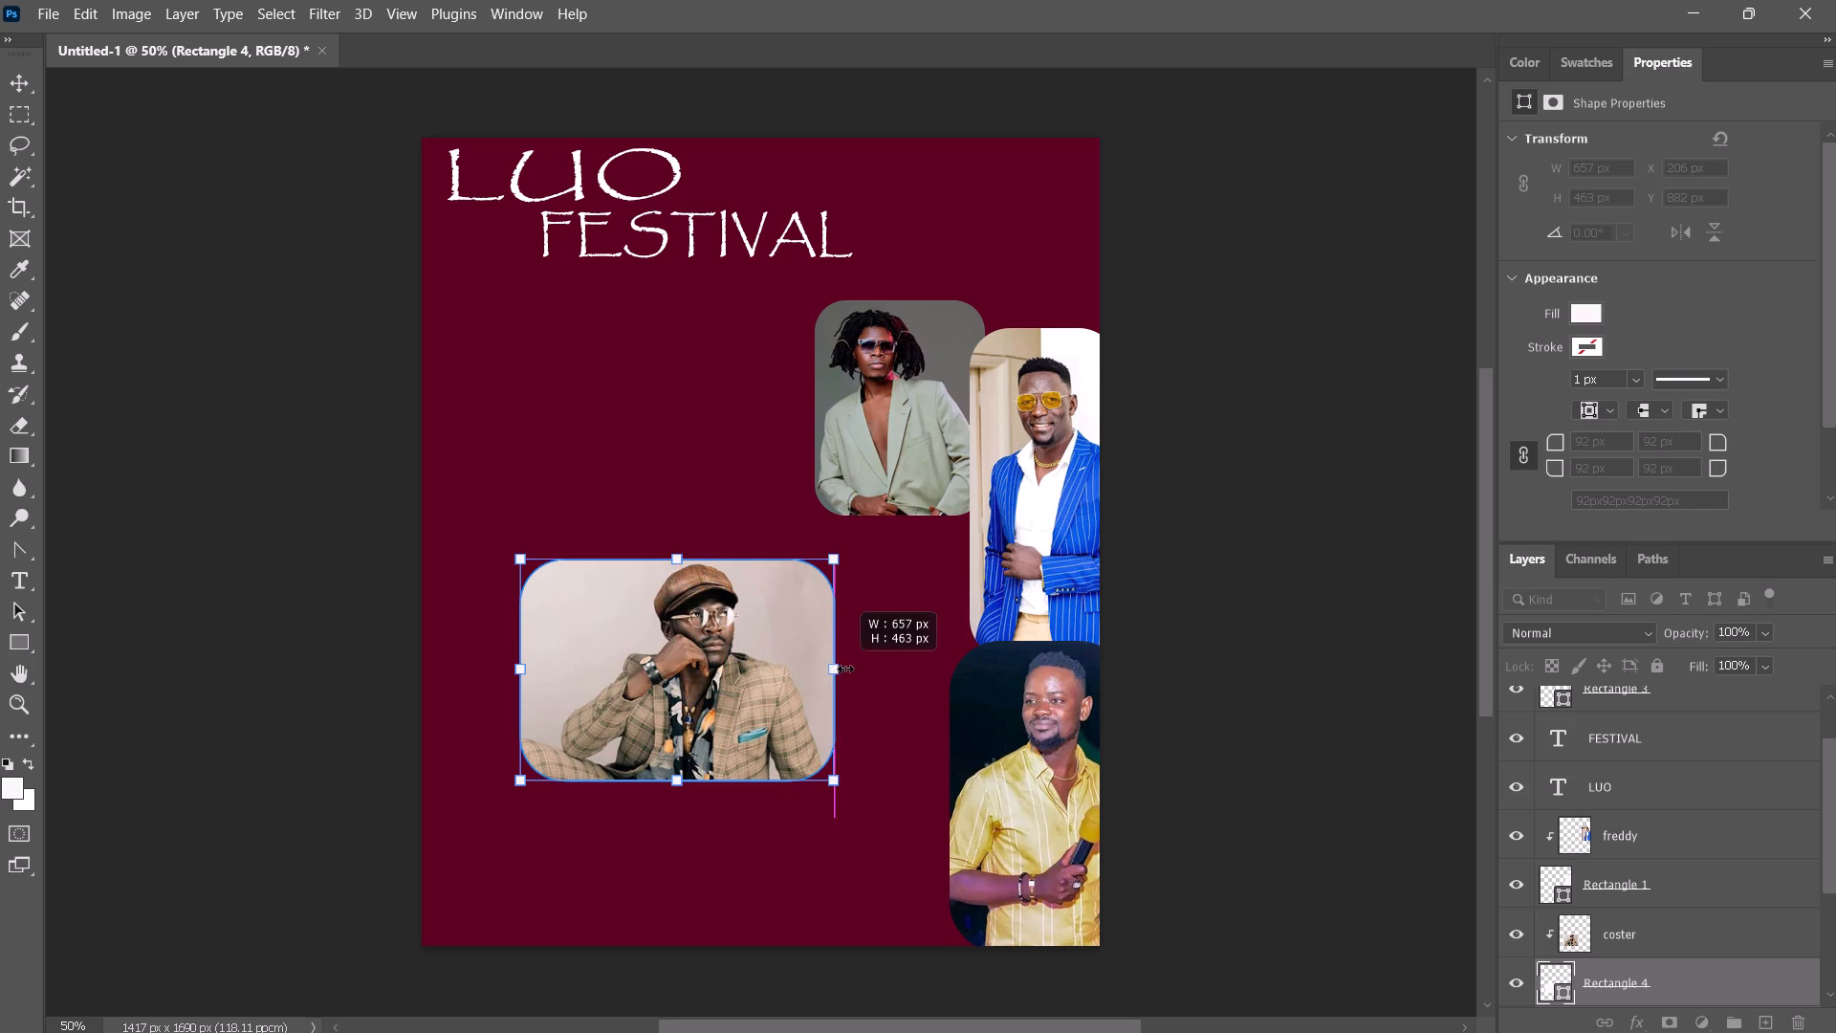
{"action": "left_click_drag", "start_coordinate": [845, 669], "coordinate": [848, 670], "text": "shift"}
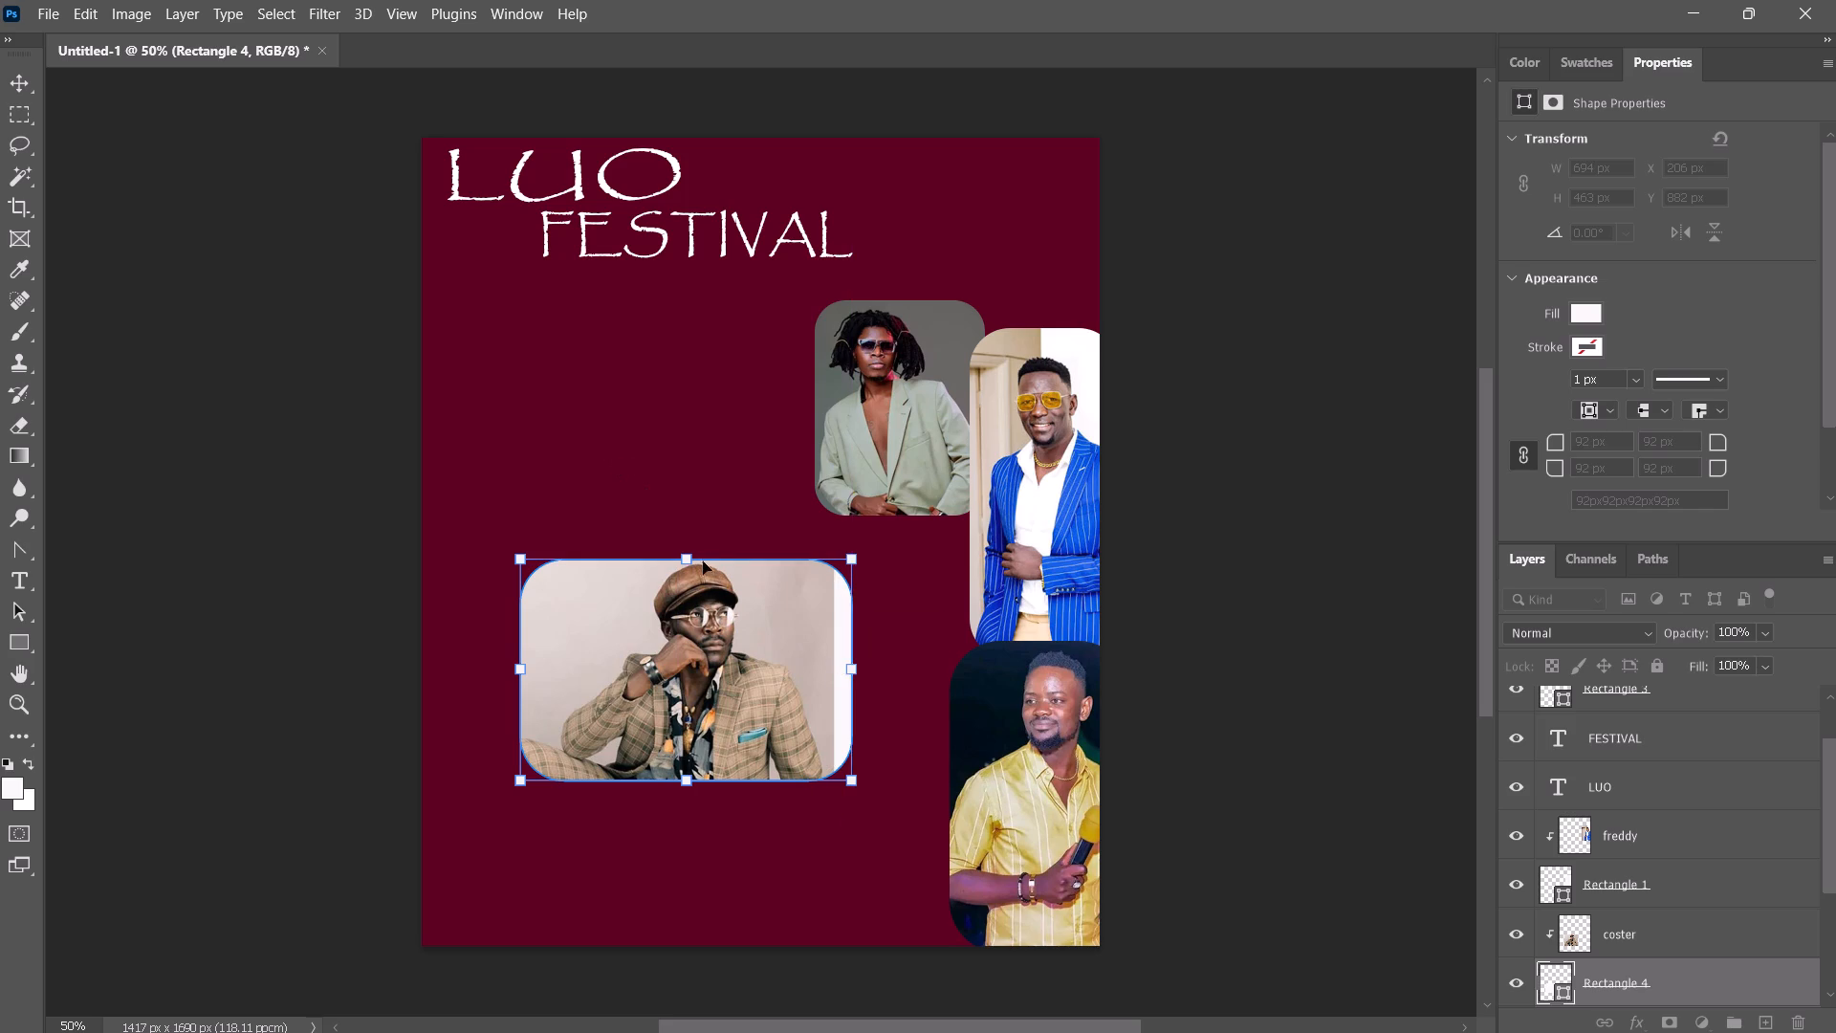
{"action": "left_click", "coordinate": [626, 462]}
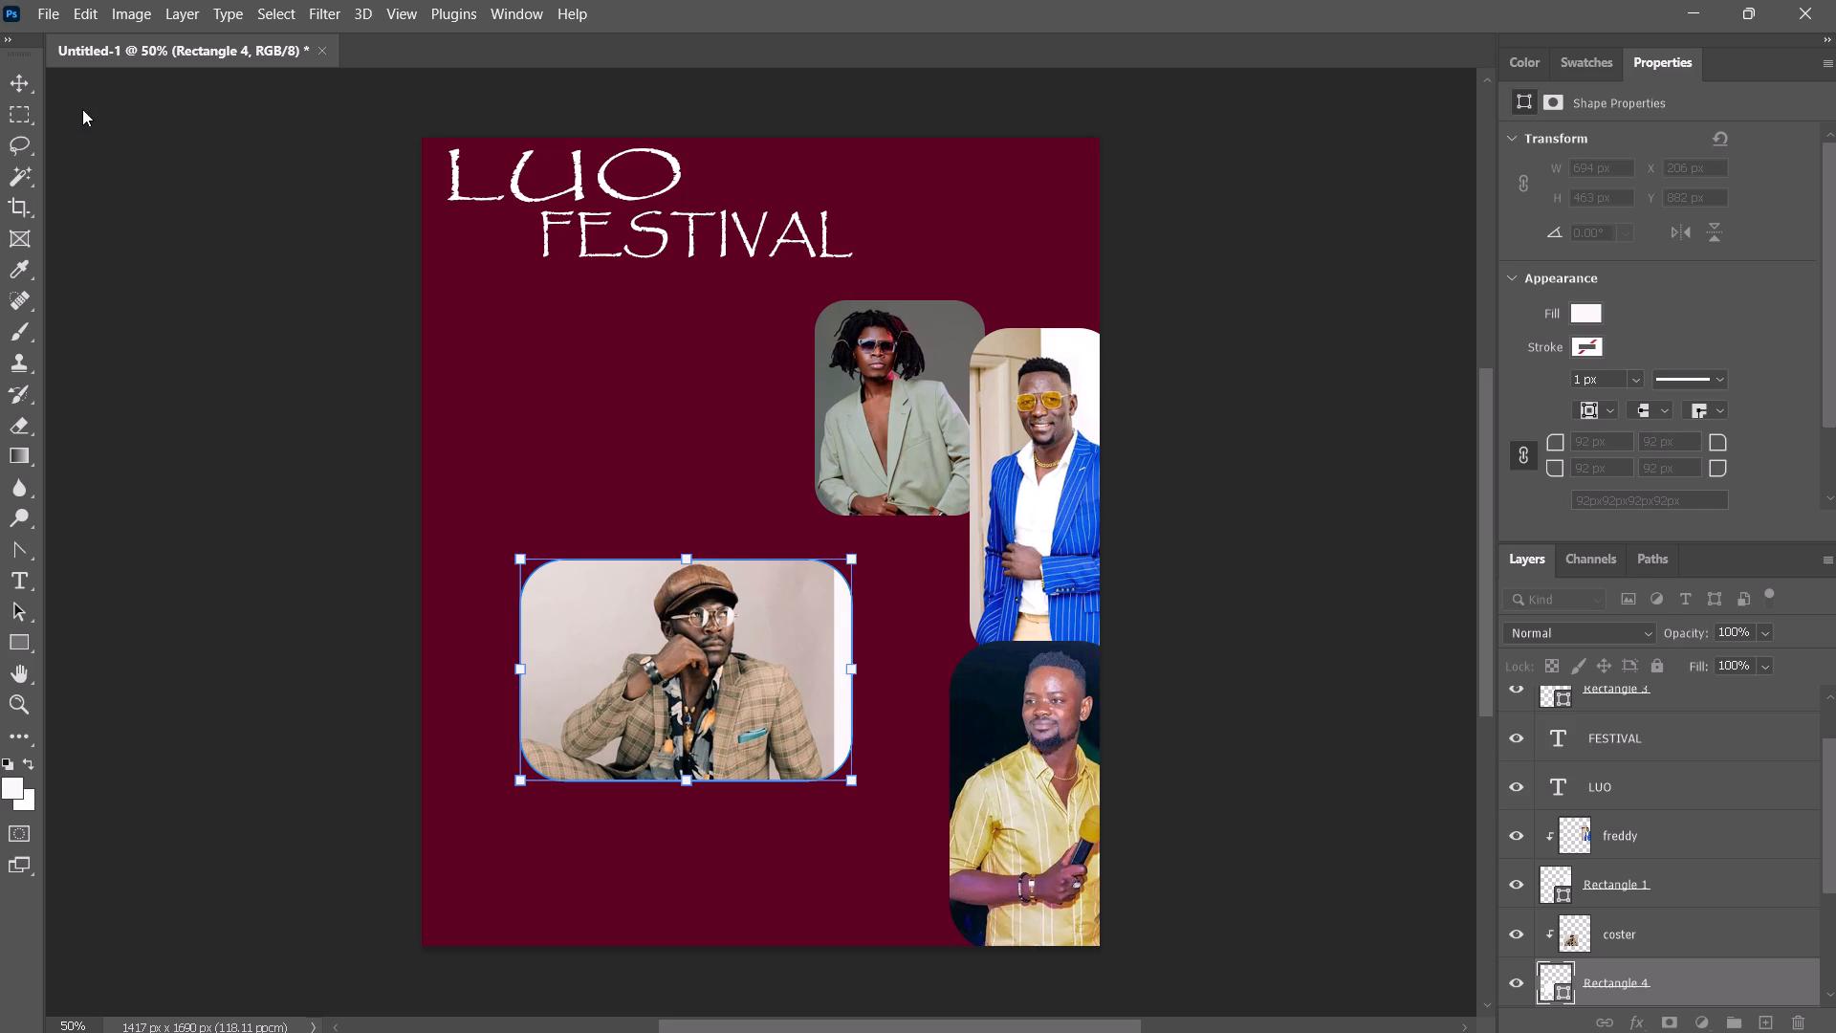
{"action": "left_click", "coordinate": [82, 109]}
{"action": "left_click", "coordinate": [397, 675]}
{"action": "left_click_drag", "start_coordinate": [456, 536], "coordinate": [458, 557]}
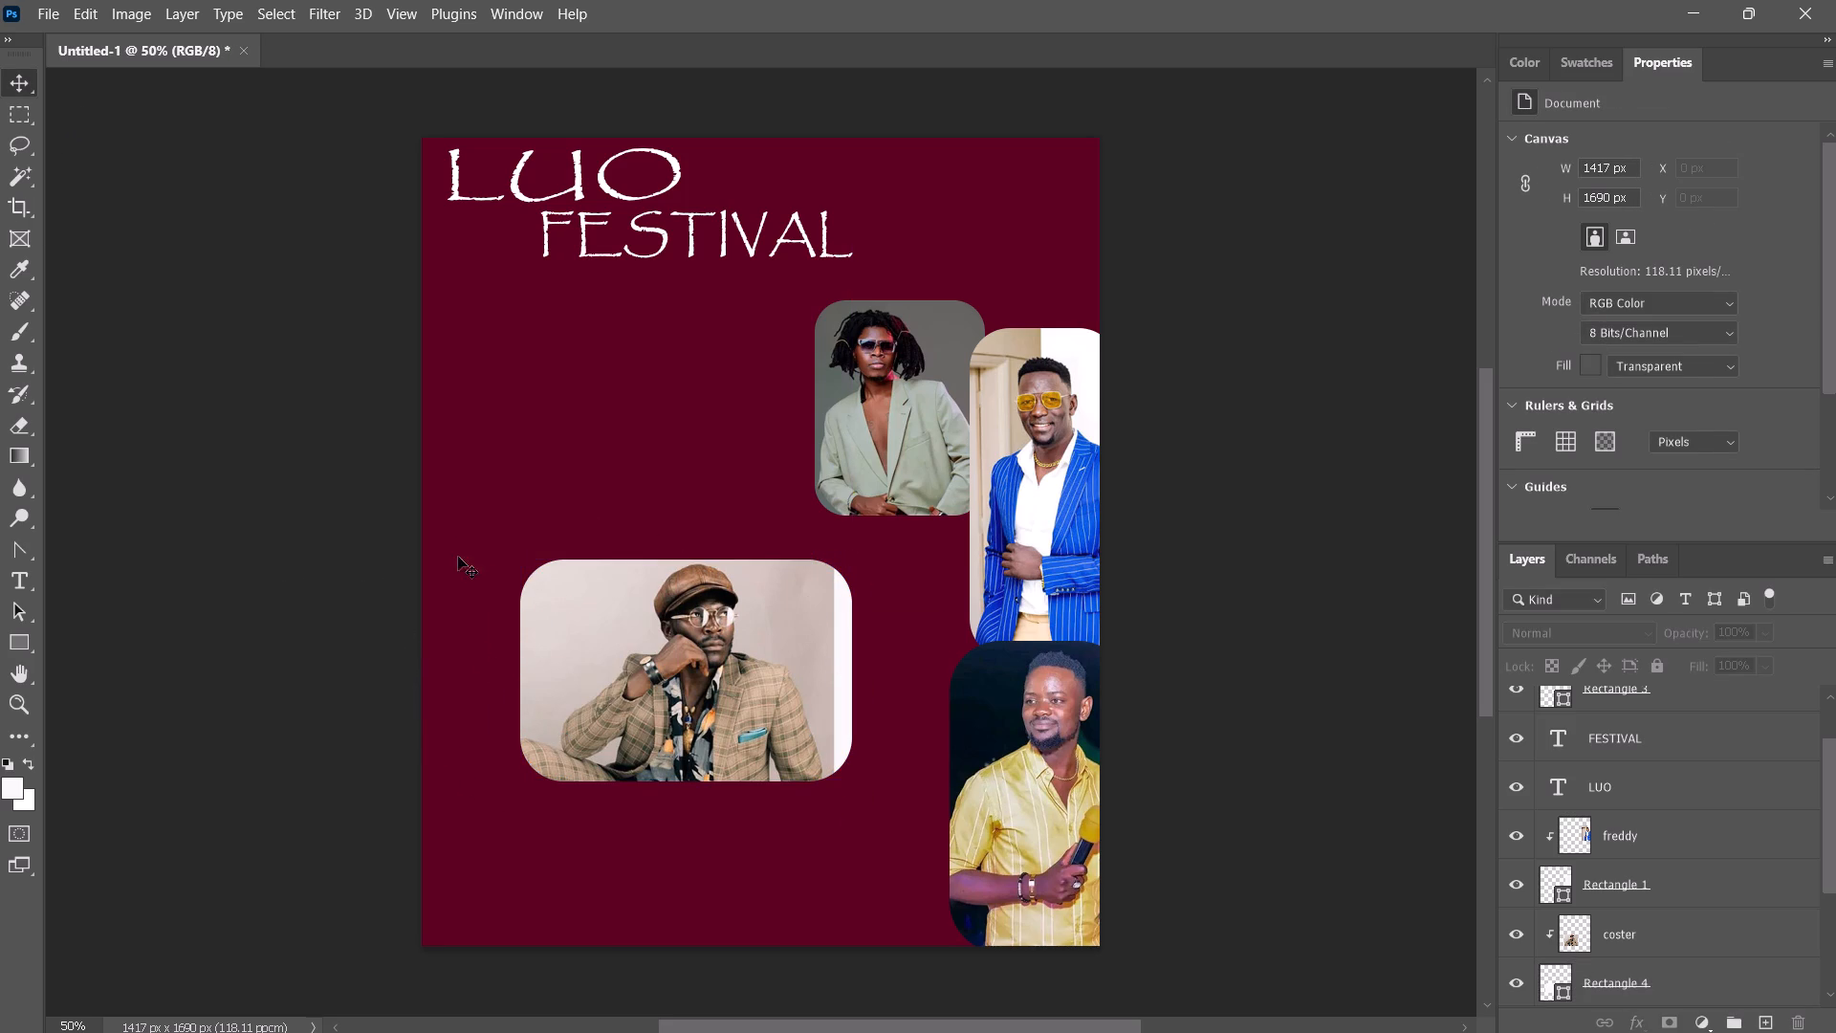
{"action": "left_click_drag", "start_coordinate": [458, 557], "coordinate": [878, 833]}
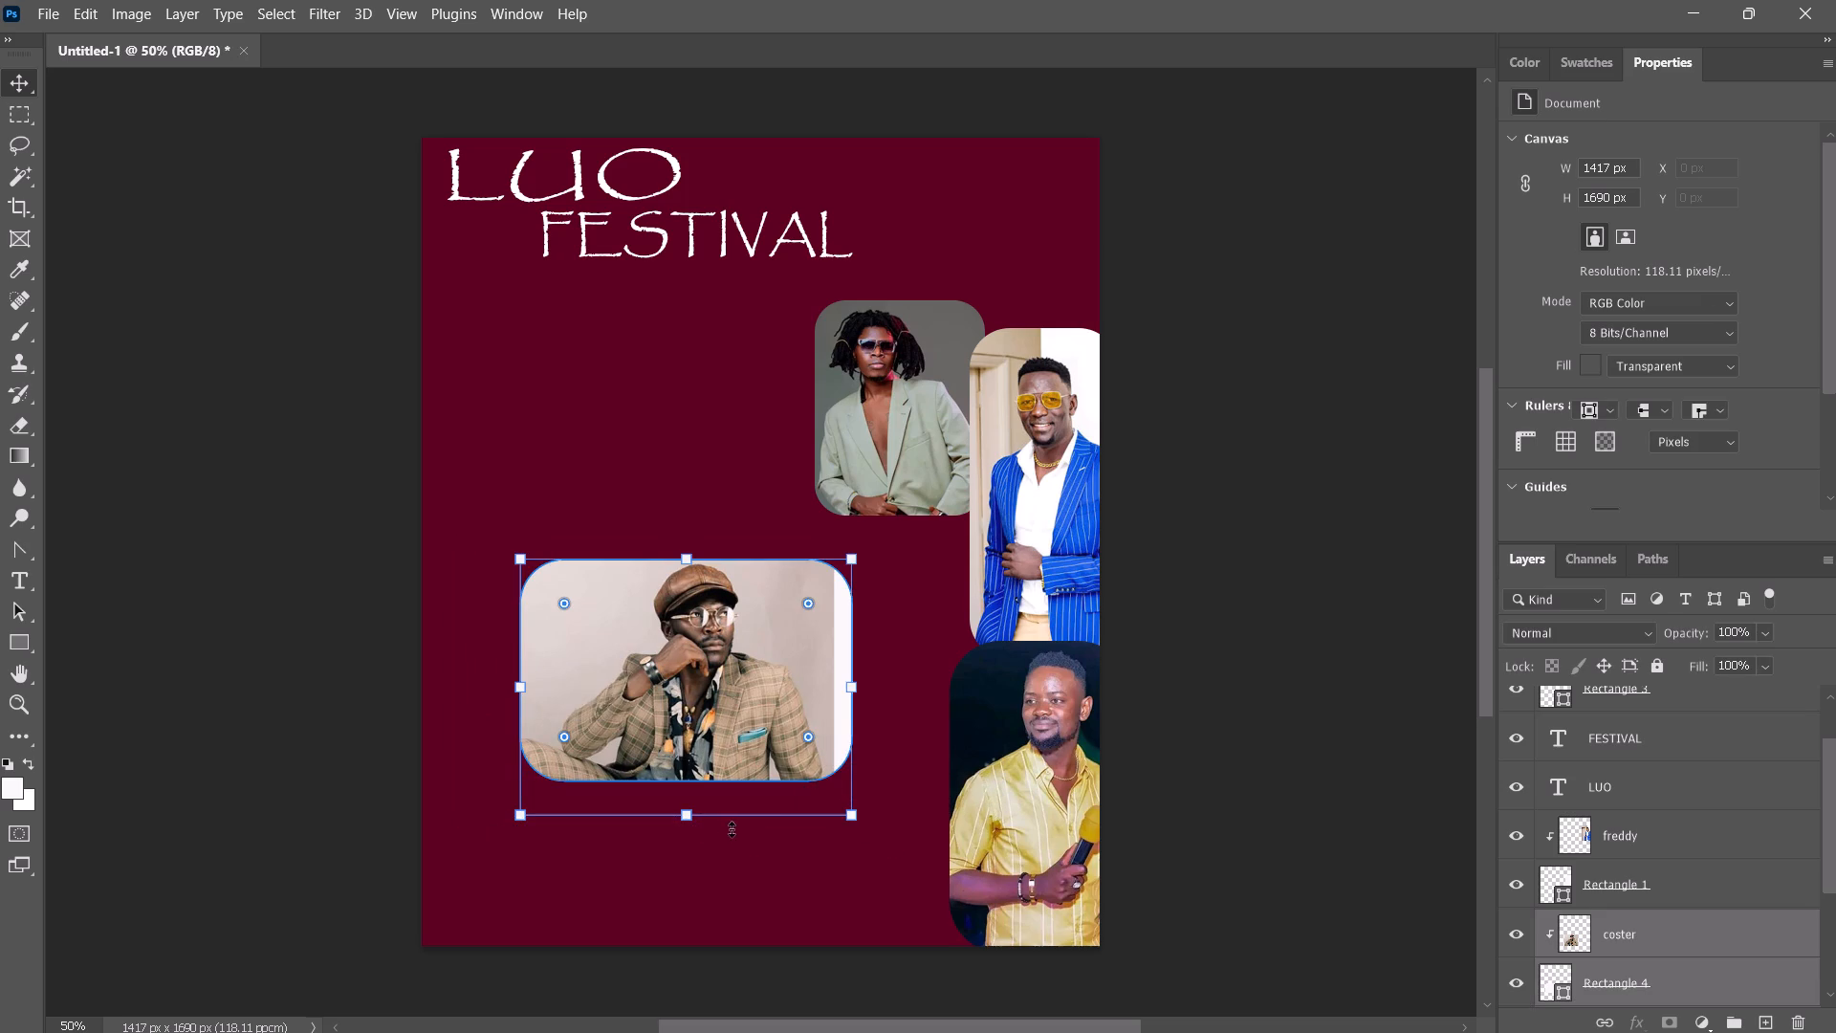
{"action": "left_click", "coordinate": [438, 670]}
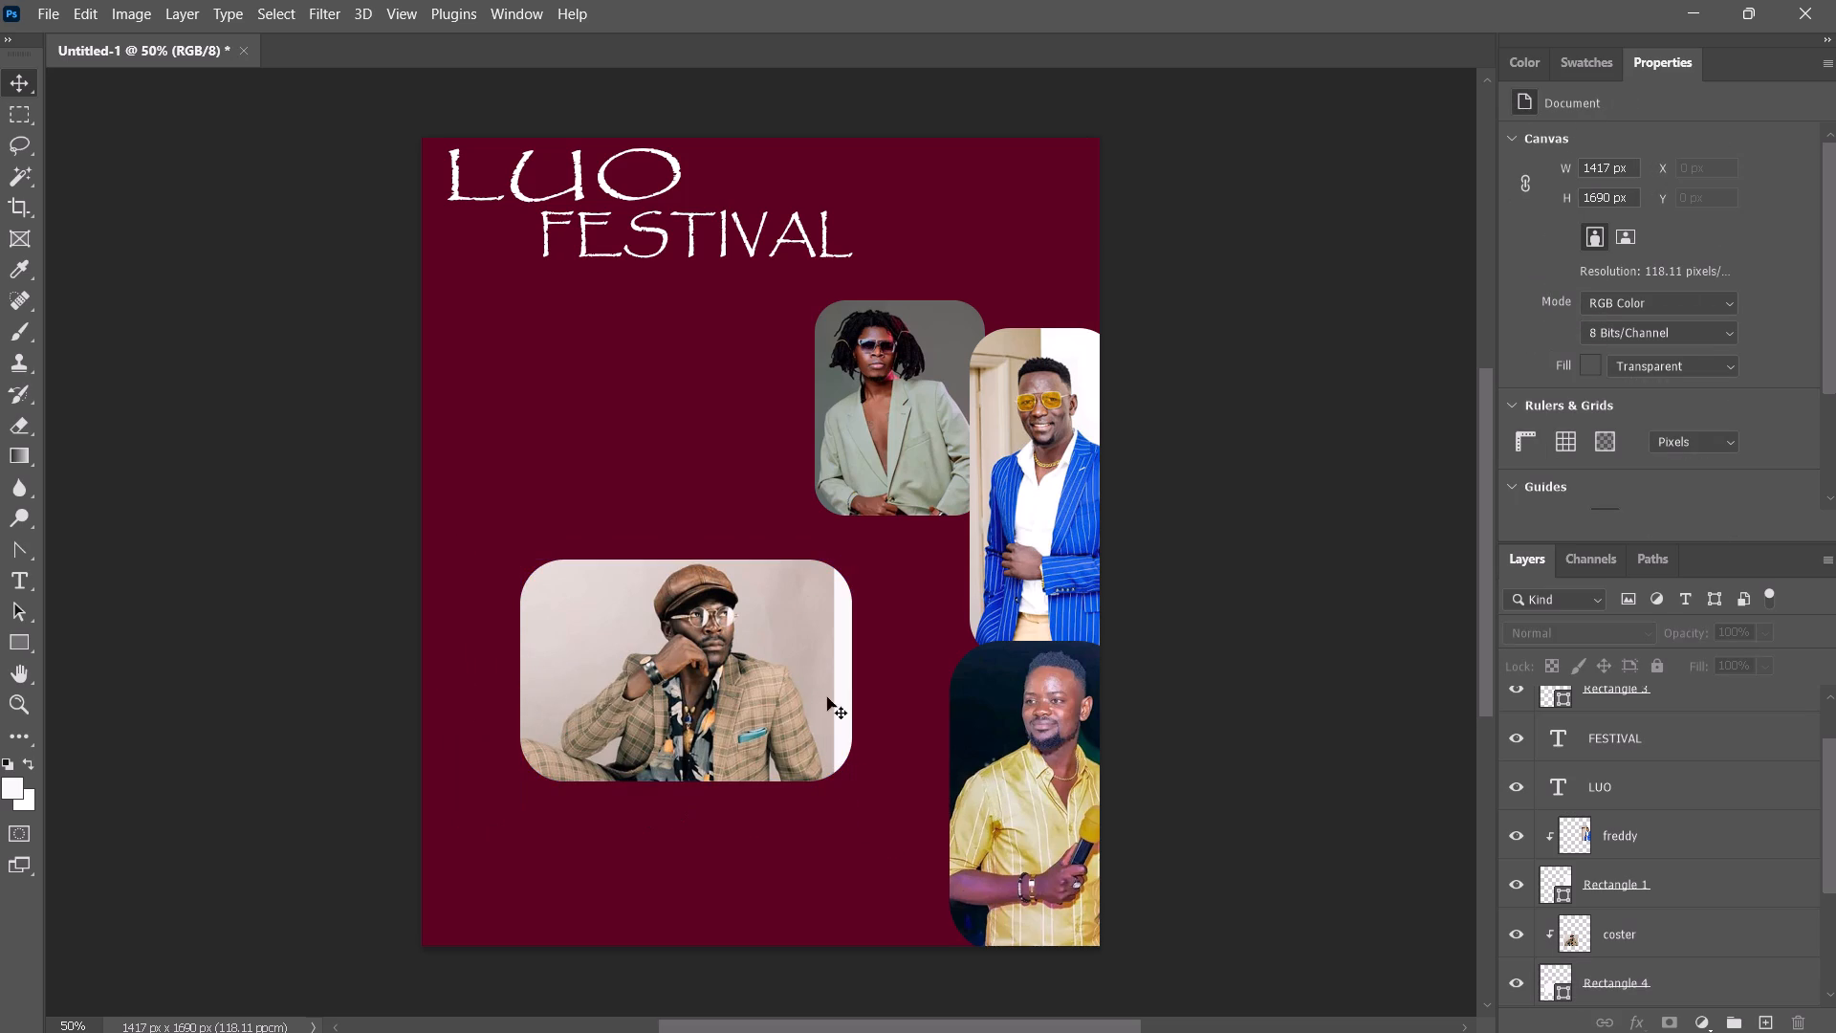
Narrow Rectangle 4 from its right side to 657 px wide so it matches the coster photo's edge.
{"action": "left_click", "coordinate": [851, 686]}
{"action": "left_click_drag", "start_coordinate": [853, 670], "coordinate": [851, 668]}
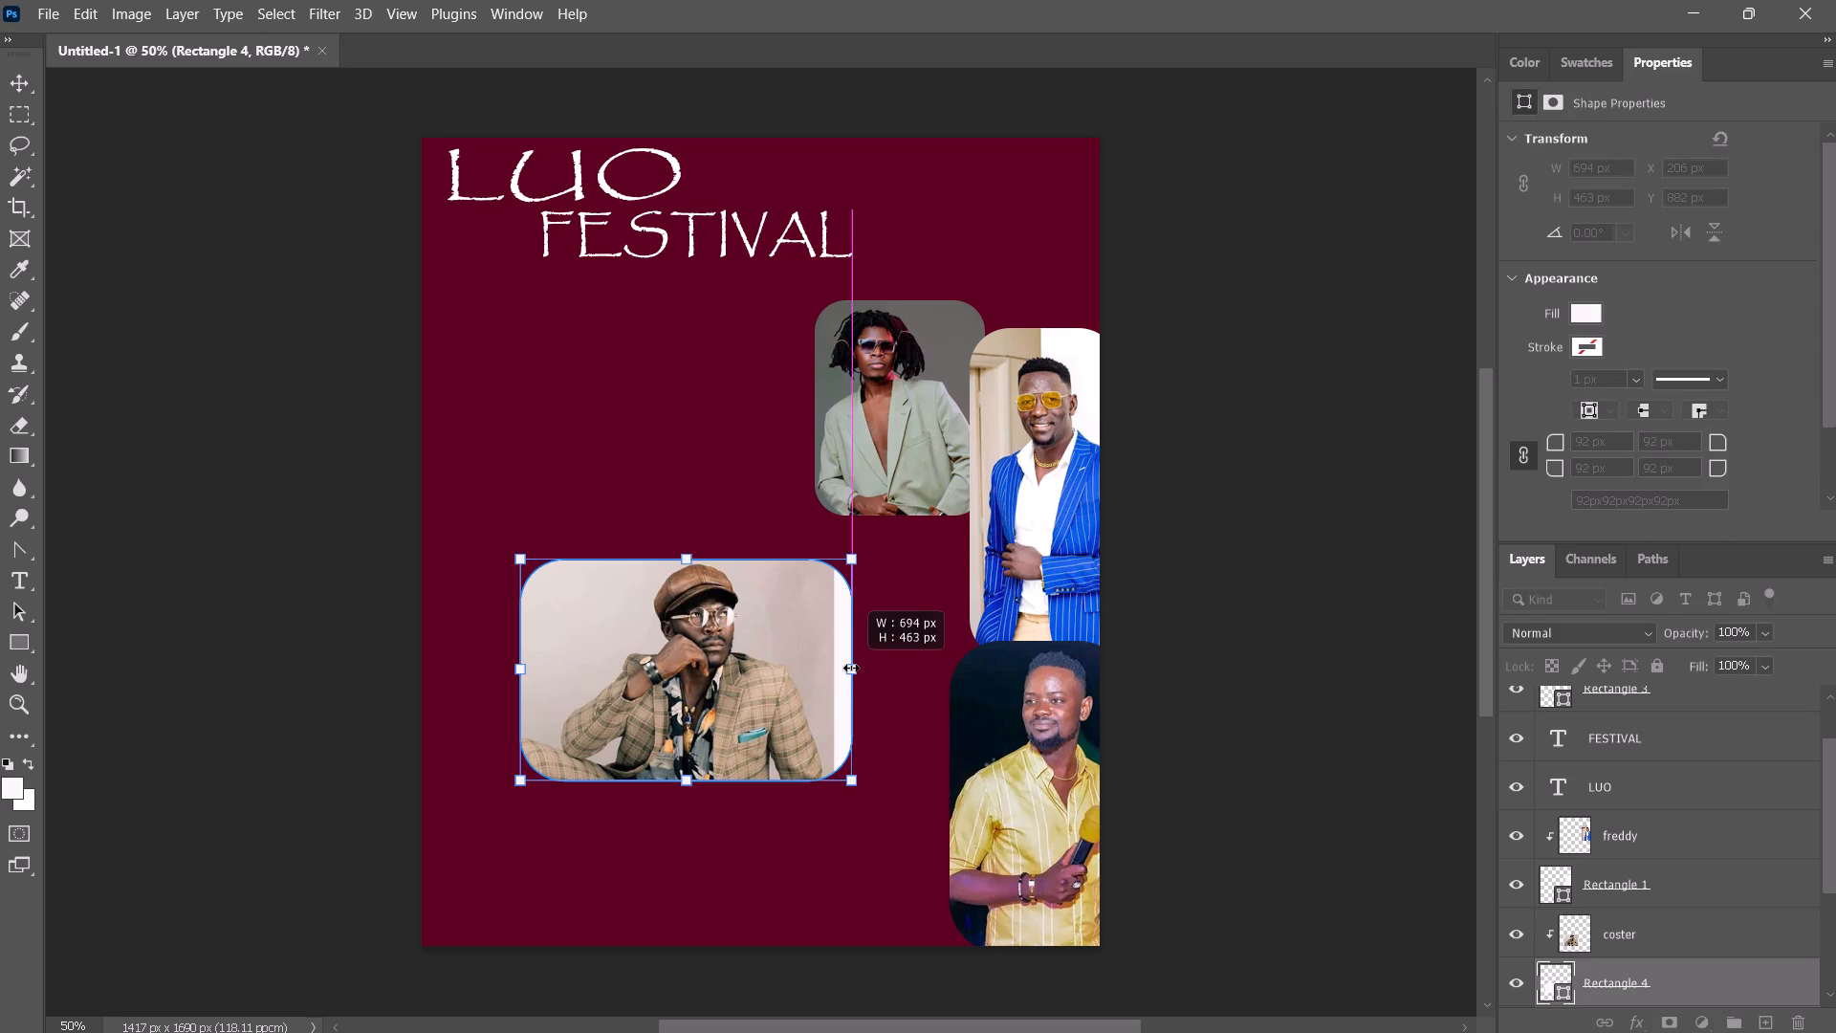
{"action": "left_click_drag", "start_coordinate": [851, 668], "coordinate": [835, 668]}
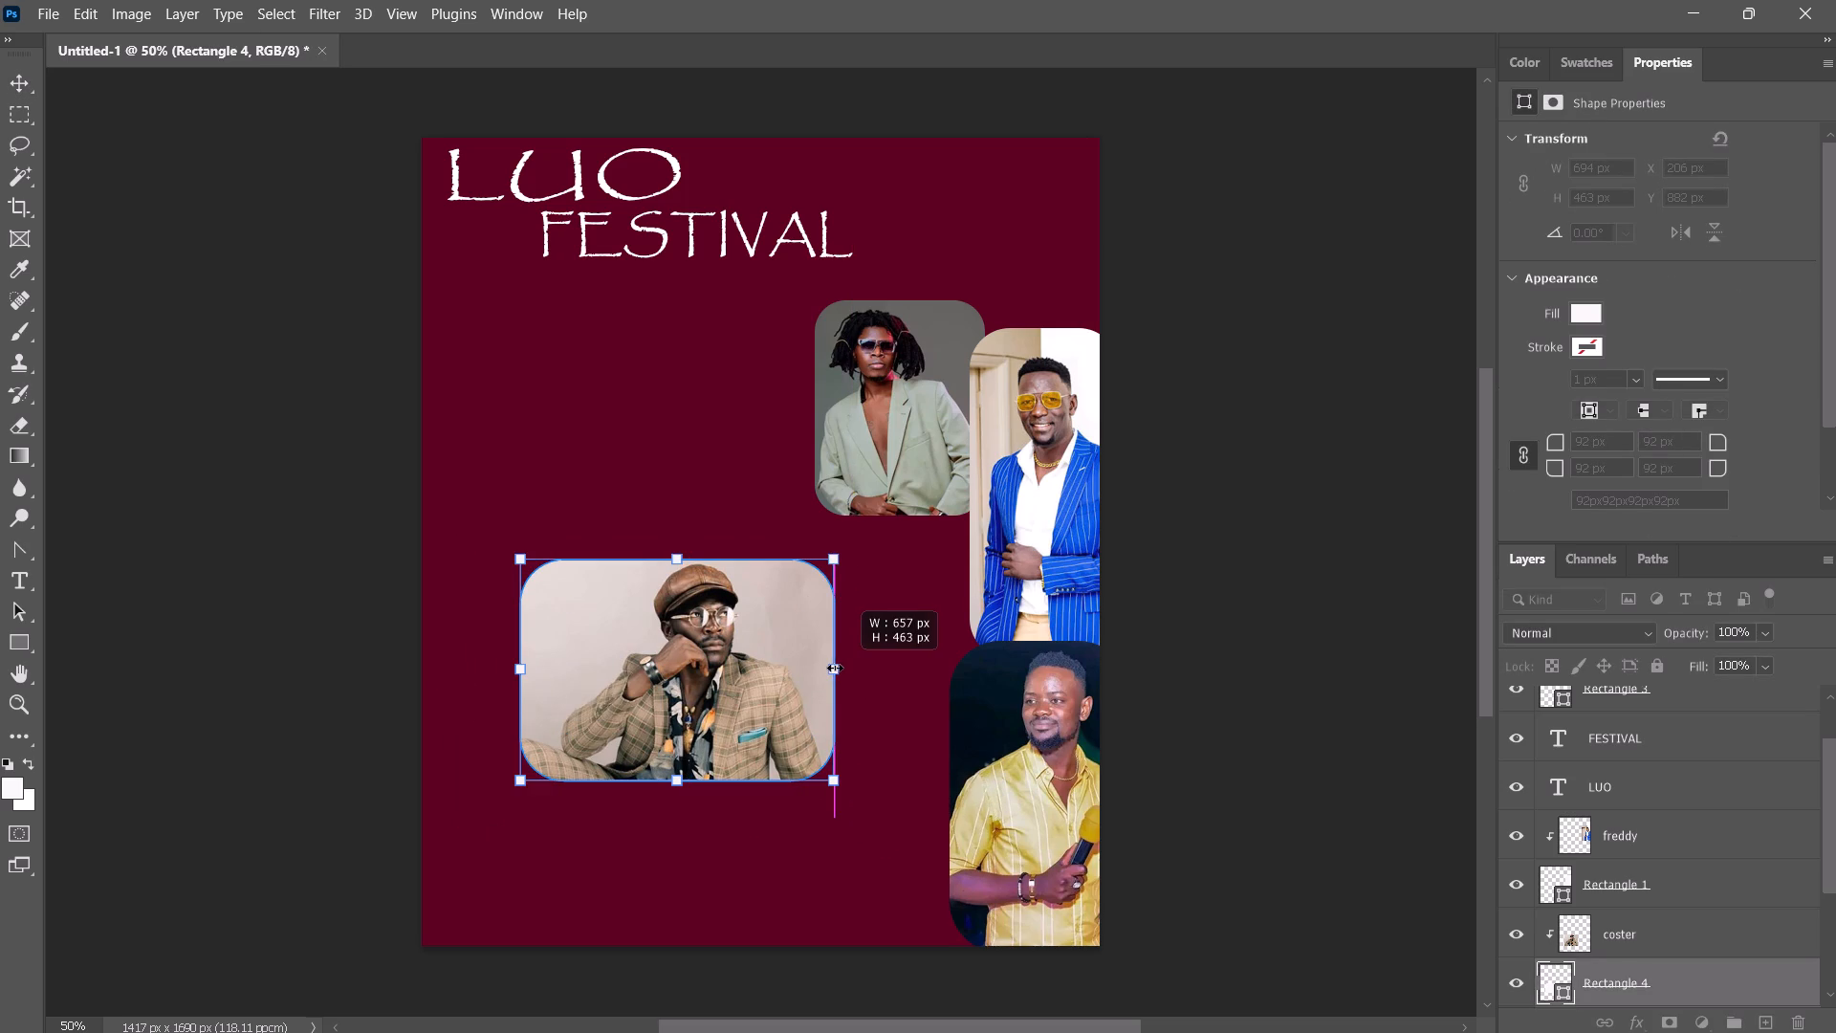
{"action": "left_click_drag", "start_coordinate": [835, 668], "coordinate": [831, 668]}
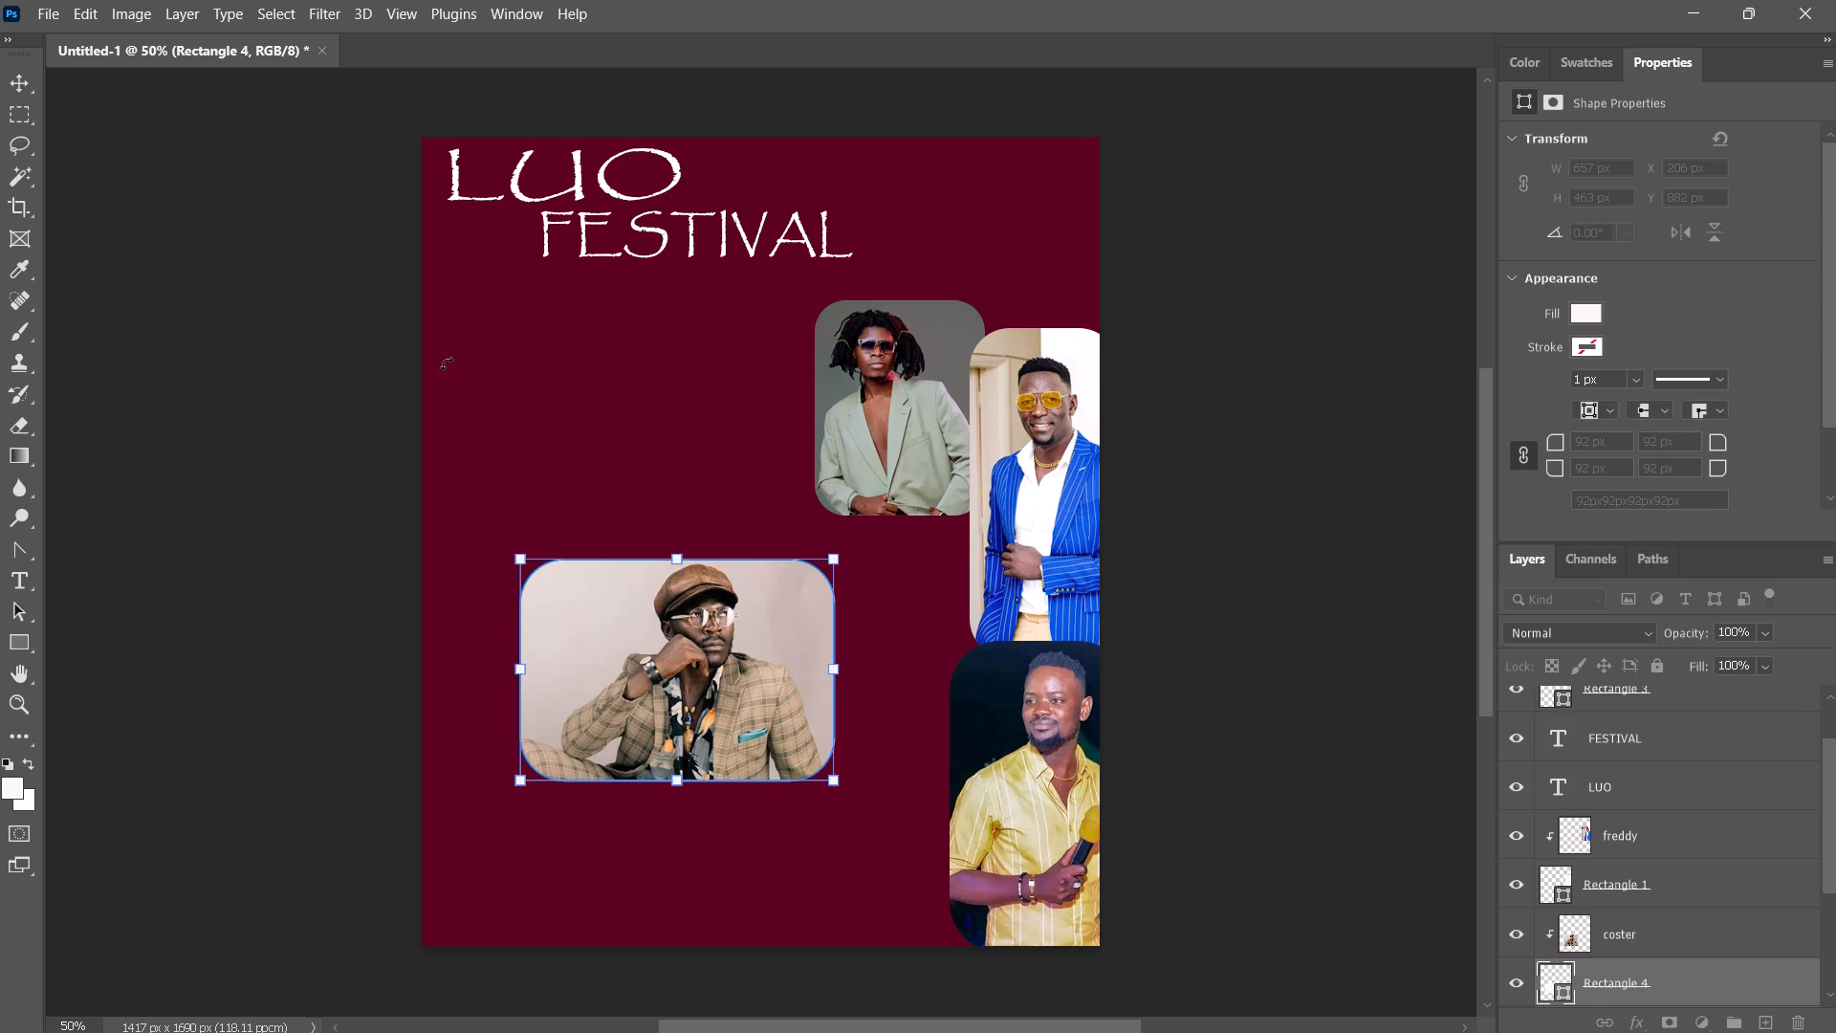
{"action": "left_click", "coordinate": [114, 207]}
{"action": "left_click", "coordinate": [716, 425]}
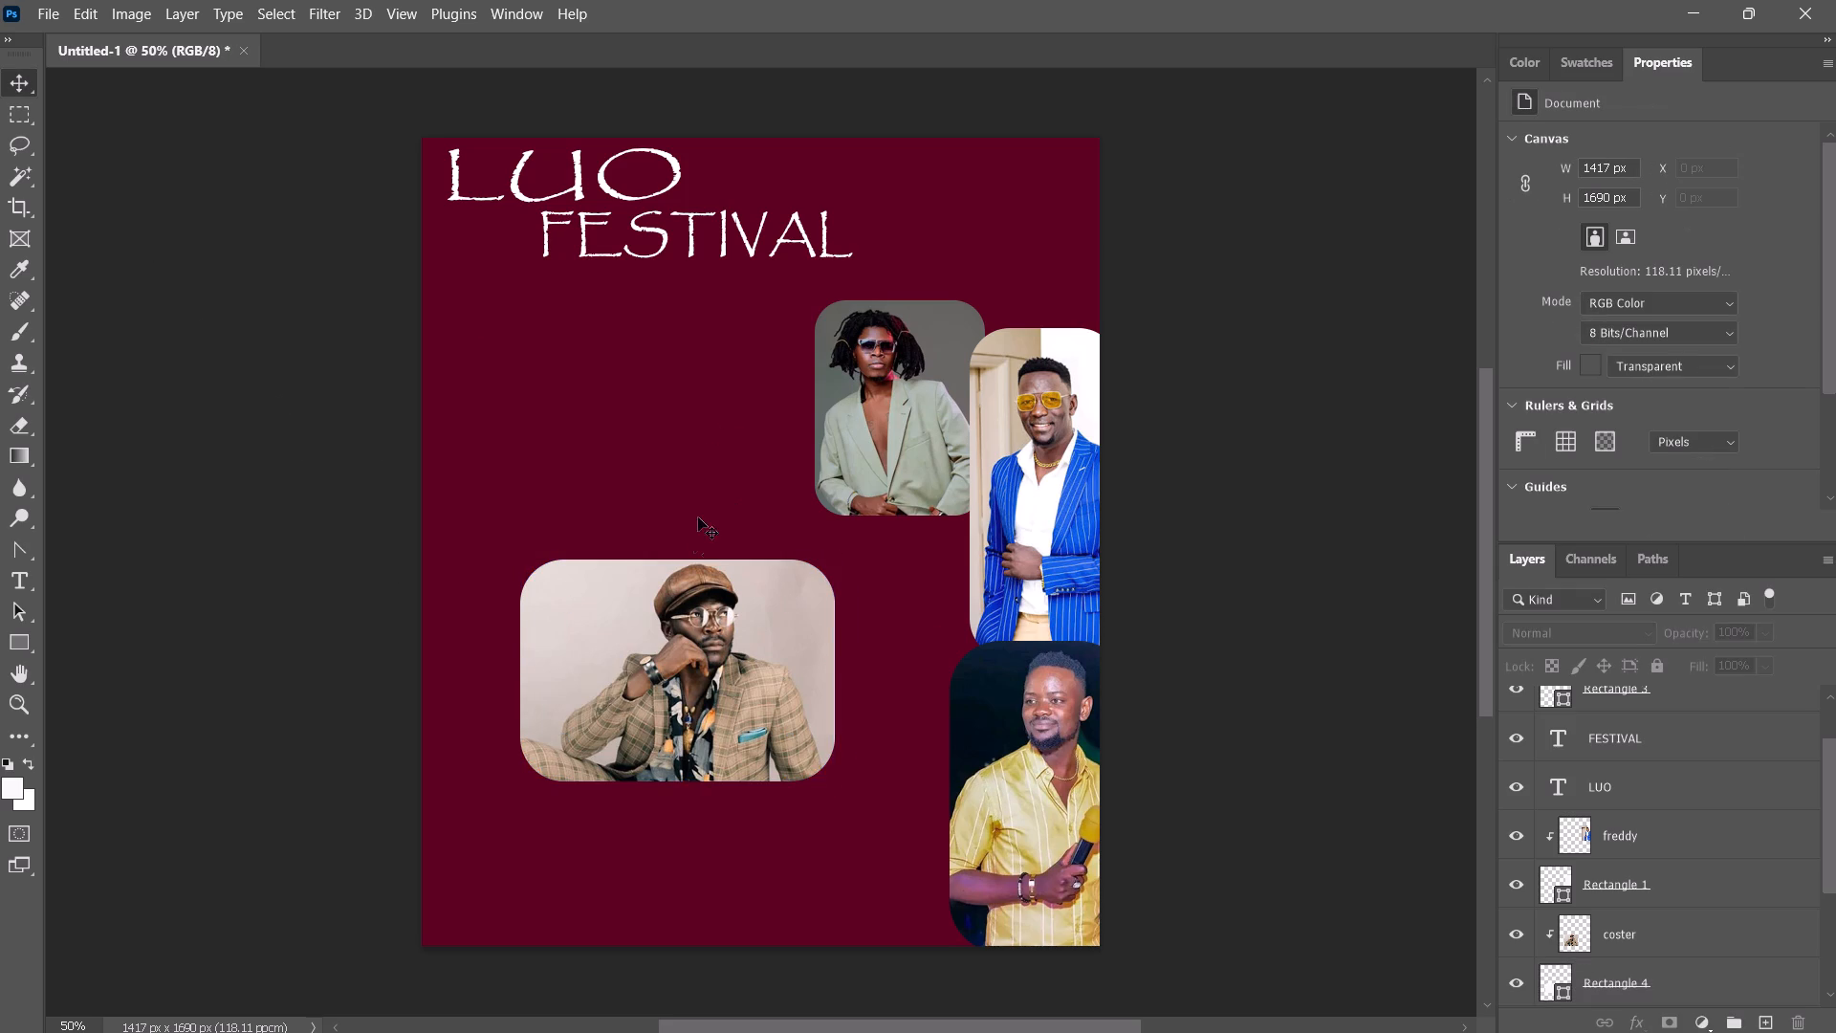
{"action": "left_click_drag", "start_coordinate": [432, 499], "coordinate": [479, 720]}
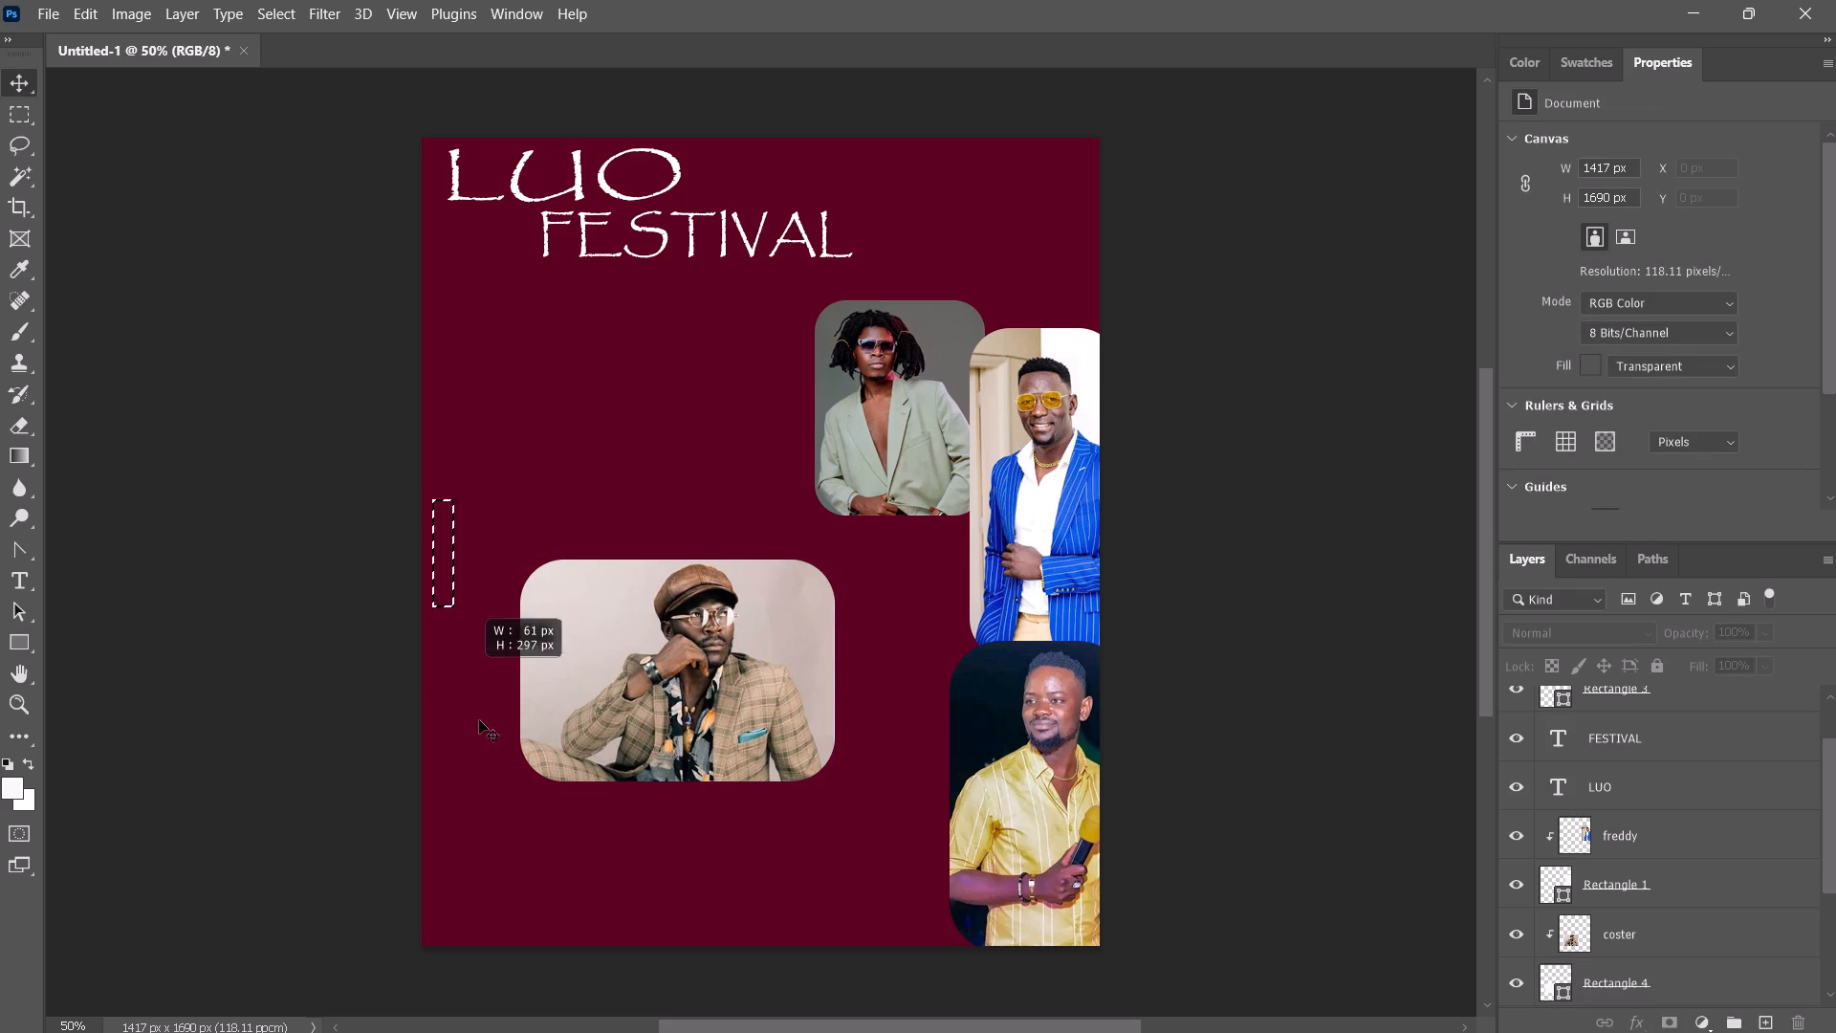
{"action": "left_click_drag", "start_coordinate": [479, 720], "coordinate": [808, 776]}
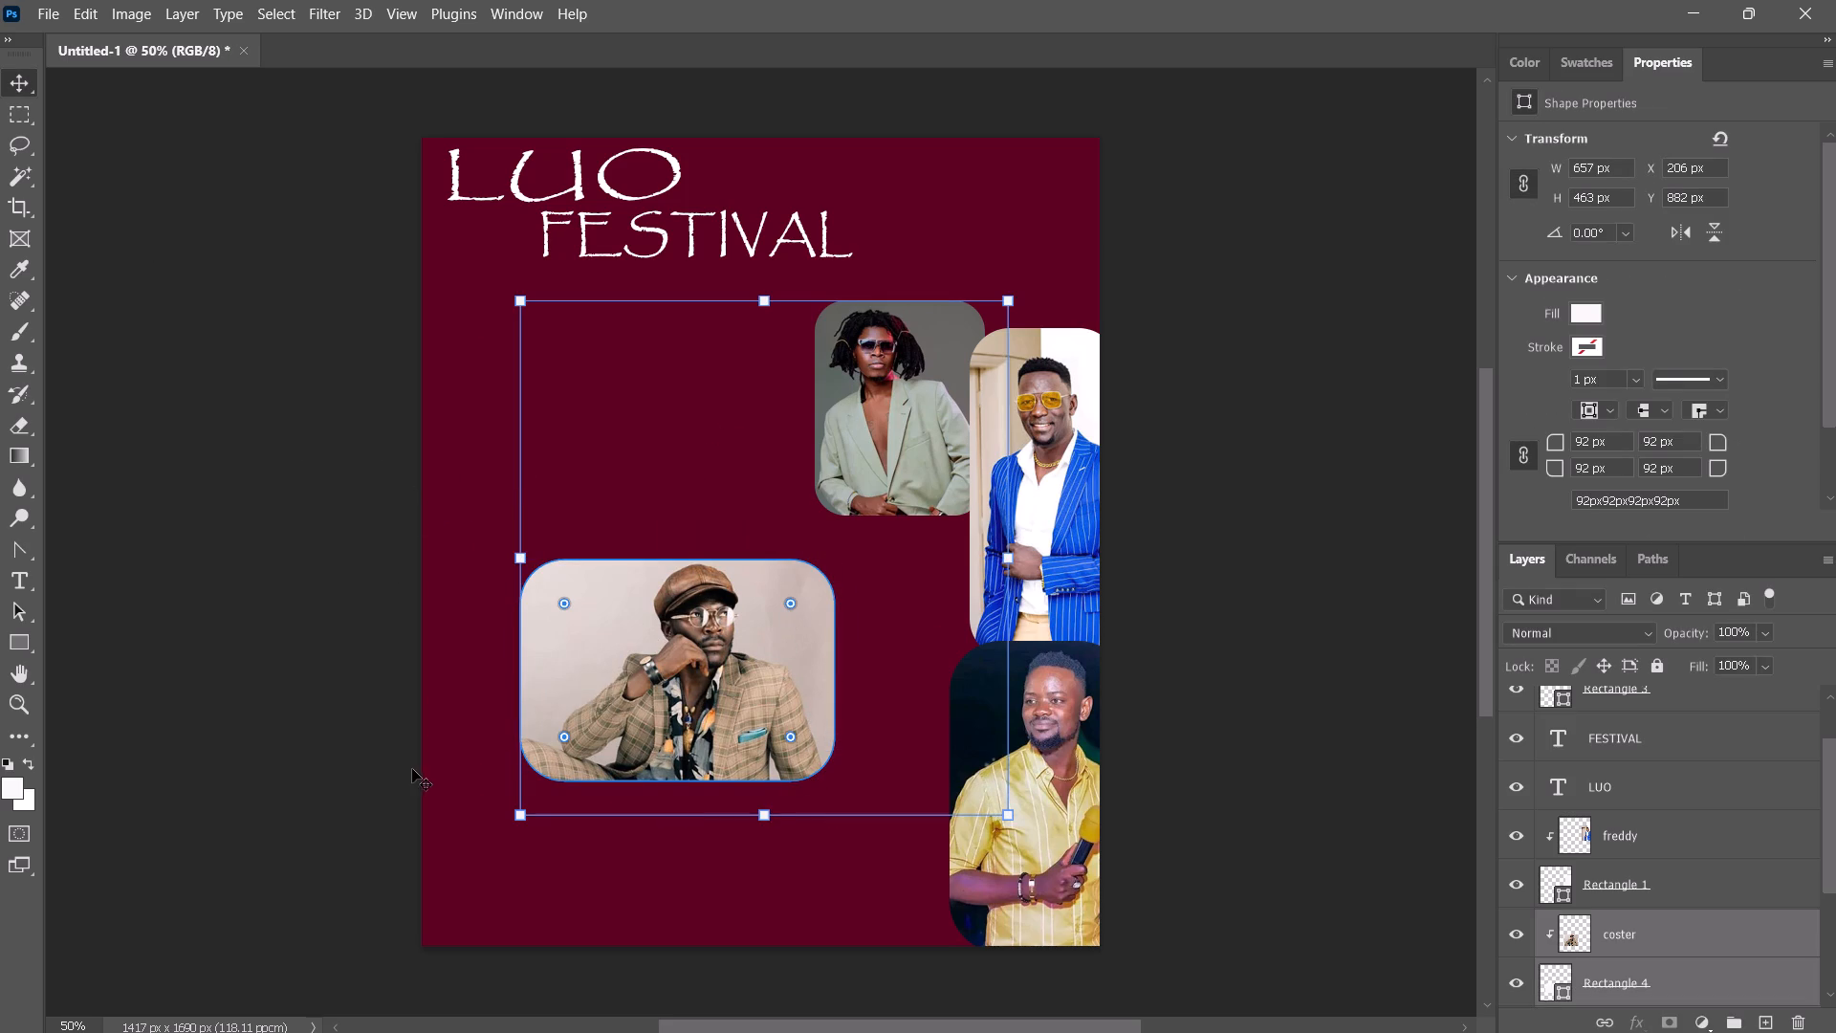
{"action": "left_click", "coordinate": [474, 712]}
Round the corners of Rectangle 4 around the coster photo to a radius of about 121 px.
{"action": "left_click", "coordinate": [615, 652]}
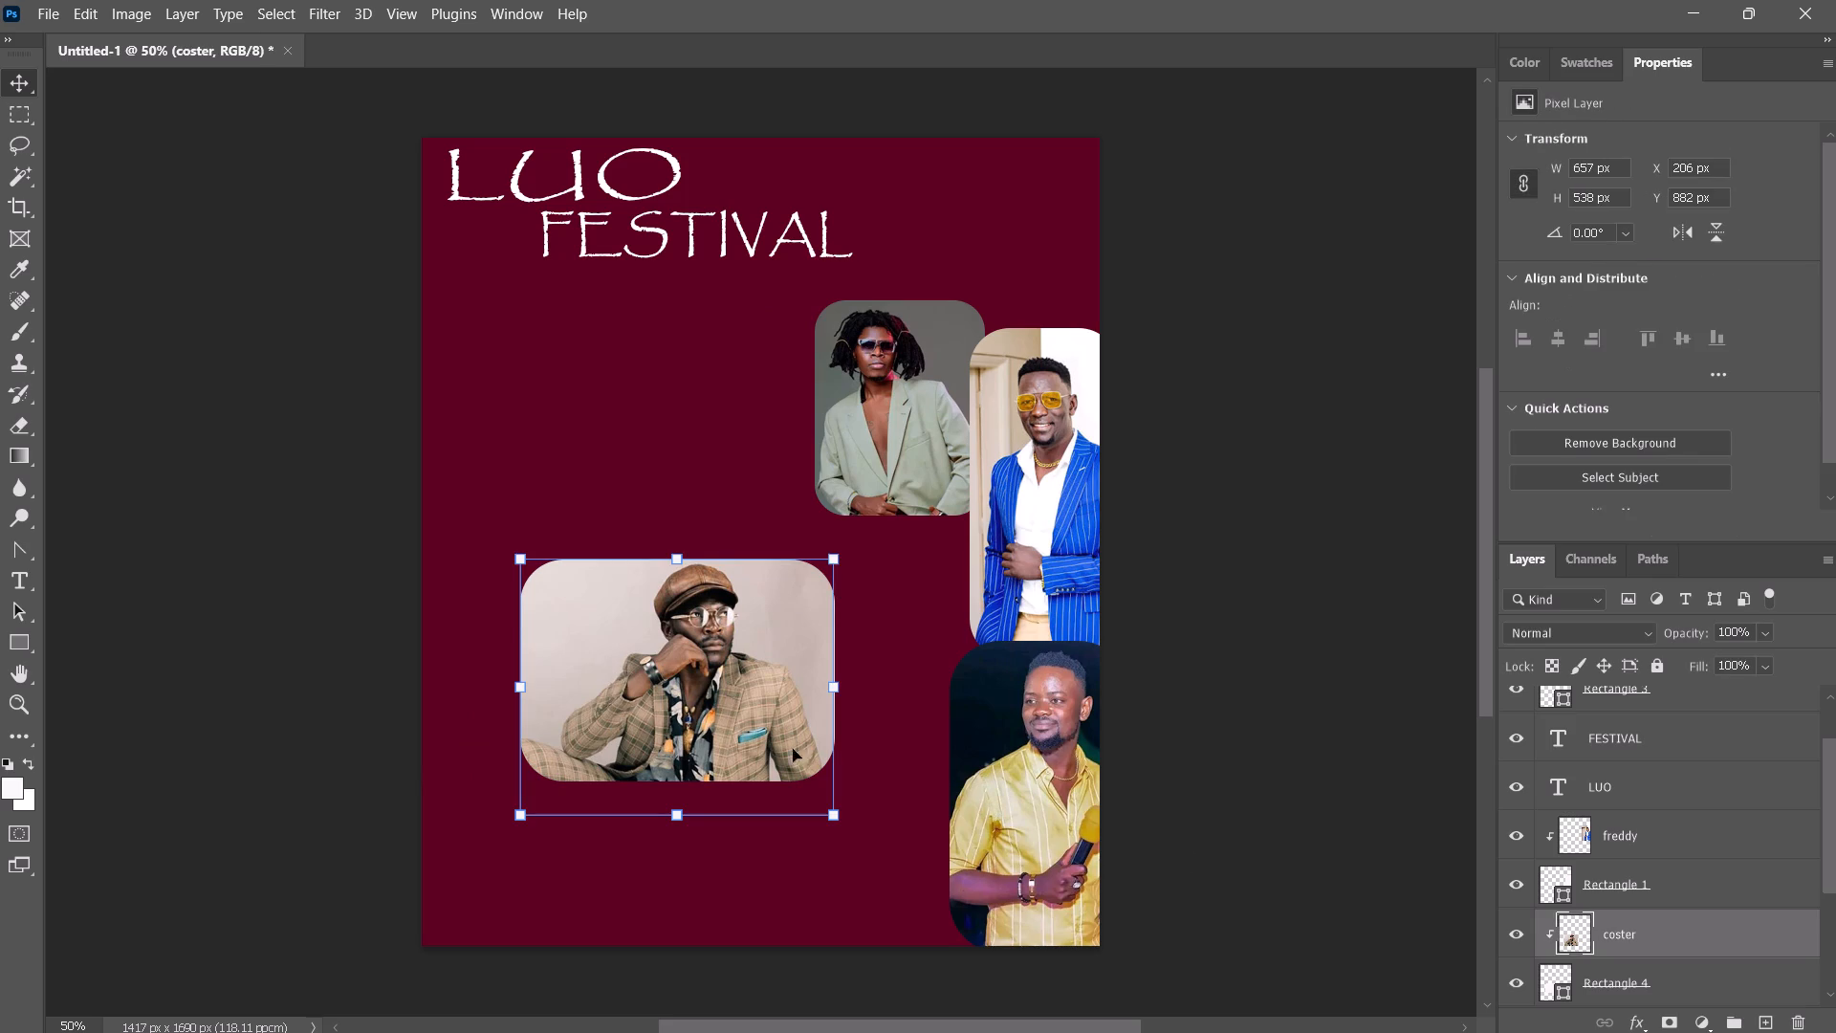
{"action": "left_click", "coordinate": [1604, 886]}
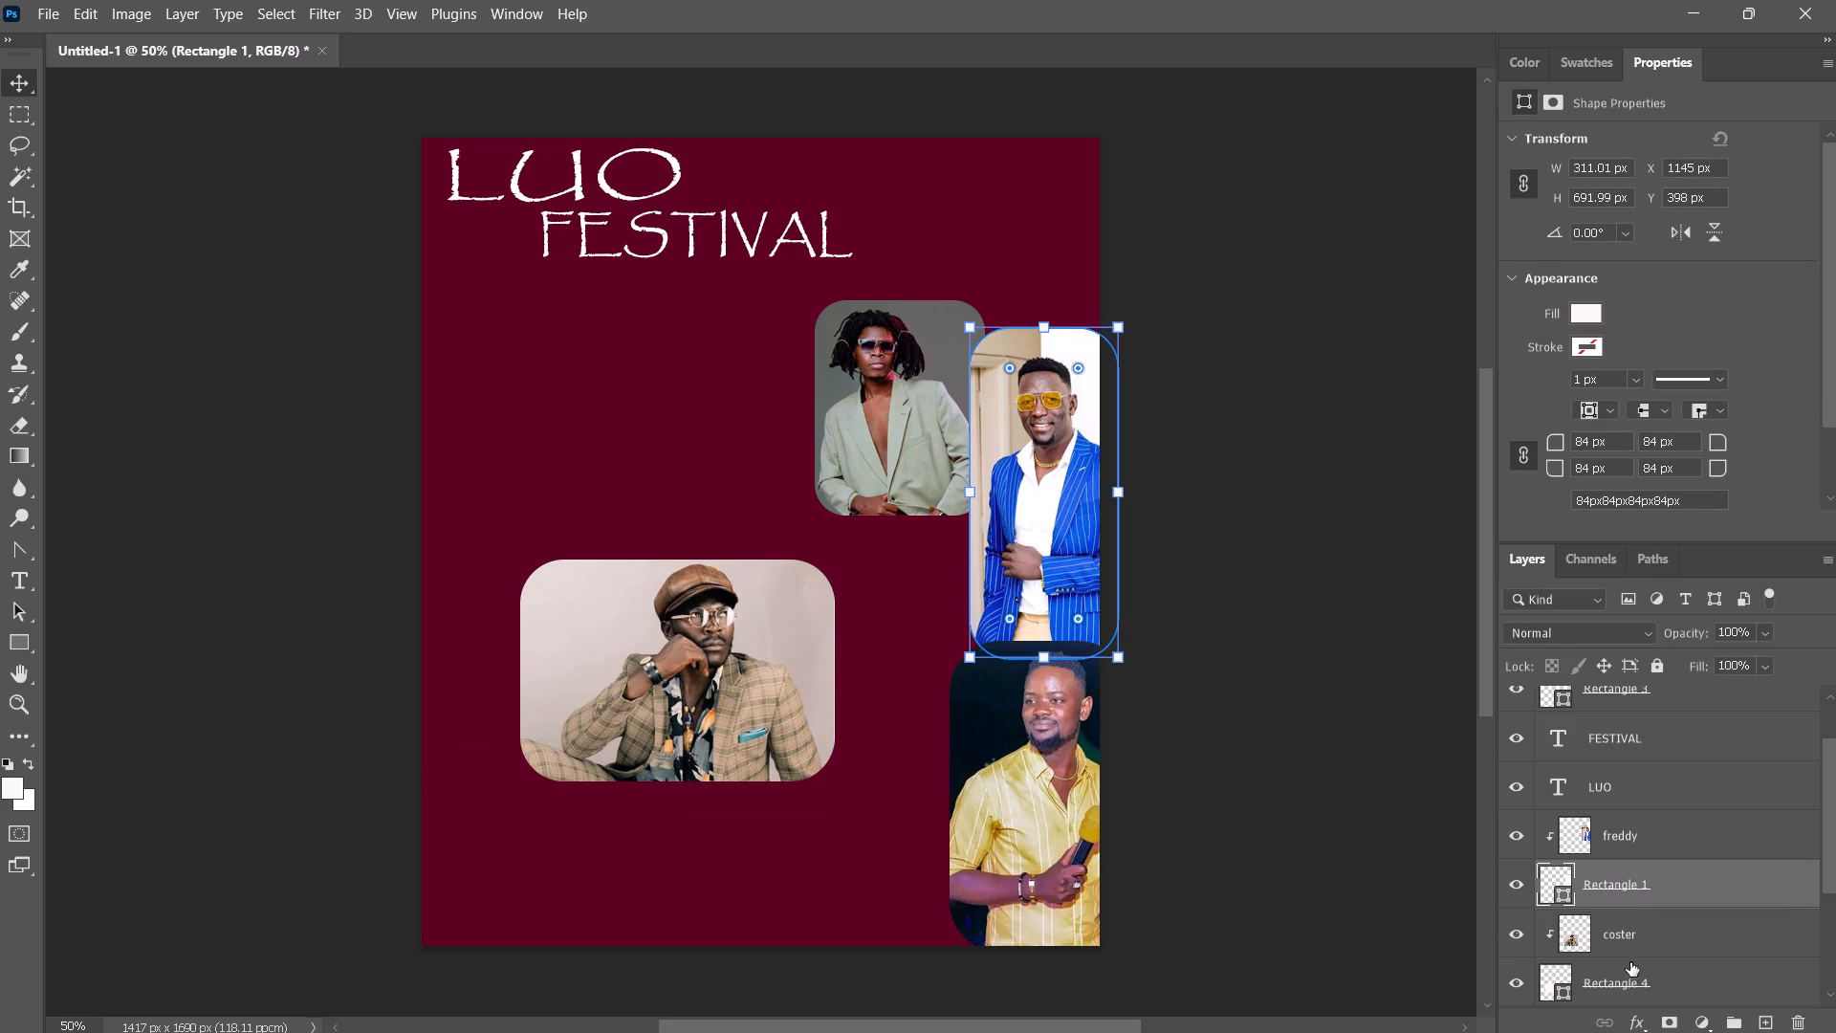
{"action": "left_click", "coordinate": [1629, 977]}
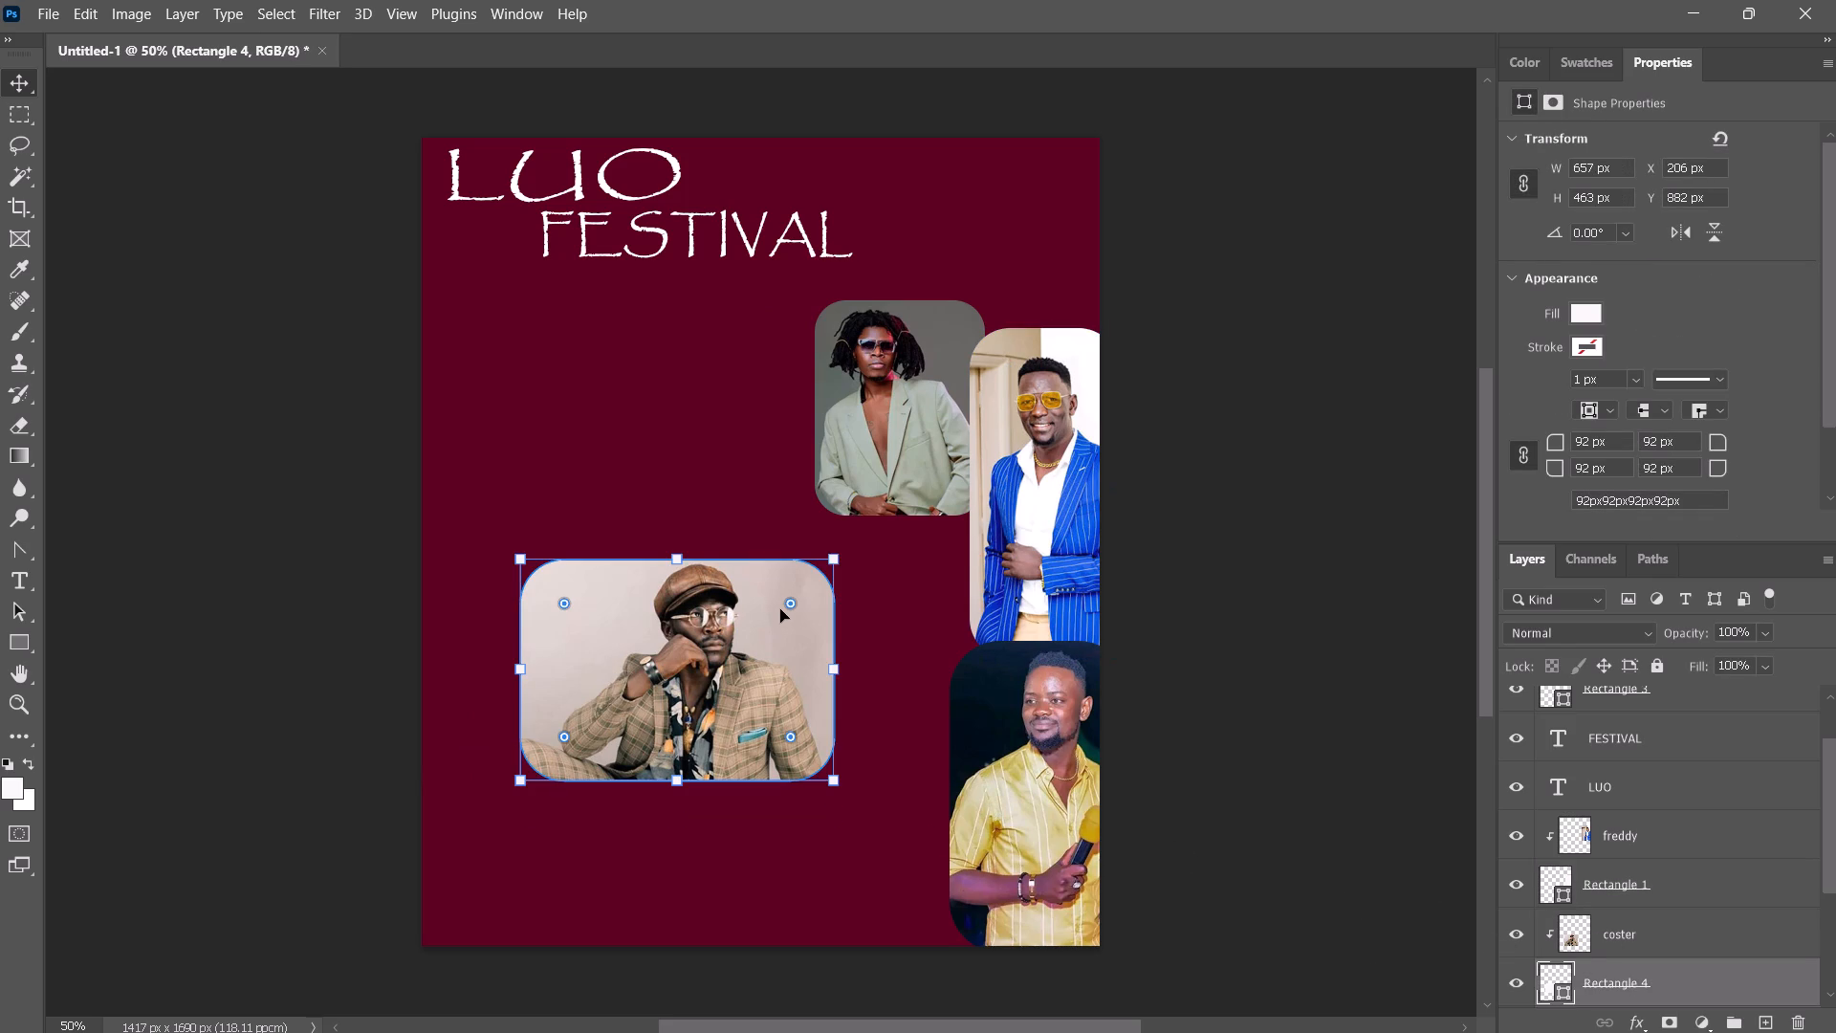
{"action": "left_click_drag", "start_coordinate": [791, 604], "coordinate": [785, 611]}
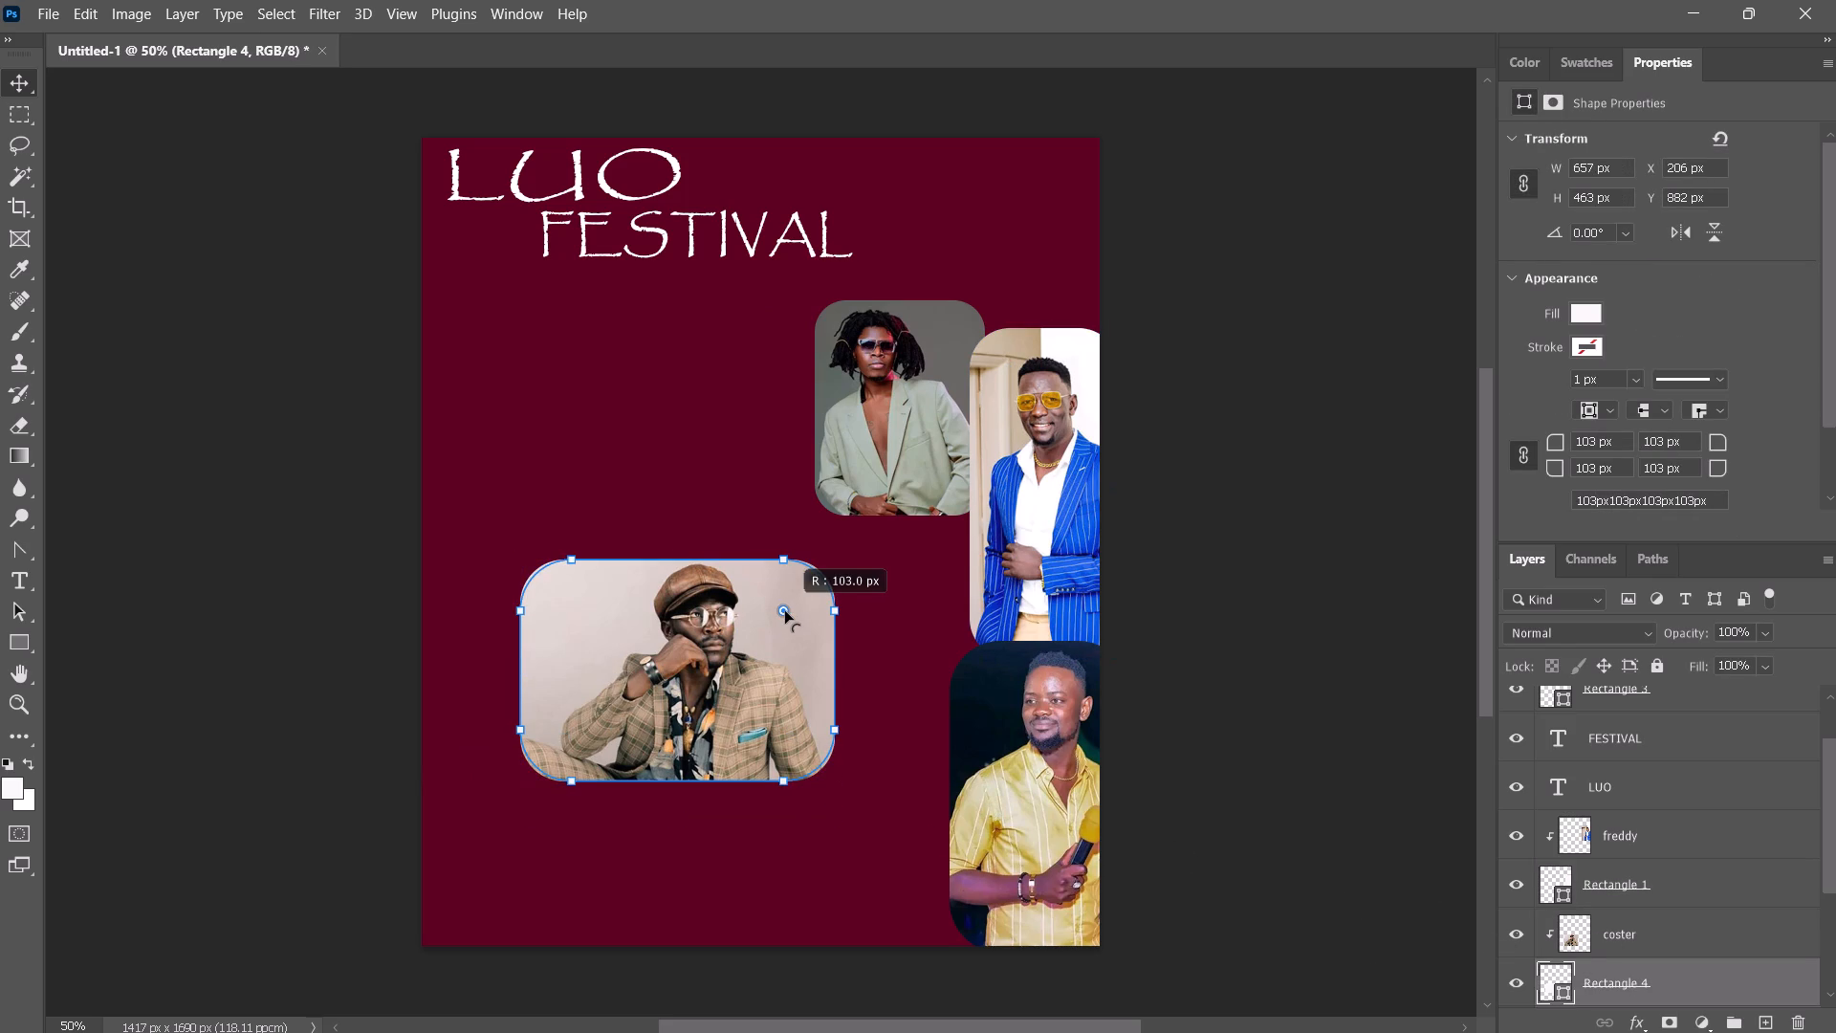
{"action": "left_click_drag", "start_coordinate": [785, 611], "coordinate": [782, 618]}
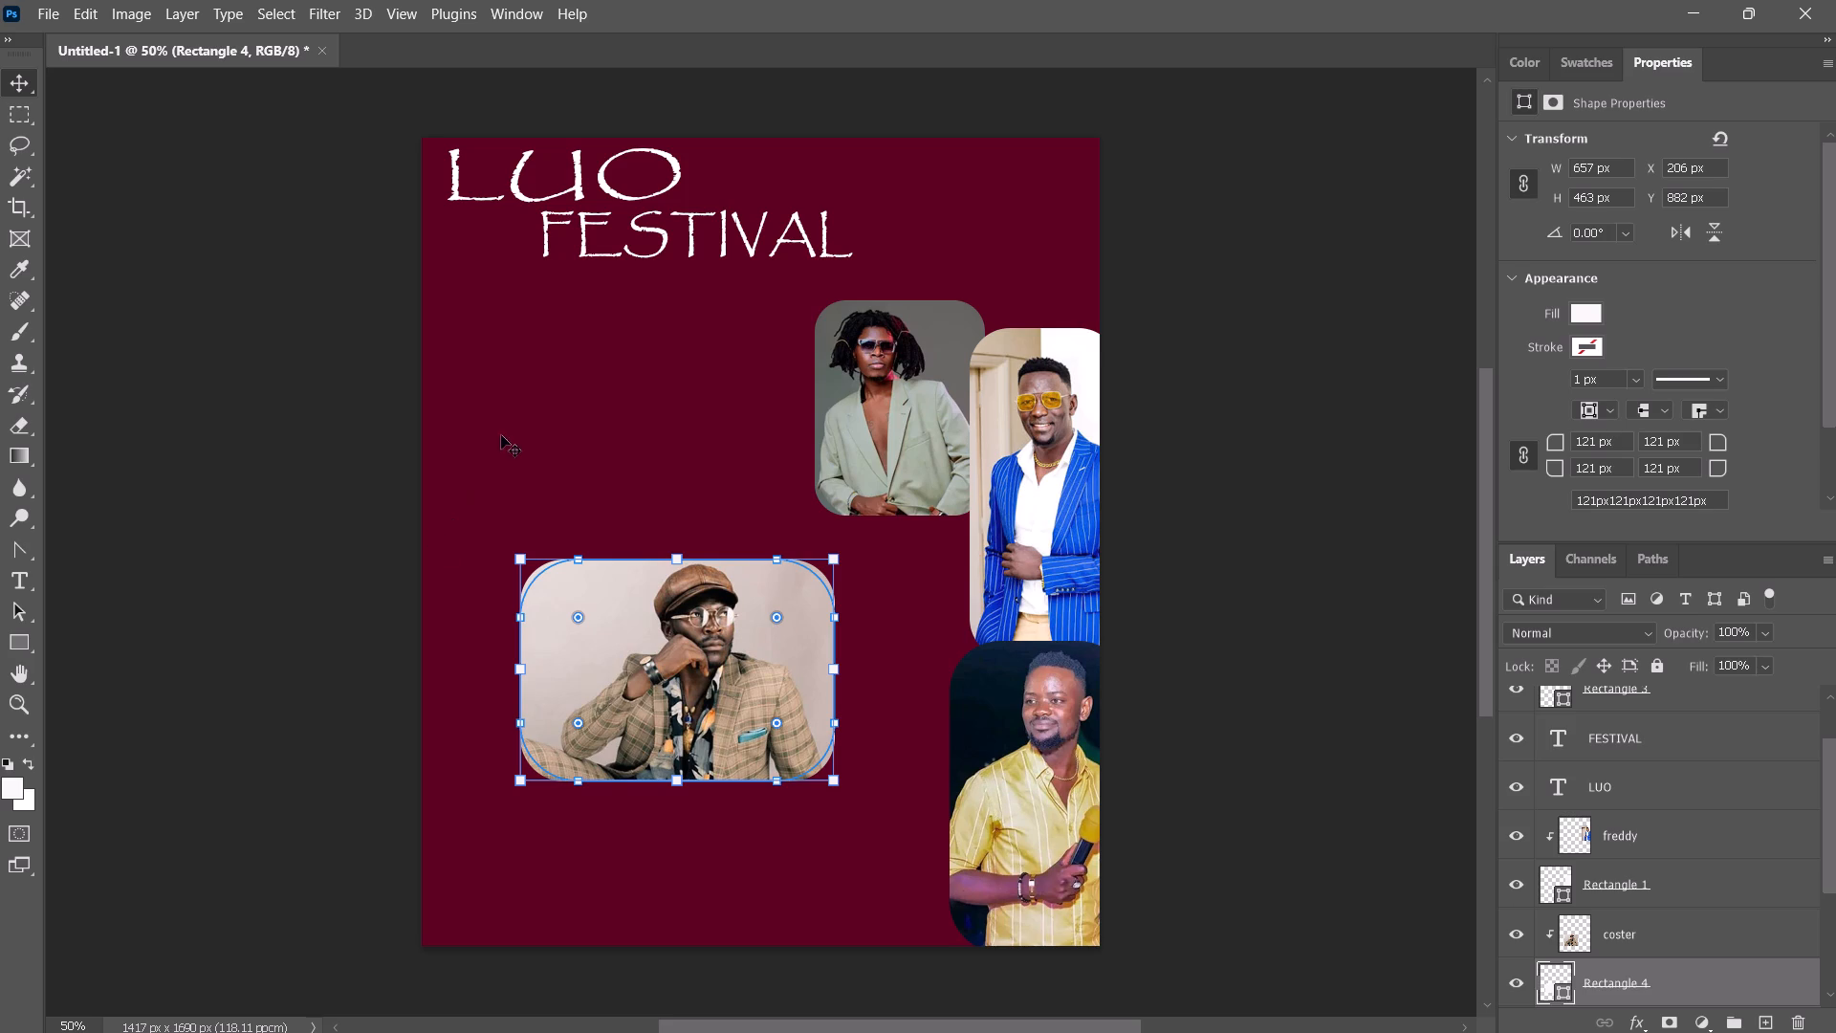
Move the coster photo and Rectangle 4 together under the green-suit photo, to about X 519, Y 790 px.
{"action": "left_click", "coordinate": [505, 421]}
{"action": "left_click_drag", "start_coordinate": [460, 589], "coordinate": [768, 758]}
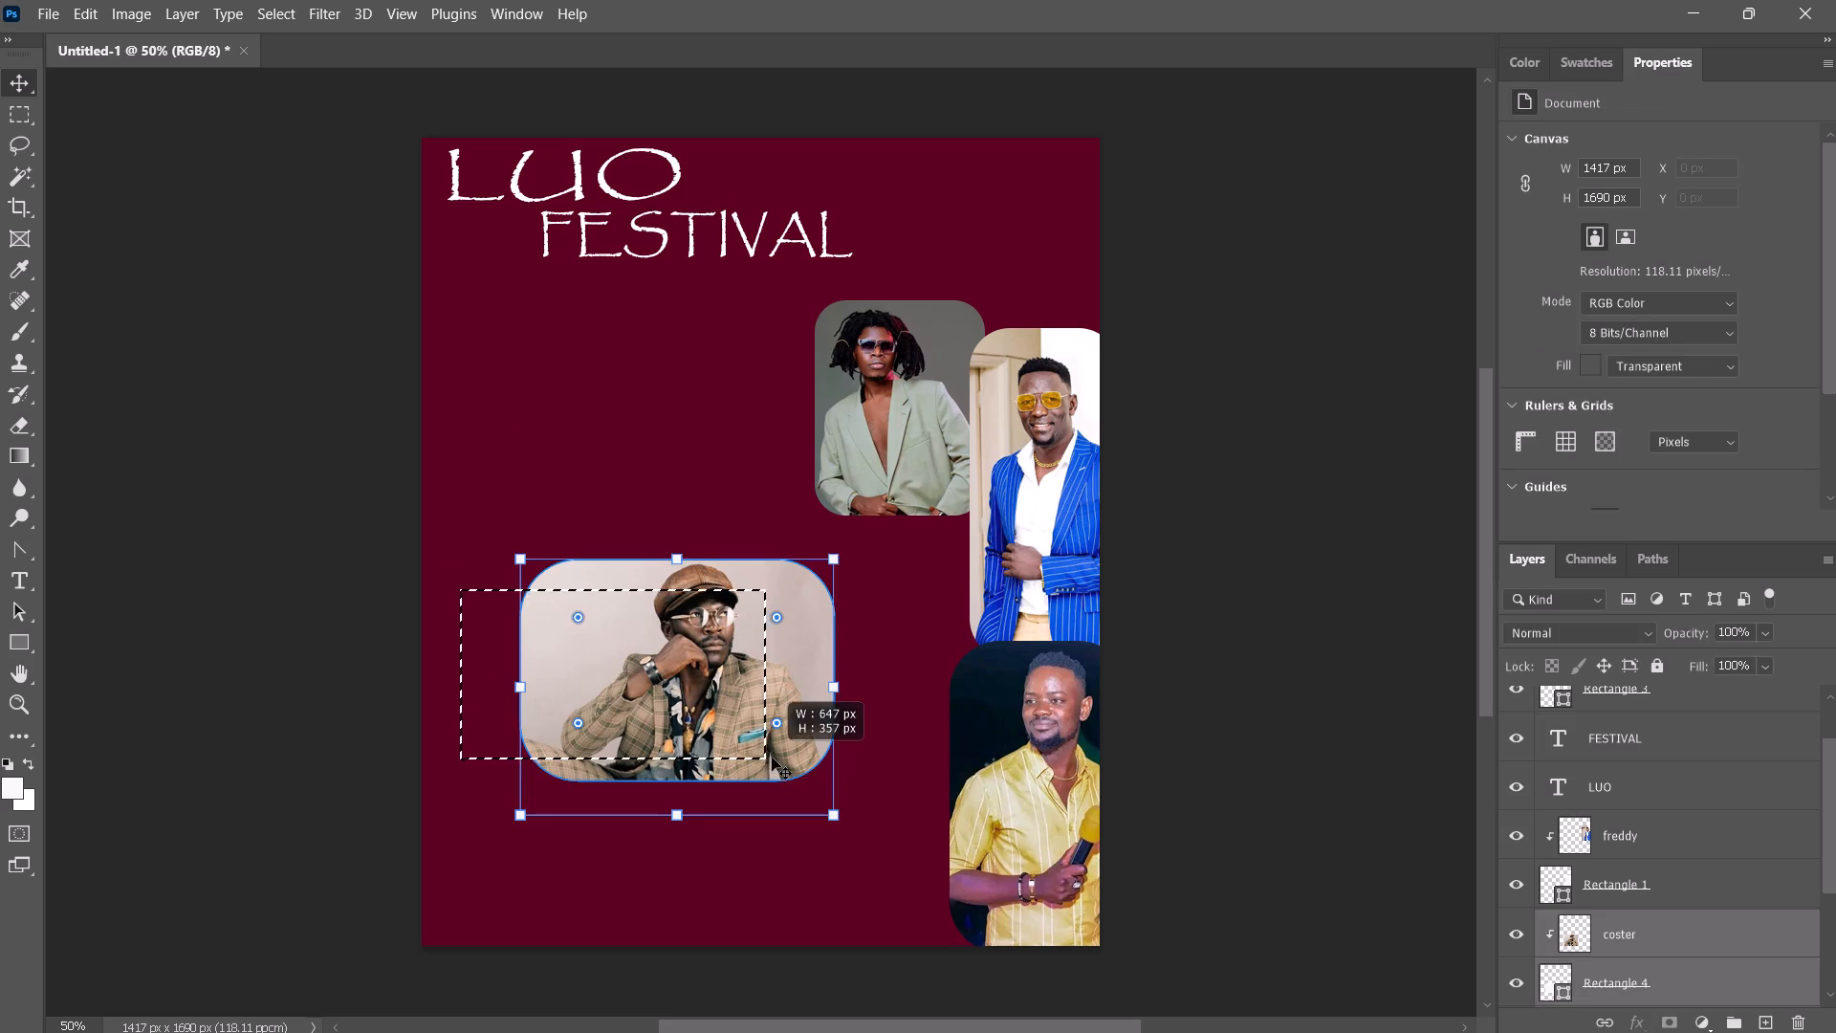
{"action": "left_click_drag", "start_coordinate": [718, 681], "coordinate": [801, 647]}
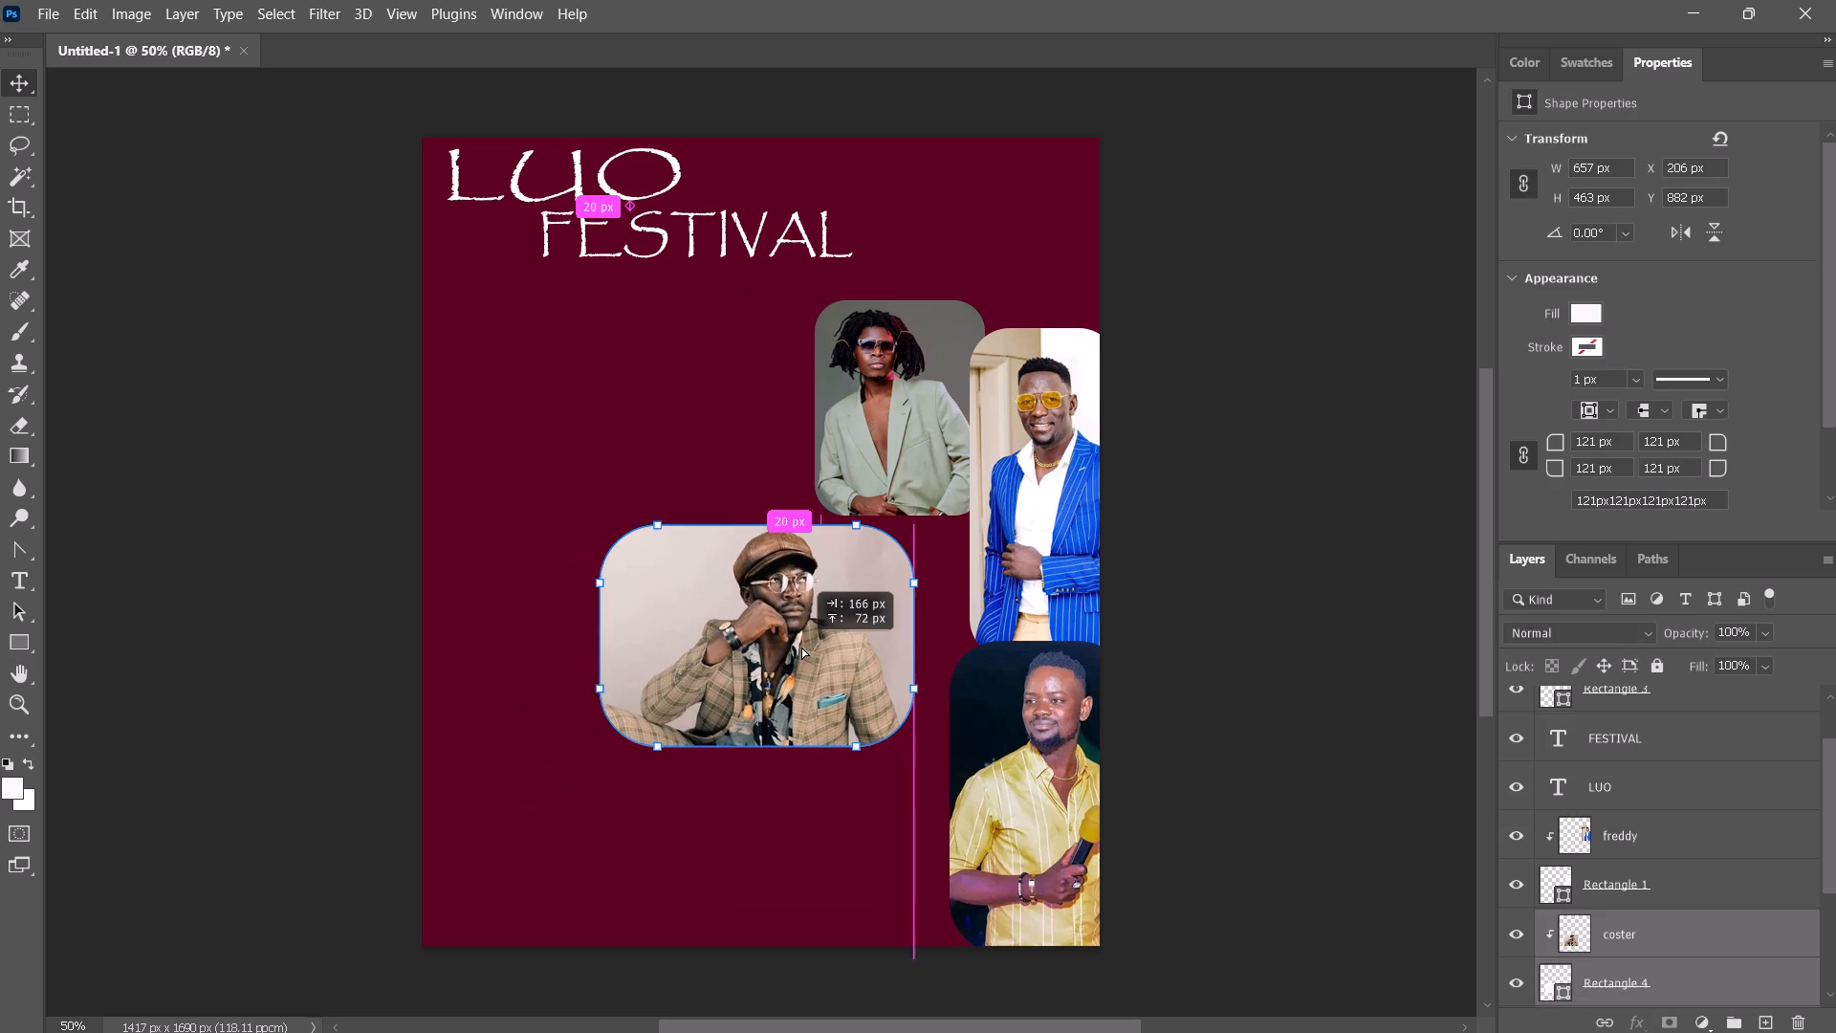
{"action": "left_click_drag", "start_coordinate": [801, 647], "coordinate": [858, 640]}
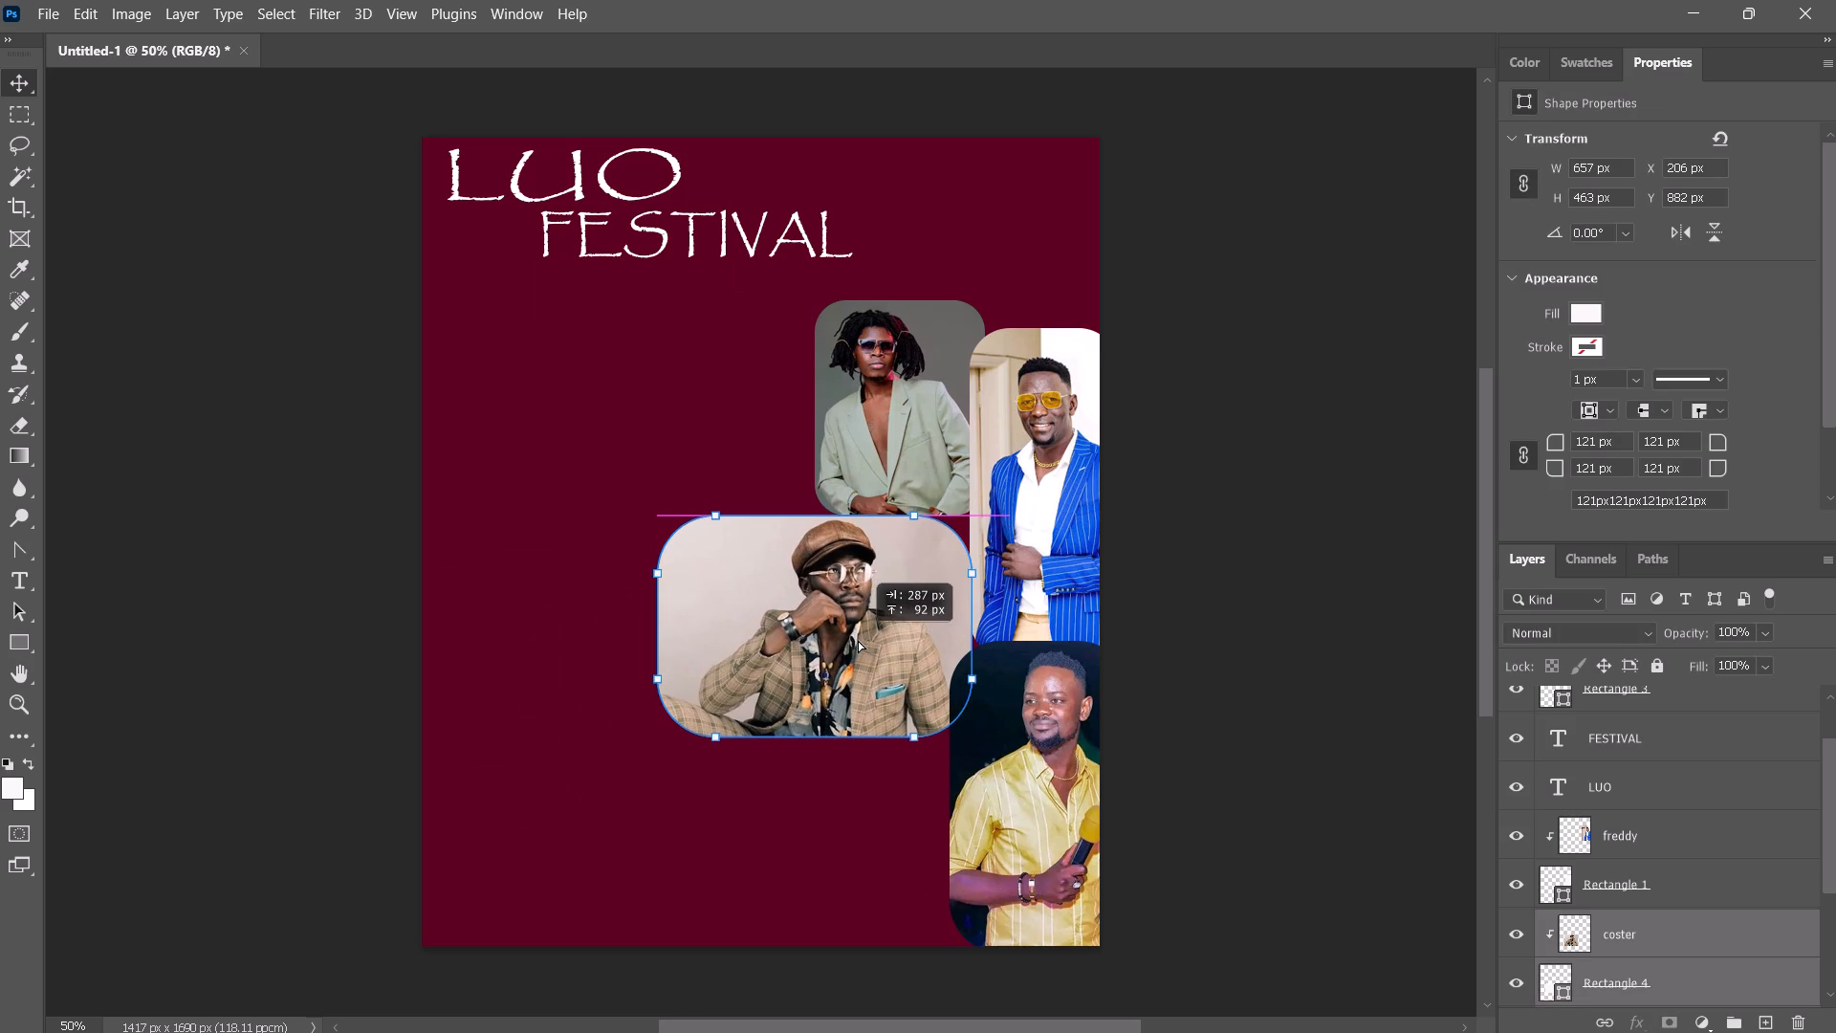
{"action": "left_click_drag", "start_coordinate": [858, 640], "coordinate": [863, 639]}
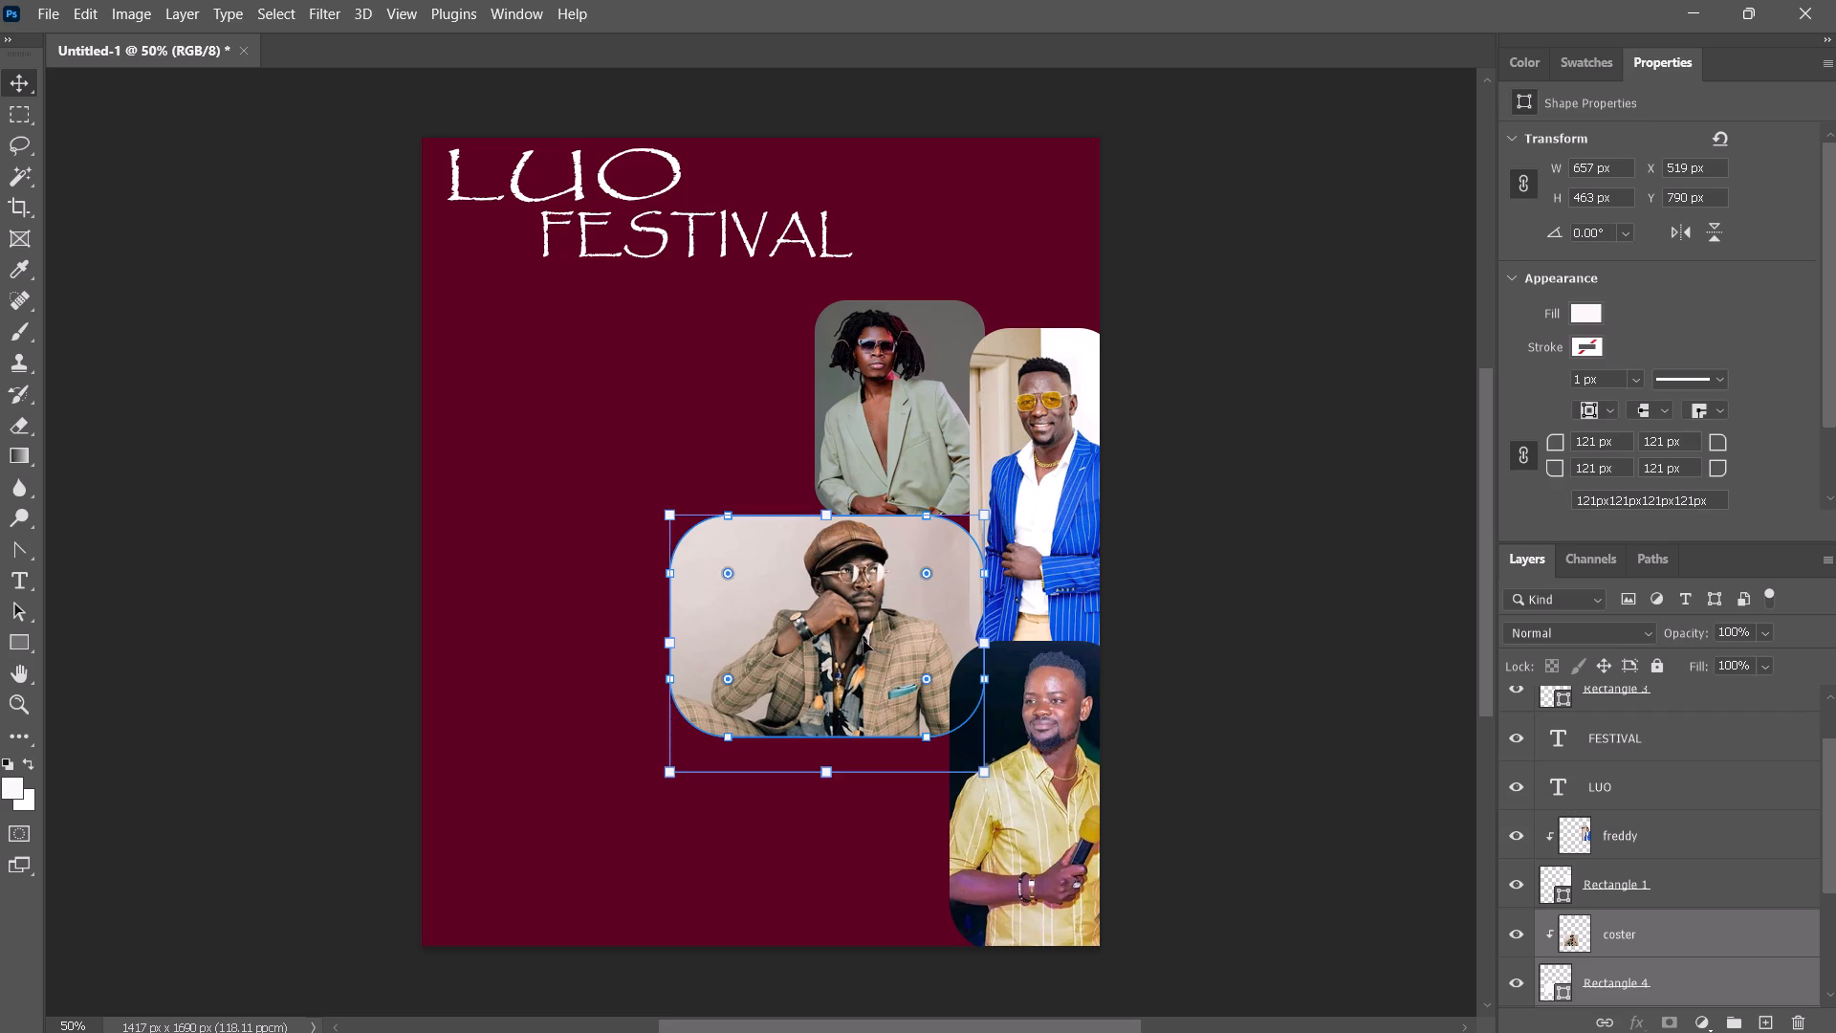
{"action": "left_click", "coordinate": [1248, 420]}
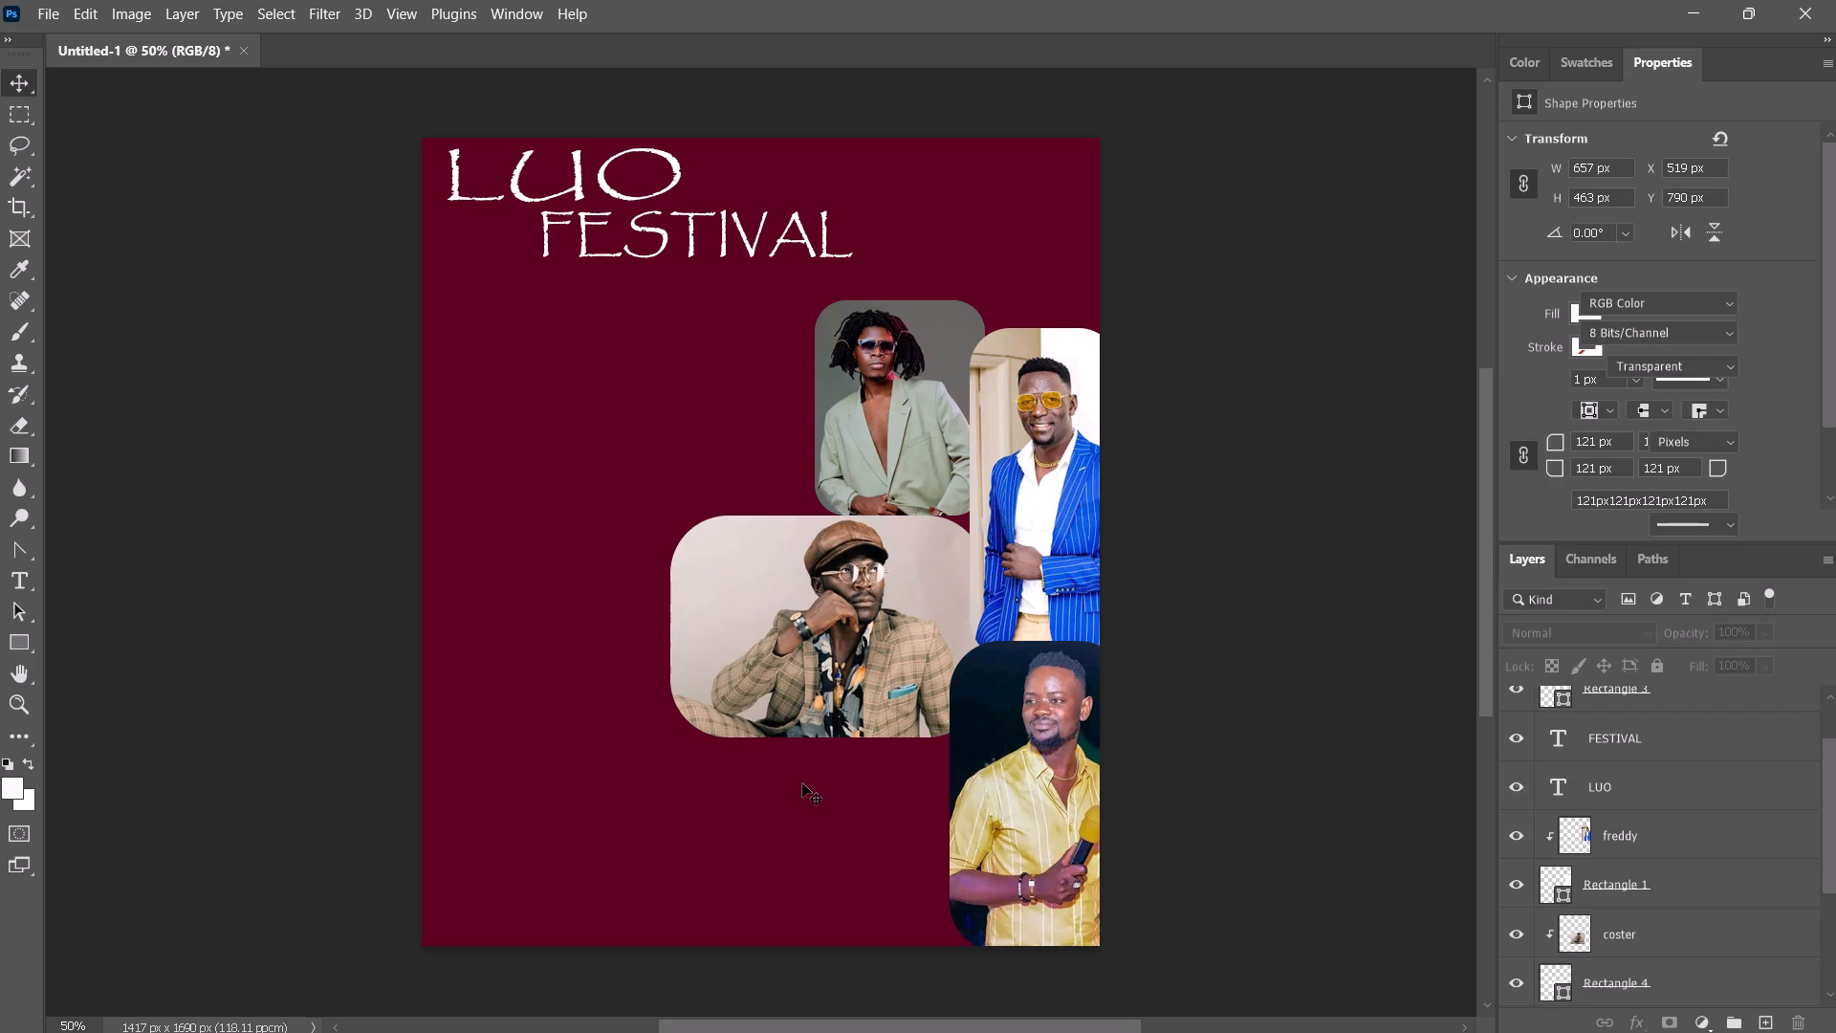
Nudge the coster photo and Rectangle 4 down together to Y 810 px, leaving a gap below the green-suit photo.
{"action": "key", "text": "Down"}
{"action": "left_click_drag", "start_coordinate": [594, 531], "coordinate": [857, 770]}
{"action": "key", "text": "Down"}
{"action": "key", "text": "Down"}
{"action": "key", "text": "Down"}
{"action": "key", "text": "Down"}
{"action": "key", "text": "Down"}
{"action": "key", "text": "Down"}
{"action": "key", "text": "Down"}
{"action": "key", "text": "Down"}
{"action": "key", "text": "Down"}
{"action": "key", "text": "Down"}
{"action": "key", "text": "Down"}
{"action": "key", "text": "Down"}
{"action": "key", "text": "Down"}
{"action": "key", "text": "Down"}
{"action": "key", "text": "Down"}
{"action": "key", "text": "Down"}
{"action": "key", "text": "Down"}
{"action": "key", "text": "Down"}
{"action": "key", "text": "Down"}
{"action": "key", "text": "Down"}
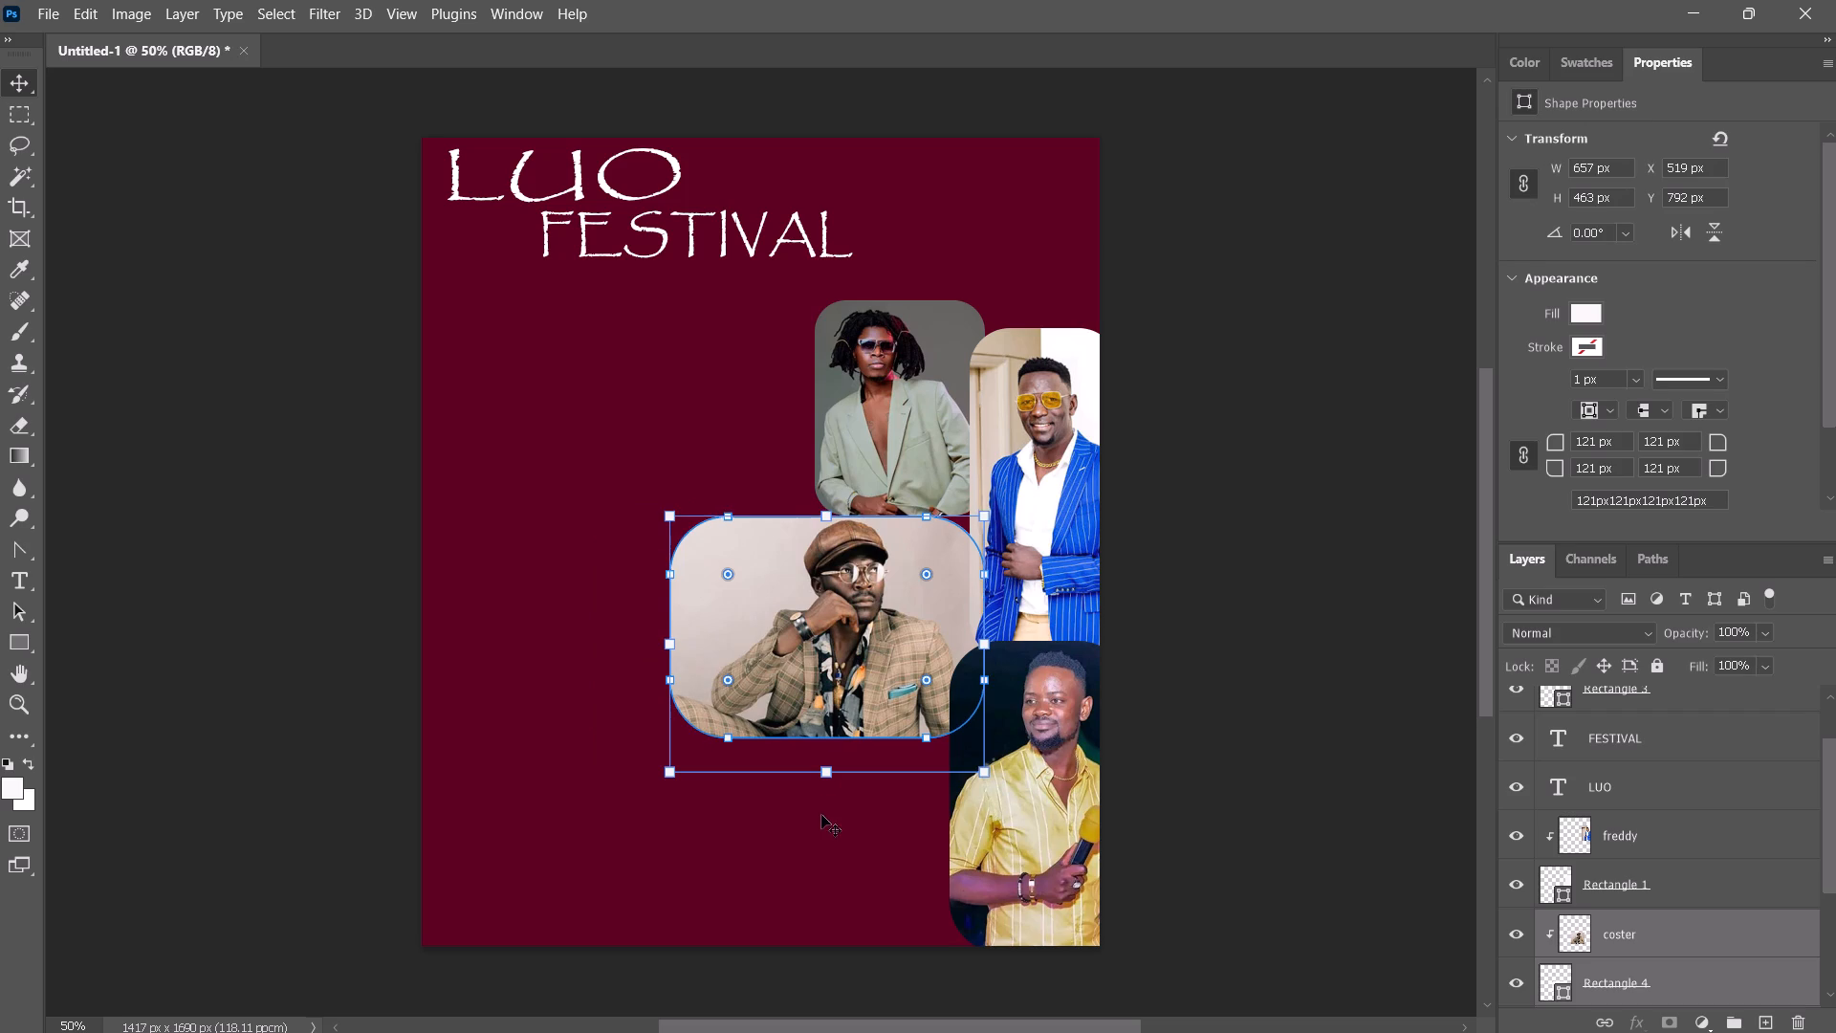
Move the coster photo and Rectangle 4 straight down about 462 px to the poster's bottom edge, beside the yellow-shirt photo.
{"action": "left_click_drag", "start_coordinate": [820, 674], "coordinate": [827, 798]}
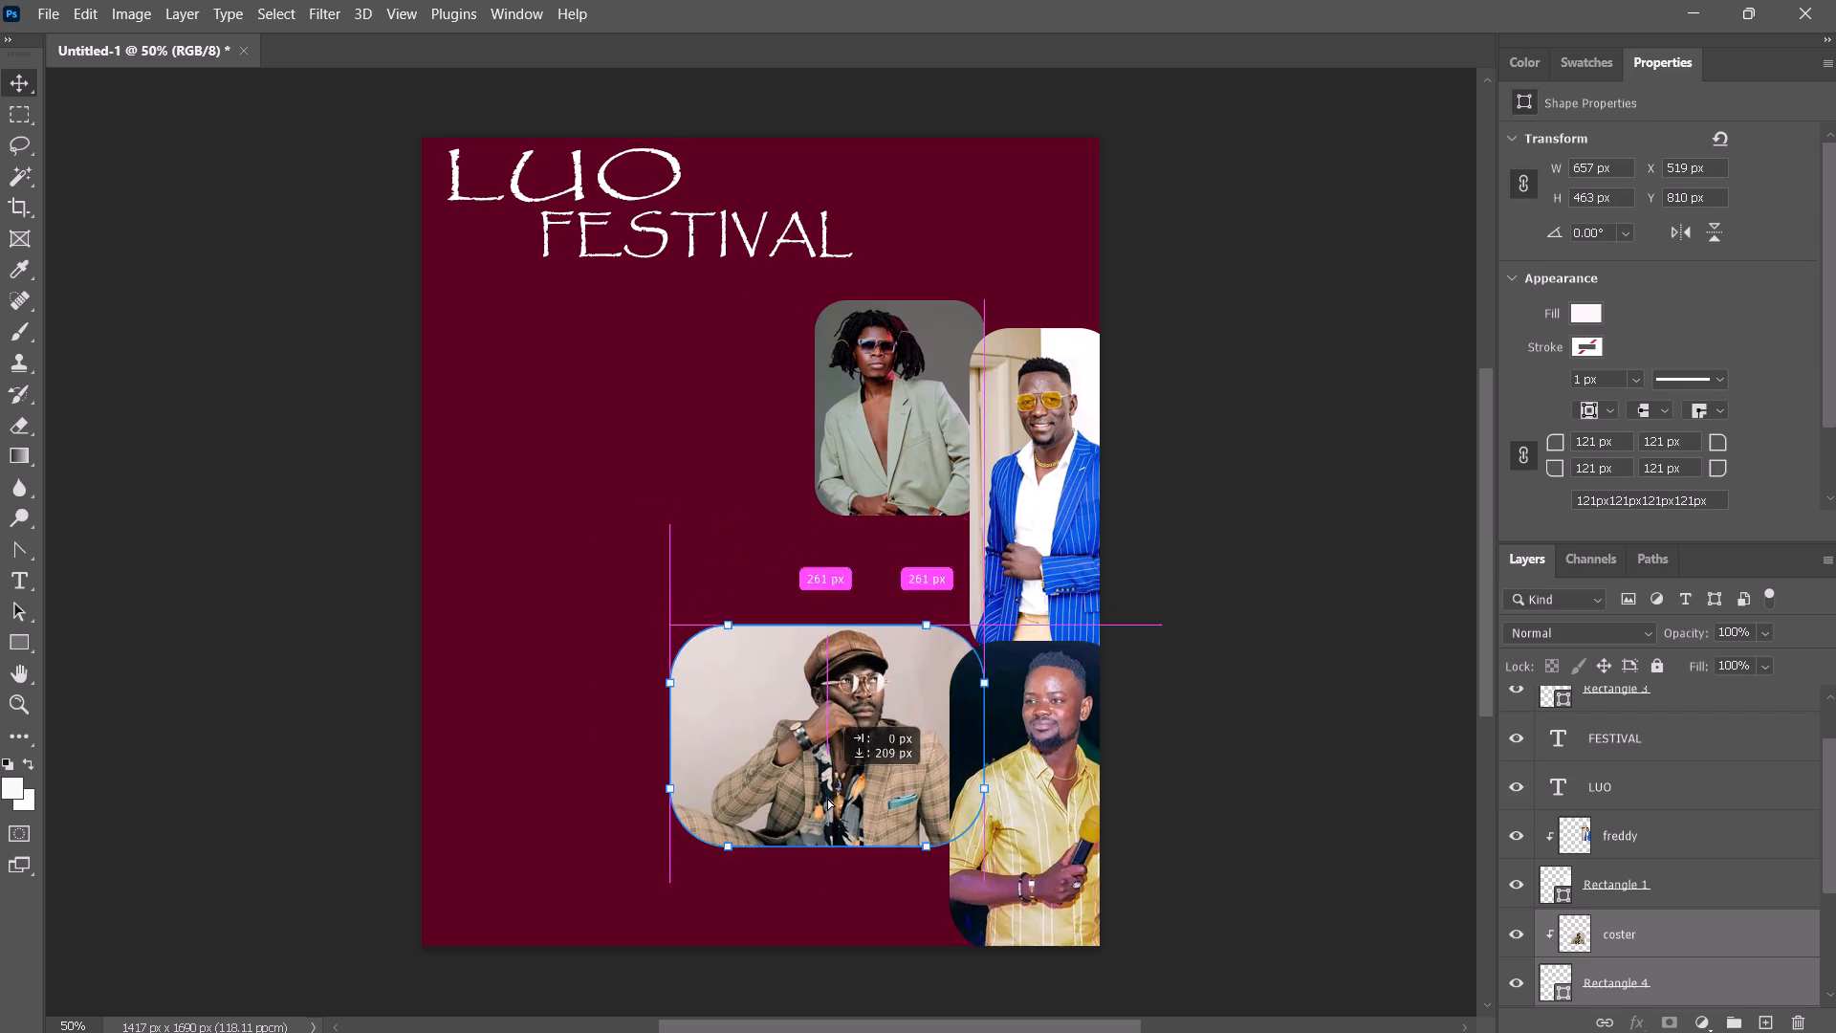
{"action": "left_click_drag", "start_coordinate": [827, 798], "coordinate": [830, 896]}
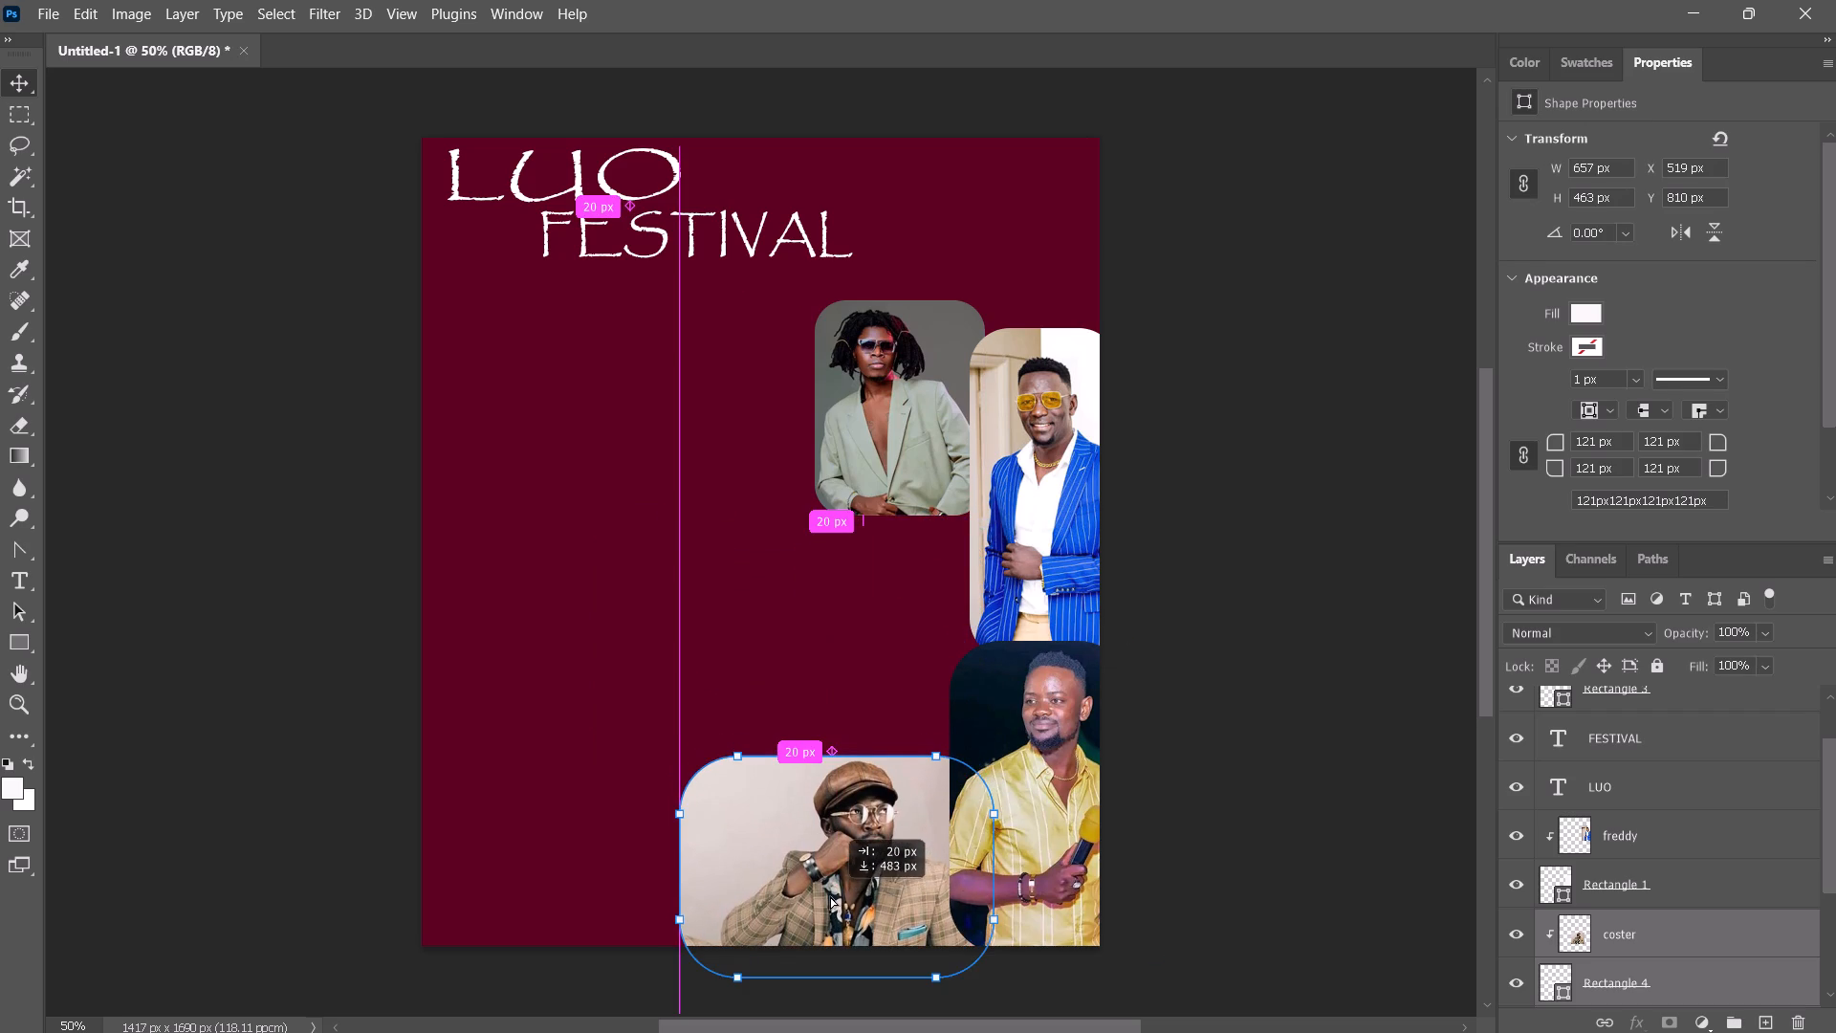
{"action": "left_click_drag", "start_coordinate": [830, 896], "coordinate": [824, 895]}
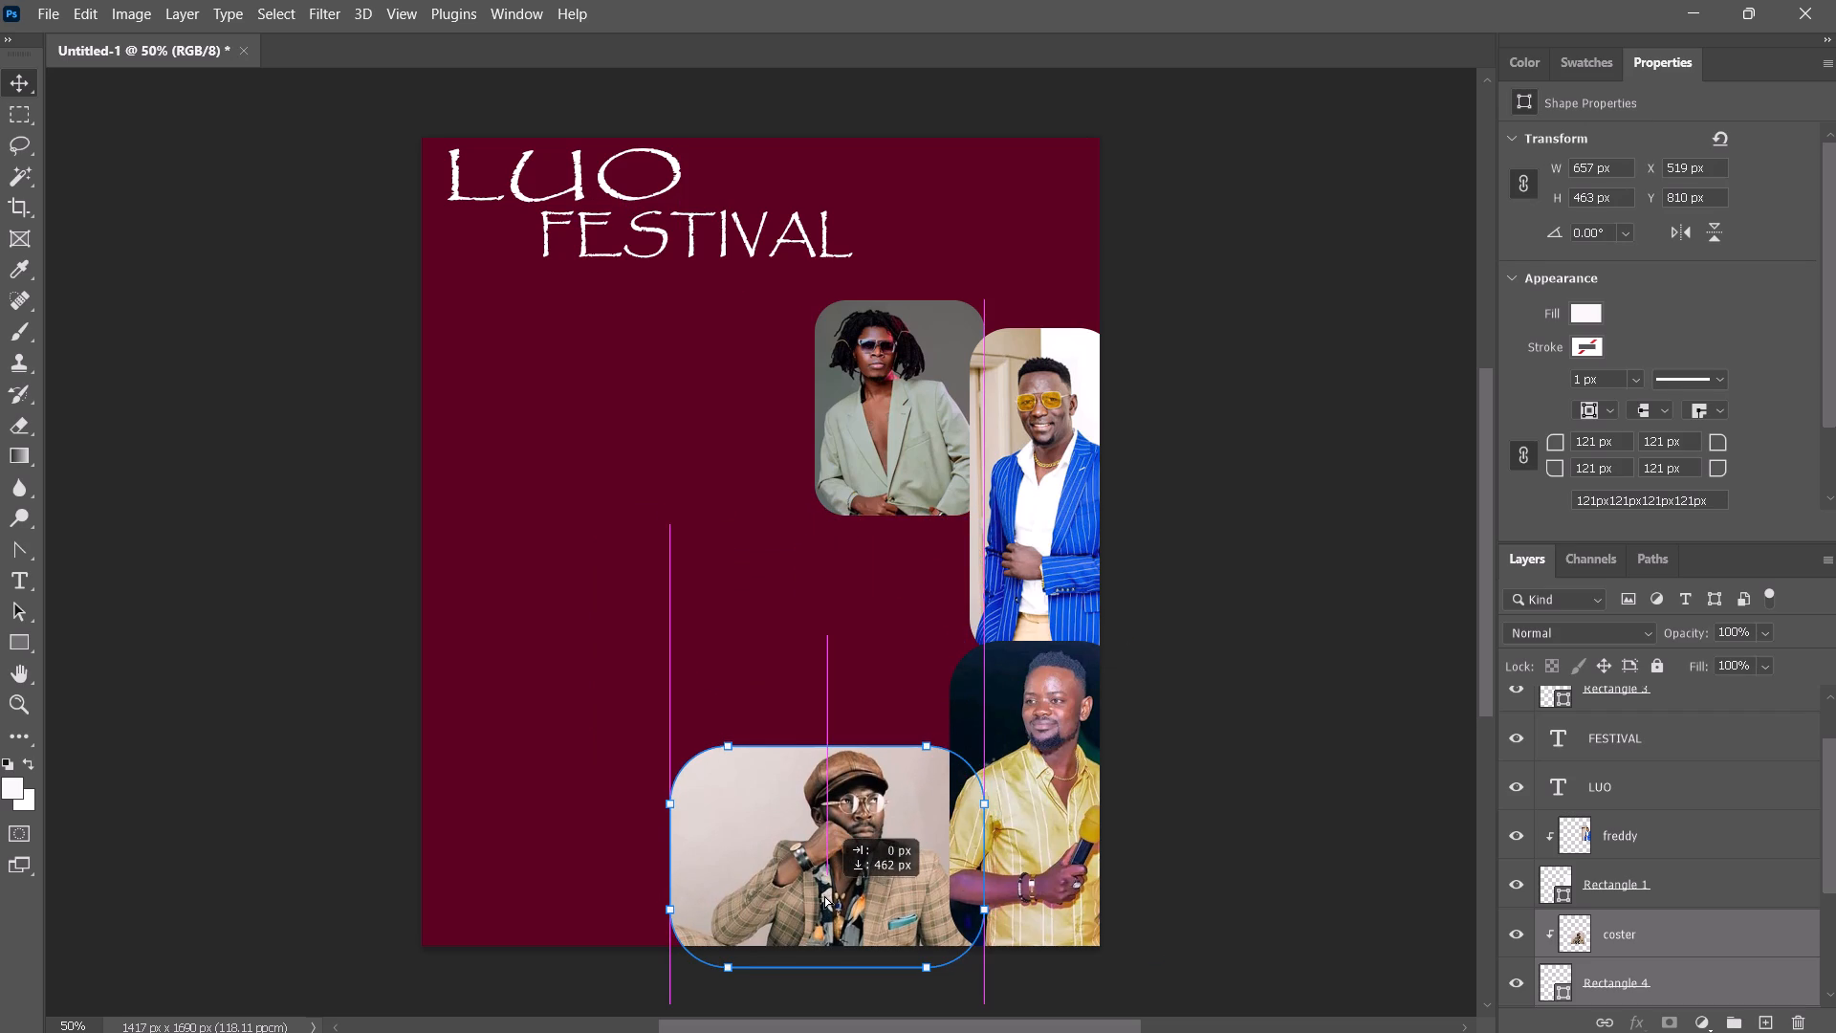
Nudge the coster photo and Rectangle 4 together up and slightly toward the yellow-shirt photo, to about X 527, Y 1224 px.
{"action": "left_click_drag", "start_coordinate": [824, 895], "coordinate": [823, 894]}
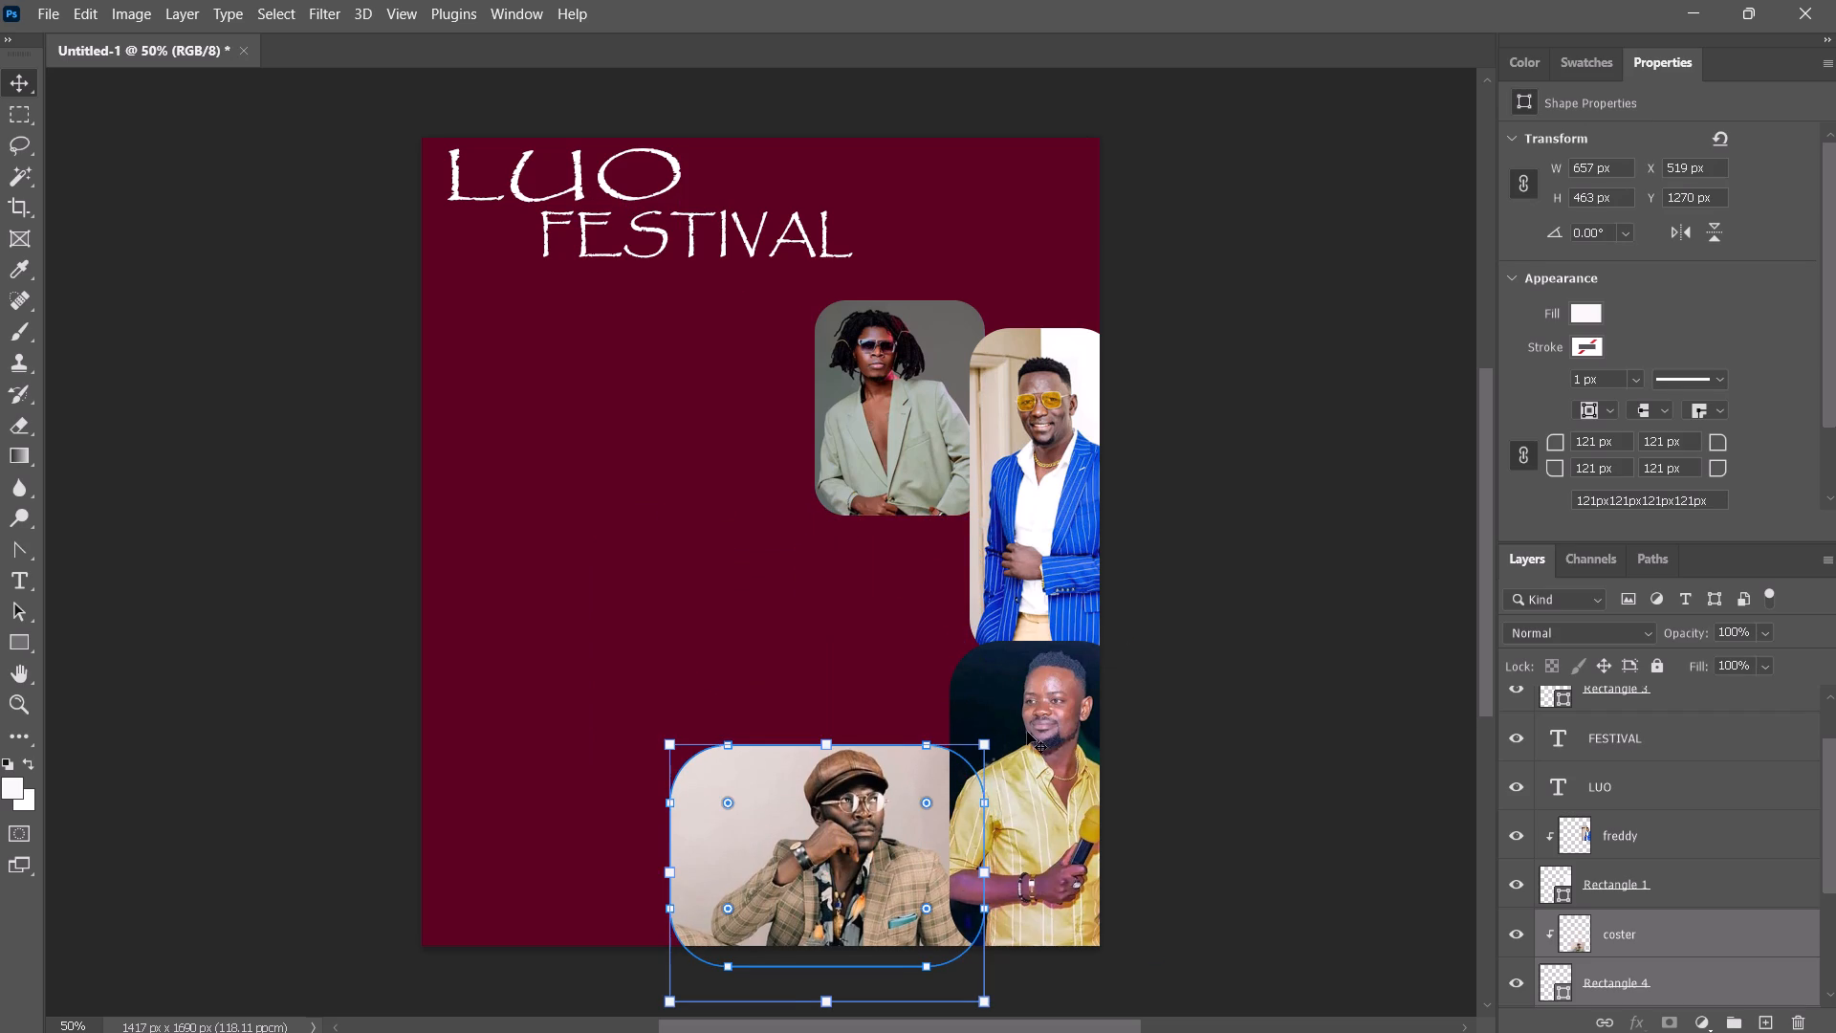
{"action": "key", "text": "Right"}
{"action": "key", "text": "Right"}
{"action": "key", "text": "Right"}
{"action": "key", "text": "Right"}
{"action": "key", "text": "Right"}
{"action": "key", "text": "Right"}
{"action": "key", "text": "Right"}
{"action": "key", "text": "Right"}
{"action": "key", "text": "Right"}
{"action": "key", "text": "Right"}
{"action": "key", "text": "Right"}
{"action": "key", "text": "Right"}
{"action": "key", "text": "Right"}
{"action": "key", "text": "Right"}
{"action": "key", "text": "Right"}
{"action": "key", "text": "Right"}
{"action": "key", "text": "Right"}
{"action": "key", "text": "Right"}
{"action": "key", "text": "Right"}
{"action": "key", "text": "Right"}
{"action": "key", "text": "Up"}
{"action": "key", "text": "Up"}
{"action": "key", "text": "Up"}
{"action": "key", "text": "Up"}
{"action": "key", "text": "Up"}
{"action": "key", "text": "Up"}
{"action": "key", "text": "Up"}
{"action": "key", "text": "Up"}
{"action": "key", "text": "Up"}
{"action": "key", "text": "Up"}
{"action": "key", "text": "Up"}
{"action": "key", "text": "Up"}
{"action": "key", "text": "Up"}
{"action": "key", "text": "Up"}
{"action": "key", "text": "Up"}
{"action": "key", "text": "Up"}
{"action": "key", "text": "Up"}
{"action": "key", "text": "Up"}
{"action": "key", "text": "Up"}
{"action": "key", "text": "Up"}
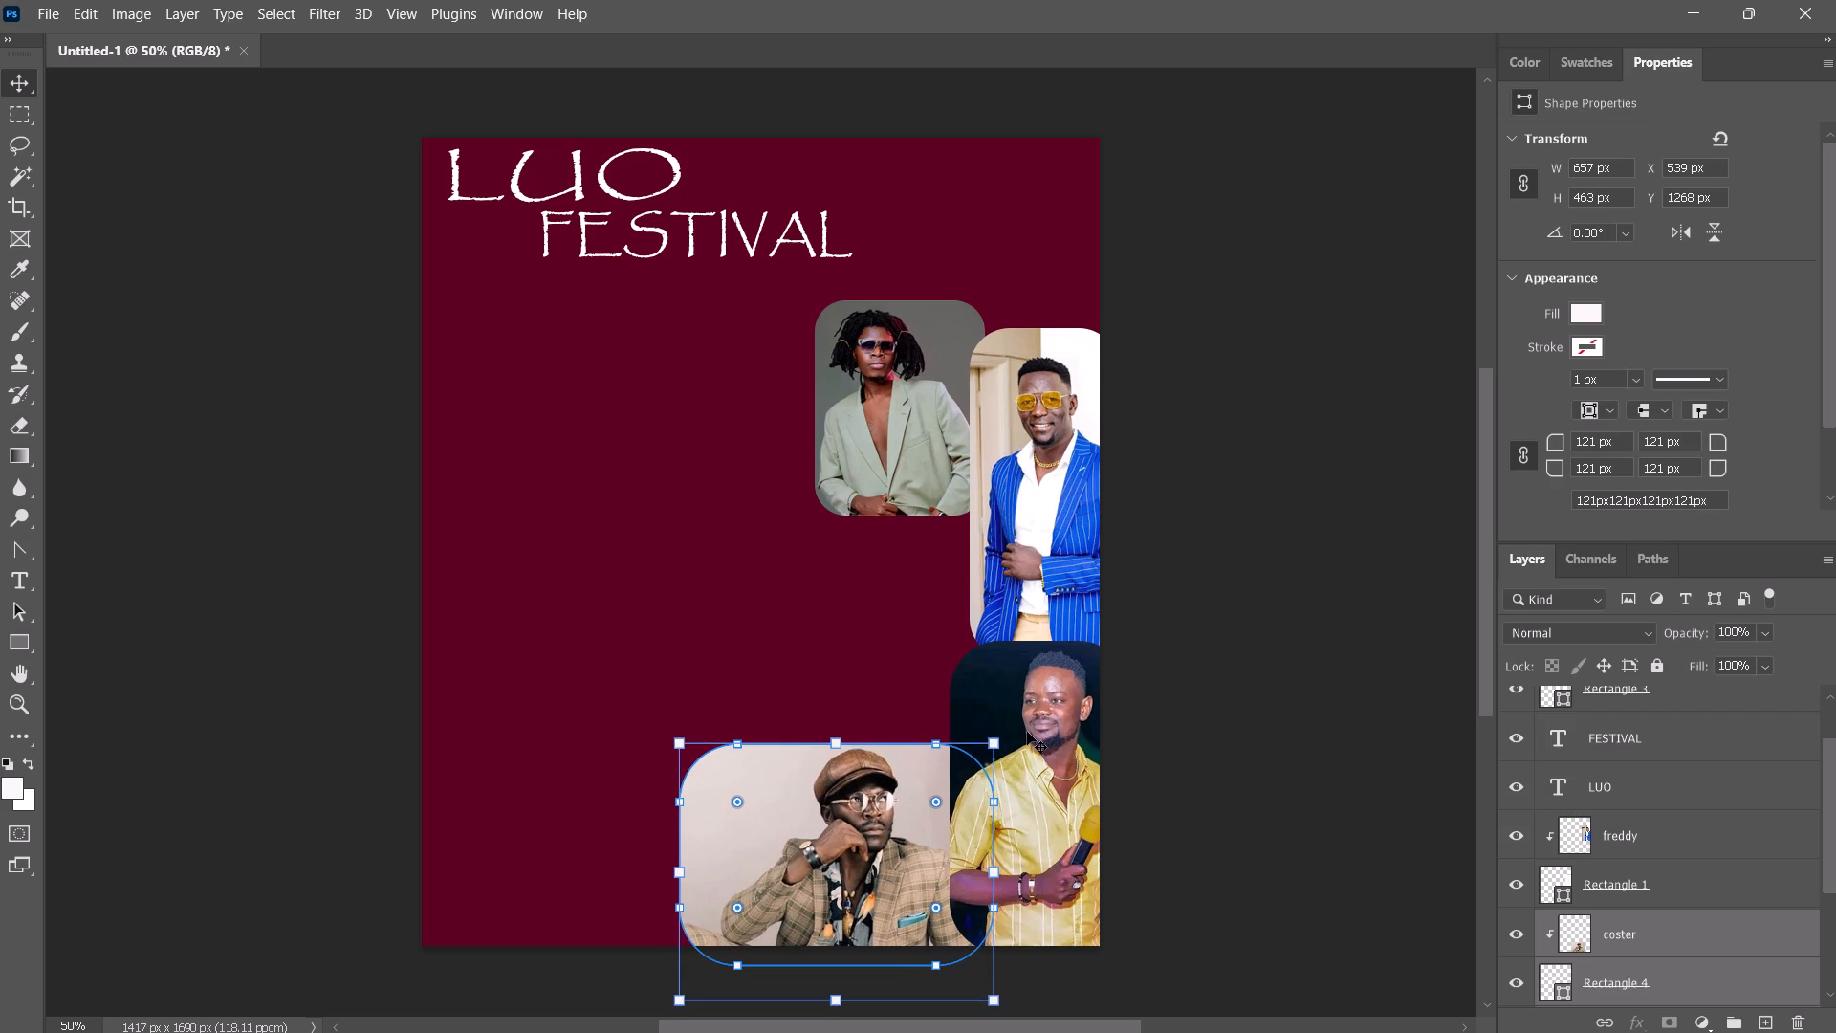
{"action": "key", "text": "Left"}
{"action": "key", "text": "Left"}
{"action": "key", "text": "Left"}
{"action": "key", "text": "Left"}
{"action": "key", "text": "Left"}
{"action": "key", "text": "Left"}
{"action": "key", "text": "Left"}
{"action": "key", "text": "Left"}
{"action": "key", "text": "Left"}
{"action": "key", "text": "Left"}
{"action": "key", "text": "Left"}
{"action": "key", "text": "Left"}
{"action": "key", "text": "Left"}
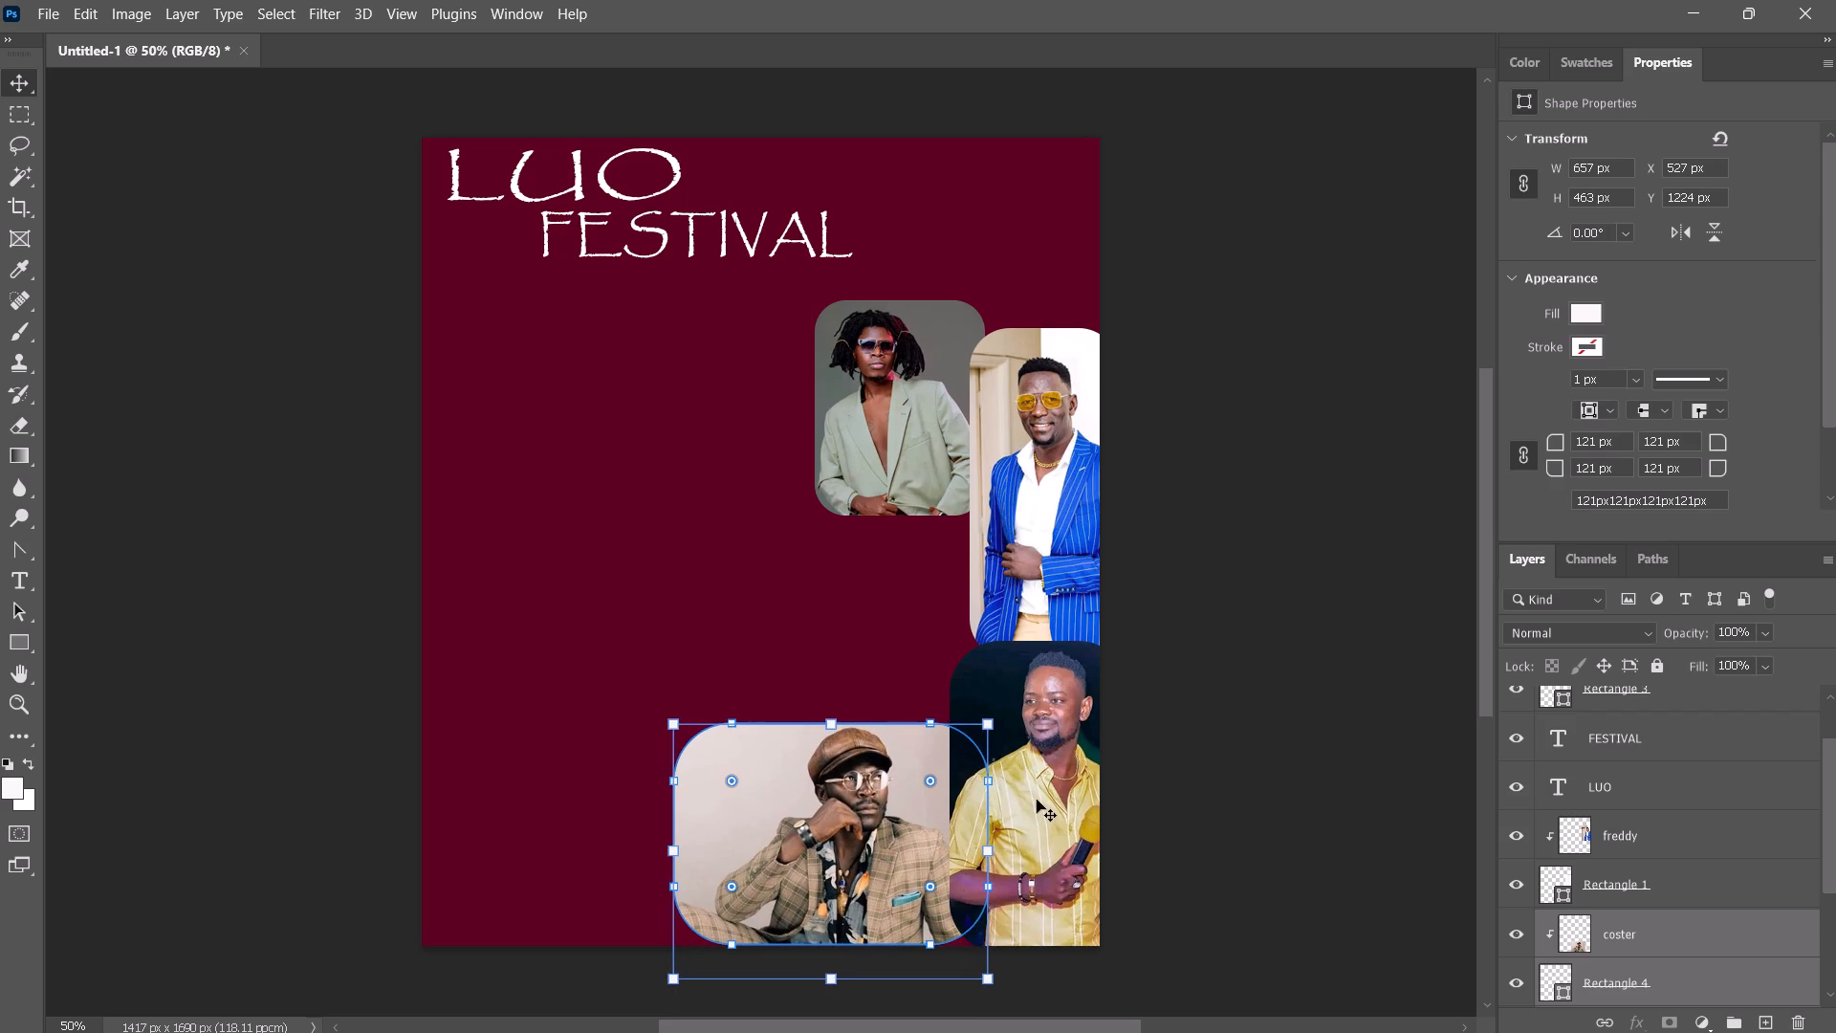
Delete the yellow-shirt indah photo layer, leaving its Rectangle 3 frame in place.
{"action": "left_click", "coordinate": [1316, 624]}
{"action": "left_click", "coordinate": [1069, 829]}
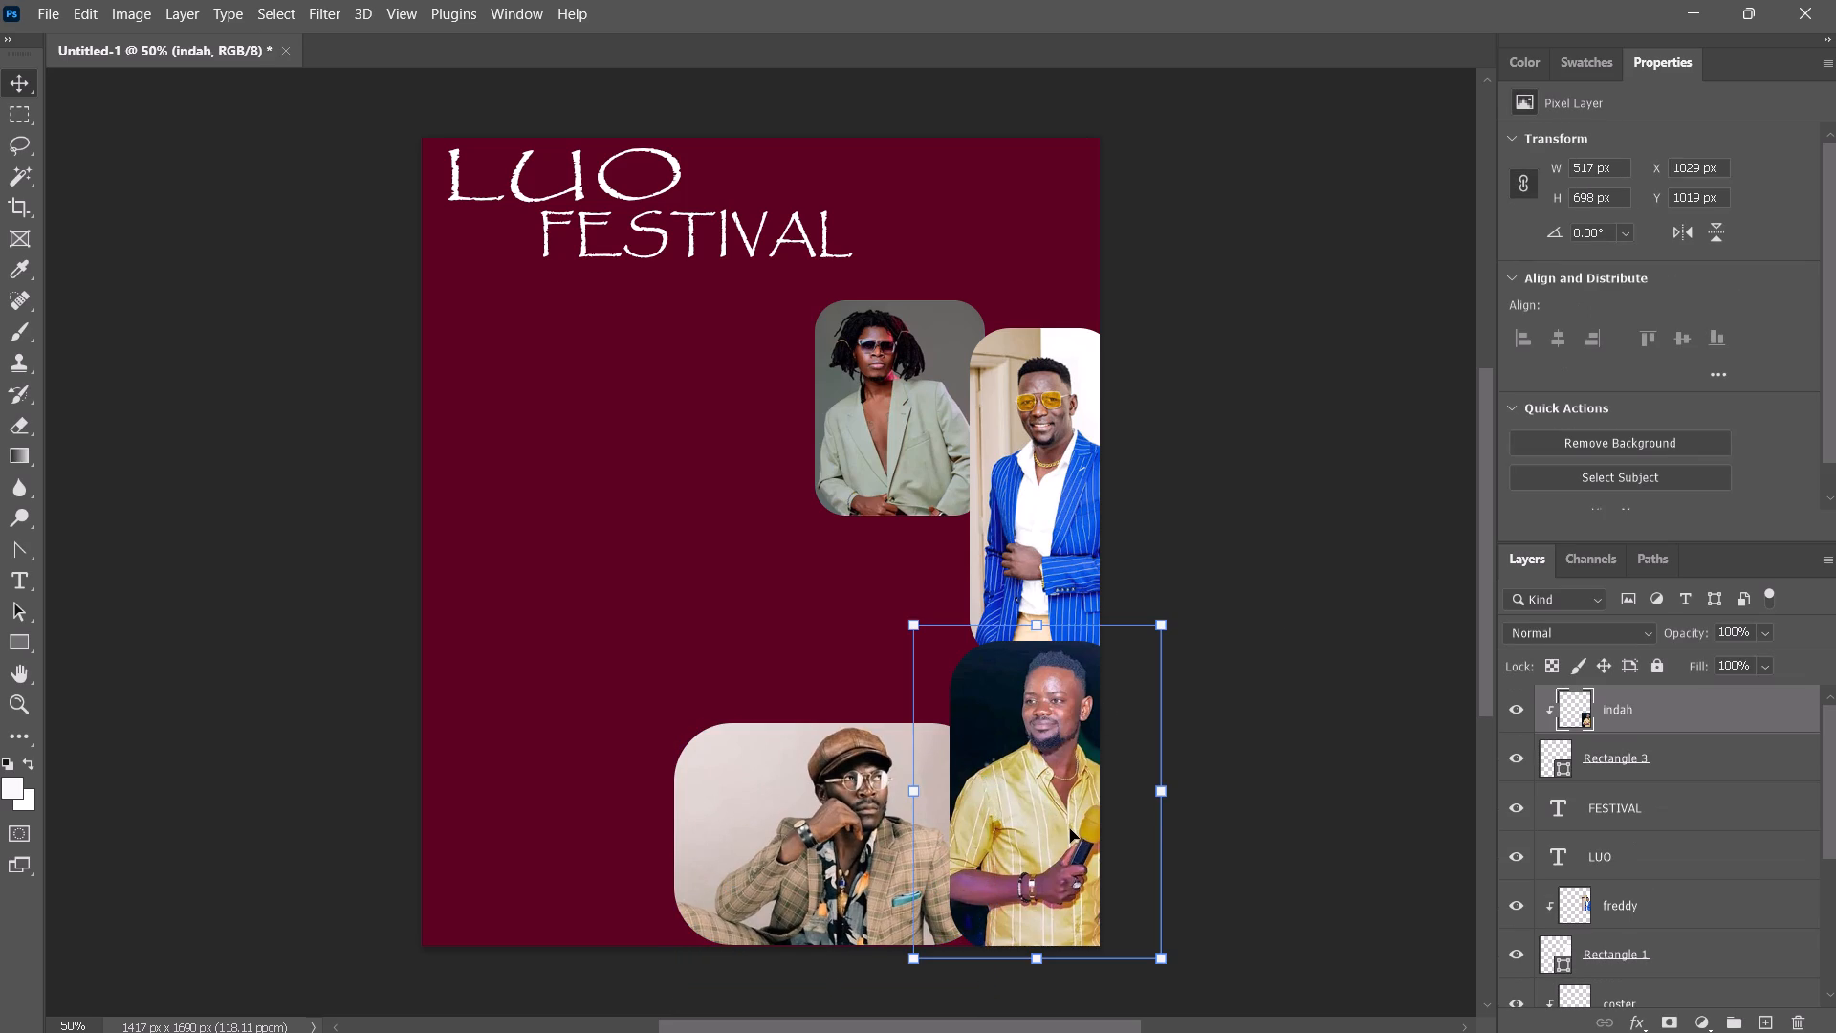
{"action": "key", "text": "Delete"}
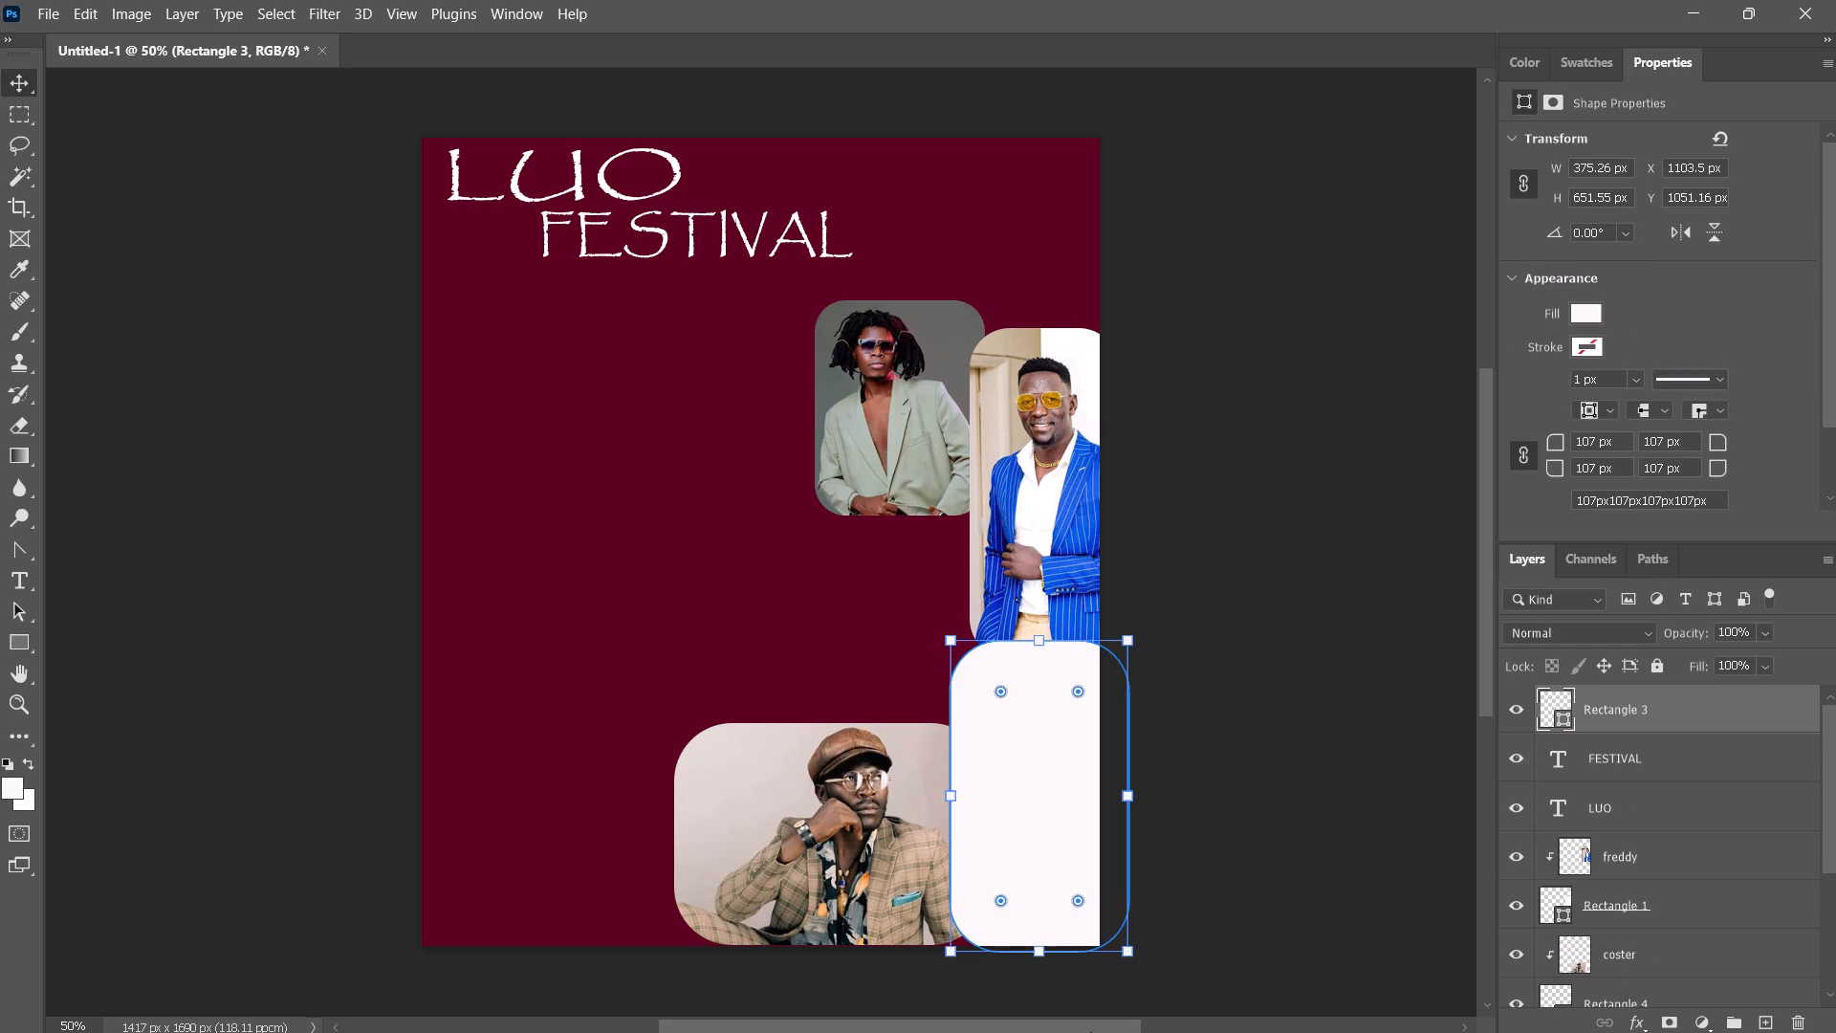
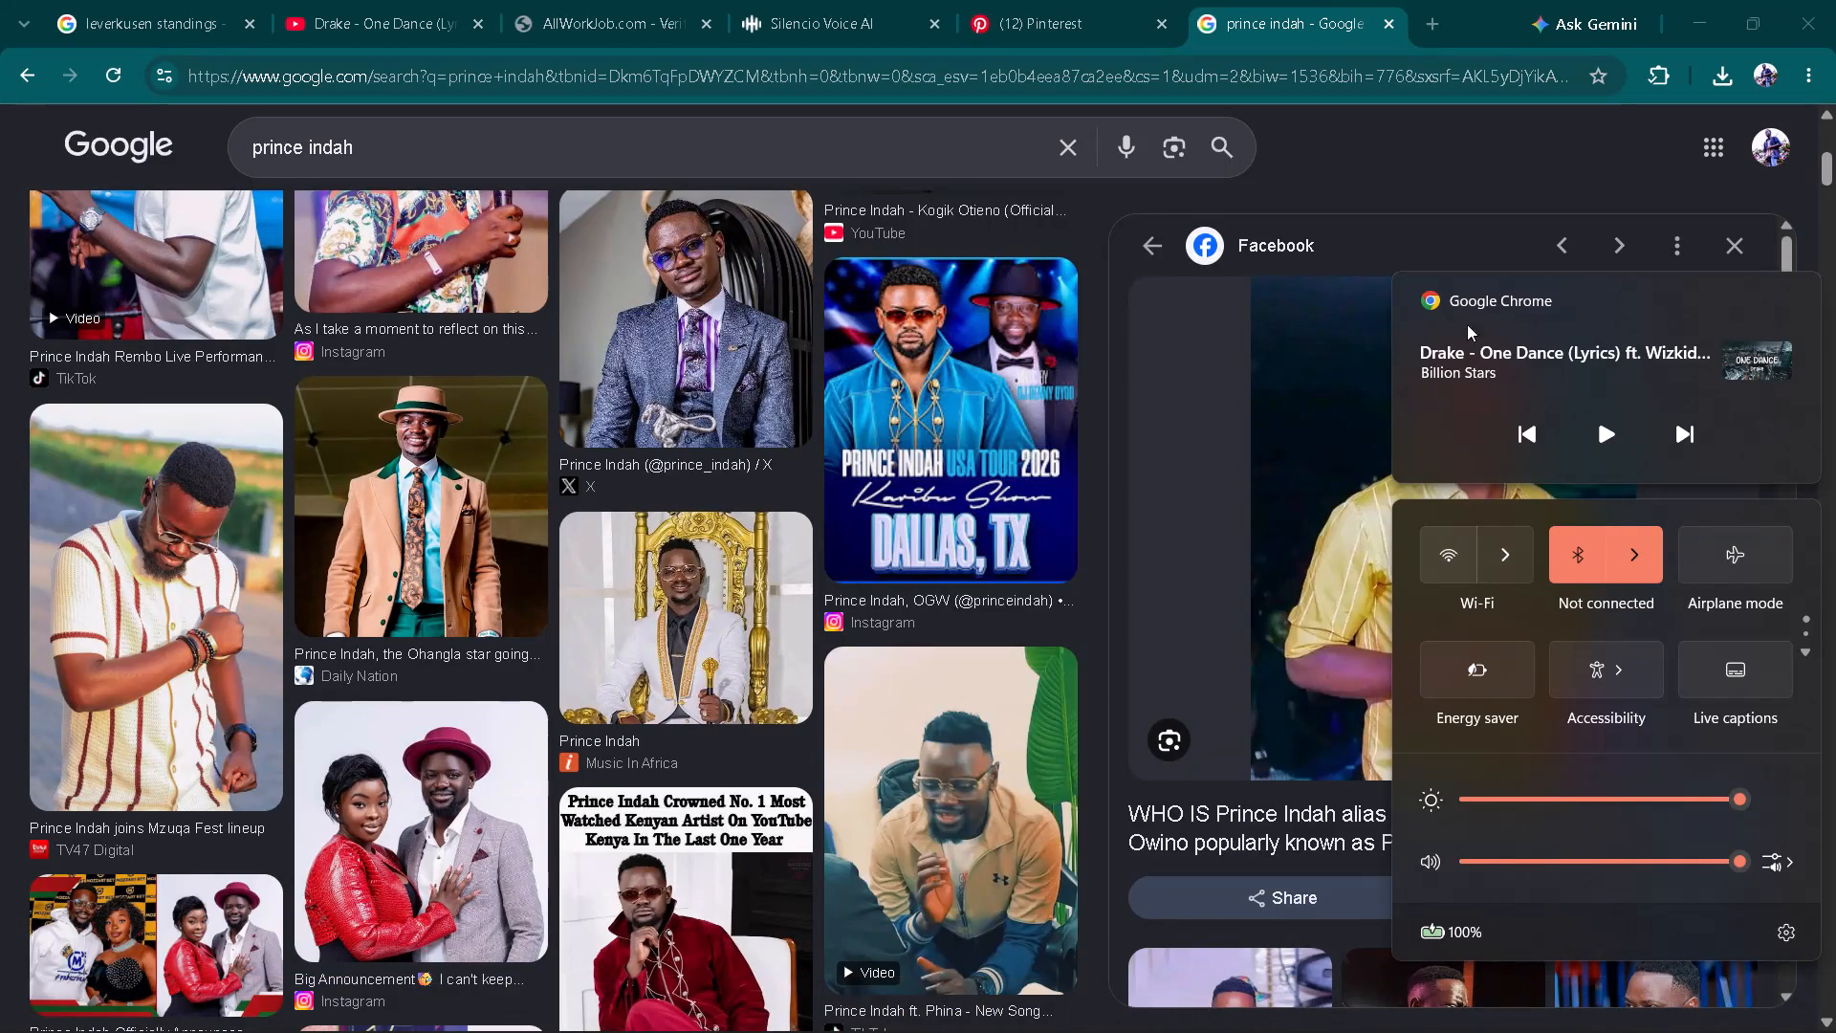
Turn on Wi-Fi and dismiss the Nearby share notification.
{"action": "left_click", "coordinate": [1445, 563]}
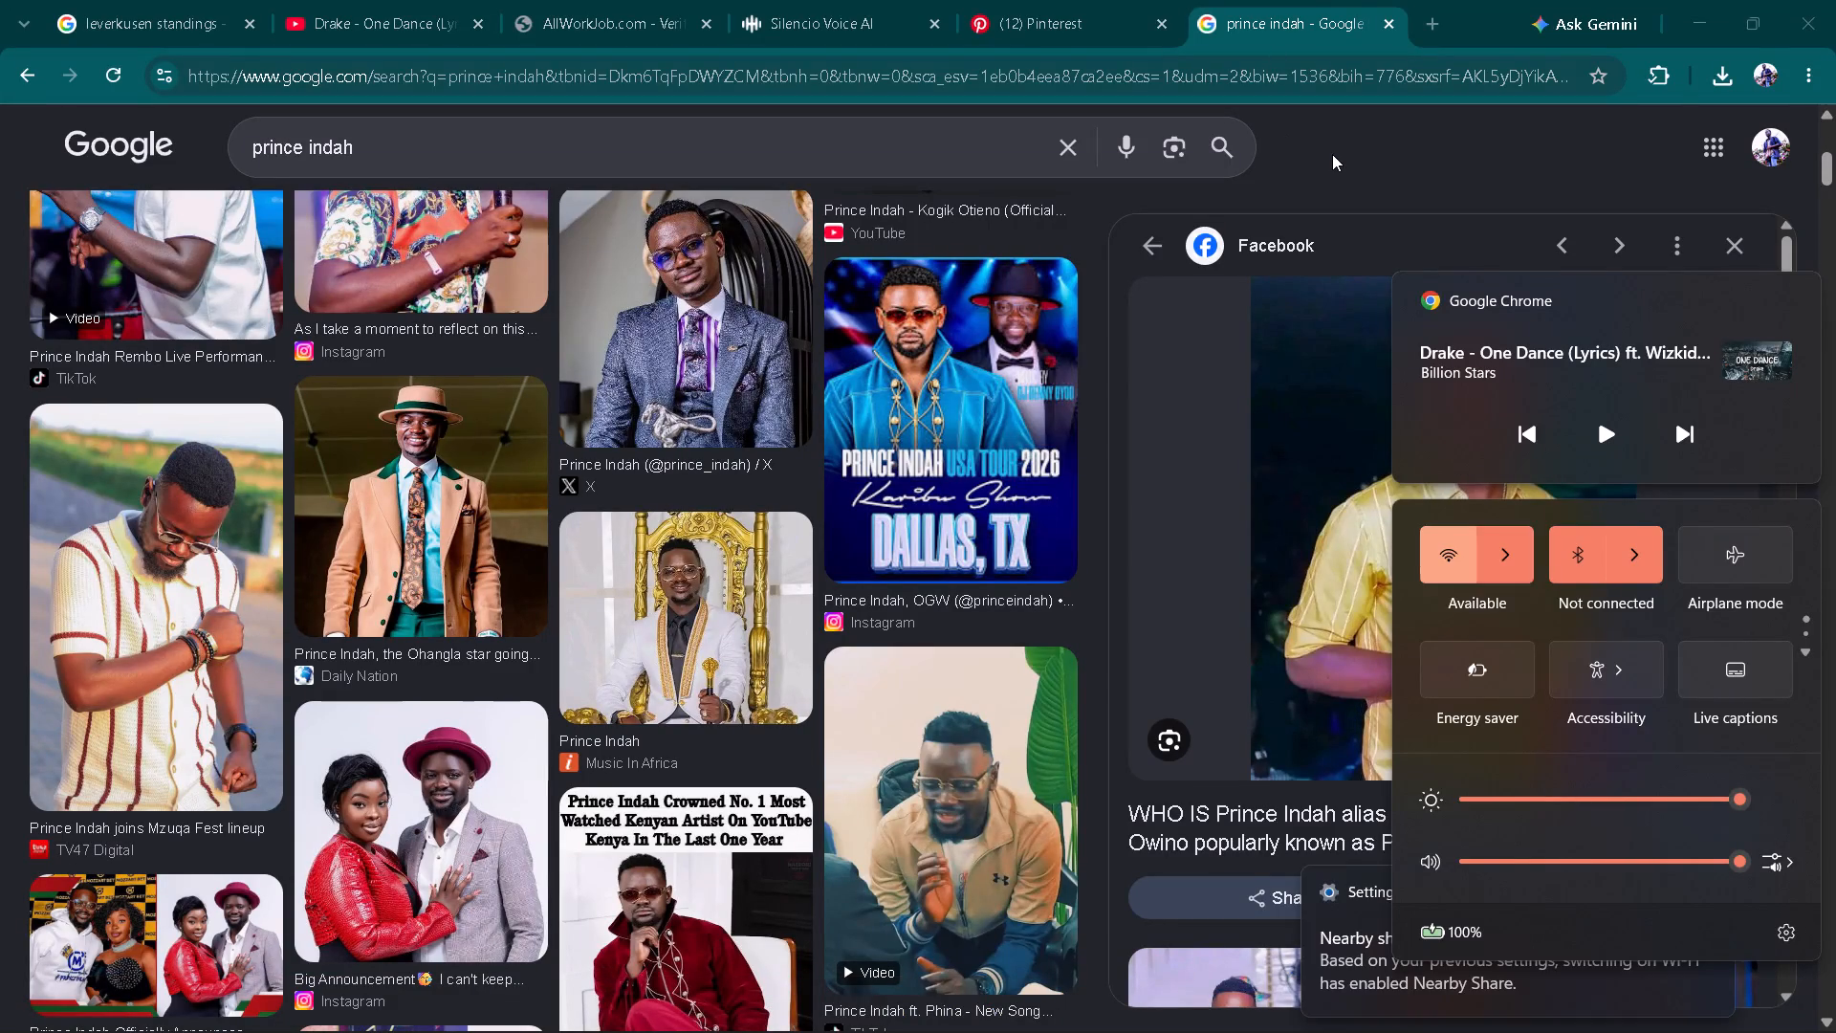
{"action": "left_click", "coordinate": [1336, 160]}
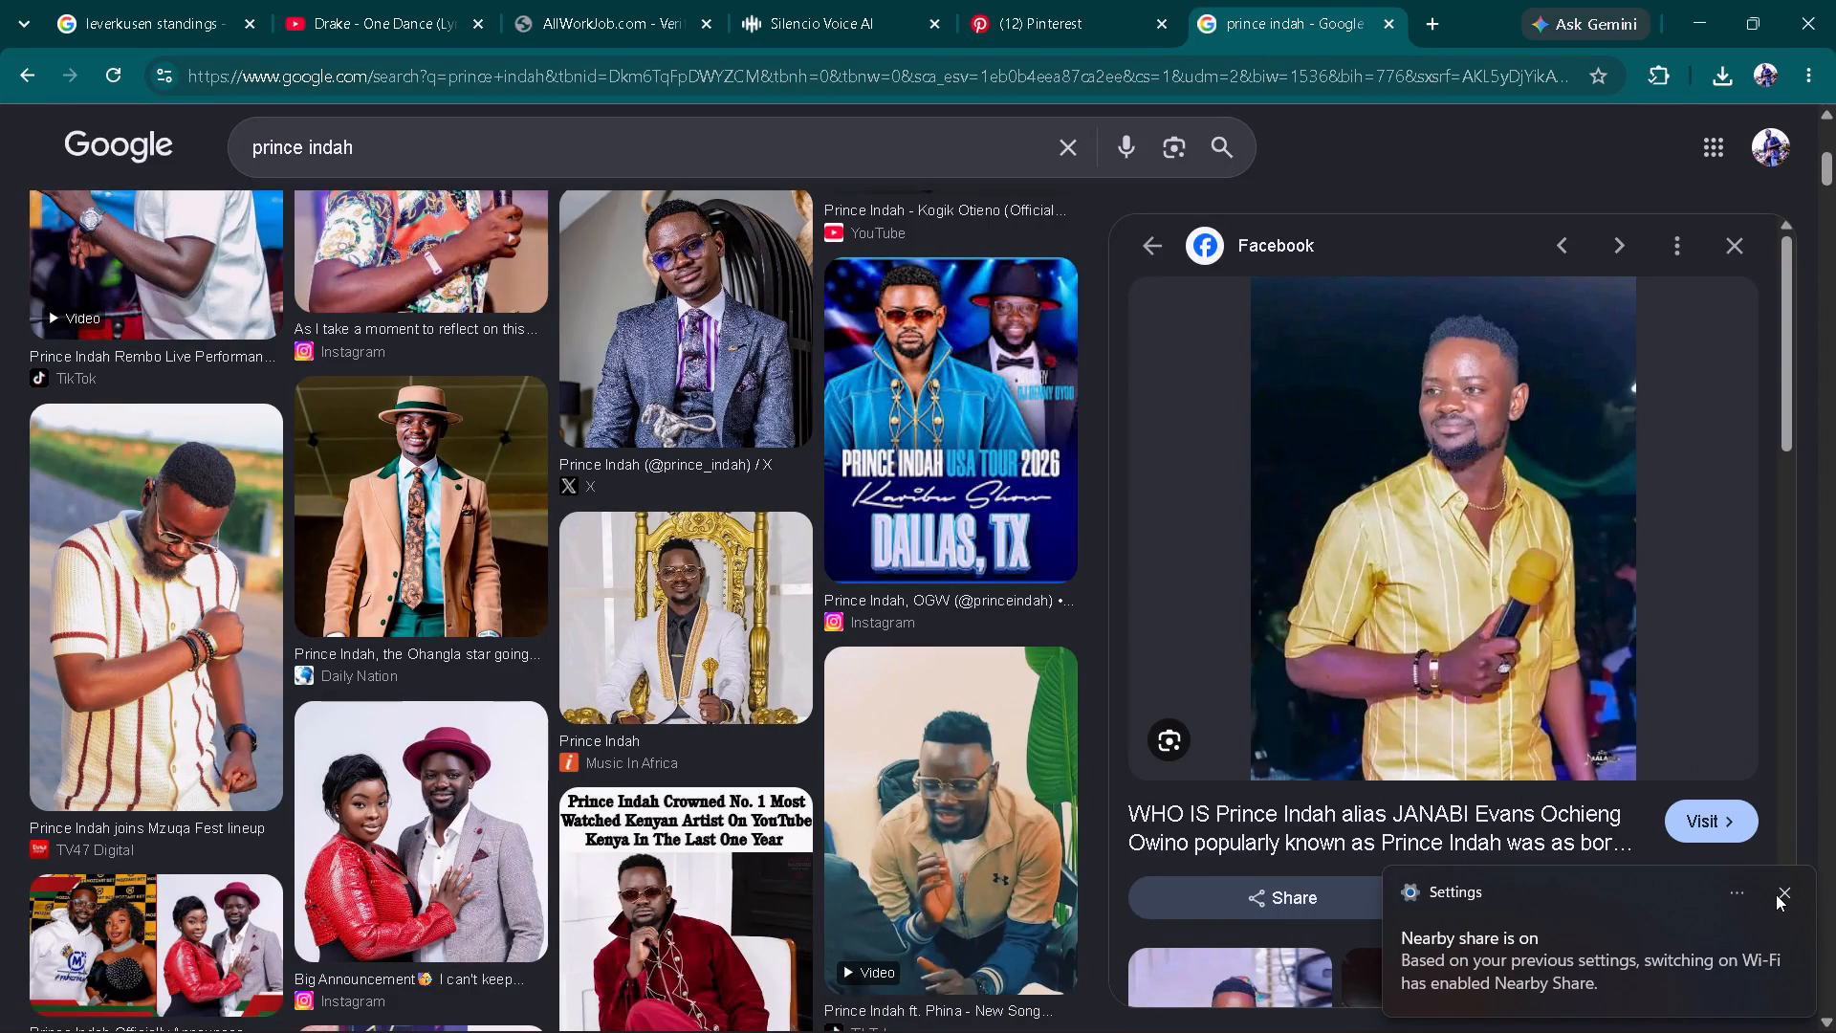
{"action": "left_click", "coordinate": [1781, 889]}
Browse the related Prince Indah photos under the yellow-shirt preview for another poster picture, and return to the previous set of related images.
{"action": "scroll", "coordinate": [1412, 860], "scroll_direction": "down", "scroll_amount": 3}
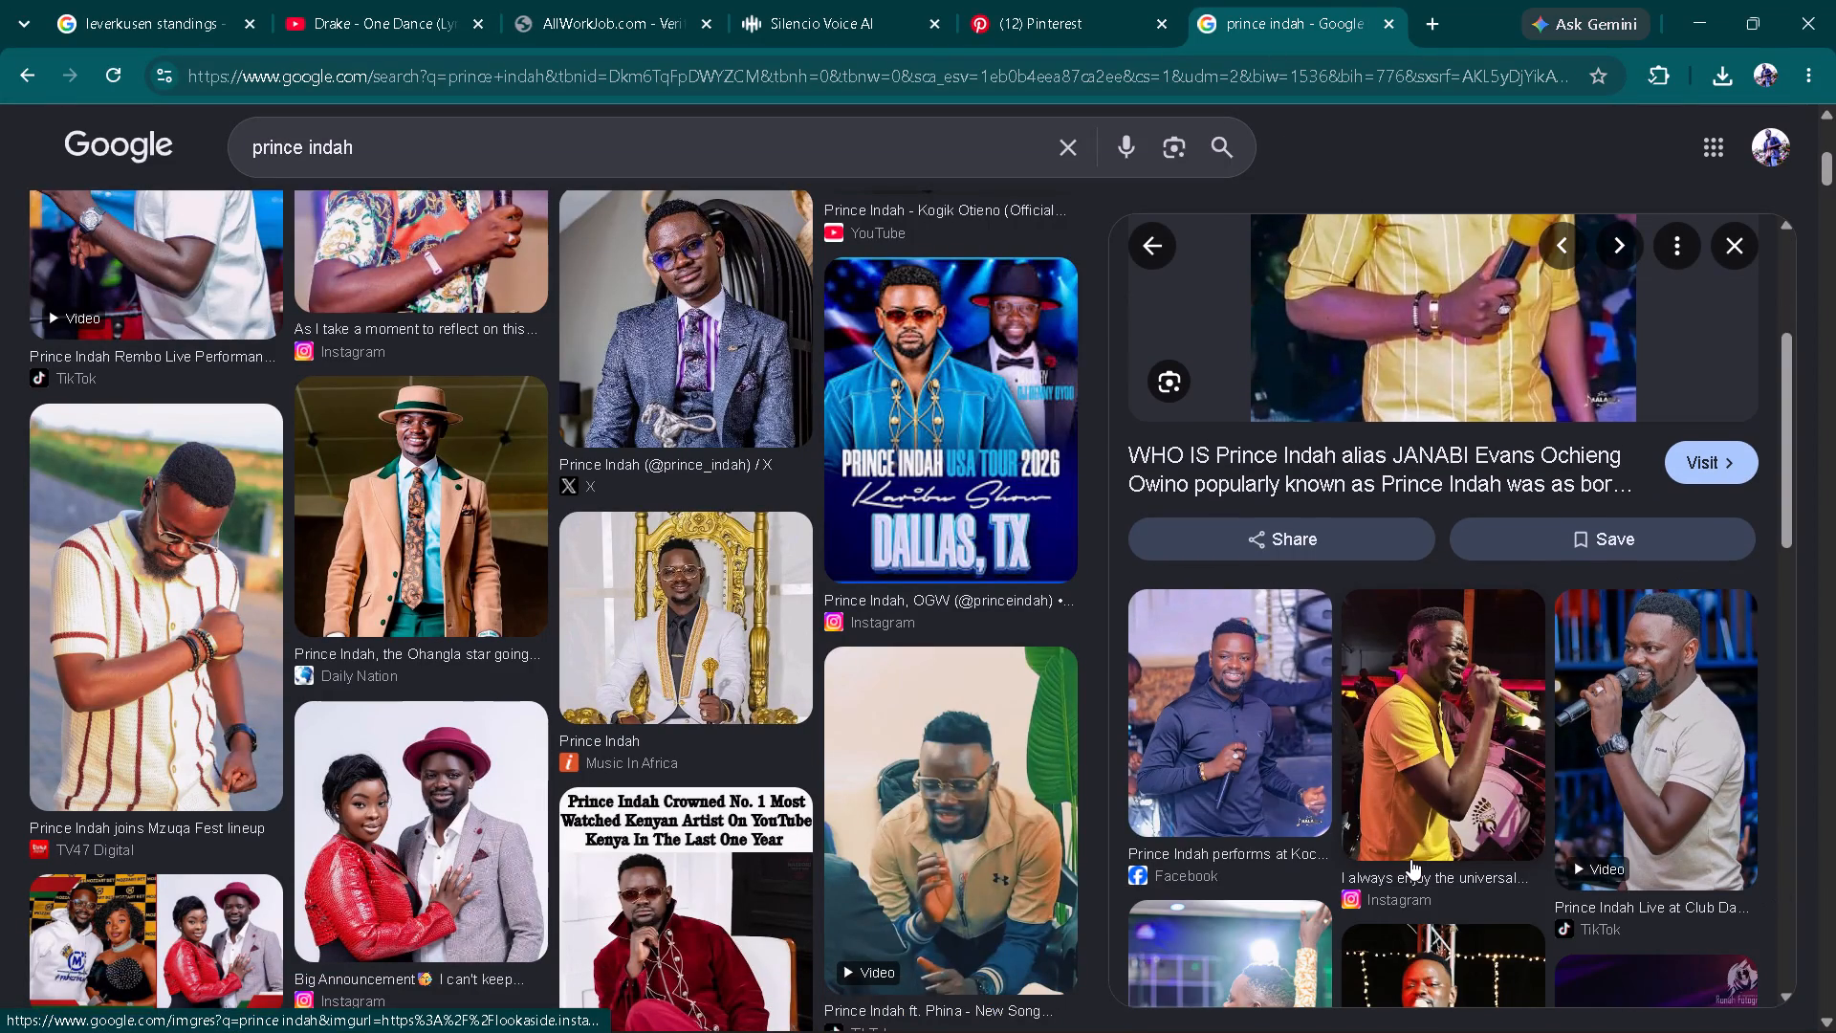
{"action": "scroll", "coordinate": [1410, 859], "scroll_direction": "down", "scroll_amount": 3}
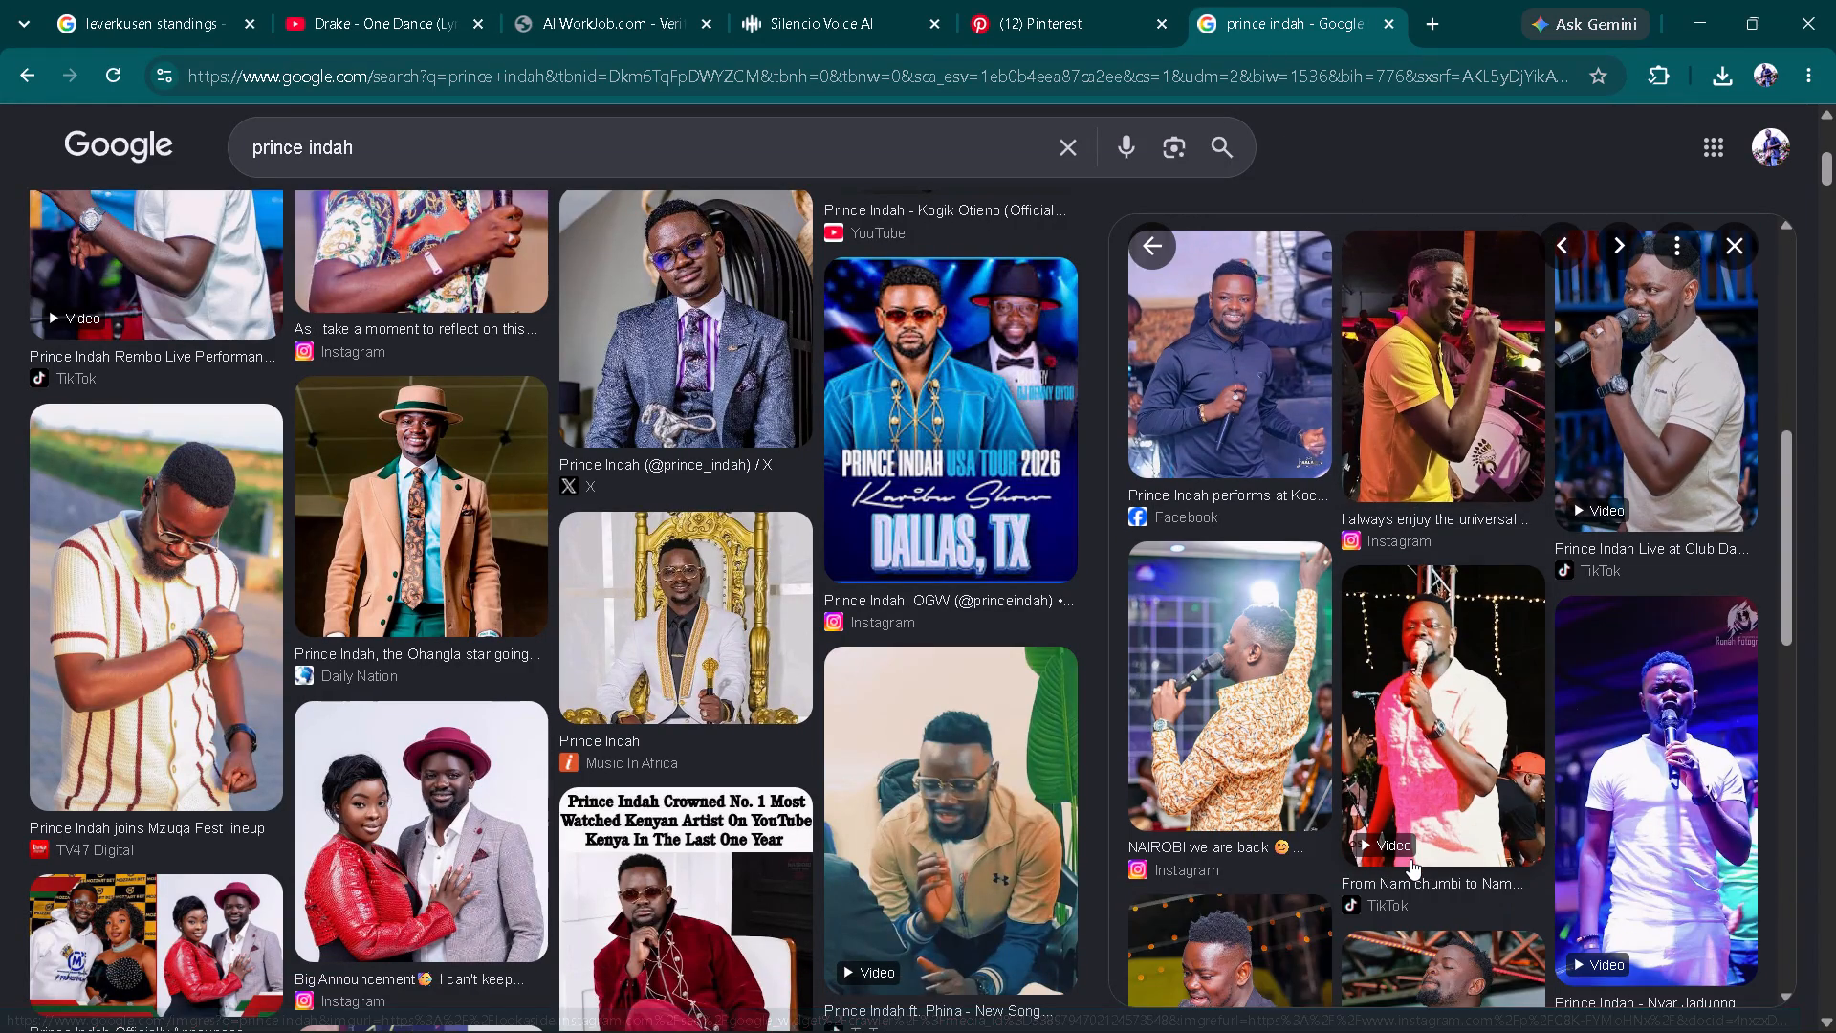
{"action": "scroll", "coordinate": [1410, 859], "scroll_direction": "down", "scroll_amount": 5}
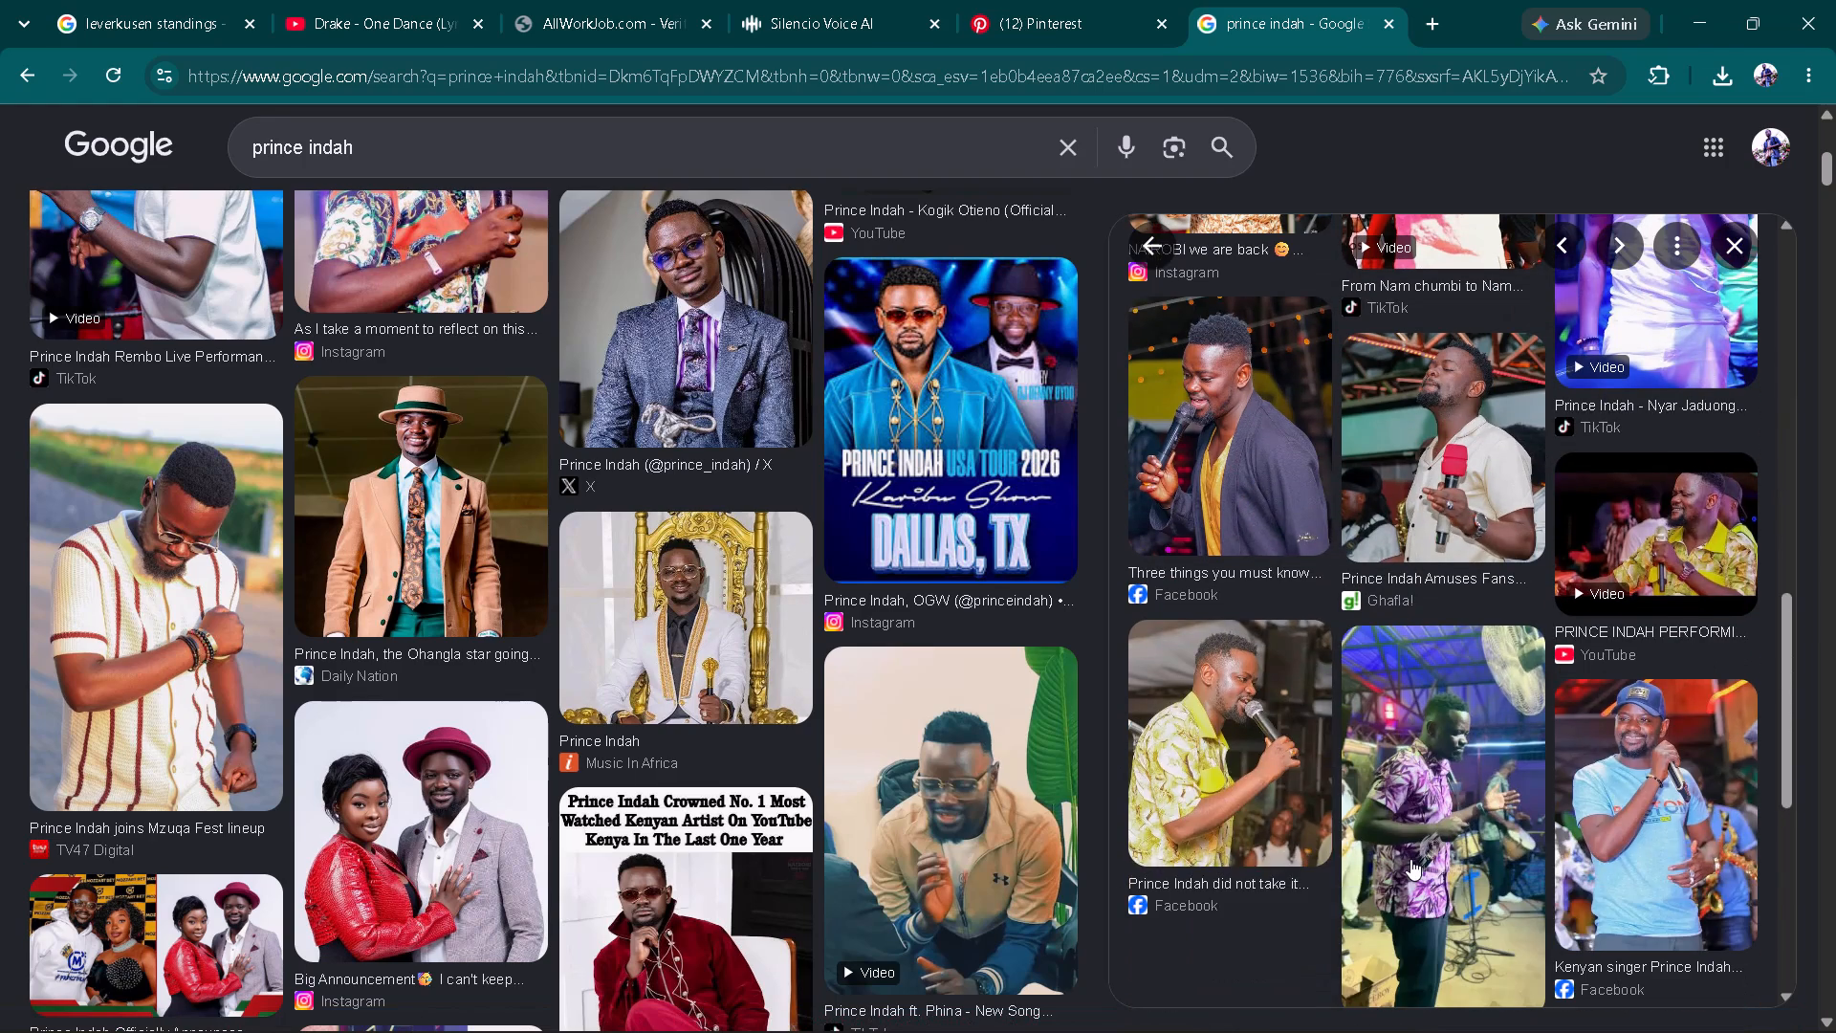
{"action": "scroll", "coordinate": [1410, 859], "scroll_direction": "down", "scroll_amount": 4}
{"action": "scroll", "coordinate": [1410, 859], "scroll_direction": "up", "scroll_amount": 6}
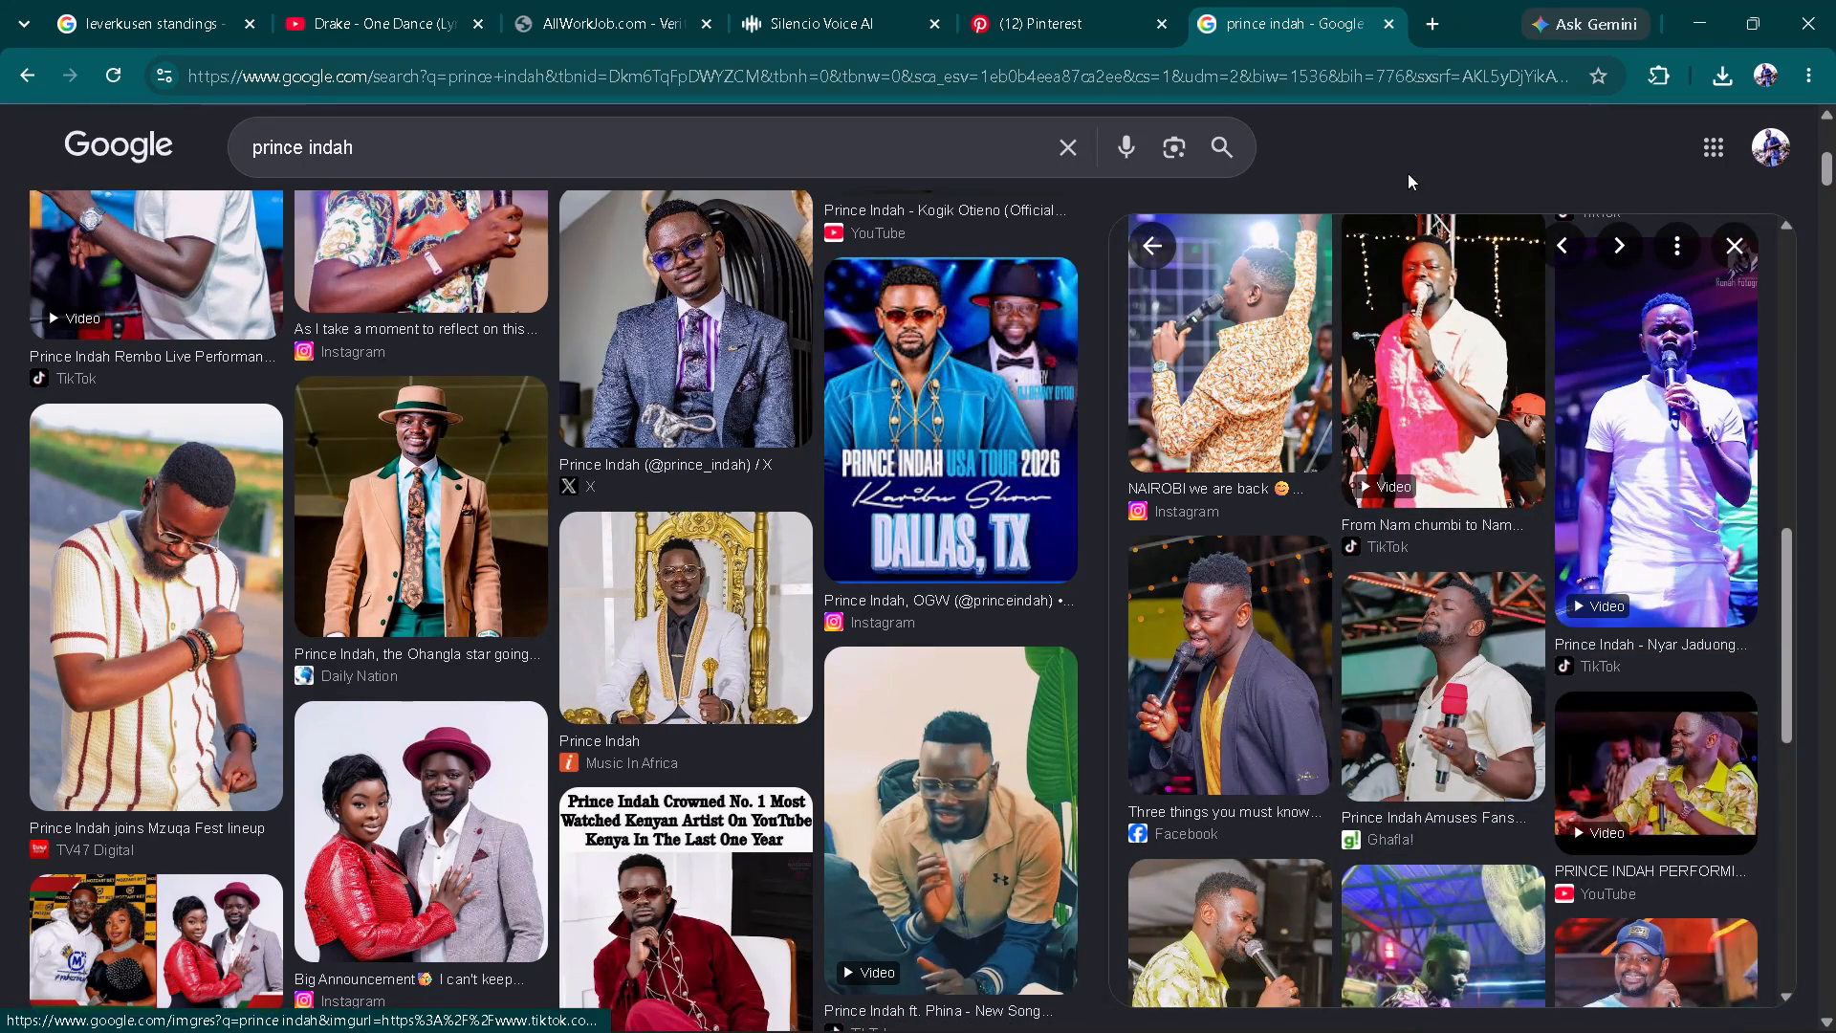
{"action": "left_click", "coordinate": [1399, 148]}
{"action": "left_click", "coordinate": [1387, 162]}
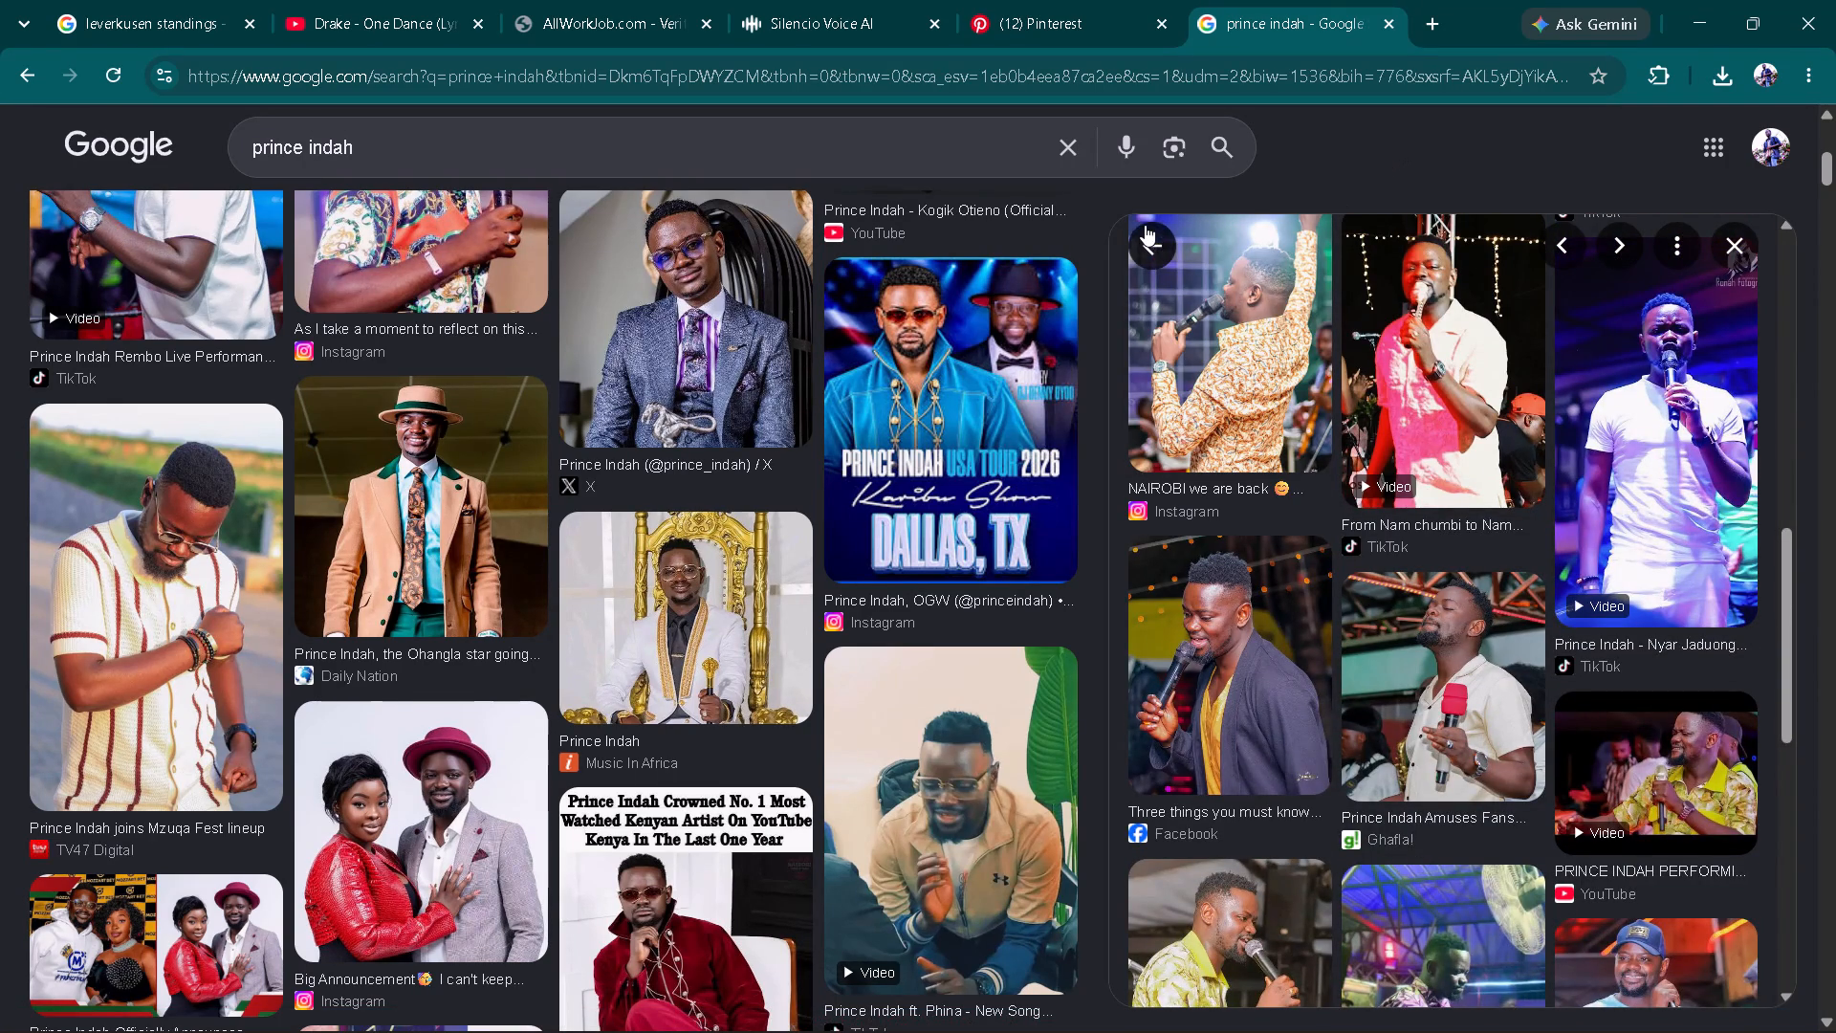
{"action": "left_click", "coordinate": [1159, 235]}
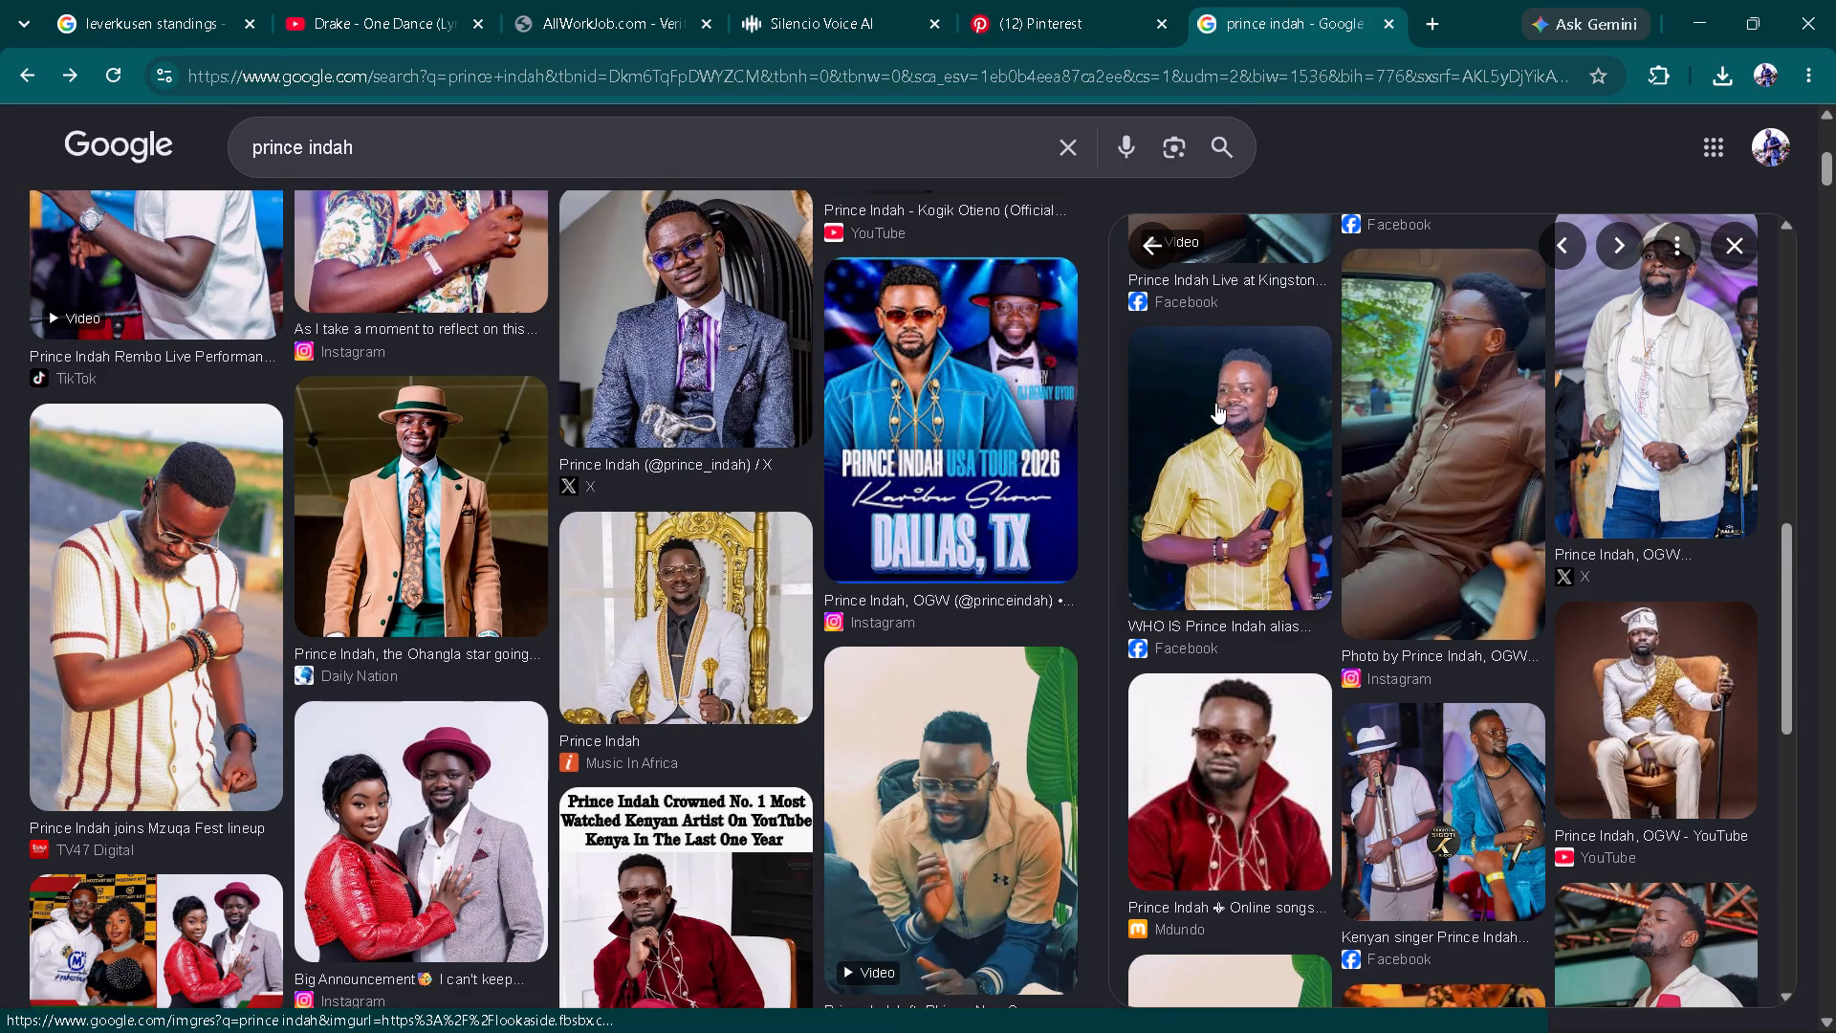
In Chrome, check the related Prince Indah images, return to the gold-throne photo's preview and close it.
{"action": "scroll", "coordinate": [1204, 426], "scroll_direction": "down", "scroll_amount": 3}
{"action": "scroll", "coordinate": [1187, 434], "scroll_direction": "up", "scroll_amount": 4}
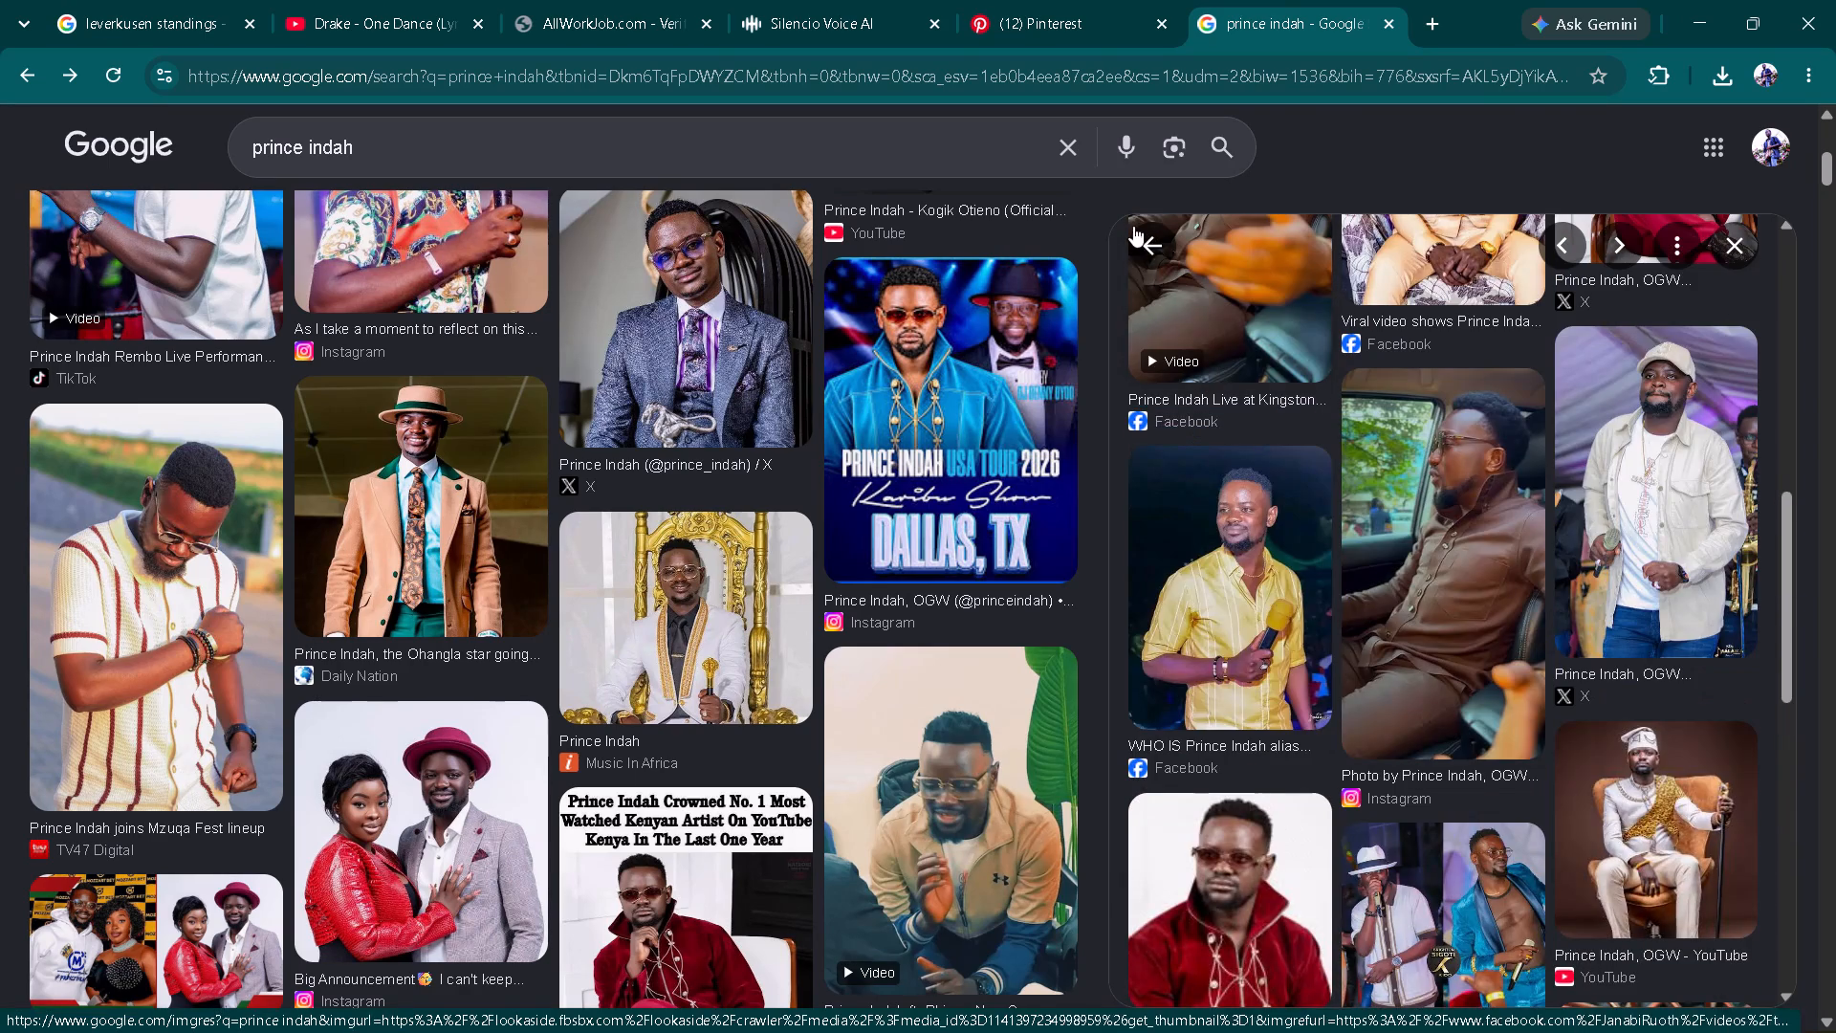
{"action": "left_click", "coordinate": [1151, 243]}
{"action": "scroll", "coordinate": [1291, 331], "scroll_direction": "up", "scroll_amount": 7}
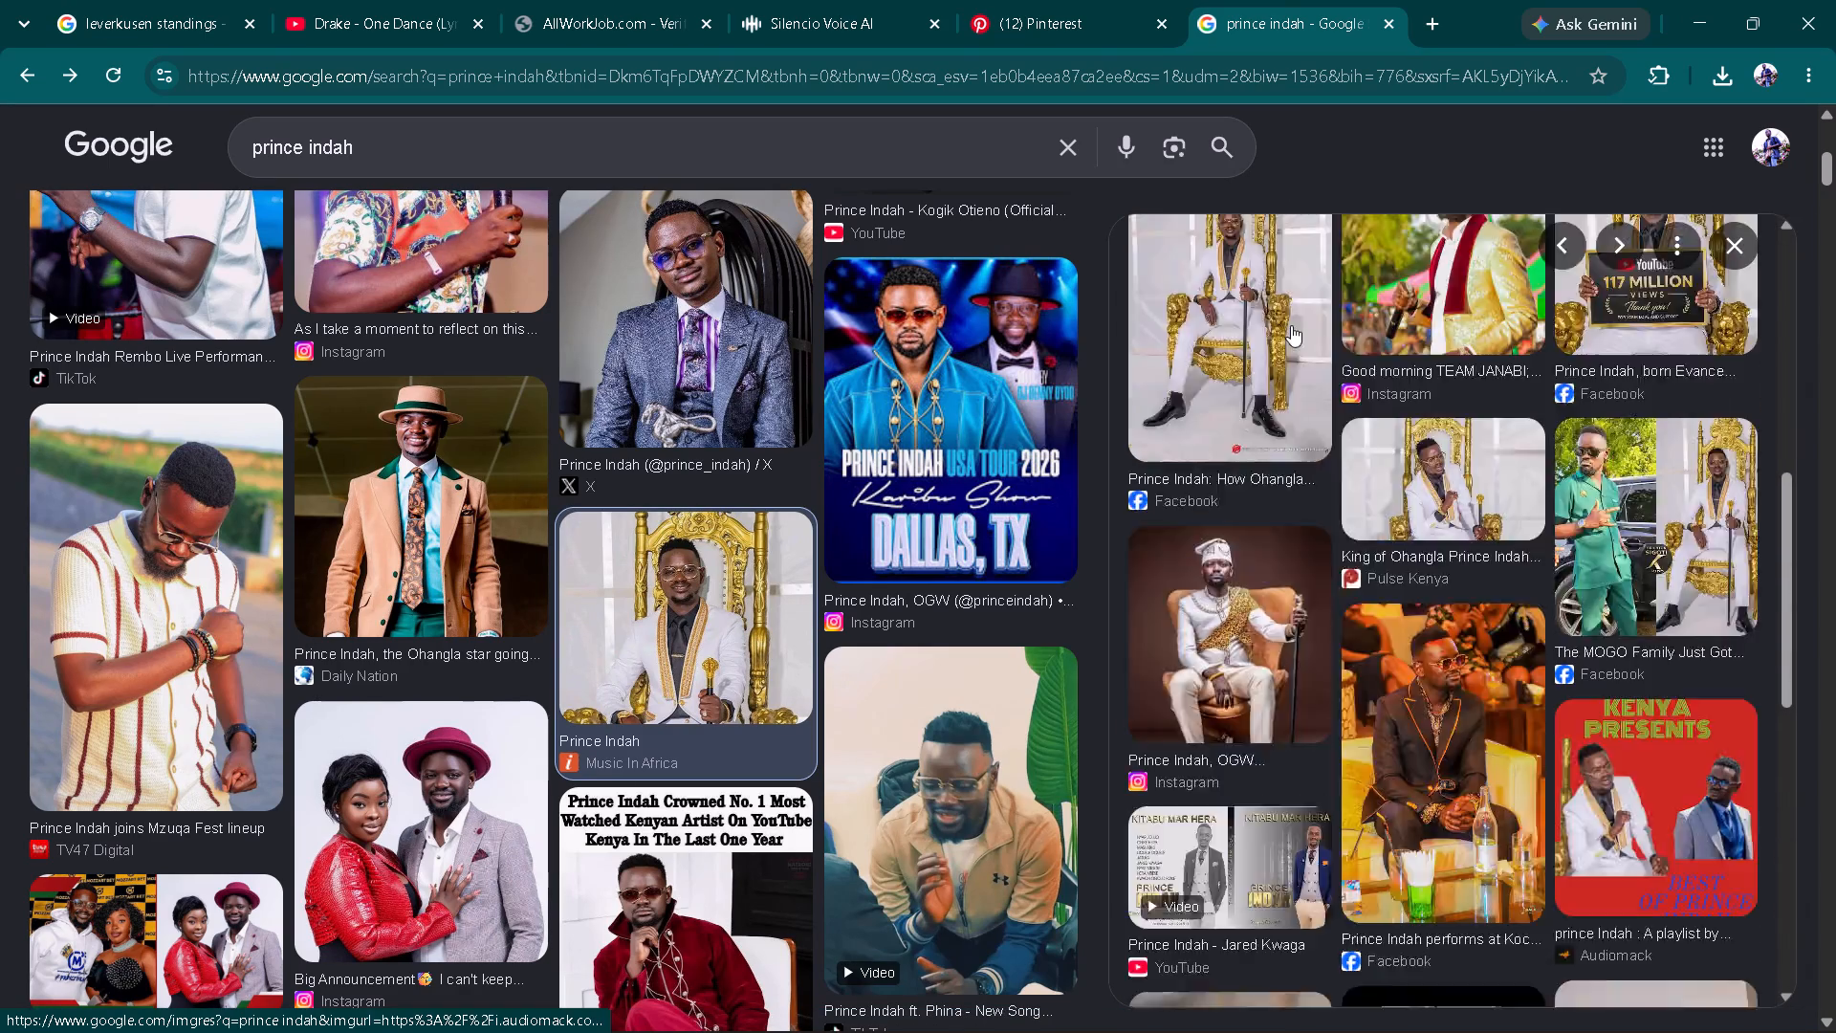
{"action": "scroll", "coordinate": [1291, 325], "scroll_direction": "up", "scroll_amount": 8}
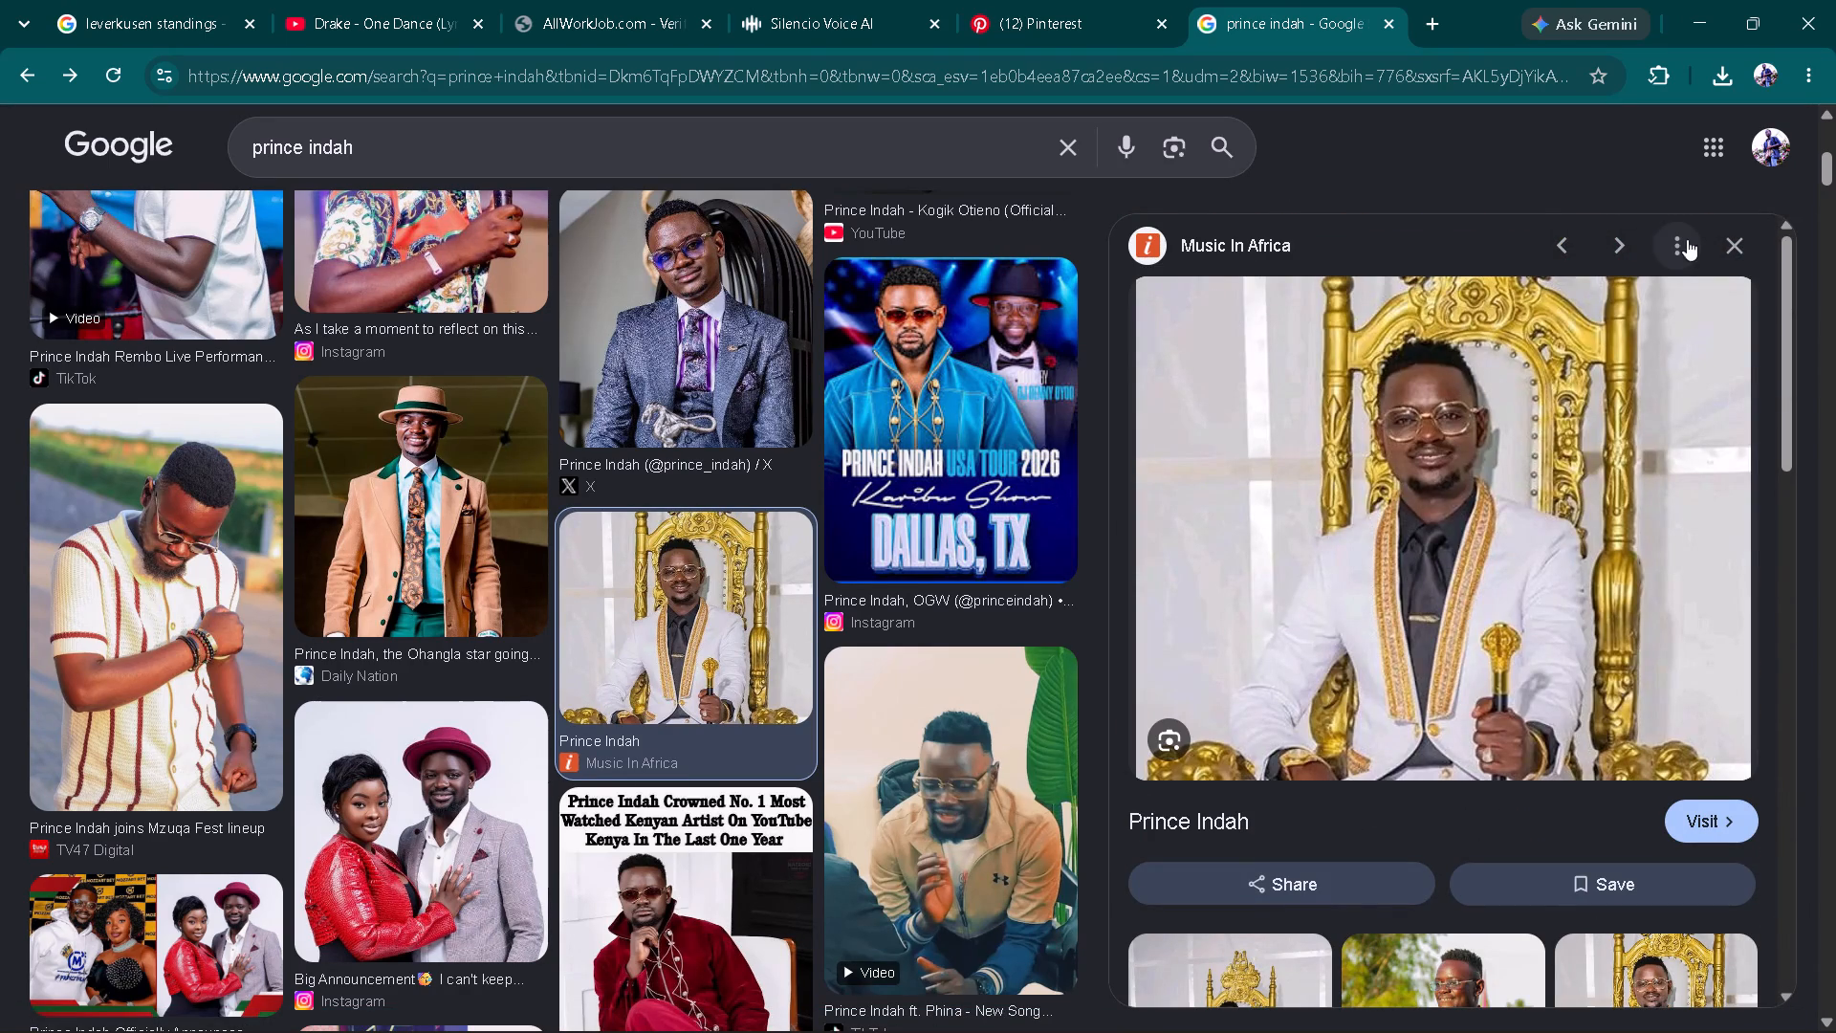
{"action": "left_click", "coordinate": [1746, 242]}
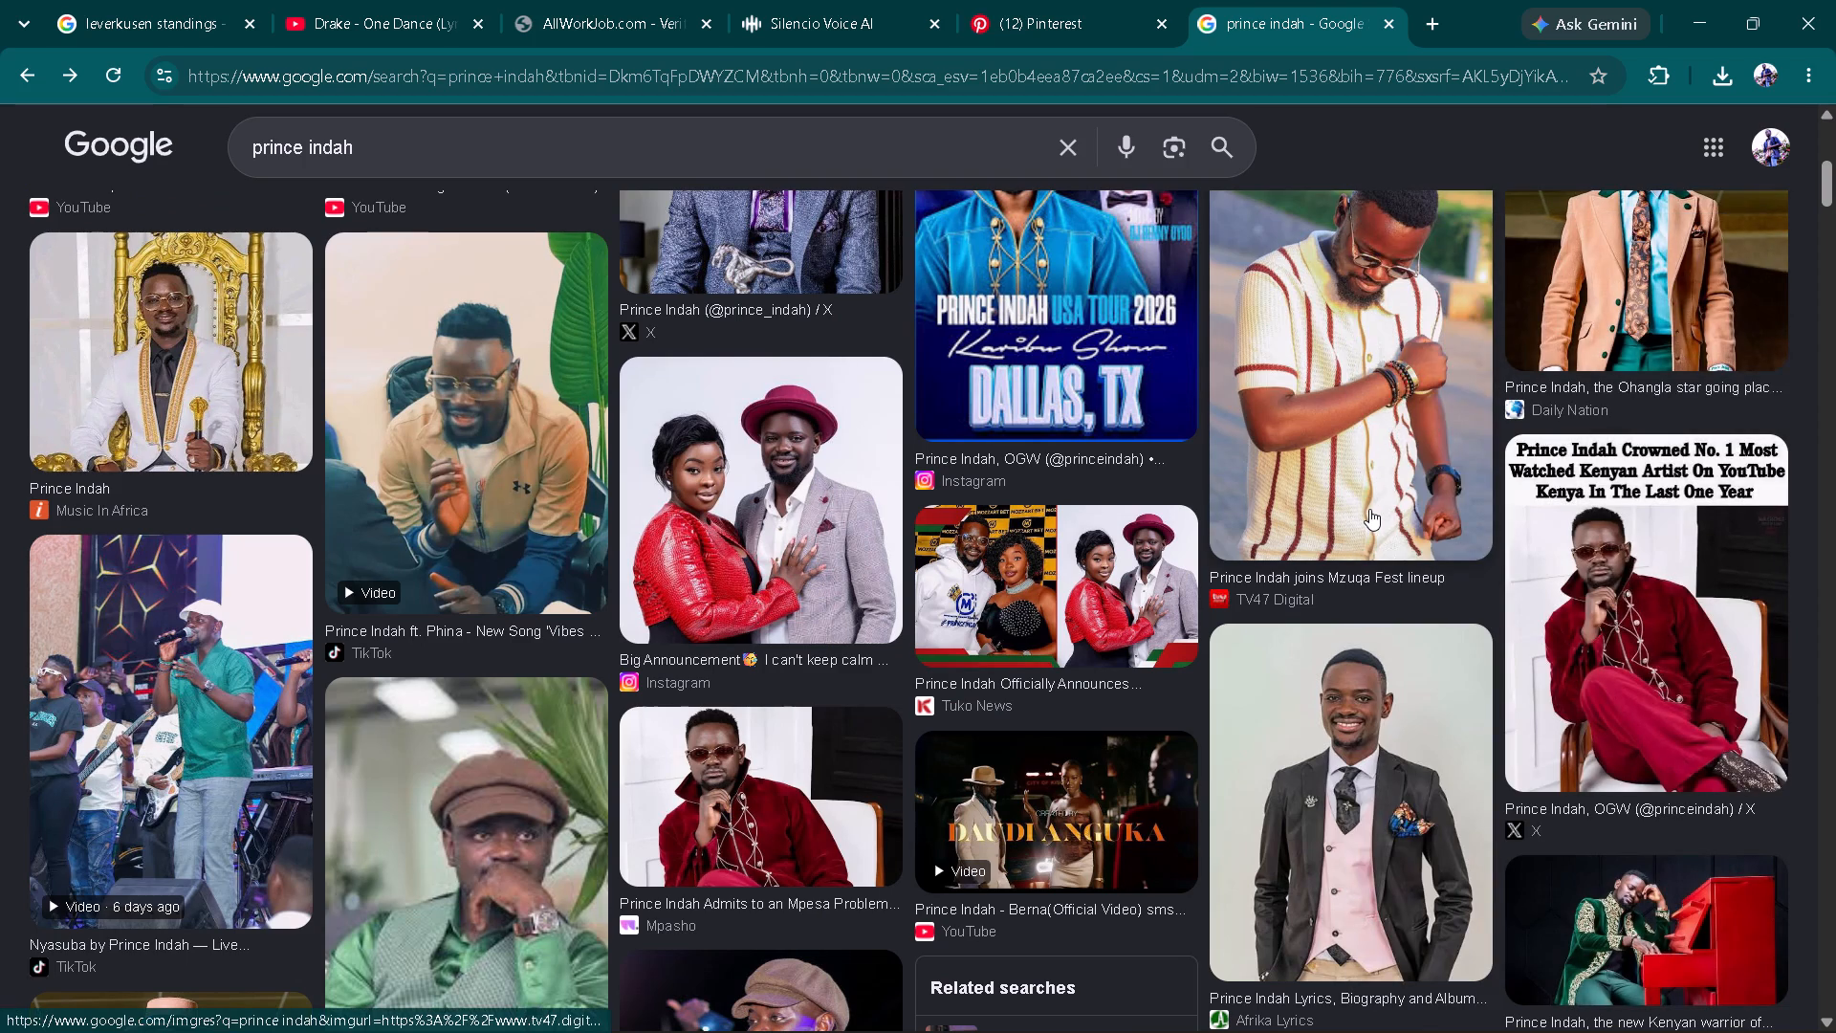
Look through the full set of Prince Indah image results for a photo suitable for the festival poster.
{"action": "scroll", "coordinate": [1369, 509], "scroll_direction": "down", "scroll_amount": 3}
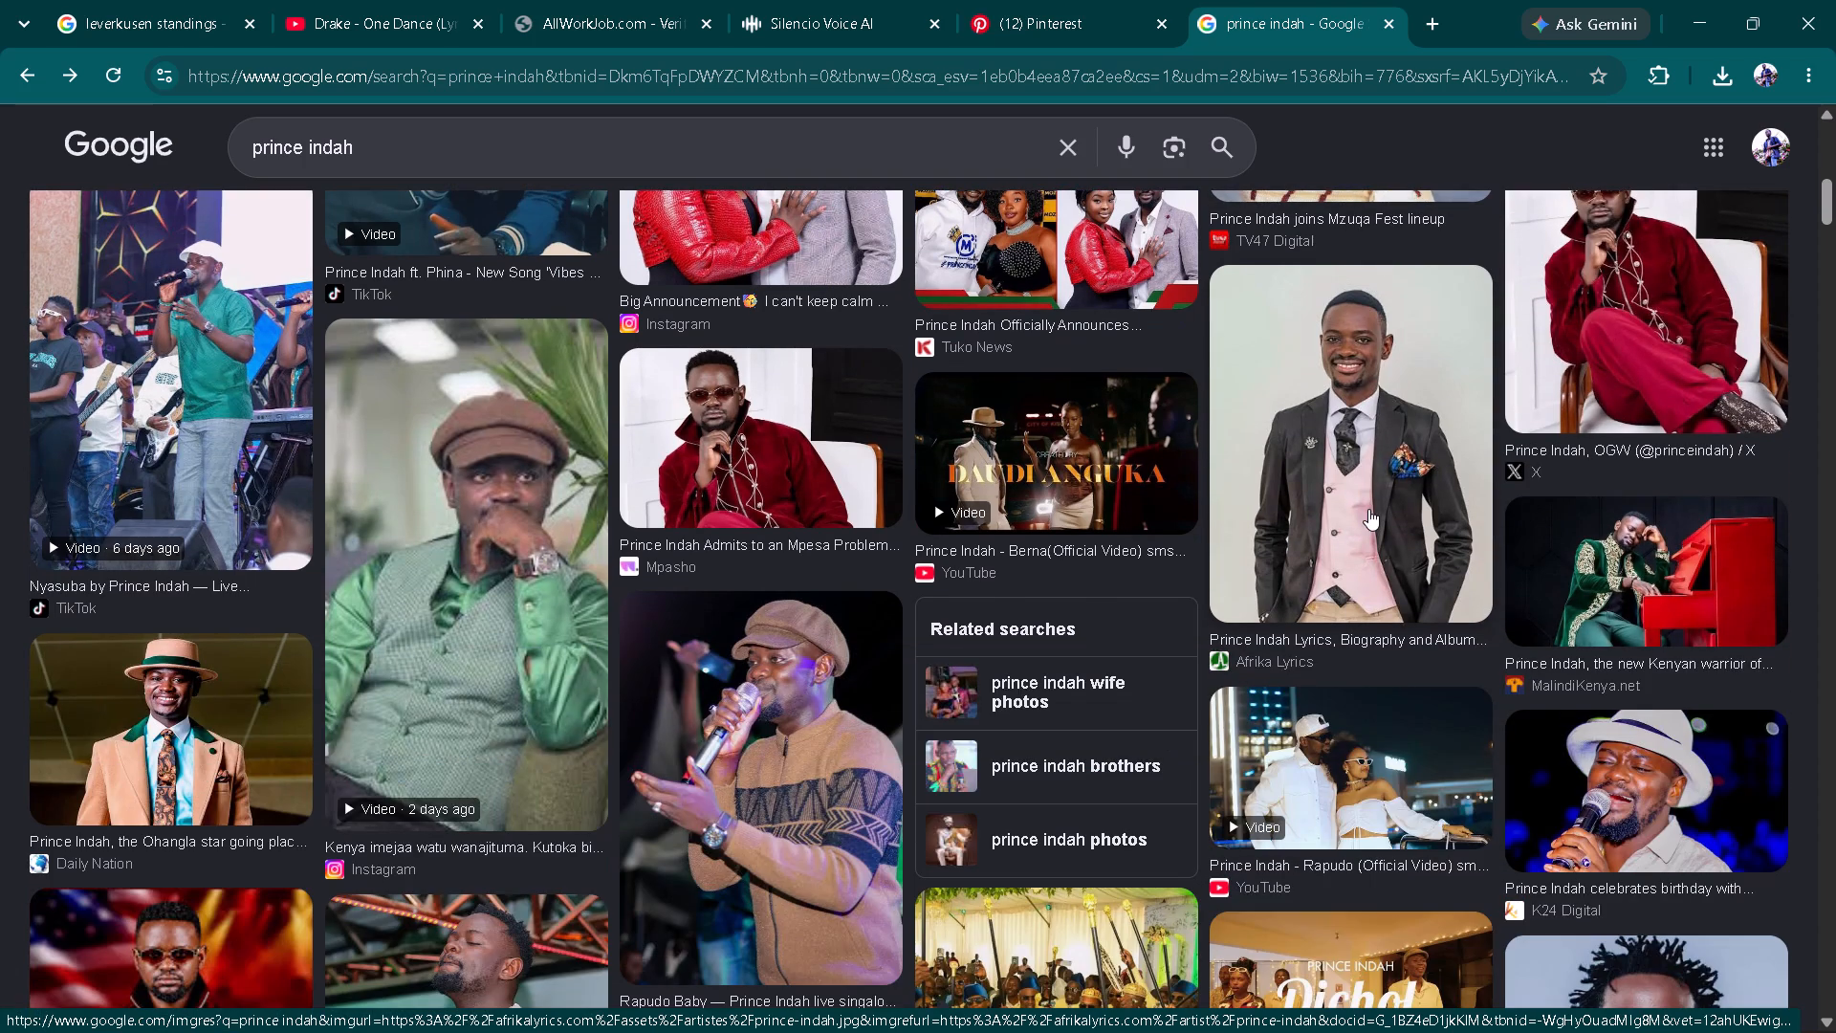
{"action": "scroll", "coordinate": [1374, 499], "scroll_direction": "down", "scroll_amount": 4}
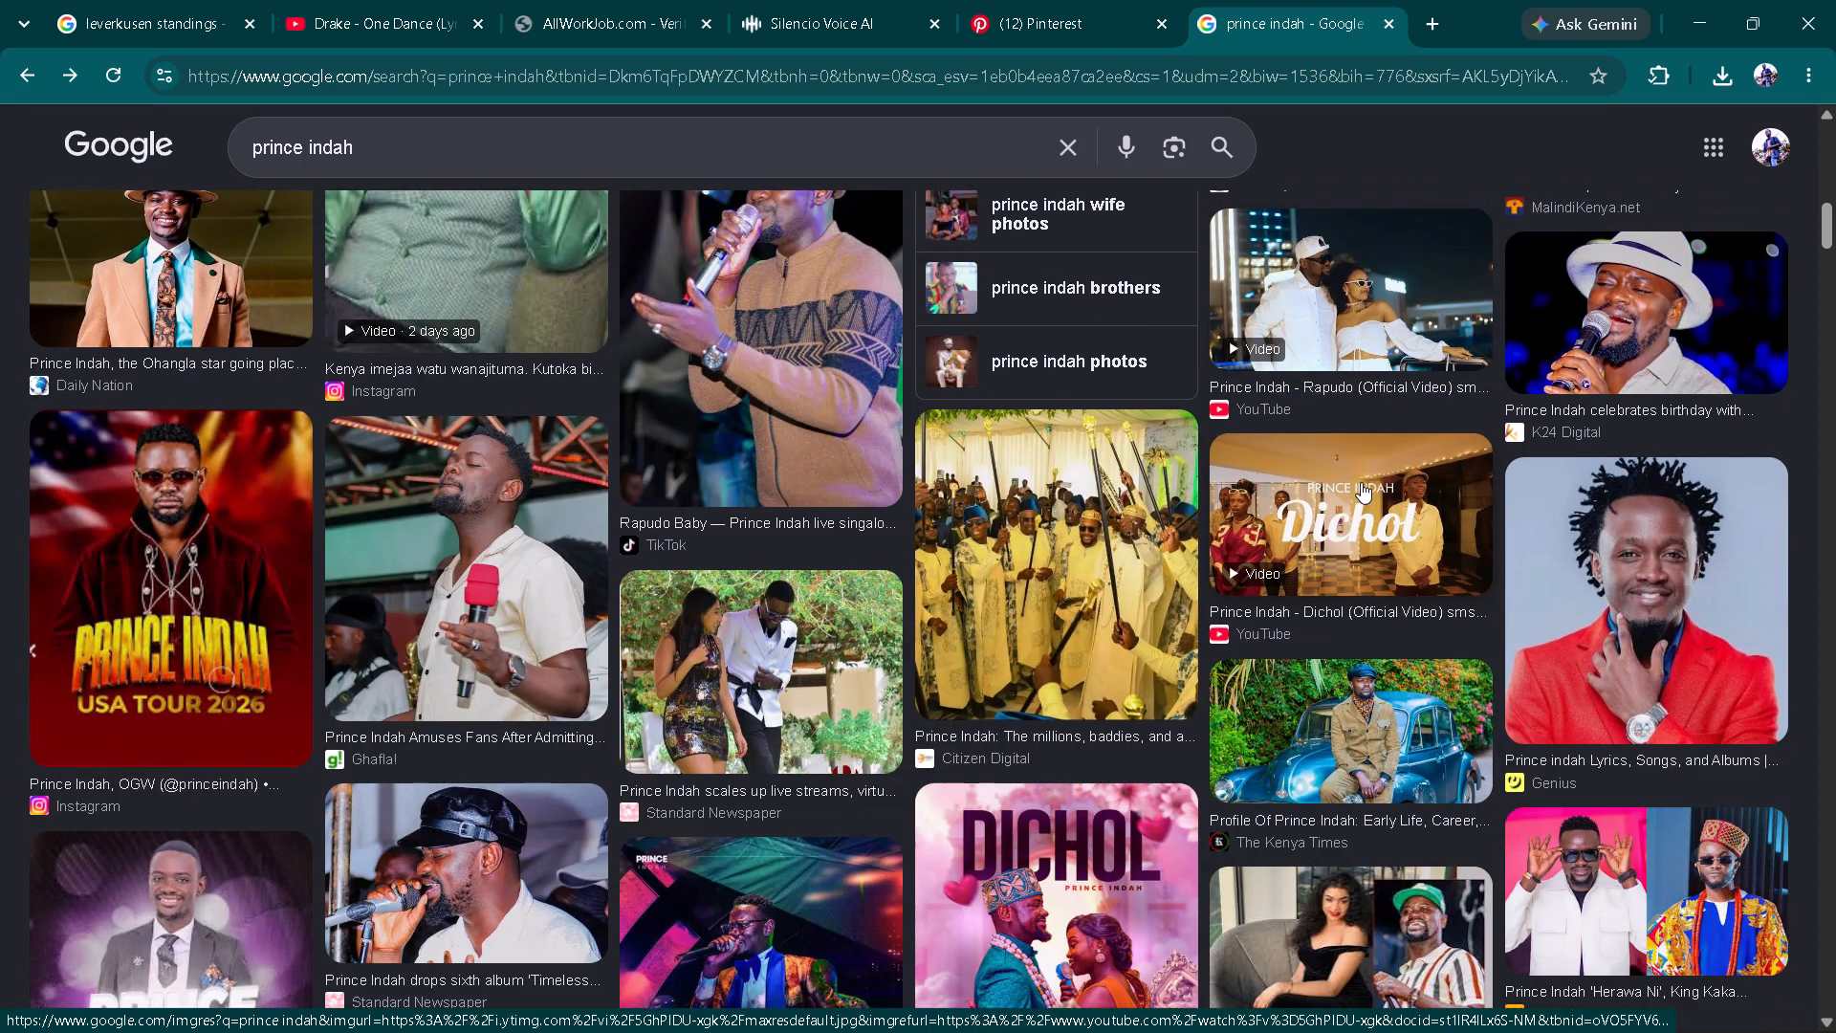
{"action": "scroll", "coordinate": [1361, 482], "scroll_direction": "down", "scroll_amount": 6}
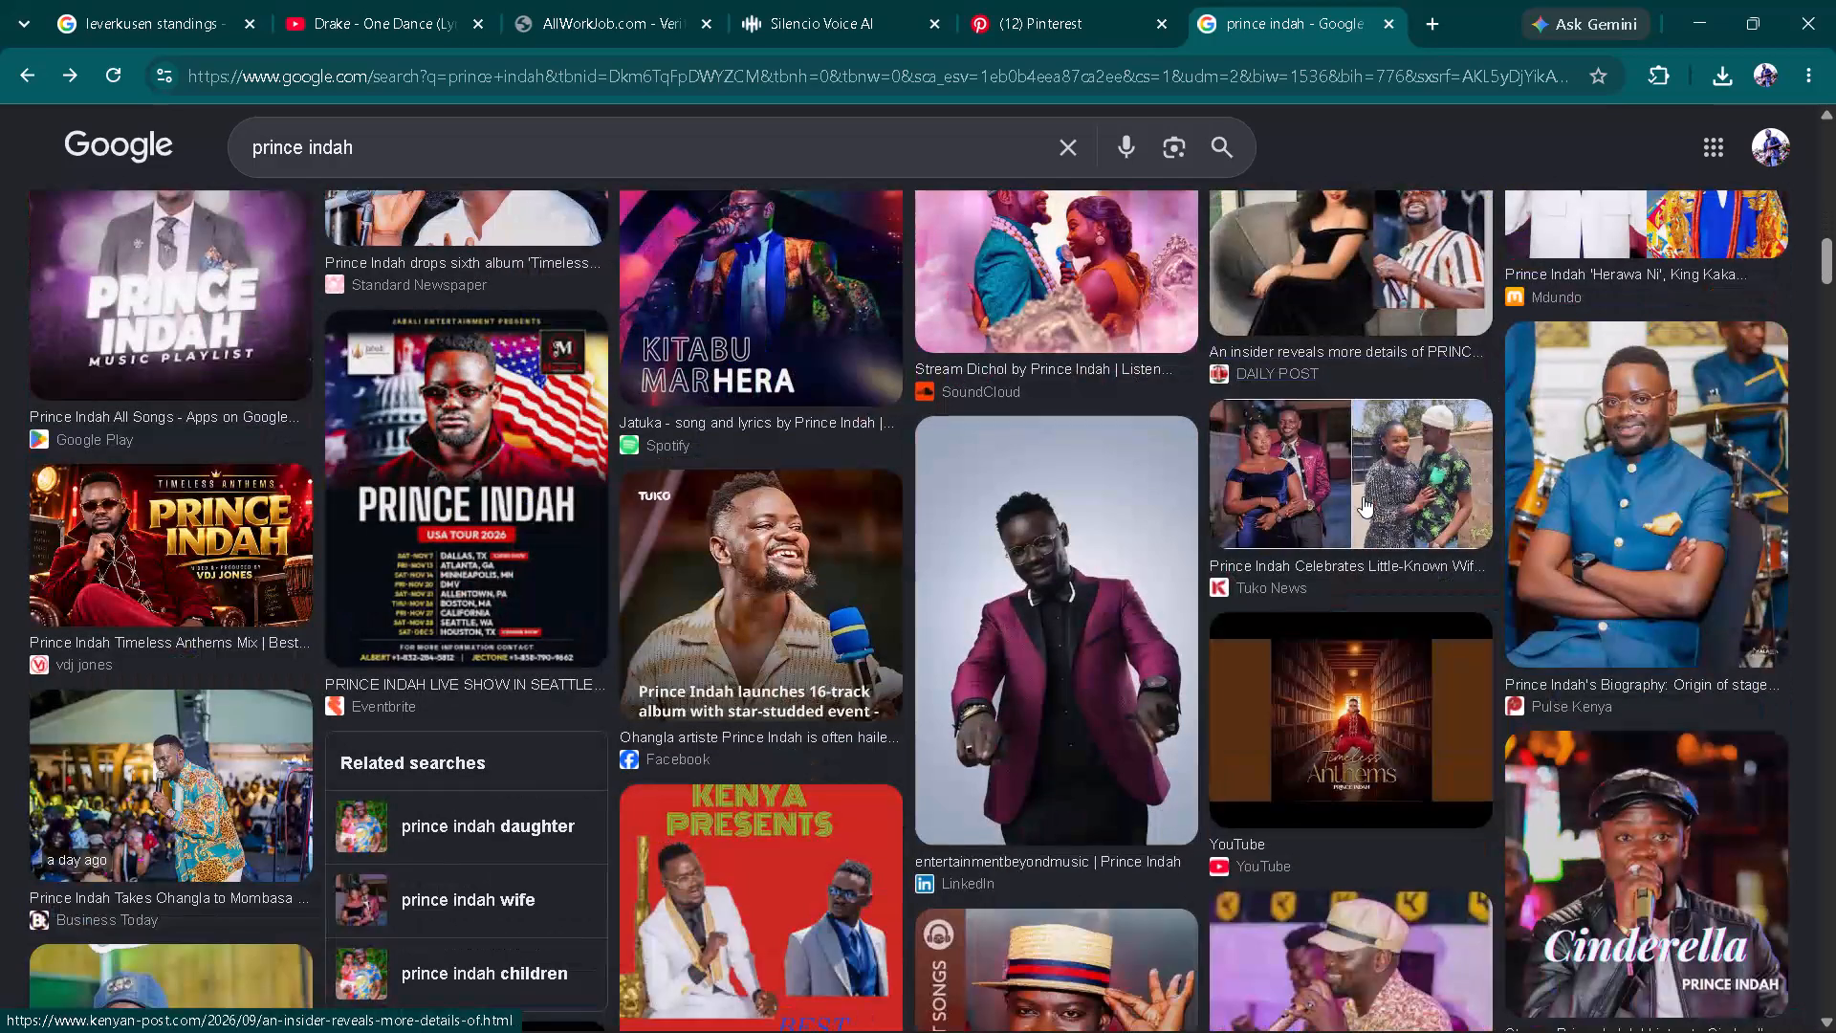
{"action": "scroll", "coordinate": [1365, 499], "scroll_direction": "down", "scroll_amount": 3}
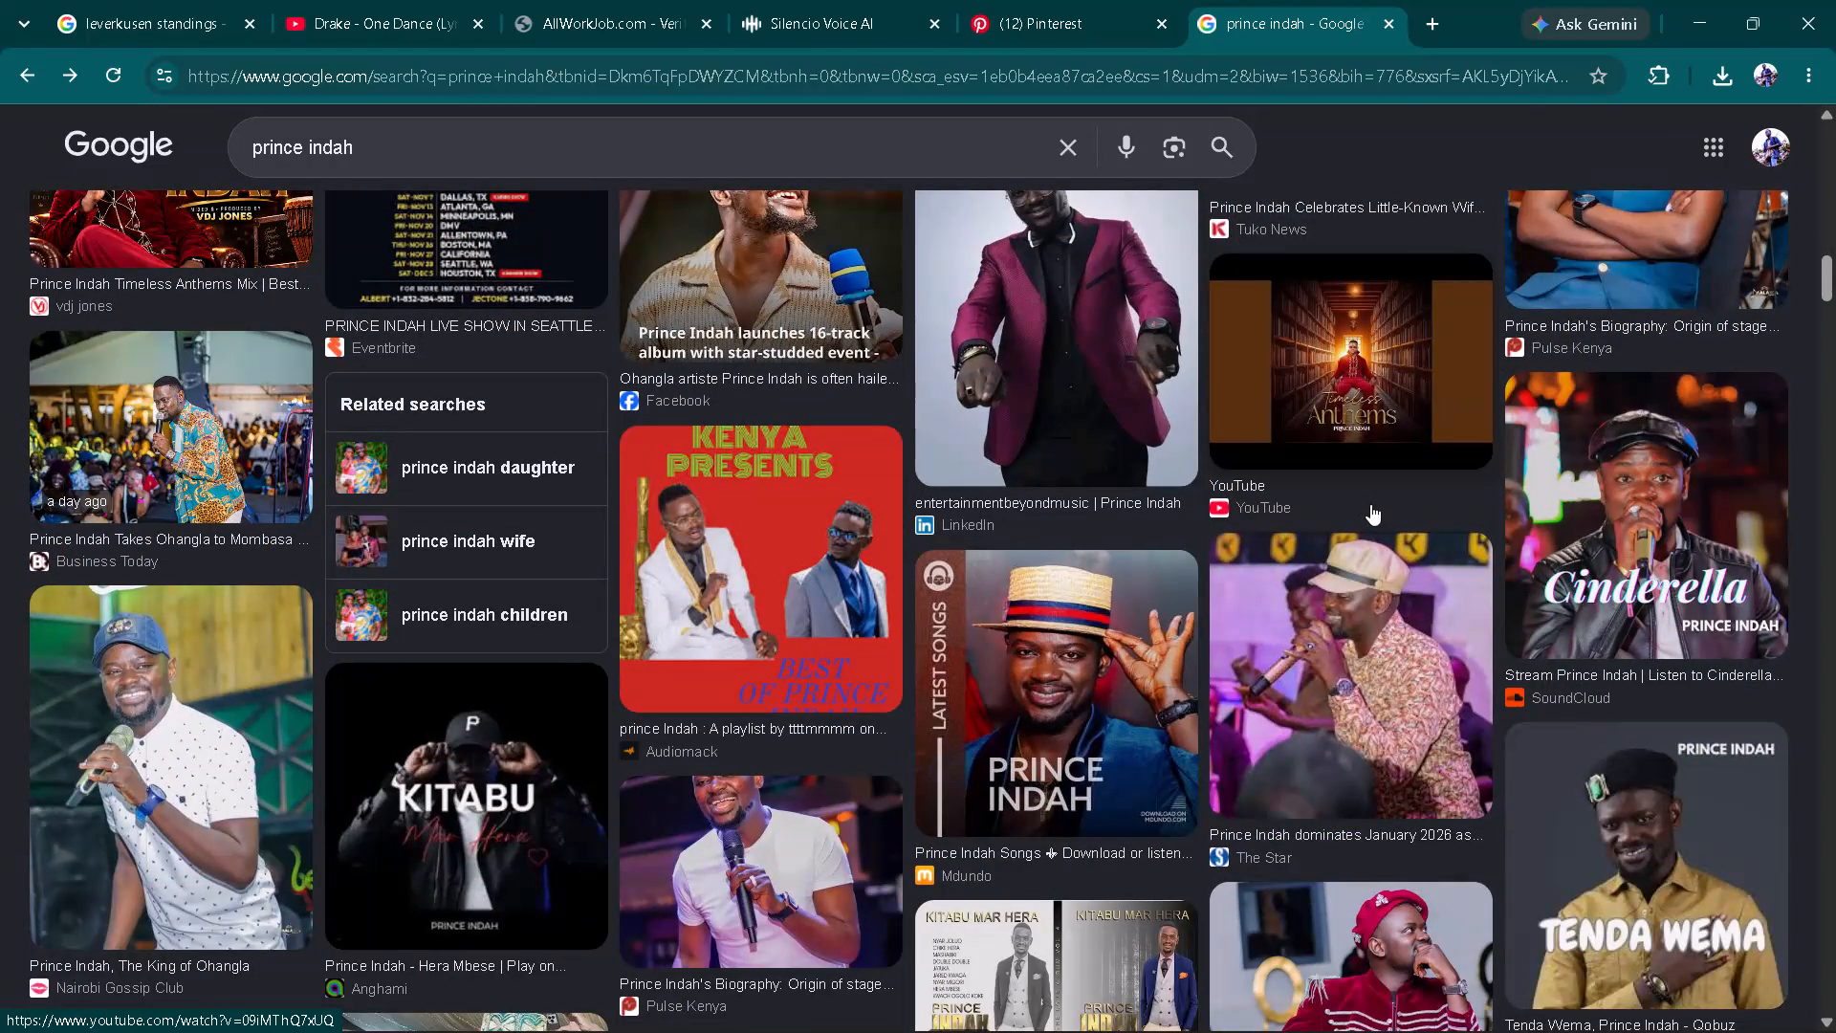
{"action": "scroll", "coordinate": [1370, 504], "scroll_direction": "down", "scroll_amount": 3}
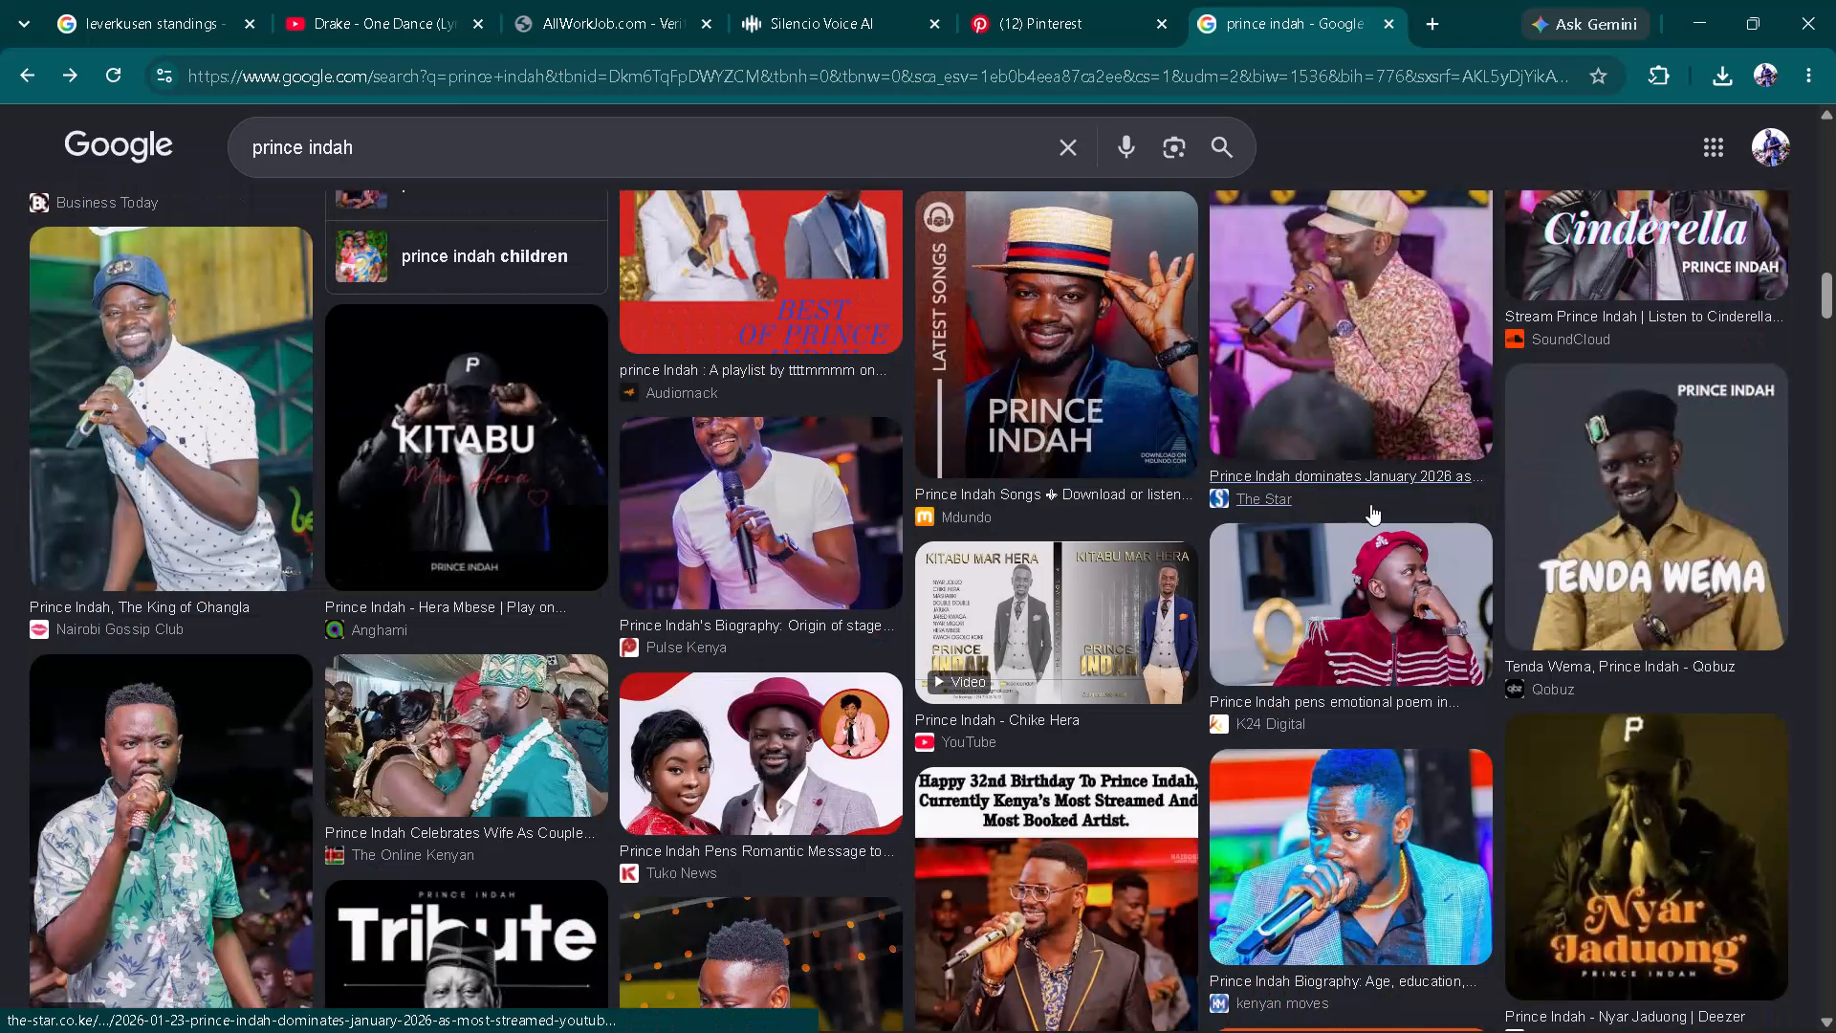
{"action": "scroll", "coordinate": [1370, 504], "scroll_direction": "down", "scroll_amount": 3}
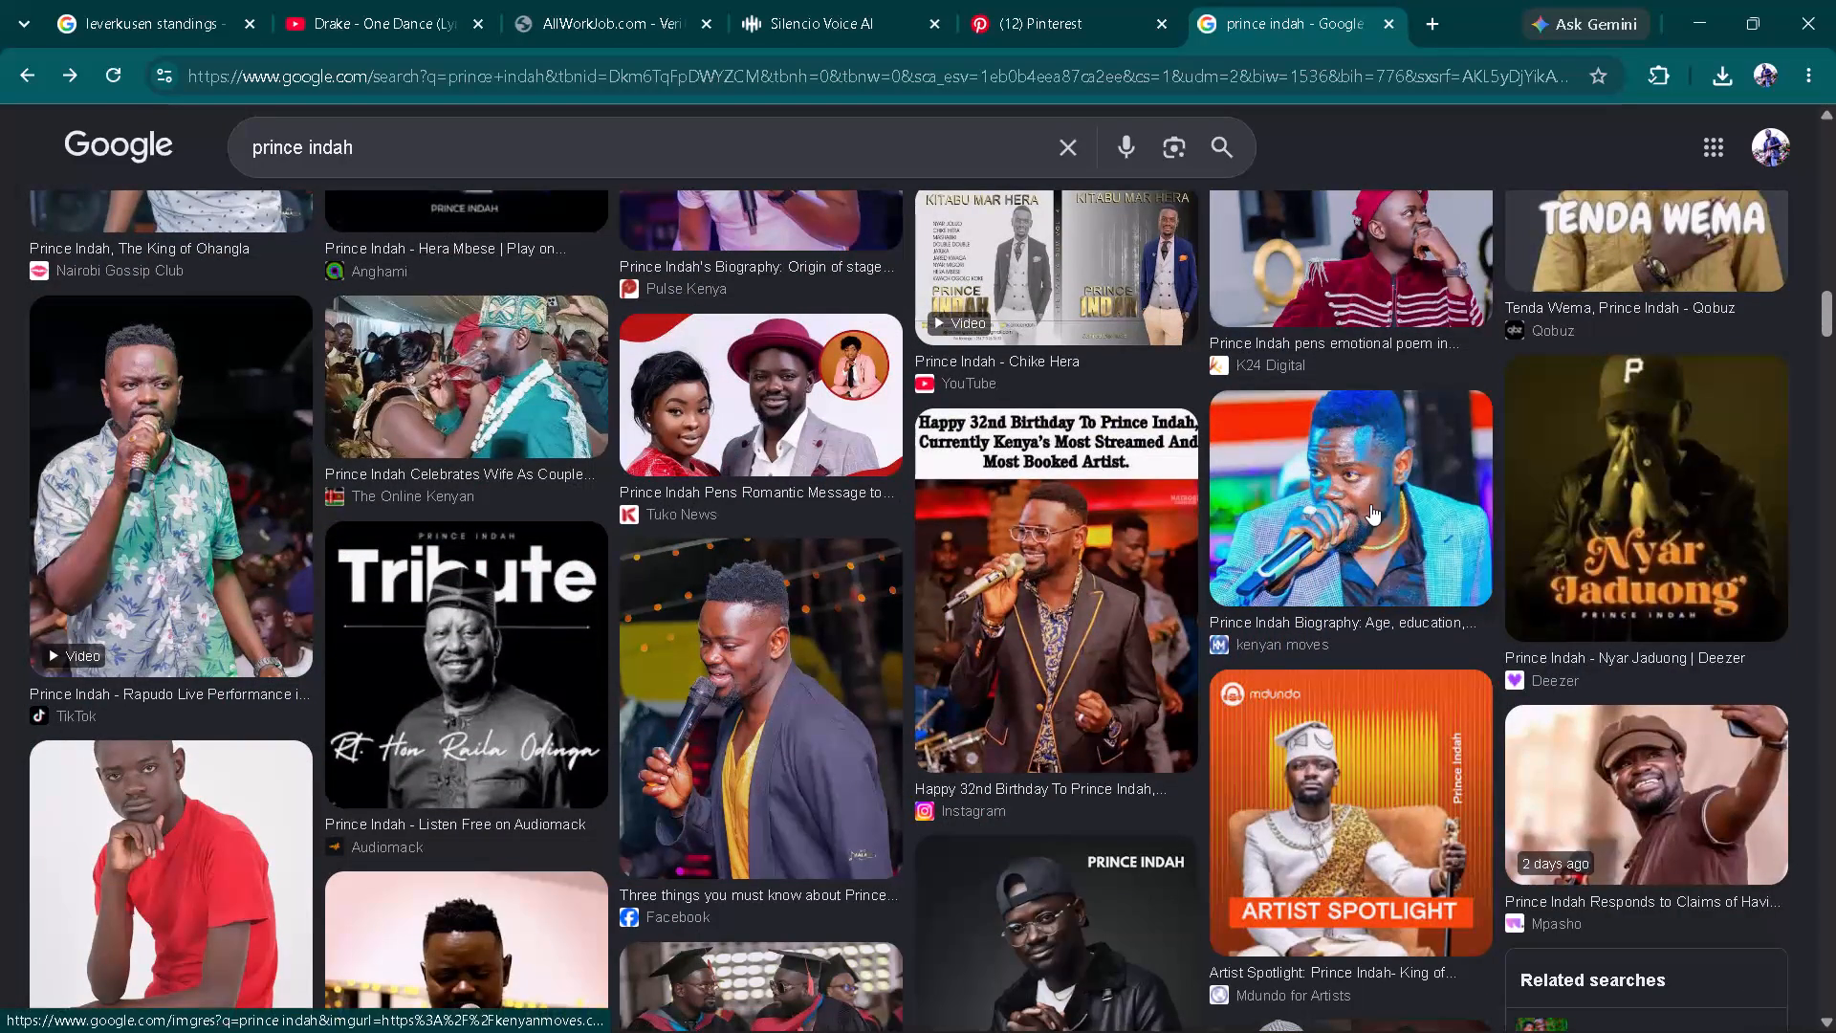
{"action": "scroll", "coordinate": [1370, 504], "scroll_direction": "down", "scroll_amount": 2}
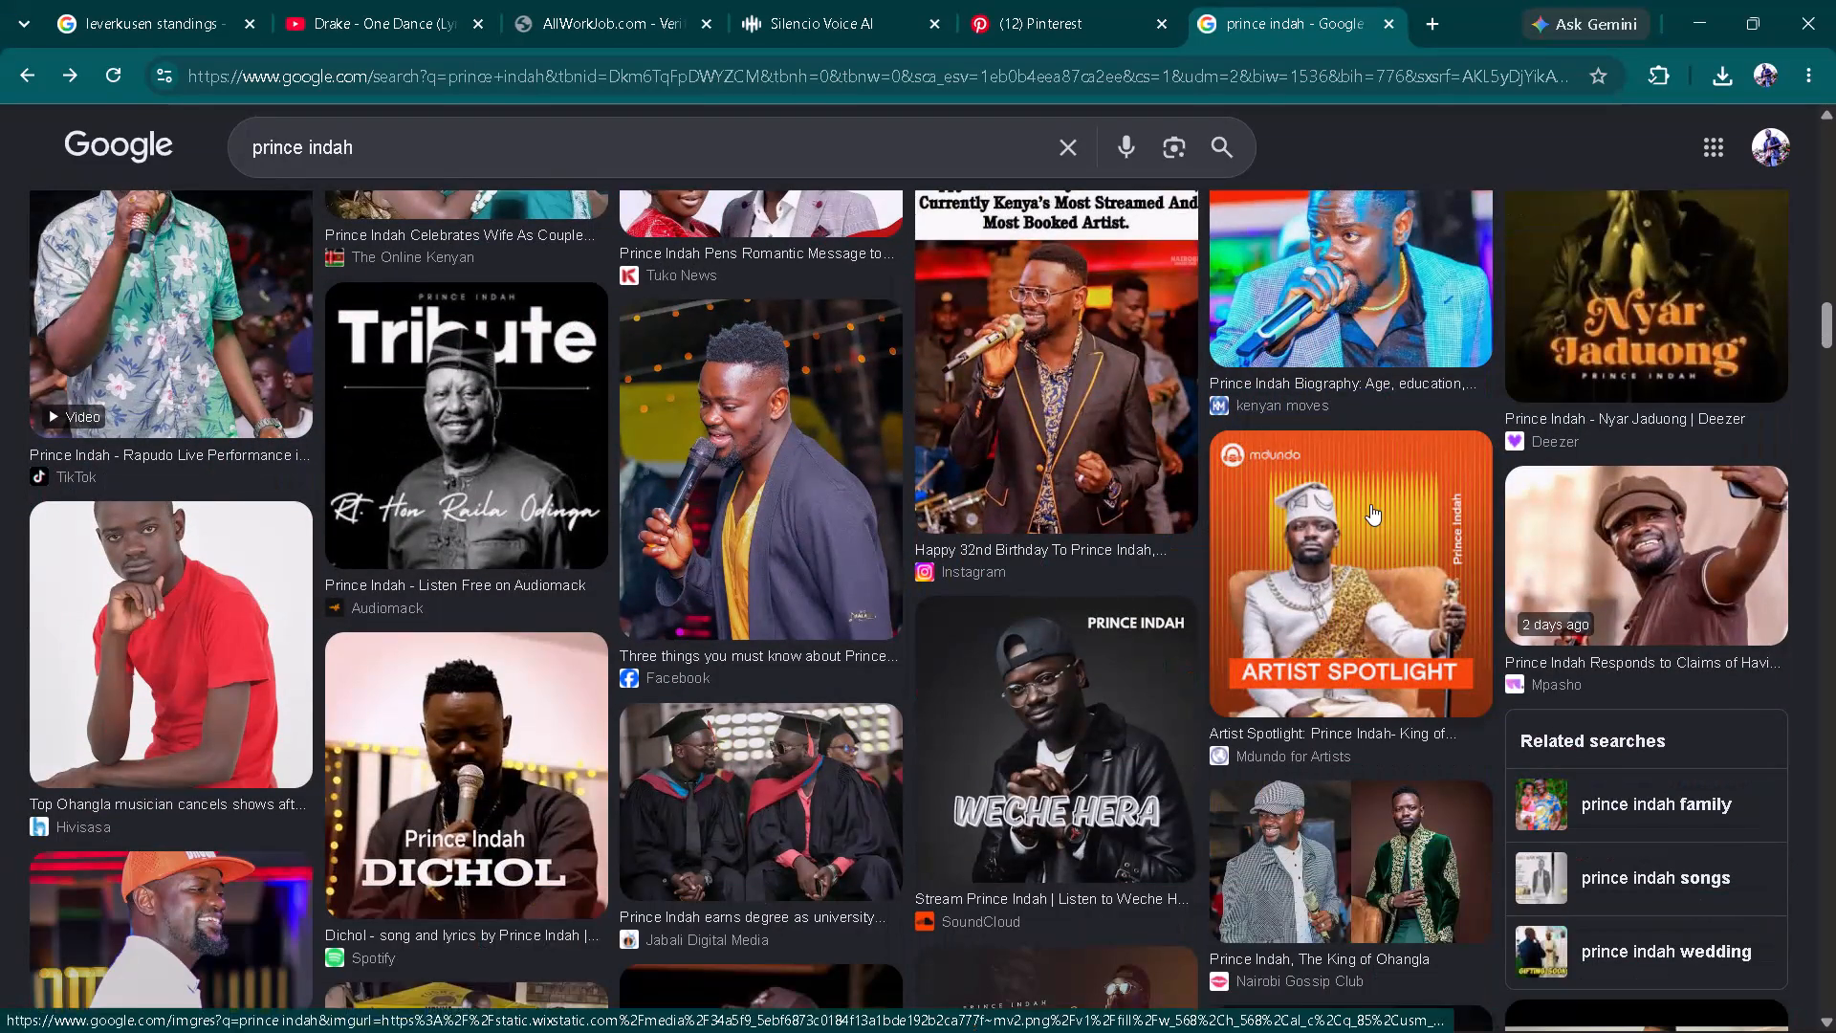
{"action": "scroll", "coordinate": [1370, 504], "scroll_direction": "down", "scroll_amount": 2}
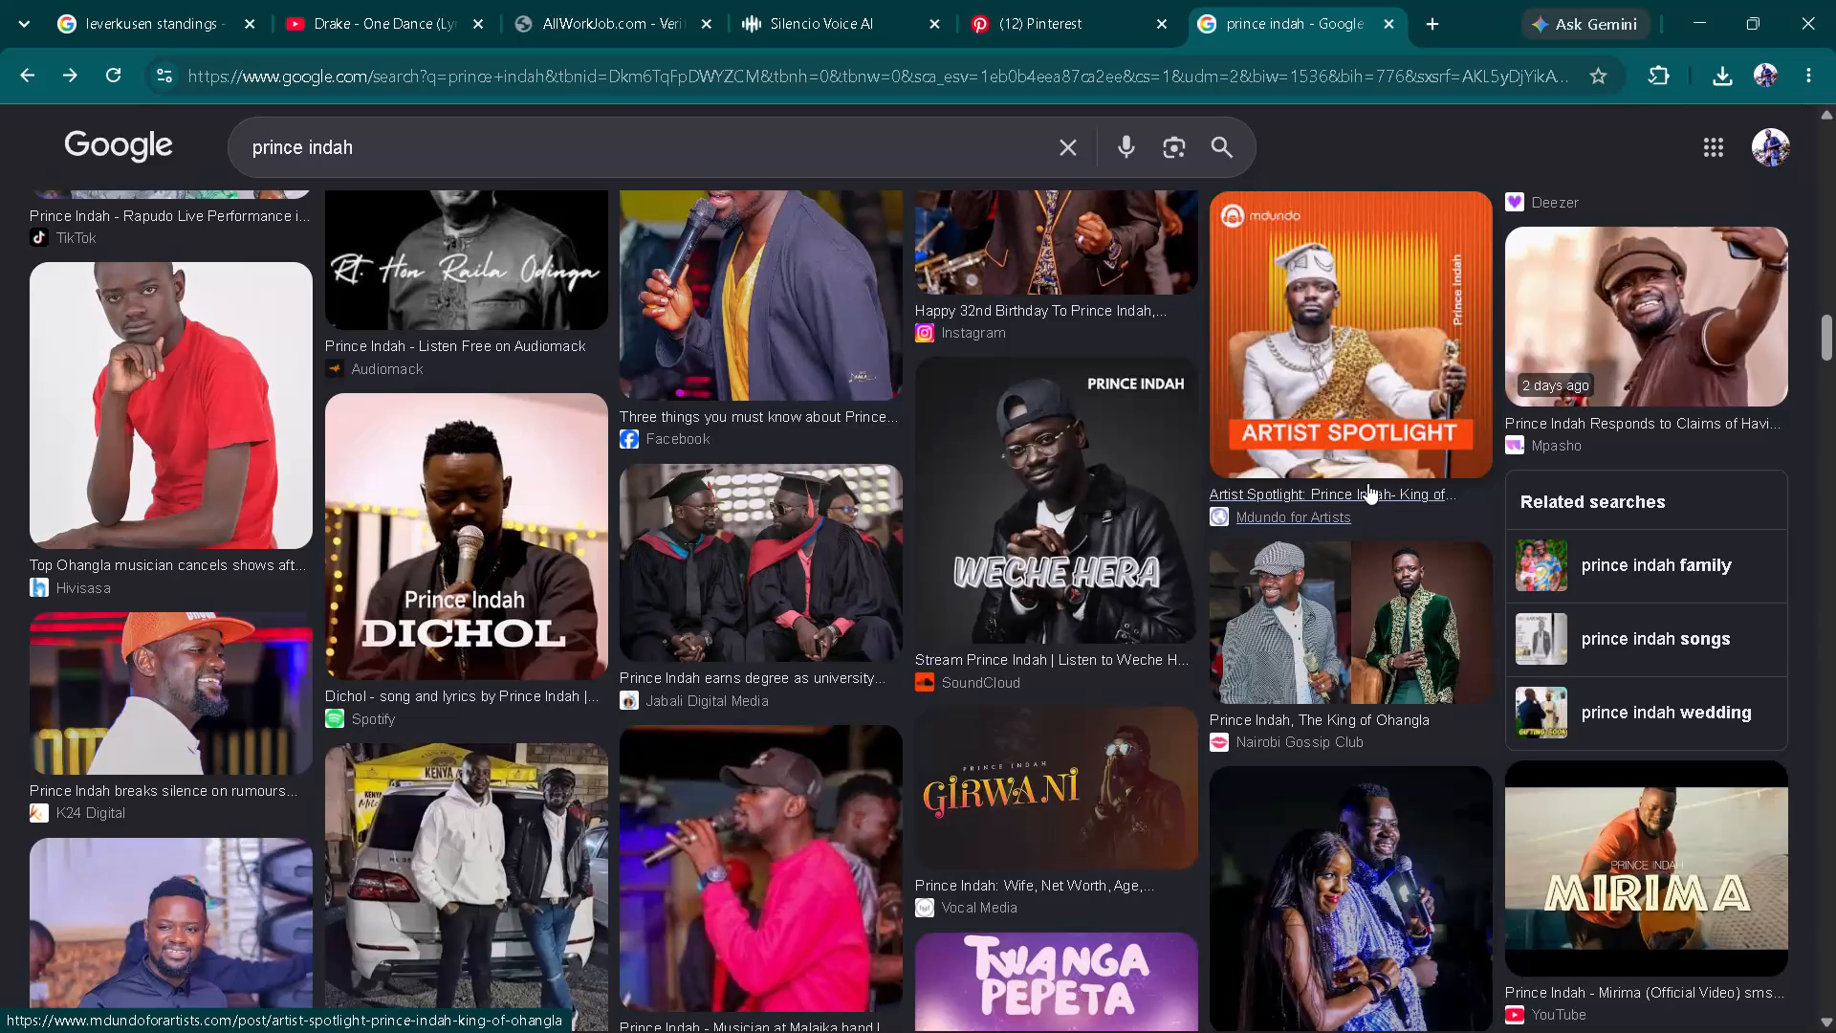
{"action": "scroll", "coordinate": [1366, 480], "scroll_direction": "down", "scroll_amount": 2}
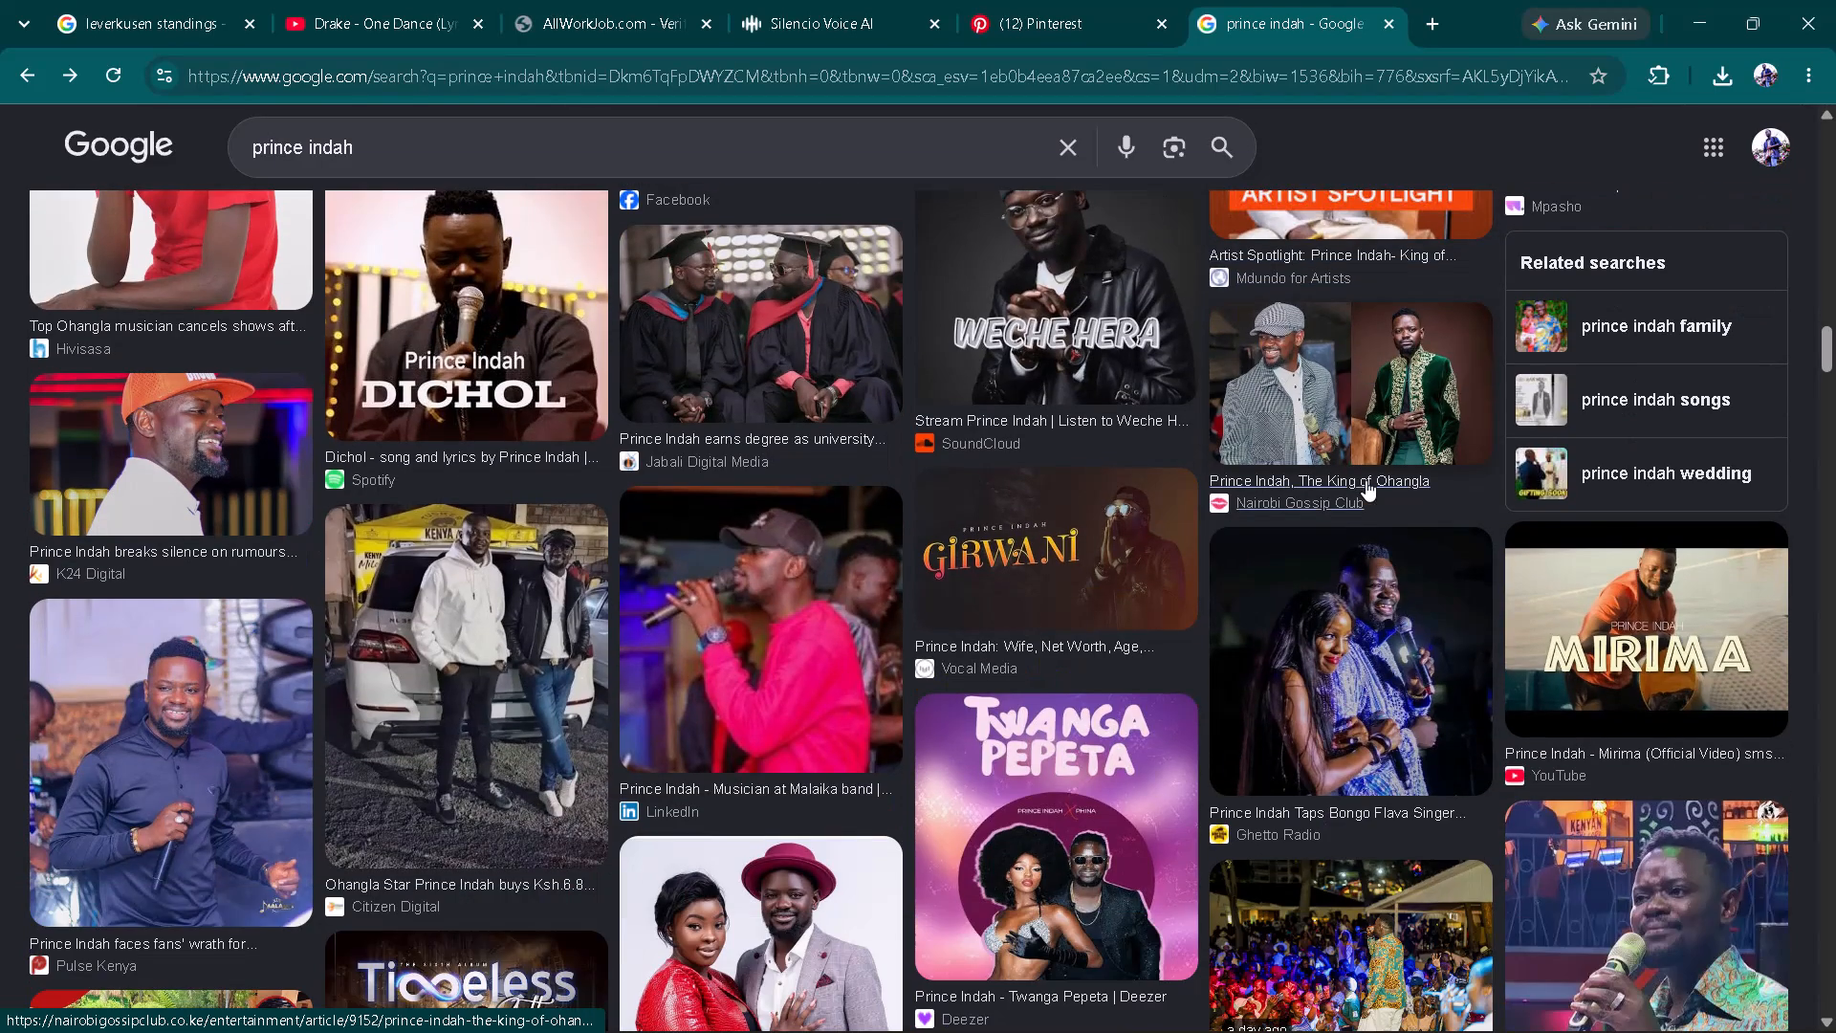
{"action": "scroll", "coordinate": [1366, 480], "scroll_direction": "down", "scroll_amount": 2}
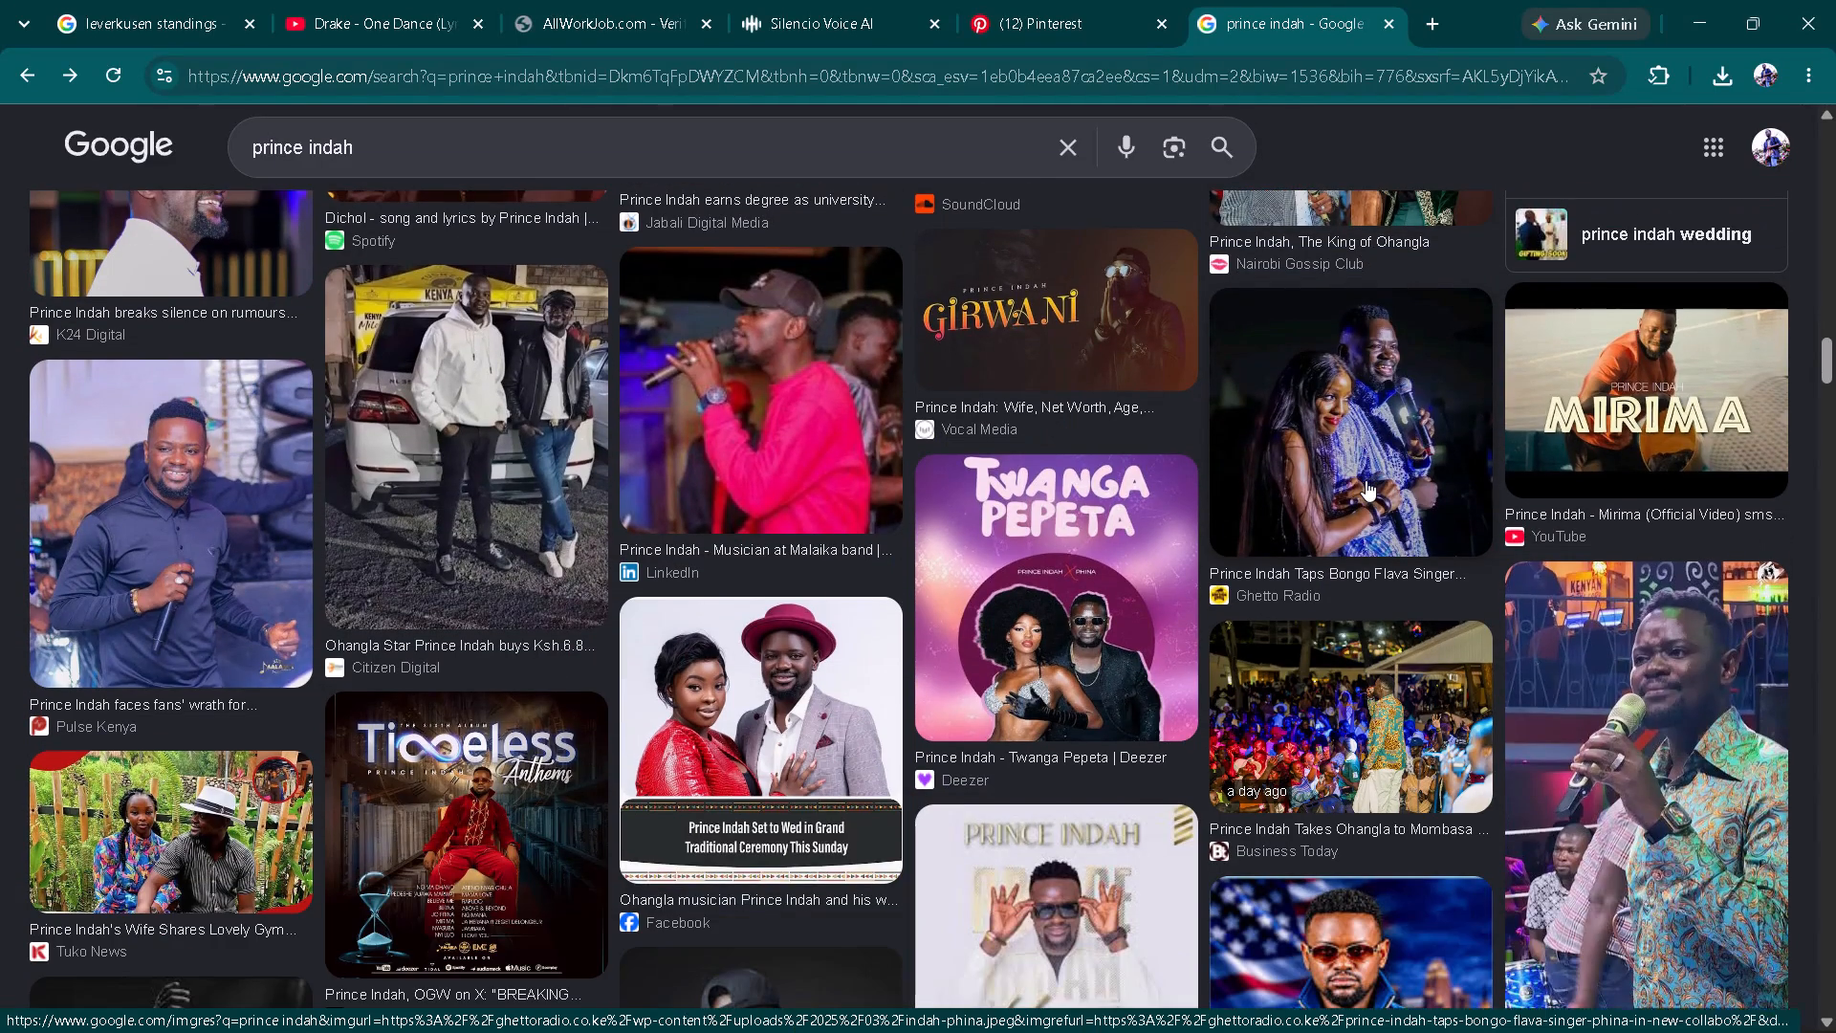
{"action": "scroll", "coordinate": [1366, 480], "scroll_direction": "down", "scroll_amount": 2}
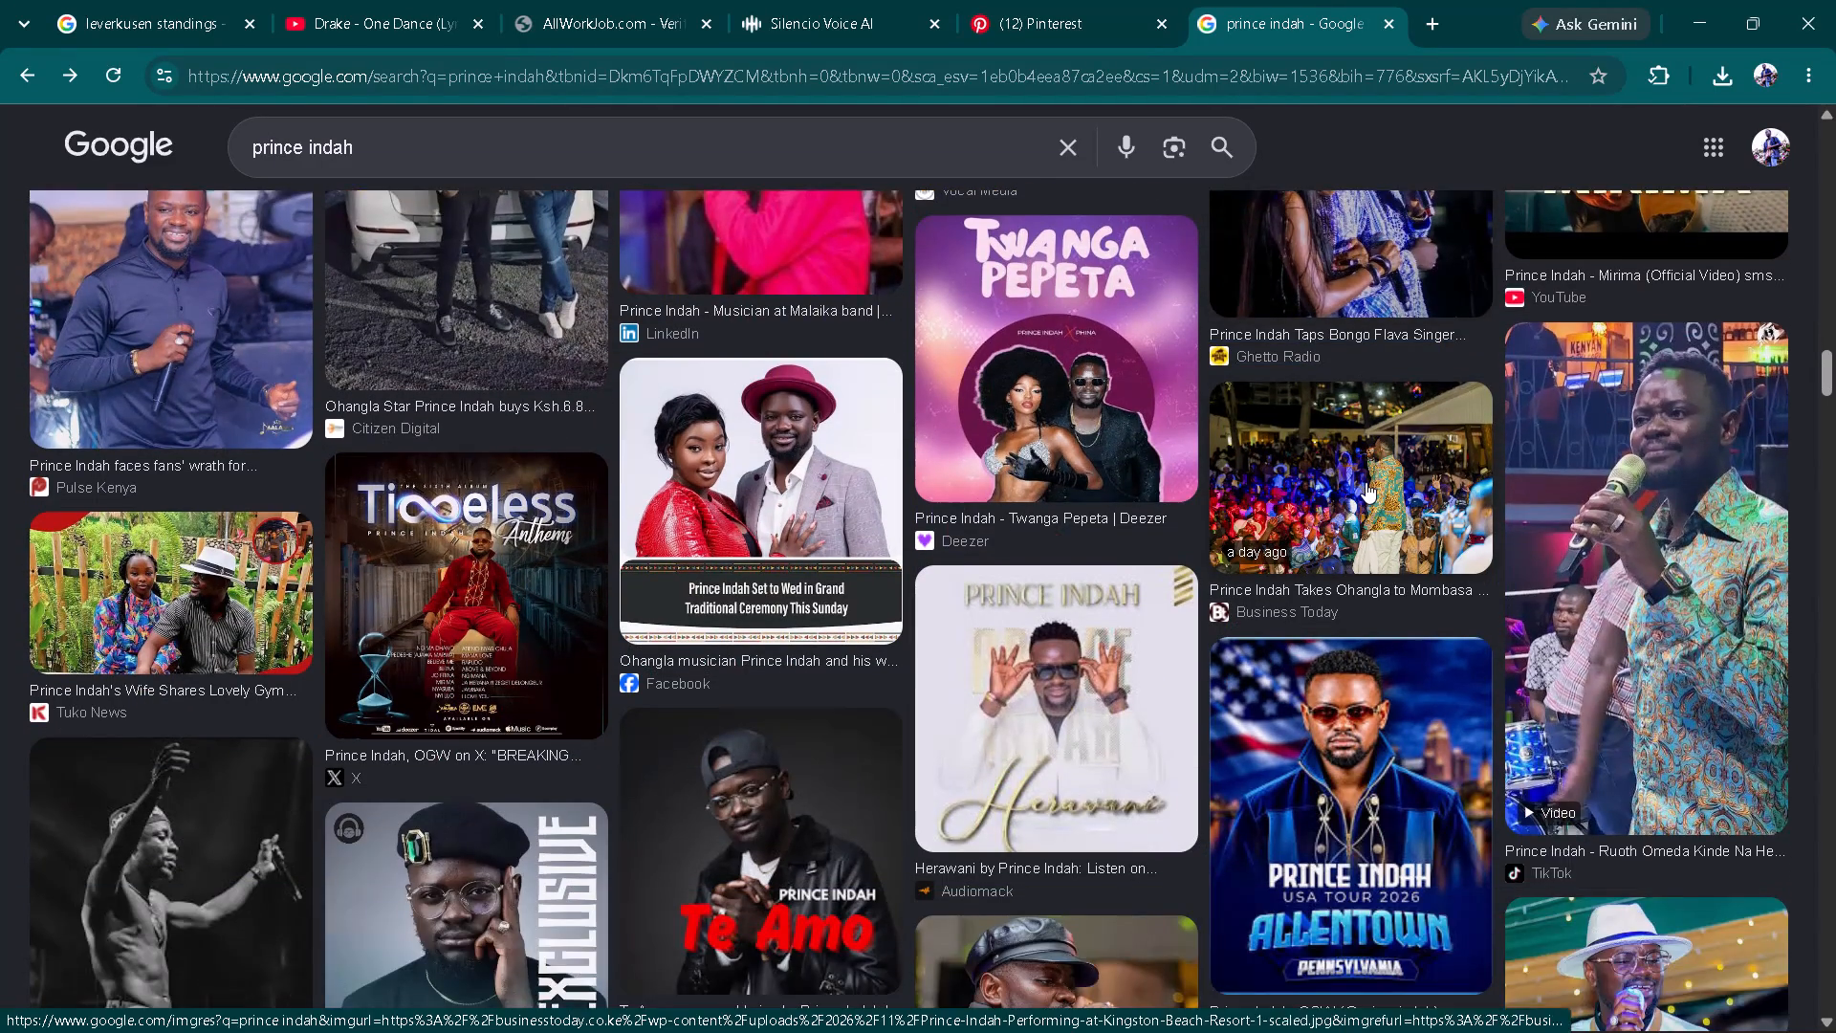
{"action": "scroll", "coordinate": [1366, 482], "scroll_direction": "down", "scroll_amount": 7}
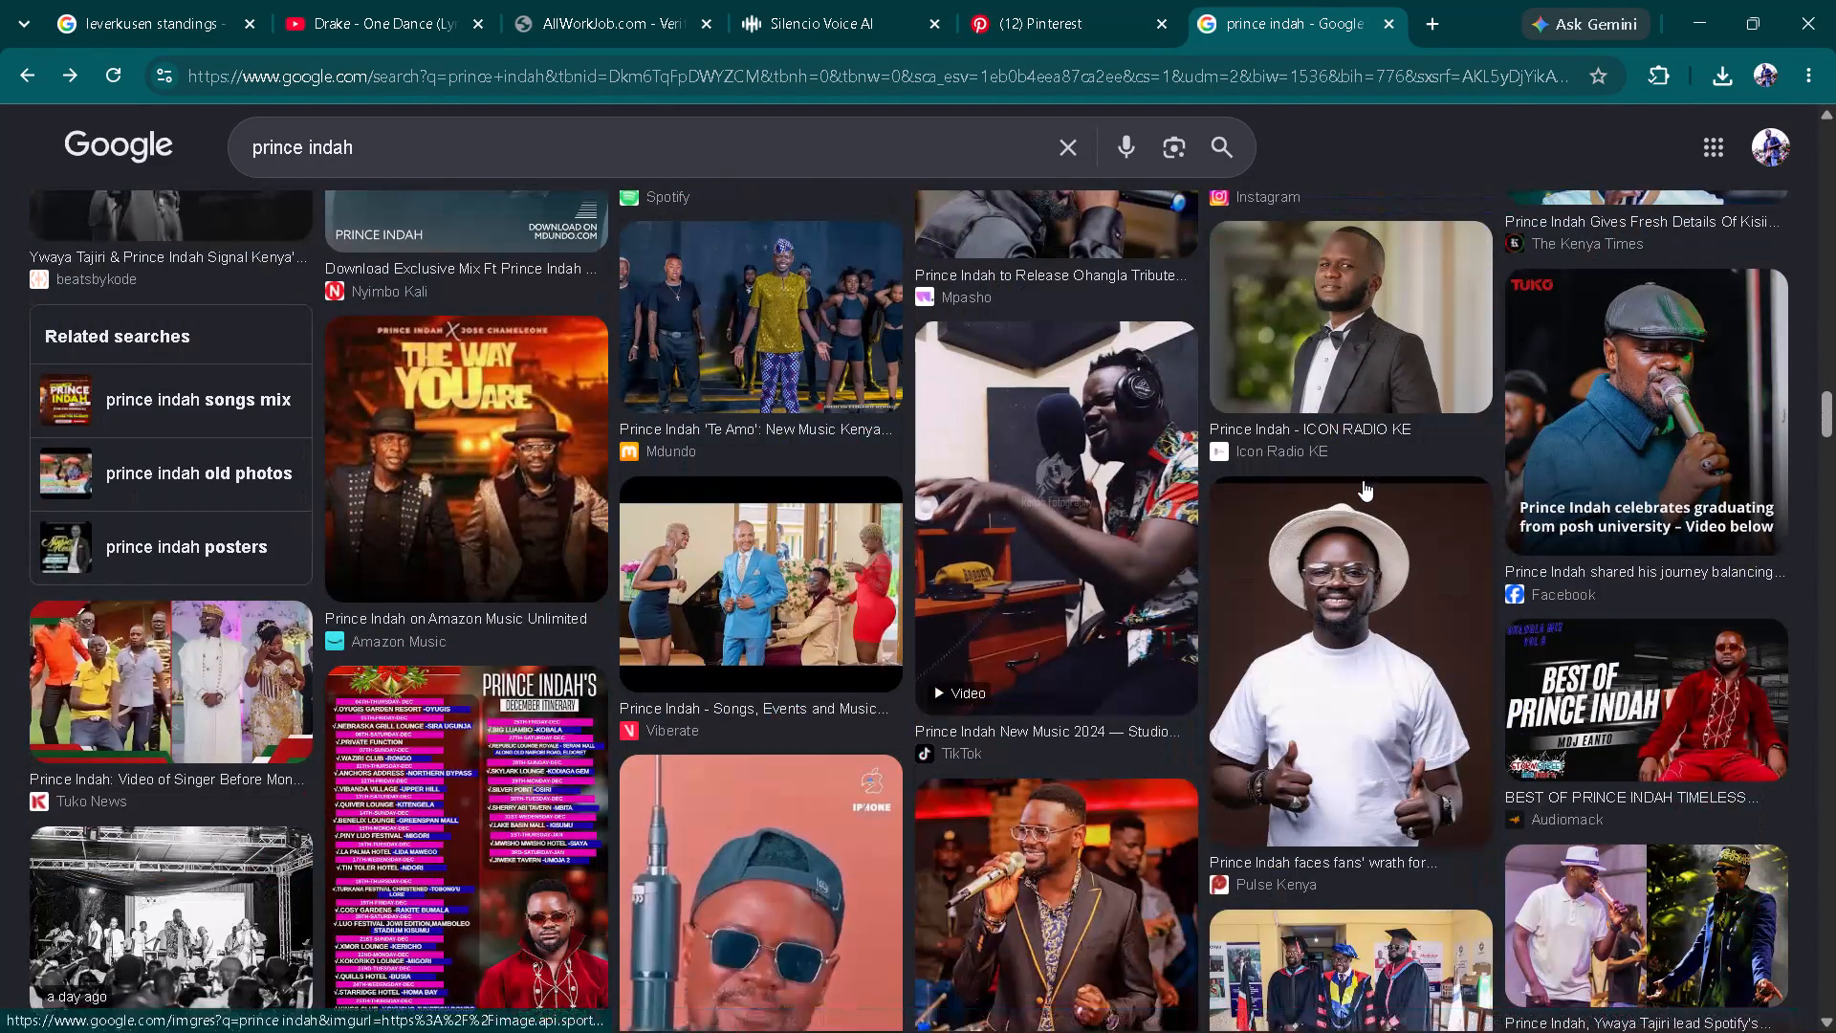
{"action": "scroll", "coordinate": [1363, 480], "scroll_direction": "down", "scroll_amount": 3}
{"action": "scroll", "coordinate": [1363, 473], "scroll_direction": "up", "scroll_amount": 1}
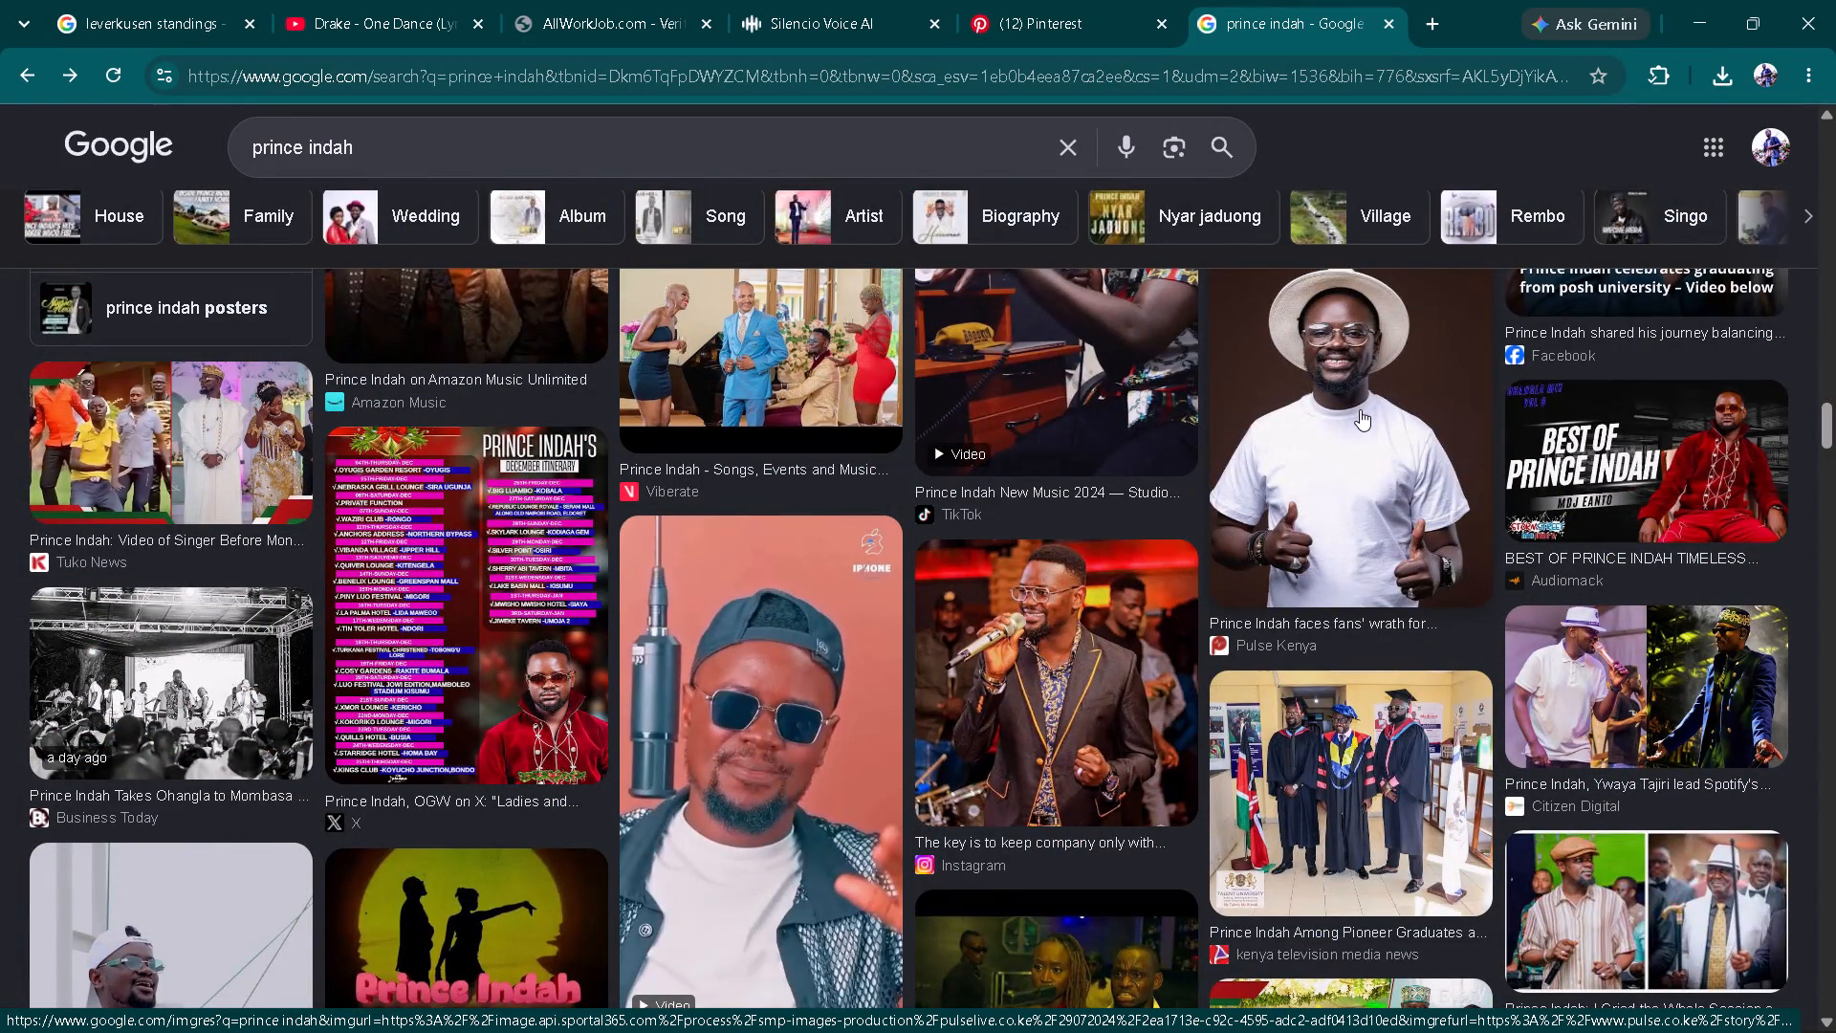
{"action": "scroll", "coordinate": [1338, 405], "scroll_direction": "down", "scroll_amount": 3}
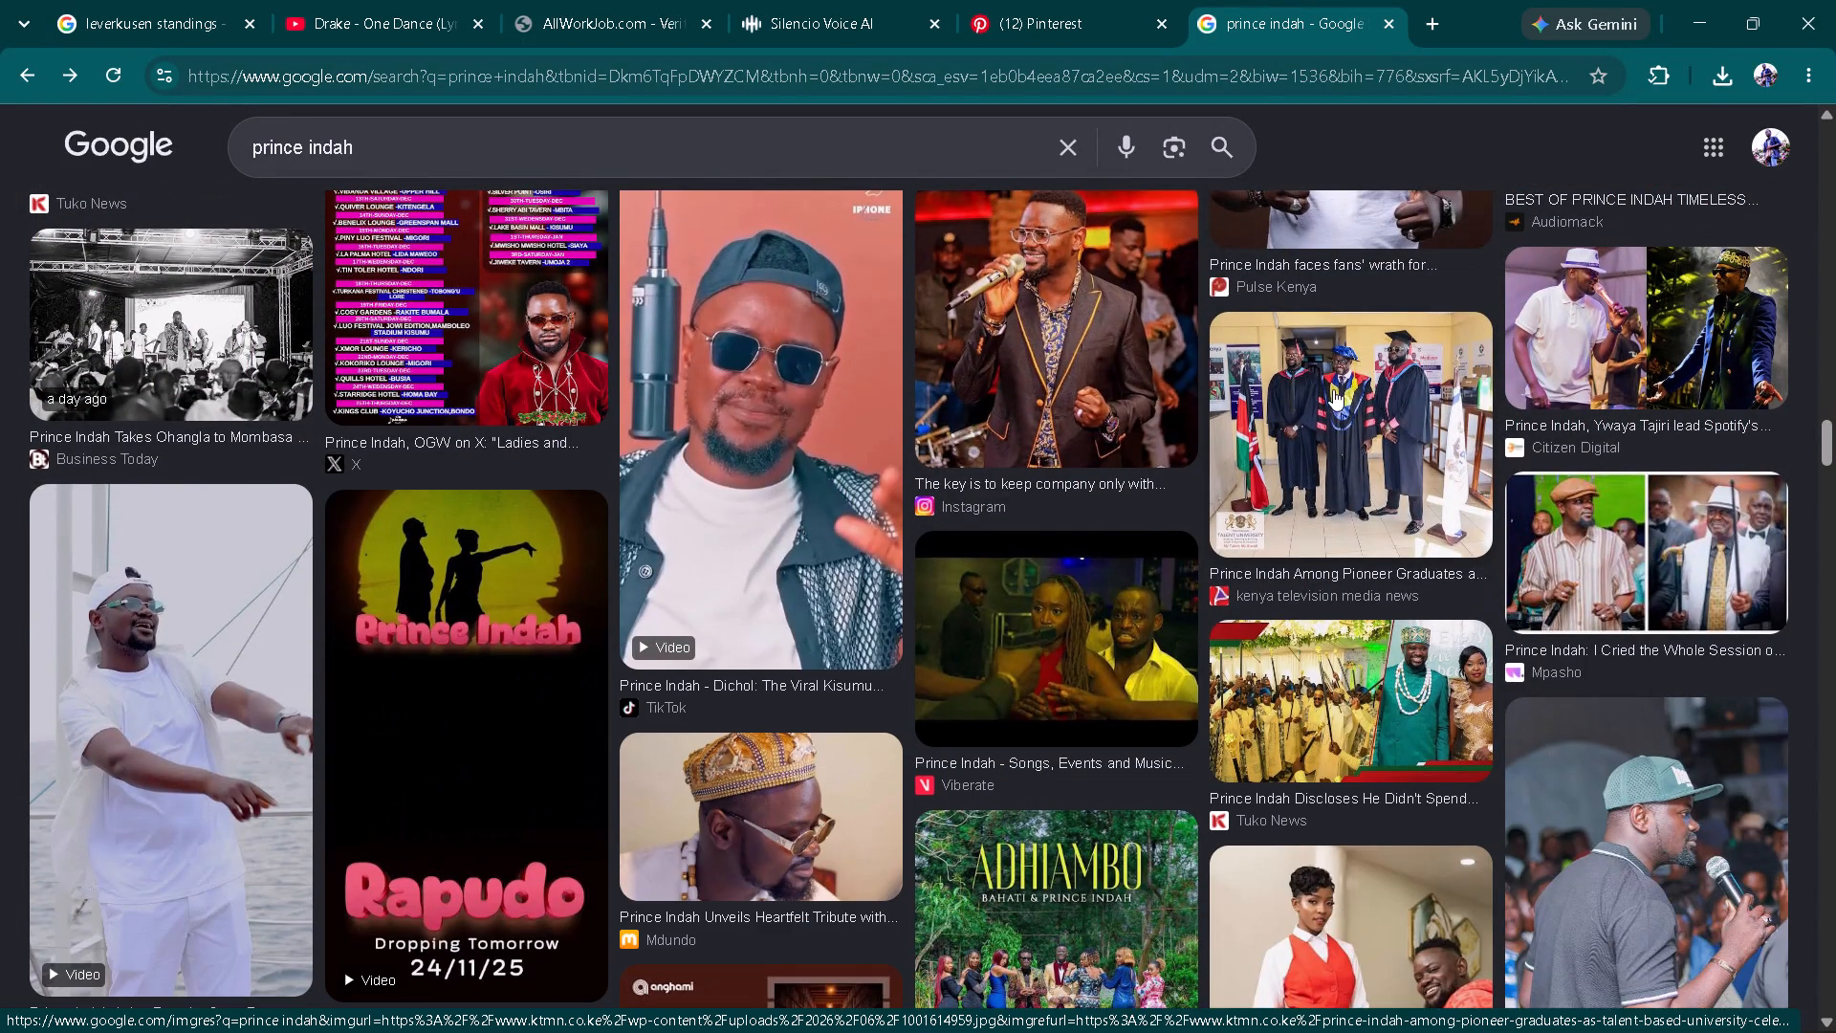
{"action": "scroll", "coordinate": [1333, 389], "scroll_direction": "down", "scroll_amount": 6}
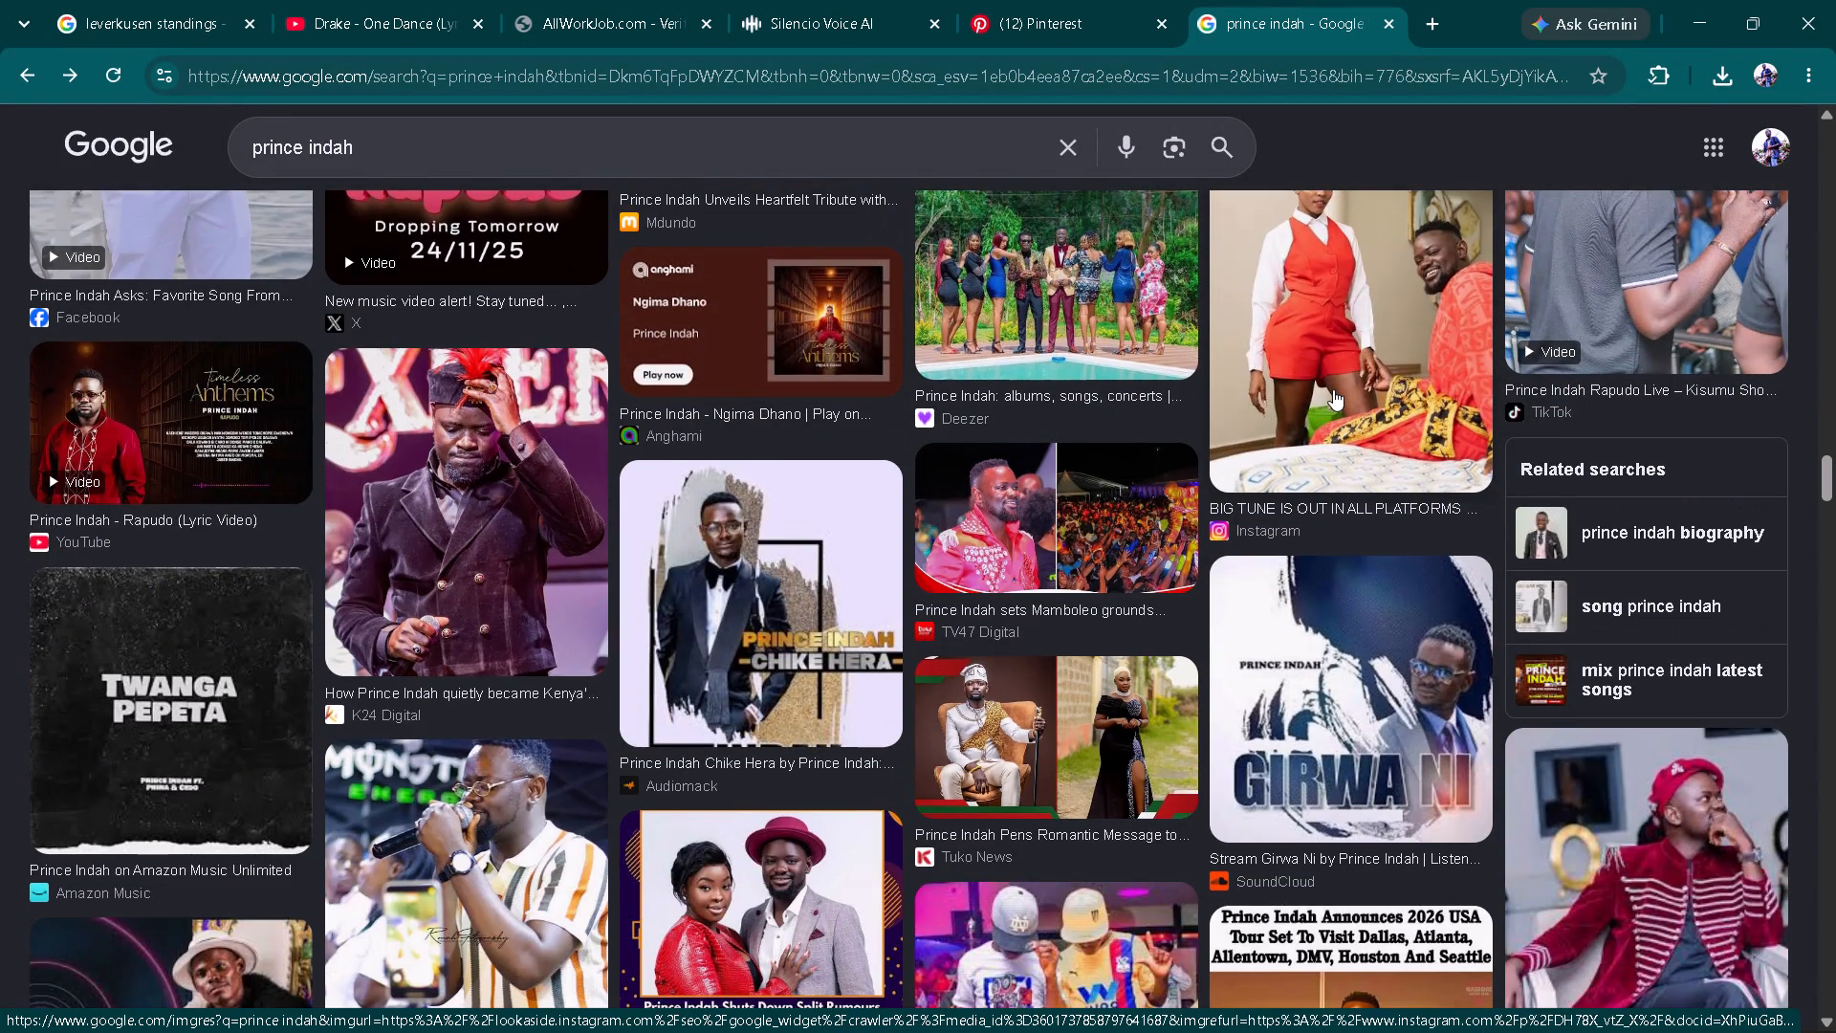
{"action": "scroll", "coordinate": [1333, 389], "scroll_direction": "down", "scroll_amount": 4}
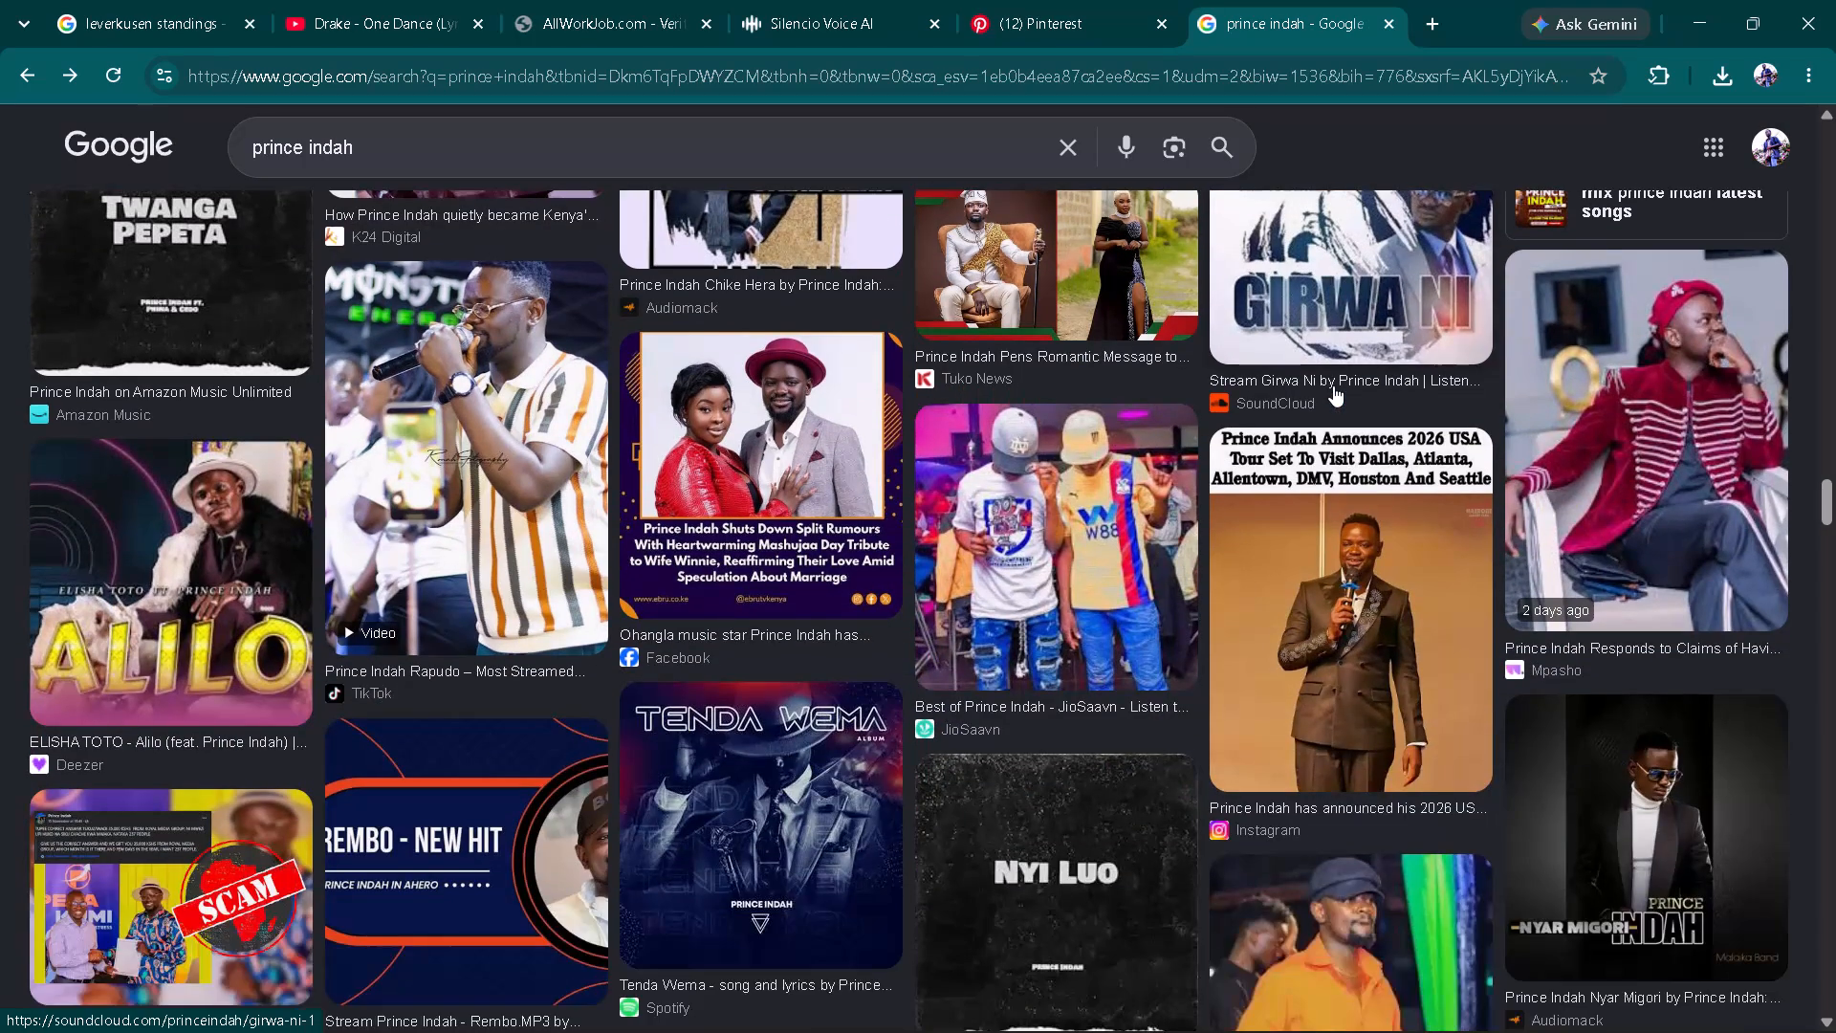
{"action": "scroll", "coordinate": [1335, 383], "scroll_direction": "down", "scroll_amount": 7}
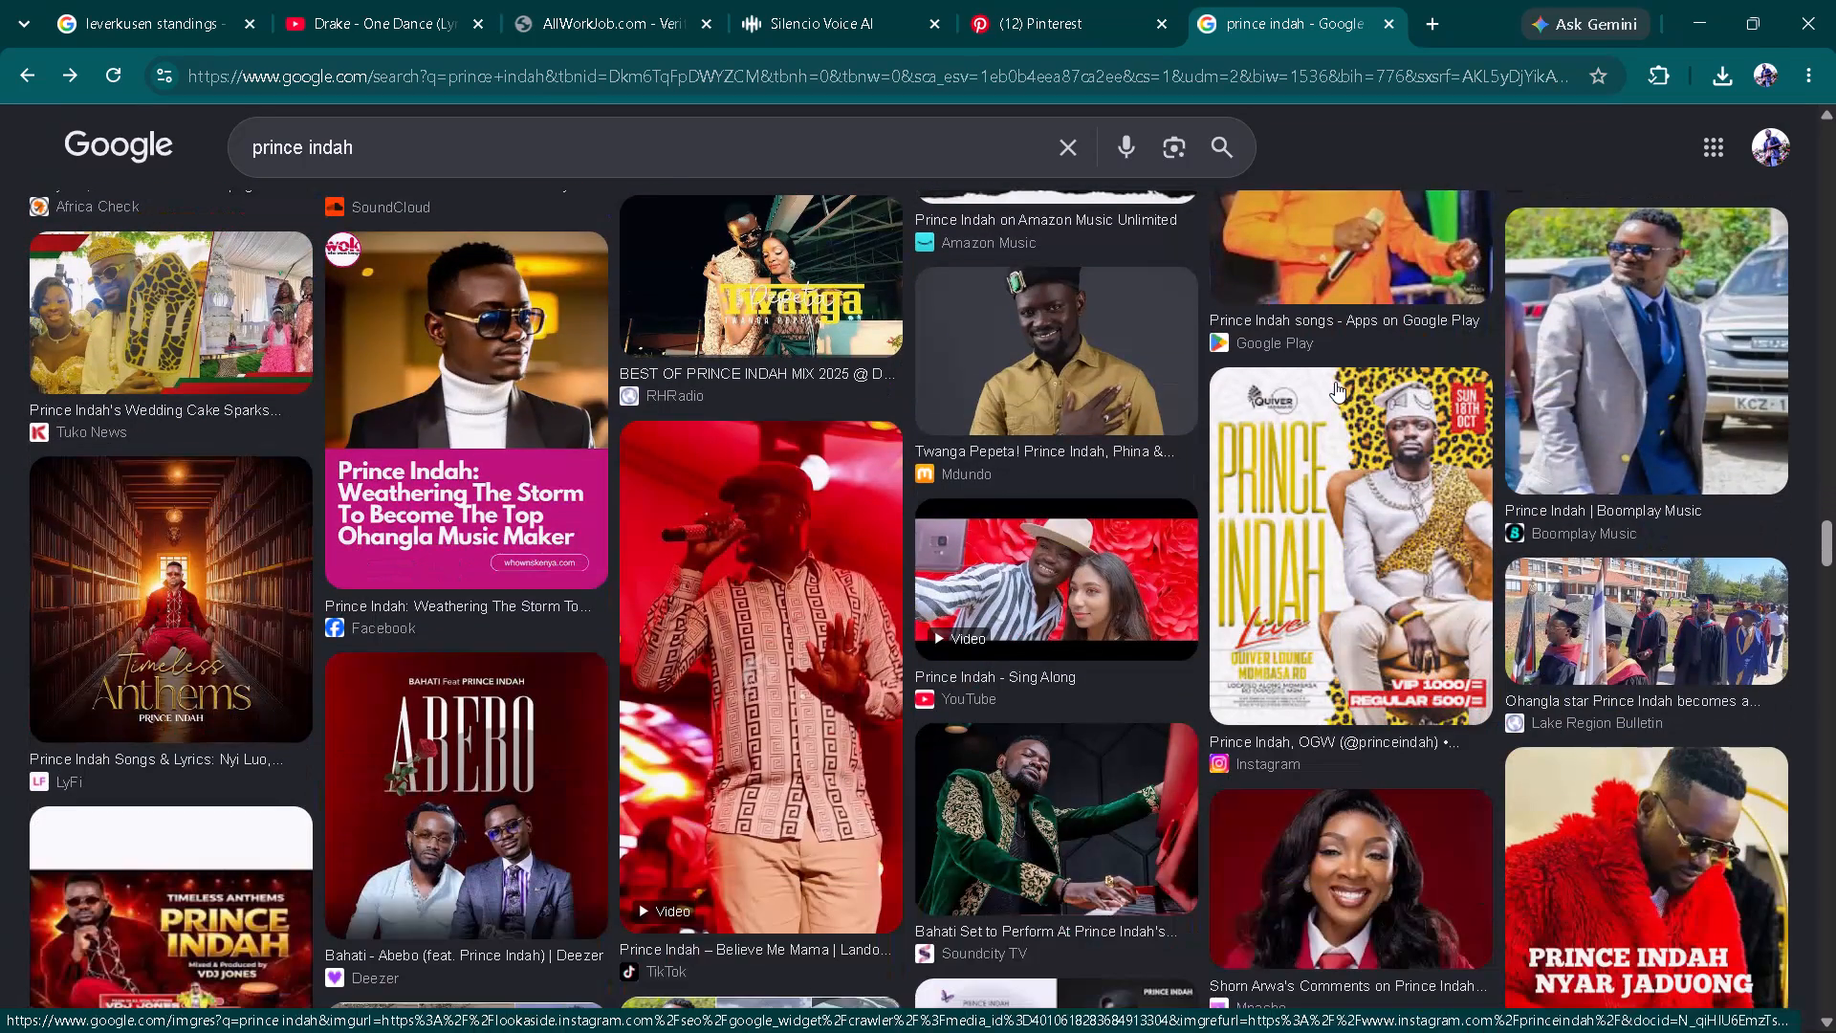
{"action": "scroll", "coordinate": [1335, 382], "scroll_direction": "down", "scroll_amount": 18}
{"action": "scroll", "coordinate": [1342, 364], "scroll_direction": "down", "scroll_amount": 6}
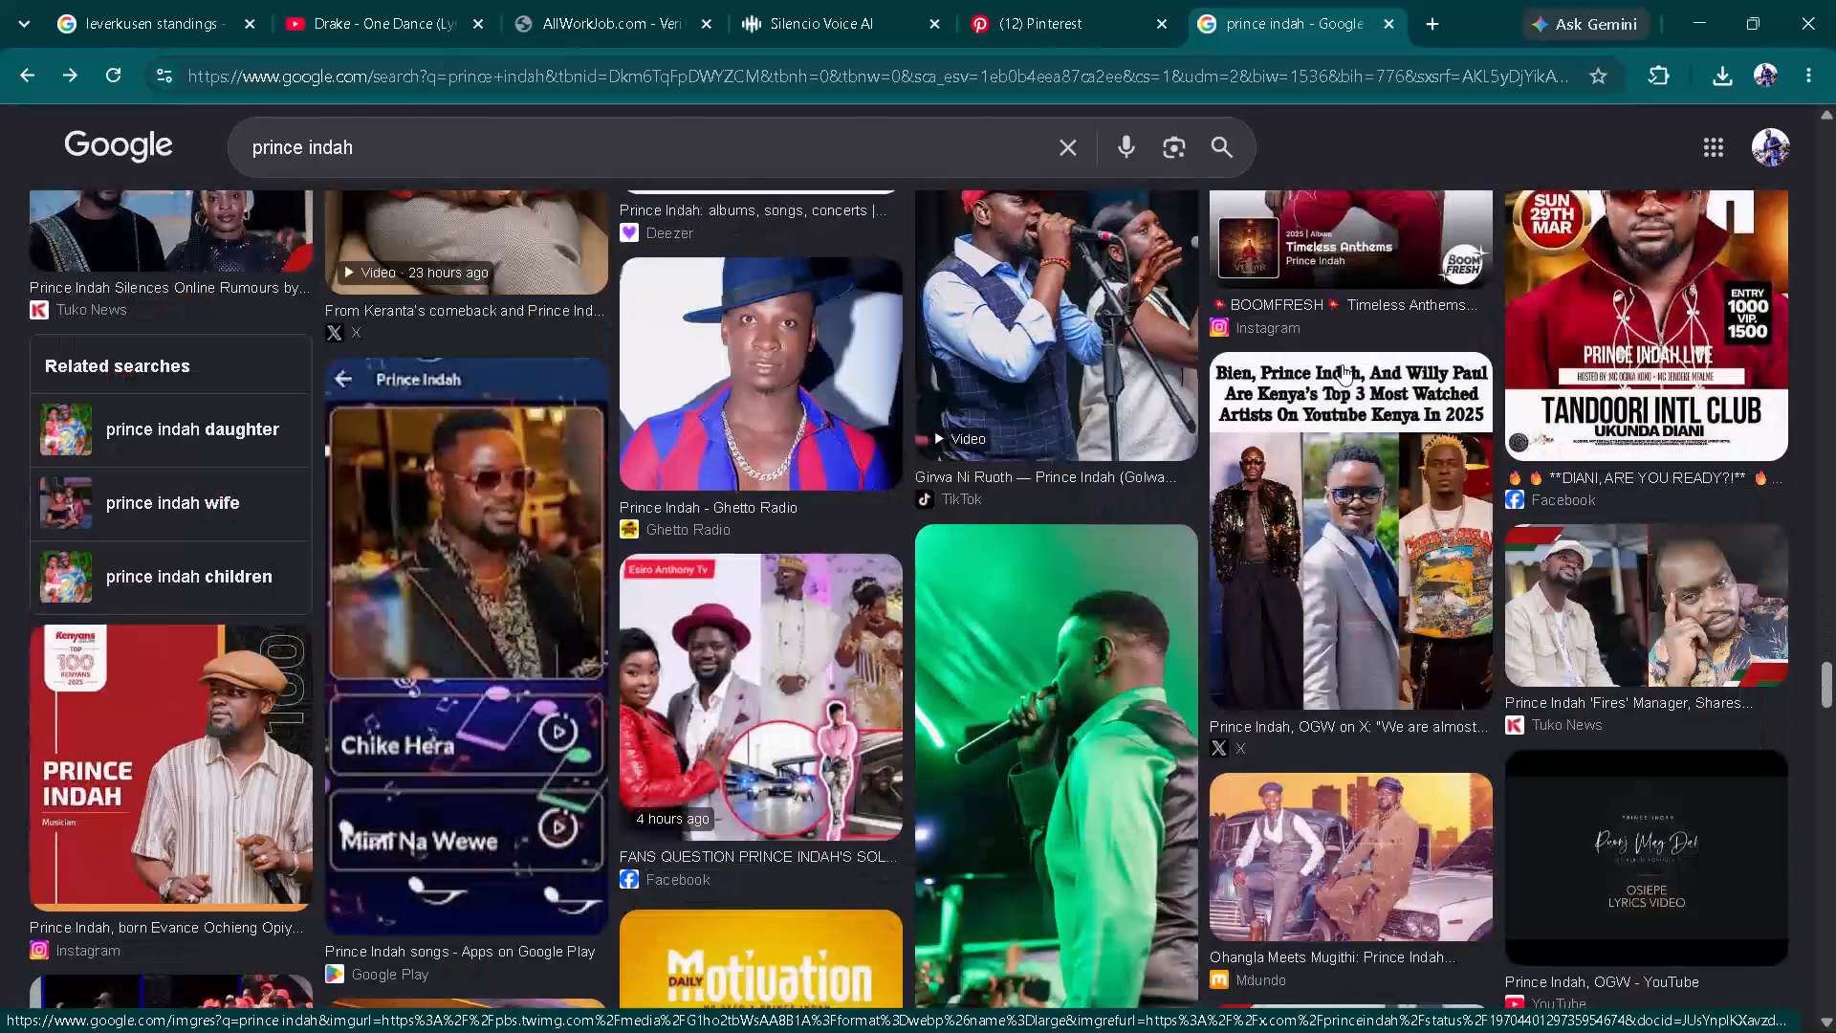
{"action": "scroll", "coordinate": [1342, 364], "scroll_direction": "down", "scroll_amount": 19}
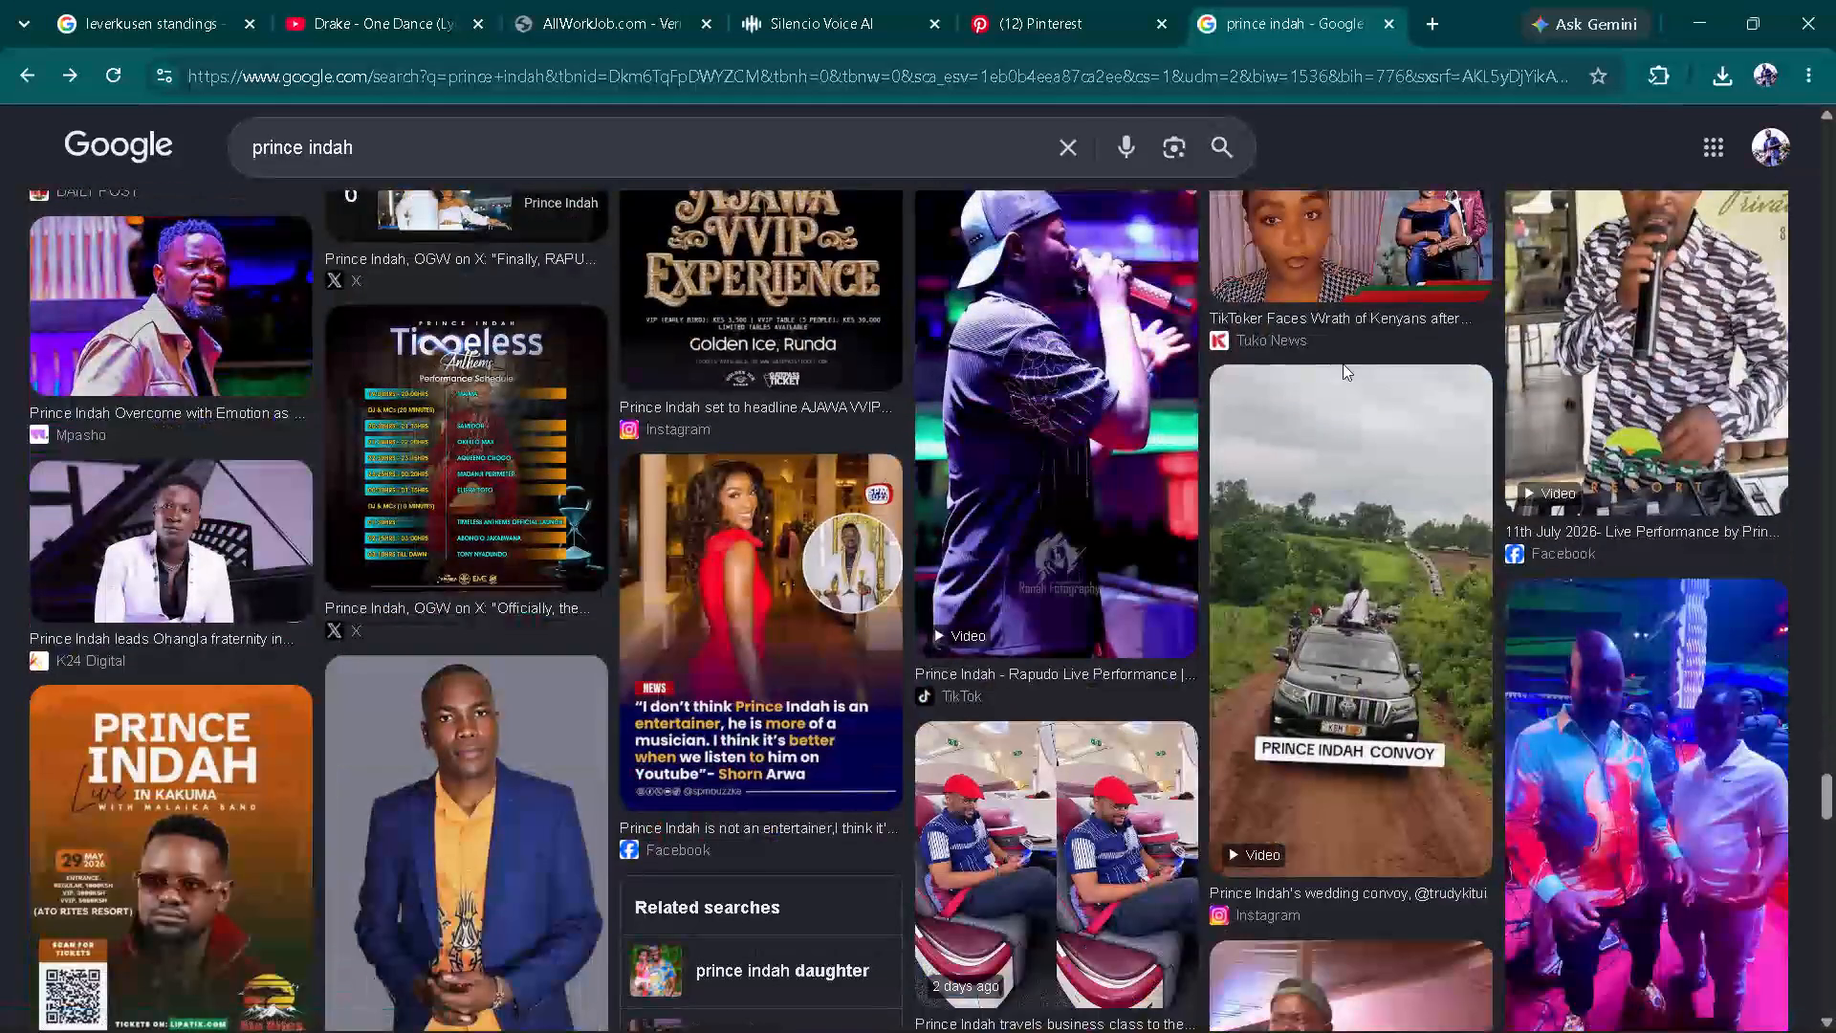
{"action": "scroll", "coordinate": [1343, 363], "scroll_direction": "up", "scroll_amount": 5}
{"action": "scroll", "coordinate": [1343, 363], "scroll_direction": "down", "scroll_amount": 12}
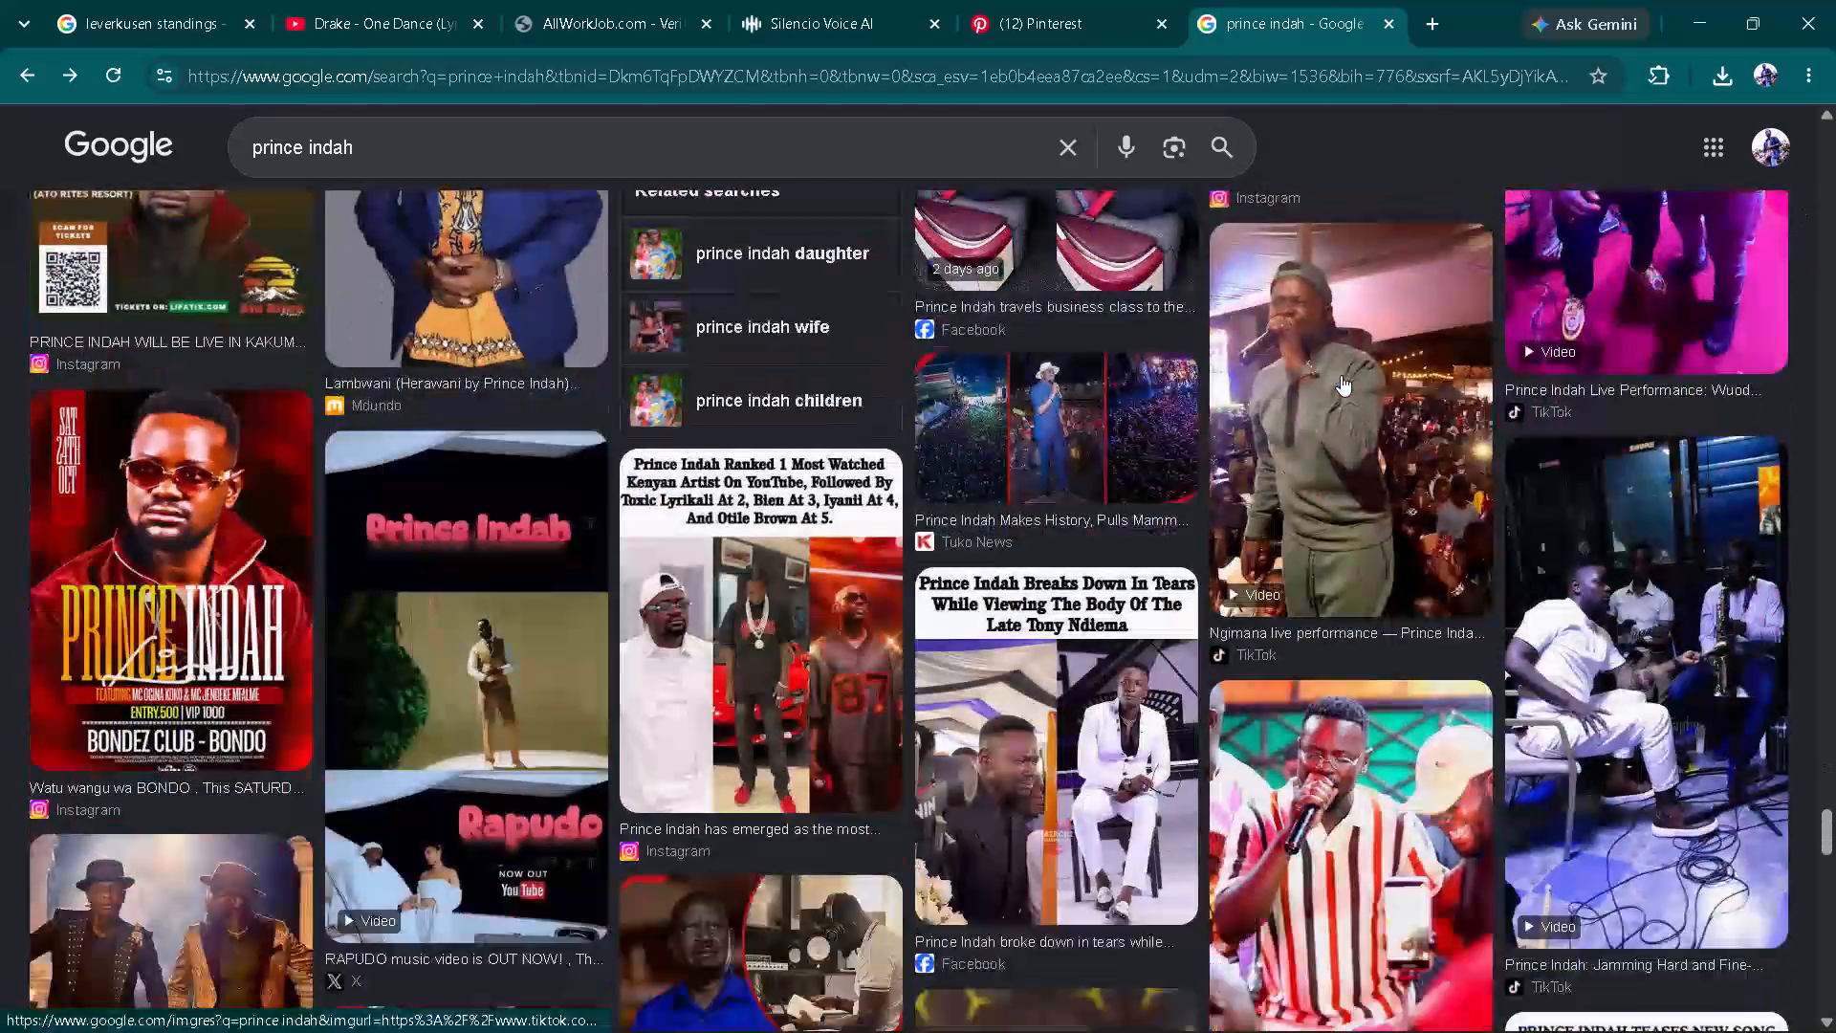
{"action": "scroll", "coordinate": [1341, 375], "scroll_direction": "down", "scroll_amount": 5}
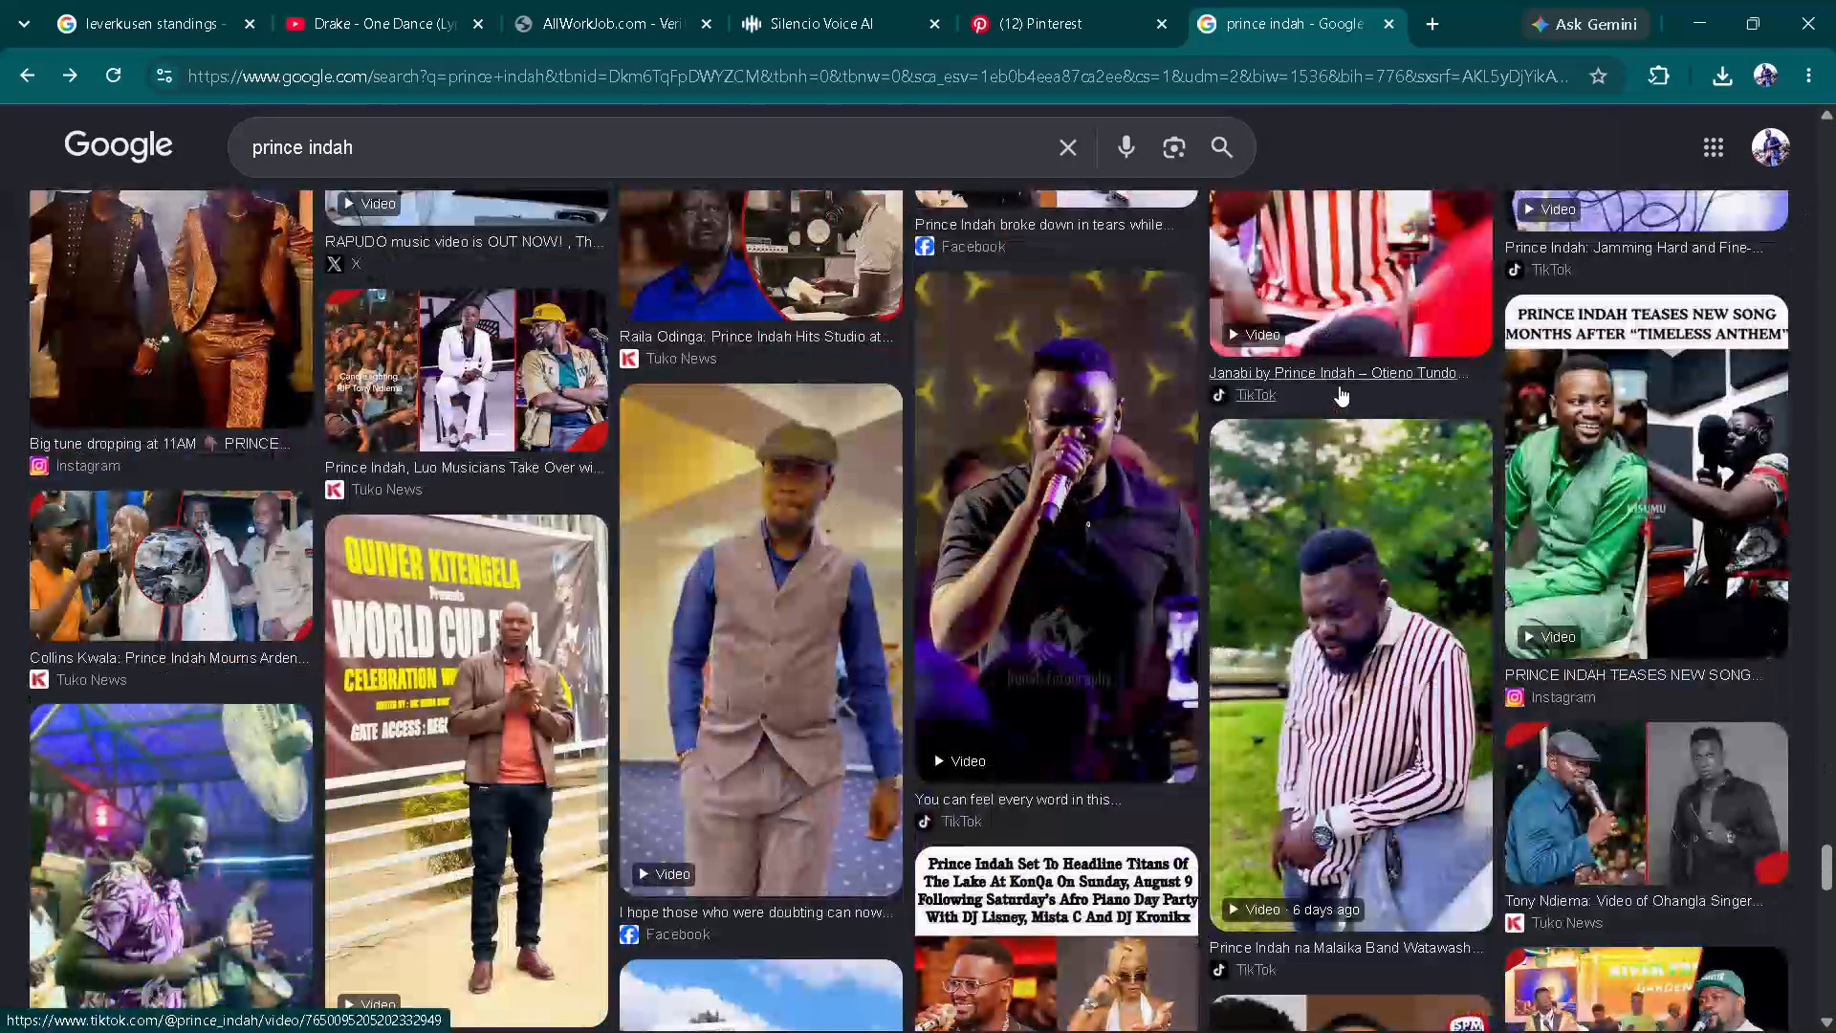
{"action": "scroll", "coordinate": [1339, 385], "scroll_direction": "down", "scroll_amount": 3}
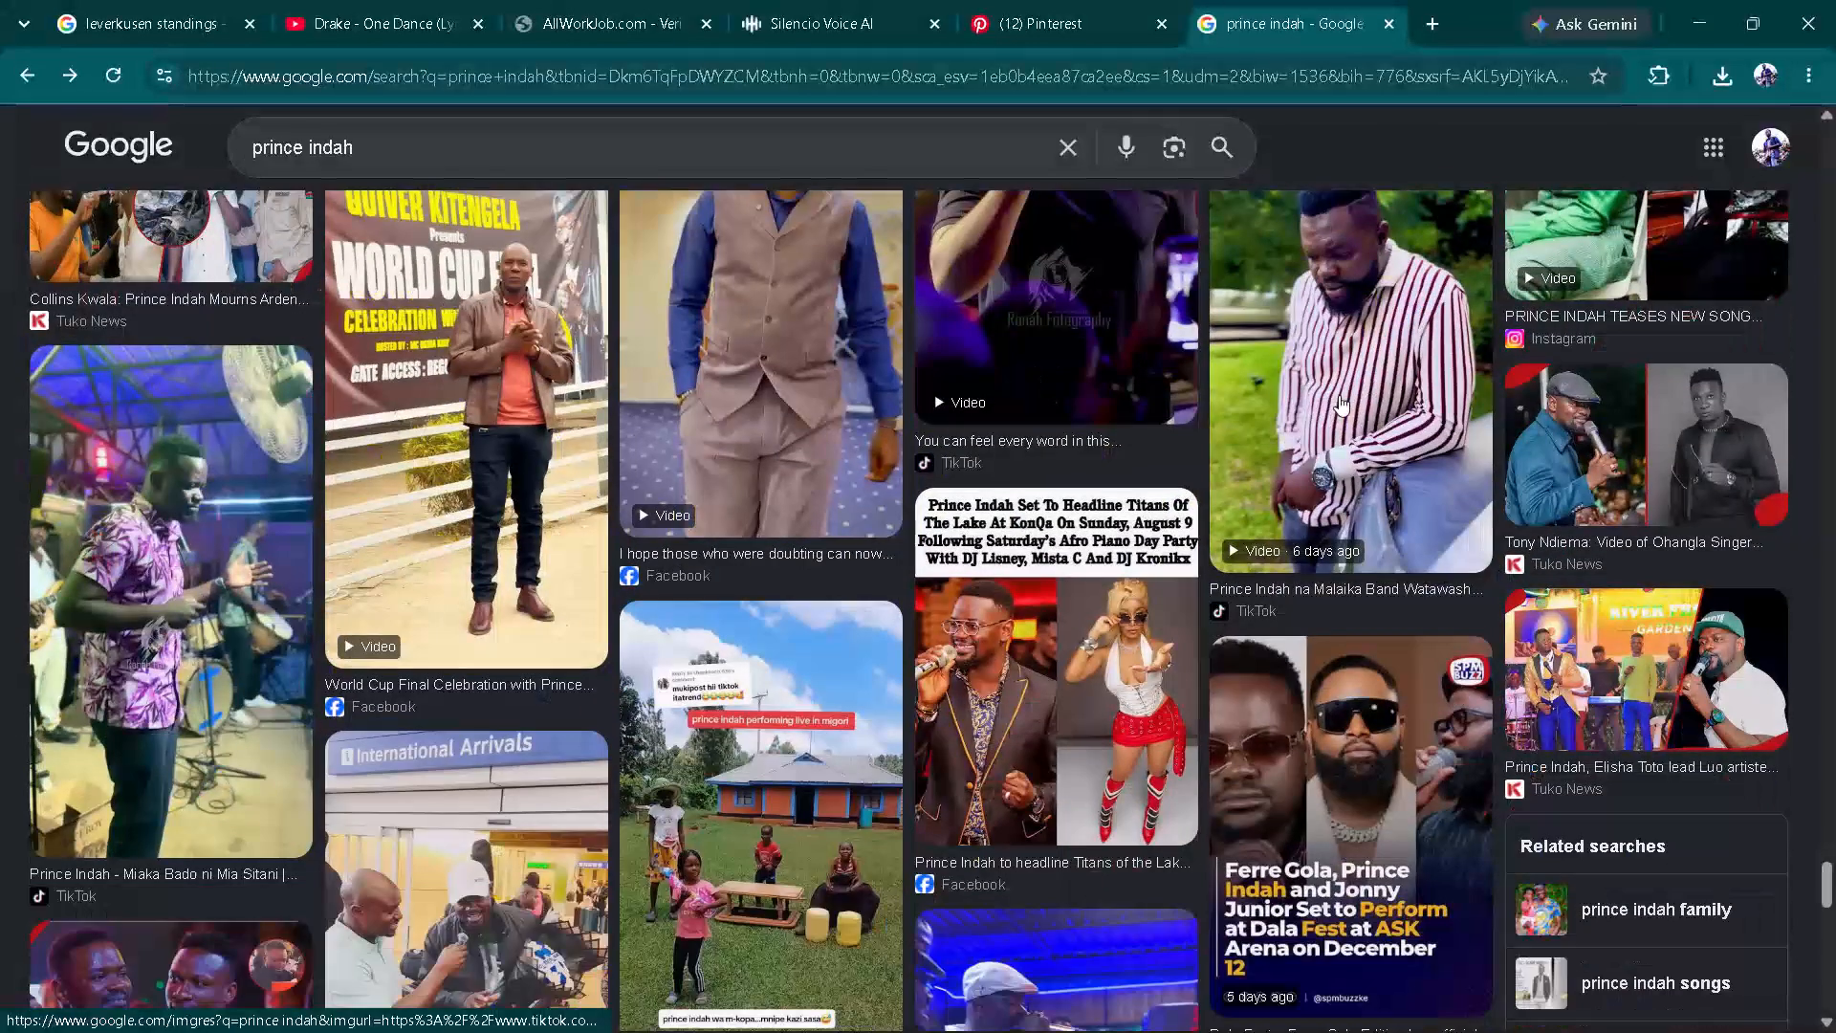
{"action": "scroll", "coordinate": [1339, 395], "scroll_direction": "down", "scroll_amount": 3}
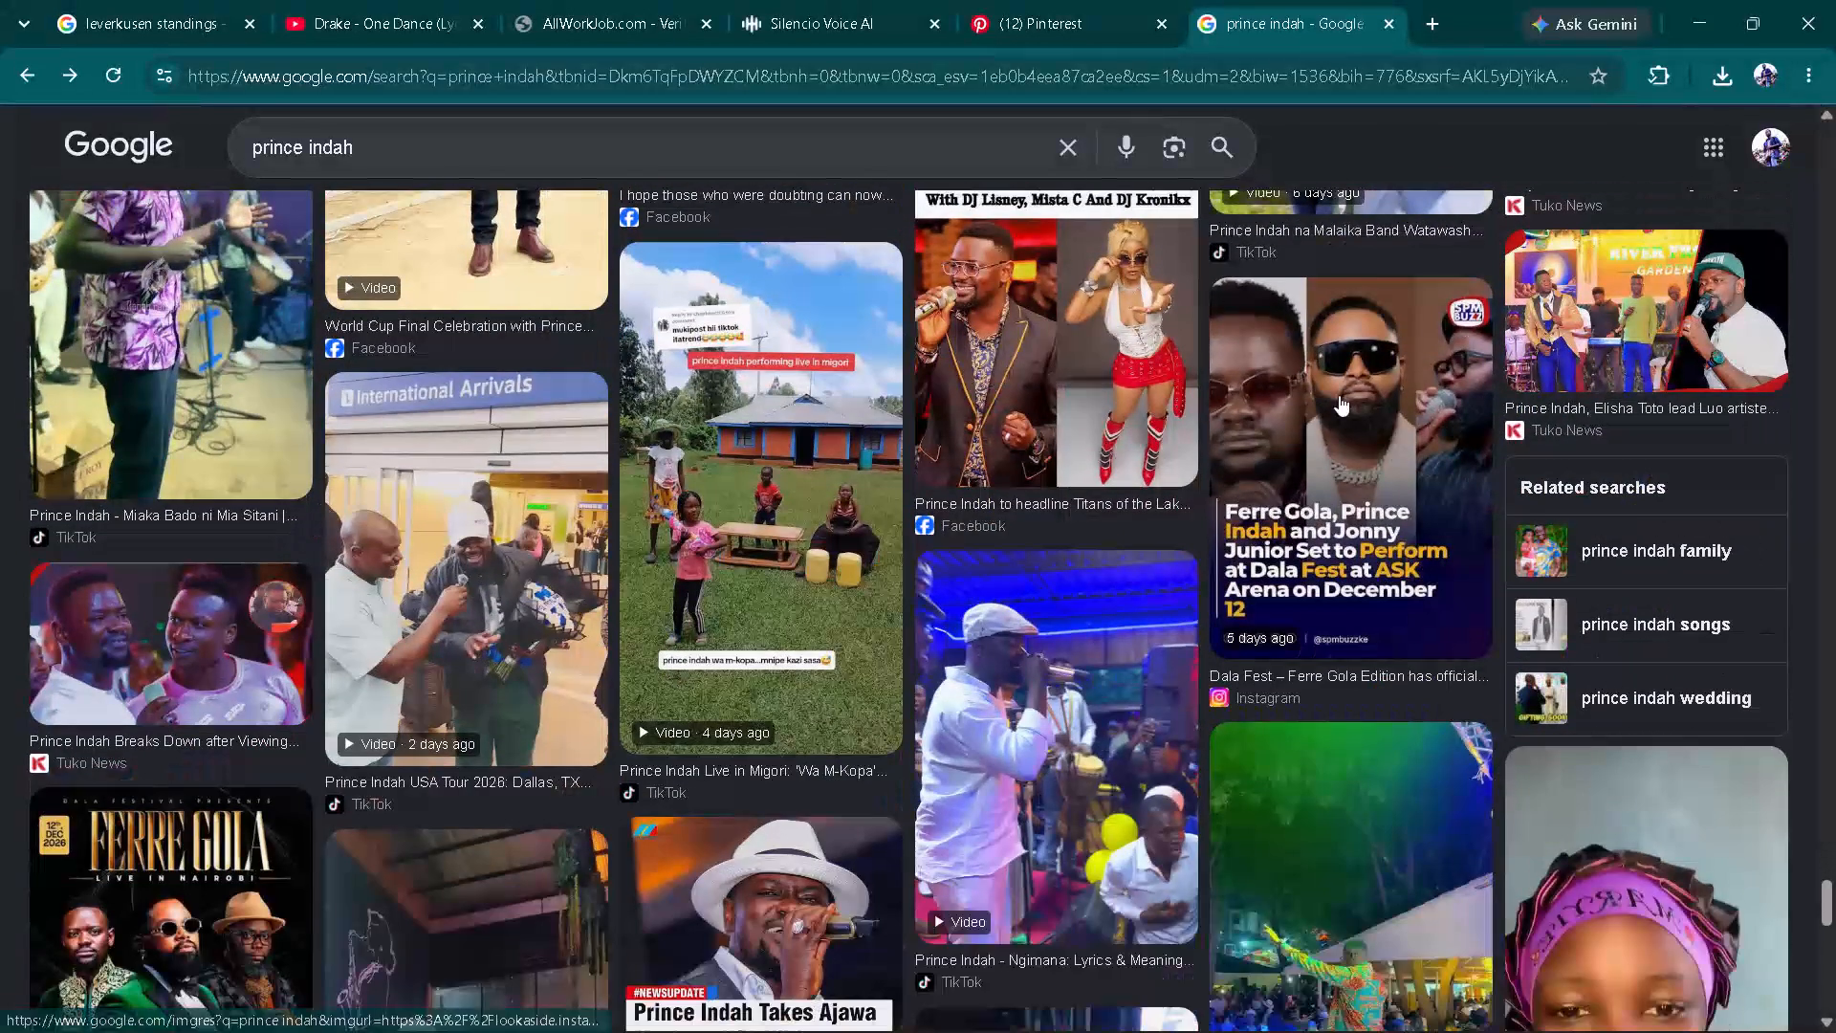
{"action": "scroll", "coordinate": [1339, 395], "scroll_direction": "down", "scroll_amount": 7}
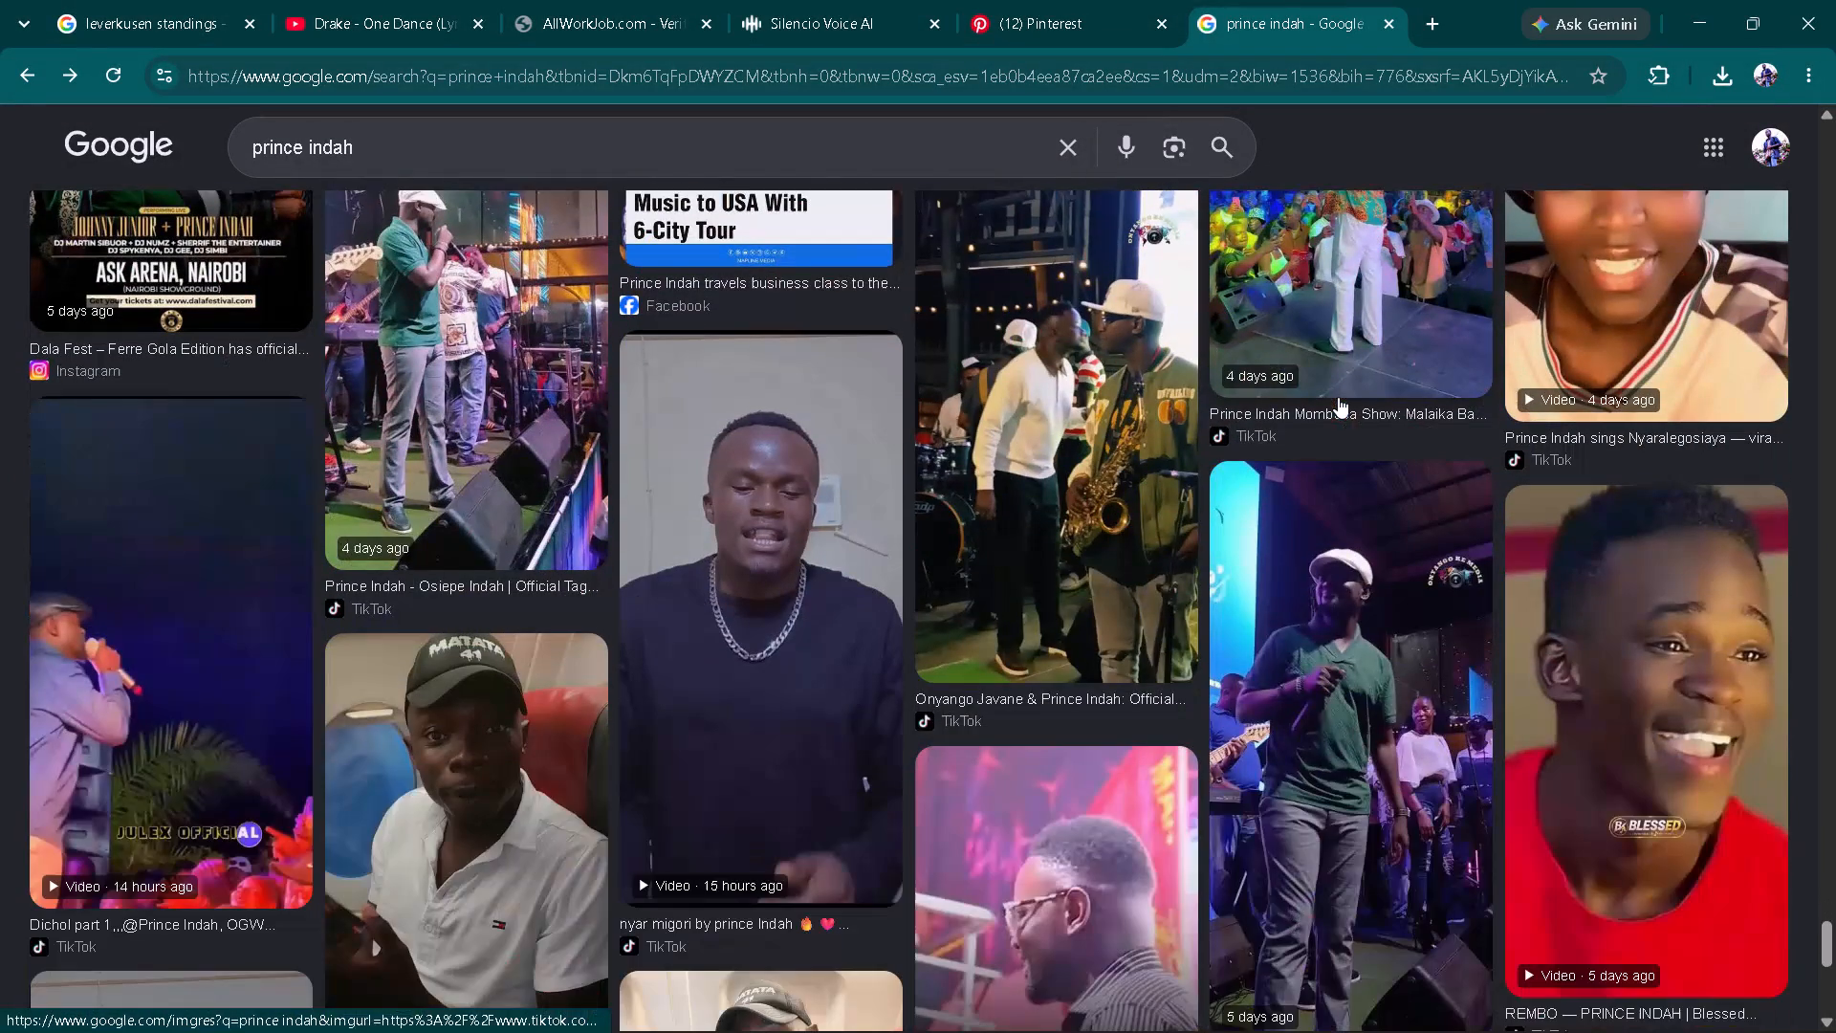
{"action": "scroll", "coordinate": [1338, 397], "scroll_direction": "down", "scroll_amount": 5}
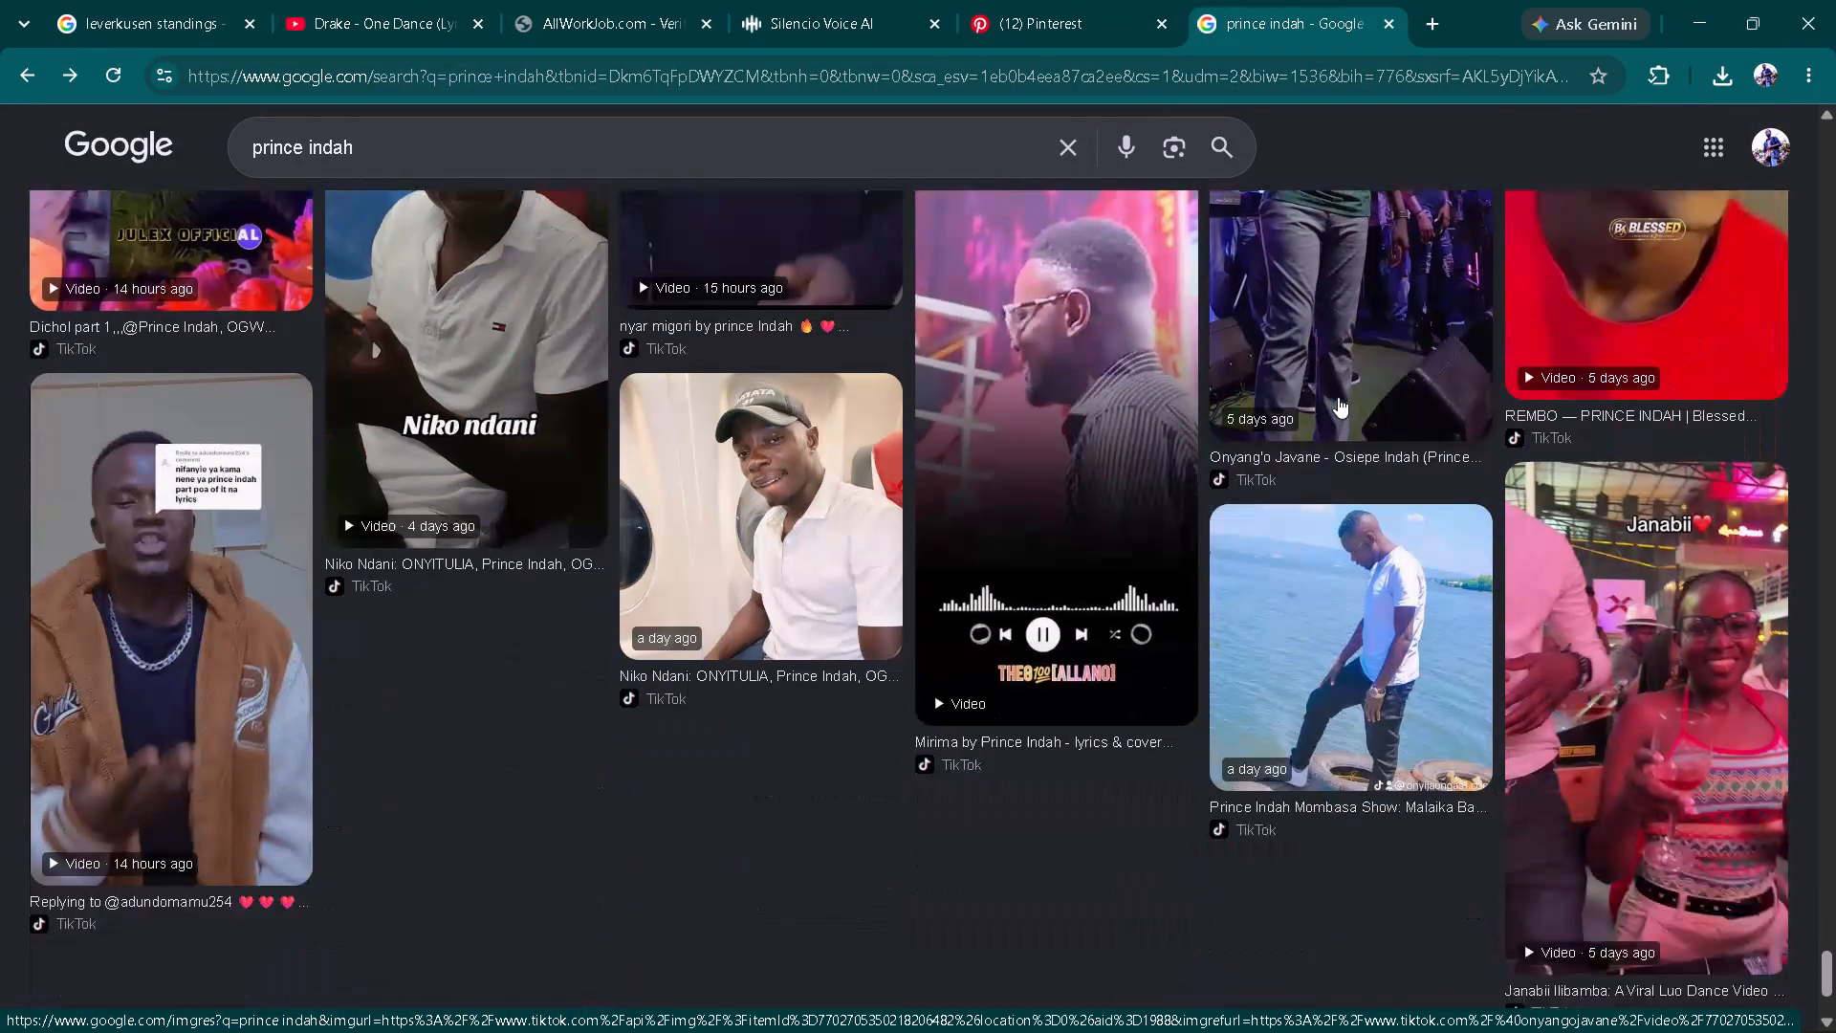
{"action": "scroll", "coordinate": [1338, 397], "scroll_direction": "down", "scroll_amount": 5}
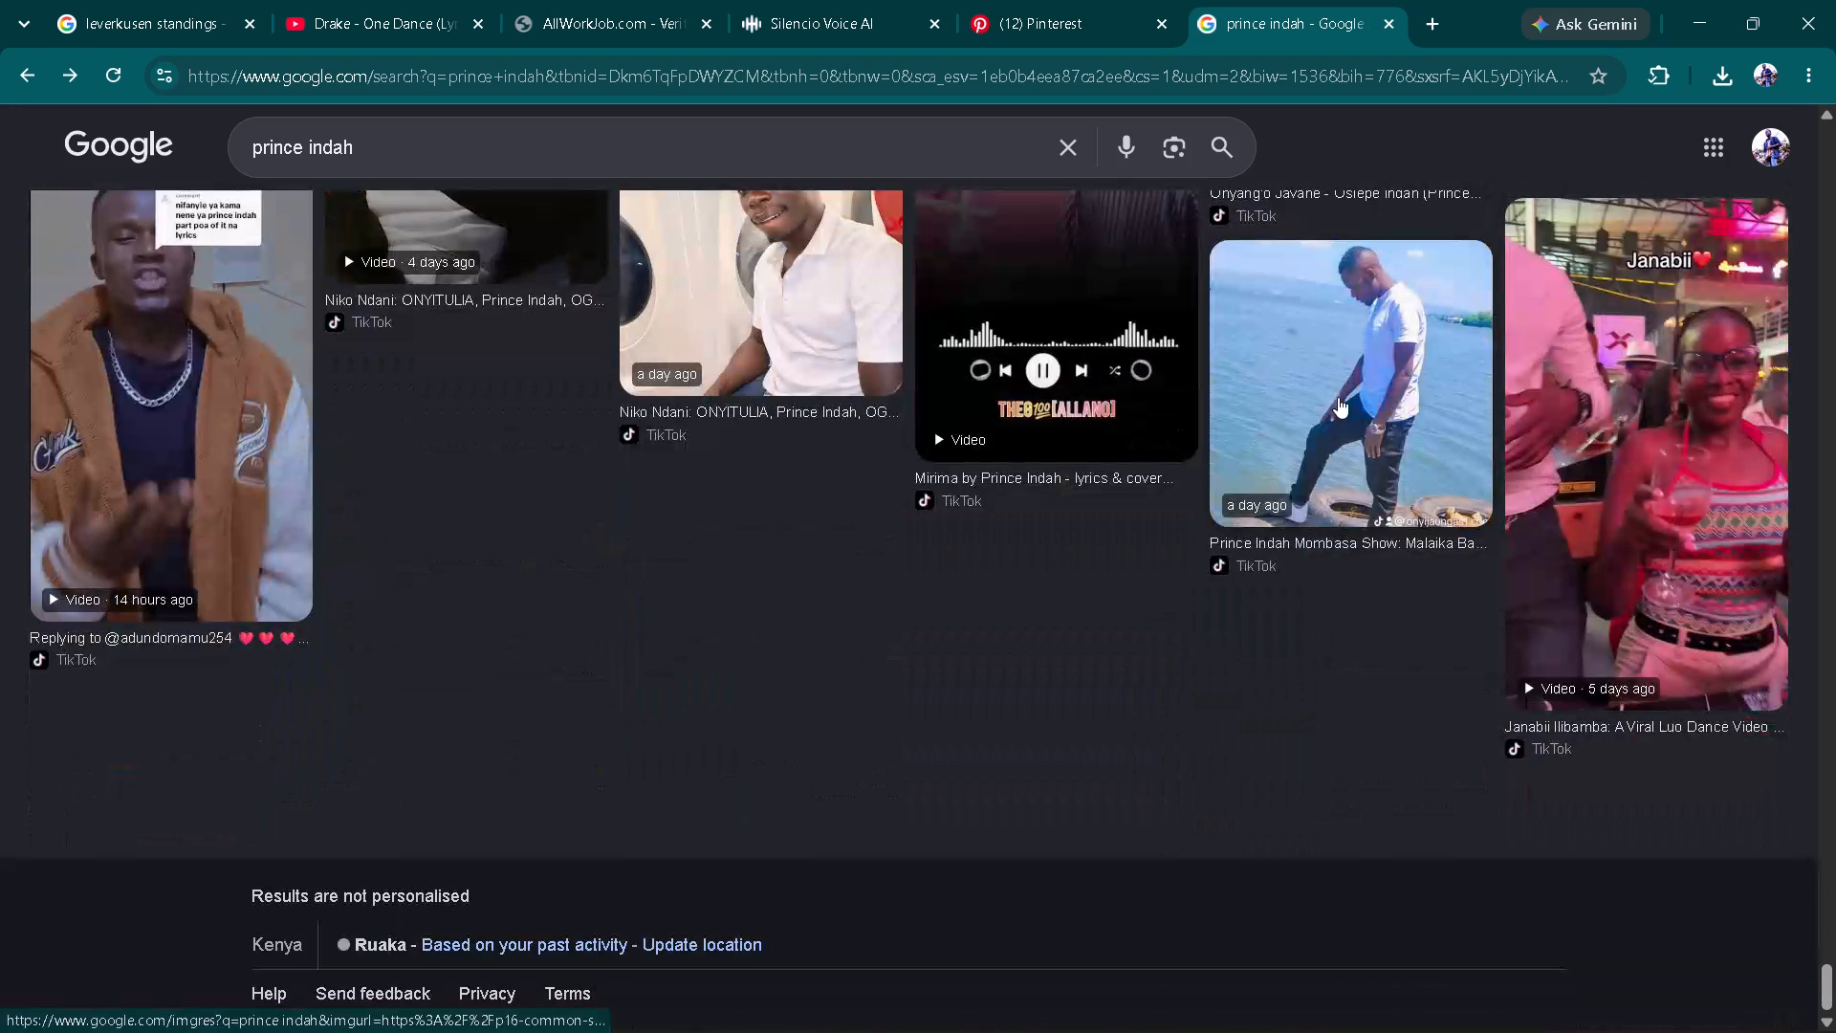
{"action": "scroll", "coordinate": [1338, 397], "scroll_direction": "up", "scroll_amount": 4}
{"action": "scroll", "coordinate": [1338, 397], "scroll_direction": "down", "scroll_amount": 4}
{"action": "scroll", "coordinate": [1338, 397], "scroll_direction": "up", "scroll_amount": 7}
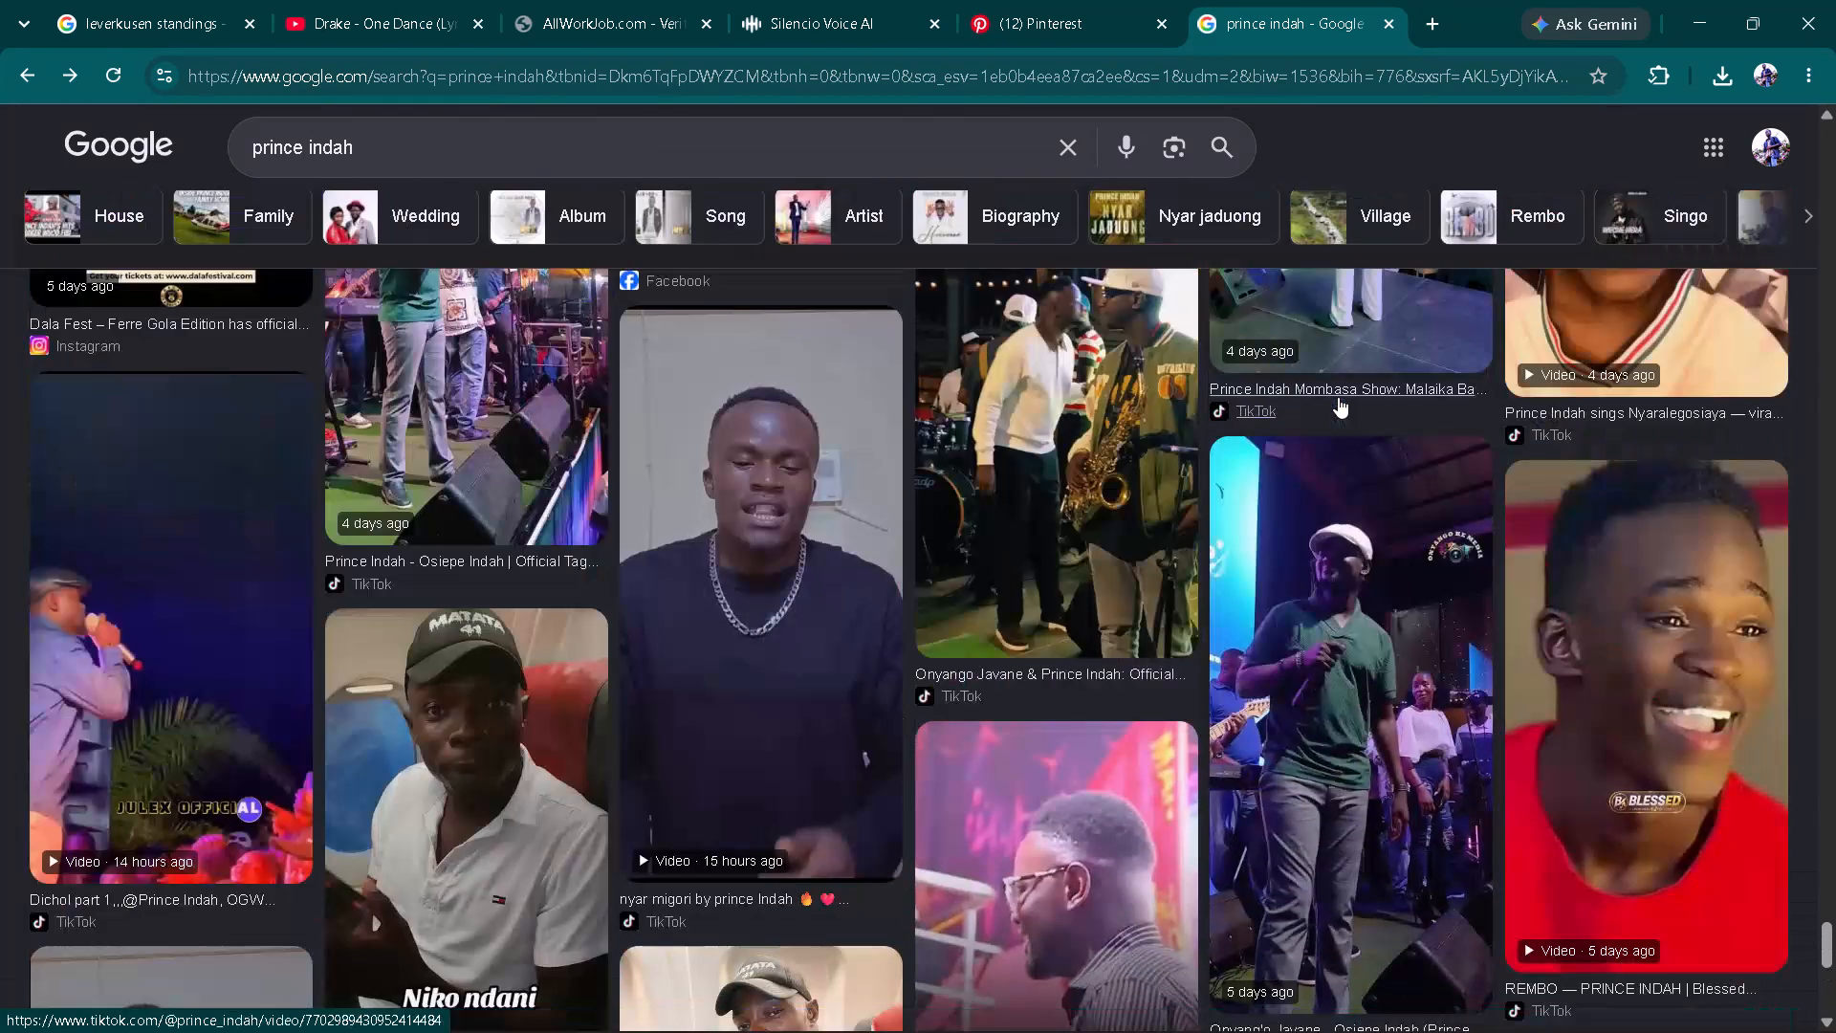
{"action": "scroll", "coordinate": [1338, 397], "scroll_direction": "up", "scroll_amount": 8}
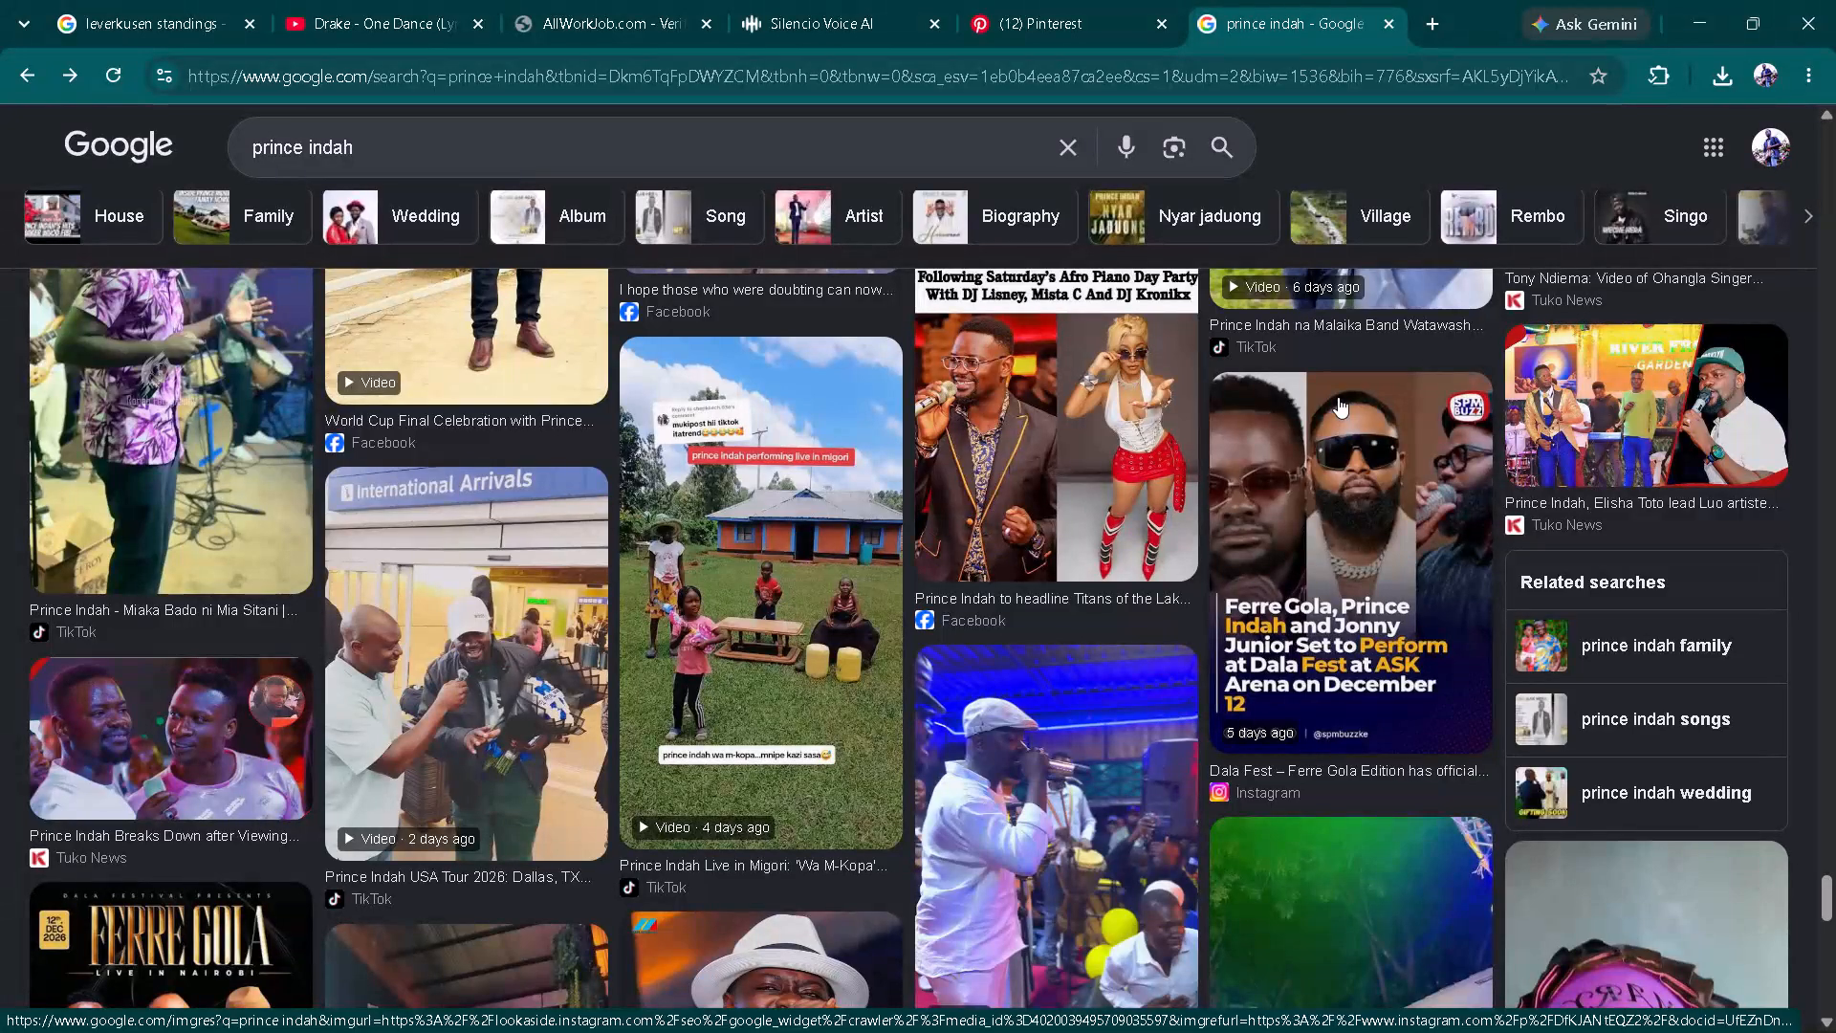
{"action": "scroll", "coordinate": [1338, 397], "scroll_direction": "up", "scroll_amount": 1}
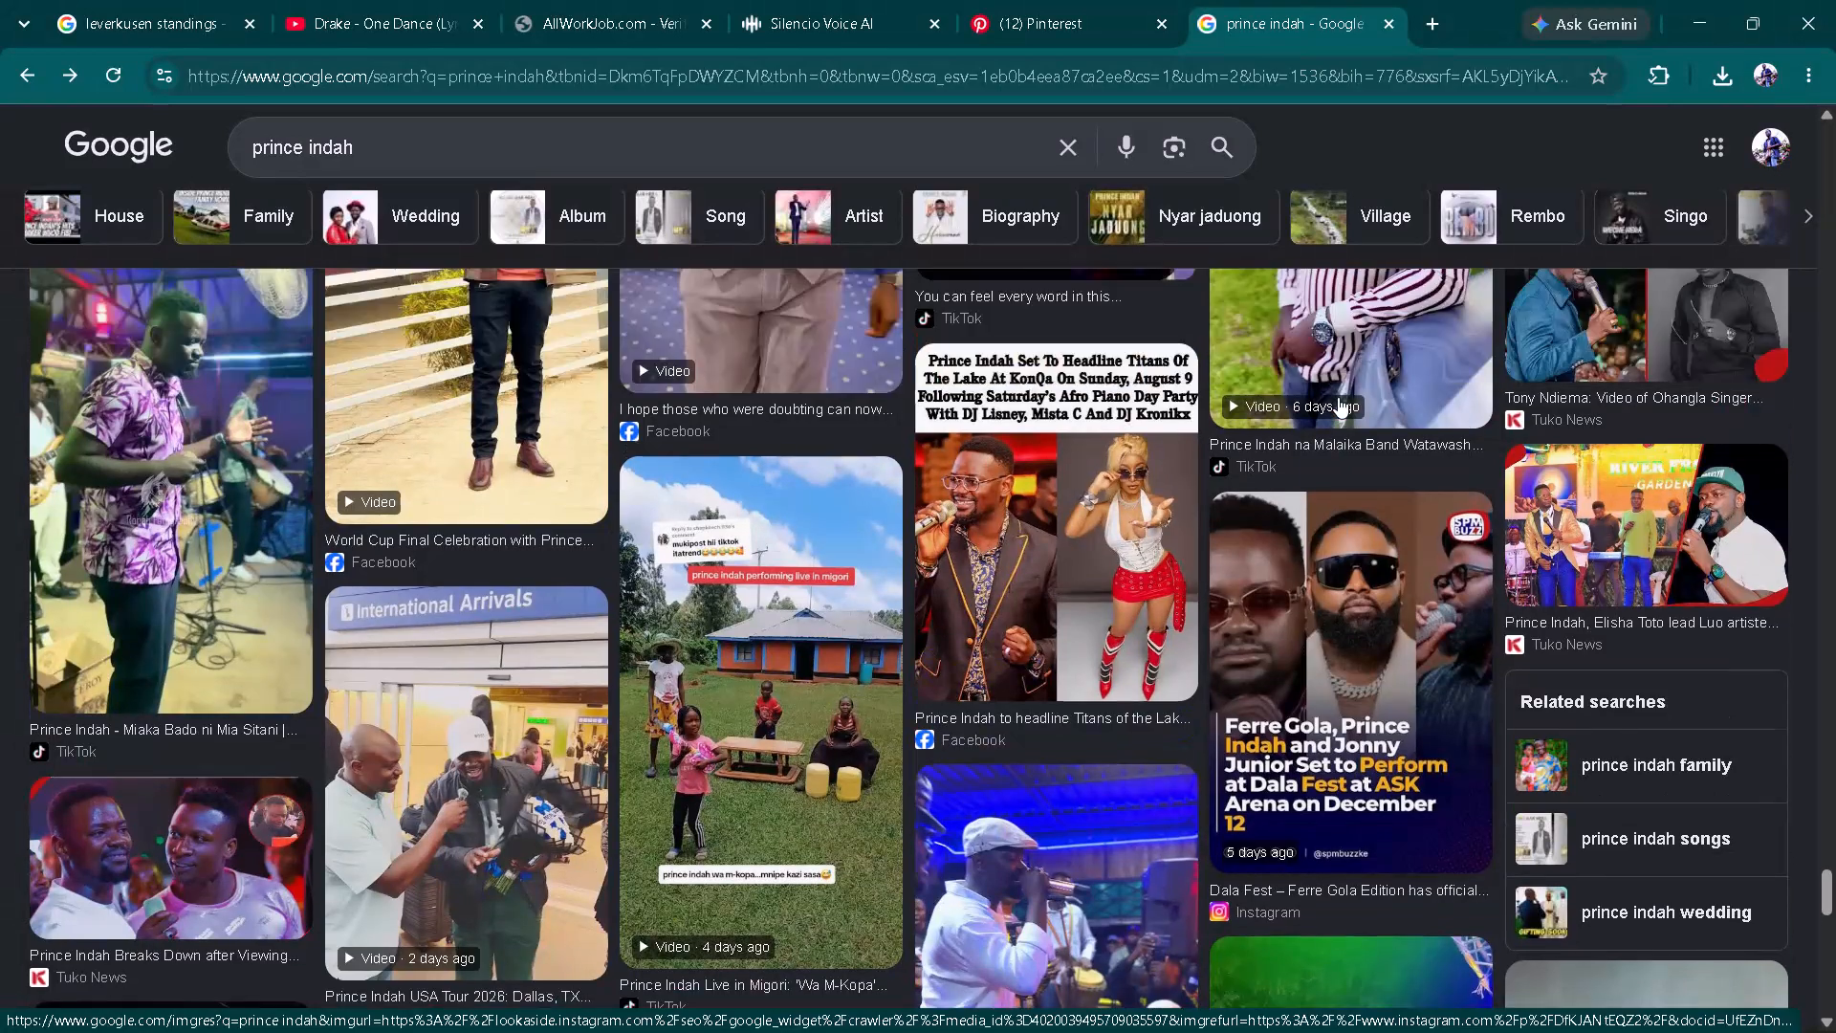
{"action": "scroll", "coordinate": [1338, 397], "scroll_direction": "up", "scroll_amount": 6}
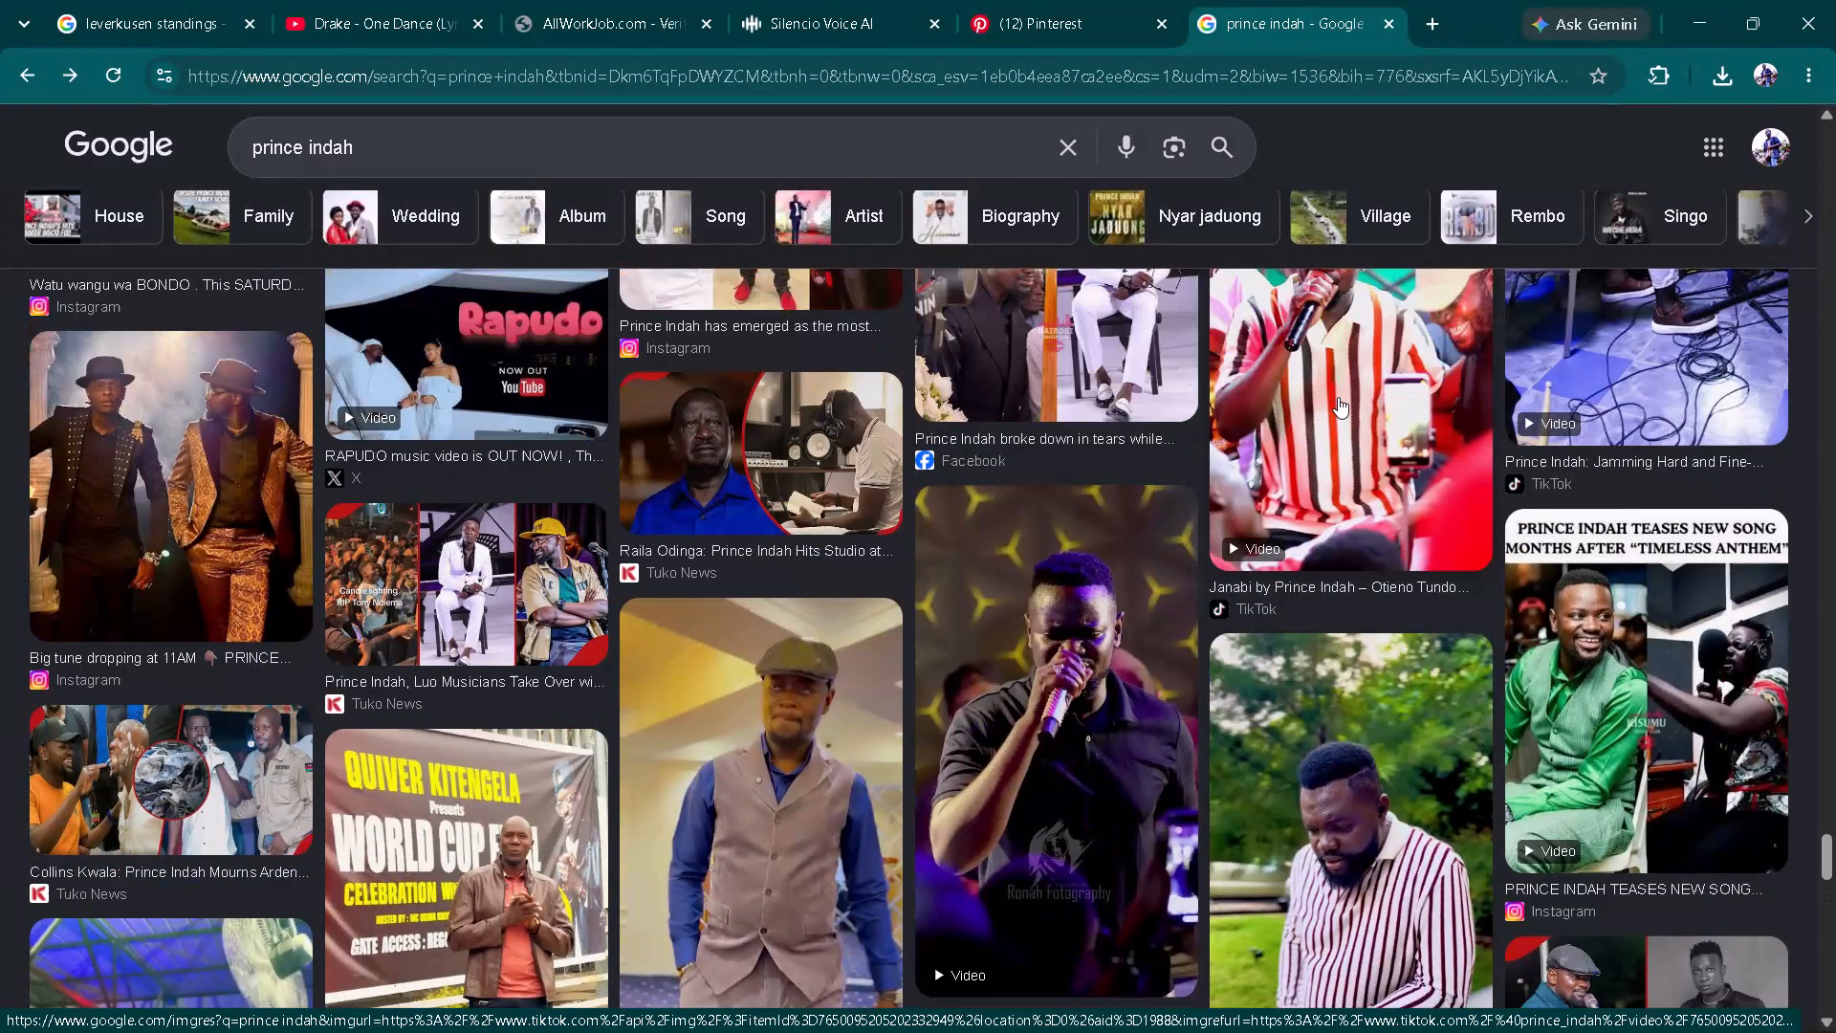
{"action": "scroll", "coordinate": [1338, 397], "scroll_direction": "up", "scroll_amount": 1}
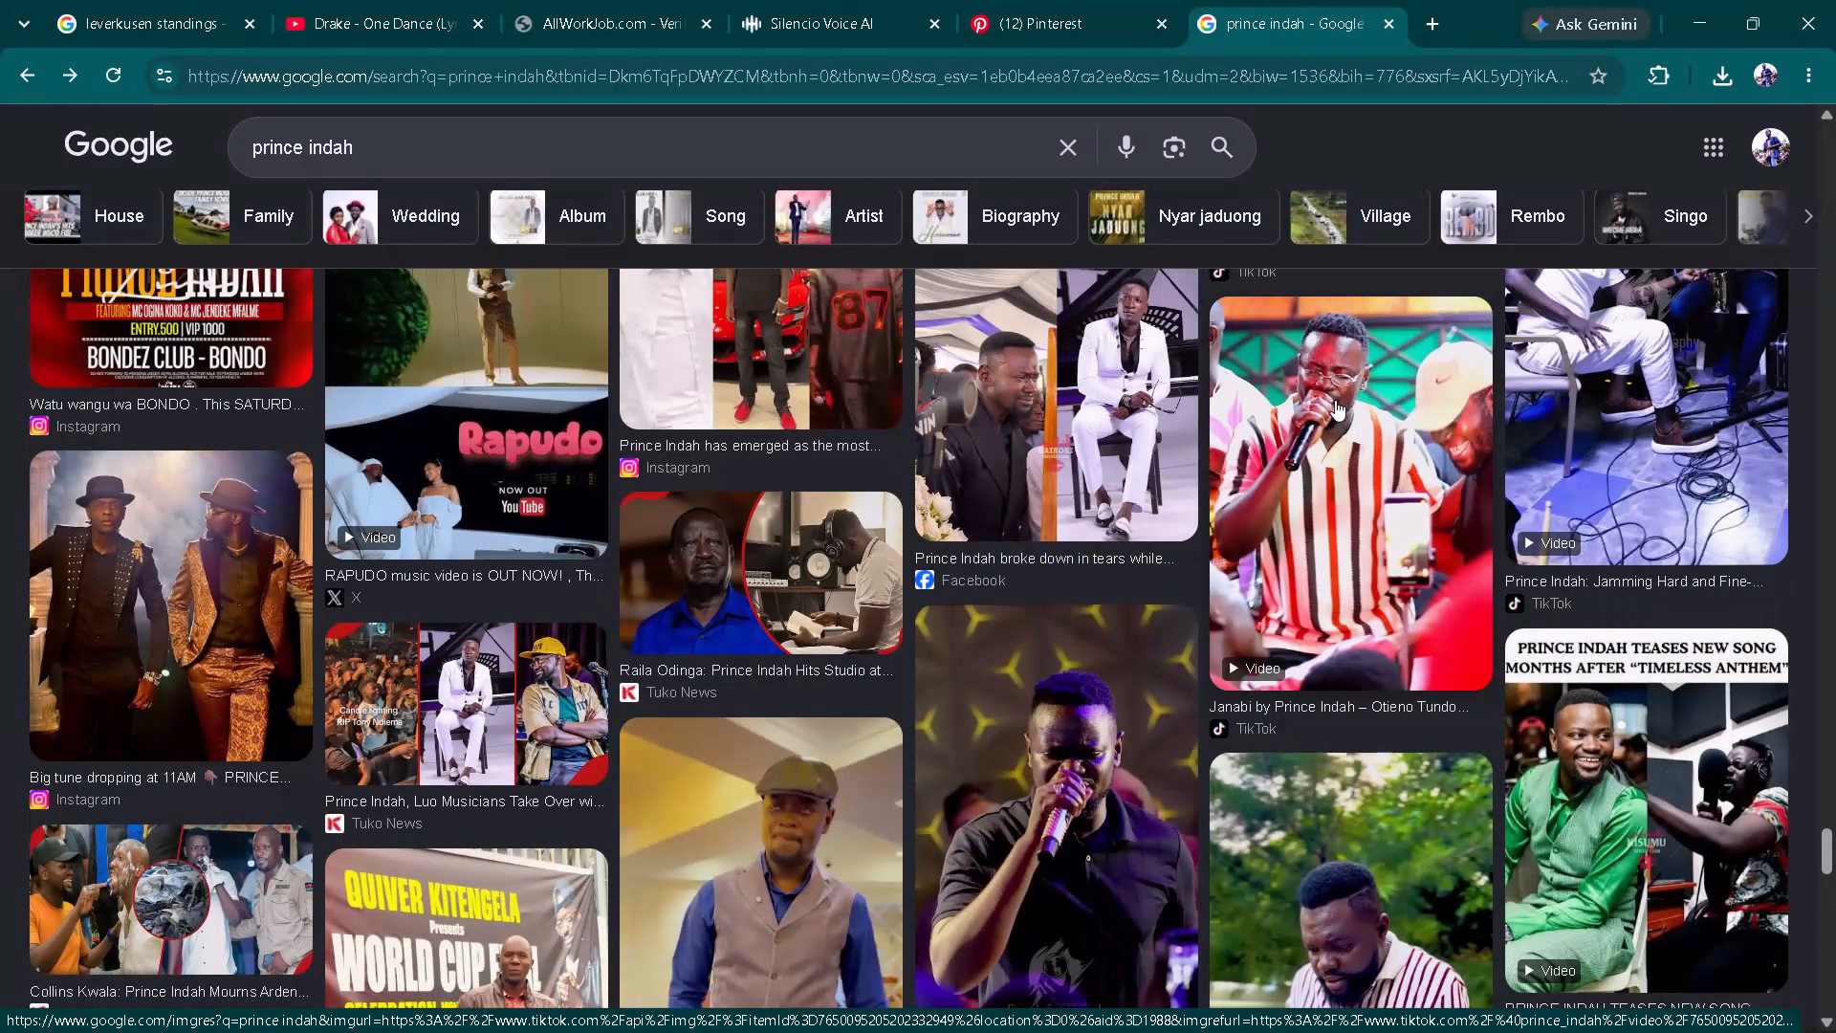
Look back up through the Prince Indah image results for a photo suitable for the festival poster.
{"action": "scroll", "coordinate": [1331, 385], "scroll_direction": "up", "scroll_amount": 3}
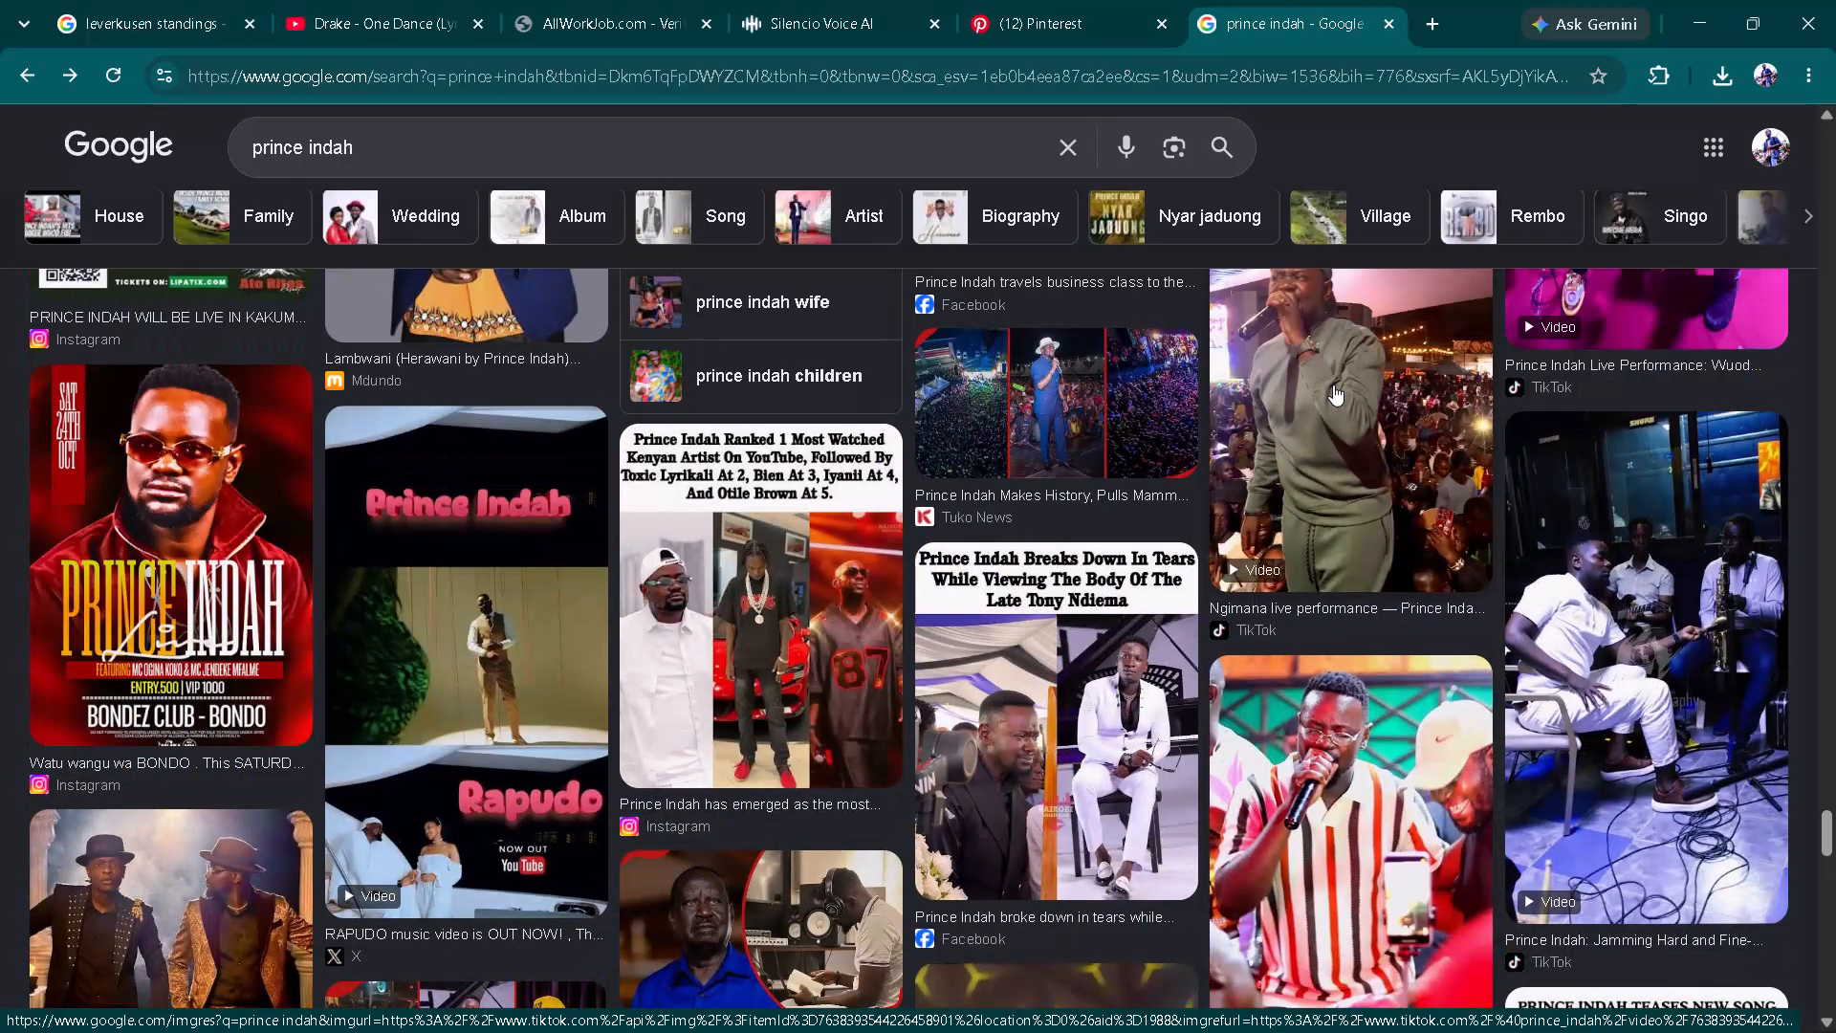
{"action": "scroll", "coordinate": [1333, 385], "scroll_direction": "up", "scroll_amount": 3}
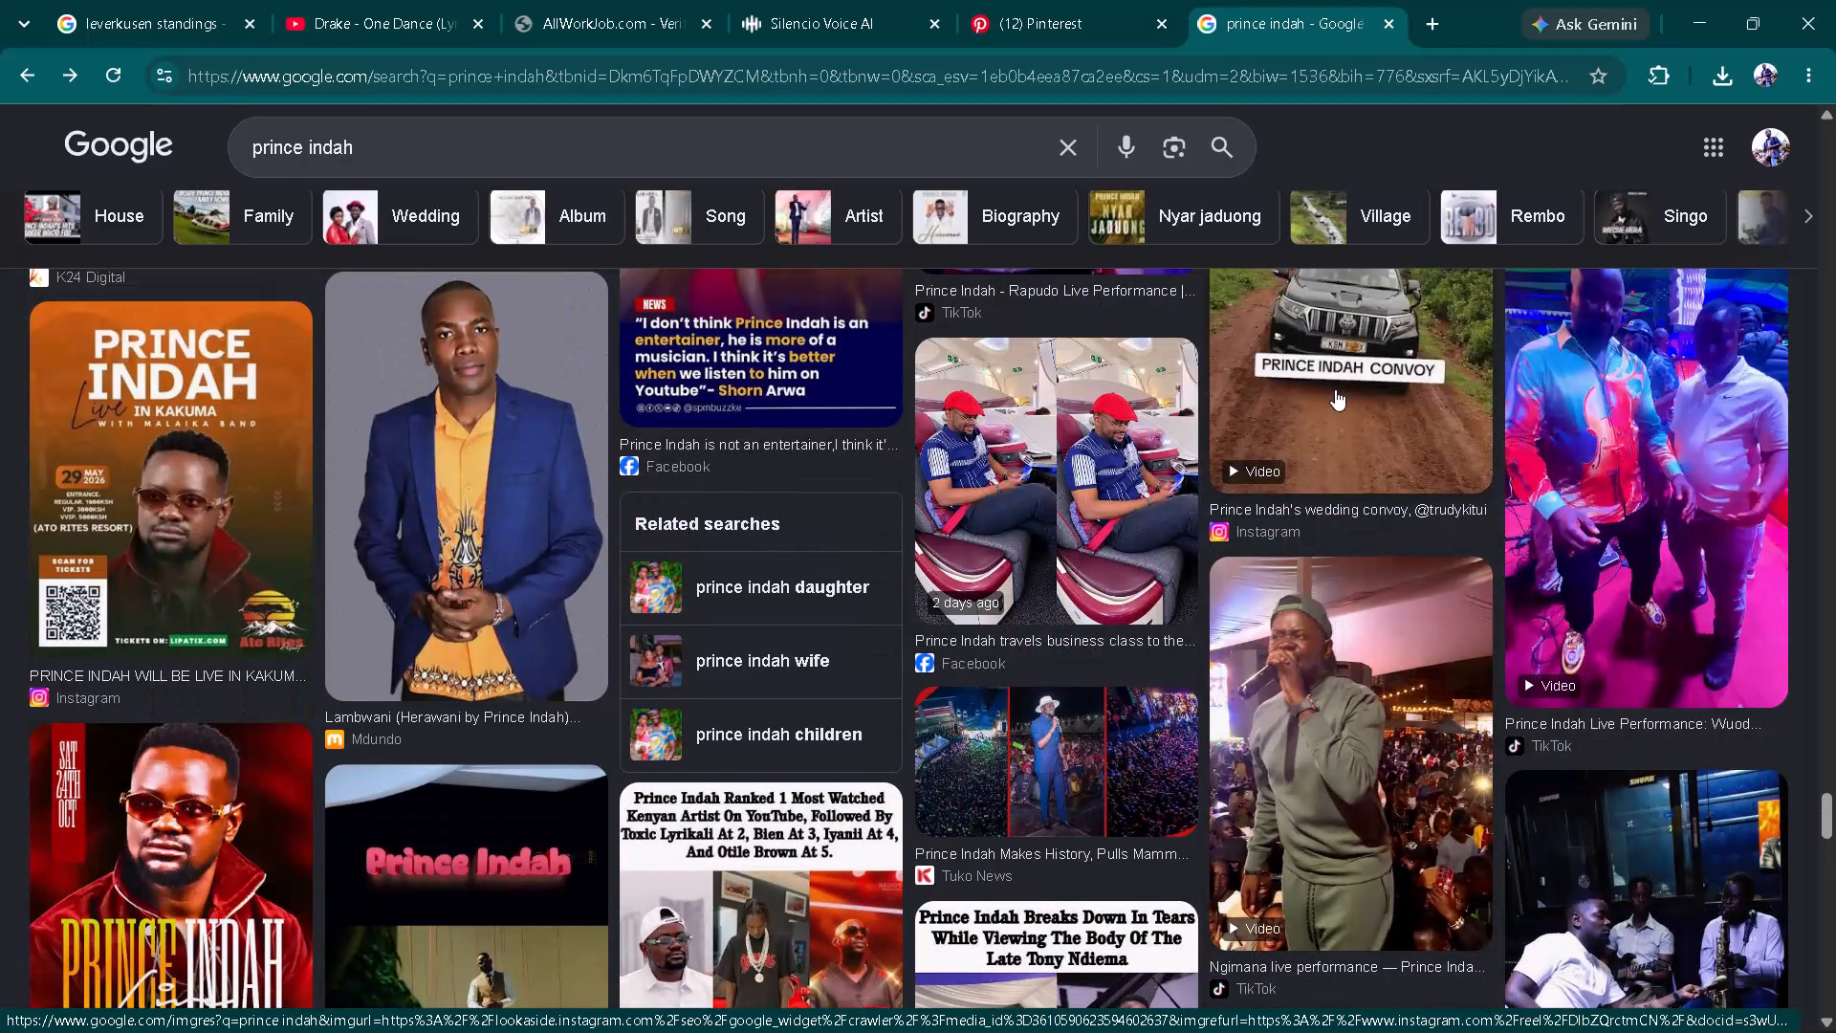
{"action": "scroll", "coordinate": [1338, 396], "scroll_direction": "up", "scroll_amount": 4}
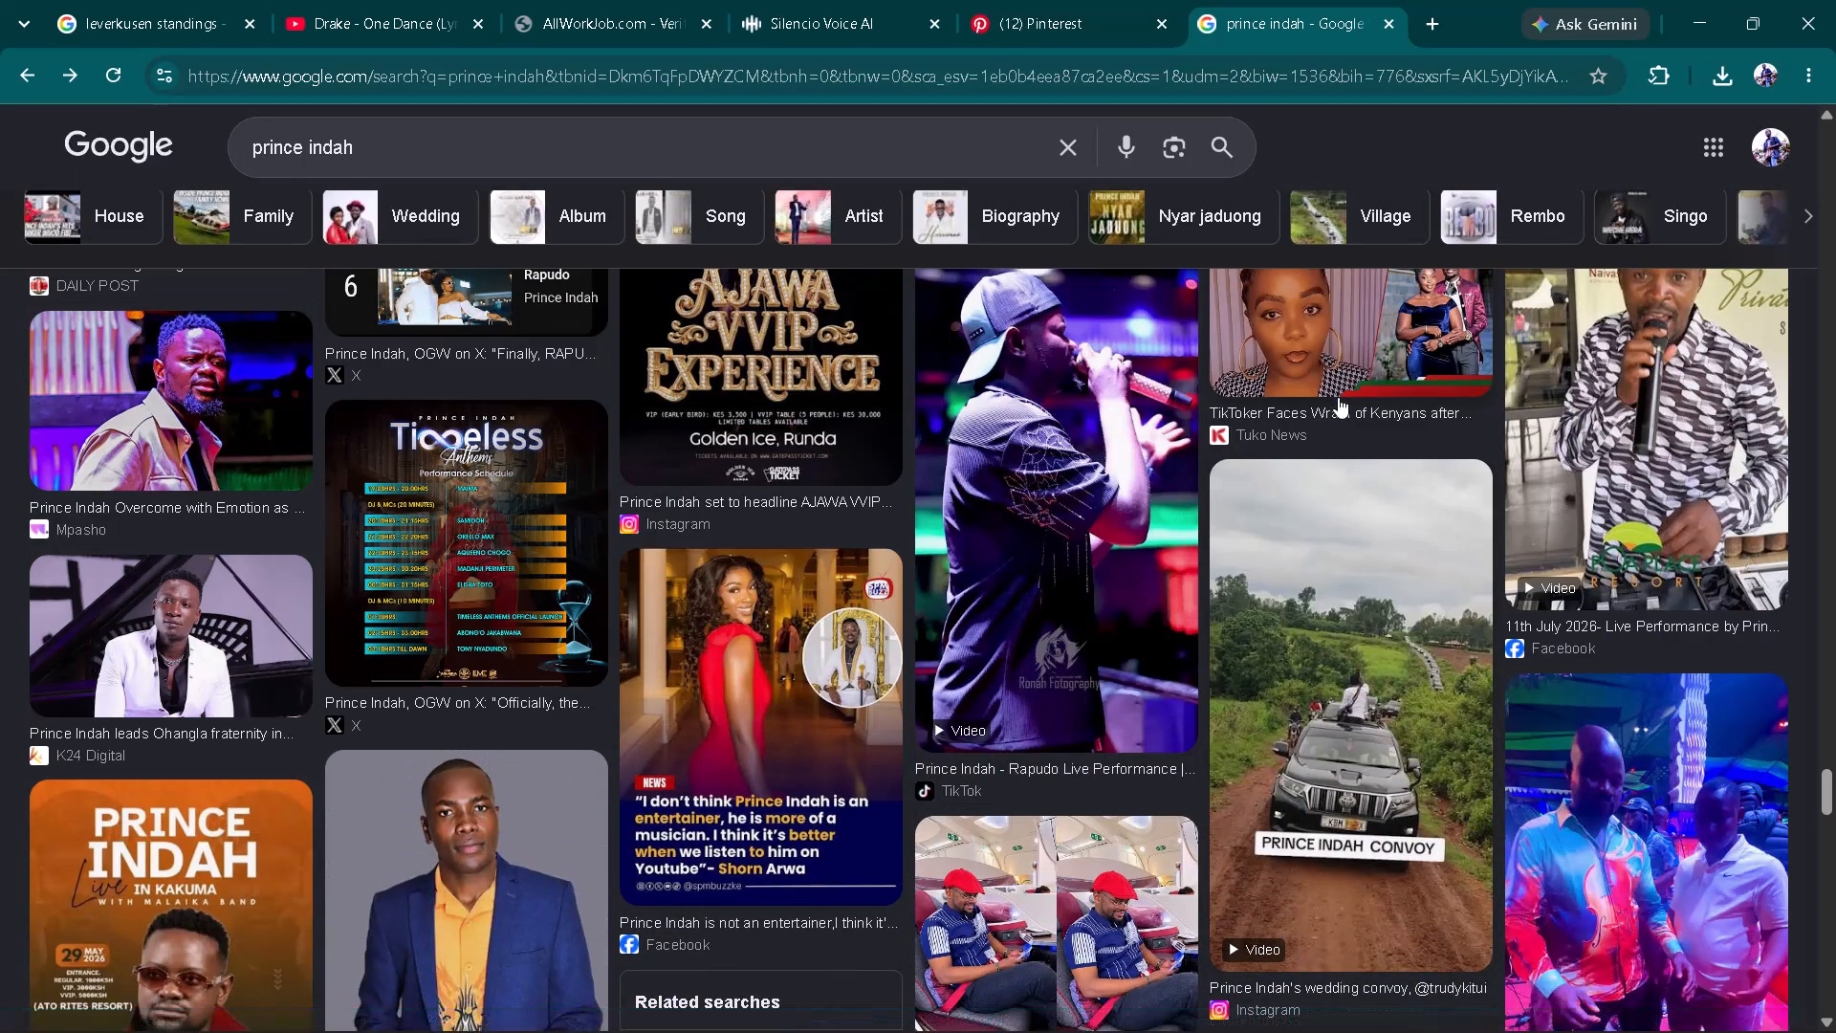
{"action": "scroll", "coordinate": [1338, 397], "scroll_direction": "up", "scroll_amount": 2}
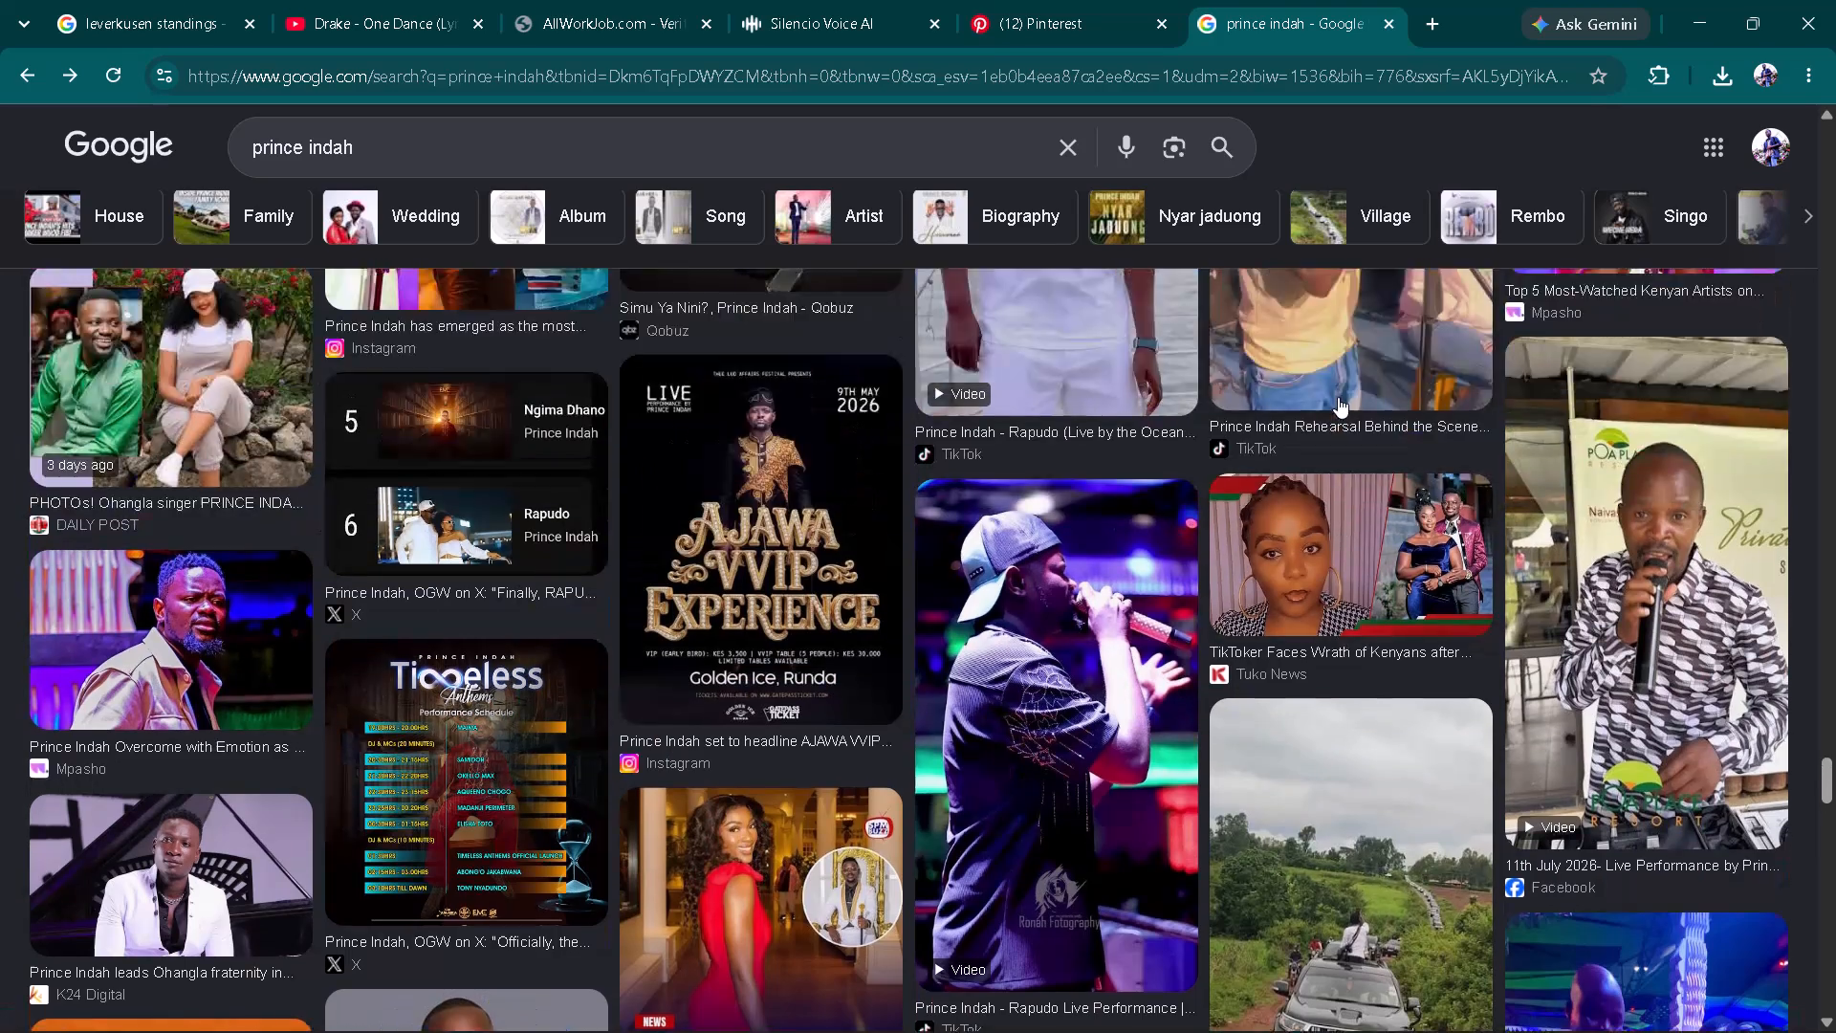
{"action": "scroll", "coordinate": [1338, 397], "scroll_direction": "up", "scroll_amount": 5}
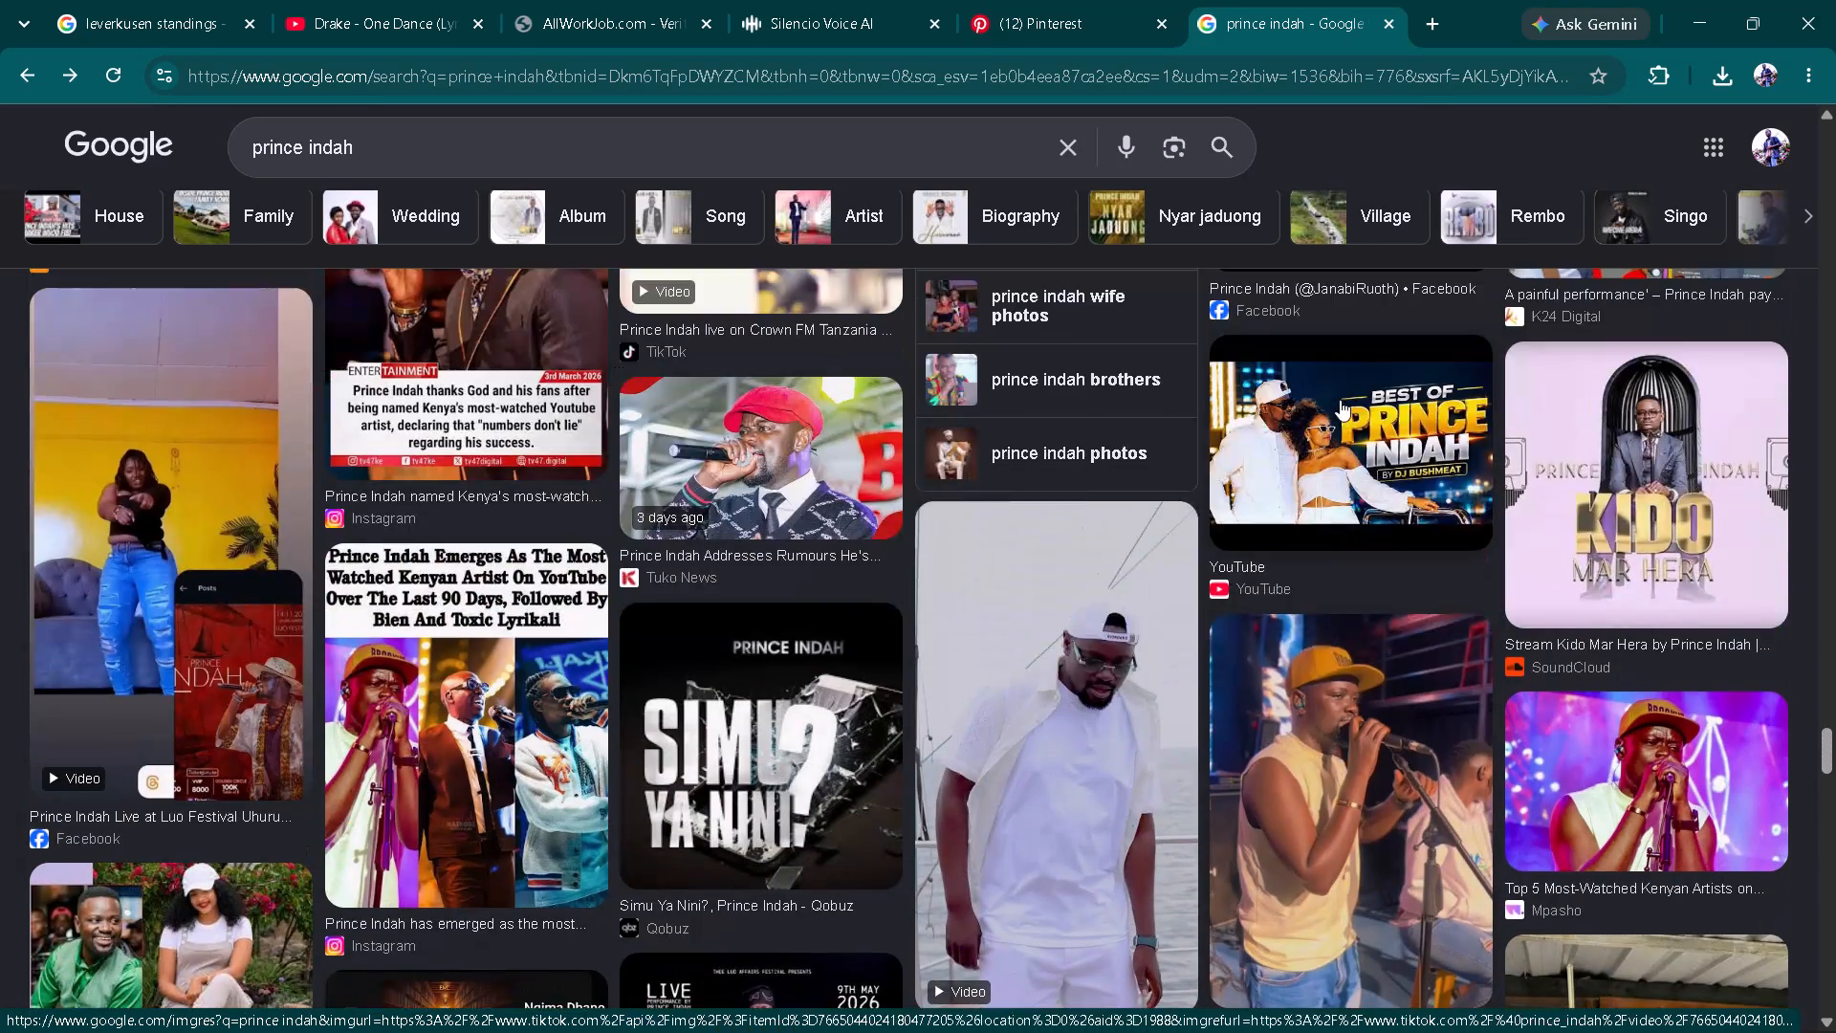
{"action": "scroll", "coordinate": [1339, 394], "scroll_direction": "up", "scroll_amount": 5}
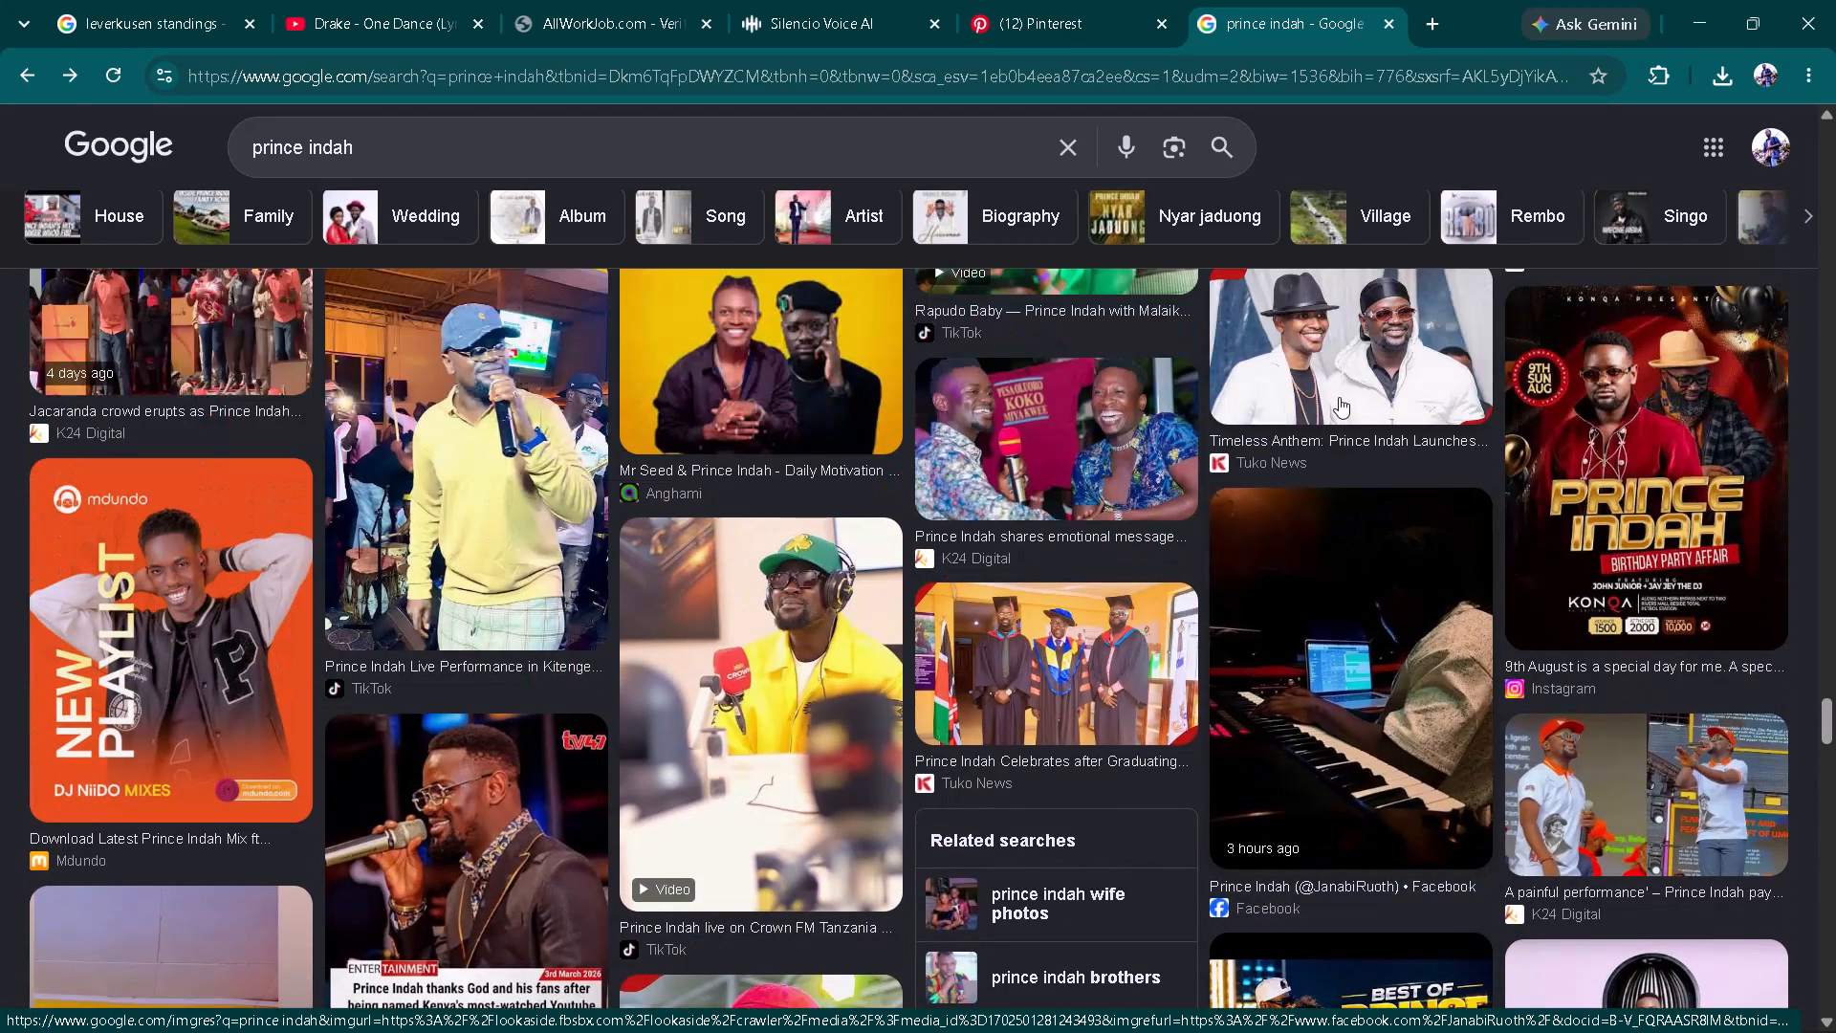
{"action": "scroll", "coordinate": [1339, 397], "scroll_direction": "up", "scroll_amount": 5}
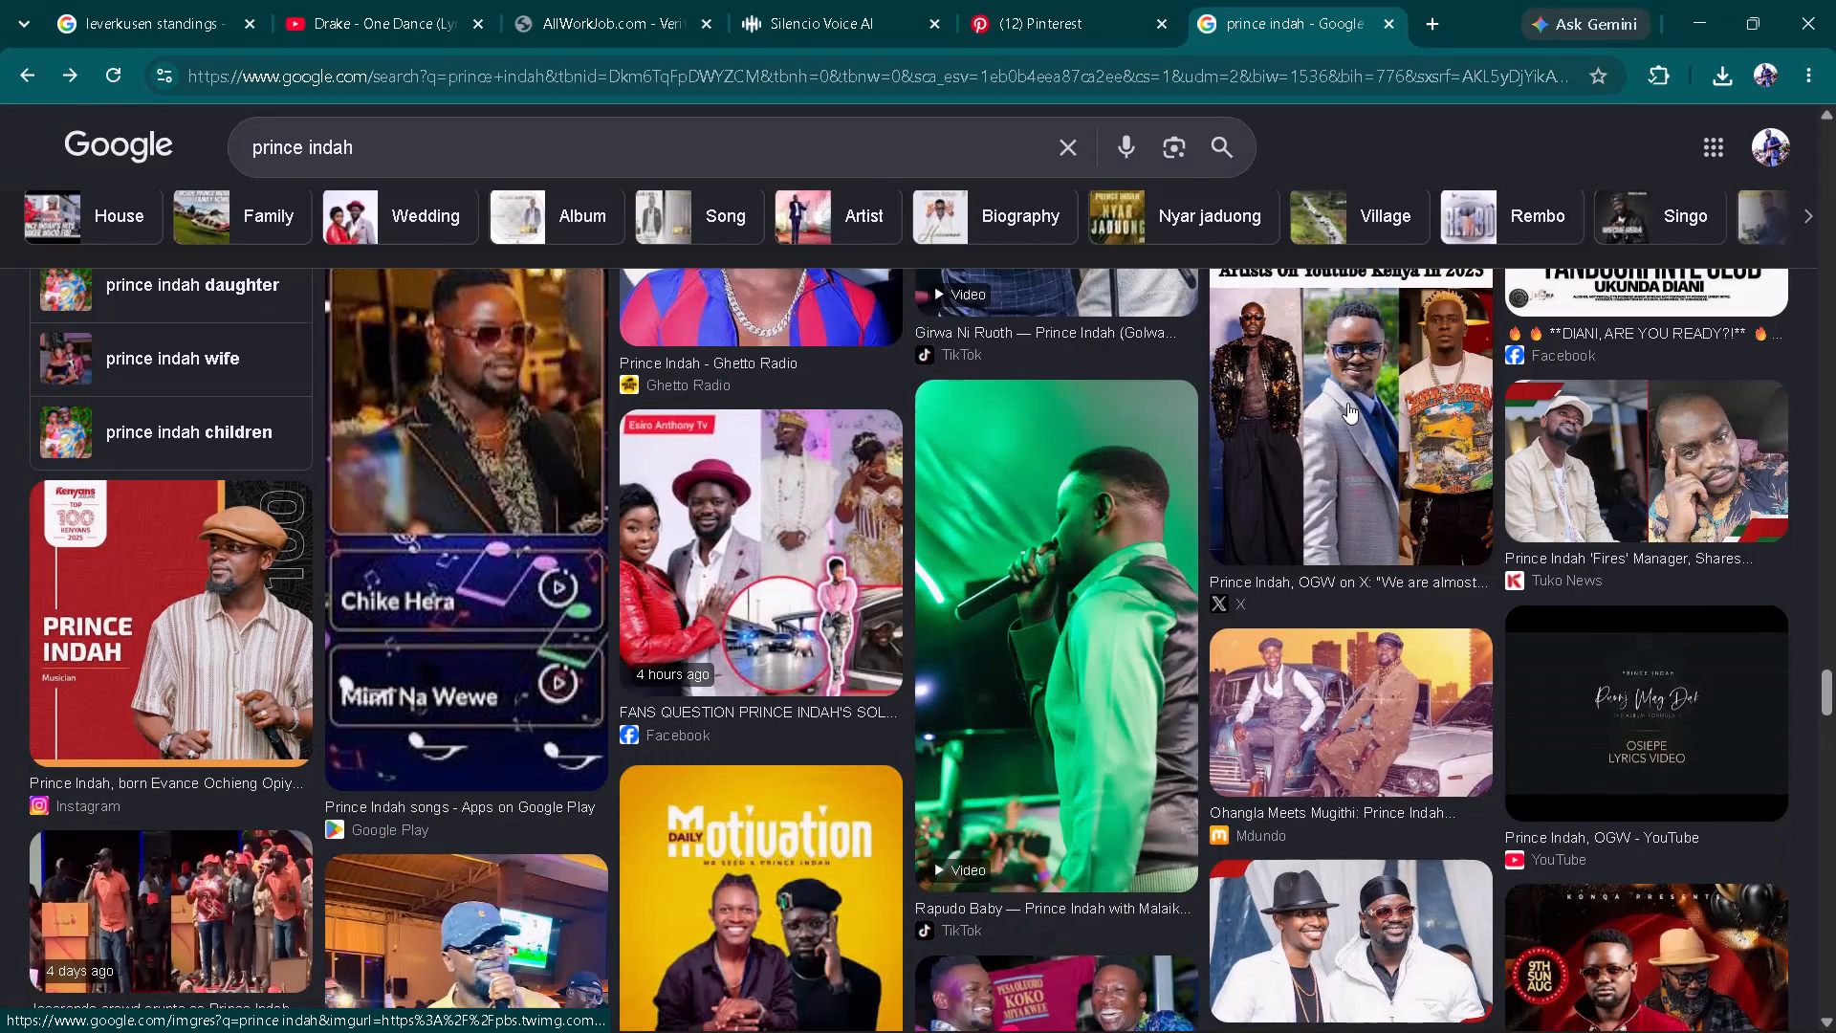
{"action": "scroll", "coordinate": [1328, 407], "scroll_direction": "up", "scroll_amount": 6}
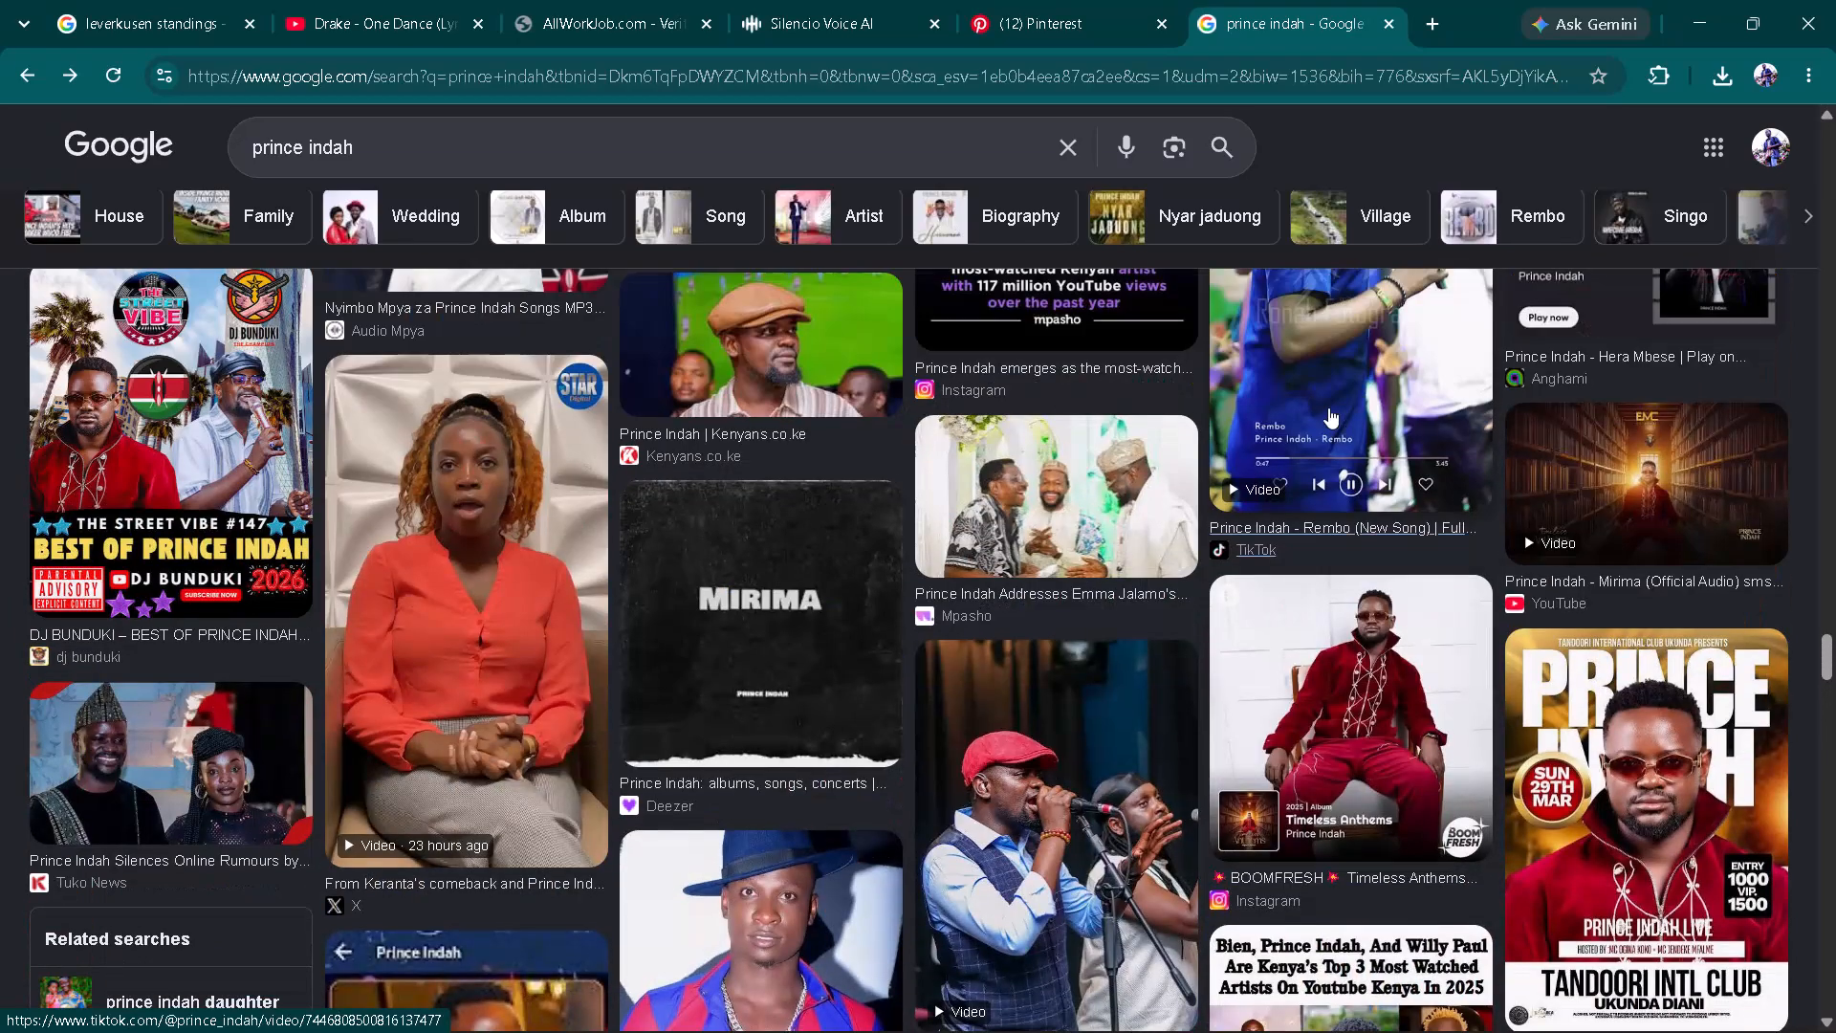
{"action": "scroll", "coordinate": [1328, 407], "scroll_direction": "up", "scroll_amount": 4}
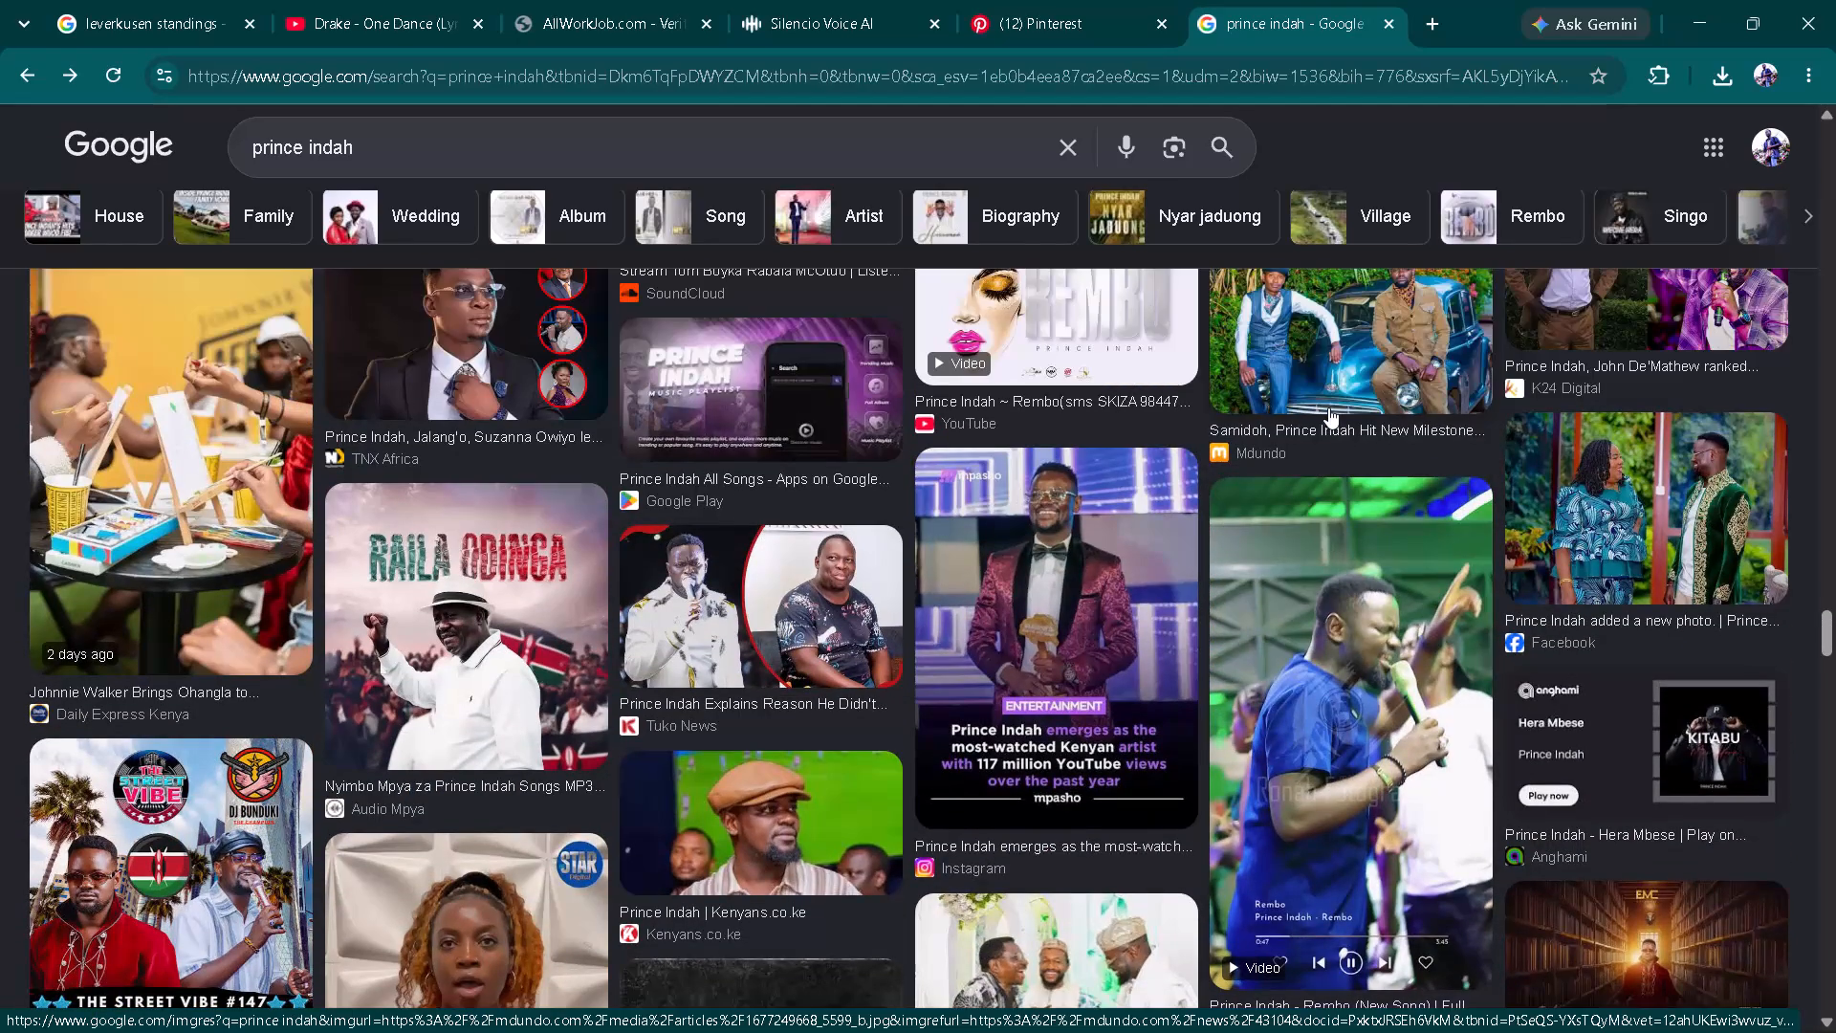
{"action": "scroll", "coordinate": [1328, 407], "scroll_direction": "up", "scroll_amount": 4}
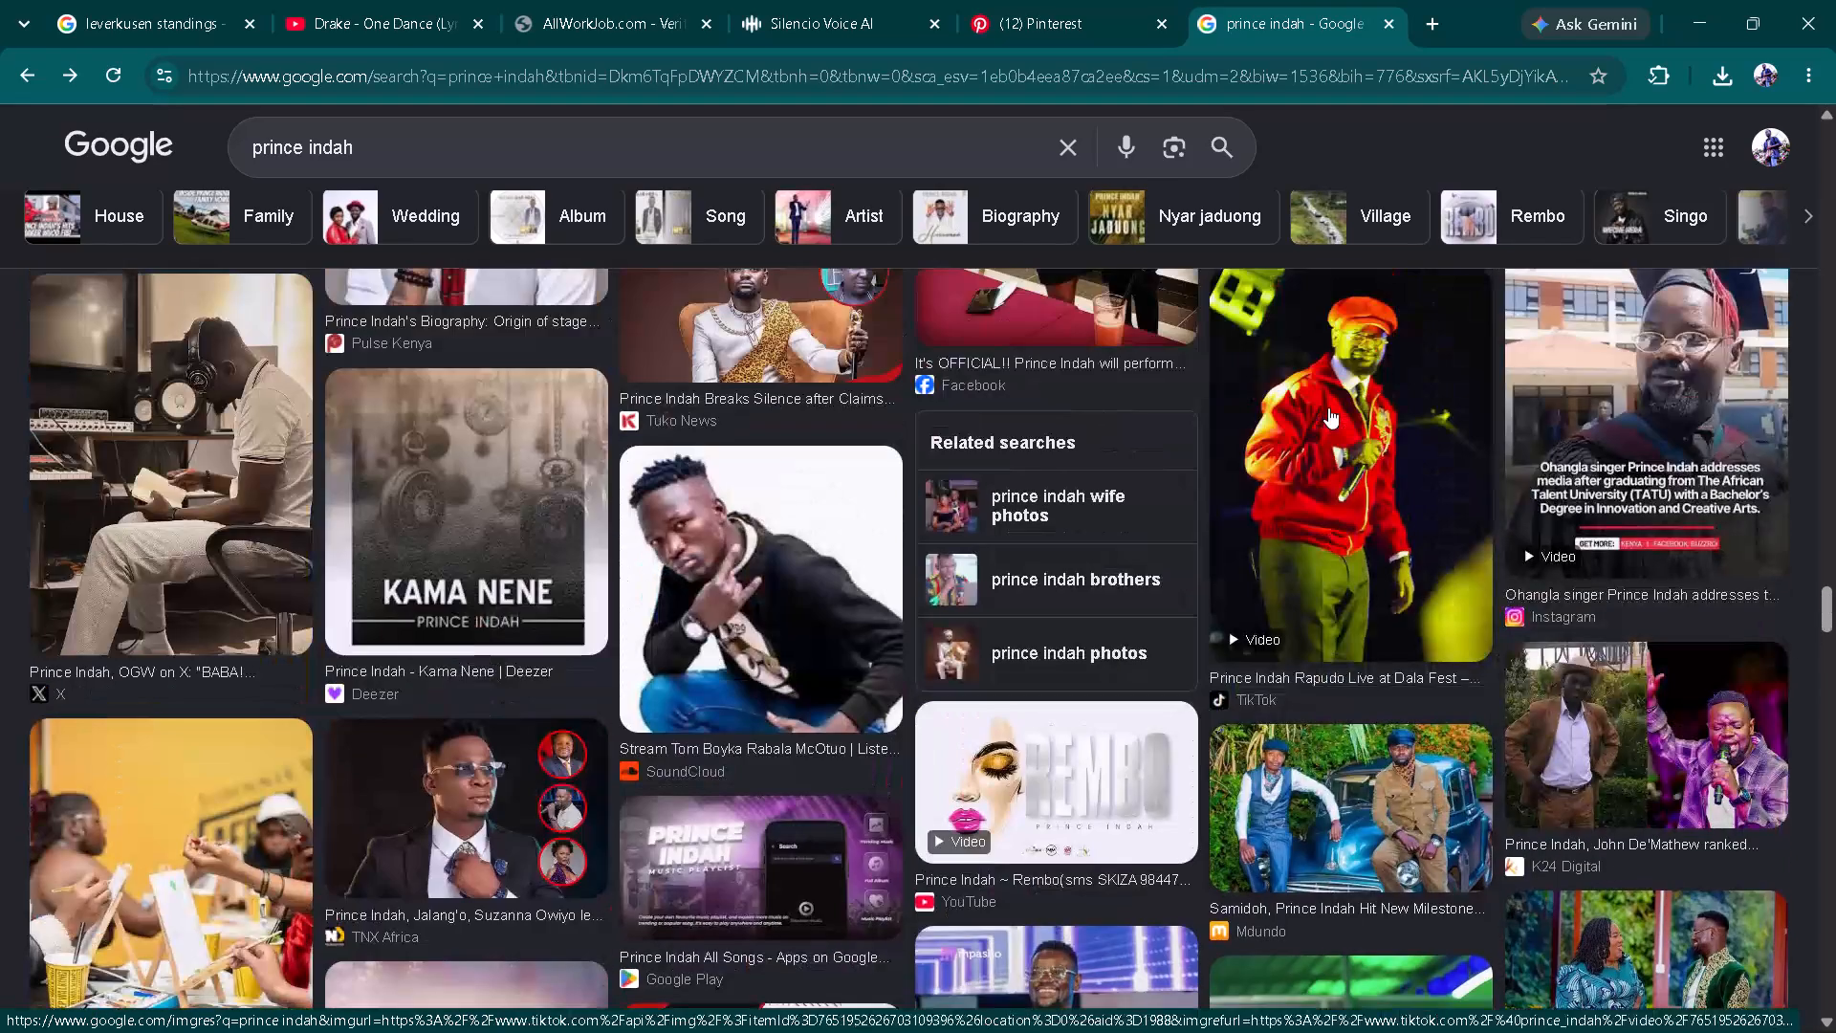
{"action": "scroll", "coordinate": [1328, 407], "scroll_direction": "up", "scroll_amount": 4}
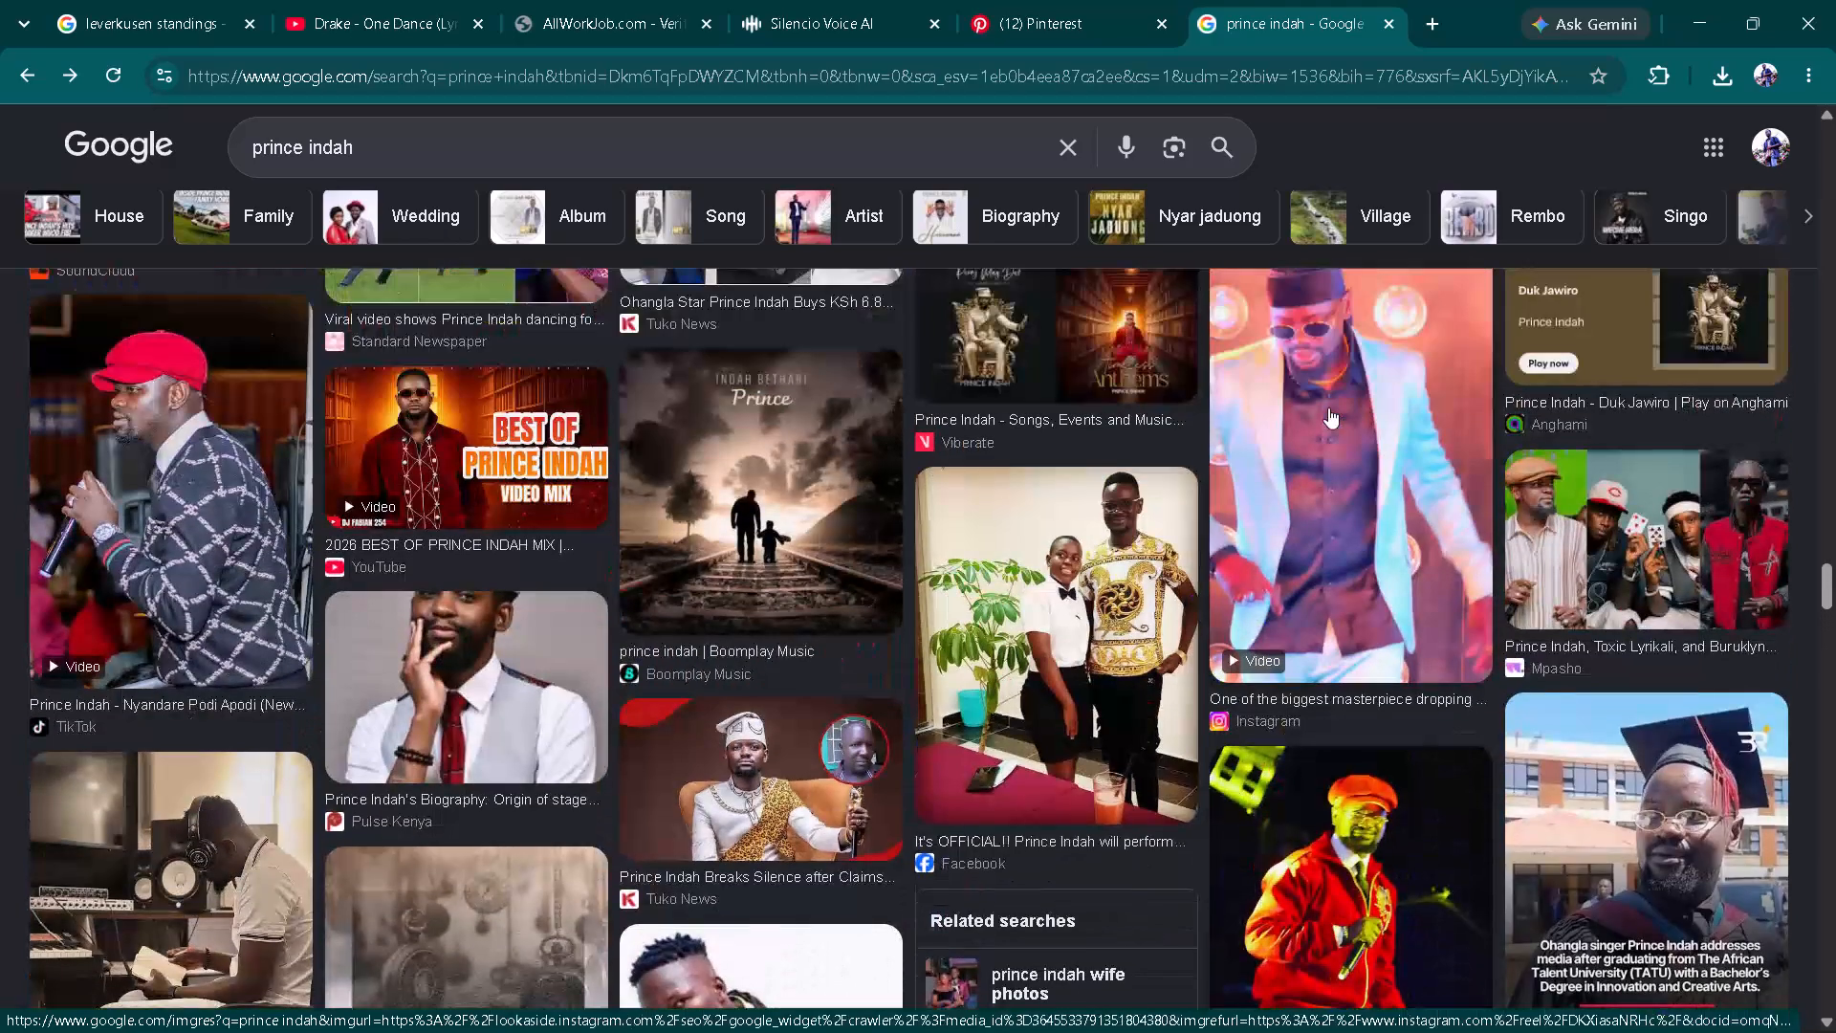
{"action": "scroll", "coordinate": [1328, 407], "scroll_direction": "up", "scroll_amount": 7}
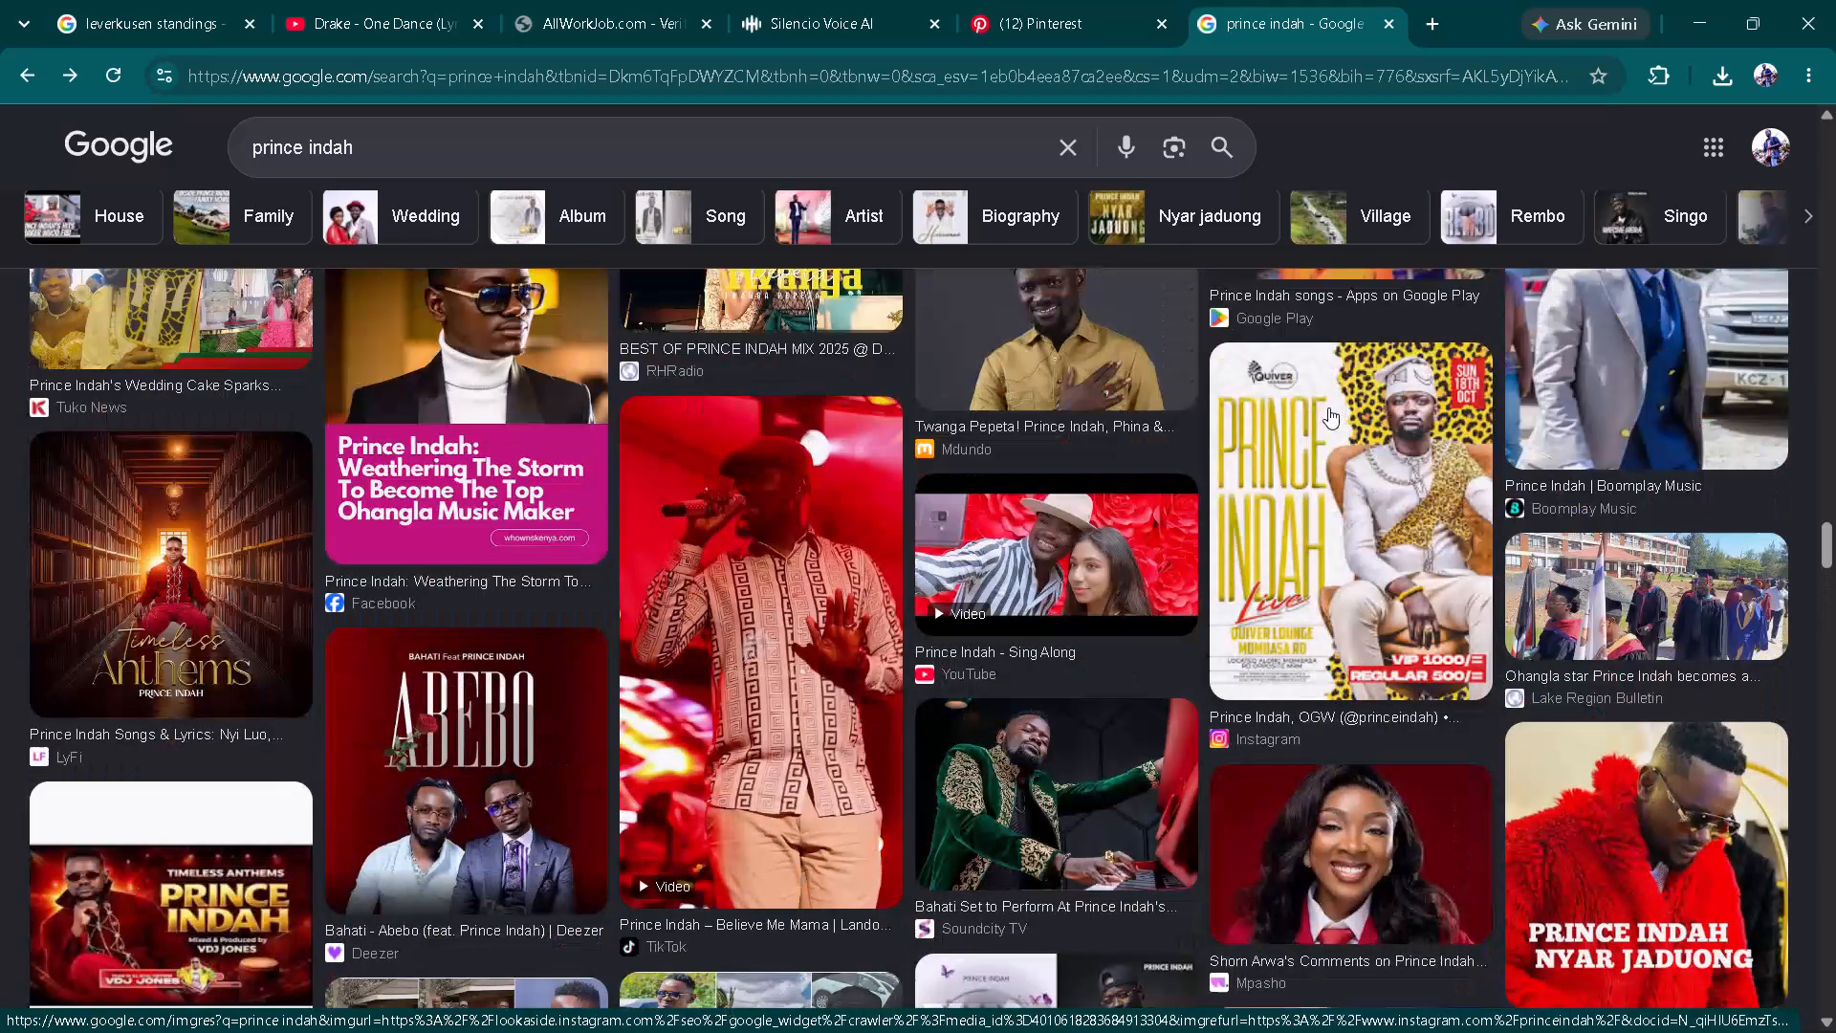
{"action": "scroll", "coordinate": [1328, 407], "scroll_direction": "up", "scroll_amount": 2}
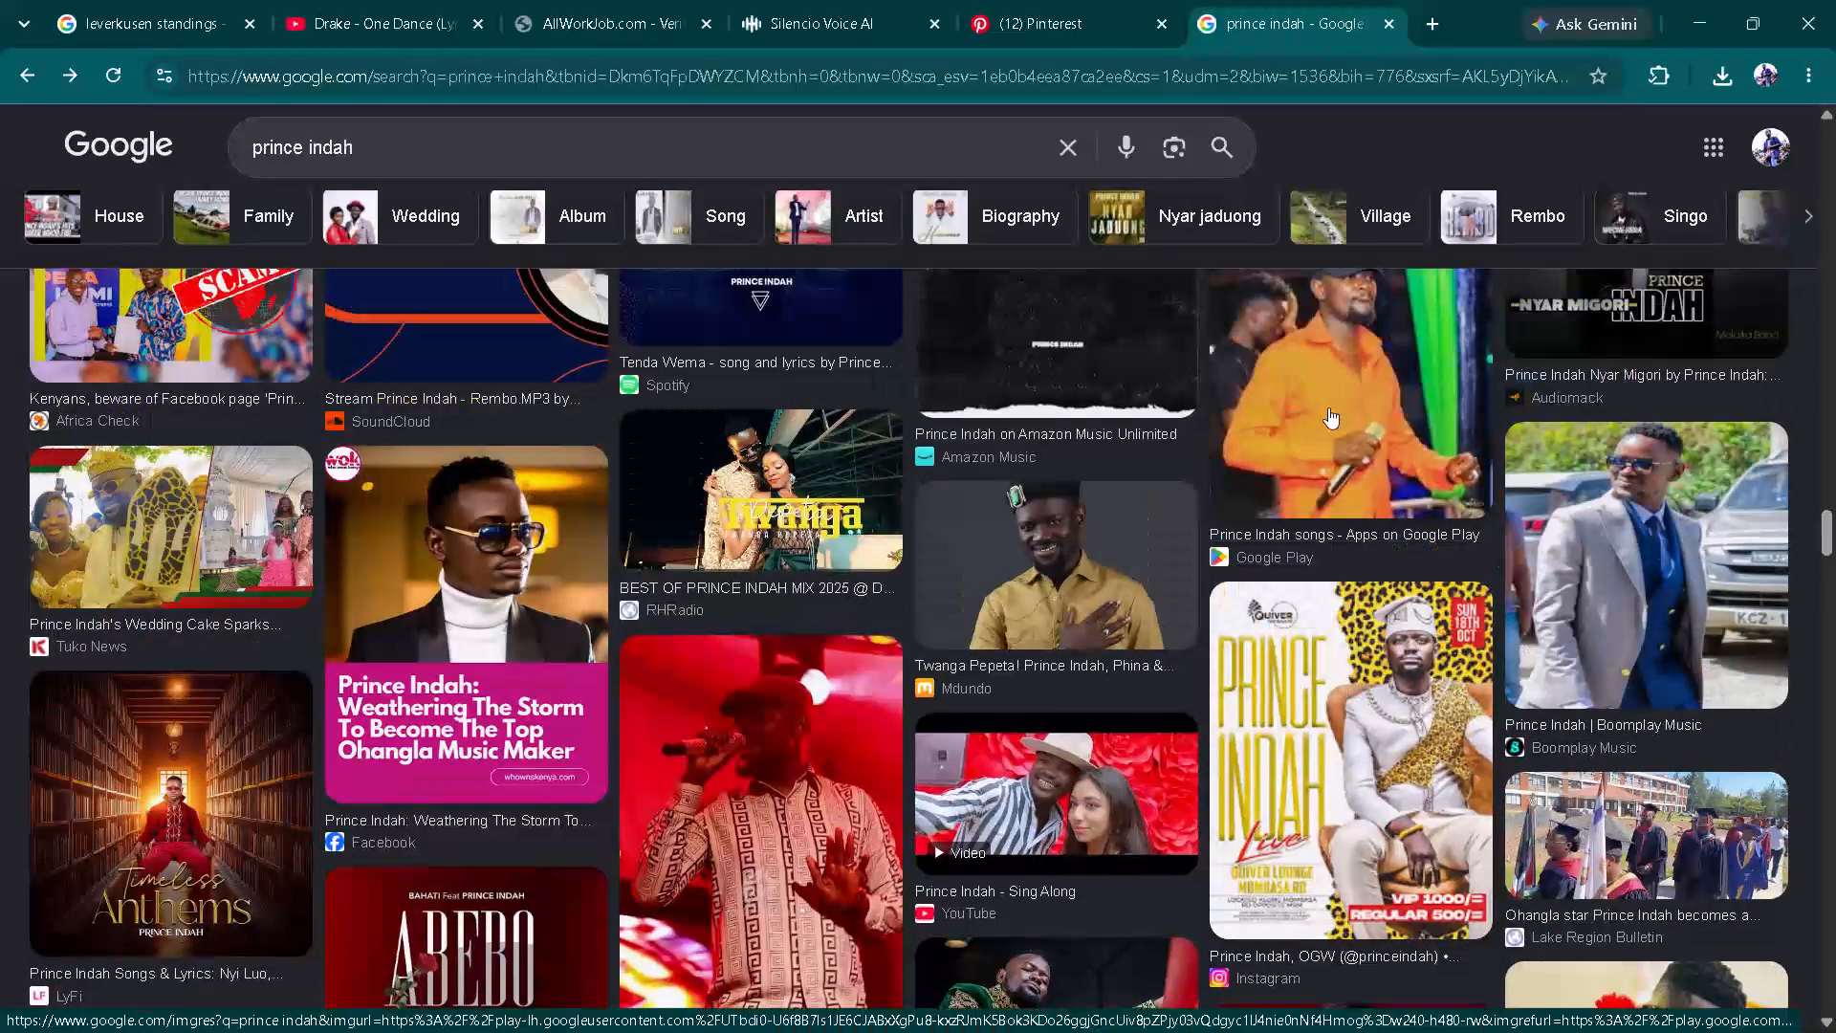
{"action": "scroll", "coordinate": [1328, 407], "scroll_direction": "up", "scroll_amount": 2}
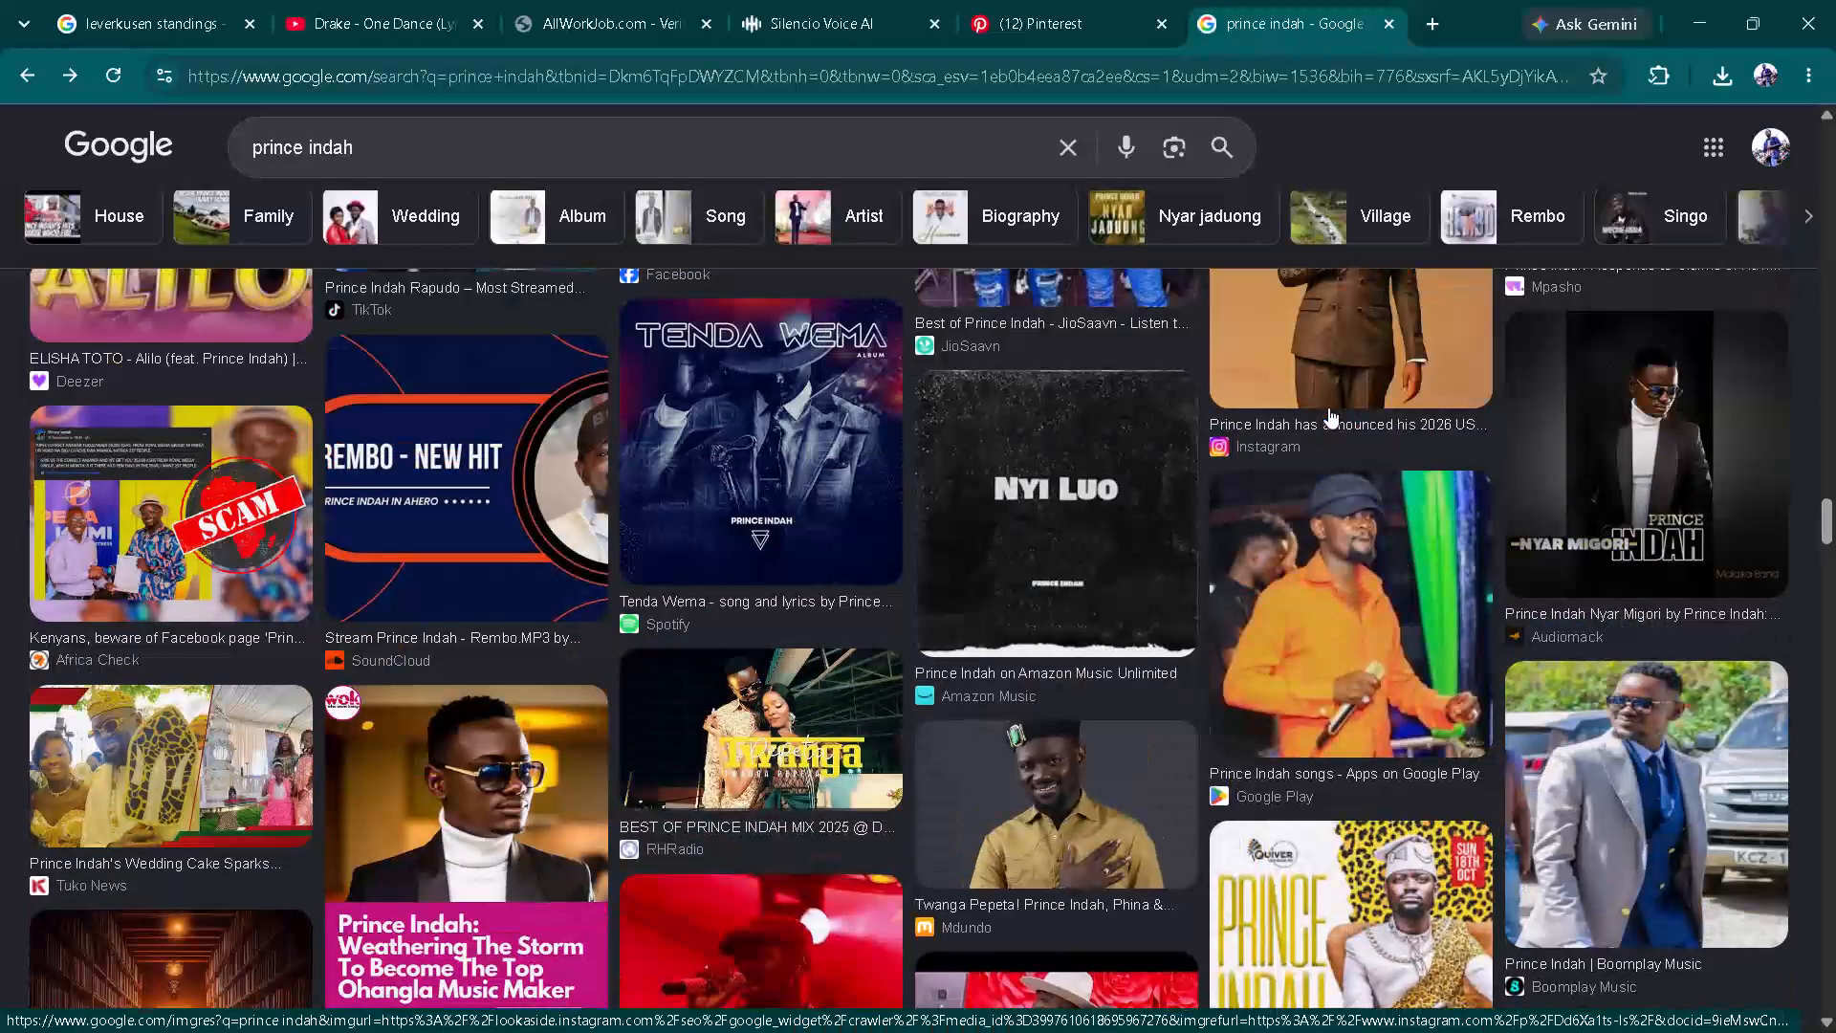
{"action": "scroll", "coordinate": [1328, 407], "scroll_direction": "up", "scroll_amount": 3}
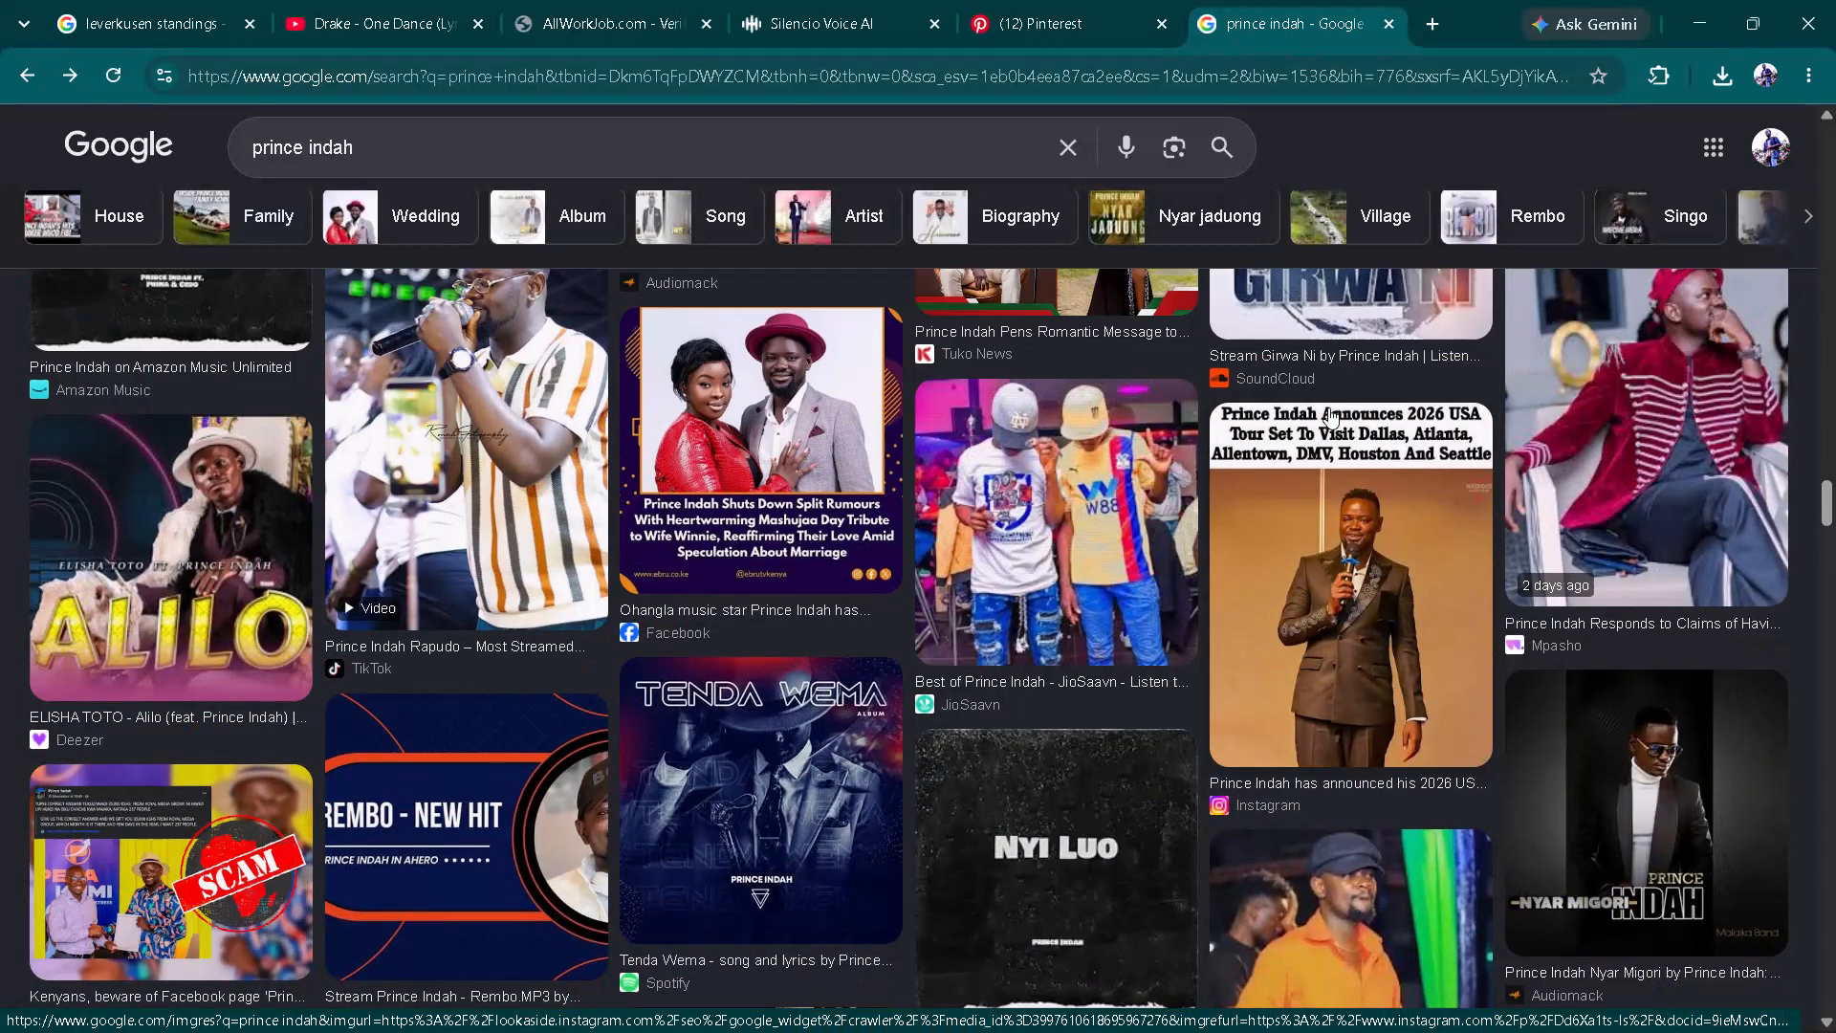
{"action": "scroll", "coordinate": [1328, 407], "scroll_direction": "up", "scroll_amount": 6}
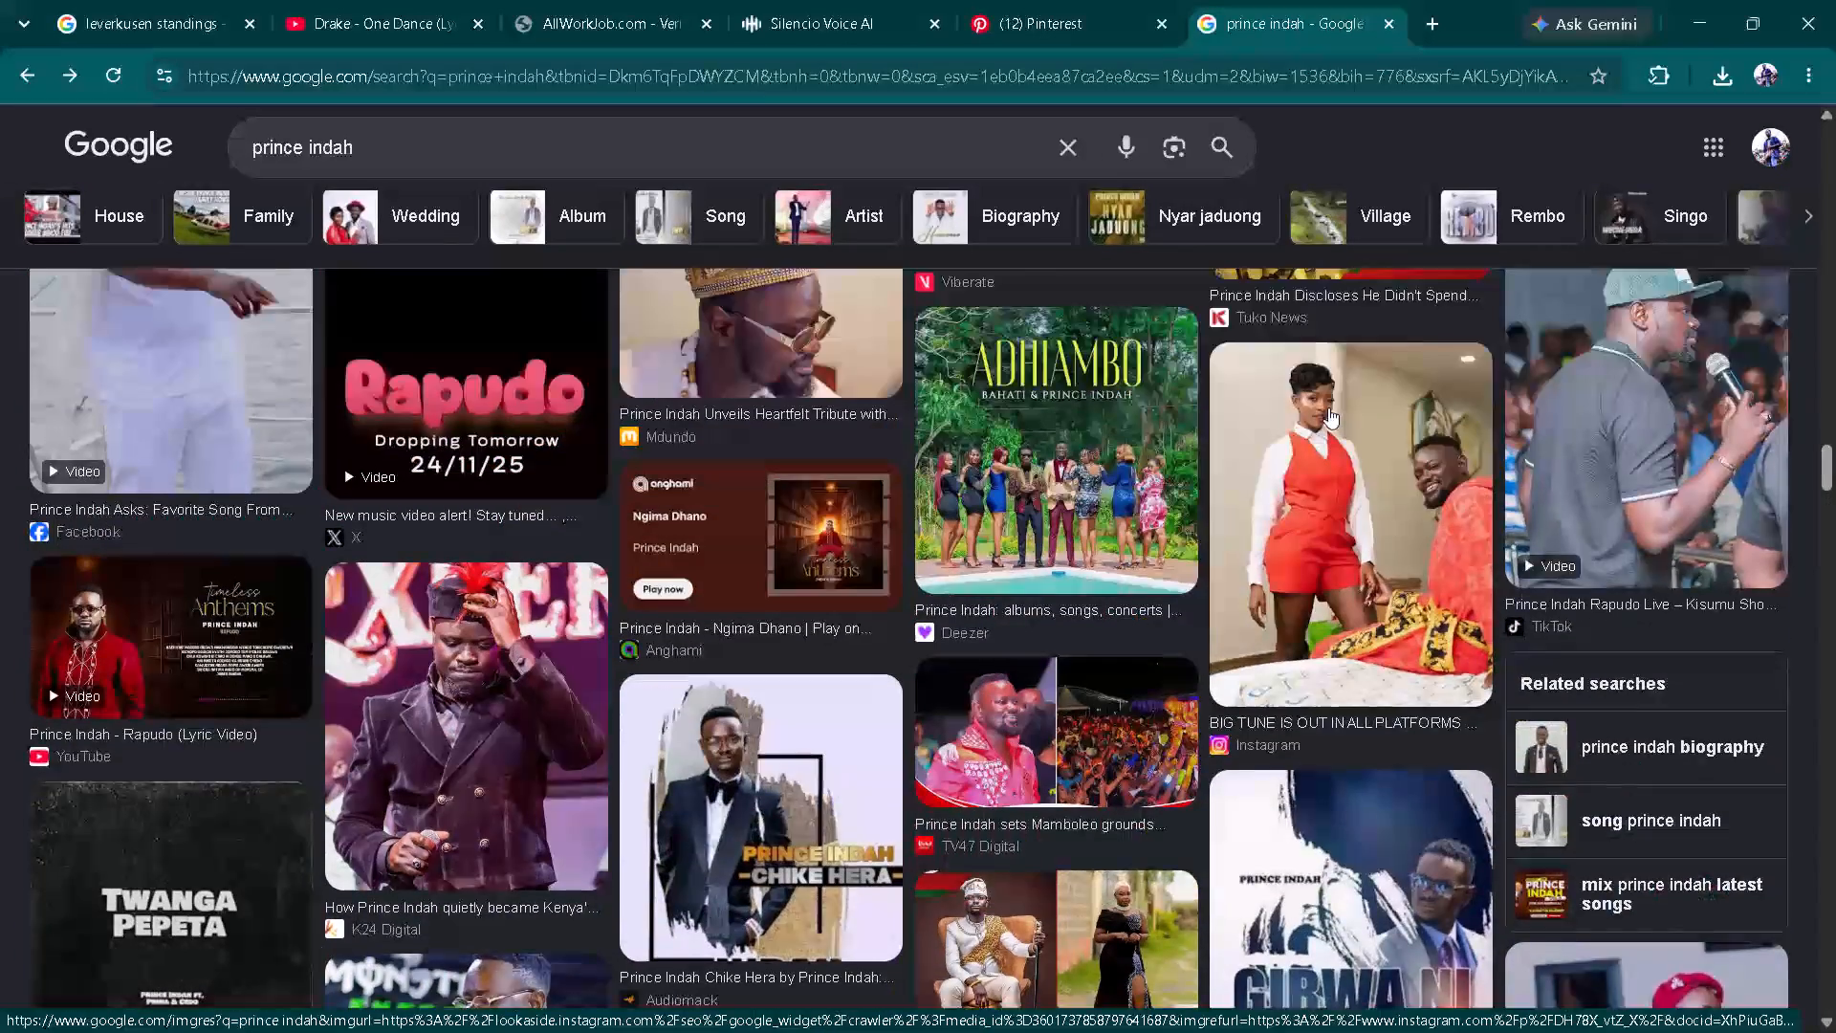
{"action": "scroll", "coordinate": [1328, 407], "scroll_direction": "up", "scroll_amount": 1}
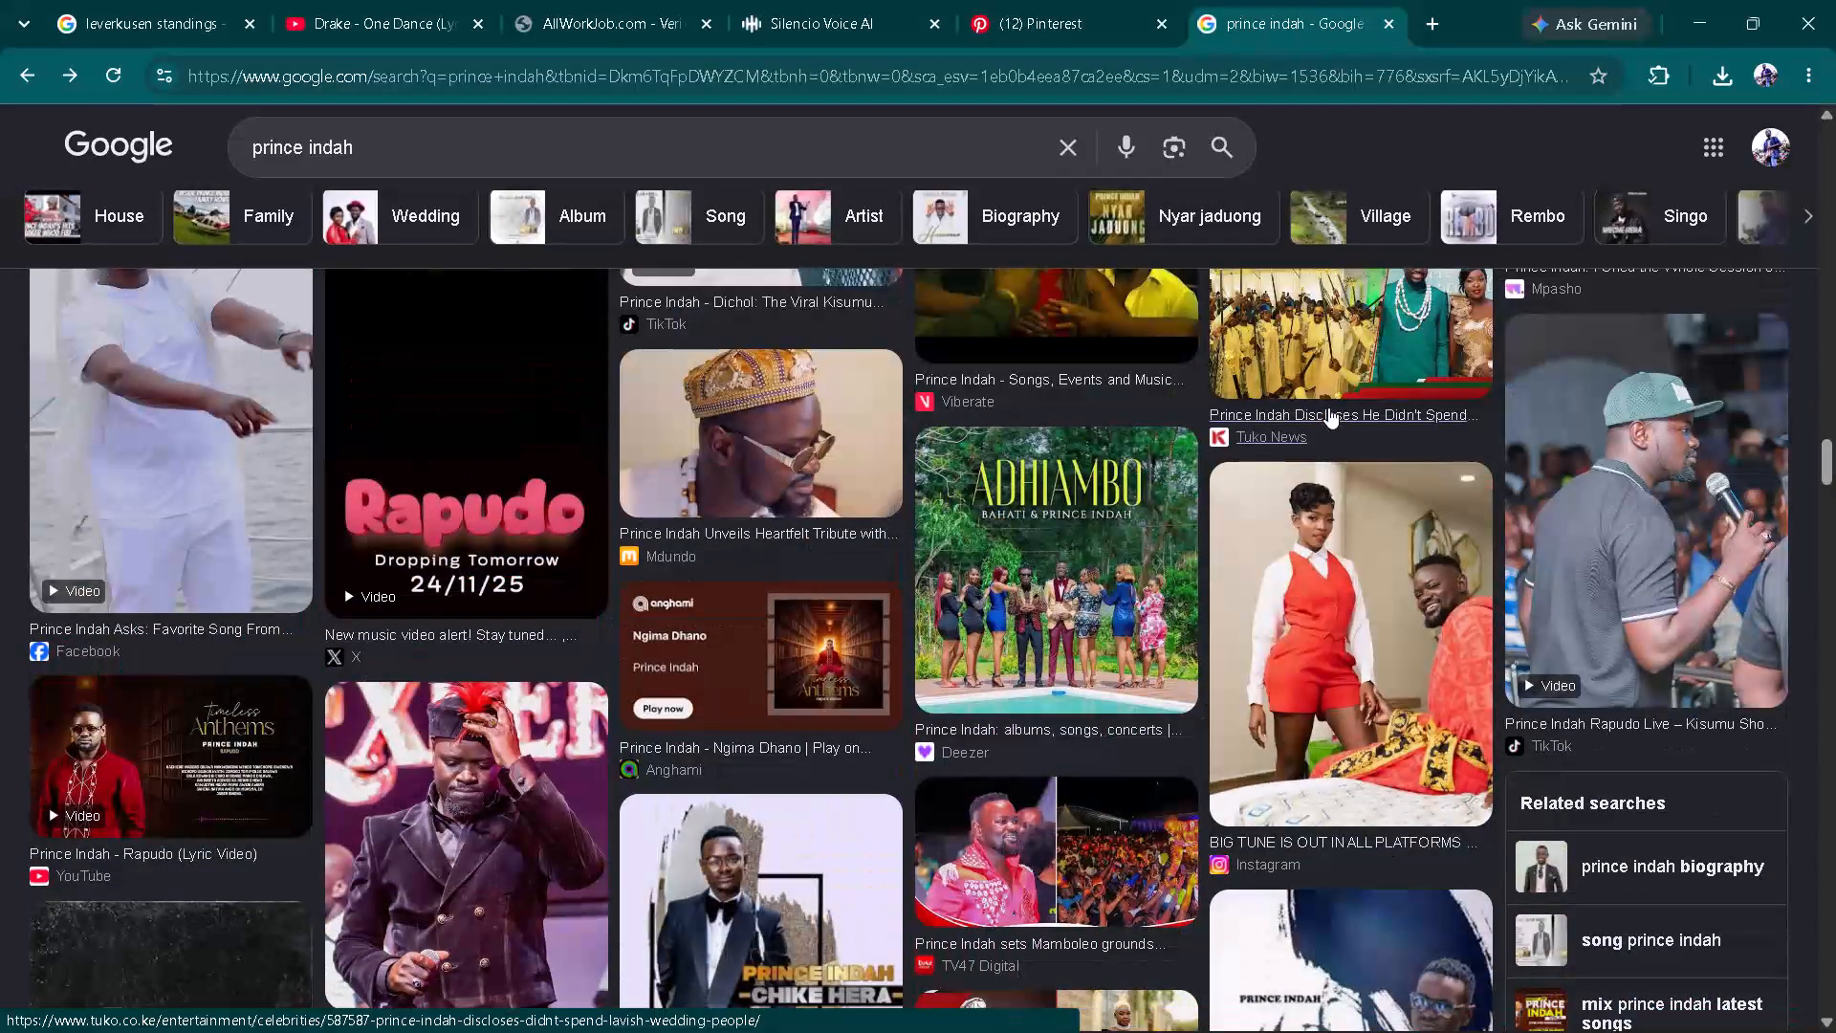
{"action": "scroll", "coordinate": [1328, 407], "scroll_direction": "up", "scroll_amount": 7}
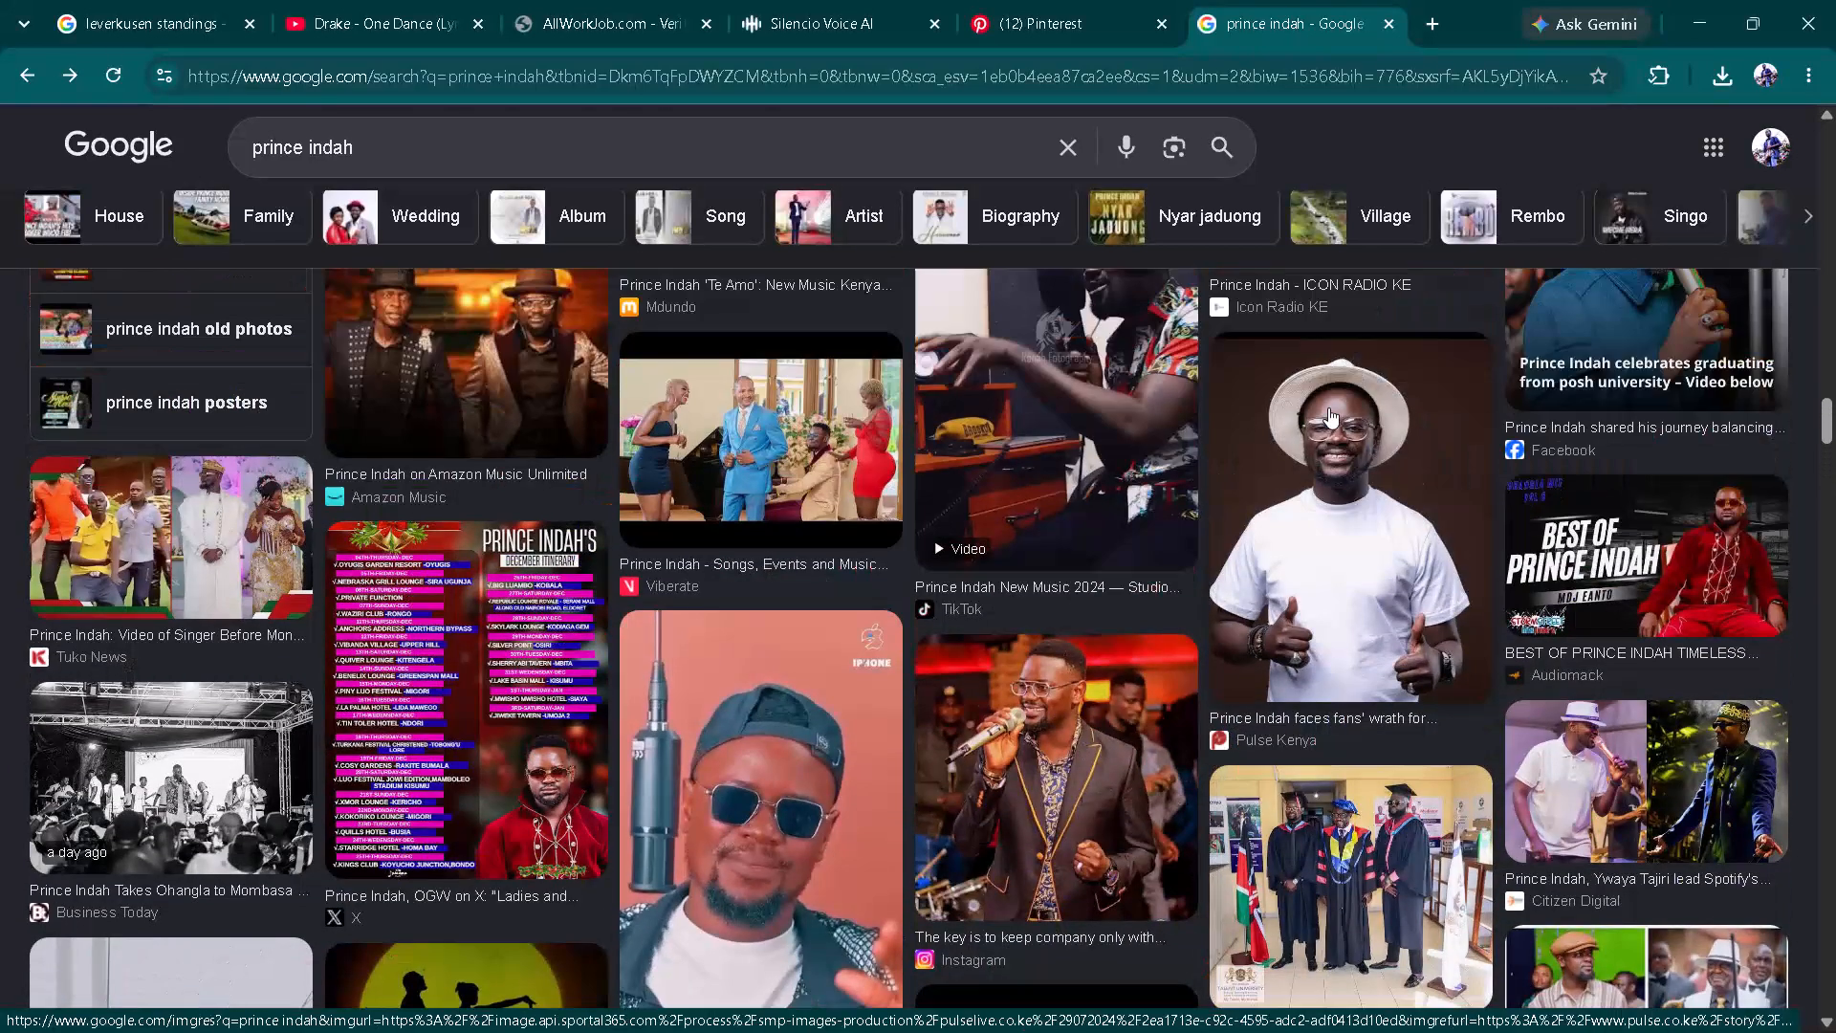
Preview the Pulse Kenya photo of Prince Indah in a white T-shirt and hat, and check its related images.
{"action": "left_click", "coordinate": [1343, 478]}
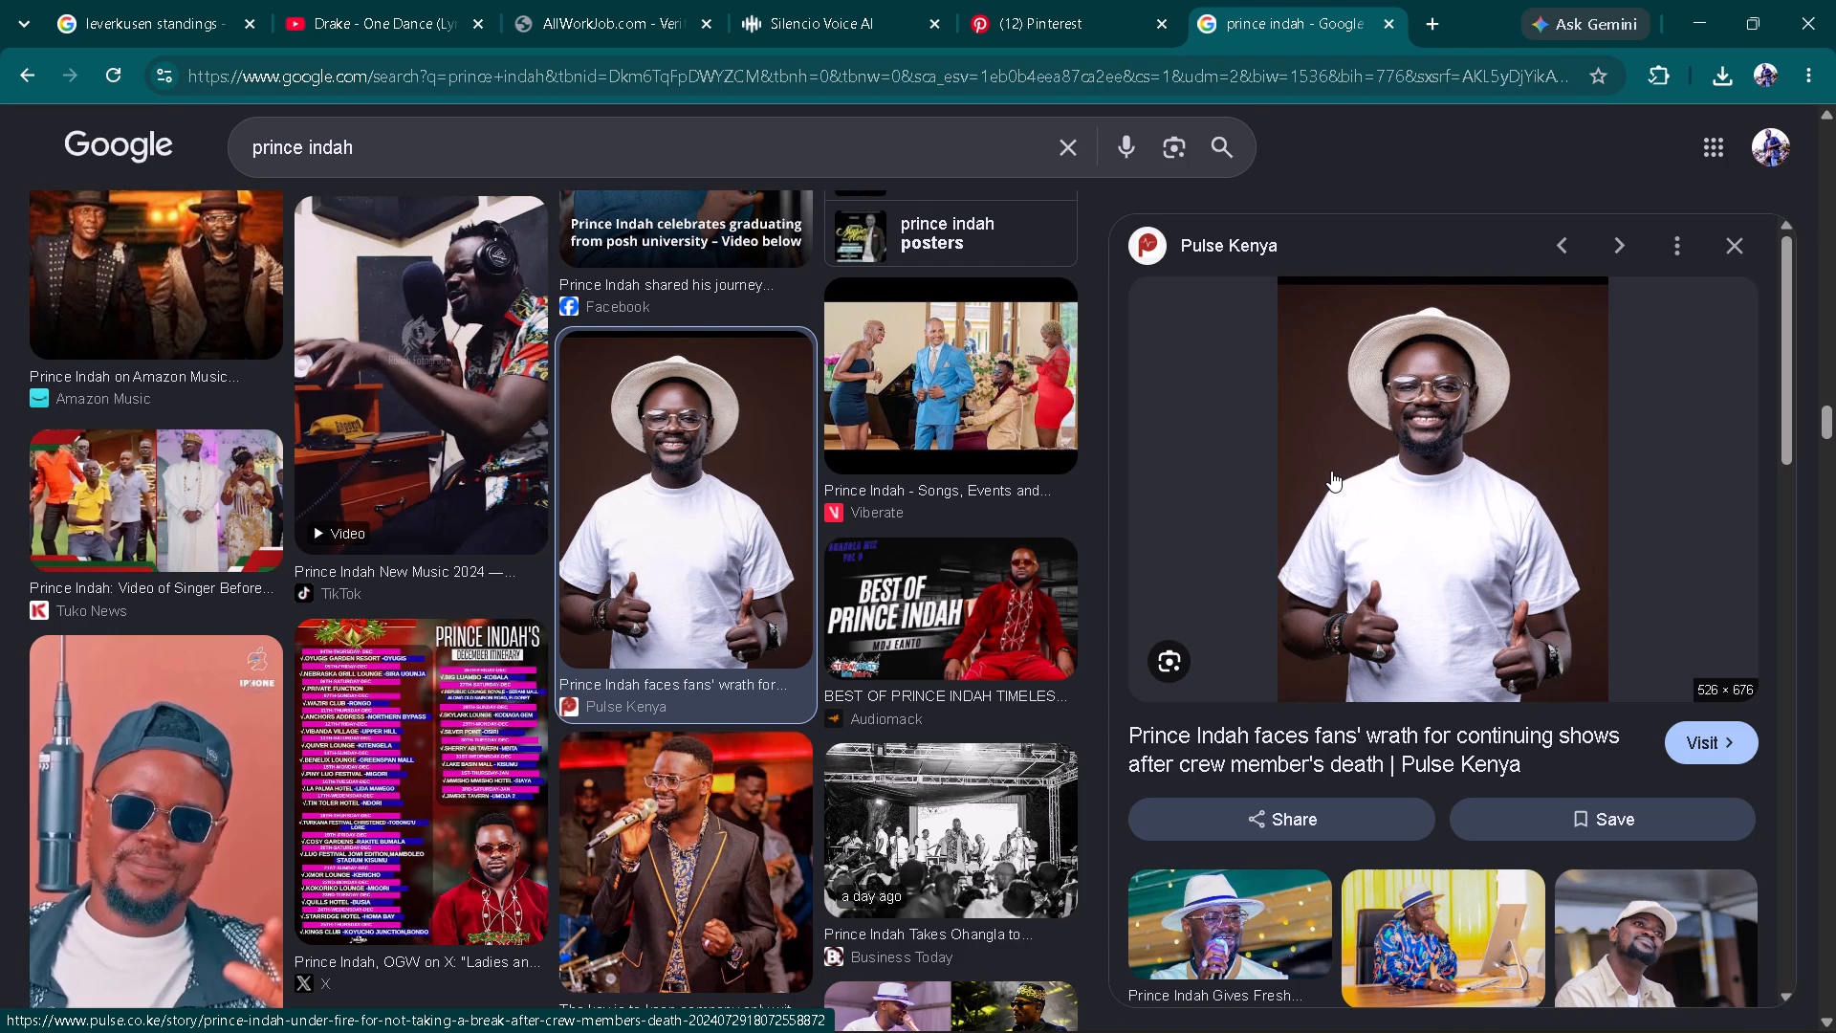
{"action": "scroll", "coordinate": [1367, 512], "scroll_direction": "down", "scroll_amount": 3}
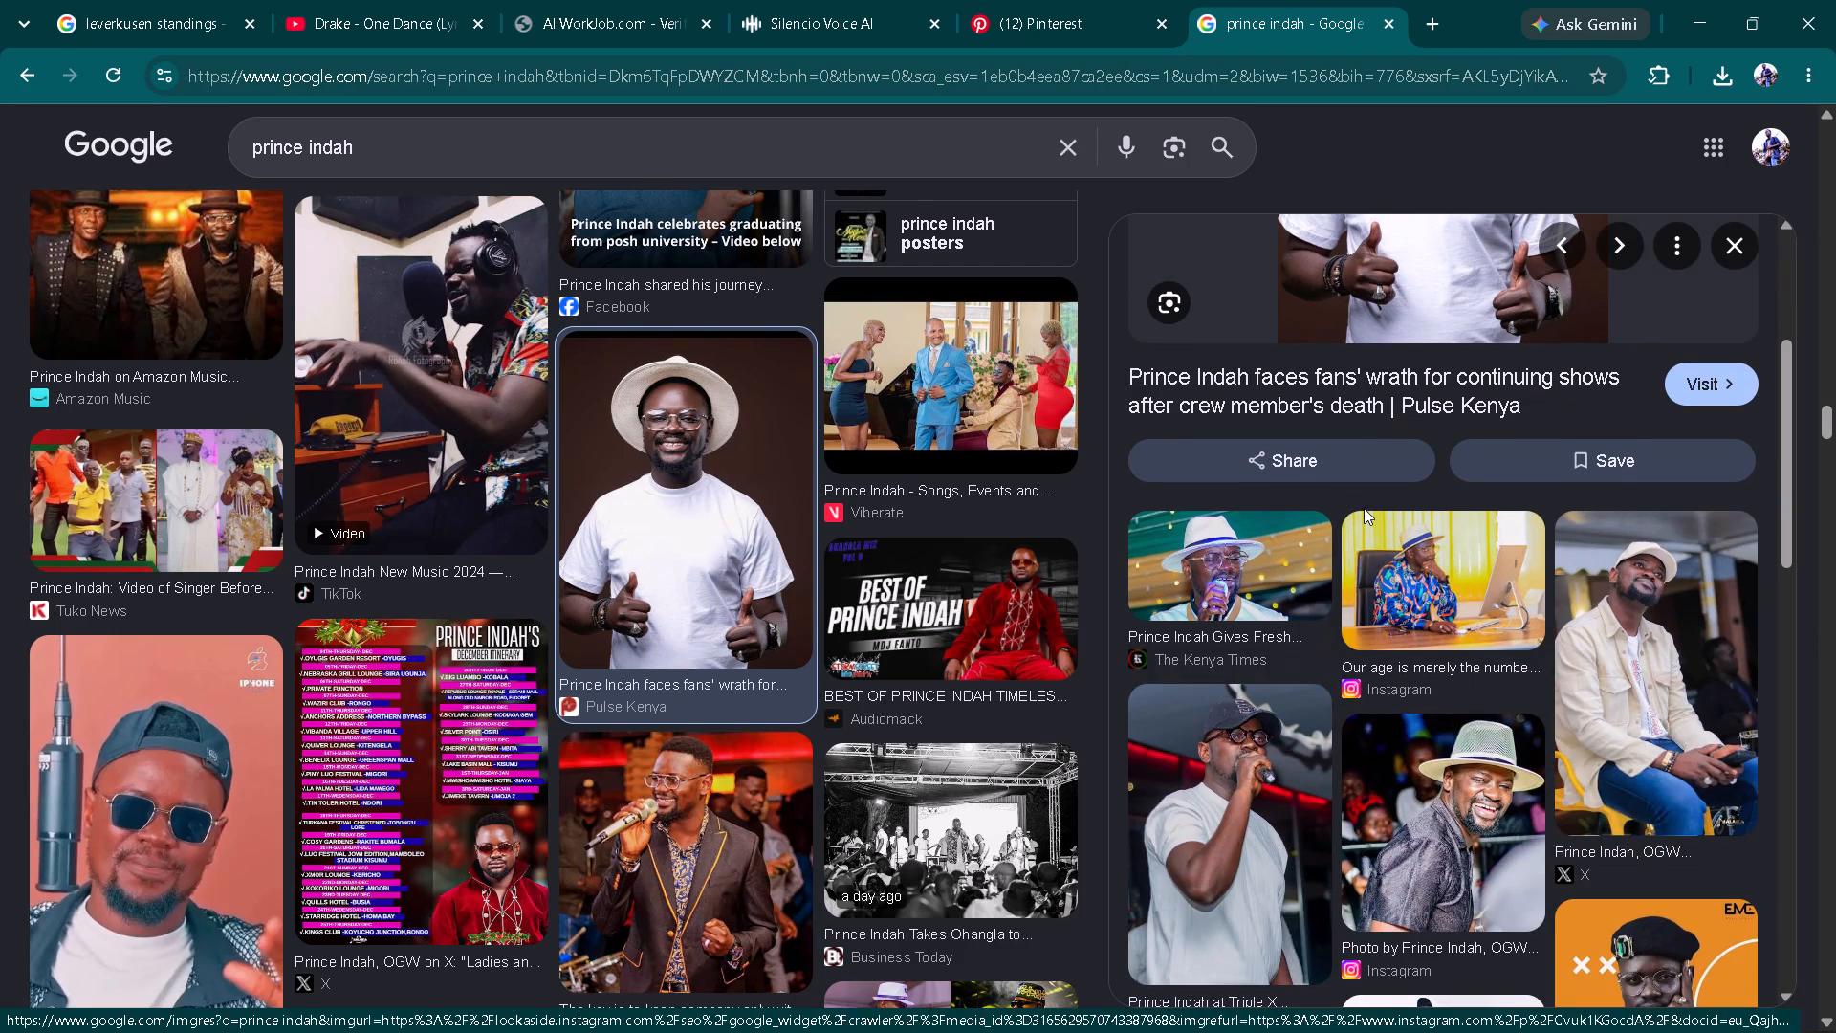
{"action": "scroll", "coordinate": [1364, 502], "scroll_direction": "down", "scroll_amount": 3}
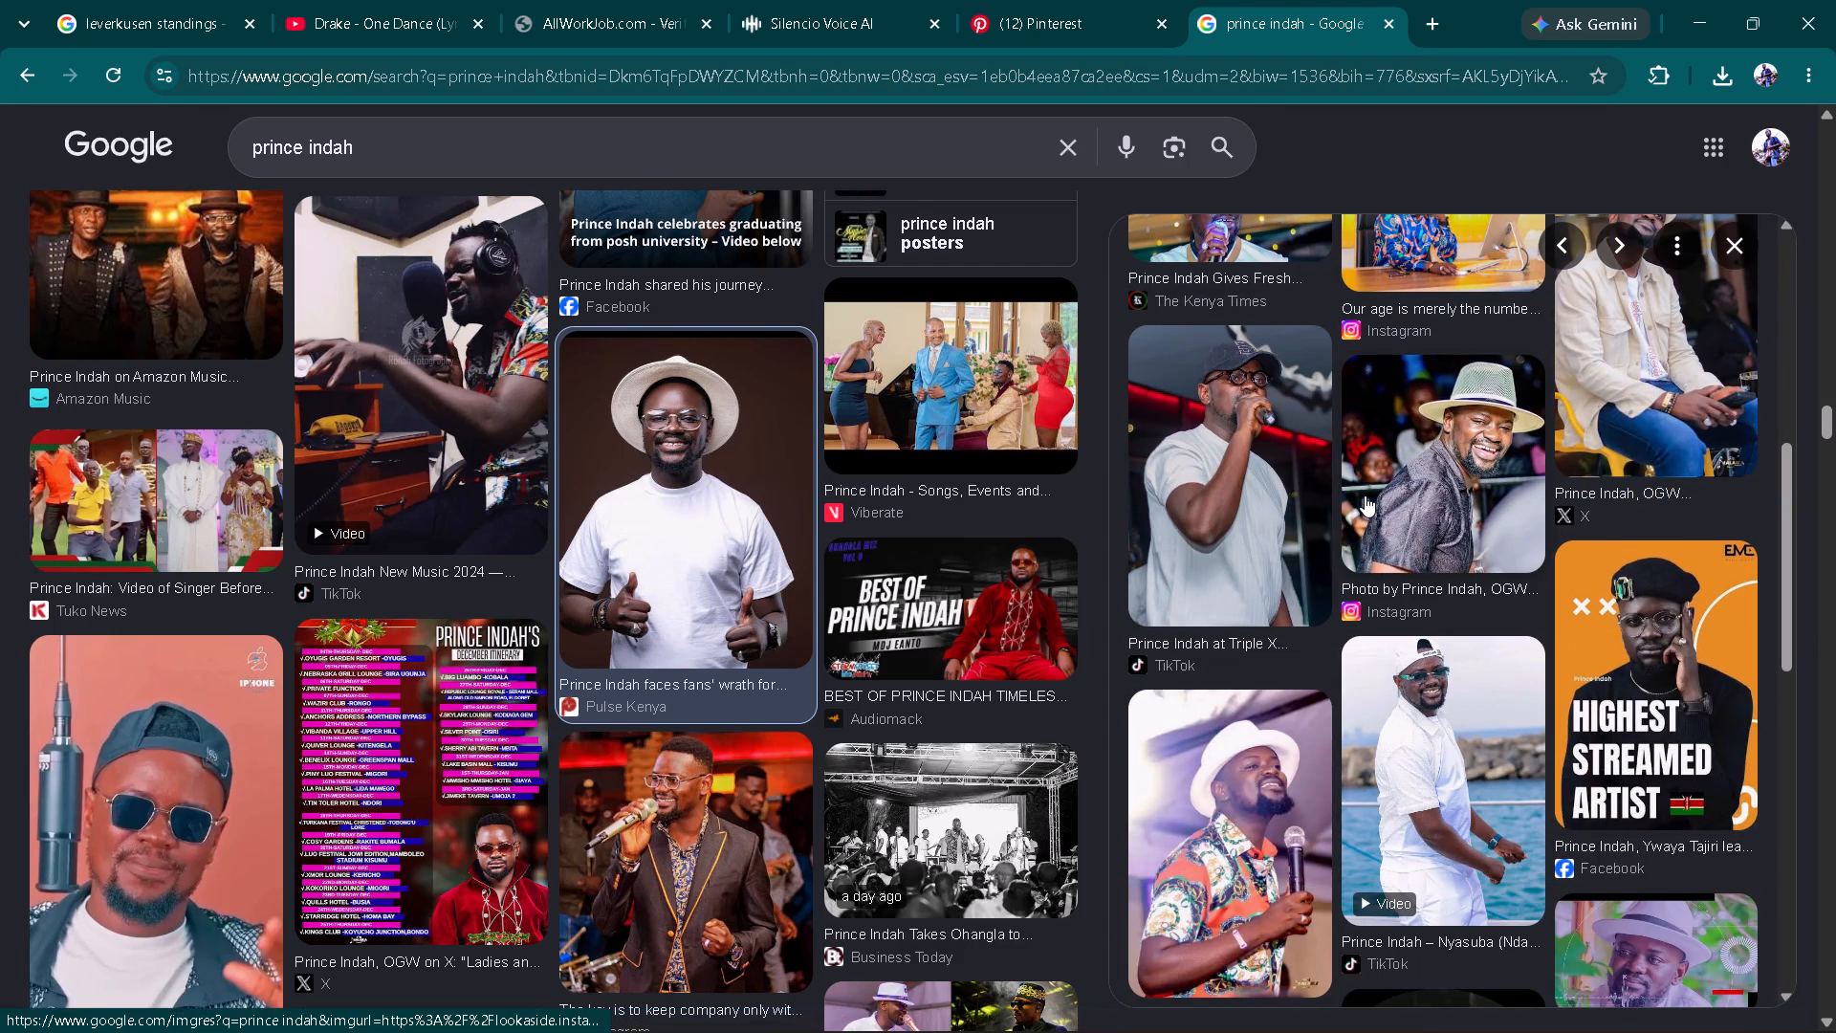
{"action": "scroll", "coordinate": [1365, 495], "scroll_direction": "down", "scroll_amount": 4}
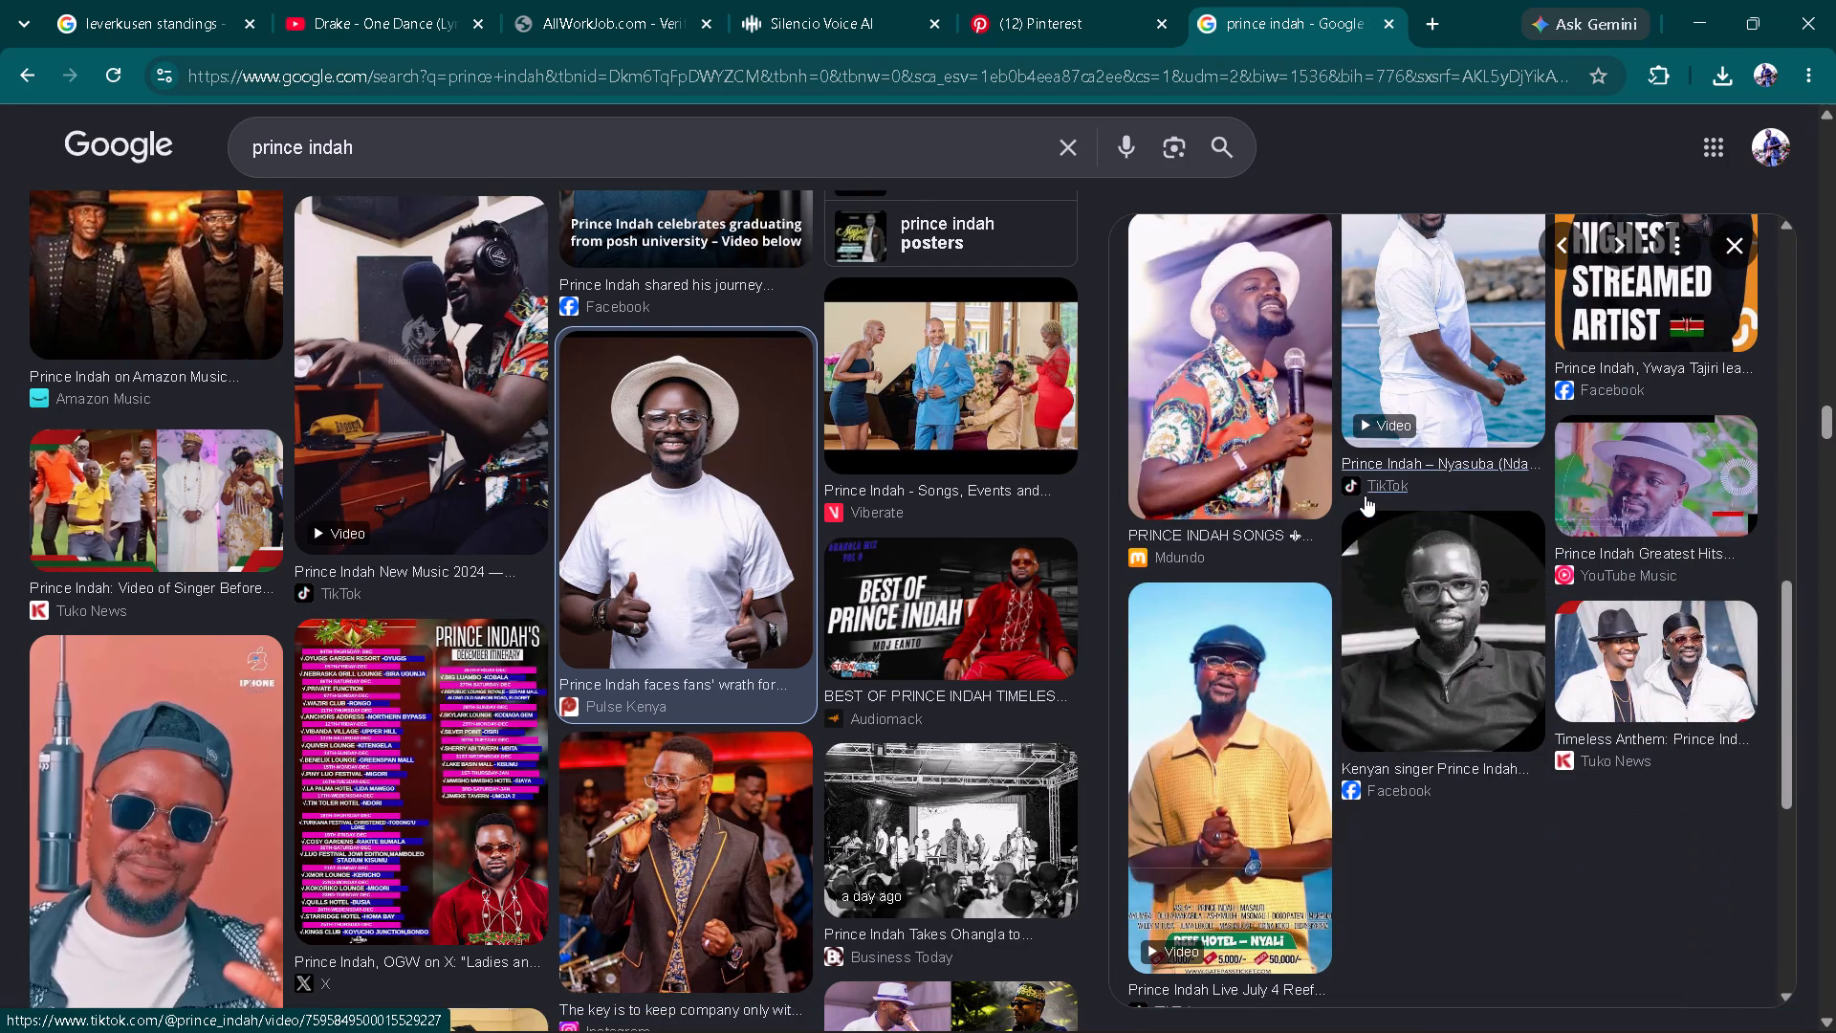
{"action": "scroll", "coordinate": [1365, 495], "scroll_direction": "down", "scroll_amount": 4}
{"action": "scroll", "coordinate": [1365, 495], "scroll_direction": "up", "scroll_amount": 7}
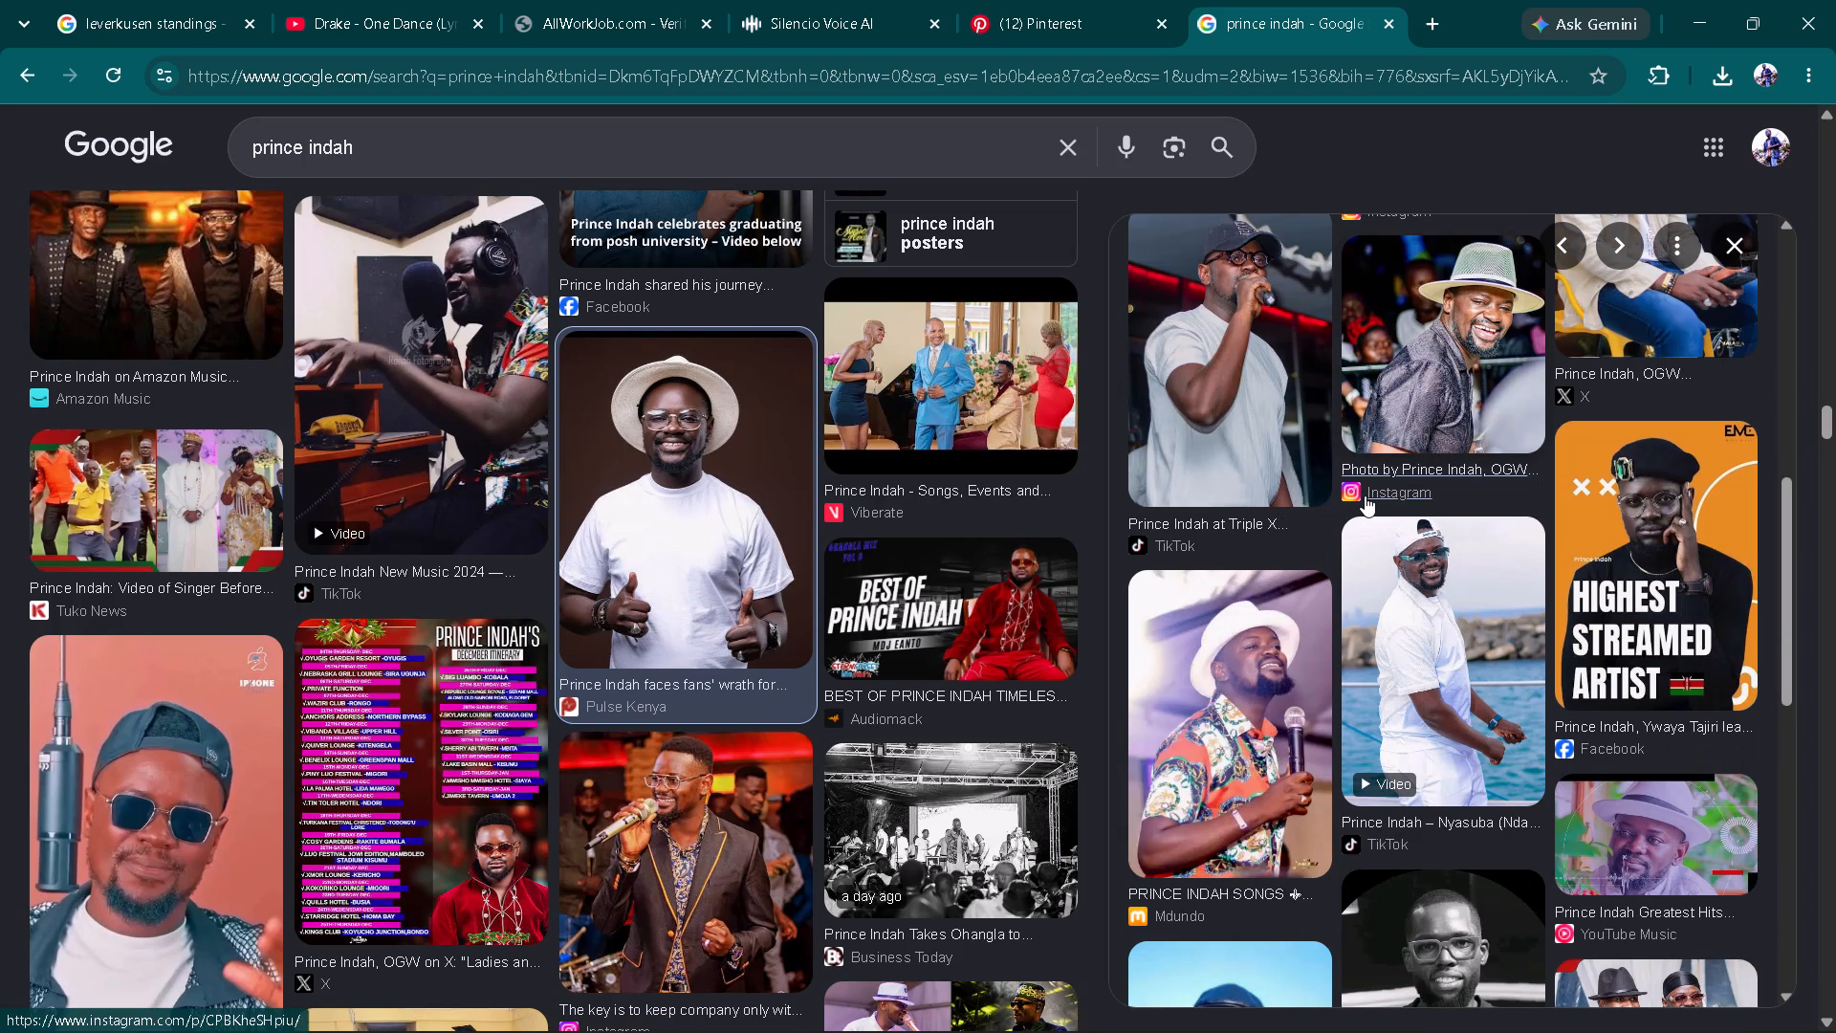
{"action": "scroll", "coordinate": [1365, 495], "scroll_direction": "up", "scroll_amount": 5}
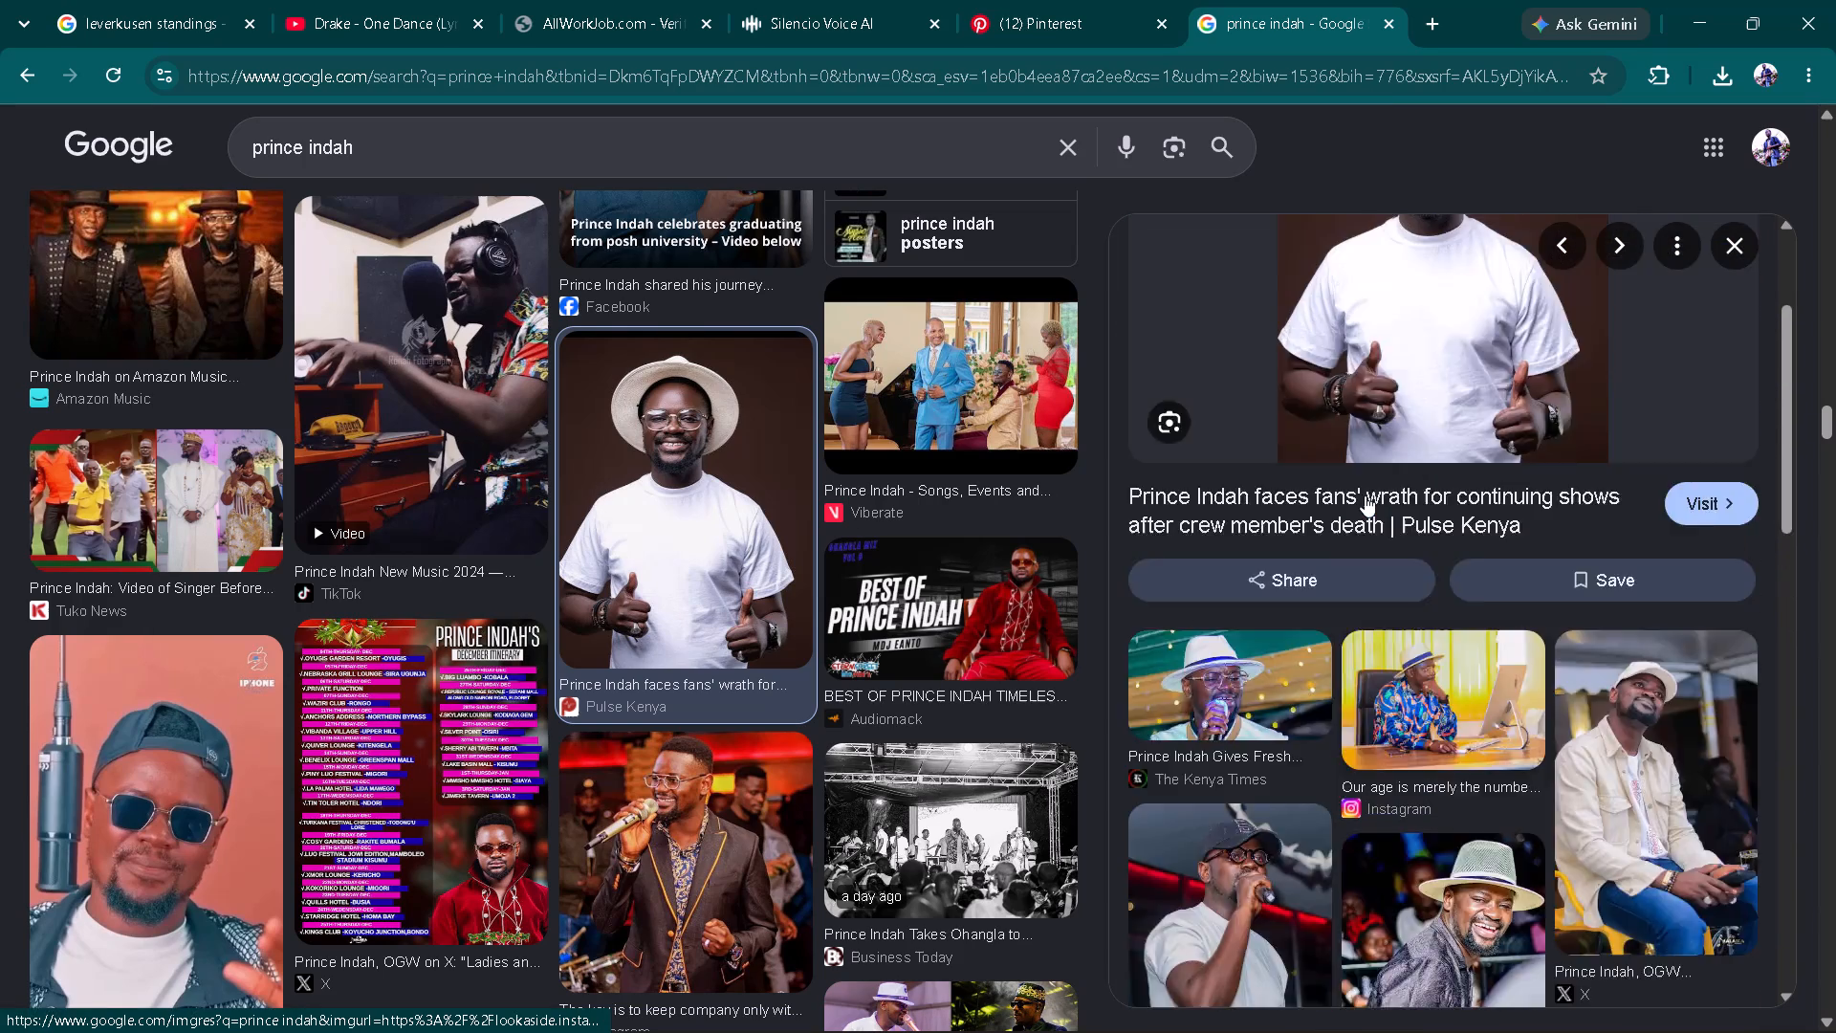
{"action": "scroll", "coordinate": [1365, 495], "scroll_direction": "up", "scroll_amount": 3}
Save the Pulse Kenya white T-shirt photo to the Desktop as a JPEG, replacing the suggested file name.
{"action": "right_click", "coordinate": [1365, 492]}
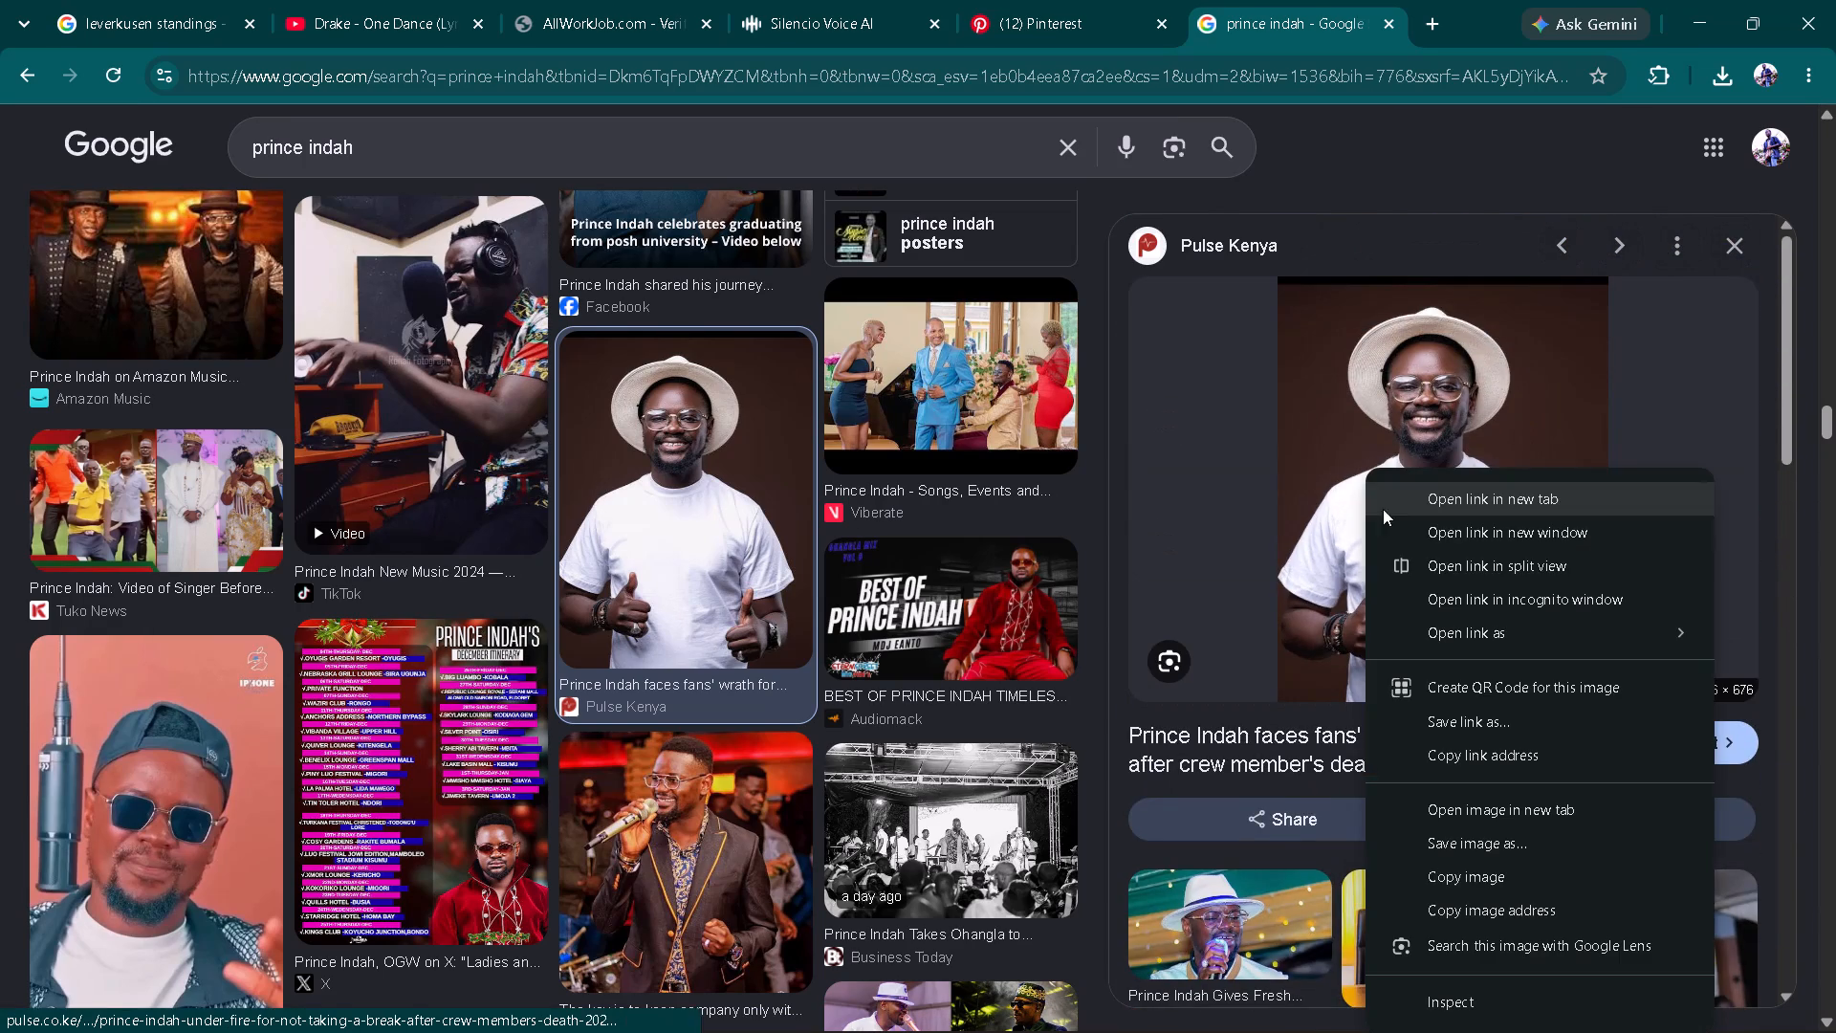
{"action": "left_click", "coordinate": [1508, 835]}
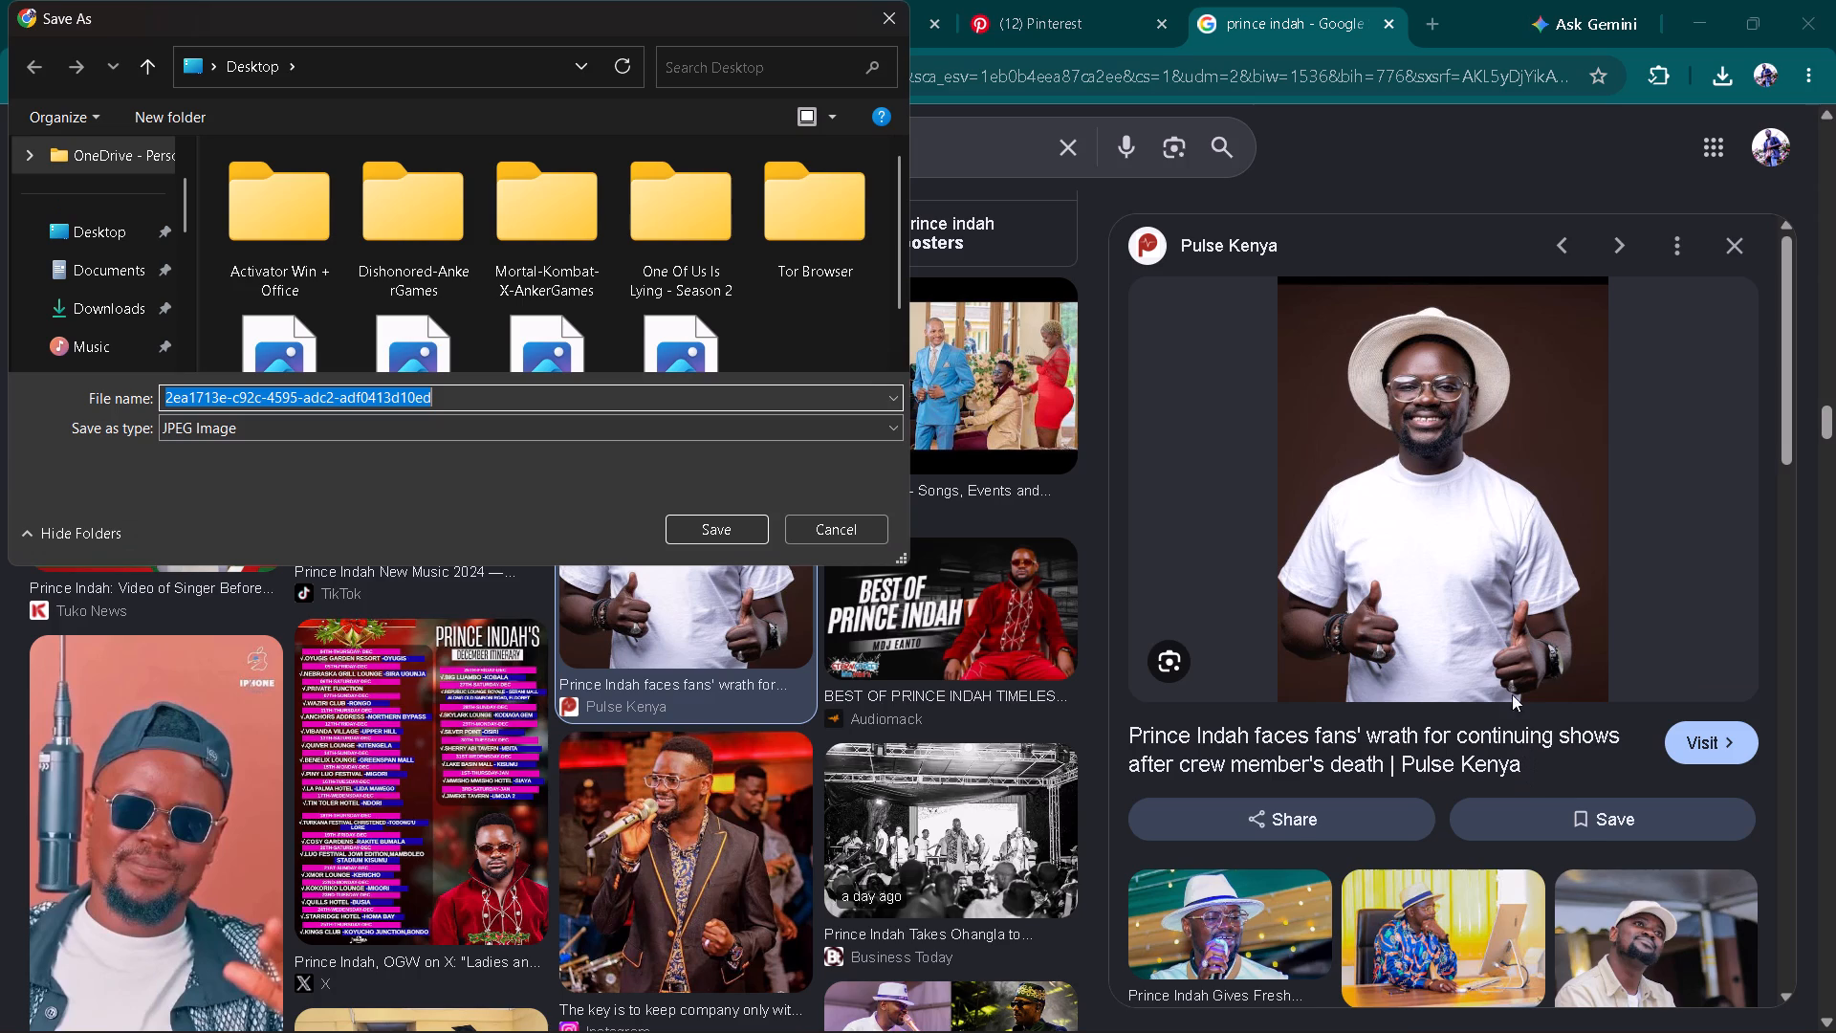
{"action": "key", "text": "BackSpace"}
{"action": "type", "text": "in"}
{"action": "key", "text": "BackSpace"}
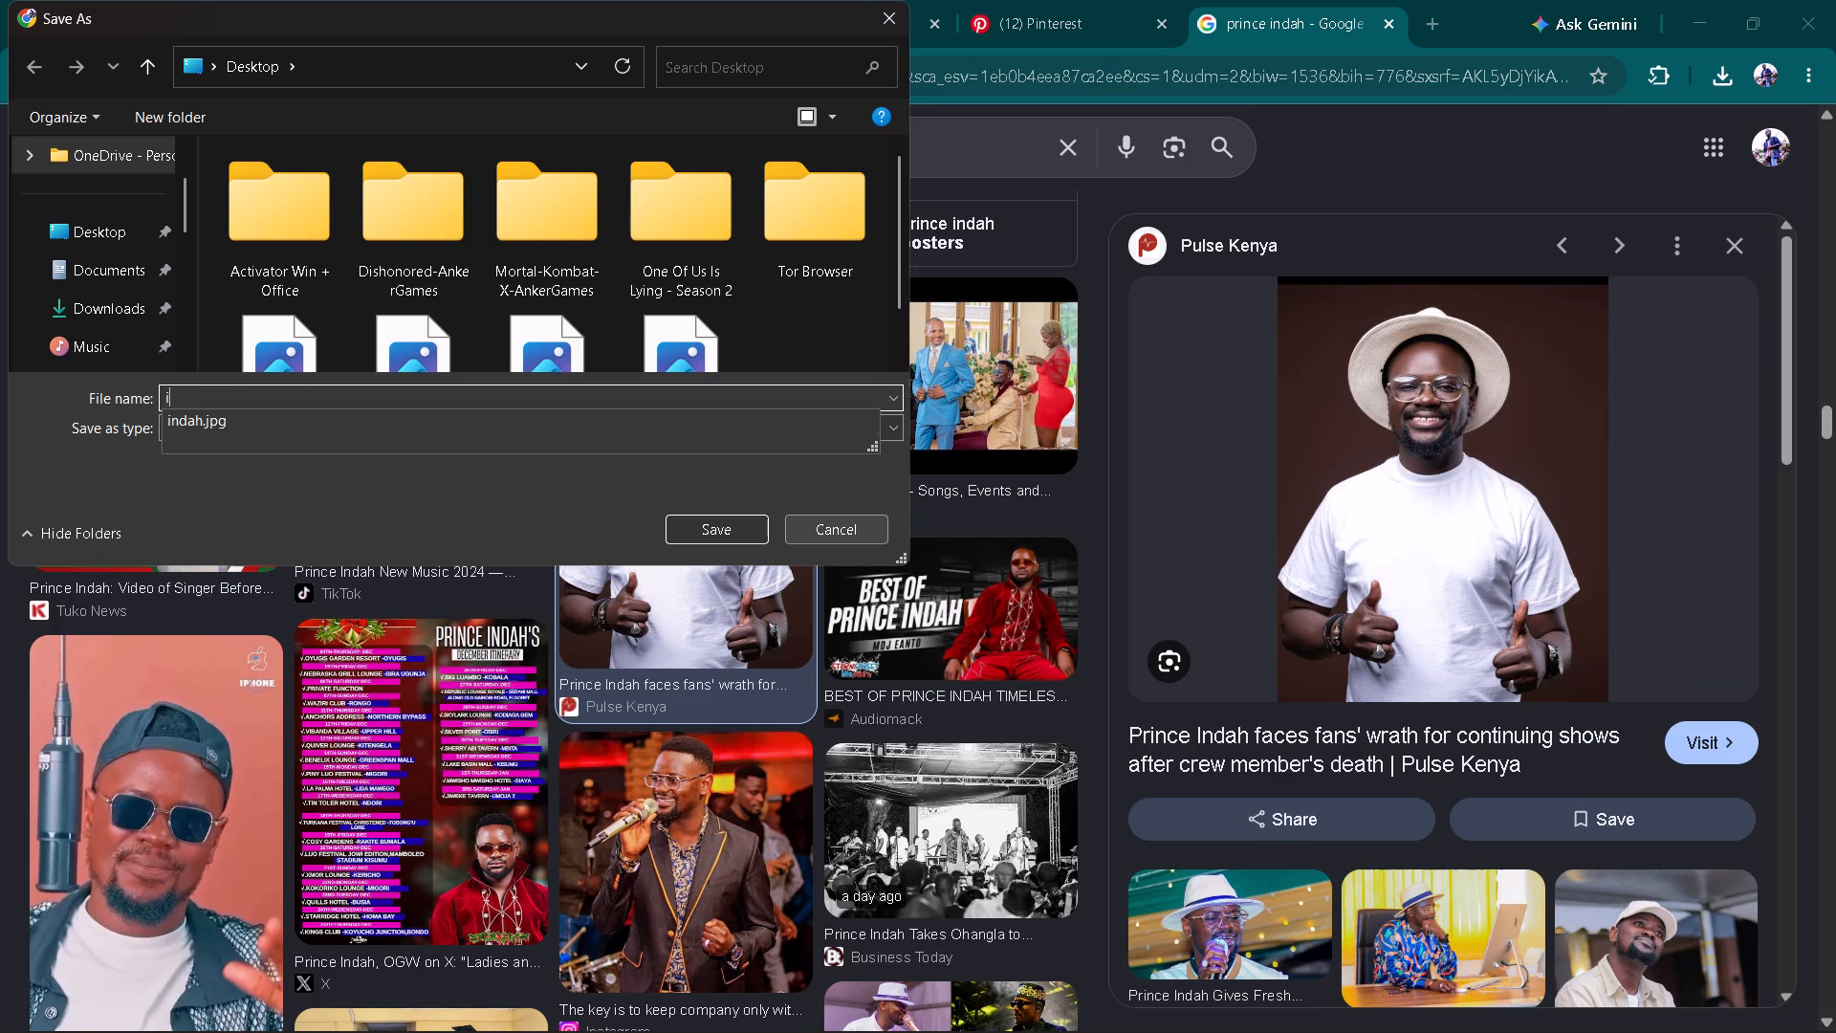
Name the white T-shirt photo indah2 and save it to the Desktop as a JPEG image.
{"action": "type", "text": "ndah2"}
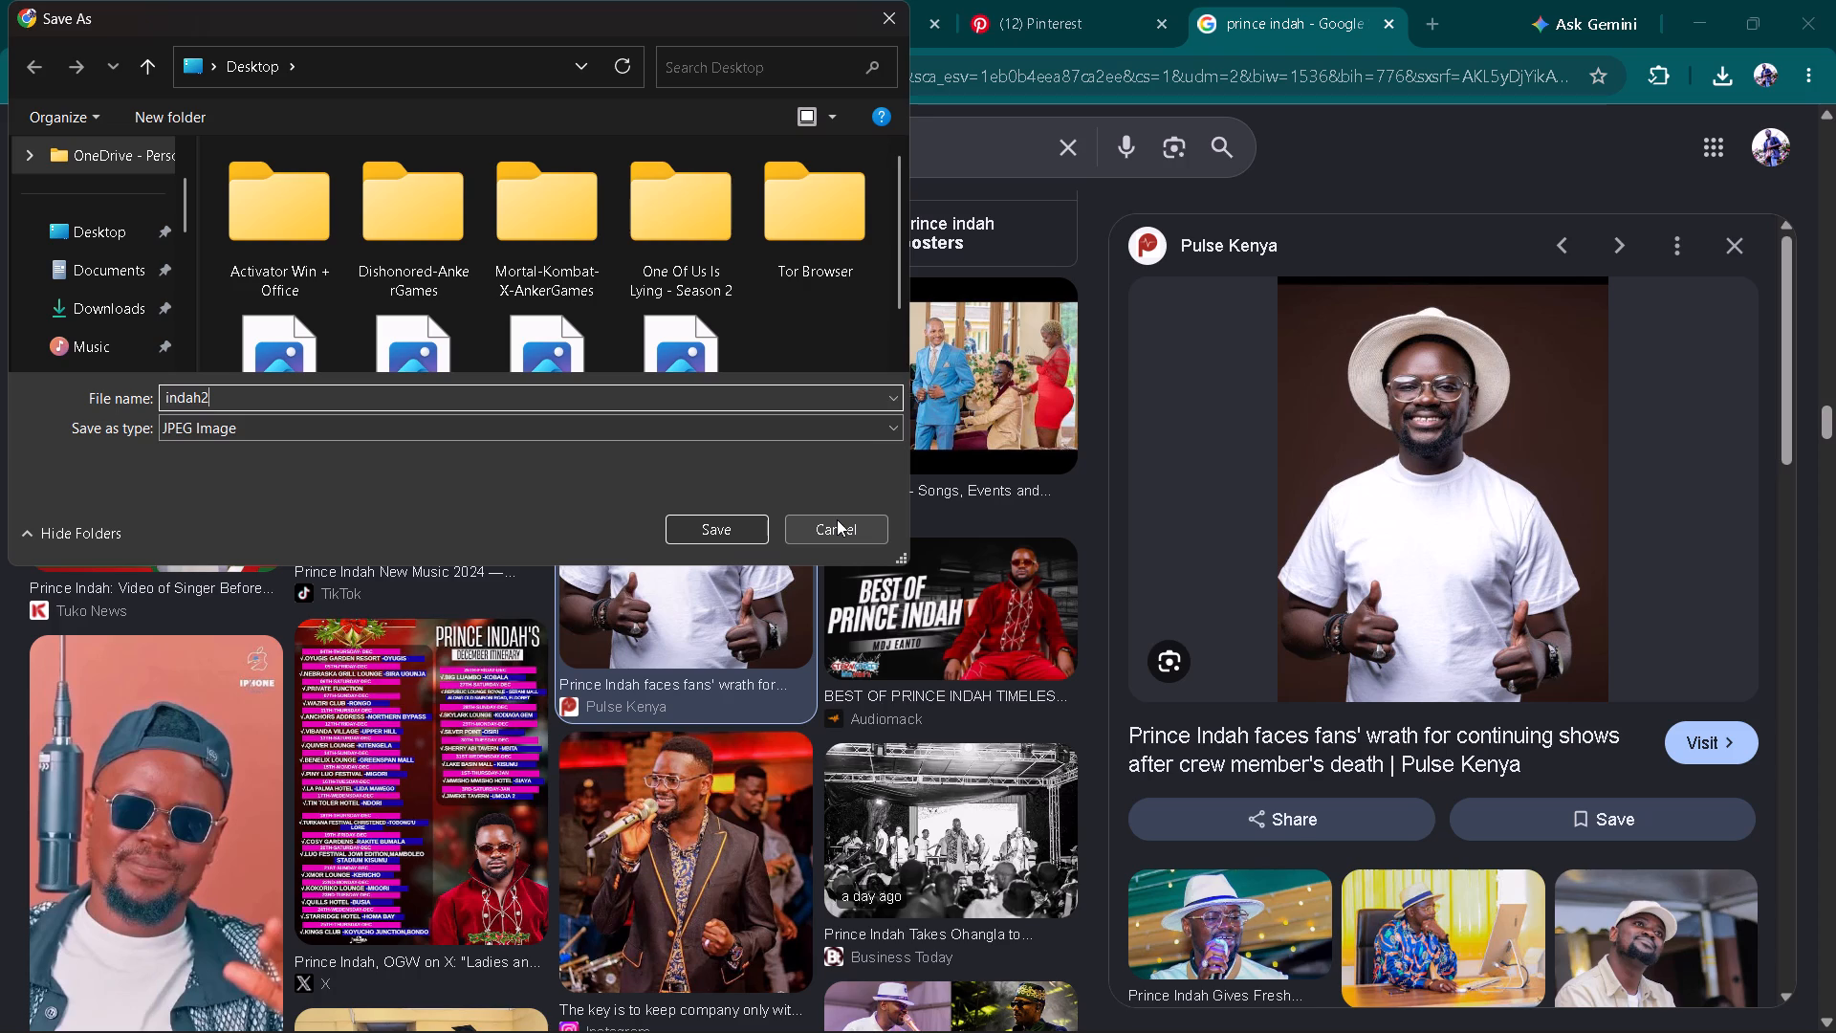
{"action": "left_click", "coordinate": [732, 520]}
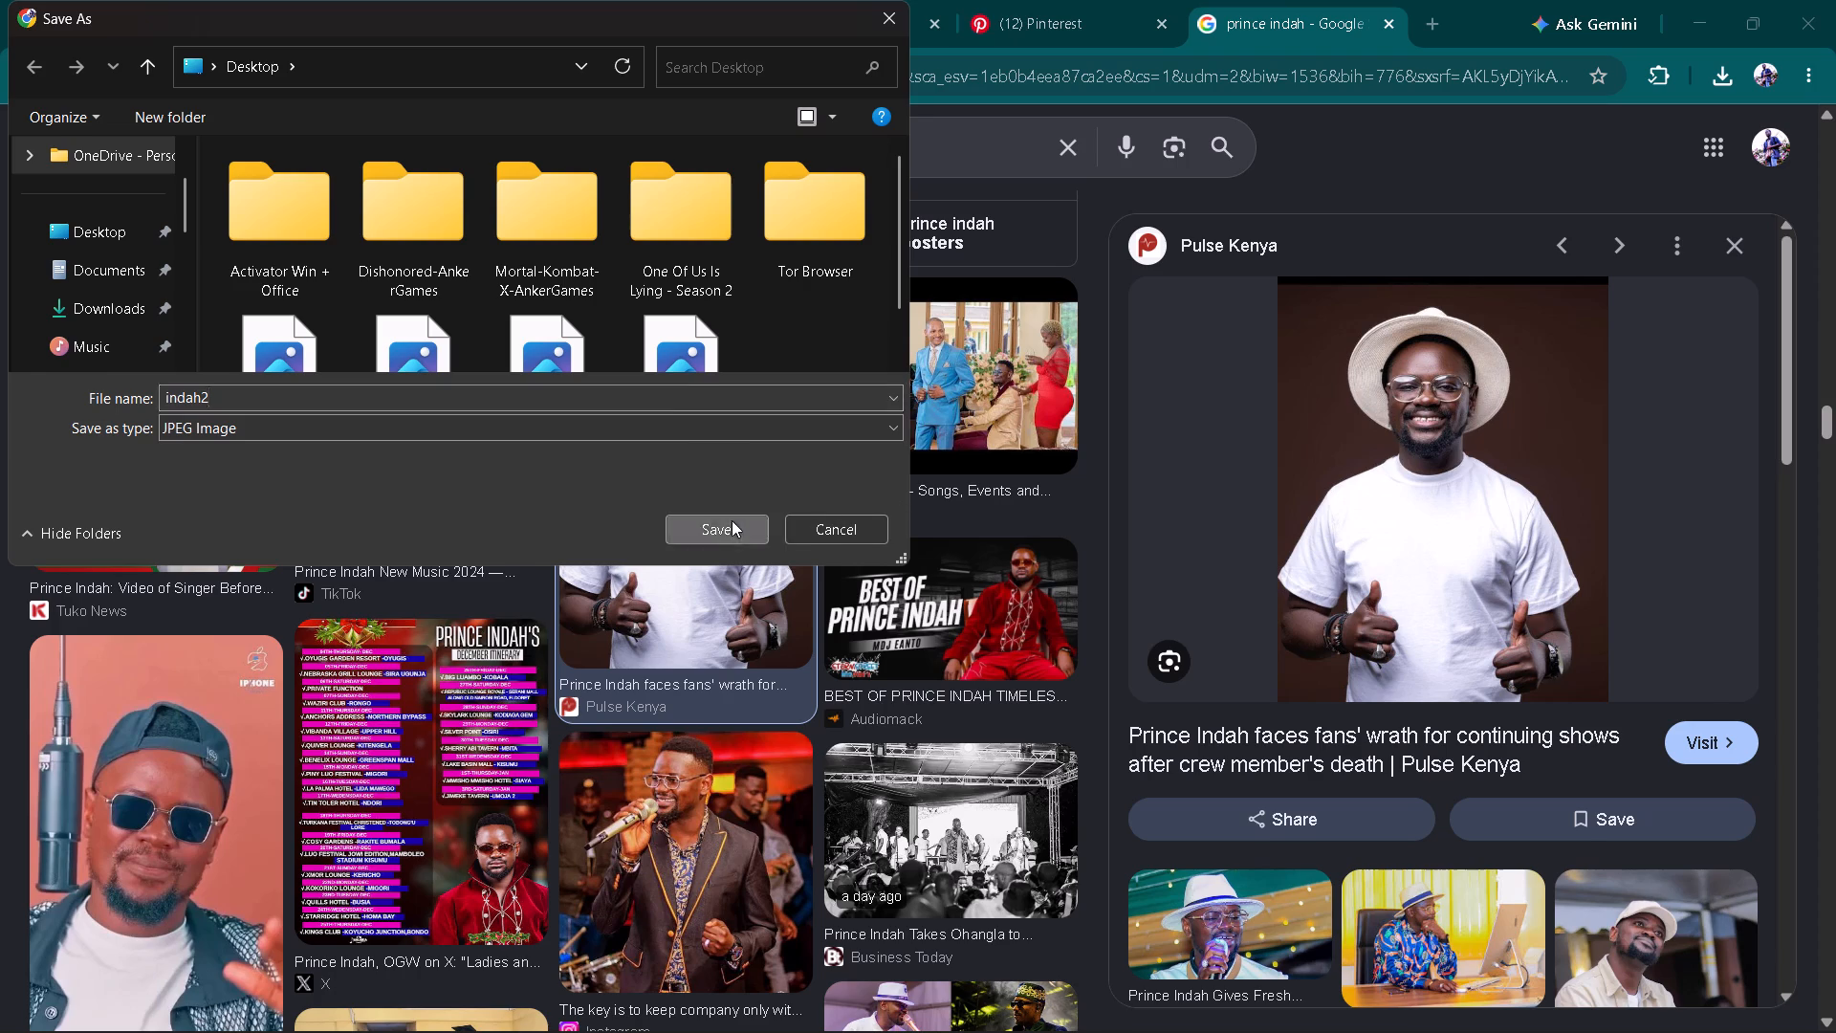
Look through the related images under the Pulse Kenya photo for other Prince Indah pictures.
{"action": "scroll", "coordinate": [970, 675], "scroll_direction": "down", "scroll_amount": 3}
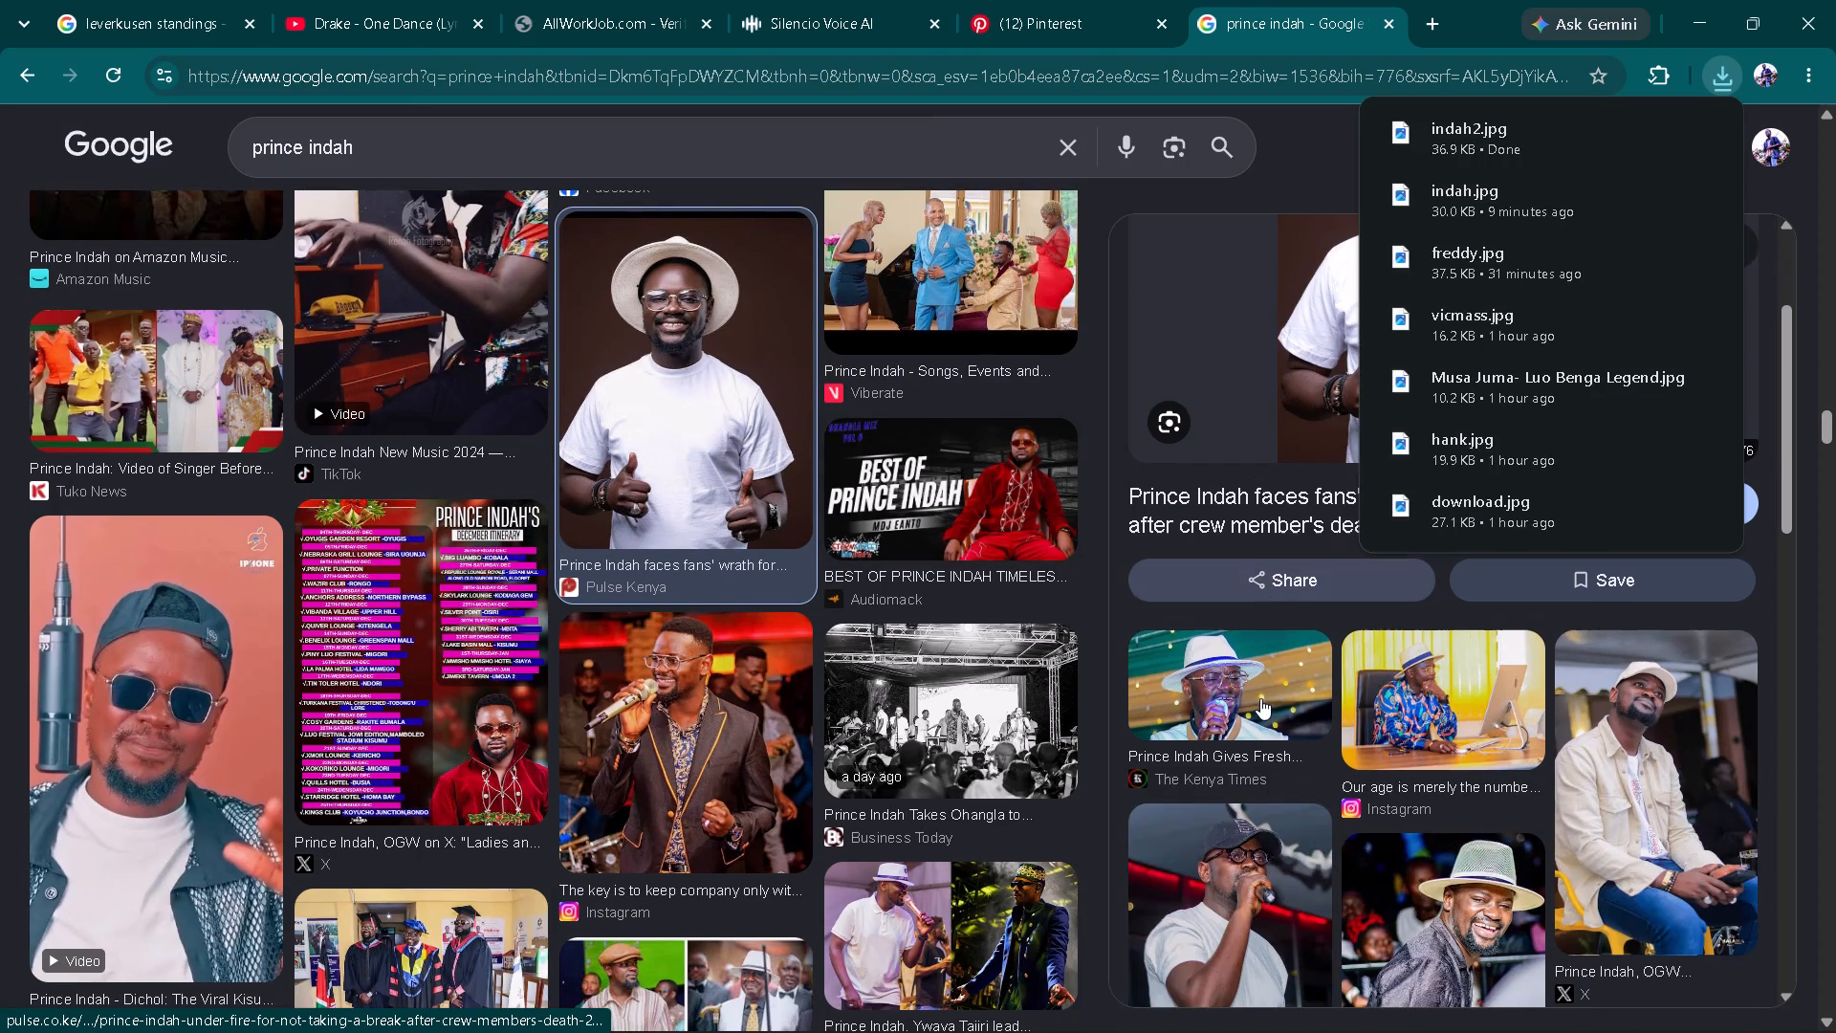
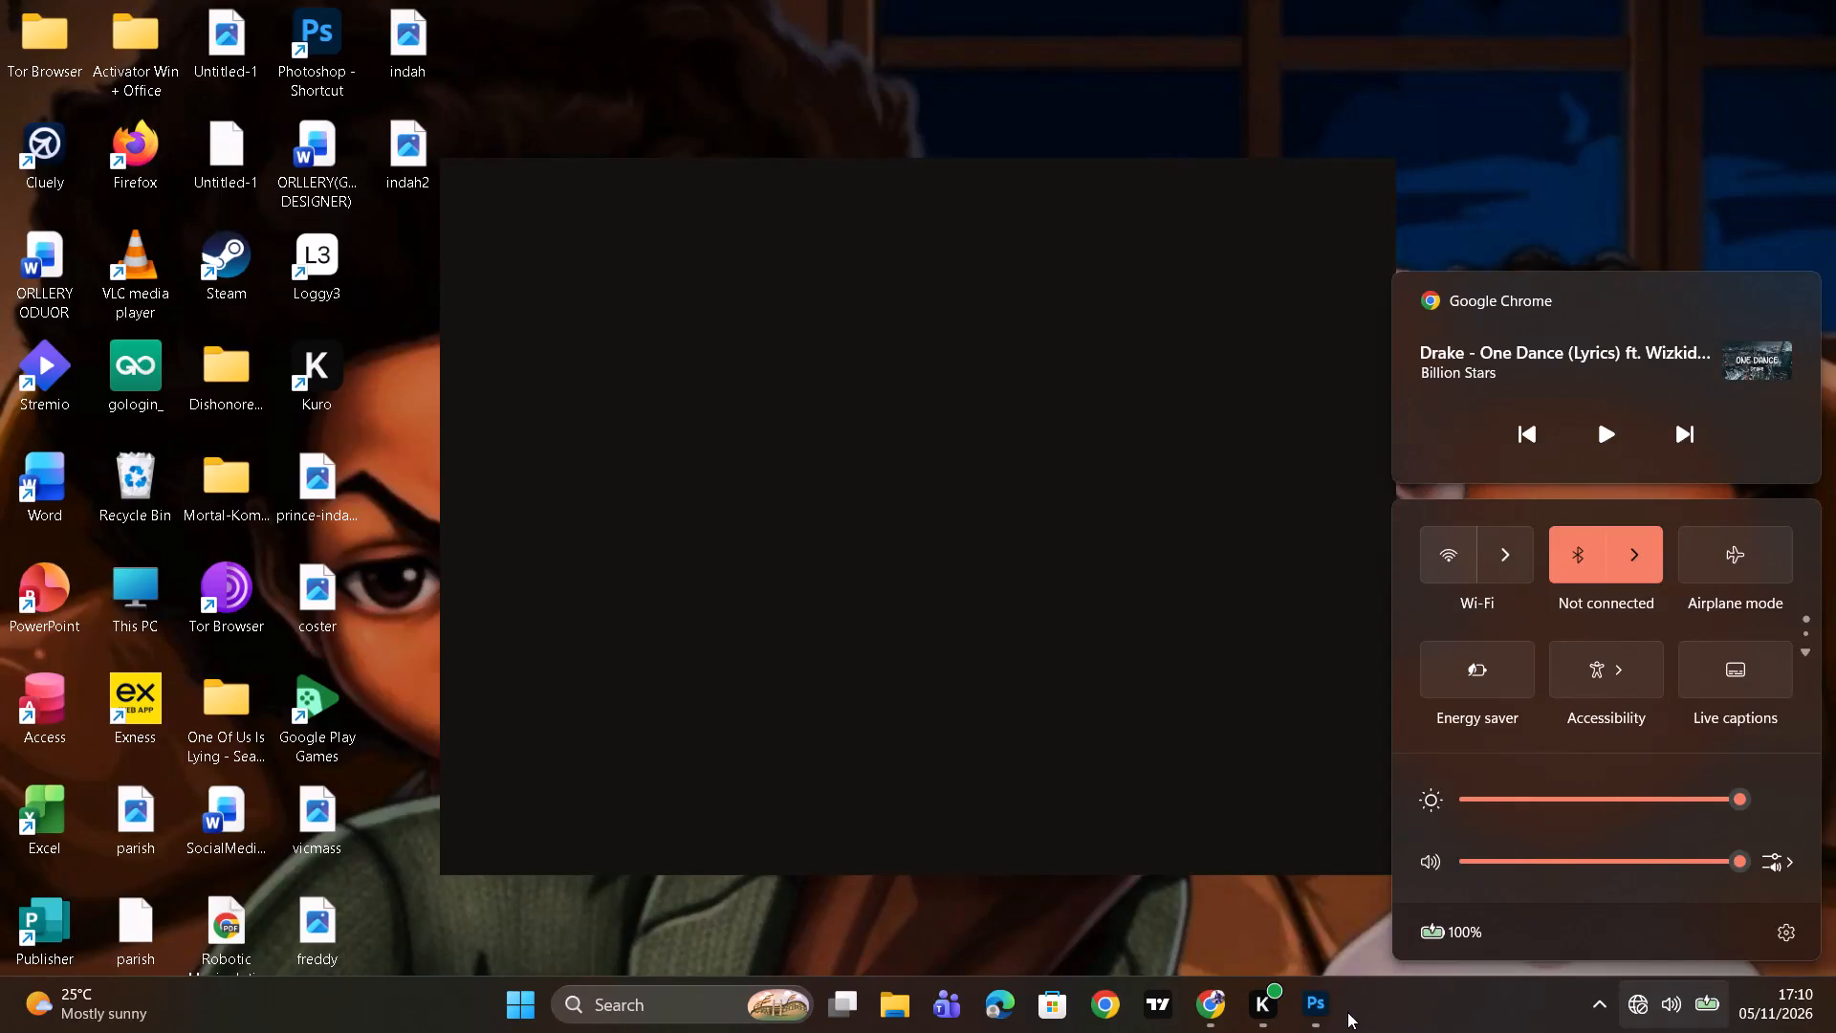
Switch to Photoshop and place the indah2 image from the Desktop into the Luo Festival poster, above the Rectangle 3 shape.
{"action": "left_click", "coordinate": [1323, 1014]}
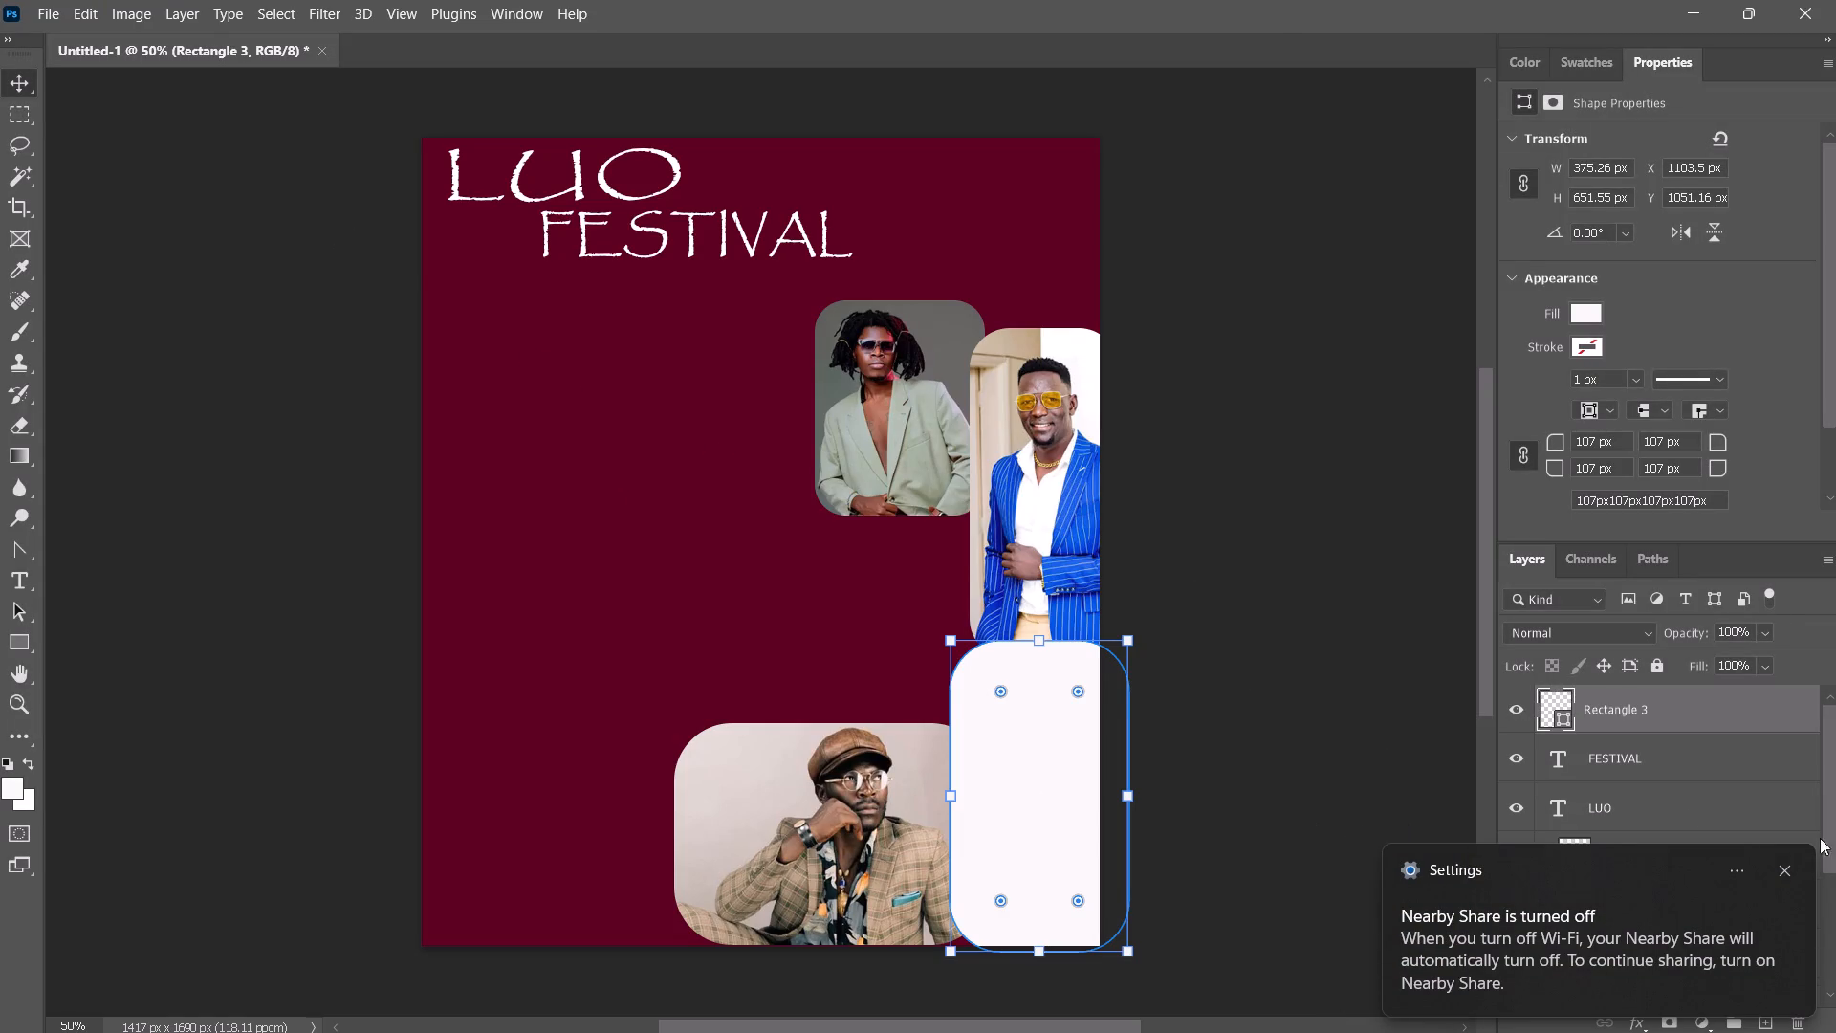
{"action": "left_click", "coordinate": [1781, 878]}
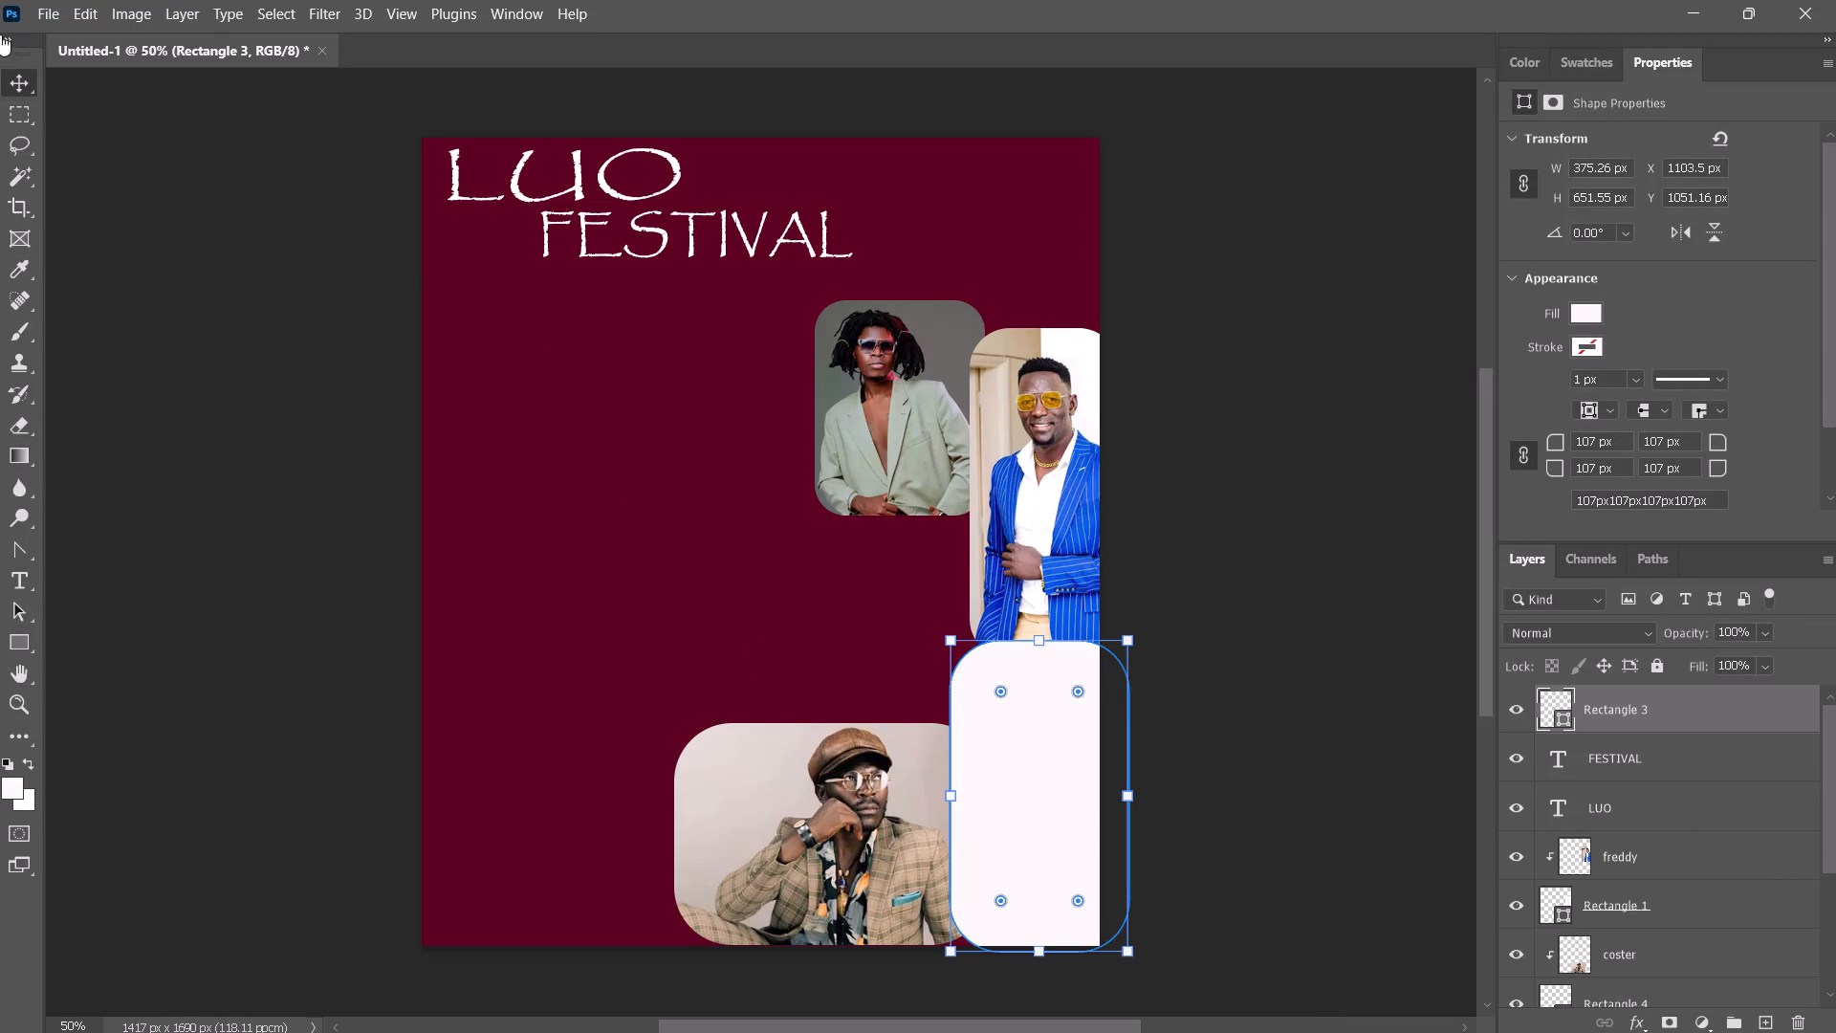
{"action": "left_click", "coordinate": [1744, 0]}
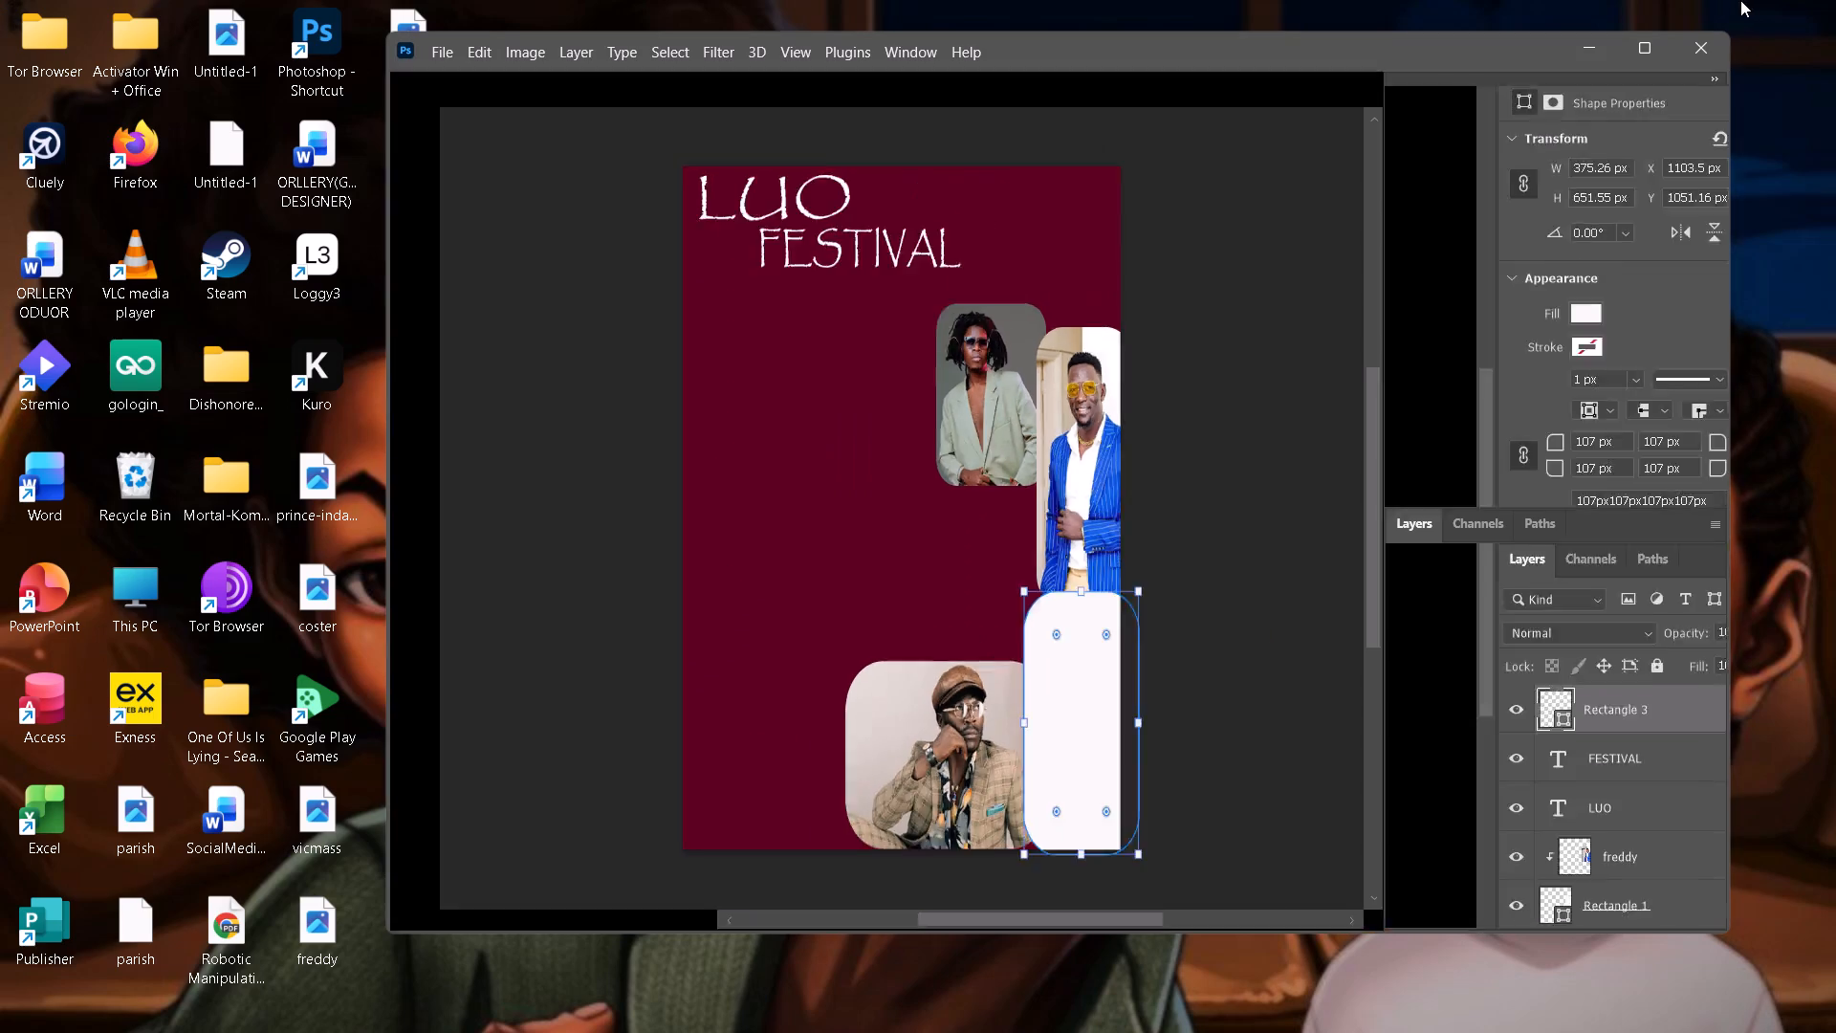
{"action": "left_click_drag", "start_coordinate": [1086, 47], "coordinate": [1178, 53]}
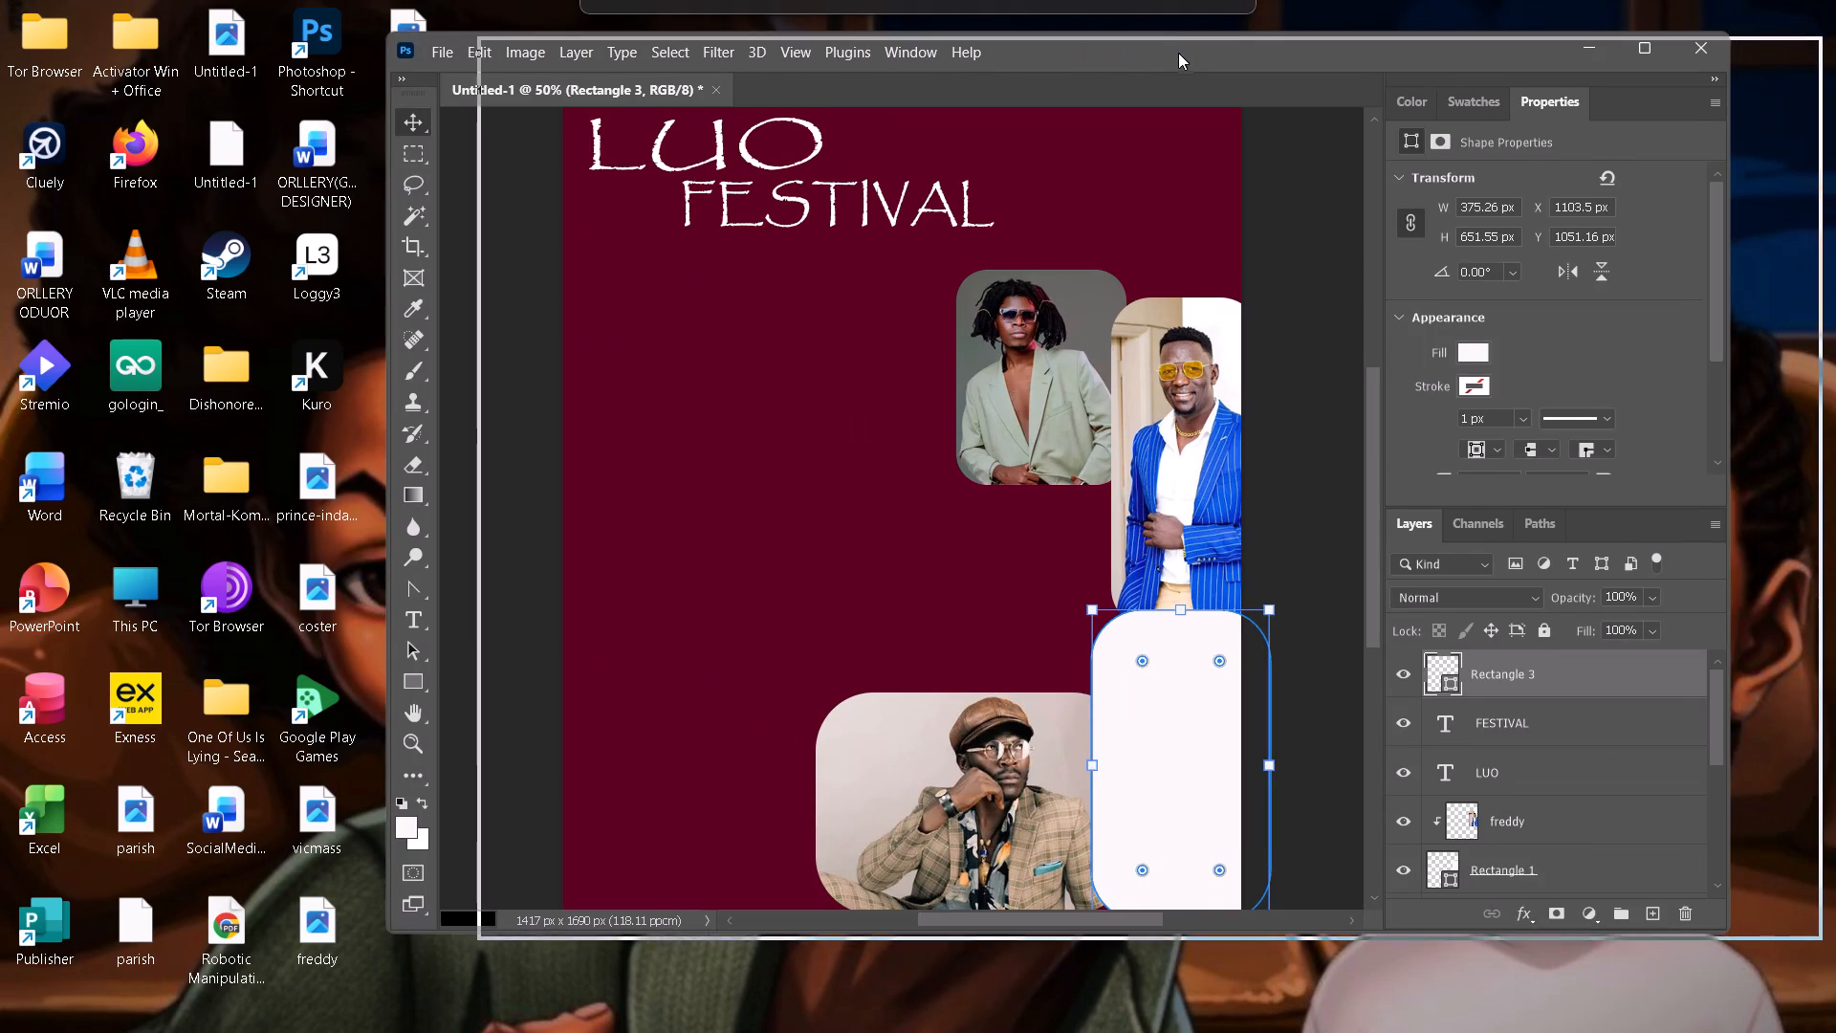
{"action": "left_click_drag", "start_coordinate": [1178, 53], "coordinate": [1184, 54]}
{"action": "left_click_drag", "start_coordinate": [407, 144], "coordinate": [1271, 748]}
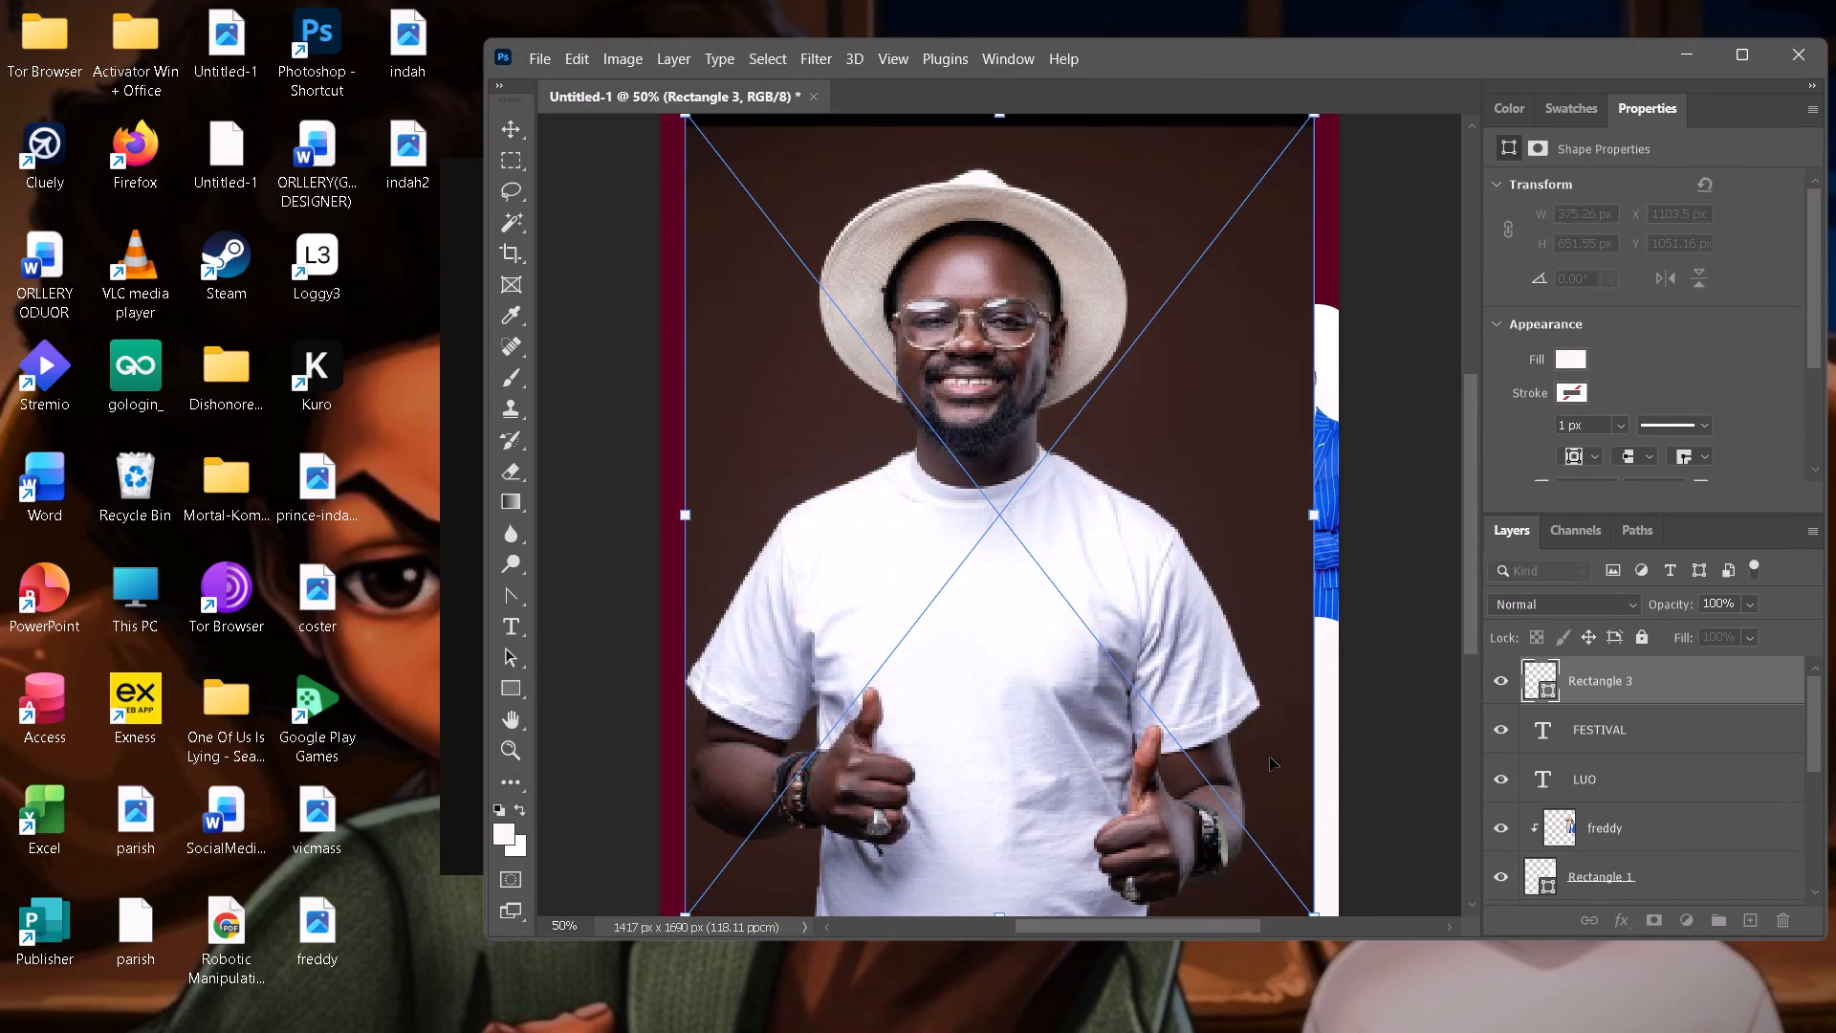
Scale the placed indah2 photo to about 378 × 486 px over the white rounded rectangle in the poster's lower-right corner and commit it.
{"action": "left_click", "coordinate": [1730, 62]}
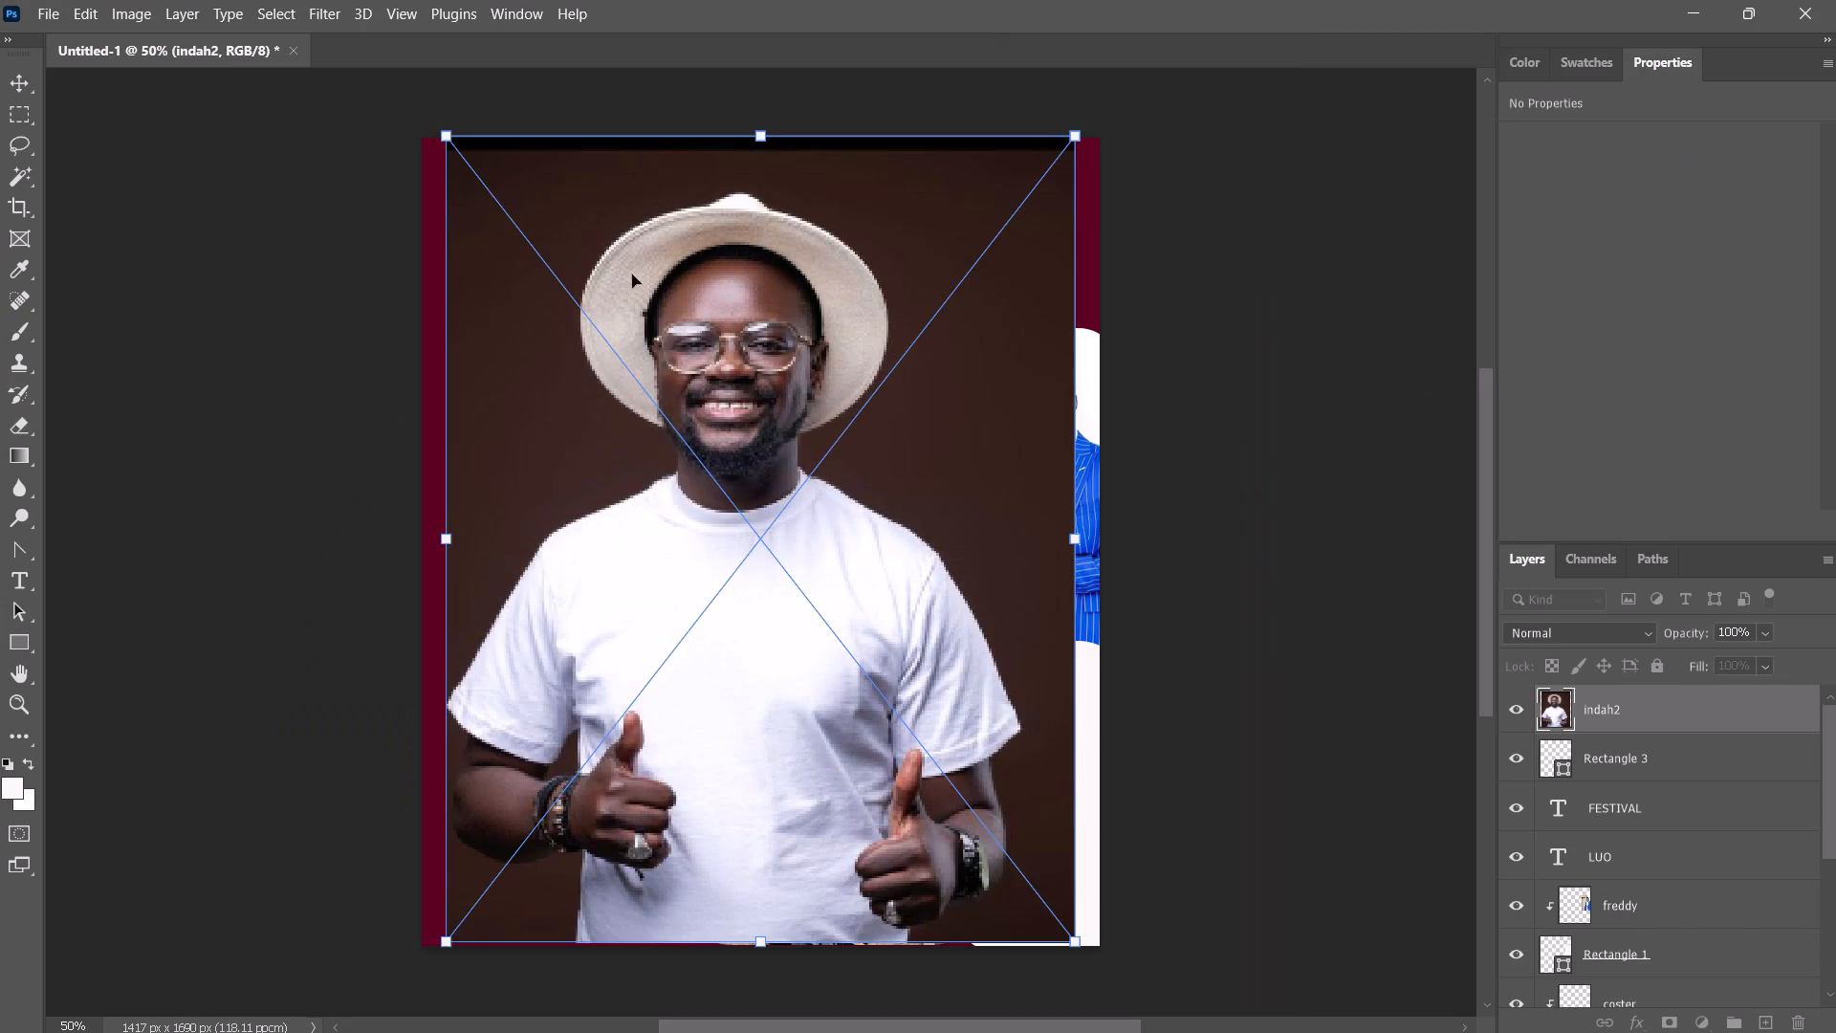
{"action": "left_click_drag", "start_coordinate": [440, 136], "coordinate": [811, 622]}
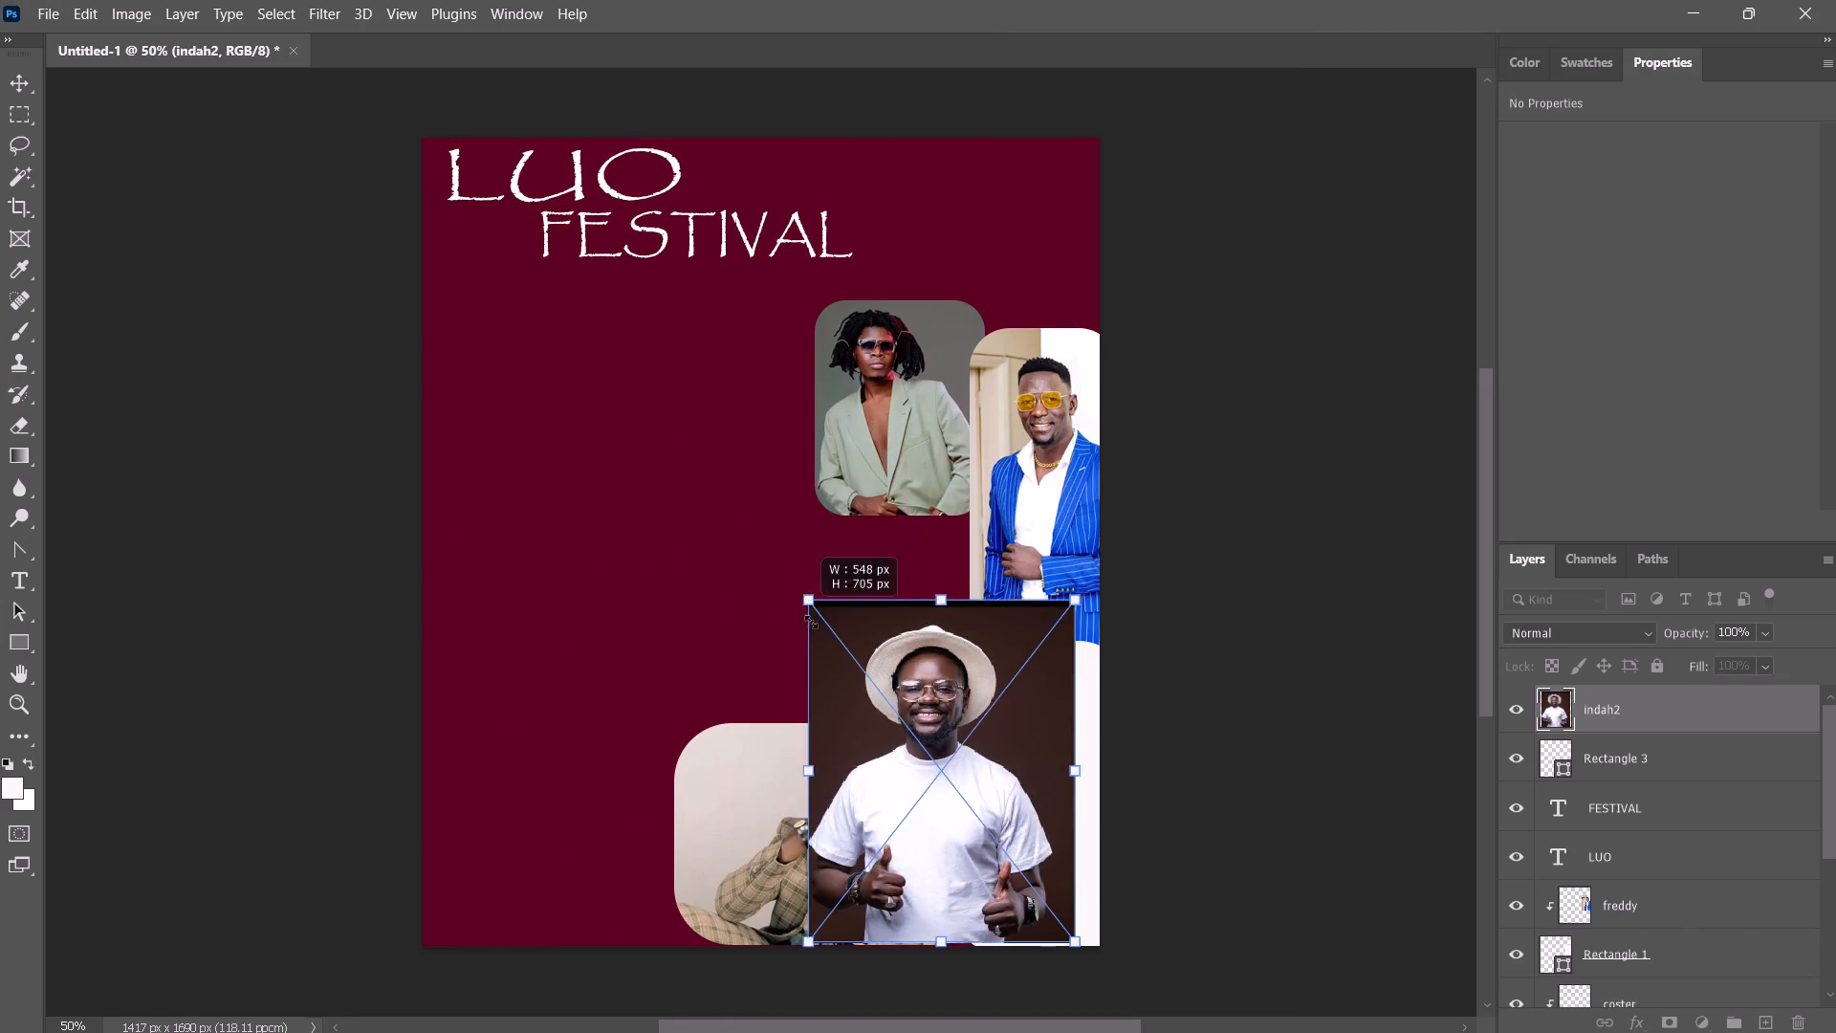
{"action": "left_click_drag", "start_coordinate": [811, 622], "coordinate": [894, 707]}
{"action": "left_click_drag", "start_coordinate": [959, 769], "coordinate": [1006, 729]}
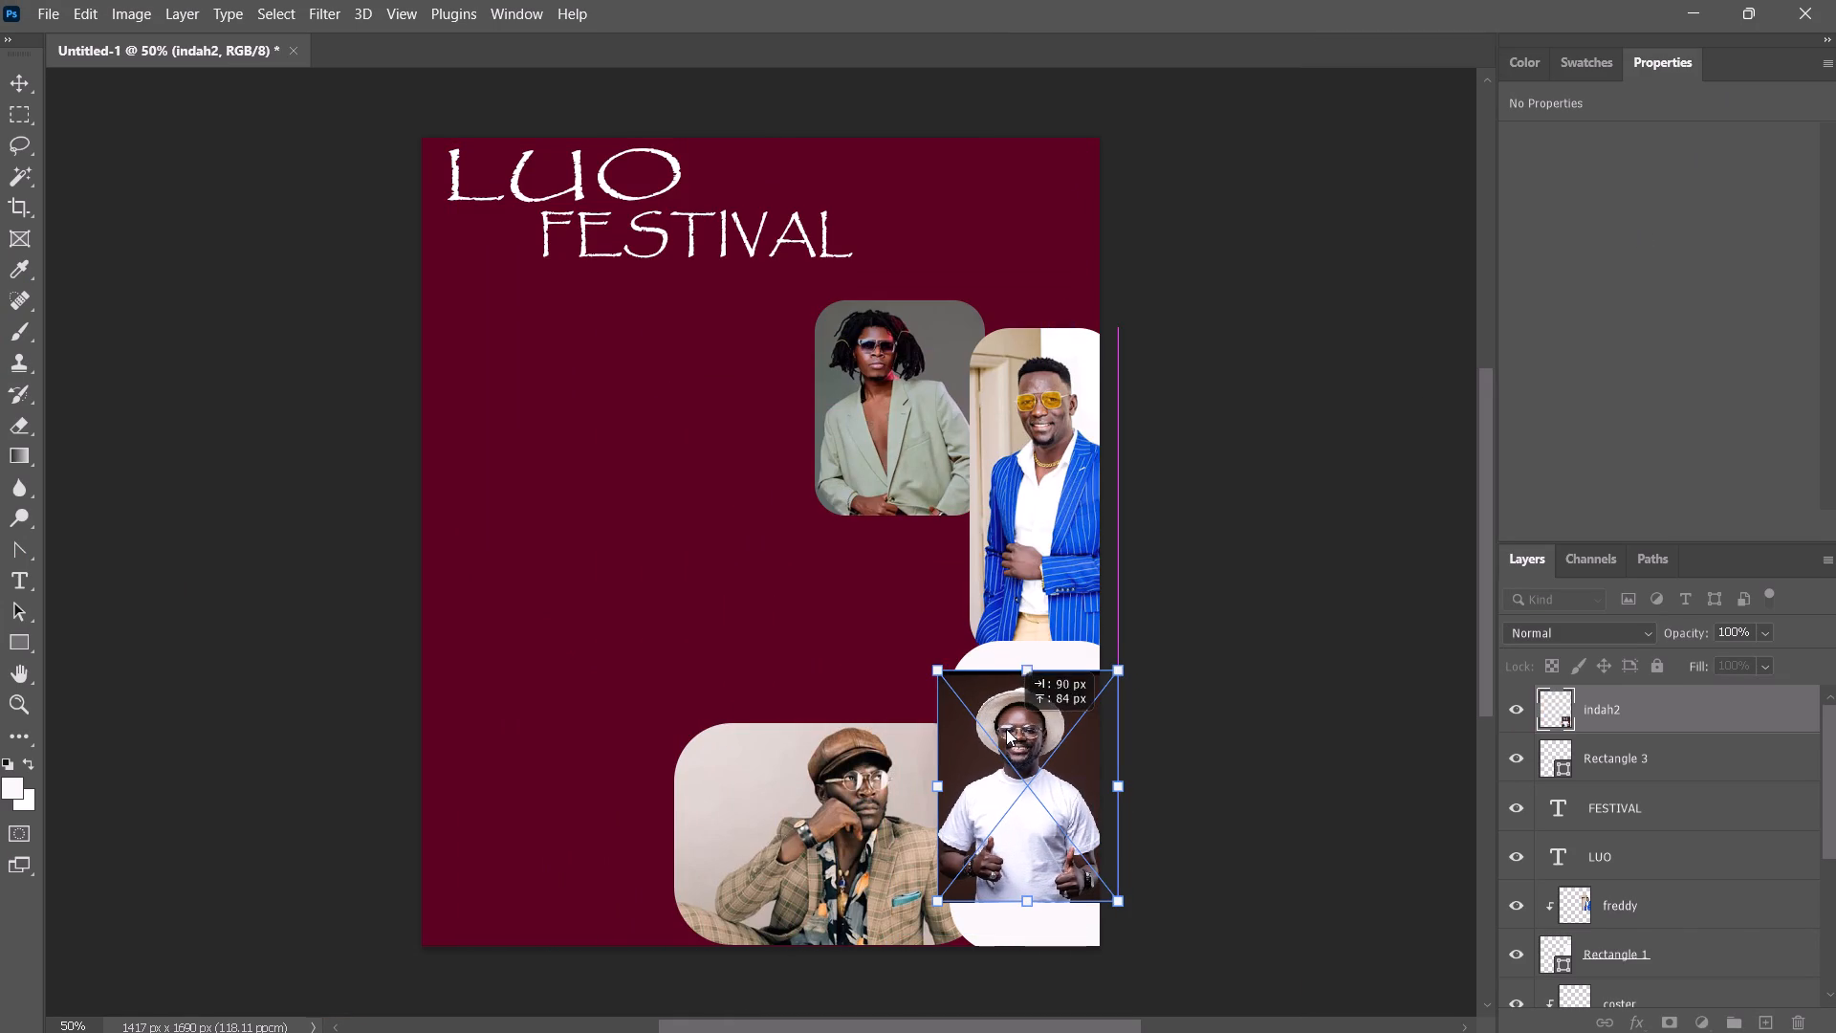
{"action": "left_click_drag", "start_coordinate": [1006, 729], "coordinate": [1004, 727]}
{"action": "left_click", "coordinate": [766, 616]}
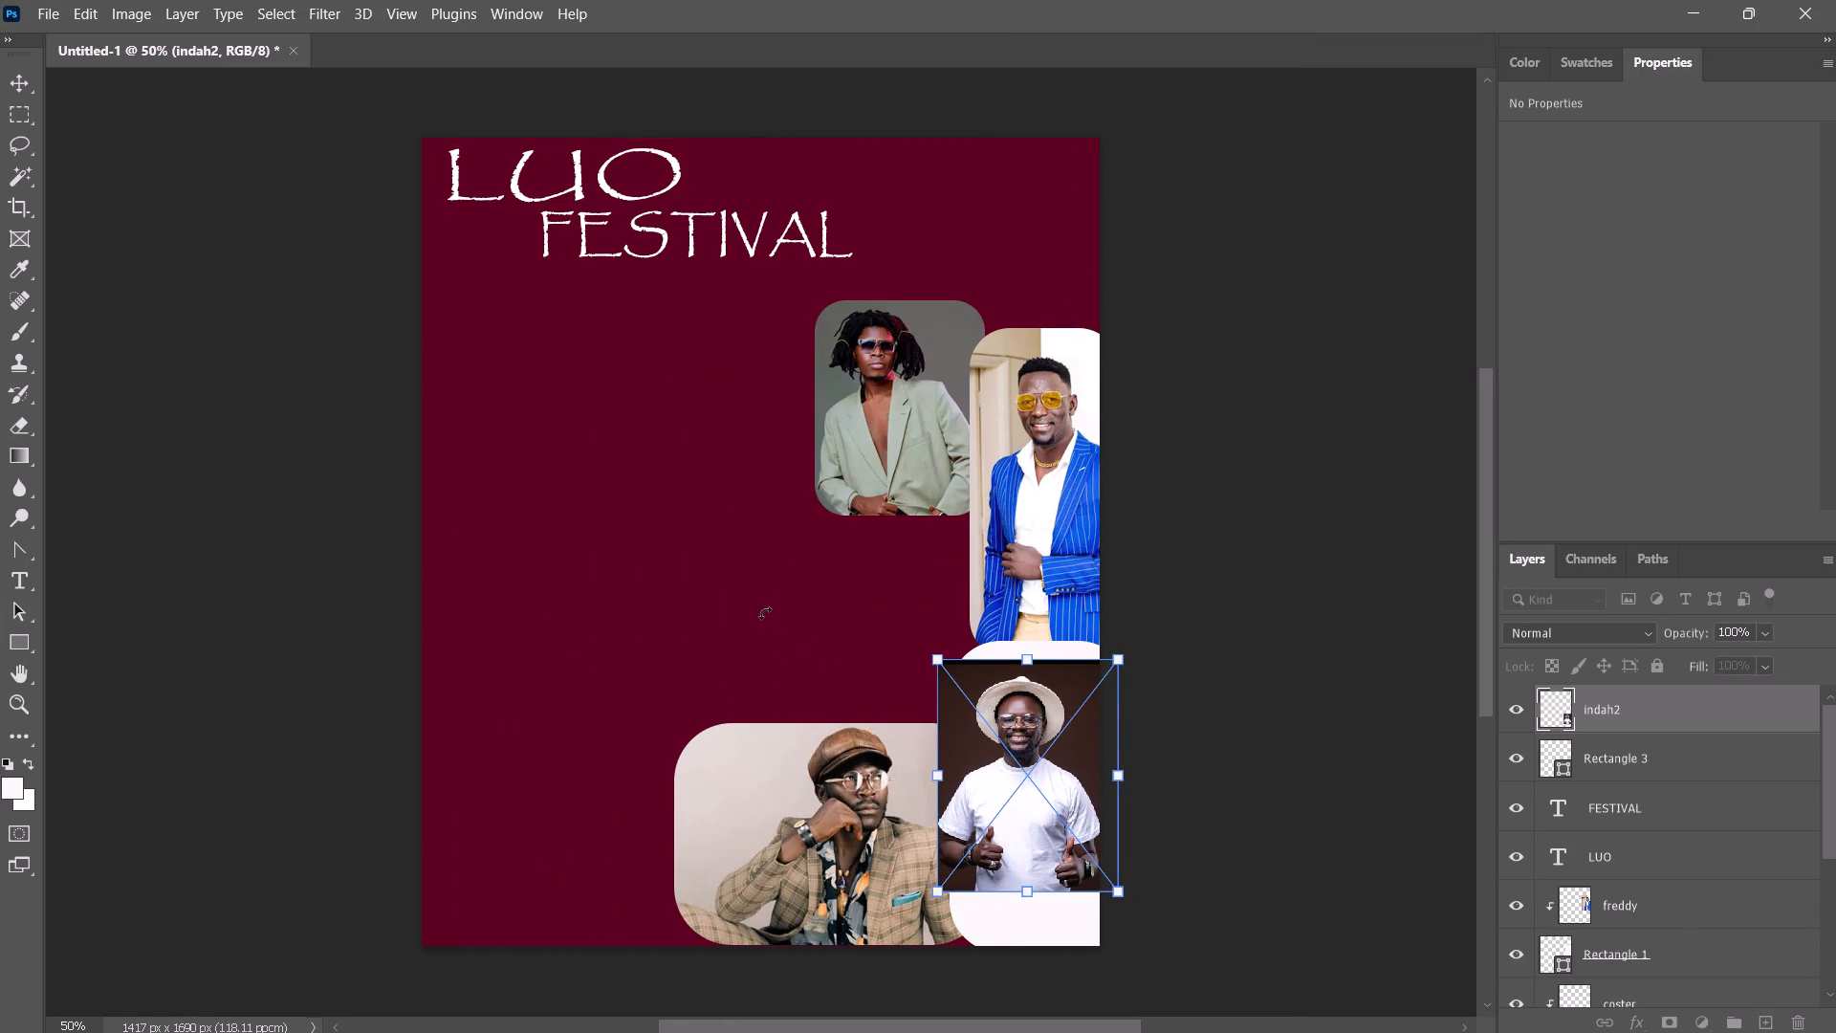
{"action": "left_click", "coordinate": [981, 133]}
Rasterize the indah2 layer and leave it selected.
{"action": "right_click", "coordinate": [1039, 786]}
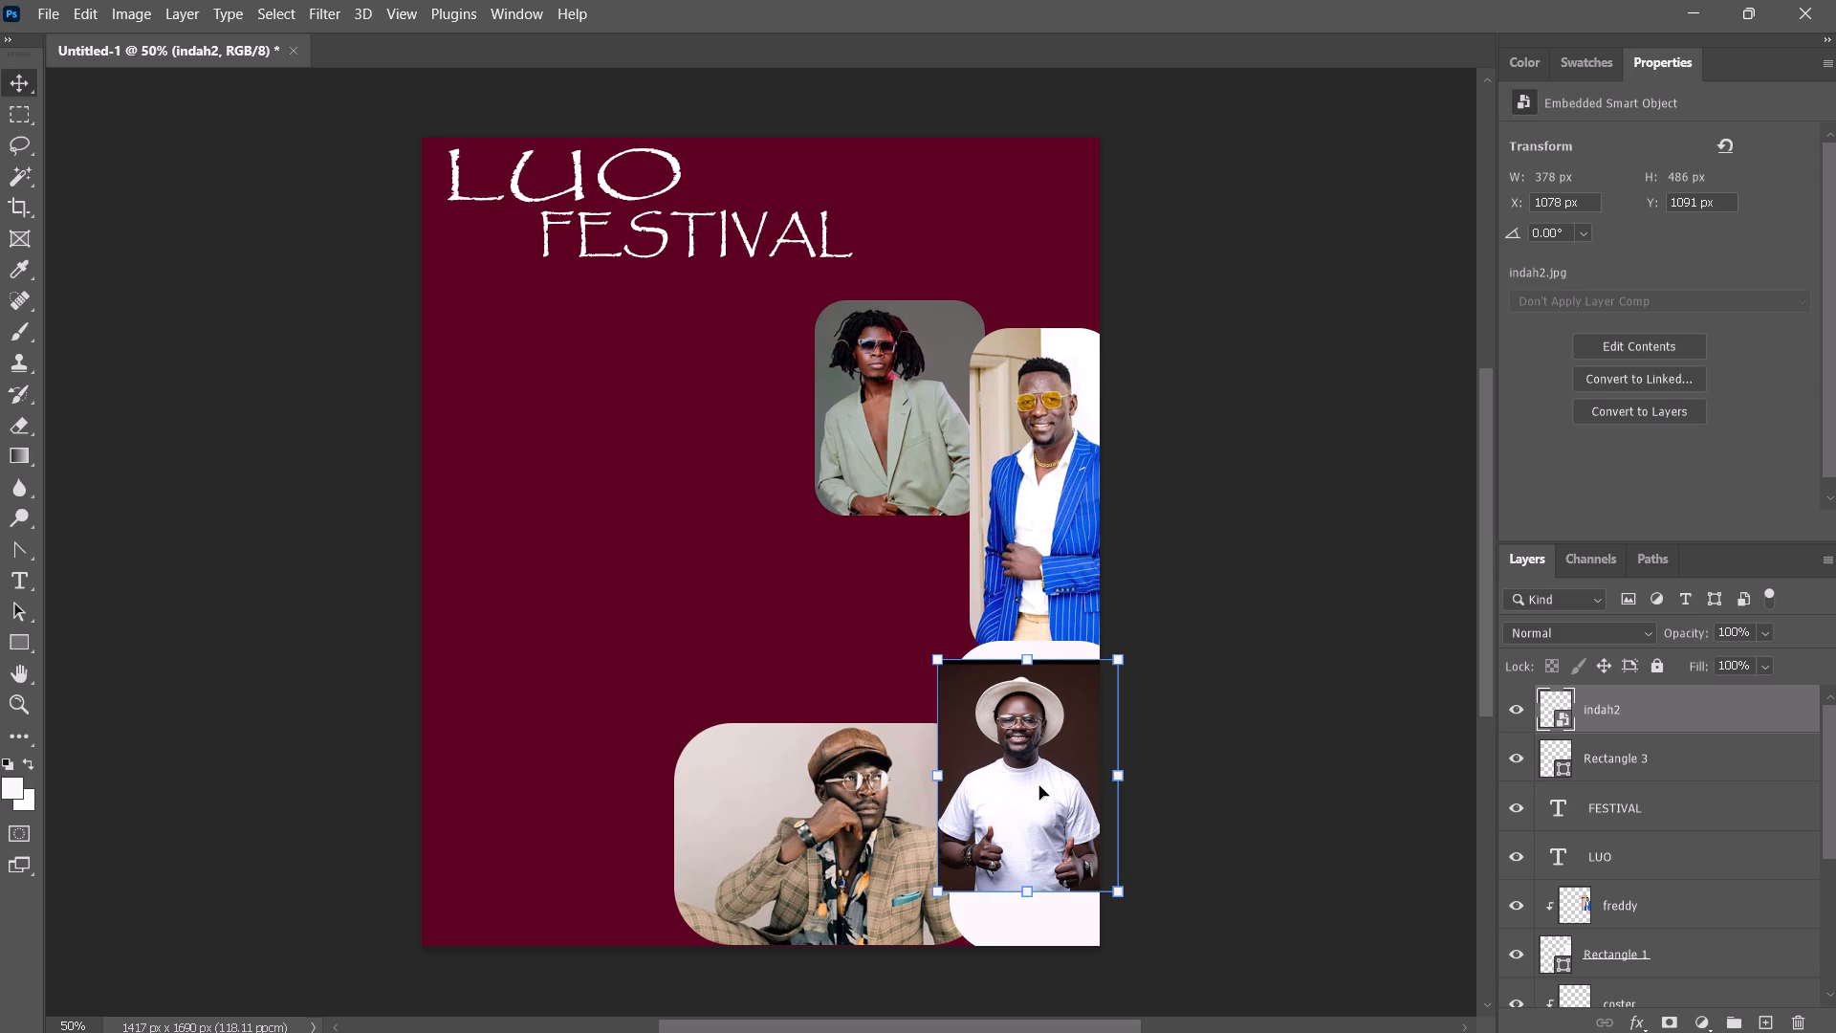
{"action": "right_click", "coordinate": [1598, 701]}
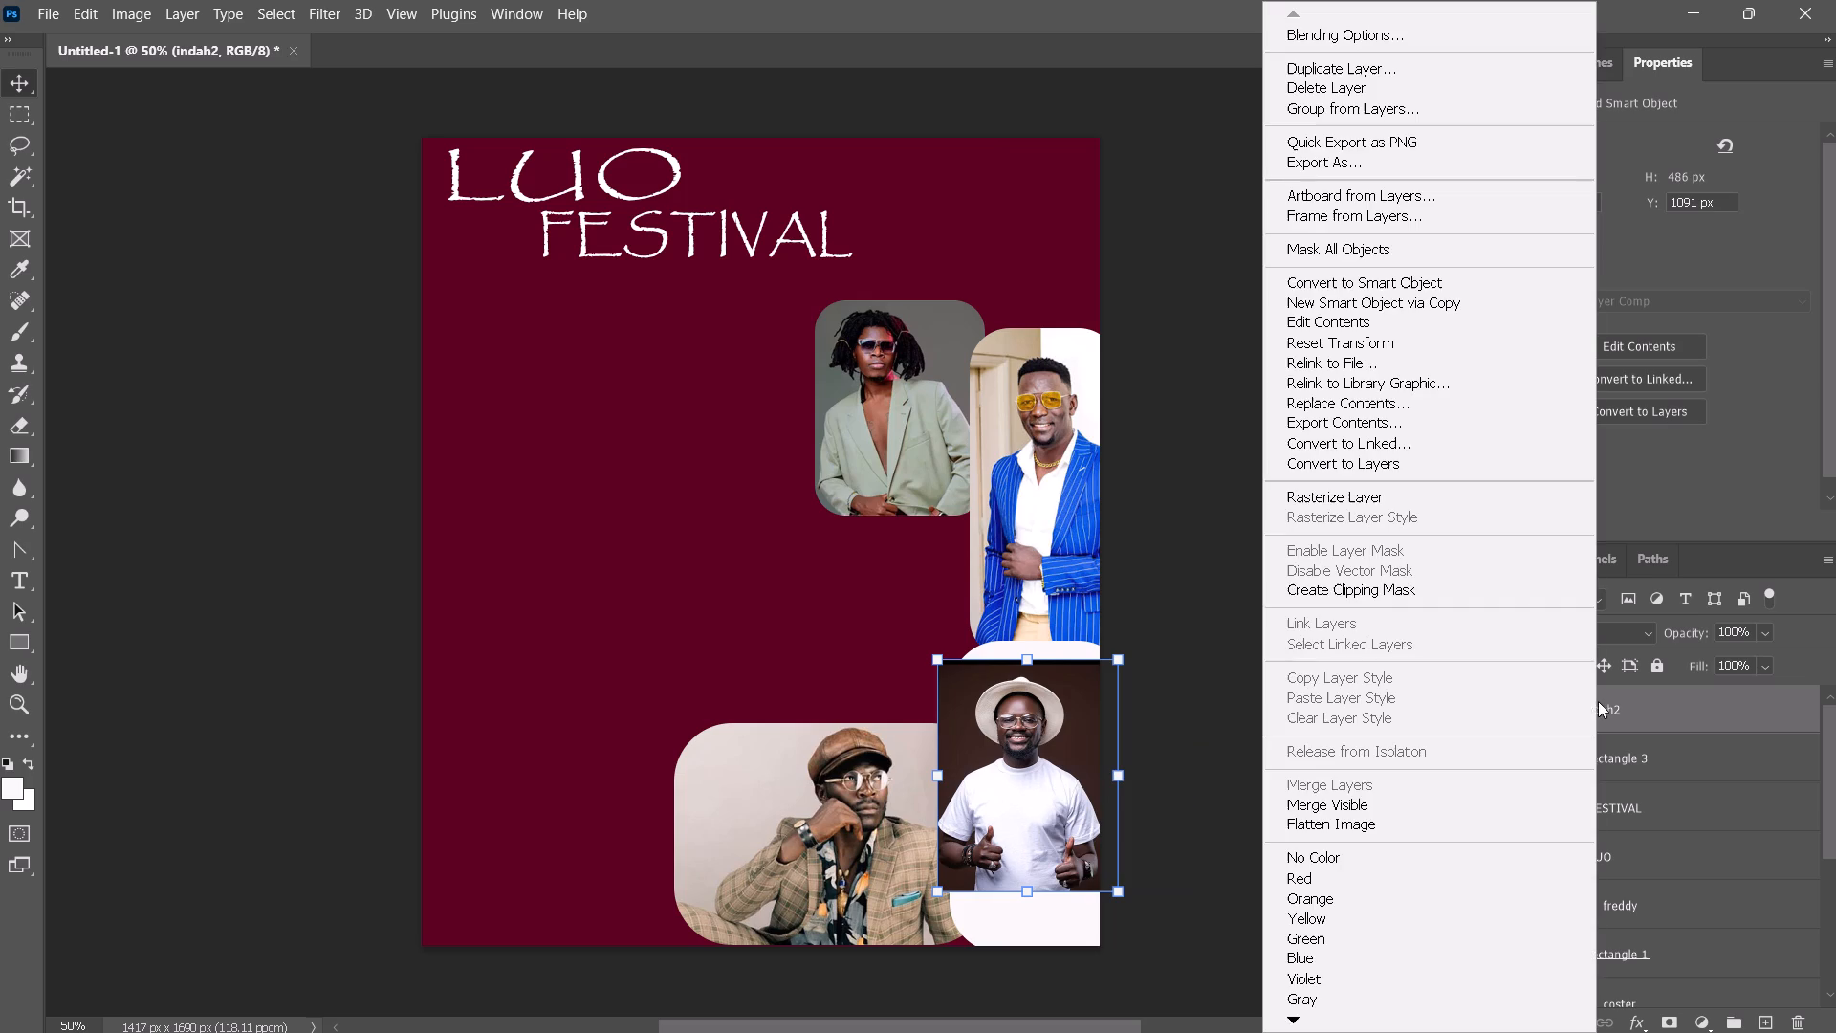
{"action": "left_click", "coordinate": [1289, 494]}
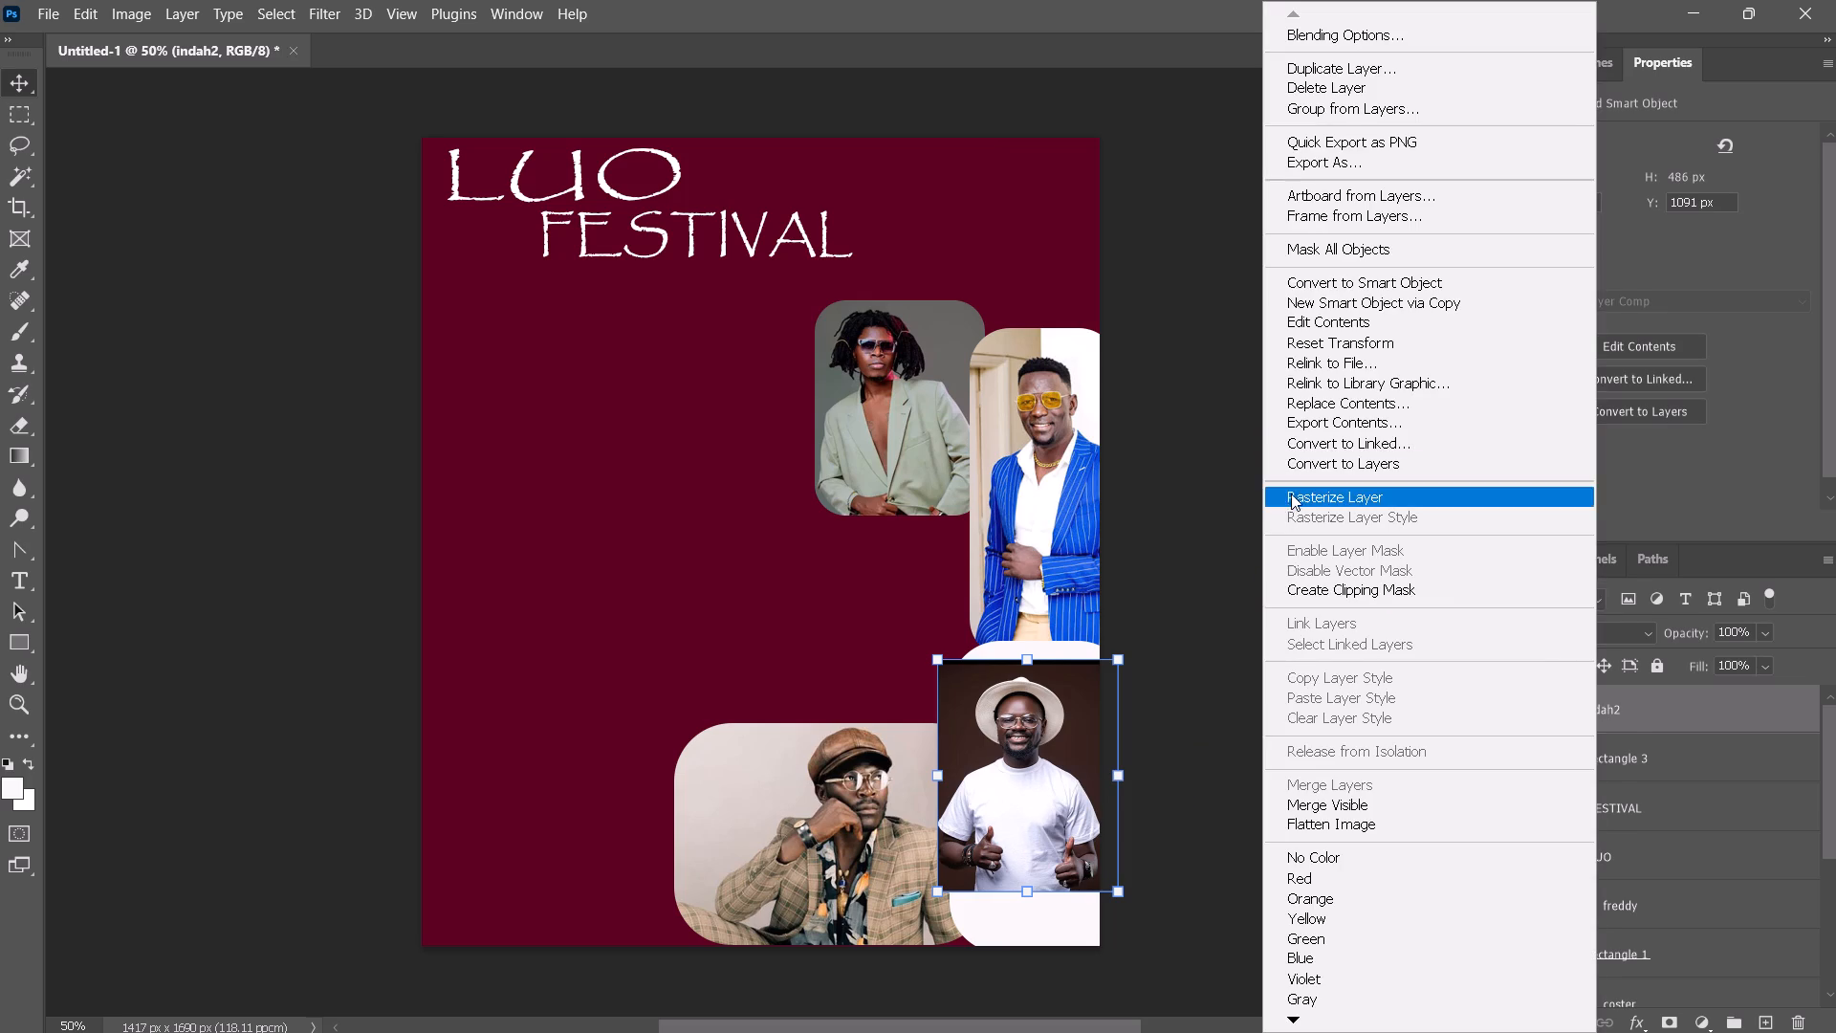
{"action": "left_click", "coordinate": [1036, 941]}
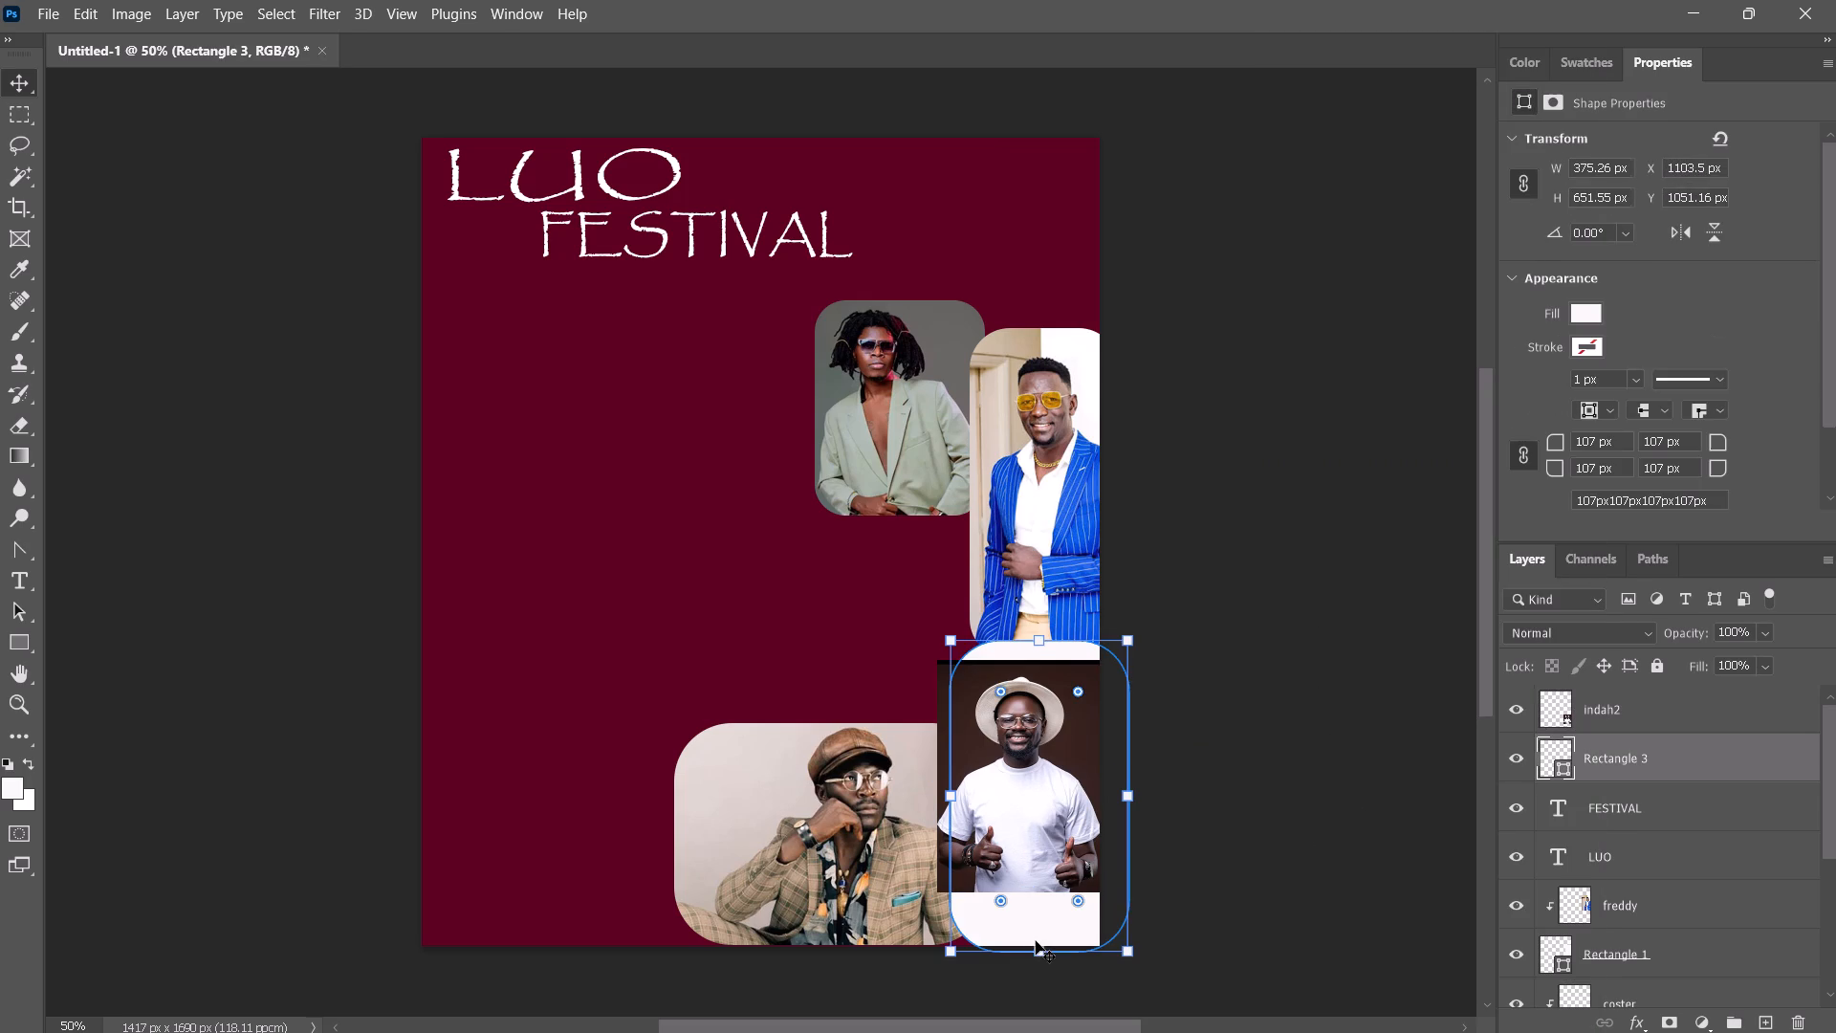
{"action": "left_click", "coordinate": [1633, 710]}
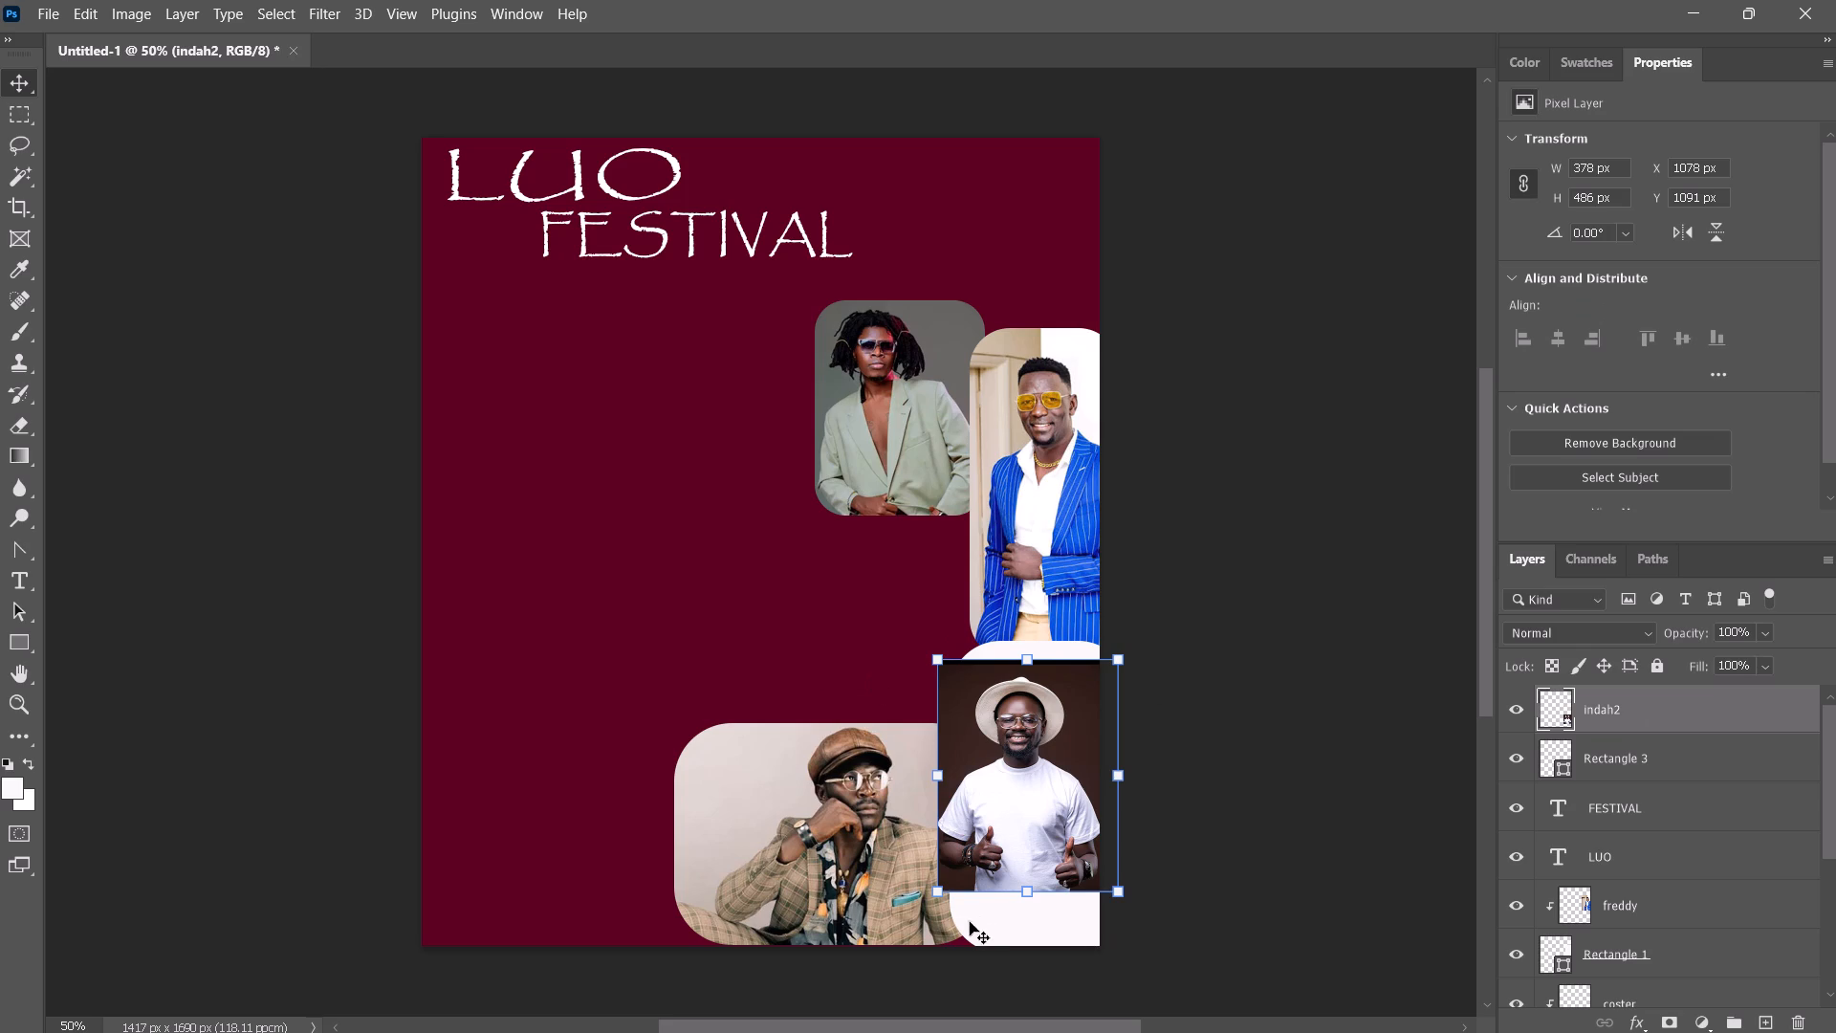
Move the plaid-jacket photo together with its rounded rectangle to the poster's left edge, at about X 0, Y 1065 px.
{"action": "left_click_drag", "start_coordinate": [589, 735], "coordinate": [755, 795]}
{"action": "left_click_drag", "start_coordinate": [740, 829], "coordinate": [623, 791]}
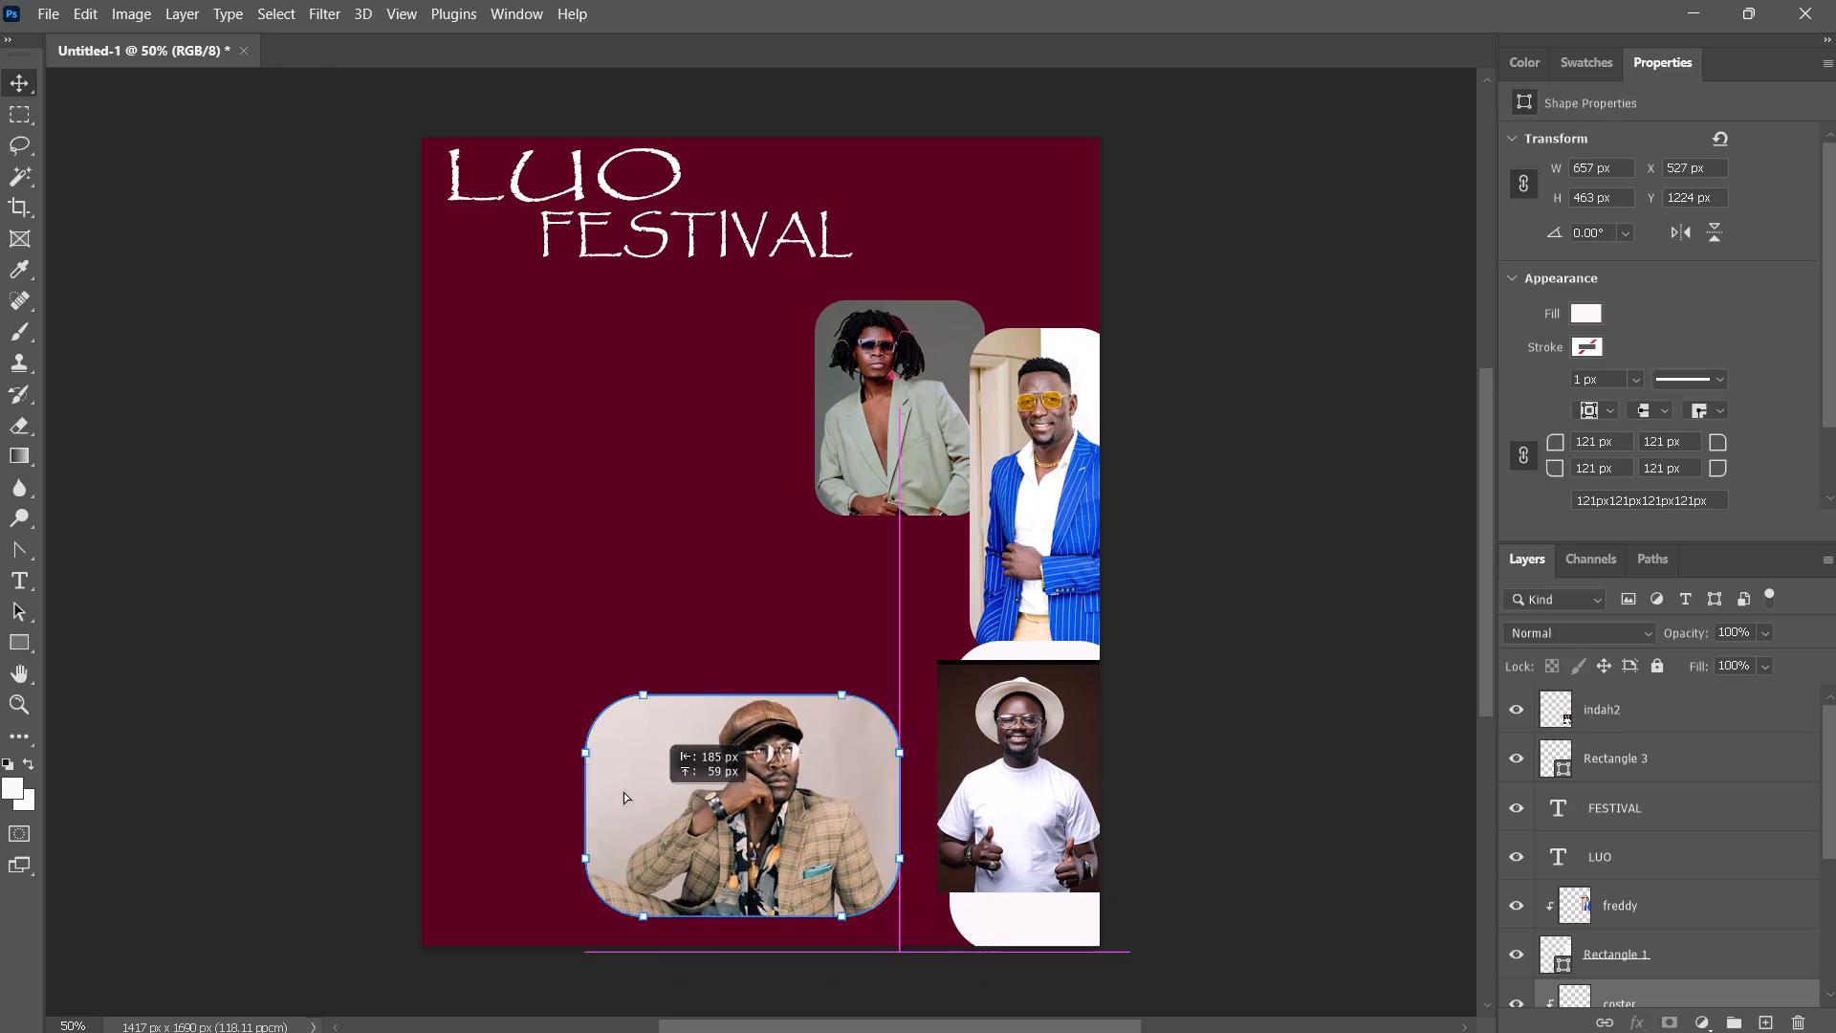
{"action": "left_click_drag", "start_coordinate": [623, 791], "coordinate": [491, 755]}
Clip the indah2 photo into the Rectangle 3 shape below it.
{"action": "left_click_drag", "start_coordinate": [884, 850], "coordinate": [1021, 919]}
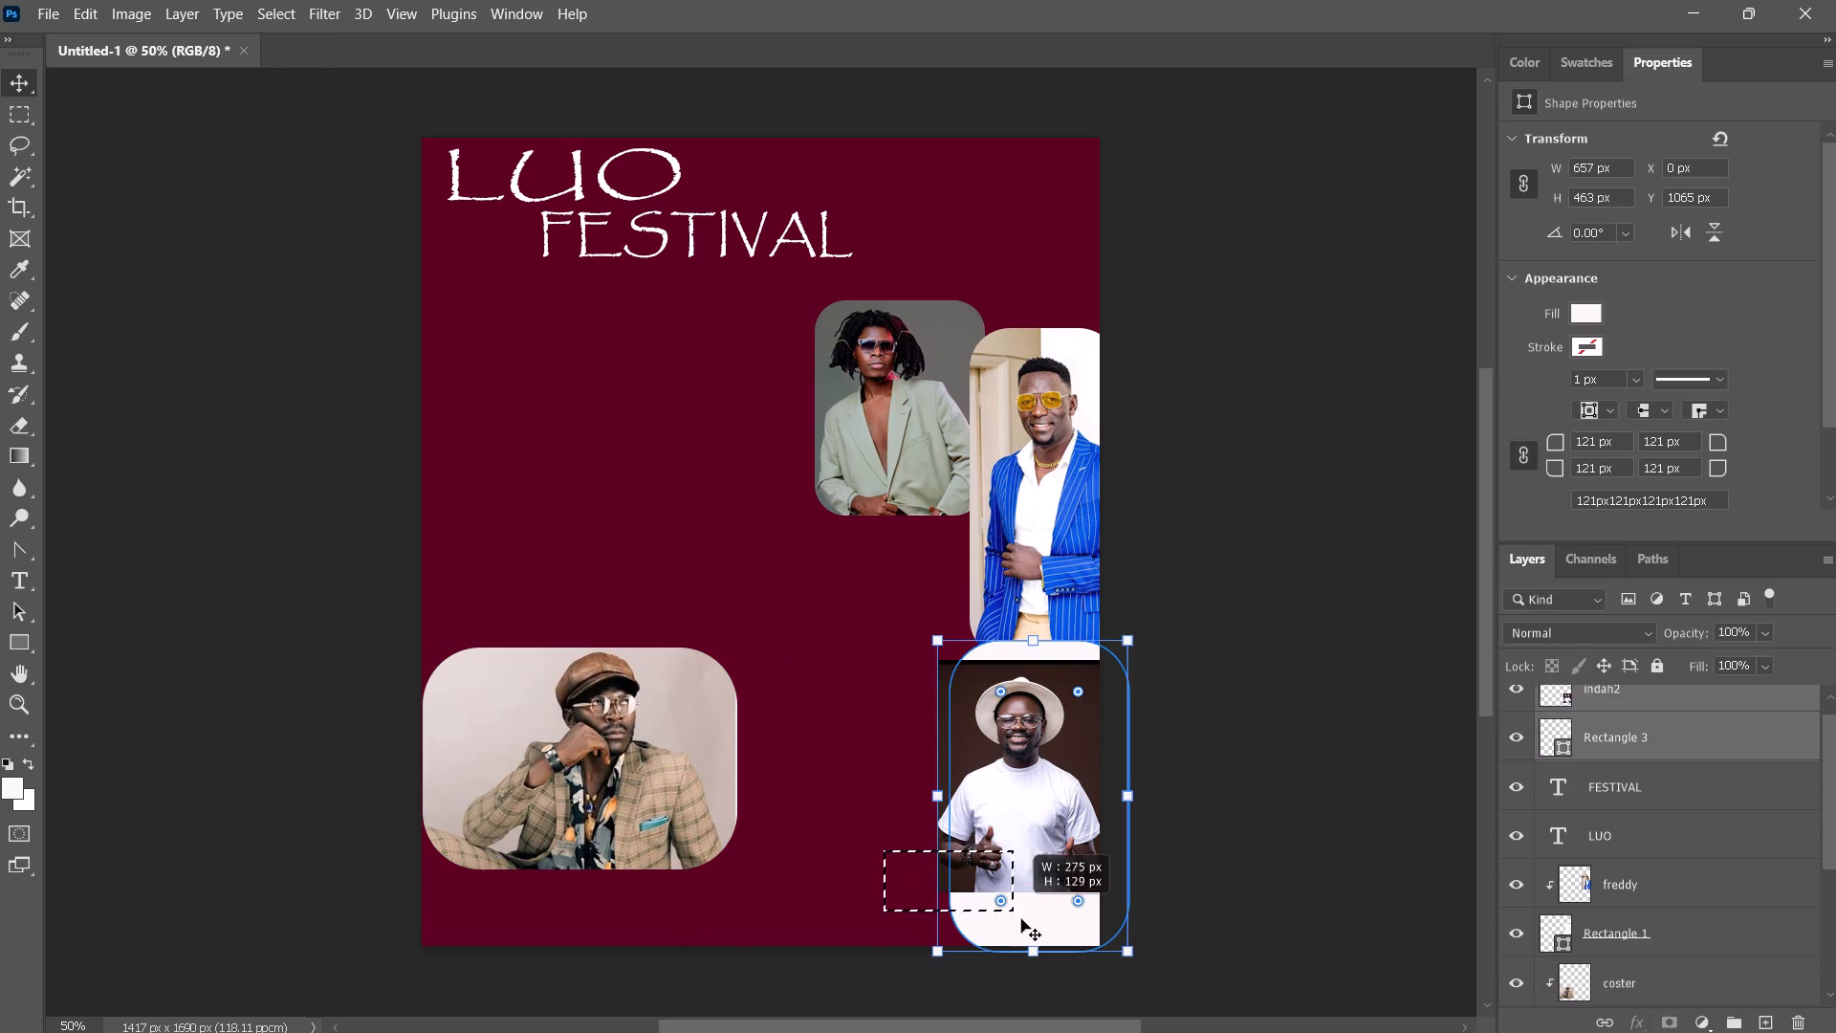
{"action": "left_click_drag", "start_coordinate": [1021, 919], "coordinate": [1044, 929]}
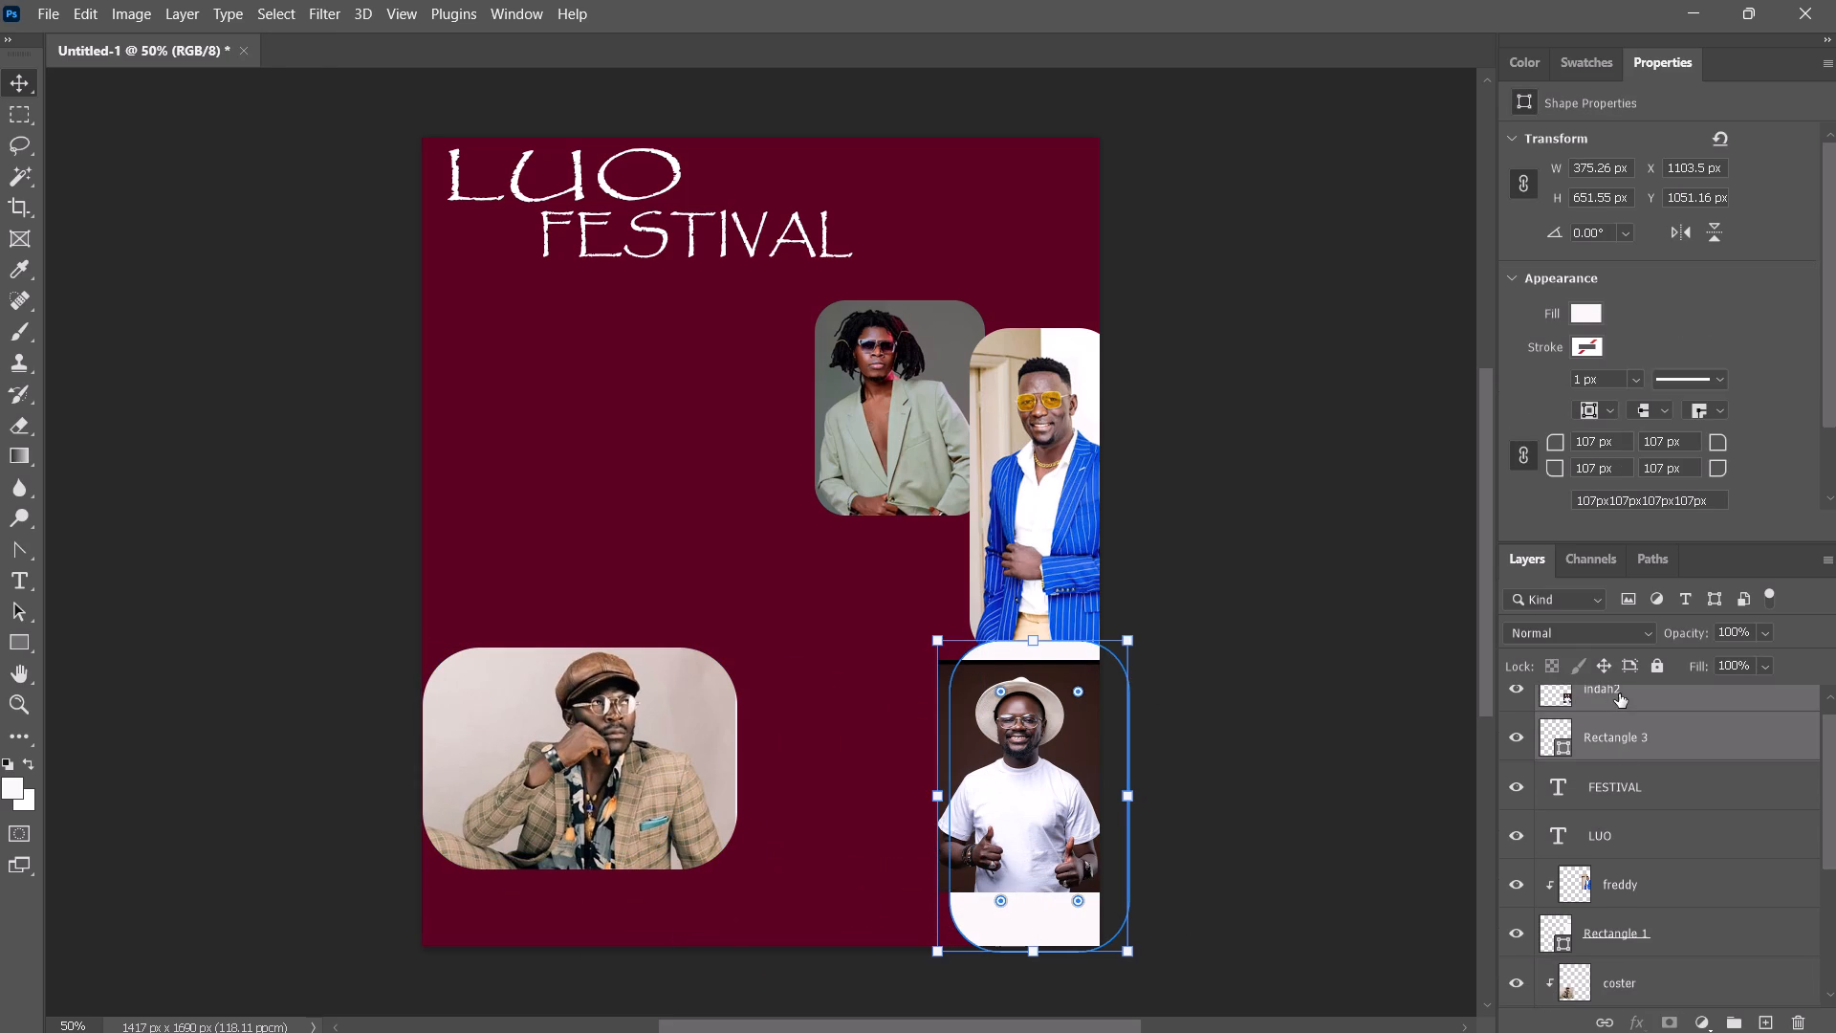
{"action": "left_click", "coordinate": [1628, 714], "text": "alt"}
{"action": "left_click", "coordinate": [1213, 724]}
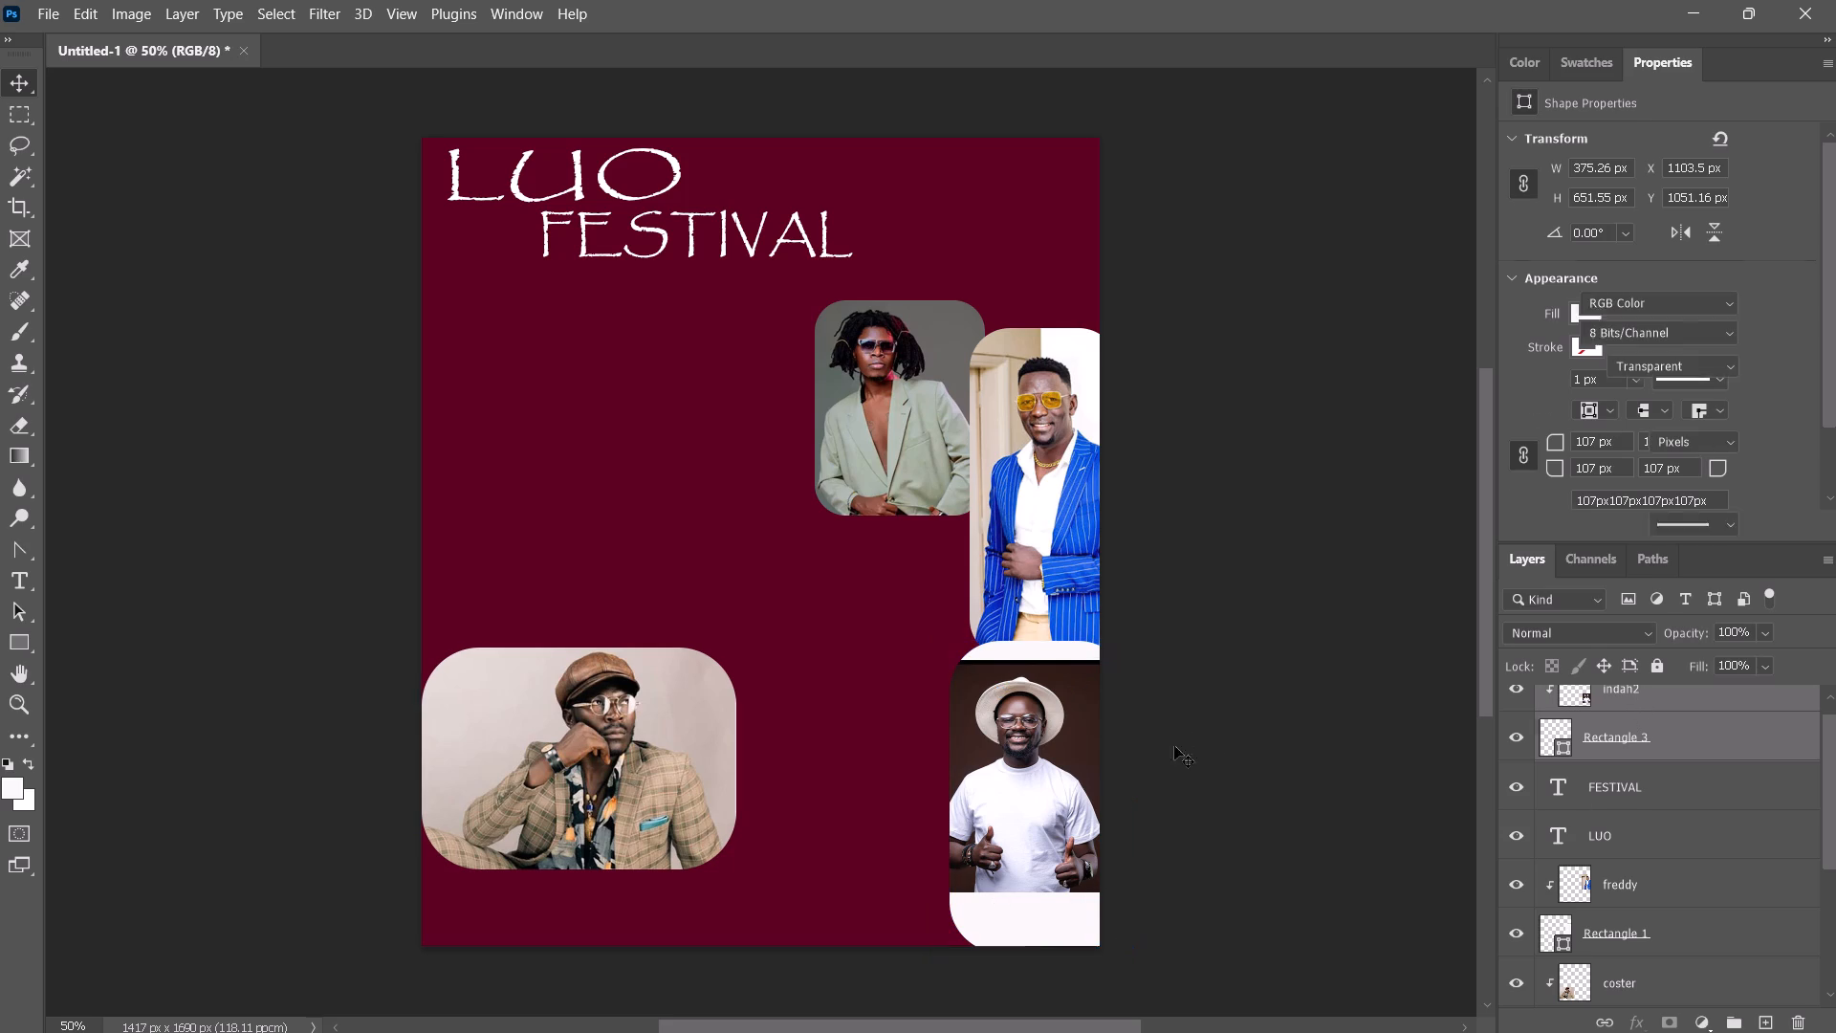
Enlarge the clipped indah2 photo to about 628 × 810 px so it fills its rounded rectangle.
{"action": "left_click", "coordinate": [1012, 857]}
{"action": "left_click_drag", "start_coordinate": [1033, 892], "coordinate": [1048, 943]}
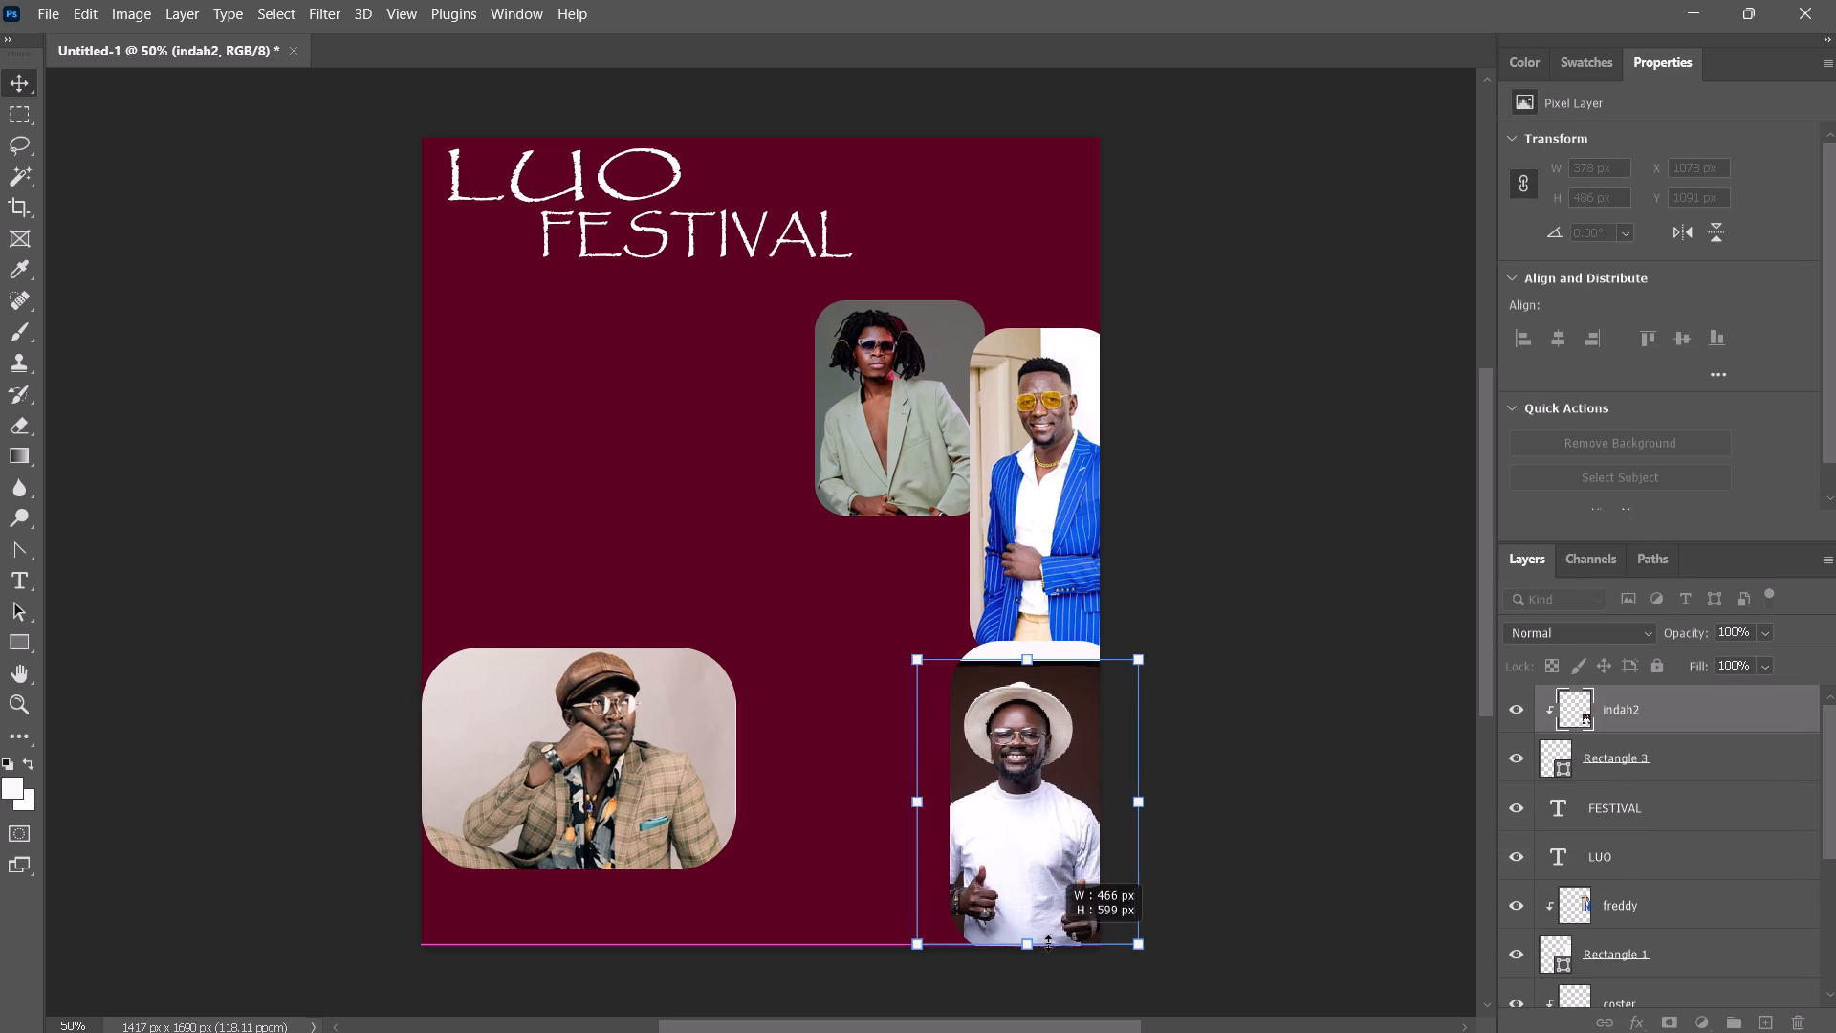
{"action": "left_click_drag", "start_coordinate": [1048, 943], "coordinate": [1053, 957]}
{"action": "left_click_drag", "start_coordinate": [1024, 666], "coordinate": [1032, 645]}
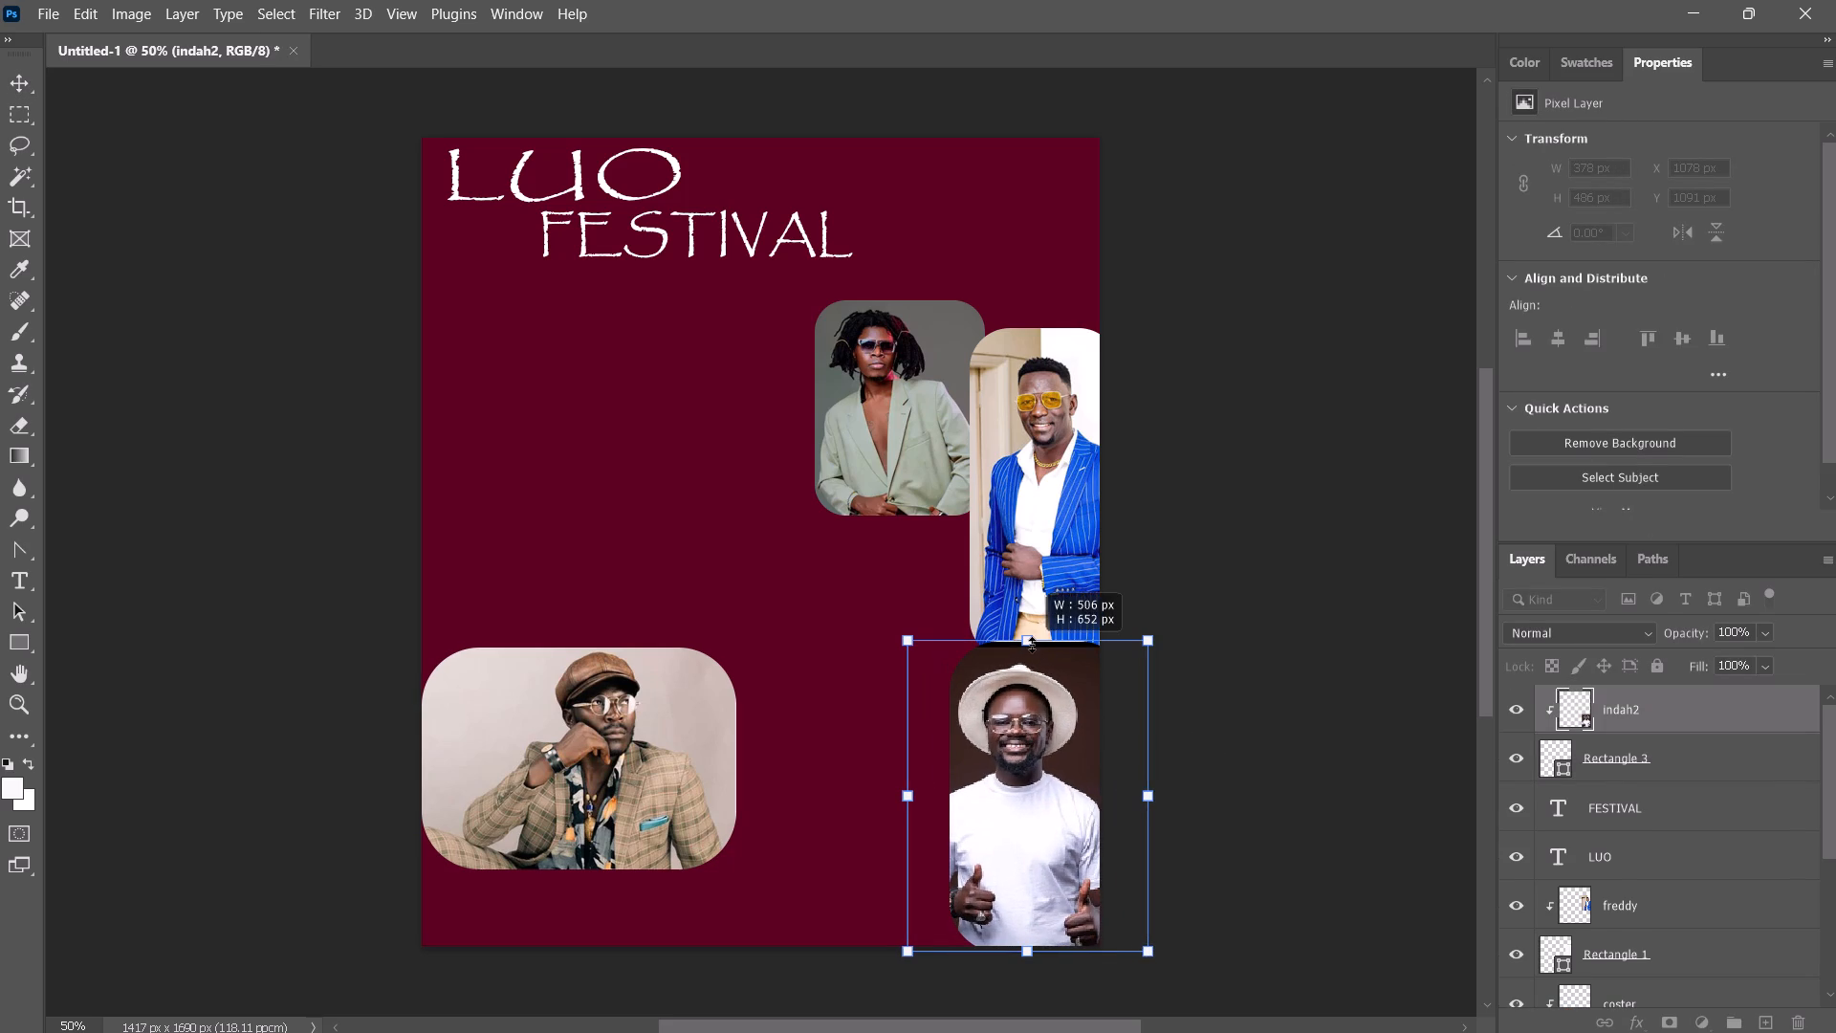
{"action": "left_click_drag", "start_coordinate": [1032, 645], "coordinate": [1035, 625]}
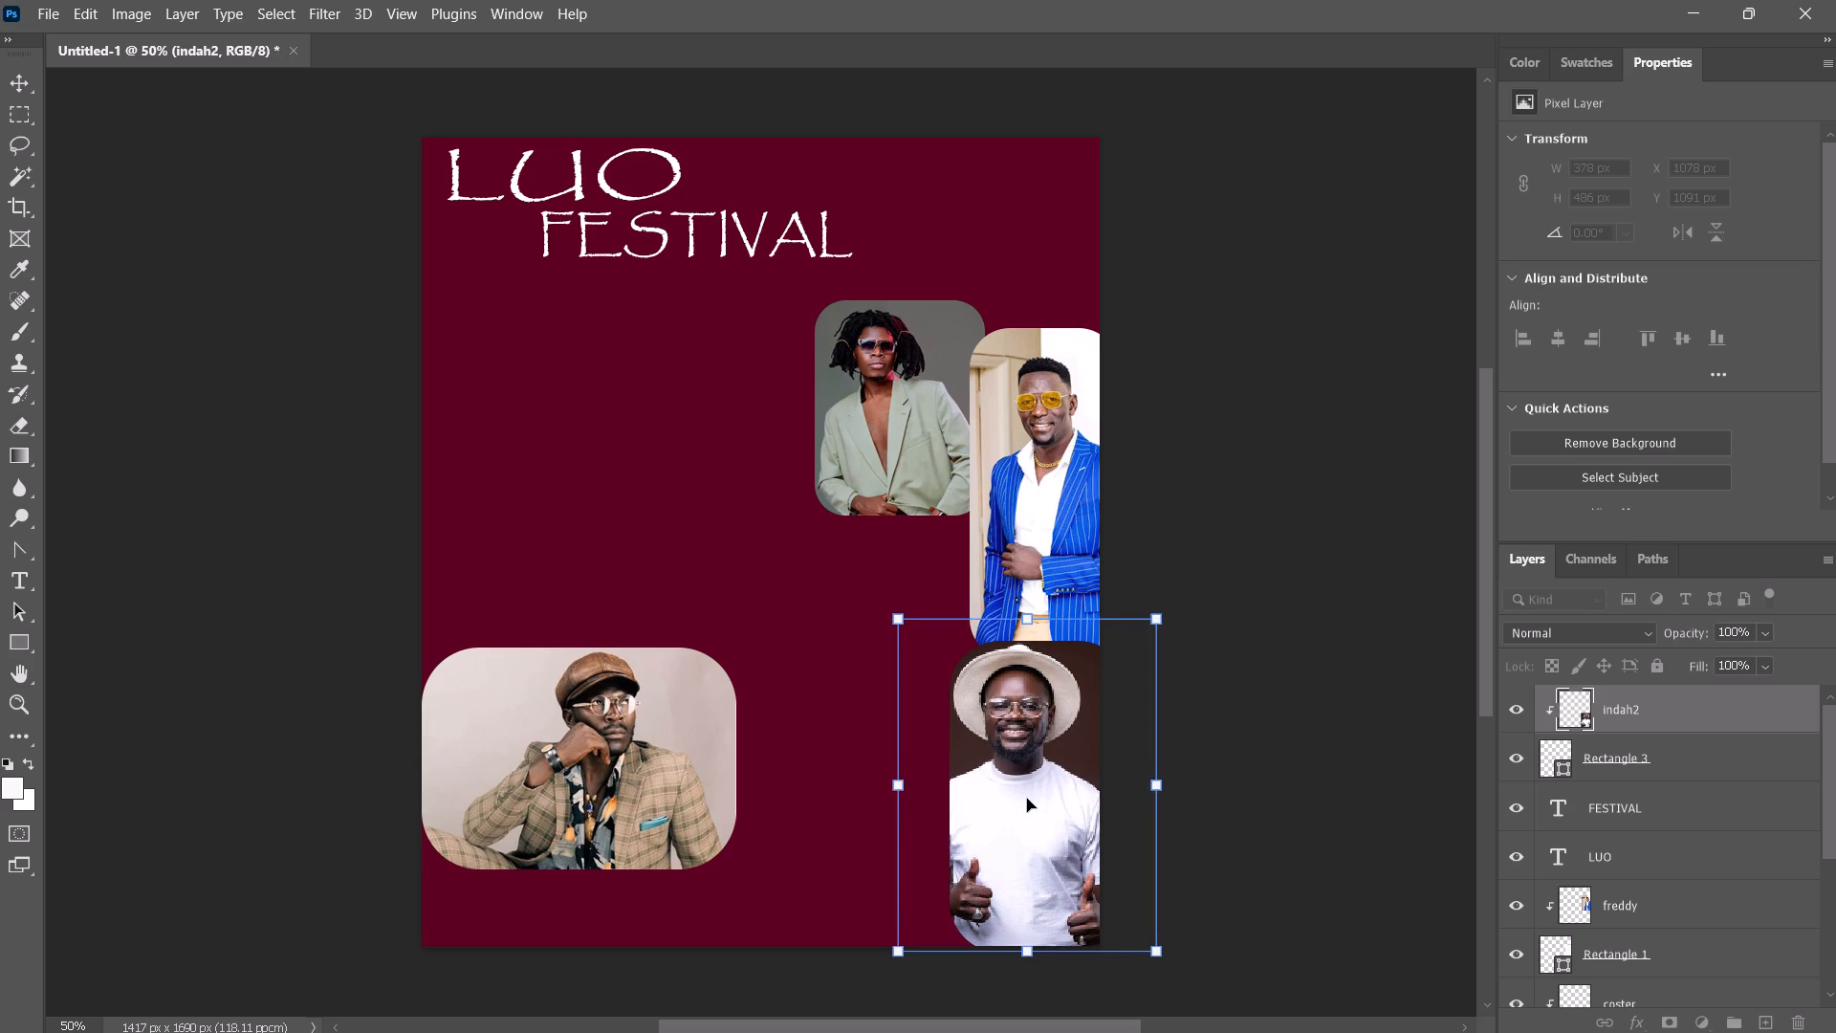
{"action": "left_click_drag", "start_coordinate": [1027, 802], "coordinate": [1044, 793]}
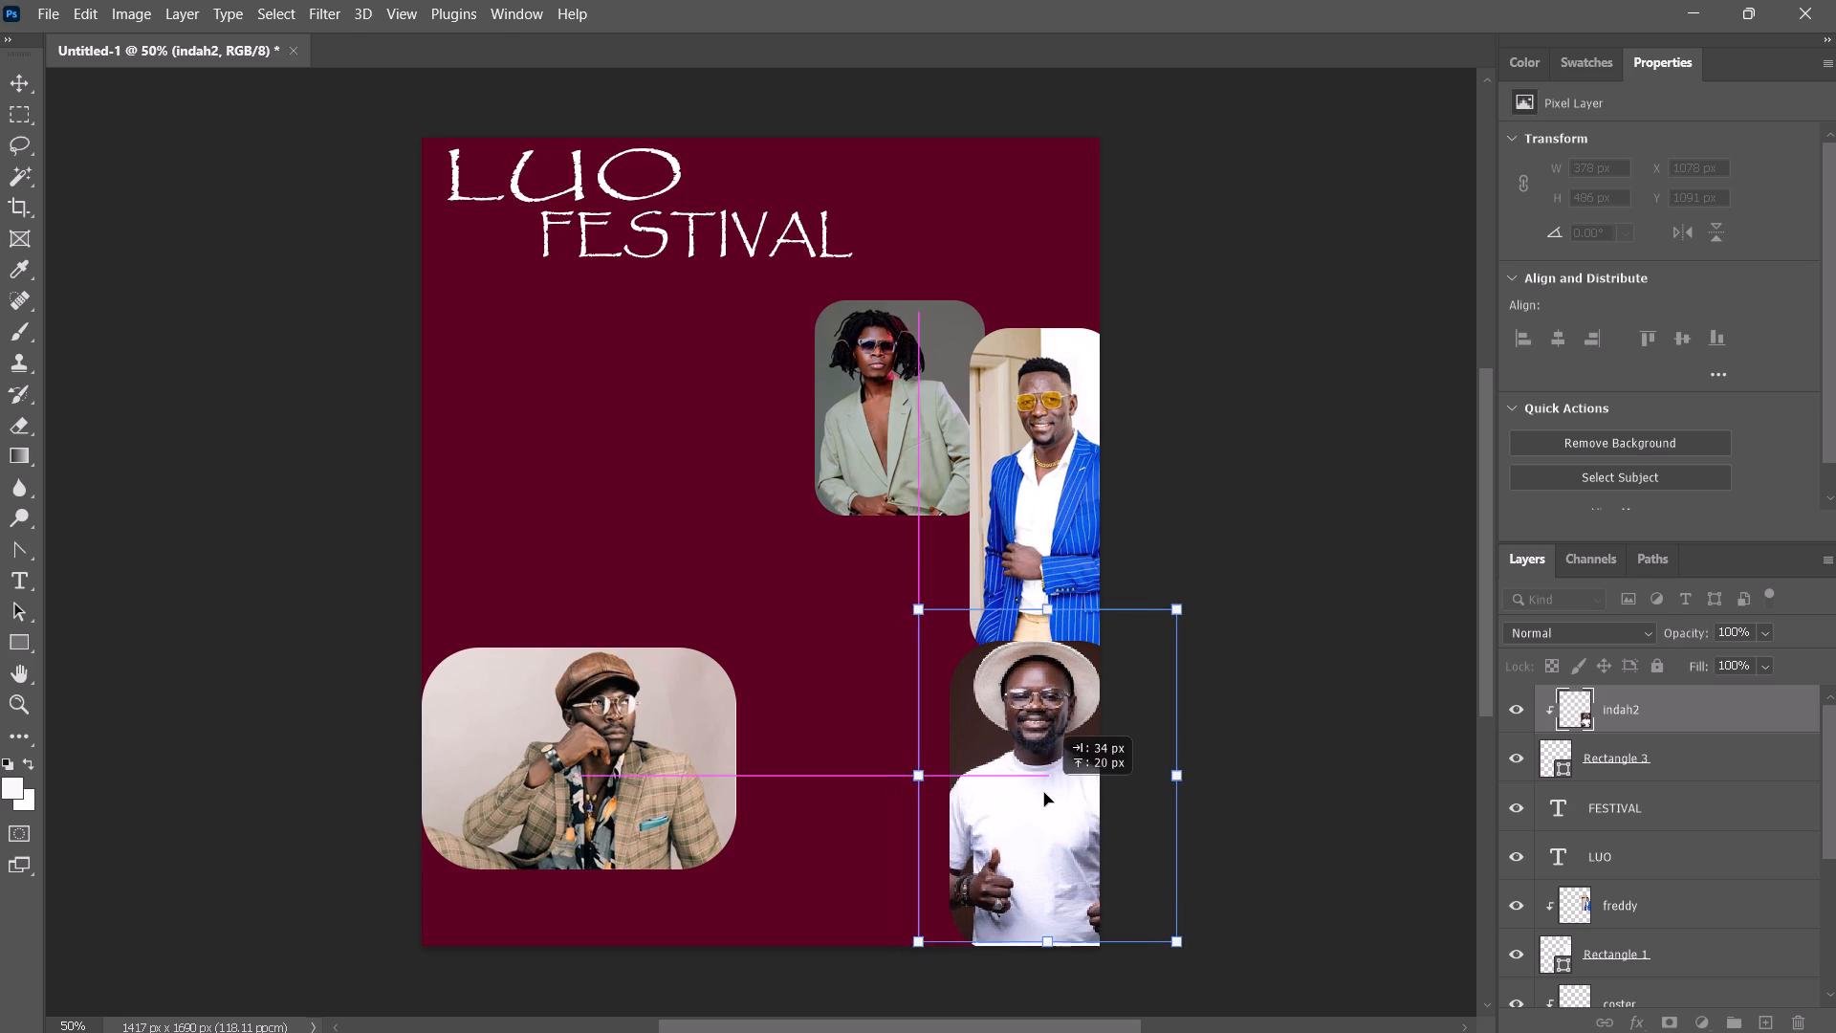
{"action": "left_click_drag", "start_coordinate": [1044, 793], "coordinate": [1040, 784]}
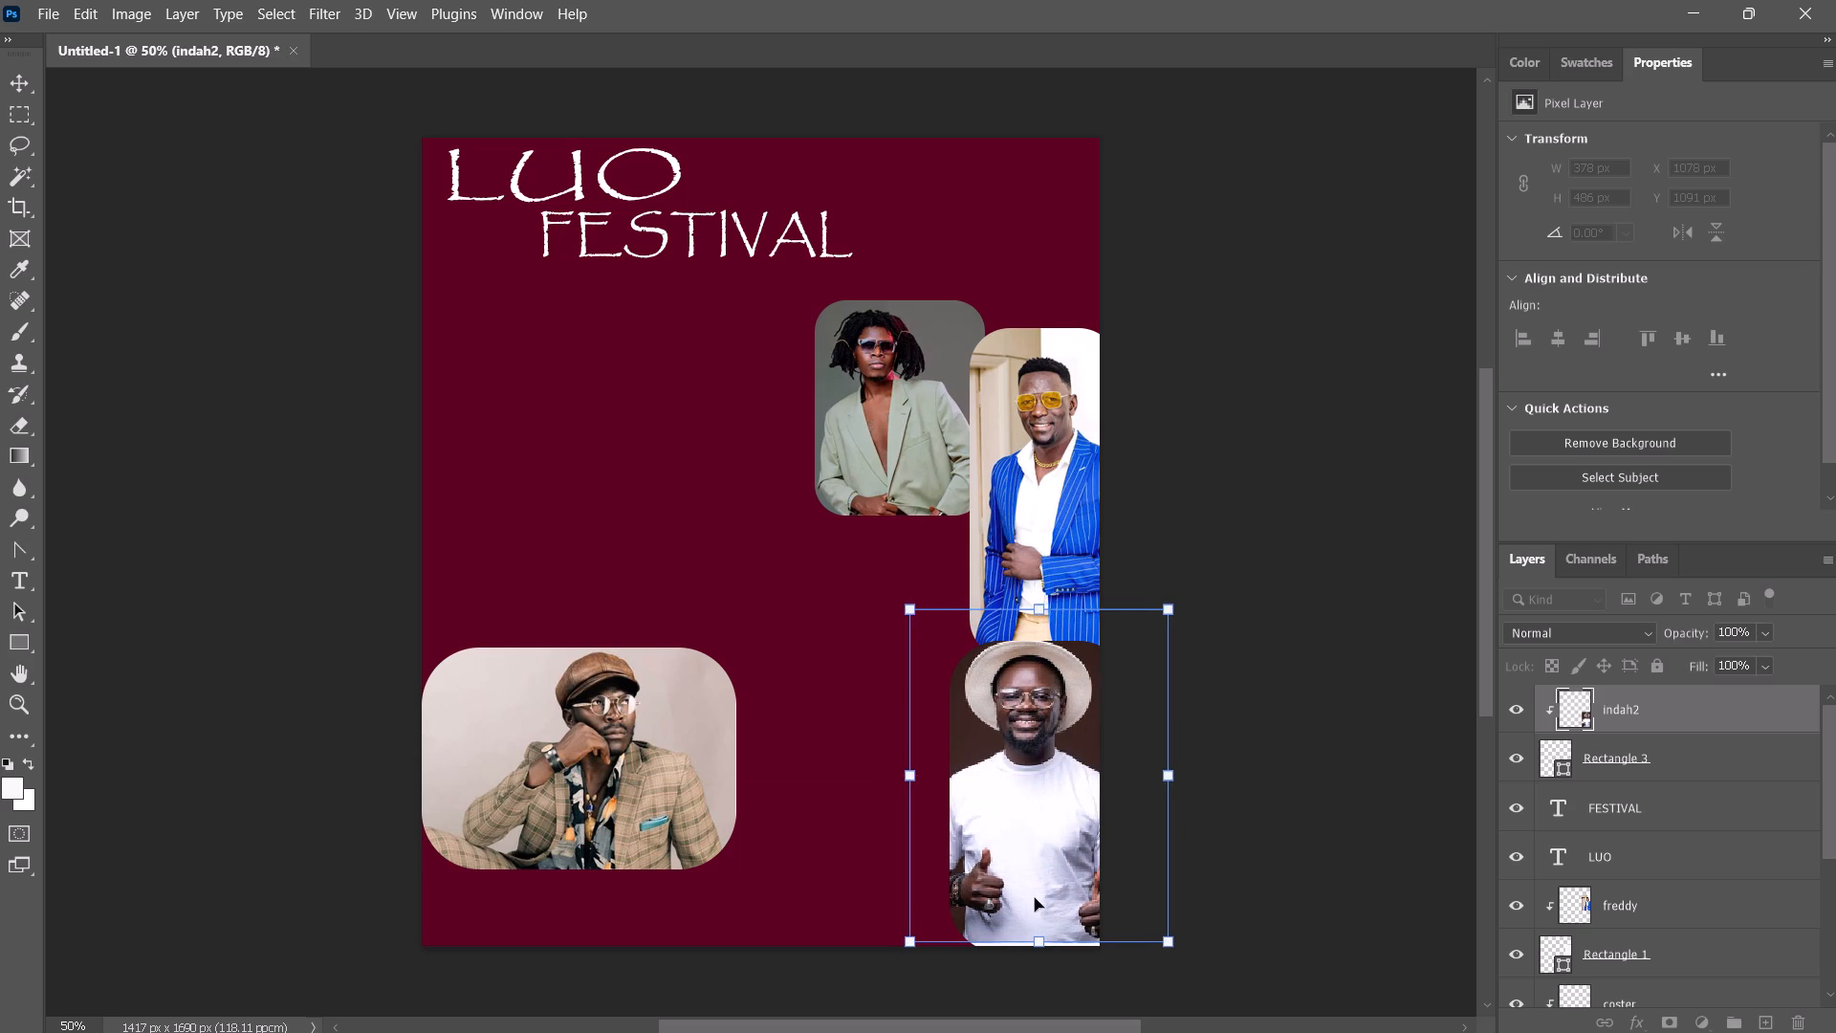
{"action": "left_click_drag", "start_coordinate": [1046, 937], "coordinate": [1049, 991]}
{"action": "left_click", "coordinate": [1228, 432]}
{"action": "left_click", "coordinate": [1273, 123]}
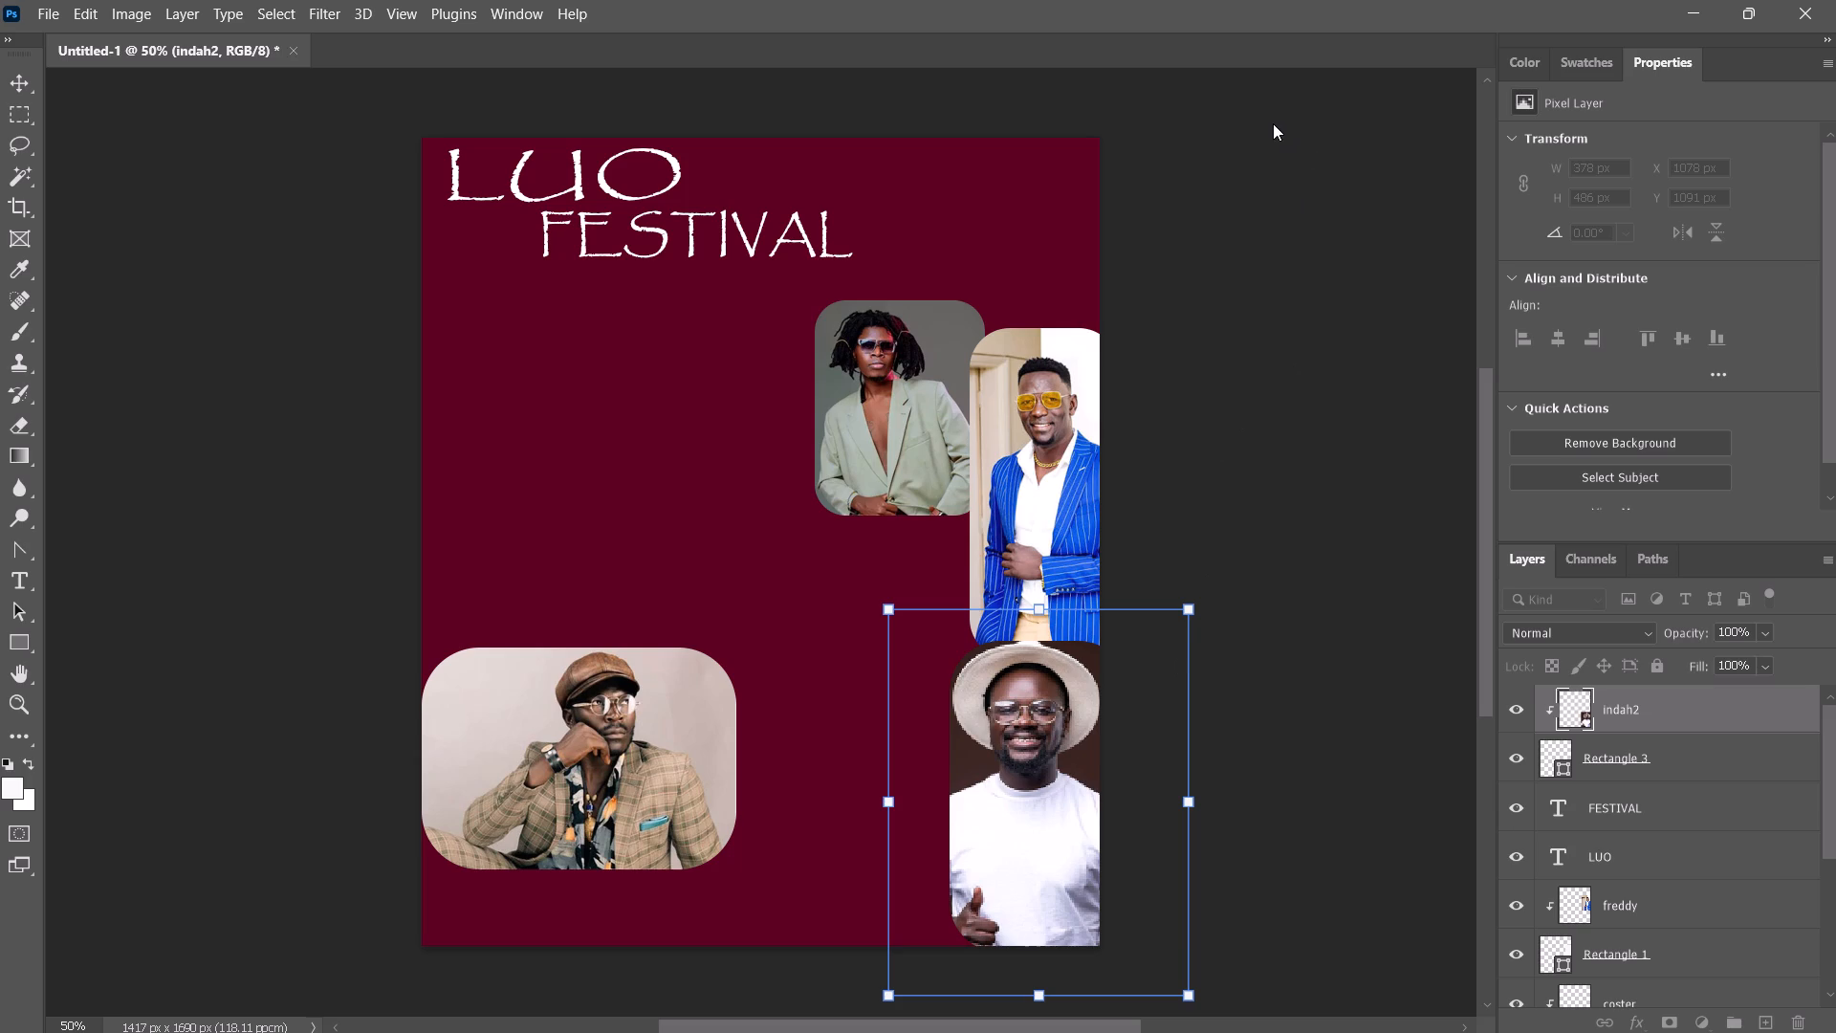
Reposition the indah2 photo inside its rounded rectangle to about X 987, Y 972 px.
{"action": "left_click", "coordinate": [1372, 388]}
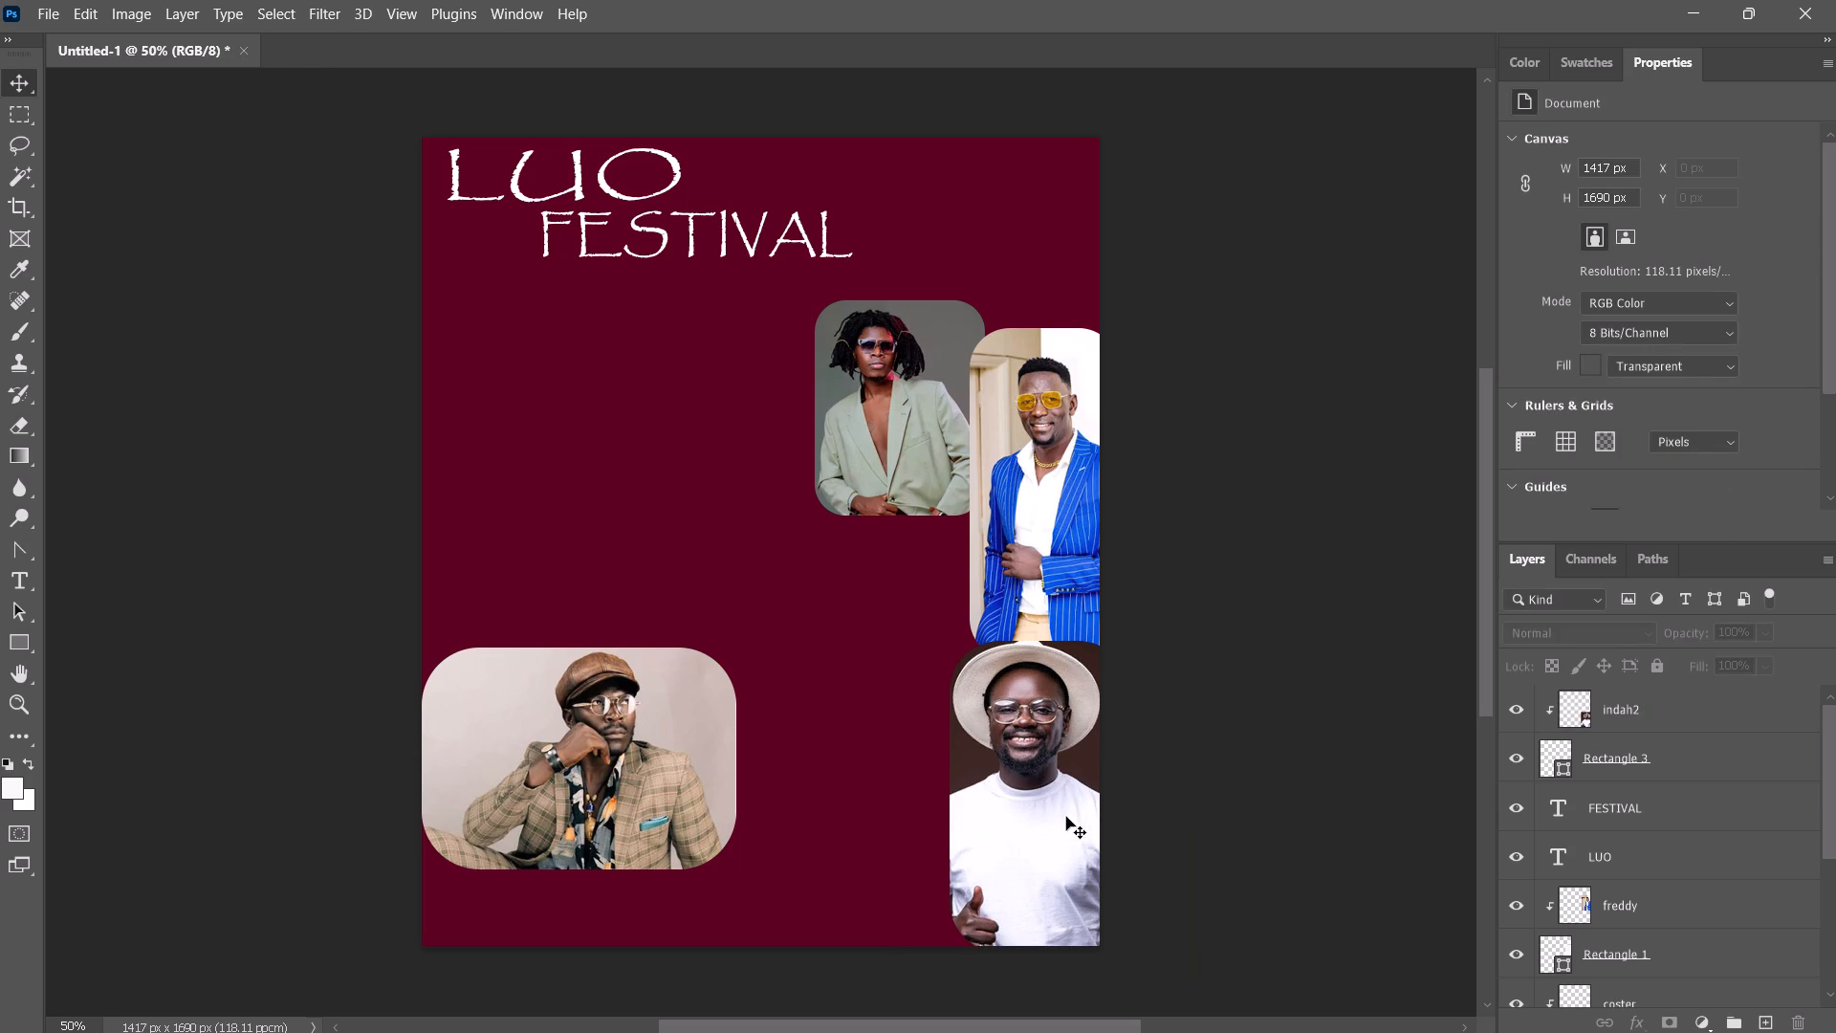
{"action": "left_click_drag", "start_coordinate": [1066, 817], "coordinate": [1068, 863]}
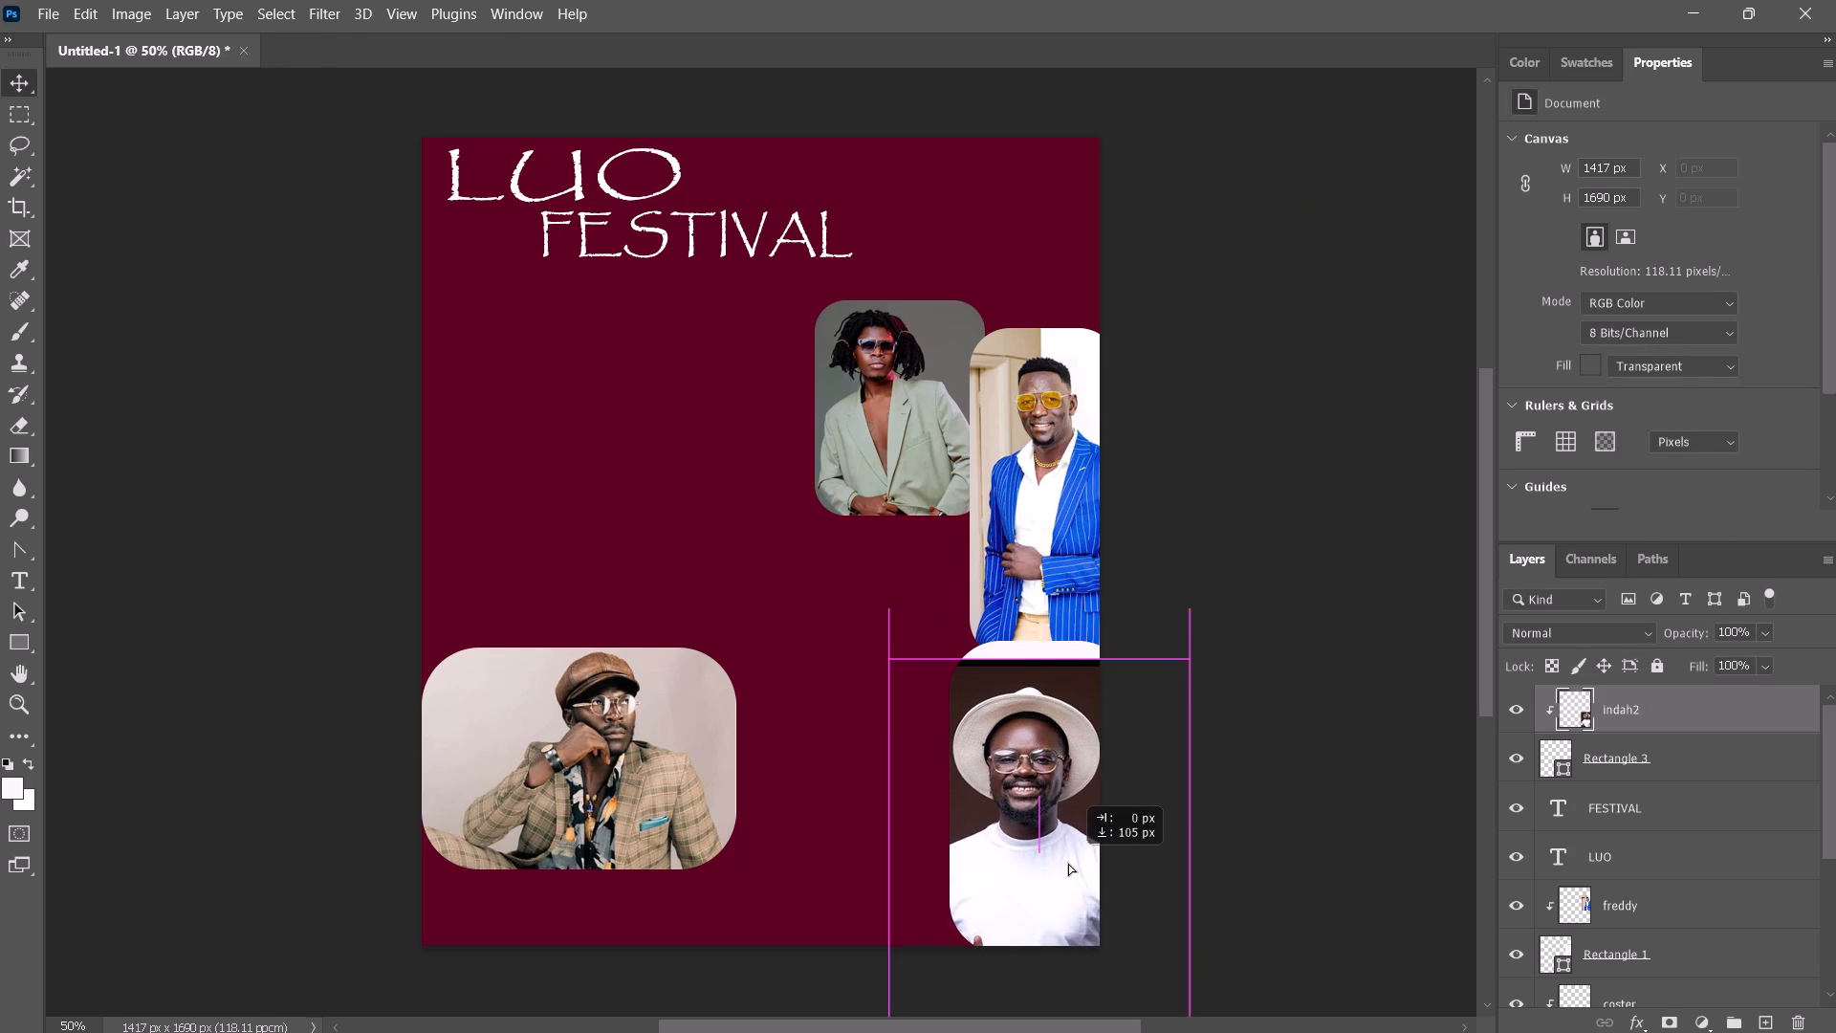
{"action": "left_click_drag", "start_coordinate": [1068, 863], "coordinate": [1070, 829]}
{"action": "left_click_drag", "start_coordinate": [1070, 829], "coordinate": [1068, 814]}
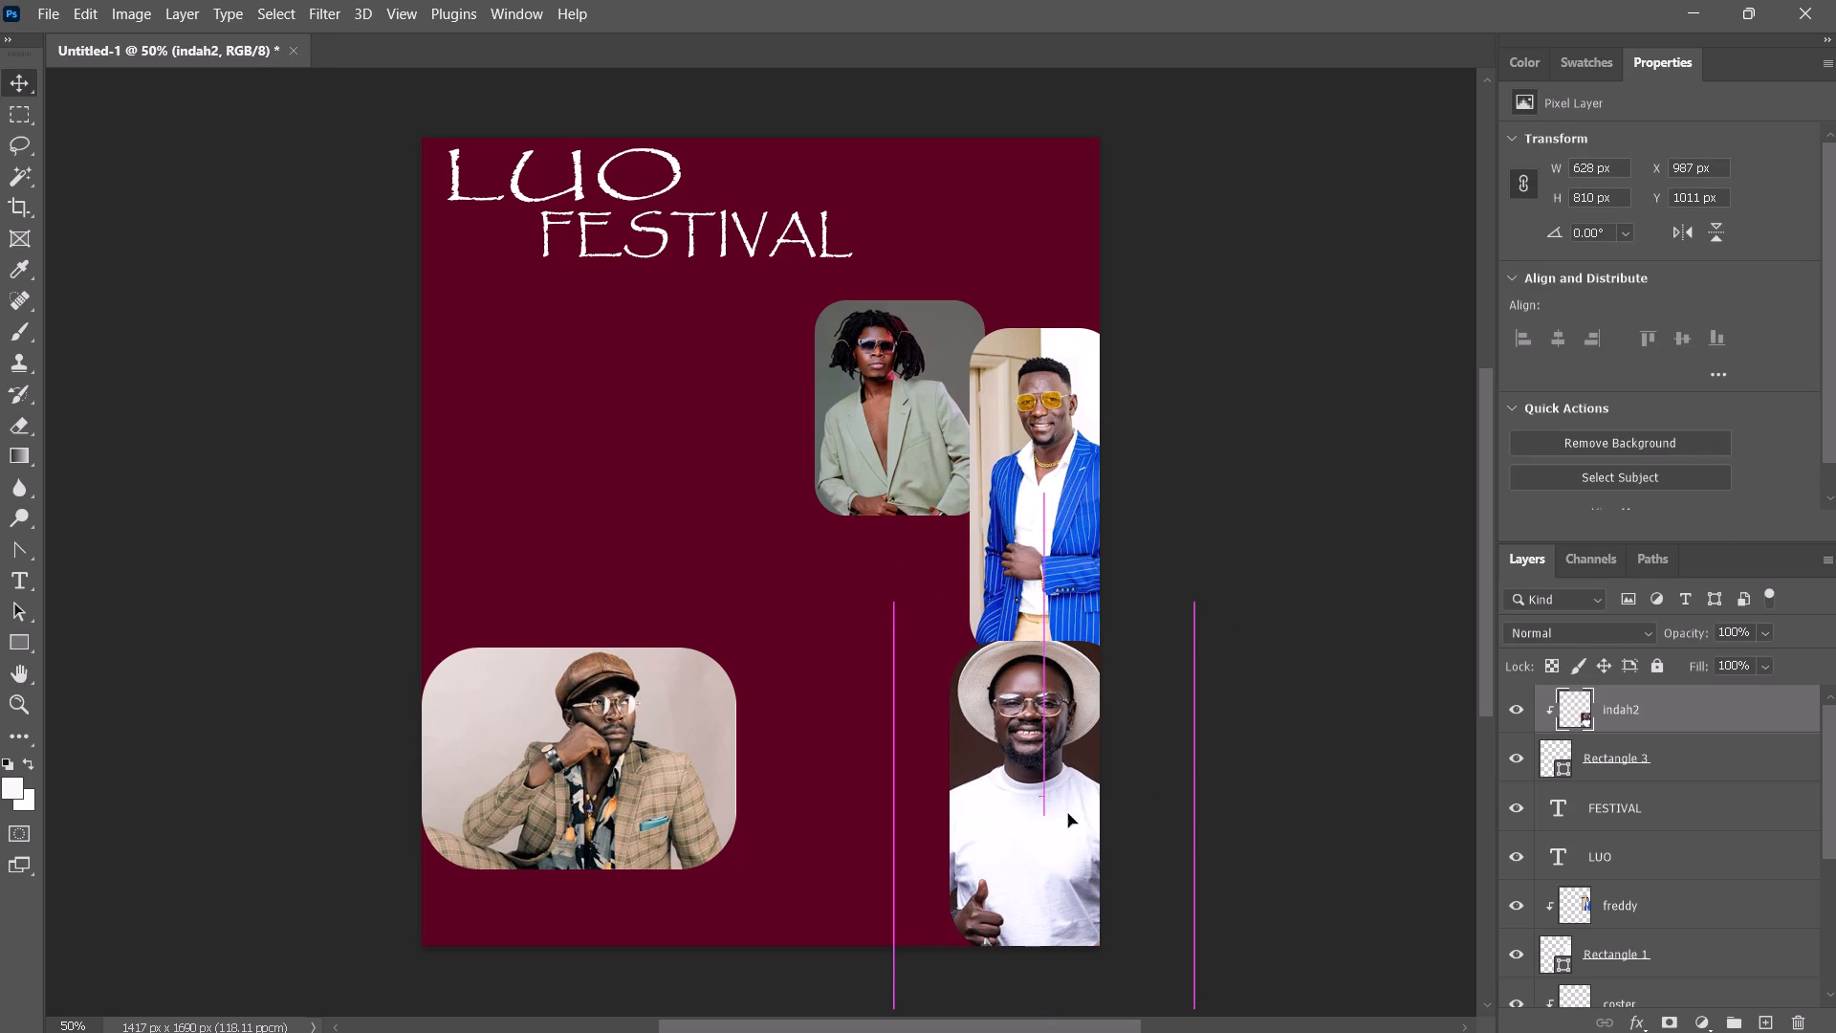
{"action": "left_click", "coordinate": [1292, 598]}
Shrink Rectangle 3 to about 344 × 597 px from its upper-left corner, leaving a gap below the blue-suit photo.
{"action": "left_click", "coordinate": [1582, 758]}
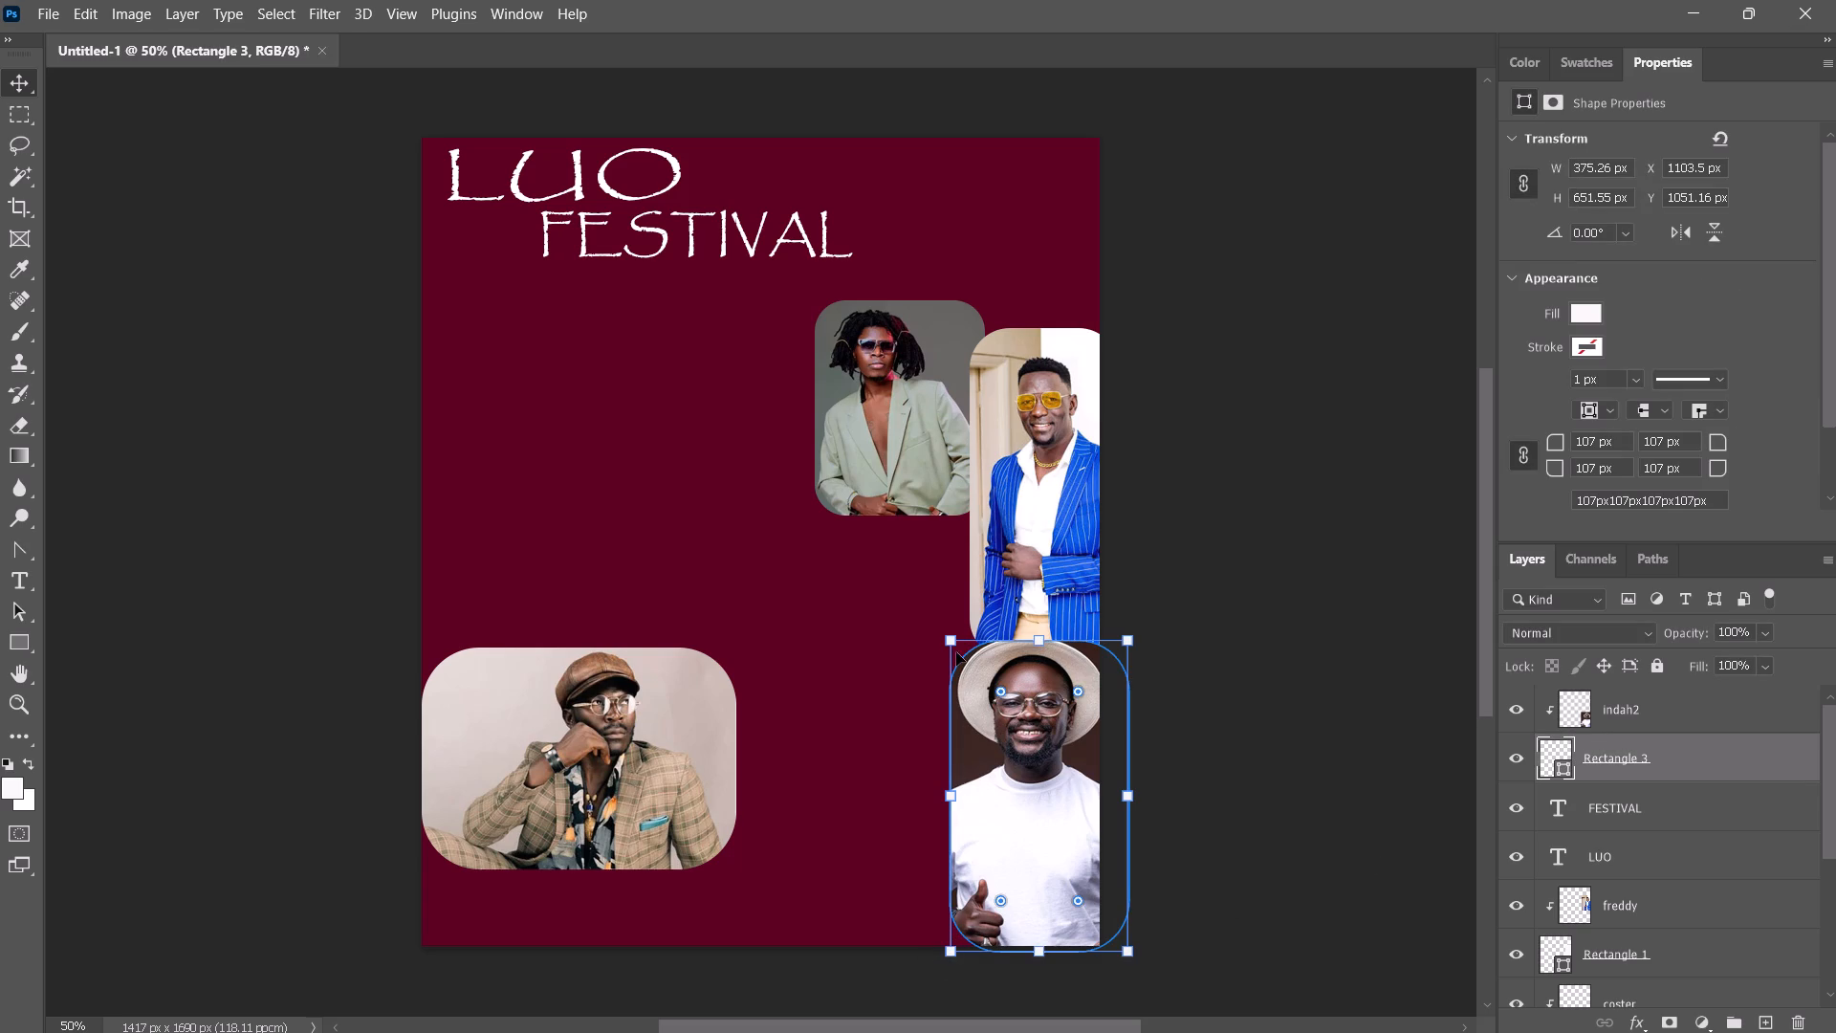
{"action": "left_click_drag", "start_coordinate": [951, 646], "coordinate": [972, 669]}
{"action": "left_click", "coordinate": [1030, 780]}
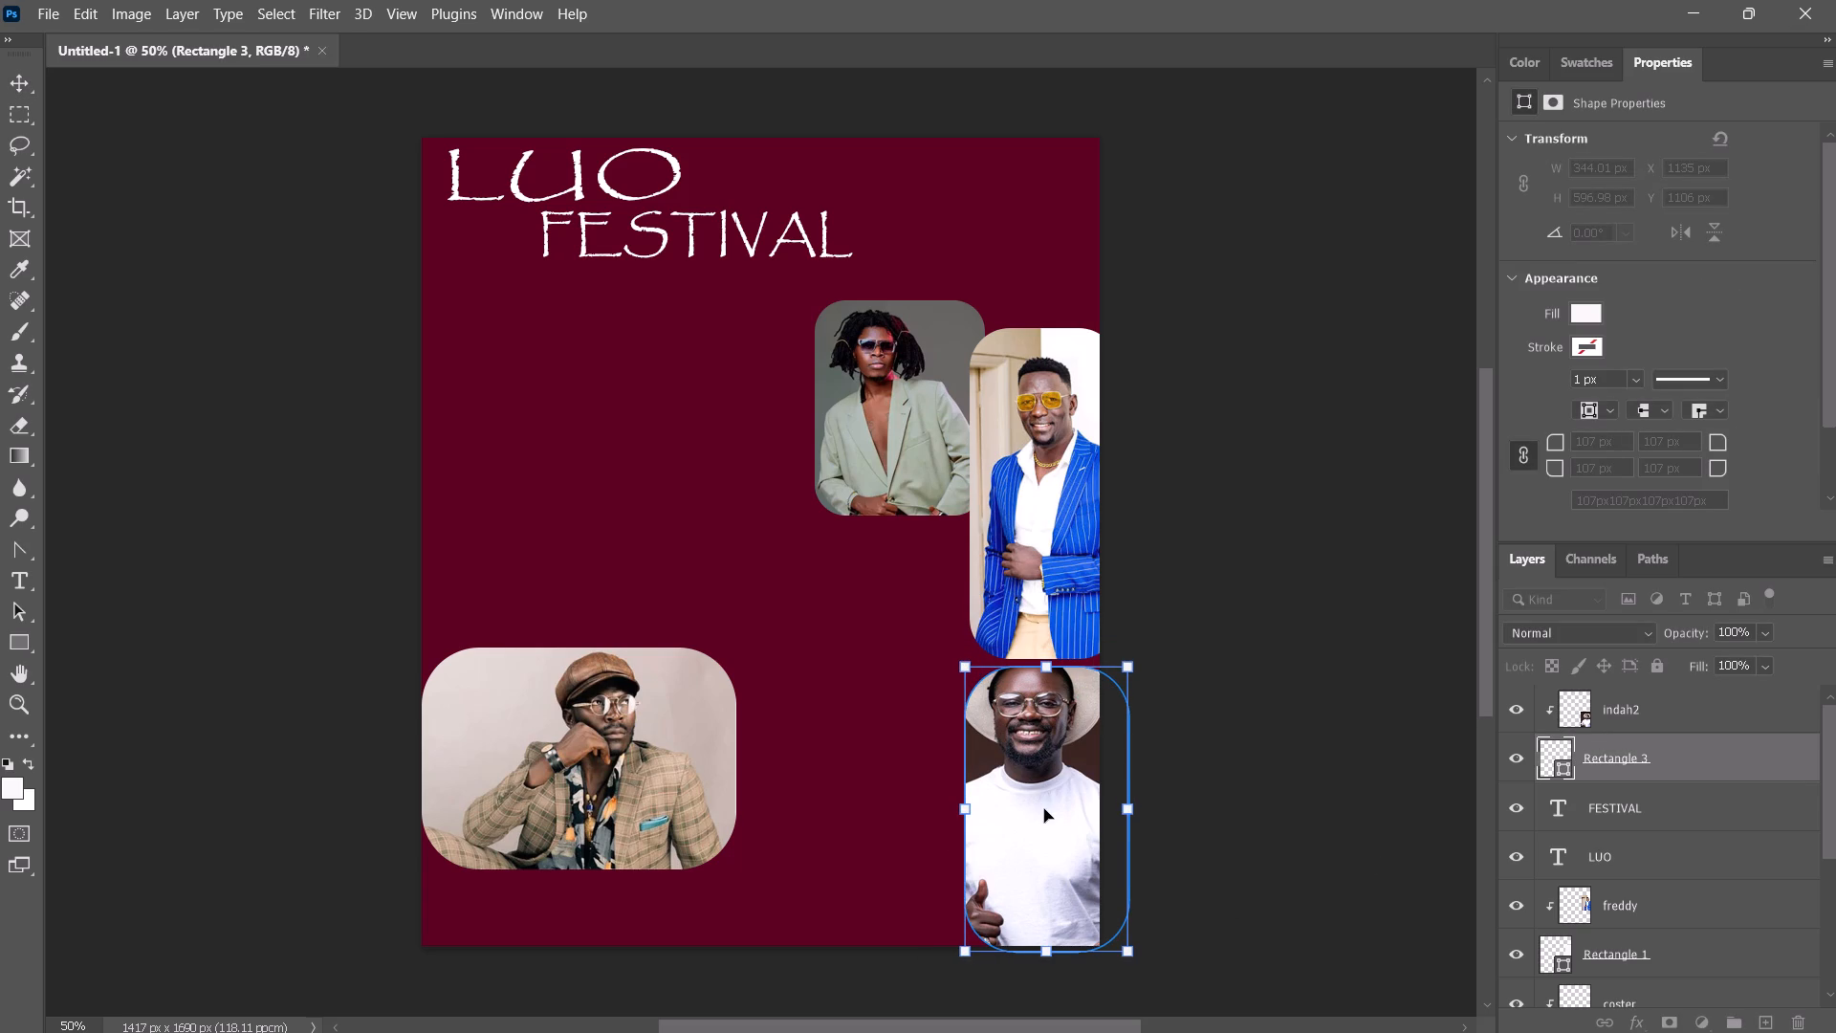
{"action": "left_click", "coordinate": [1048, 818]}
Scale the indah2 photo down from its left side so the hat and raised thumb fit inside the smaller rectangle.
{"action": "left_click", "coordinate": [1705, 708]}
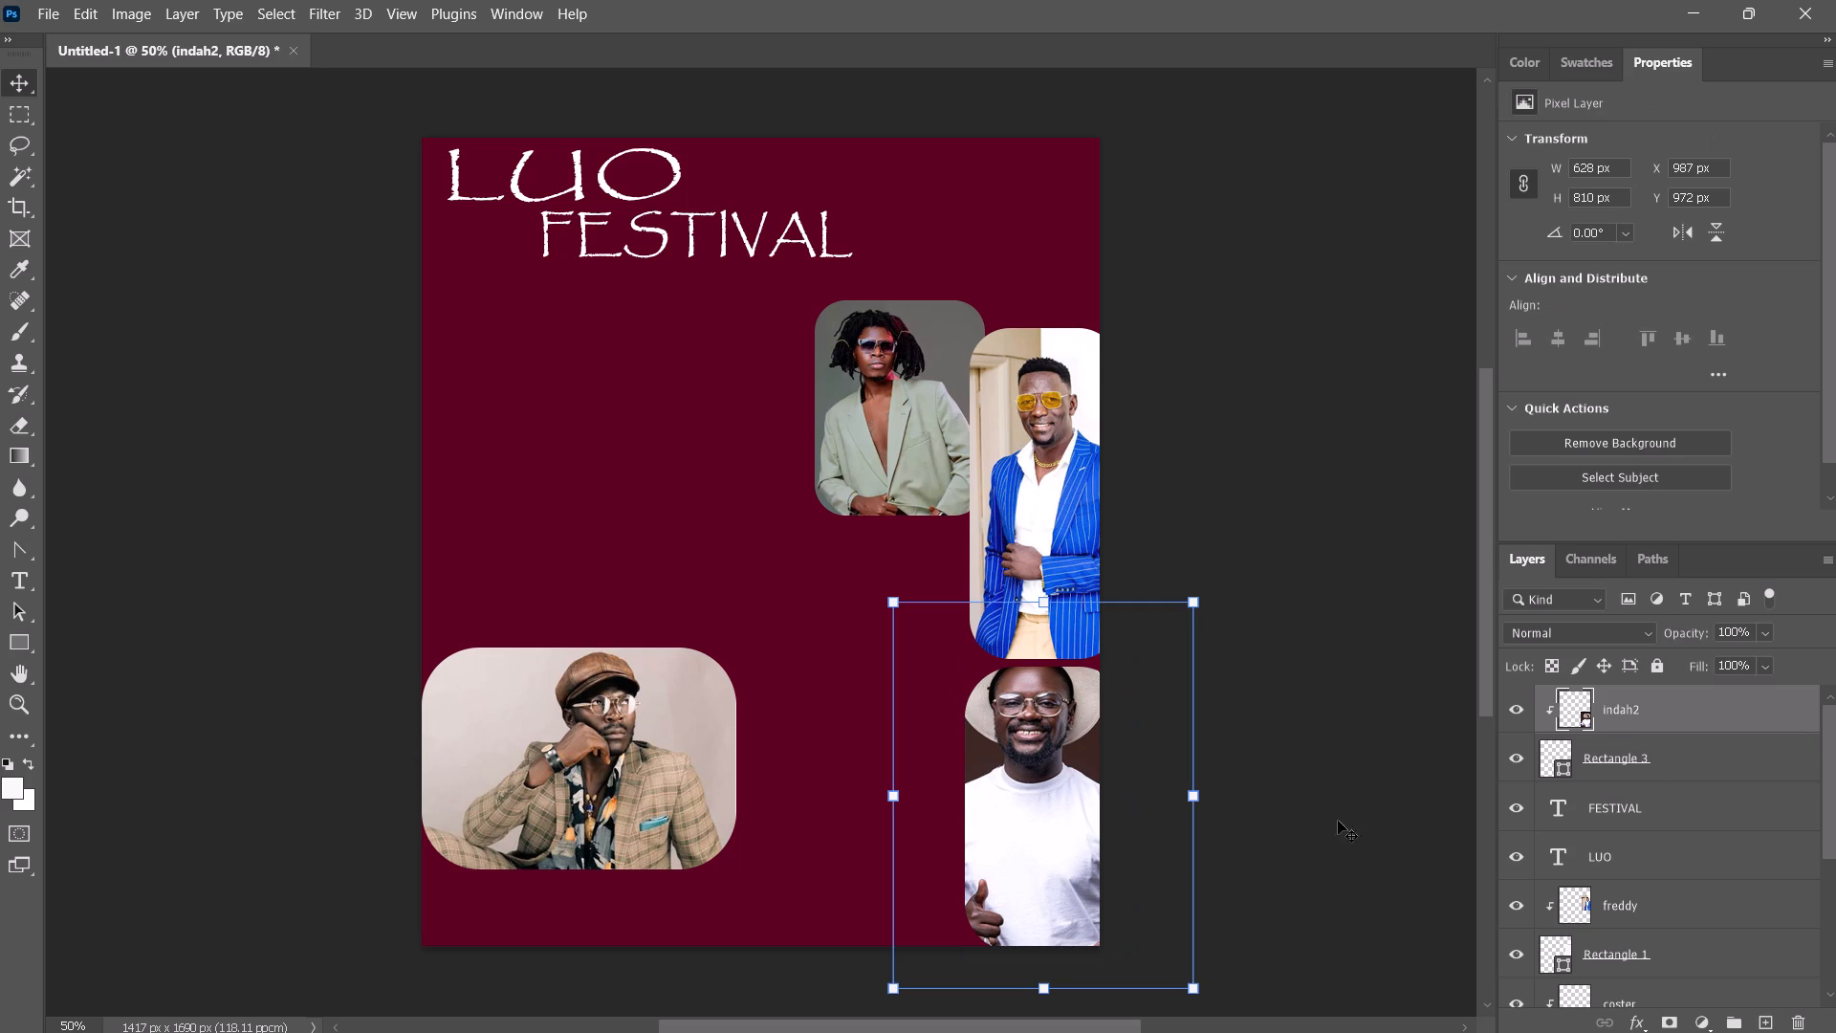
{"action": "left_click_drag", "start_coordinate": [886, 795], "coordinate": [937, 802]}
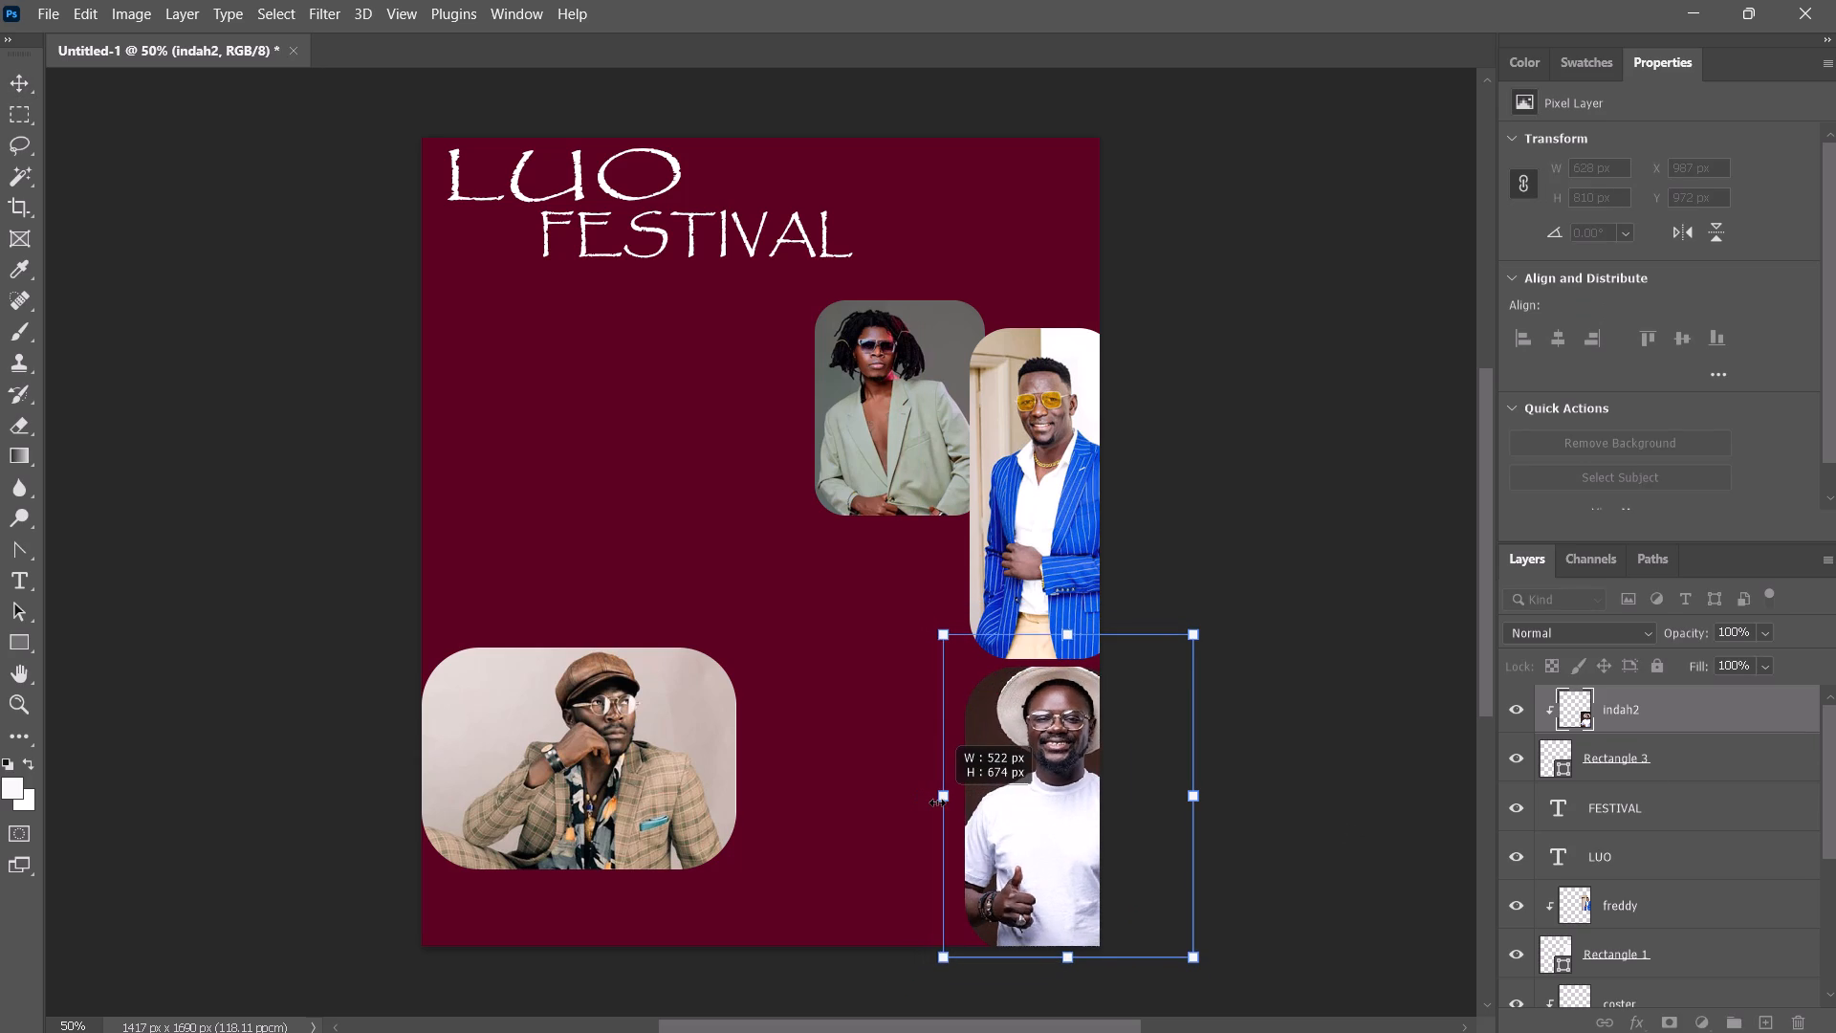
{"action": "left_click_drag", "start_coordinate": [937, 802], "coordinate": [942, 802]}
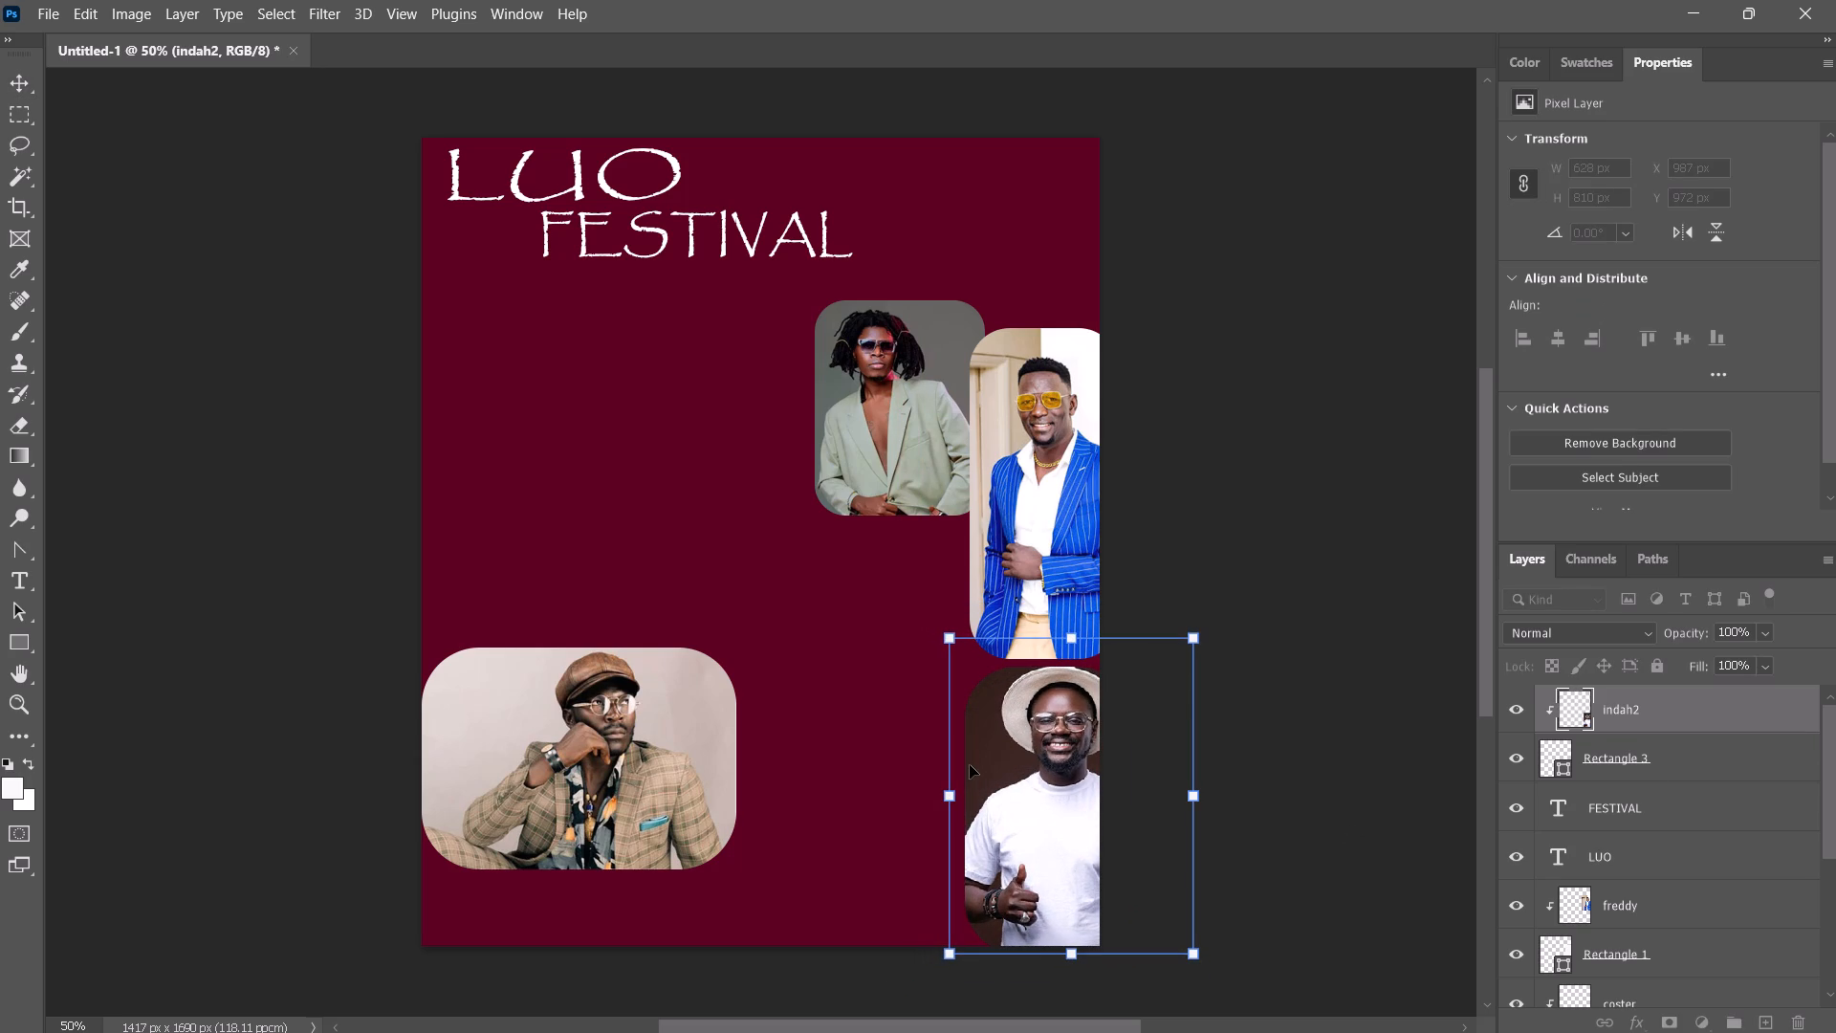
Nudge the indah2 photo down and left so the hat and face sit centred within the rounded rectangle.
{"action": "key", "text": "Down"}
{"action": "key", "text": "Down"}
{"action": "key", "text": "Down"}
{"action": "key", "text": "Down"}
{"action": "key", "text": "Down"}
{"action": "key", "text": "Down"}
{"action": "key", "text": "Down"}
{"action": "key", "text": "Down"}
{"action": "key", "text": "Down"}
{"action": "key", "text": "Down"}
{"action": "key", "text": "Down"}
{"action": "key", "text": "Down"}
{"action": "key", "text": "Down"}
{"action": "key", "text": "Down"}
{"action": "key", "text": "Down"}
{"action": "key", "text": "Down"}
{"action": "key", "text": "Down"}
{"action": "key", "text": "Down"}
{"action": "key", "text": "Down"}
{"action": "key", "text": "Down"}
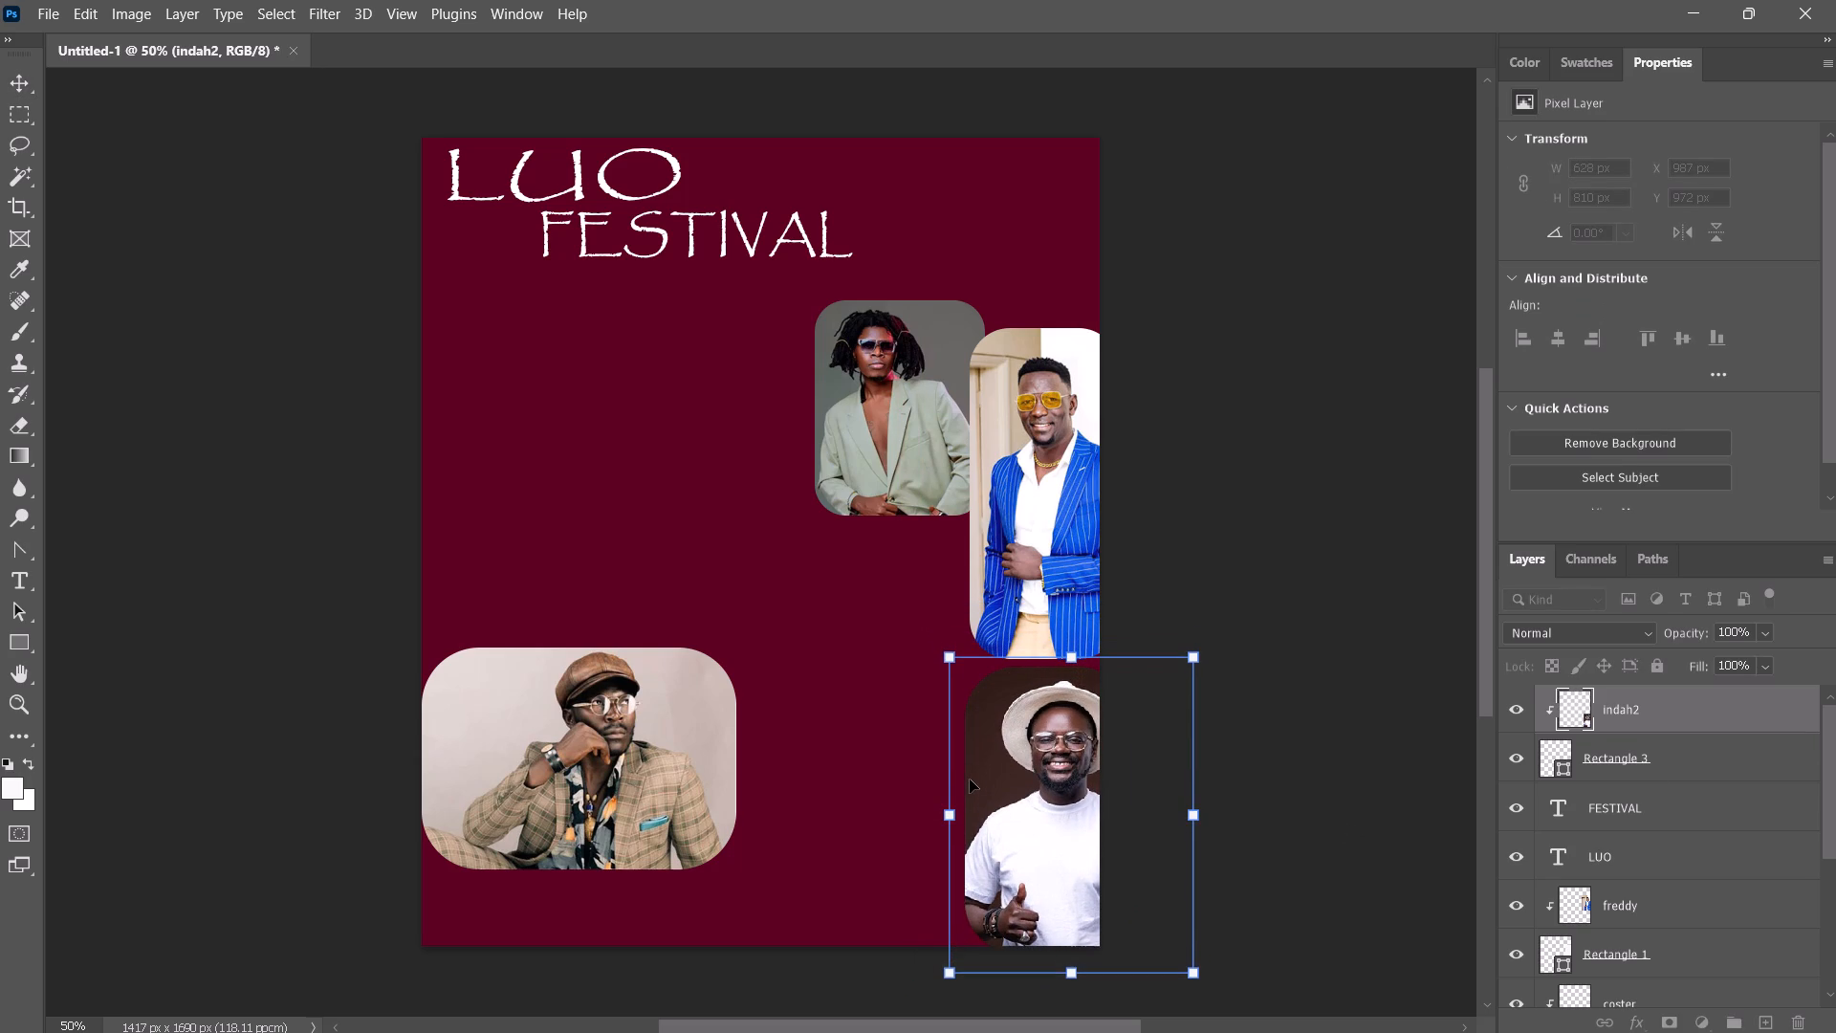
{"action": "key", "text": "Down"}
{"action": "key", "text": "Down"}
{"action": "key", "text": "Left"}
{"action": "key", "text": "Left"}
{"action": "key", "text": "Left"}
{"action": "key", "text": "Left"}
{"action": "key", "text": "Left"}
{"action": "key", "text": "Left"}
{"action": "key", "text": "Left"}
{"action": "key", "text": "Left"}
{"action": "key", "text": "Left"}
{"action": "key", "text": "Left"}
{"action": "key", "text": "Left"}
{"action": "key", "text": "Left"}
{"action": "key", "text": "Left"}
{"action": "key", "text": "Left"}
{"action": "key", "text": "Left"}
{"action": "key", "text": "Left"}
{"action": "key", "text": "Left"}
{"action": "key", "text": "Left"}
{"action": "key", "text": "Left"}
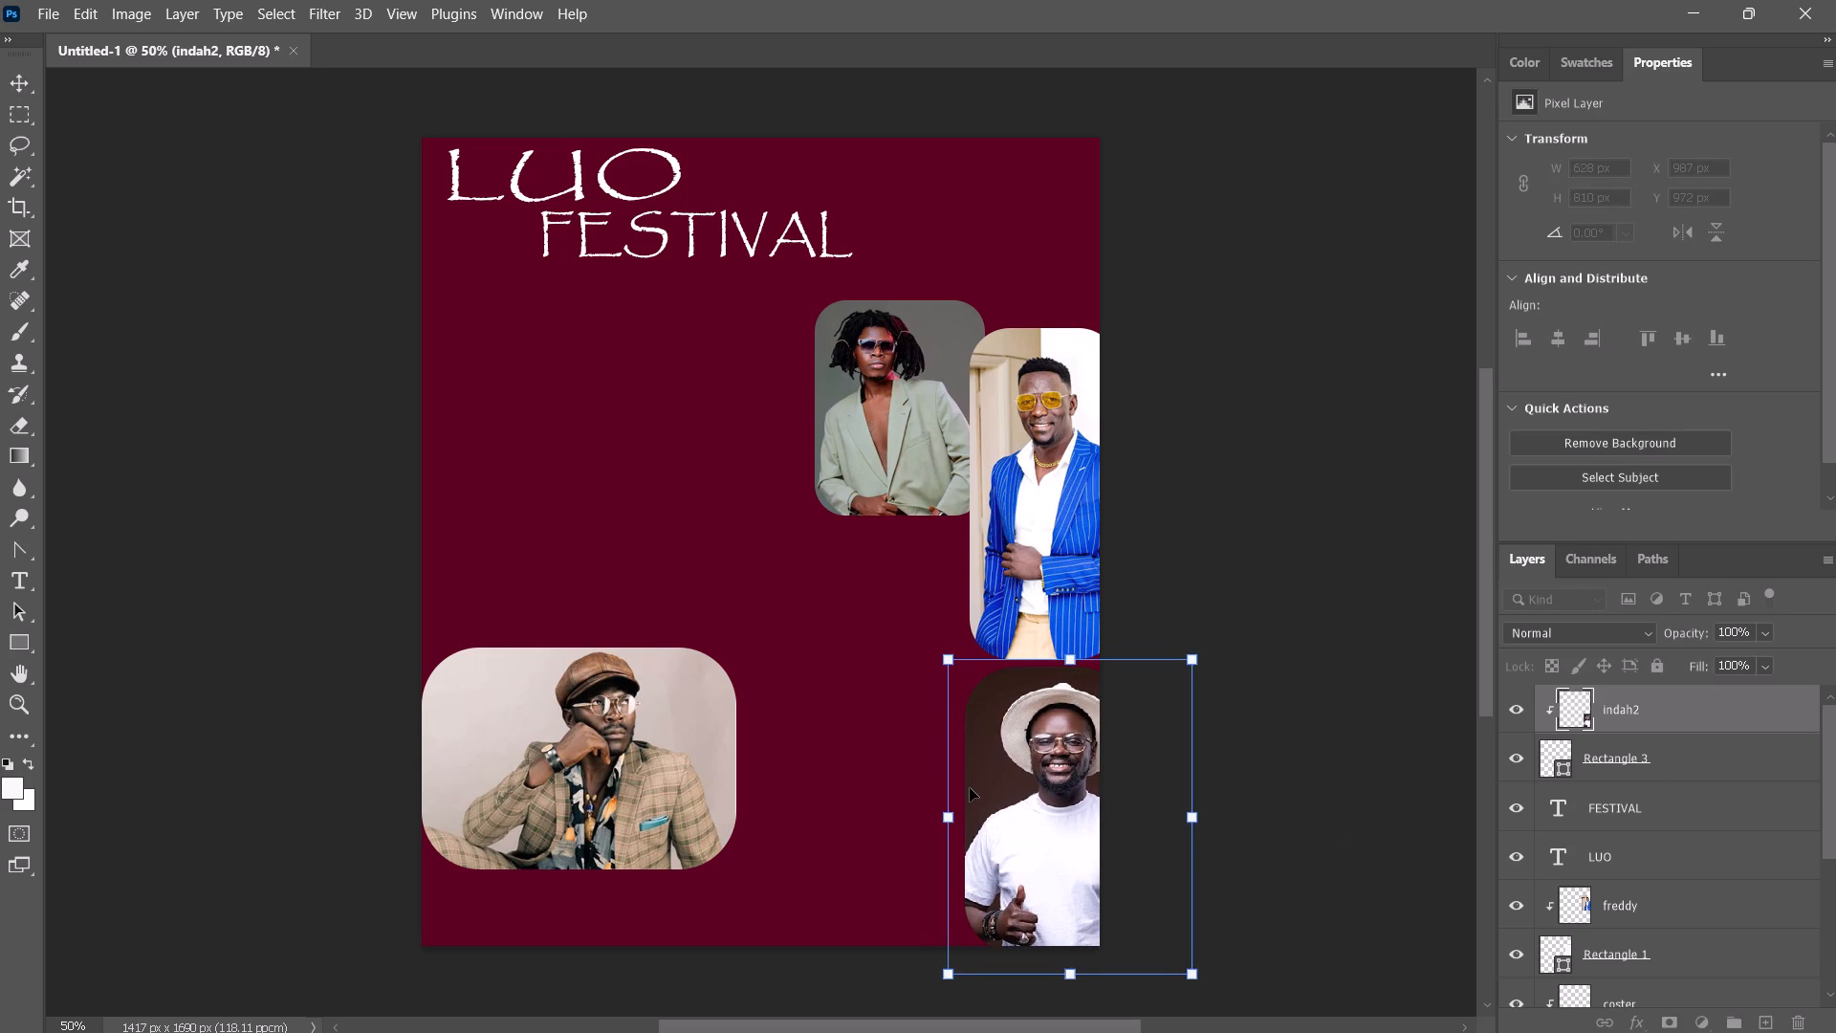
{"action": "key", "text": "Left"}
{"action": "key", "text": "Left"}
{"action": "key", "text": "Left"}
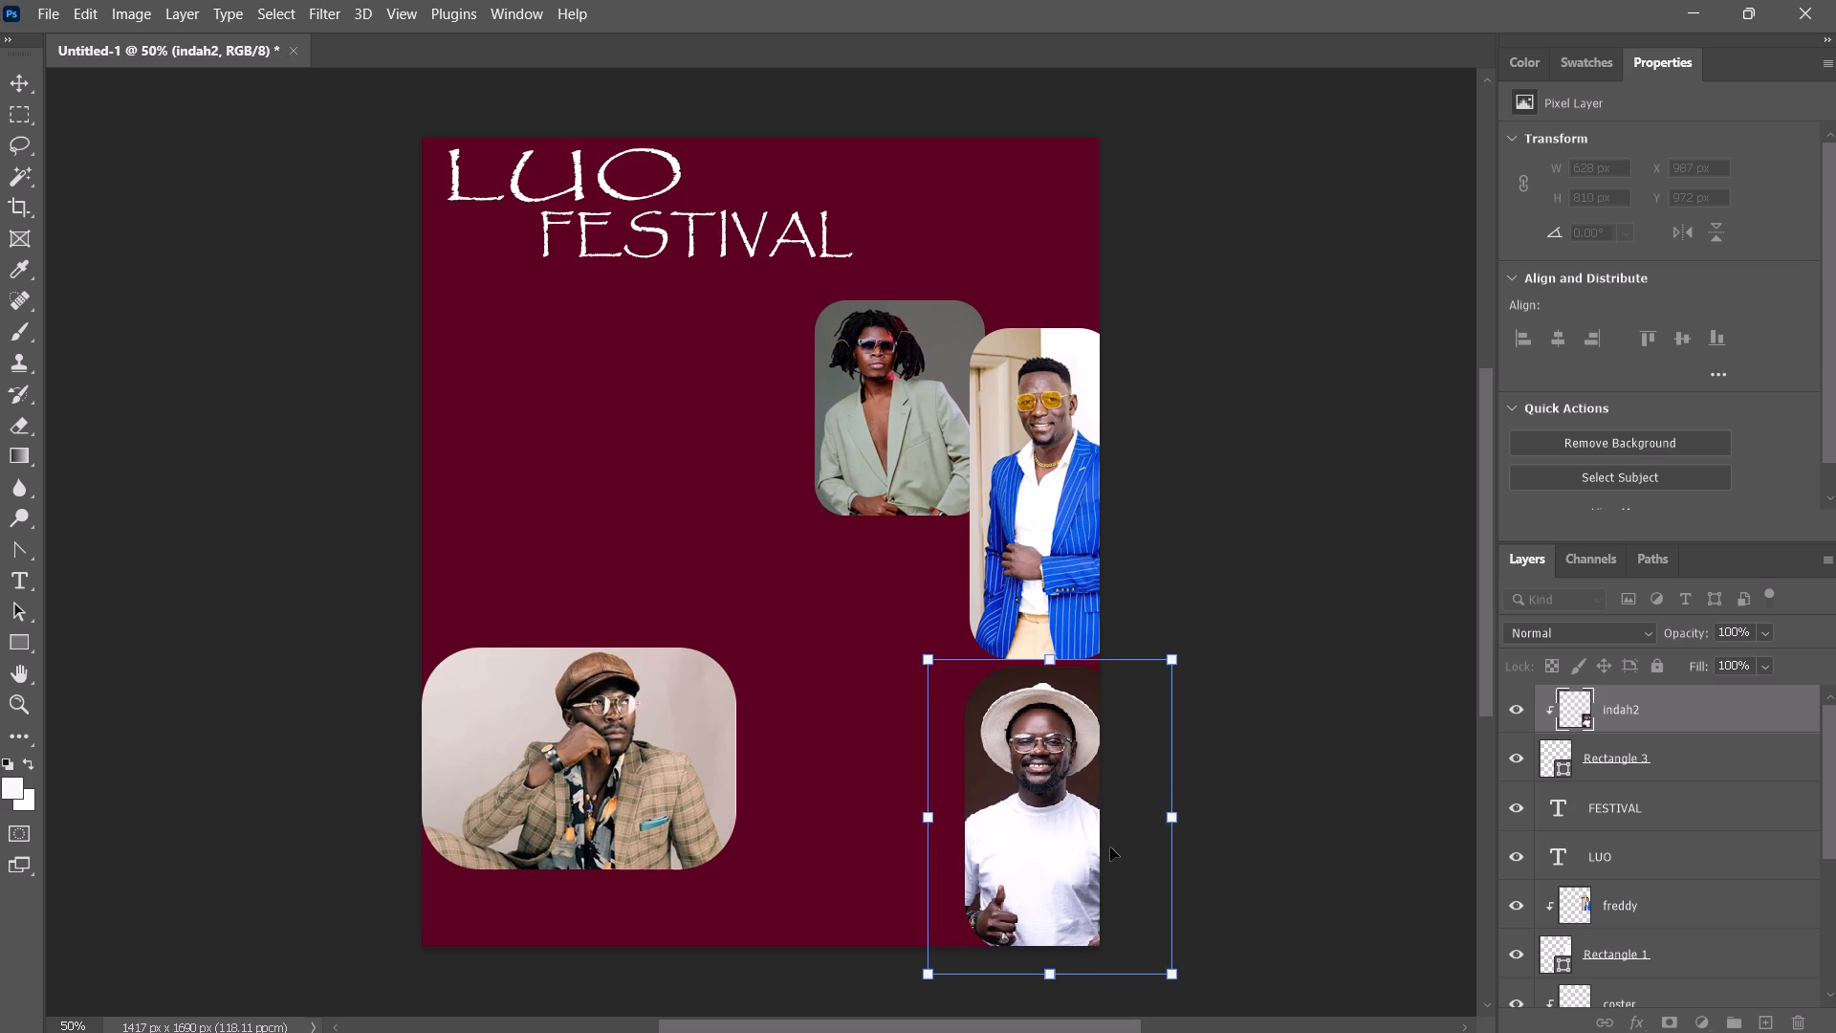
Scale the indah2 photo down a little more from its right side so both thumbs fit within the rectangle.
{"action": "left_click_drag", "start_coordinate": [1179, 821], "coordinate": [1167, 819]}
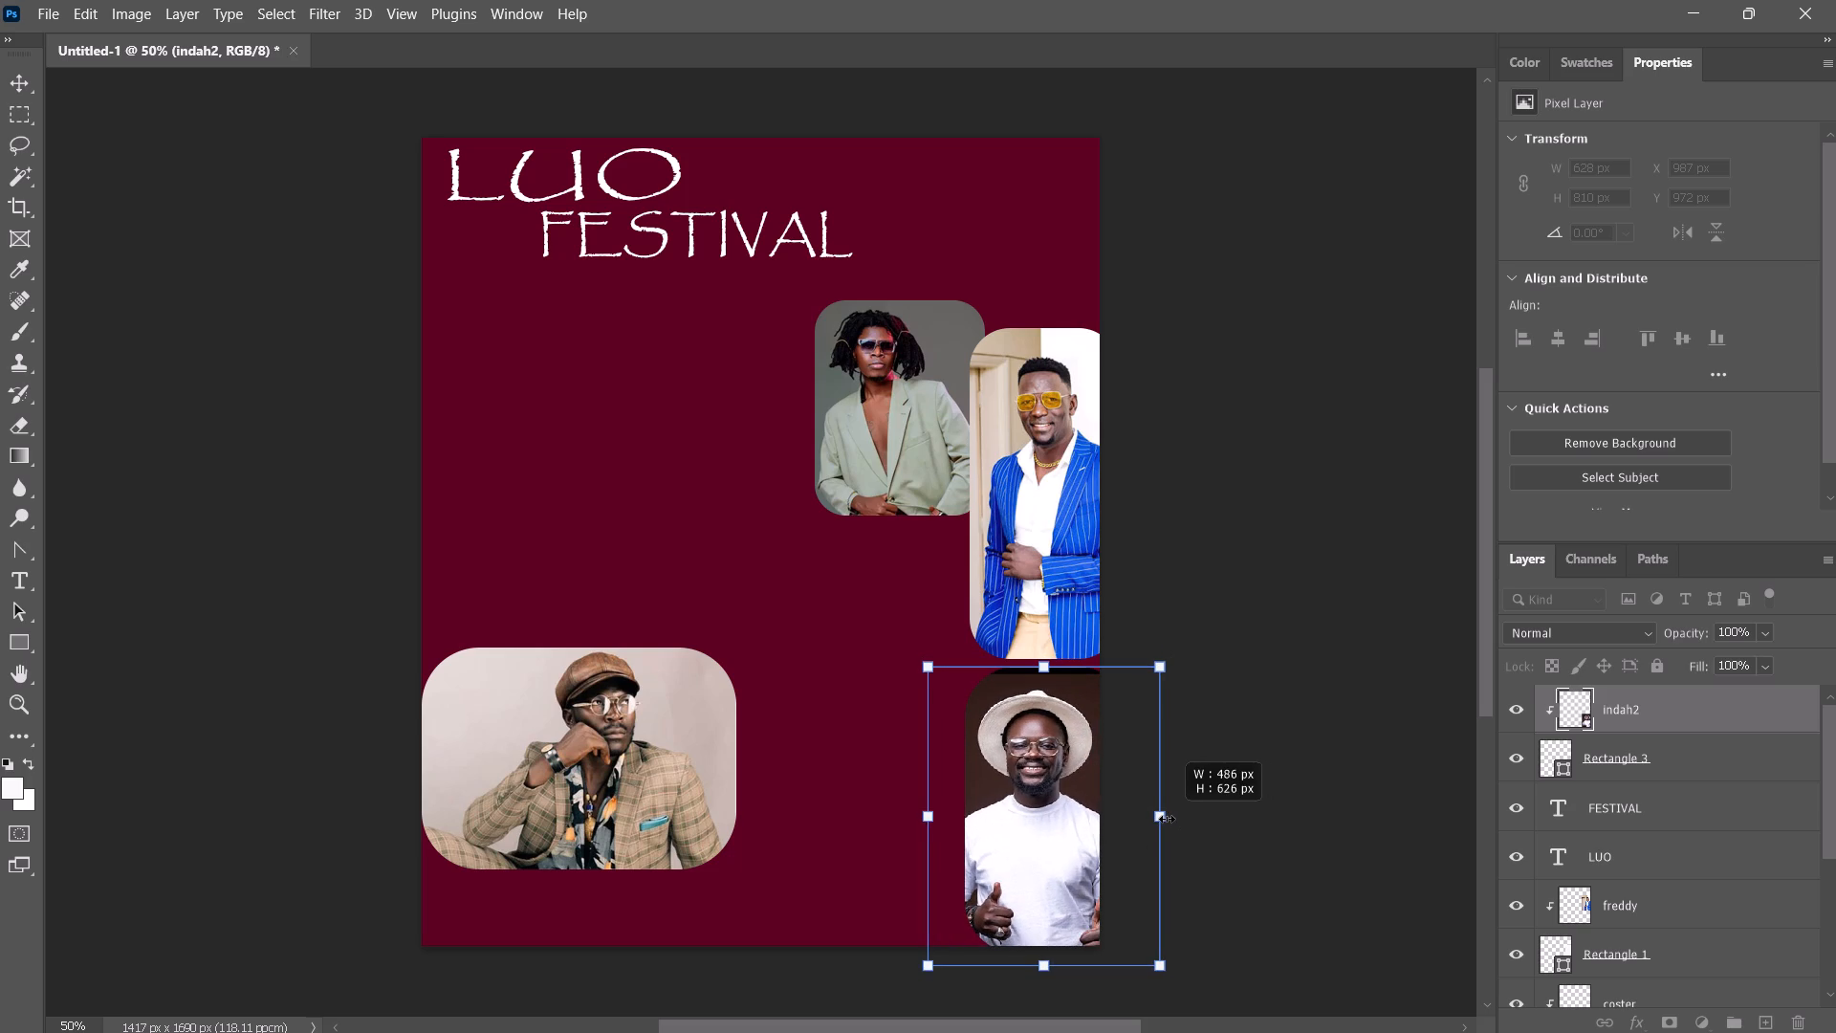
{"action": "left_click_drag", "start_coordinate": [1167, 819], "coordinate": [1159, 815]}
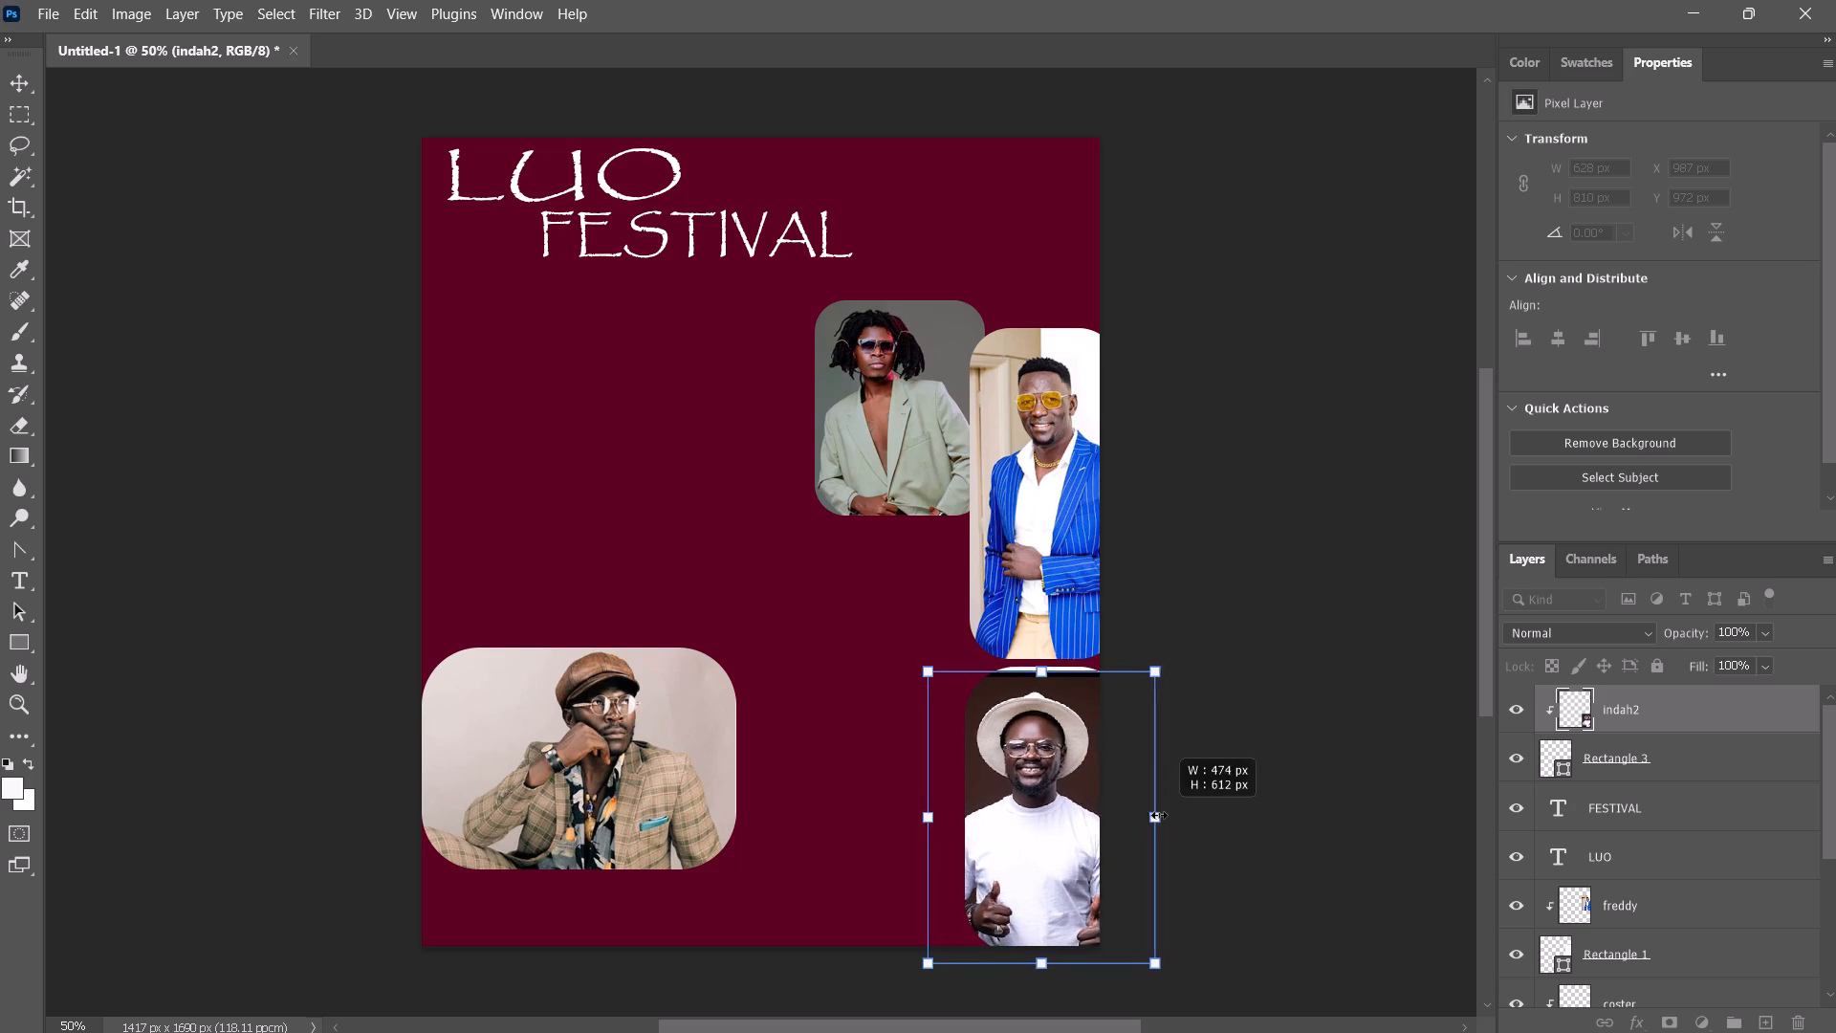
{"action": "left_click_drag", "start_coordinate": [1159, 815], "coordinate": [1156, 812]}
Nudge the indah2 photo up until it covers the white gap at the top of its rounded rectangle.
{"action": "key", "text": "Down"}
{"action": "key", "text": "Up"}
{"action": "key", "text": "Up"}
{"action": "key", "text": "Up"}
{"action": "key", "text": "Up"}
{"action": "key", "text": "Up"}
{"action": "key", "text": "Up"}
{"action": "key", "text": "Up"}
{"action": "key", "text": "Up"}
{"action": "key", "text": "Up"}
{"action": "key", "text": "Up"}
{"action": "key", "text": "Up"}
{"action": "key", "text": "Up"}
{"action": "key", "text": "Up"}
{"action": "key", "text": "Up"}
{"action": "key", "text": "Up"}
{"action": "key", "text": "Up"}
{"action": "key", "text": "Up"}
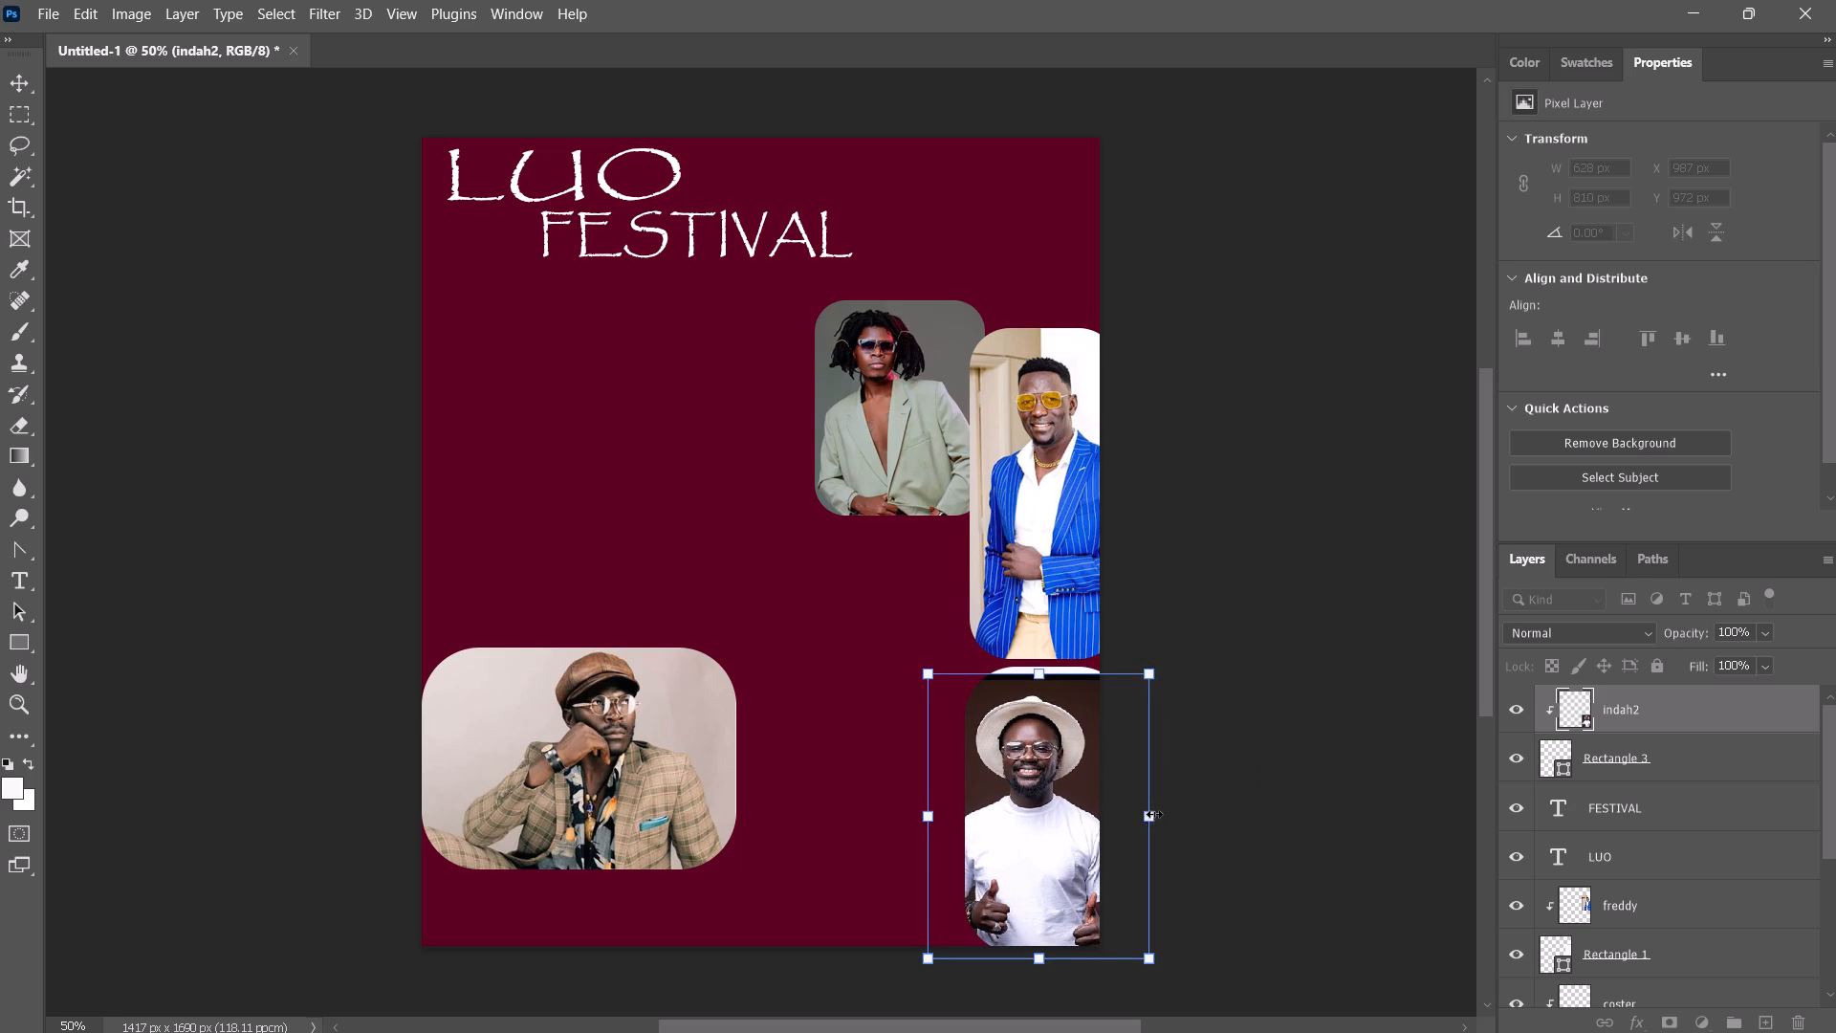
{"action": "key", "text": "Down"}
{"action": "key", "text": "Down"}
{"action": "key", "text": "Down"}
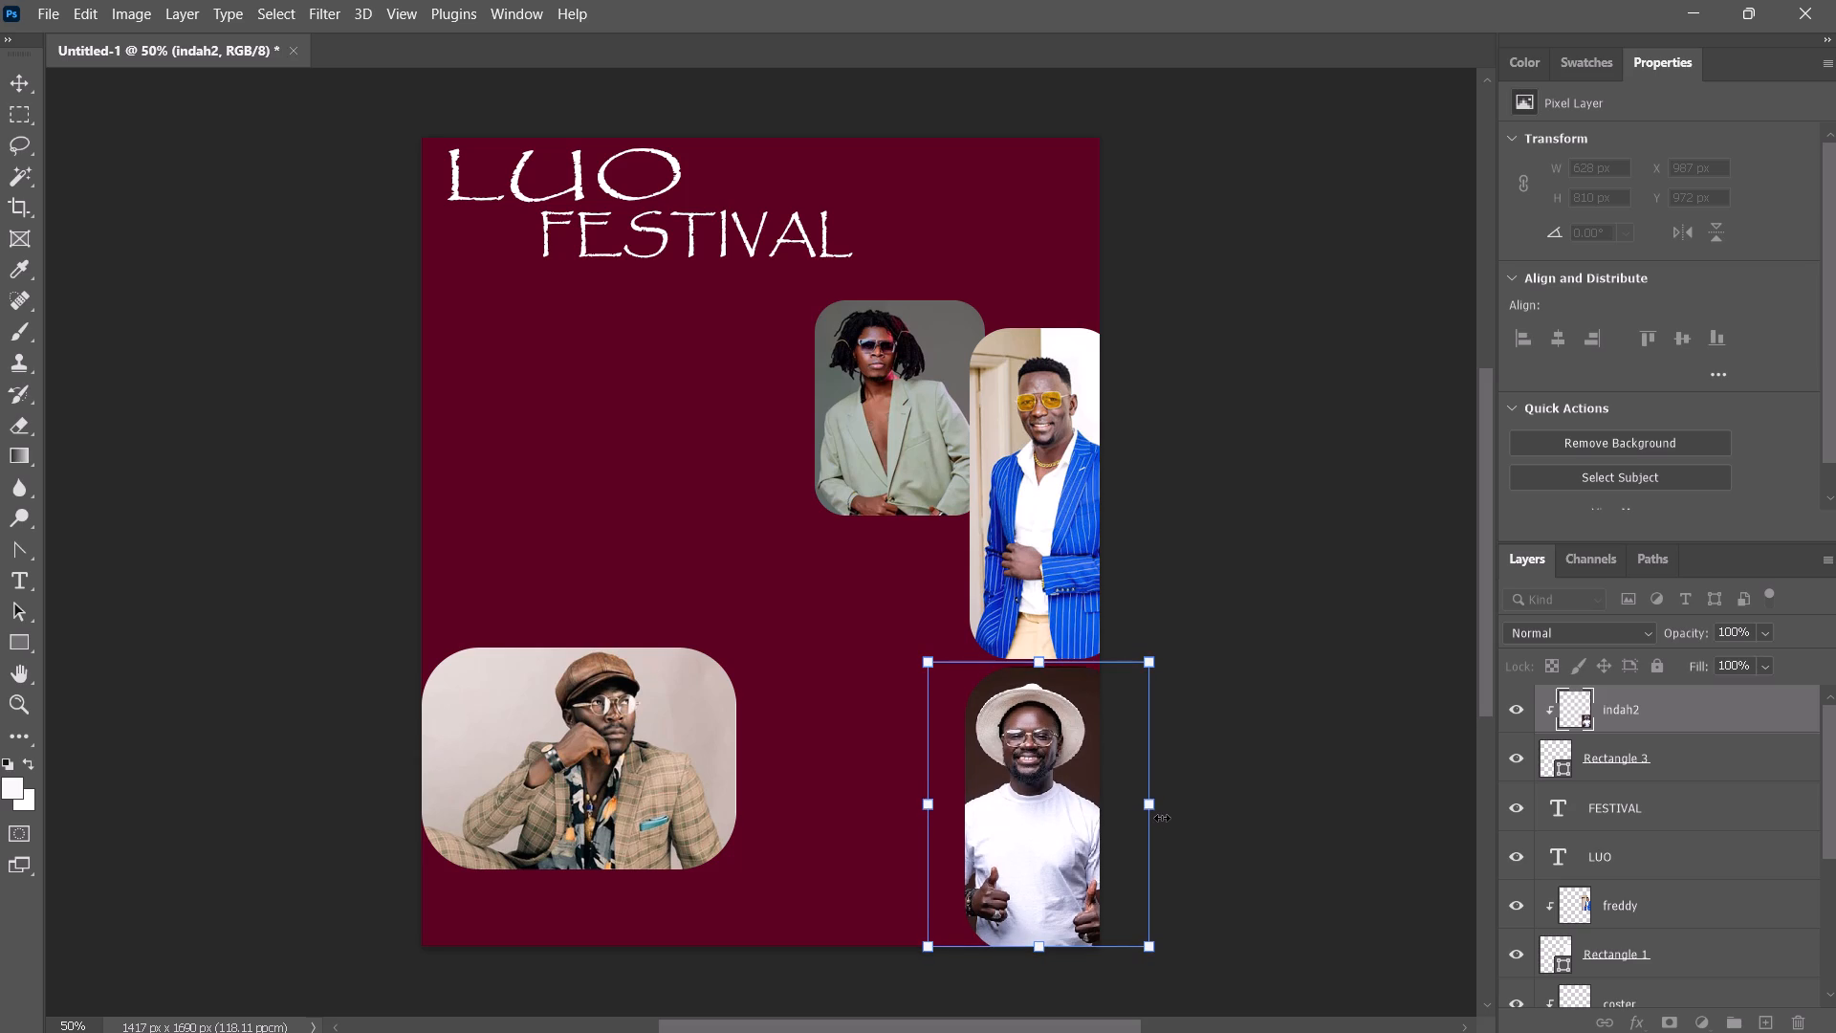
{"action": "key", "text": "Up"}
{"action": "key", "text": "Up"}
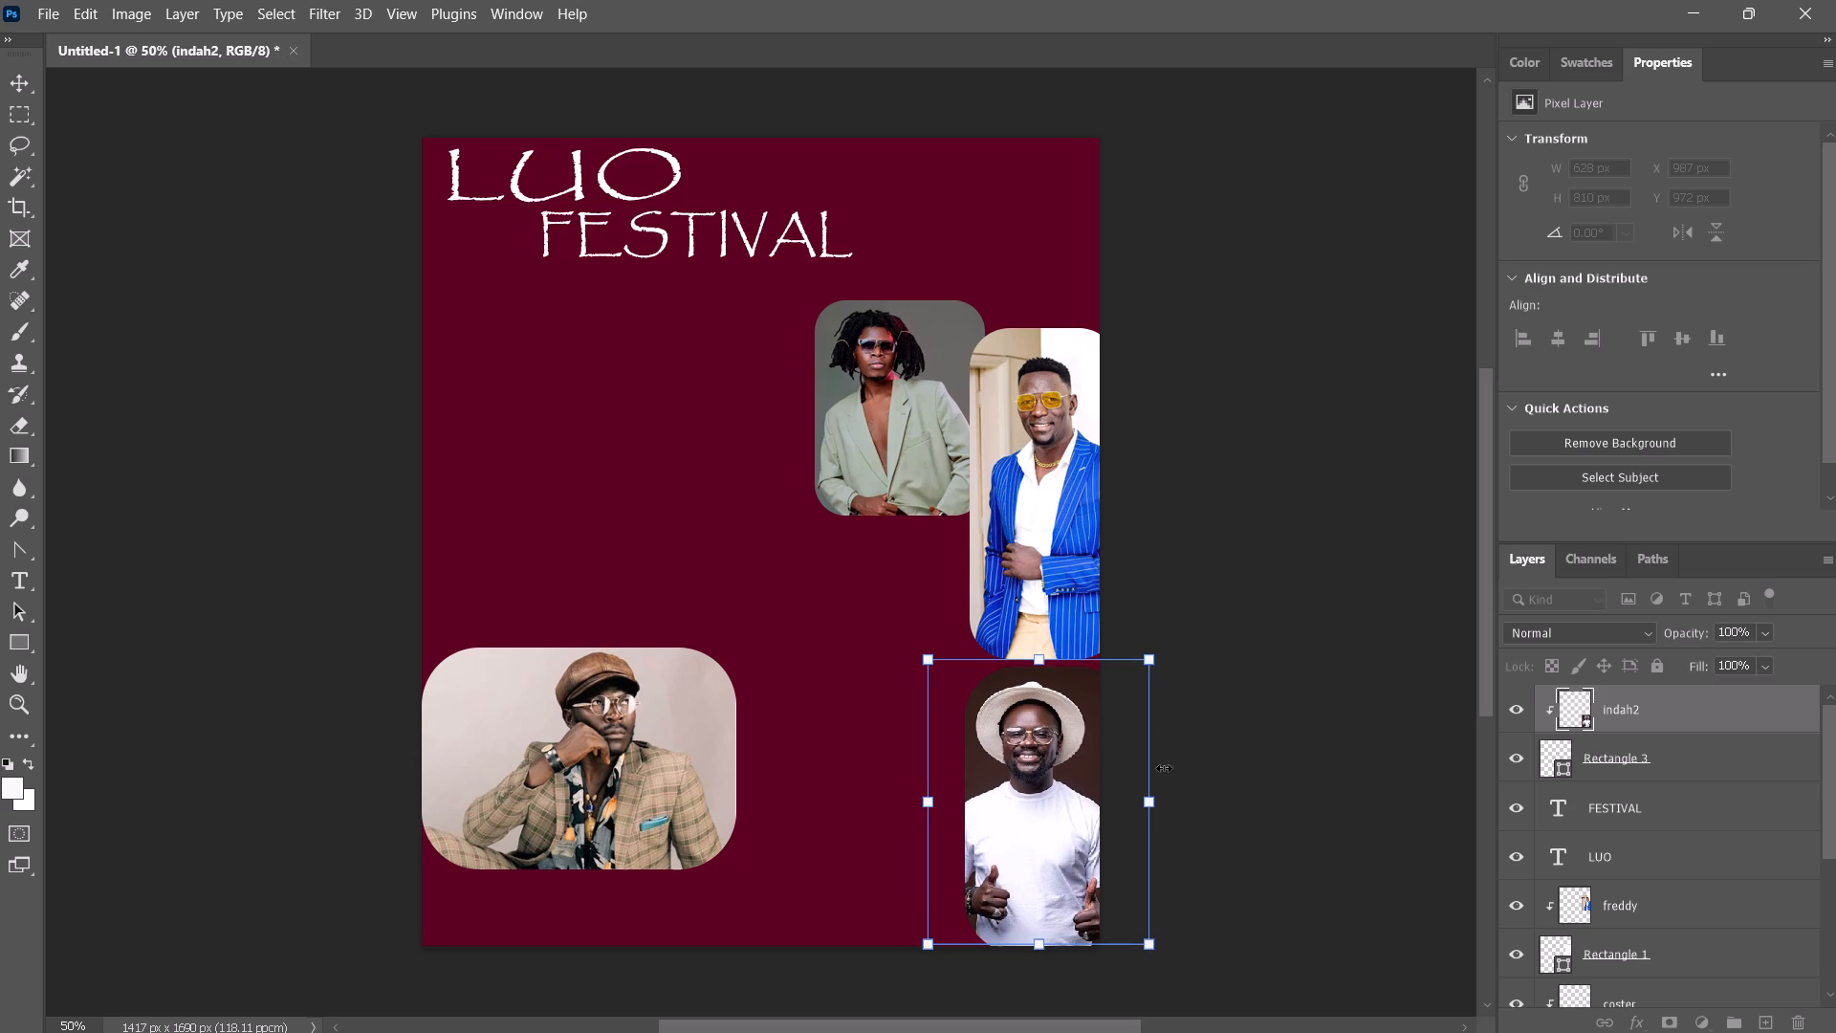
{"action": "left_click", "coordinate": [1227, 389]}
{"action": "left_click", "coordinate": [1259, 503]}
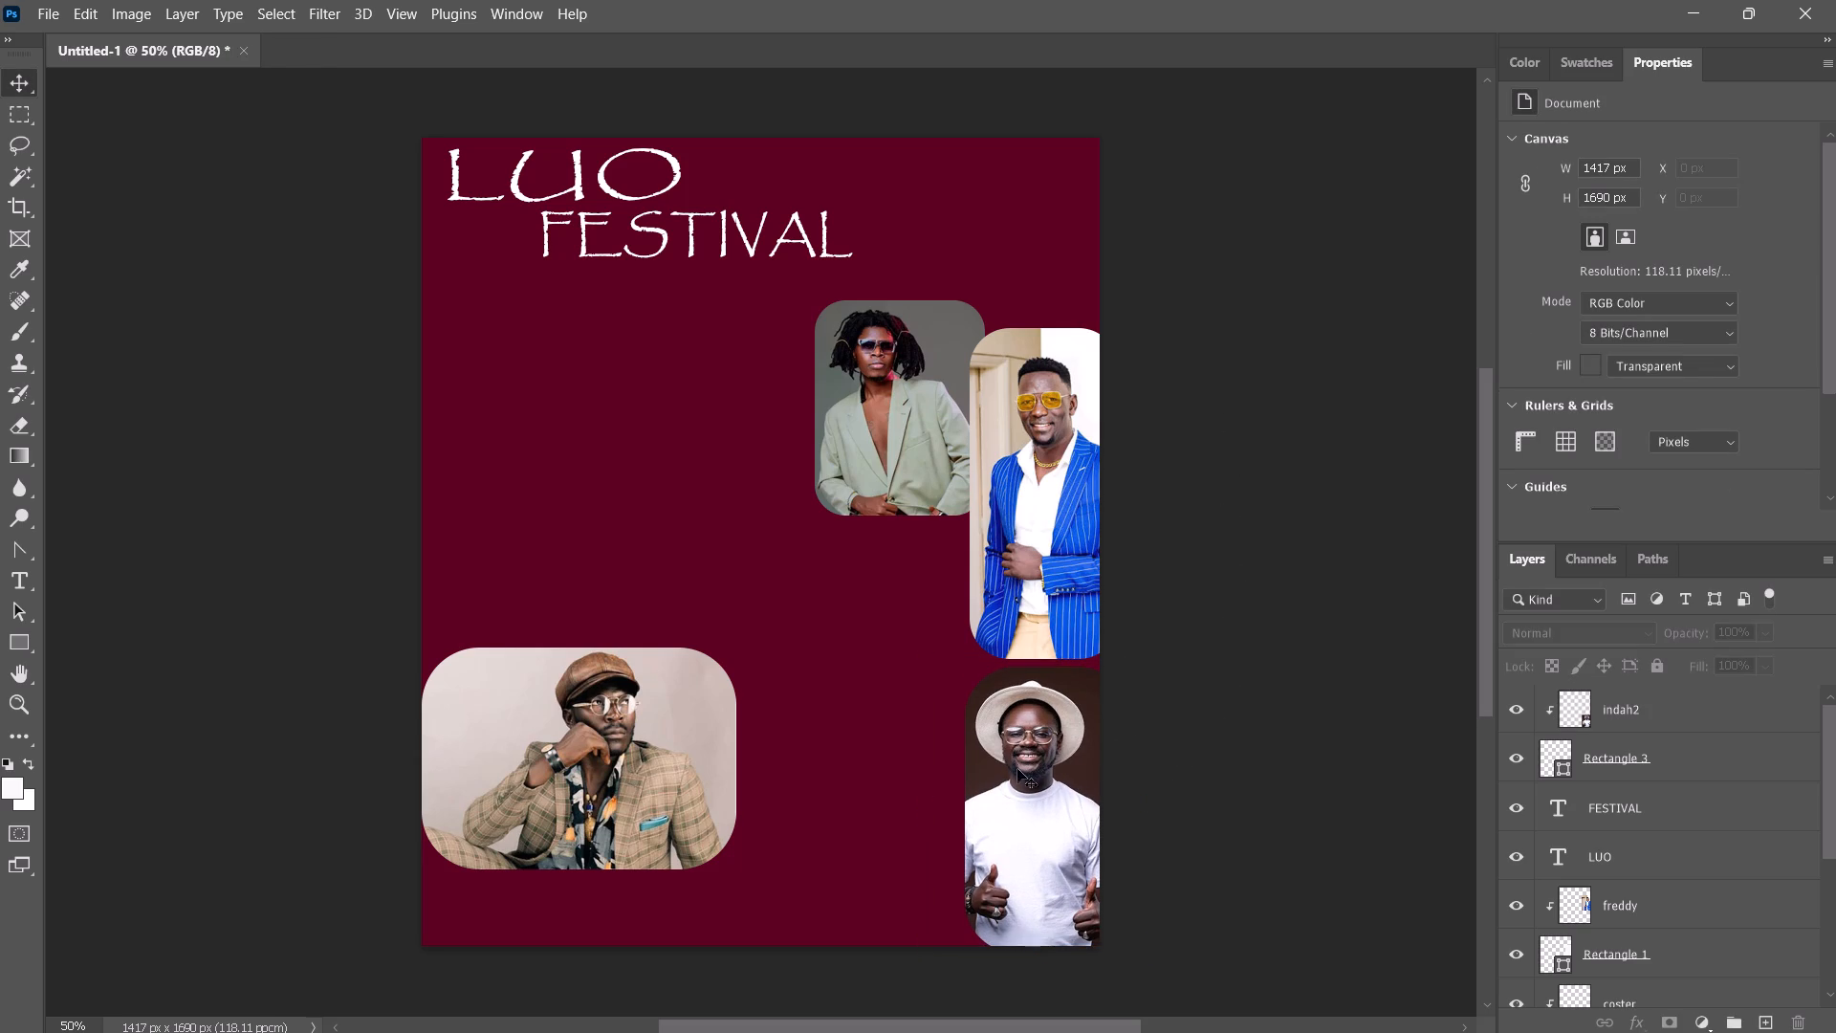
Nudge the indah2 photo together with Rectangle 3 vertically to Y 1112 px, just below the blue-suit photo.
{"action": "left_click_drag", "start_coordinate": [886, 751], "coordinate": [1078, 822]}
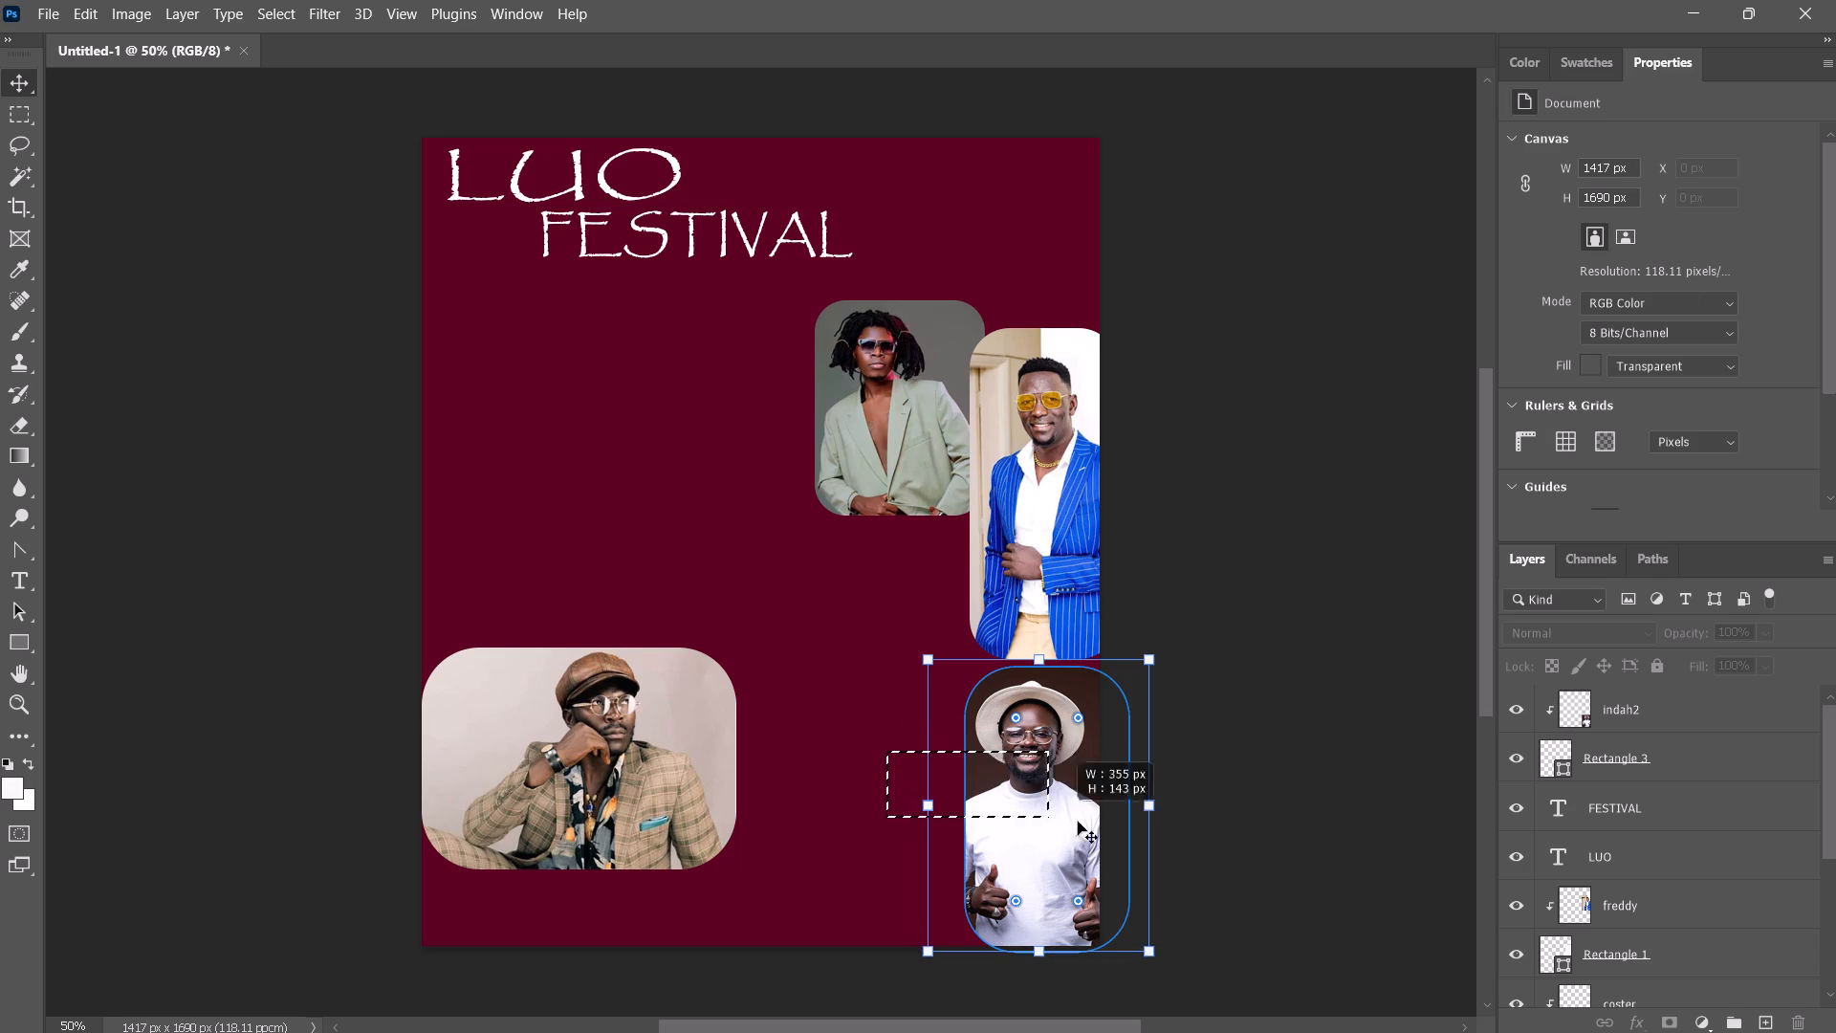
{"action": "left_click_drag", "start_coordinate": [1078, 822], "coordinate": [1115, 830]}
{"action": "key", "text": "Up"}
{"action": "key", "text": "Up"}
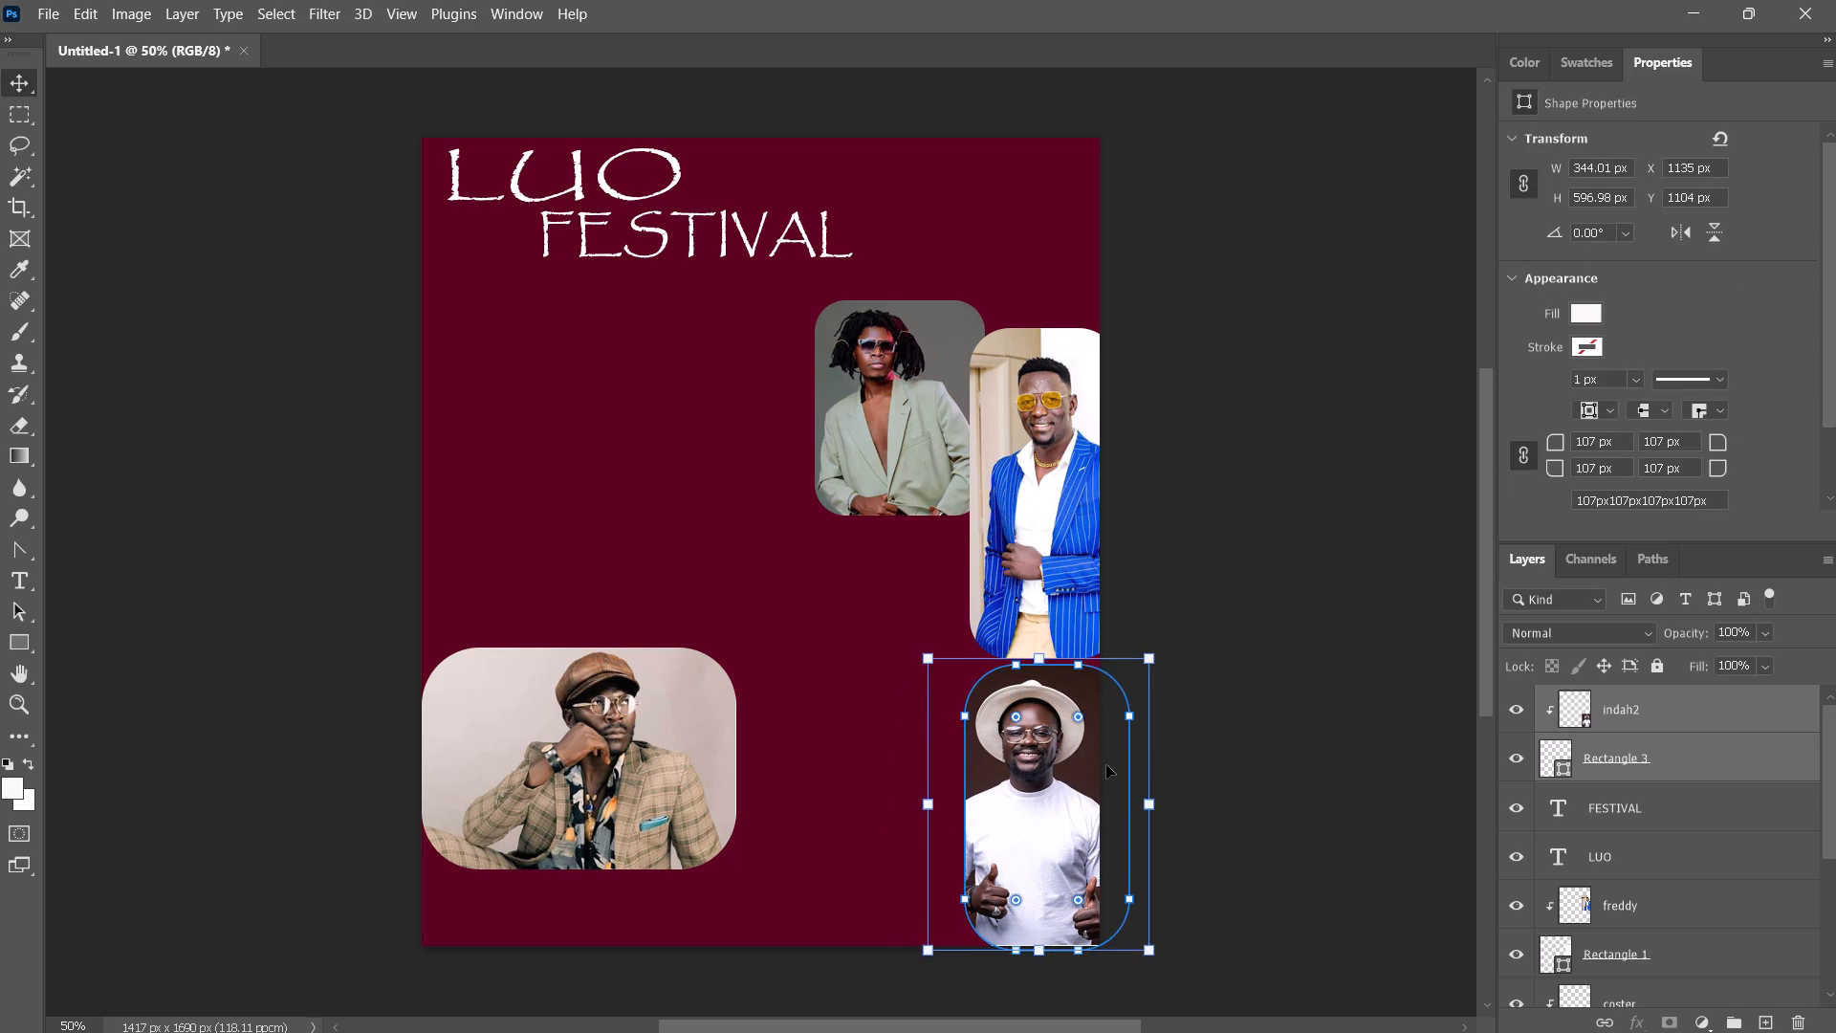
{"action": "key", "text": "Down"}
{"action": "key", "text": "Down"}
{"action": "key", "text": "Down"}
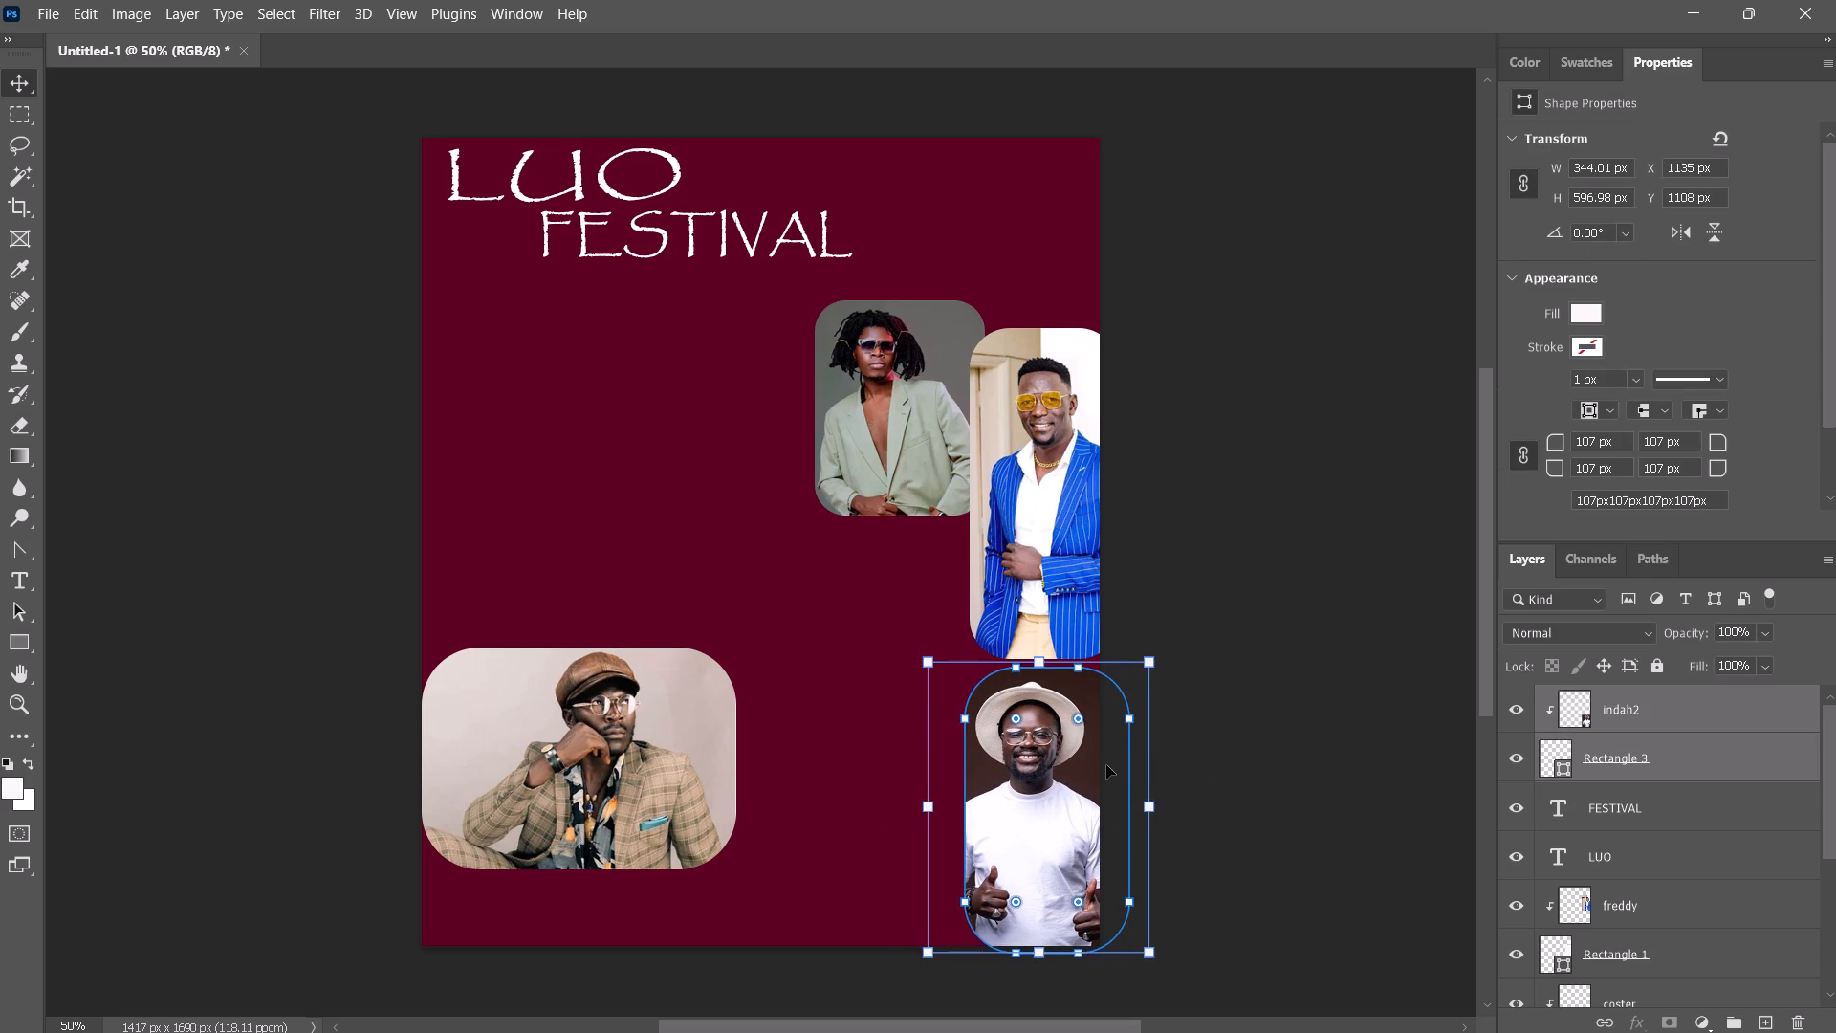
{"action": "key", "text": "Up"}
{"action": "key", "text": "Up"}
{"action": "key", "text": "Up"}
{"action": "key", "text": "Up"}
{"action": "key", "text": "Up"}
{"action": "key", "text": "Up"}
{"action": "key", "text": "Up"}
{"action": "key", "text": "Up"}
{"action": "key", "text": "Up"}
{"action": "key", "text": "Up"}
{"action": "key", "text": "Up"}
{"action": "key", "text": "Up"}
{"action": "key", "text": "Up"}
{"action": "key", "text": "Up"}
{"action": "key", "text": "Up"}
{"action": "key", "text": "Up"}
{"action": "key", "text": "Up"}
{"action": "key", "text": "Up"}
{"action": "key", "text": "Up"}
{"action": "key", "text": "Up"}
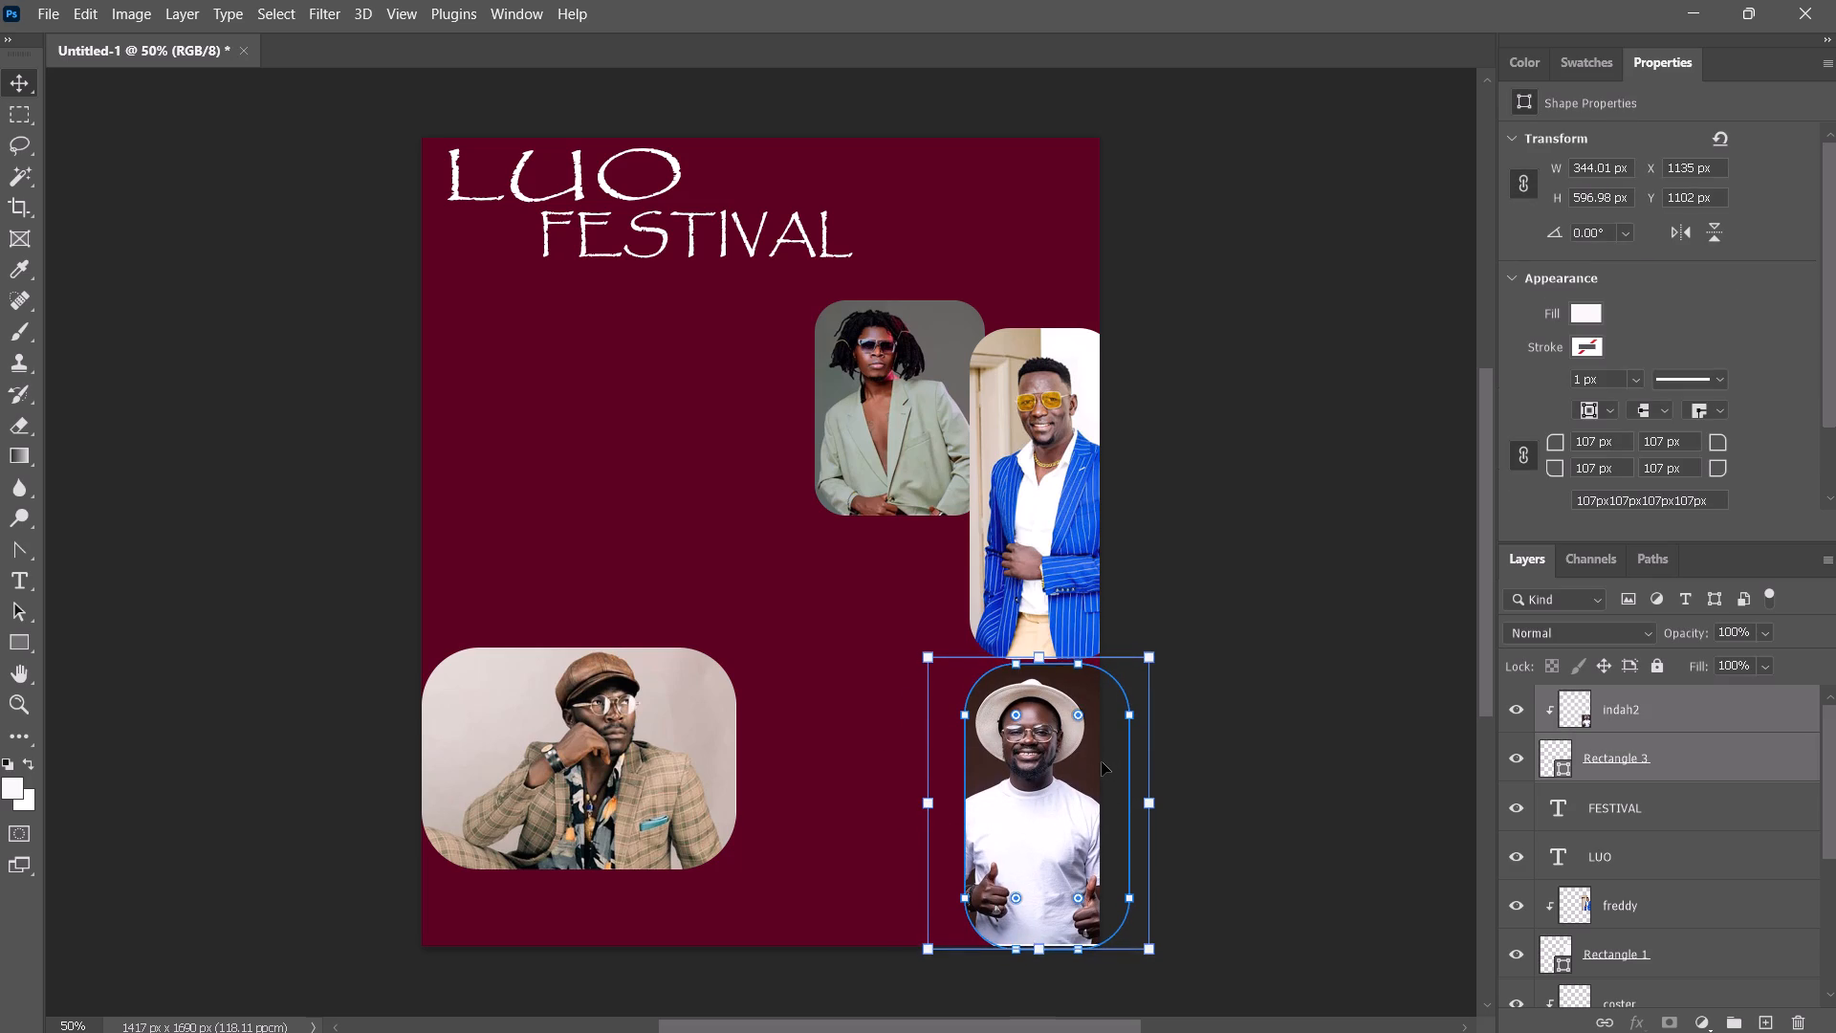
{"action": "key", "text": "Down"}
{"action": "key", "text": "Down"}
{"action": "key", "text": "Down"}
{"action": "key", "text": "Down"}
{"action": "key", "text": "Down"}
{"action": "key", "text": "Down"}
{"action": "key", "text": "Down"}
{"action": "key", "text": "Down"}
{"action": "key", "text": "Down"}
{"action": "key", "text": "Down"}
{"action": "key", "text": "Down"}
{"action": "key", "text": "Down"}
{"action": "key", "text": "Down"}
{"action": "key", "text": "Down"}
{"action": "key", "text": "Down"}
{"action": "key", "text": "Down"}
{"action": "key", "text": "Down"}
{"action": "key", "text": "Down"}
{"action": "key", "text": "Down"}
{"action": "key", "text": "Down"}
{"action": "key", "text": "Down"}
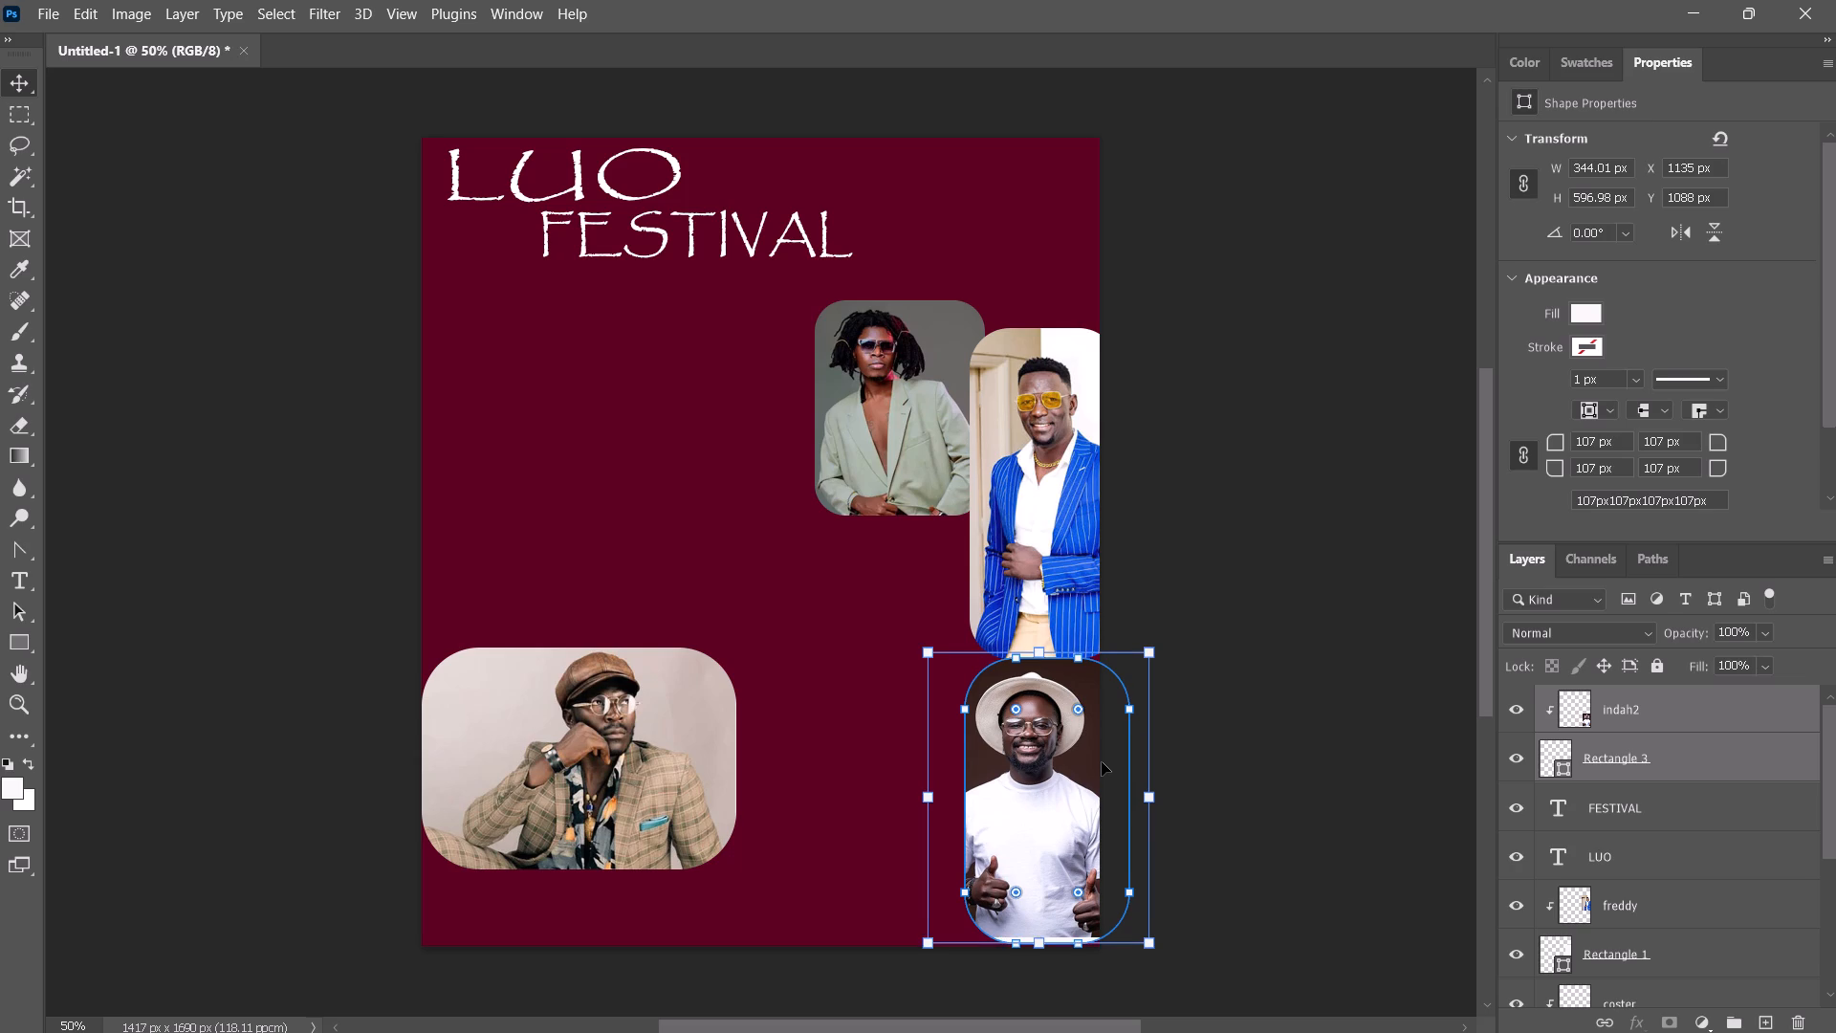
{"action": "key", "text": "Up"}
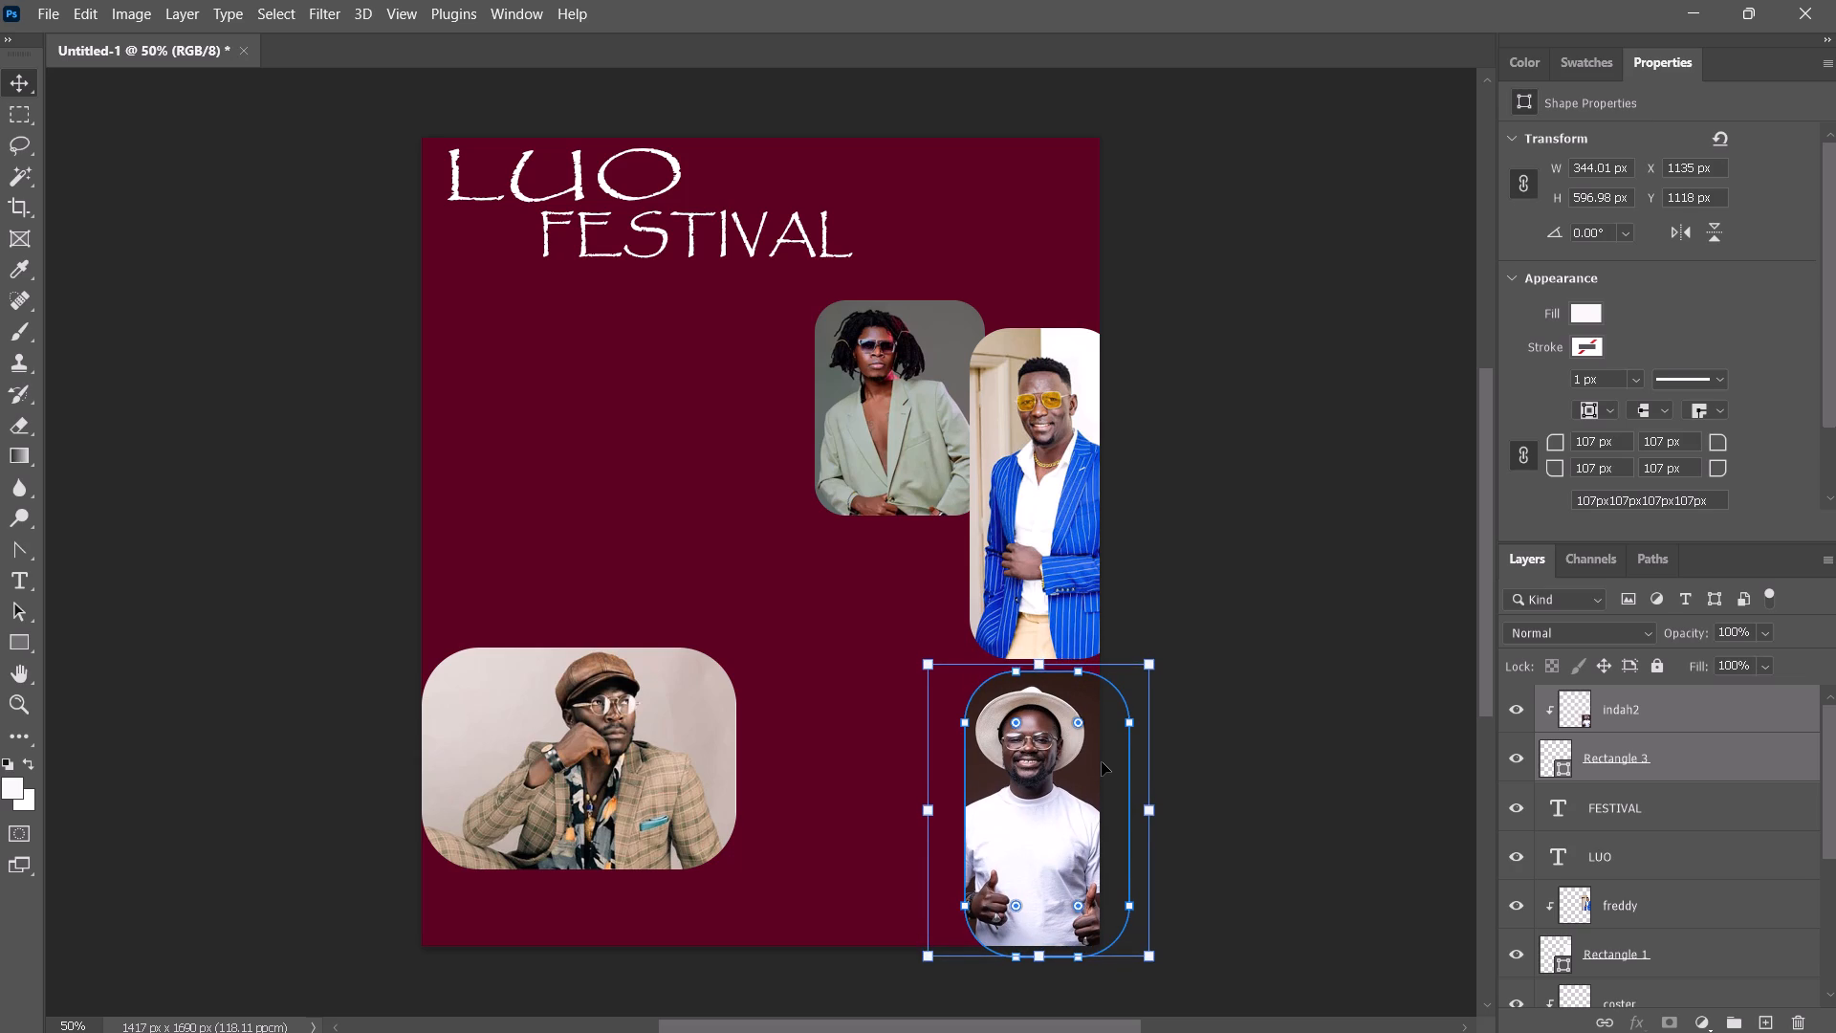
{"action": "key", "text": "Up"}
{"action": "key", "text": "Up"}
{"action": "left_click", "coordinate": [1150, 490]}
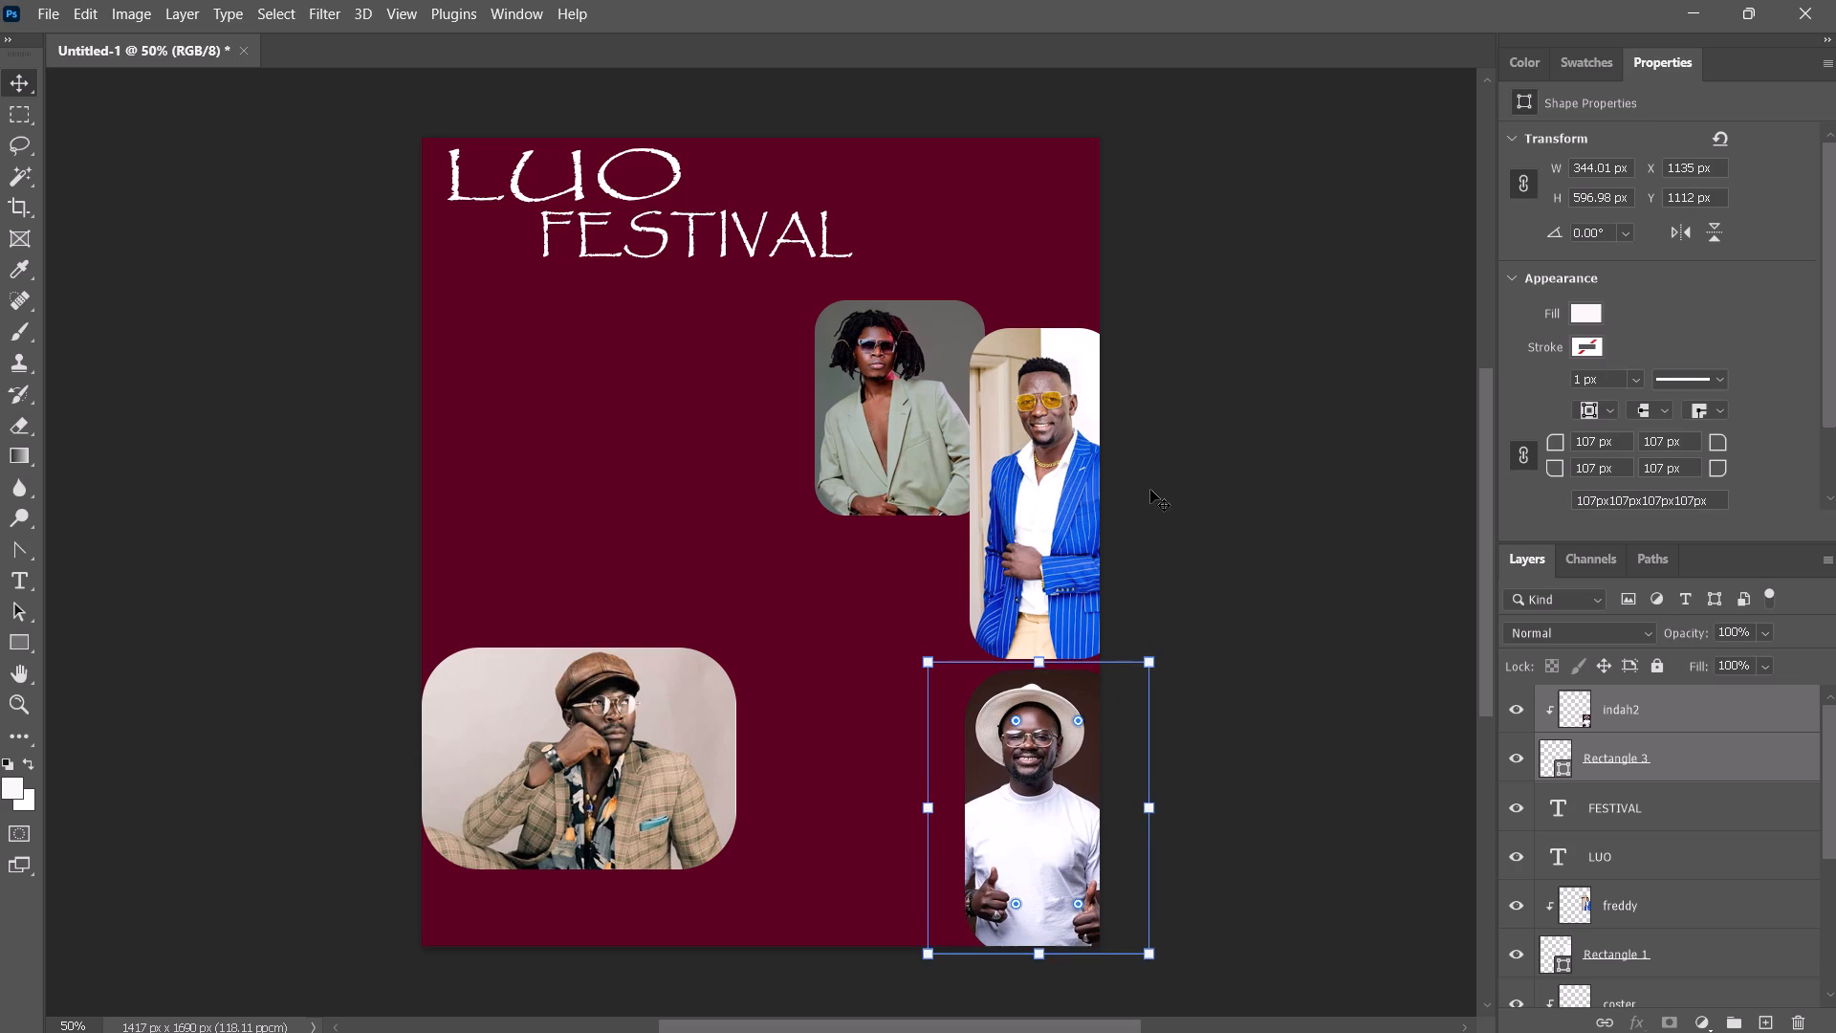
Move the green-suit and blue-suit photos with their frames down to Y 412 px, so the blue-suit photo meets the white-hat photo.
{"action": "left_click_drag", "start_coordinate": [759, 417], "coordinate": [1113, 460]}
{"action": "key", "text": "Down"}
{"action": "key", "text": "Down"}
{"action": "key", "text": "Down"}
{"action": "key", "text": "Down"}
{"action": "key", "text": "Down"}
{"action": "key", "text": "Down"}
{"action": "key", "text": "Down"}
{"action": "key", "text": "Down"}
{"action": "key", "text": "Down"}
{"action": "key", "text": "Down"}
{"action": "key", "text": "Down"}
{"action": "key", "text": "Down"}
{"action": "key", "text": "Down"}
{"action": "key", "text": "Down"}
{"action": "key", "text": "Down"}
{"action": "key", "text": "Down"}
{"action": "key", "text": "Down"}
{"action": "key", "text": "Down"}
{"action": "key", "text": "Down"}
{"action": "key", "text": "Down"}
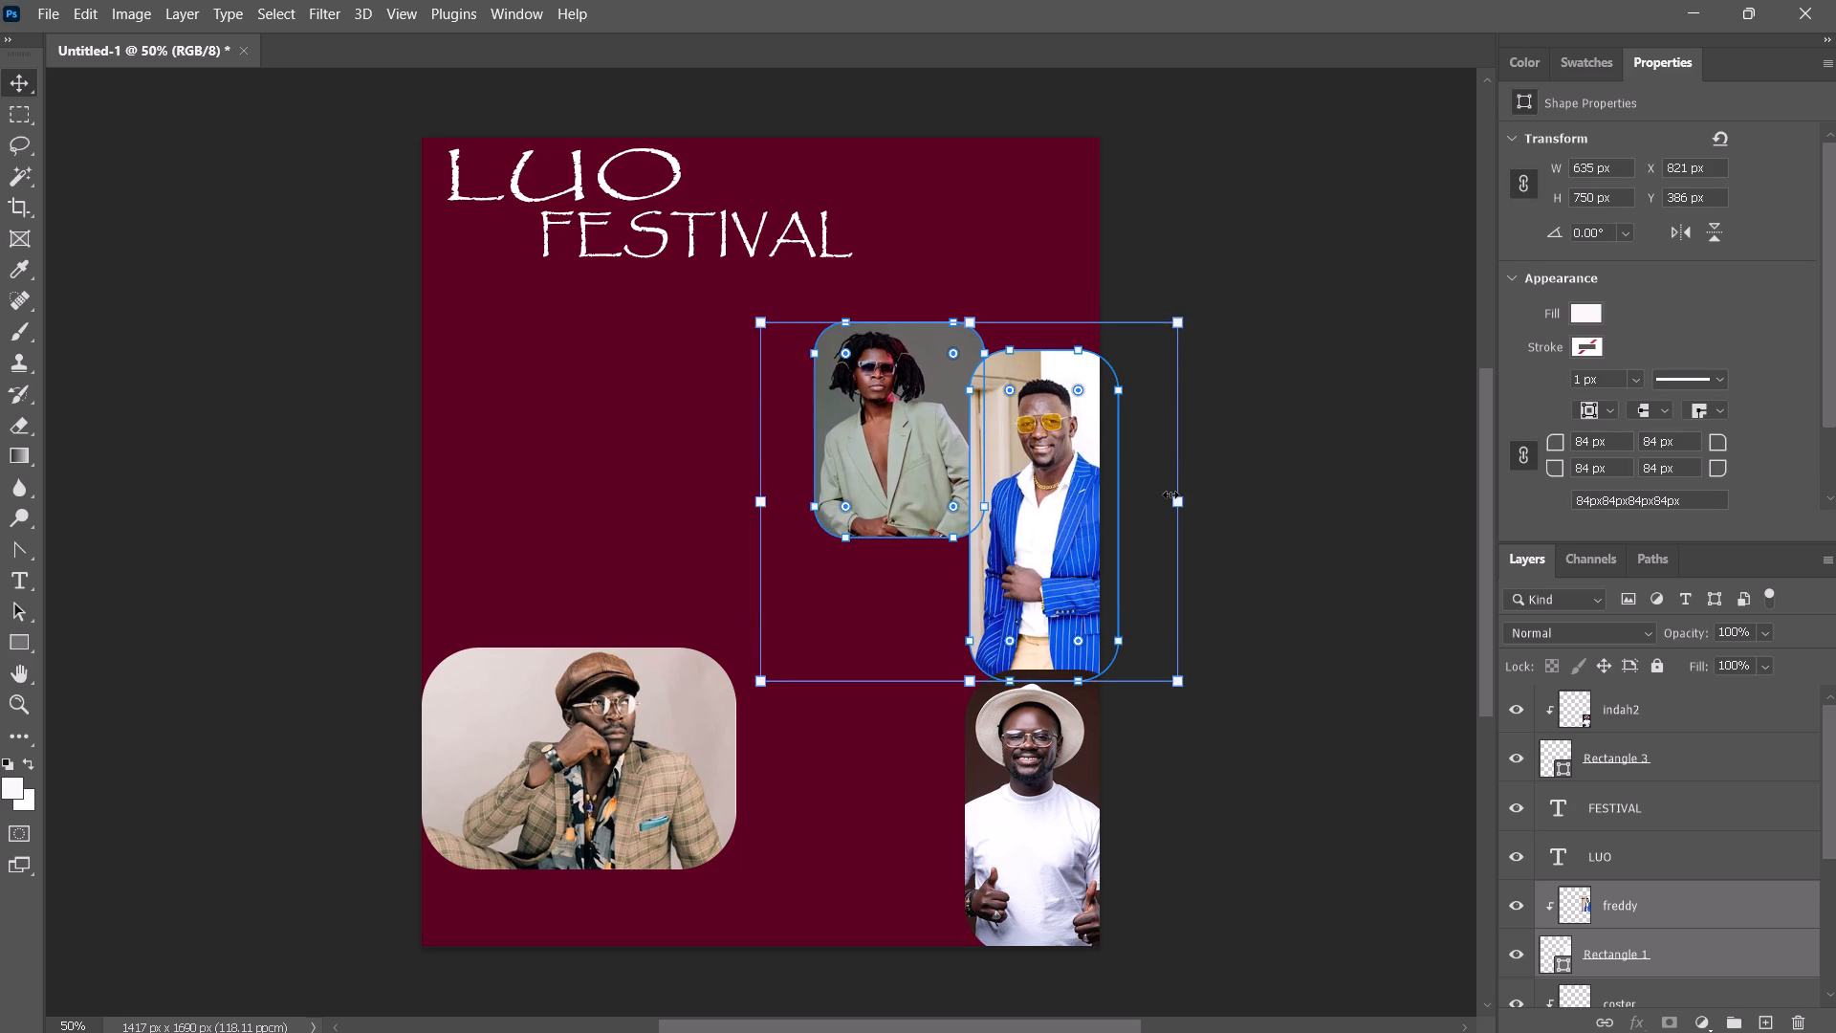
{"action": "key", "text": "Down"}
{"action": "key", "text": "Down"}
{"action": "key", "text": "Down"}
{"action": "key", "text": "Down"}
{"action": "key", "text": "Down"}
{"action": "key", "text": "Down"}
{"action": "key", "text": "Down"}
{"action": "key", "text": "Down"}
{"action": "key", "text": "Down"}
{"action": "key", "text": "Down"}
{"action": "key", "text": "Down"}
{"action": "key", "text": "Down"}
{"action": "key", "text": "Down"}
{"action": "key", "text": "Down"}
{"action": "key", "text": "Down"}
{"action": "key", "text": "Down"}
{"action": "key", "text": "Down"}
{"action": "key", "text": "Down"}
{"action": "key", "text": "Down"}
{"action": "key", "text": "Down"}
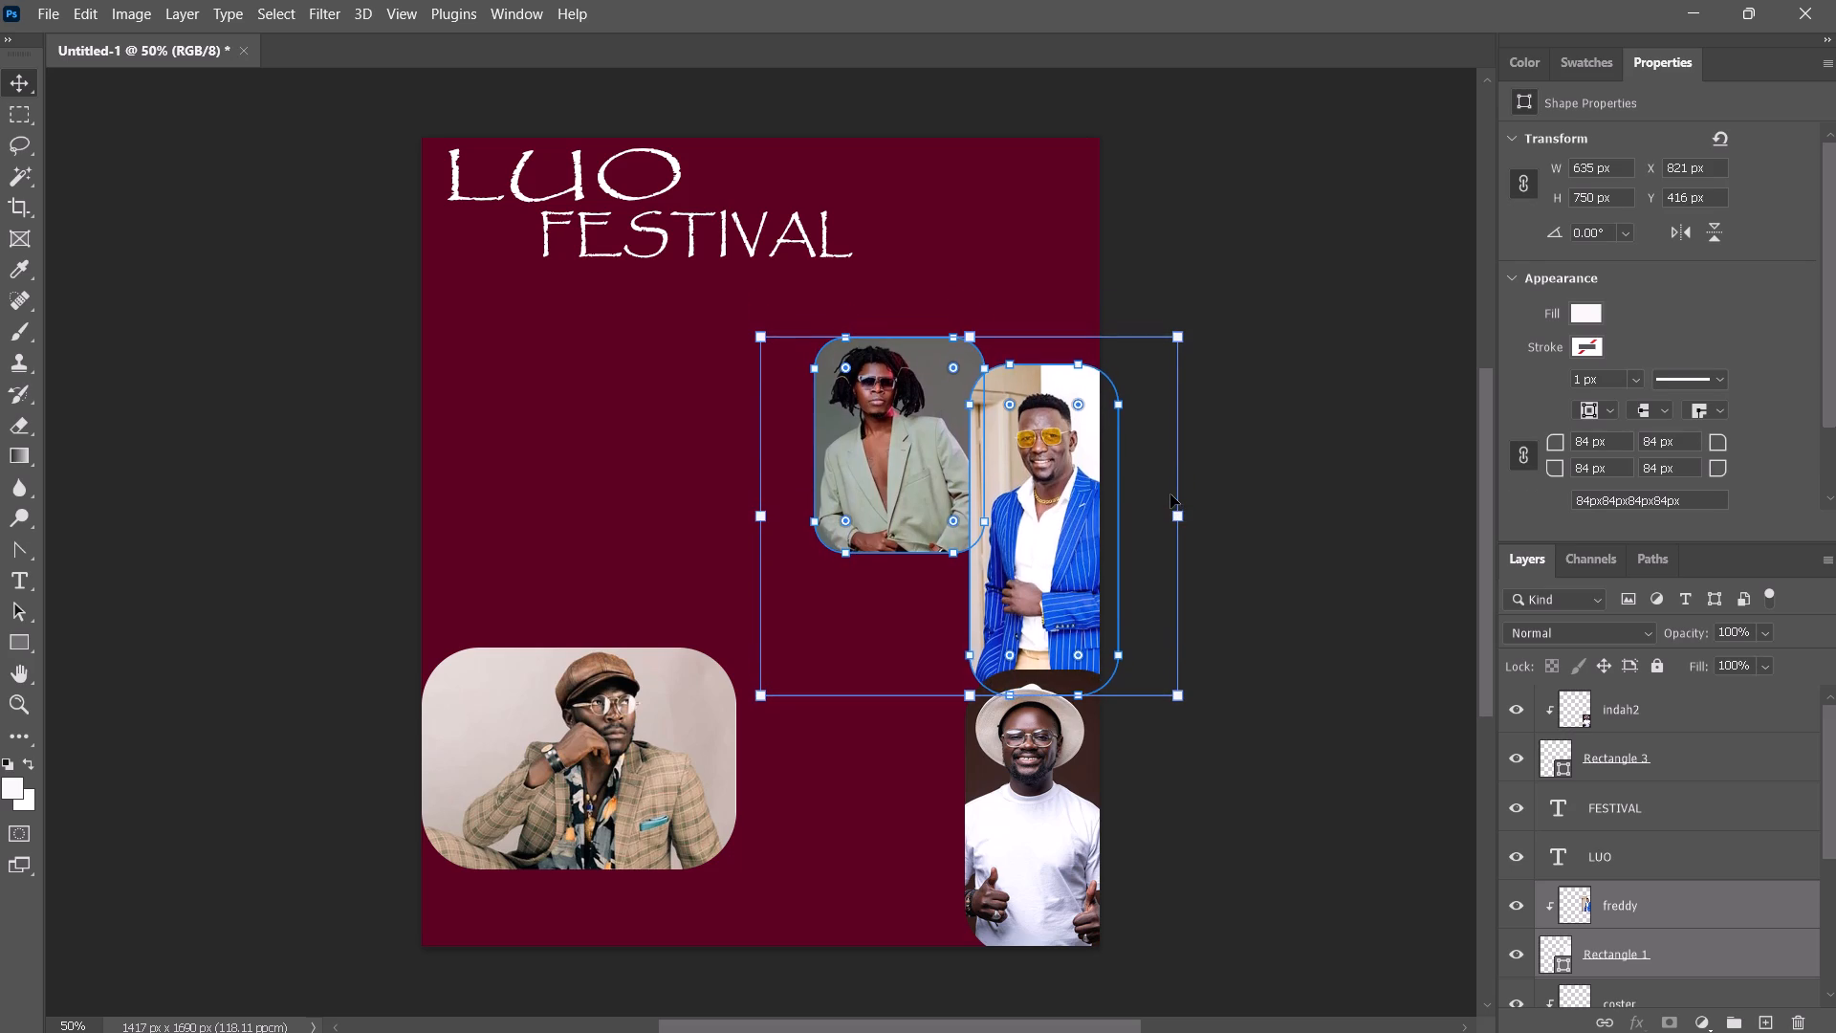
{"action": "key", "text": "Up"}
{"action": "key", "text": "Up"}
{"action": "key", "text": "Up"}
{"action": "key", "text": "Up"}
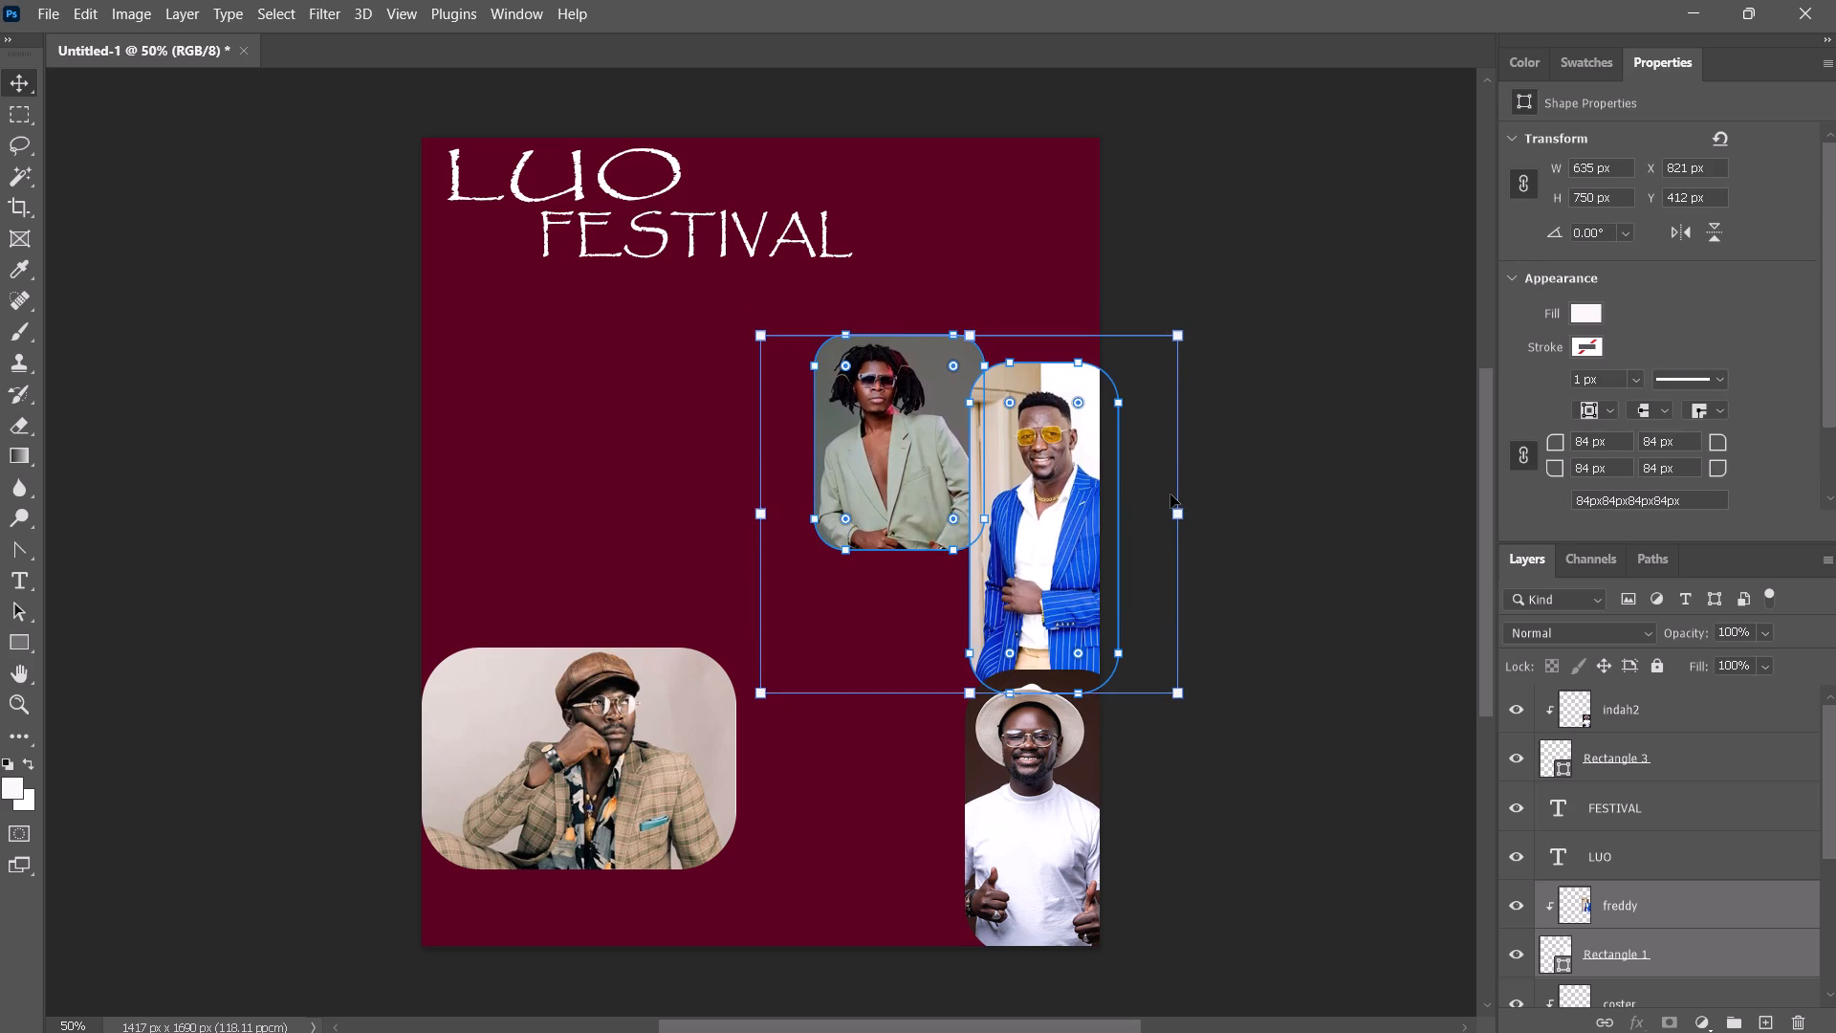
{"action": "left_click", "coordinate": [1333, 287]}
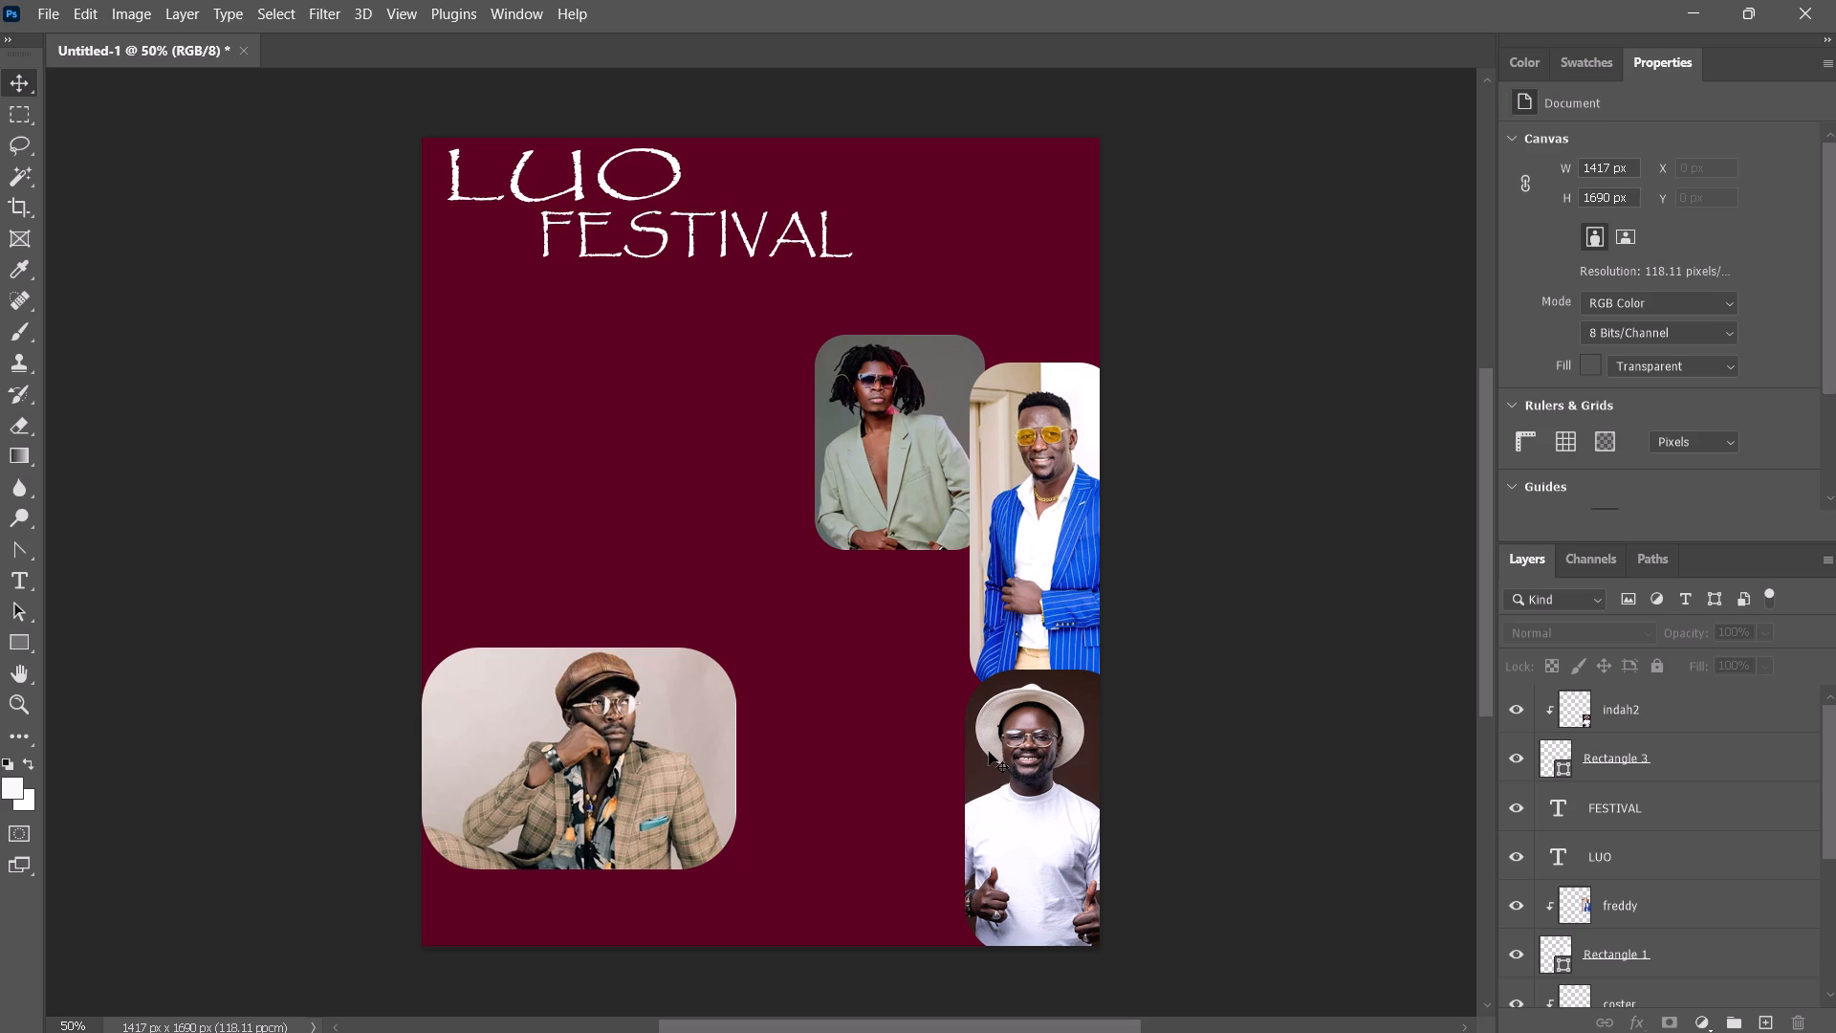
Scale the coster photo and its frame down to about 525 × 370 px and place them under the green-suit photo, beside the blue suit.
{"action": "left_click_drag", "start_coordinate": [451, 620], "coordinate": [676, 854]}
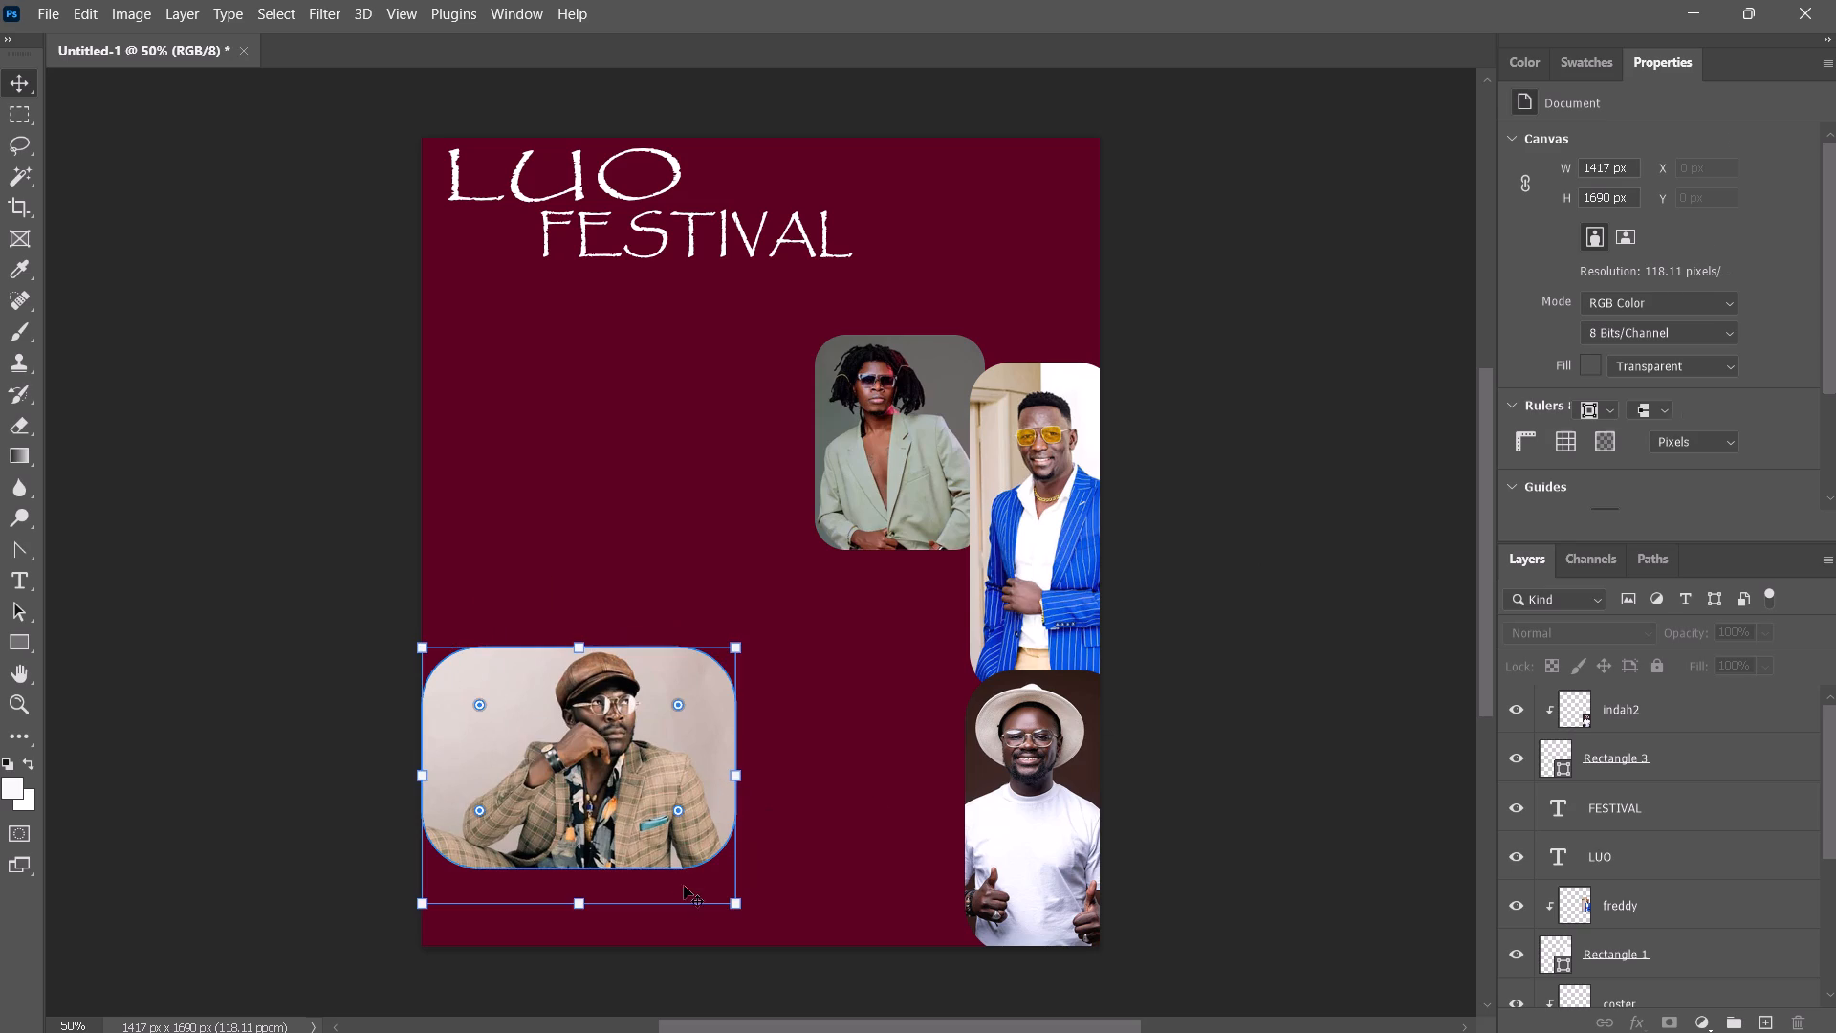
{"action": "left_click_drag", "start_coordinate": [741, 906], "coordinate": [673, 860]}
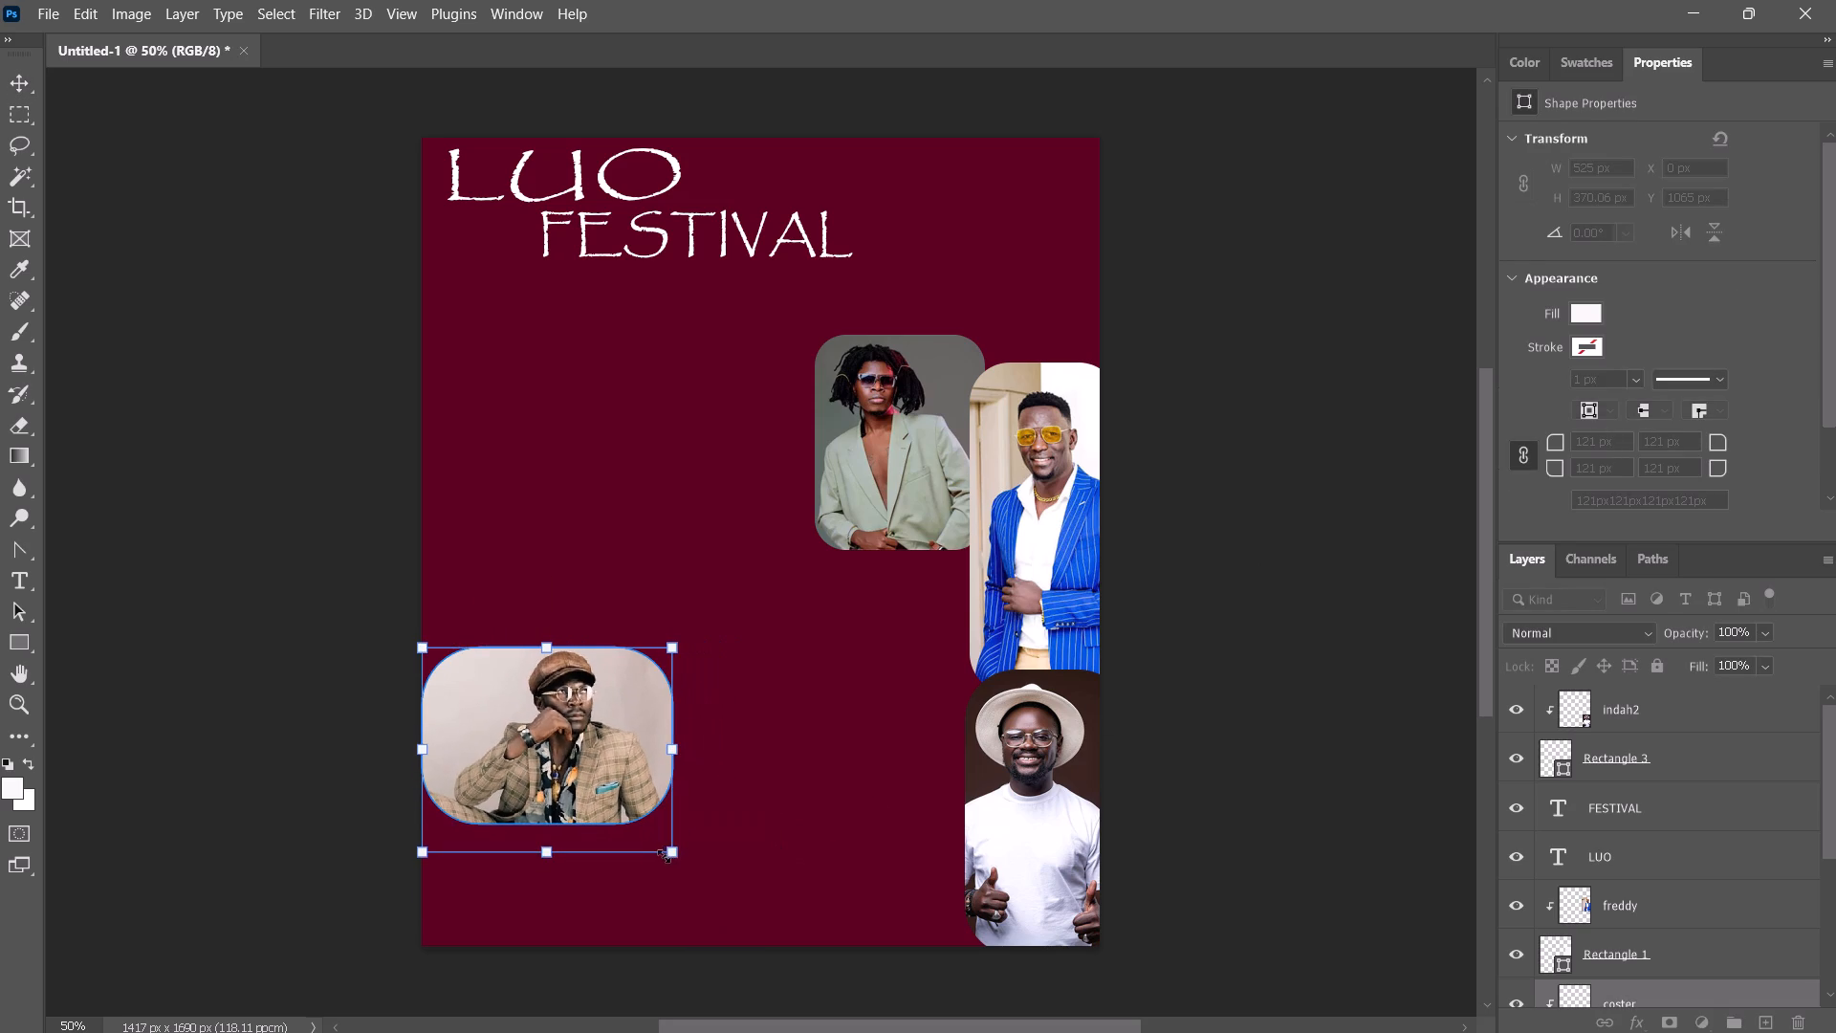
{"action": "left_click_drag", "start_coordinate": [557, 728], "coordinate": [852, 630]}
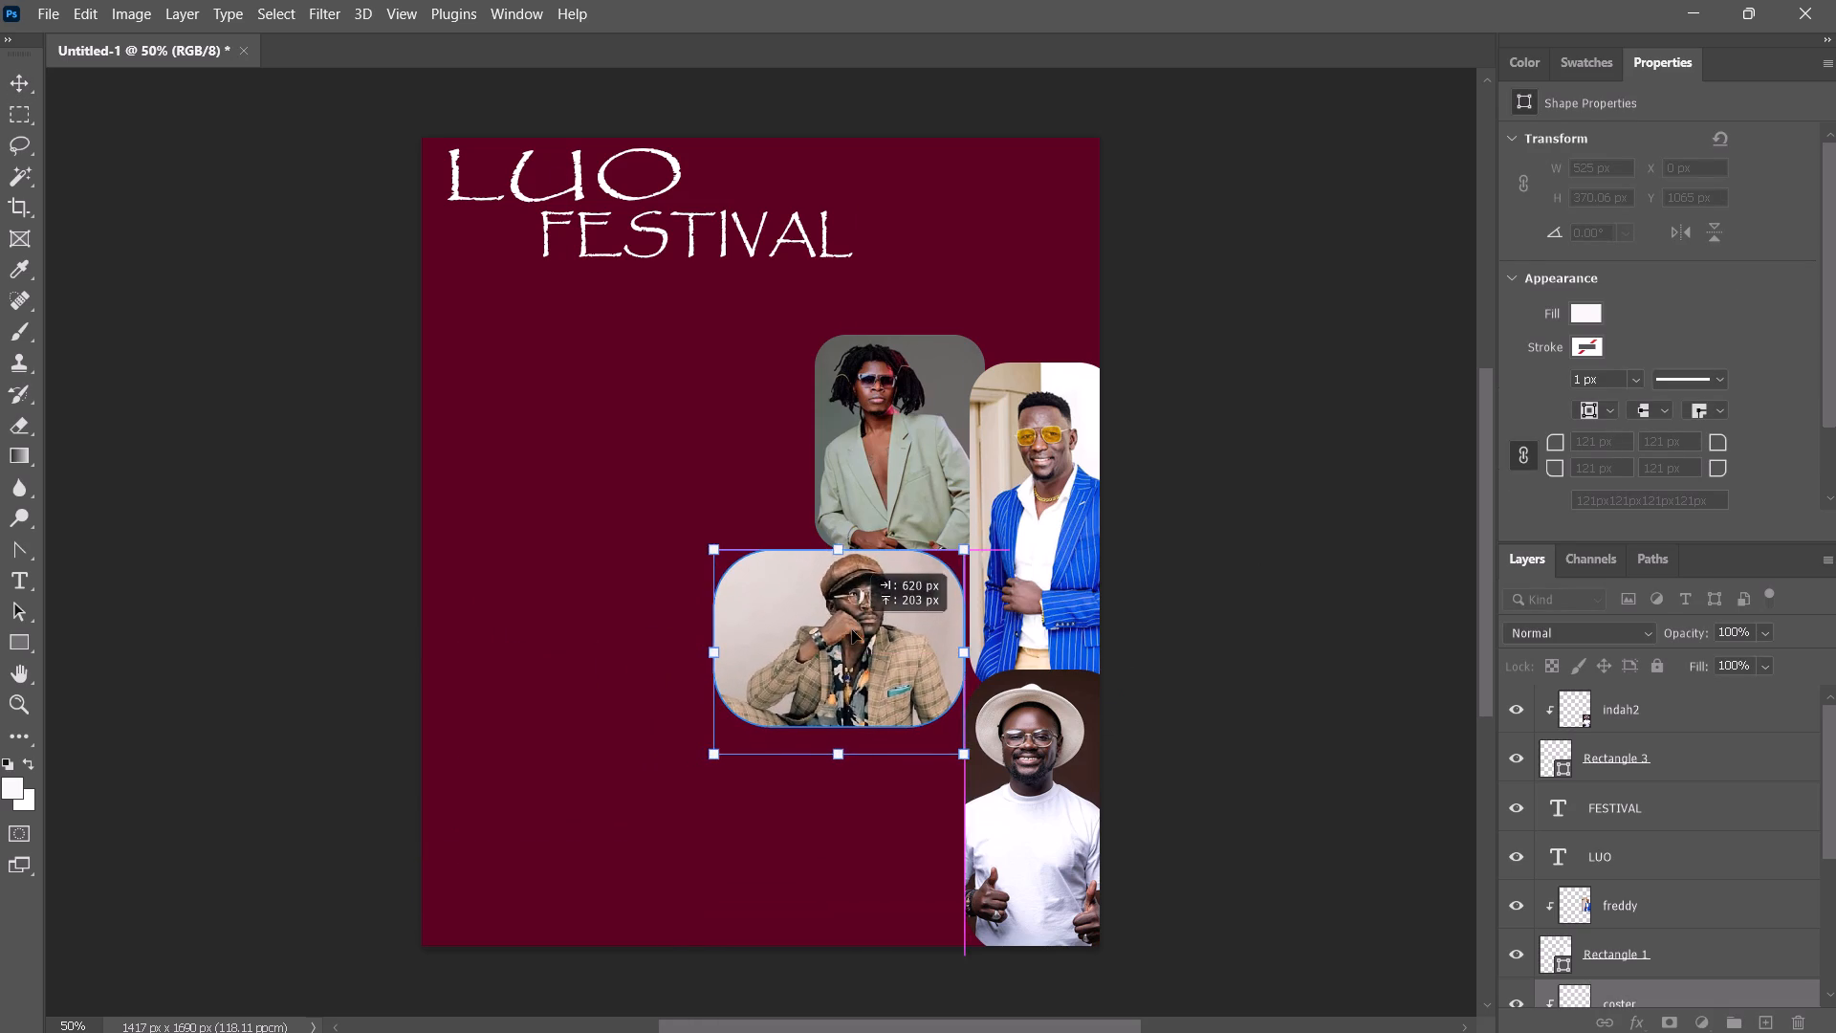
{"action": "left_click_drag", "start_coordinate": [852, 630], "coordinate": [890, 623]}
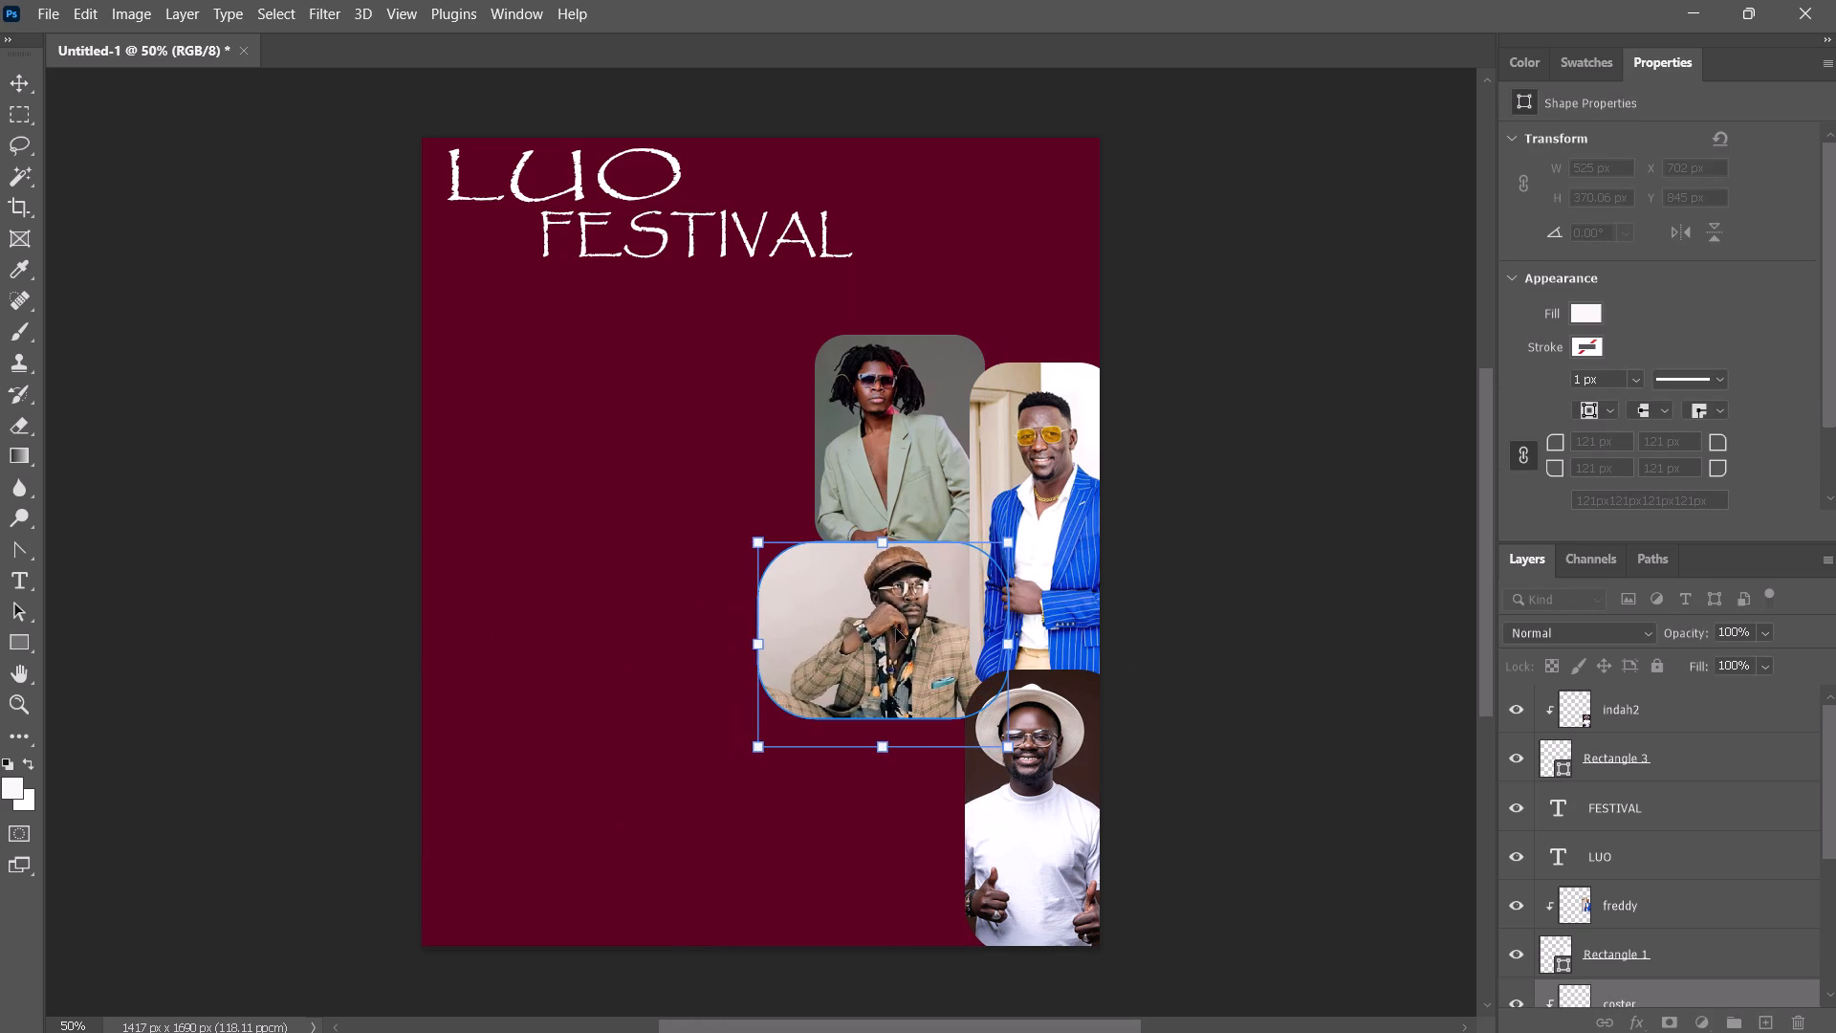
{"action": "left_click", "coordinate": [1167, 384]}
{"action": "left_click", "coordinate": [1197, 448]}
{"action": "left_click", "coordinate": [1193, 465]}
{"action": "left_click", "coordinate": [1182, 144]}
{"action": "left_click", "coordinate": [1260, 458]}
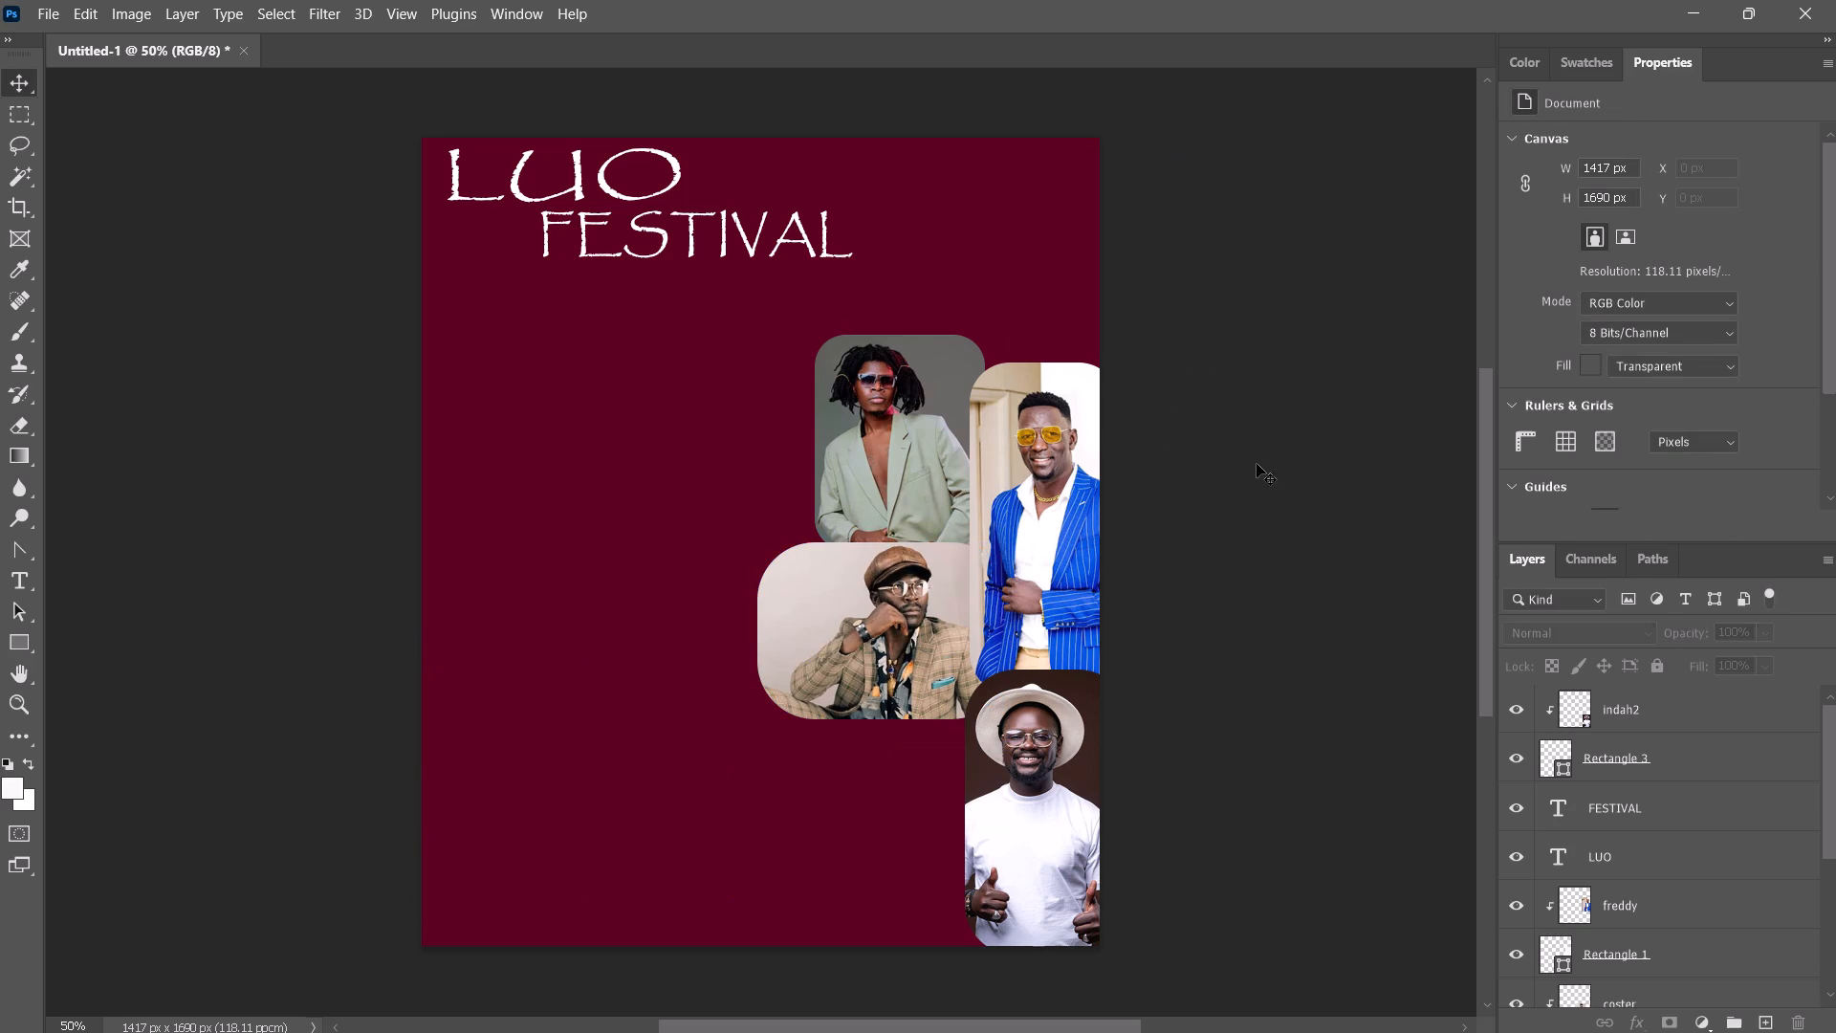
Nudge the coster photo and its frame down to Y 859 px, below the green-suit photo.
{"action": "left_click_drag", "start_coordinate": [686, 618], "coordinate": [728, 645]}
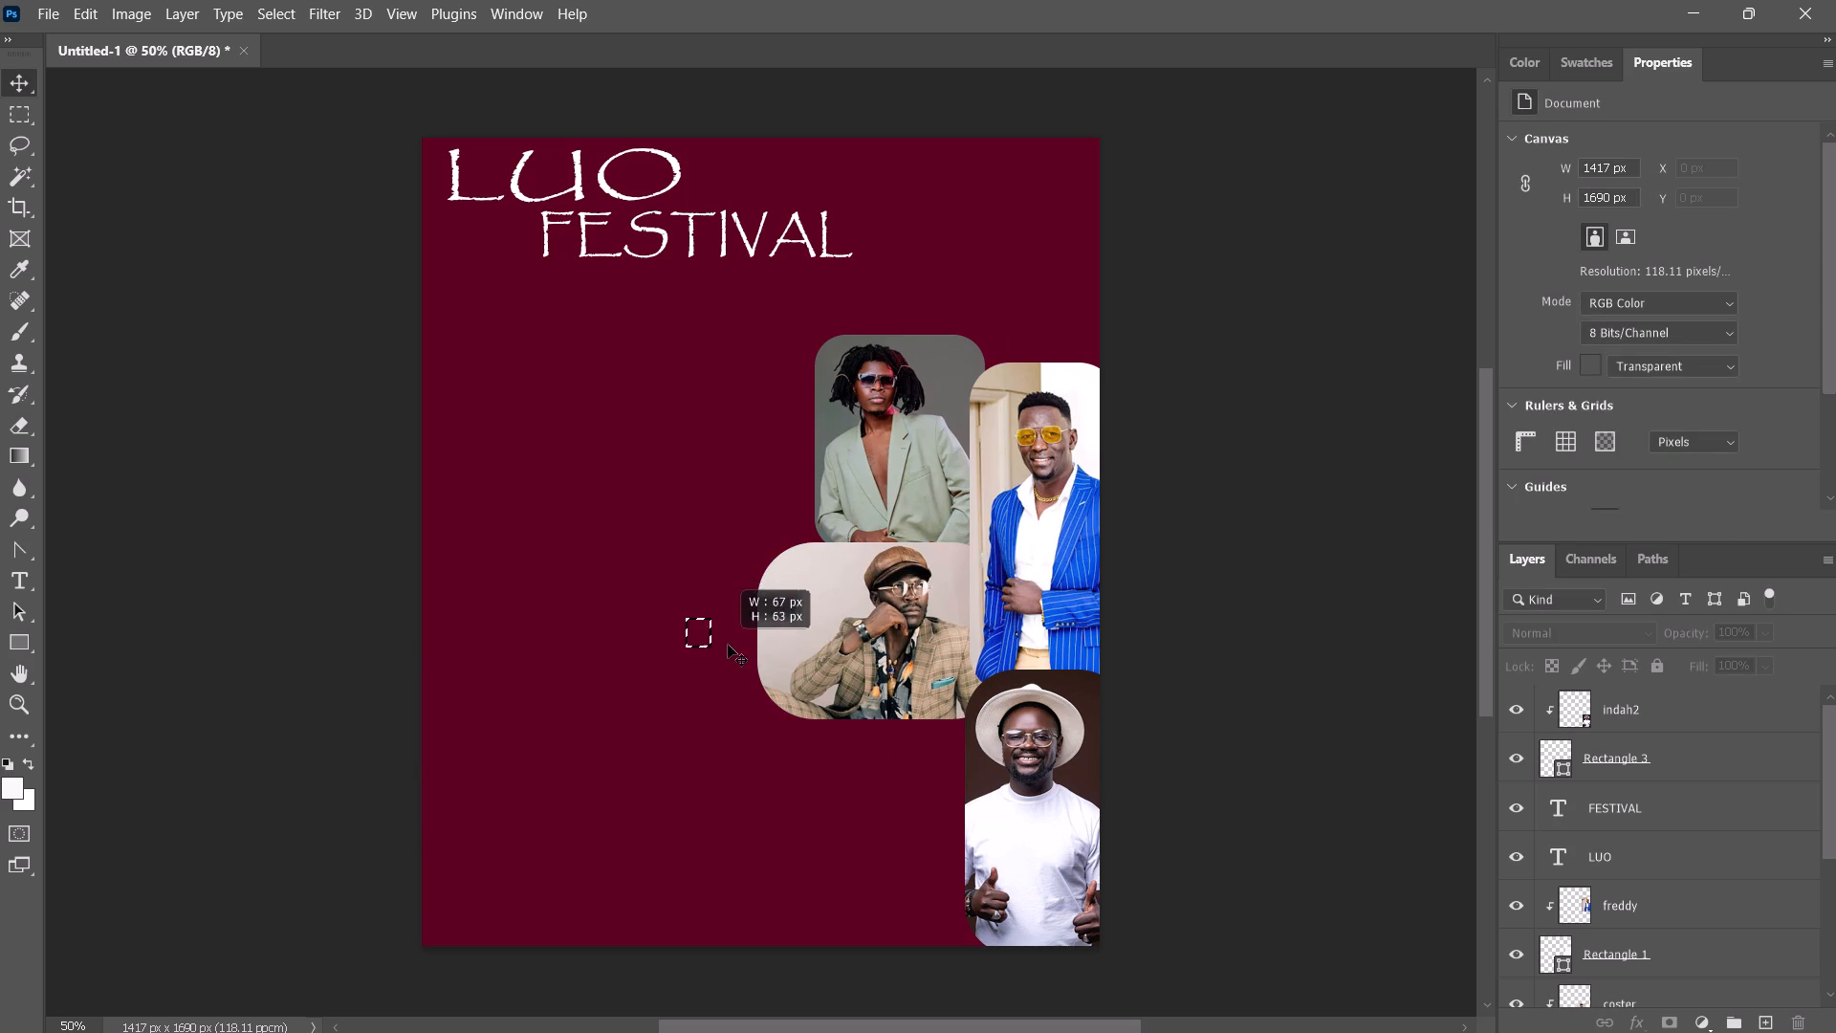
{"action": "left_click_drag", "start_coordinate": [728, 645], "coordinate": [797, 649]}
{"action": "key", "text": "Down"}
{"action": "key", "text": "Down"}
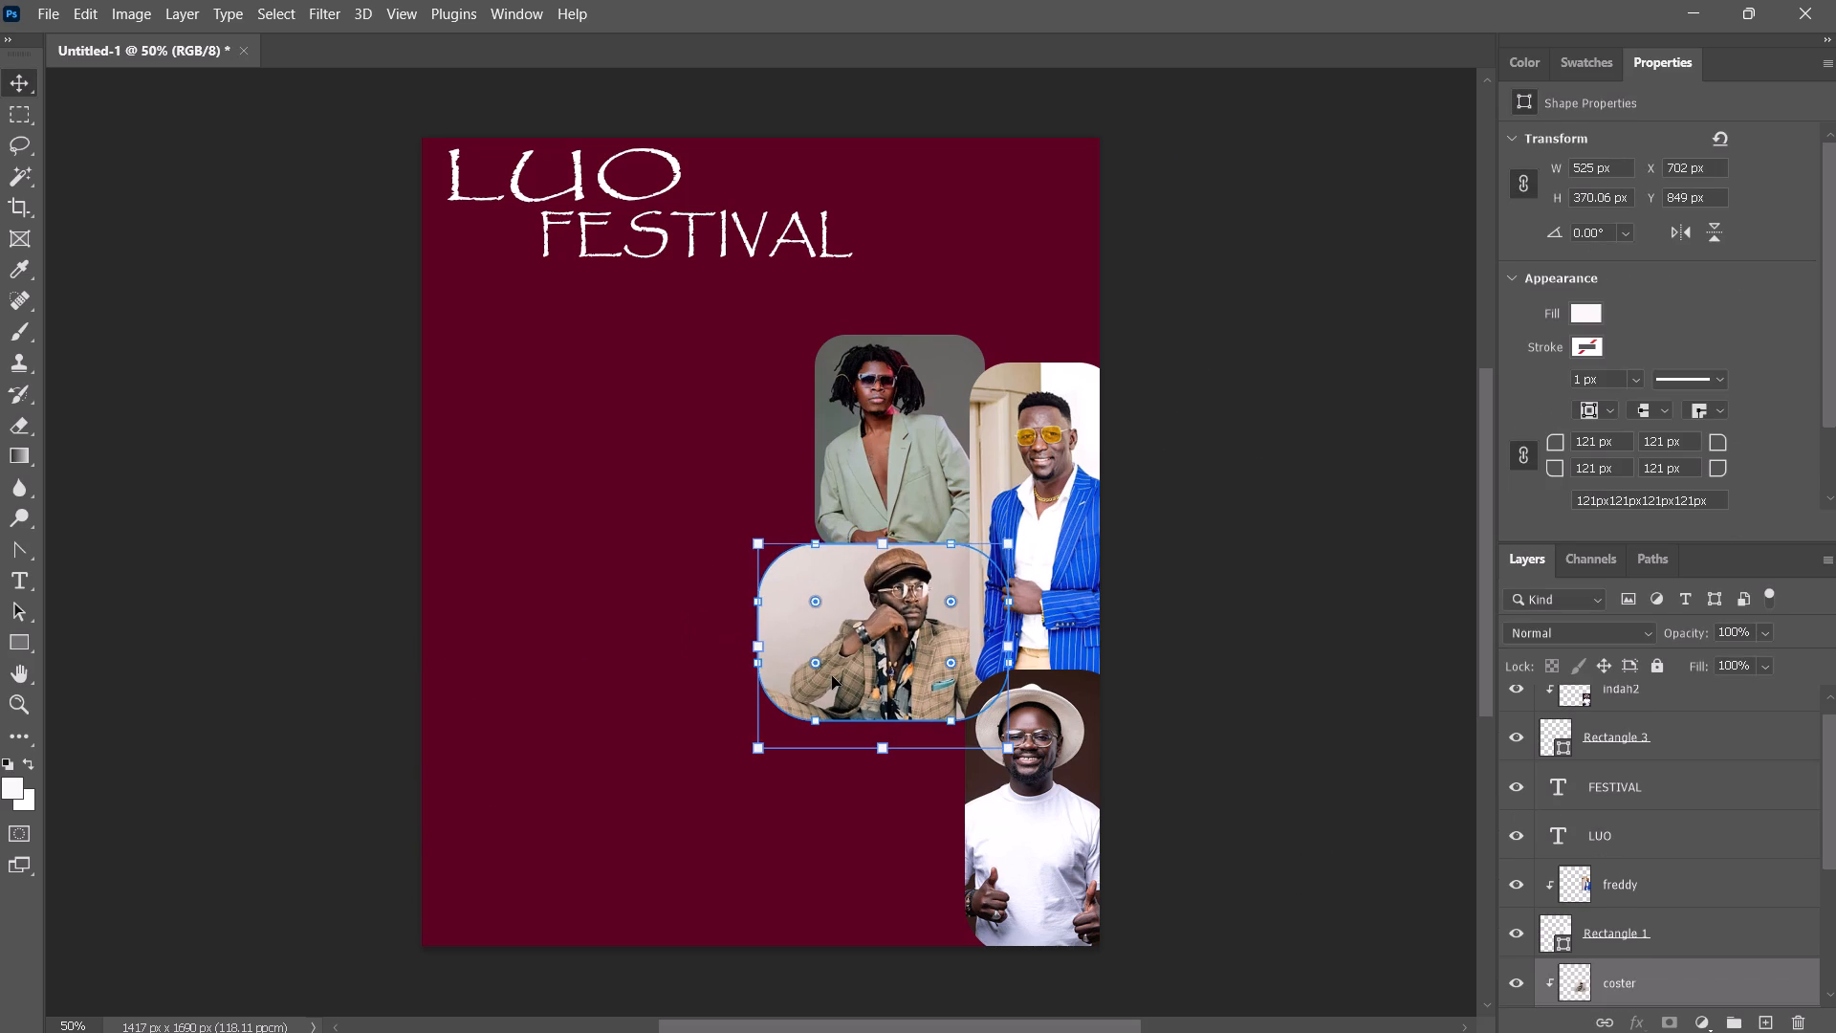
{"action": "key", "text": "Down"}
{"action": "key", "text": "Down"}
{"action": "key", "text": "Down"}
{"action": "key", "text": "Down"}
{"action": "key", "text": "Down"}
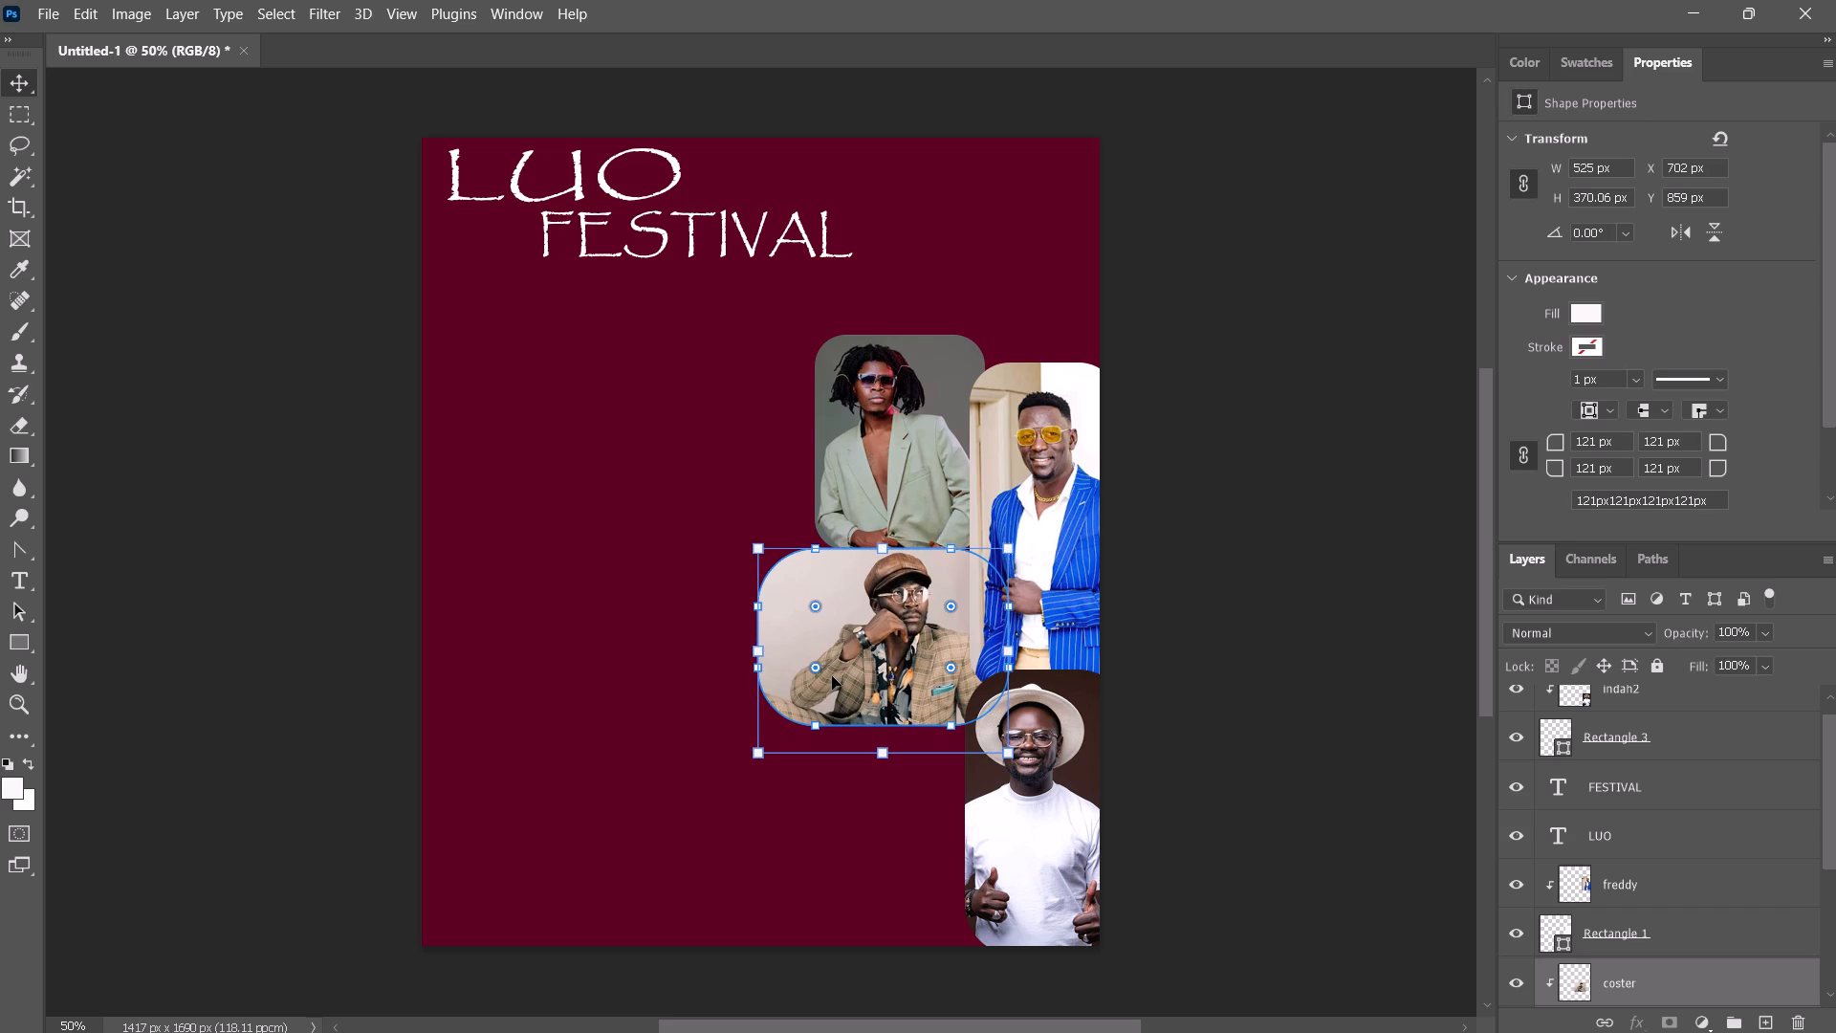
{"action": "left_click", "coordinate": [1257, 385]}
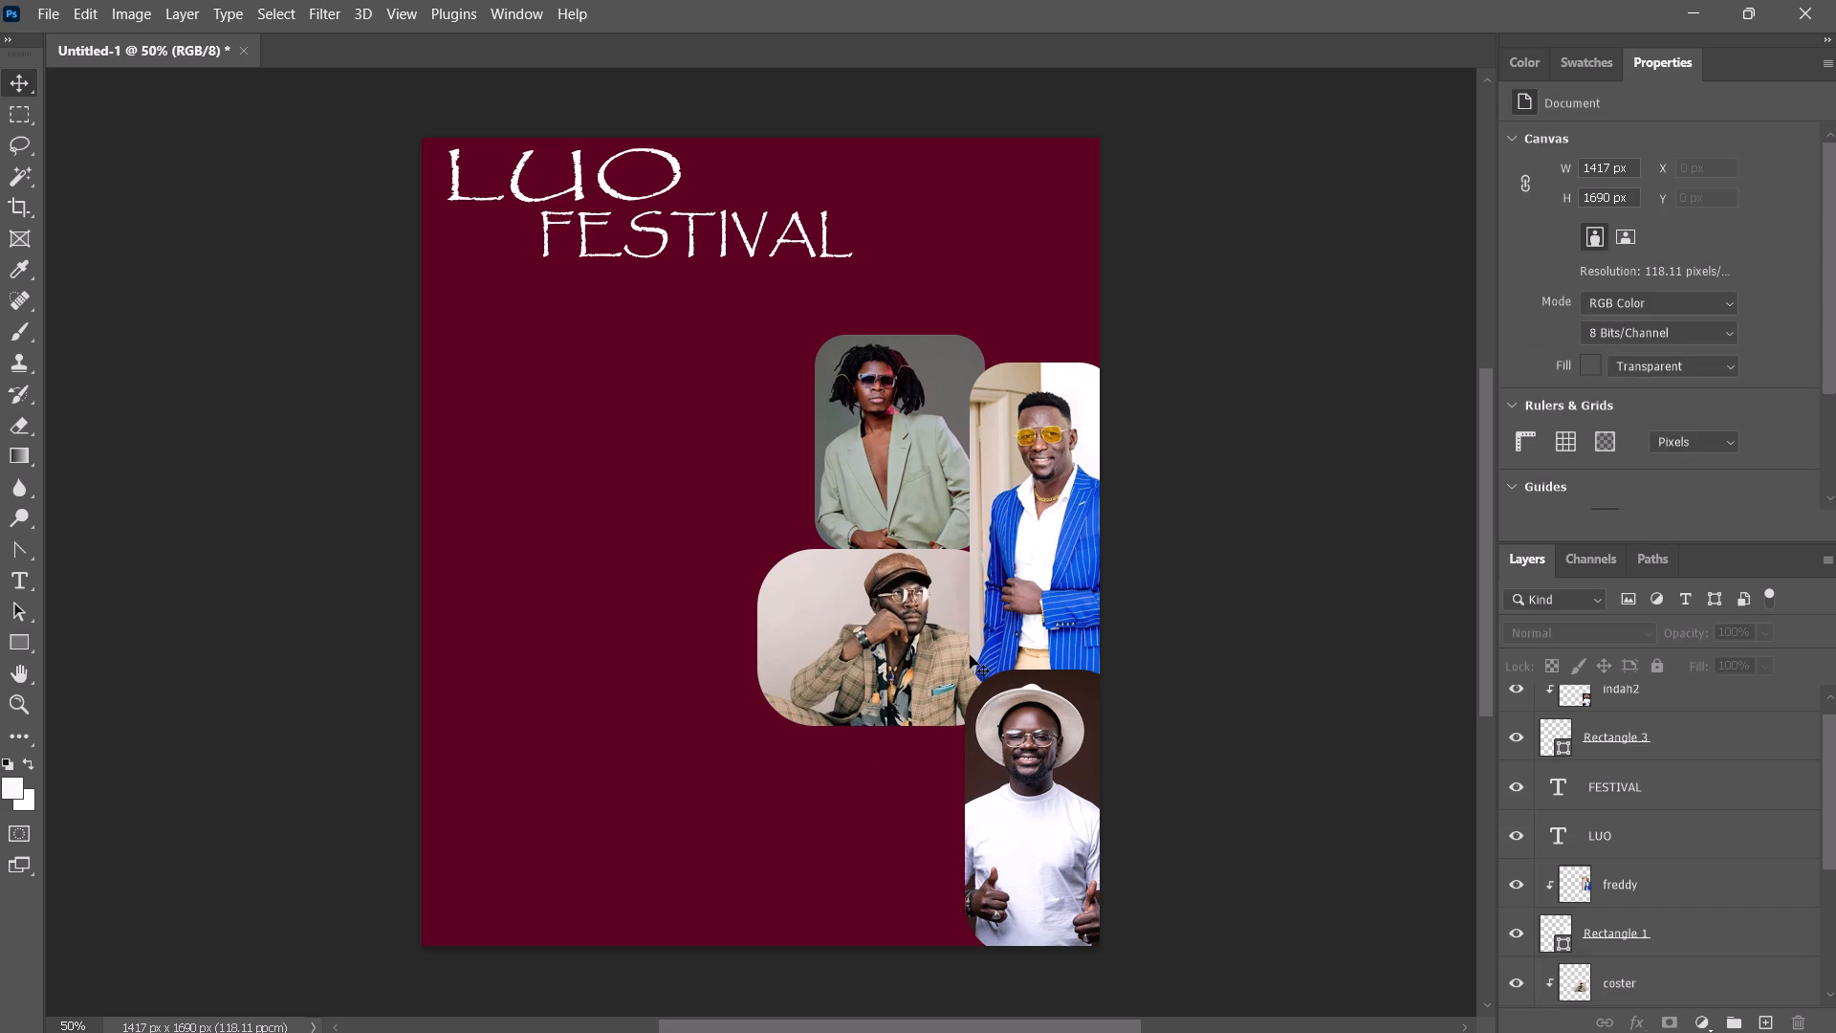
Nudge the coster photo and its frame up and right to X 708, Y 841 px, tucked against the neighbouring photos.
{"action": "left_click", "coordinate": [904, 659]}
{"action": "left_click", "coordinate": [1248, 243]}
{"action": "left_click_drag", "start_coordinate": [708, 621], "coordinate": [800, 695]}
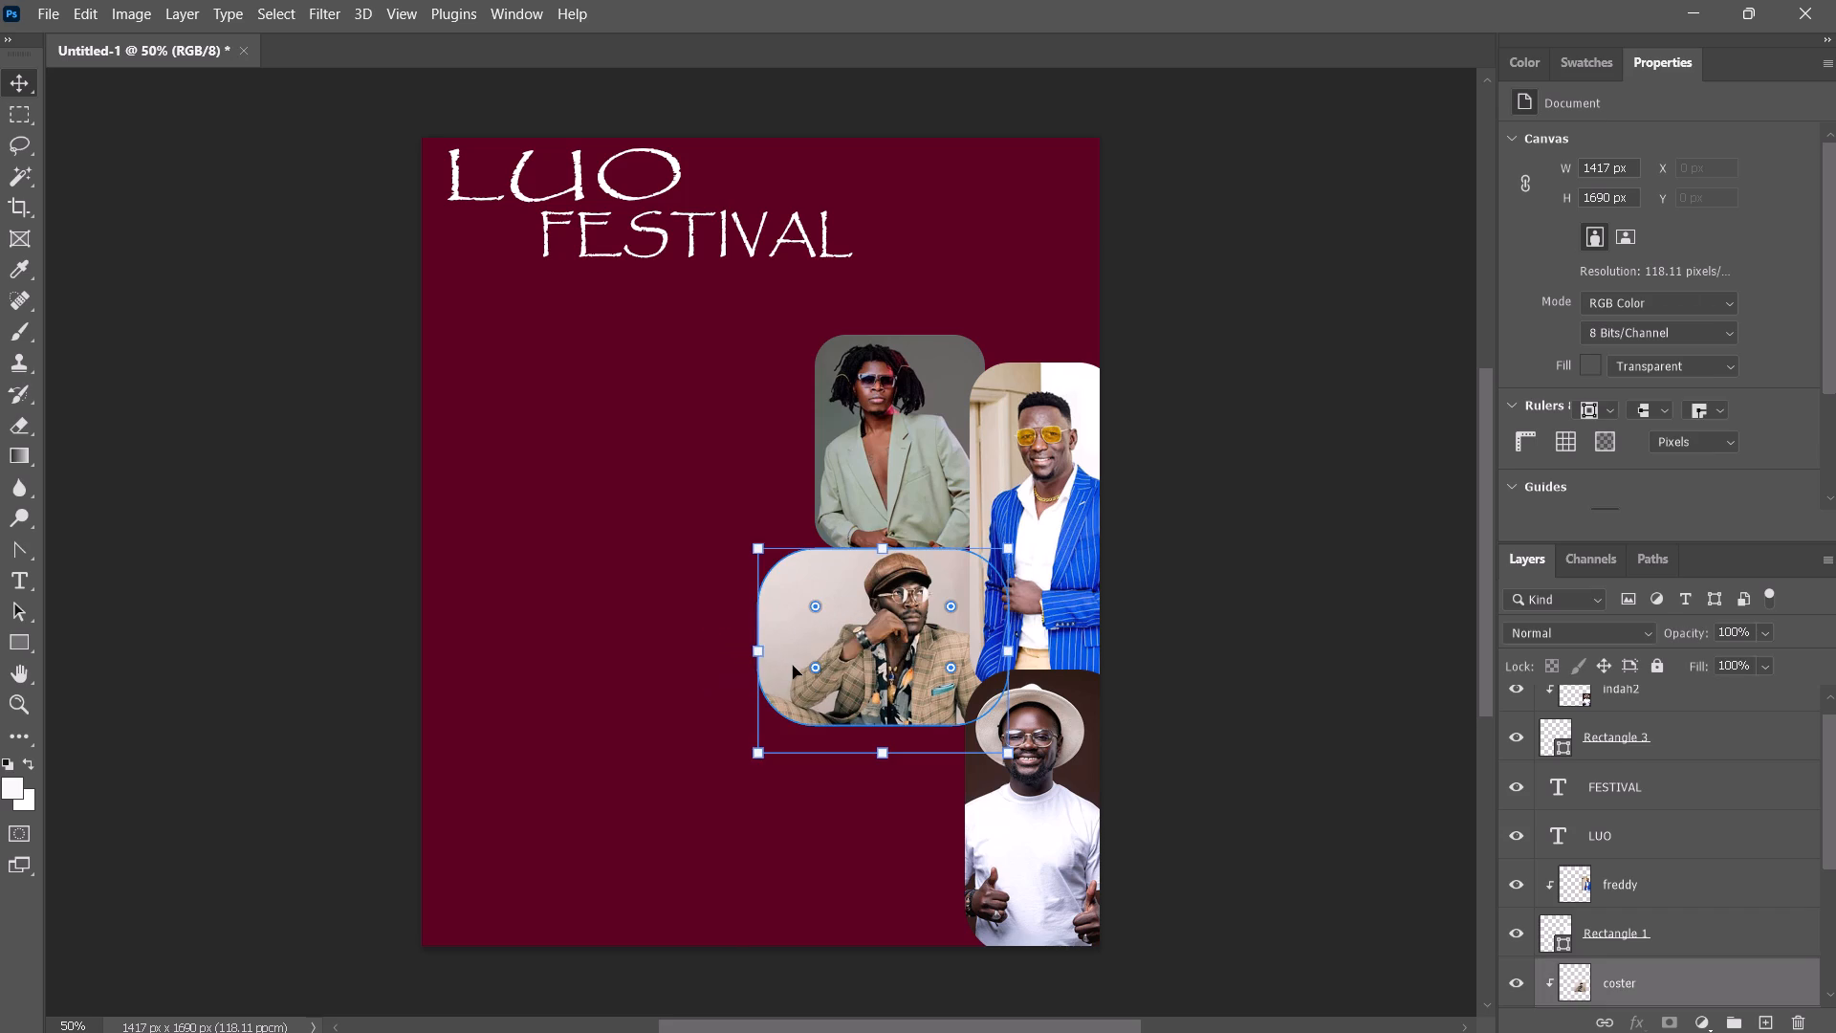
{"action": "key", "text": "Up"}
{"action": "key", "text": "Up"}
{"action": "key", "text": "Up"}
{"action": "key", "text": "Up"}
{"action": "key", "text": "Up"}
{"action": "key", "text": "Up"}
{"action": "key", "text": "Up"}
{"action": "key", "text": "Right"}
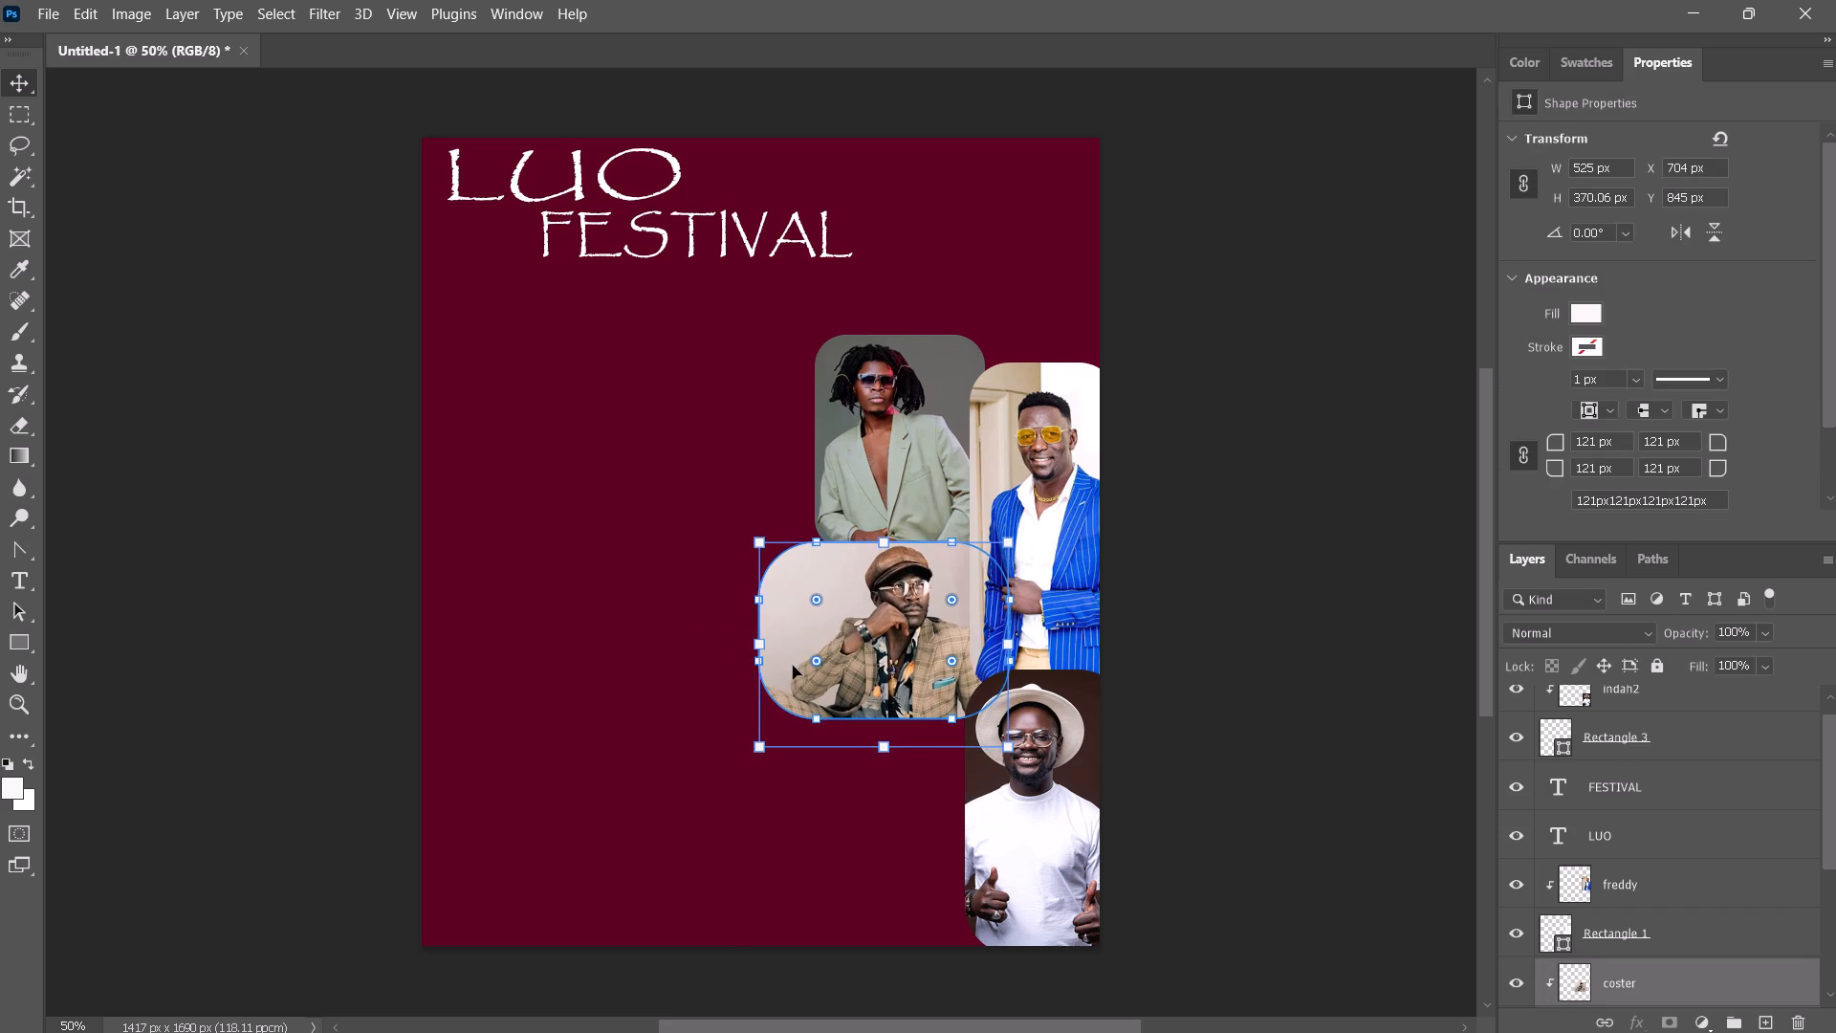
{"action": "key", "text": "Right"}
{"action": "key", "text": "Right"}
{"action": "key", "text": "Up"}
{"action": "key", "text": "Up"}
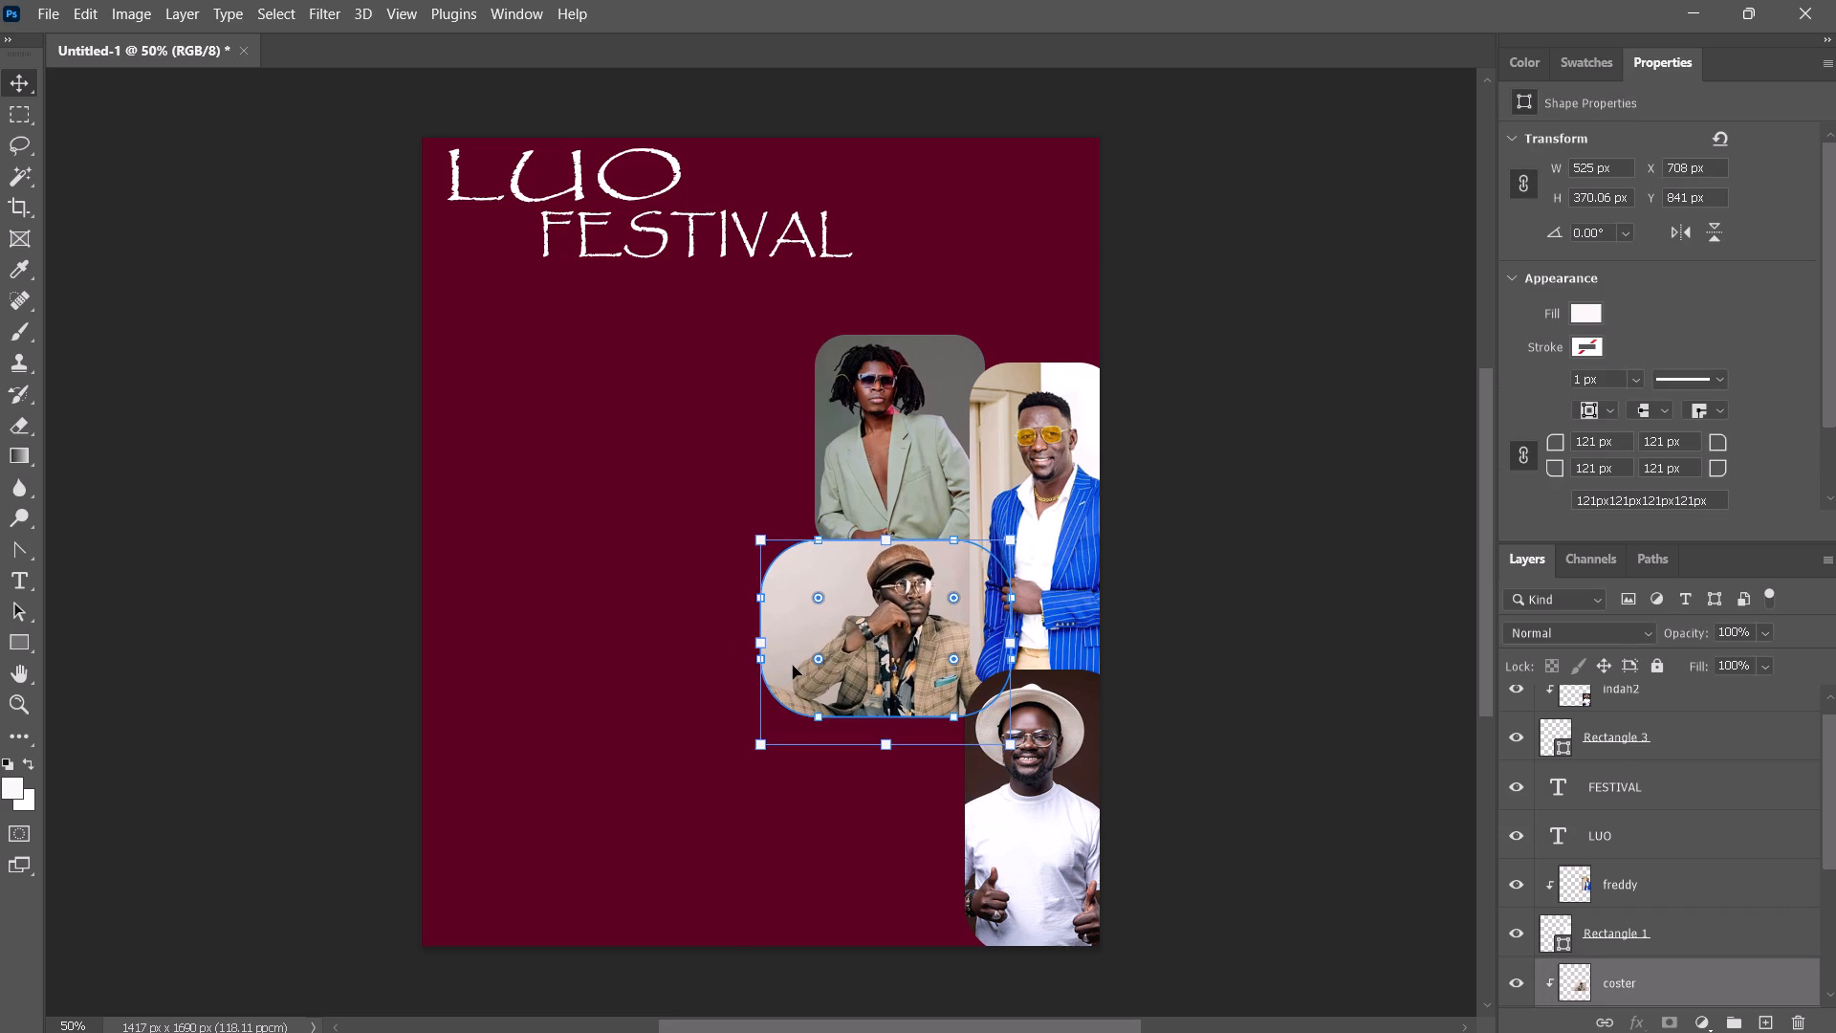
{"action": "left_click", "coordinate": [1197, 404]}
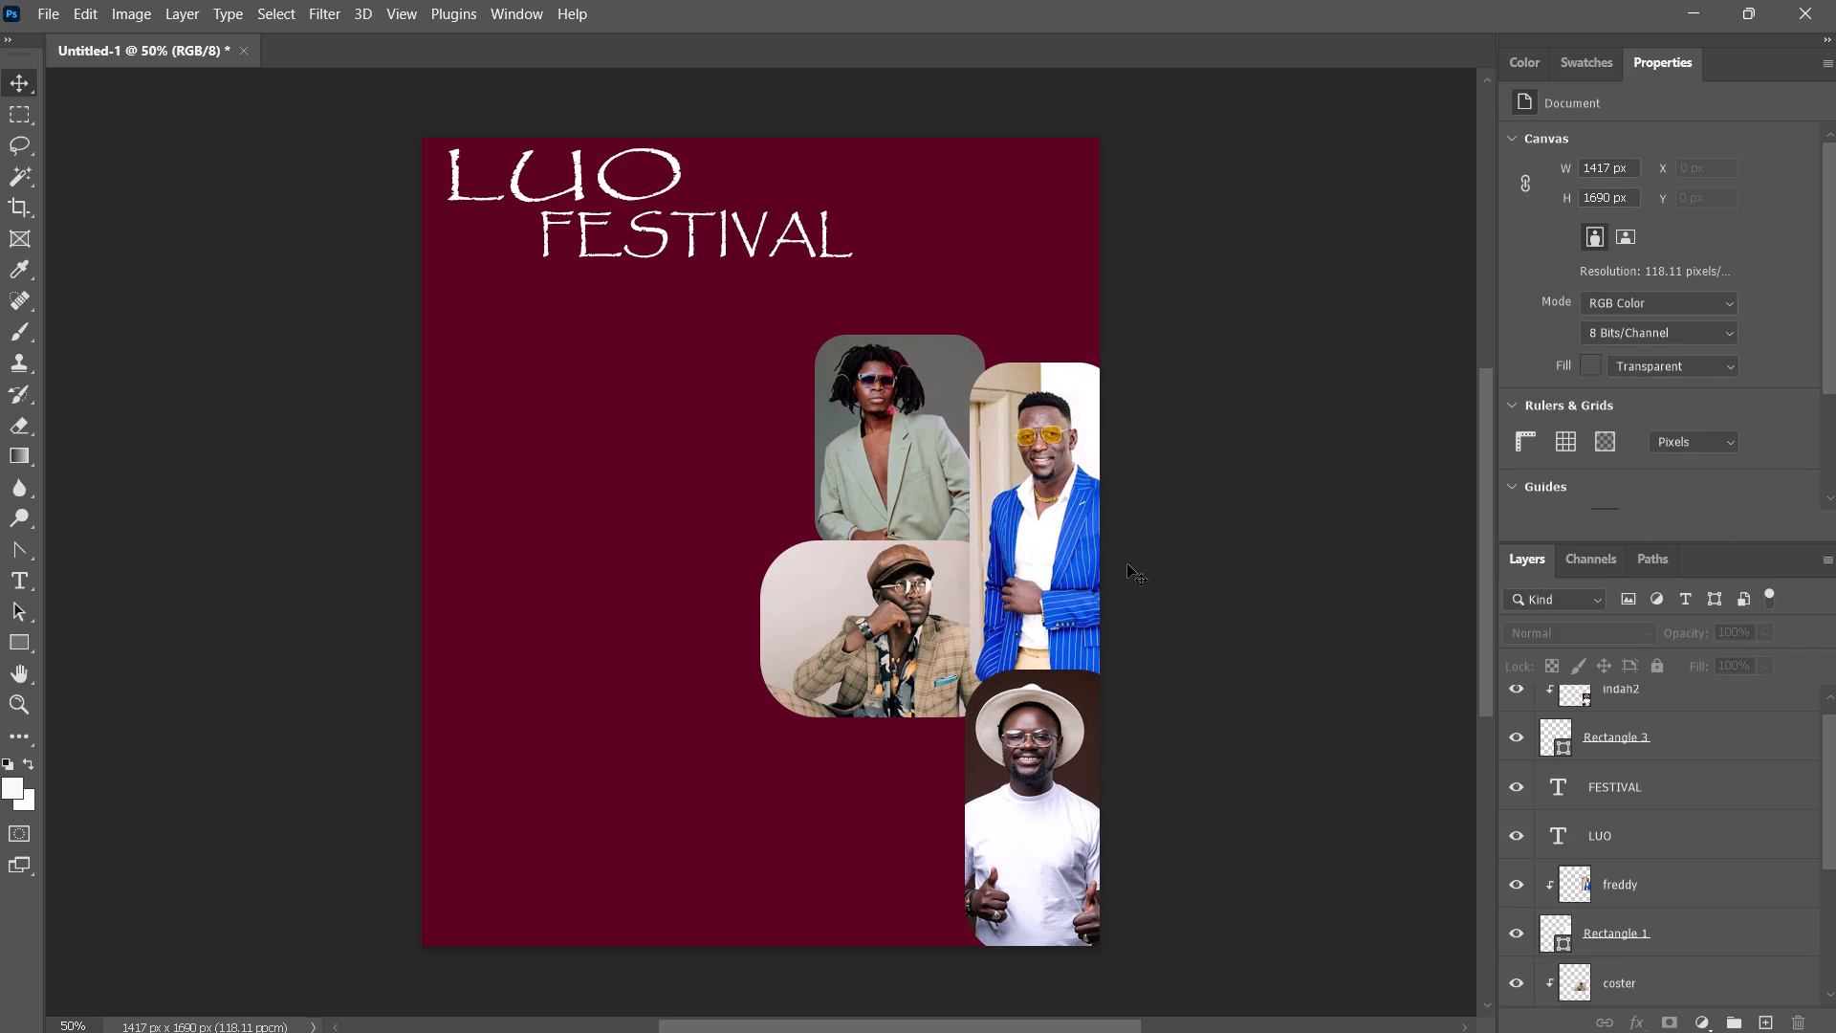
Nudge the coster photo and its frame up to about Y 815 px, overlapping the bottom of the green-suit photo.
{"action": "left_click_drag", "start_coordinate": [685, 629], "coordinate": [877, 645]}
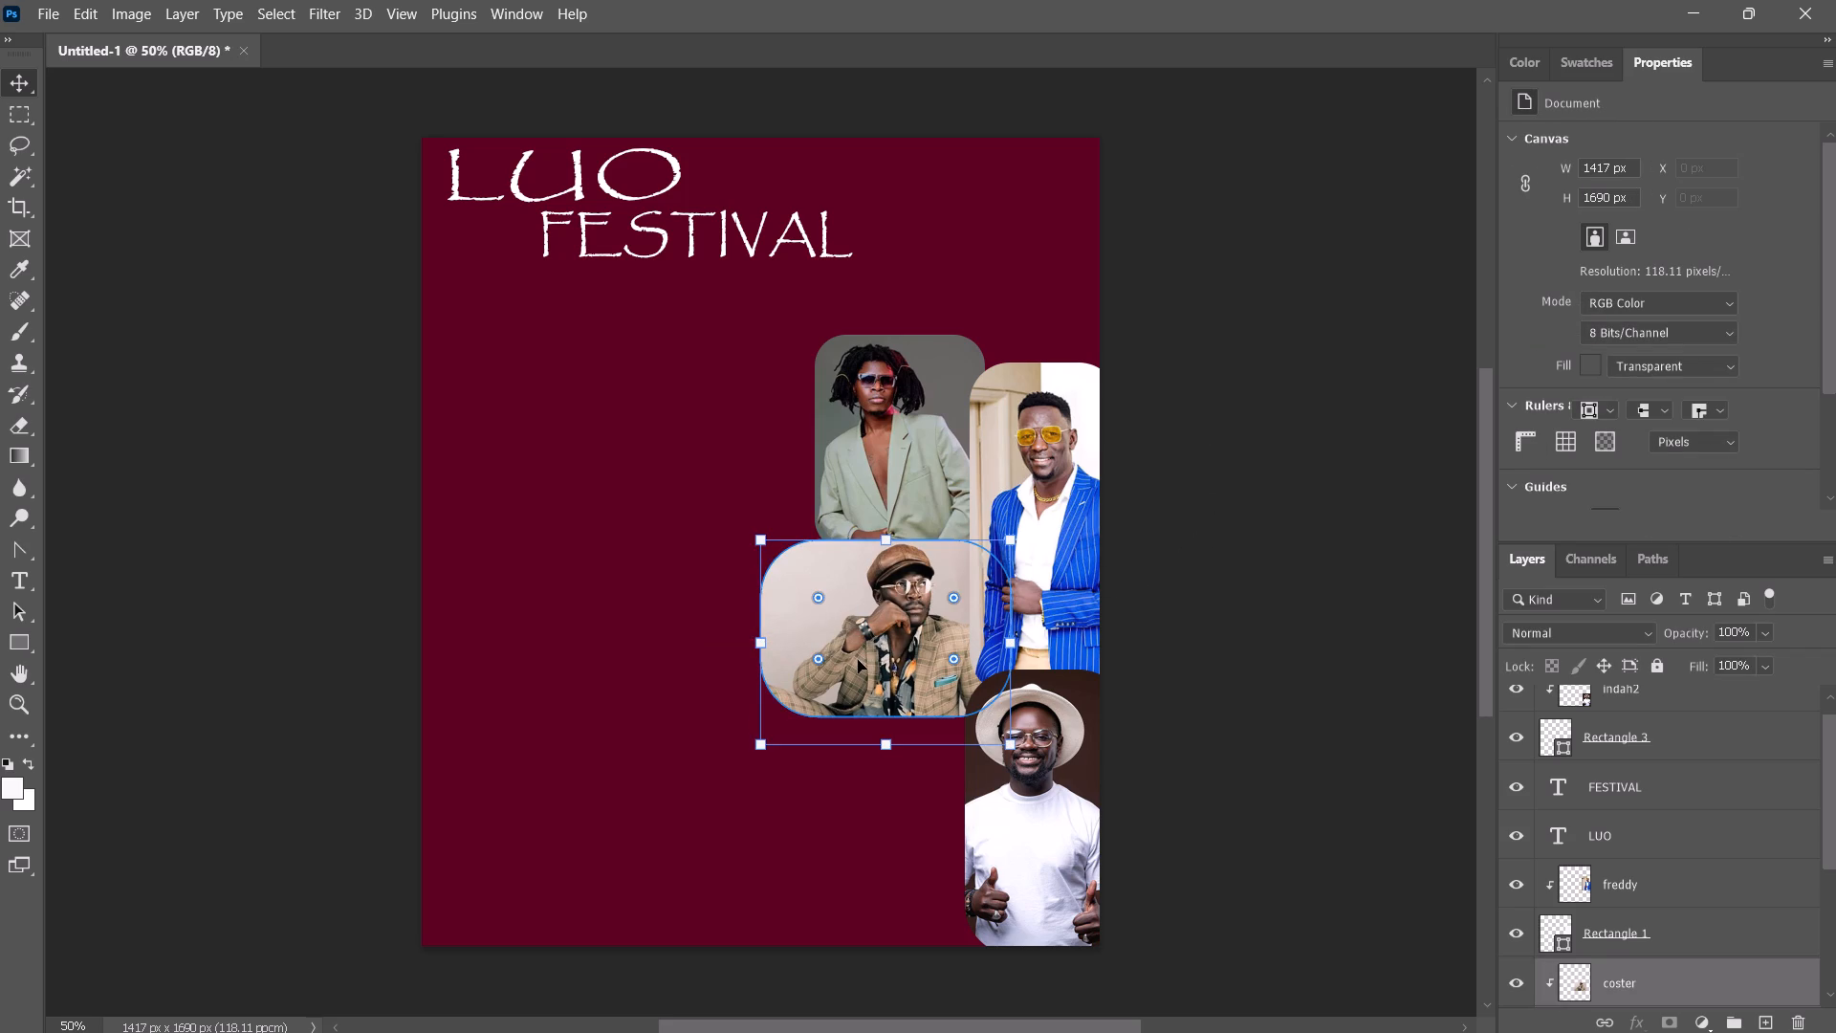
{"action": "key", "text": "Up"}
{"action": "key", "text": "Up"}
{"action": "key", "text": "Up"}
{"action": "key", "text": "Up"}
{"action": "key", "text": "Up"}
{"action": "key", "text": "Up"}
{"action": "key", "text": "Up"}
{"action": "key", "text": "Up"}
{"action": "key", "text": "Up"}
{"action": "key", "text": "Up"}
{"action": "key", "text": "Up"}
{"action": "key", "text": "Up"}
{"action": "key", "text": "Up"}
{"action": "key", "text": "Up"}
{"action": "key", "text": "Up"}
{"action": "key", "text": "Up"}
{"action": "key", "text": "Up"}
{"action": "key", "text": "Up"}
{"action": "key", "text": "Up"}
{"action": "key", "text": "Up"}
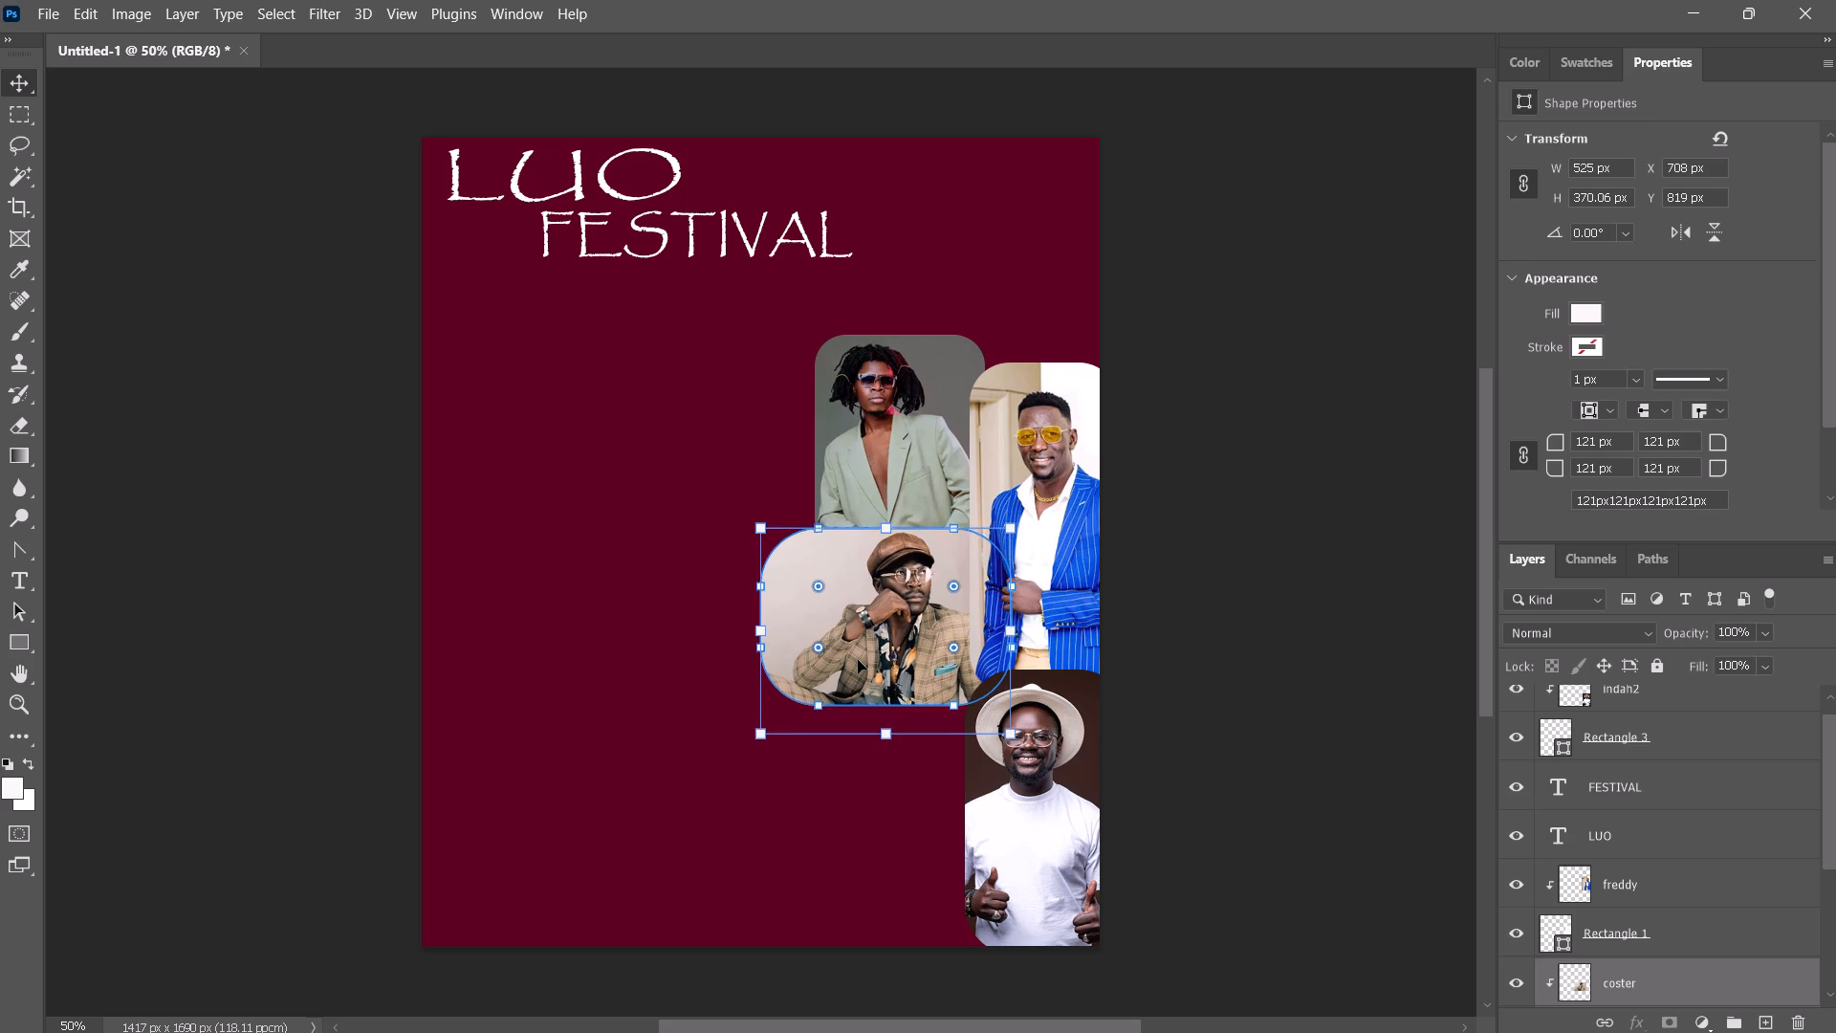
{"action": "key", "text": "Down"}
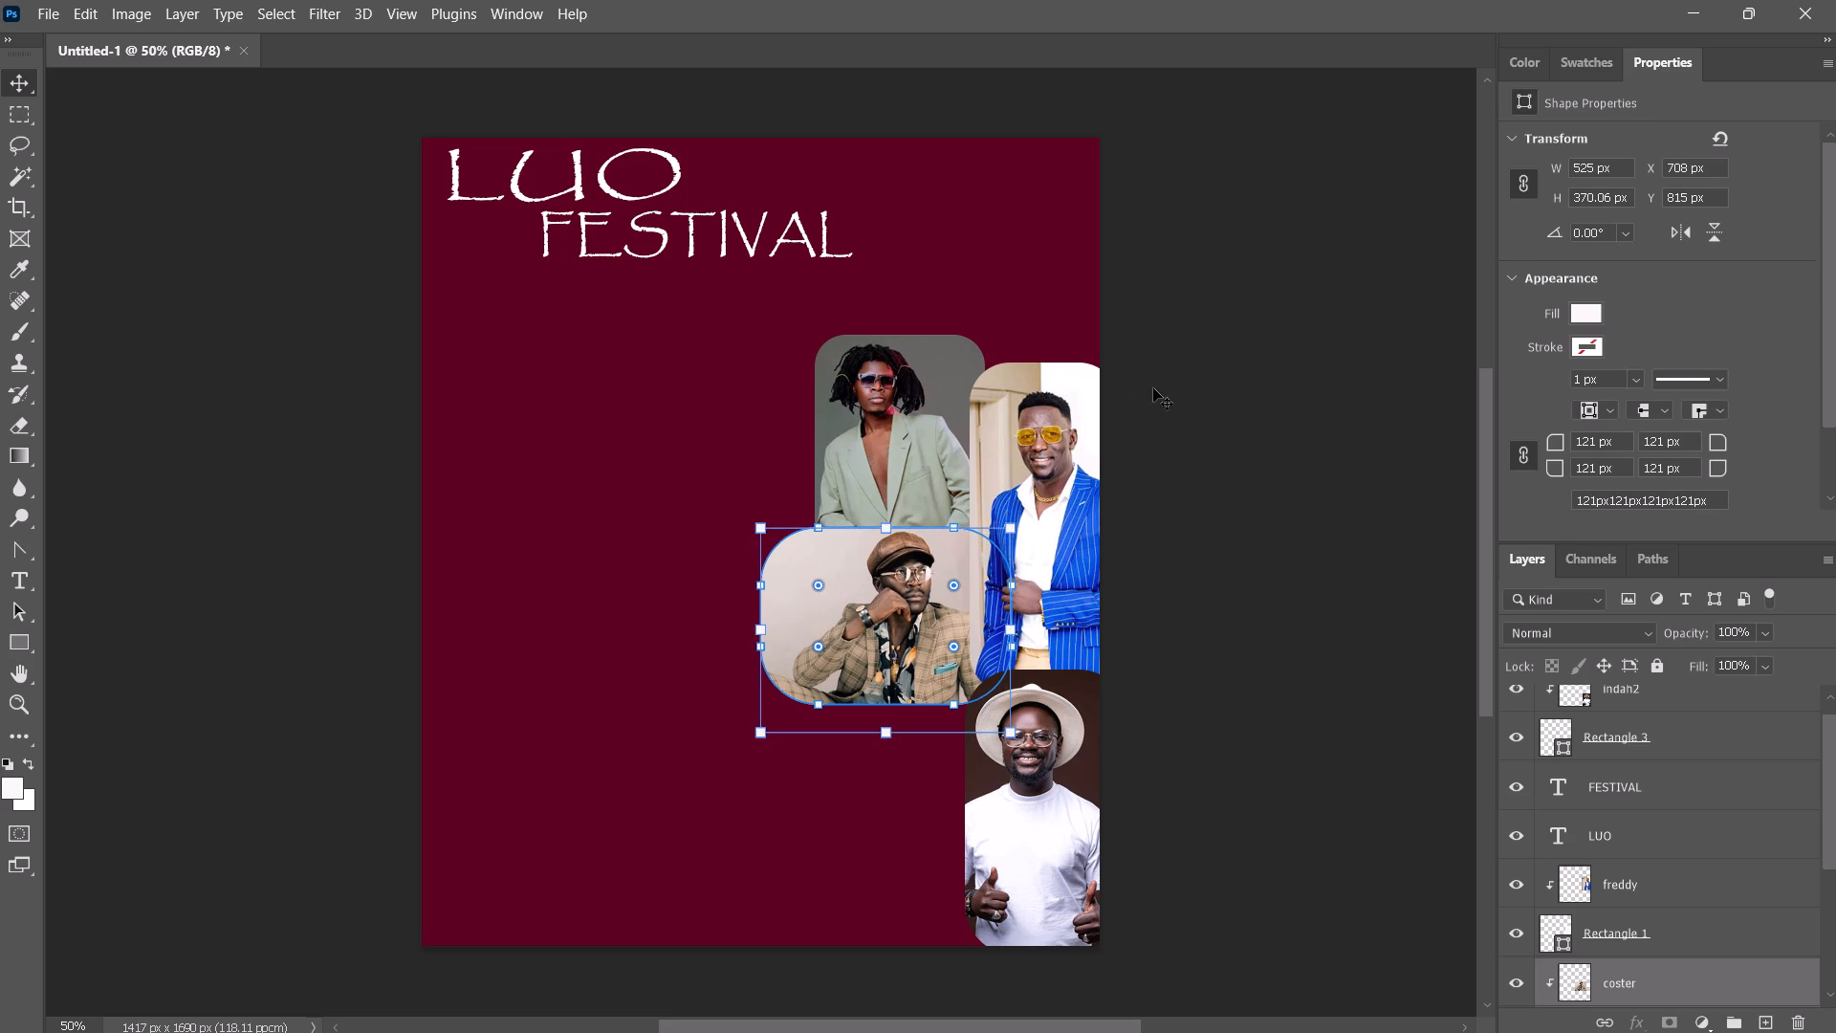
{"action": "left_click", "coordinate": [1226, 361]}
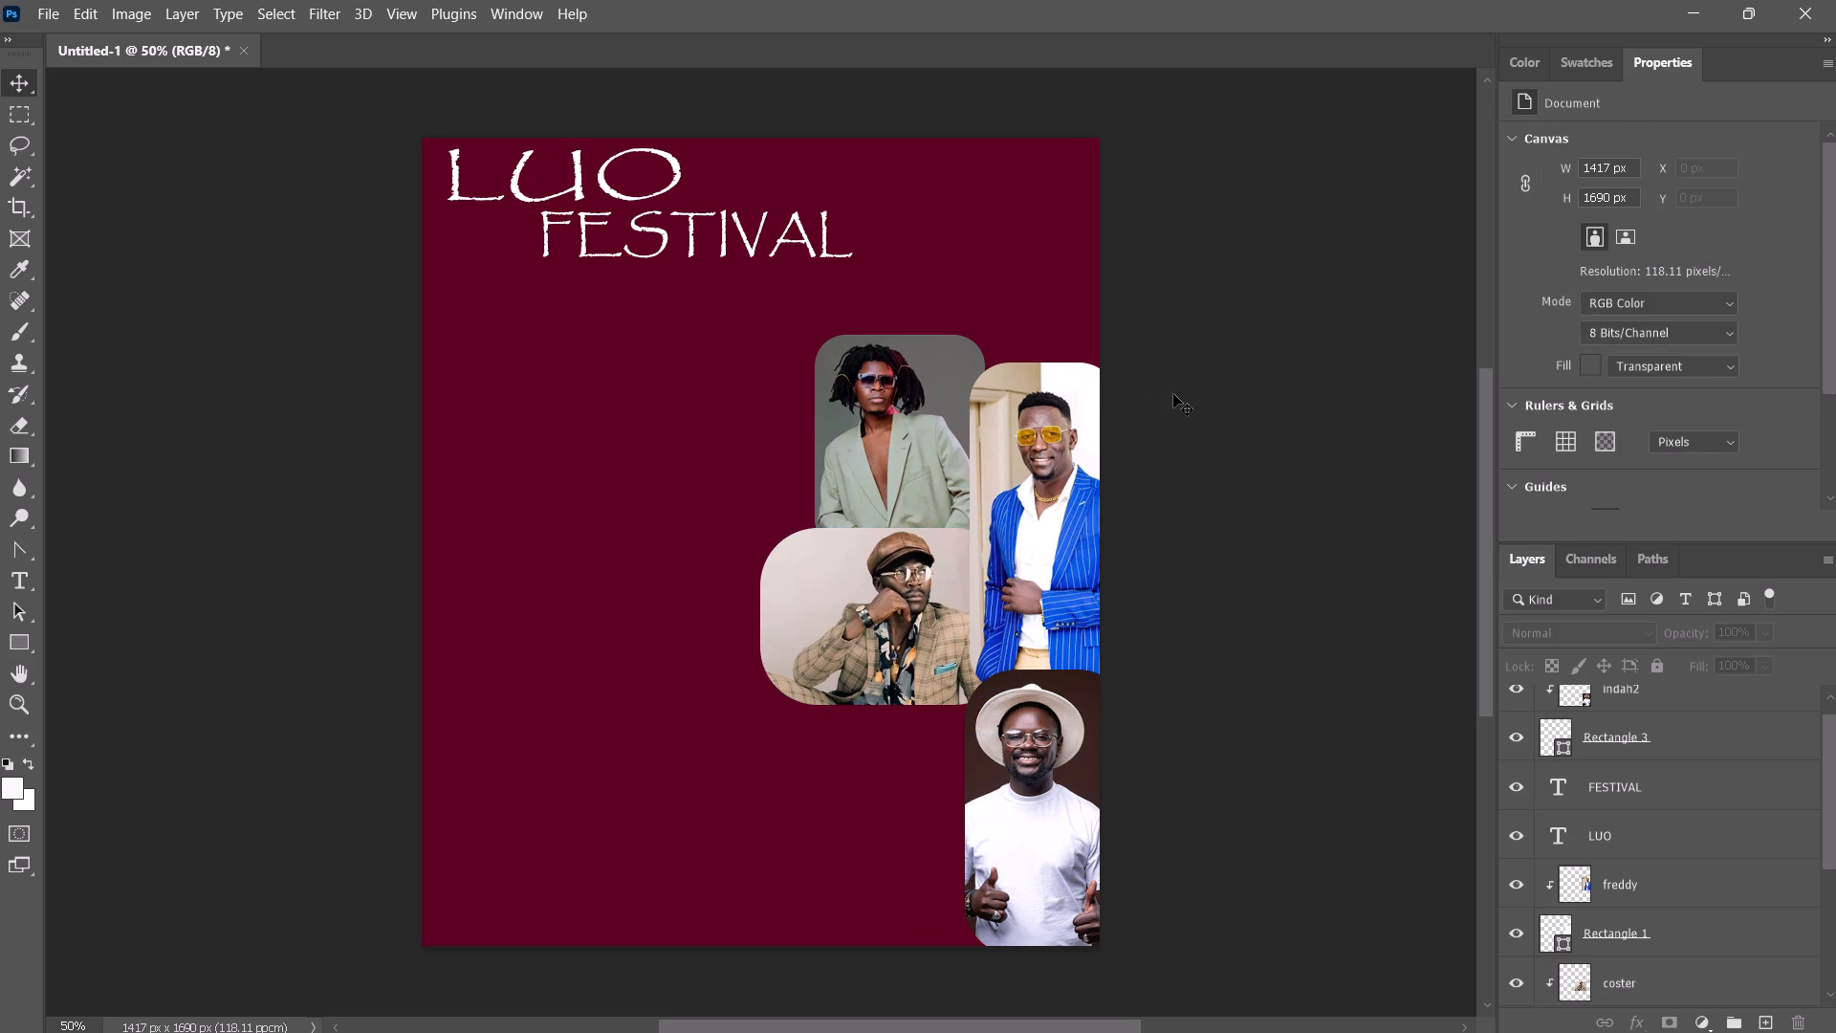
{"action": "left_click", "coordinate": [1283, 375]}
Enlarge the FESTIVAL text proportionally to 27.22 pt and shift it slightly down below LUO.
{"action": "left_click", "coordinate": [725, 241]}
{"action": "left_click_drag", "start_coordinate": [854, 232], "coordinate": [856, 232]}
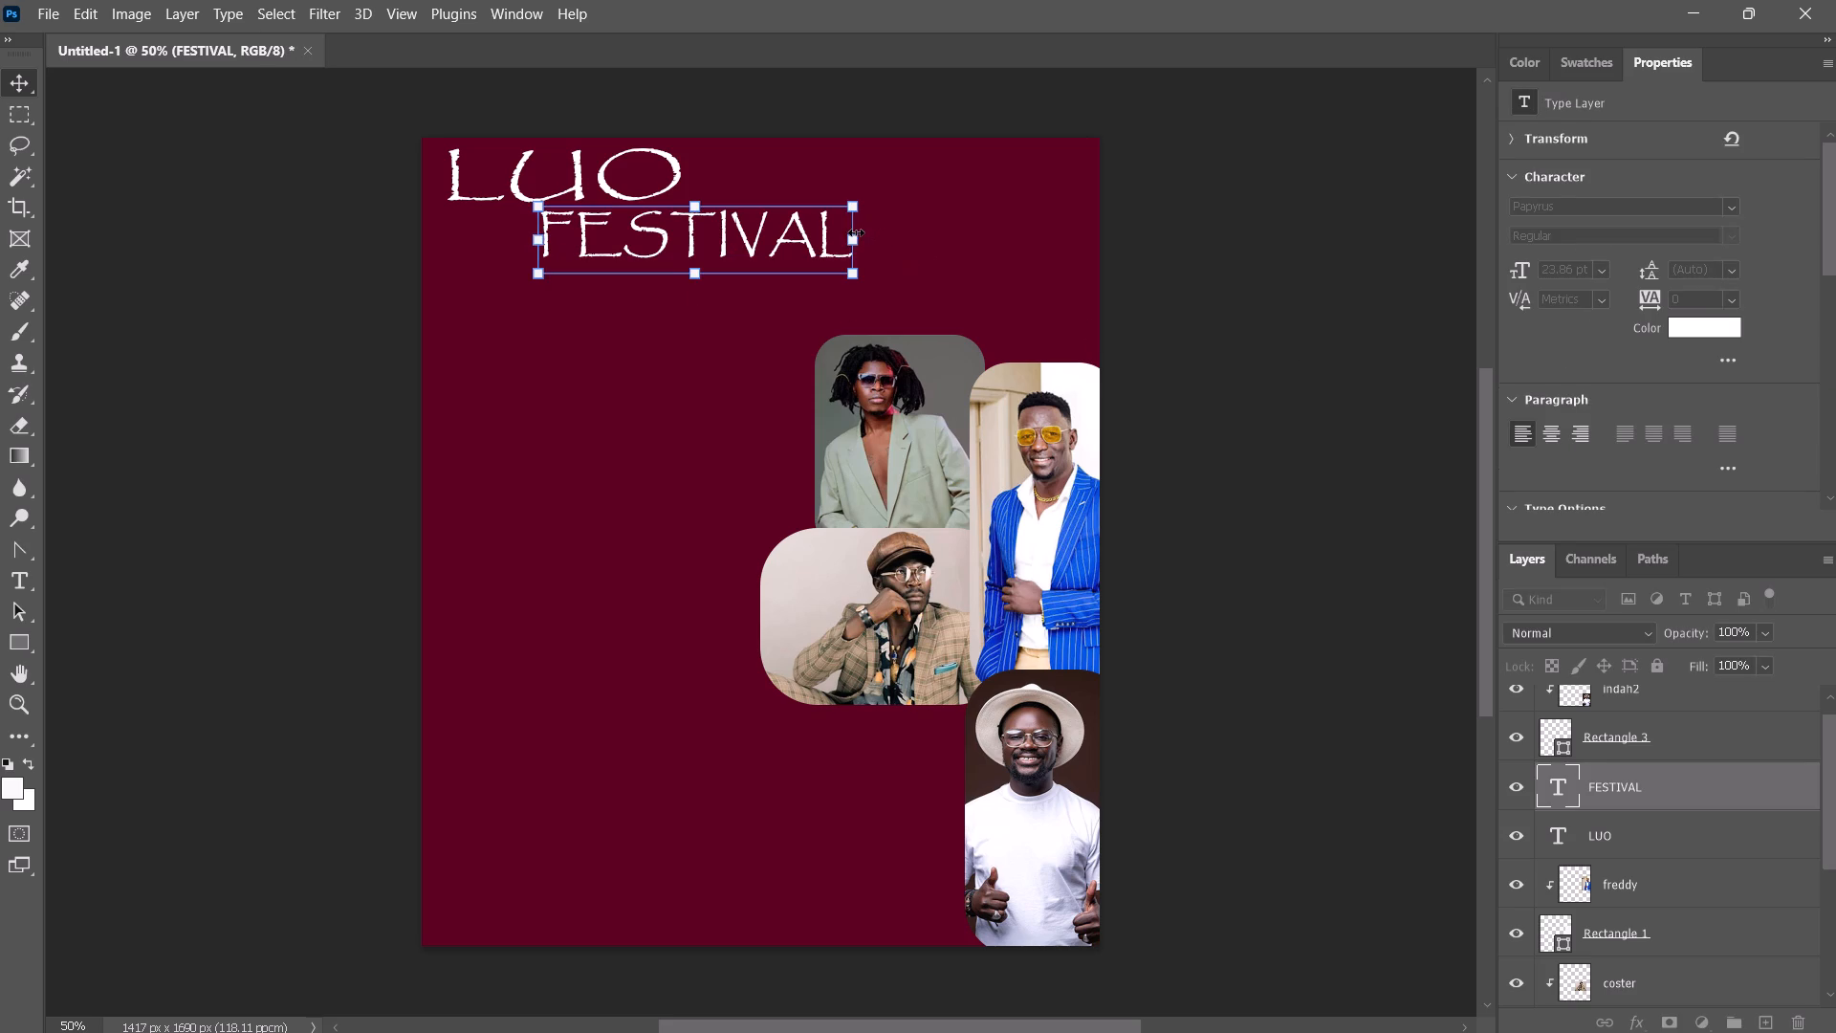
{"action": "left_click_drag", "start_coordinate": [856, 232], "coordinate": [899, 220]}
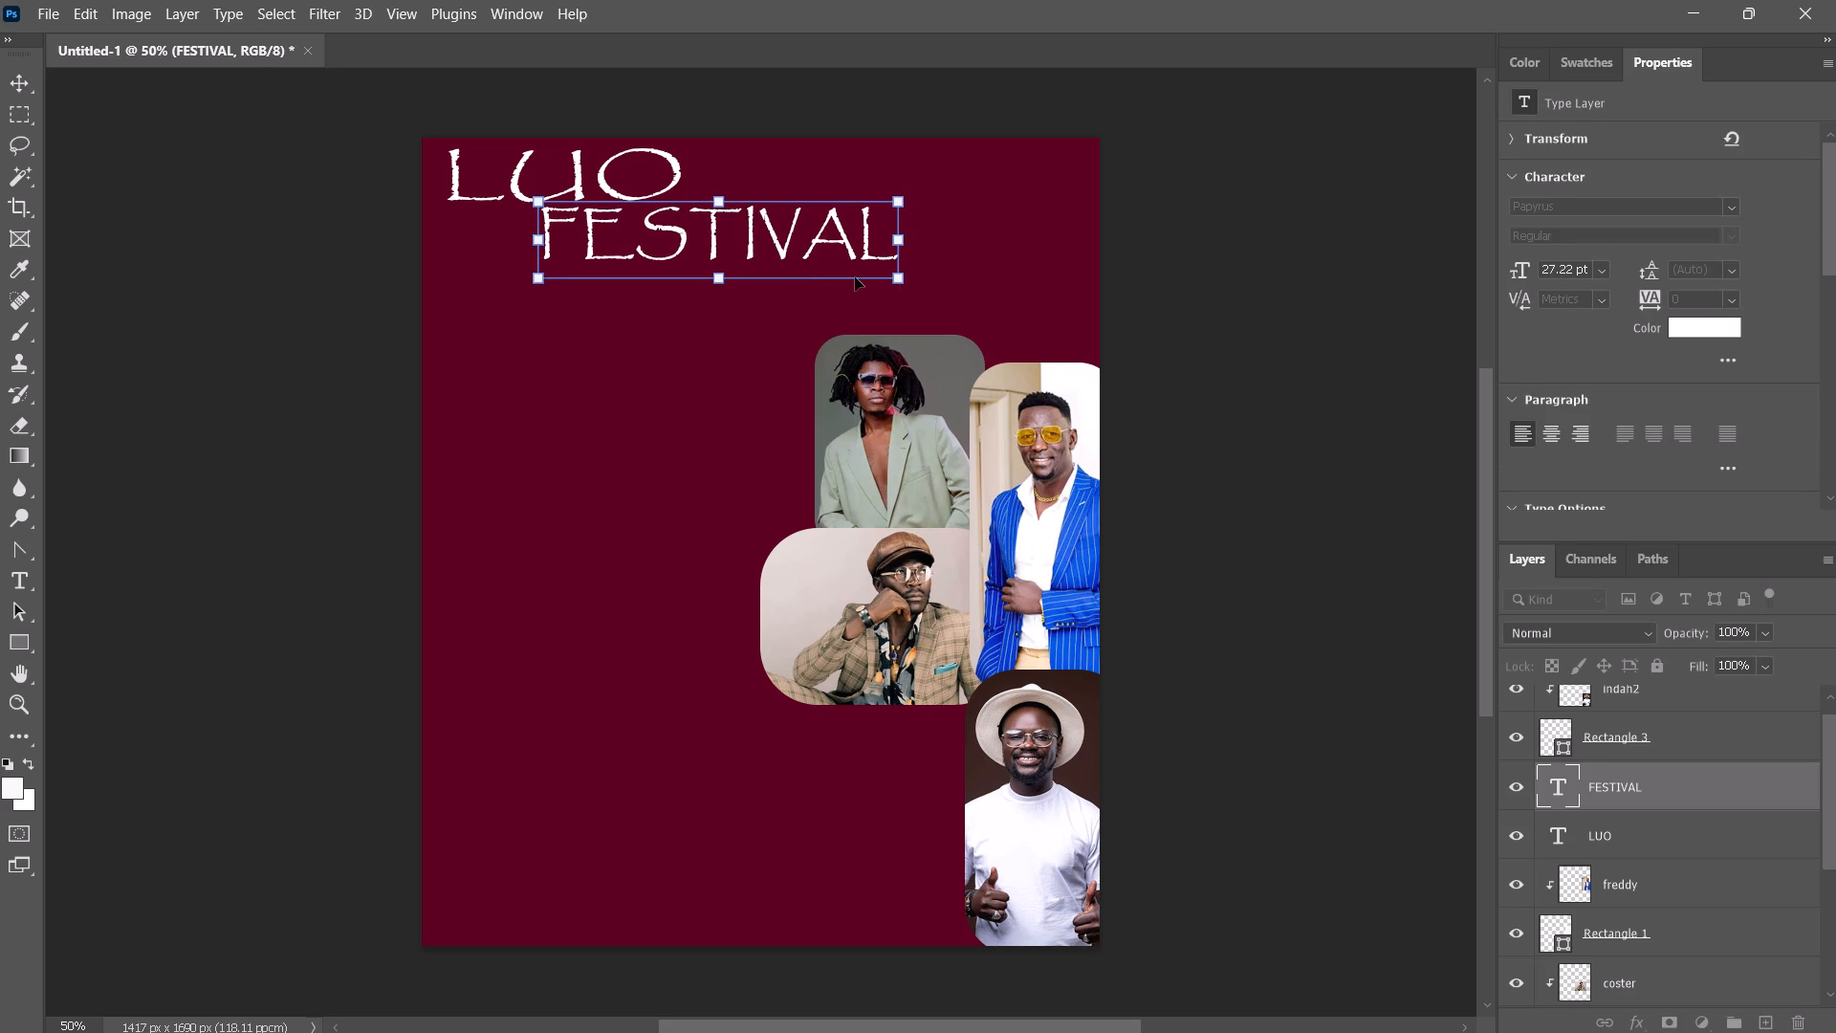
{"action": "key", "text": "Down"}
{"action": "key", "text": "Down"}
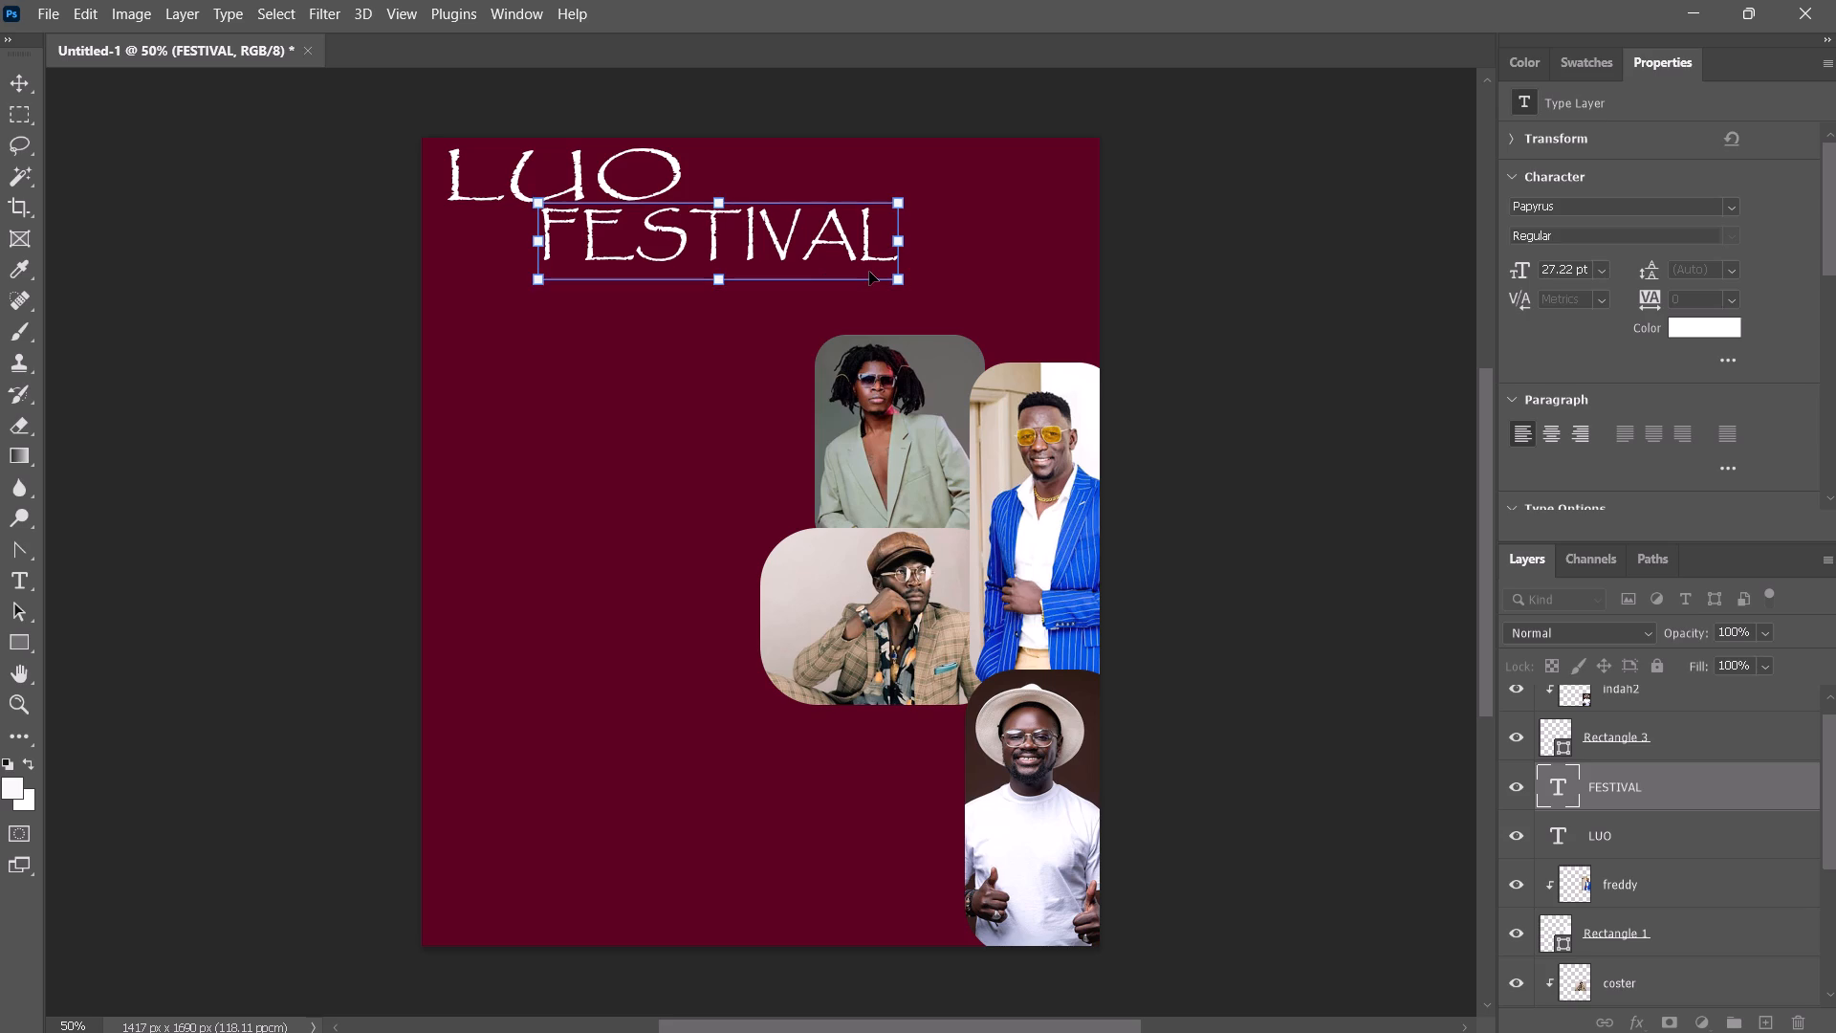
{"action": "key", "text": "Down"}
{"action": "key", "text": "Down"}
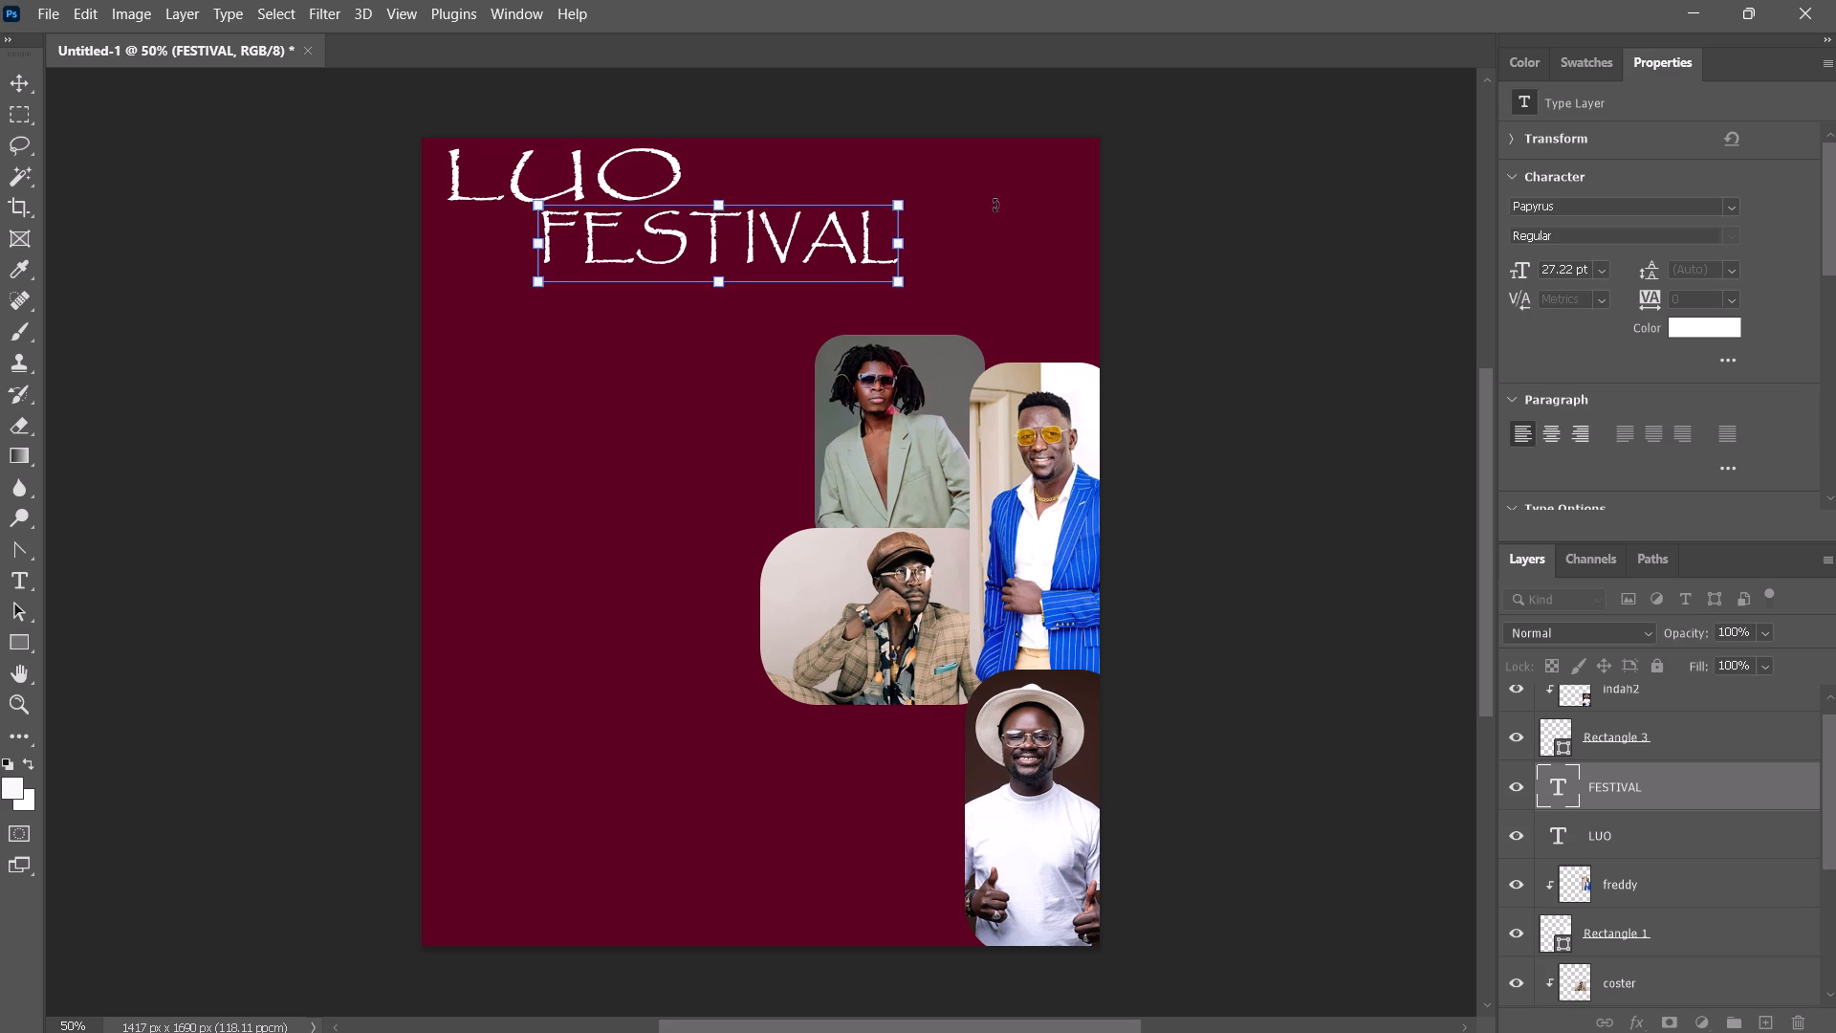
{"action": "left_click", "coordinate": [1047, 215]}
{"action": "left_click", "coordinate": [1273, 162]}
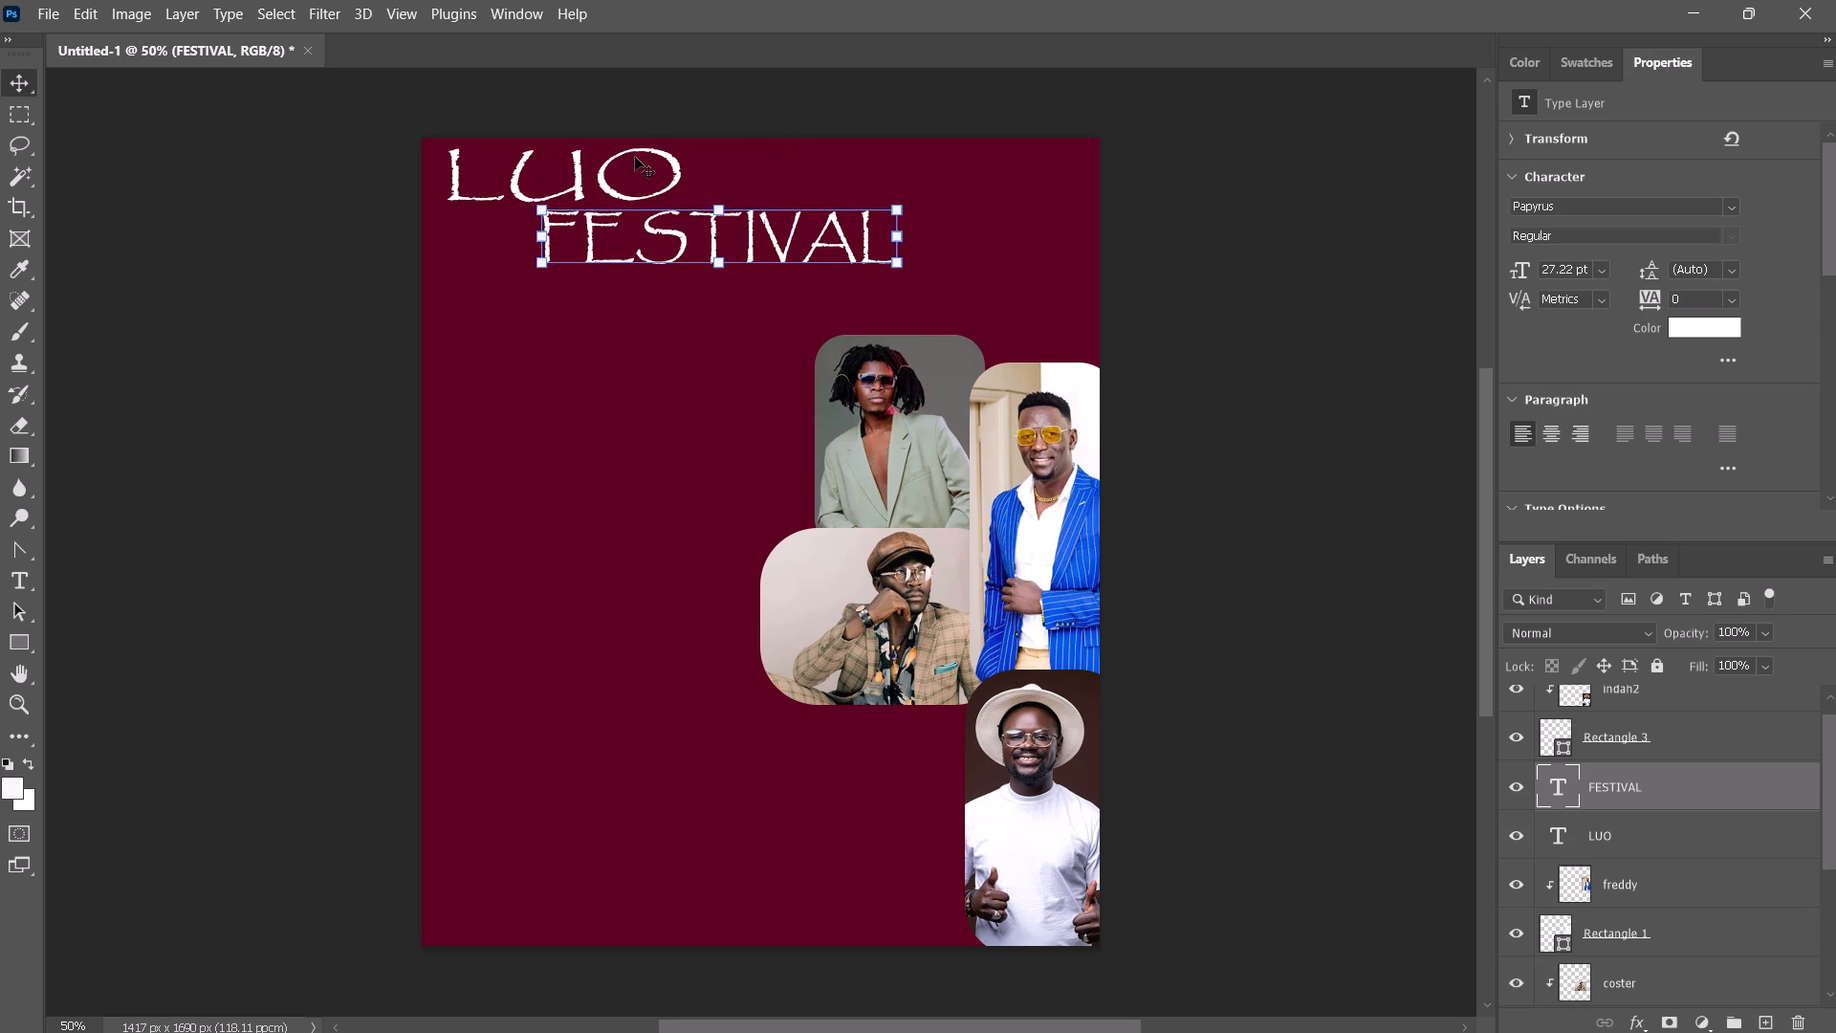
{"action": "left_click", "coordinate": [1324, 212]}
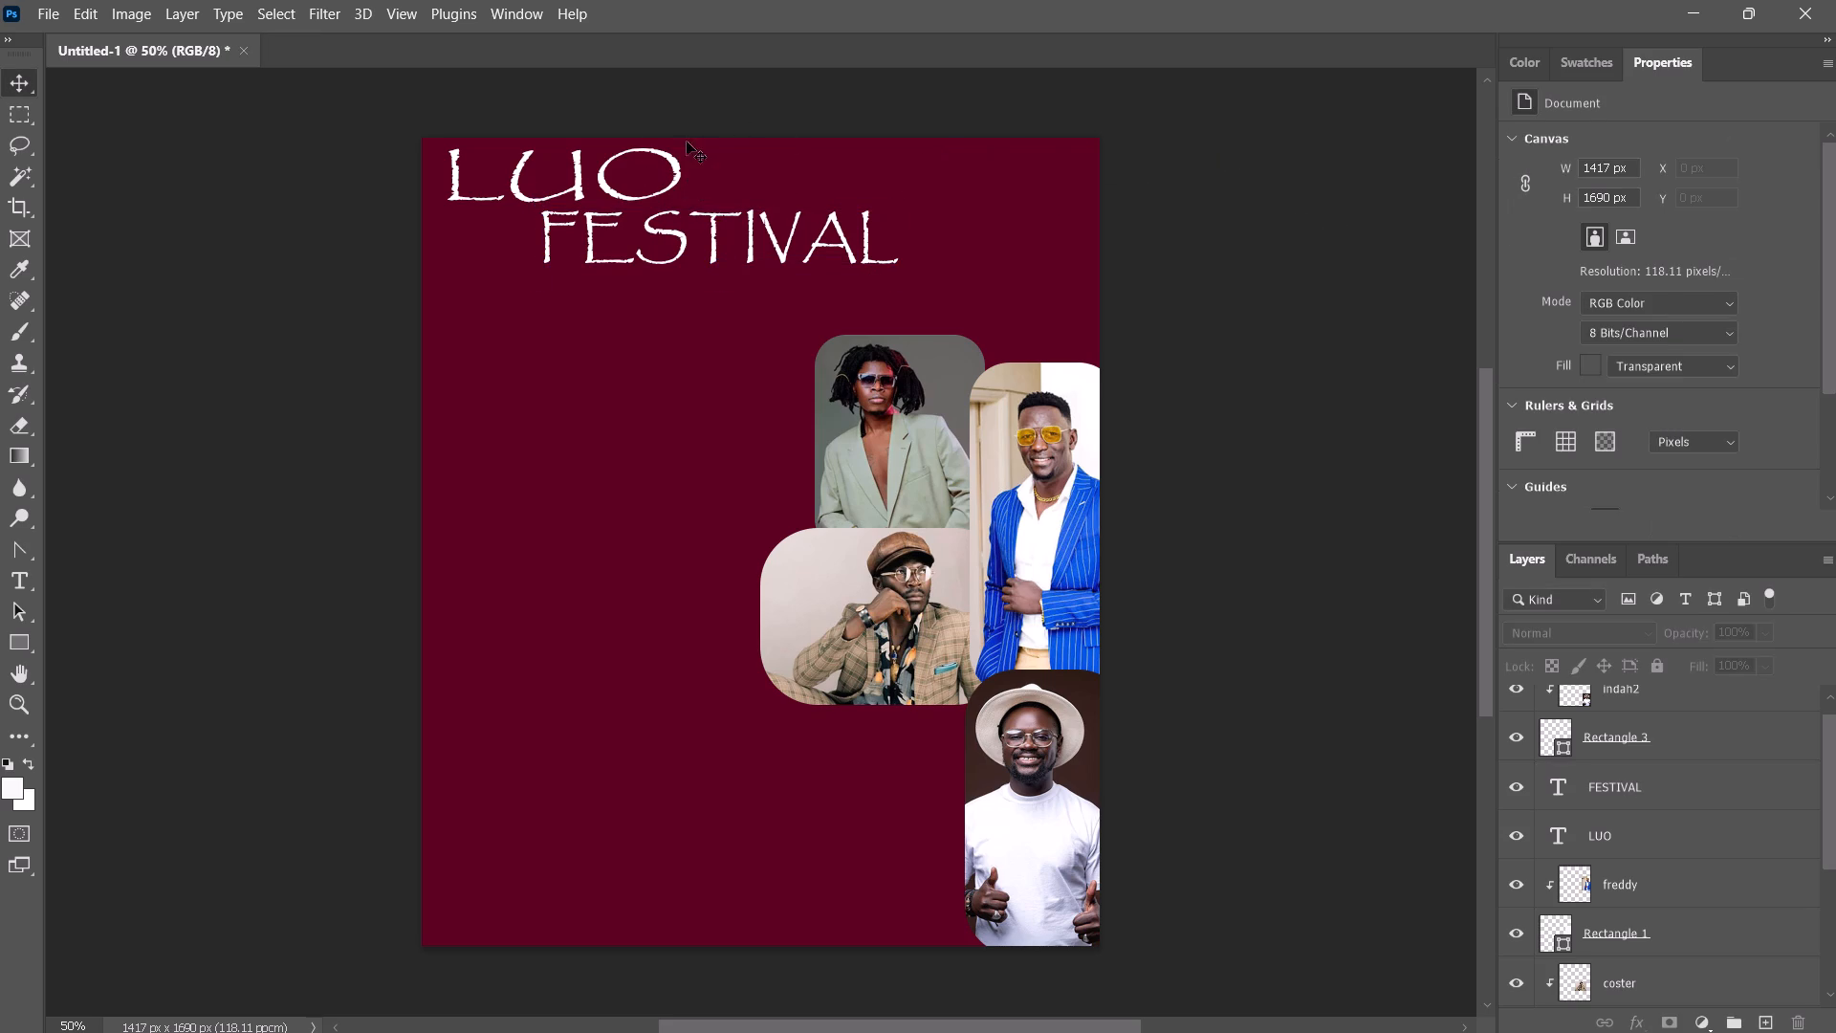
Enlarge the LUO title proportionally to 29.91 pt and nudge it slightly down.
{"action": "left_click", "coordinate": [673, 166]}
{"action": "left_click_drag", "start_coordinate": [675, 179], "coordinate": [705, 180]}
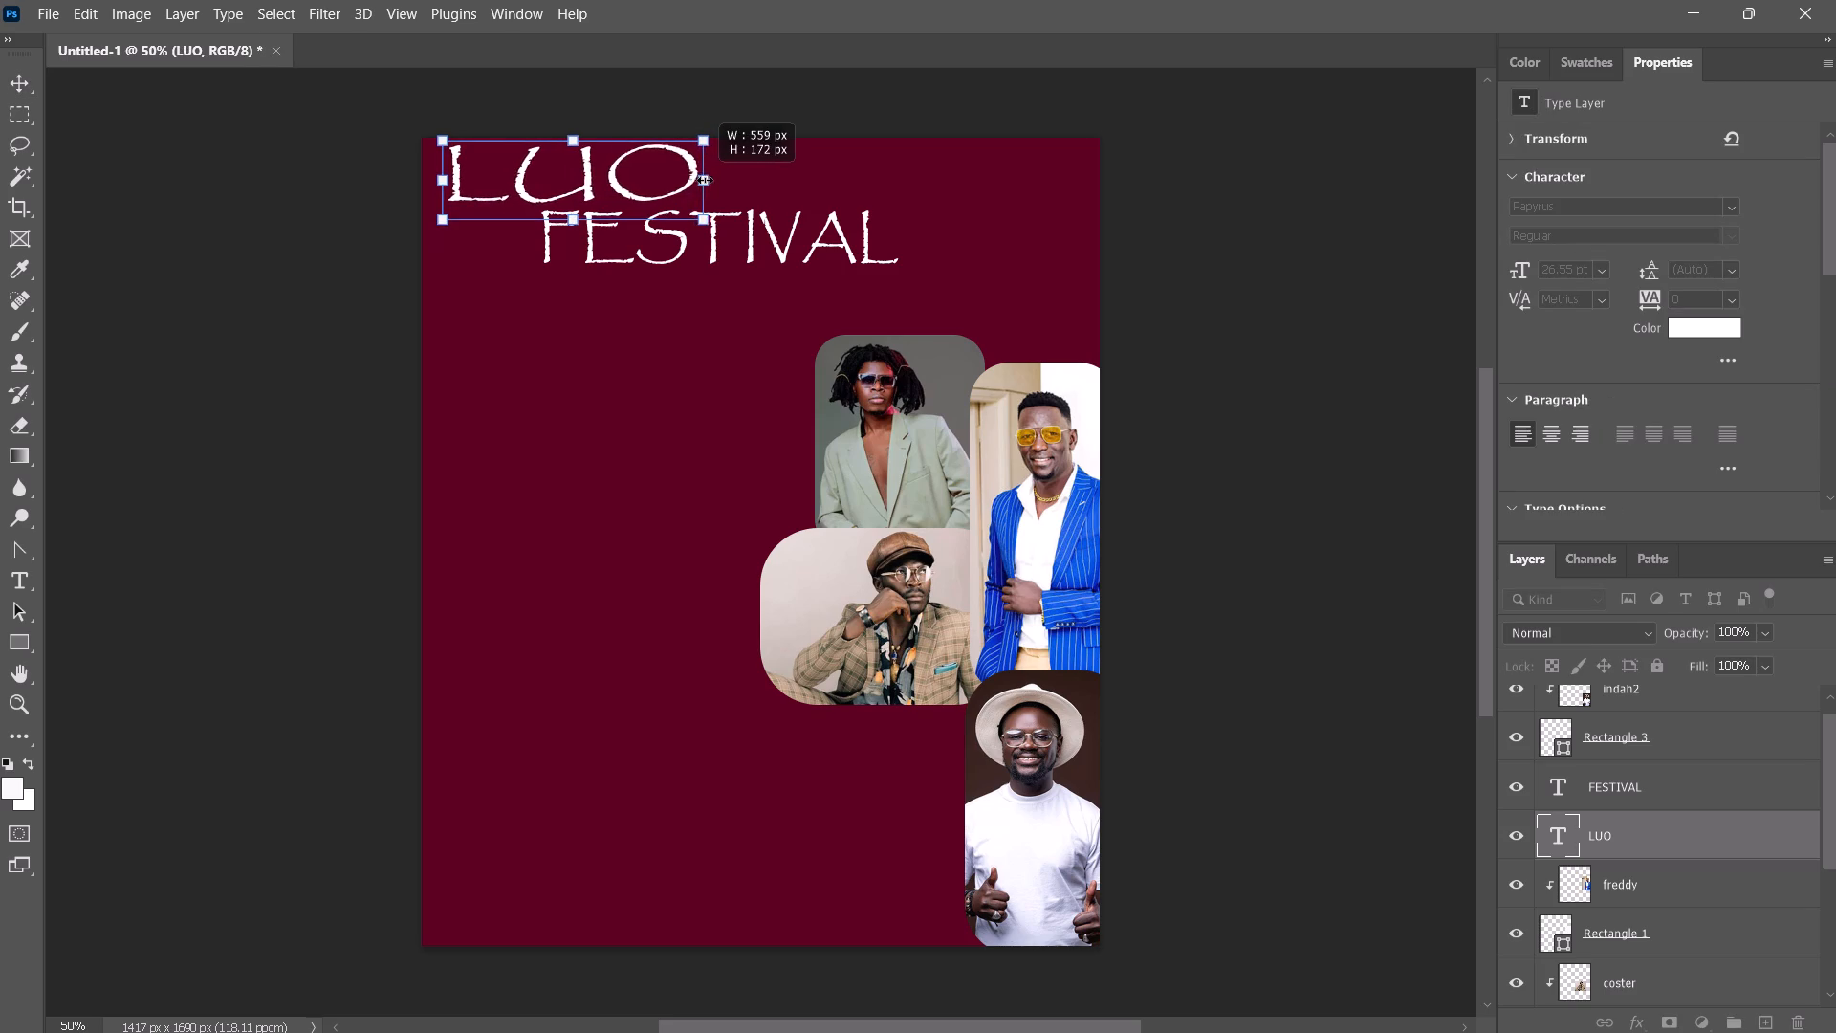
{"action": "left_click_drag", "start_coordinate": [705, 180], "coordinate": [707, 180]}
{"action": "key", "text": "Down"}
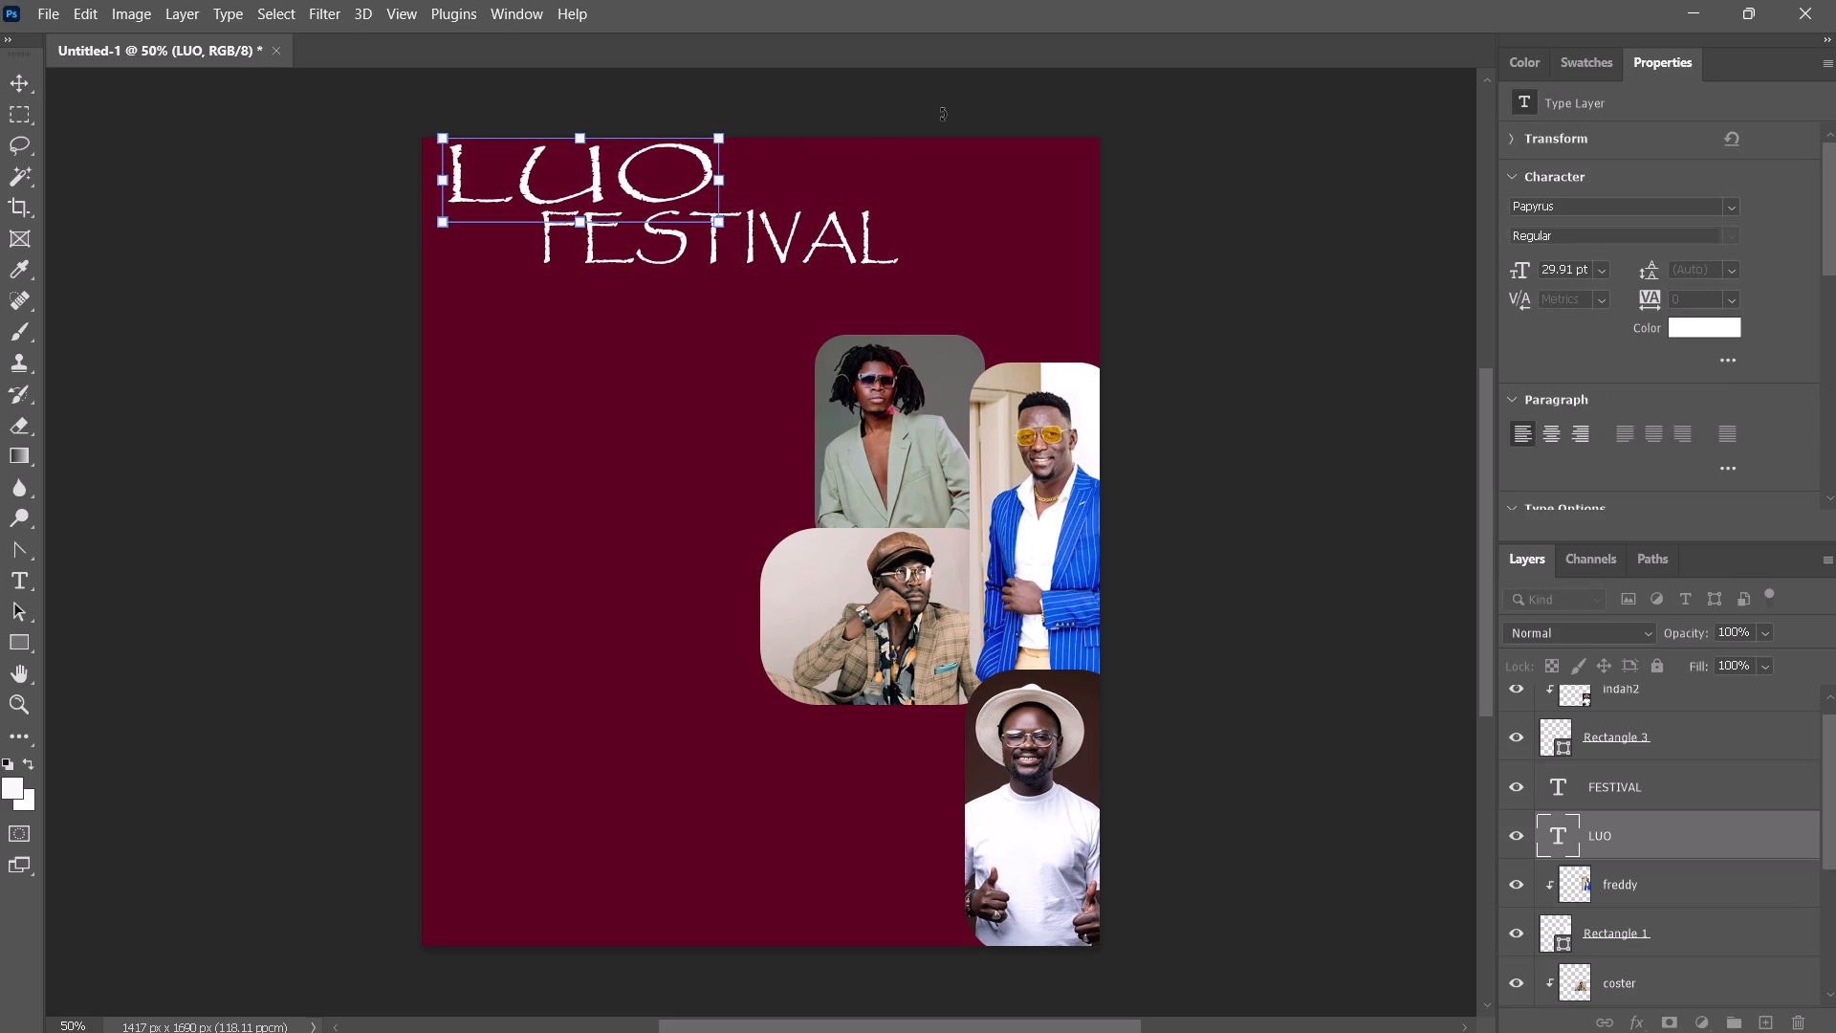
{"action": "key", "text": "Down"}
{"action": "left_click", "coordinate": [1209, 188]}
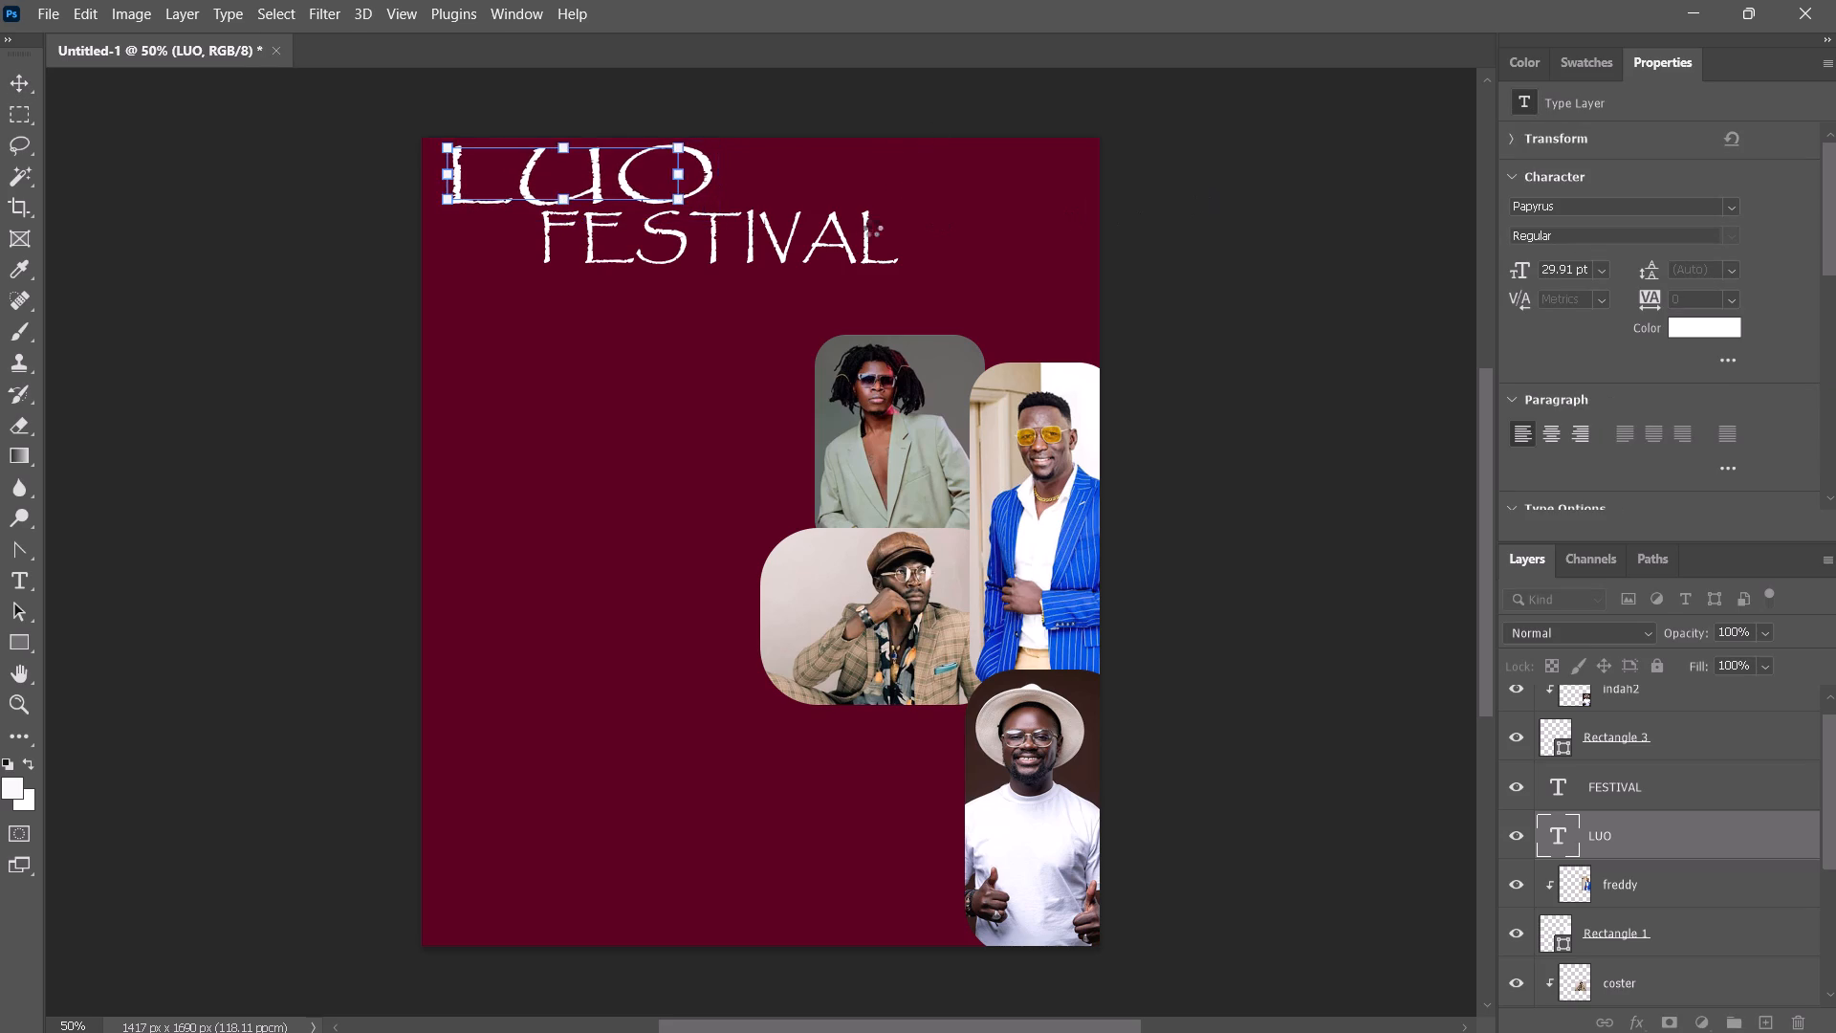
Scale the FESTIVAL text down slightly to 26.21 pt.
{"action": "left_click", "coordinate": [868, 230]}
{"action": "left_click_drag", "start_coordinate": [897, 237], "coordinate": [893, 237]}
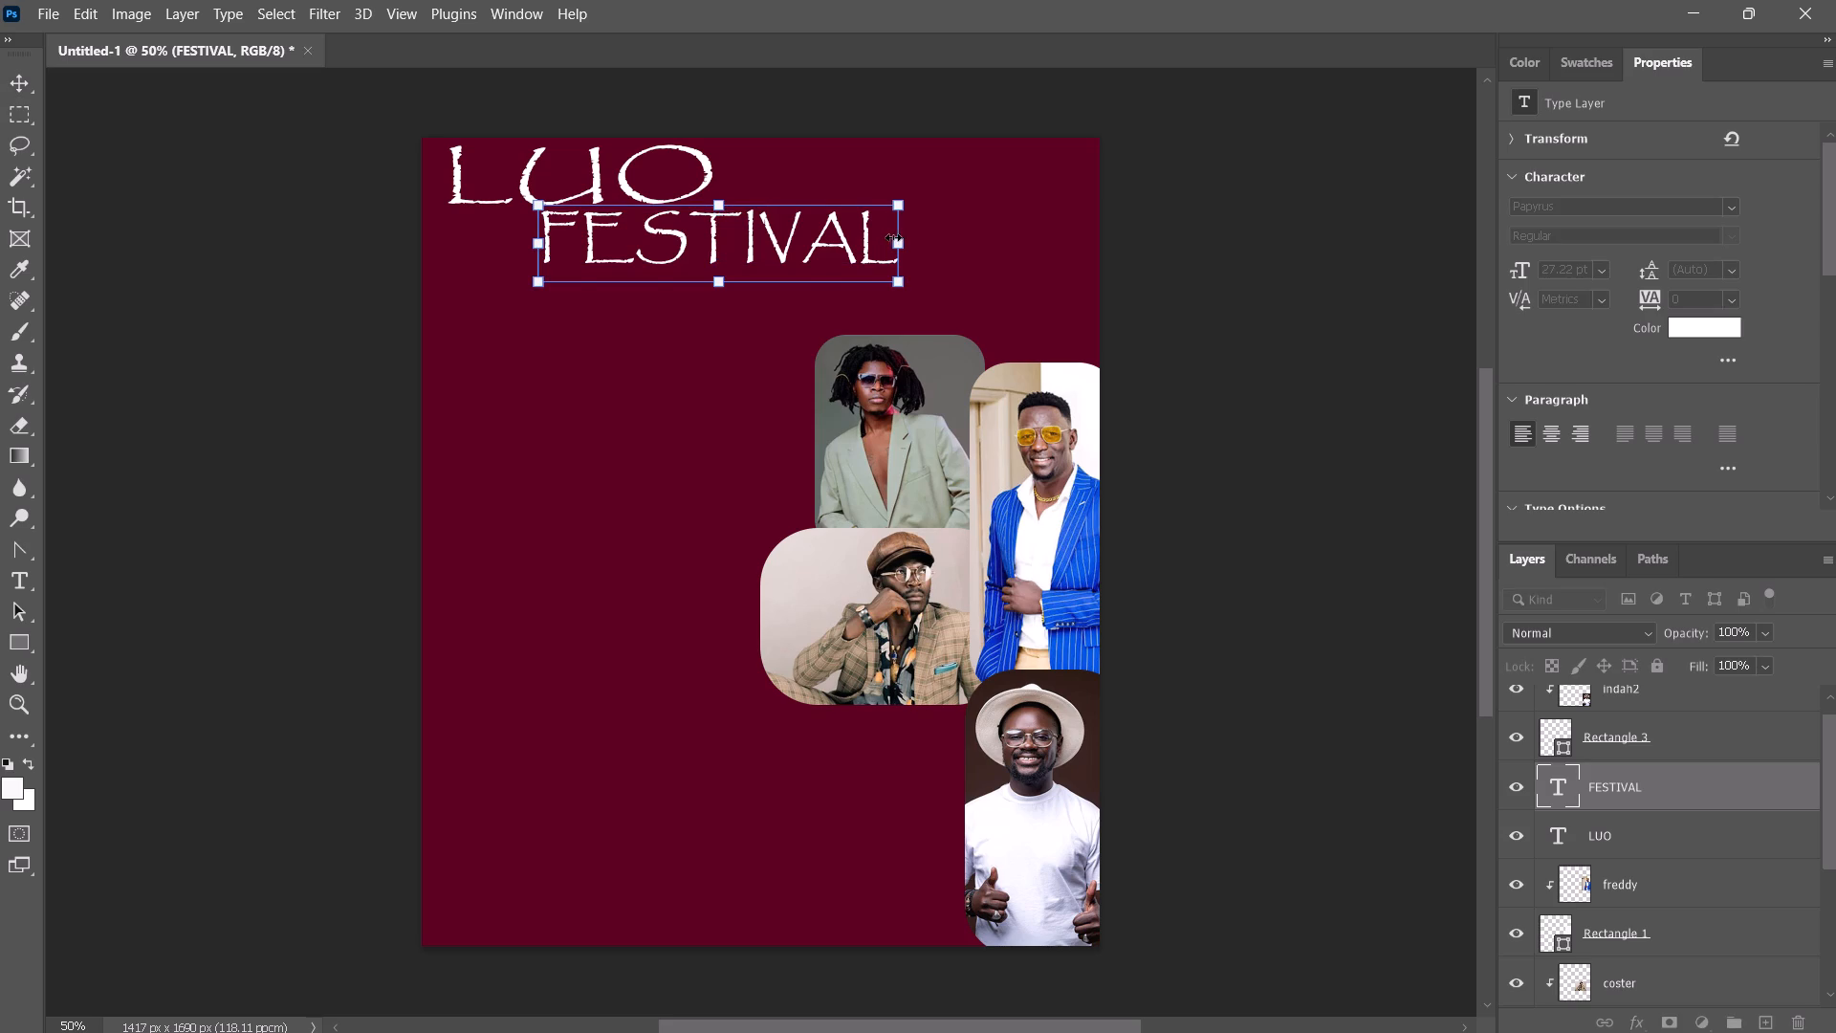
{"action": "left_click_drag", "start_coordinate": [893, 237], "coordinate": [883, 237]}
{"action": "left_click", "coordinate": [1215, 172]}
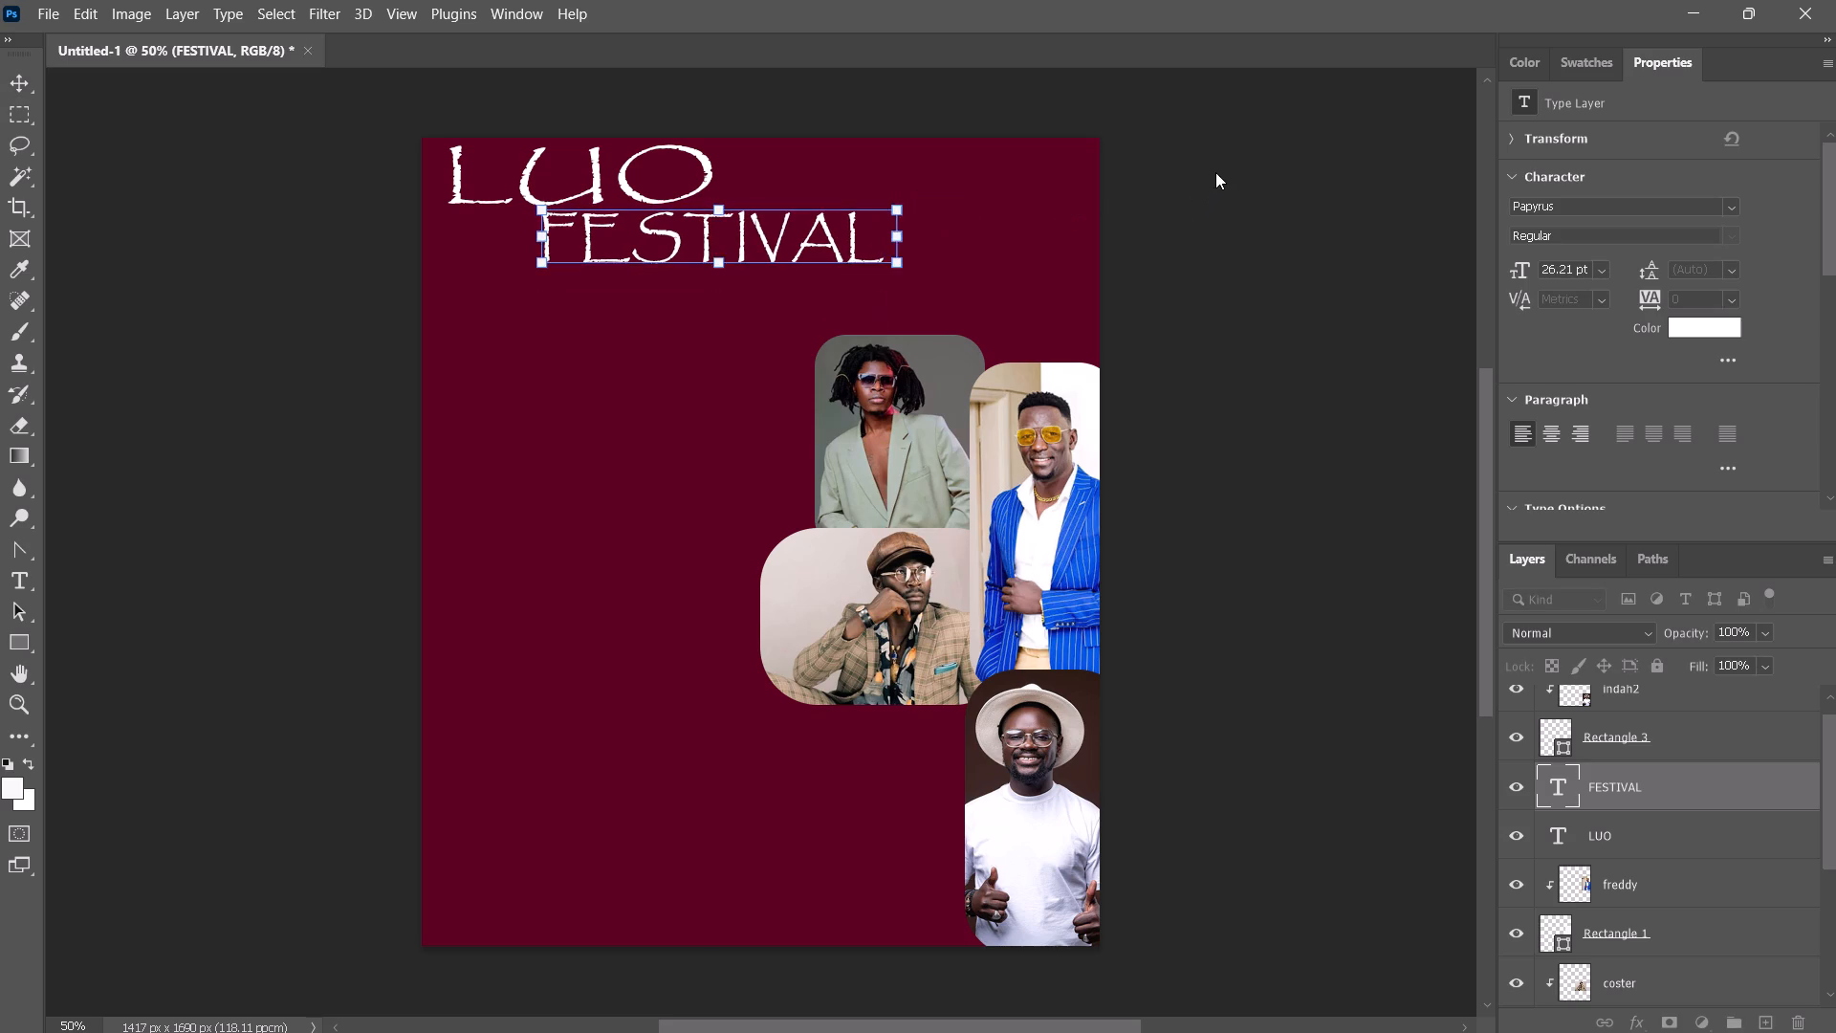
{"action": "left_click", "coordinate": [1180, 216]}
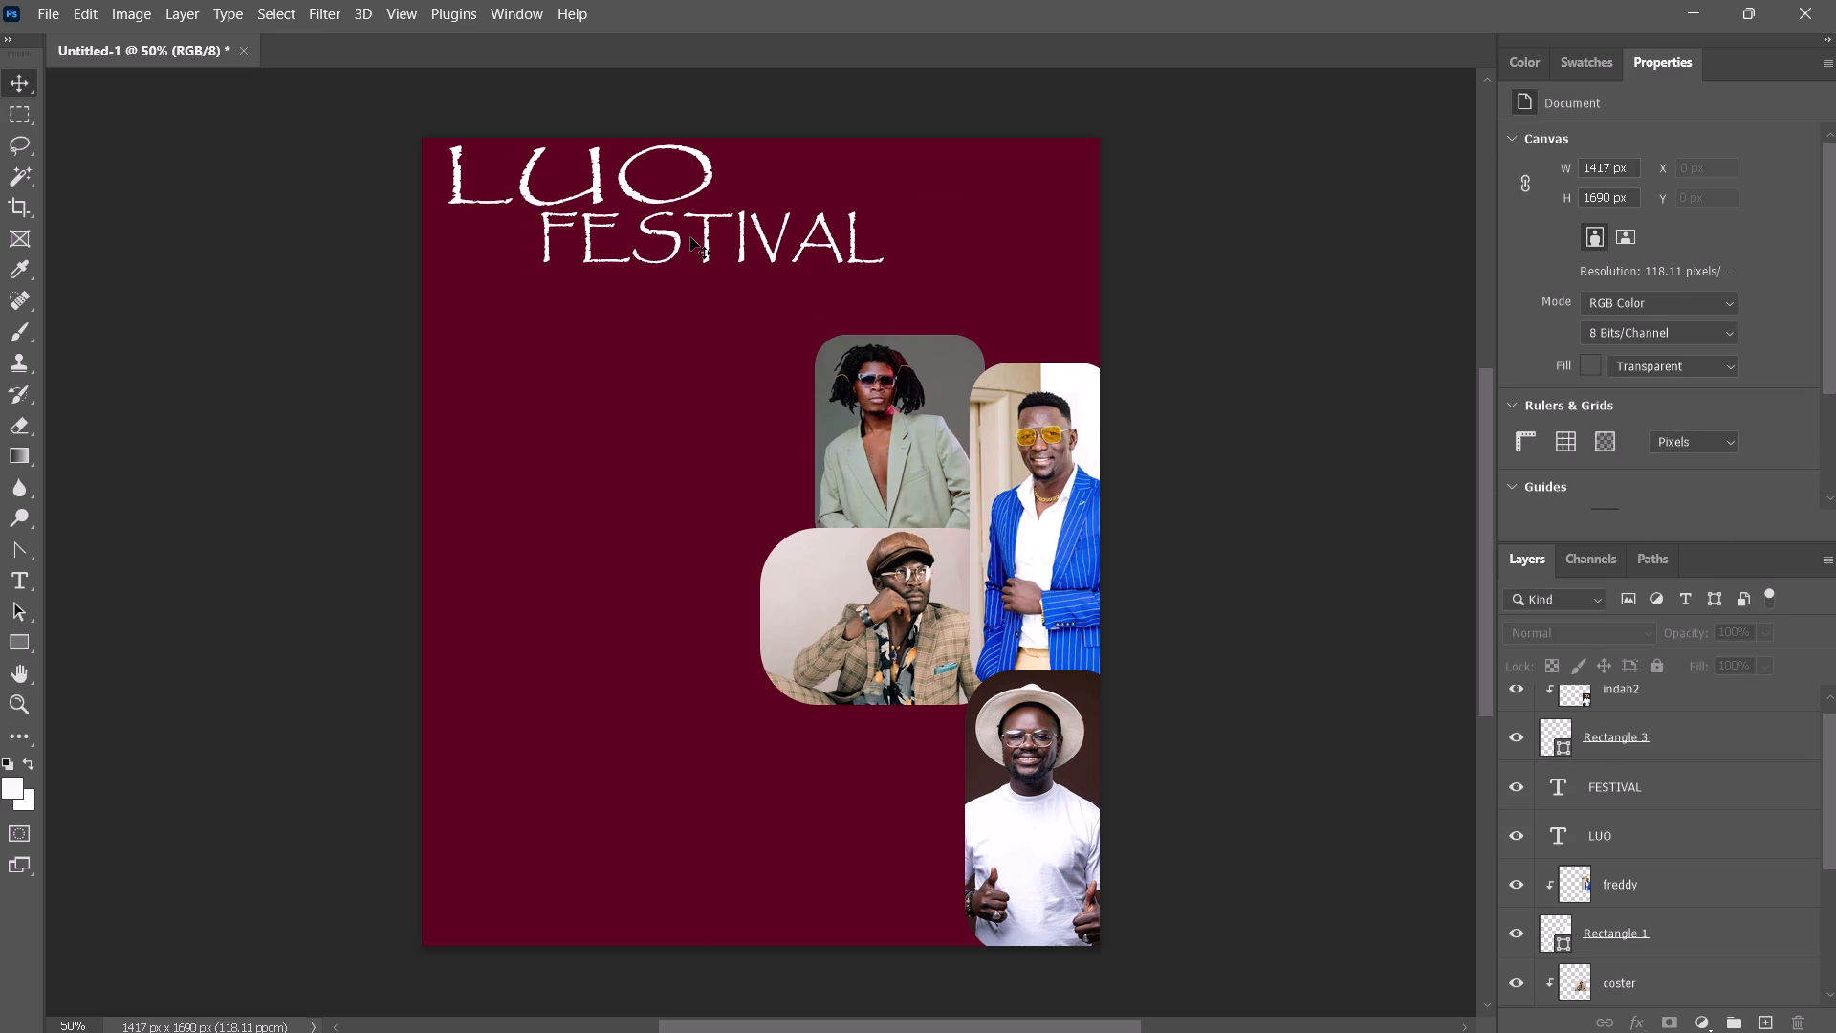
Nudge the FESTIVAL text down a few pixels to widen the gap below LUO.
{"action": "left_click", "coordinate": [704, 246]}
{"action": "key", "text": "Down"}
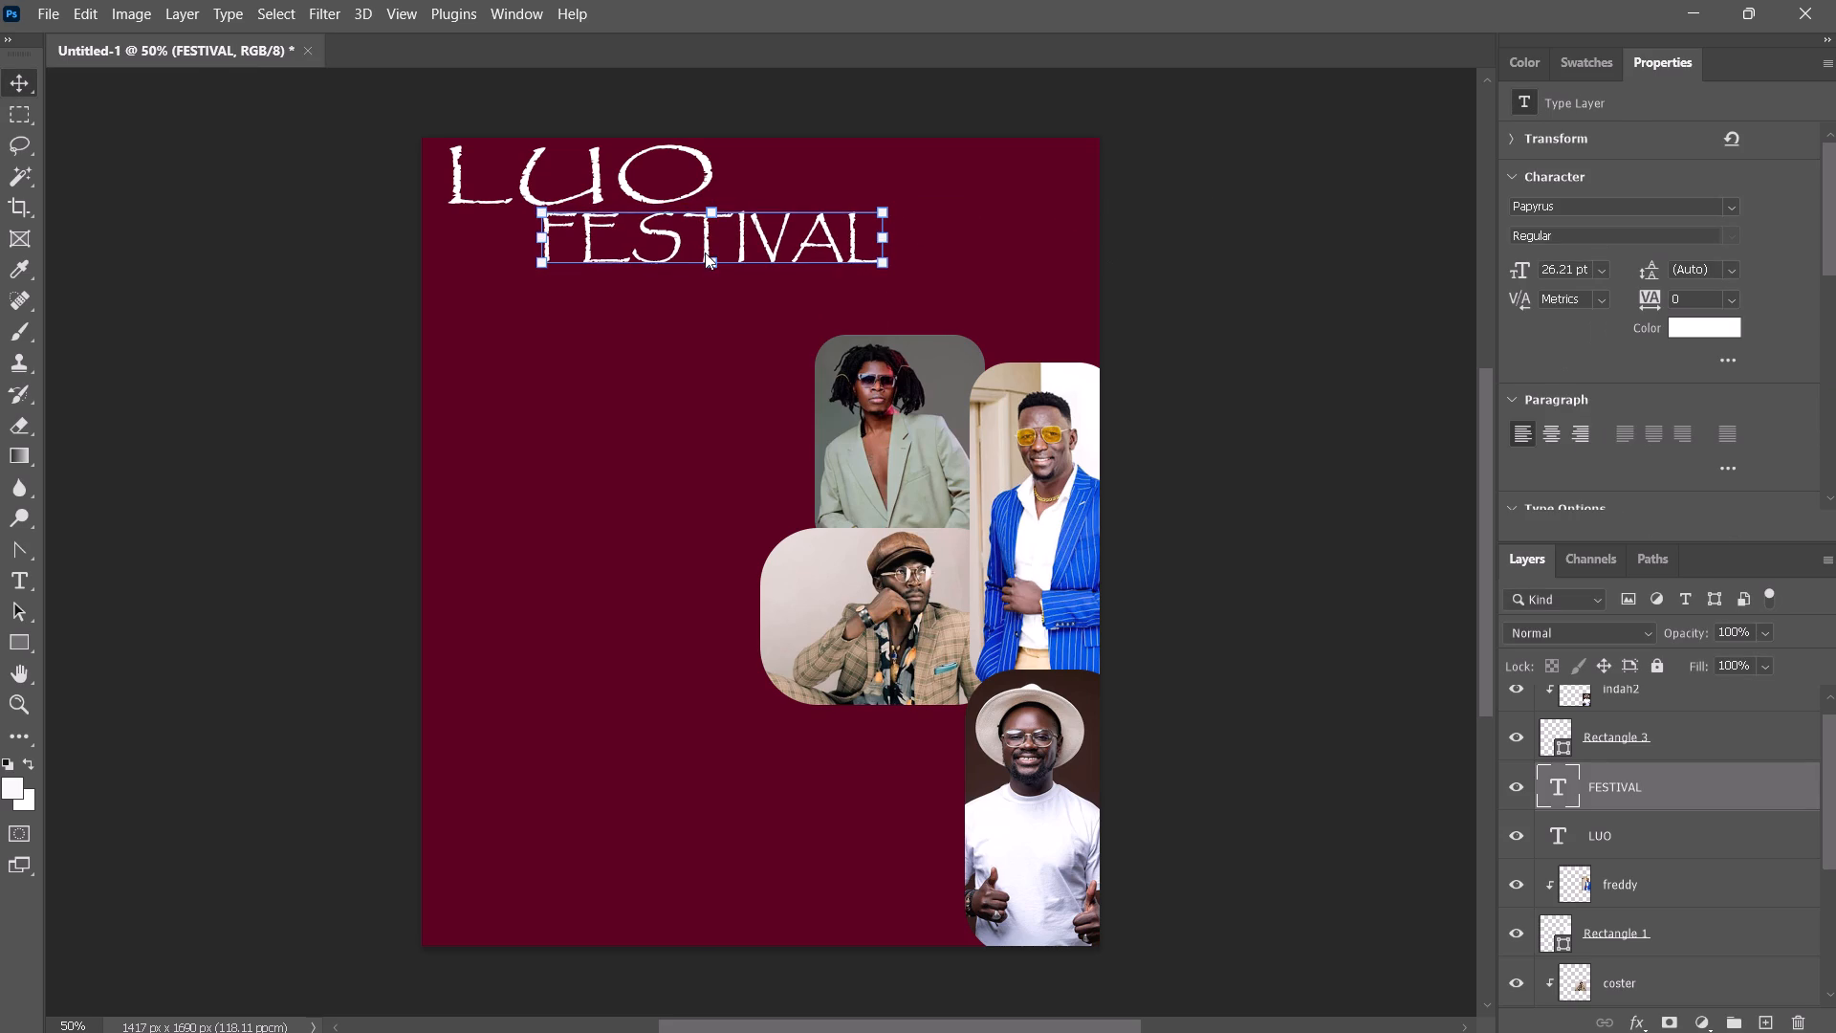
{"action": "key", "text": "Down"}
{"action": "key", "text": "Down"}
{"action": "key", "text": "Down"}
{"action": "key", "text": "Down"}
{"action": "left_click", "coordinate": [1235, 224]}
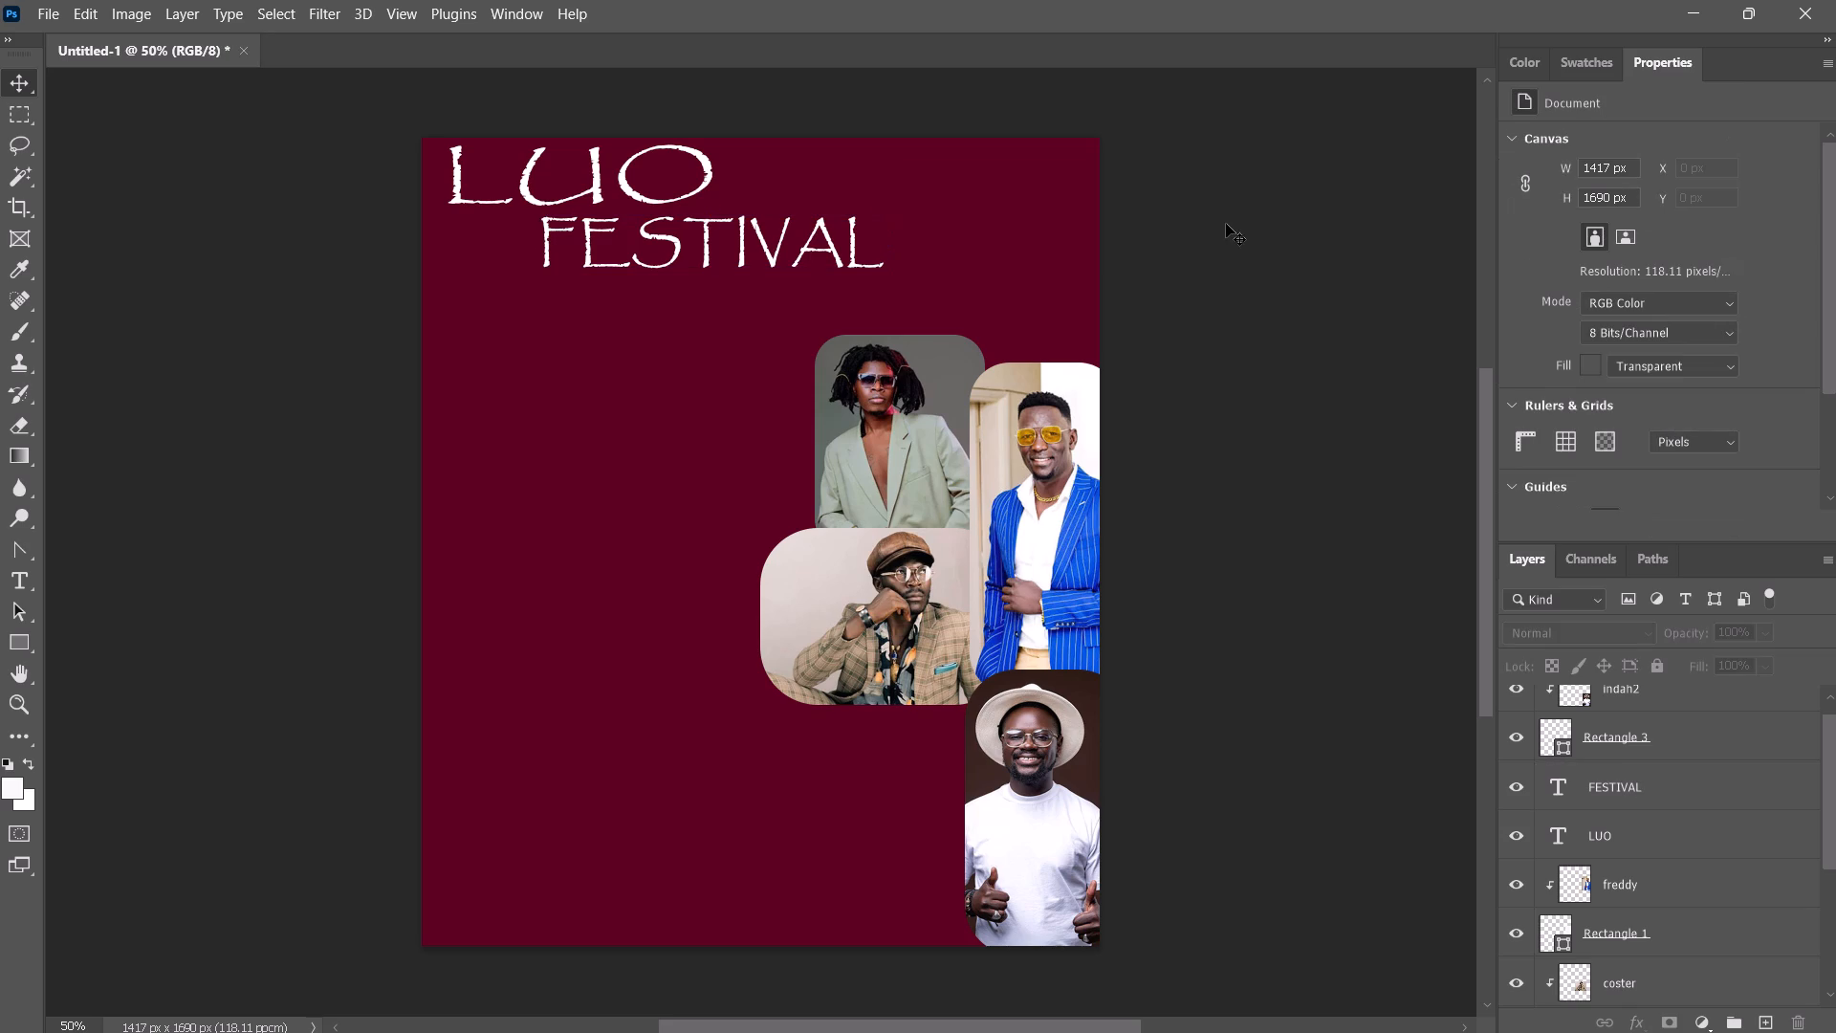
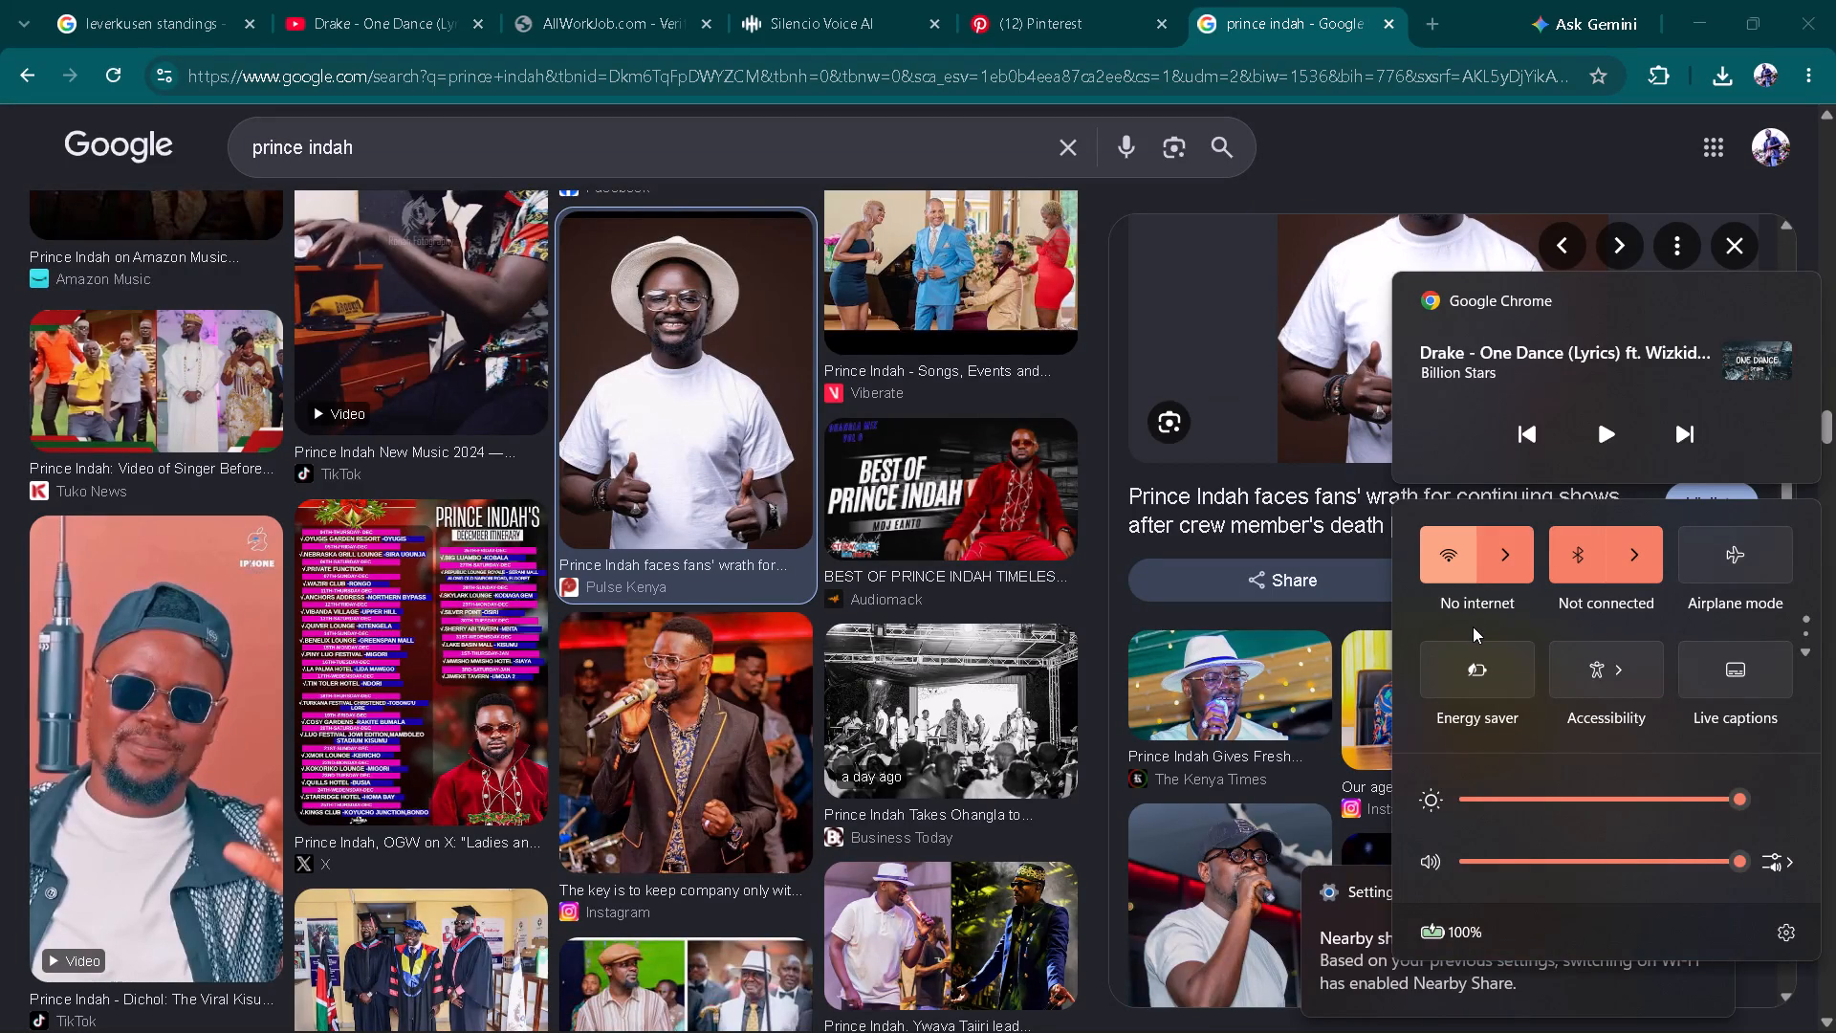
Close the enlarged Prince Indah photo preview and search Google Images for "mc" instead.
{"action": "left_click", "coordinate": [1335, 165]}
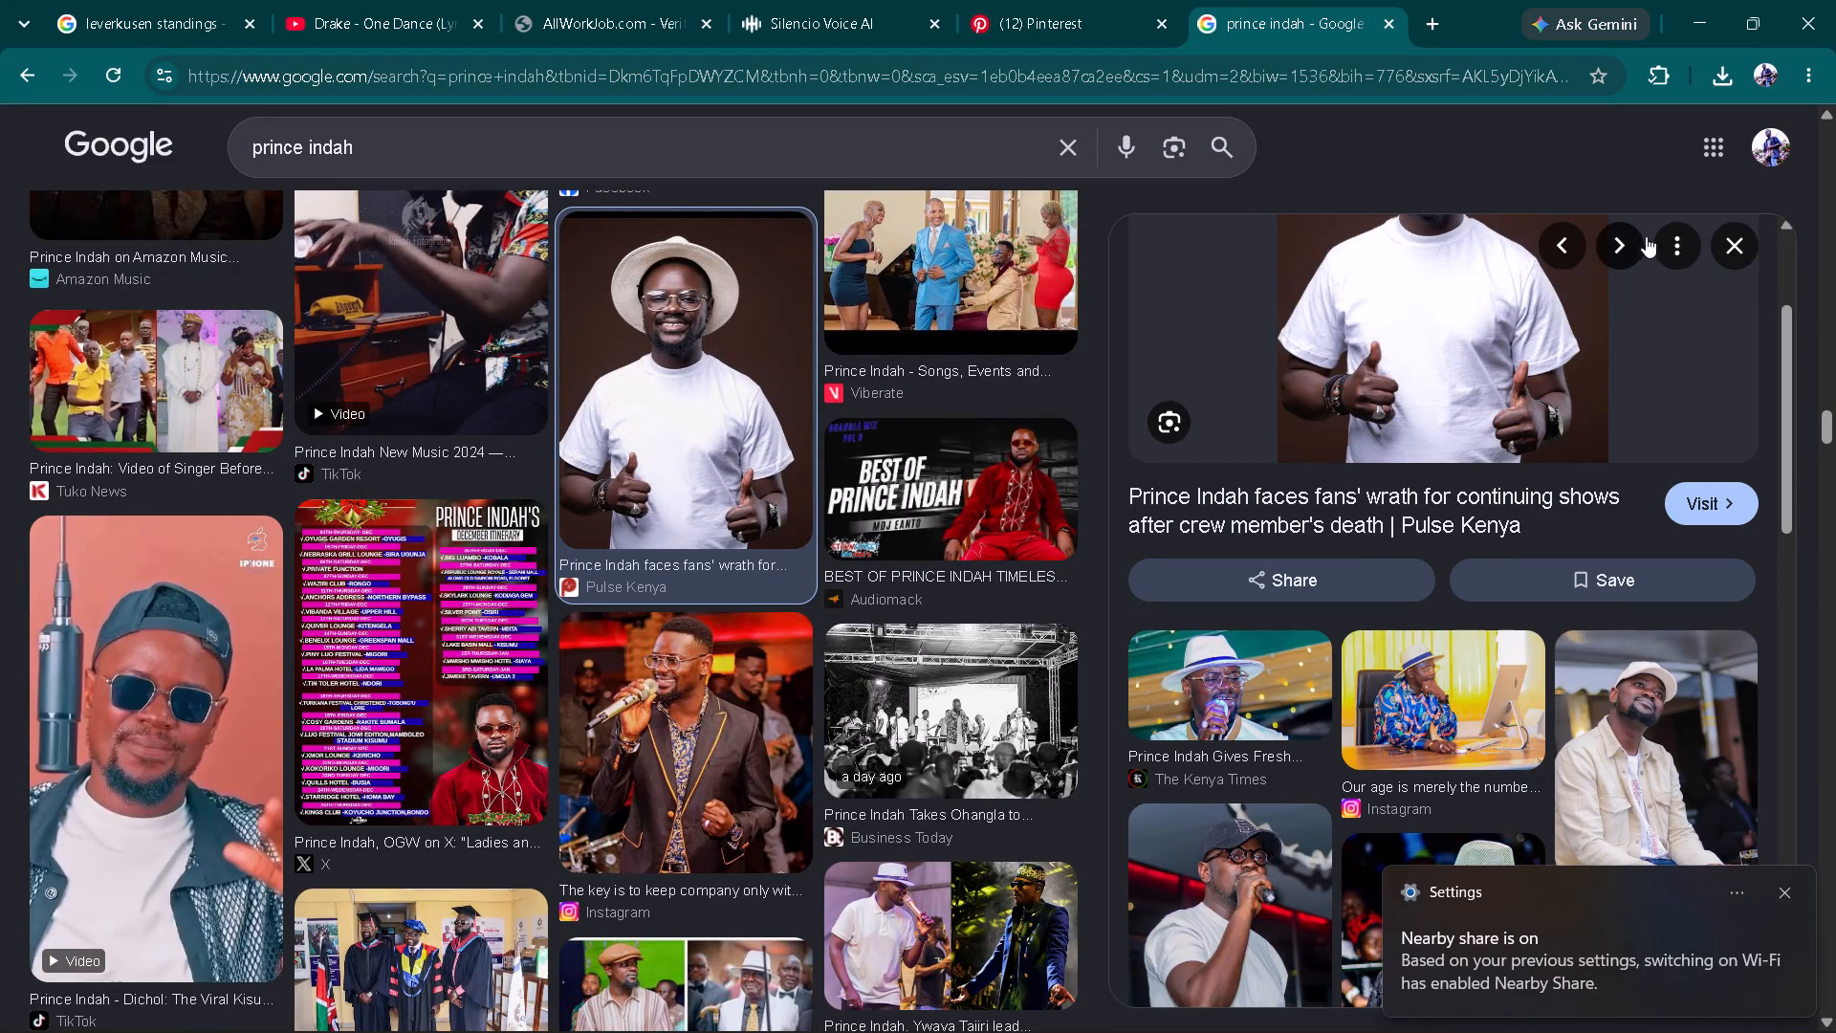
{"action": "left_click", "coordinate": [1741, 248]}
{"action": "scroll", "coordinate": [1015, 544], "scroll_direction": "up", "scroll_amount": 2}
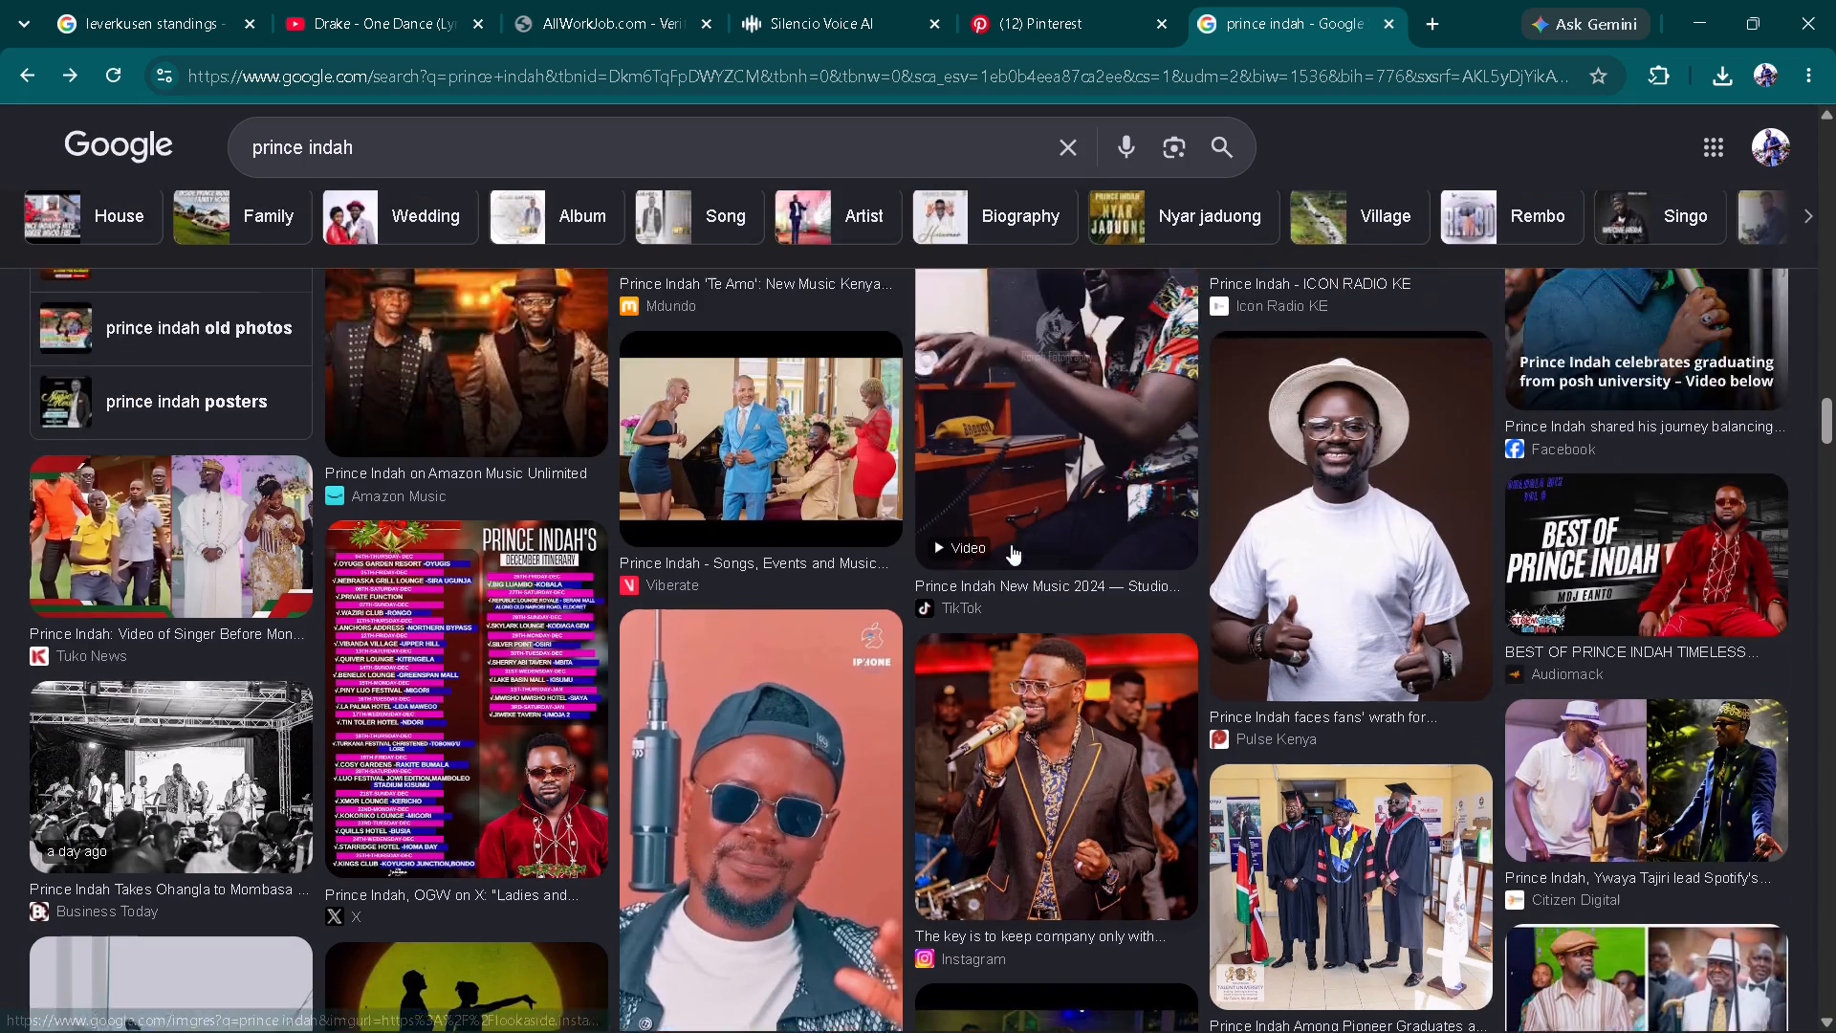
{"action": "scroll", "coordinate": [1011, 544], "scroll_direction": "up", "scroll_amount": 3}
{"action": "left_click_drag", "start_coordinate": [401, 157], "coordinate": [215, 135]}
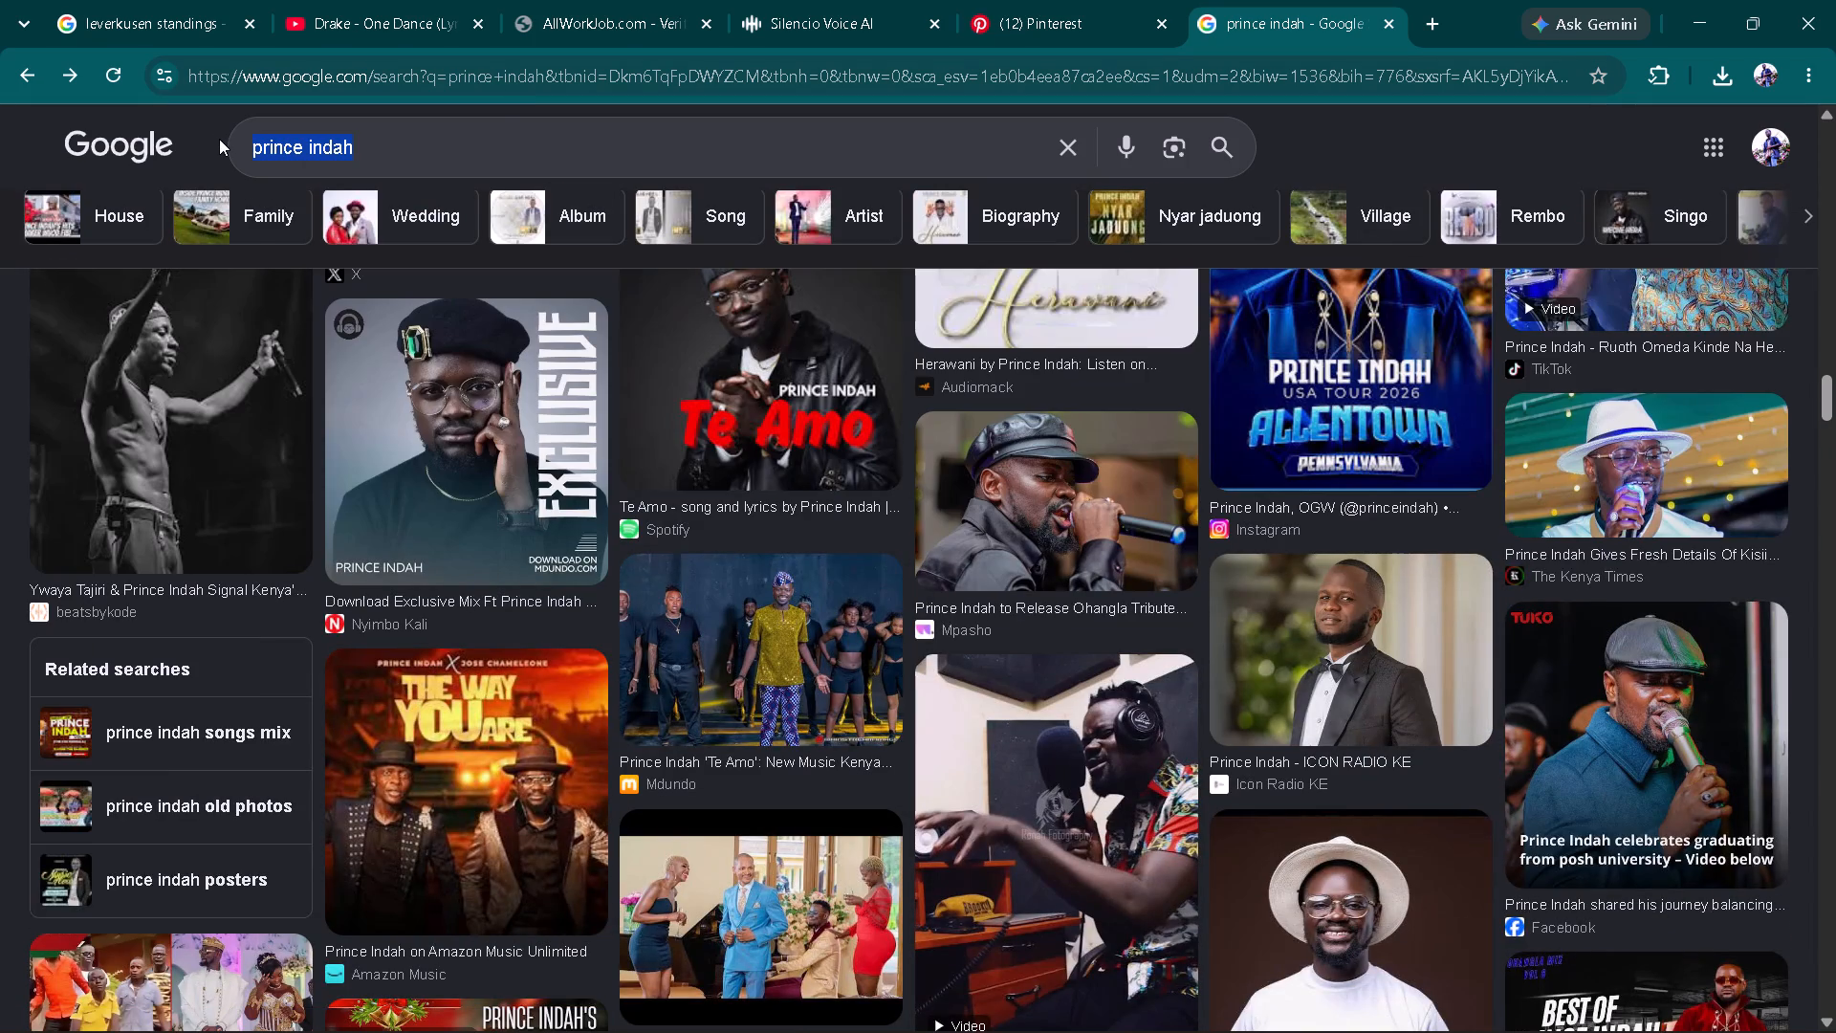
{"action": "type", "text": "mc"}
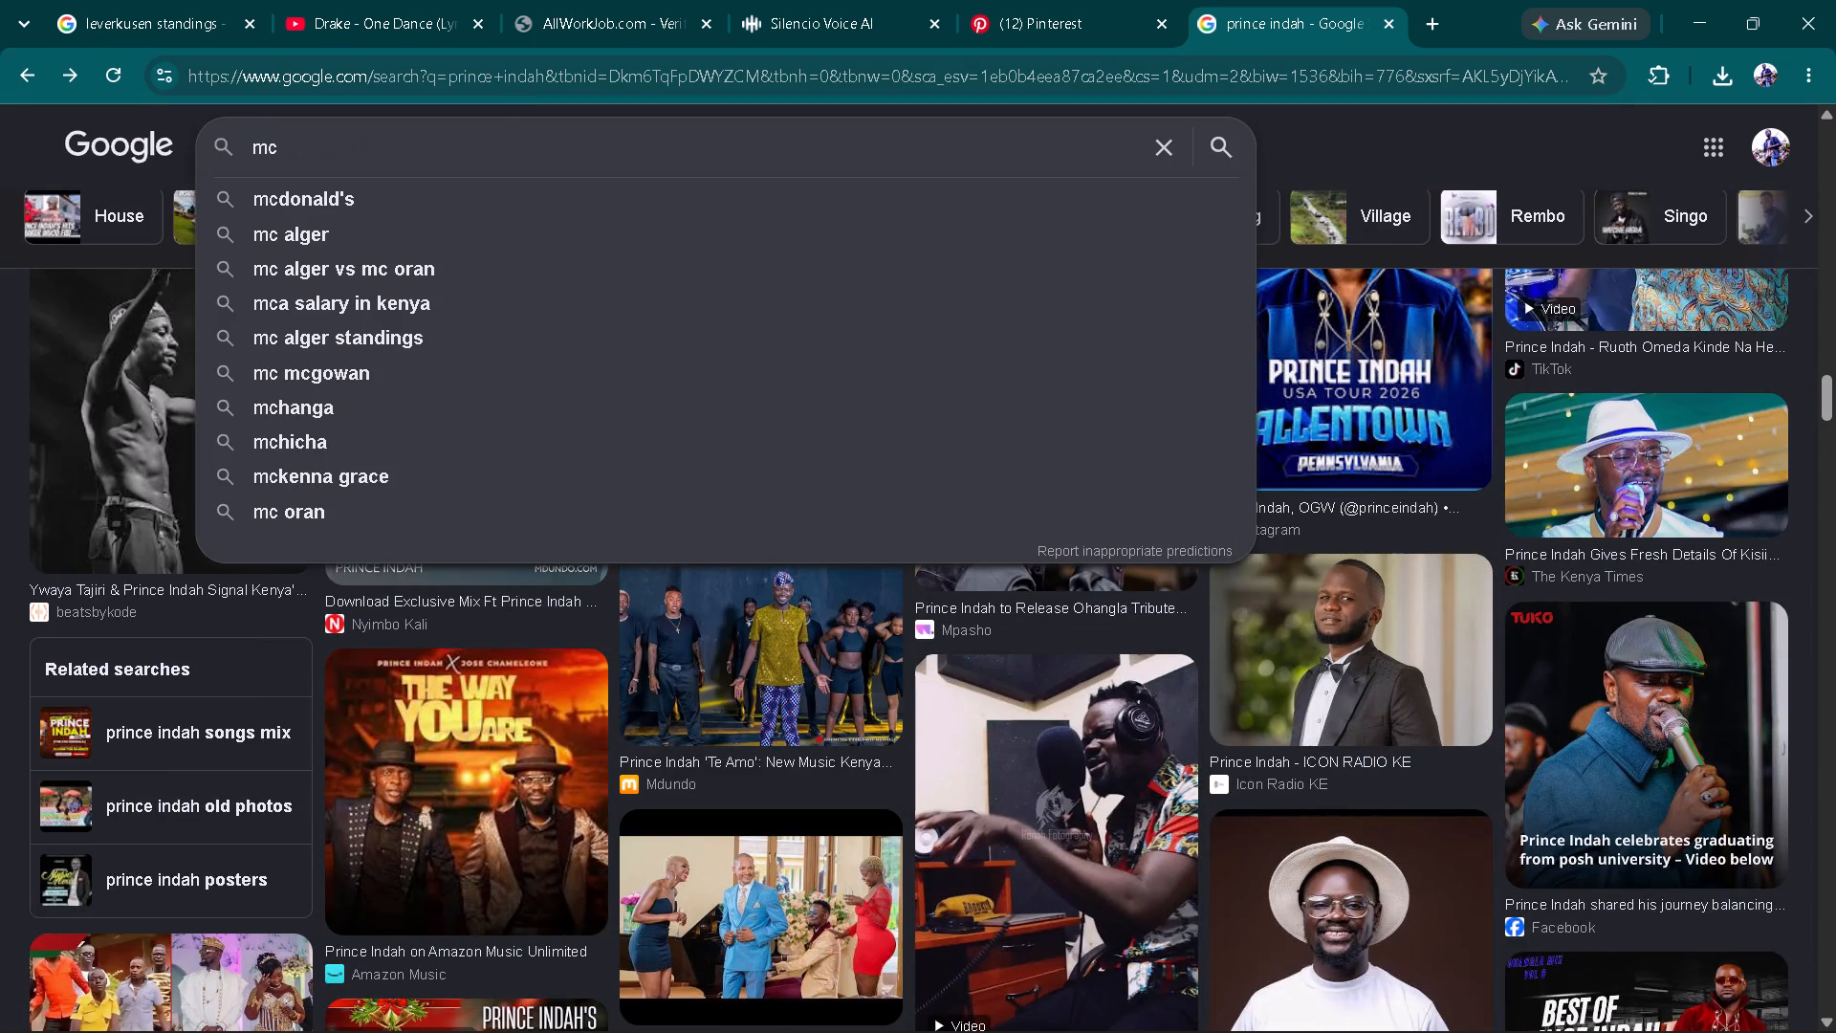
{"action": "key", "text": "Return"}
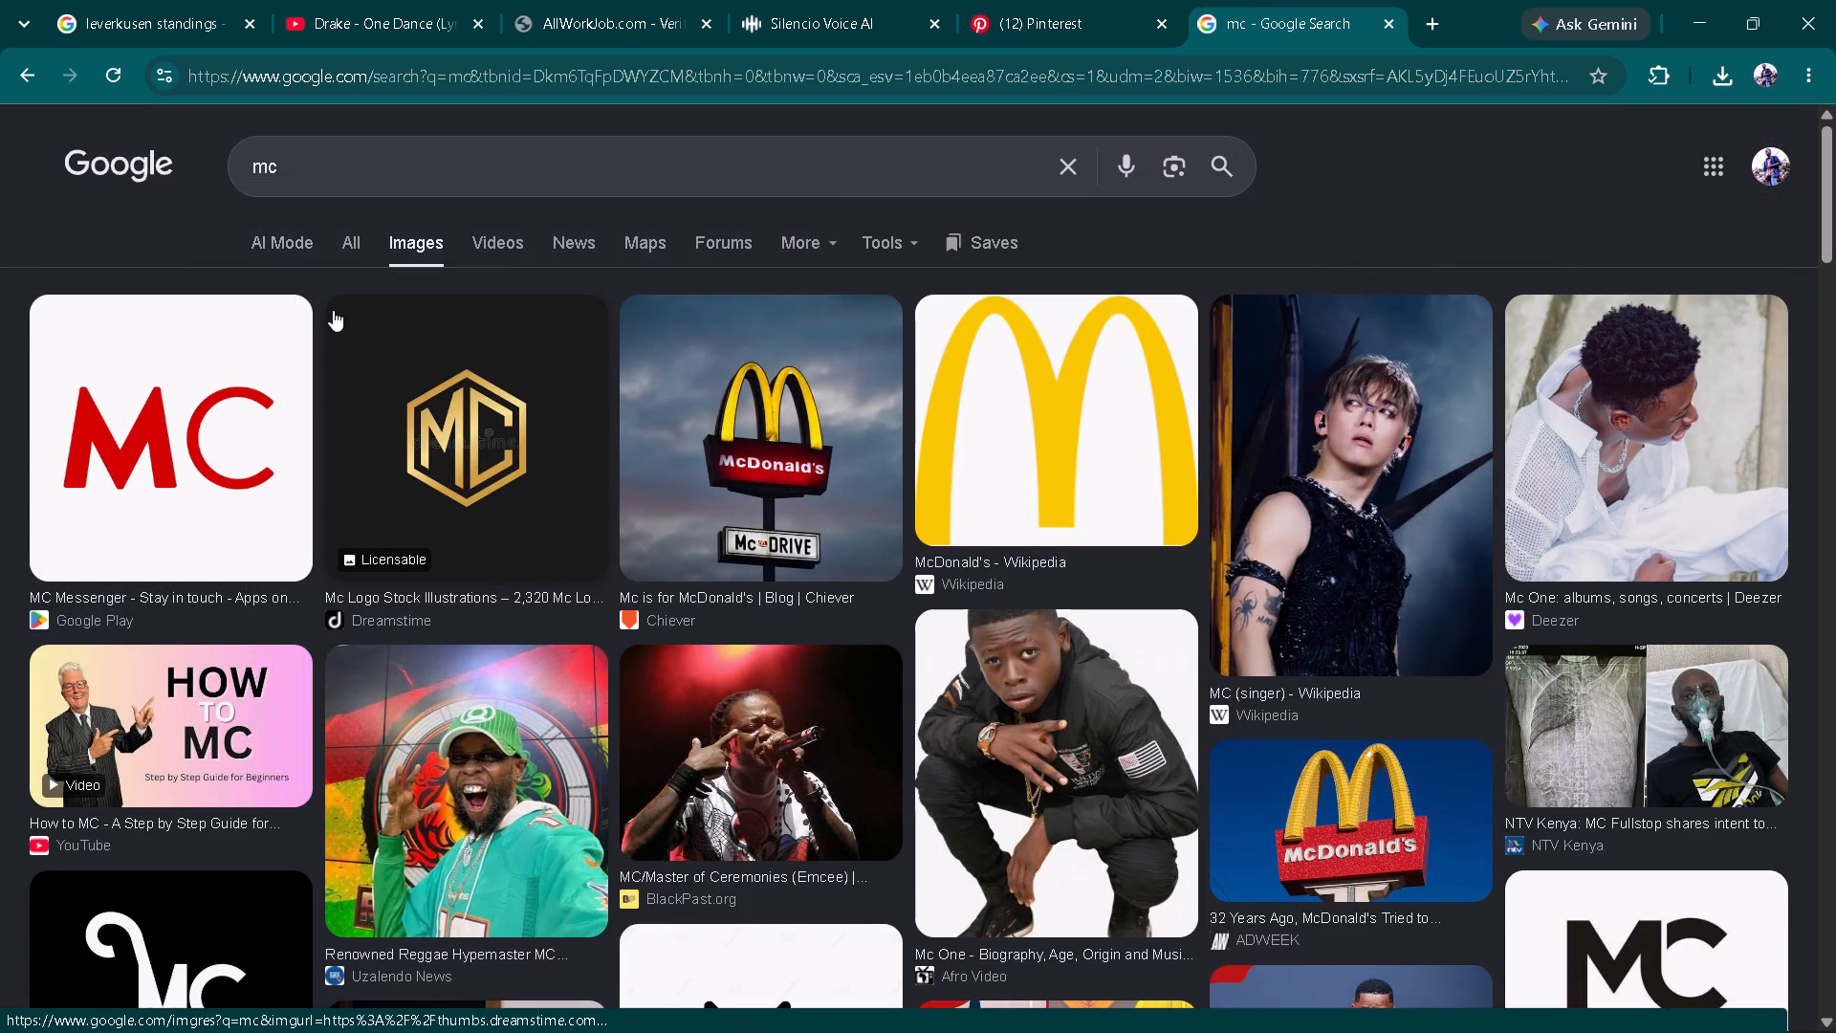
Look through the image results for "mc" for a suitable MC photo for the poster.
{"action": "scroll", "coordinate": [333, 310], "scroll_direction": "down", "scroll_amount": 4}
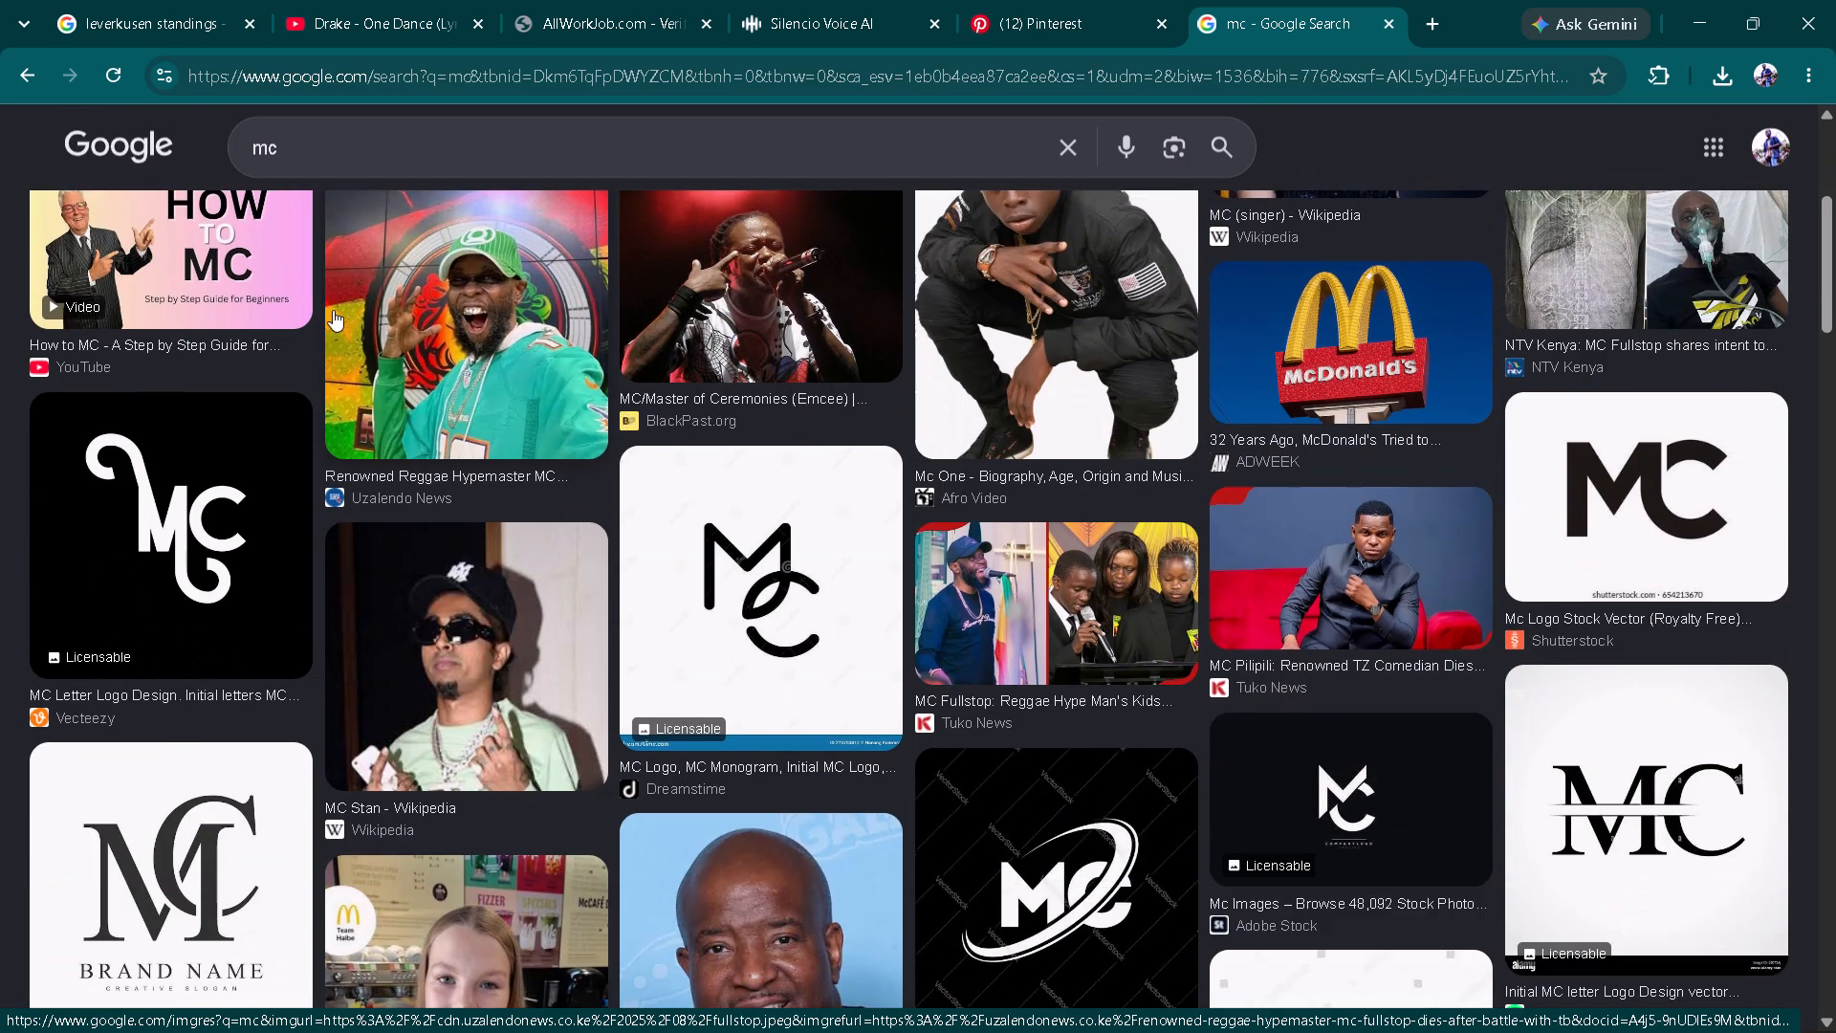
{"action": "scroll", "coordinate": [333, 310], "scroll_direction": "down", "scroll_amount": 7}
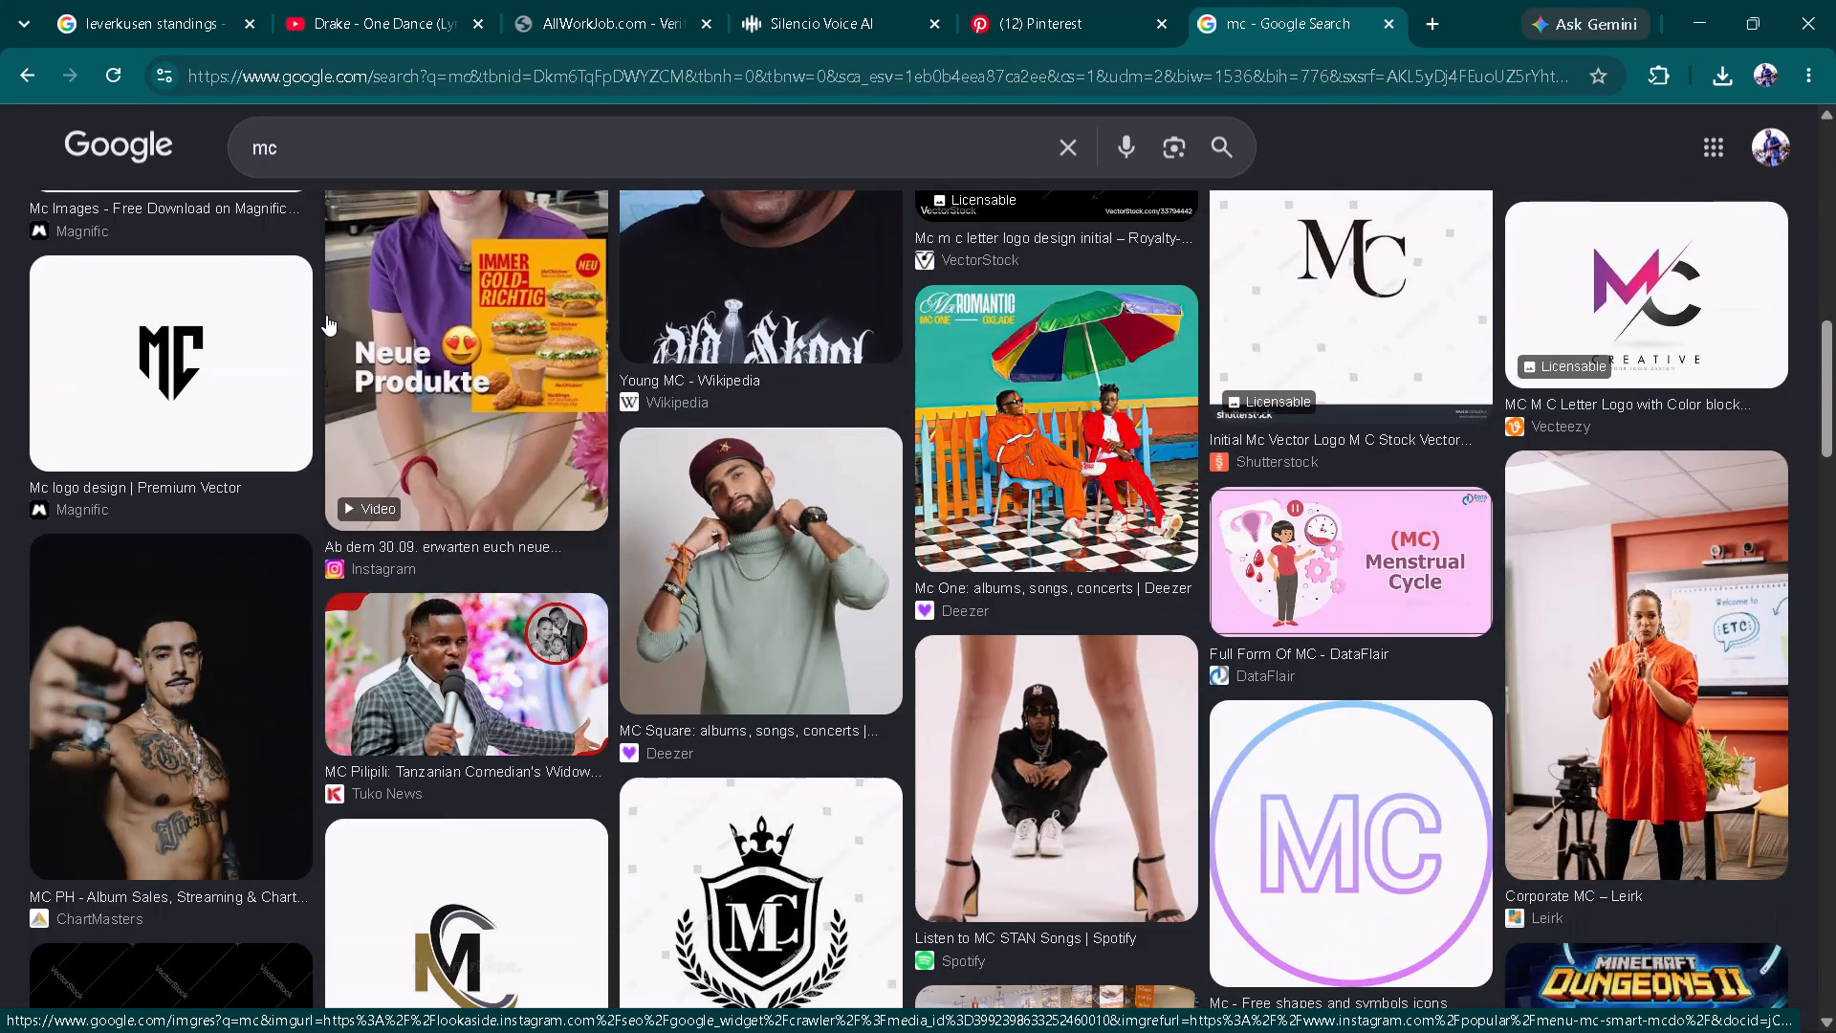
{"action": "scroll", "coordinate": [326, 315], "scroll_direction": "down", "scroll_amount": 8}
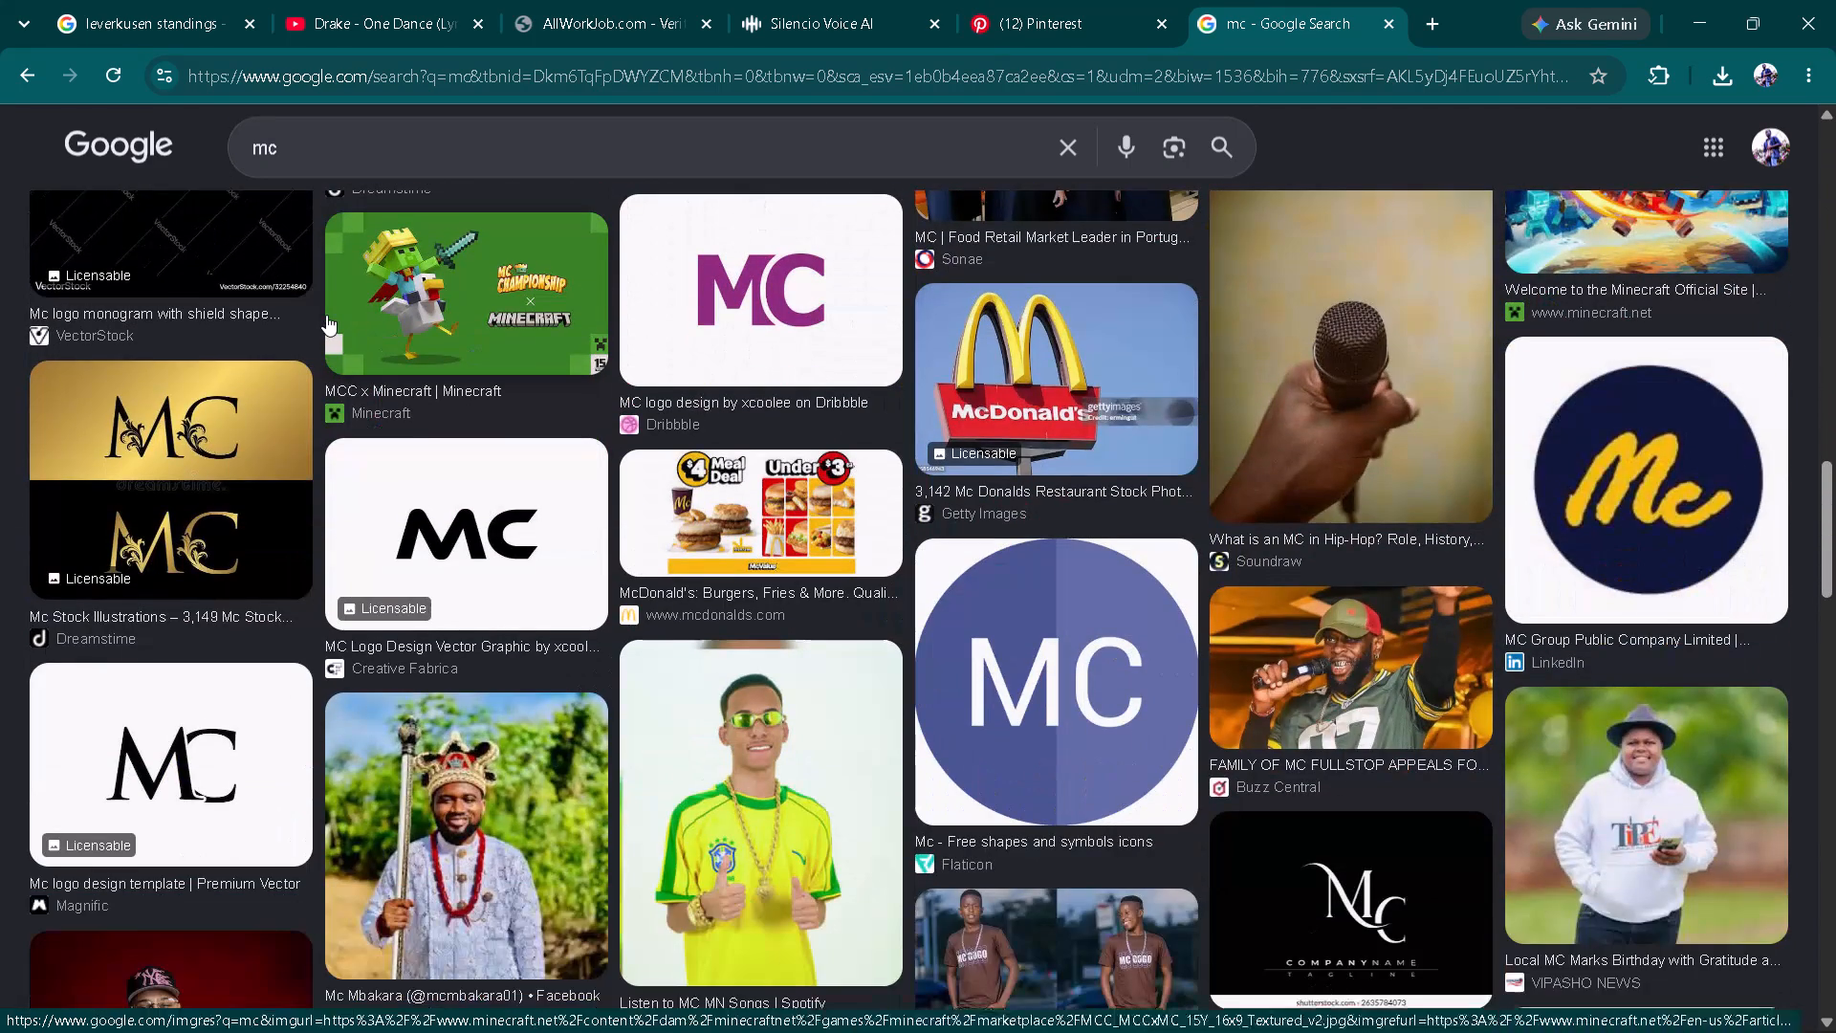
{"action": "scroll", "coordinate": [326, 315], "scroll_direction": "down", "scroll_amount": 3}
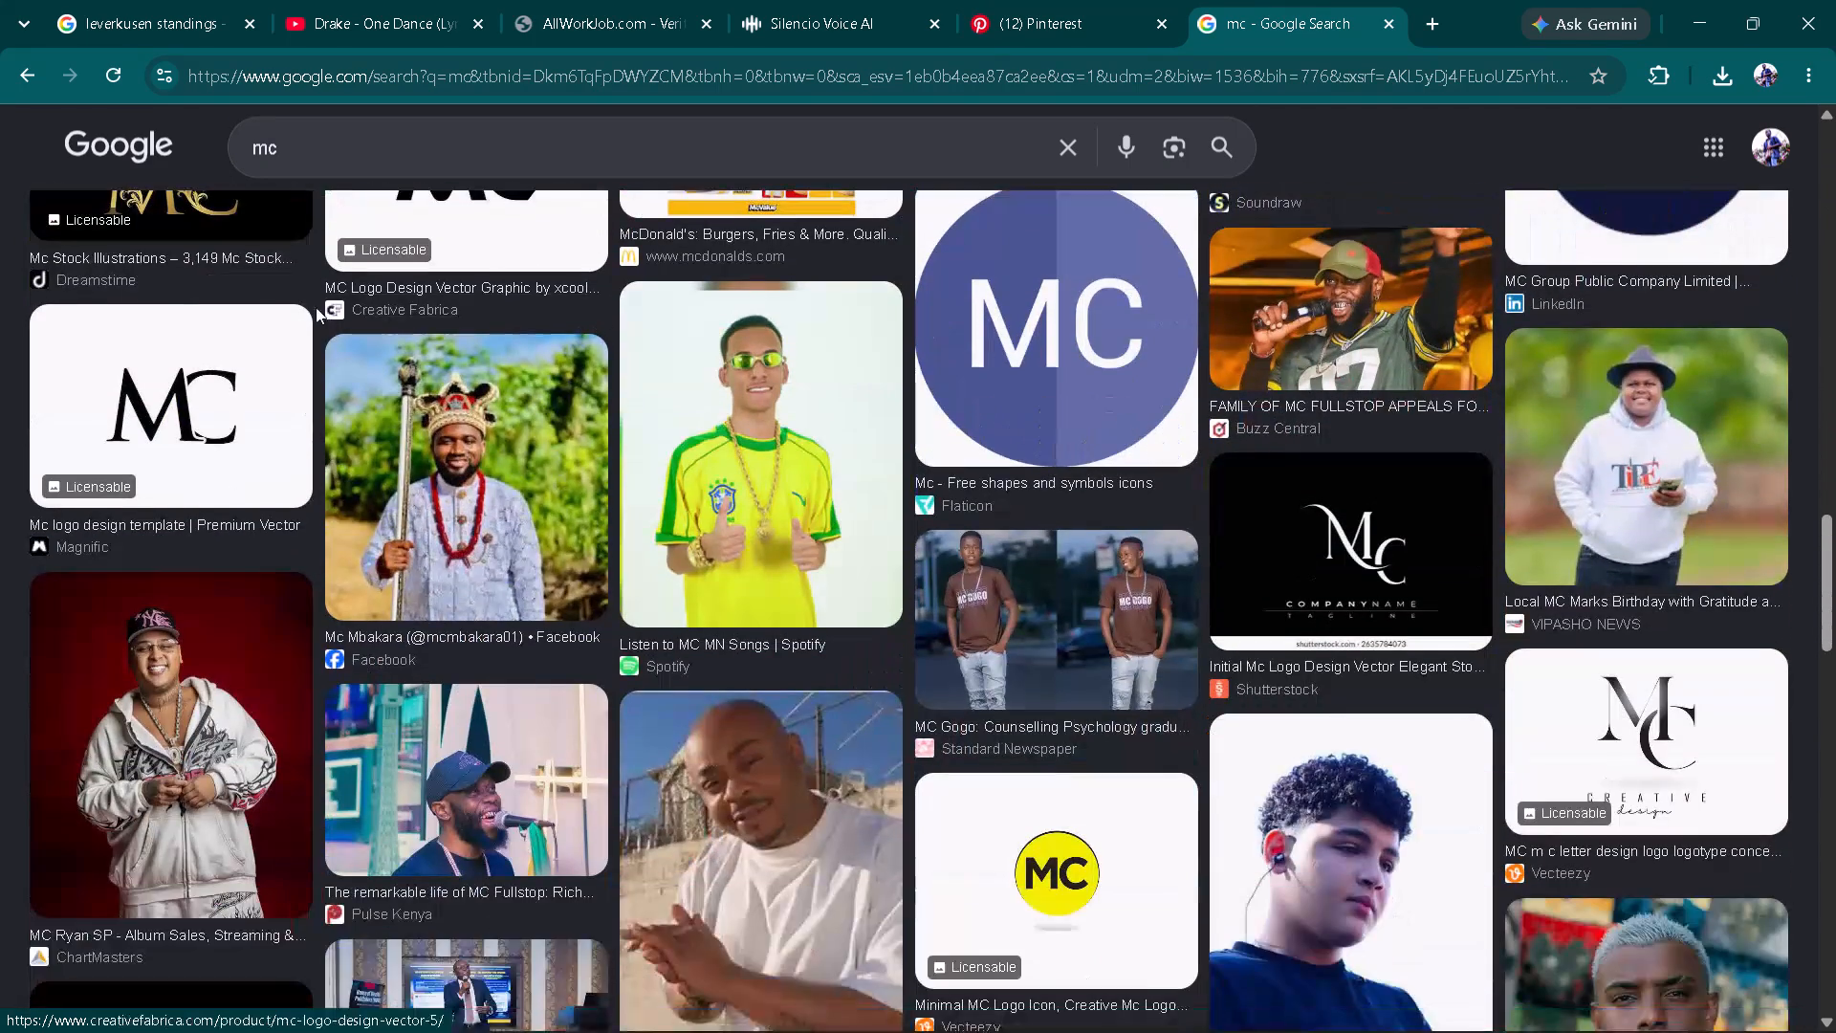
{"action": "scroll", "coordinate": [306, 302], "scroll_direction": "down", "scroll_amount": 8}
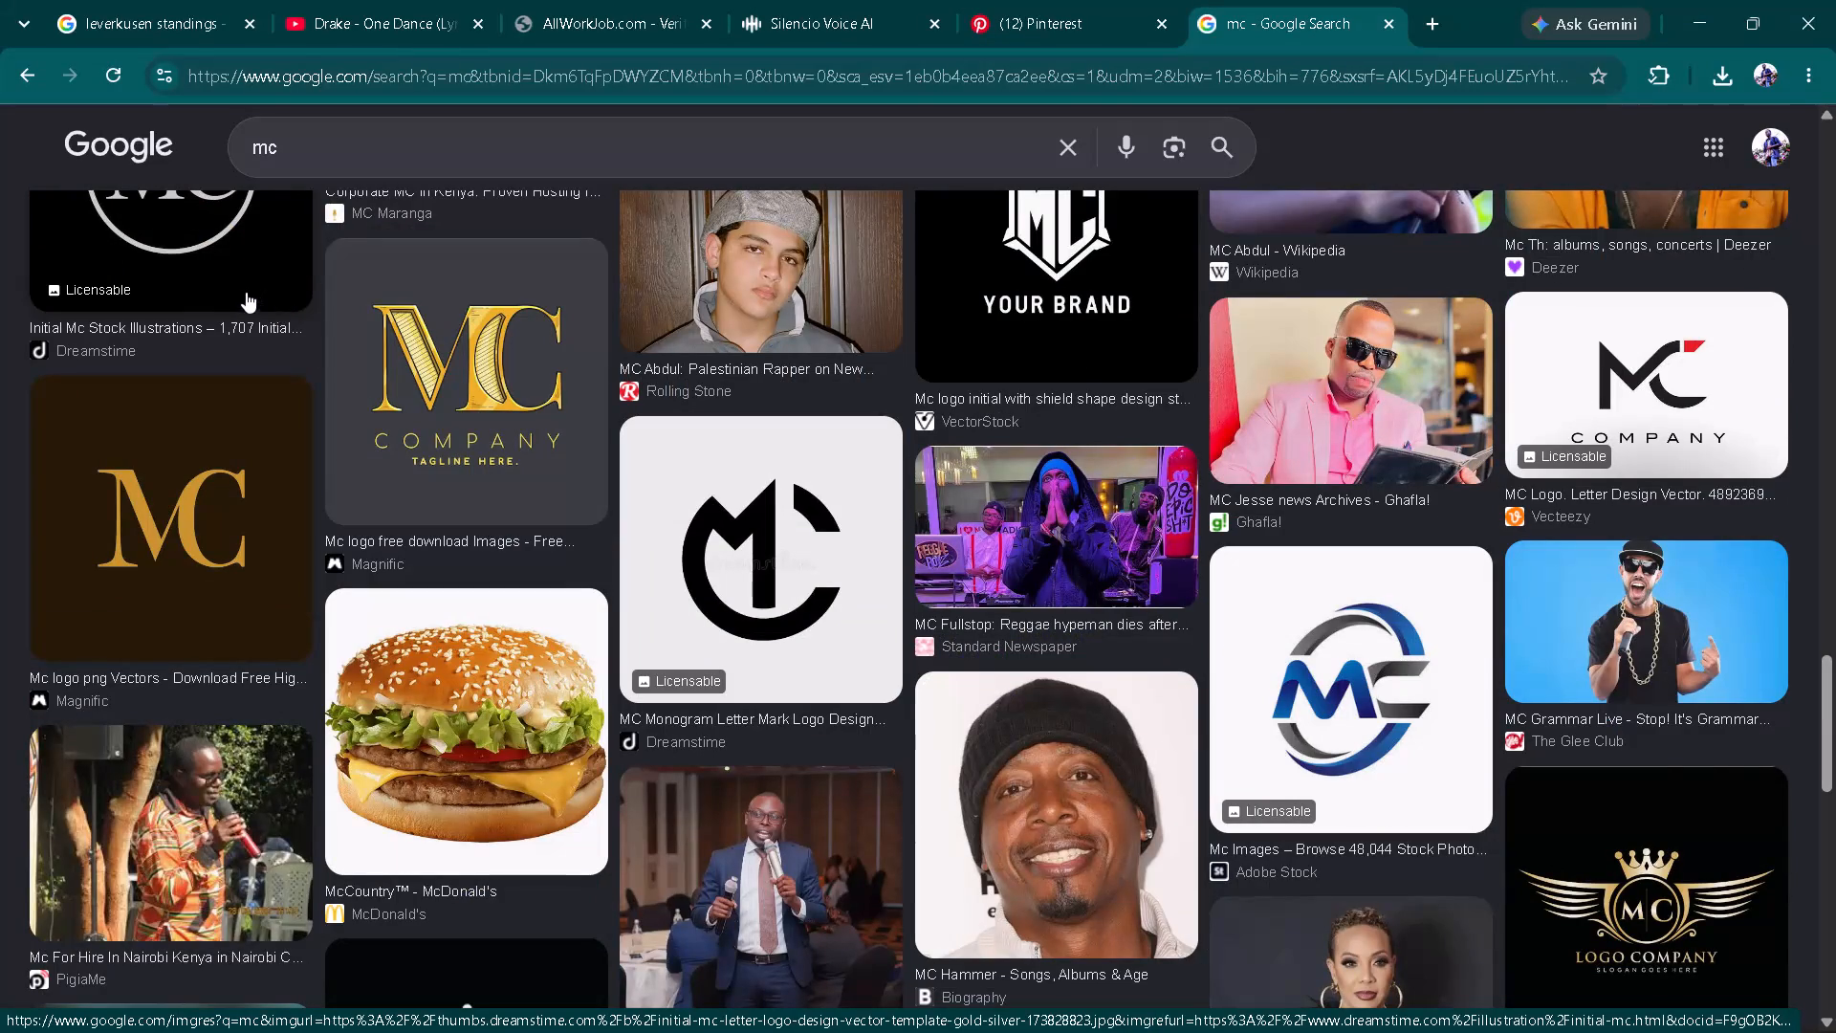
{"action": "scroll", "coordinate": [234, 282], "scroll_direction": "down", "scroll_amount": 5}
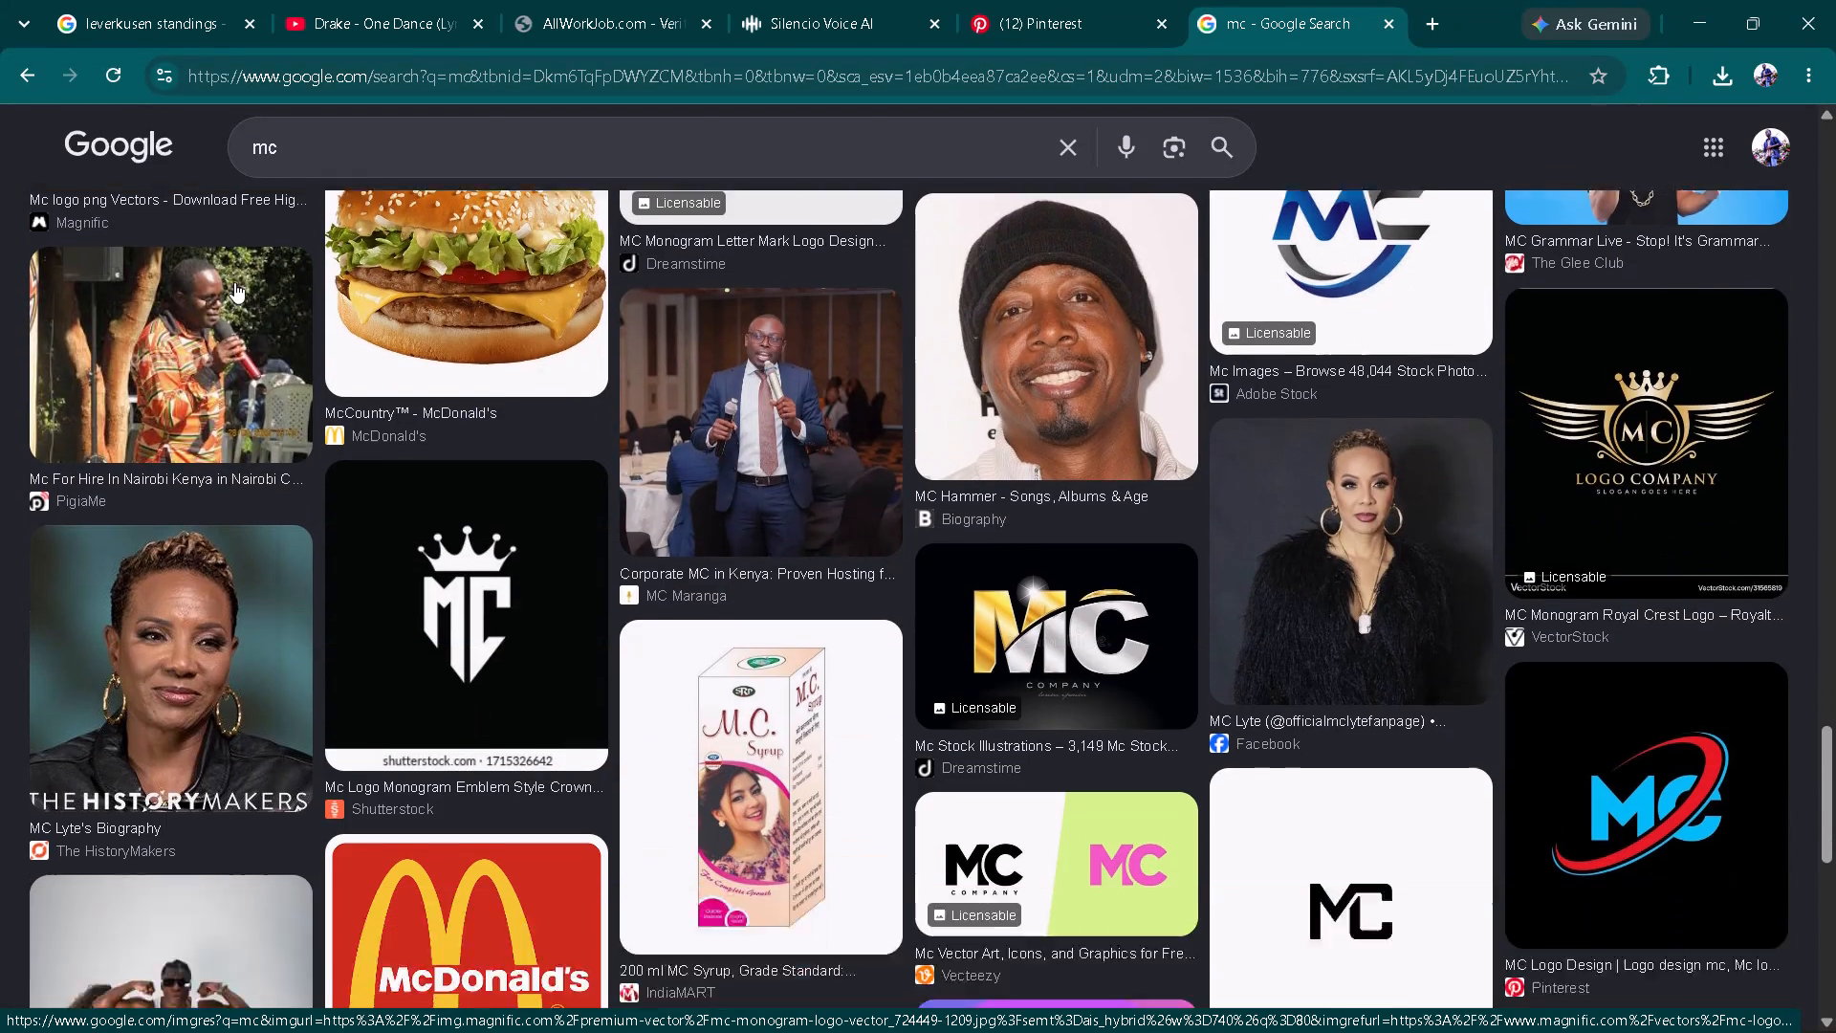
{"action": "scroll", "coordinate": [234, 282], "scroll_direction": "down", "scroll_amount": 4}
{"action": "scroll", "coordinate": [233, 279], "scroll_direction": "up", "scroll_amount": 9}
Change the image search query to "luo mc" and run it.
{"action": "left_click", "coordinate": [288, 155]}
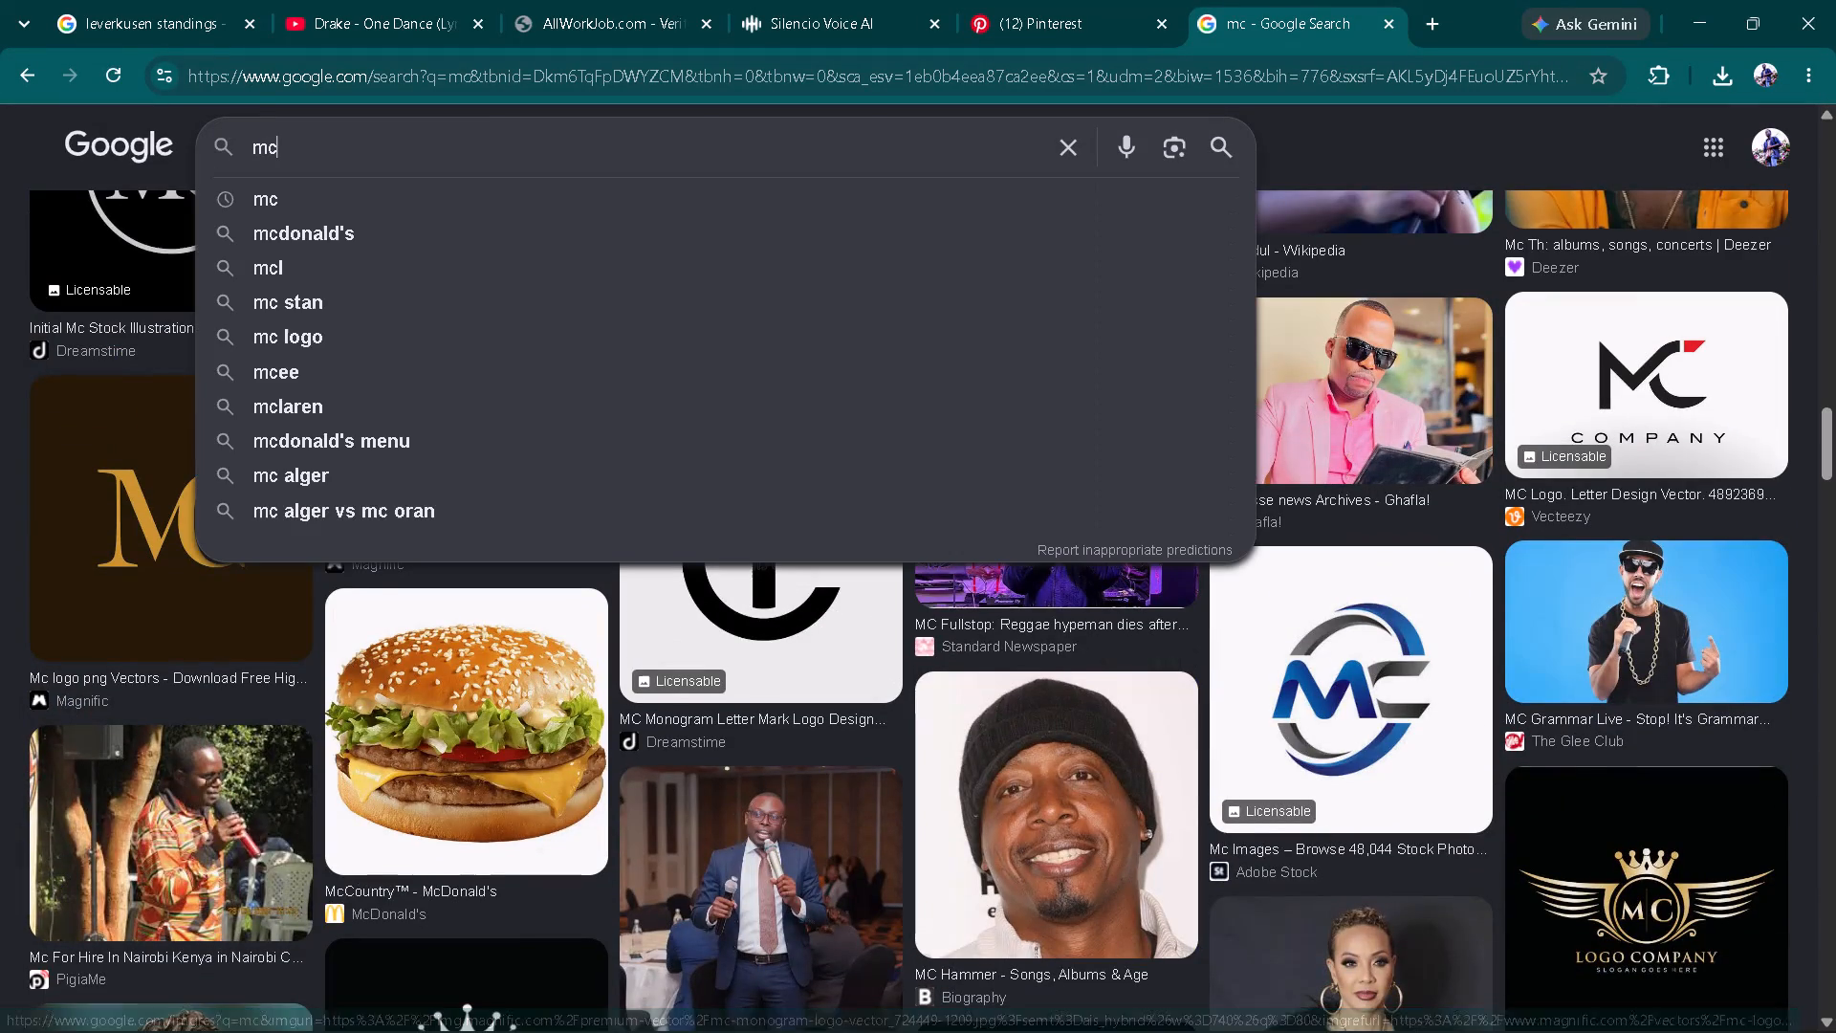
{"action": "key", "text": "Left"}
{"action": "key", "text": "Left"}
{"action": "key", "text": "Left"}
{"action": "key", "text": "Left"}
{"action": "key", "text": "Left"}
{"action": "key", "text": "Left"}
{"action": "key", "text": "Left"}
{"action": "key", "text": "Left"}
{"action": "key", "text": "Left"}
{"action": "key", "text": "Left"}
{"action": "key", "text": "Left"}
{"action": "key", "text": "Left"}
{"action": "key", "text": "Left"}
{"action": "key", "text": "Left"}
{"action": "key", "text": "Left"}
{"action": "key", "text": "Left"}
{"action": "key", "text": "Left"}
{"action": "key", "text": "Left"}
{"action": "key", "text": "Left"}
{"action": "key", "text": "Left"}
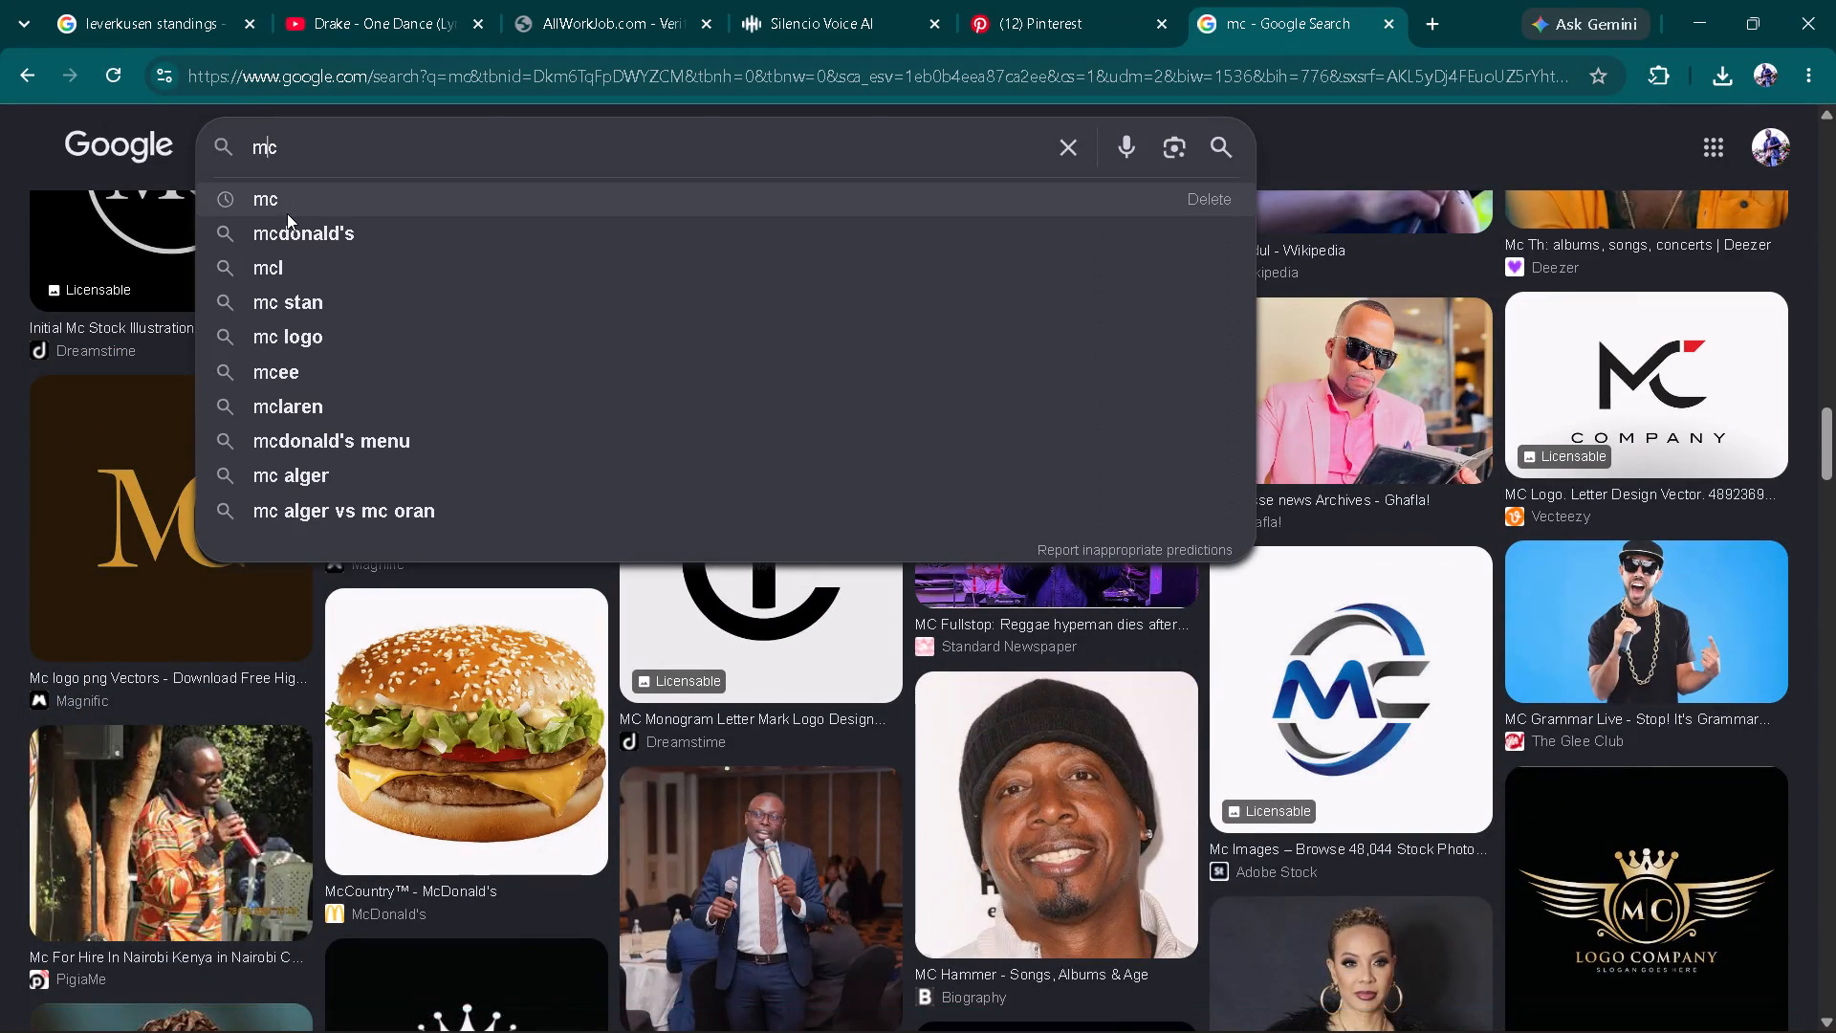
{"action": "type", "text": "luo"}
{"action": "key", "text": "space"}
{"action": "key", "text": "Return"}
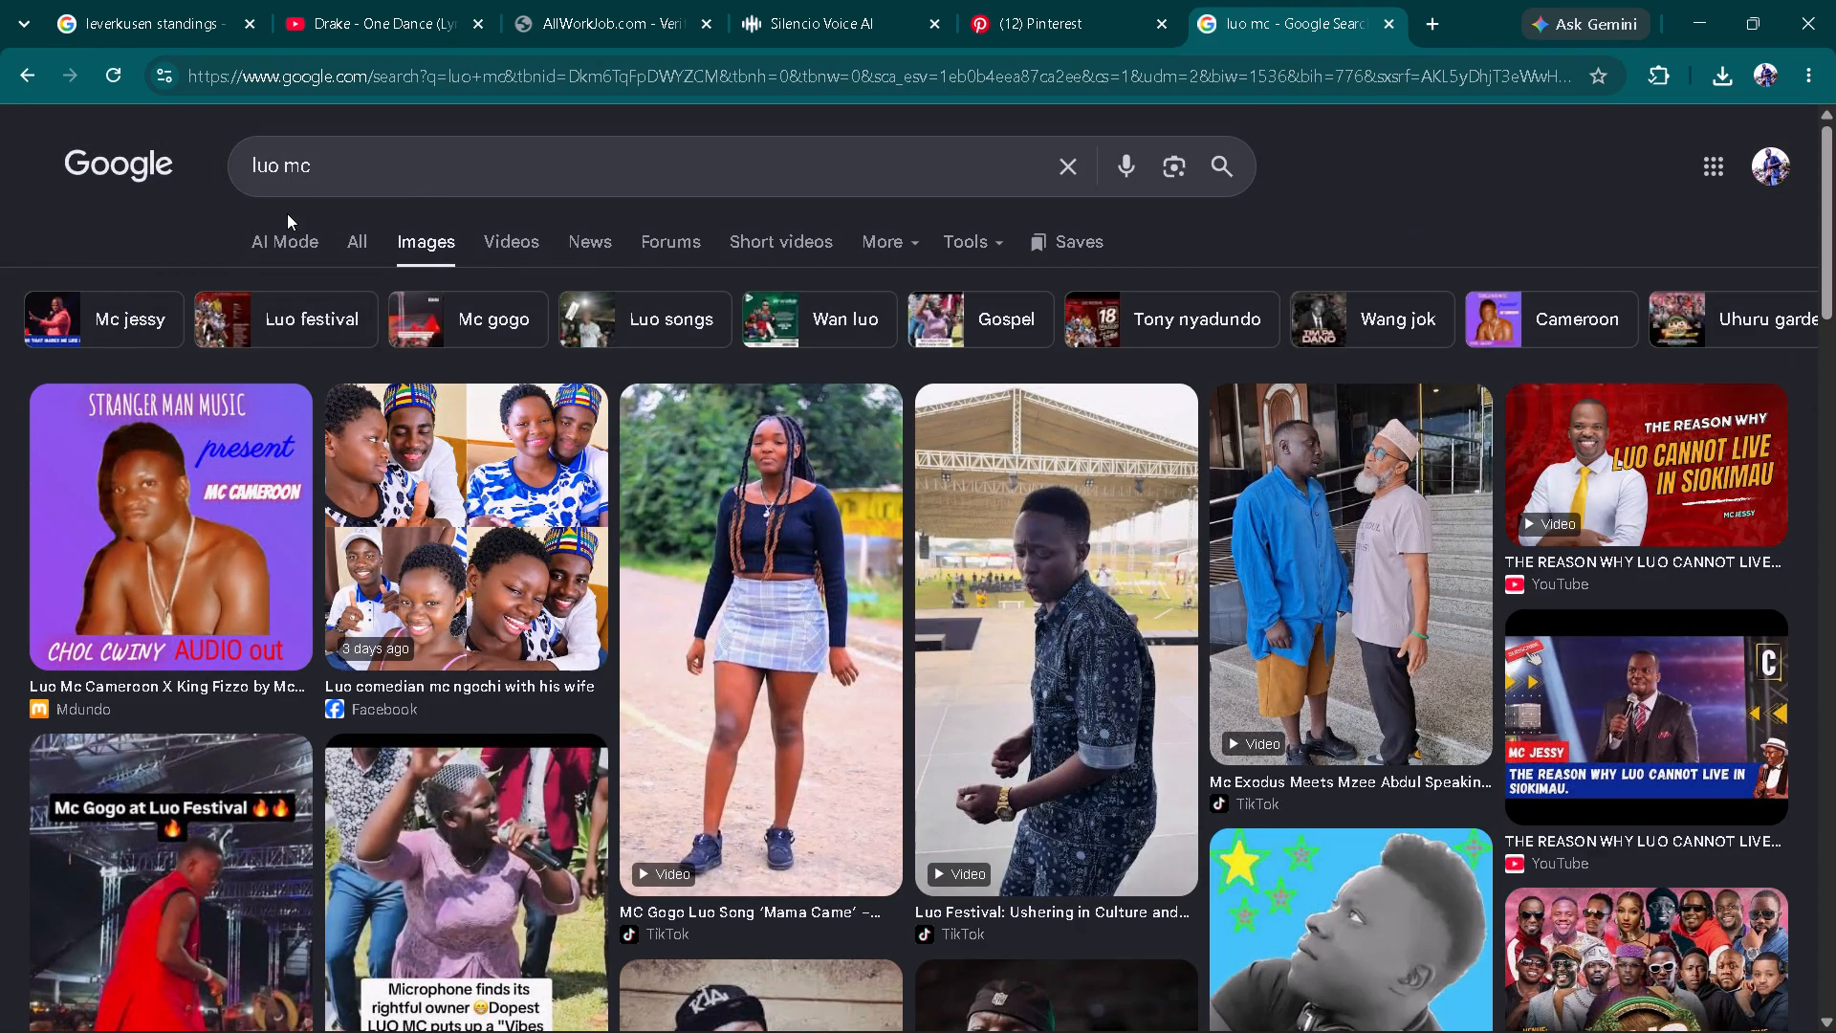
Look through the "luo mc" image results for a usable MC portrait.
{"action": "scroll", "coordinate": [409, 550], "scroll_direction": "down", "scroll_amount": 5}
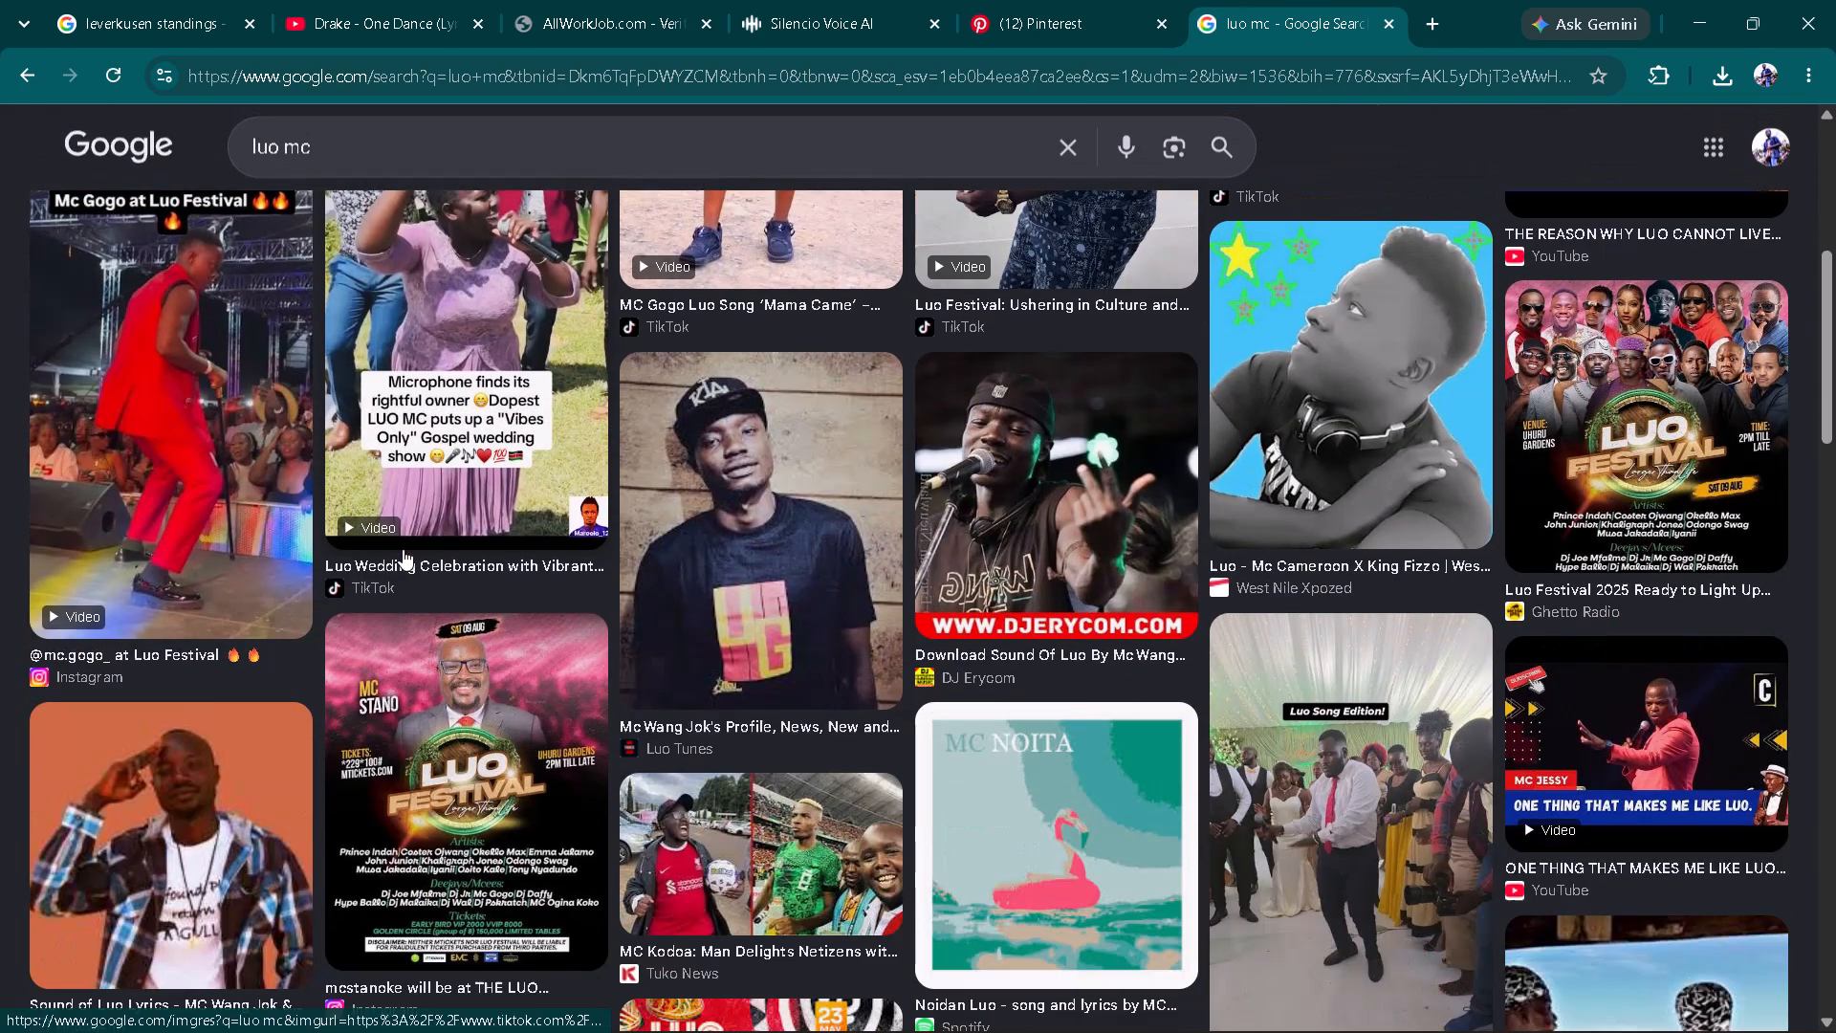
{"action": "scroll", "coordinate": [402, 544], "scroll_direction": "down", "scroll_amount": 4}
{"action": "scroll", "coordinate": [404, 539], "scroll_direction": "up", "scroll_amount": 5}
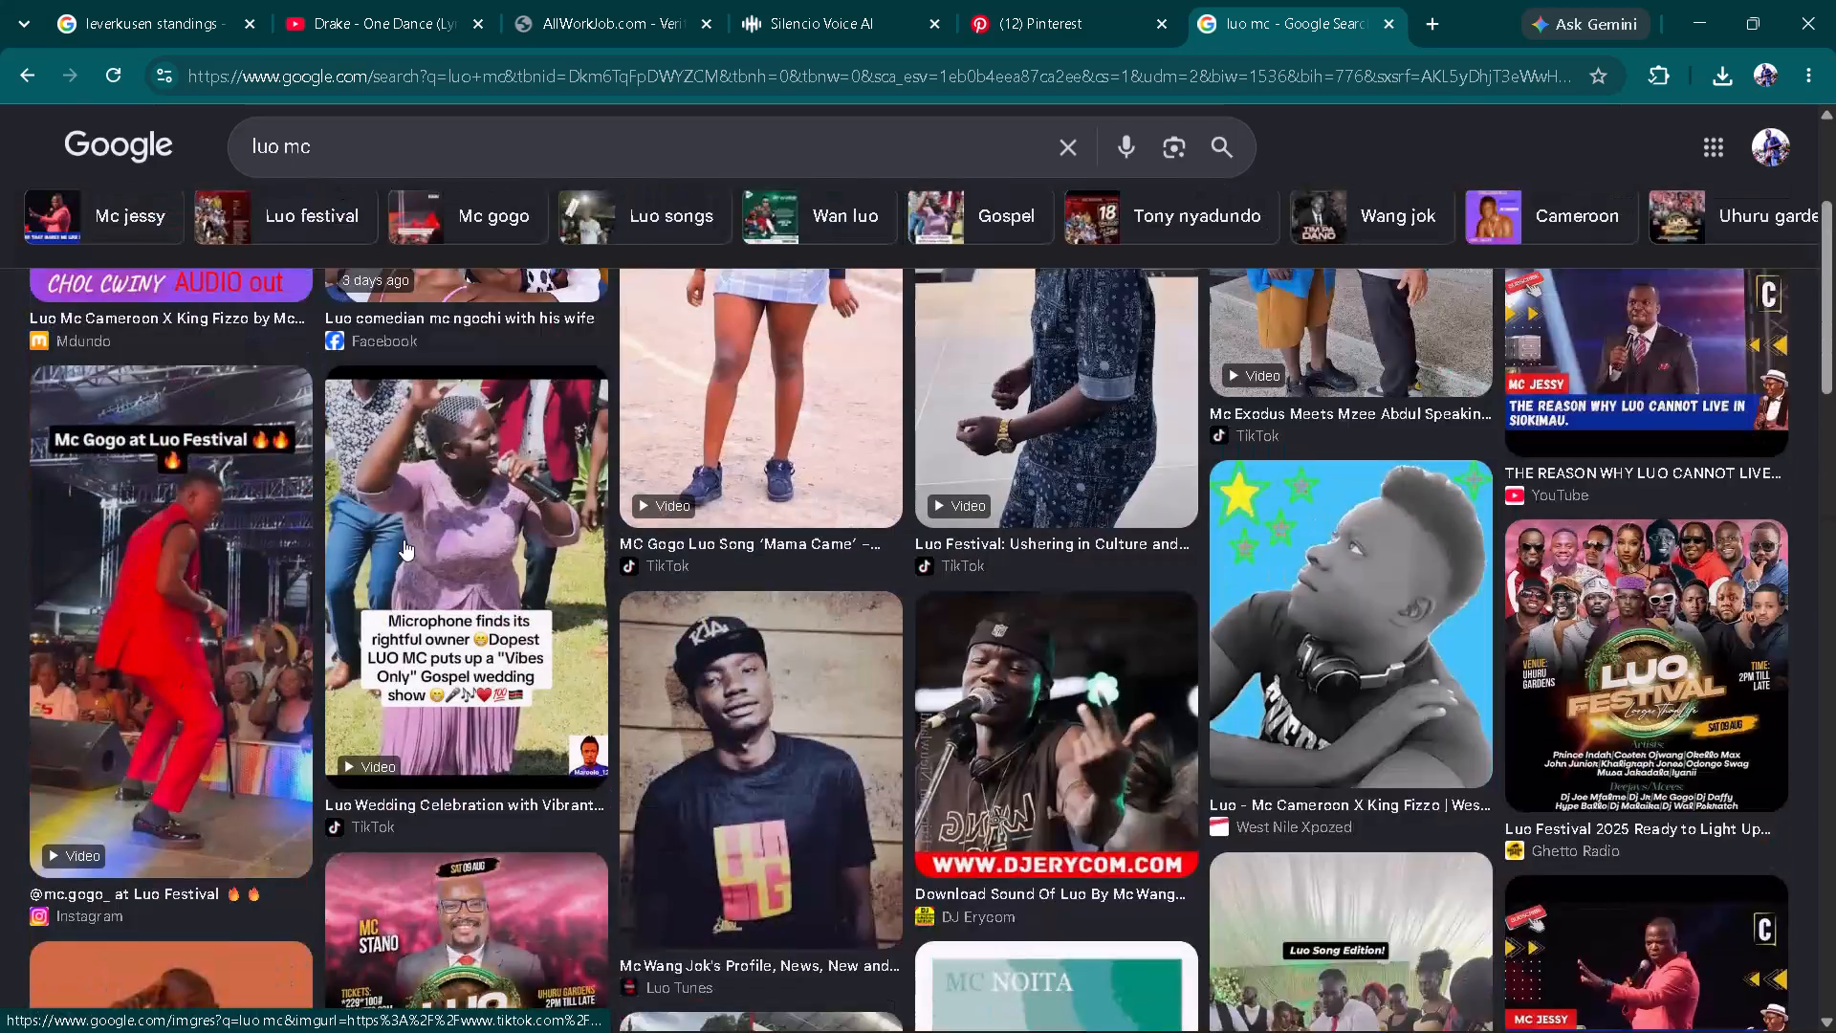
{"action": "scroll", "coordinate": [404, 539], "scroll_direction": "up", "scroll_amount": 2}
{"action": "scroll", "coordinate": [404, 539], "scroll_direction": "down", "scroll_amount": 8}
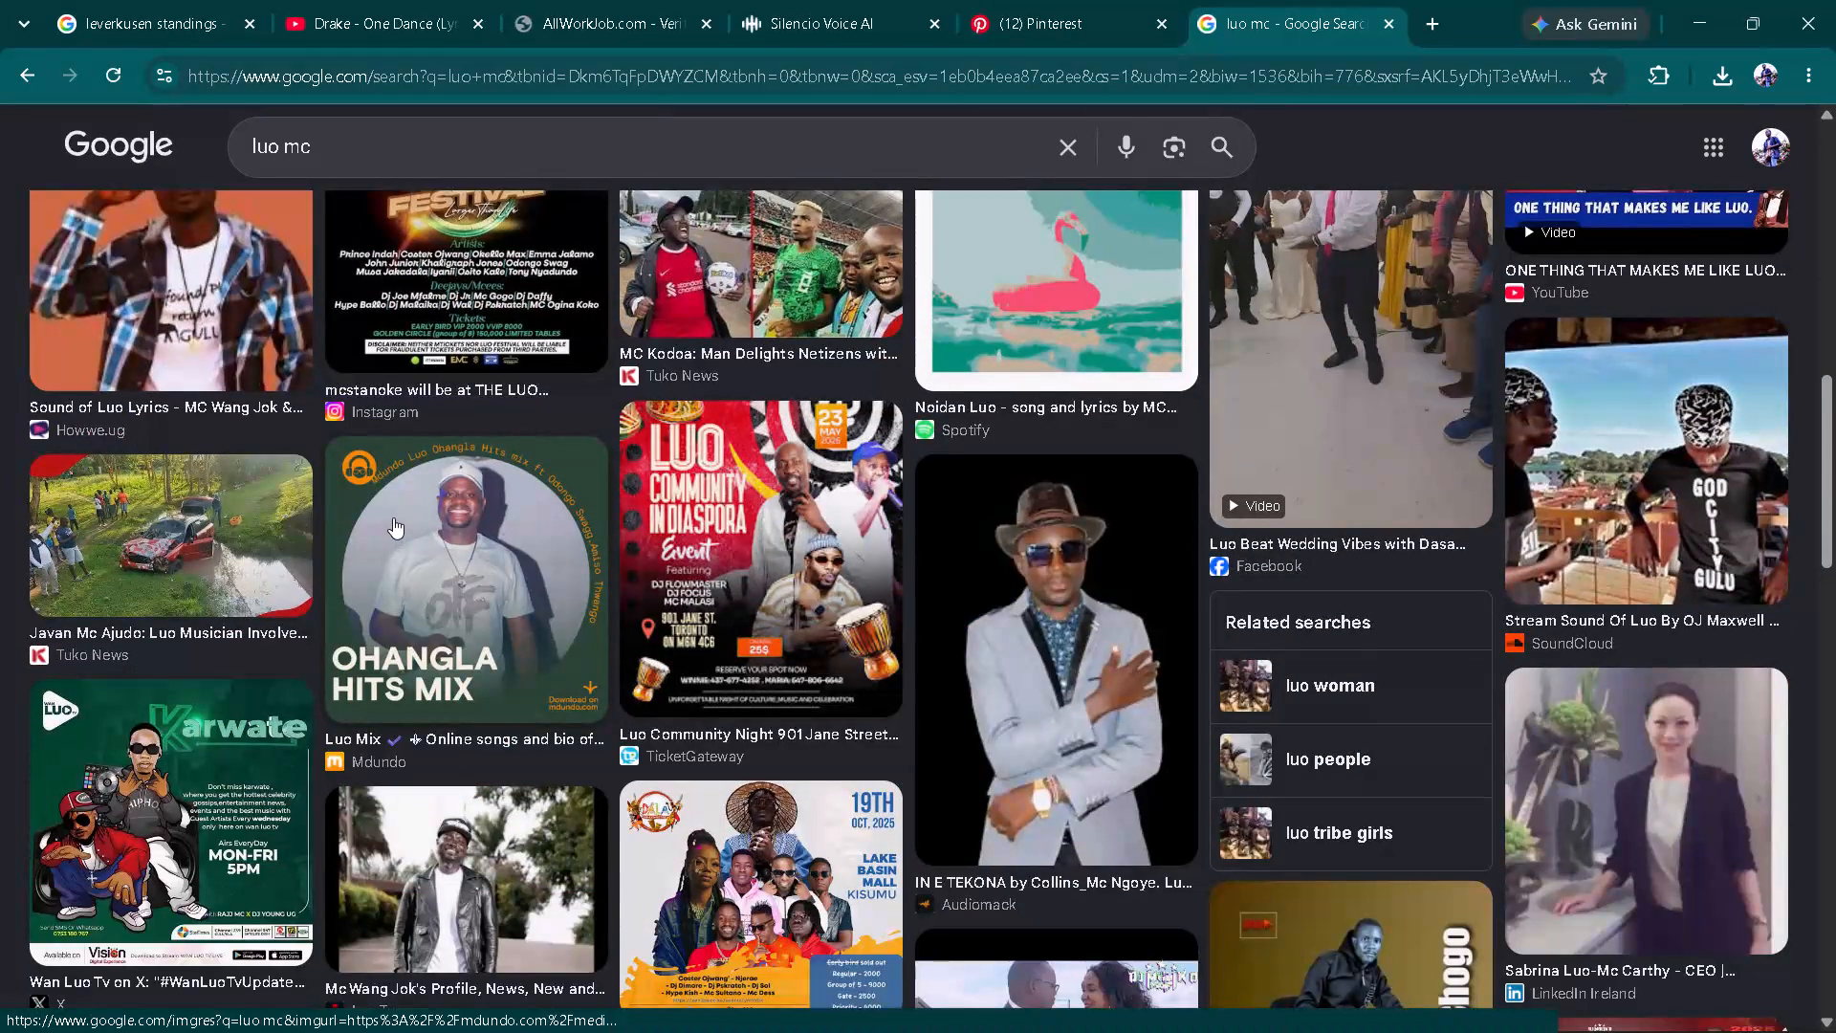
{"action": "scroll", "coordinate": [393, 514], "scroll_direction": "down", "scroll_amount": 5}
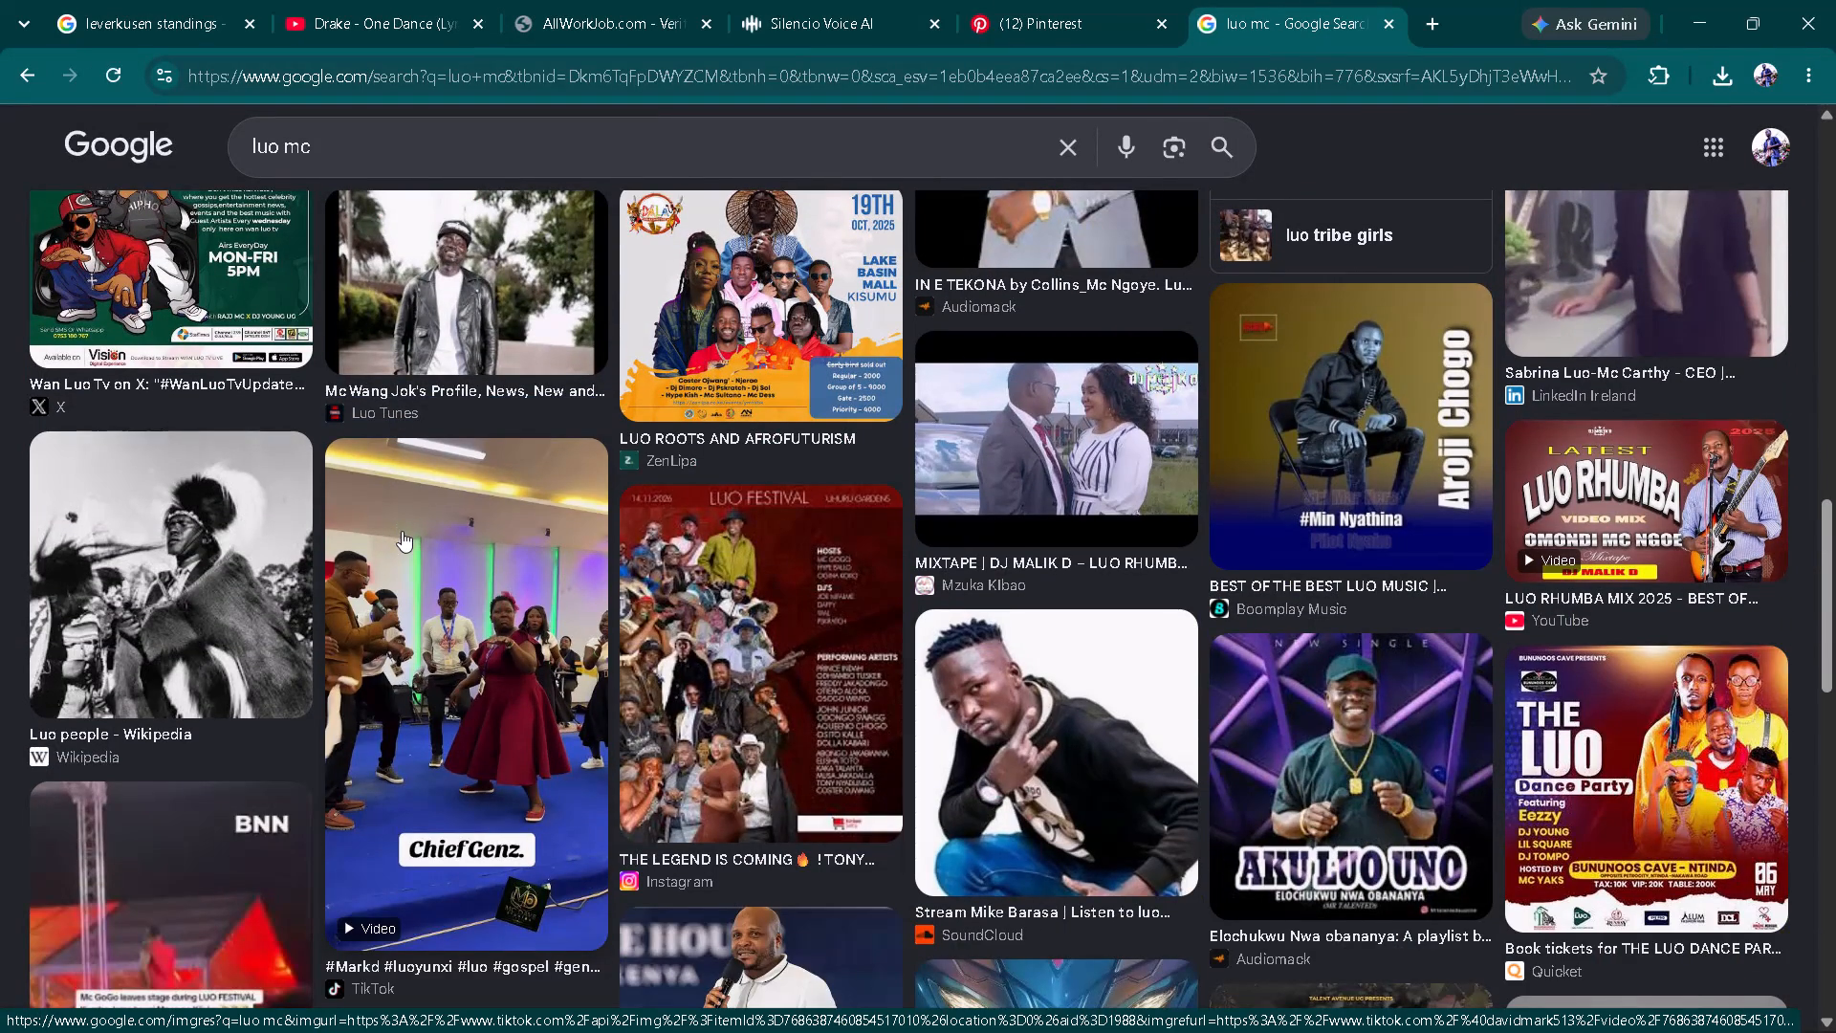
{"action": "scroll", "coordinate": [402, 531], "scroll_direction": "down", "scroll_amount": 6}
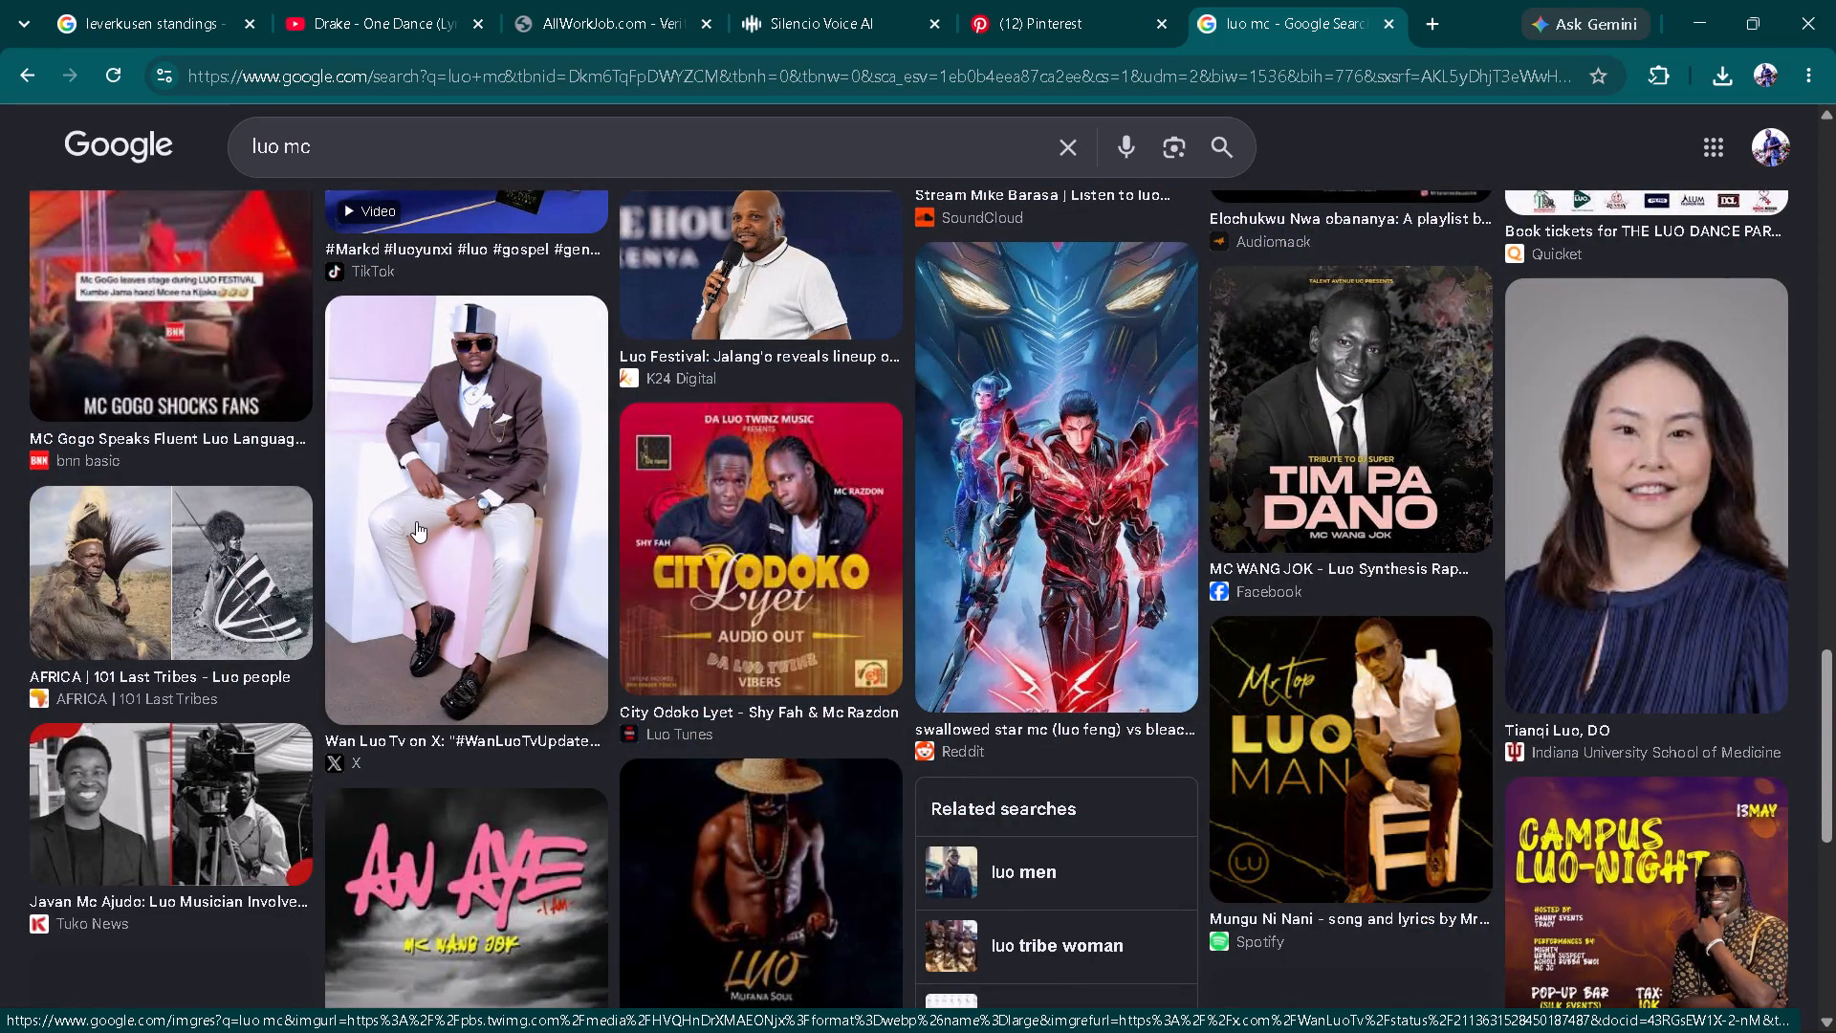
{"action": "scroll", "coordinate": [408, 524], "scroll_direction": "down", "scroll_amount": 1}
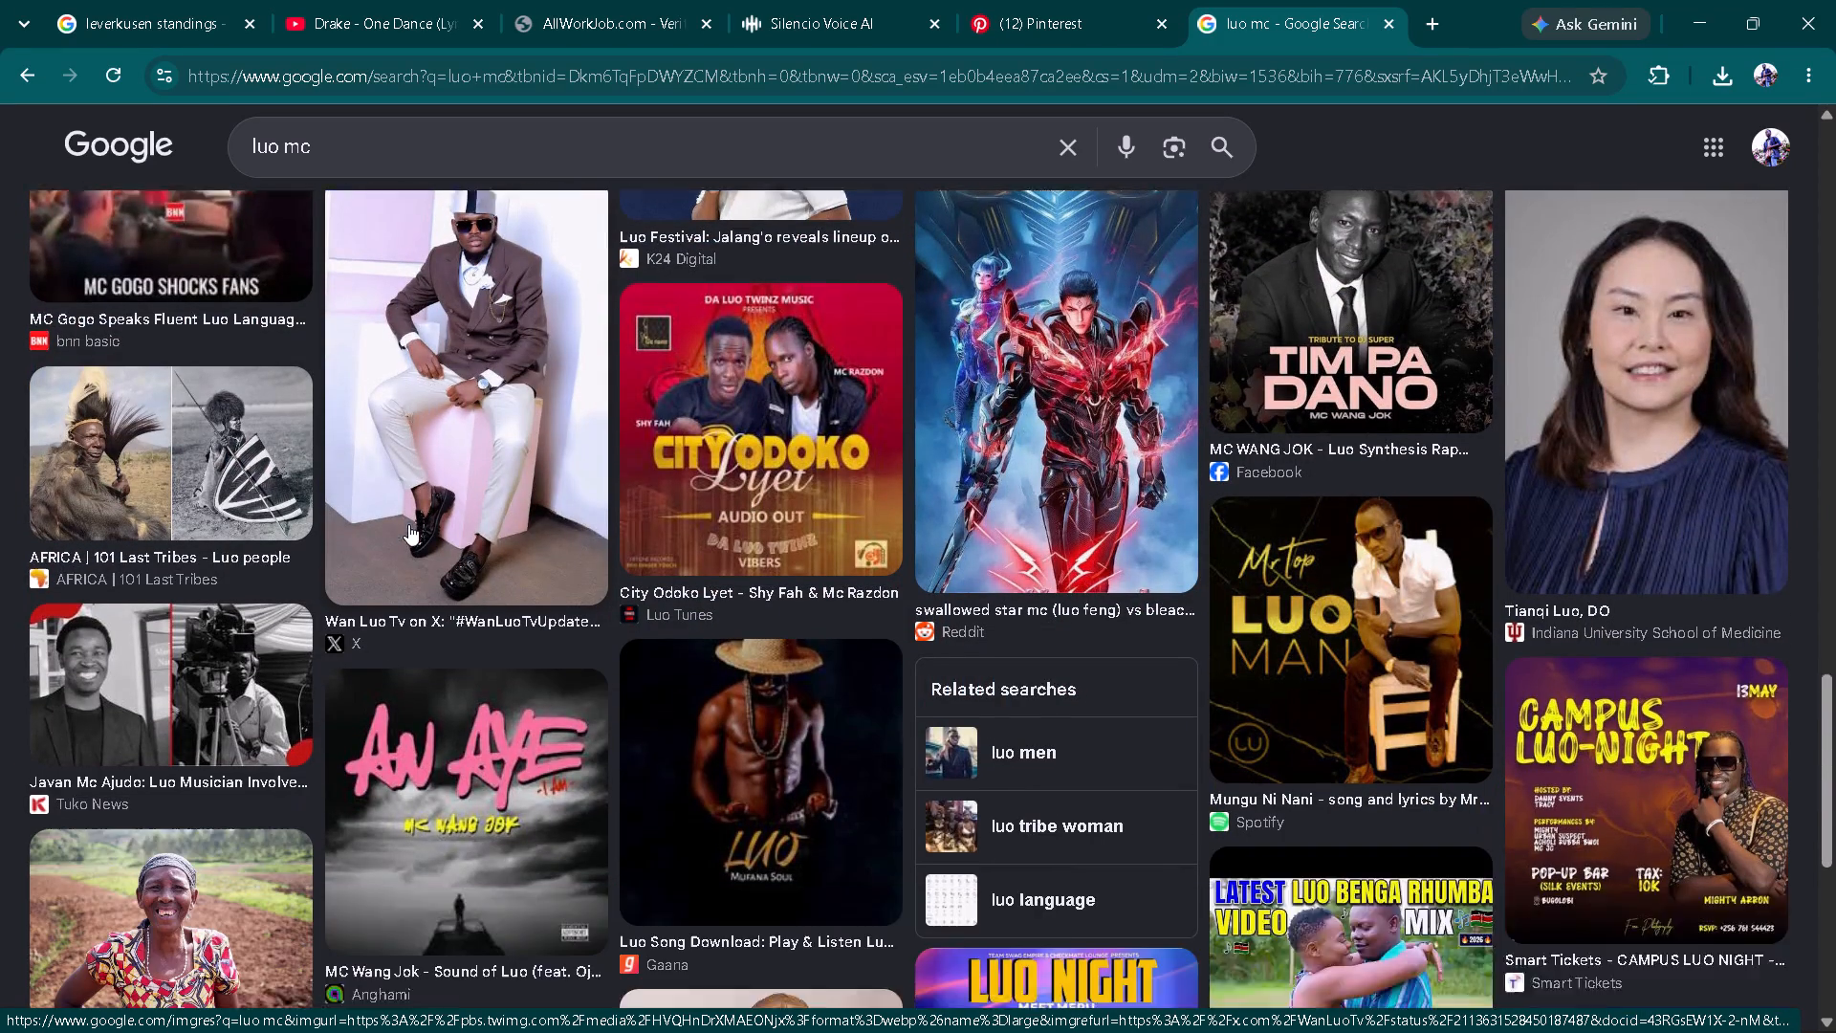
{"action": "scroll", "coordinate": [408, 524], "scroll_direction": "down", "scroll_amount": 3}
{"action": "scroll", "coordinate": [406, 524], "scroll_direction": "up", "scroll_amount": 1}
{"action": "scroll", "coordinate": [406, 524], "scroll_direction": "down", "scroll_amount": 5}
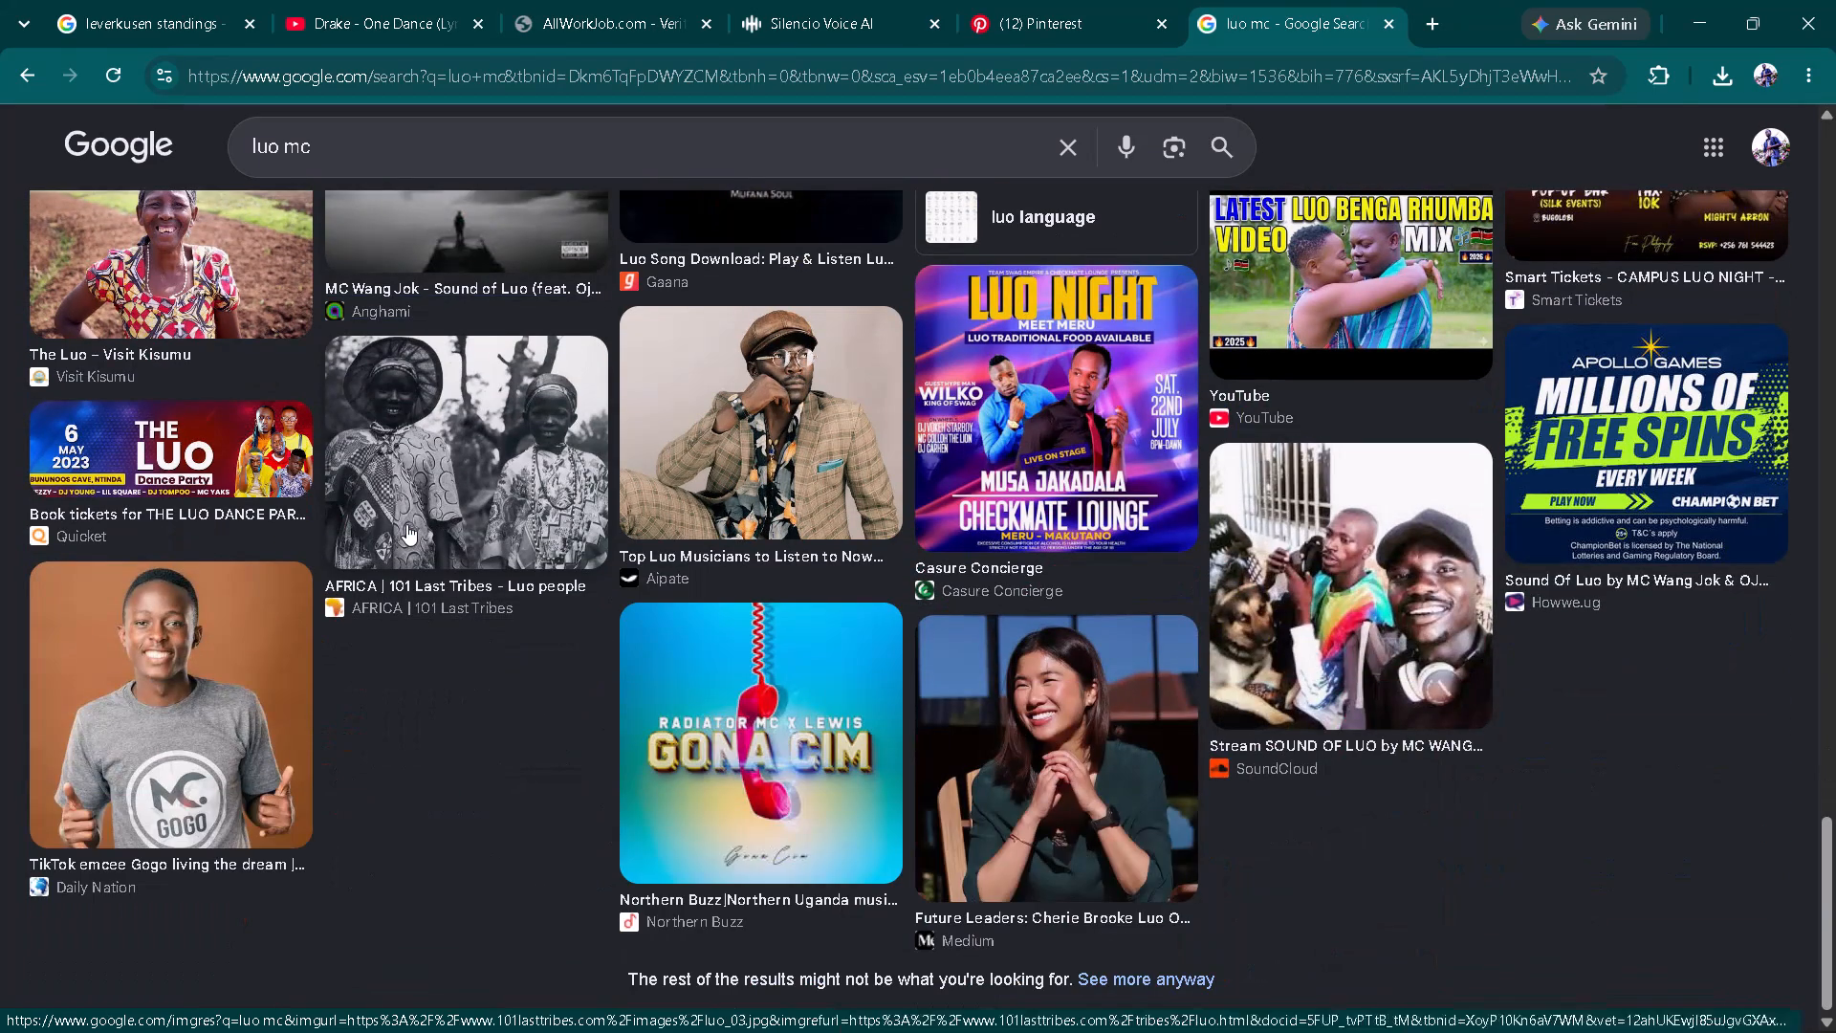
{"action": "scroll", "coordinate": [402, 519], "scroll_direction": "up", "scroll_amount": 18}
{"action": "scroll", "coordinate": [390, 495], "scroll_direction": "up", "scroll_amount": 5}
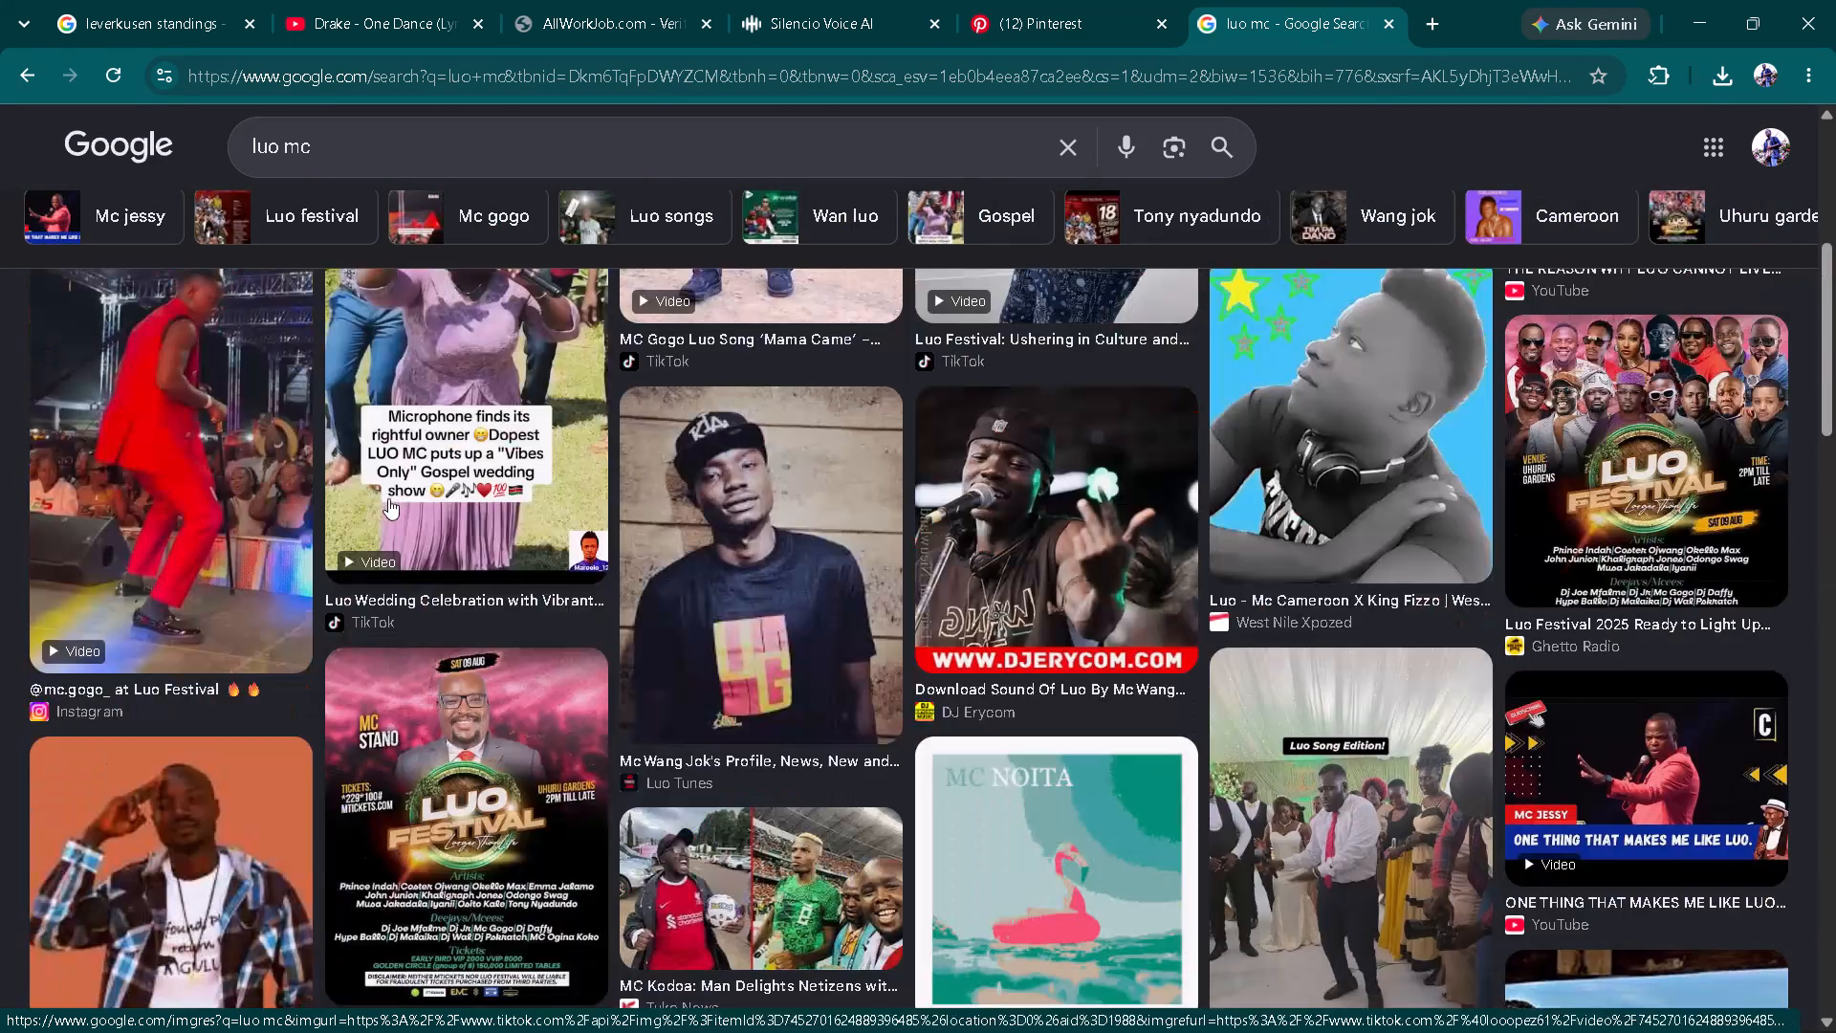
{"action": "scroll", "coordinate": [388, 503], "scroll_direction": "up", "scroll_amount": 12}
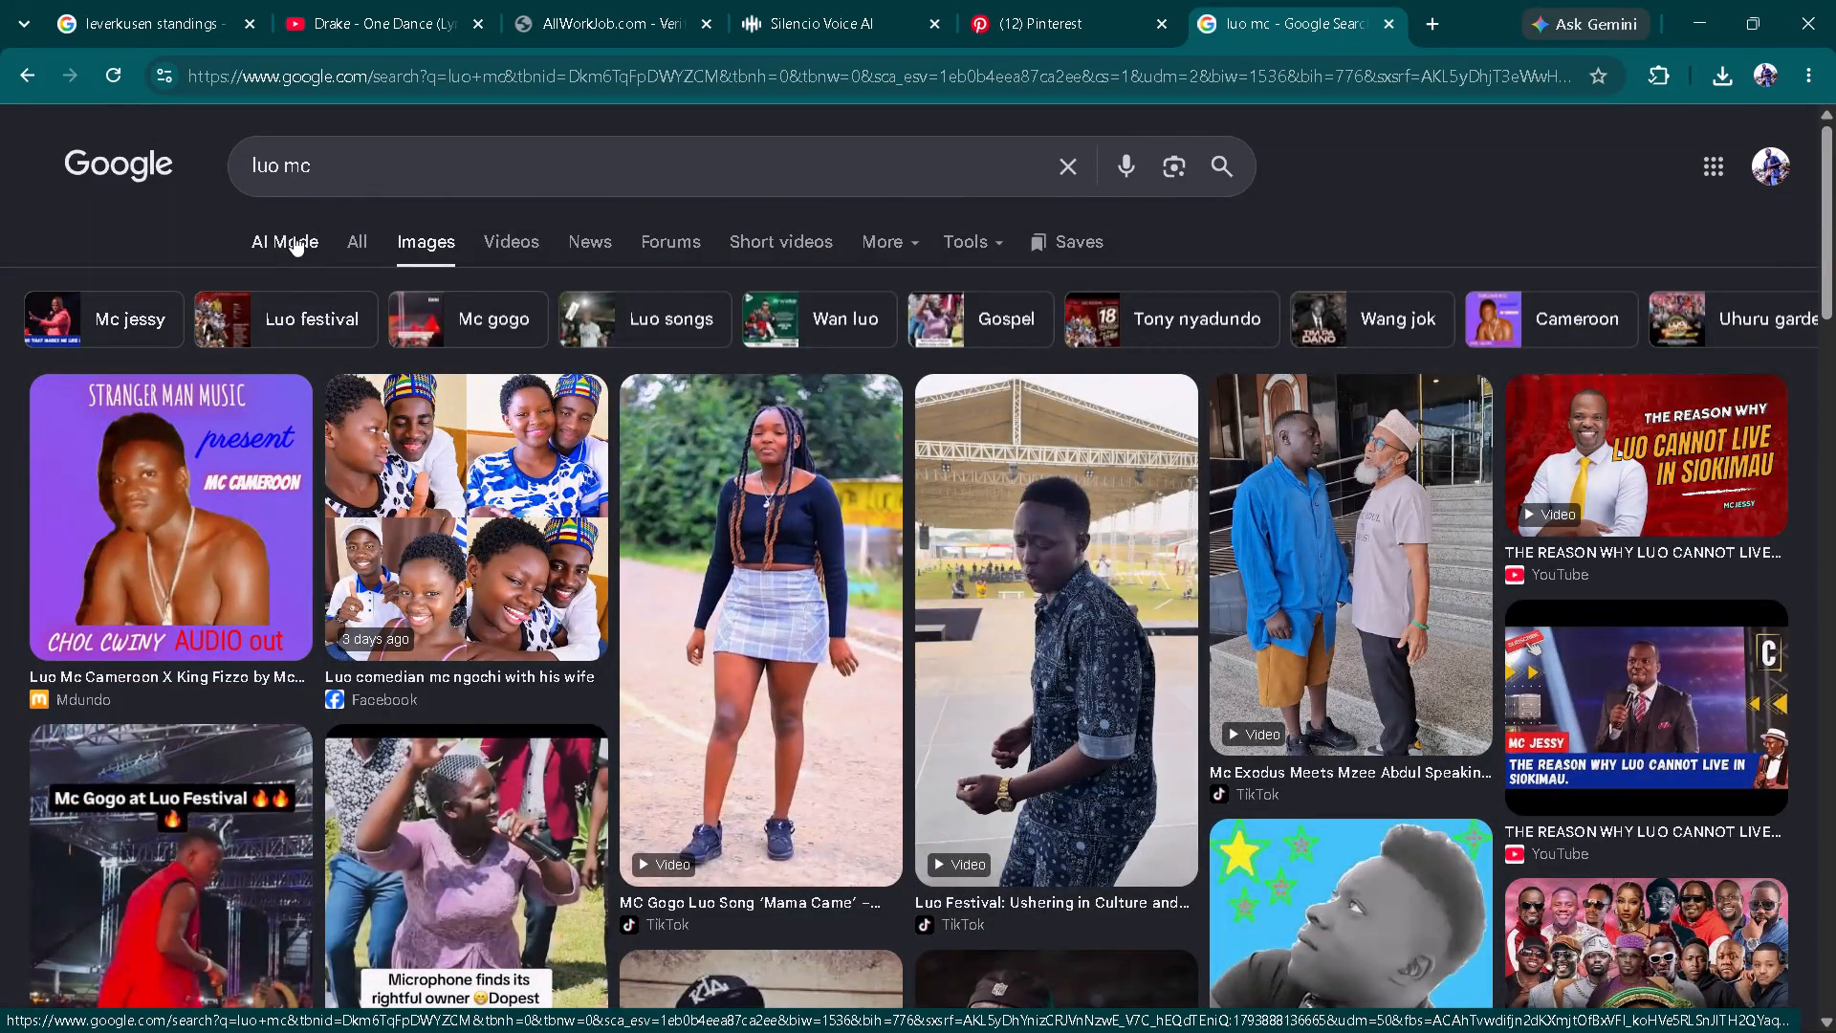
Change the image search query to "mc gogo" and run it.
{"action": "left_click_drag", "start_coordinate": [279, 176], "coordinate": [227, 168]}
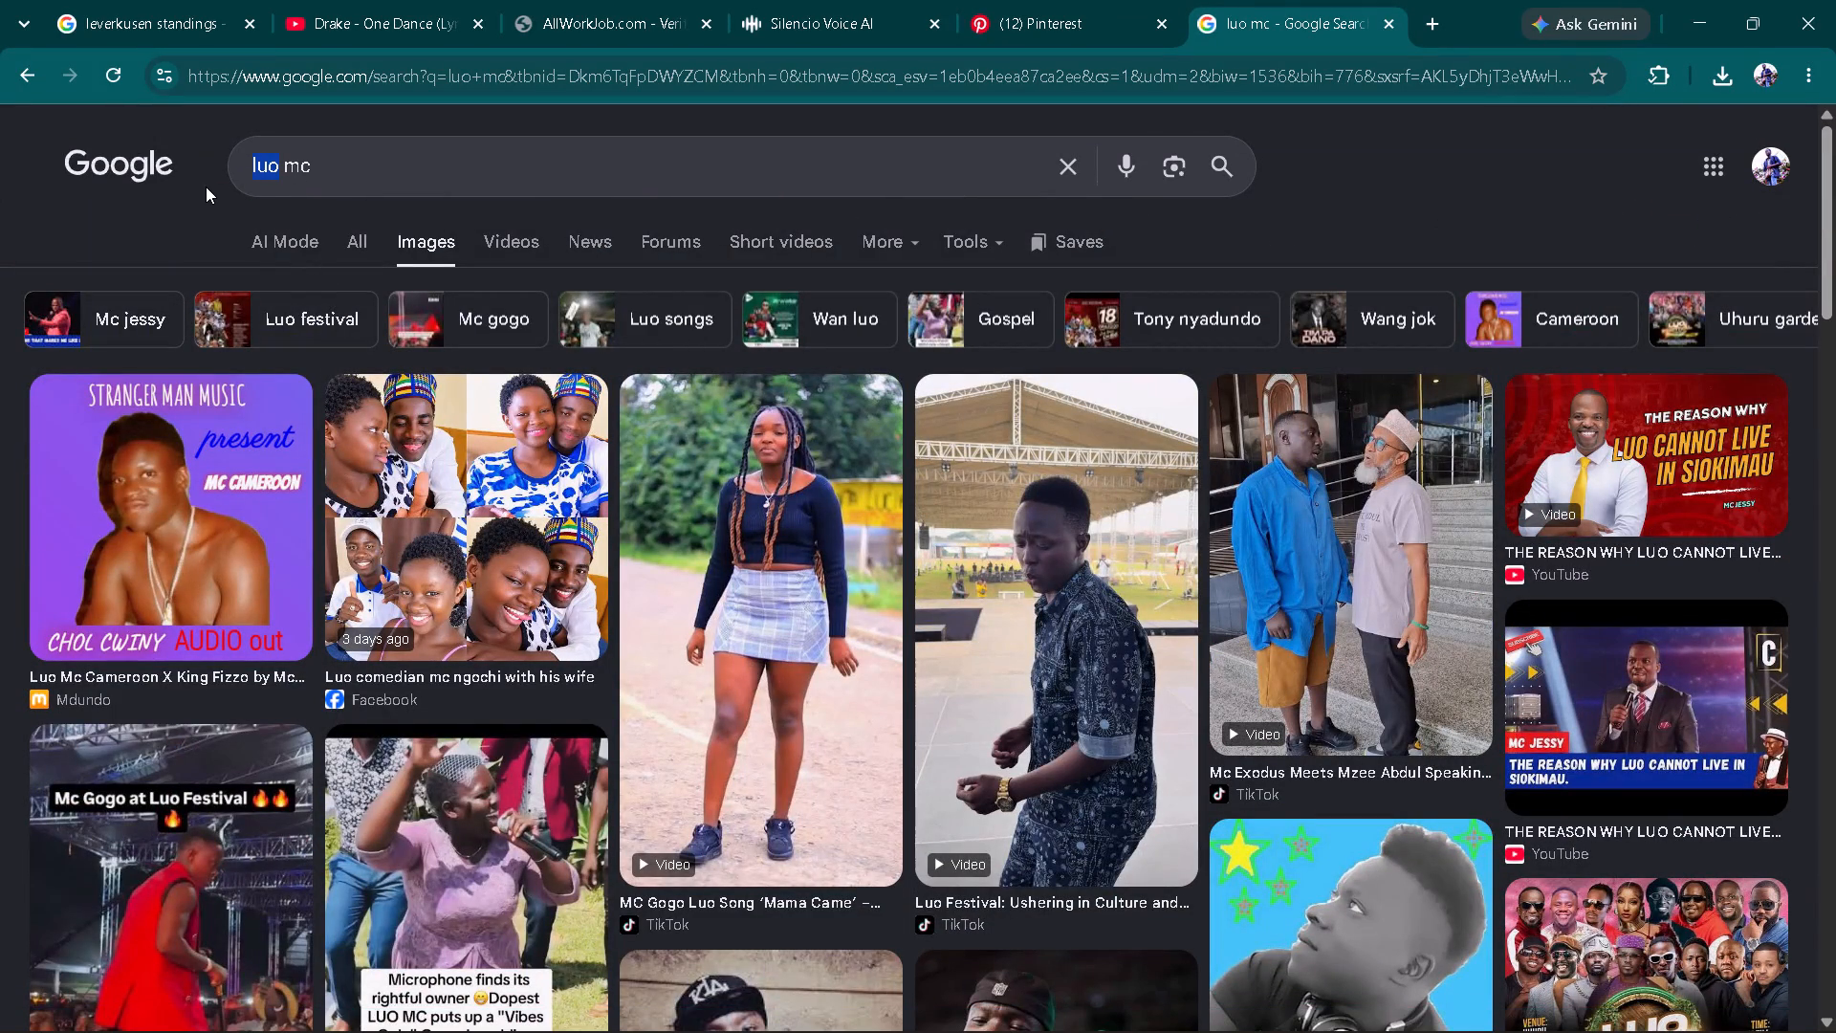
{"action": "key", "text": "BackSpace"}
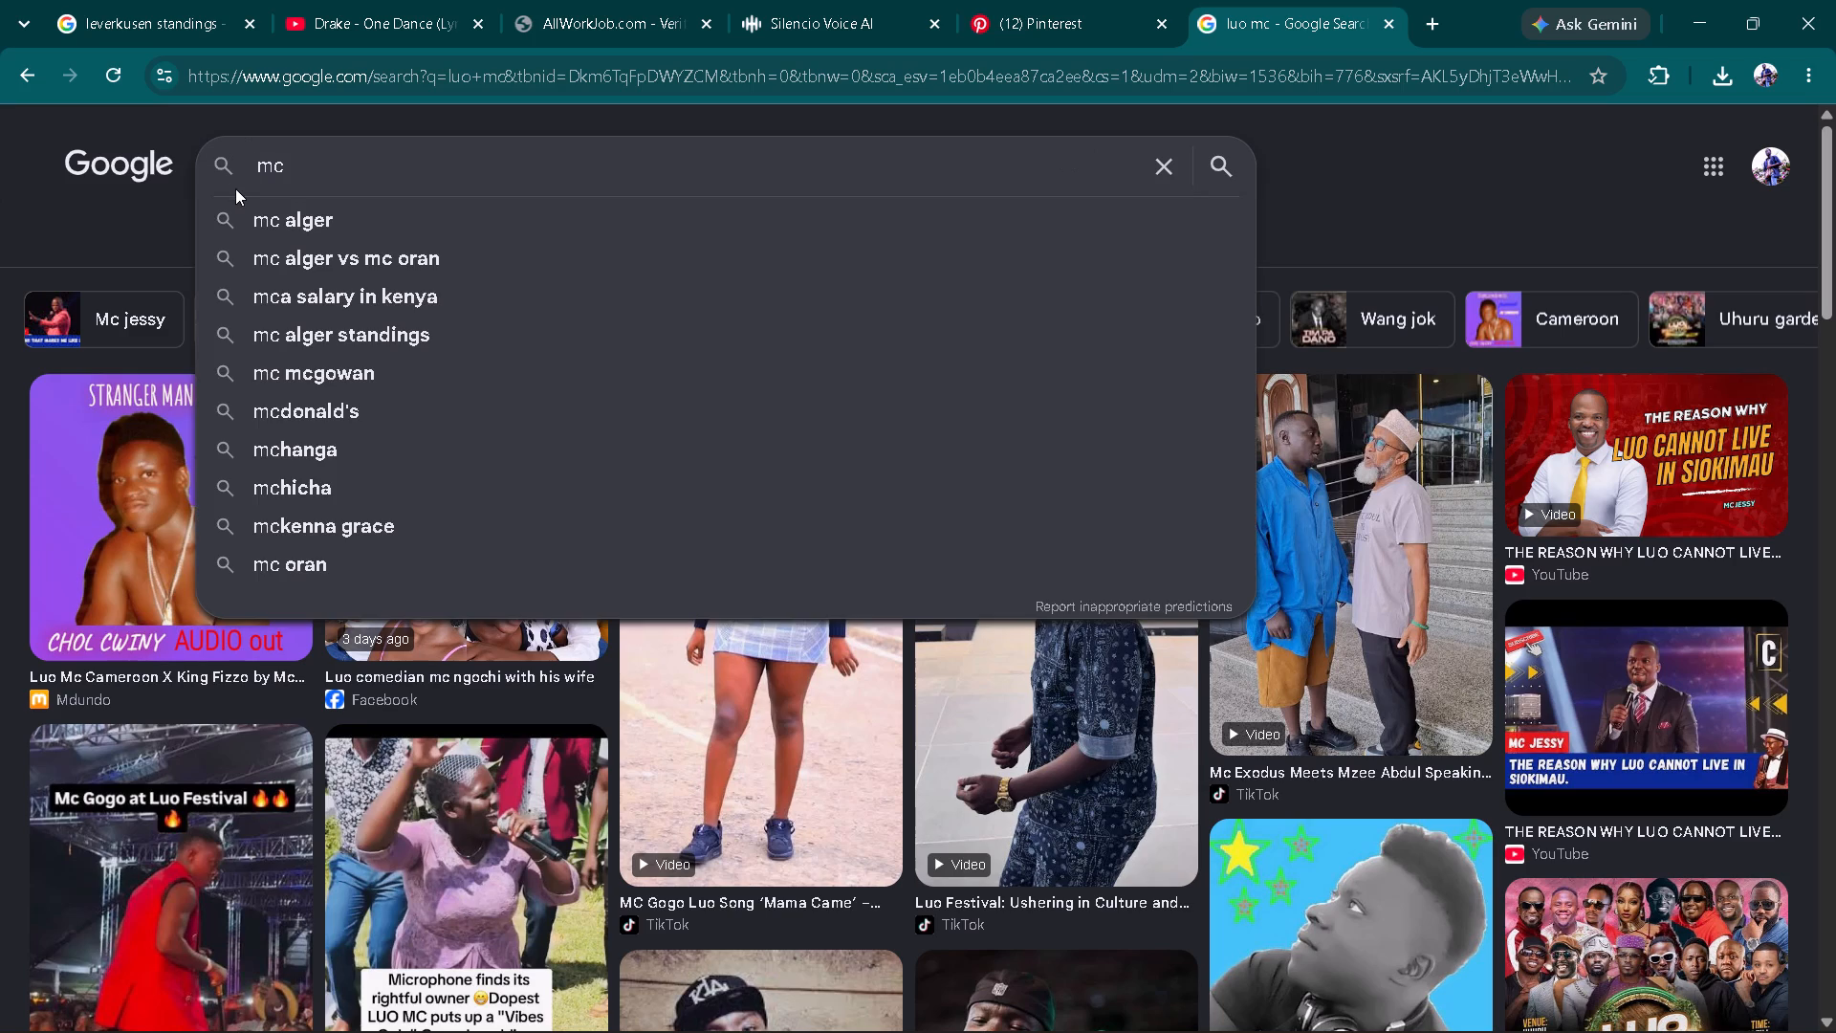
{"action": "key", "text": "Right"}
{"action": "key", "text": "BackSpace"}
{"action": "key", "text": "Right"}
{"action": "key", "text": "Right"}
{"action": "key", "text": "Right"}
{"action": "key", "text": "Right"}
{"action": "key", "text": "Right"}
{"action": "key", "text": "Right"}
{"action": "key", "text": "Right"}
{"action": "key", "text": "Right"}
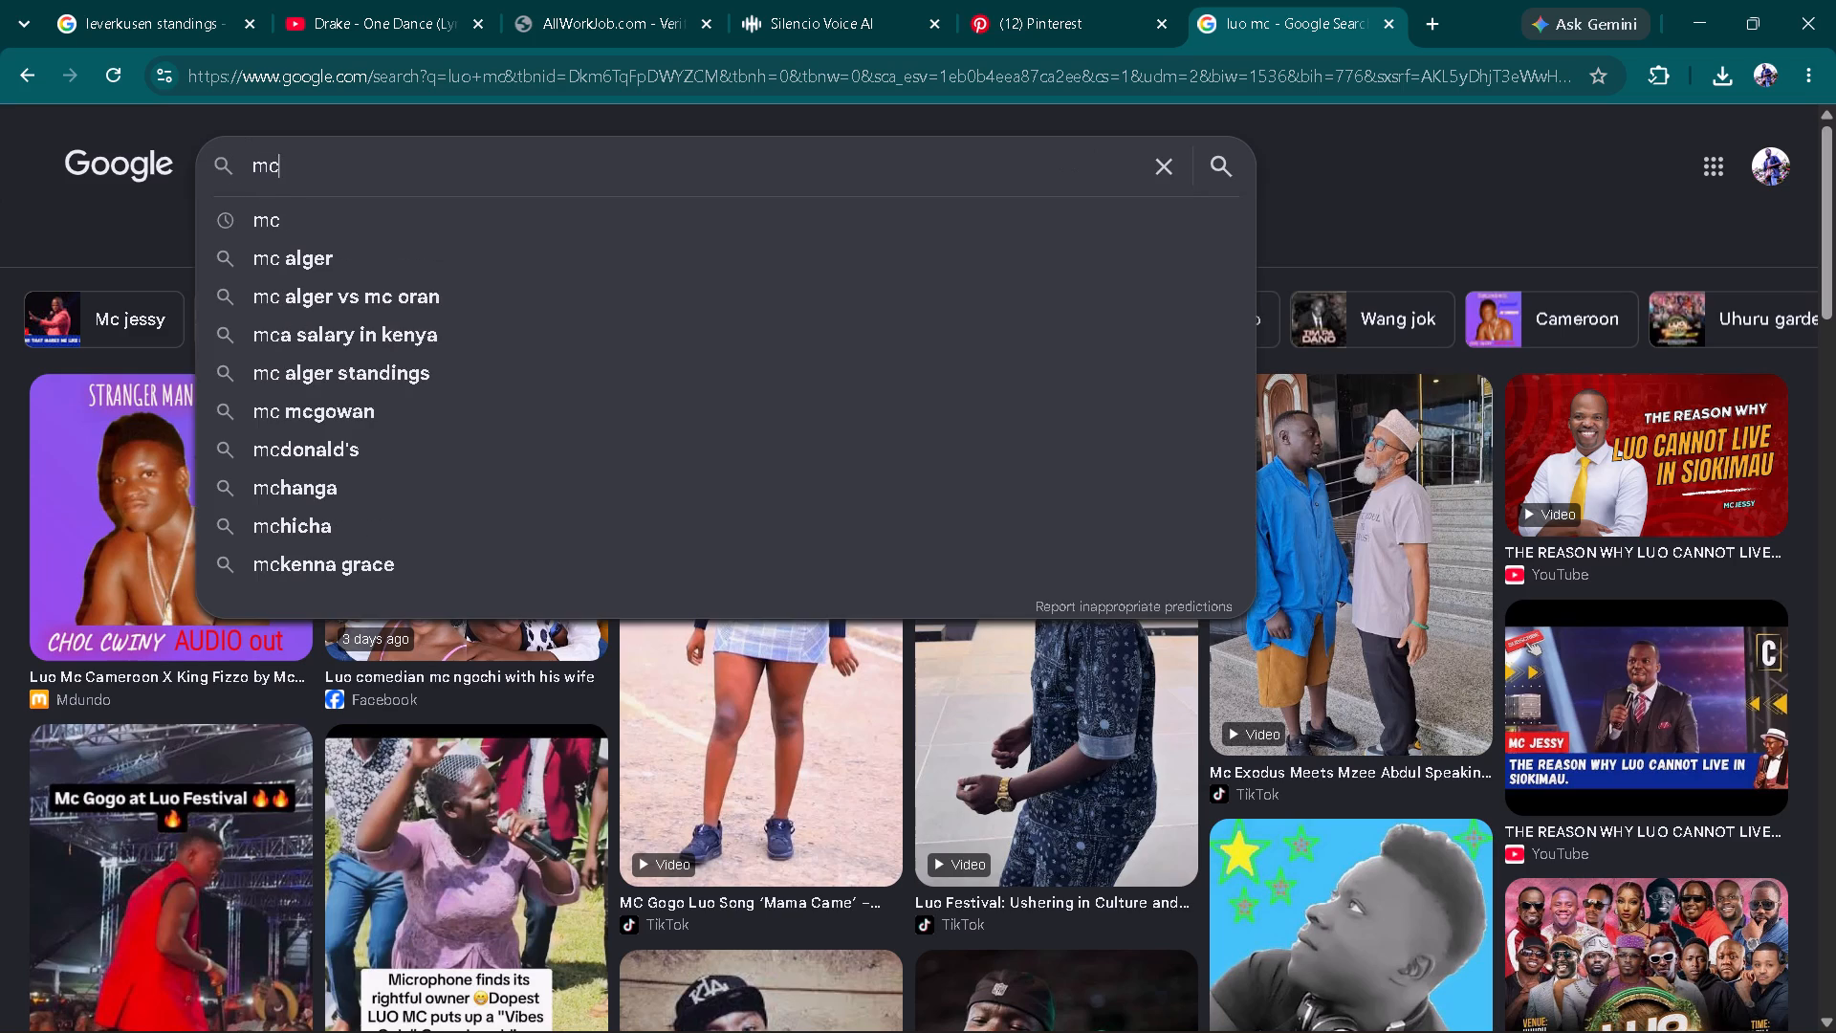
{"action": "key", "text": "space"}
{"action": "type", "text": "g"}
{"action": "key", "text": "o"}
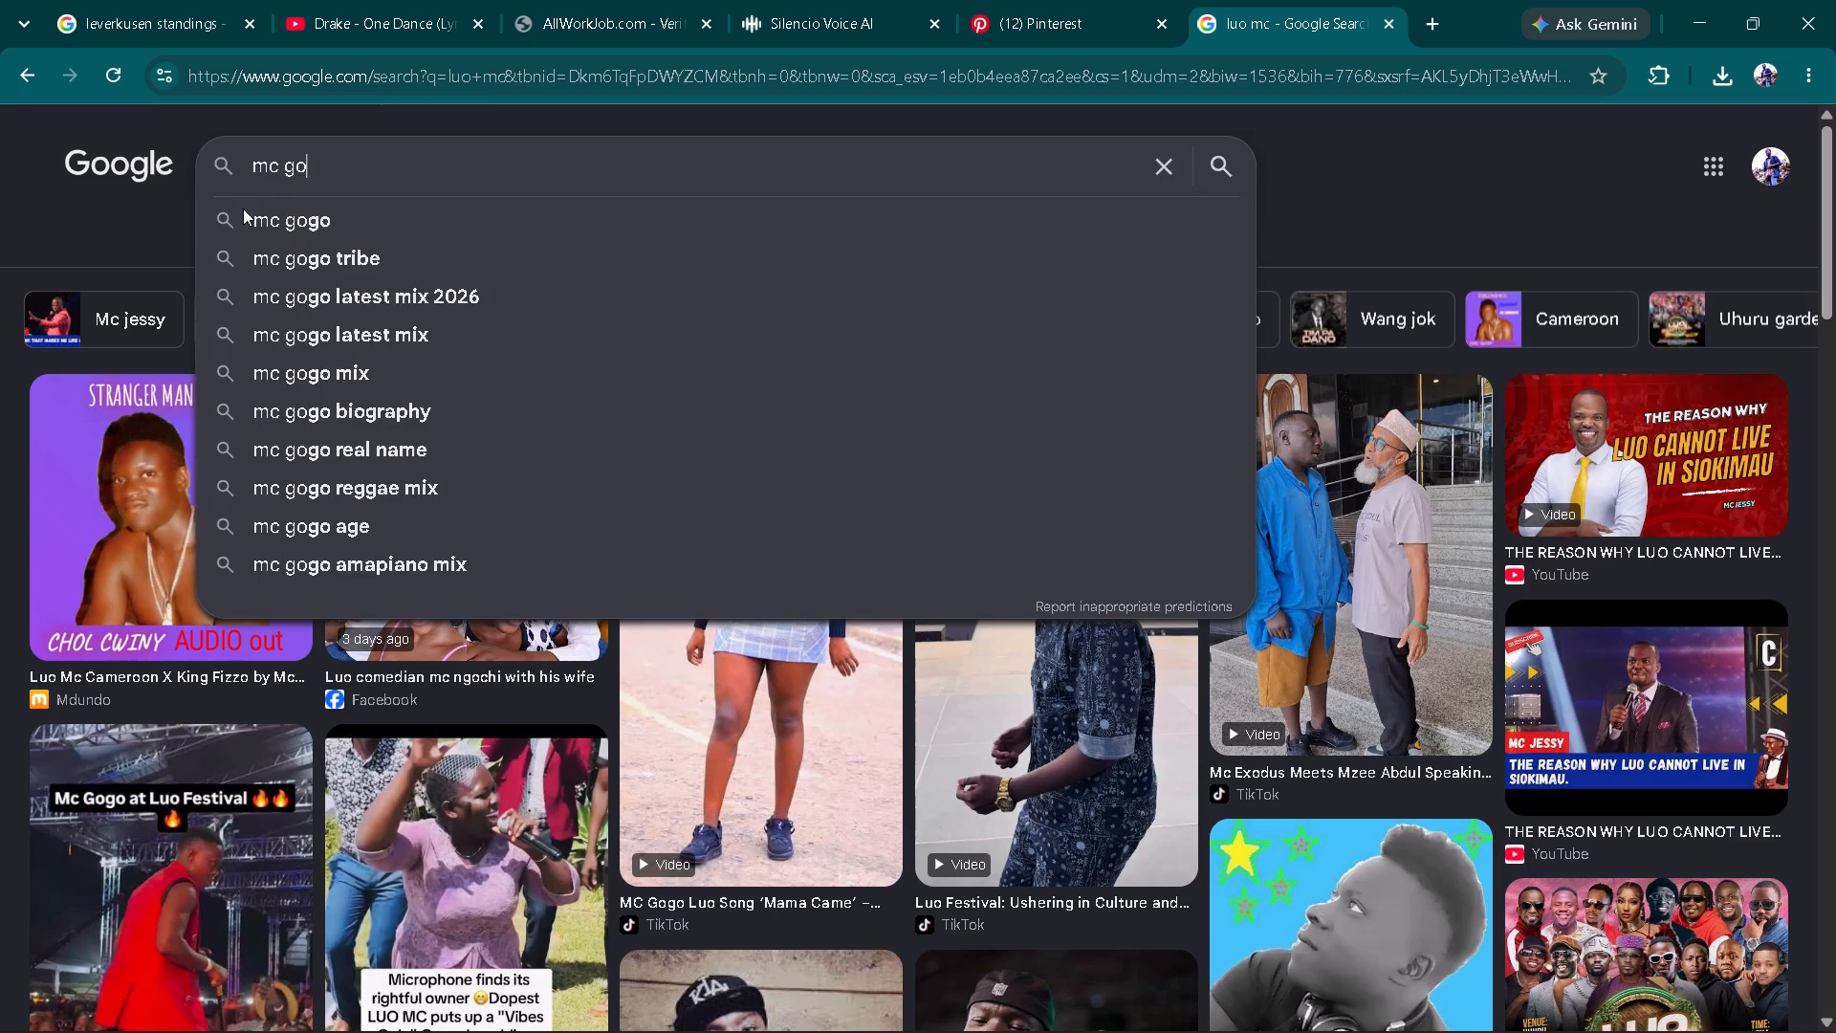
{"action": "type", "text": "go"}
{"action": "key", "text": "Return"}
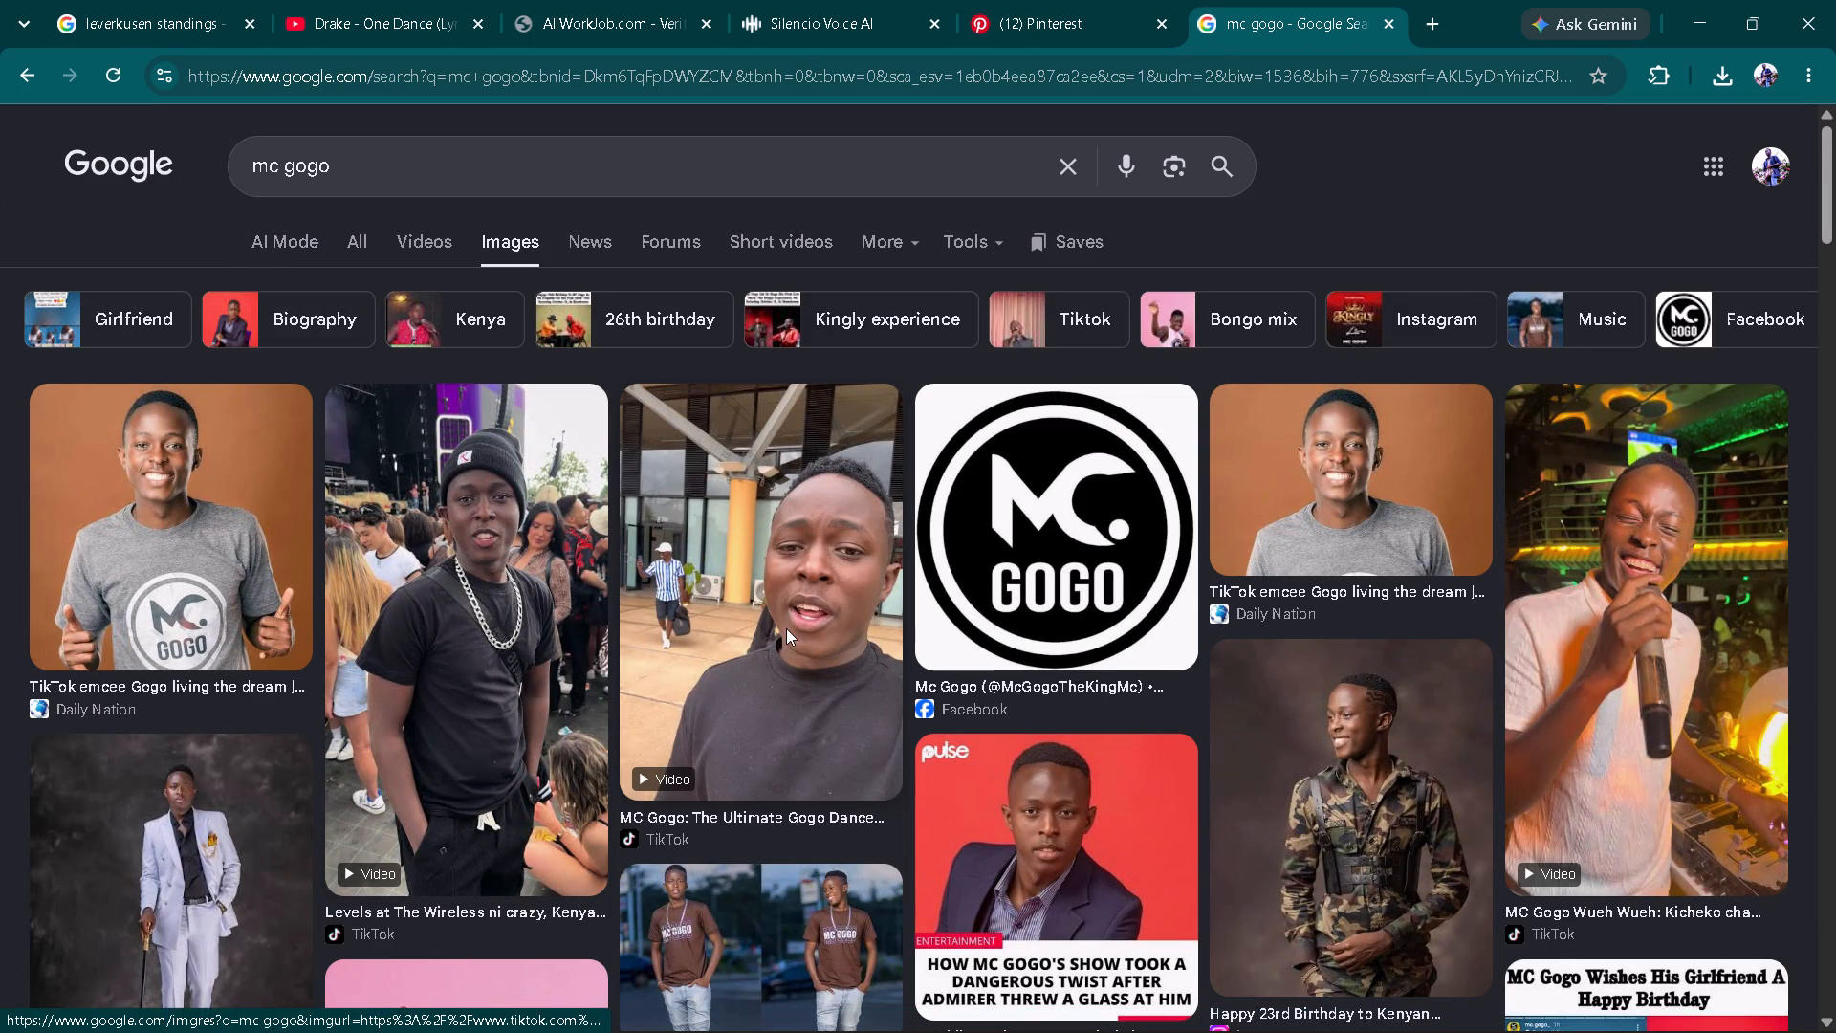
Find the MC Gogo photo saluting in a black T-shirt against a brown backdrop and save it to the Desktop as mc in JPEG format.
{"action": "scroll", "coordinate": [786, 628], "scroll_direction": "down", "scroll_amount": 3}
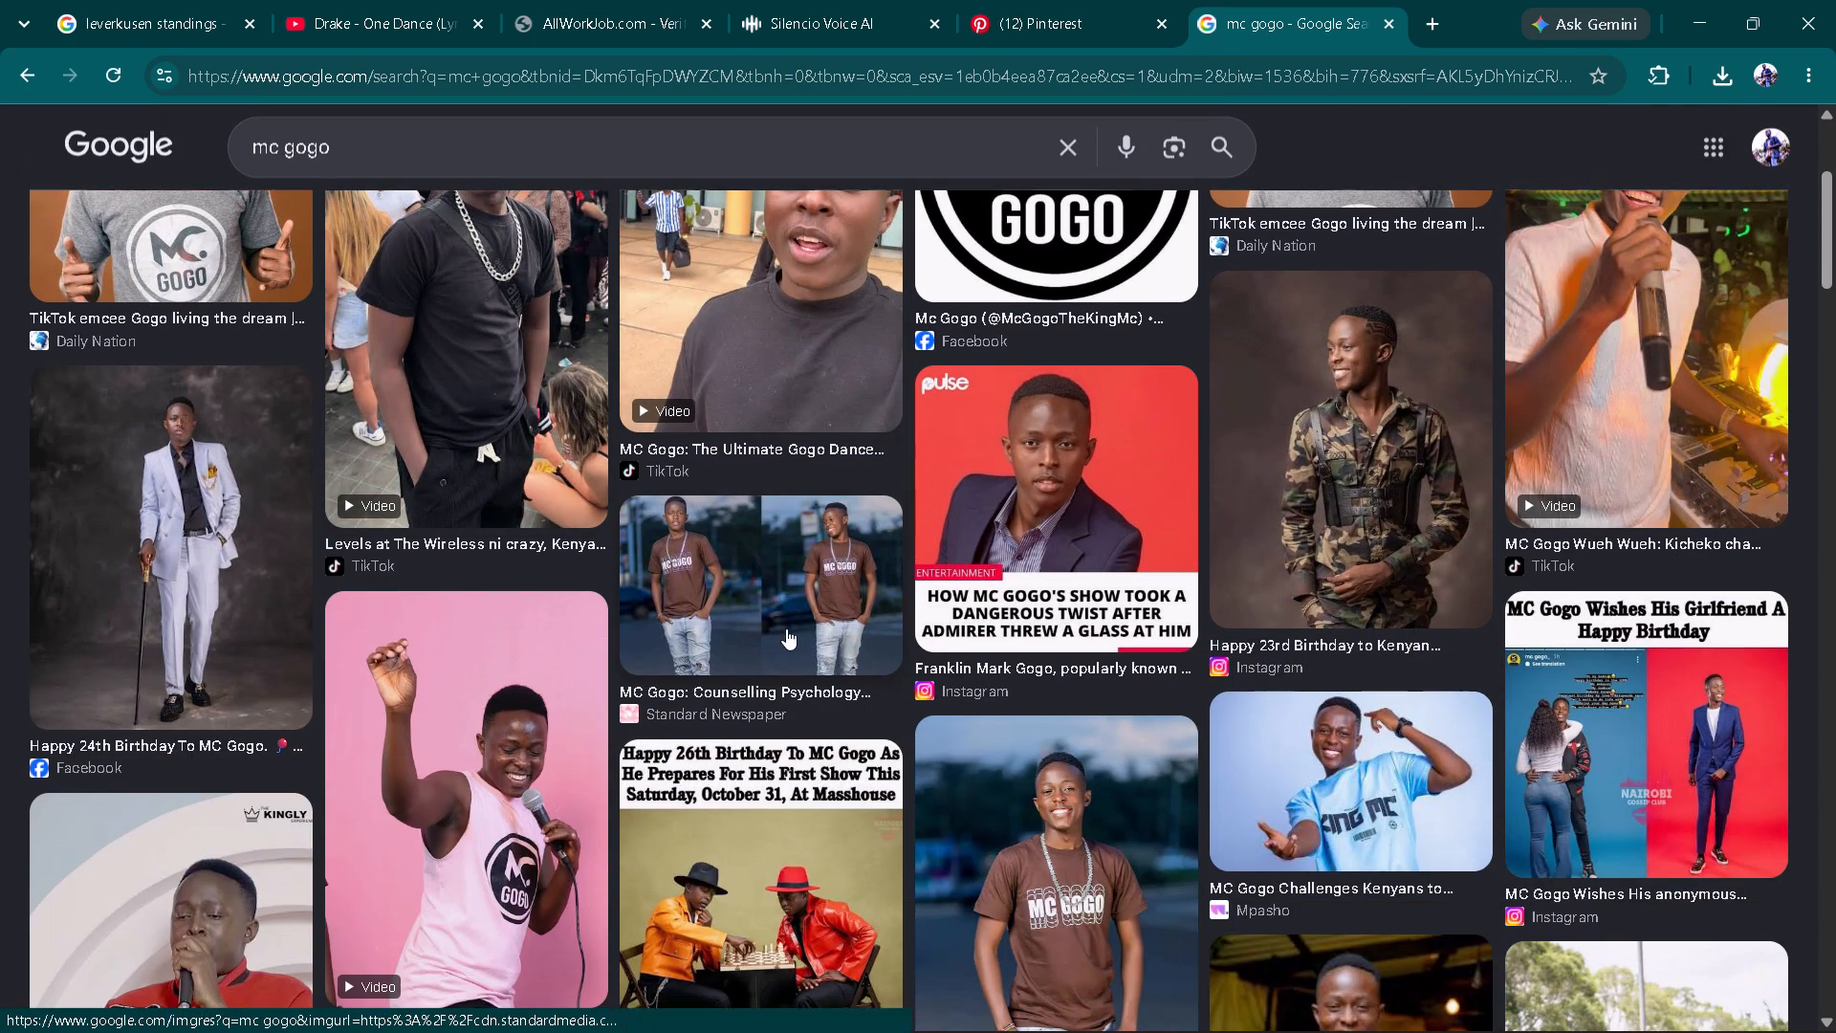
{"action": "scroll", "coordinate": [786, 628], "scroll_direction": "down", "scroll_amount": 2}
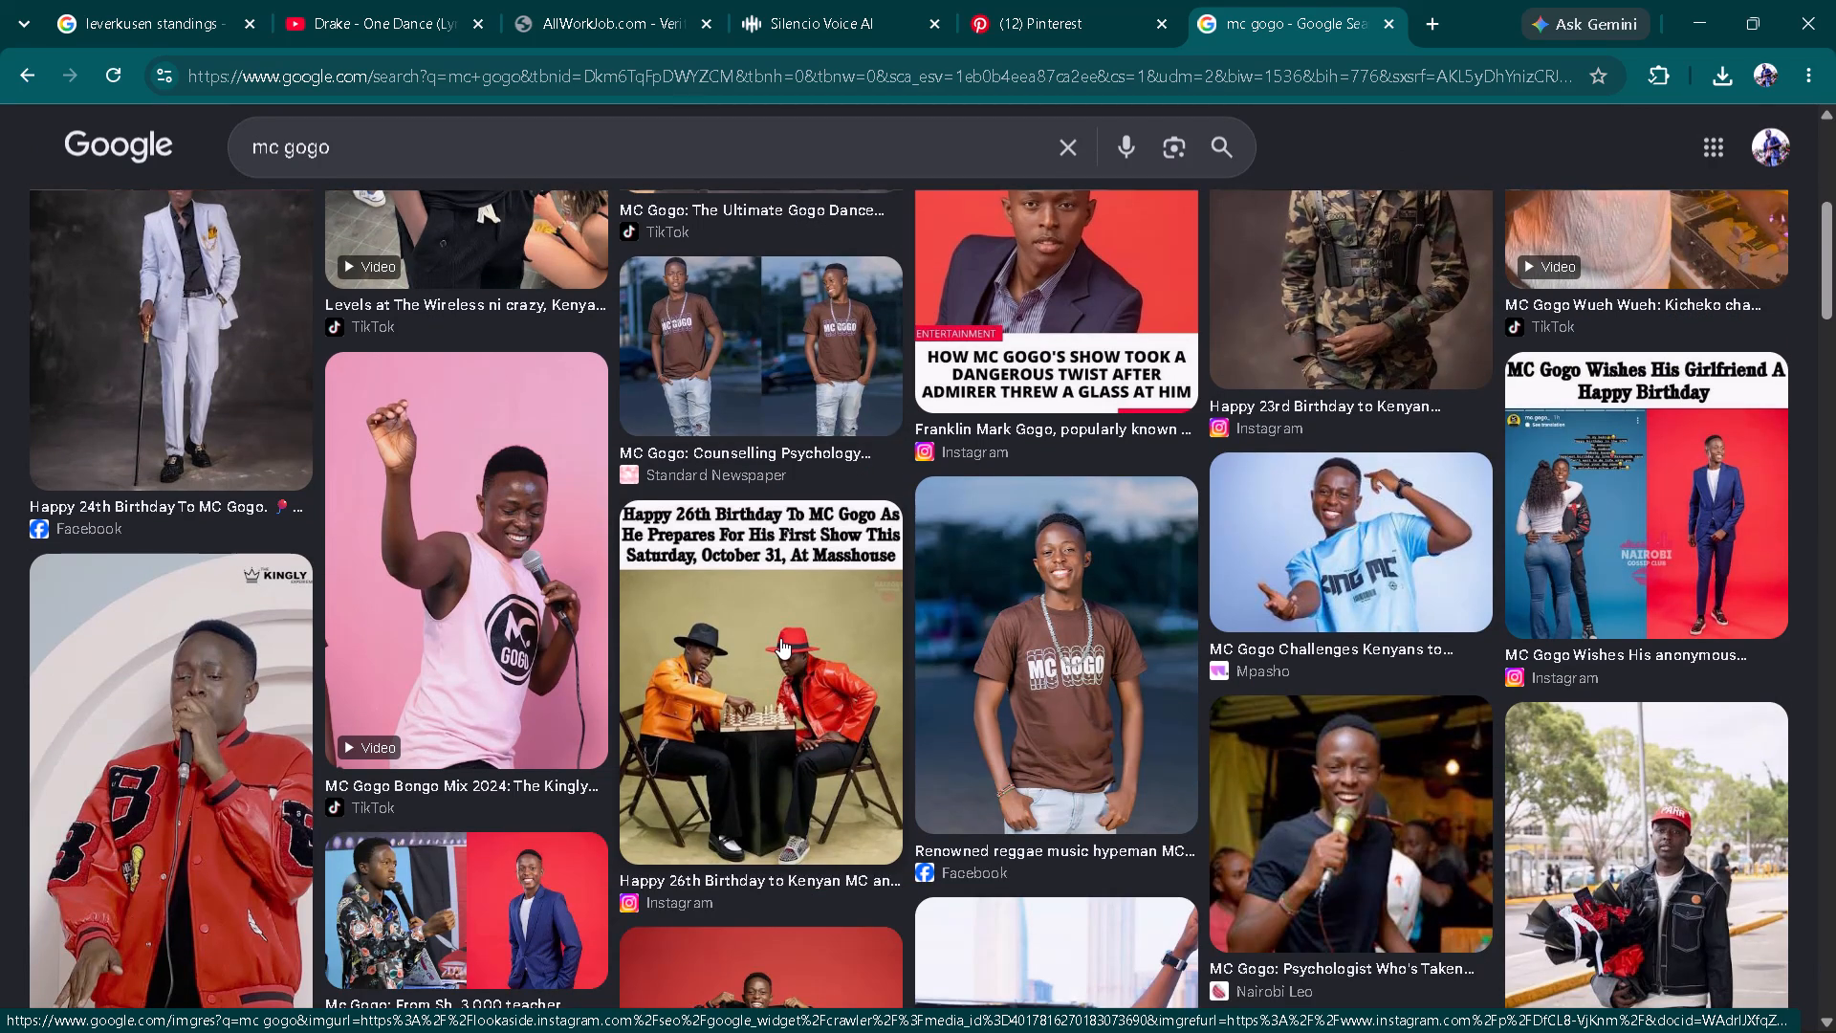
{"action": "scroll", "coordinate": [780, 638], "scroll_direction": "down", "scroll_amount": 3}
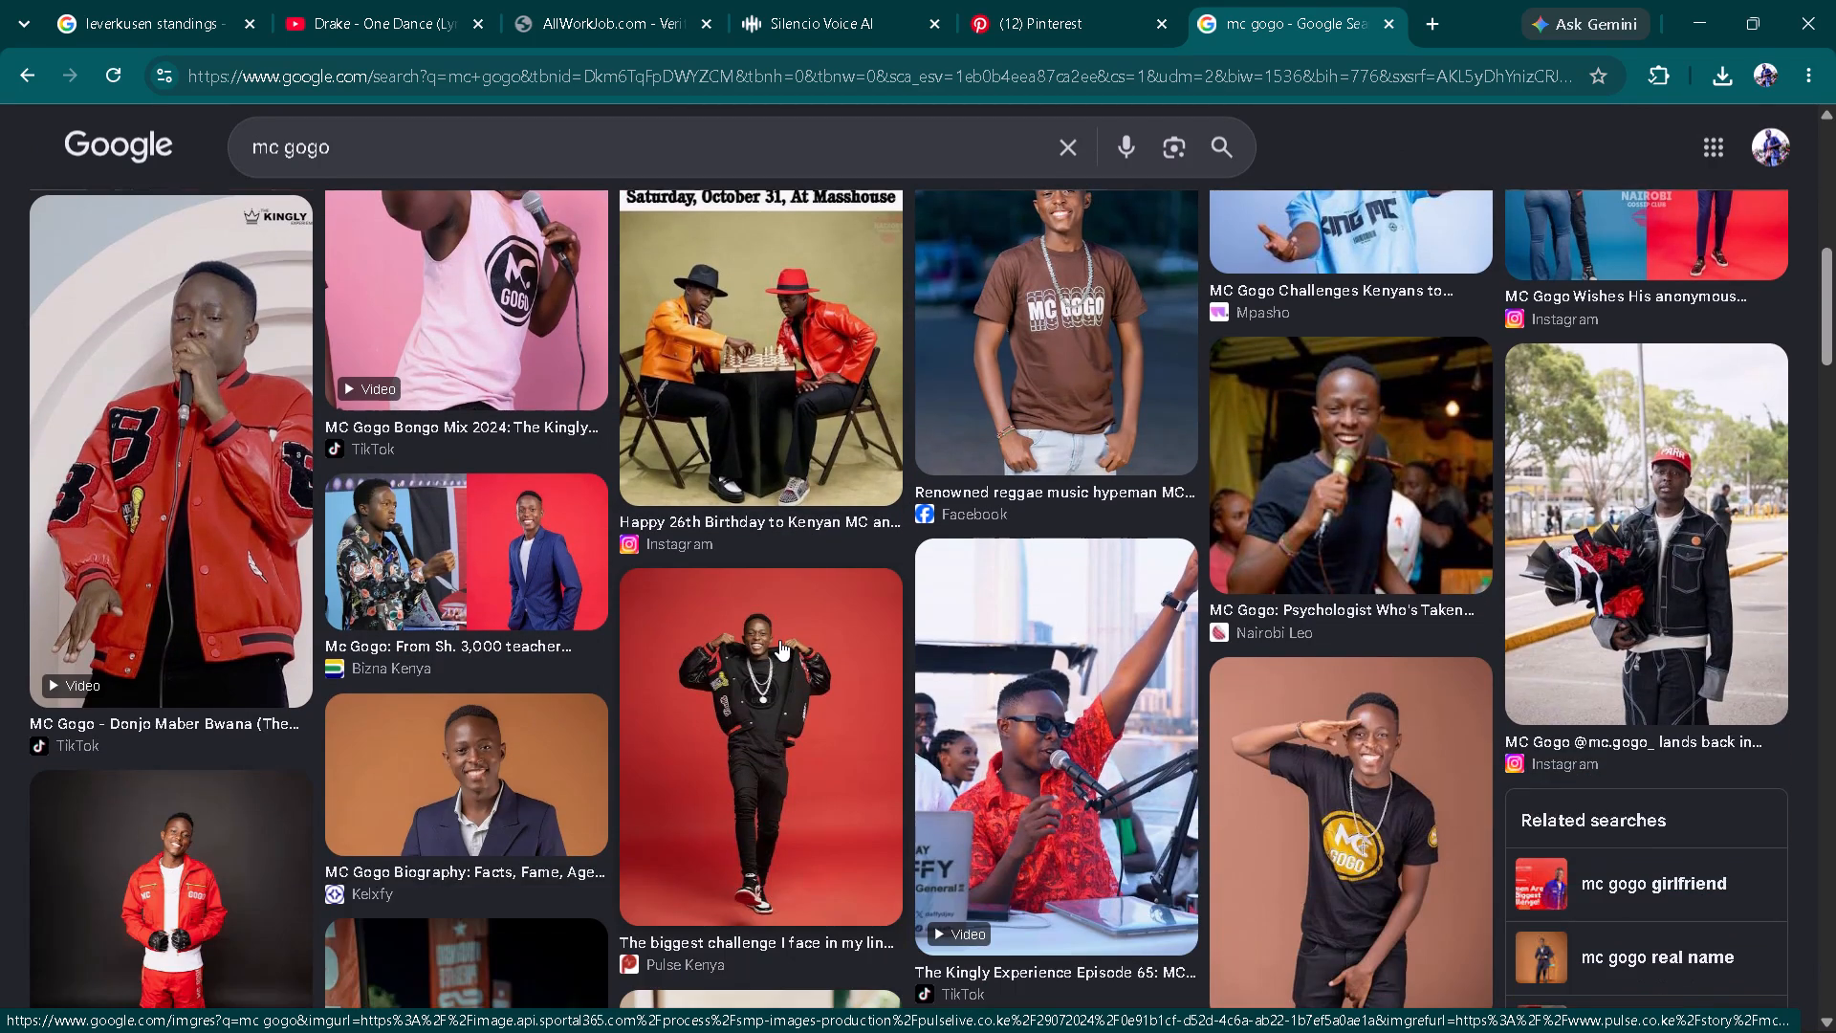
{"action": "left_click", "coordinate": [1349, 846]}
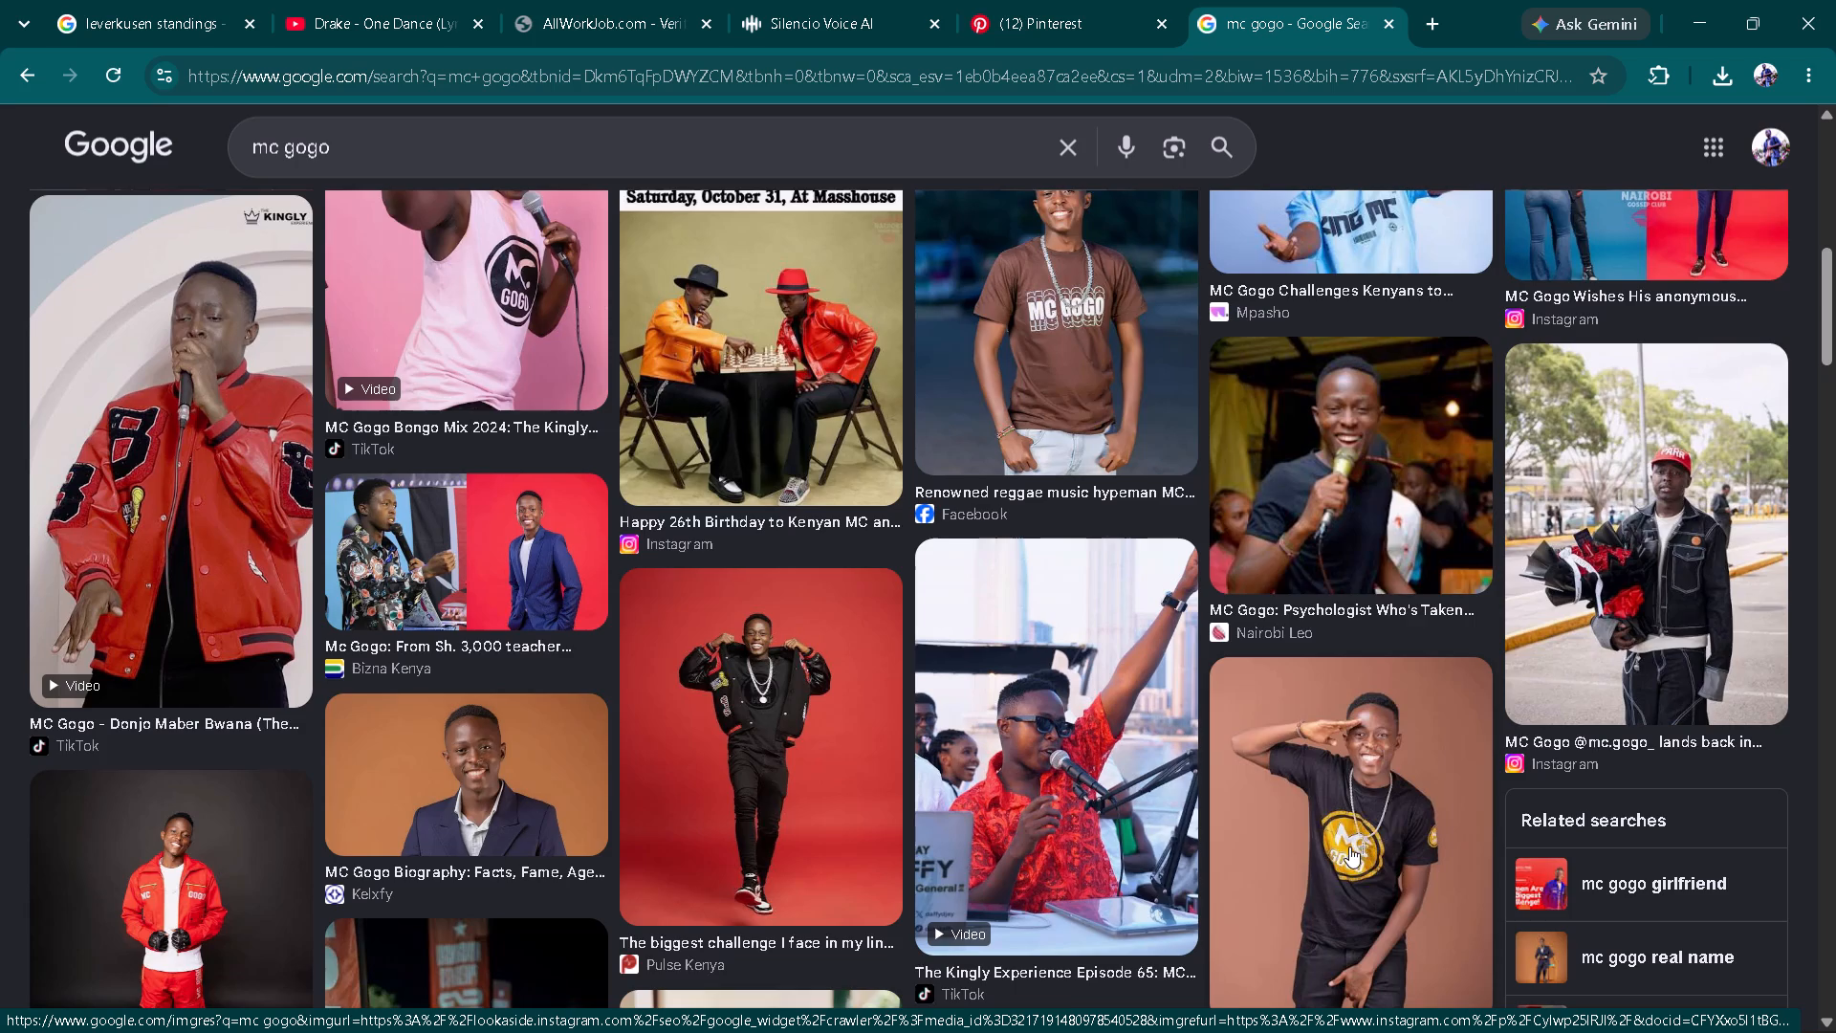
{"action": "scroll", "coordinate": [1415, 685], "scroll_direction": "down", "scroll_amount": 2}
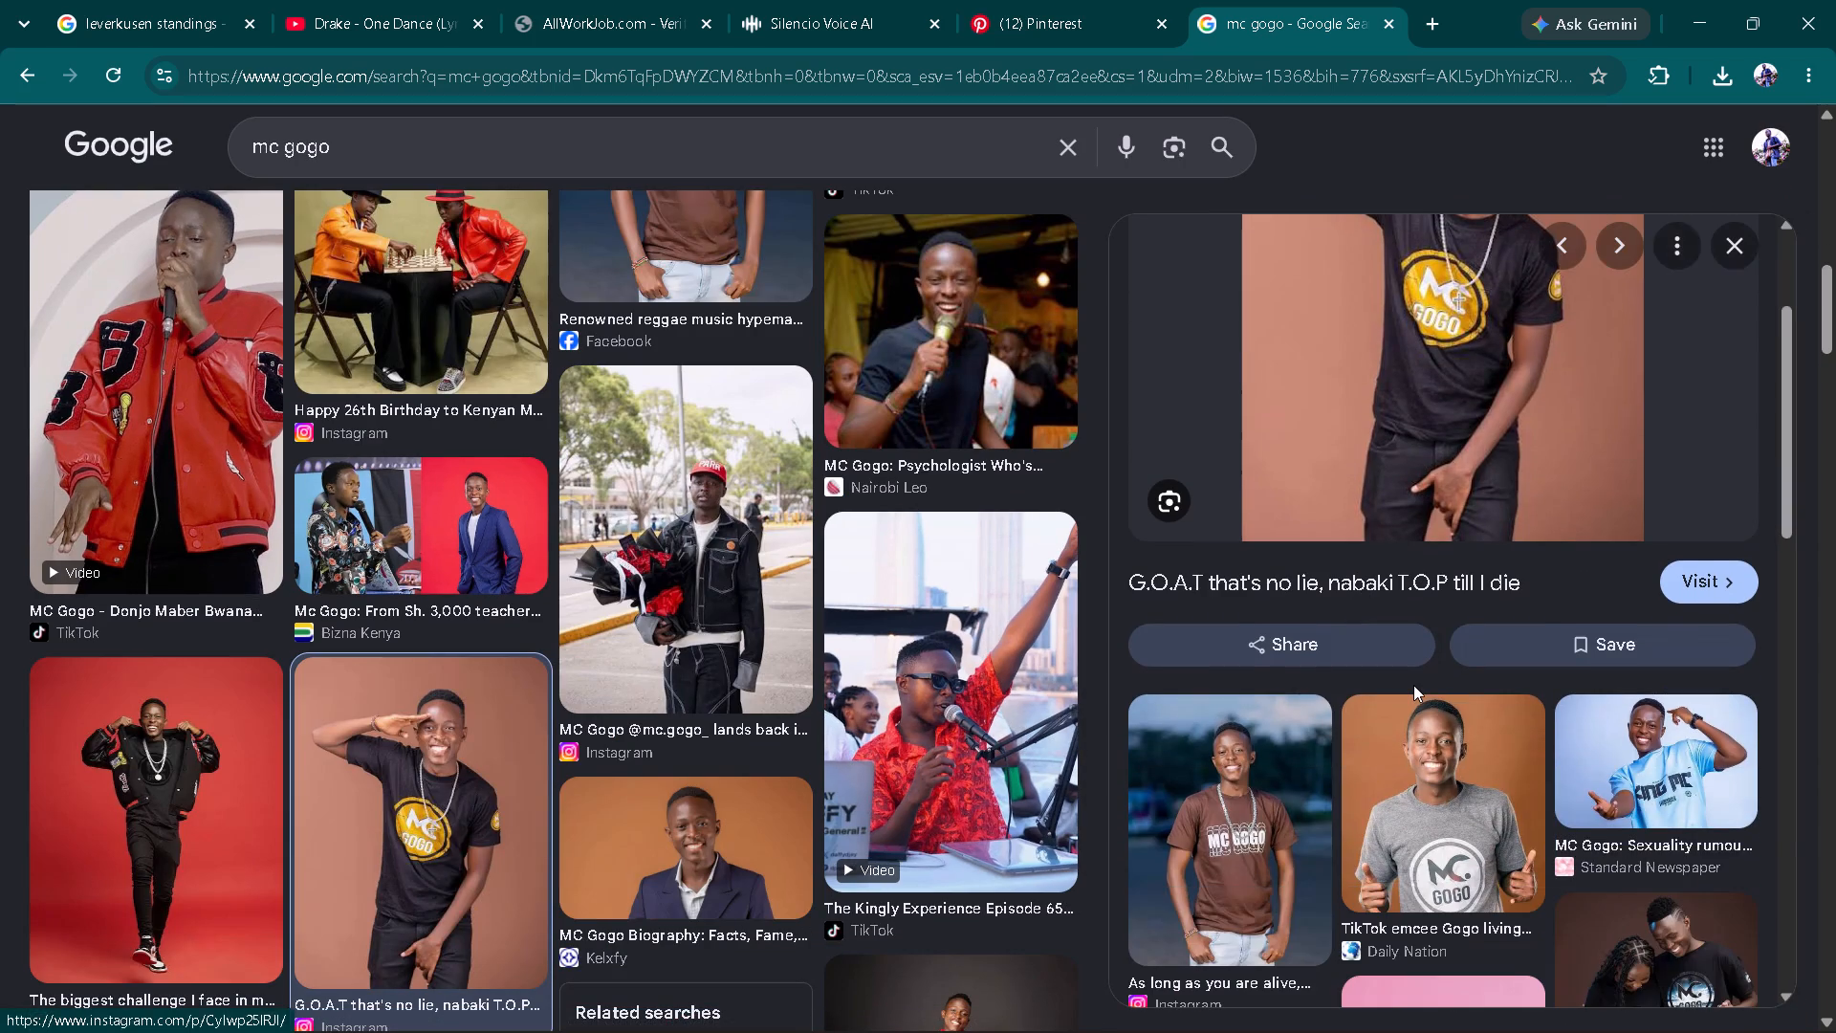
{"action": "scroll", "coordinate": [1410, 689], "scroll_direction": "up", "scroll_amount": 3}
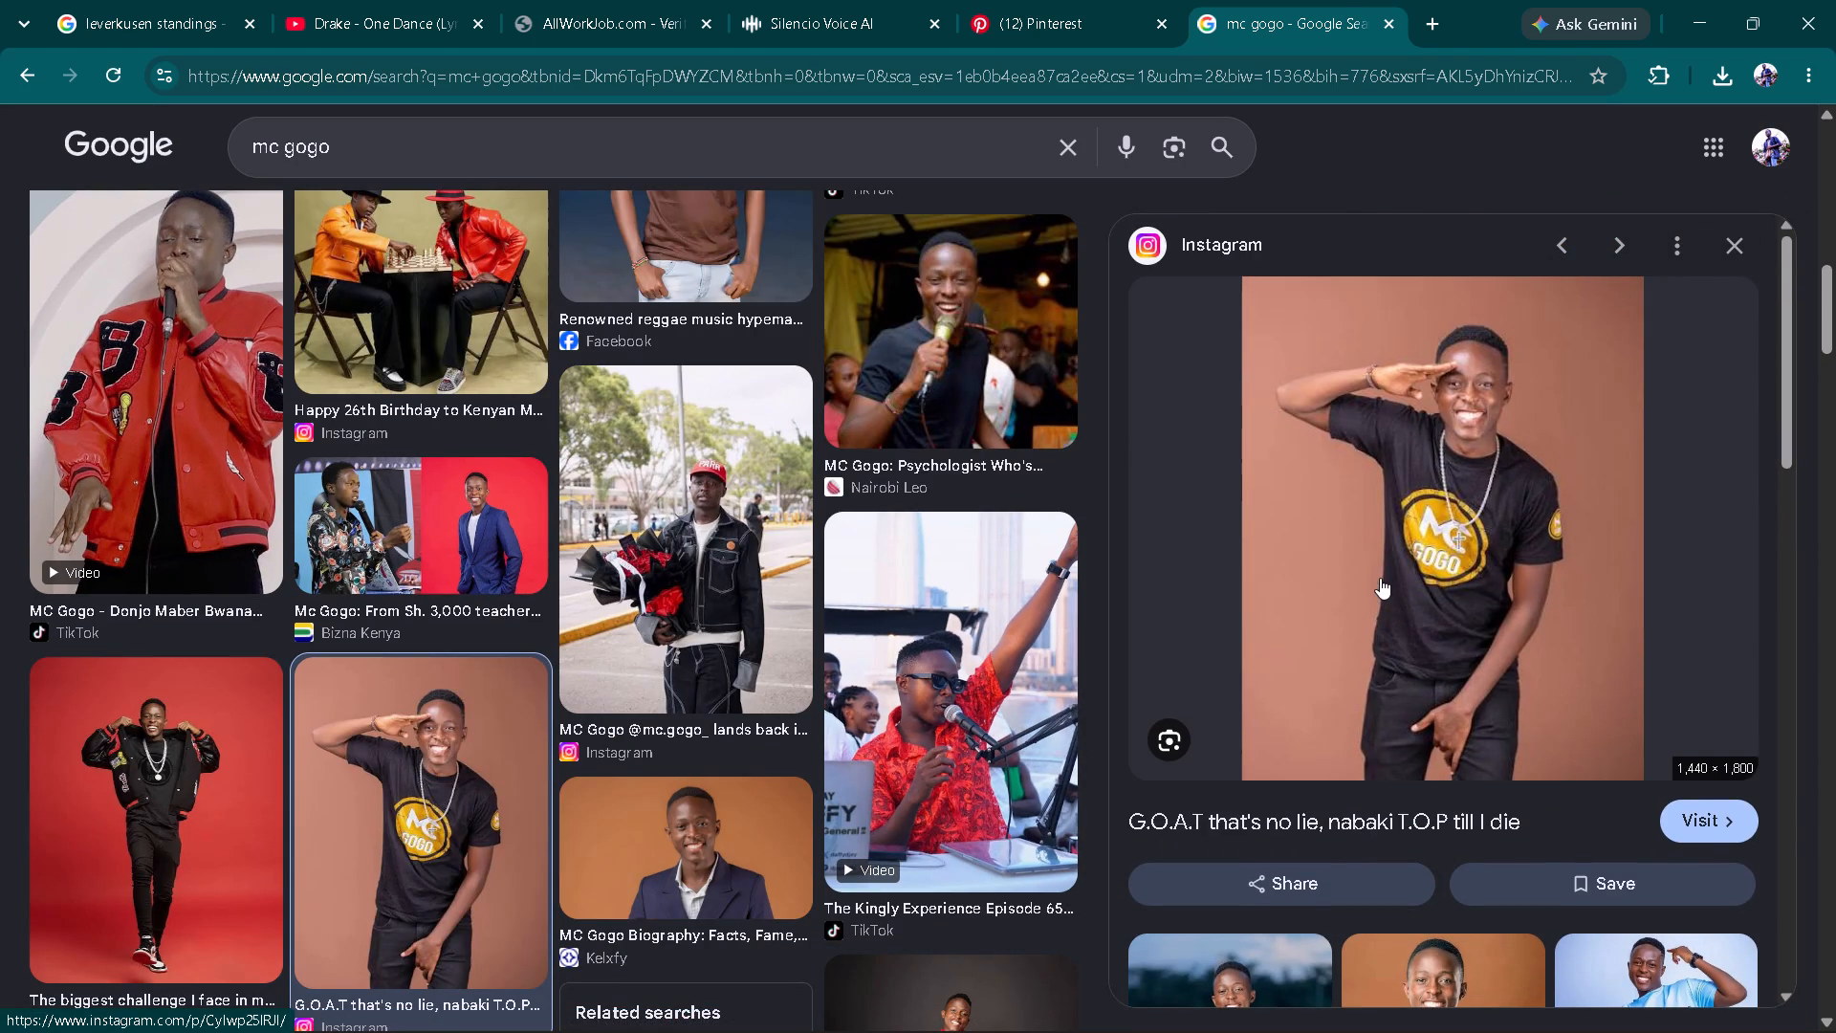
{"action": "right_click", "coordinate": [1405, 552]}
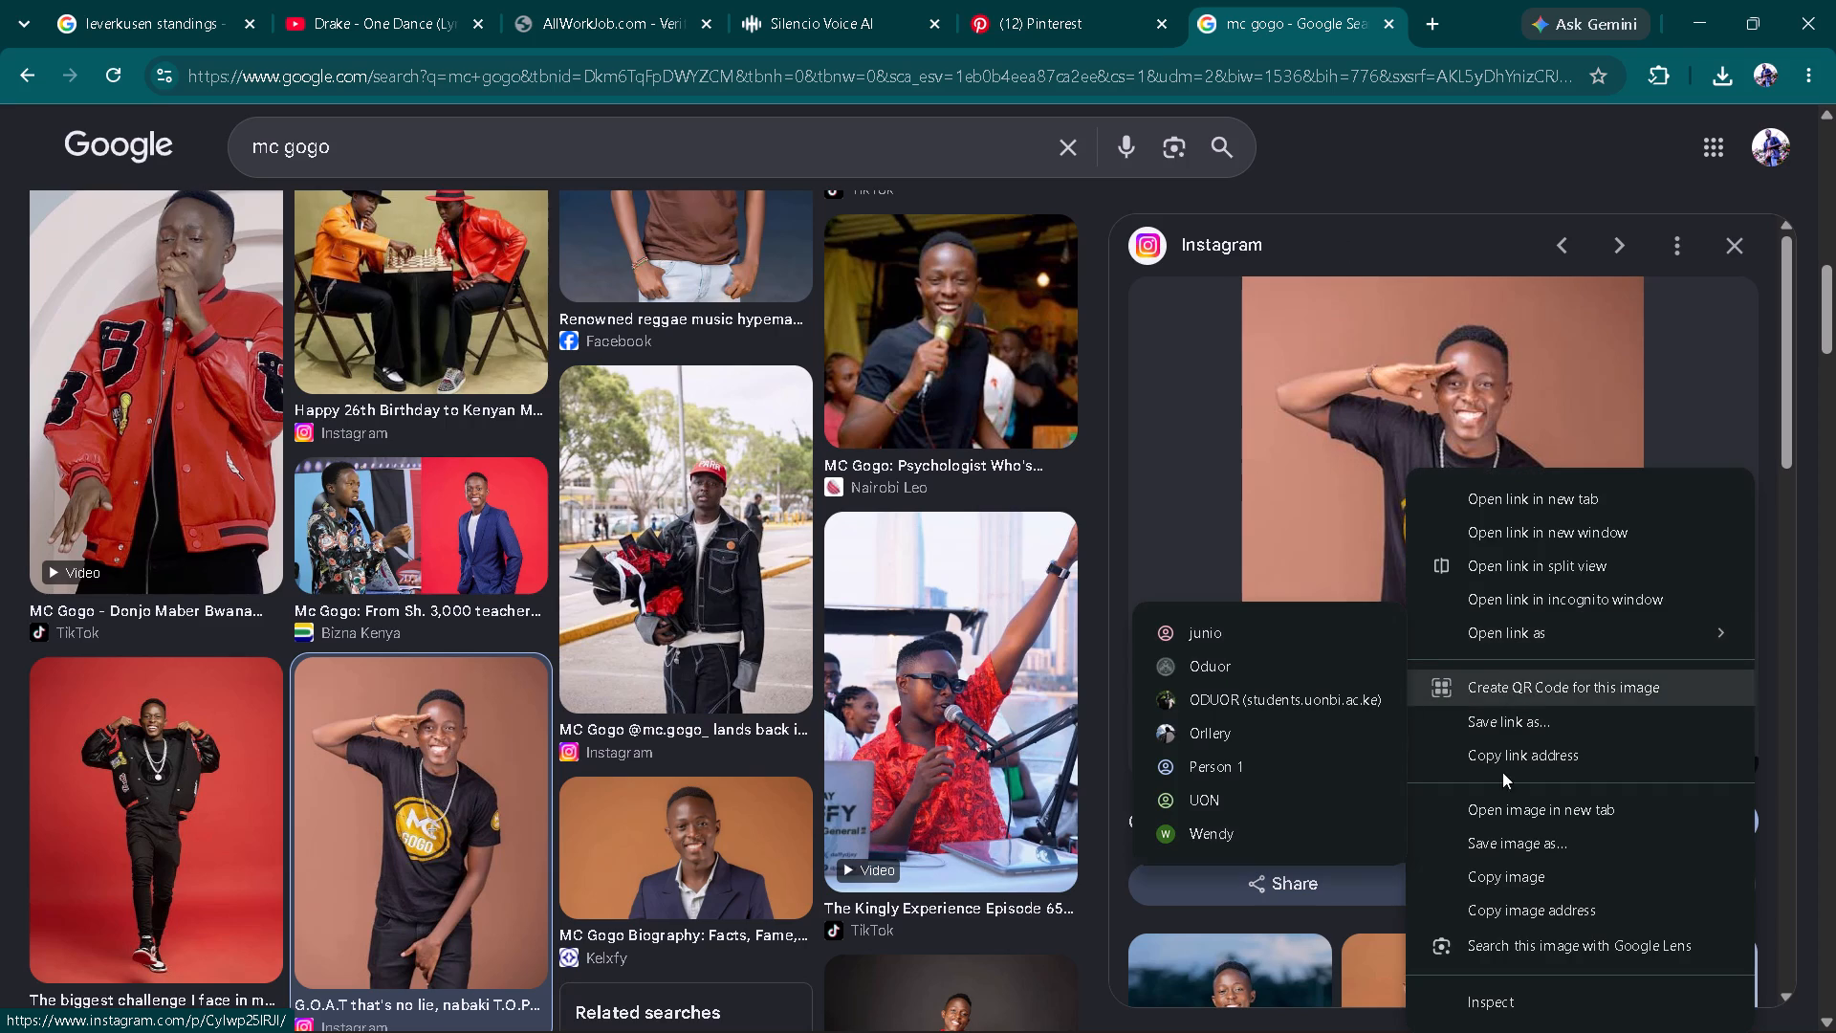
{"action": "left_click", "coordinate": [1516, 838]}
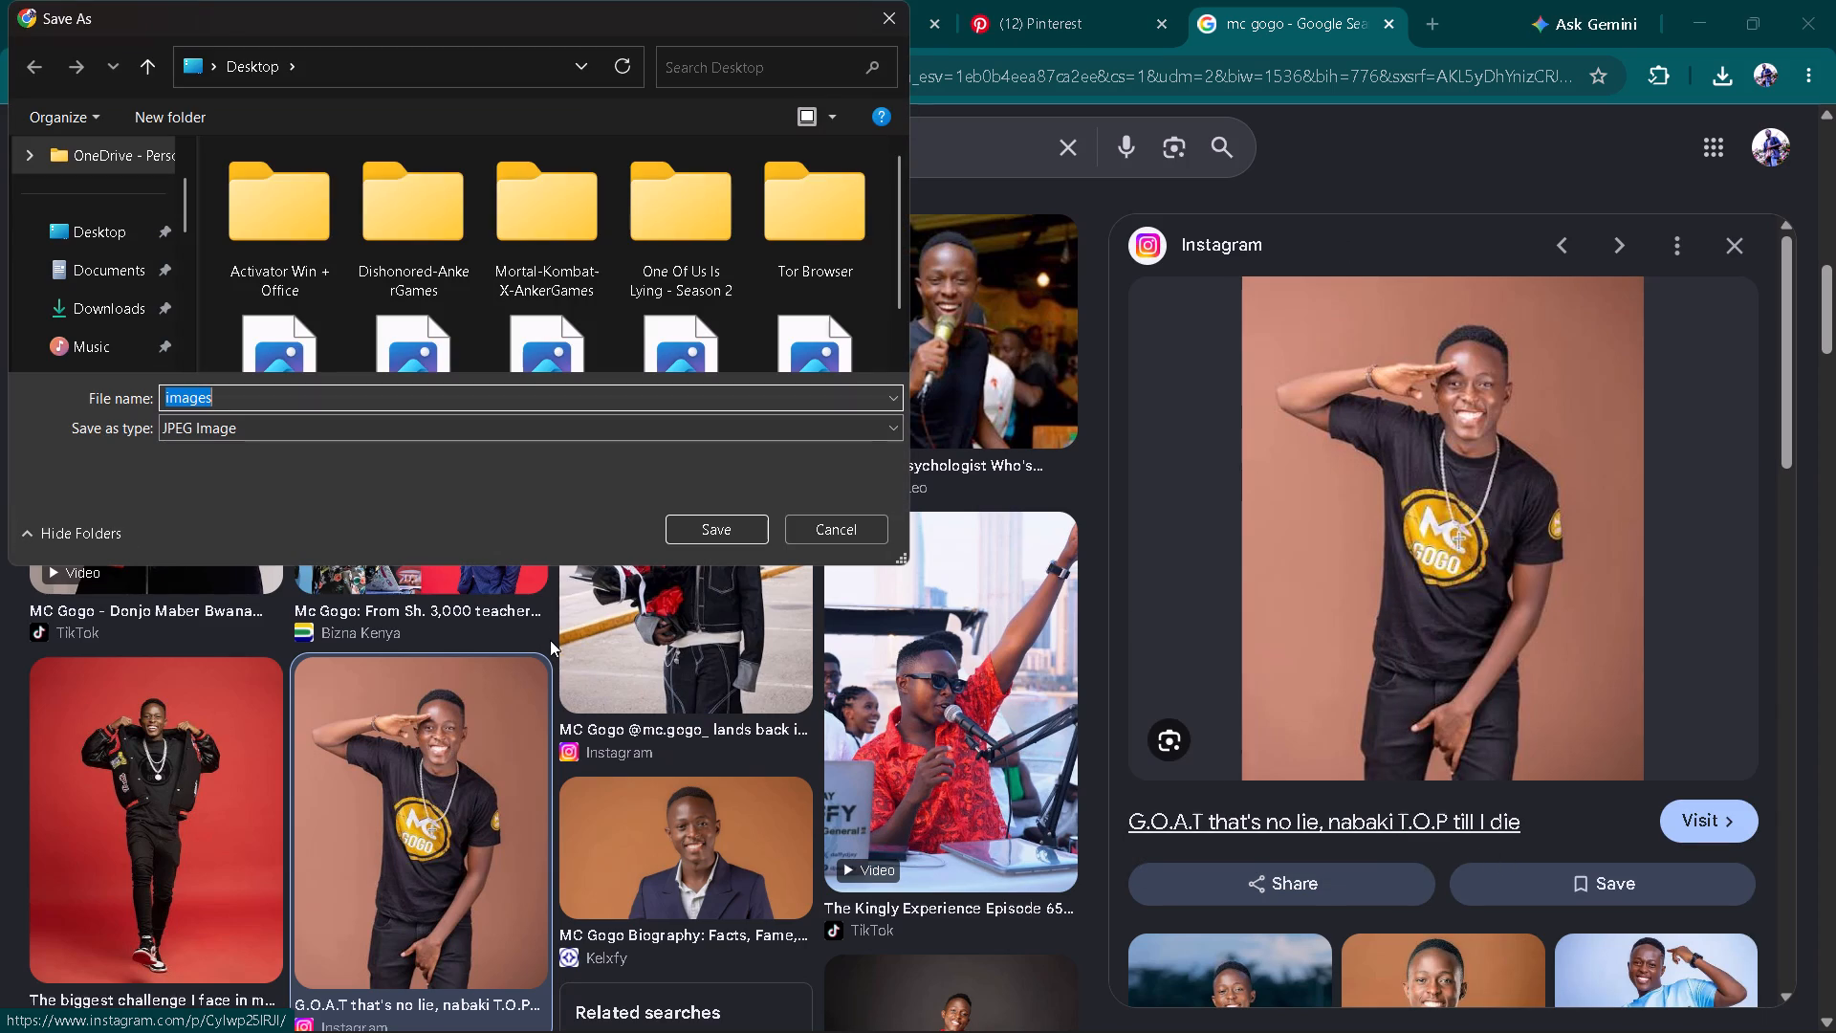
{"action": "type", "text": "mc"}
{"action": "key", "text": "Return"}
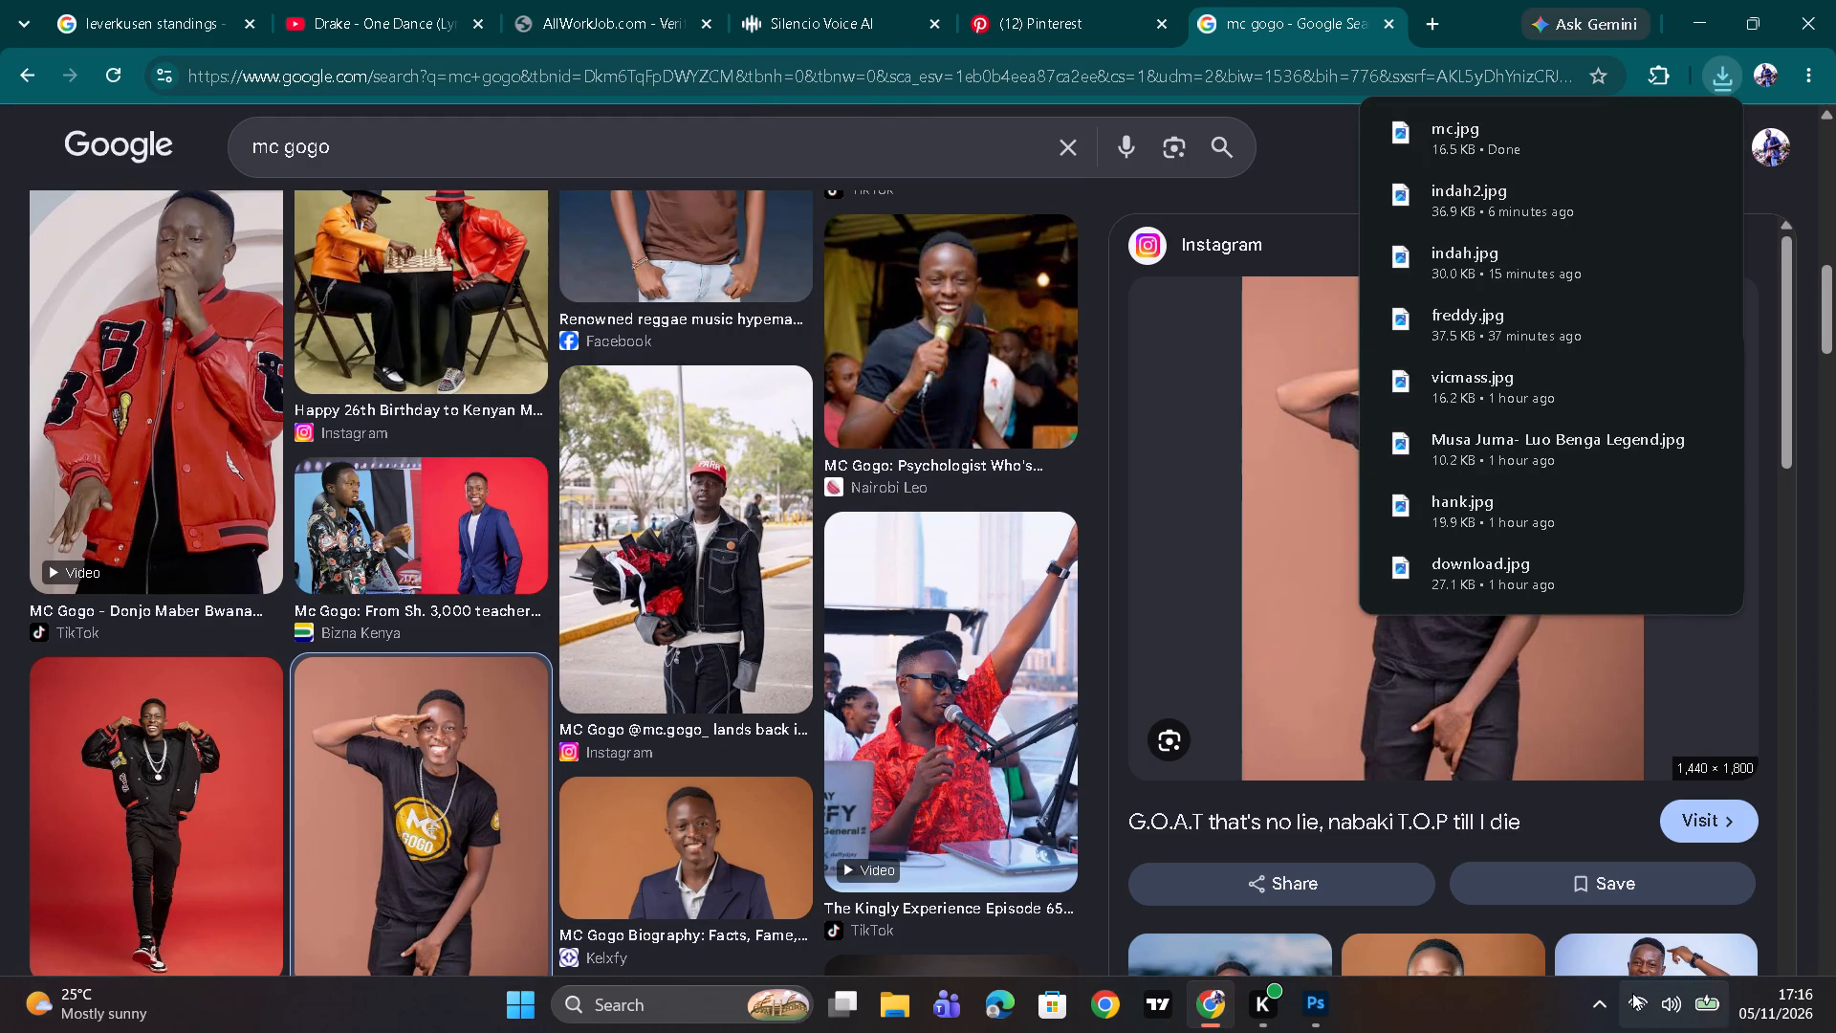
Turn off the computer's Wi-Fi.
{"action": "left_click", "coordinate": [1632, 993]}
{"action": "left_click", "coordinate": [1436, 555]}
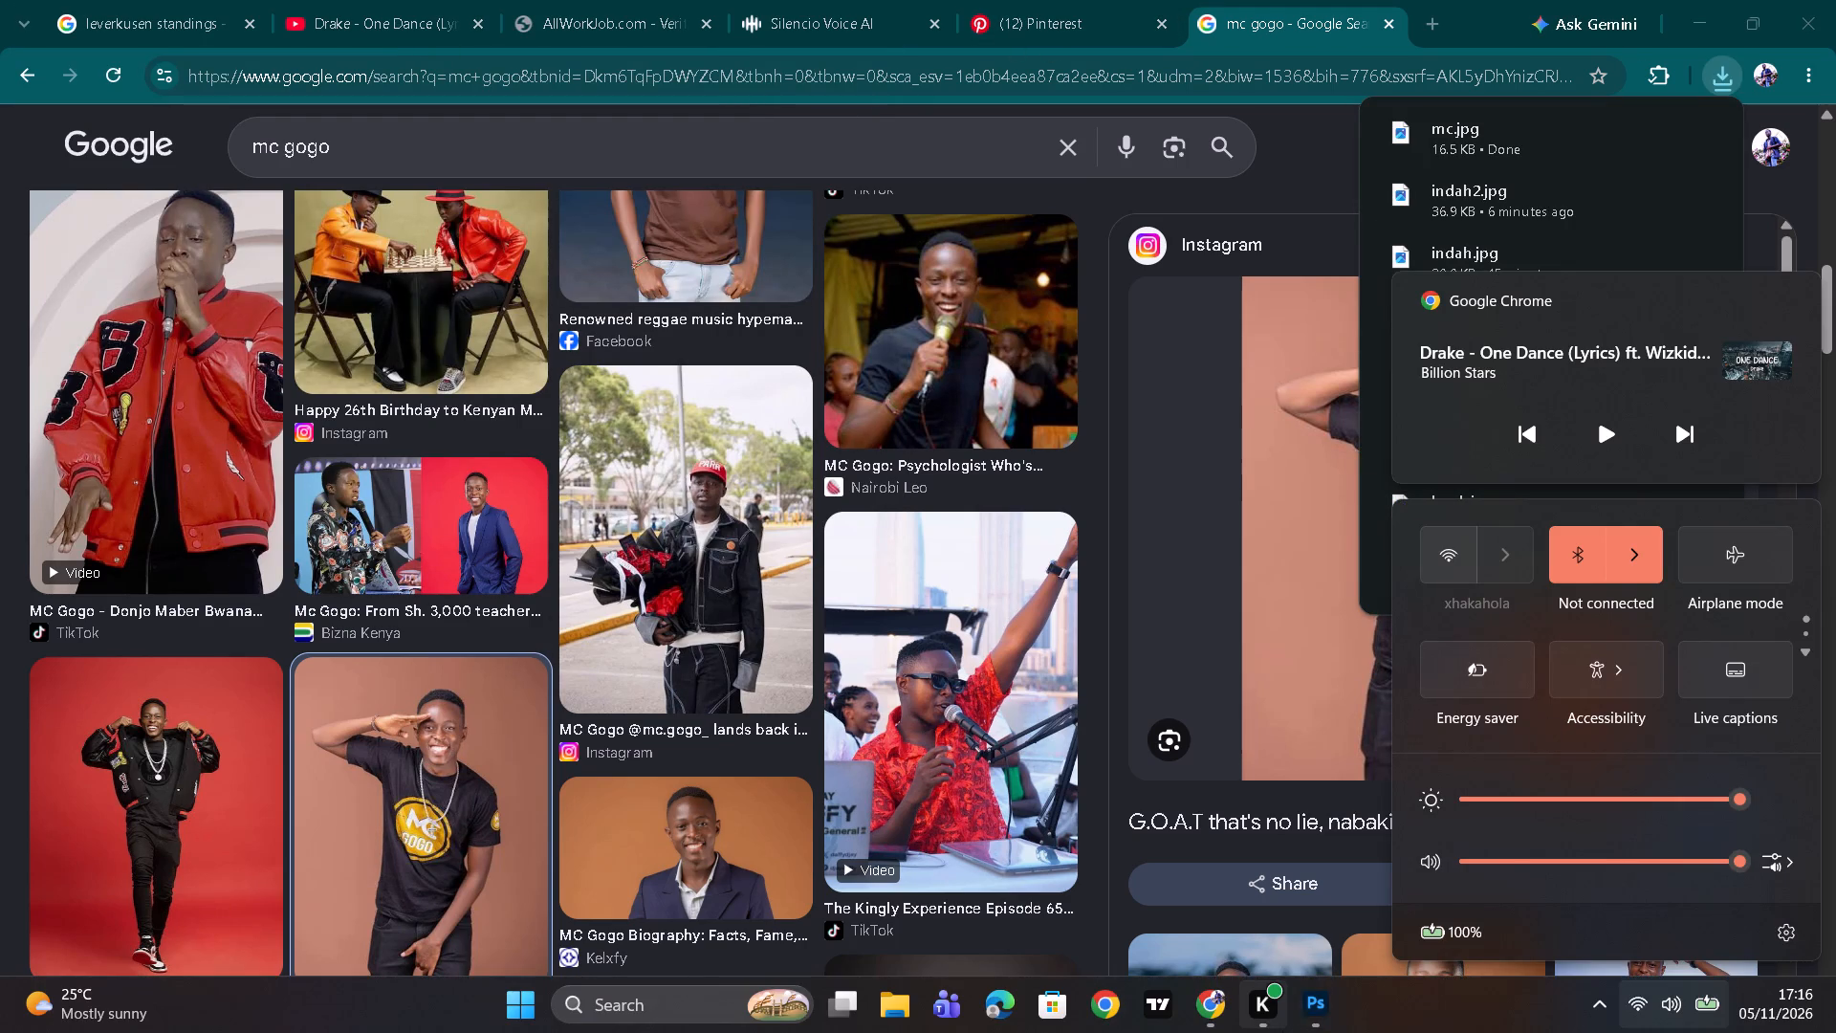
Switch to Photoshop and place the mc image from the desktop into the LUO FESTIVAL poster, working in the maximized window.
{"action": "left_click", "coordinate": [1316, 1013]}
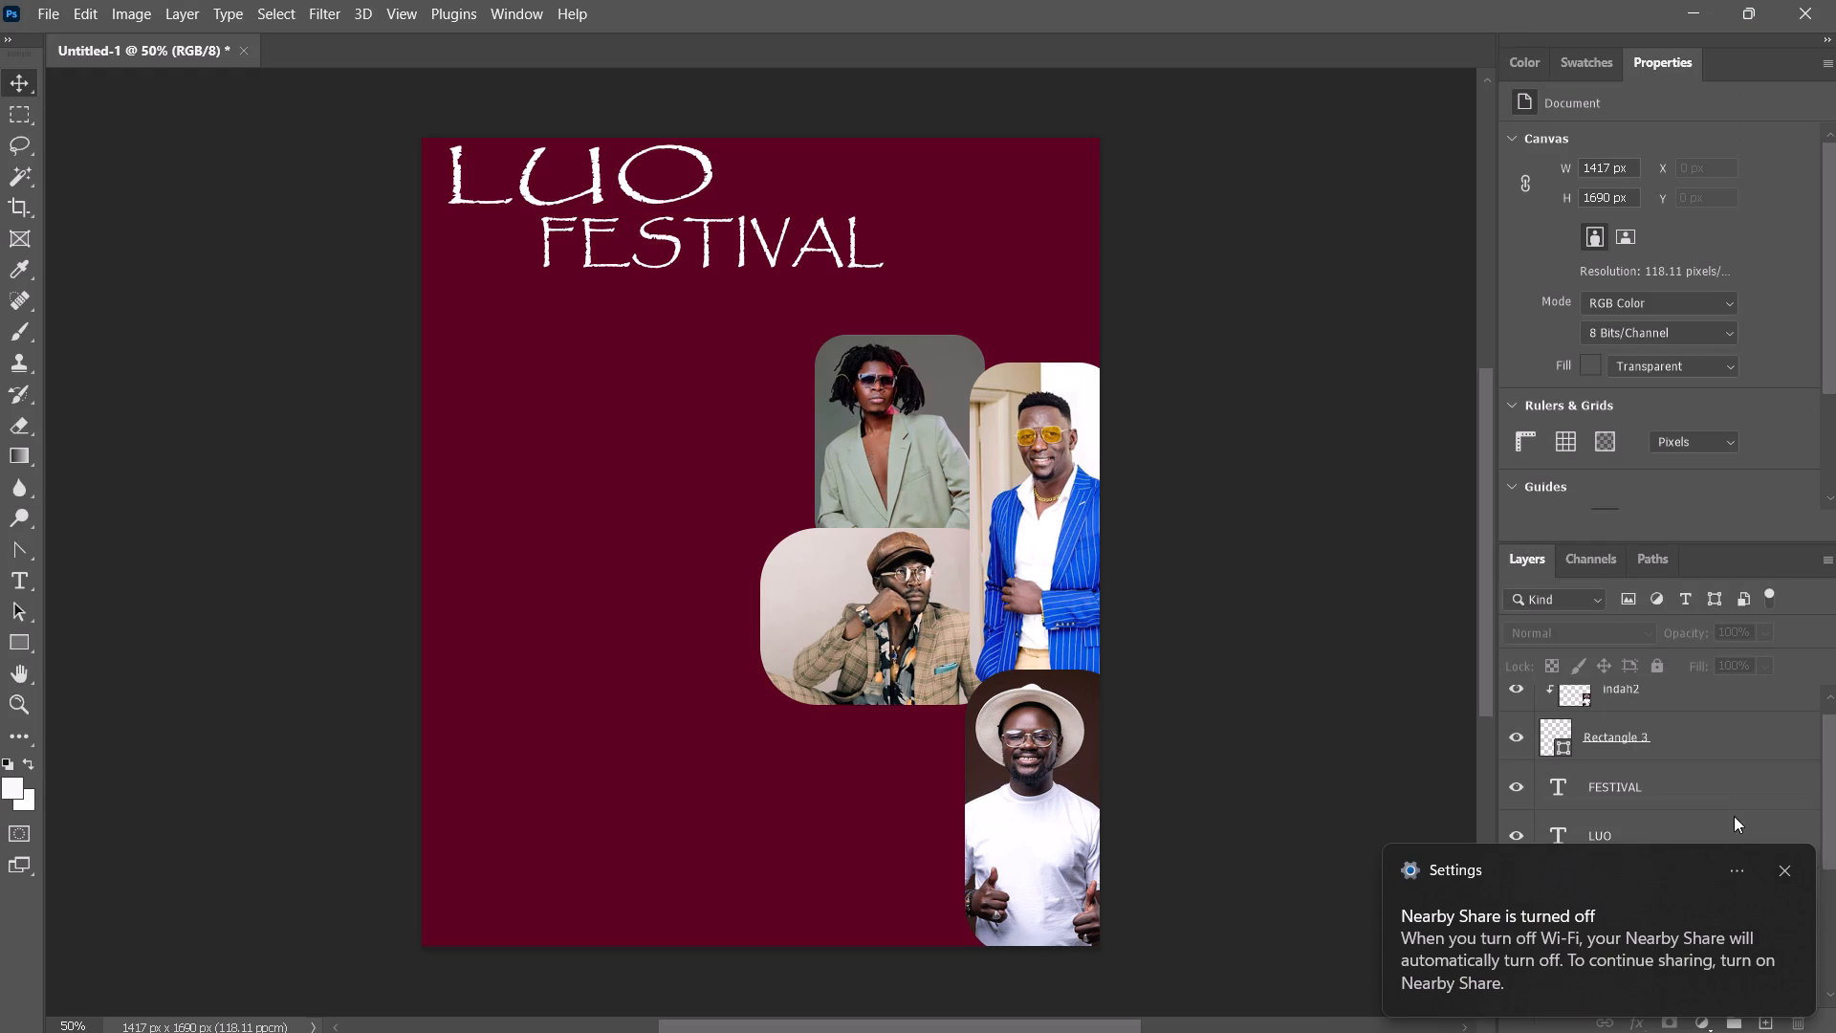
{"action": "left_click", "coordinate": [1780, 872]}
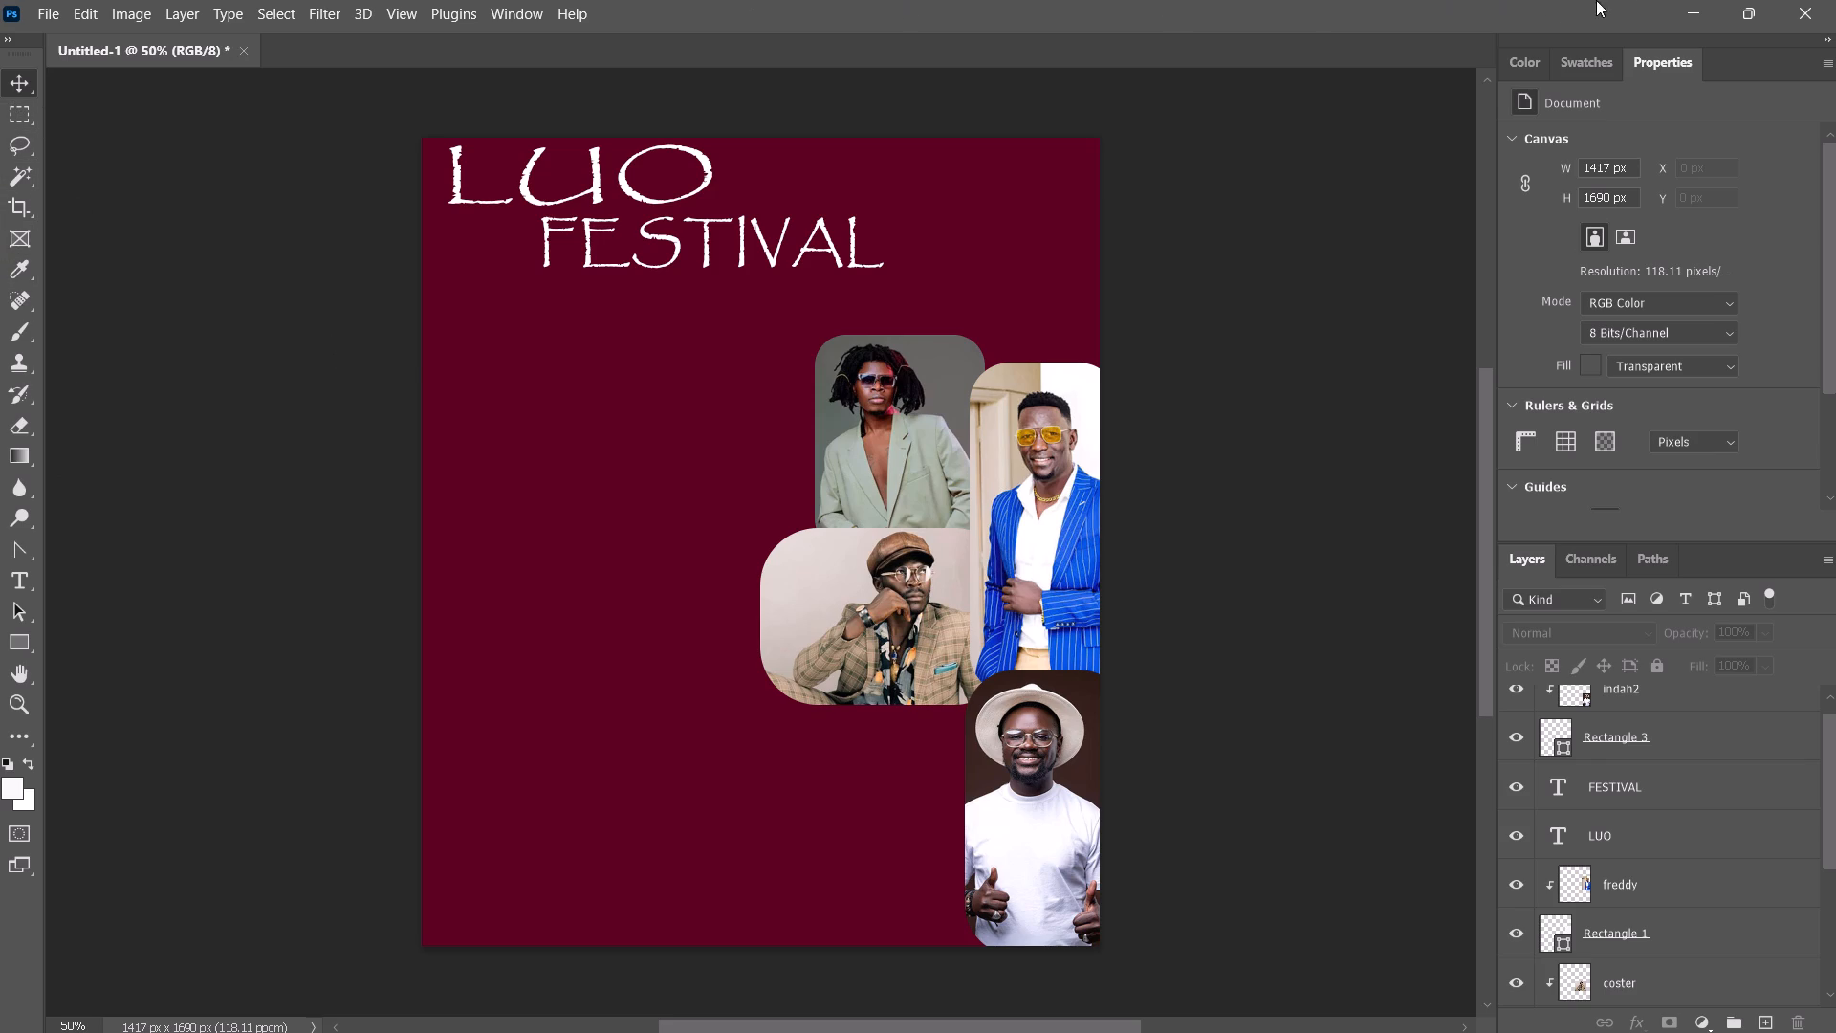
{"action": "left_click", "coordinate": [1722, 12]}
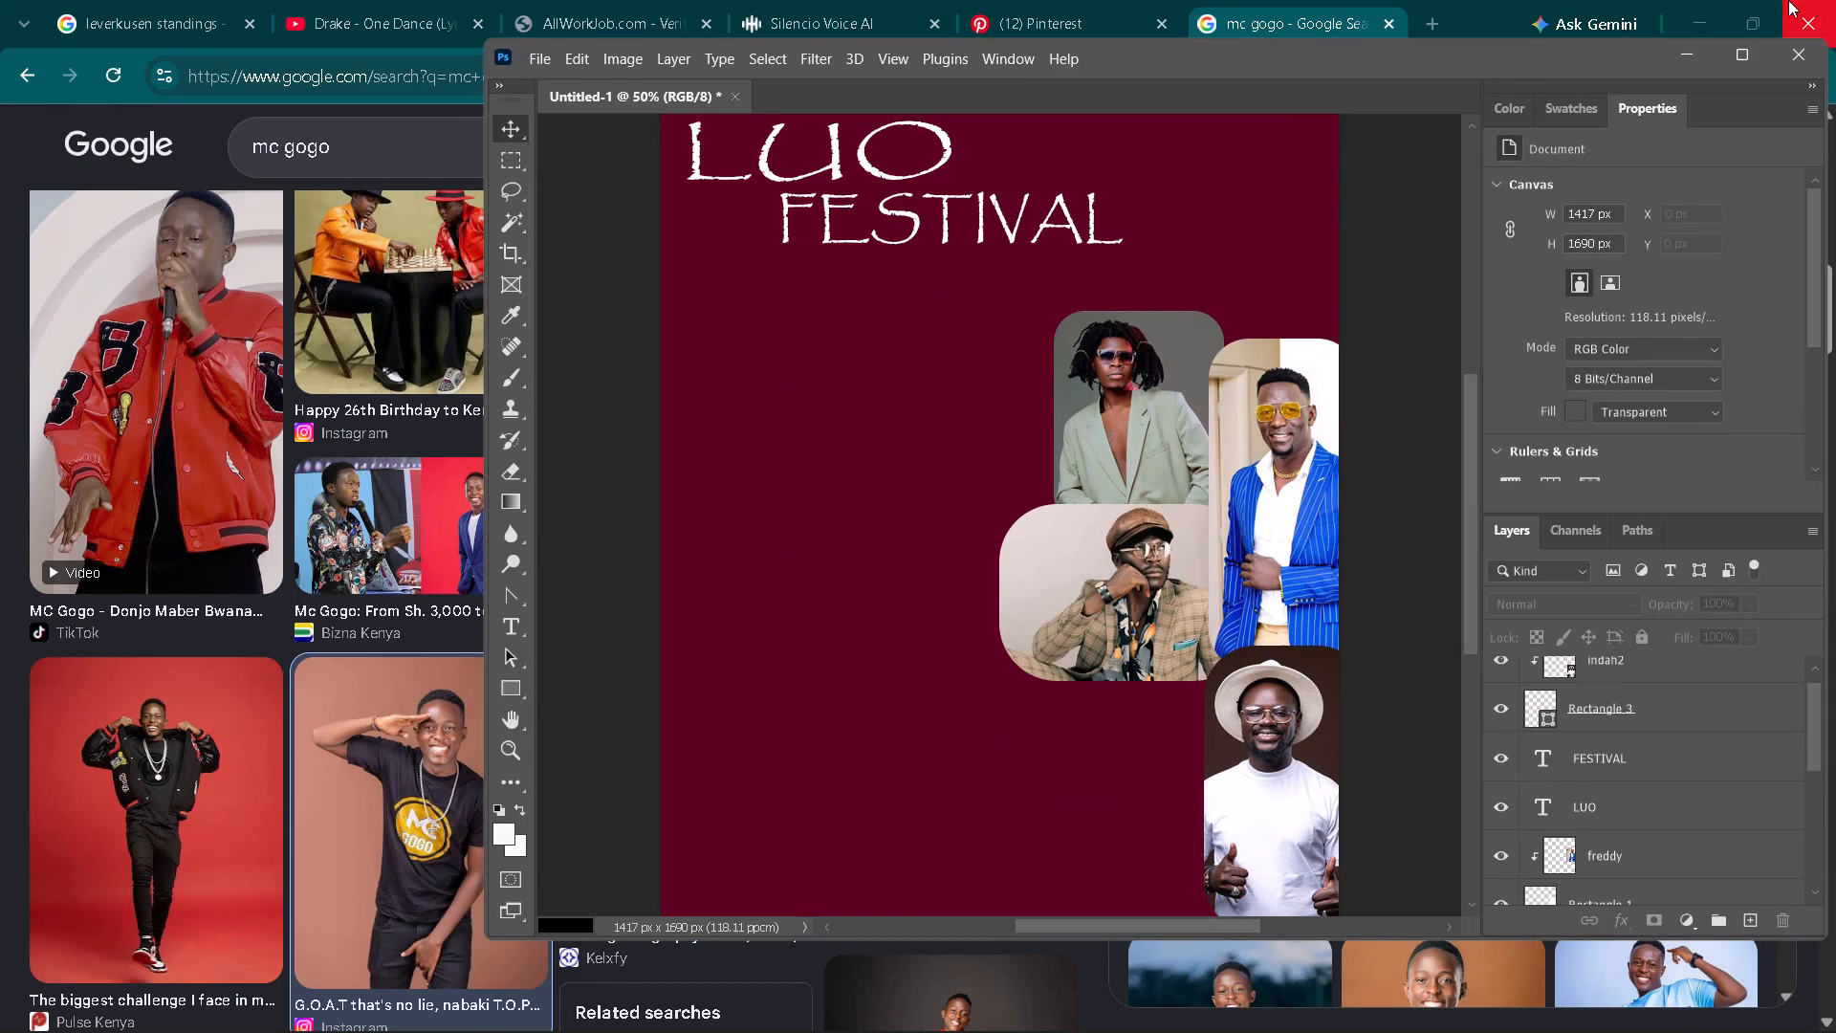
{"action": "left_click", "coordinate": [1758, 0]}
{"action": "left_click", "coordinate": [857, 165]}
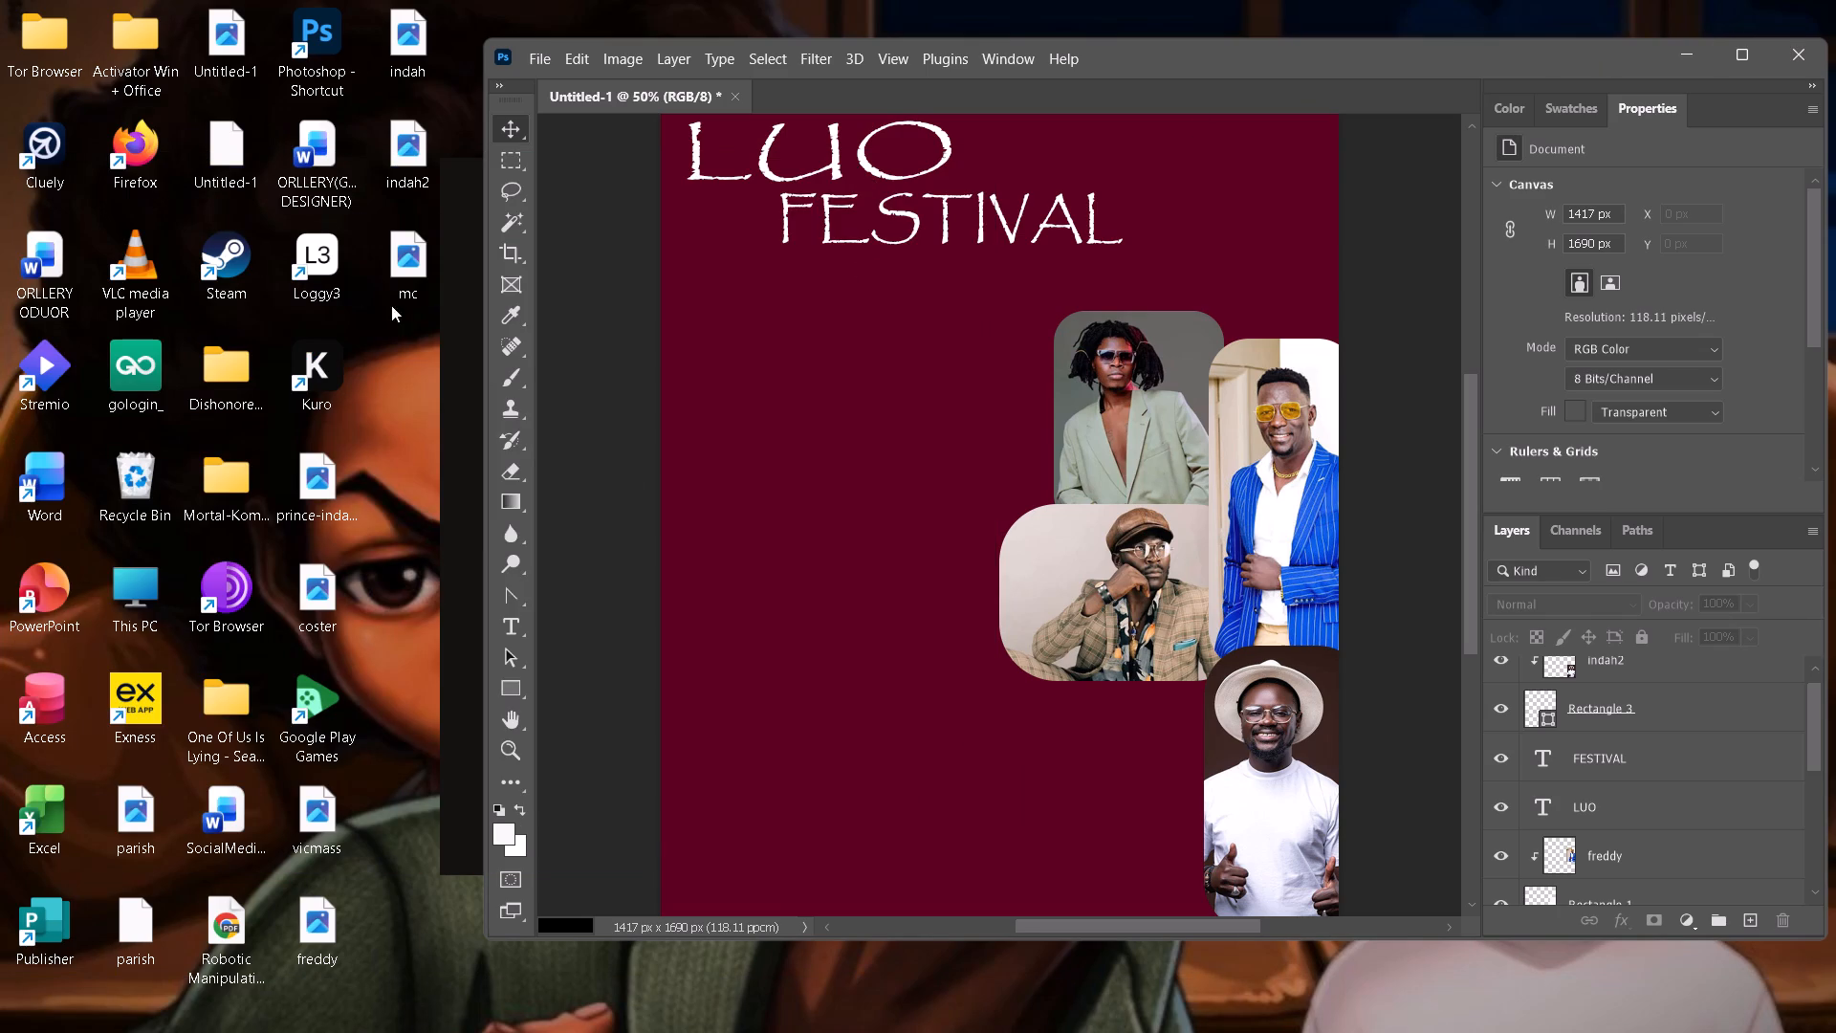
{"action": "left_click_drag", "start_coordinate": [391, 266], "coordinate": [817, 437]}
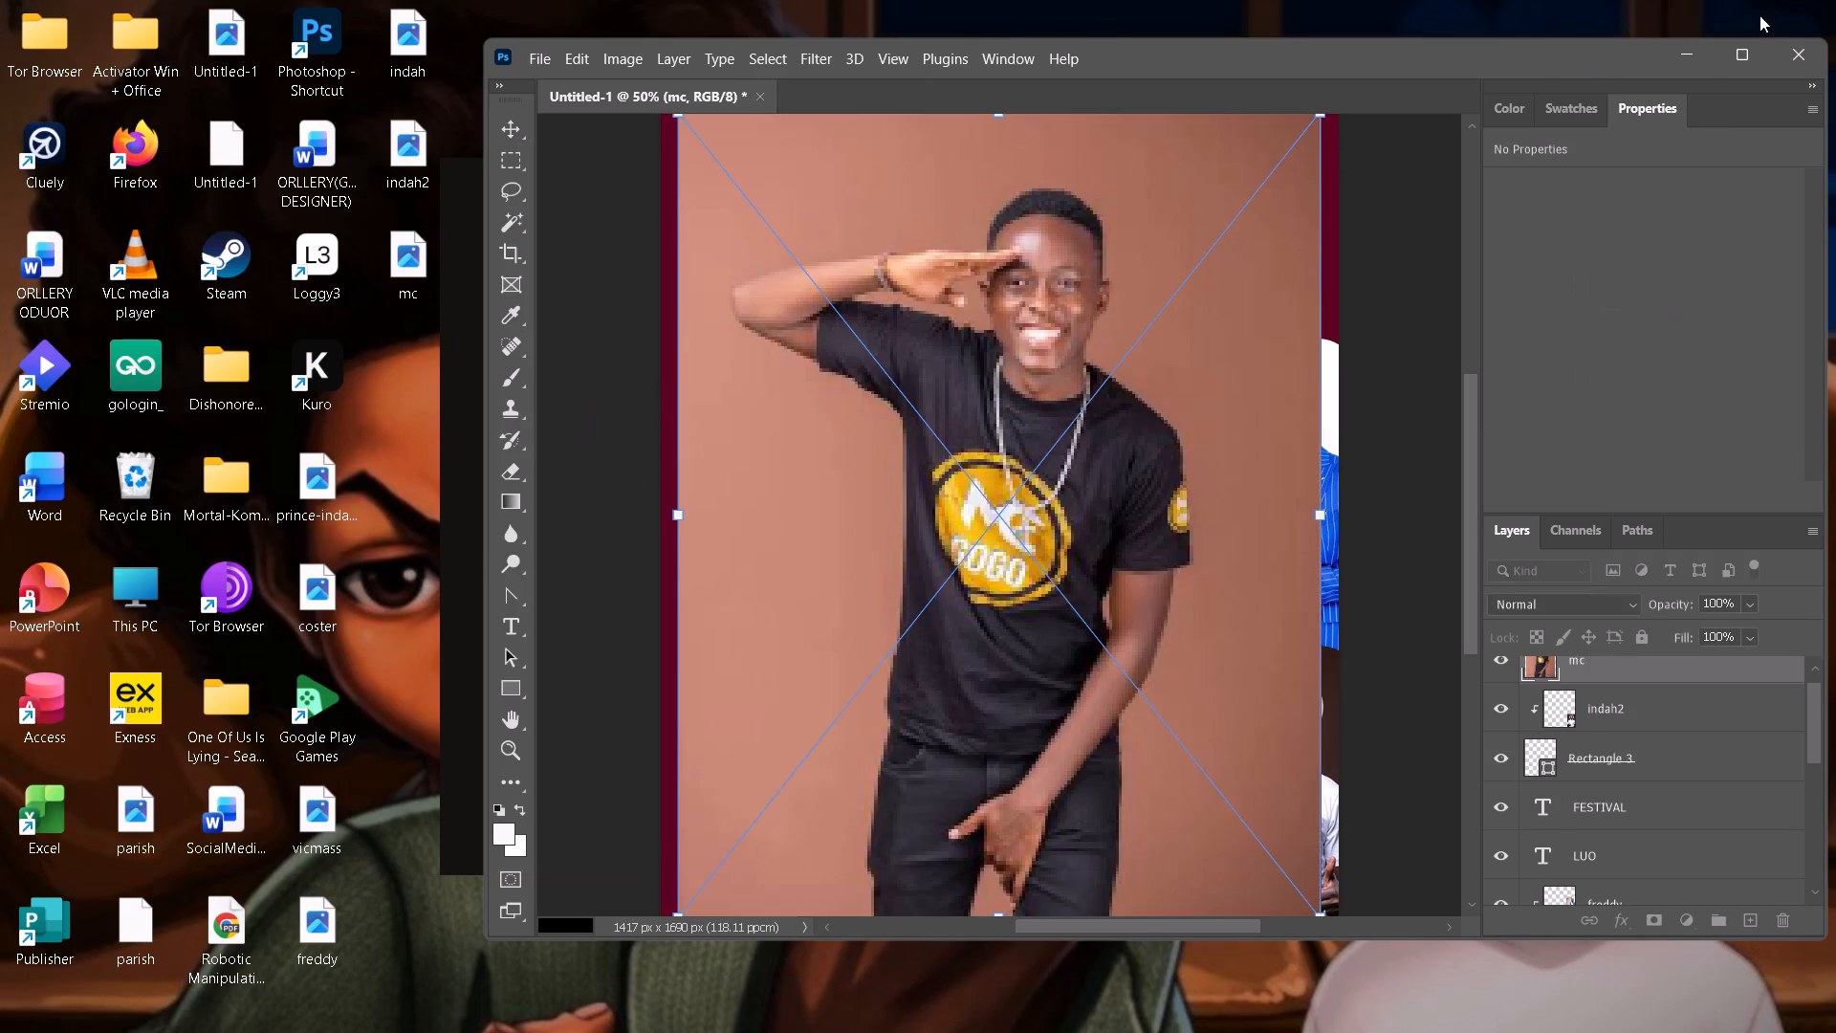
{"action": "left_click", "coordinate": [1749, 57]}
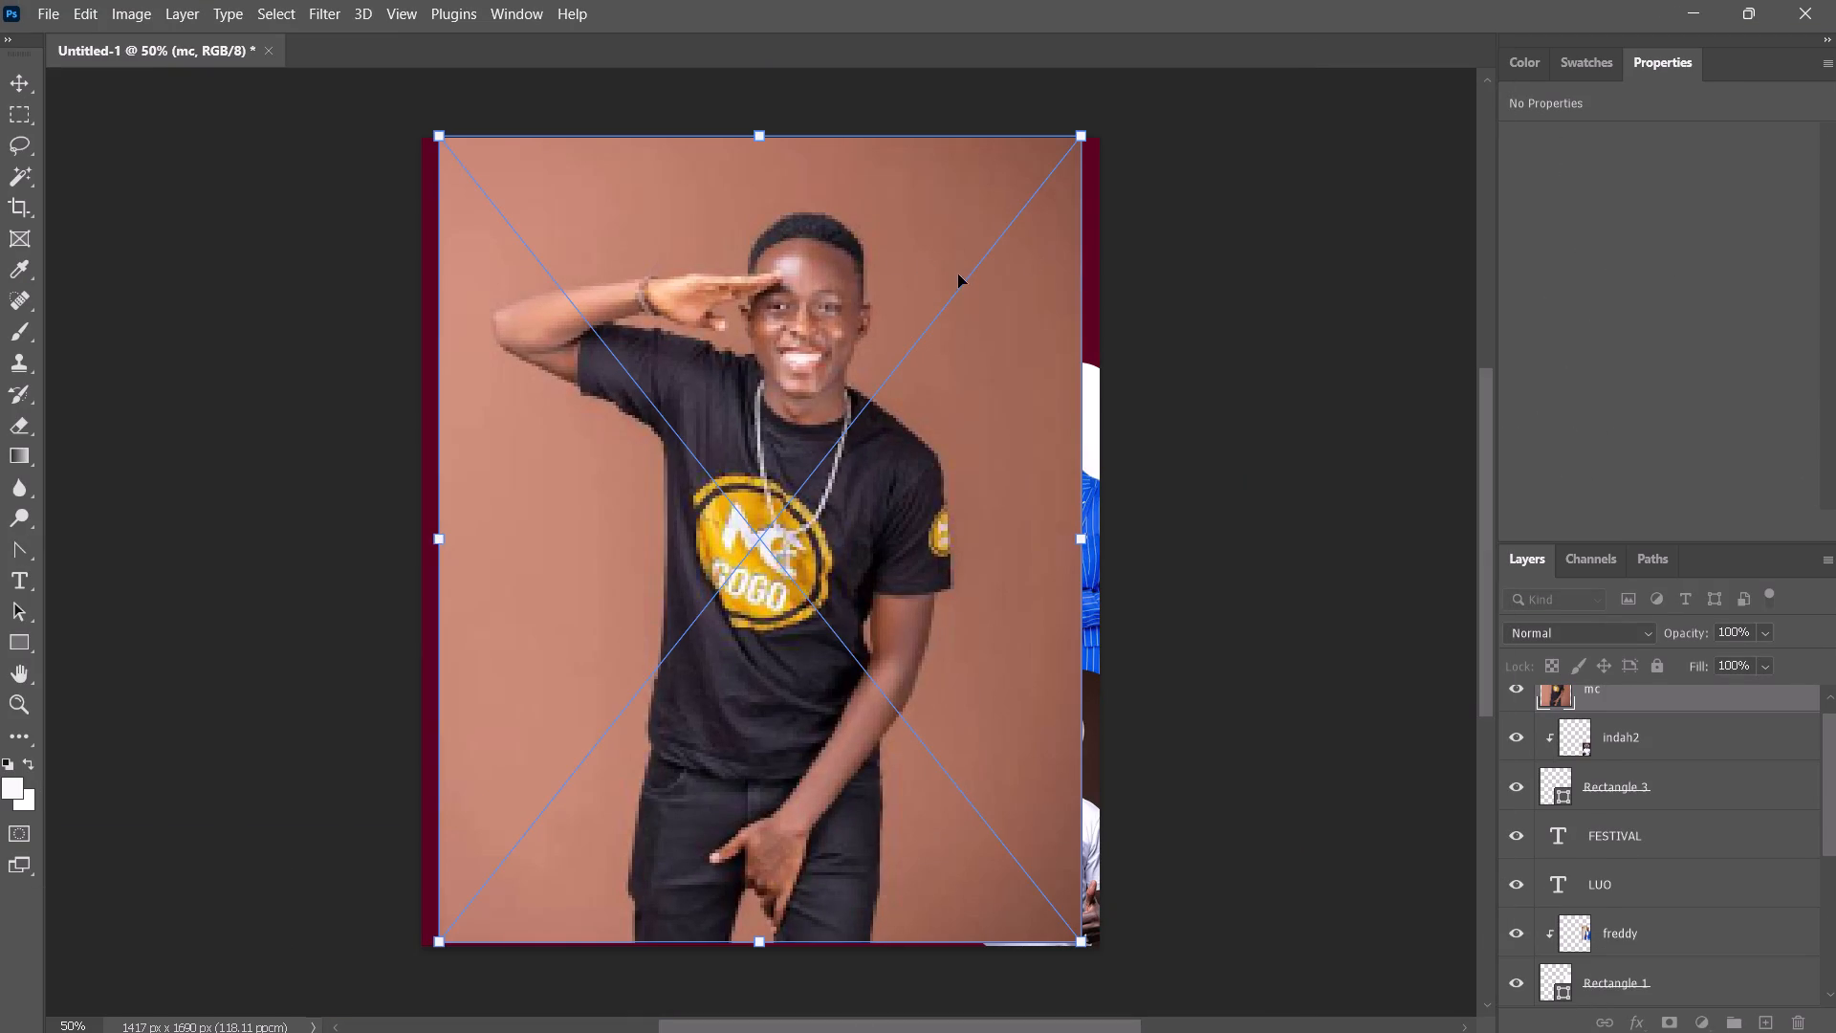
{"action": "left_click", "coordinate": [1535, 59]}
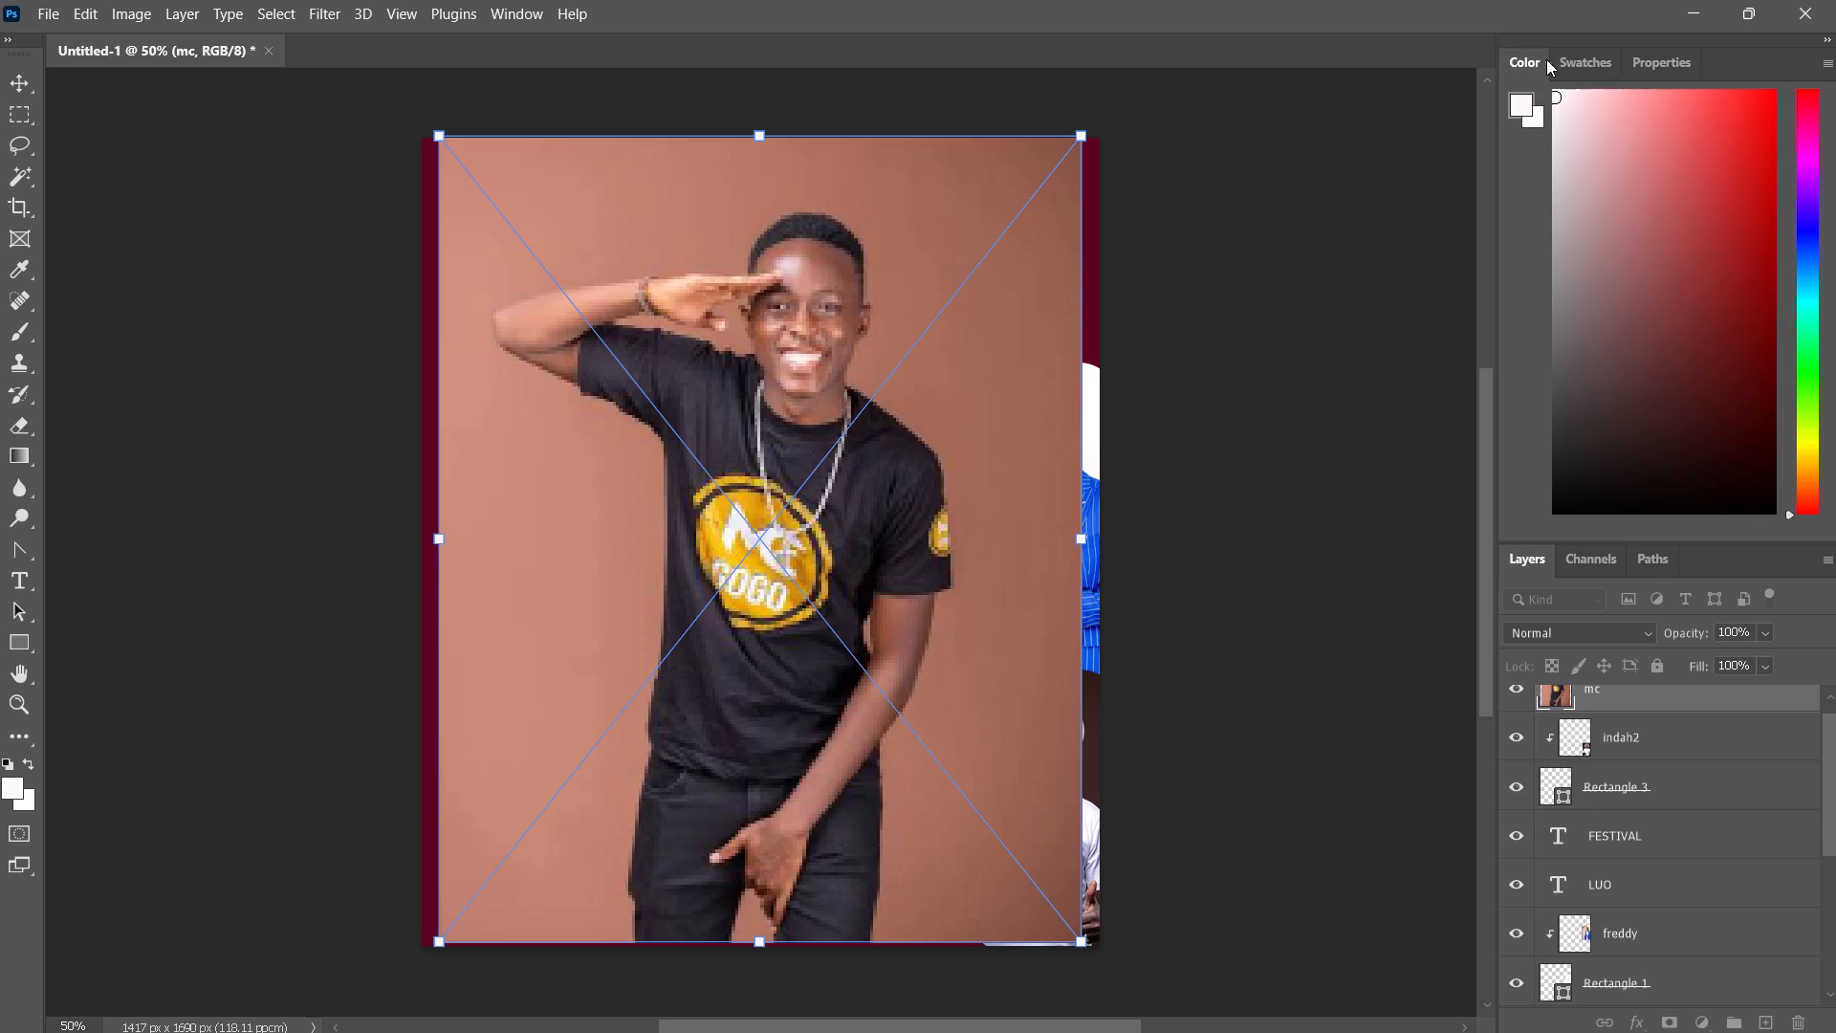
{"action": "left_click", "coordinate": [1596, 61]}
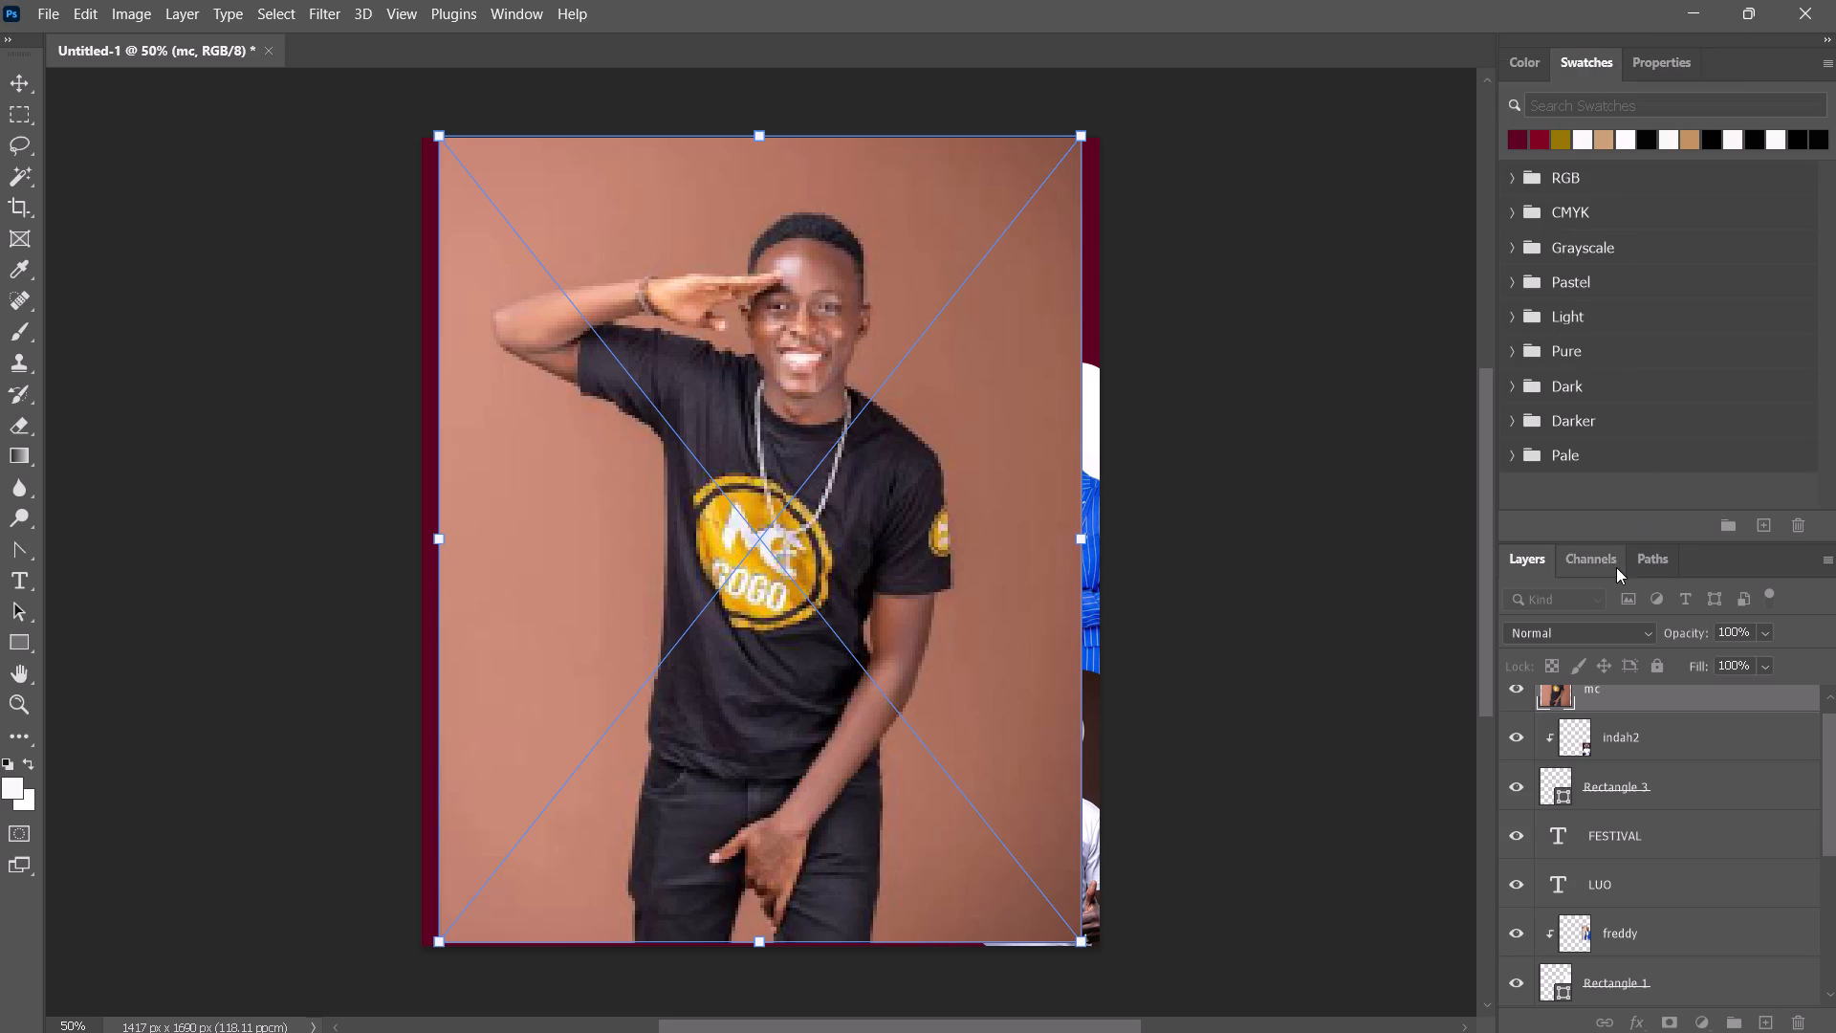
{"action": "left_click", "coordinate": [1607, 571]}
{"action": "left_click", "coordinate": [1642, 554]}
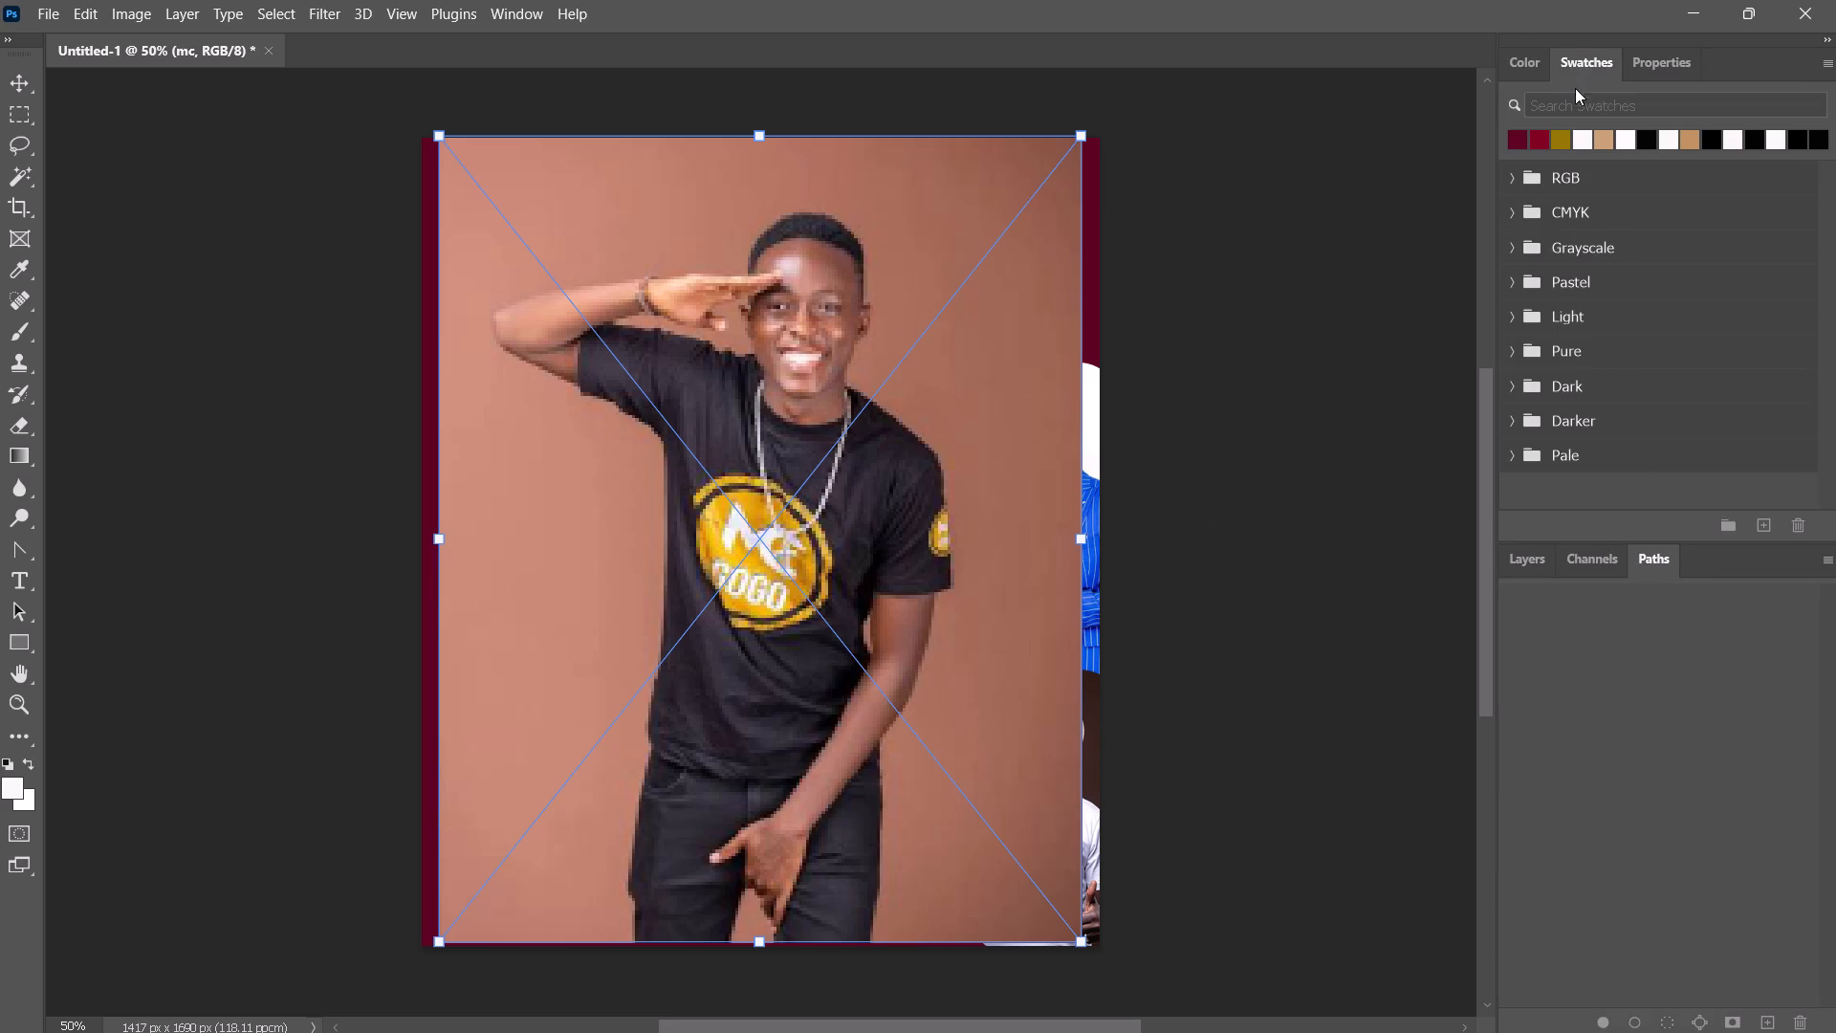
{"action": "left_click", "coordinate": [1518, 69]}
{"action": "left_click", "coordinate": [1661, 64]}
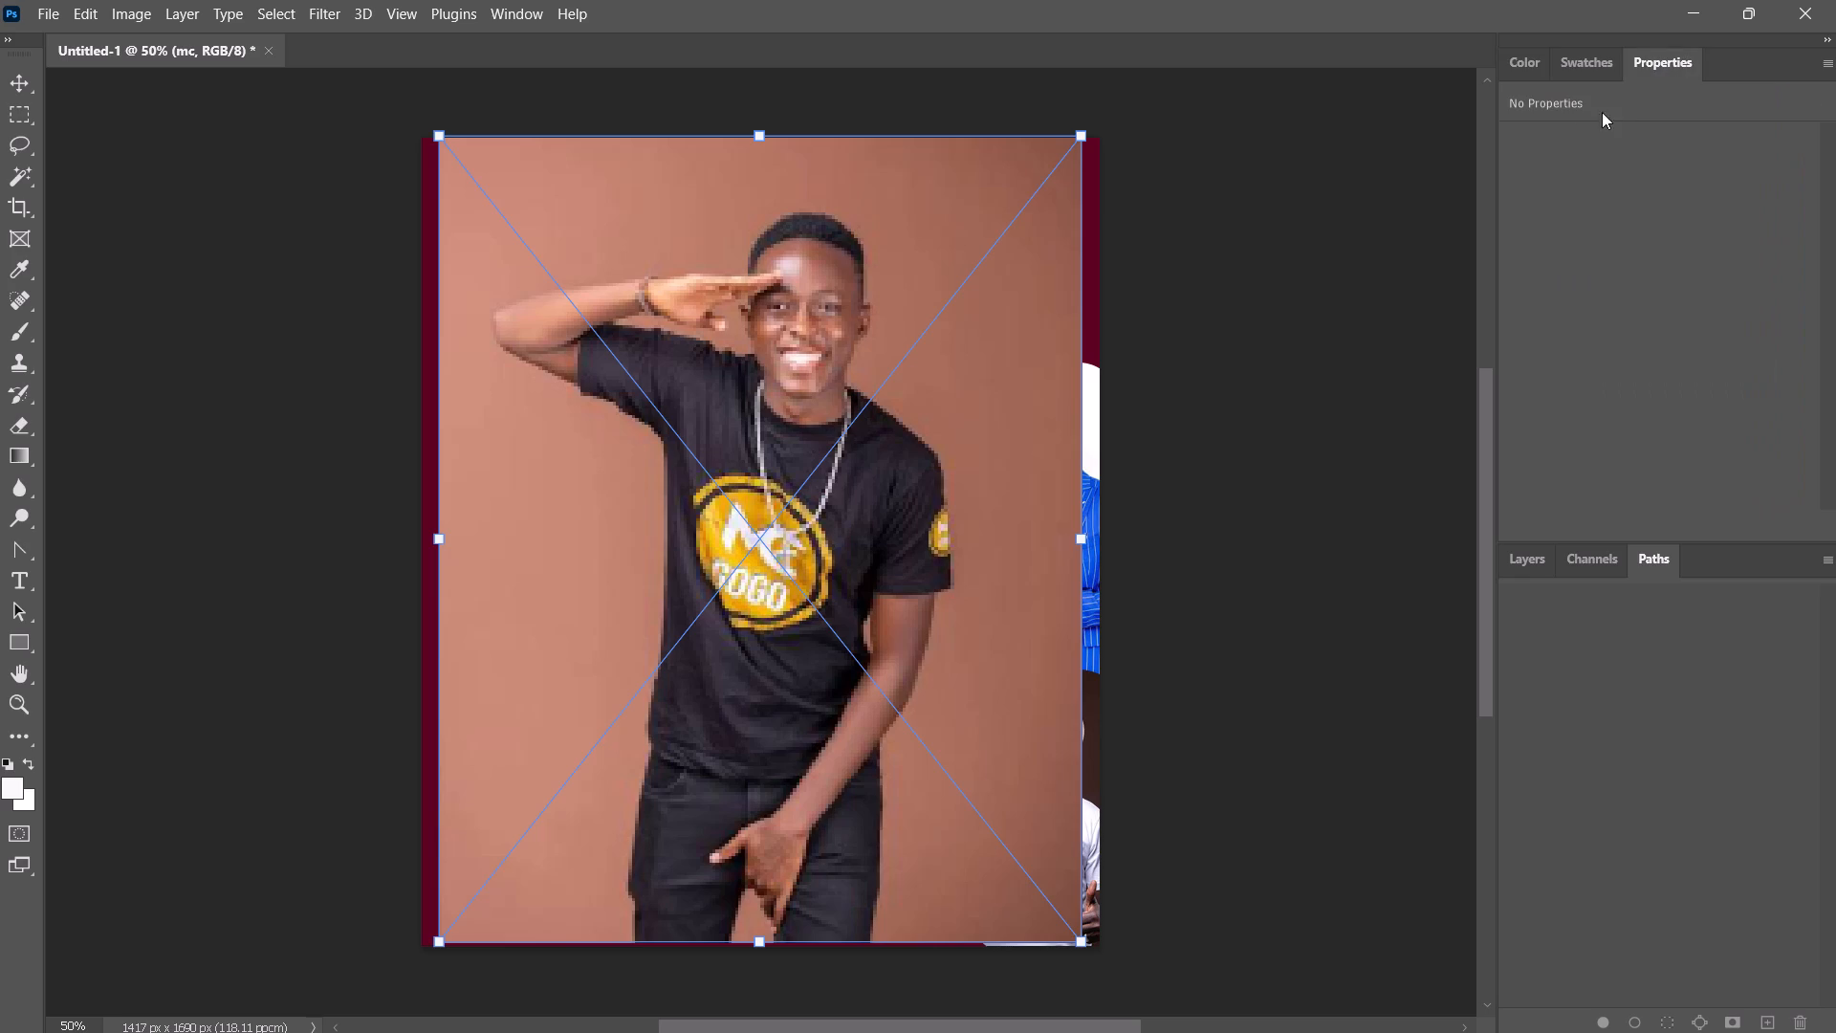
Commit the placed mc photo at its current size.
{"action": "left_click", "coordinate": [1380, 250]}
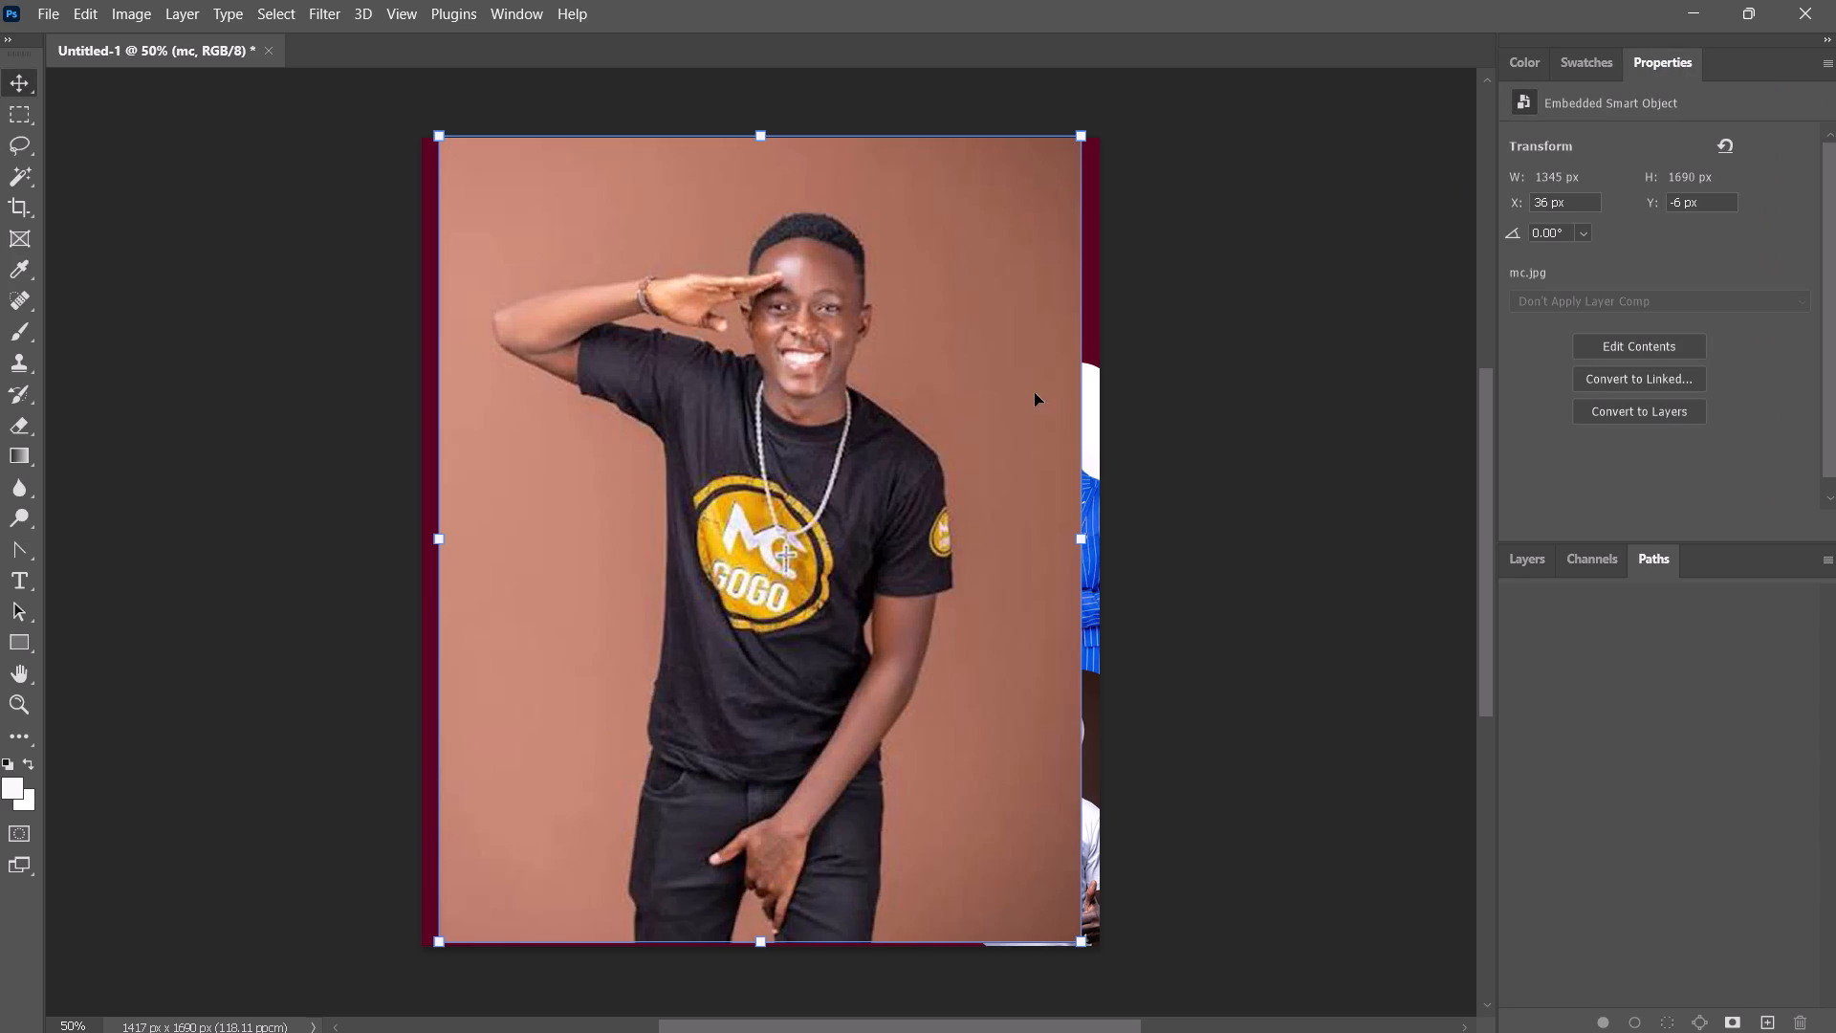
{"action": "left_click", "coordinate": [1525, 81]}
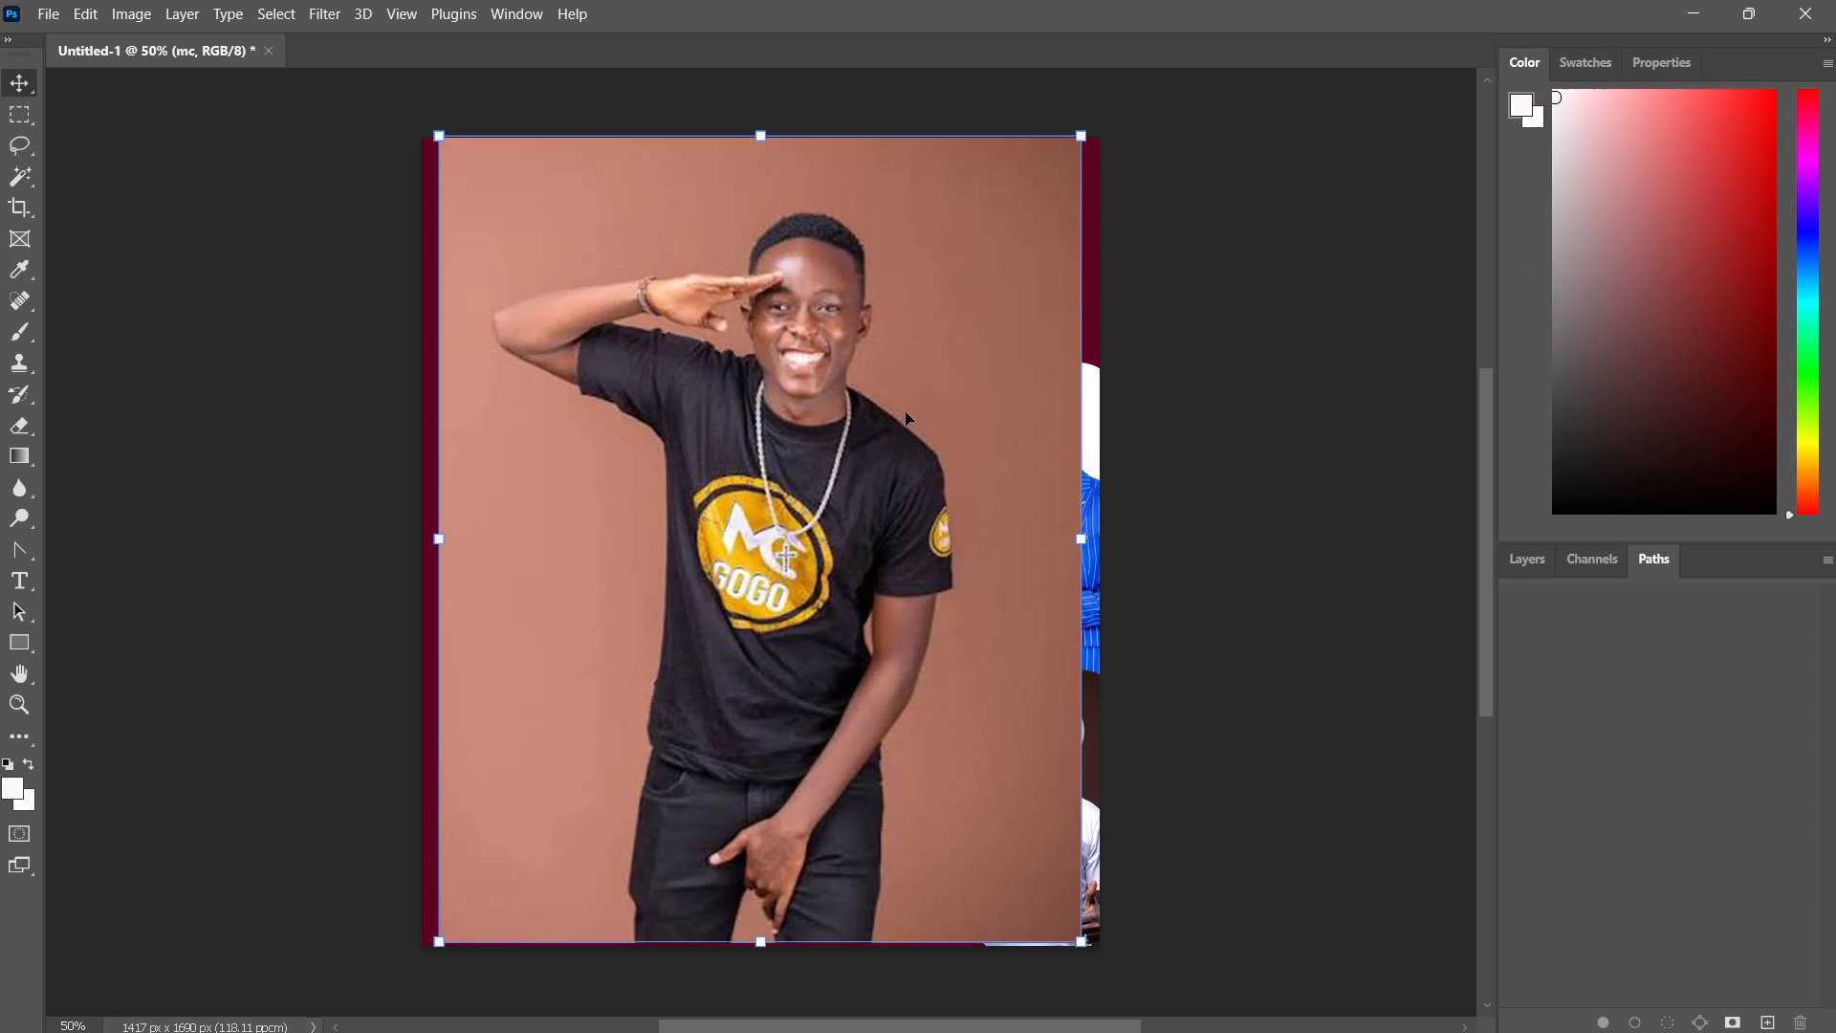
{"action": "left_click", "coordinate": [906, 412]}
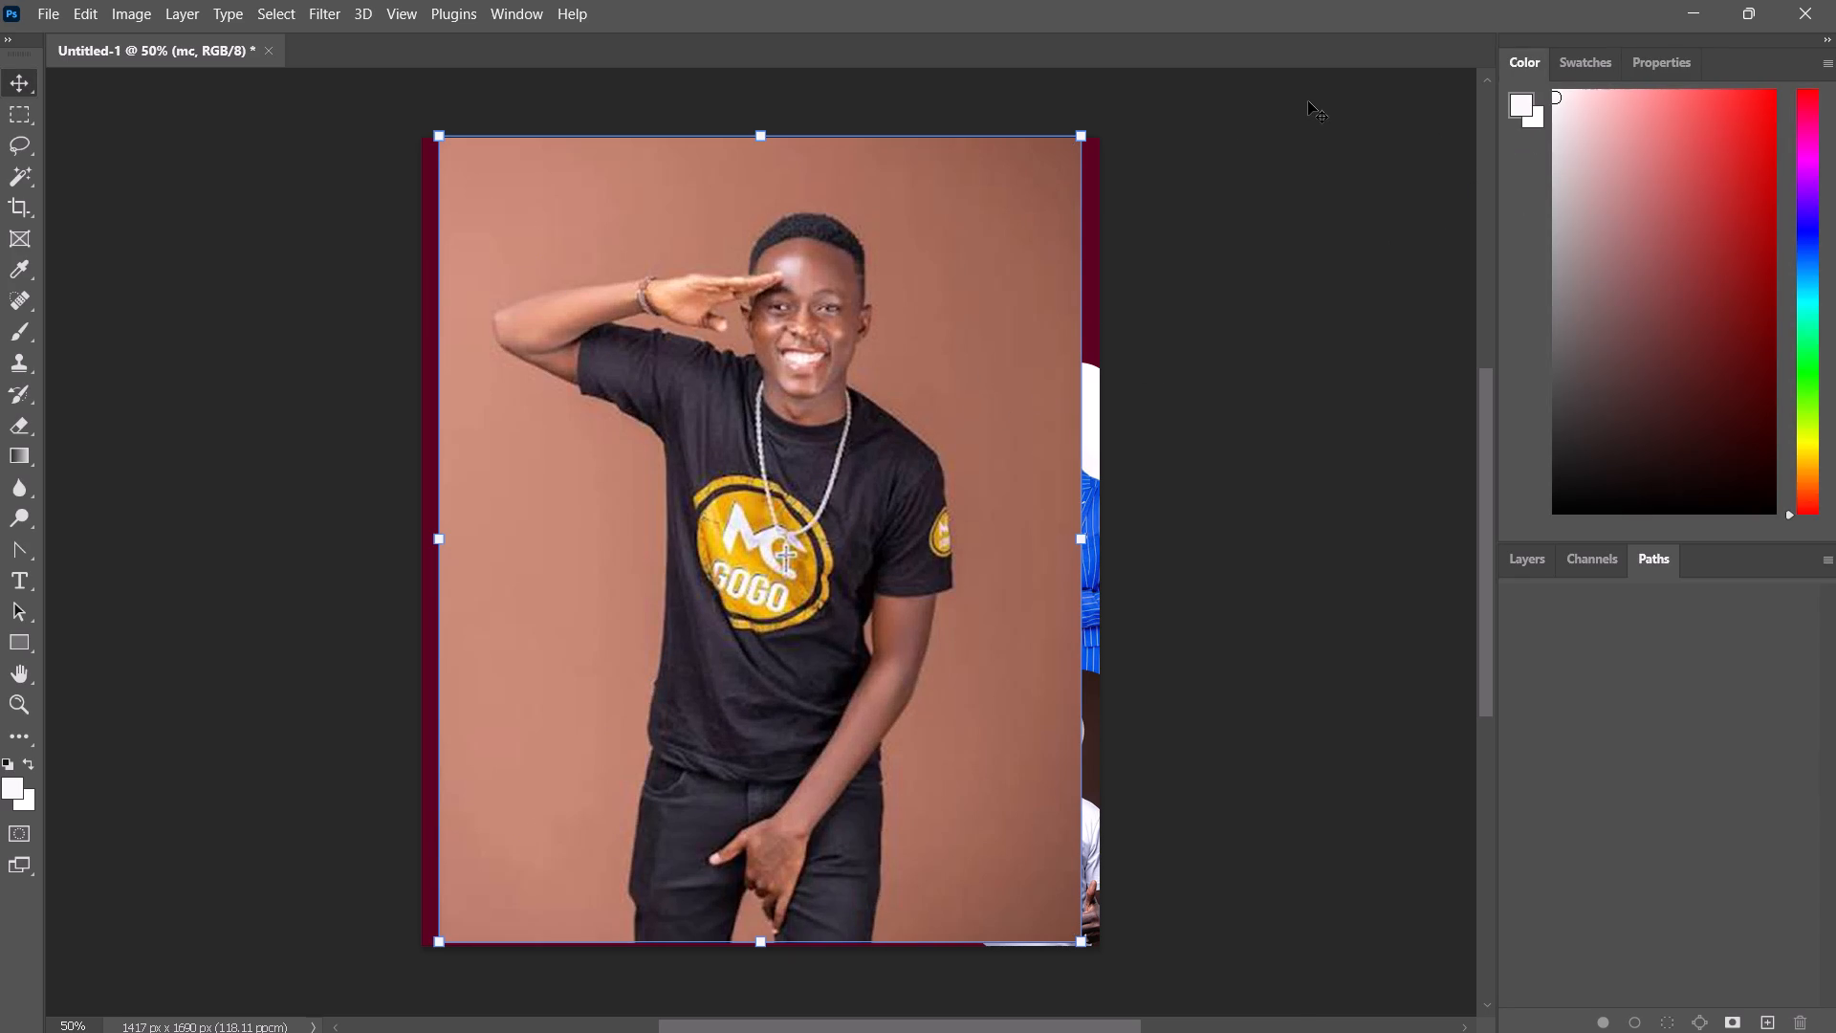
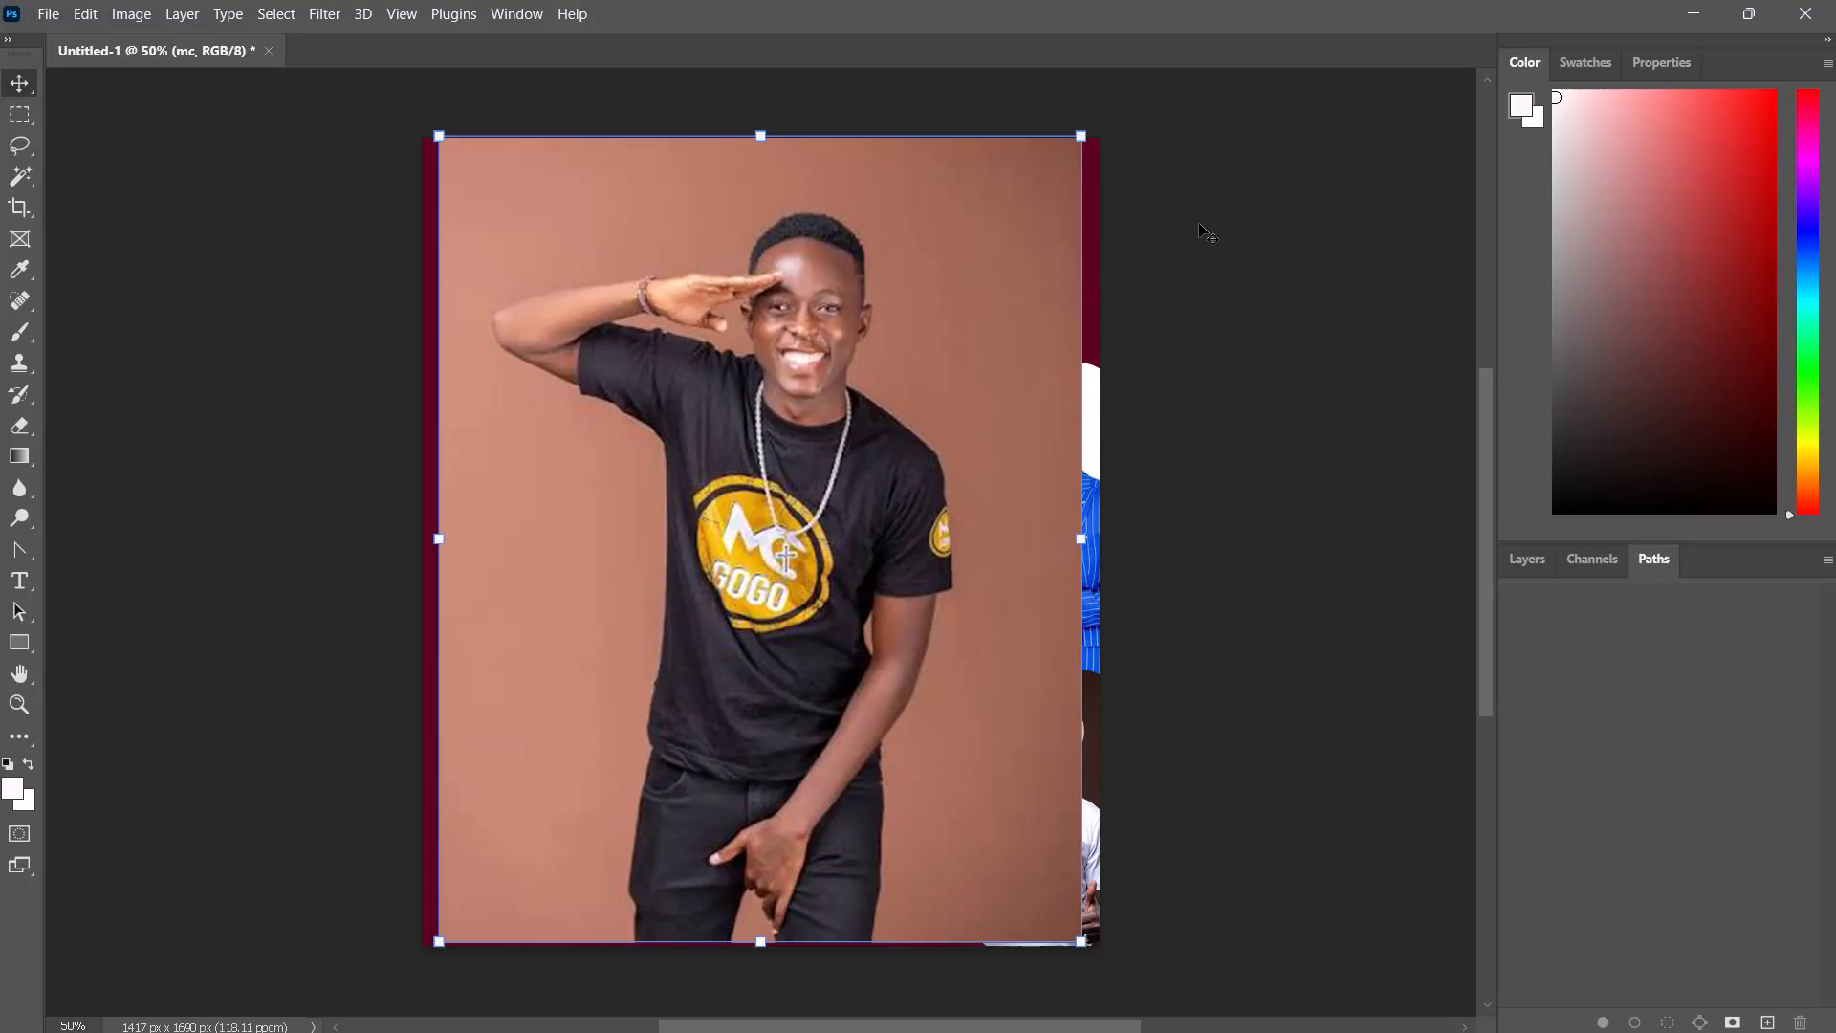
Scale the mc photo down proportionally to about a third of the poster's width, keeping it at the poster's upper-left corner.
{"action": "left_click", "coordinate": [938, 440]}
{"action": "left_click_drag", "start_coordinate": [1080, 944], "coordinate": [921, 807]}
{"action": "right_click_drag", "start_coordinate": [1067, 933], "coordinate": [921, 807]}
{"action": "left_click_drag", "start_coordinate": [921, 807], "coordinate": [909, 788]}
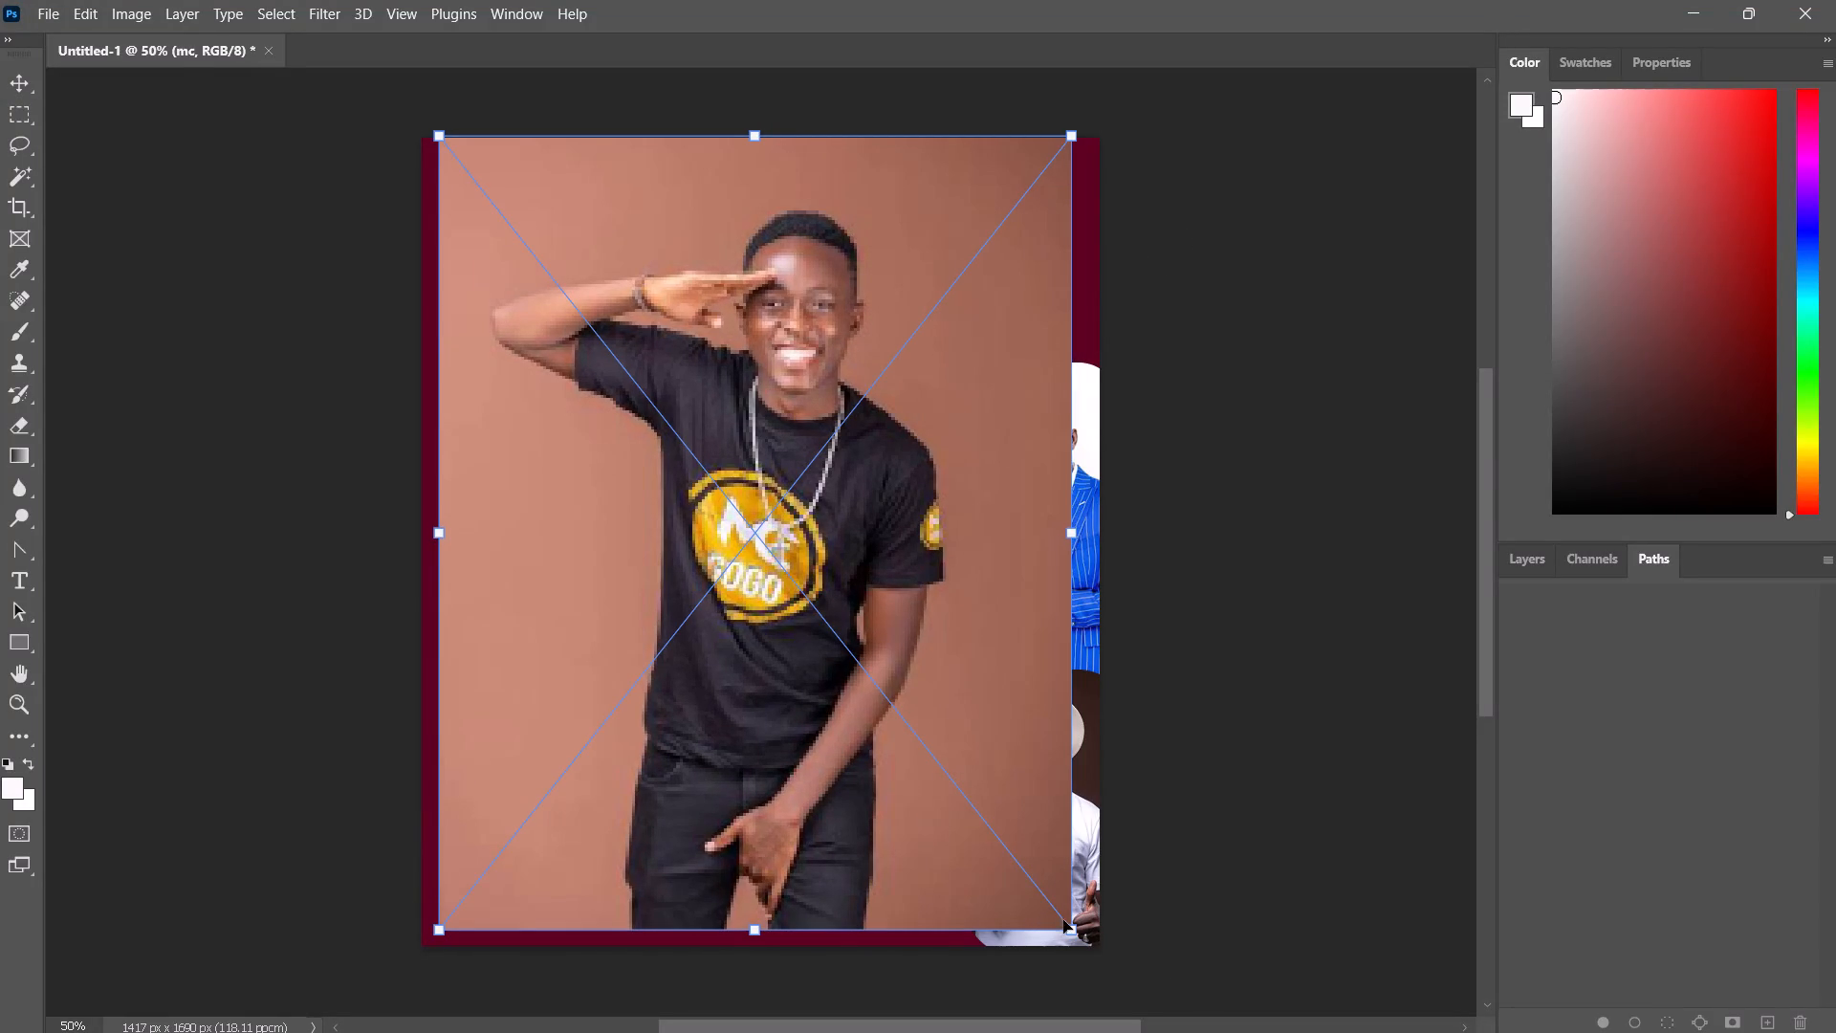
{"action": "left_click_drag", "start_coordinate": [1078, 927], "coordinate": [790, 495]}
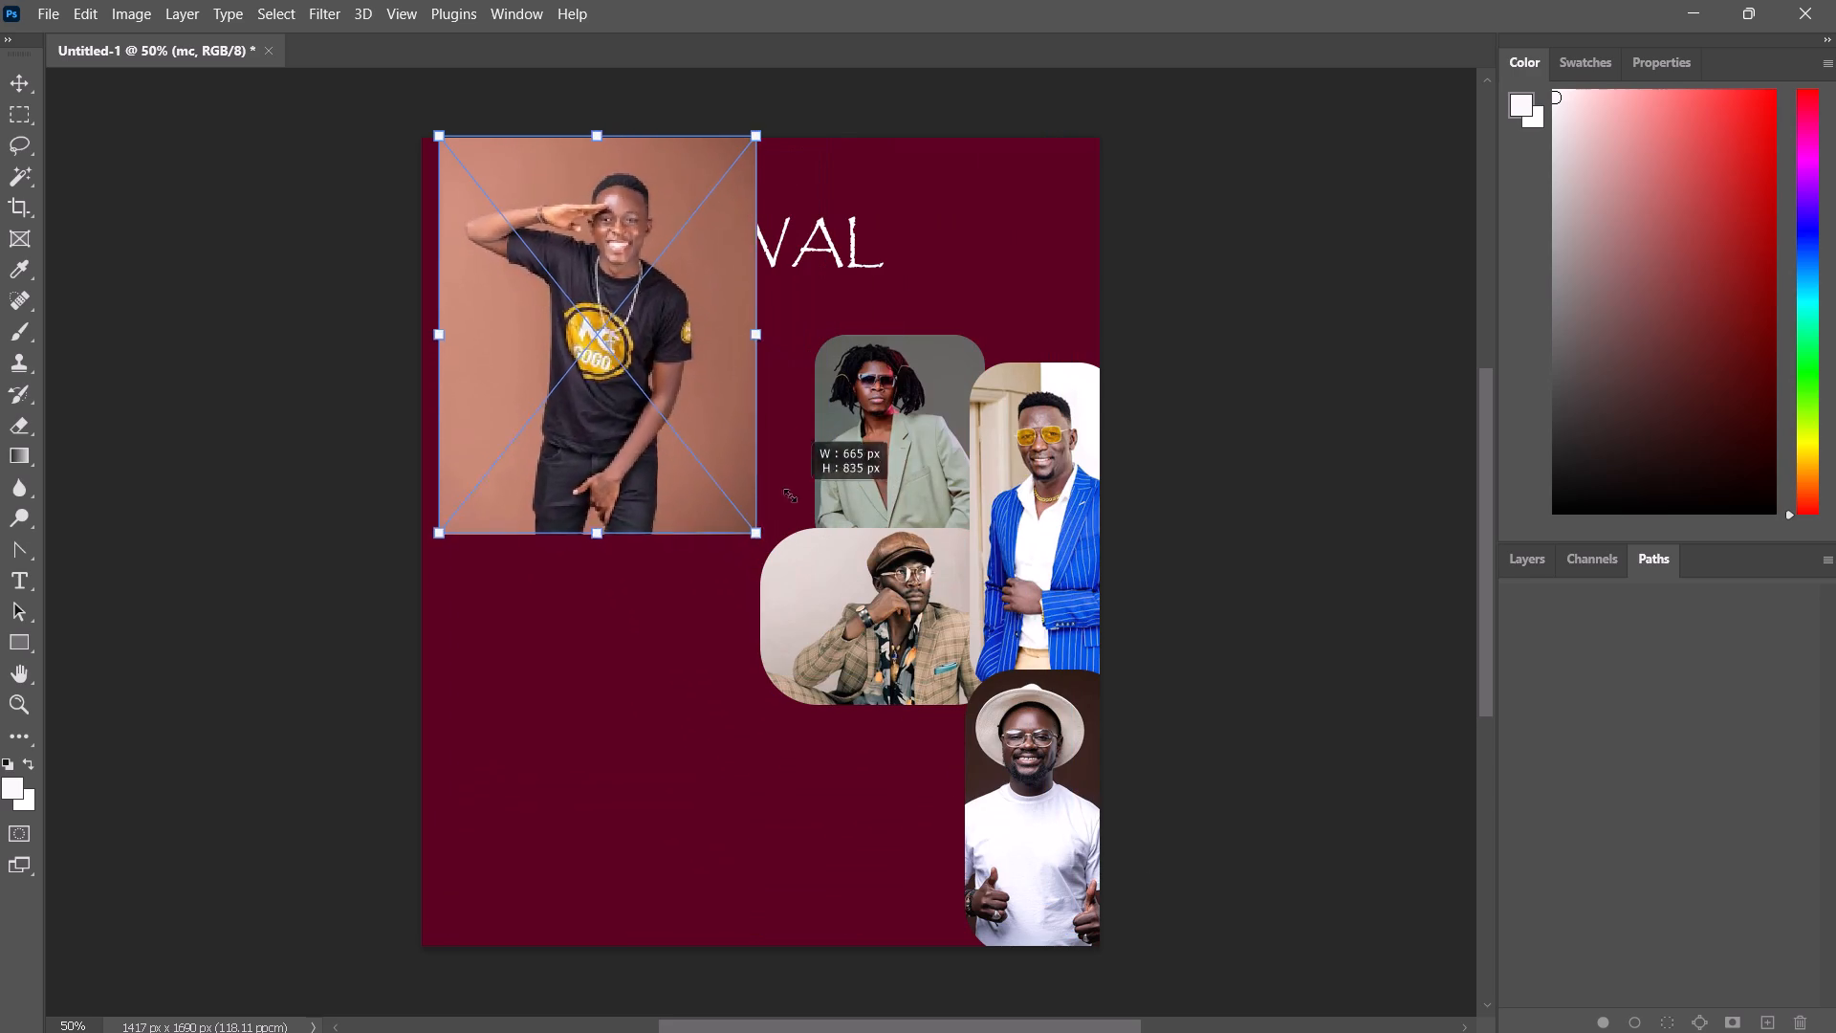
{"action": "left_click_drag", "start_coordinate": [790, 495], "coordinate": [707, 423]}
{"action": "left_click", "coordinate": [1225, 223]}
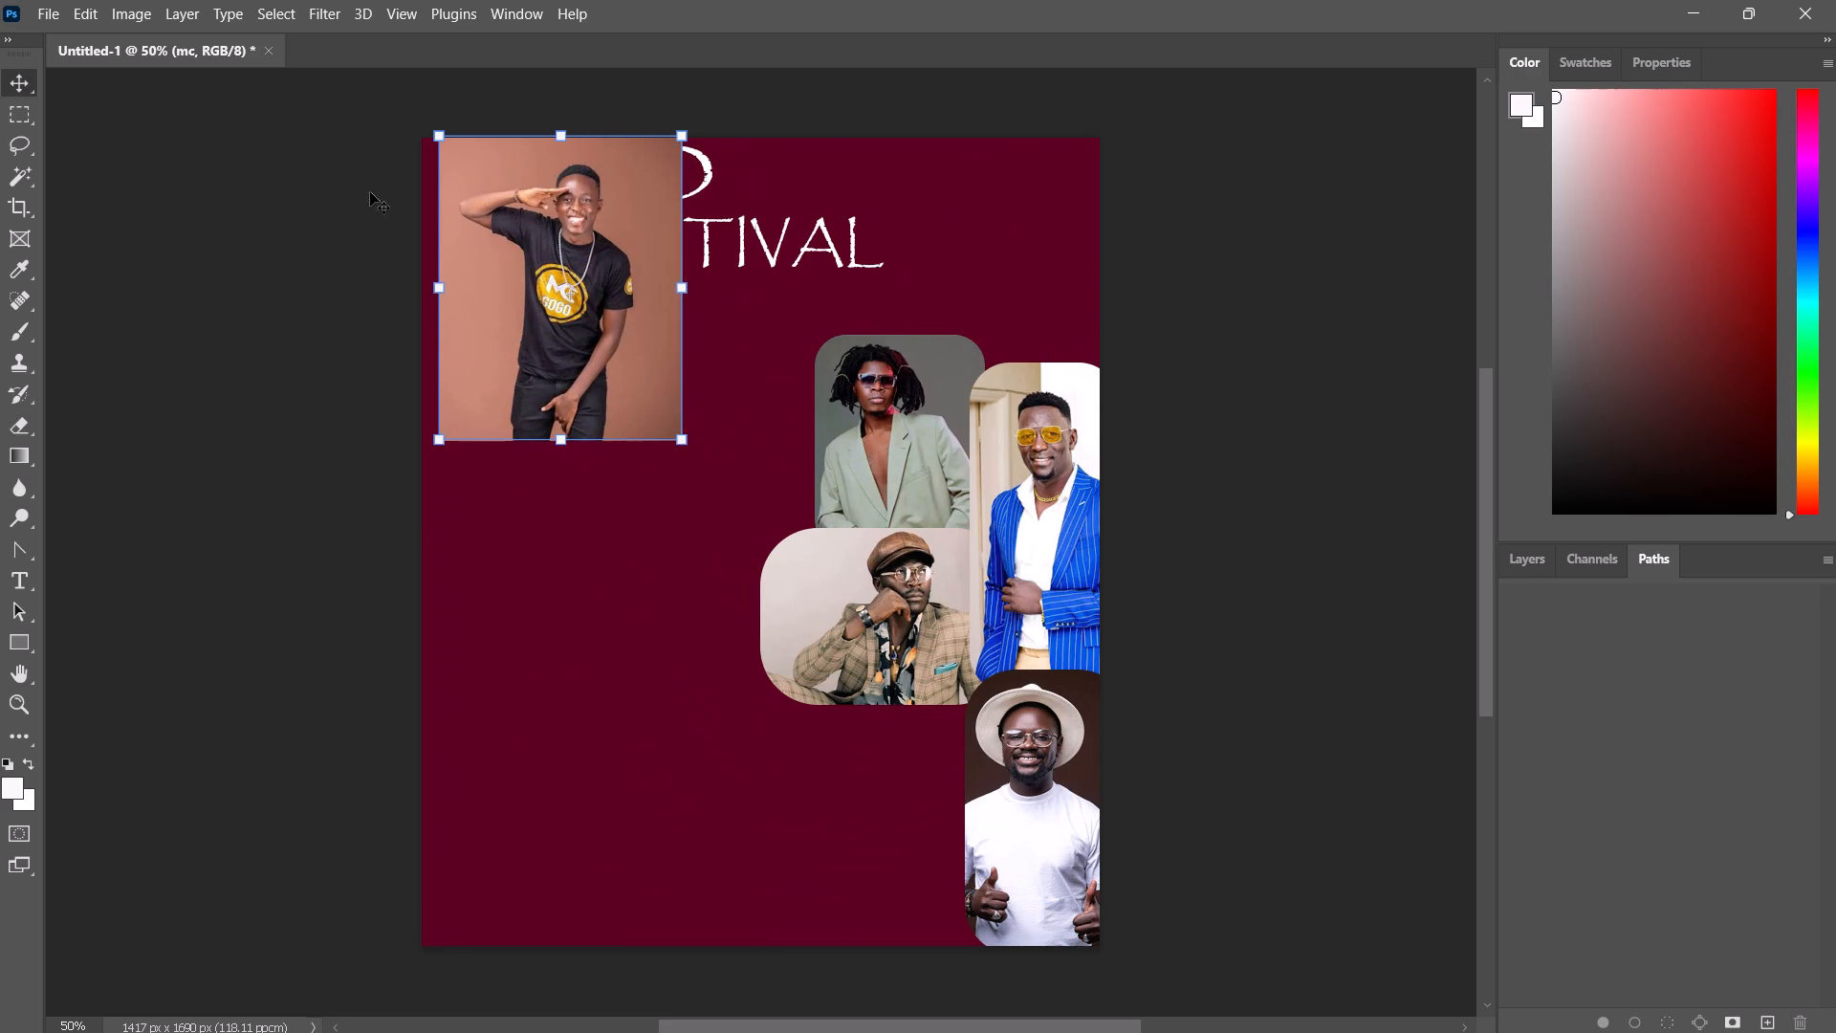
Reduce the mc photo to about 379 × 476 px and fit it below the seated man's portrait, beside the man in the white hat.
{"action": "left_click_drag", "start_coordinate": [581, 333], "coordinate": [602, 500]}
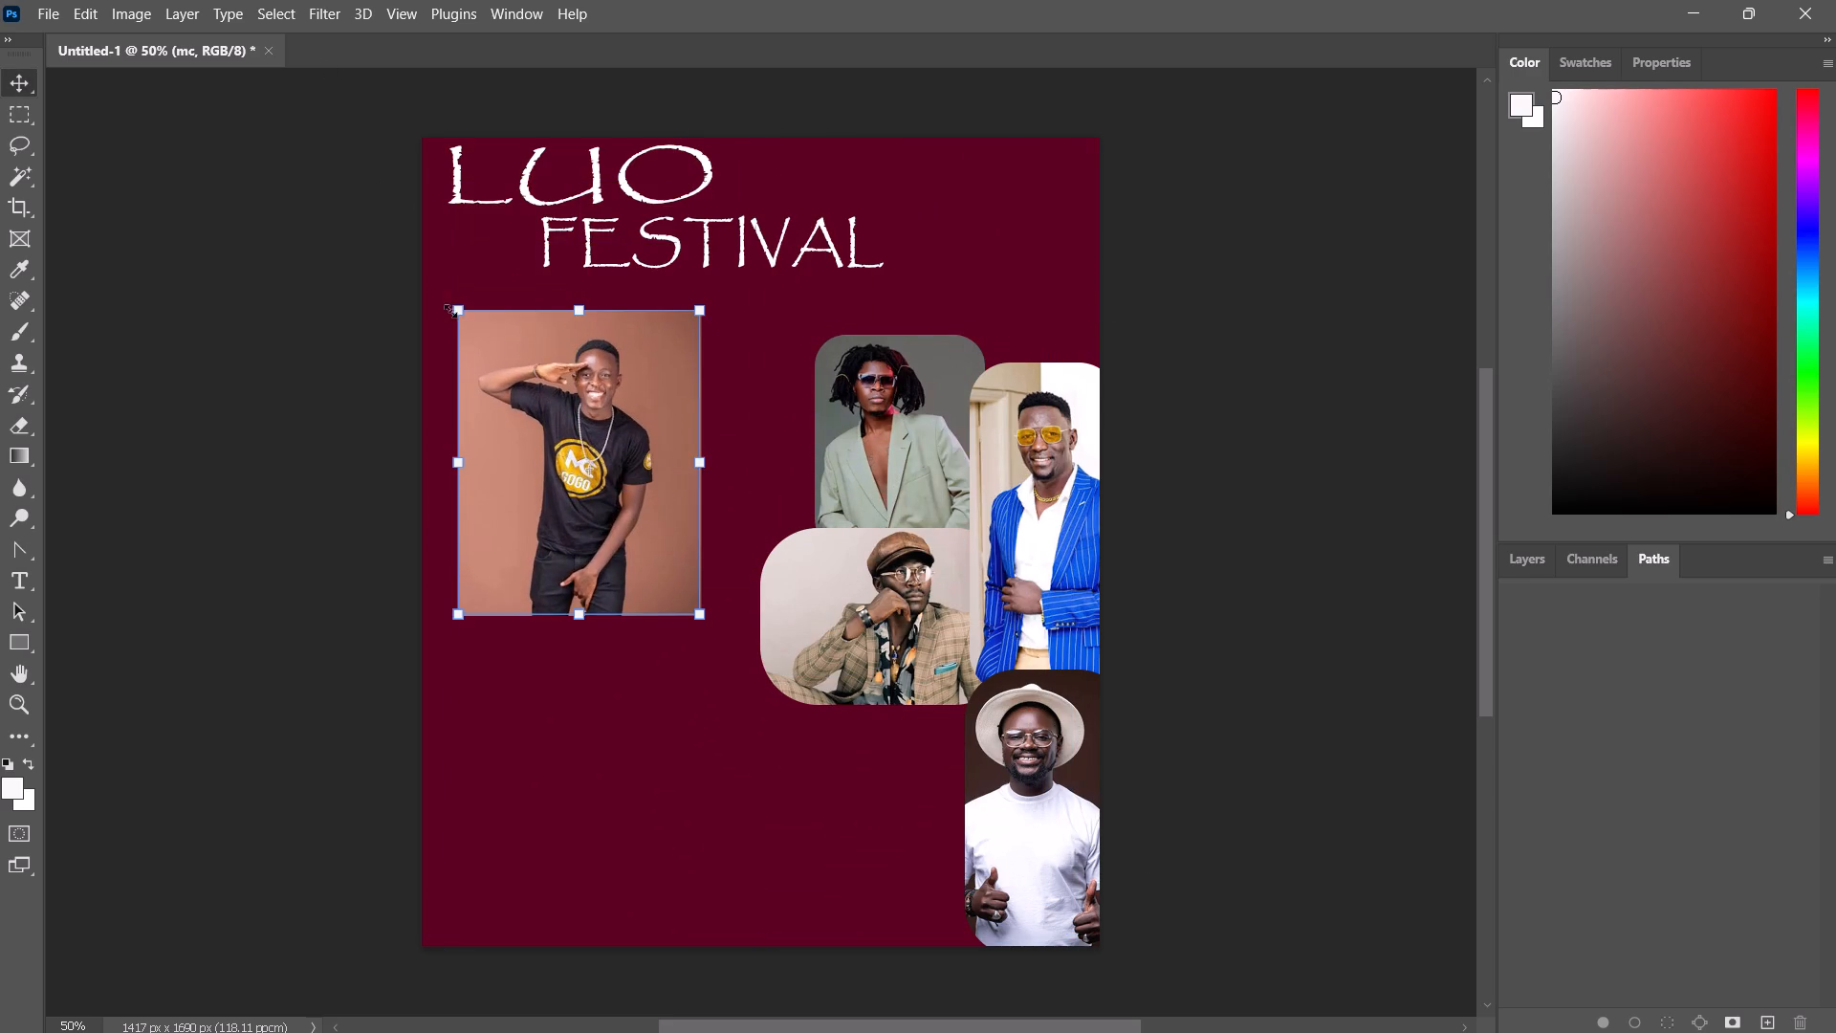
{"action": "left_click_drag", "start_coordinate": [449, 303], "coordinate": [514, 351]}
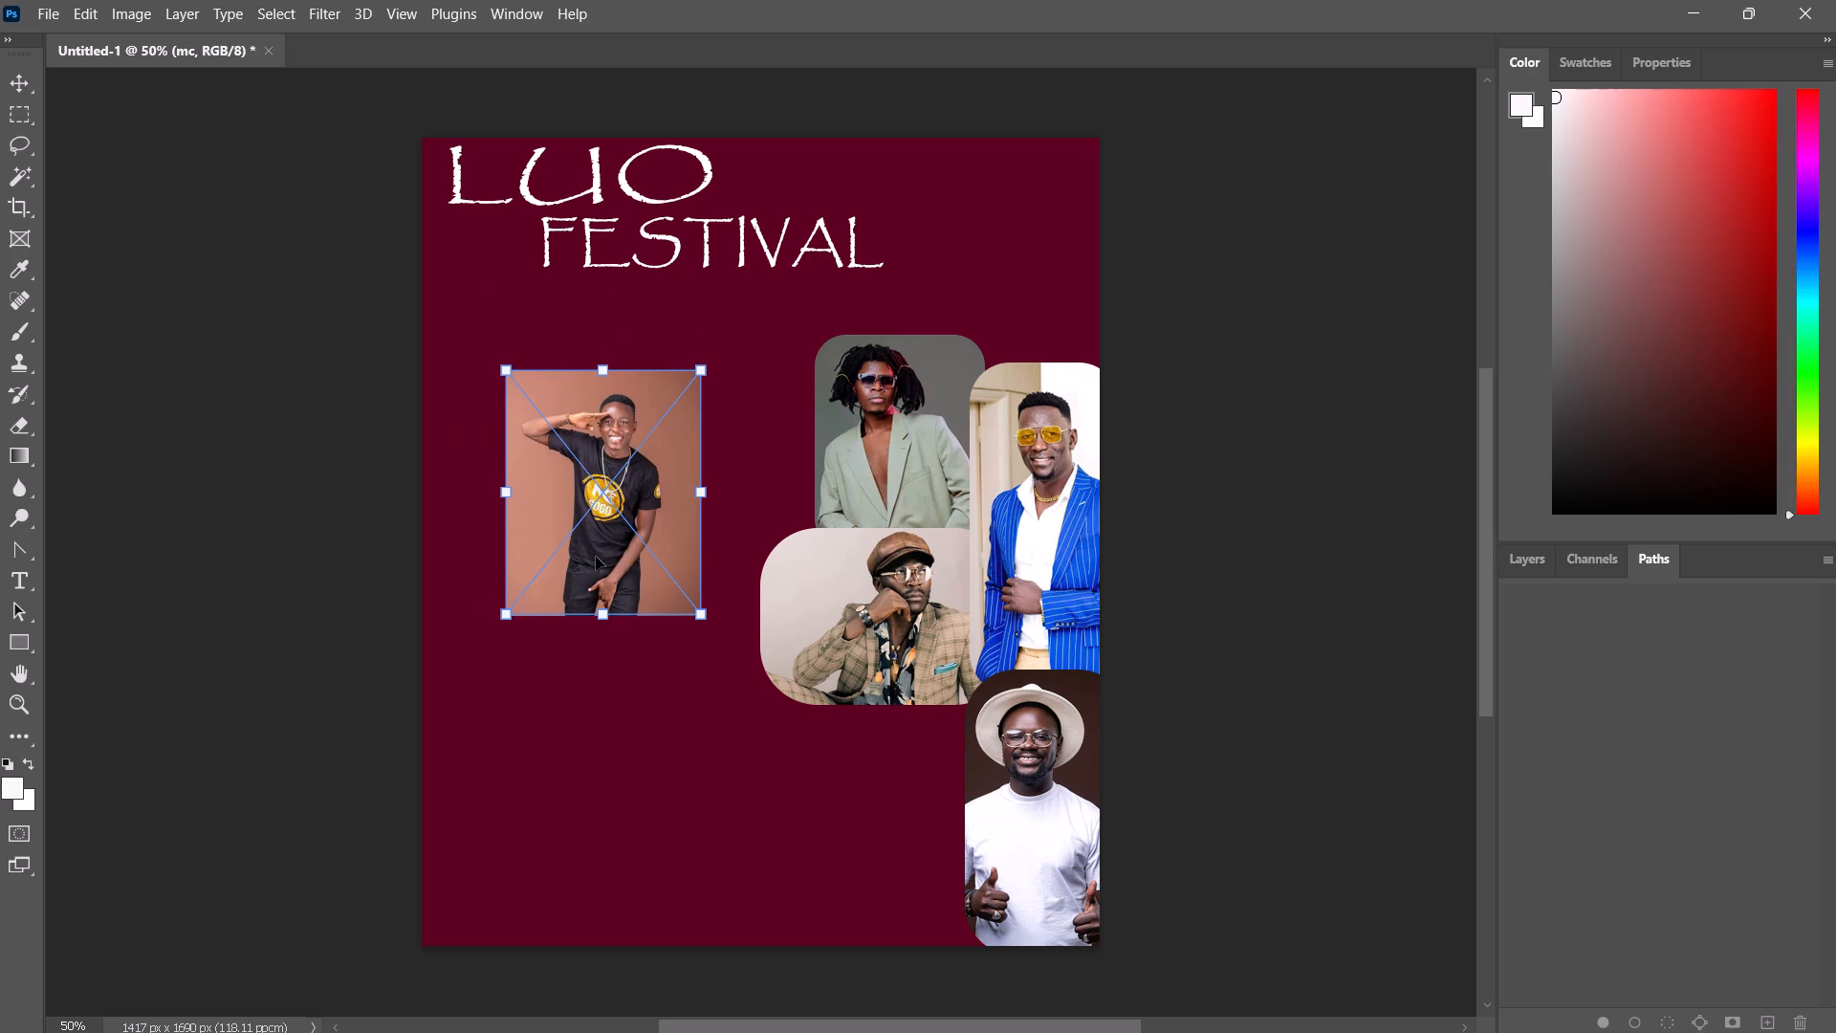
{"action": "left_click_drag", "start_coordinate": [596, 557], "coordinate": [841, 896]}
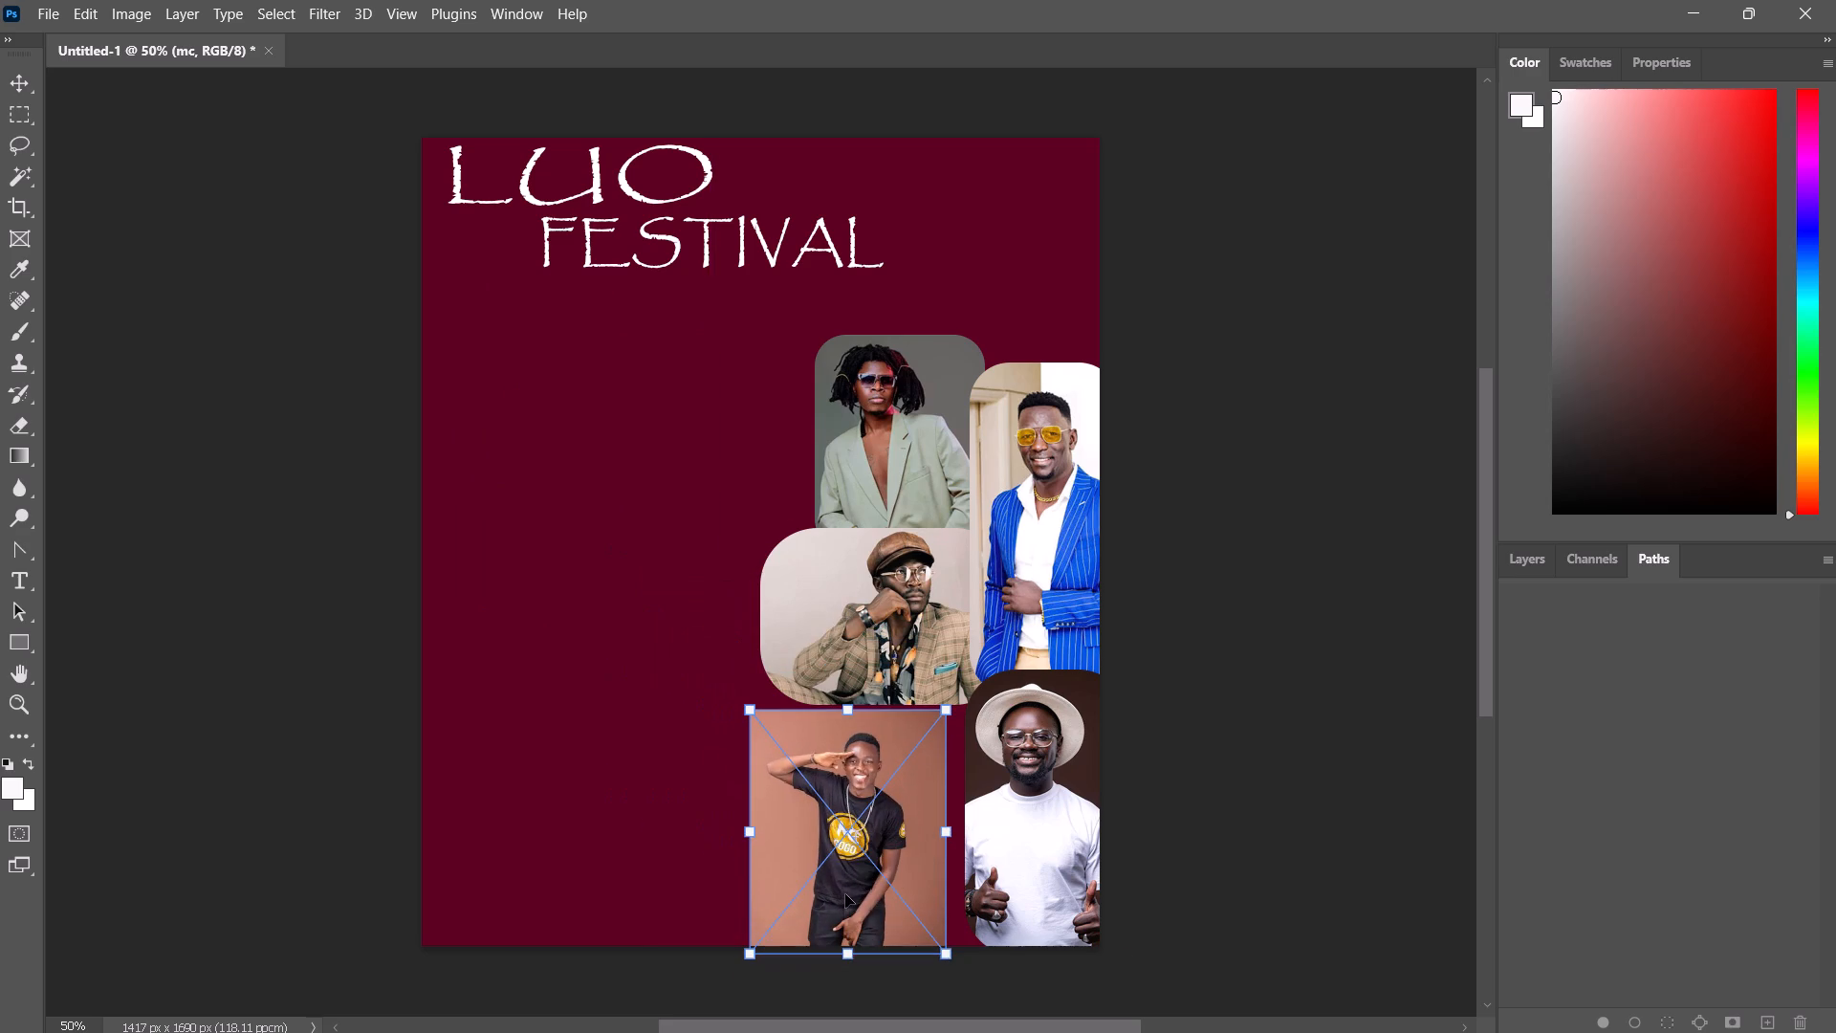
{"action": "left_click_drag", "start_coordinate": [948, 954], "coordinate": [925, 928]}
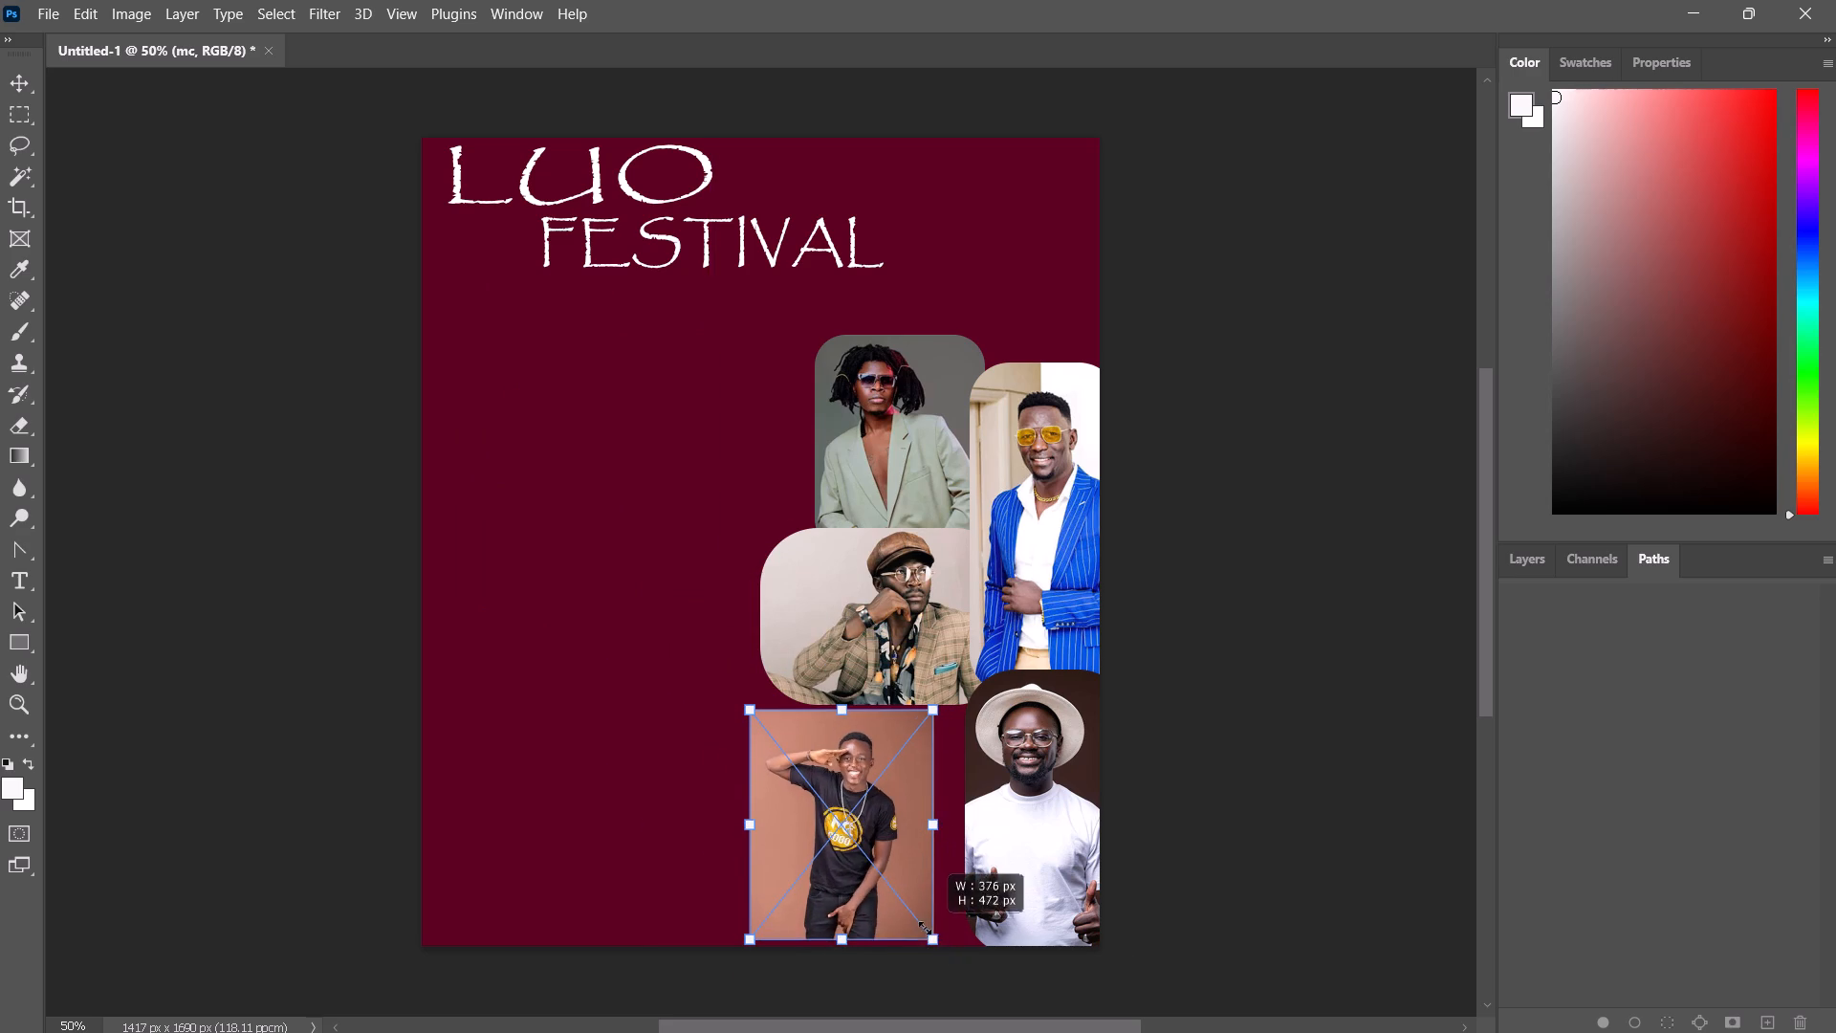
{"action": "left_click_drag", "start_coordinate": [925, 928], "coordinate": [911, 912]}
{"action": "left_click", "coordinate": [863, 869]}
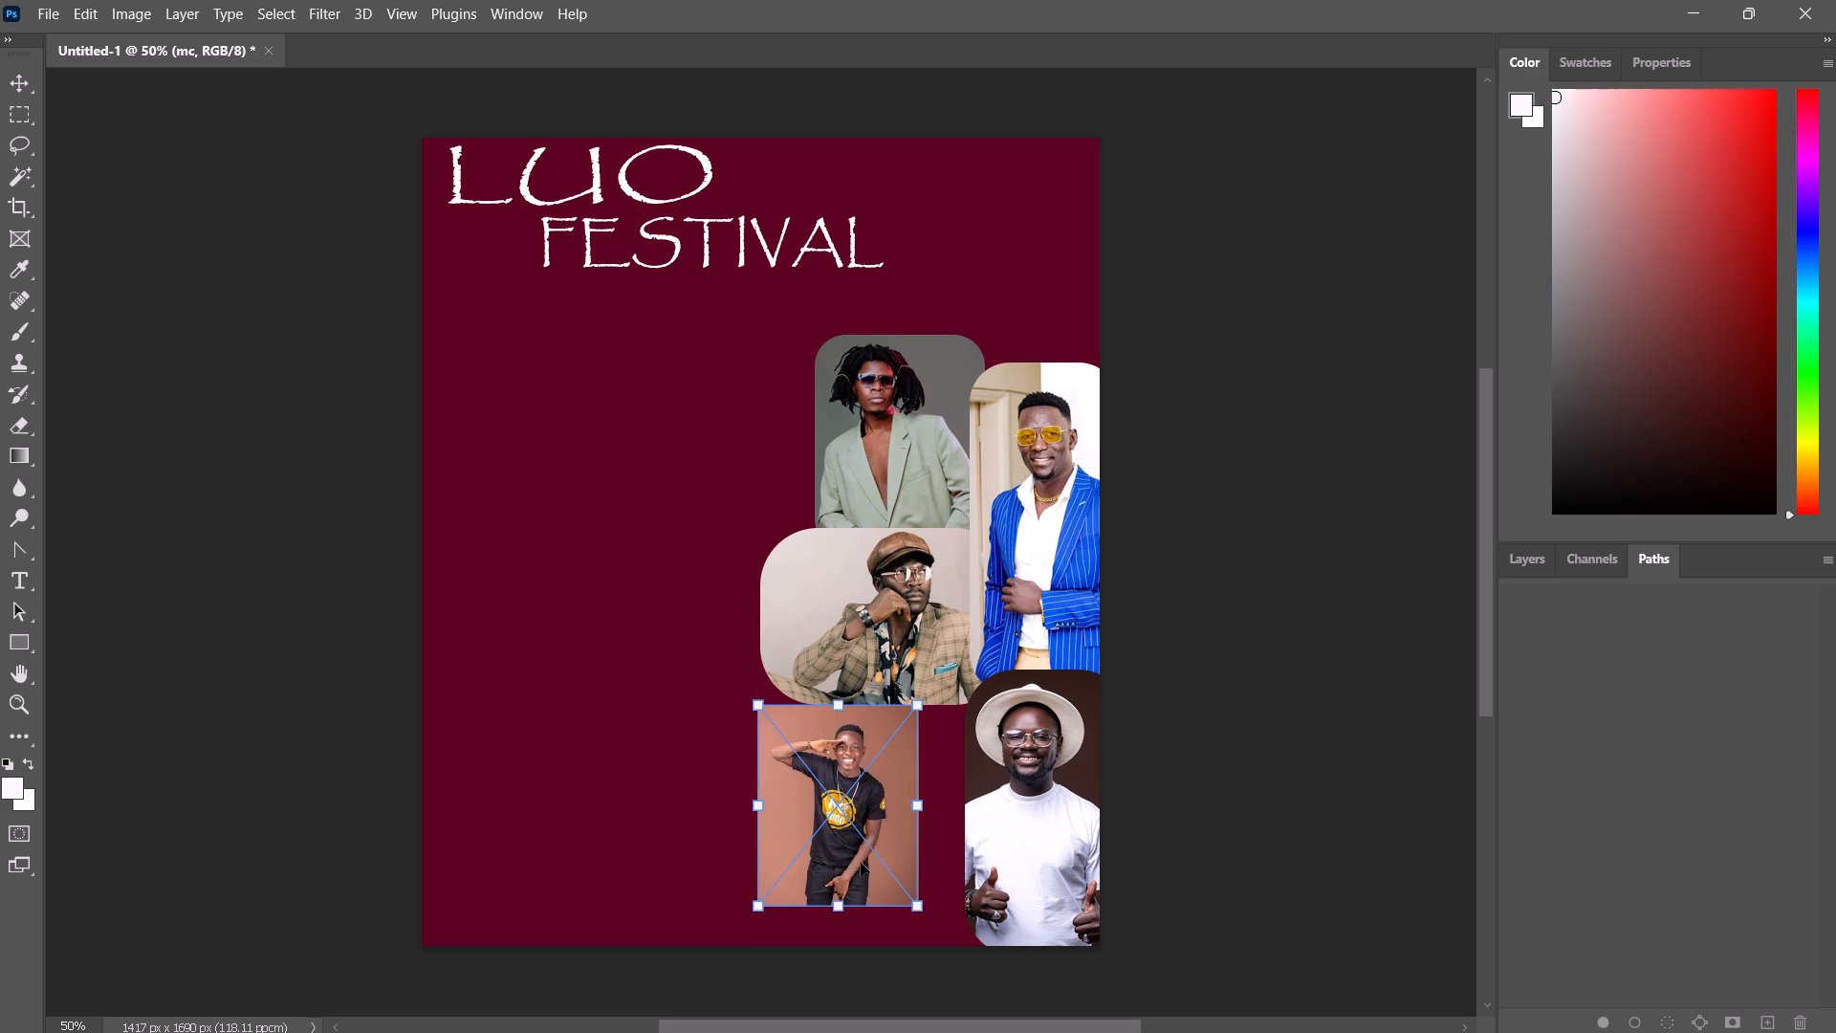
{"action": "left_click_drag", "start_coordinate": [755, 702], "coordinate": [773, 721]}
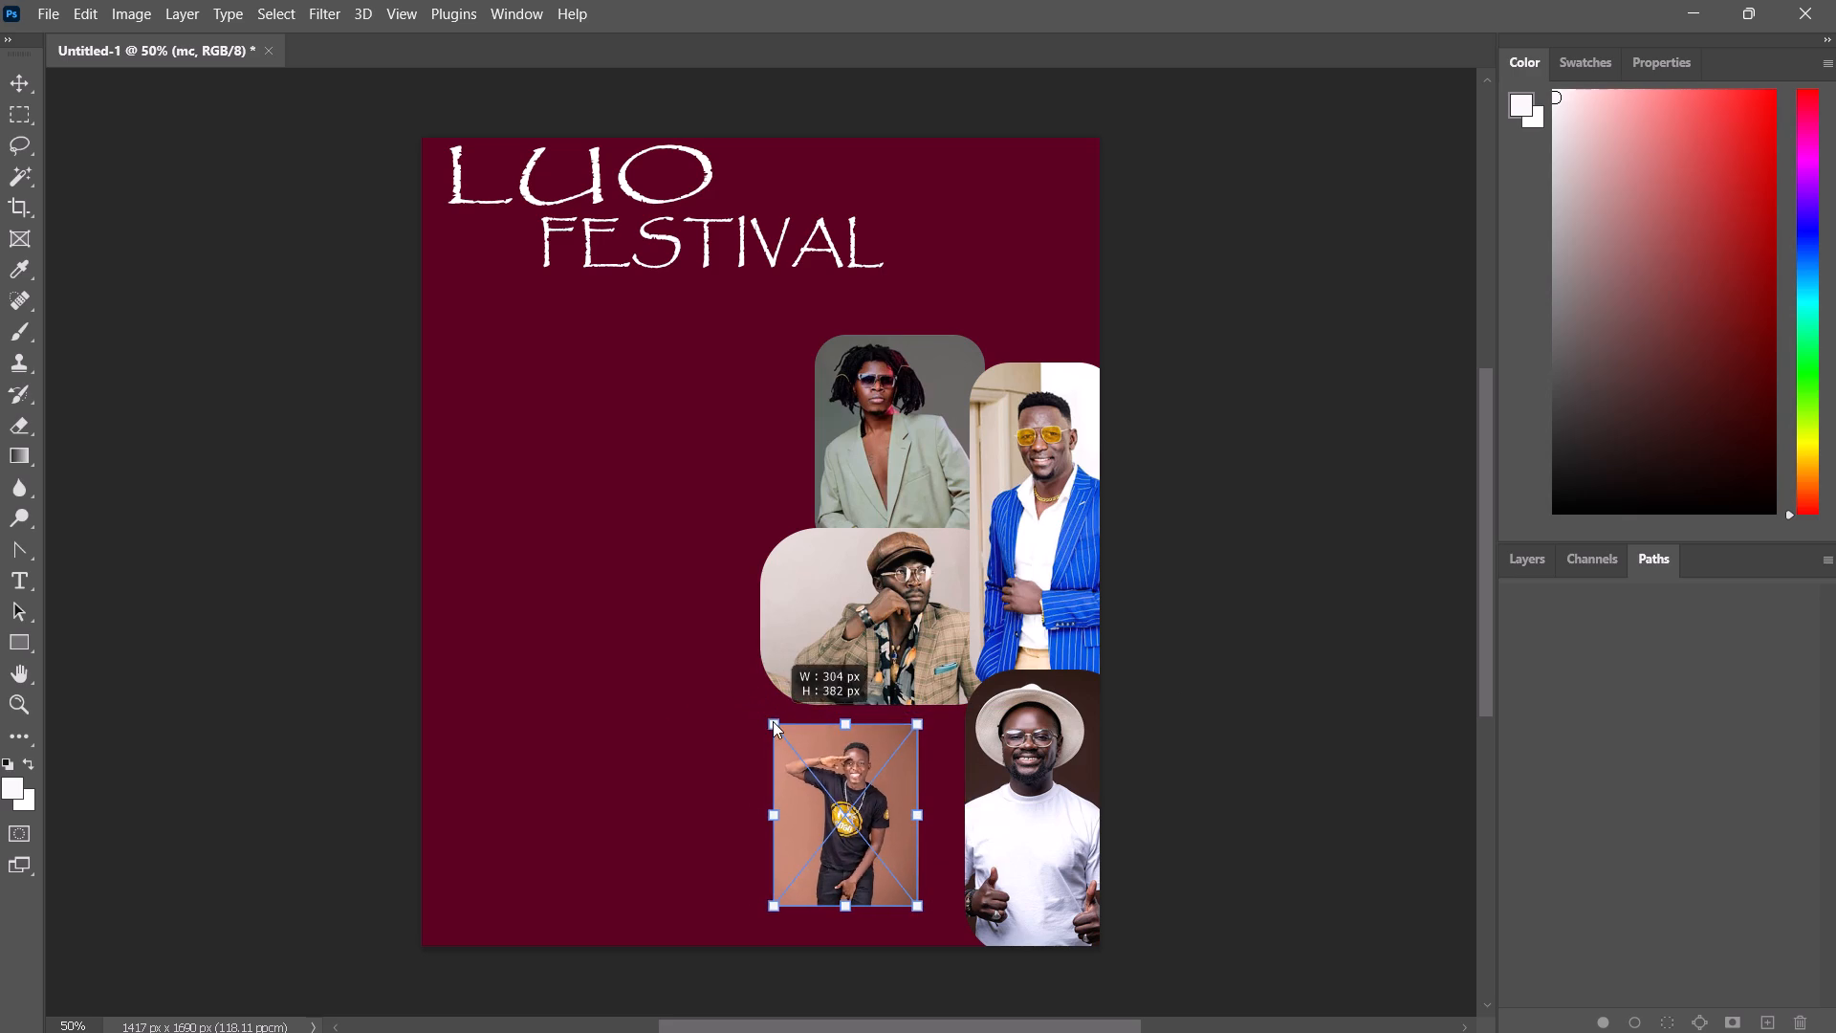
{"action": "left_click_drag", "start_coordinate": [773, 721], "coordinate": [733, 679]}
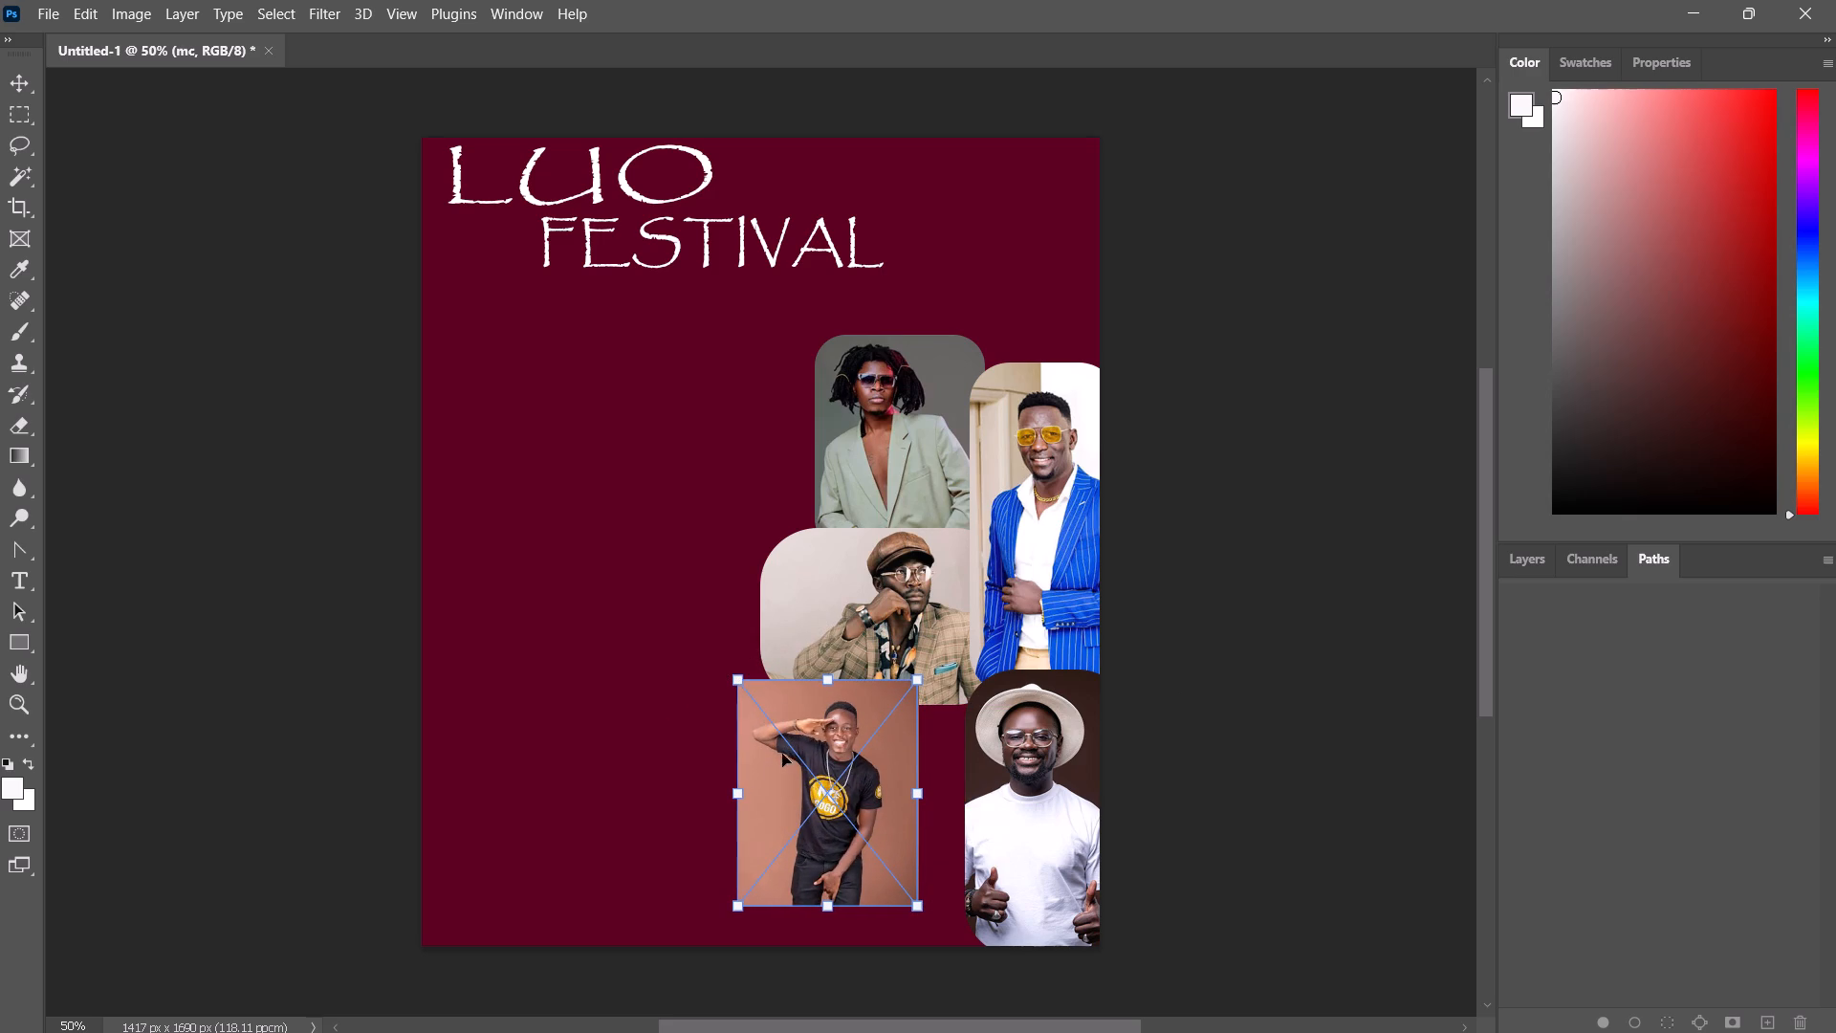
{"action": "left_click_drag", "start_coordinate": [777, 768], "coordinate": [821, 798]}
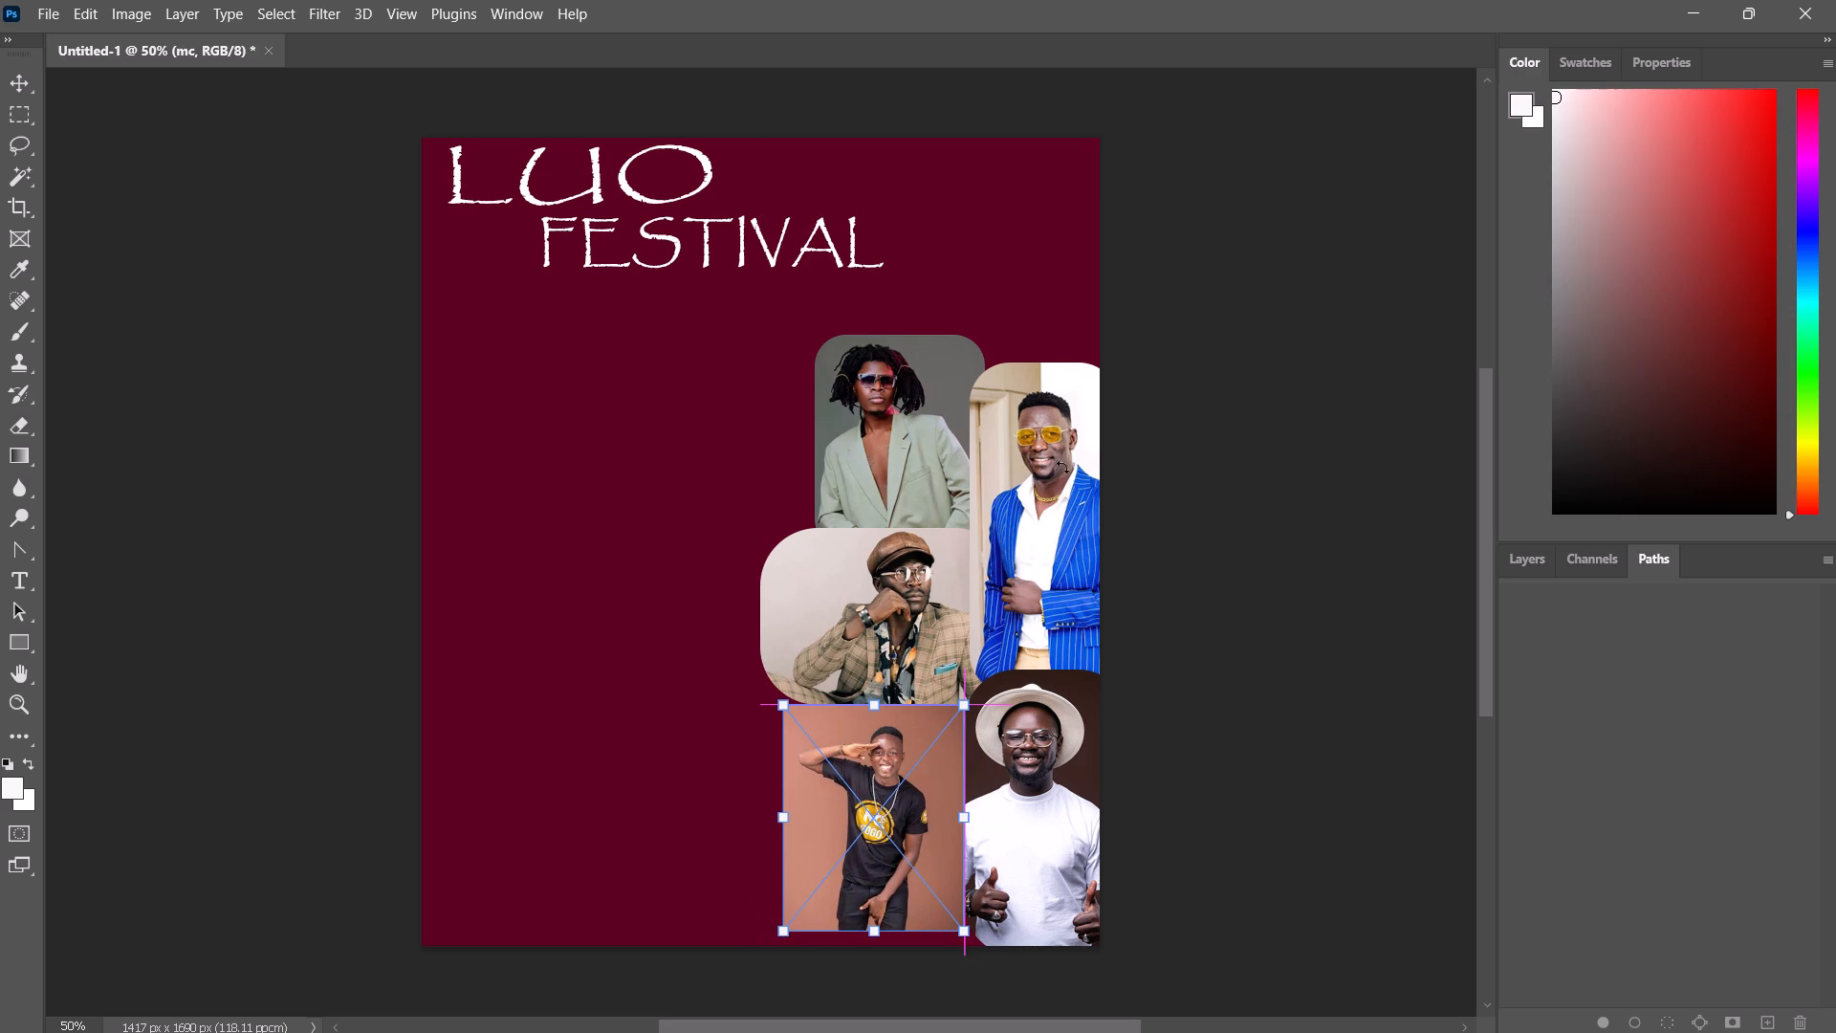
{"action": "left_click", "coordinate": [1297, 295]}
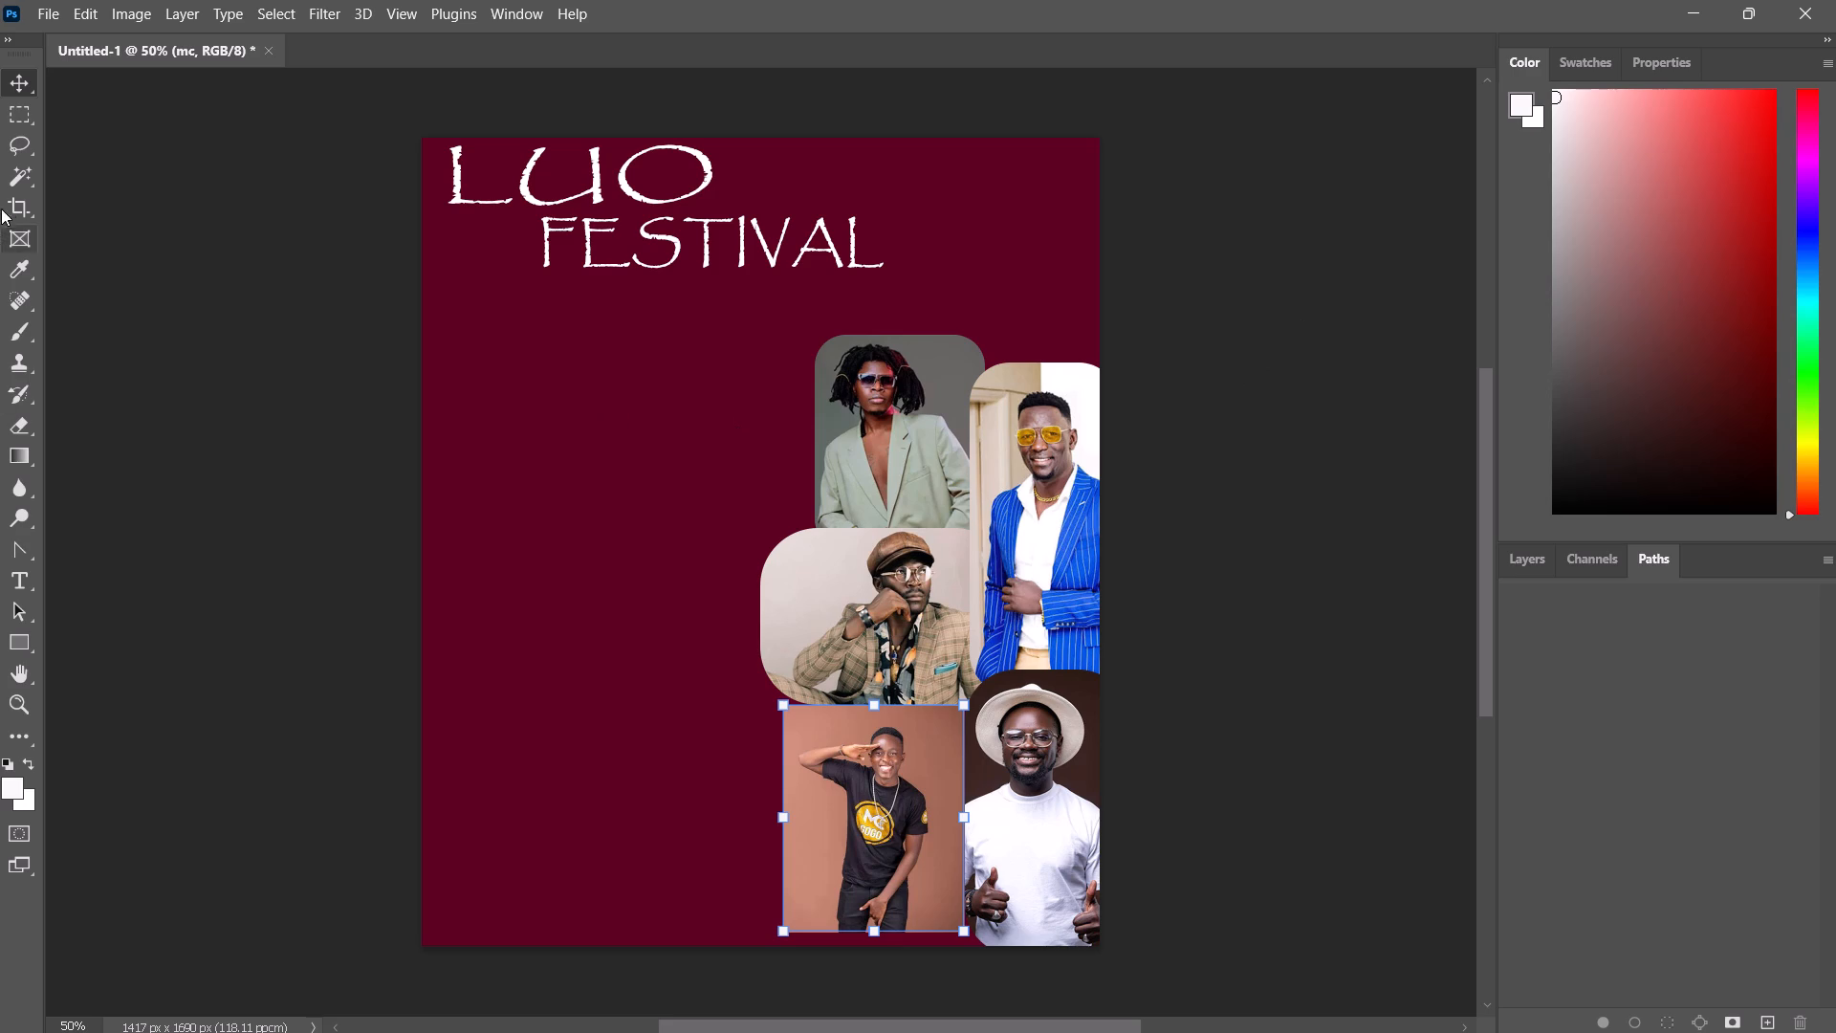
Draw a white rectangle about 300 × 477 px in the empty area beside the seated man's portrait, with corners rounded about 74 px.
{"action": "left_click", "coordinate": [9, 651]}
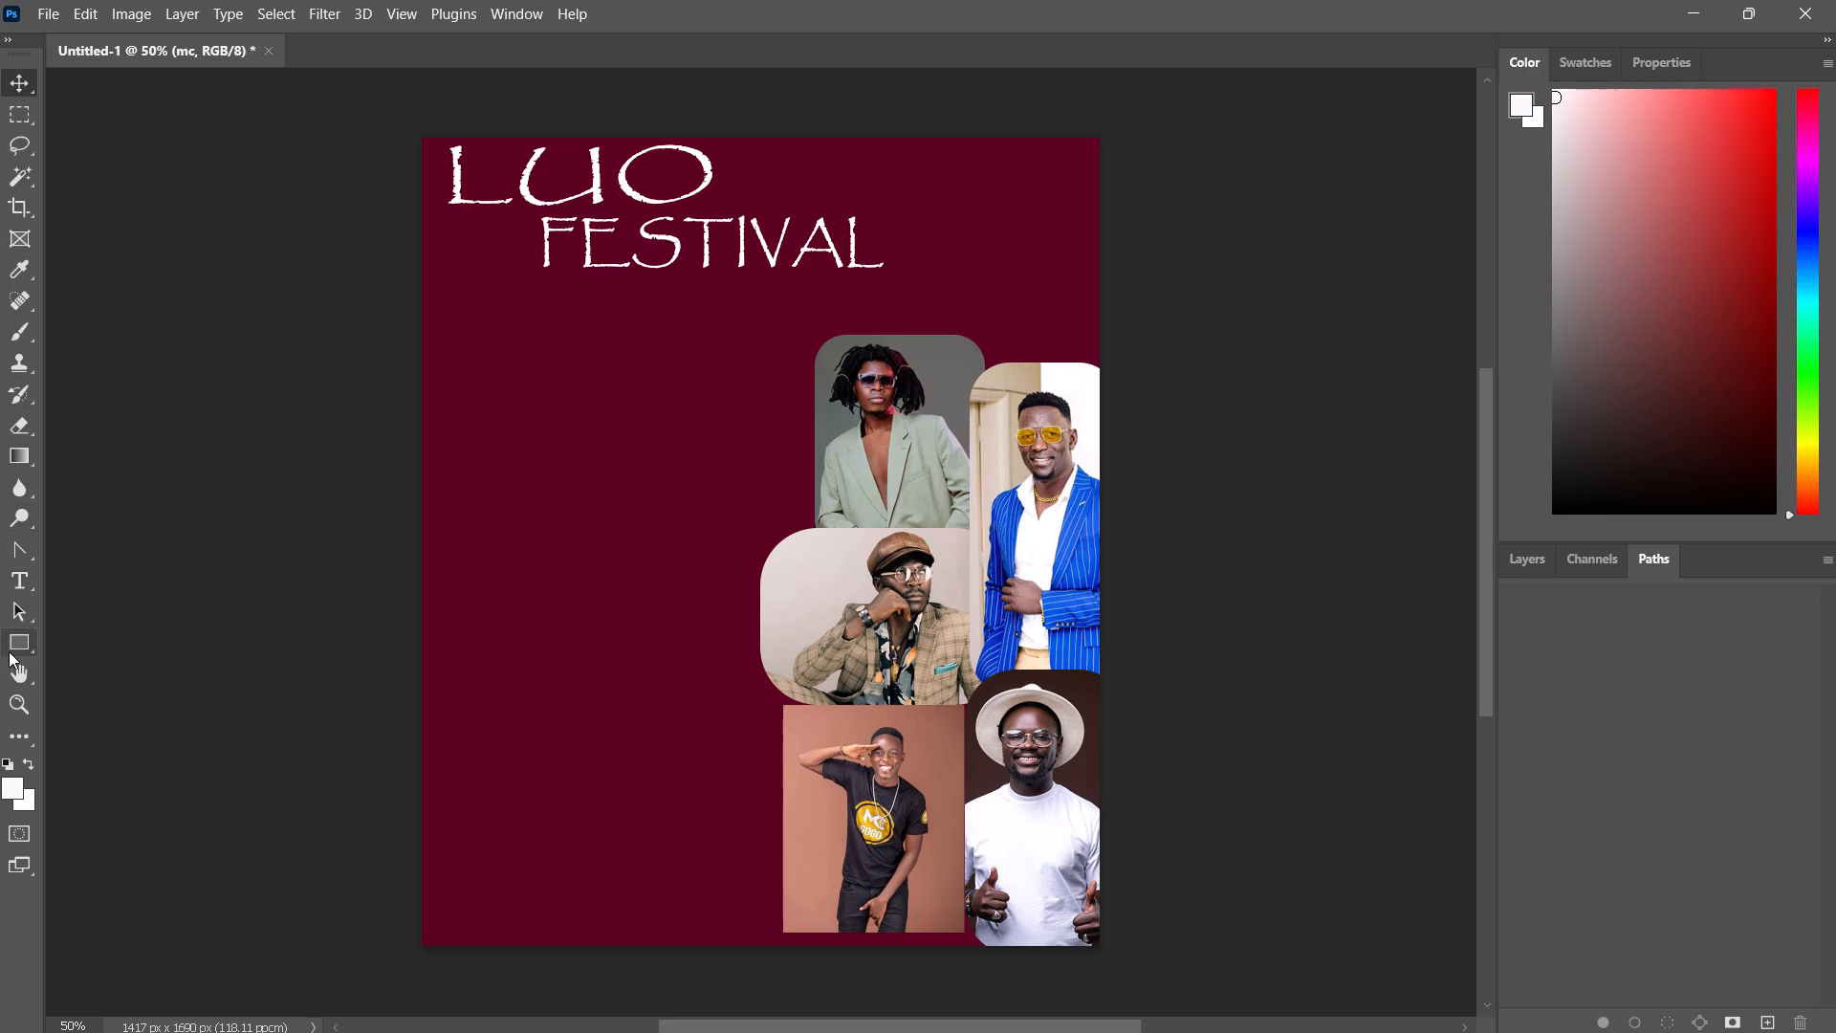
{"action": "left_click_drag", "start_coordinate": [594, 575], "coordinate": [596, 876]}
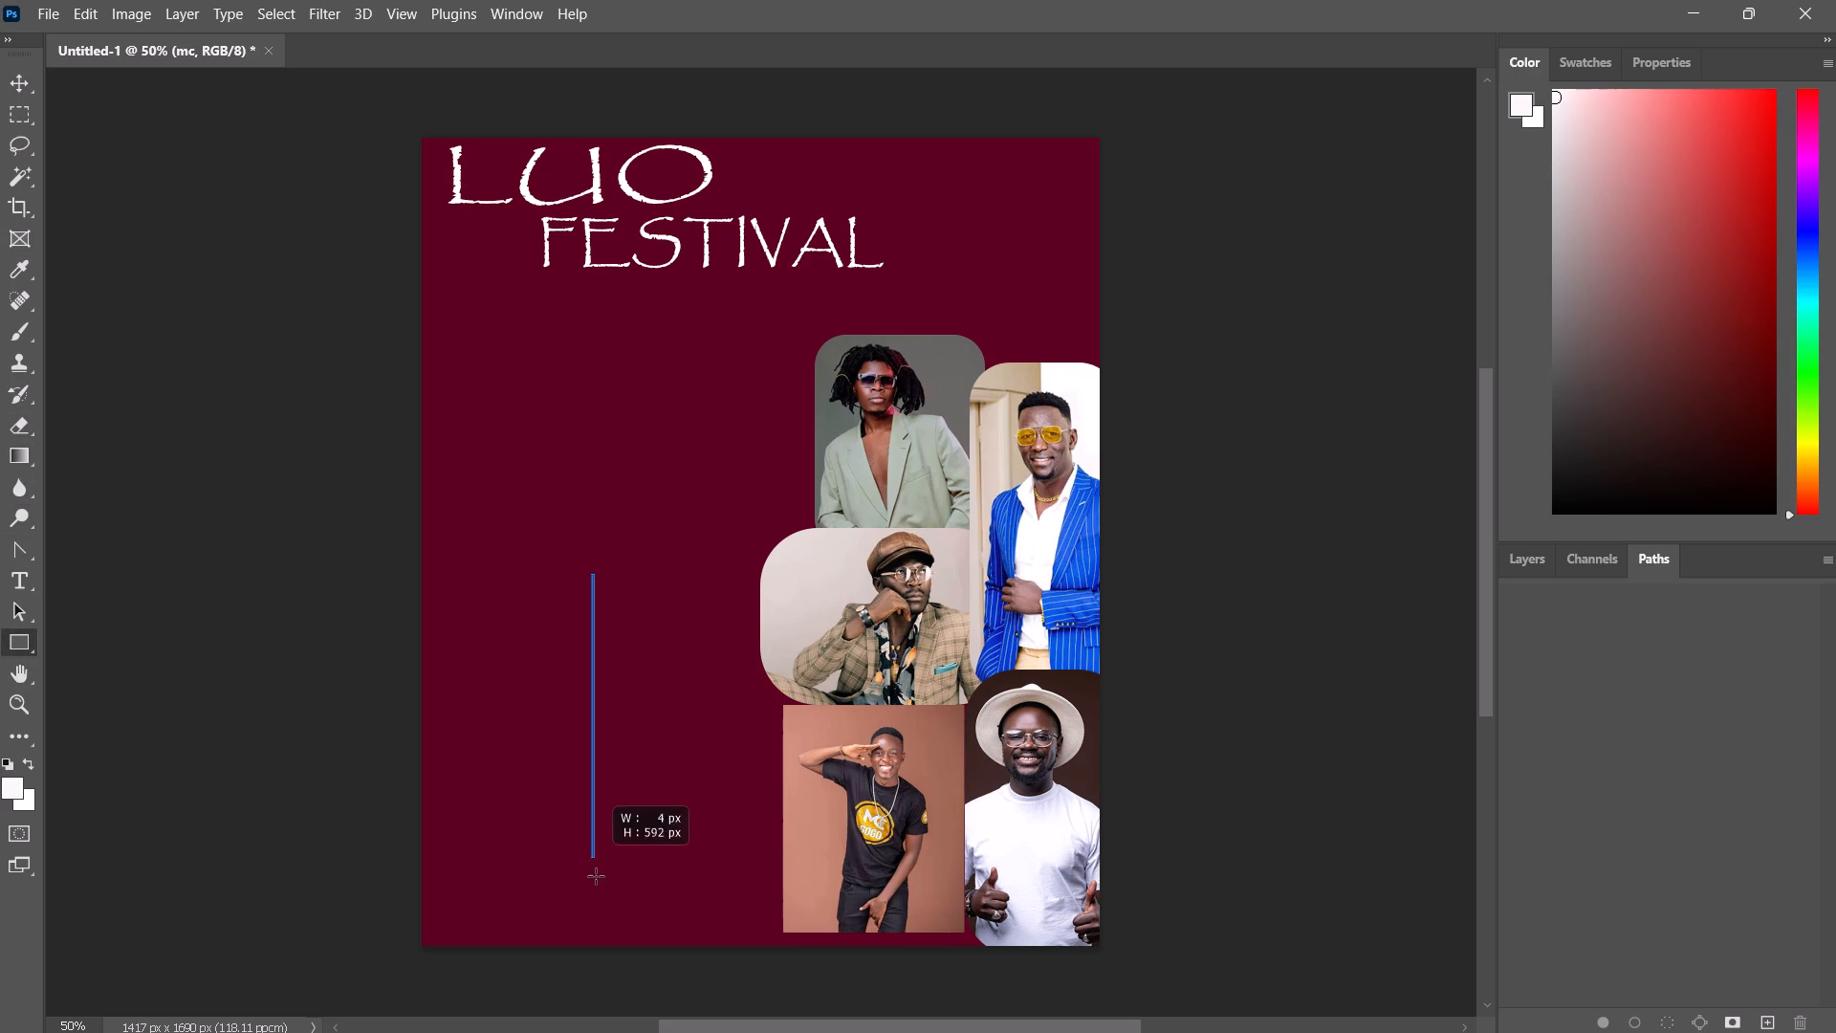
{"action": "left_click_drag", "start_coordinate": [596, 876], "coordinate": [729, 845]}
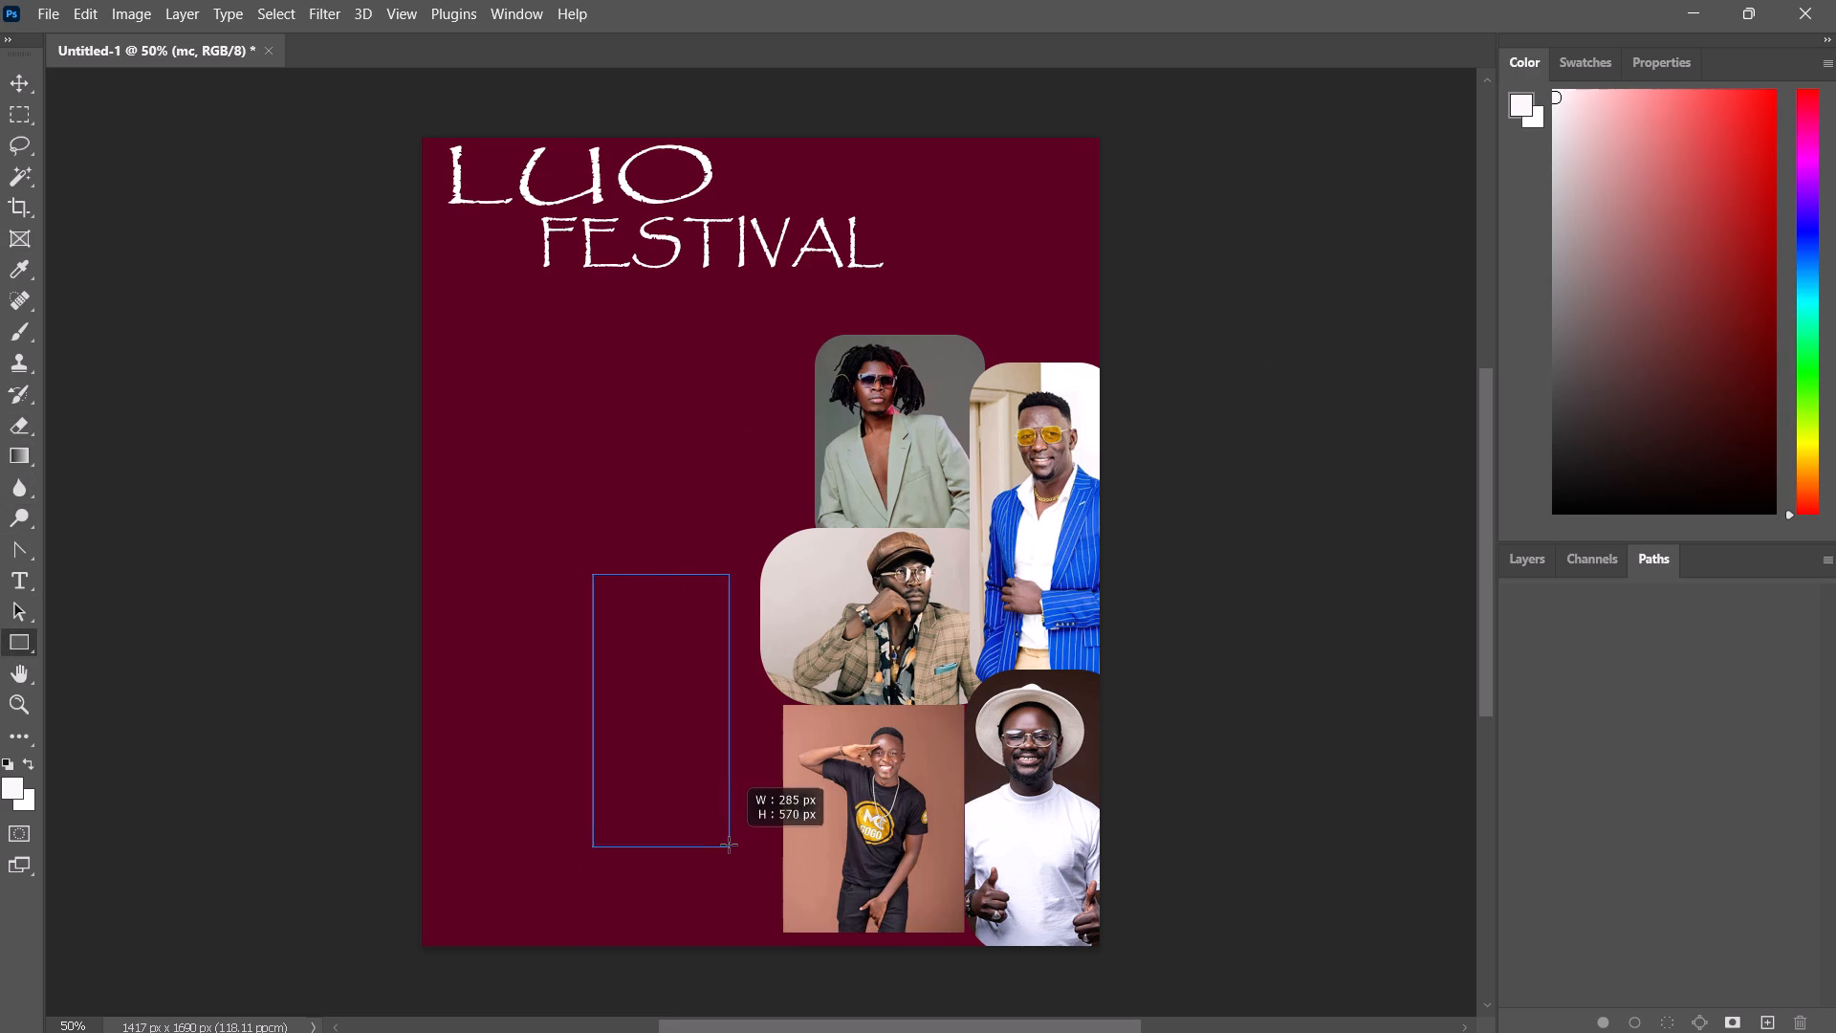
{"action": "left_click_drag", "start_coordinate": [729, 845], "coordinate": [735, 802]}
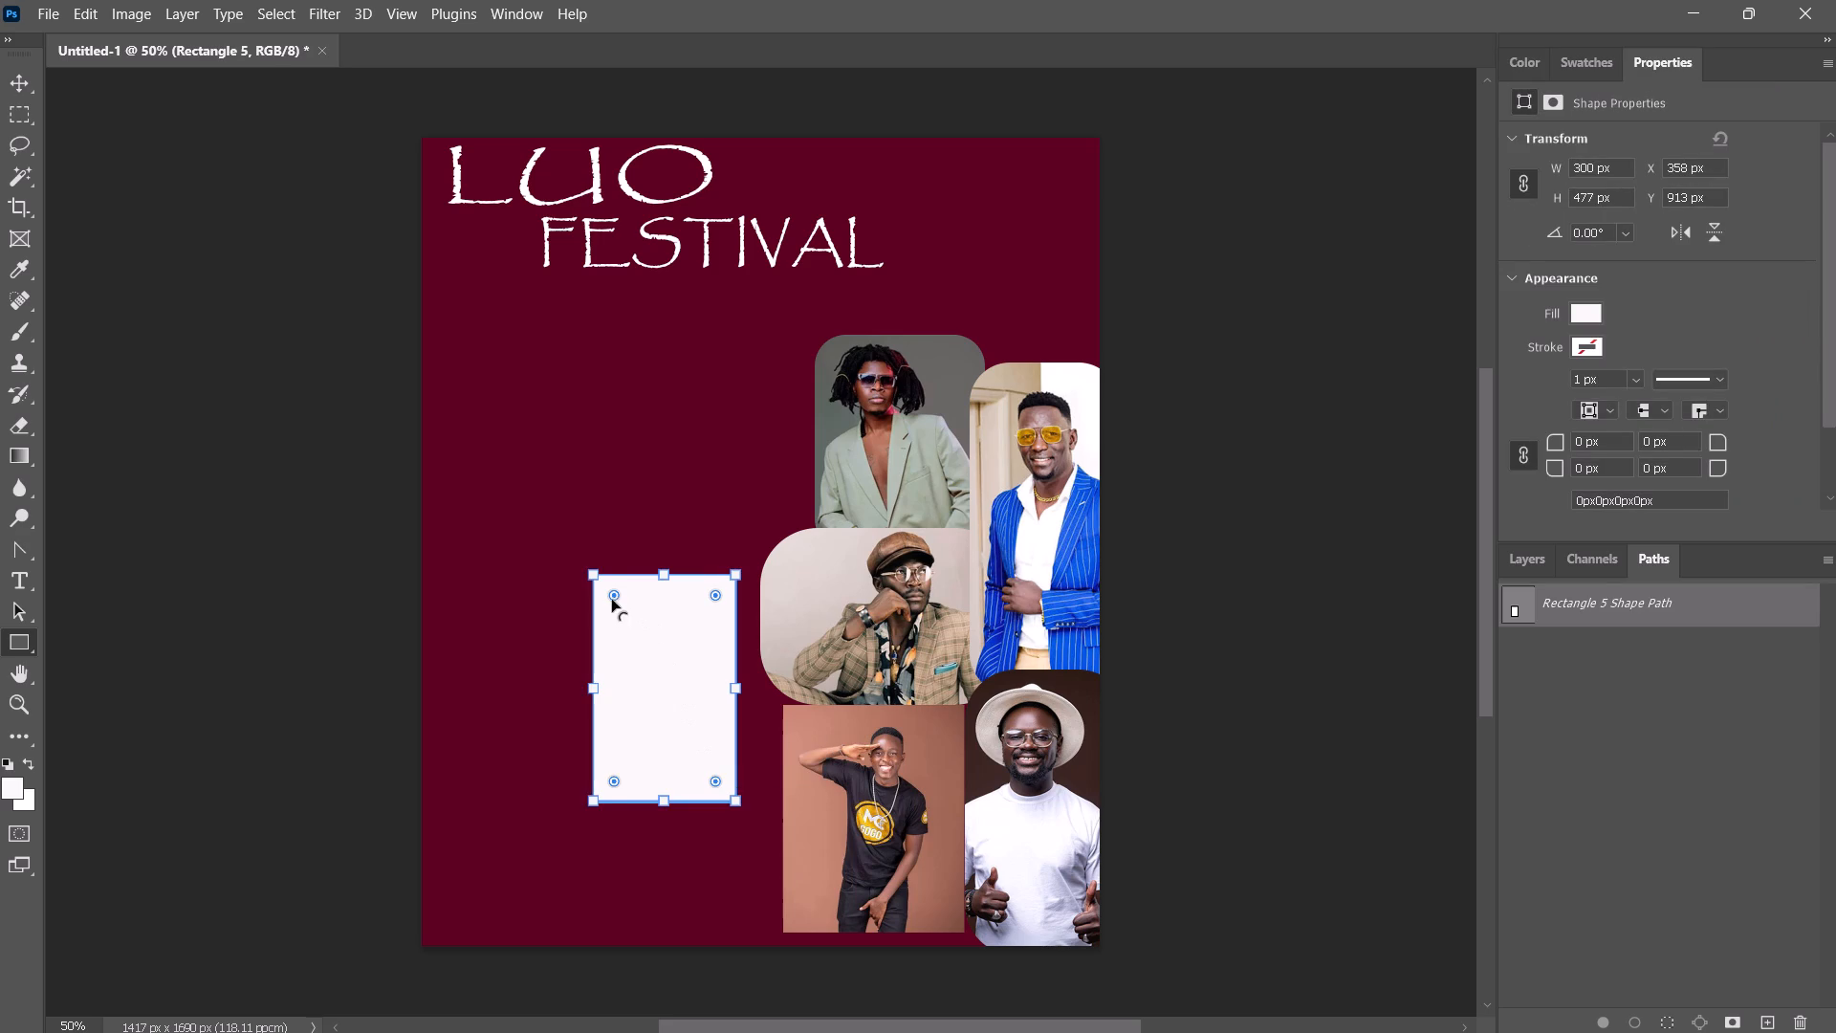
{"action": "left_click_drag", "start_coordinate": [608, 597], "coordinate": [626, 610]}
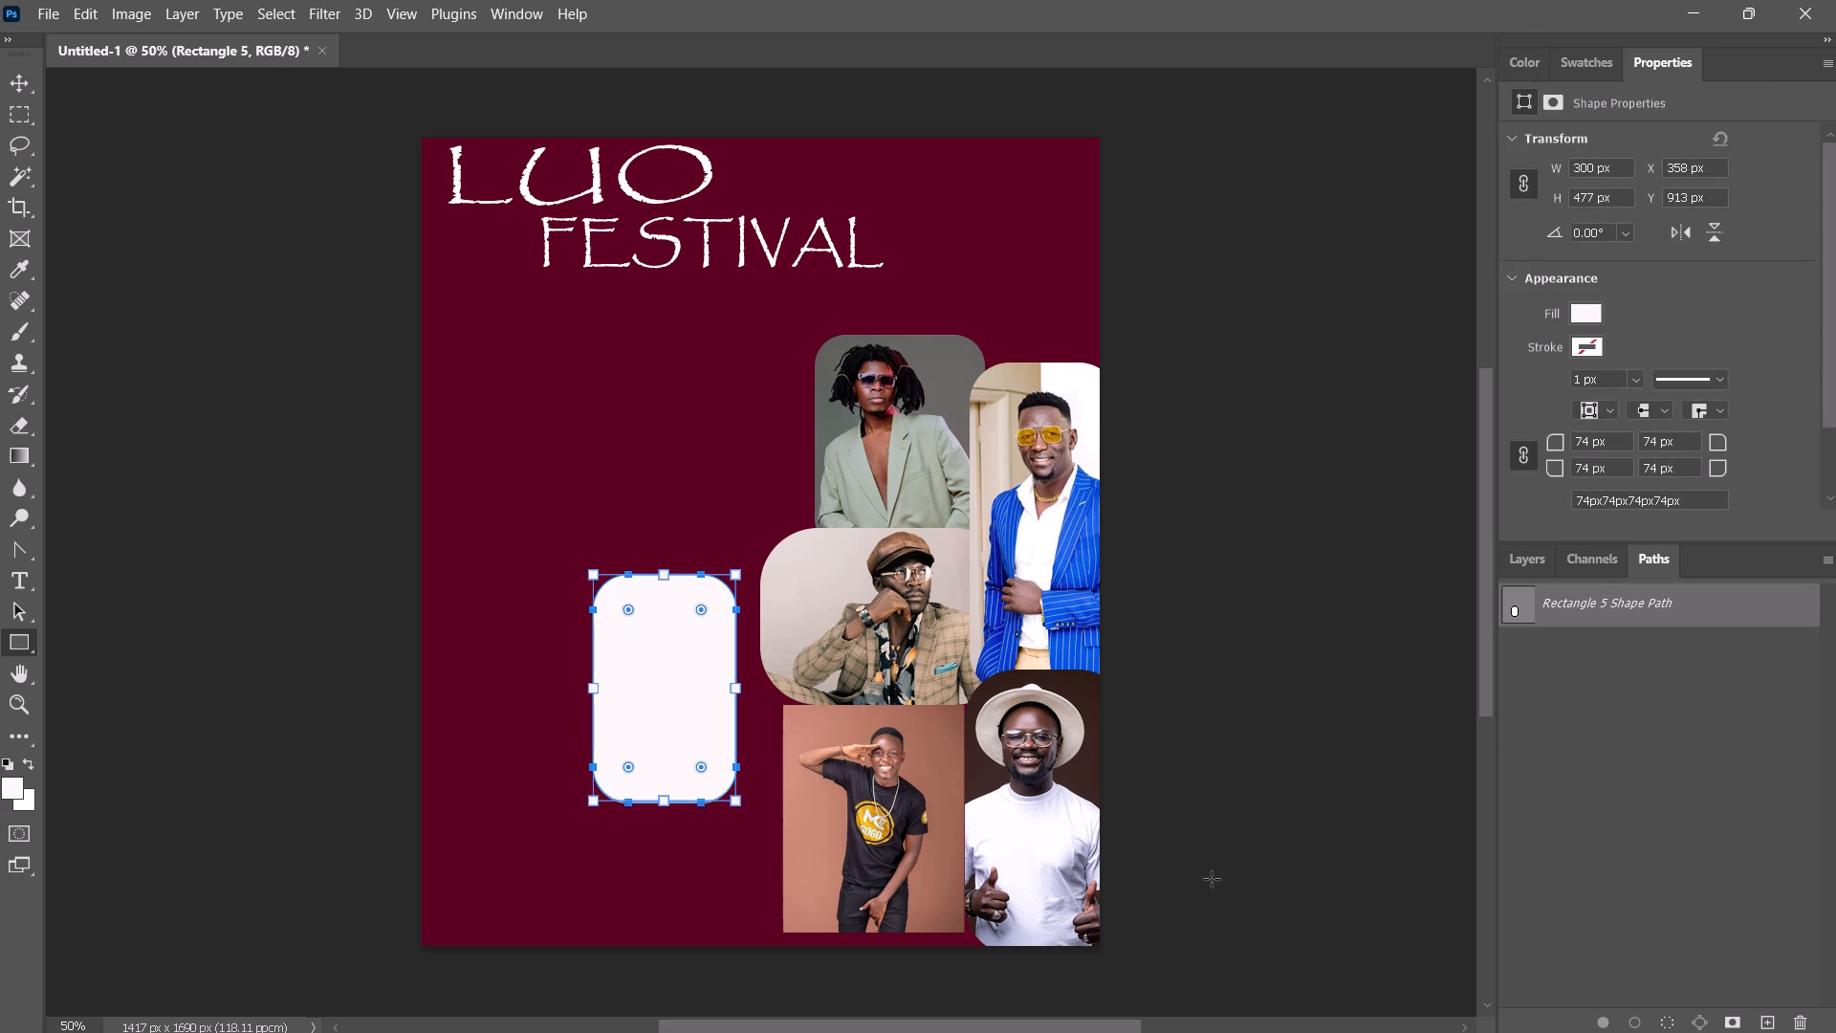
Rasterize the mc layer.
{"action": "left_click", "coordinate": [1521, 56]}
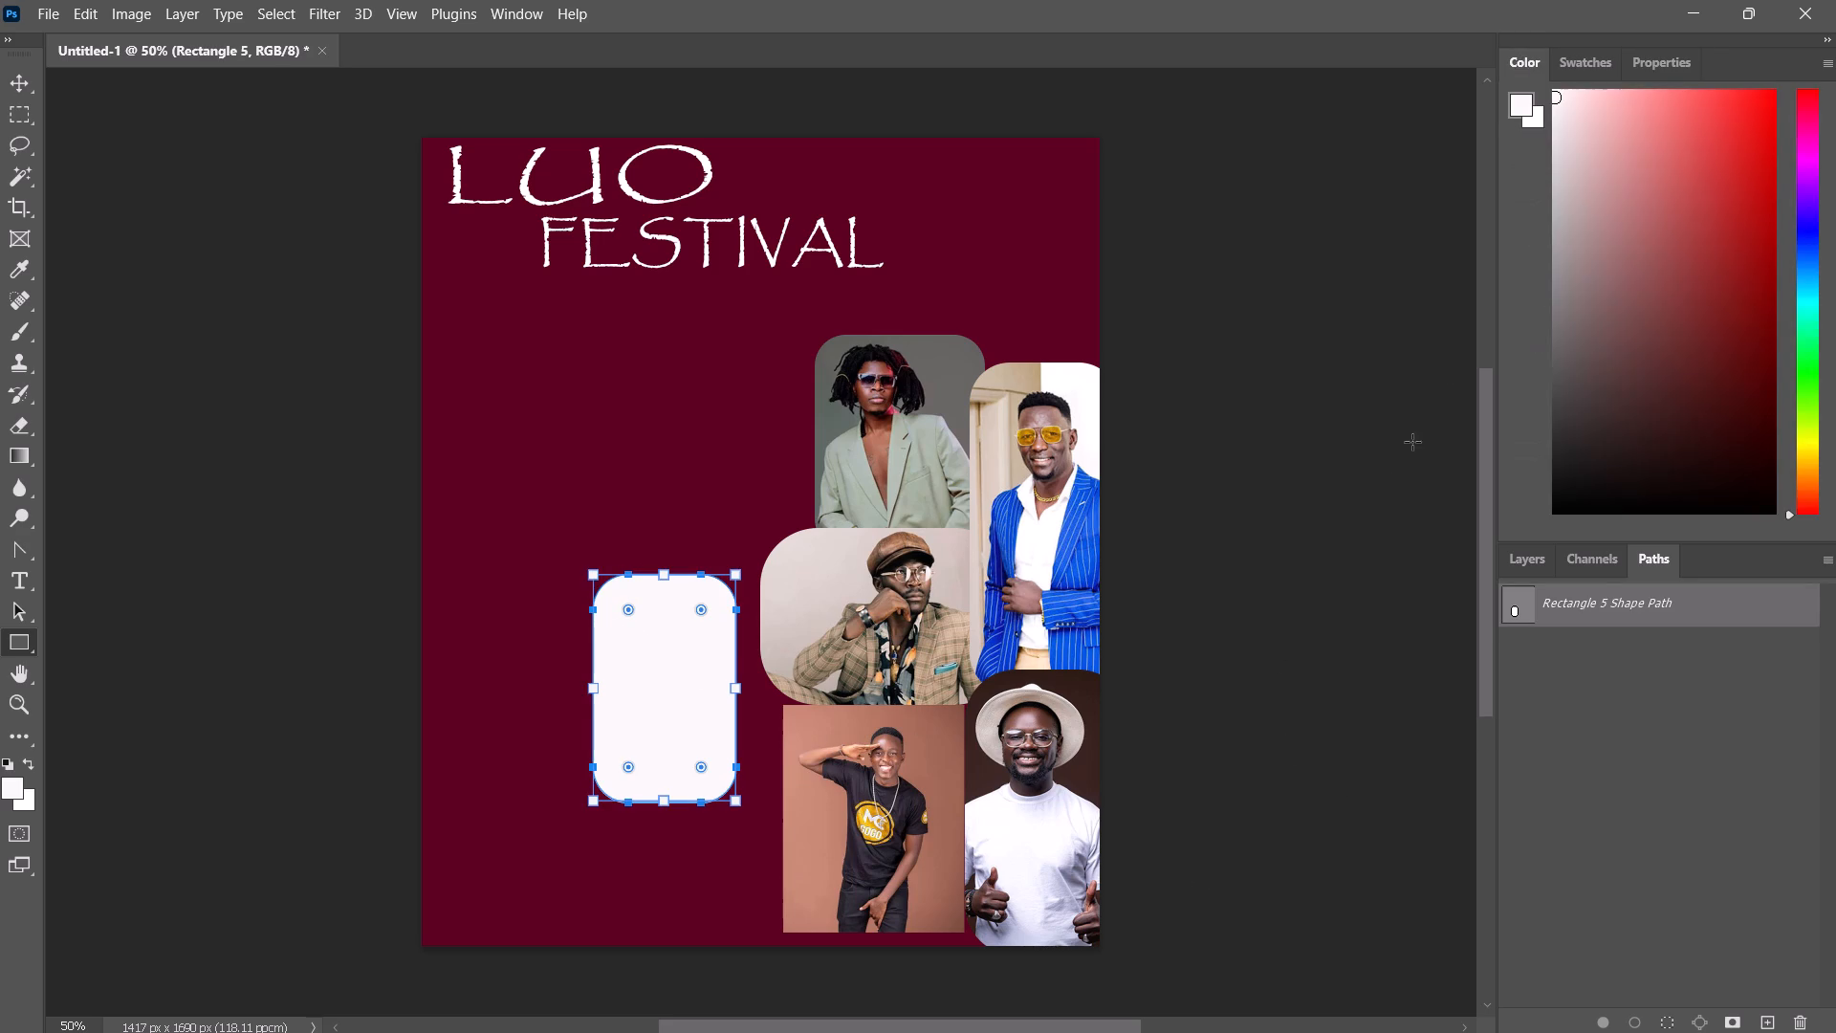
{"action": "left_click", "coordinate": [1533, 567]}
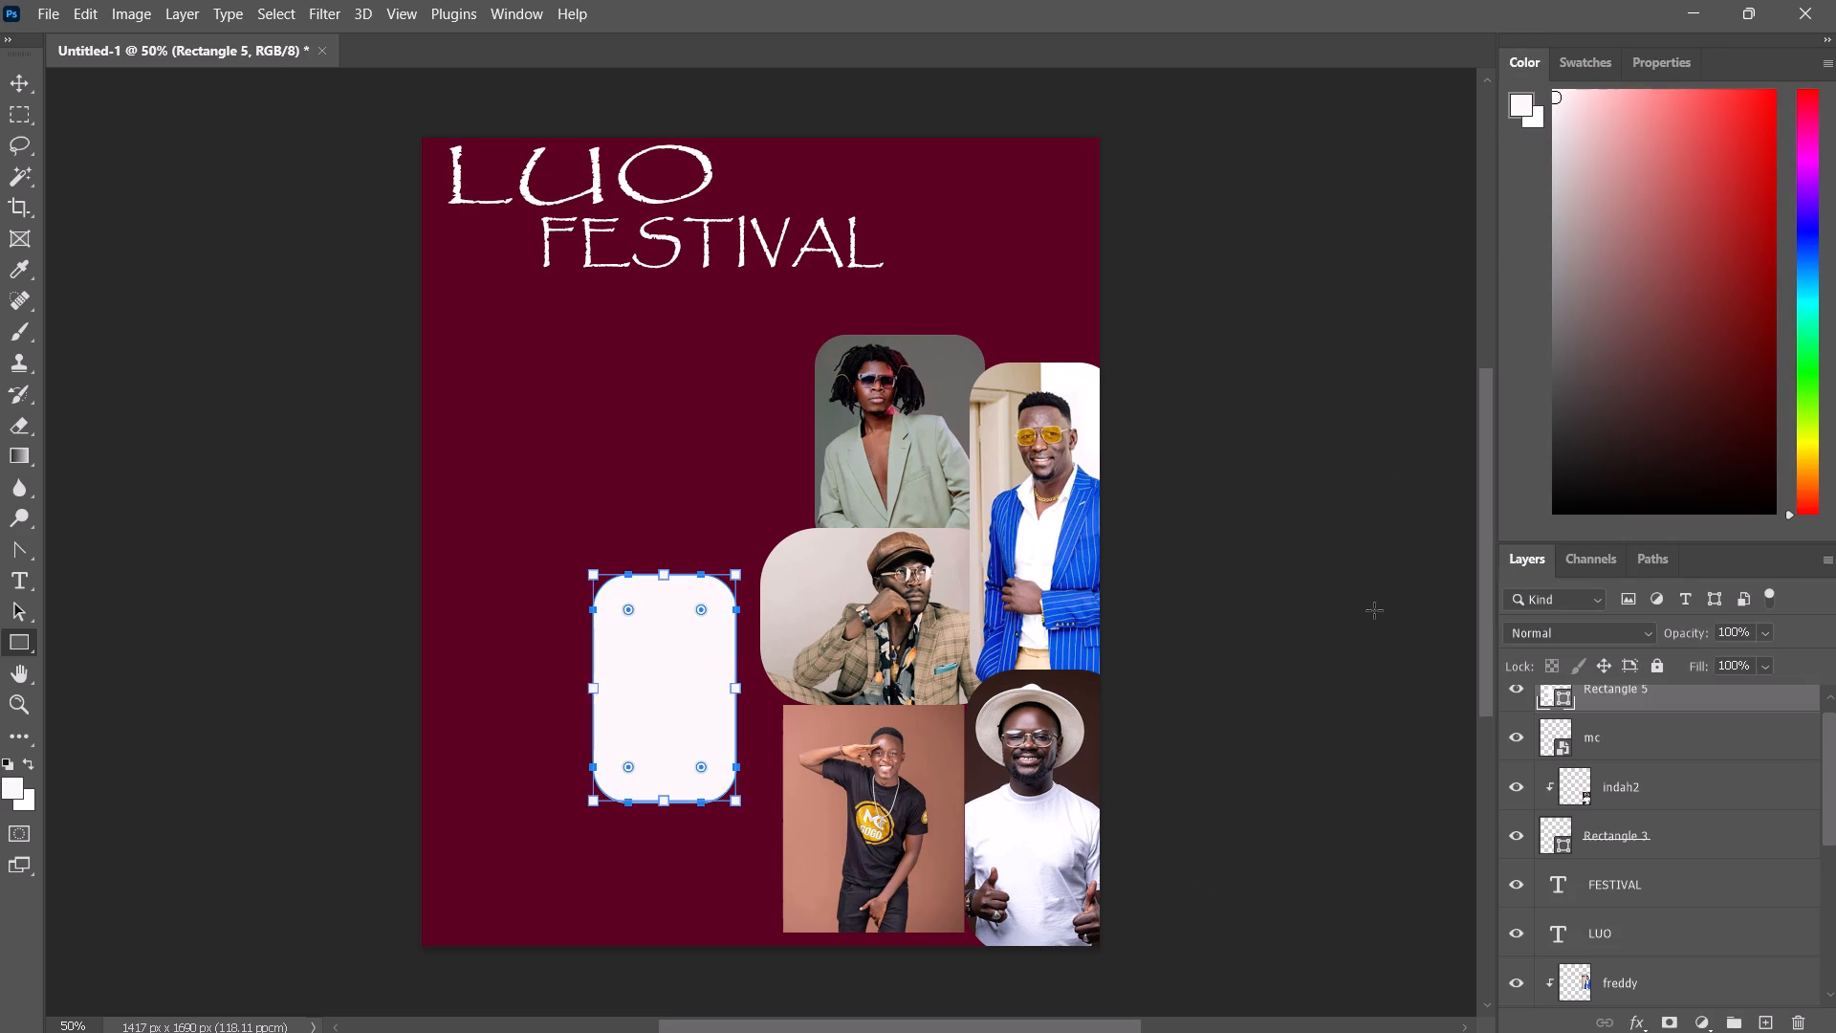
{"action": "scroll", "coordinate": [1632, 796], "scroll_direction": "up", "scroll_amount": 5}
{"action": "left_click", "coordinate": [1630, 776]}
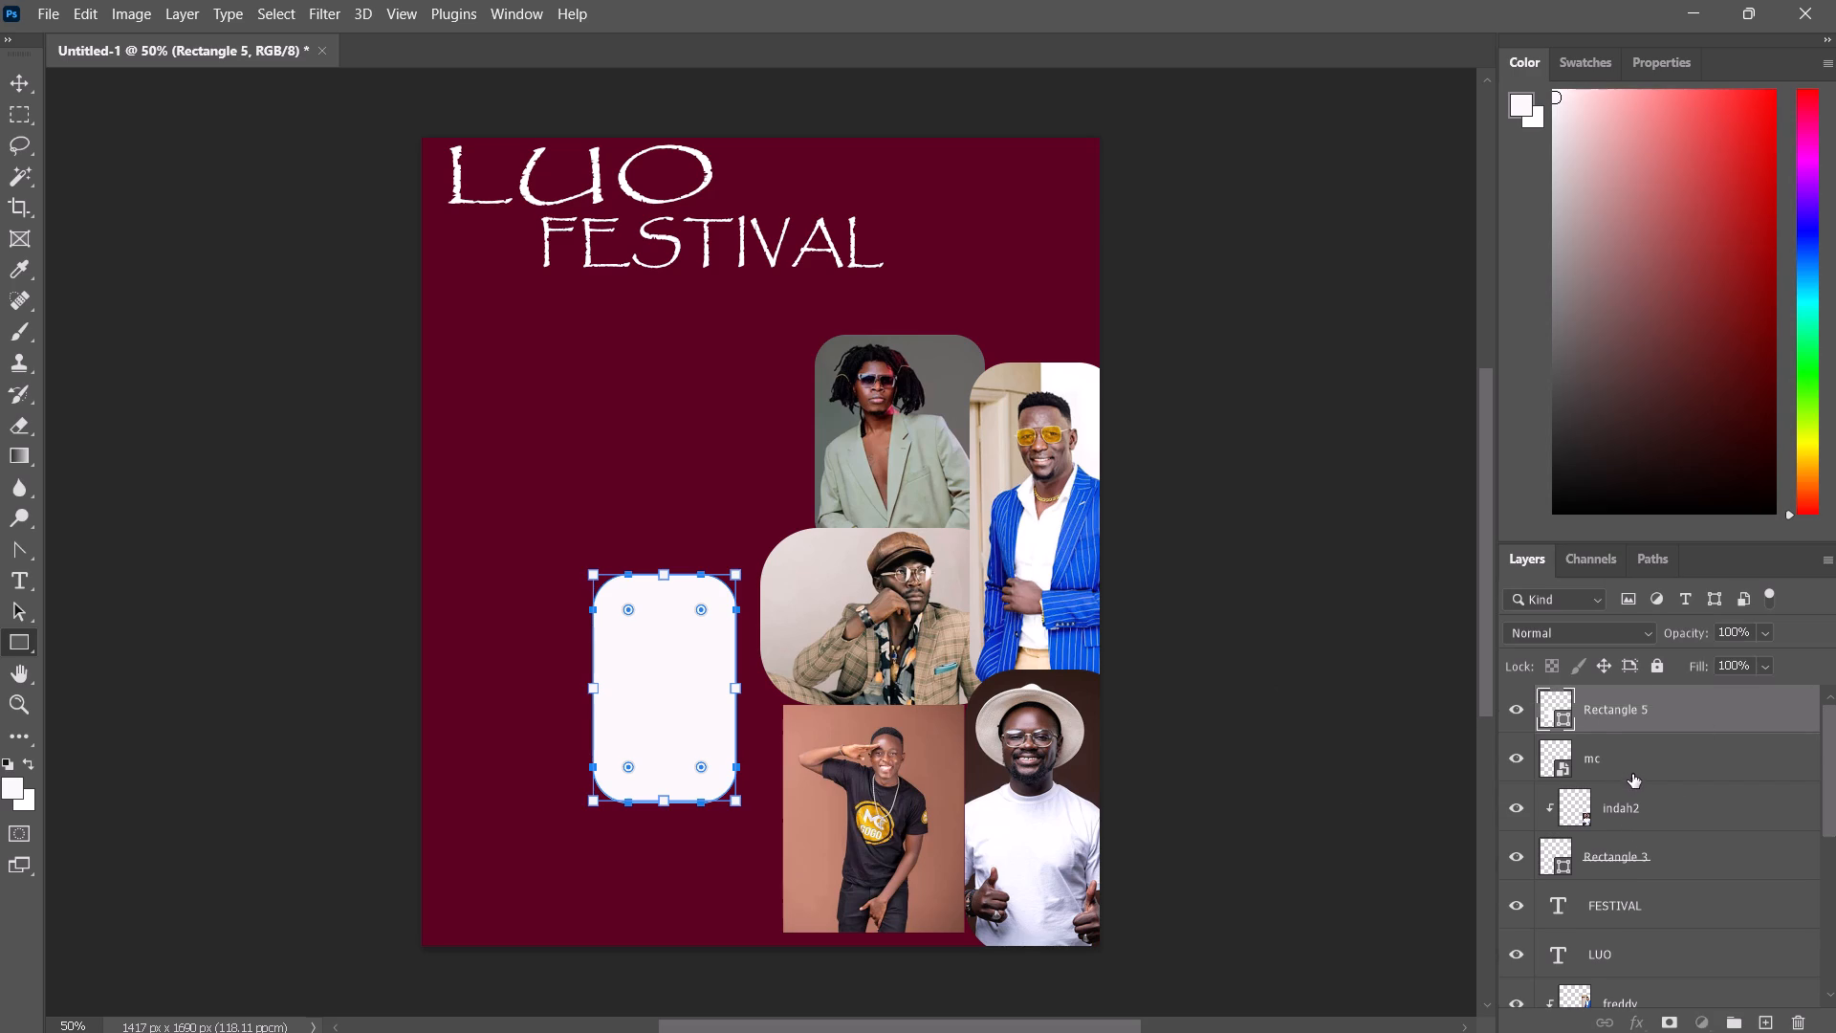
{"action": "right_click", "coordinate": [1635, 766]}
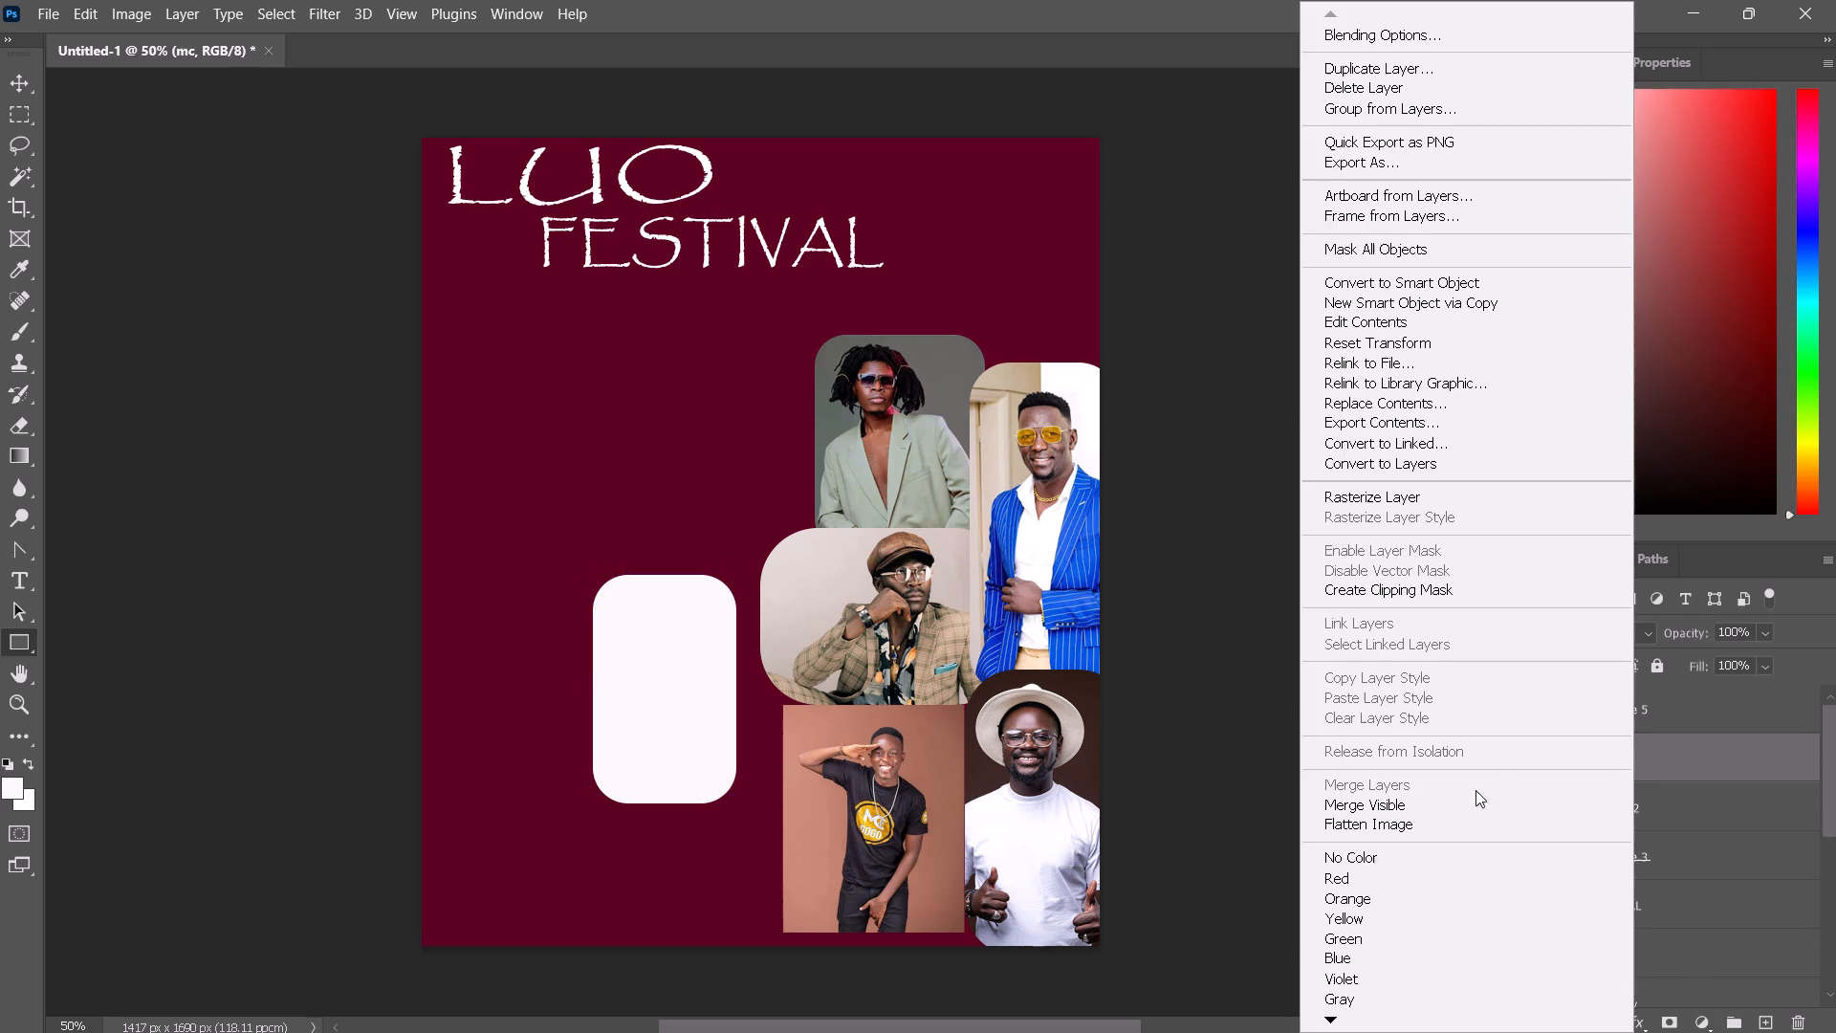
{"action": "left_click", "coordinate": [1357, 493]}
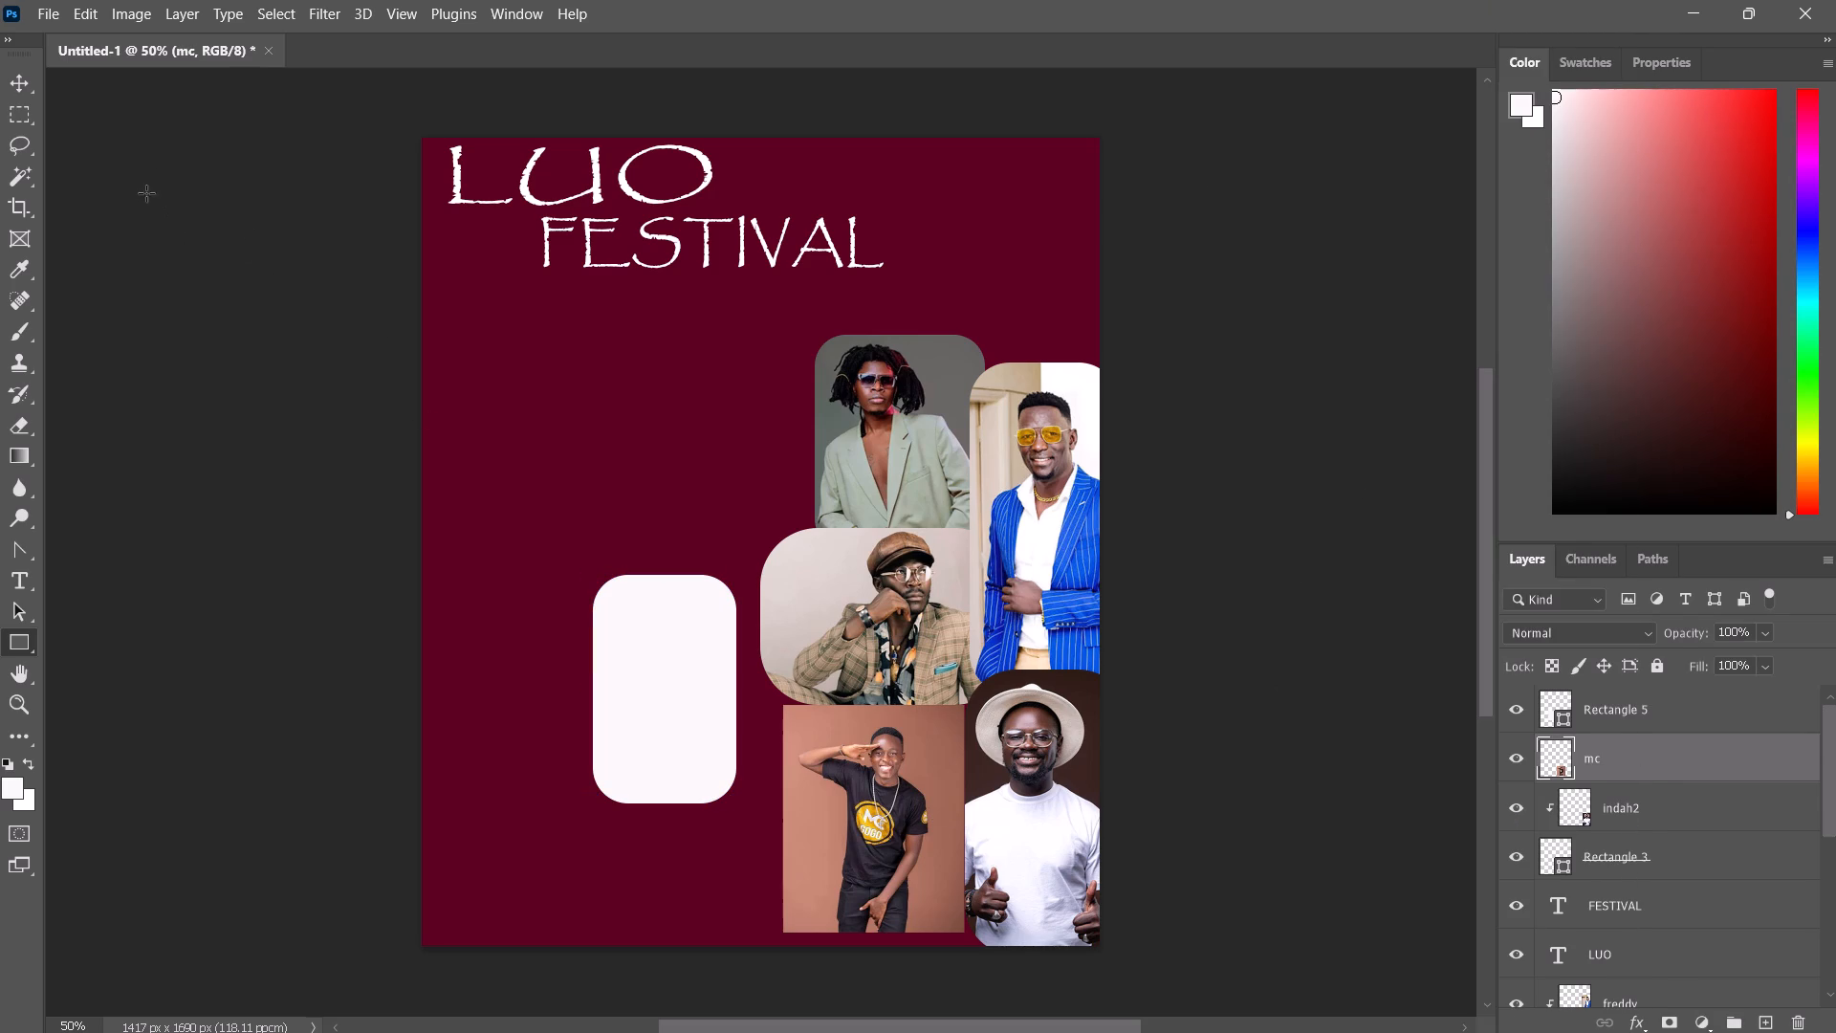
Position the mc photo over the white rounded rectangle and place the Rectangle 5 layer directly beneath the mc layer.
{"action": "left_click", "coordinate": [19, 82]}
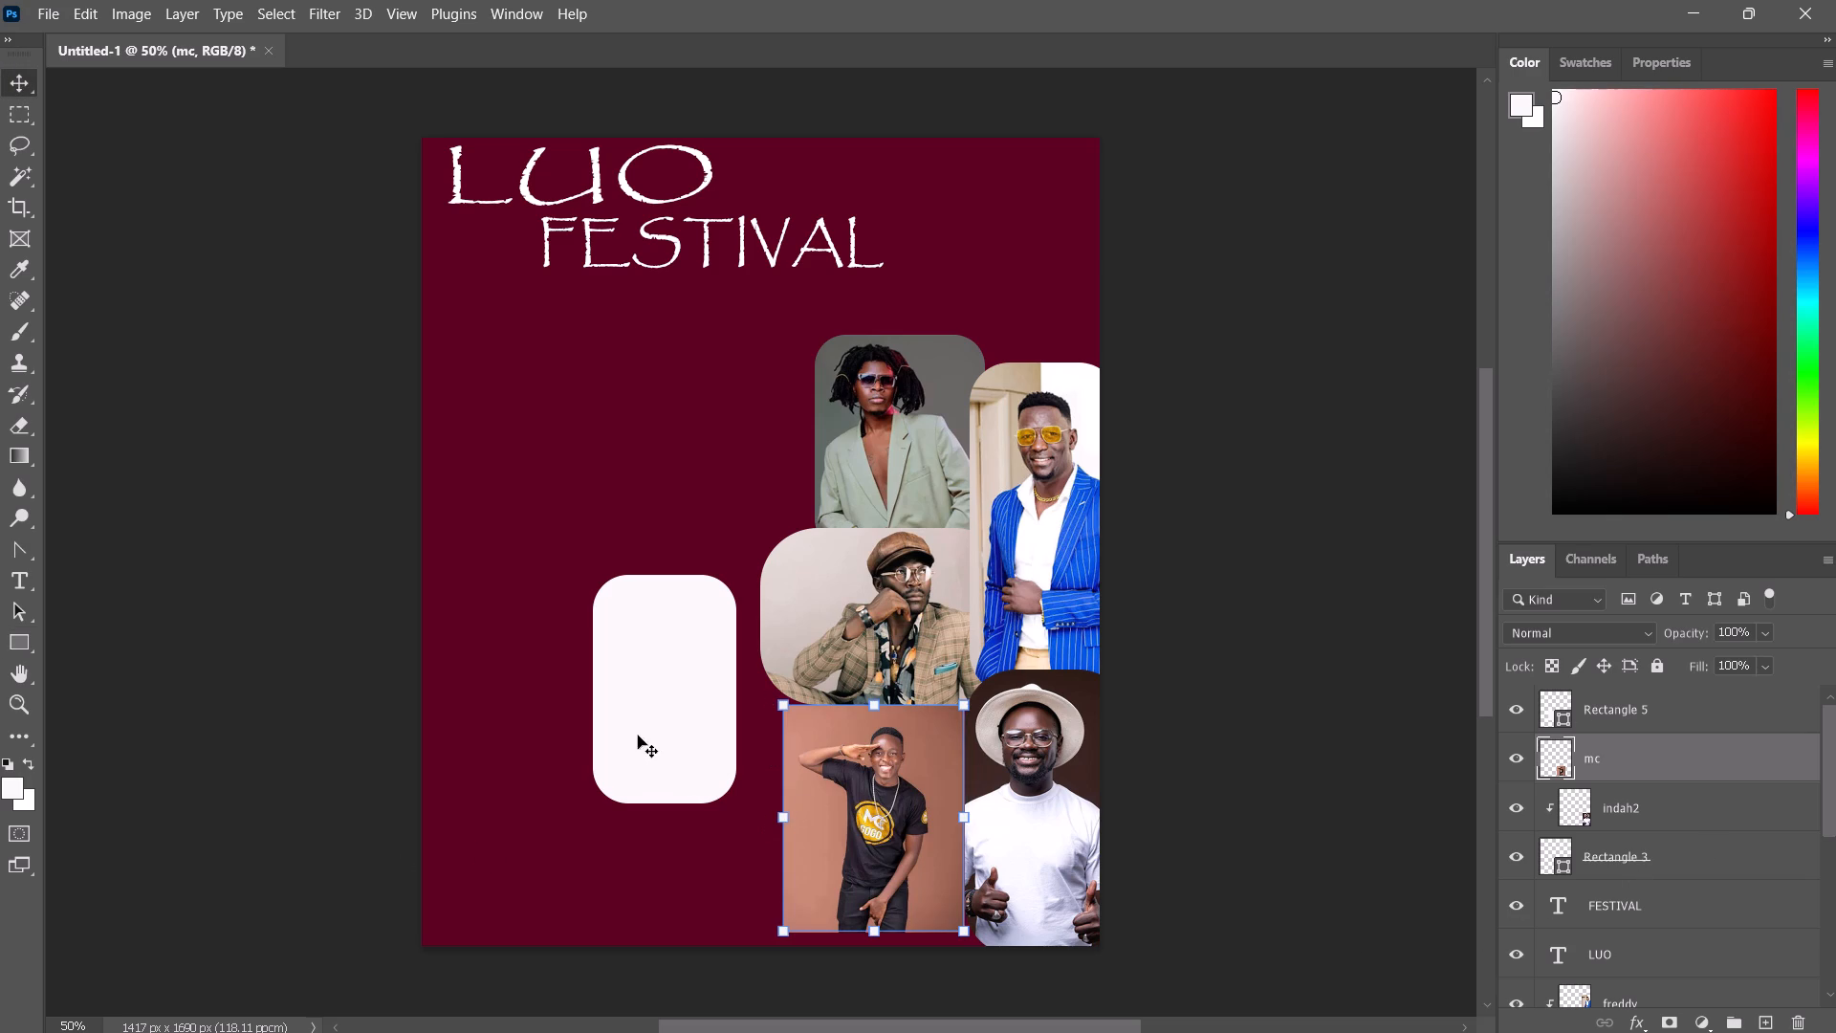
{"action": "left_click_drag", "start_coordinate": [809, 827], "coordinate": [599, 707]}
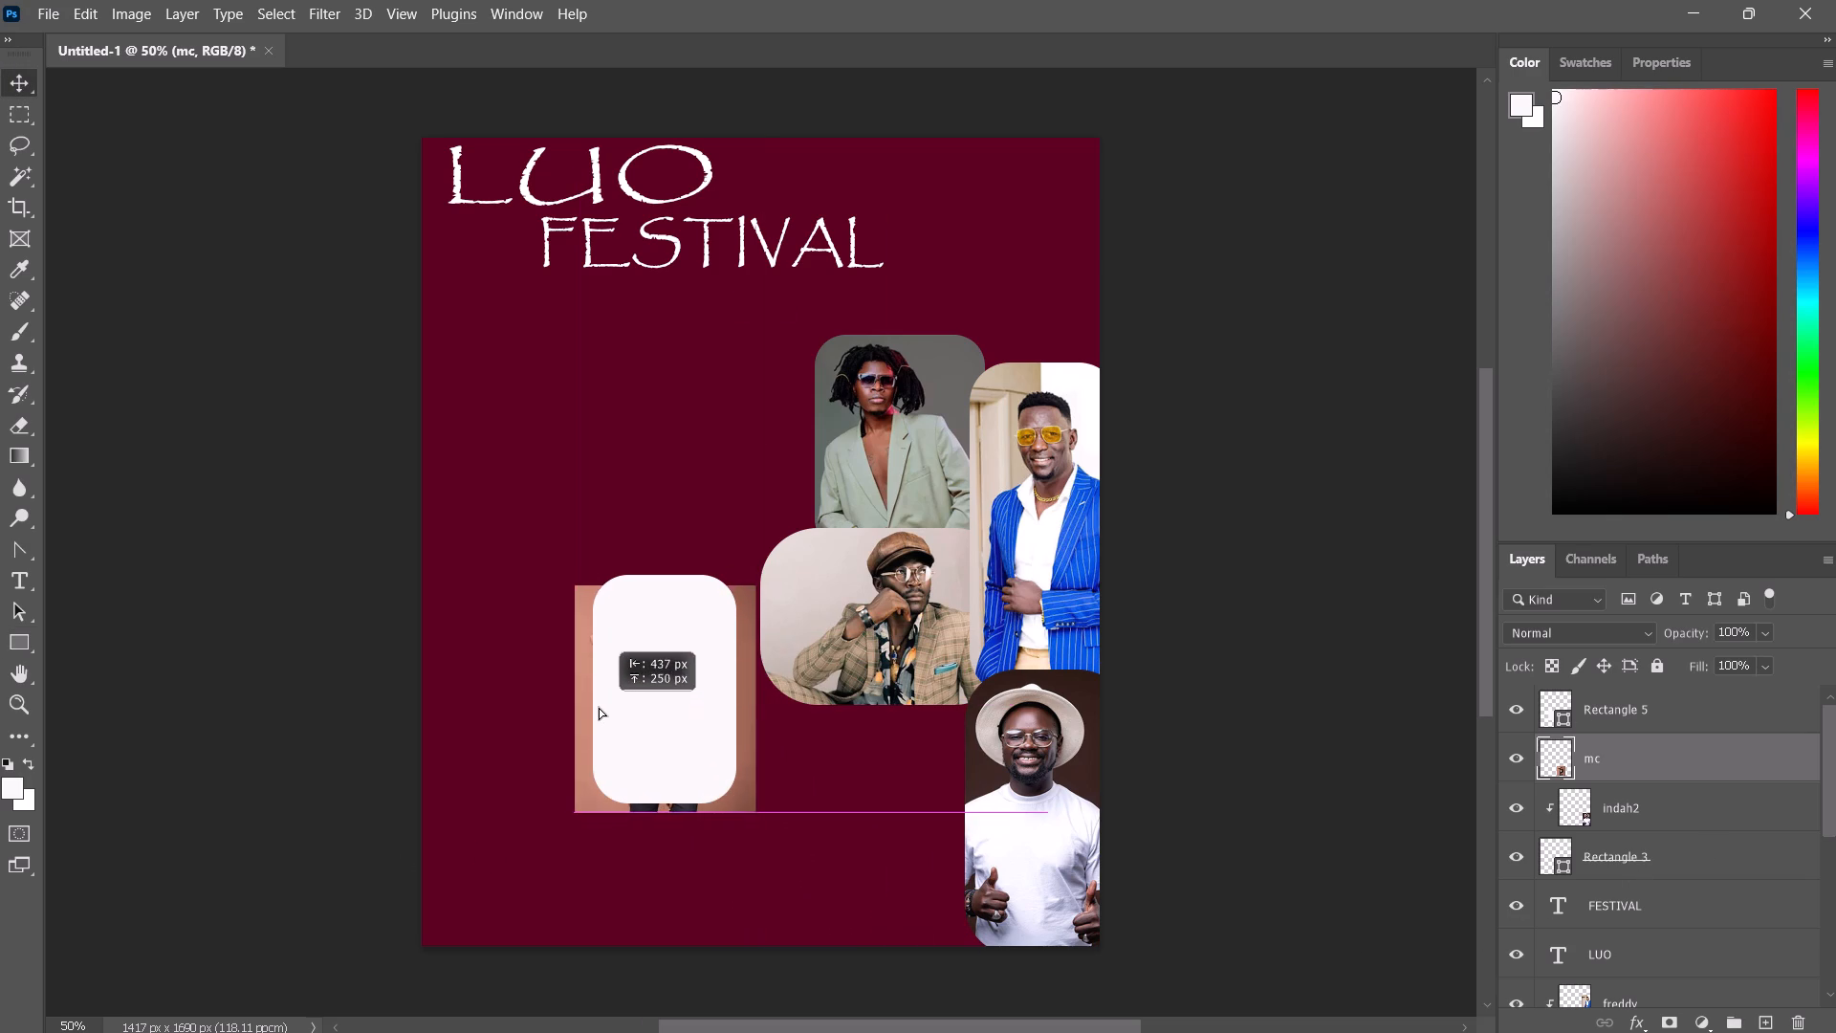
{"action": "left_click_drag", "start_coordinate": [599, 707], "coordinate": [595, 695]}
{"action": "left_click_drag", "start_coordinate": [1624, 704], "coordinate": [1641, 752]}
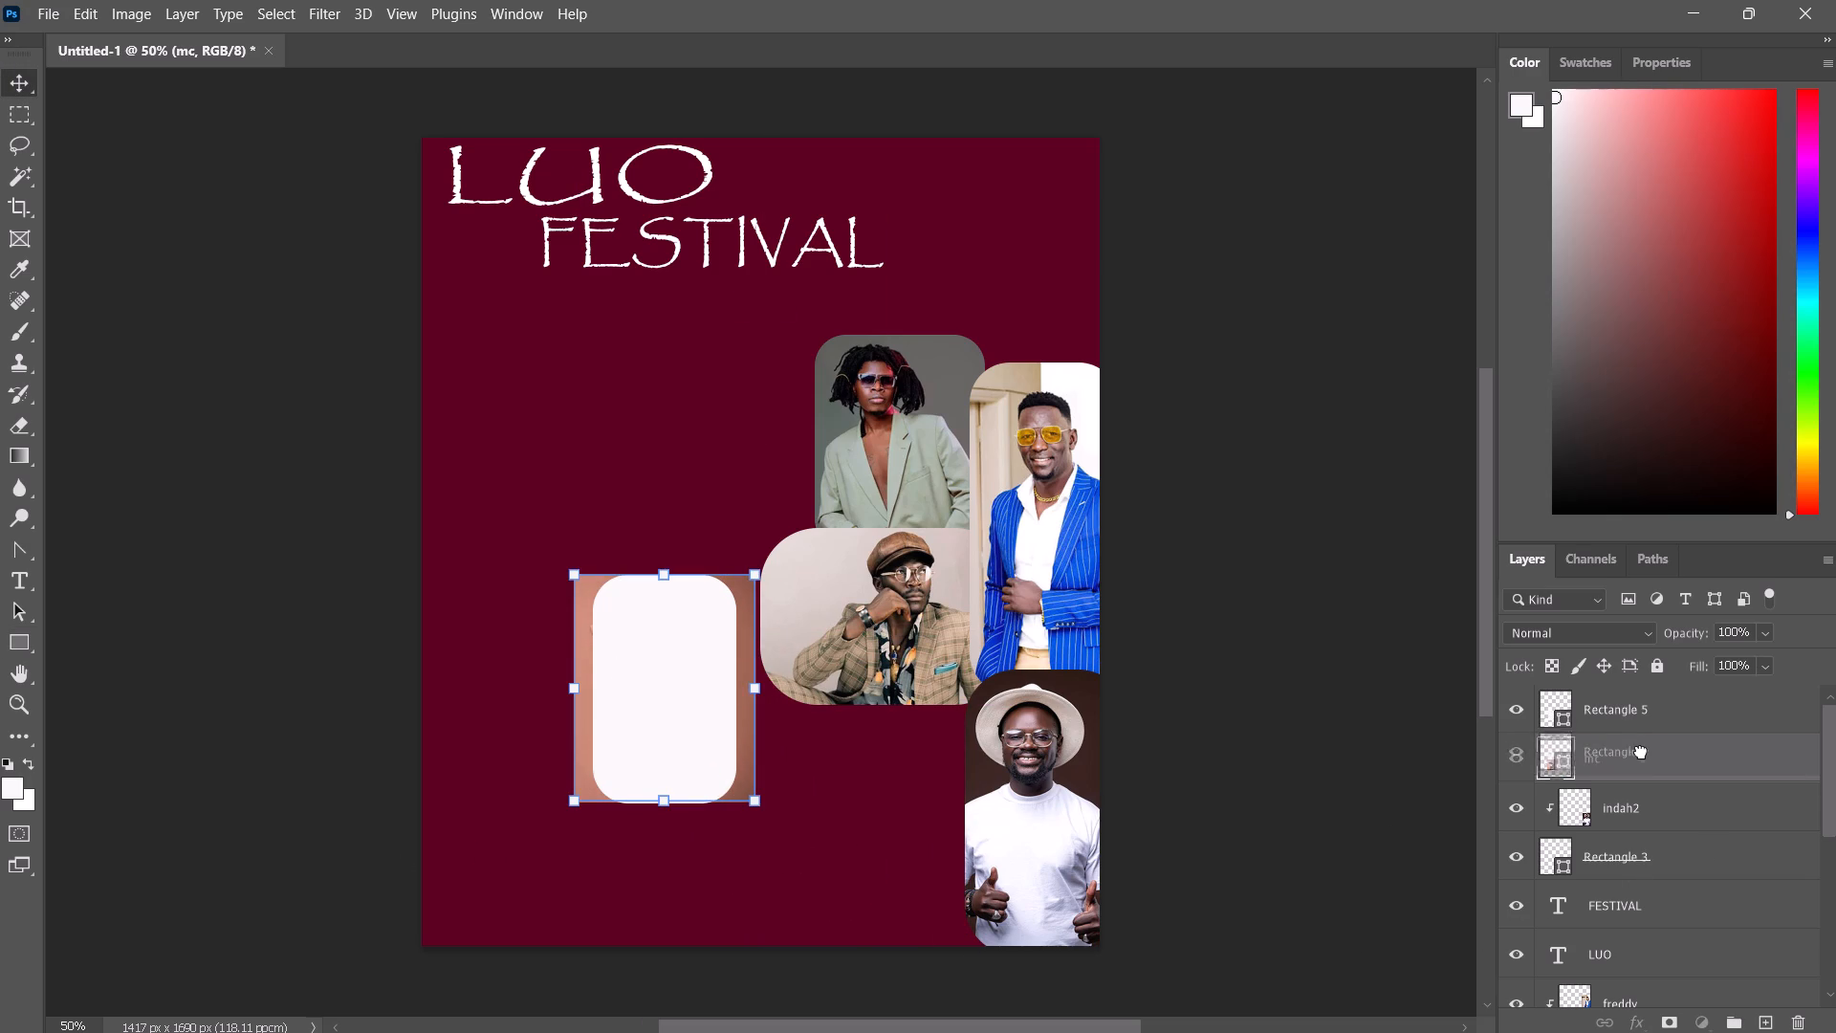
{"action": "left_click_drag", "start_coordinate": [1641, 752], "coordinate": [1643, 765]}
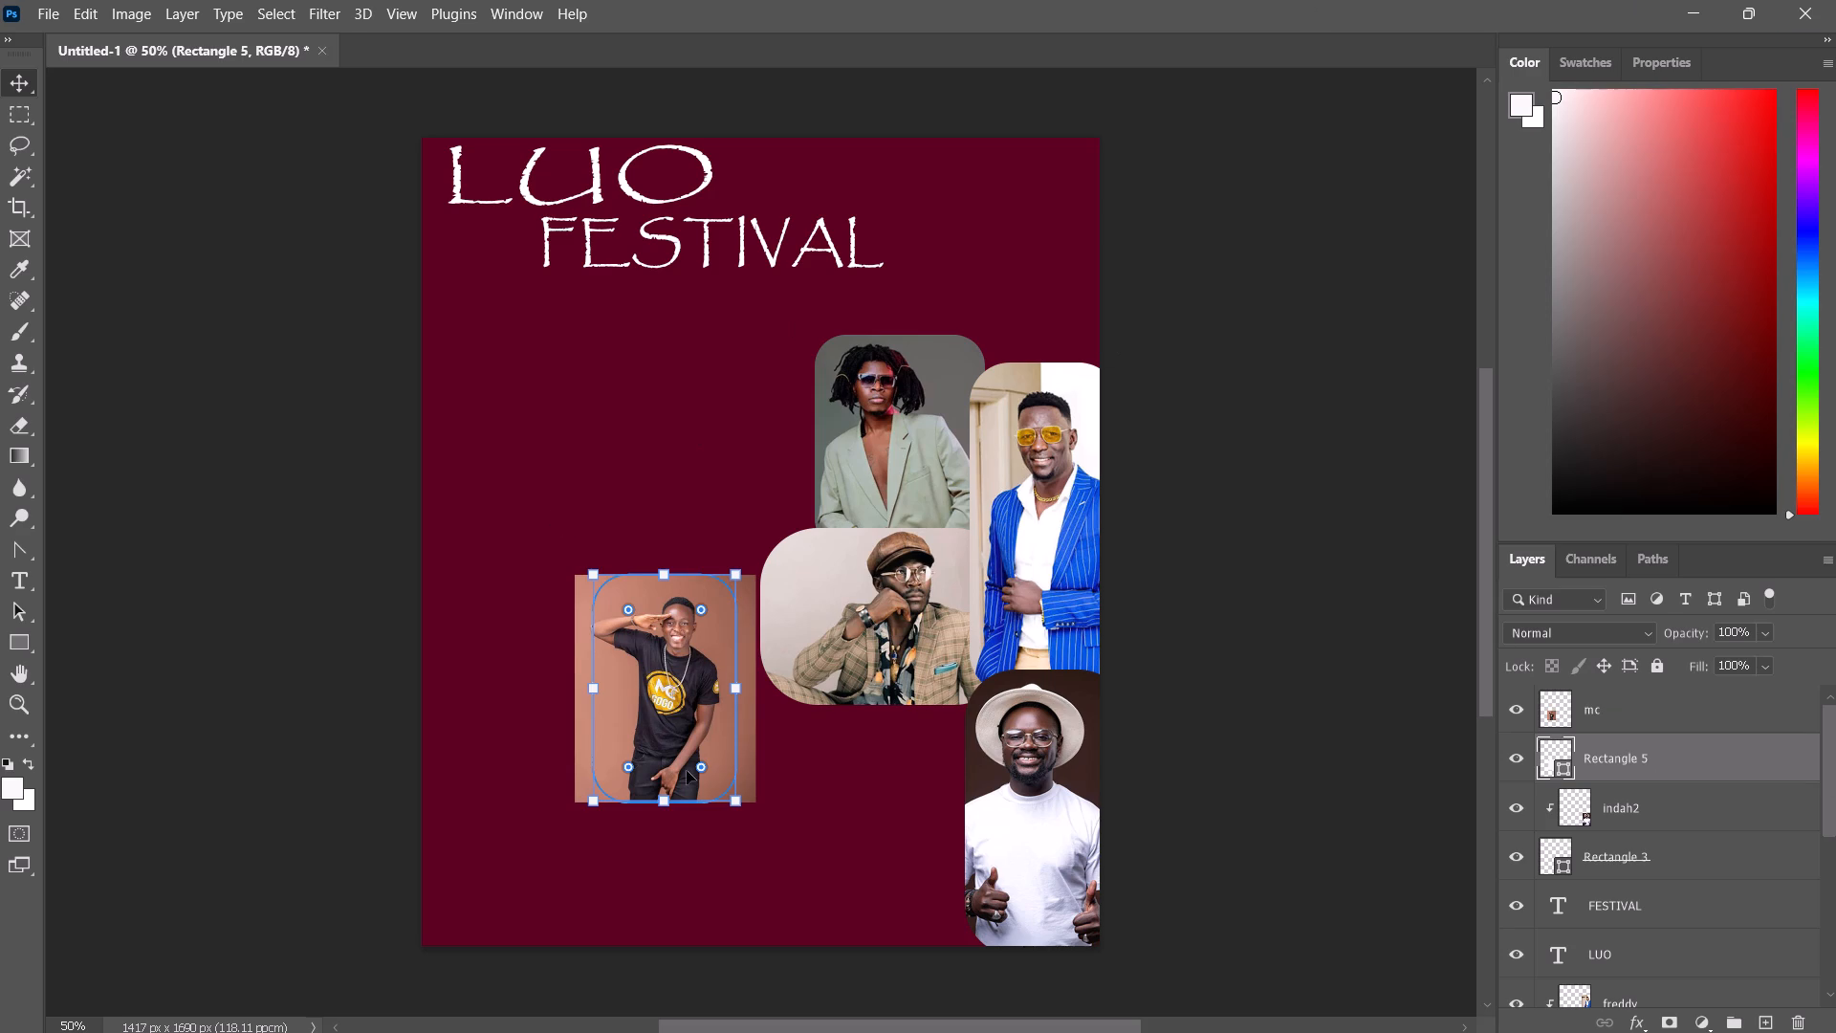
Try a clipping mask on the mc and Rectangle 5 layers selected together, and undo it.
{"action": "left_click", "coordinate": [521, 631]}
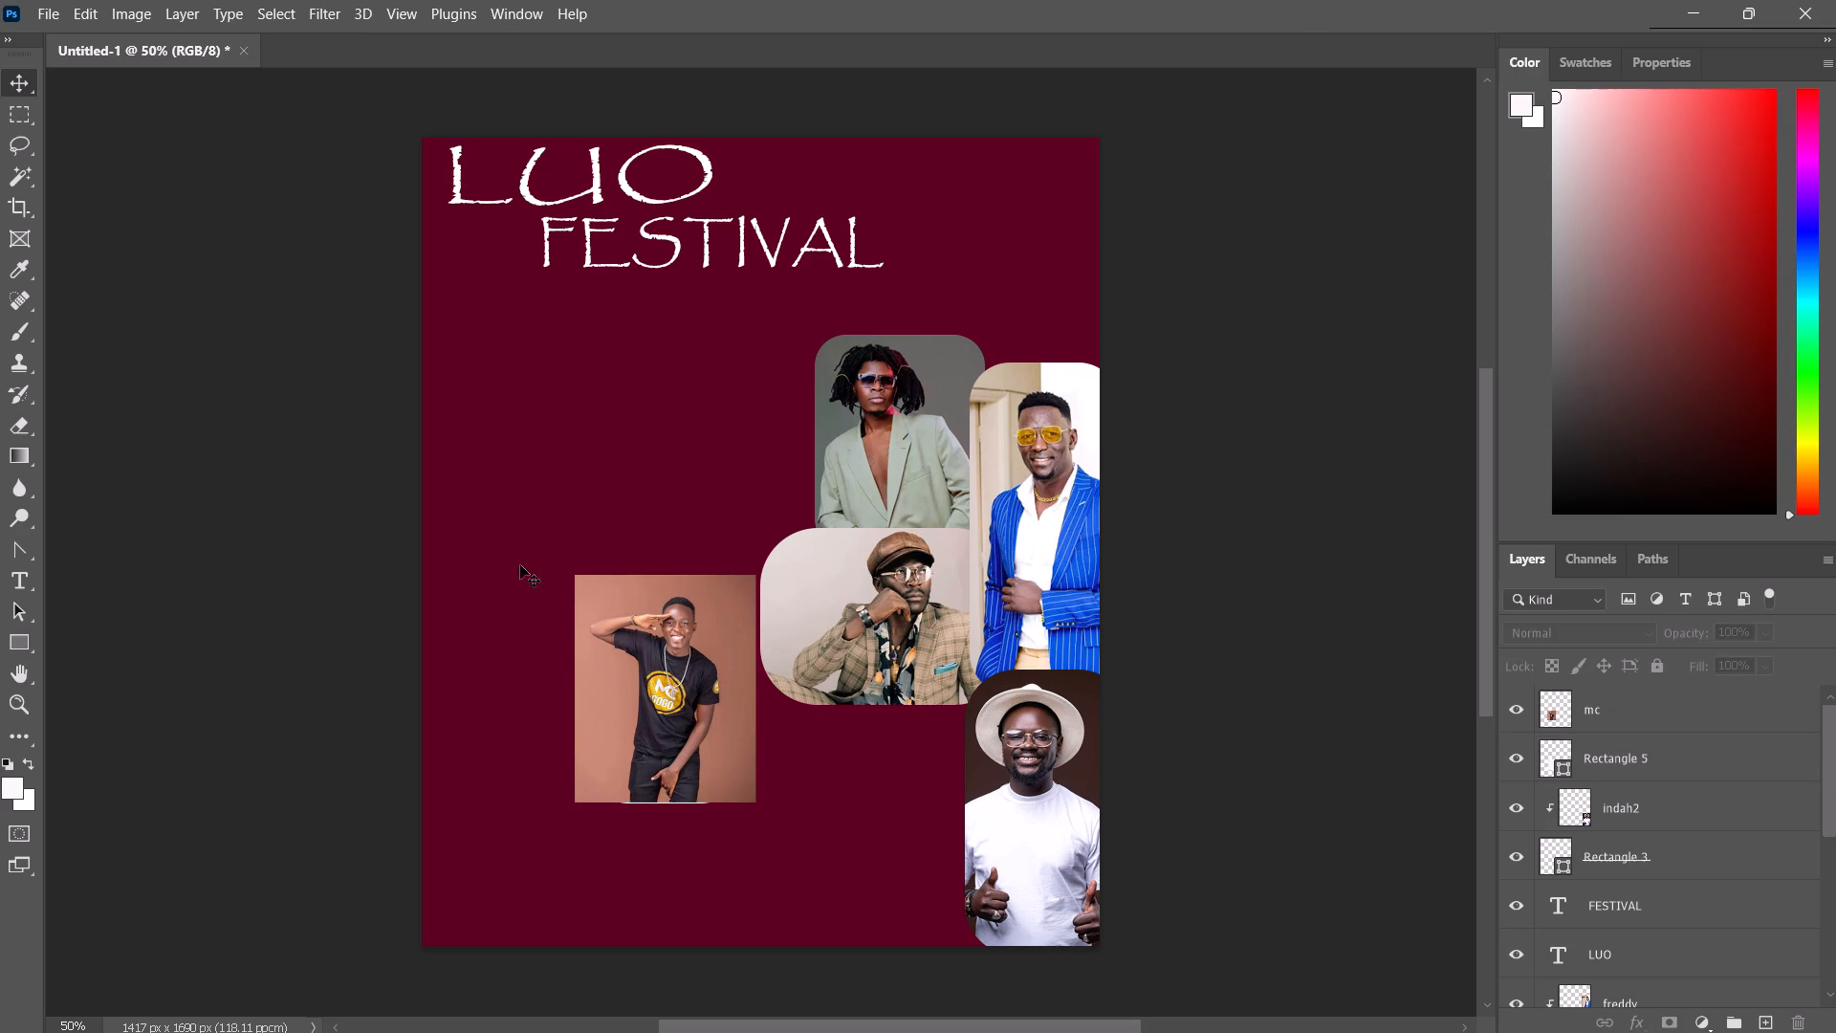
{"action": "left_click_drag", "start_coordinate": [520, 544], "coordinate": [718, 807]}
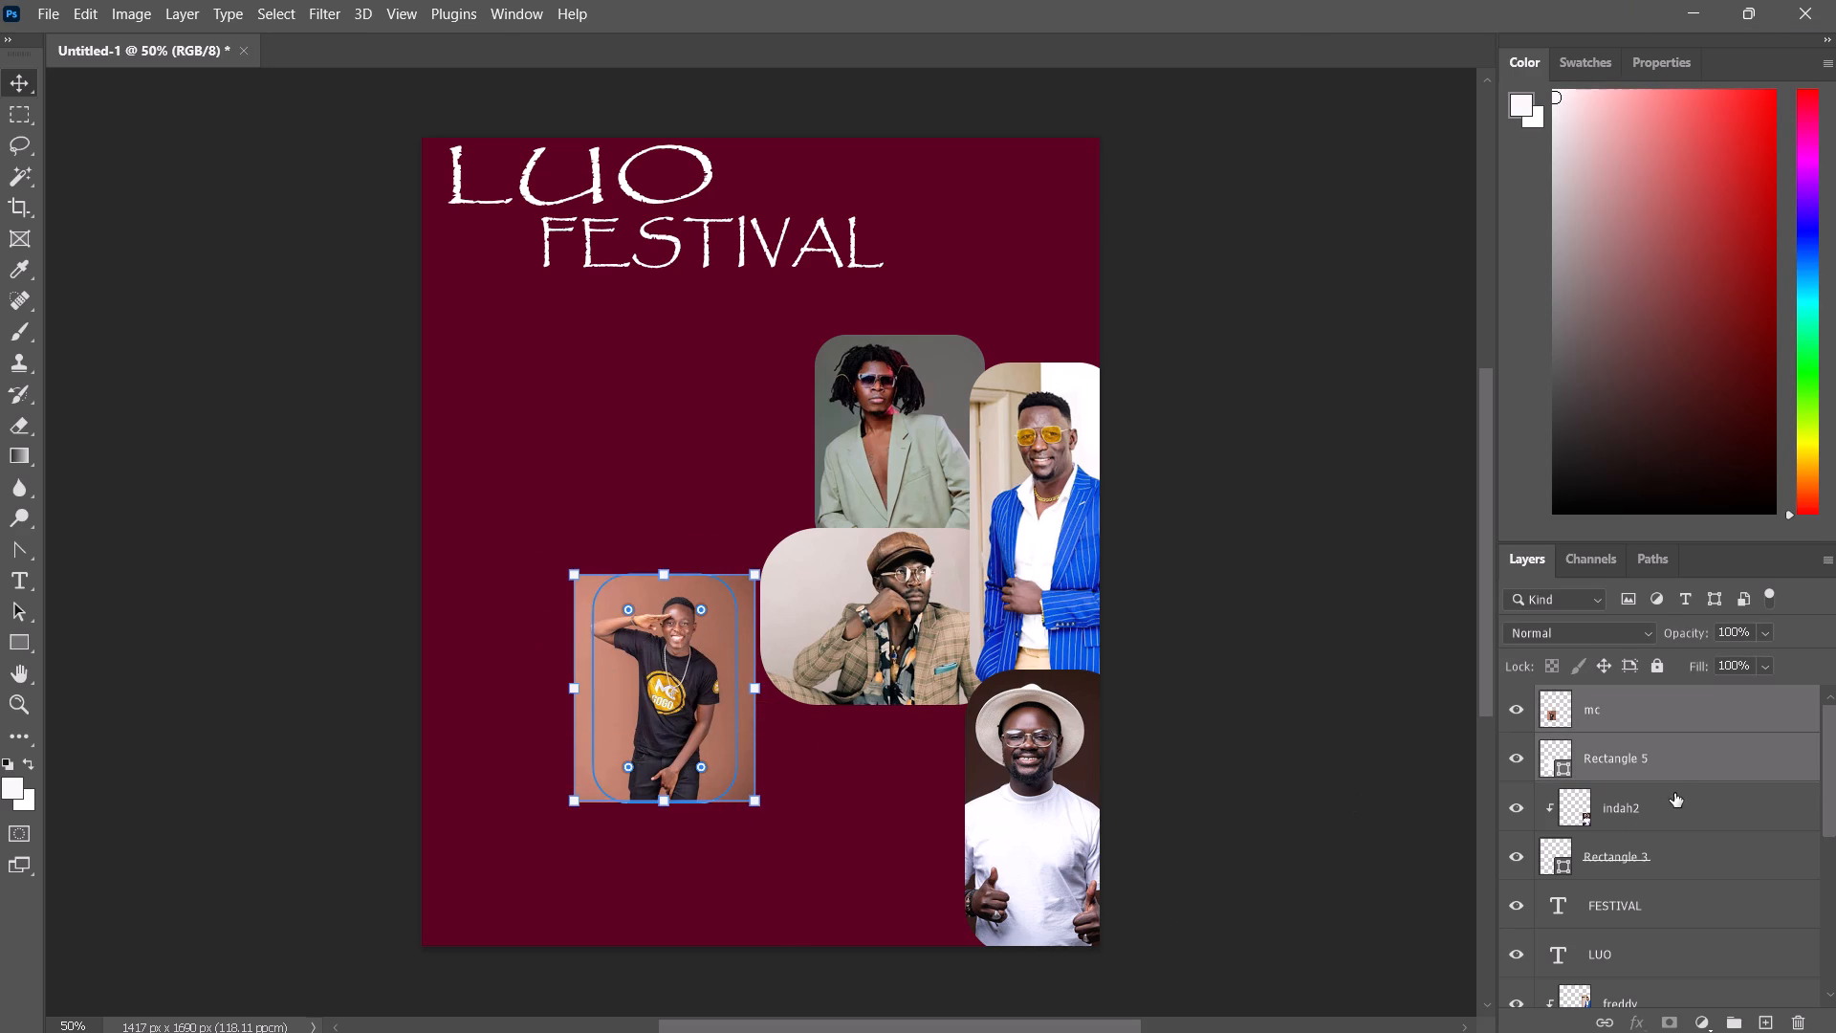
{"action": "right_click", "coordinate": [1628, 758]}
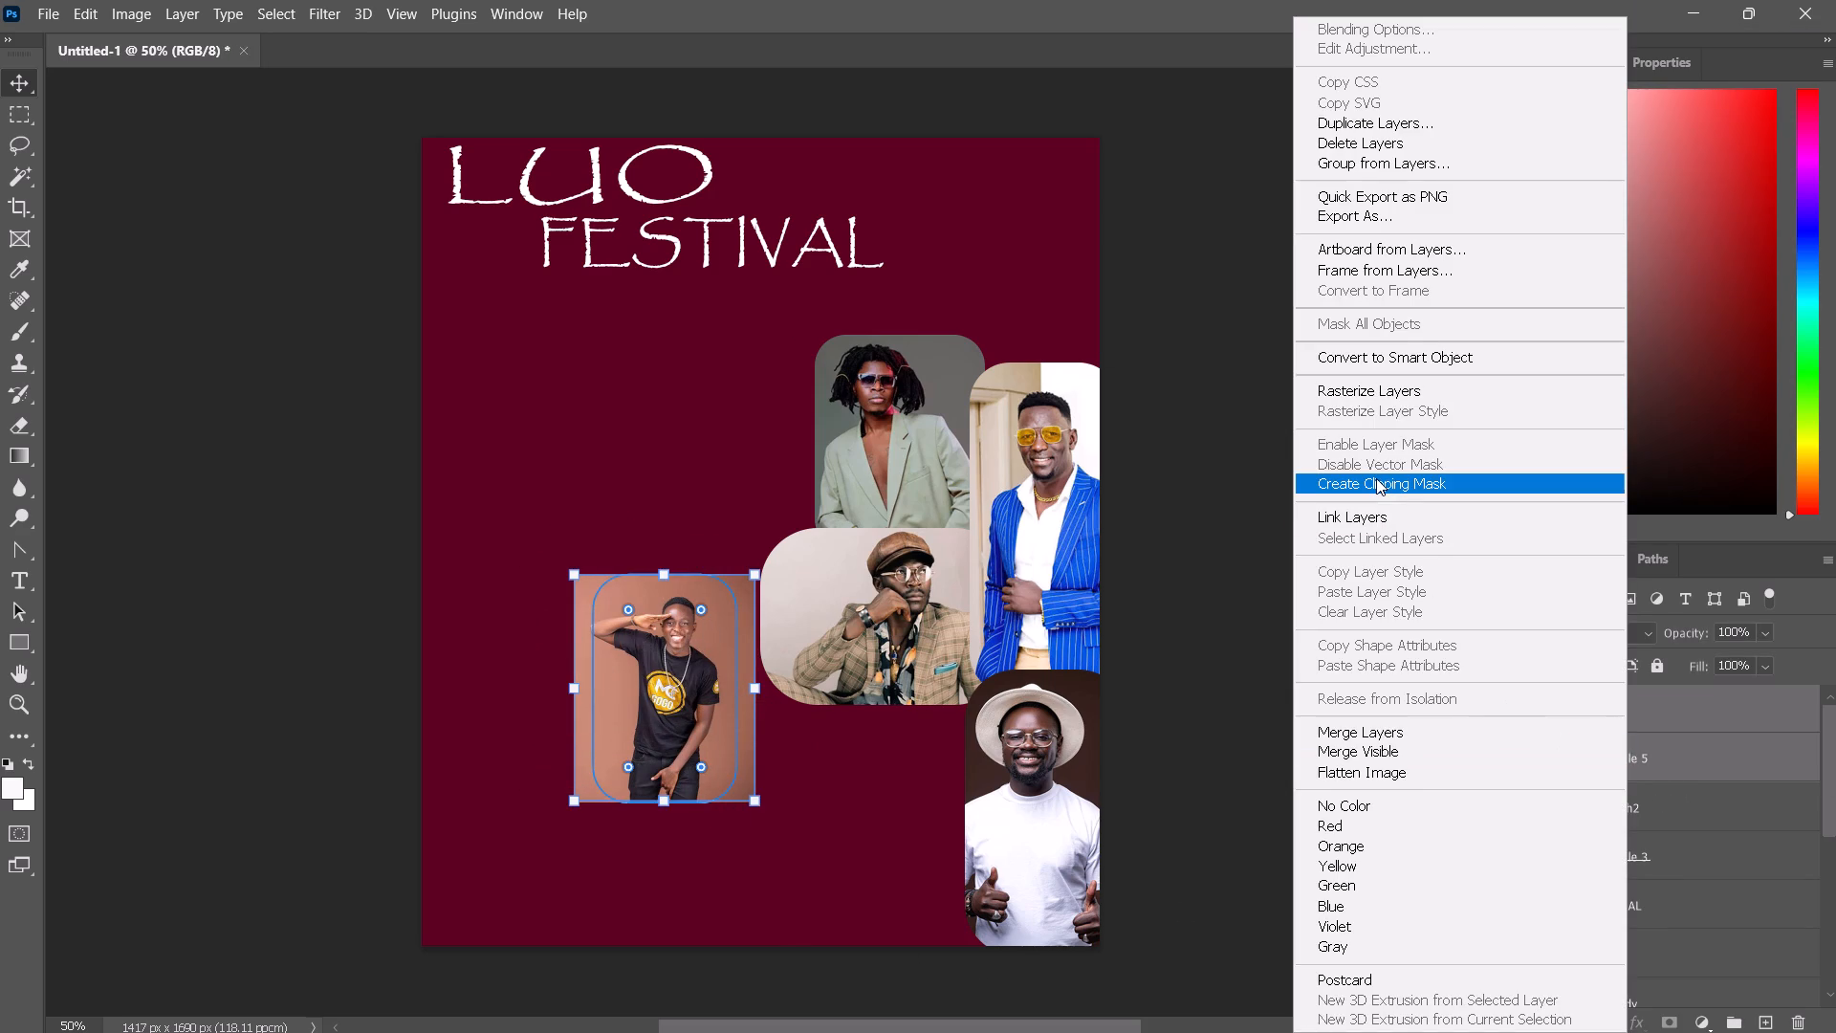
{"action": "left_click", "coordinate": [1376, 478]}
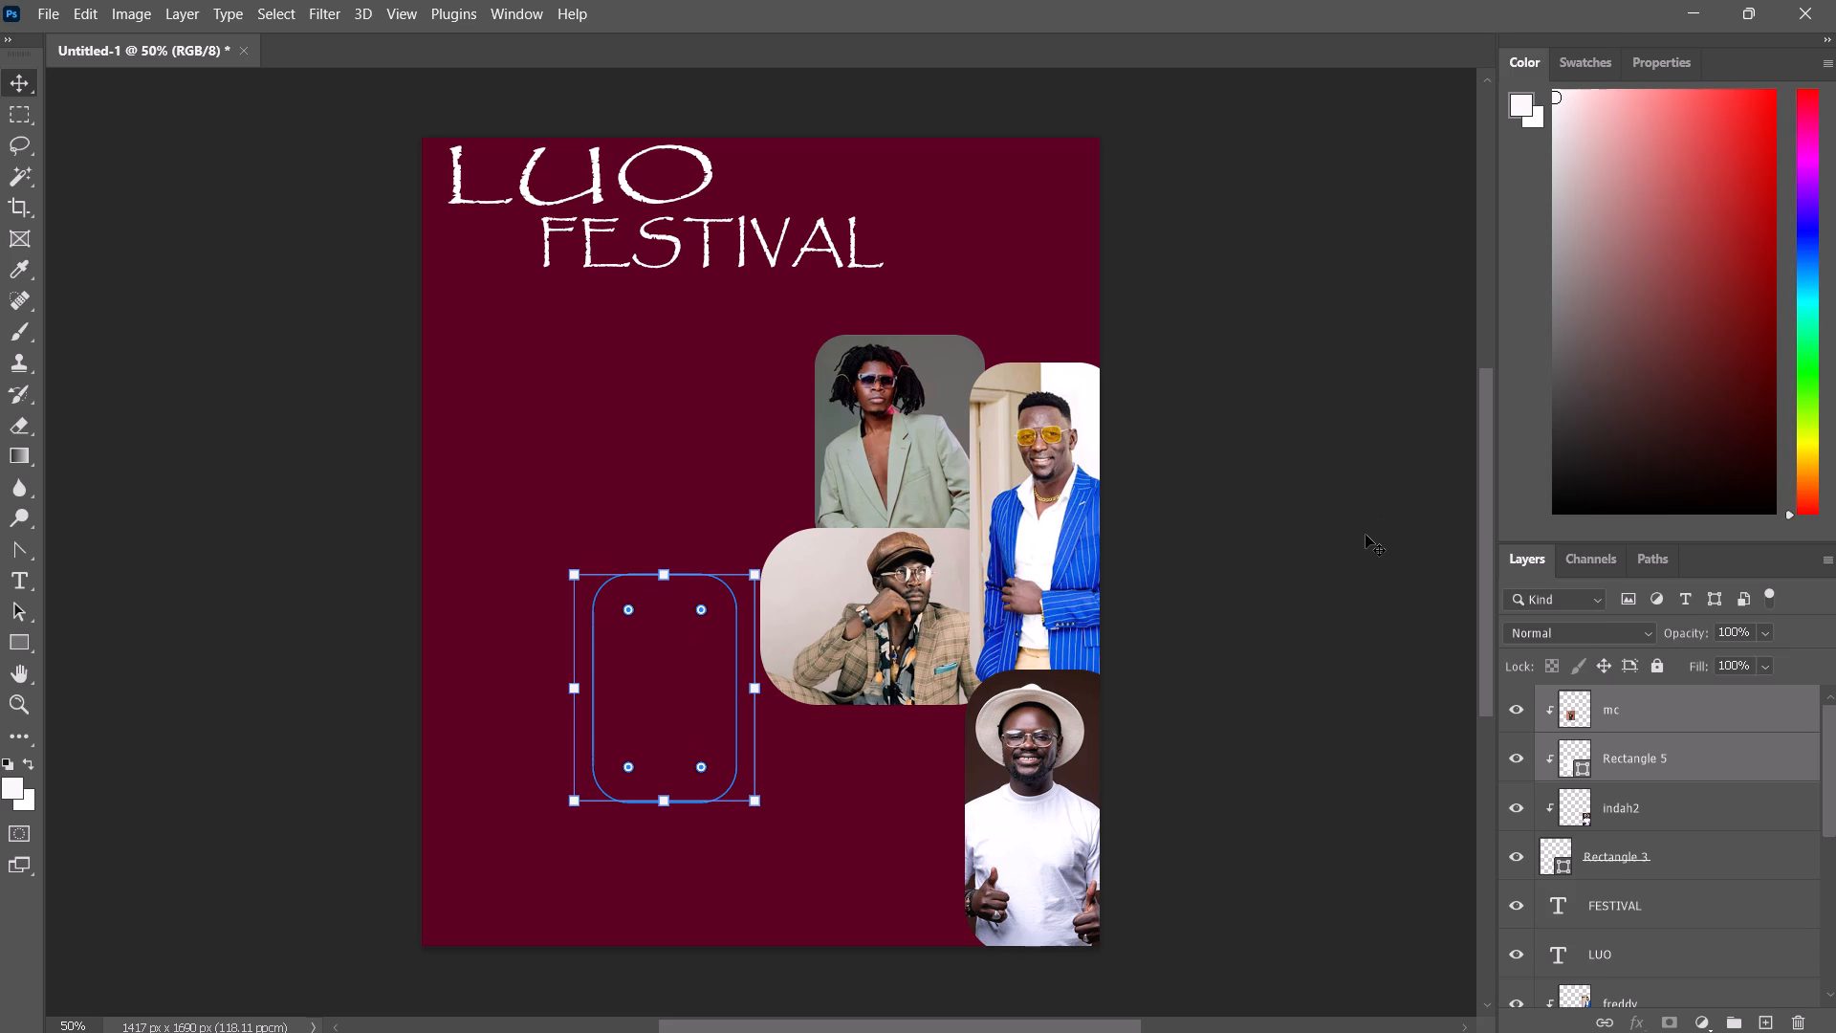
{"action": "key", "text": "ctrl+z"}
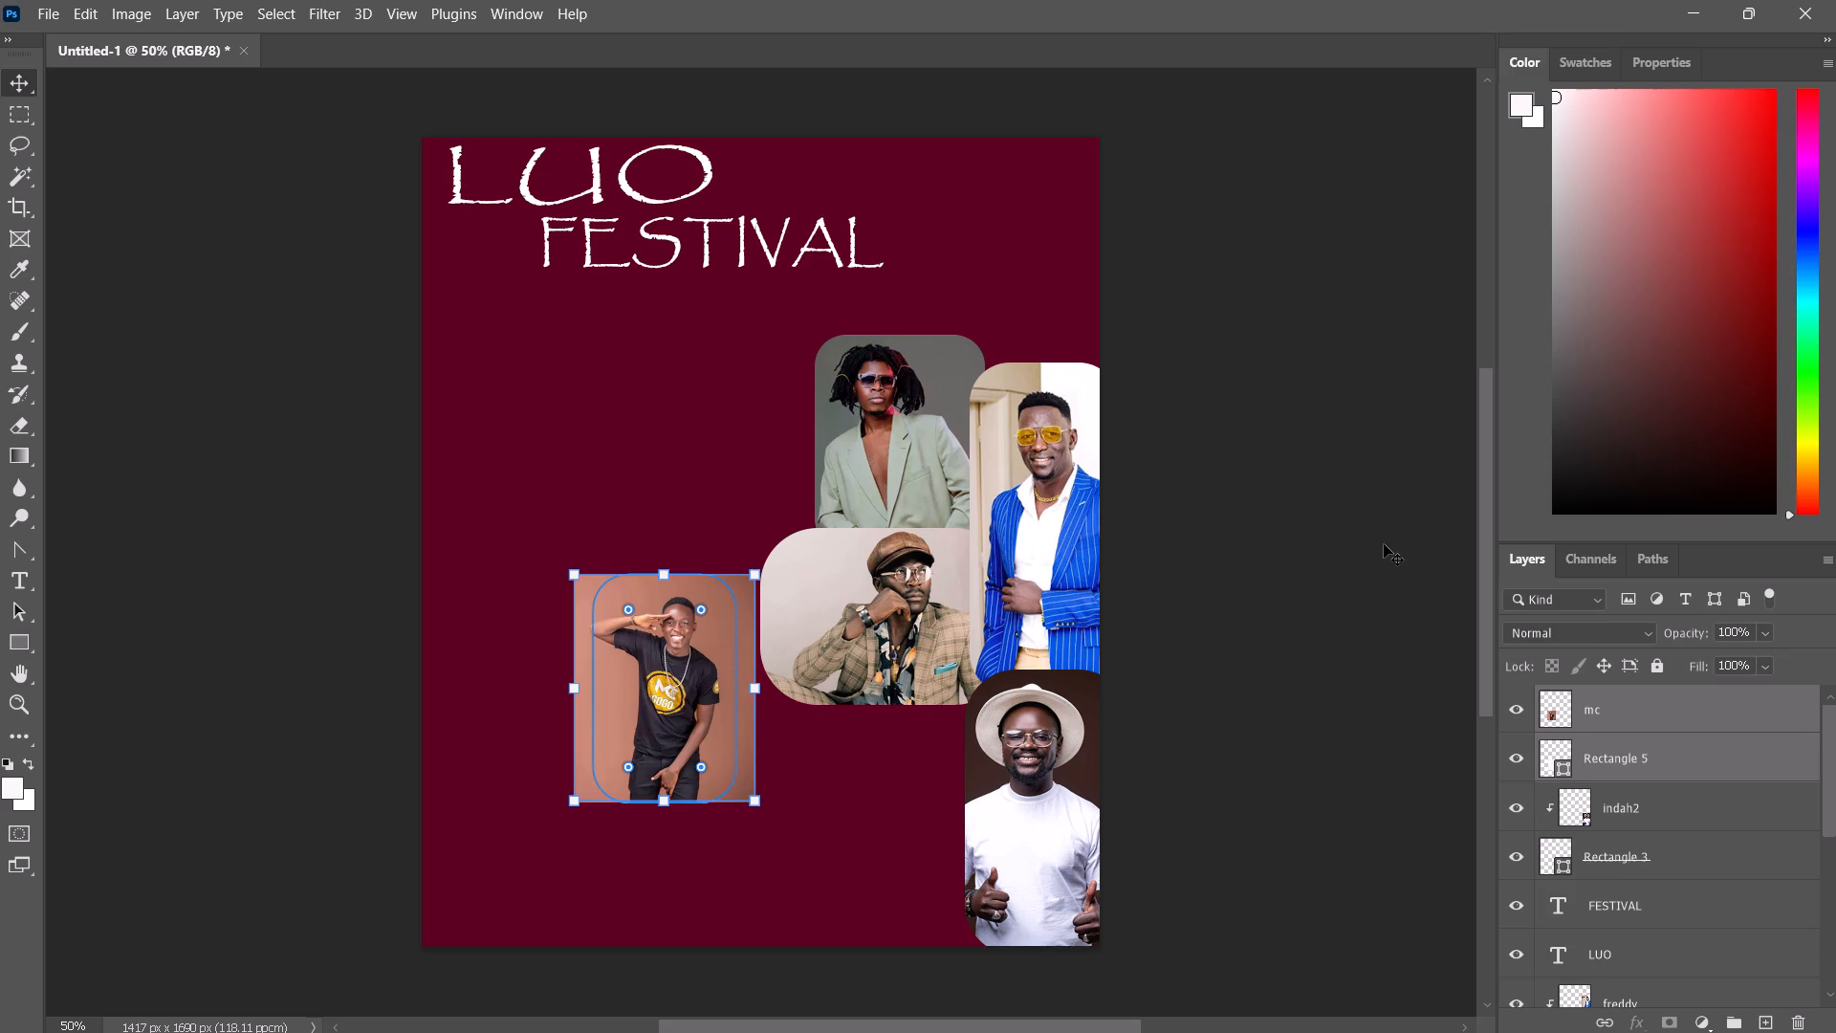
Clip the mc photo to the Rectangle 5 shape and clear the selection.
{"action": "left_click", "coordinate": [1627, 737], "text": "alt"}
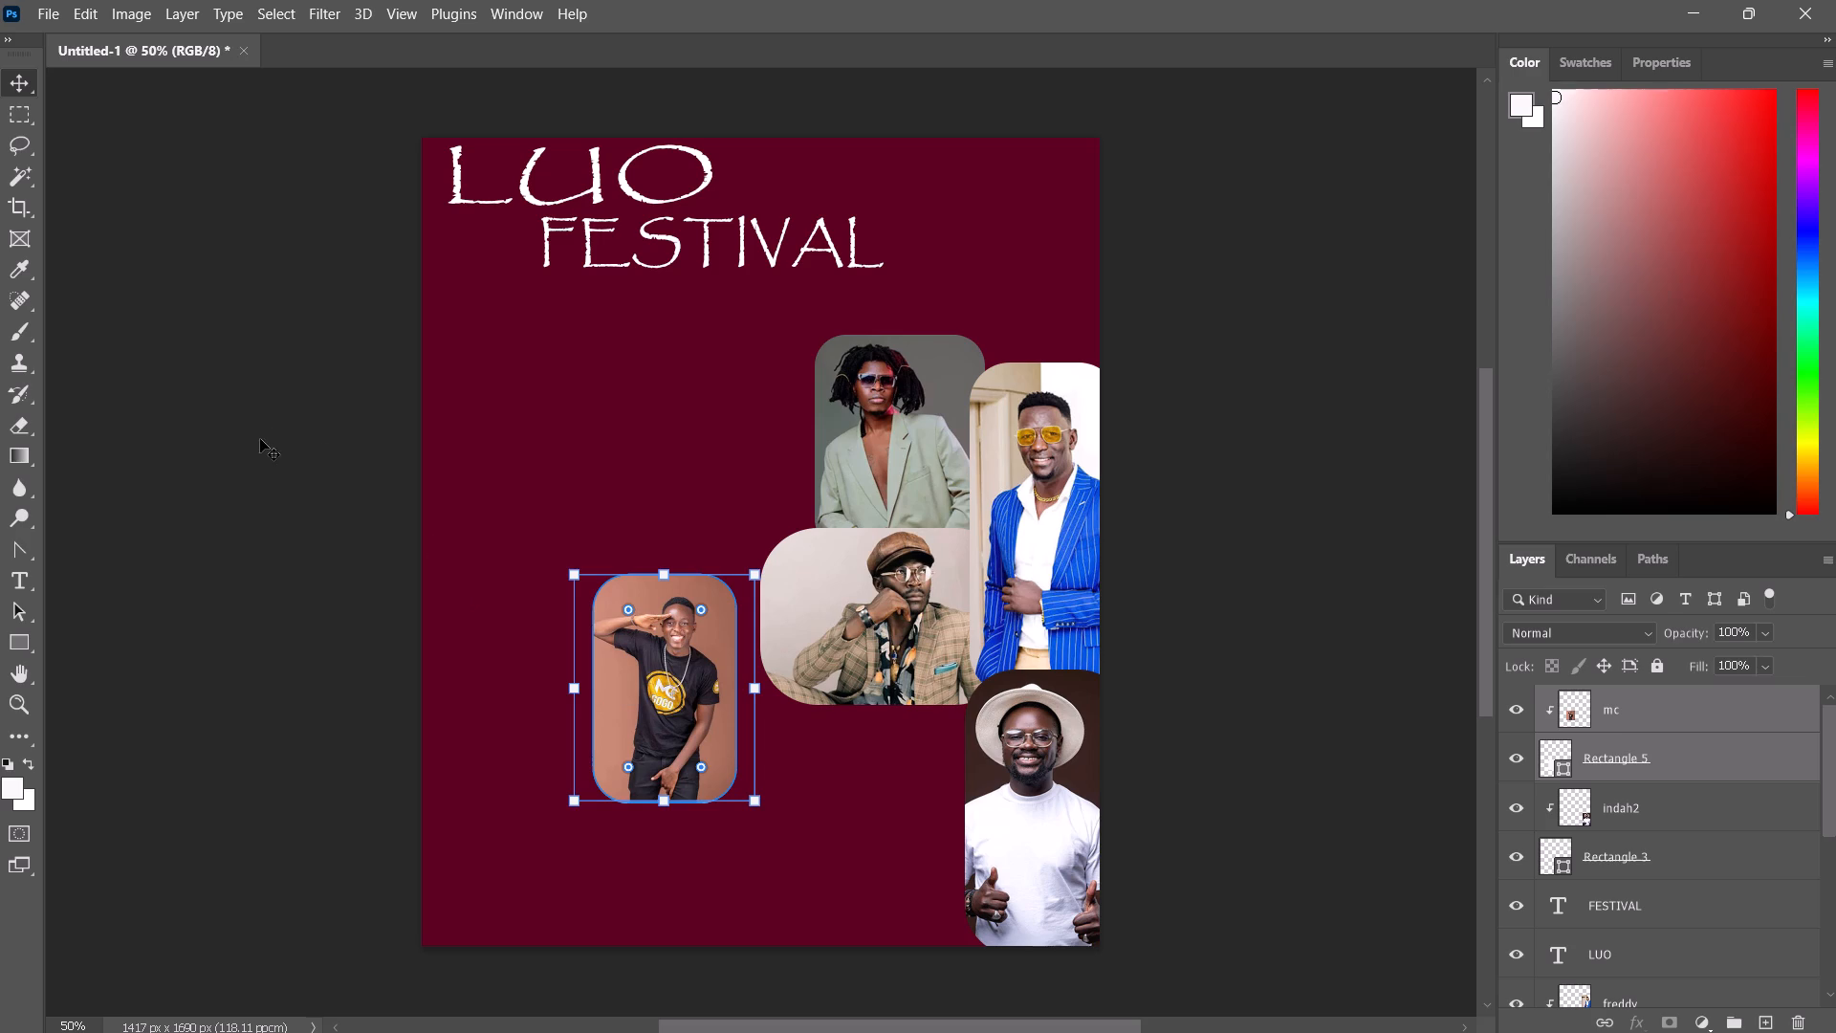
{"action": "left_click", "coordinate": [507, 408]}
Enlarge the mc photo slightly inside its rounded frame, extending it above the frame's top edge.
{"action": "left_click", "coordinate": [678, 710]}
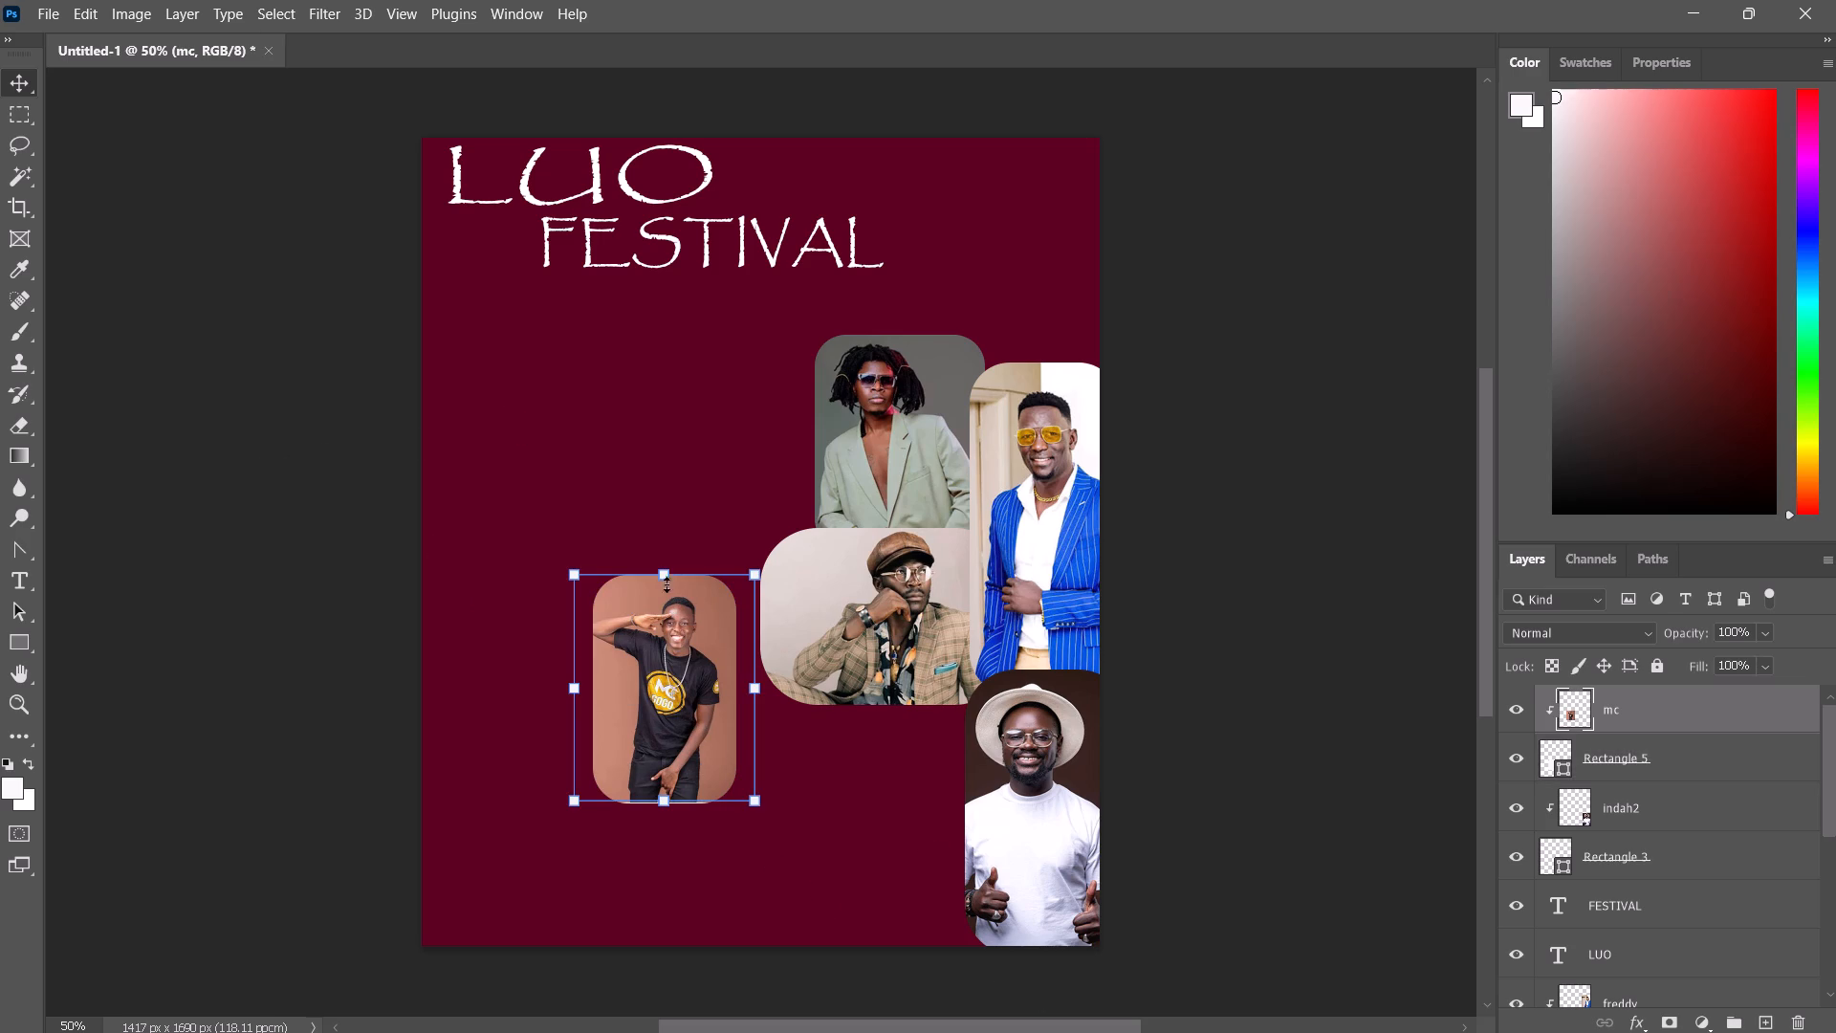
{"action": "left_click_drag", "start_coordinate": [661, 576], "coordinate": [660, 570]}
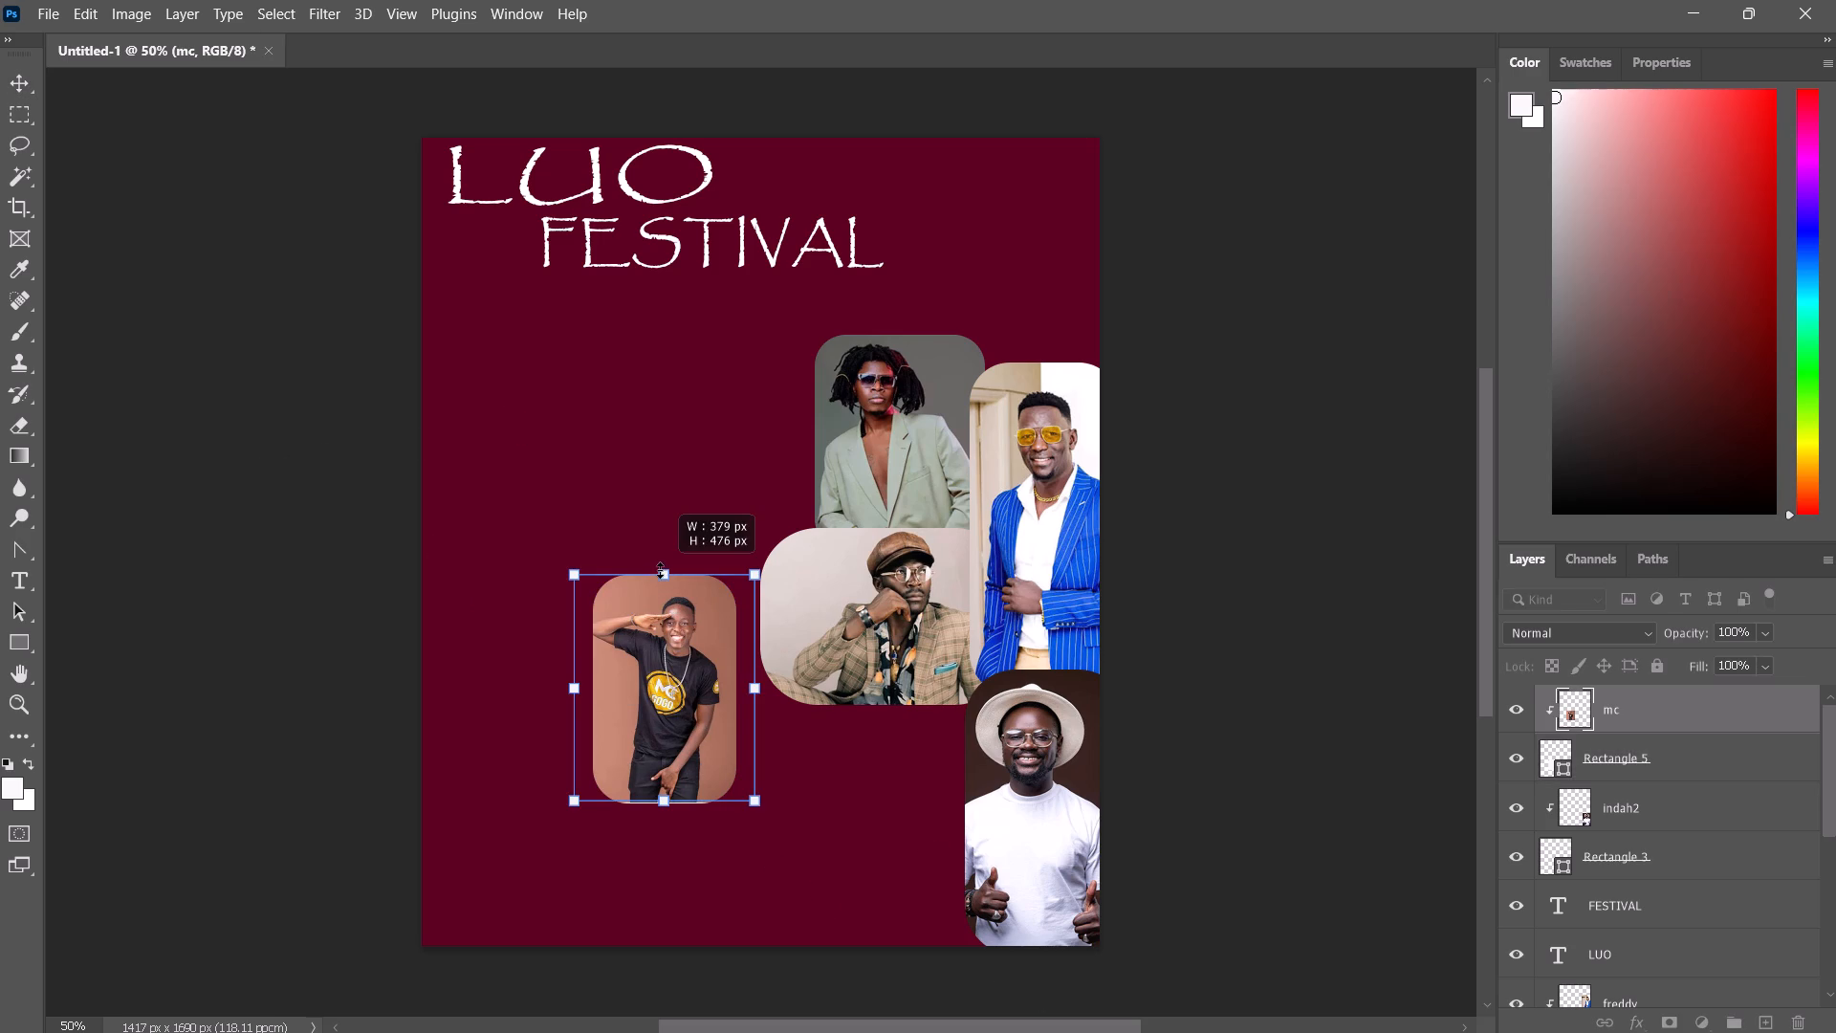
{"action": "left_click_drag", "start_coordinate": [660, 570], "coordinate": [660, 558]}
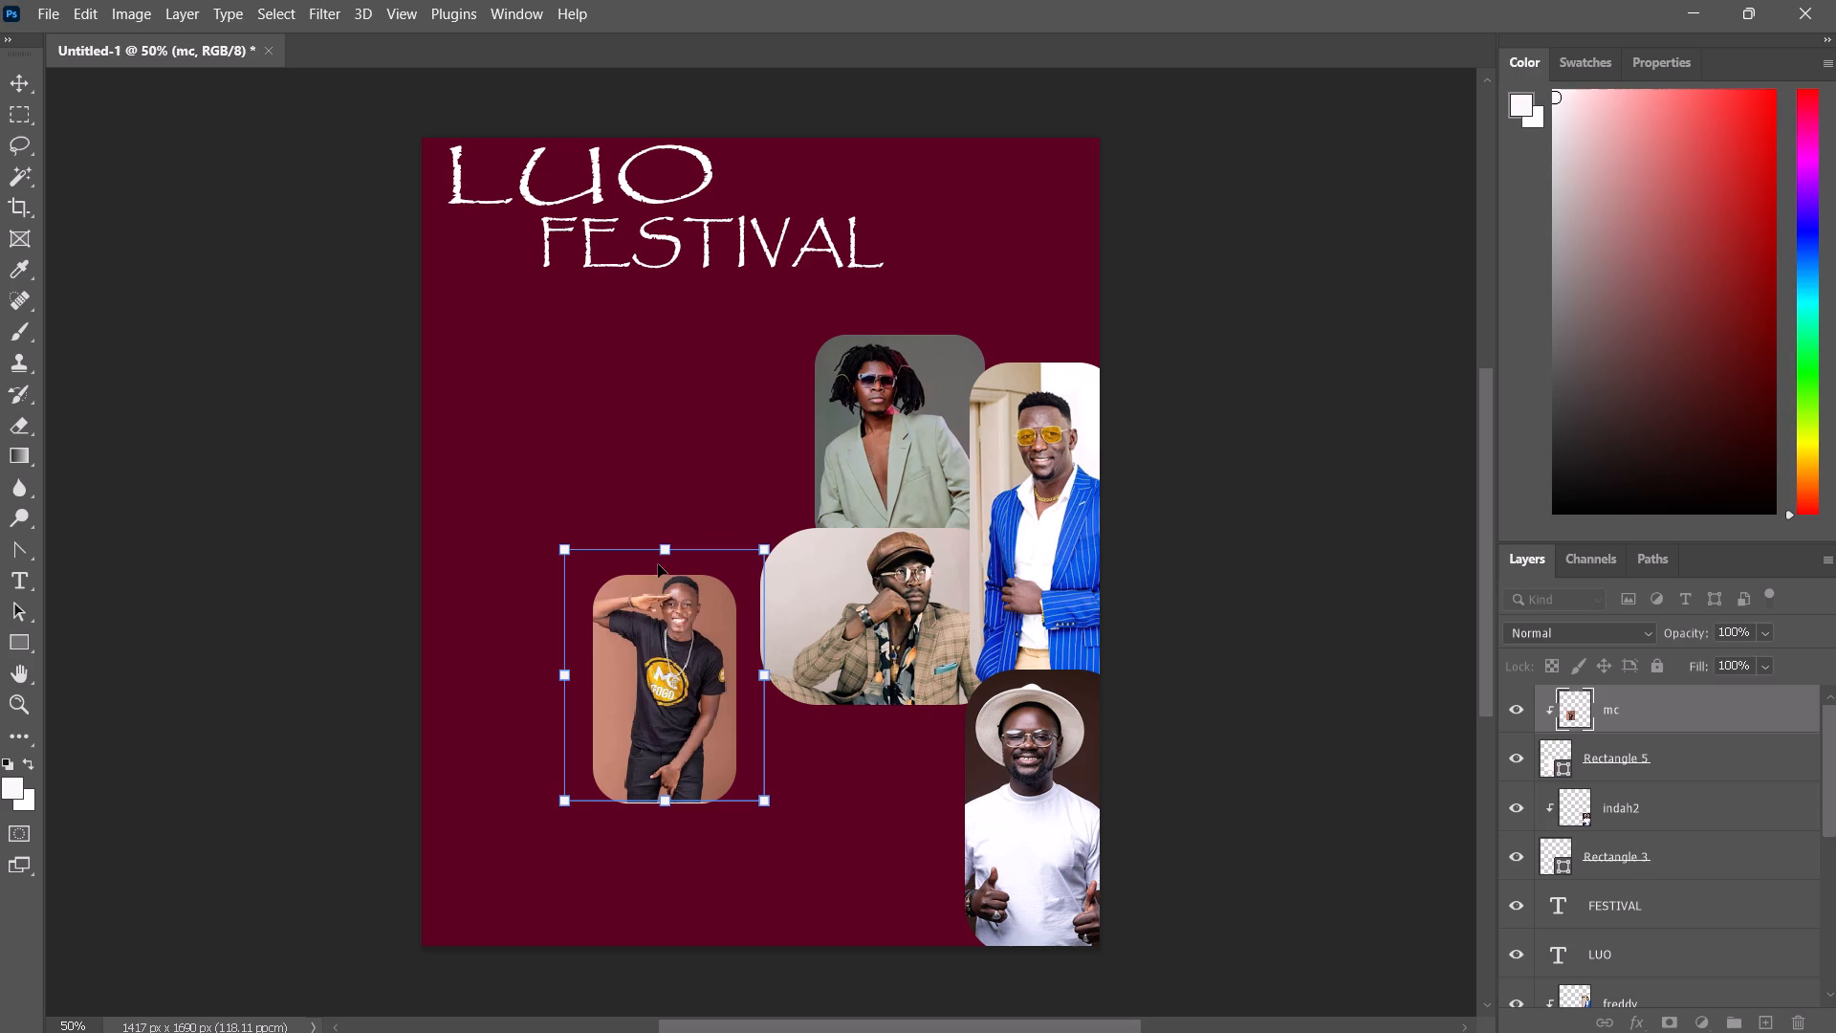
Nudge the mc photo down inside its rounded frame, keeping it horizontally centred with the frame fully covered.
{"action": "key", "text": "Down"}
{"action": "key", "text": "Down"}
{"action": "key", "text": "Down"}
{"action": "key", "text": "Down"}
{"action": "key", "text": "Down"}
{"action": "key", "text": "Down"}
{"action": "key", "text": "Down"}
{"action": "key", "text": "Down"}
{"action": "key", "text": "Down"}
{"action": "key", "text": "Down"}
{"action": "key", "text": "Down"}
{"action": "key", "text": "Down"}
{"action": "key", "text": "Down"}
{"action": "key", "text": "Down"}
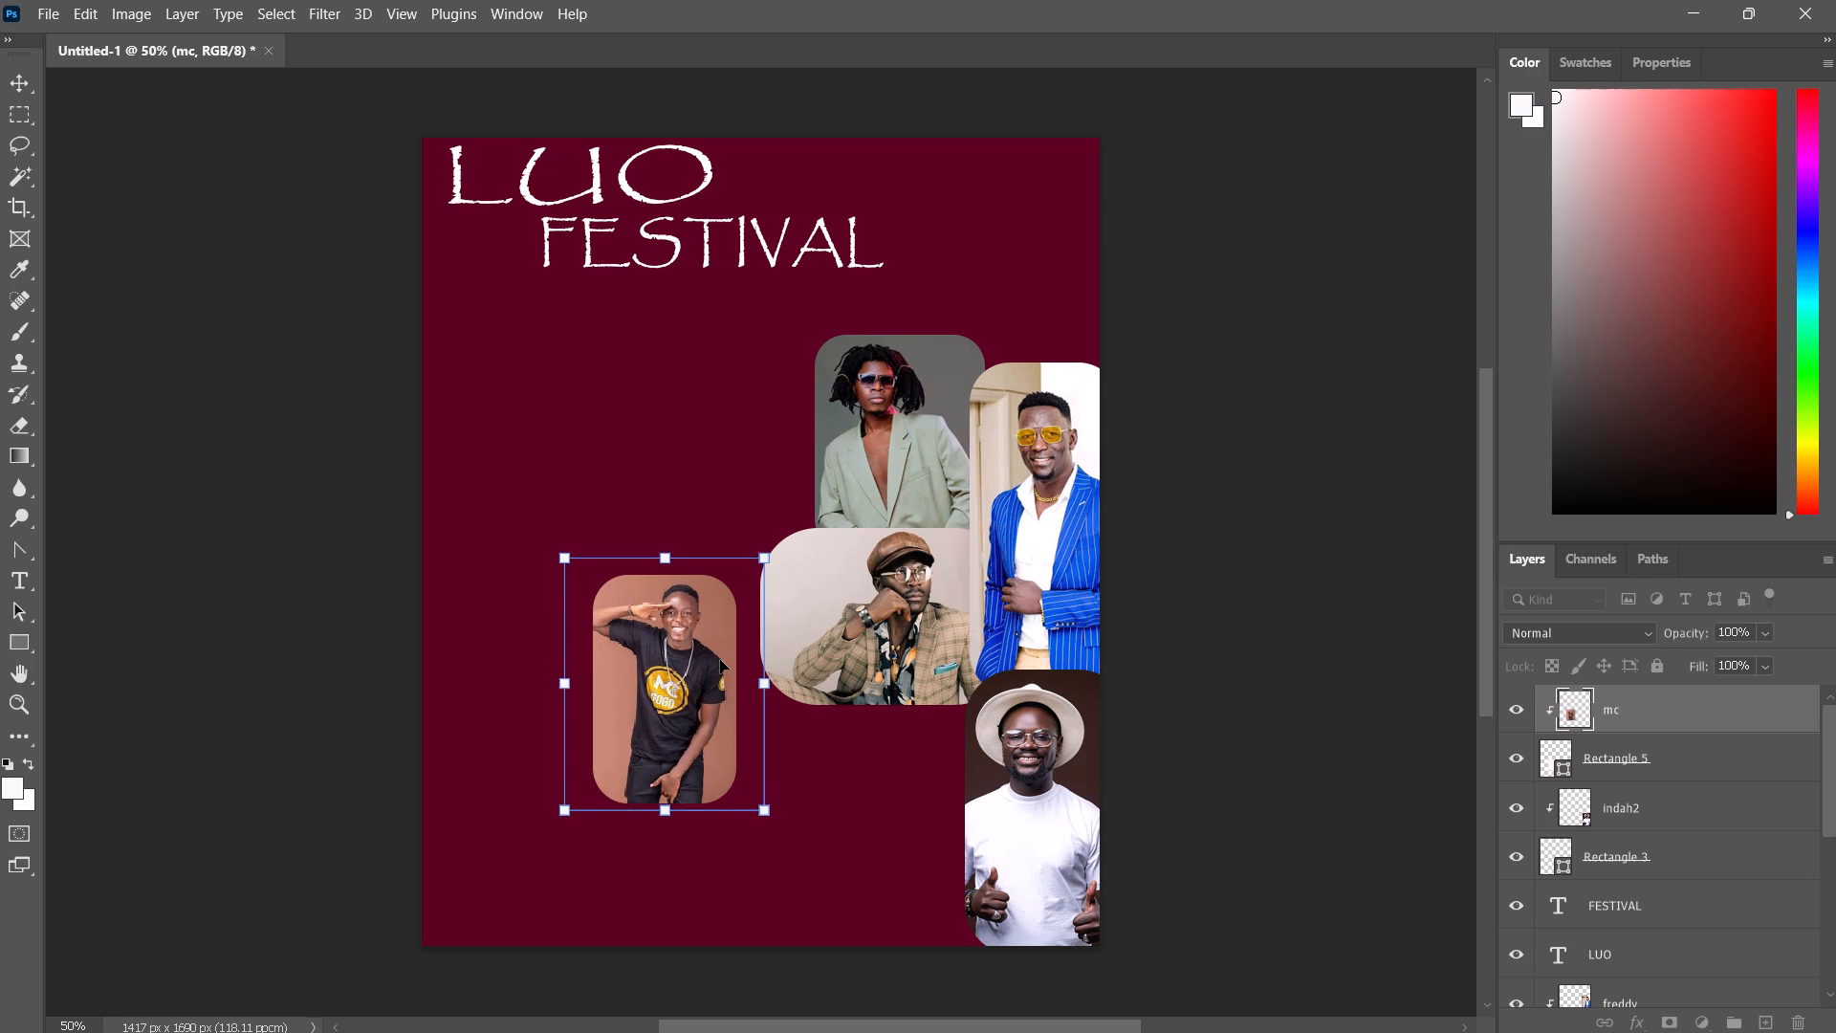
{"action": "key", "text": "Right"}
{"action": "key", "text": "Right"}
{"action": "key", "text": "Right"}
{"action": "key", "text": "Right"}
{"action": "key", "text": "Right"}
{"action": "key", "text": "Right"}
{"action": "key", "text": "Right"}
{"action": "key", "text": "Right"}
{"action": "key", "text": "Right"}
{"action": "key", "text": "Right"}
{"action": "key", "text": "Right"}
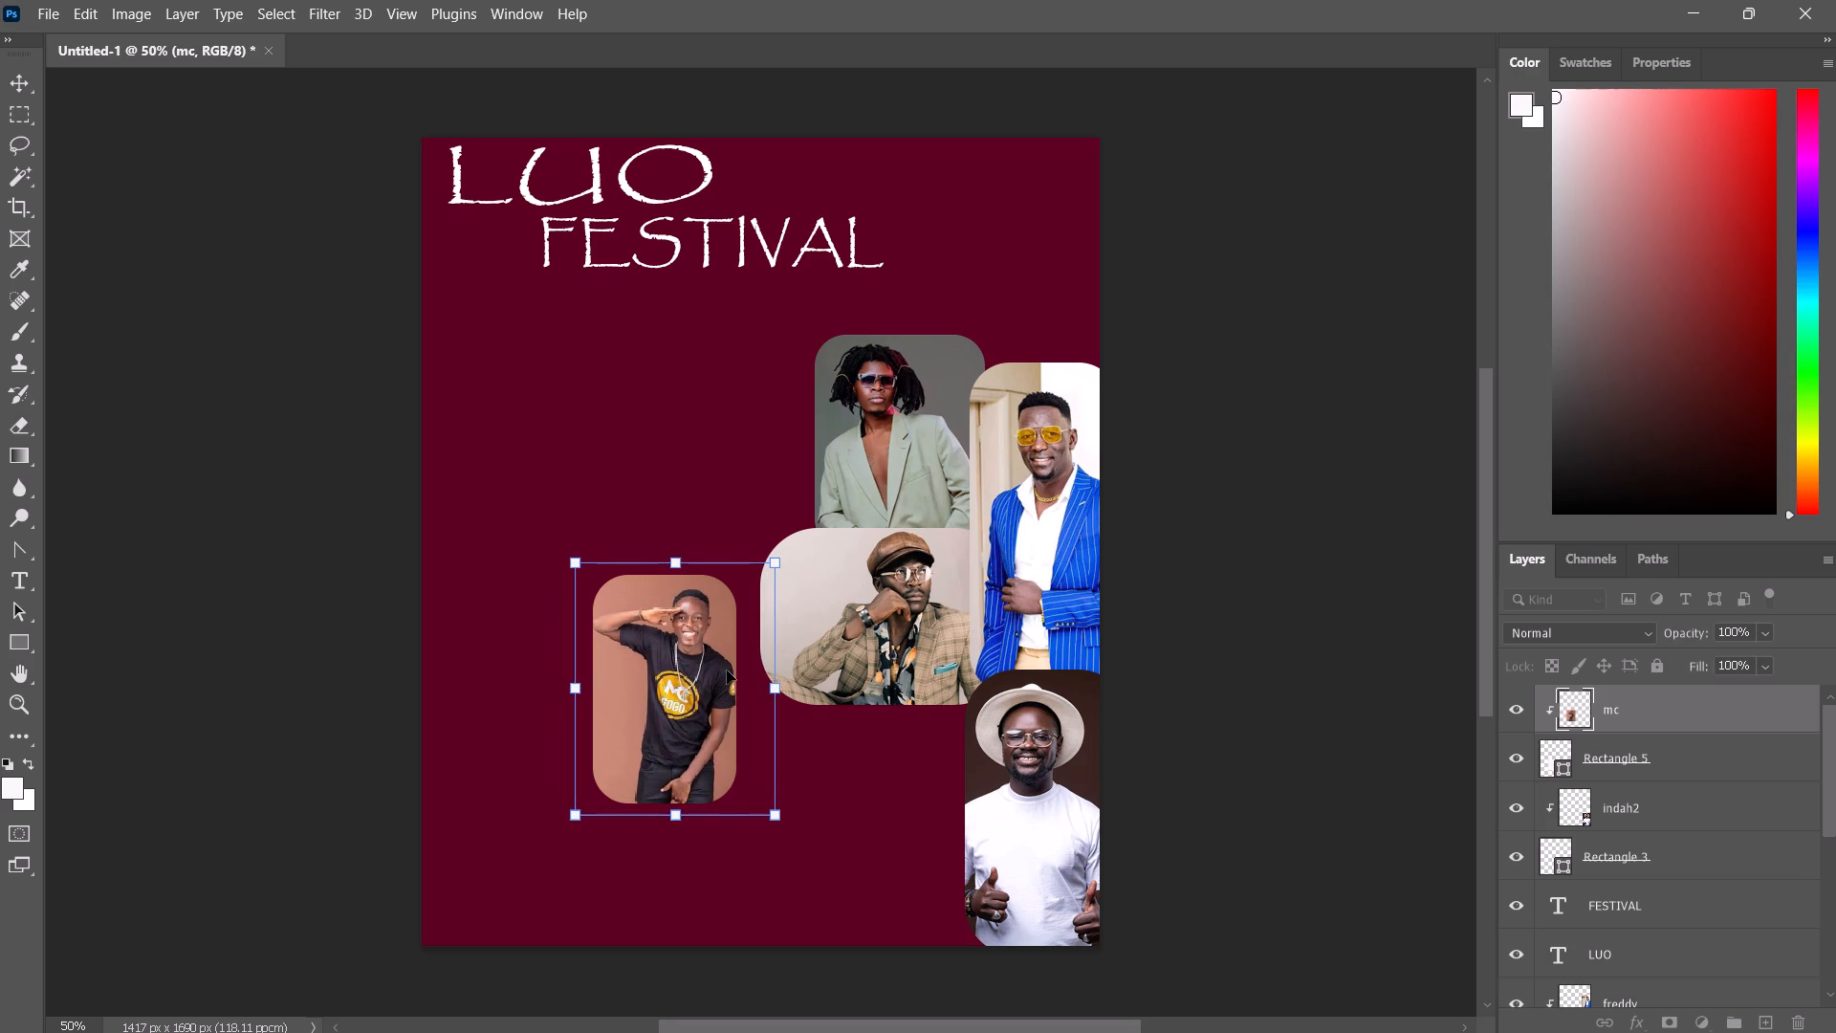
{"action": "key", "text": "Down"}
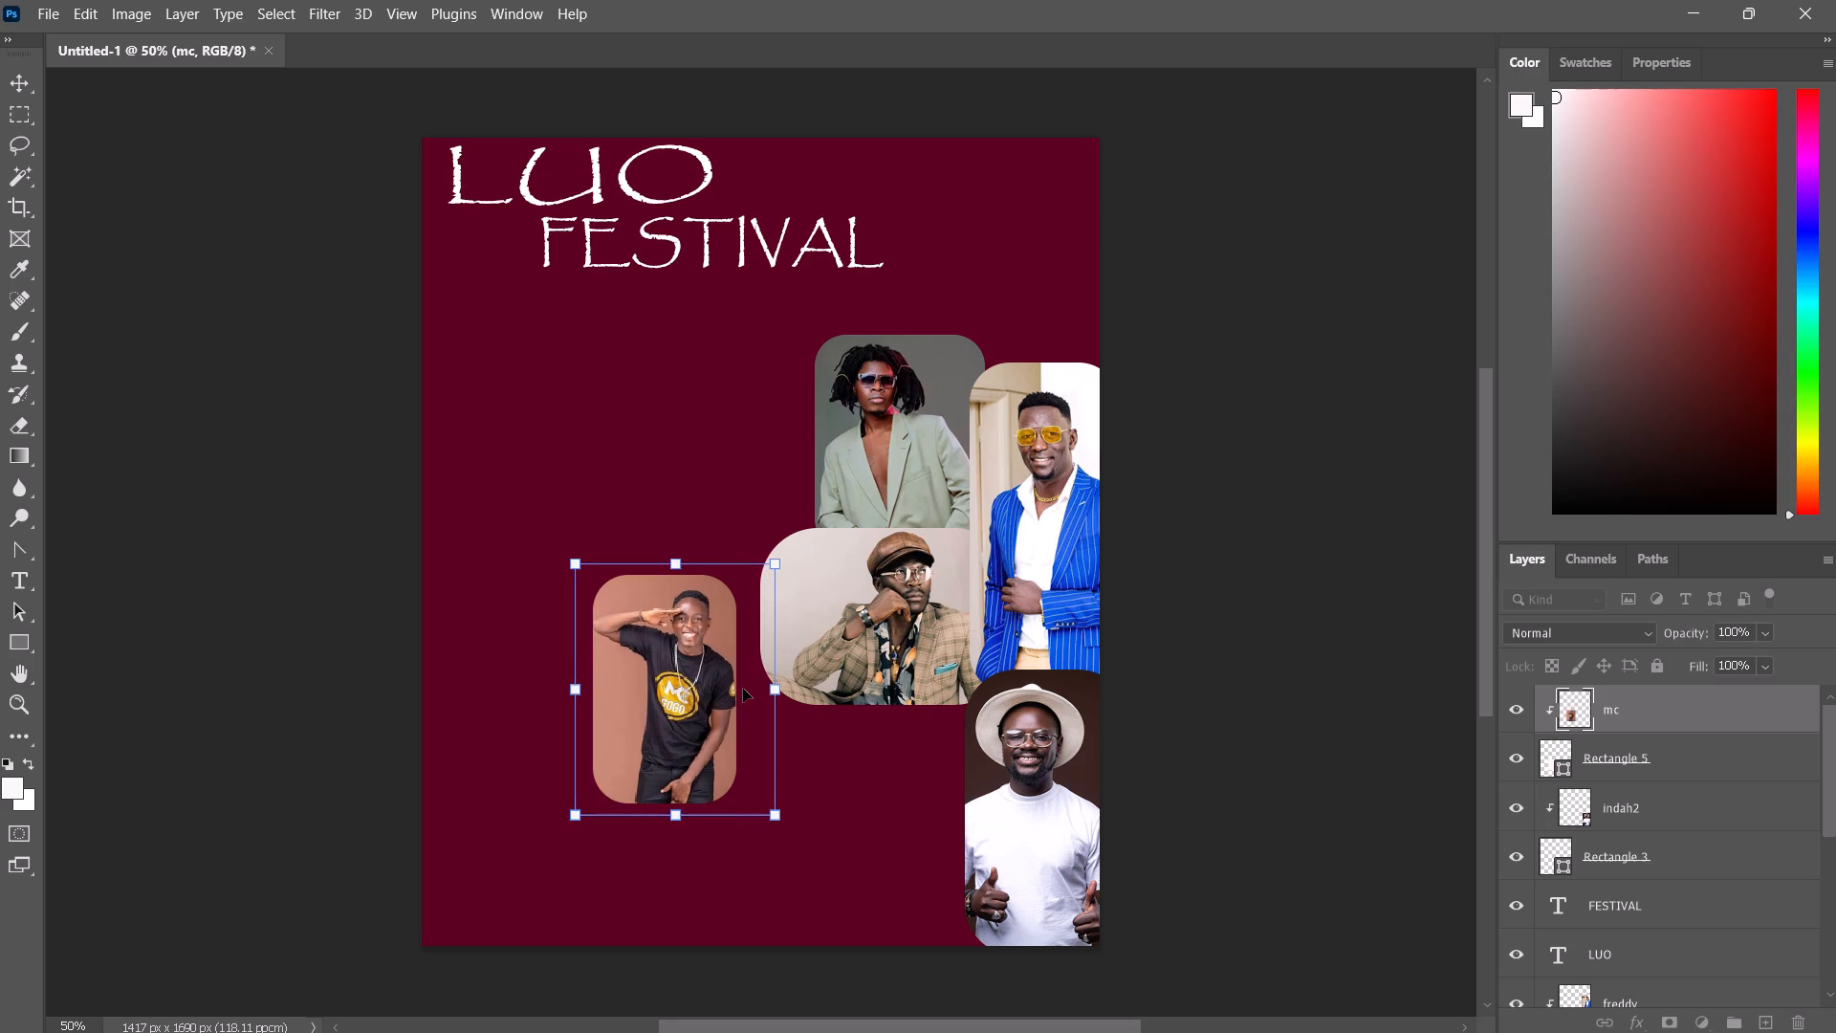
{"action": "key", "text": "Down"}
{"action": "key", "text": "Down"}
{"action": "key", "text": "Down"}
{"action": "key", "text": "Down"}
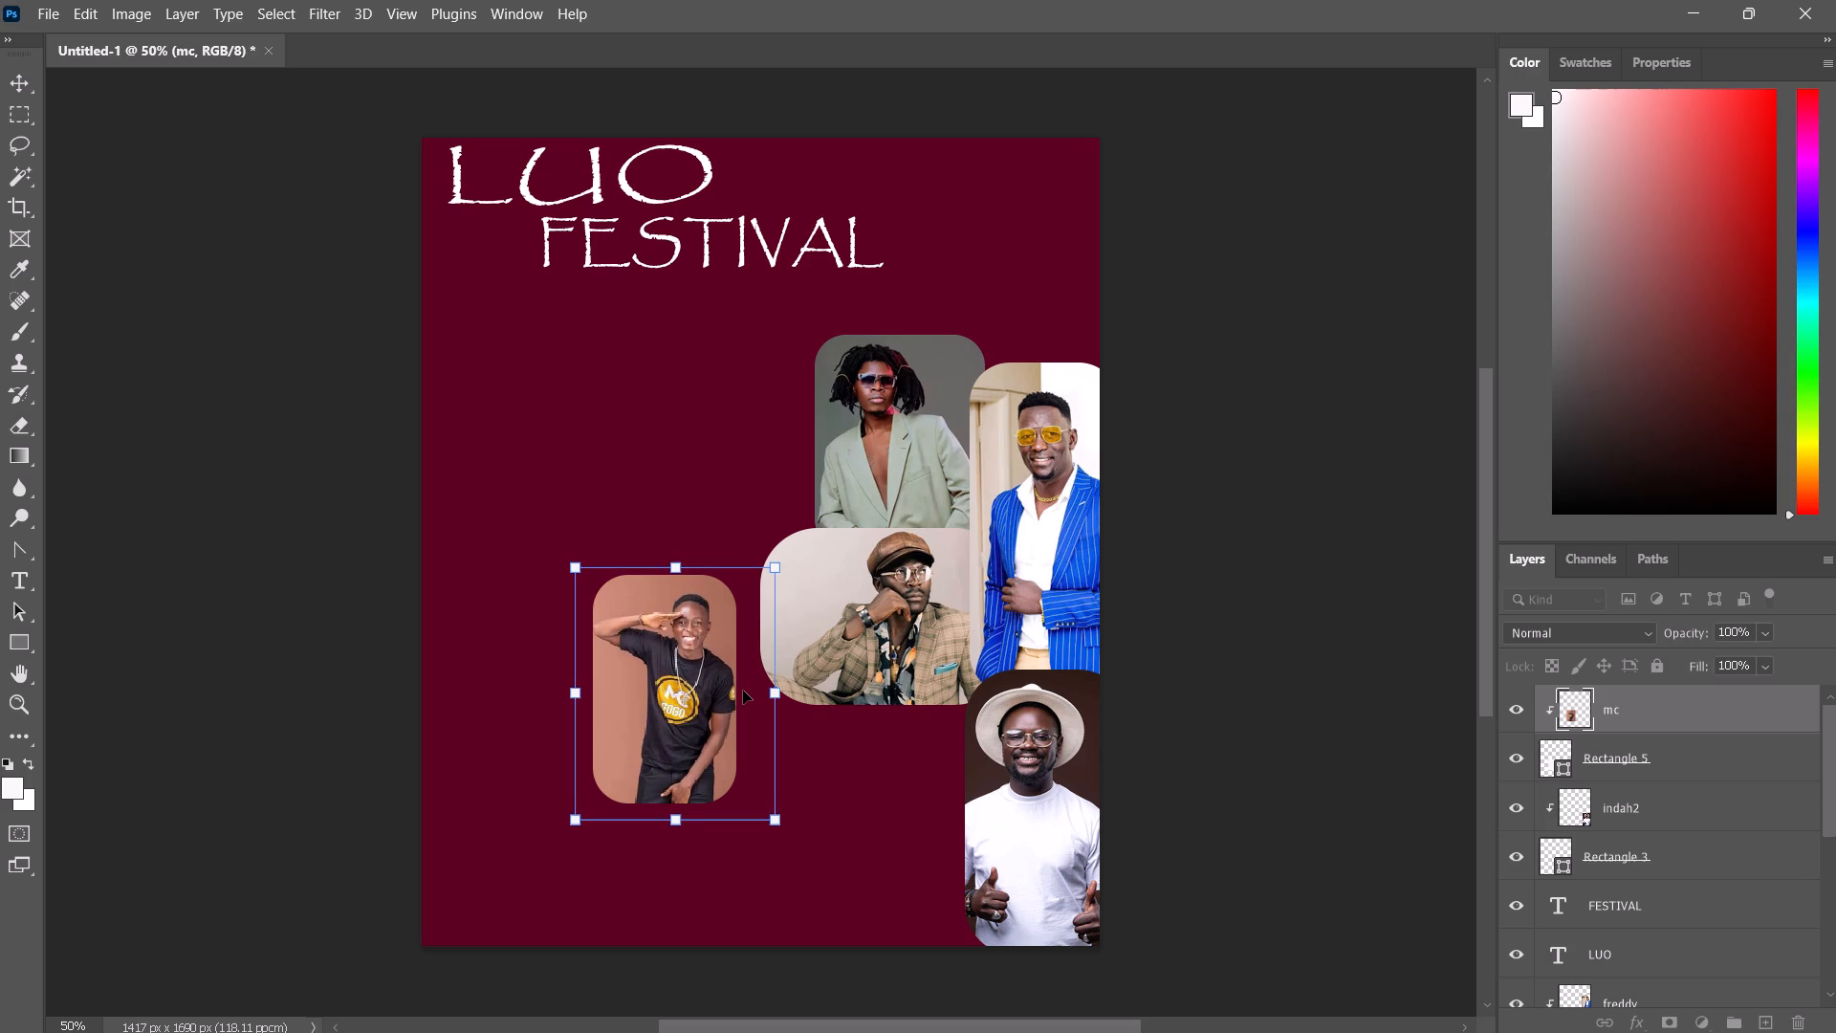
{"action": "key", "text": "Left"}
{"action": "key", "text": "Left"}
{"action": "key", "text": "Left"}
{"action": "key", "text": "Left"}
{"action": "key", "text": "Left"}
{"action": "key", "text": "Left"}
{"action": "key", "text": "Left"}
{"action": "key", "text": "Left"}
{"action": "key", "text": "Left"}
{"action": "key", "text": "Left"}
{"action": "key", "text": "Left"}
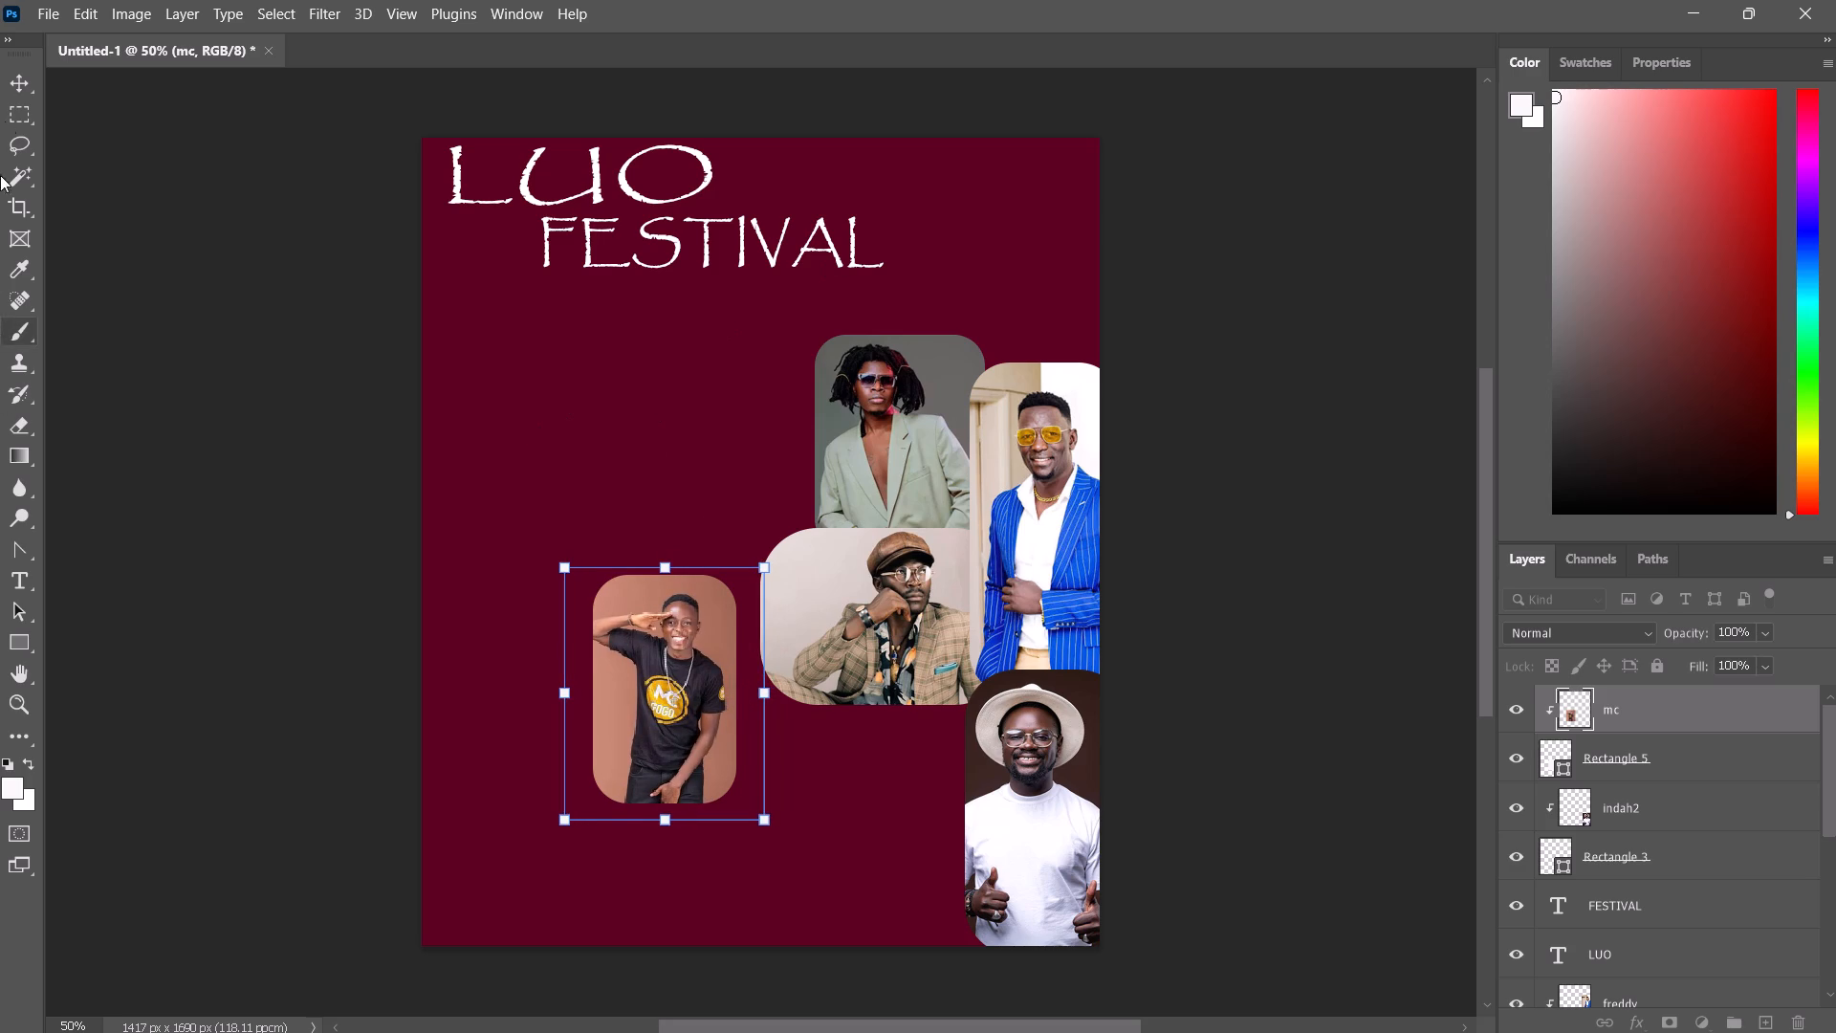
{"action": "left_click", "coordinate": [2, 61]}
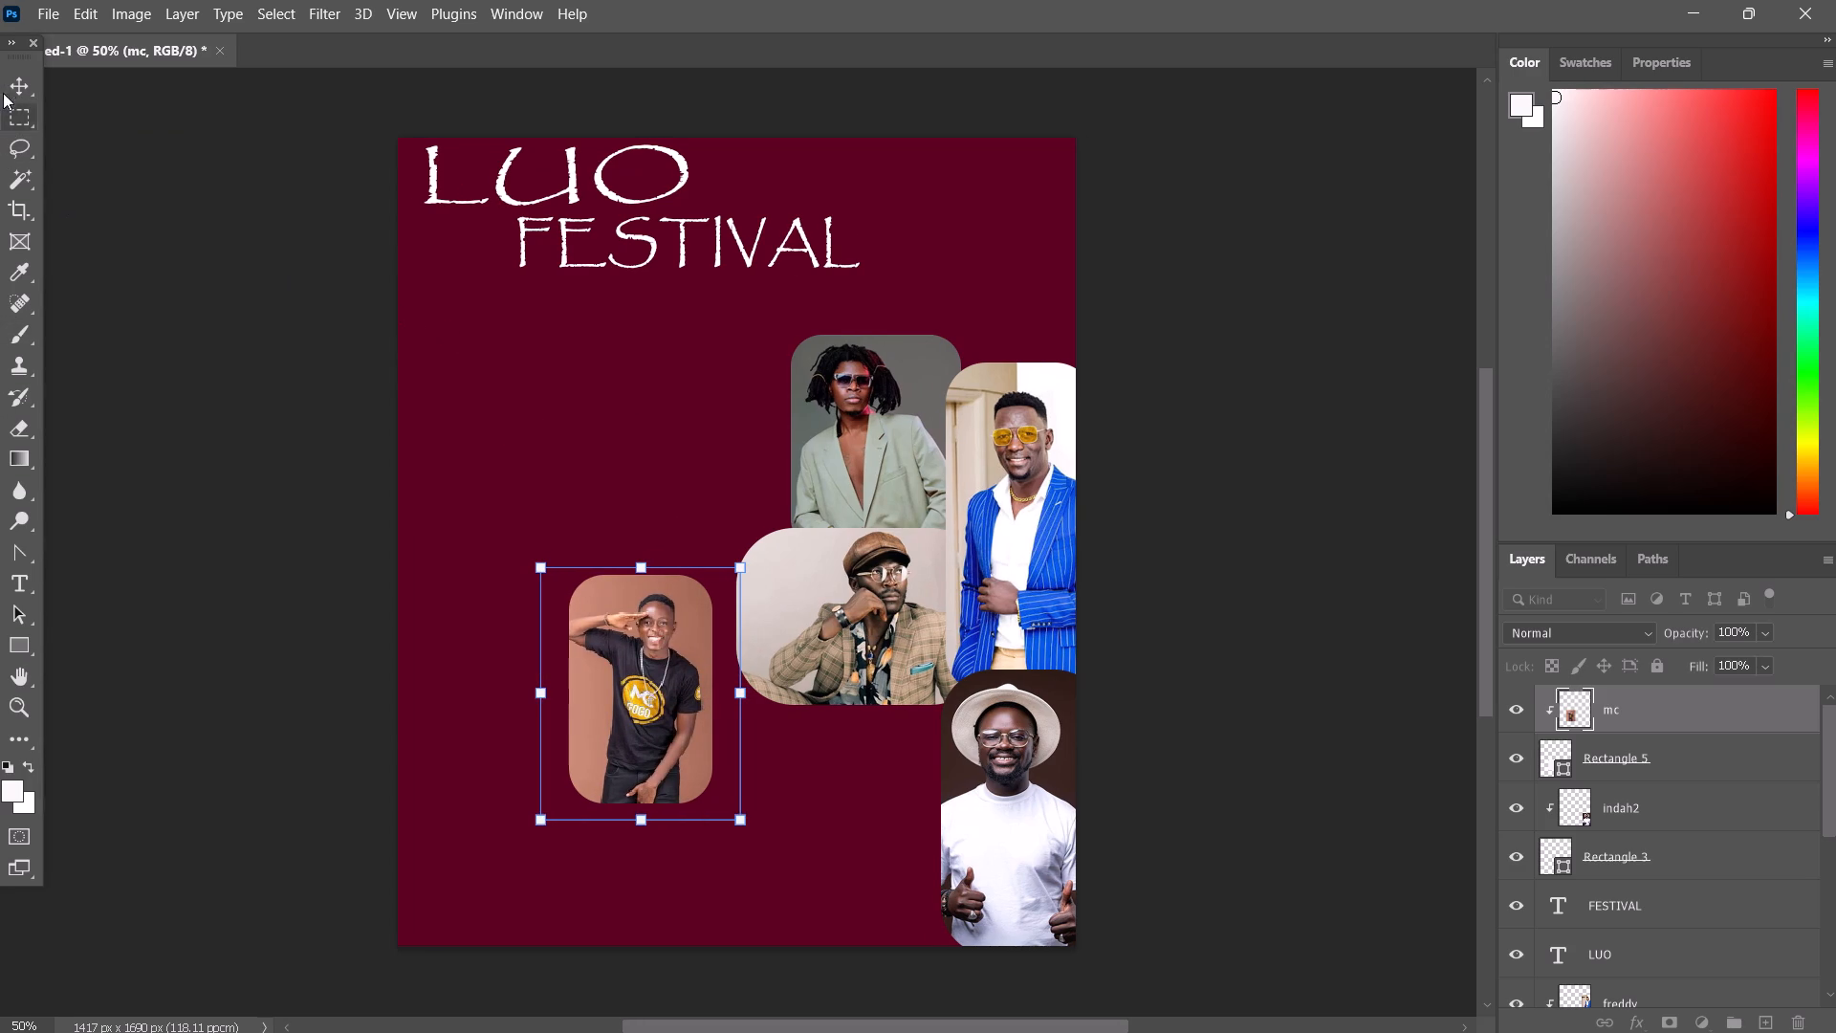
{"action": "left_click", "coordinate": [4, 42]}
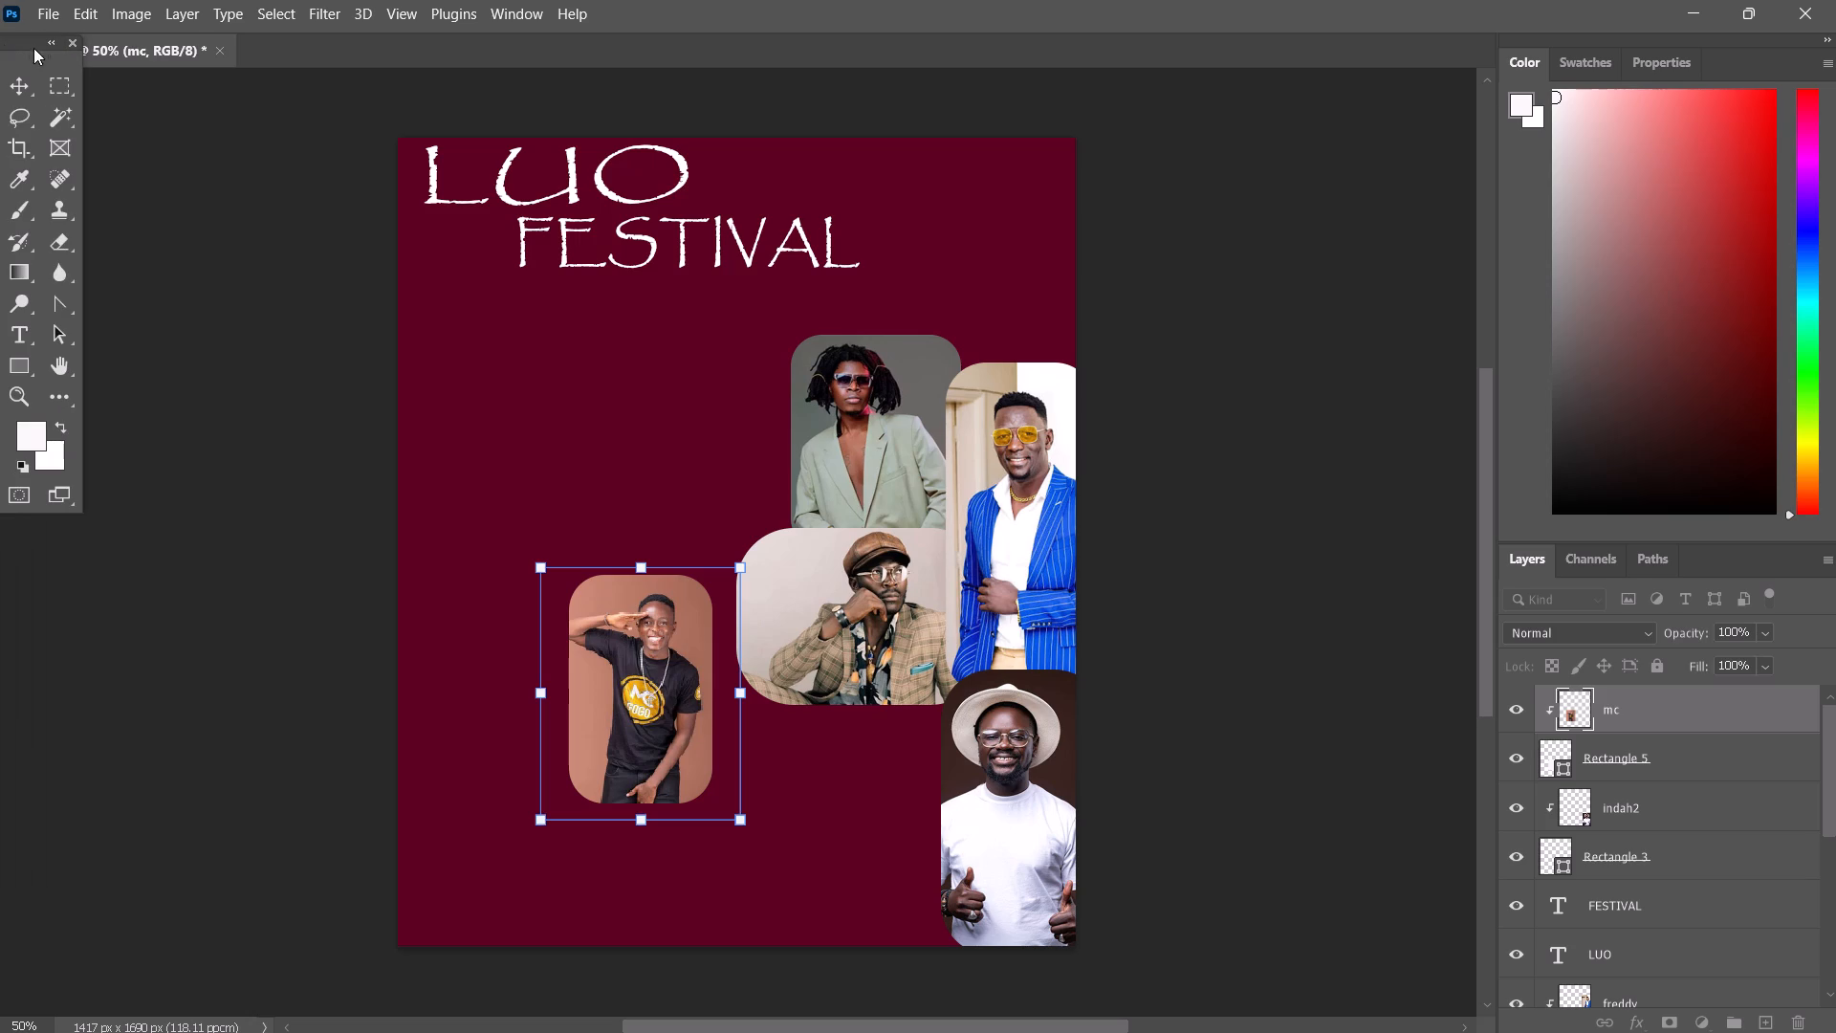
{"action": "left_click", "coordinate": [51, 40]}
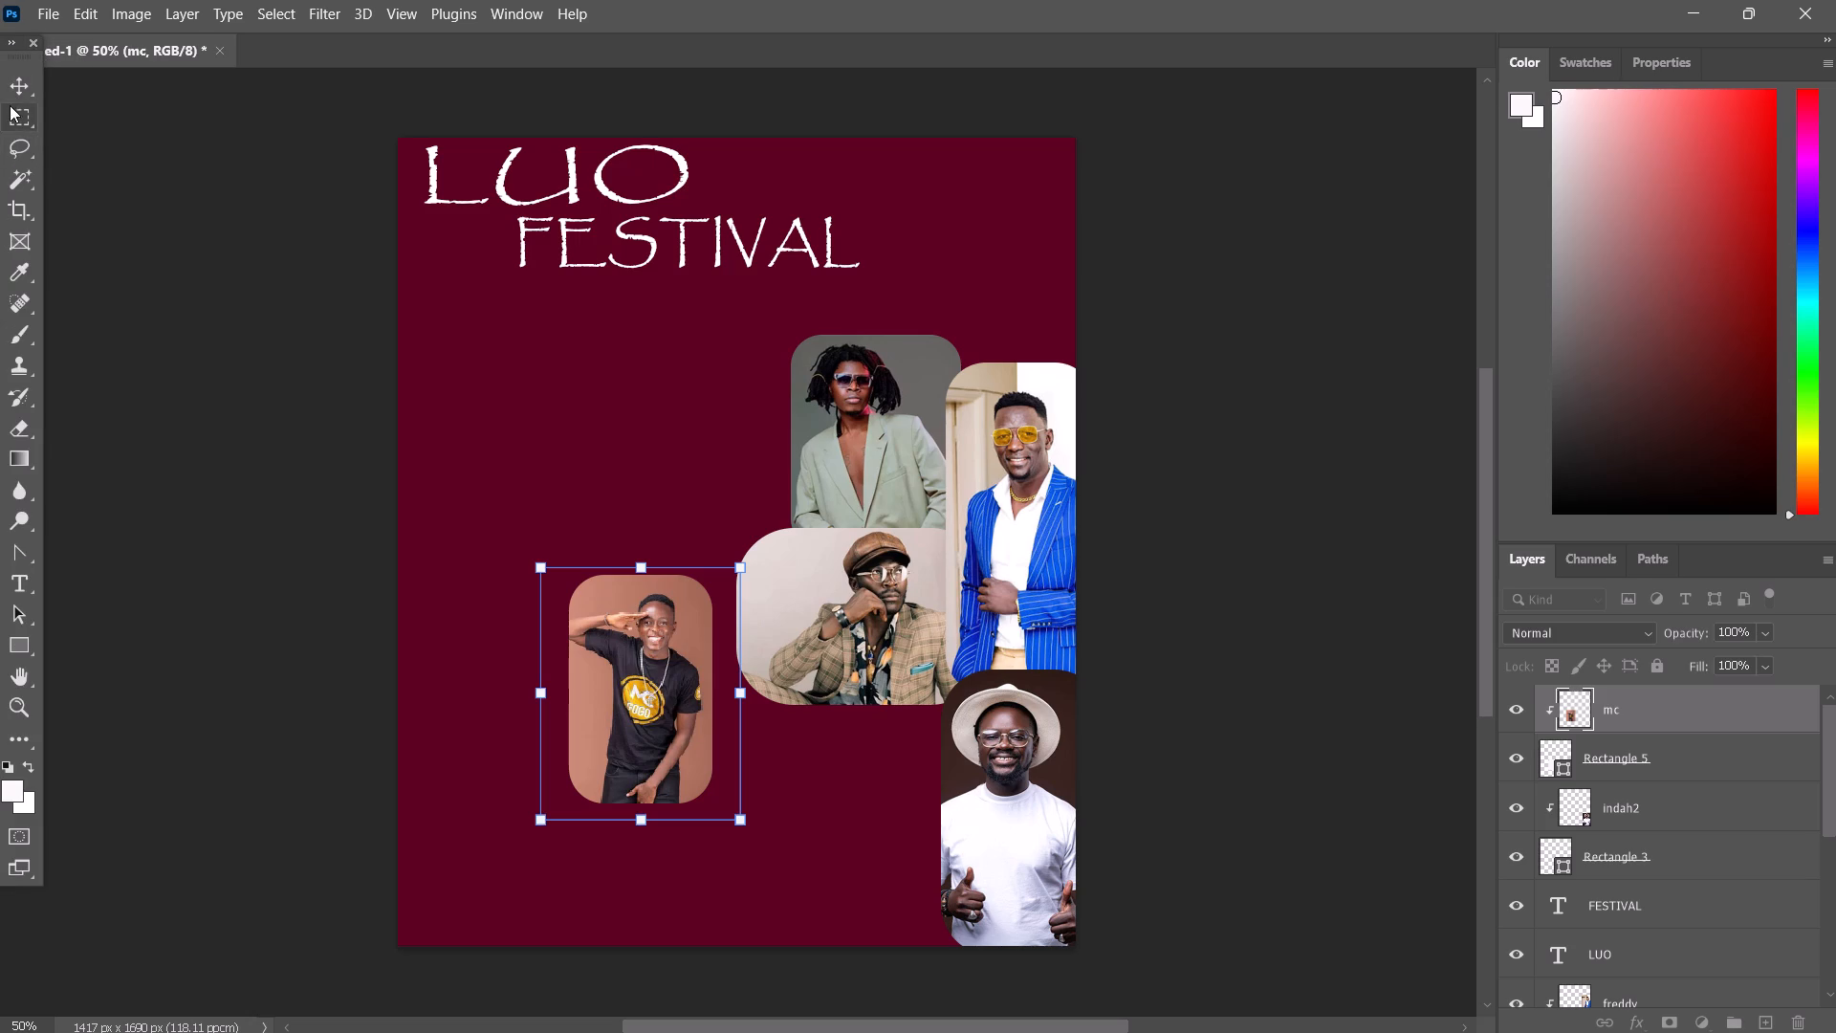
Move the mc photo and its Rectangle 5 frame together under the checked-suit photo, beside the white T-shirt photo.
{"action": "left_click", "coordinate": [18, 86]}
{"action": "left_click", "coordinate": [529, 468]}
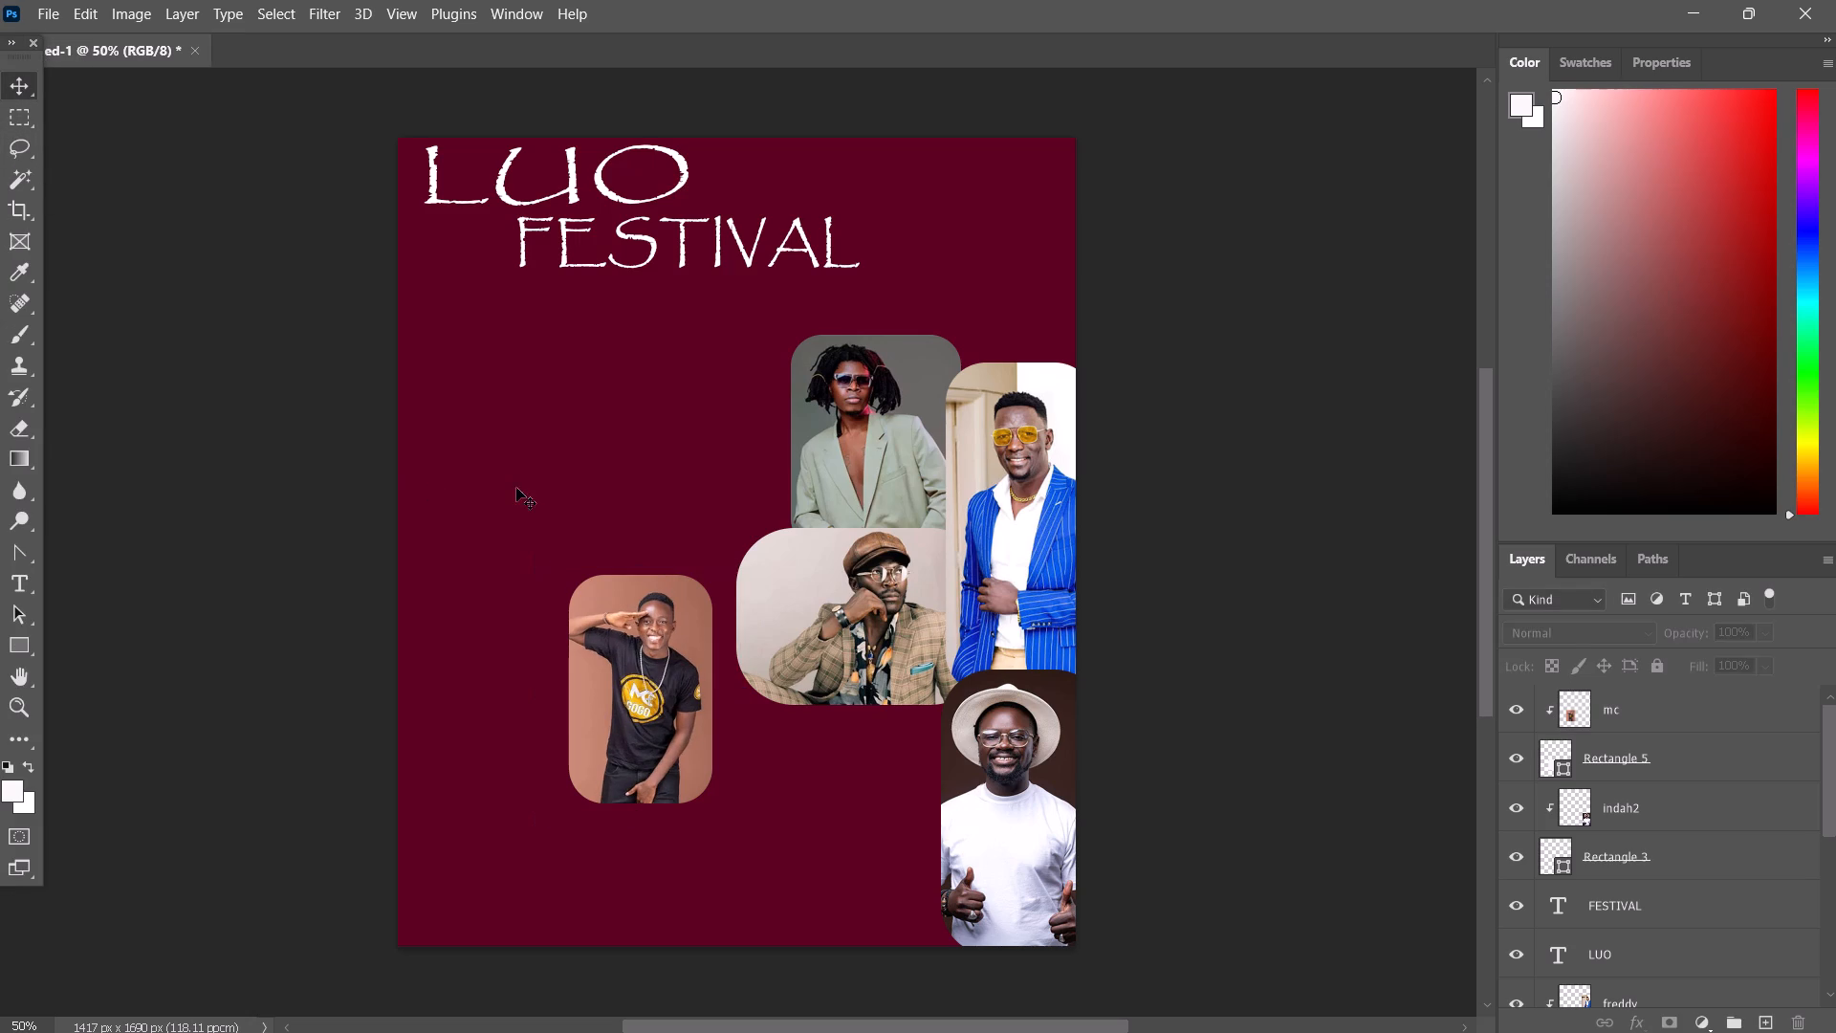
{"action": "left_click_drag", "start_coordinate": [514, 651], "coordinate": [705, 739]}
{"action": "left_click_drag", "start_coordinate": [645, 712], "coordinate": [825, 858]}
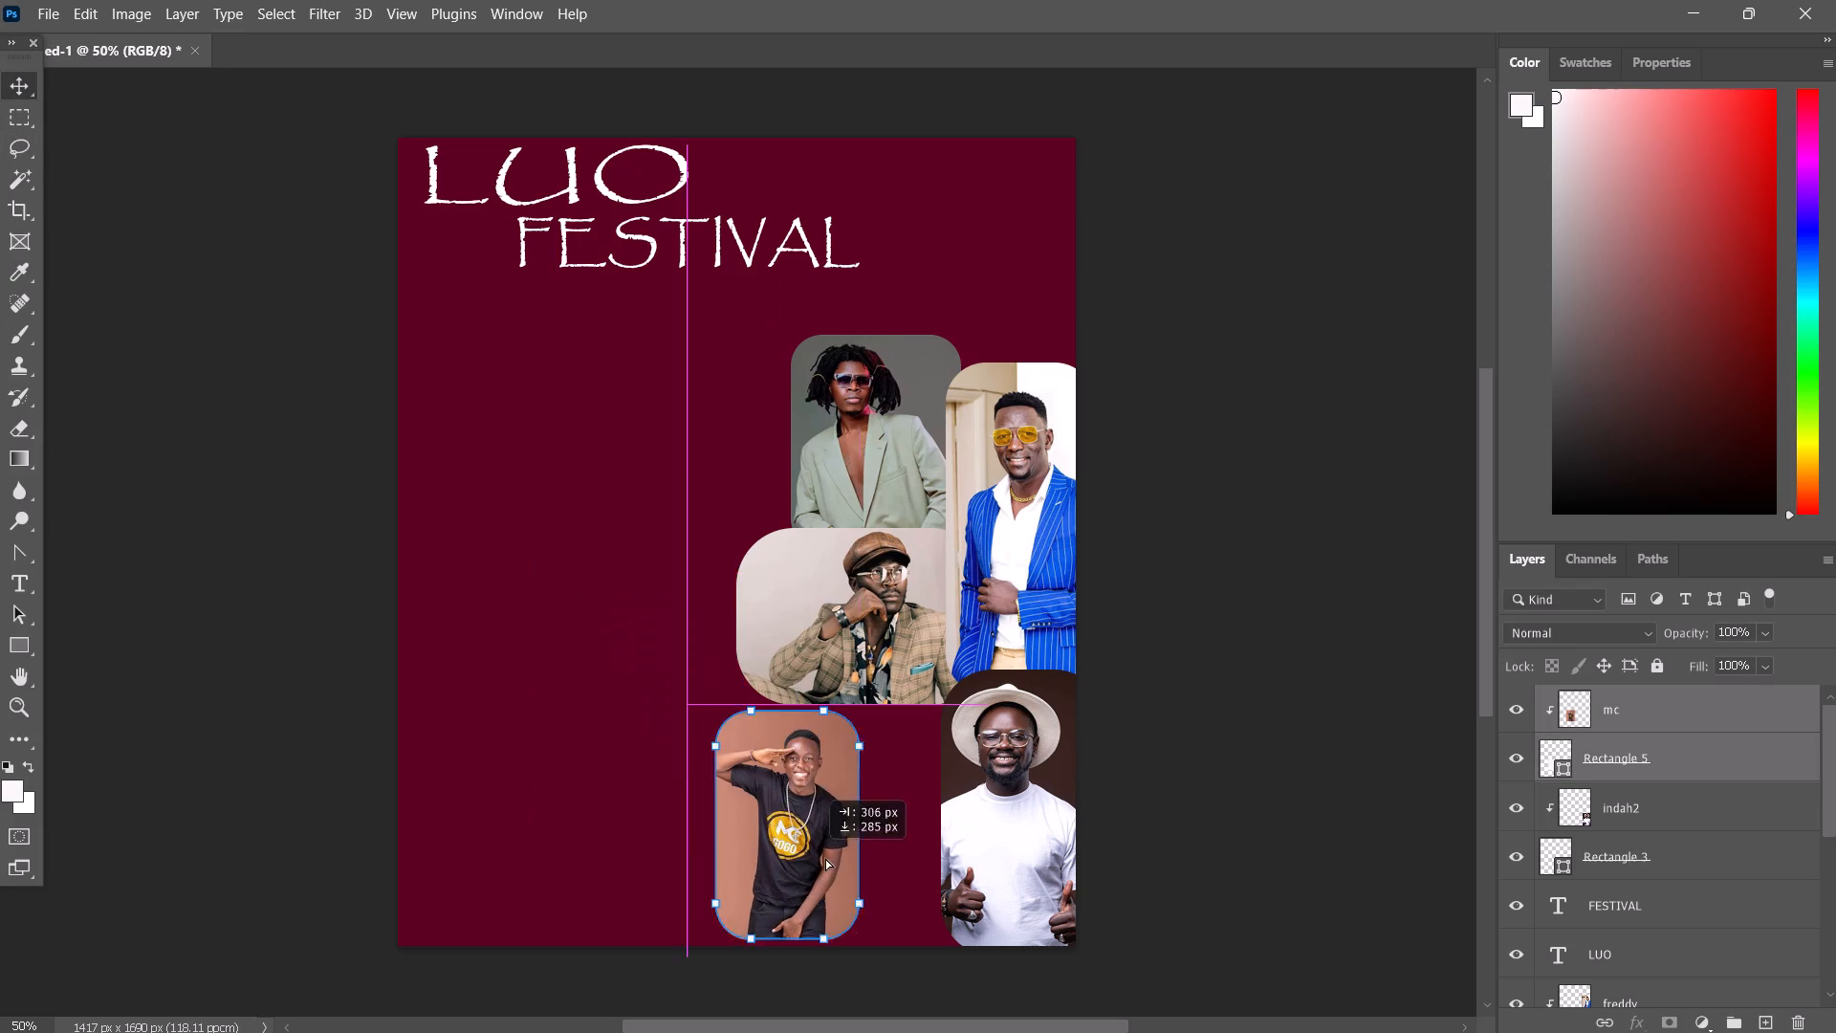
{"action": "left_click_drag", "start_coordinate": [825, 858], "coordinate": [872, 832]}
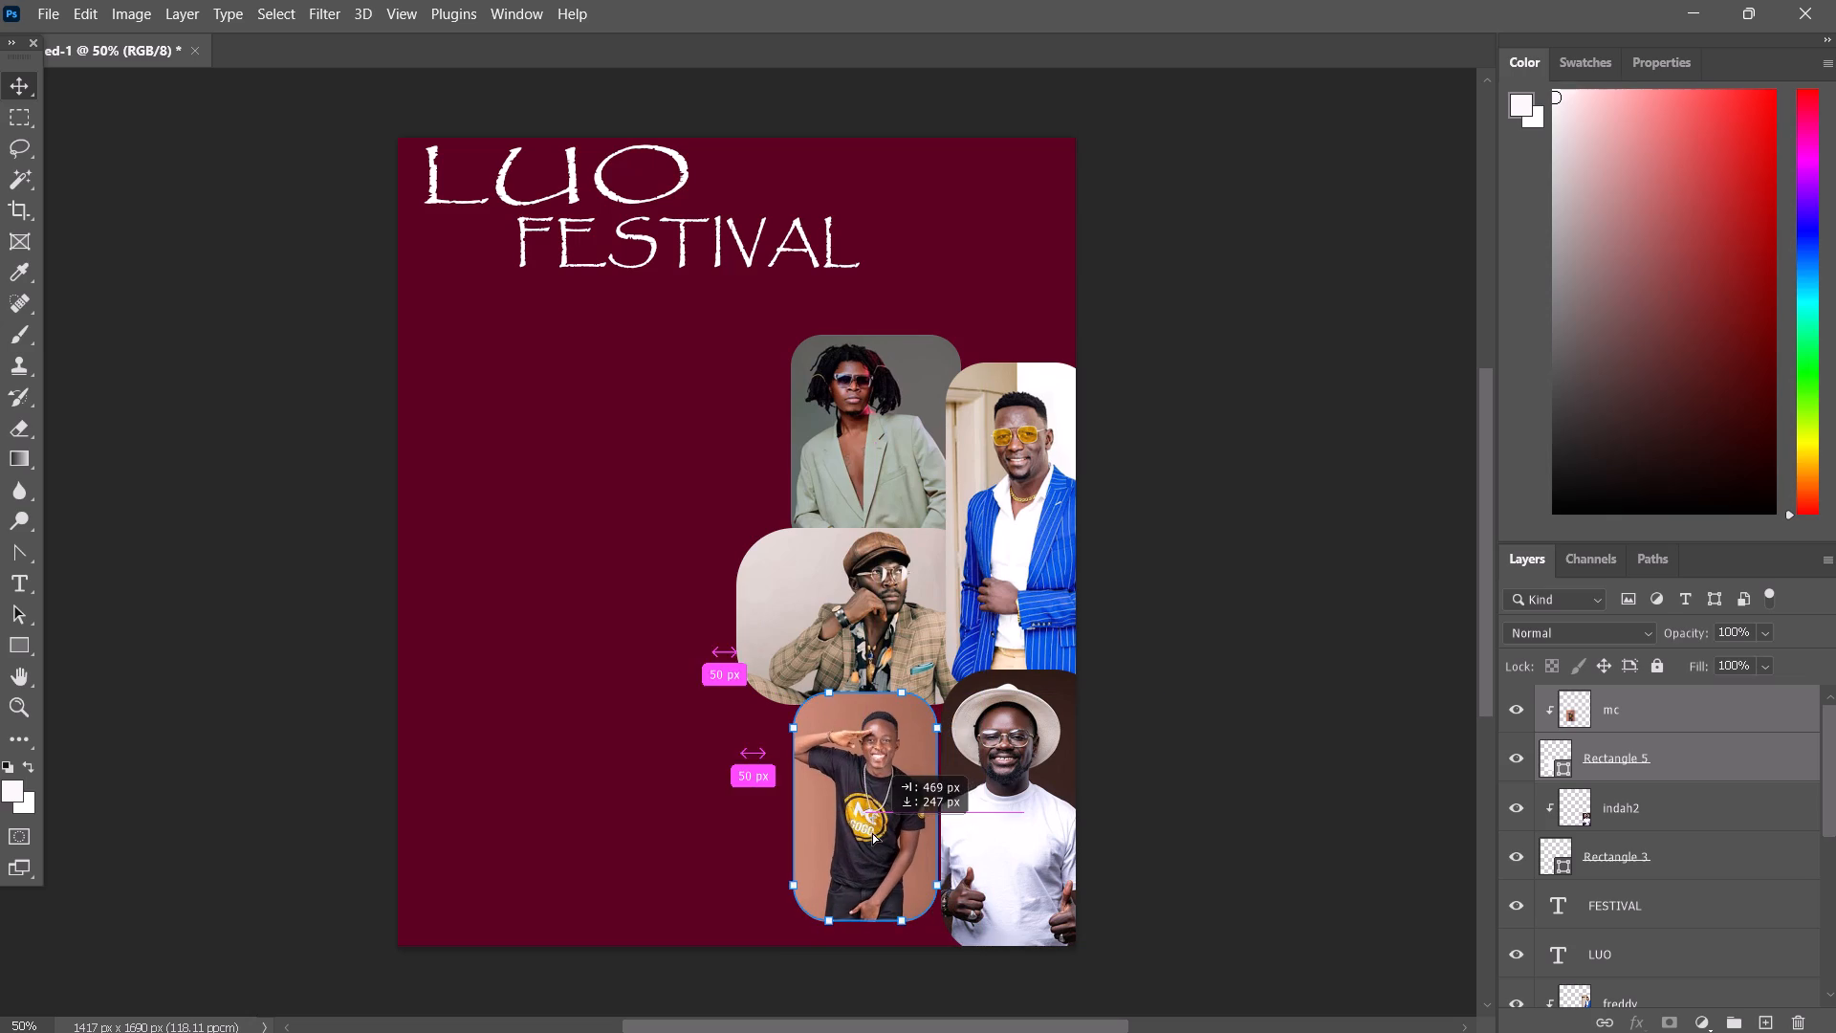
{"action": "left_click_drag", "start_coordinate": [872, 832], "coordinate": [881, 827]}
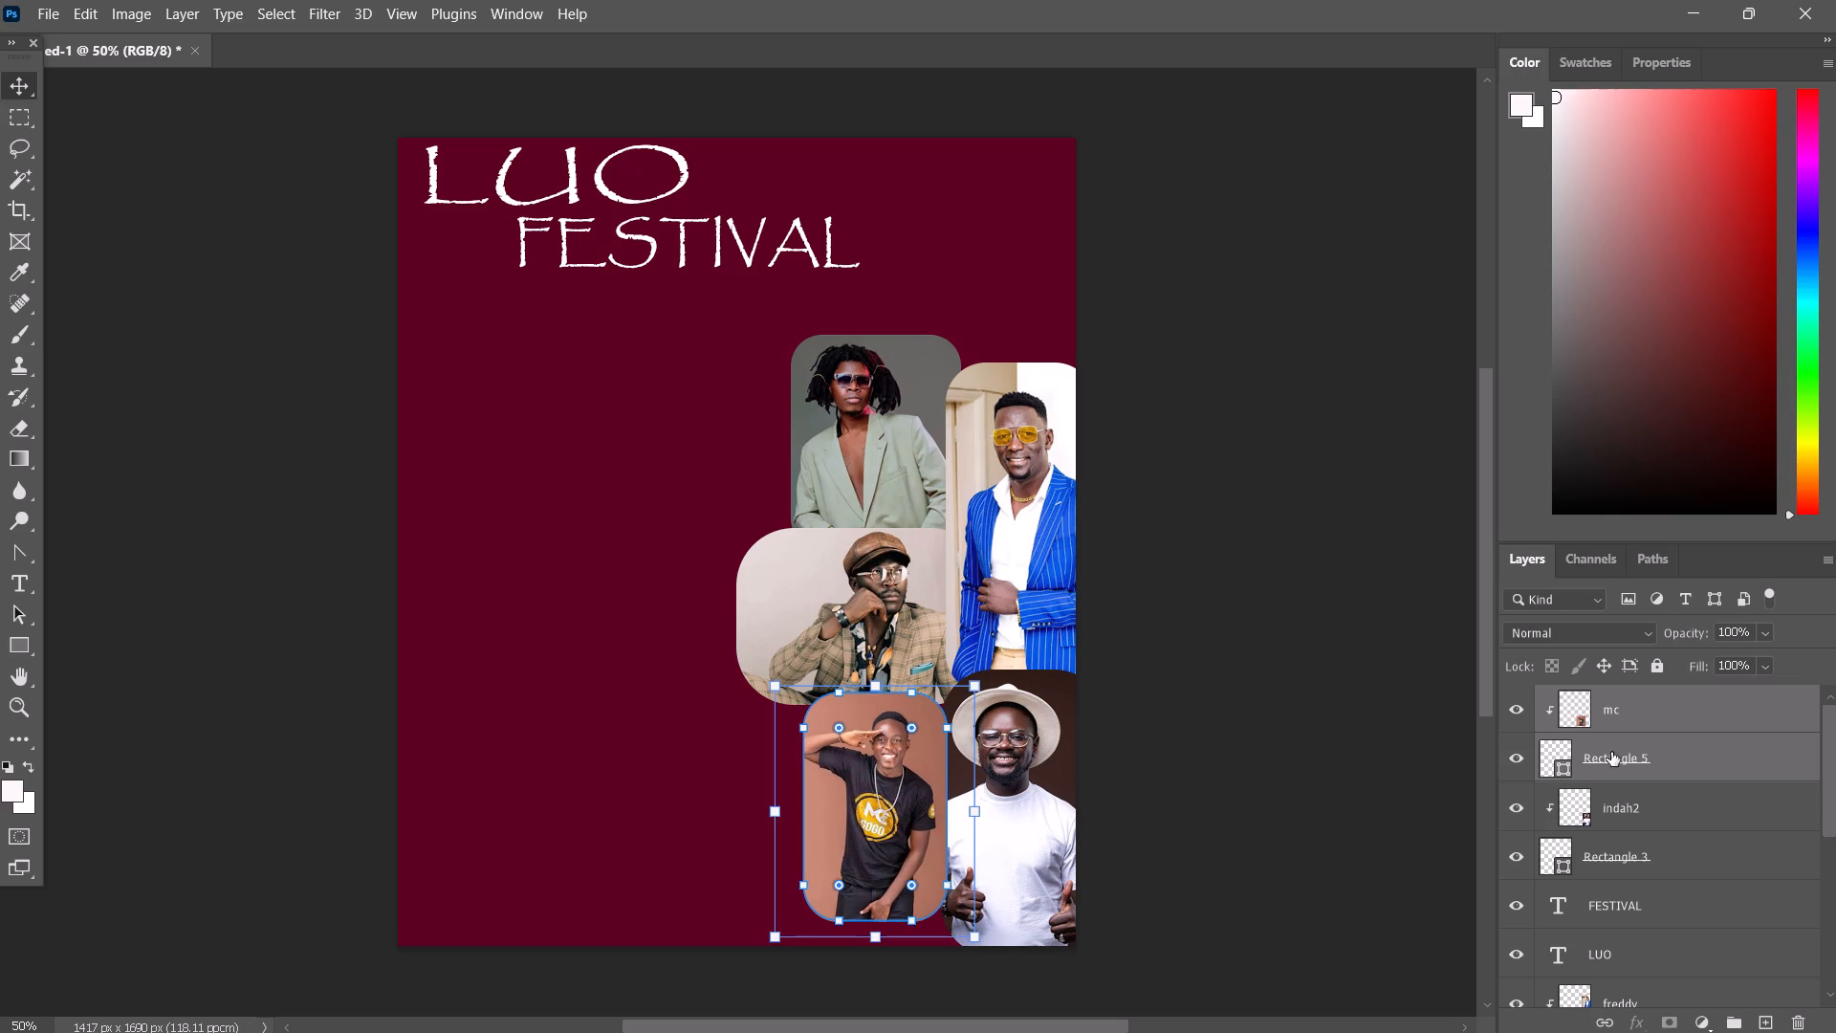
Move the mc and Rectangle 5 layers down the stack to sit between Rectangle 2 and Layer 0.
{"action": "left_click_drag", "start_coordinate": [1622, 727], "coordinate": [1647, 1032]}
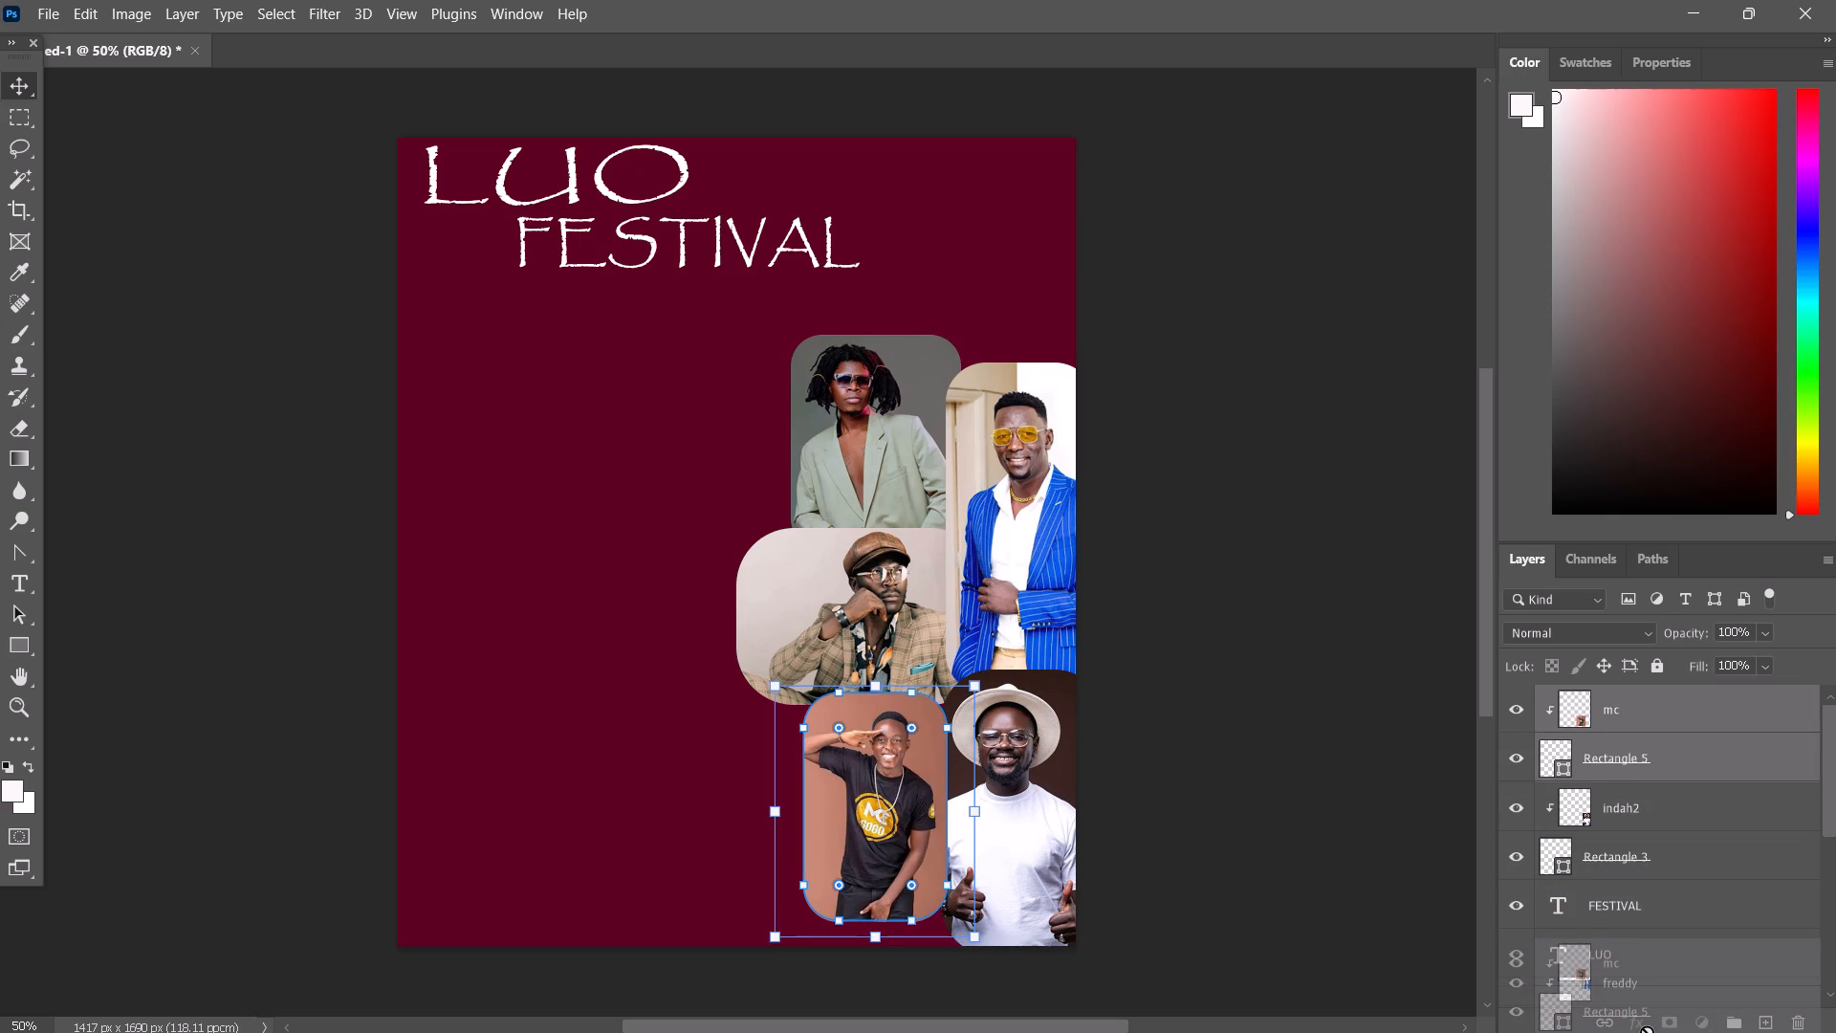
{"action": "left_click_drag", "start_coordinate": [1647, 1032], "coordinate": [1657, 1032]}
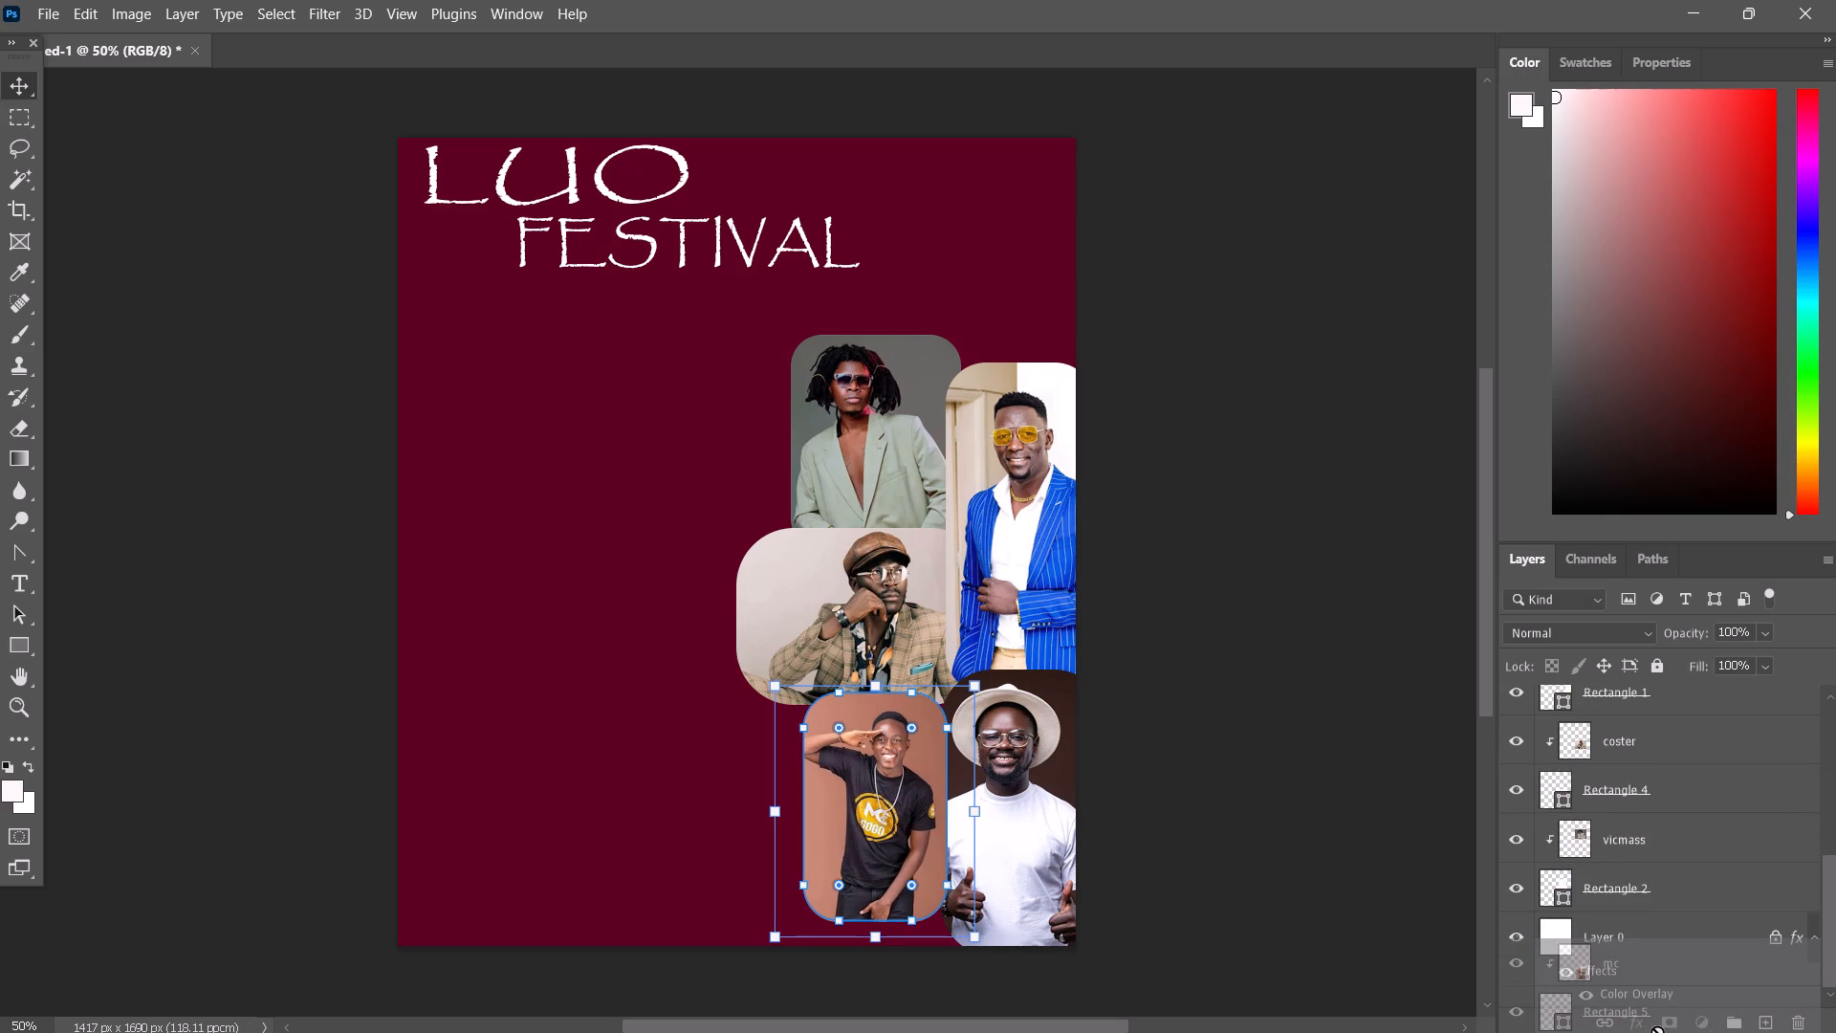
{"action": "left_click_drag", "start_coordinate": [1657, 1032], "coordinate": [1650, 905]}
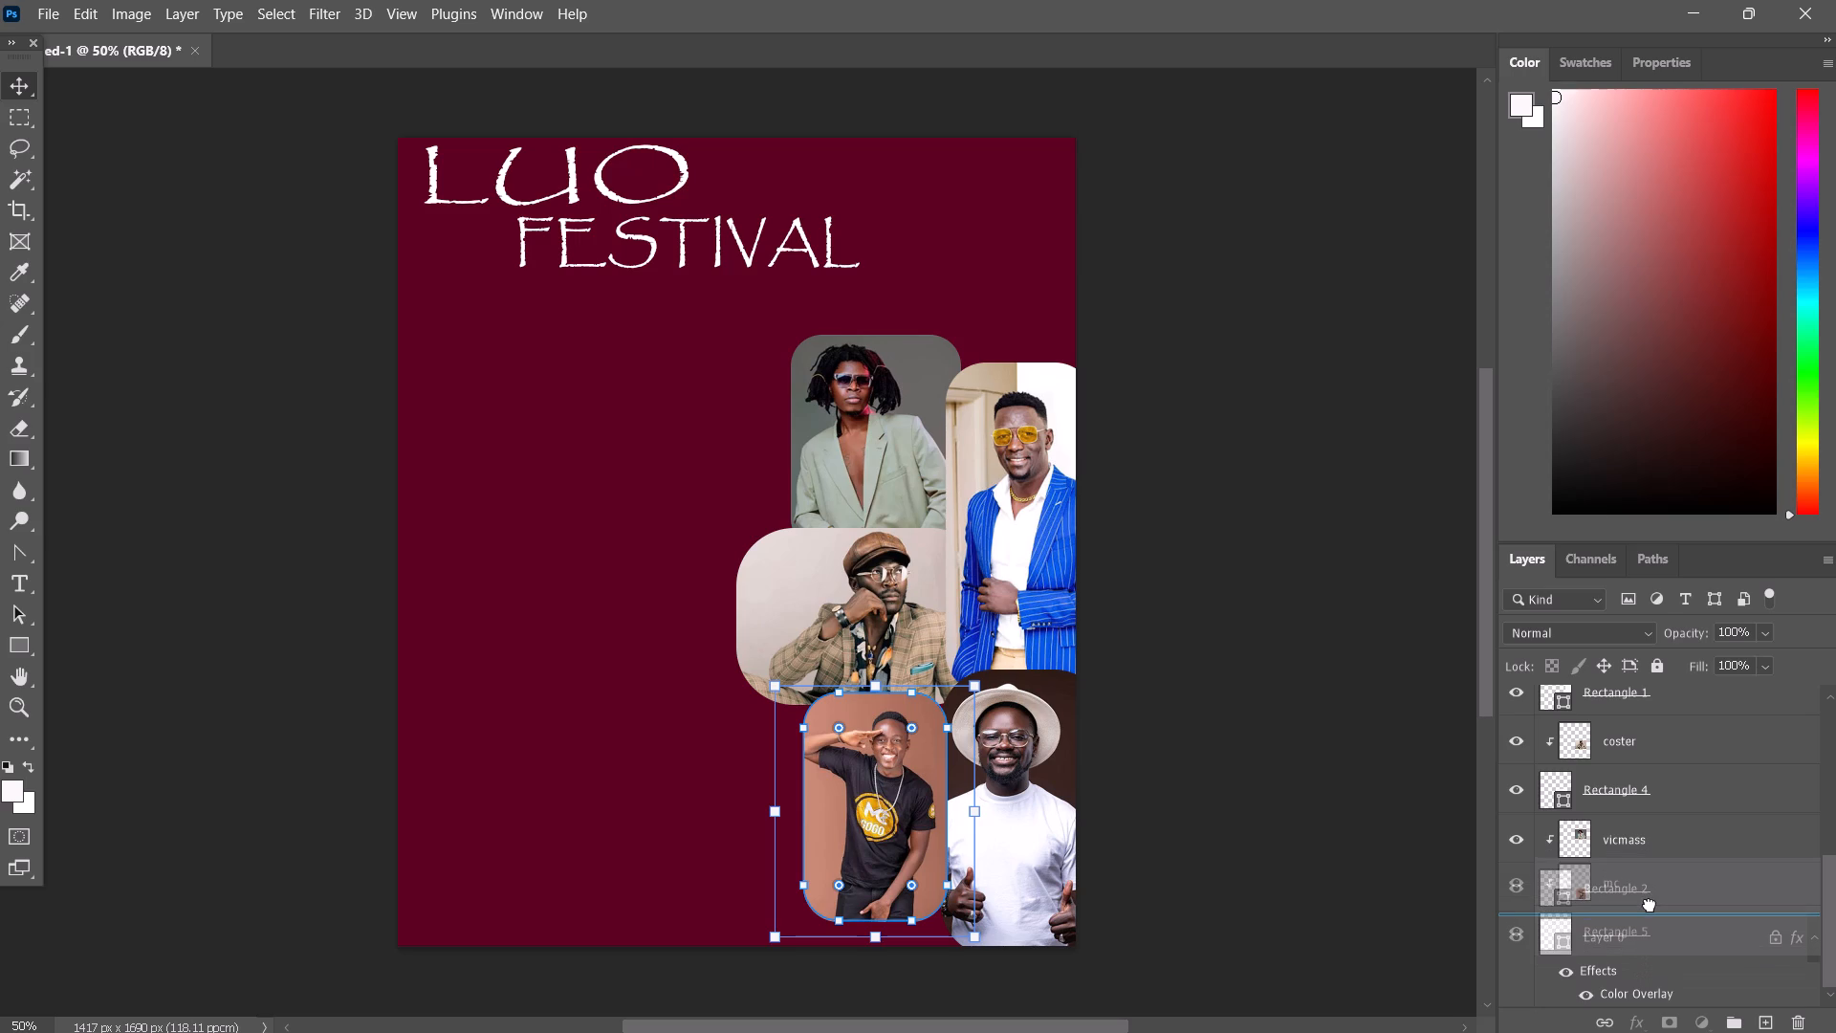
{"action": "left_click_drag", "start_coordinate": [1650, 905], "coordinate": [1650, 906]}
{"action": "left_click", "coordinate": [1185, 665]}
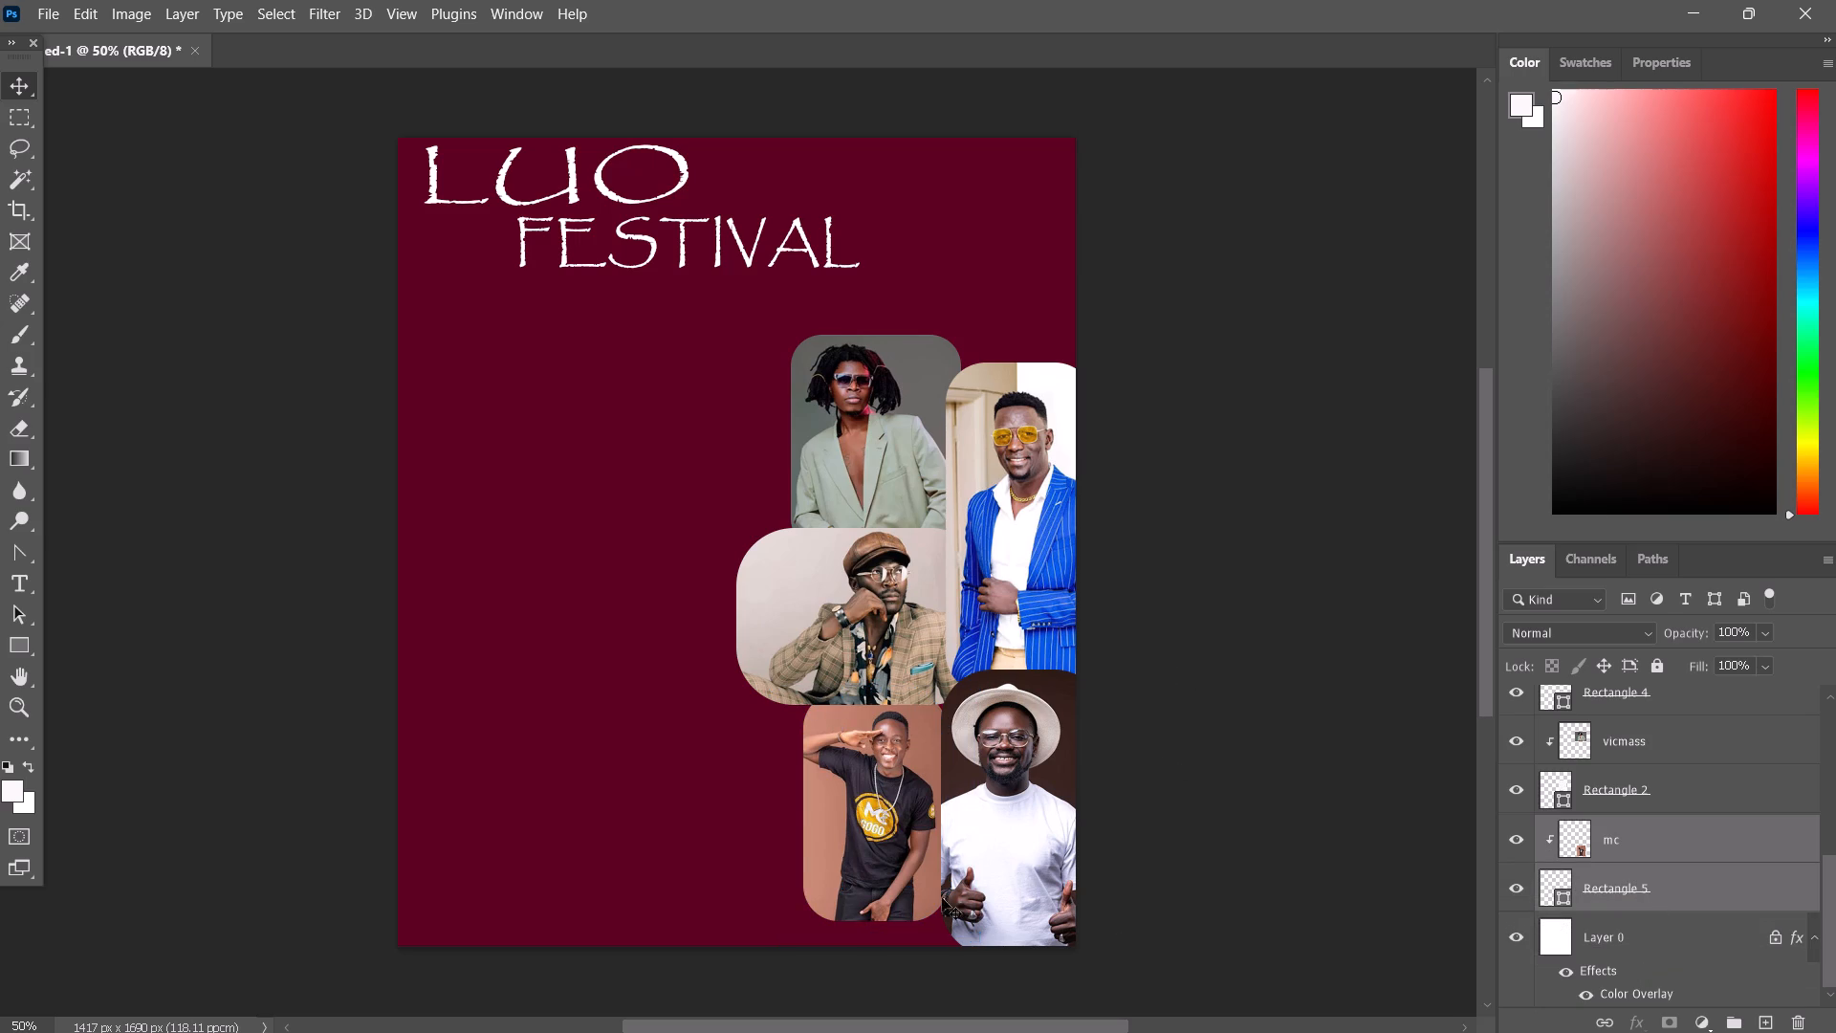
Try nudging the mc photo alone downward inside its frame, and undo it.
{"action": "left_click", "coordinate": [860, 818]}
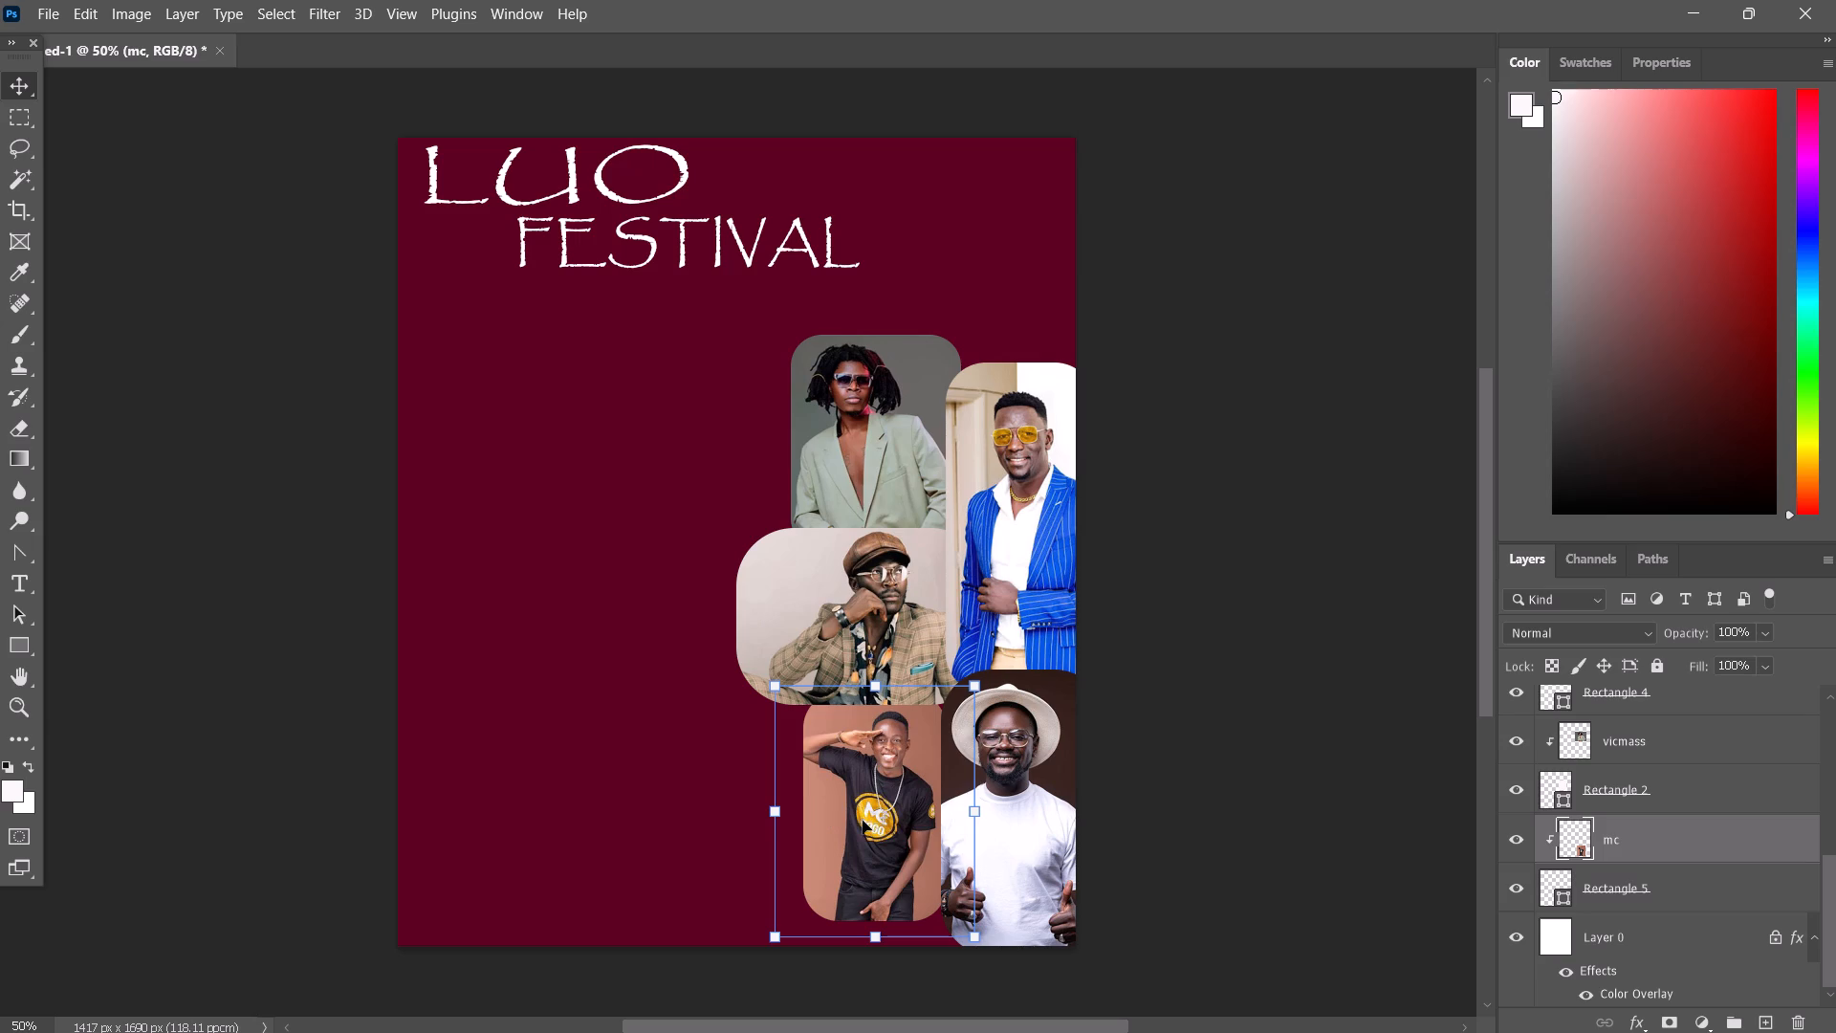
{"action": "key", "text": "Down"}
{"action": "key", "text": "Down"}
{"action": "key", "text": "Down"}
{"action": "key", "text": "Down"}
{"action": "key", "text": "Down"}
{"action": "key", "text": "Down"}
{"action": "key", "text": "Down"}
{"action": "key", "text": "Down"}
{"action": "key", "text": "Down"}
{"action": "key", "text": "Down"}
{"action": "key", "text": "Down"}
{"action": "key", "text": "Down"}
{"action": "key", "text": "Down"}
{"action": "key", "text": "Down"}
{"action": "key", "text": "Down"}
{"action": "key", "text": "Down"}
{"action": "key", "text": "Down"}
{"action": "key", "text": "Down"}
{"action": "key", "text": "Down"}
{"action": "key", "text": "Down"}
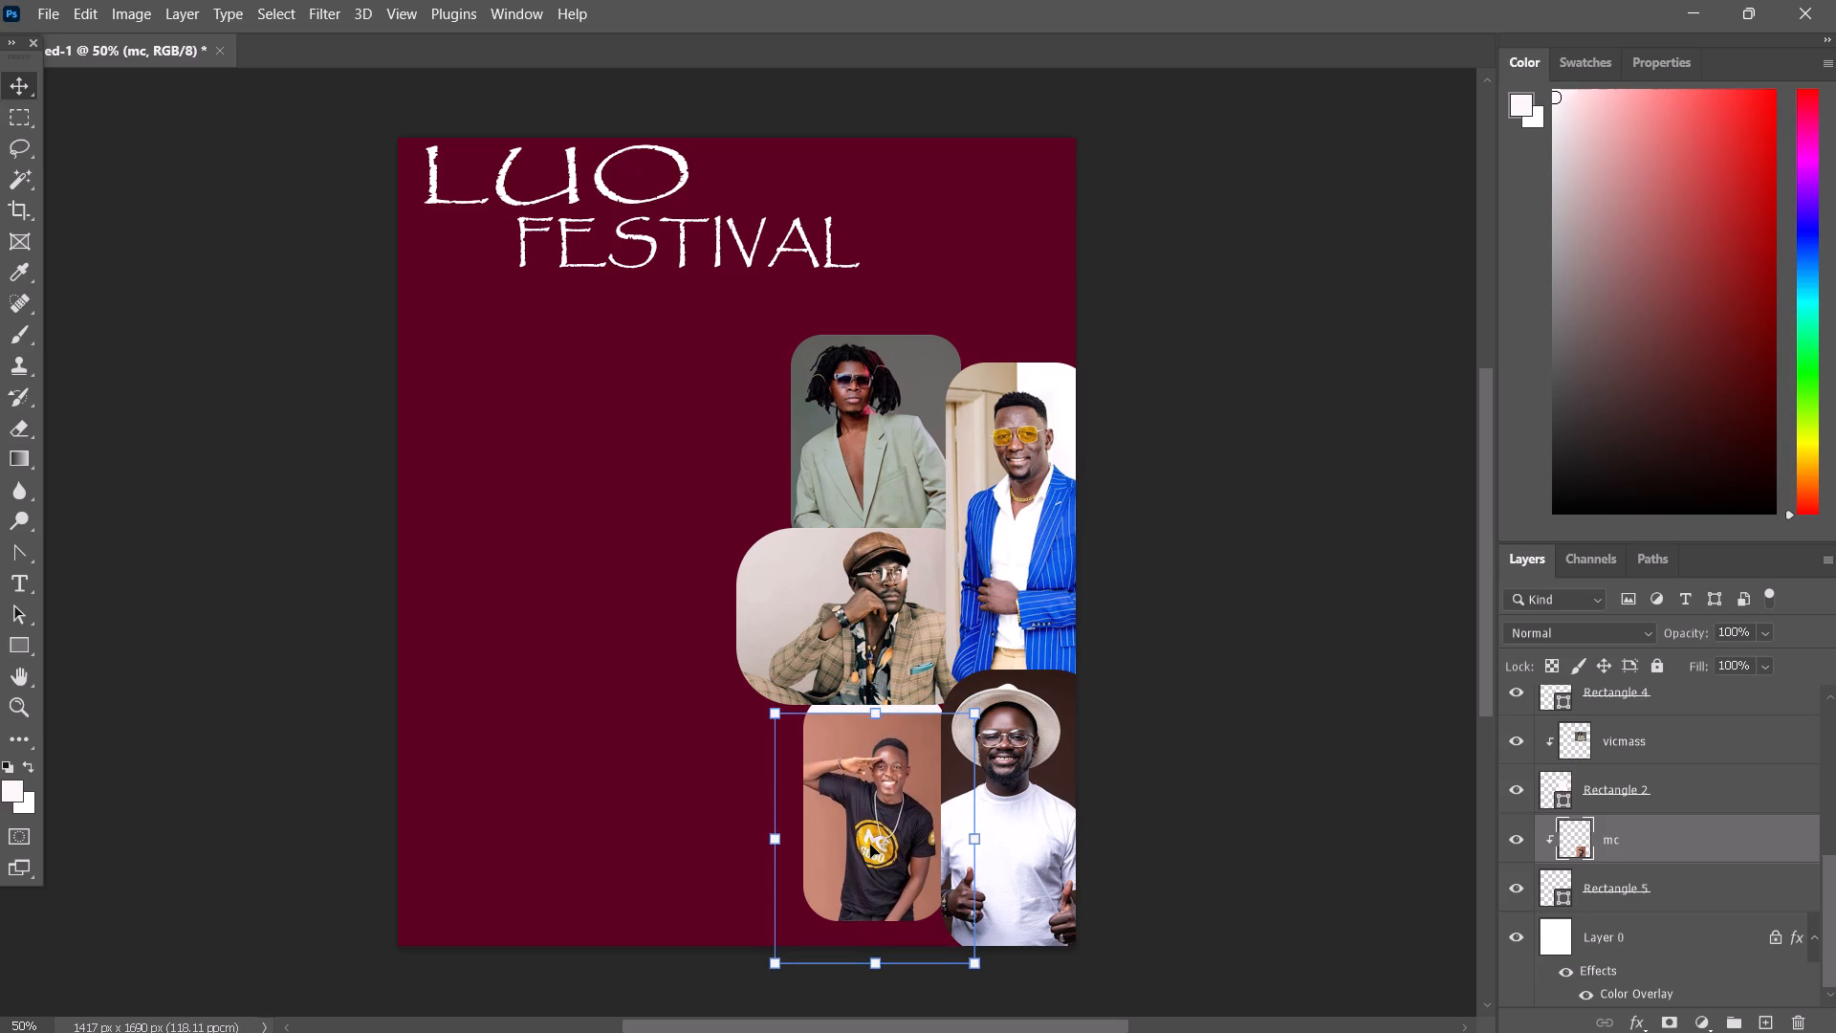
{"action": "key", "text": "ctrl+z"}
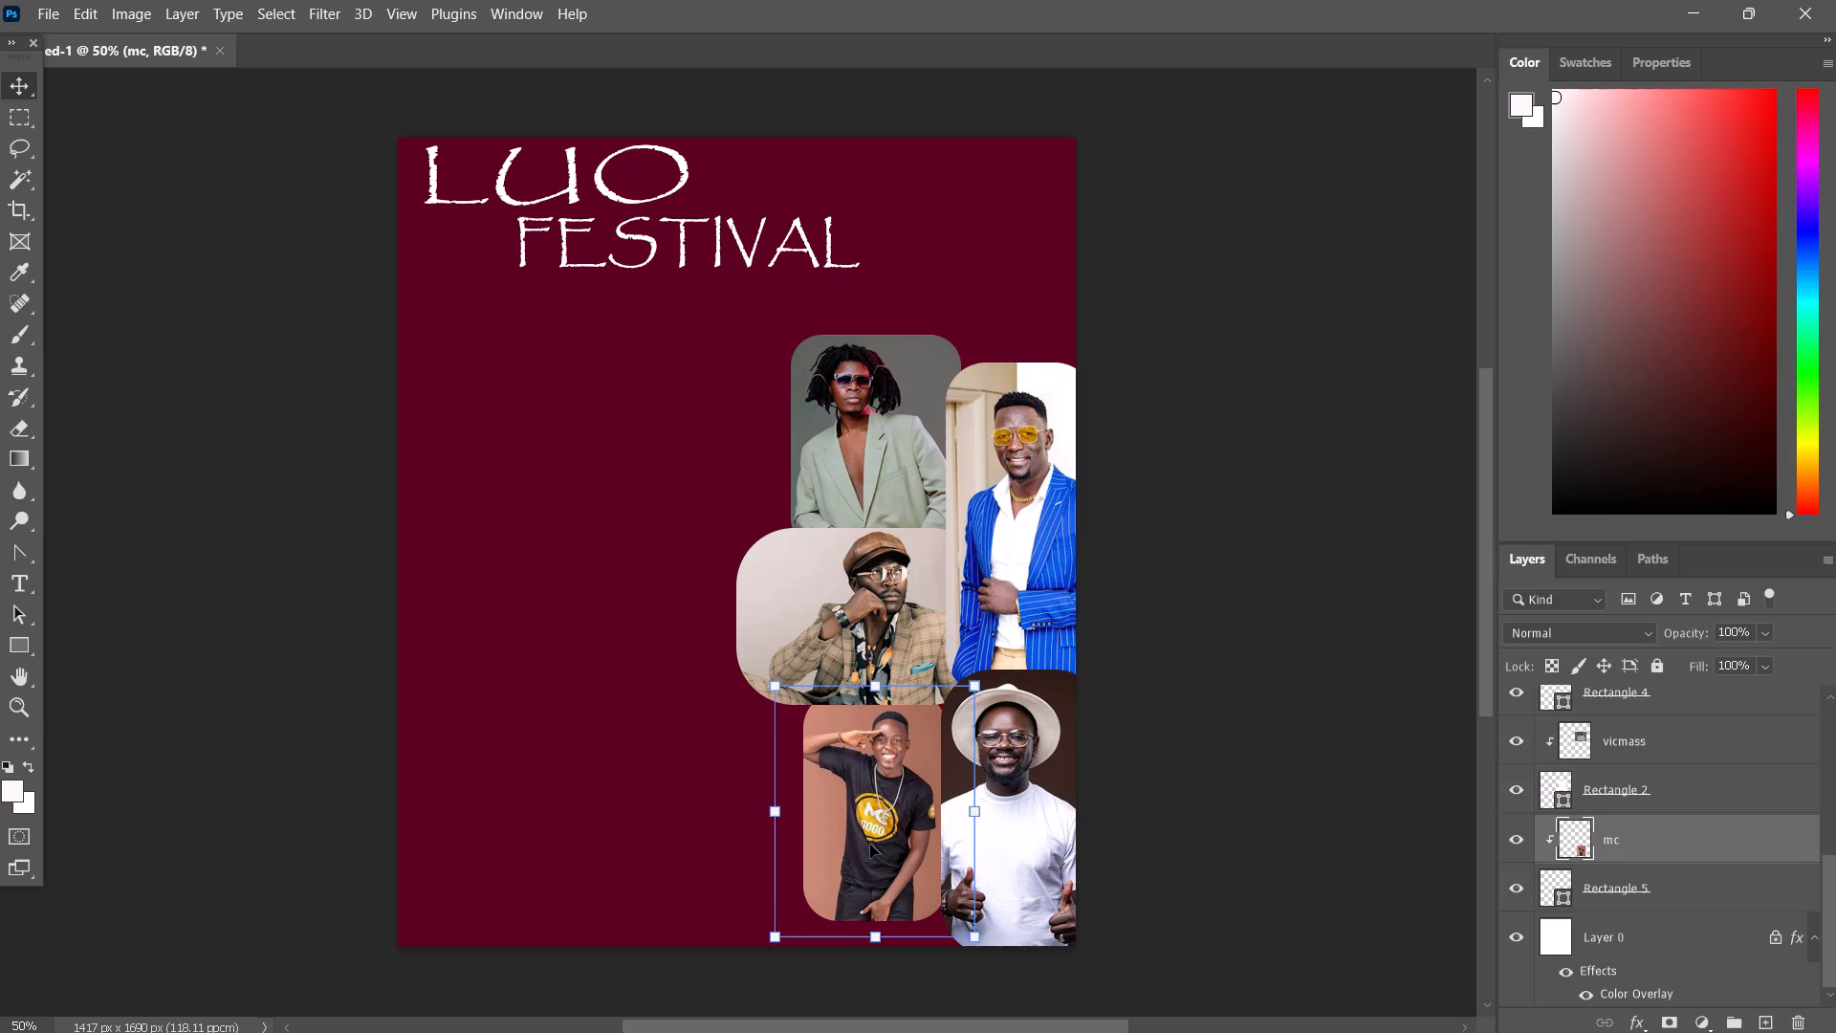
Nudge the mc photo and its Rectangle 5 frame together downward until the frame extends past the poster's bottom edge.
{"action": "left_click", "coordinate": [592, 753]}
{"action": "left_click_drag", "start_coordinate": [729, 812], "coordinate": [846, 850]}
{"action": "key", "text": "Right"}
{"action": "key", "text": "Down"}
{"action": "key", "text": "Down"}
{"action": "key", "text": "Down"}
{"action": "key", "text": "Down"}
{"action": "key", "text": "Down"}
{"action": "key", "text": "Down"}
{"action": "key", "text": "Down"}
{"action": "key", "text": "Down"}
{"action": "key", "text": "Down"}
{"action": "key", "text": "Down"}
{"action": "key", "text": "Down"}
{"action": "key", "text": "Down"}
{"action": "key", "text": "Down"}
{"action": "key", "text": "Down"}
{"action": "key", "text": "Down"}
{"action": "key", "text": "Down"}
{"action": "key", "text": "Down"}
{"action": "key", "text": "Down"}
{"action": "key", "text": "Down"}
{"action": "key", "text": "Down"}
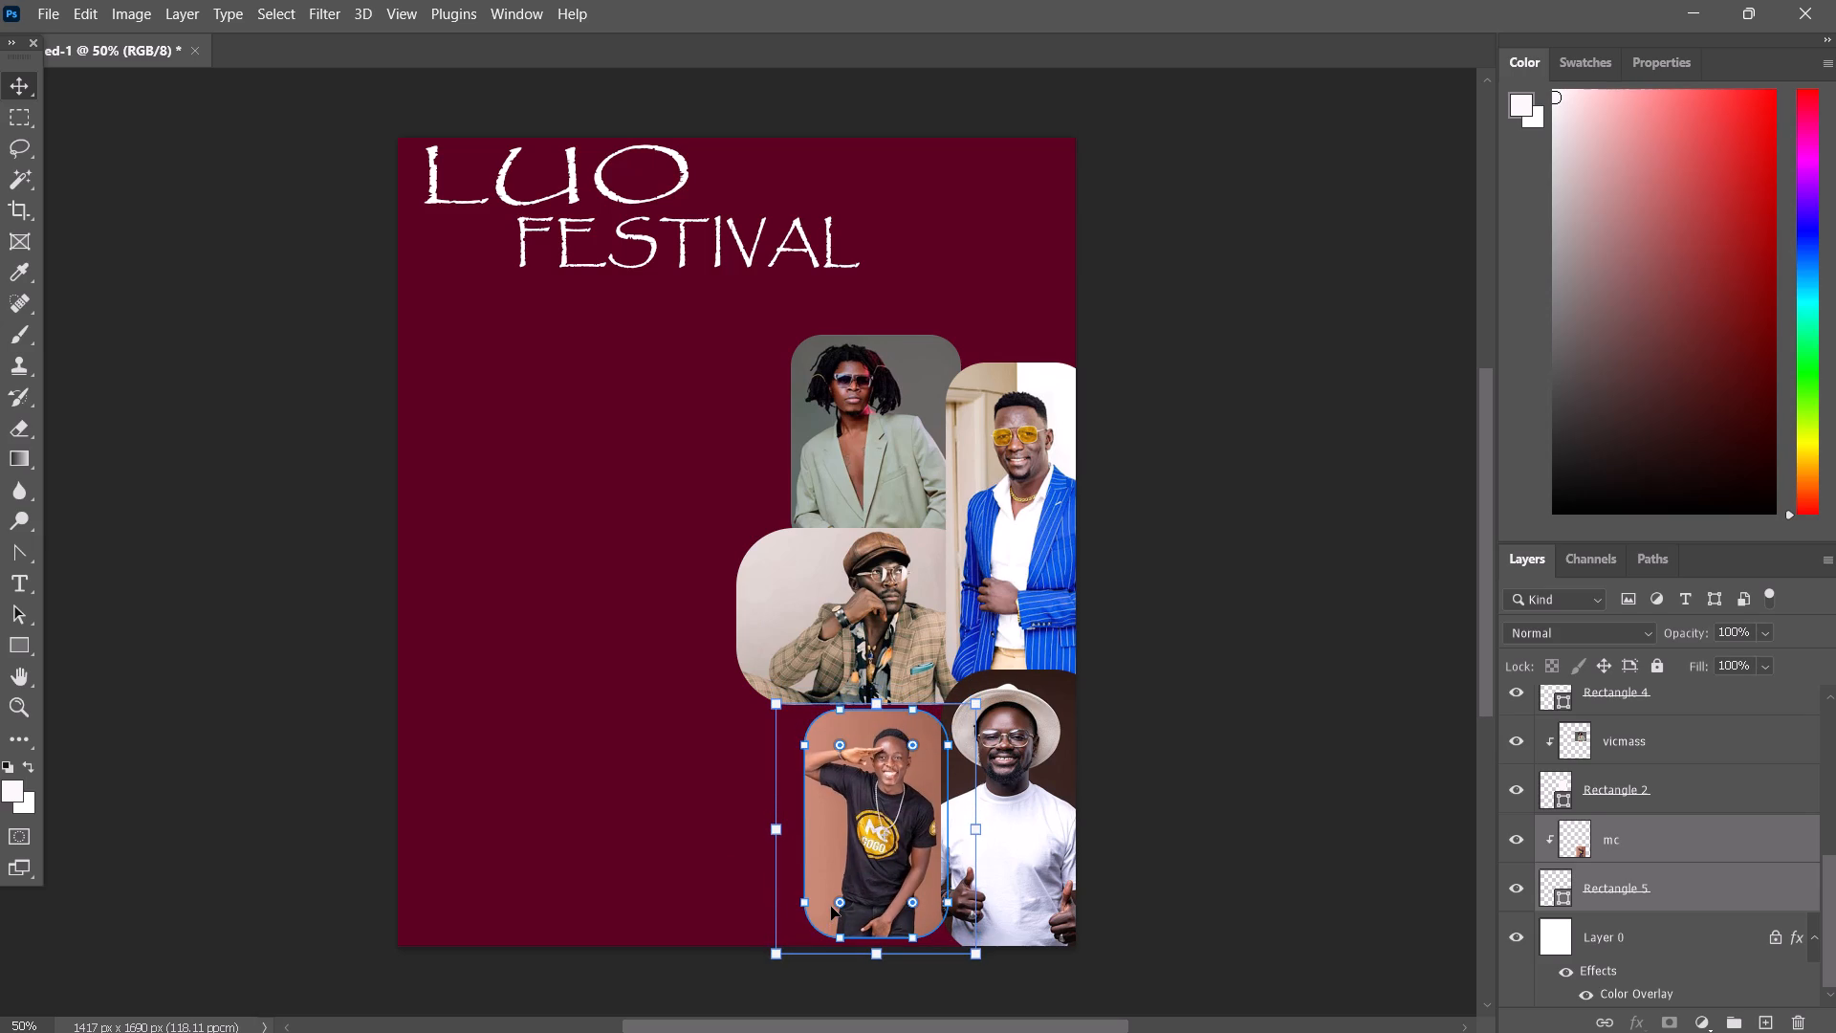
{"action": "key", "text": "Down"}
{"action": "key", "text": "Down"}
{"action": "key", "text": "Down"}
{"action": "key", "text": "Down"}
{"action": "key", "text": "Down"}
{"action": "key", "text": "Down"}
{"action": "key", "text": "Down"}
{"action": "key", "text": "Down"}
{"action": "key", "text": "Down"}
{"action": "key", "text": "Down"}
{"action": "key", "text": "Down"}
{"action": "key", "text": "Down"}
{"action": "key", "text": "Down"}
{"action": "key", "text": "Down"}
{"action": "key", "text": "Down"}
{"action": "key", "text": "Down"}
{"action": "key", "text": "Down"}
{"action": "key", "text": "Down"}
{"action": "key", "text": "Down"}
{"action": "key", "text": "Down"}
{"action": "key", "text": "Down"}
{"action": "key", "text": "Down"}
{"action": "key", "text": "Down"}
{"action": "key", "text": "Down"}
{"action": "key", "text": "Down"}
{"action": "key", "text": "Down"}
{"action": "key", "text": "Down"}
{"action": "key", "text": "Down"}
{"action": "key", "text": "Down"}
{"action": "key", "text": "Down"}
{"action": "key", "text": "Down"}
{"action": "key", "text": "Down"}
{"action": "key", "text": "Down"}
{"action": "key", "text": "Down"}
{"action": "key", "text": "Down"}
{"action": "key", "text": "Down"}
{"action": "key", "text": "Down"}
{"action": "key", "text": "Down"}
{"action": "key", "text": "Down"}
{"action": "key", "text": "Down"}
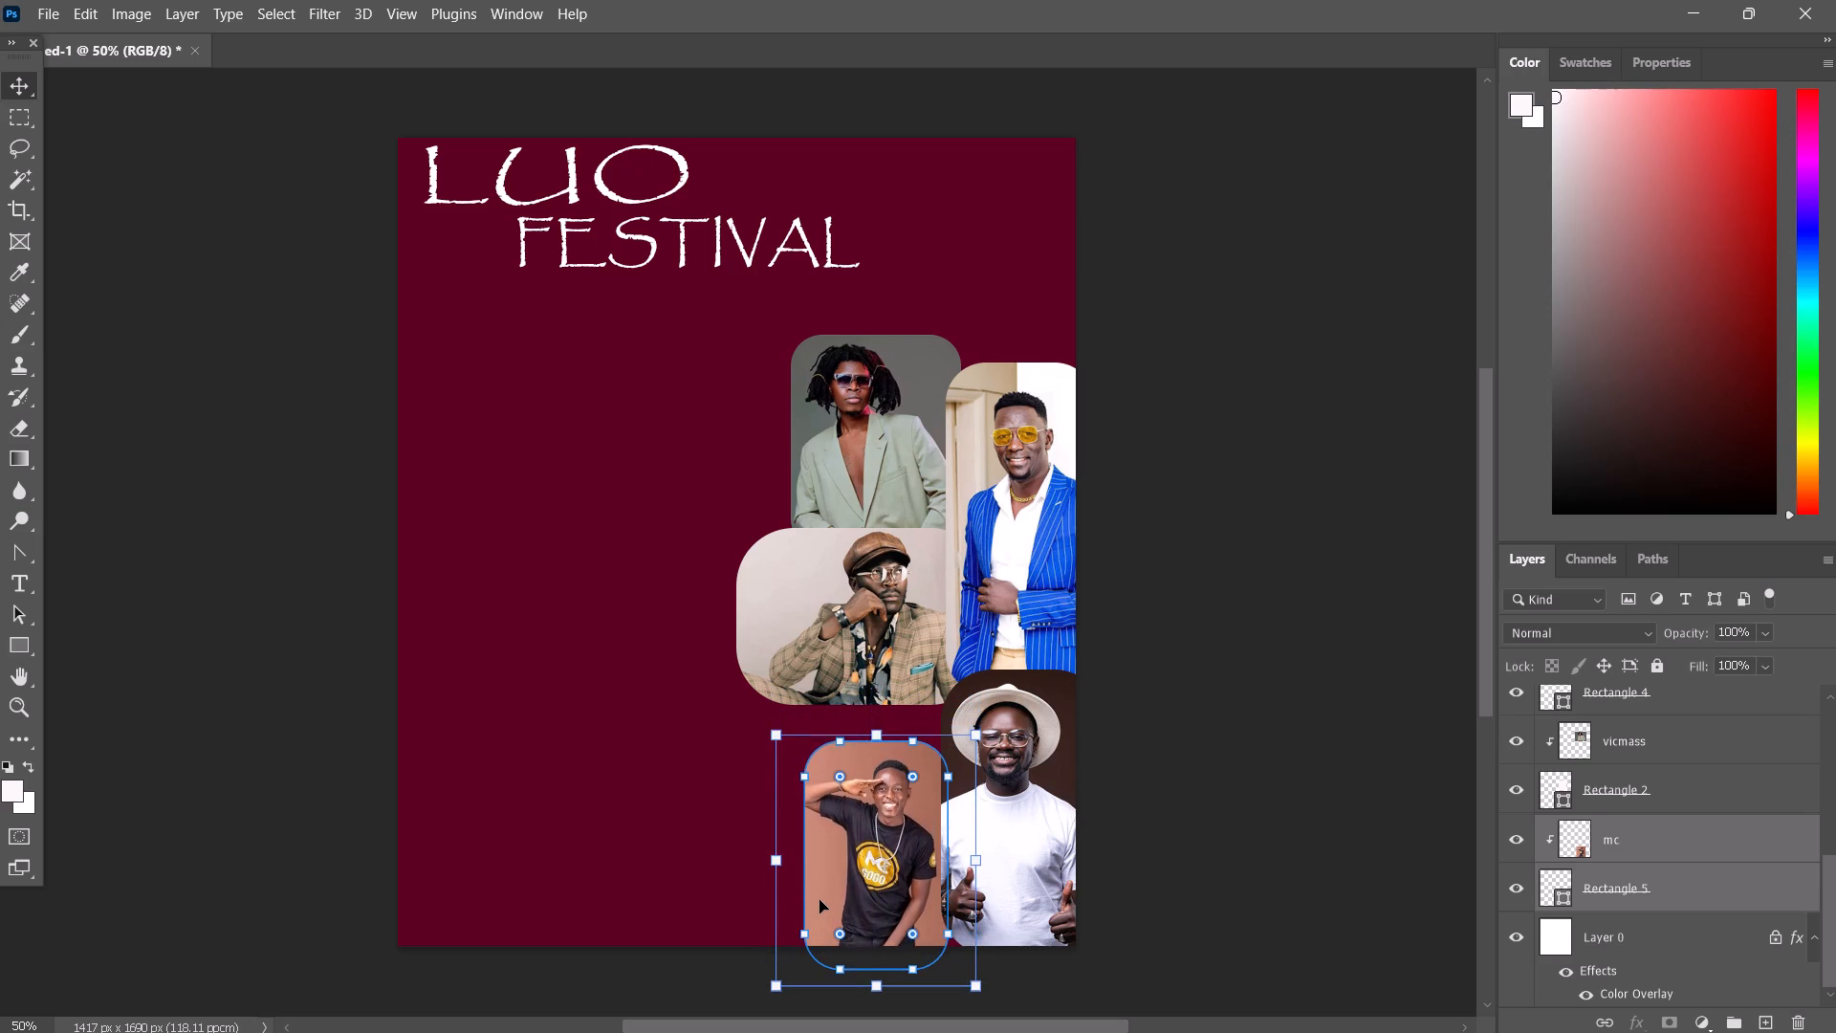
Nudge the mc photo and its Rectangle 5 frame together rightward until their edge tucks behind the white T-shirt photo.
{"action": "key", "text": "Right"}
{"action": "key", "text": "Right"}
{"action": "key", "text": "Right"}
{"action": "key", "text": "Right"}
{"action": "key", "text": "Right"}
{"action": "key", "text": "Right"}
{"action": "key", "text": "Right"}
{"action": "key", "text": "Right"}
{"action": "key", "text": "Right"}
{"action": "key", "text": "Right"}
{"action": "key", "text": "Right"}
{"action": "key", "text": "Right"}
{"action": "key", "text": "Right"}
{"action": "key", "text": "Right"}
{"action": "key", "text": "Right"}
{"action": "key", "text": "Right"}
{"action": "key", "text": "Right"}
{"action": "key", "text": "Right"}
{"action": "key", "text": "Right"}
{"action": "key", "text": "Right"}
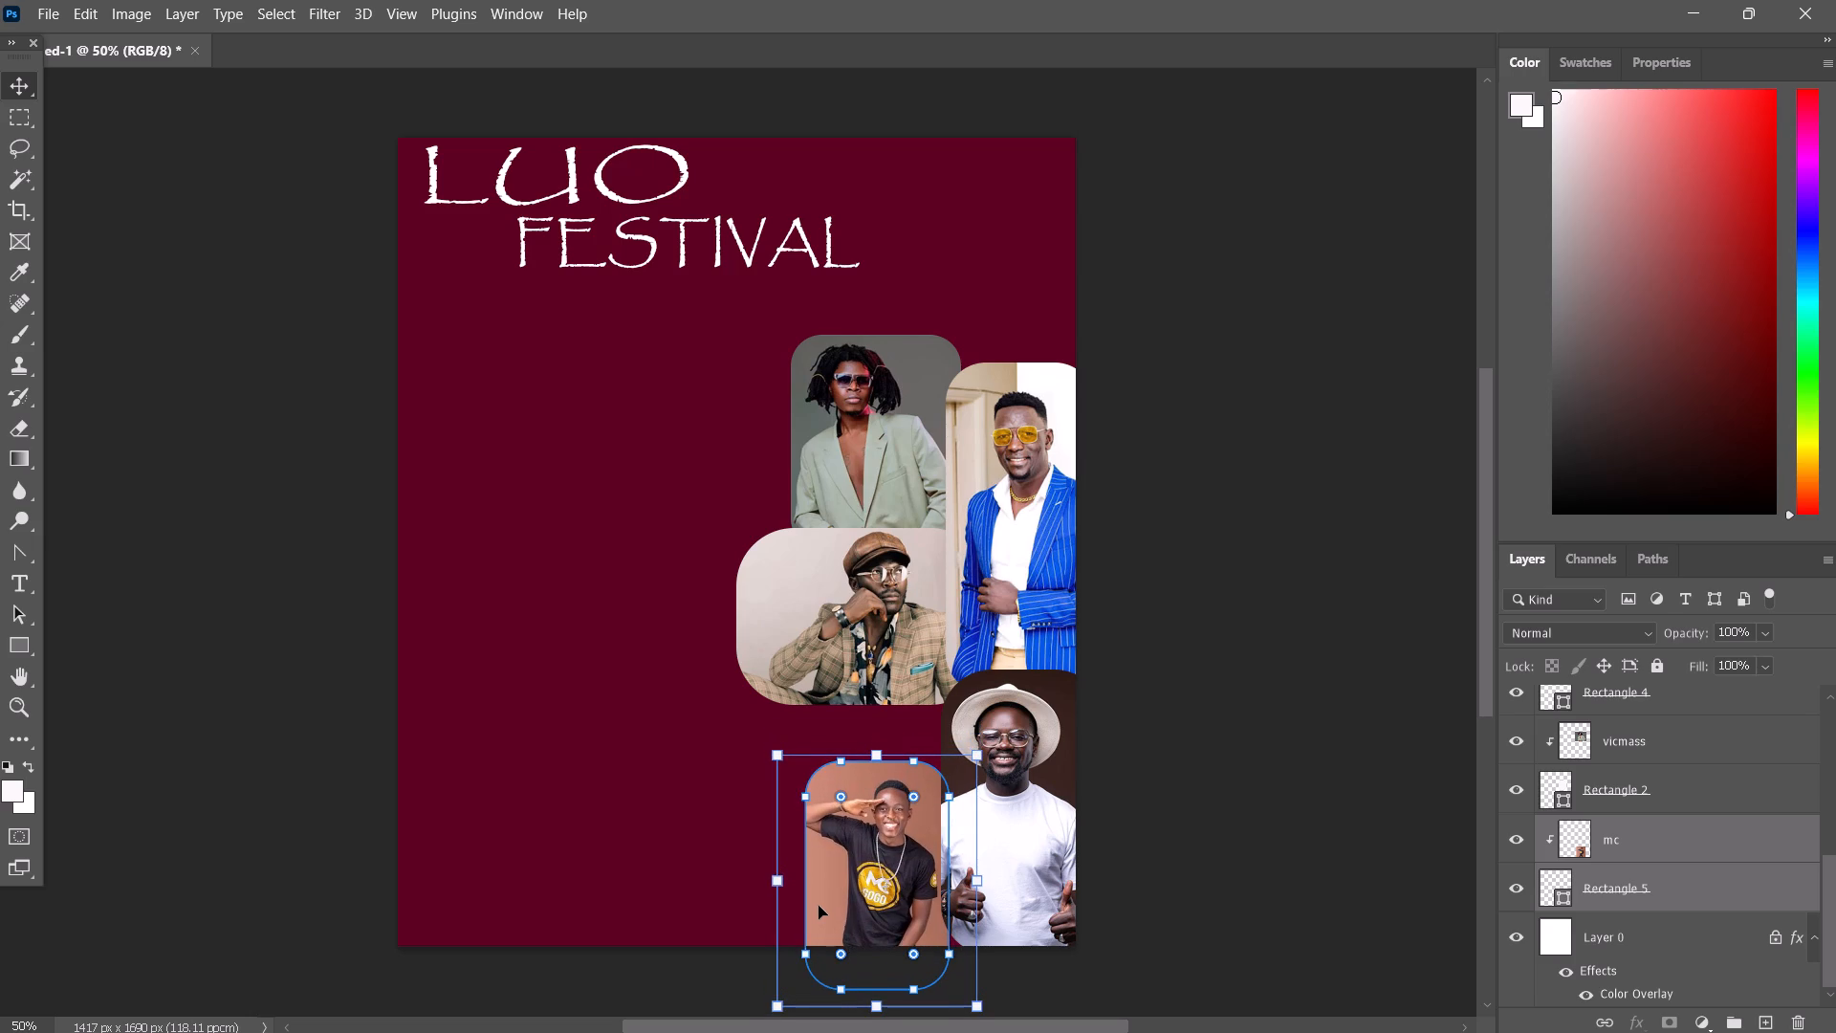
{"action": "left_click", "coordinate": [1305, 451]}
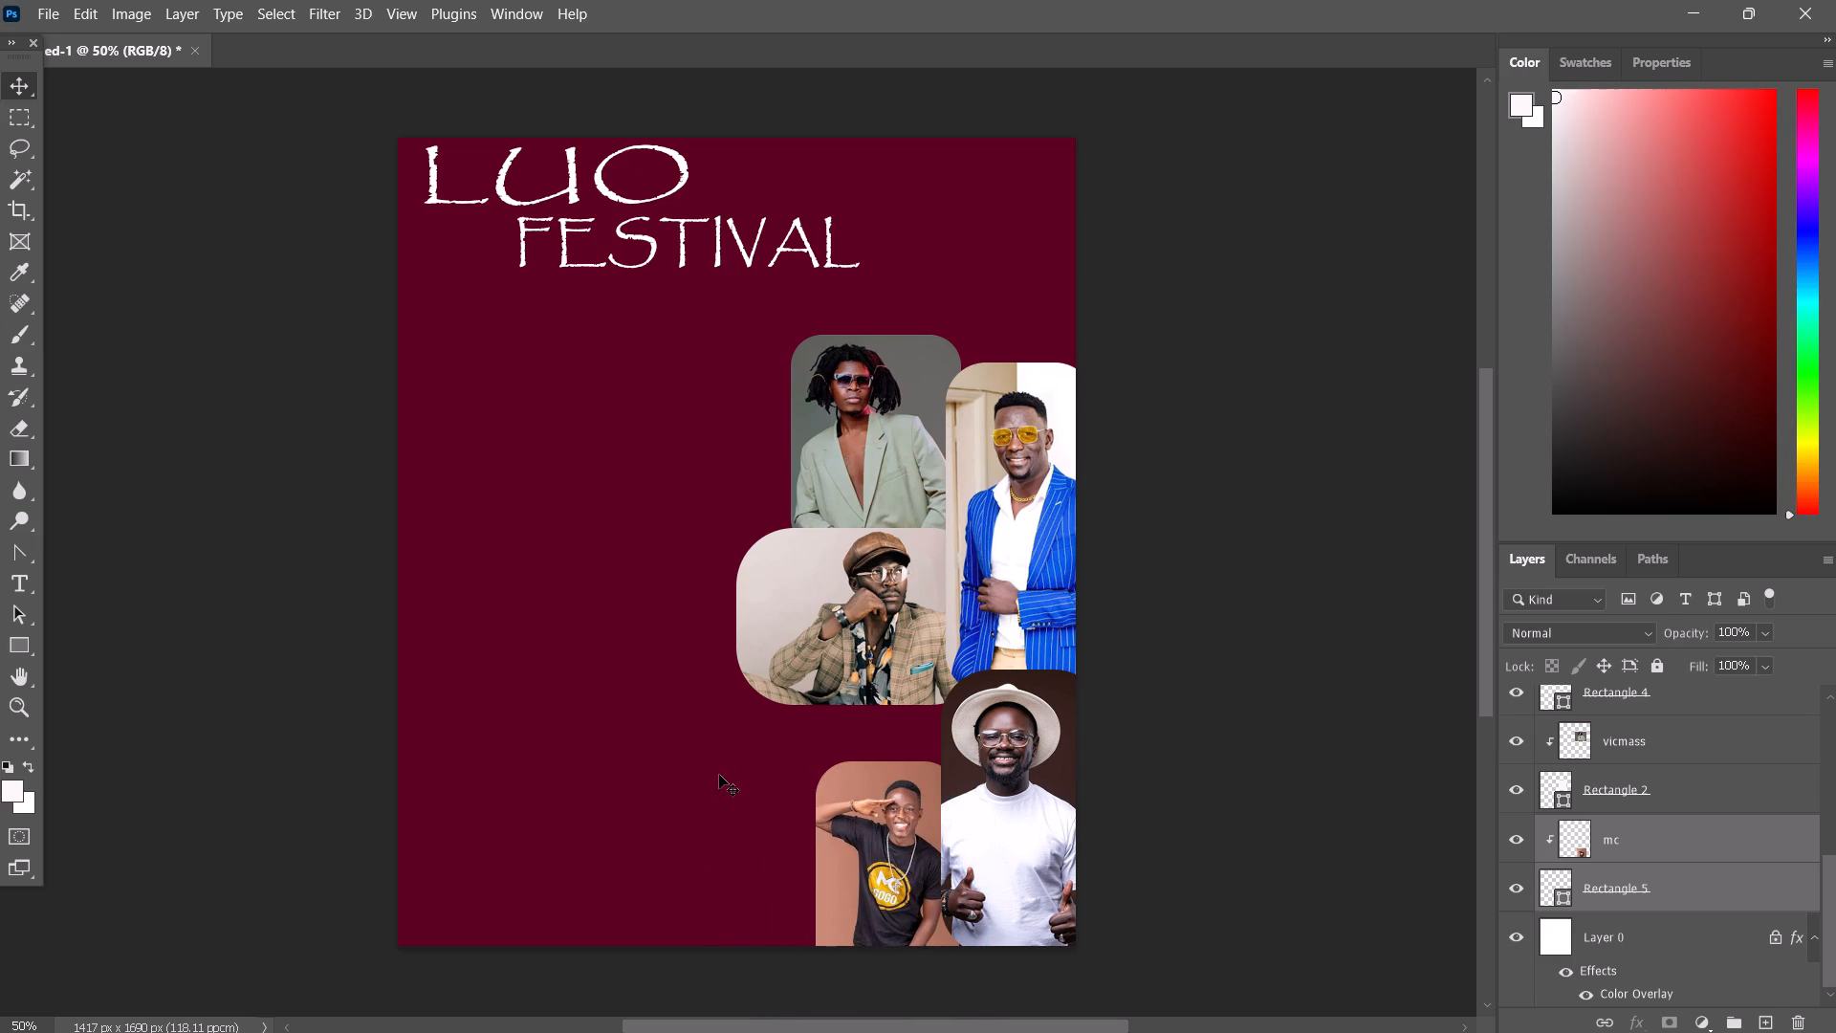
Enlarge the mc photo and its Rectangle 5 frame together proportionally until their top tucks under the checked-suit photo.
{"action": "left_click_drag", "start_coordinate": [721, 773], "coordinate": [896, 1002]}
{"action": "left_click_drag", "start_coordinate": [889, 754], "coordinate": [889, 752]}
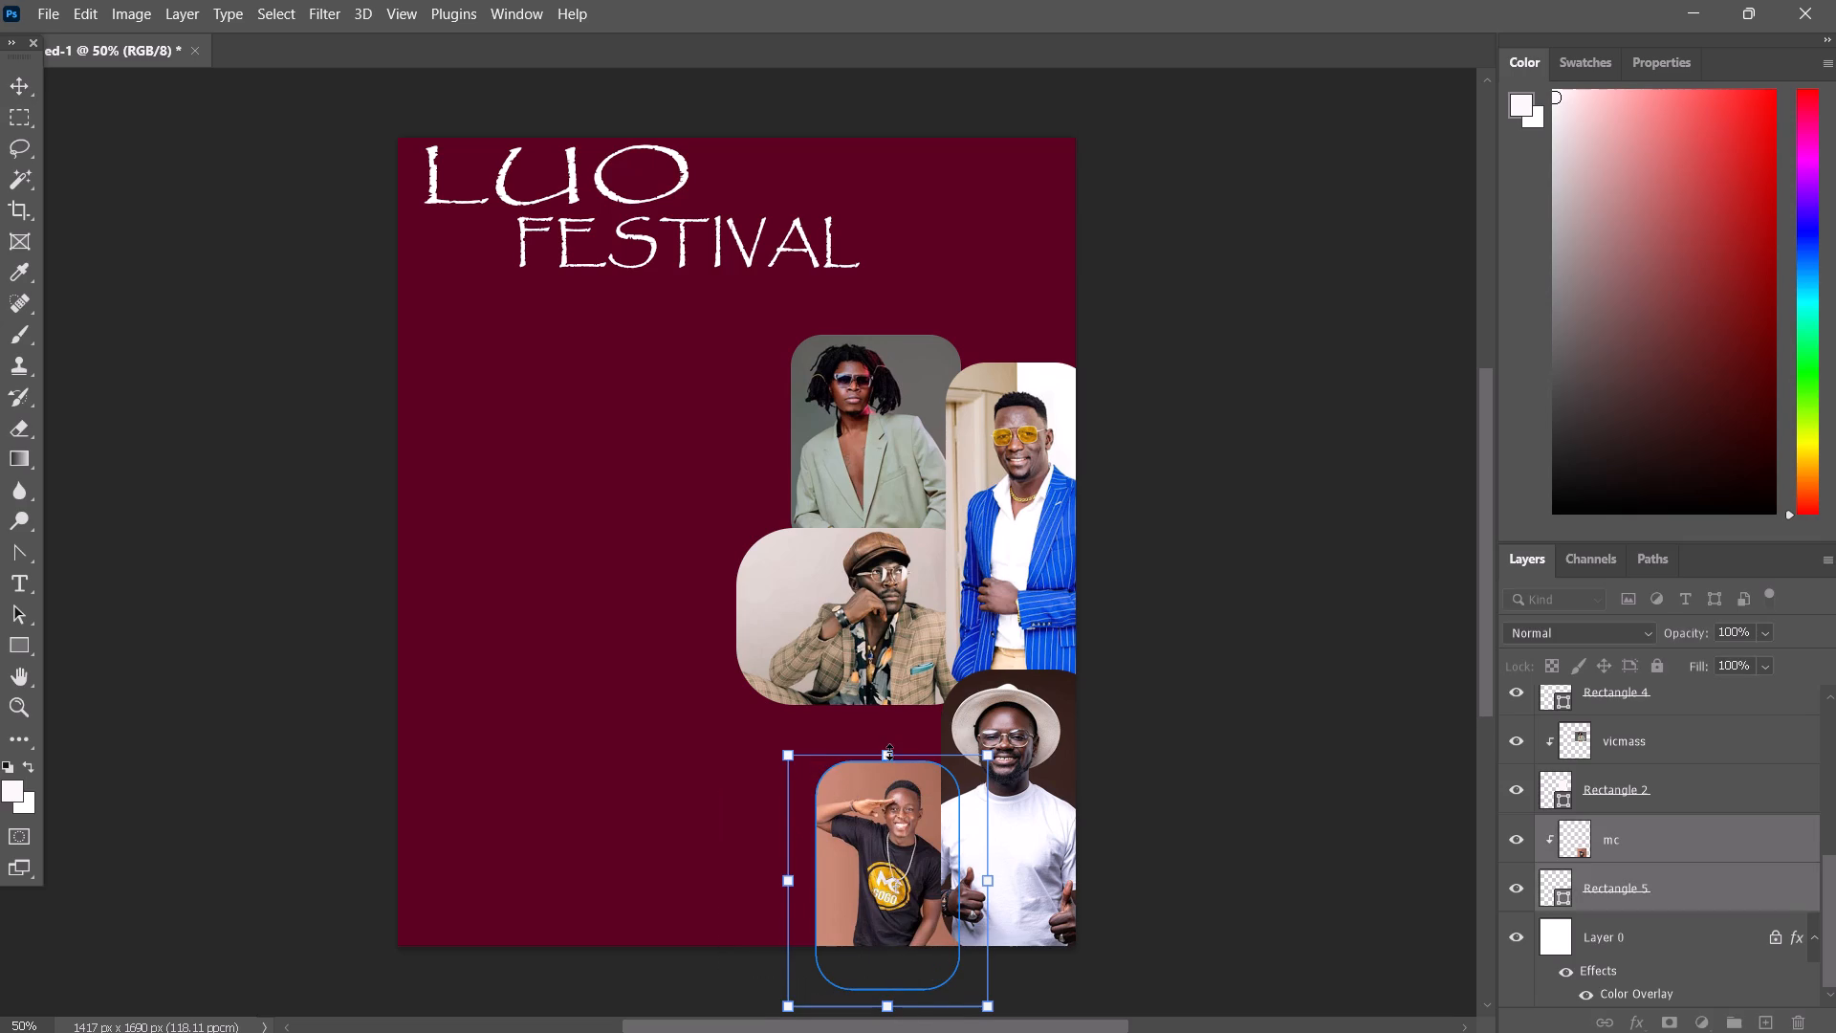
{"action": "left_click_drag", "start_coordinate": [889, 752], "coordinate": [861, 689]}
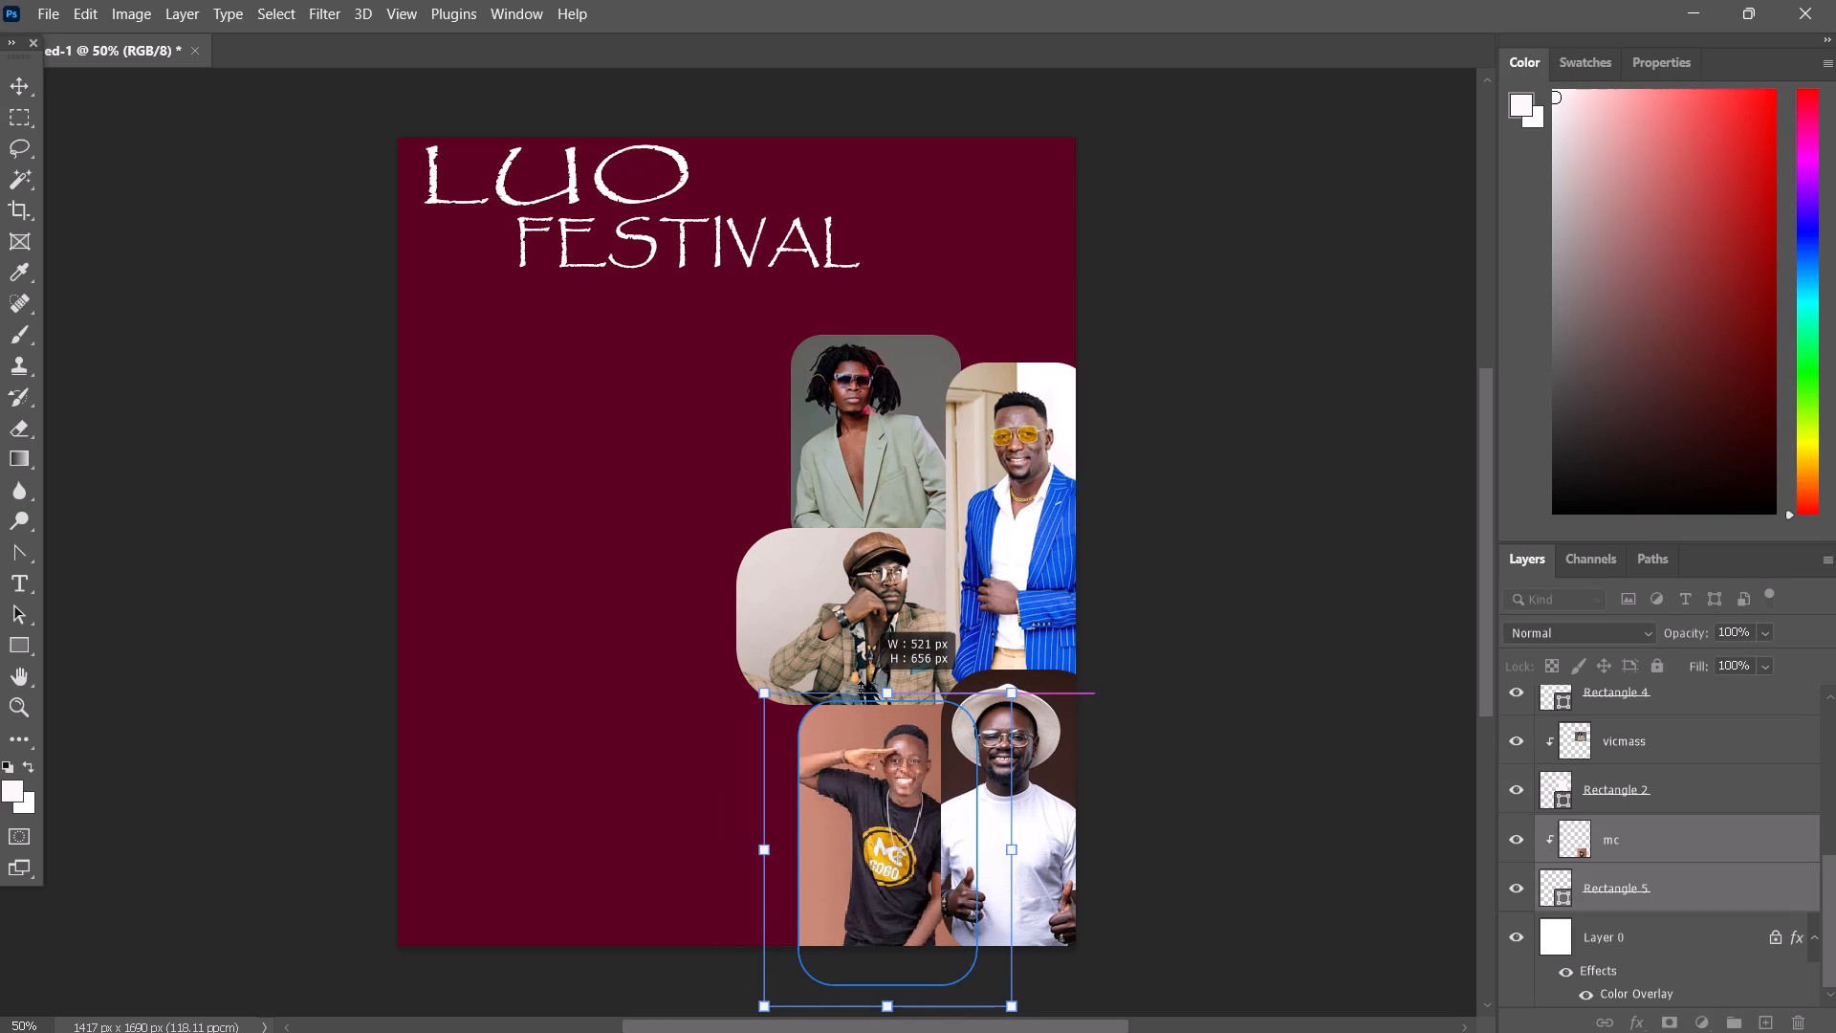
{"action": "left_click_drag", "start_coordinate": [861, 689], "coordinate": [856, 679]}
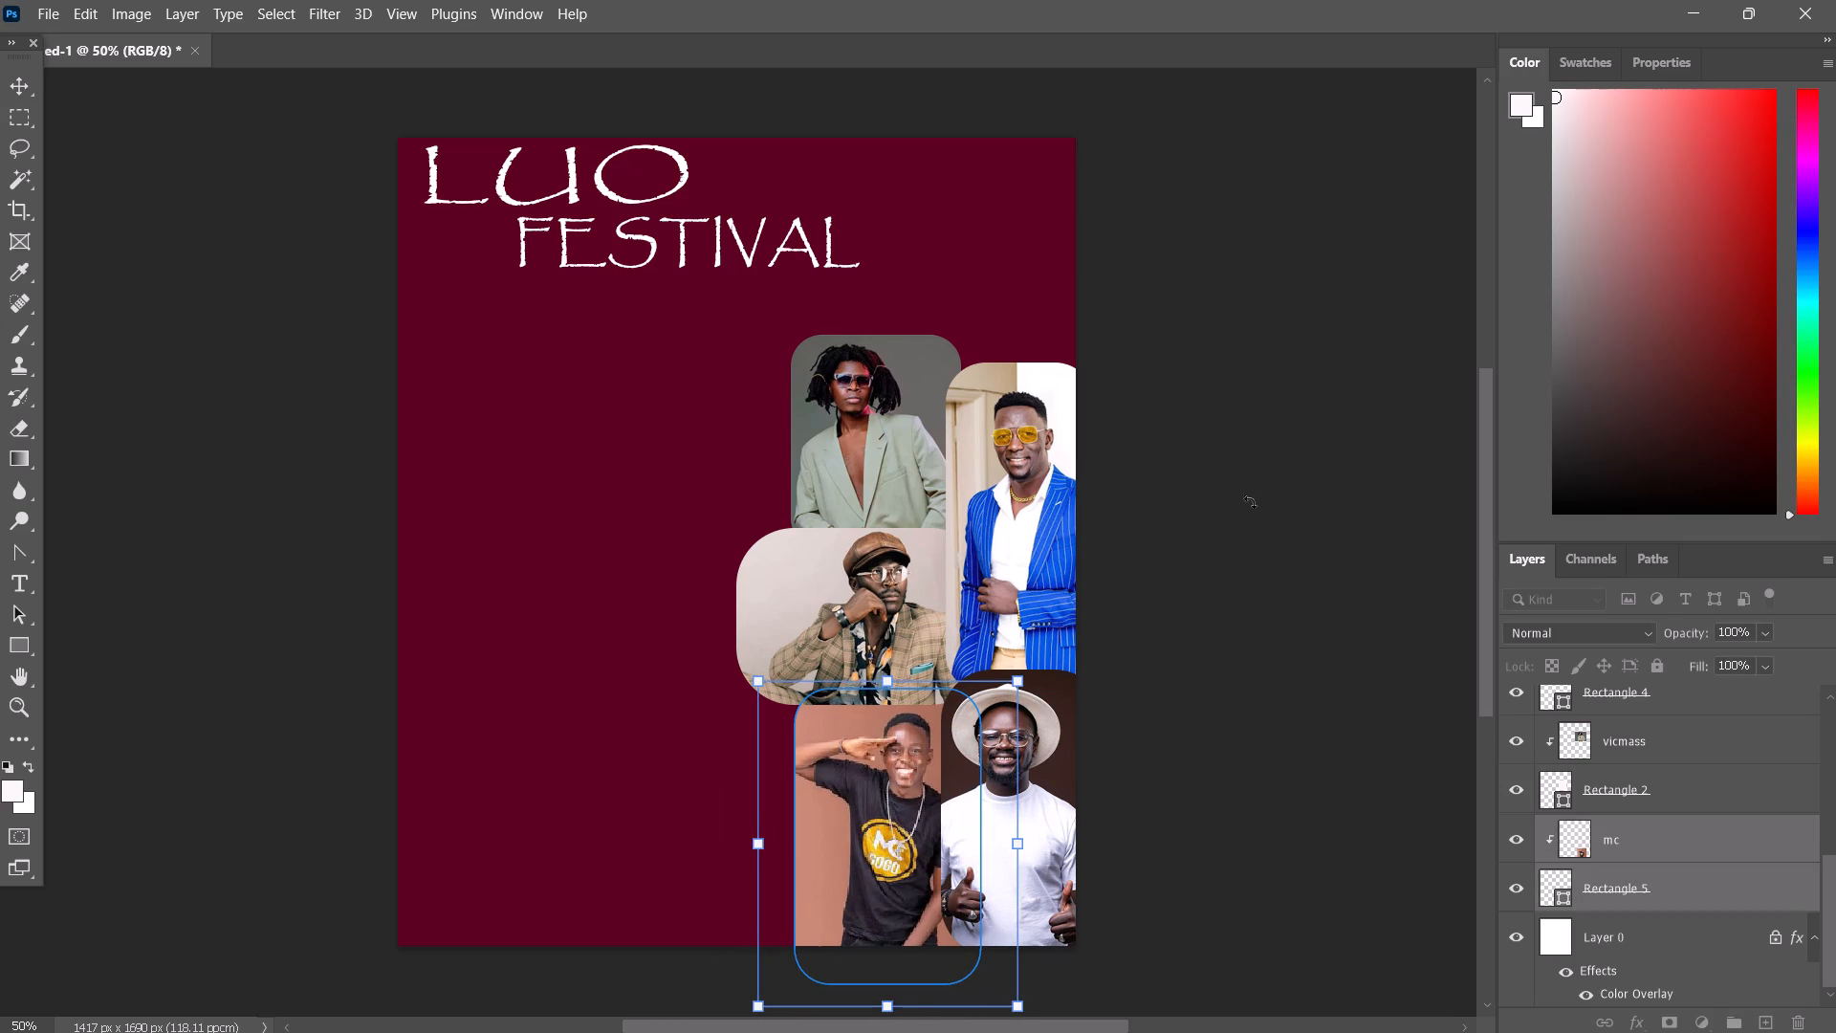
{"action": "left_click", "coordinate": [1194, 217]}
{"action": "left_click", "coordinate": [1236, 446]}
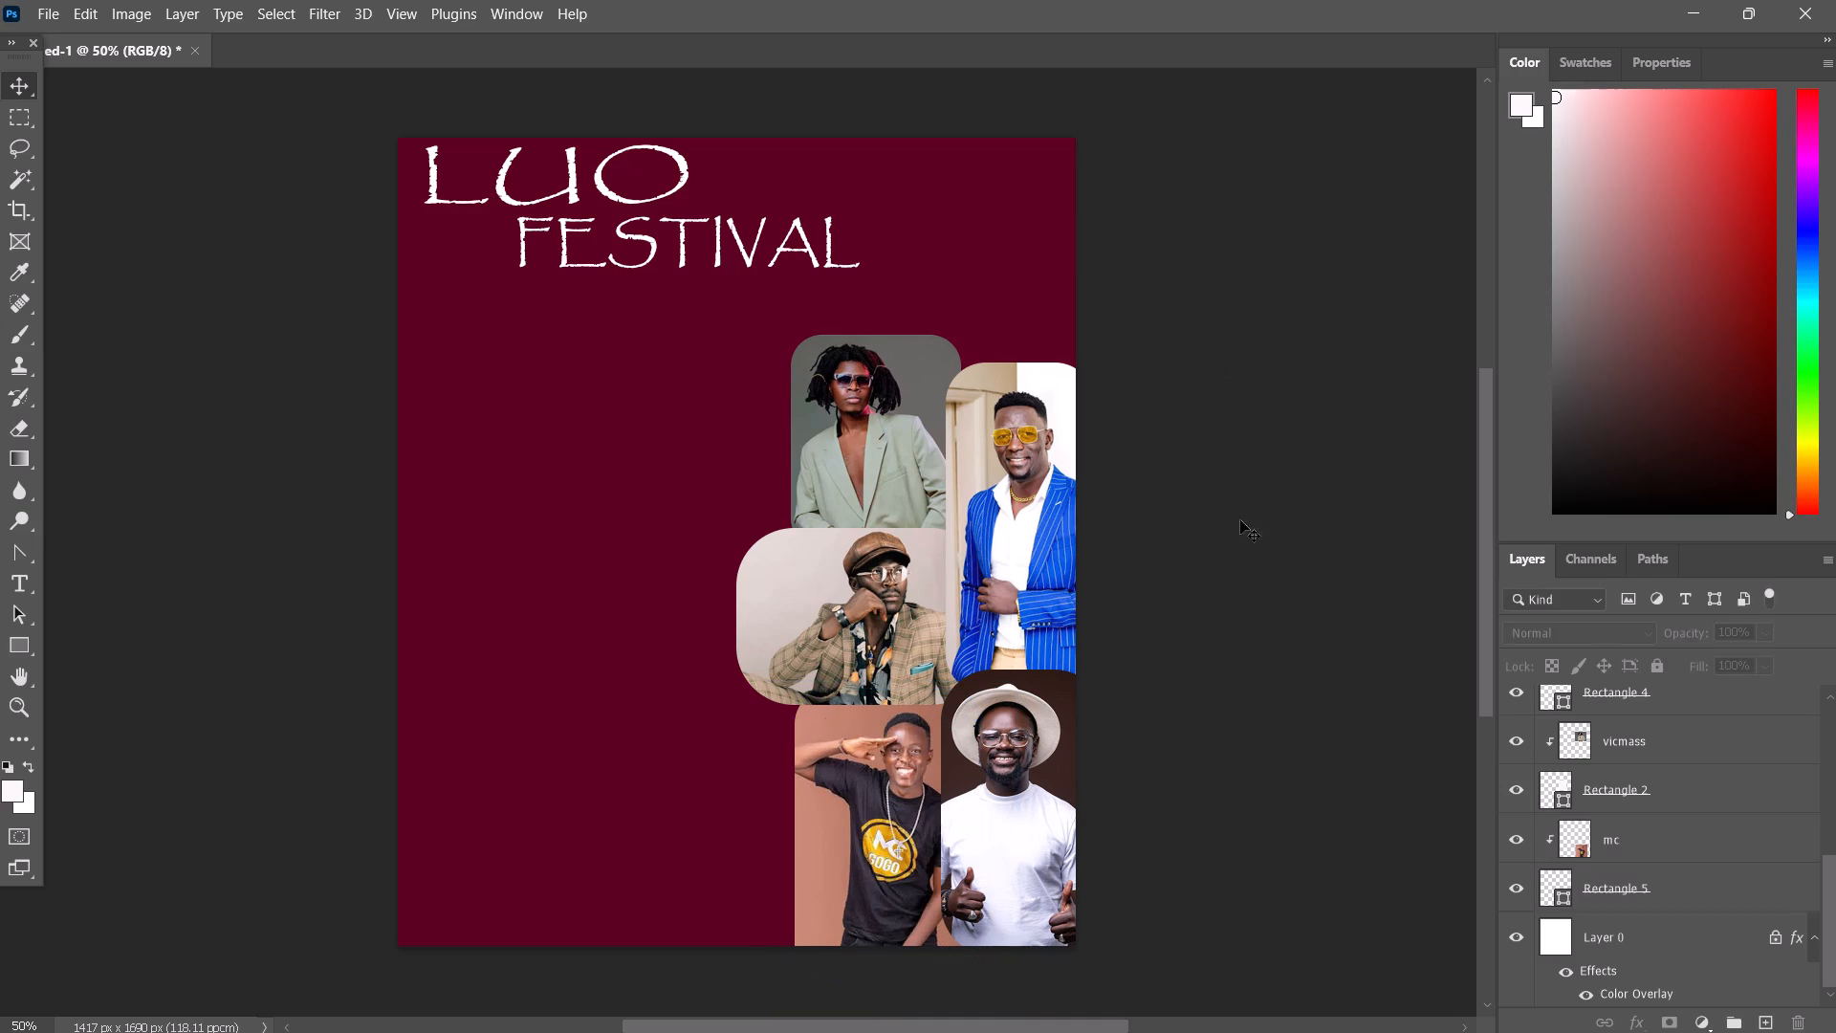
Select the mc photo with its Rectangle 5 frame and scale both down slightly, keeping the top tucked under the checked-suit photo.
{"action": "left_click", "coordinate": [863, 884]}
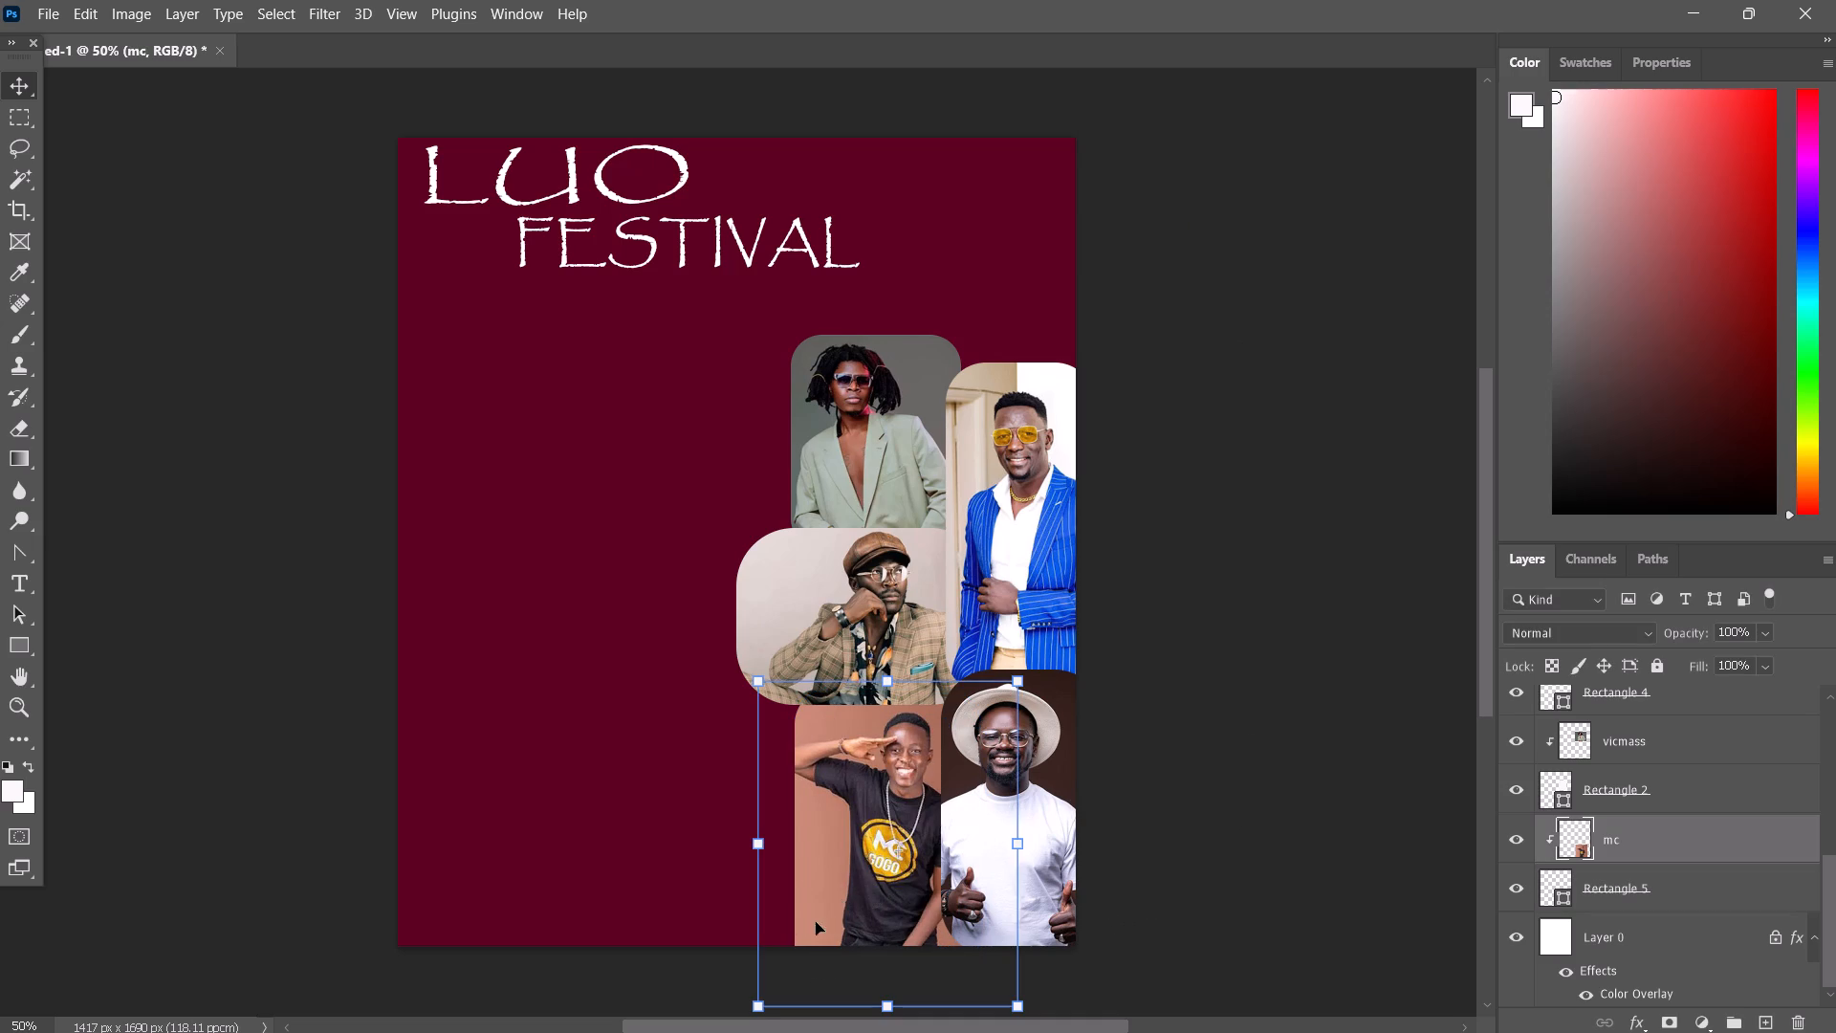
{"action": "left_click", "coordinate": [669, 810]}
{"action": "left_click_drag", "start_coordinate": [693, 766], "coordinate": [815, 824]}
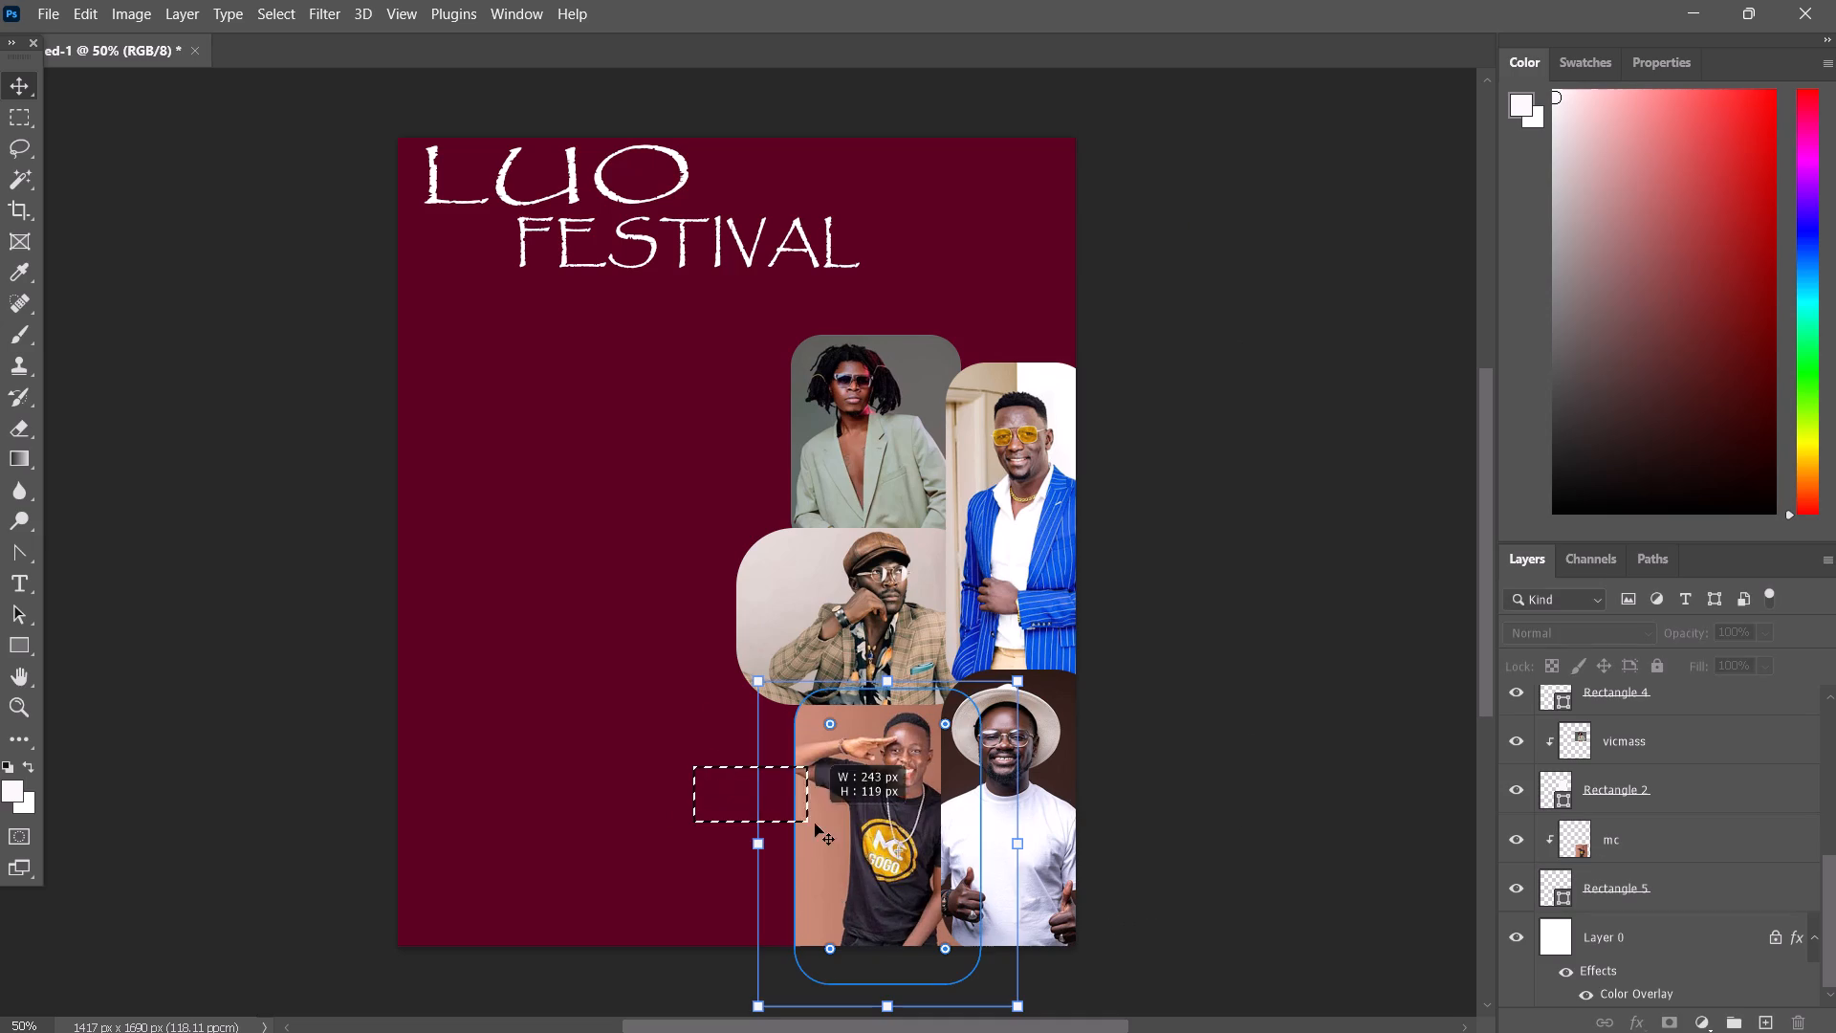
{"action": "left_click_drag", "start_coordinate": [815, 824], "coordinate": [818, 824]}
{"action": "left_click_drag", "start_coordinate": [754, 847], "coordinate": [756, 847]}
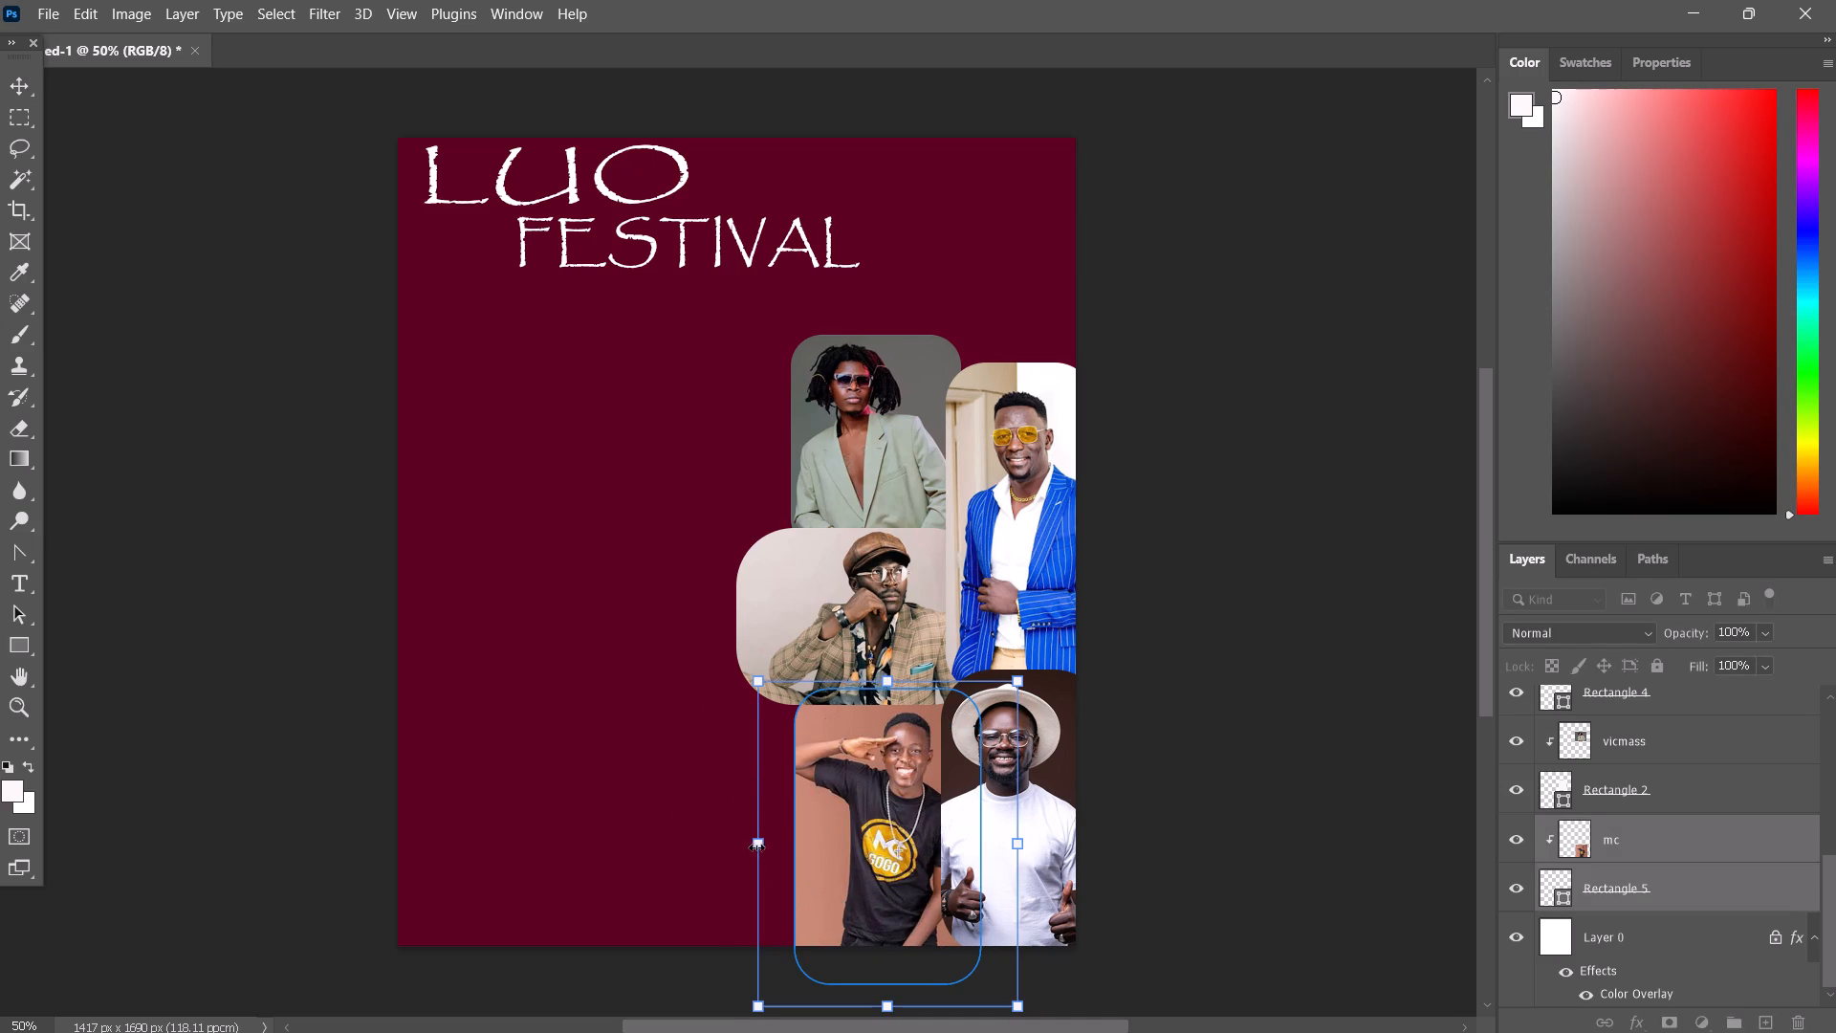
{"action": "left_click_drag", "start_coordinate": [756, 847], "coordinate": [768, 847]}
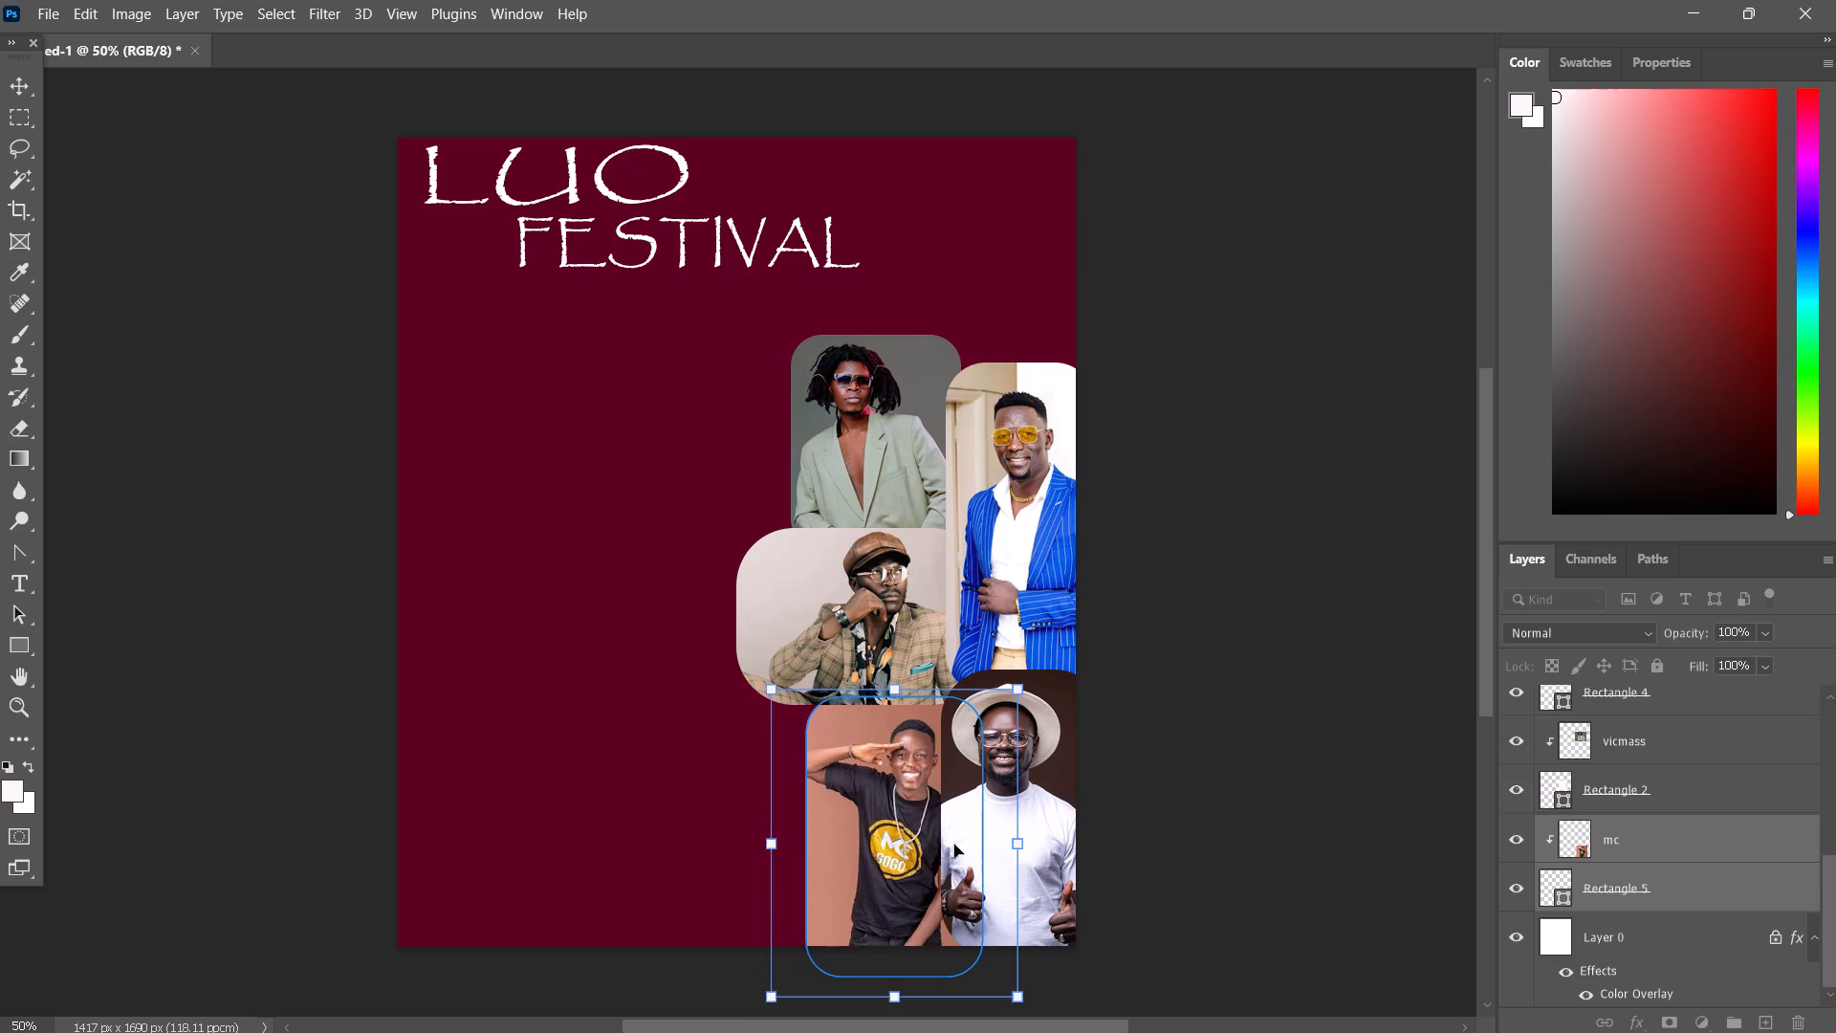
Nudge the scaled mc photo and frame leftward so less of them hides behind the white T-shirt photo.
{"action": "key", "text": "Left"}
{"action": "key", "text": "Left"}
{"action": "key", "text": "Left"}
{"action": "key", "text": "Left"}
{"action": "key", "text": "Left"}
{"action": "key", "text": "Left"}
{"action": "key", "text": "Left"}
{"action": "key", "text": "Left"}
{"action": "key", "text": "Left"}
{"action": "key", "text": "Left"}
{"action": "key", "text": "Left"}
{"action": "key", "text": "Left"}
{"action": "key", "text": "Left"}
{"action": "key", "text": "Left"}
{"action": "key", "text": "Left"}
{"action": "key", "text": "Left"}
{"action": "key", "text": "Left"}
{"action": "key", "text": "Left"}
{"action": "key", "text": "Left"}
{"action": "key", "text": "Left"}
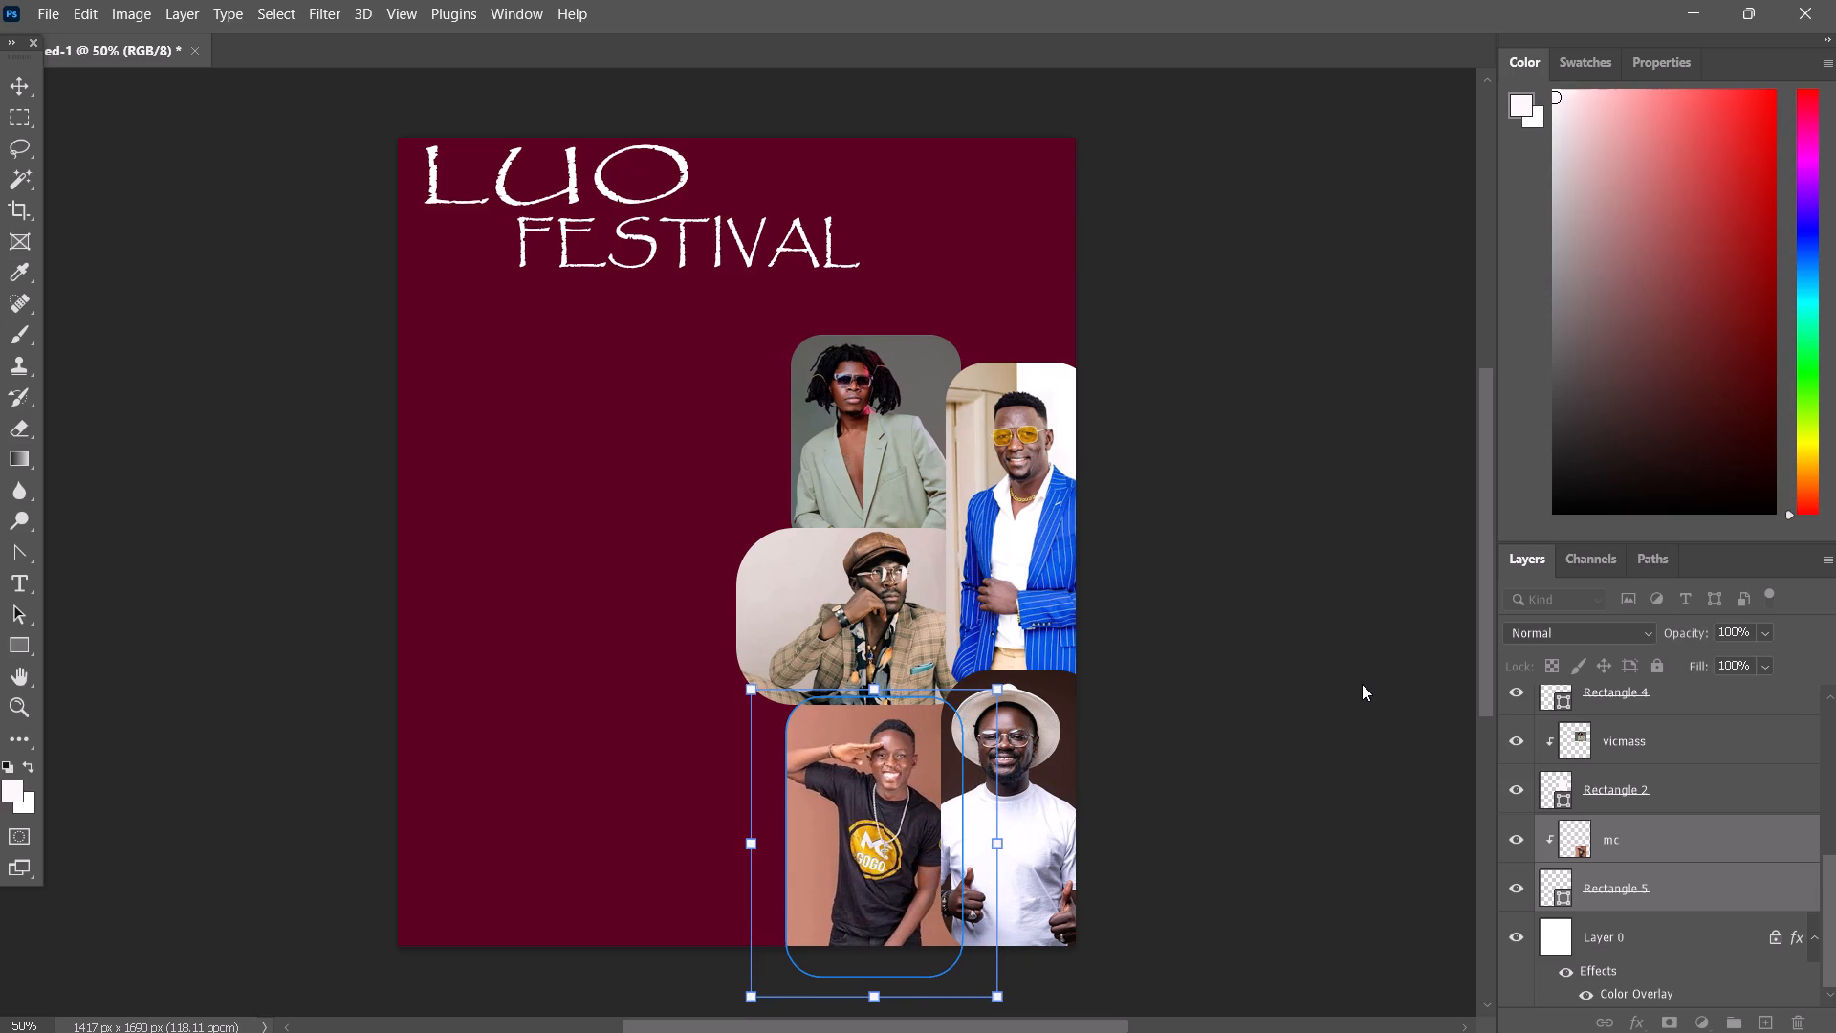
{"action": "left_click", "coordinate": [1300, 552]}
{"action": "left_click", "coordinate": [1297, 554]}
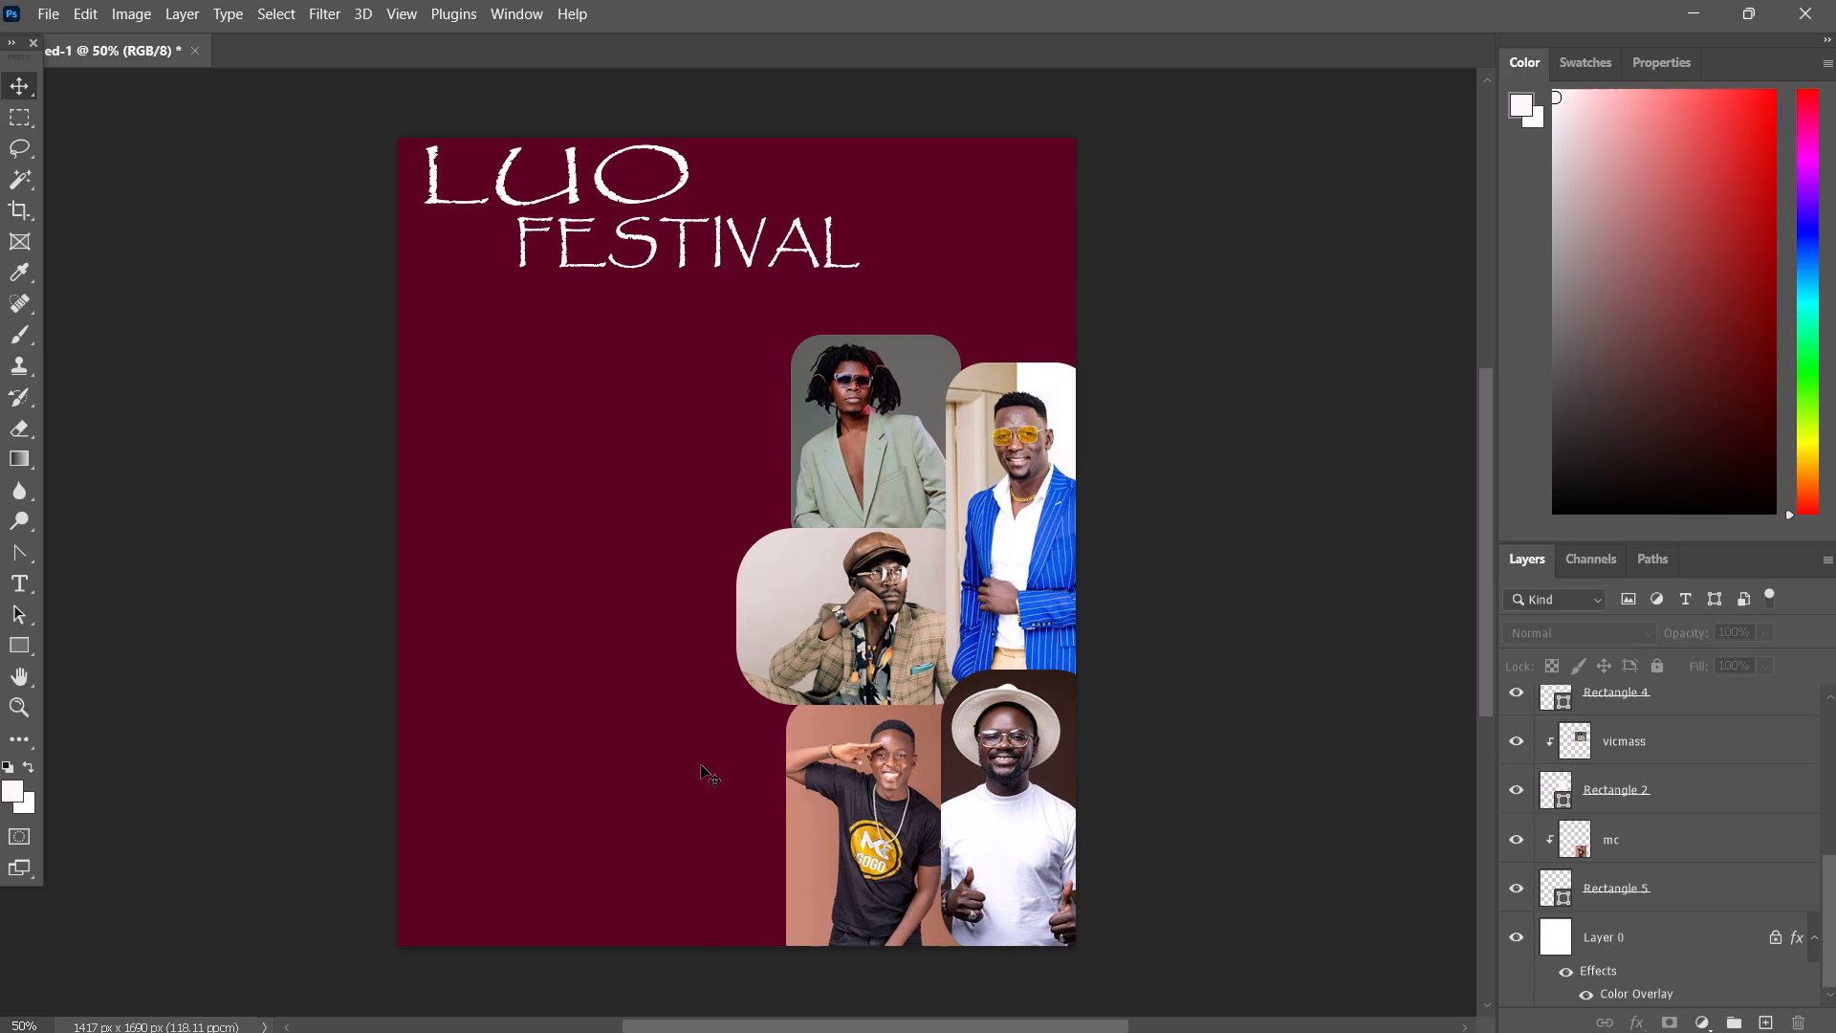
Move the mc photo and its Rectangle 5 frame out of the cluster to the empty area below the LUO FESTIVAL title.
{"action": "left_click_drag", "start_coordinate": [701, 765], "coordinate": [841, 819]}
{"action": "left_click_drag", "start_coordinate": [872, 826], "coordinate": [776, 800]}
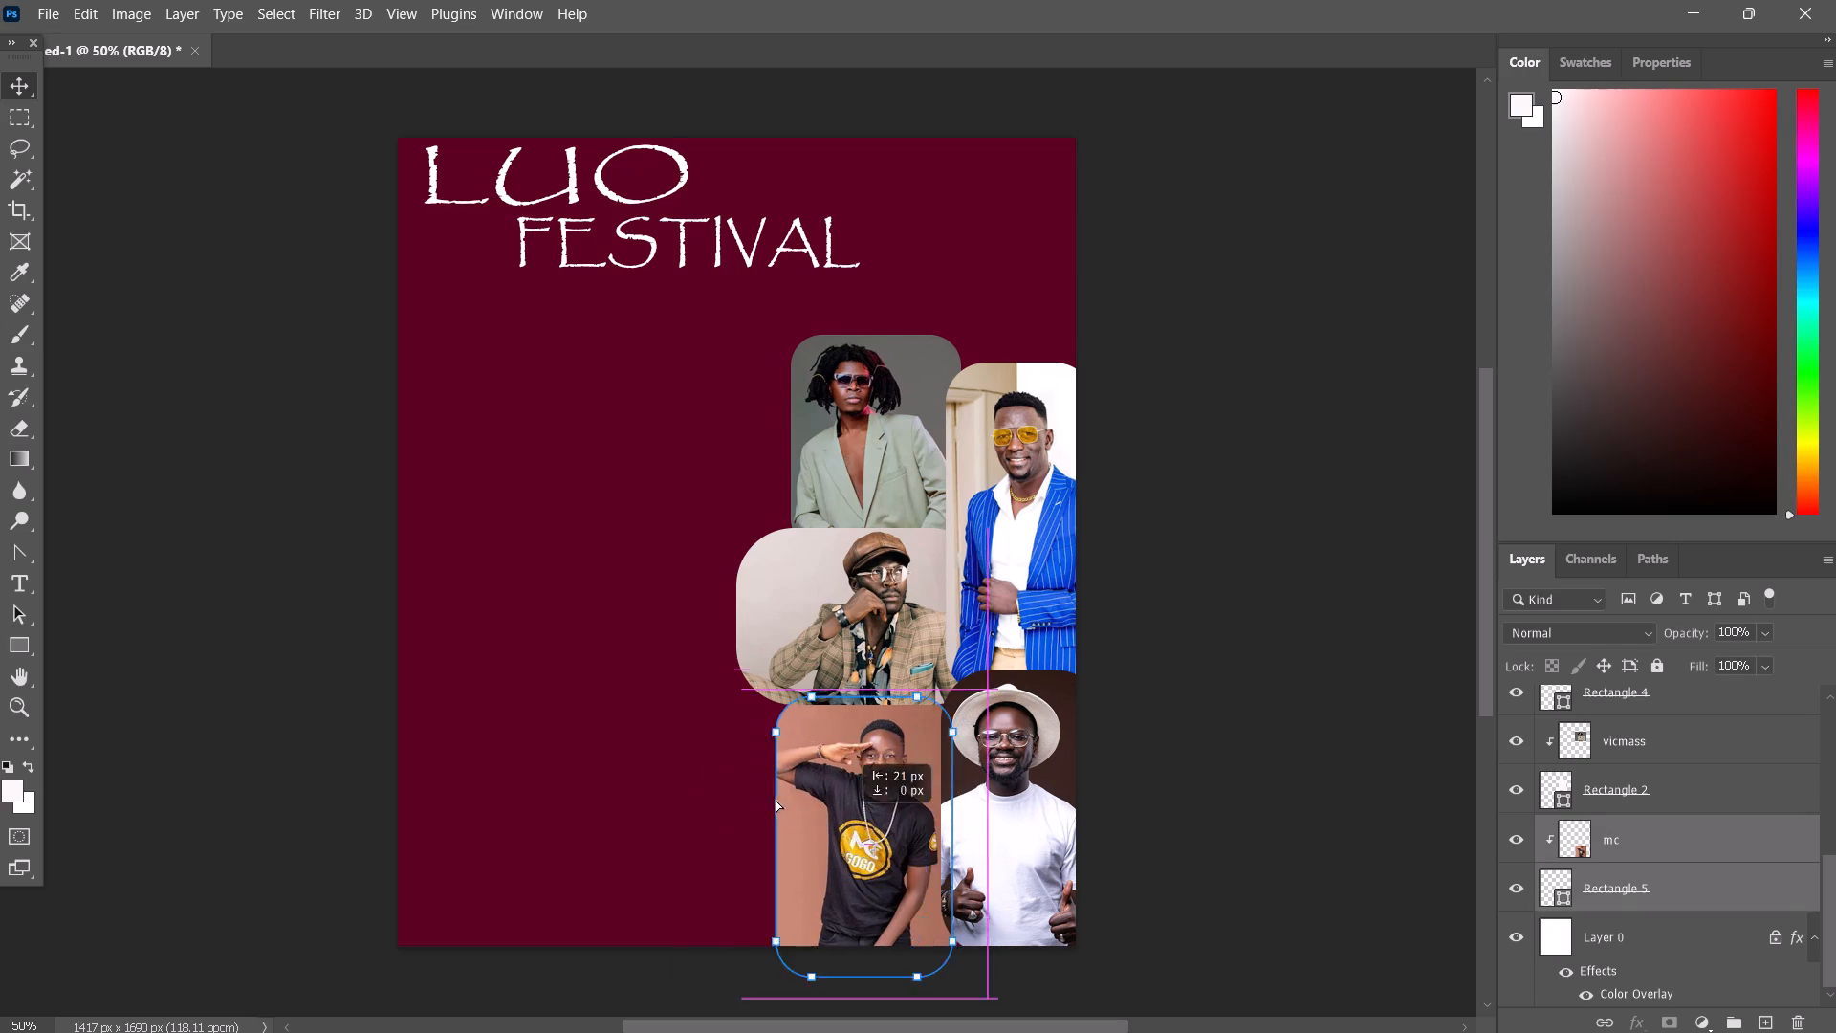
{"action": "left_click_drag", "start_coordinate": [776, 800], "coordinate": [549, 471]}
{"action": "left_click", "coordinate": [803, 239]}
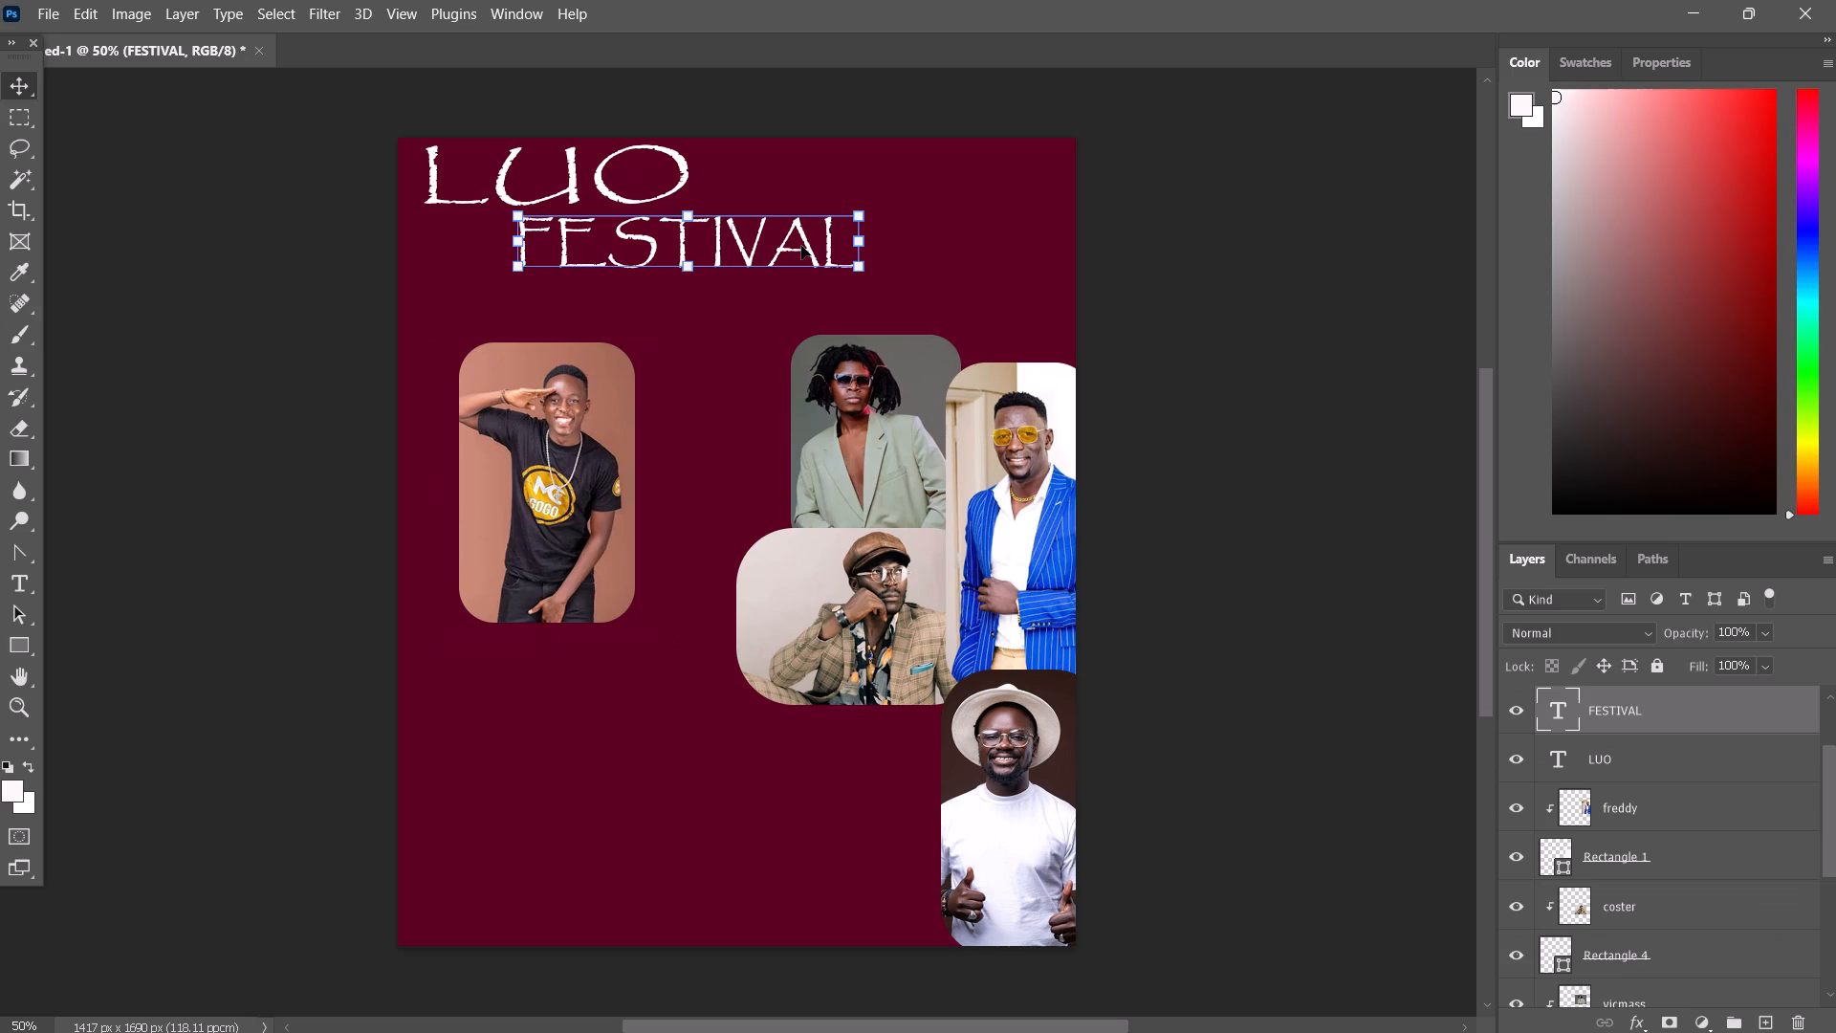
Move the vicmass green-suit photo and its Rectangle 2 frame into the vacated spot below the checked-suit photo, beside the white T-shirt photo.
{"action": "left_click_drag", "start_coordinate": [785, 323], "coordinate": [829, 363]}
{"action": "left_click_drag", "start_coordinate": [848, 413], "coordinate": [848, 458]}
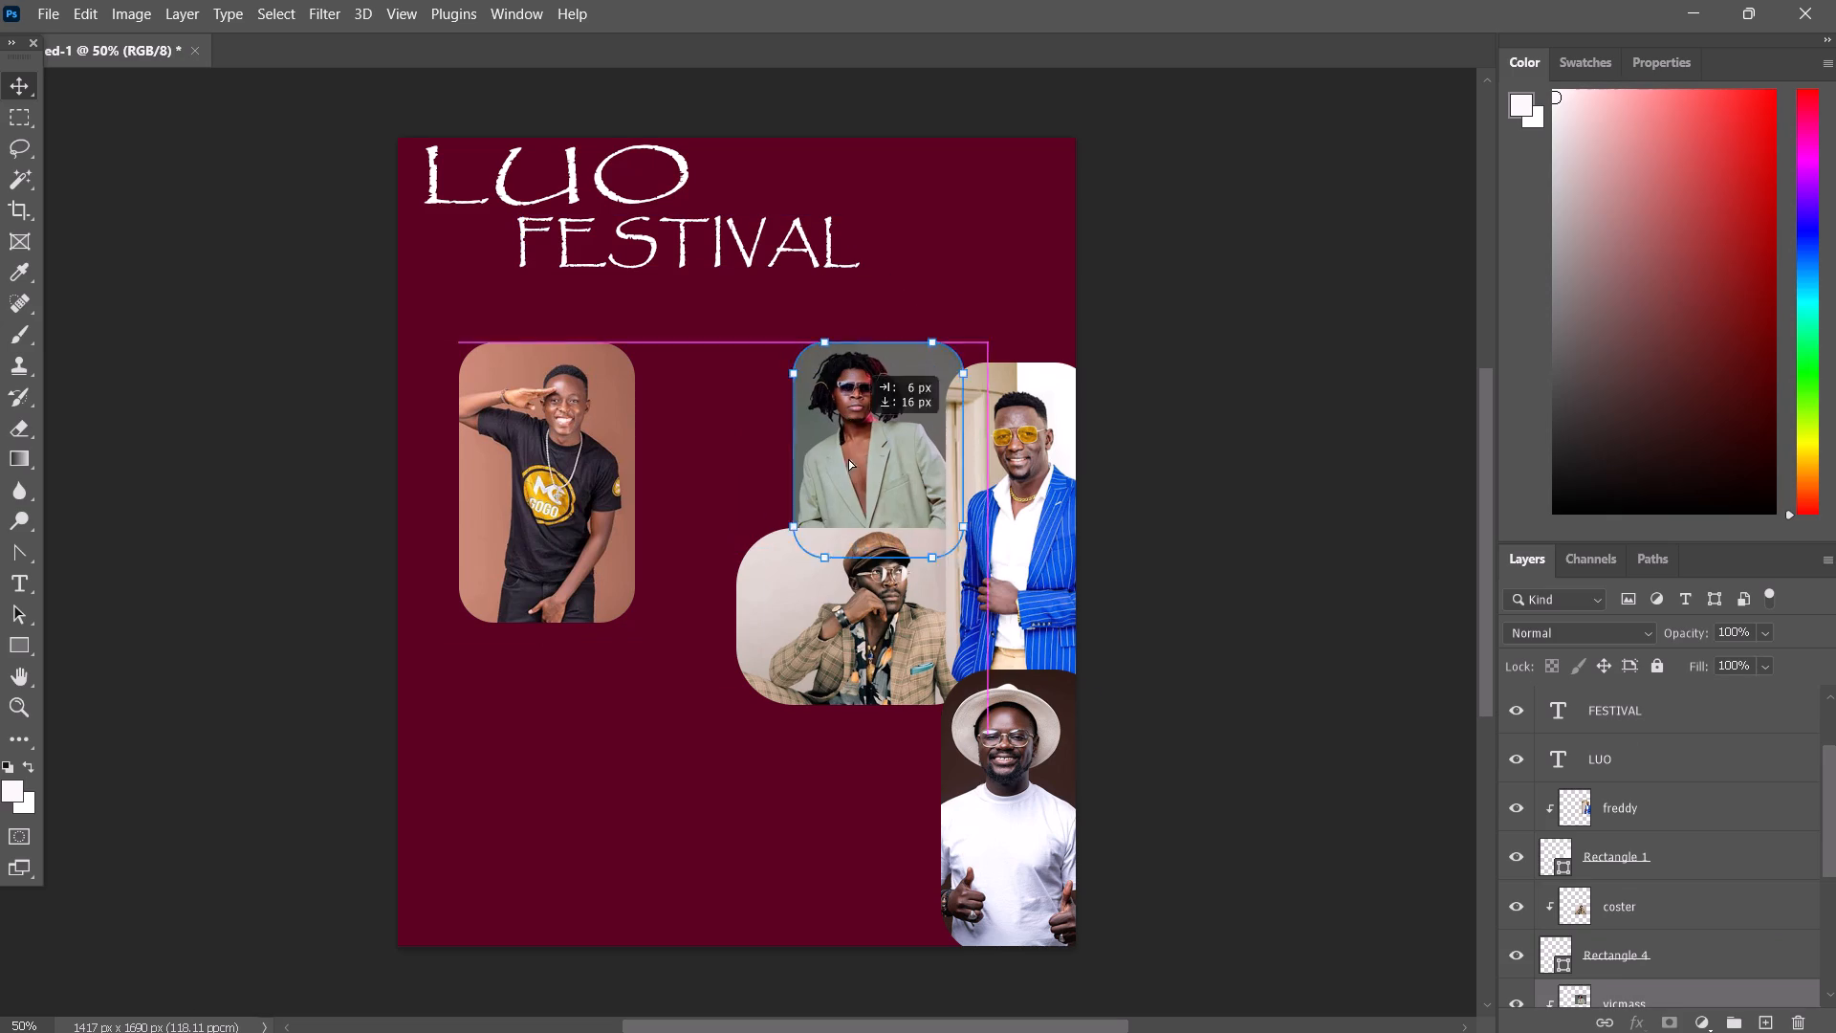
{"action": "left_click_drag", "start_coordinate": [848, 458], "coordinate": [851, 772]}
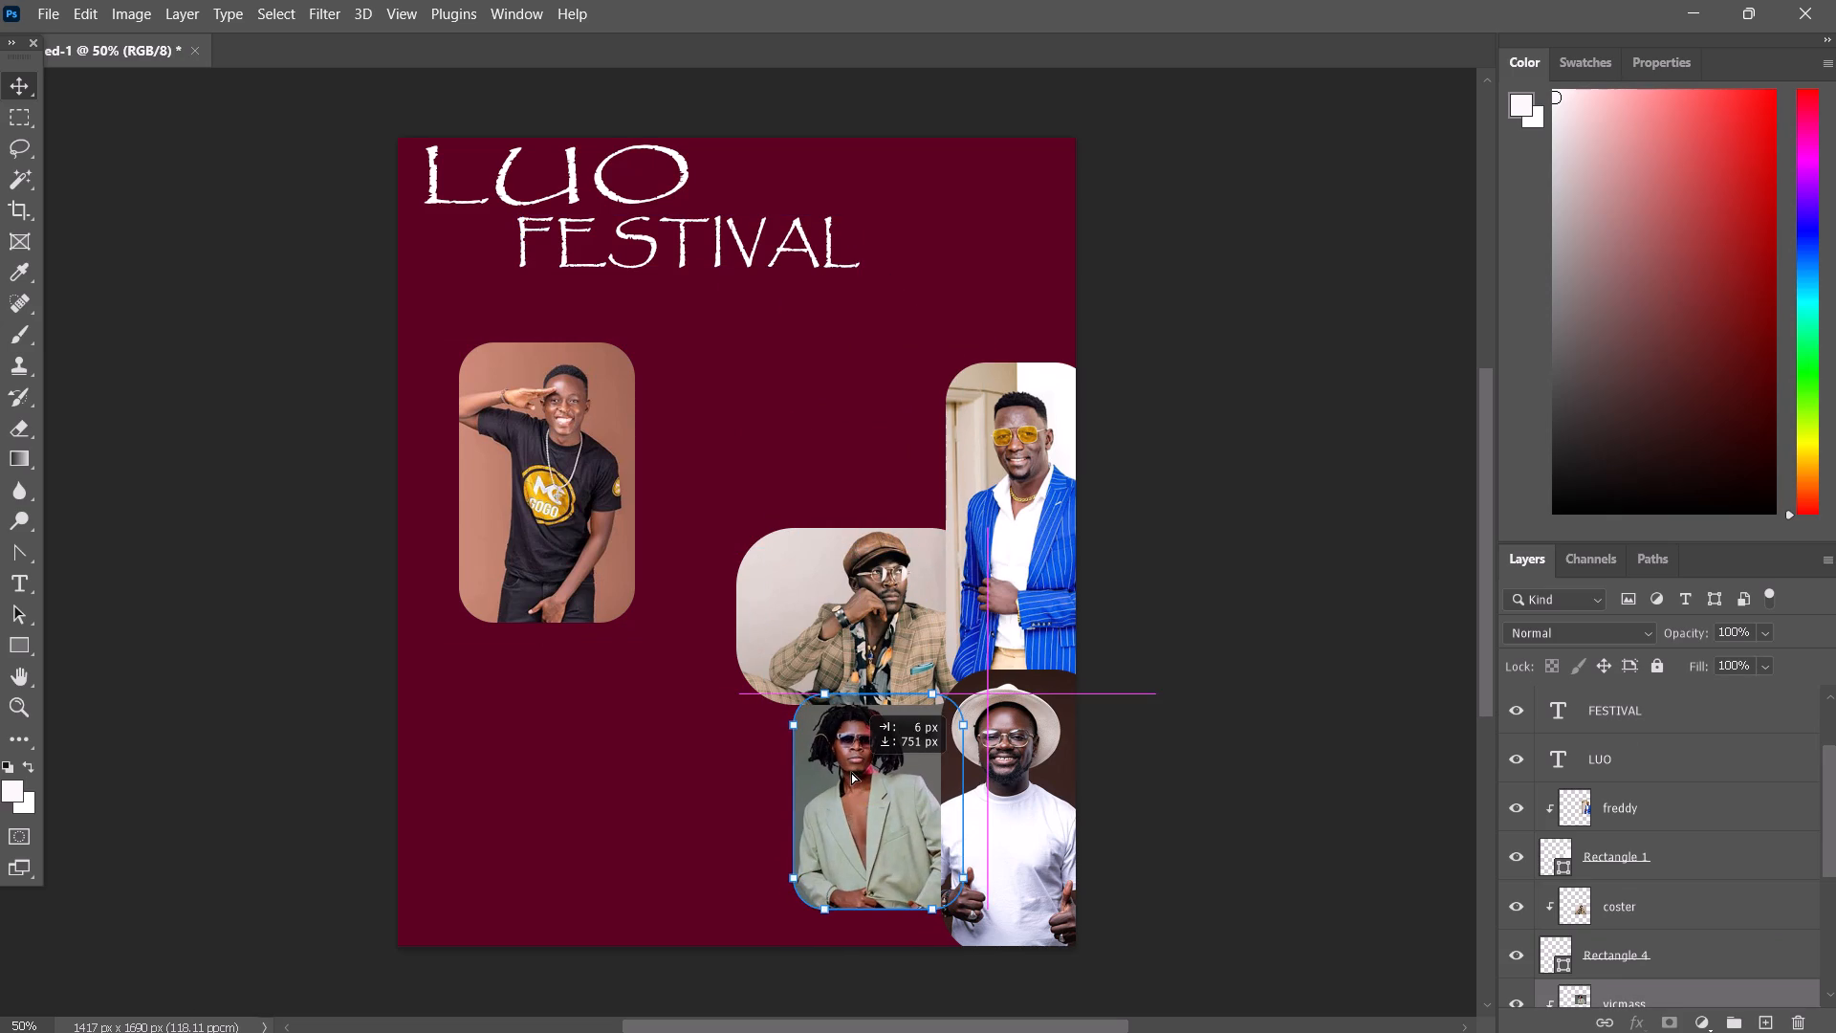
{"action": "left_click_drag", "start_coordinate": [851, 772], "coordinate": [851, 780]}
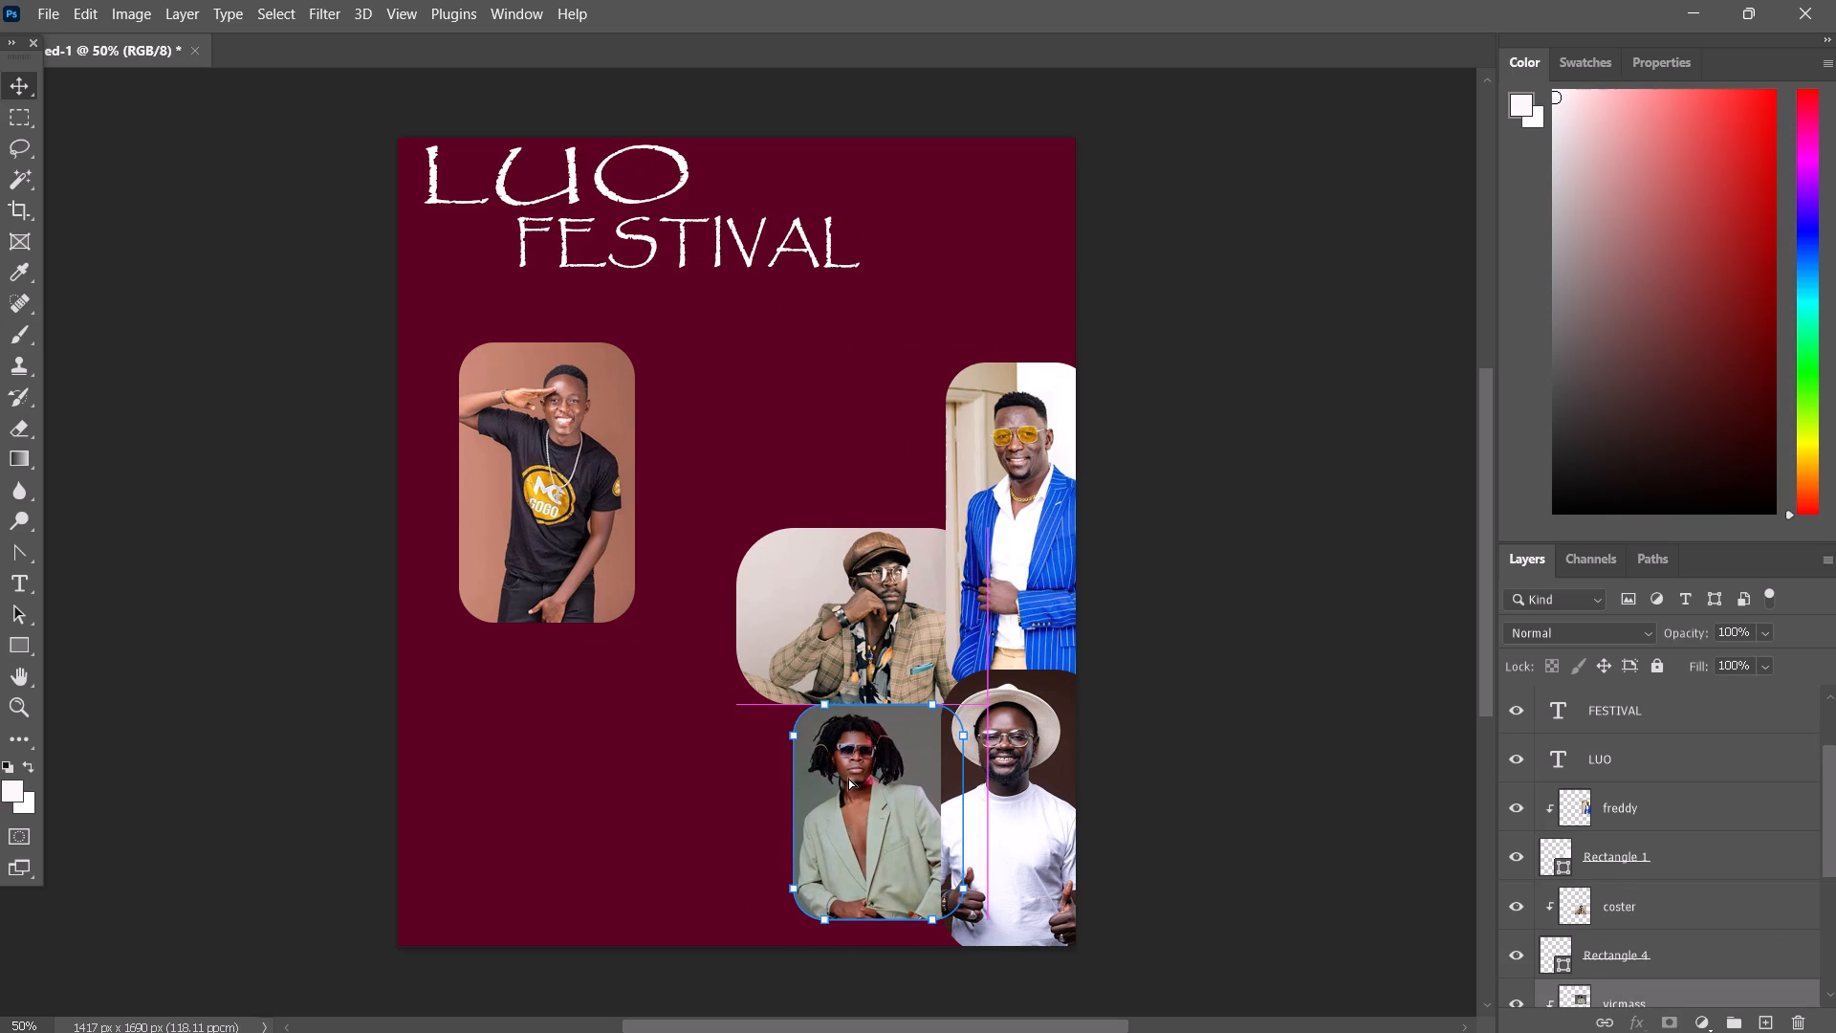
{"action": "left_click", "coordinate": [1333, 418]}
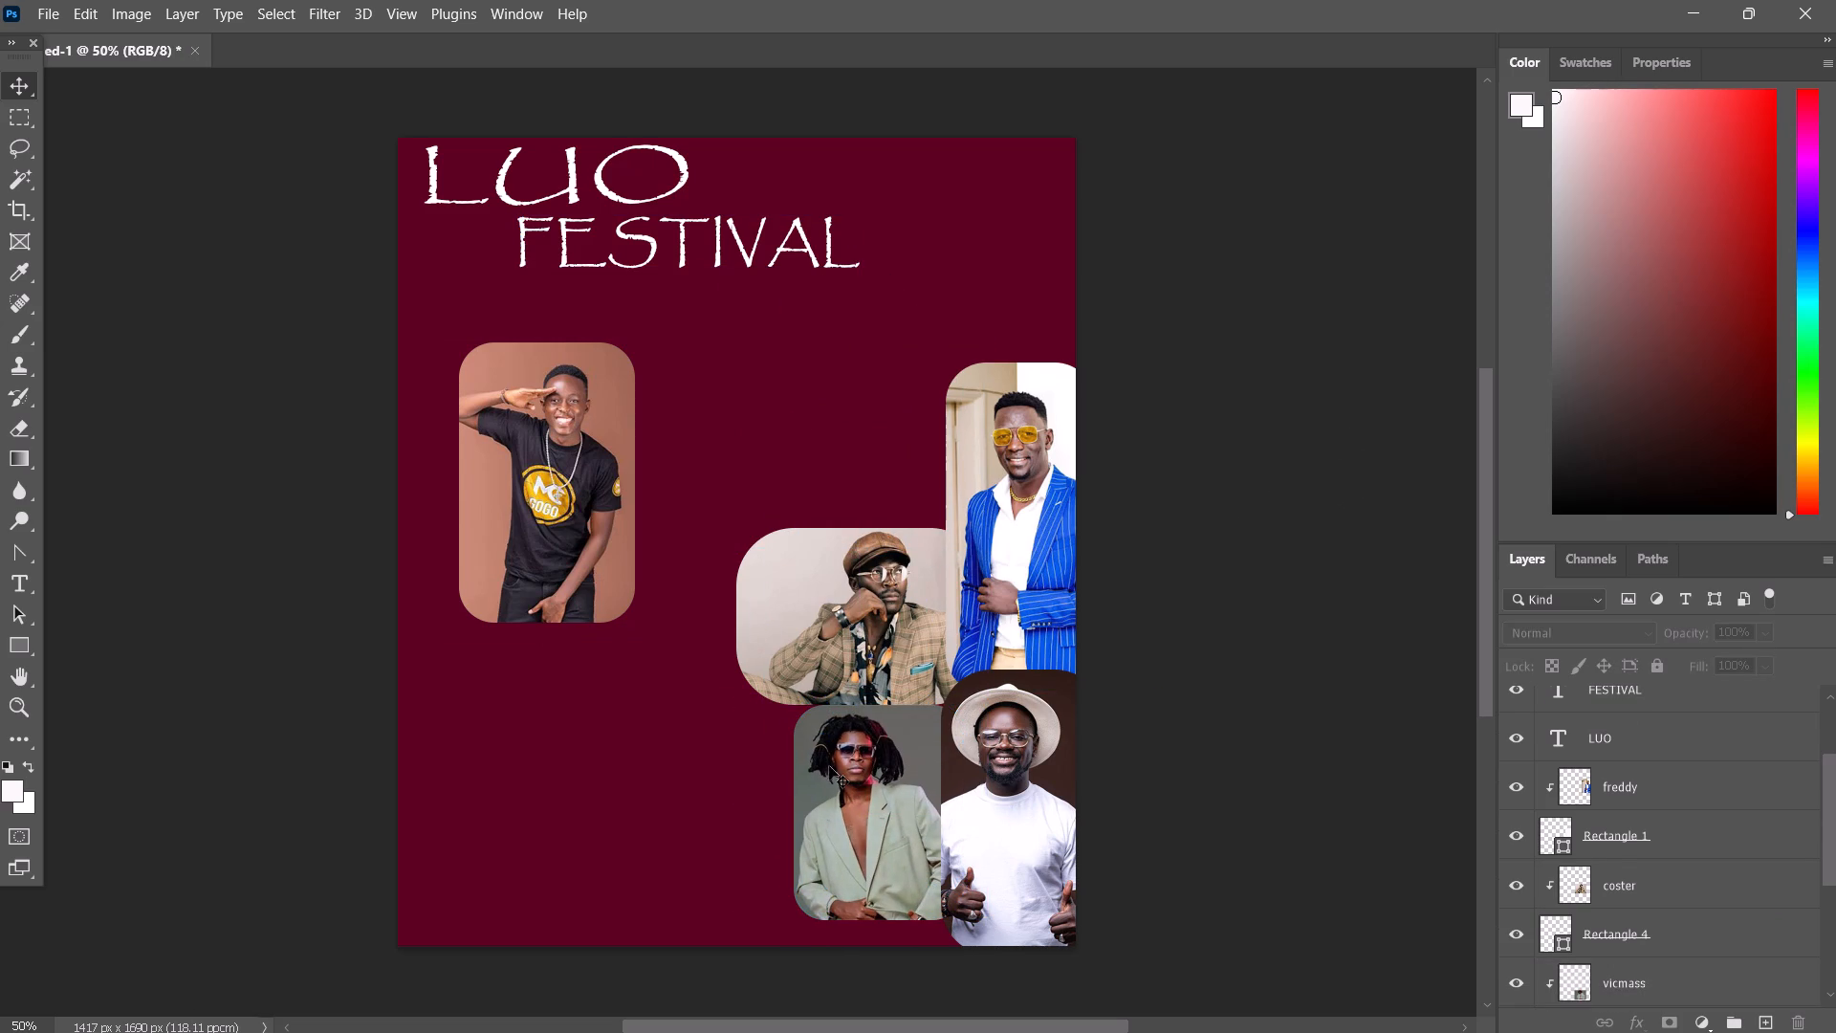
Nudge the vicmass photo and its frame up slightly so their rounded top corners tuck under the checked-suit photo.
{"action": "left_click_drag", "start_coordinate": [765, 760], "coordinate": [824, 784]}
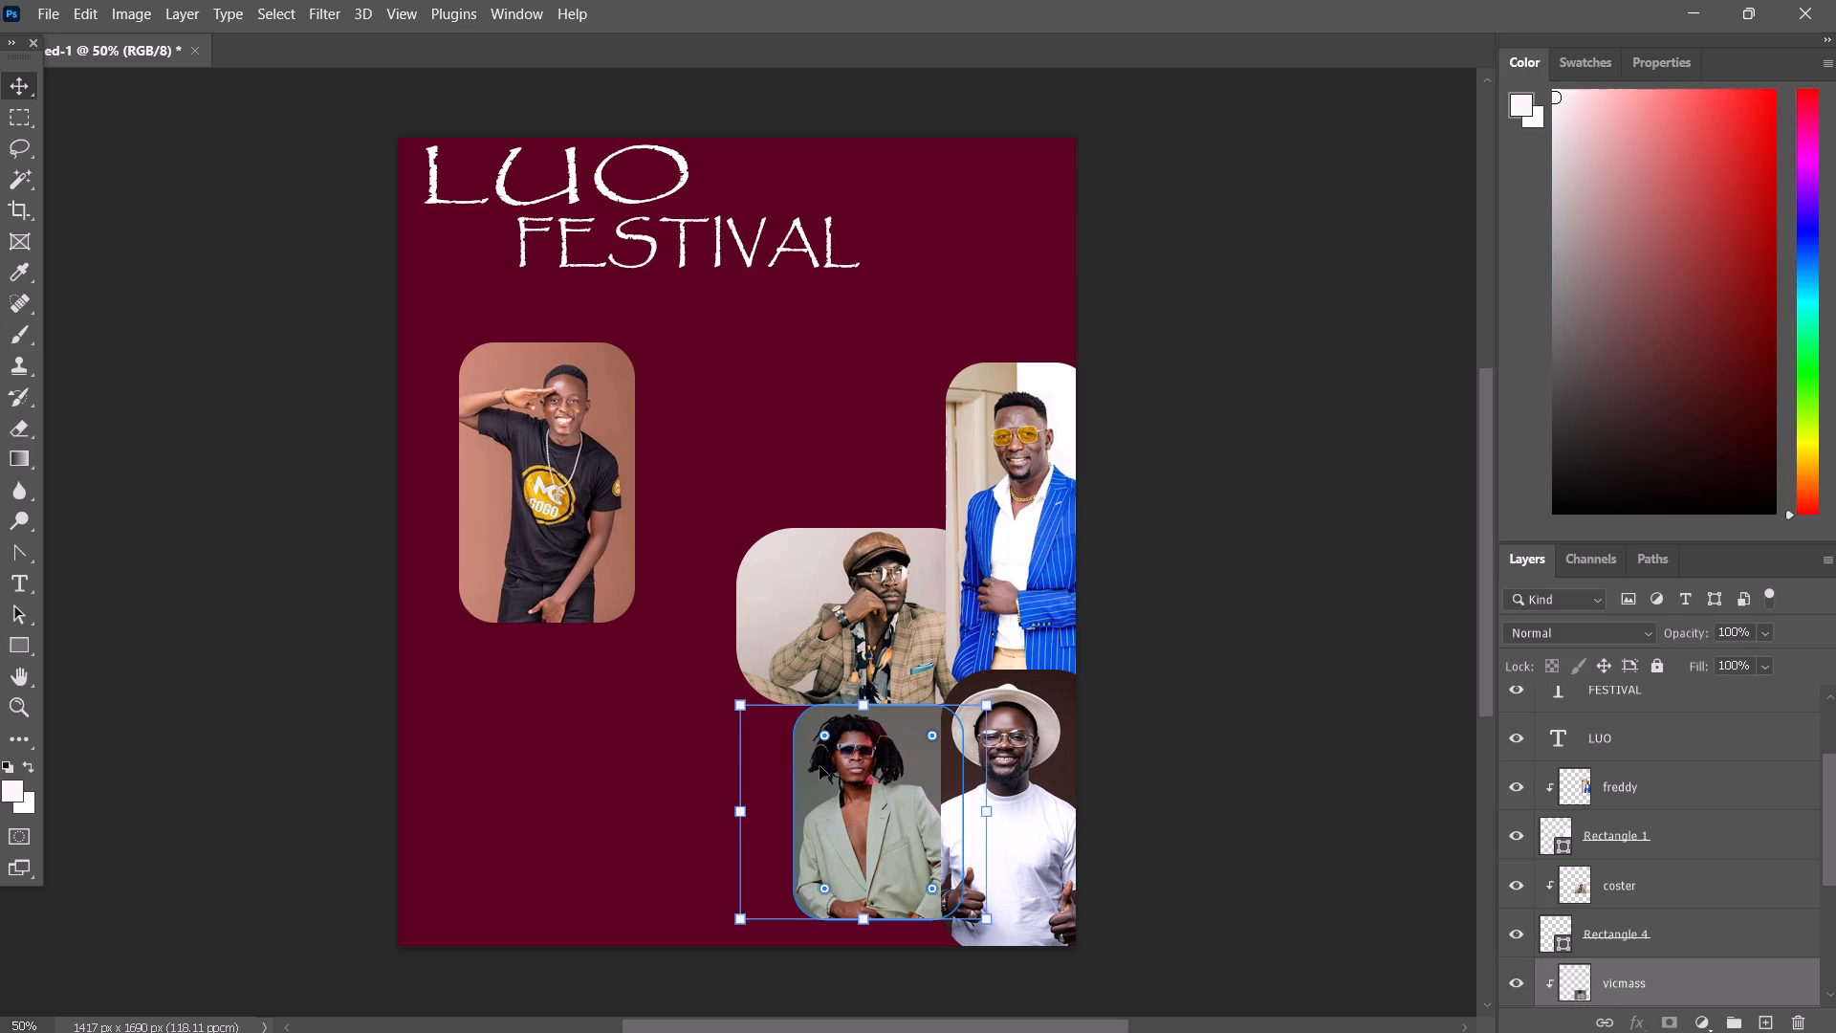
{"action": "key", "text": "Up"}
{"action": "key", "text": "Up"}
{"action": "key", "text": "Up"}
{"action": "key", "text": "Up"}
{"action": "key", "text": "Up"}
{"action": "key", "text": "Up"}
{"action": "key", "text": "Up"}
{"action": "key", "text": "Up"}
{"action": "key", "text": "Up"}
{"action": "key", "text": "Up"}
{"action": "key", "text": "Up"}
{"action": "key", "text": "Up"}
{"action": "key", "text": "Up"}
{"action": "key", "text": "Up"}
{"action": "key", "text": "Up"}
{"action": "key", "text": "Up"}
{"action": "key", "text": "Up"}
{"action": "key", "text": "Up"}
{"action": "key", "text": "Up"}
{"action": "key", "text": "Up"}
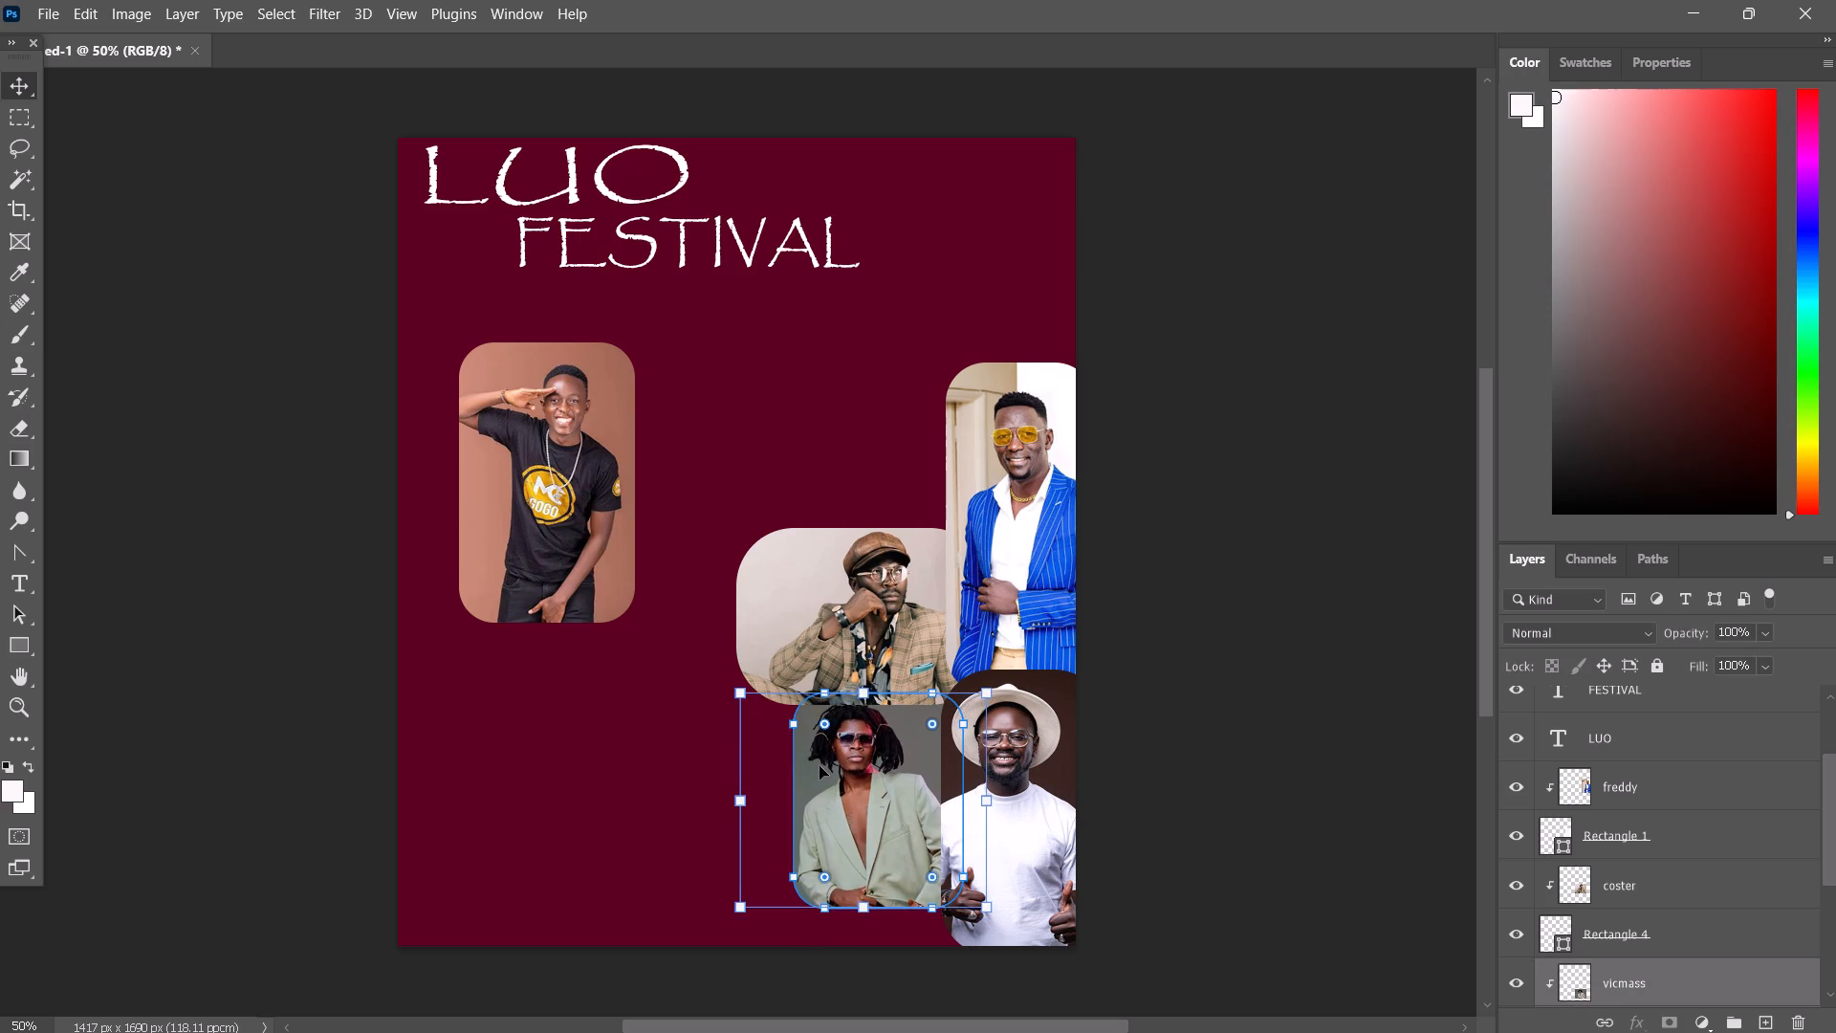
{"action": "key", "text": "Down"}
{"action": "key", "text": "Down"}
{"action": "key", "text": "Down"}
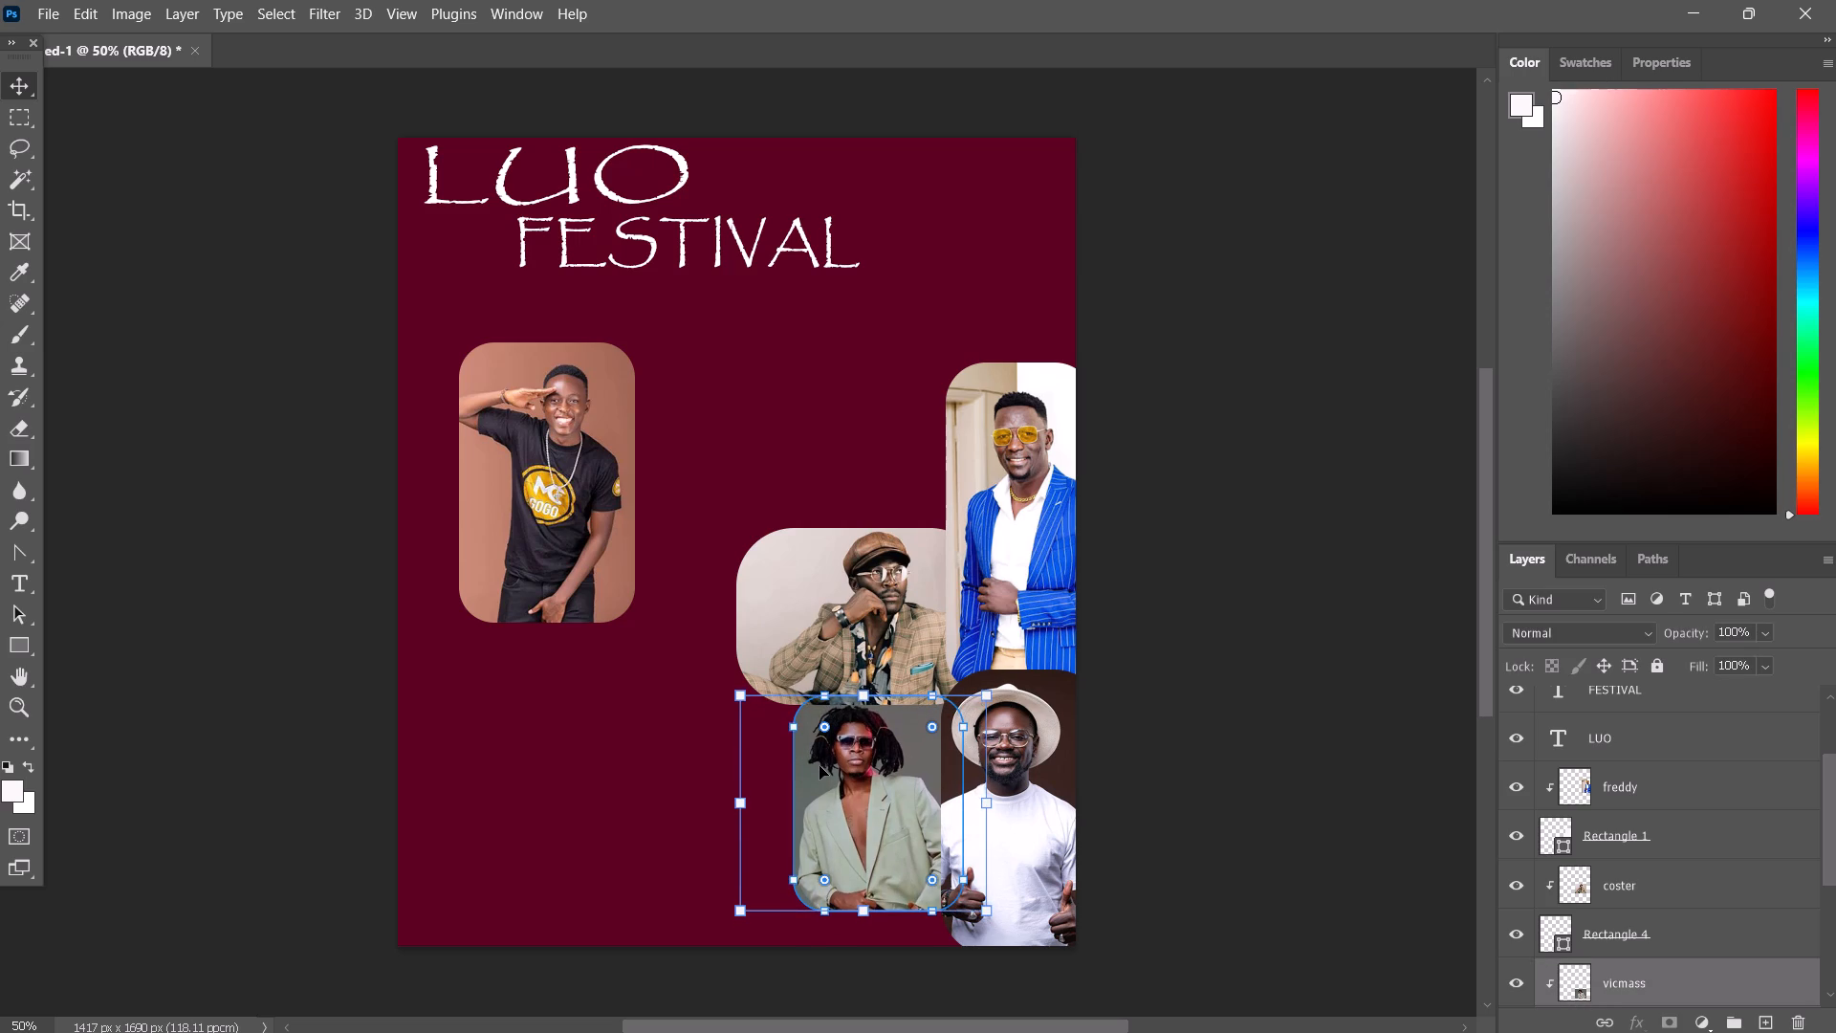
{"action": "left_click", "coordinate": [1180, 323]}
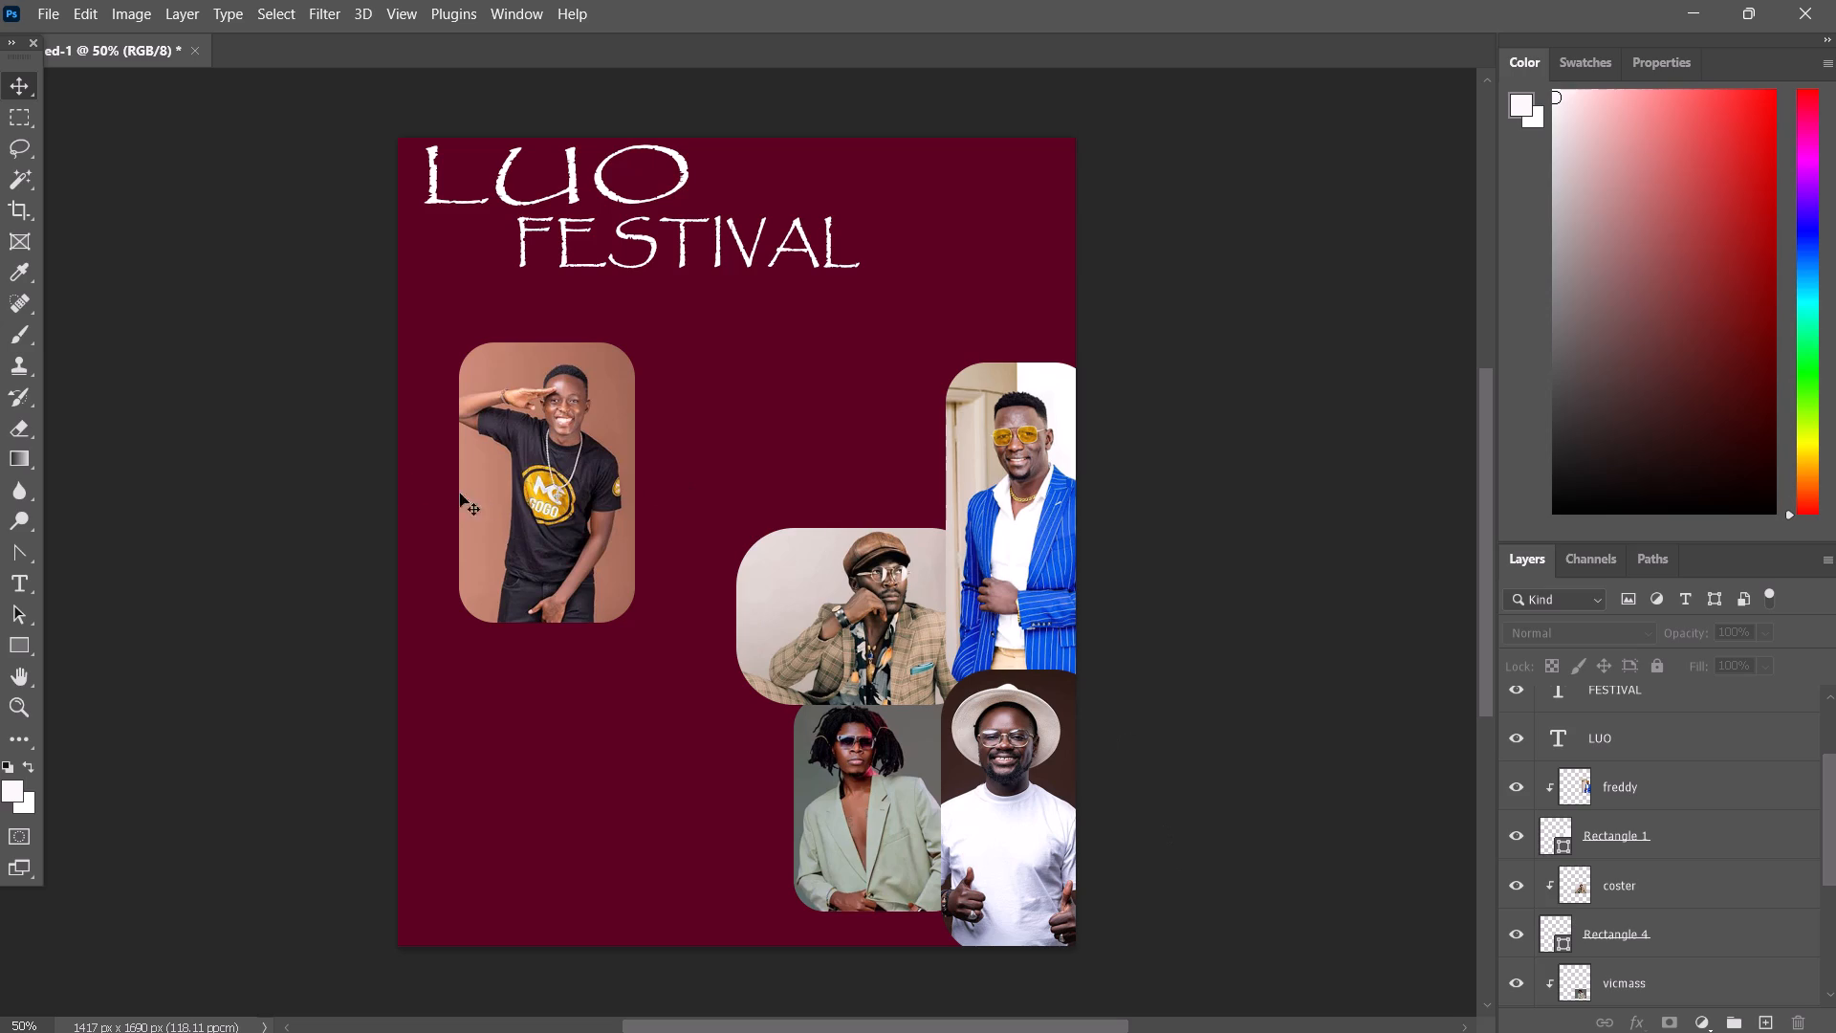
Move the mc photo and its Rectangle 5 frame into the gap above the checked-suit photo, beside the blue-suit photo.
{"action": "left_click_drag", "start_coordinate": [397, 427], "coordinate": [635, 563]}
{"action": "left_click_drag", "start_coordinate": [565, 513], "coordinate": [575, 513]}
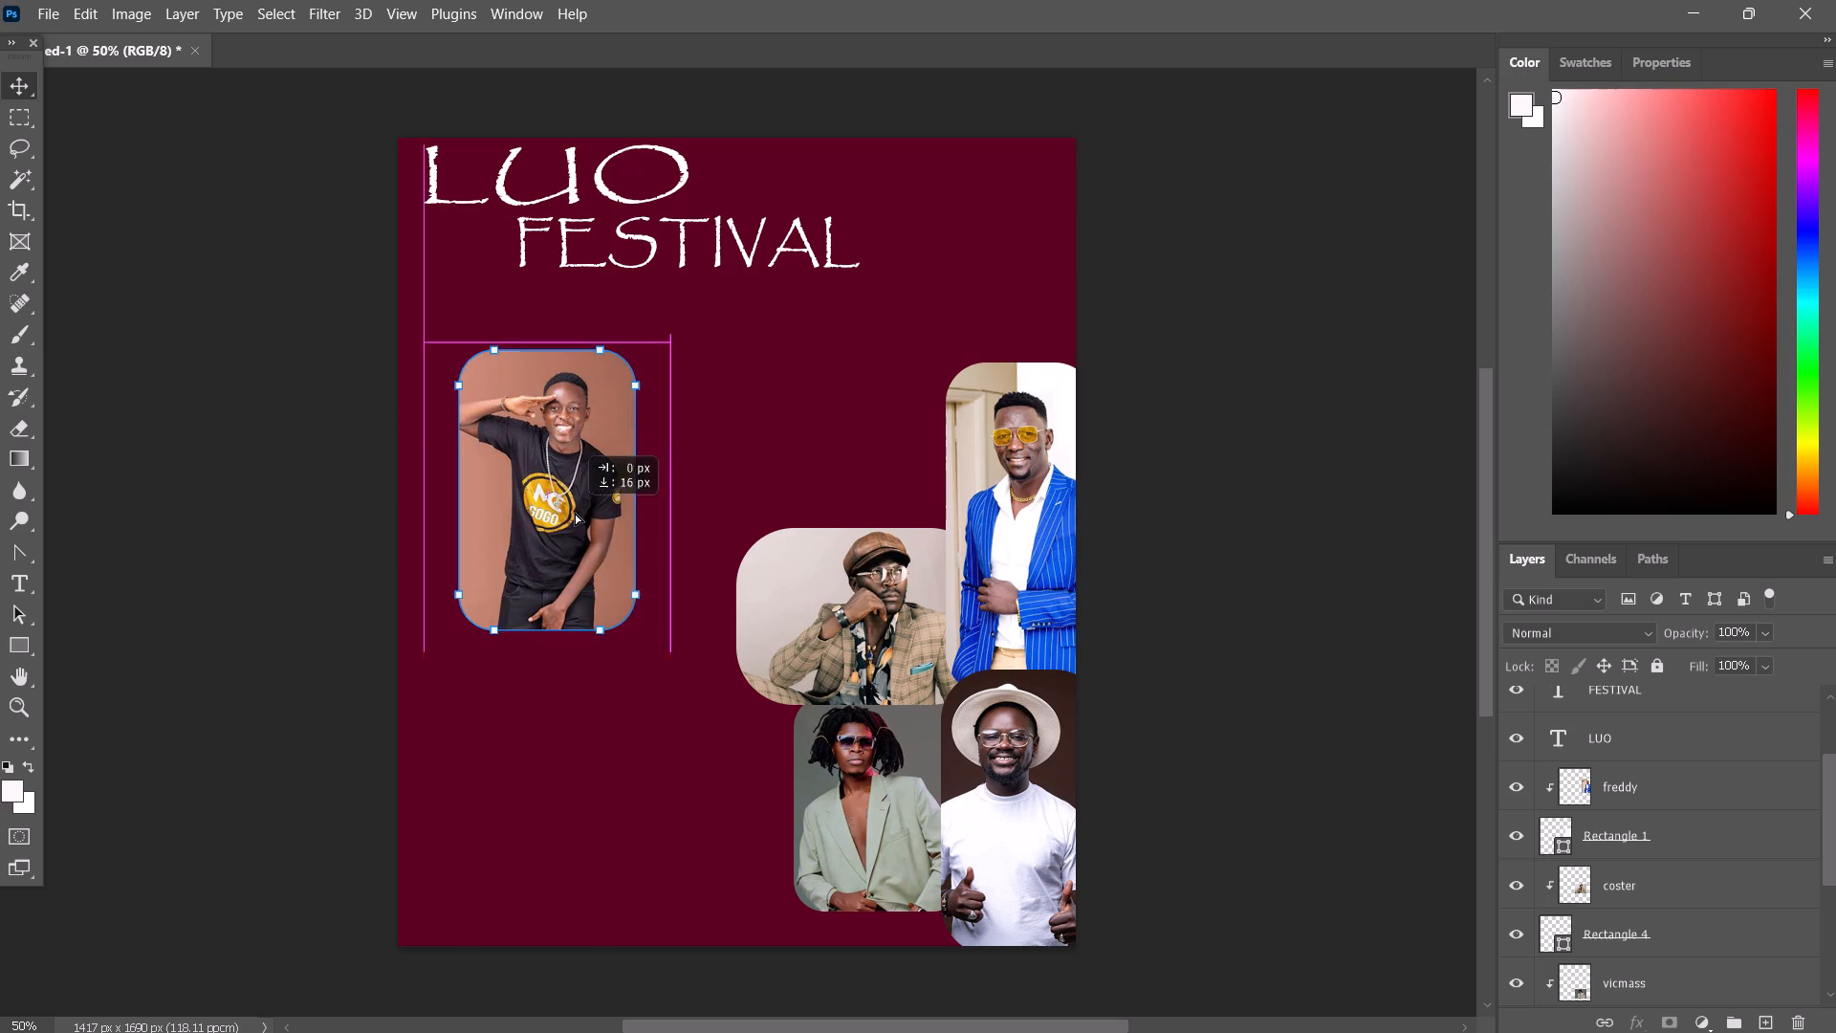
{"action": "left_click_drag", "start_coordinate": [575, 513], "coordinate": [889, 451]}
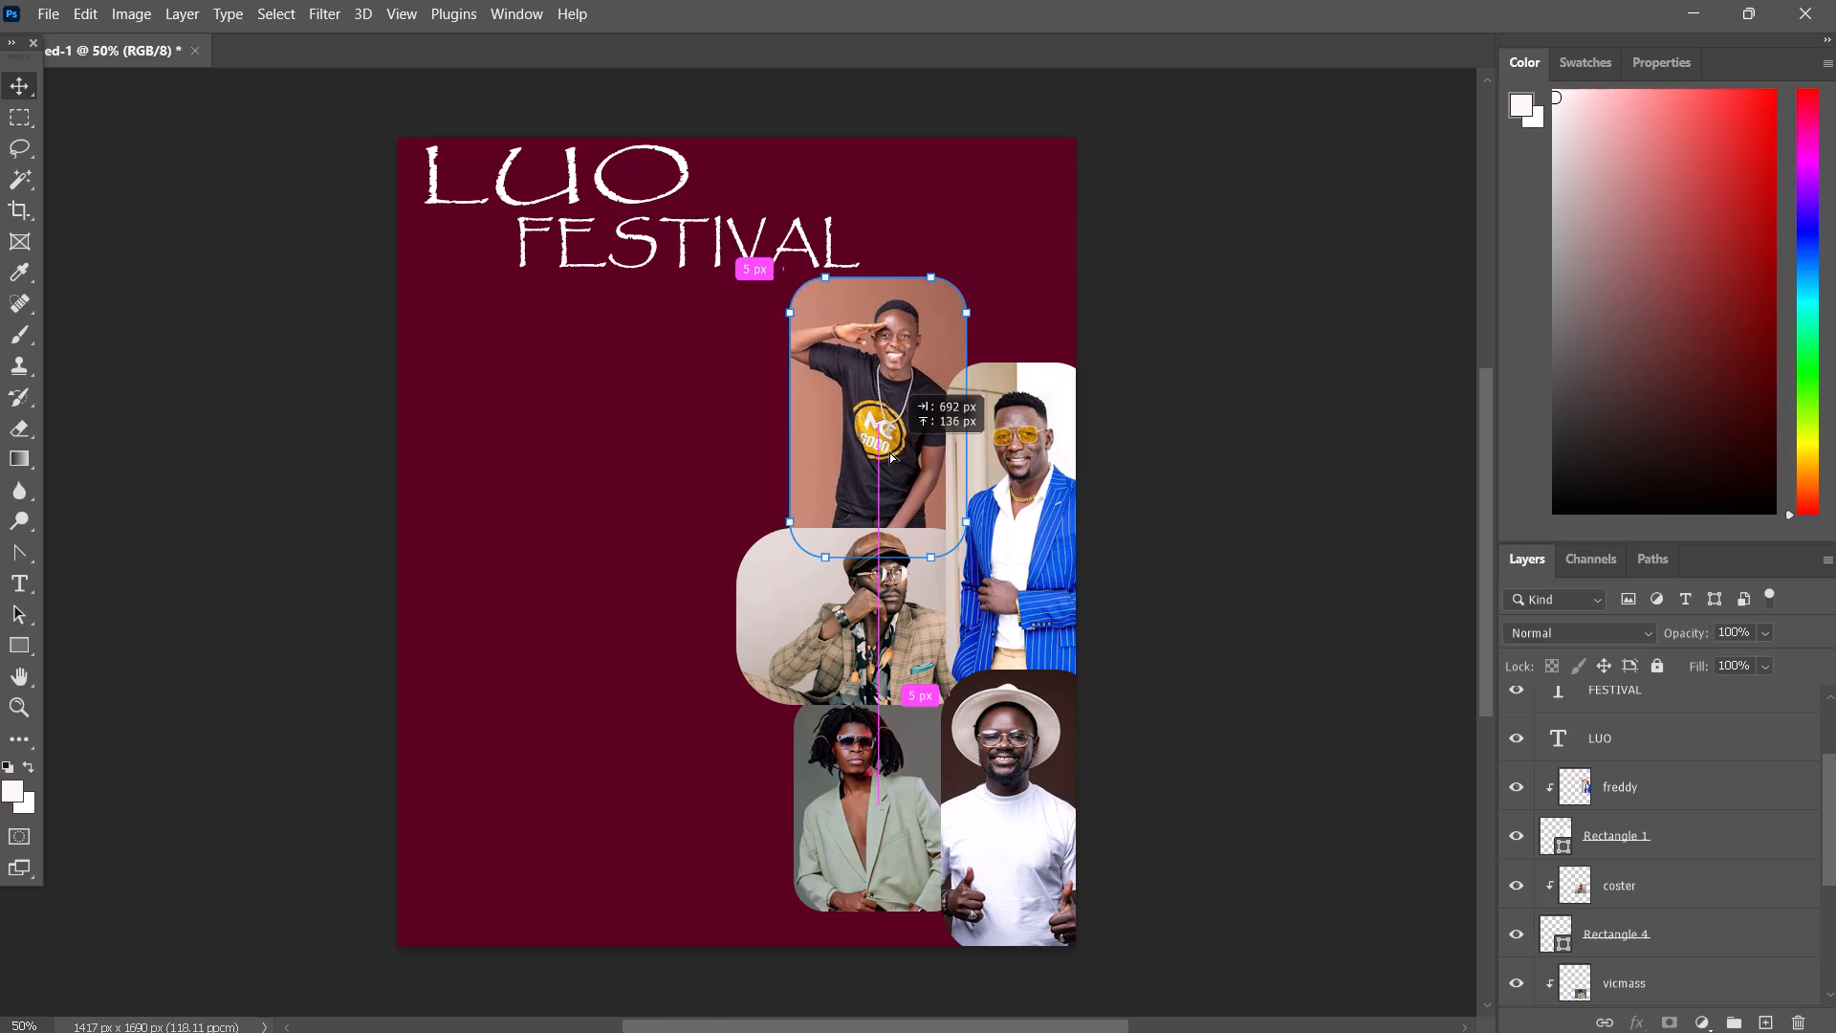
{"action": "left_click_drag", "start_coordinate": [889, 451], "coordinate": [887, 451]}
{"action": "left_click", "coordinate": [1211, 259]}
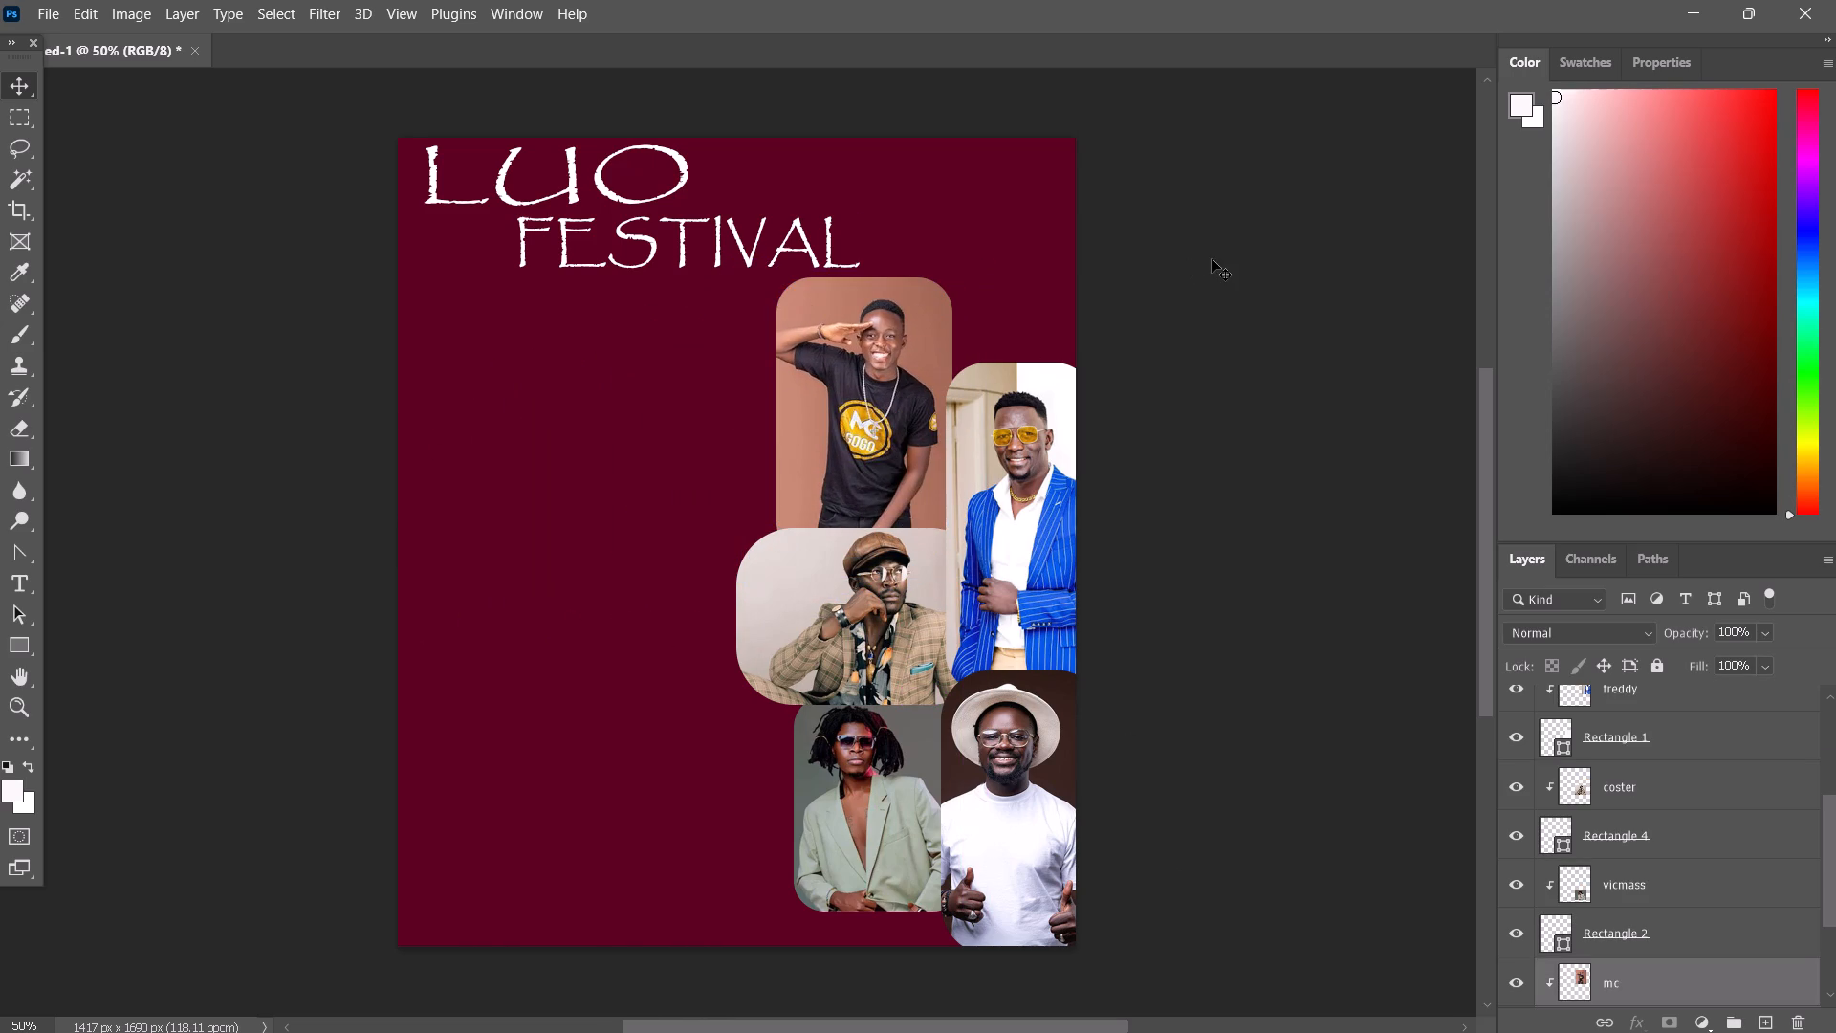
Scale the mc photo and its Rectangle 5 frame down proportionally, leaving a clear gap below the FESTIVAL title.
{"action": "left_click_drag", "start_coordinate": [722, 372], "coordinate": [881, 408]}
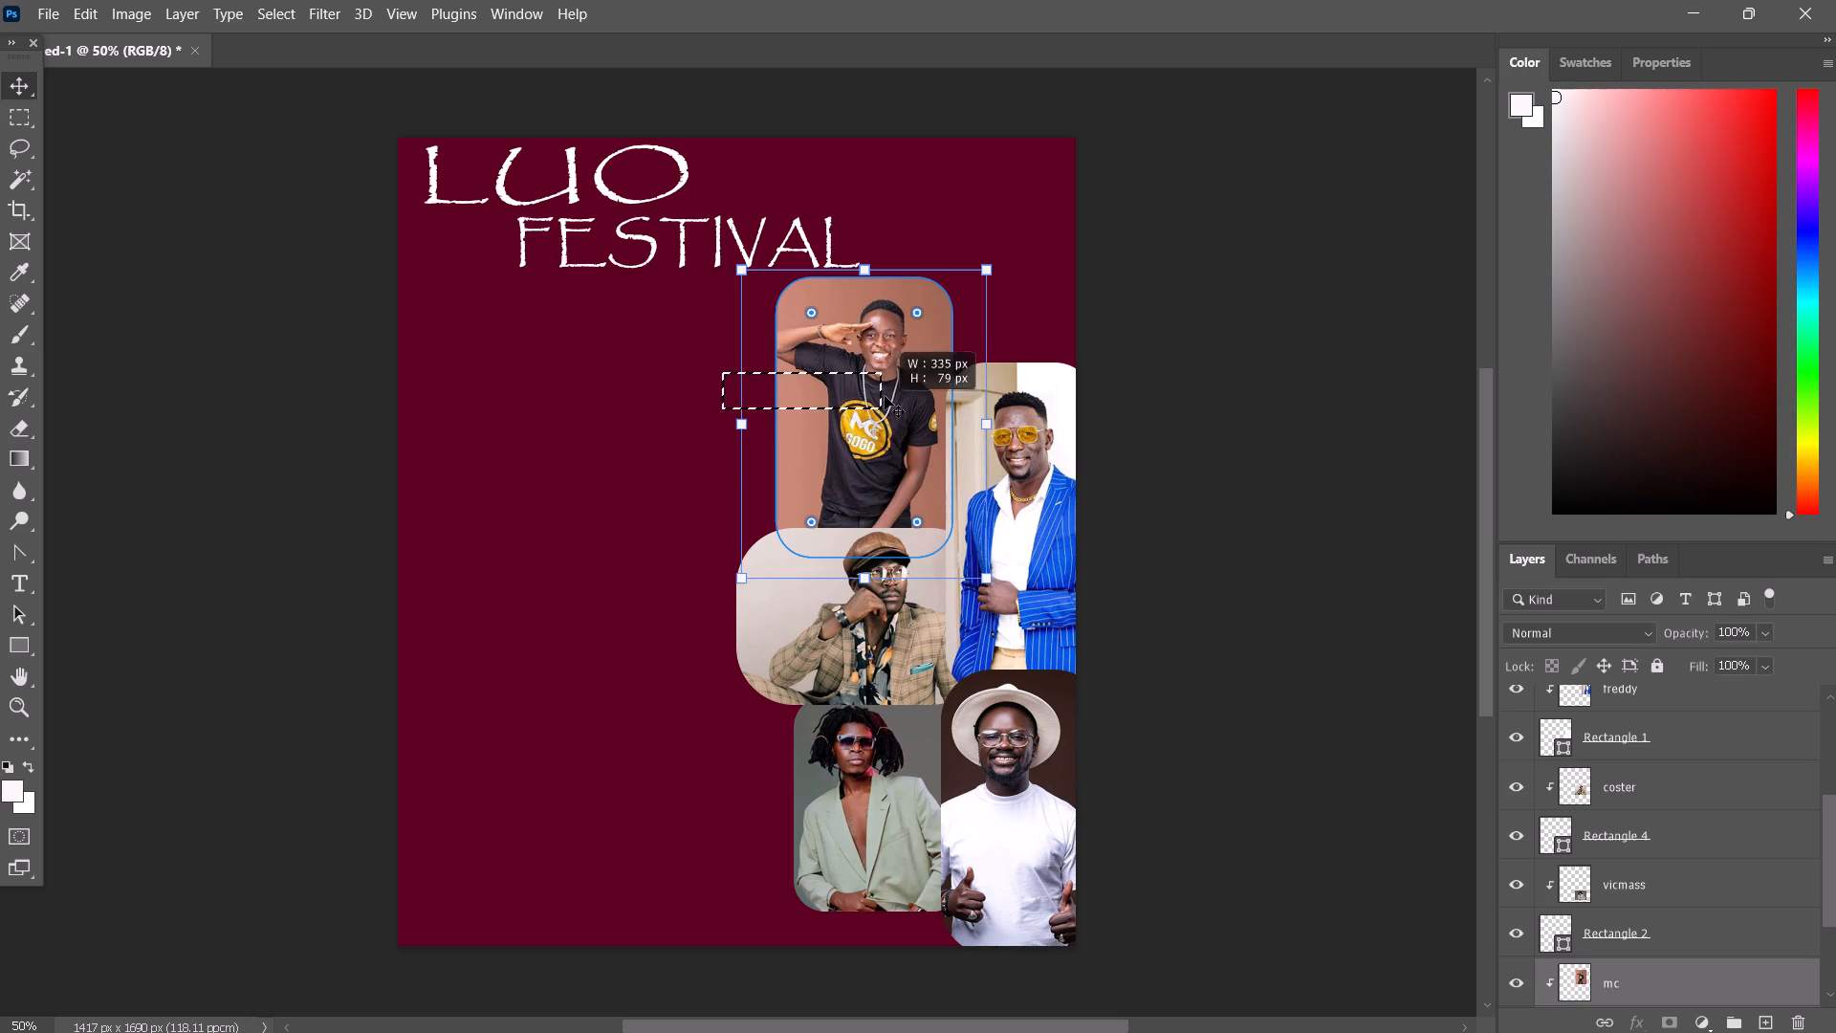
{"action": "left_click_drag", "start_coordinate": [866, 270], "coordinate": [868, 281]}
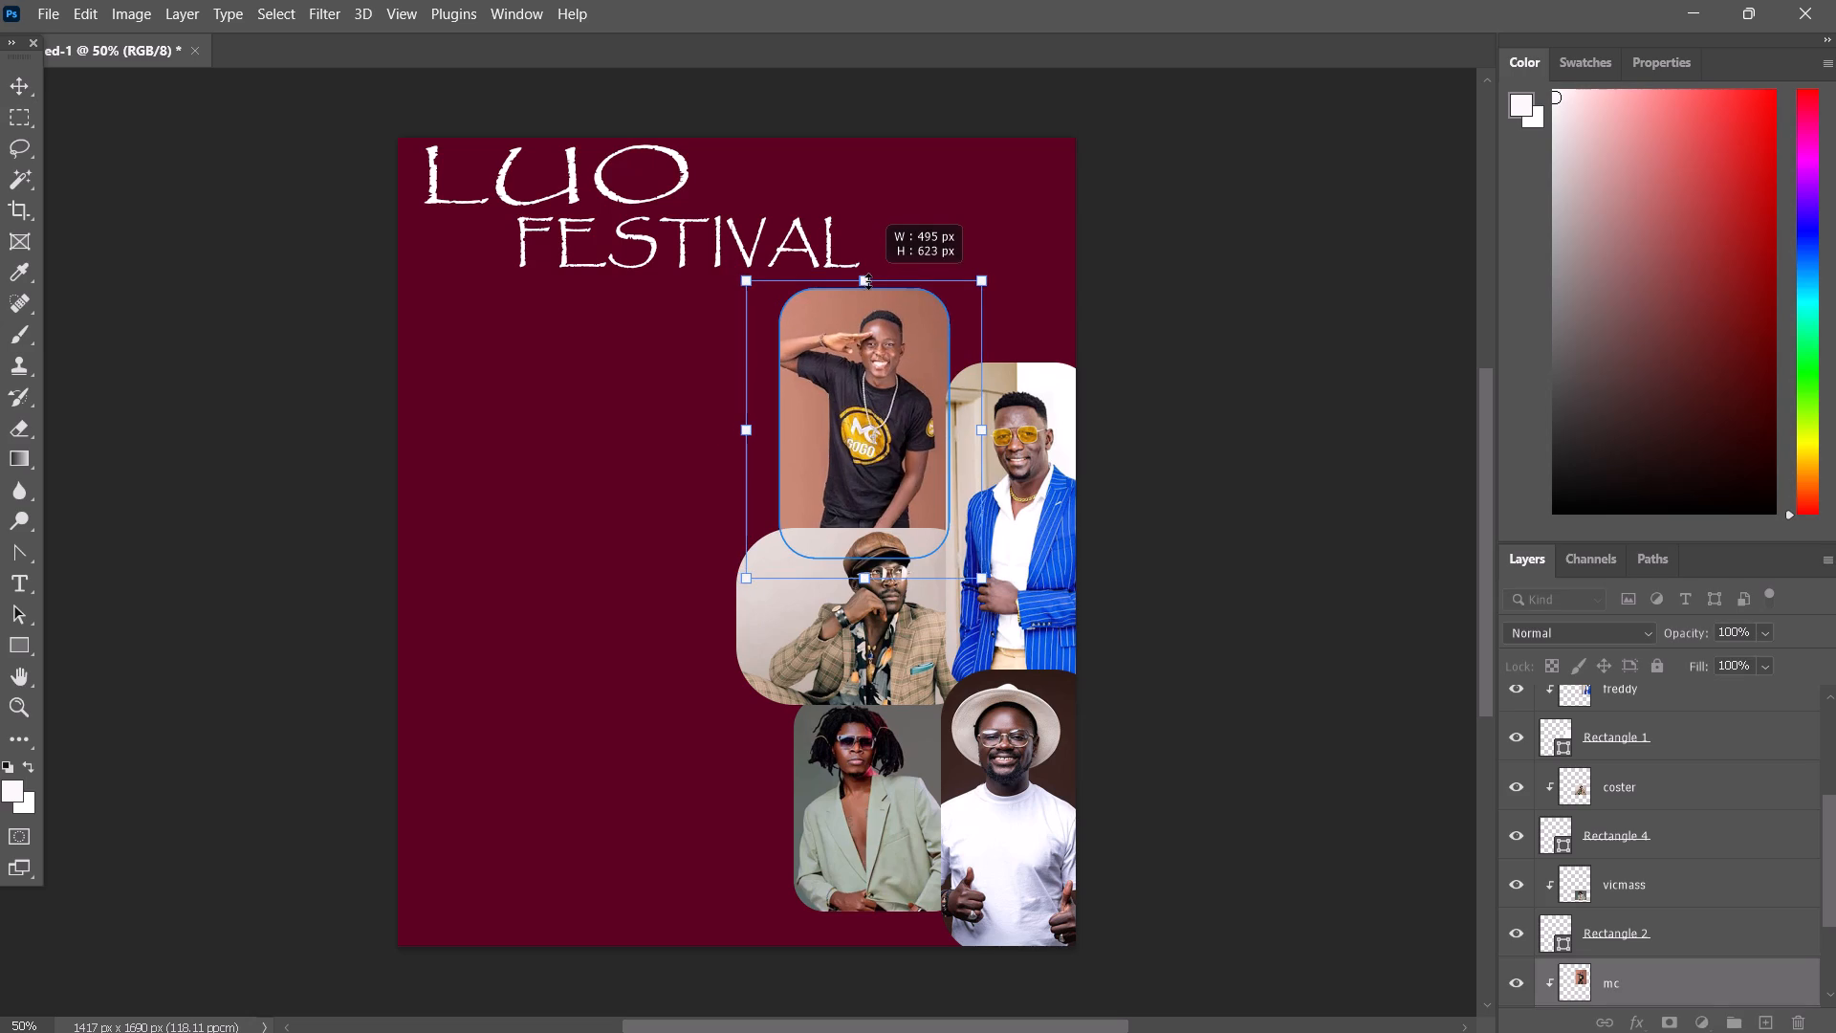
{"action": "left_click_drag", "start_coordinate": [868, 281], "coordinate": [873, 294]}
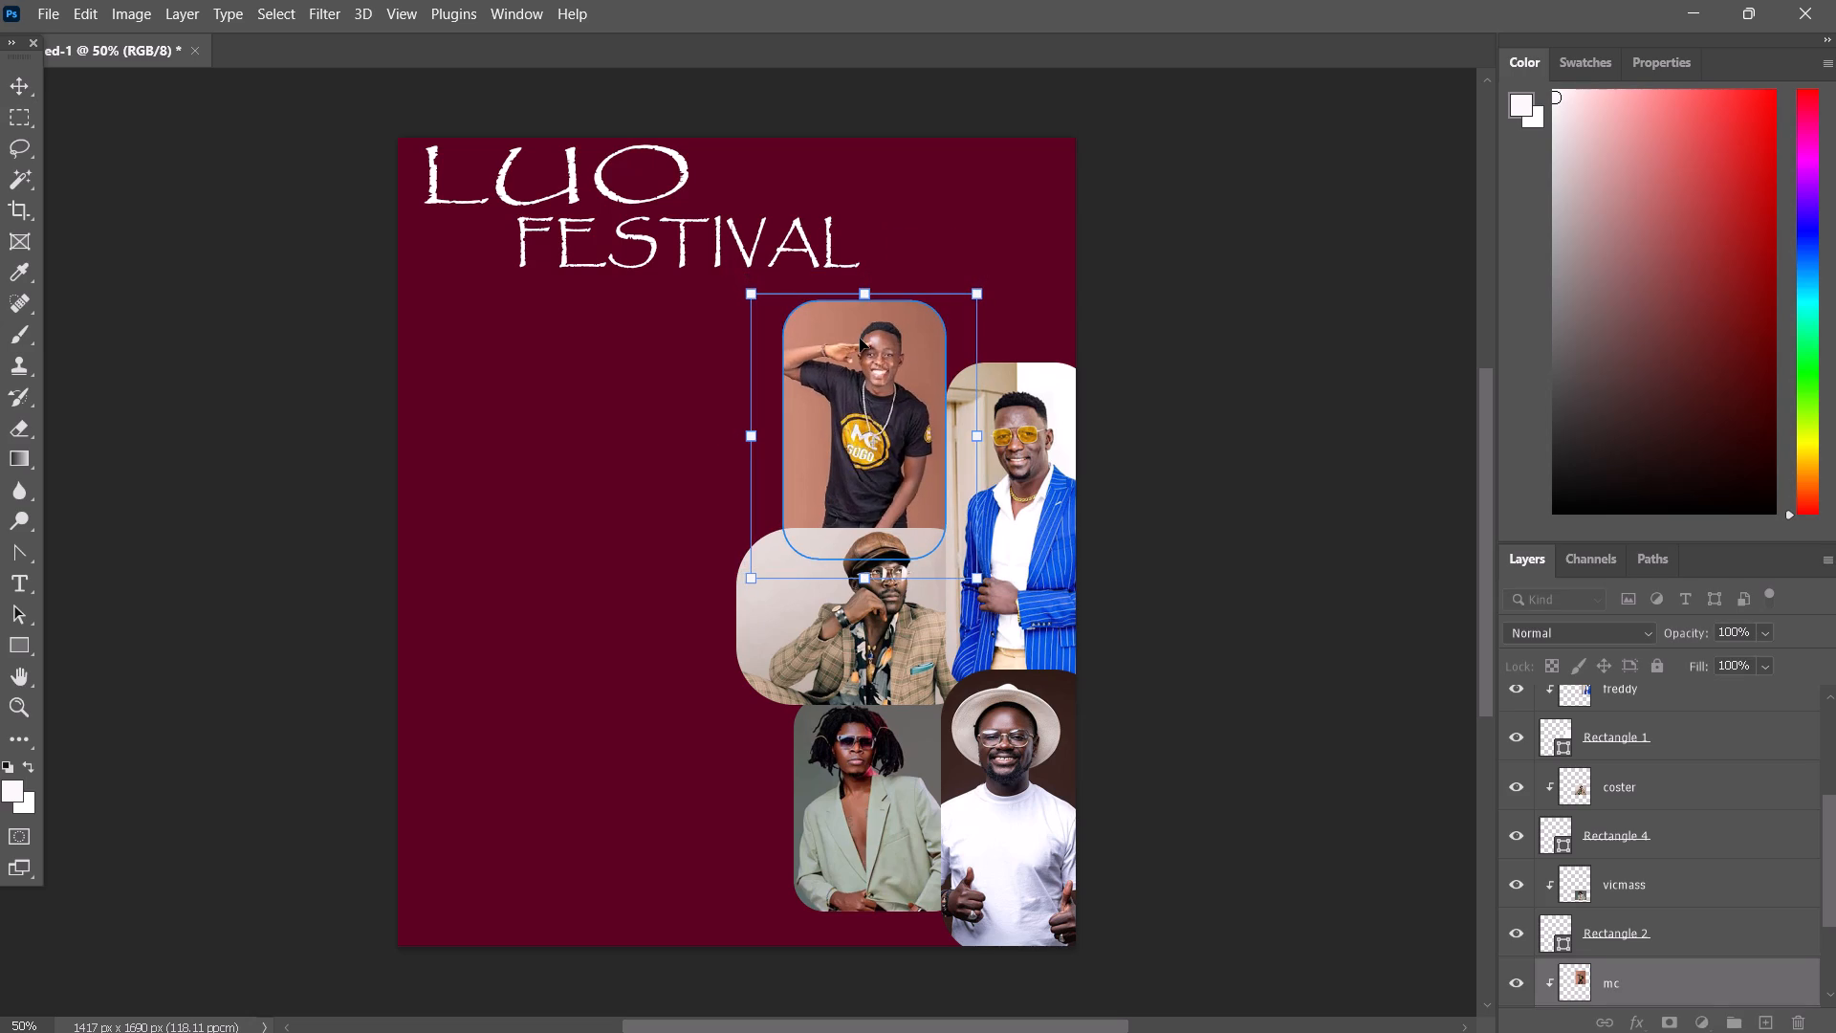
Nudge the mc photo and frame rightward to tuck behind the blue-suit photo and line up with the vicmass photo's outer edge.
{"action": "key", "text": "Right"}
{"action": "key", "text": "Right"}
{"action": "key", "text": "Right"}
{"action": "key", "text": "Right"}
{"action": "key", "text": "Right"}
{"action": "key", "text": "Right"}
{"action": "key", "text": "Right"}
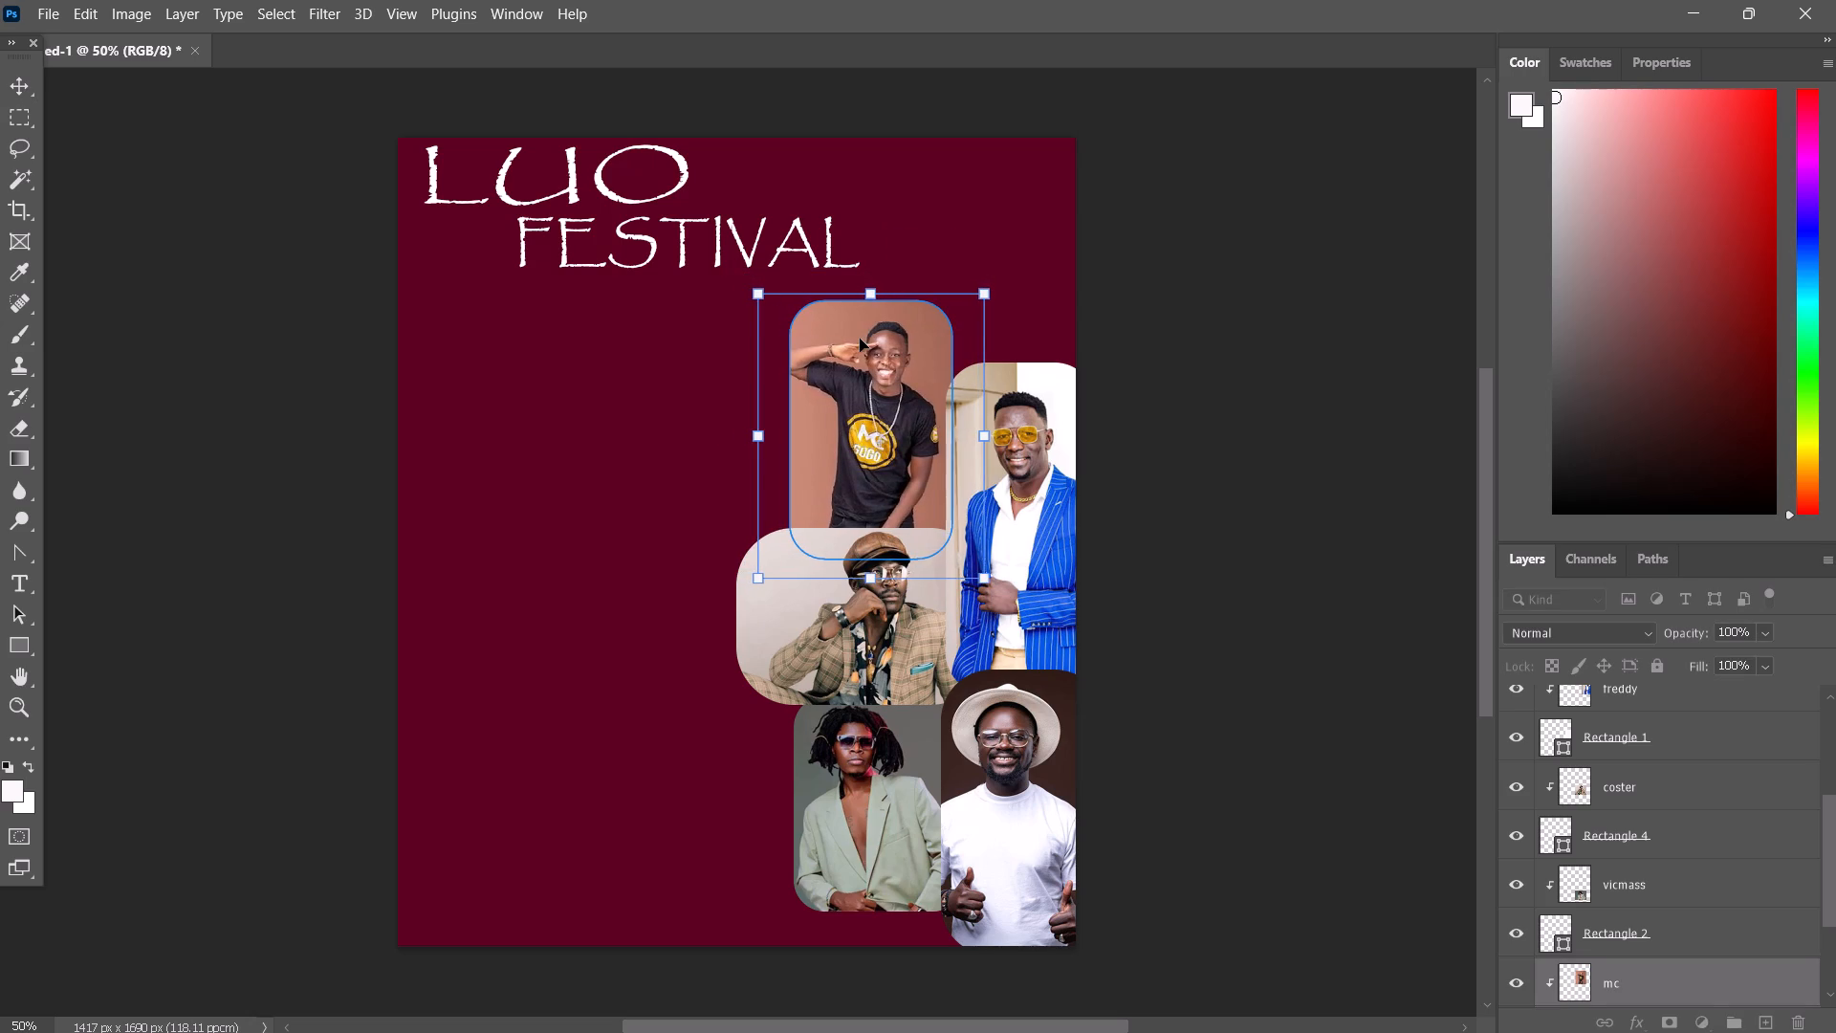
{"action": "key", "text": "Right"}
{"action": "key", "text": "Right"}
{"action": "key", "text": "Right"}
{"action": "key", "text": "Right"}
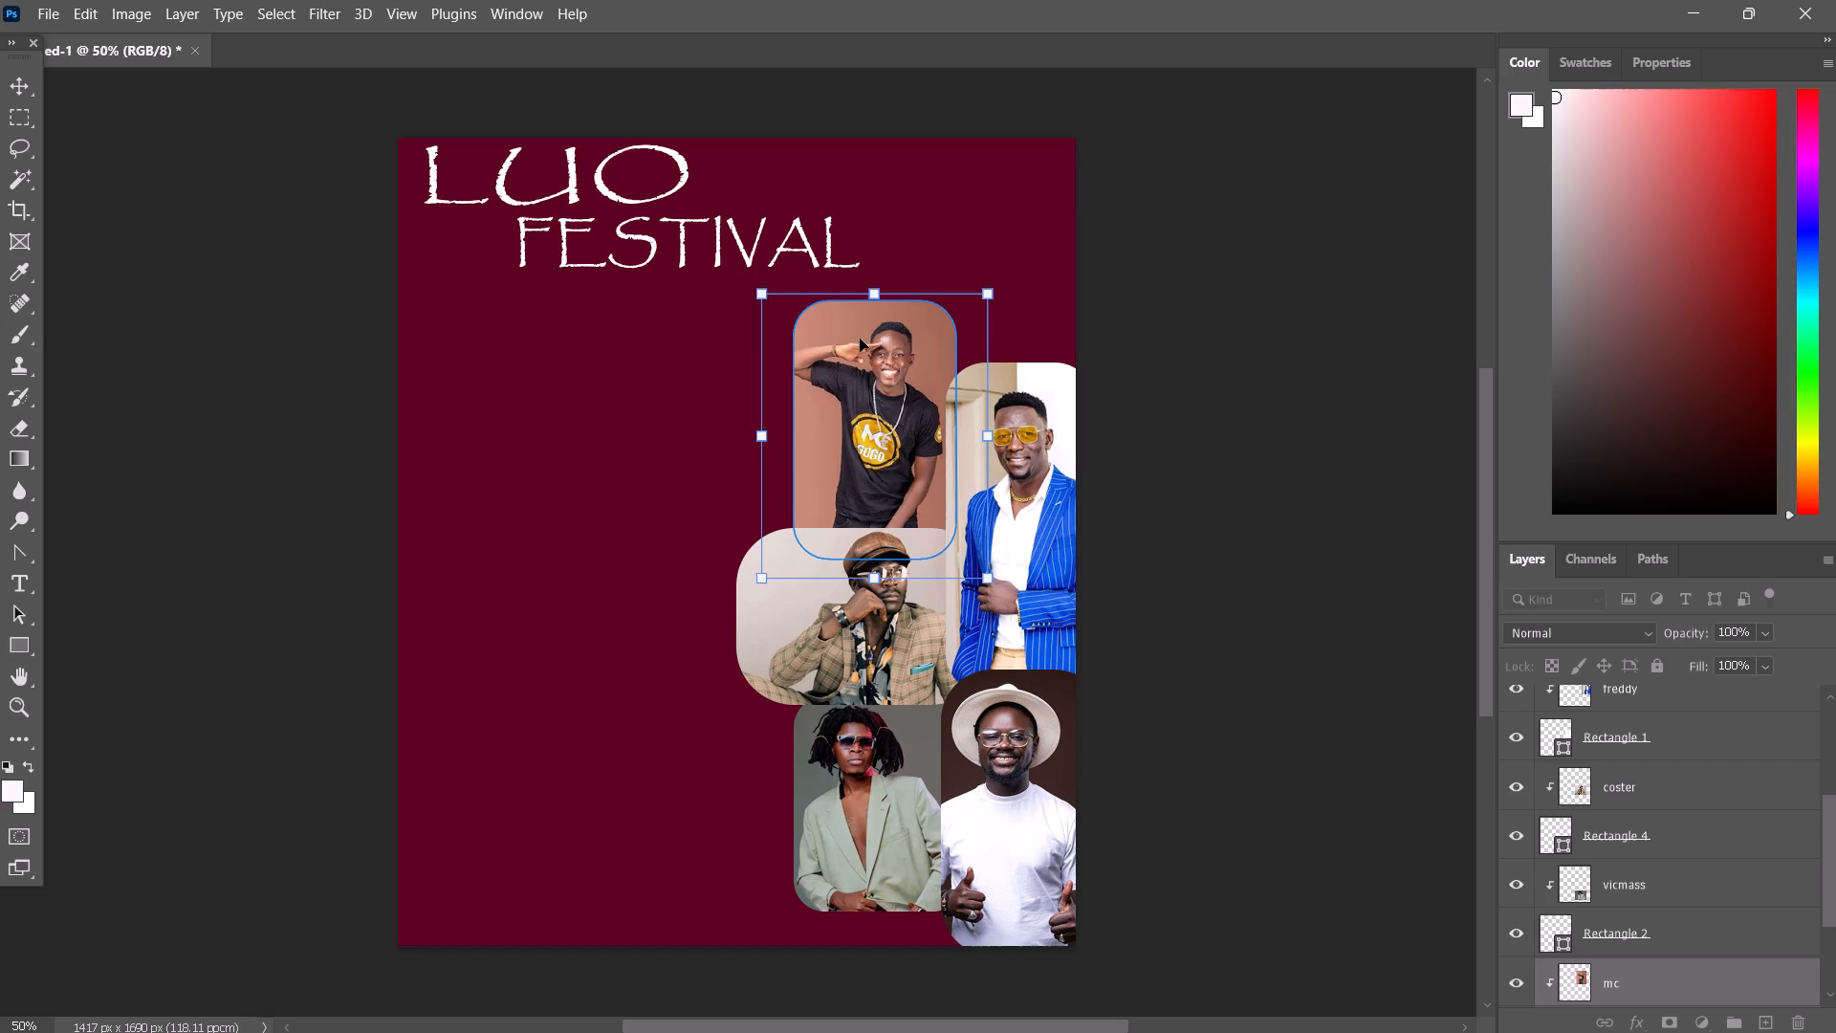
{"action": "left_click", "coordinate": [1326, 233]}
{"action": "left_click", "coordinate": [1298, 286]}
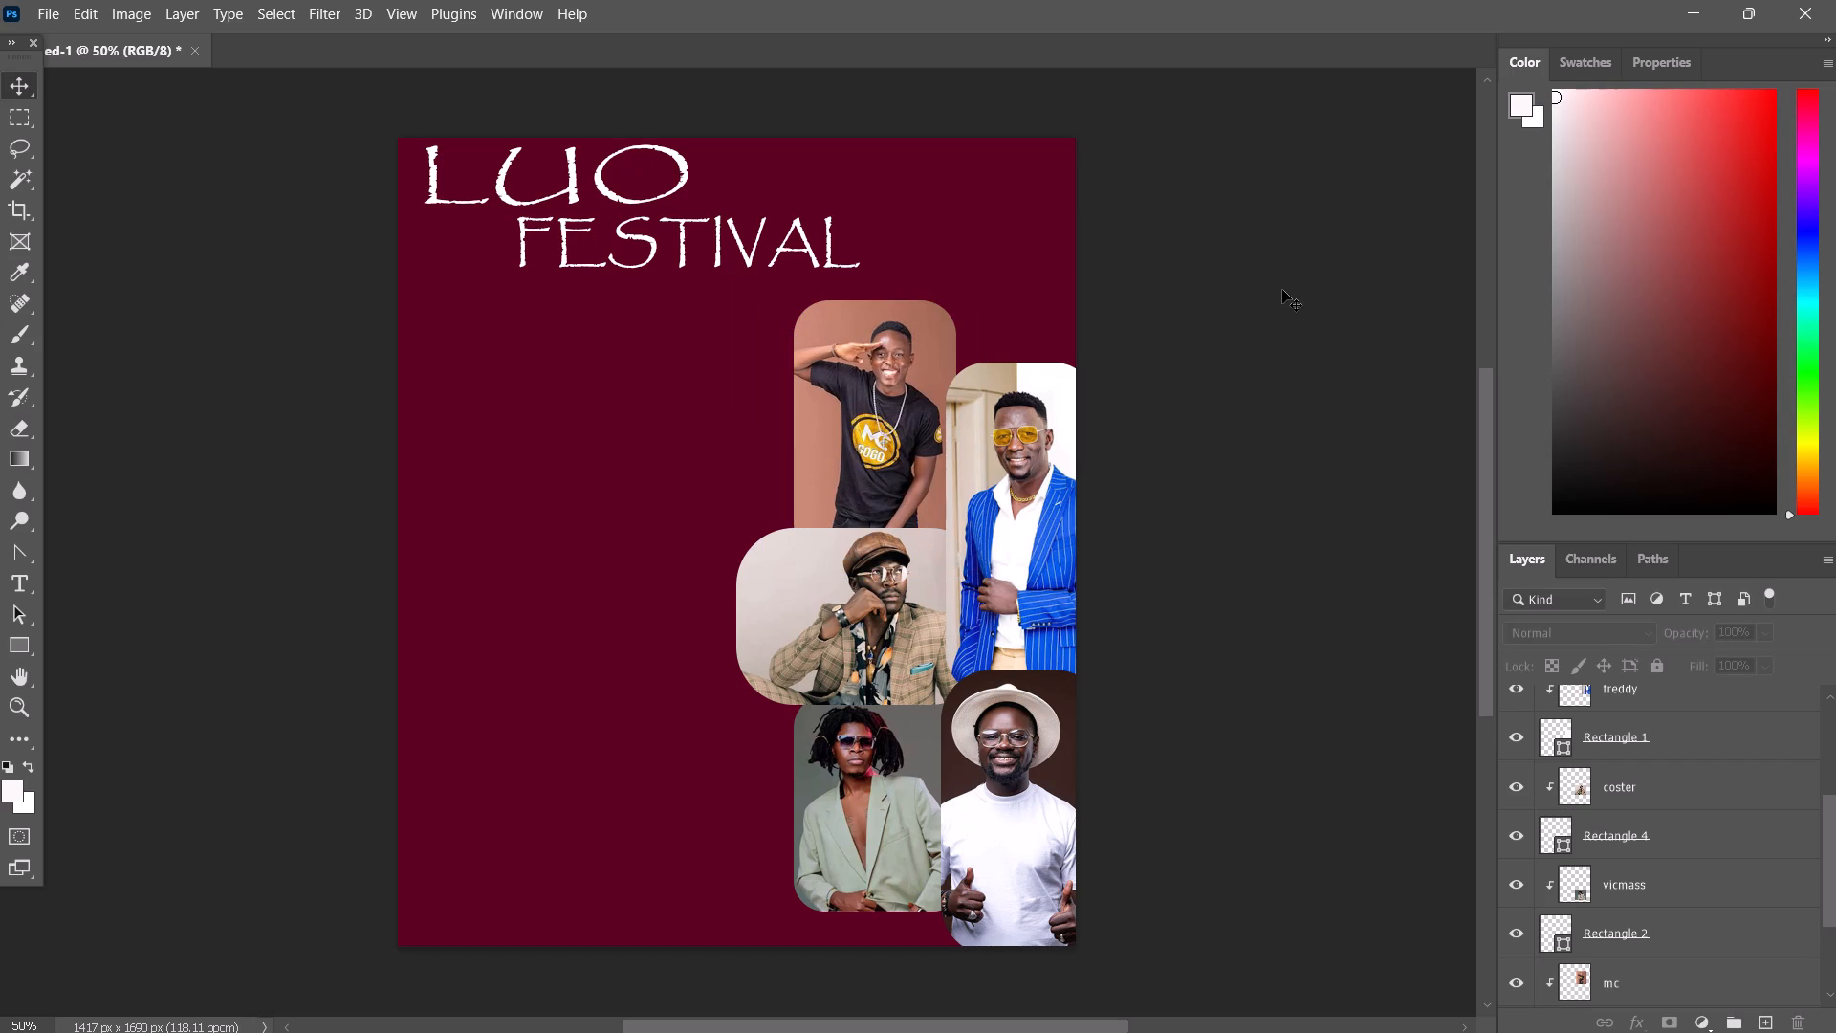
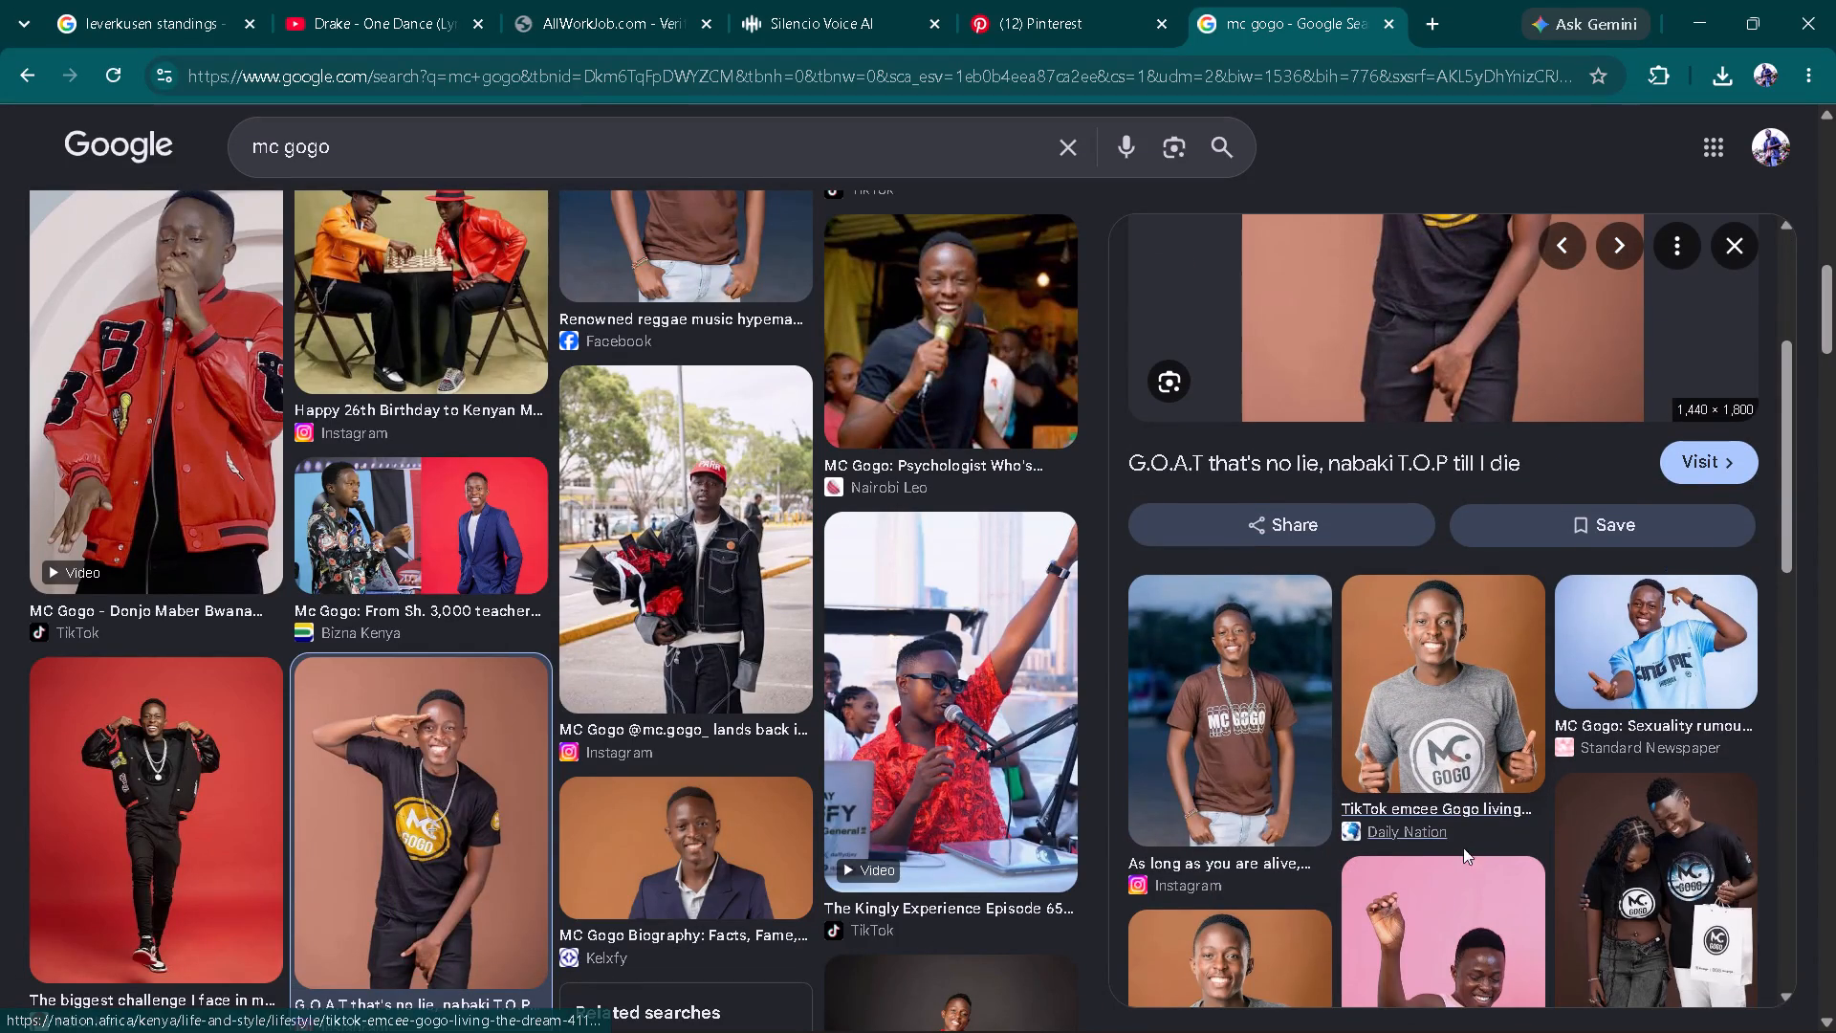
In Chrome, examine the related images and main image results for mc gogo for a suitable poster photo.
{"action": "scroll", "coordinate": [1461, 850], "scroll_direction": "down", "scroll_amount": 3}
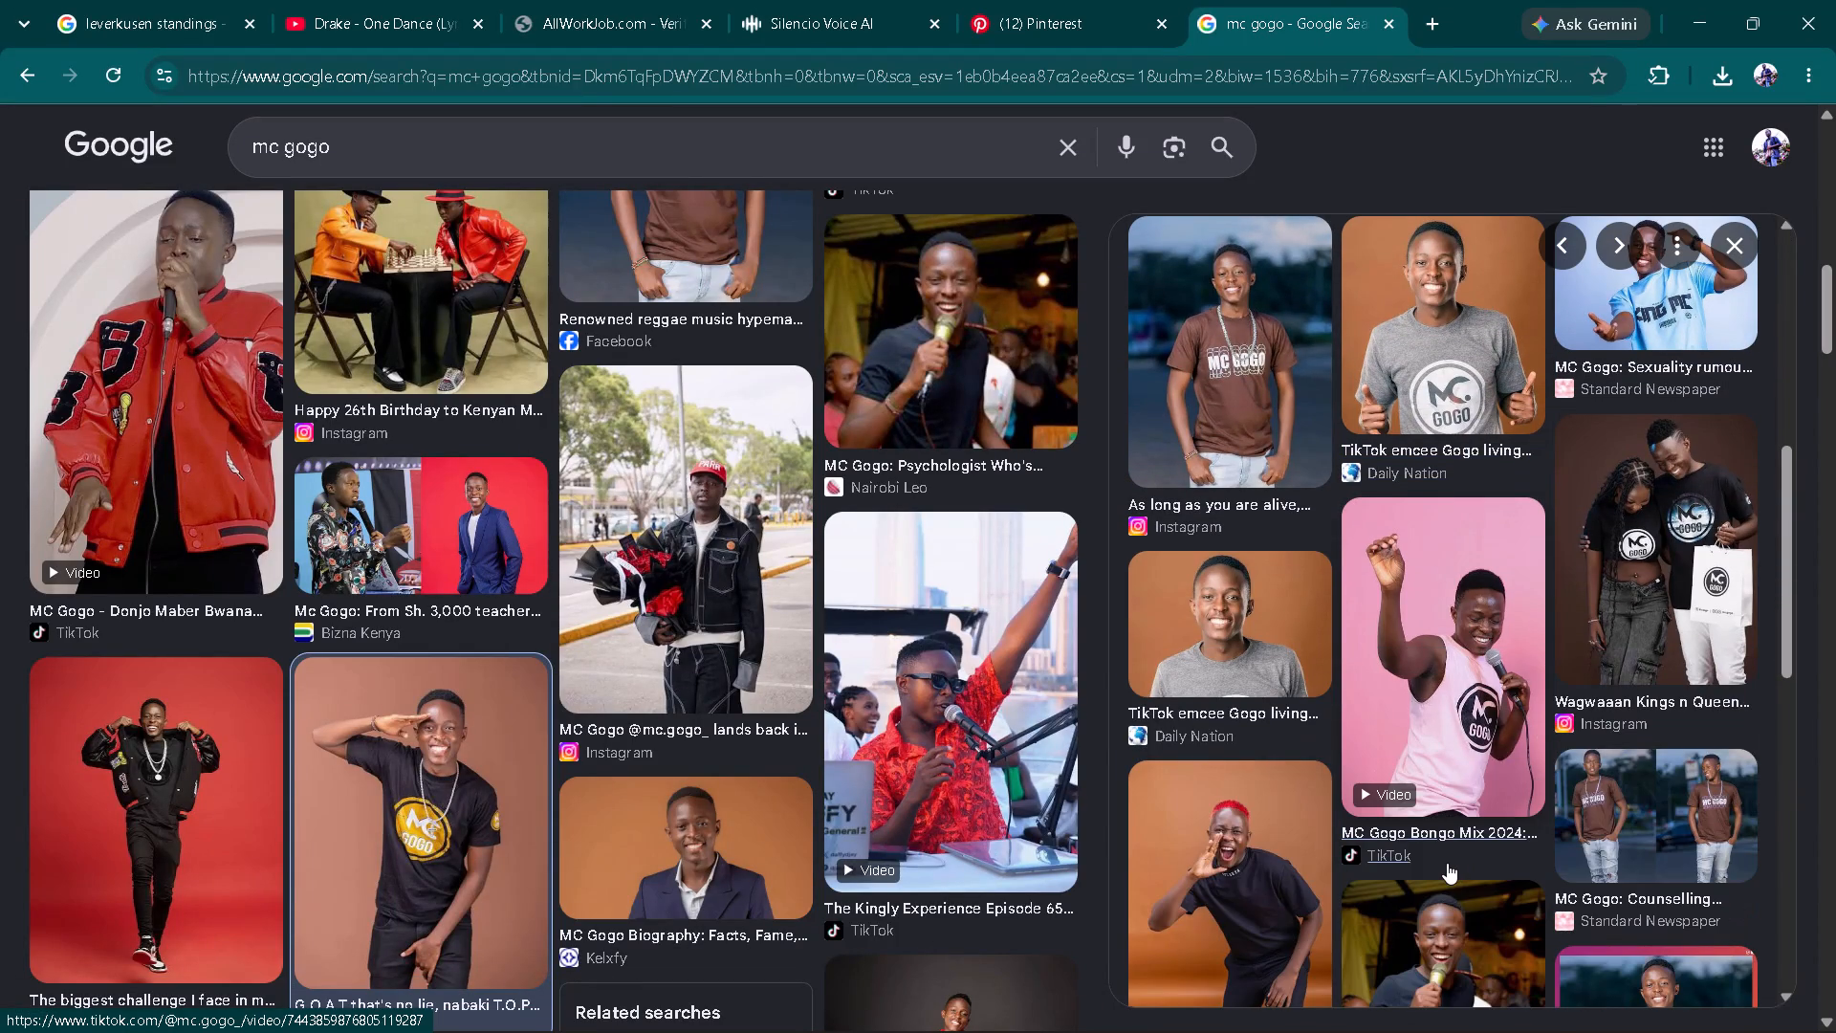
{"action": "scroll", "coordinate": [1447, 863], "scroll_direction": "down", "scroll_amount": 2}
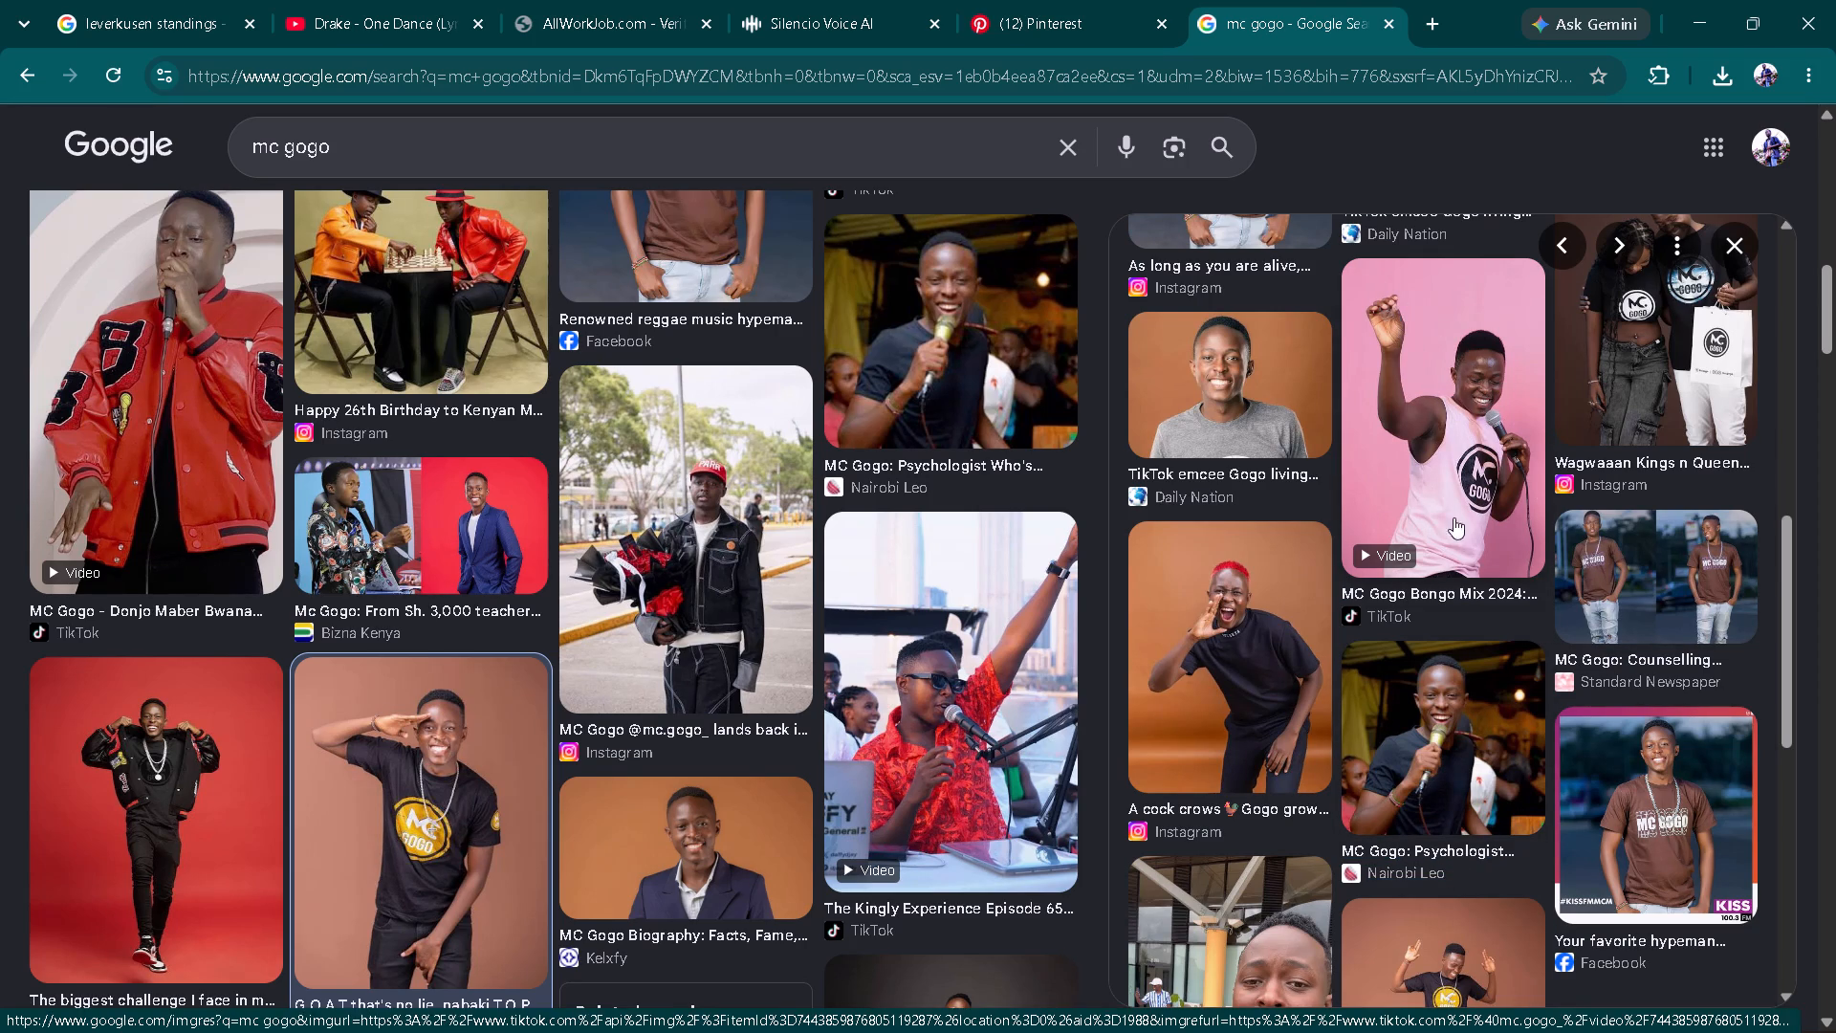
{"action": "scroll", "coordinate": [1379, 723], "scroll_direction": "down", "scroll_amount": 2}
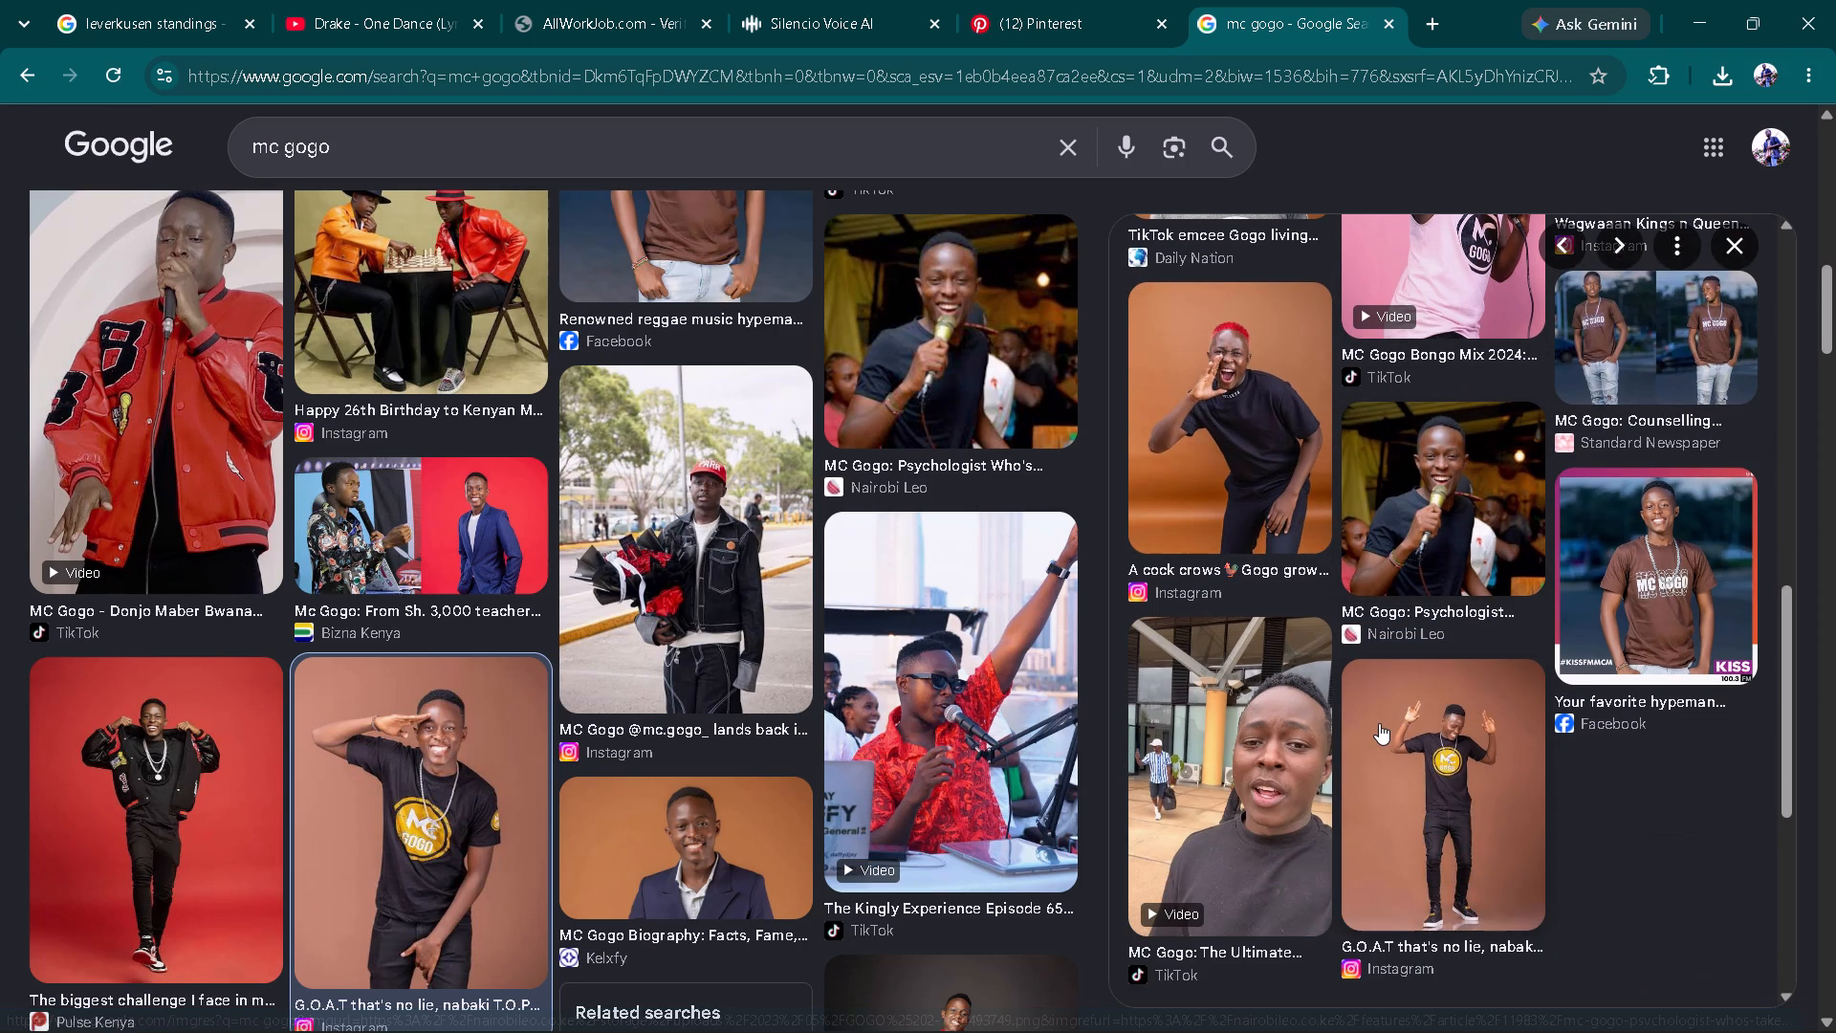
{"action": "scroll", "coordinate": [1379, 723], "scroll_direction": "down", "scroll_amount": 5}
{"action": "scroll", "coordinate": [1379, 723], "scroll_direction": "up", "scroll_amount": 3}
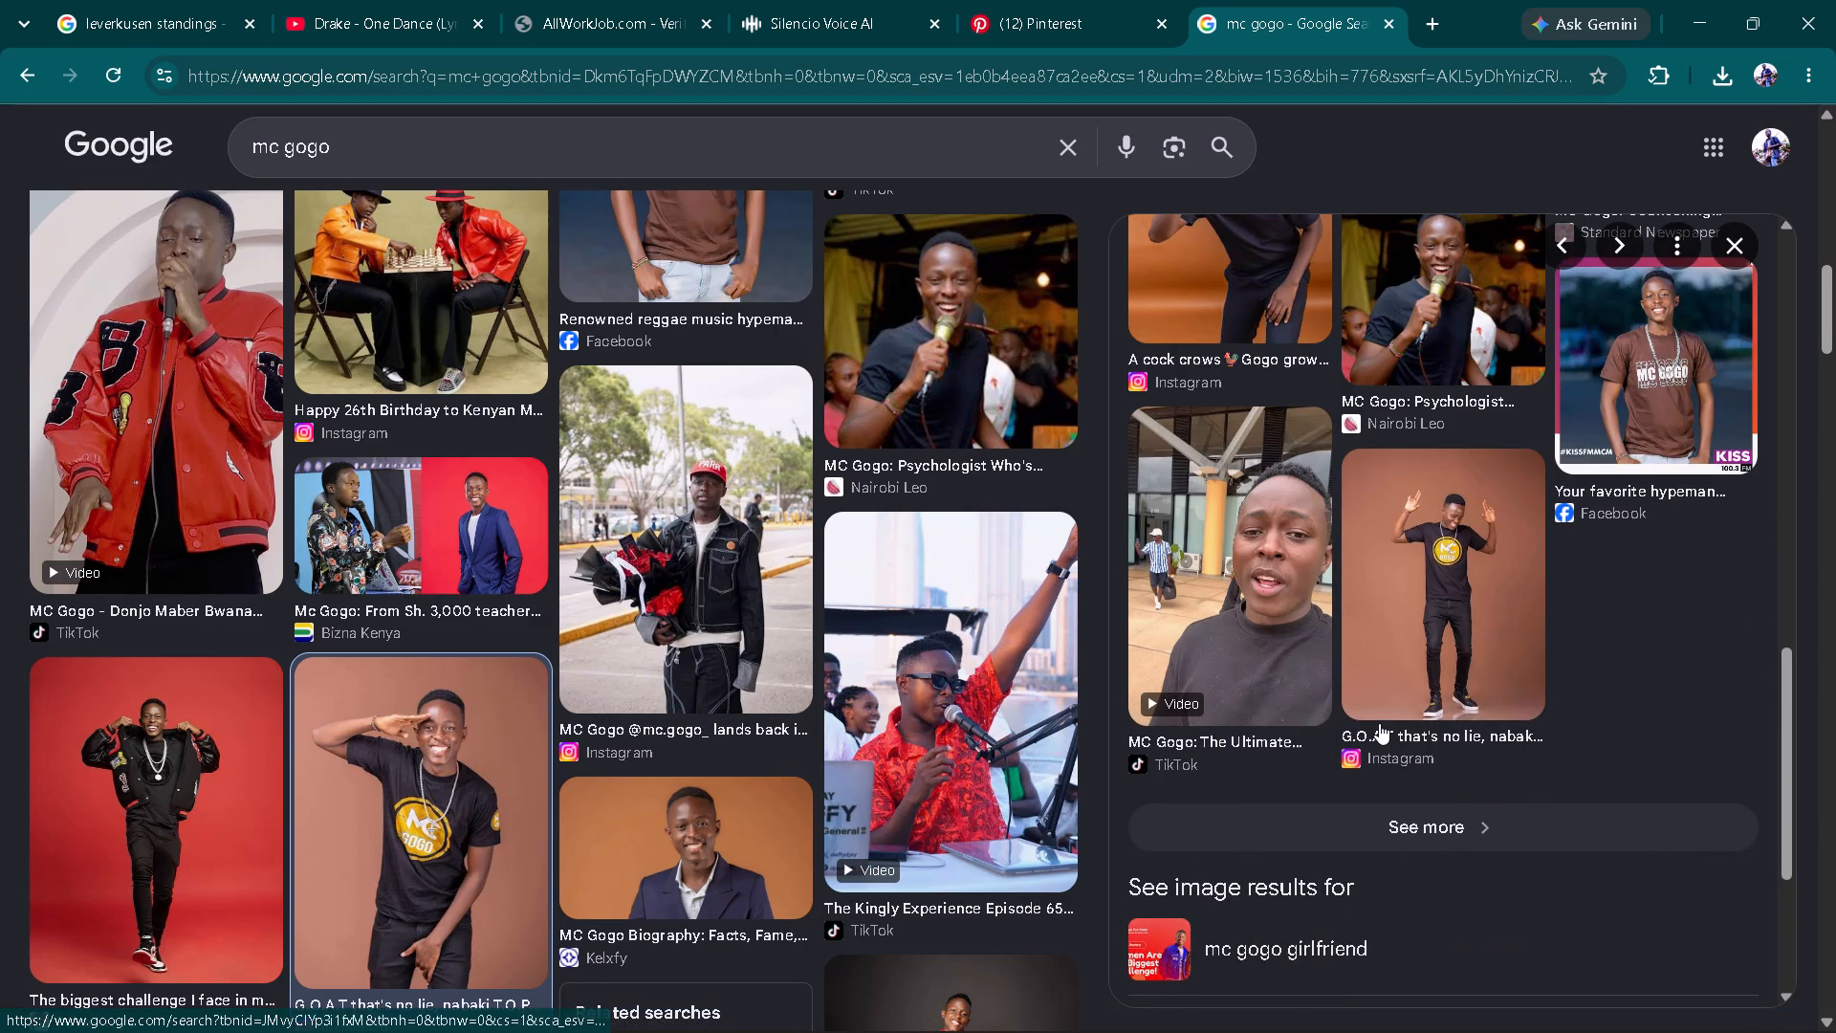
{"action": "scroll", "coordinate": [1380, 662], "scroll_direction": "up", "scroll_amount": 4}
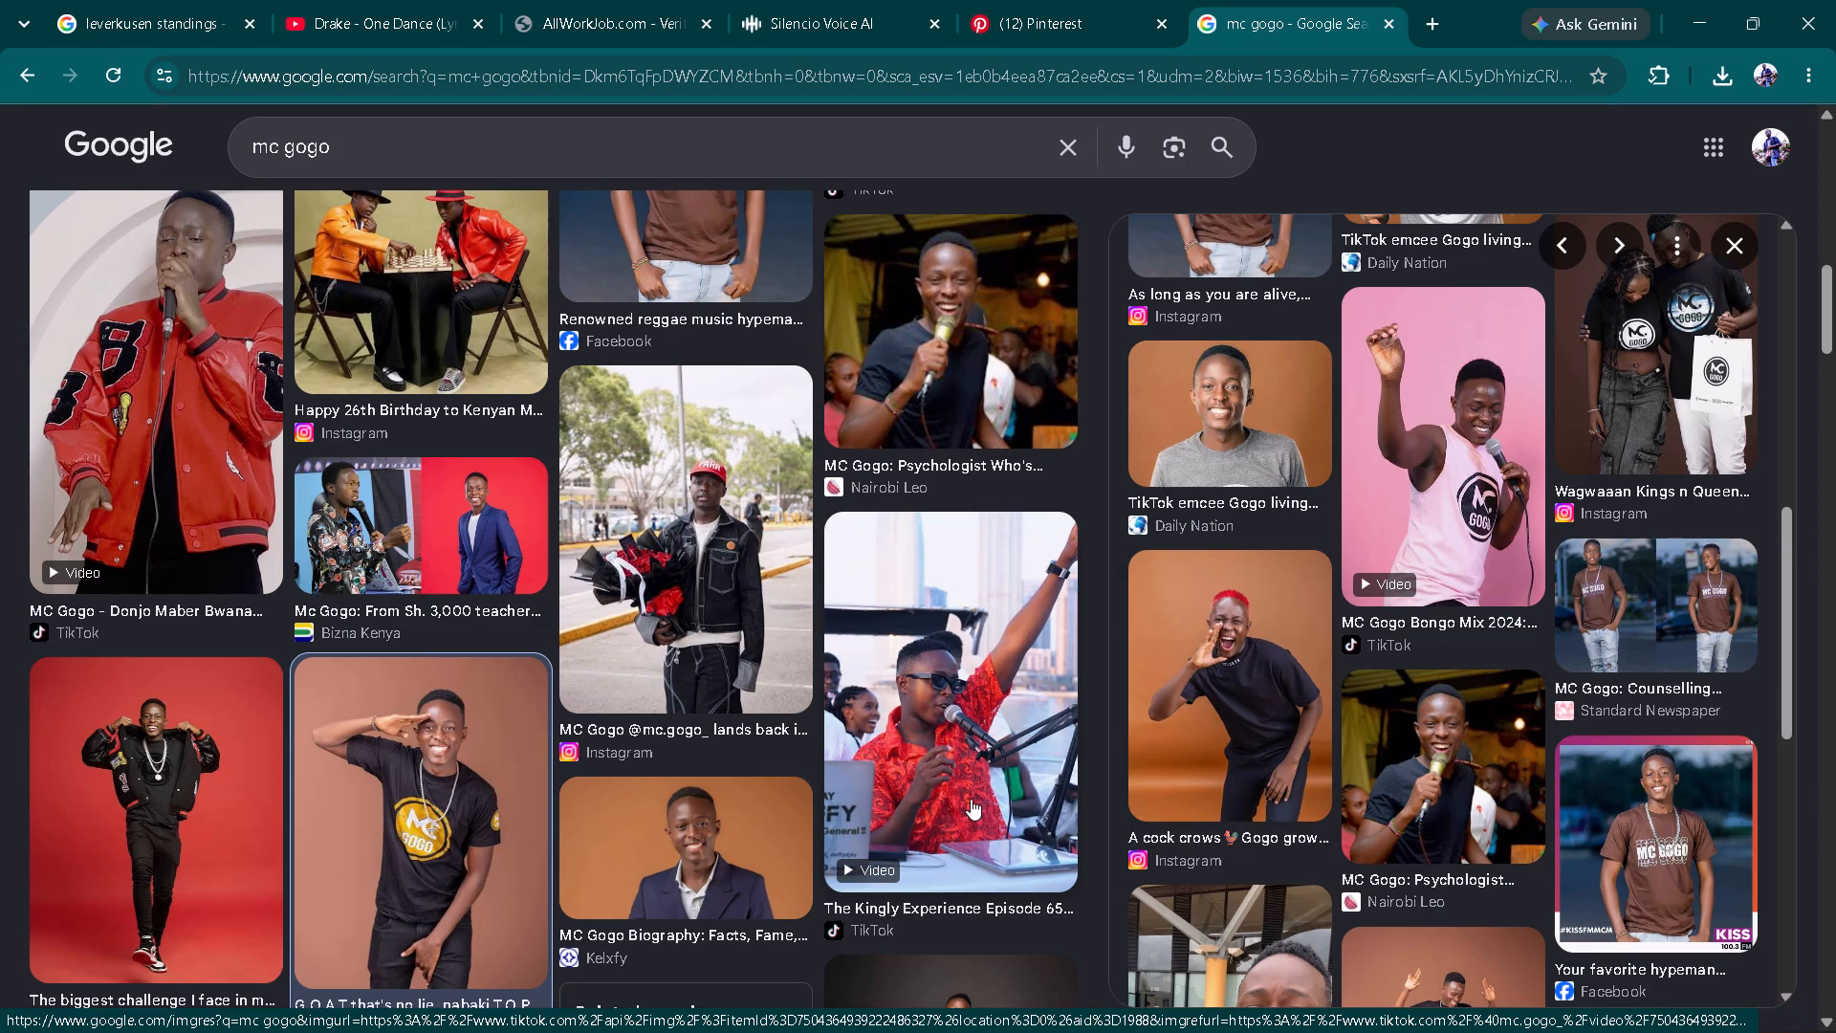
{"action": "scroll", "coordinate": [971, 797], "scroll_direction": "up", "scroll_amount": 4}
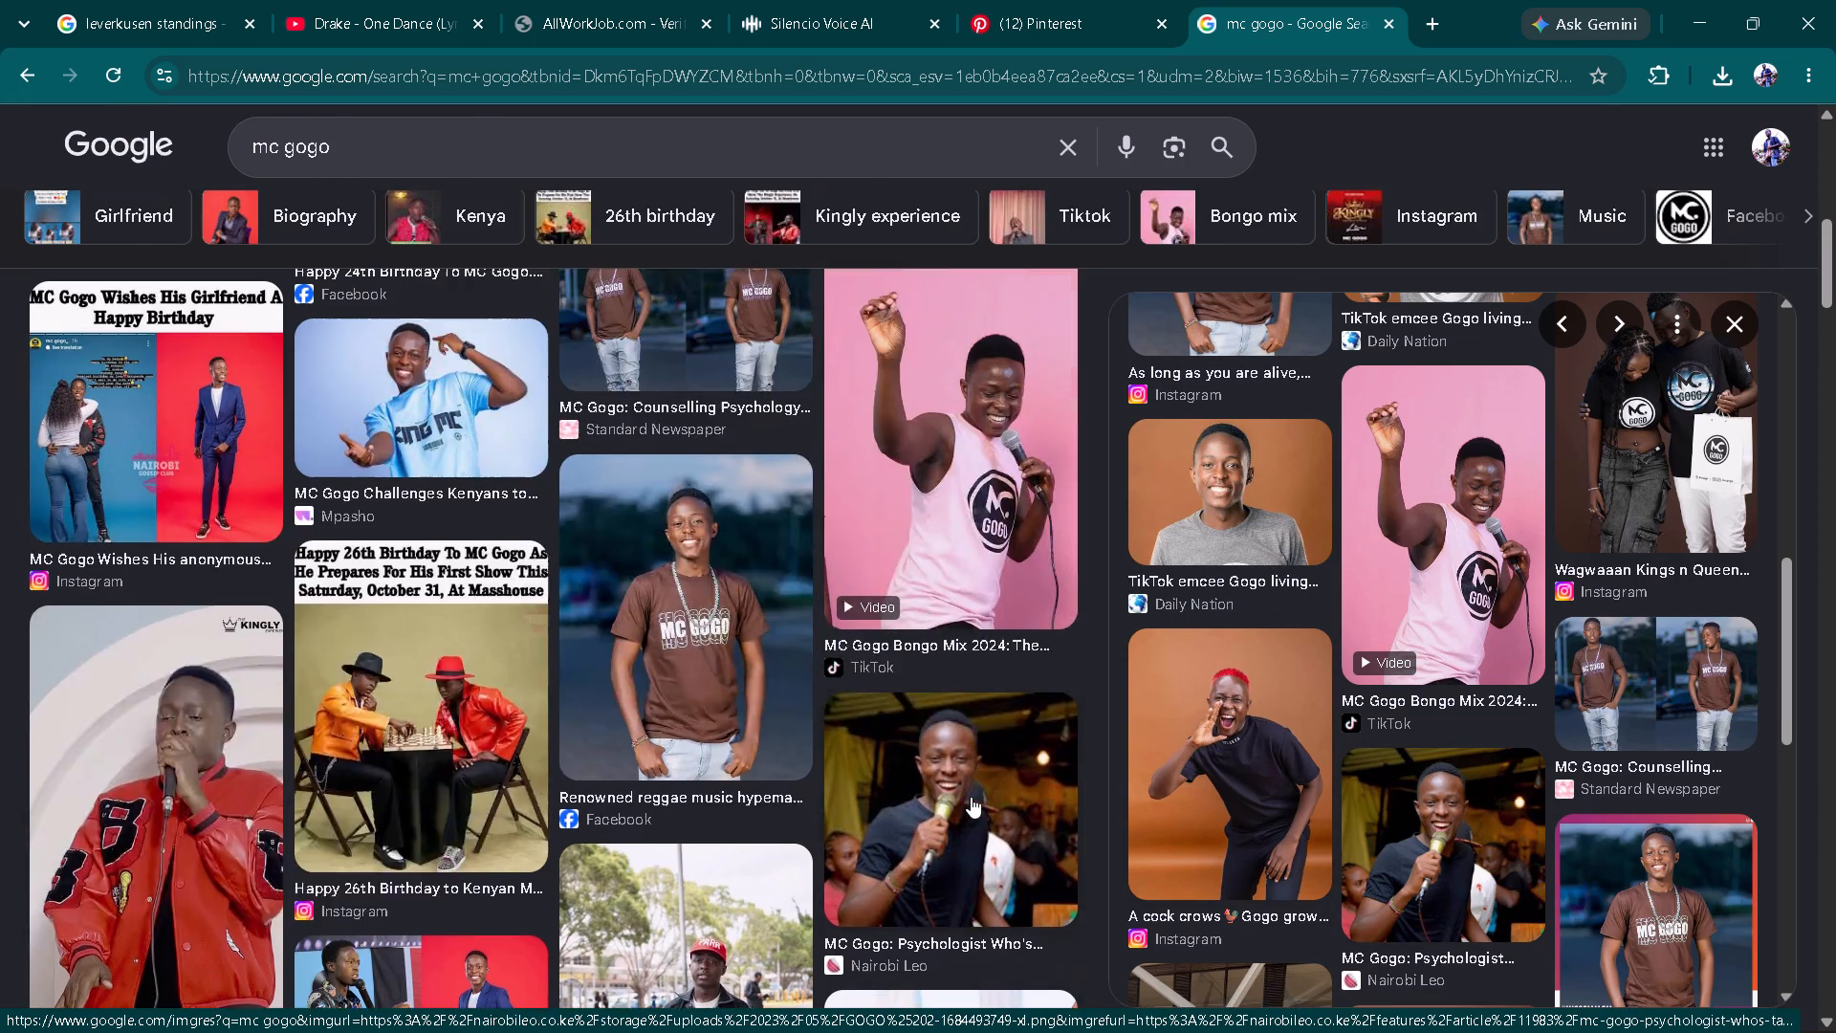
{"action": "scroll", "coordinate": [971, 797], "scroll_direction": "up", "scroll_amount": 6}
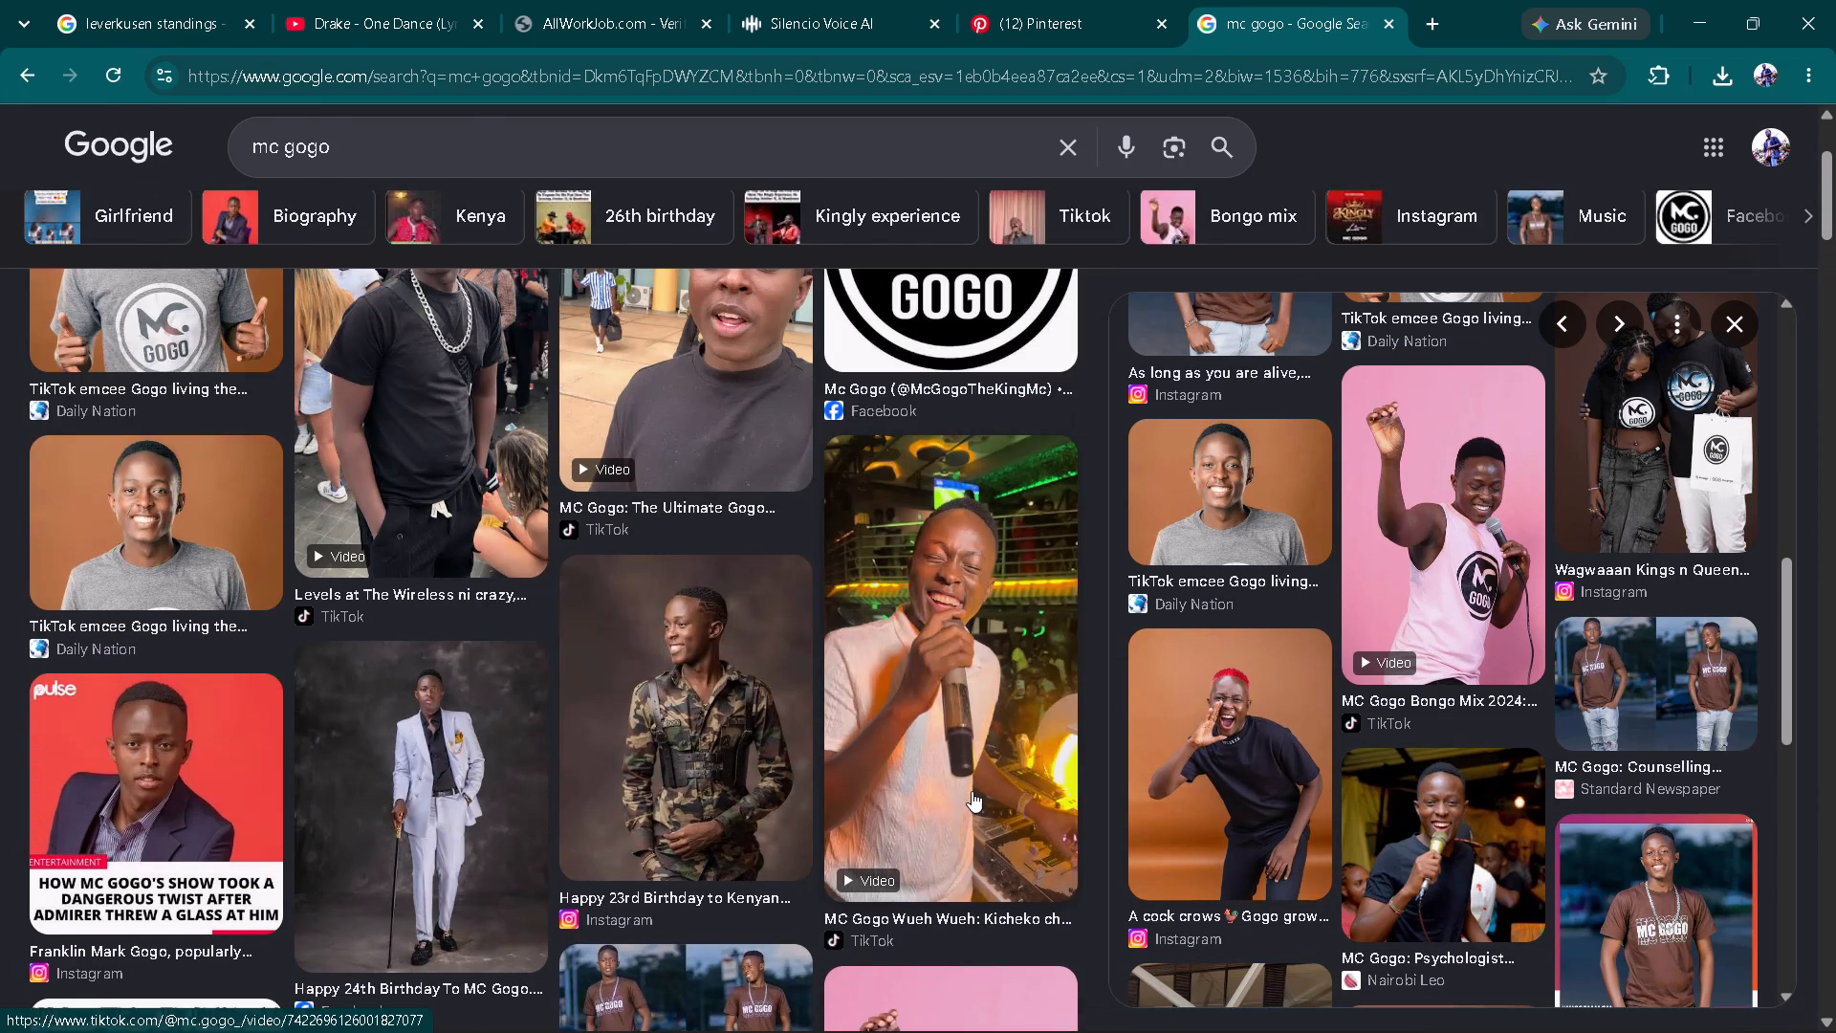
{"action": "scroll", "coordinate": [972, 791], "scroll_direction": "up", "scroll_amount": 3}
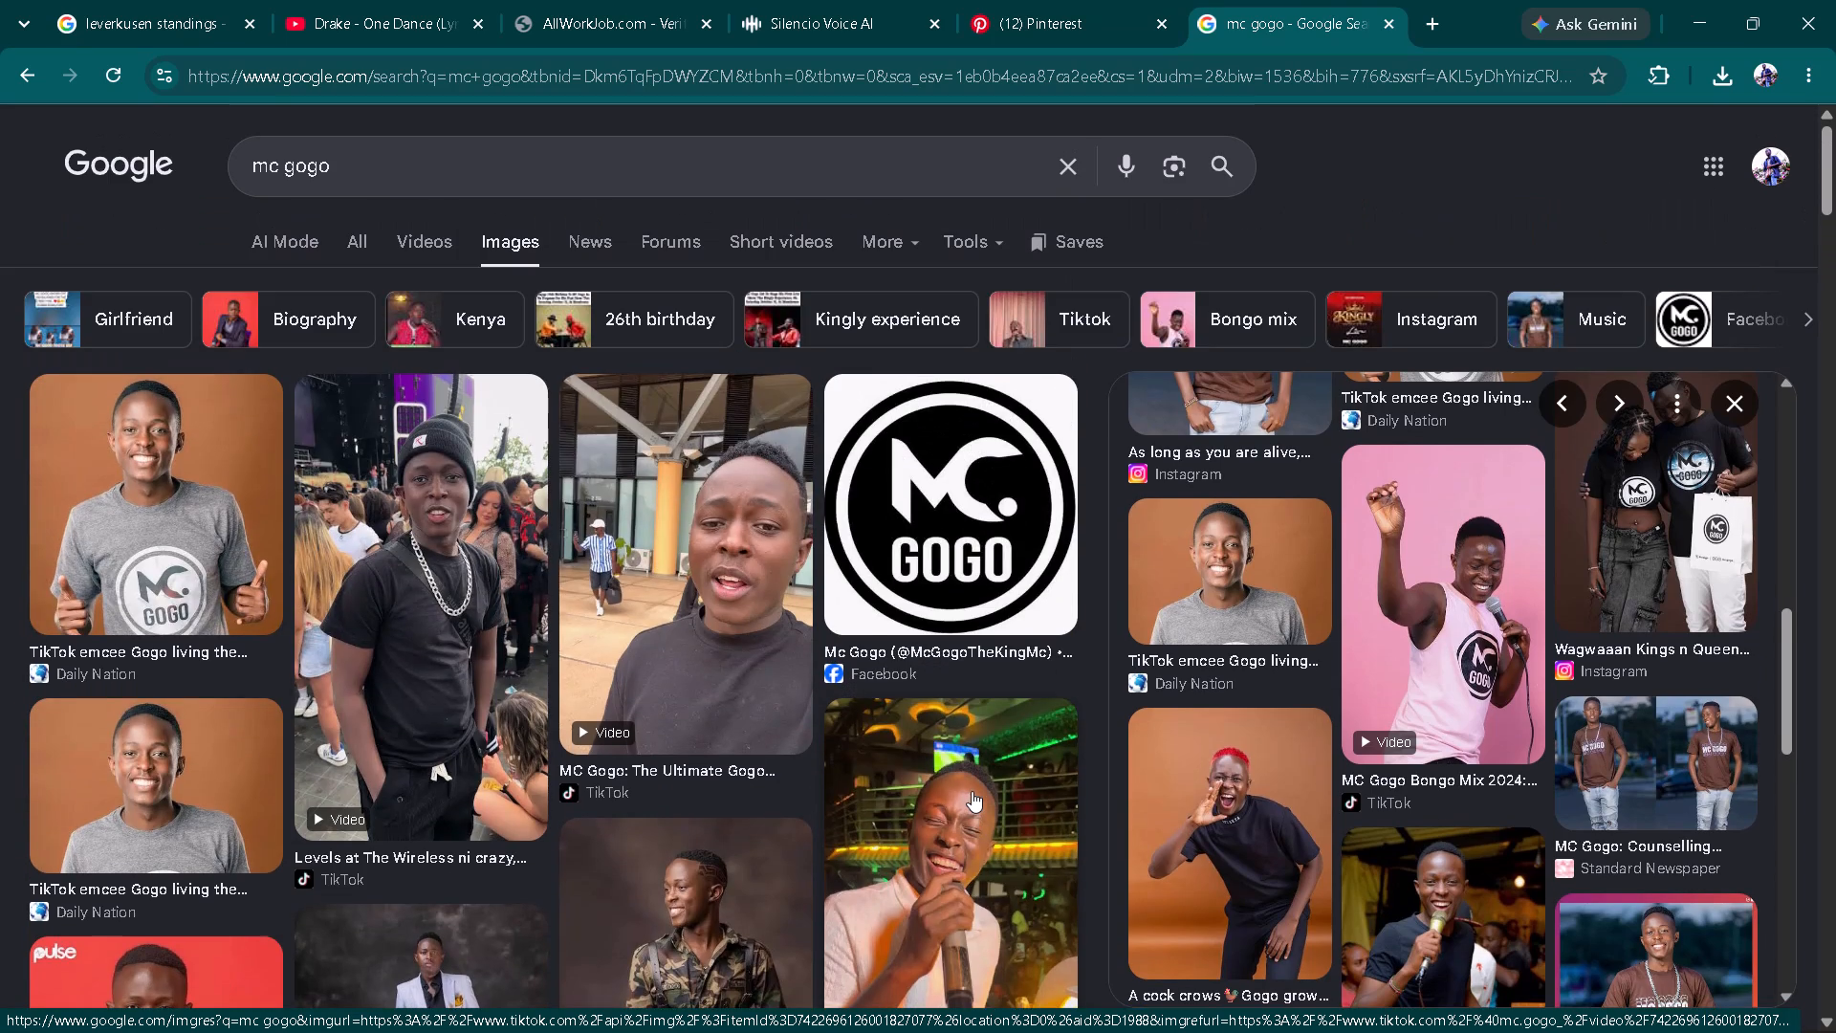